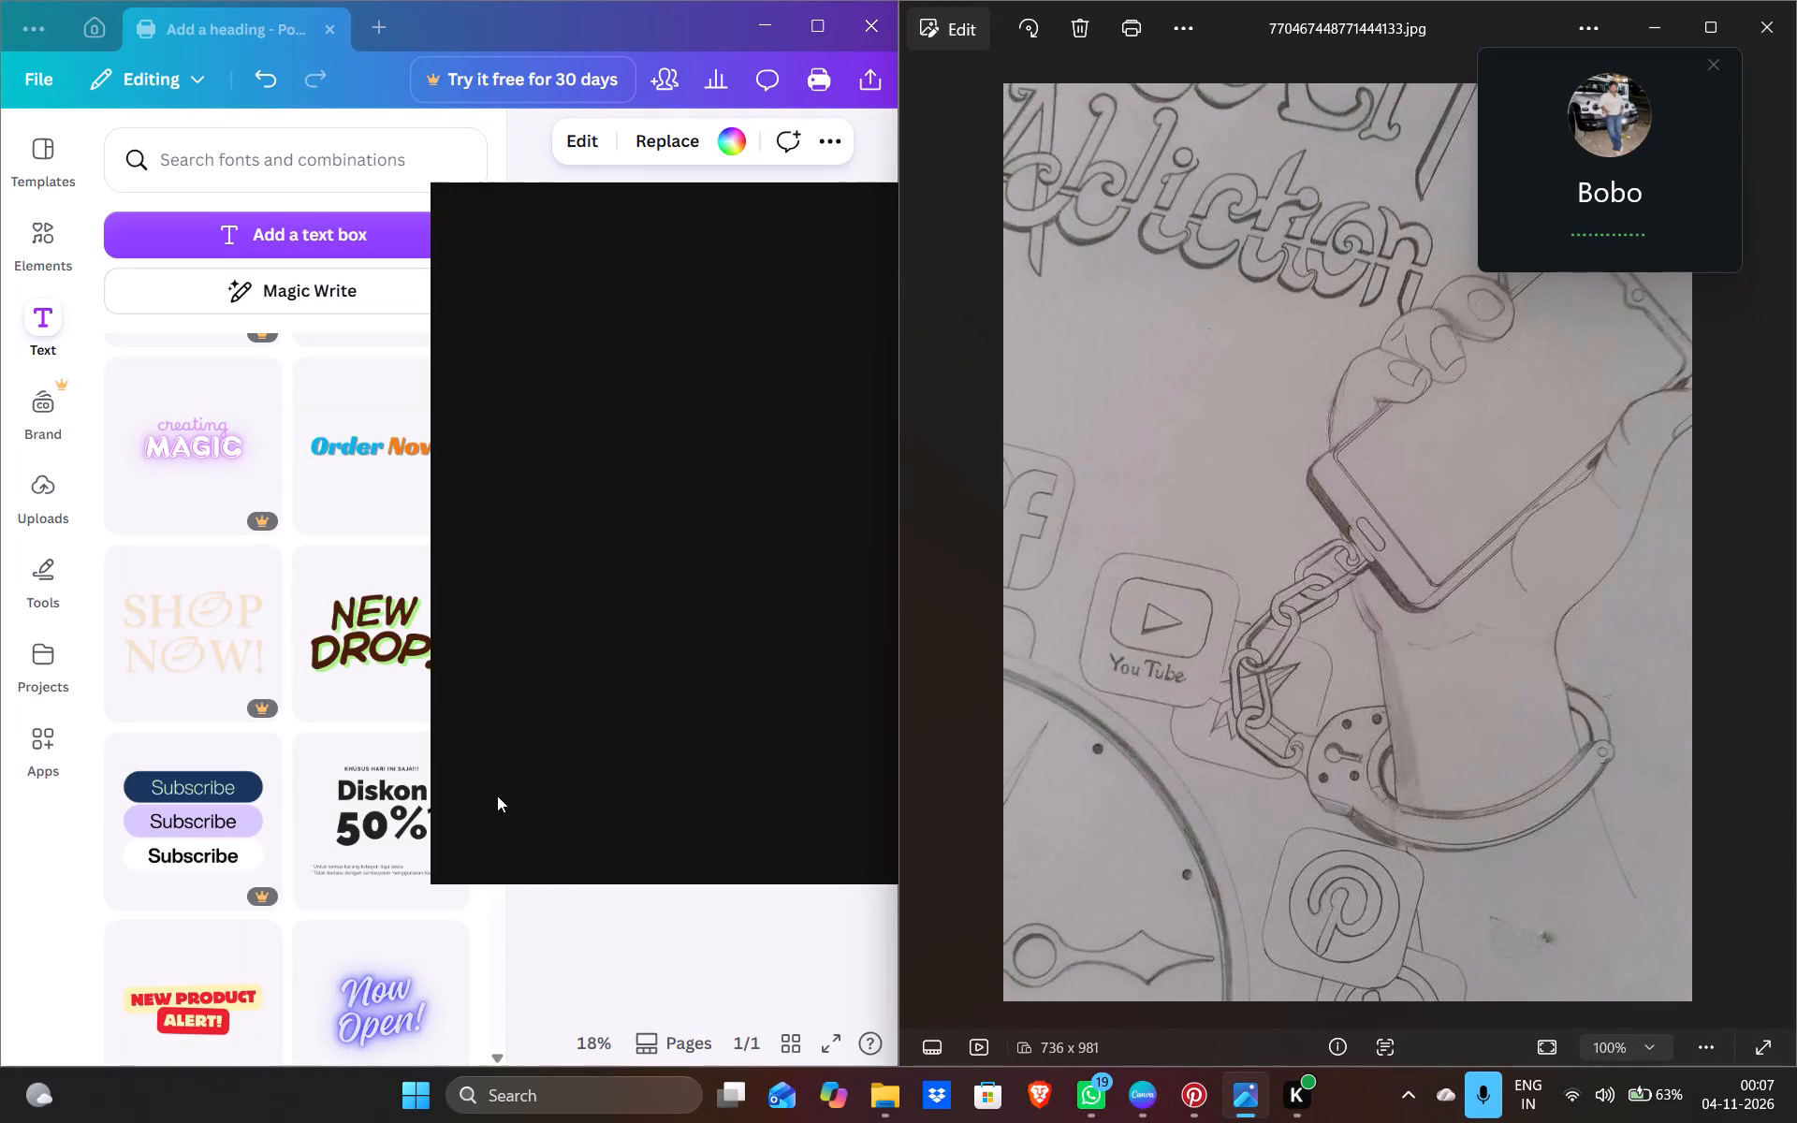
# Switch to the poster design in Canva.
pyautogui.click(1132, 1101)
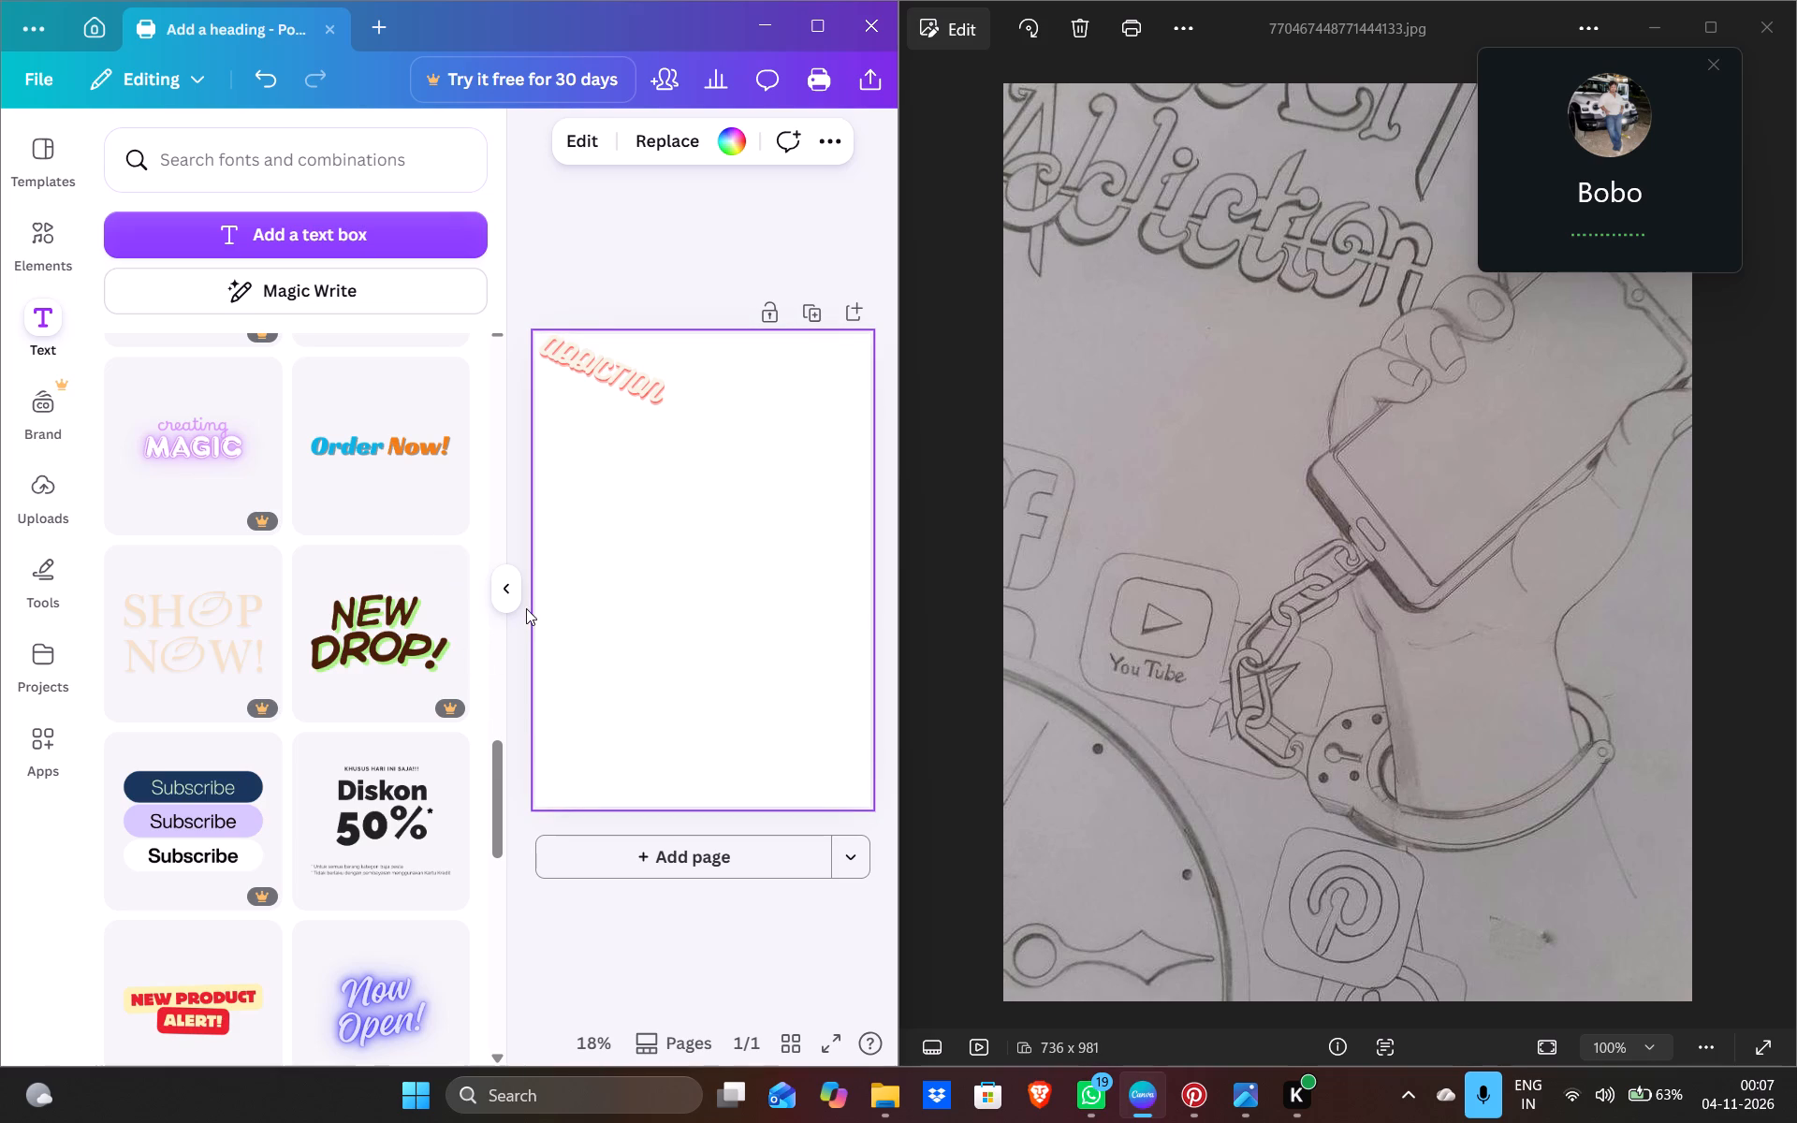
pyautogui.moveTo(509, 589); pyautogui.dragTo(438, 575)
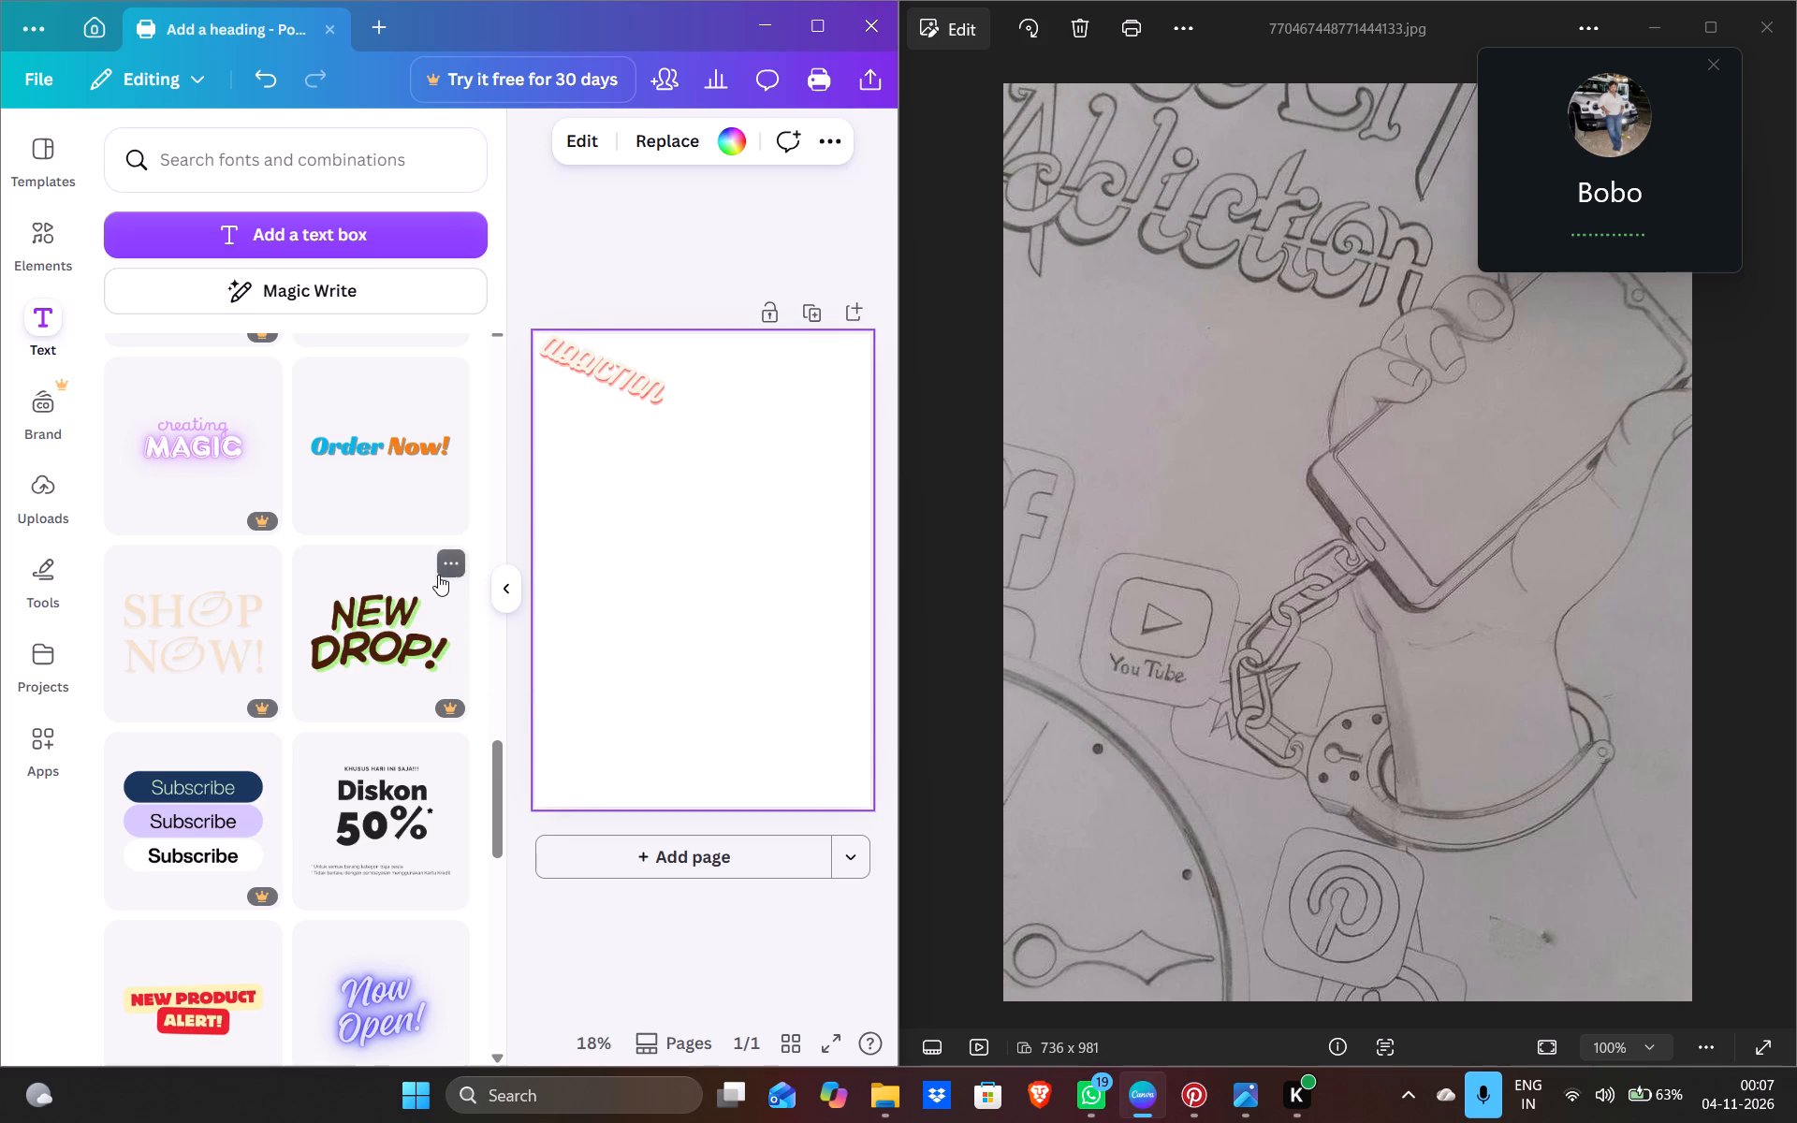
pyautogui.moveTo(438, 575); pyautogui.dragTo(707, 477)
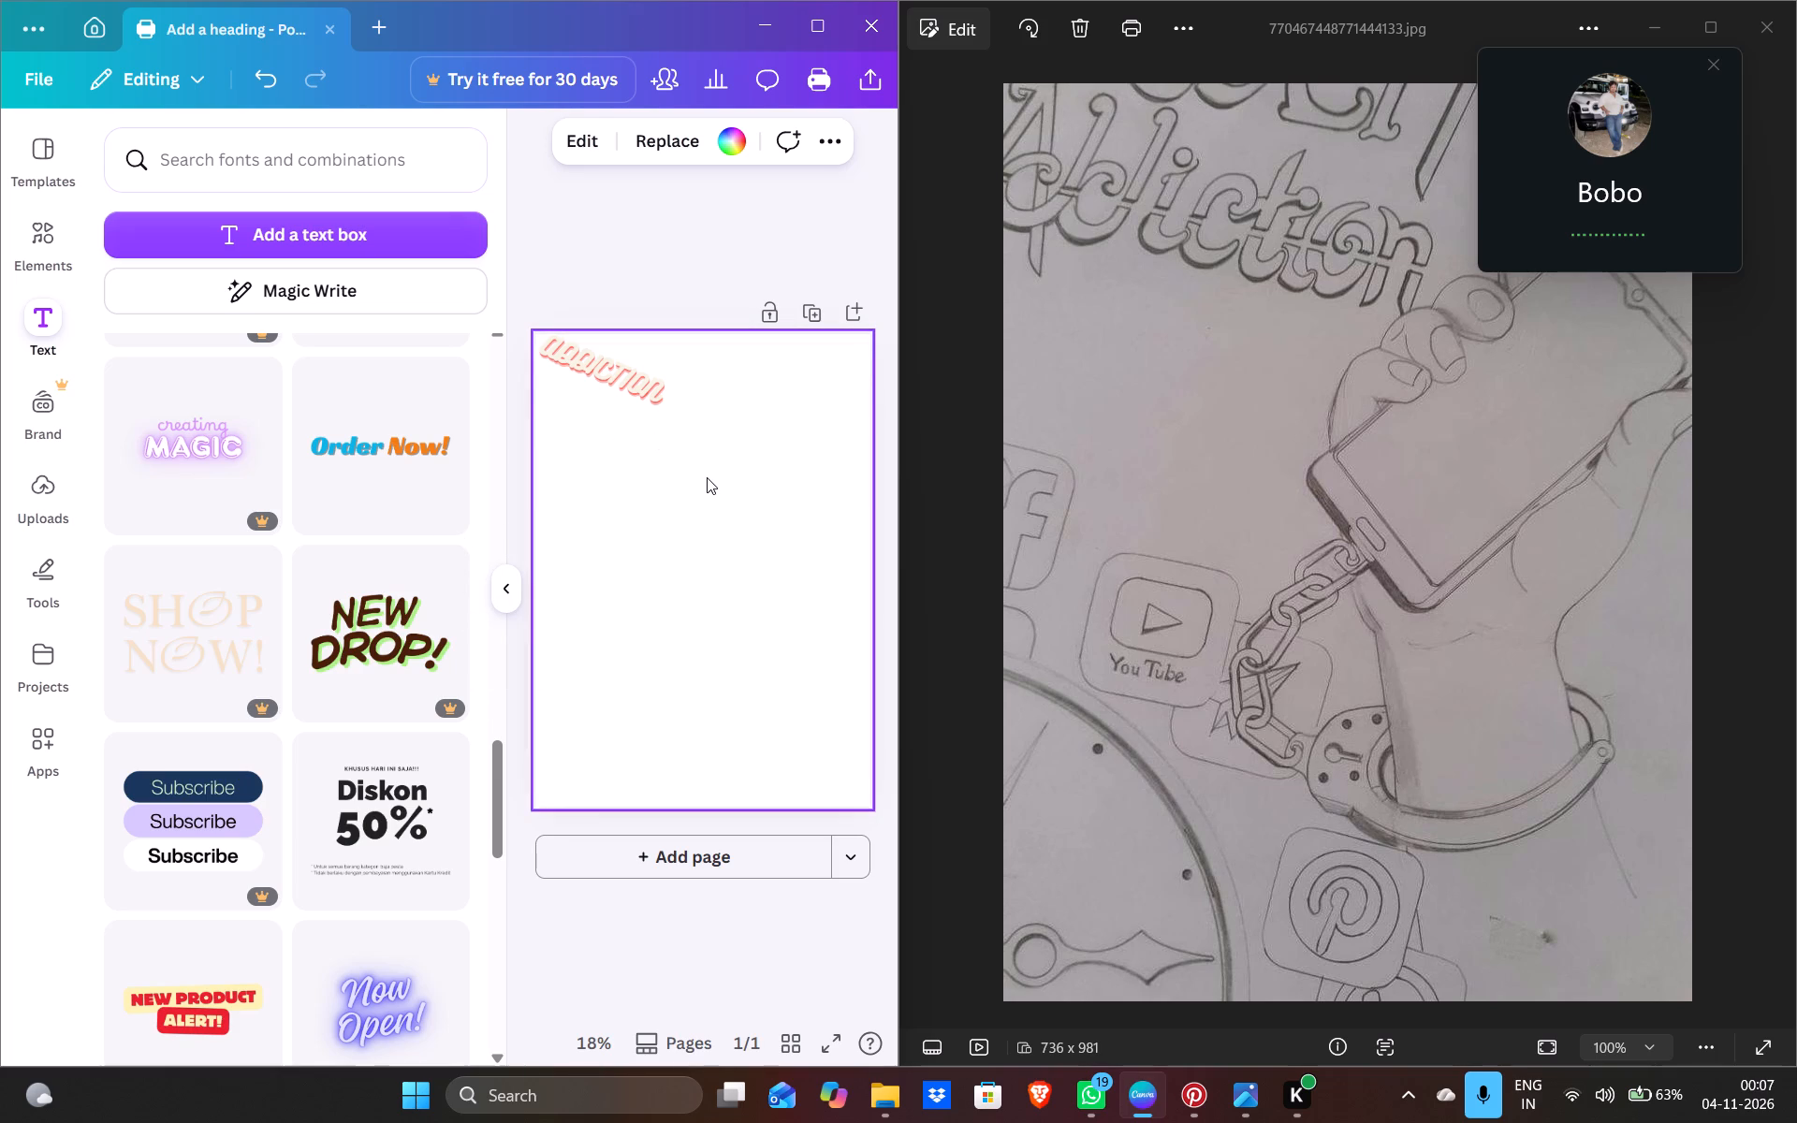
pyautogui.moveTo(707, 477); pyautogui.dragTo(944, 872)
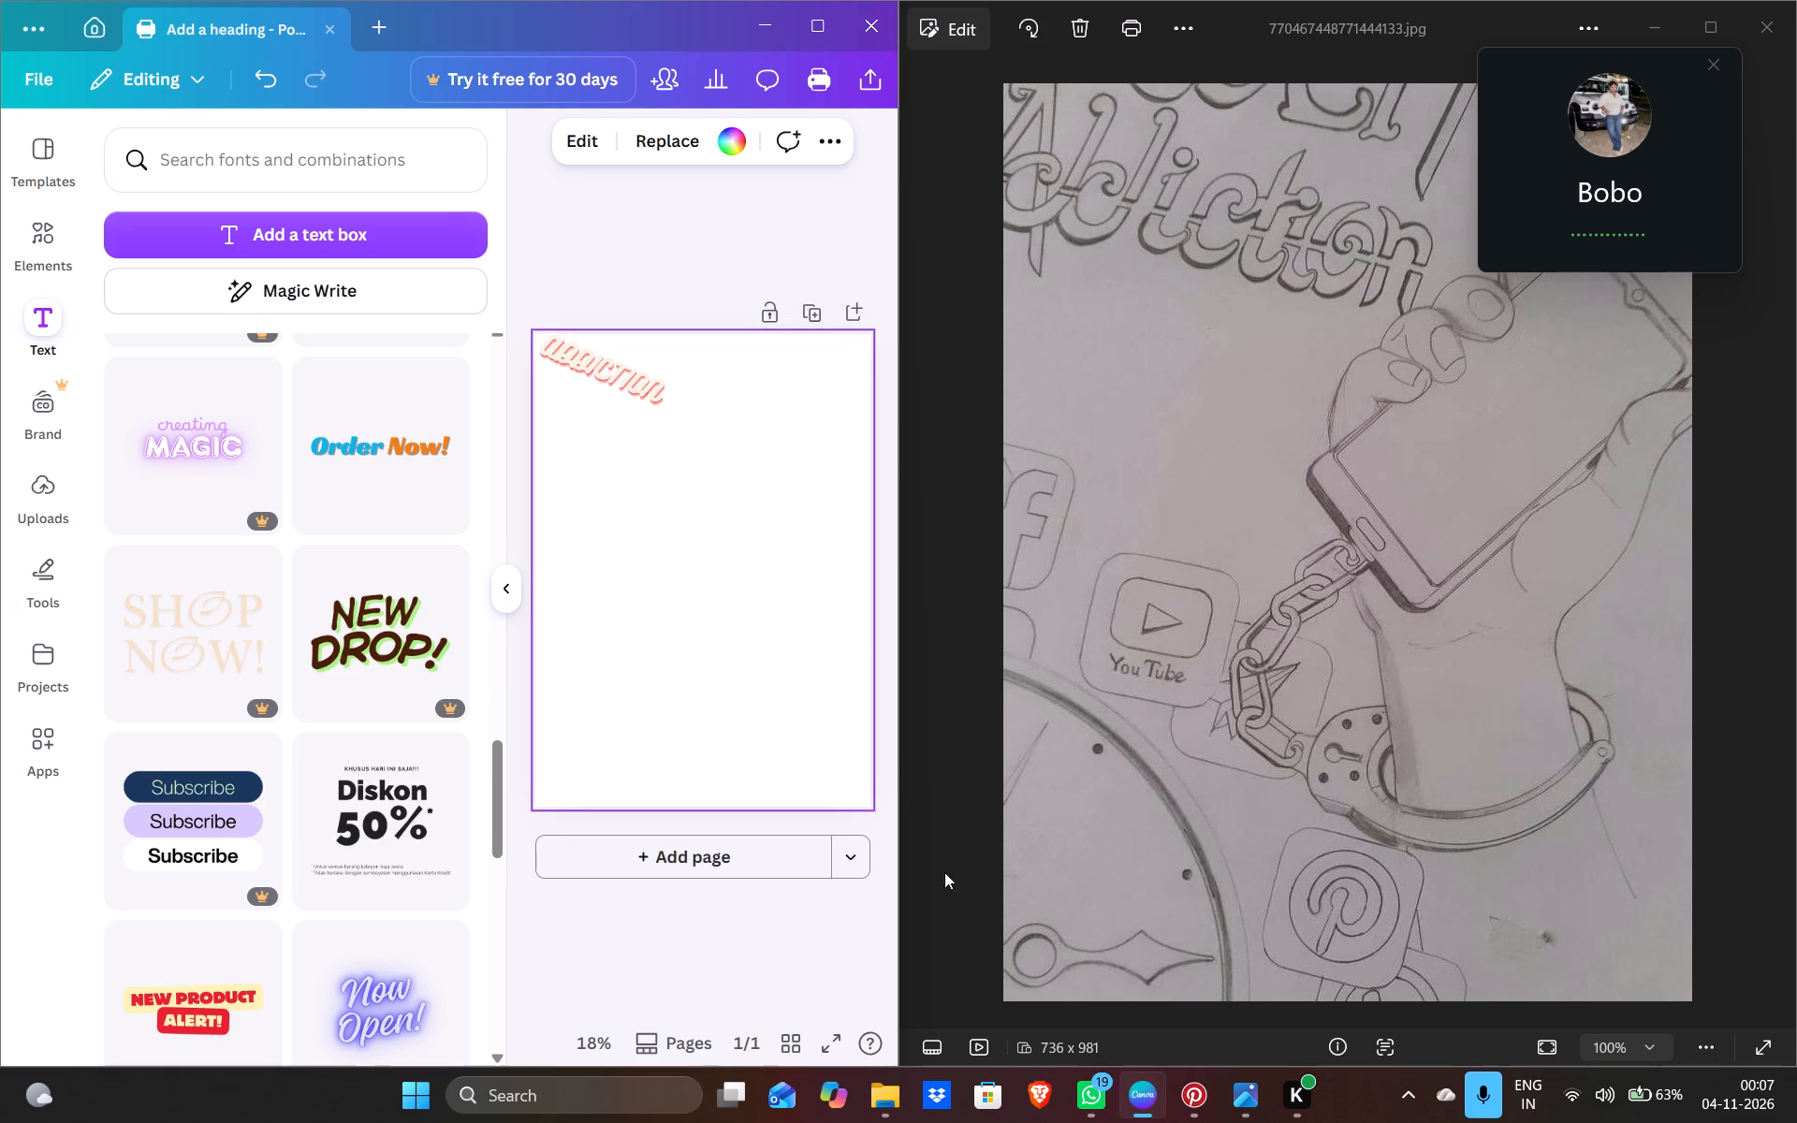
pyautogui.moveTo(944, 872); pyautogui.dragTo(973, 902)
# Upload the image 770467448771444133.jpg from the Downloads folder and show the design's uploads.
pyautogui.click(50, 89)
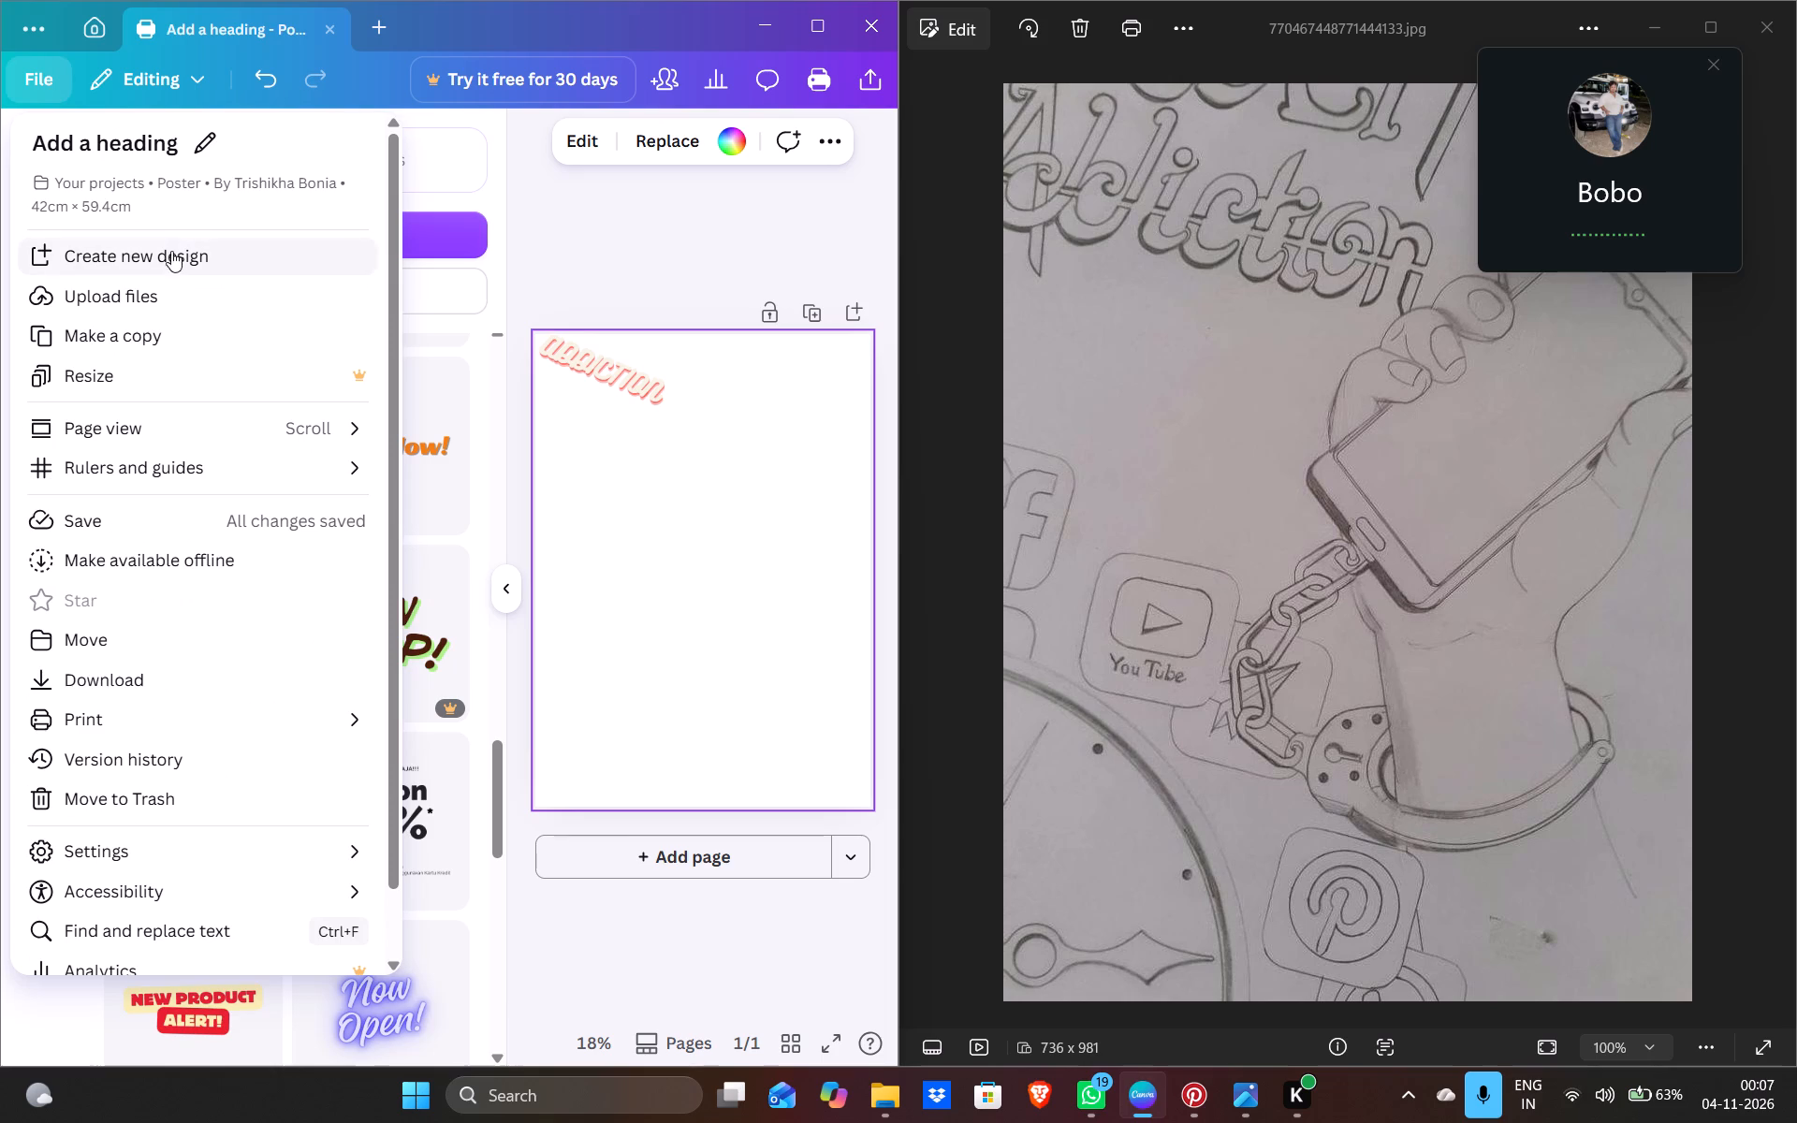
pyautogui.click(166, 299)
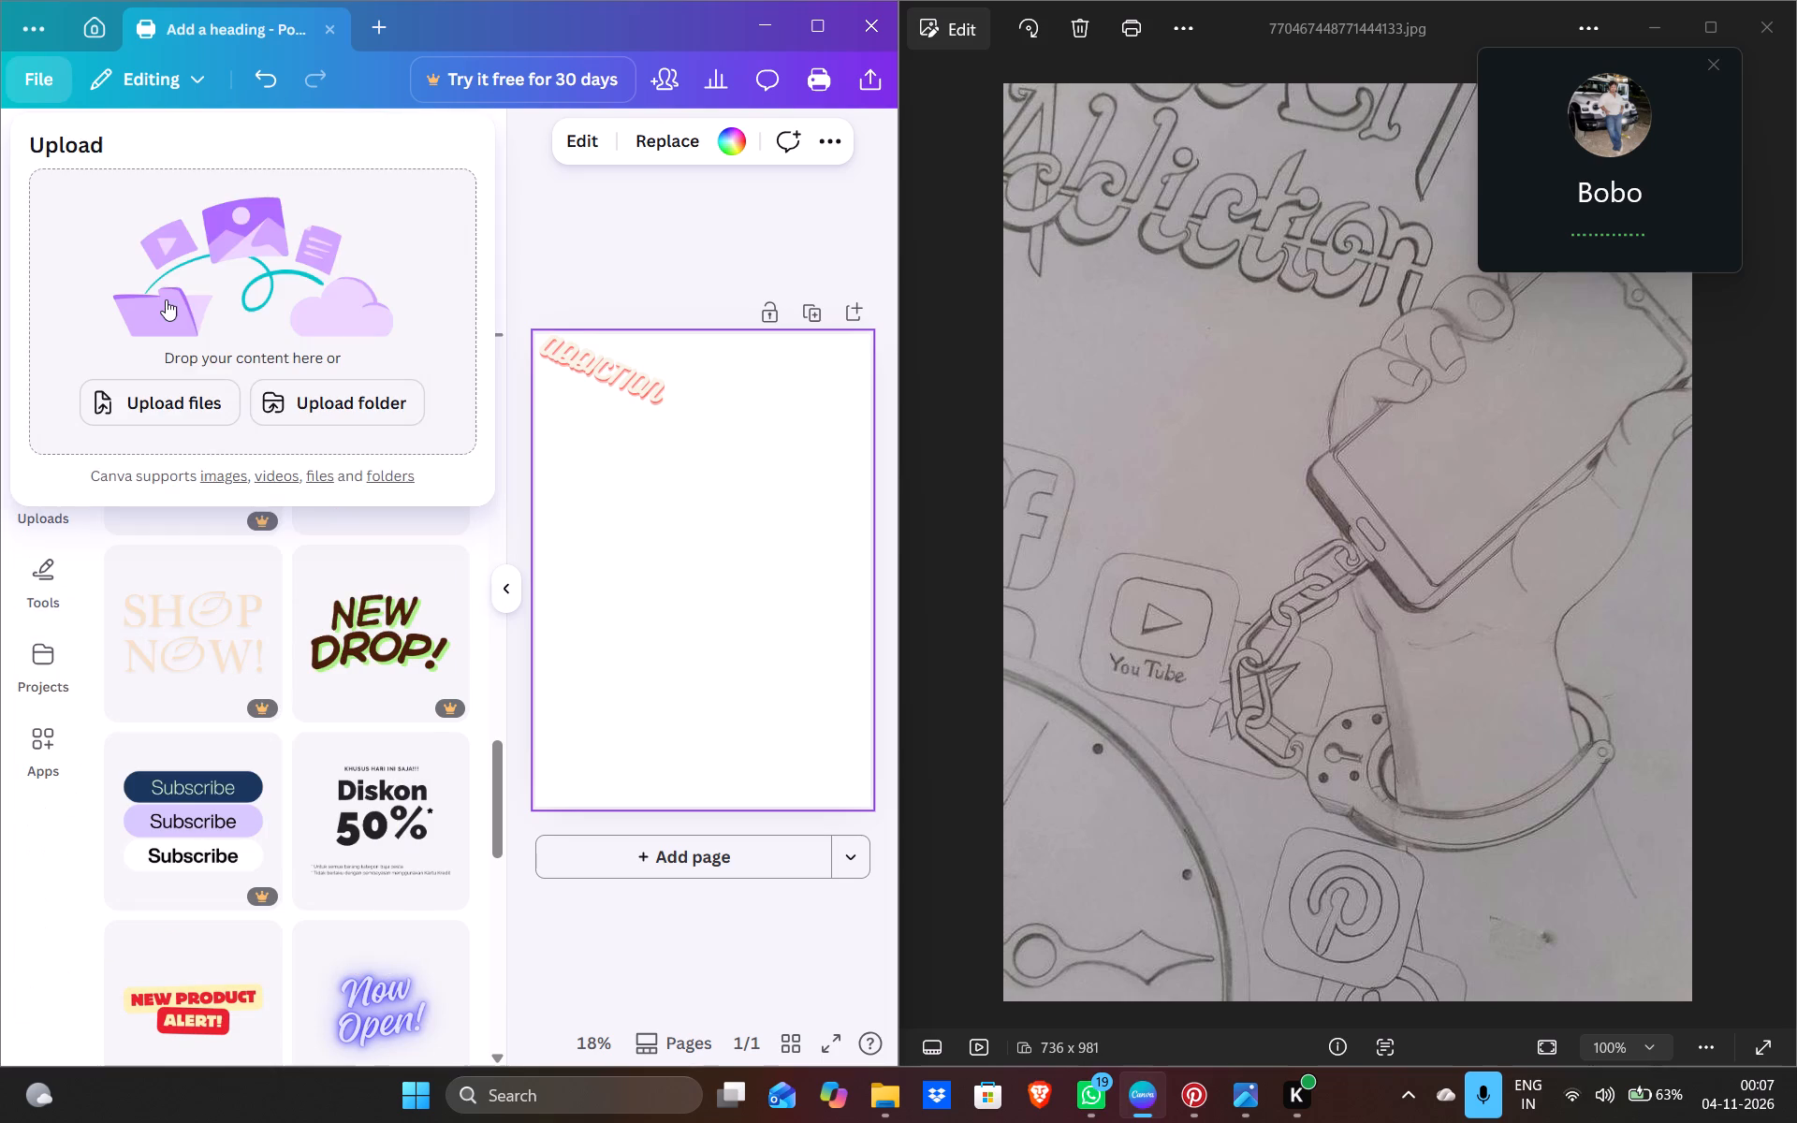
pyautogui.click(205, 398)
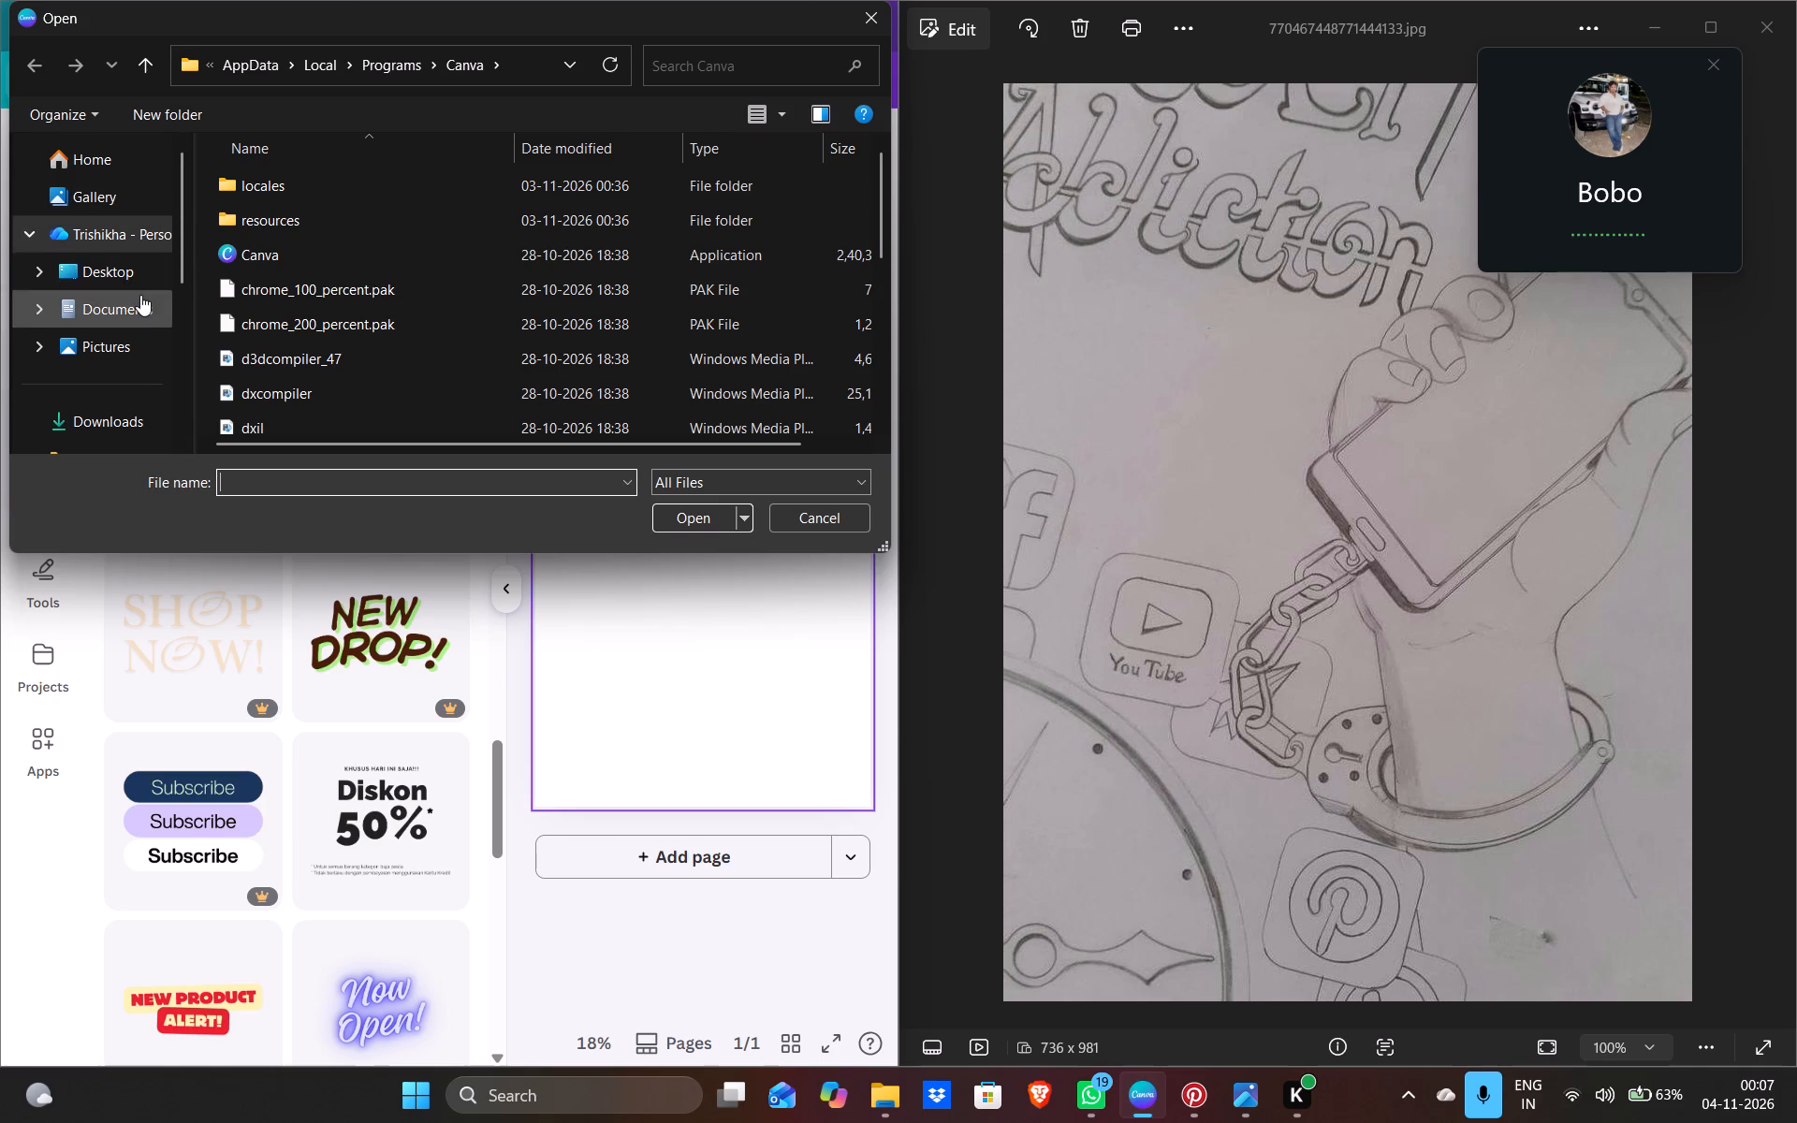
pyautogui.scroll(-1, 140, 295)
pyautogui.doubleClick(132, 174)
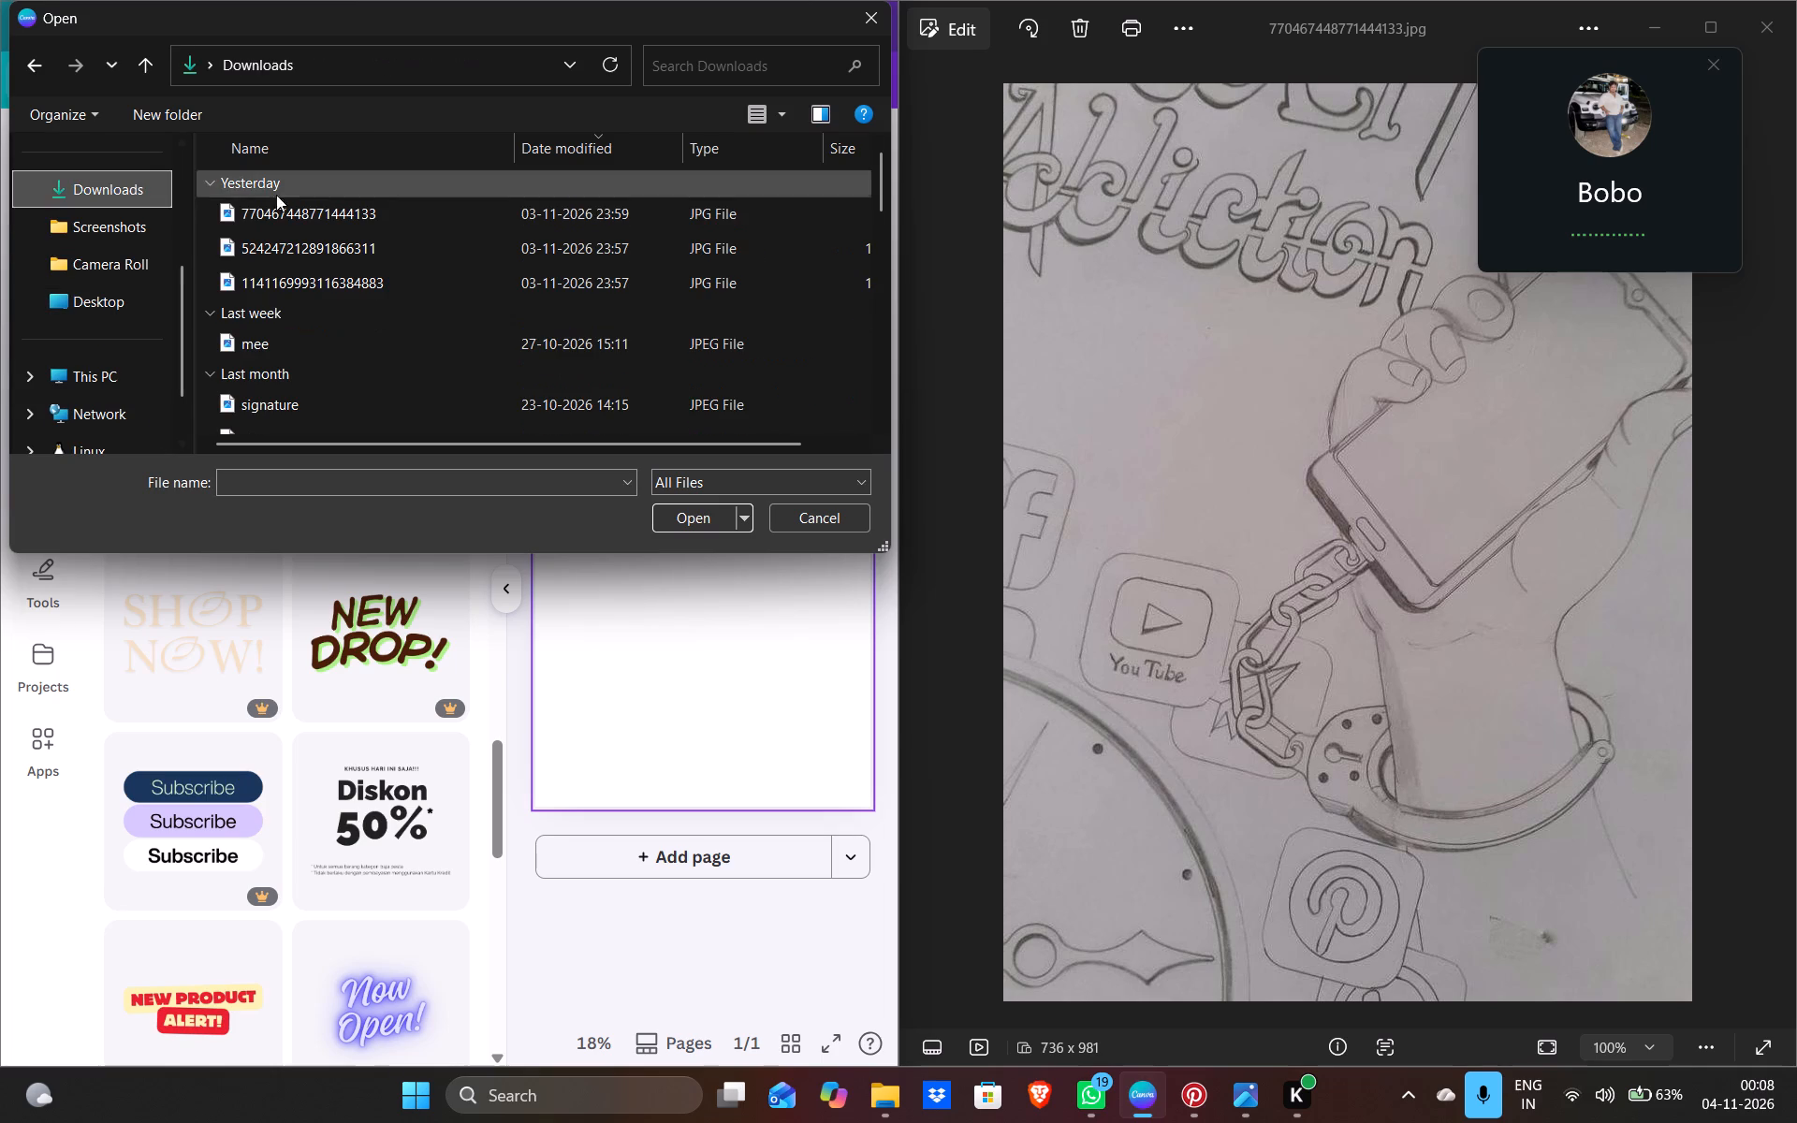
pyautogui.click(309, 222)
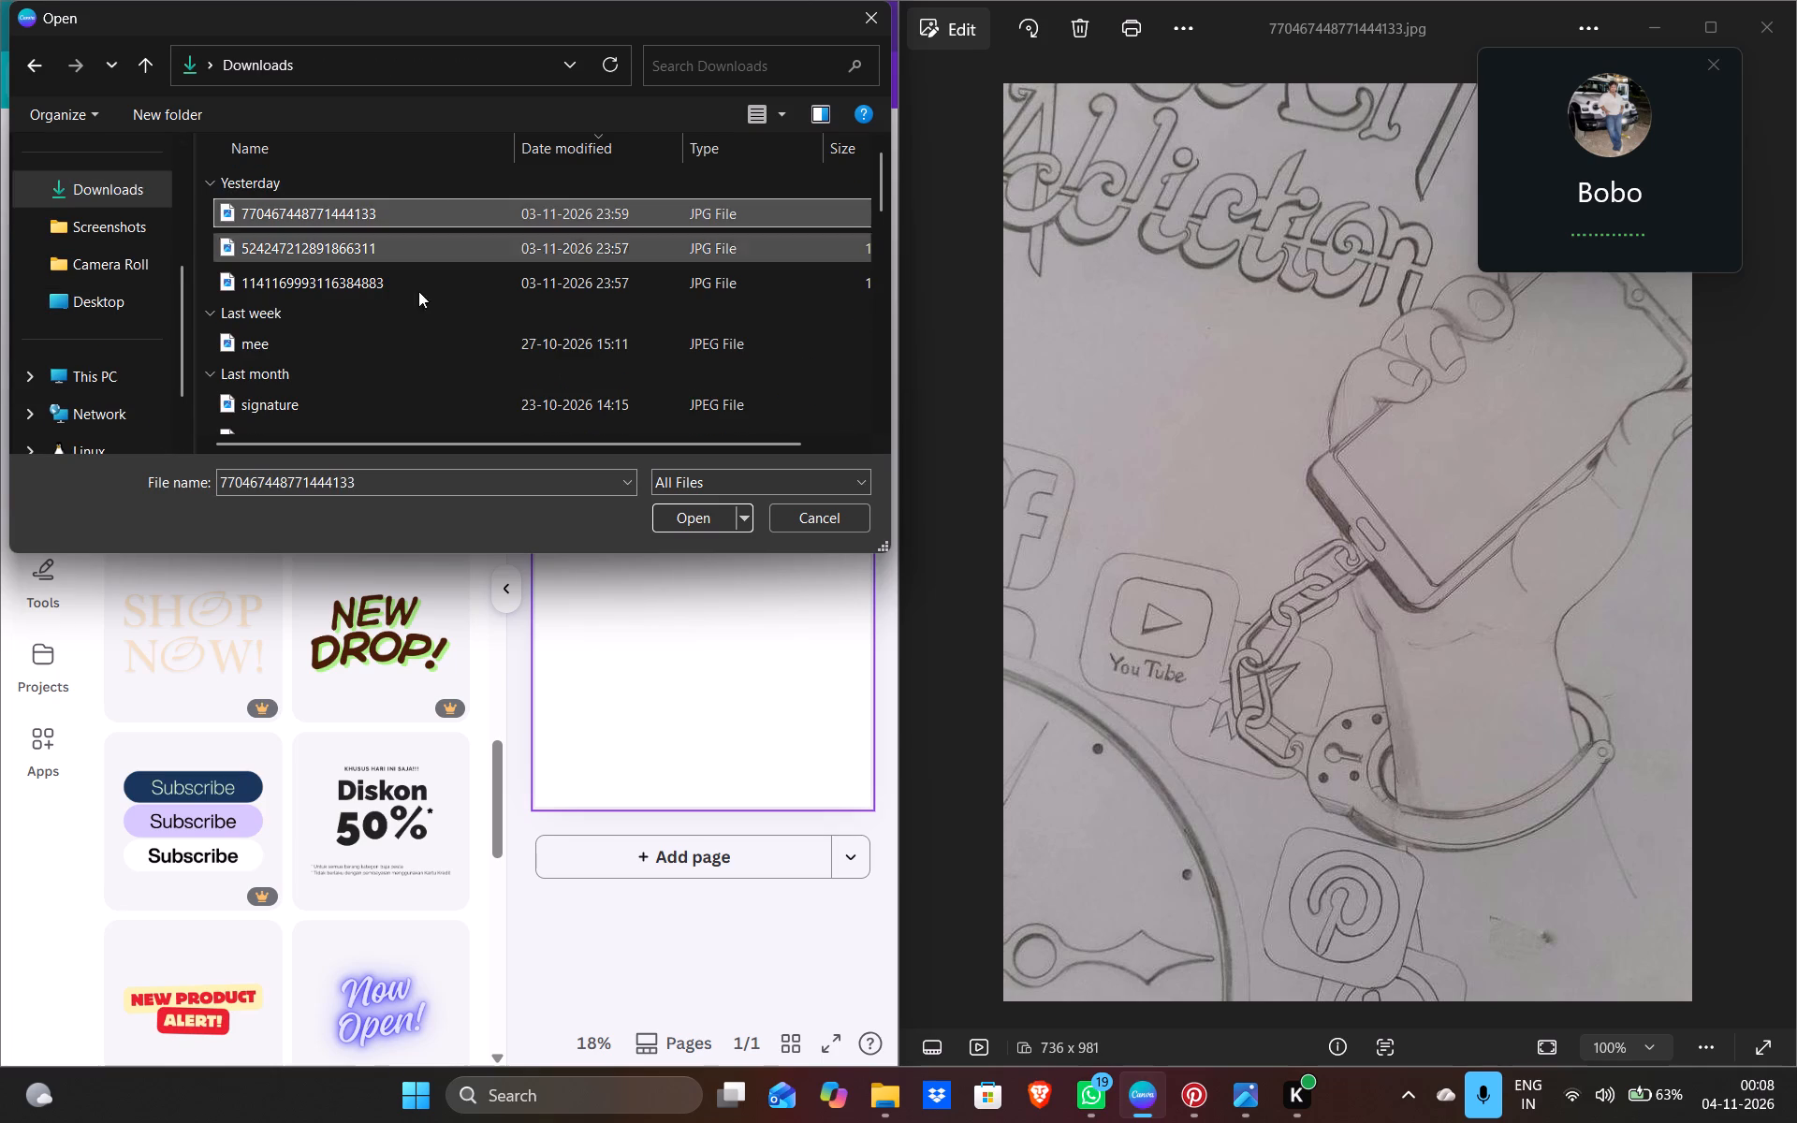
pyautogui.click(679, 521)
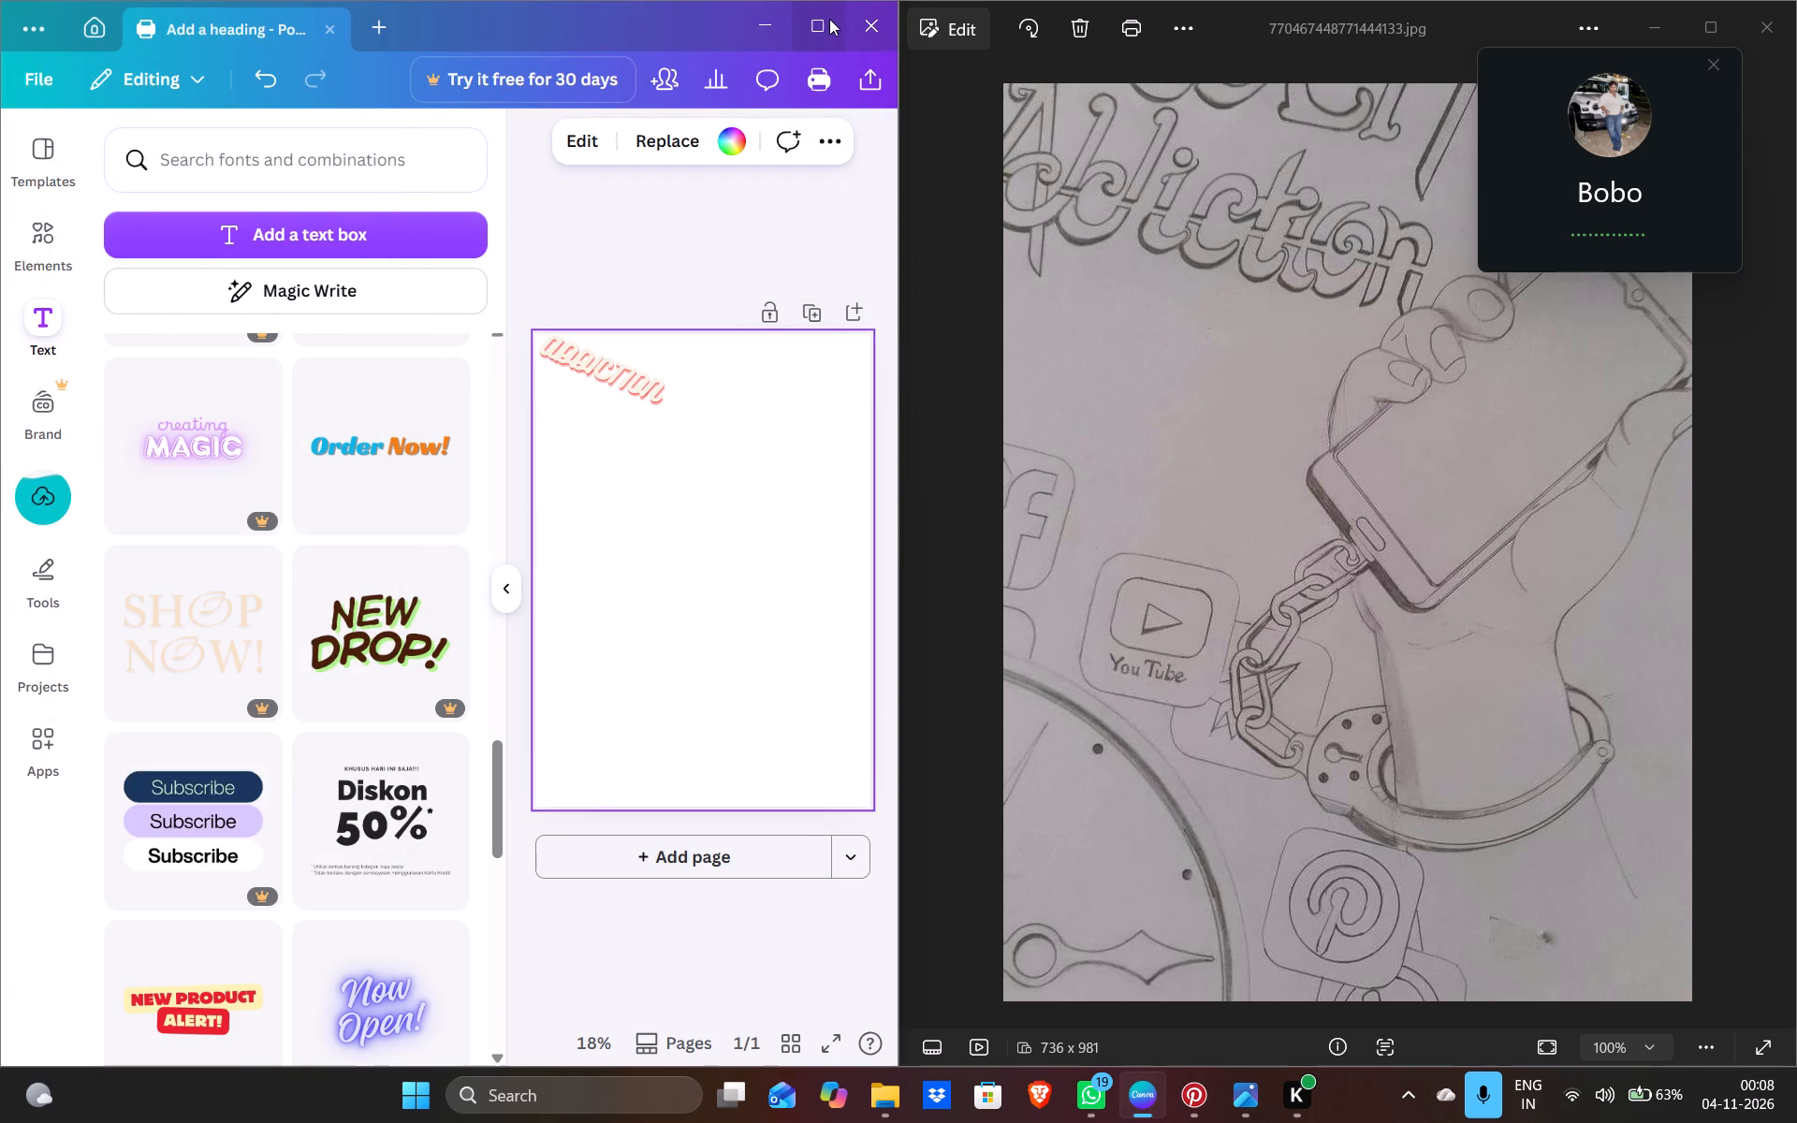
pyautogui.click(42, 497)
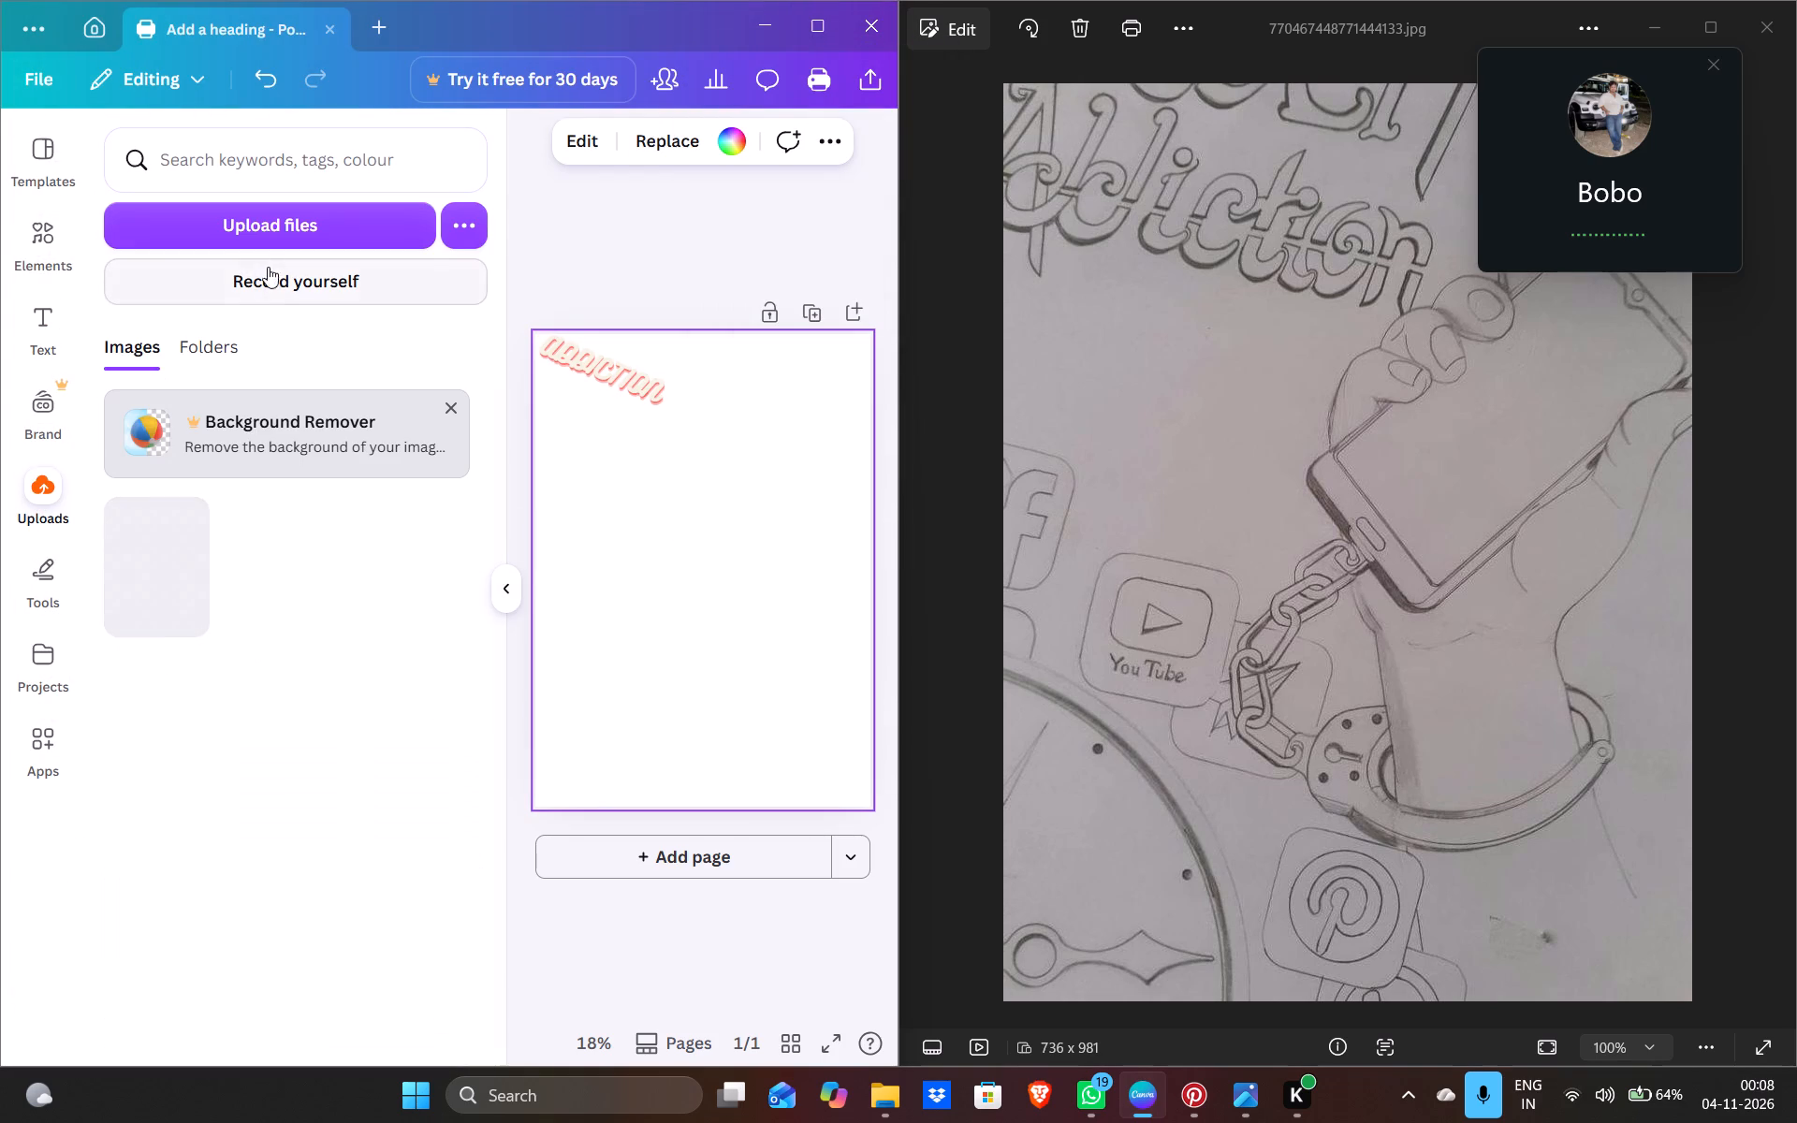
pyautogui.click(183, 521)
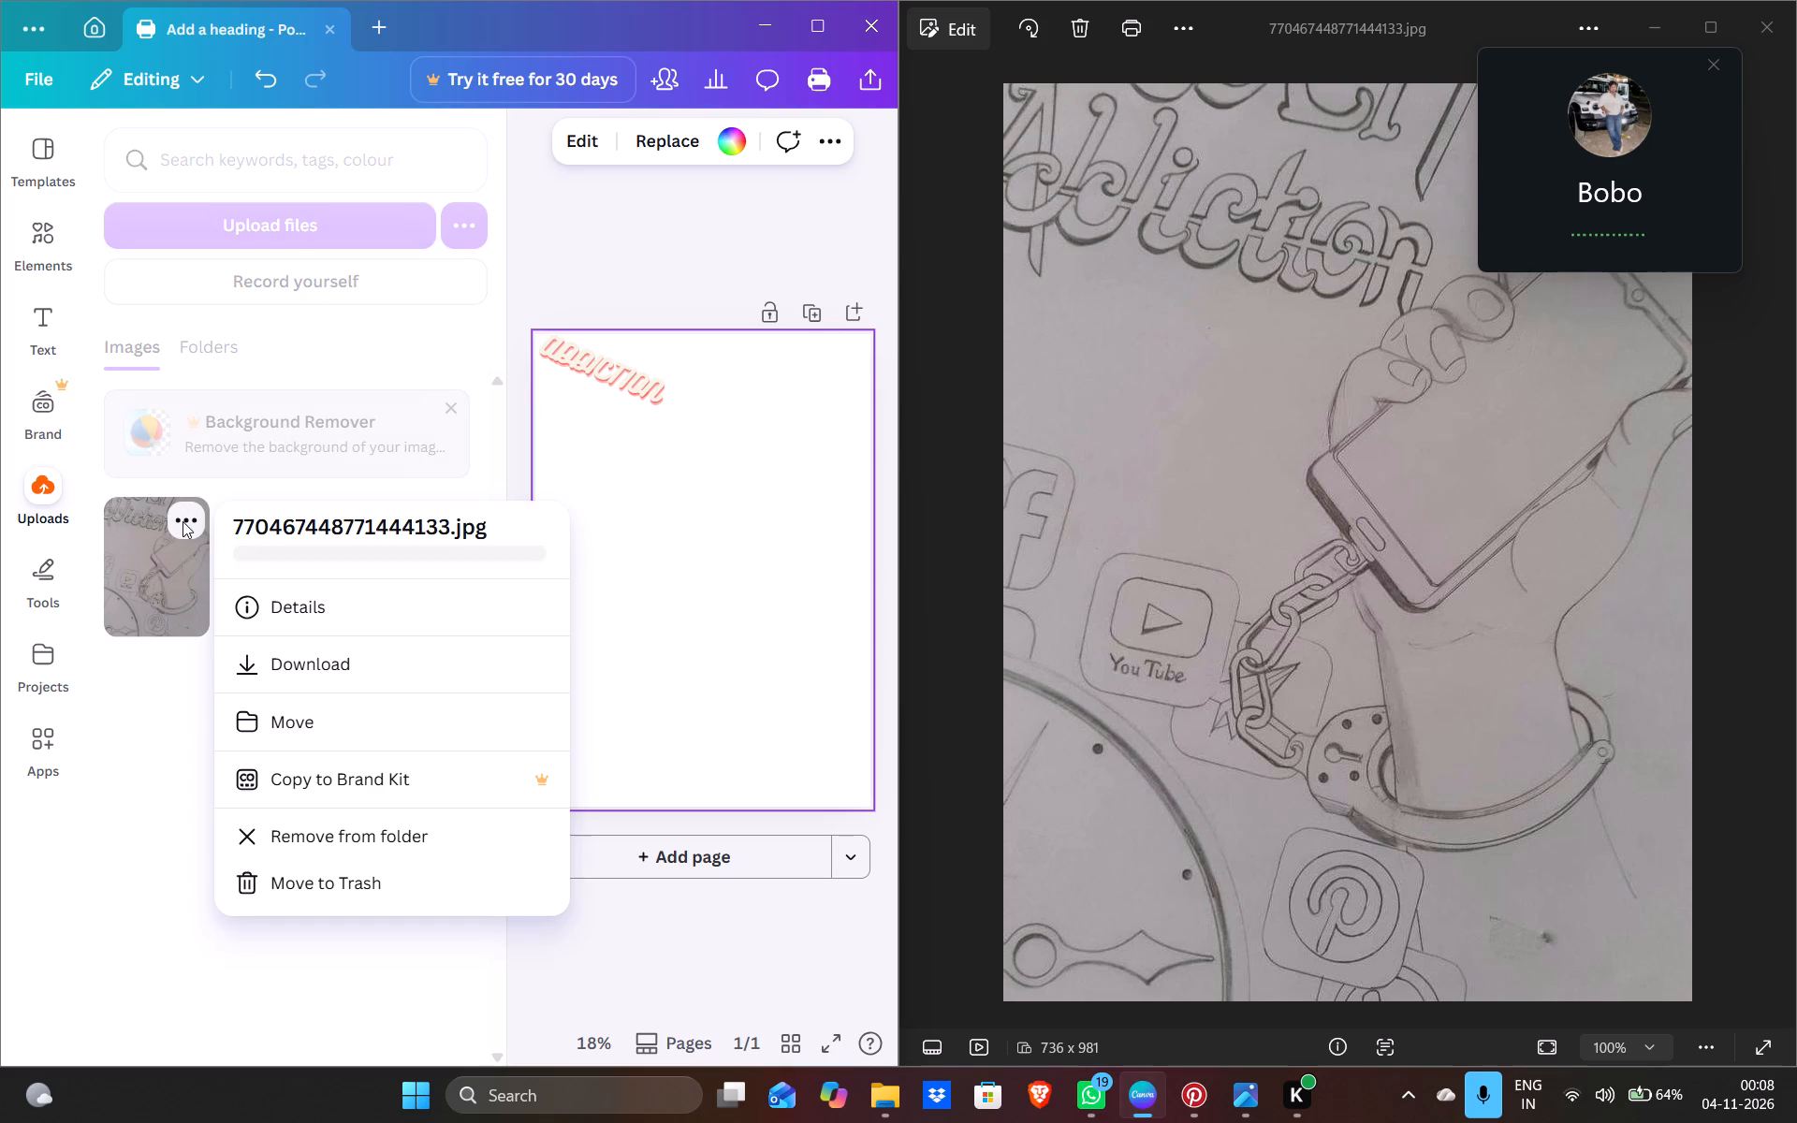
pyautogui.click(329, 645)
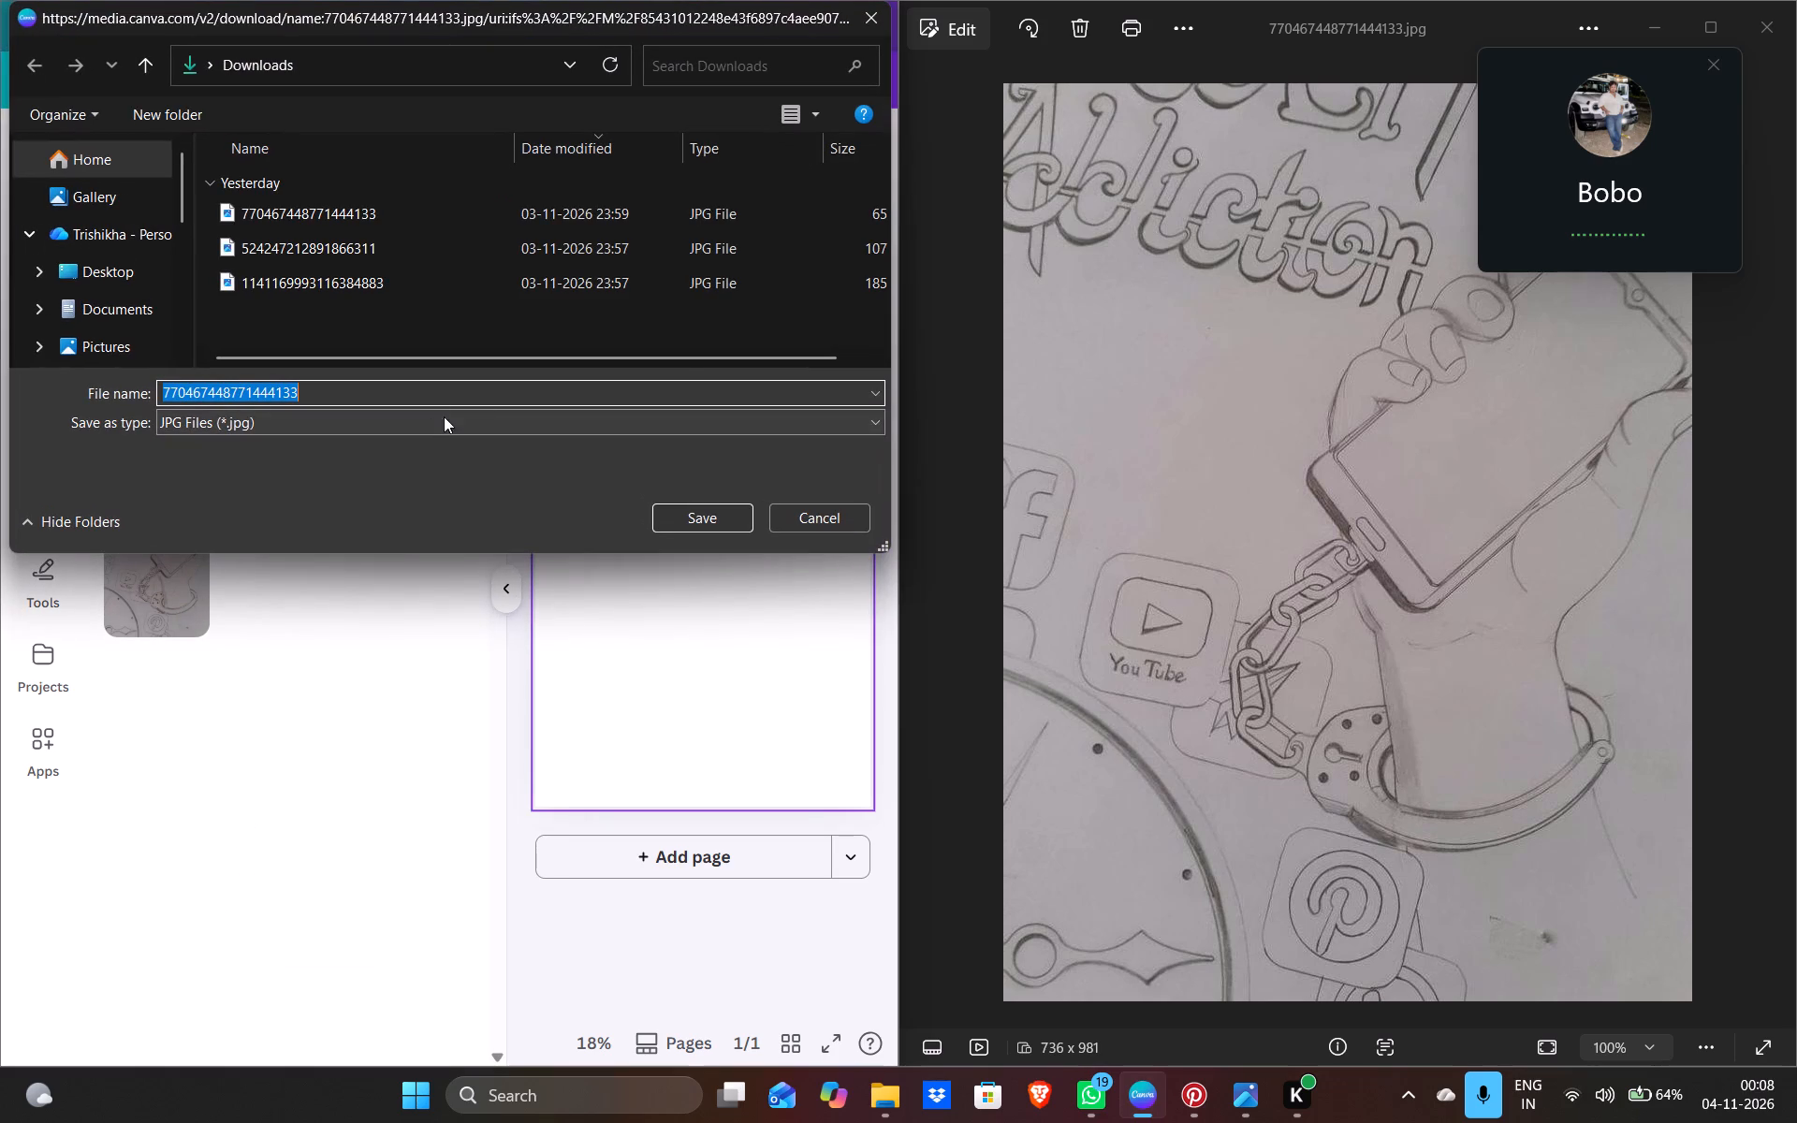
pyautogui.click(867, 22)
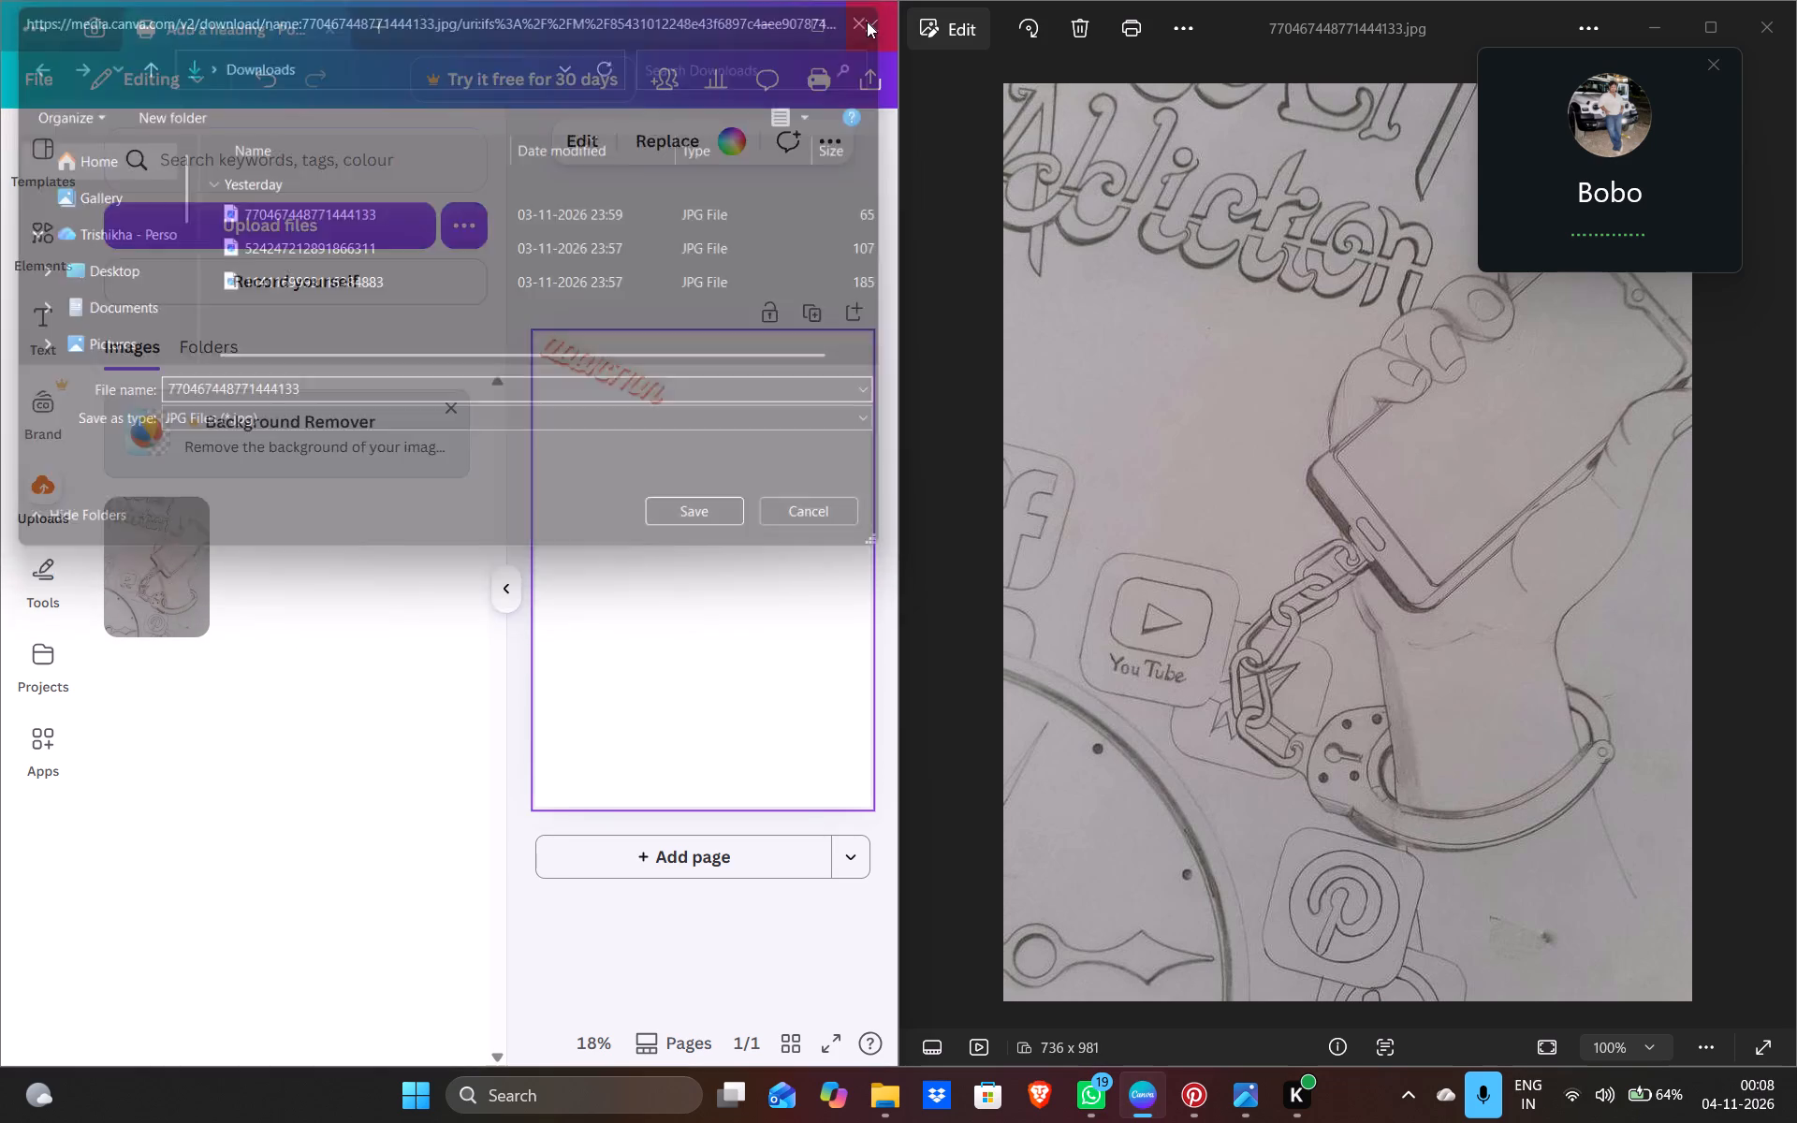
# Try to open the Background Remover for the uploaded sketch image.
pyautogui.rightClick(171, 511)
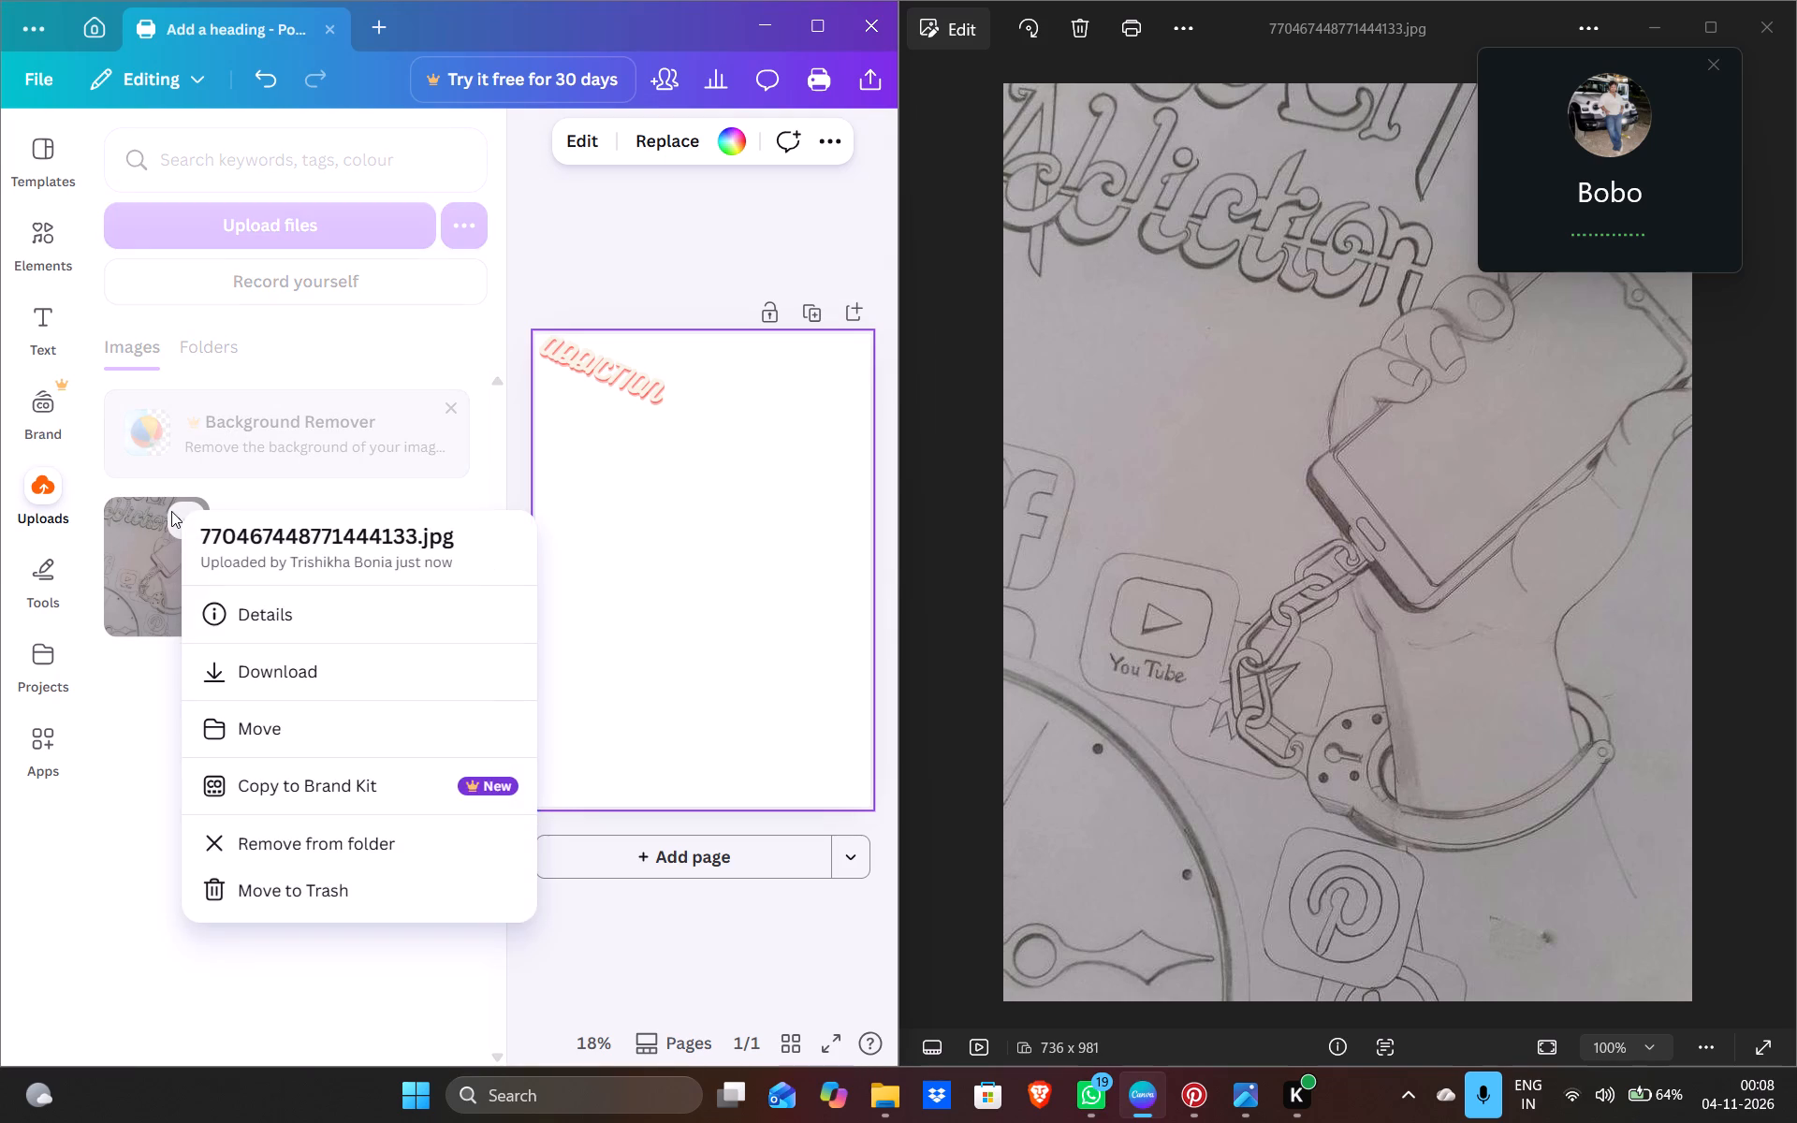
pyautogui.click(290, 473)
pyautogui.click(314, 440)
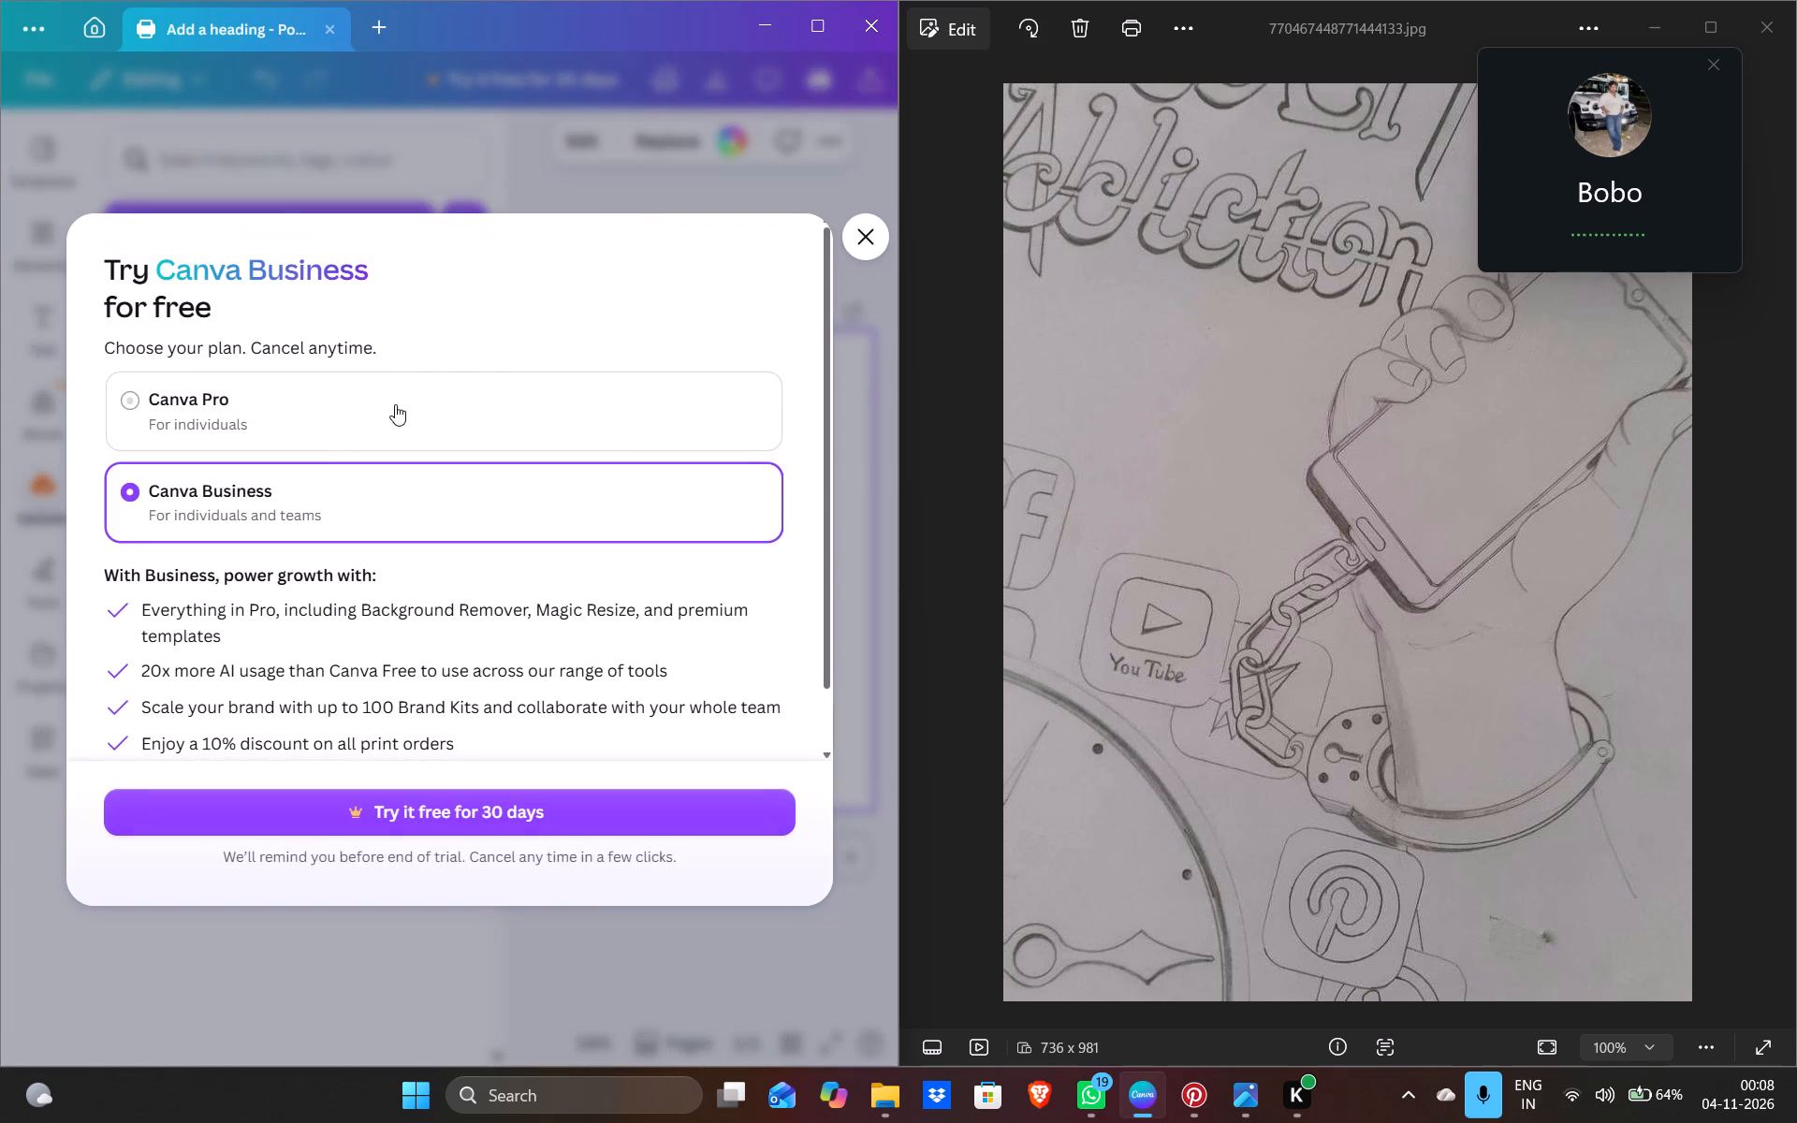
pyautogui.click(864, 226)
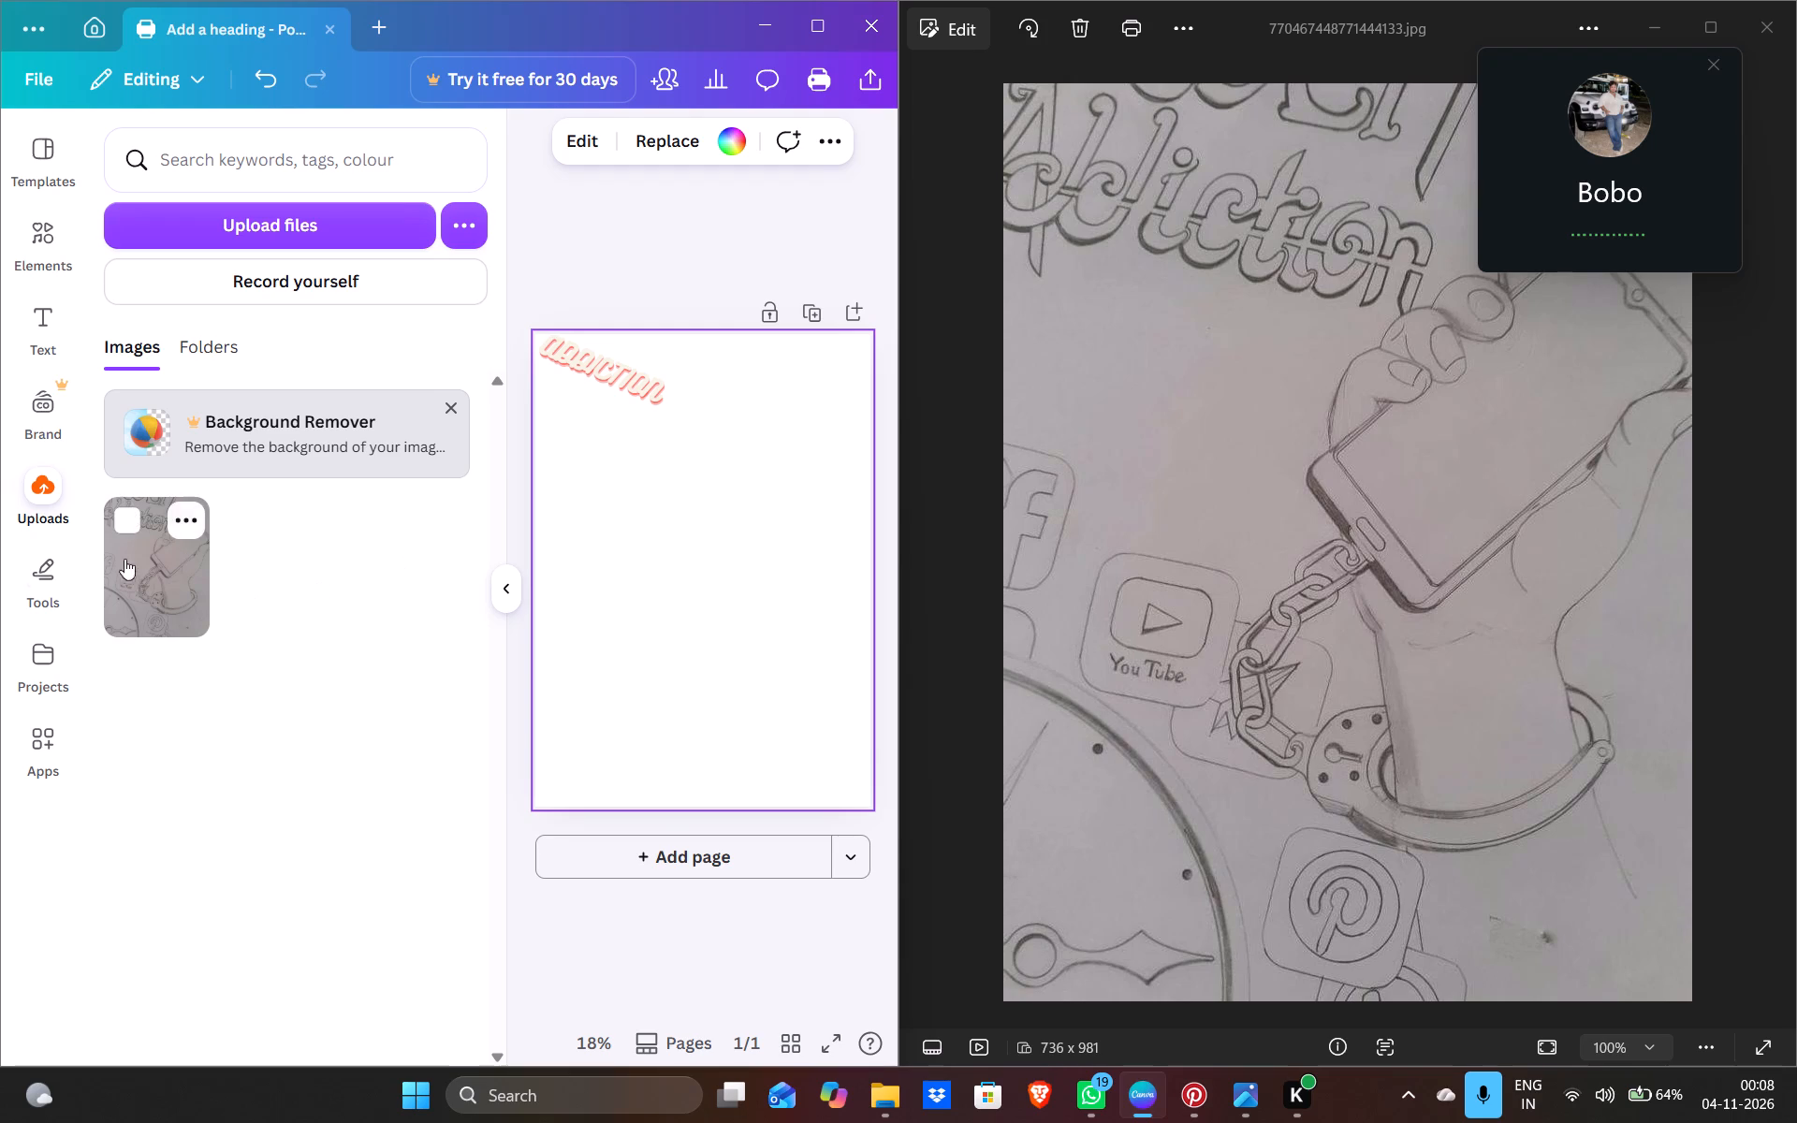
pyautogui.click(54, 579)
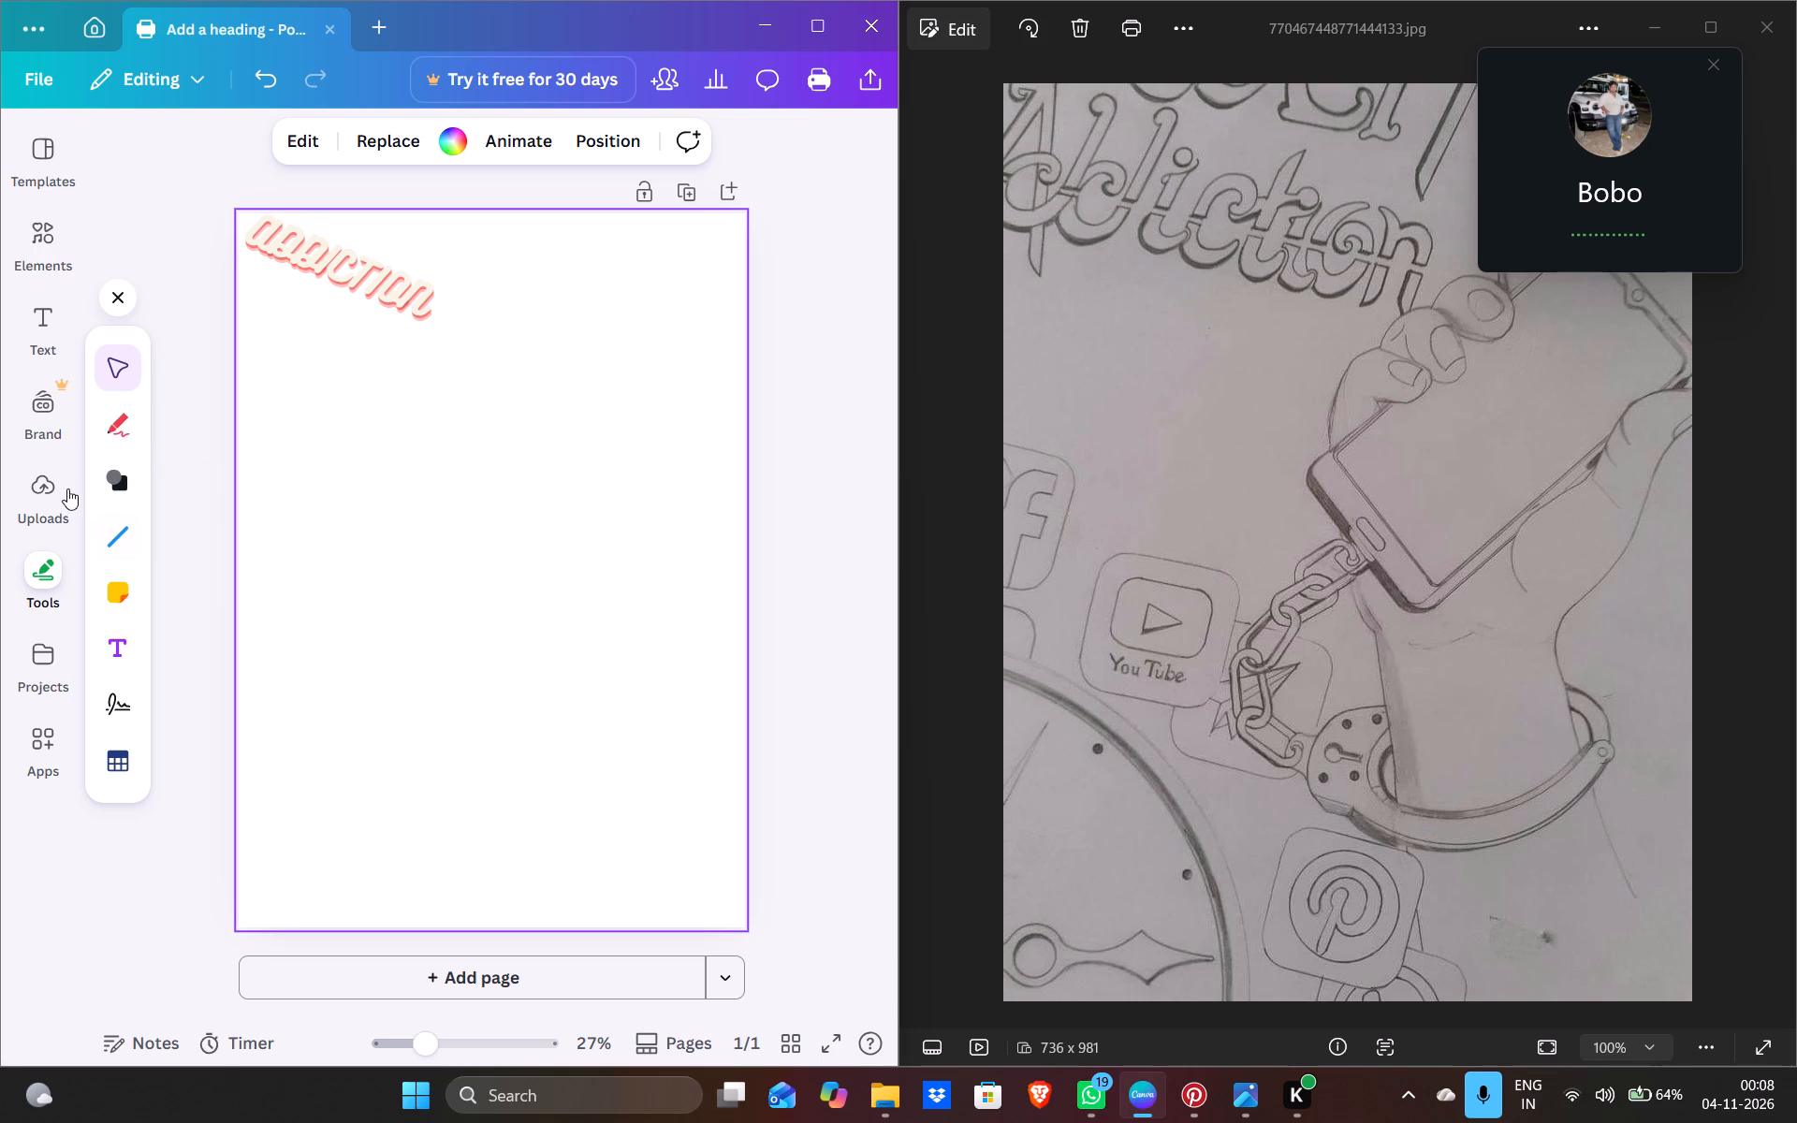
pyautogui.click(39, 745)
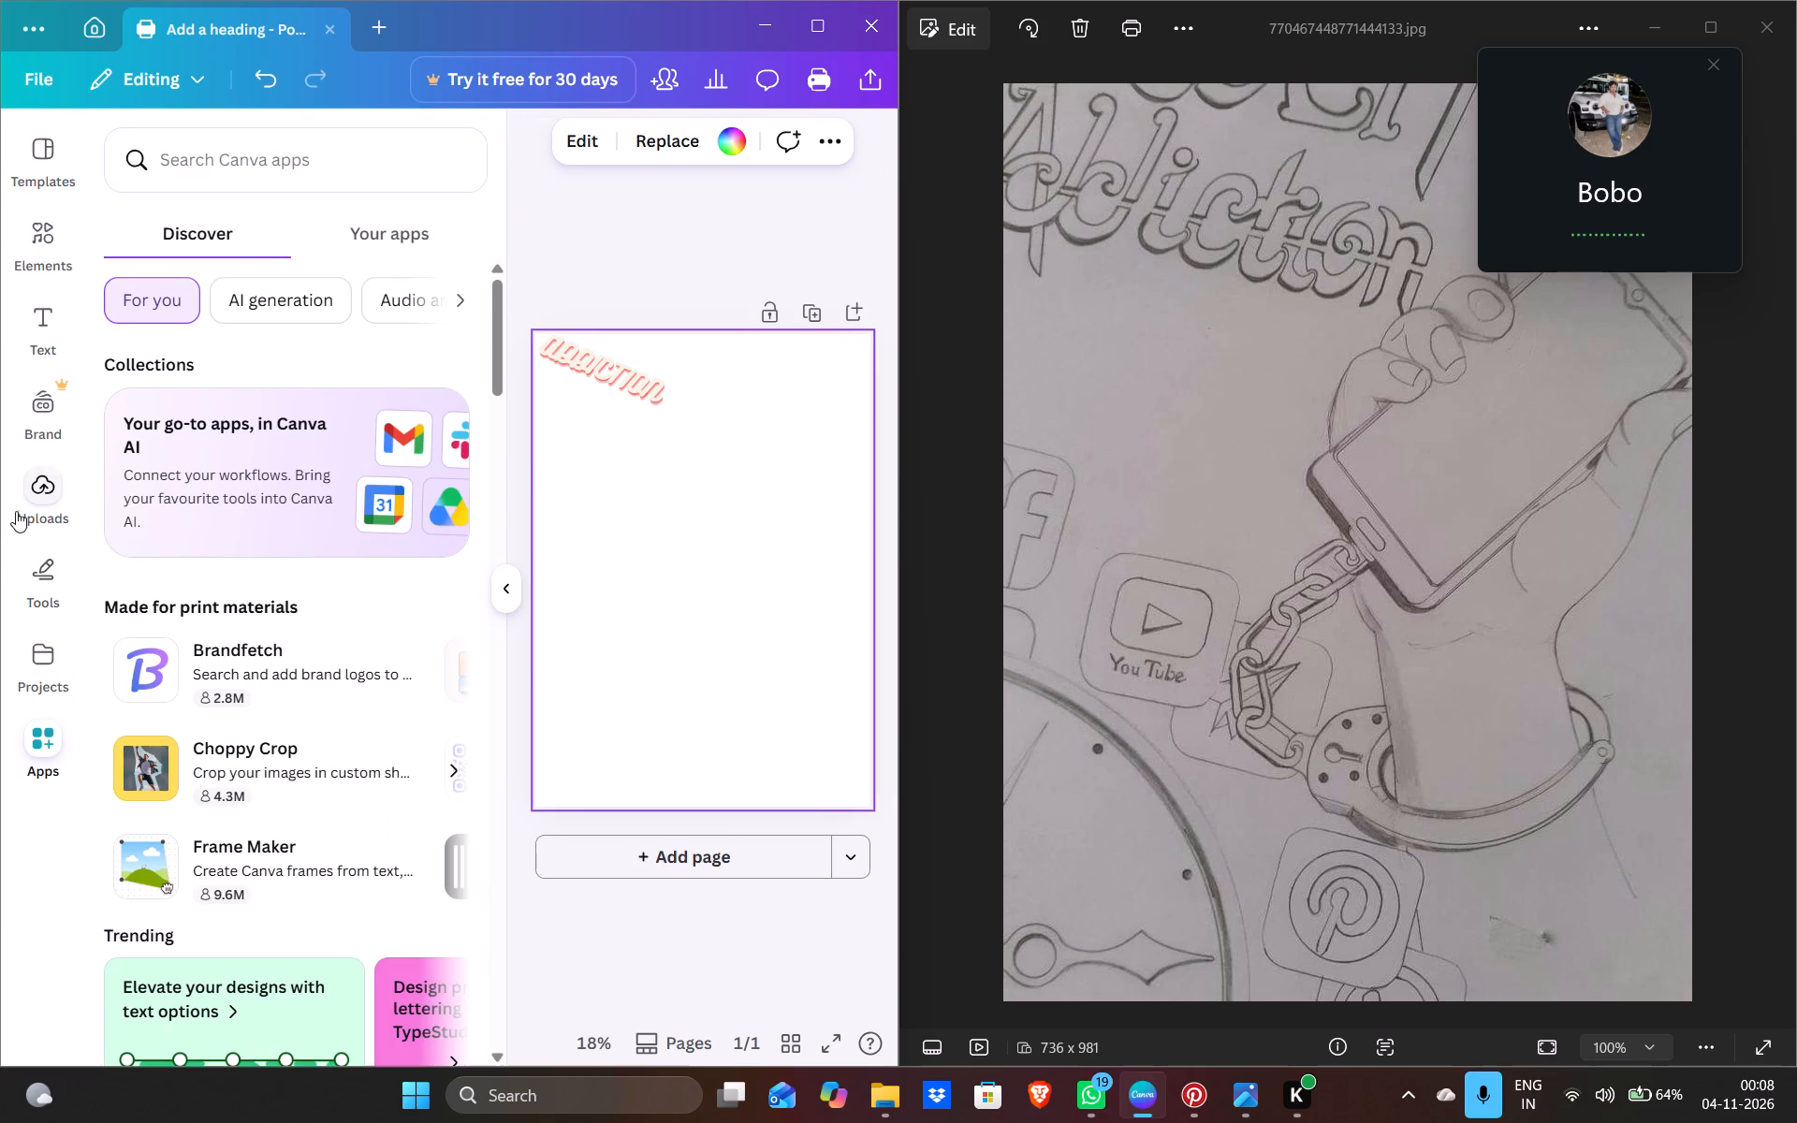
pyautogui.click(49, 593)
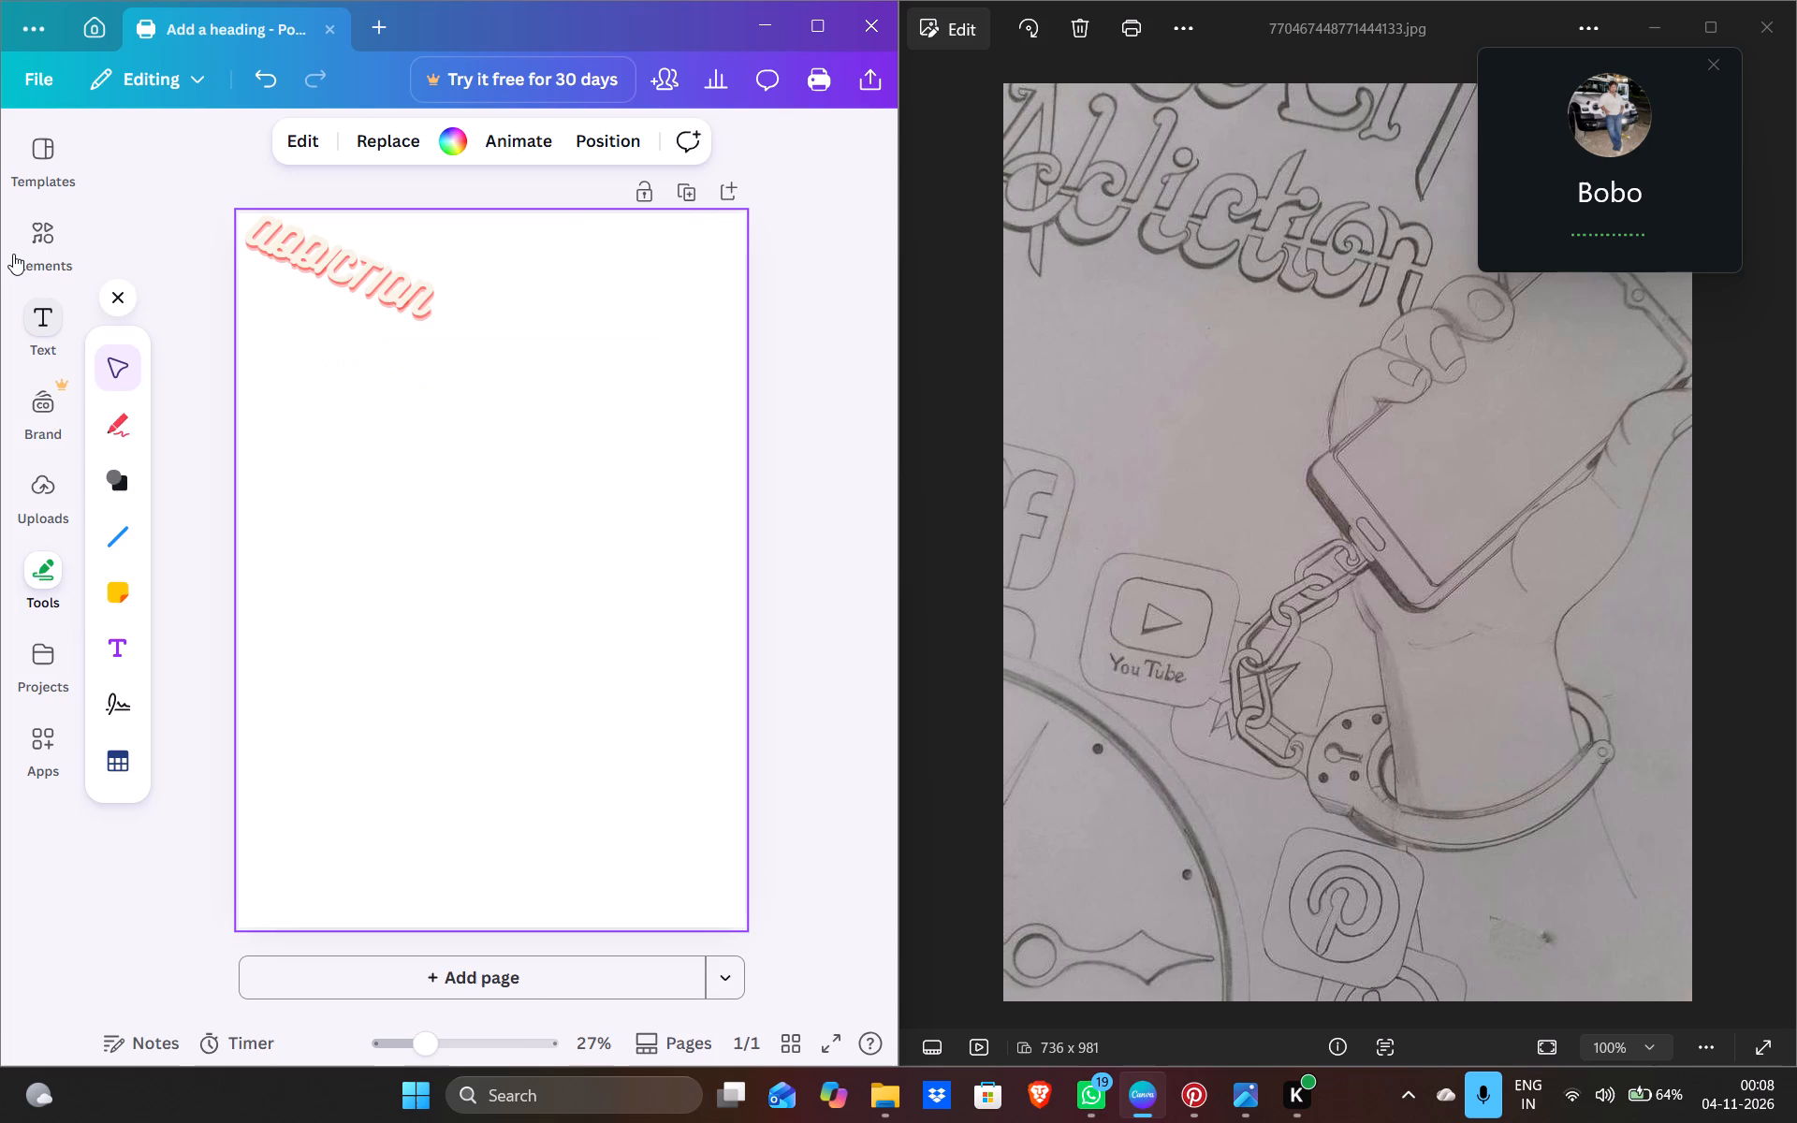
# Search the photo elements for "smart phone" and place the upright phone with the blank white screen on the poster.
pyautogui.click(13, 254)
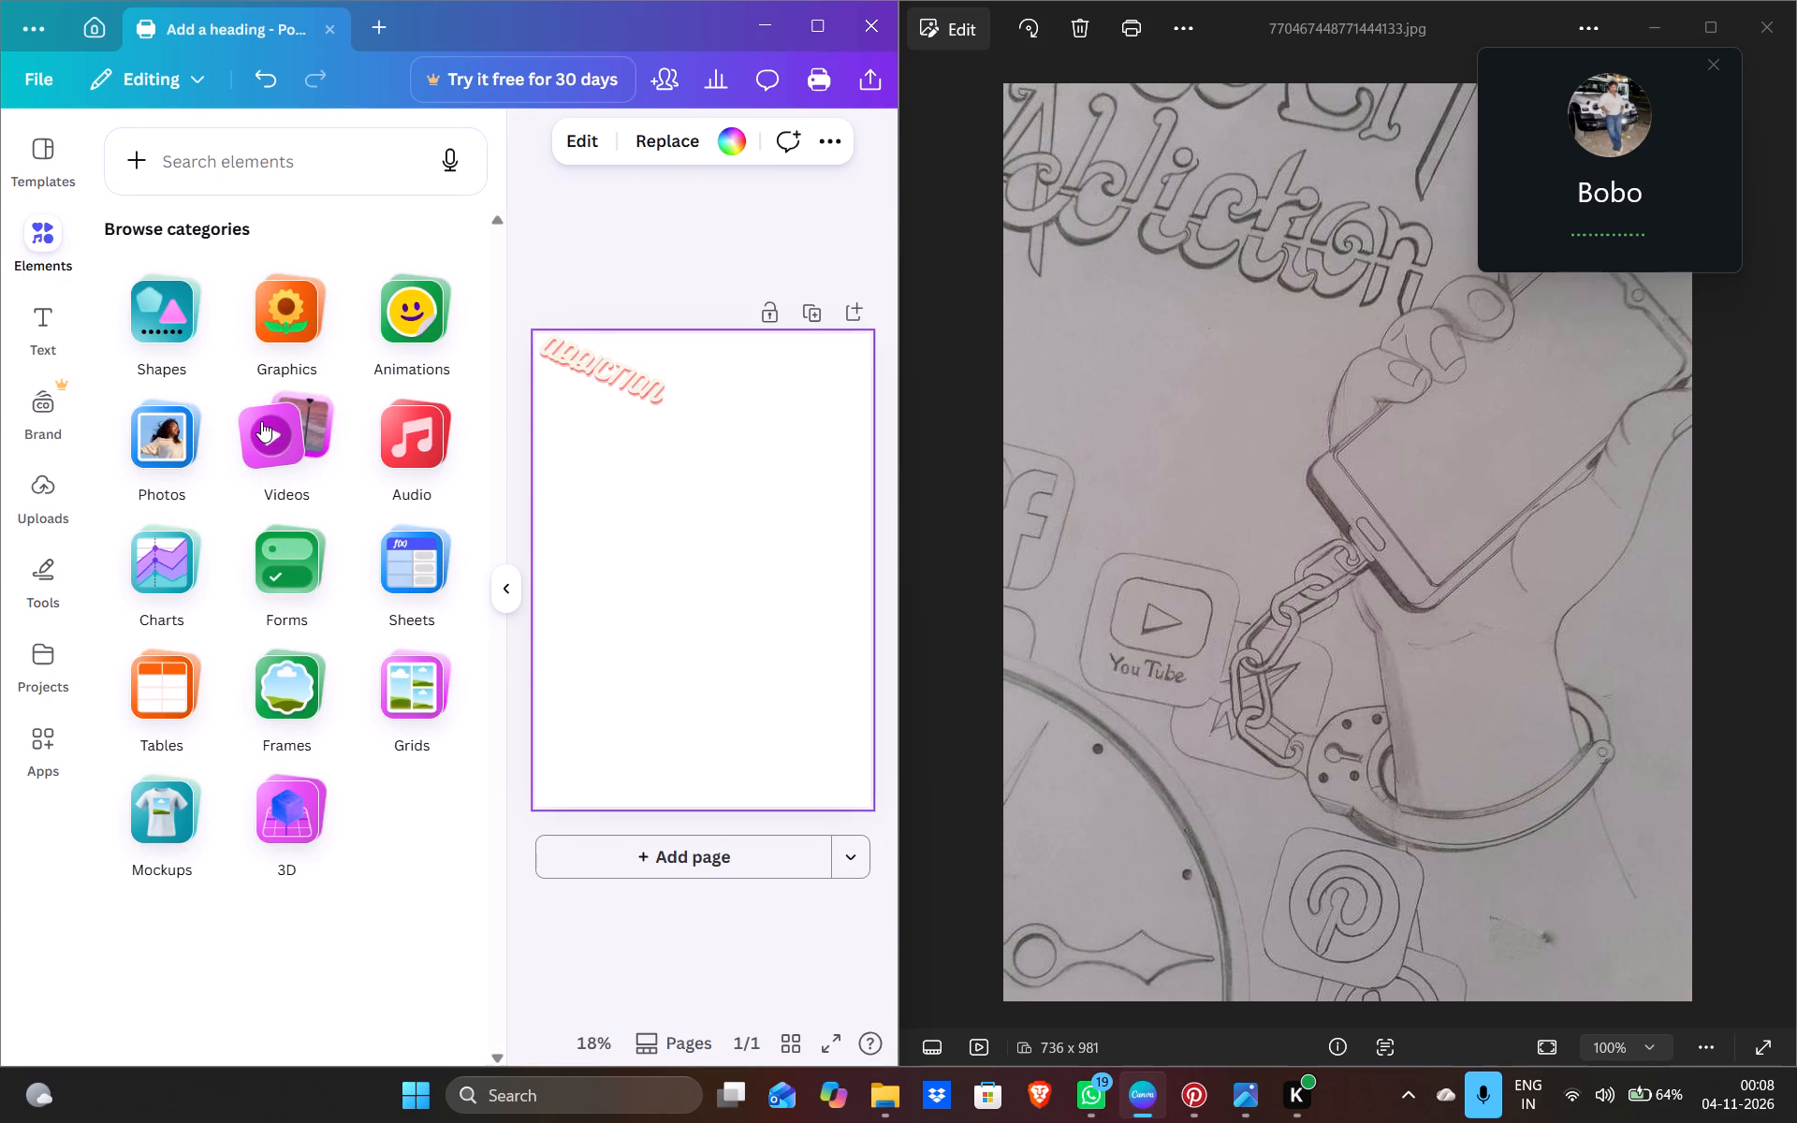
pyautogui.click(171, 451)
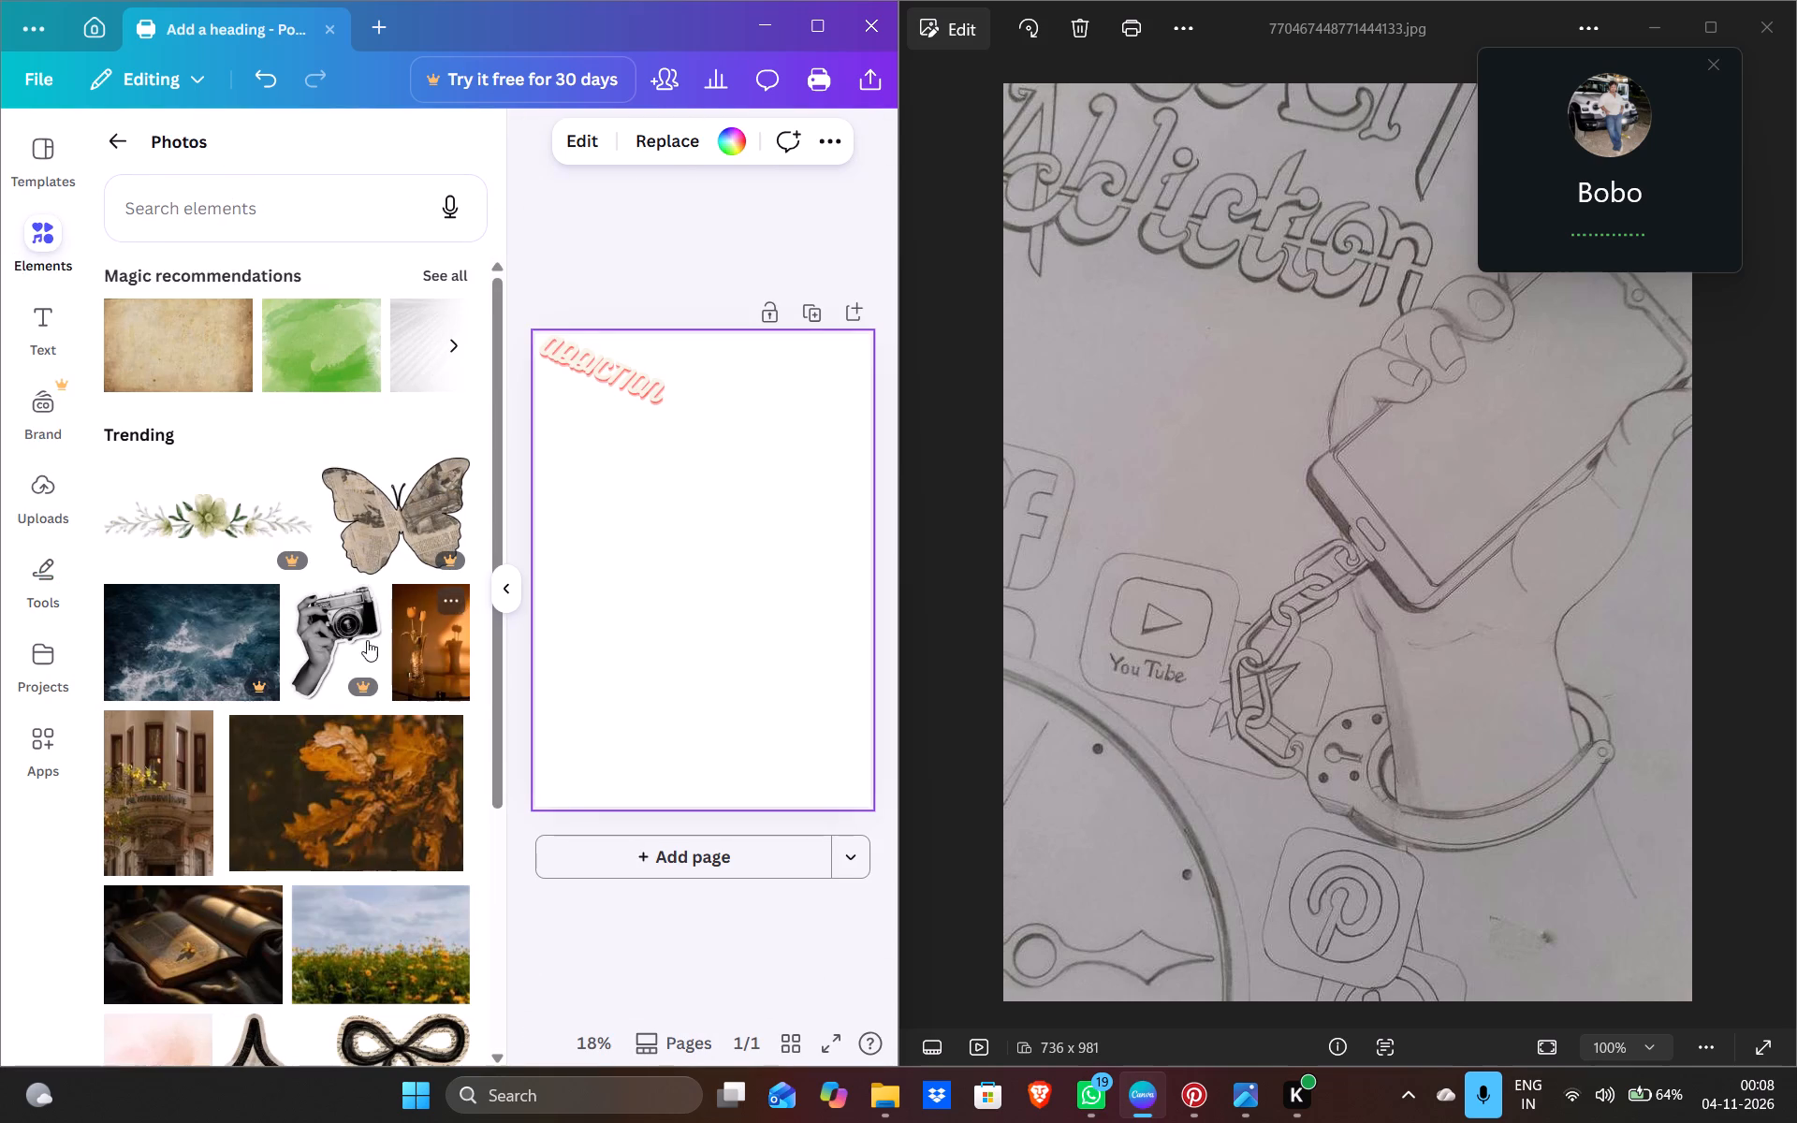
pyautogui.scroll(-1, 341, 662)
pyautogui.scroll(1, 341, 662)
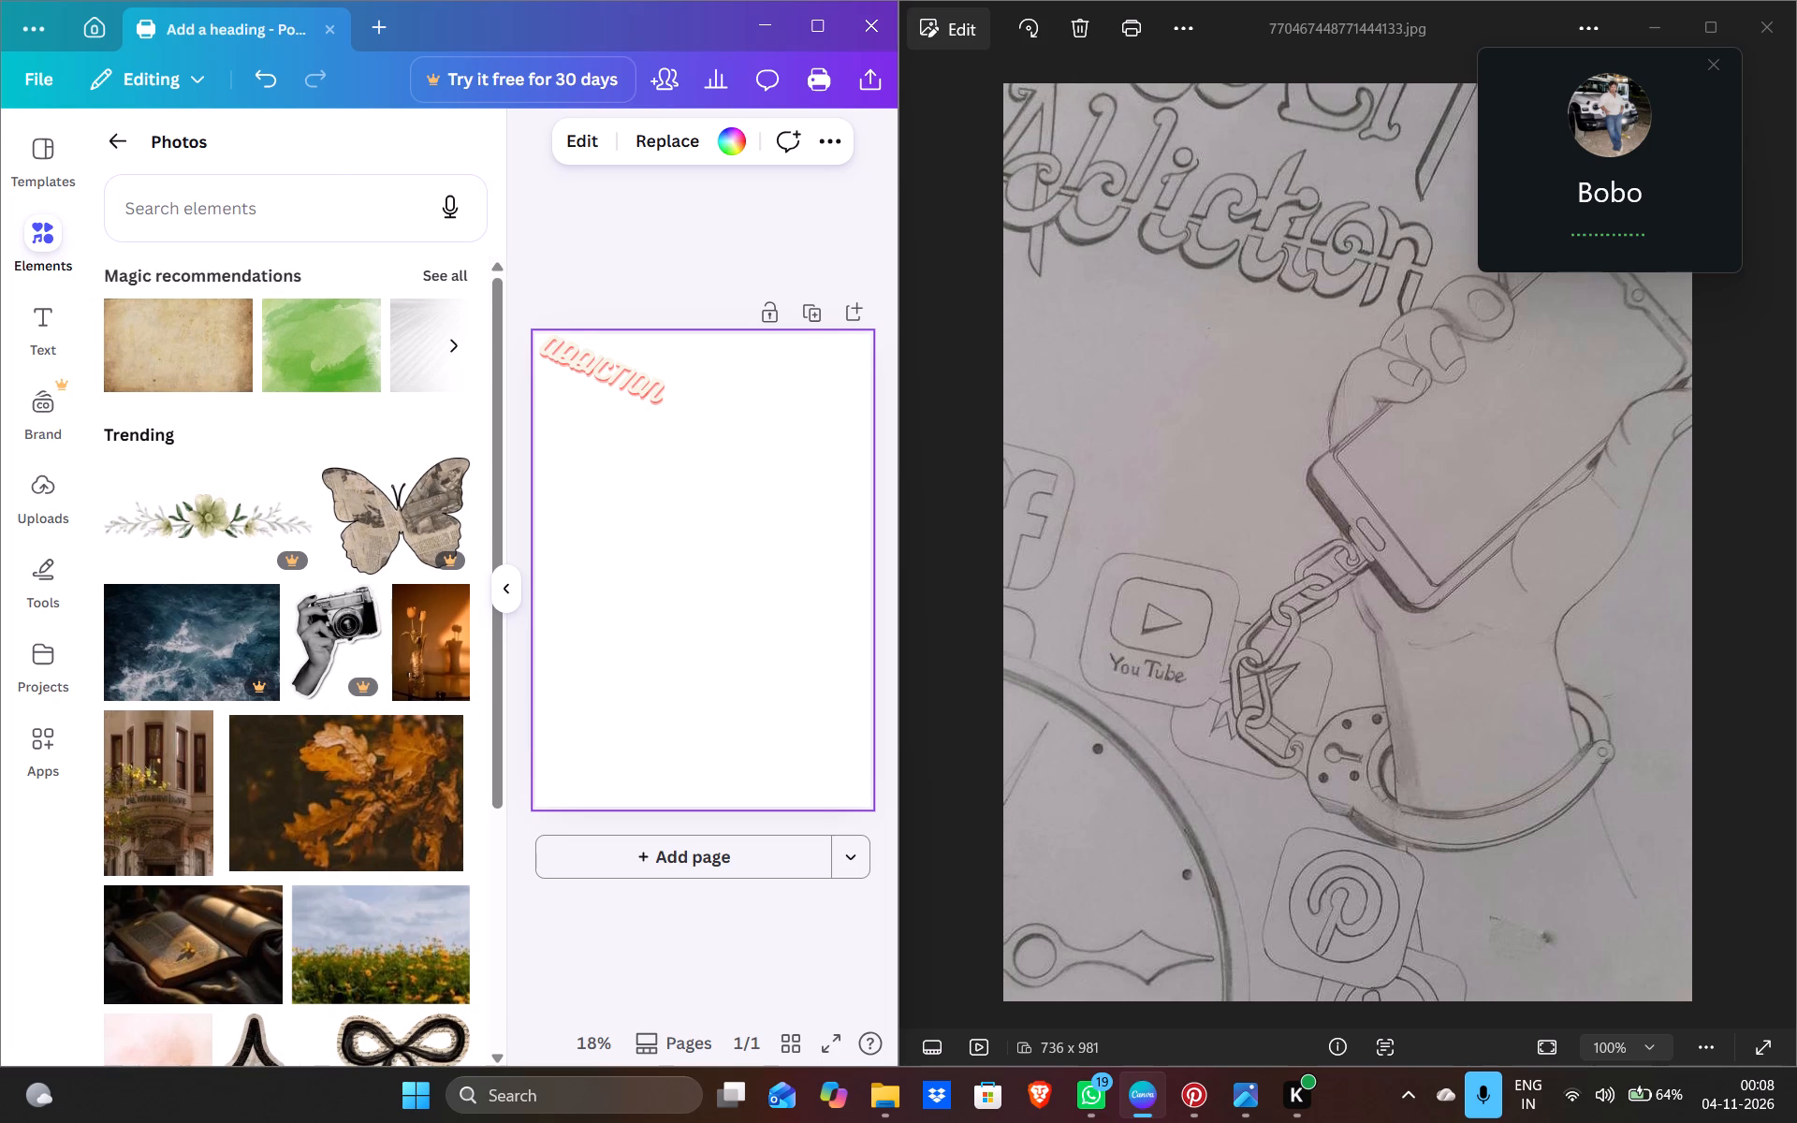
pyautogui.click(299, 220)
pyautogui.write('PHONE')
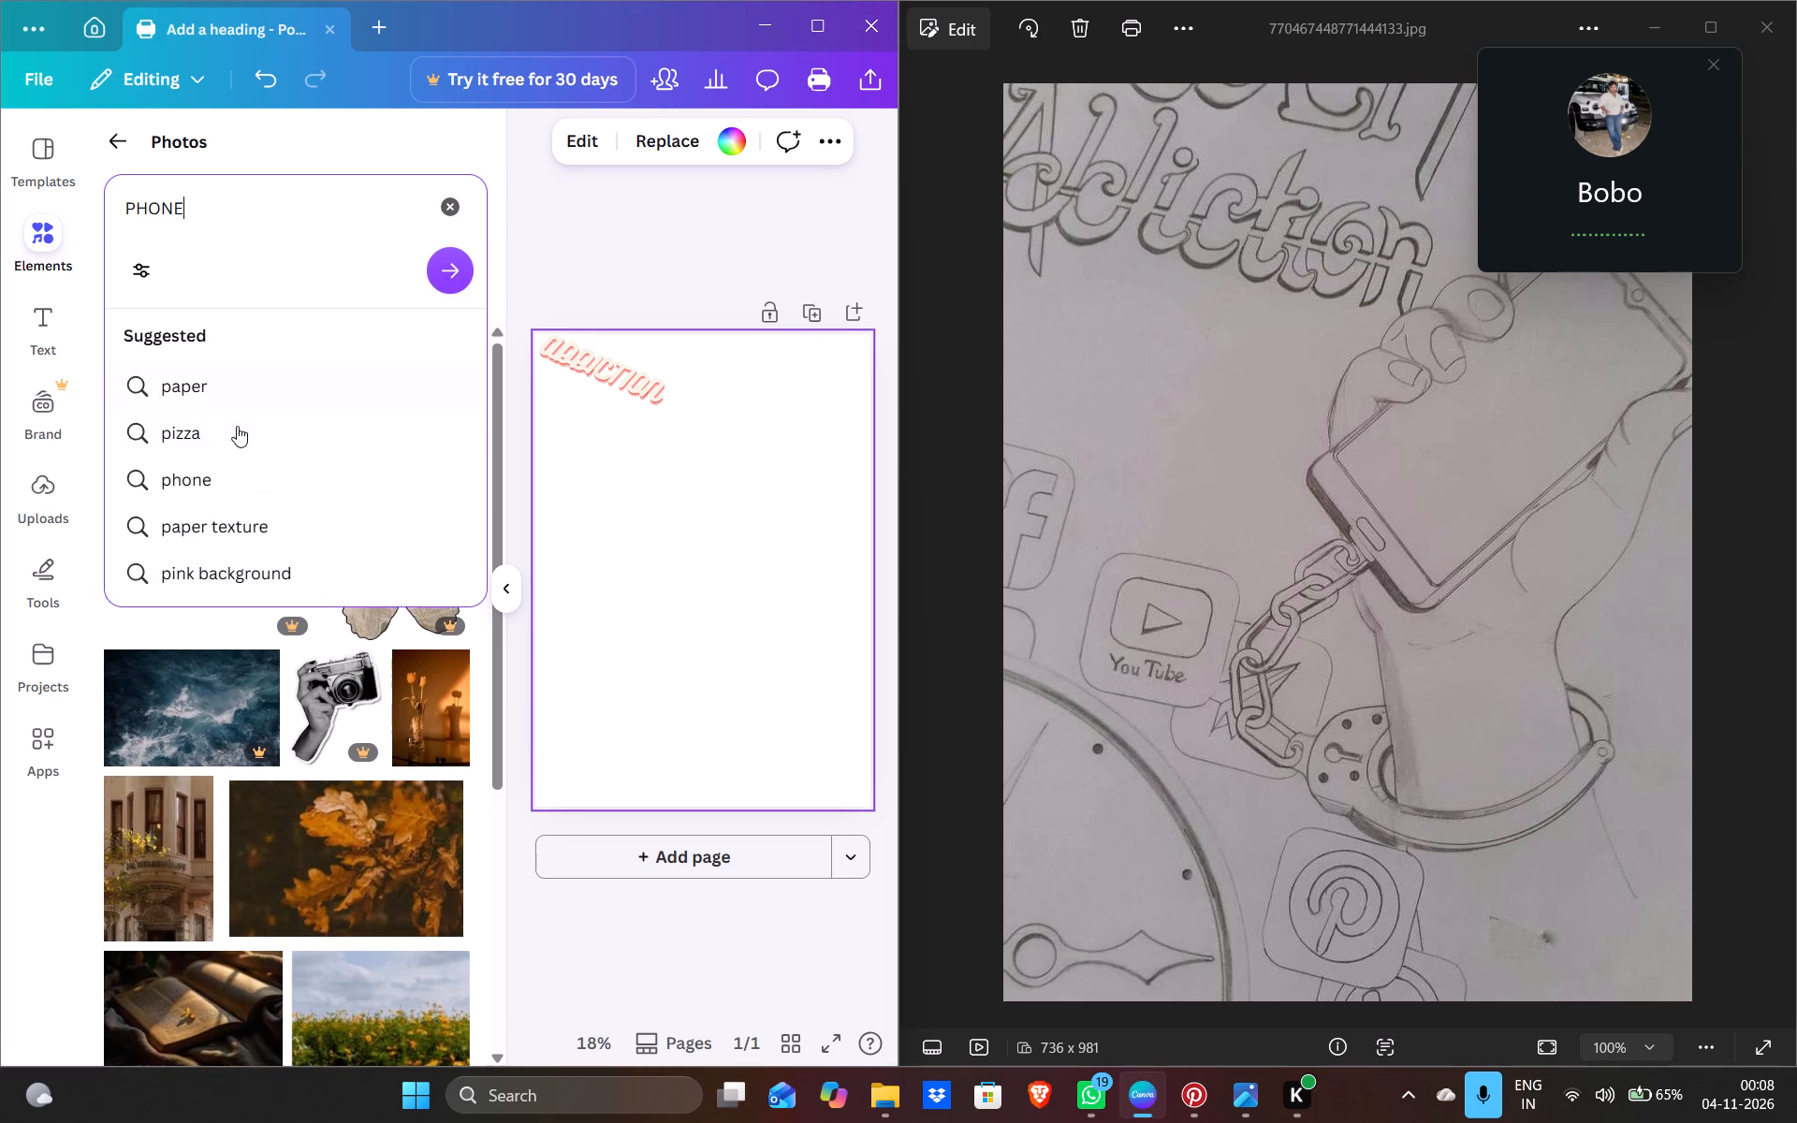
pyautogui.click(253, 468)
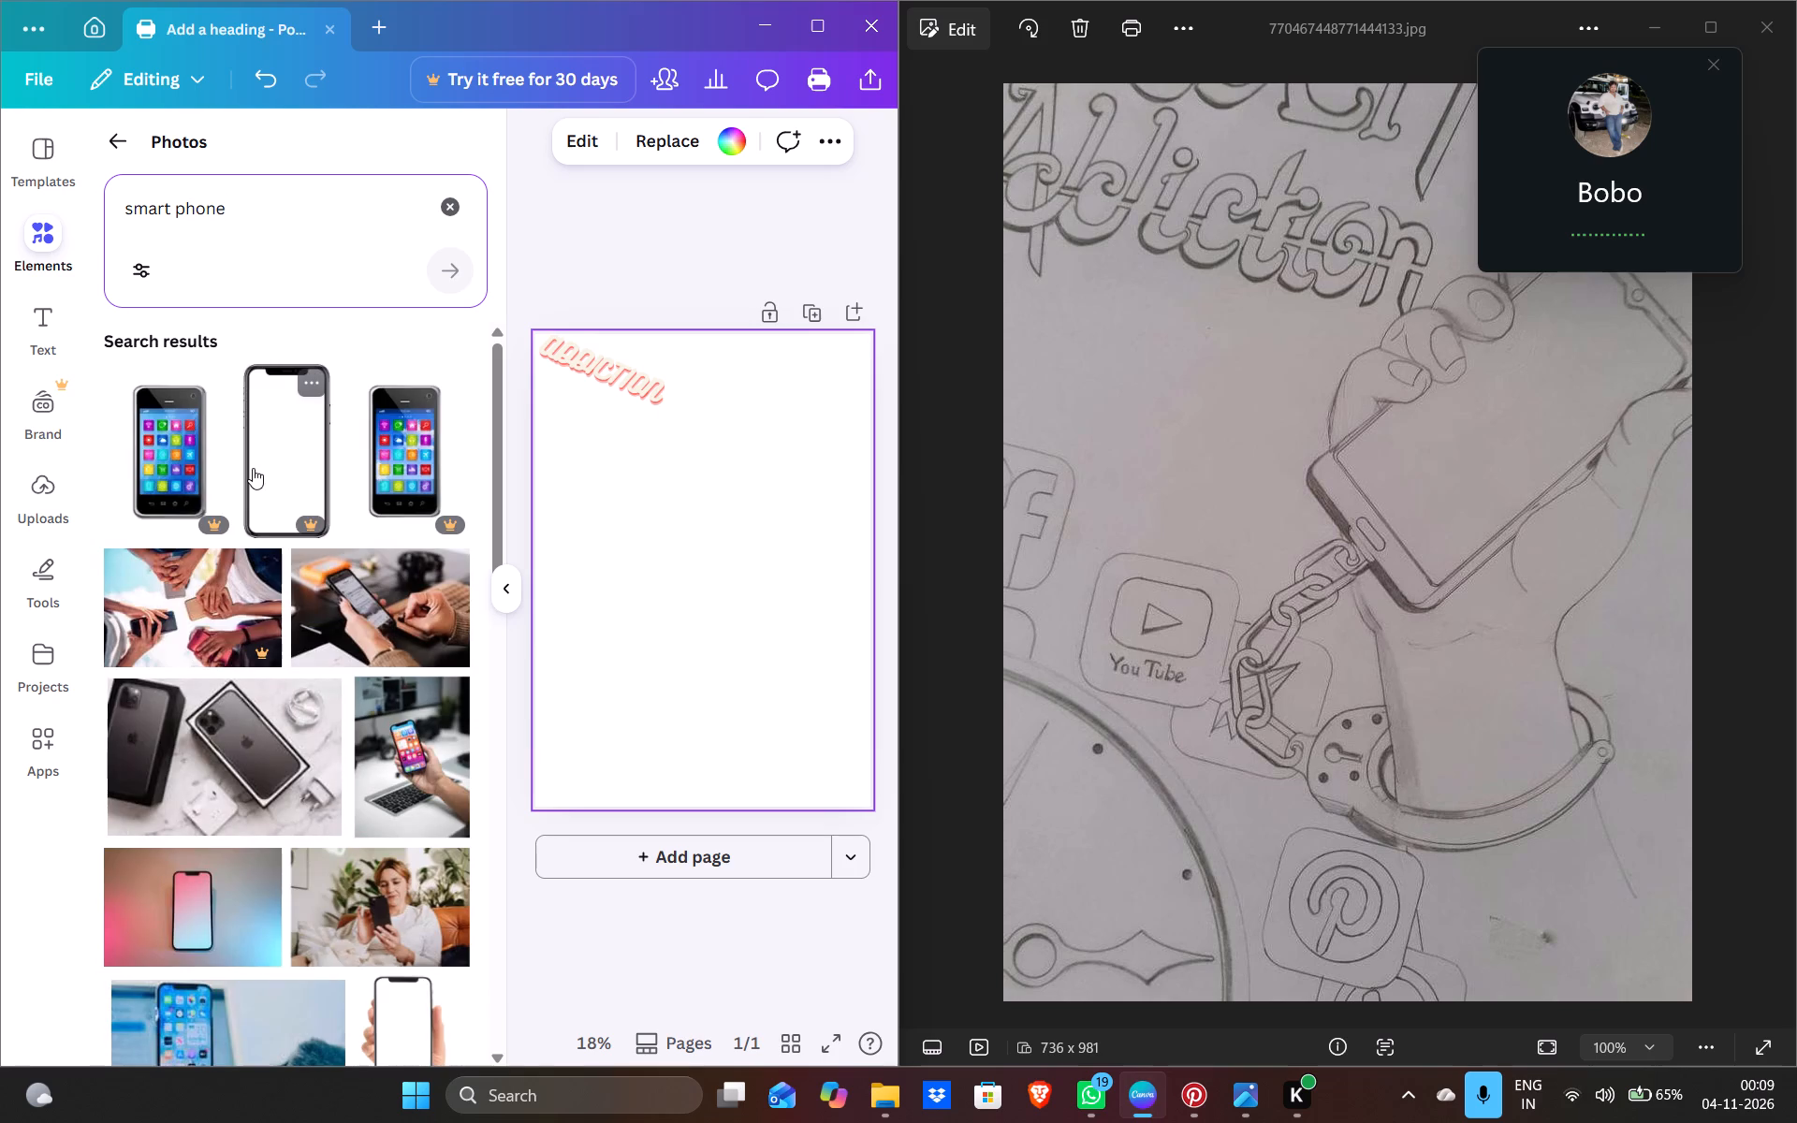
pyautogui.moveTo(300, 472); pyautogui.dragTo(676, 486)
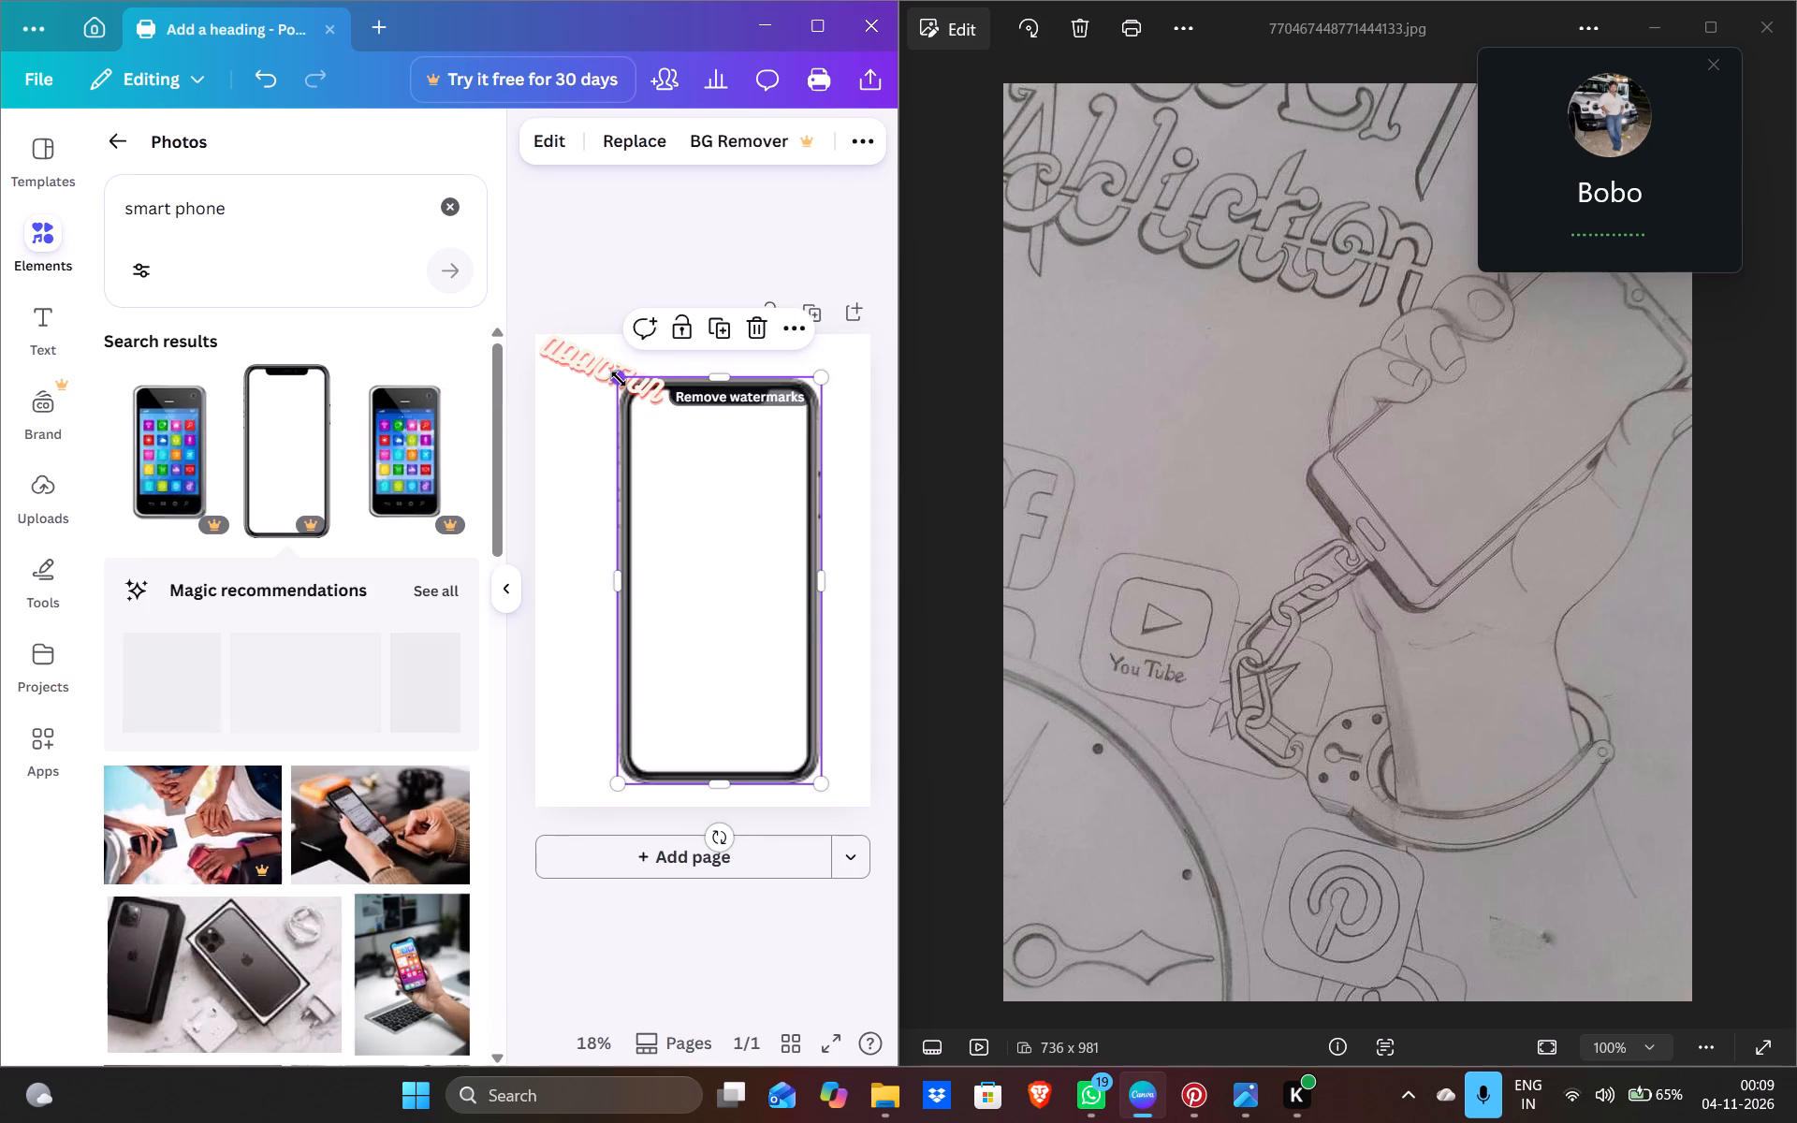
# Fit the phone image smaller and tilted clockwise in the upper-middle area of the poster, just below the ADDICTION text.
pyautogui.moveTo(619, 379); pyautogui.dragTo(754, 552)
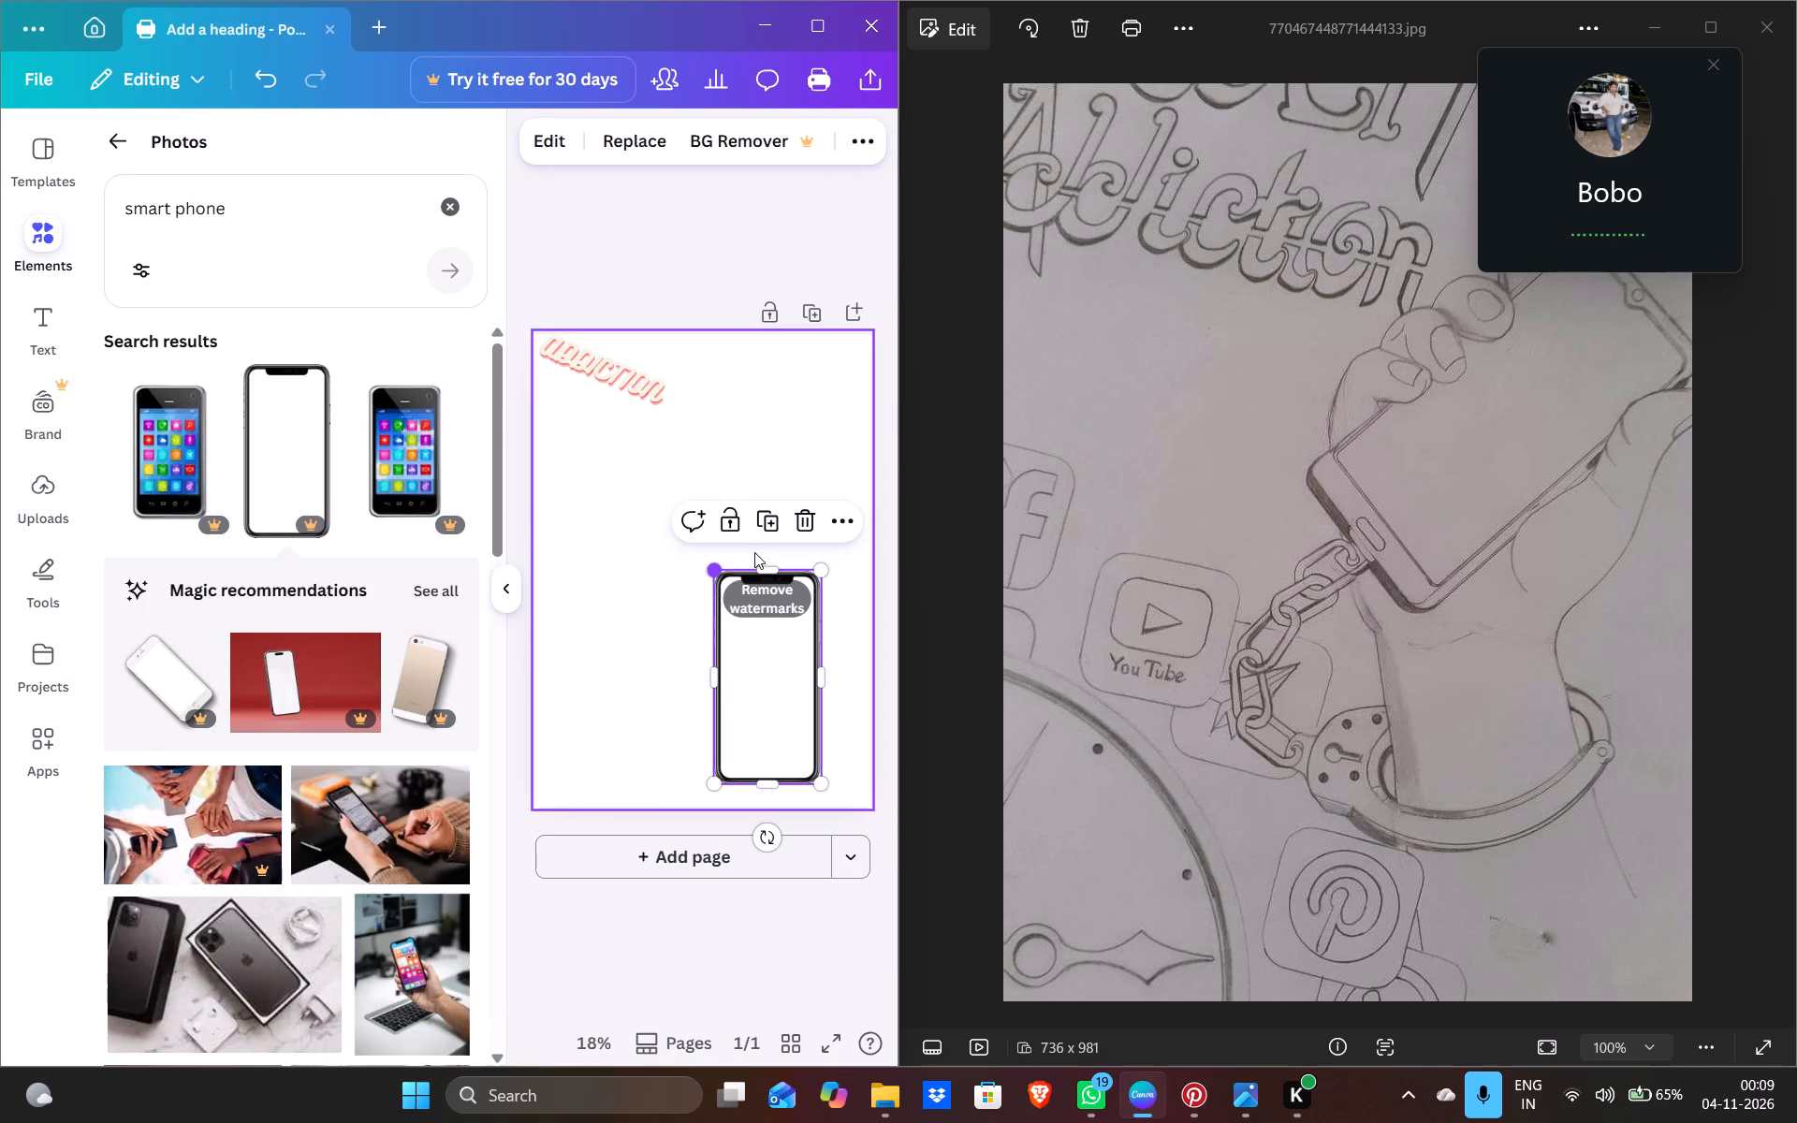
pyautogui.moveTo(772, 834); pyautogui.dragTo(746, 713)
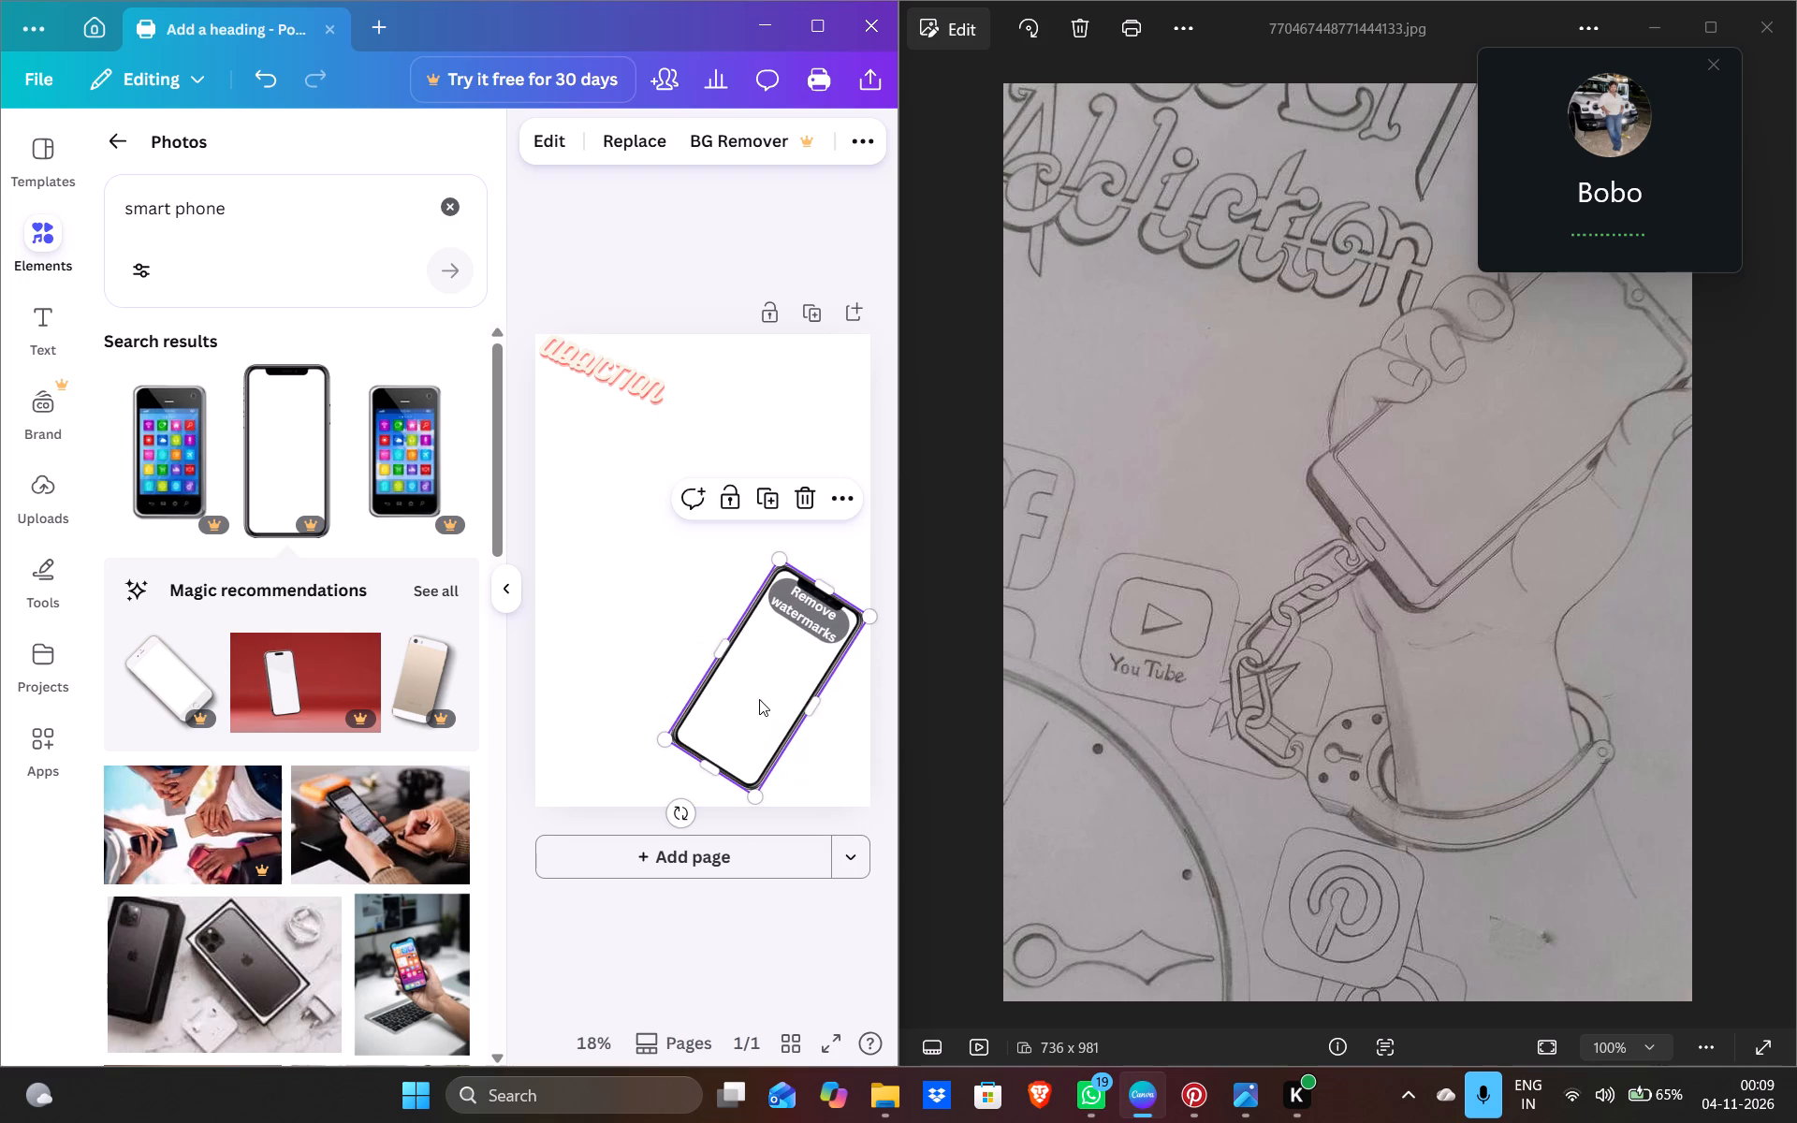
pyautogui.moveTo(754, 719); pyautogui.dragTo(712, 537)
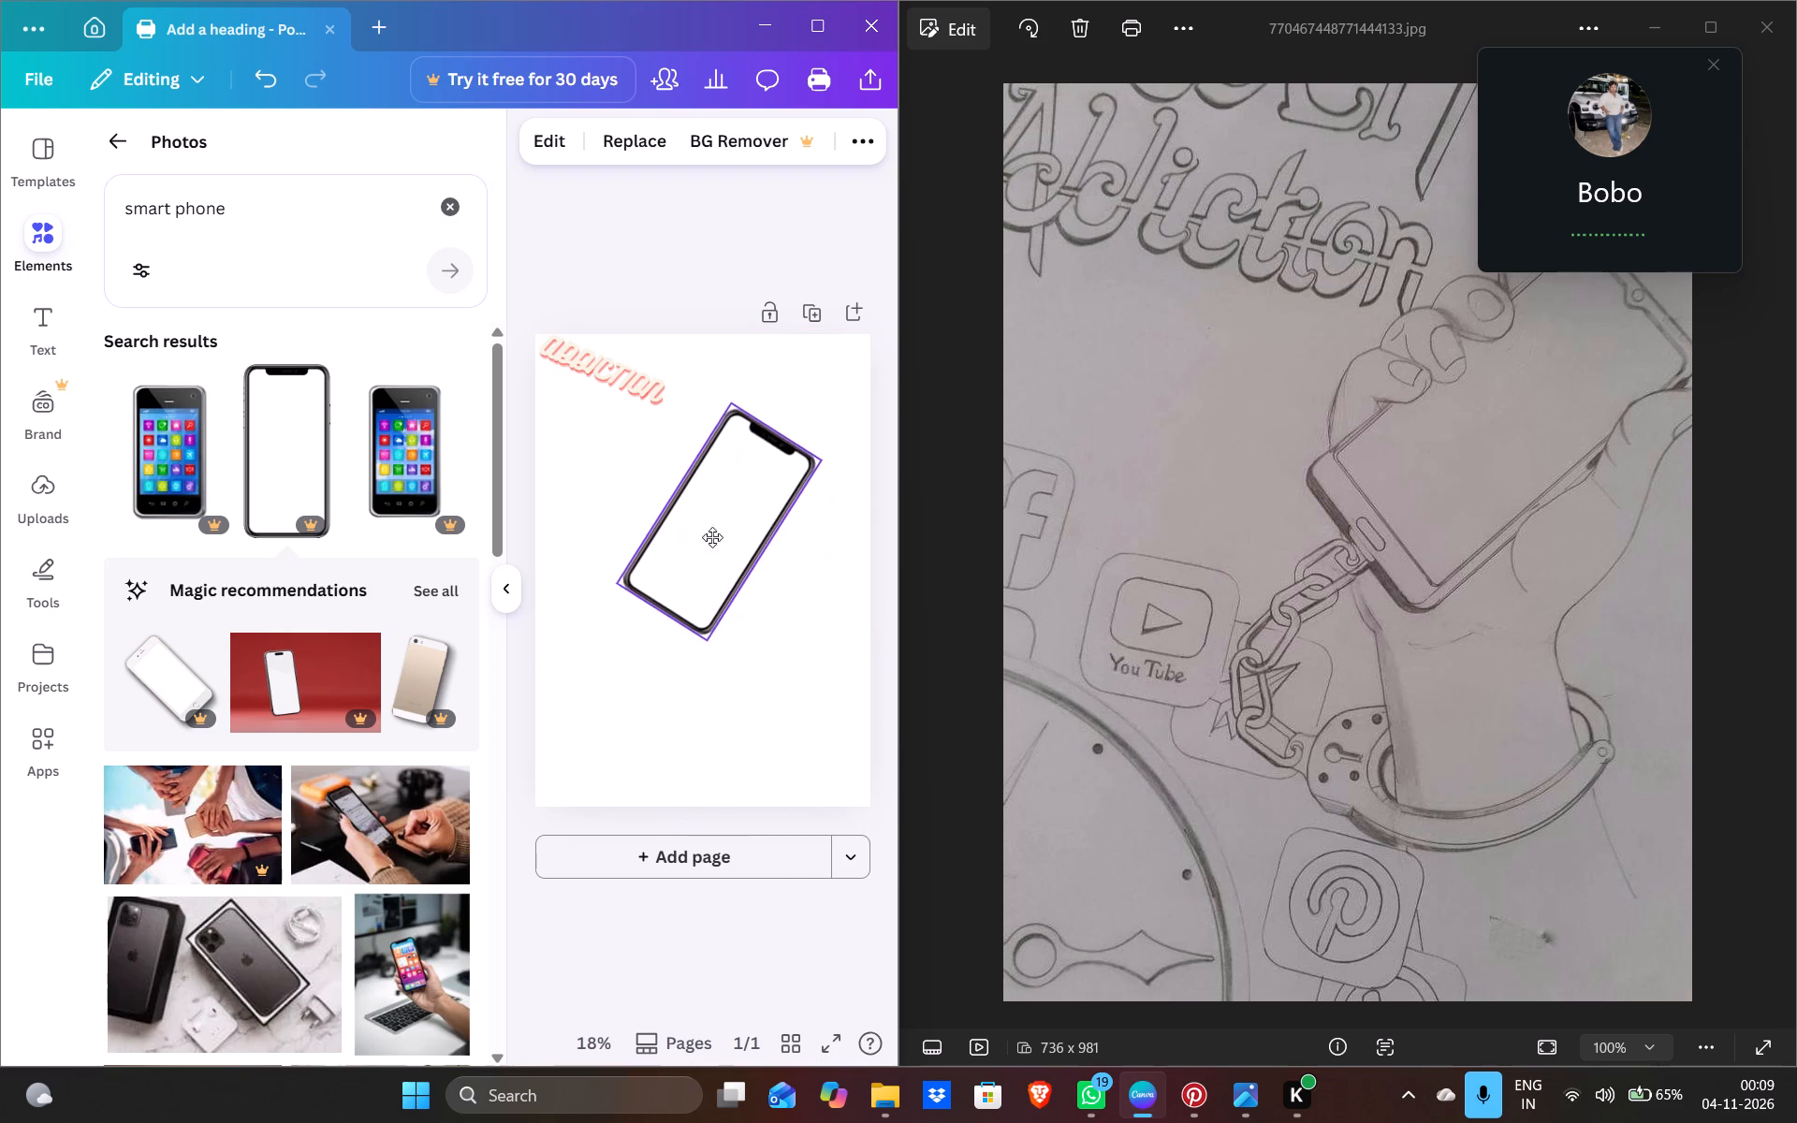
pyautogui.moveTo(712, 537); pyautogui.dragTo(716, 566)
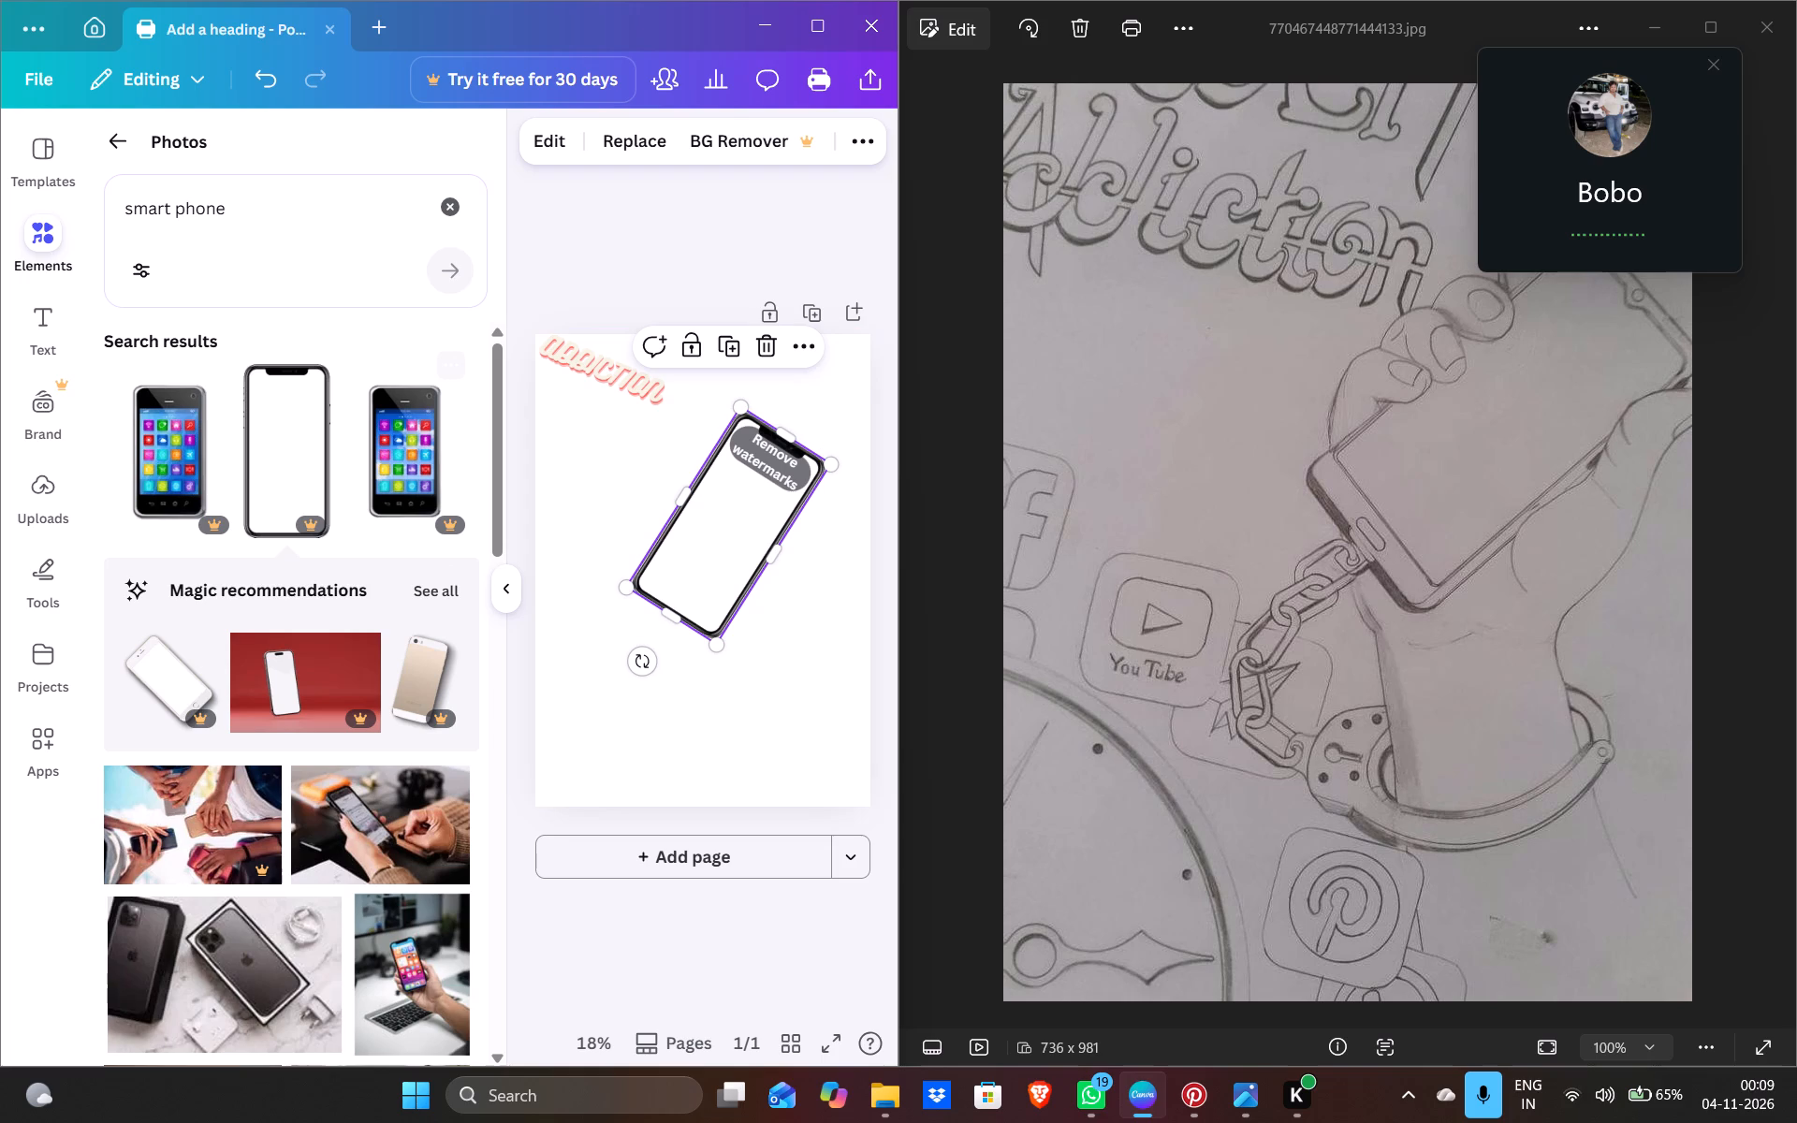
# Search the photo elements for "hand holding phone" and look through the results for a hand matching the sketch.
pyautogui.click(455, 206)
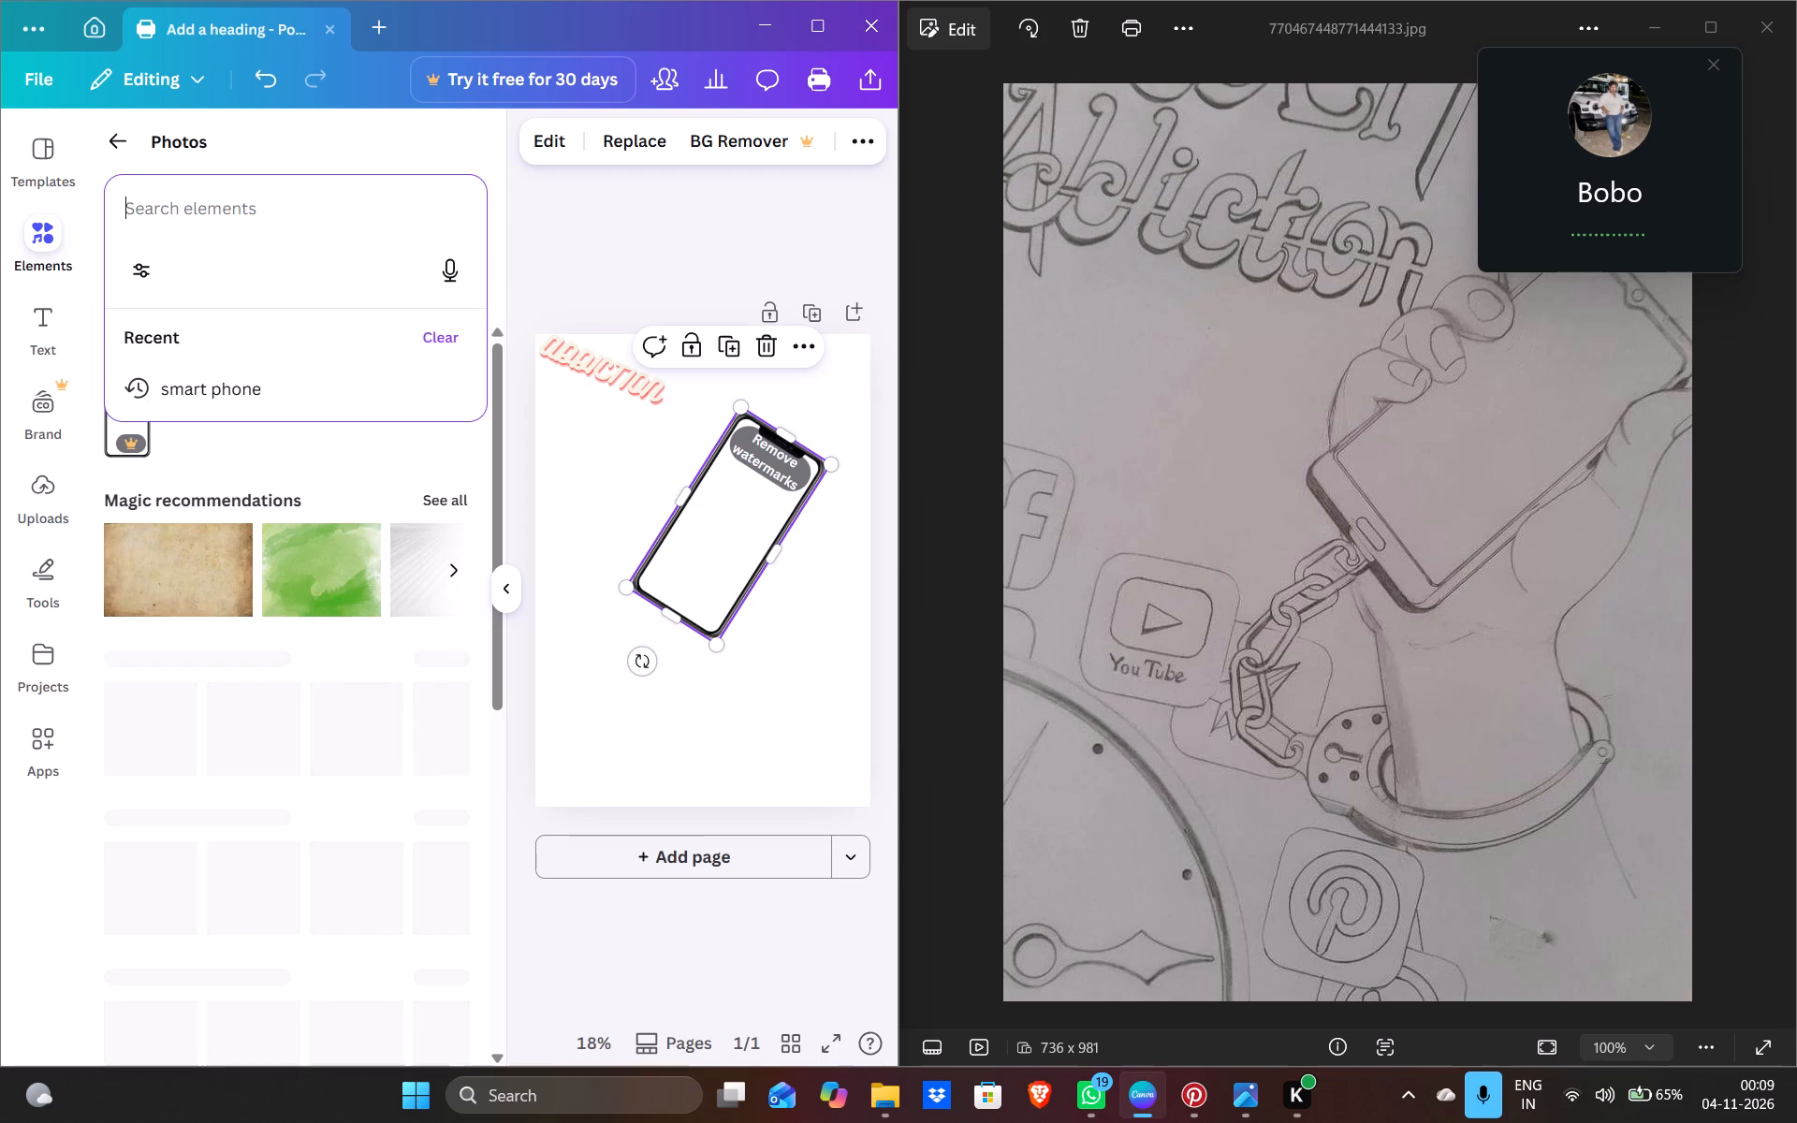
pyautogui.write('HAND HOLDING')
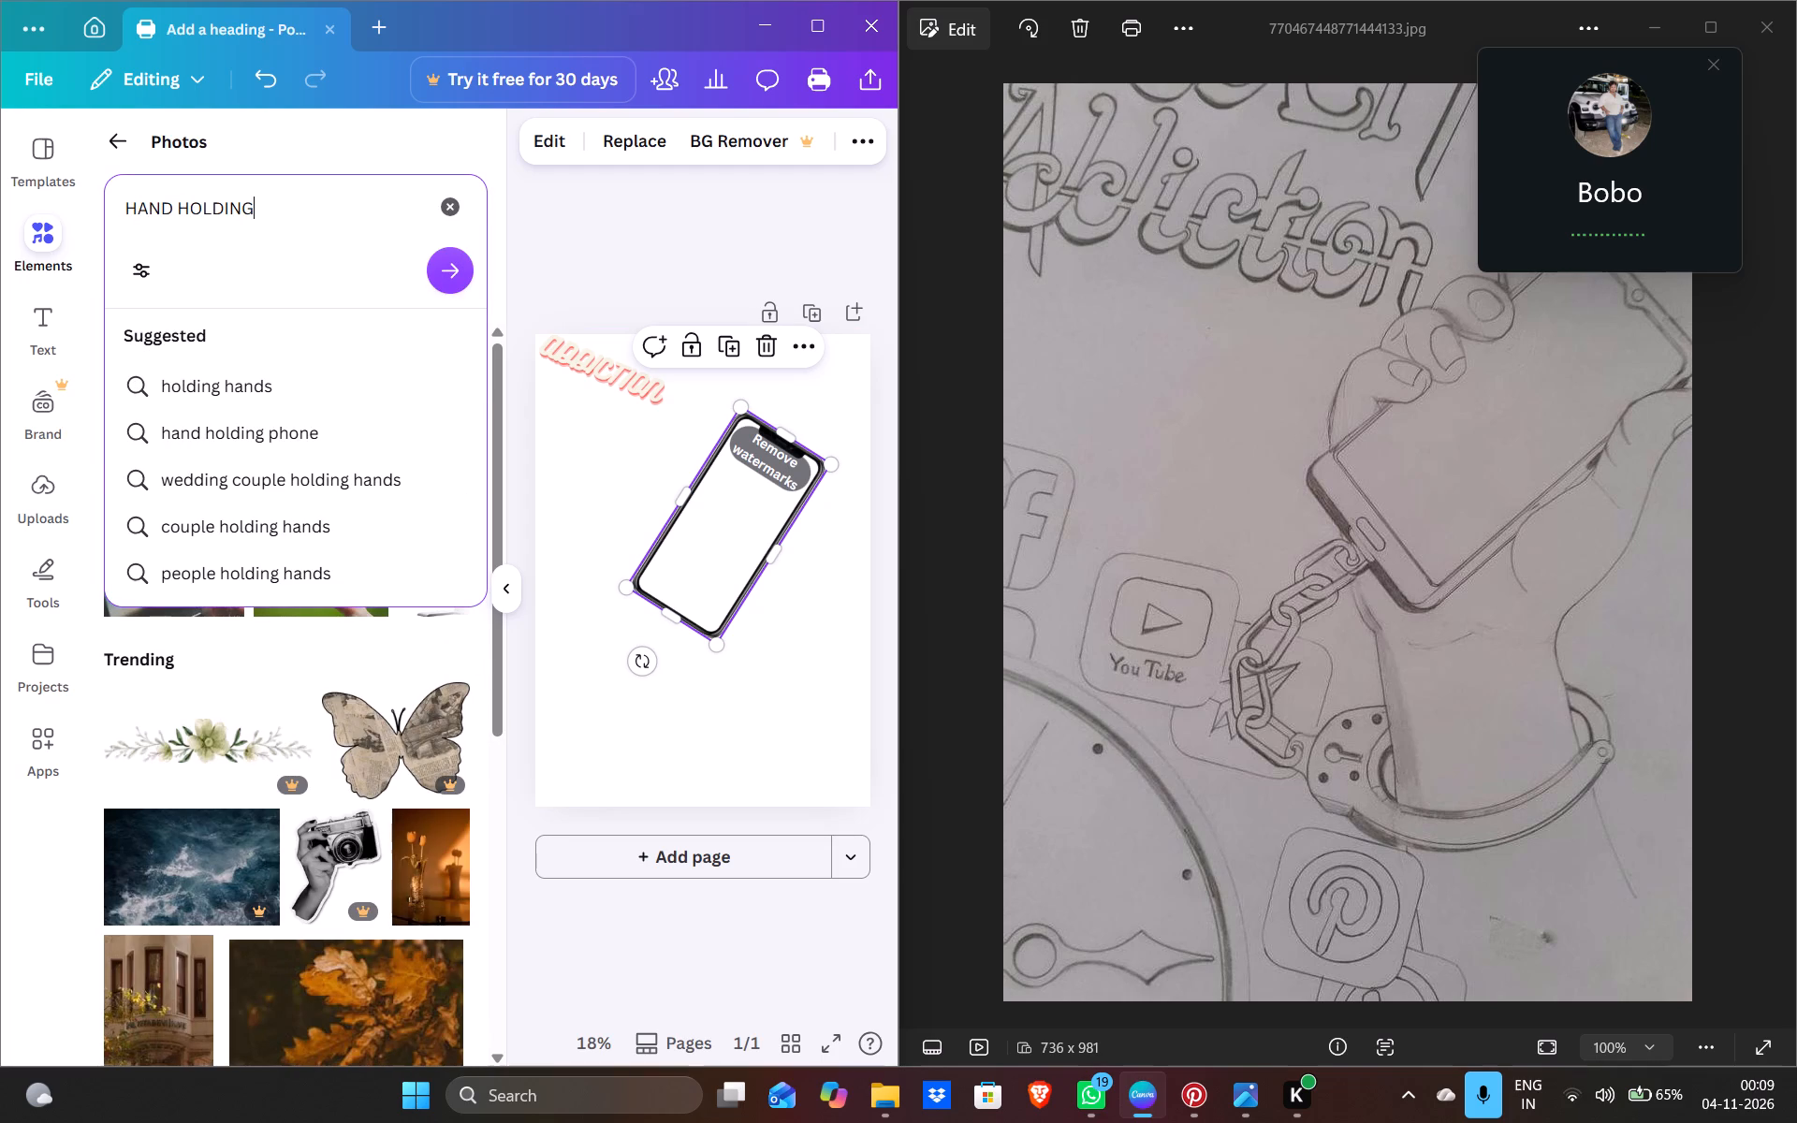
pyautogui.click(256, 429)
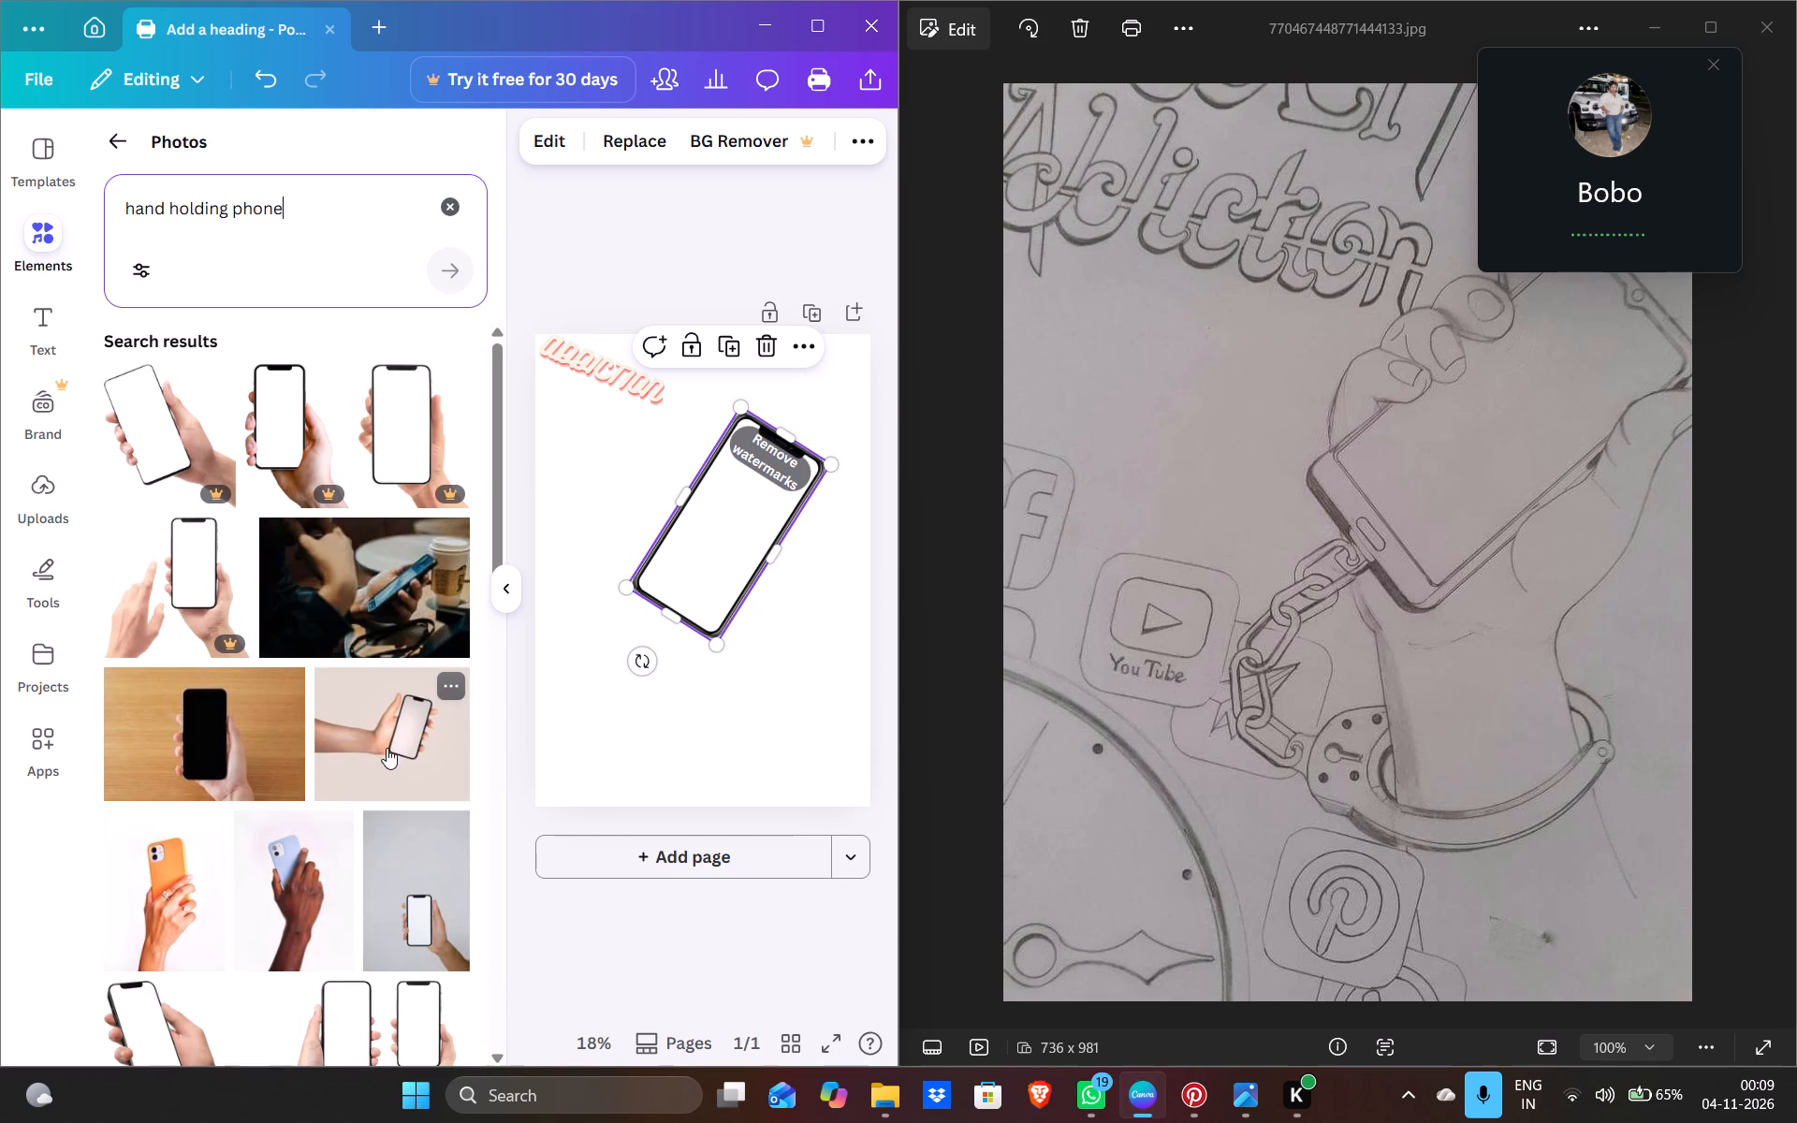
pyautogui.scroll(-4, 390, 747)
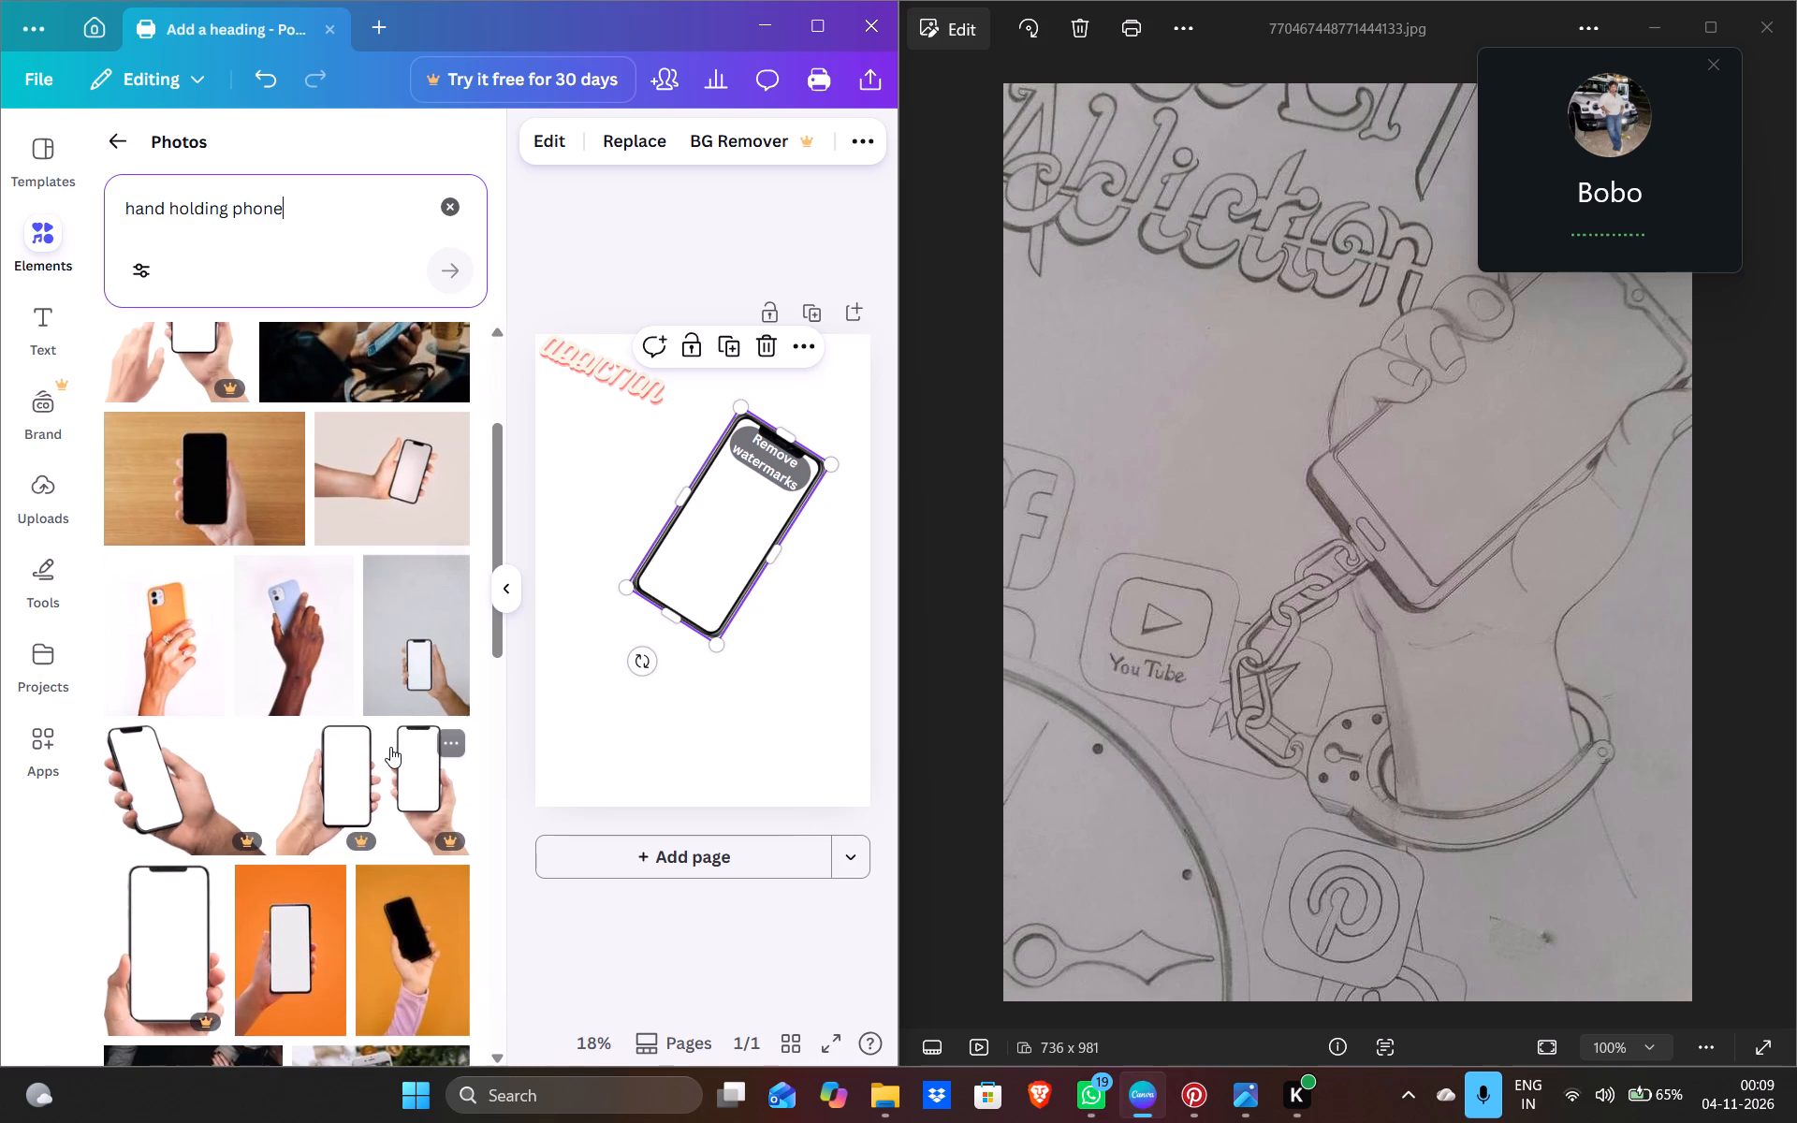
pyautogui.scroll(-2, 390, 747)
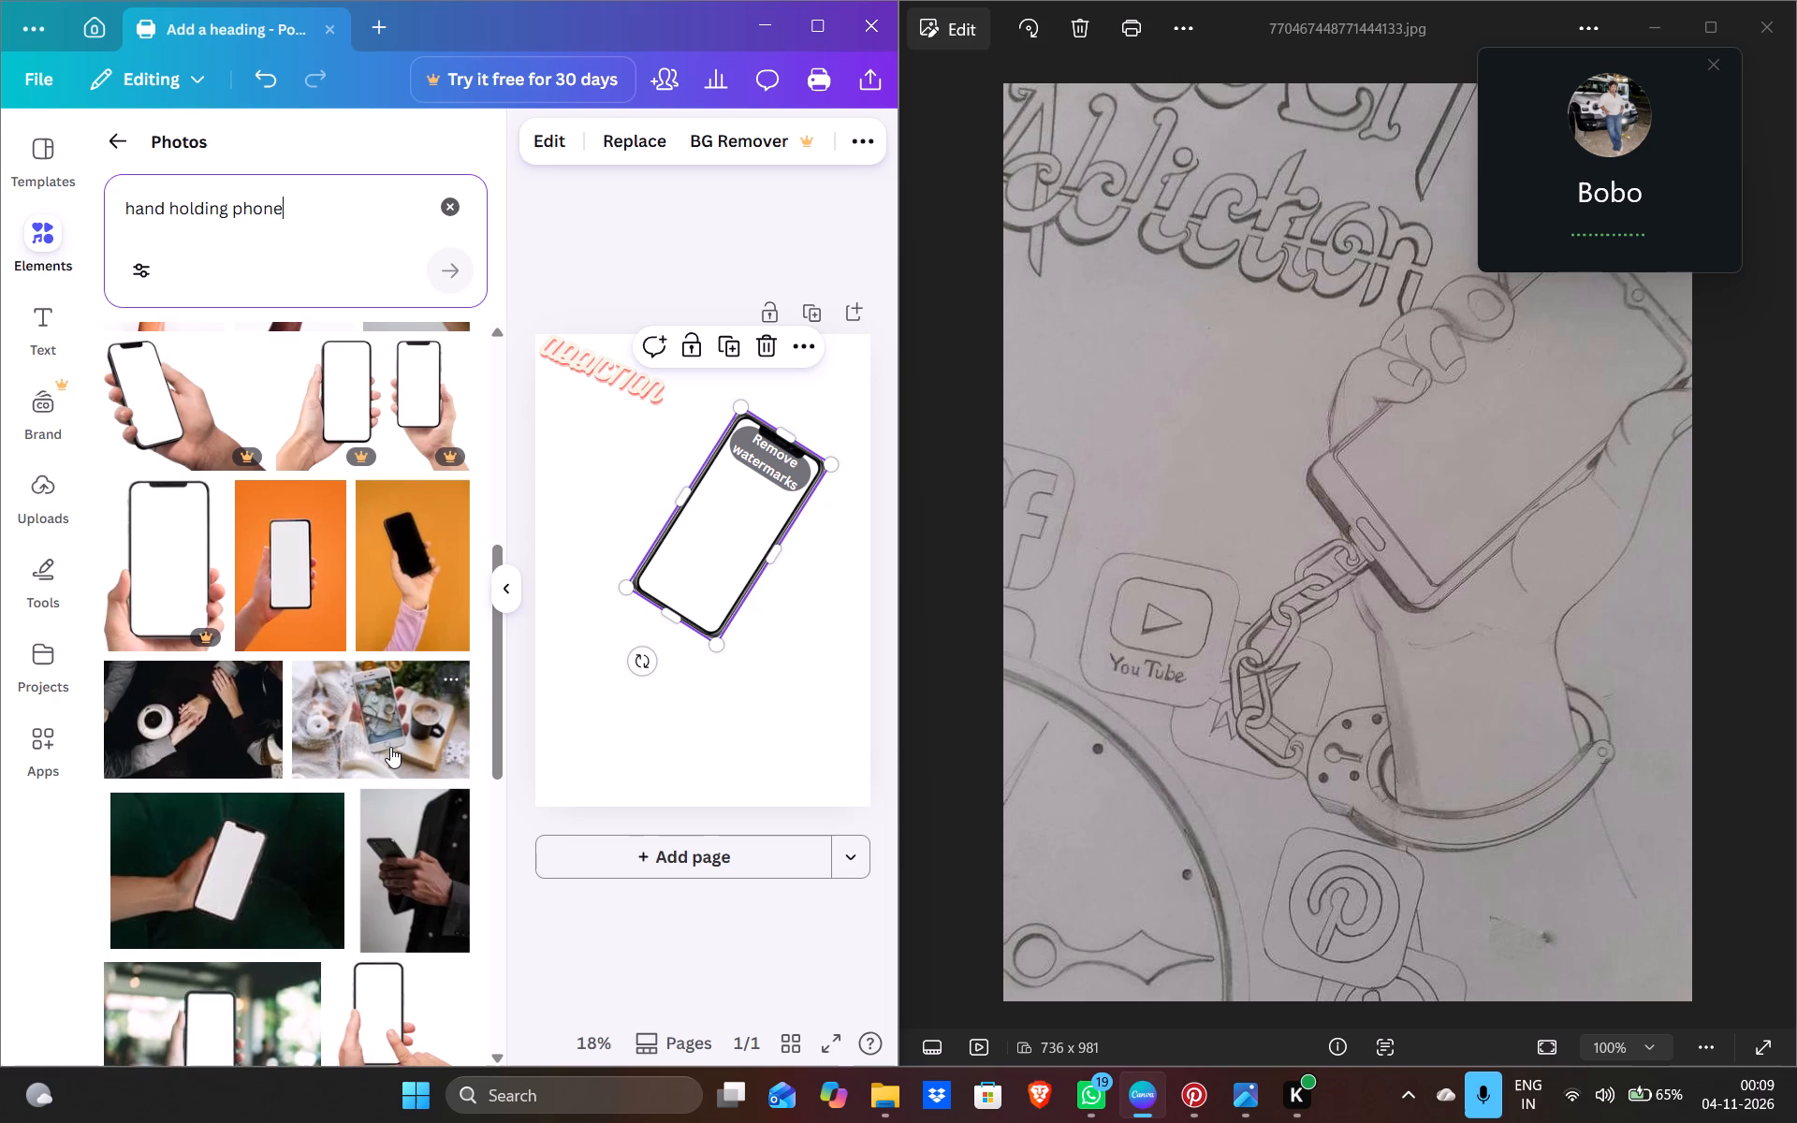
pyautogui.scroll(-4, 390, 747)
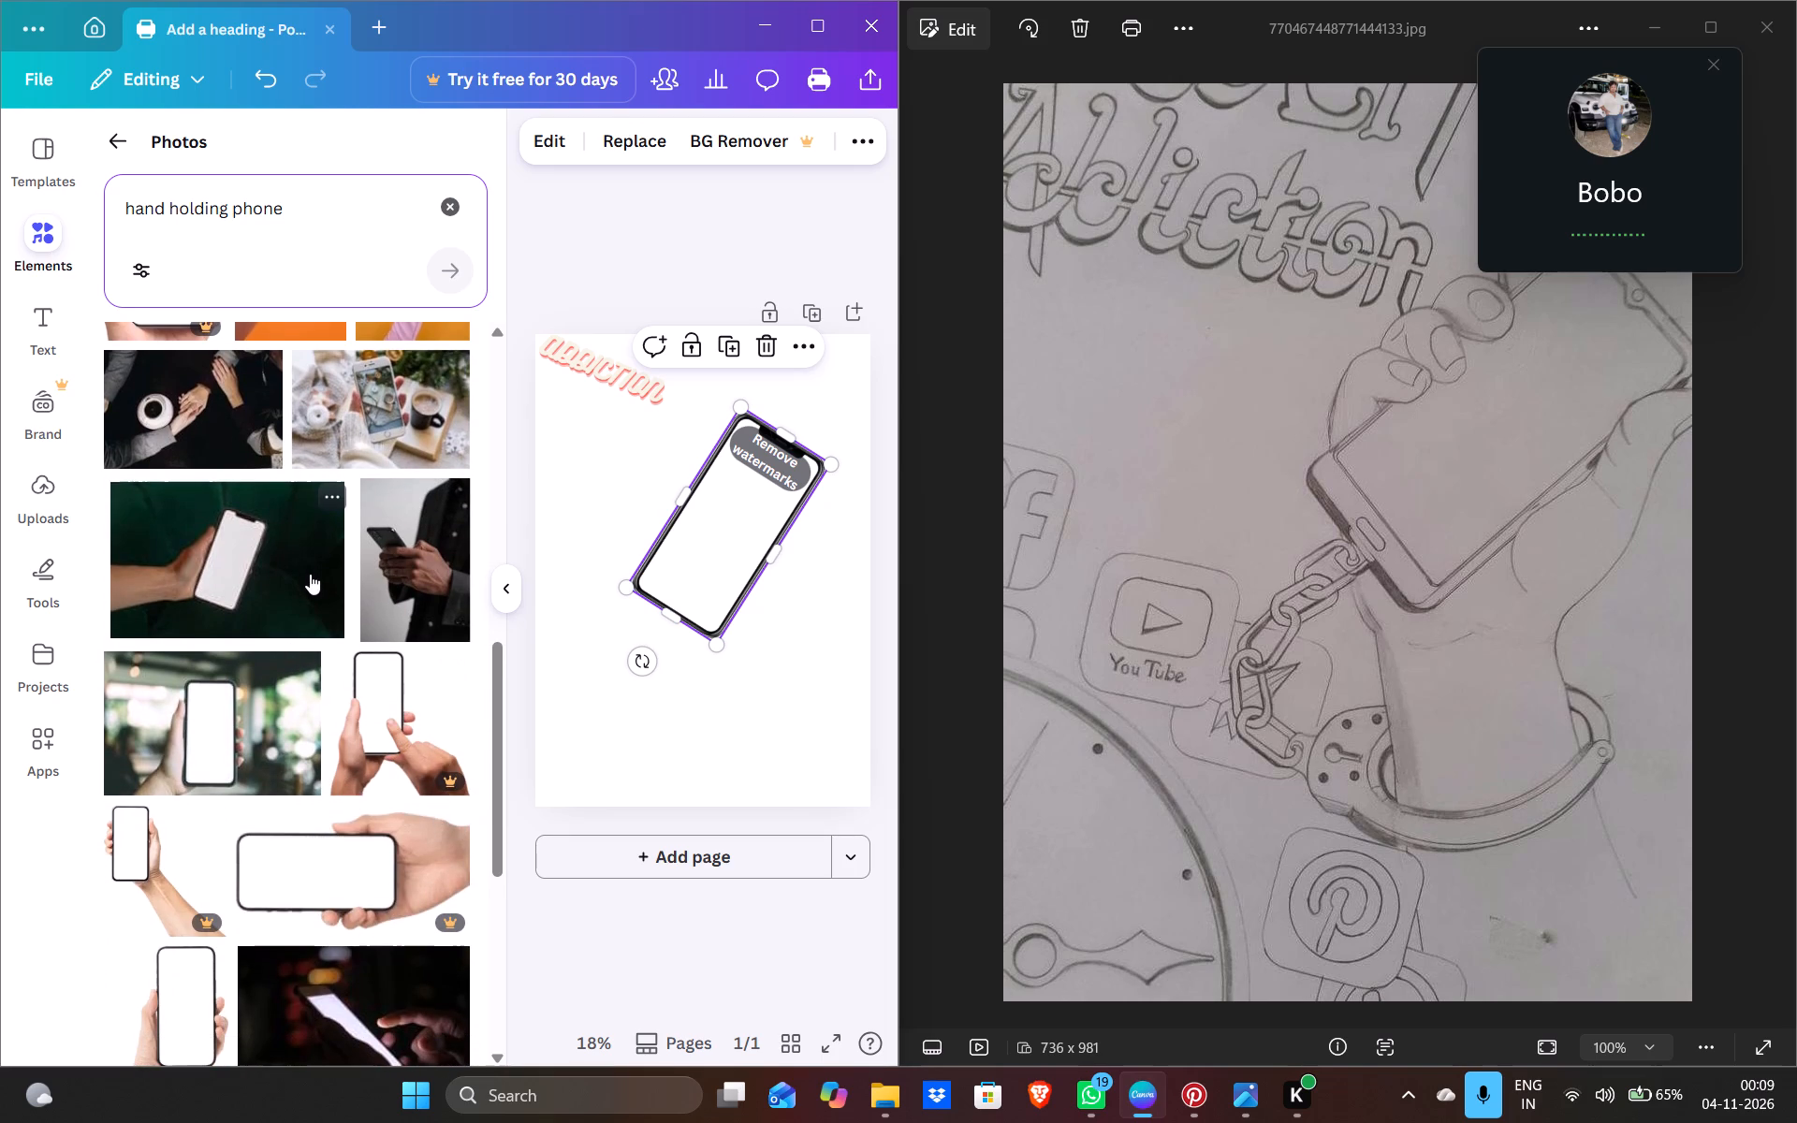
# Look further through the "hand holding phone" photo results for a hand grip that matches the sketch.
pyautogui.scroll(-5, 310, 574)
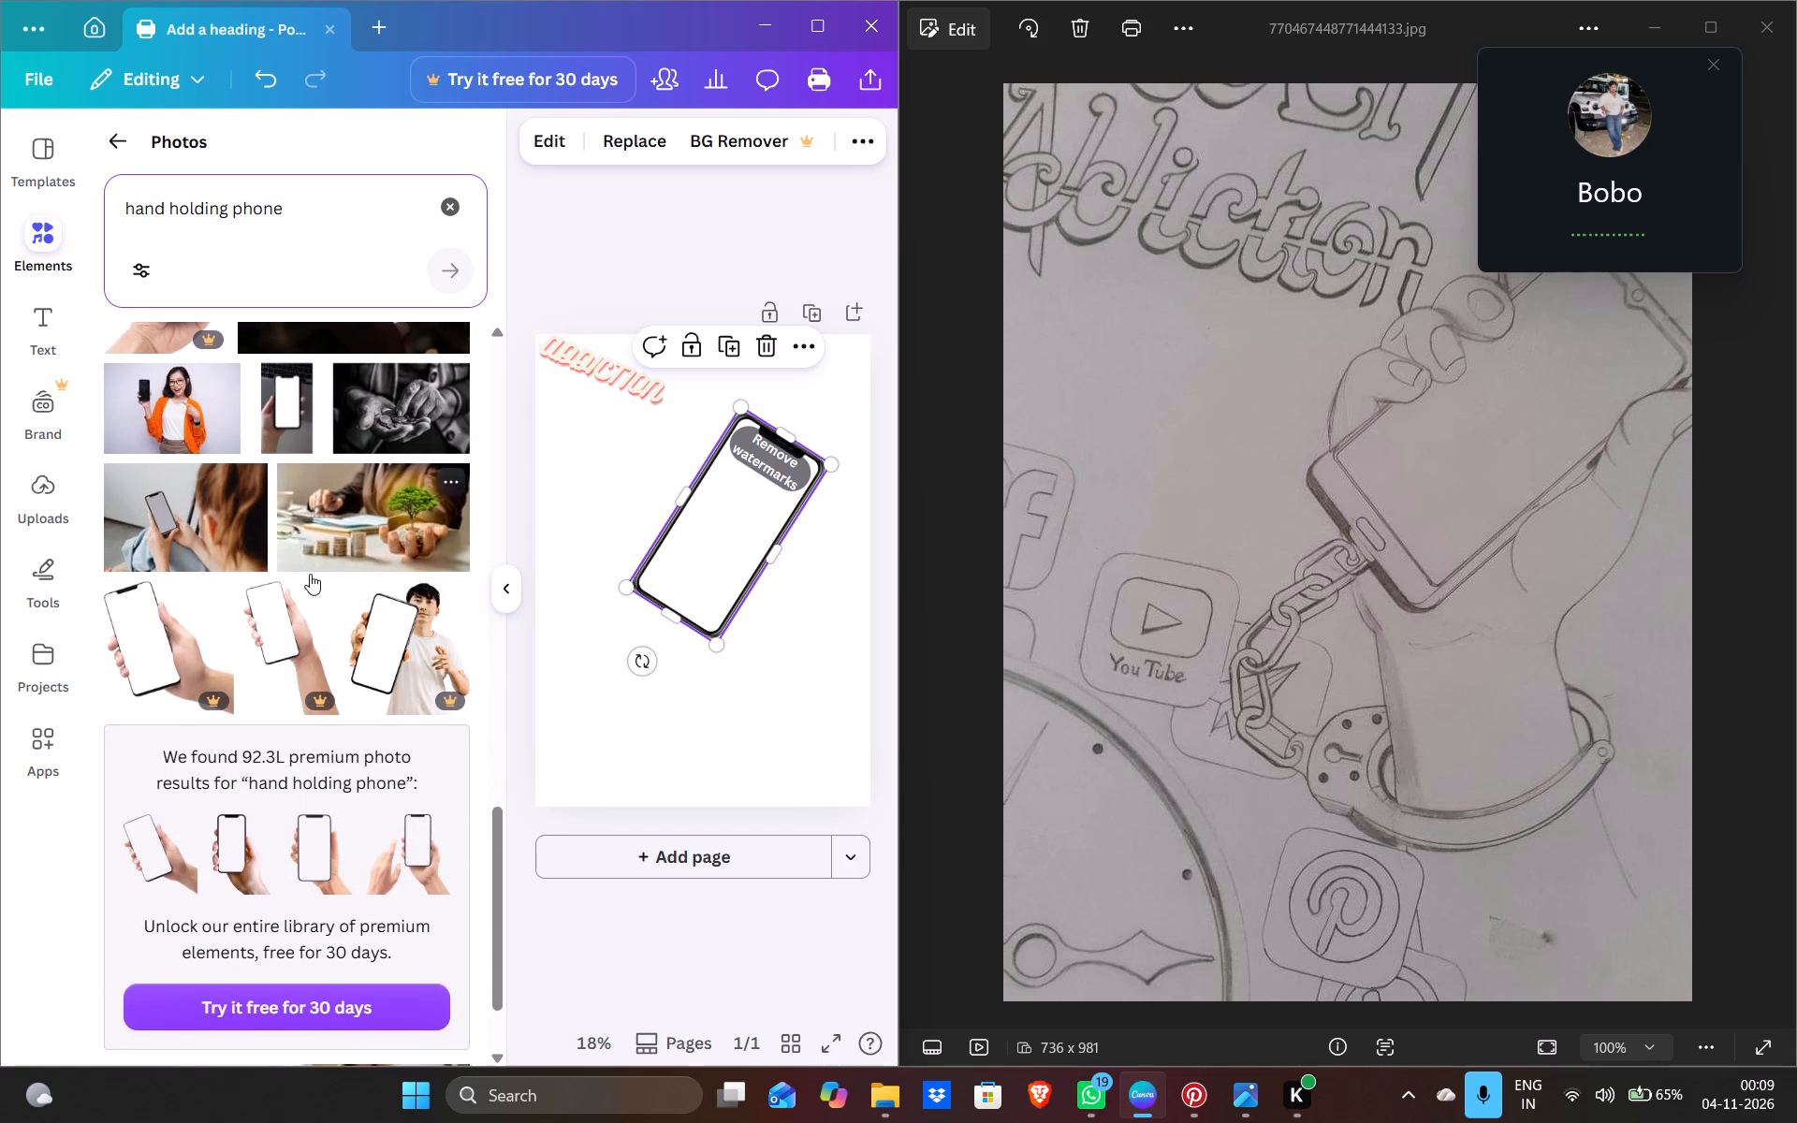
pyautogui.scroll(-3, 310, 574)
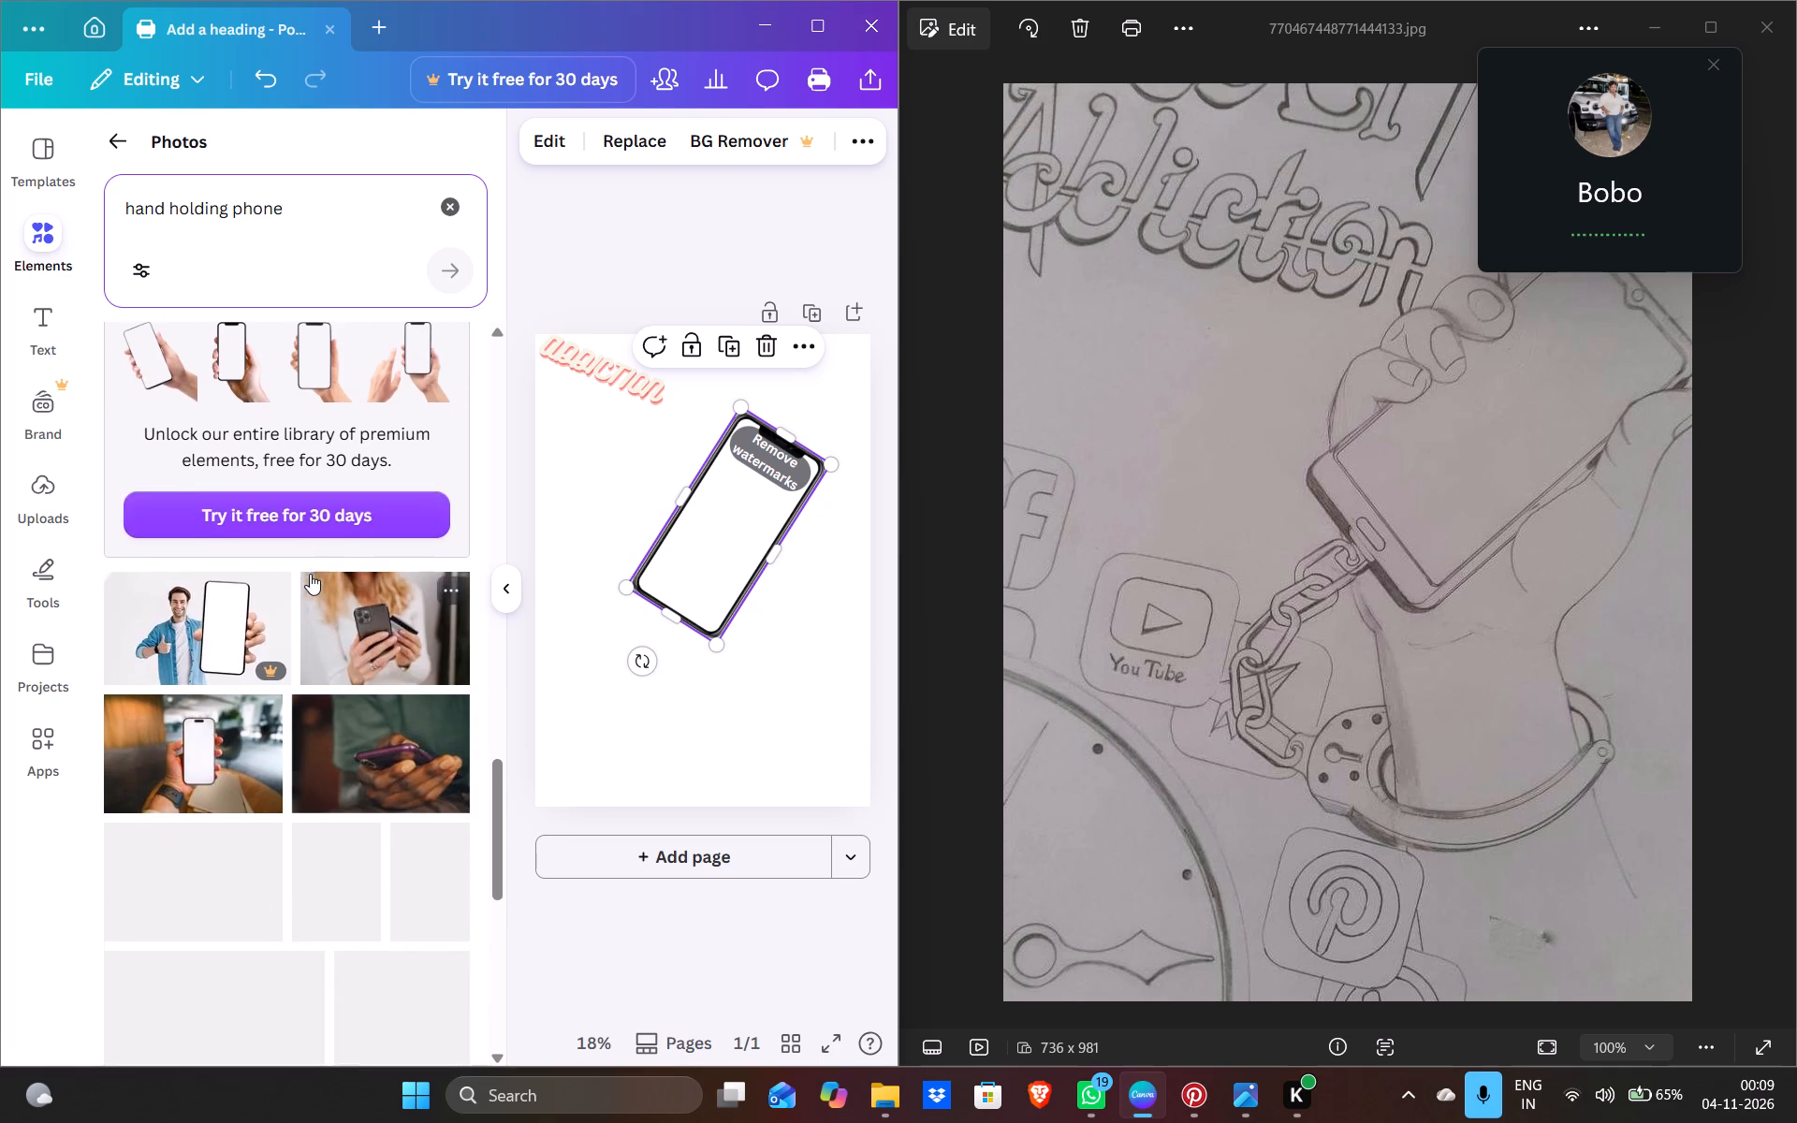
pyautogui.scroll(-2, 310, 574)
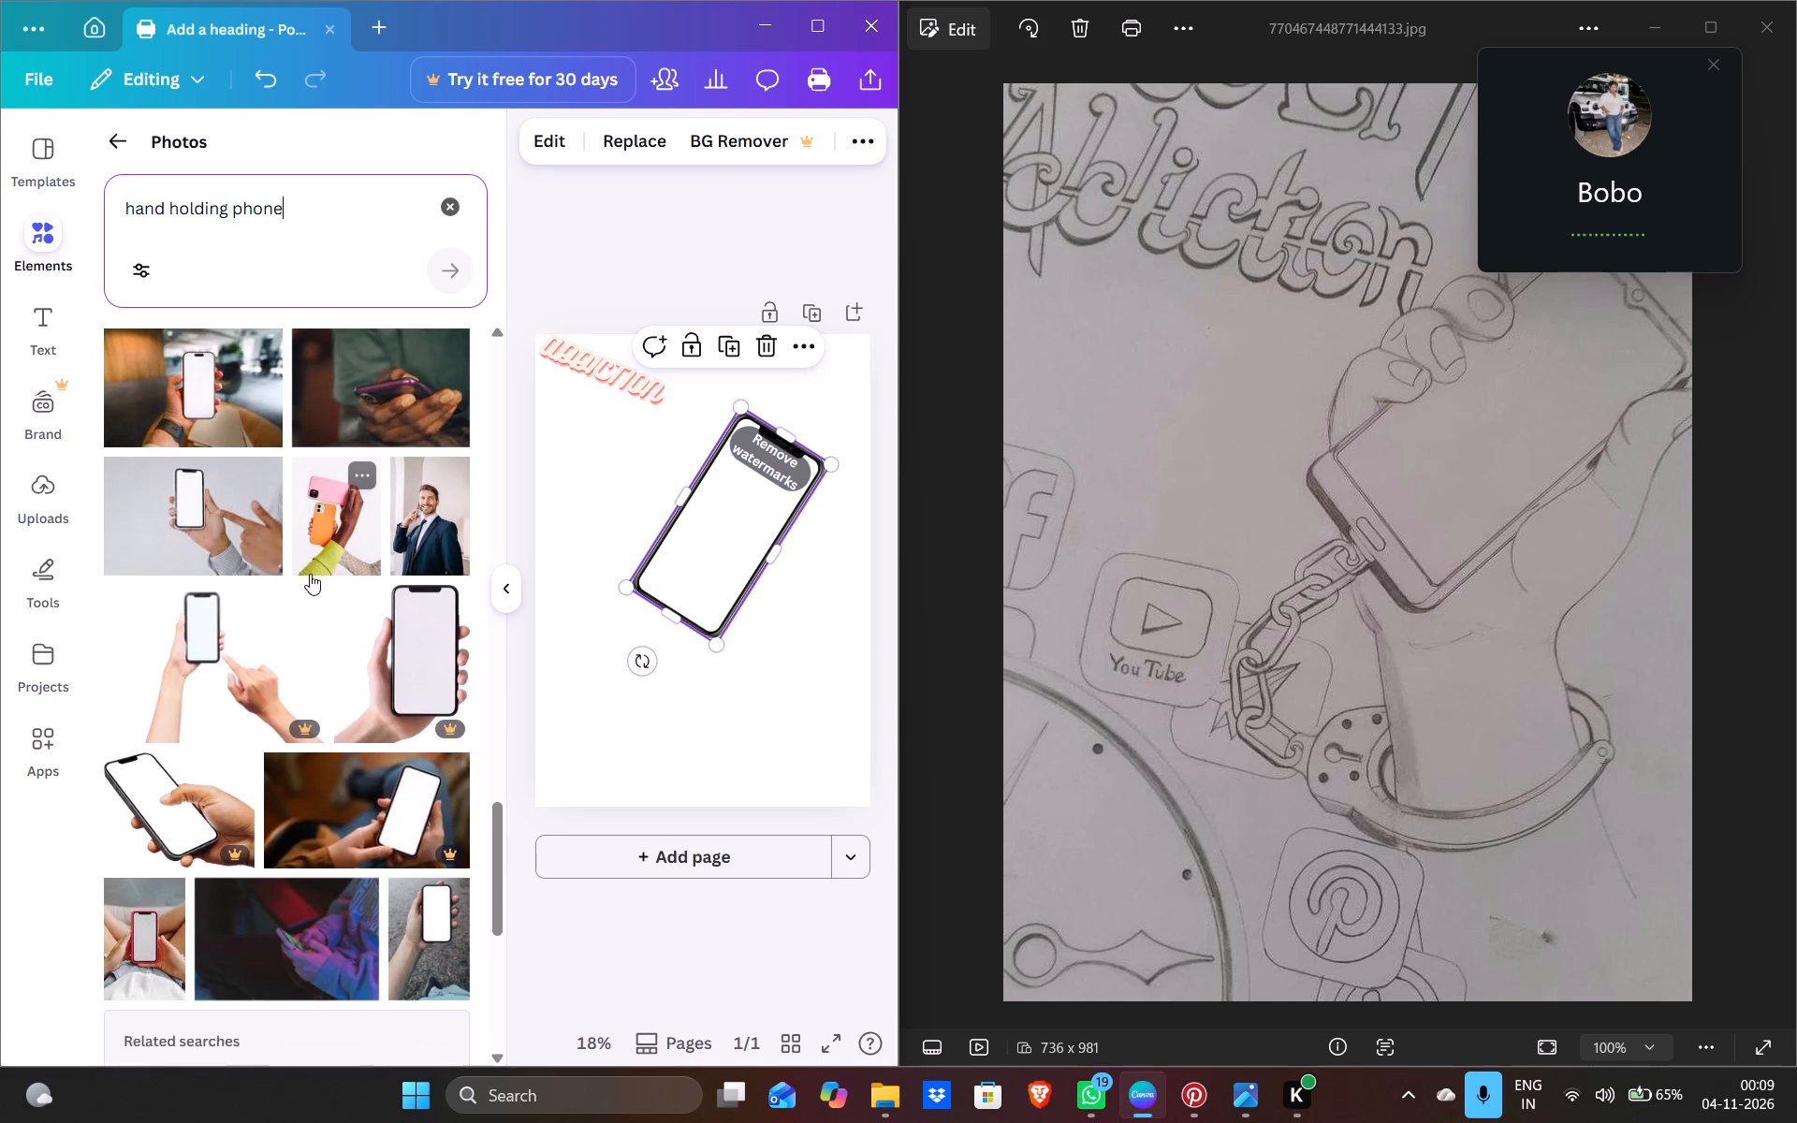
pyautogui.scroll(-3, 310, 574)
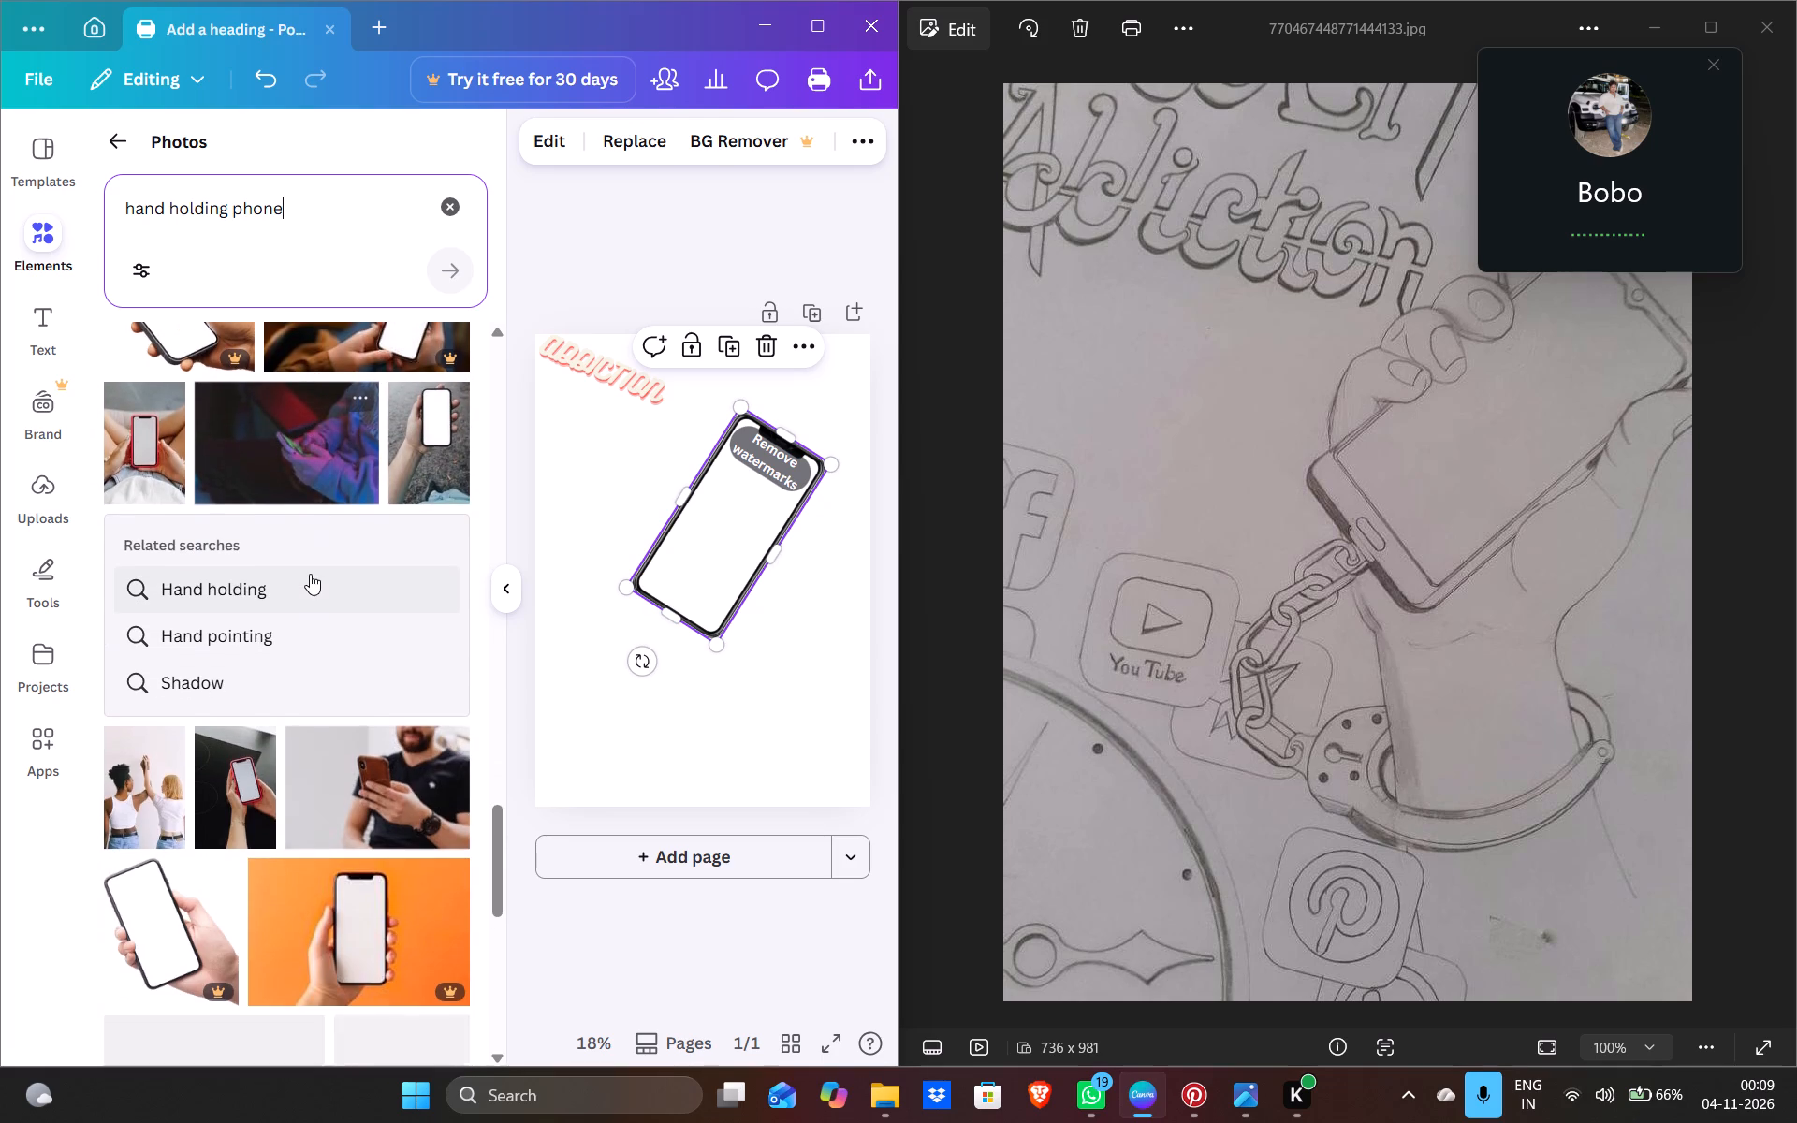
pyautogui.scroll(-3, 310, 574)
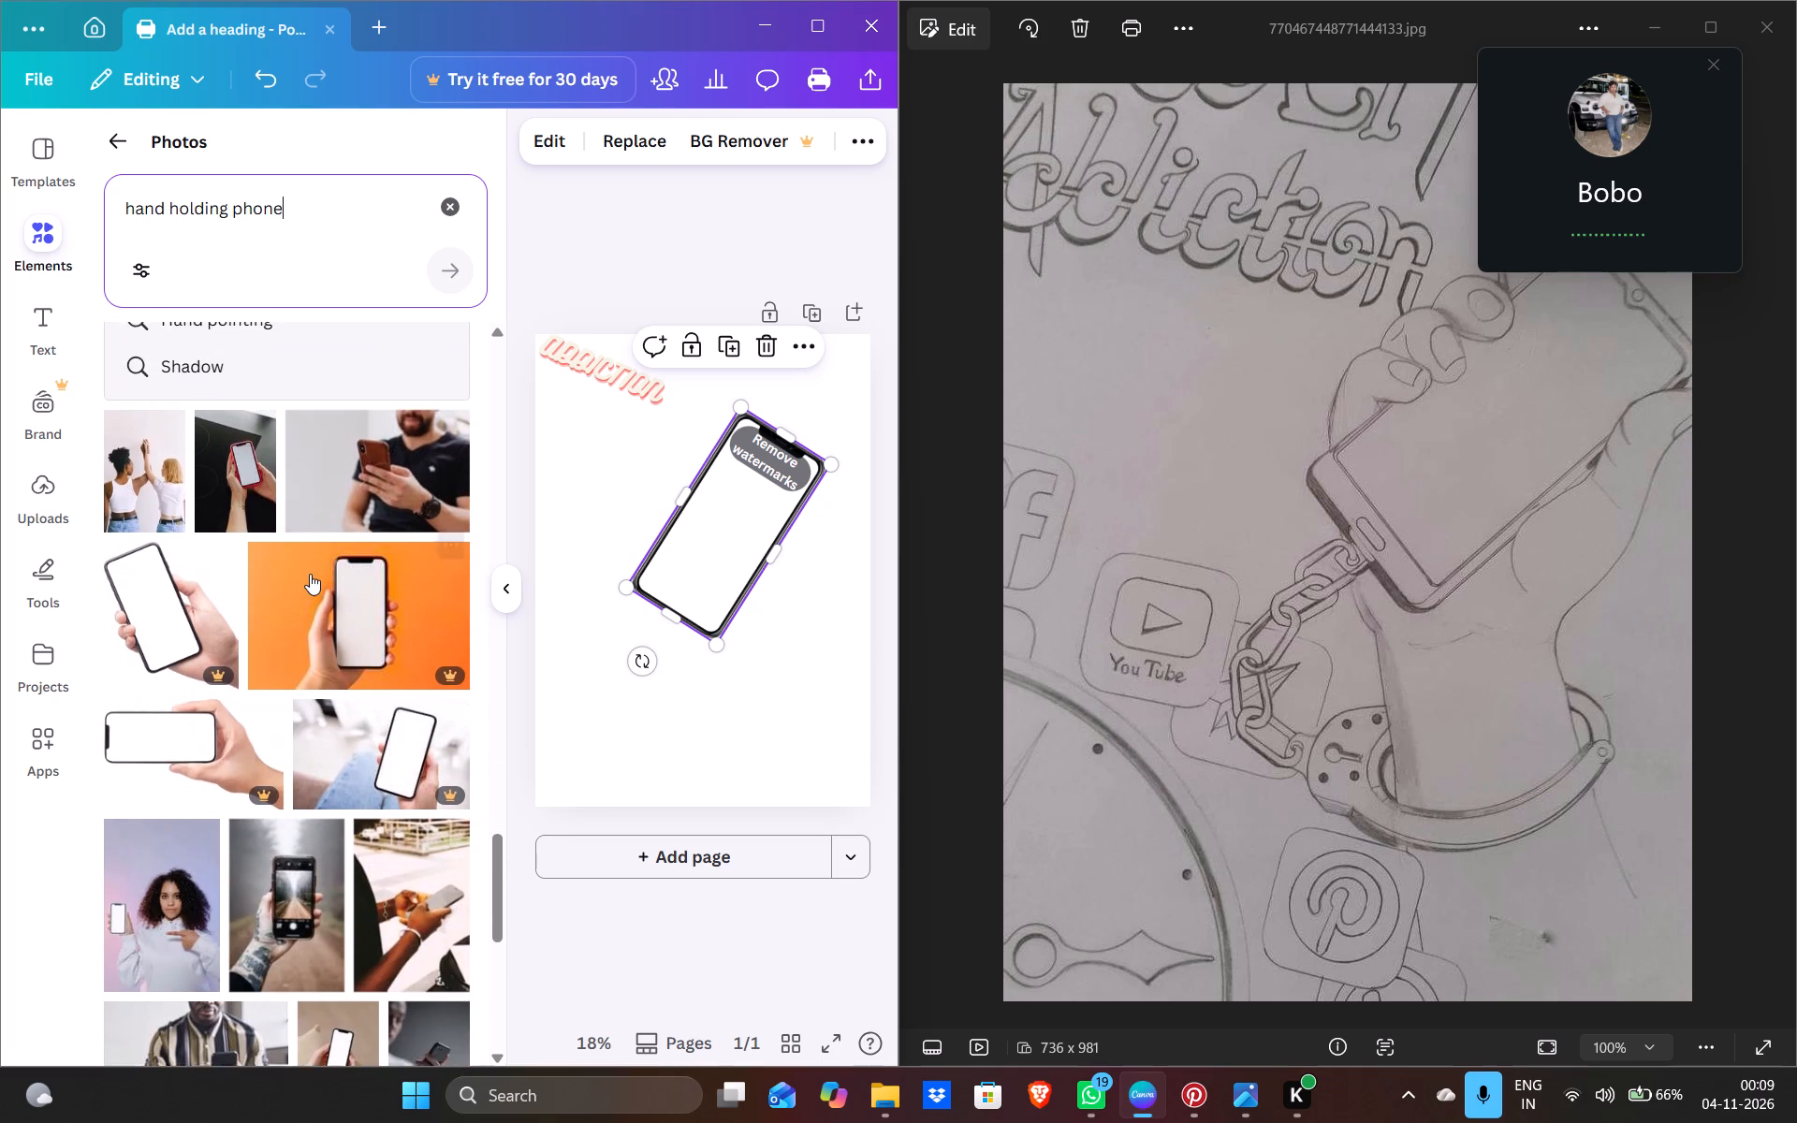
pyautogui.scroll(-2, 310, 574)
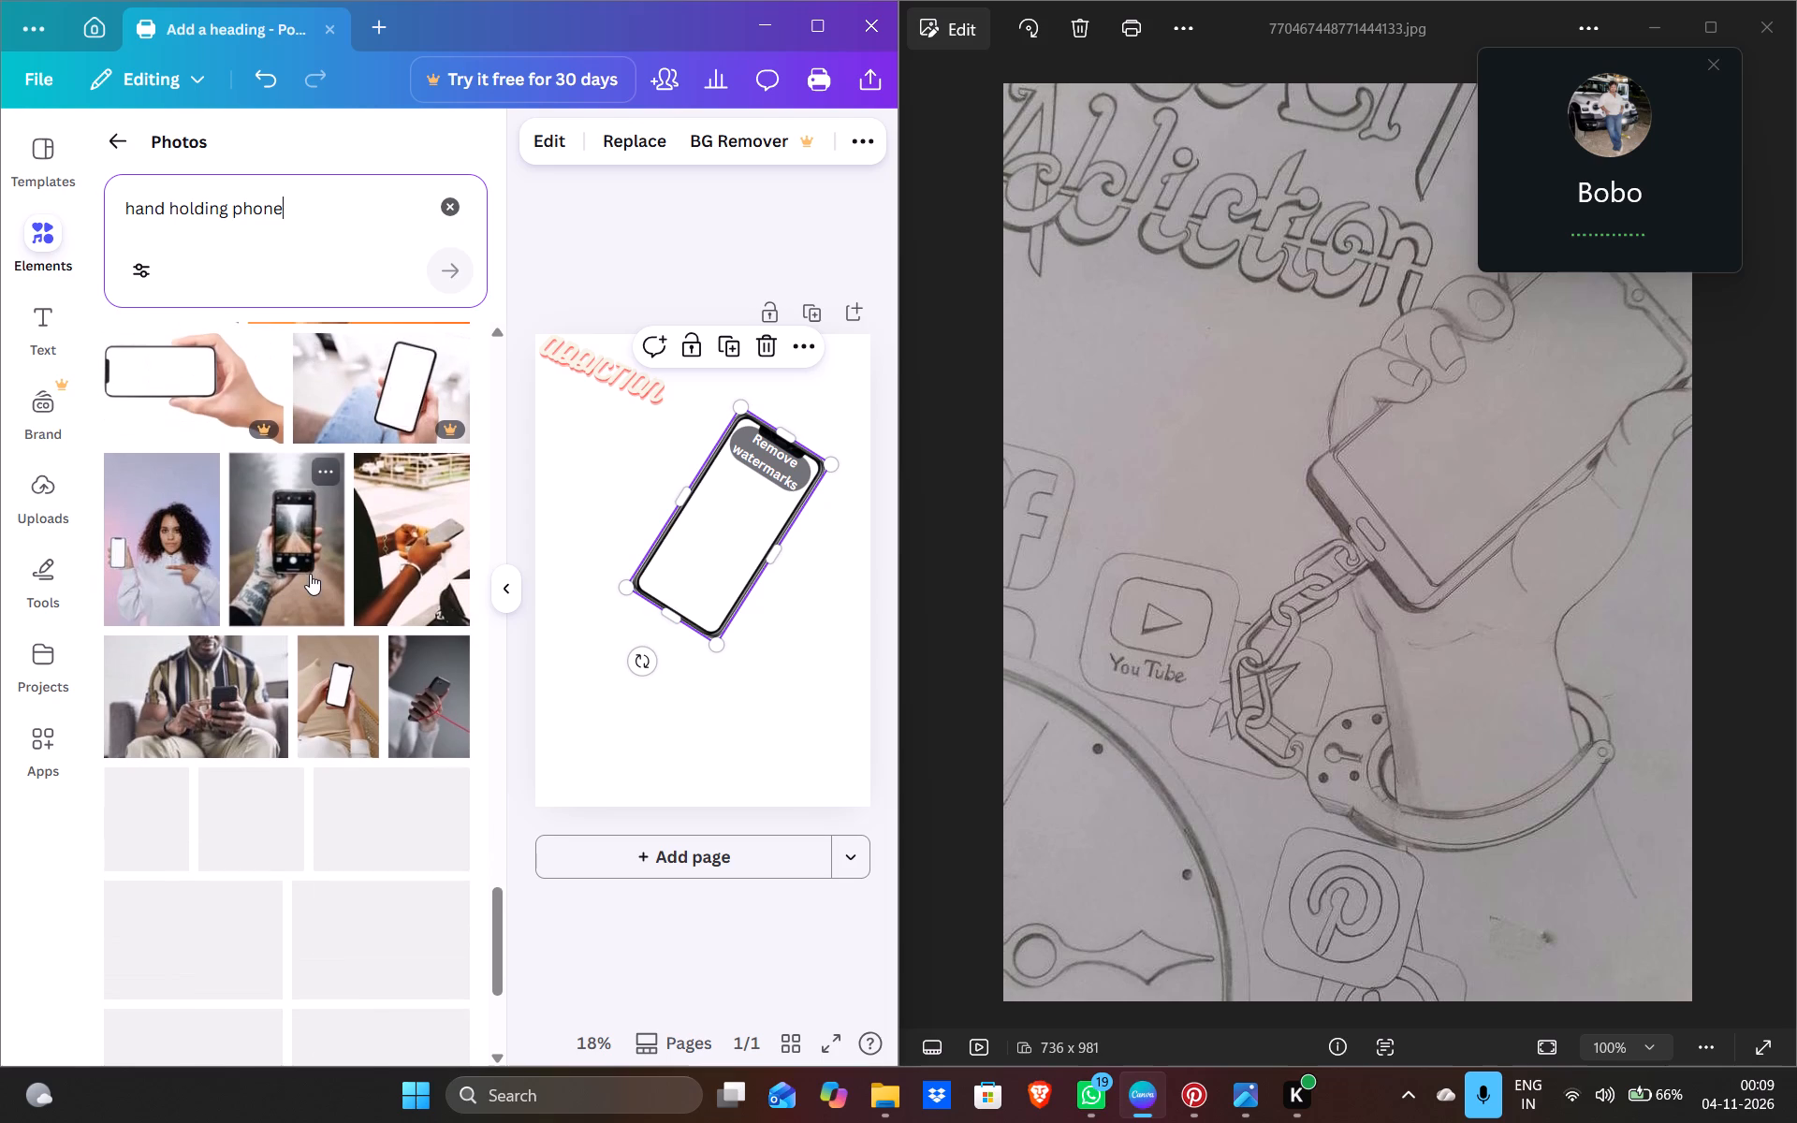
pyautogui.scroll(-2, 310, 574)
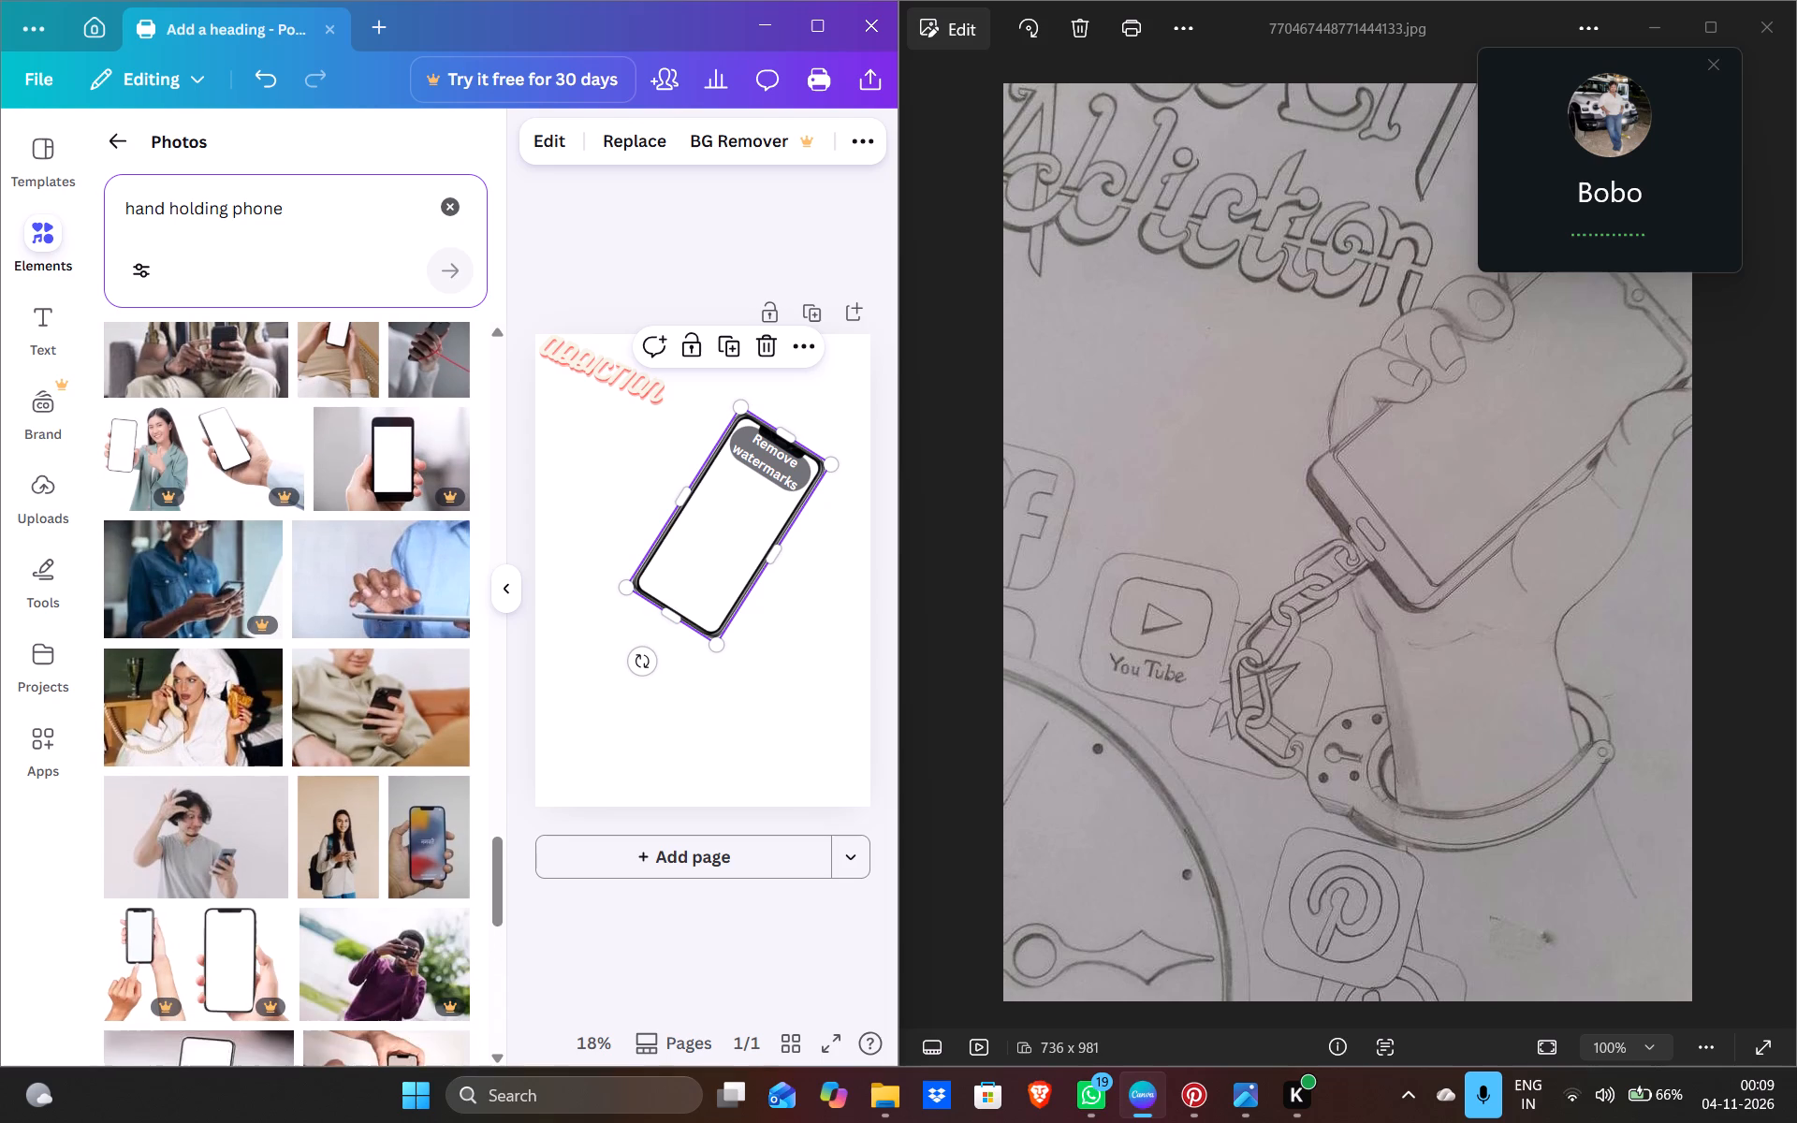
# Search the photo elements for "iphone instagram" and check the results, including the details of the iPhone home-screen photo.
pyautogui.click(448, 197)
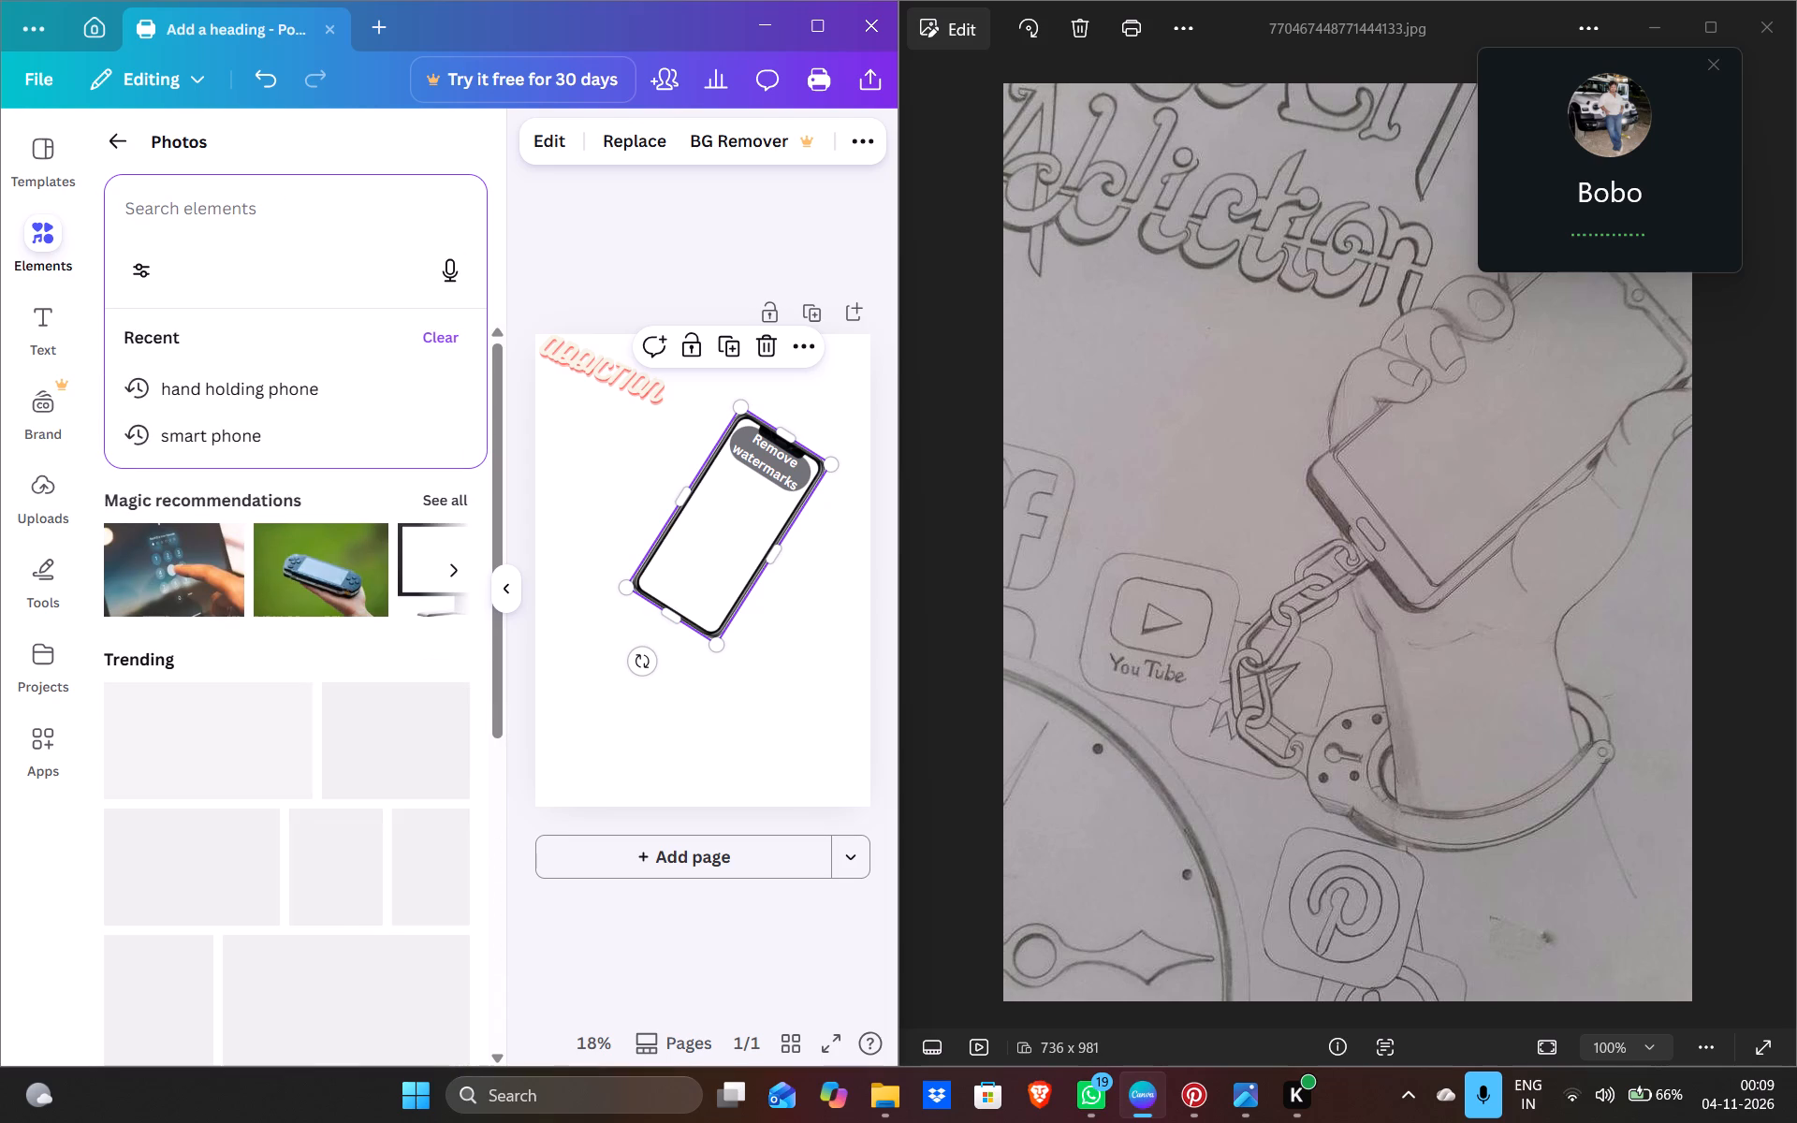
pyautogui.click(448, 197)
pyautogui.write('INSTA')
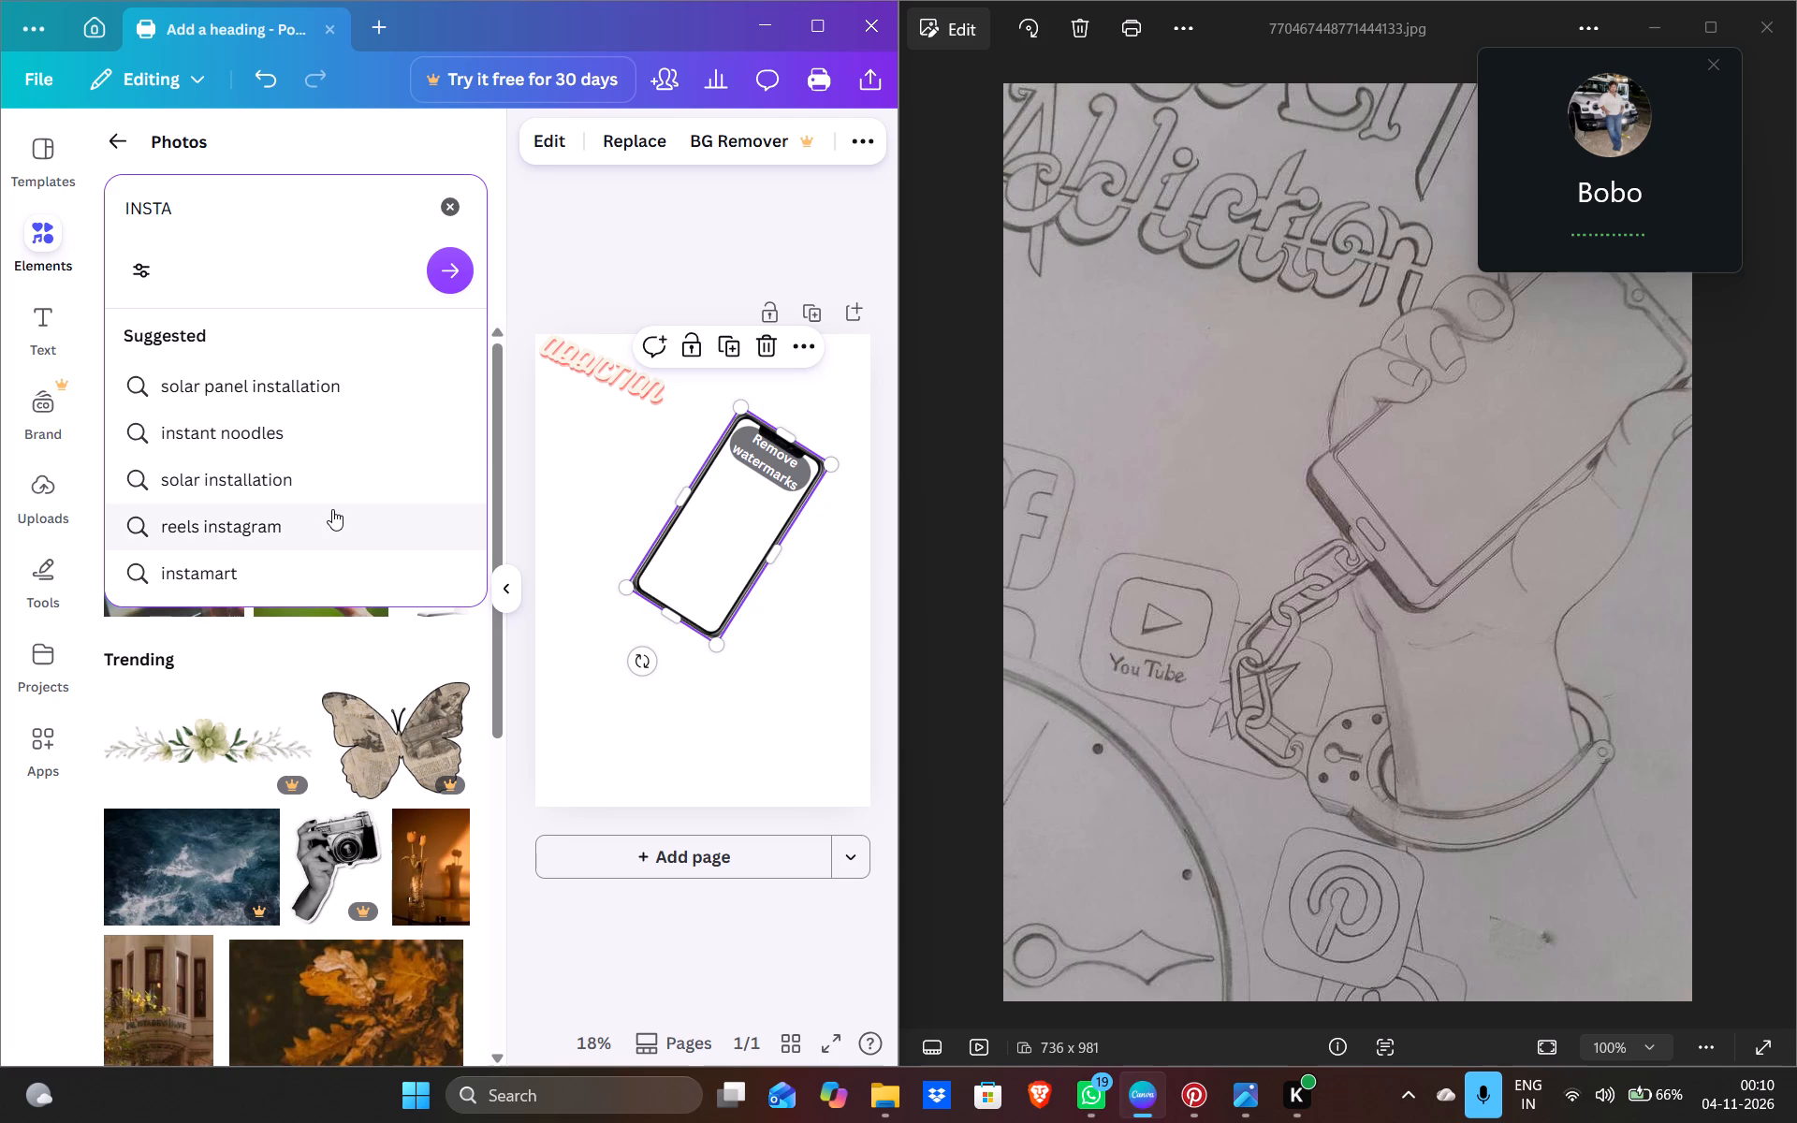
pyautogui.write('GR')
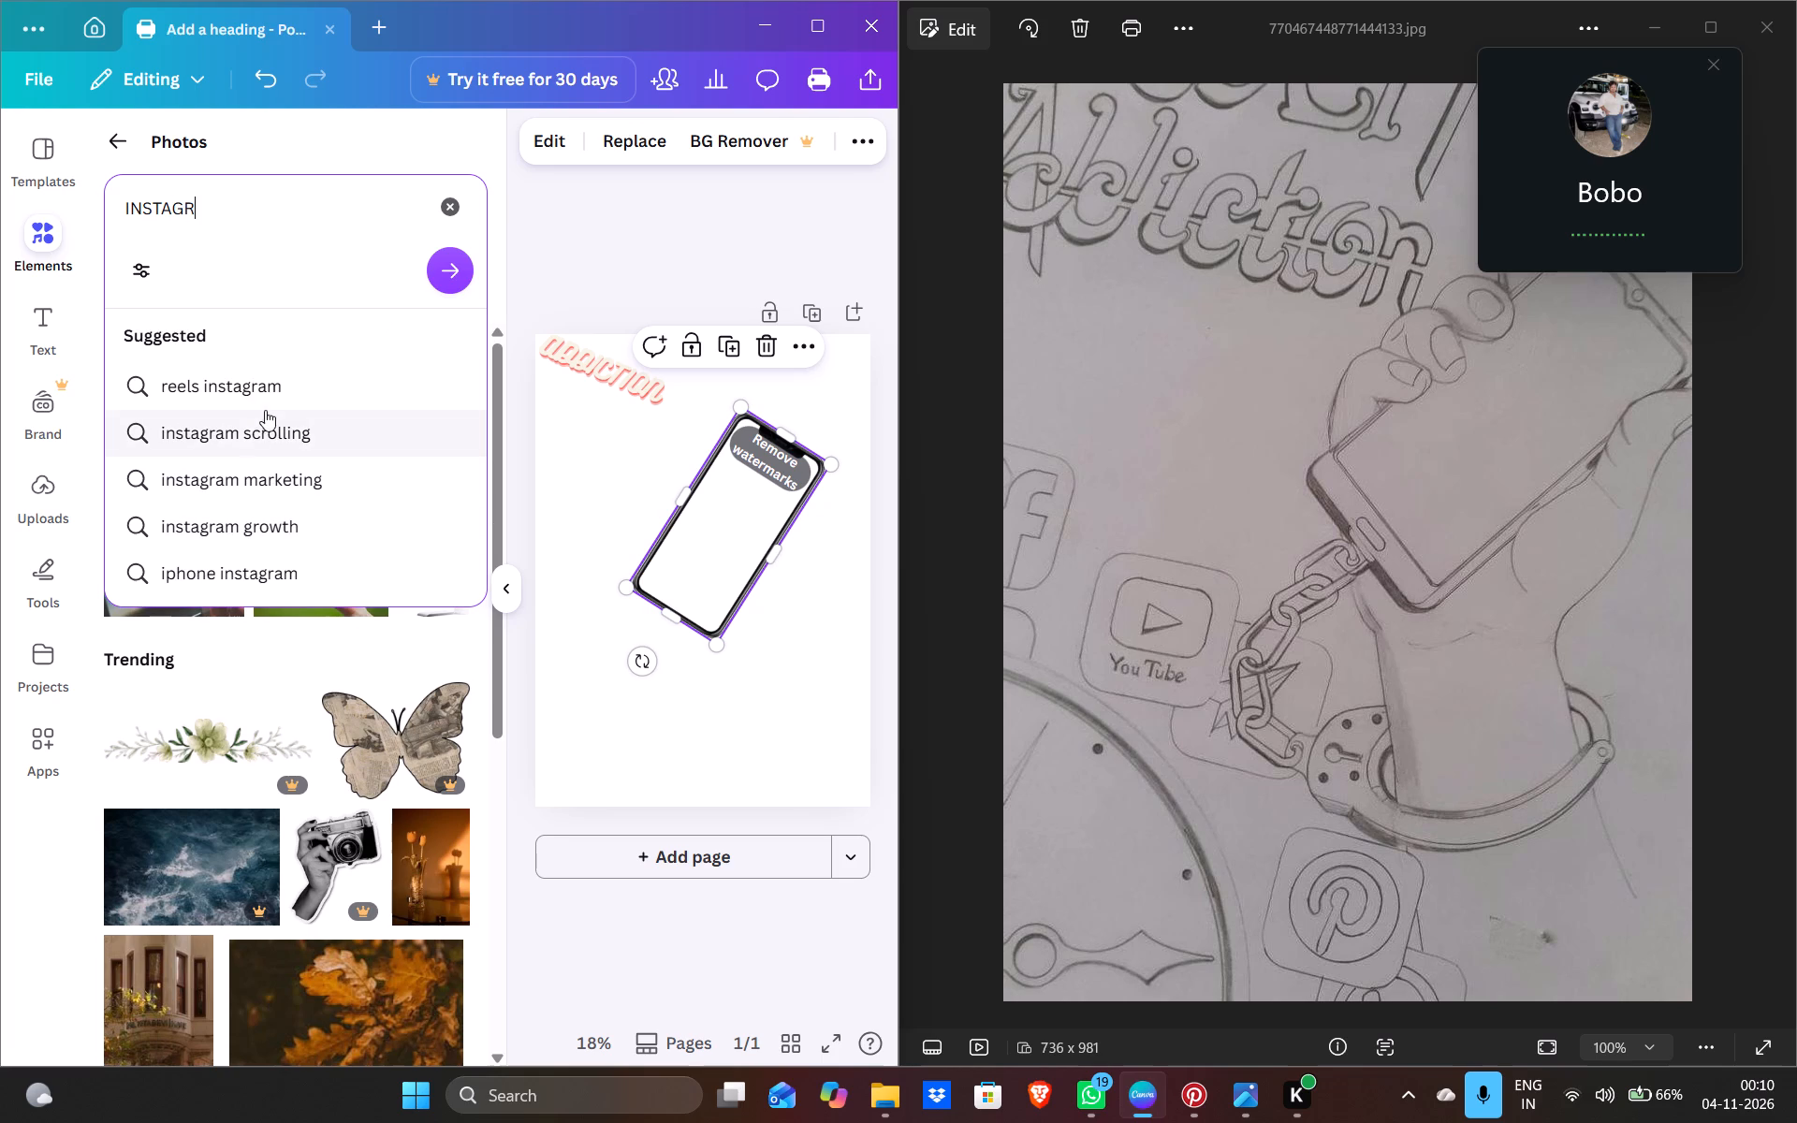
pyautogui.click(316, 562)
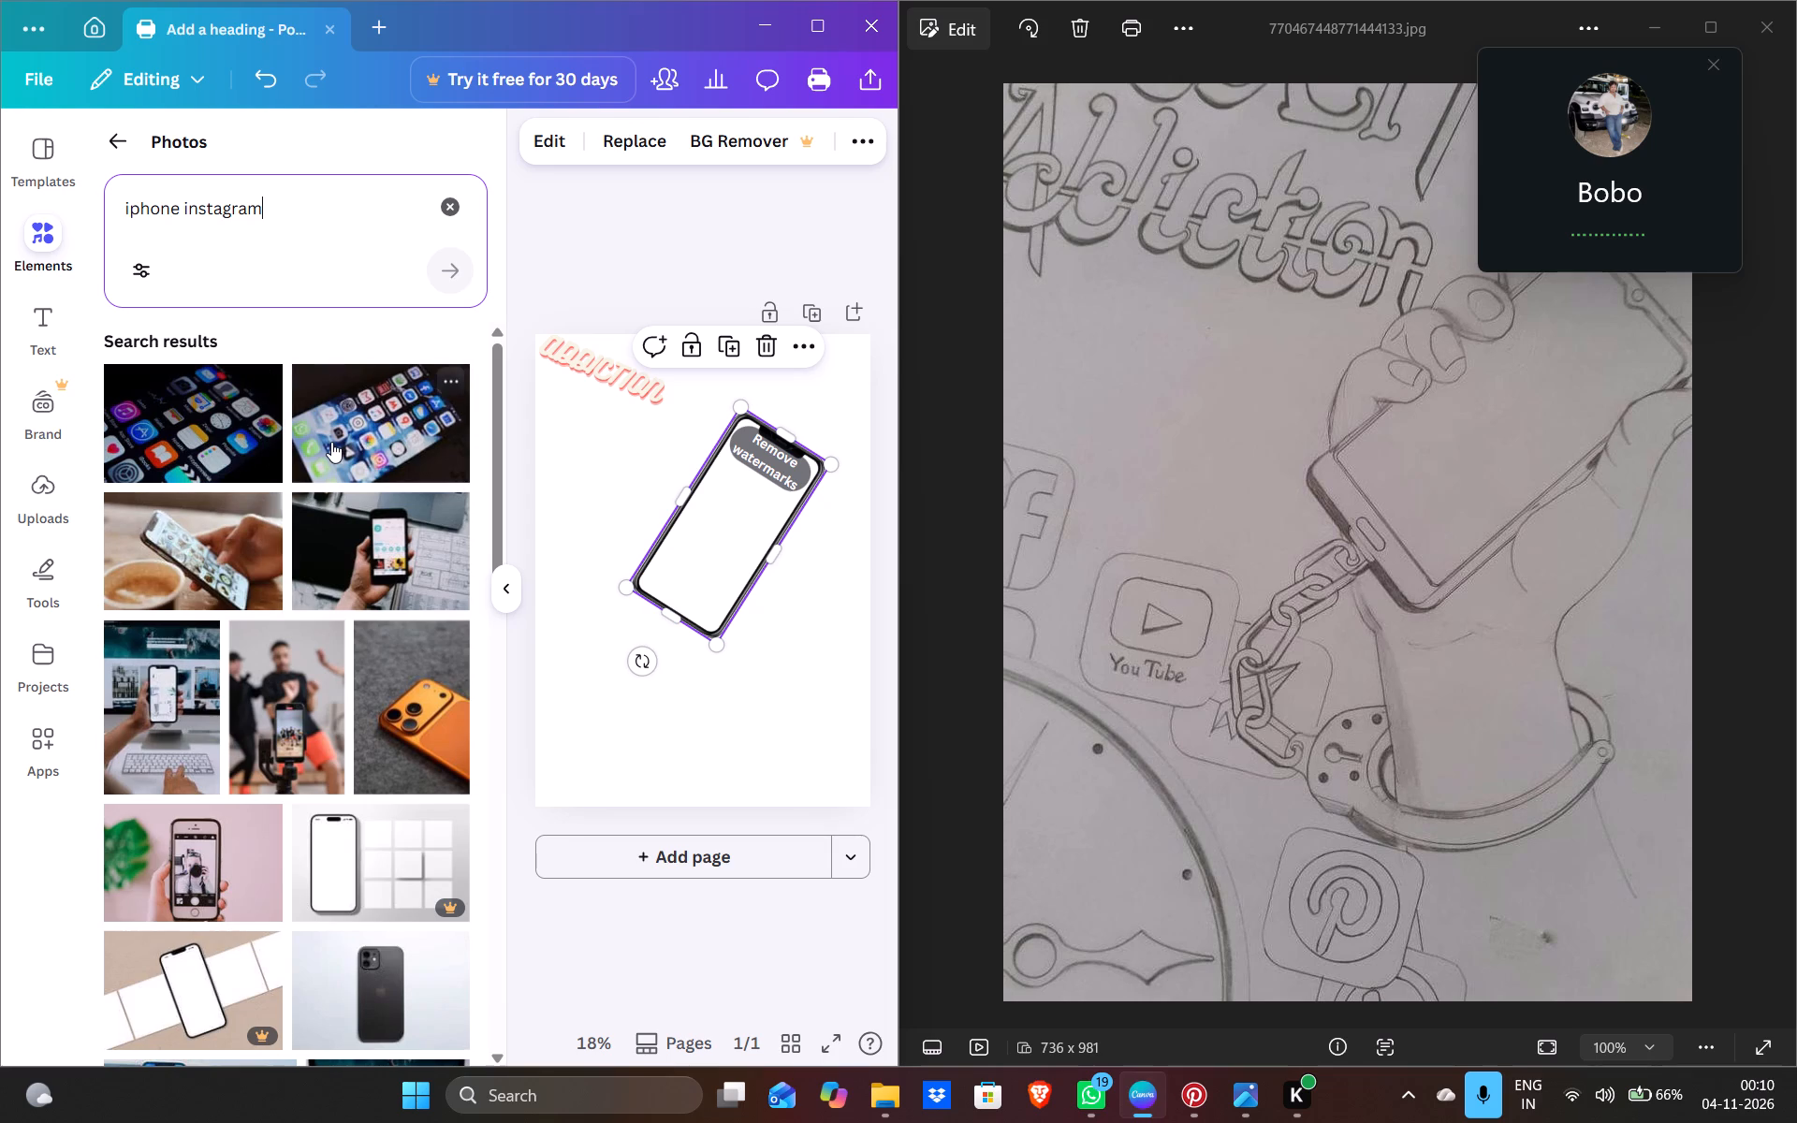
pyautogui.scroll(-1, 309, 784)
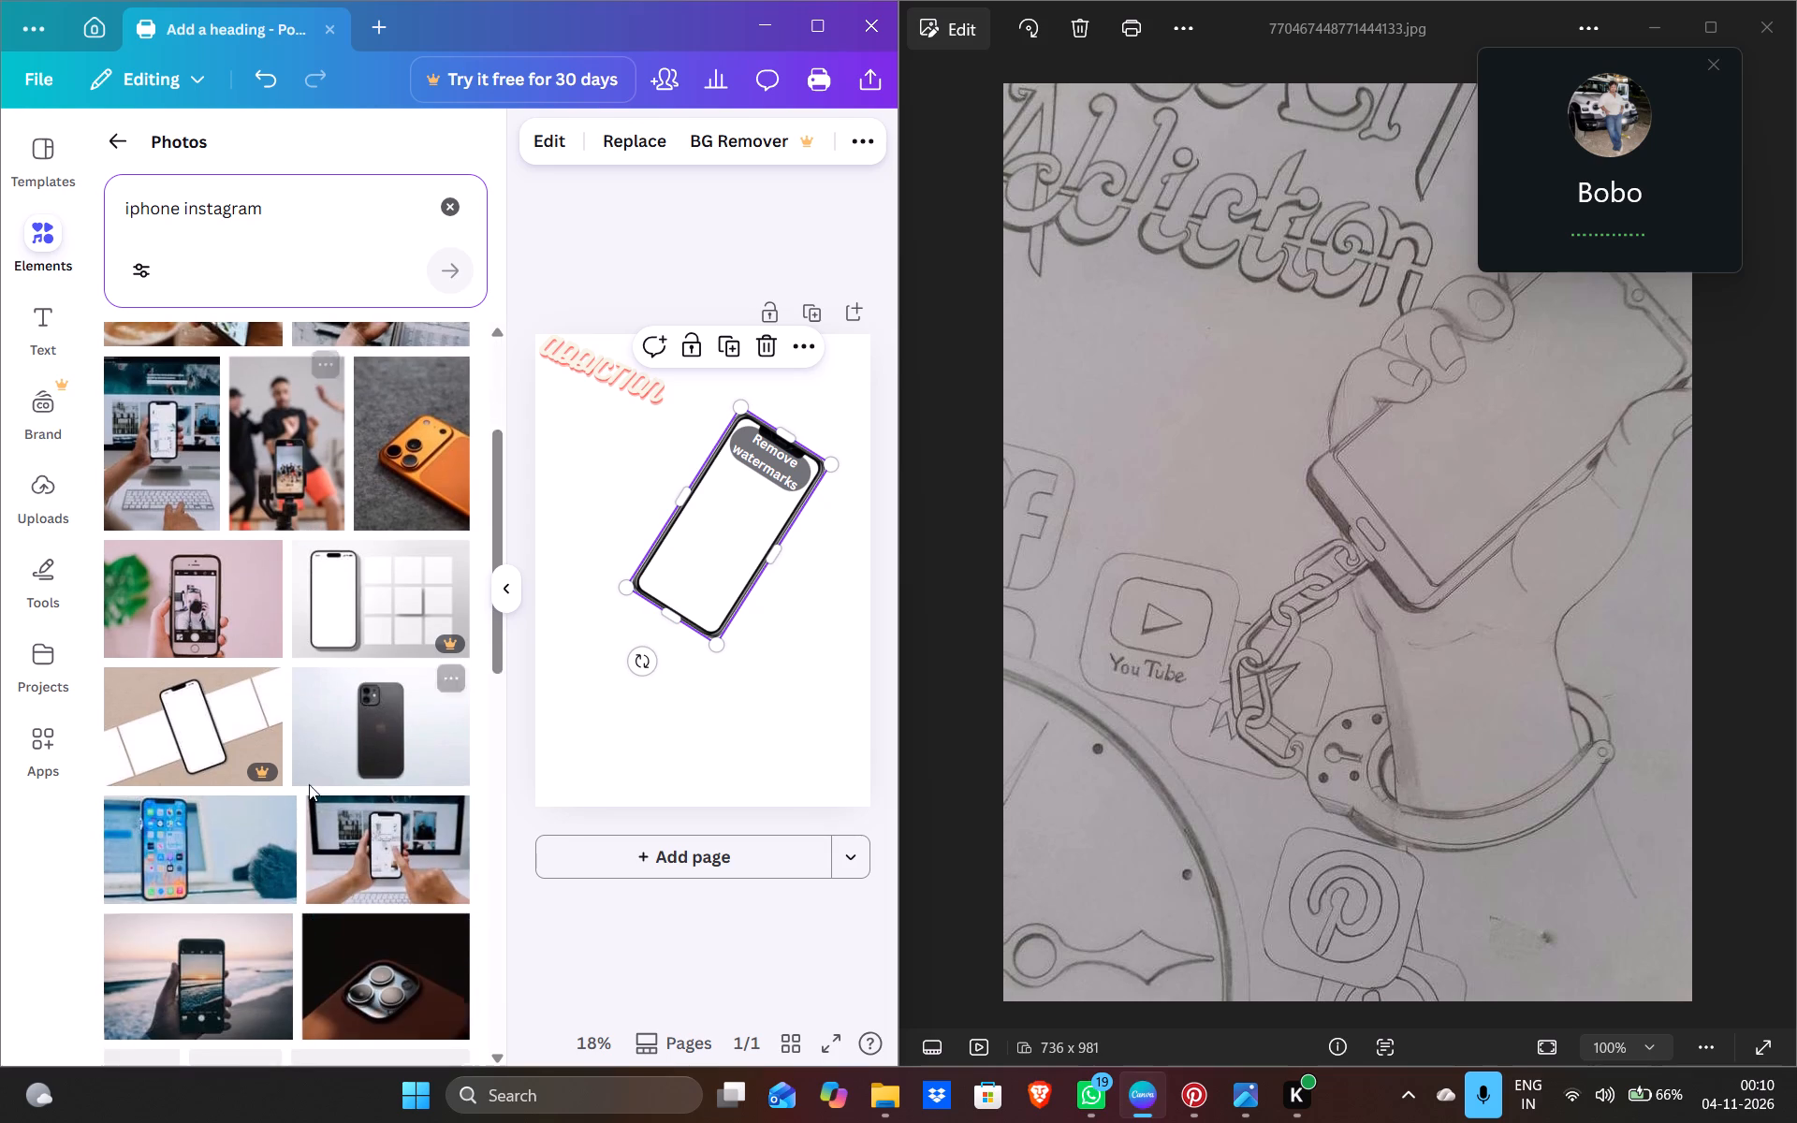
pyautogui.scroll(-1, 309, 784)
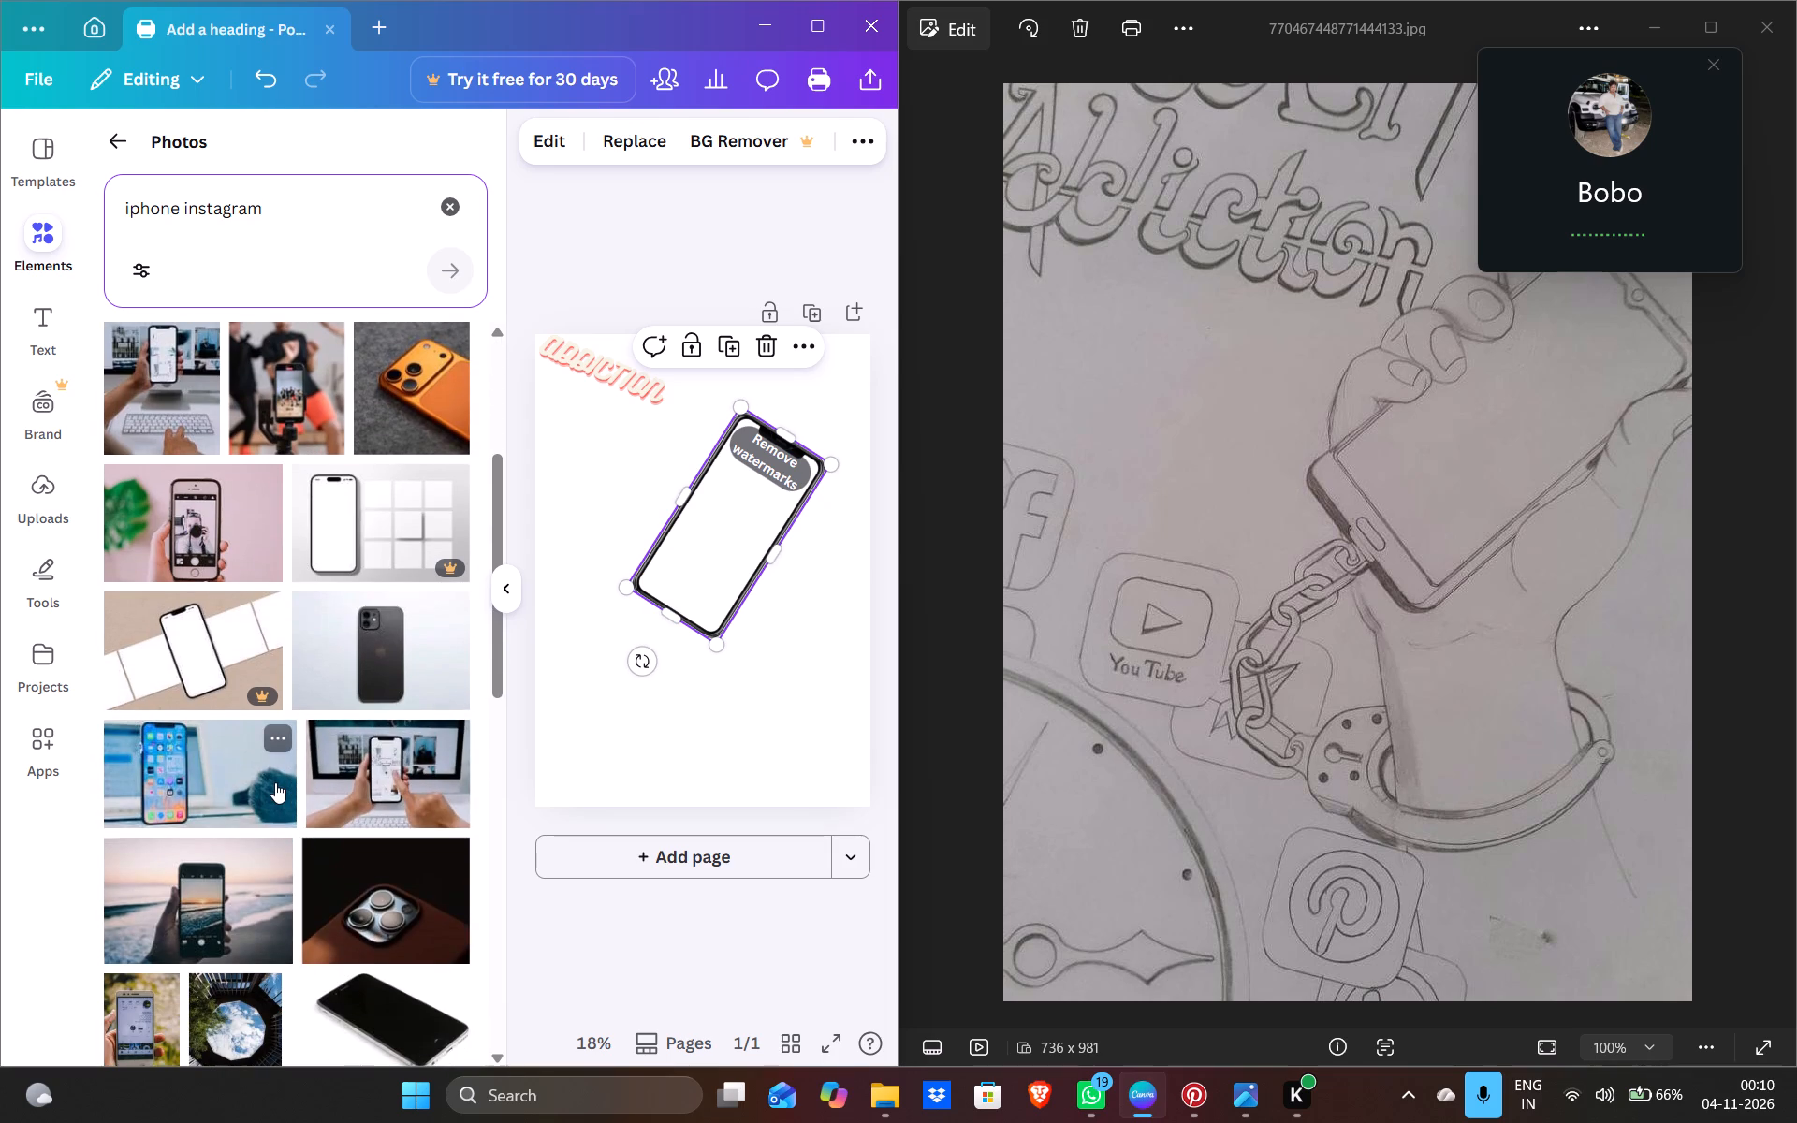
pyautogui.click(275, 748)
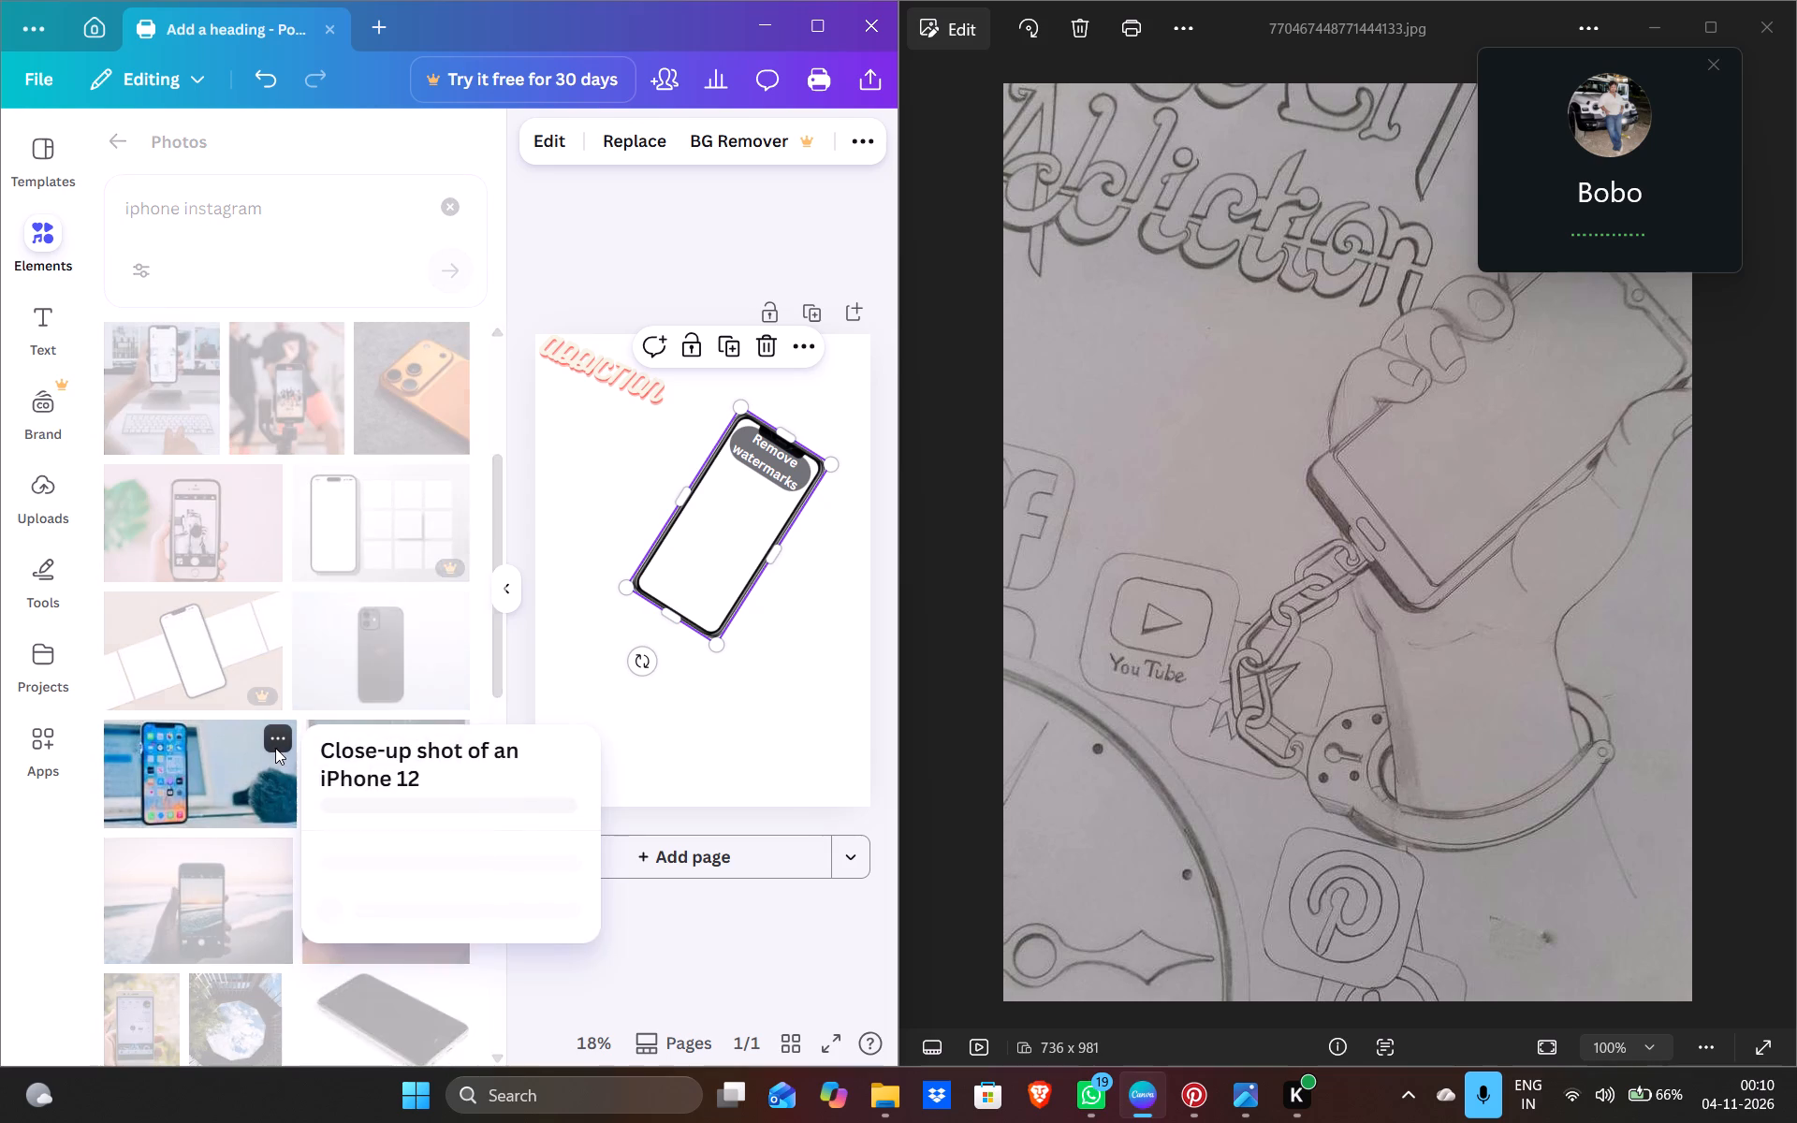
pyautogui.click(235, 766)
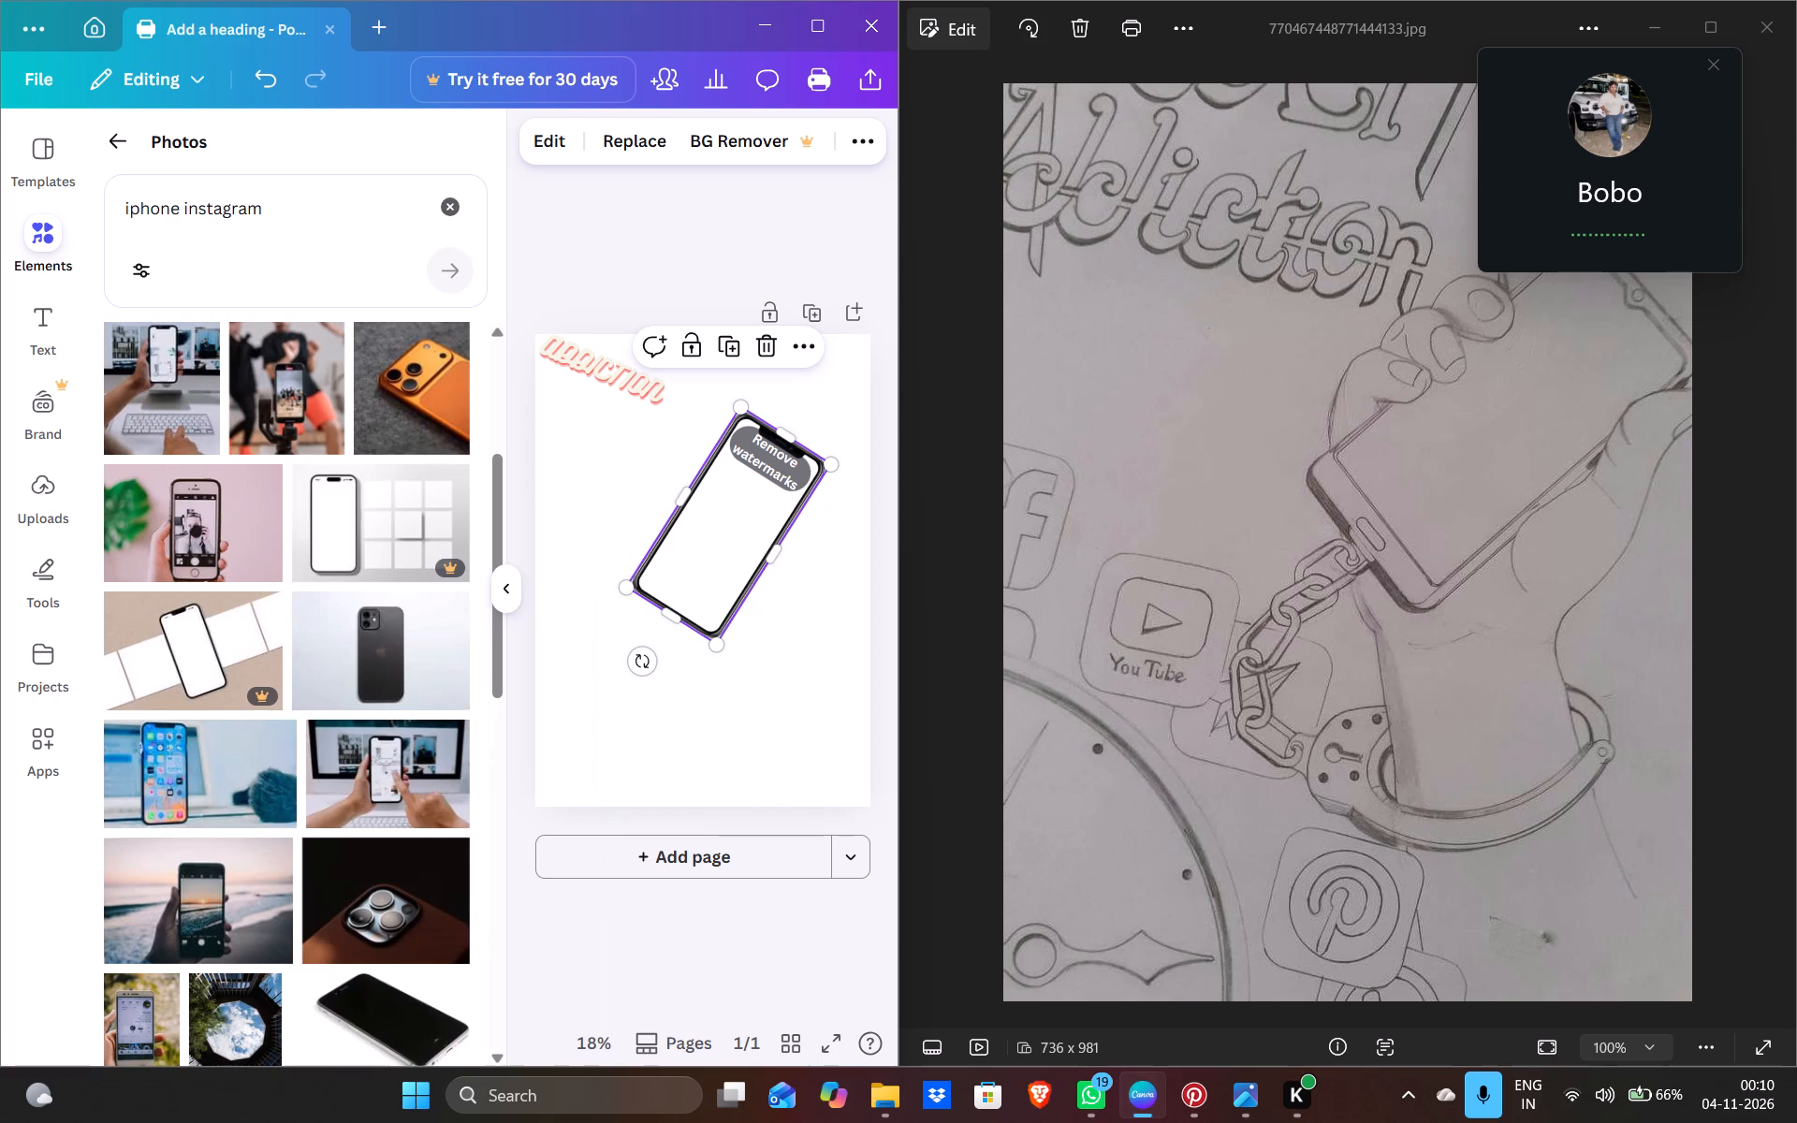
# Shorten the photo search to "instagram" and view its results.
pyautogui.click(177, 210)
pyautogui.press('BackSpace')
pyautogui.press('BackSpace')
pyautogui.press('BackSpace')
pyautogui.press('BackSpace')
pyautogui.press('BackSpace')
pyautogui.press('BackSpace')
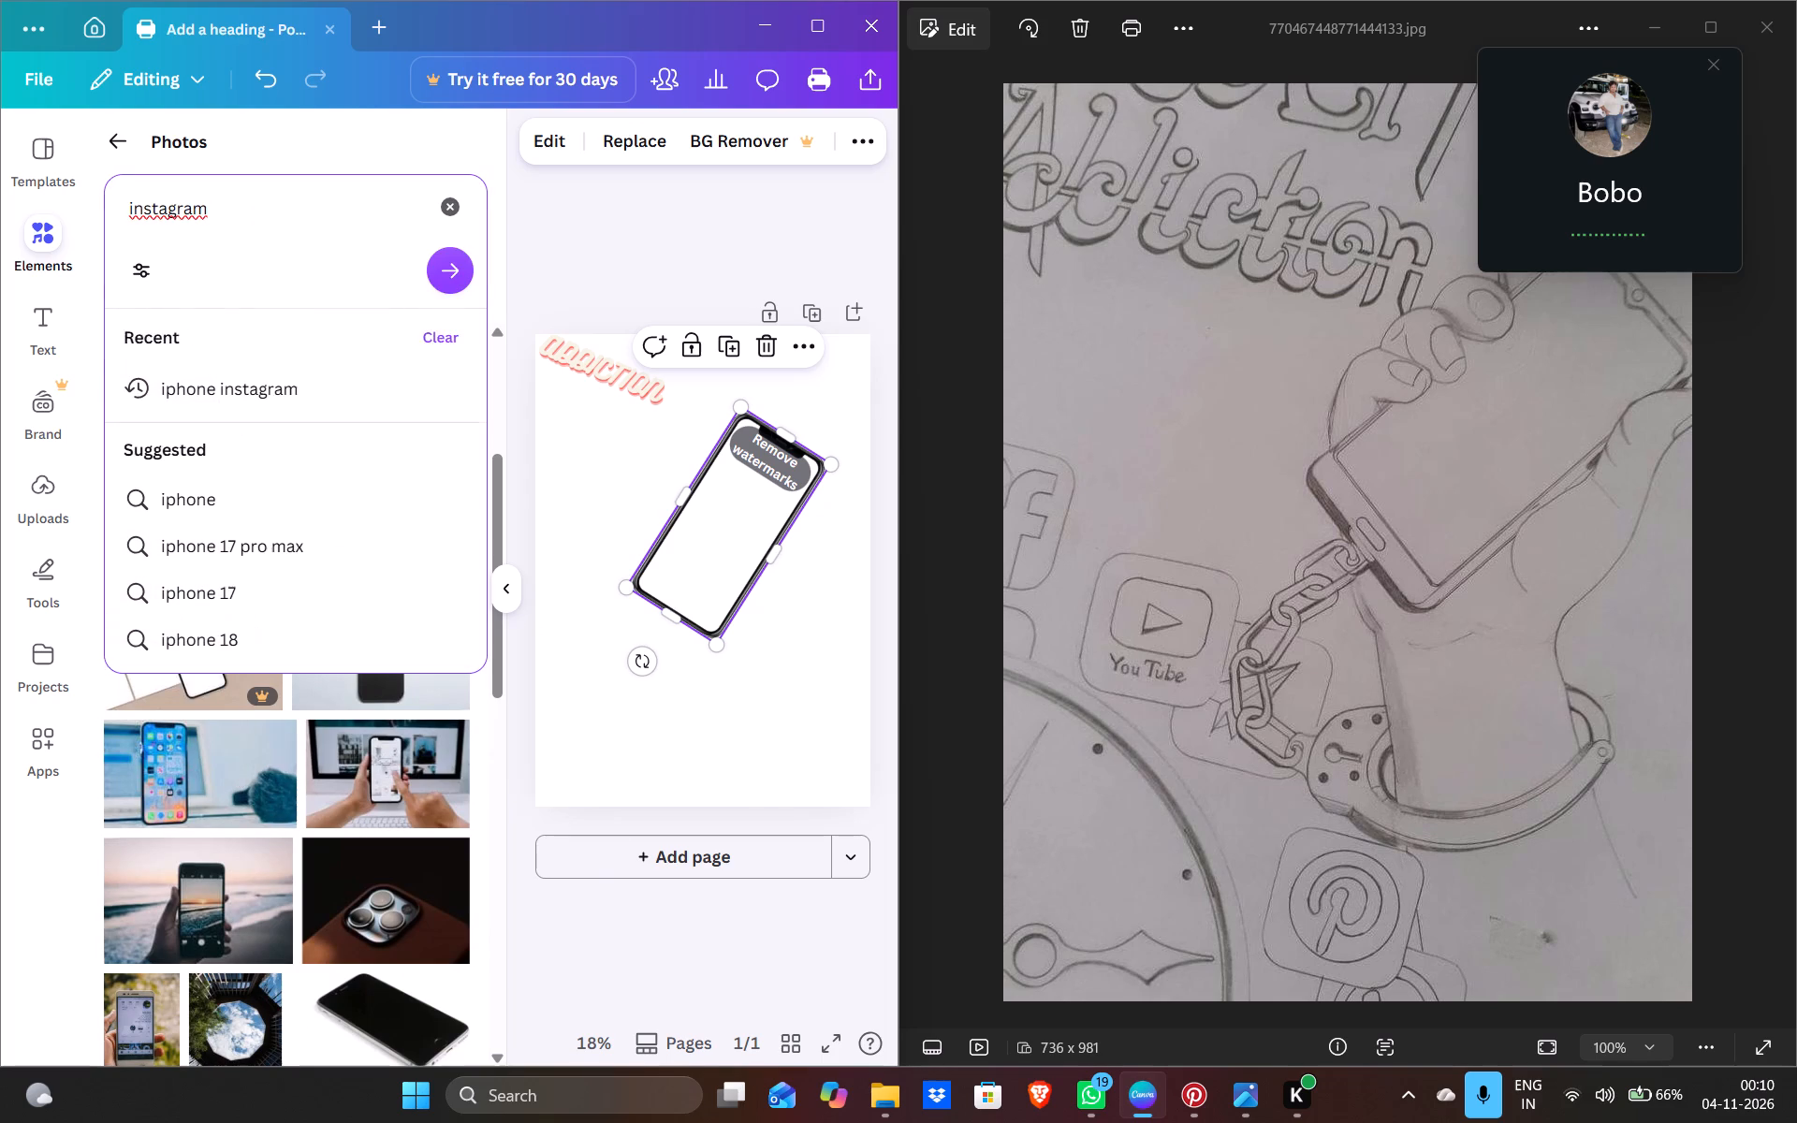
pyautogui.press('Return')
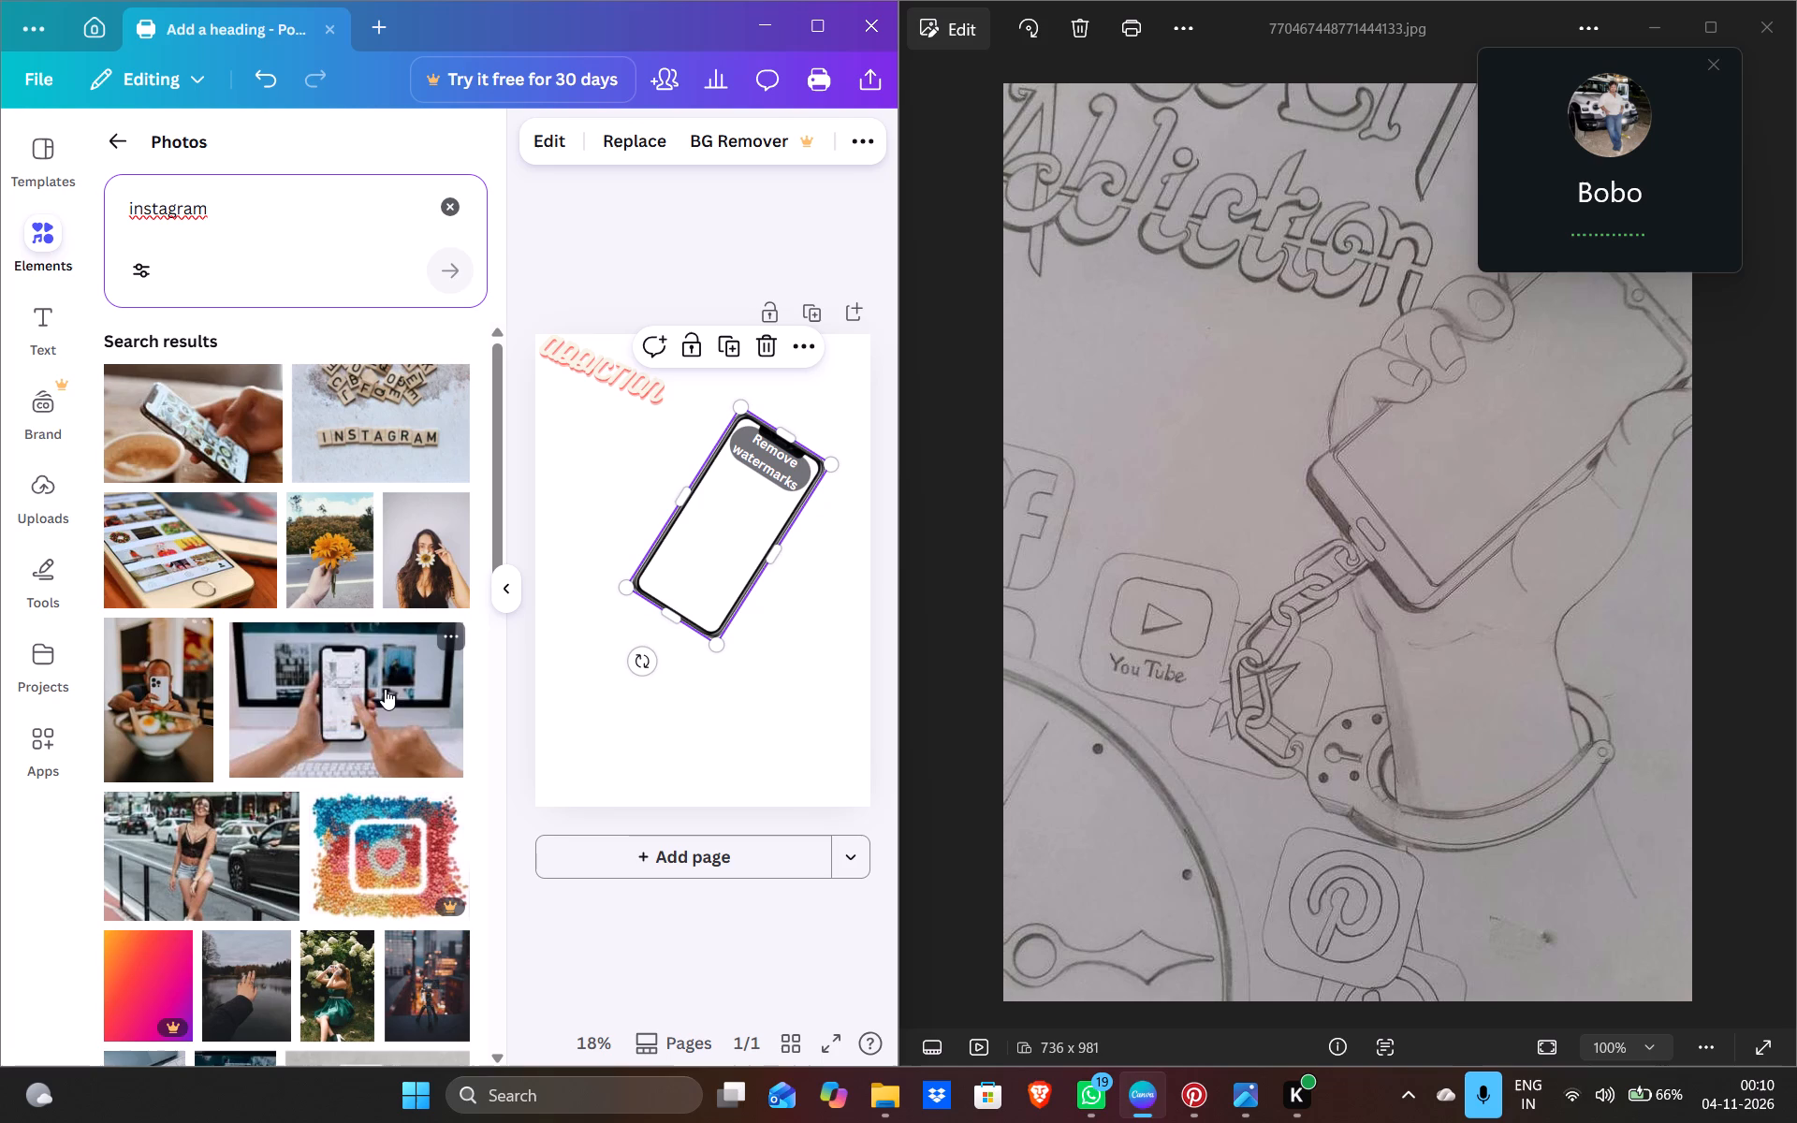
# Search the photo elements for "logo" and look through the results for a social media logo.
pyautogui.click(272, 230)
pyautogui.click(272, 226)
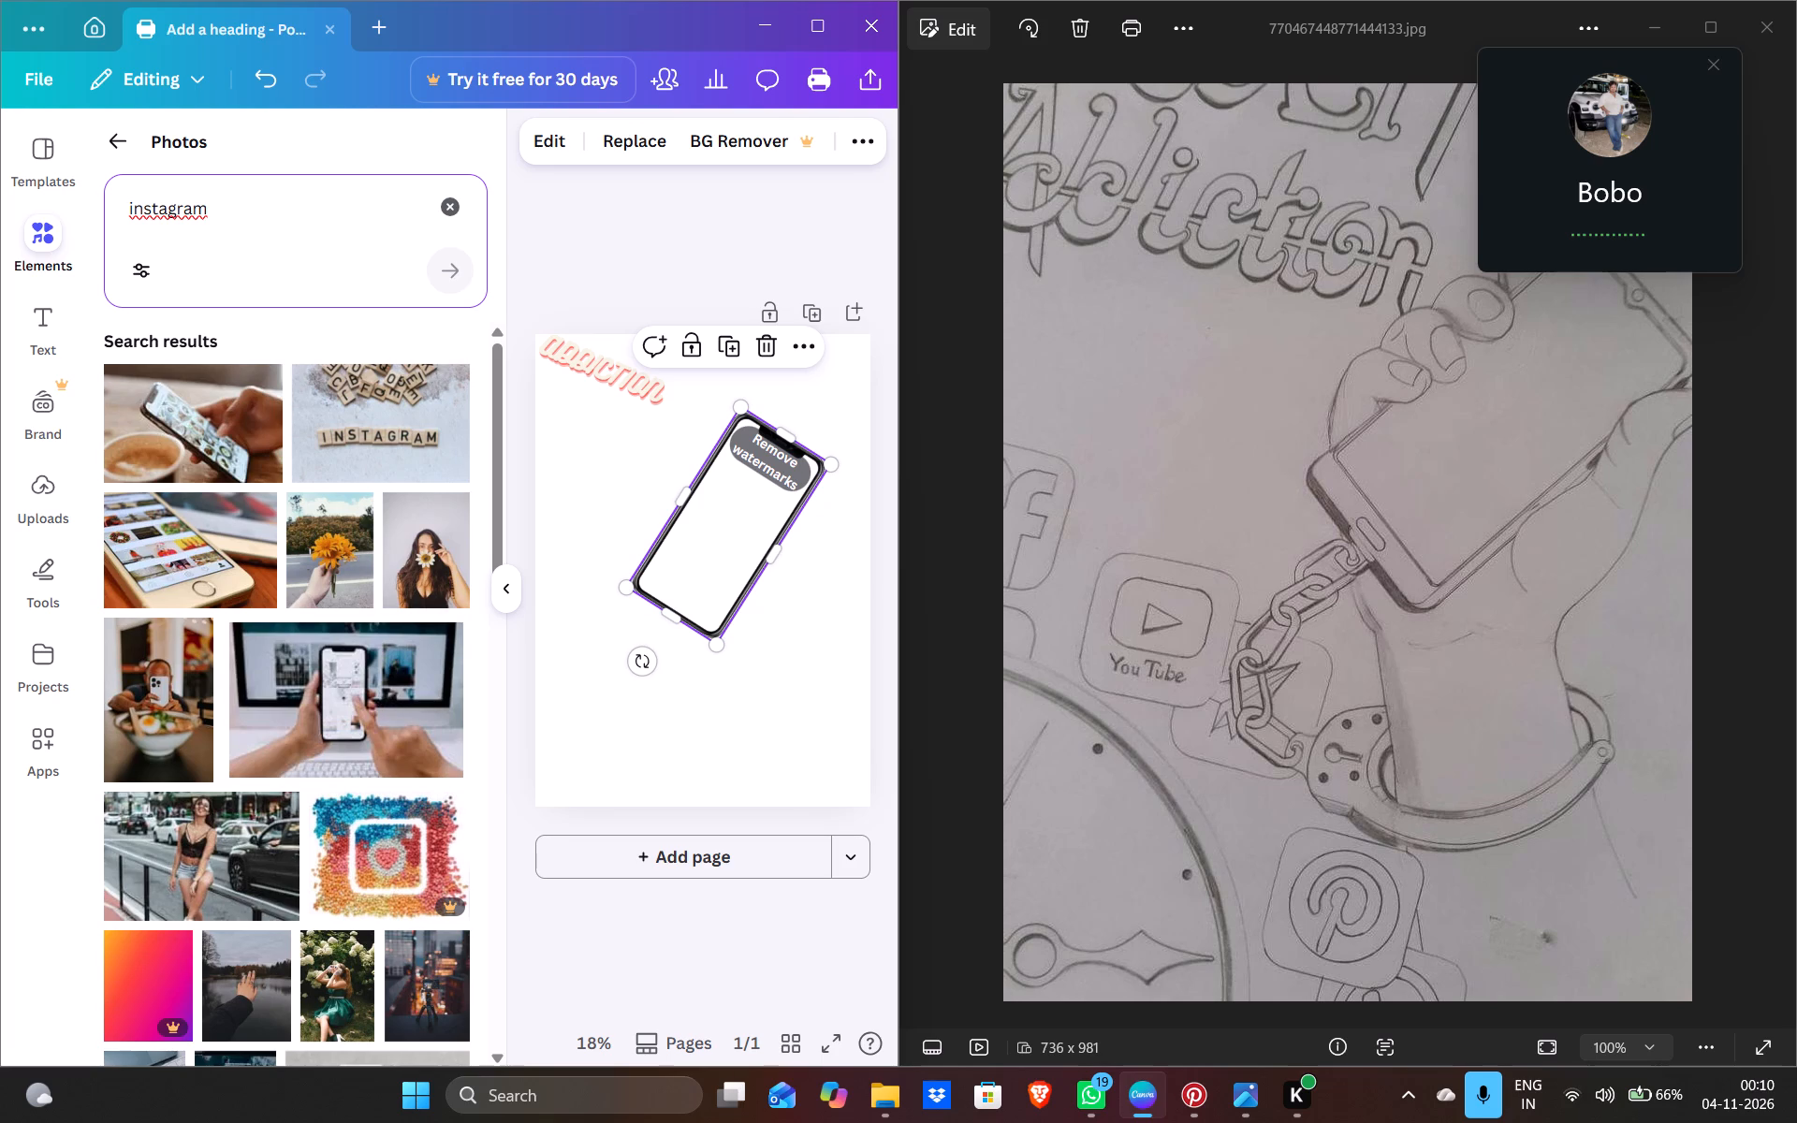
pyautogui.click(233, 215)
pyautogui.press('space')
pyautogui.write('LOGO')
pyautogui.click(248, 388)
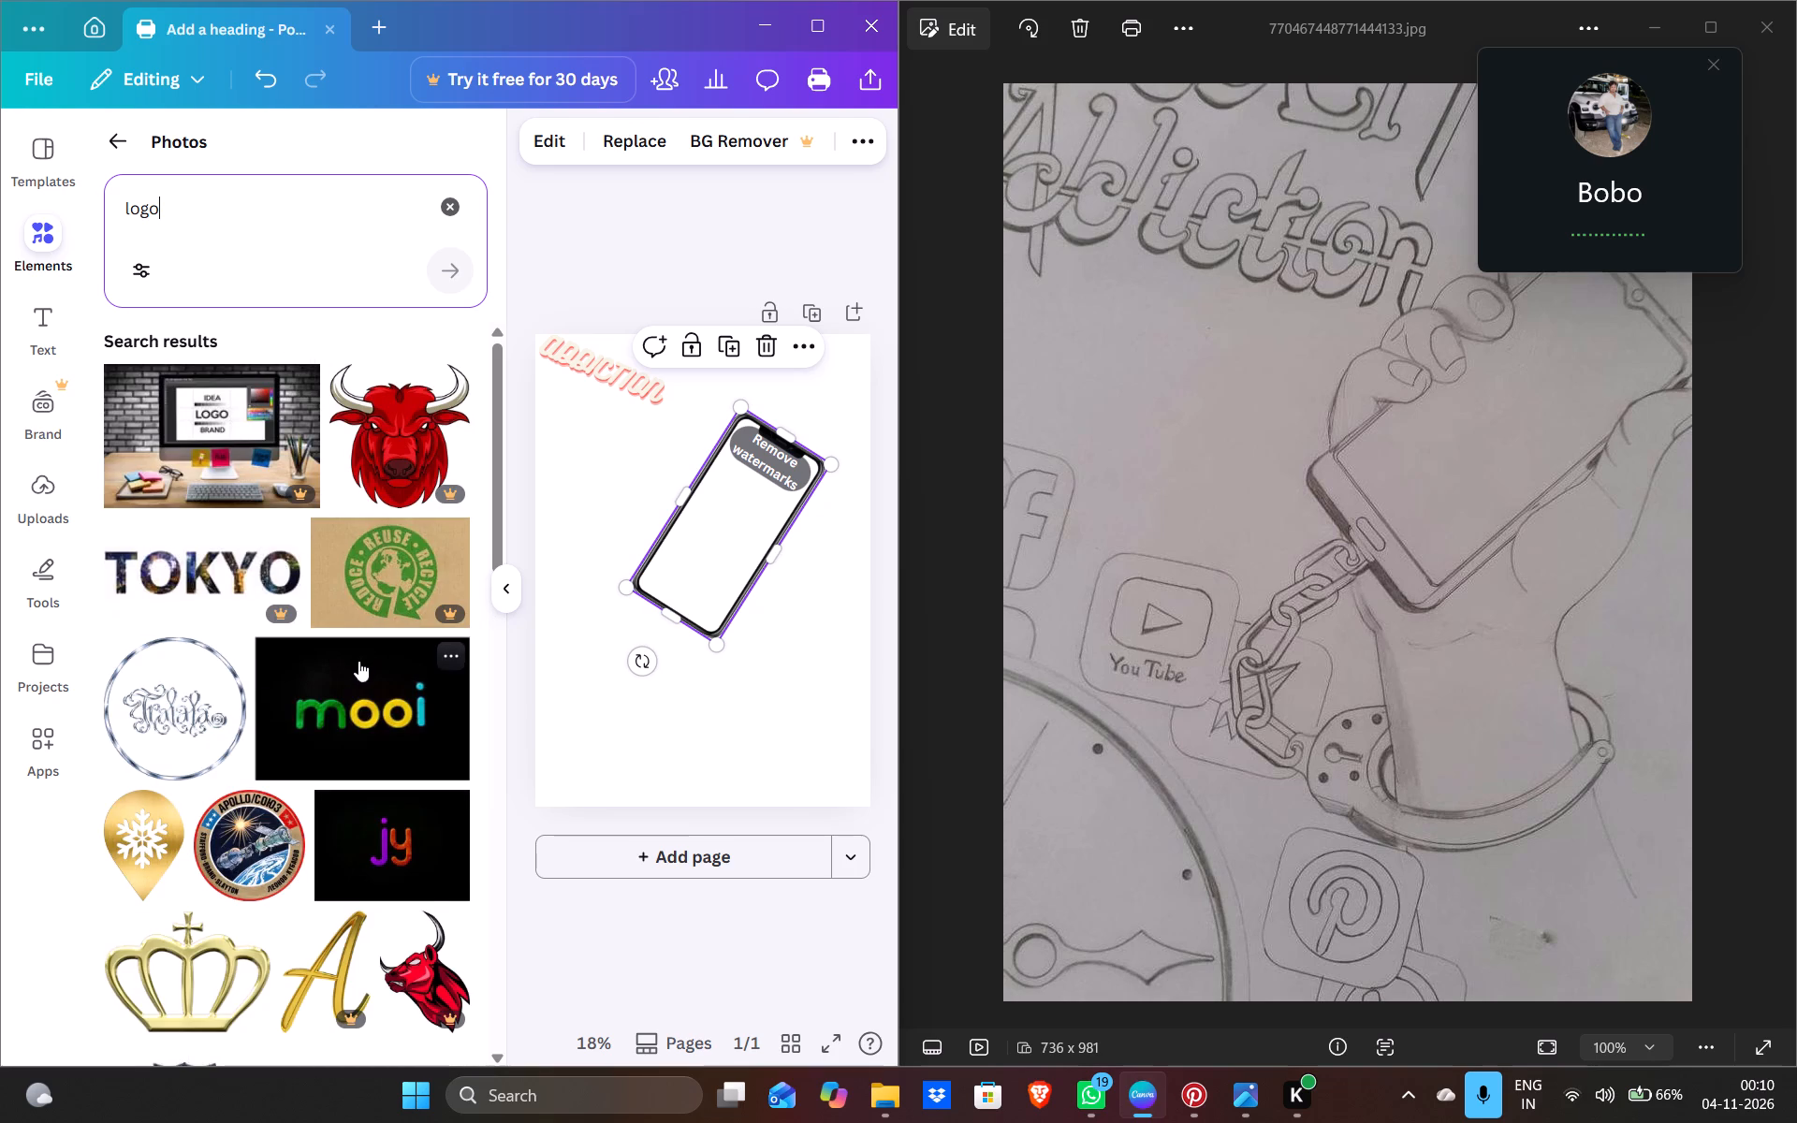
pyautogui.scroll(-4, 385, 743)
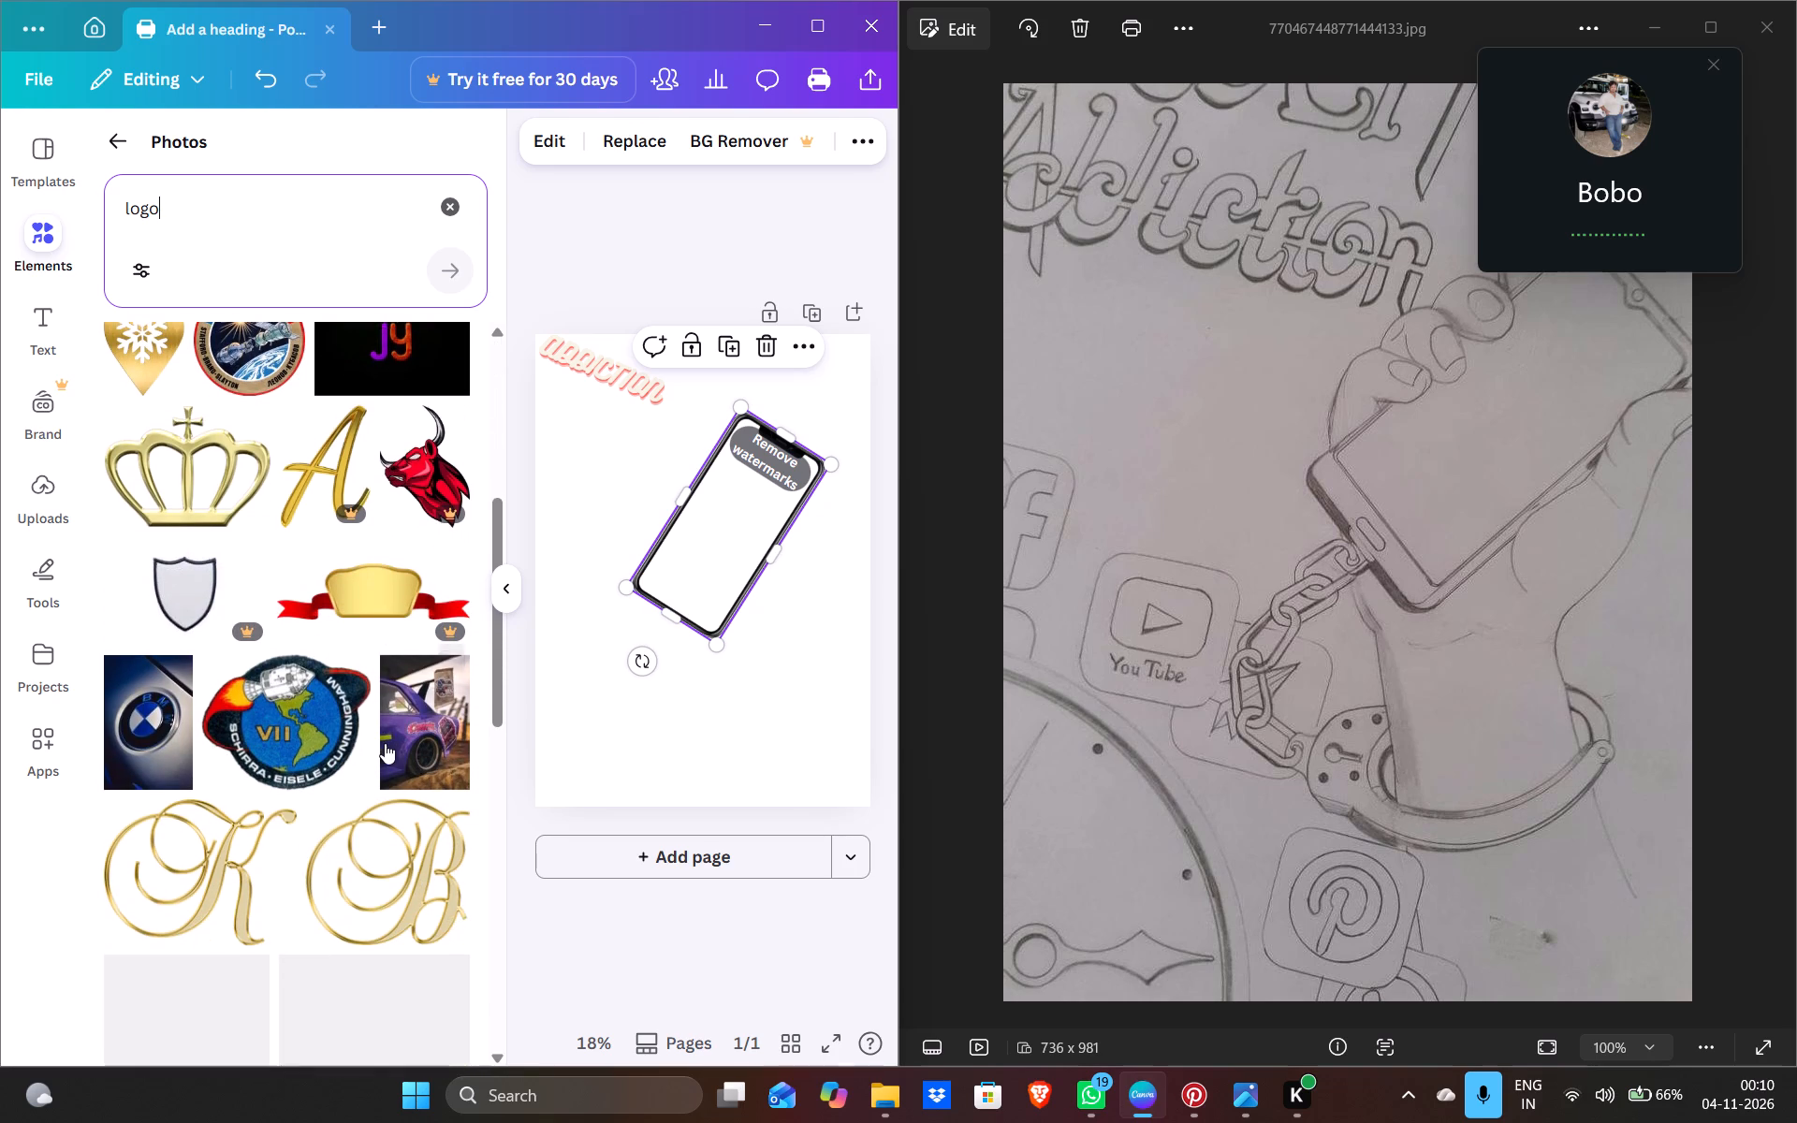
pyautogui.scroll(-3, 385, 743)
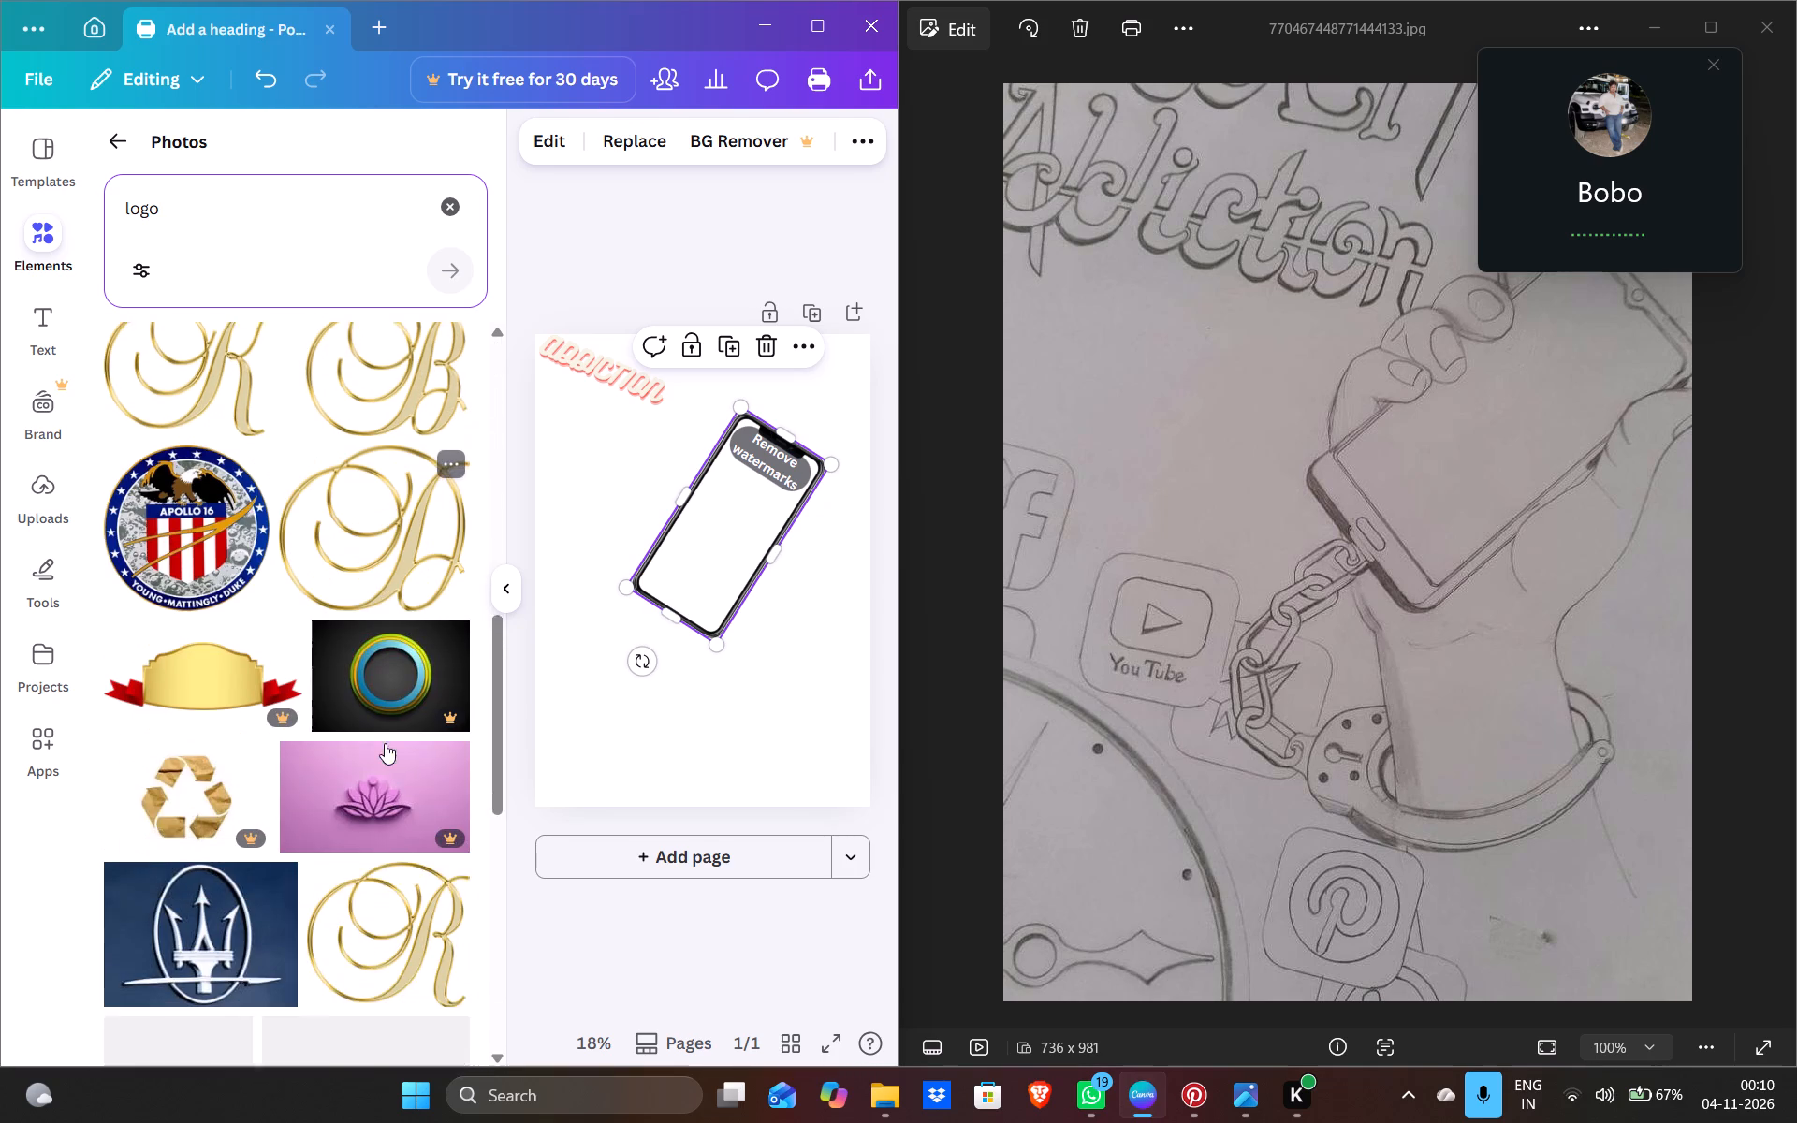
pyautogui.scroll(-2, 385, 743)
pyautogui.scroll(9, 385, 743)
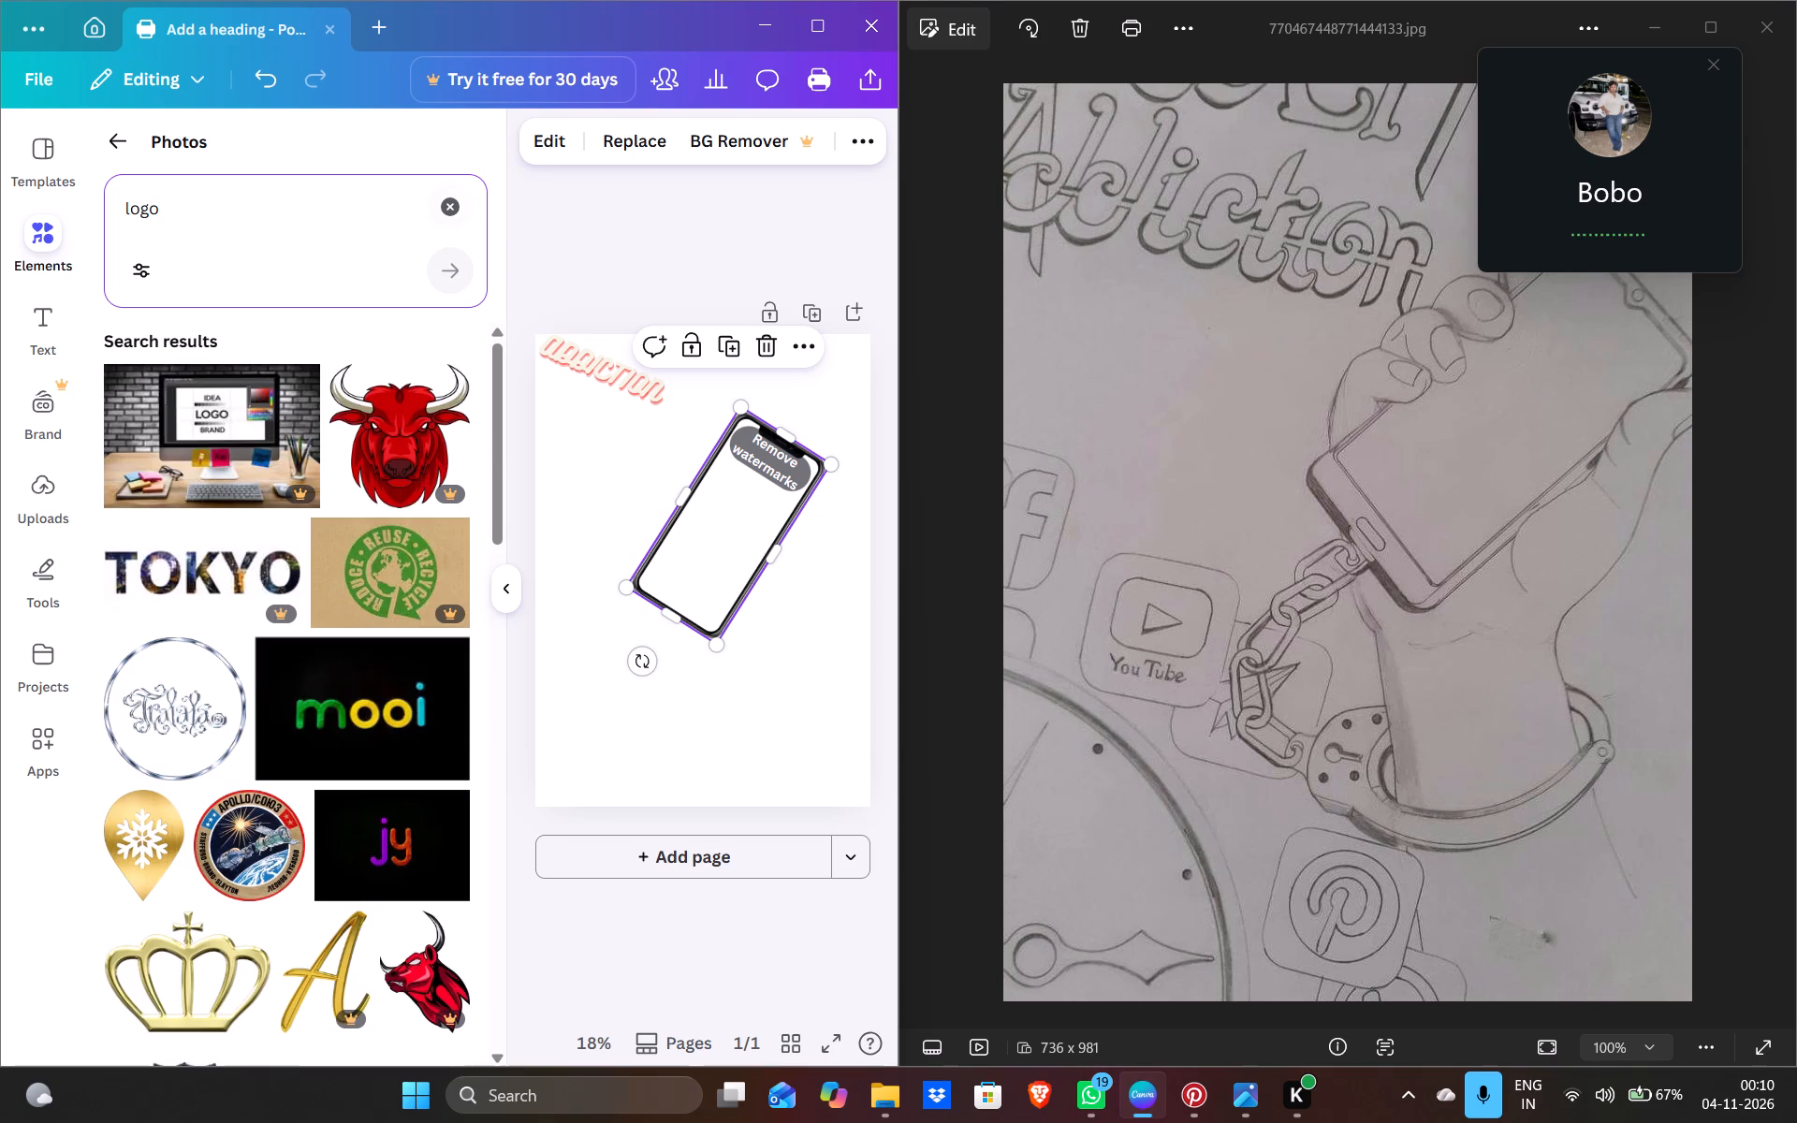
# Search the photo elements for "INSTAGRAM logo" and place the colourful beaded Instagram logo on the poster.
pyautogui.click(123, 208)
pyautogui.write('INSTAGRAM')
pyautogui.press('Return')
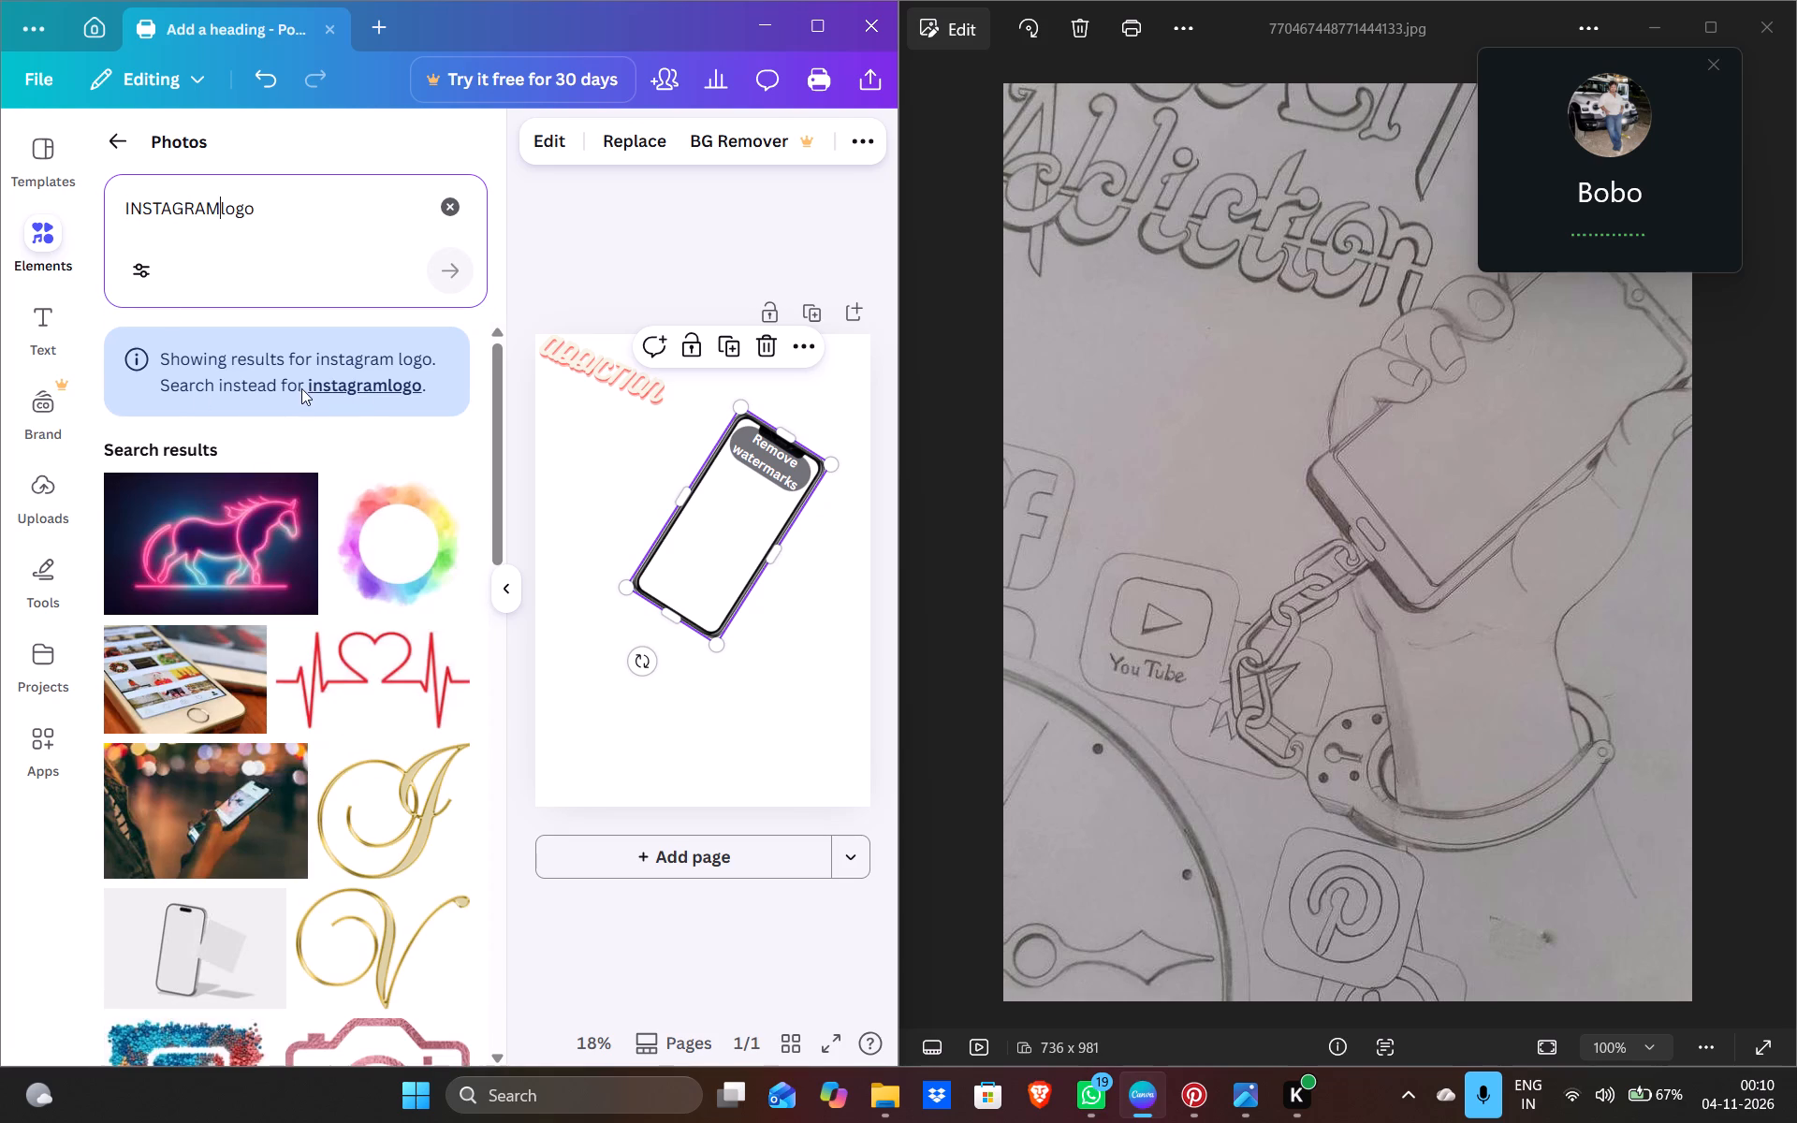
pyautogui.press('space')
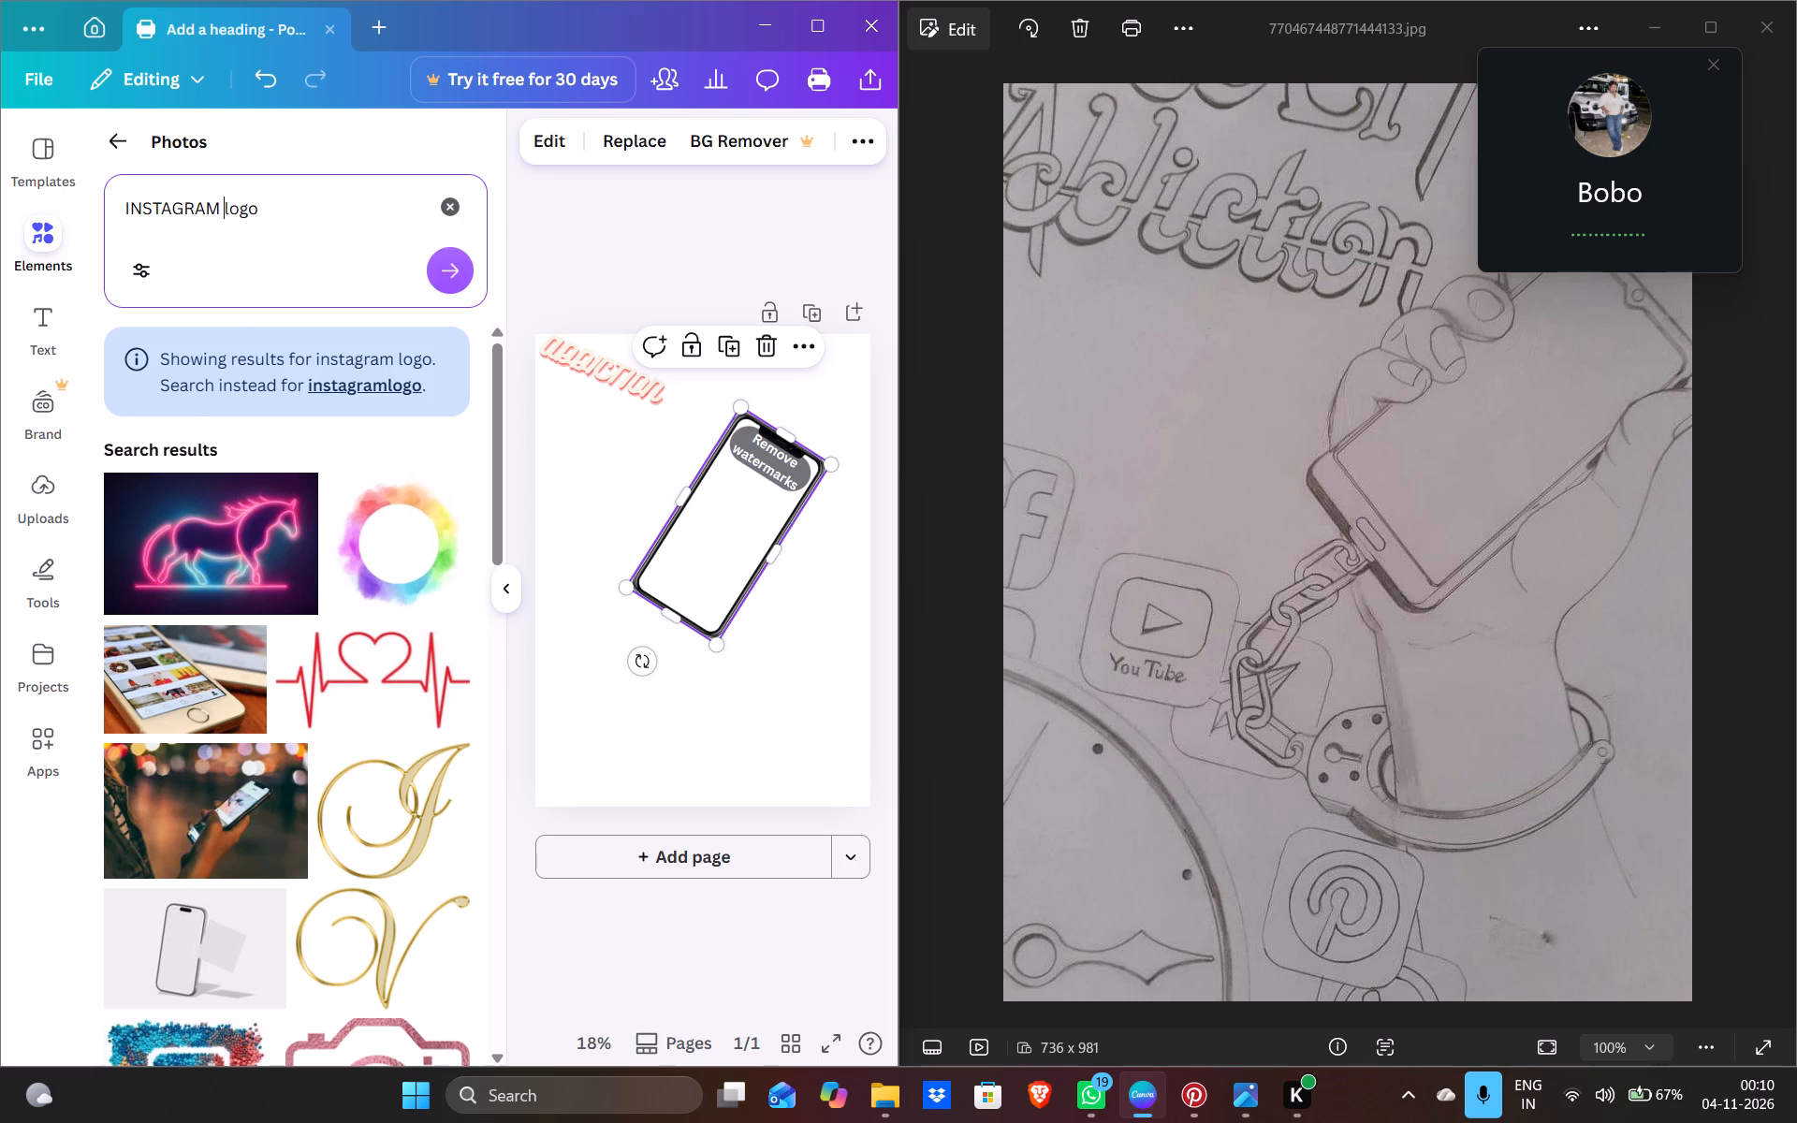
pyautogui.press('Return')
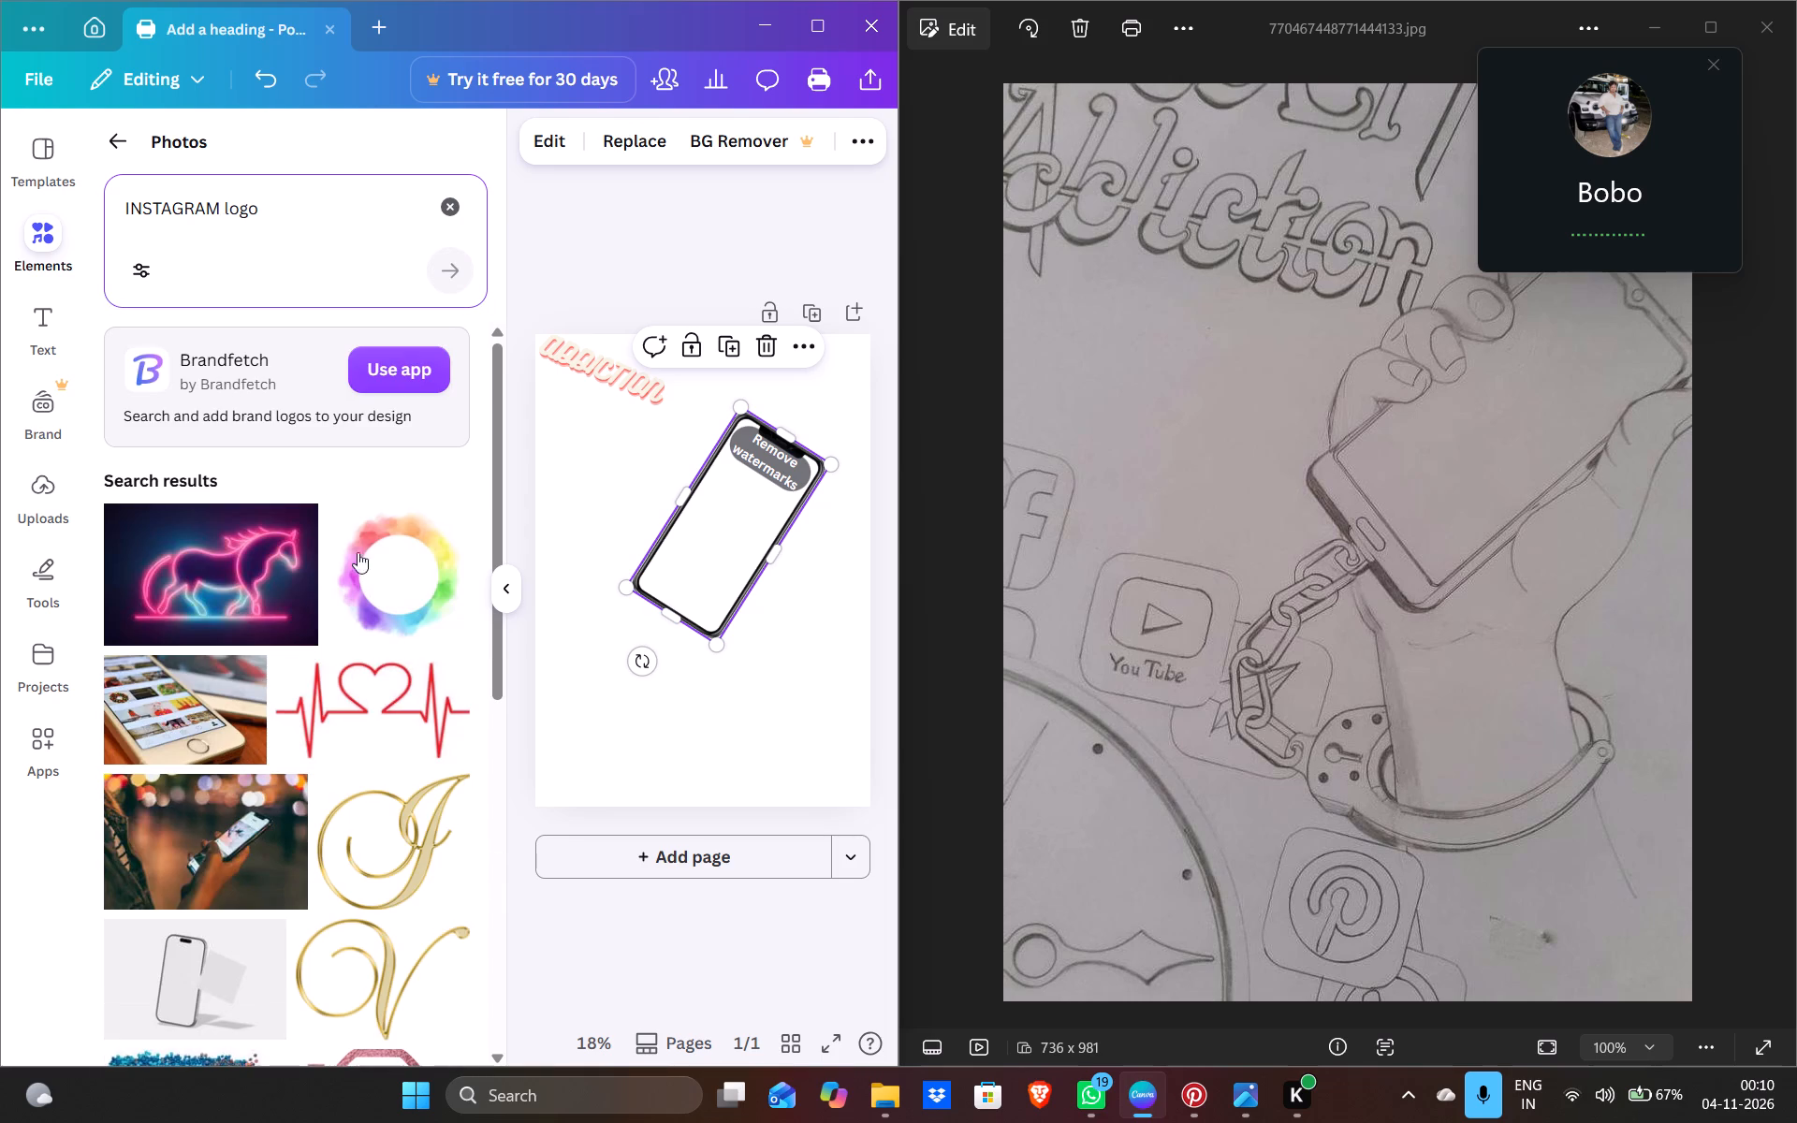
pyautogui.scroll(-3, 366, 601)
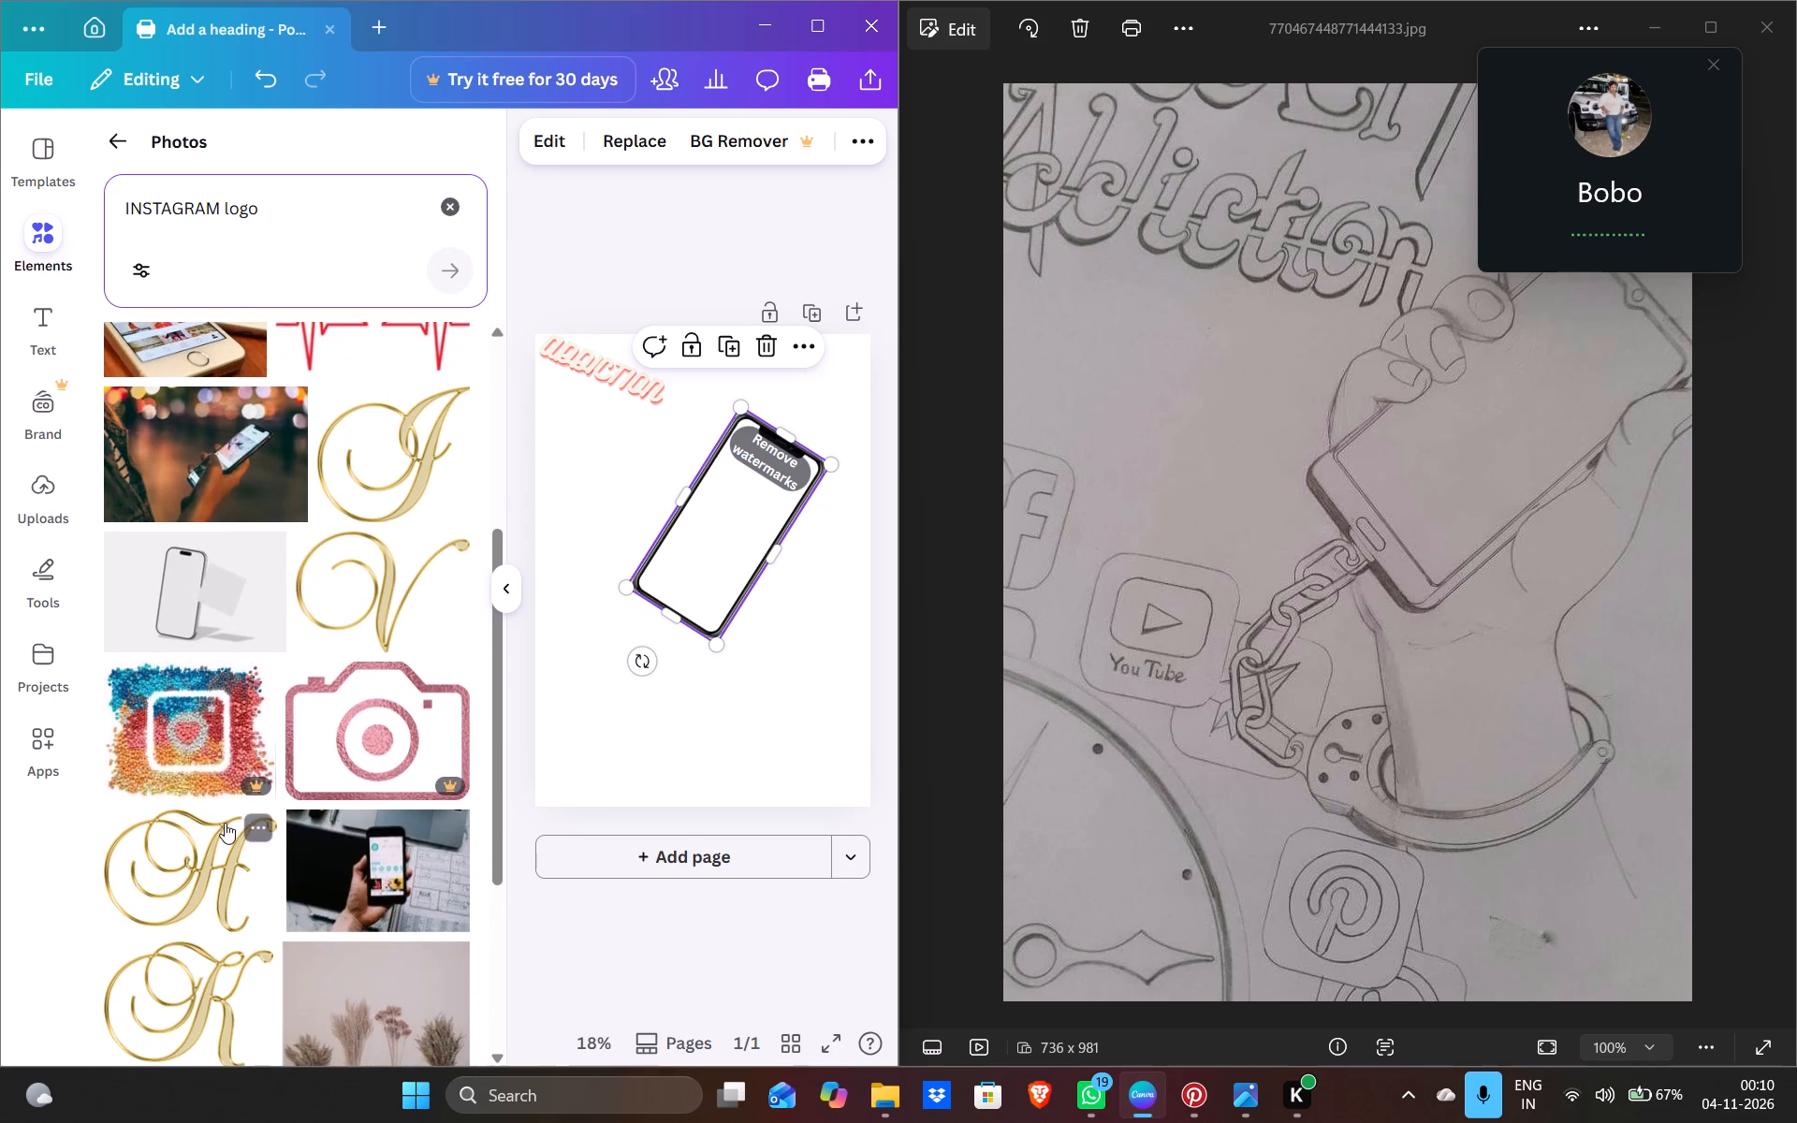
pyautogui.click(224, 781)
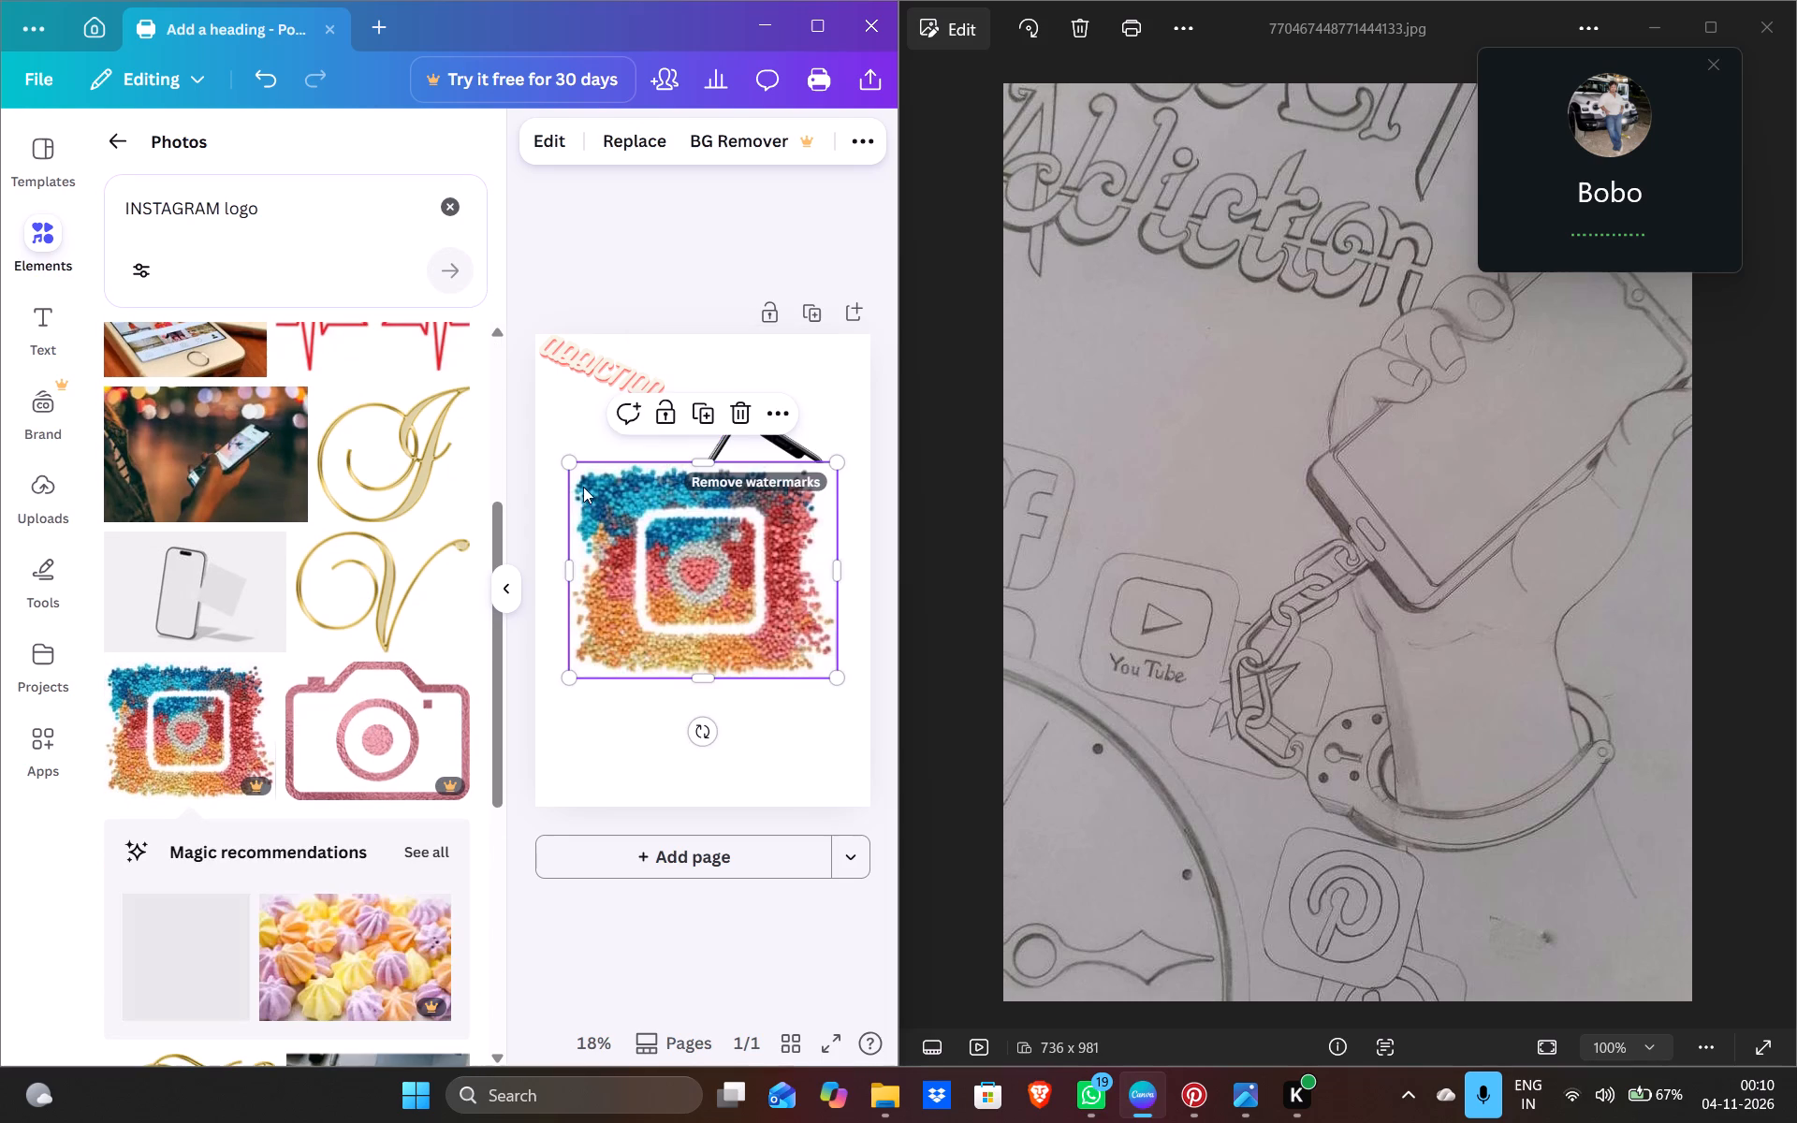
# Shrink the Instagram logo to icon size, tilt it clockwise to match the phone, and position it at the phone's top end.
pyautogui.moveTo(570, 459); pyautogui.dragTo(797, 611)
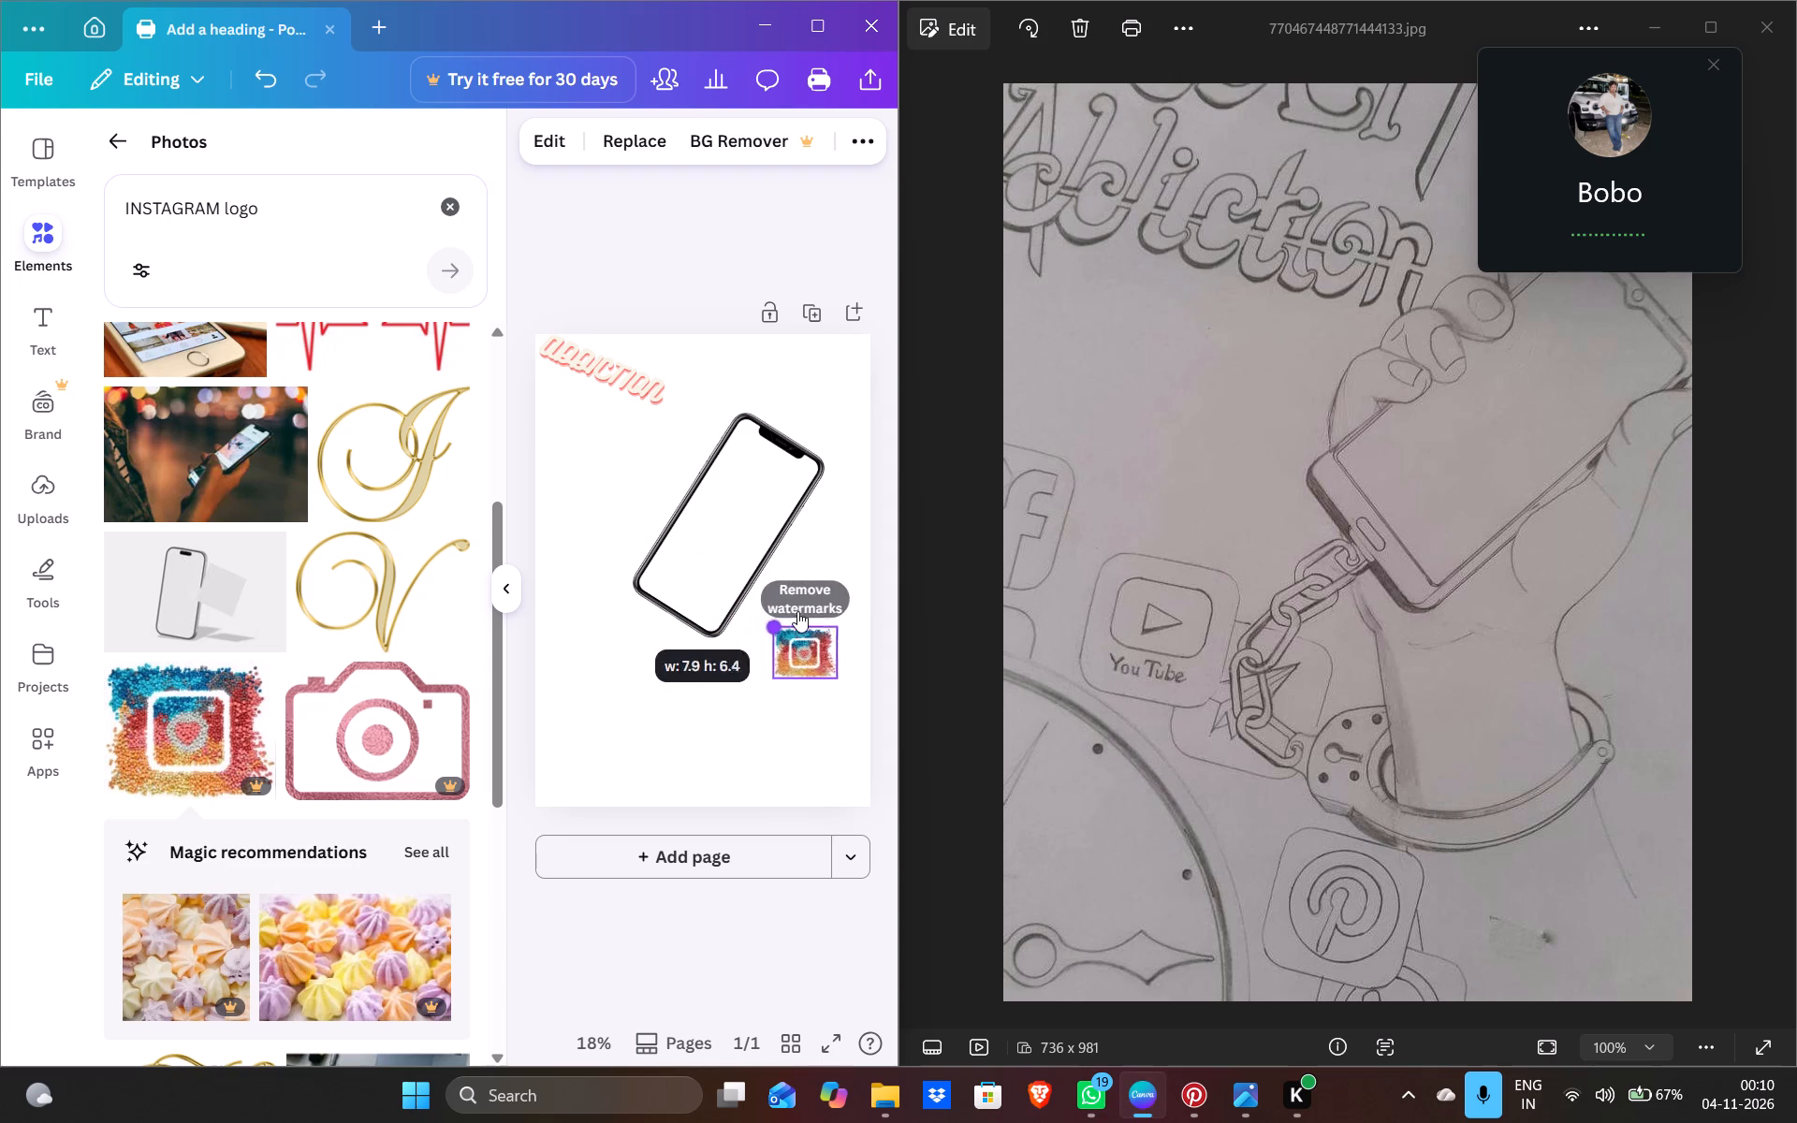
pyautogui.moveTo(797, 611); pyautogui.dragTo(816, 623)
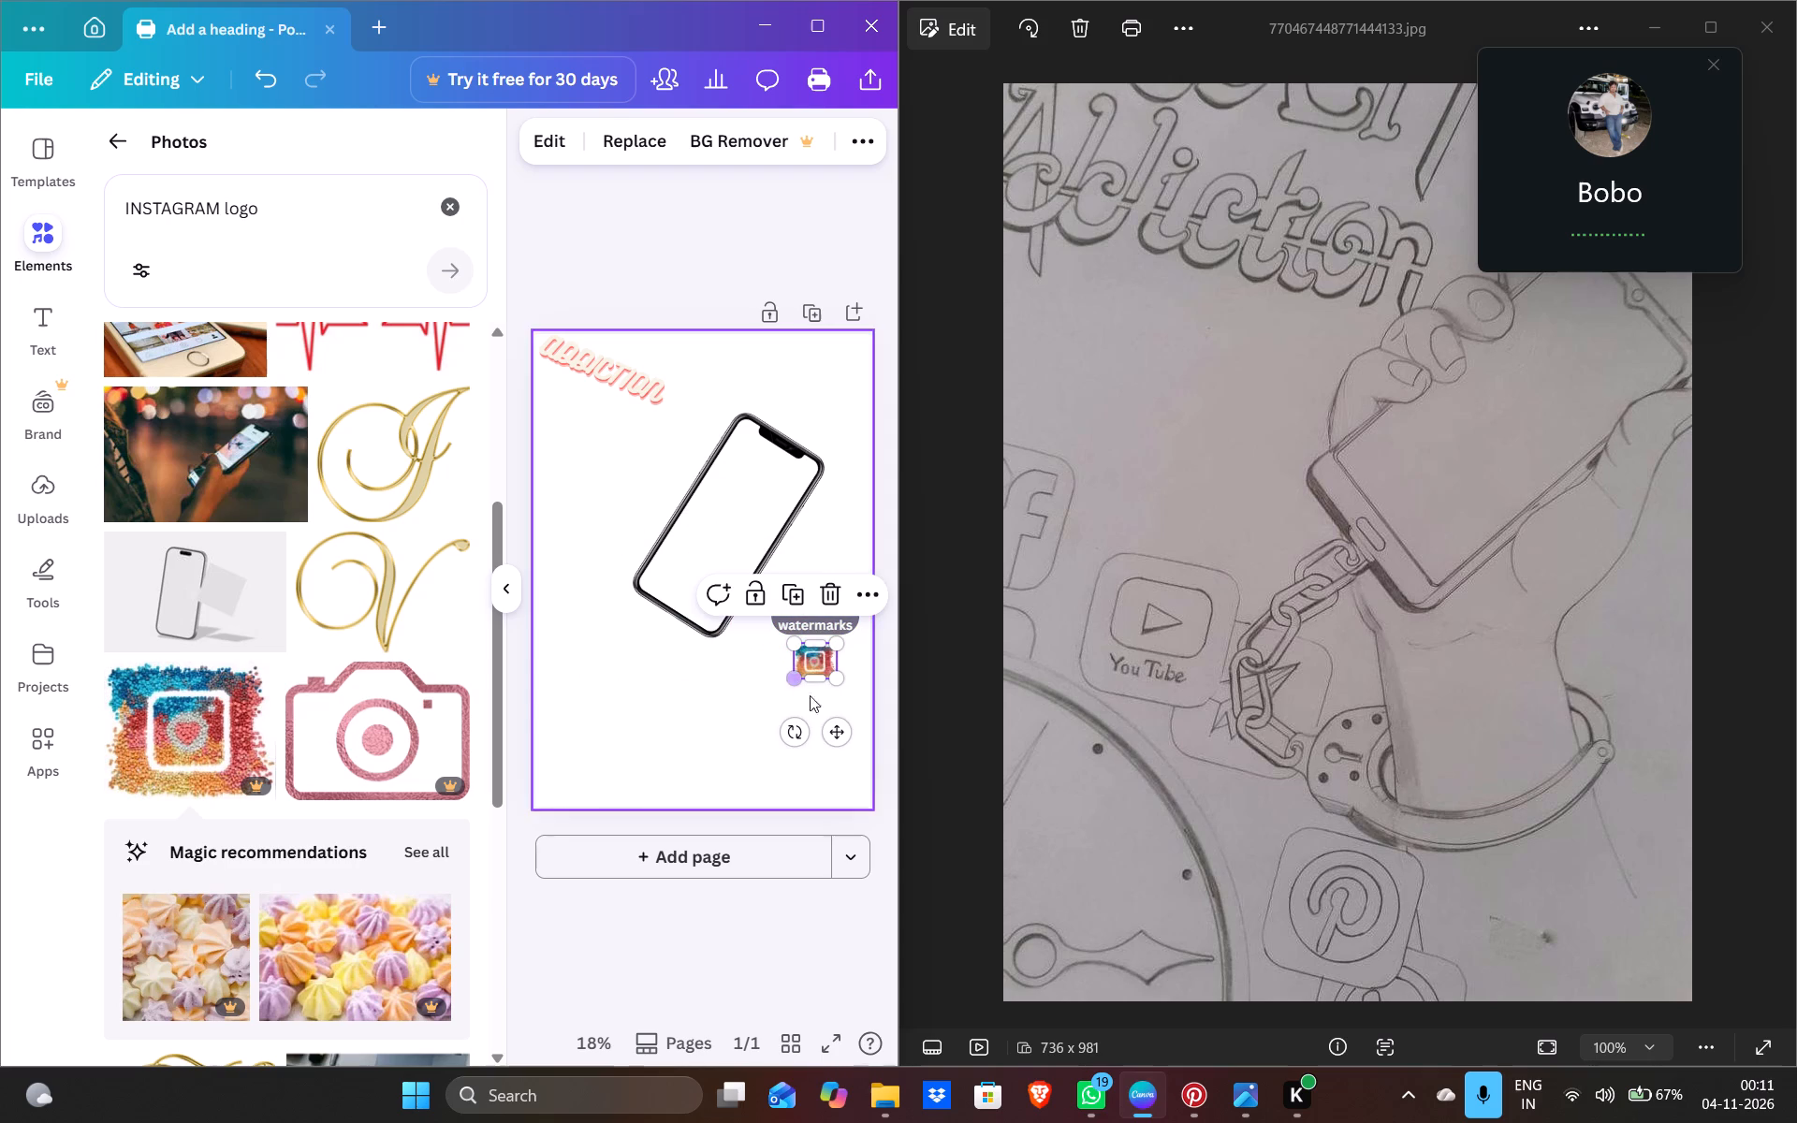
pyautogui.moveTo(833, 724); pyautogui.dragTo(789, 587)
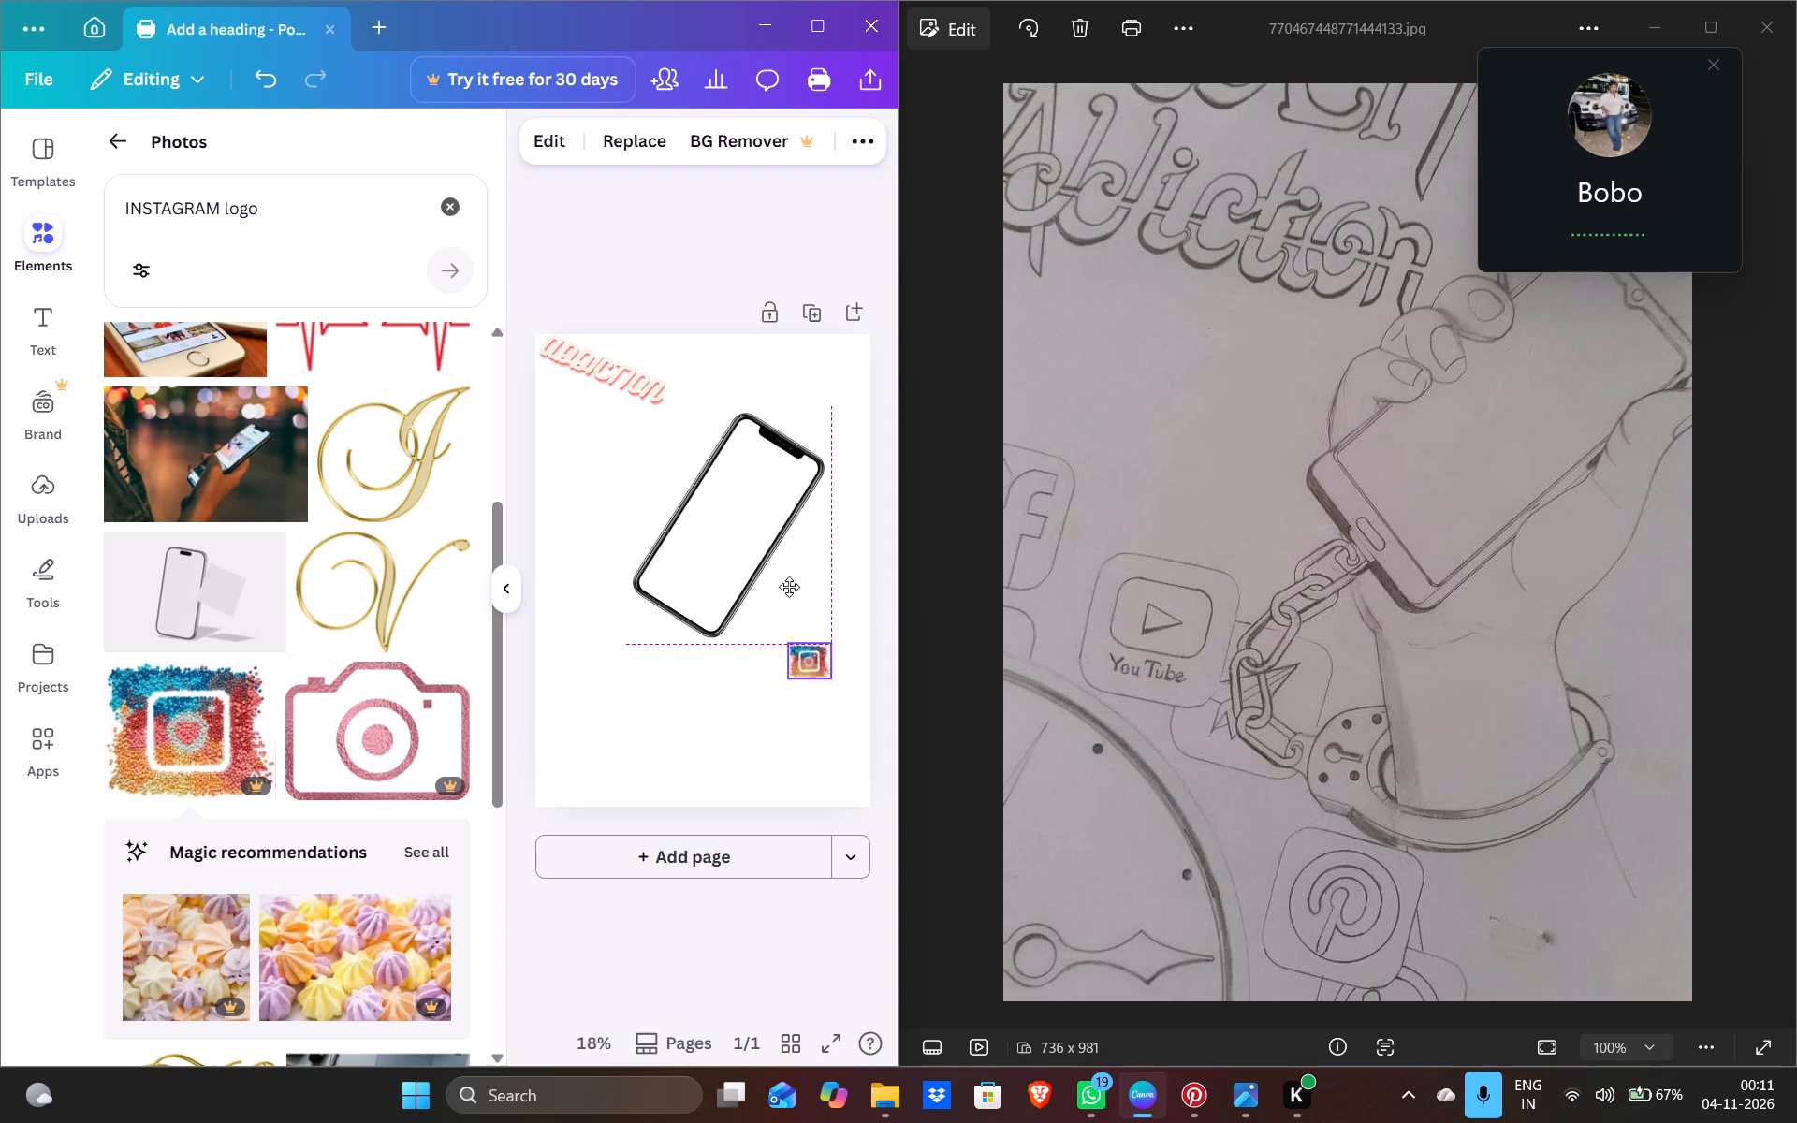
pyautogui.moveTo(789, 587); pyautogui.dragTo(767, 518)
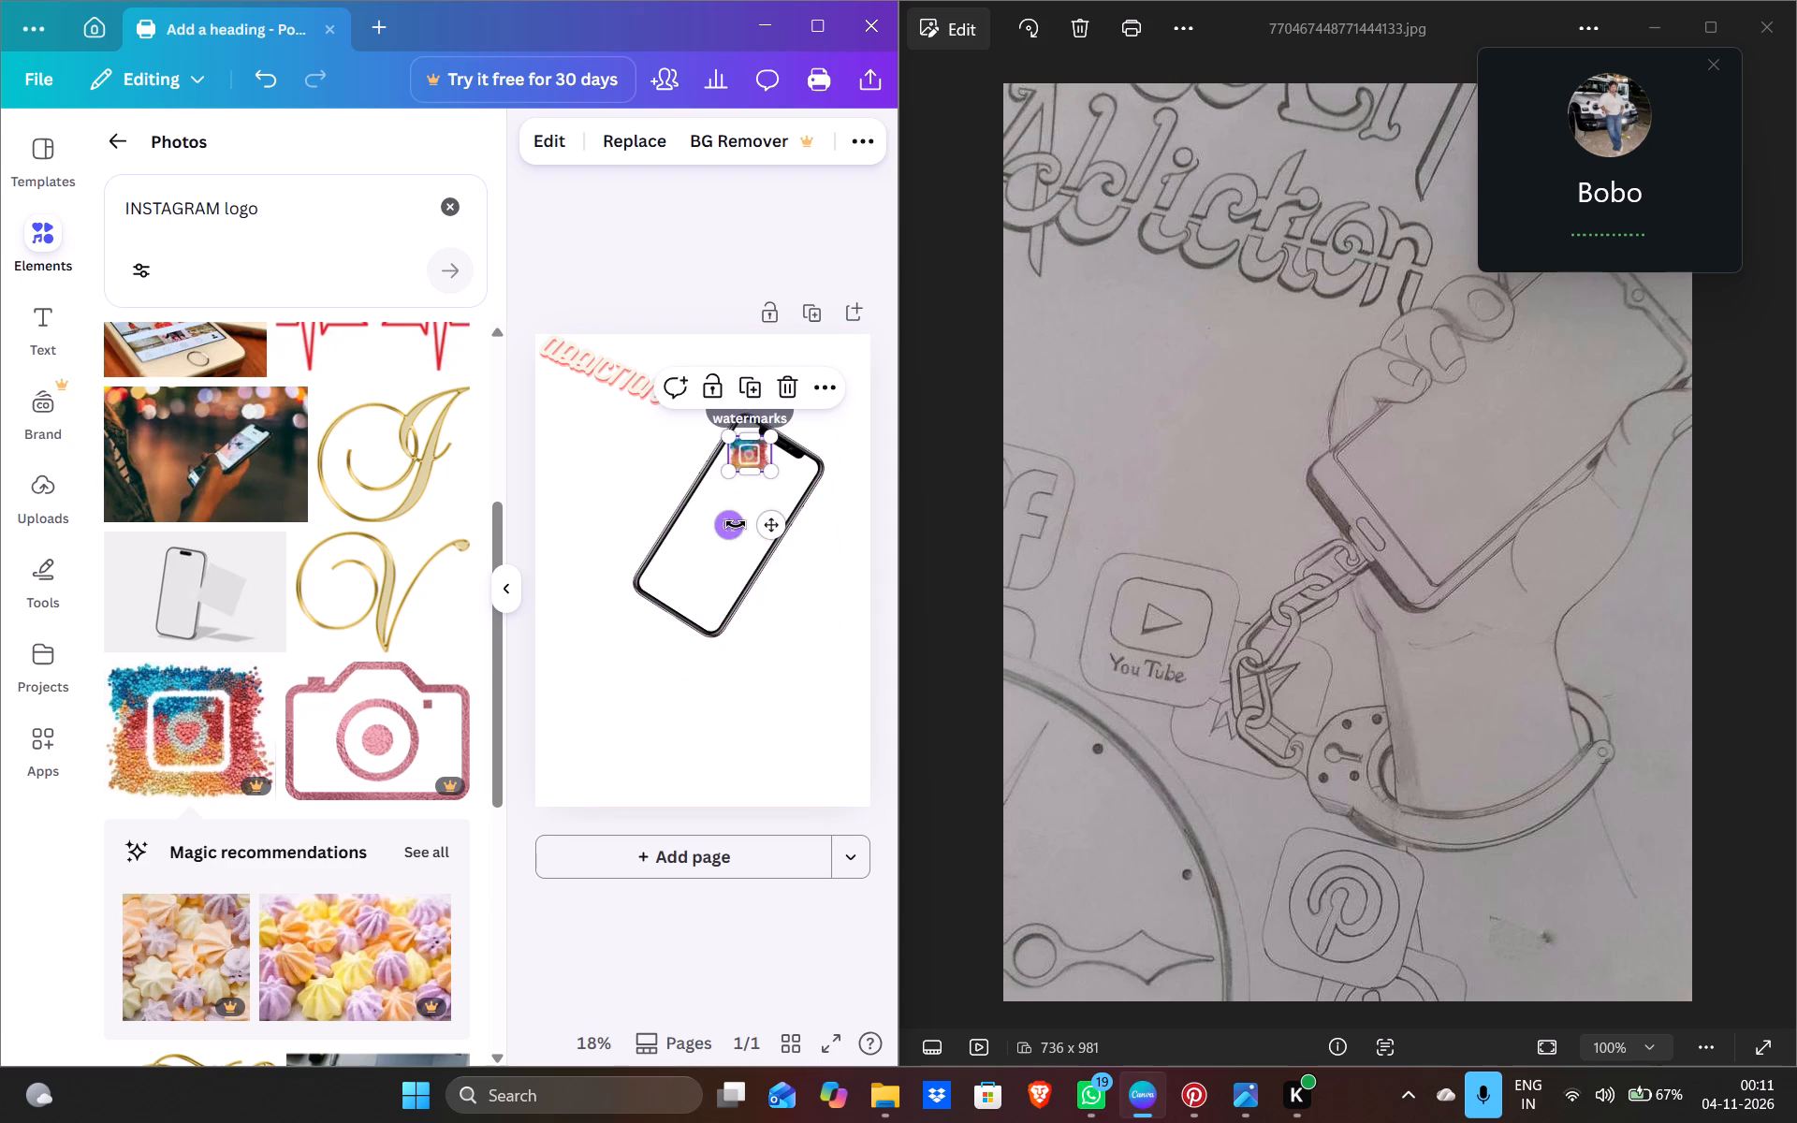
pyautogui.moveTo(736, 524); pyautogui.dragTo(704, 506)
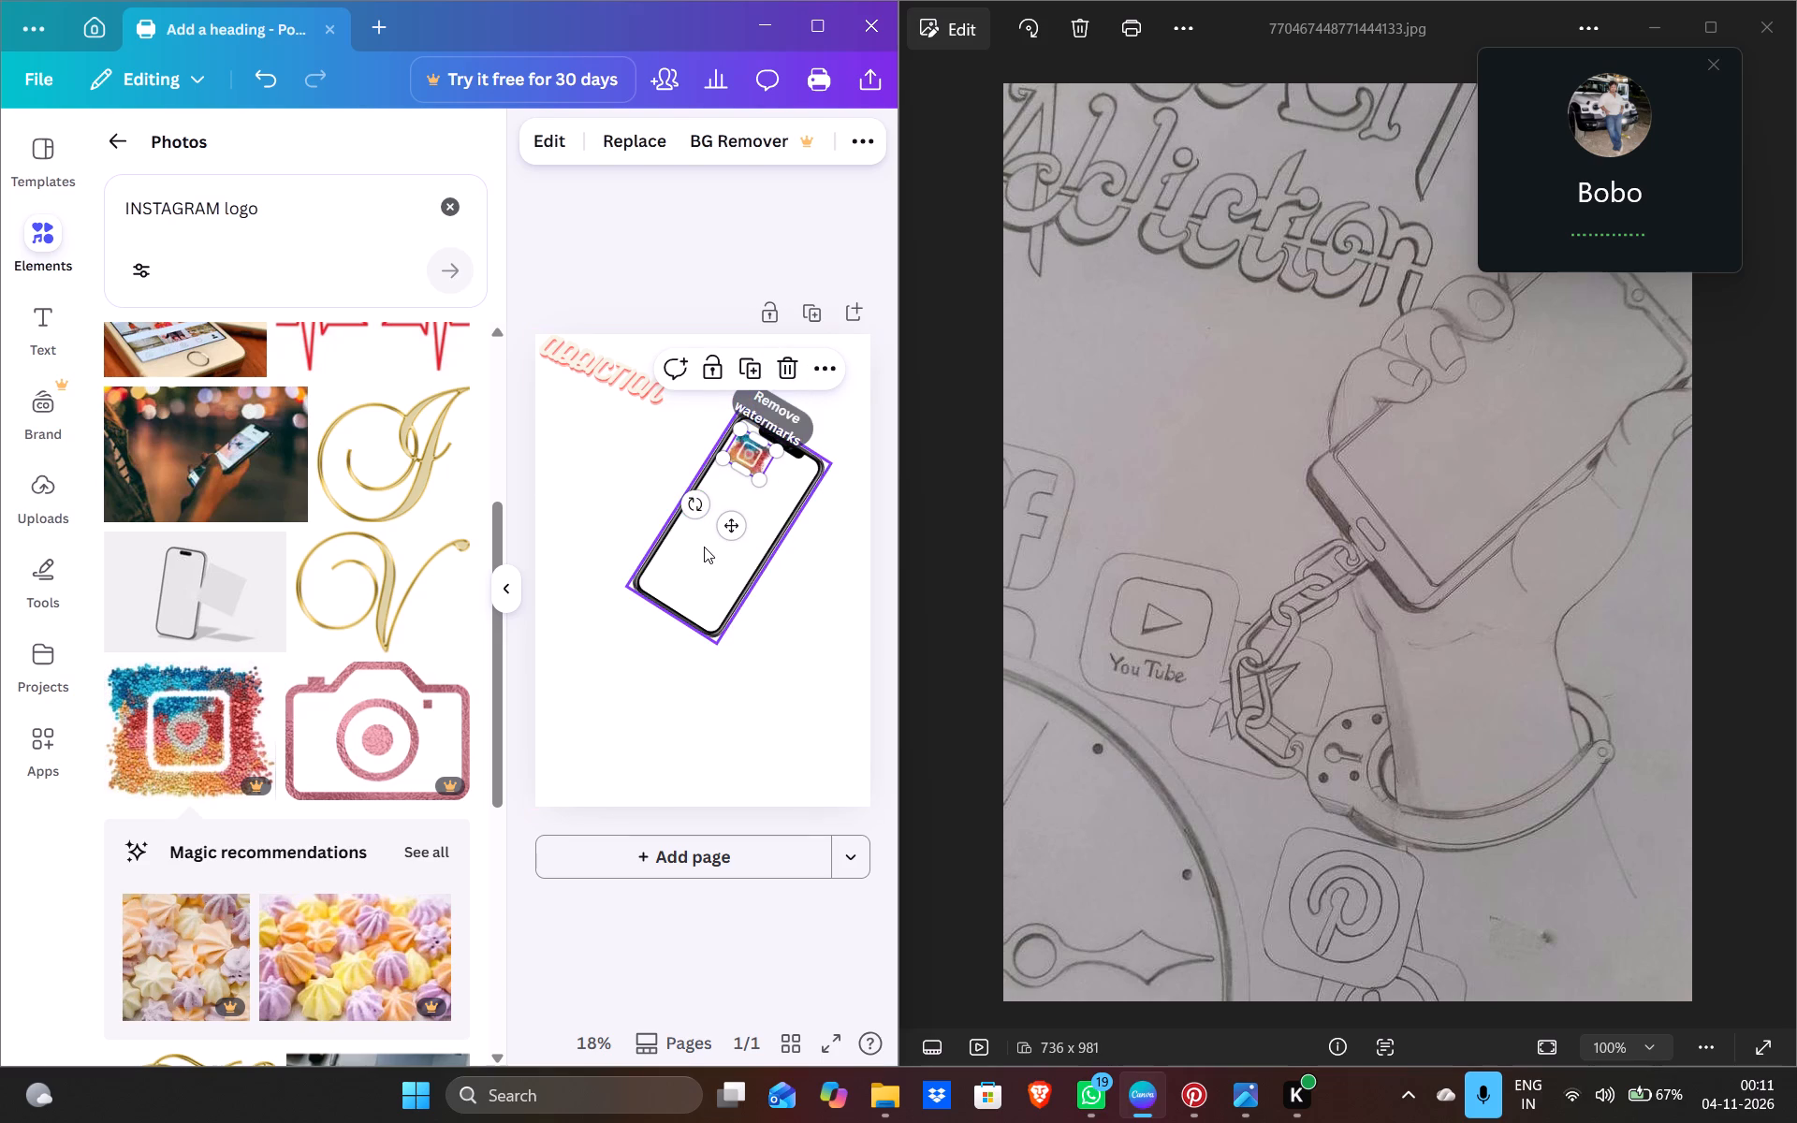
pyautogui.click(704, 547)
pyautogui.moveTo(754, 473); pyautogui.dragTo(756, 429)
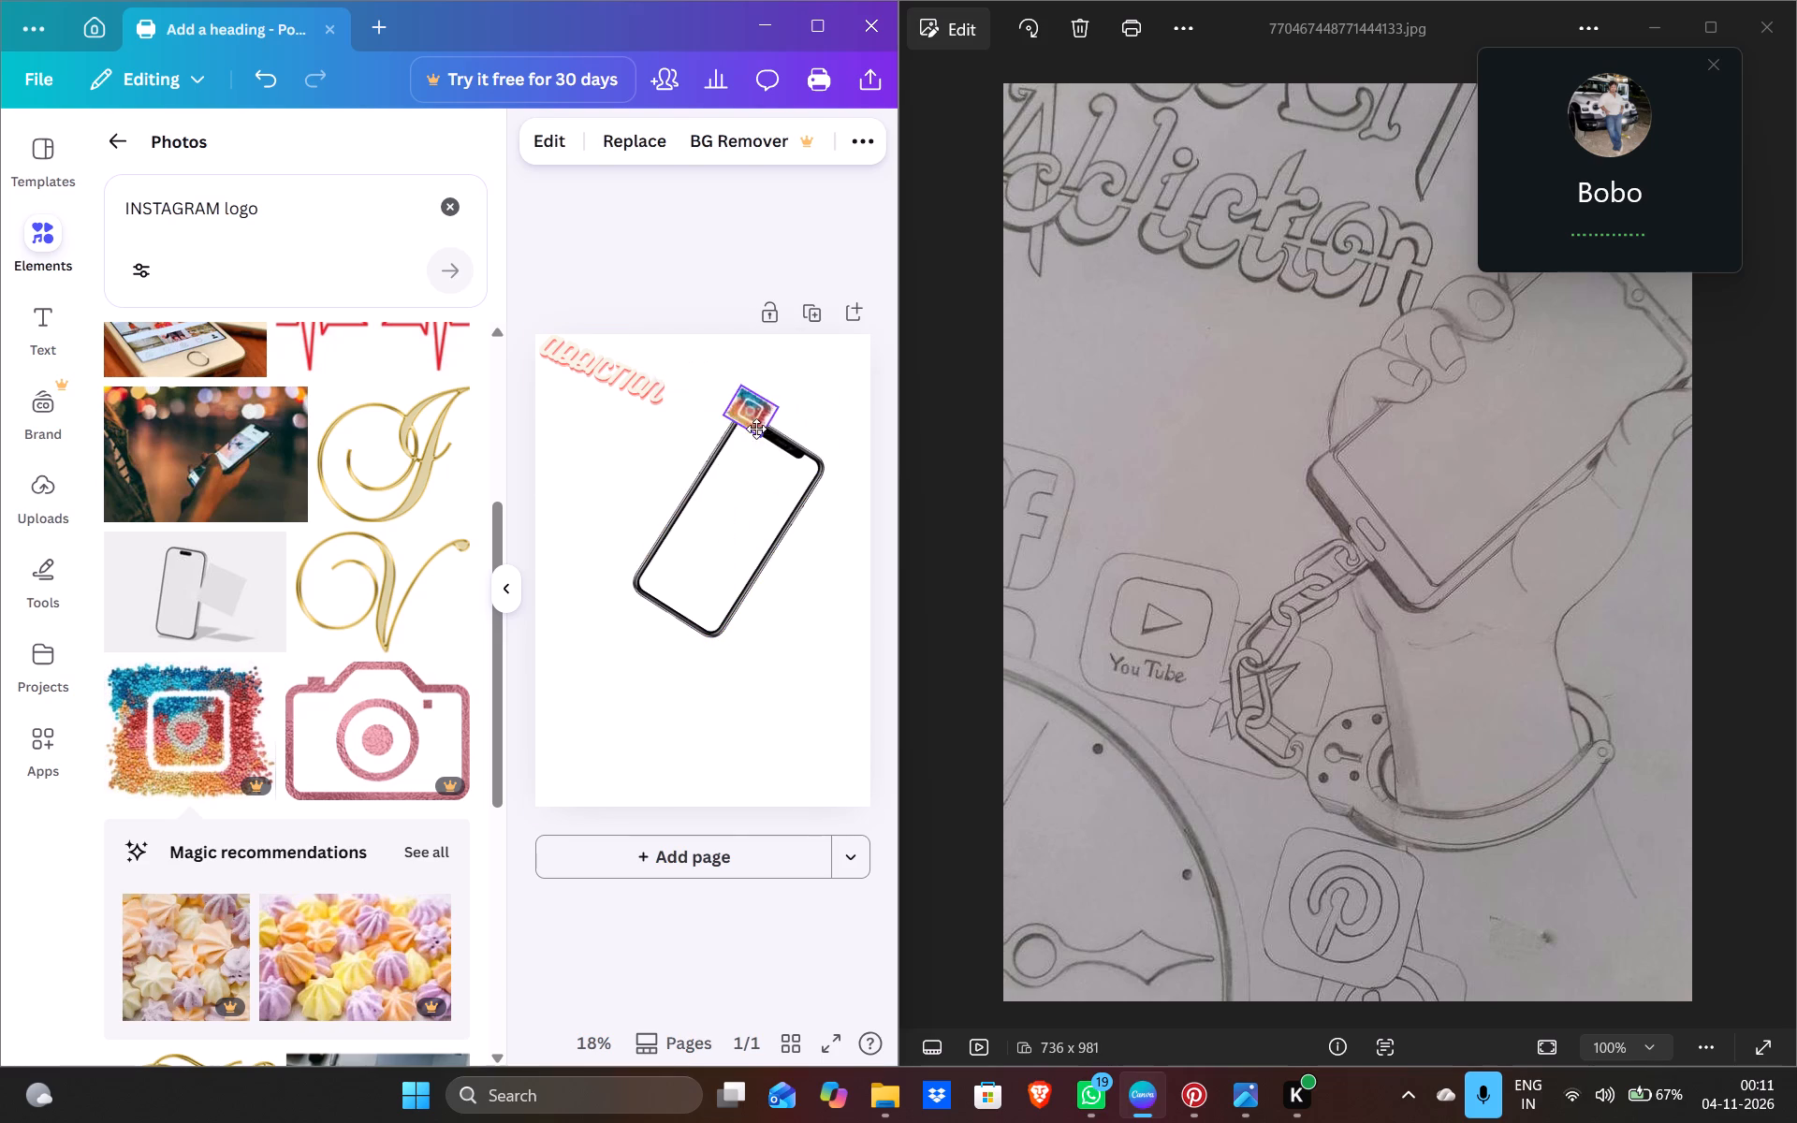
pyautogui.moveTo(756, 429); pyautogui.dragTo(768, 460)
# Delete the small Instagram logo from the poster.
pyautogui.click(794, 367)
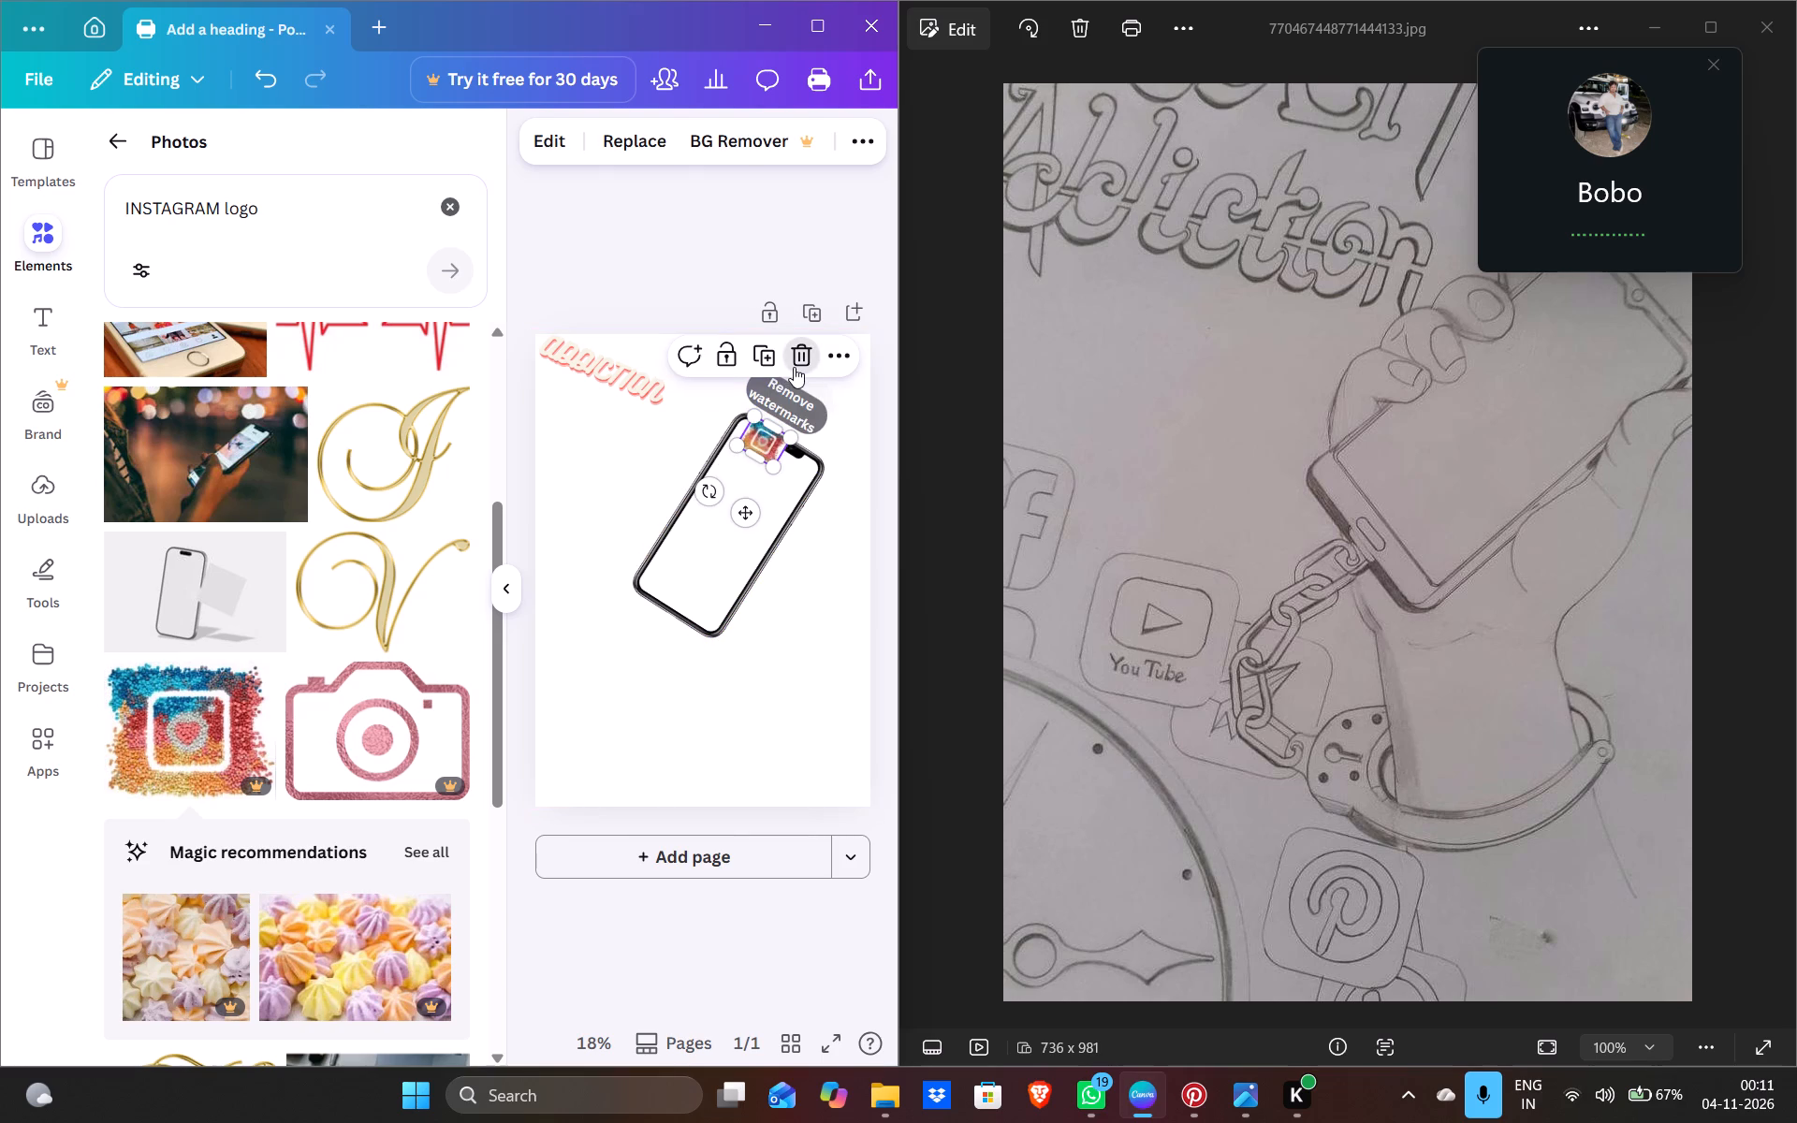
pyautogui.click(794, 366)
# Move the phone image down and left on the poster, enlarge it slightly, and rotate it to nearly upright.
pyautogui.moveTo(729, 527); pyautogui.dragTo(677, 553)
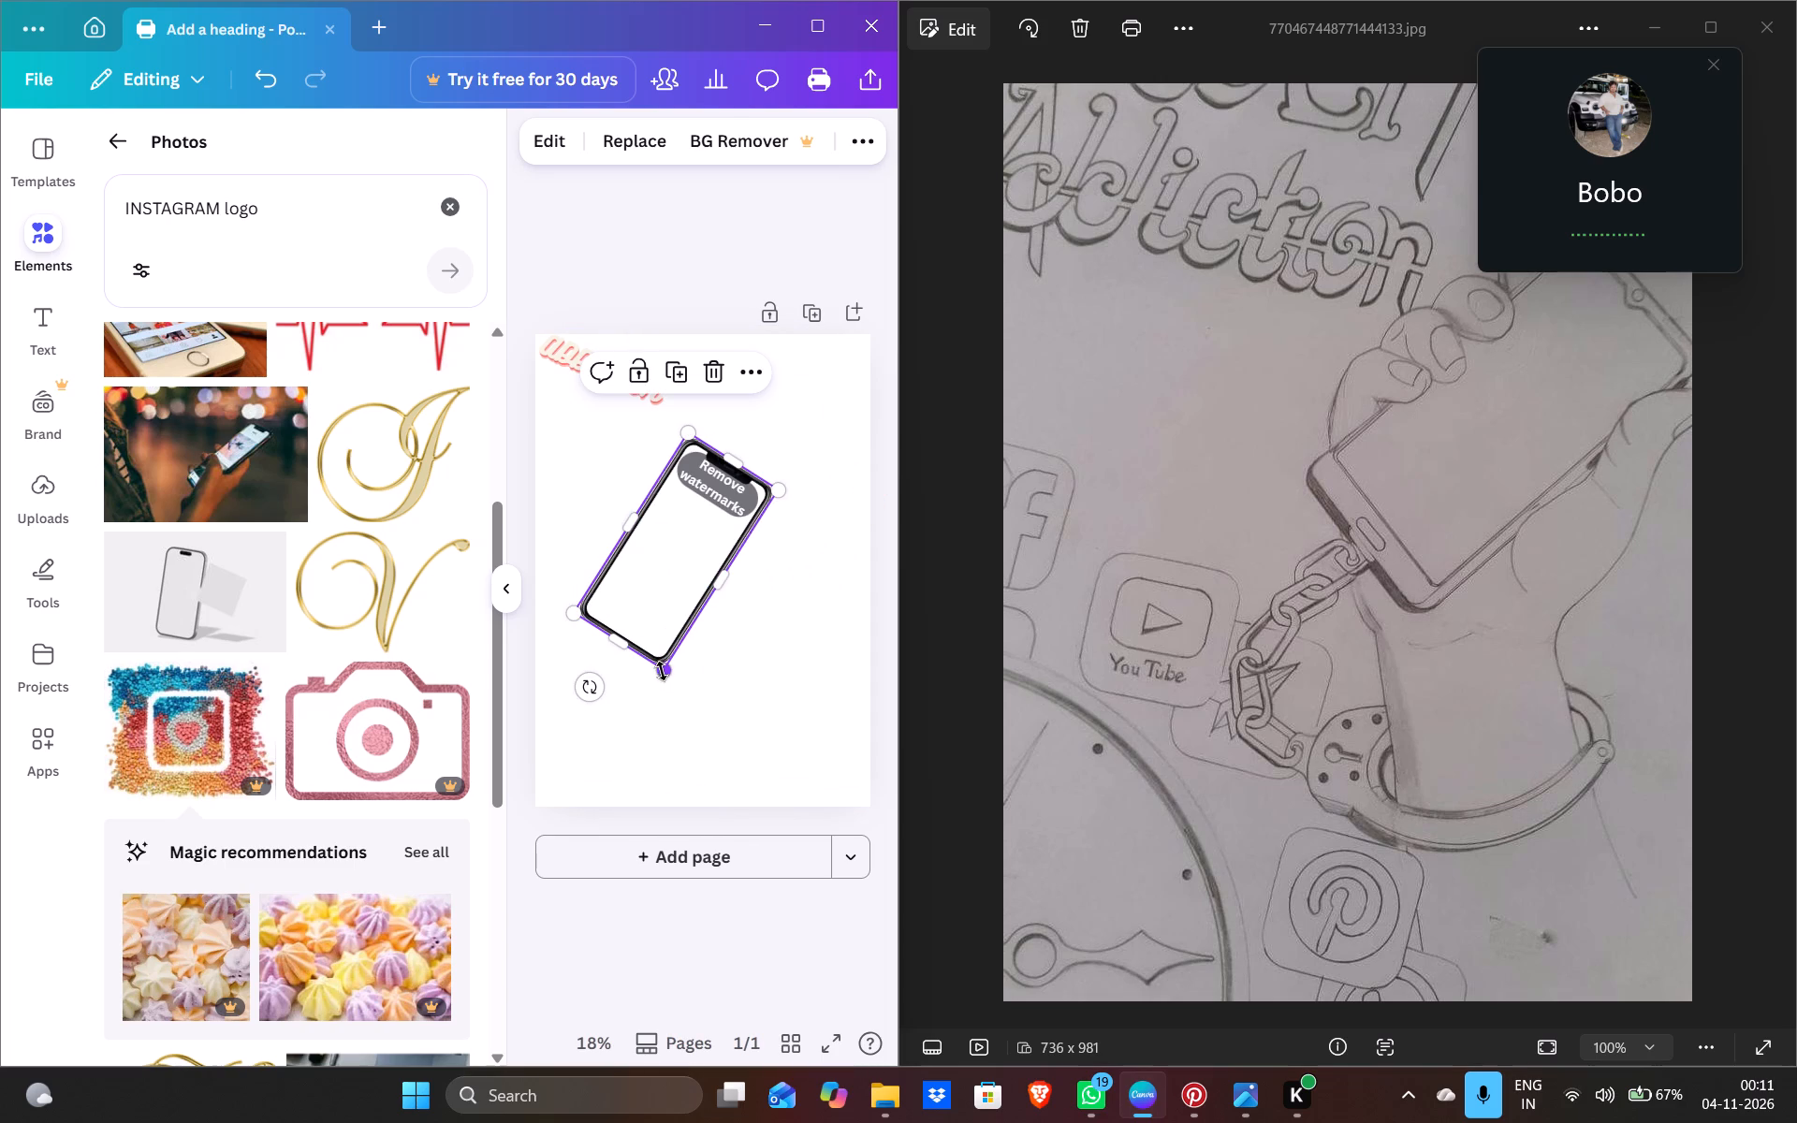
pyautogui.moveTo(662, 671); pyautogui.dragTo(749, 708)
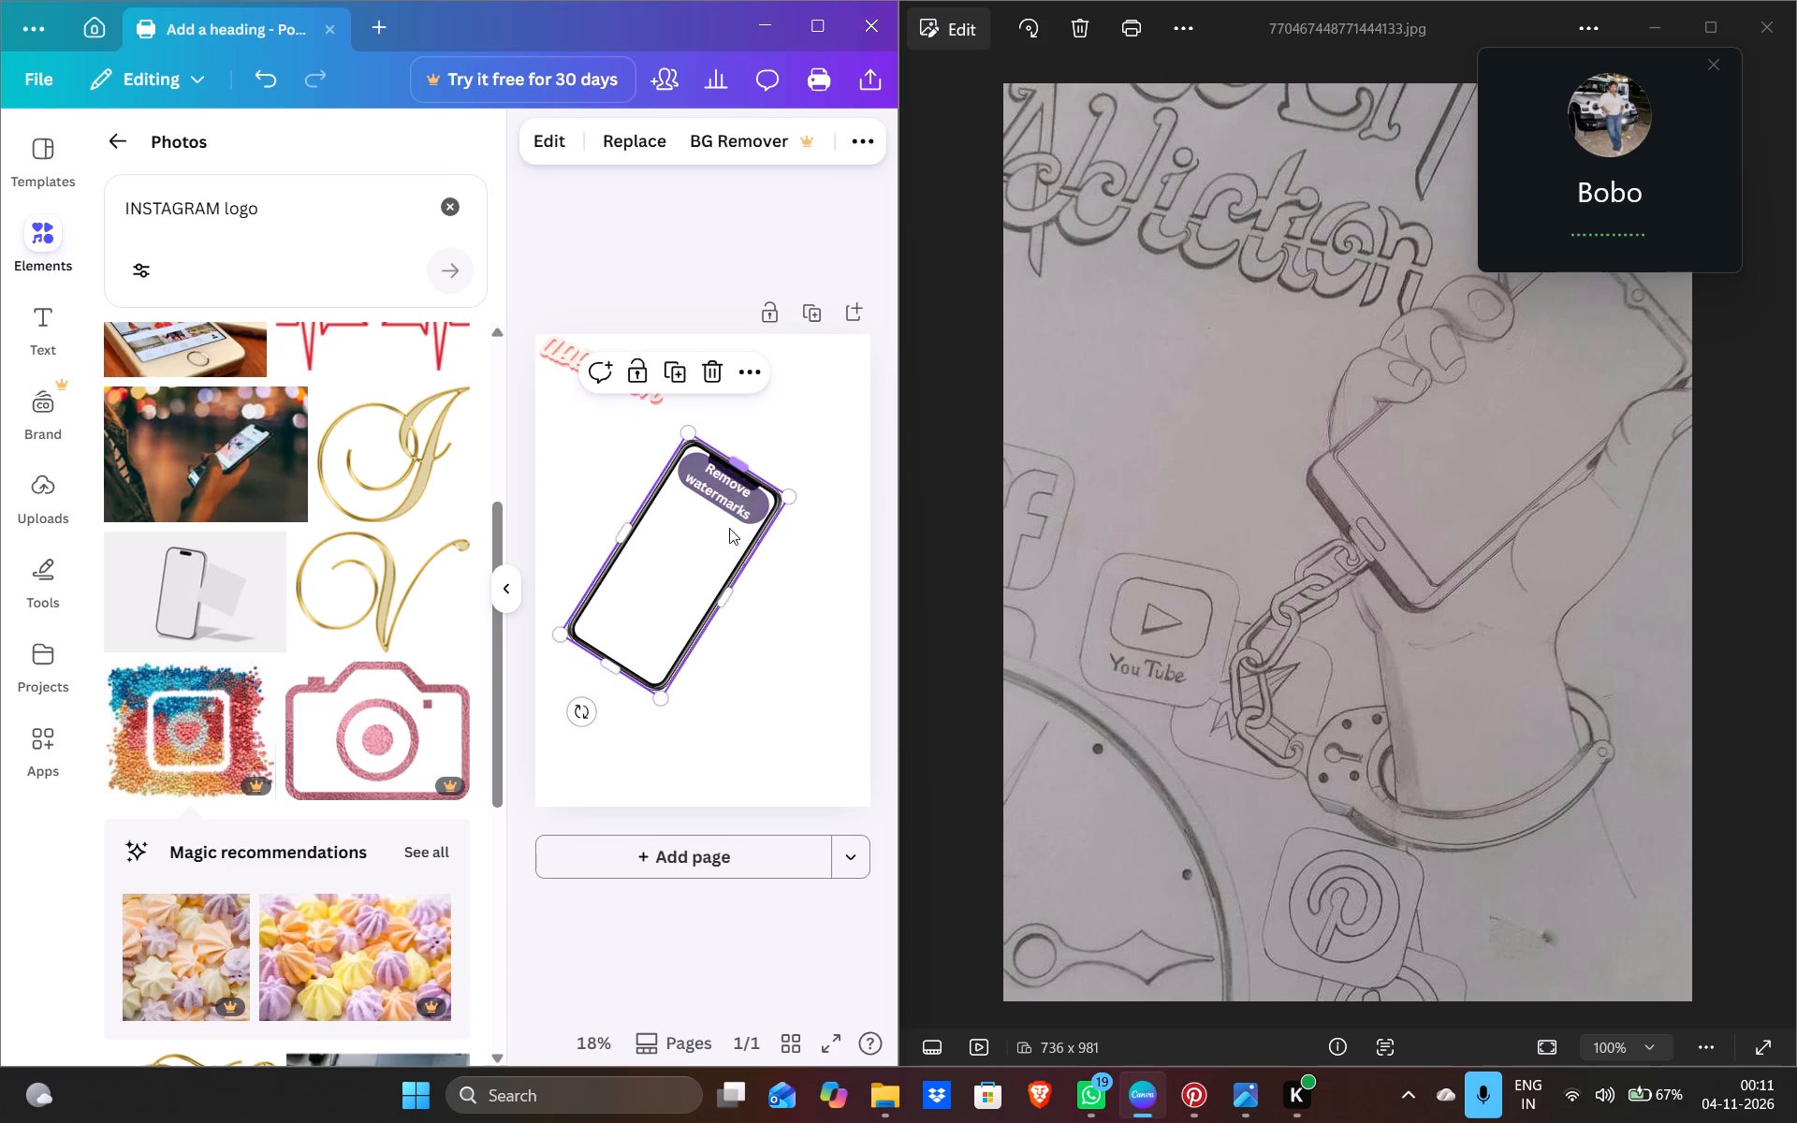
pyautogui.moveTo(591, 715); pyautogui.dragTo(668, 749)
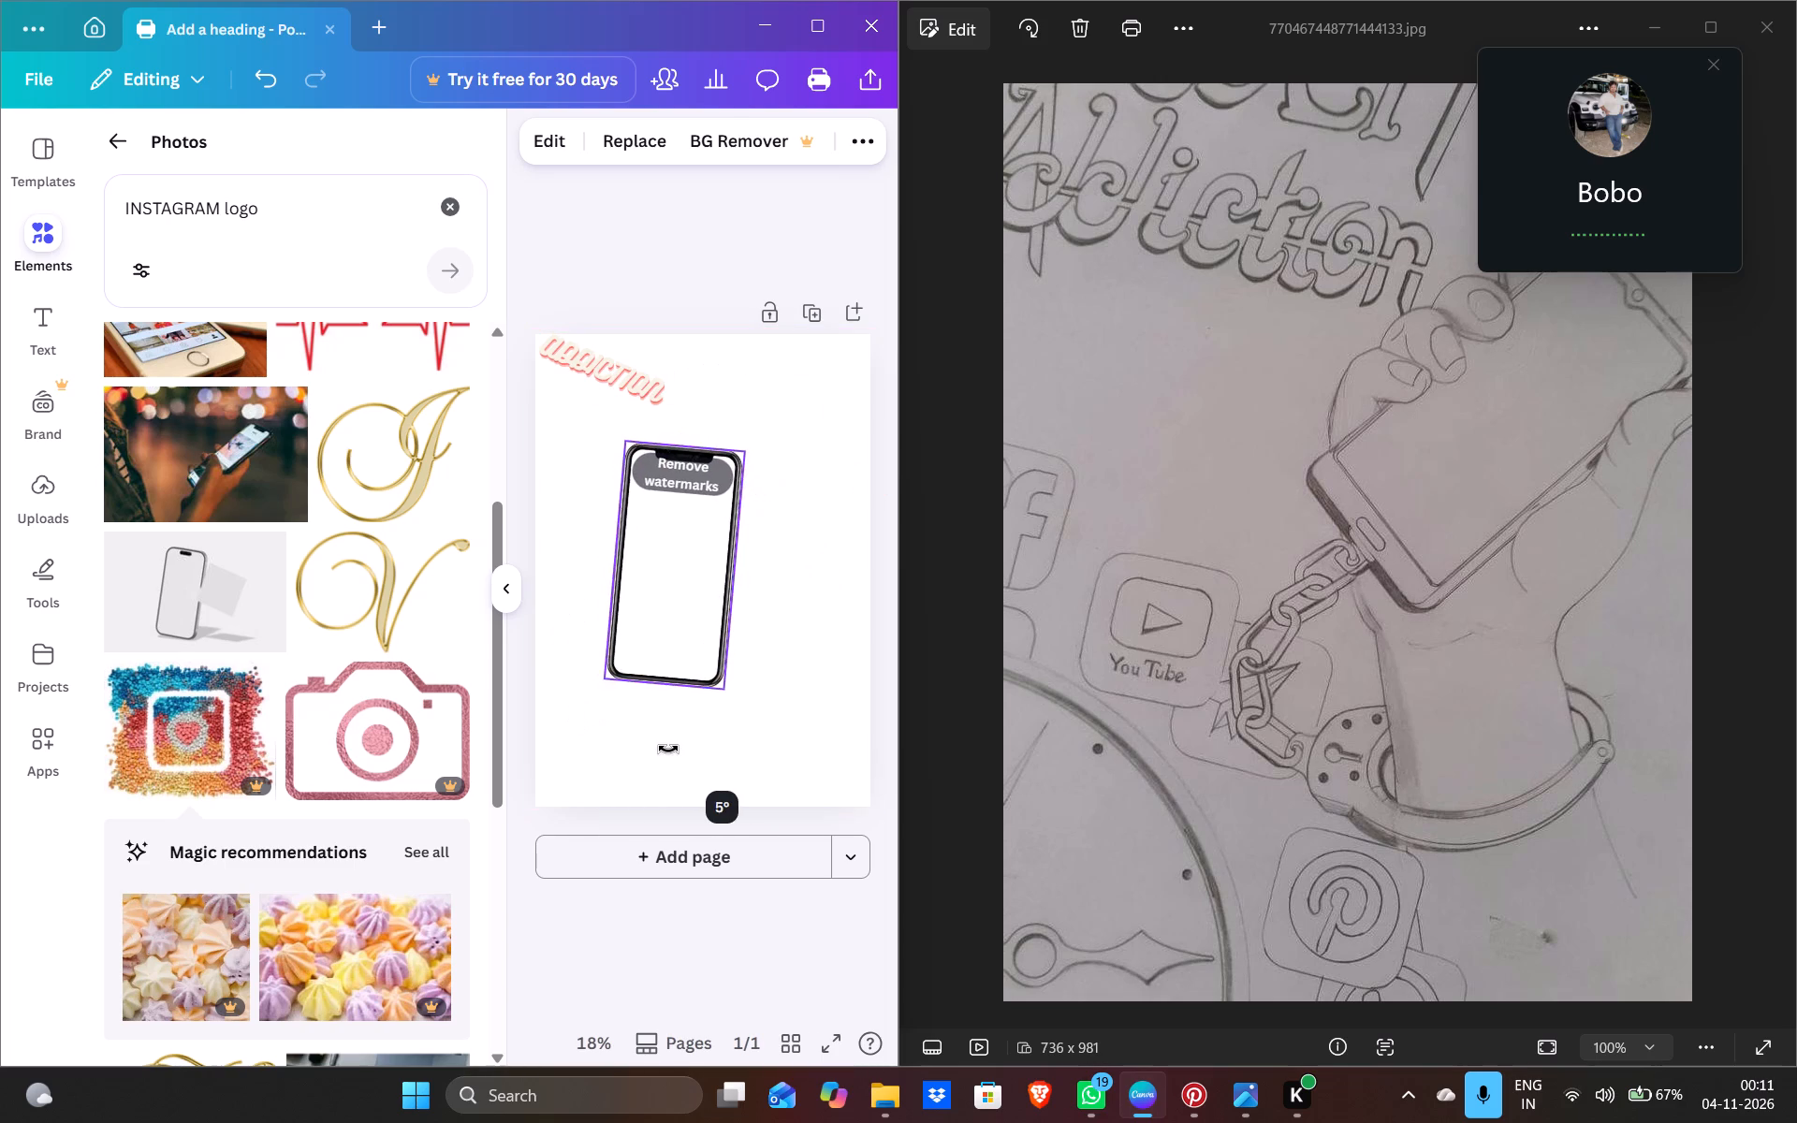
pyautogui.moveTo(668, 749); pyautogui.dragTo(668, 755)
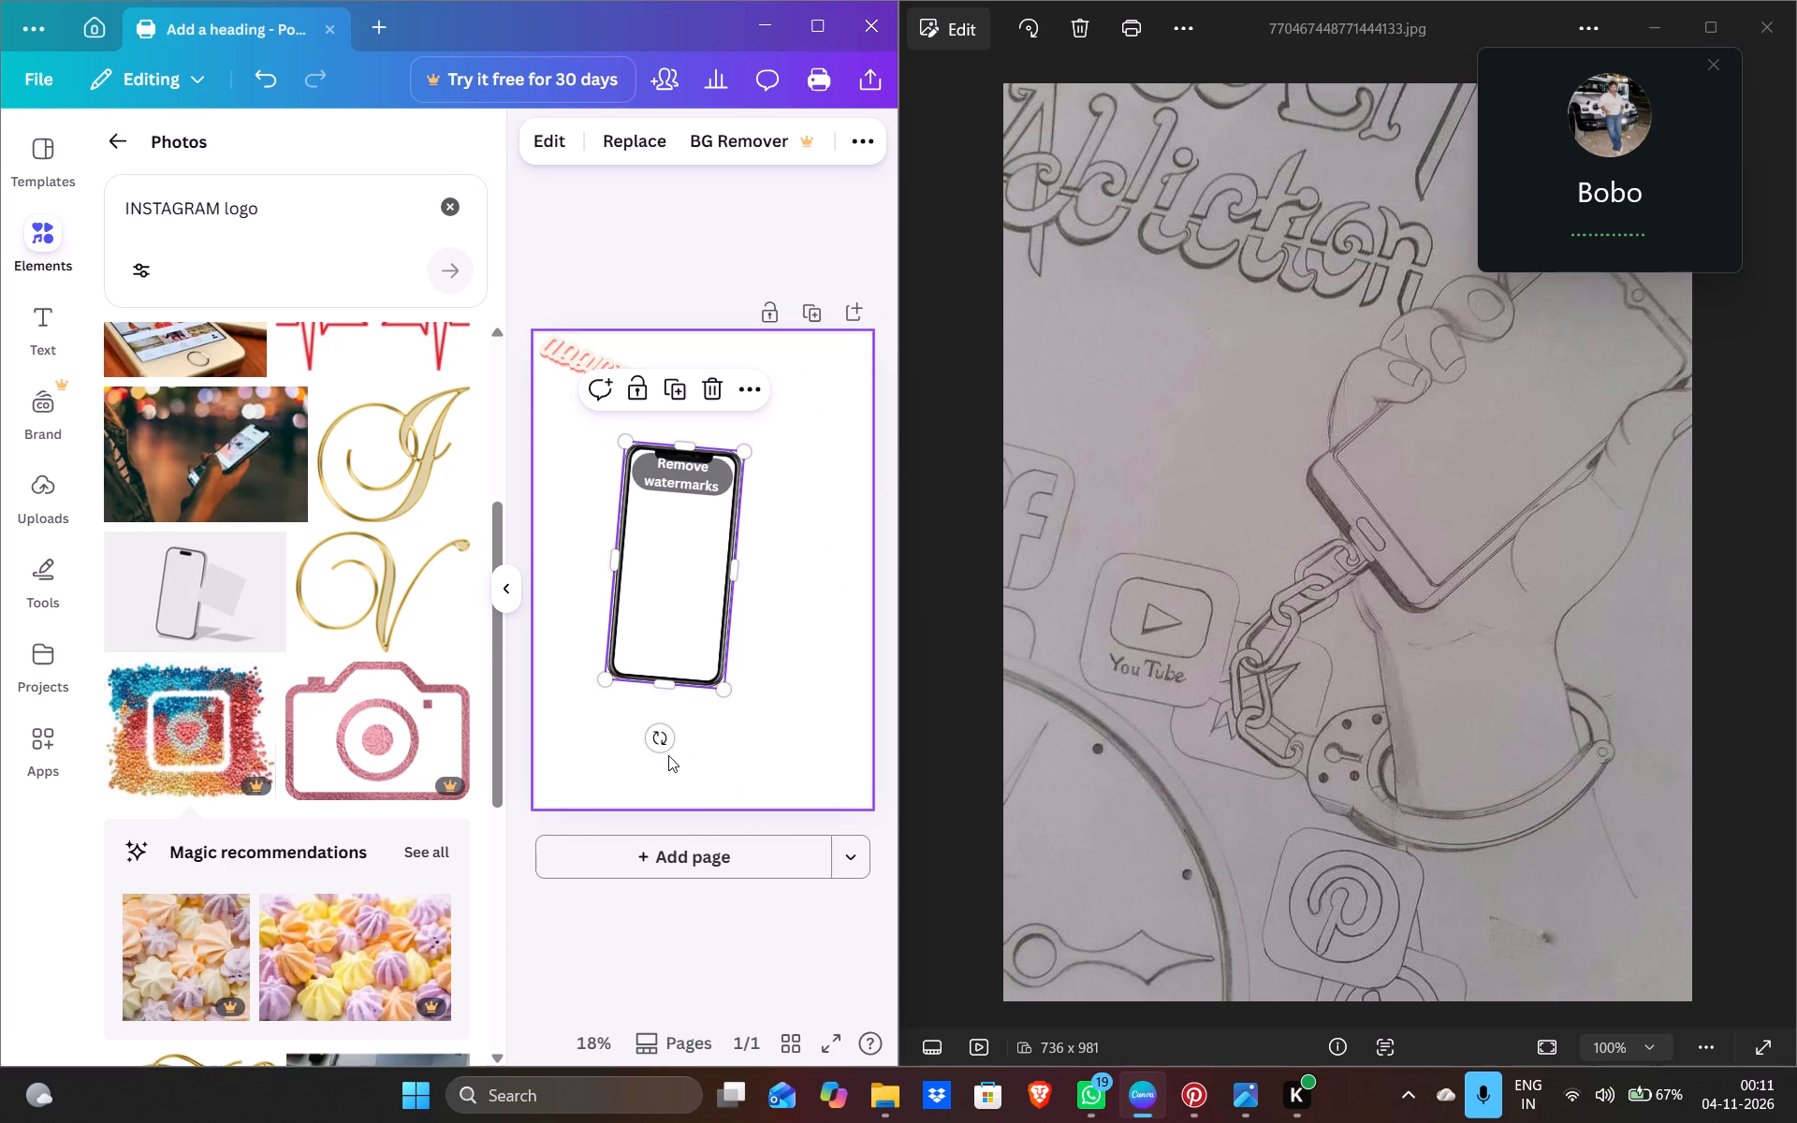
pyautogui.moveTo(656, 741); pyautogui.dragTo(675, 743)
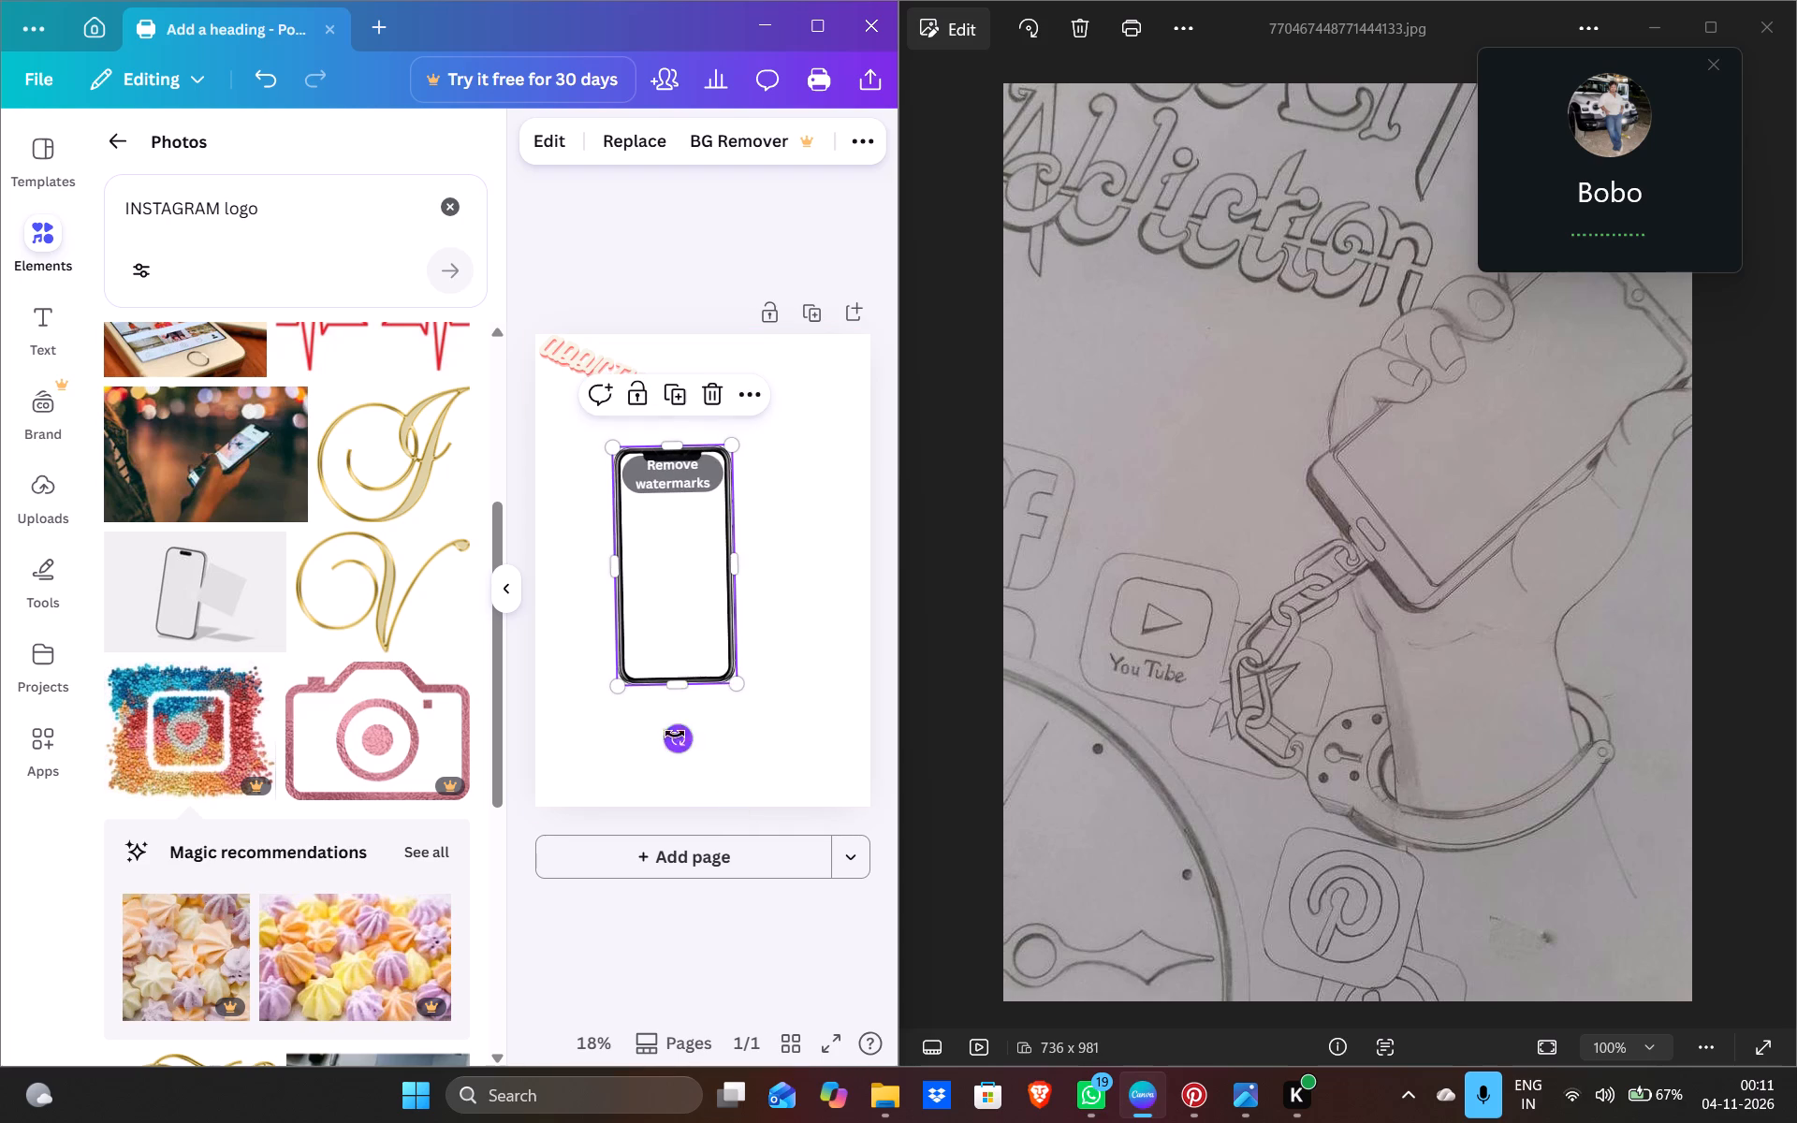
# Enlarge the upright phone image to fill most of the poster's height below the ADDICTION text, and deselect it.
pyautogui.moveTo(734, 687); pyautogui.dragTo(835, 757)
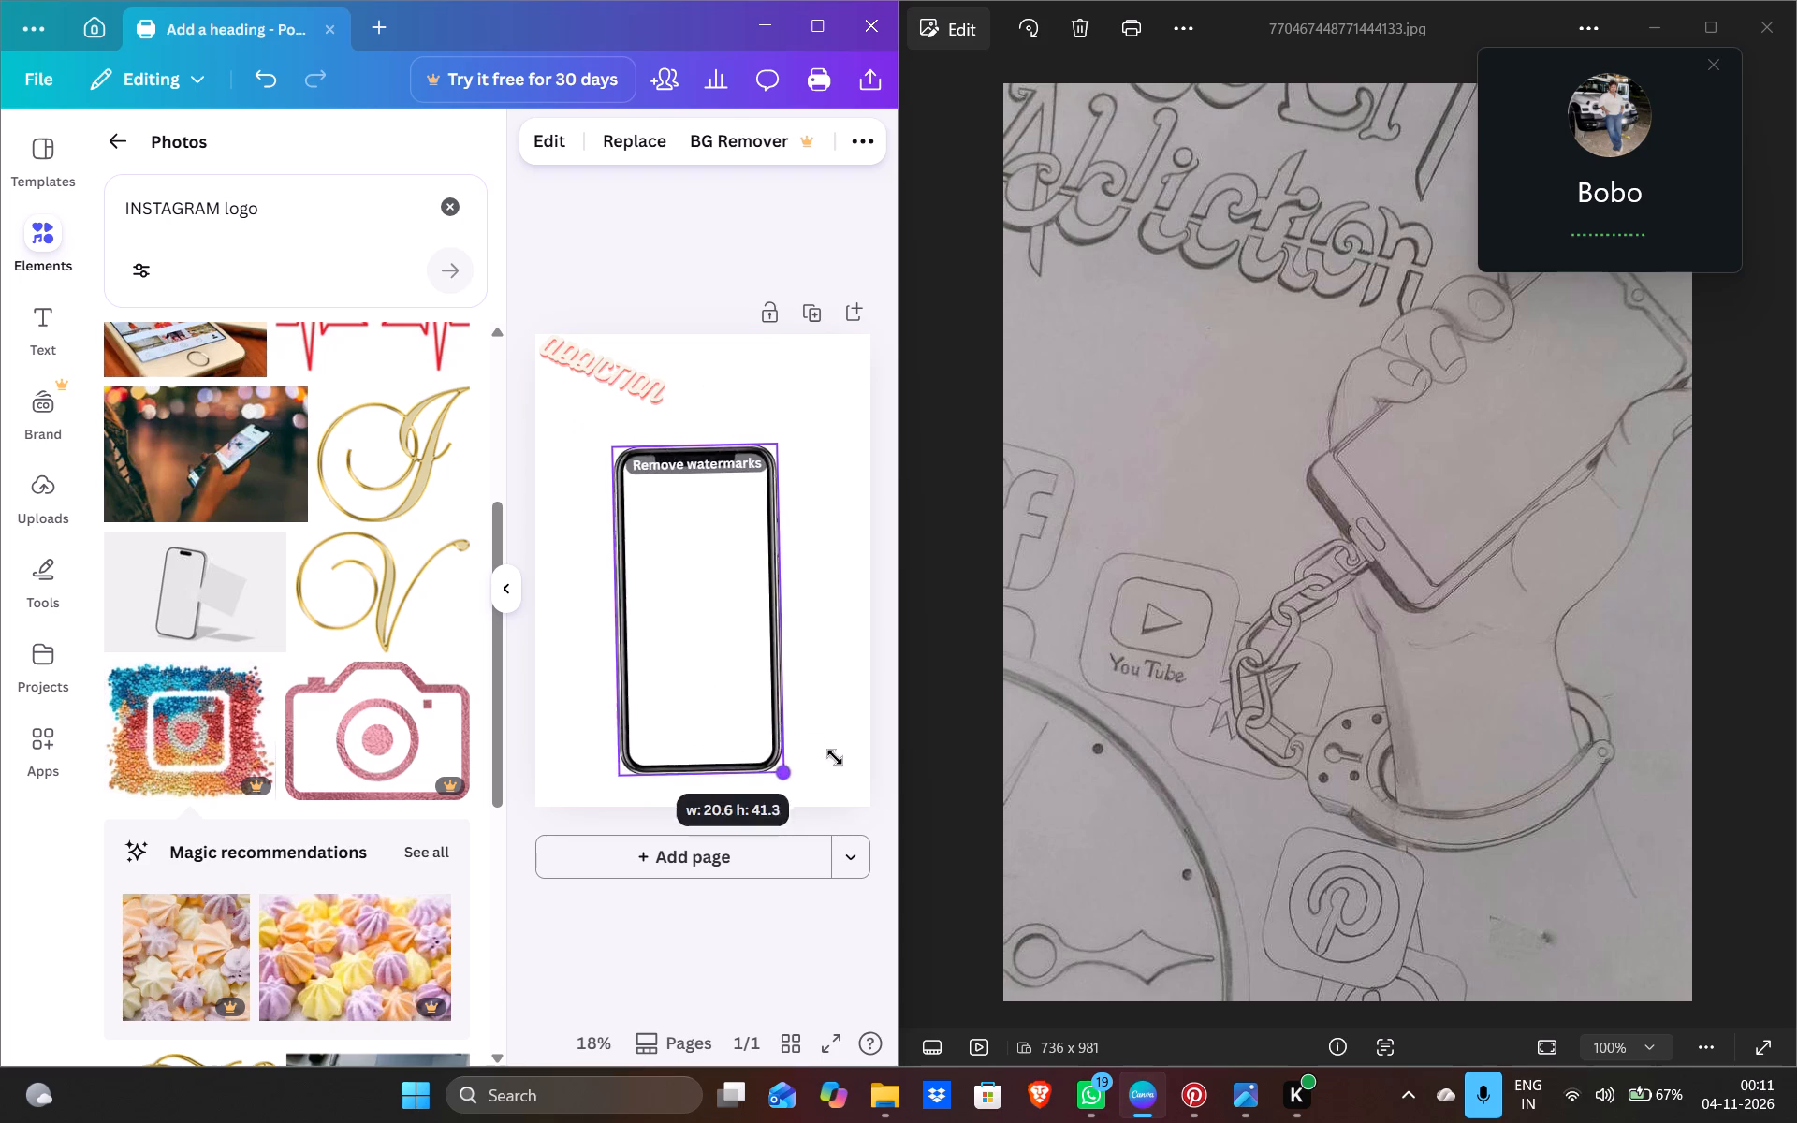
pyautogui.moveTo(835, 757); pyautogui.dragTo(862, 771)
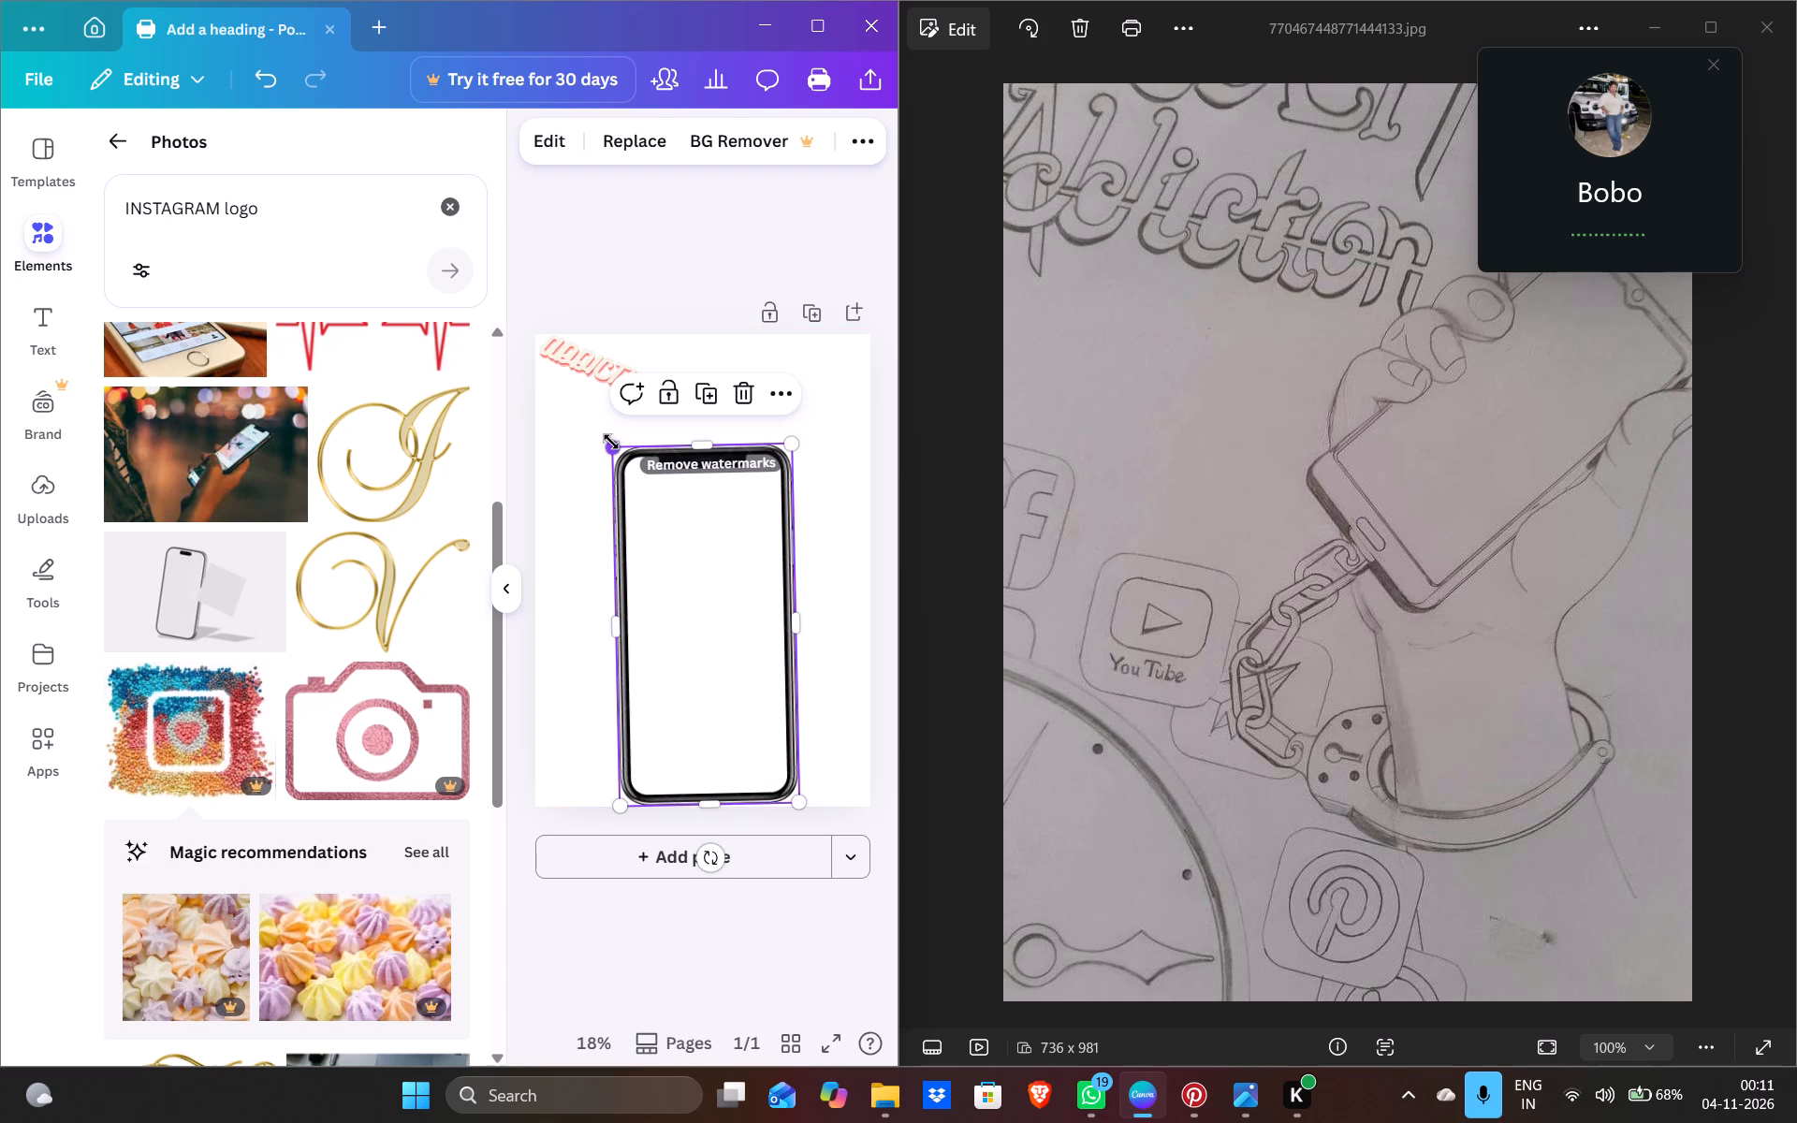
pyautogui.moveTo(611, 442); pyautogui.dragTo(536, 401)
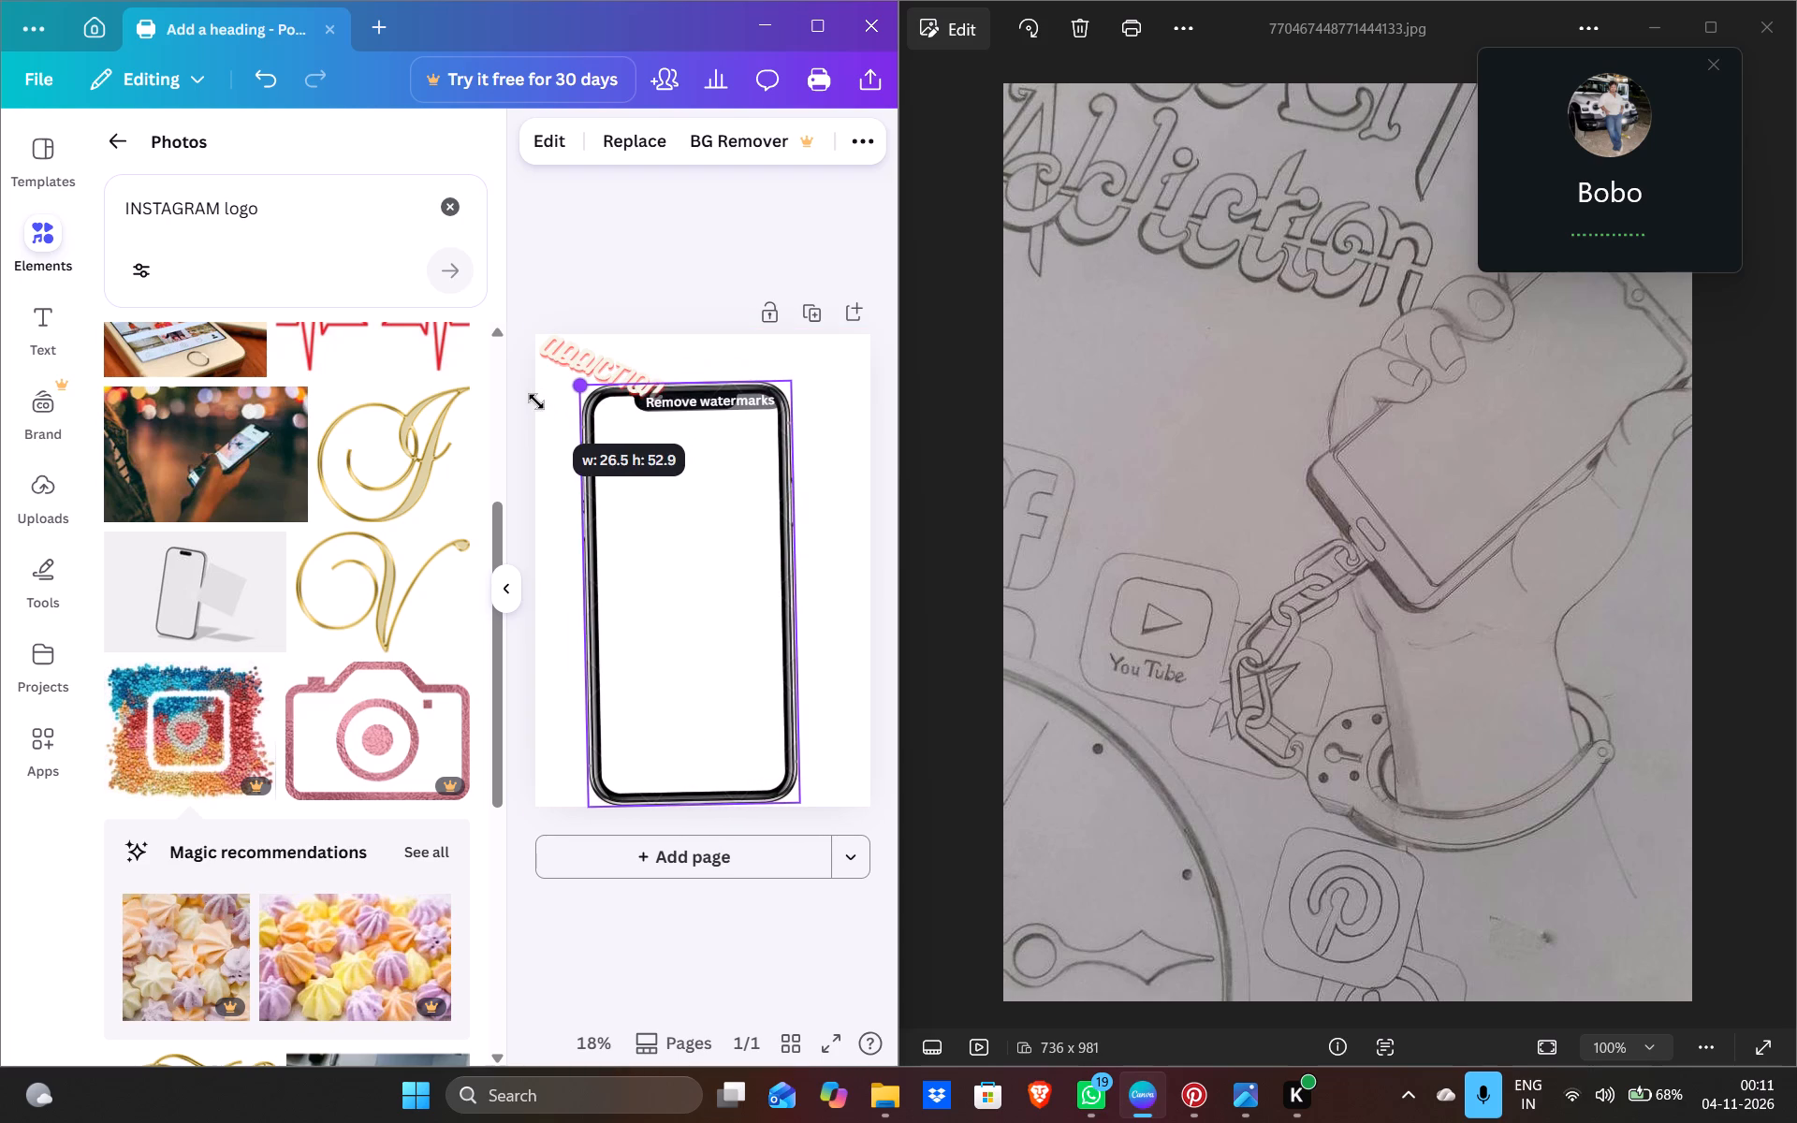
pyautogui.moveTo(536, 401); pyautogui.dragTo(583, 418)
pyautogui.moveTo(702, 559); pyautogui.dragTo(702, 547)
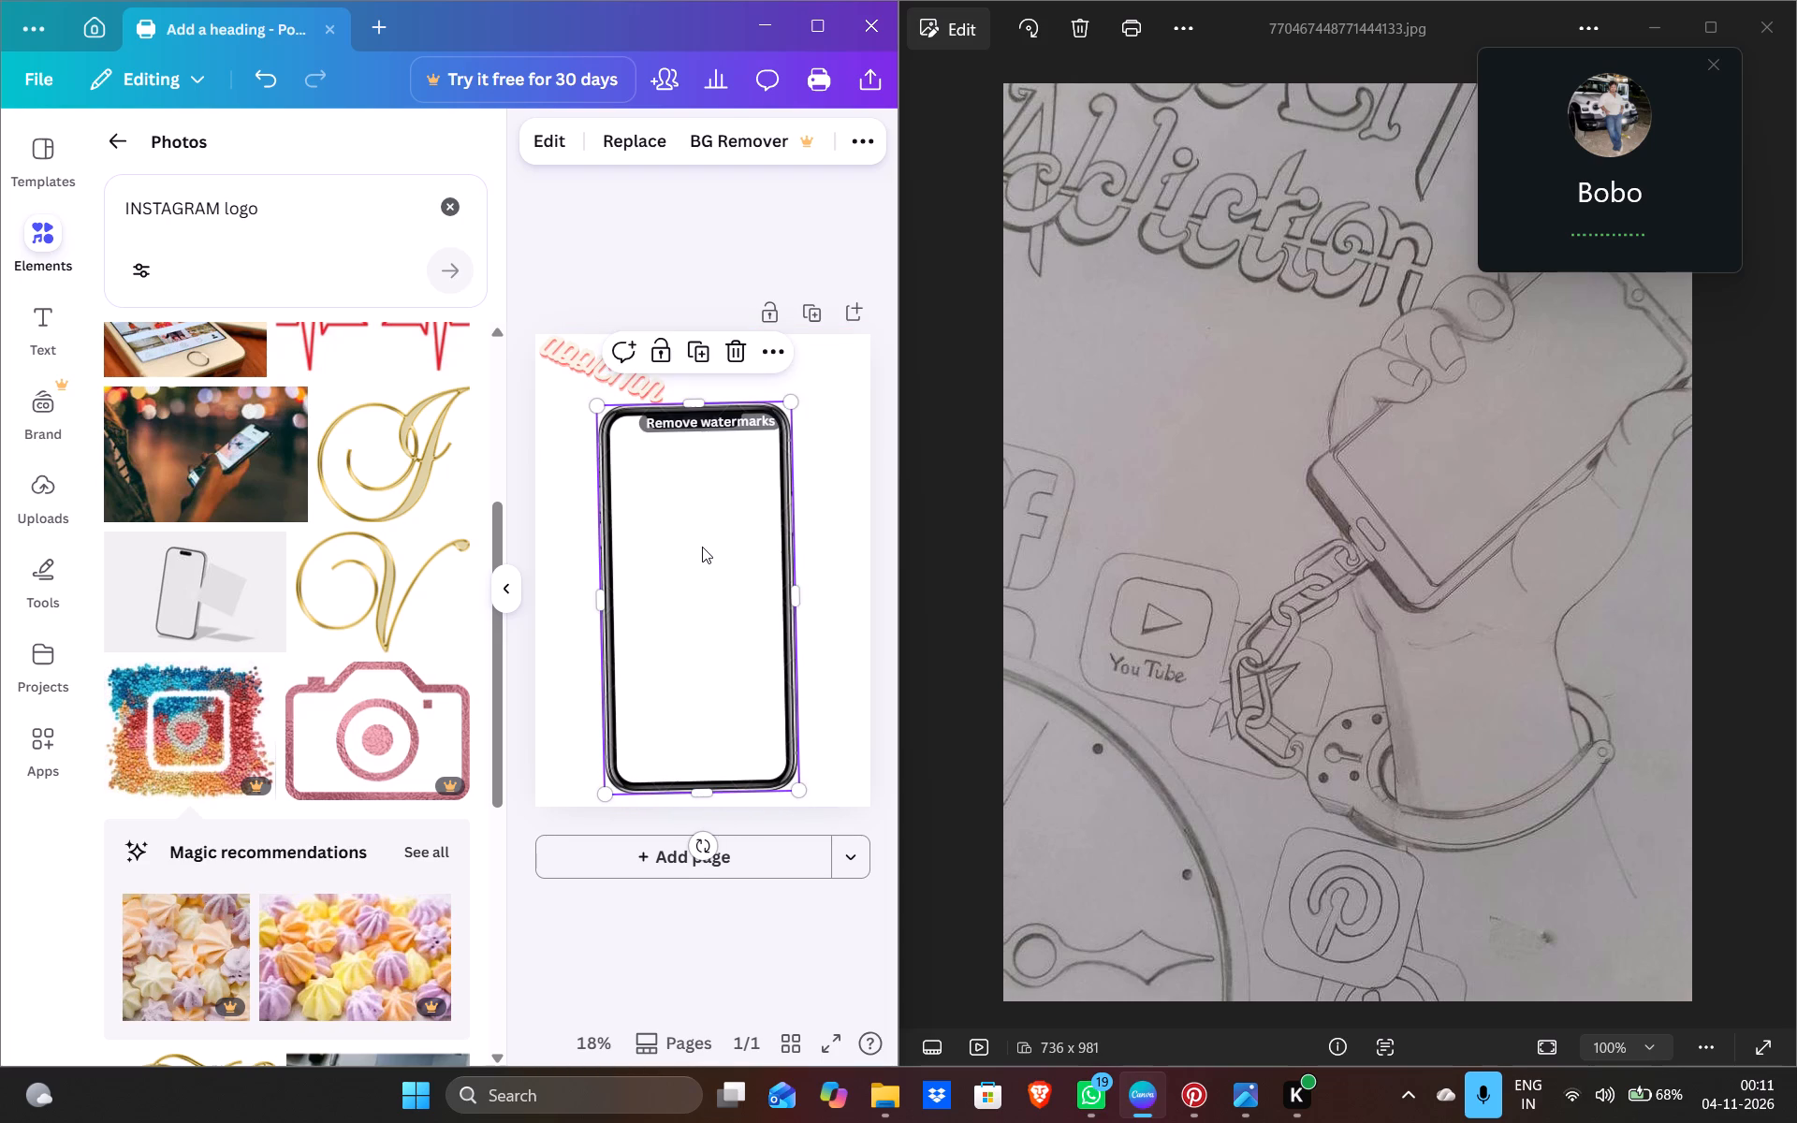
pyautogui.click(583, 601)
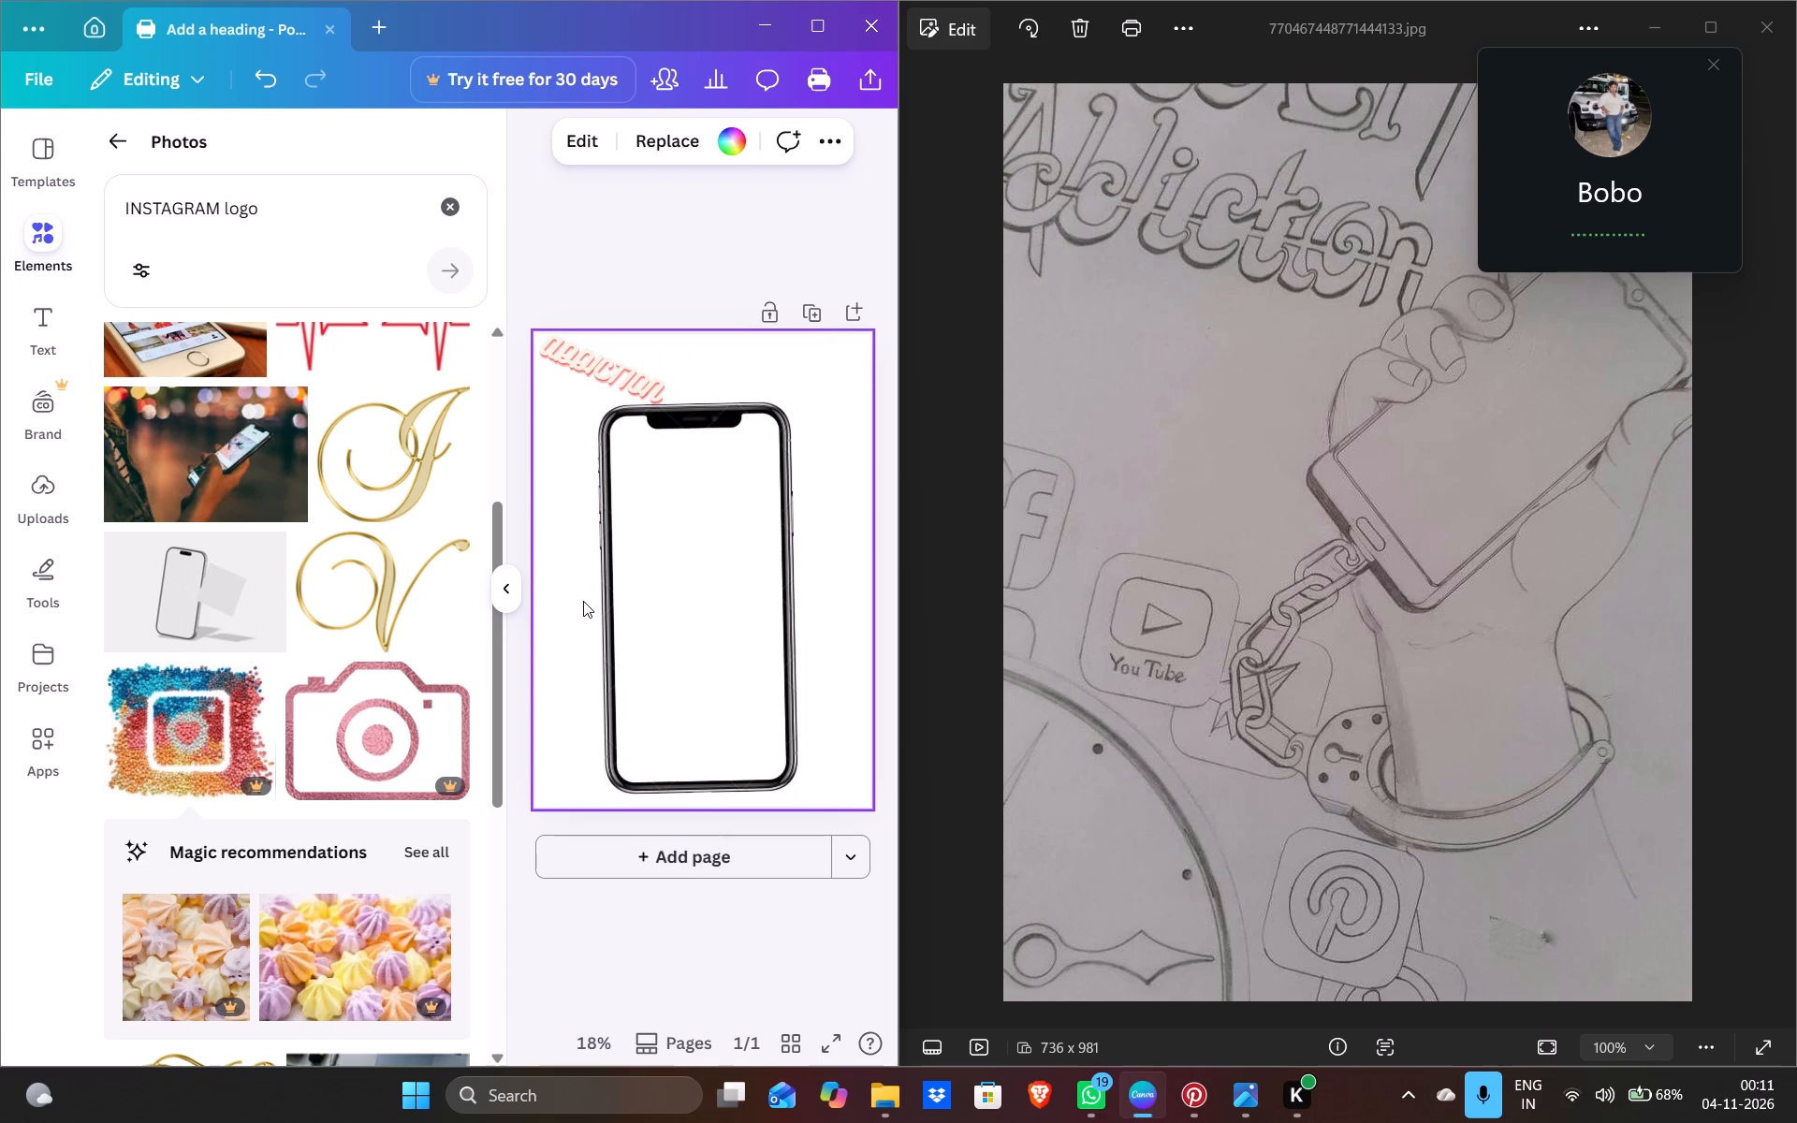
pyautogui.click(583, 601)
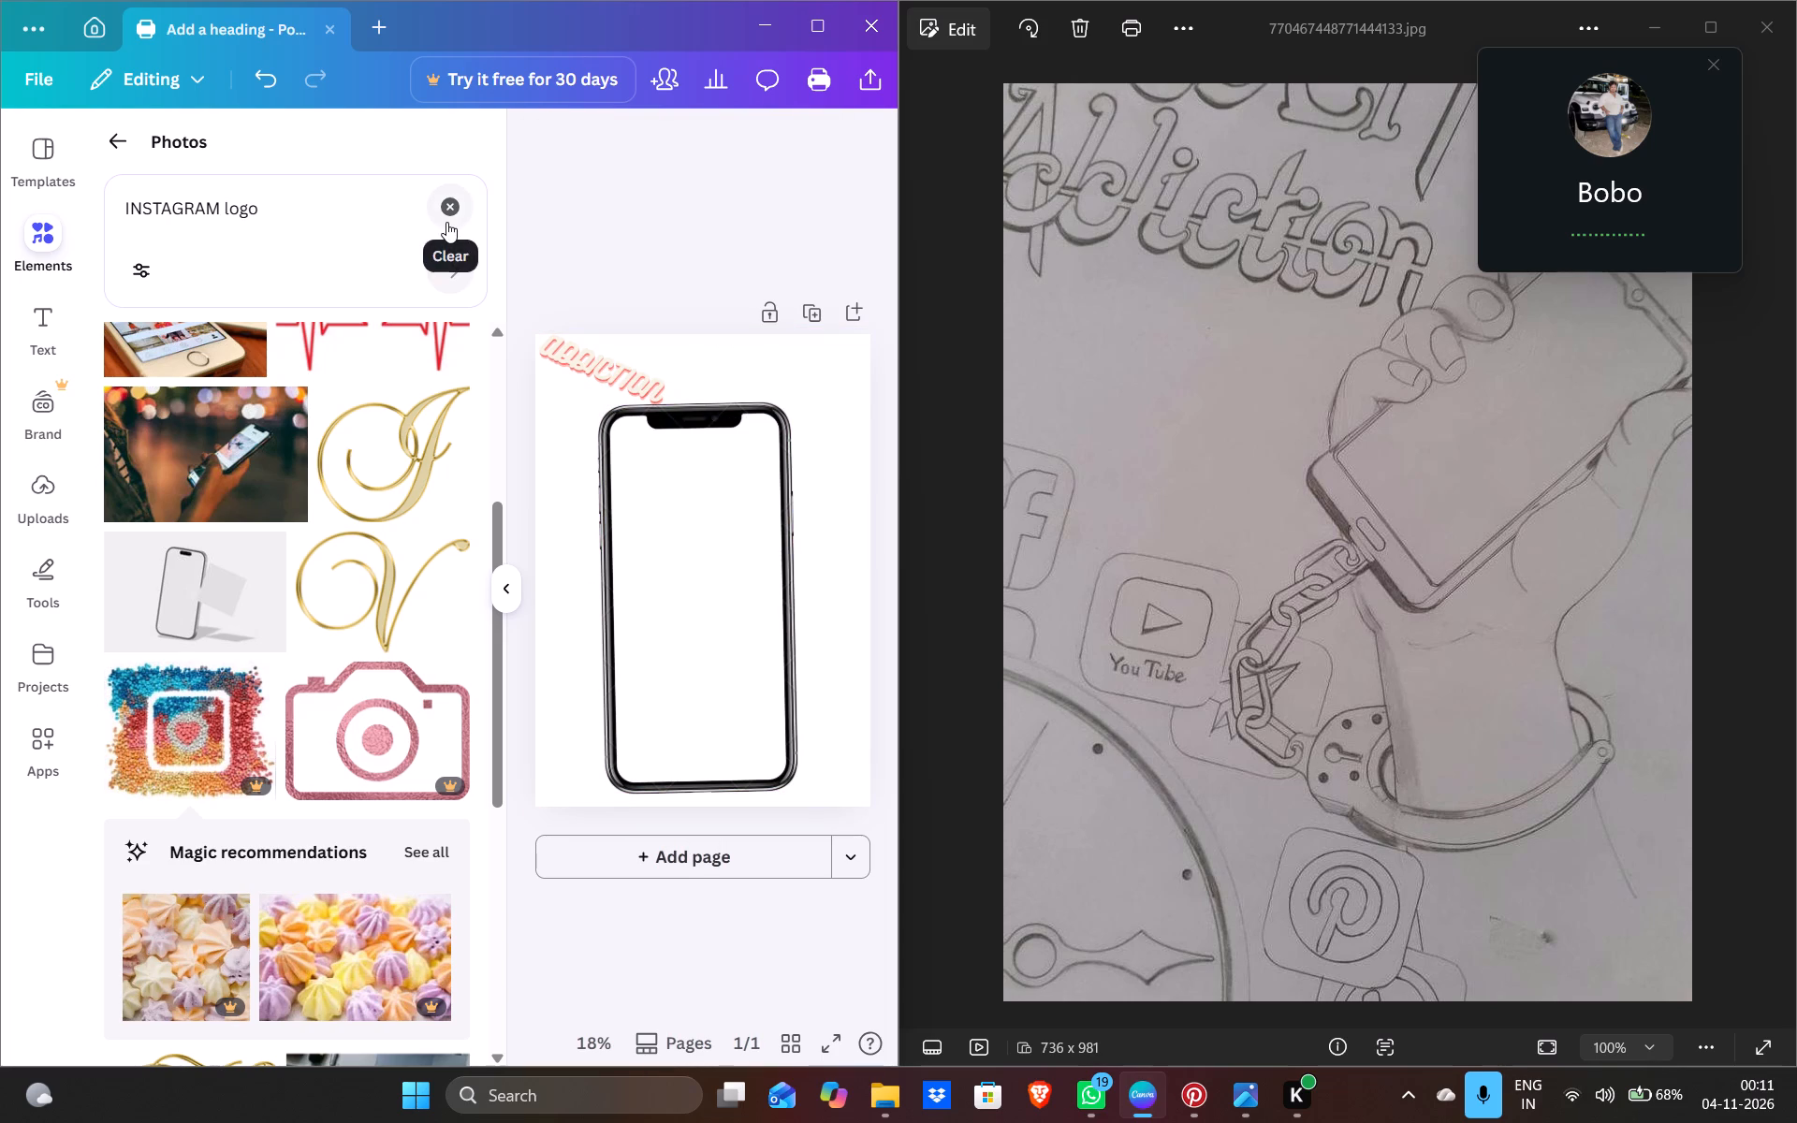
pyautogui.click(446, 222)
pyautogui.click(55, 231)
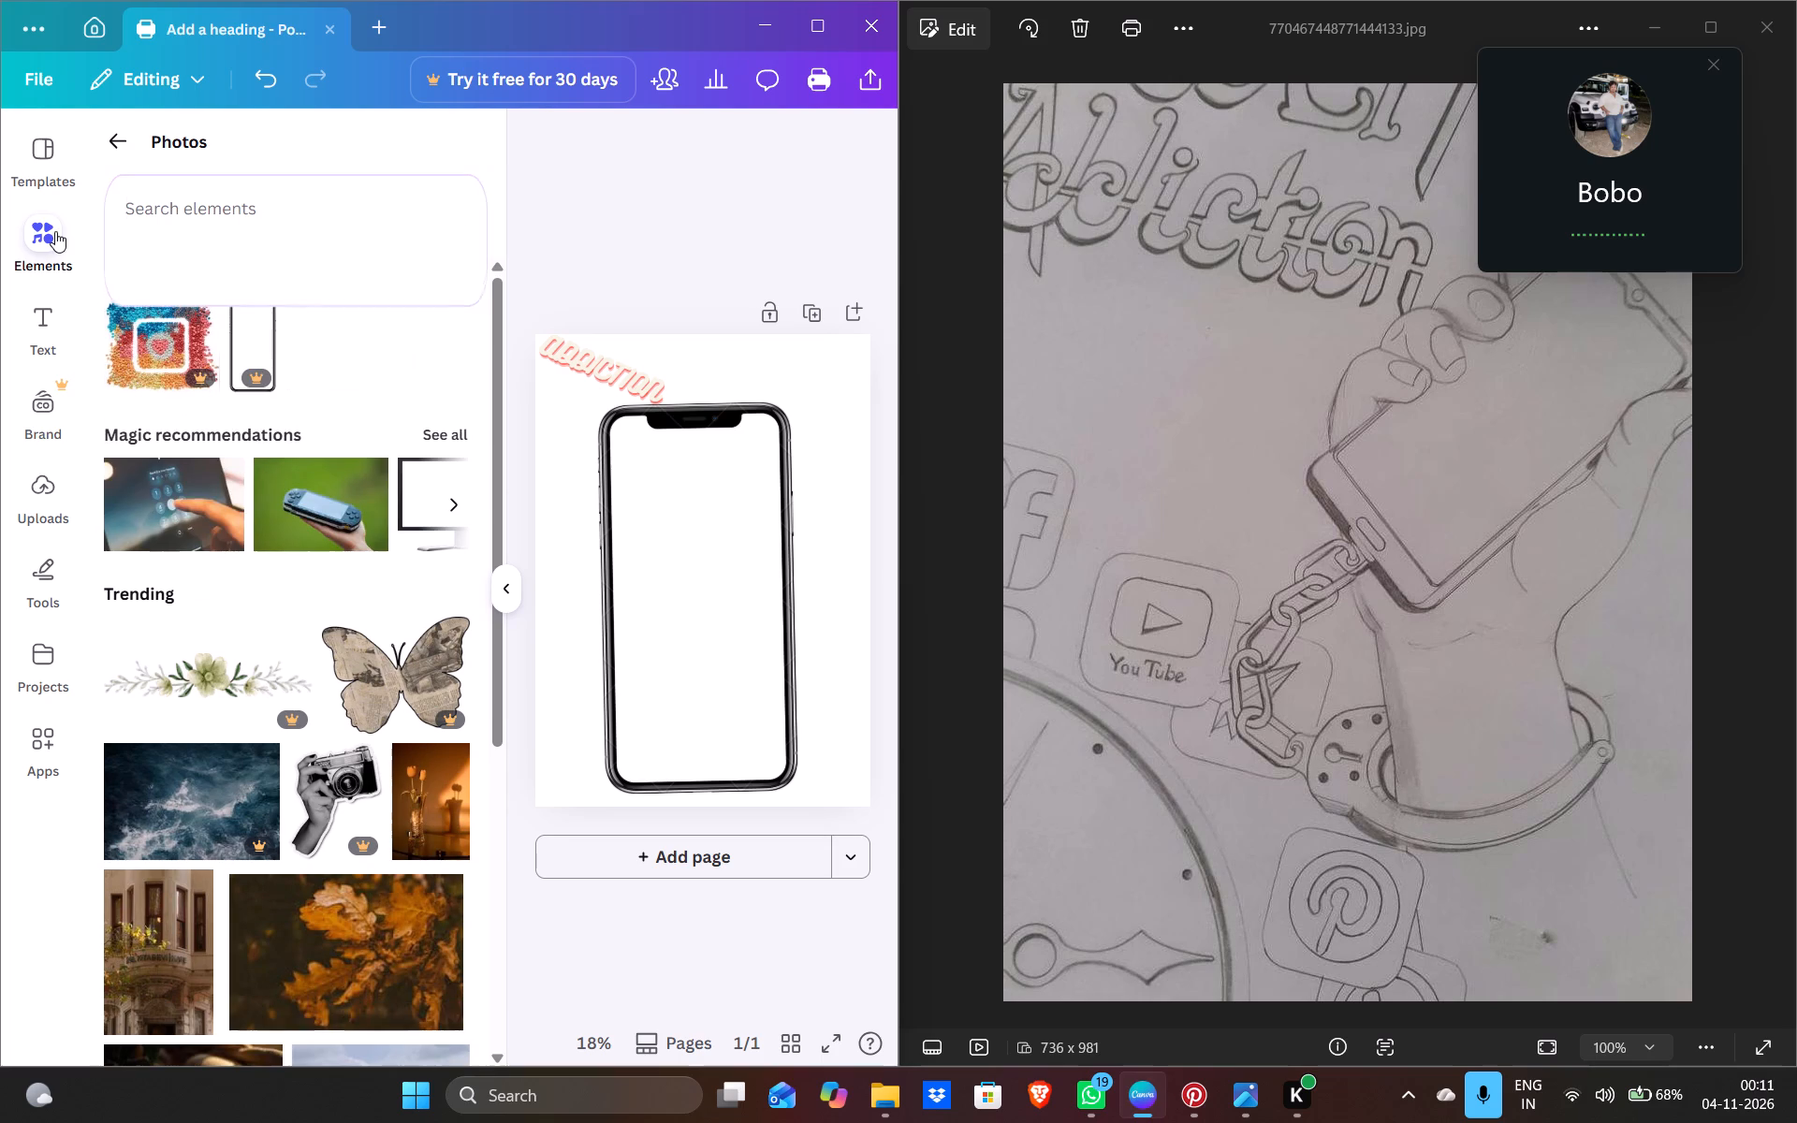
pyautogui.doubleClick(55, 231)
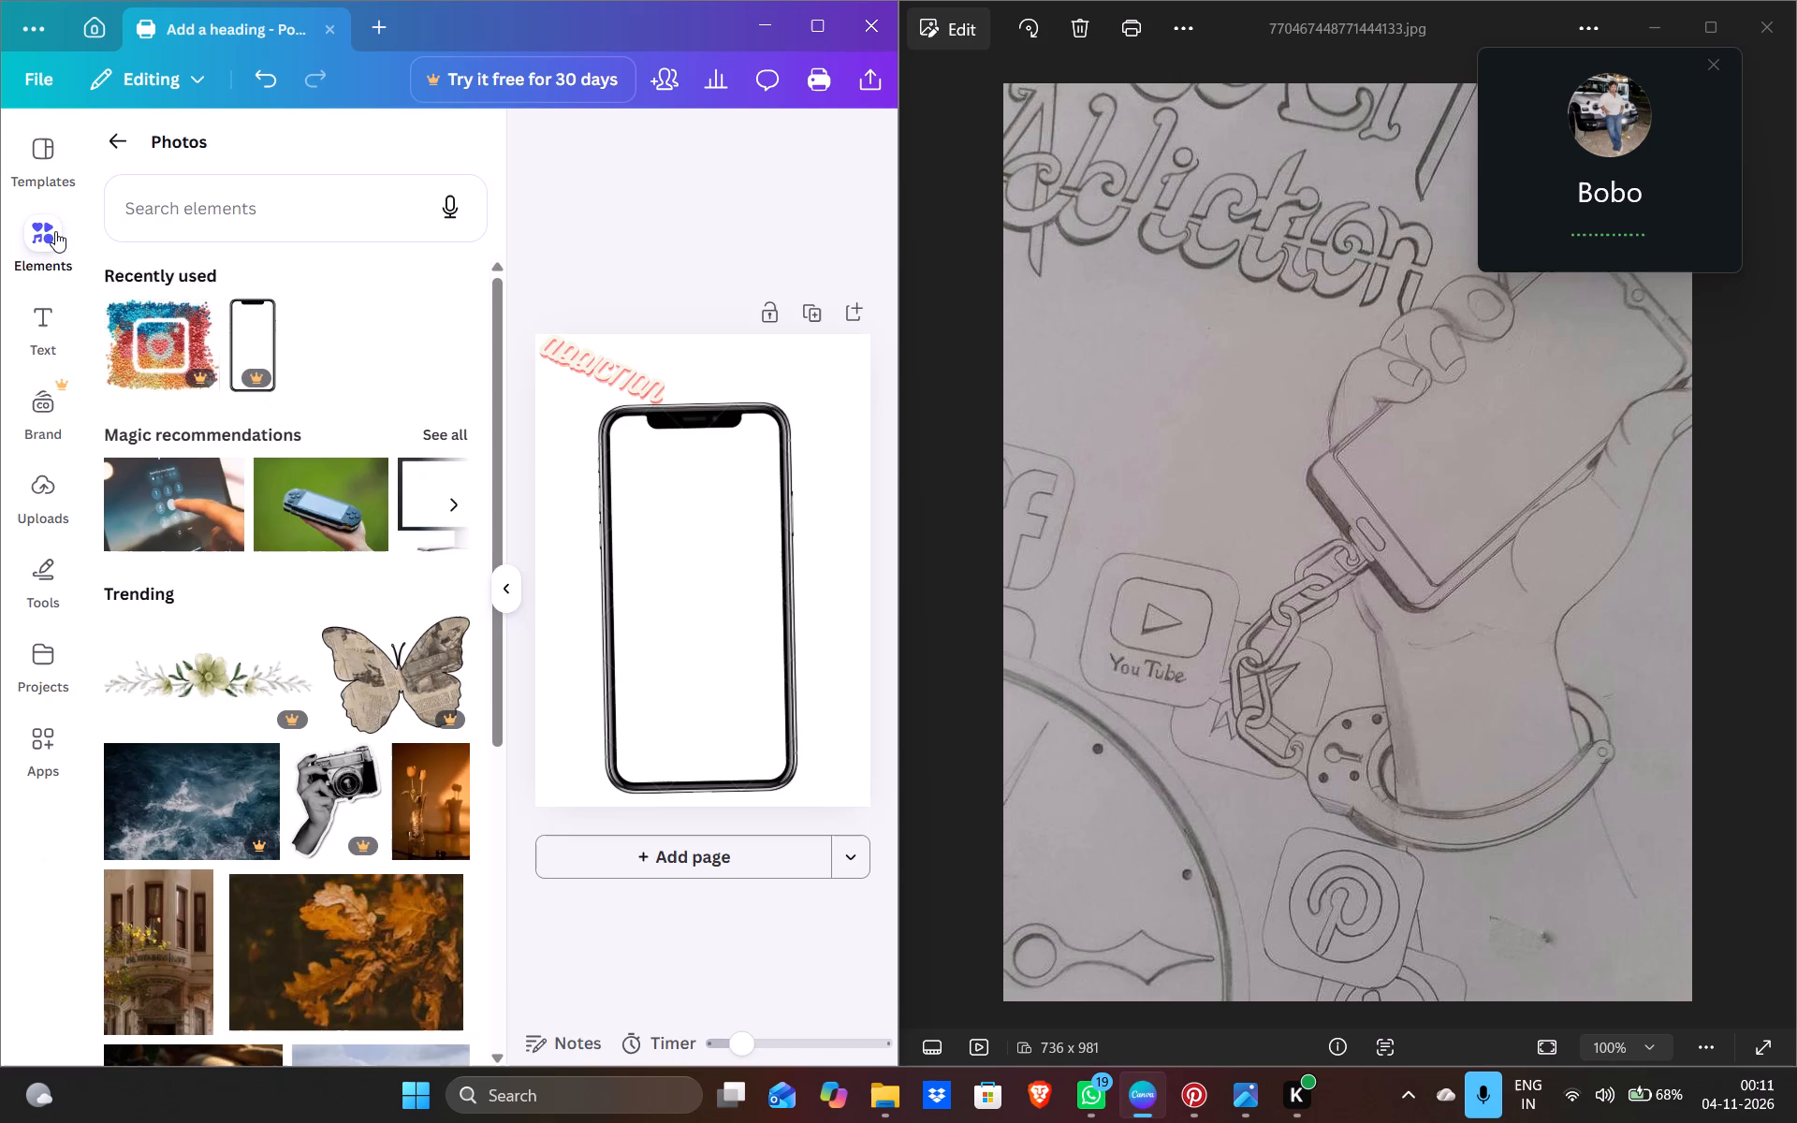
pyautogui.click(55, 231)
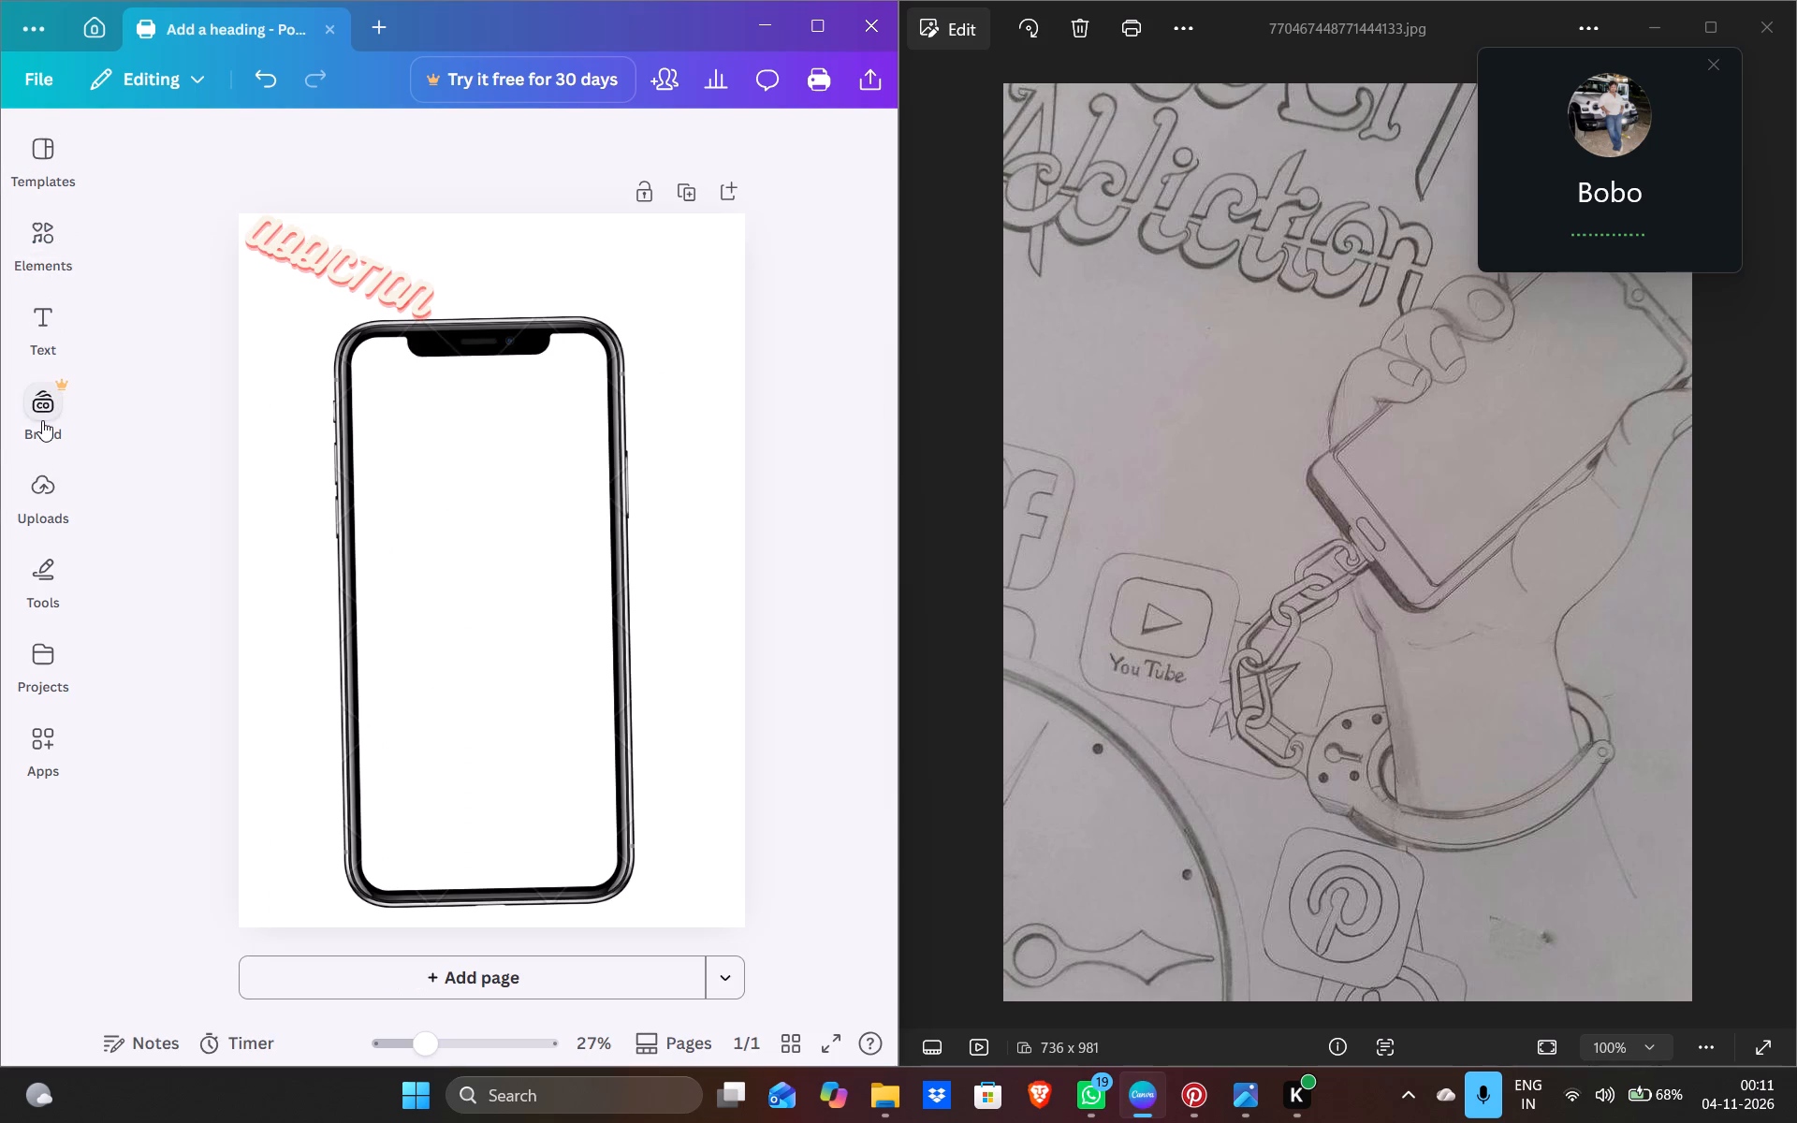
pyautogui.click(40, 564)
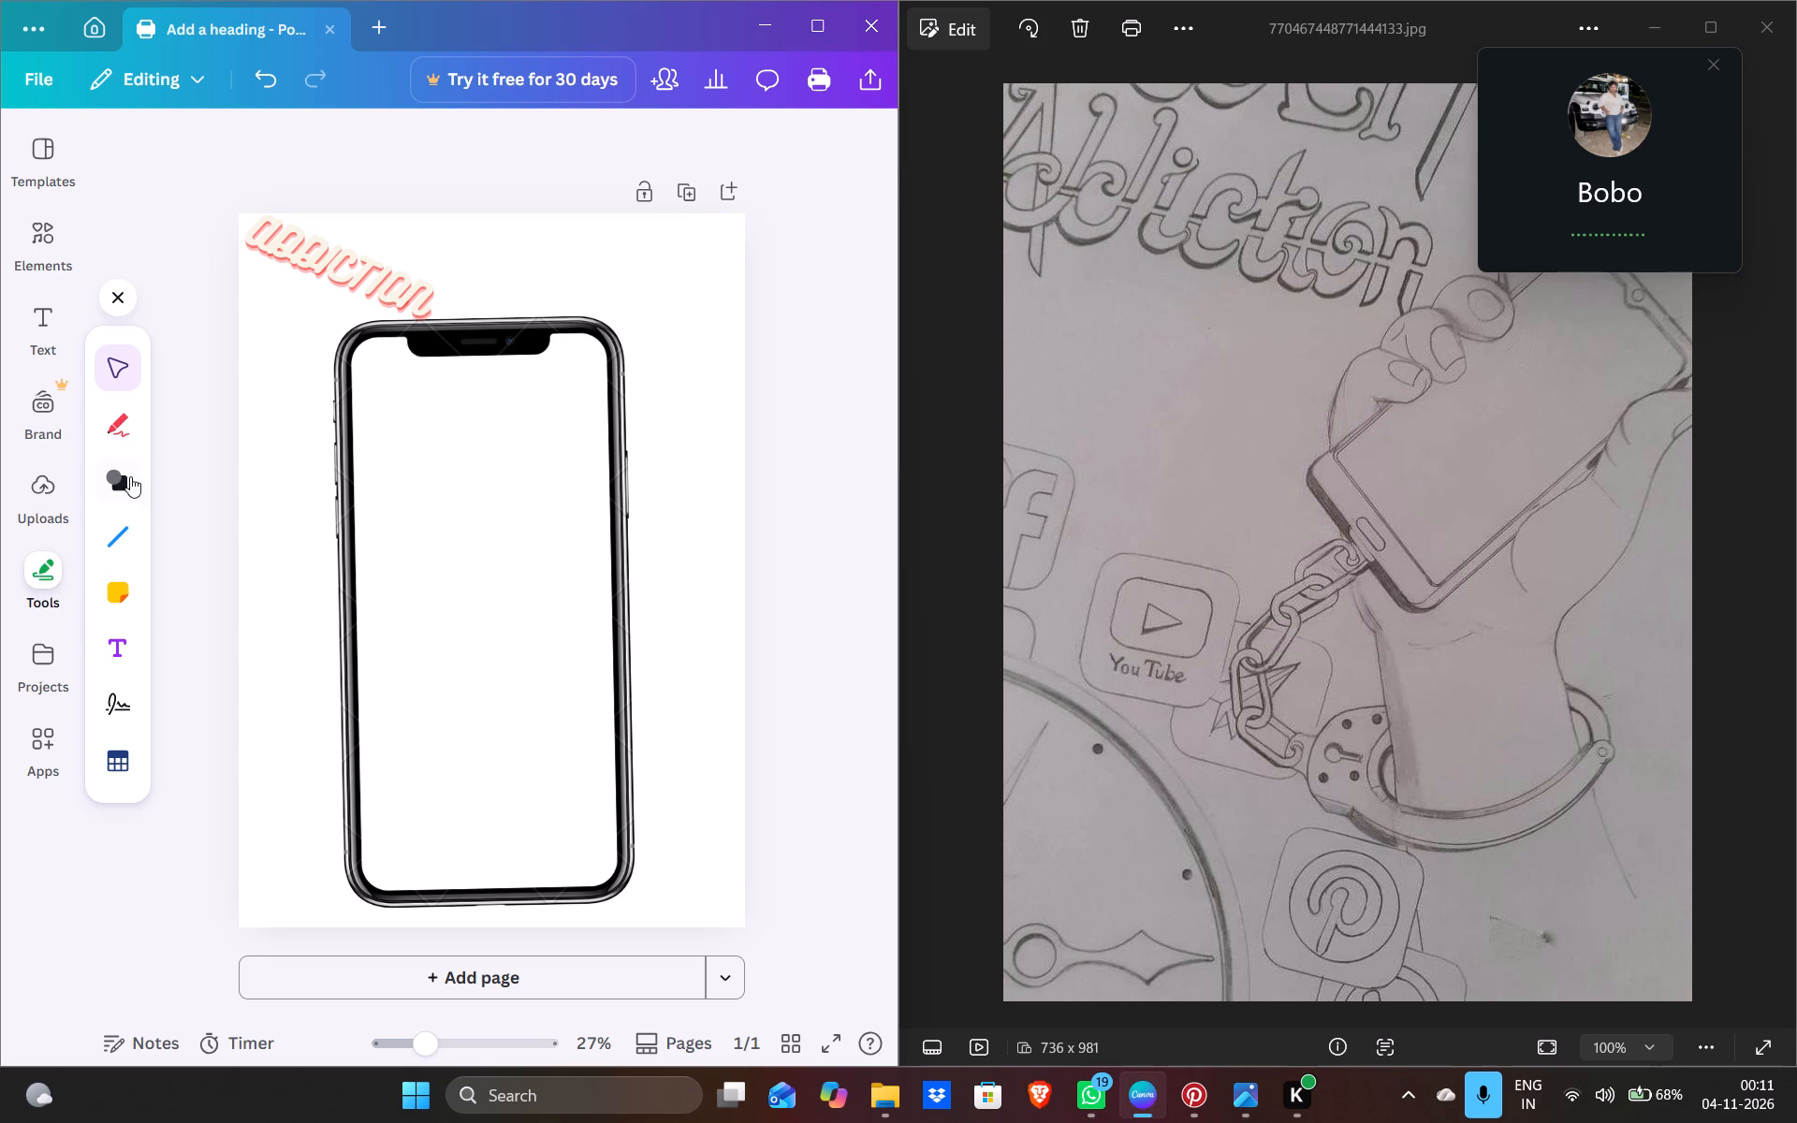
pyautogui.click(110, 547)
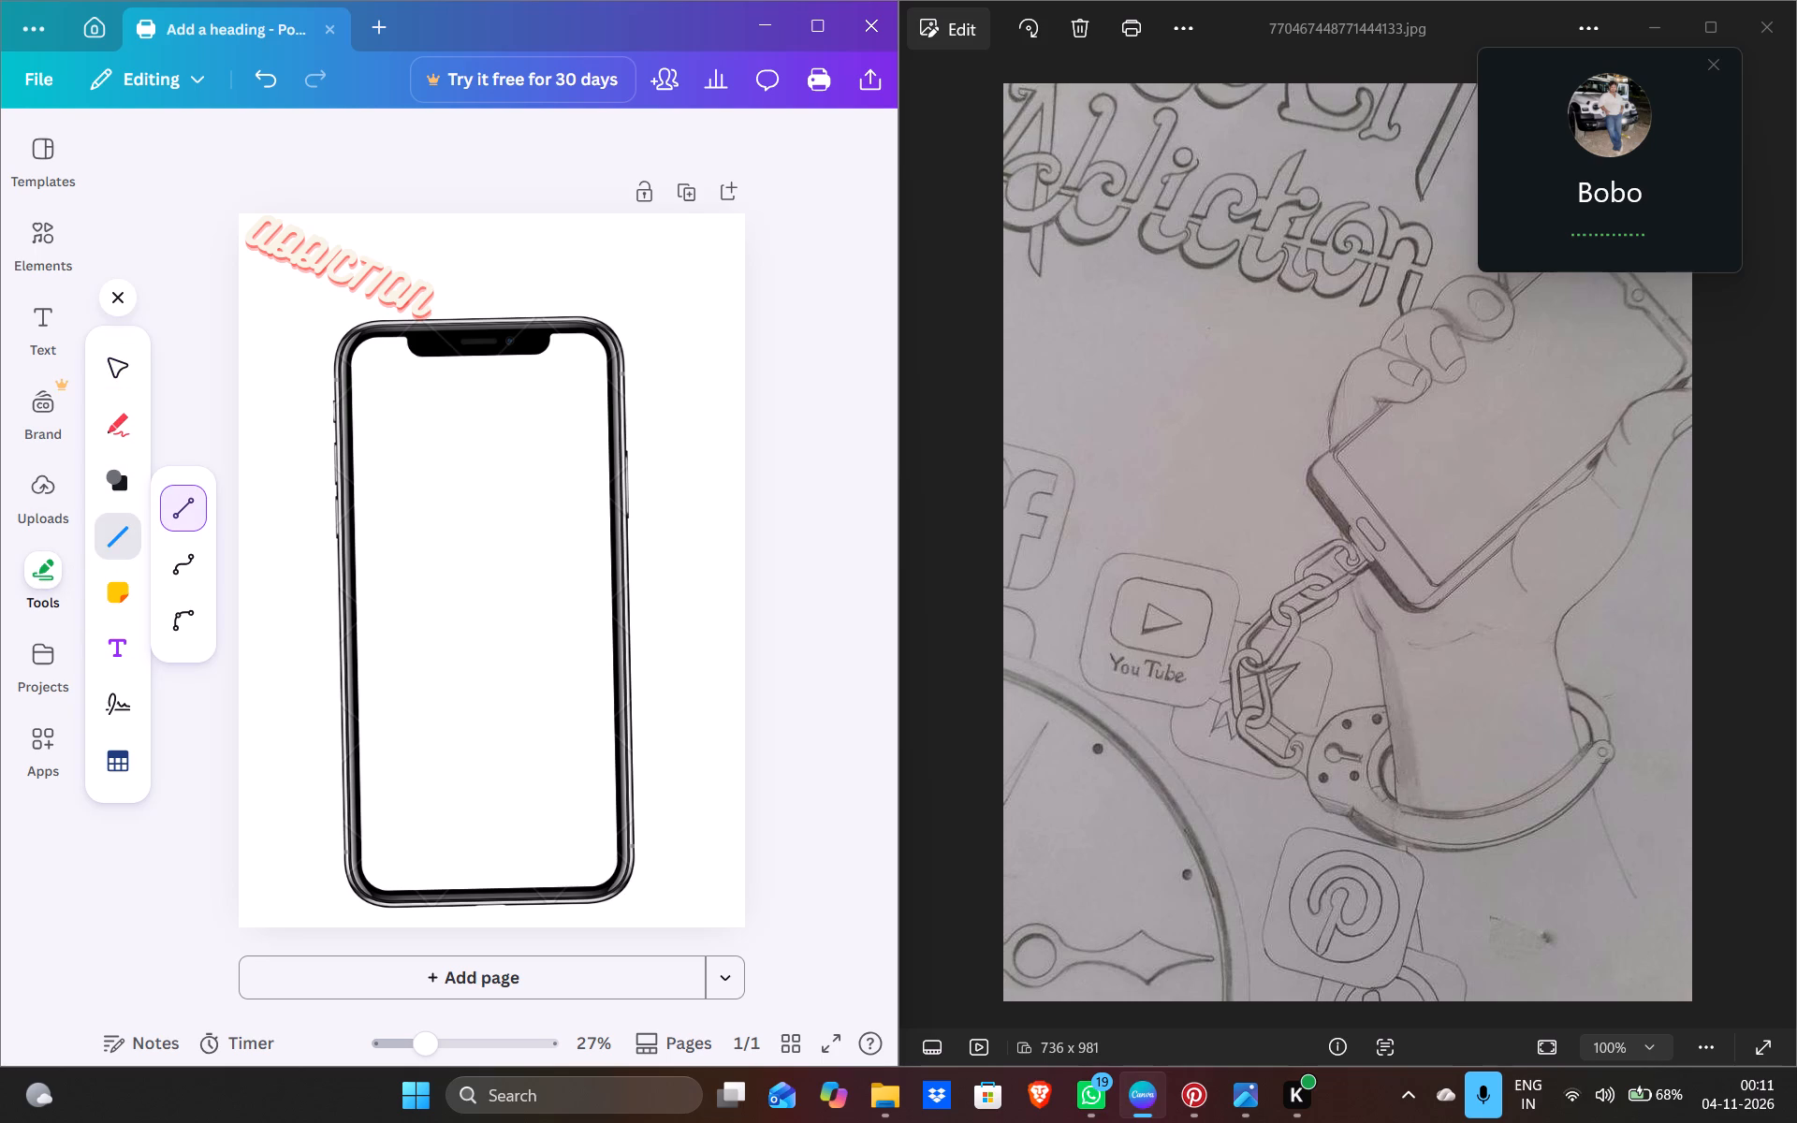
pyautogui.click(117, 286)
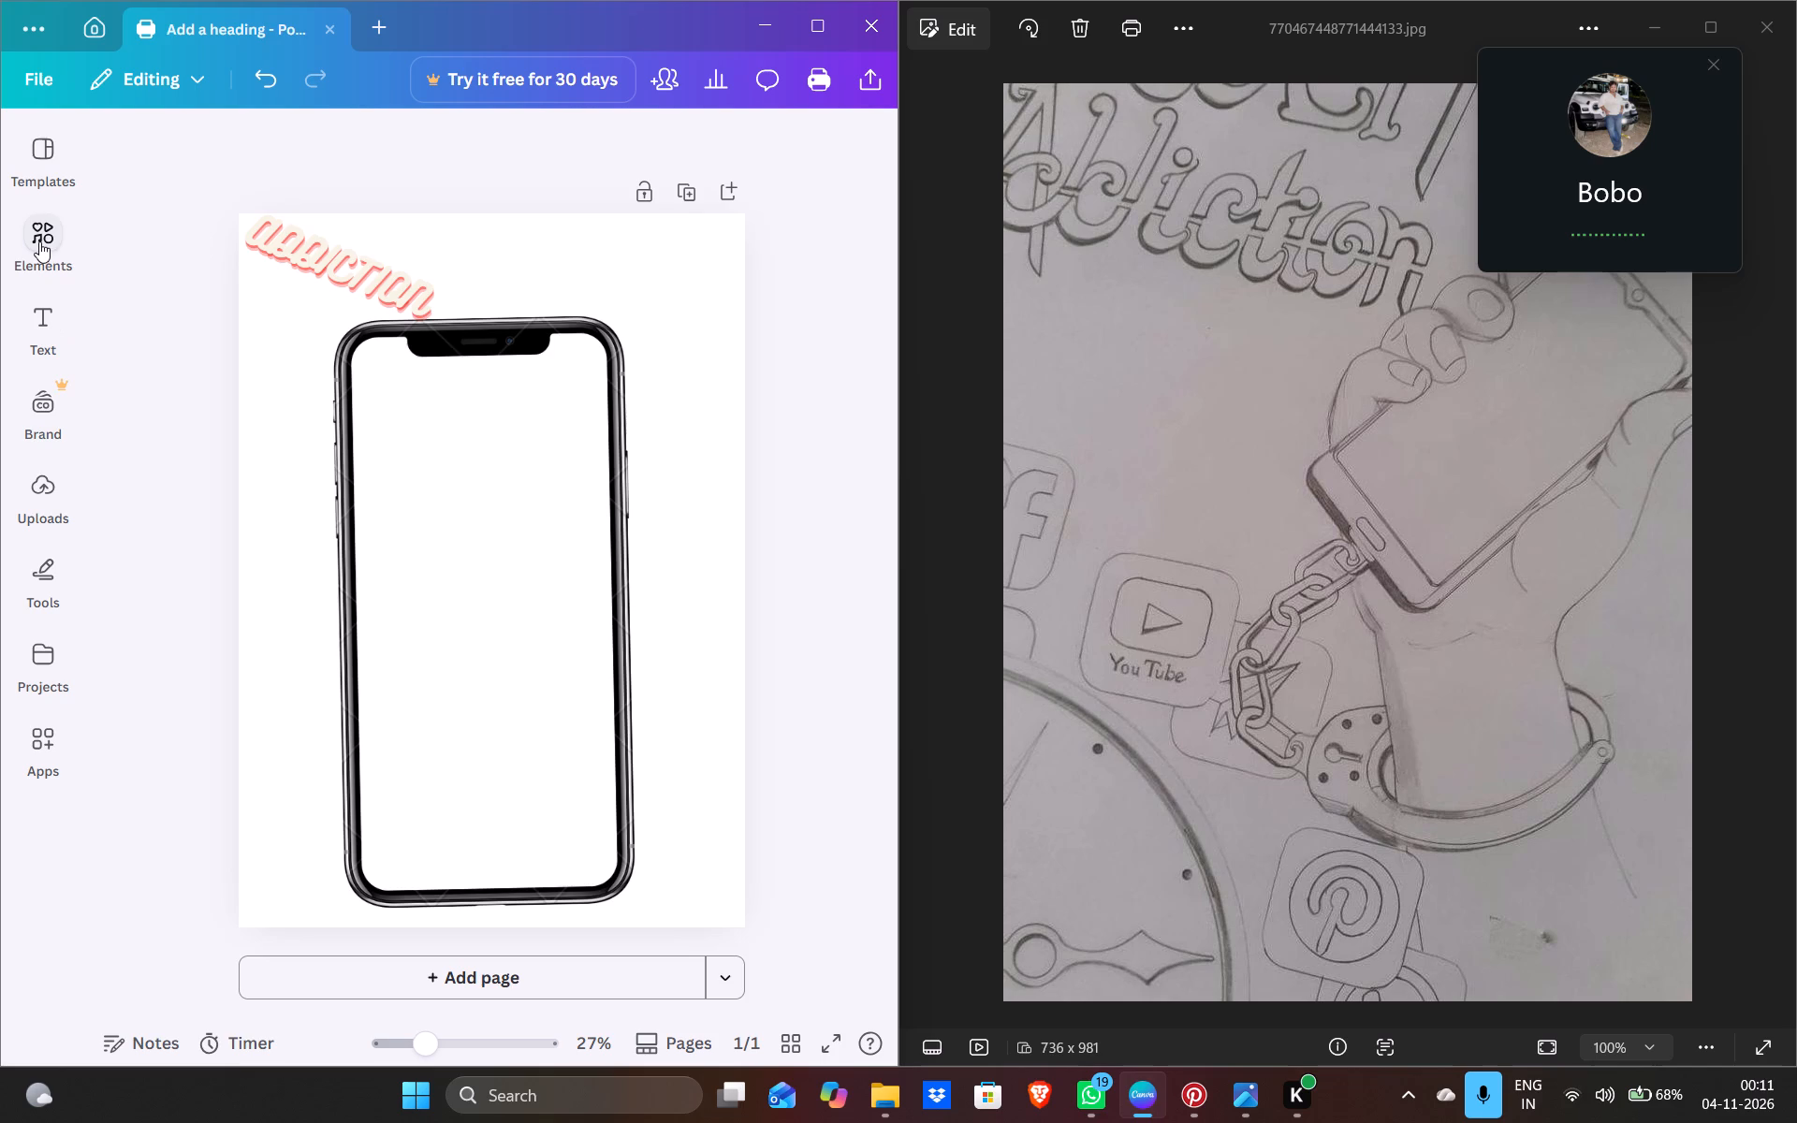
# Search the photo elements for "BOY WORRIED" and look through the results for a suitable picture.
pyautogui.click(39, 241)
pyautogui.click(193, 200)
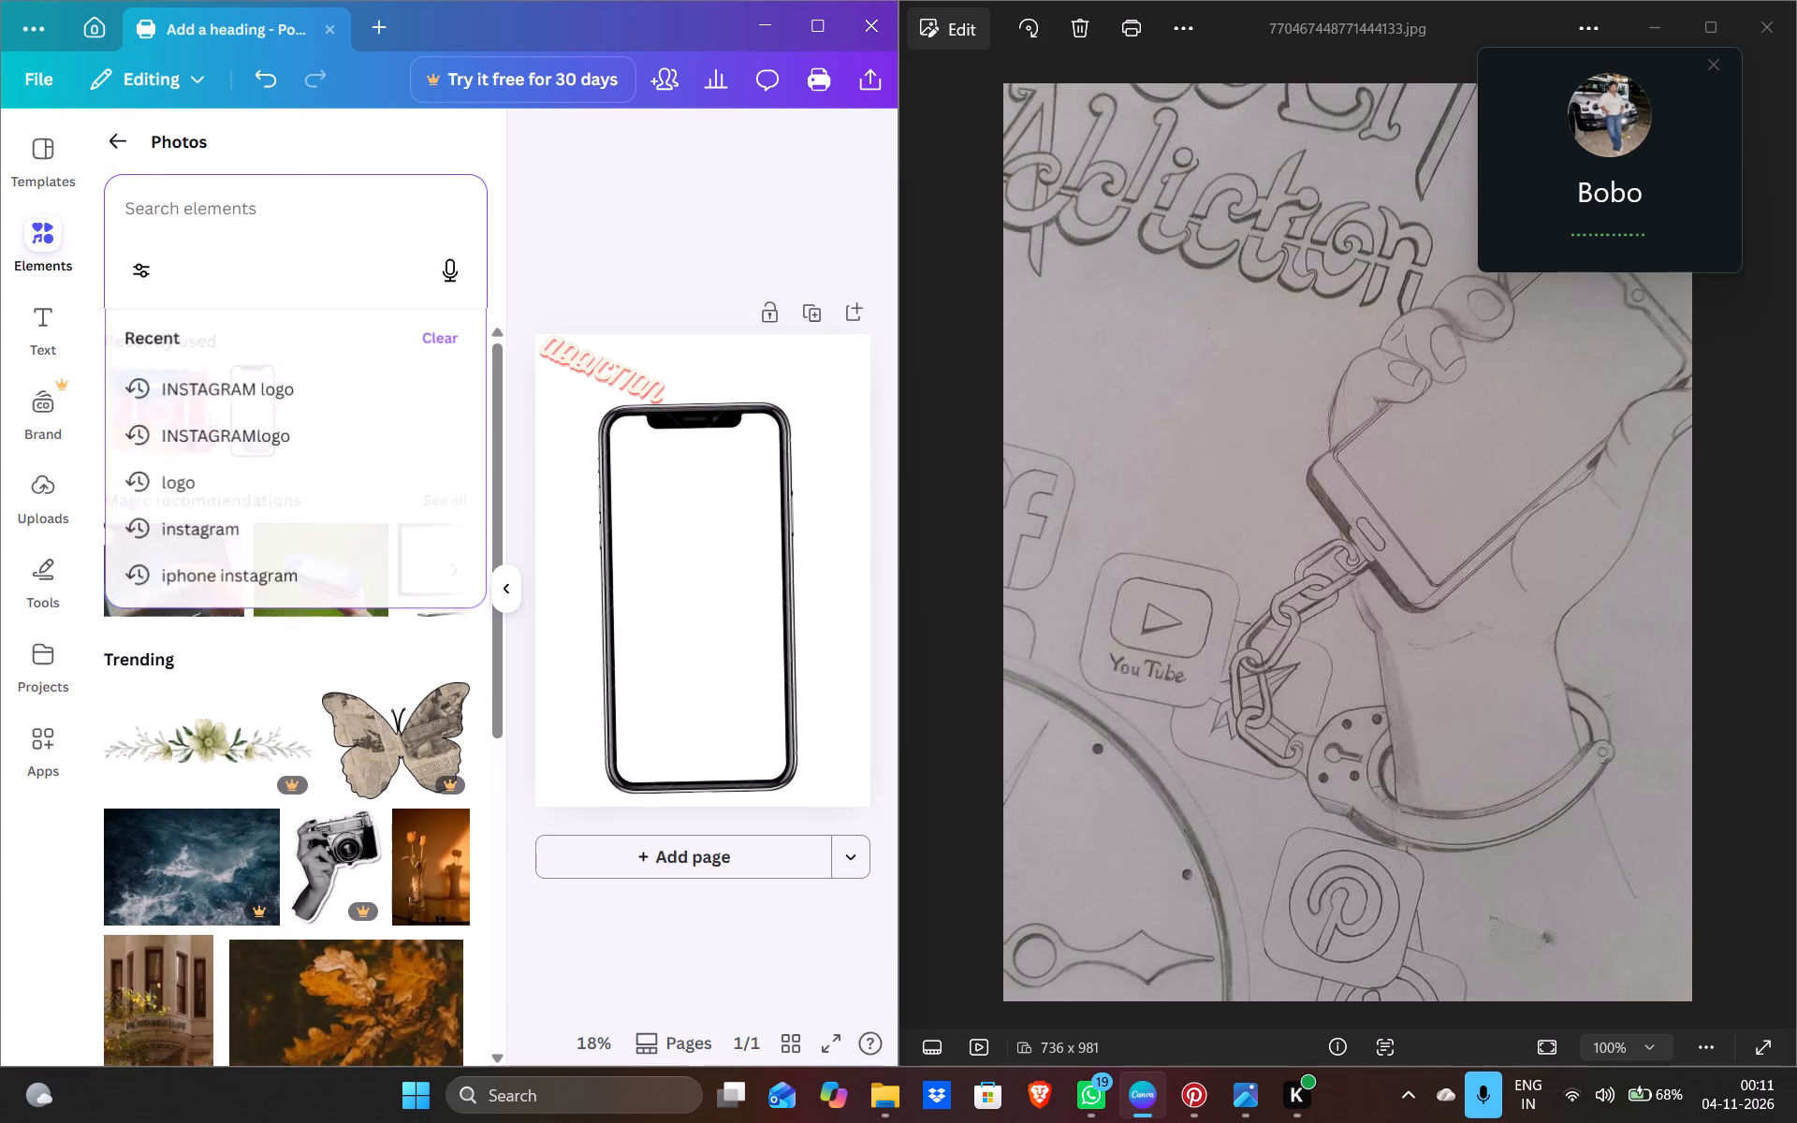
pyautogui.write('BOY WORRIR')
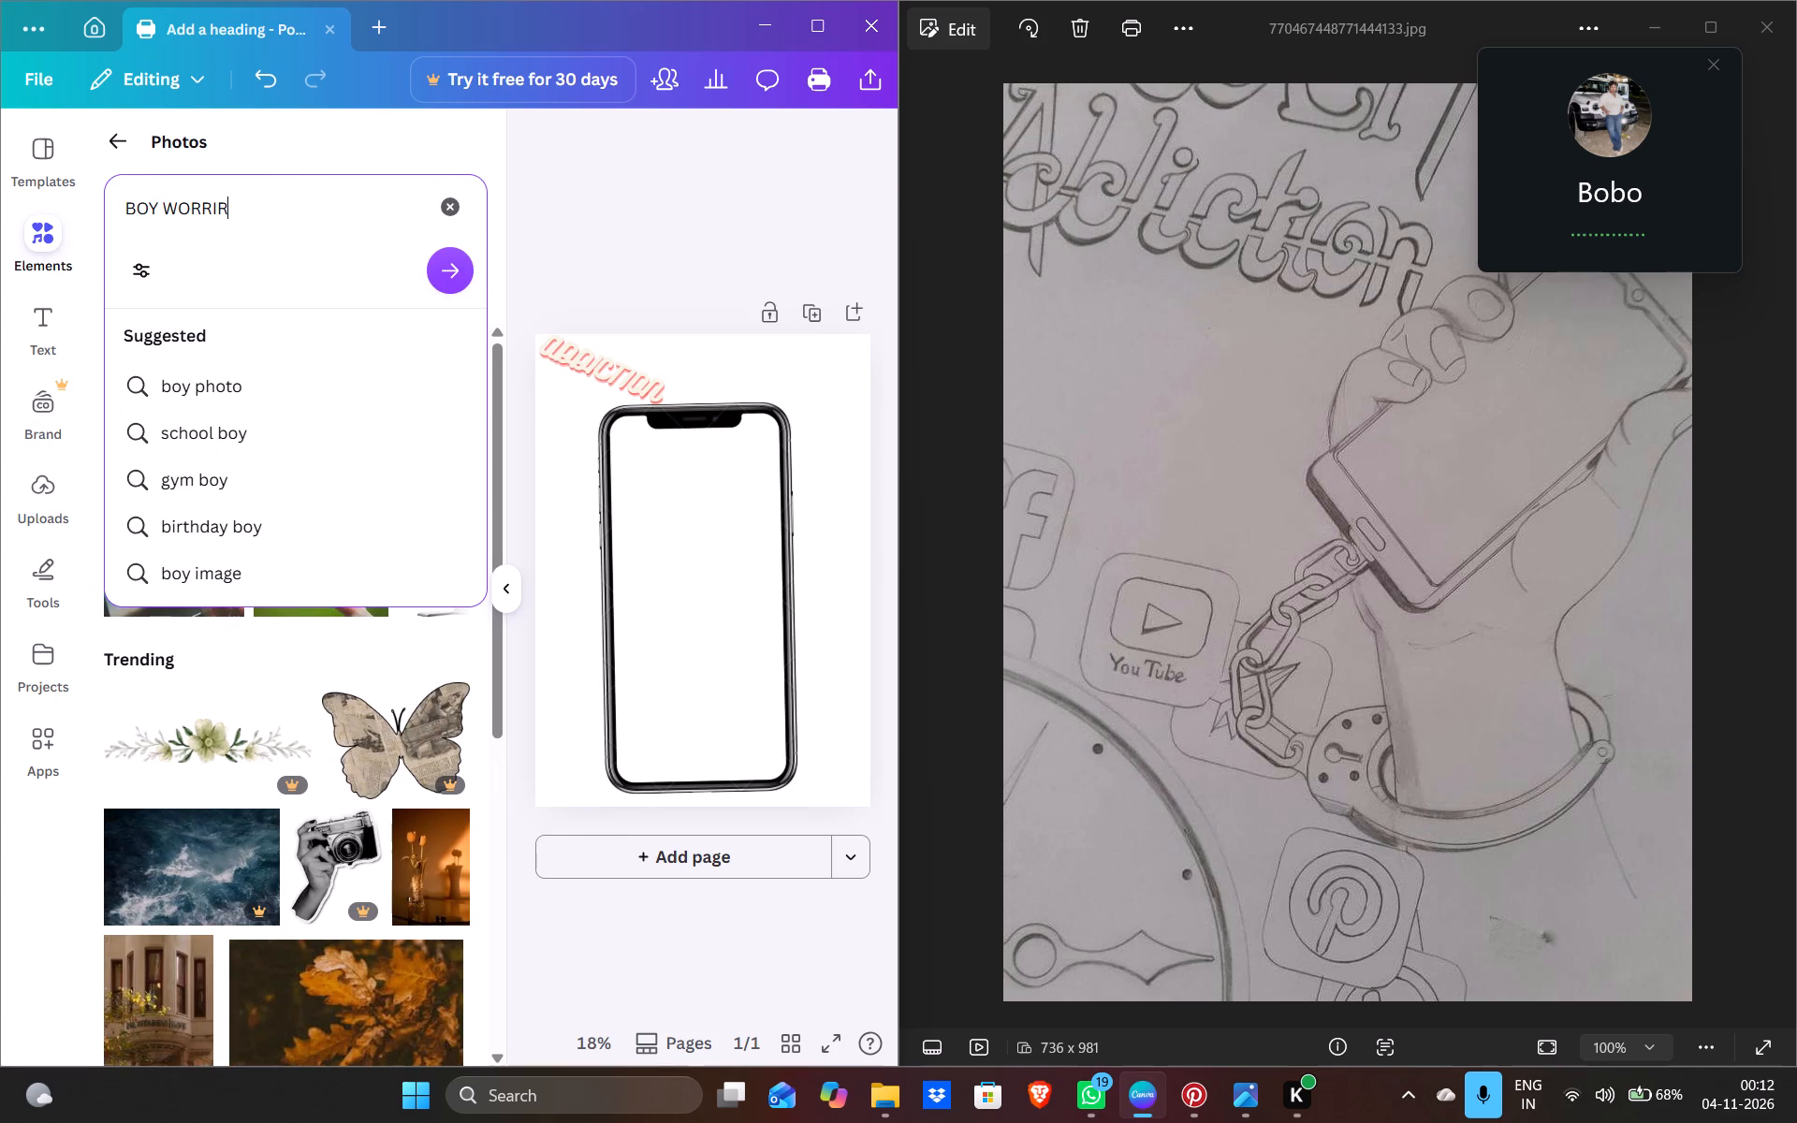
pyautogui.press('BackSpace')
pyautogui.write('ED')
pyautogui.press('Return')
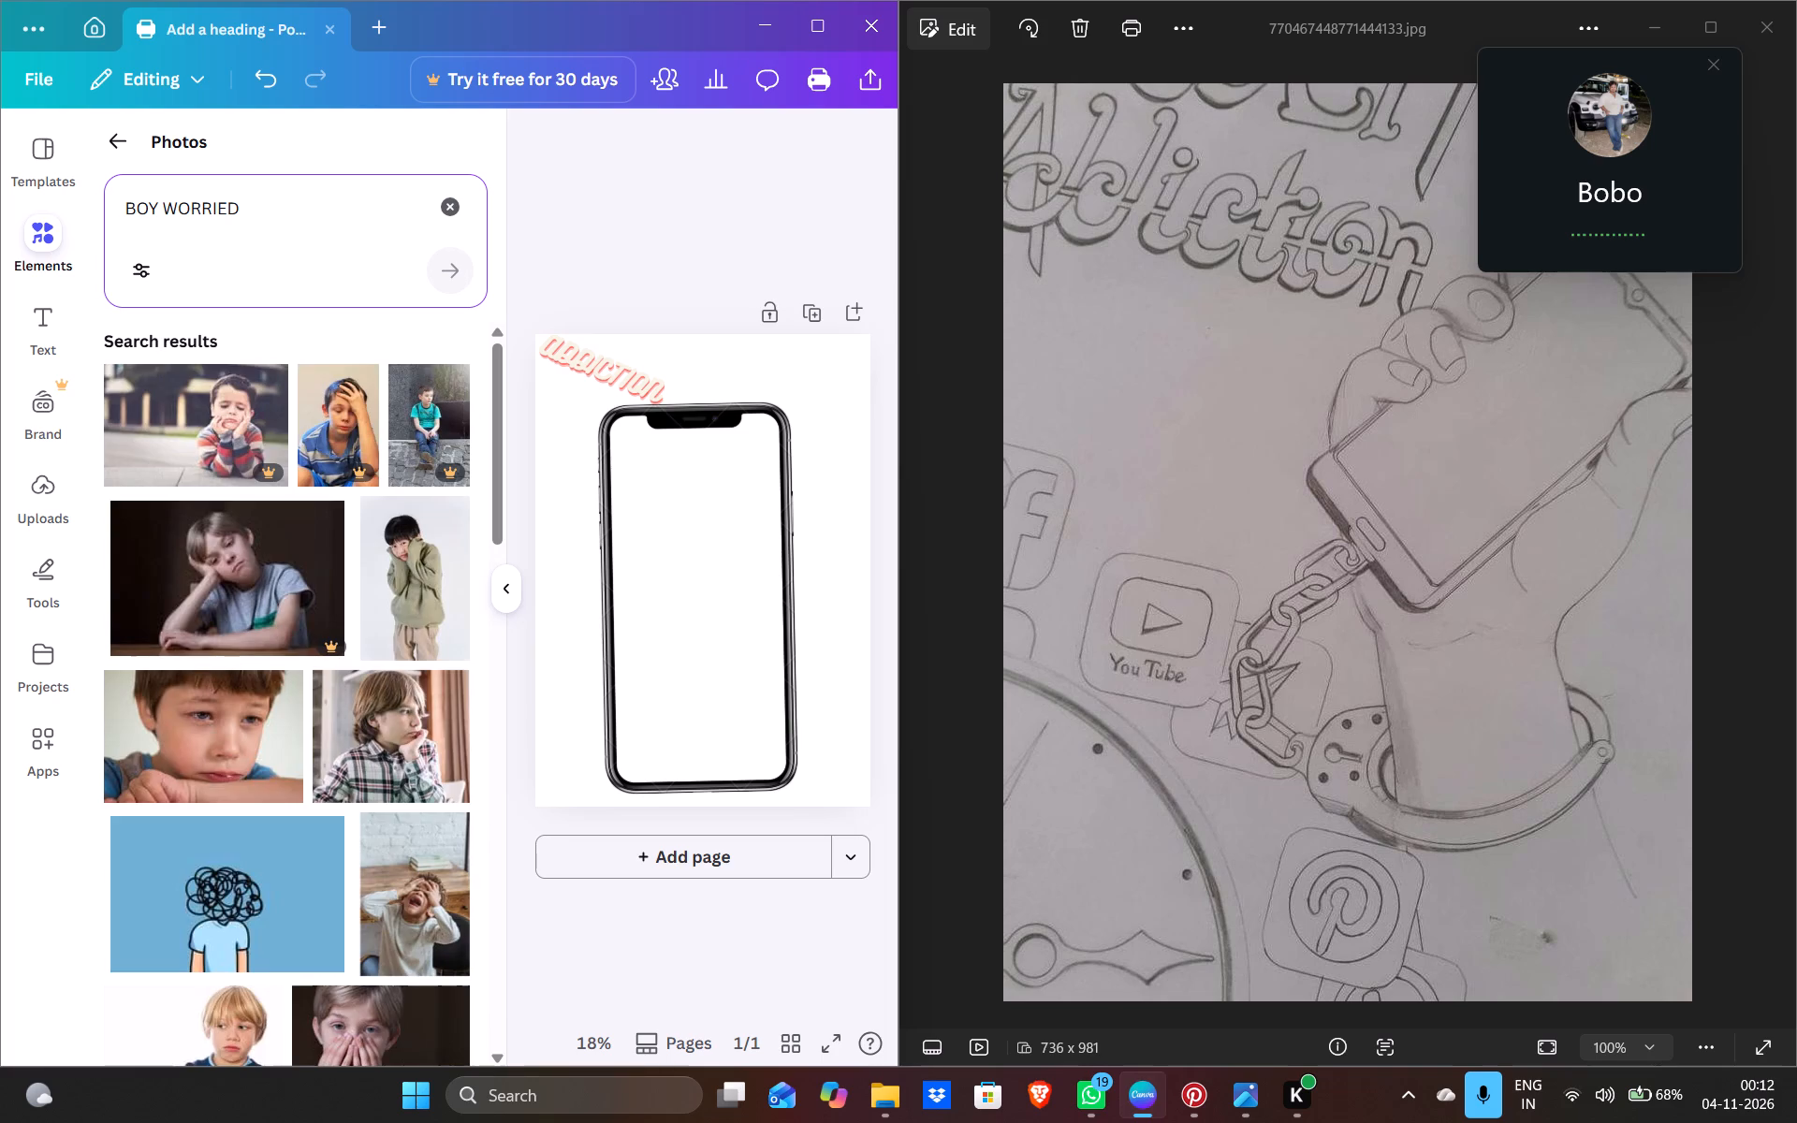
pyautogui.scroll(-2, 285, 594)
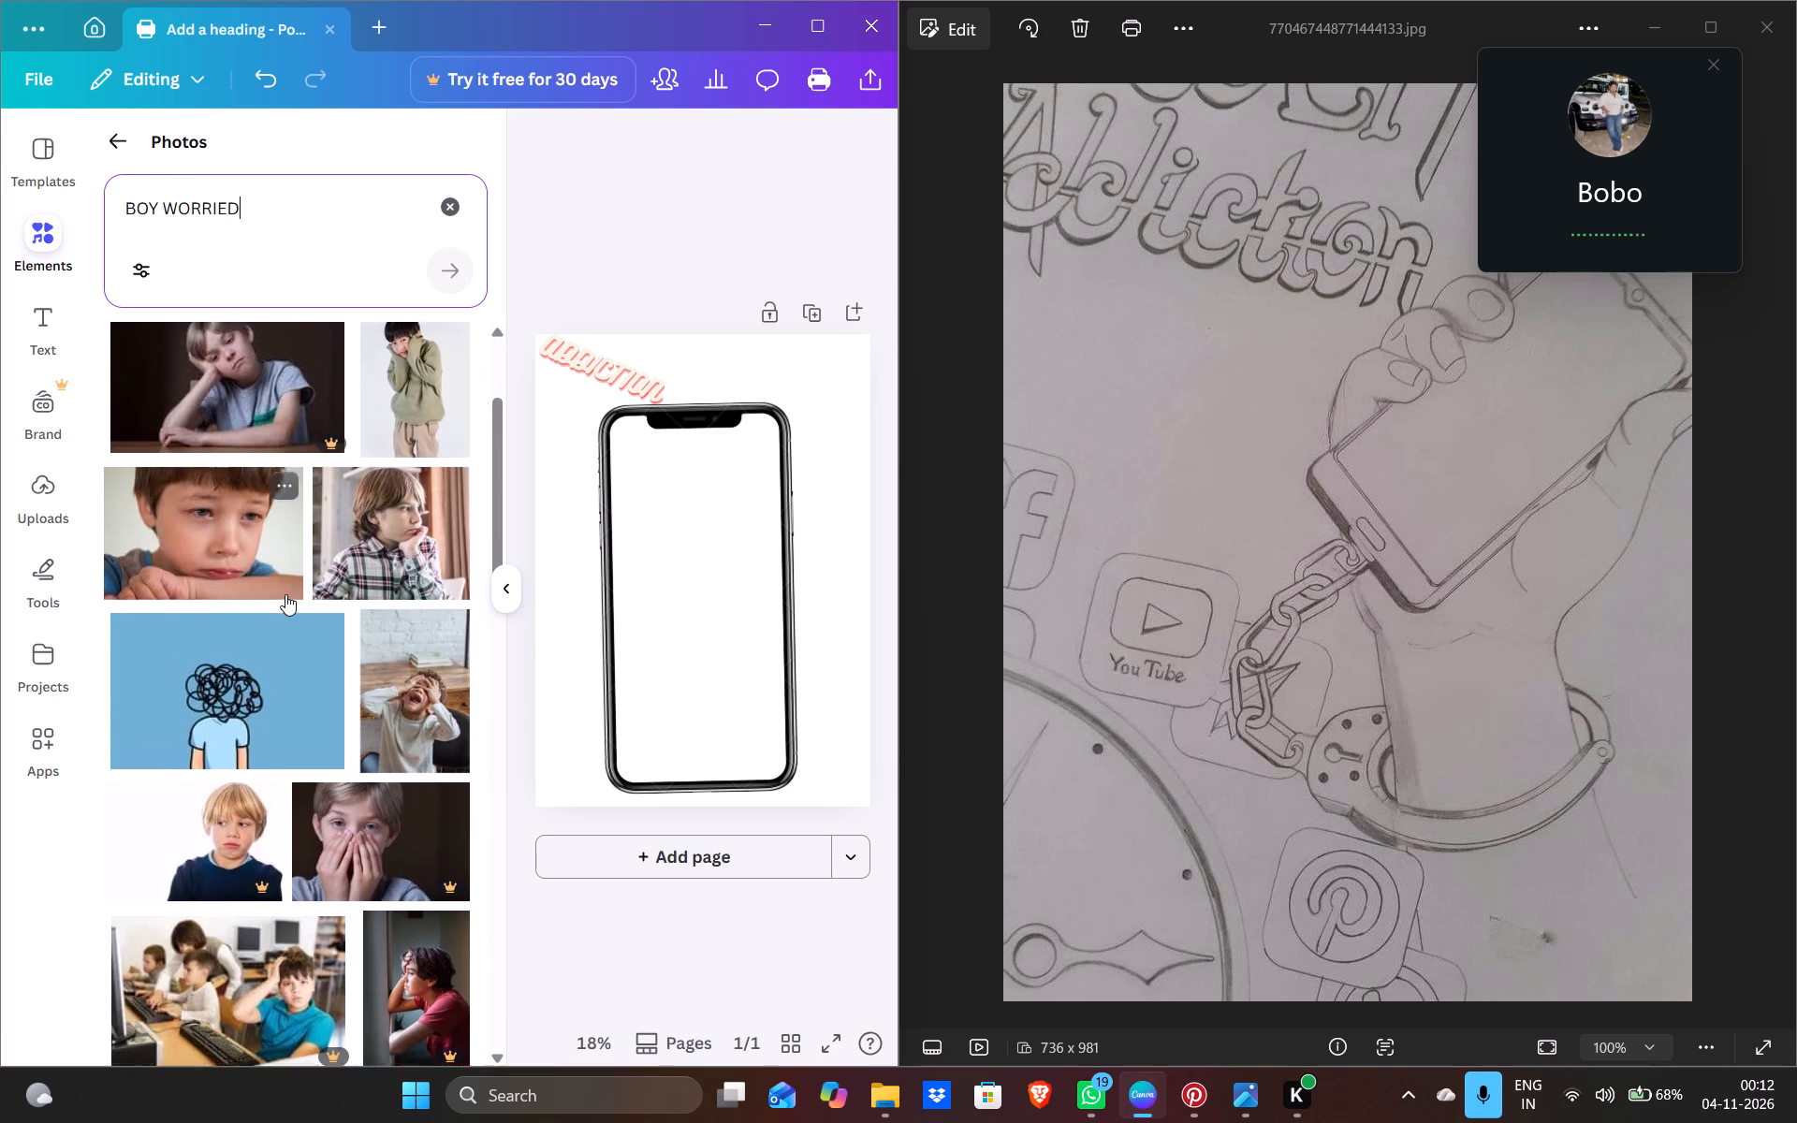
pyautogui.scroll(-3, 285, 594)
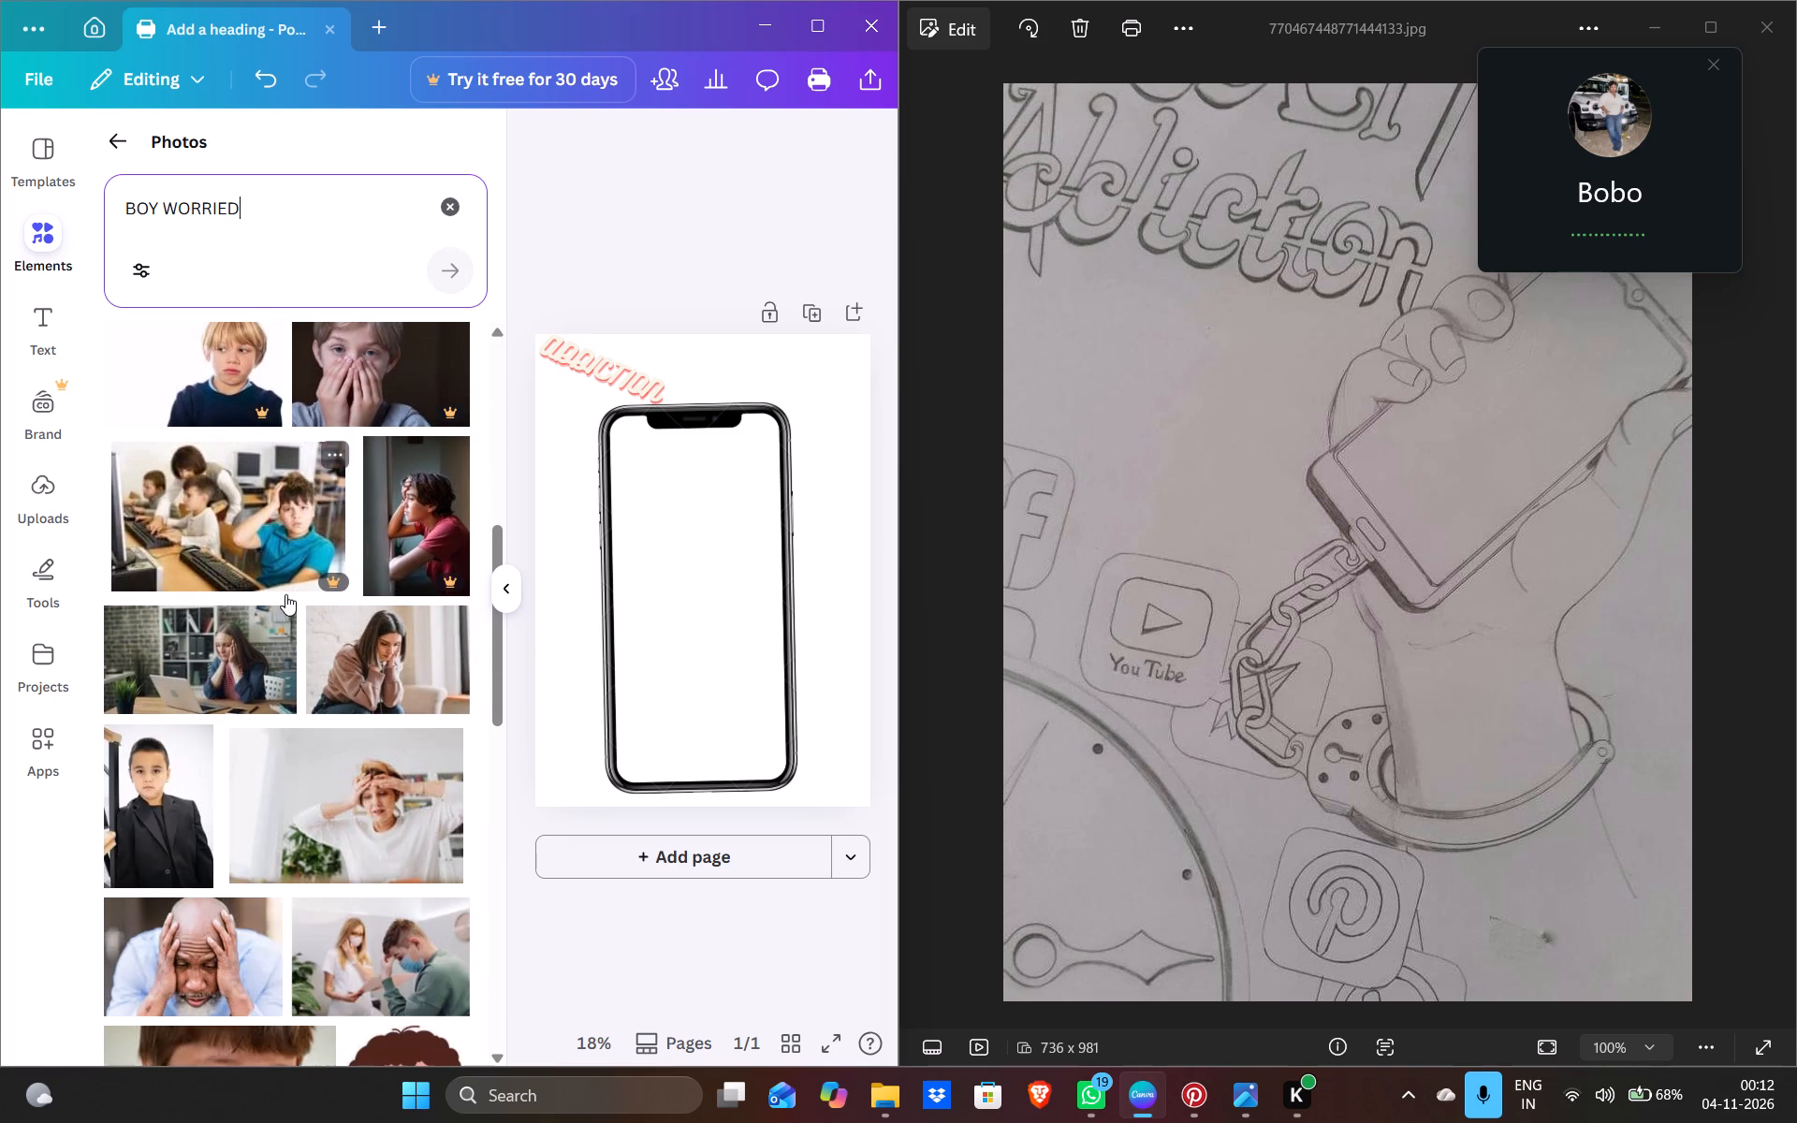
pyautogui.scroll(-4, 285, 594)
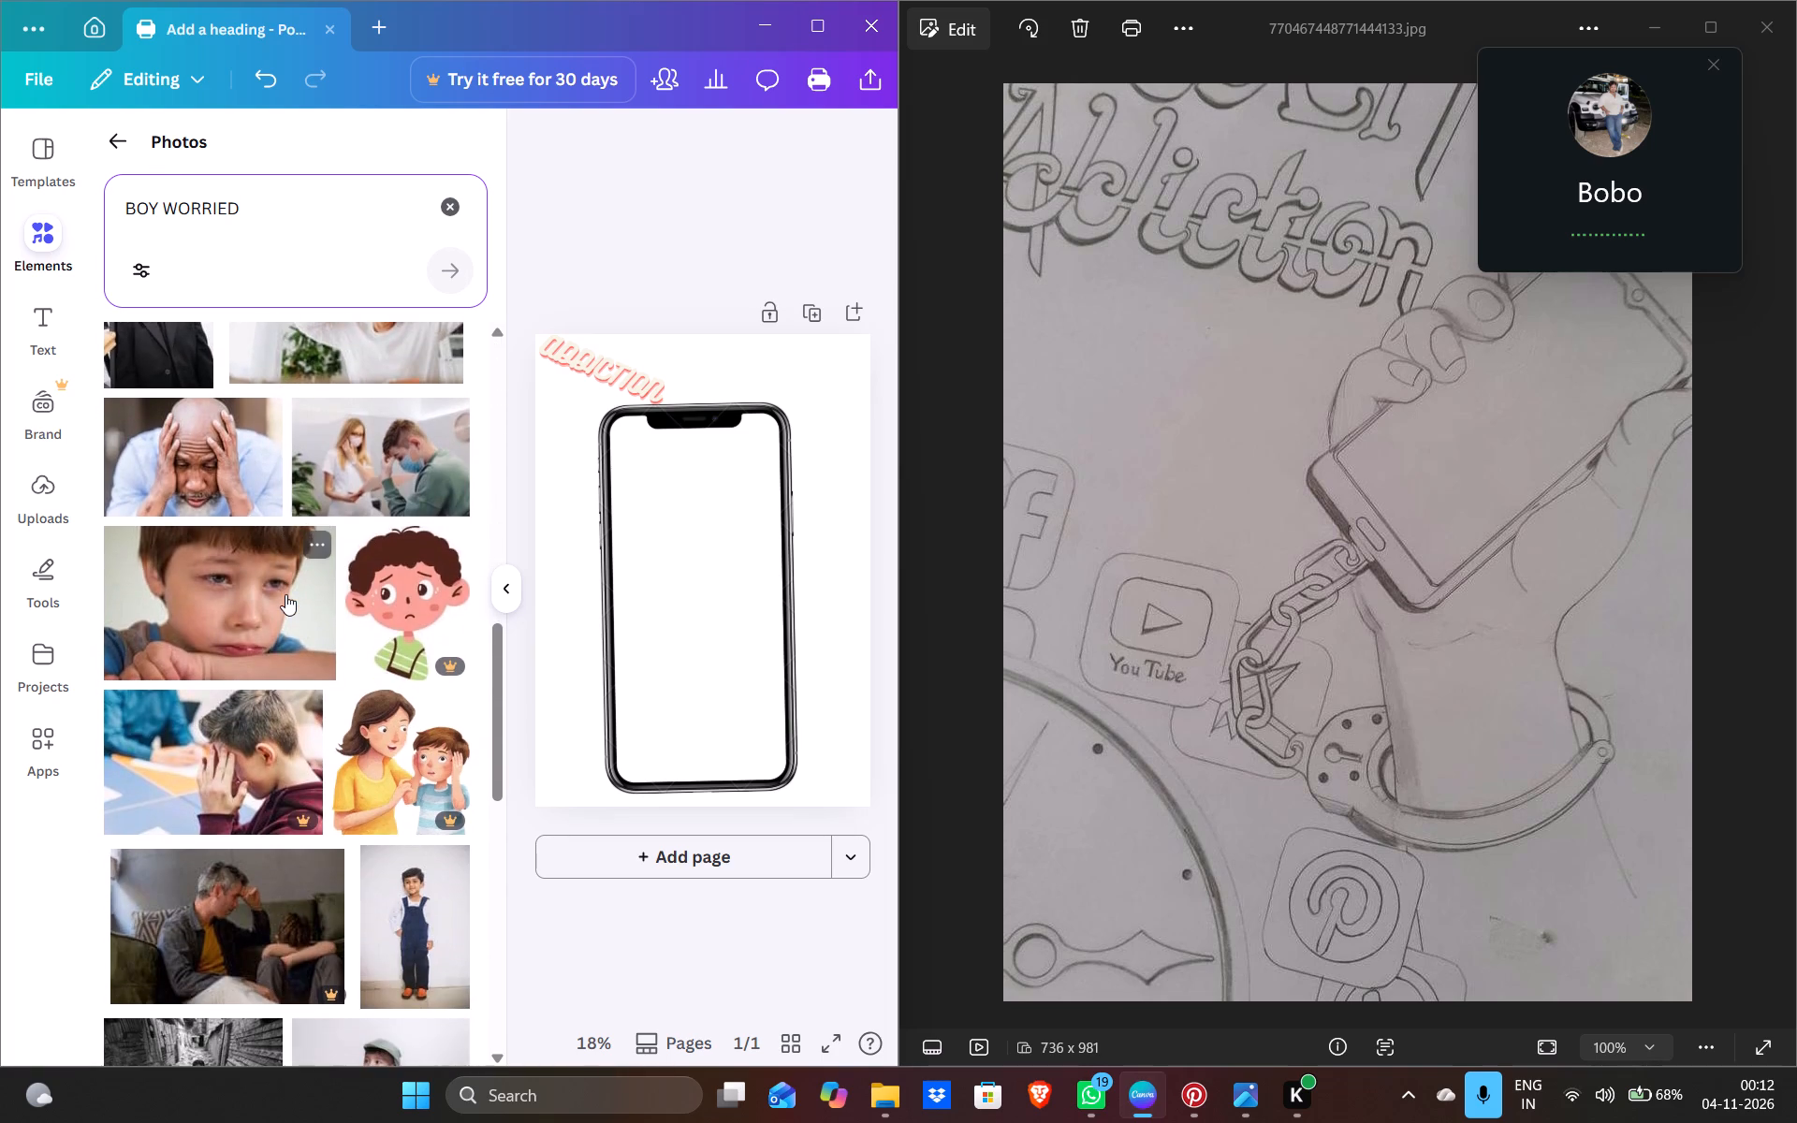
pyautogui.scroll(-3, 285, 594)
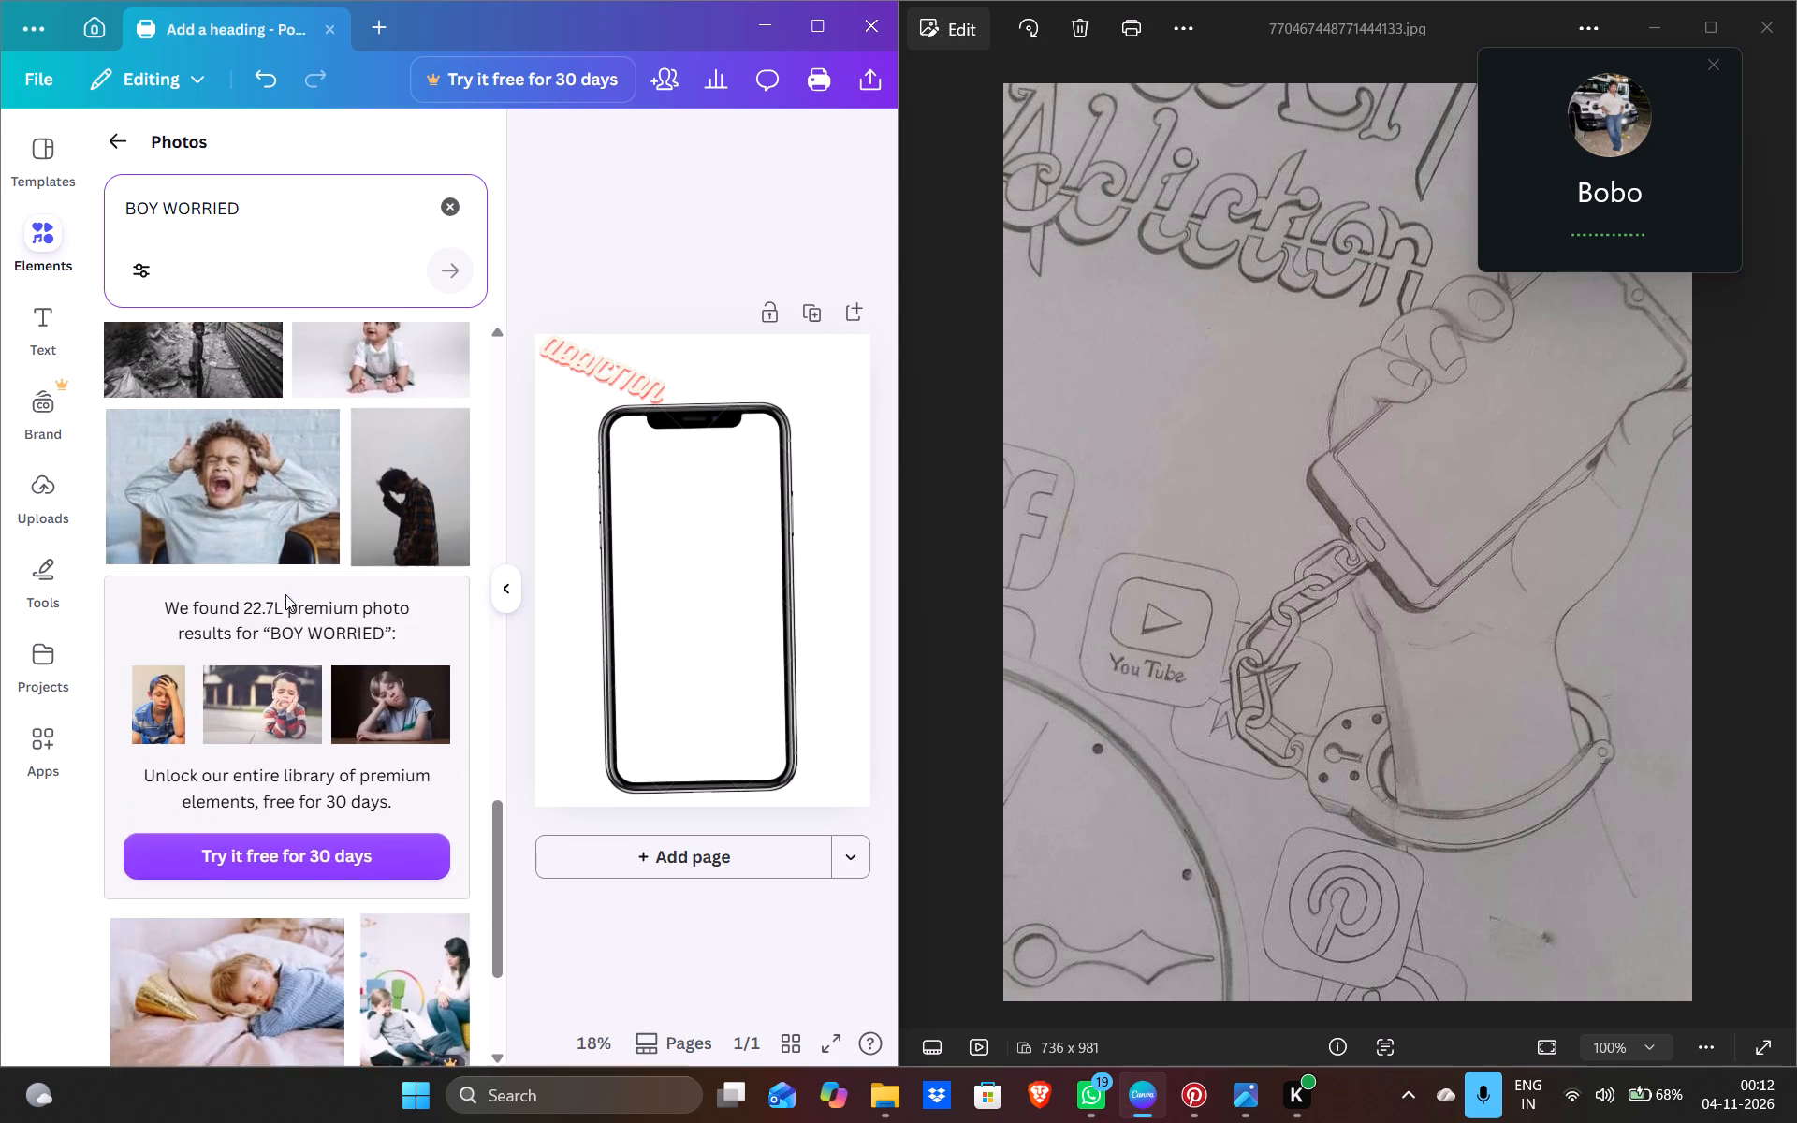
pyautogui.scroll(-3, 285, 594)
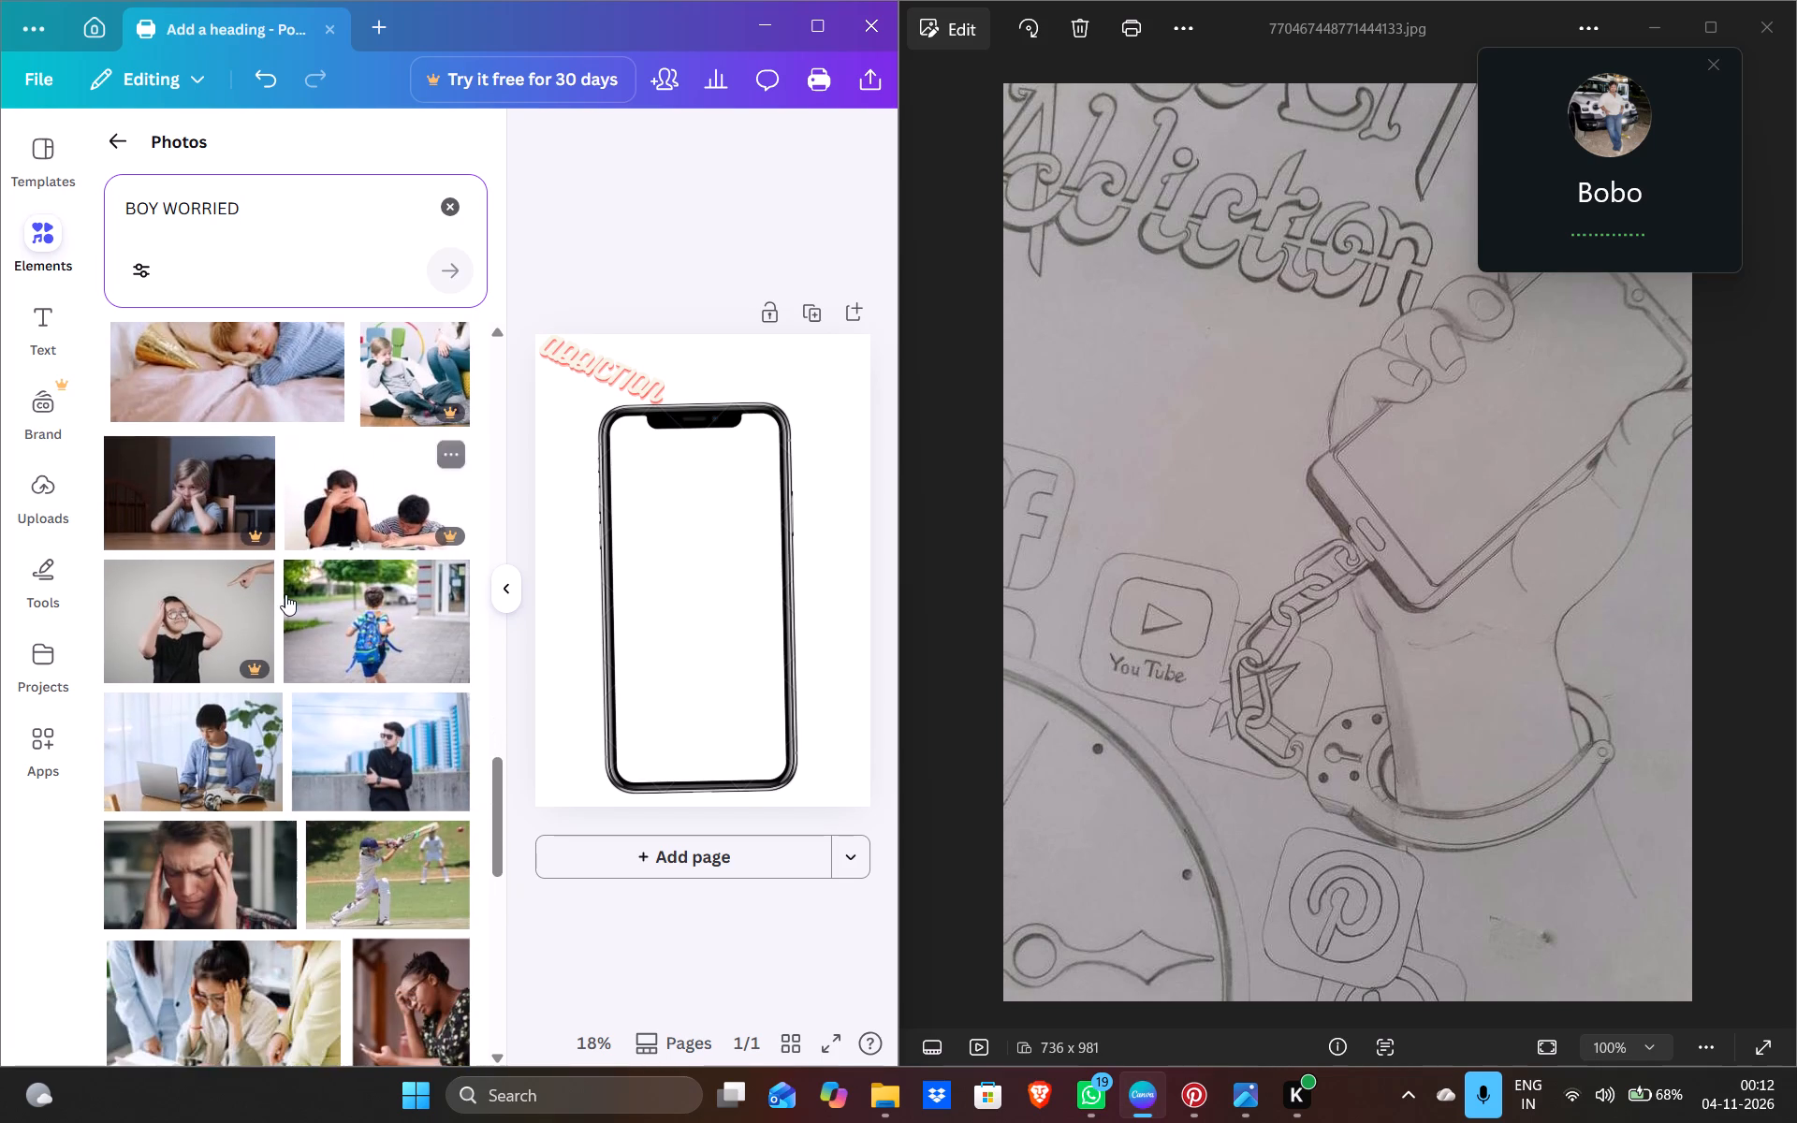
pyautogui.scroll(-2, 285, 594)
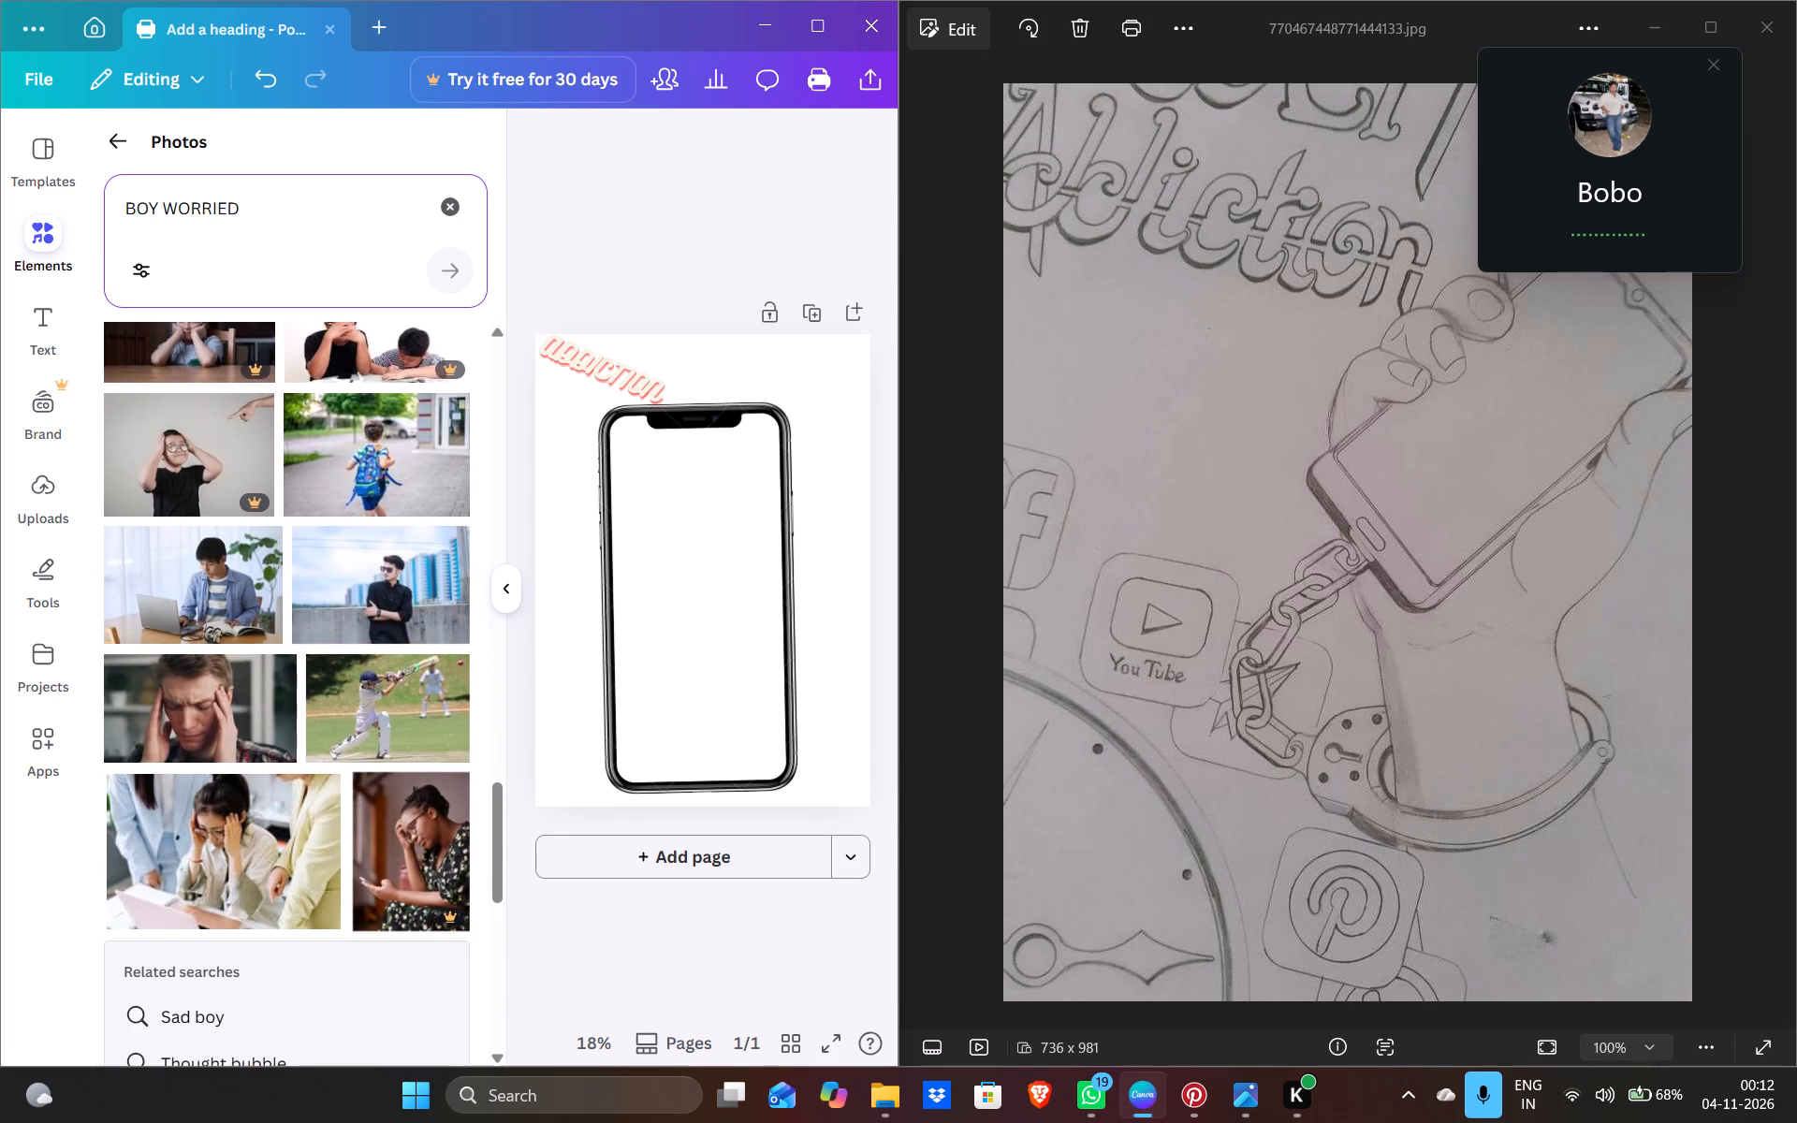
# Extend the photo search to "BOY WORRIED HOLDING PHONE" and look through the results for a suitable picture.
pyautogui.press('space')
pyautogui.write('HOLDIN')
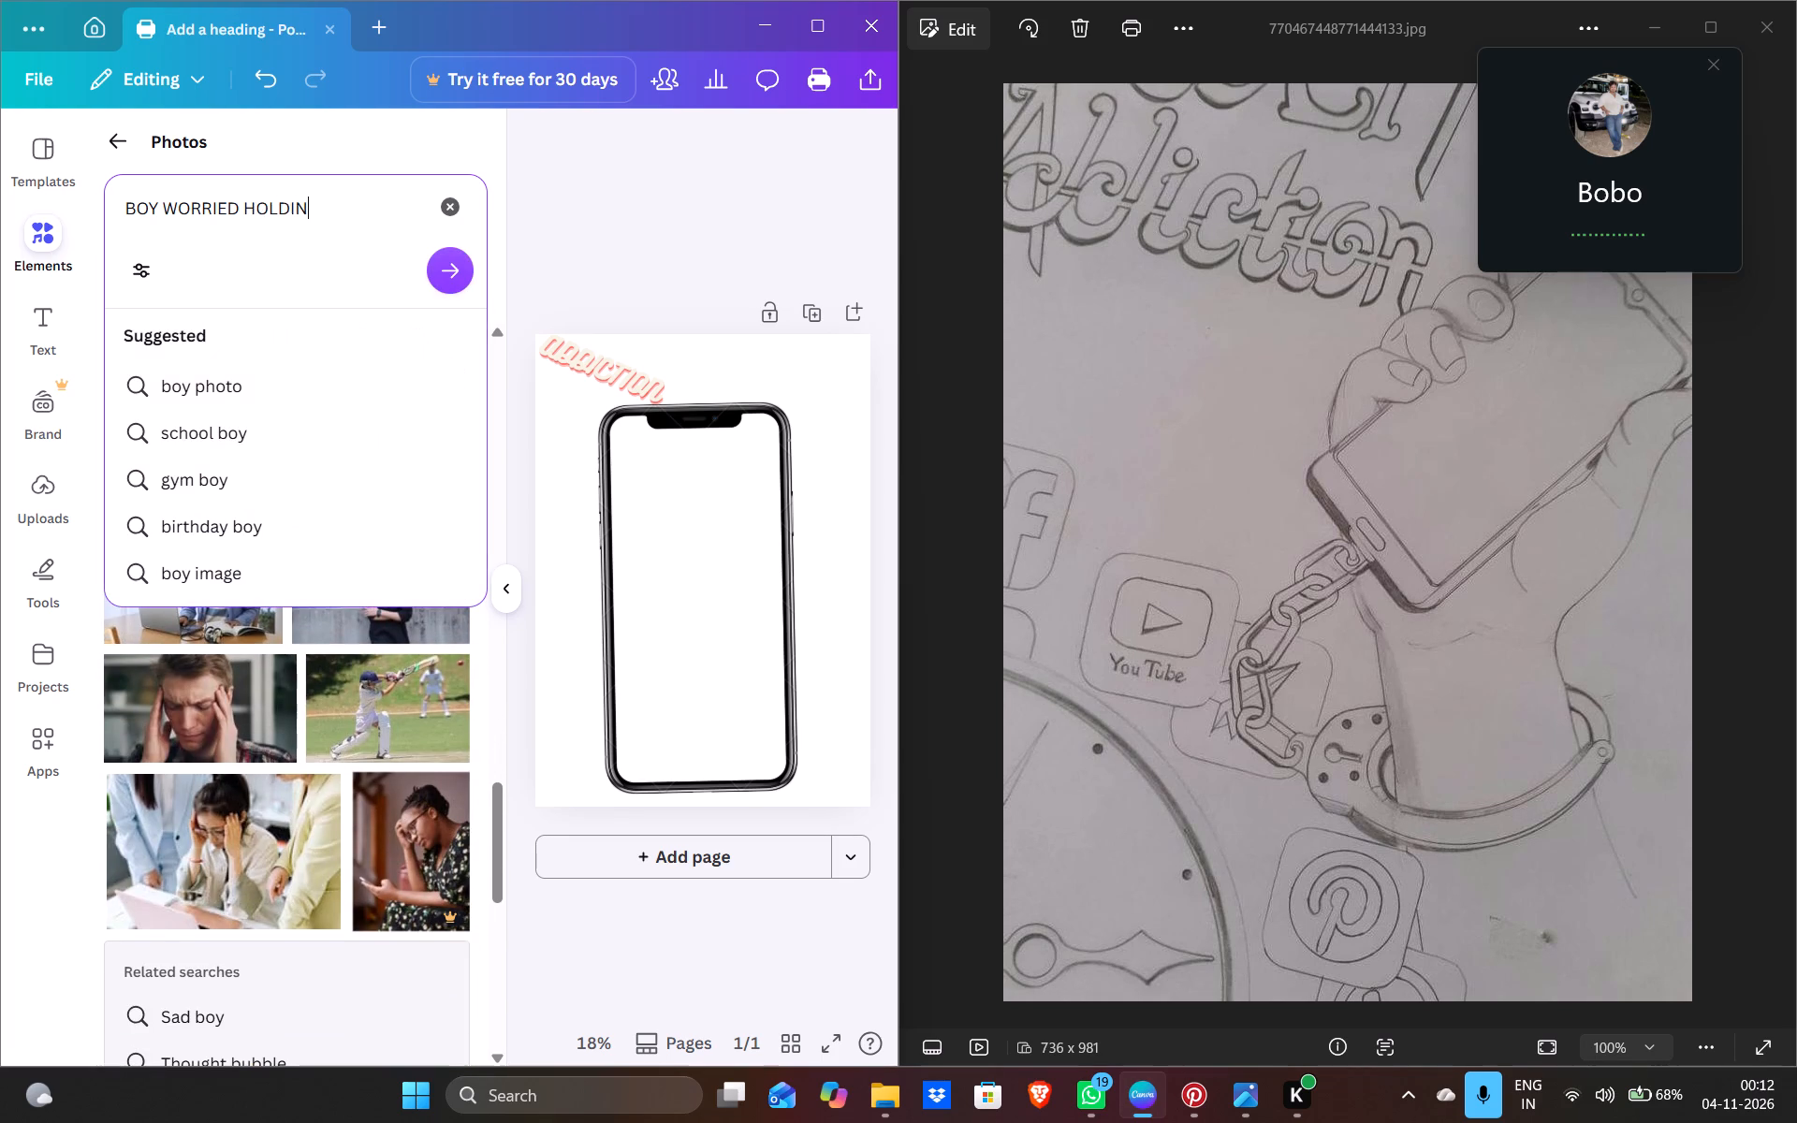
pyautogui.write('G PHONE')
pyautogui.press('Return')
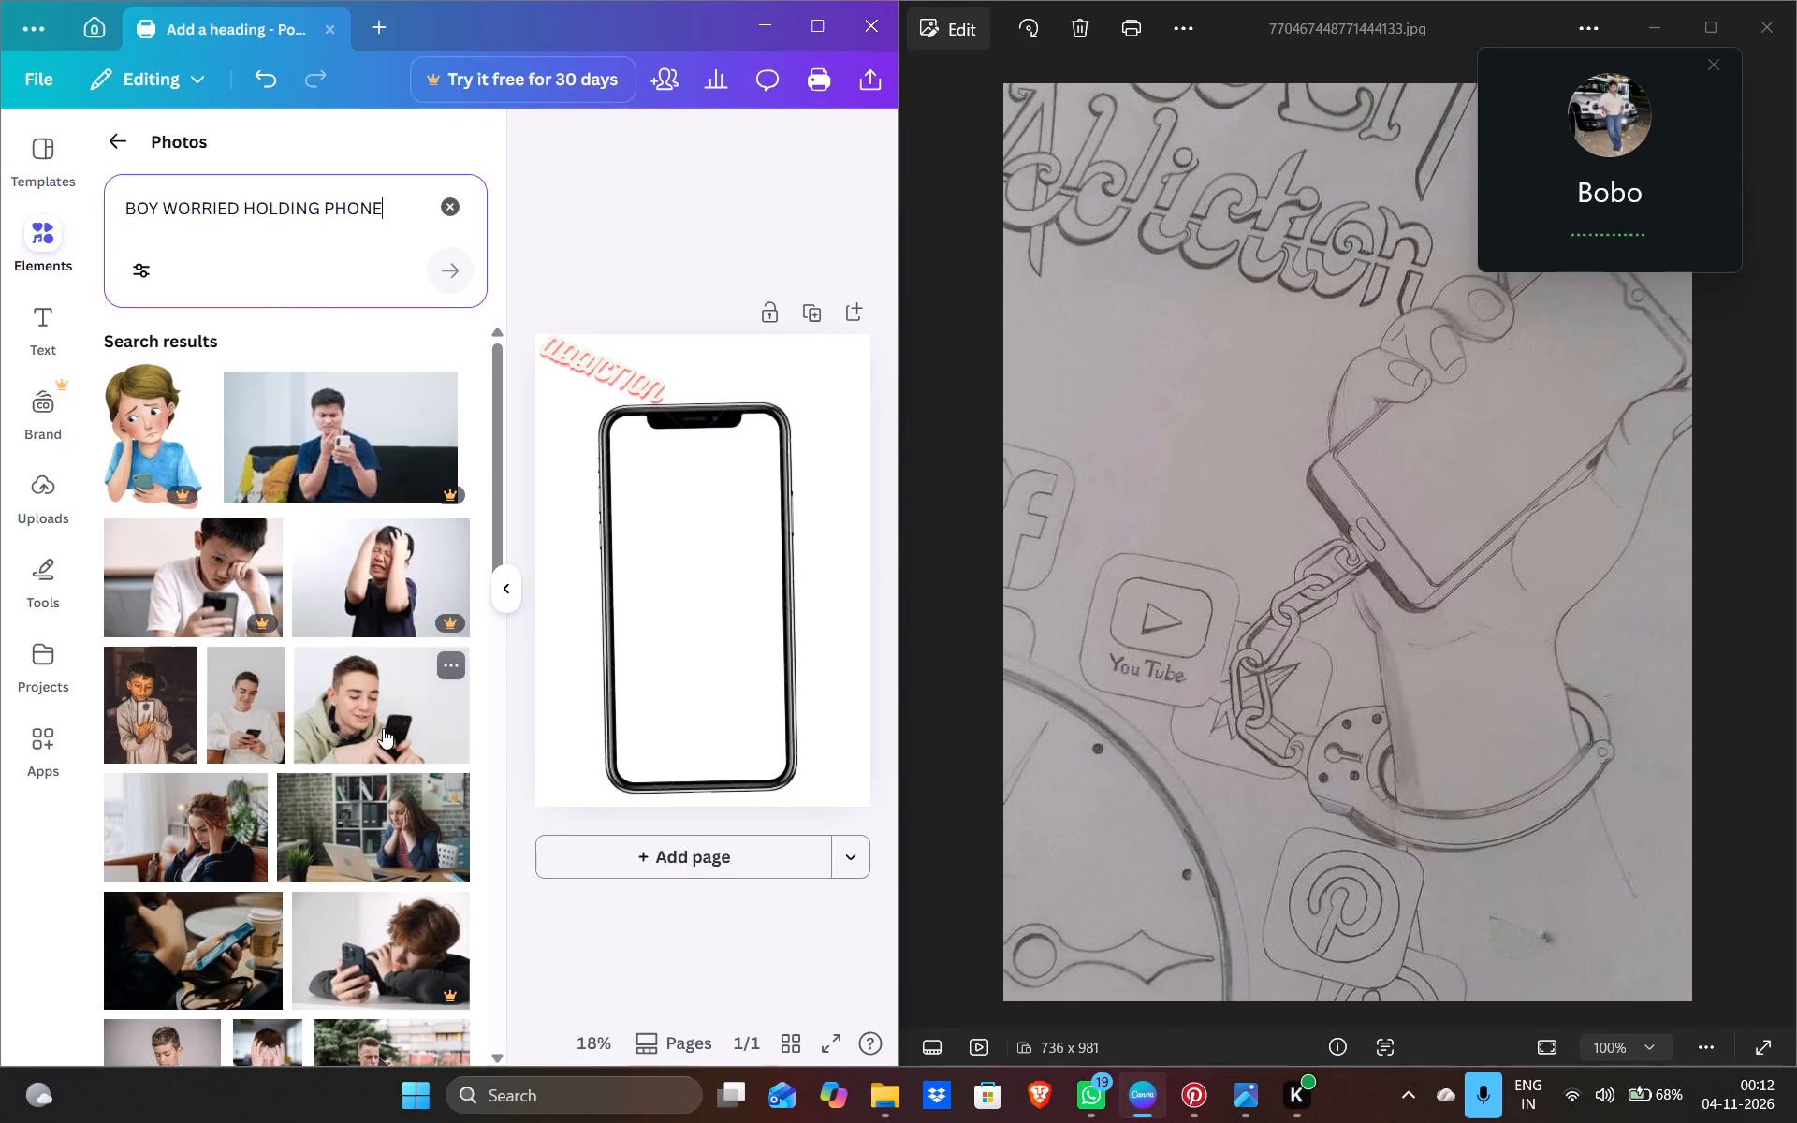
pyautogui.scroll(-1, 381, 756)
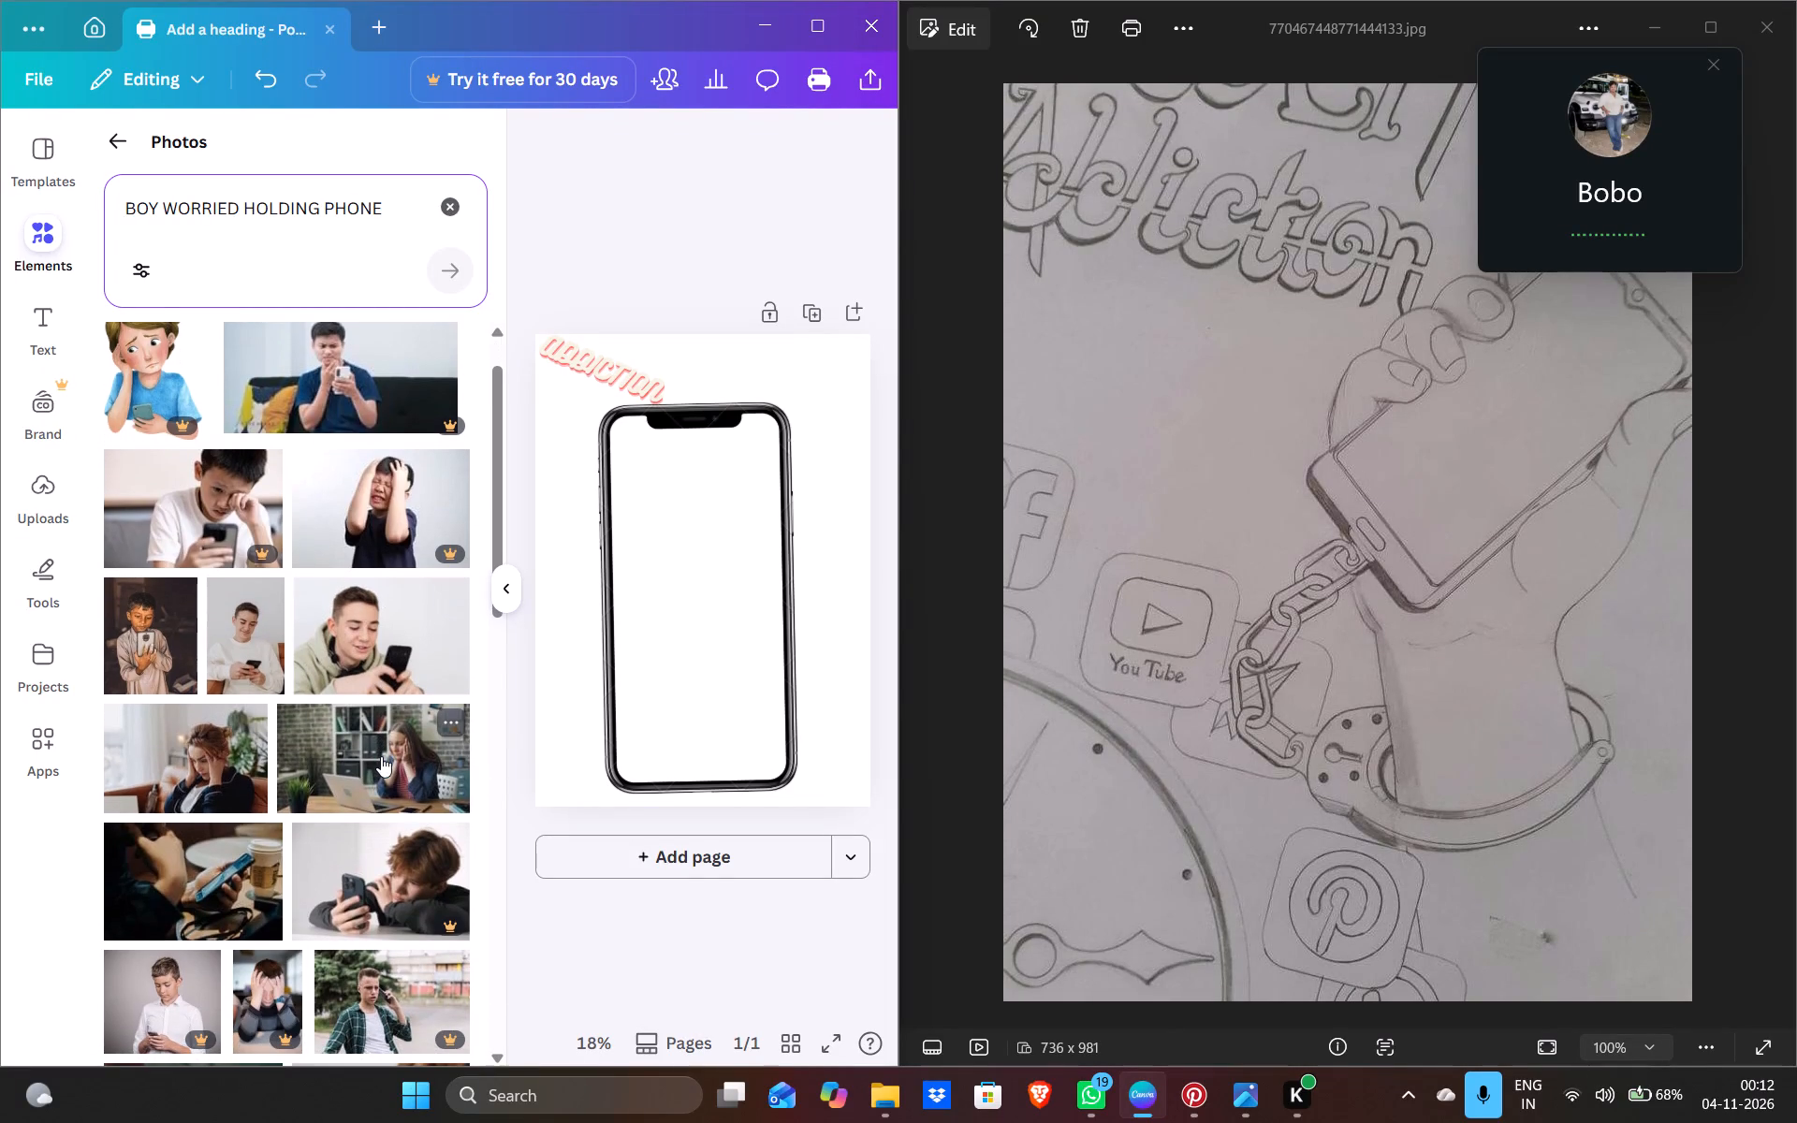
pyautogui.scroll(-4, 381, 756)
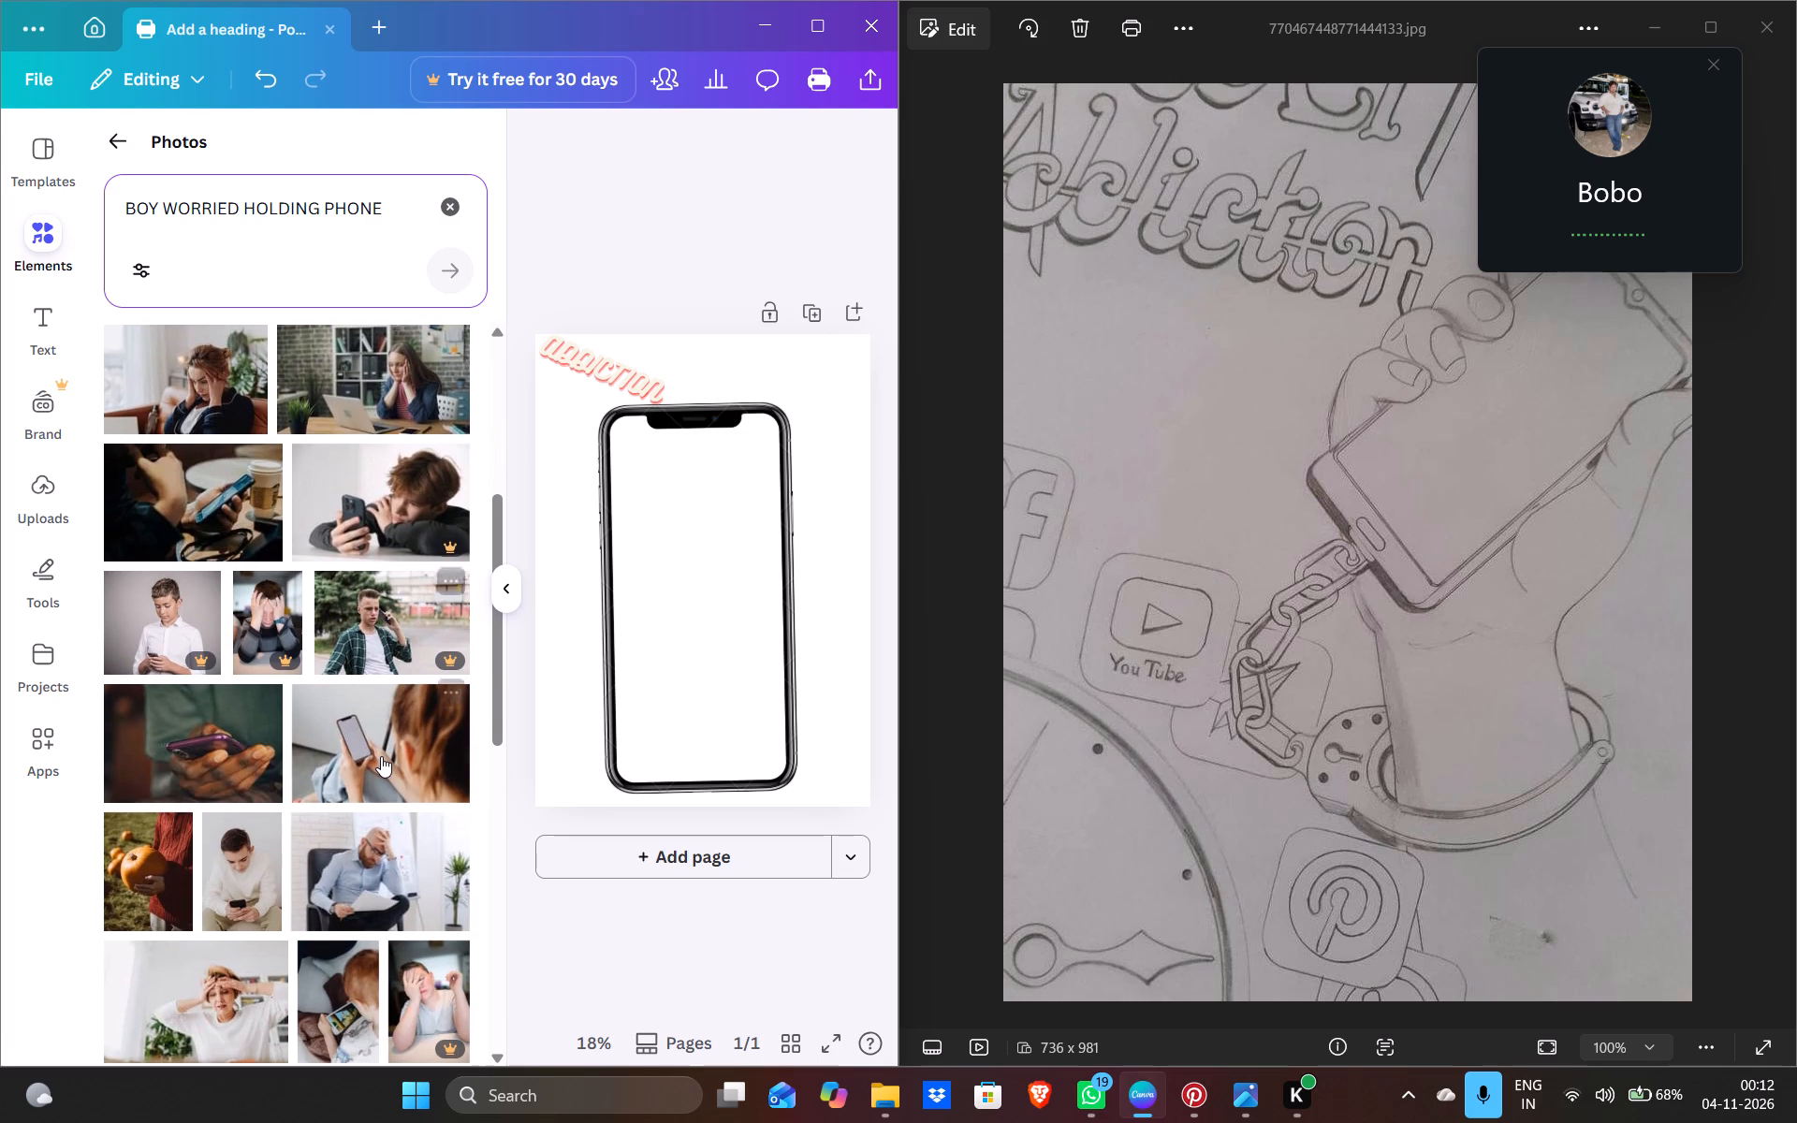
pyautogui.scroll(-1, 381, 756)
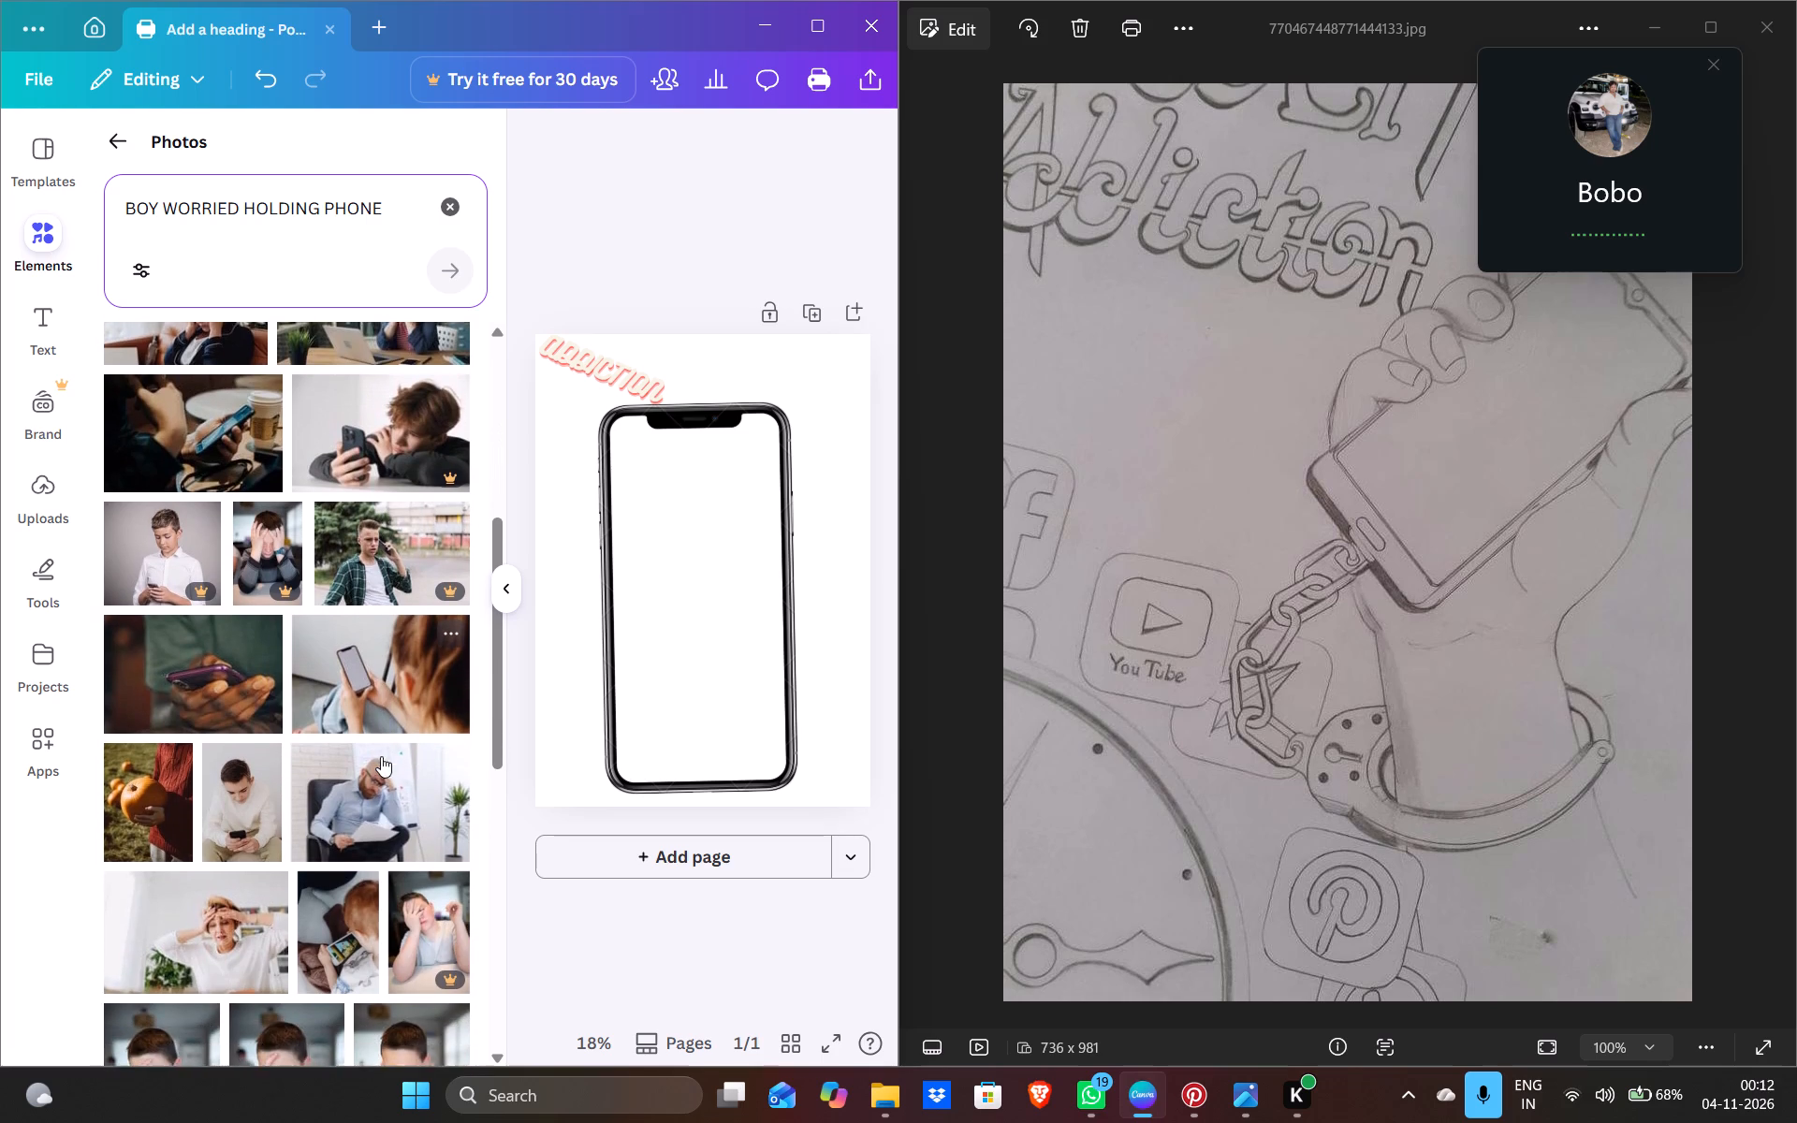
pyautogui.scroll(-2, 381, 756)
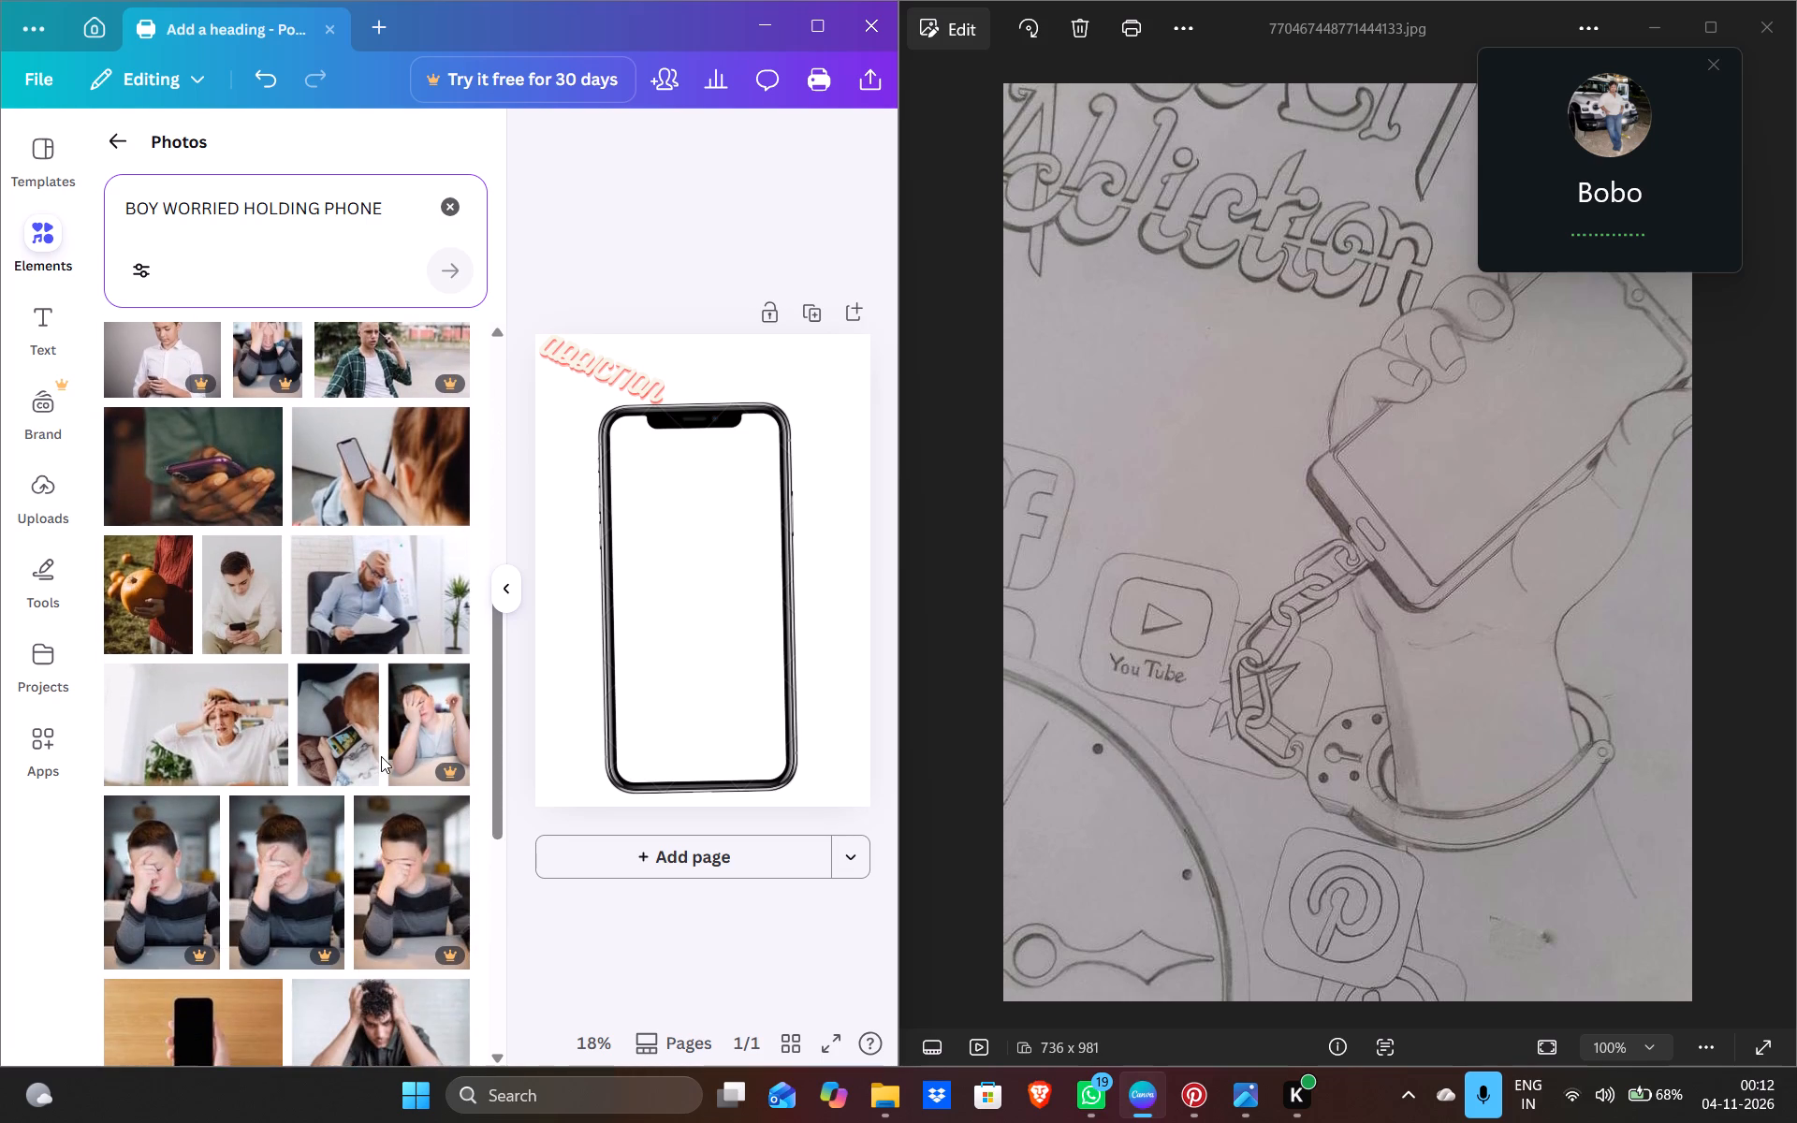
pyautogui.scroll(-3, 381, 756)
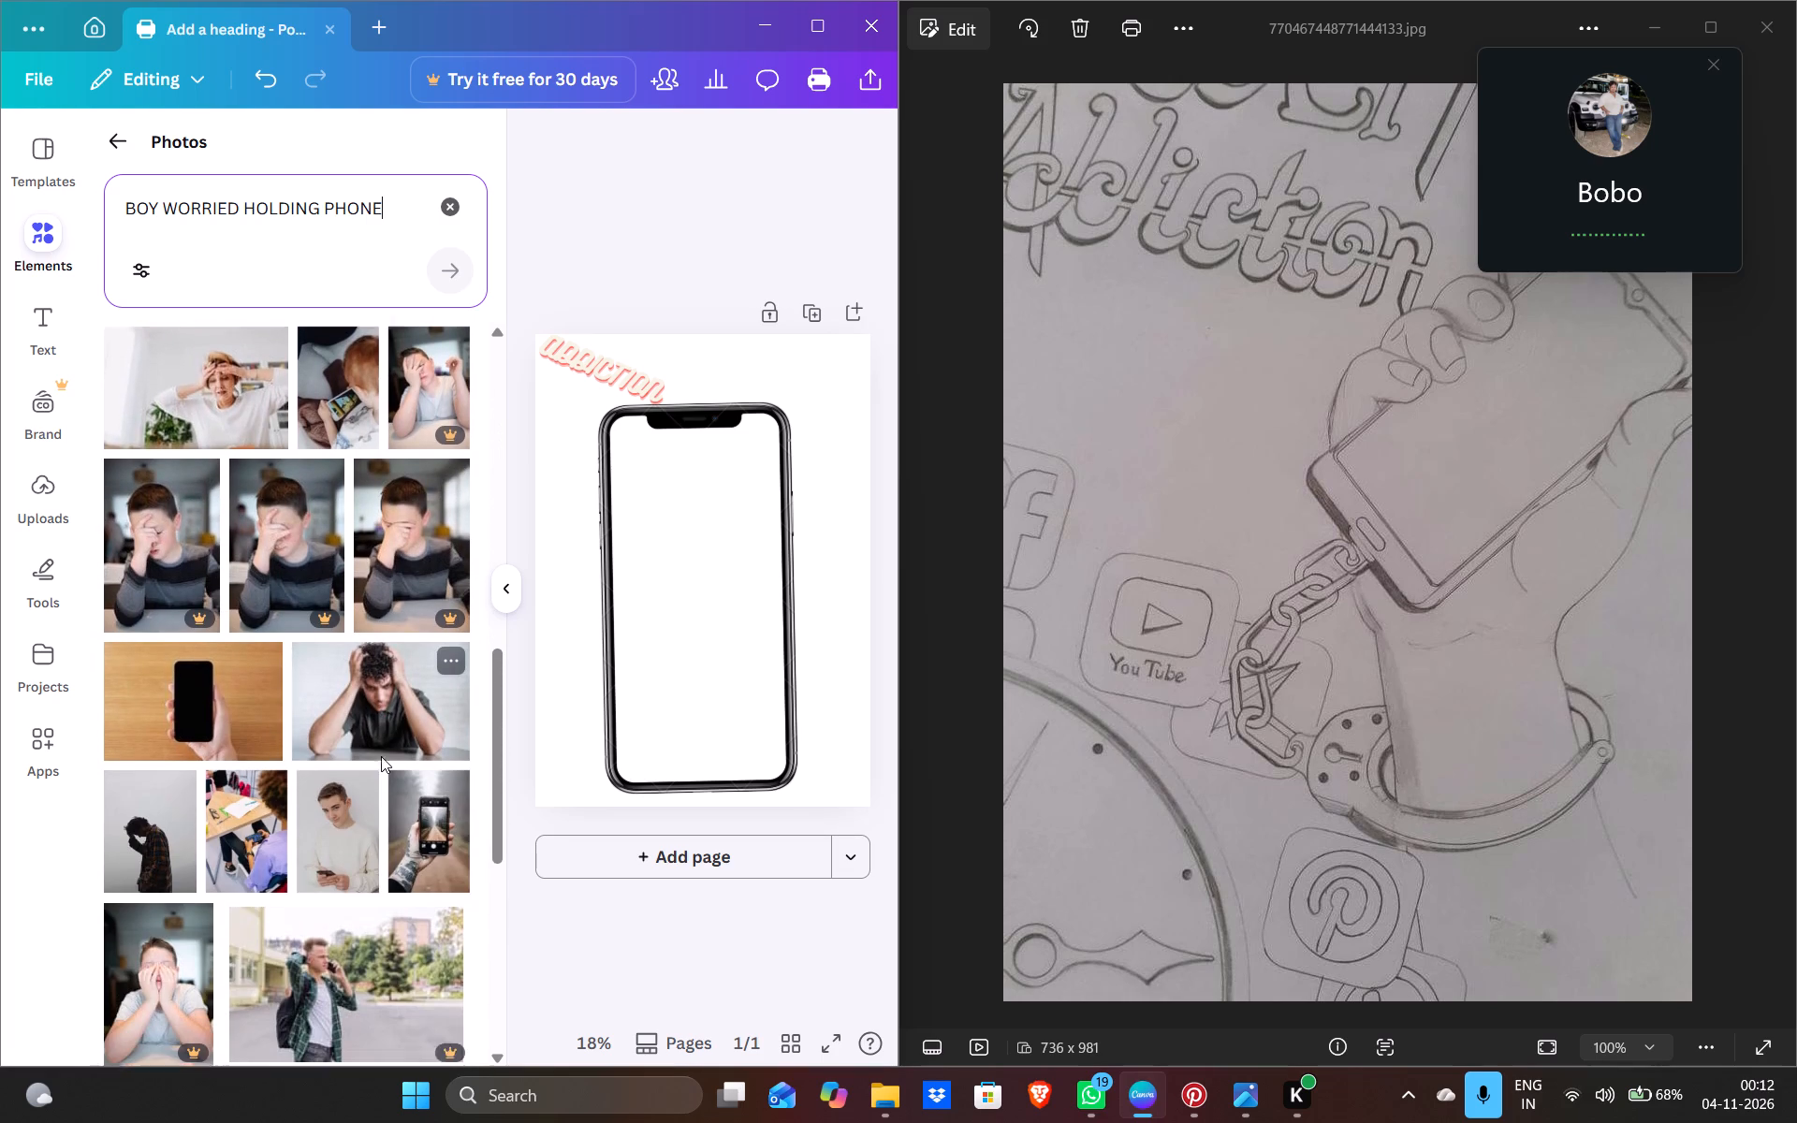
pyautogui.scroll(-4, 381, 756)
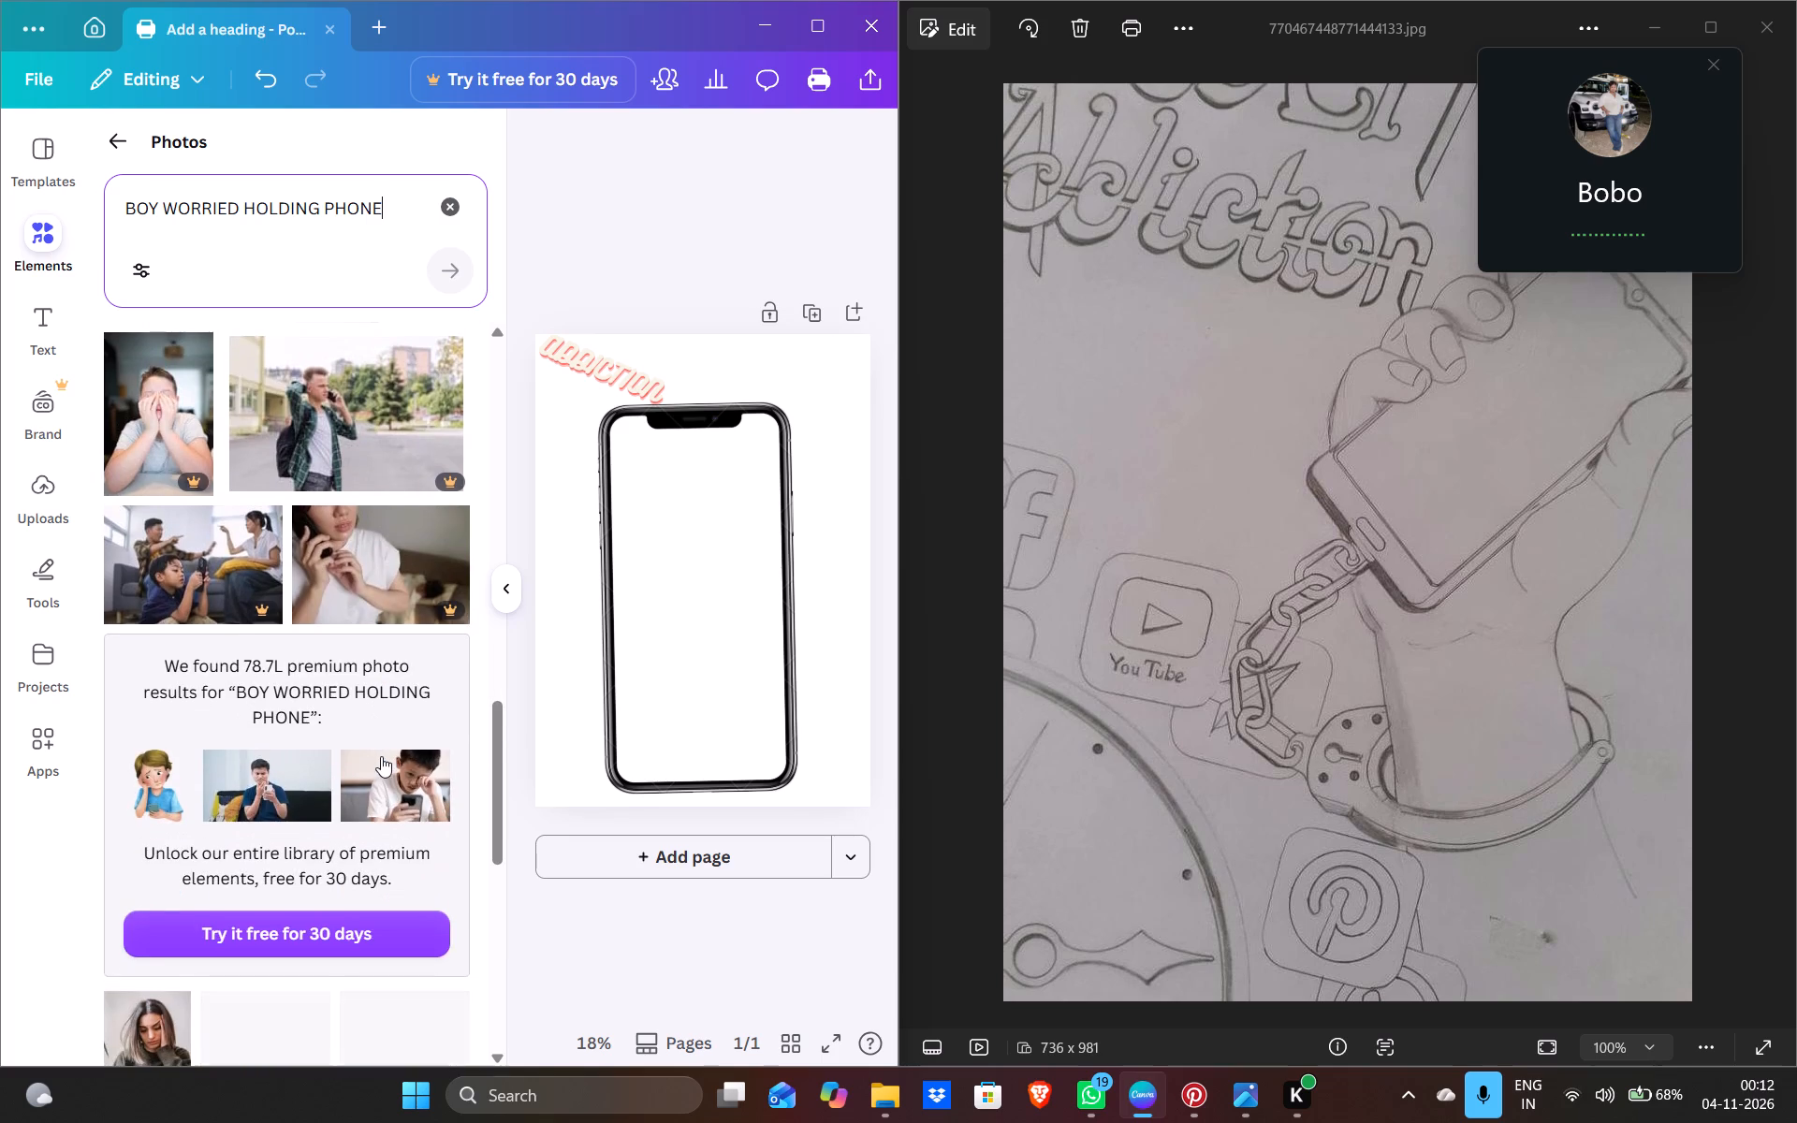
pyautogui.scroll(-2, 381, 756)
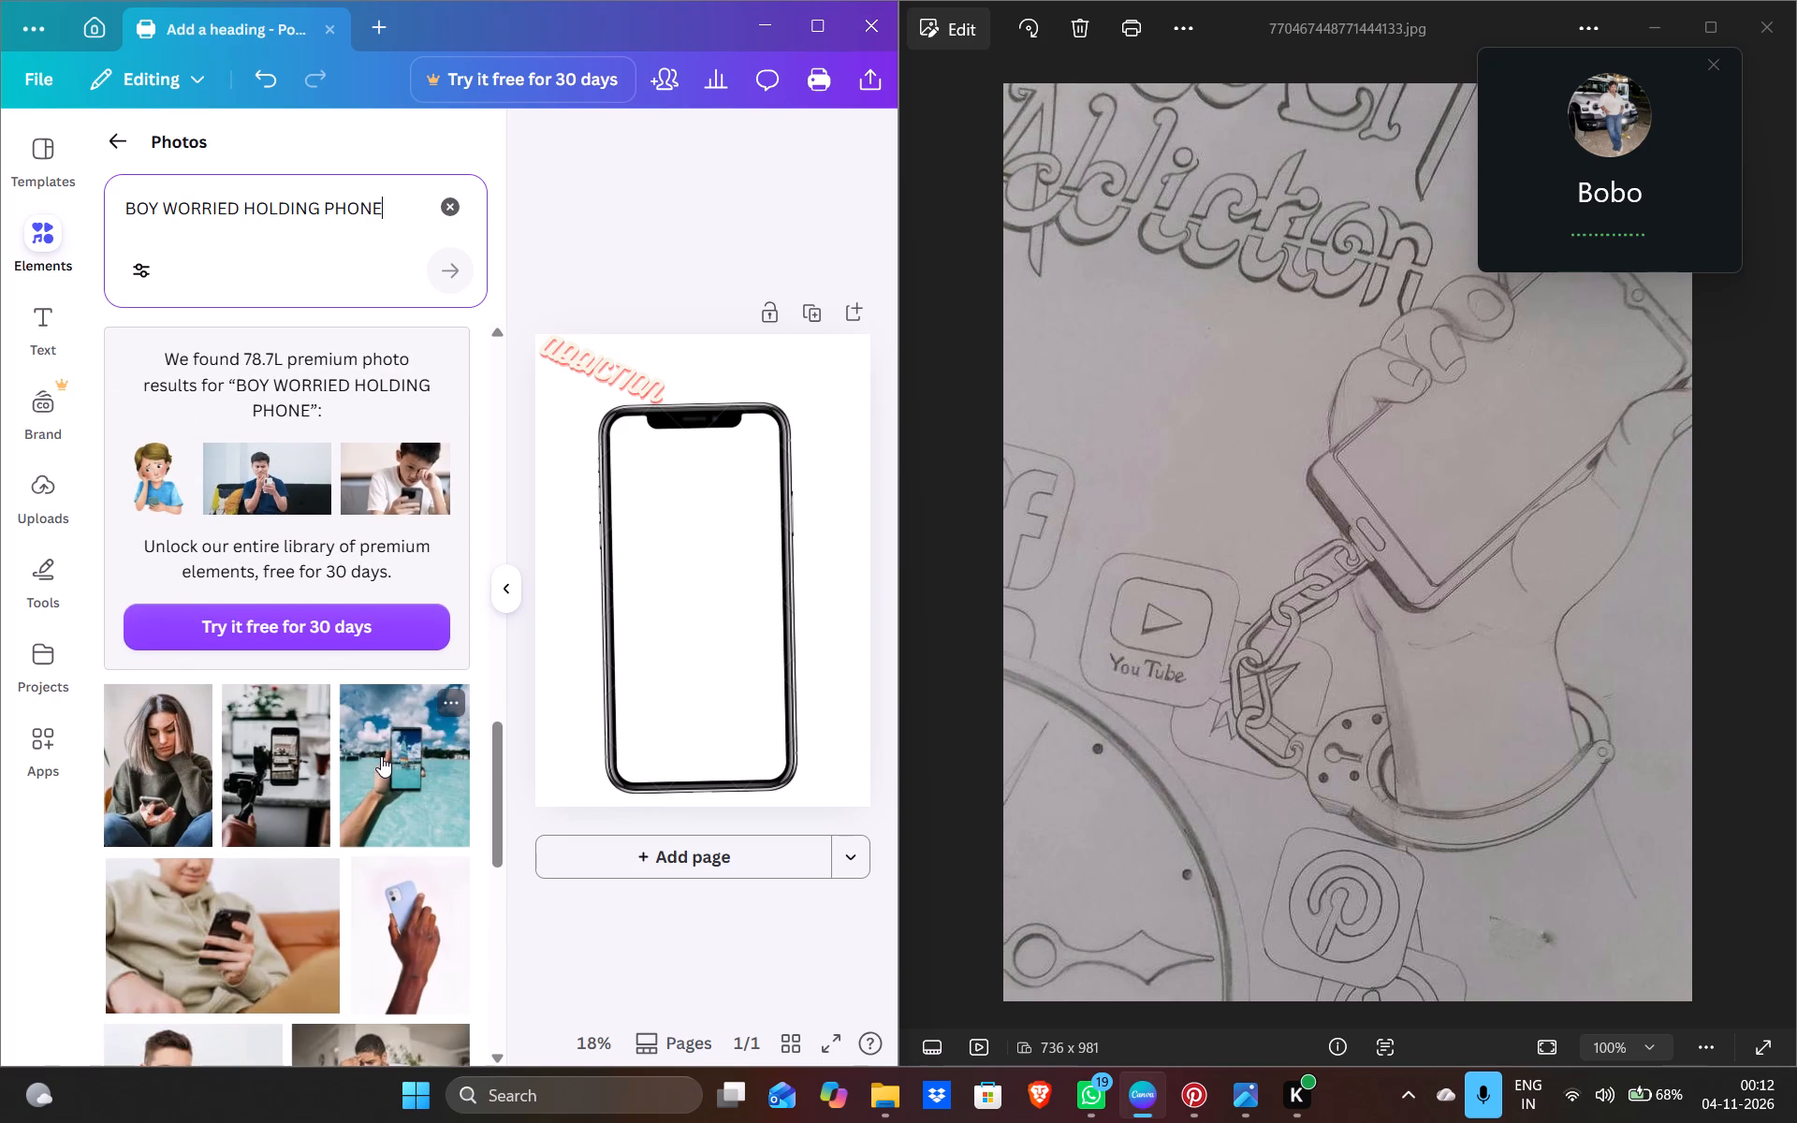
pyautogui.scroll(-1, 281, 683)
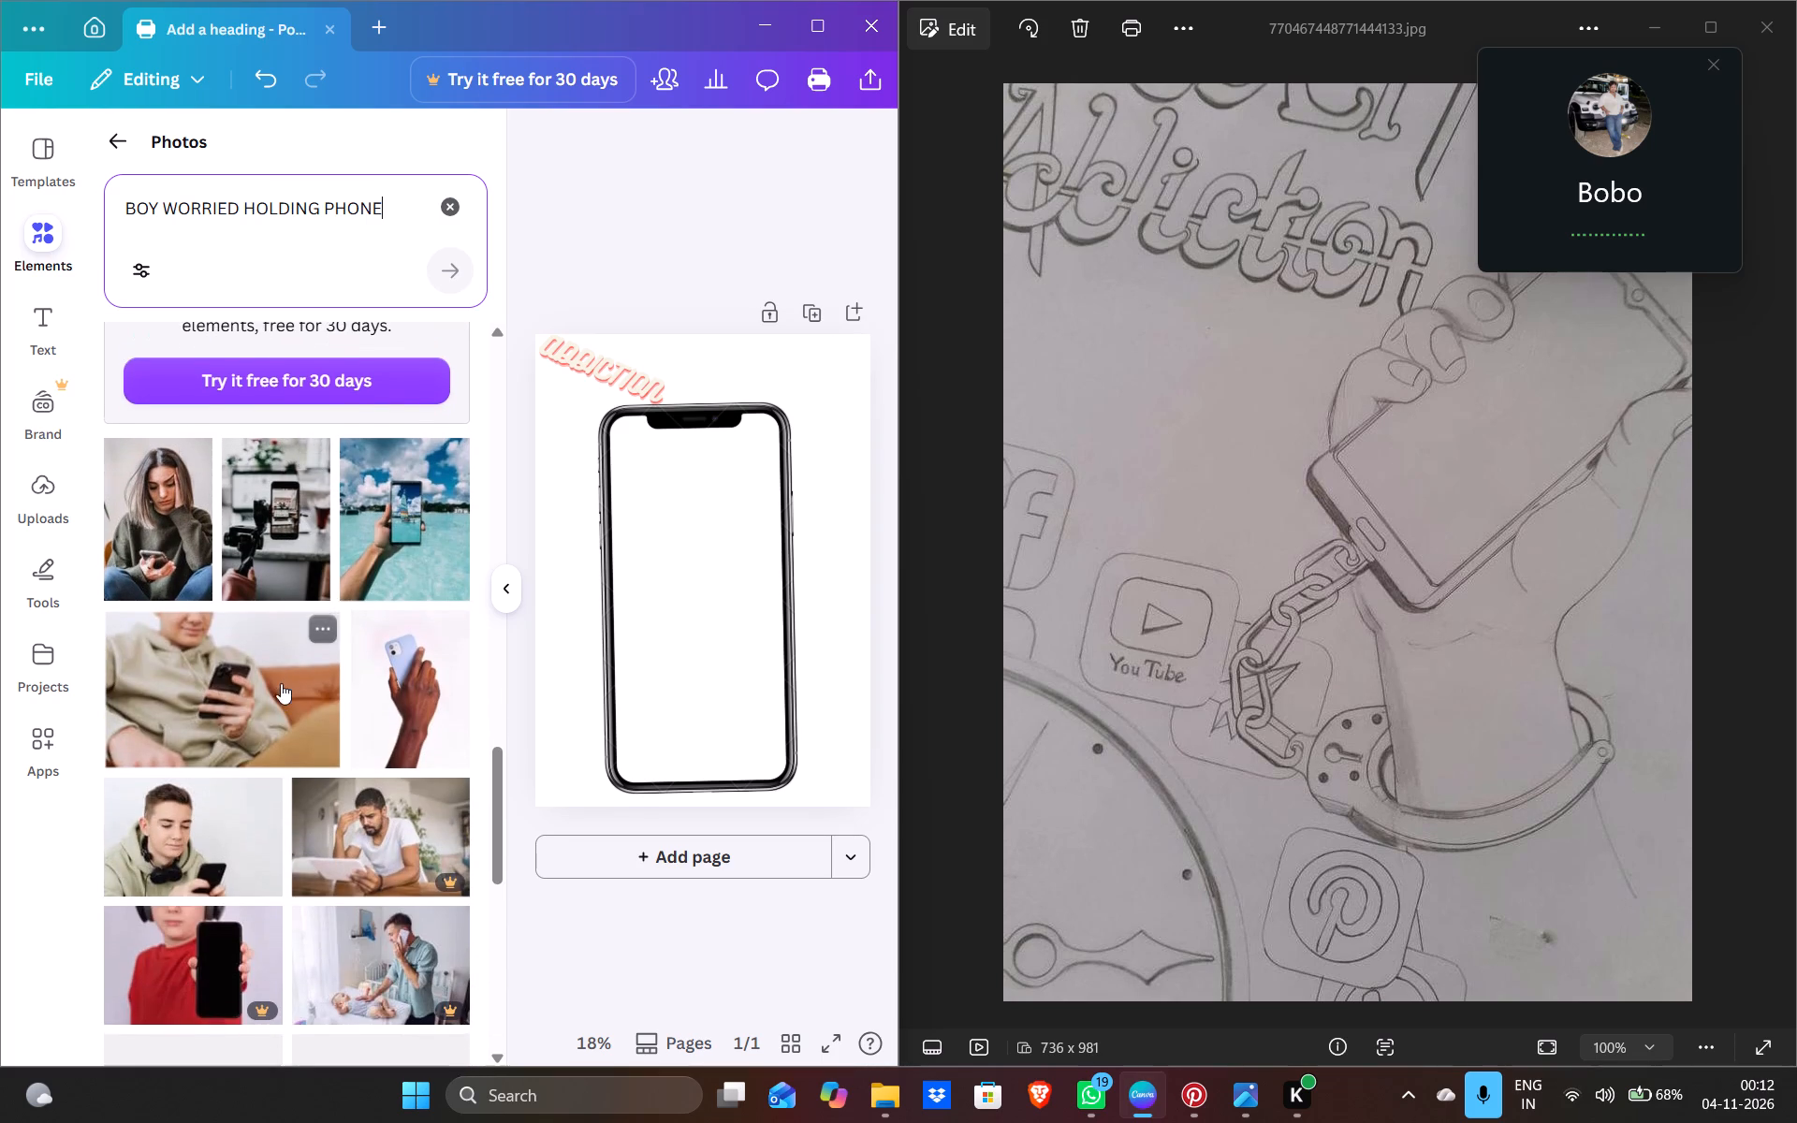
pyautogui.scroll(-4, 281, 683)
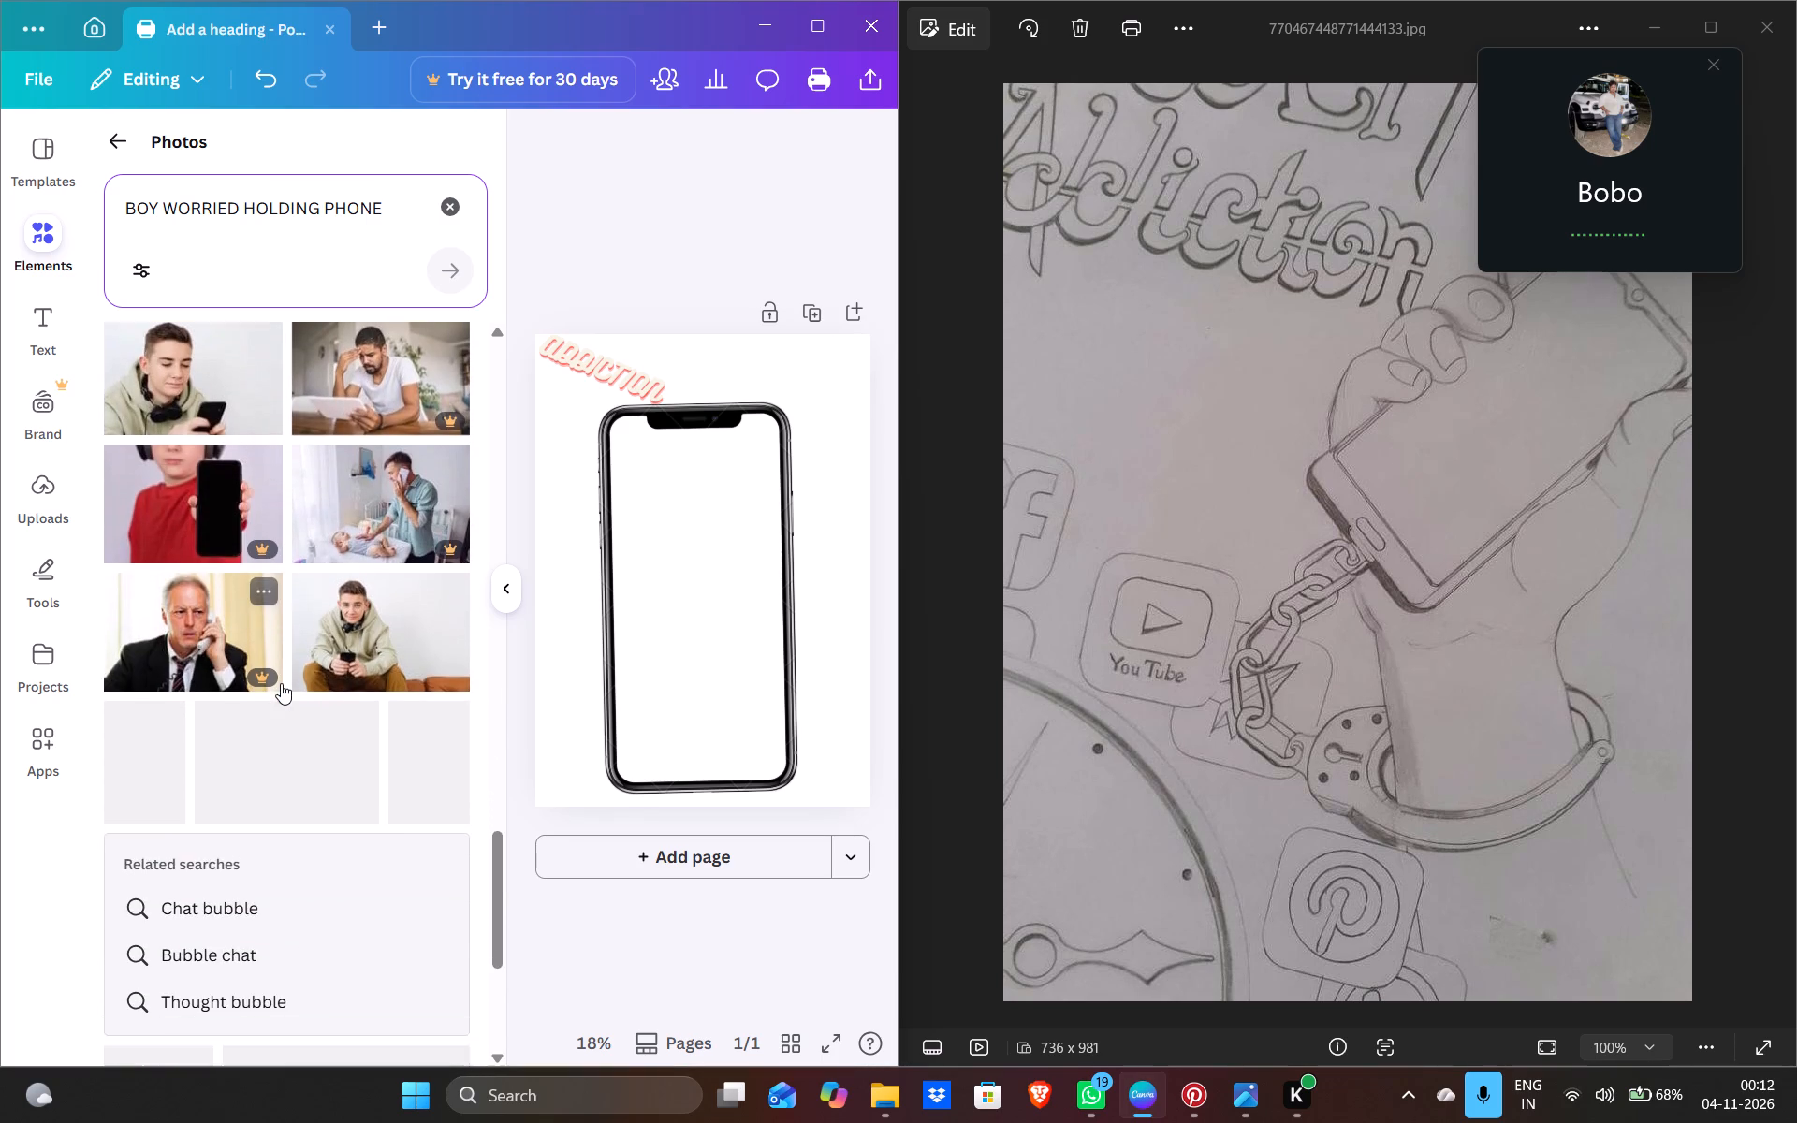
pyautogui.scroll(-2, 281, 683)
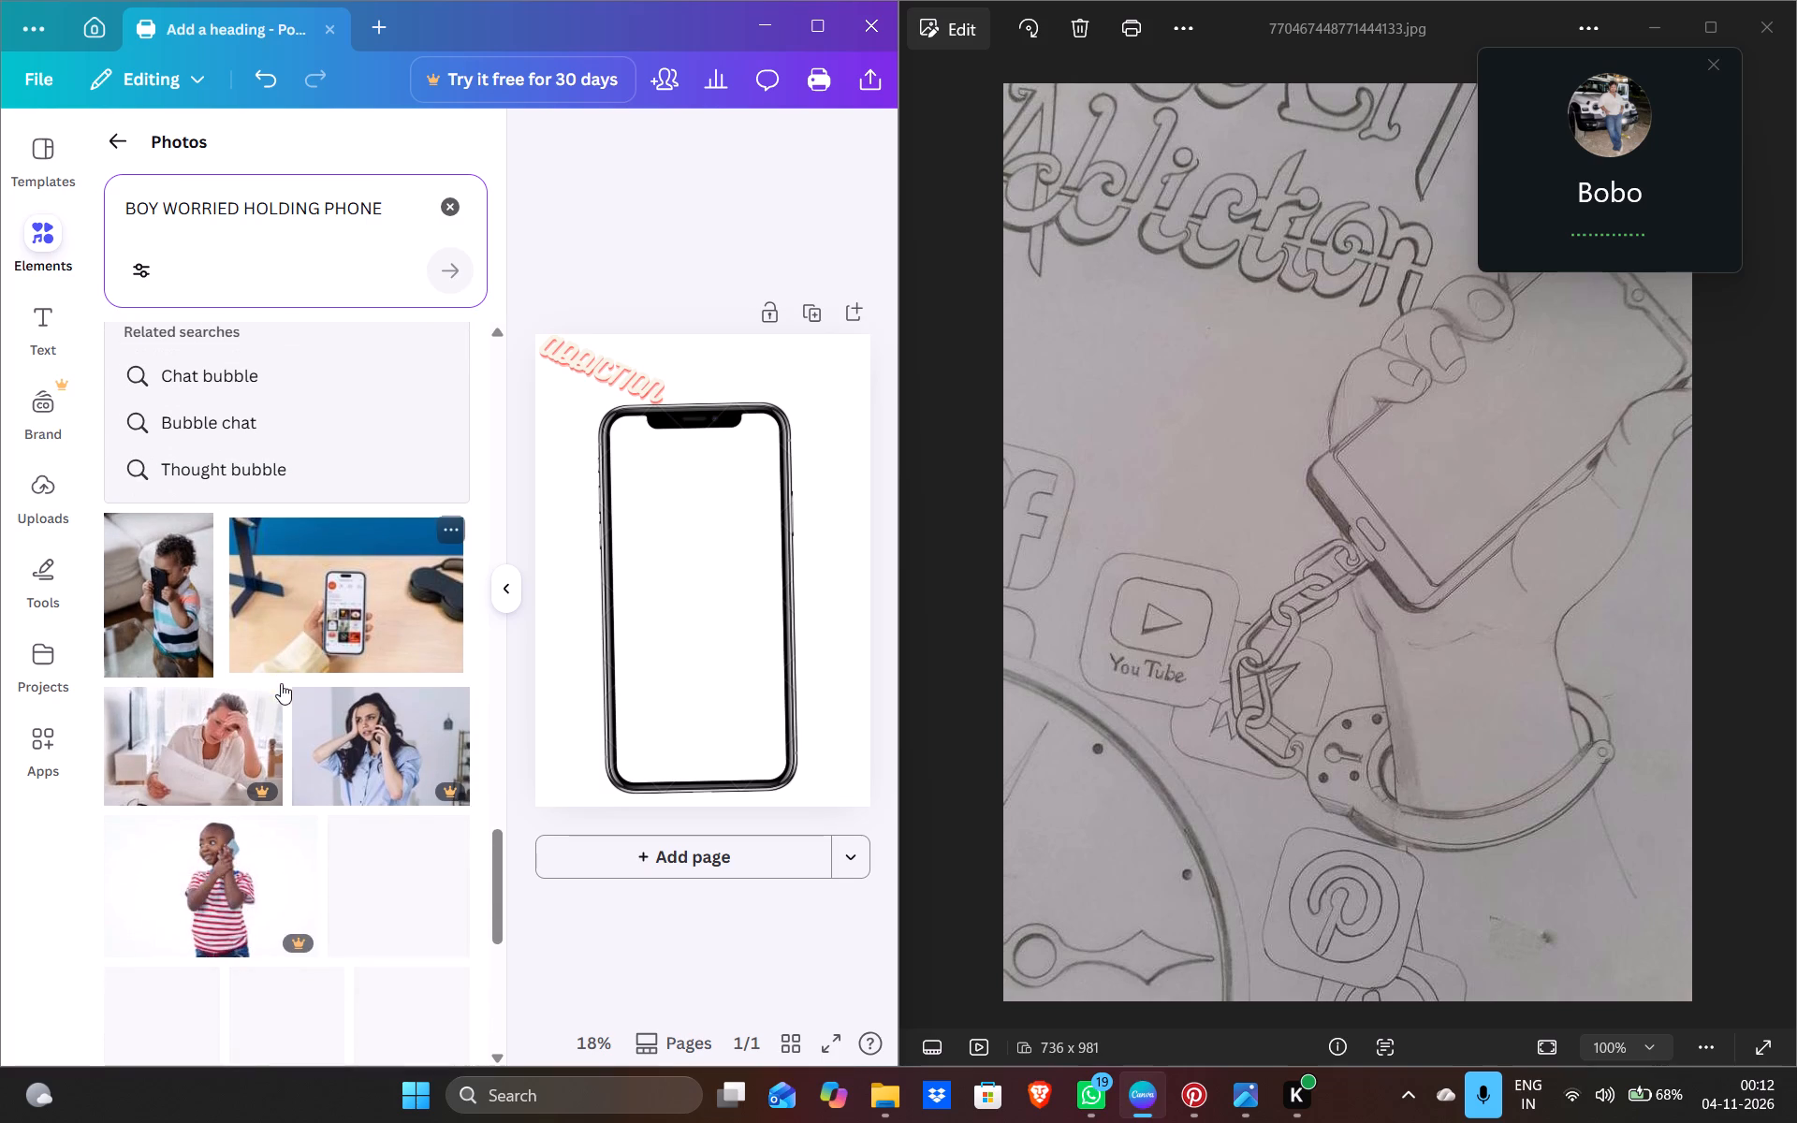
pyautogui.scroll(-3, 281, 683)
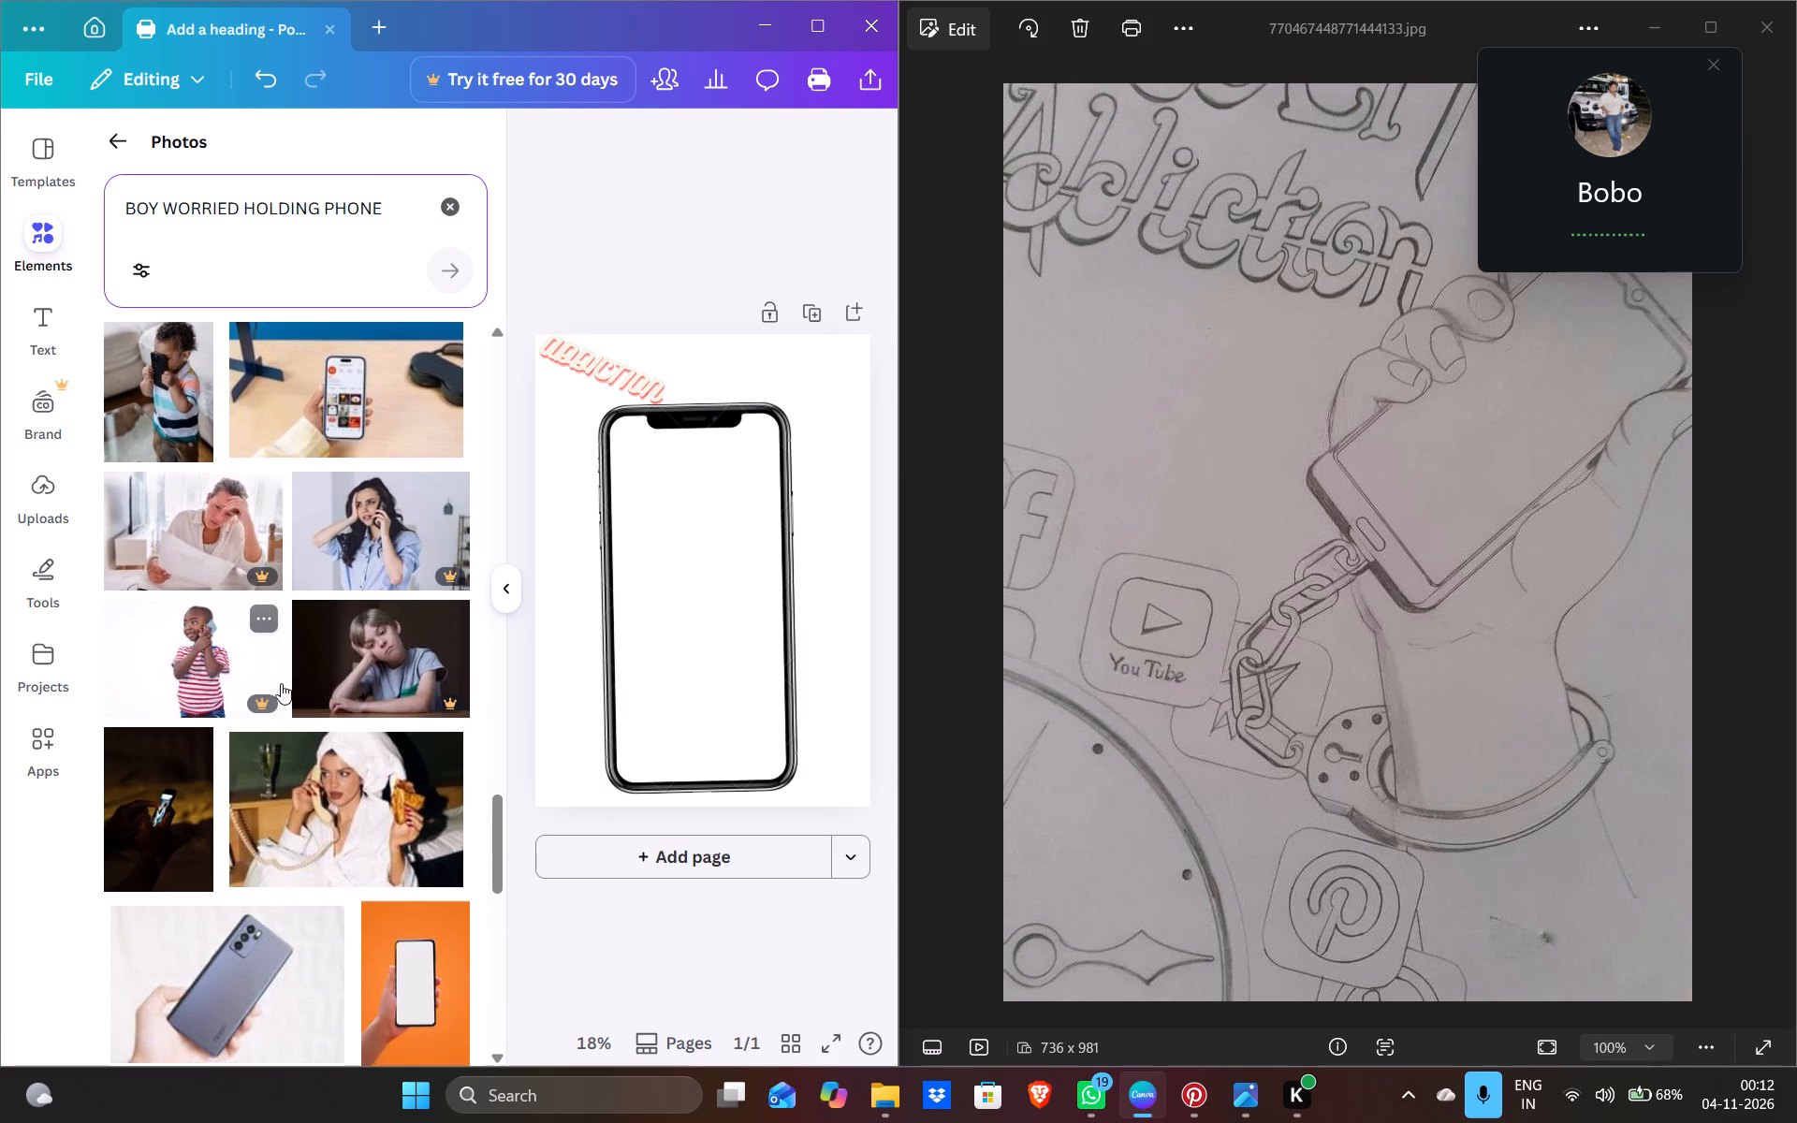
pyautogui.scroll(-3, 281, 683)
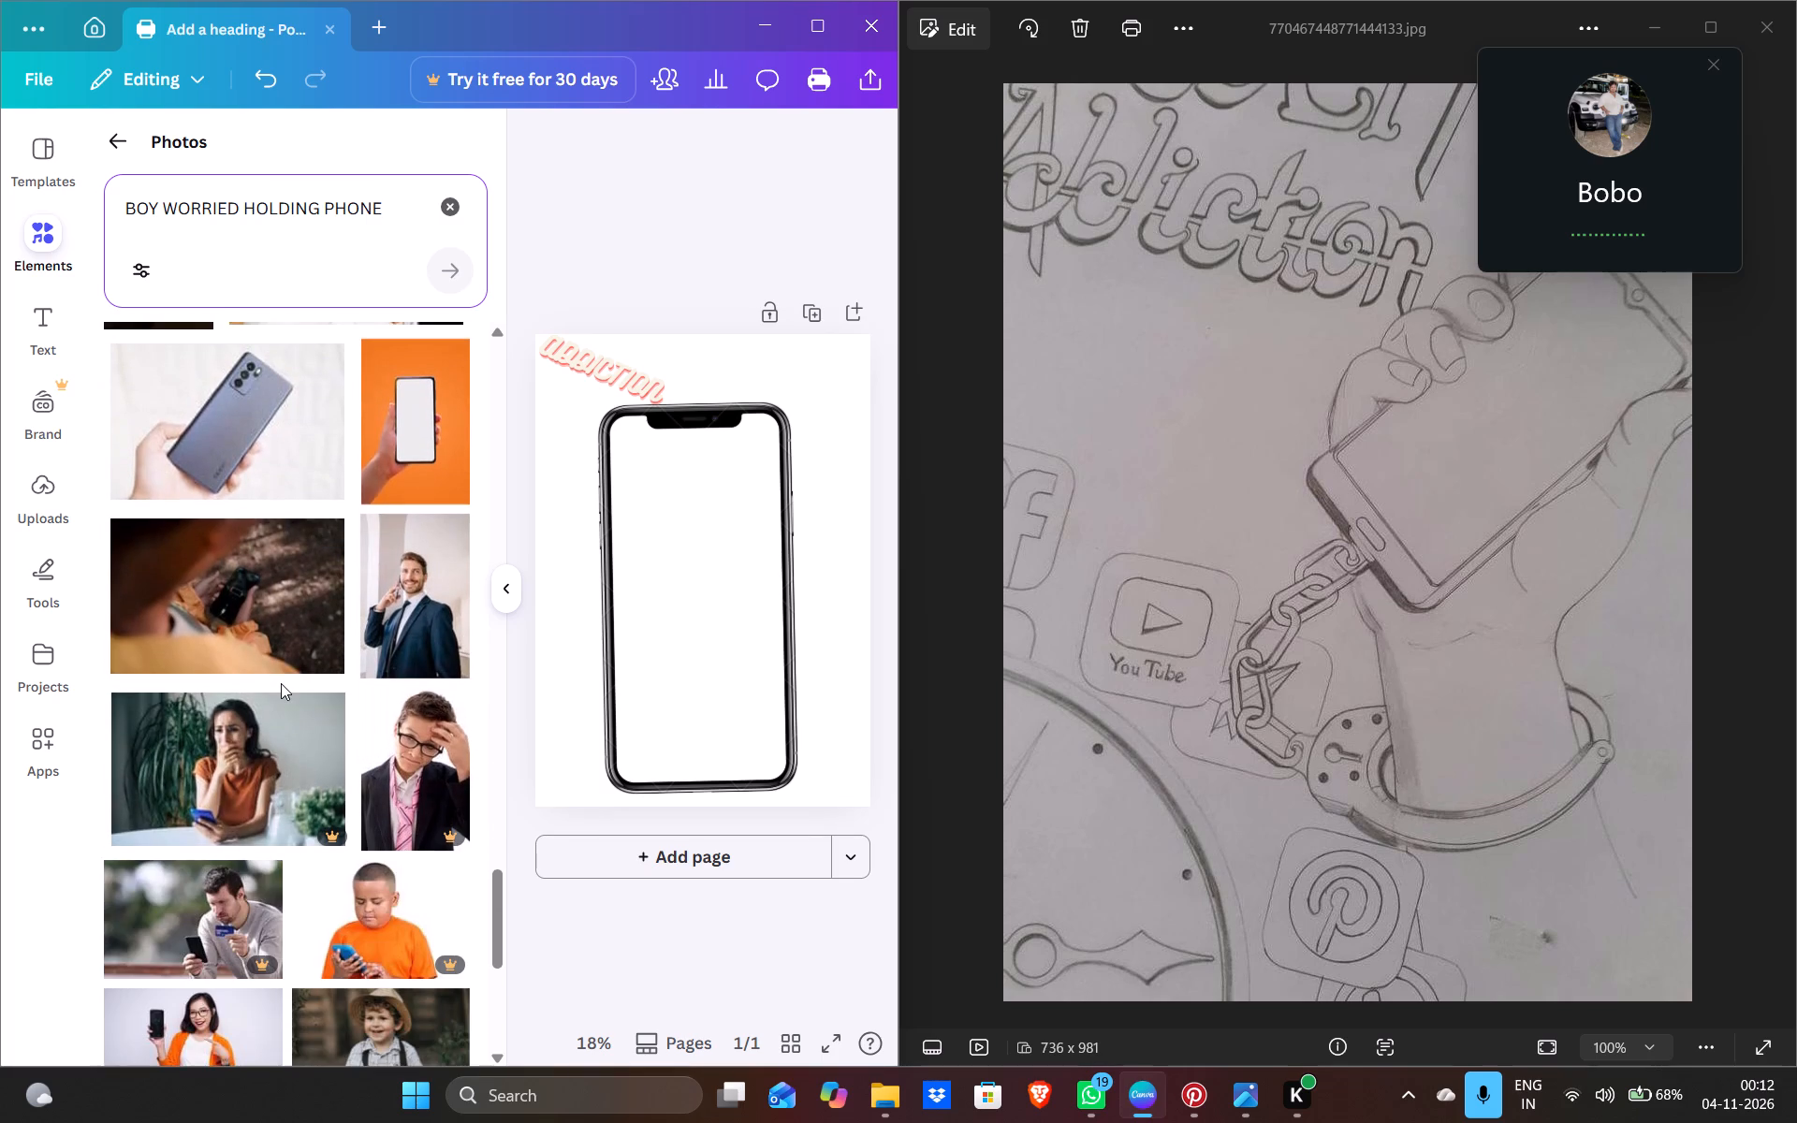
pyautogui.scroll(-3, 281, 683)
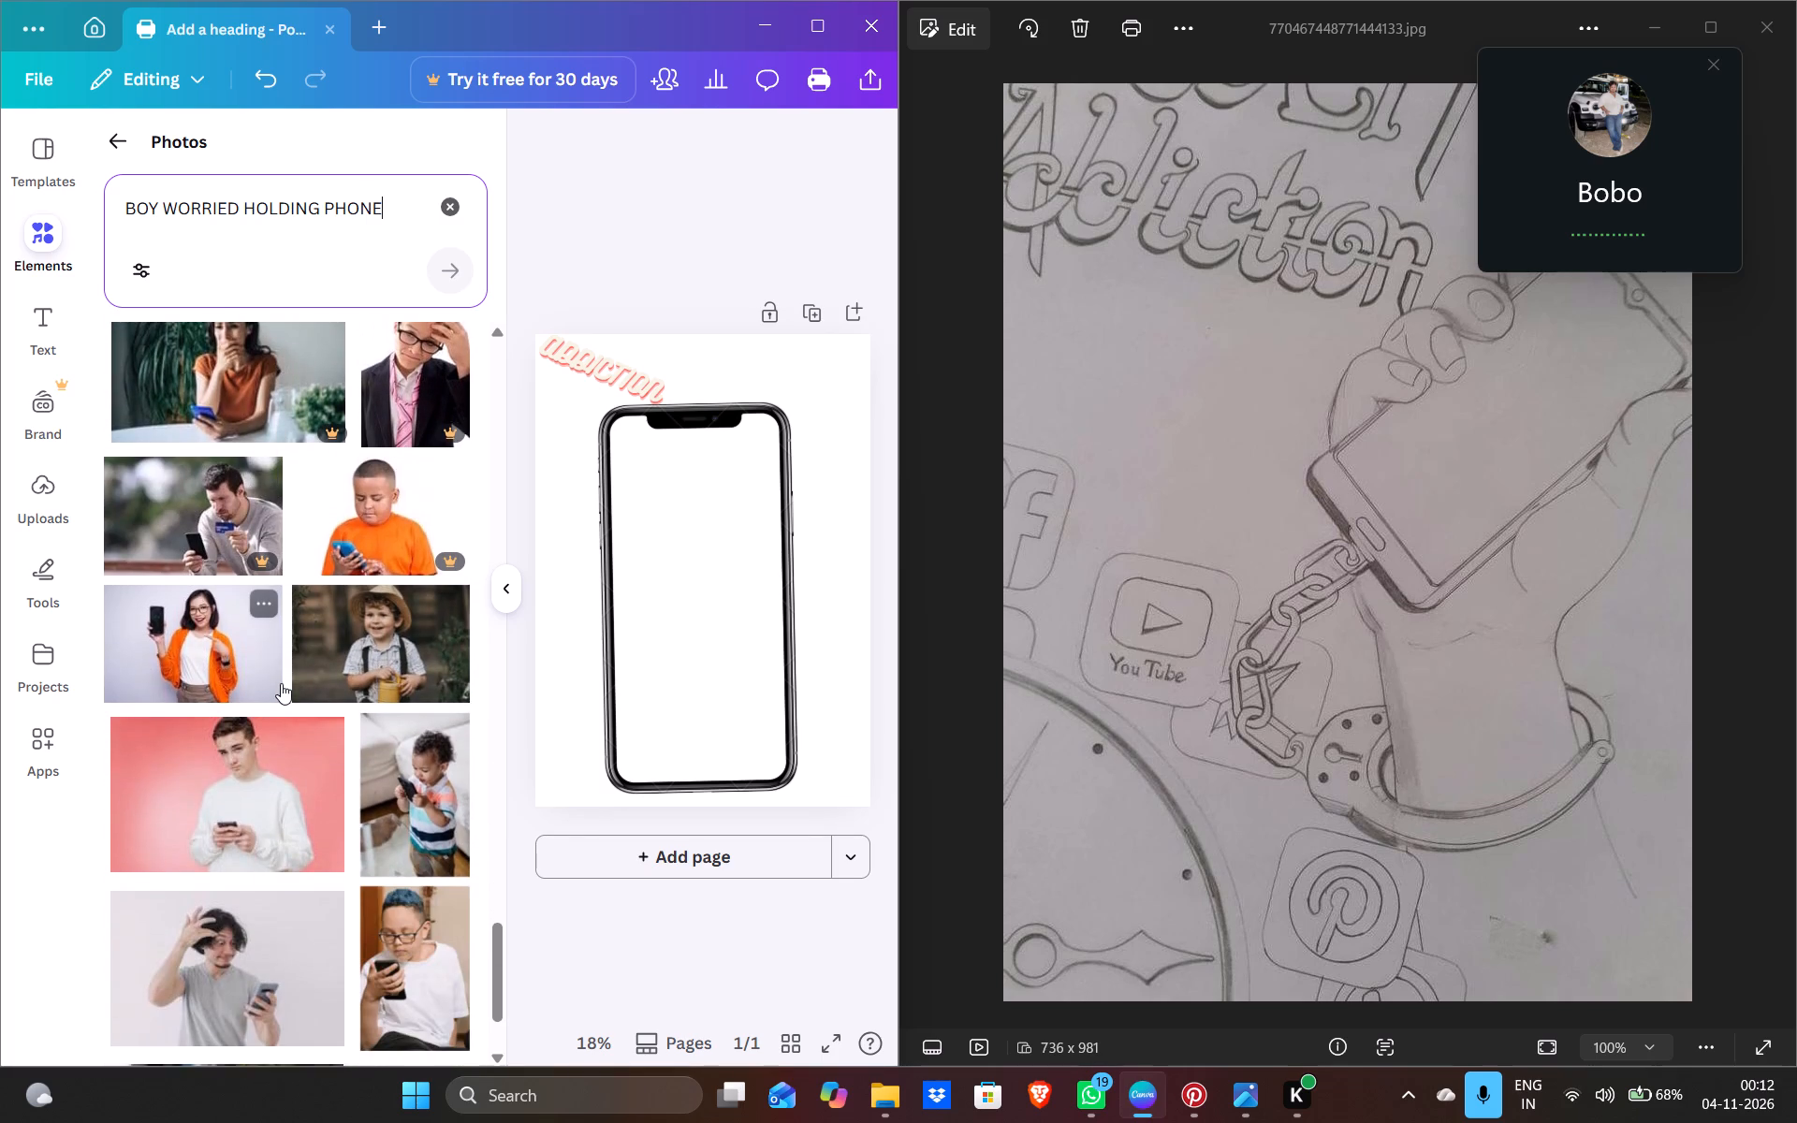
pyautogui.scroll(-3, 281, 683)
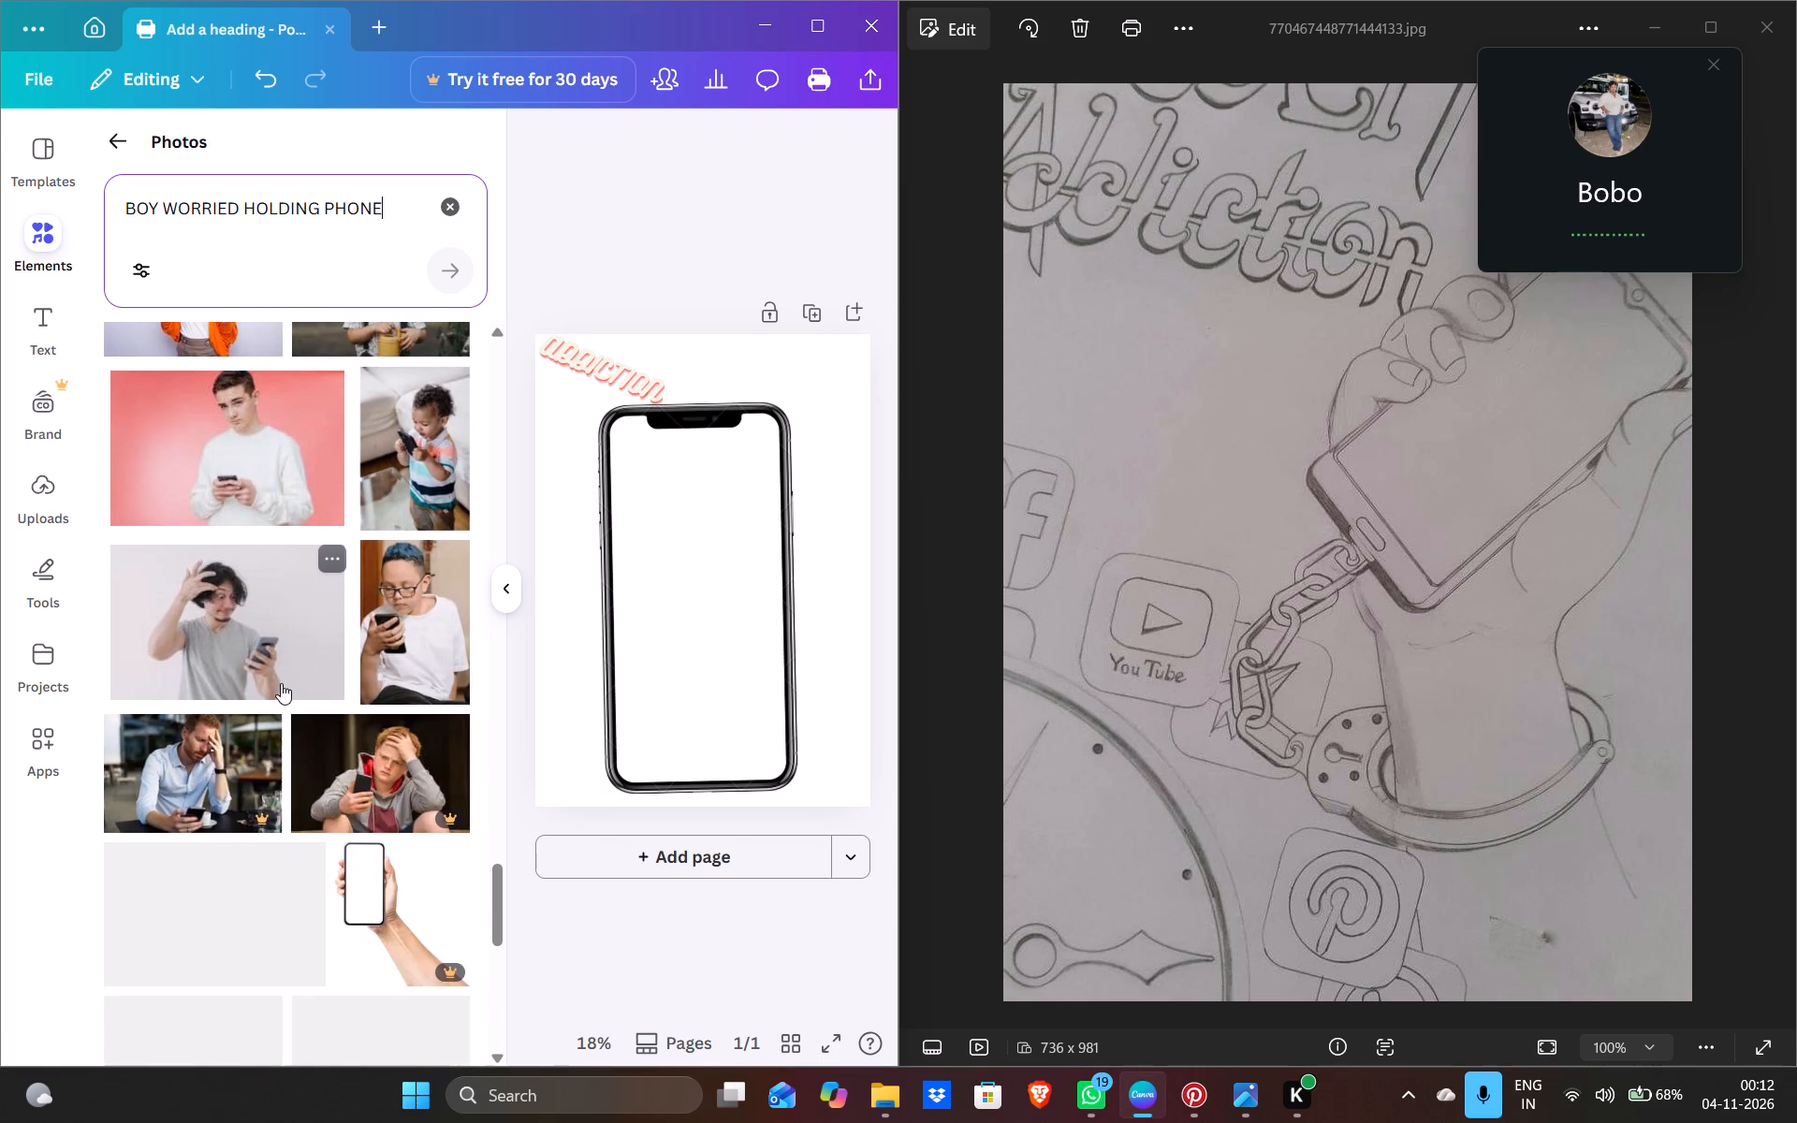
pyautogui.scroll(-1, 281, 683)
# Add the photo of the blue-haired boy in glasses holding a phone, shrink it and place it over the phone's screen.
pyautogui.click(395, 641)
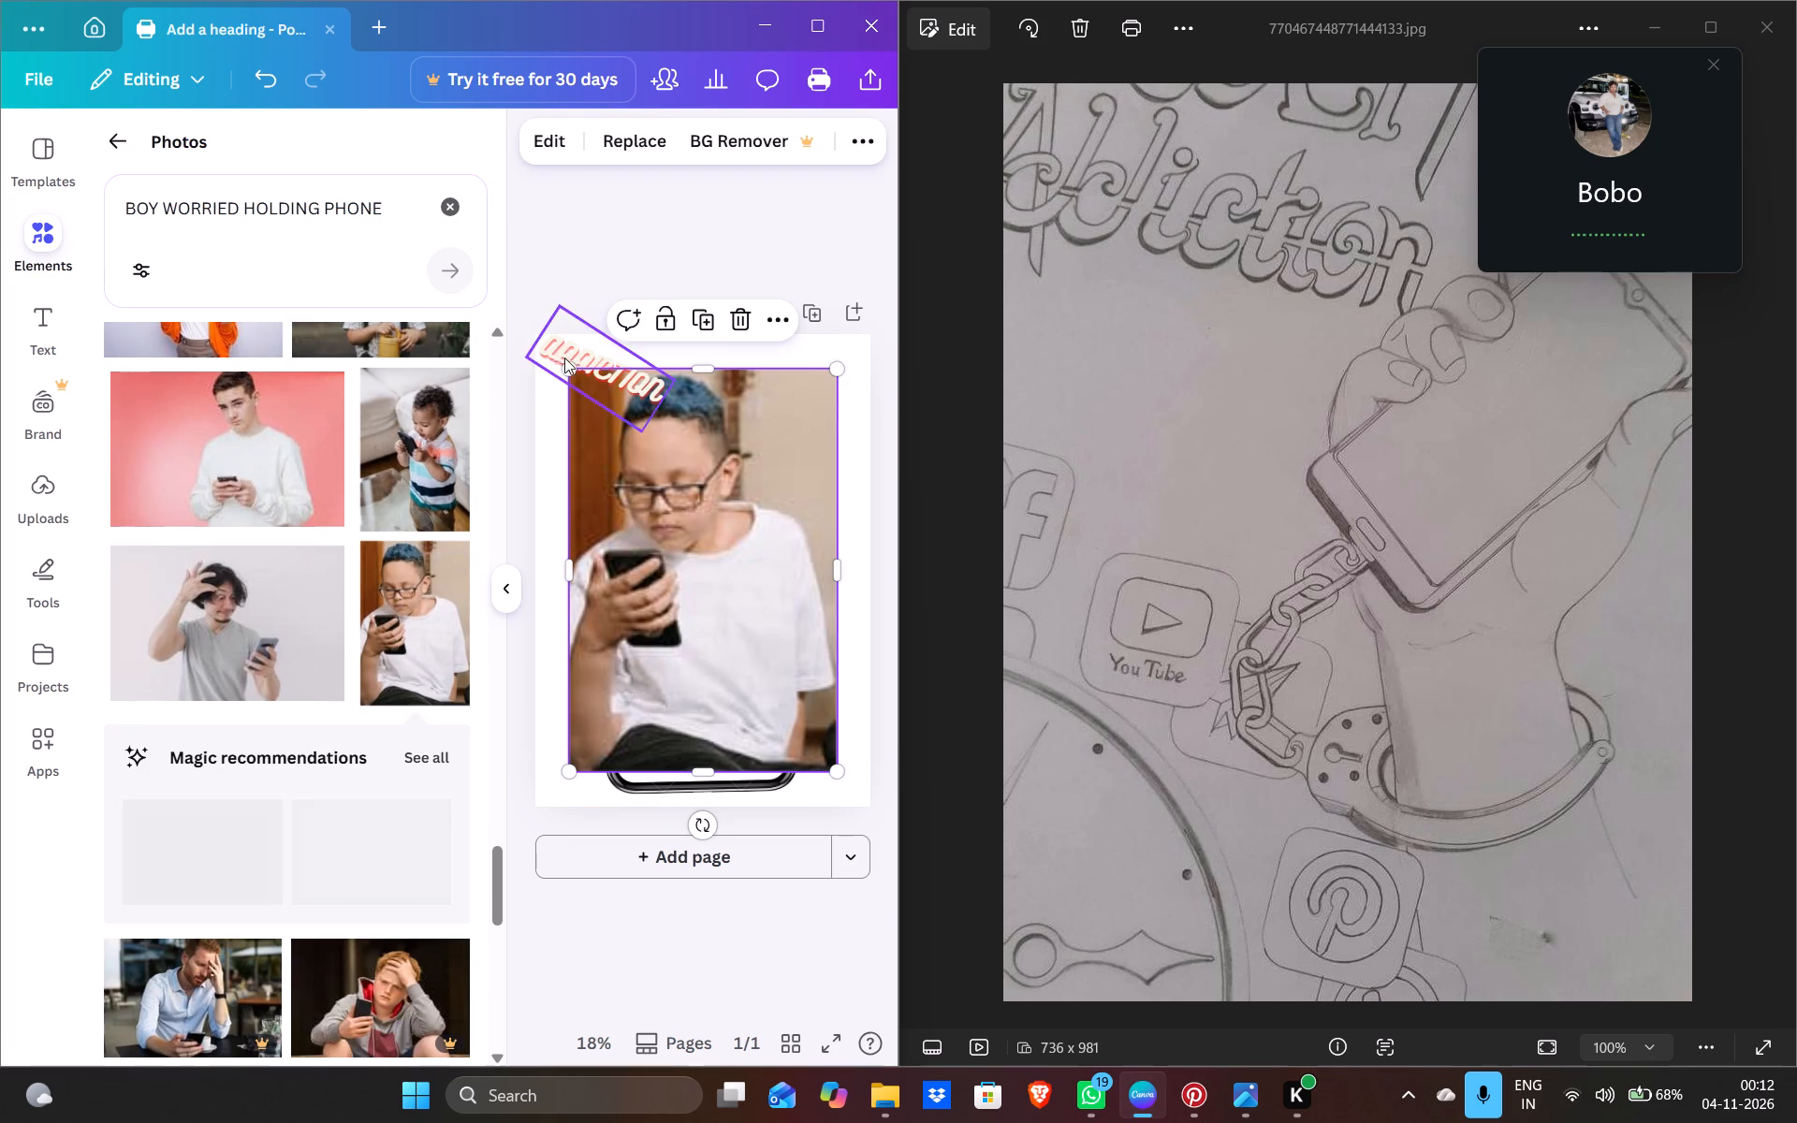
pyautogui.moveTo(569, 363); pyautogui.dragTo(709, 501)
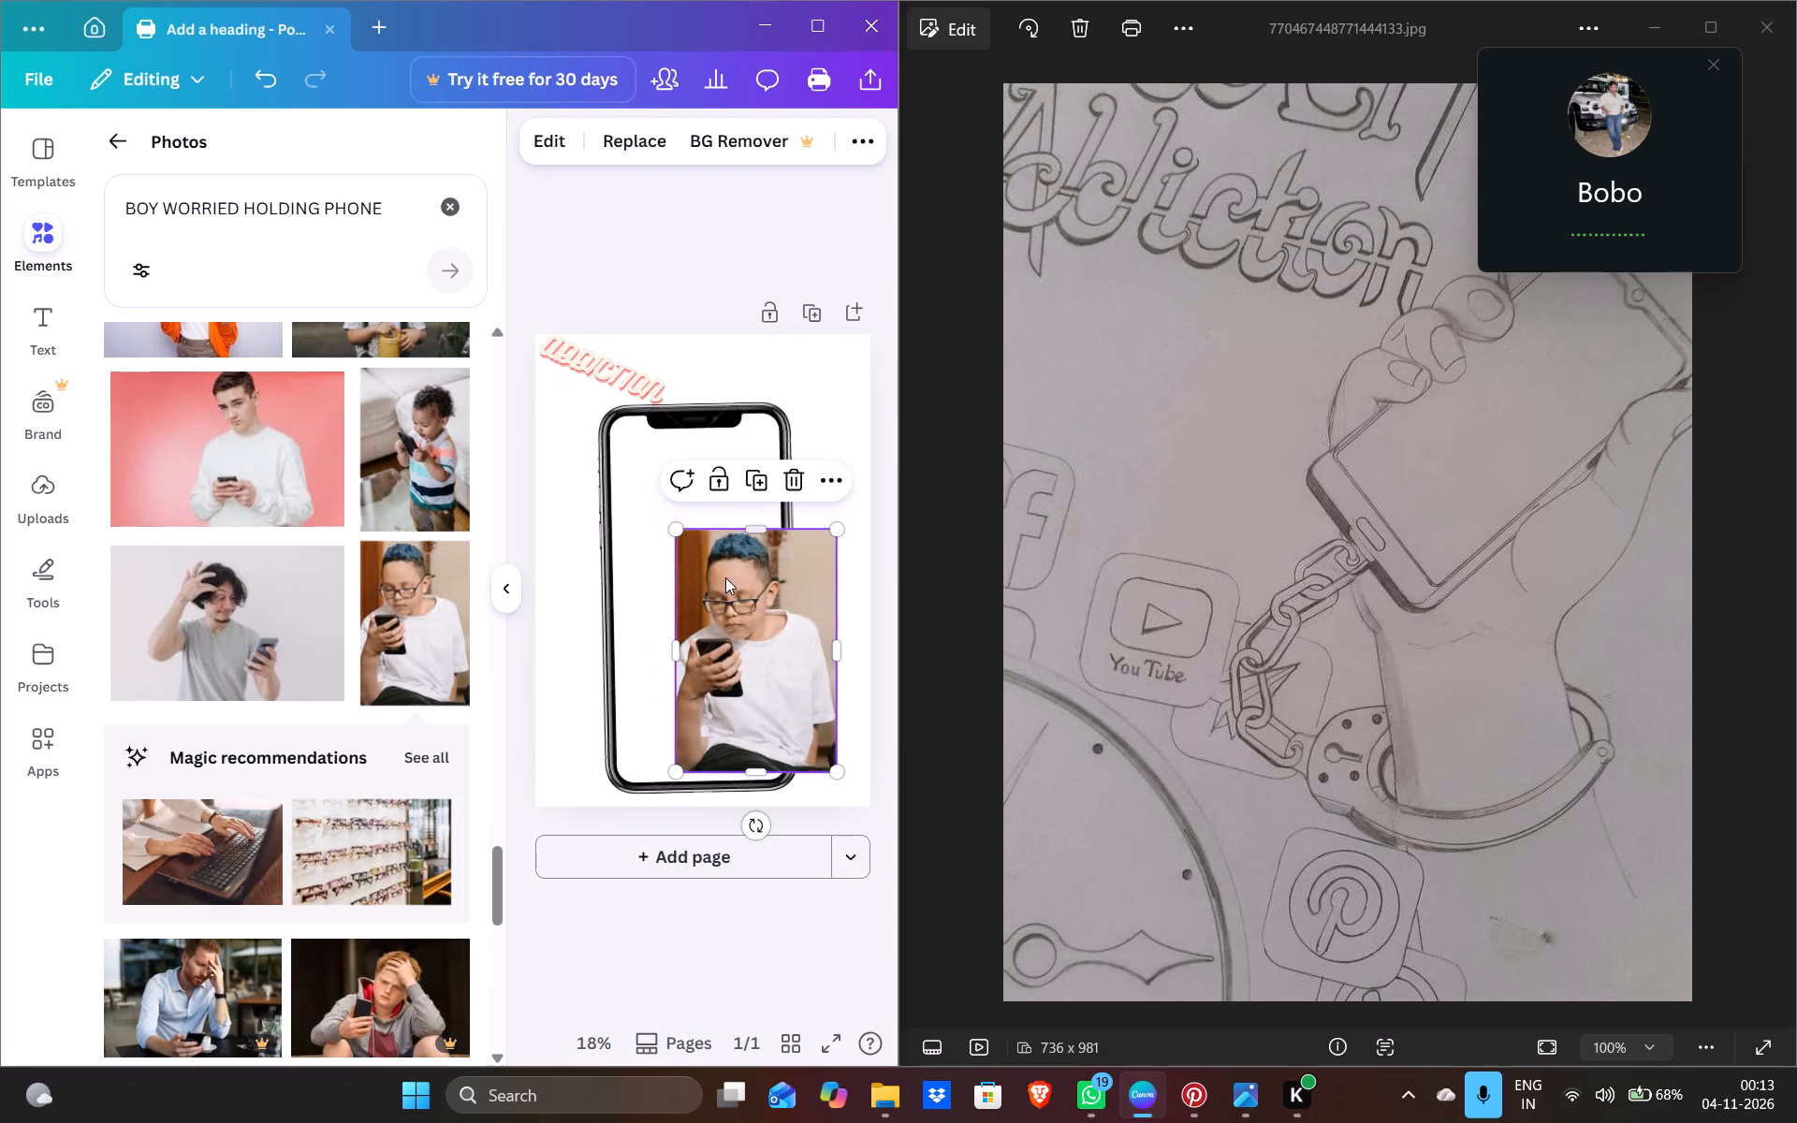
pyautogui.moveTo(725, 578); pyautogui.dragTo(673, 480)
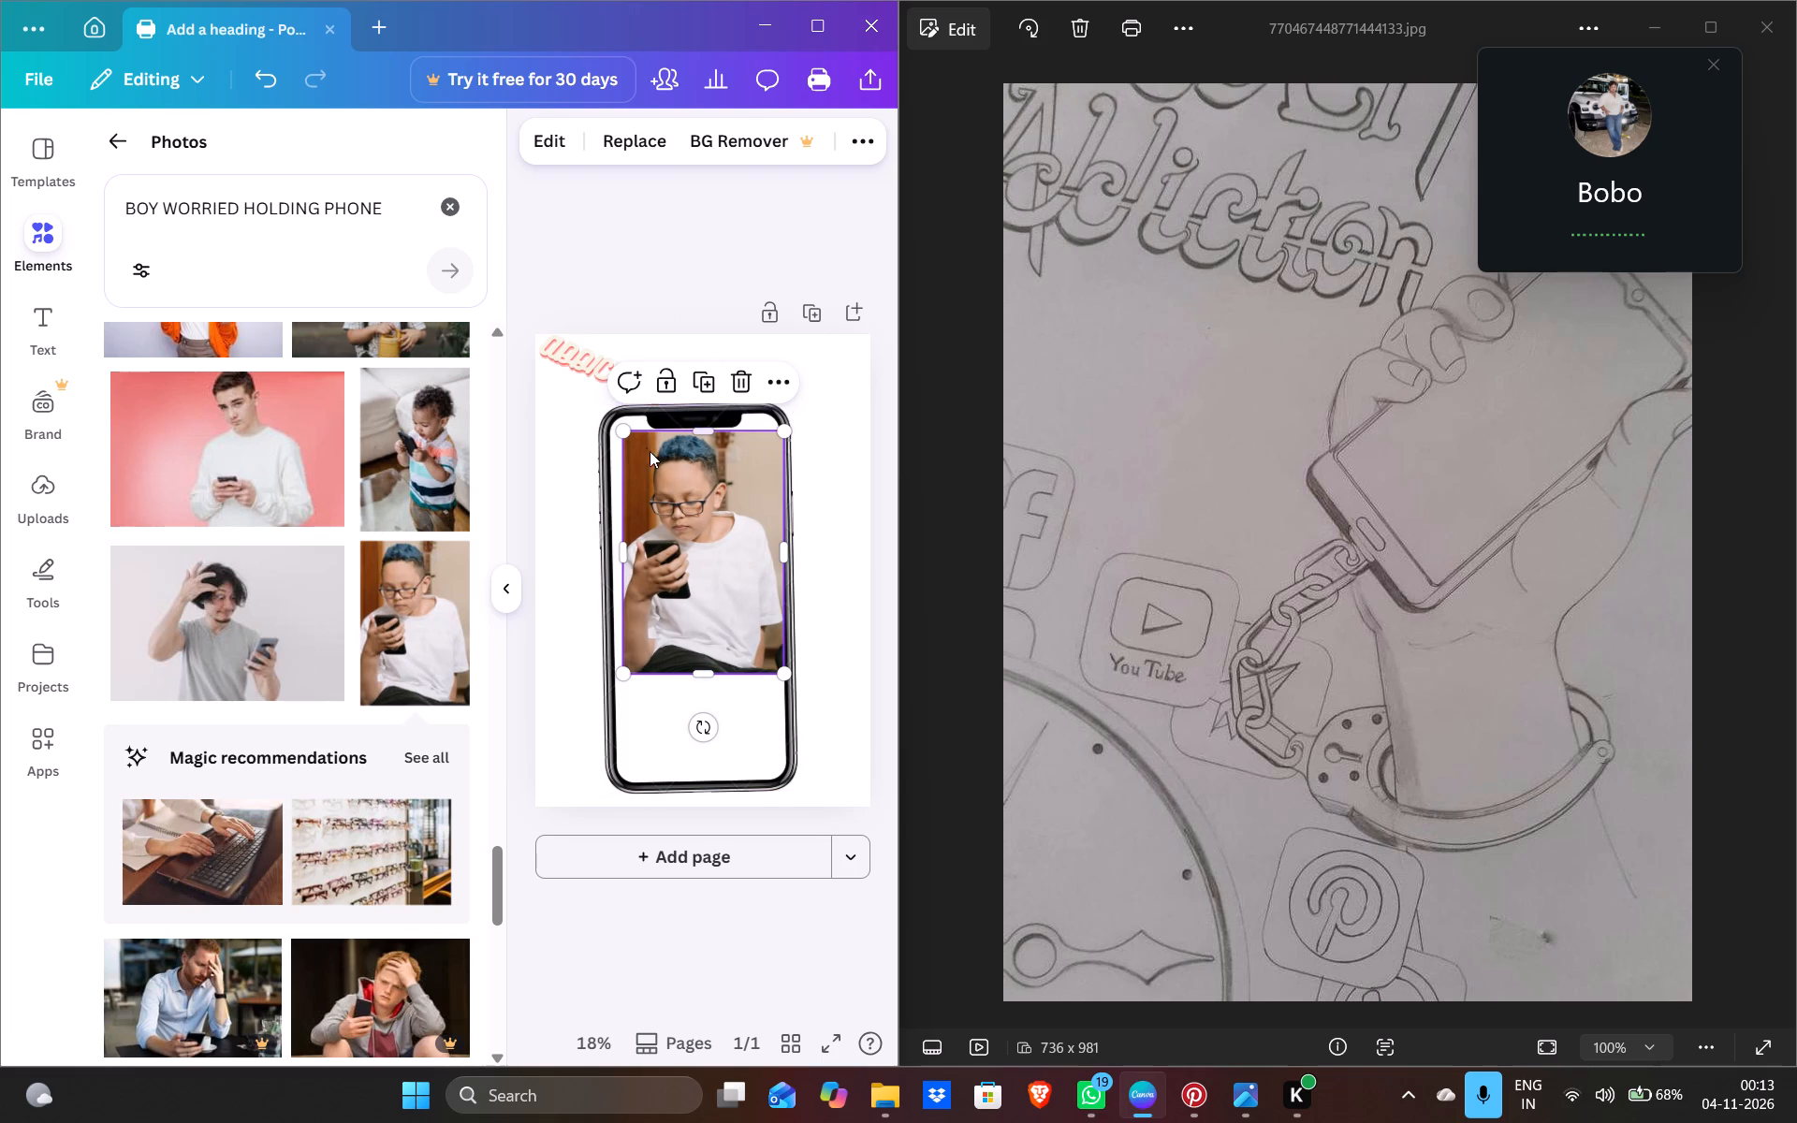
# Enlarge the boy photo to the phone screen's full height, about 46.5, crop its right side to the screen's width, and deselect it.
pyautogui.moveTo(616, 428); pyautogui.dragTo(607, 416)
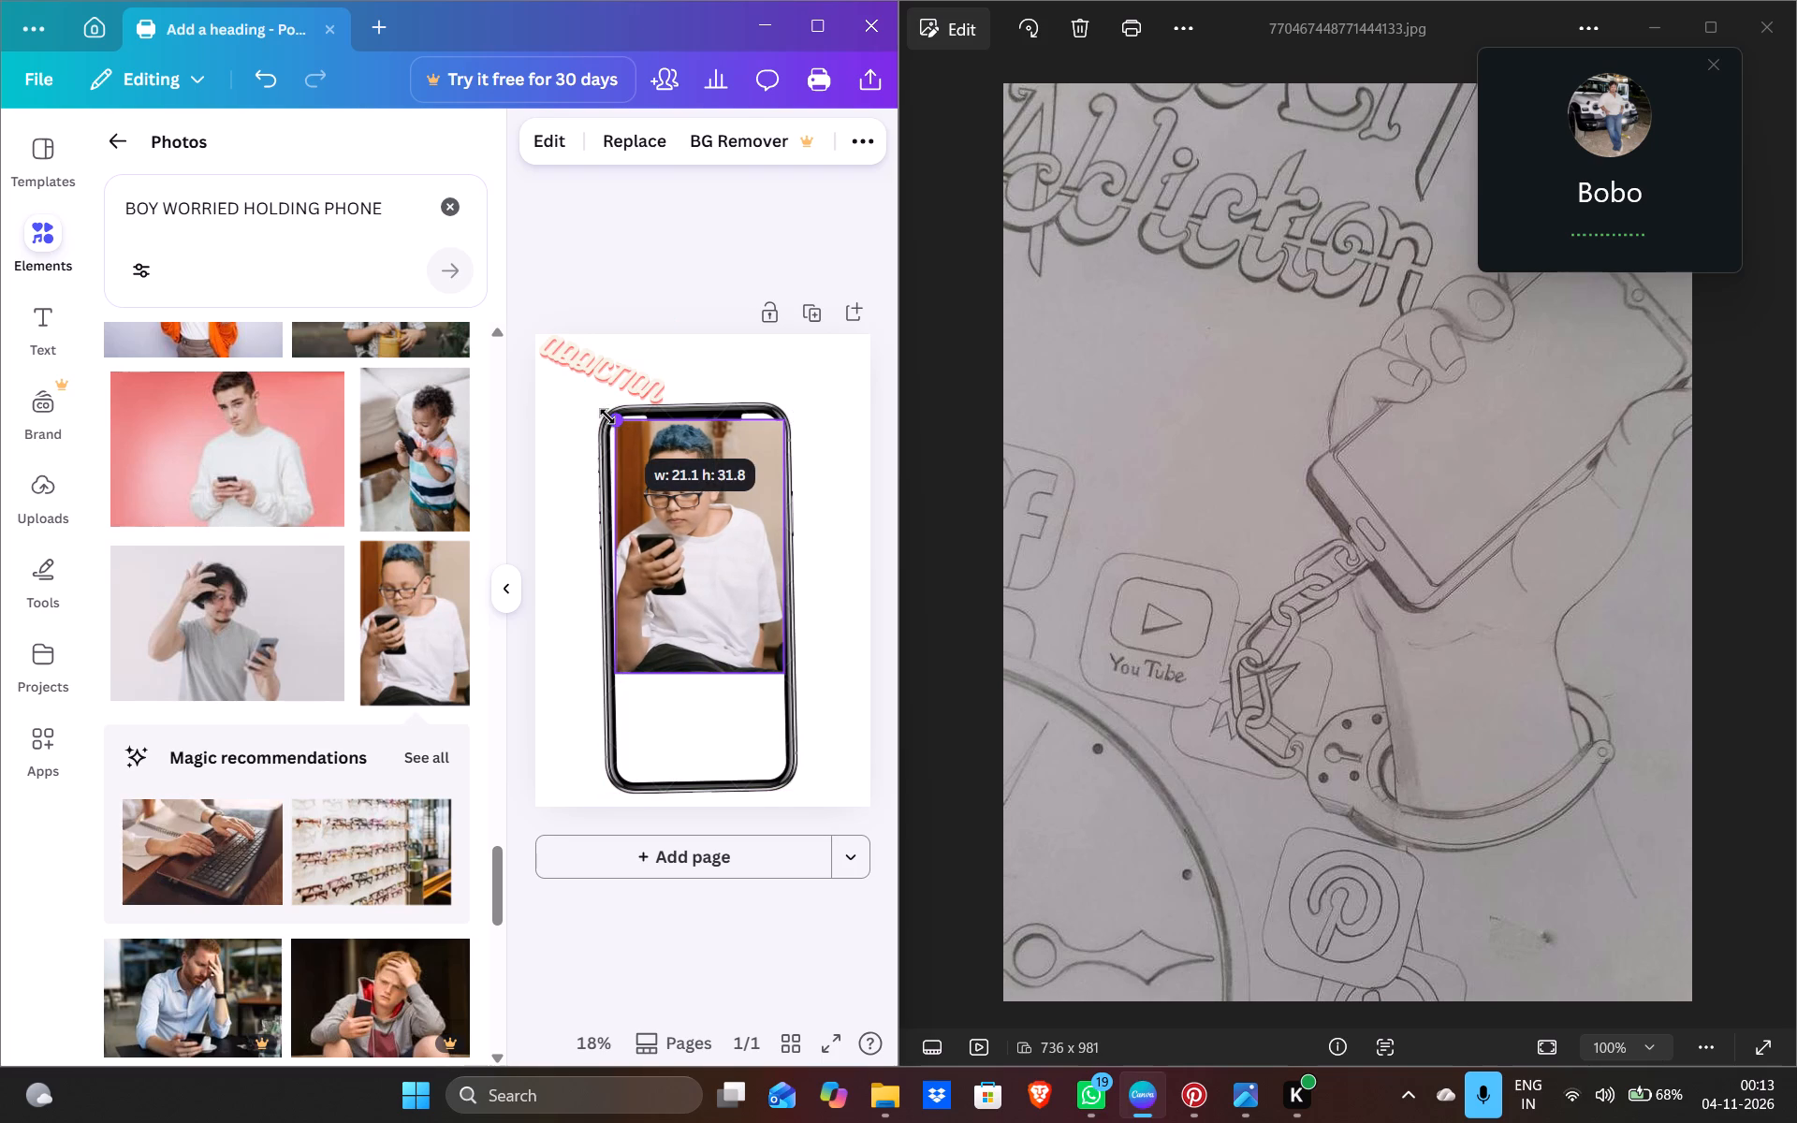
pyautogui.moveTo(607, 416); pyautogui.dragTo(601, 414)
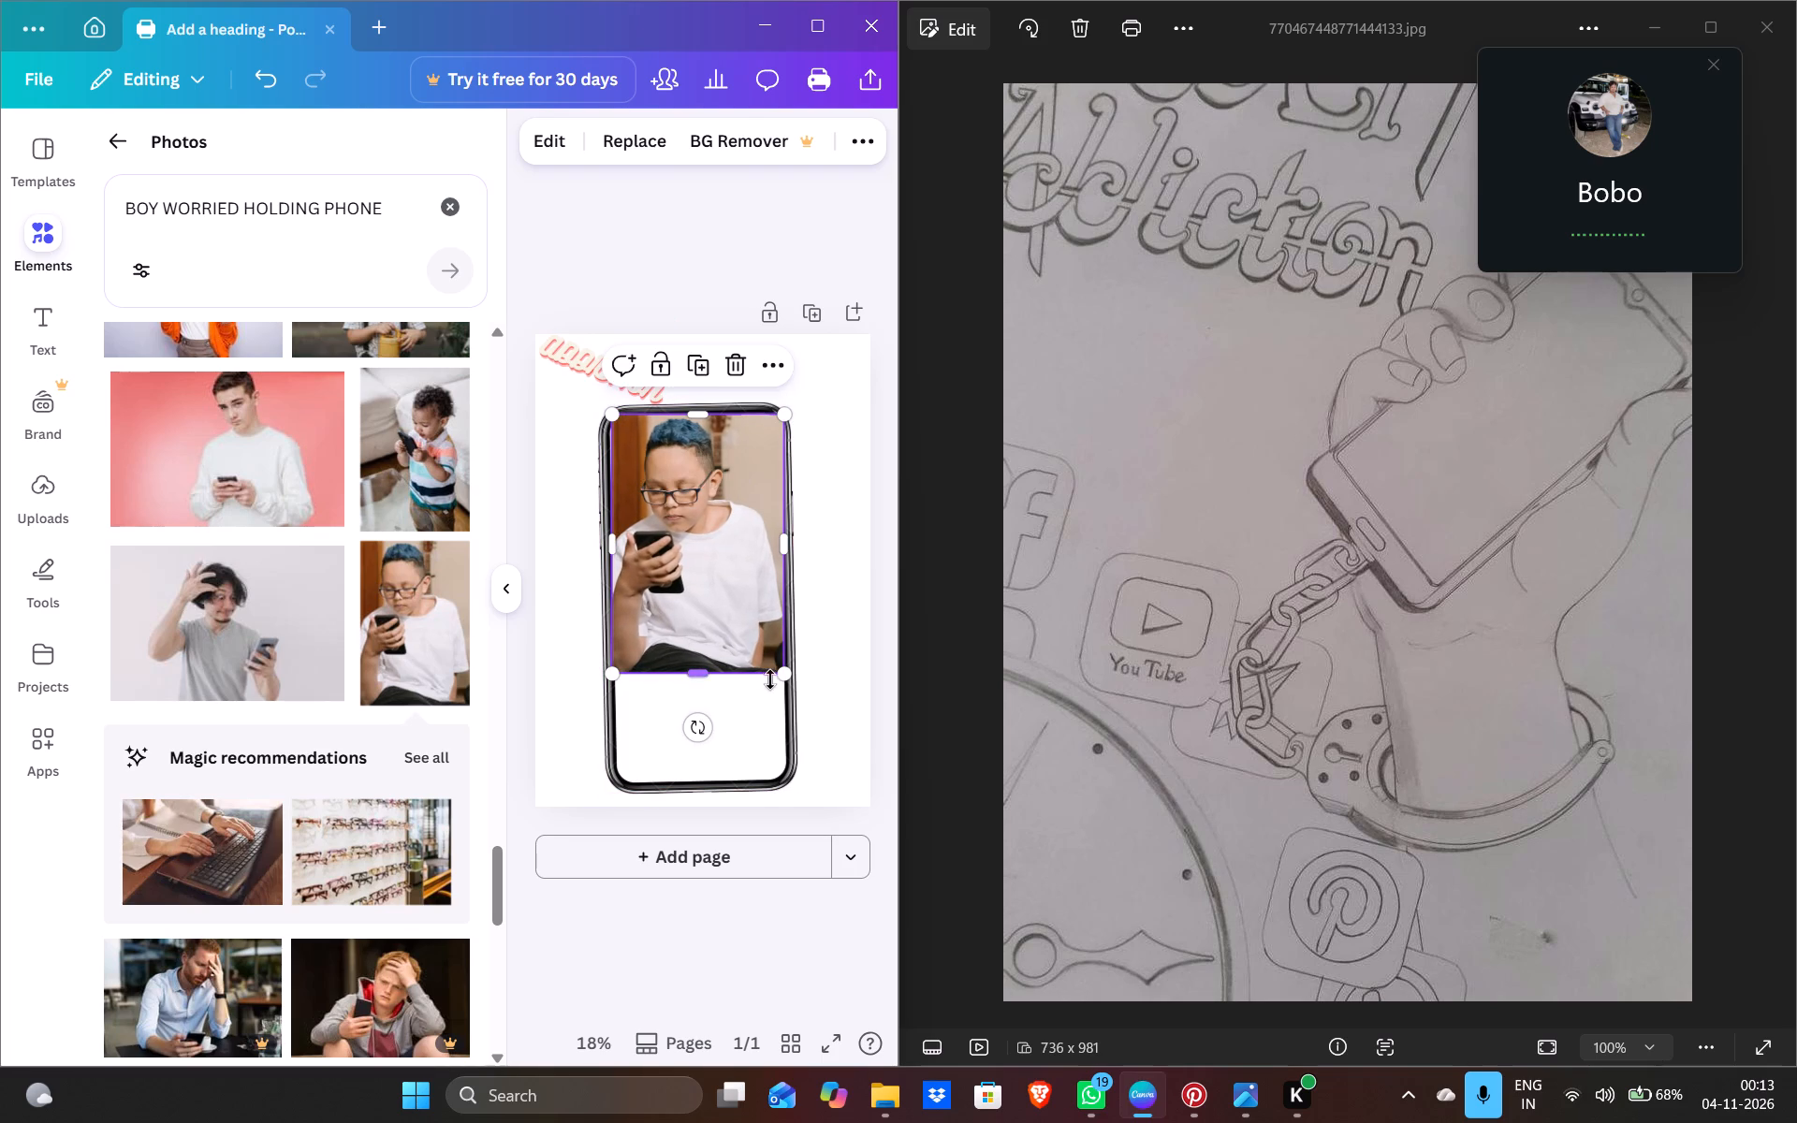
pyautogui.moveTo(777, 679); pyautogui.dragTo(771, 802)
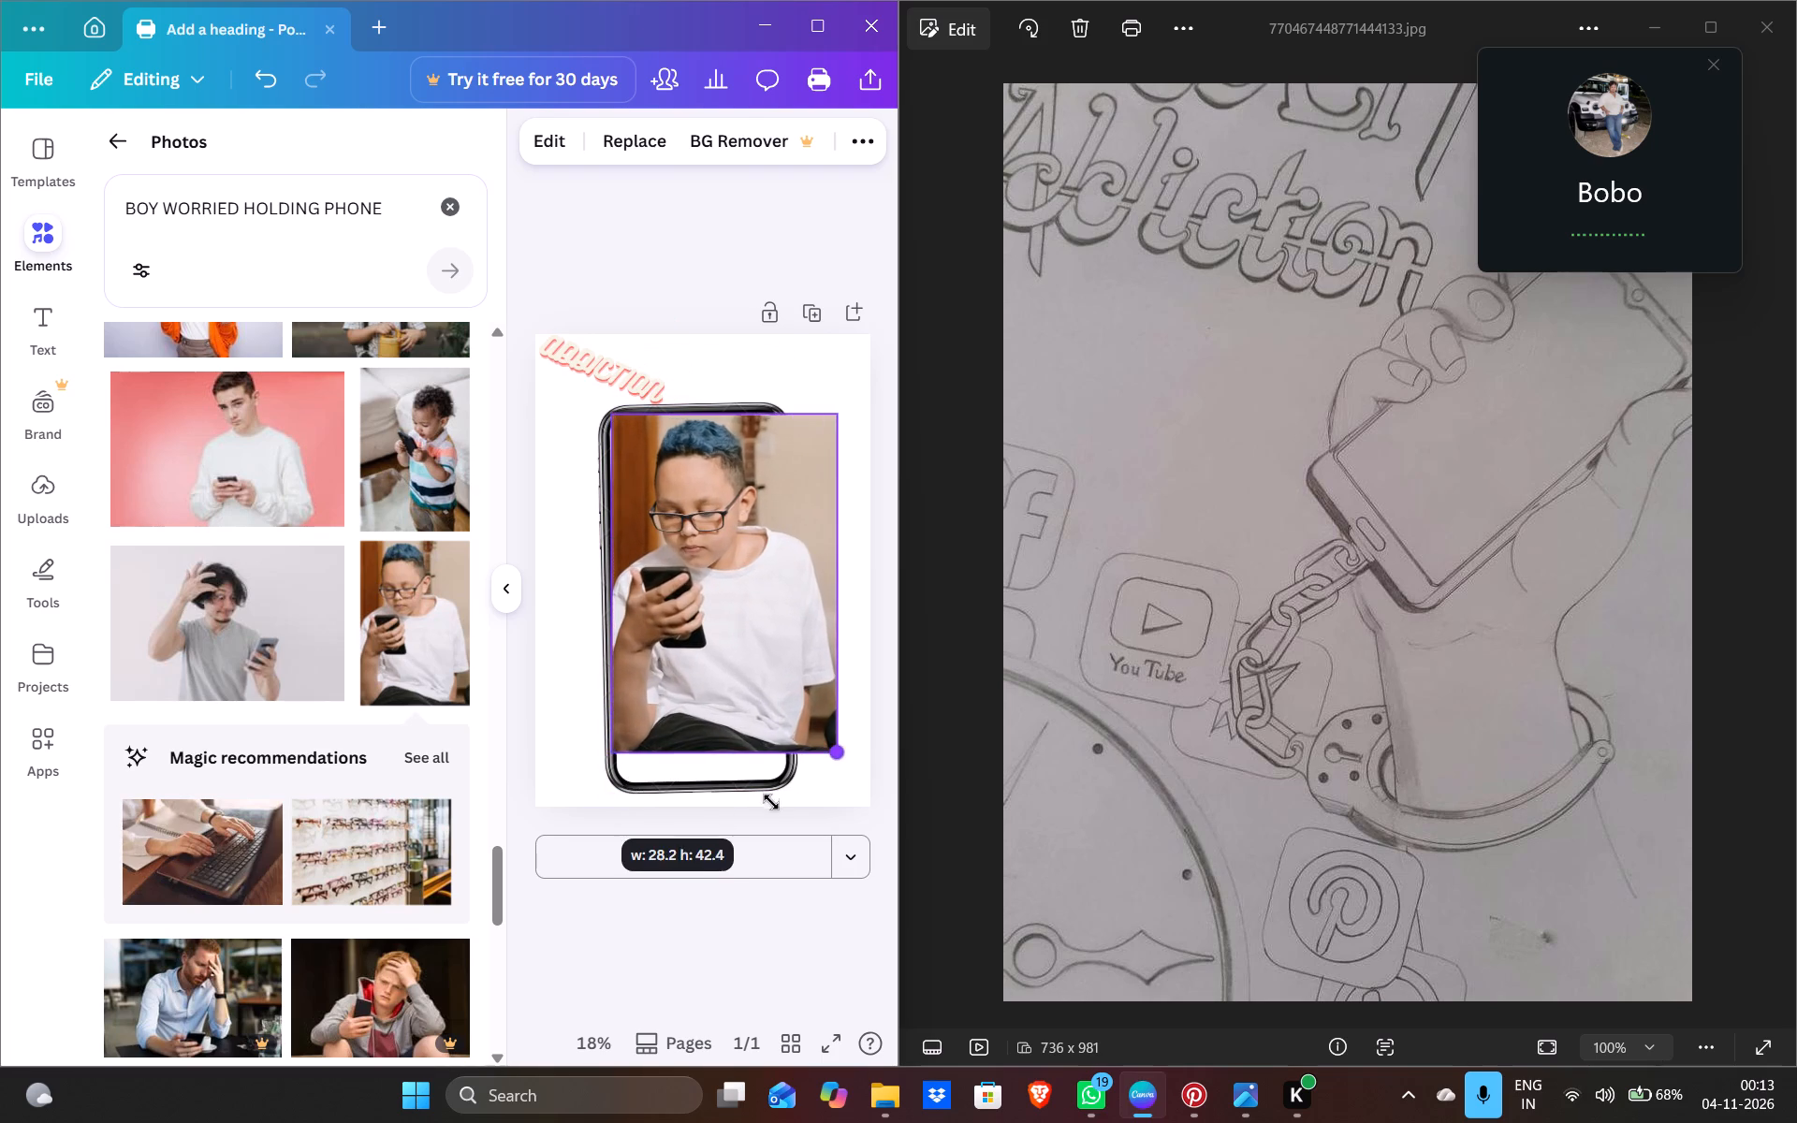
pyautogui.moveTo(771, 802); pyautogui.dragTo(791, 831)
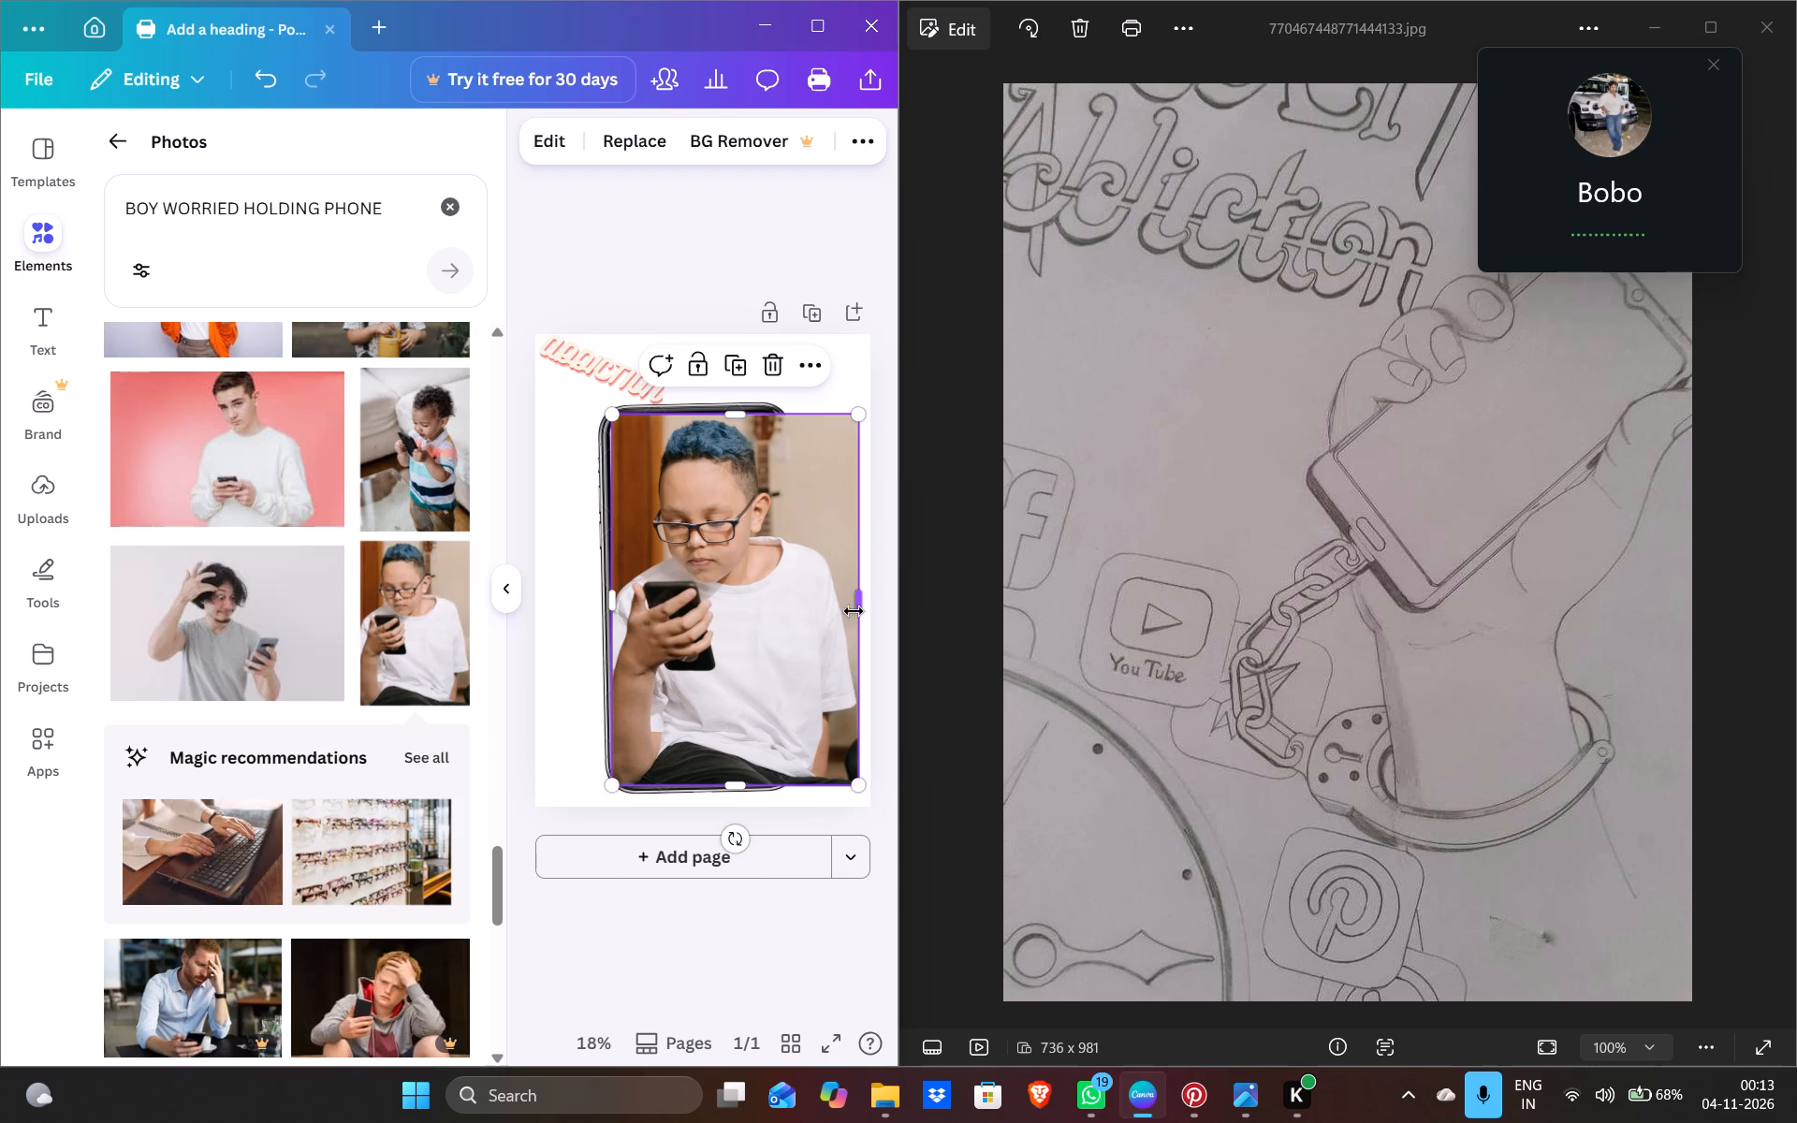
pyautogui.moveTo(854, 611); pyautogui.dragTo(784, 602)
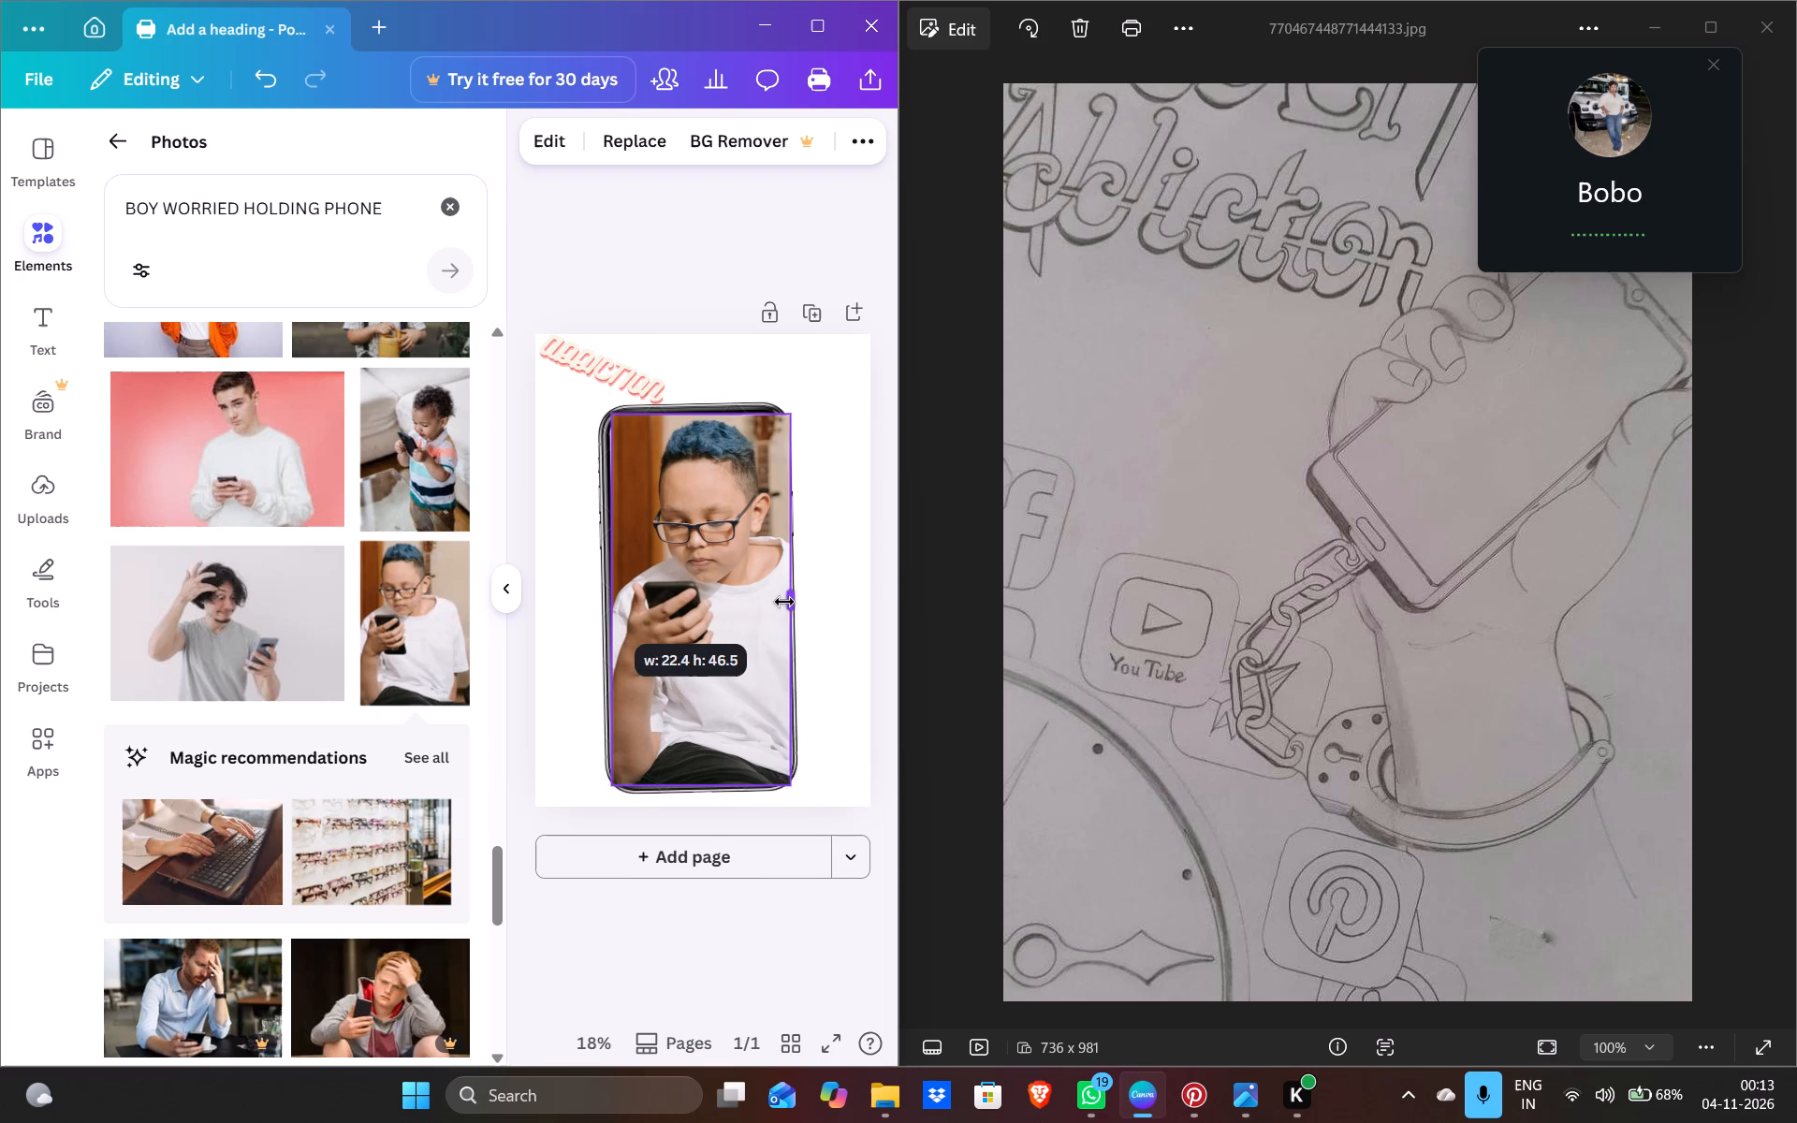
pyautogui.moveTo(784, 602); pyautogui.dragTo(782, 602)
pyautogui.moveTo(793, 599); pyautogui.dragTo(784, 601)
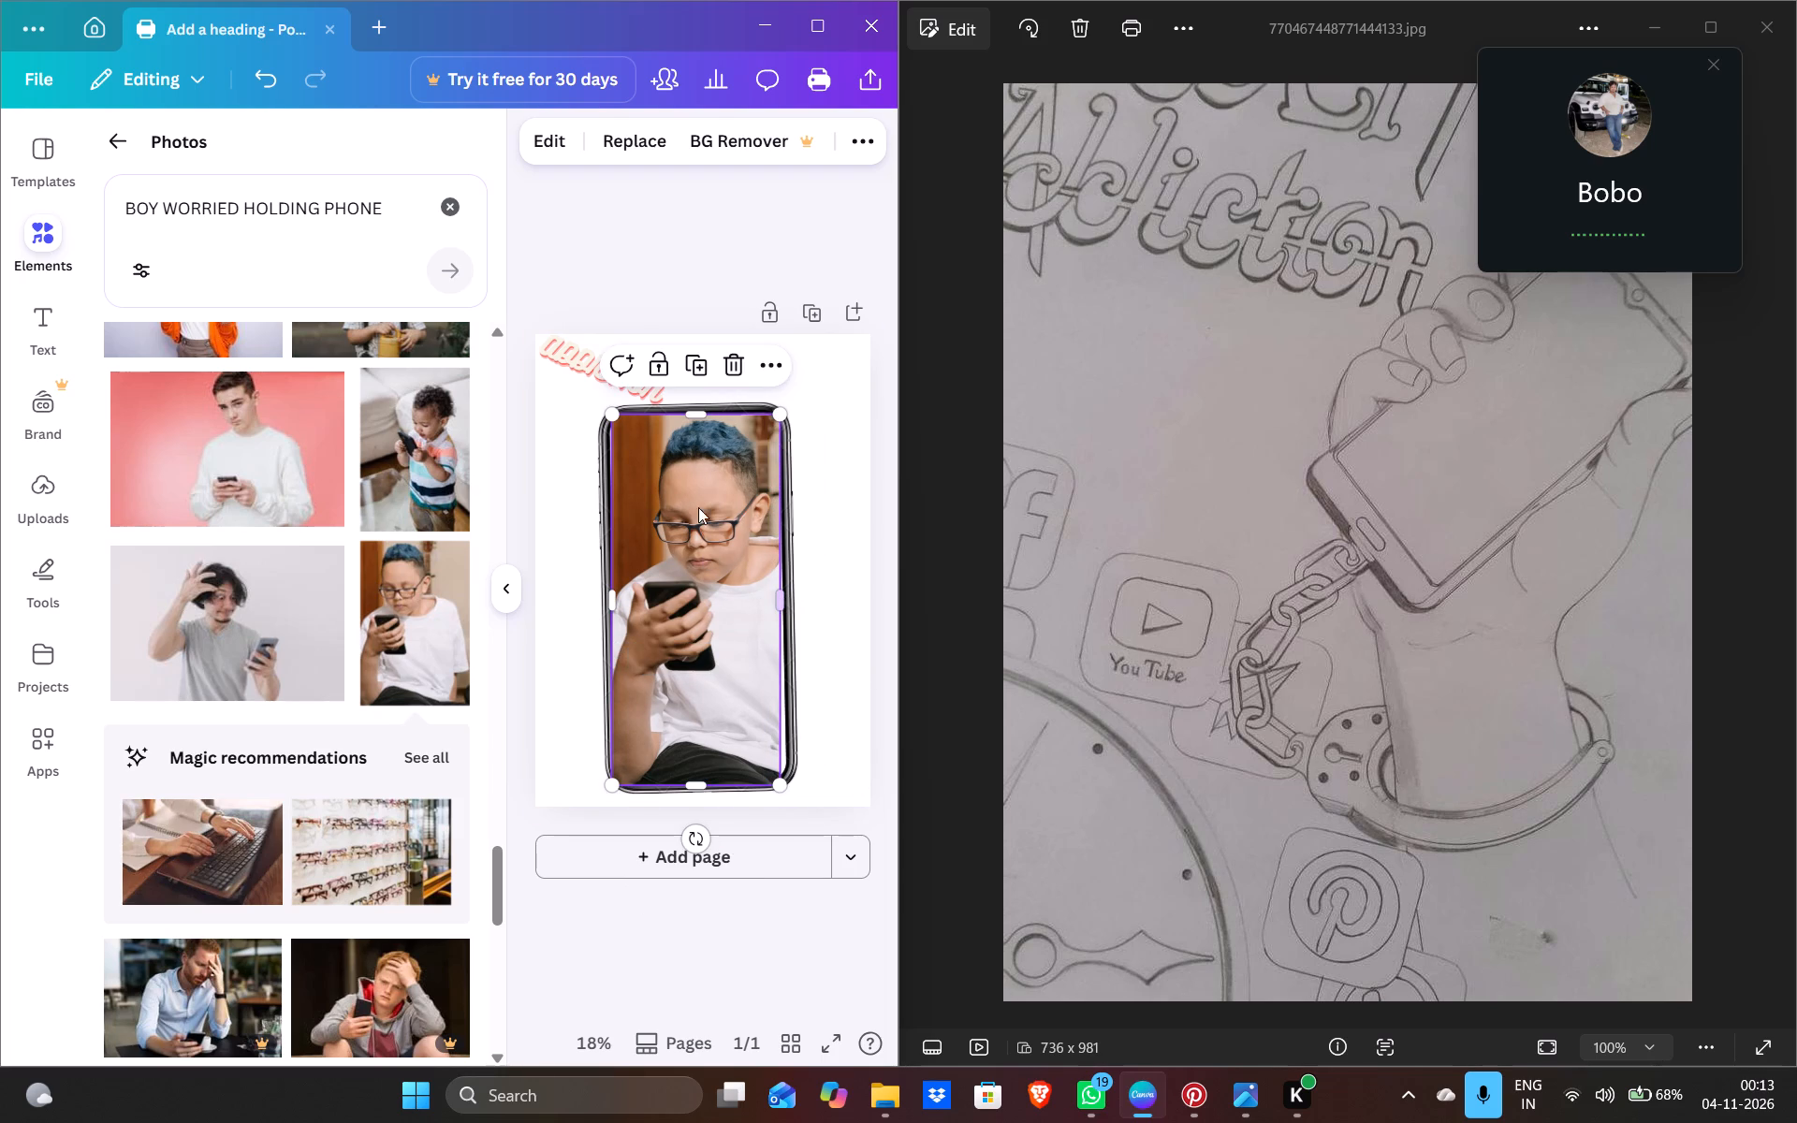
pyautogui.click(579, 501)
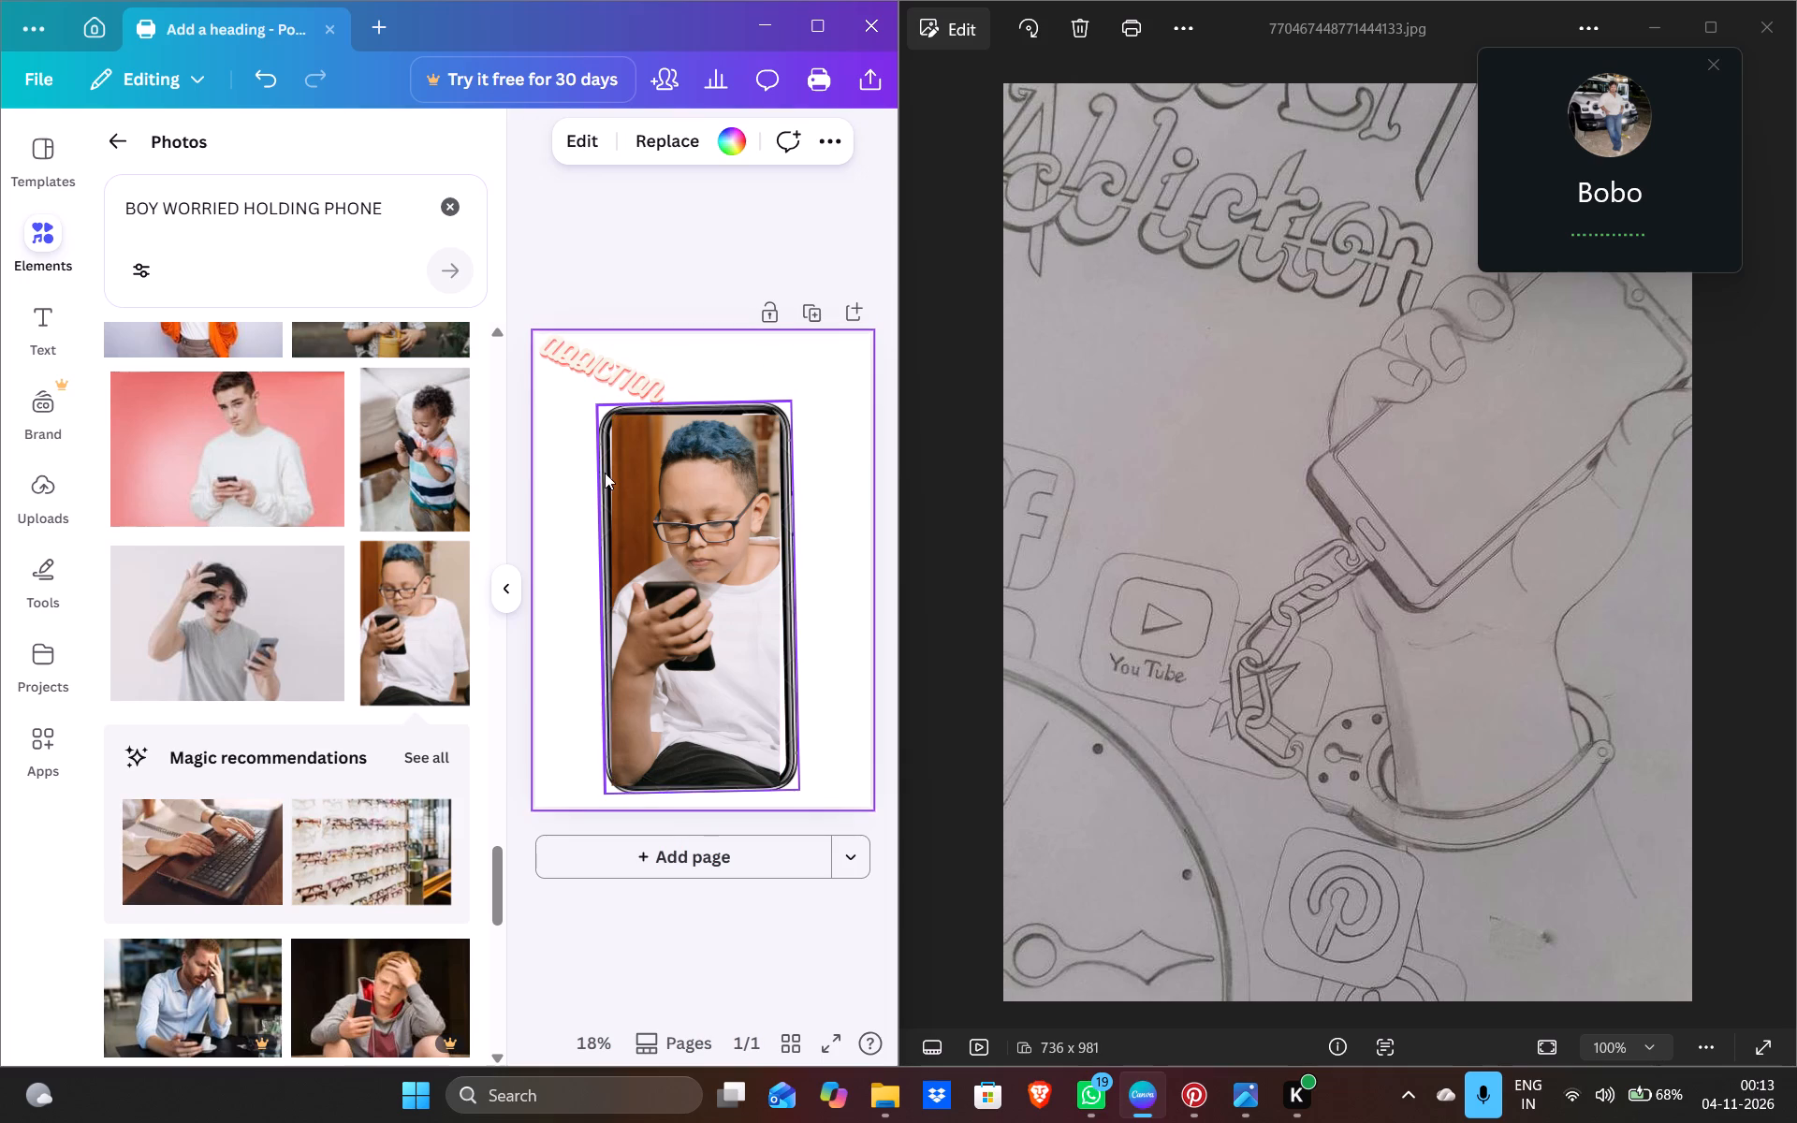
# Bring the phone frame image in front of the boy photo in the layer order, and deselect it.
pyautogui.click(606, 469)
pyautogui.click(606, 469)
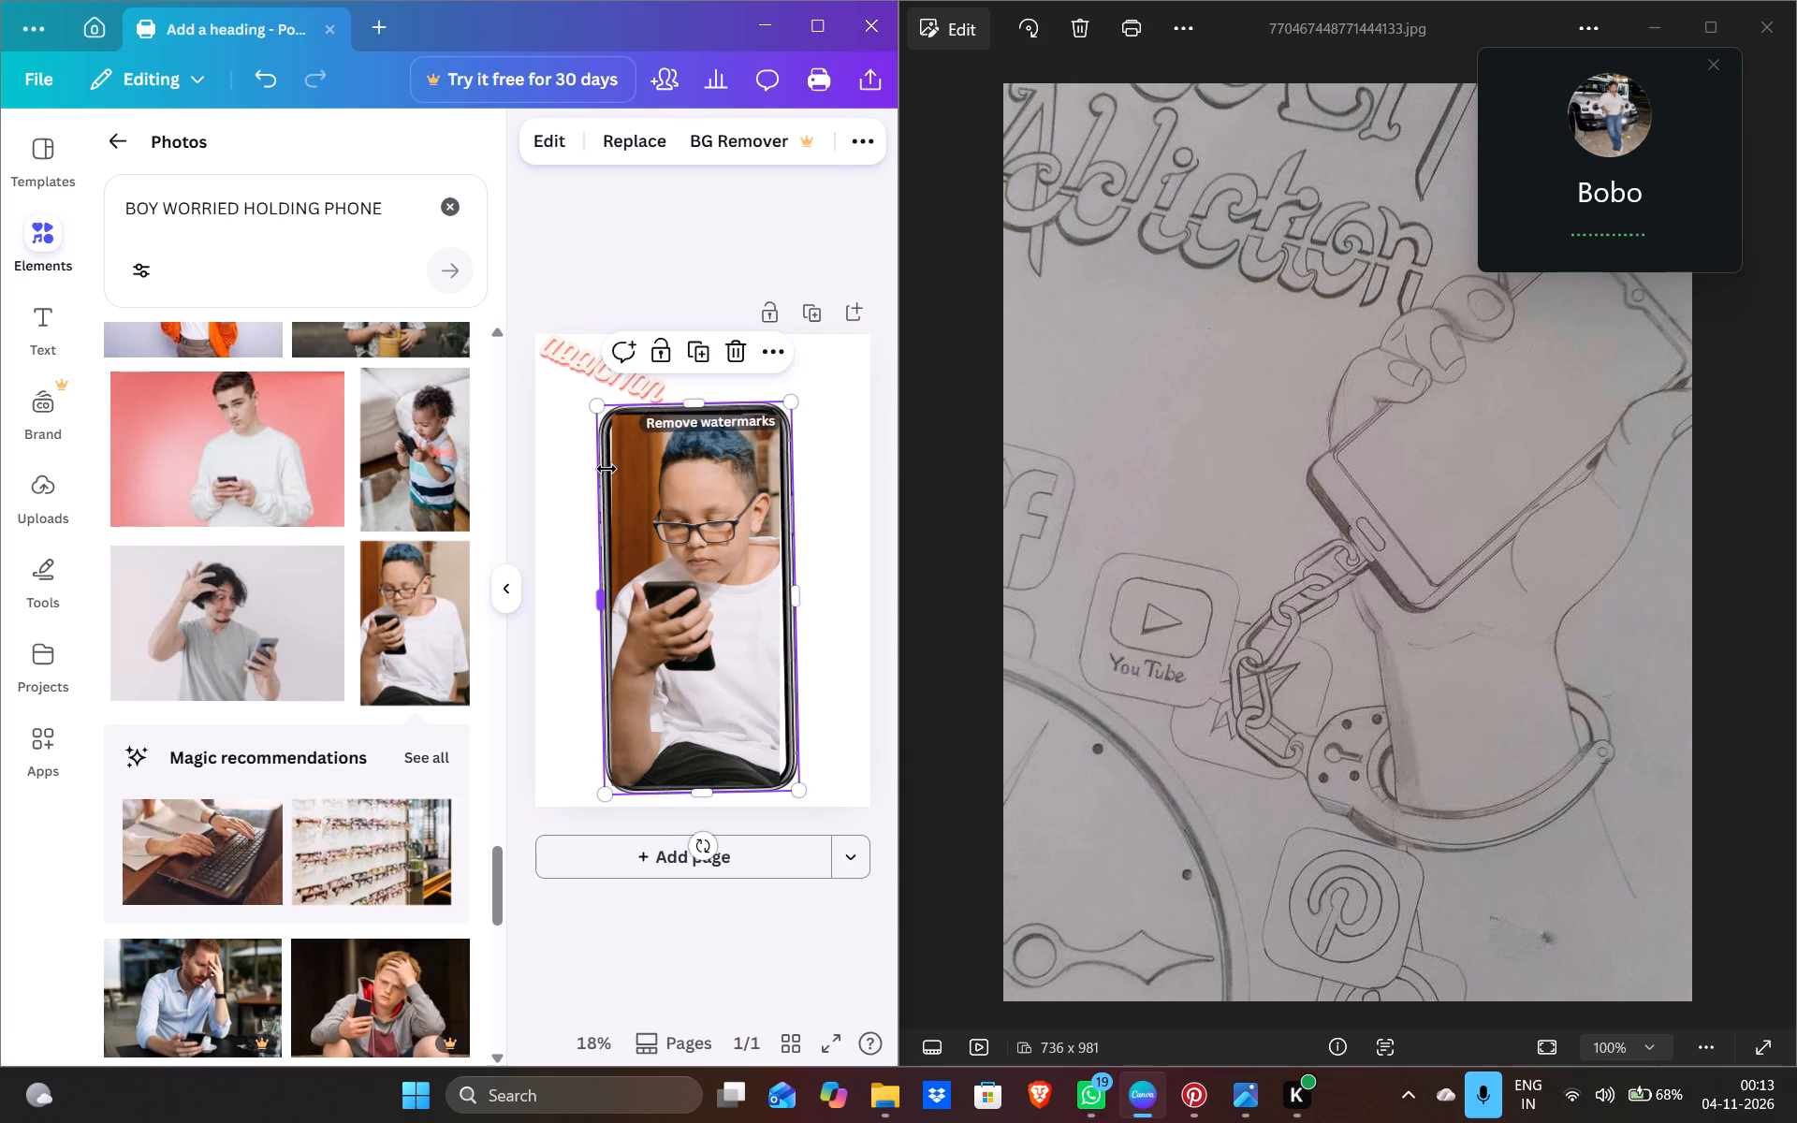
pyautogui.click(768, 347)
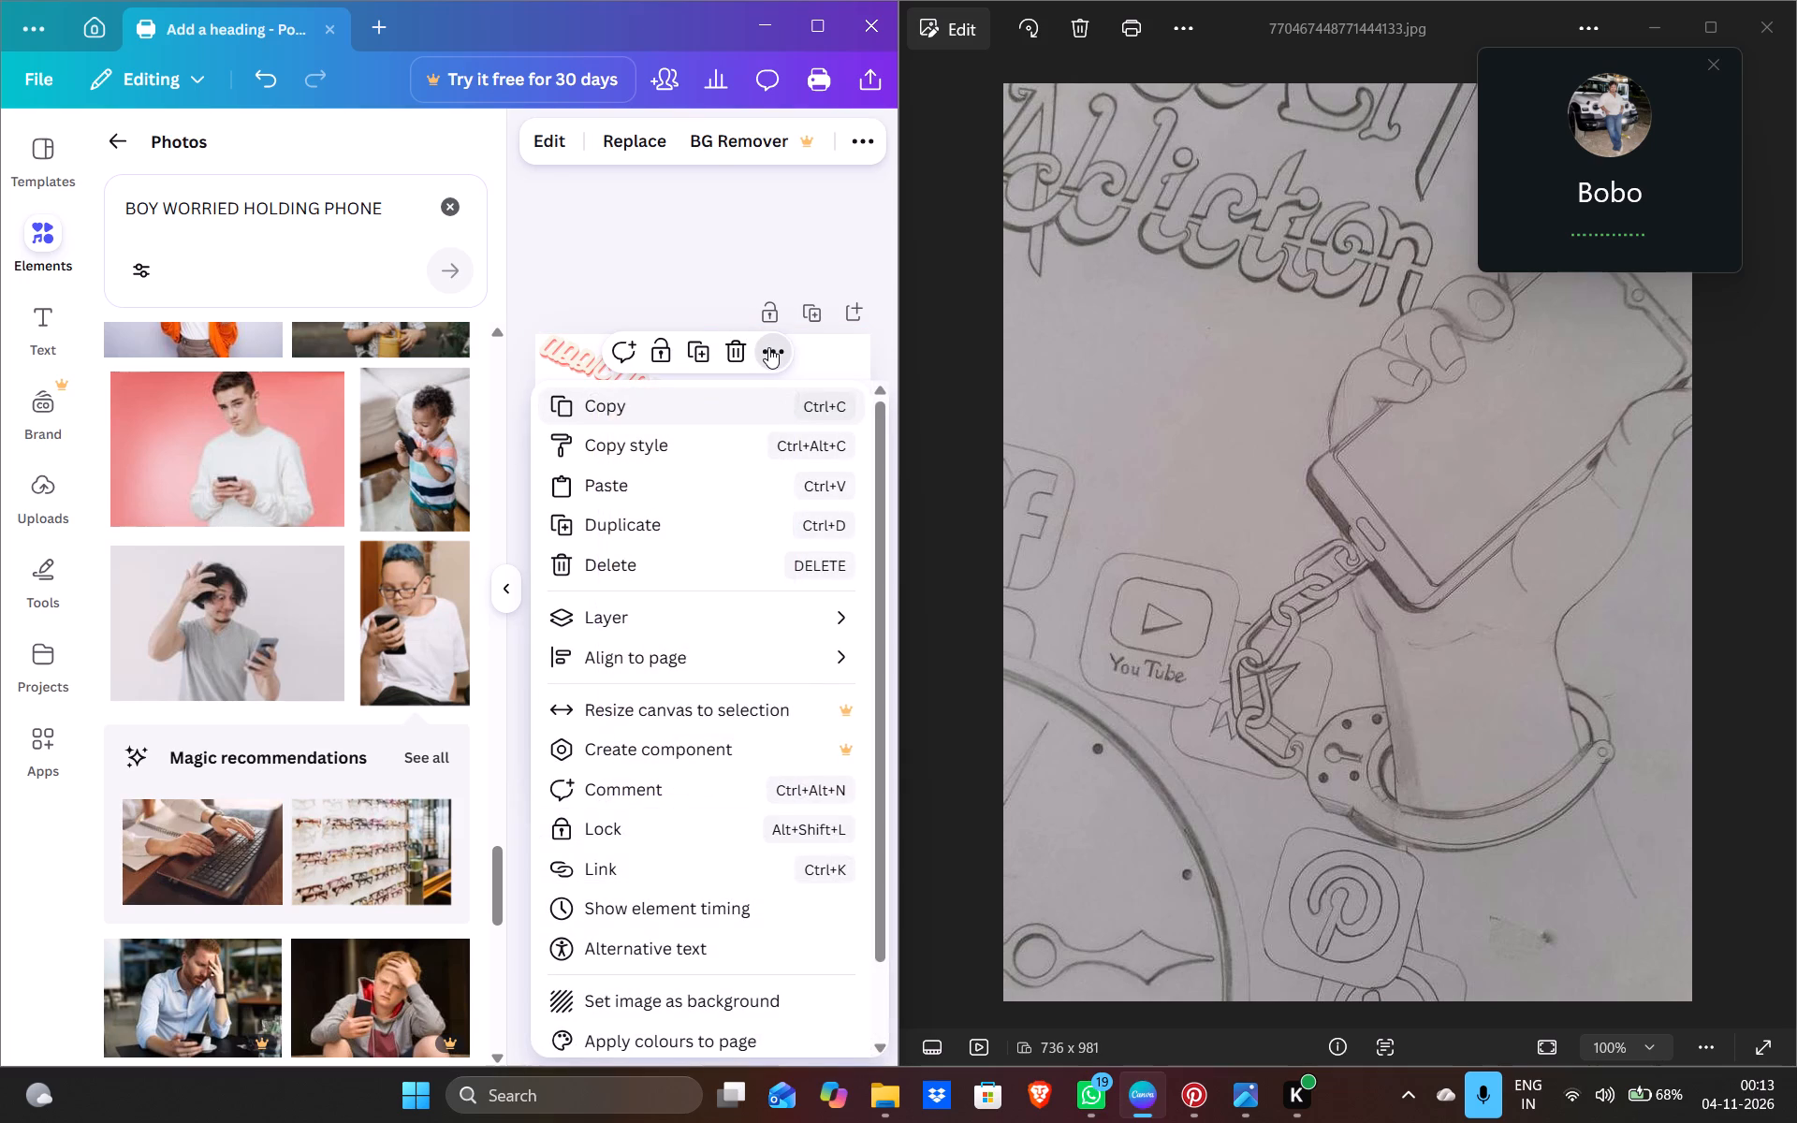
pyautogui.click(750, 614)
pyautogui.click(512, 615)
pyautogui.click(746, 294)
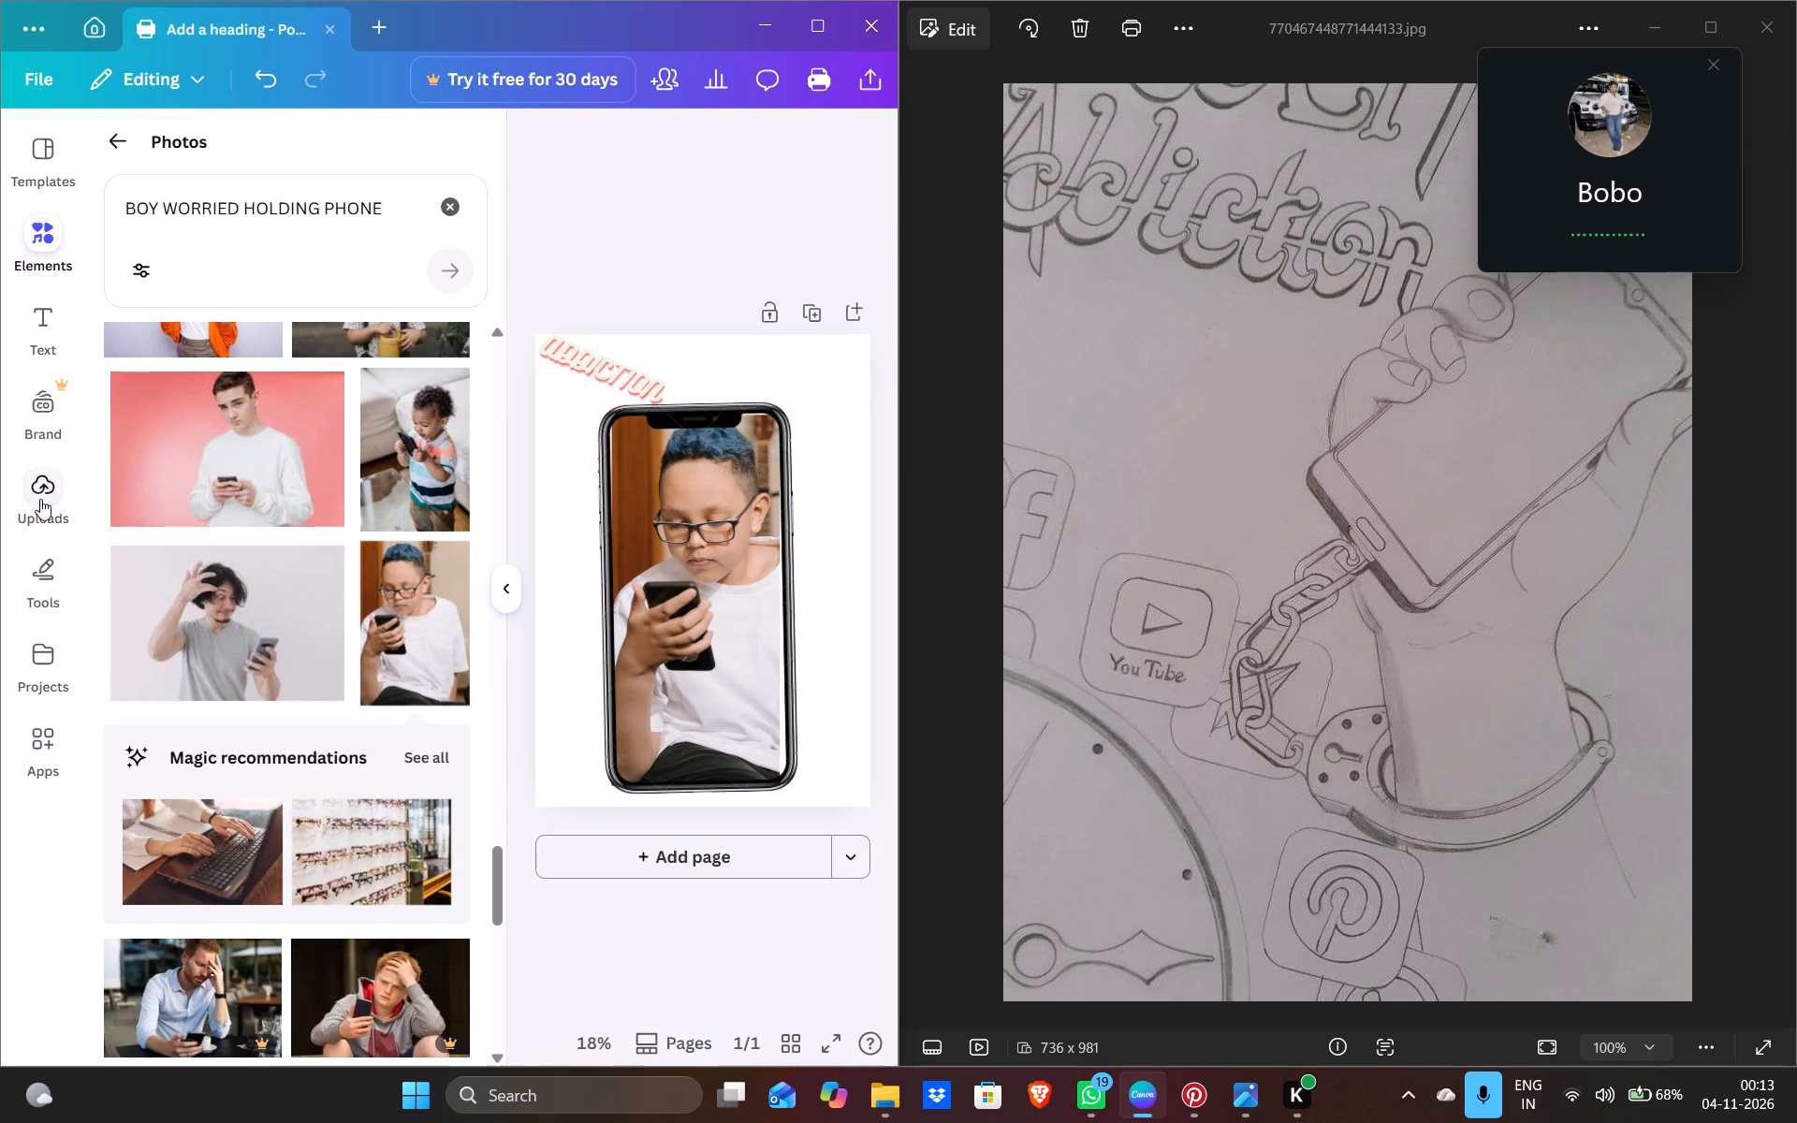
# Draw a thin straight vertical line about 47 long over the boy photo, near the left edge of the phone's screen.
pyautogui.click(49, 328)
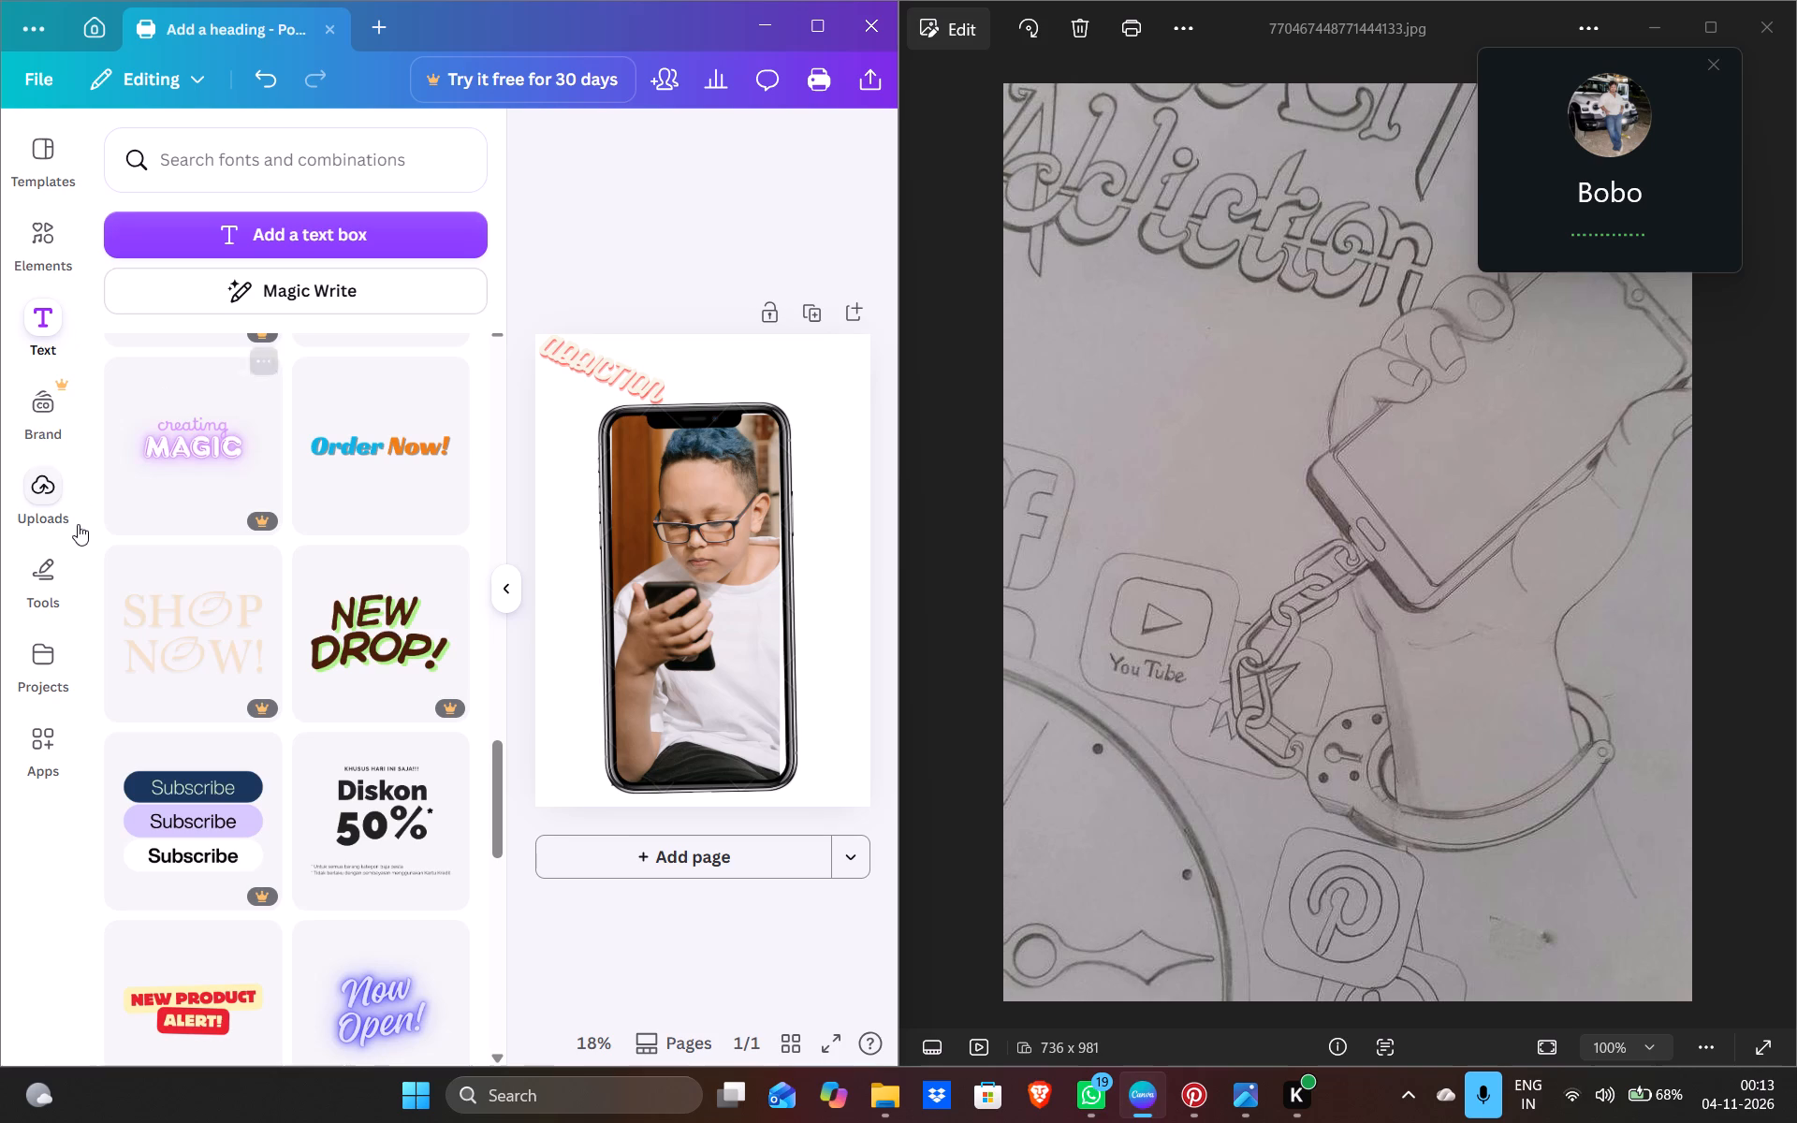
pyautogui.click(52, 560)
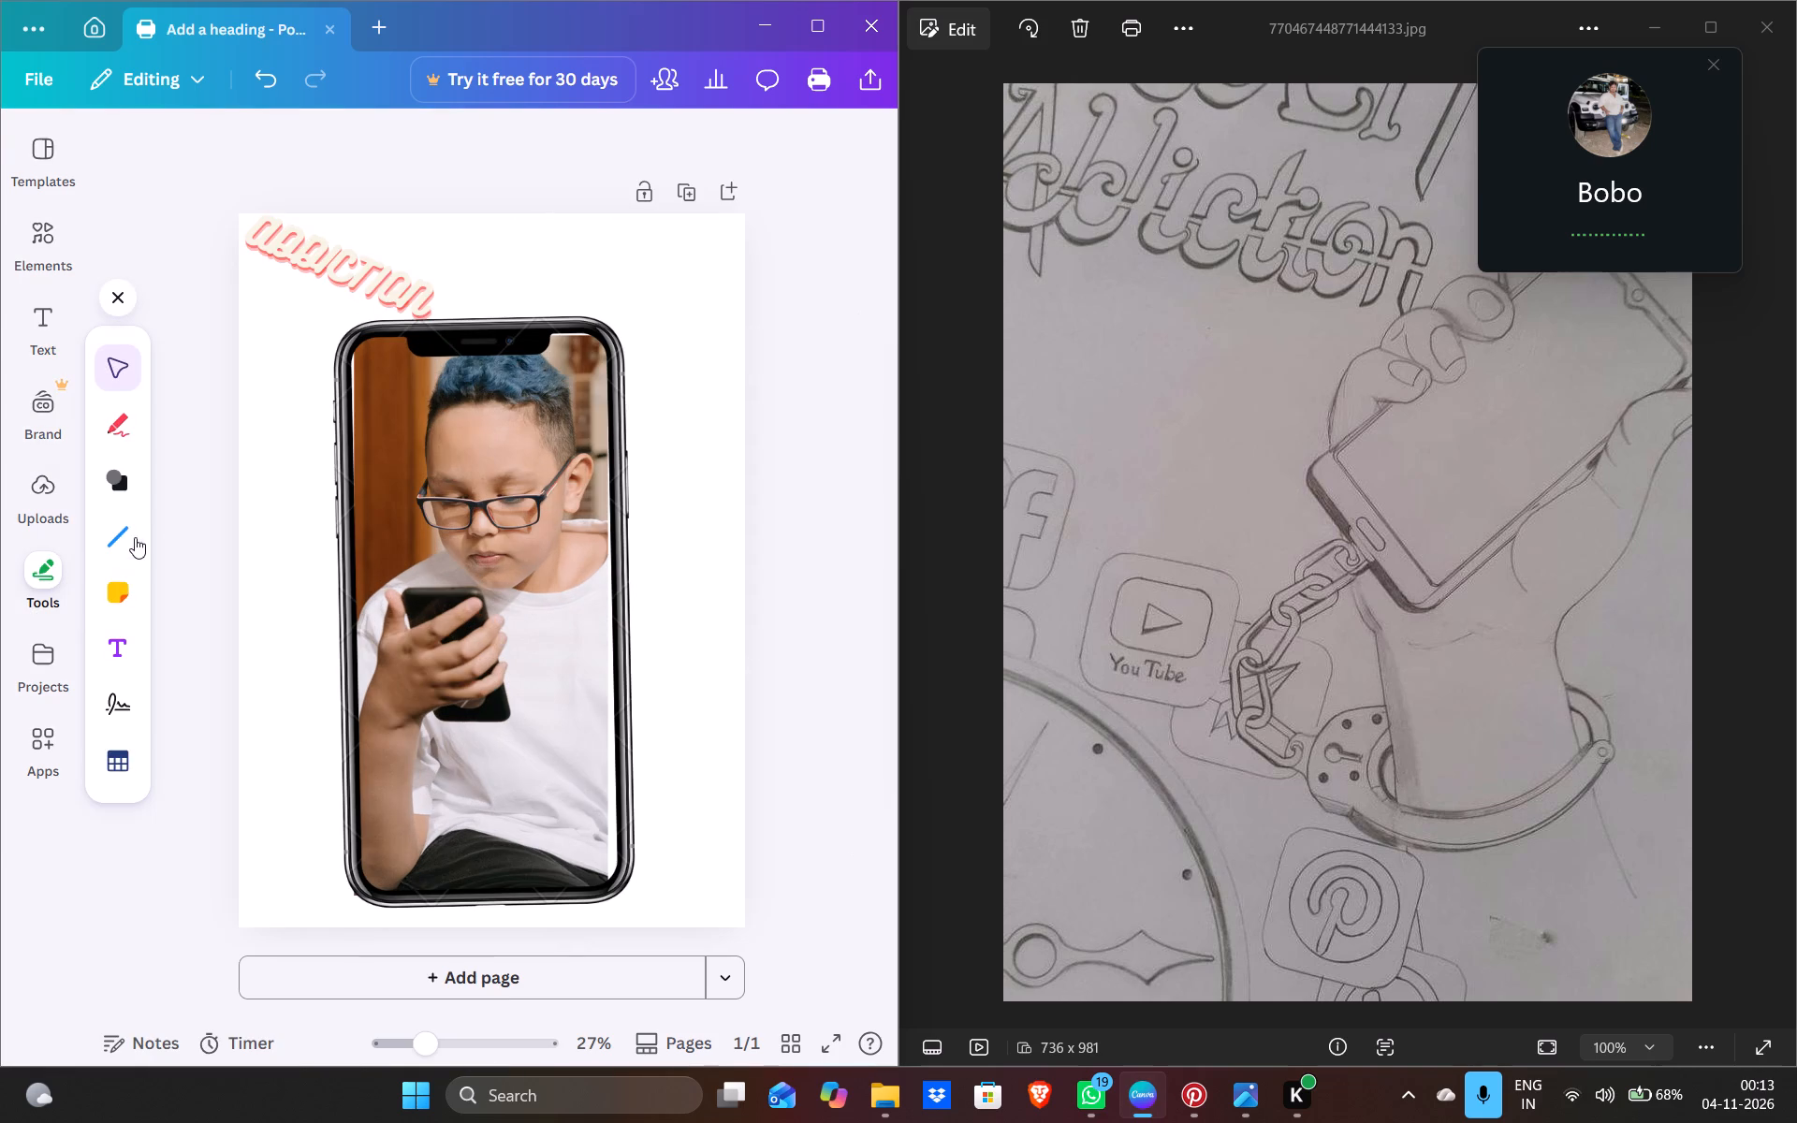
pyautogui.click(126, 537)
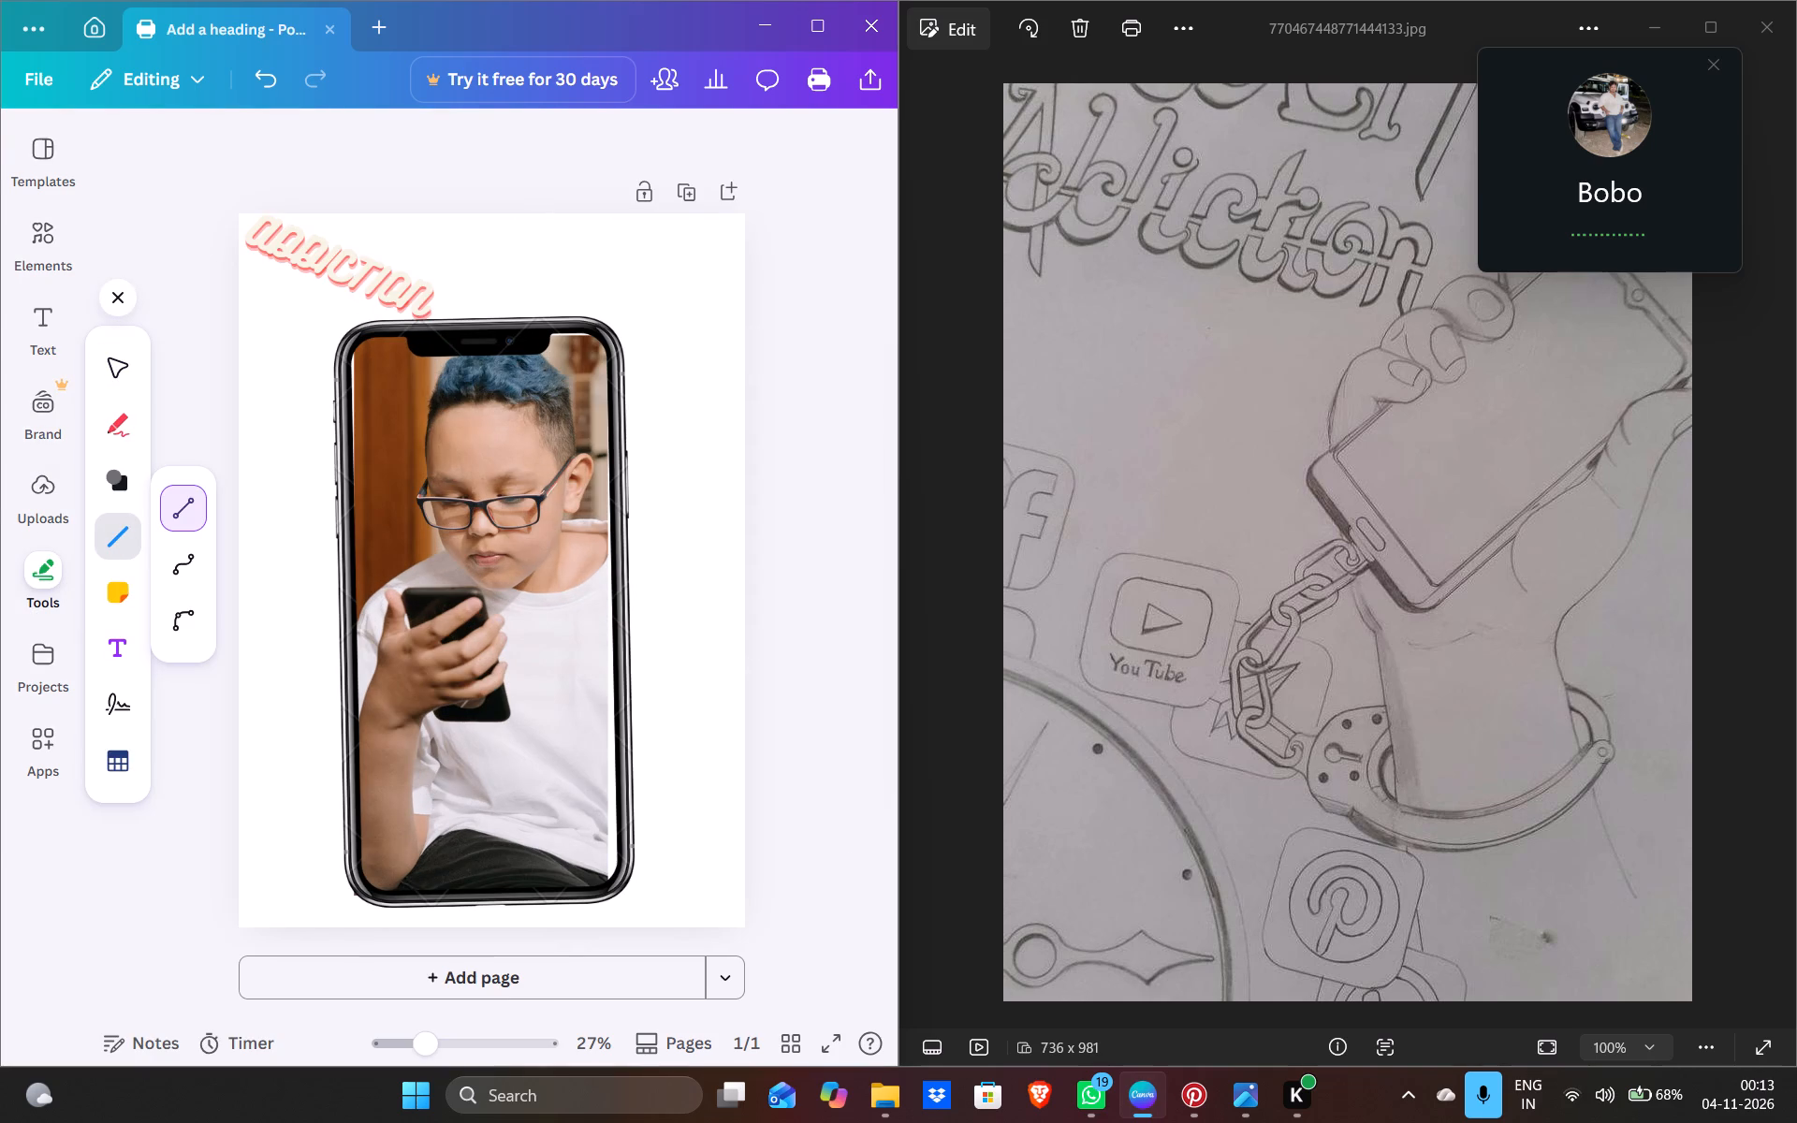
pyautogui.moveTo(389, 329); pyautogui.dragTo(412, 841)
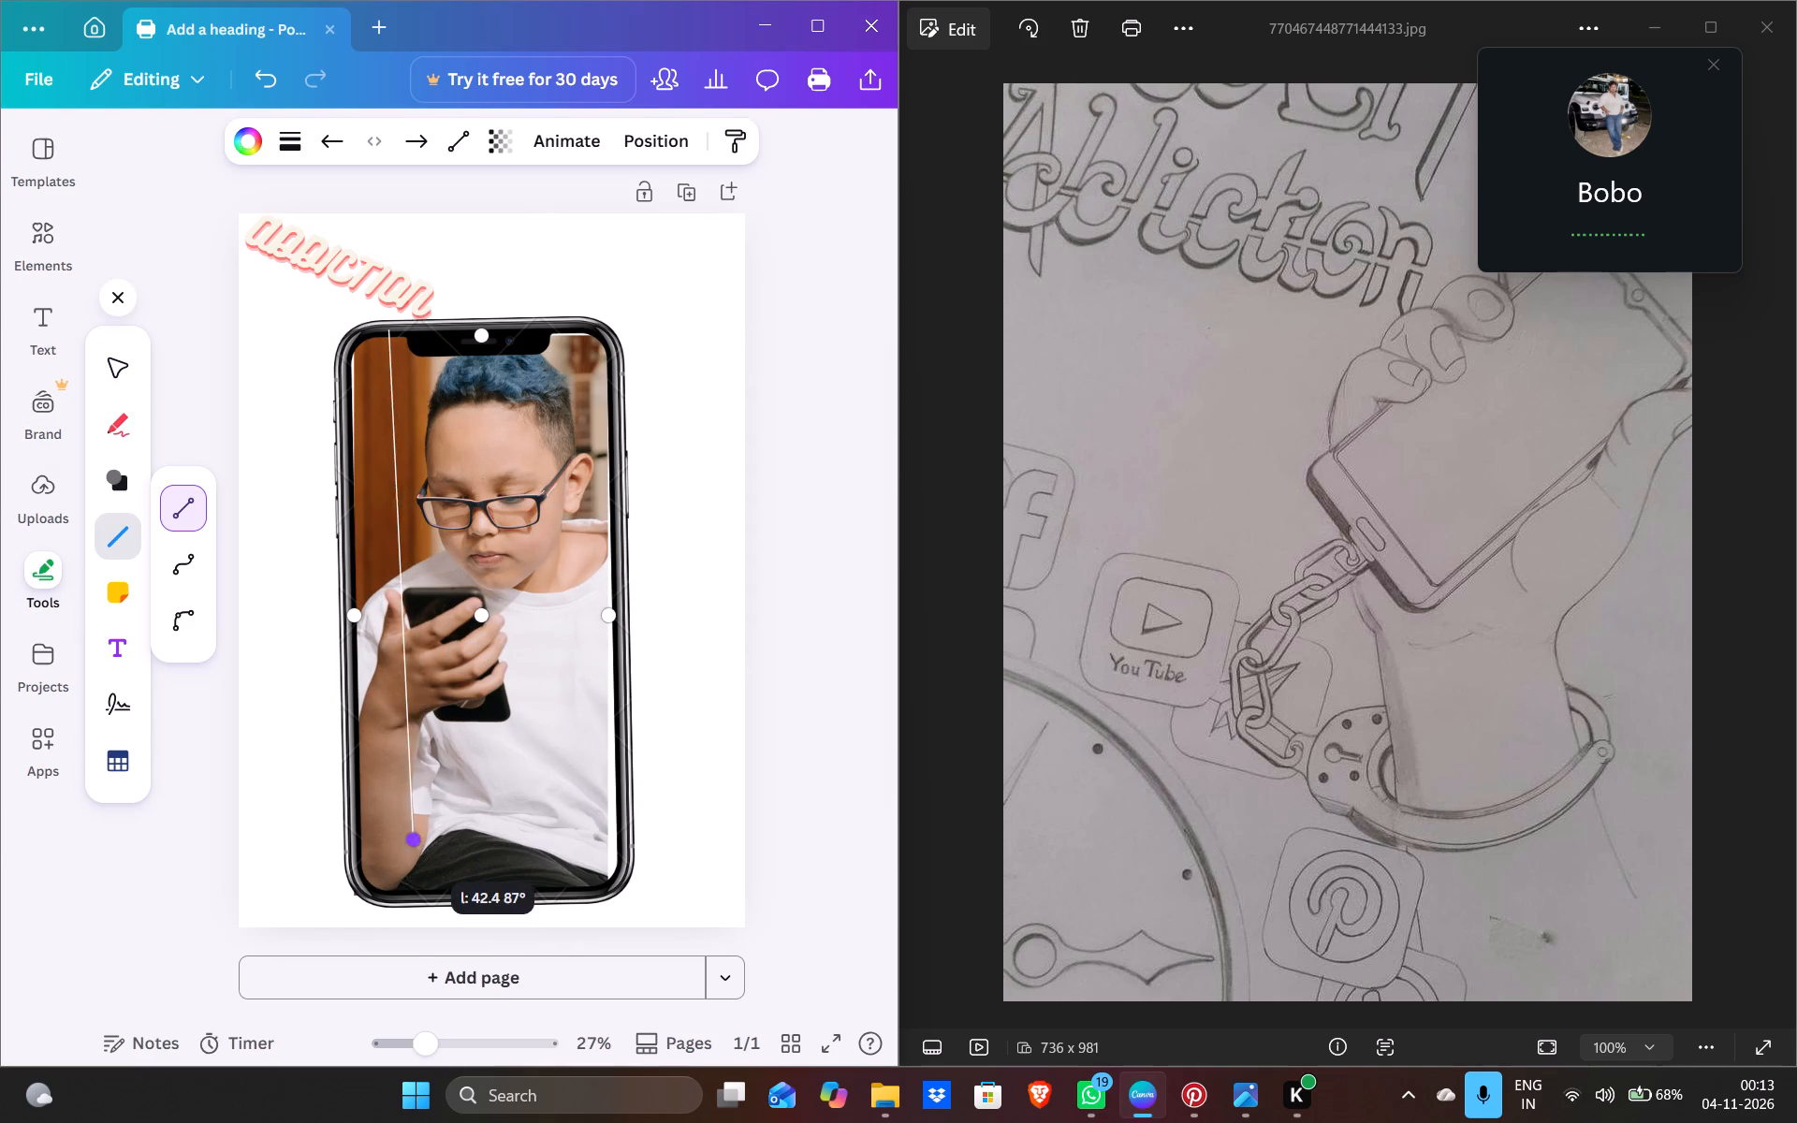
pyautogui.moveTo(412, 841); pyautogui.dragTo(387, 892)
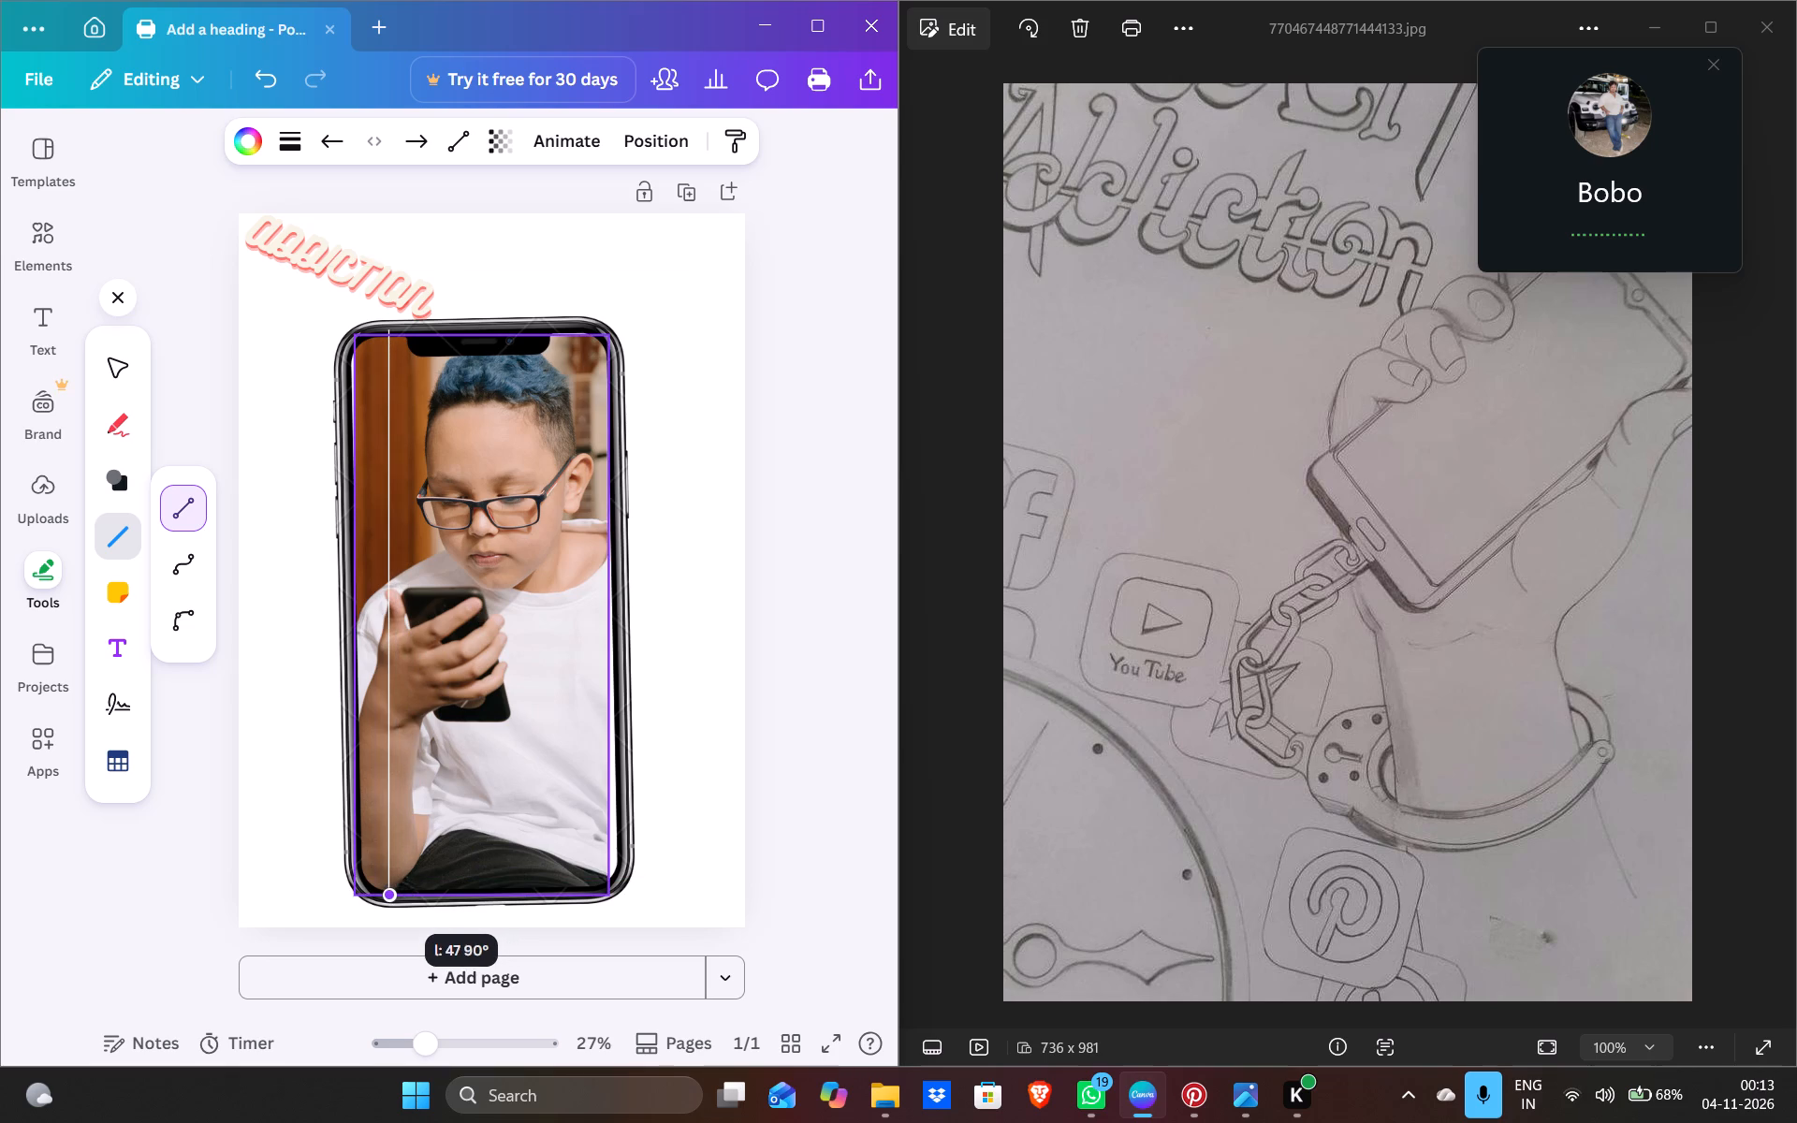
# Finish the vertical straight line over the boy photo at about 47 long, near the left edge of the phone's screen.
pyautogui.moveTo(387, 892); pyautogui.dragTo(387, 892)
pyautogui.click(130, 468)
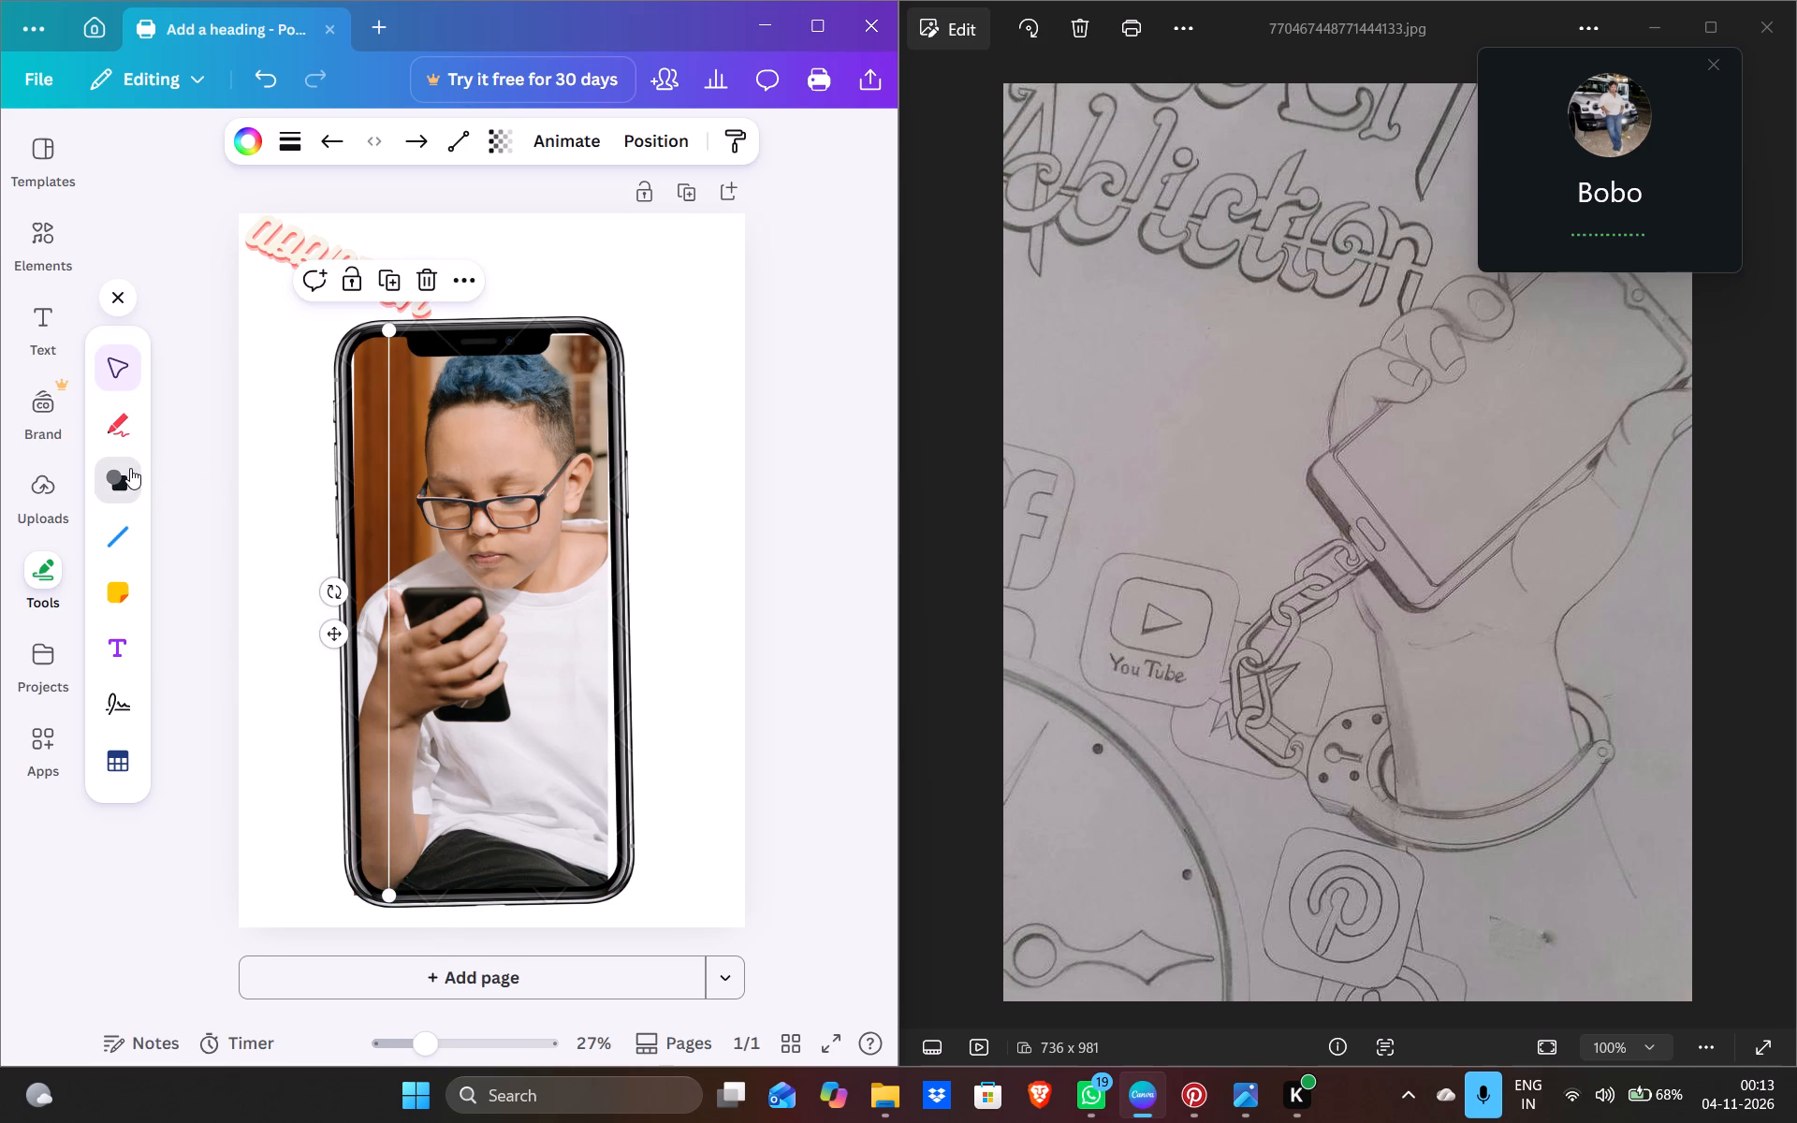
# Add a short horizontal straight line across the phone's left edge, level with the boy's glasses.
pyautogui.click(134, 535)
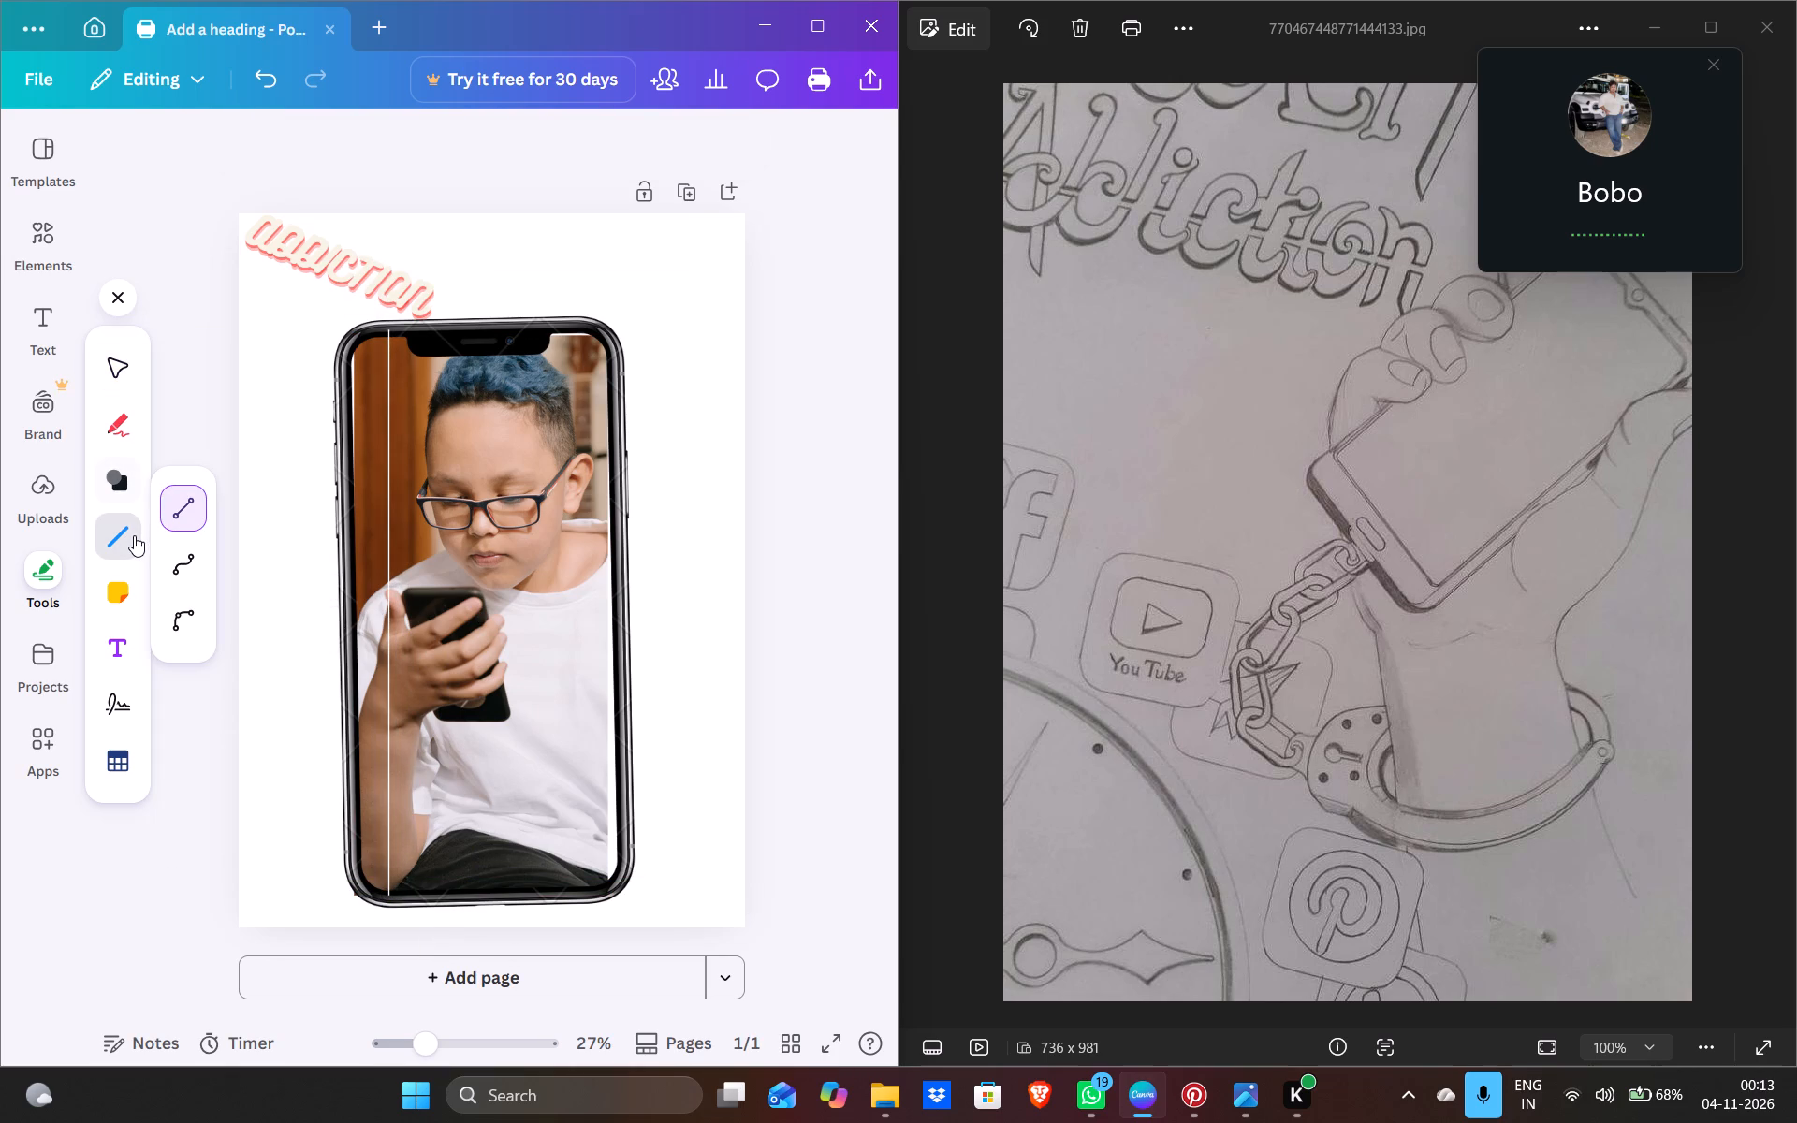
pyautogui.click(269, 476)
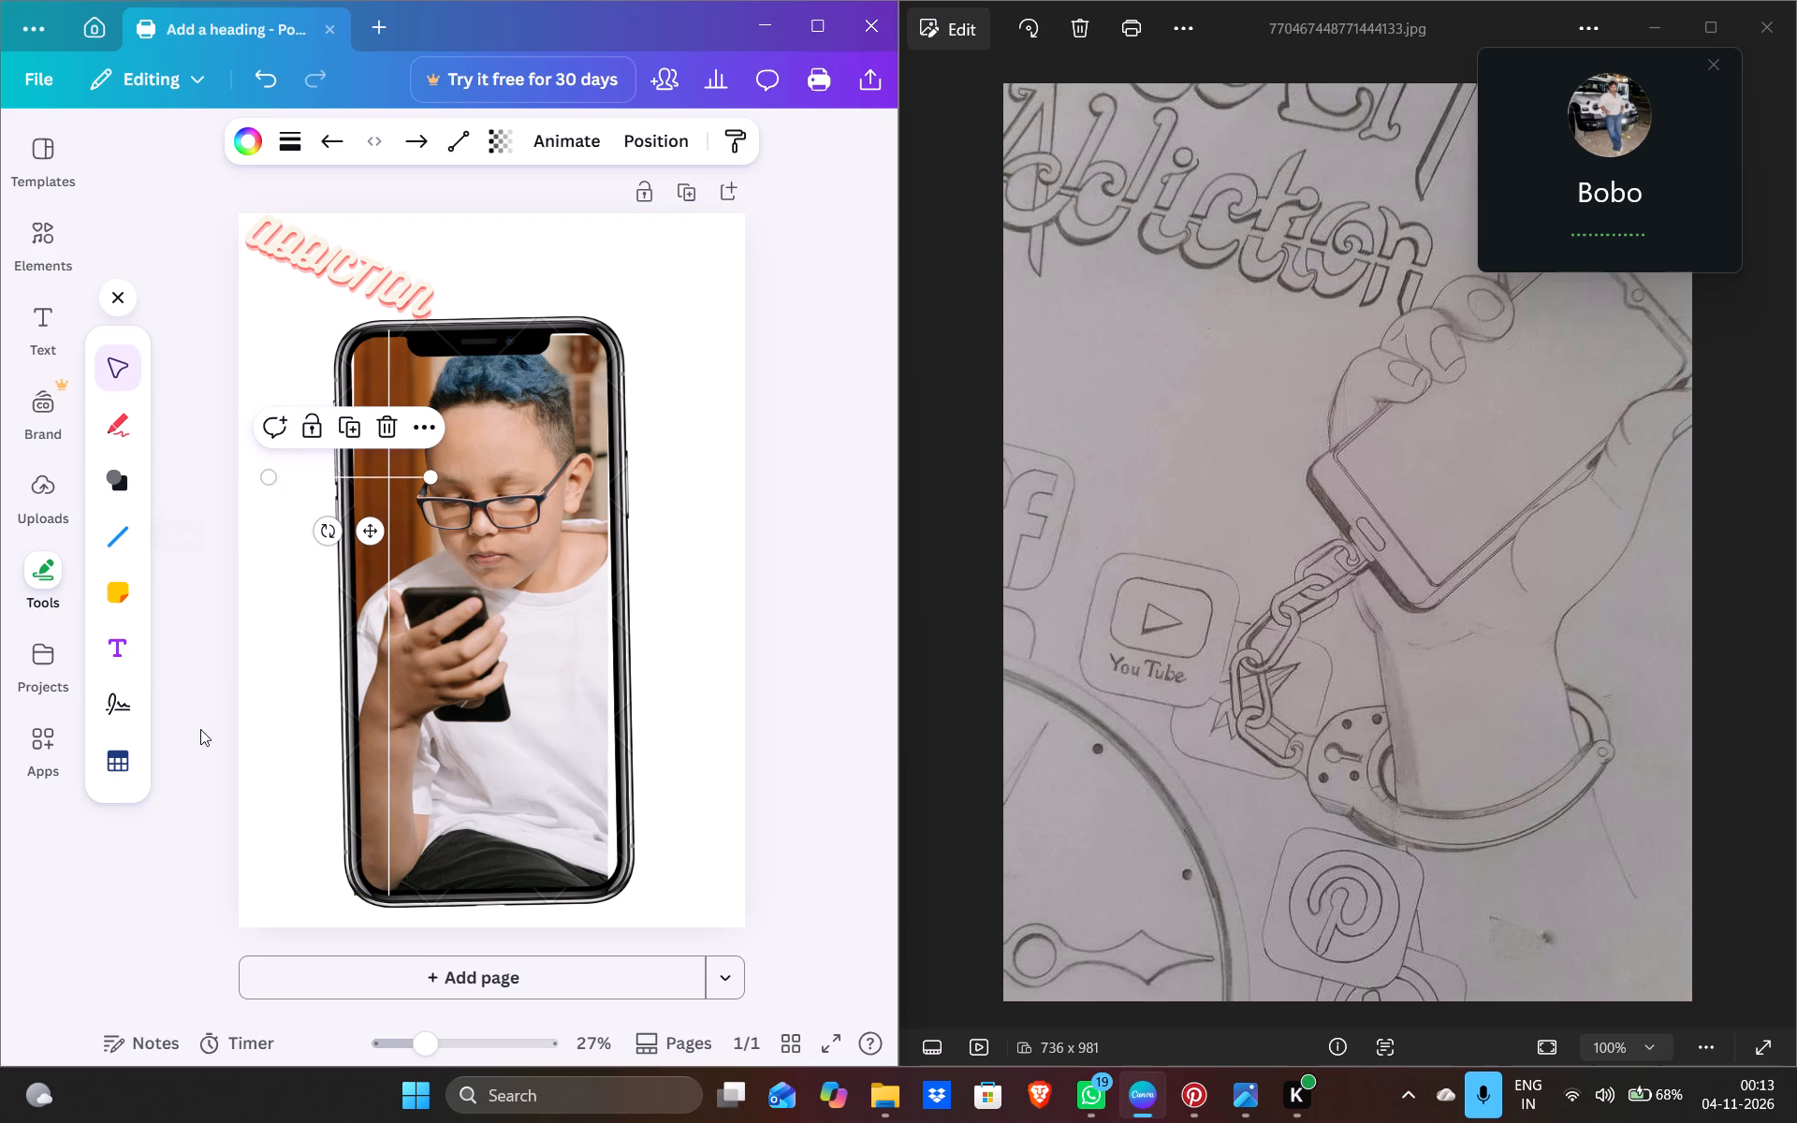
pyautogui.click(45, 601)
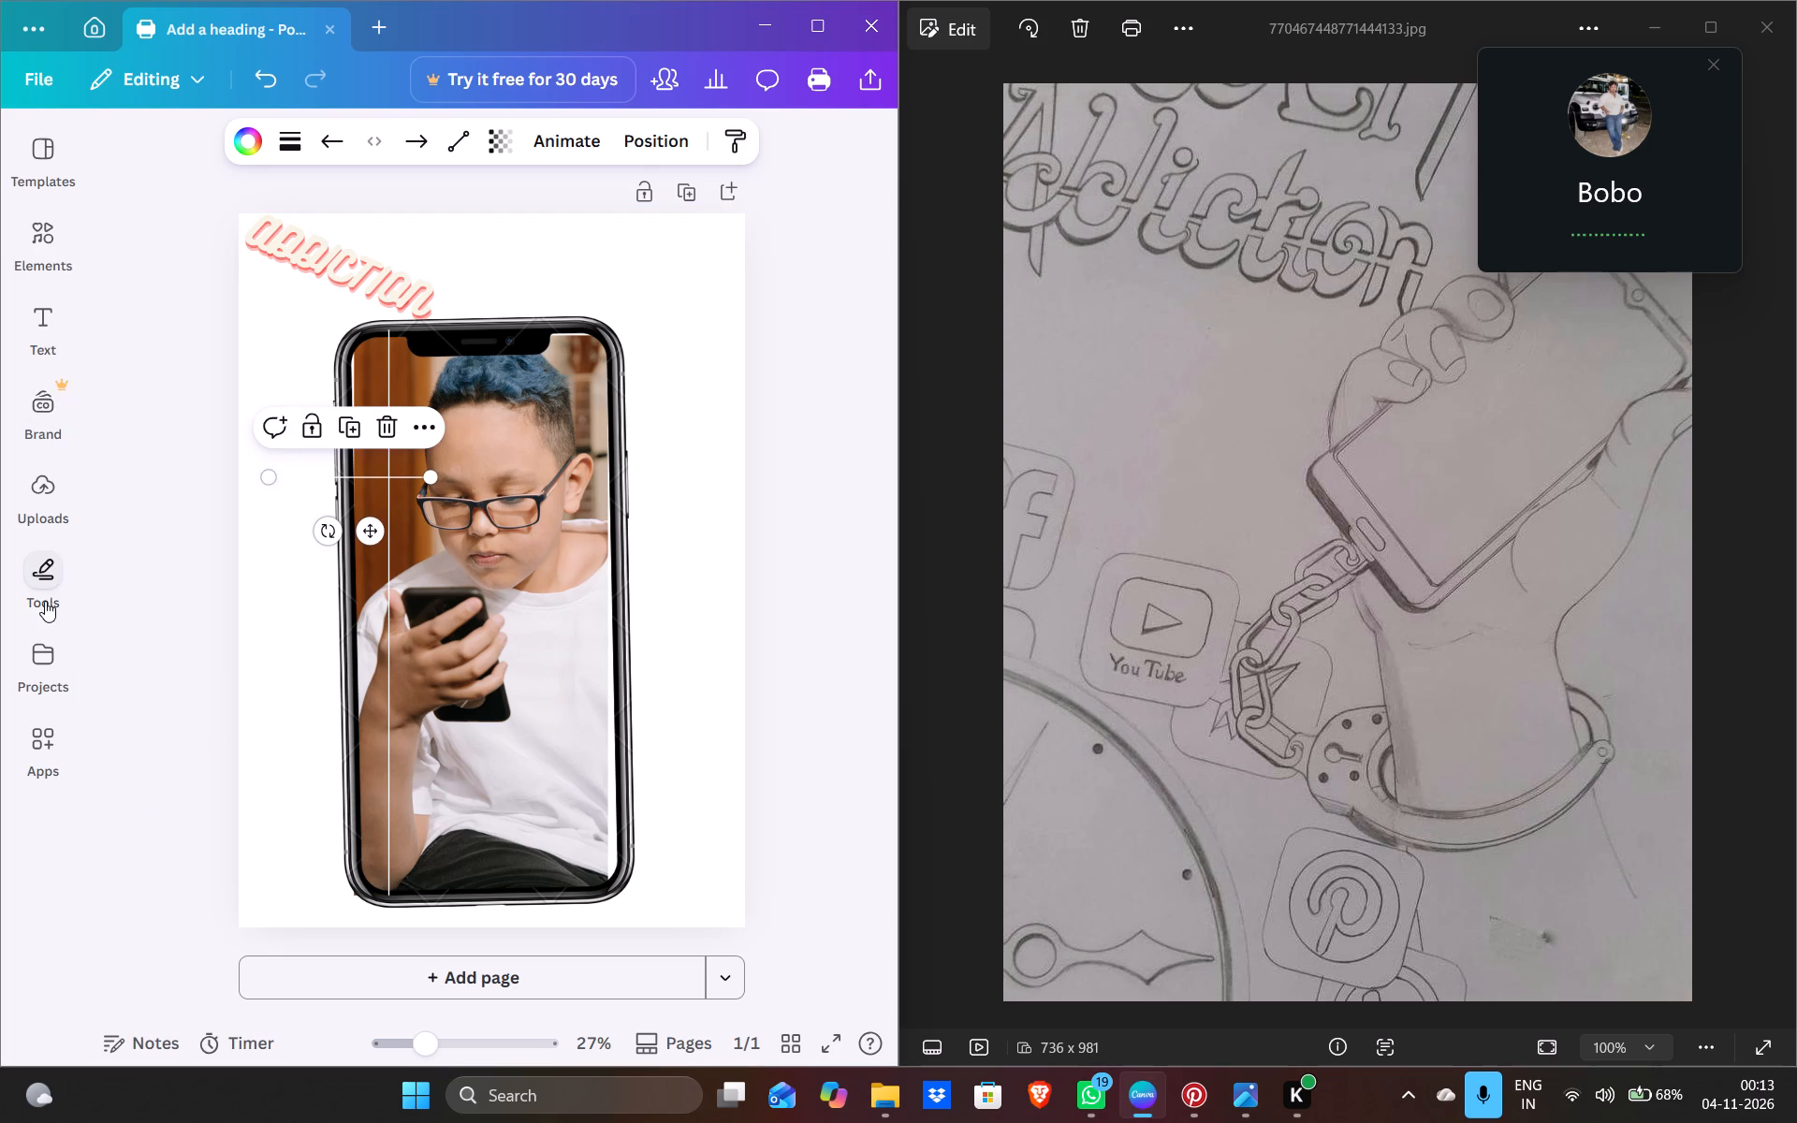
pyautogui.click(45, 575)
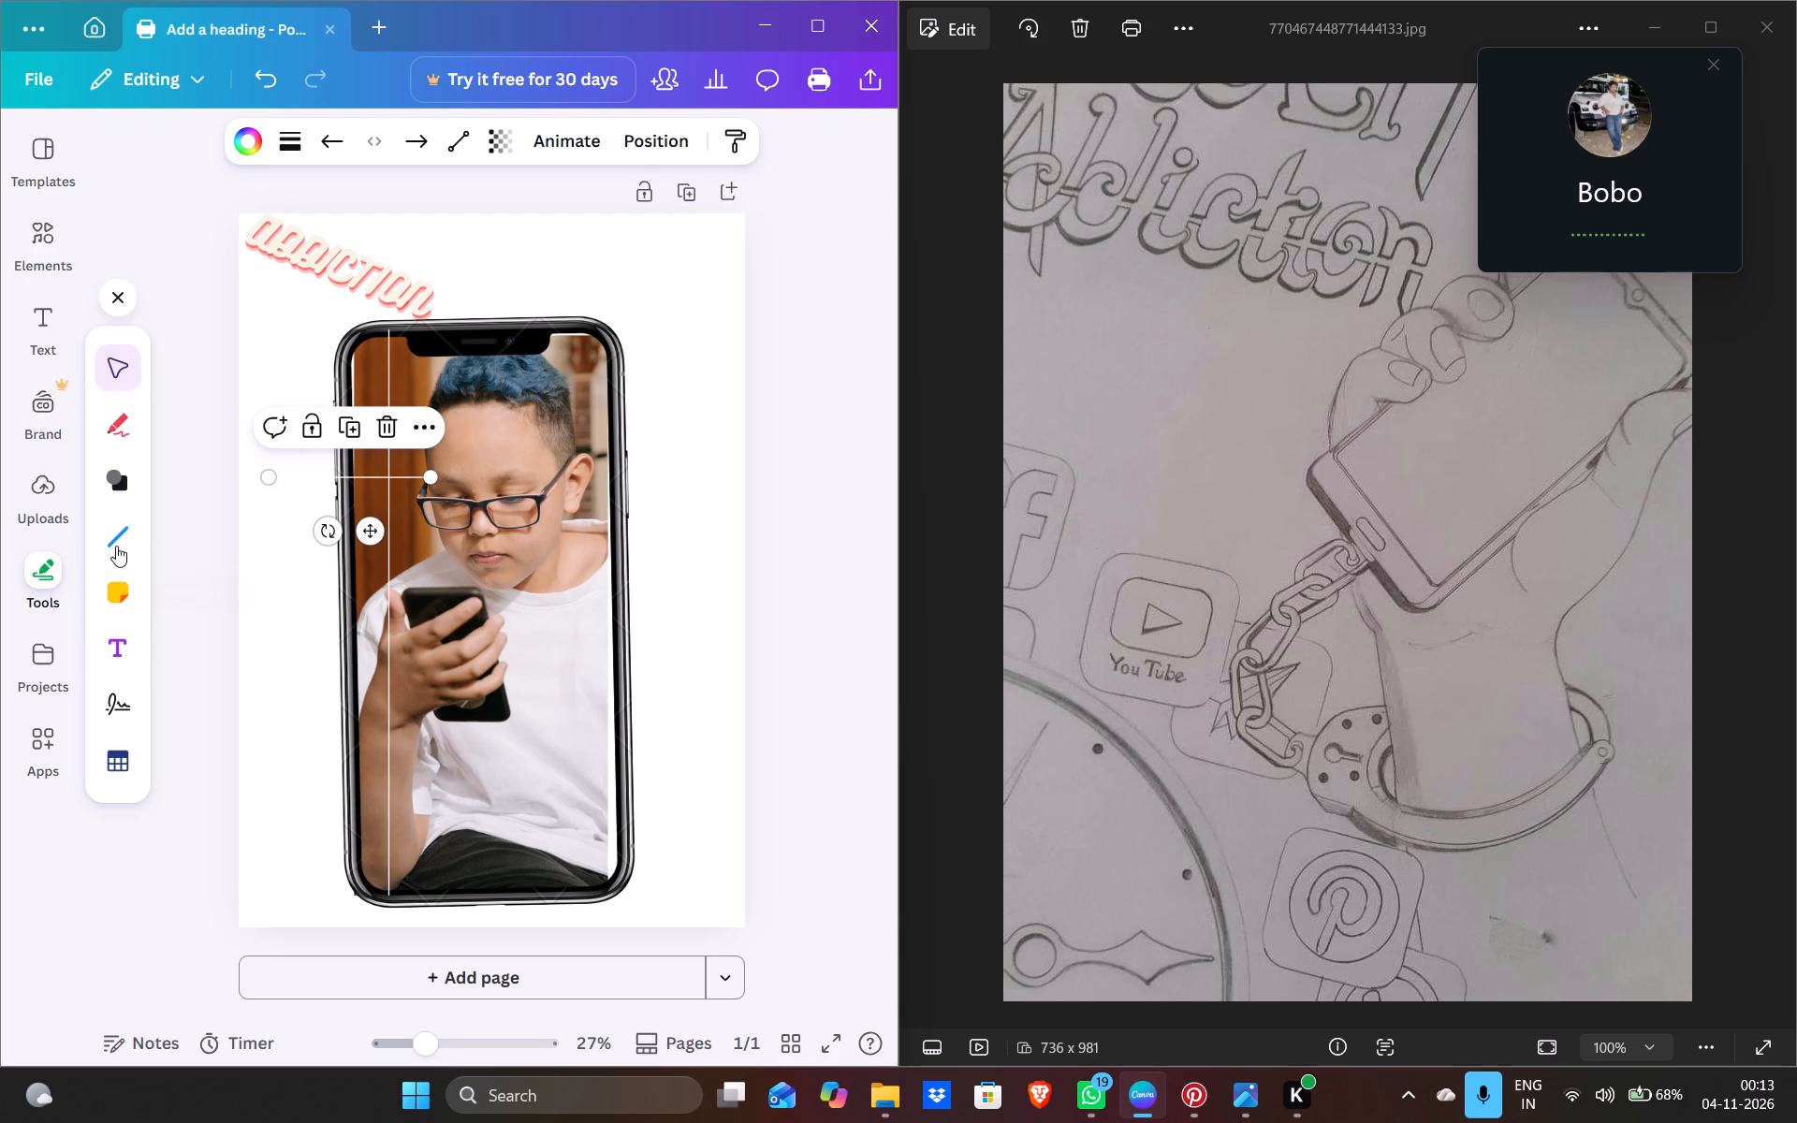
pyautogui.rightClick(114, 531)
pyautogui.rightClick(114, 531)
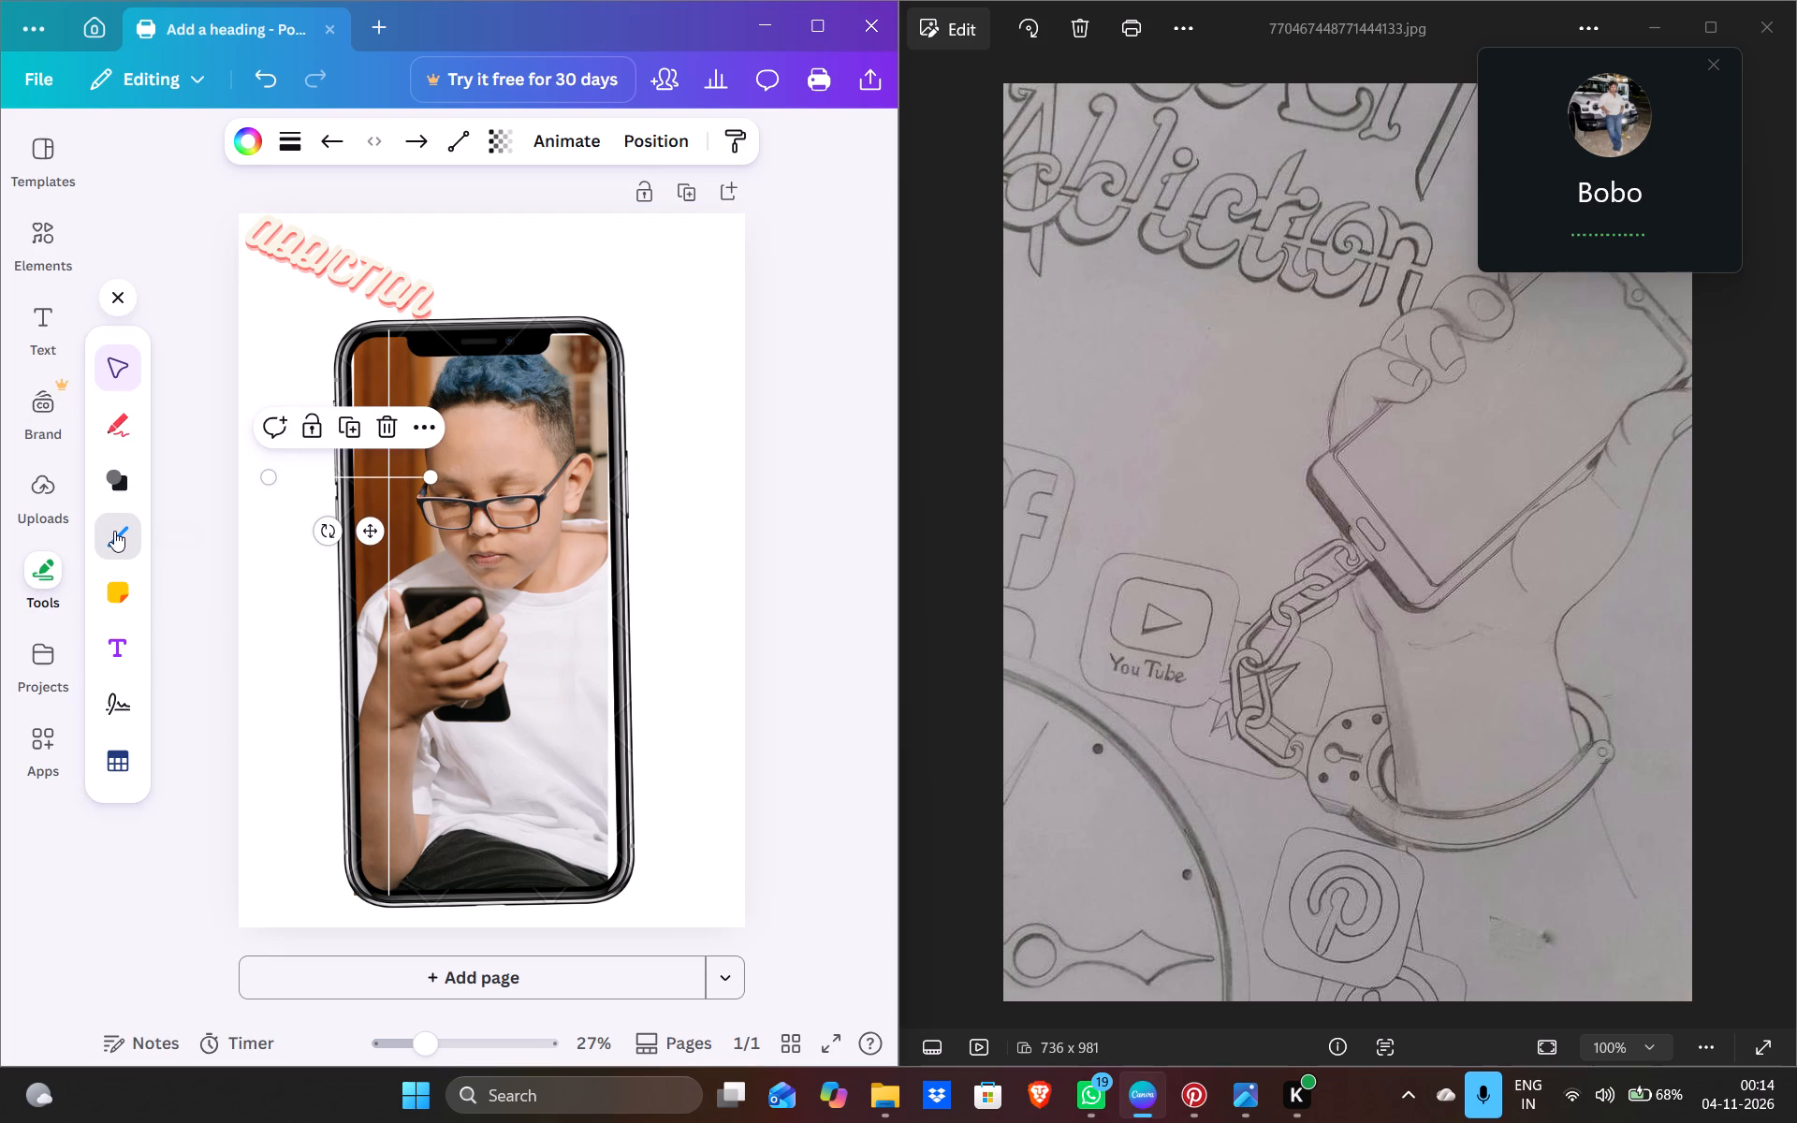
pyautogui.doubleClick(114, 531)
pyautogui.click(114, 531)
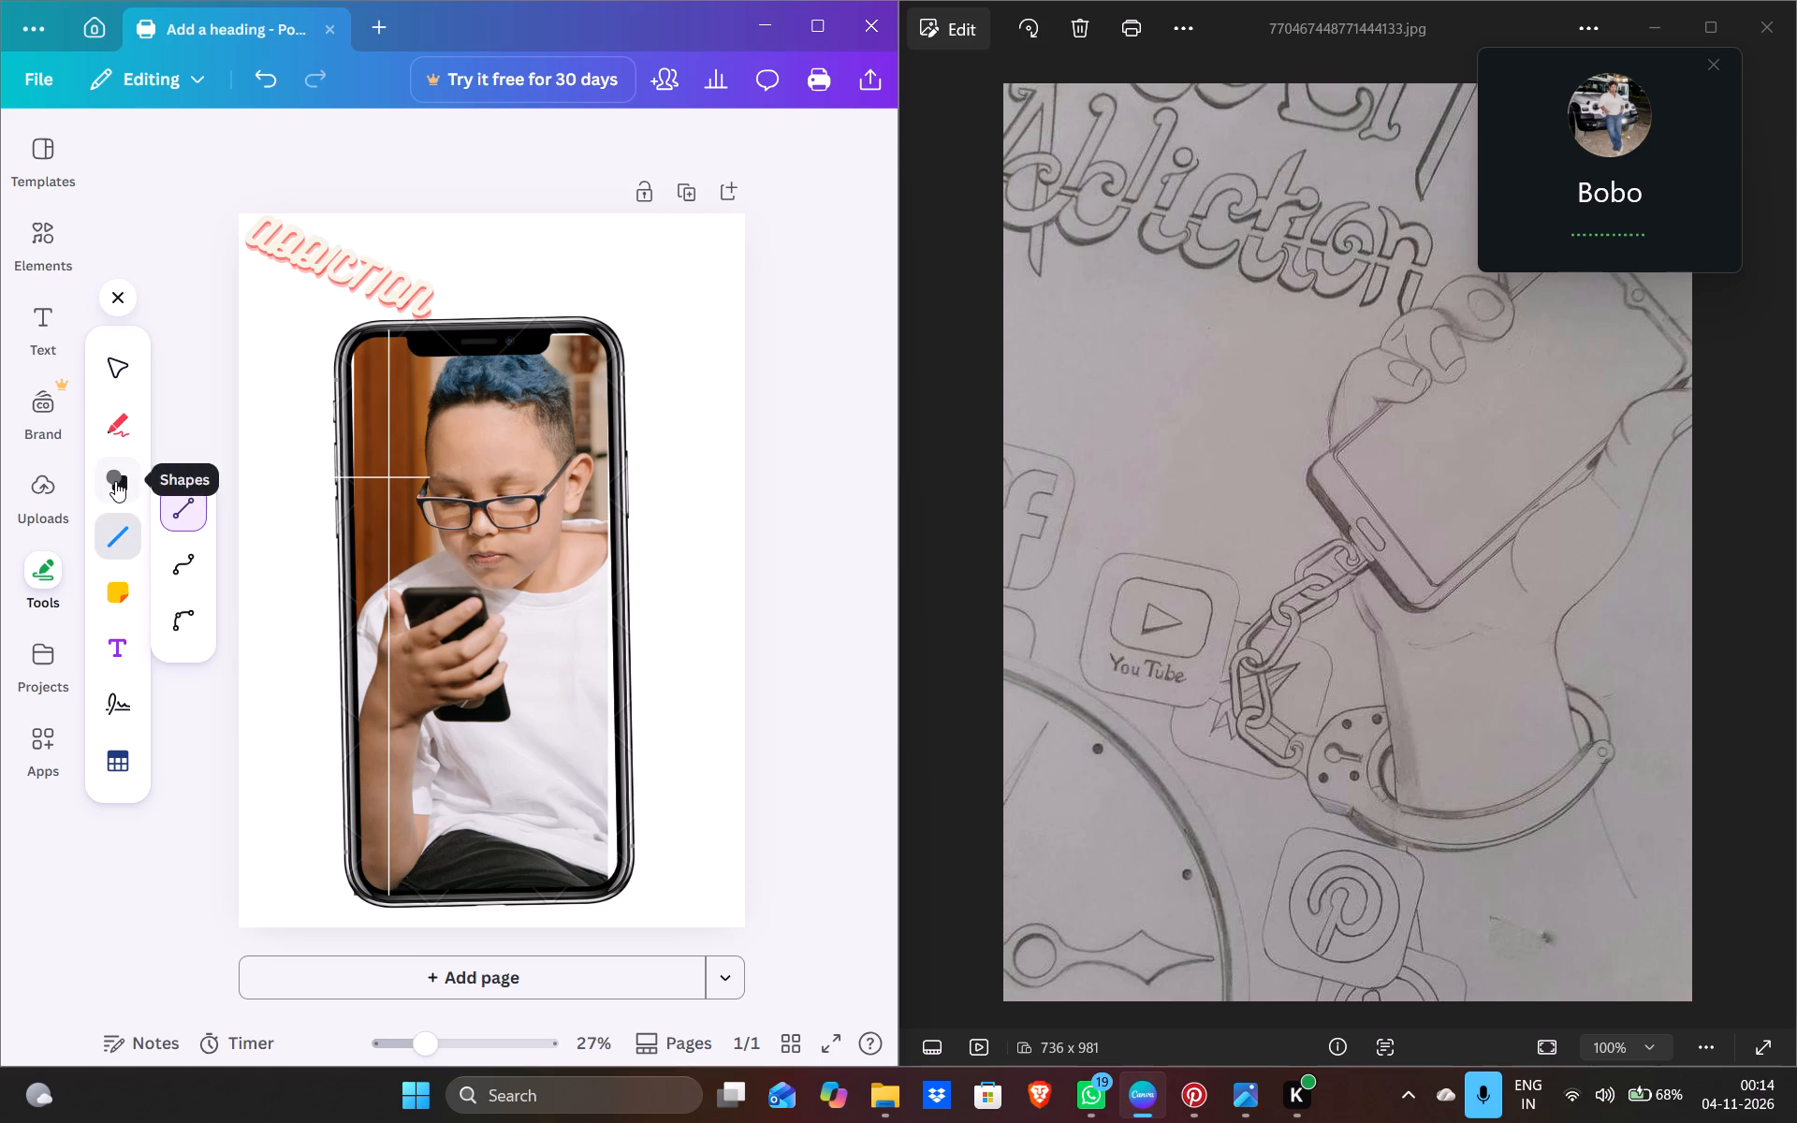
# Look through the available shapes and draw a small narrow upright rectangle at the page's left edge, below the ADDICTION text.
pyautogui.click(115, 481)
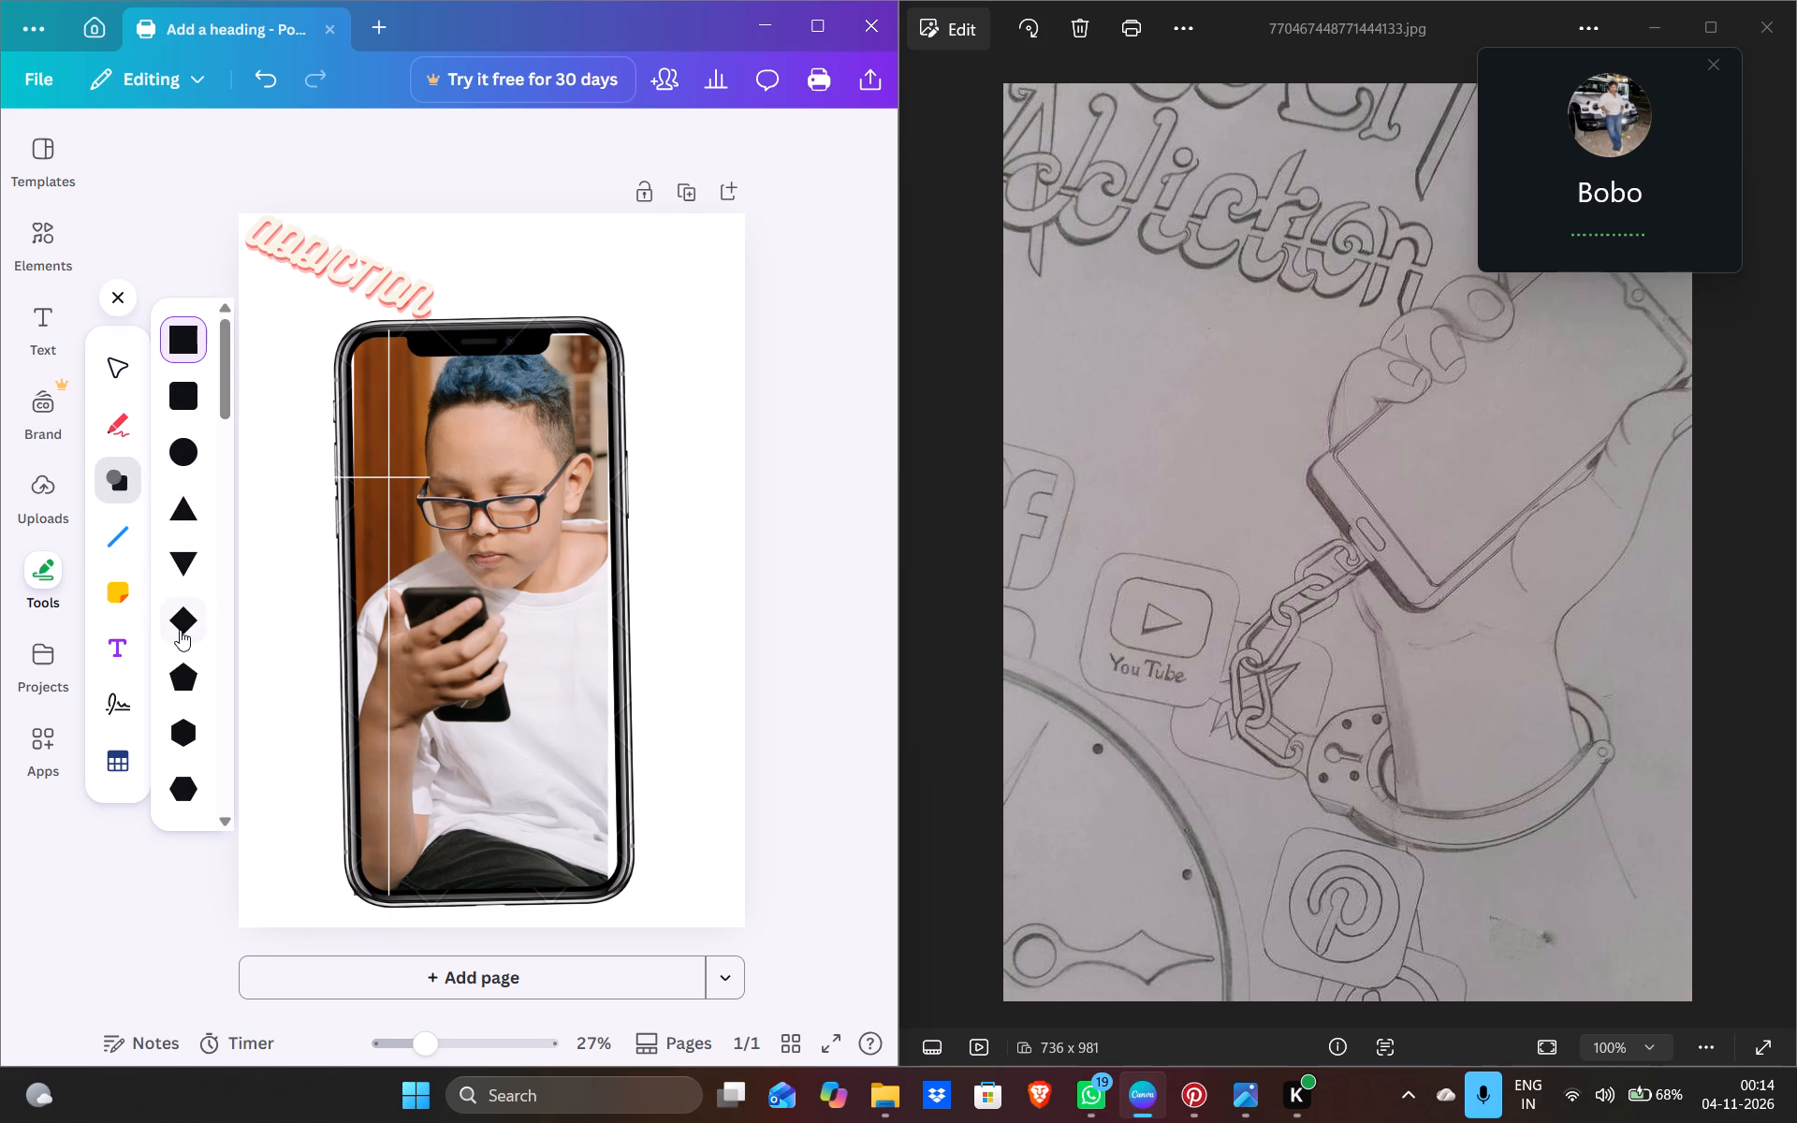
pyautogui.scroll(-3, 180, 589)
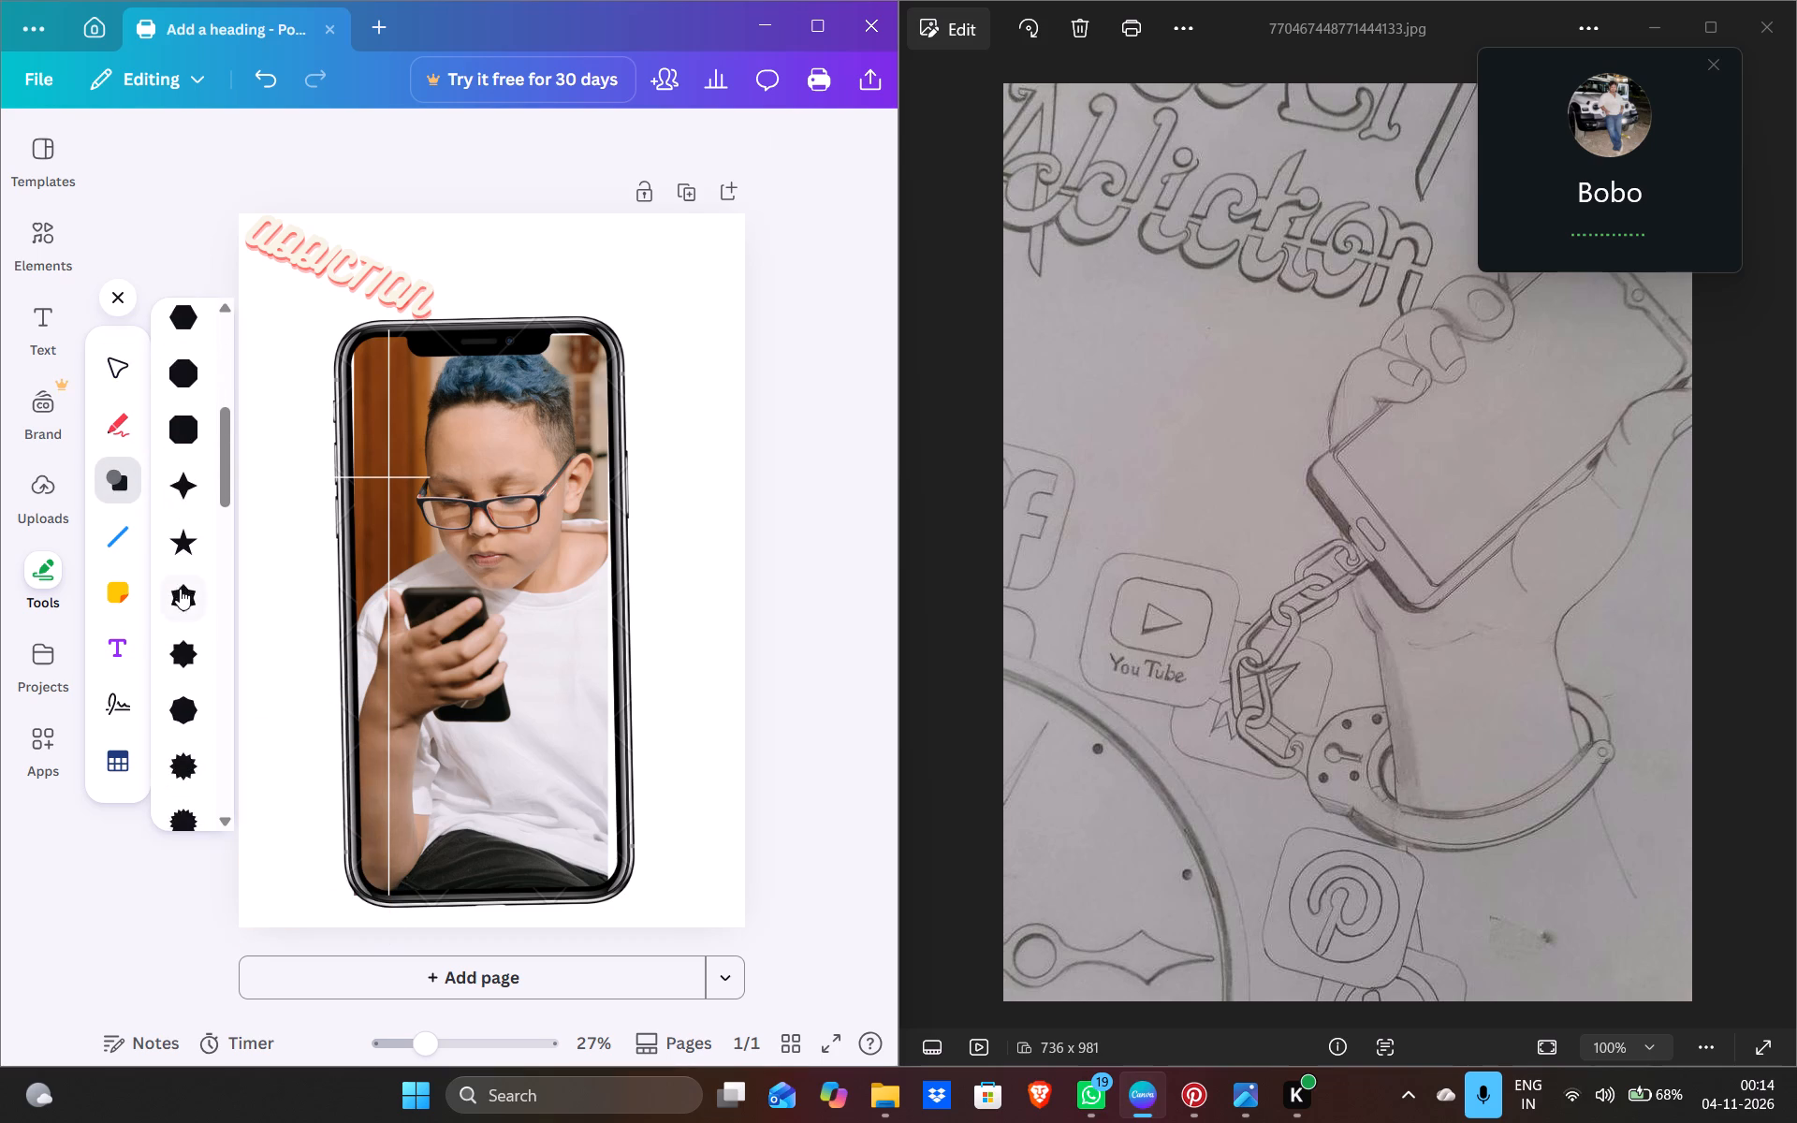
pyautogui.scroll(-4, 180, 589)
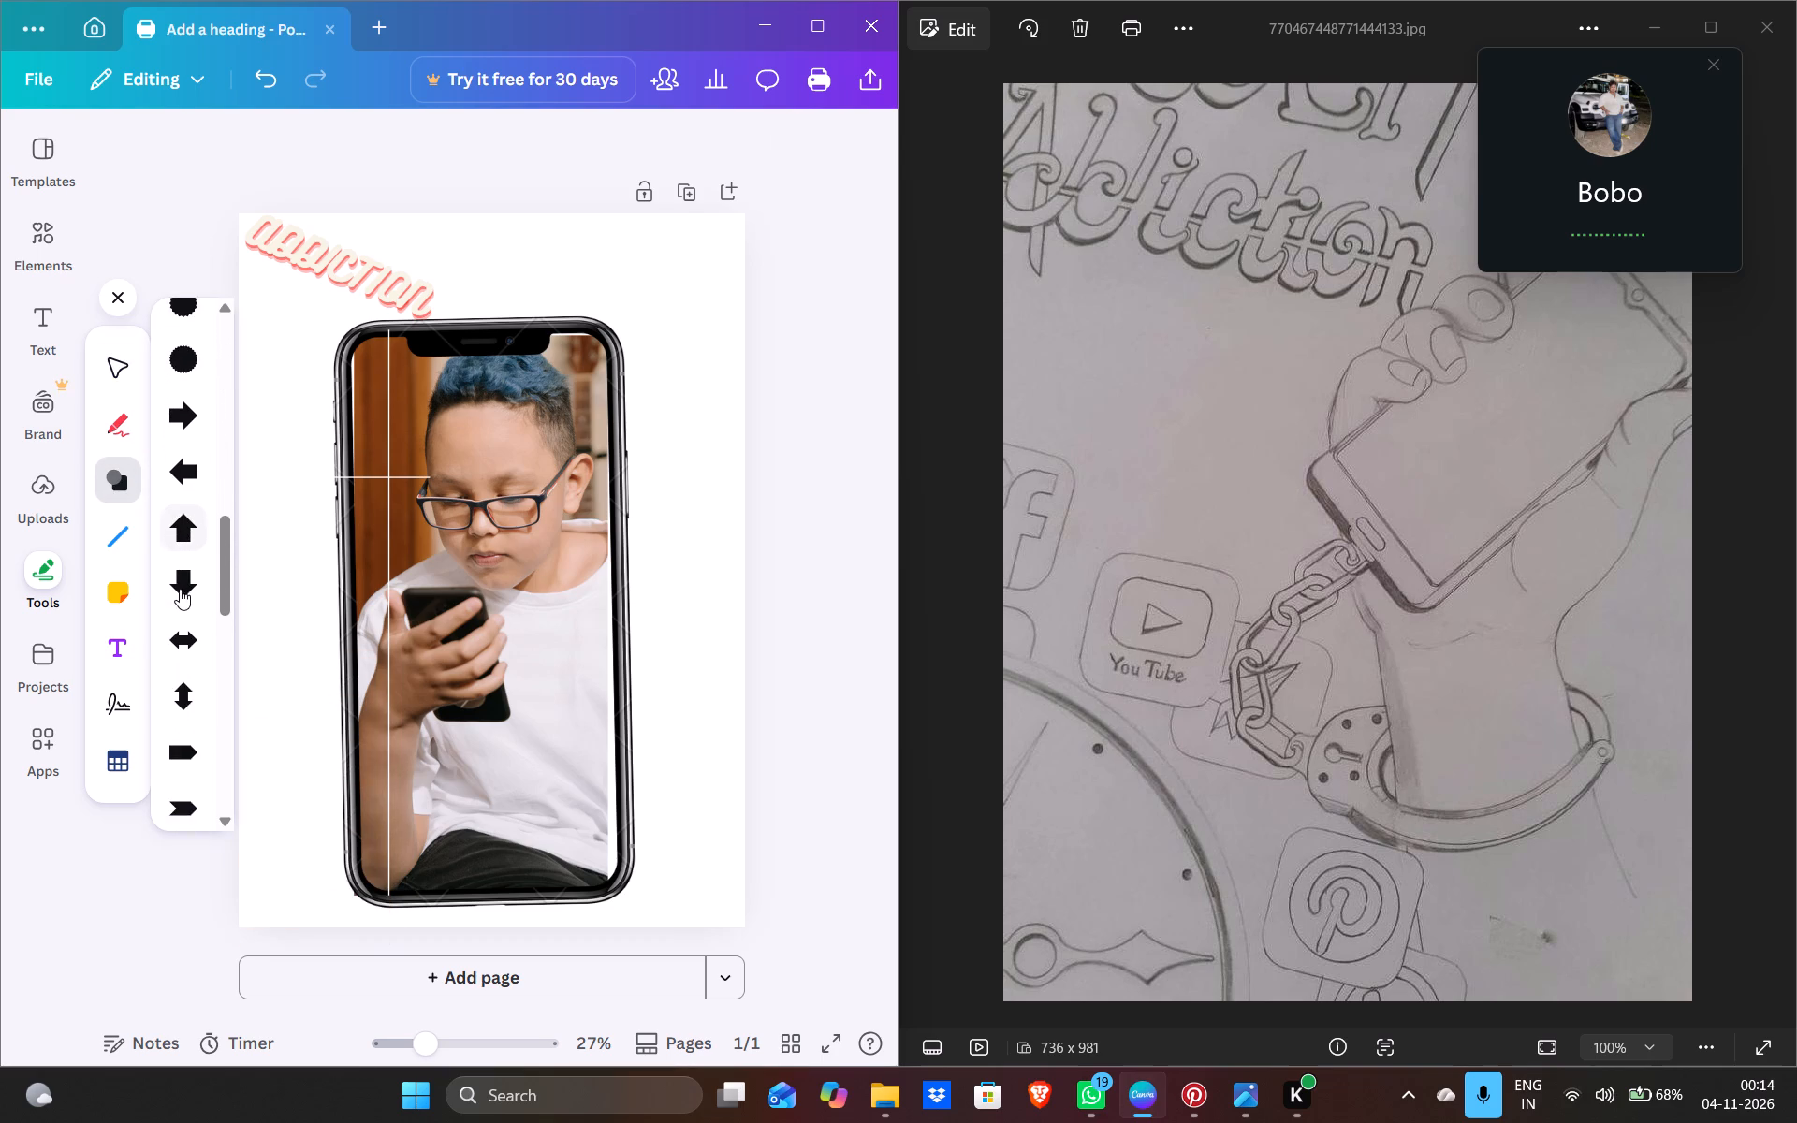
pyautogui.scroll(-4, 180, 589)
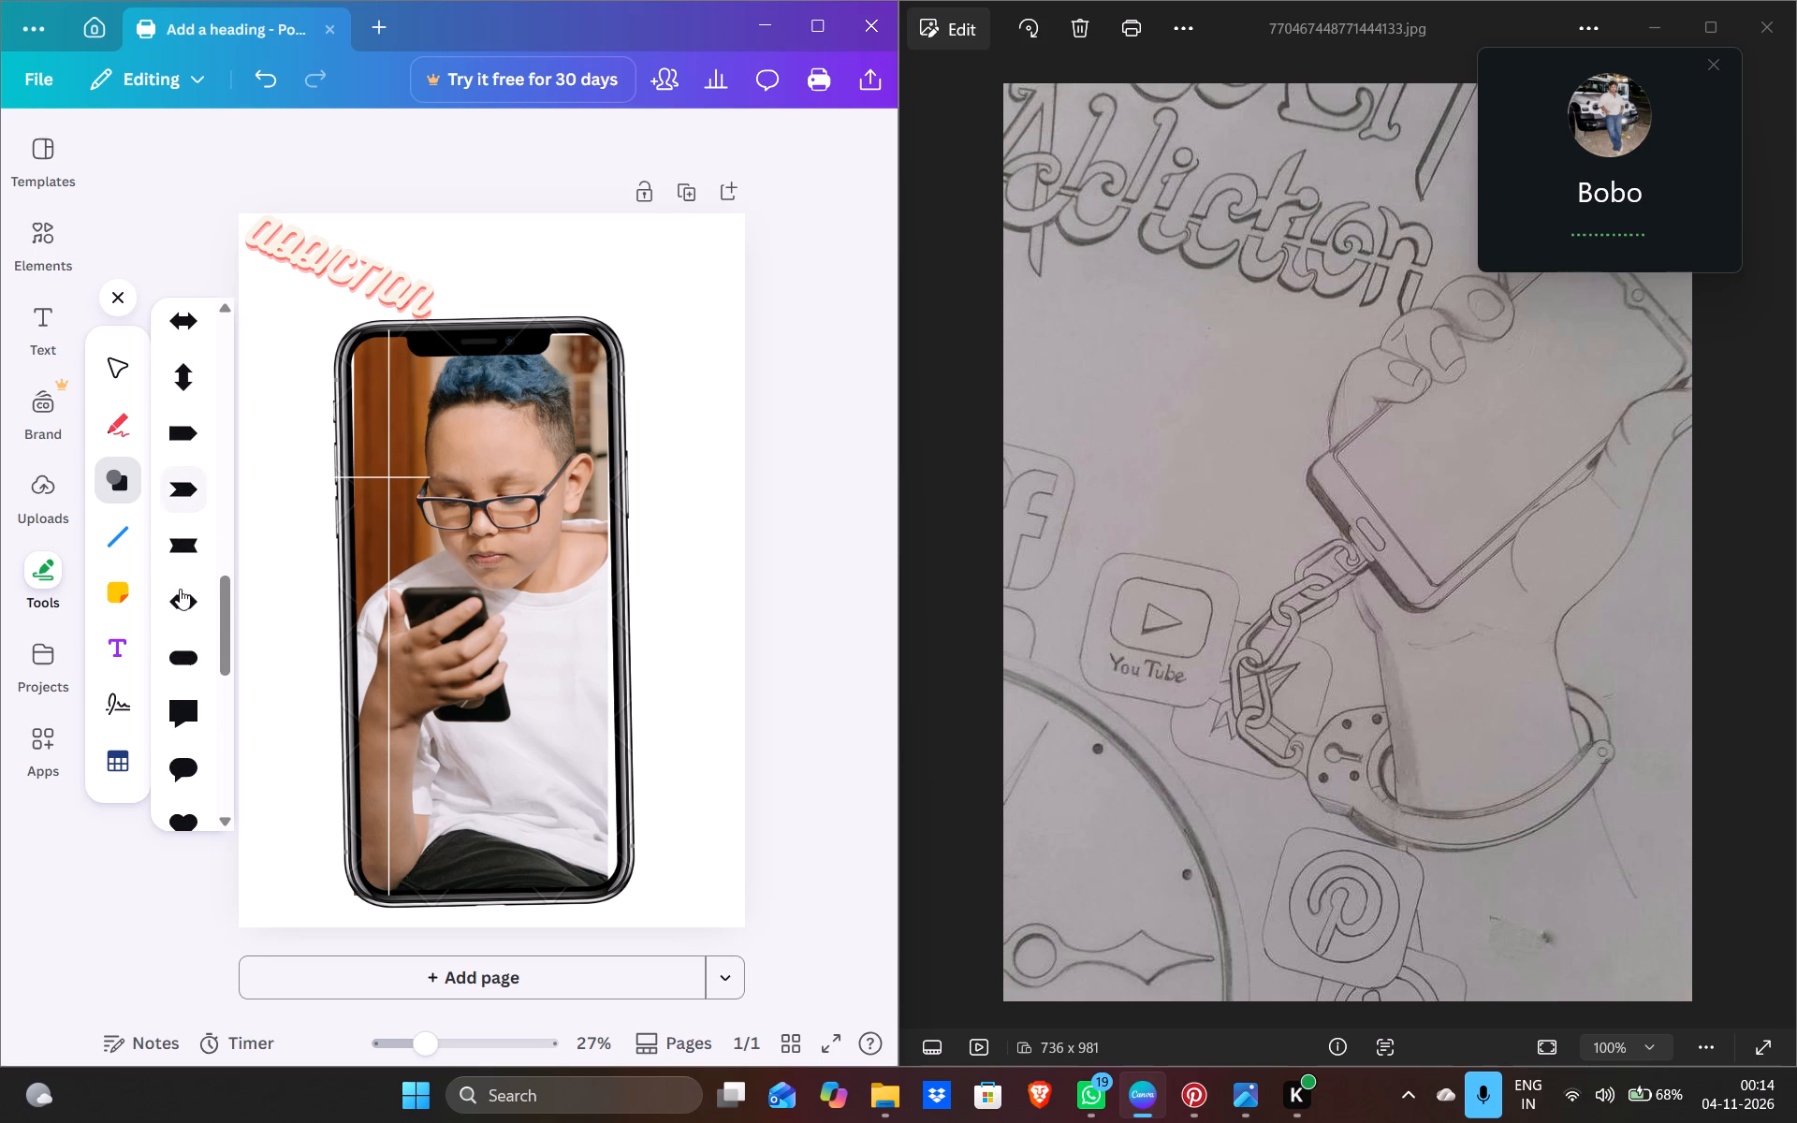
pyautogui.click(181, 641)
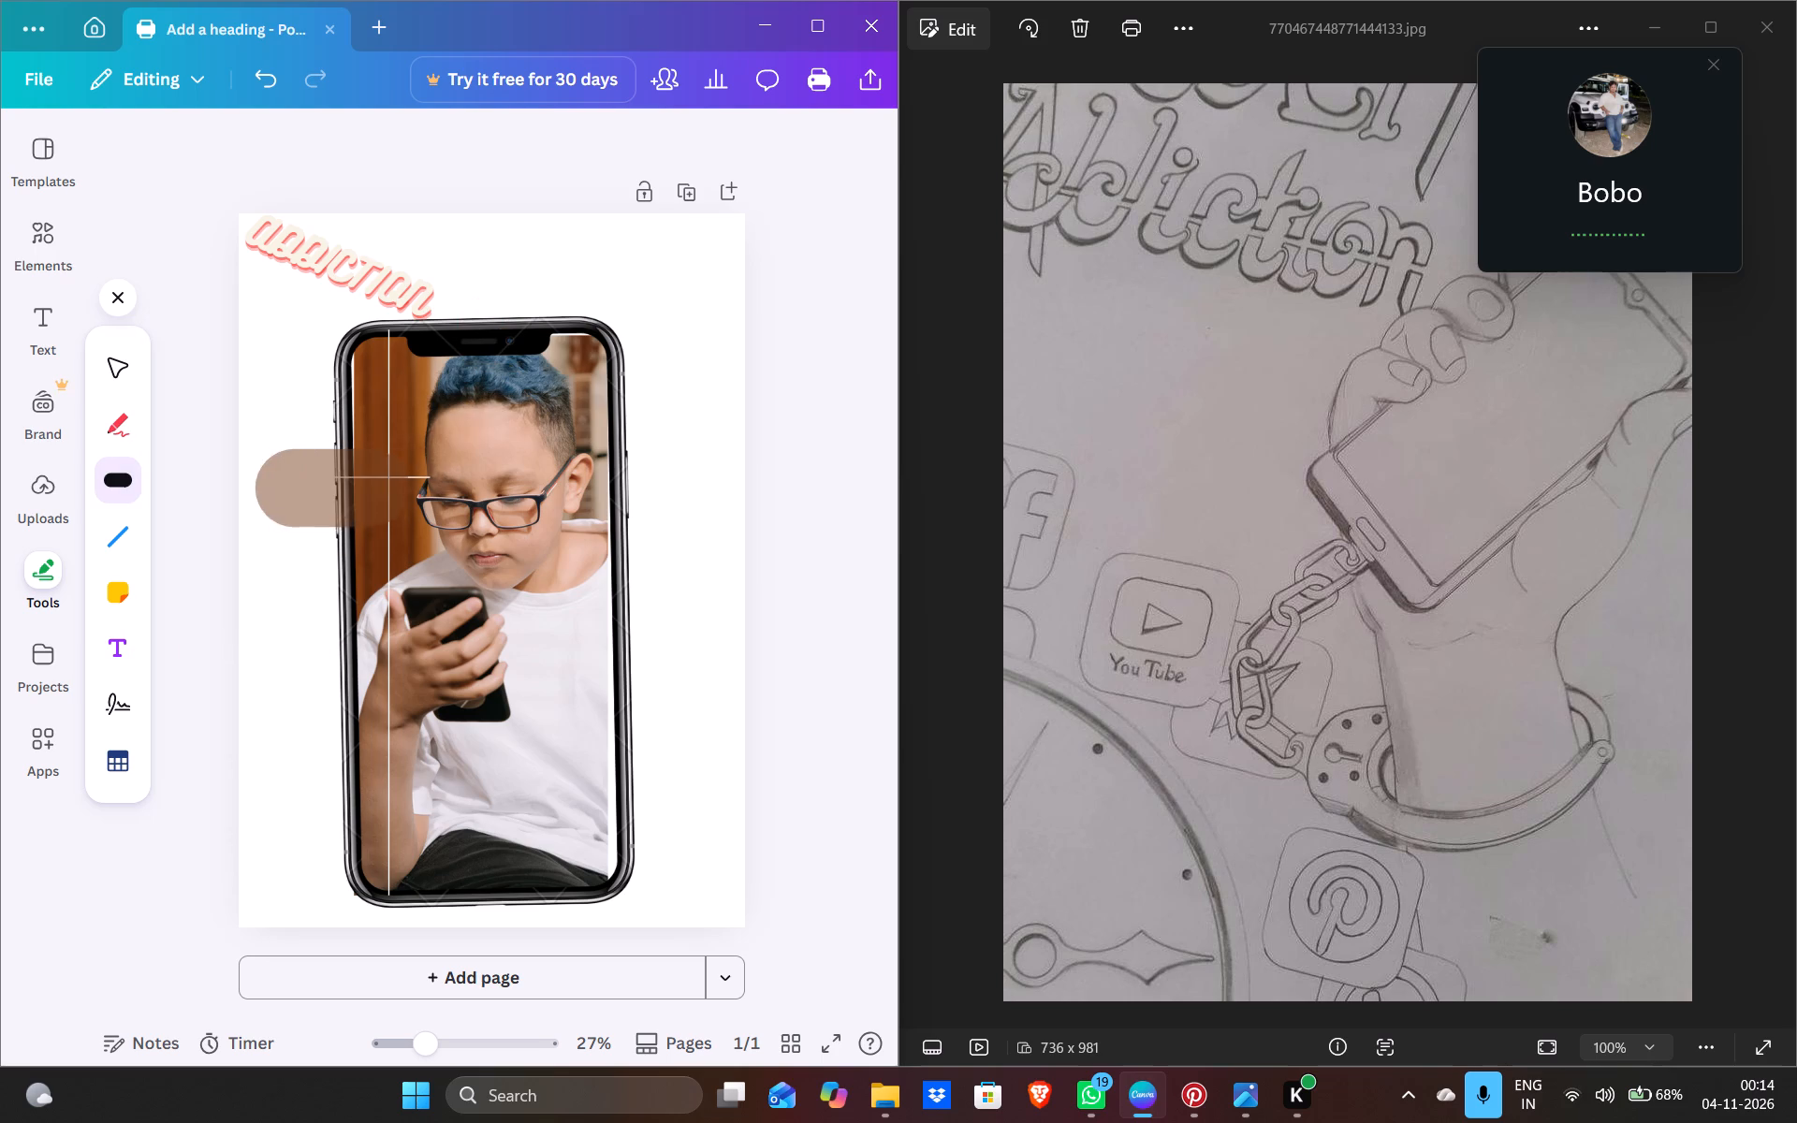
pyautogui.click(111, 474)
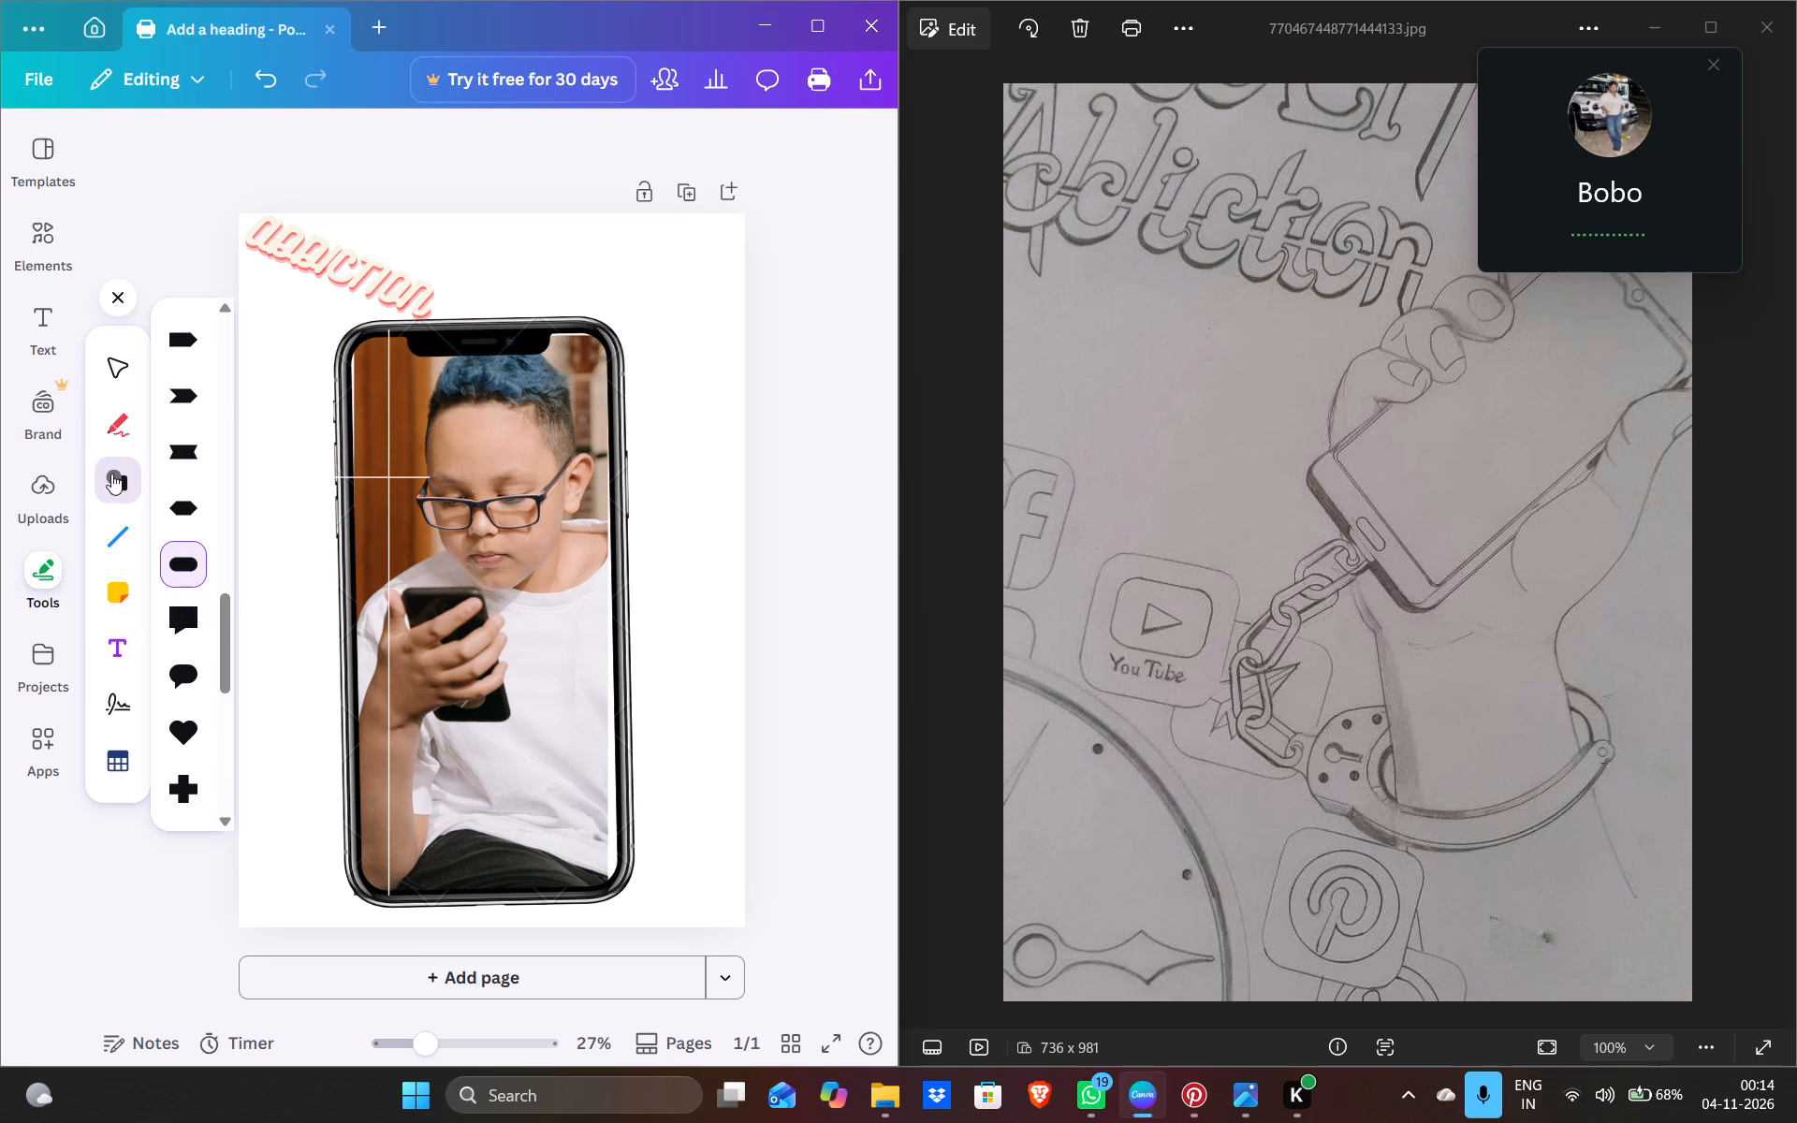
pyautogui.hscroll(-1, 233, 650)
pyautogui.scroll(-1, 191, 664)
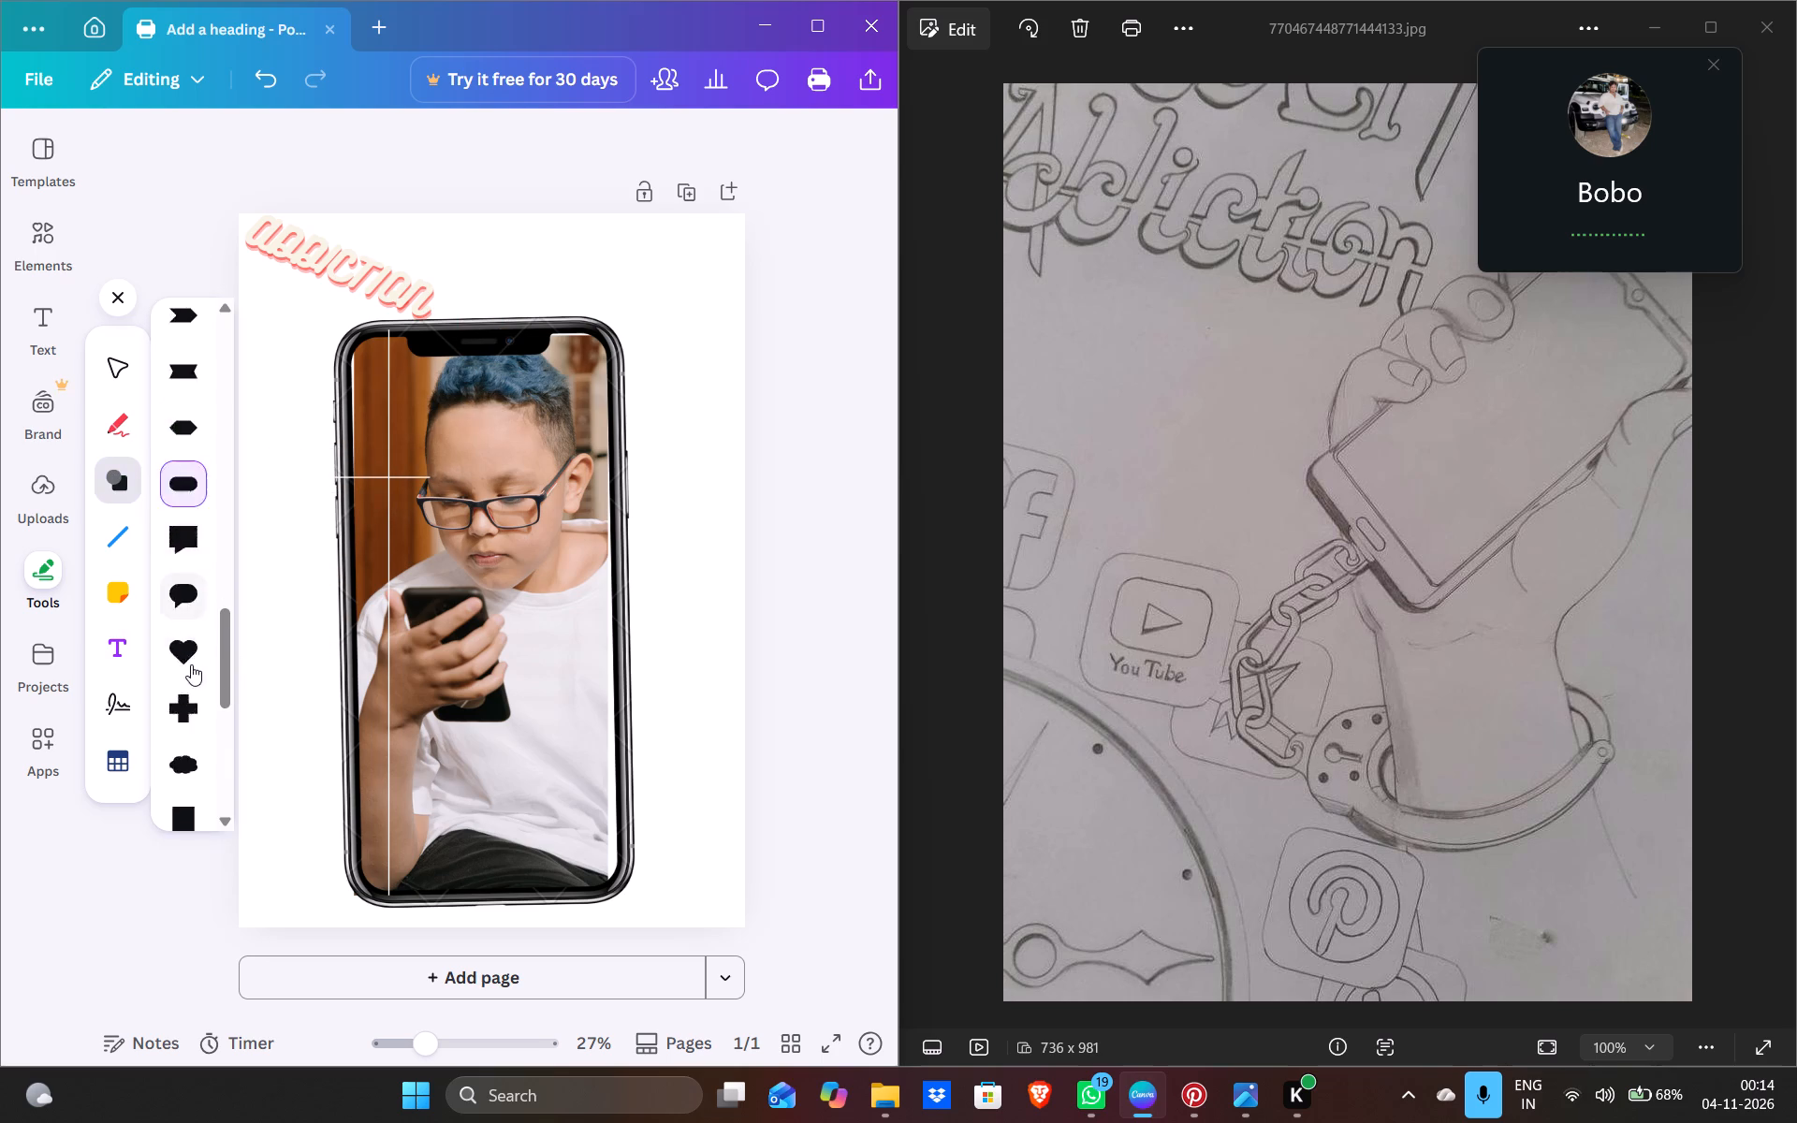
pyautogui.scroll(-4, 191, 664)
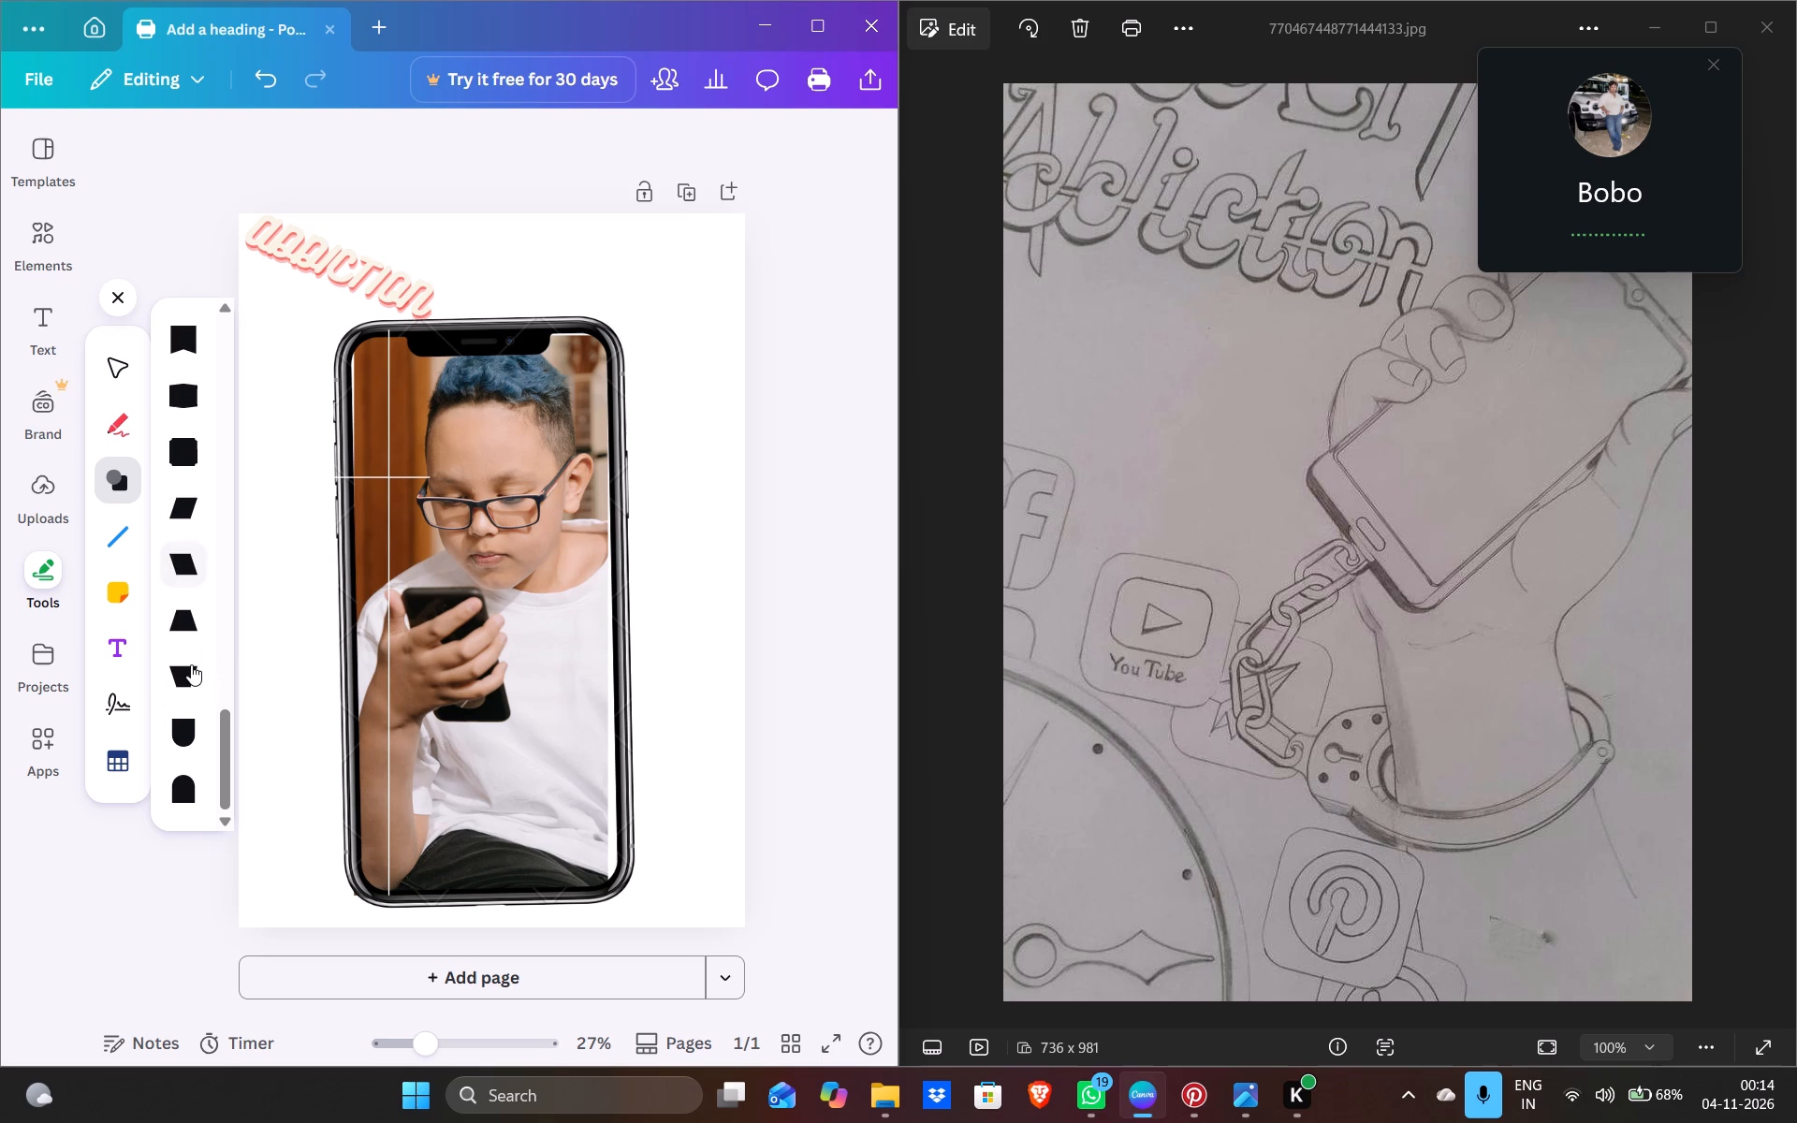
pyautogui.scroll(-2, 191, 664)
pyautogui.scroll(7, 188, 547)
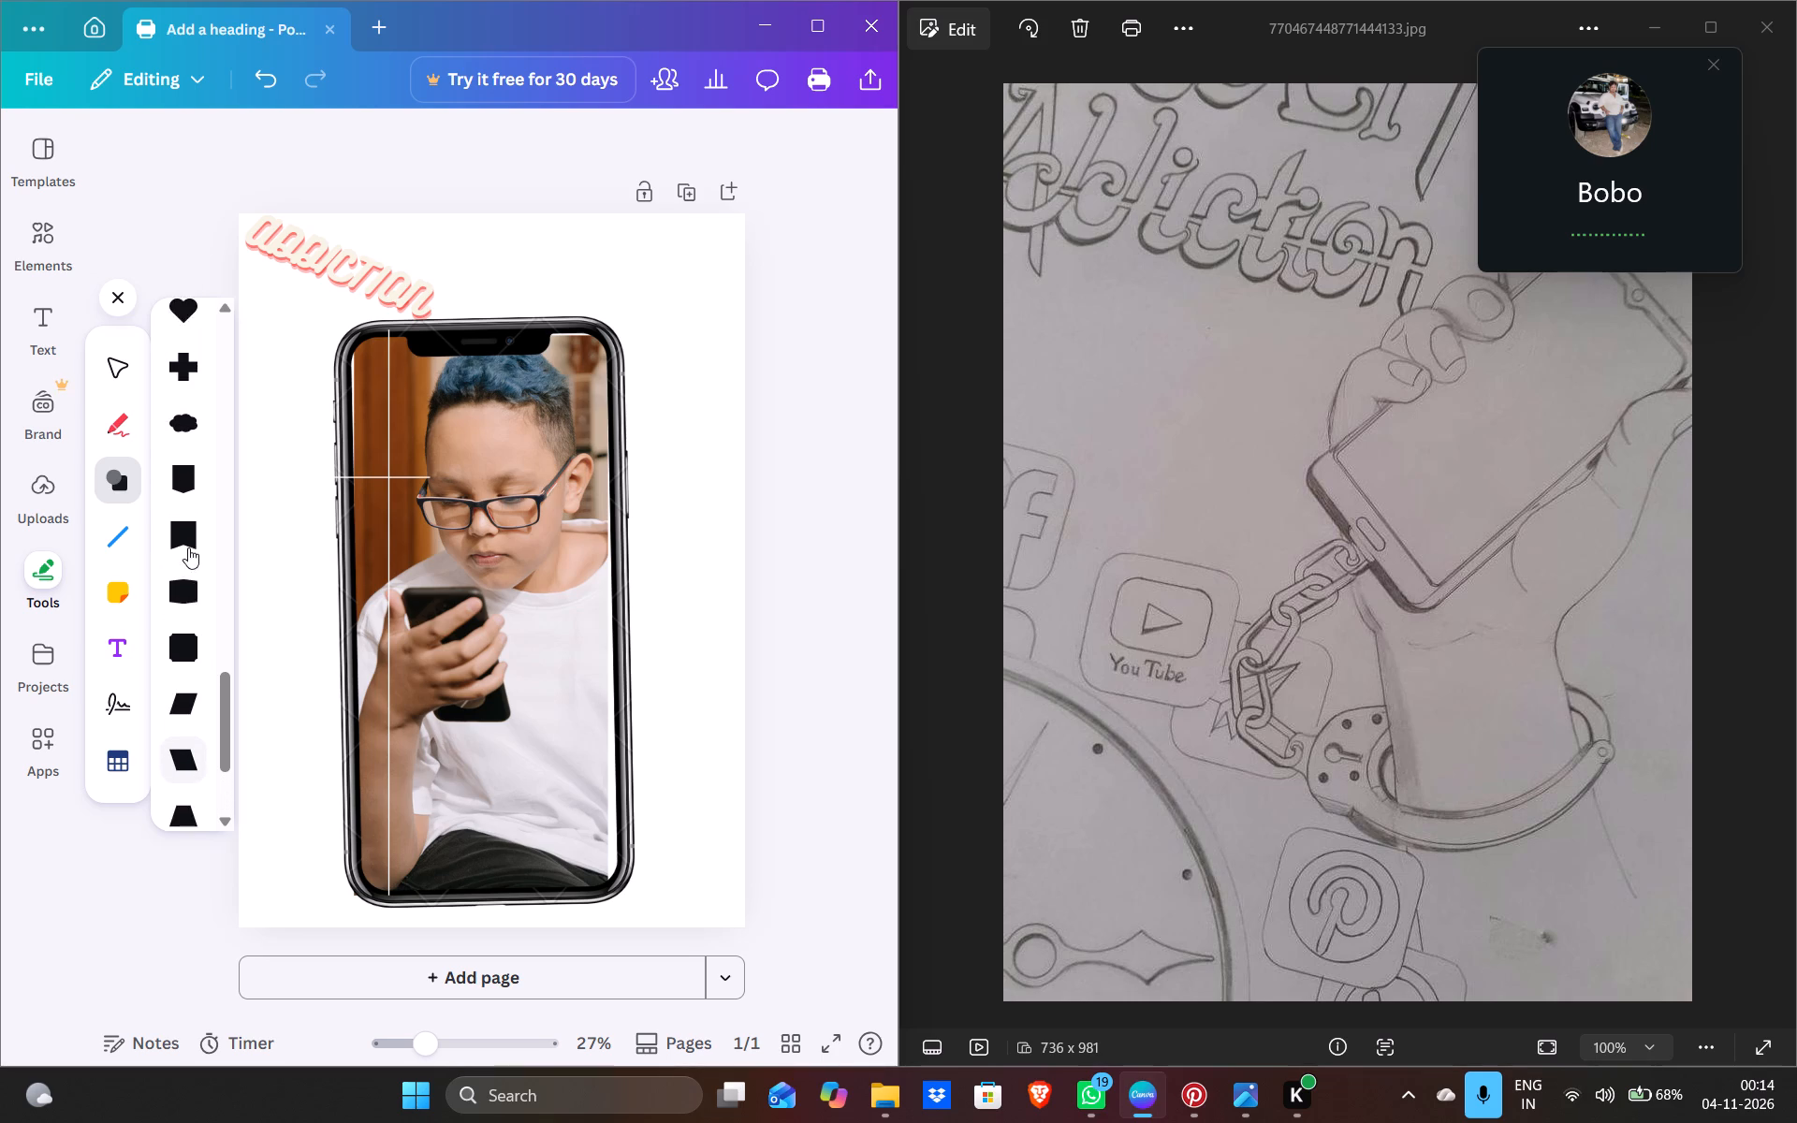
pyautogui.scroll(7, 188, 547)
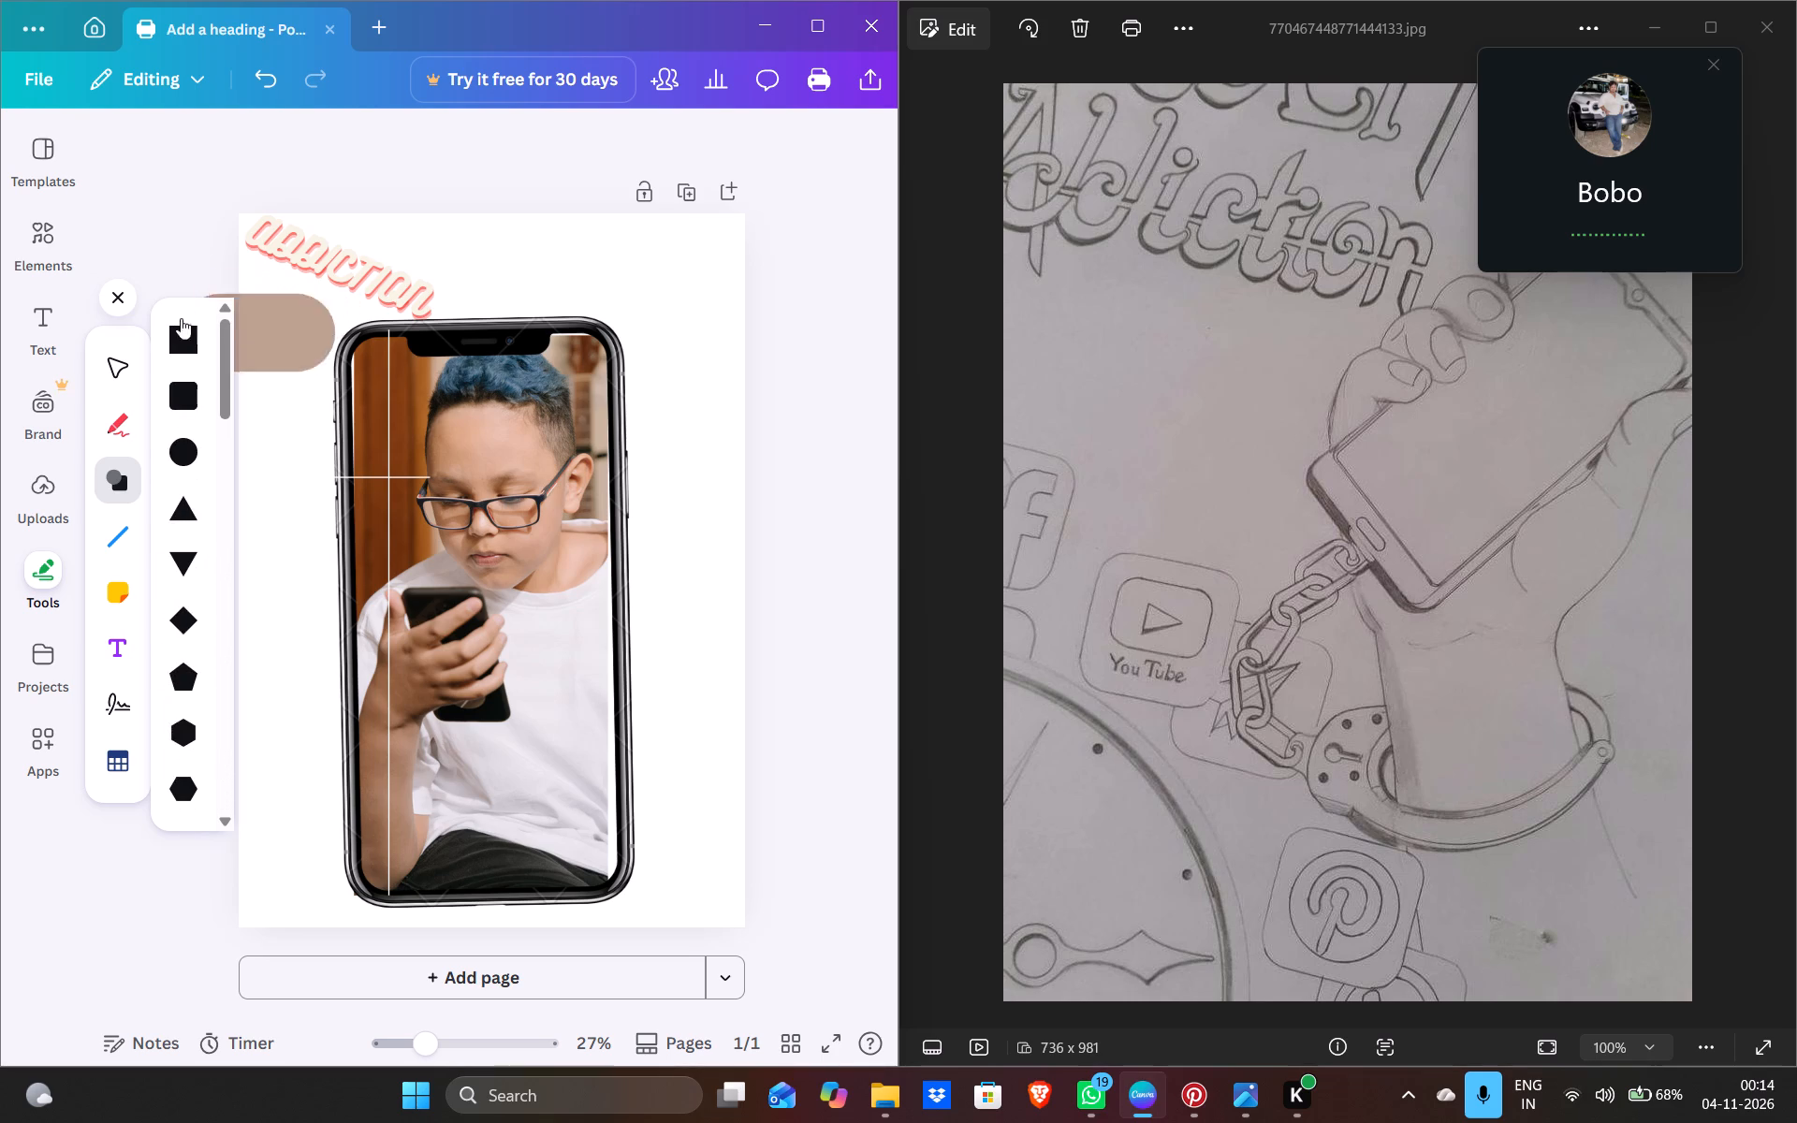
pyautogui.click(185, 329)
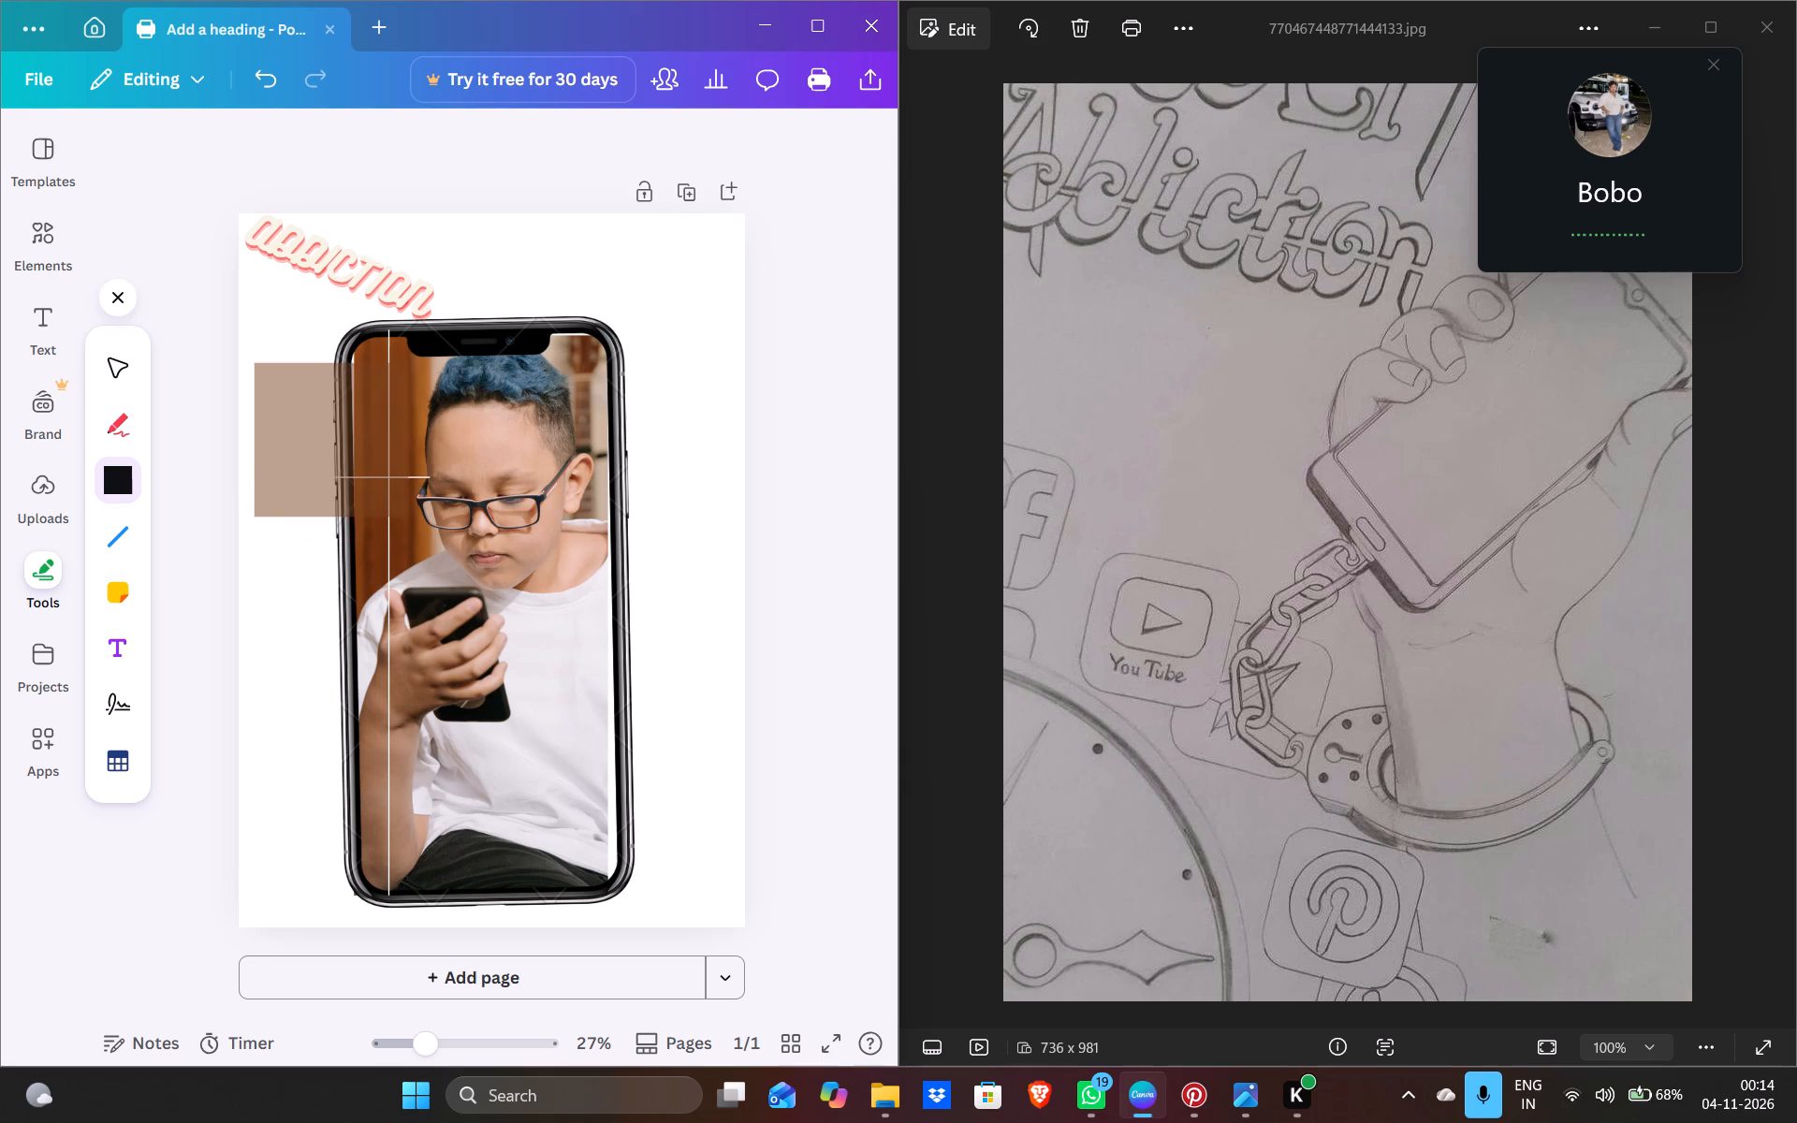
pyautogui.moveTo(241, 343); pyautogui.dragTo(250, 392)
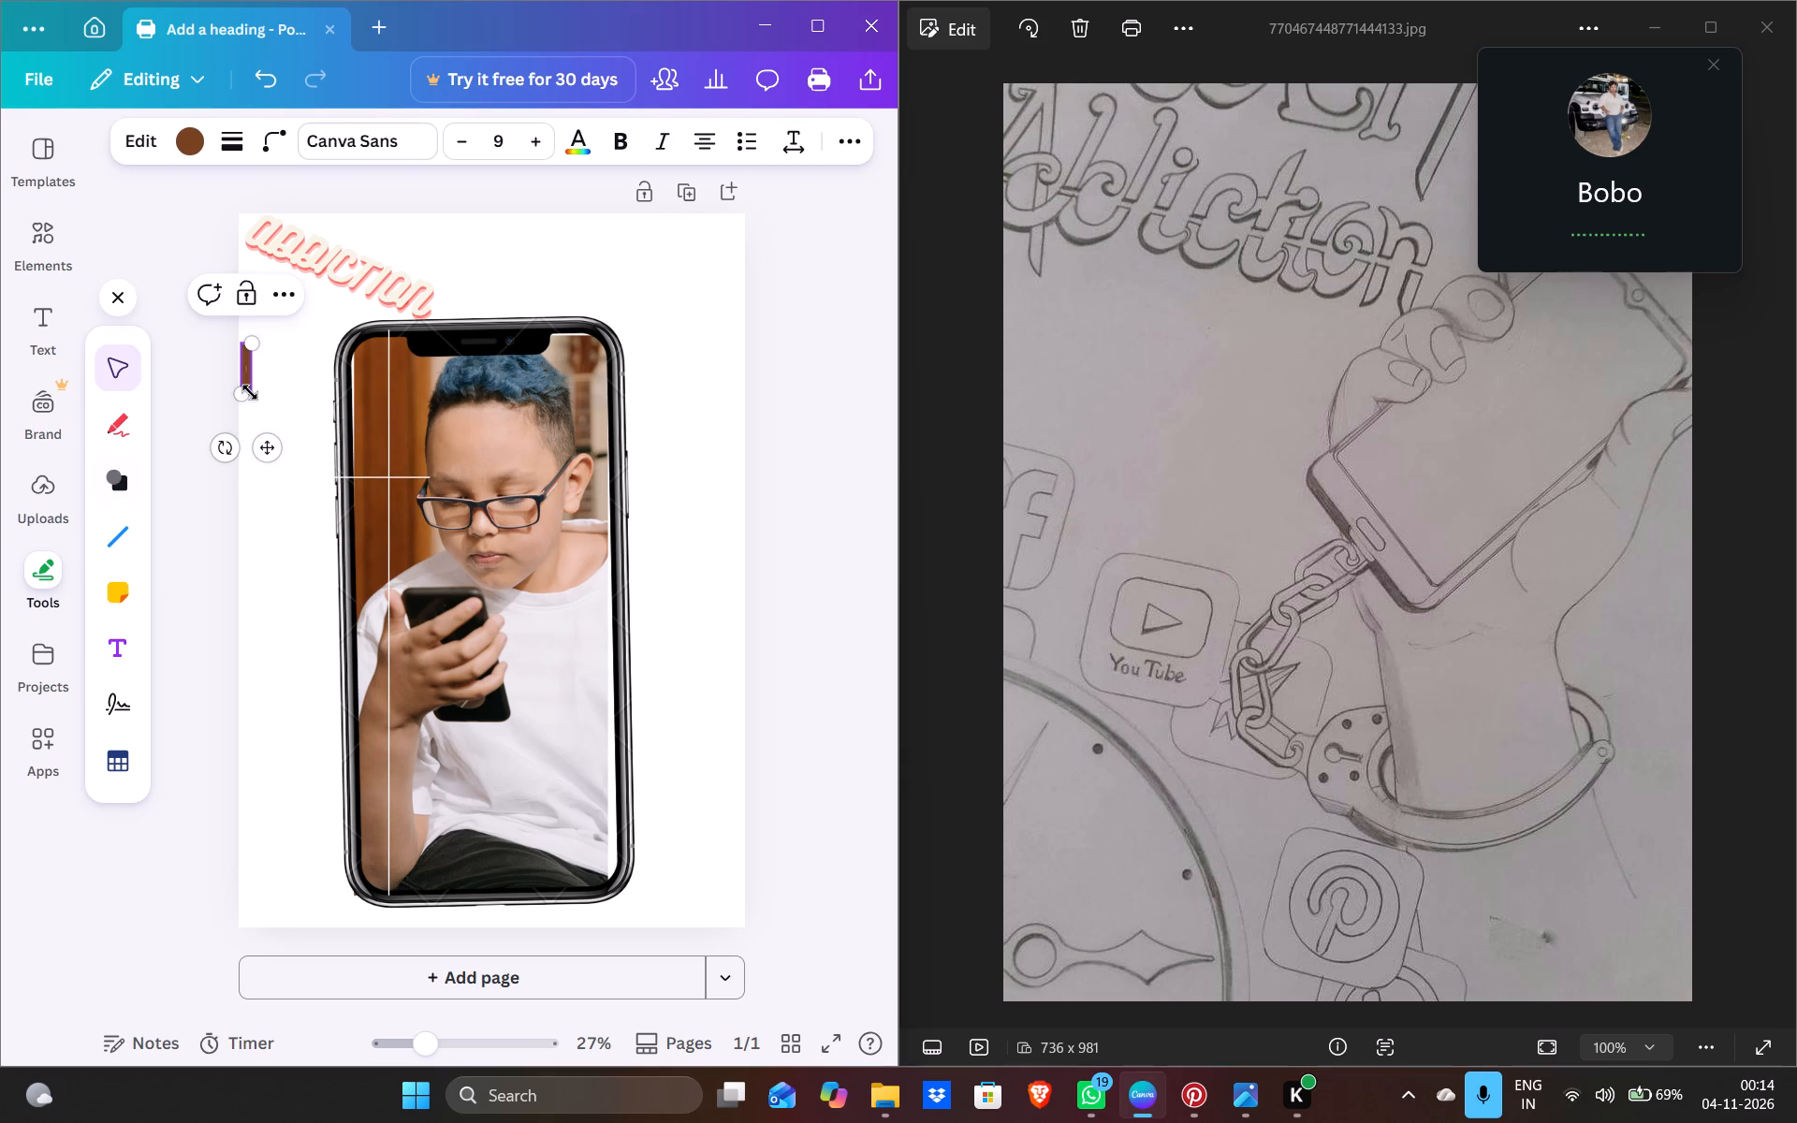
# Delete the phone frame image together with the short horizontal line.
pyautogui.click(284, 290)
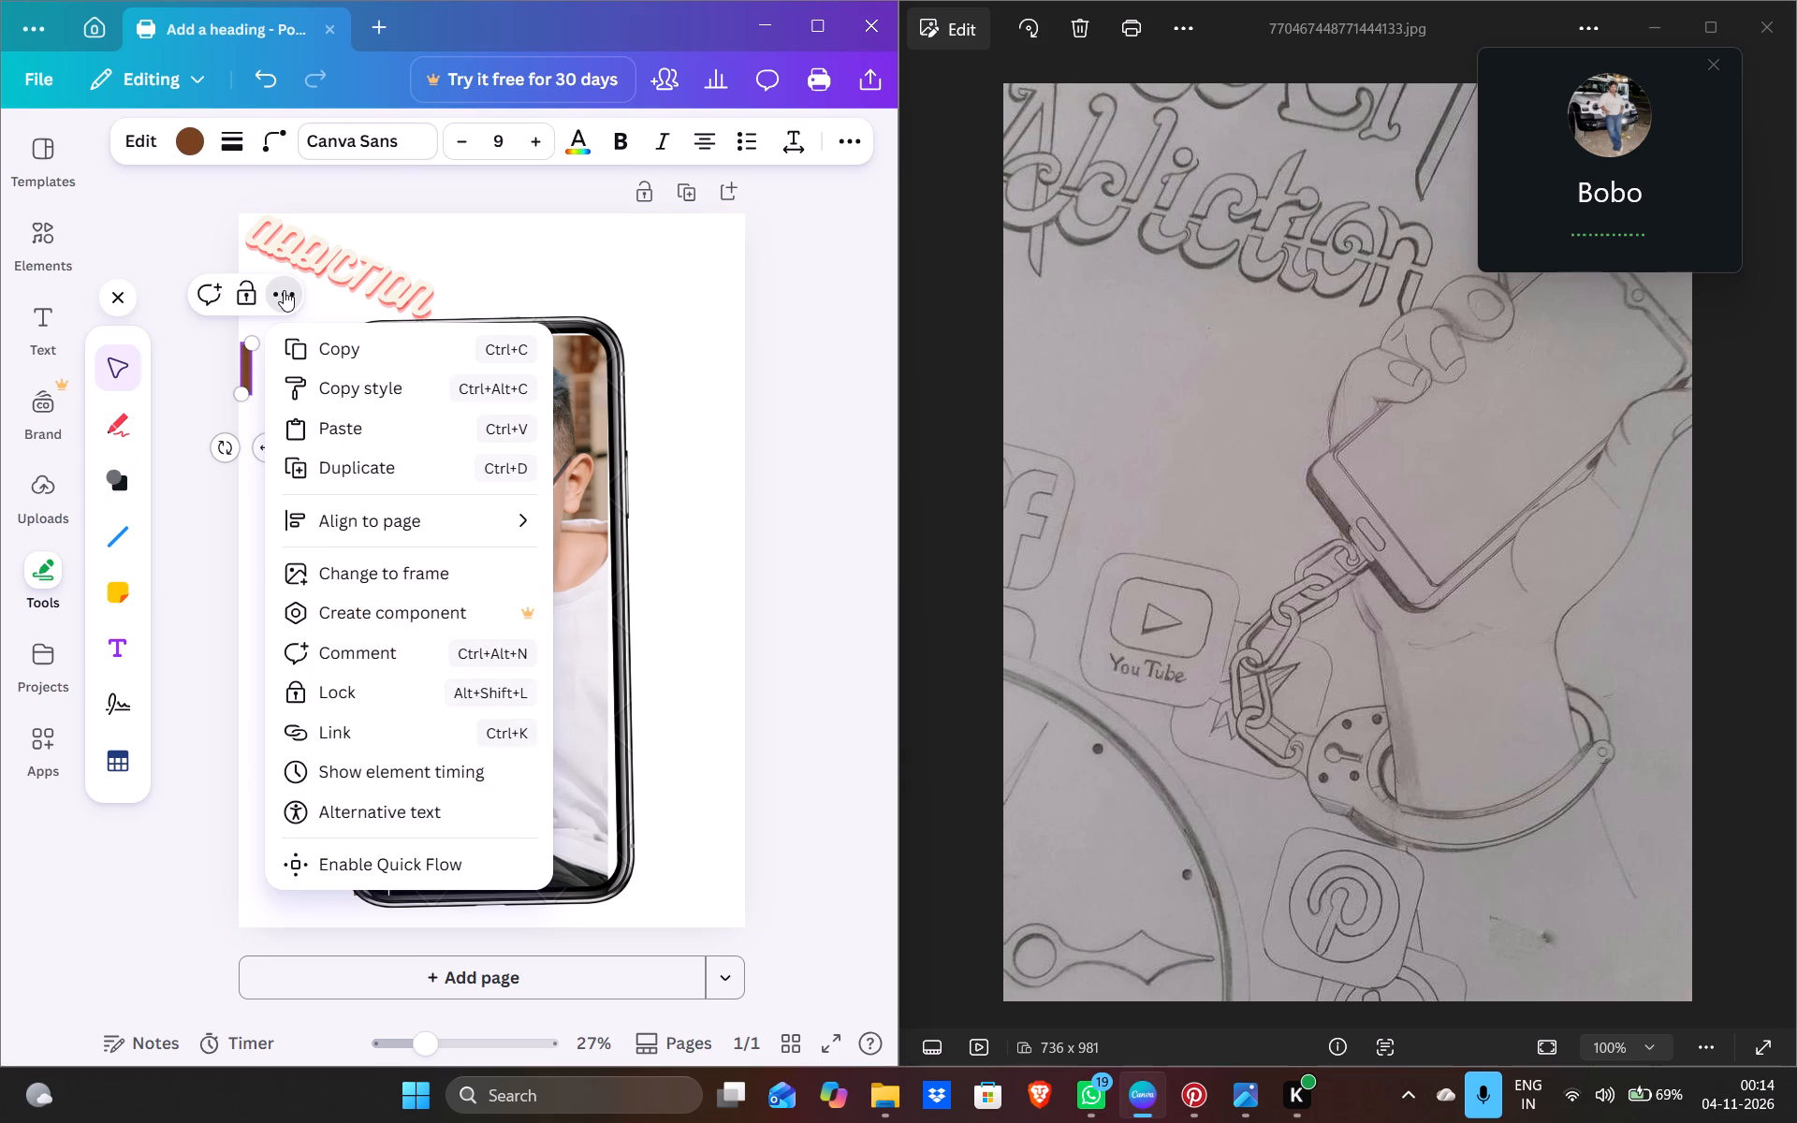
pyautogui.moveTo(188, 605); pyautogui.dragTo(338, 446)
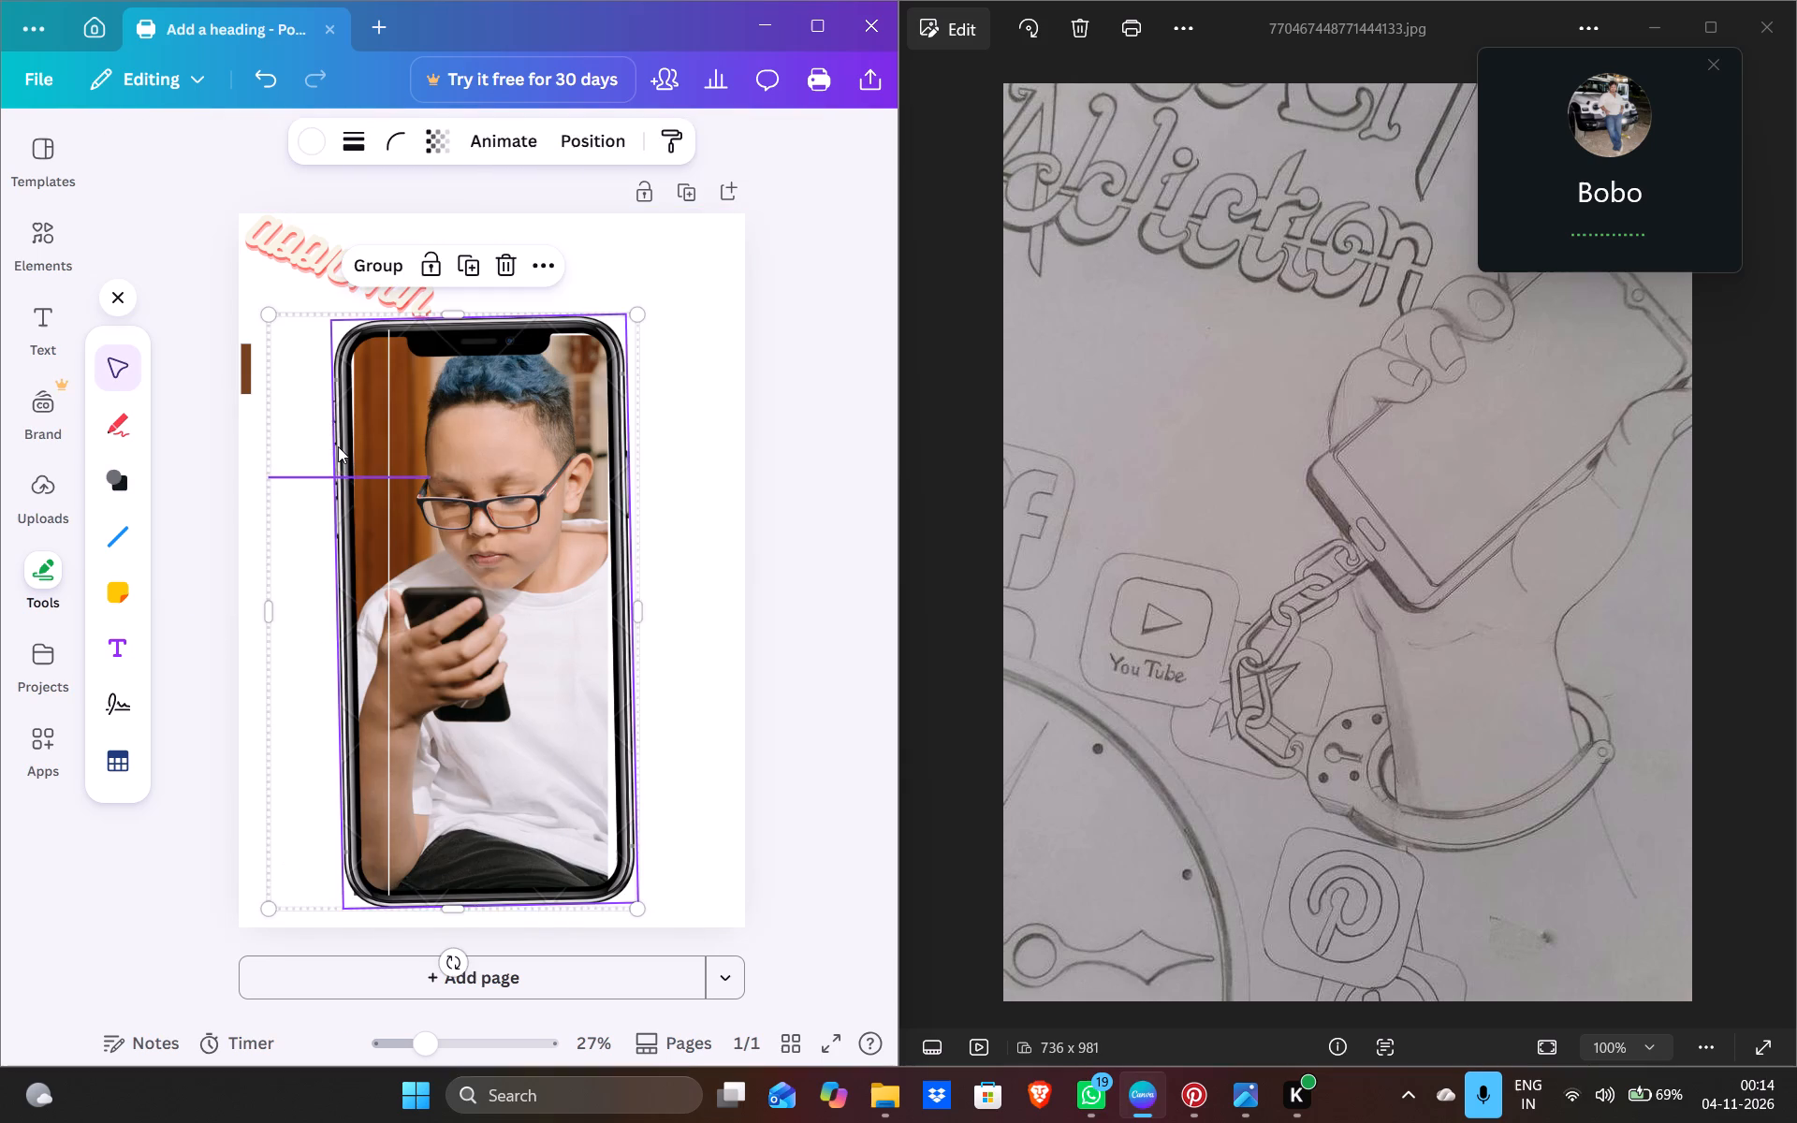
pyautogui.press('Delete')
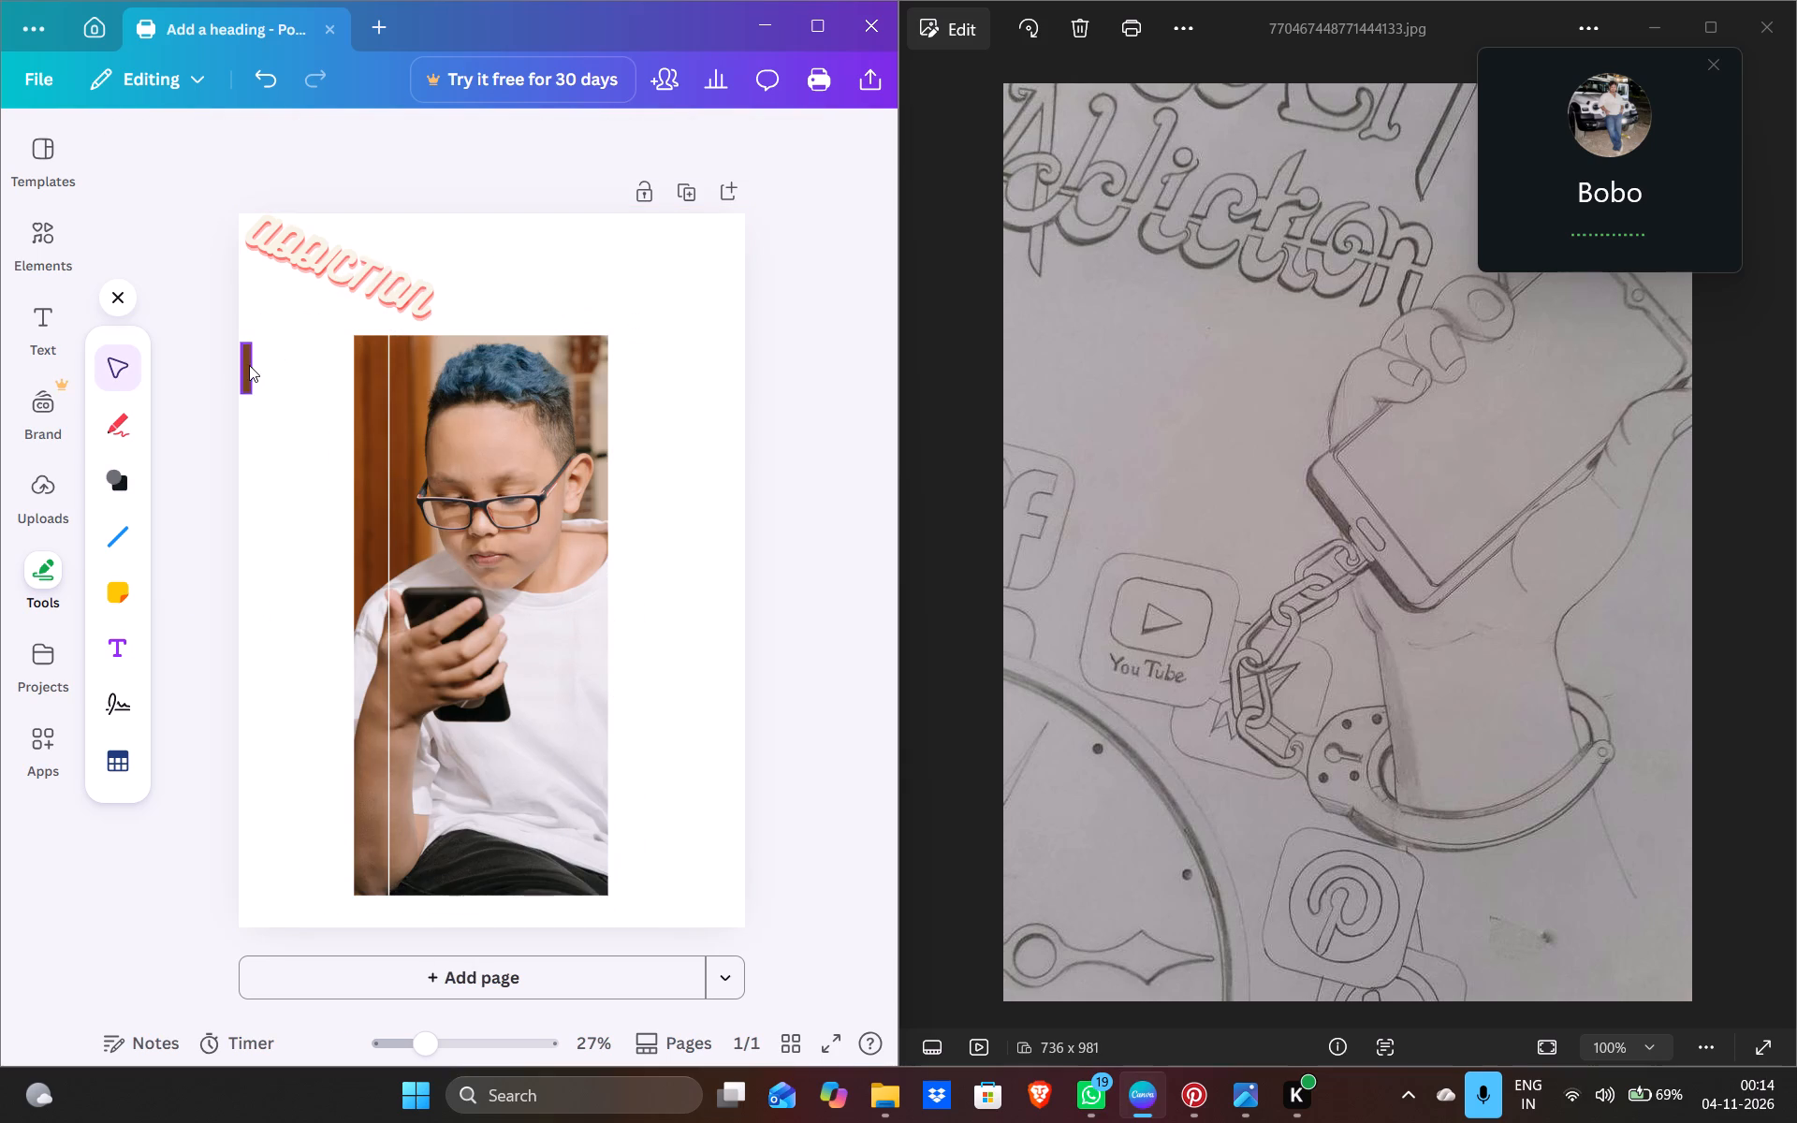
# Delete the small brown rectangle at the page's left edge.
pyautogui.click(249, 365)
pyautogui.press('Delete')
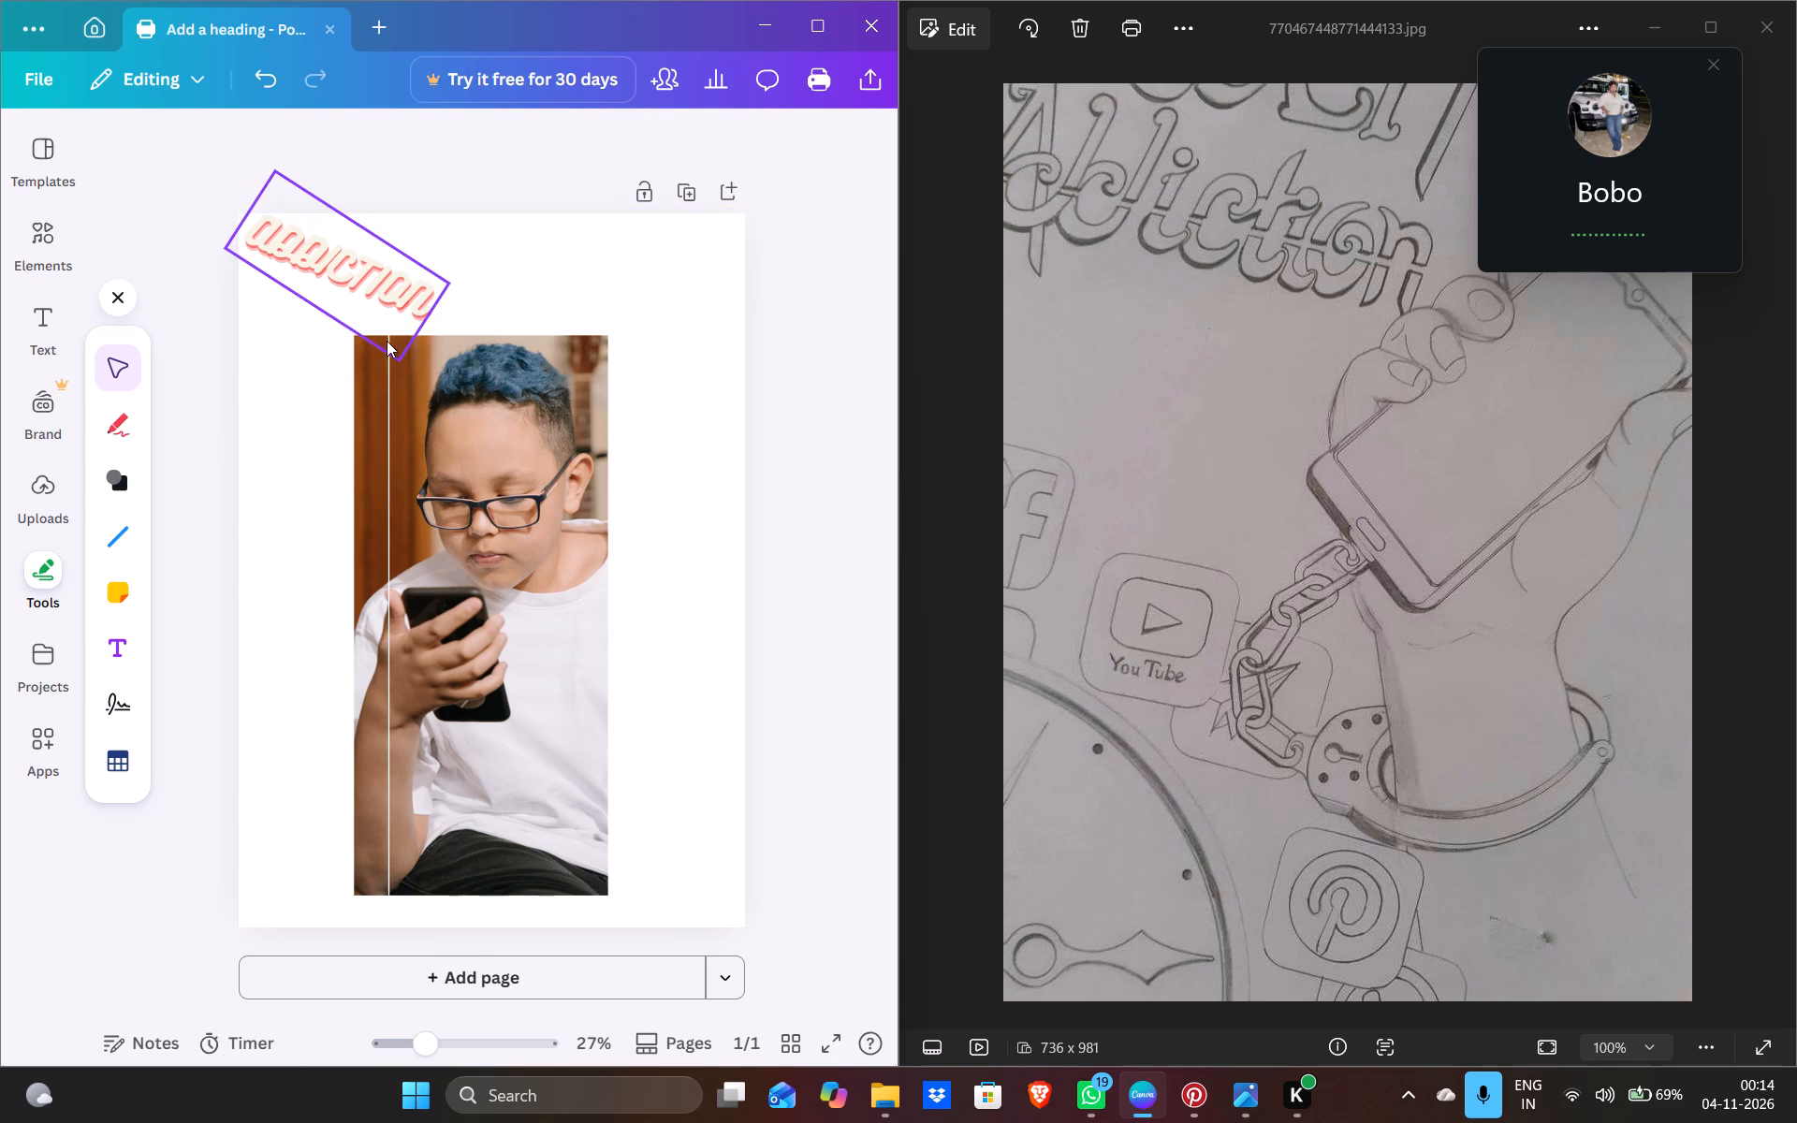
# Draw a very thin black vertical rectangle about 46.5 high over the boy photo, just left of the white line, and deselect it.
pyautogui.click(122, 479)
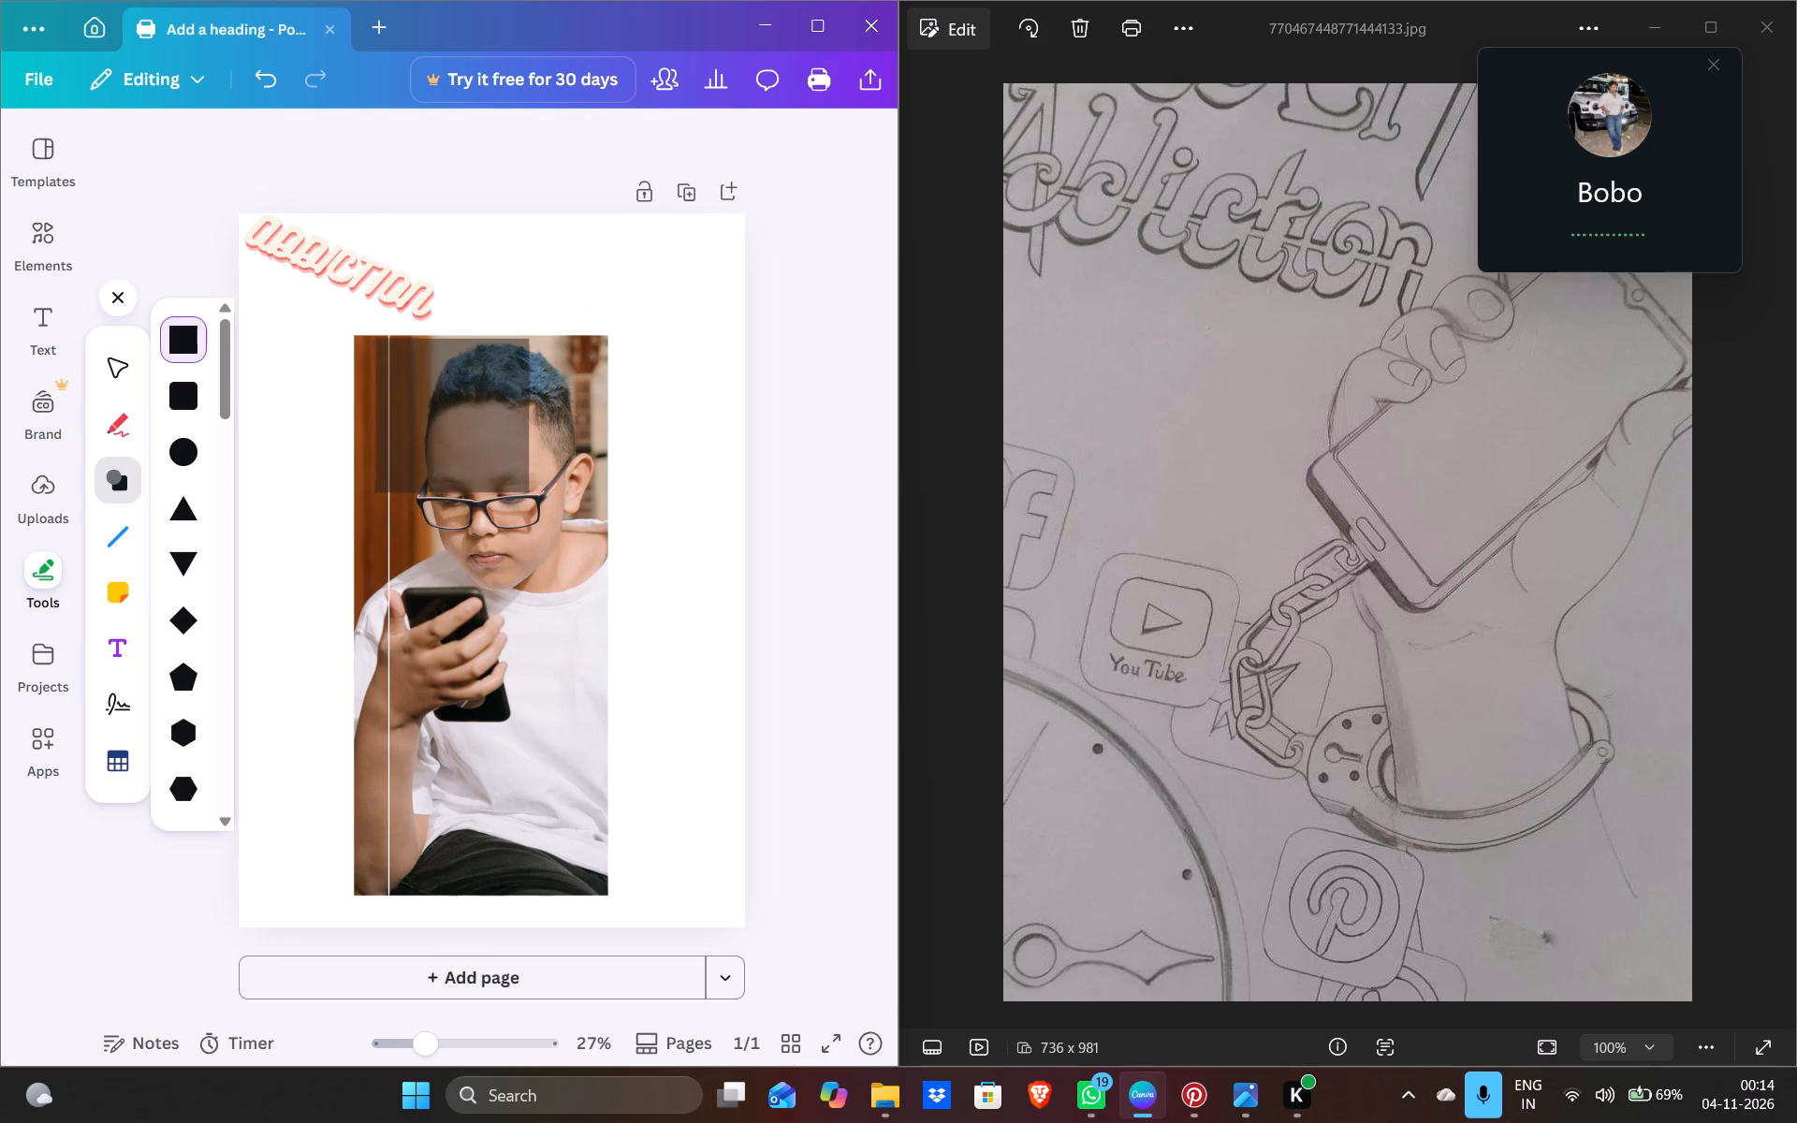
pyautogui.moveTo(378, 336); pyautogui.dragTo(397, 416)
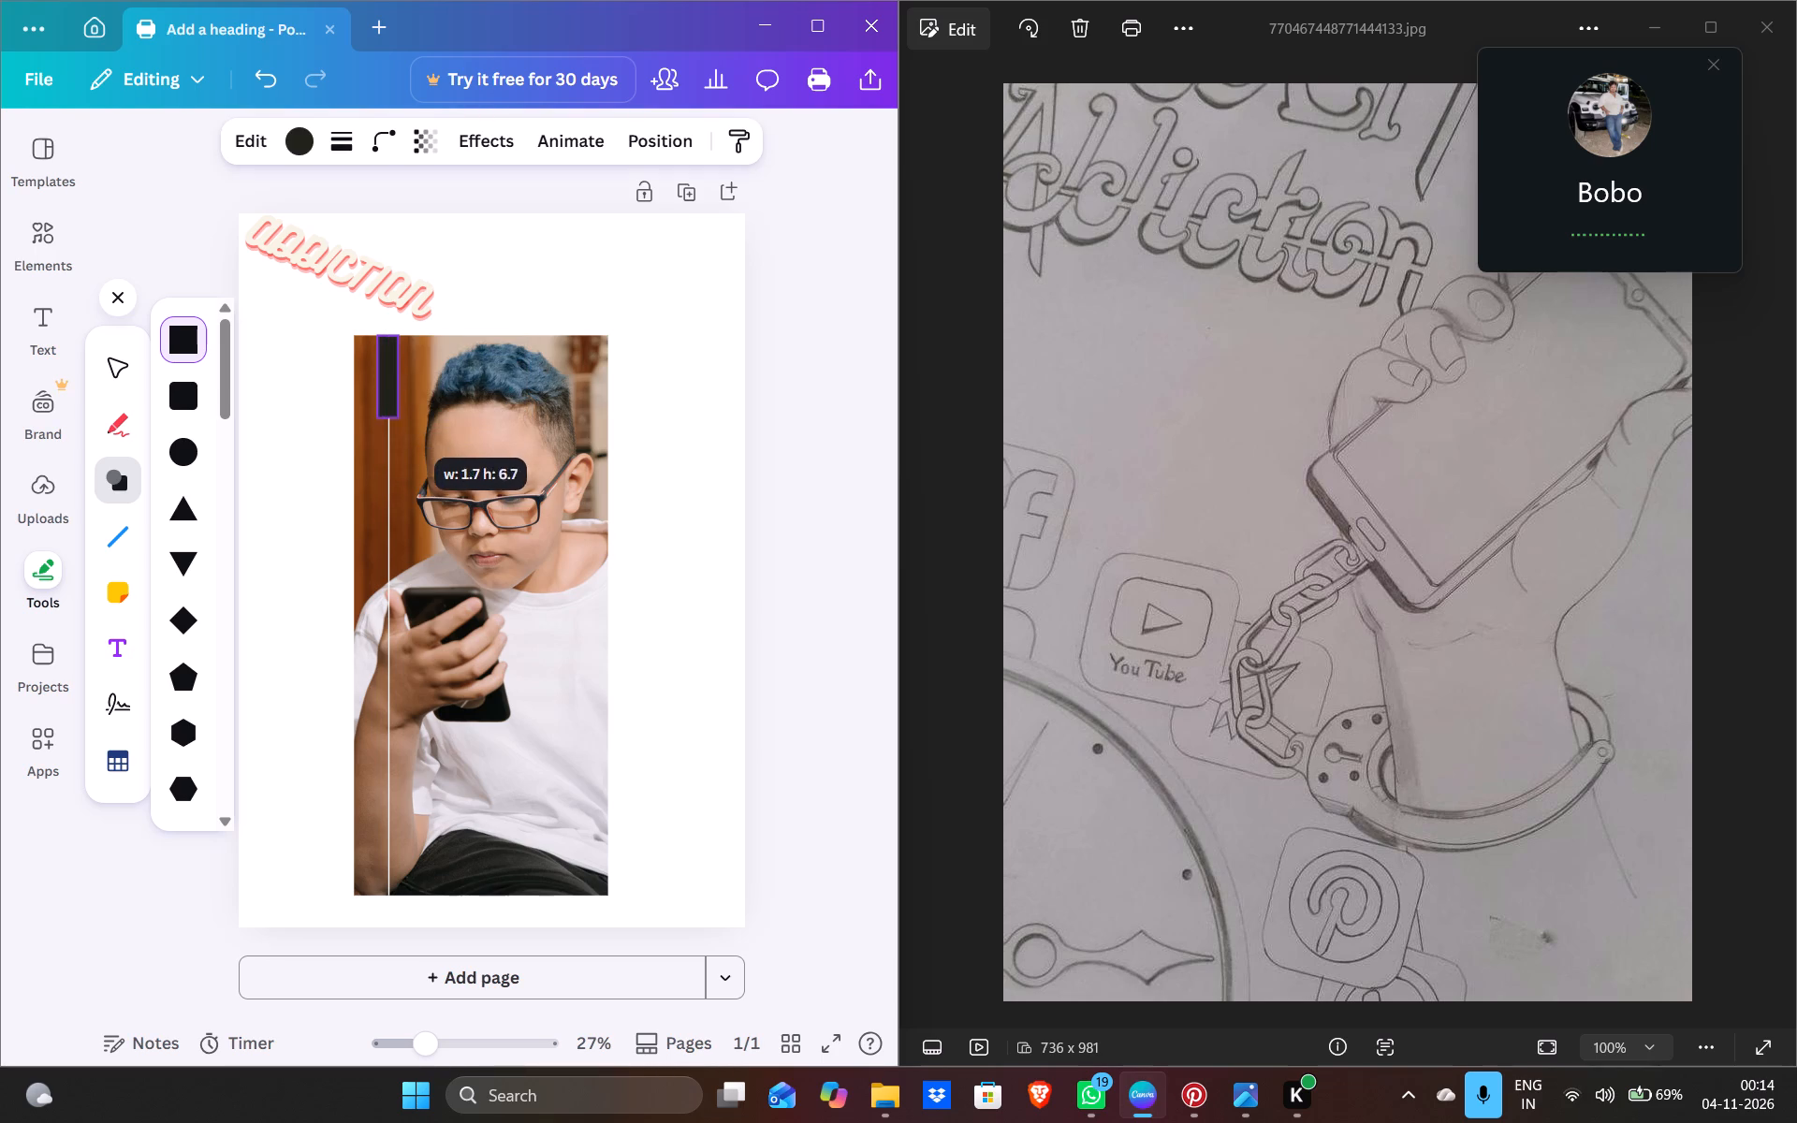
pyautogui.moveTo(397, 416); pyautogui.dragTo(370, 957)
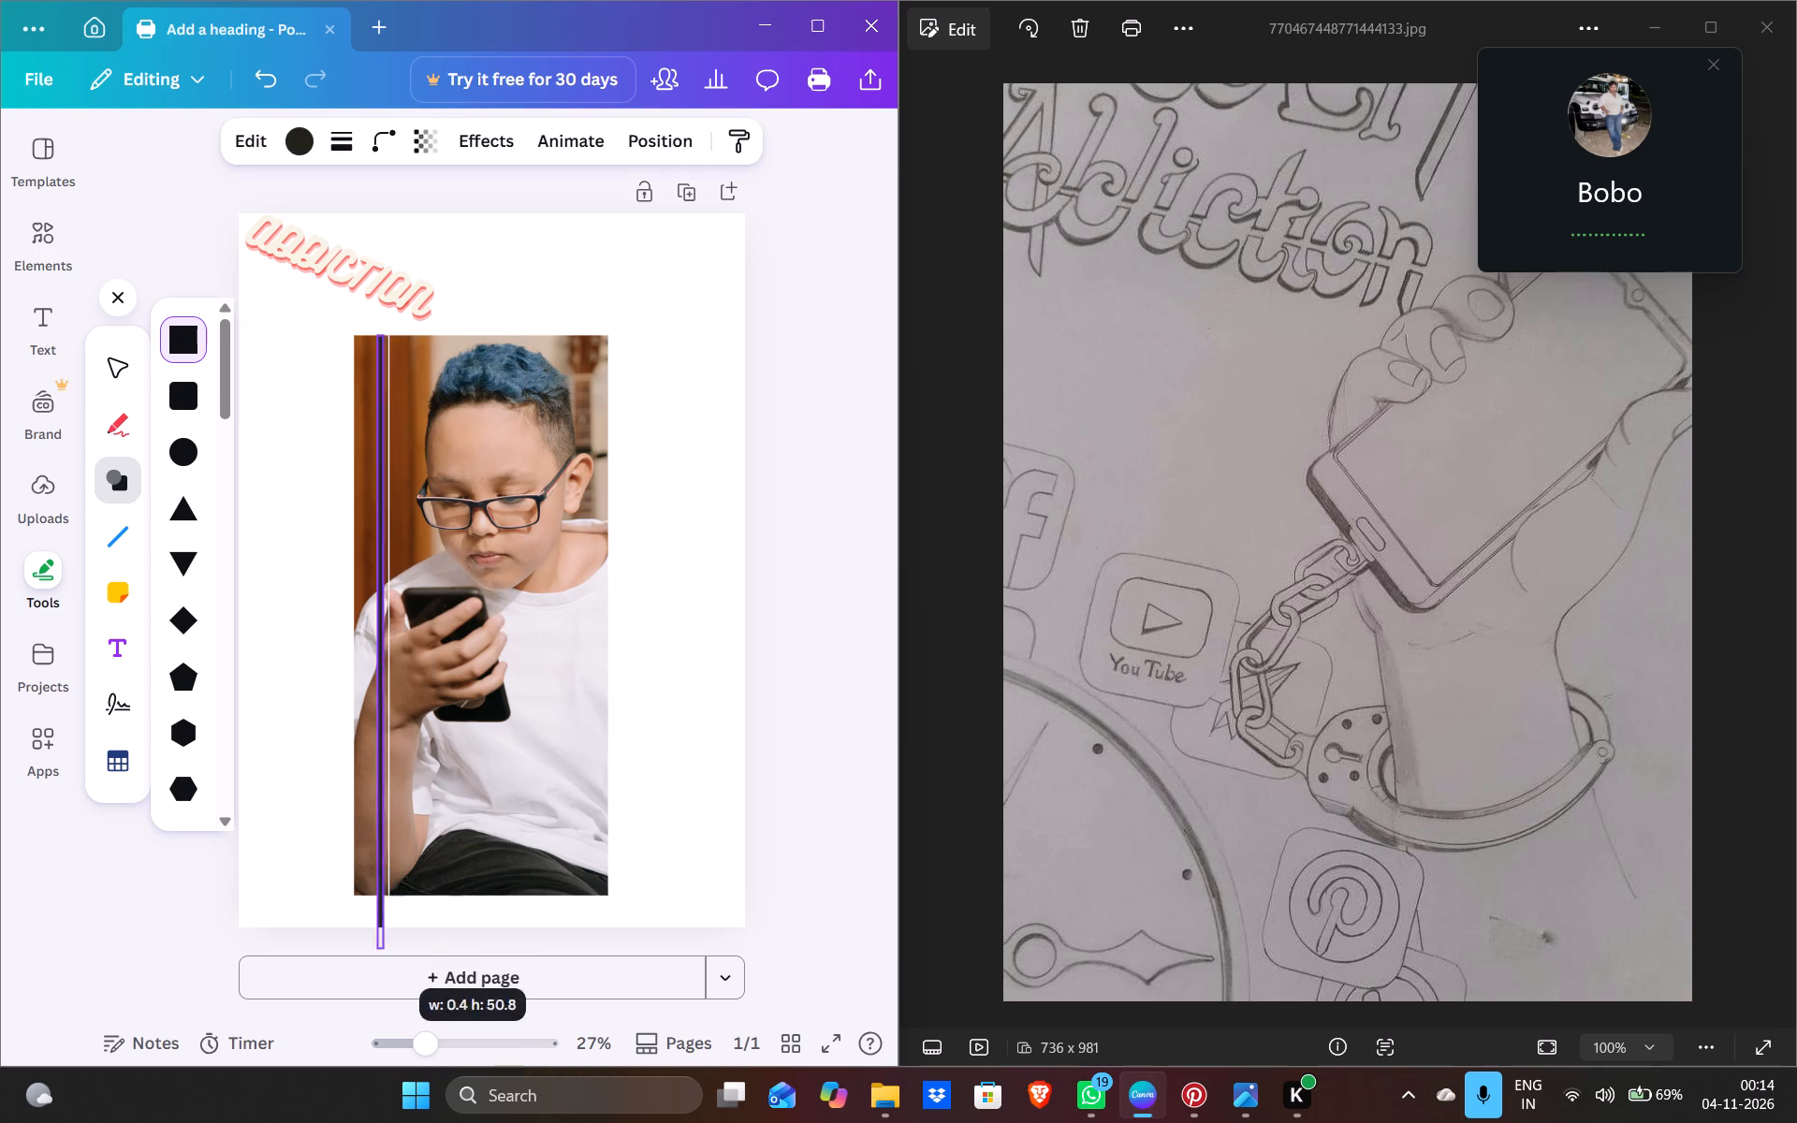
pyautogui.moveTo(370, 957); pyautogui.dragTo(385, 892)
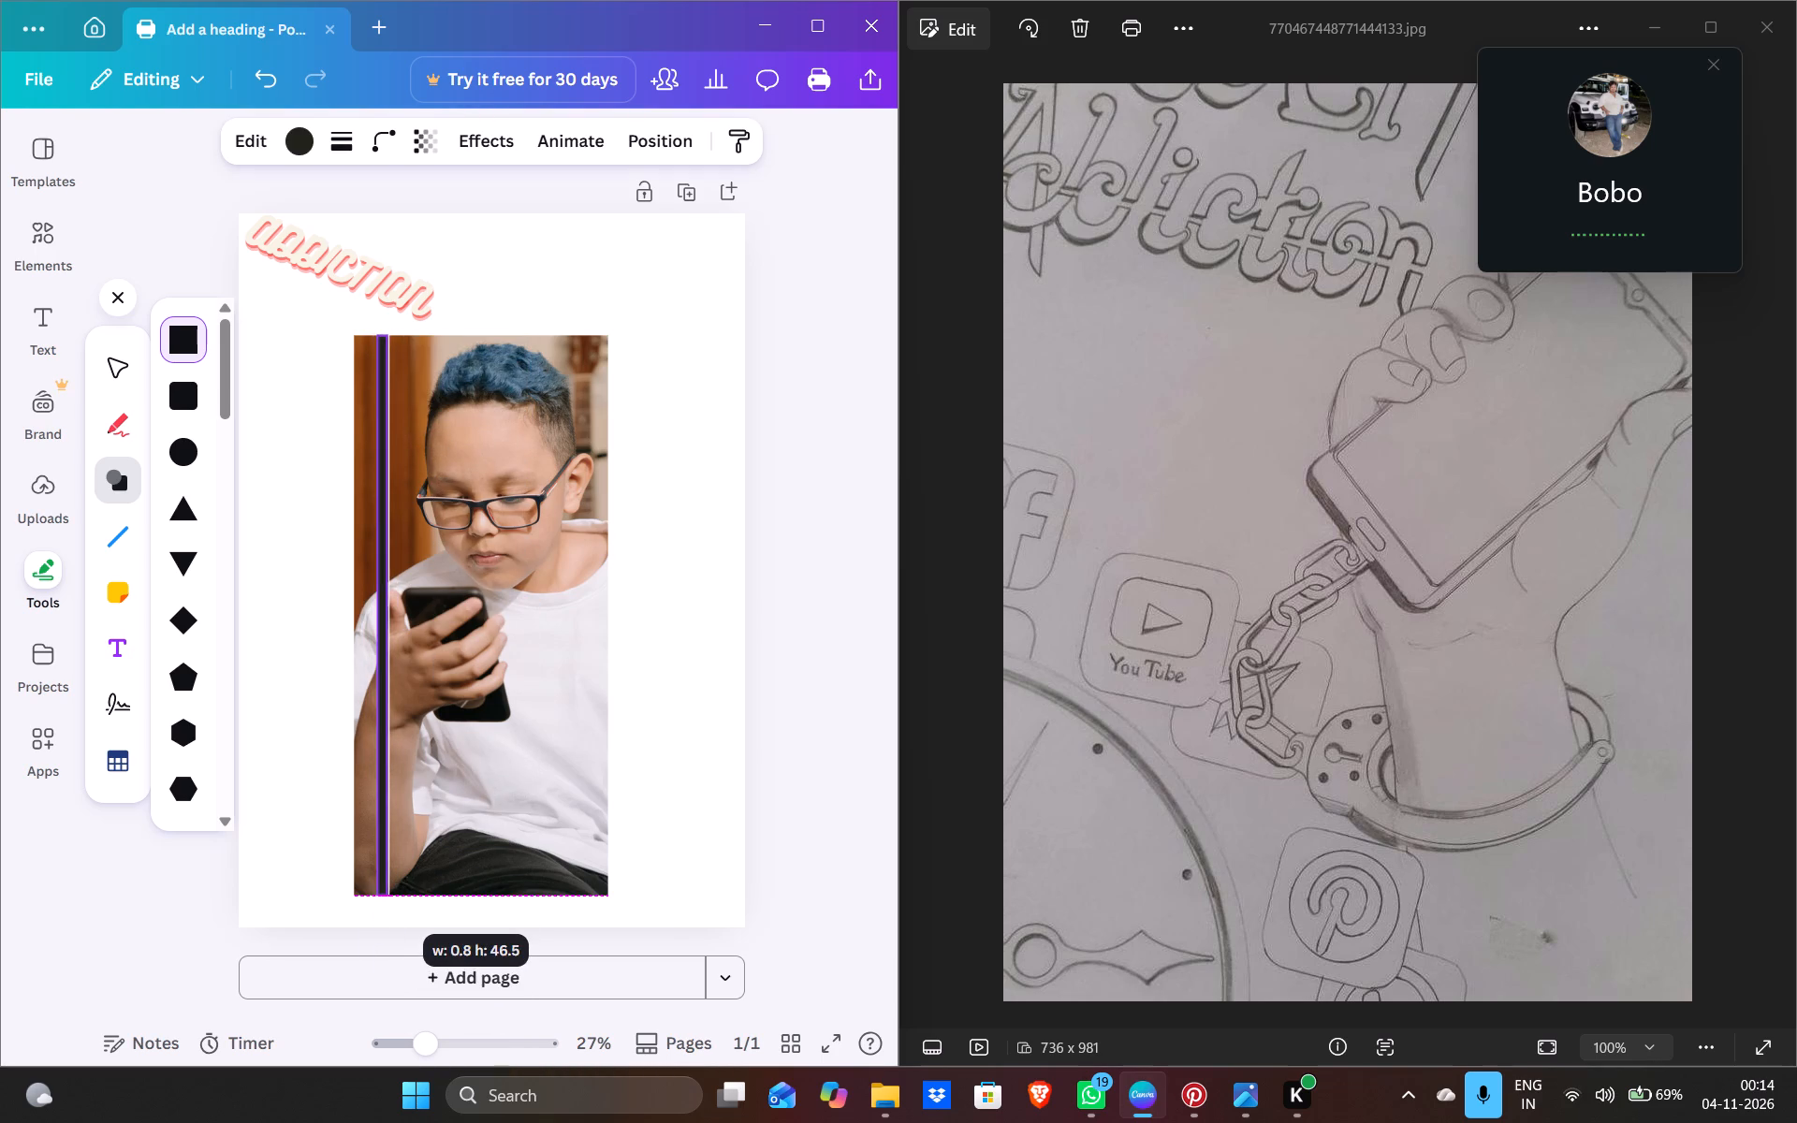
pyautogui.moveTo(385, 892); pyautogui.dragTo(382, 888)
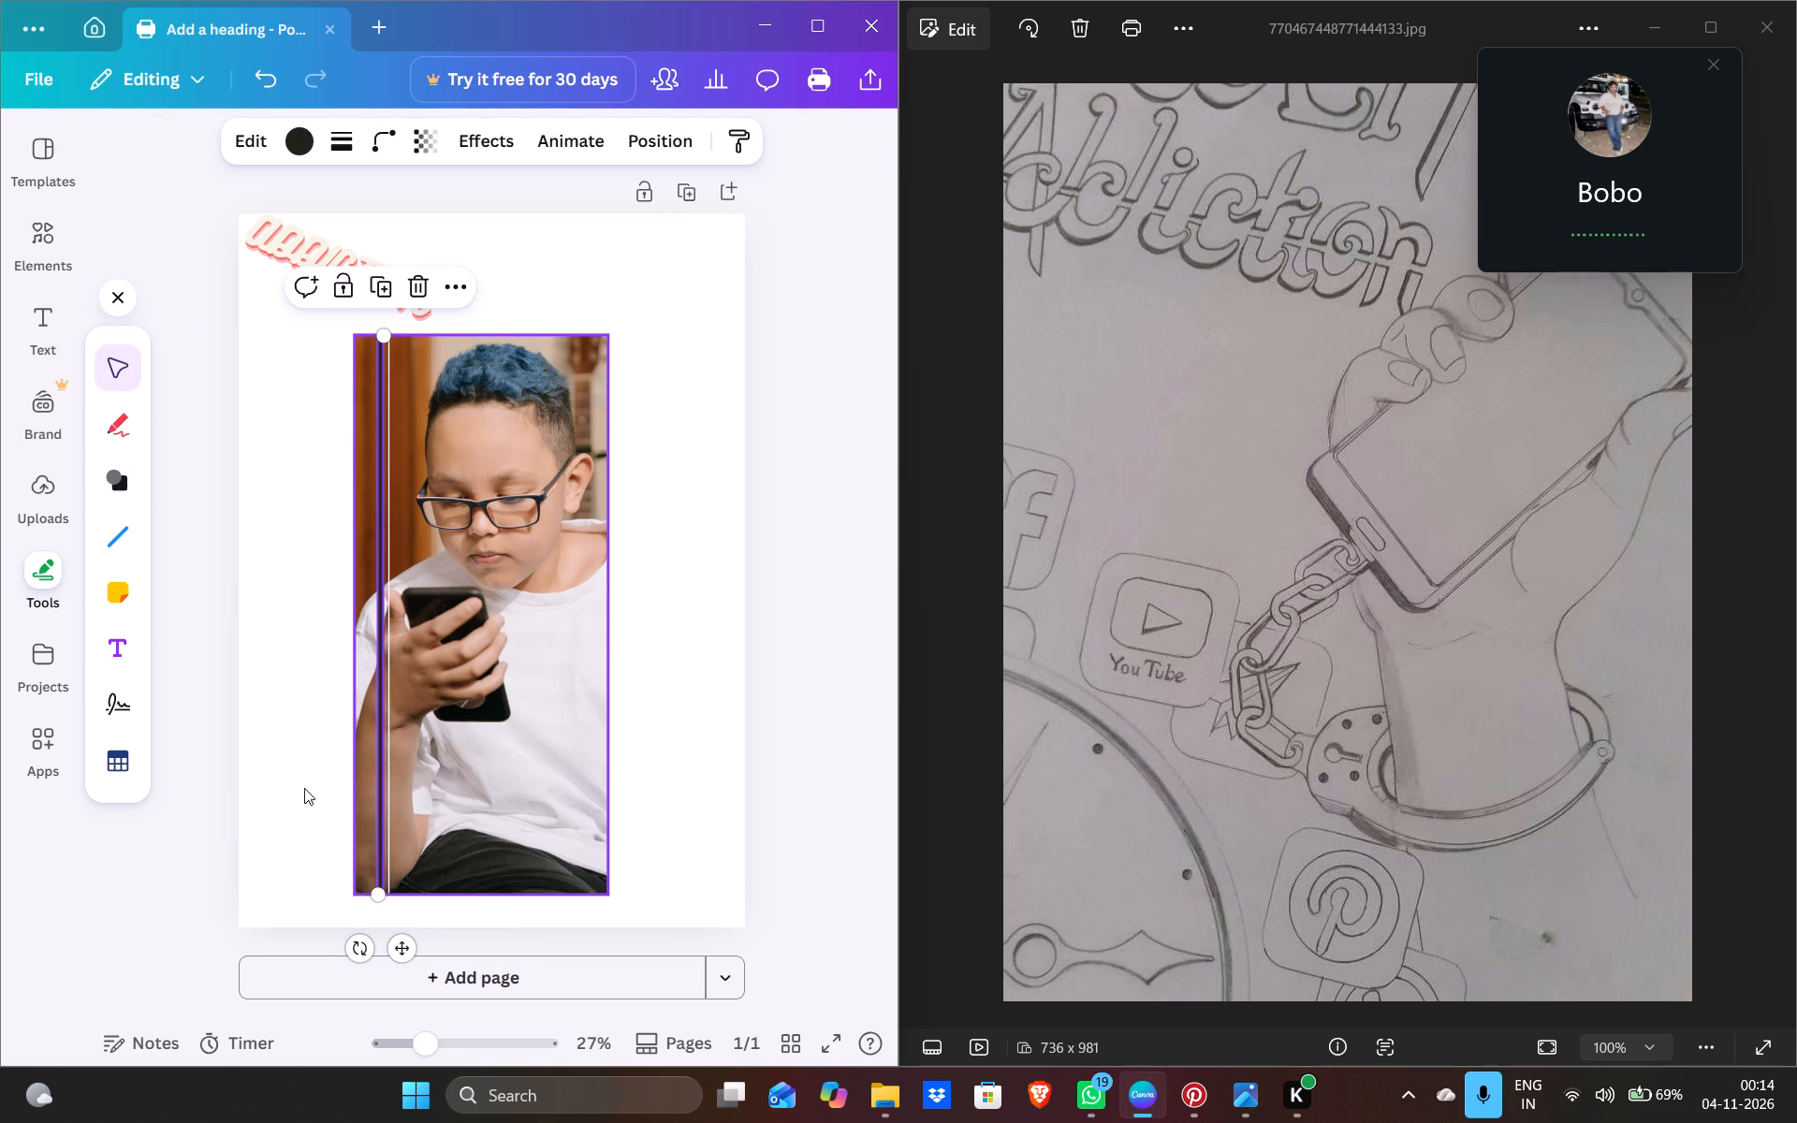
pyautogui.click(304, 788)
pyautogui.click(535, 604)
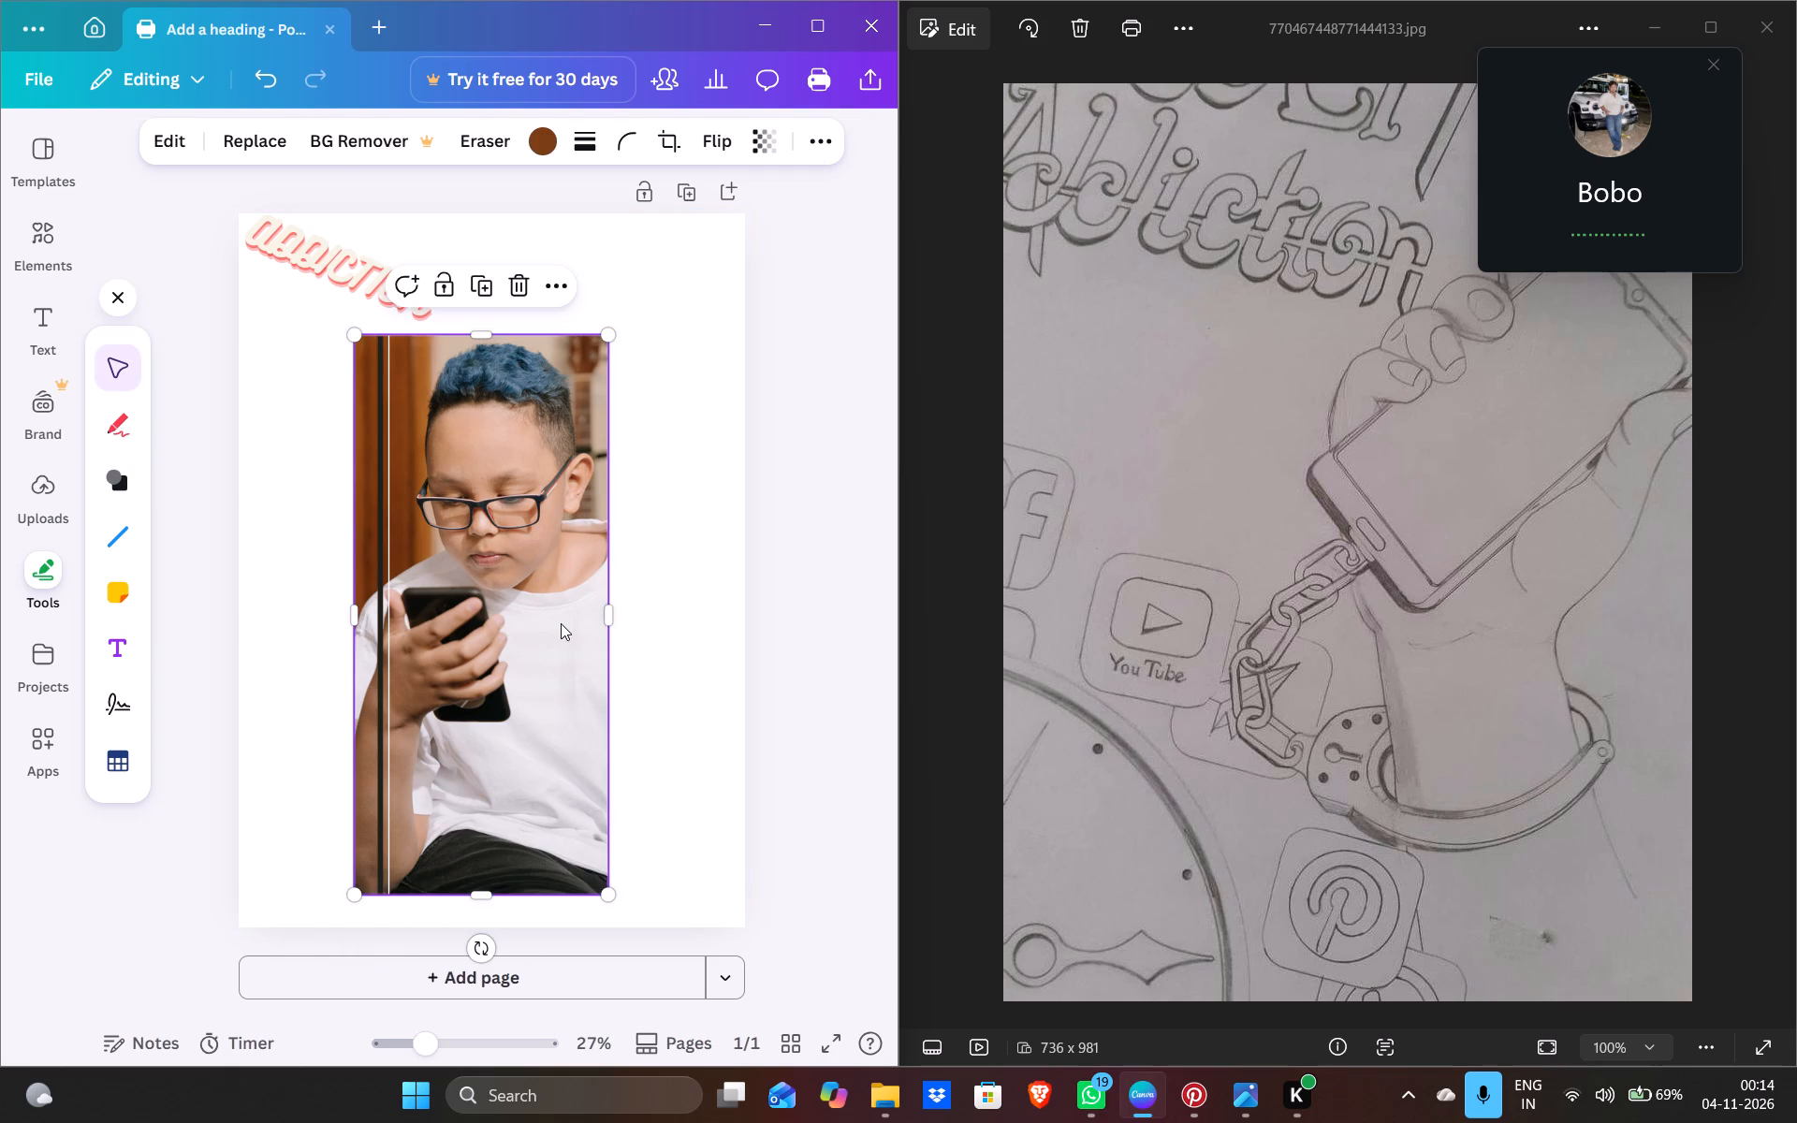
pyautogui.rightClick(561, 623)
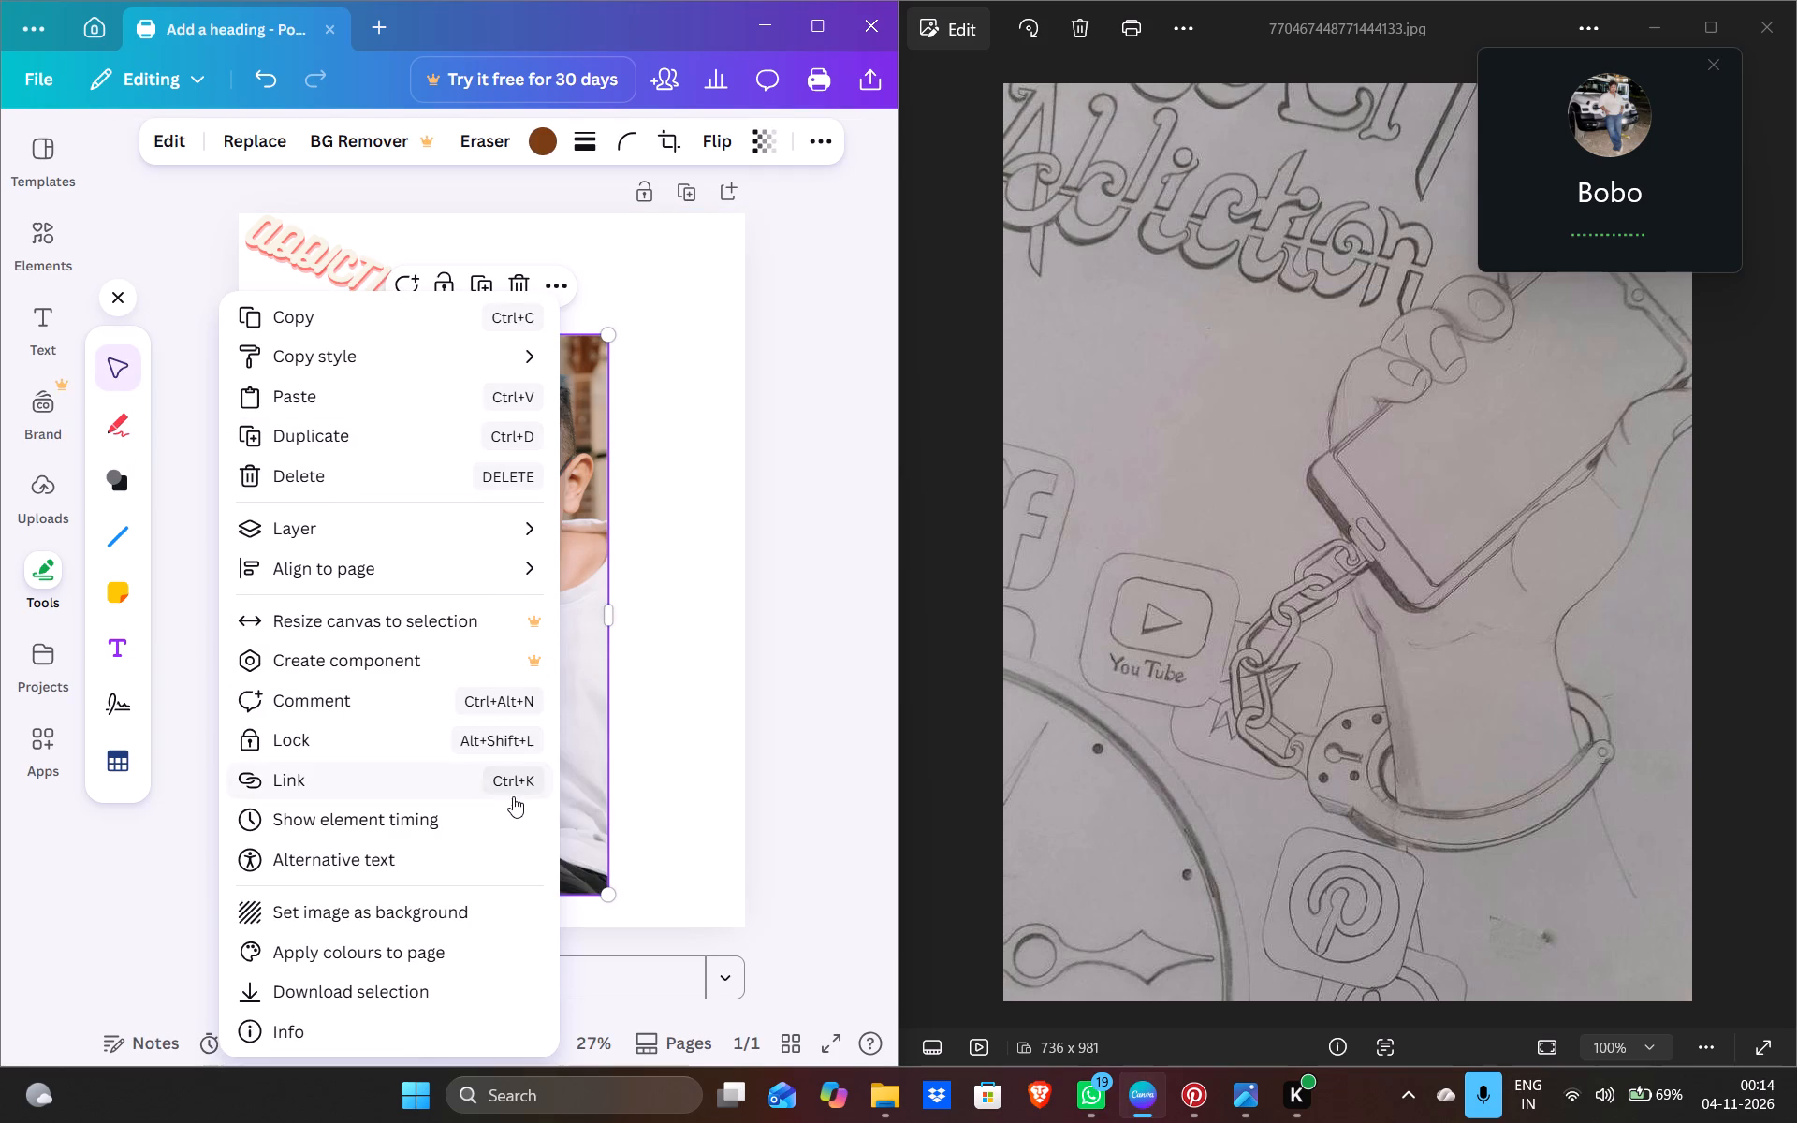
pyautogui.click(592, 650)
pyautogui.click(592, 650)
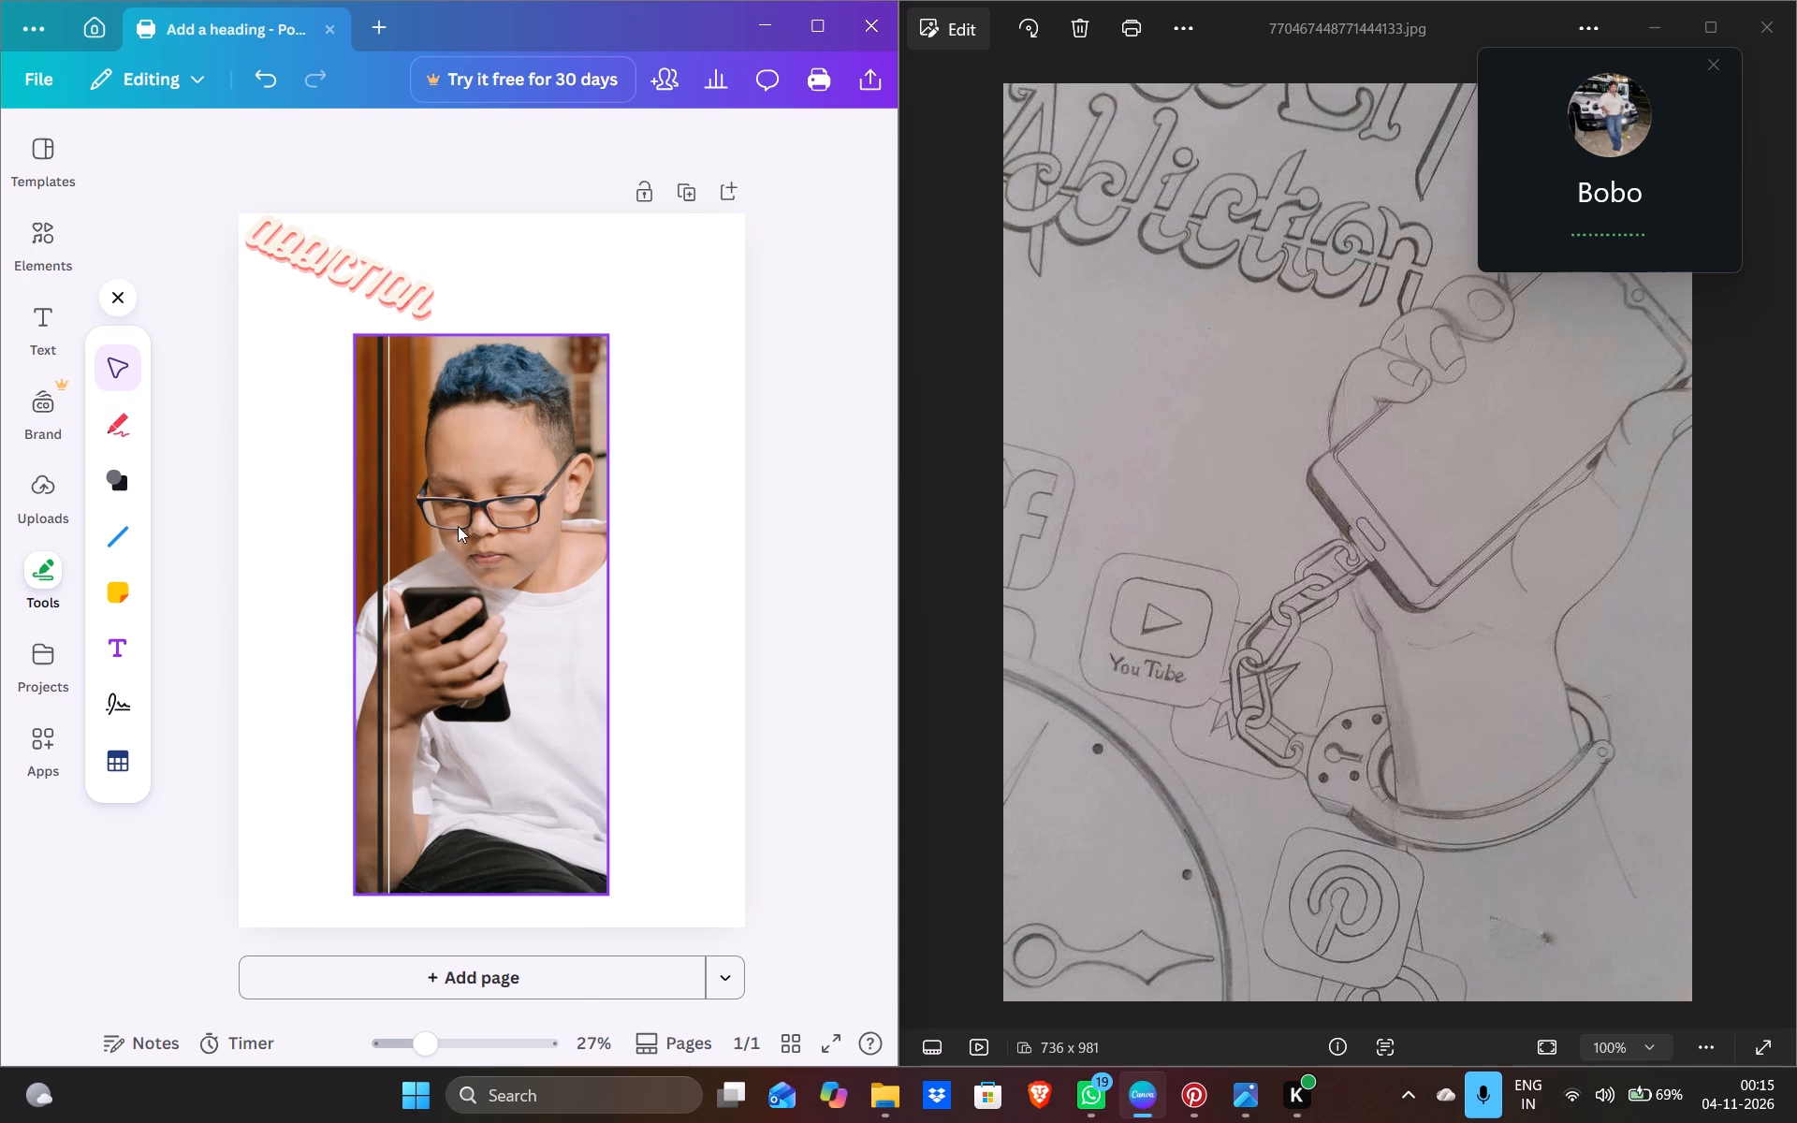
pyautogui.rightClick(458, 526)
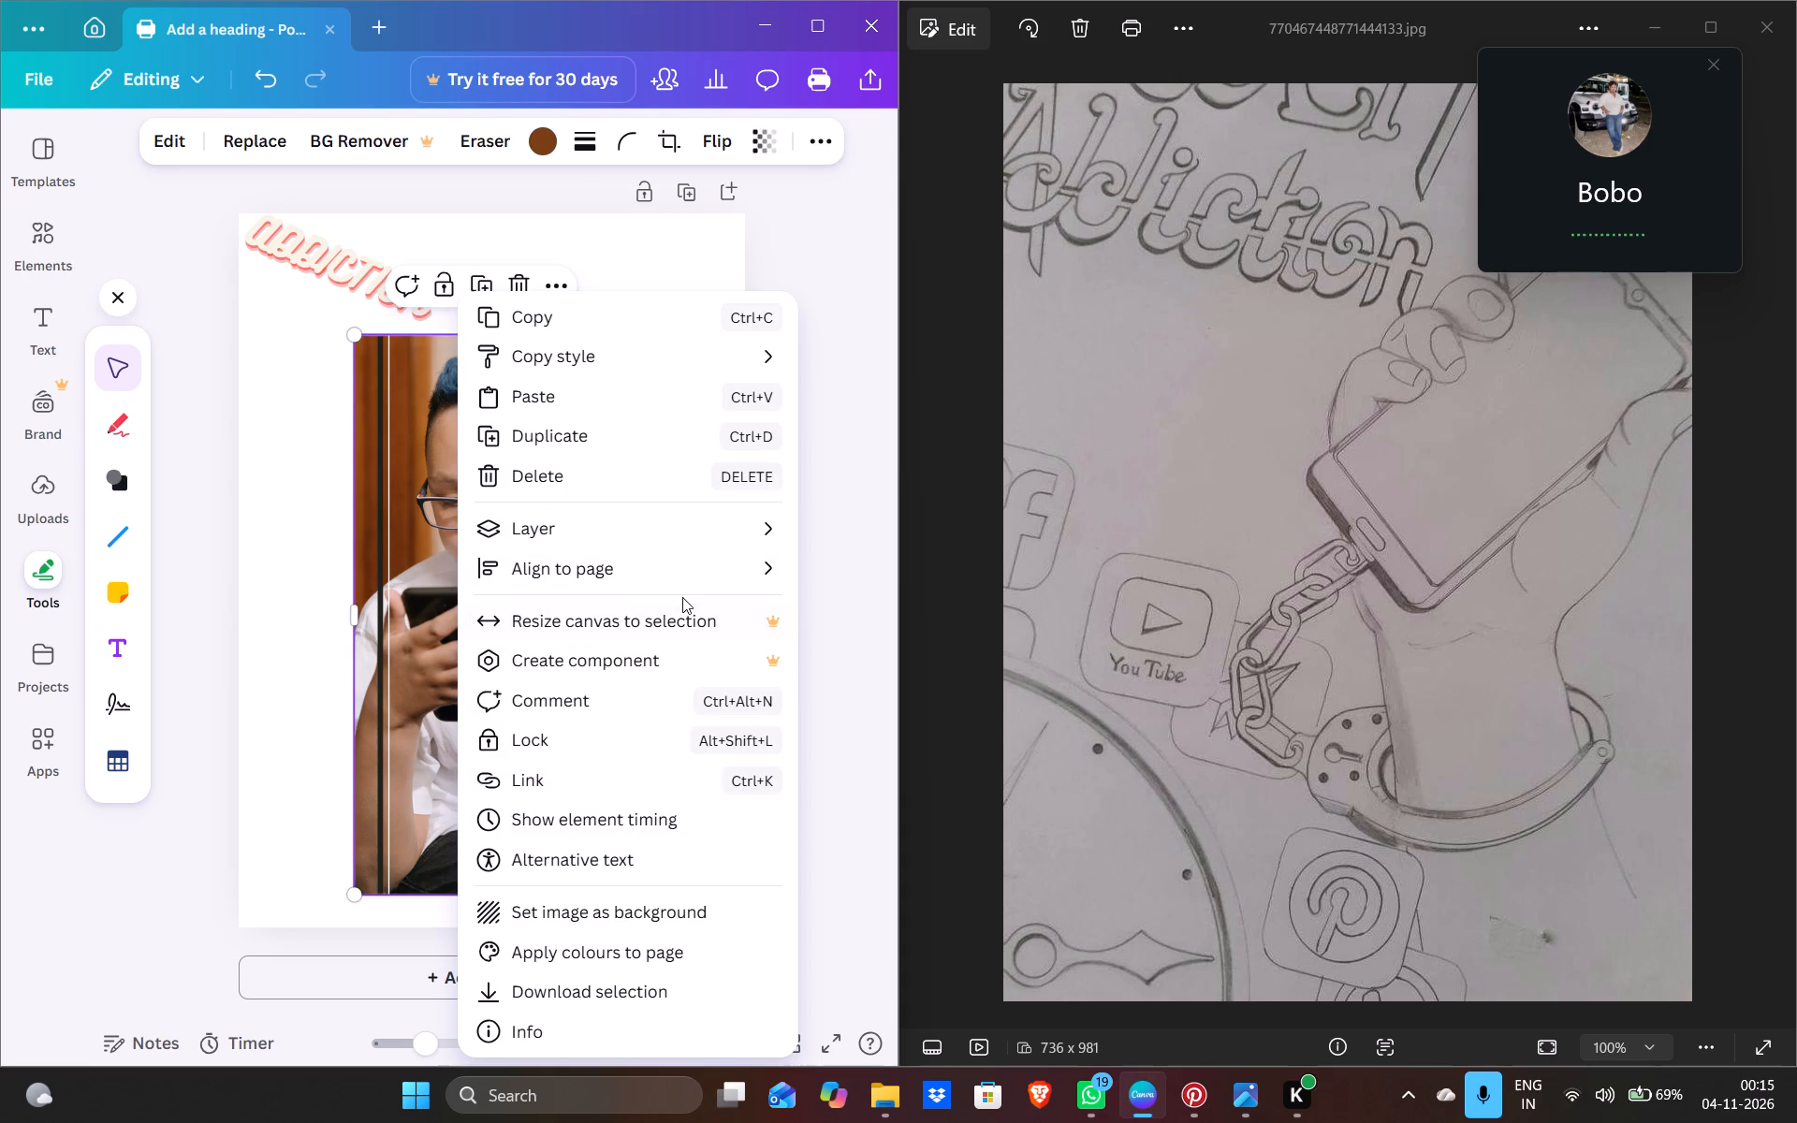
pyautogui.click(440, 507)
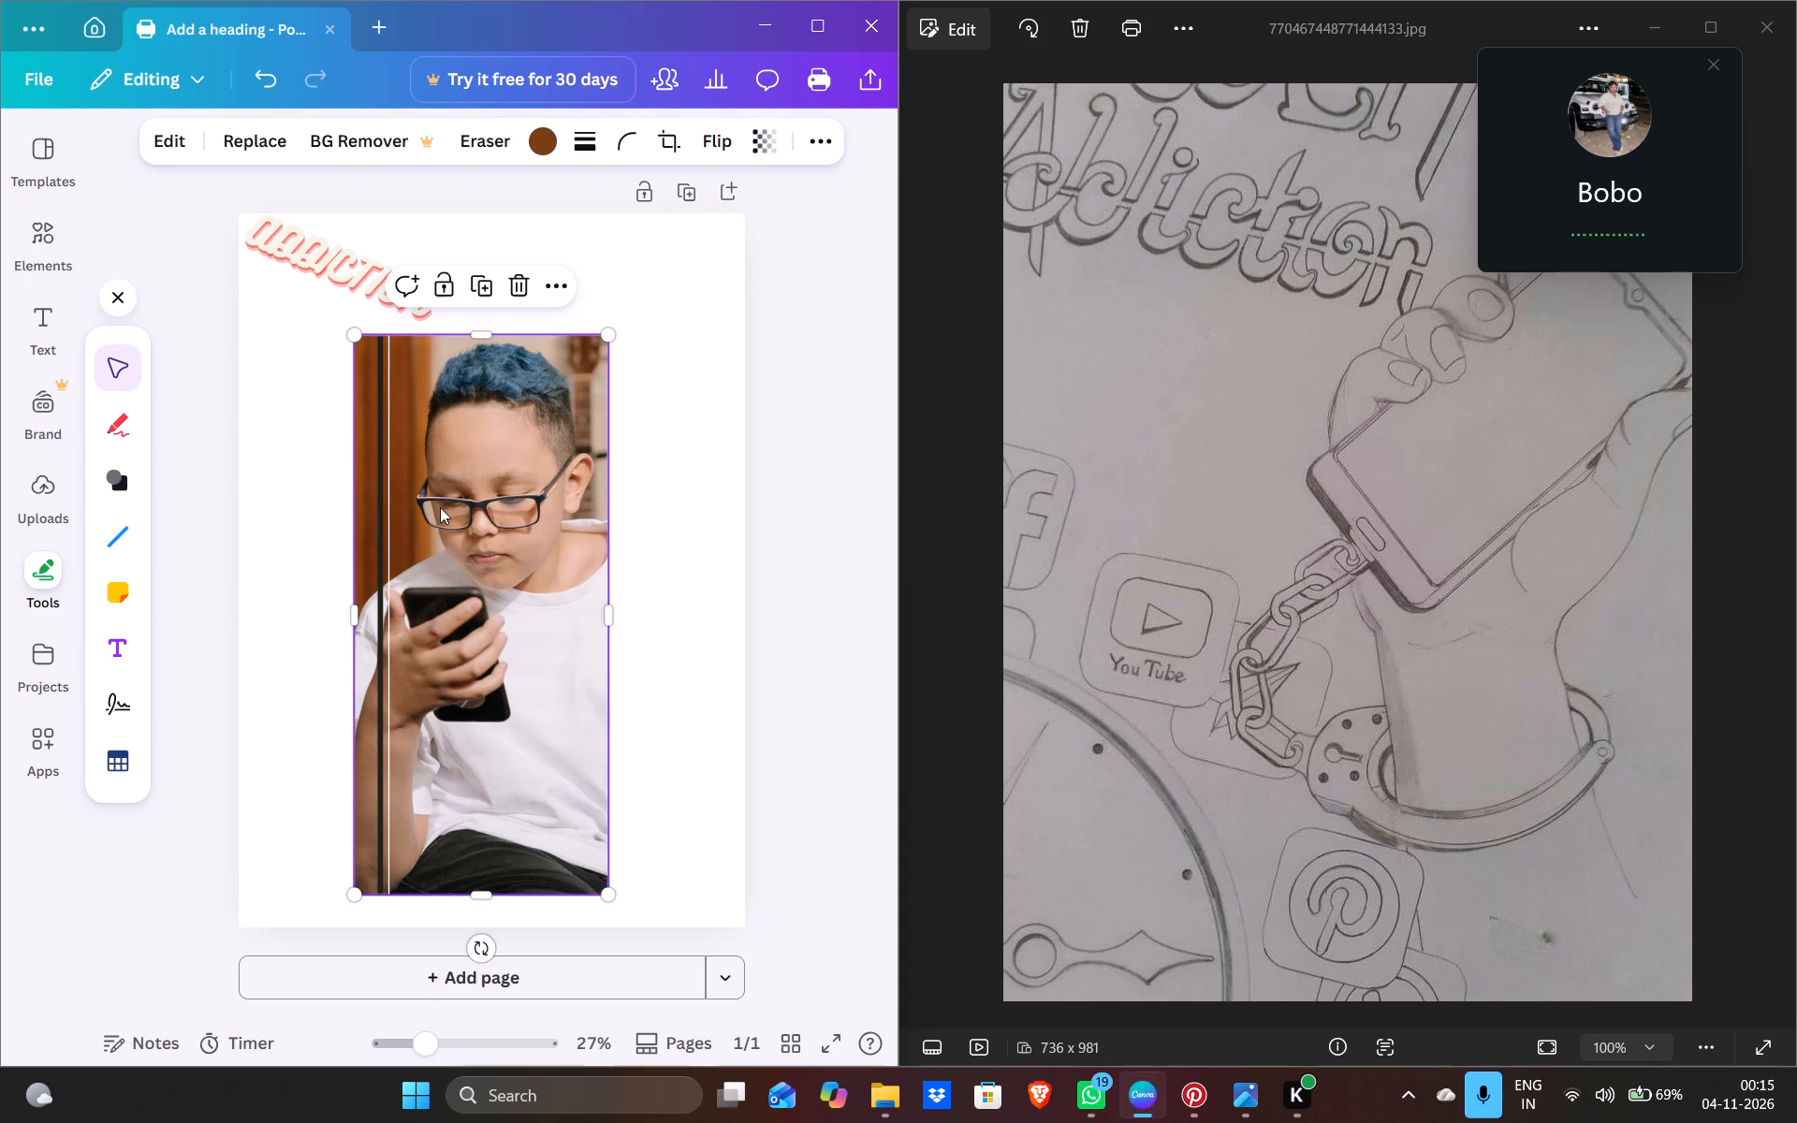
# Adjust the boy photo's top edge to line up with the upper end of the black bar.
pyautogui.moveTo(364, 330); pyautogui.dragTo(384, 312)
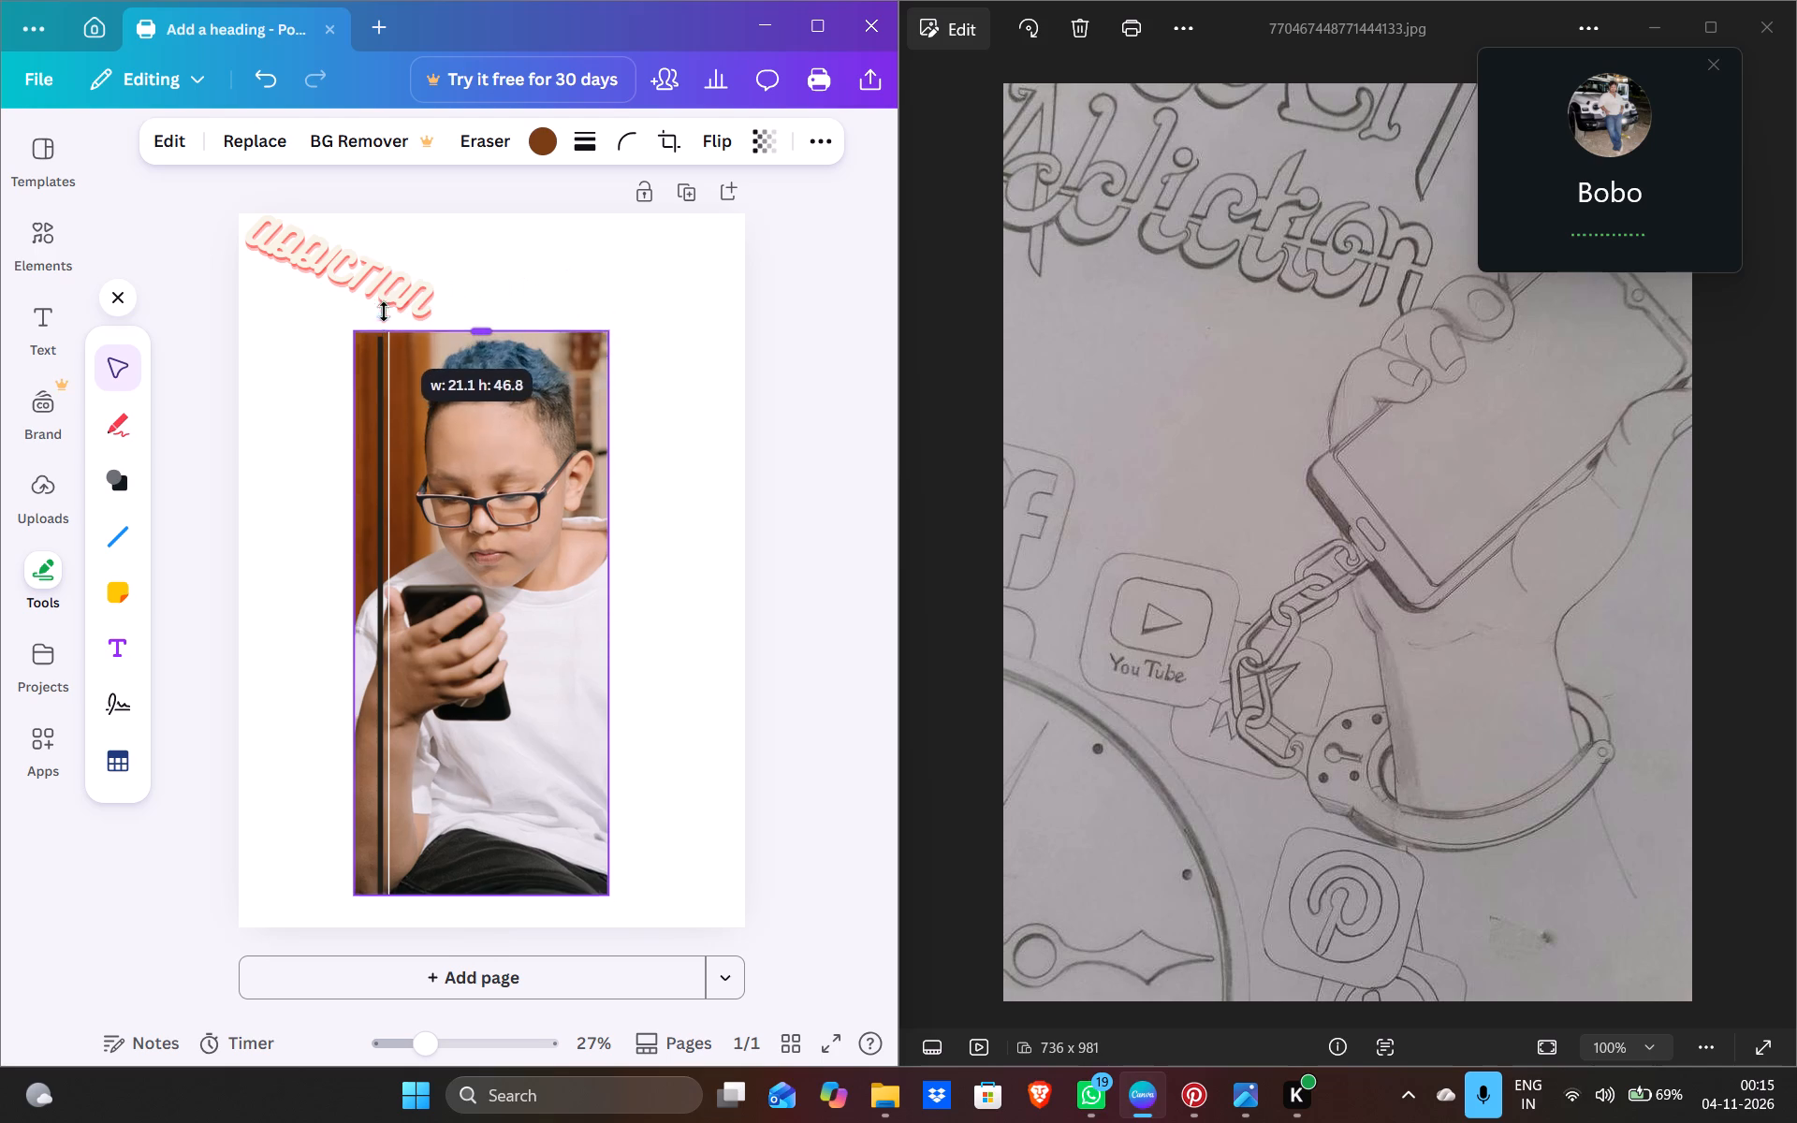
pyautogui.moveTo(384, 312); pyautogui.dragTo(375, 332)
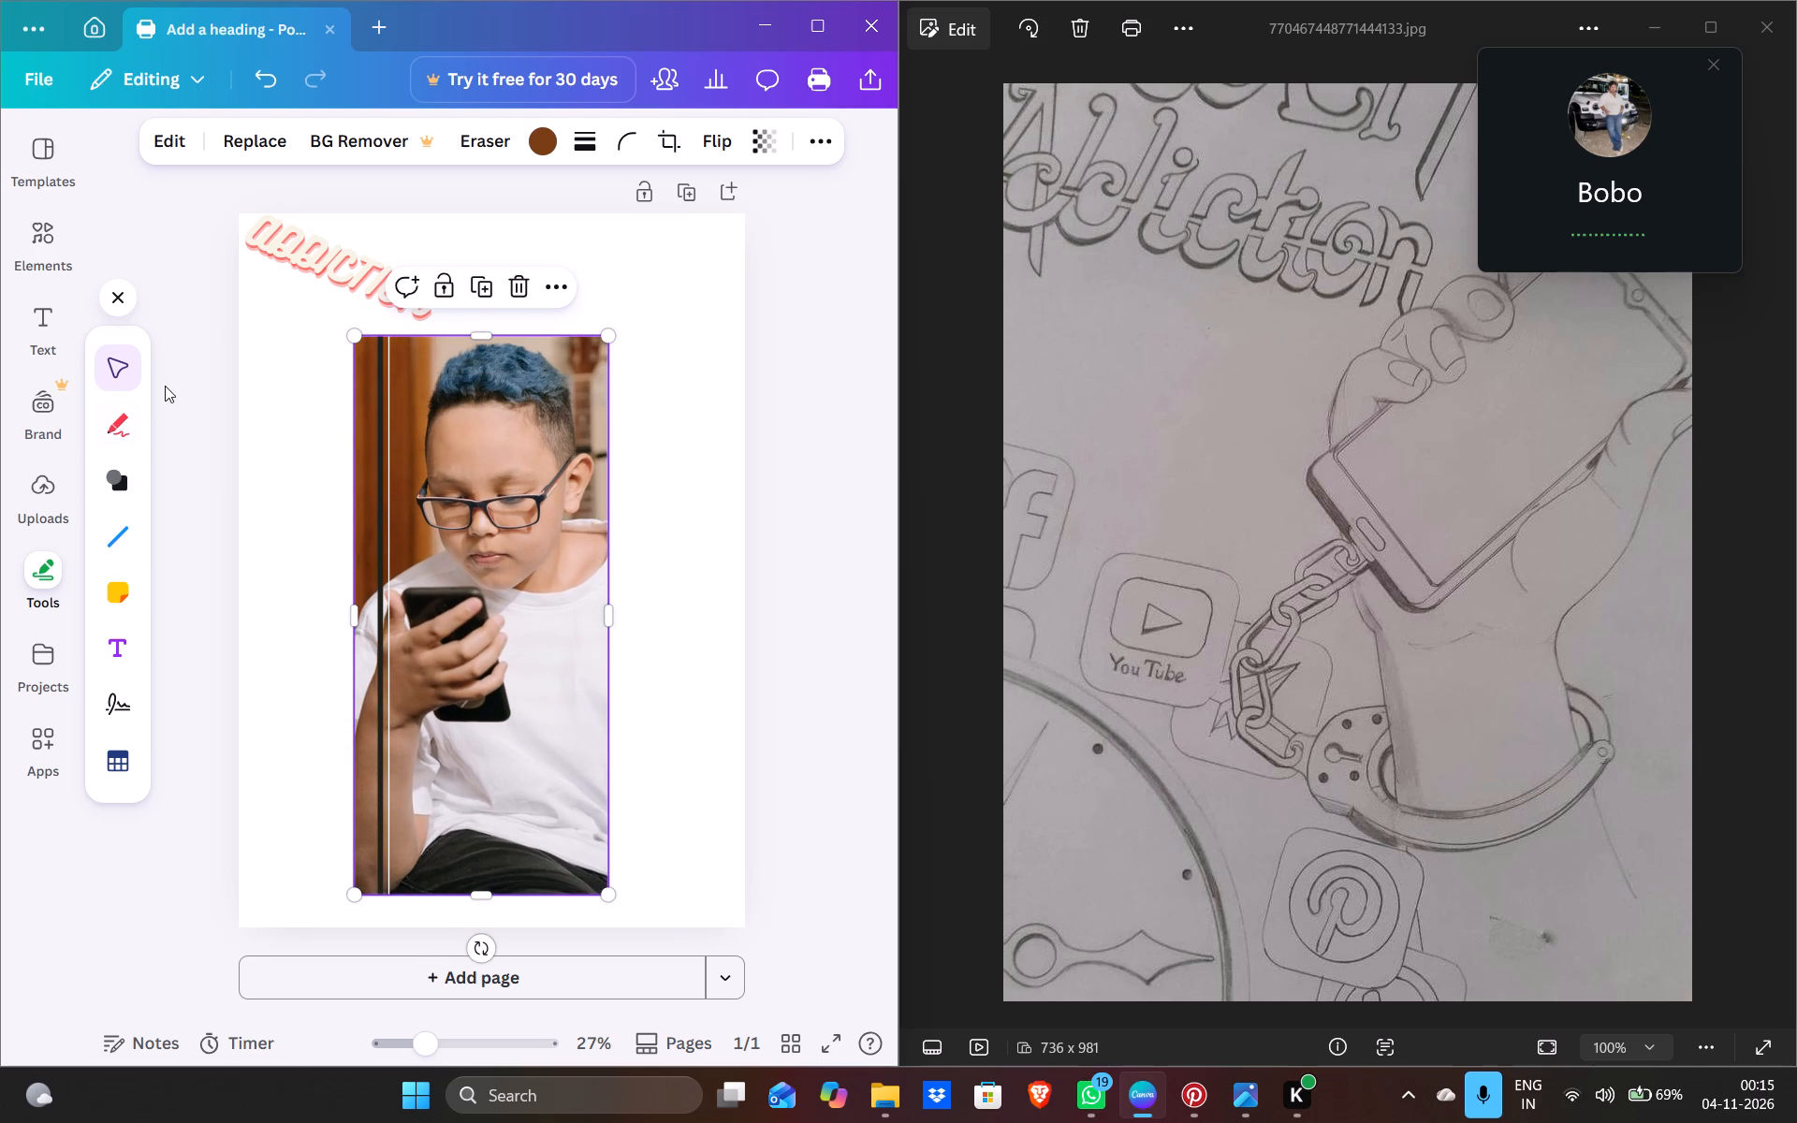
# Copy and paste the thin black bar, placing the duplicate upright over the boy photo, just right of the white line.
pyautogui.rightClick(379, 399)
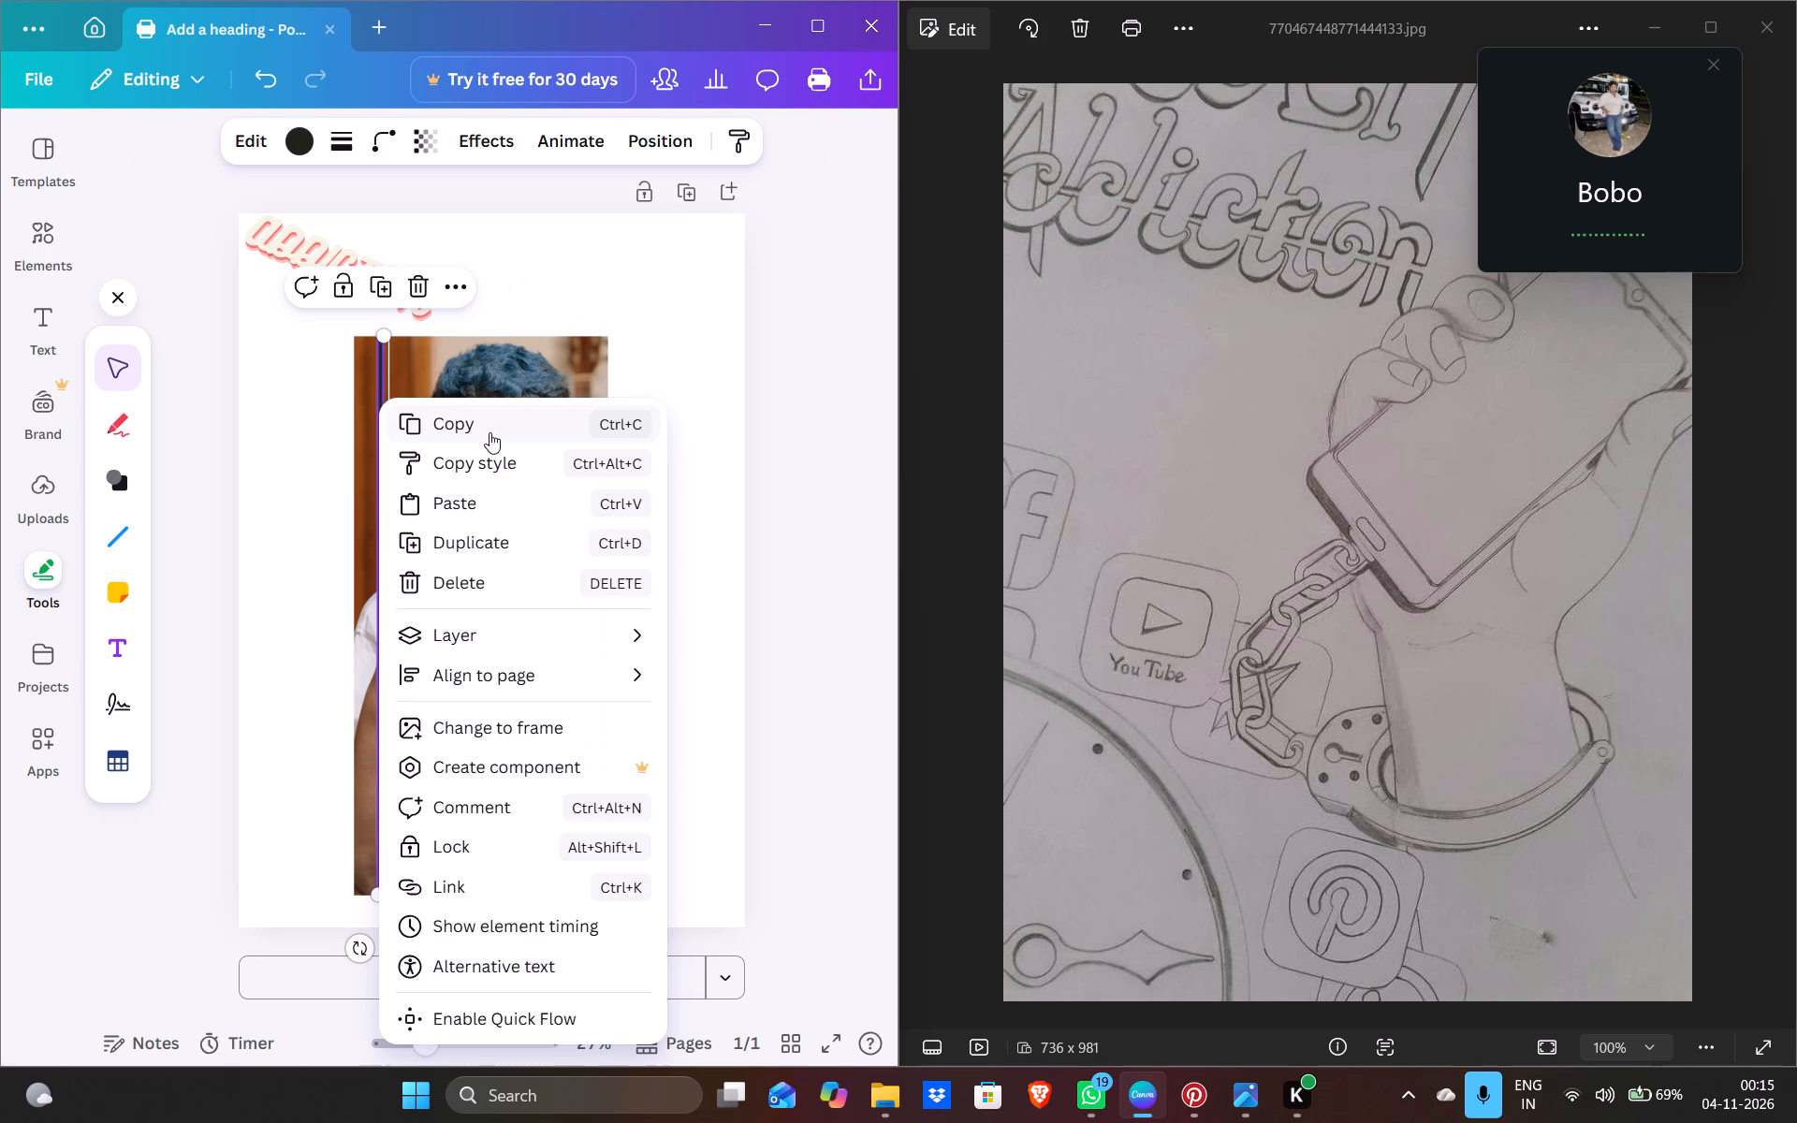
pyautogui.click(489, 432)
pyautogui.hotkey('ctrl', 'v')
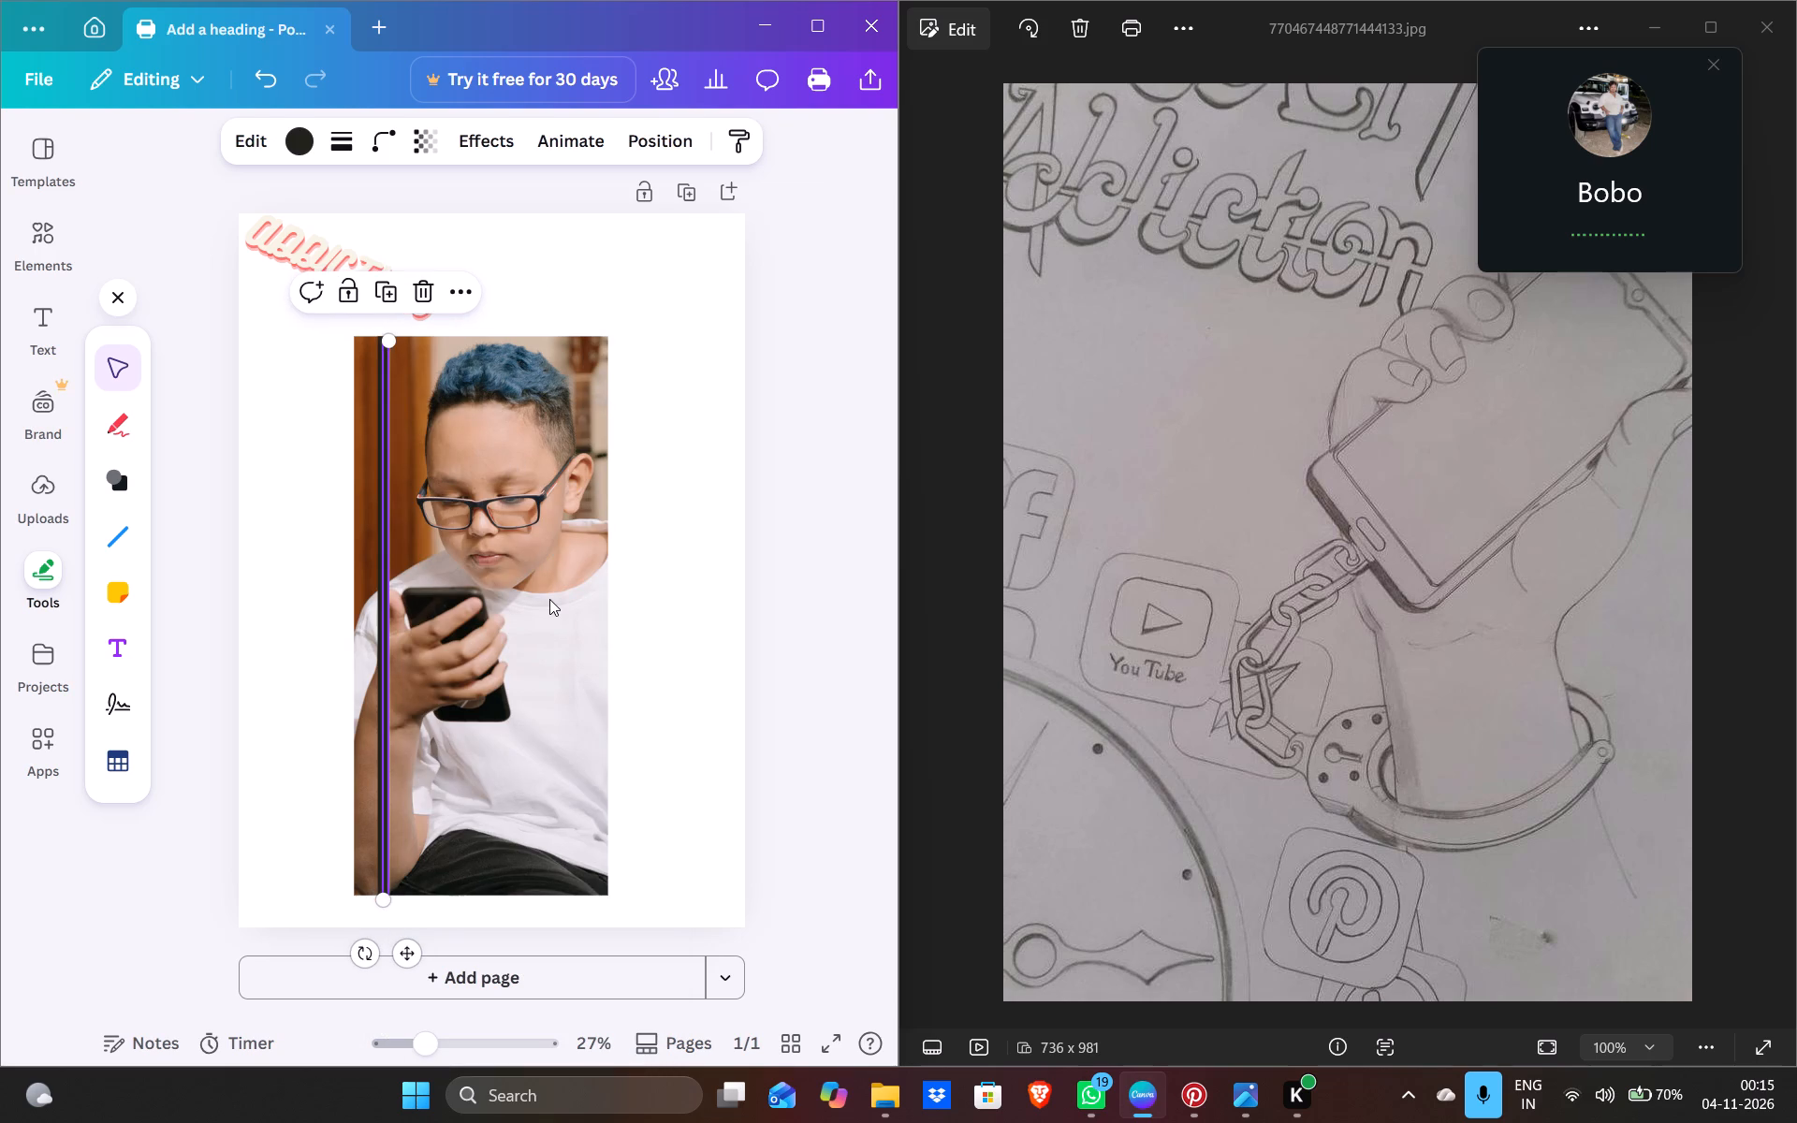
pyautogui.click(391, 564)
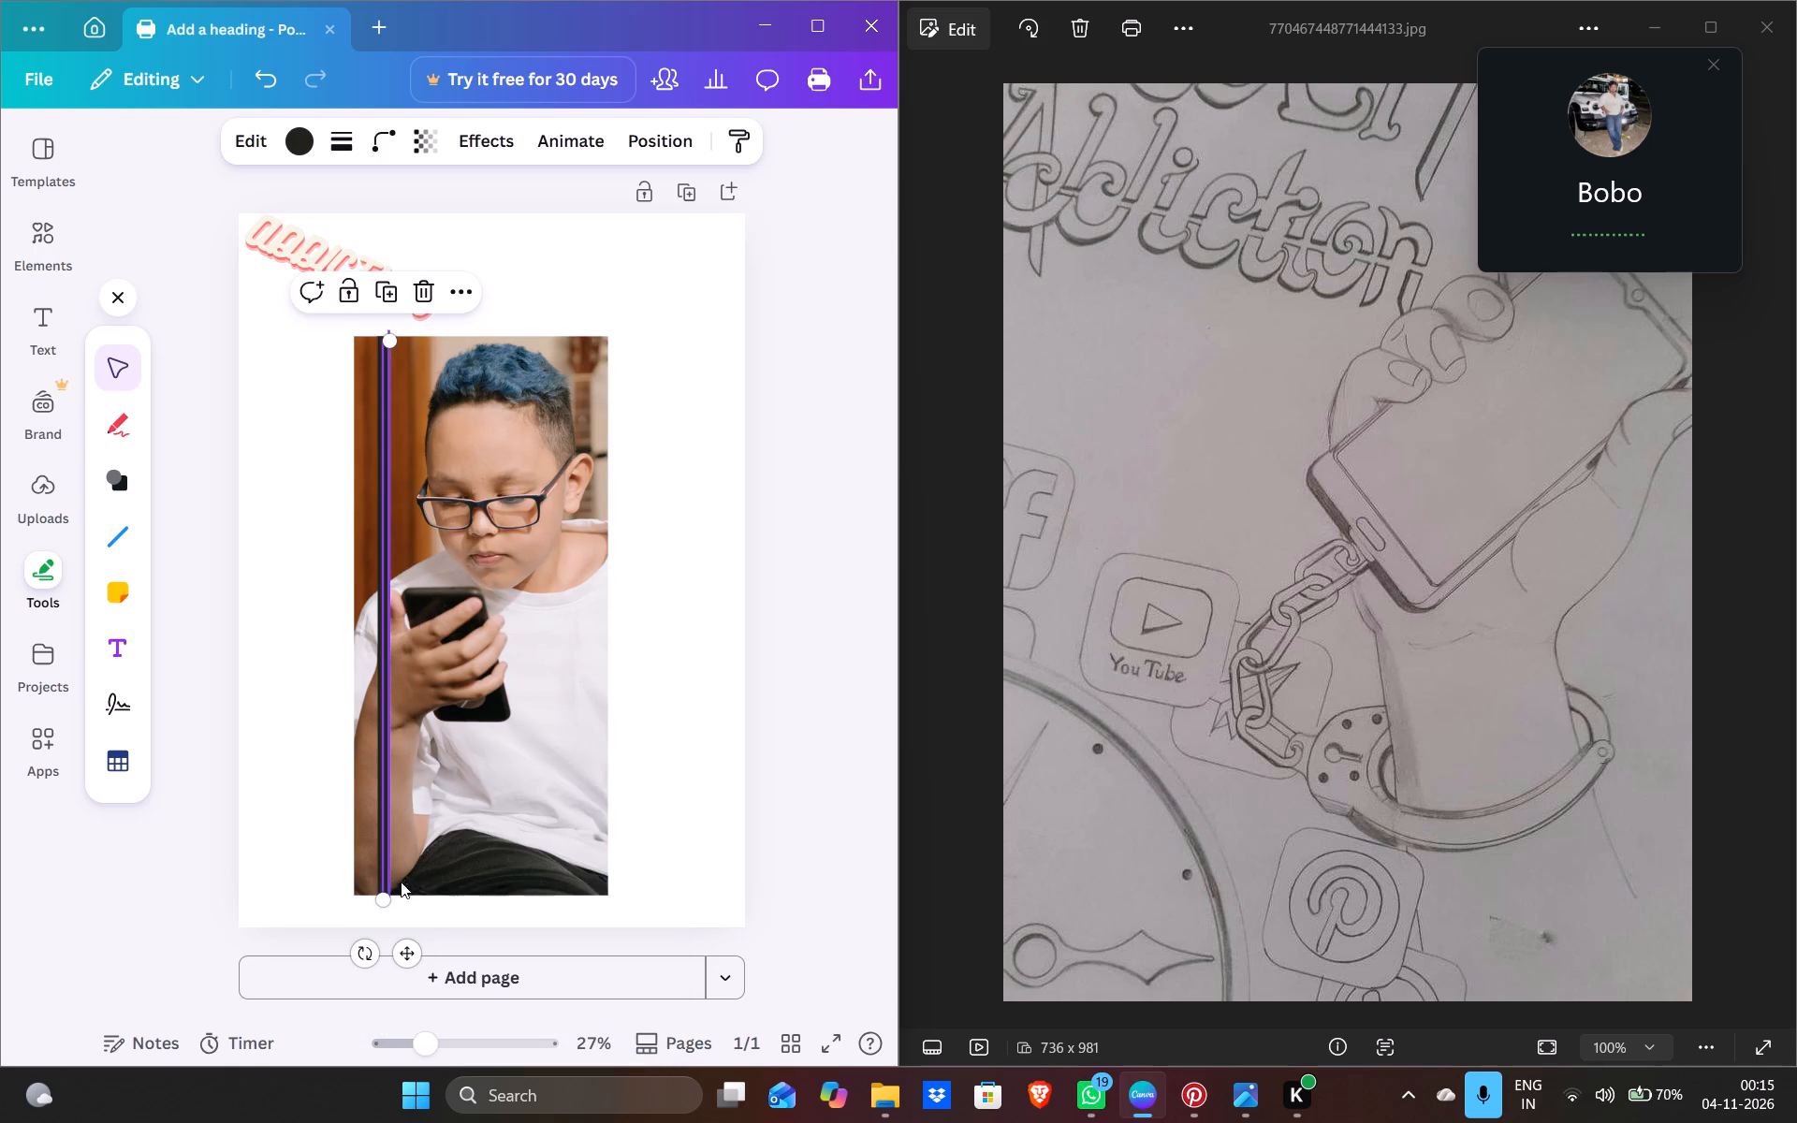
pyautogui.moveTo(413, 952); pyautogui.dragTo(446, 944)
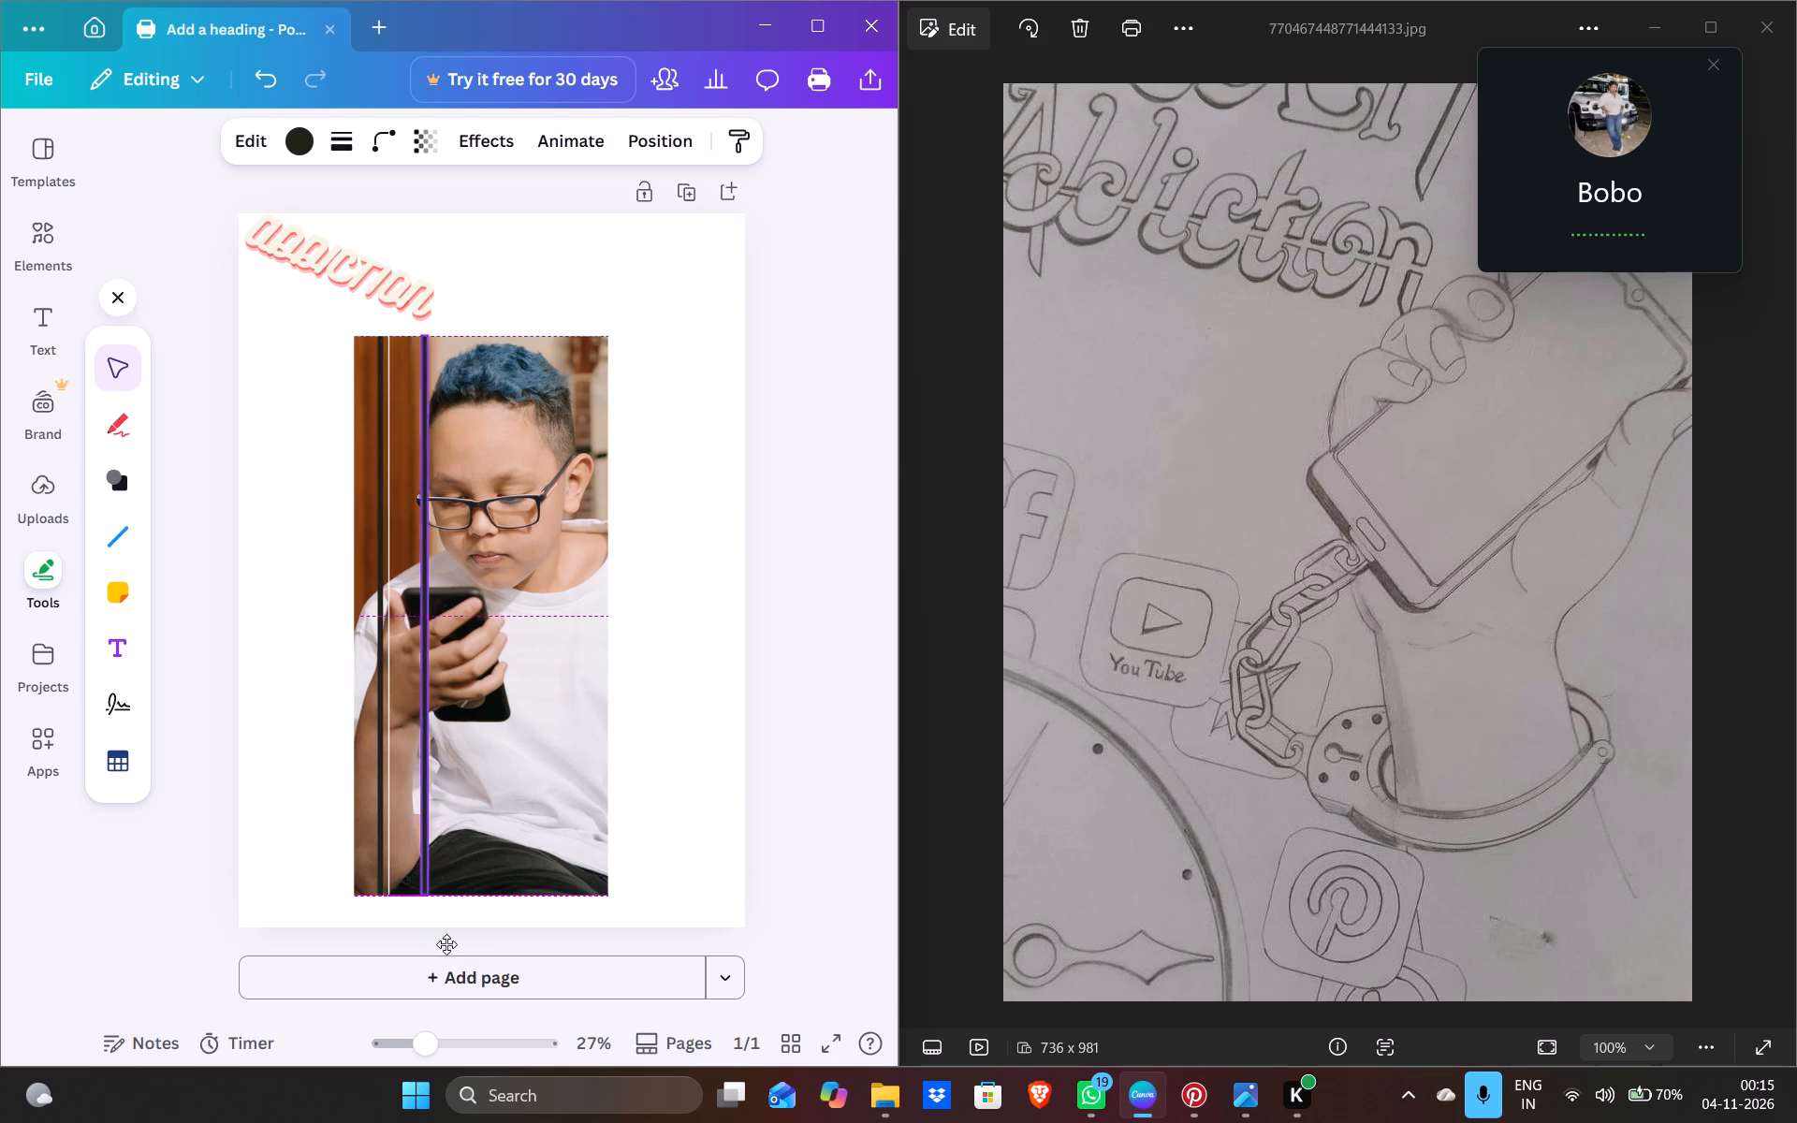
pyautogui.moveTo(446, 944); pyautogui.dragTo(435, 944)
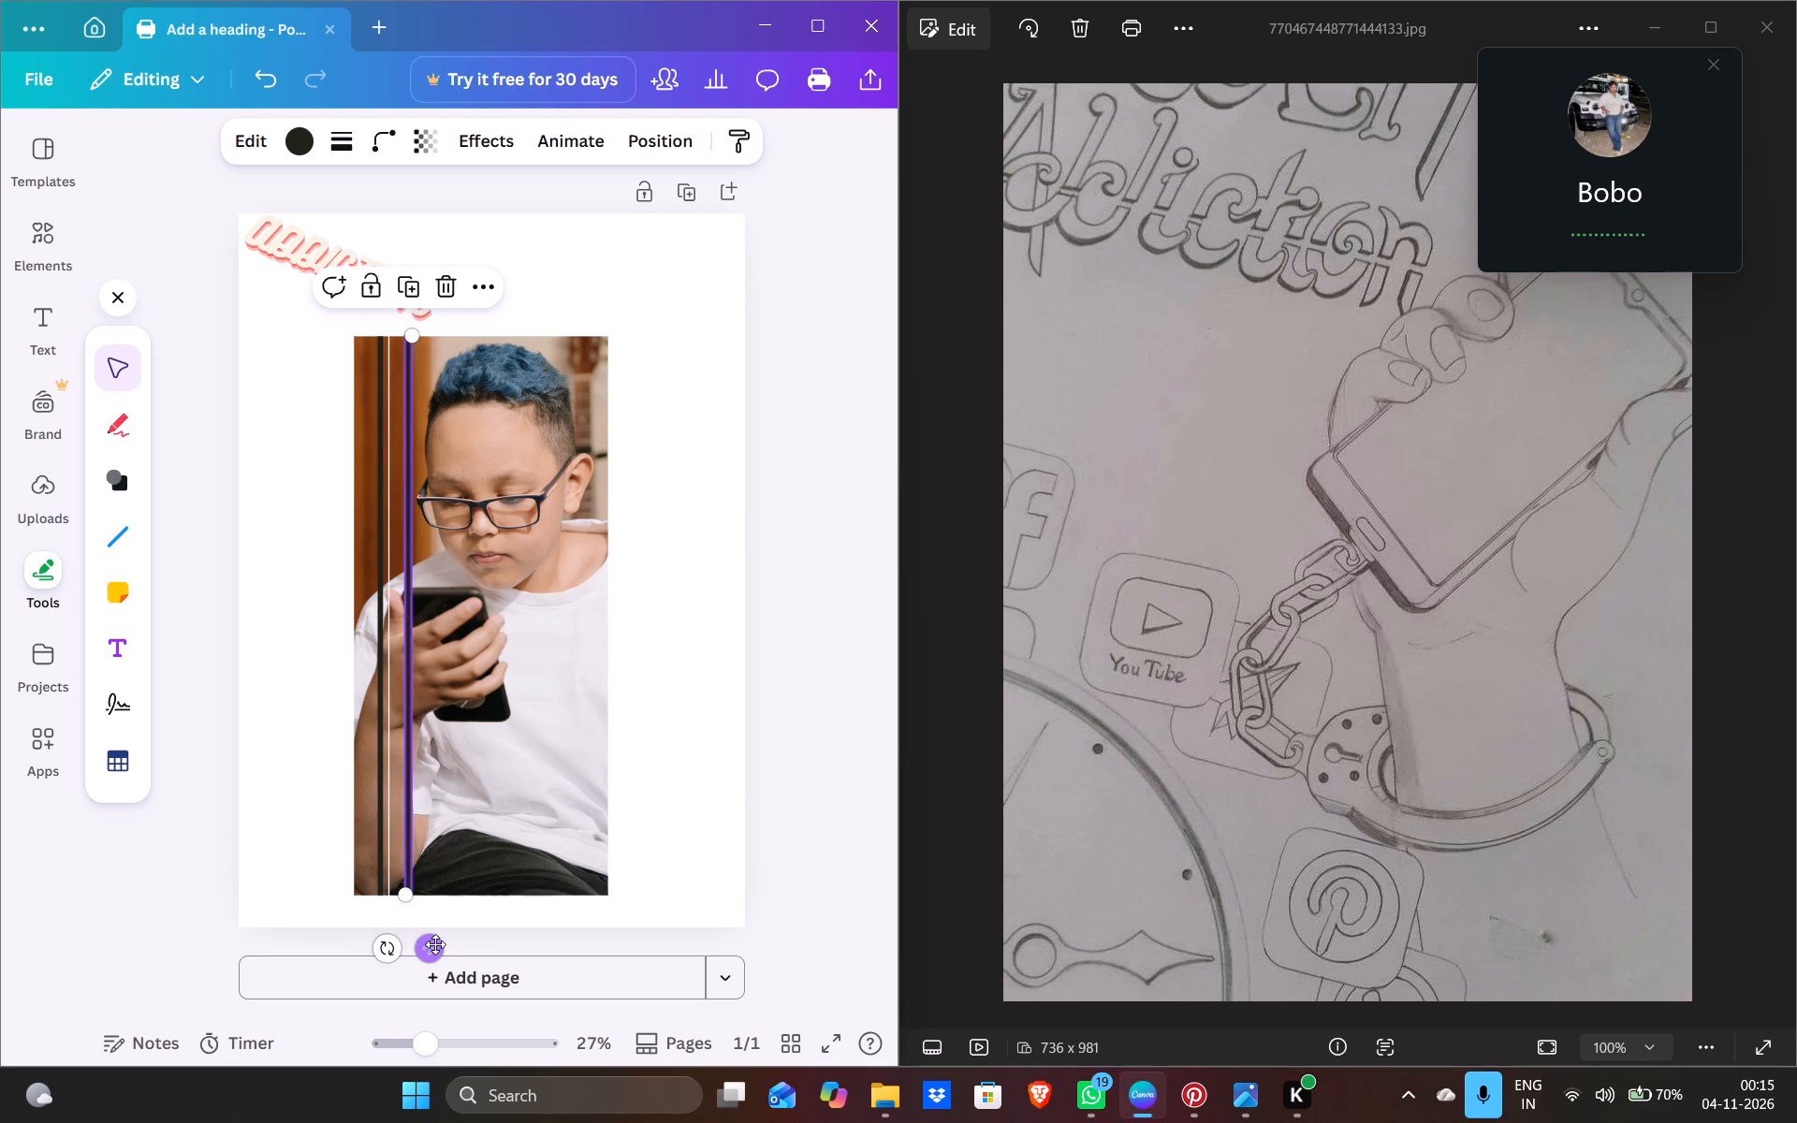
# Delete the thin white line between the two black bars.
pyautogui.click(387, 430)
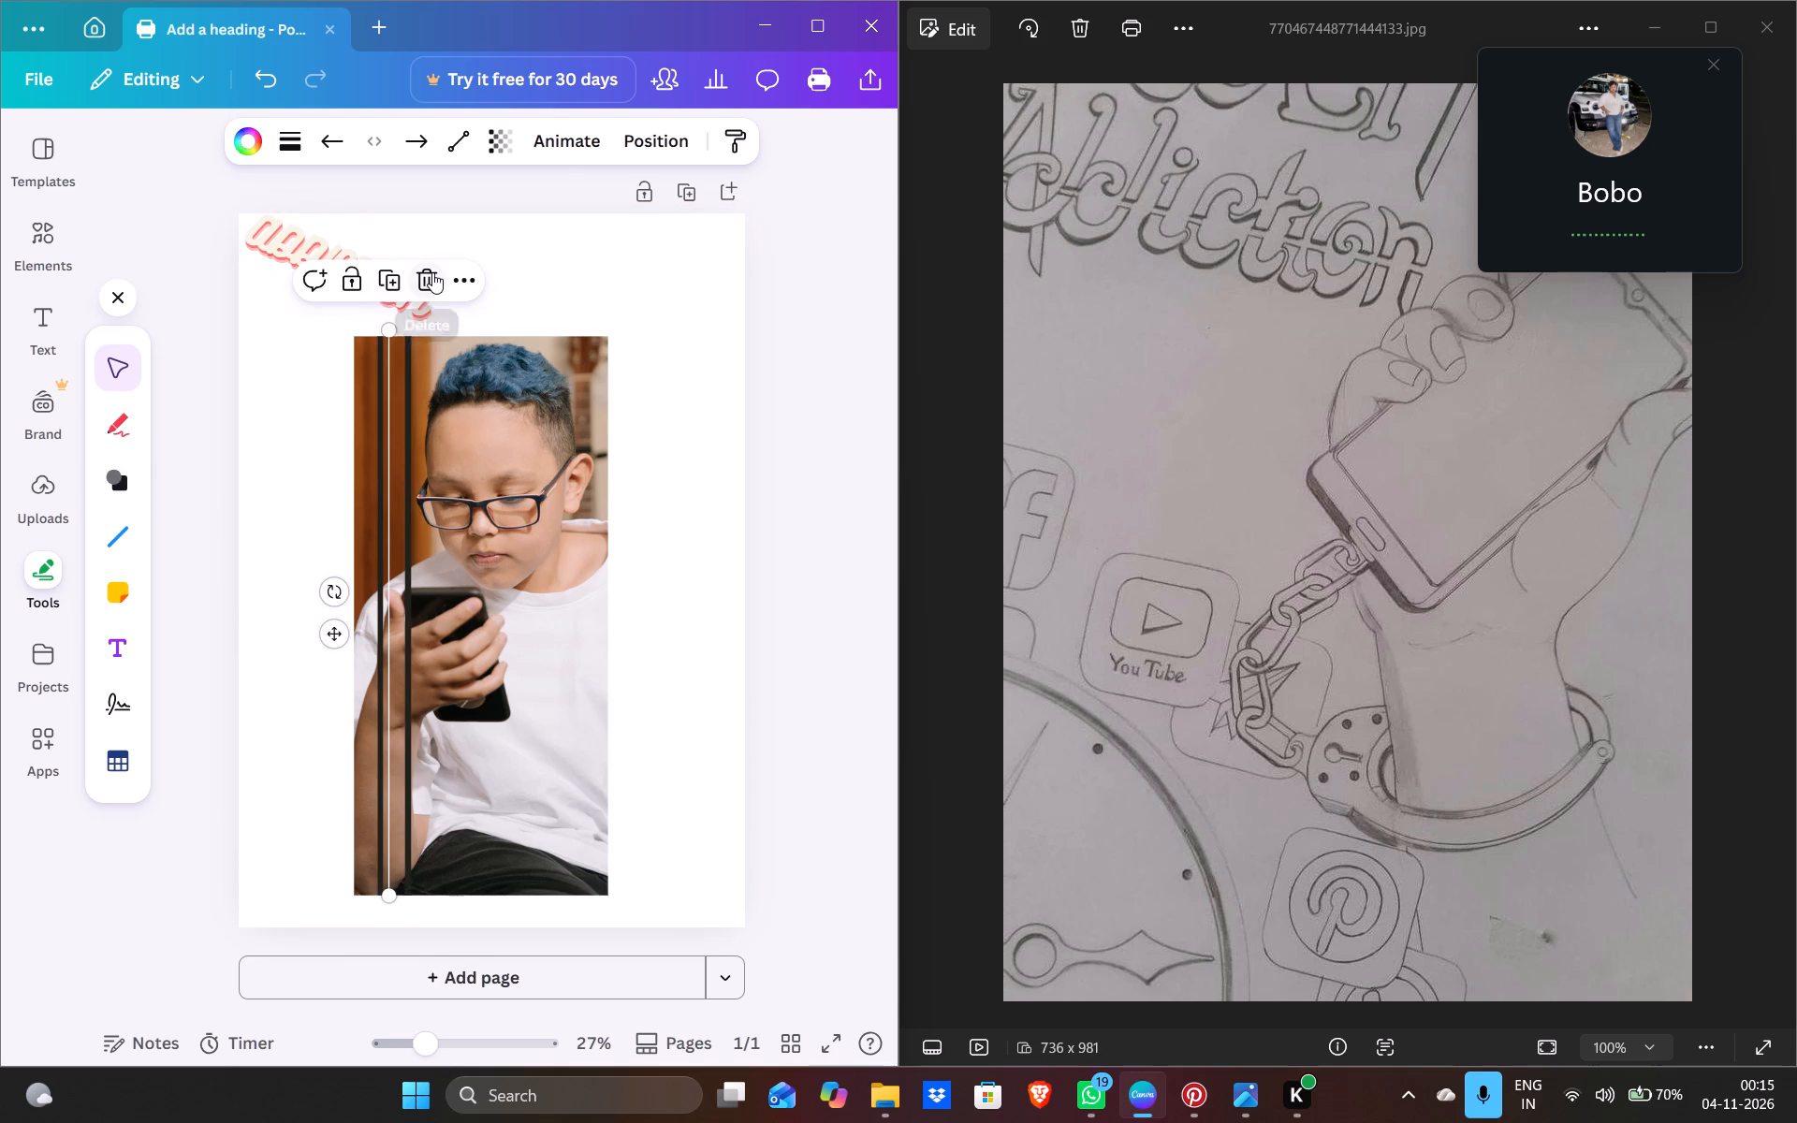
pyautogui.click(432, 276)
# Search the photo elements for "smart phone" and add the upright black phone frame with the blank screen.
pyautogui.click(49, 232)
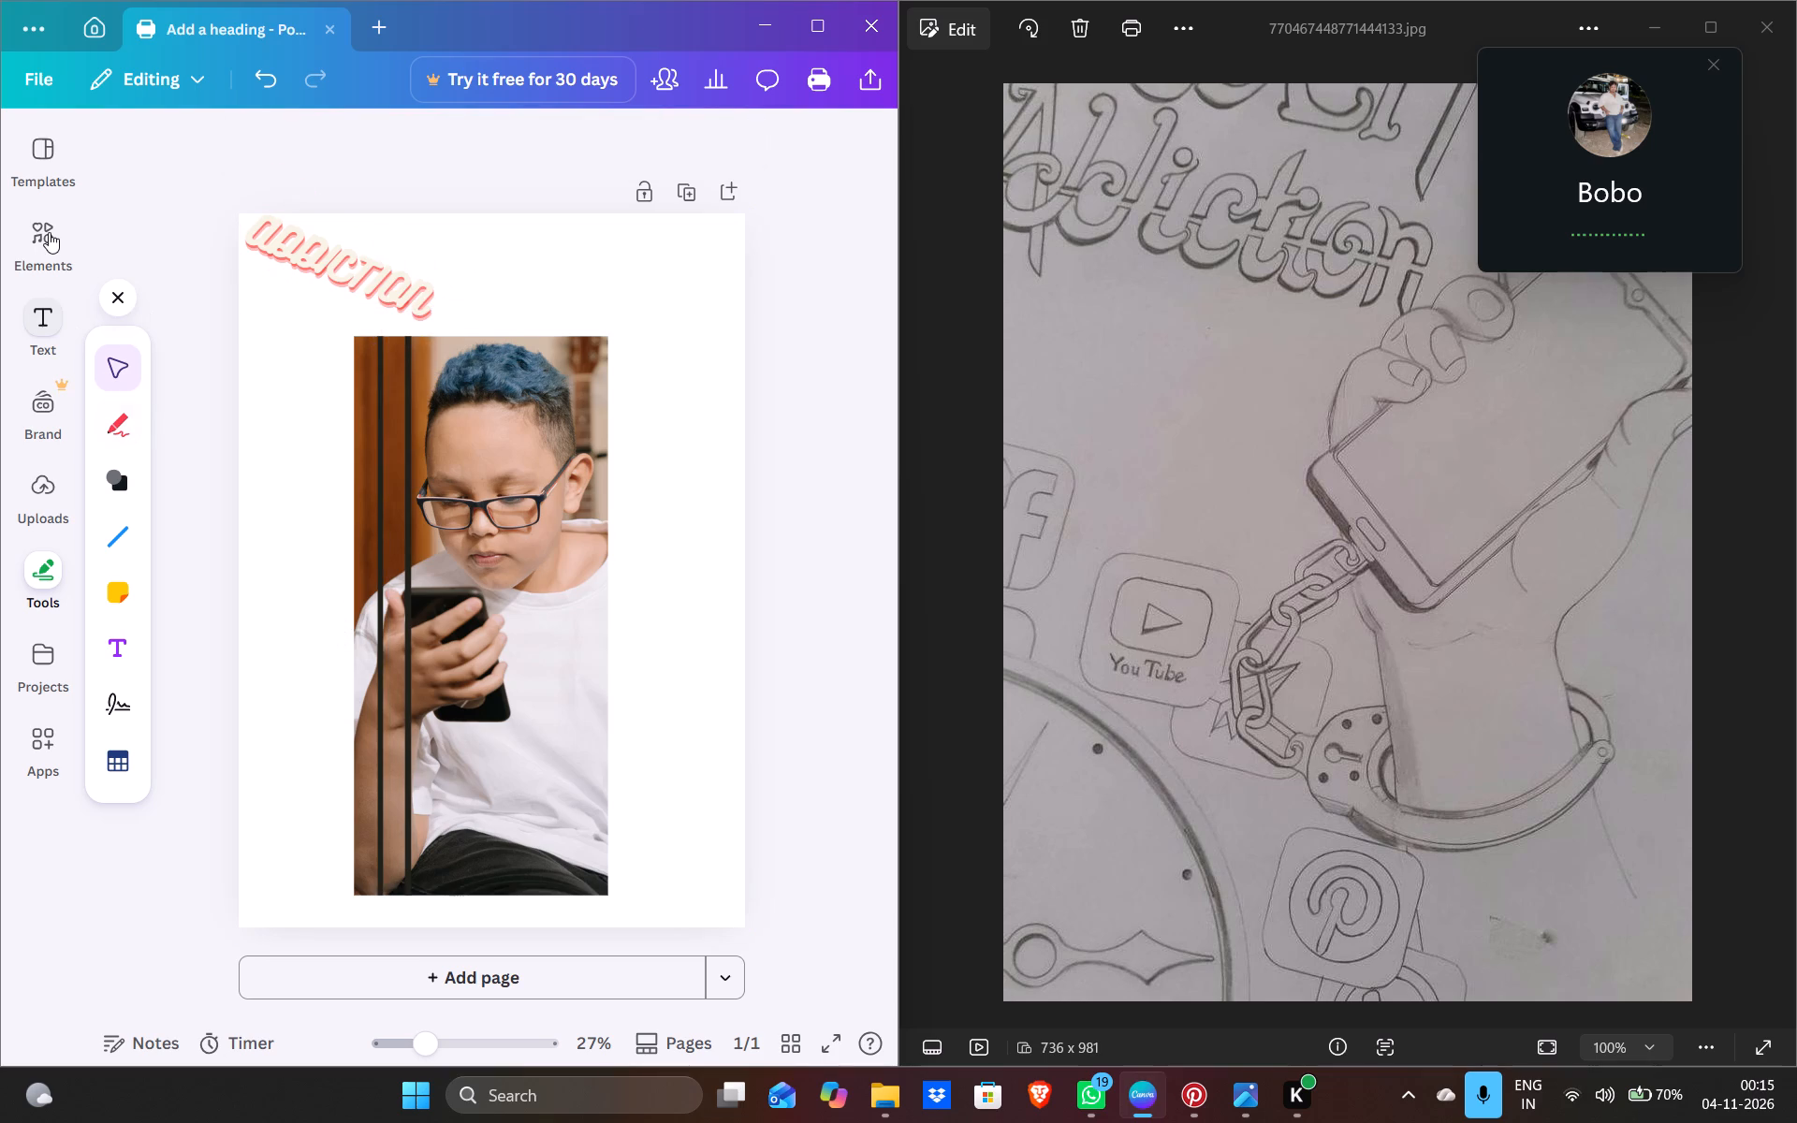
pyautogui.click(453, 203)
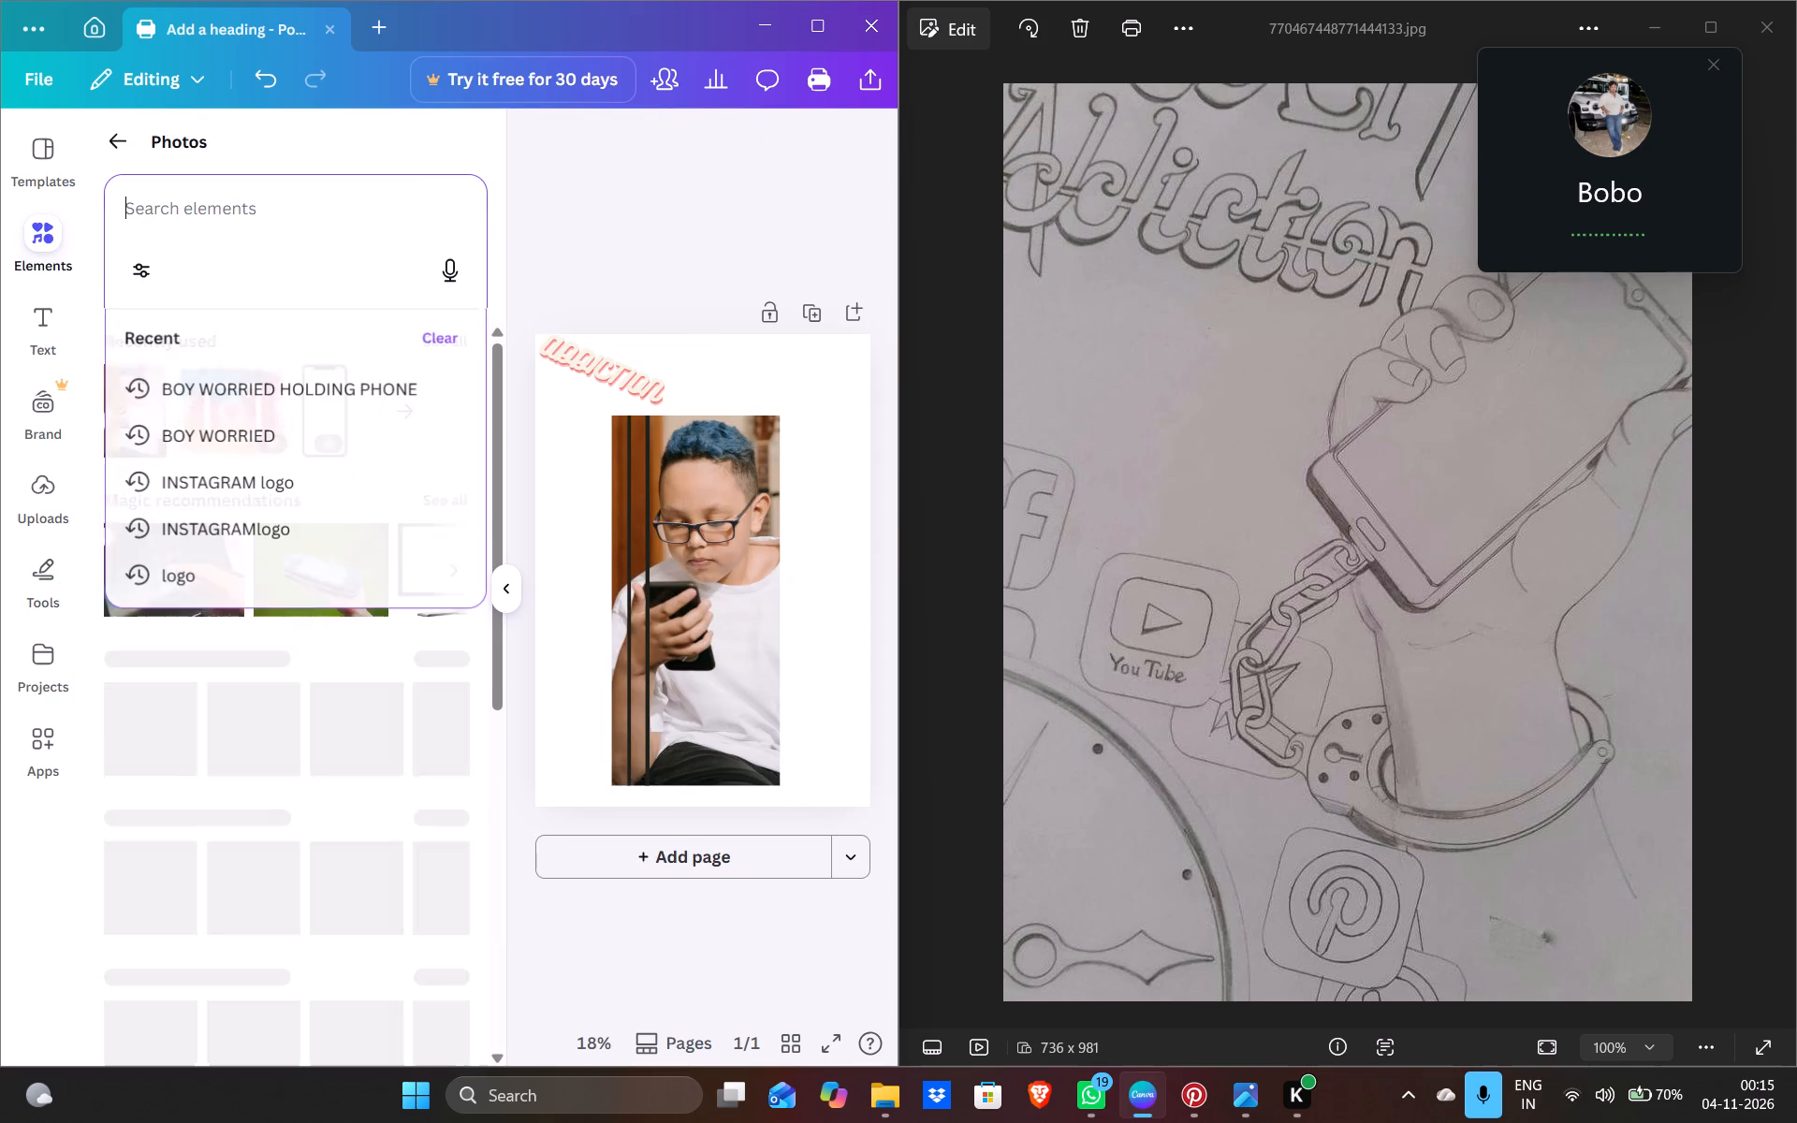
pyautogui.write('PH')
pyautogui.click(304, 509)
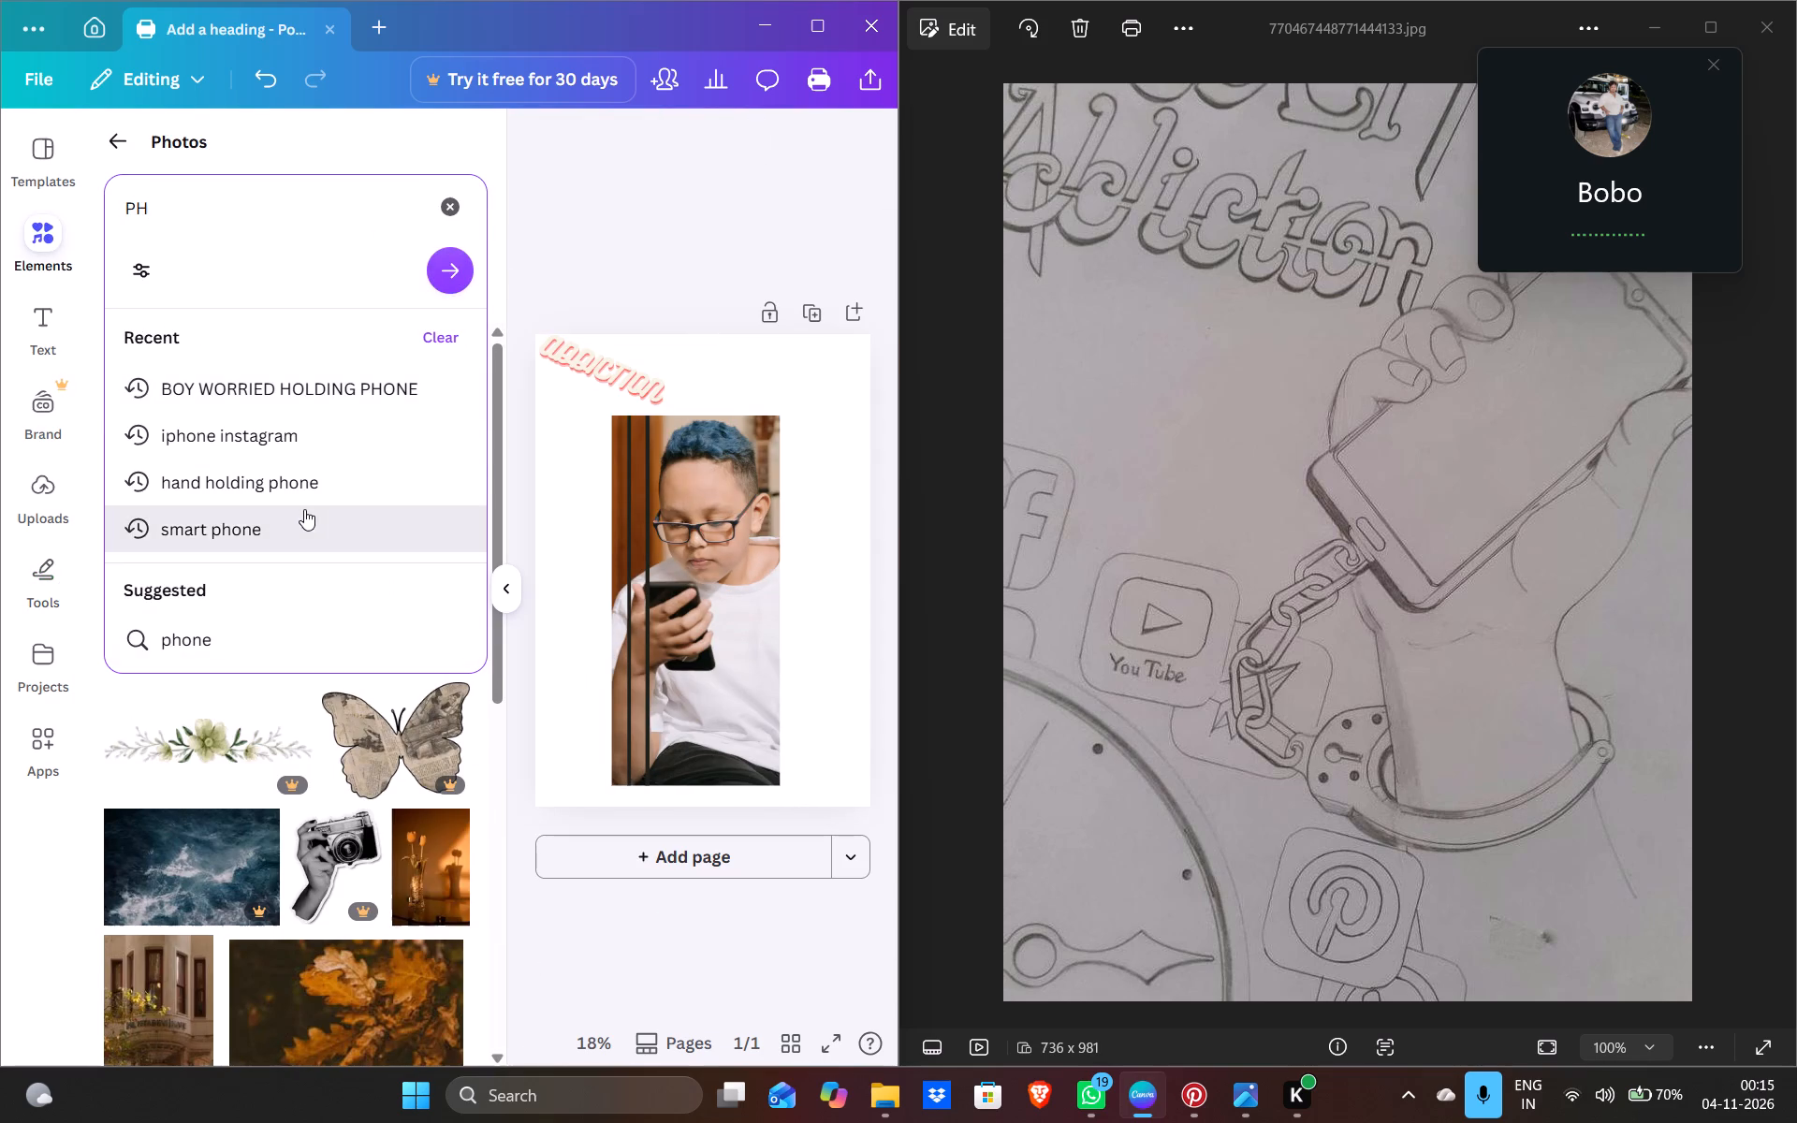
pyautogui.click(301, 490)
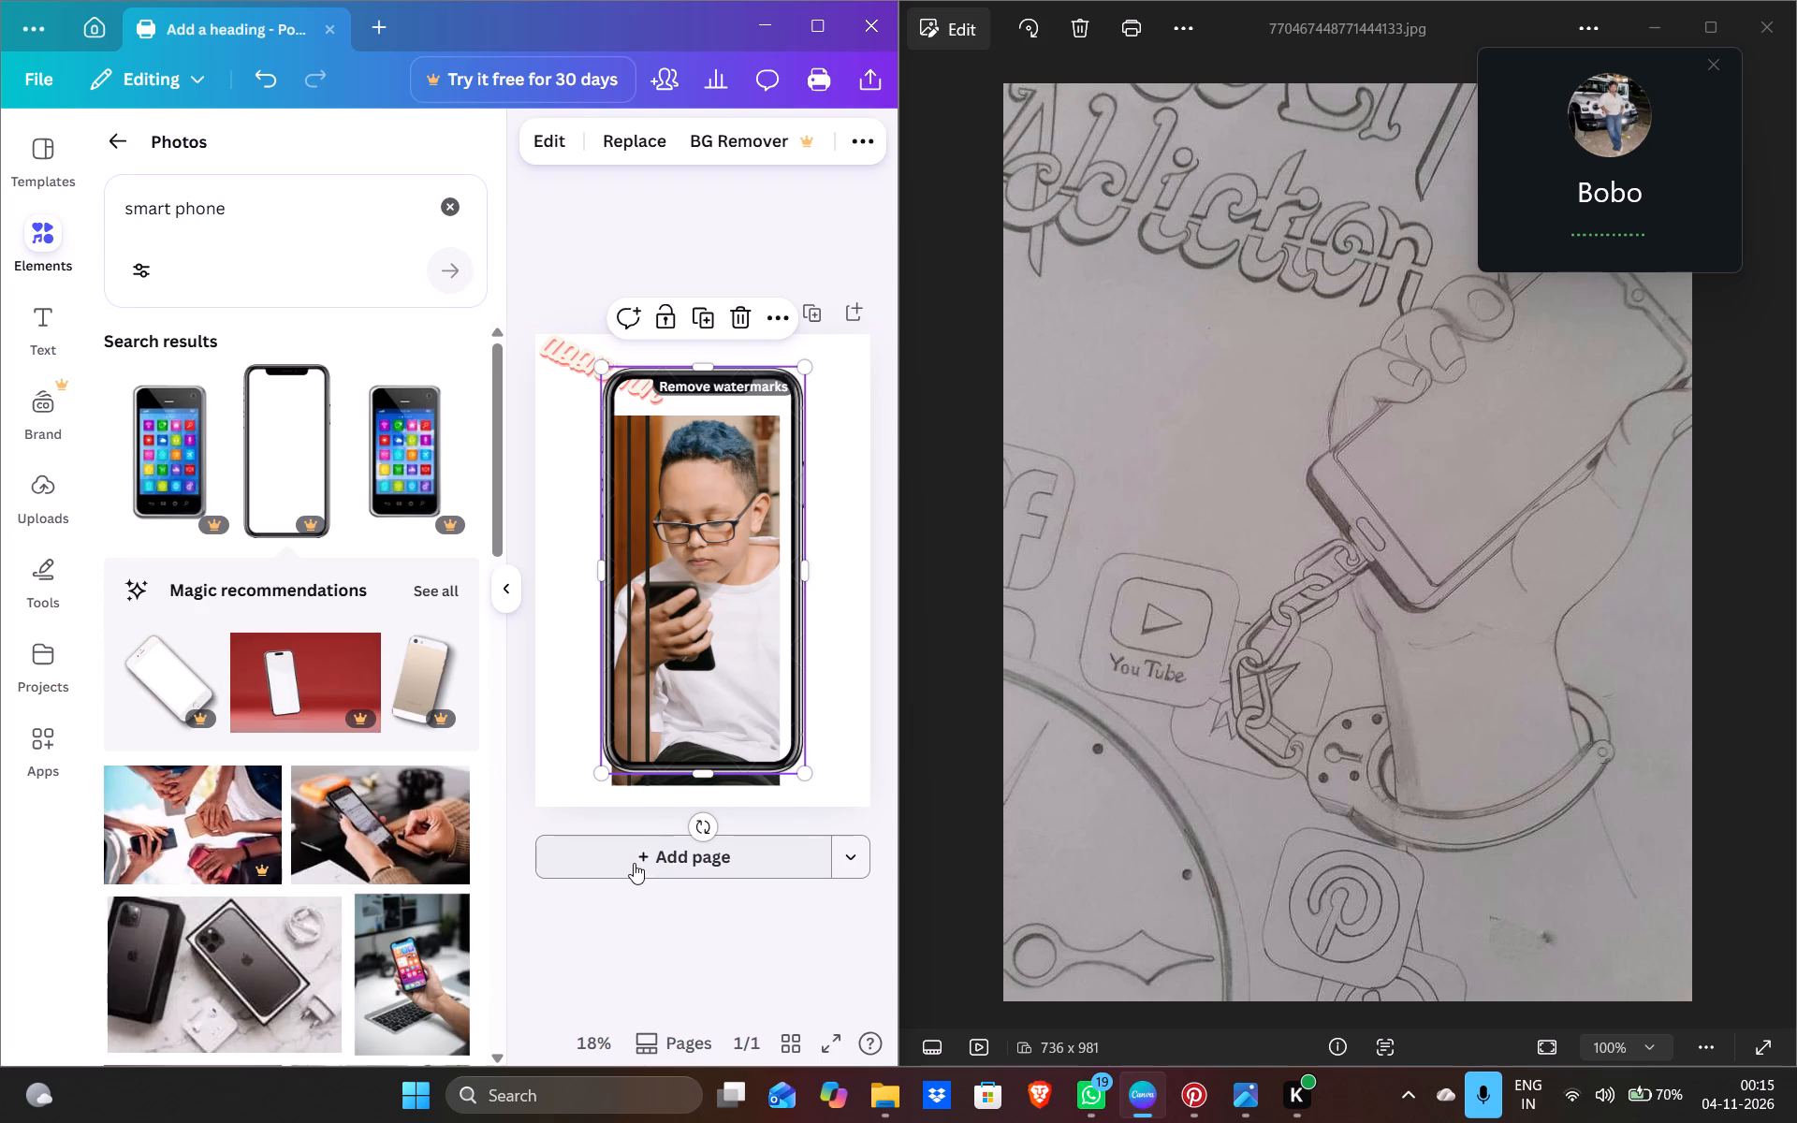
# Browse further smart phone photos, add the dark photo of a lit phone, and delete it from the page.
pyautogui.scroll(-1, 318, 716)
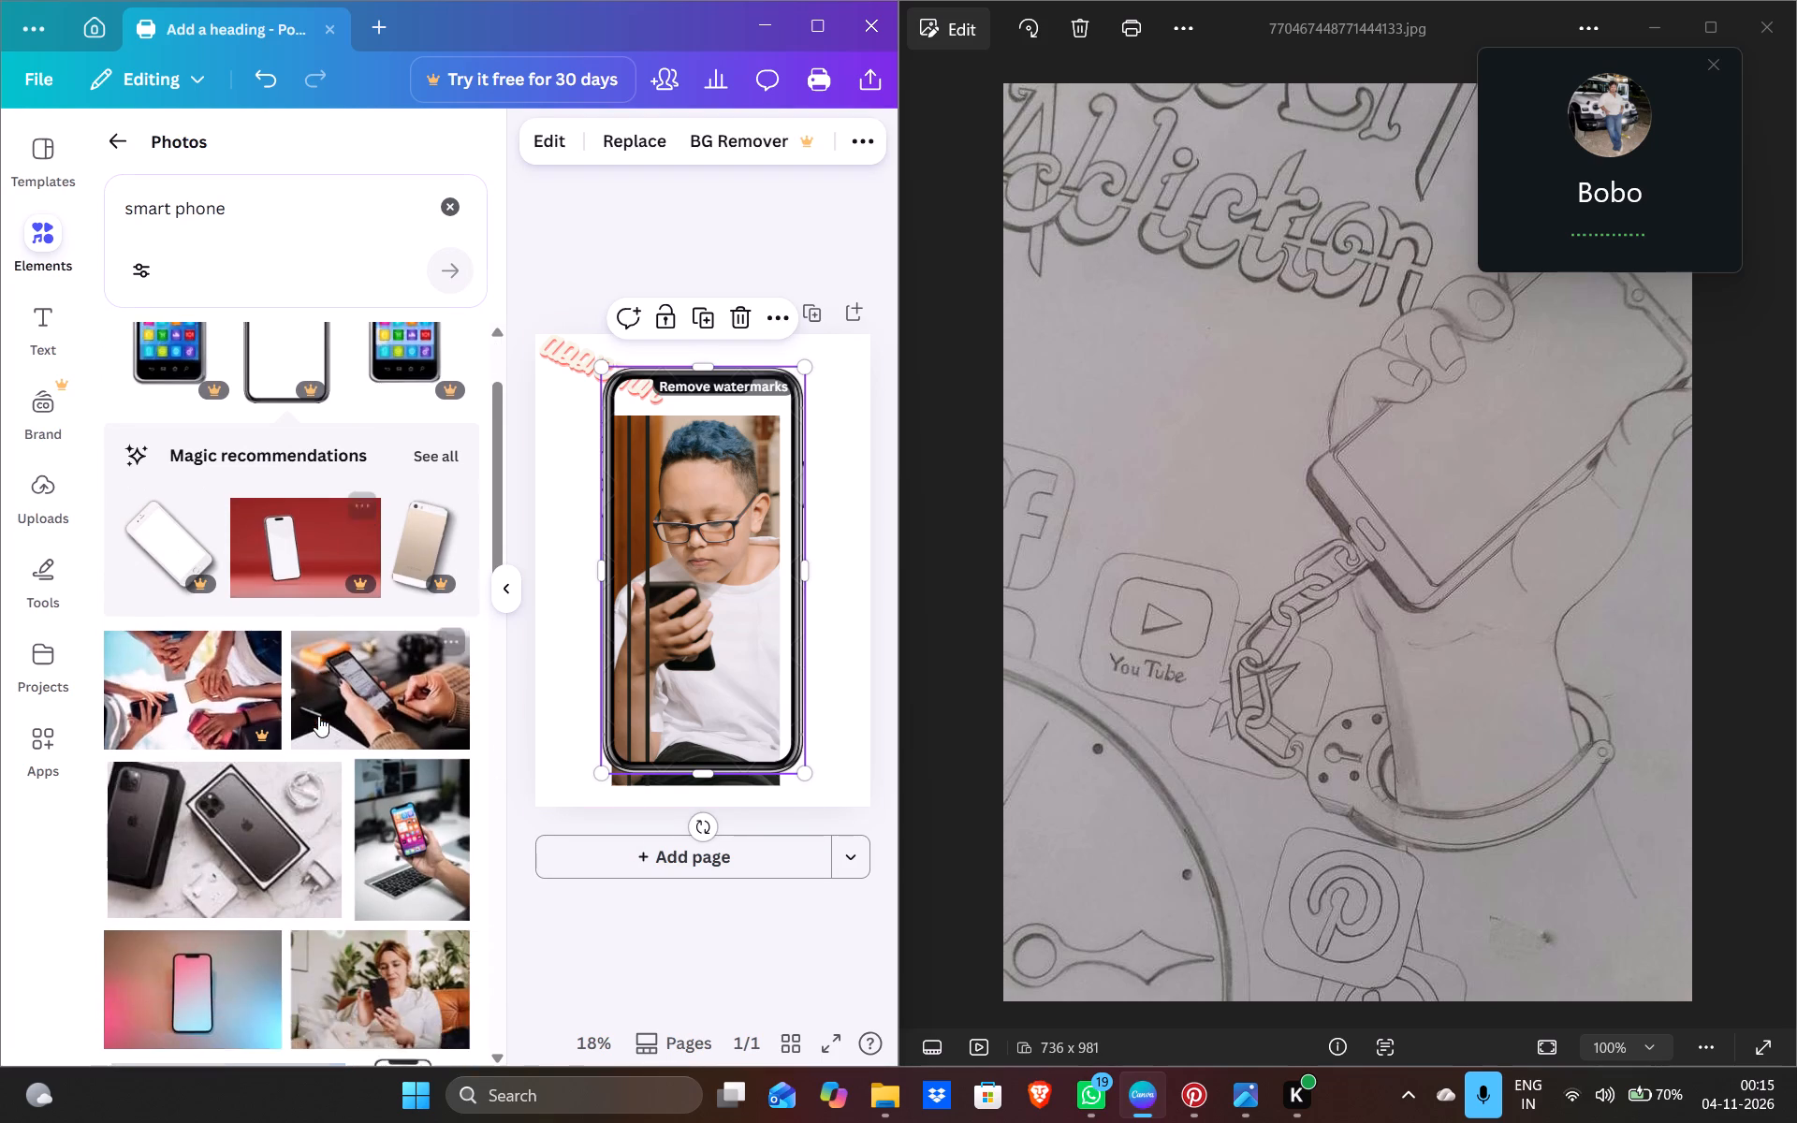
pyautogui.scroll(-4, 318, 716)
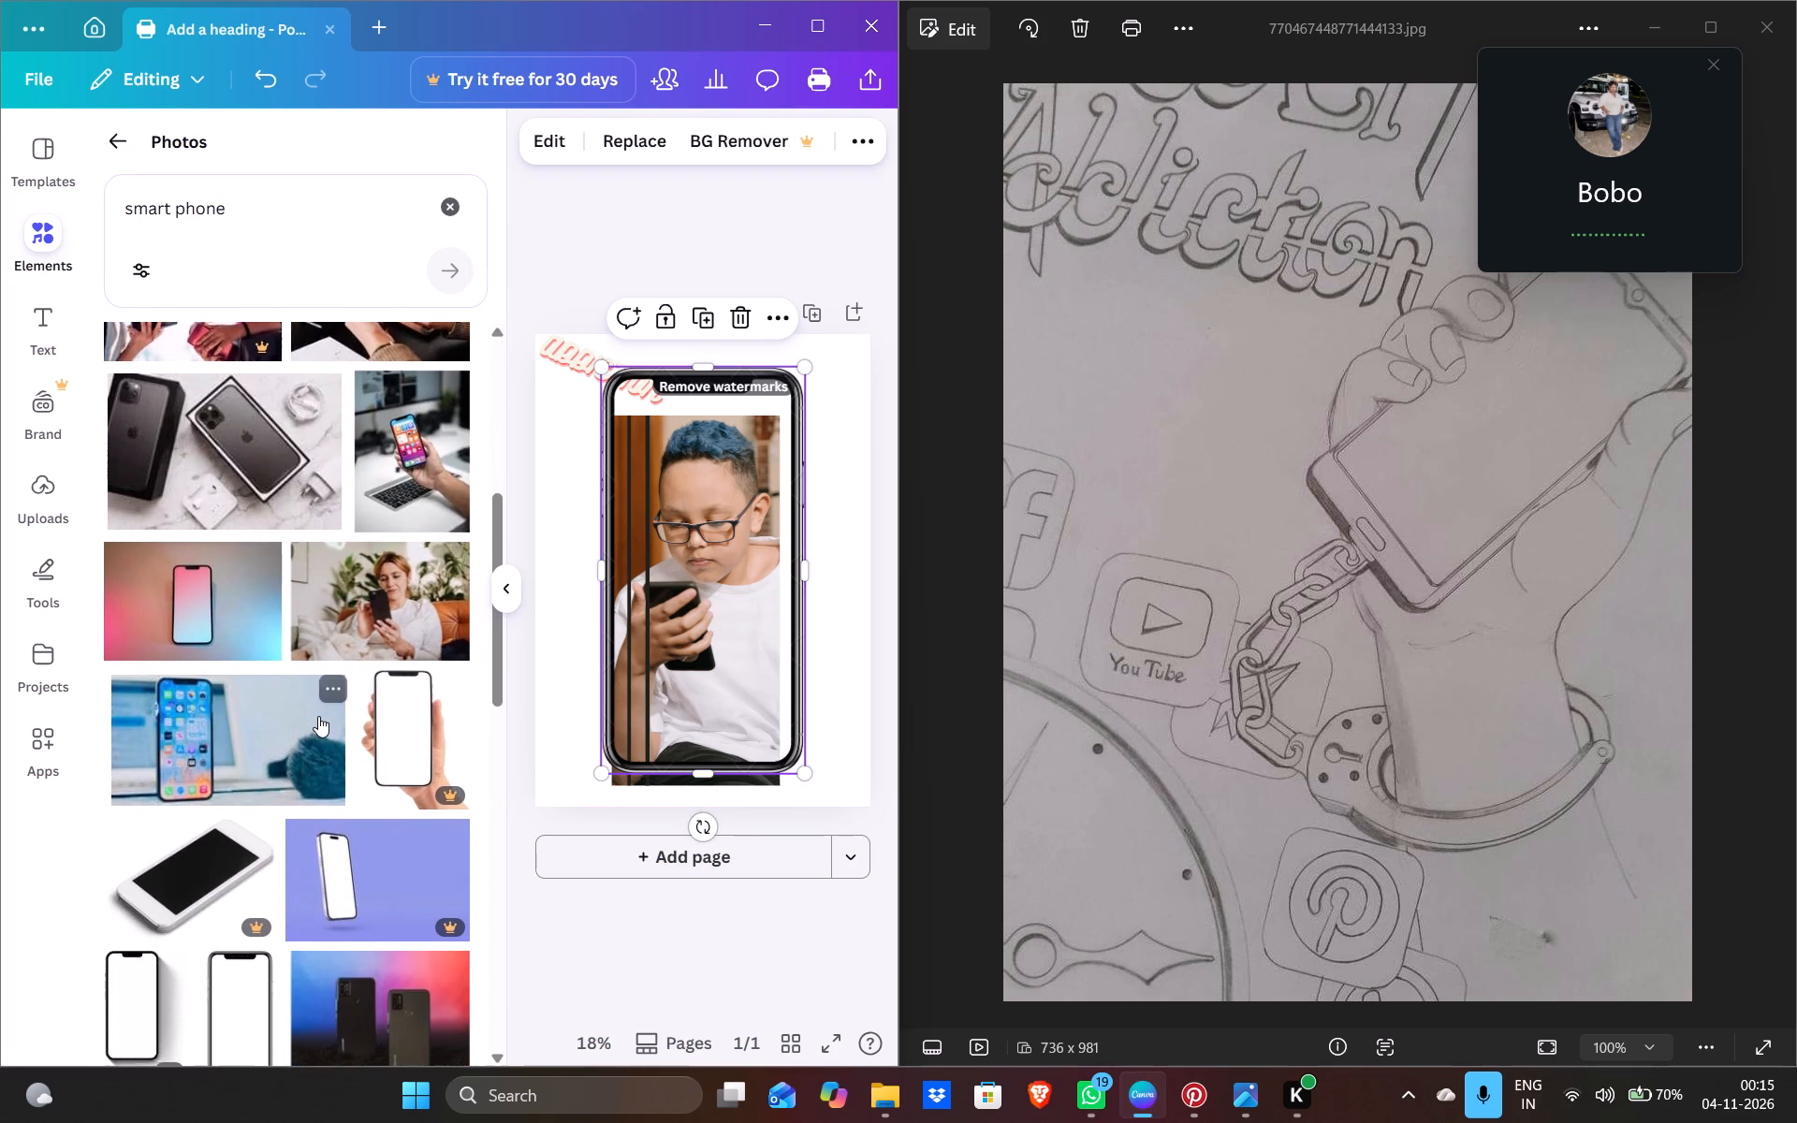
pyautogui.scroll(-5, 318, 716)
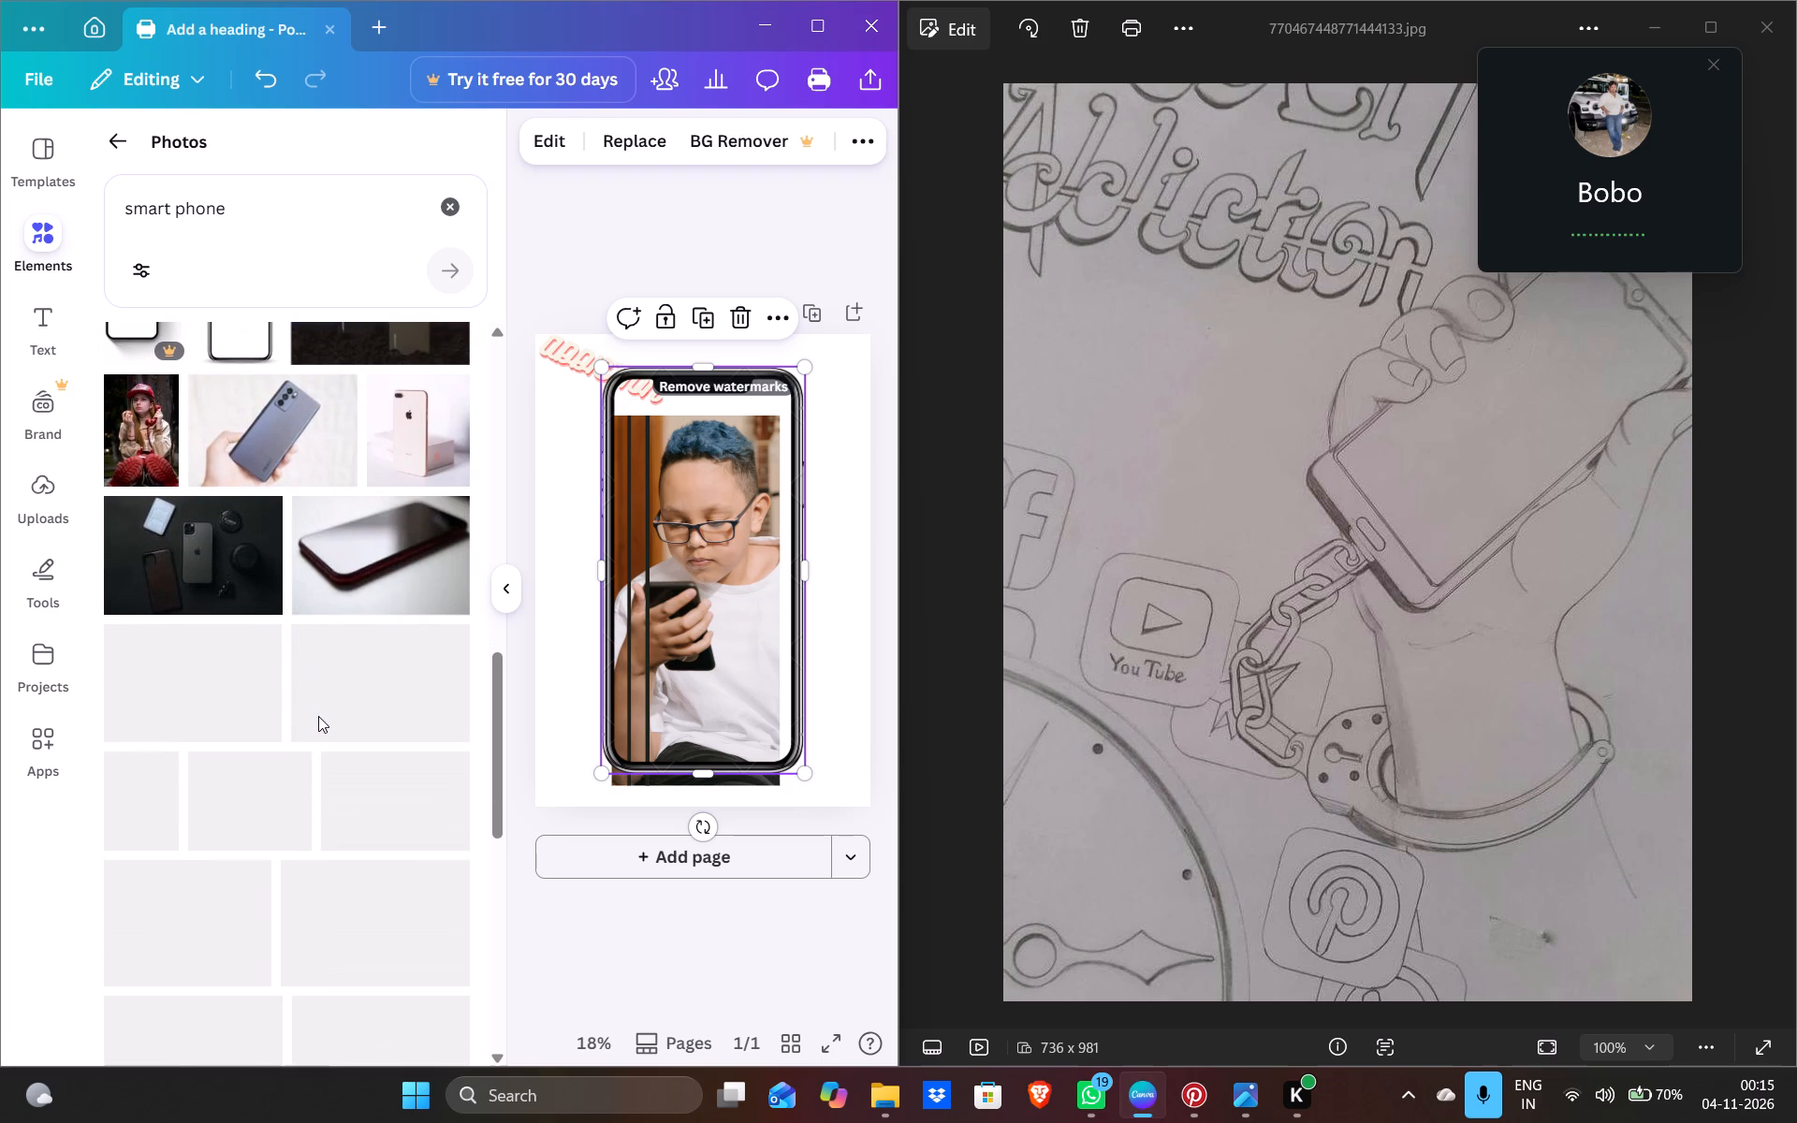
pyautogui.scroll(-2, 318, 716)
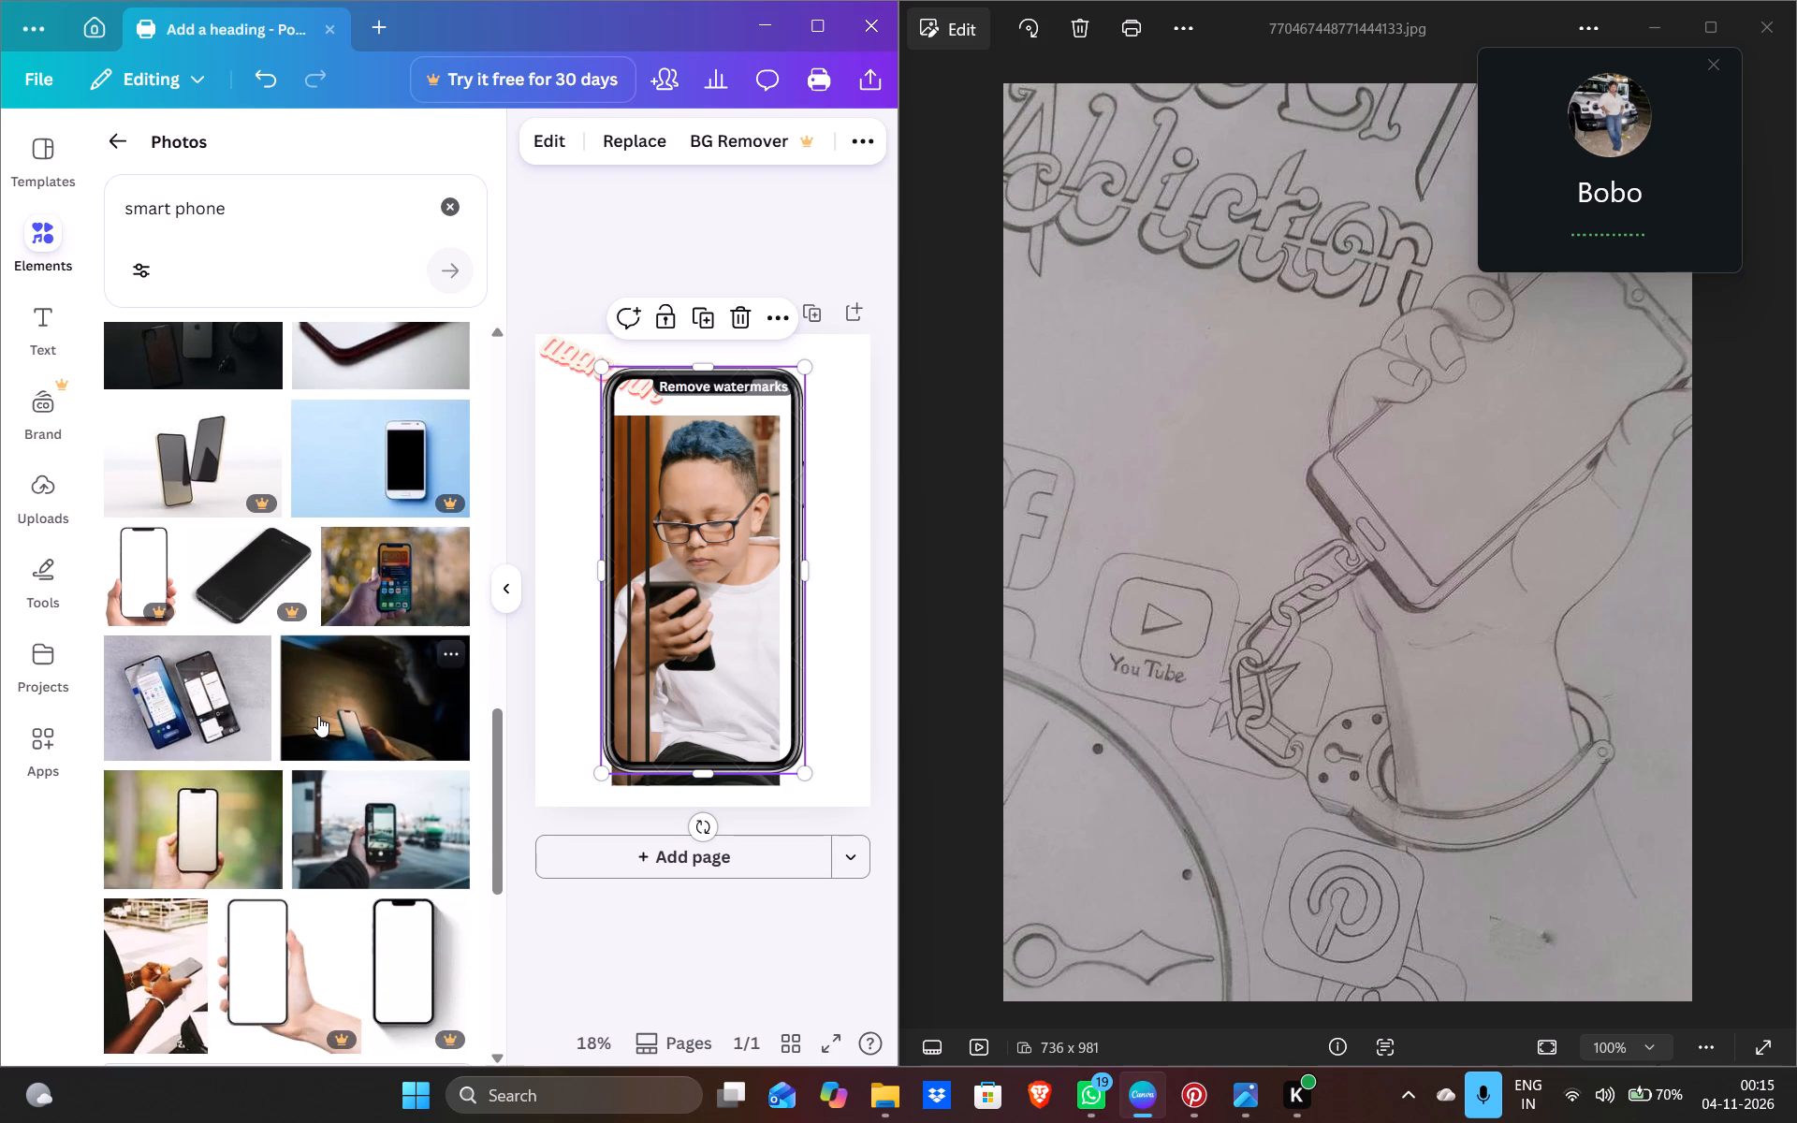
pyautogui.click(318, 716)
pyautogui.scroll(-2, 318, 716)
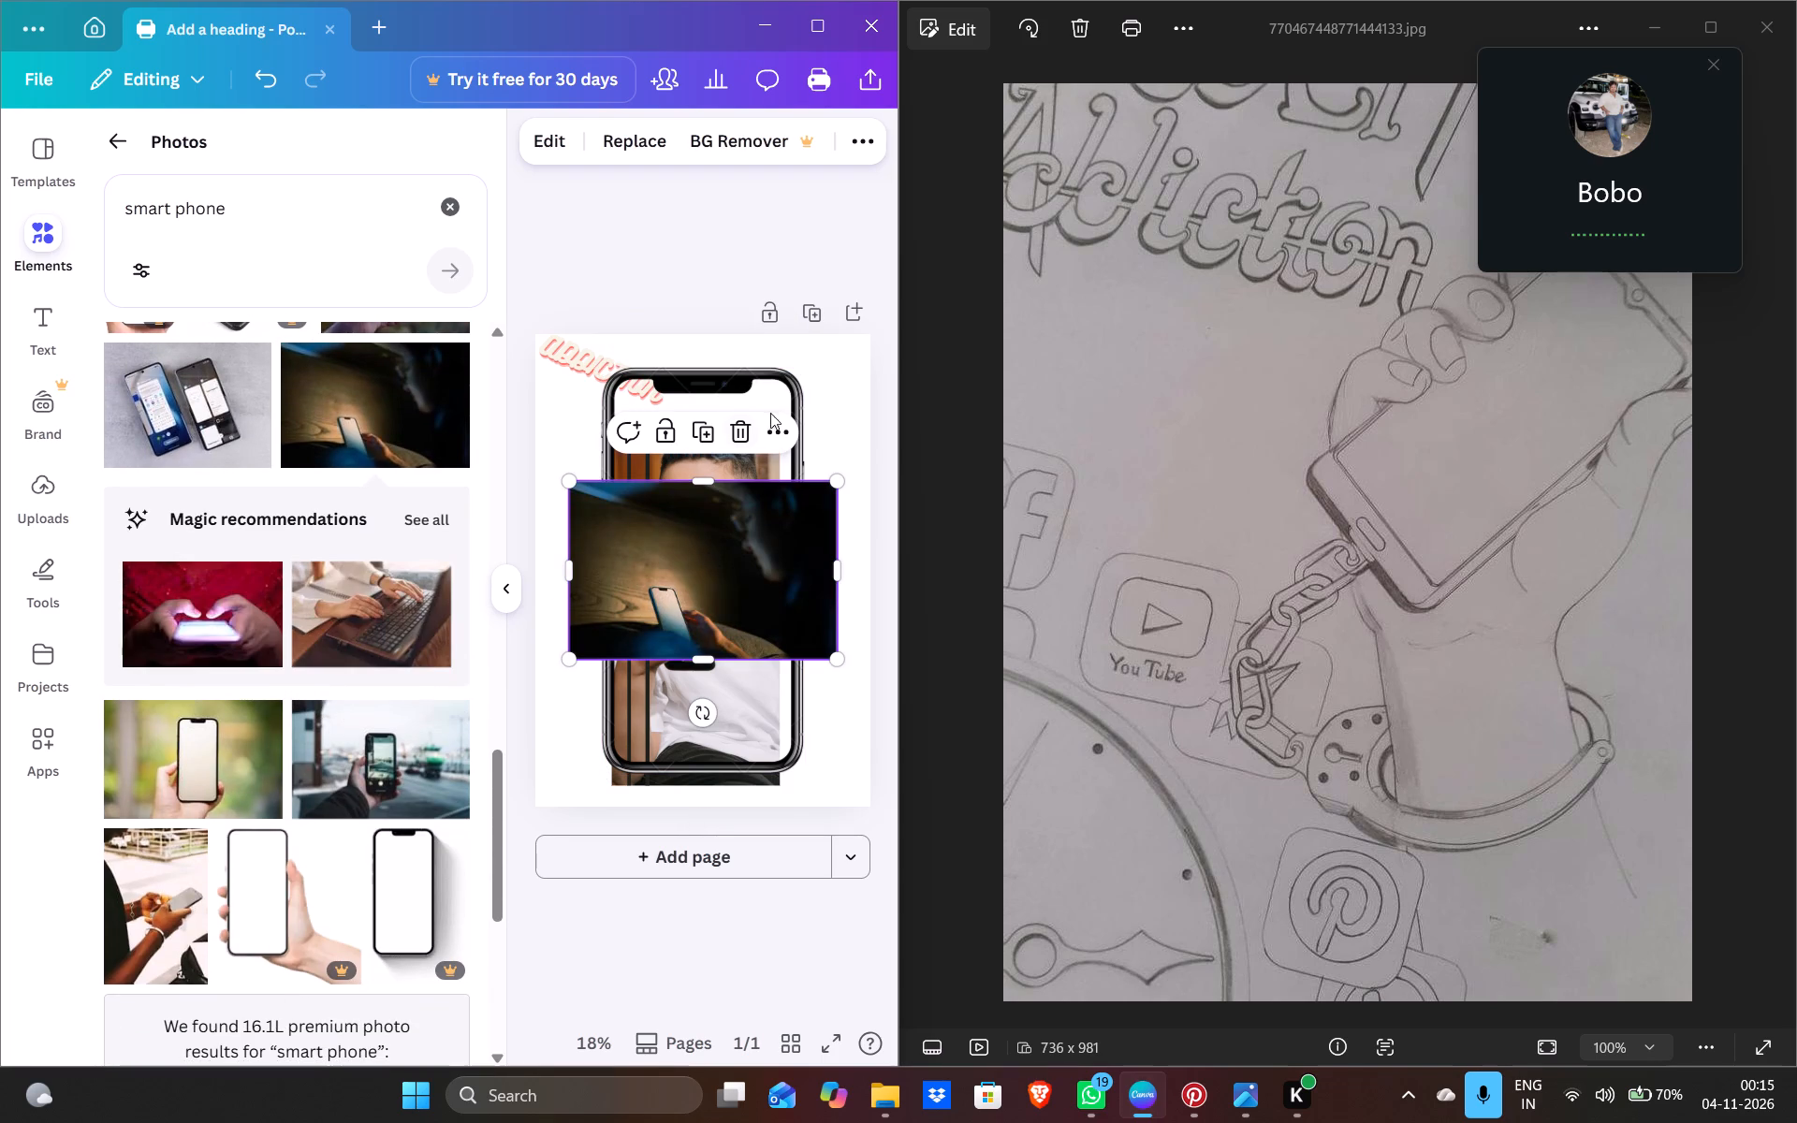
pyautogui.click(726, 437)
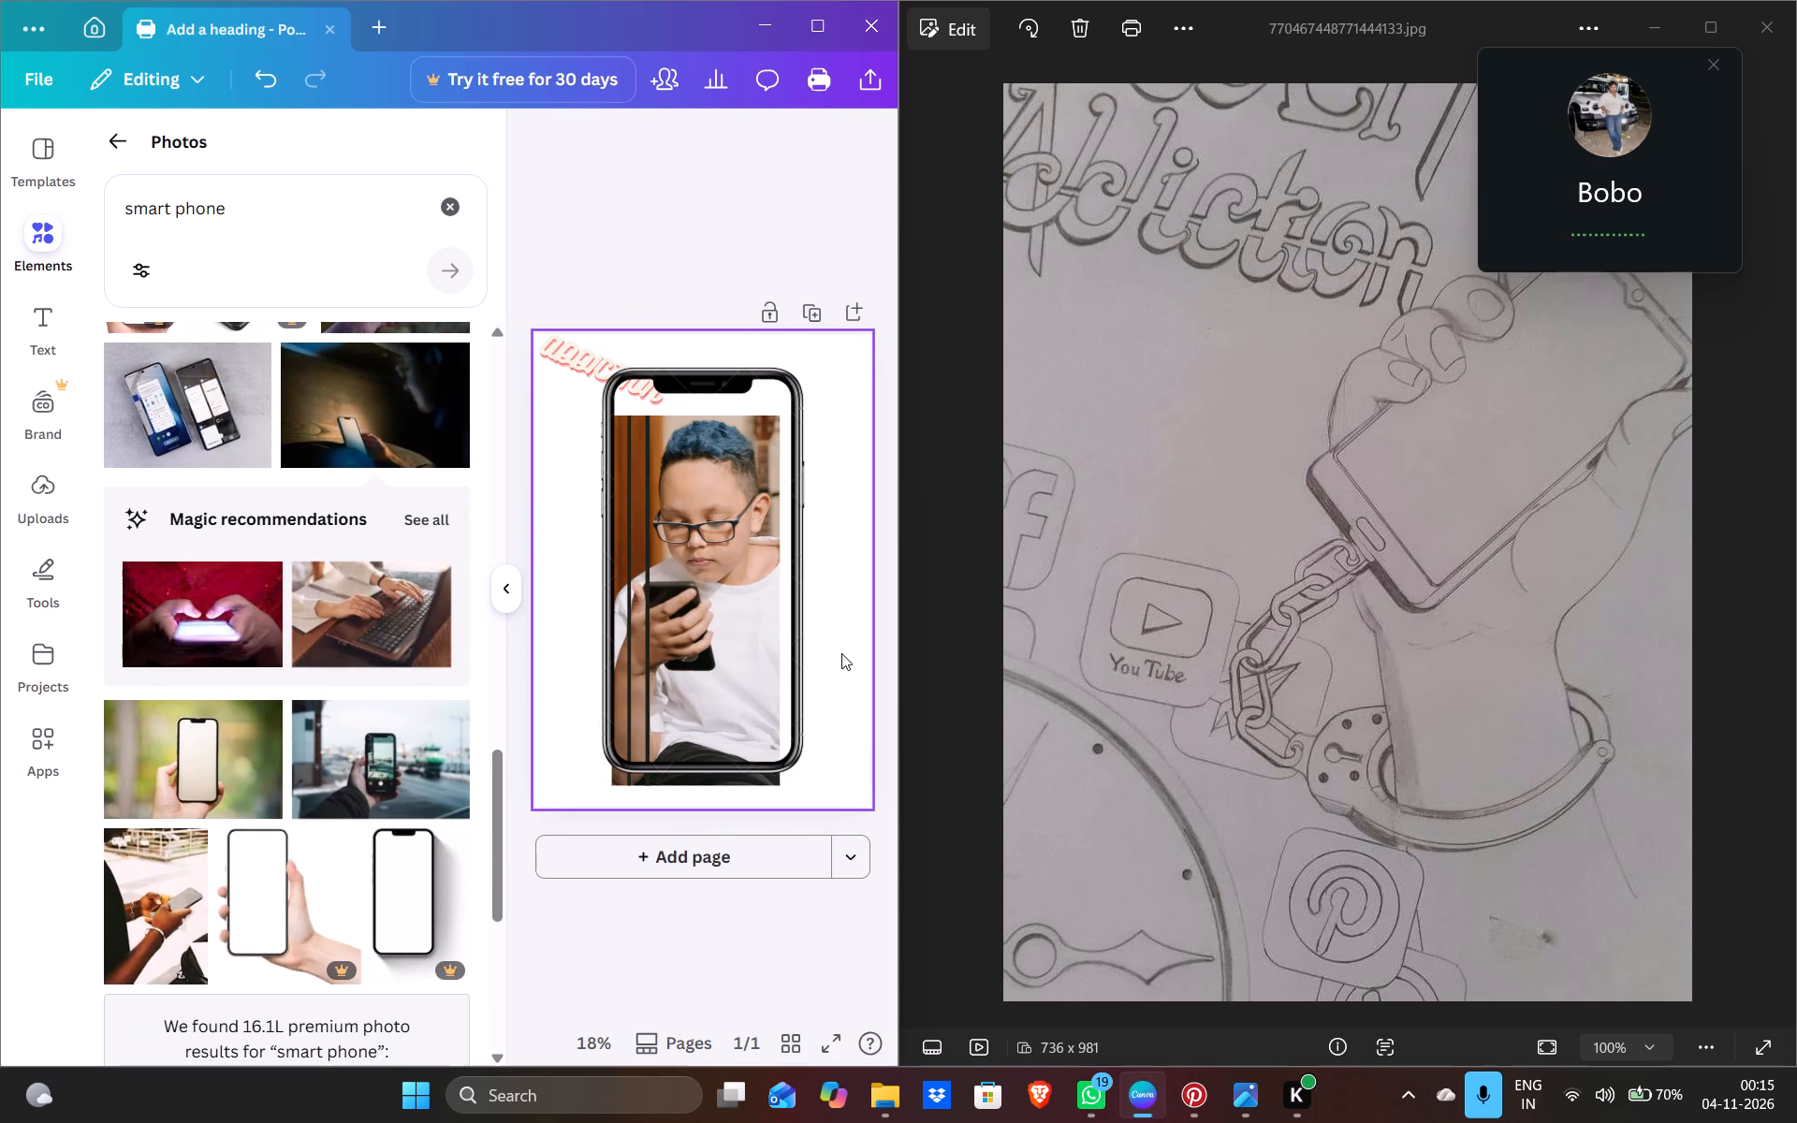
# Move the phone frame over the boy photo so its lower edge lines up with the photo's bottom.
pyautogui.click(841, 653)
pyautogui.moveTo(776, 406); pyautogui.dragTo(767, 470)
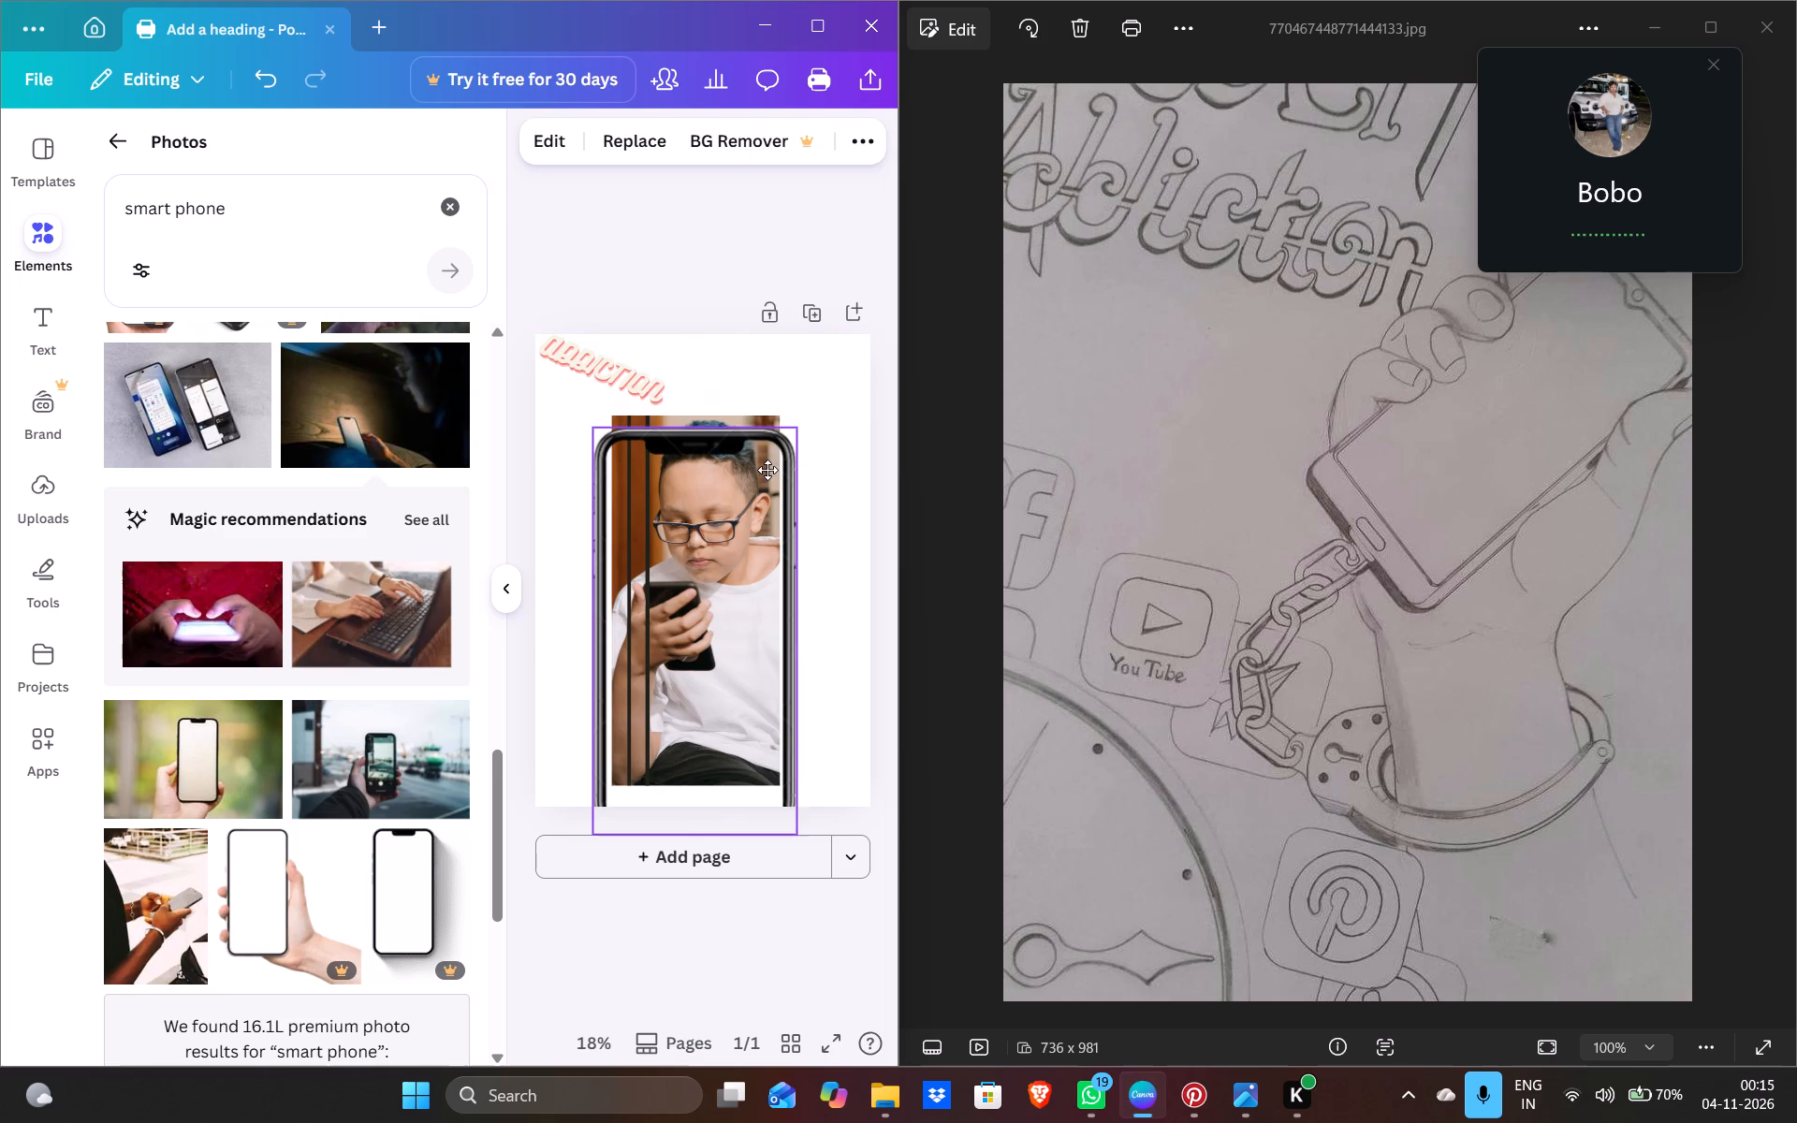
pyautogui.moveTo(767, 470); pyautogui.dragTo(767, 445)
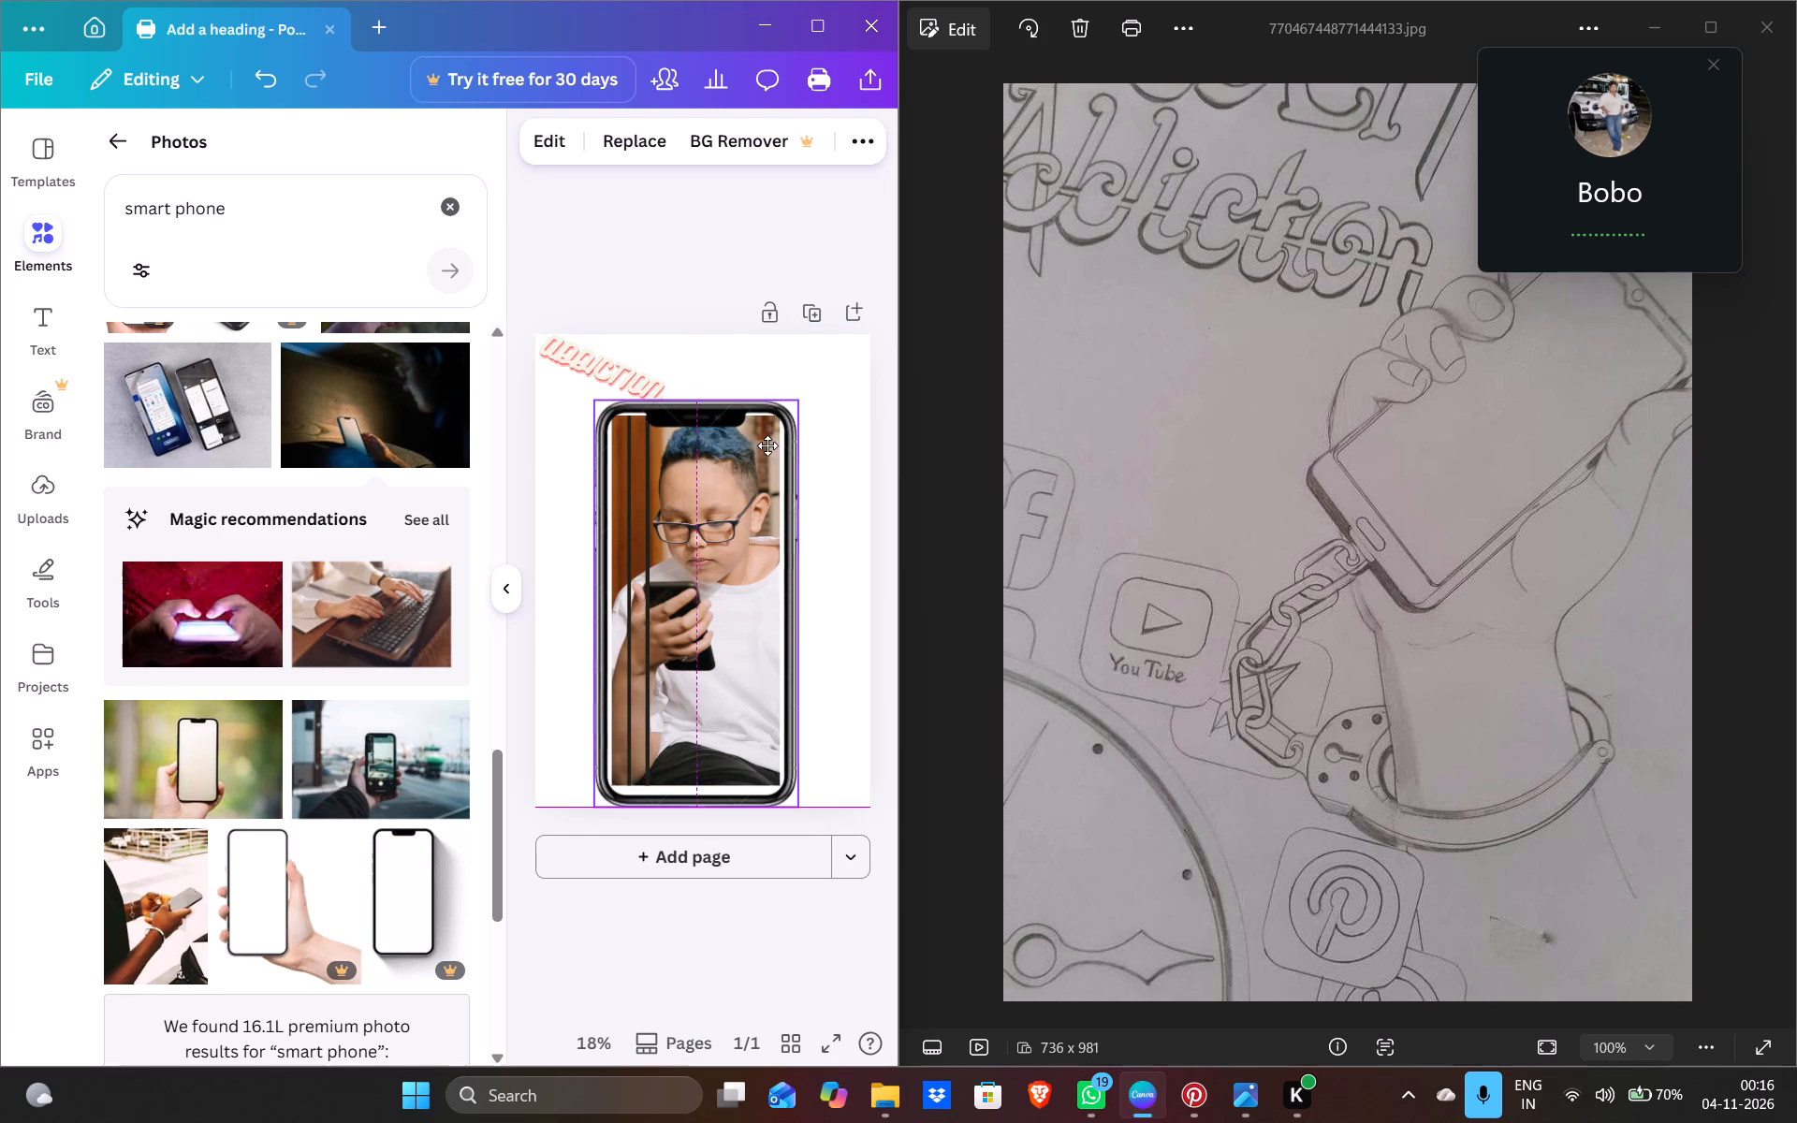
pyautogui.moveTo(767, 445); pyautogui.dragTo(769, 447)
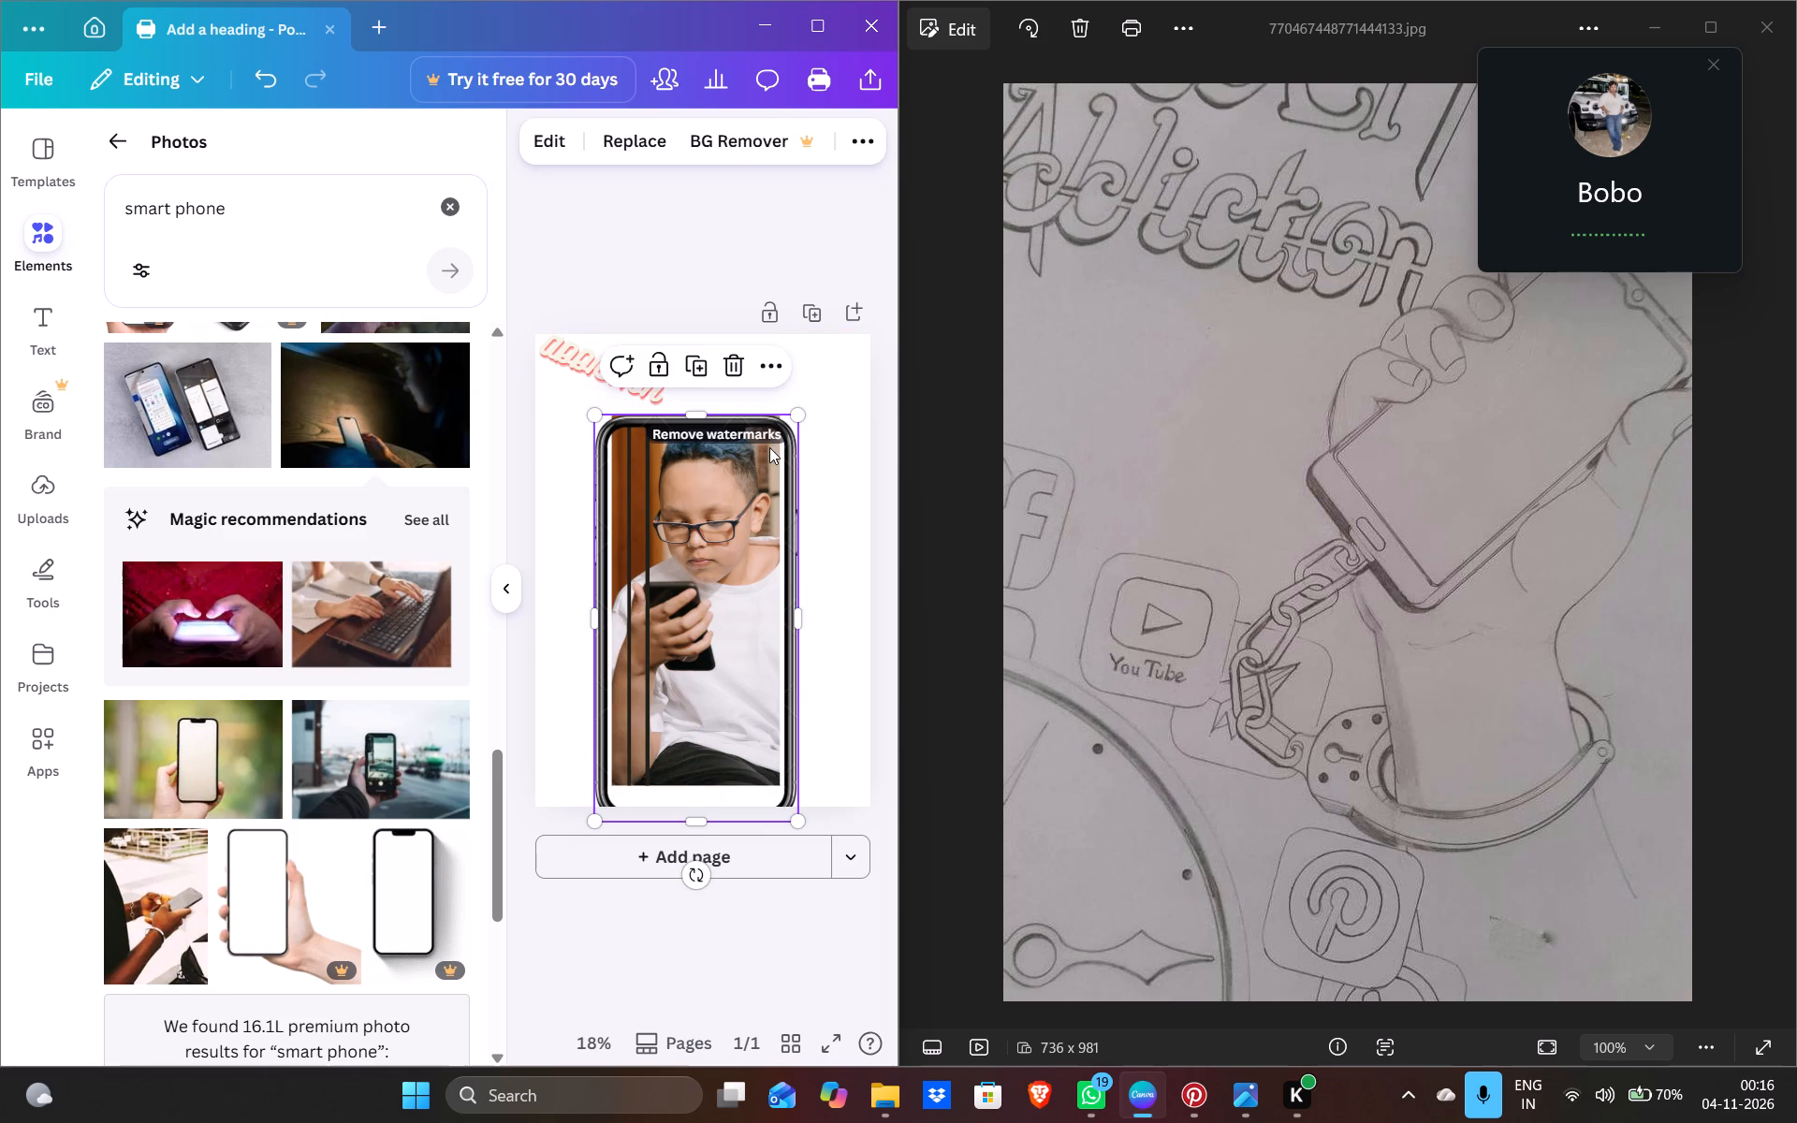
pyautogui.click(769, 447)
pyautogui.moveTo(769, 447); pyautogui.dragTo(812, 775)
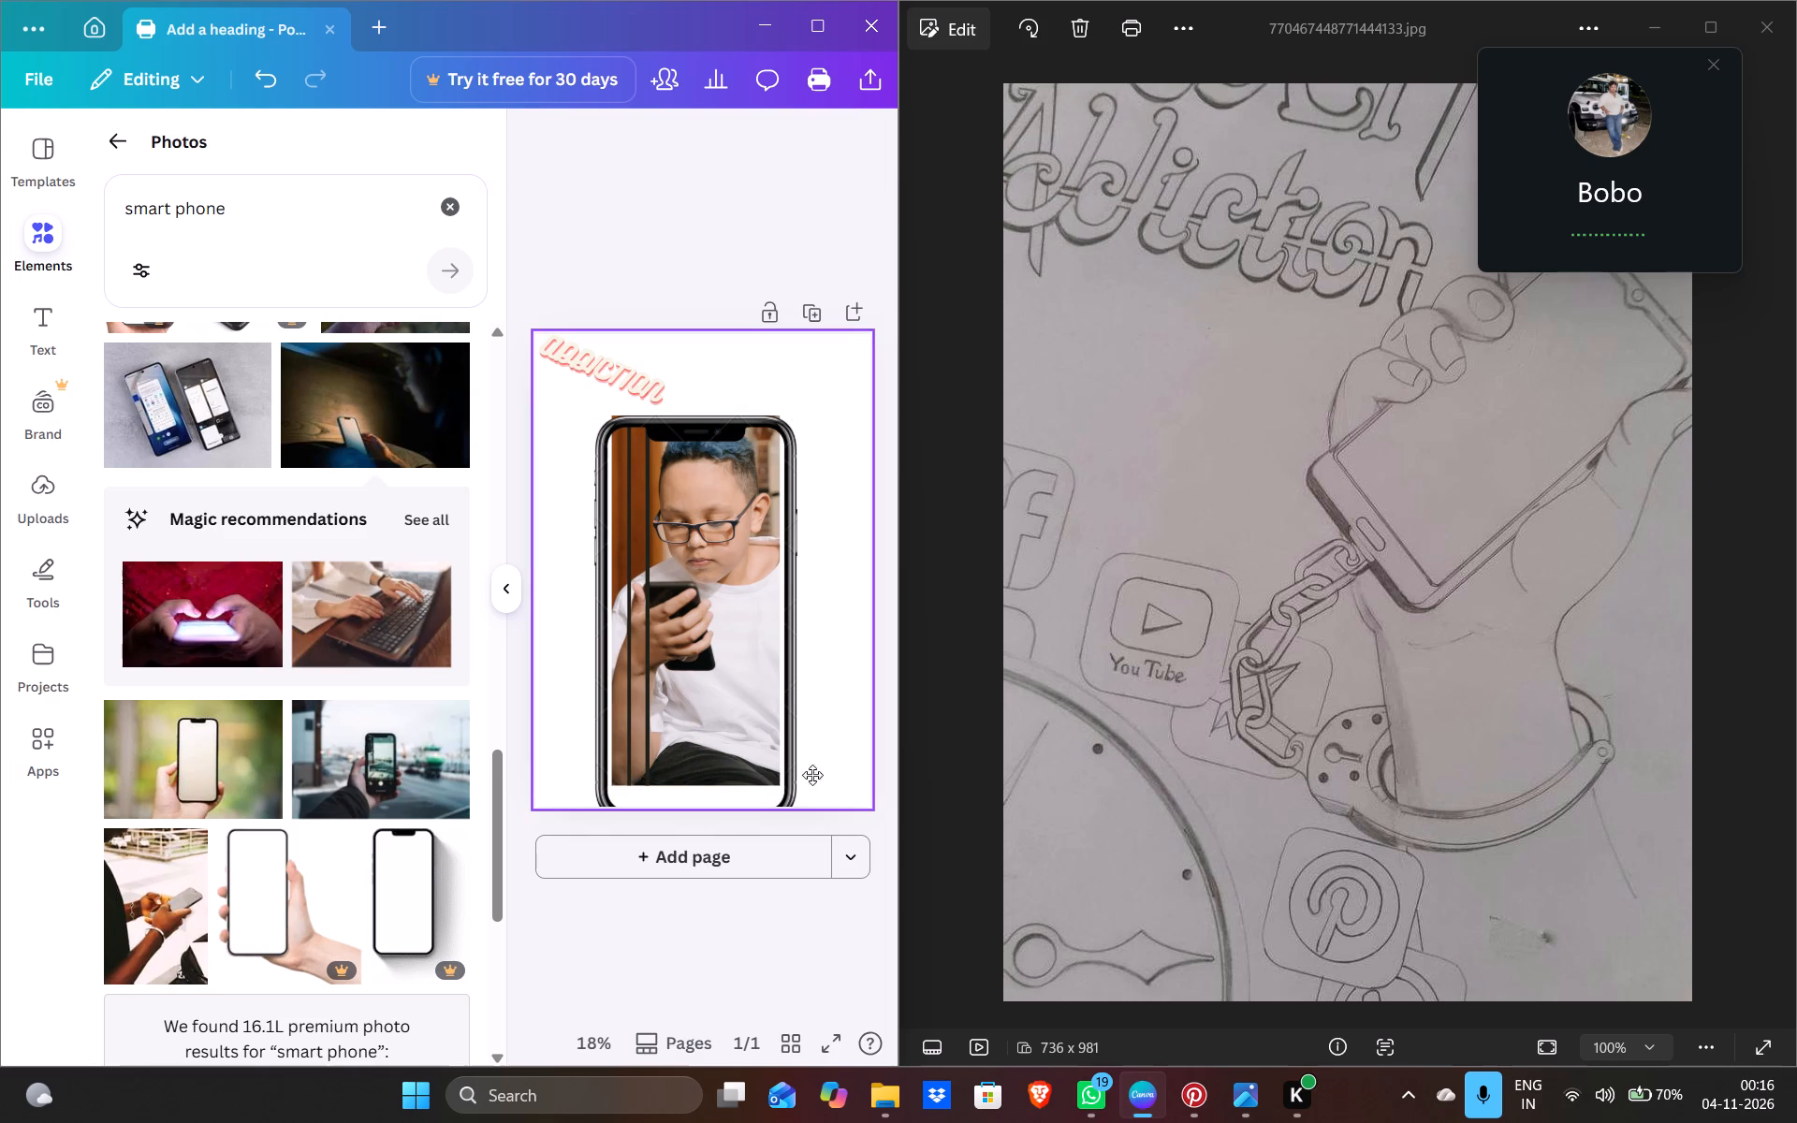
pyautogui.moveTo(812, 775); pyautogui.dragTo(797, 795)
pyautogui.click(797, 795)
pyautogui.moveTo(786, 788); pyautogui.dragTo(783, 768)
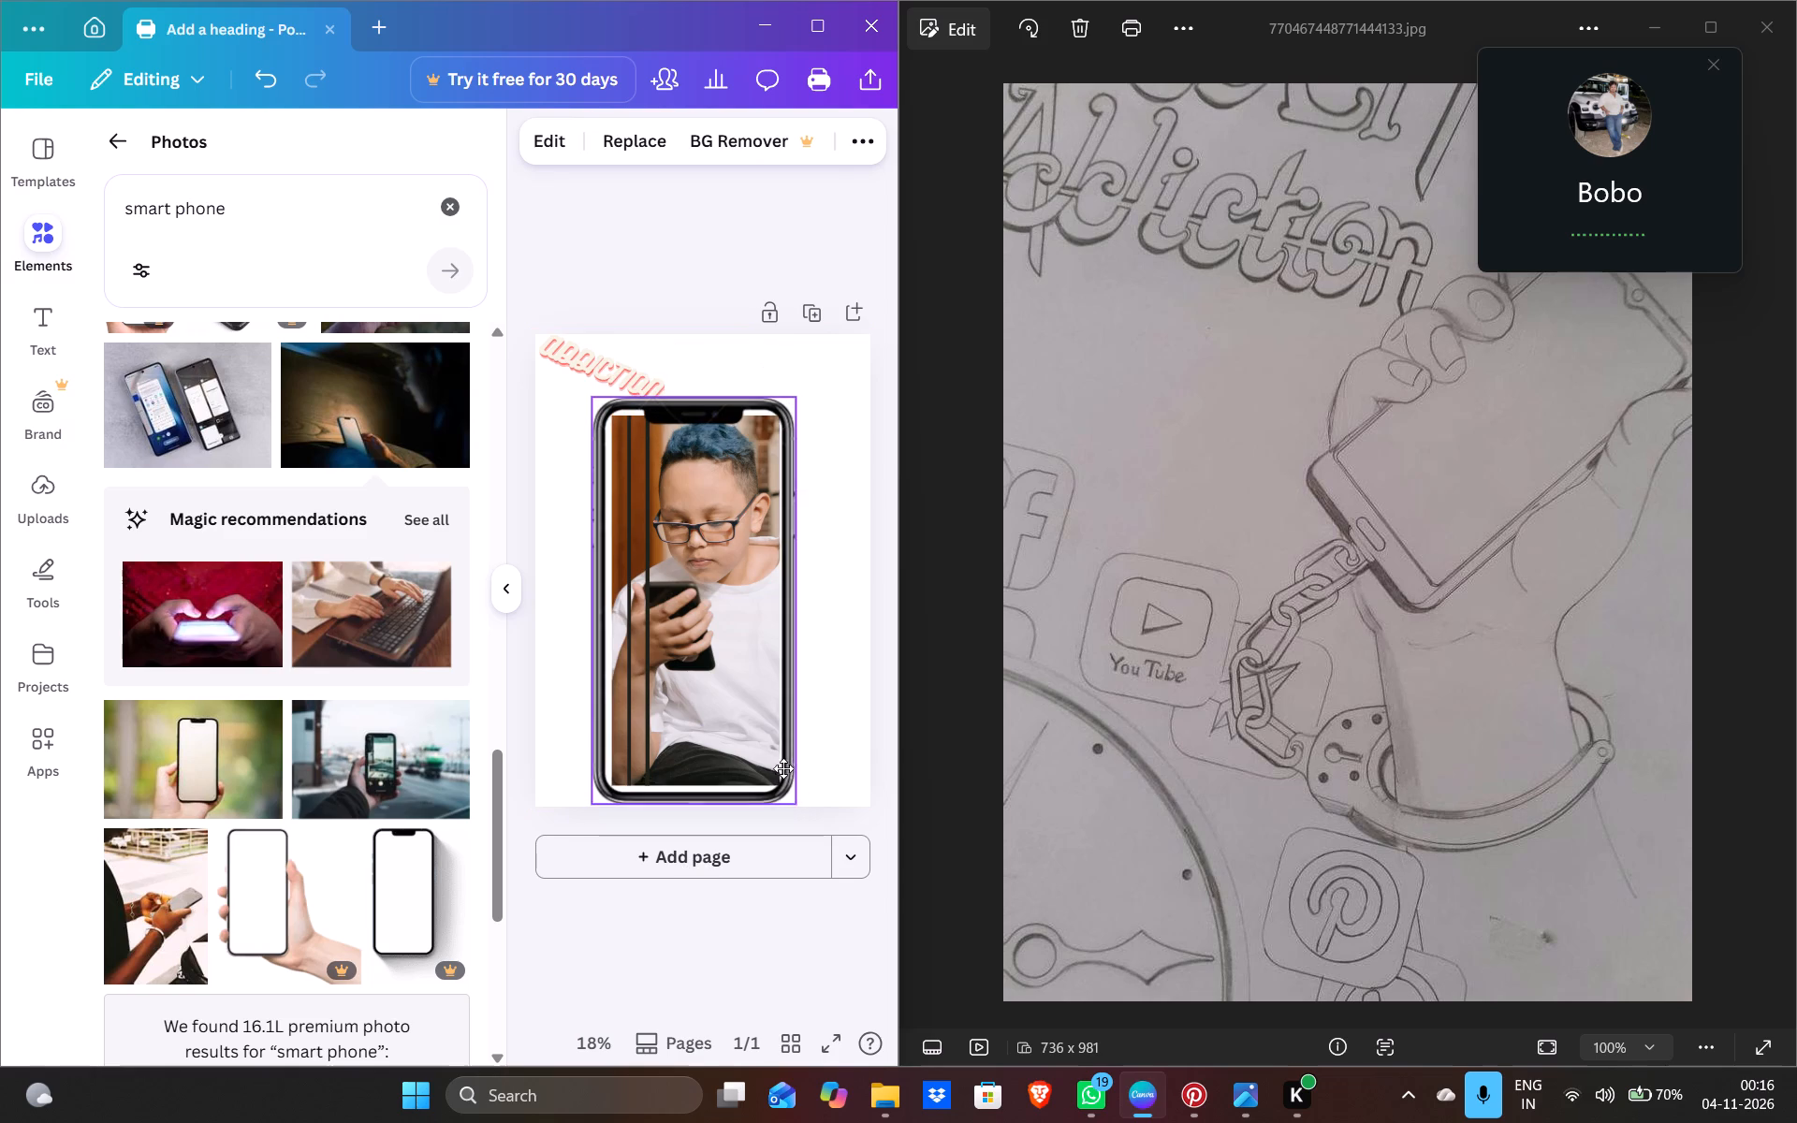
pyautogui.moveTo(783, 768); pyautogui.dragTo(783, 759)
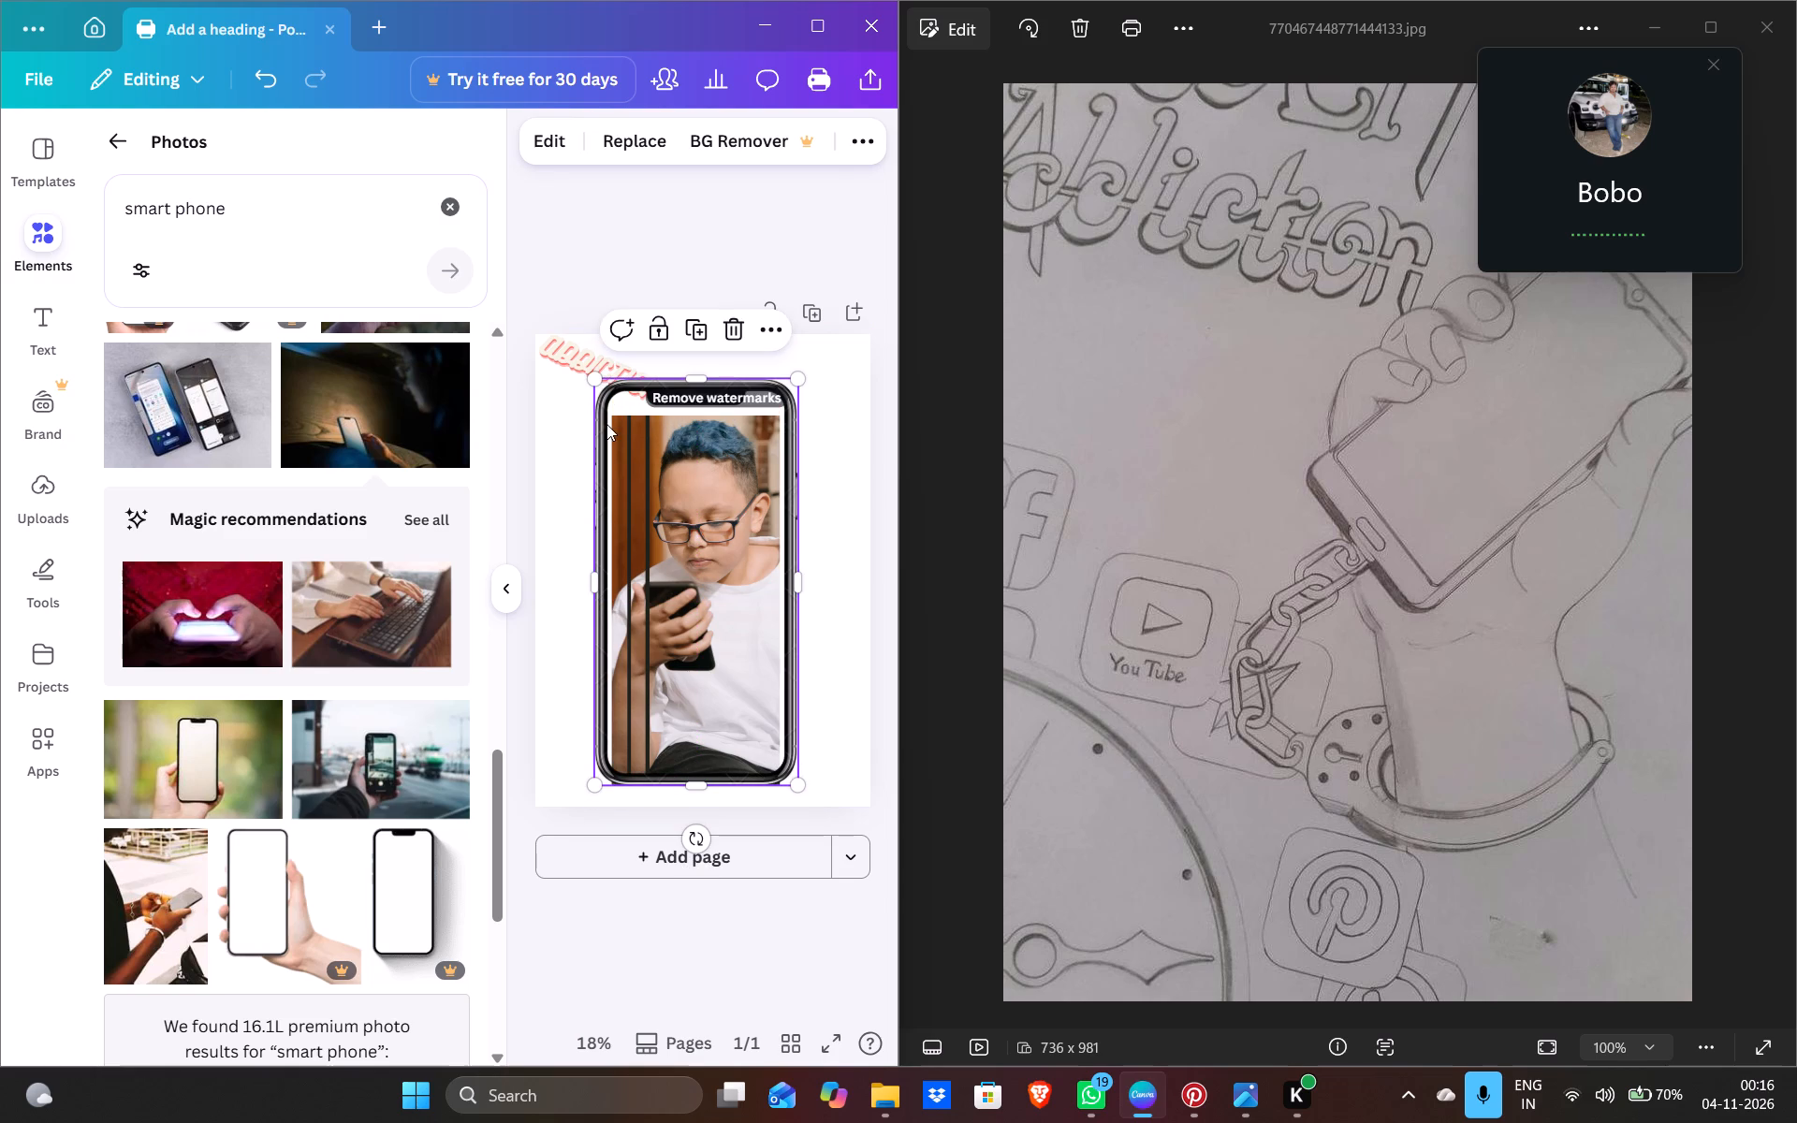
# Scale the phone frame down slightly to fit around the boy photo, centre it over the photo, and deselect it.
pyautogui.moveTo(599, 377); pyautogui.dragTo(606, 430)
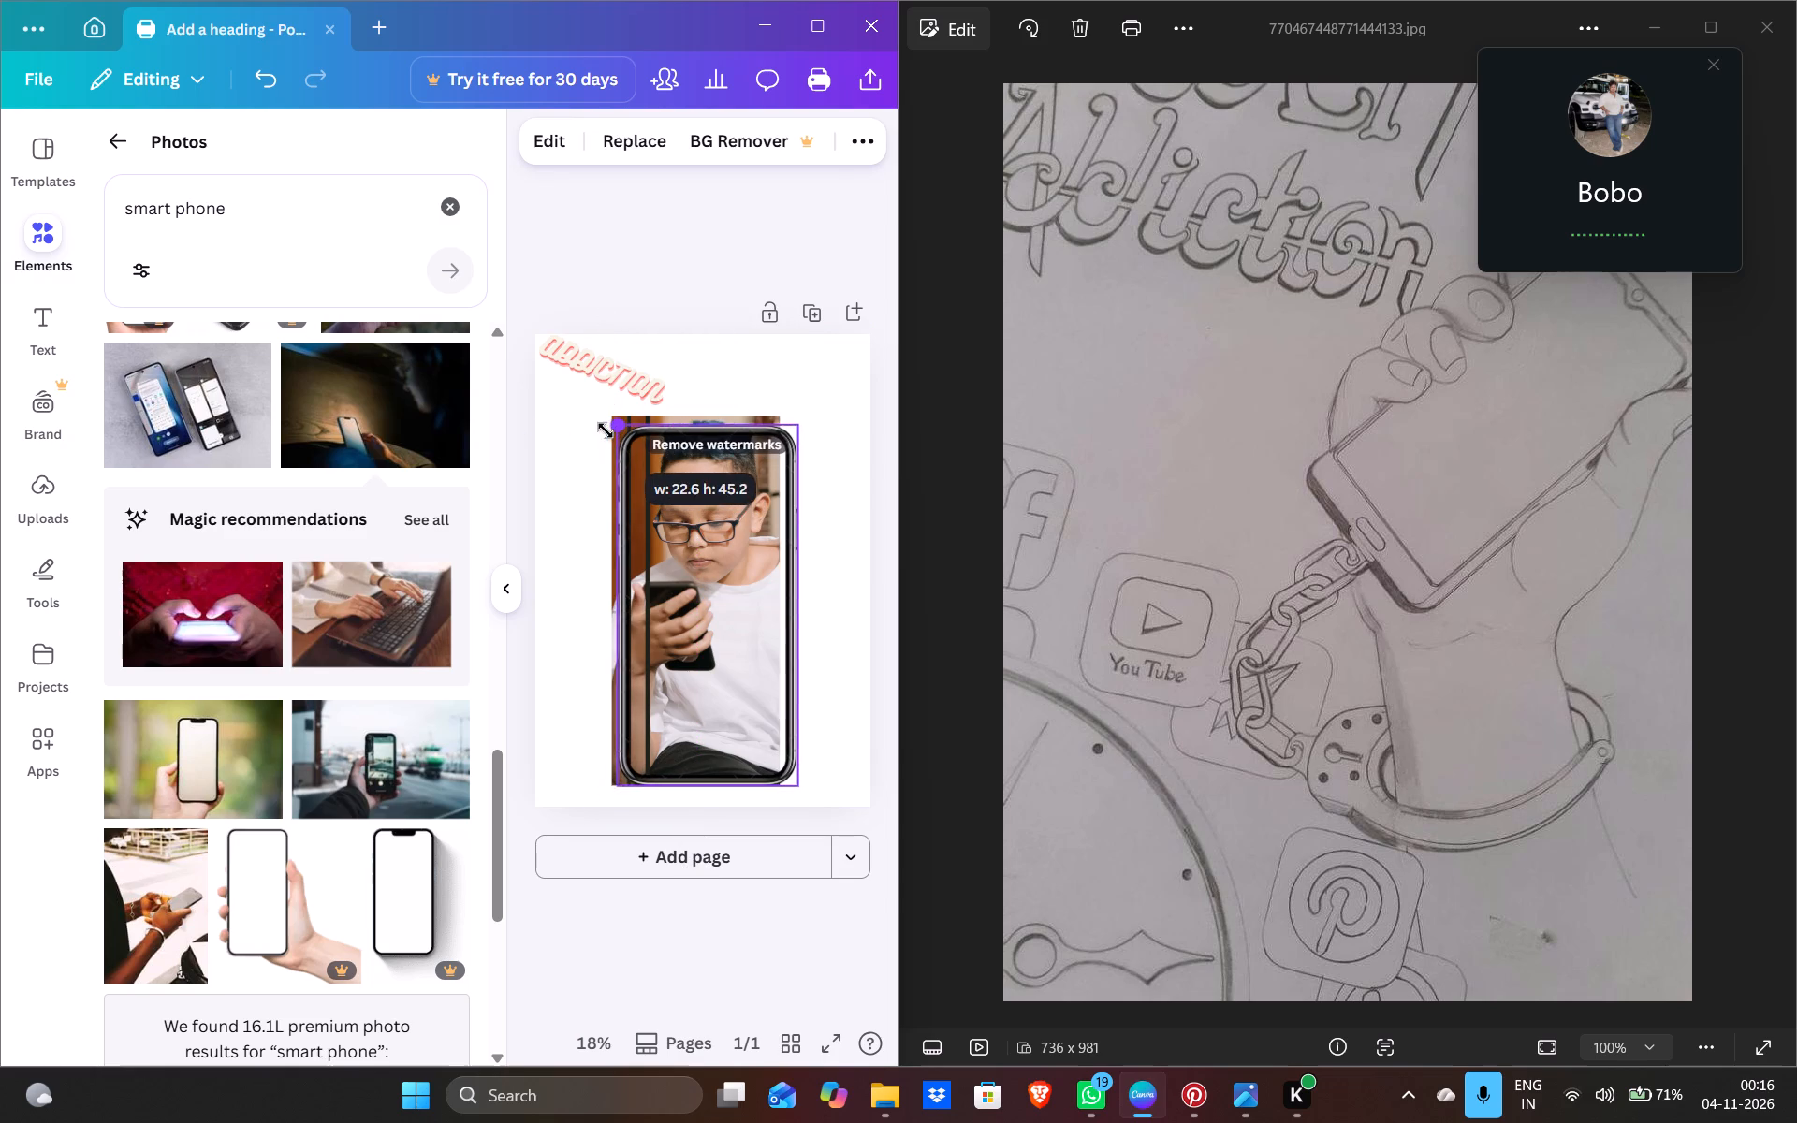
pyautogui.moveTo(606, 430); pyautogui.dragTo(596, 414)
pyautogui.click(789, 575)
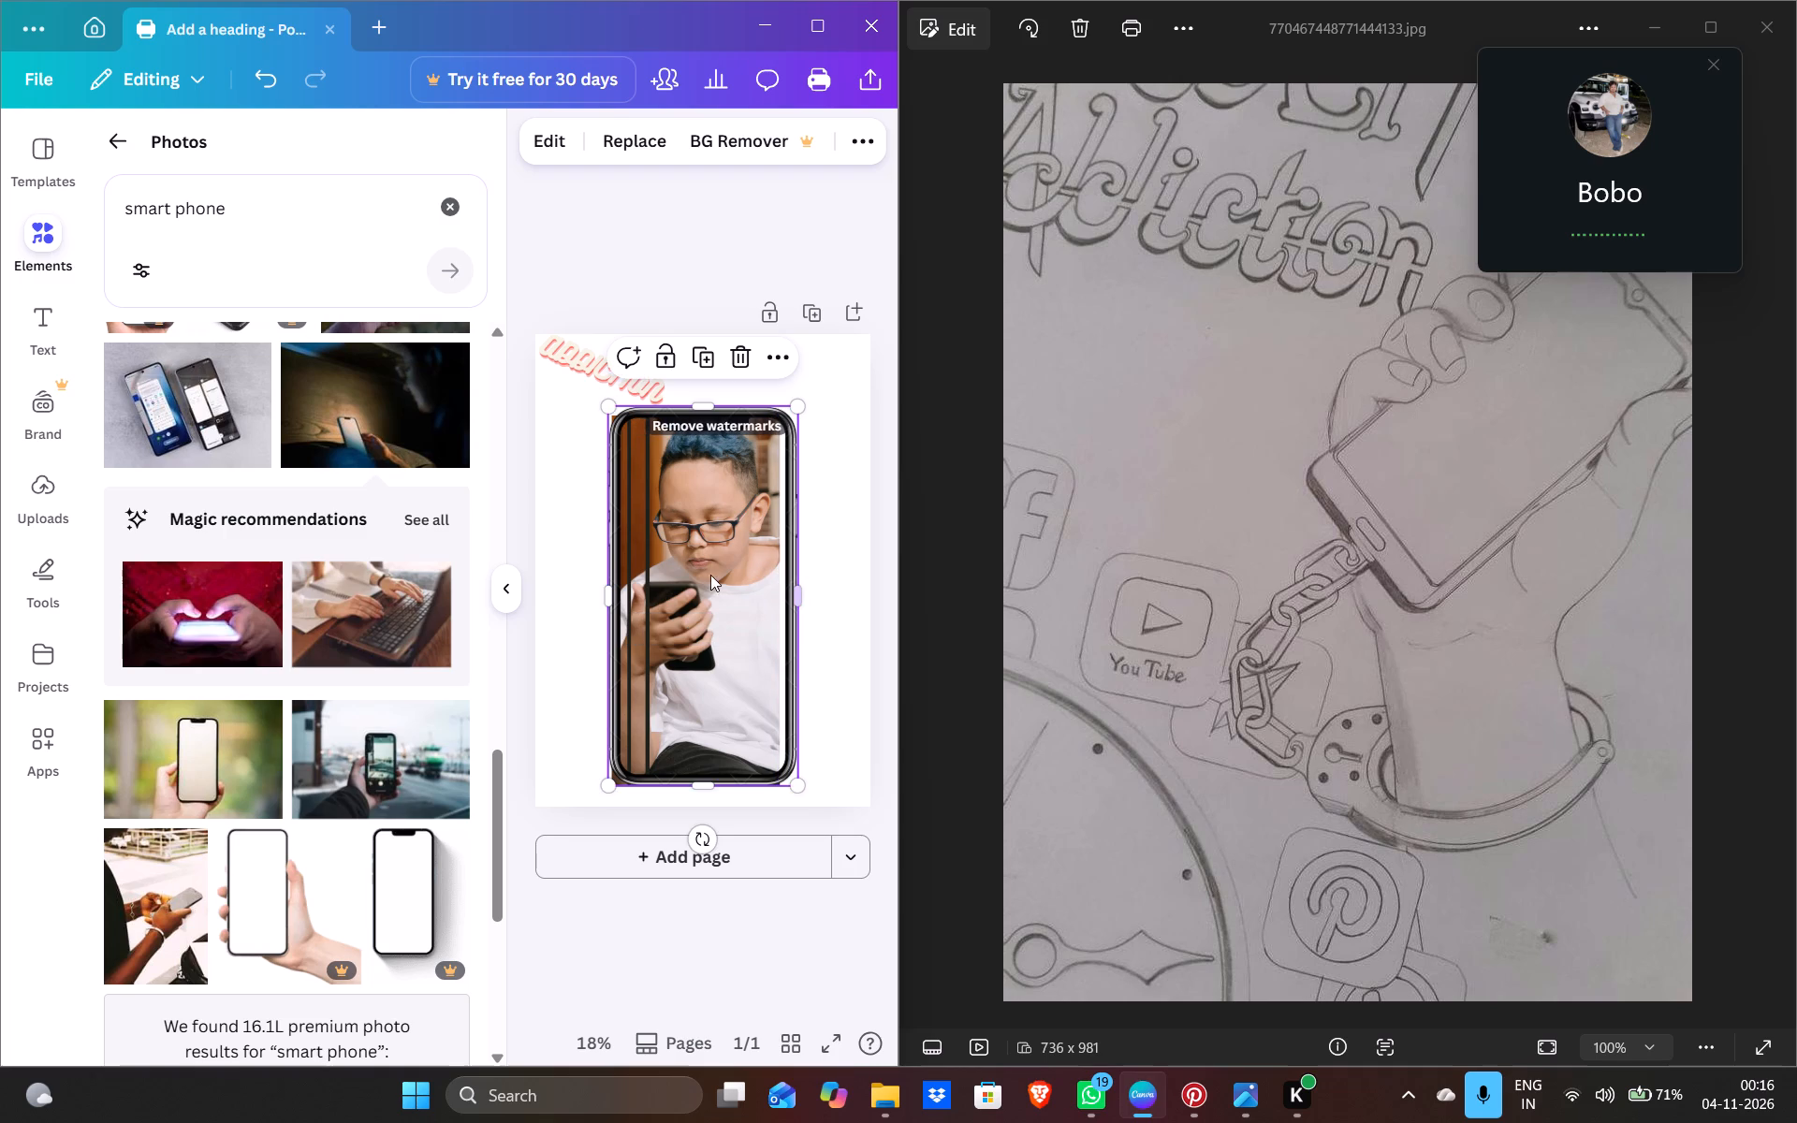
pyautogui.doubleClick(713, 836)
pyautogui.click(738, 697)
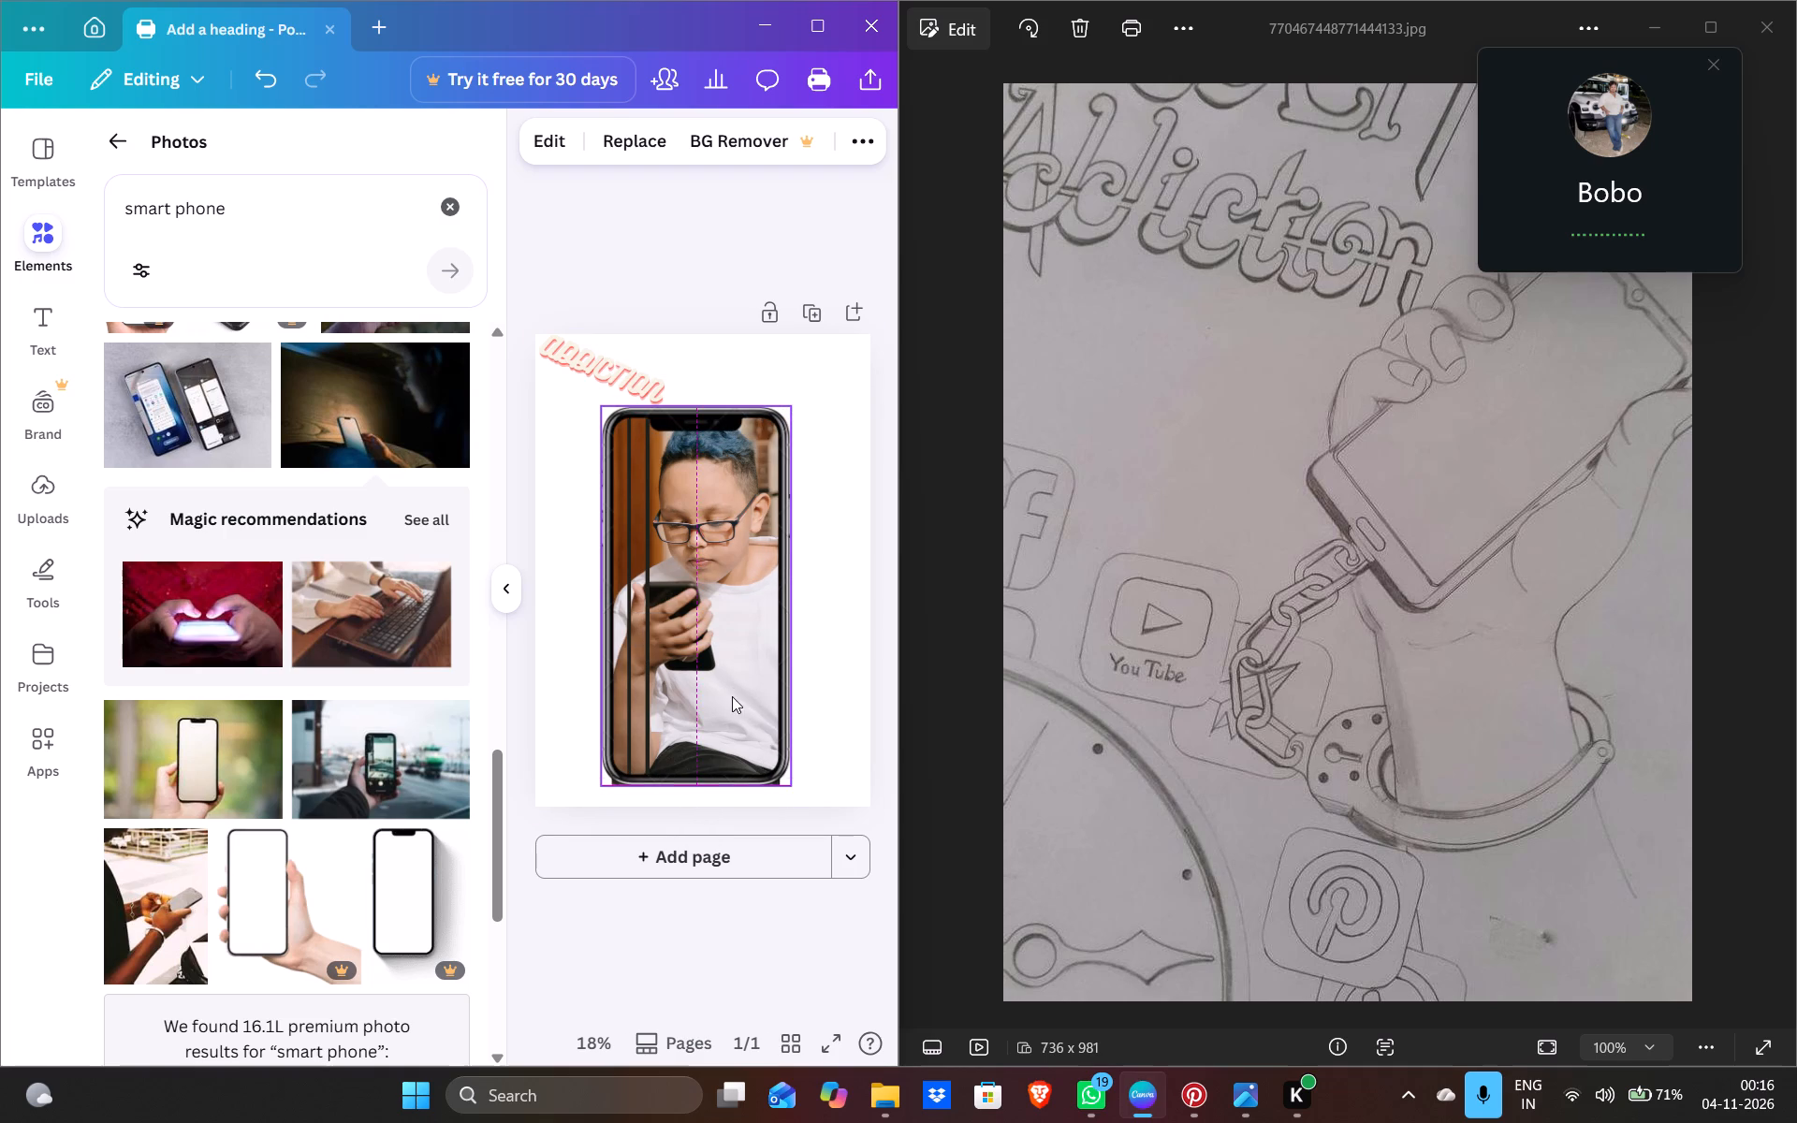
pyautogui.moveTo(887, 684); pyautogui.dragTo(874, 676)
pyautogui.click(874, 676)
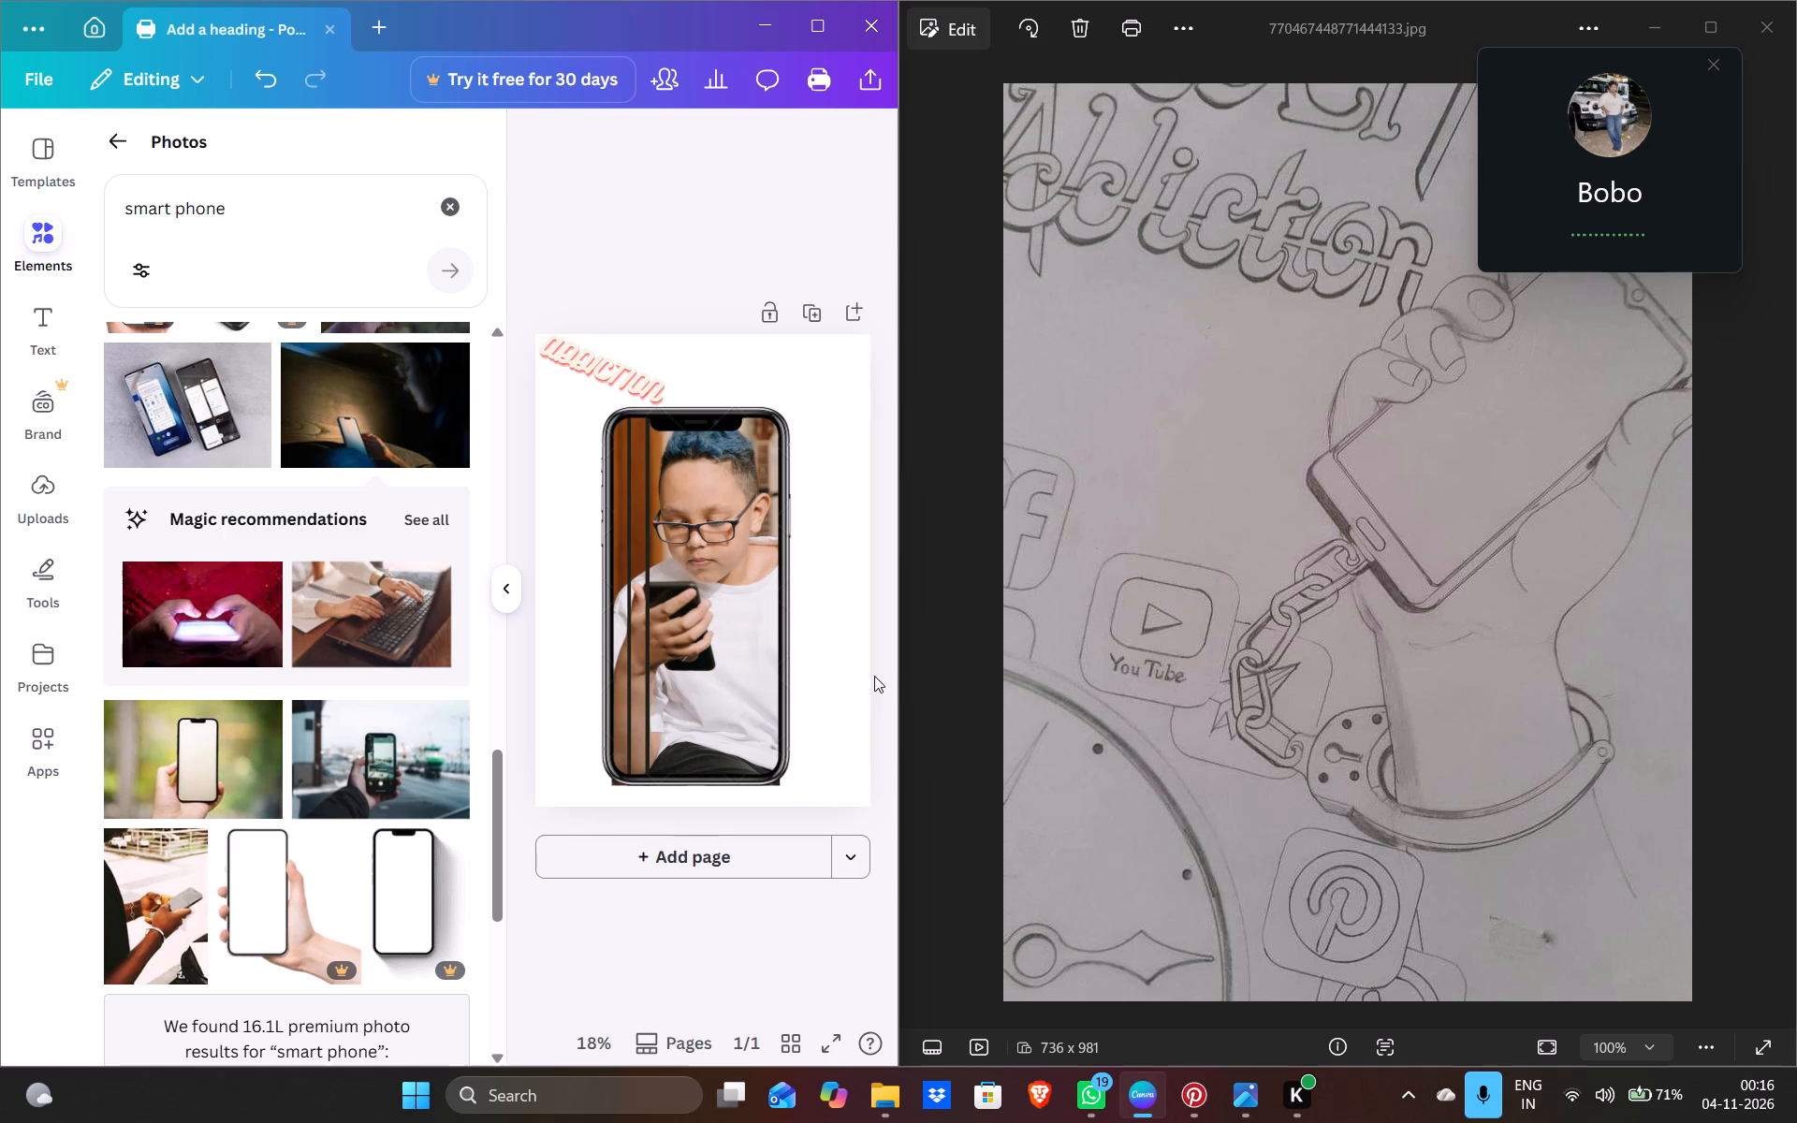
# Clear the smart phone photo search.
pyautogui.scroll(11, 443, 468)
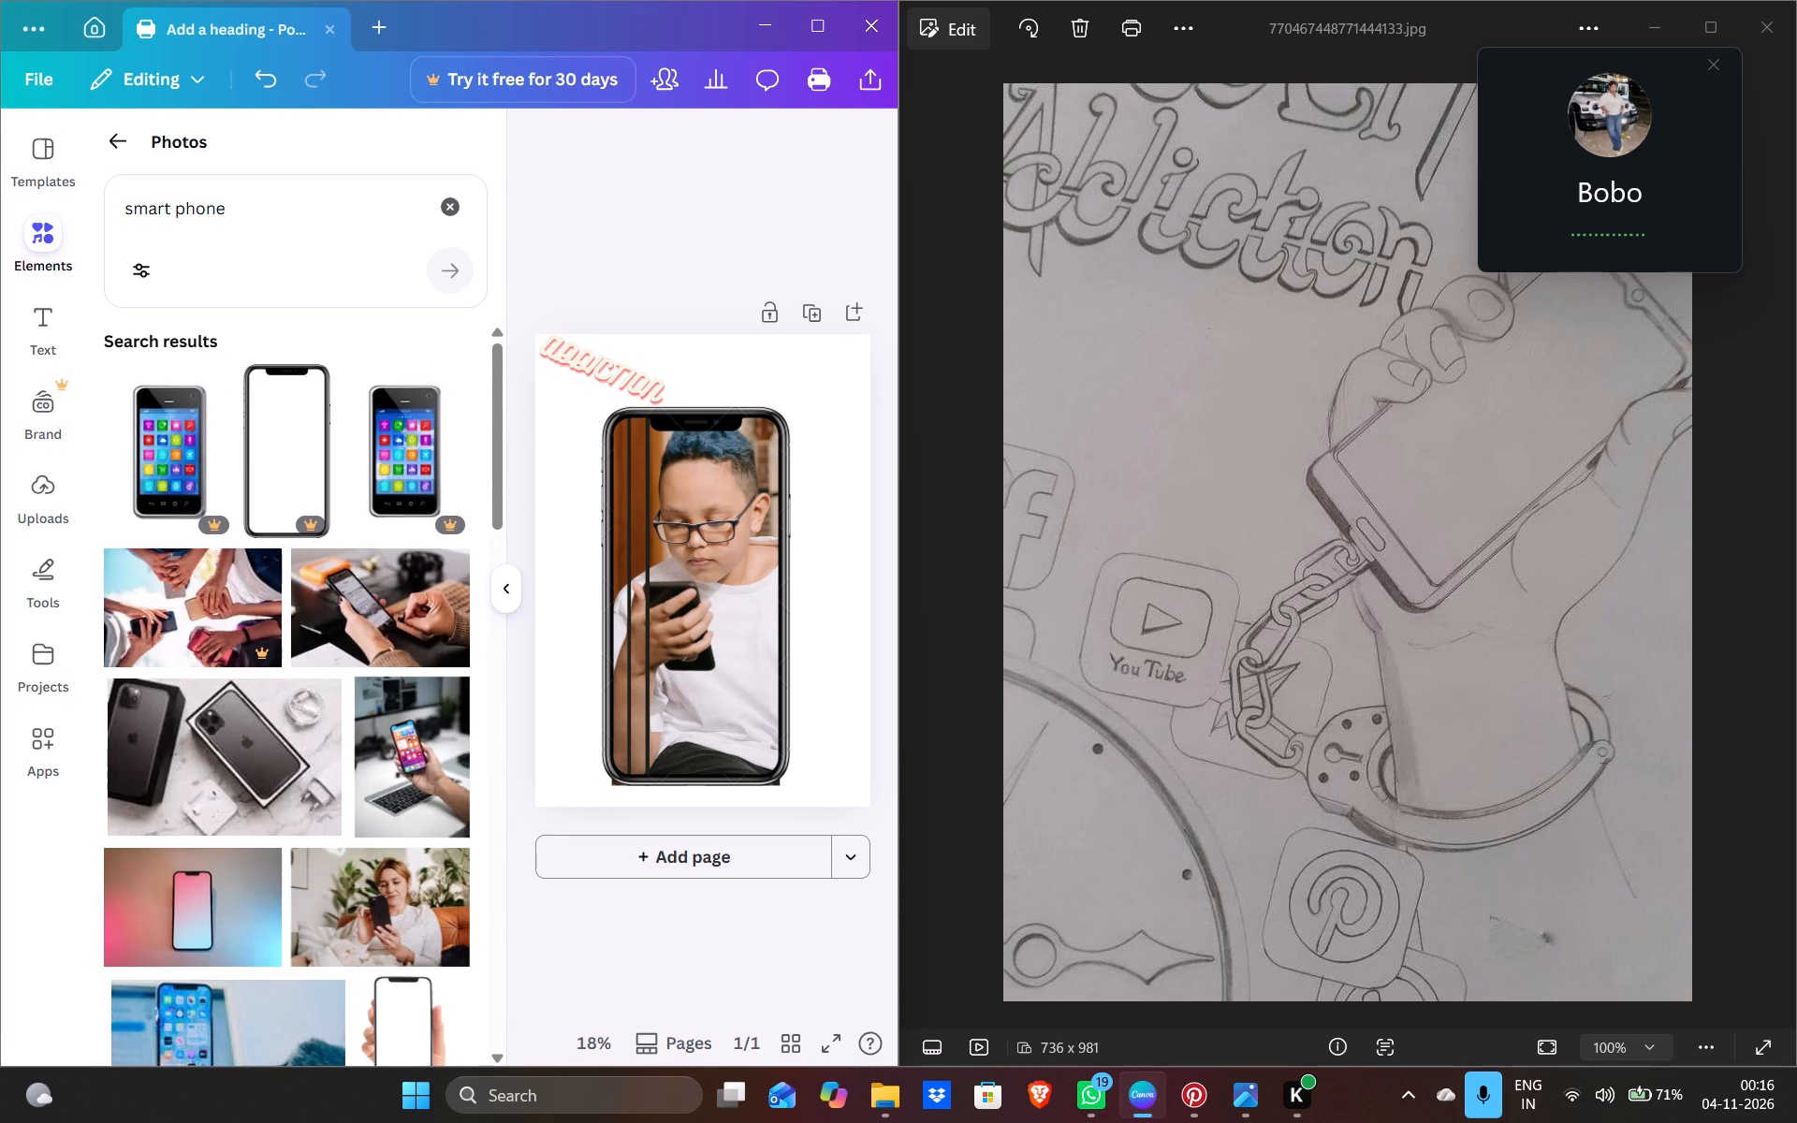
pyautogui.click(458, 201)
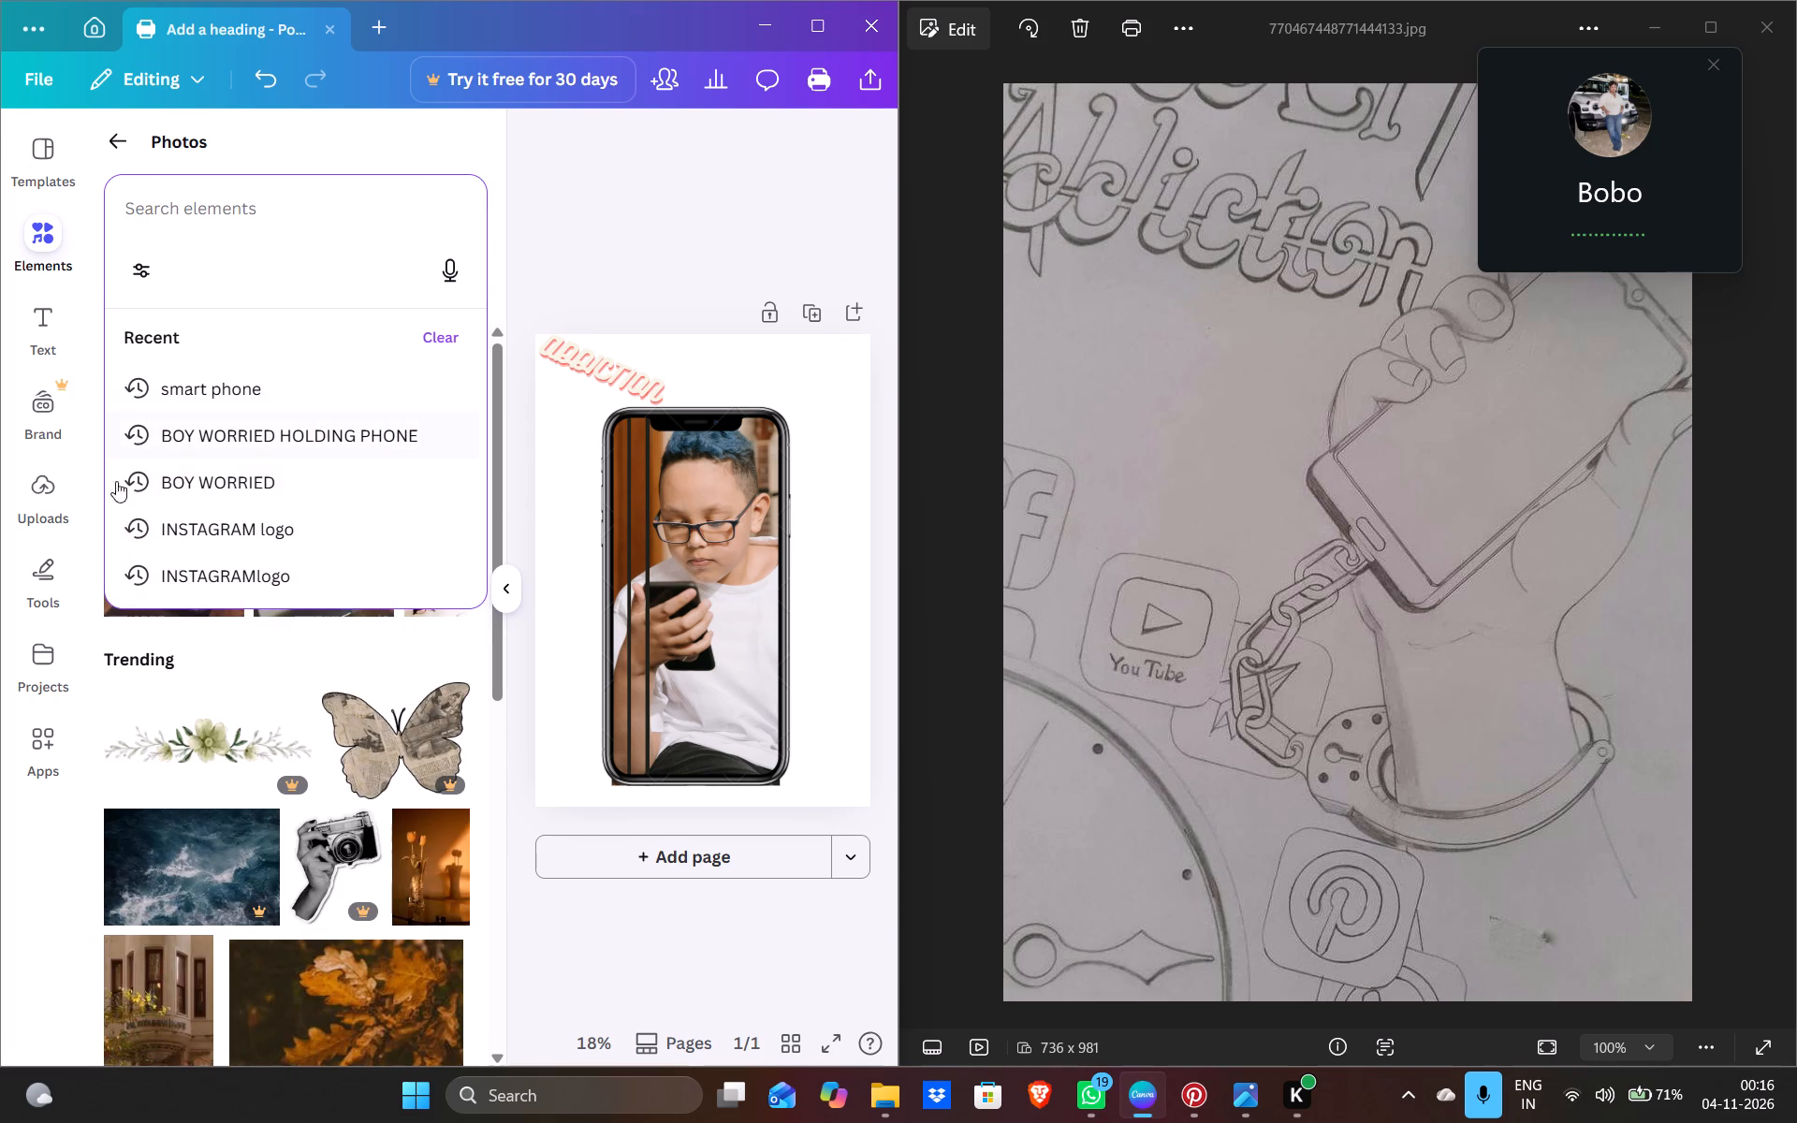
pyautogui.click(614, 278)
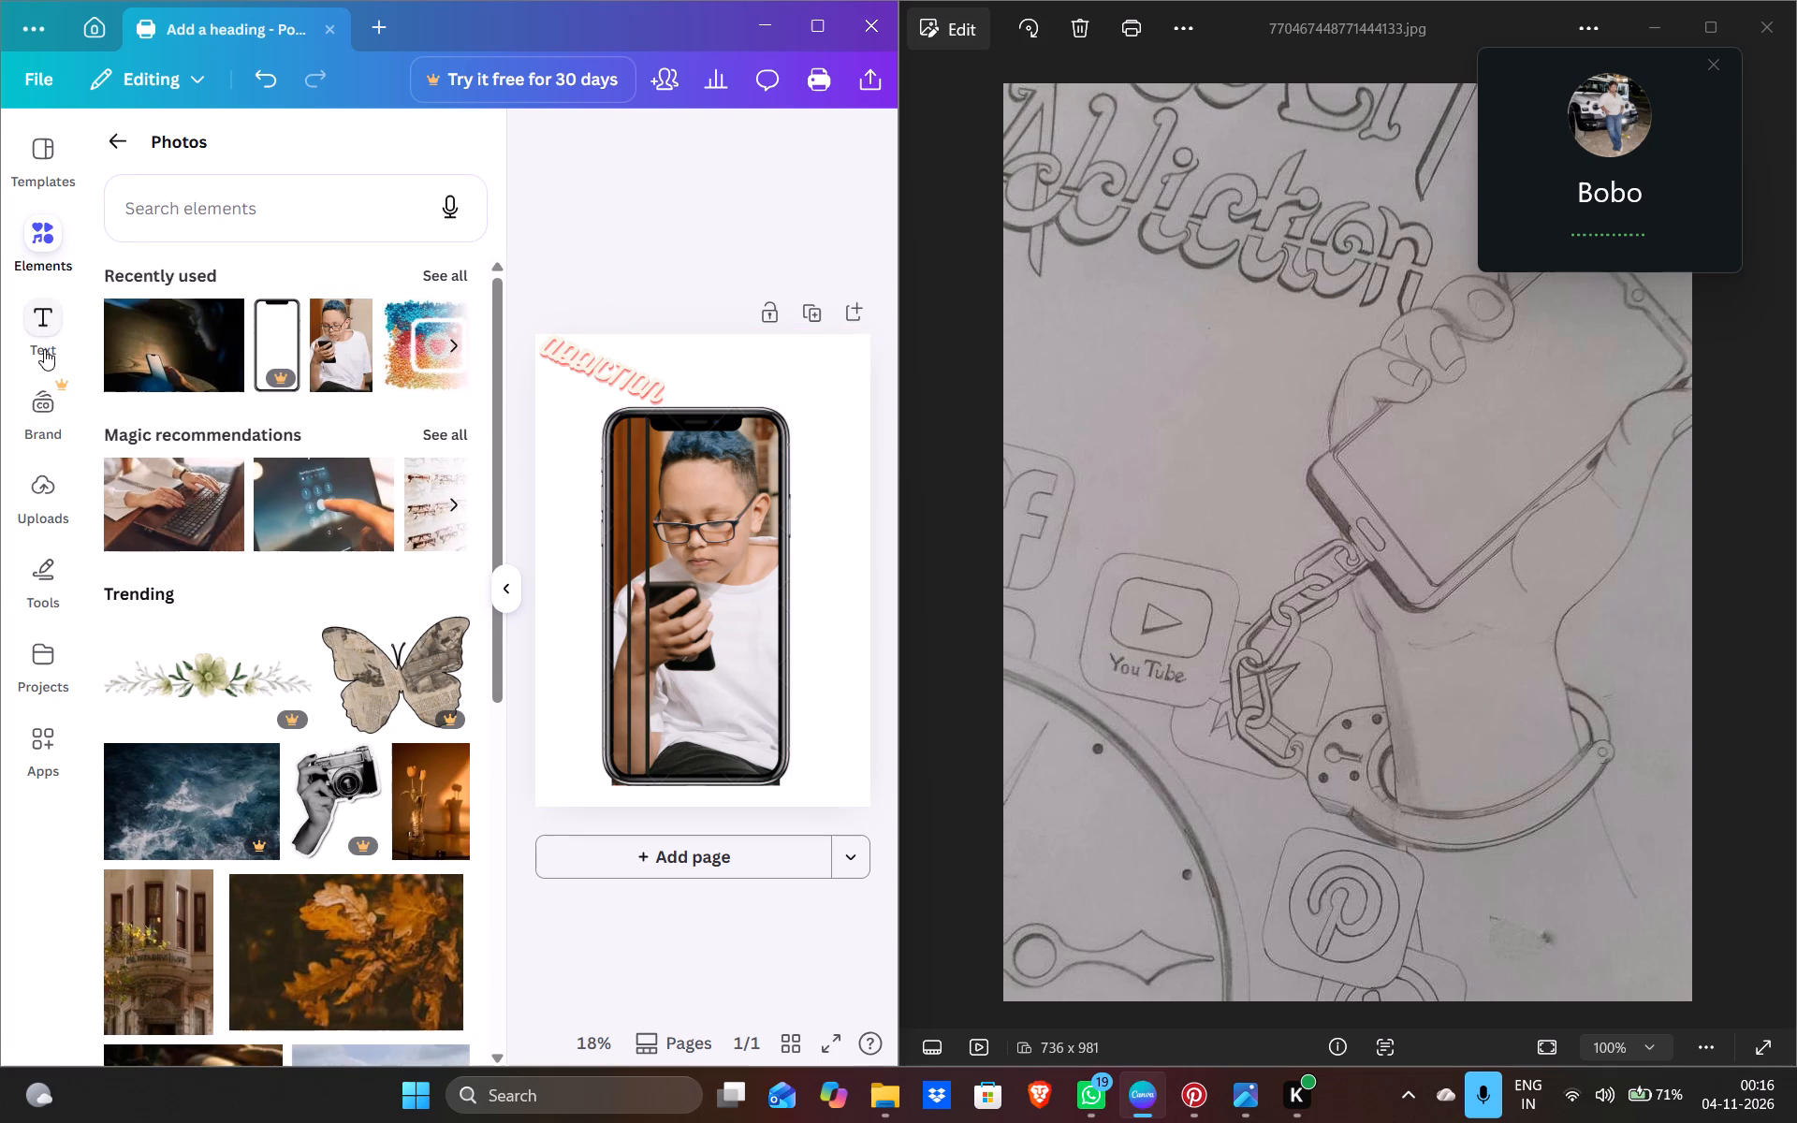
# Draw a thin black vertical rectangle about 45 tall over the boy photo, just right of the existing bars.
pyautogui.click(56, 570)
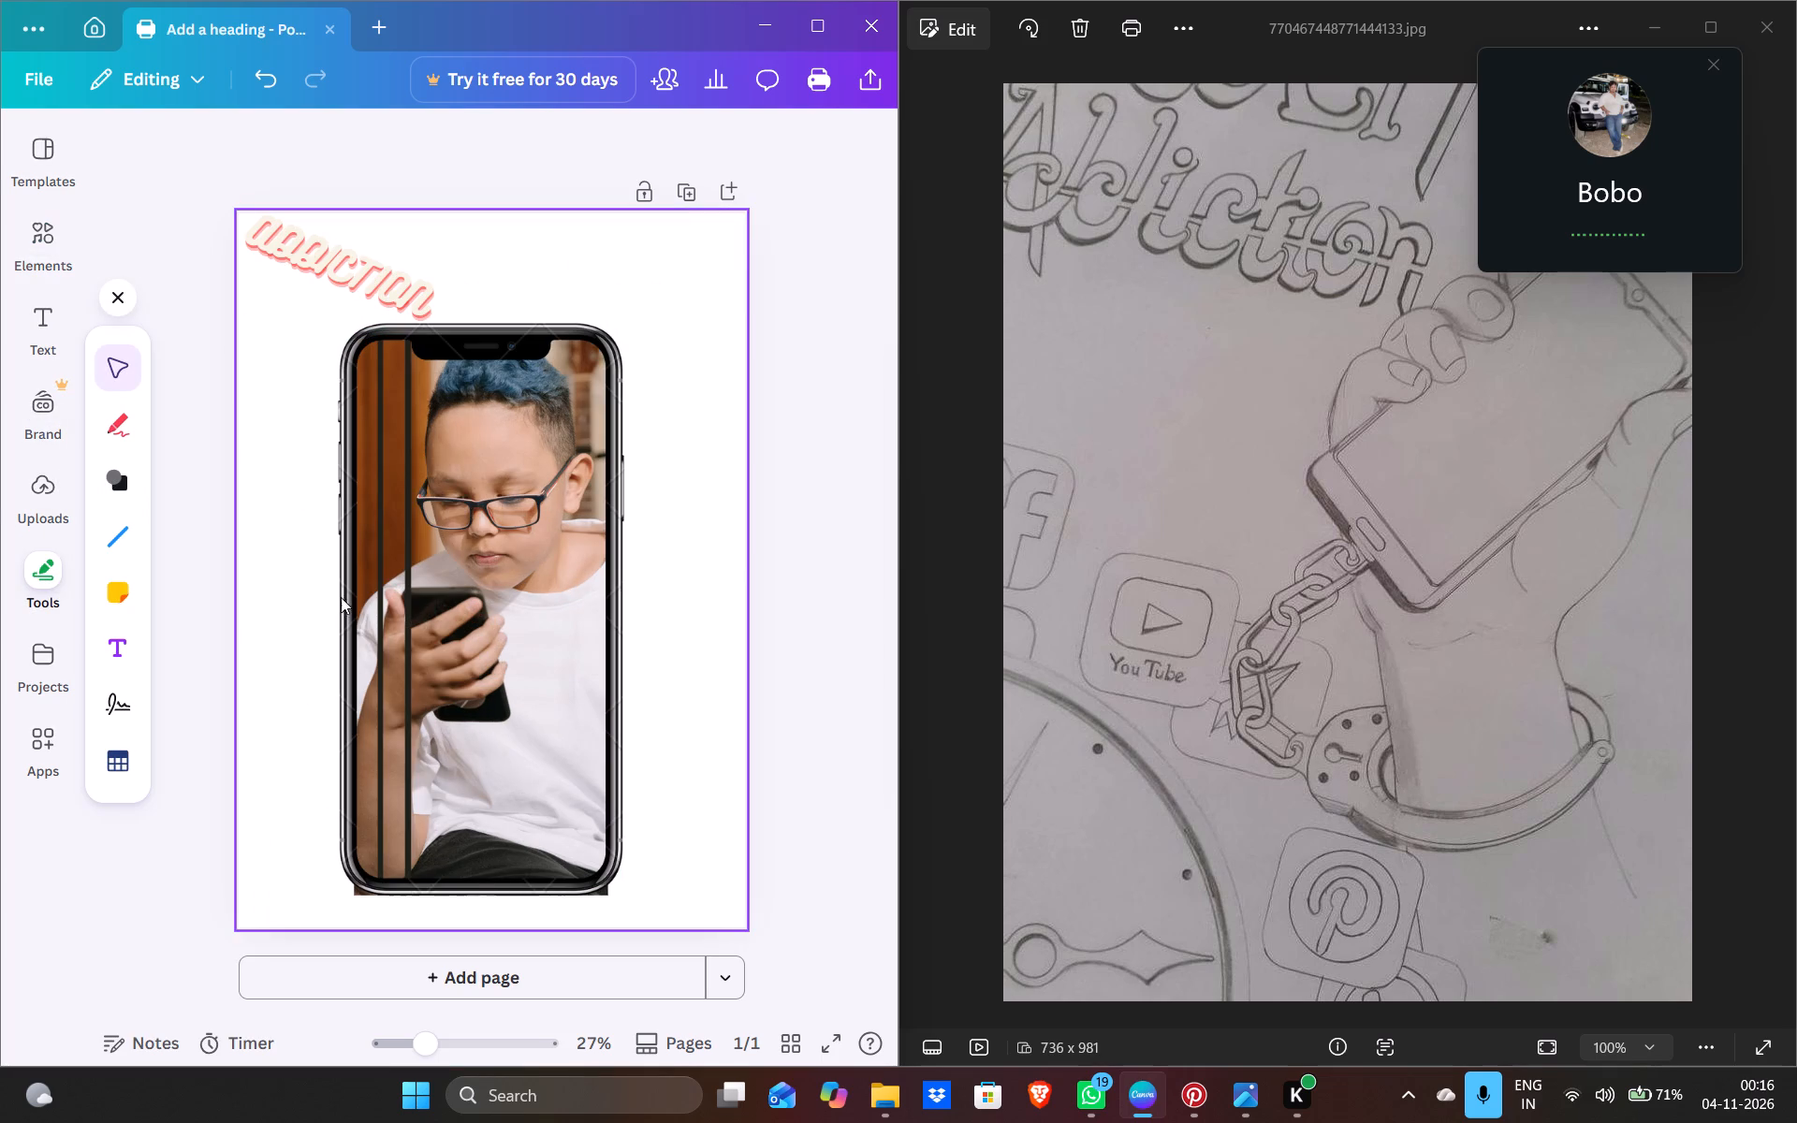
pyautogui.click(403, 576)
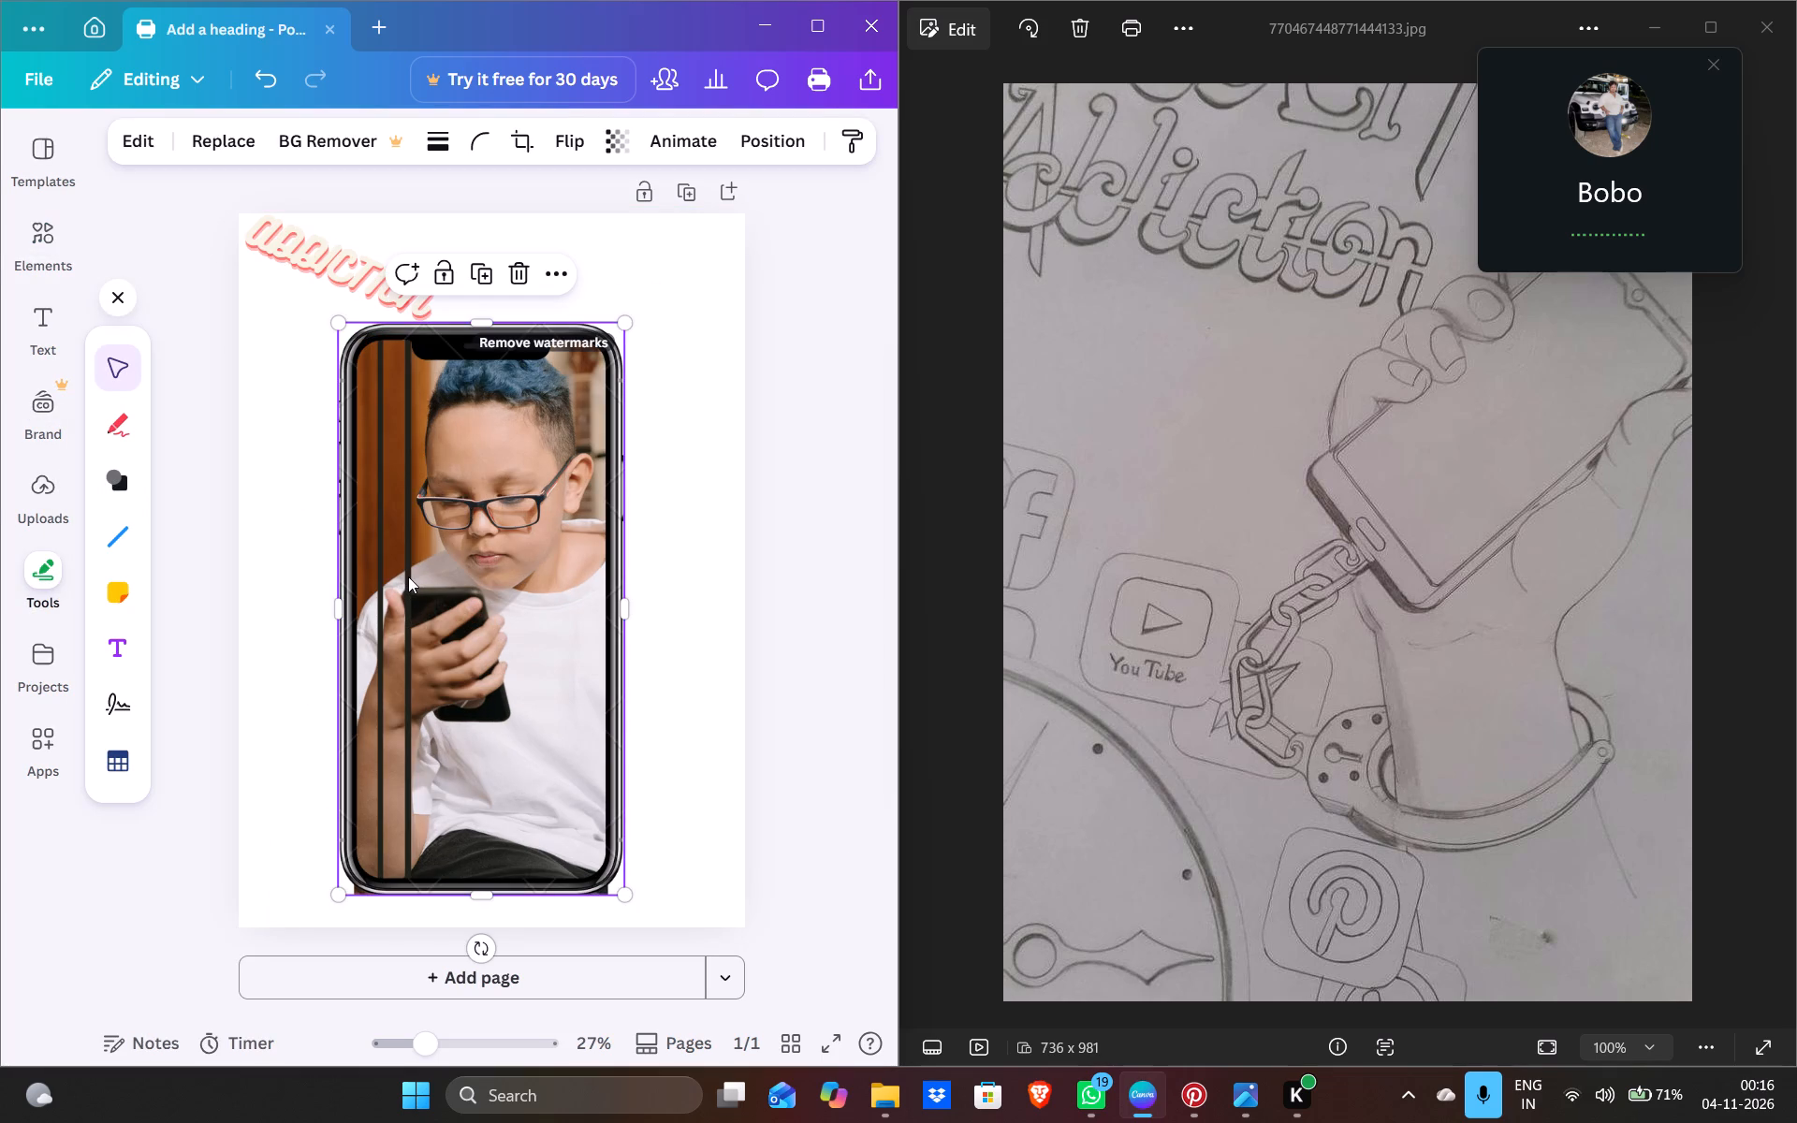
pyautogui.click(408, 576)
pyautogui.doubleClick(408, 576)
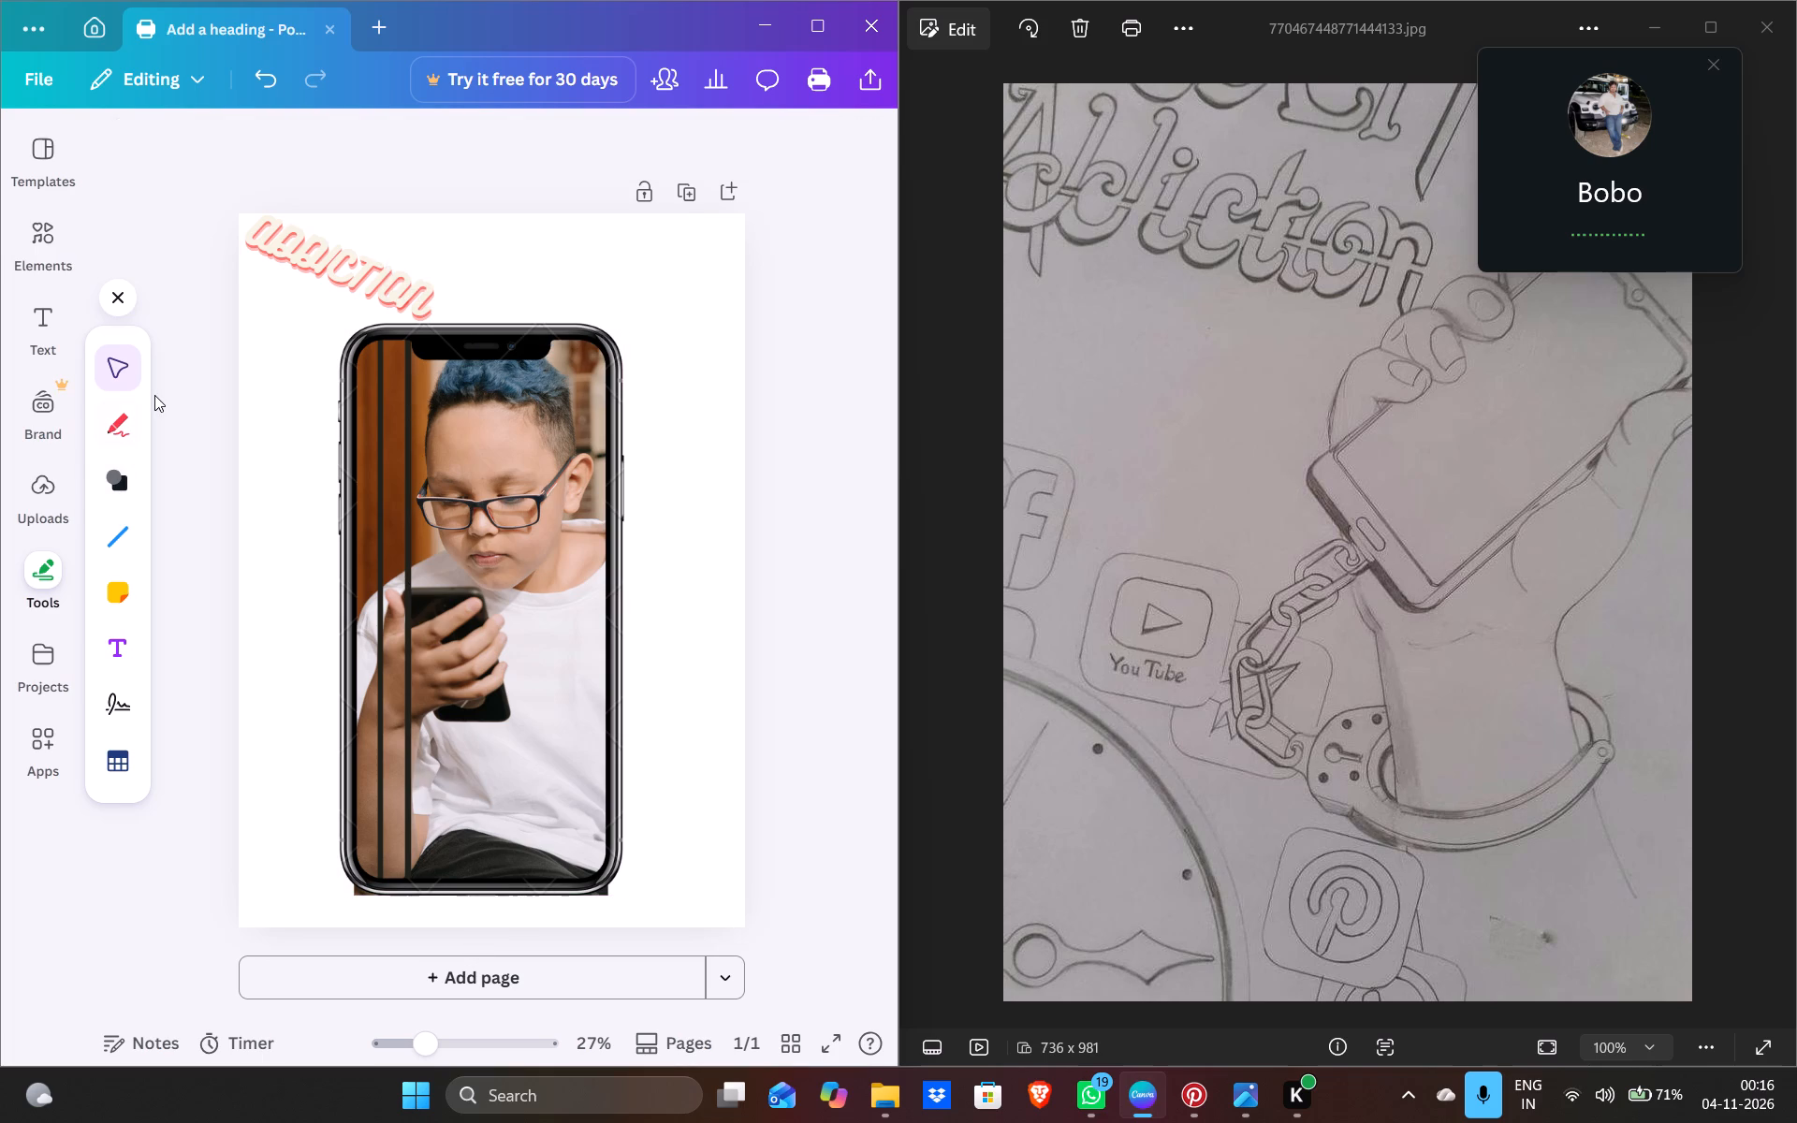
pyautogui.click(119, 499)
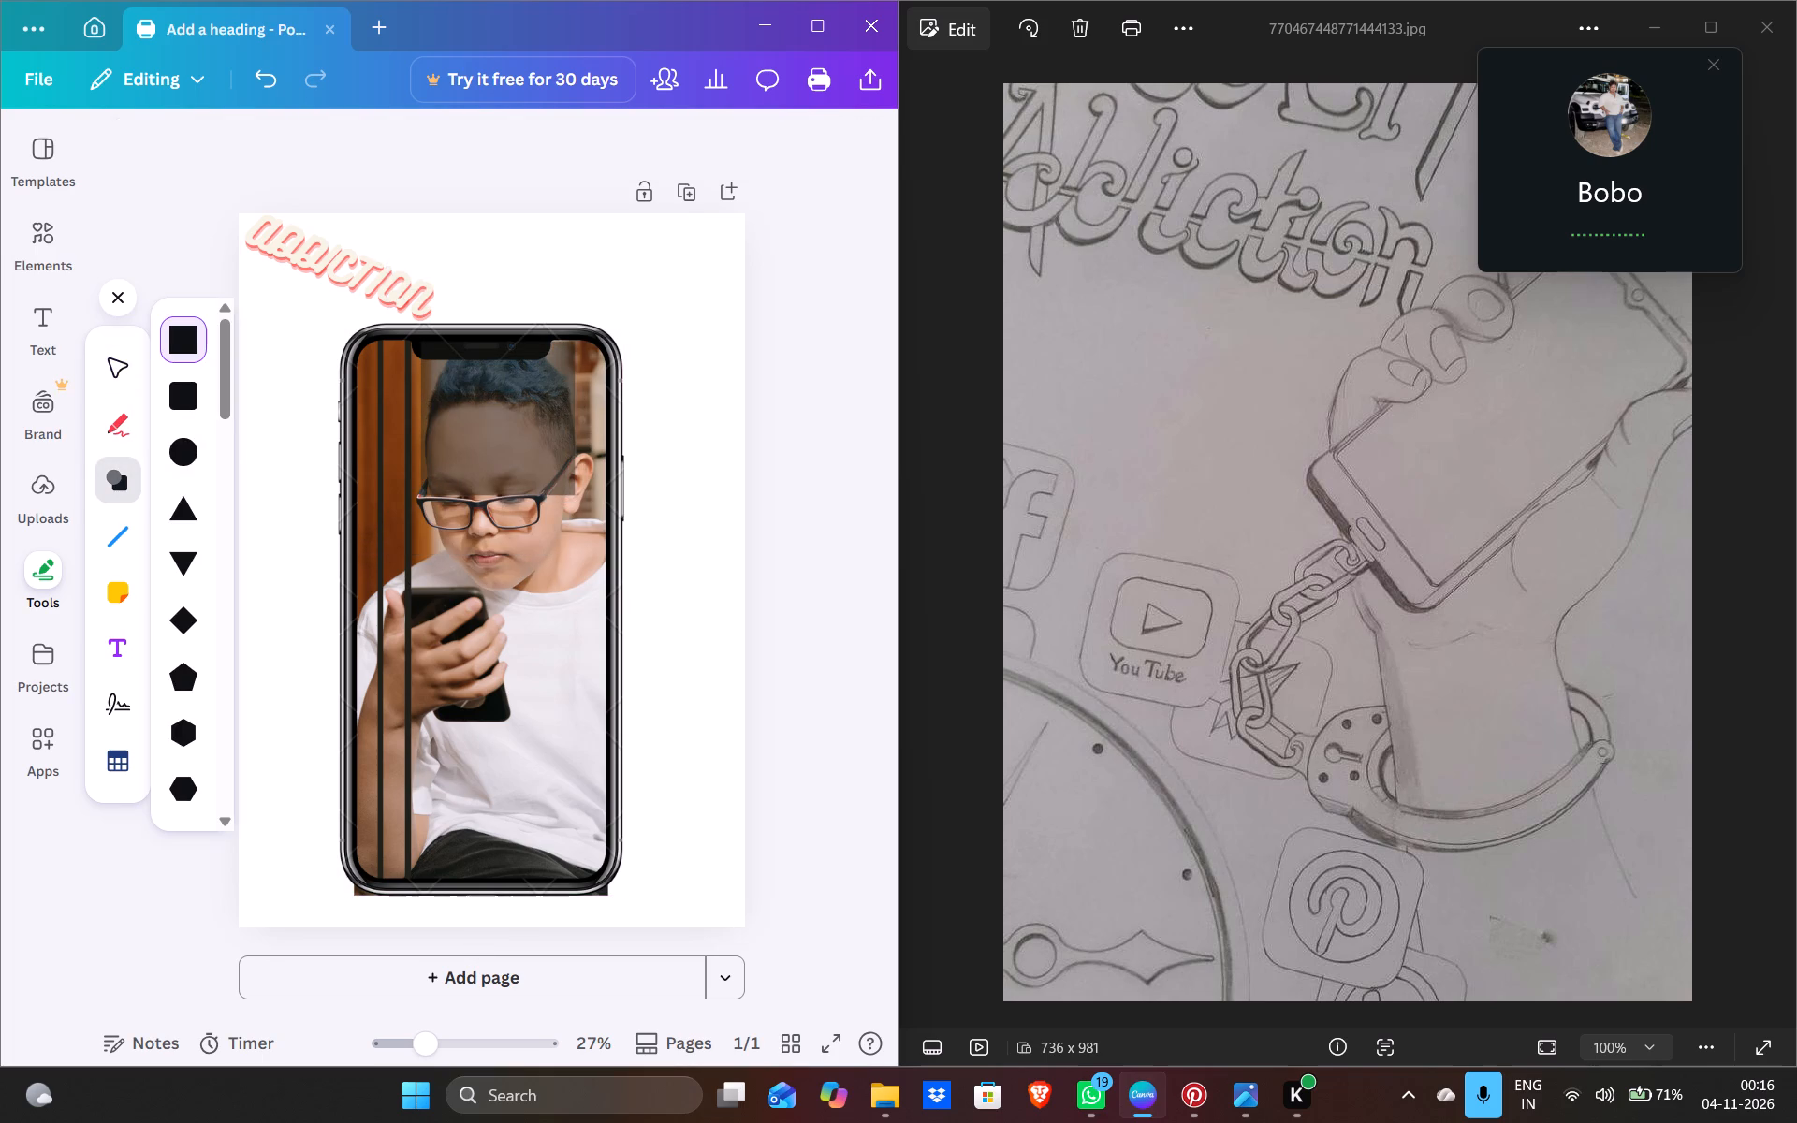
pyautogui.moveTo(423, 340); pyautogui.dragTo(469, 492)
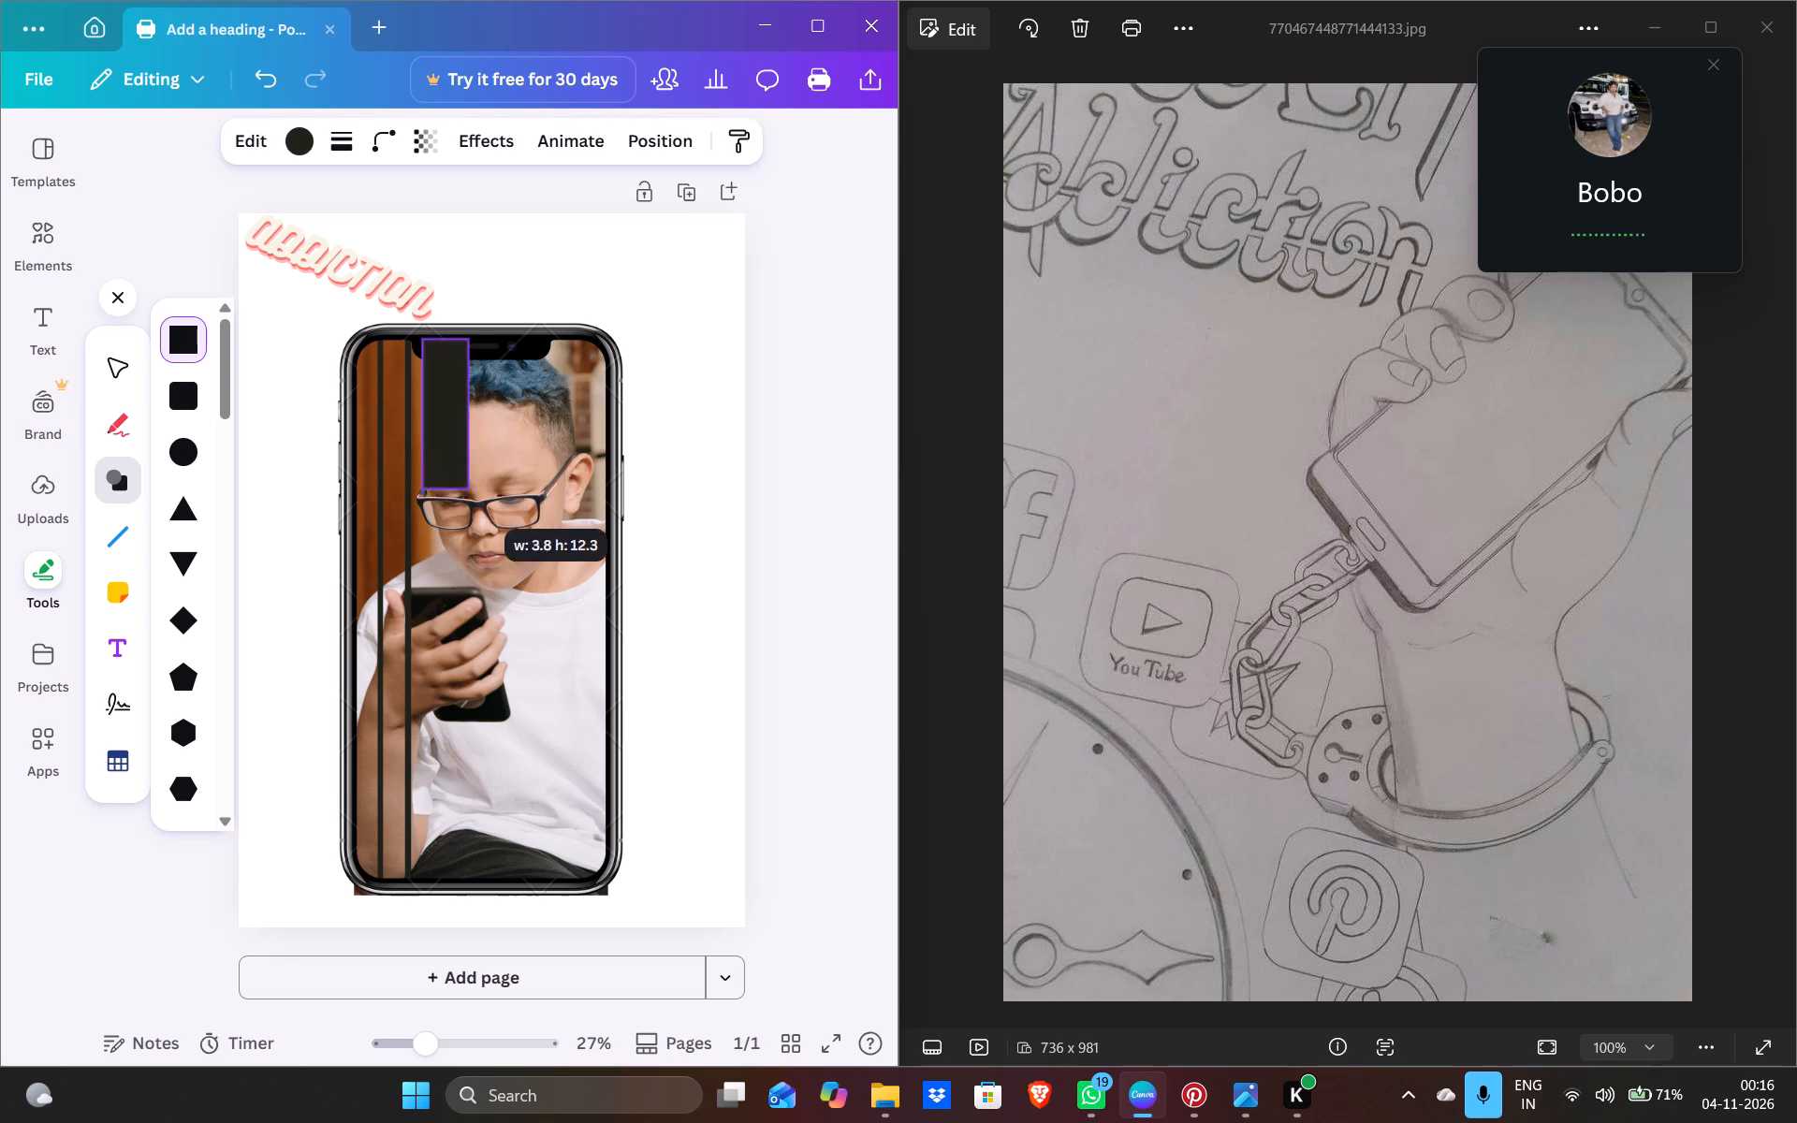
pyautogui.moveTo(469, 492); pyautogui.dragTo(430, 873)
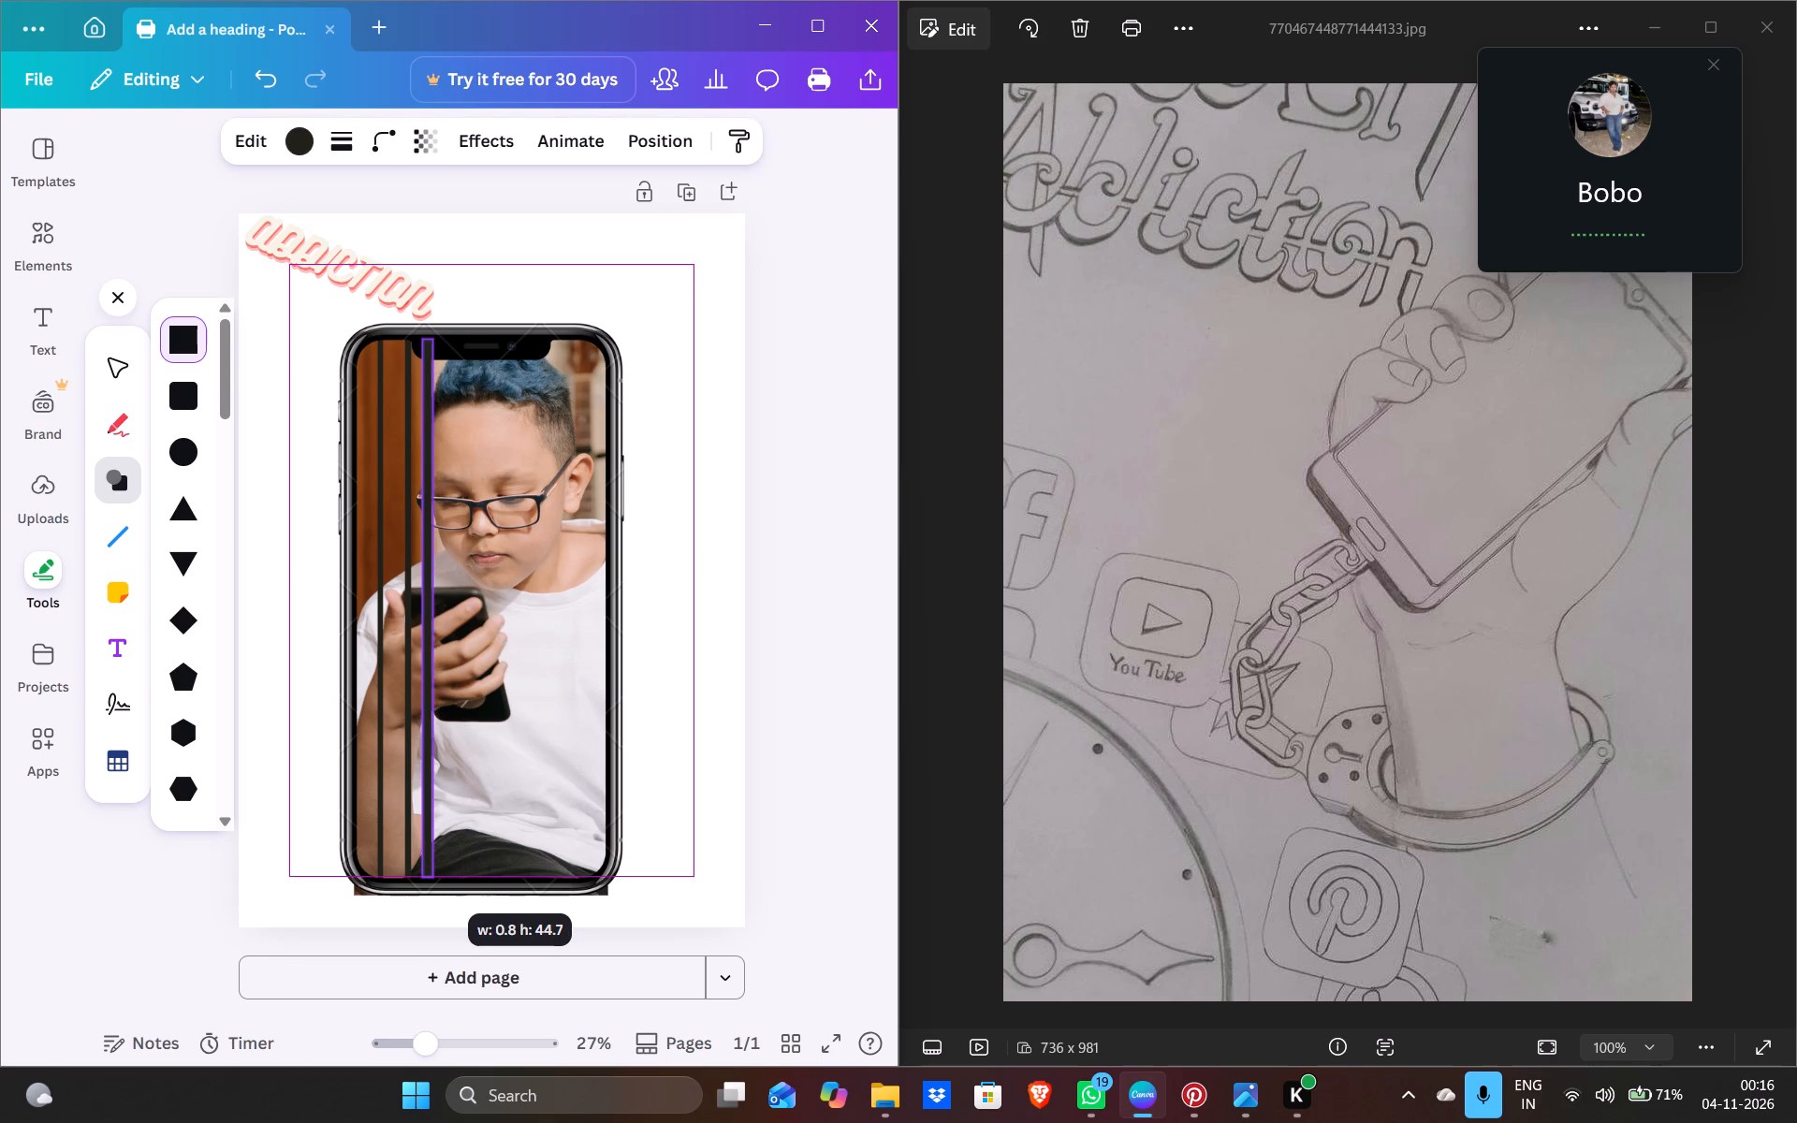
pyautogui.moveTo(430, 873); pyautogui.dragTo(430, 882)
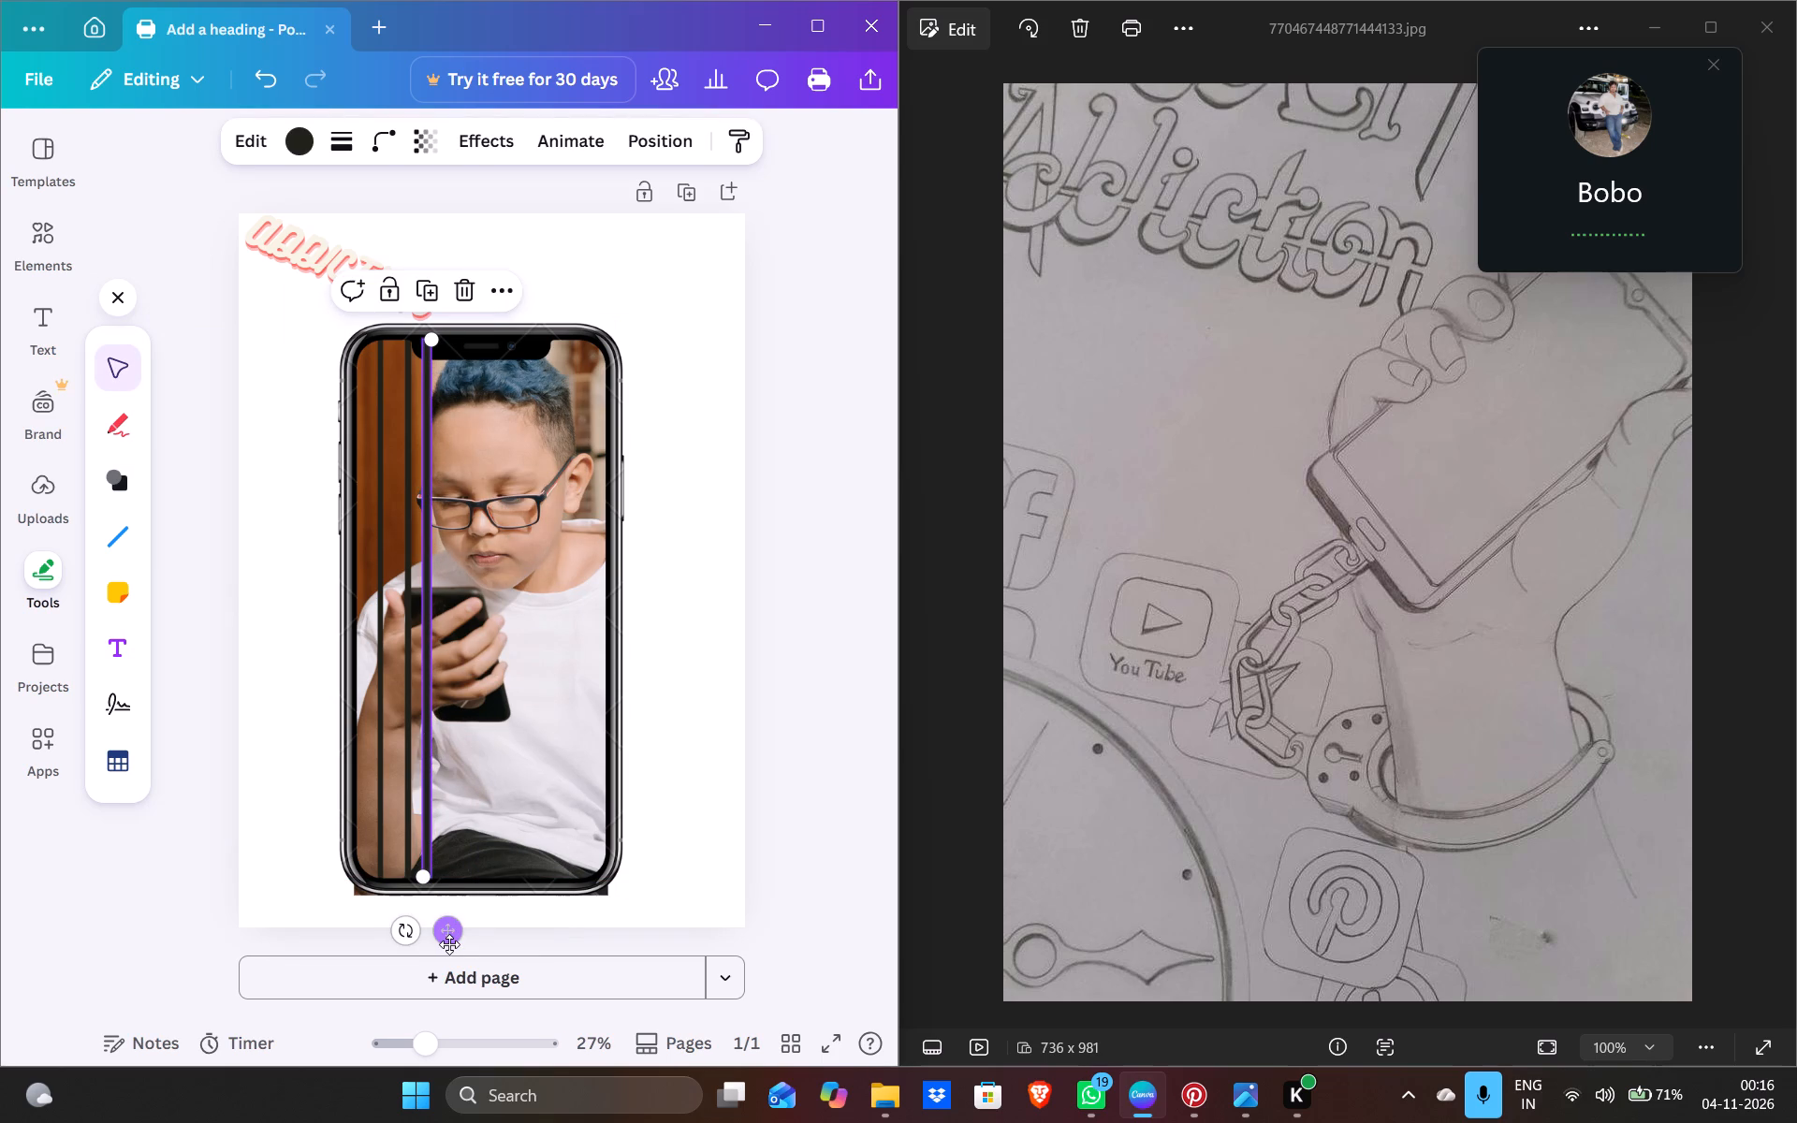
# Shift the new bar right to match the other bars' spacing and shorten its top end to the phone notch's lower edge.
pyautogui.moveTo(449, 944); pyautogui.dragTo(461, 940)
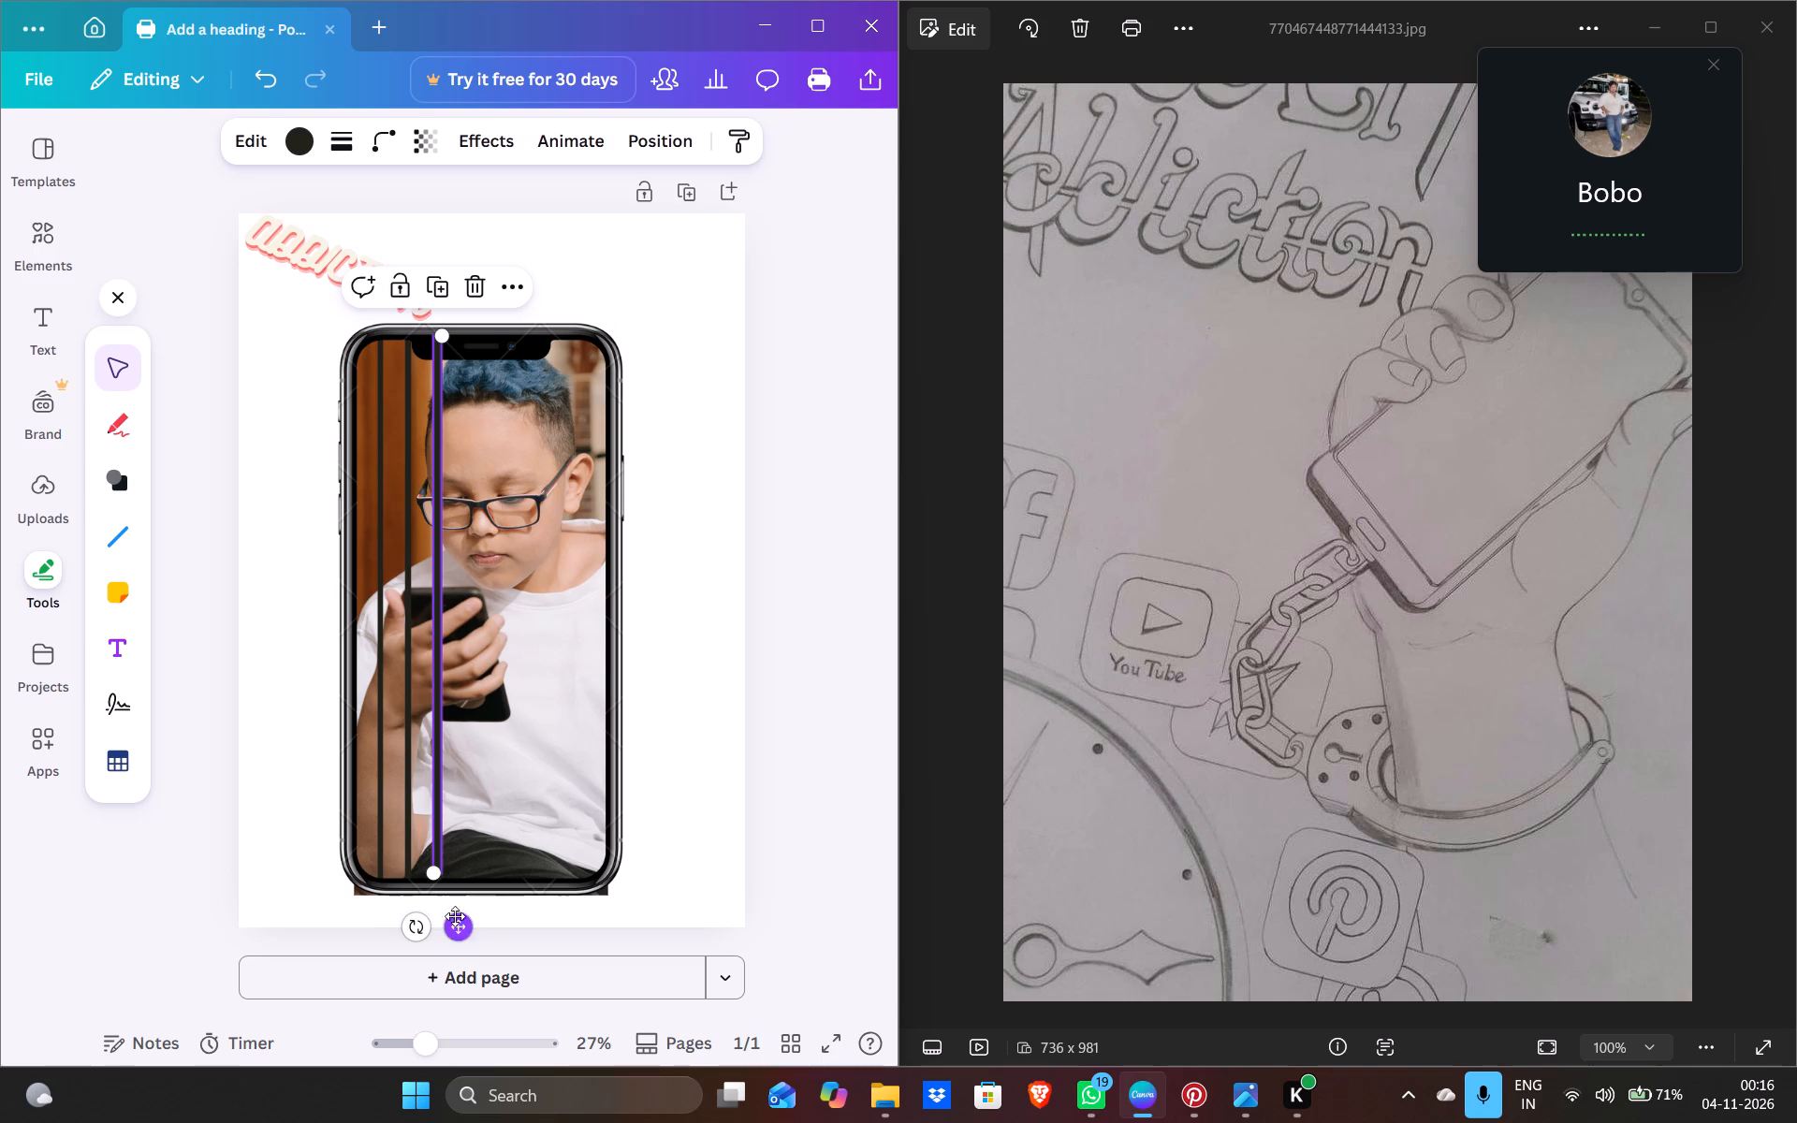
pyautogui.click(437, 879)
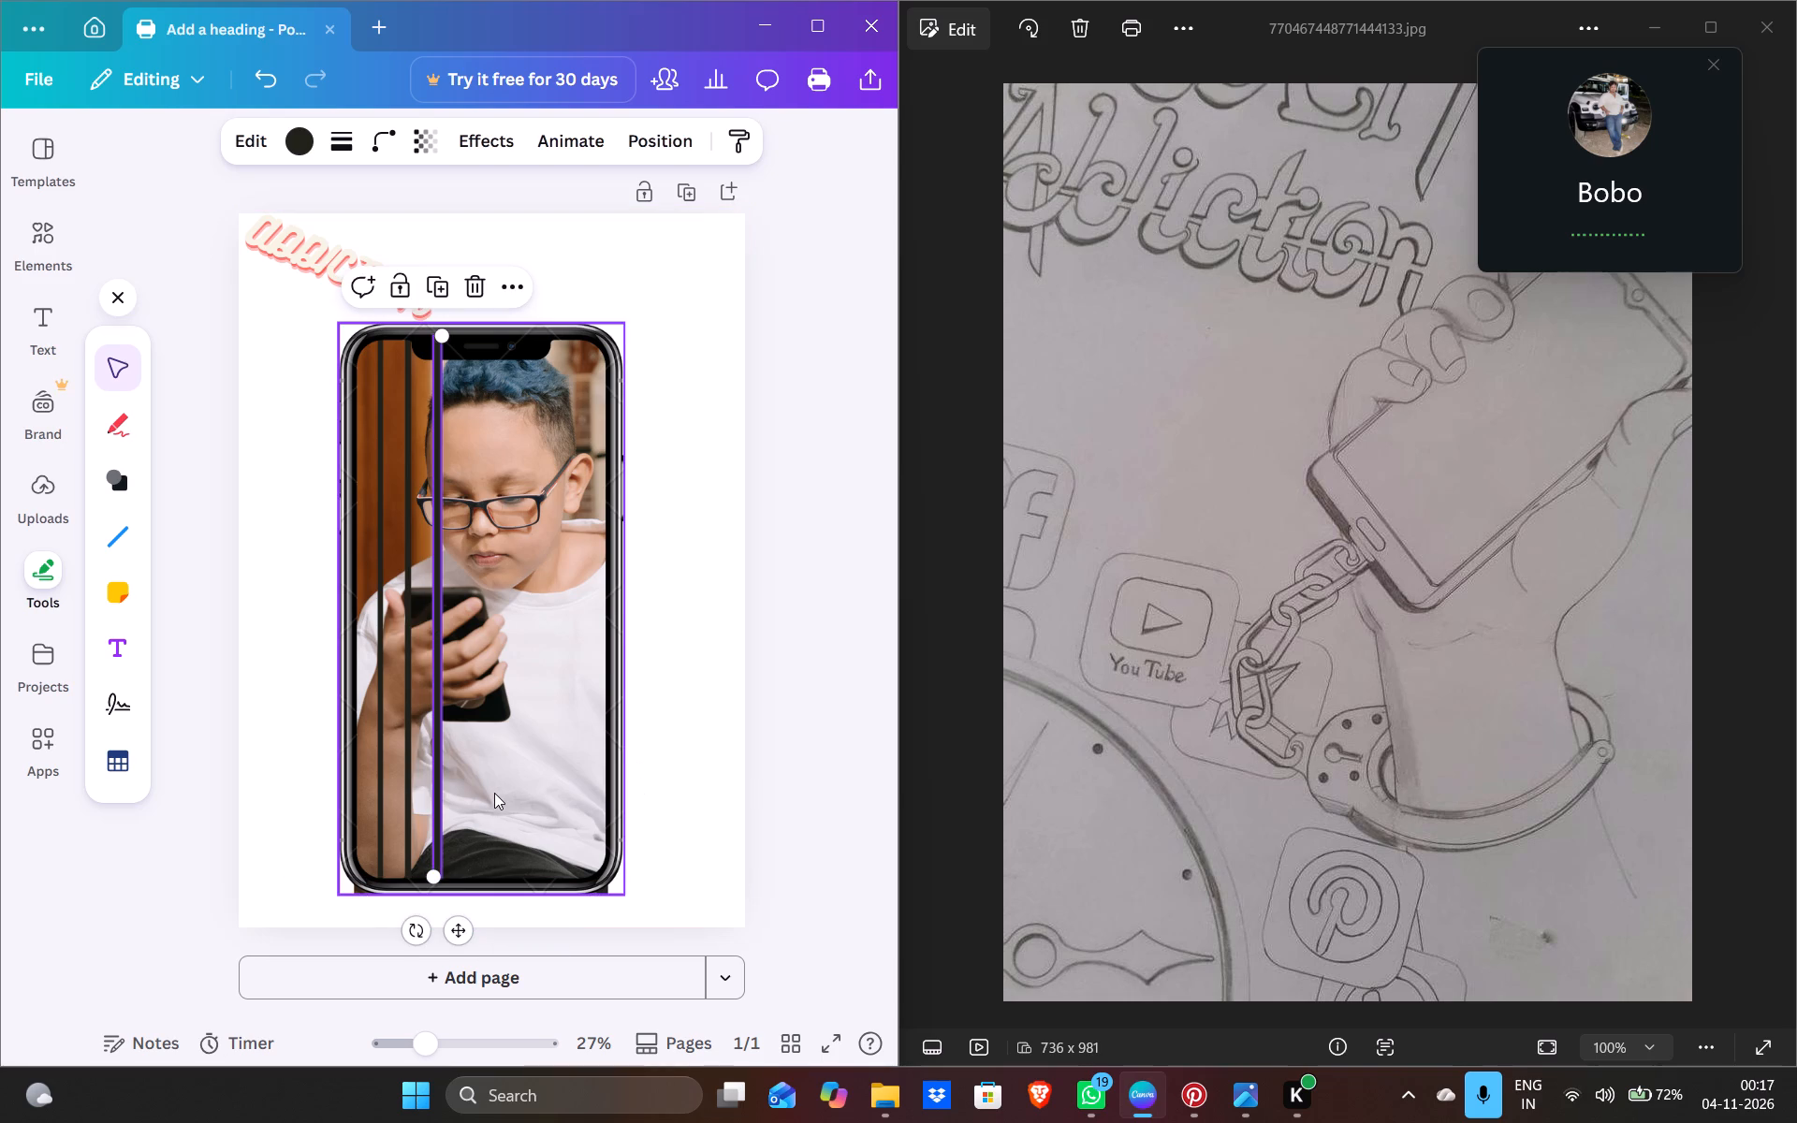
pyautogui.click(709, 718)
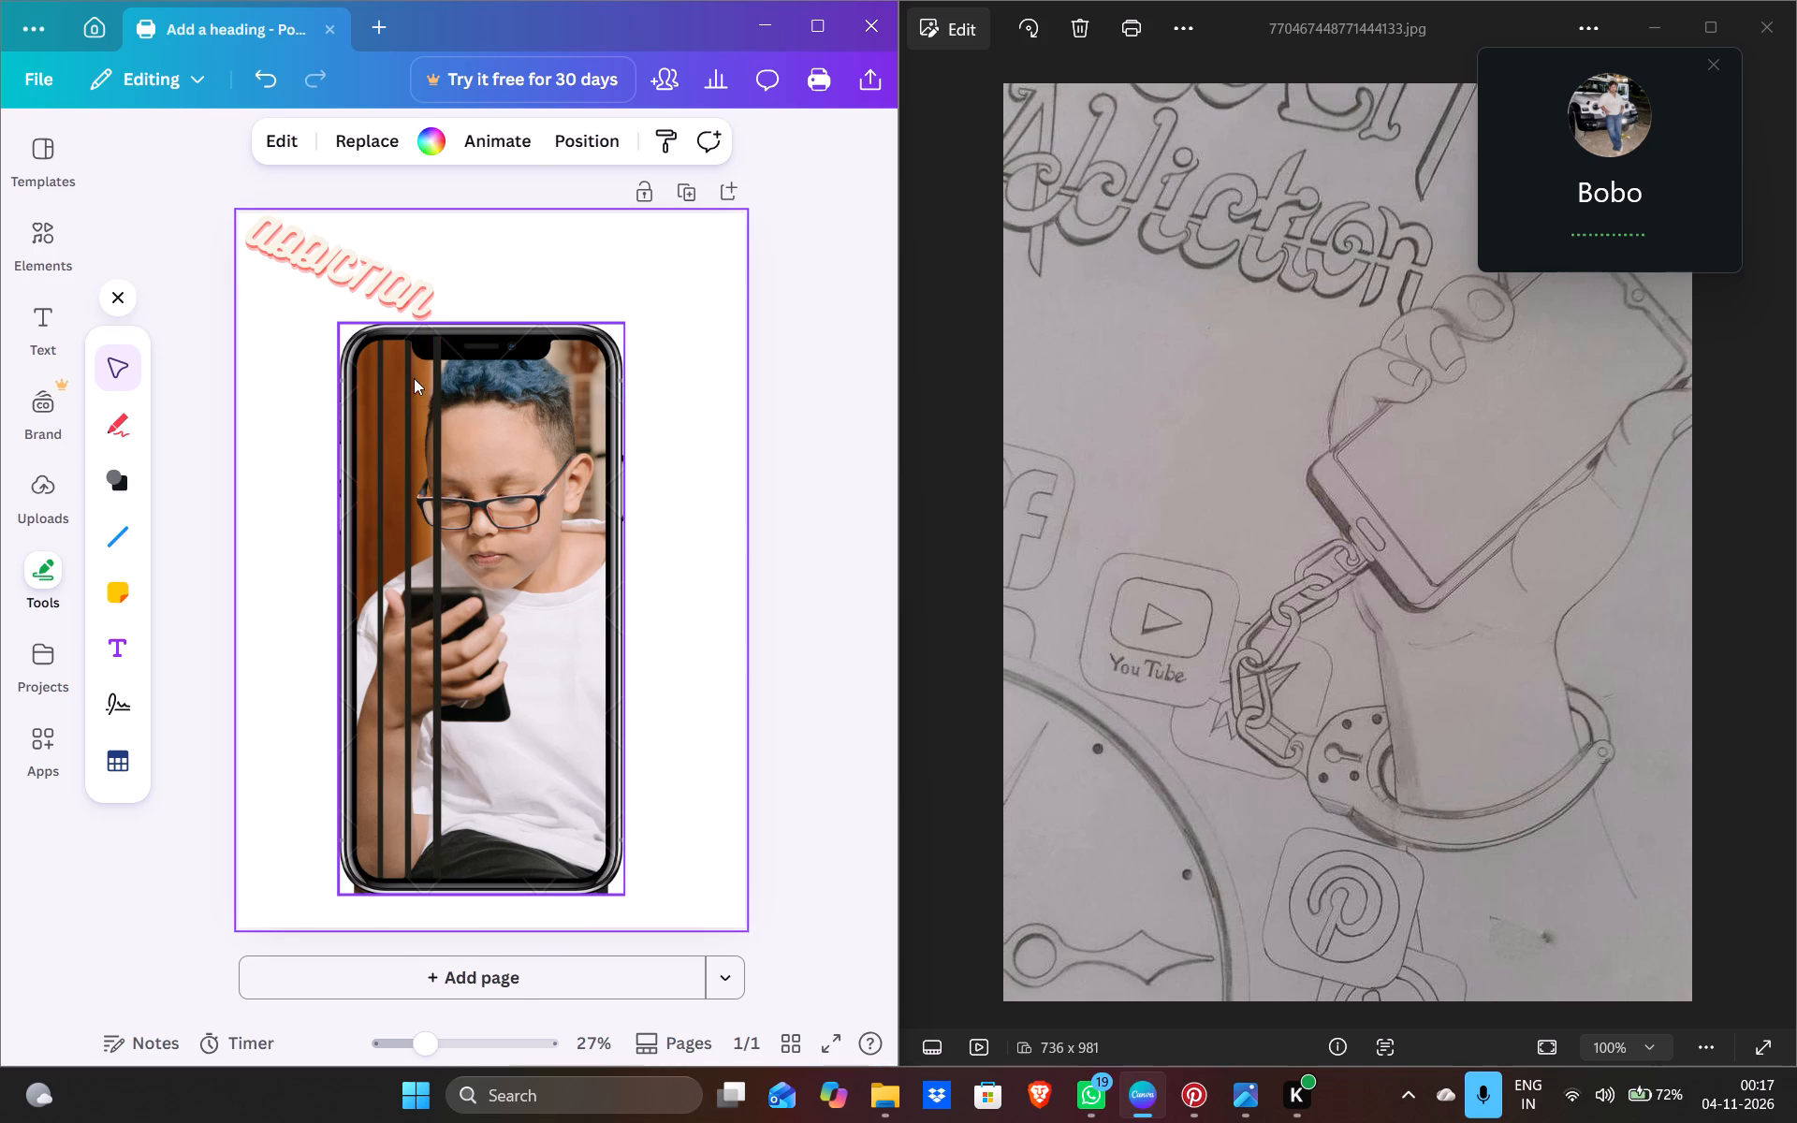
pyautogui.click(437, 345)
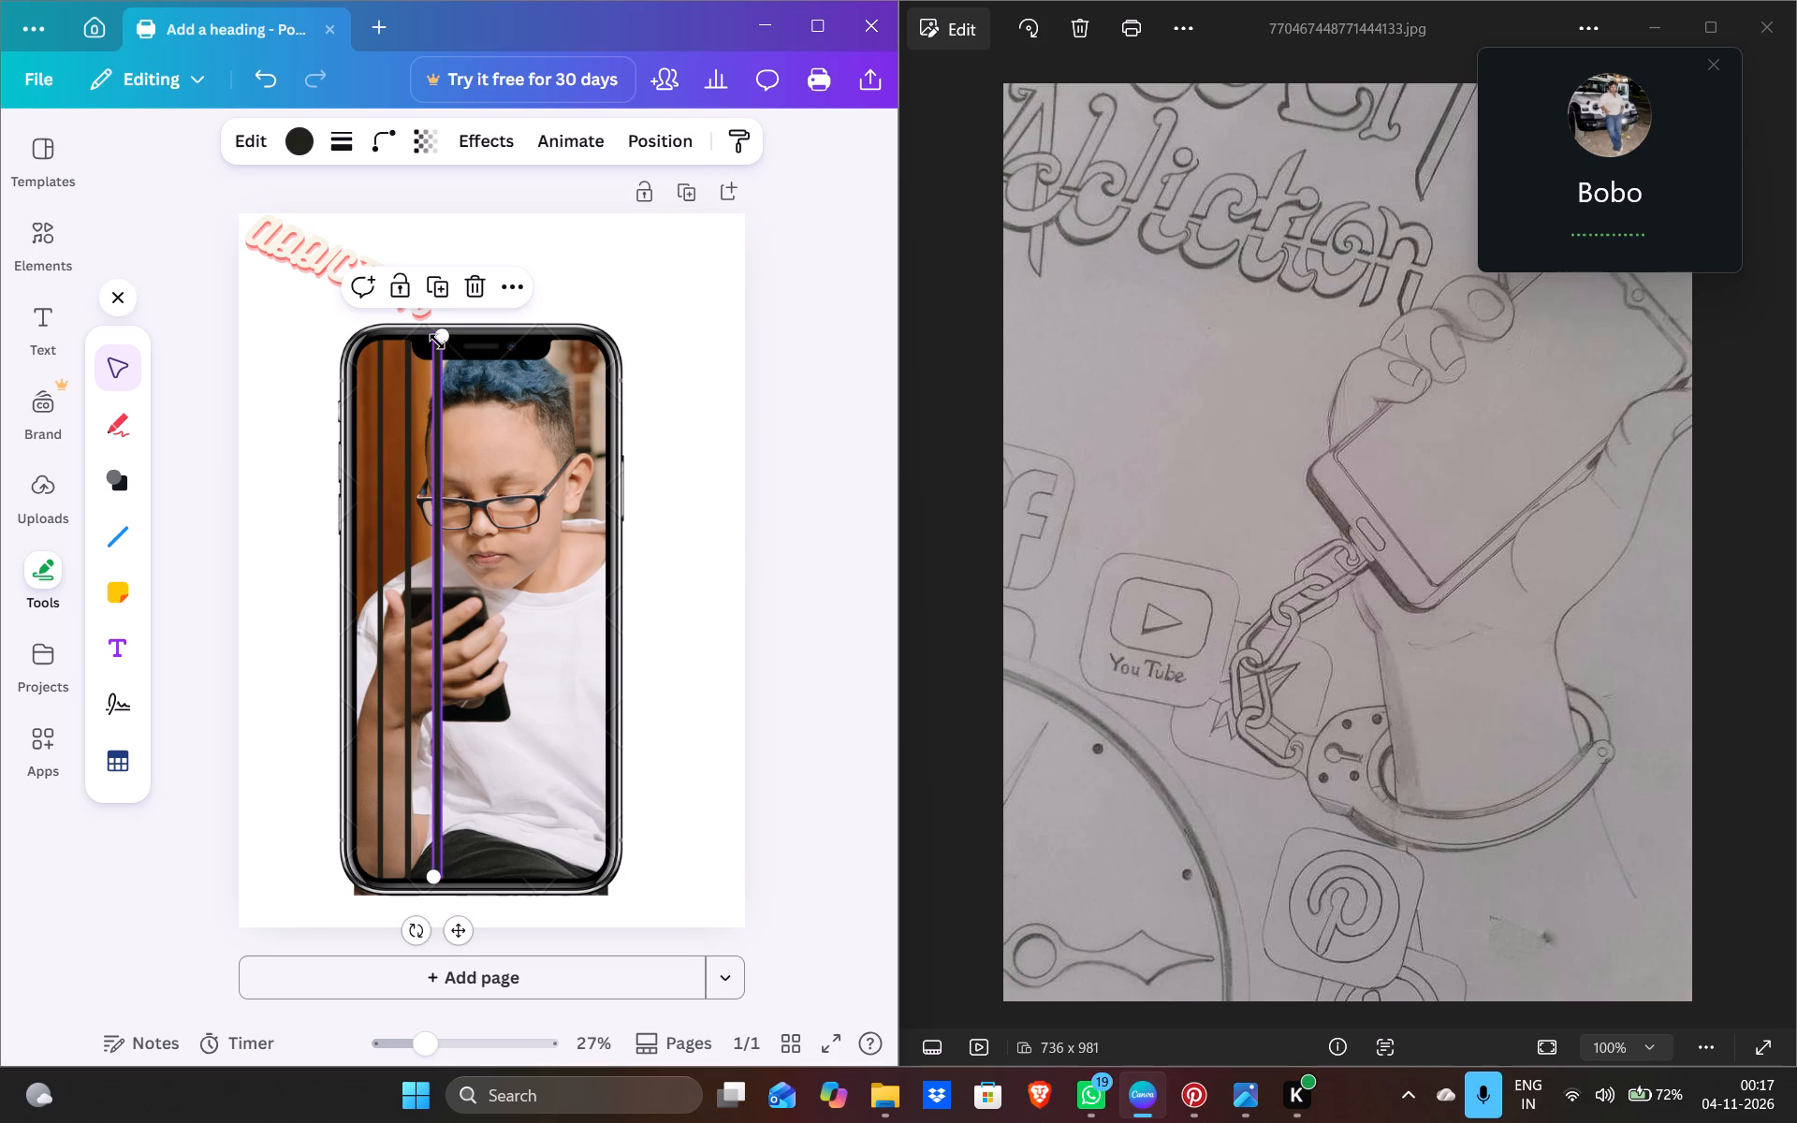
pyautogui.moveTo(437, 328); pyautogui.dragTo(430, 350)
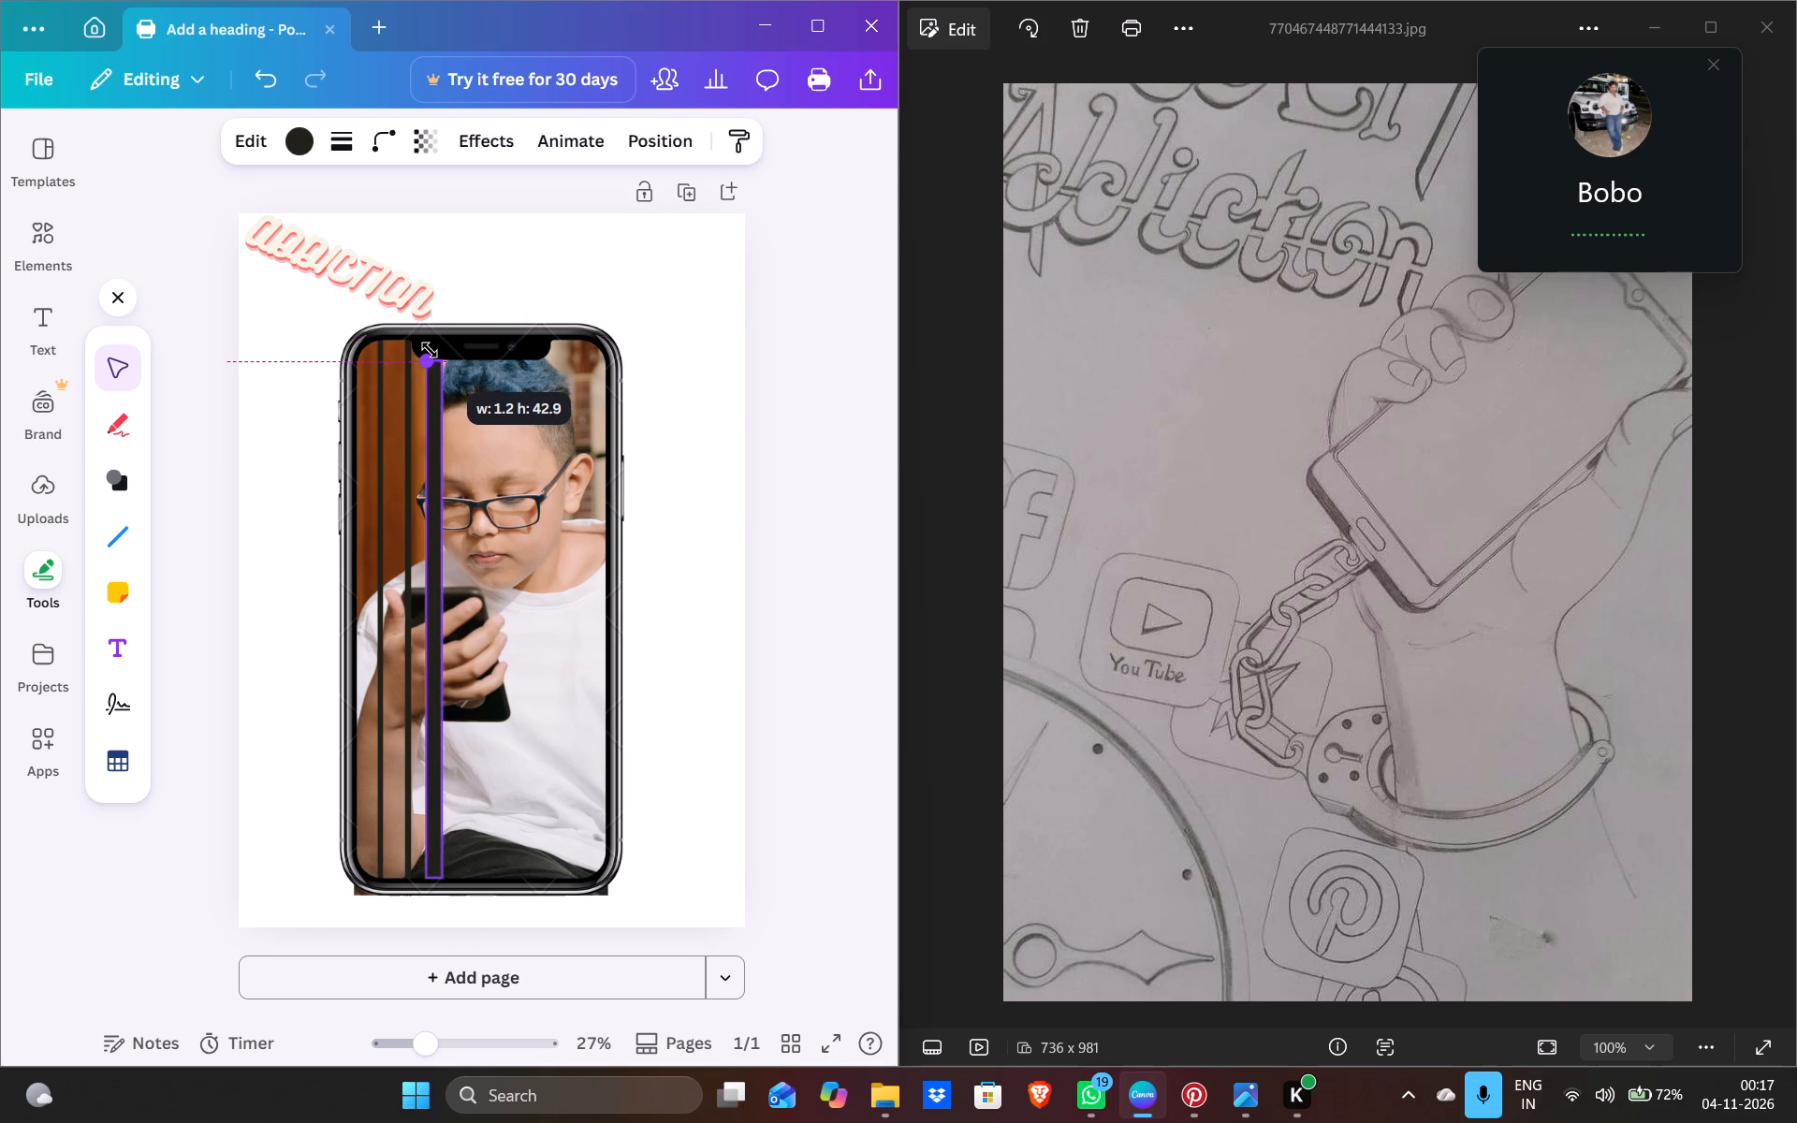
pyautogui.moveTo(430, 350); pyautogui.dragTo(439, 350)
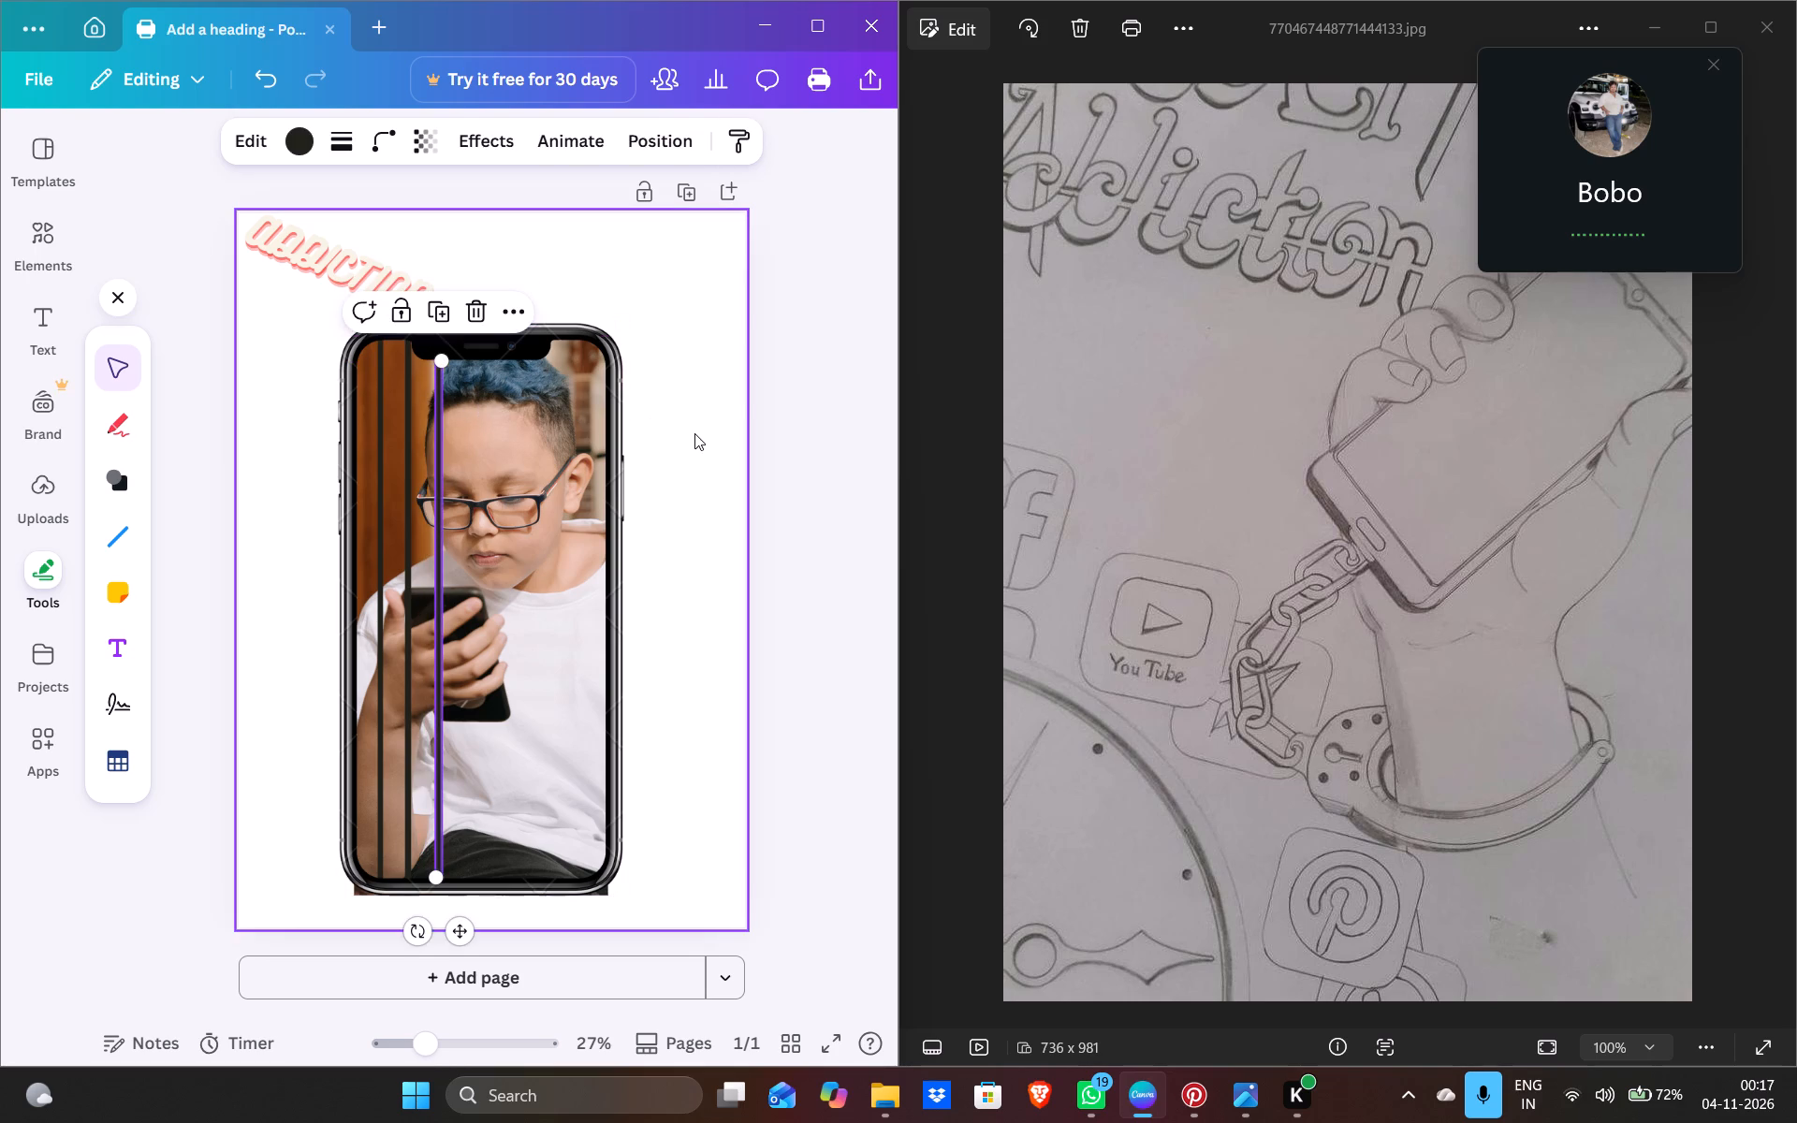
pyautogui.click(703, 440)
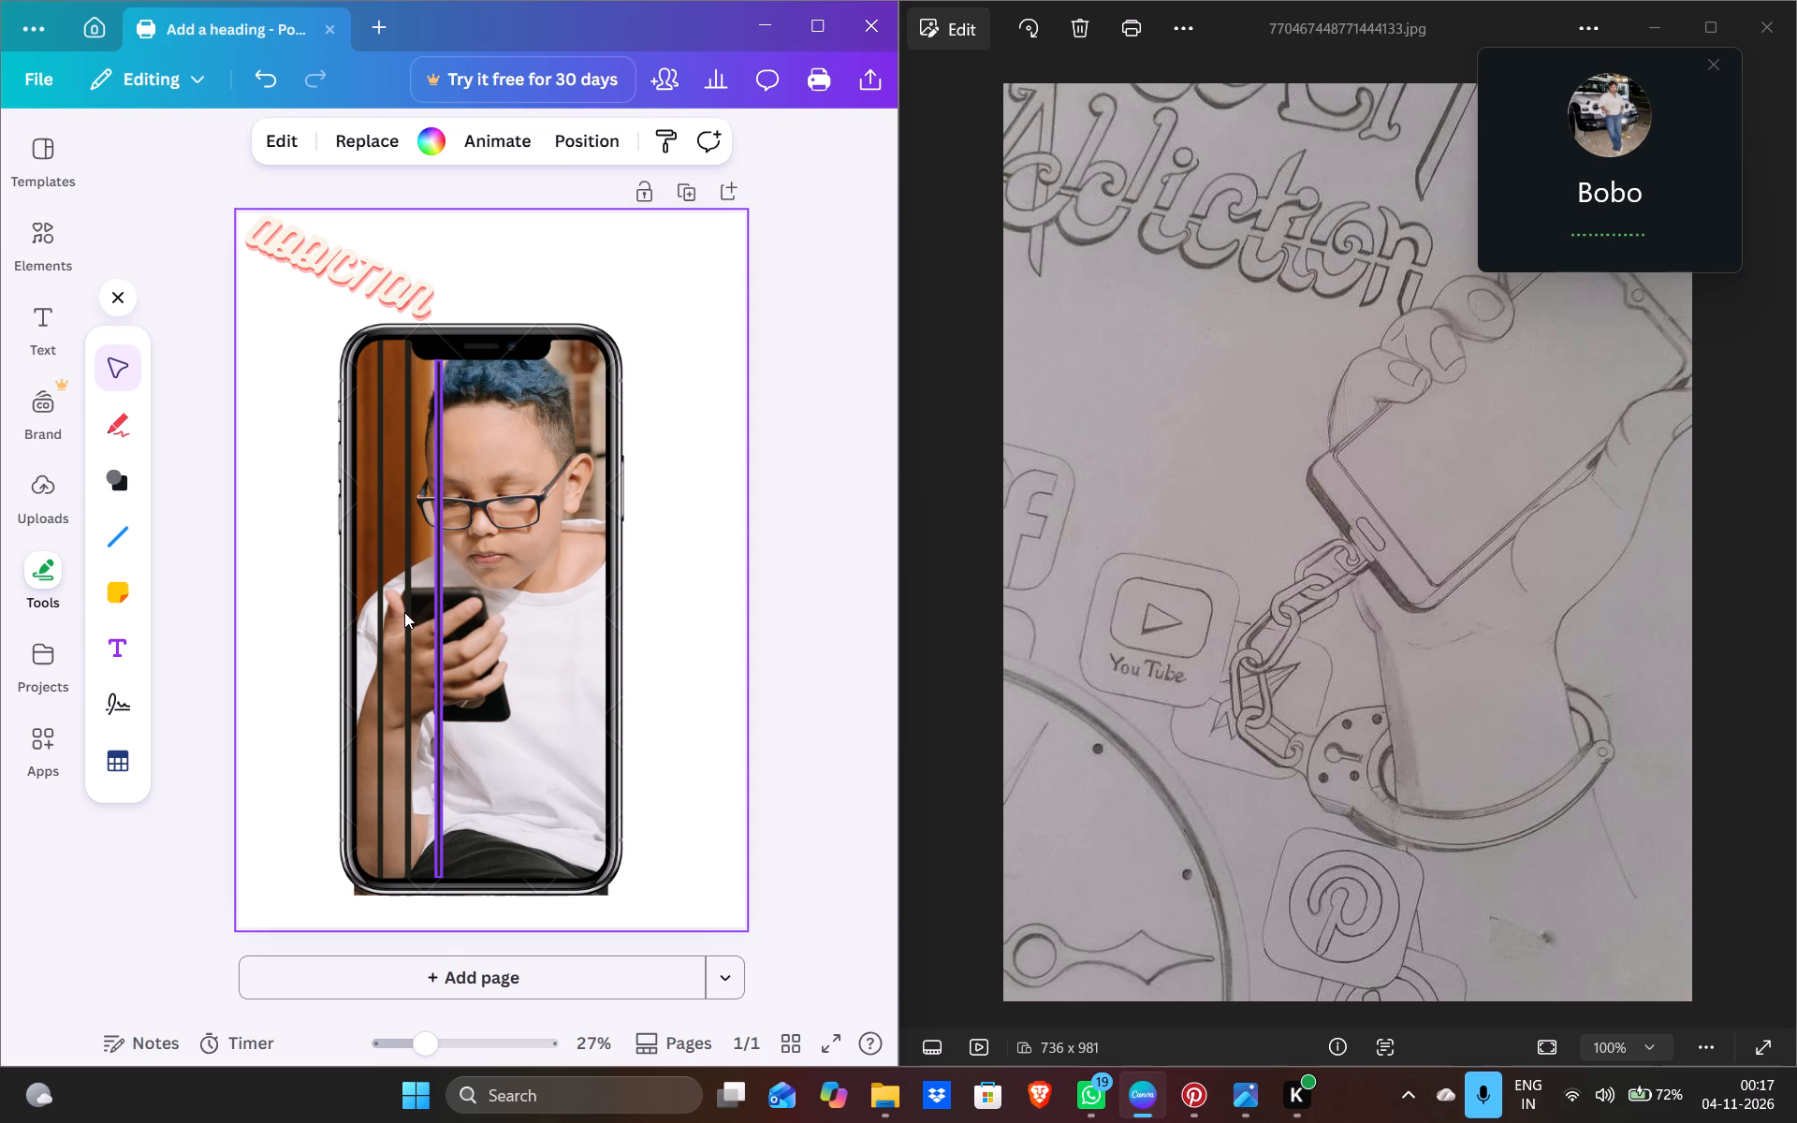
# Make two copies of the new bar and place one evenly spaced to its right, level with it.
pyautogui.click(404, 612)
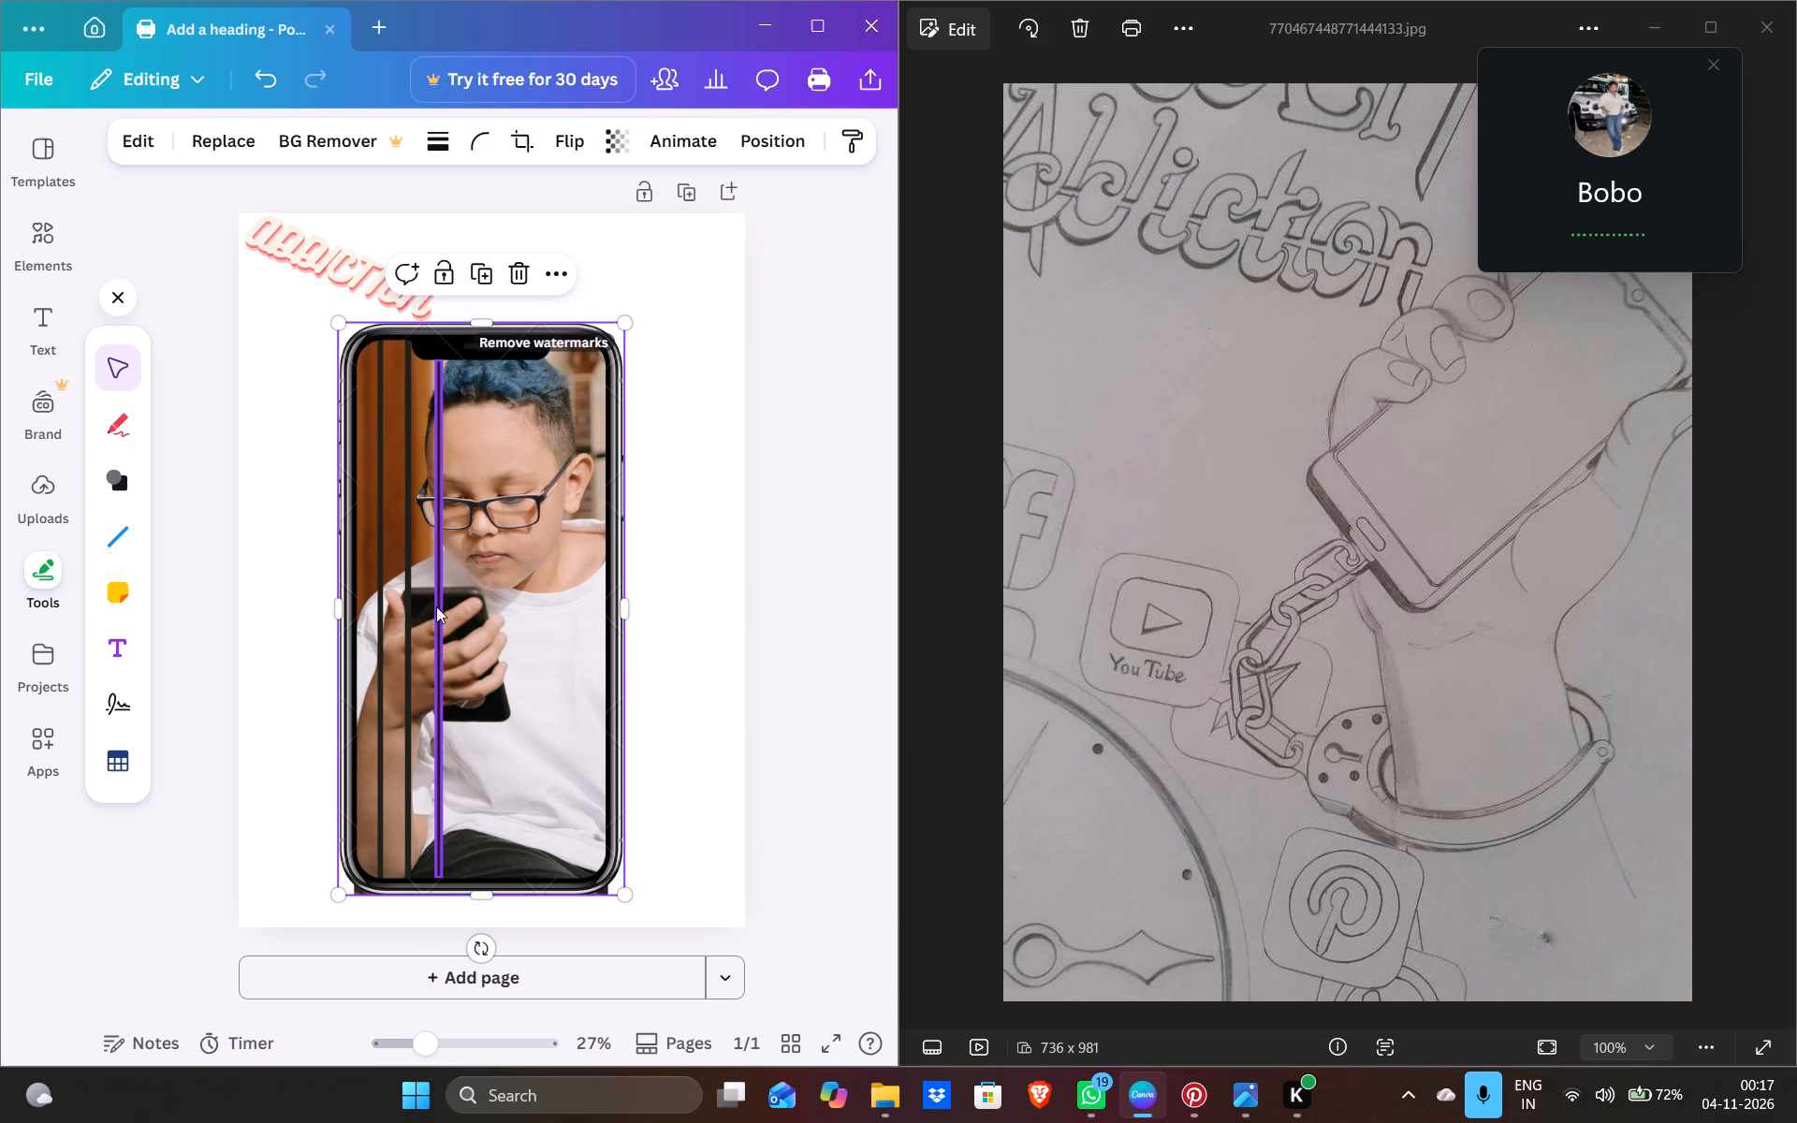
pyautogui.click(436, 606)
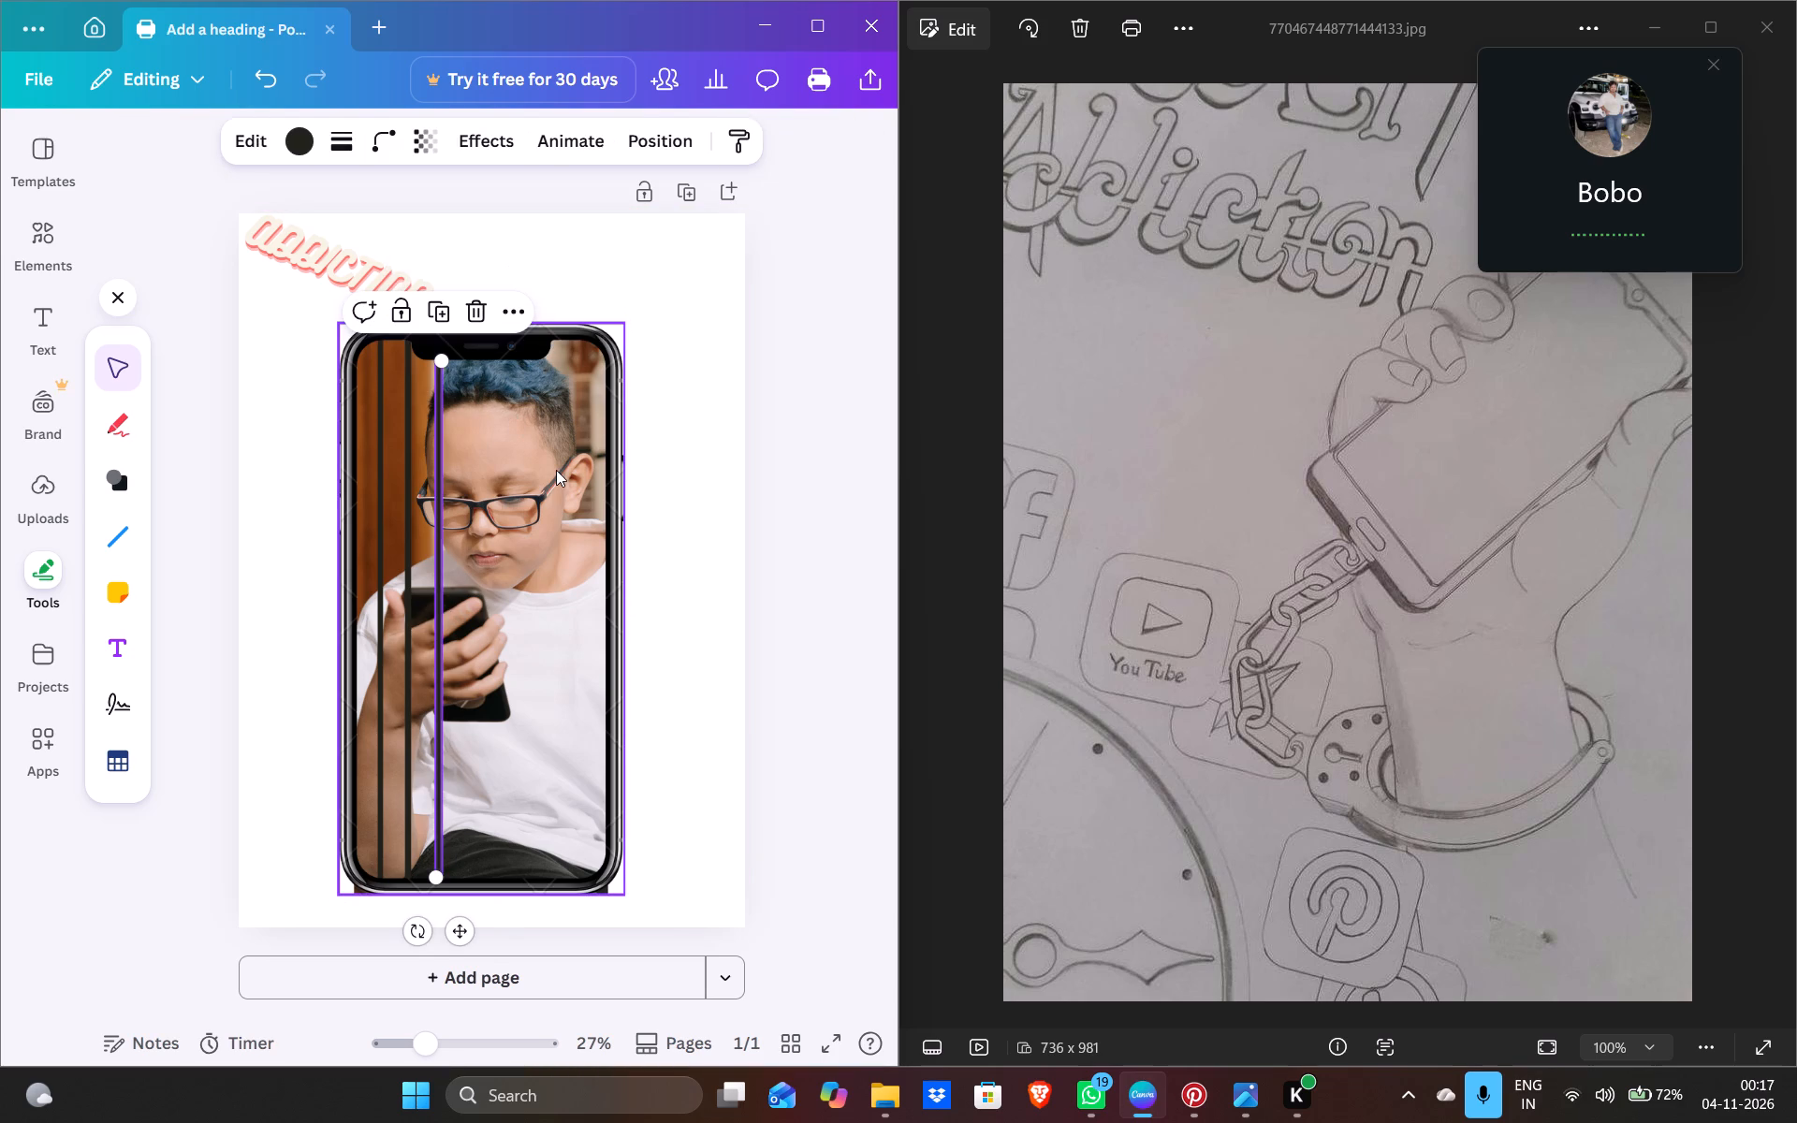
pyautogui.hotkey('ctrl', 'c')
pyautogui.hotkey('ctrl', 'v')
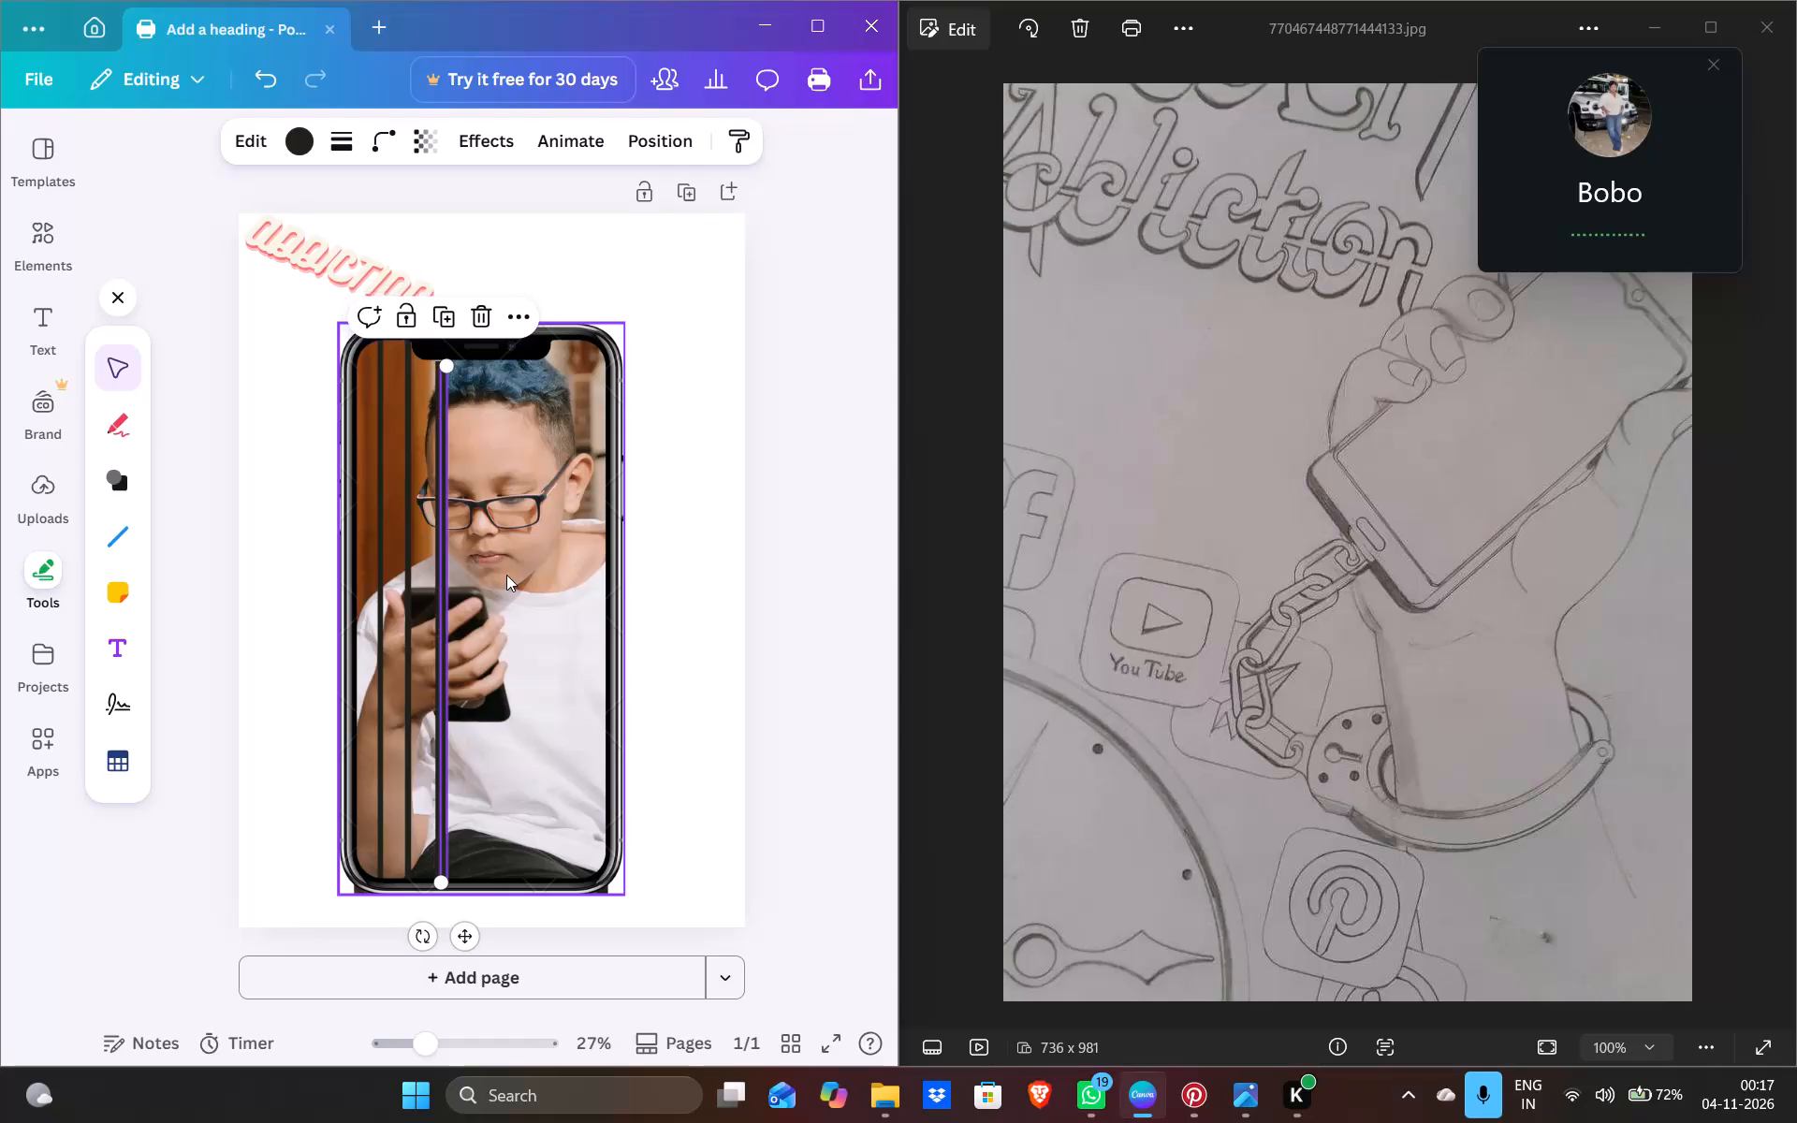
pyautogui.hotkey('ctrl', 'v')
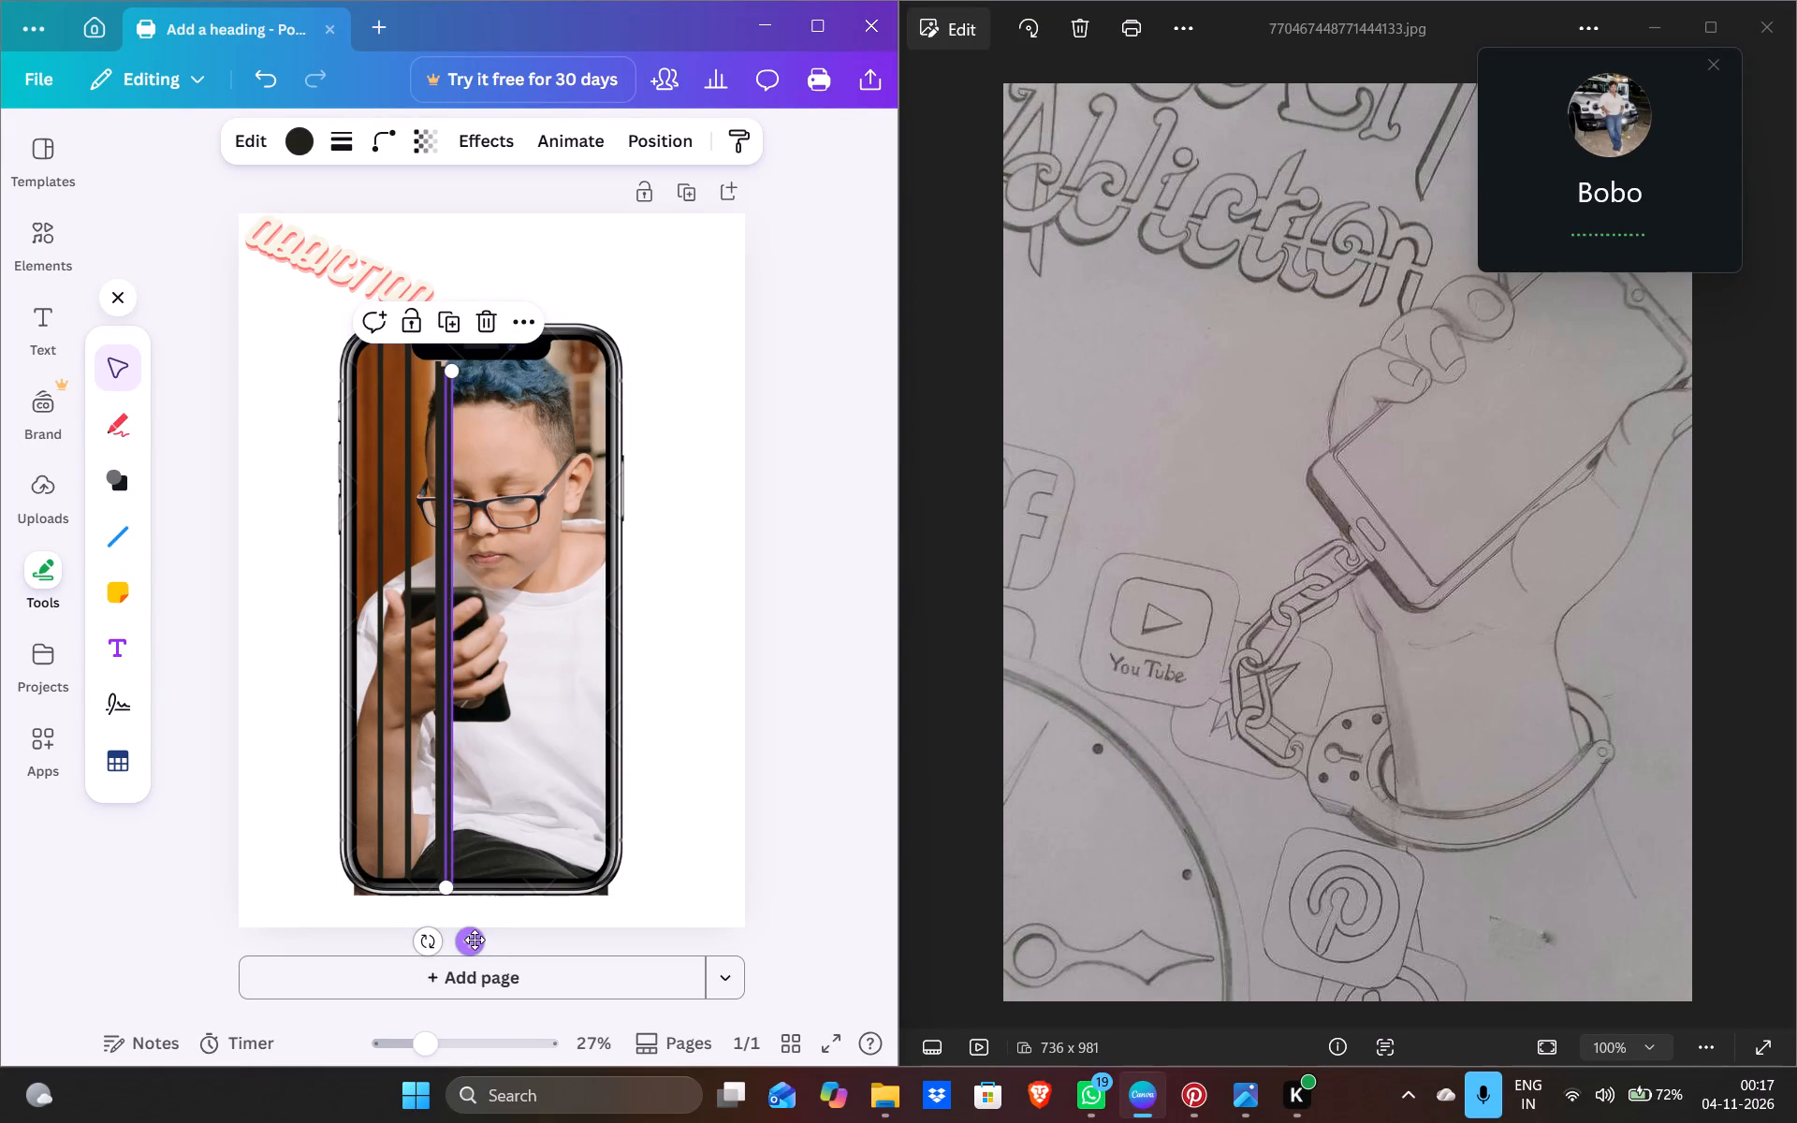
pyautogui.moveTo(475, 940); pyautogui.dragTo(491, 936)
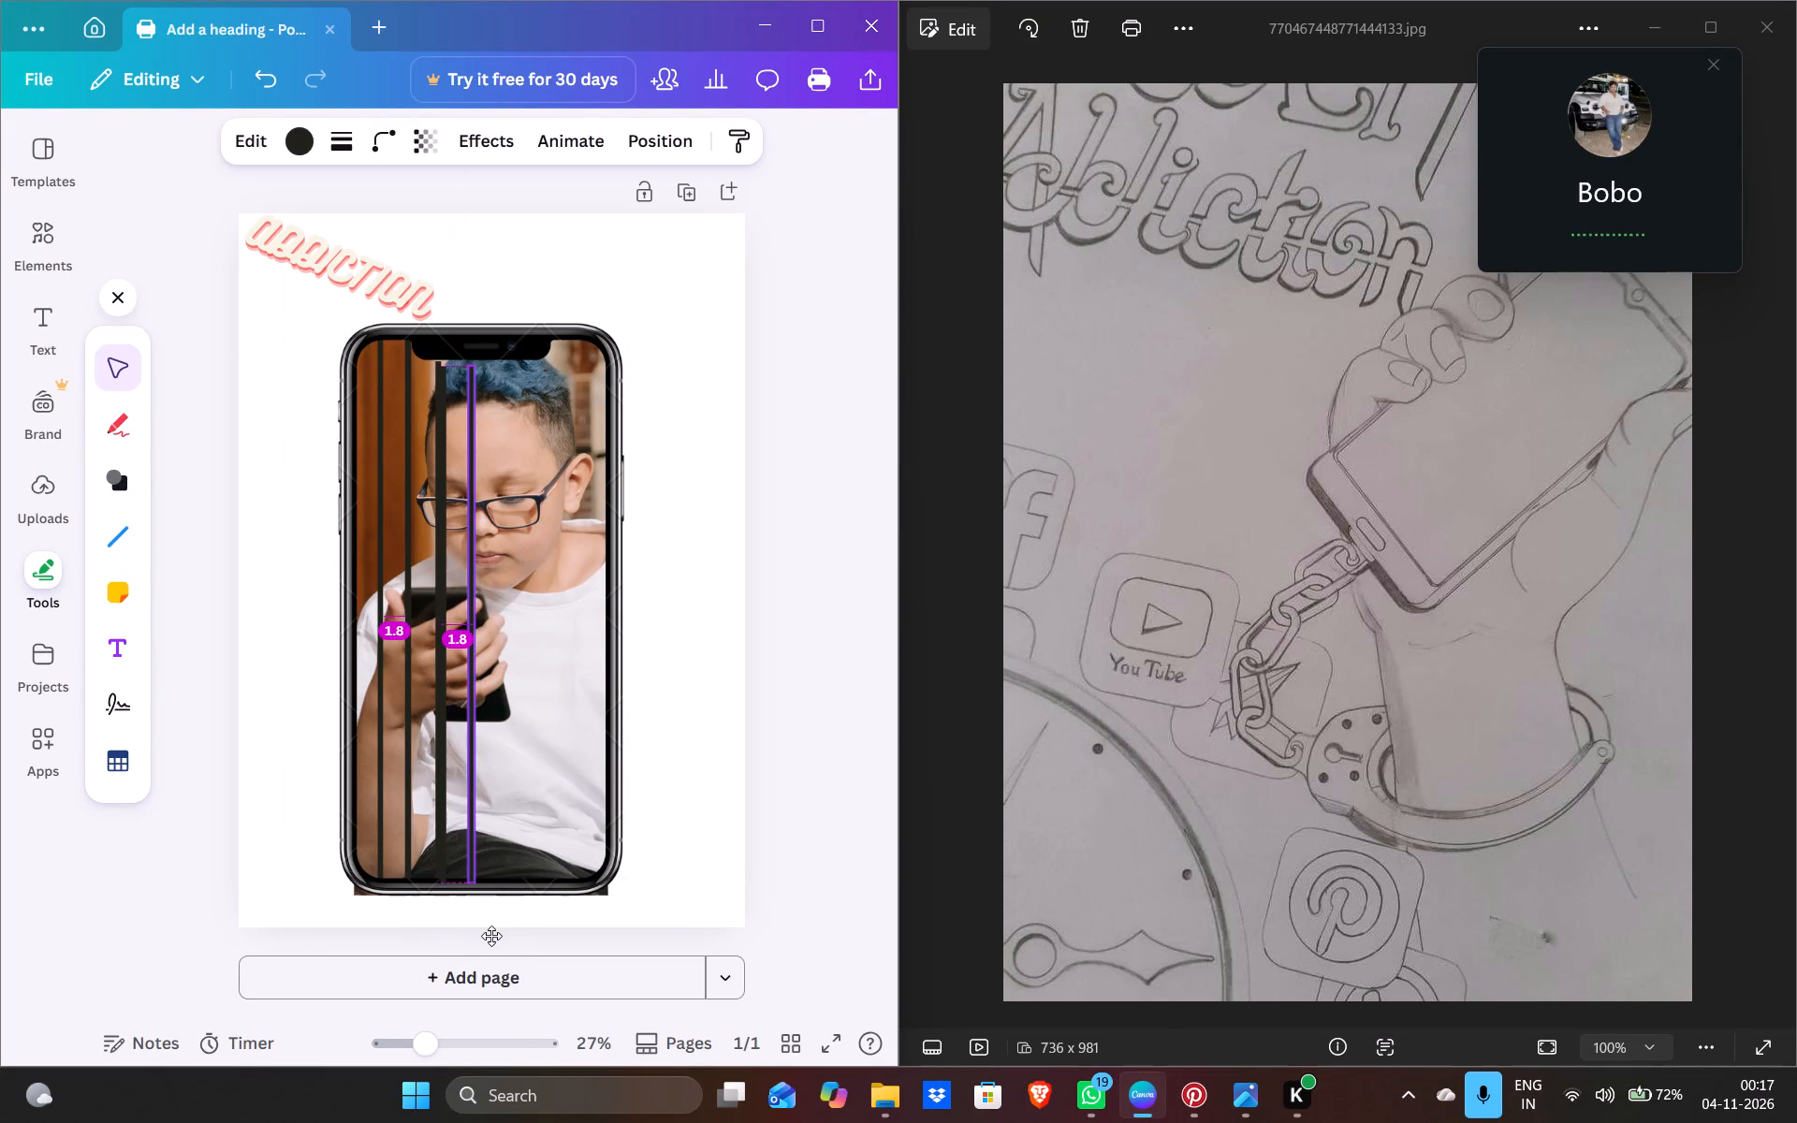
pyautogui.moveTo(491, 936); pyautogui.dragTo(489, 926)
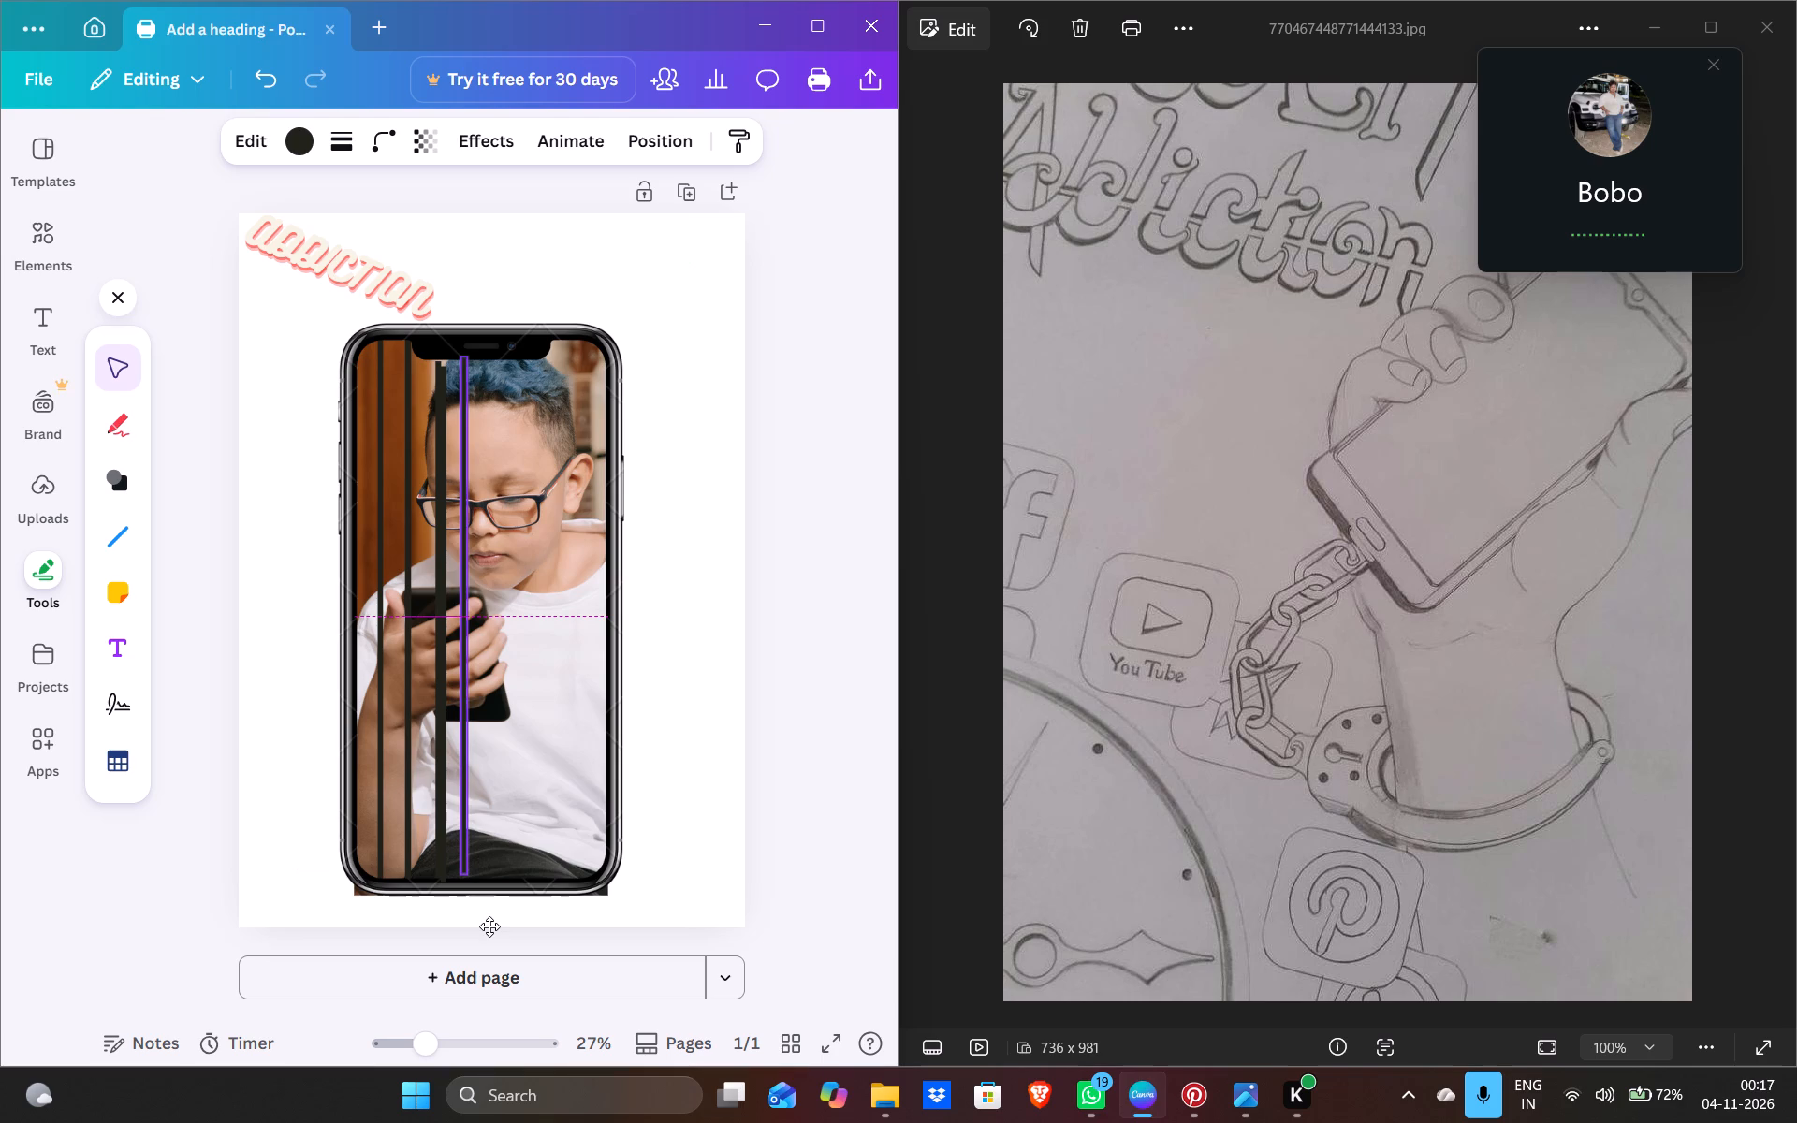
pyautogui.moveTo(489, 926); pyautogui.dragTo(489, 933)
pyautogui.moveTo(489, 933); pyautogui.dragTo(489, 930)
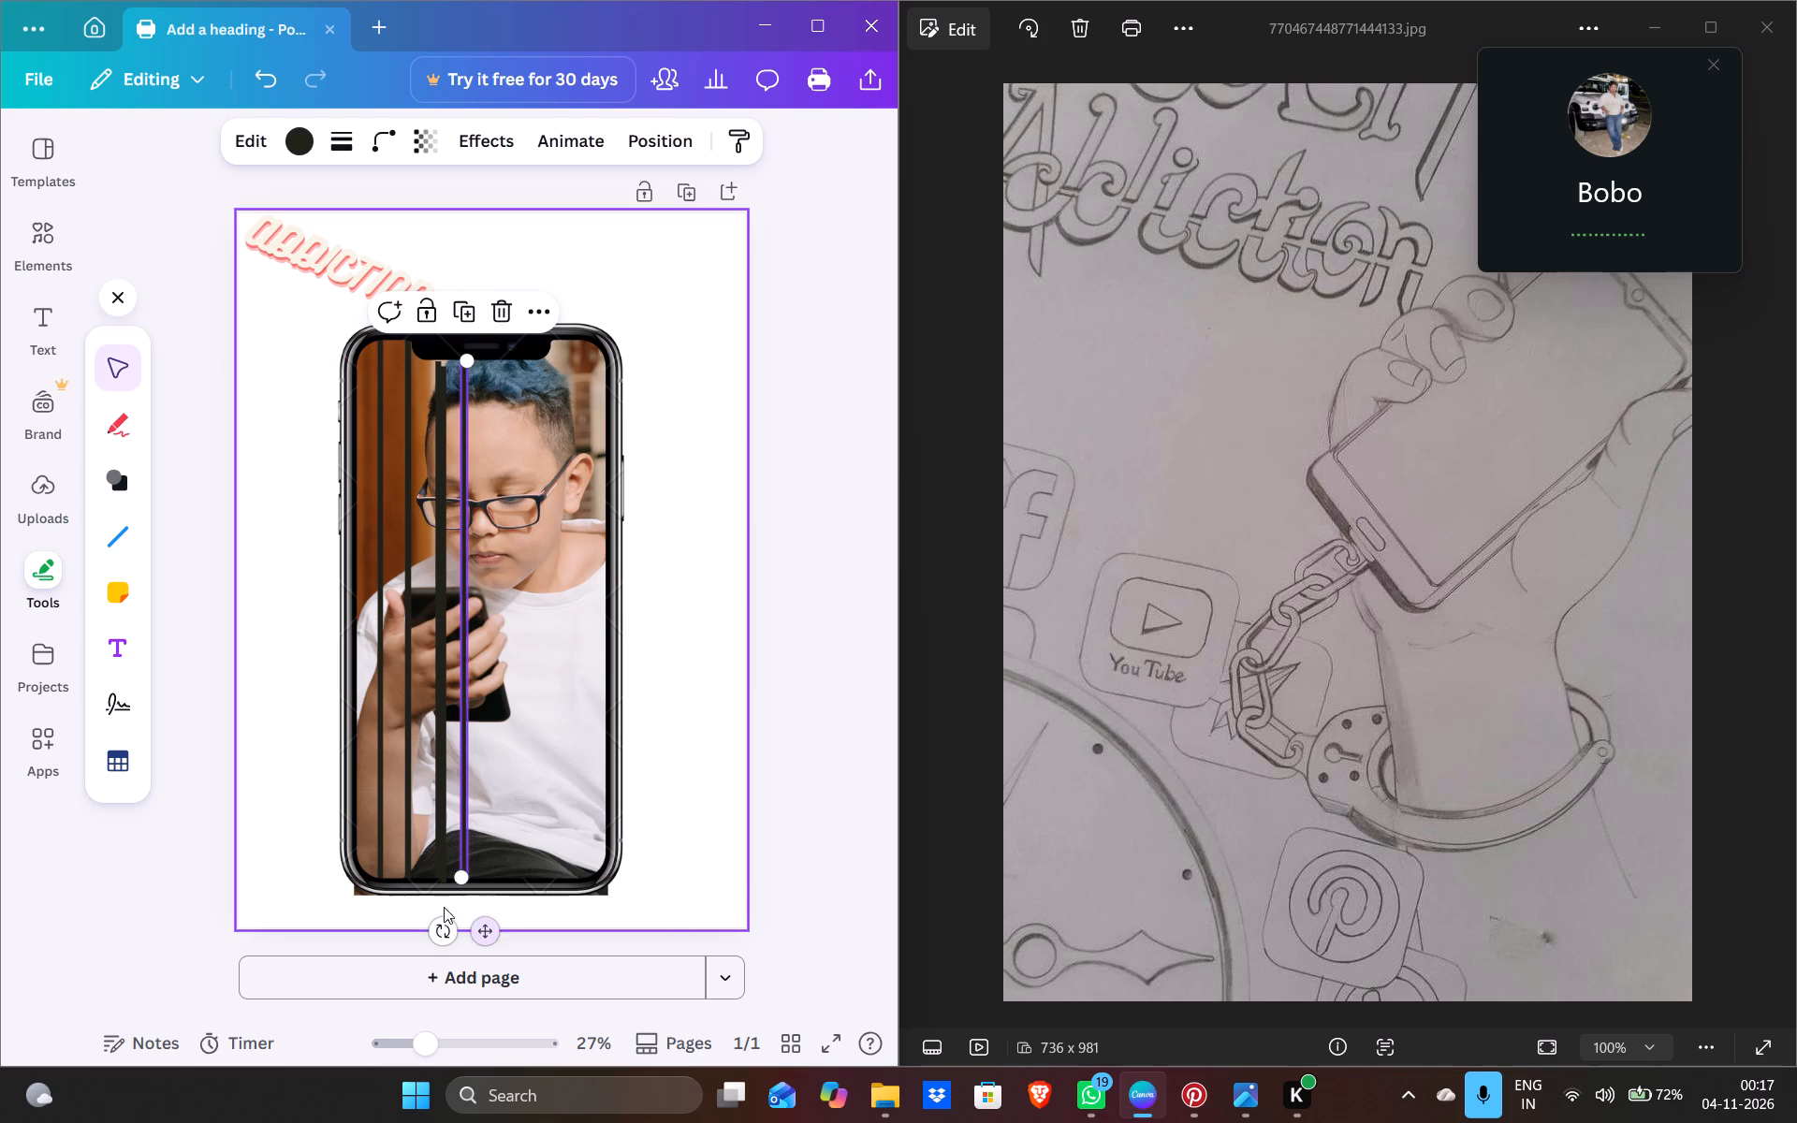
# Move the remaining bar copy to the right of the last placed bar, keeping the same gap, and deselect it.
pyautogui.doubleClick(444, 867)
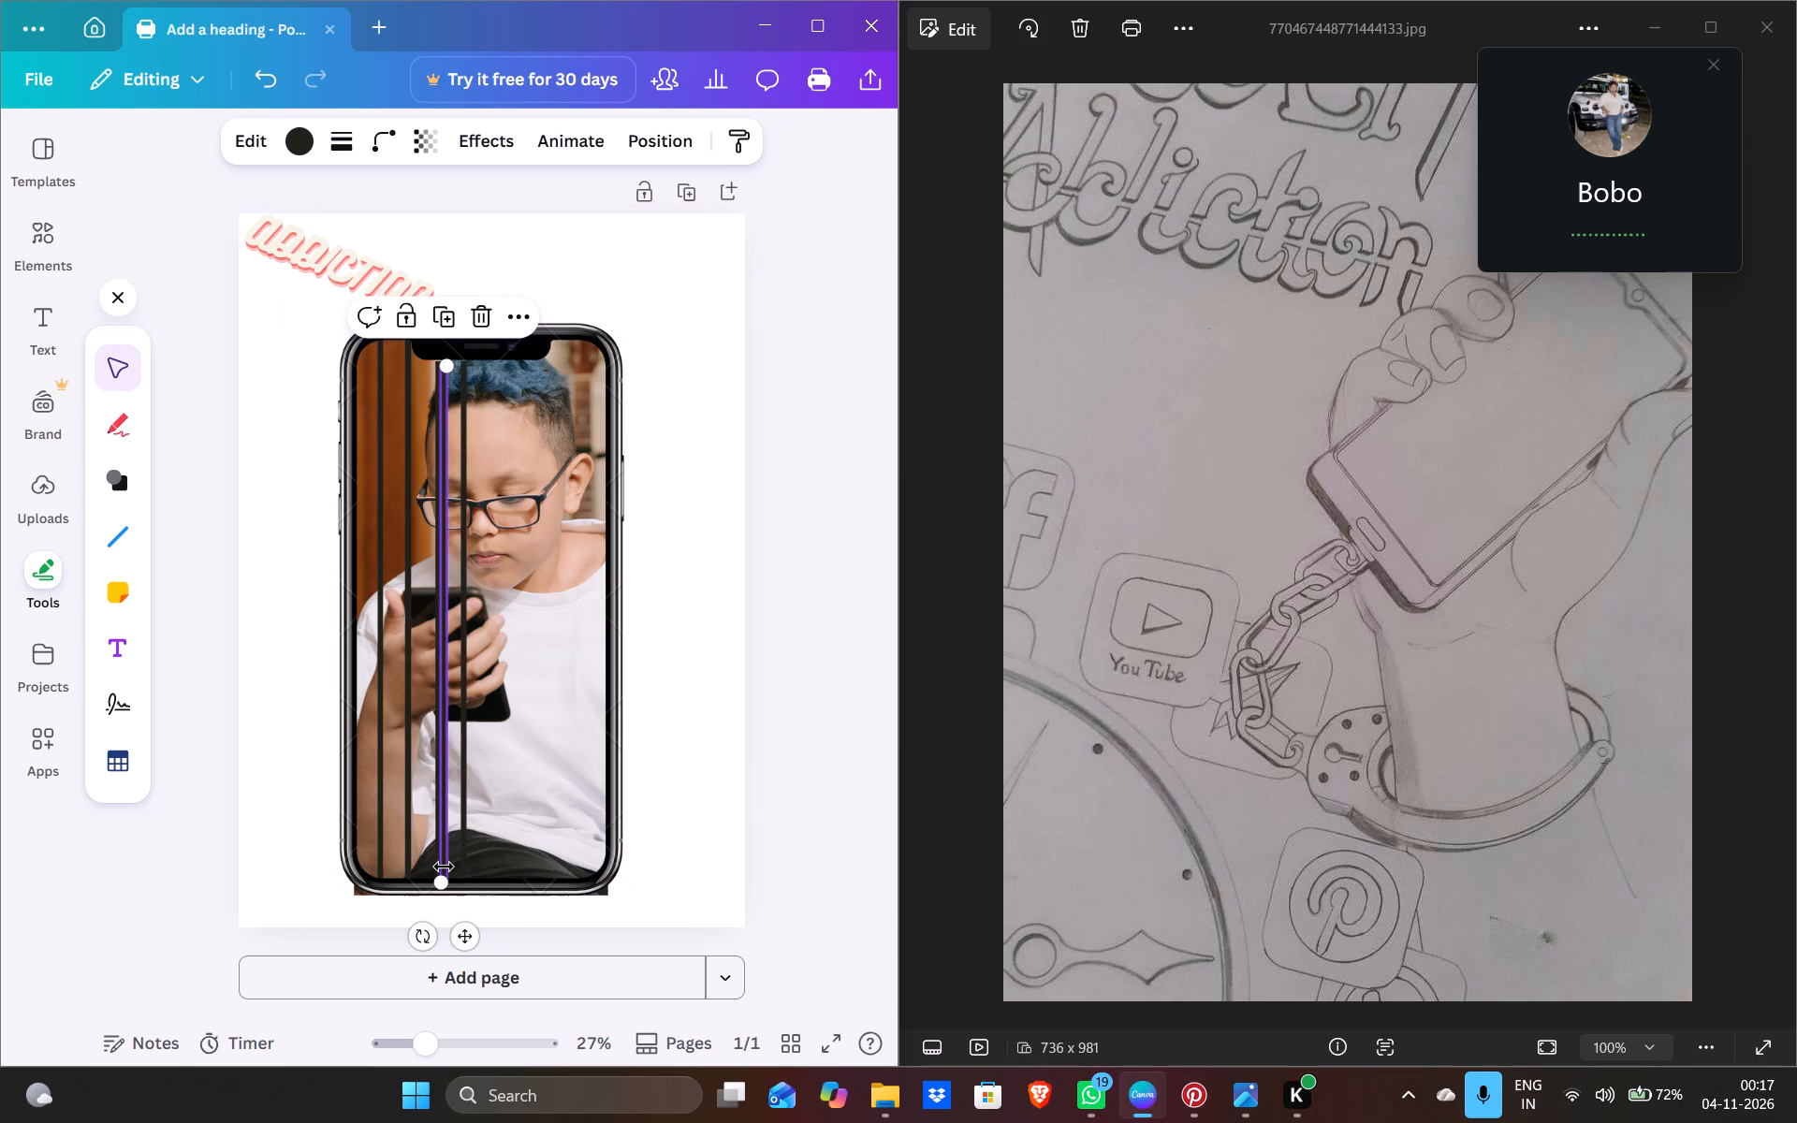
pyautogui.moveTo(467, 941); pyautogui.dragTo(514, 929)
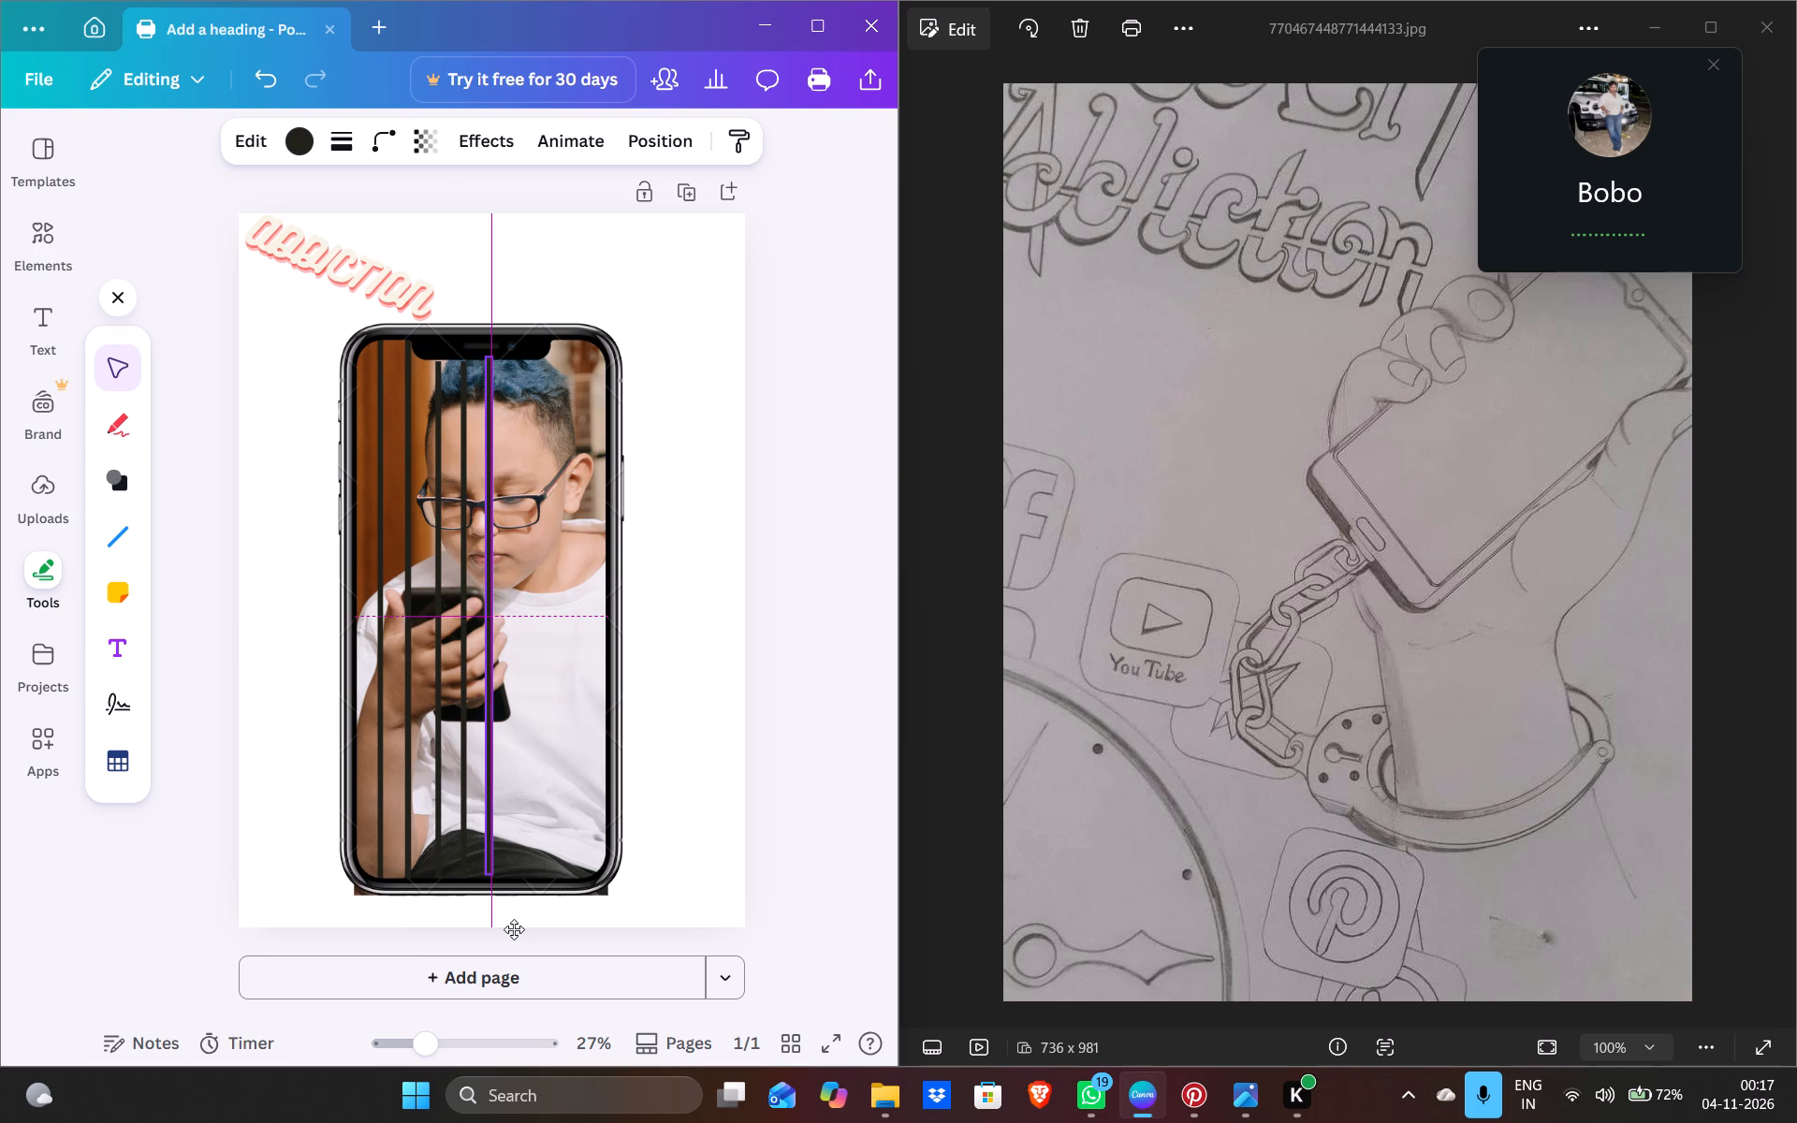
pyautogui.moveTo(514, 929); pyautogui.dragTo(515, 943)
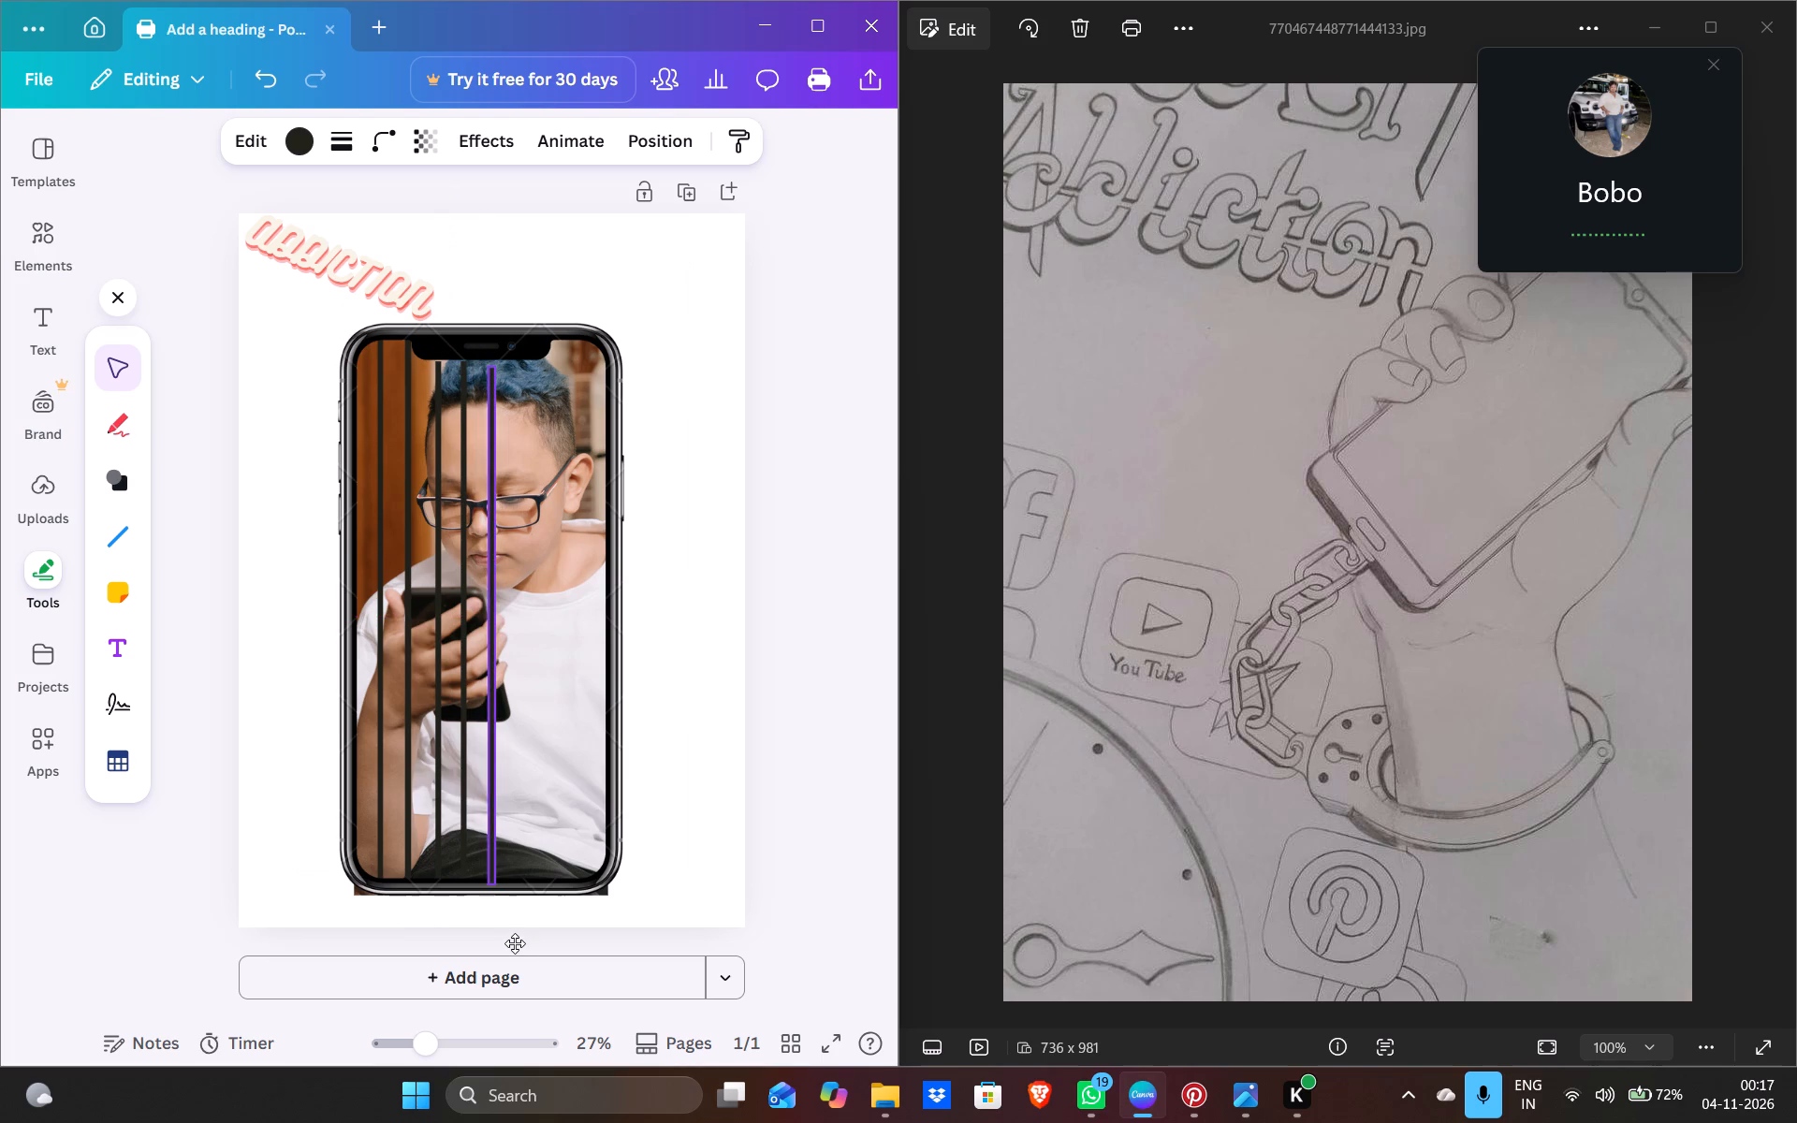
pyautogui.moveTo(515, 943); pyautogui.dragTo(510, 934)
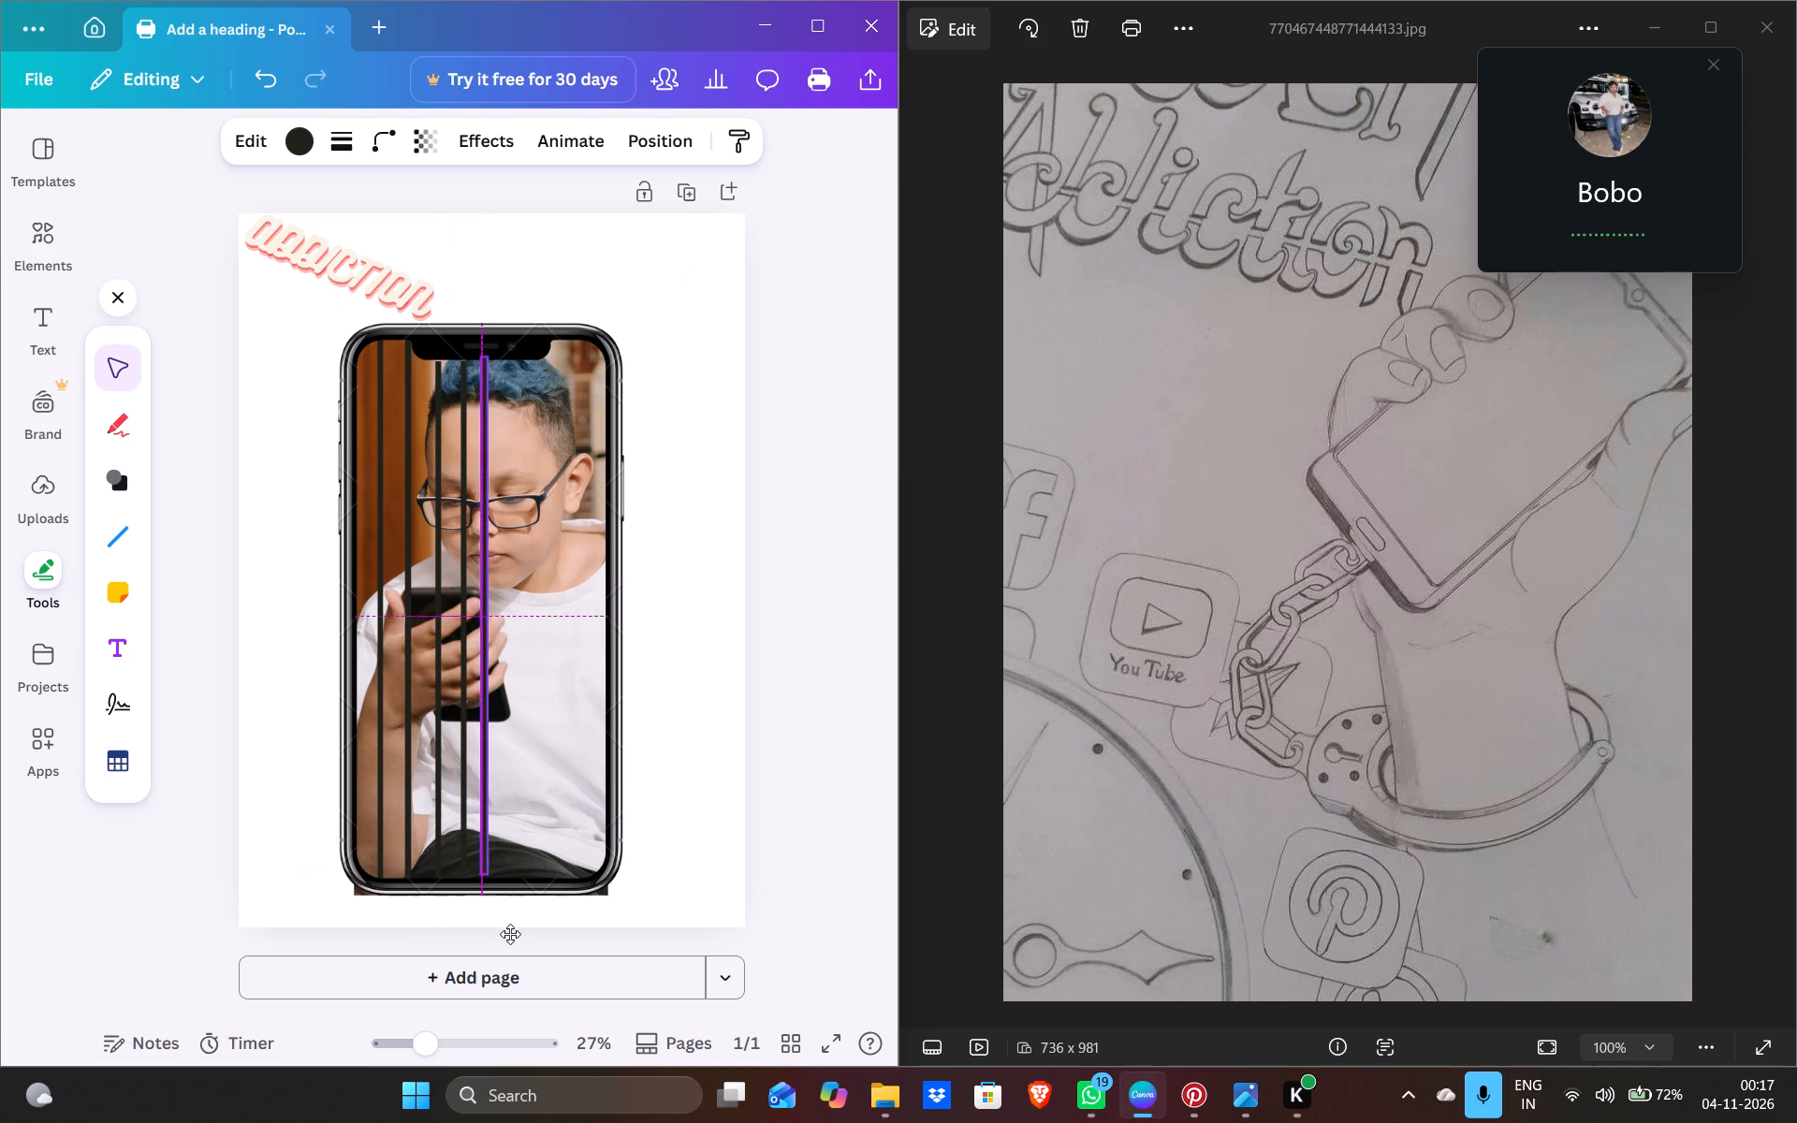
pyautogui.moveTo(510, 934); pyautogui.dragTo(513, 941)
pyautogui.click(581, 920)
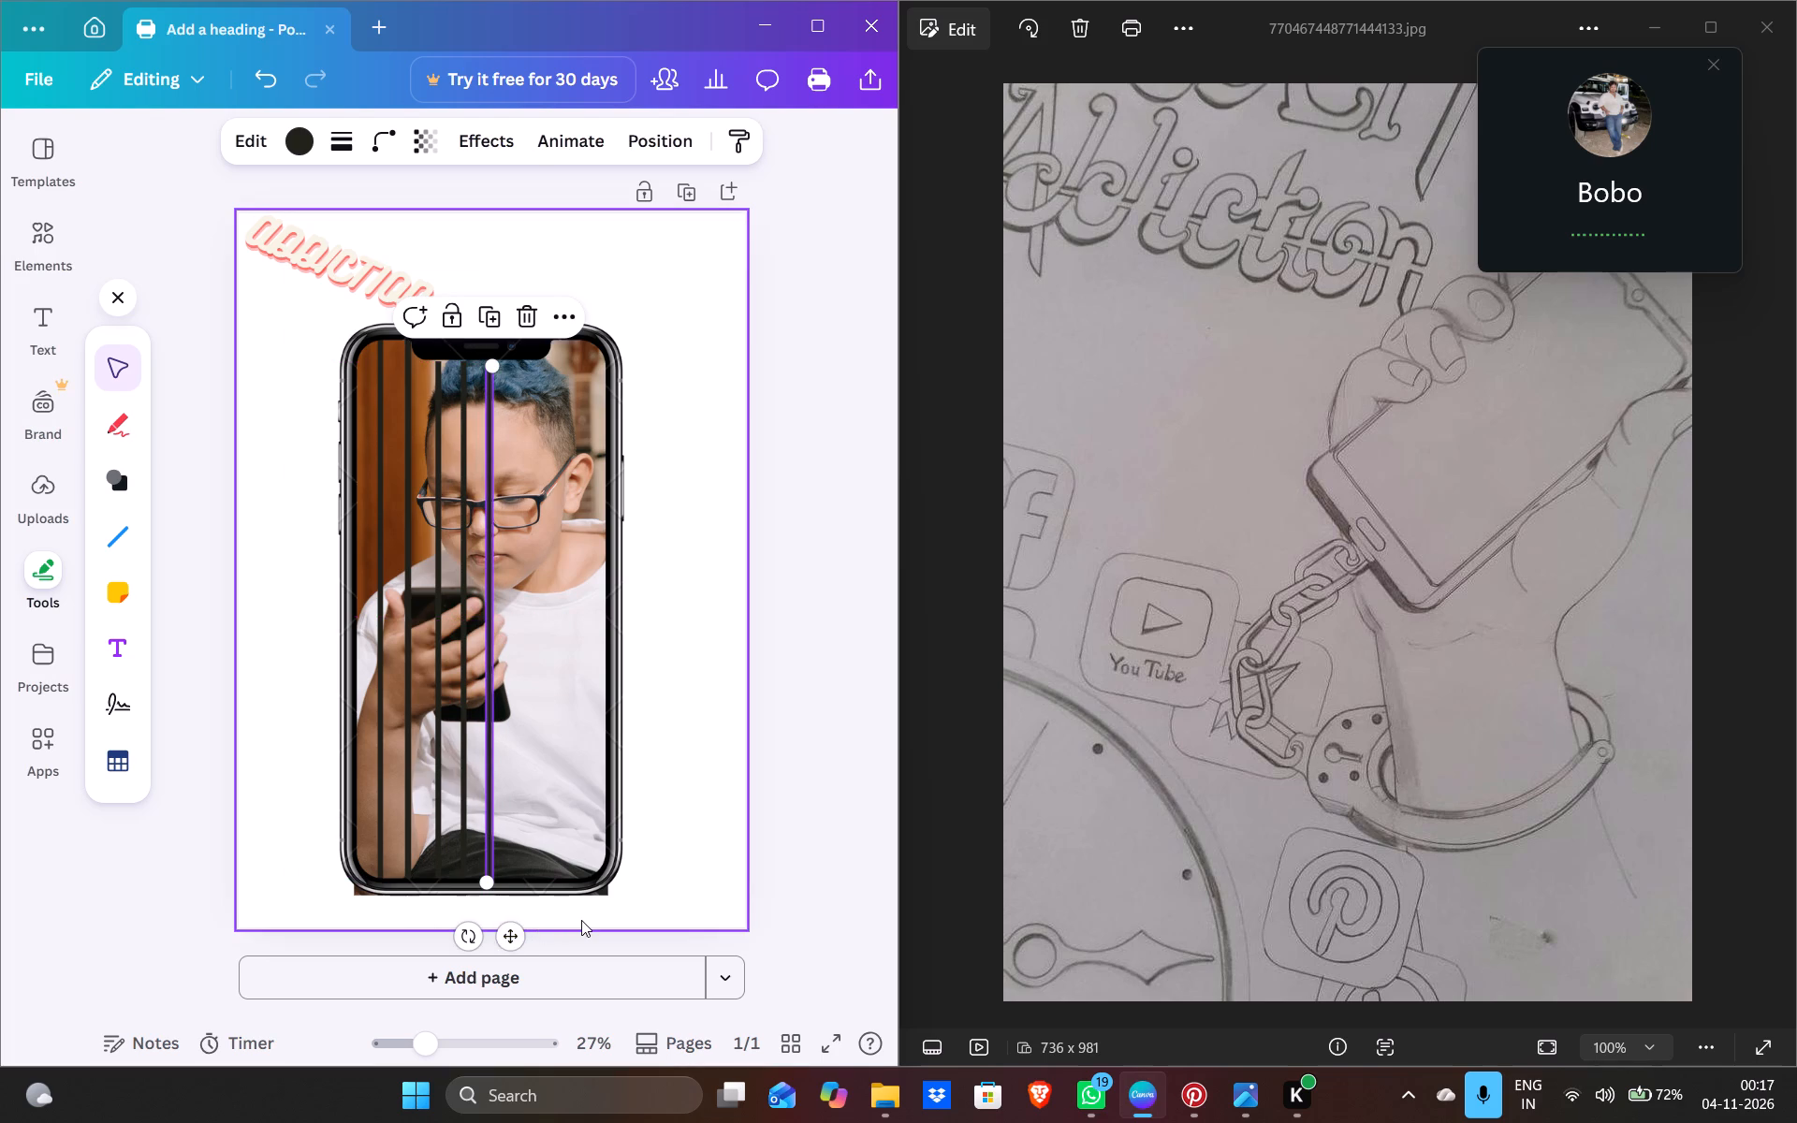
pyautogui.scroll(-1, 566, 848)
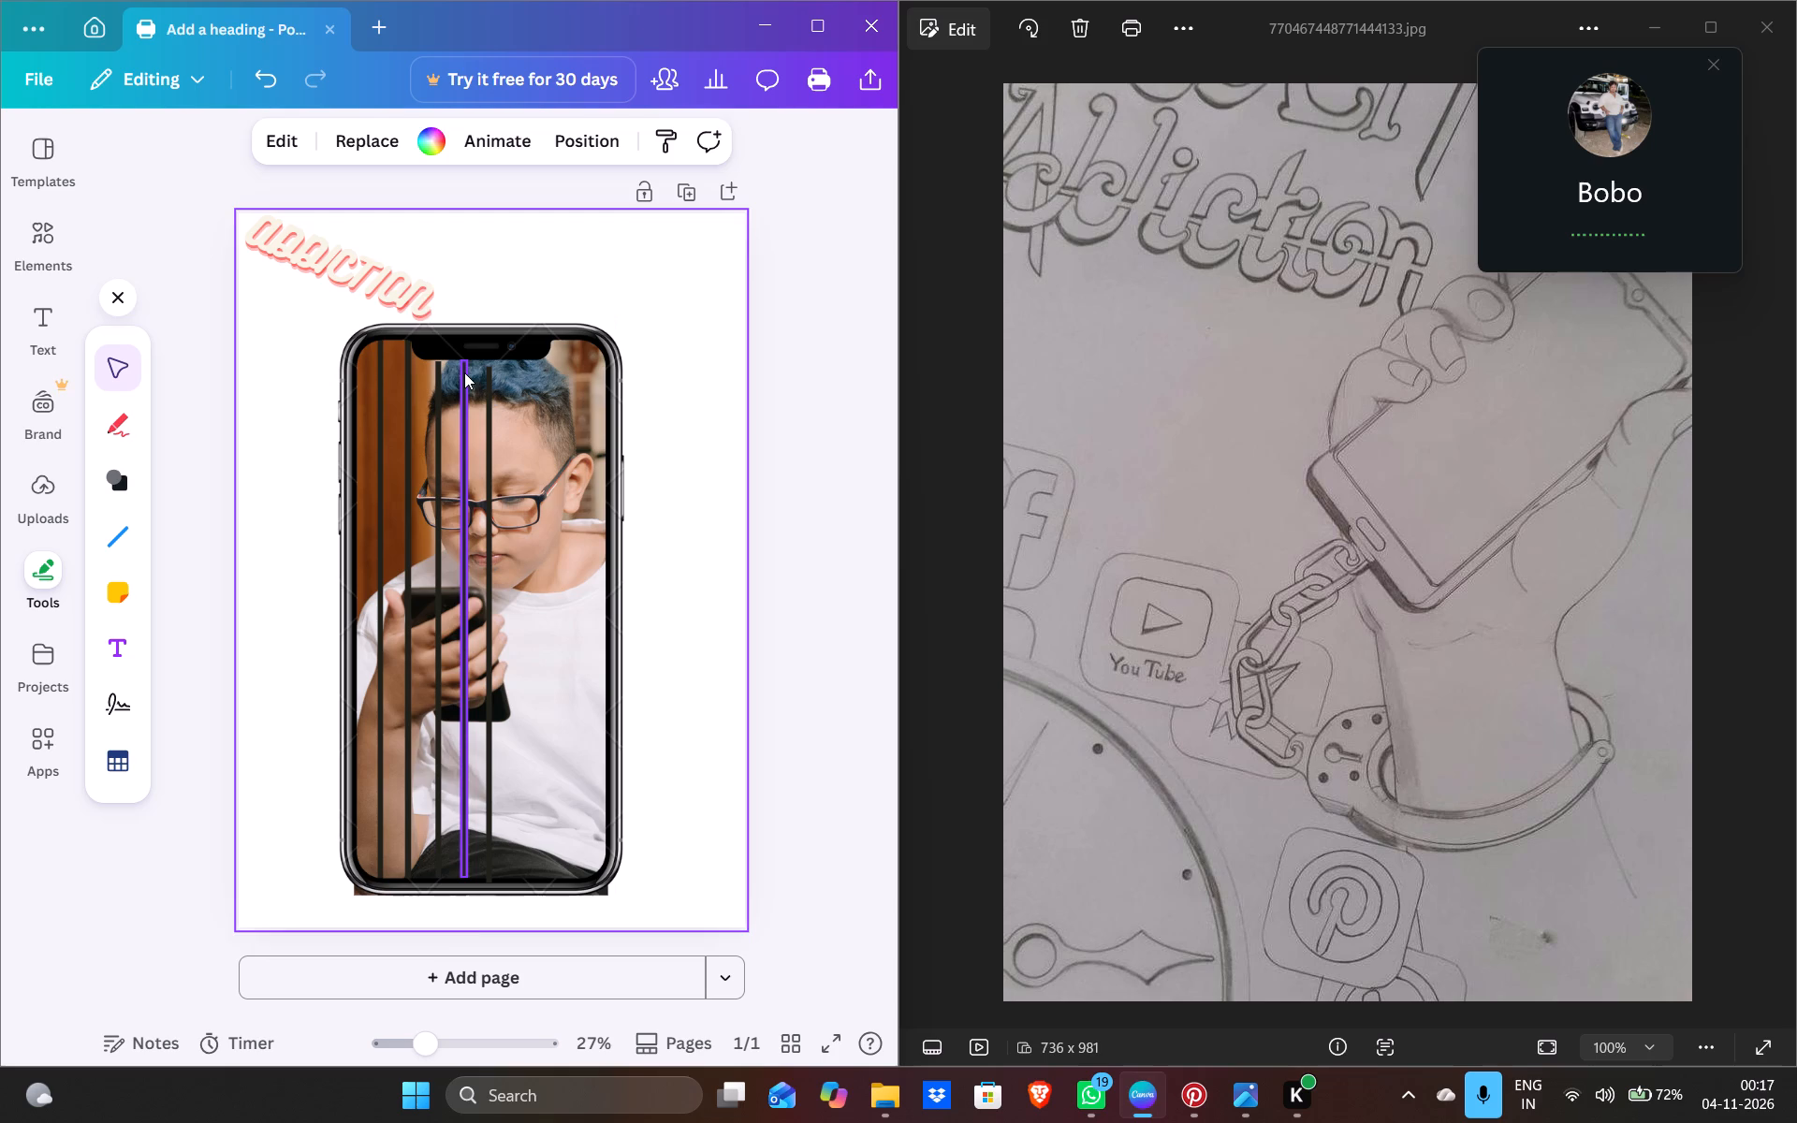
# Extend the top ends of the three new bars up to the phone notch and deselect them.
pyautogui.click(464, 372)
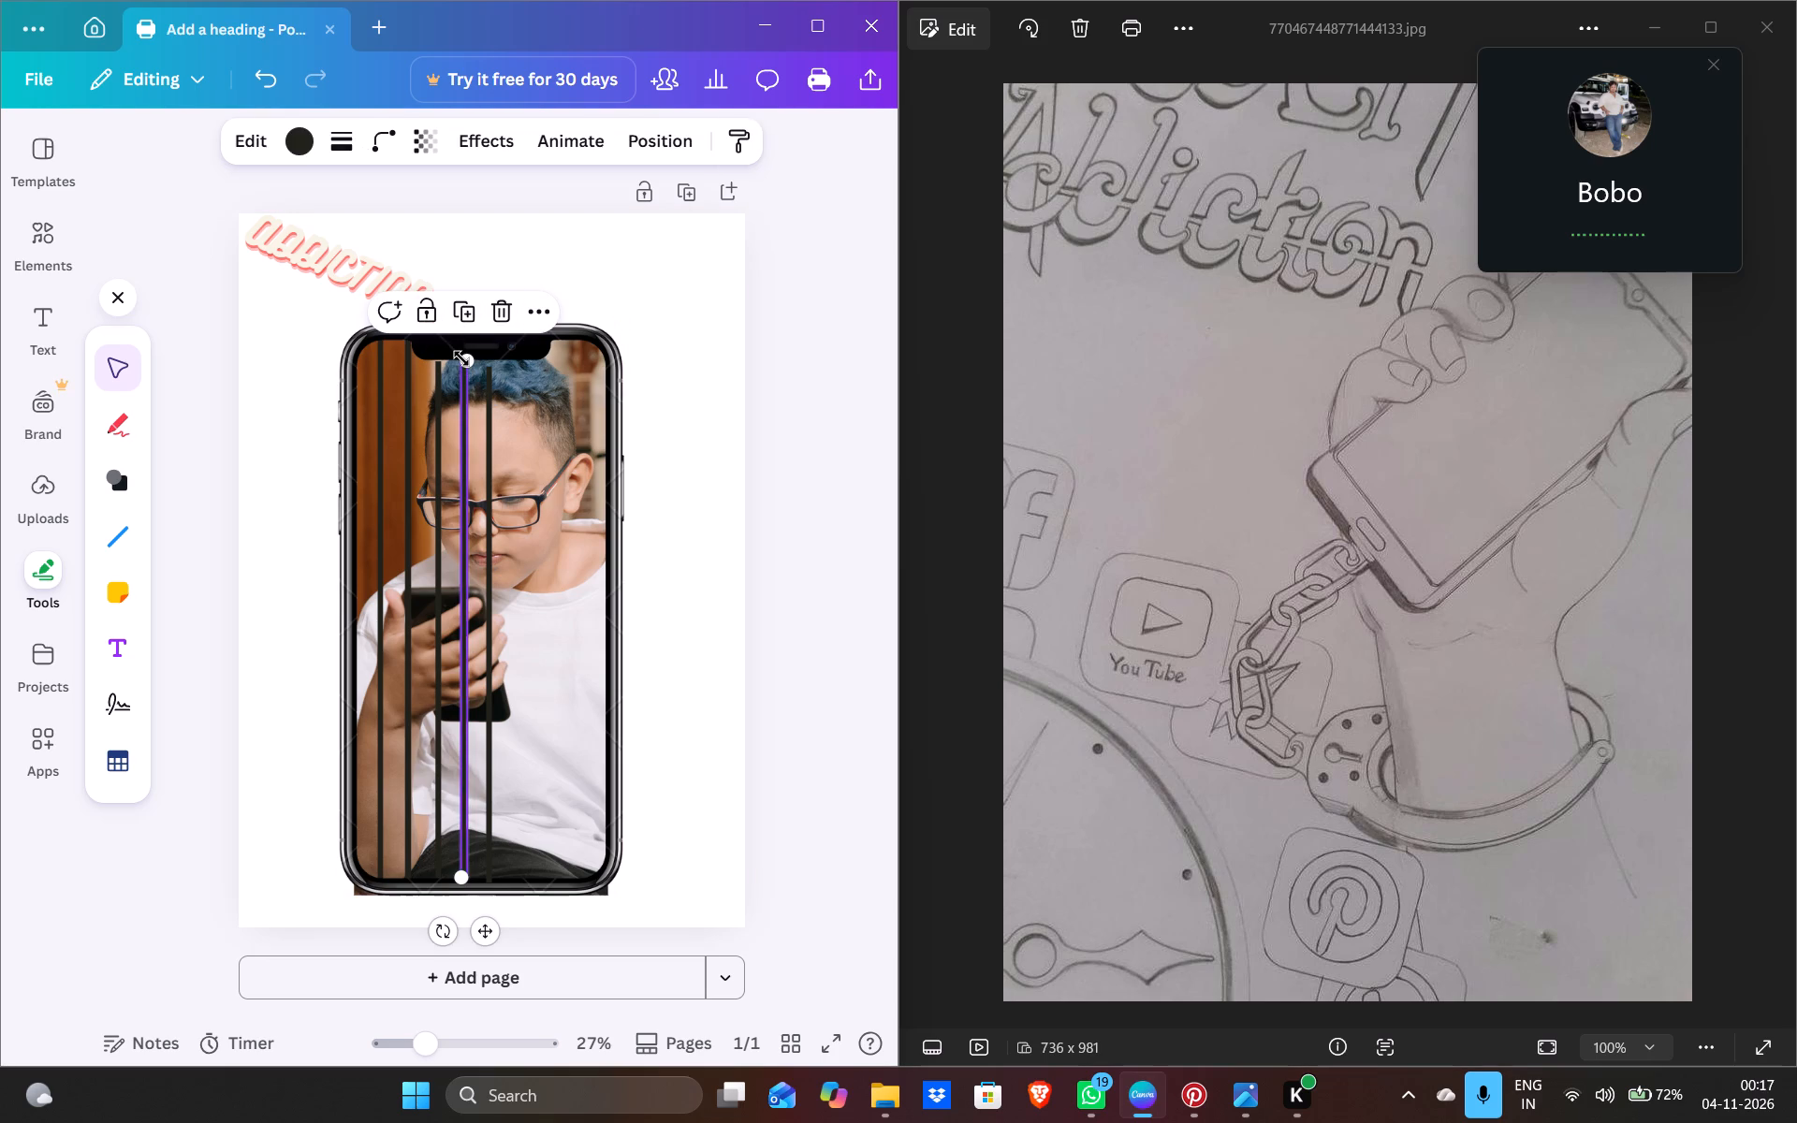
pyautogui.click(461, 358)
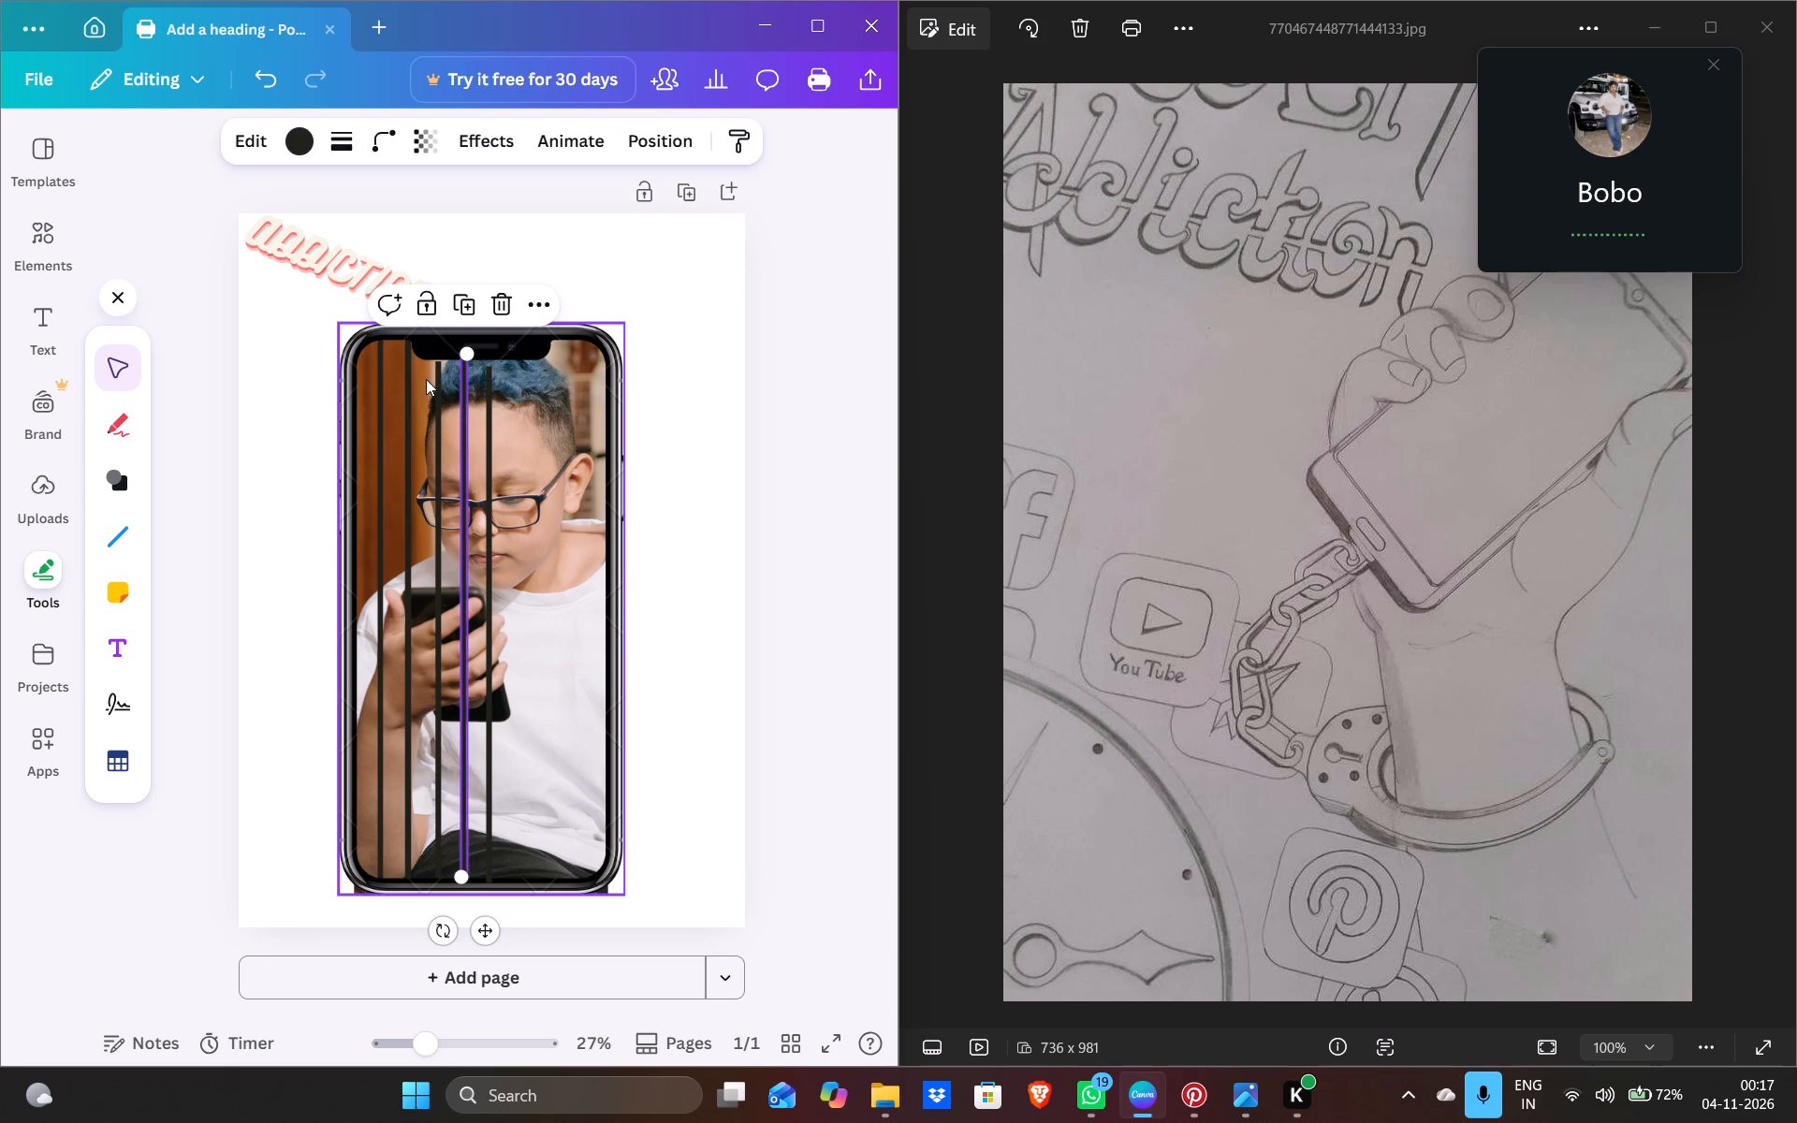
pyautogui.click(437, 373)
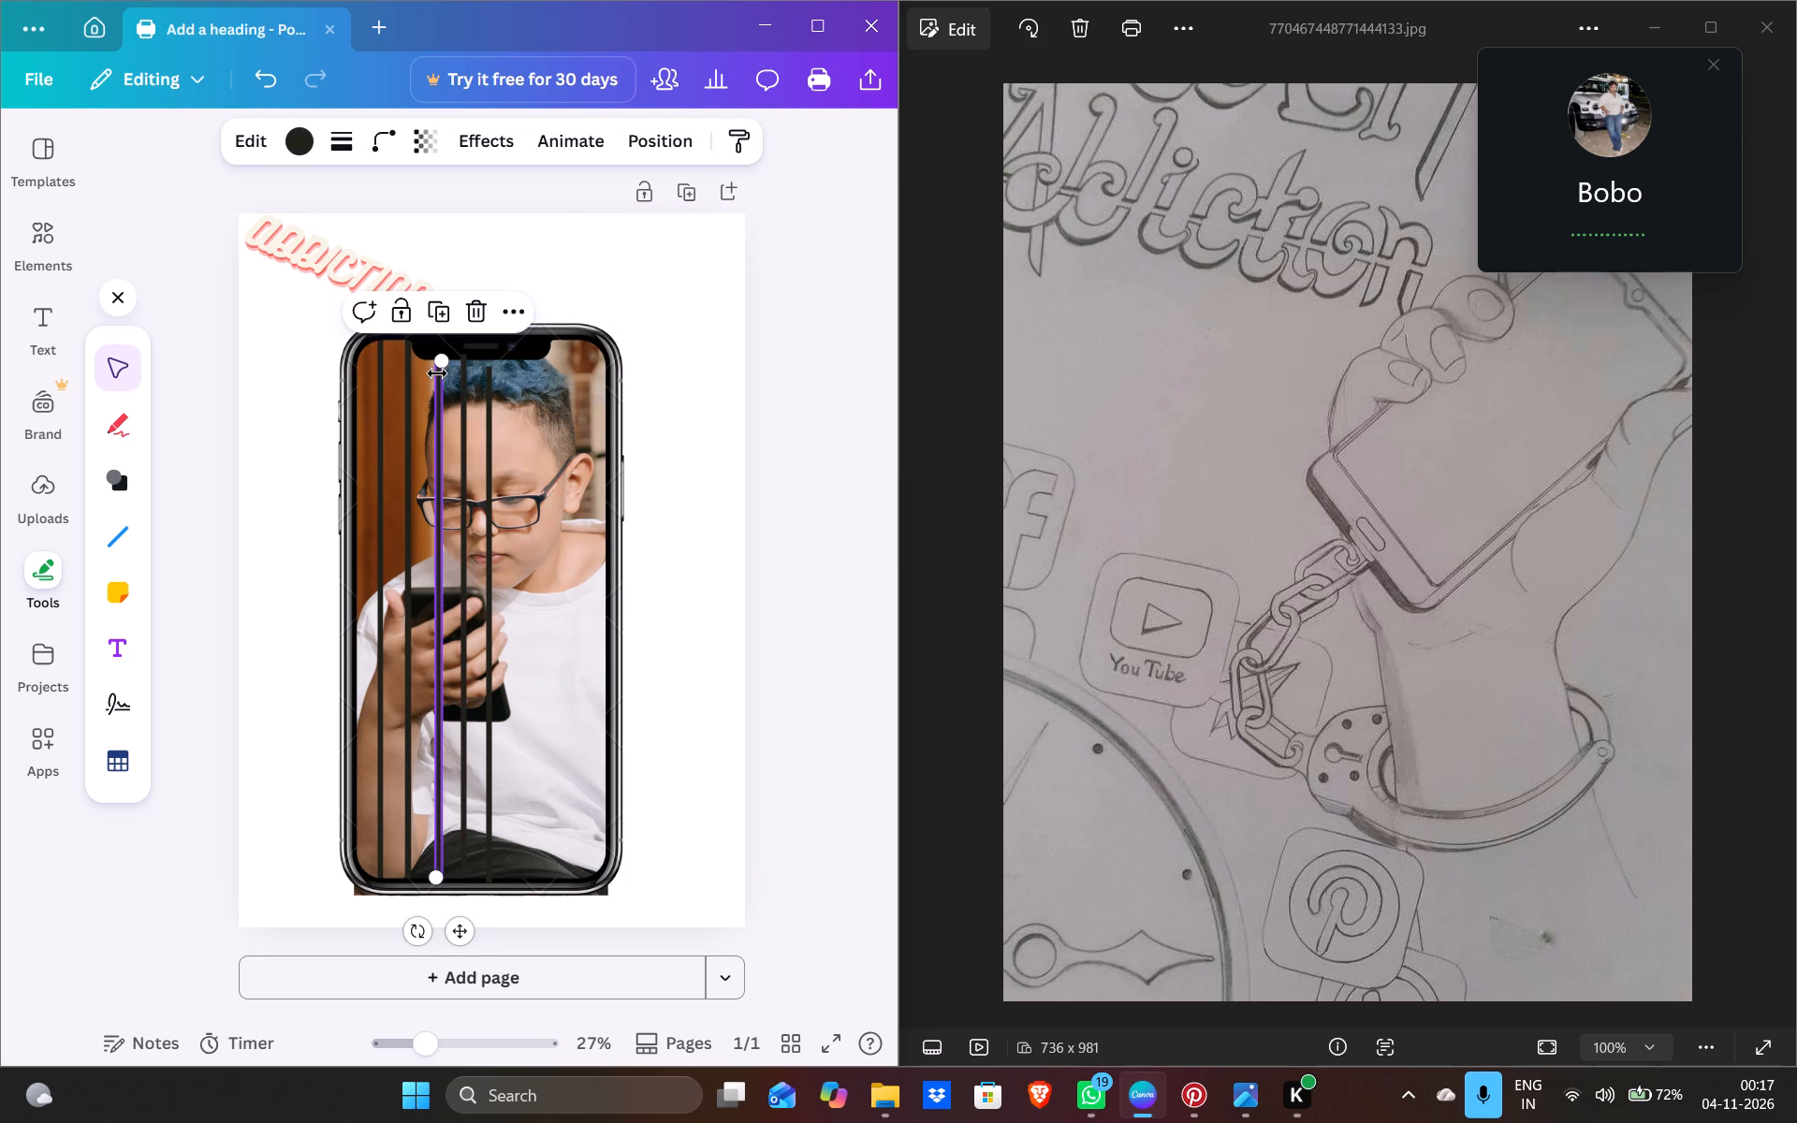
pyautogui.click(440, 352)
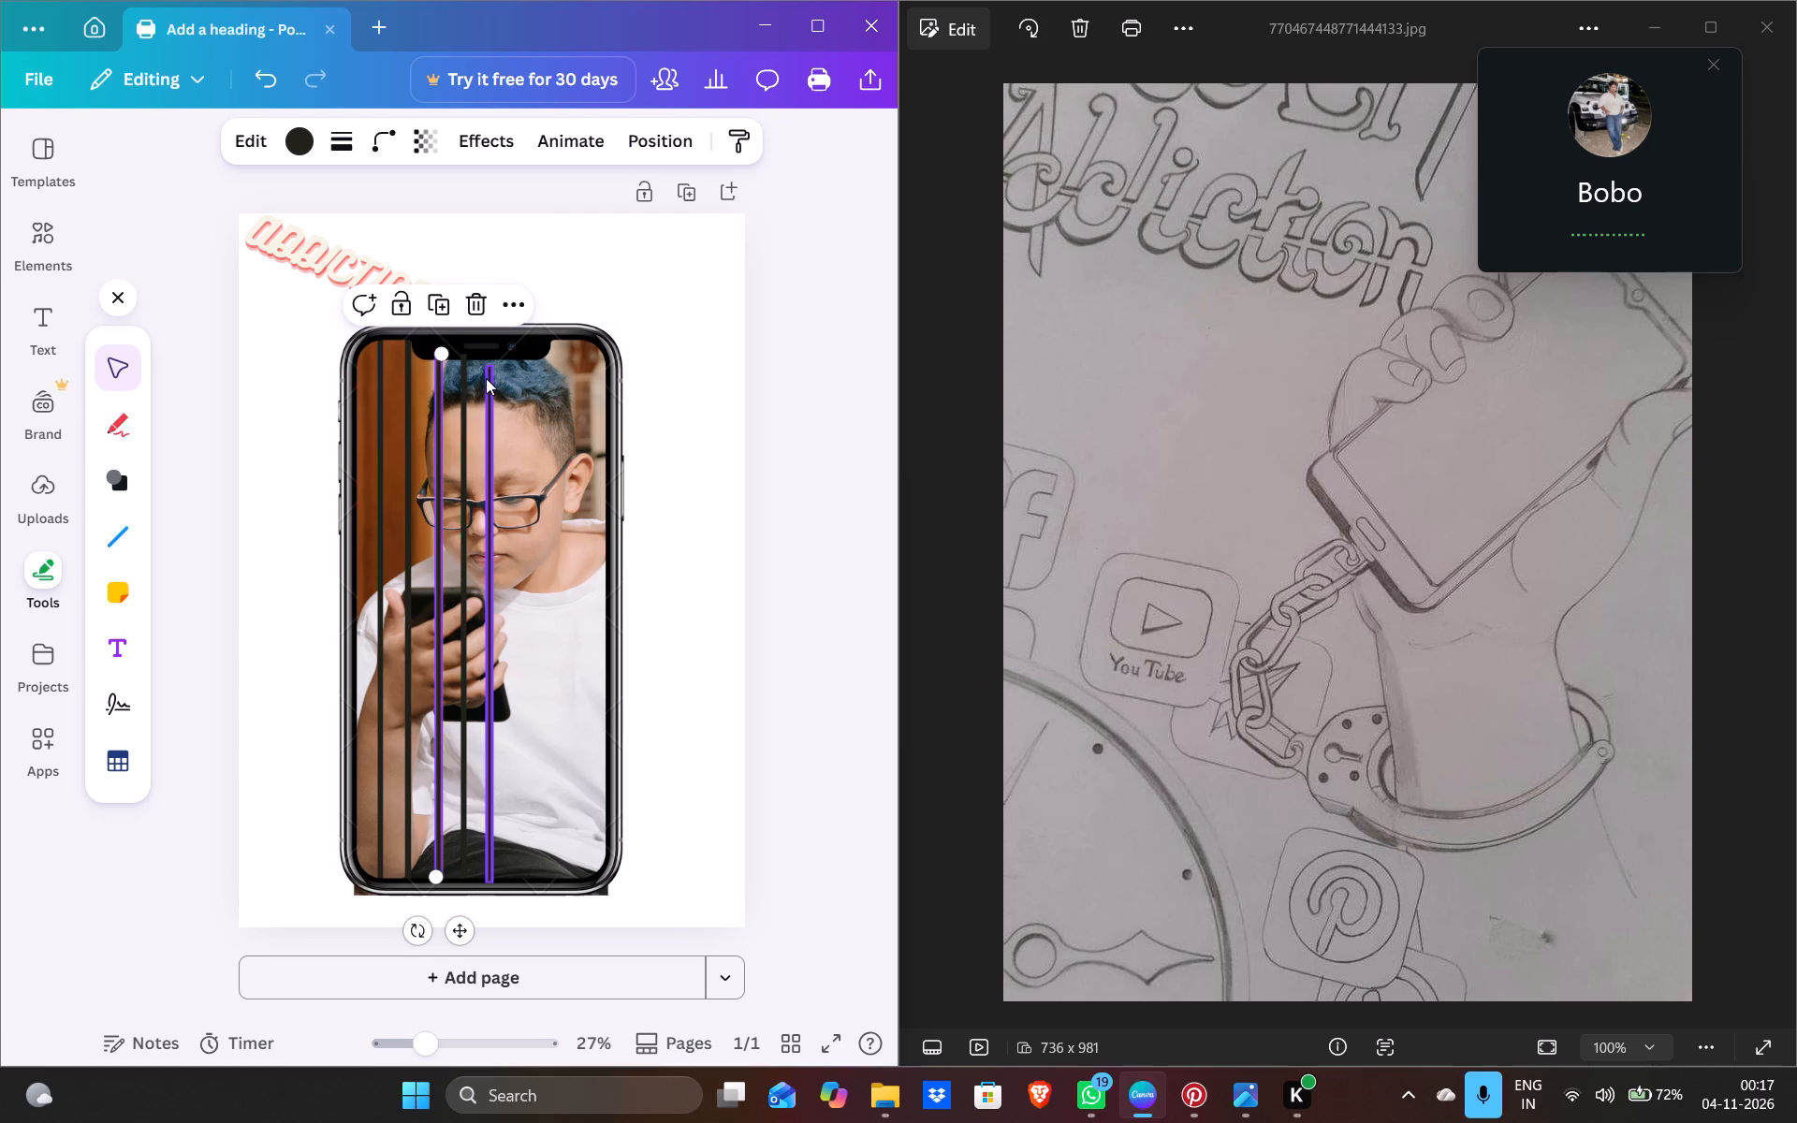
pyautogui.click(486, 378)
pyautogui.click(489, 363)
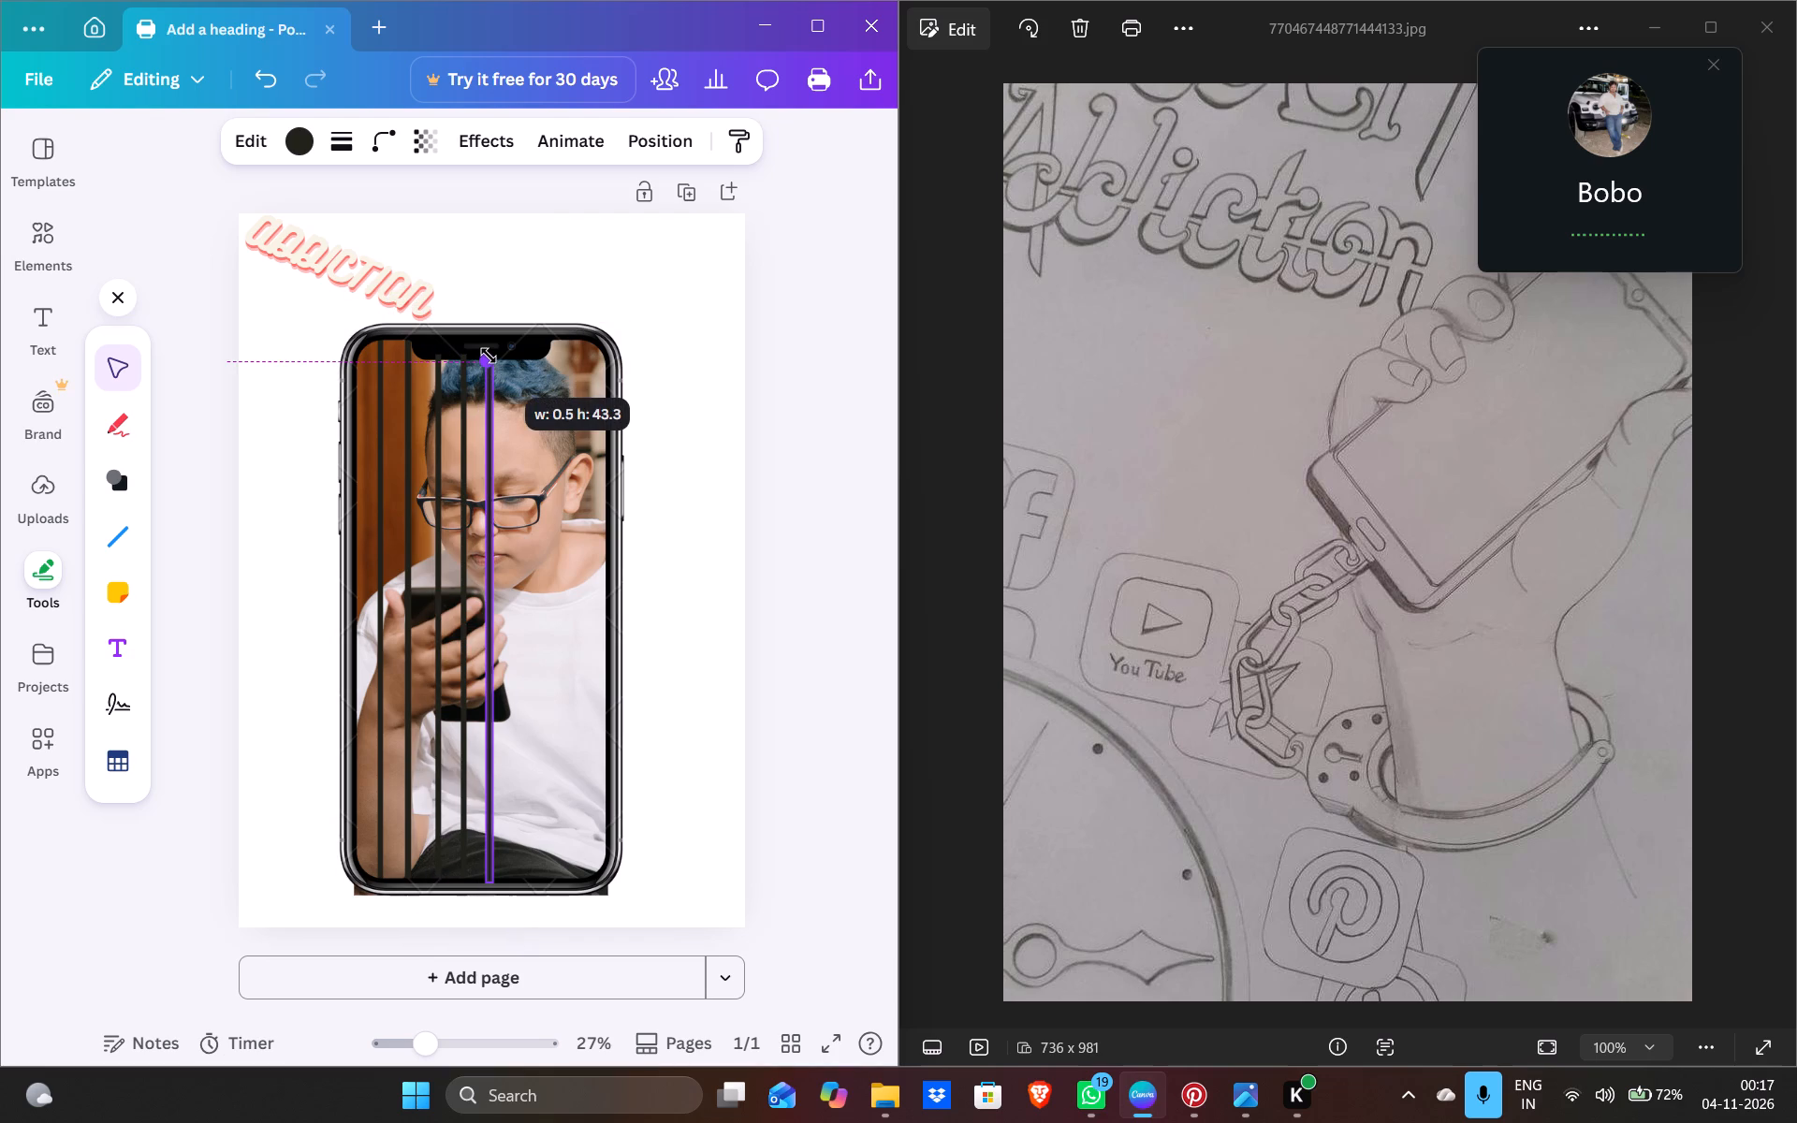
pyautogui.click(658, 413)
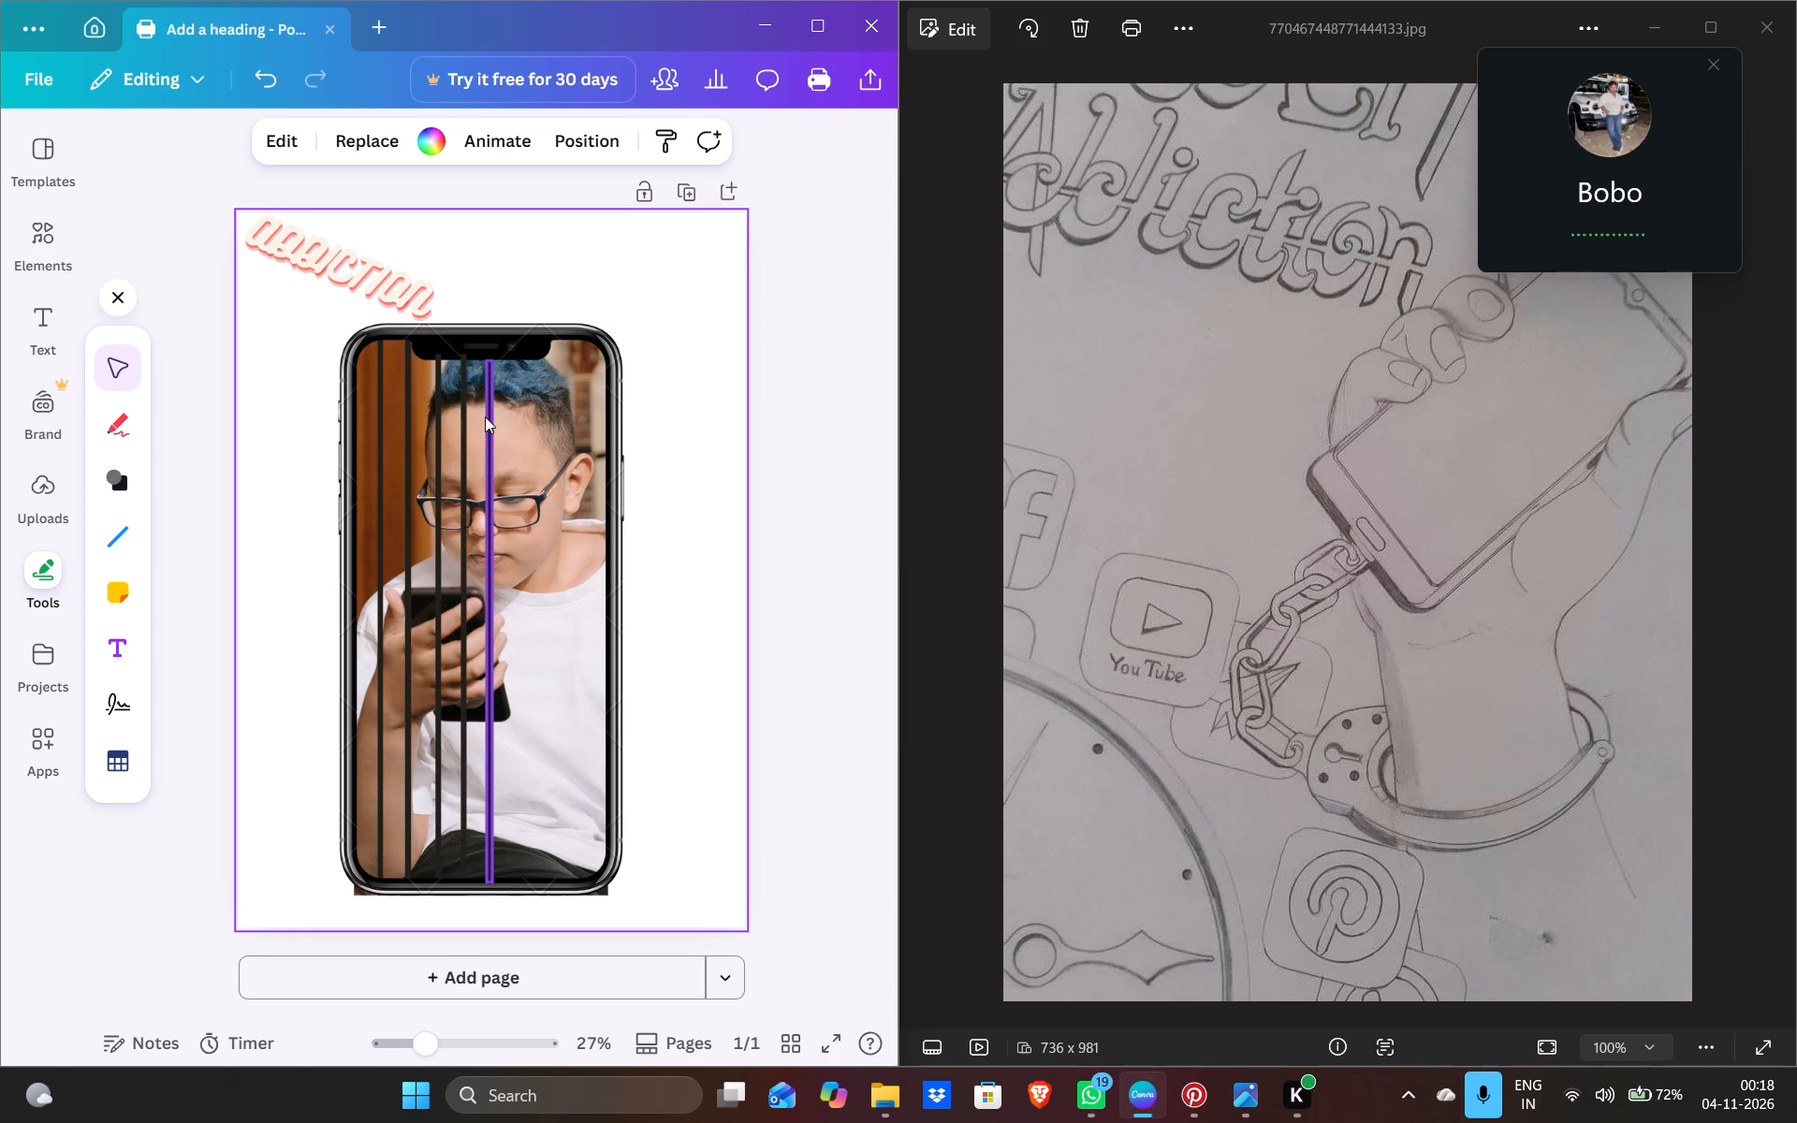
# Reposition the fourth bar at an even gap and trim the tops of the third and fourth bars to the phone notch's lower edge.
pyautogui.moveTo(465, 377); pyautogui.dragTo(454, 385)
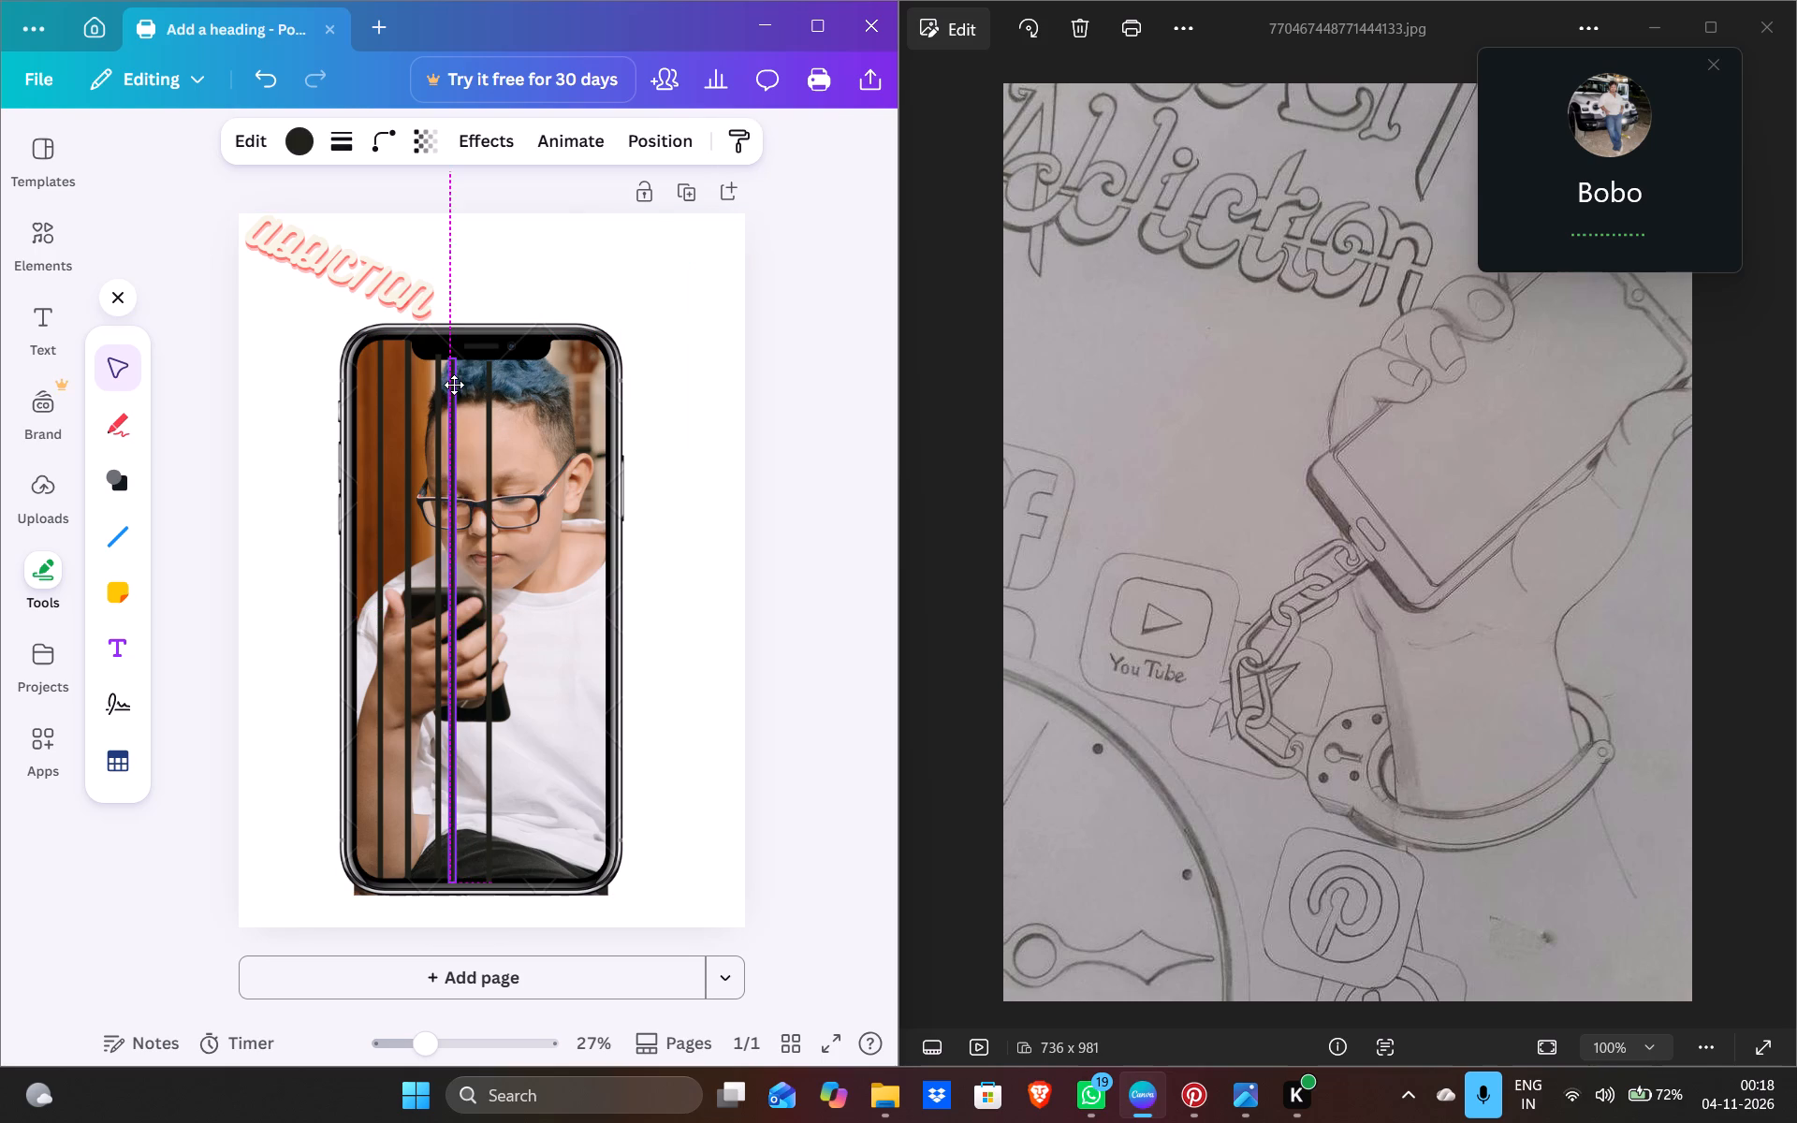
pyautogui.moveTo(454, 385); pyautogui.dragTo(462, 386)
pyautogui.click(437, 370)
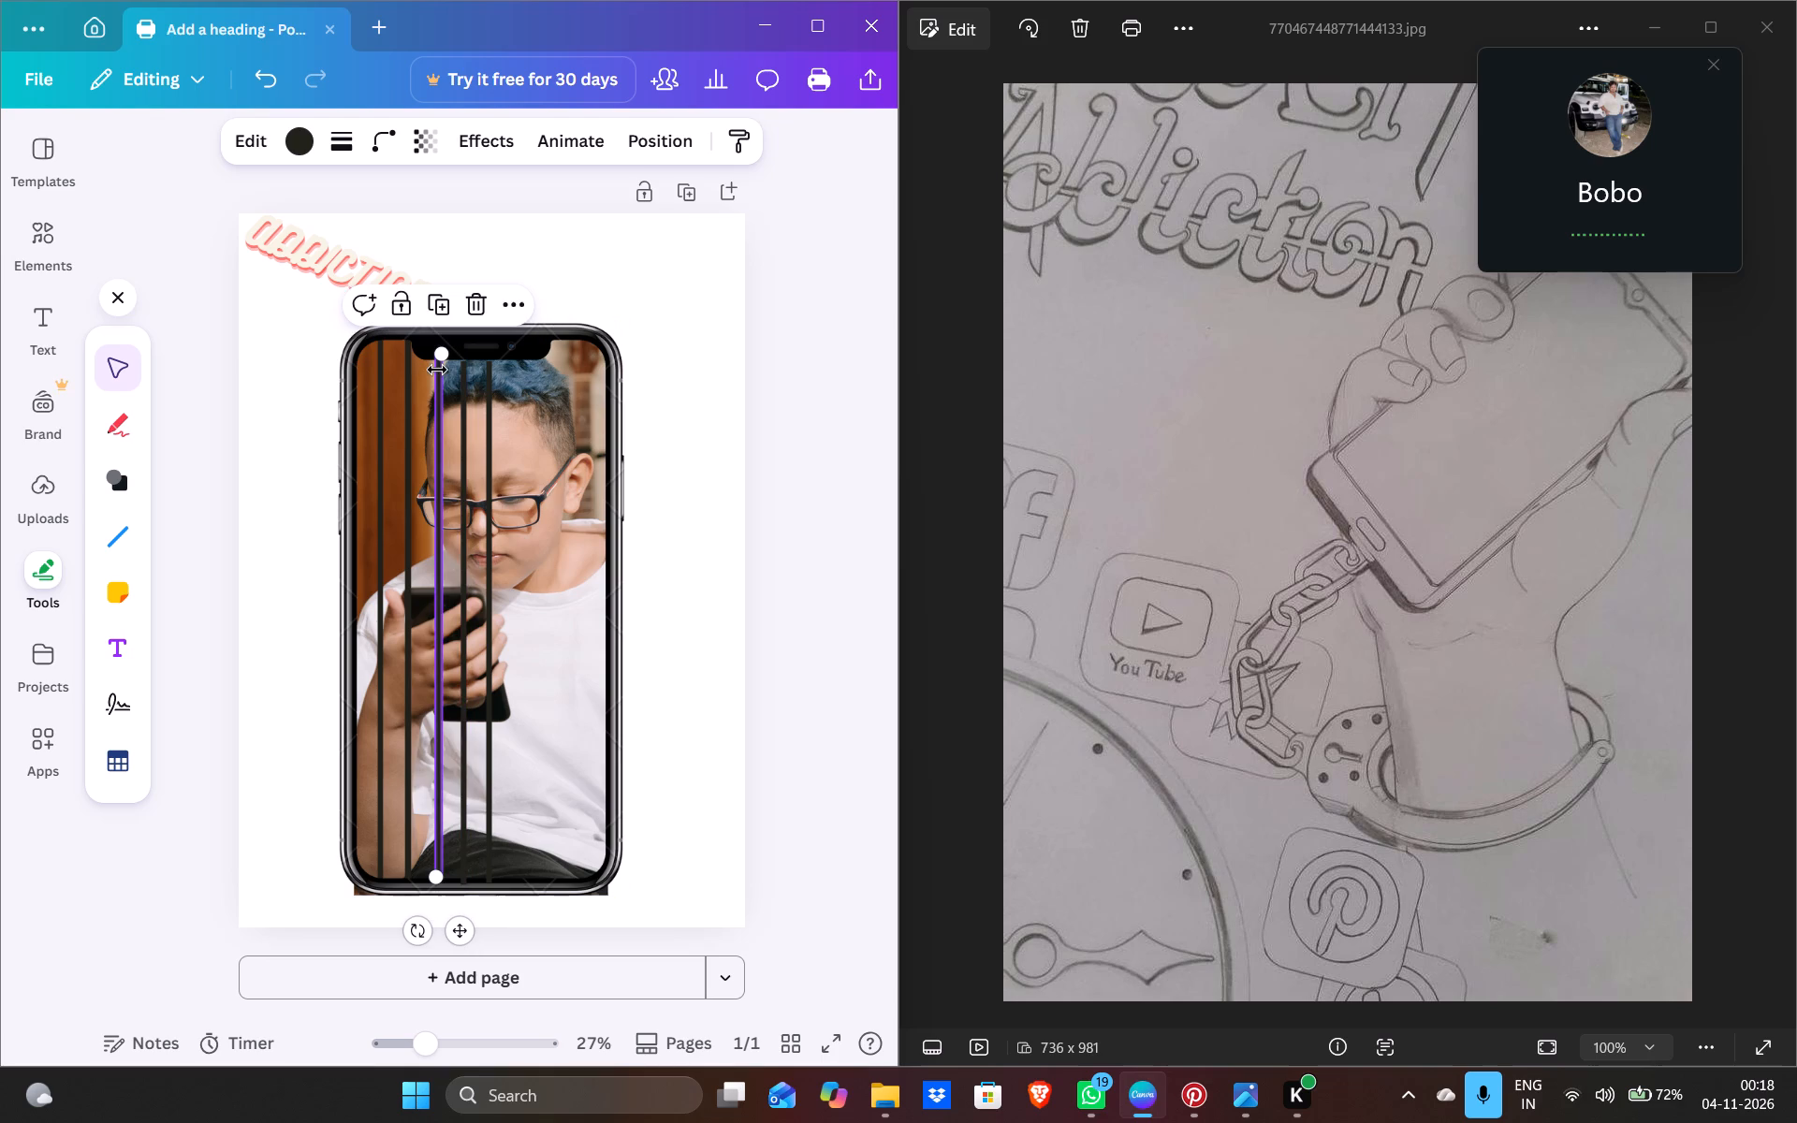
pyautogui.click(437, 348)
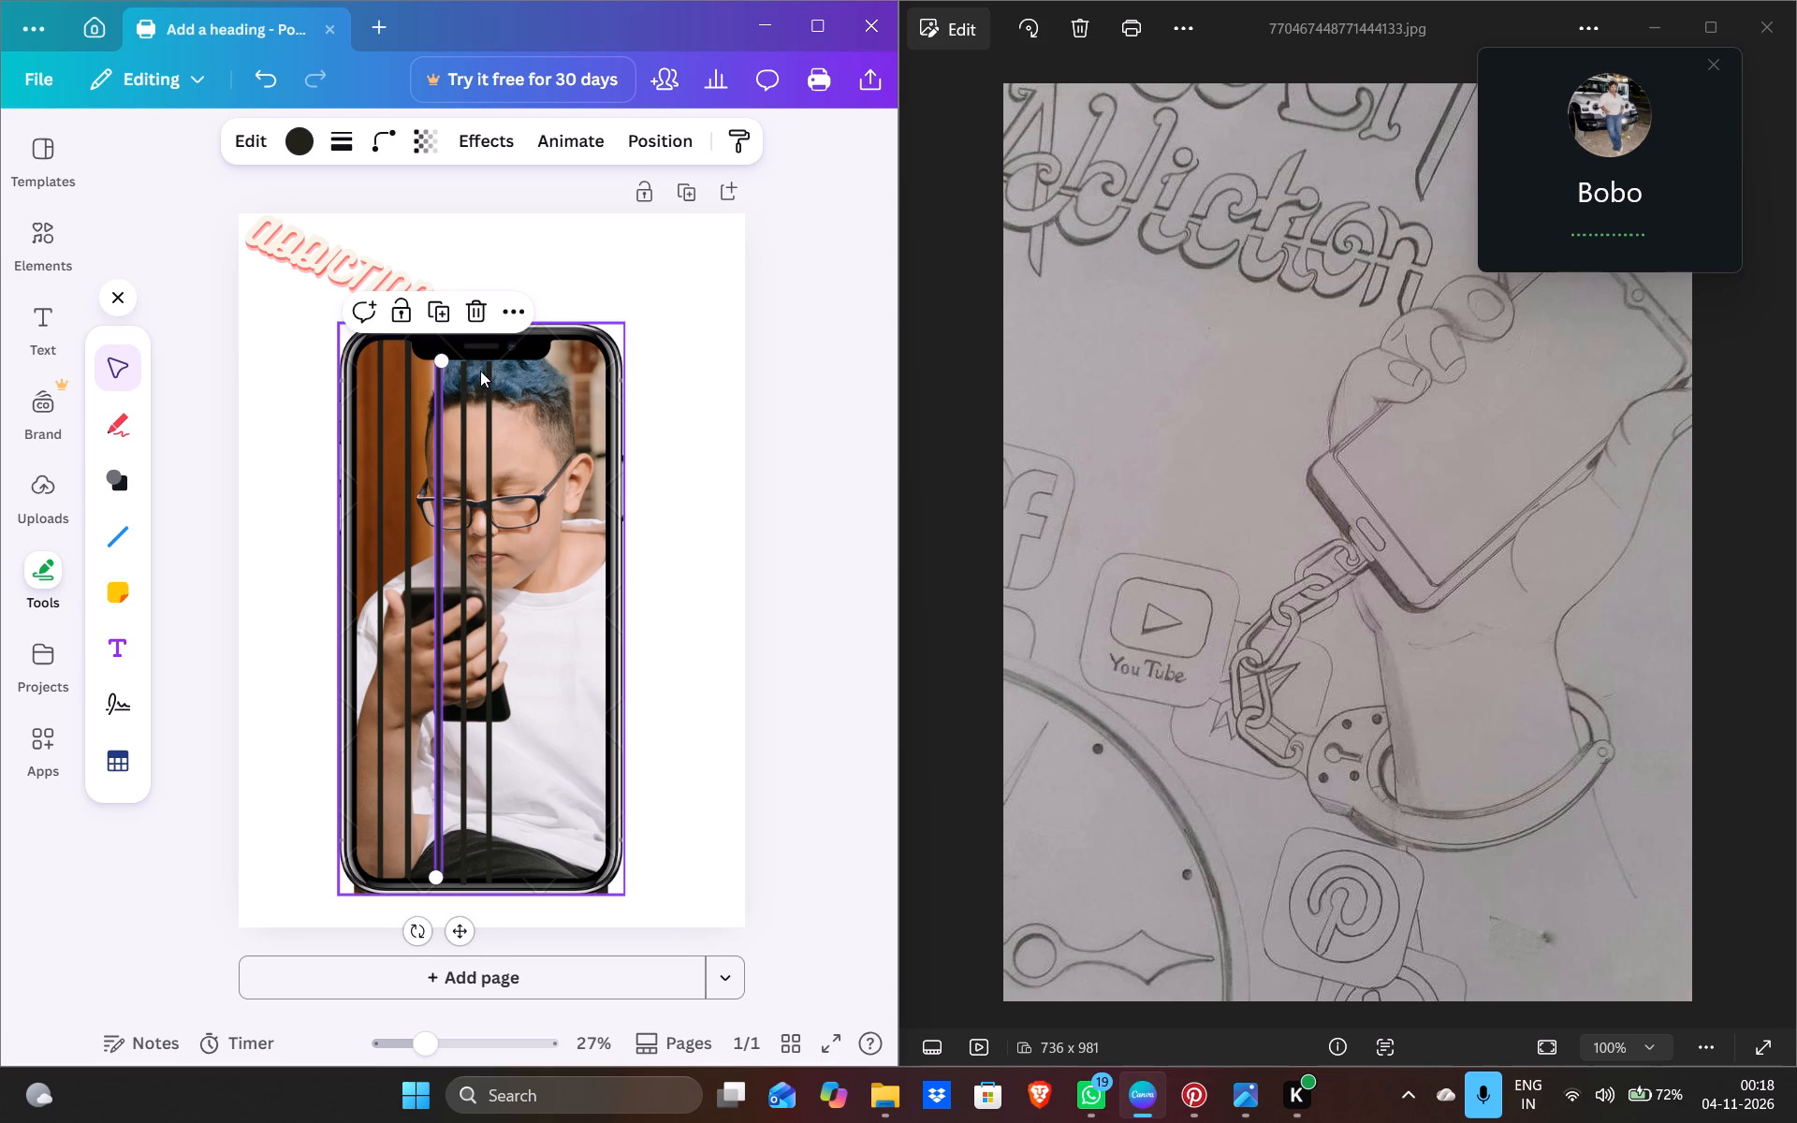
pyautogui.click(466, 372)
pyautogui.click(465, 357)
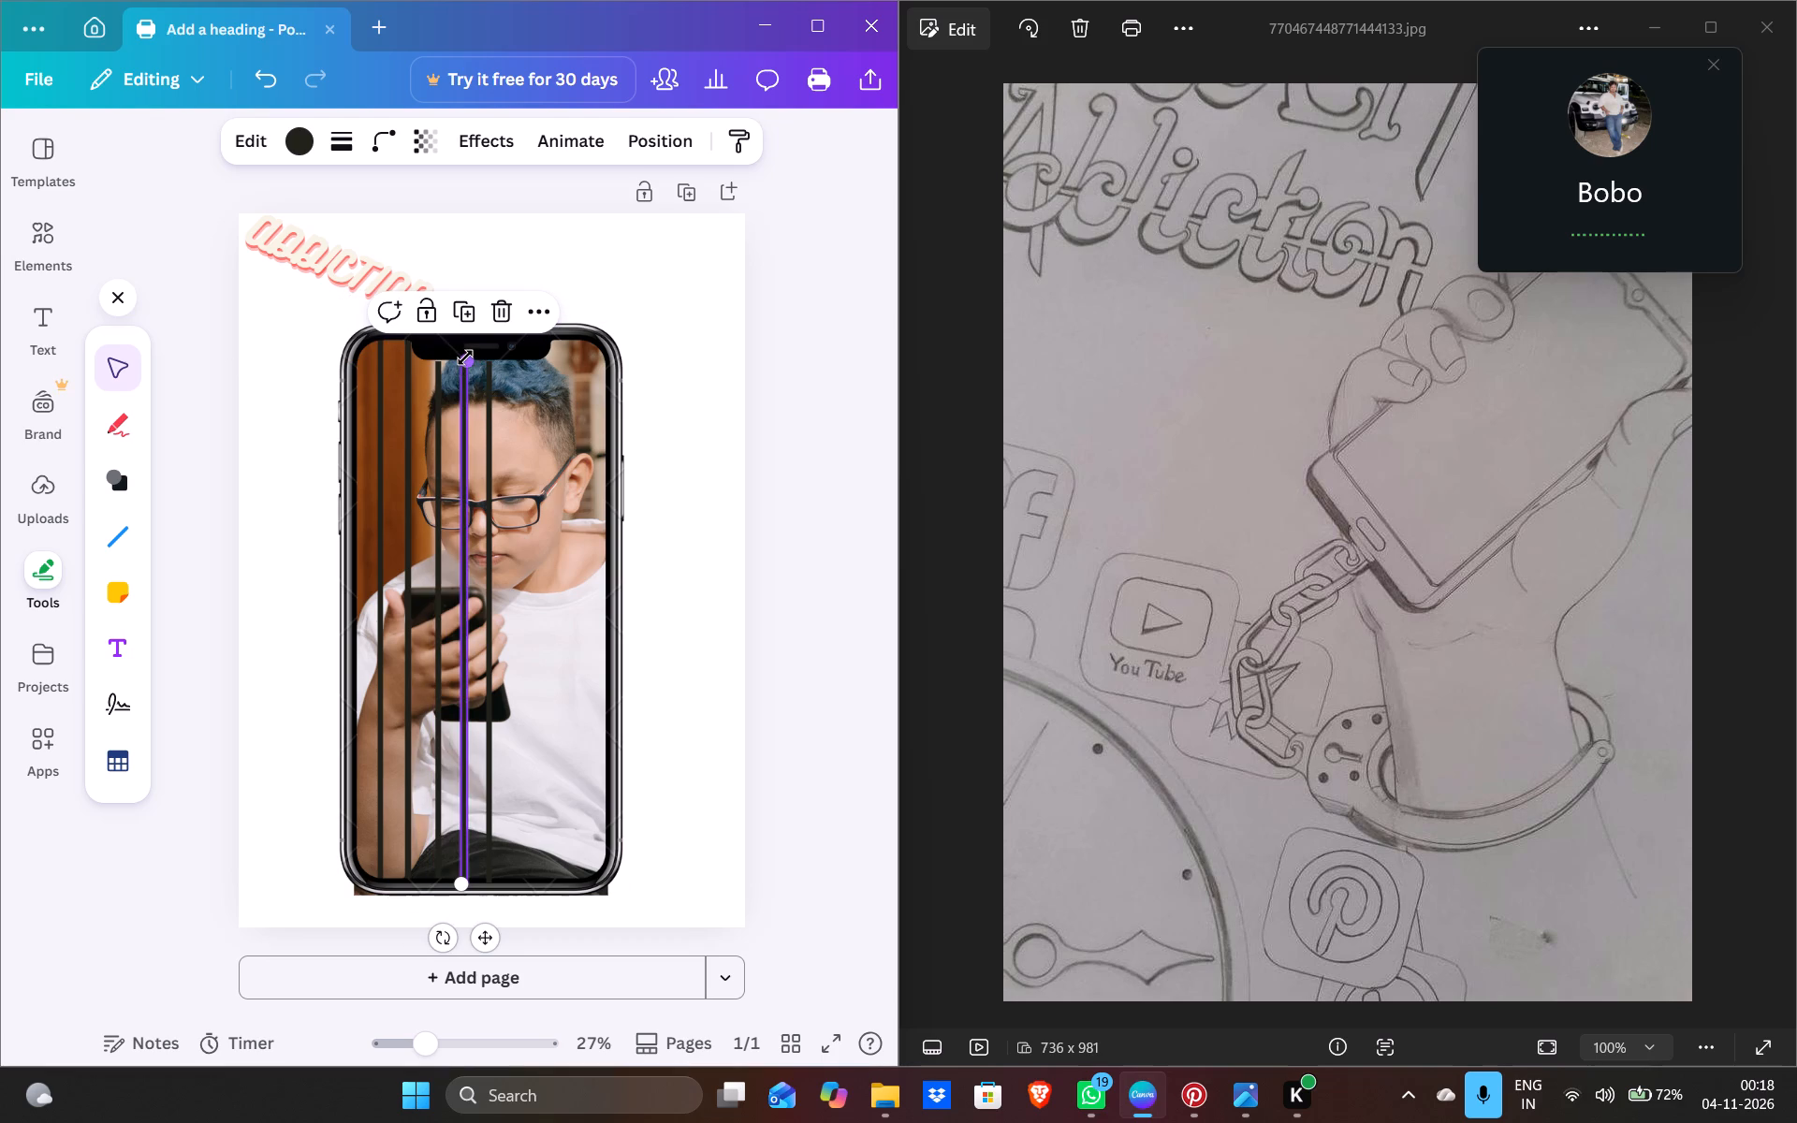
pyautogui.click(506, 399)
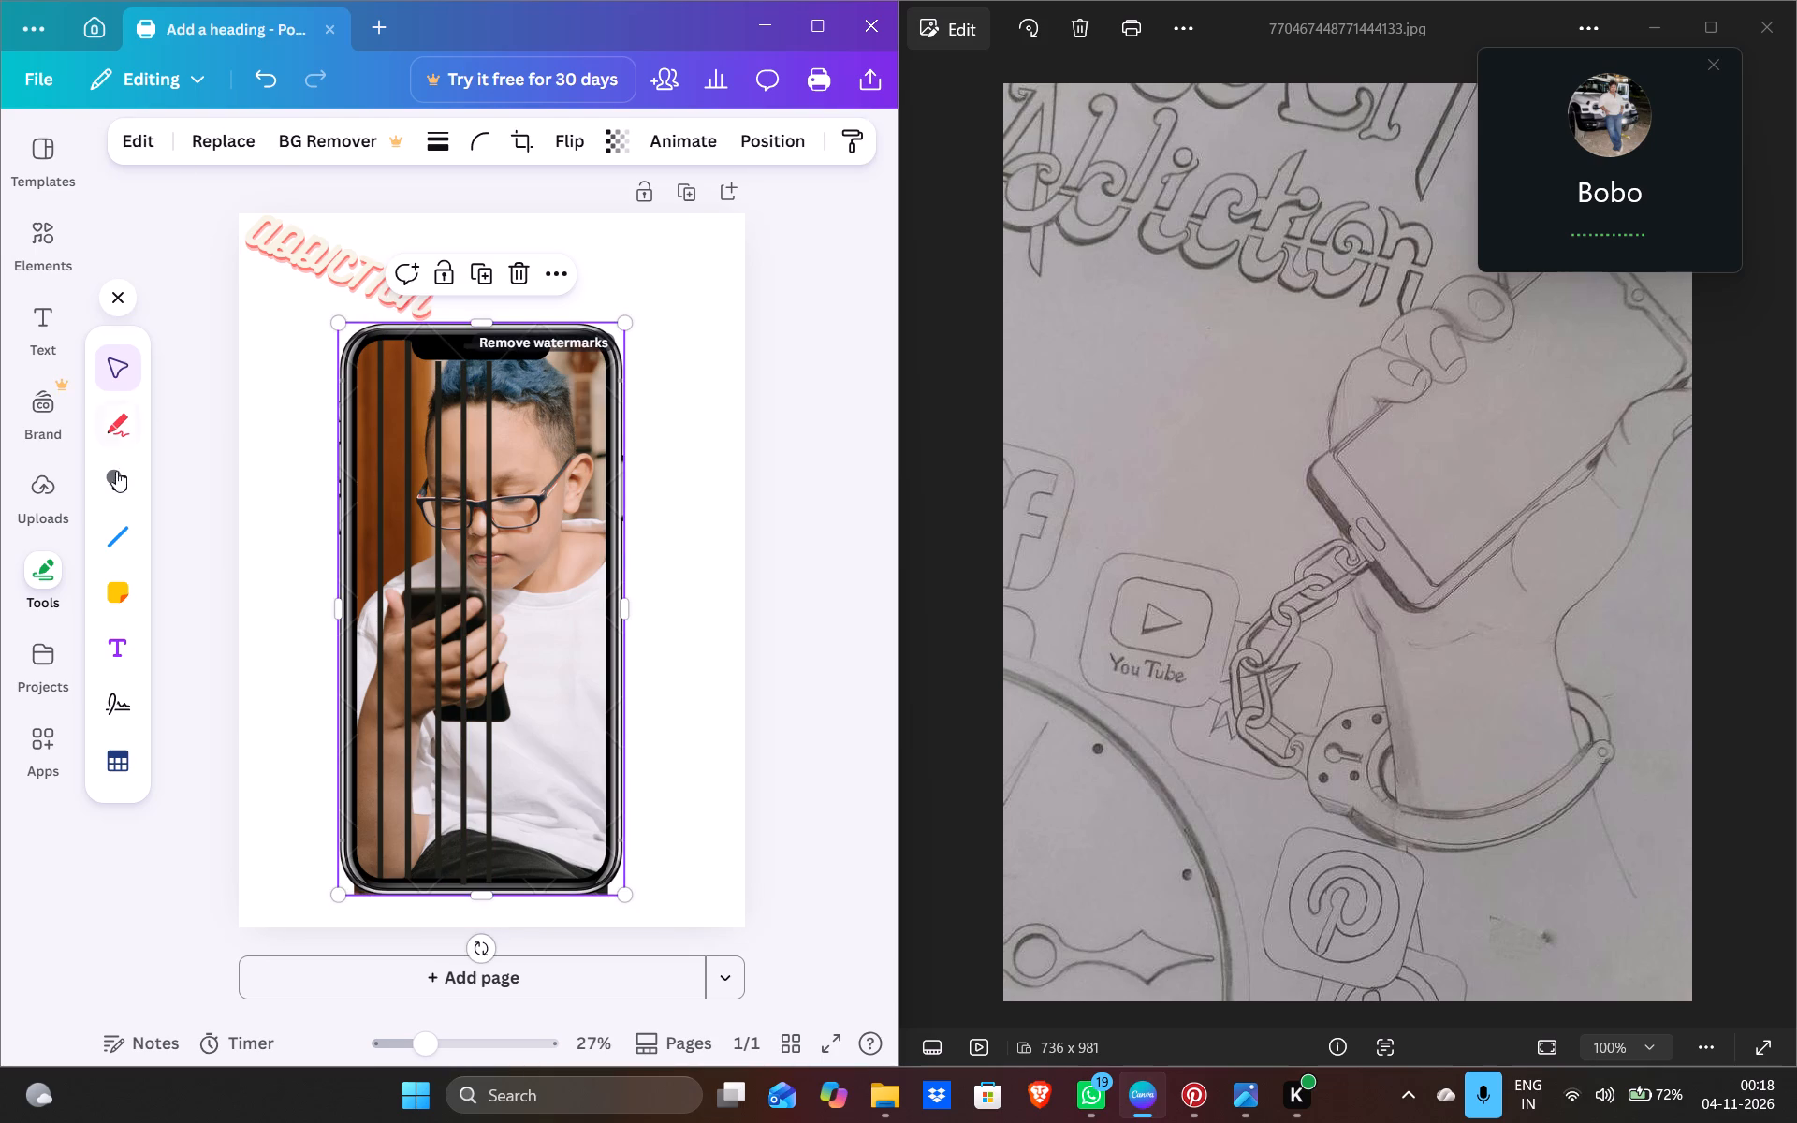
# Draw a thin black rectangle bar about 43.4 tall after the fifth bar, from the notch's lower edge to the phone screen's bottom.
pyautogui.click(116, 478)
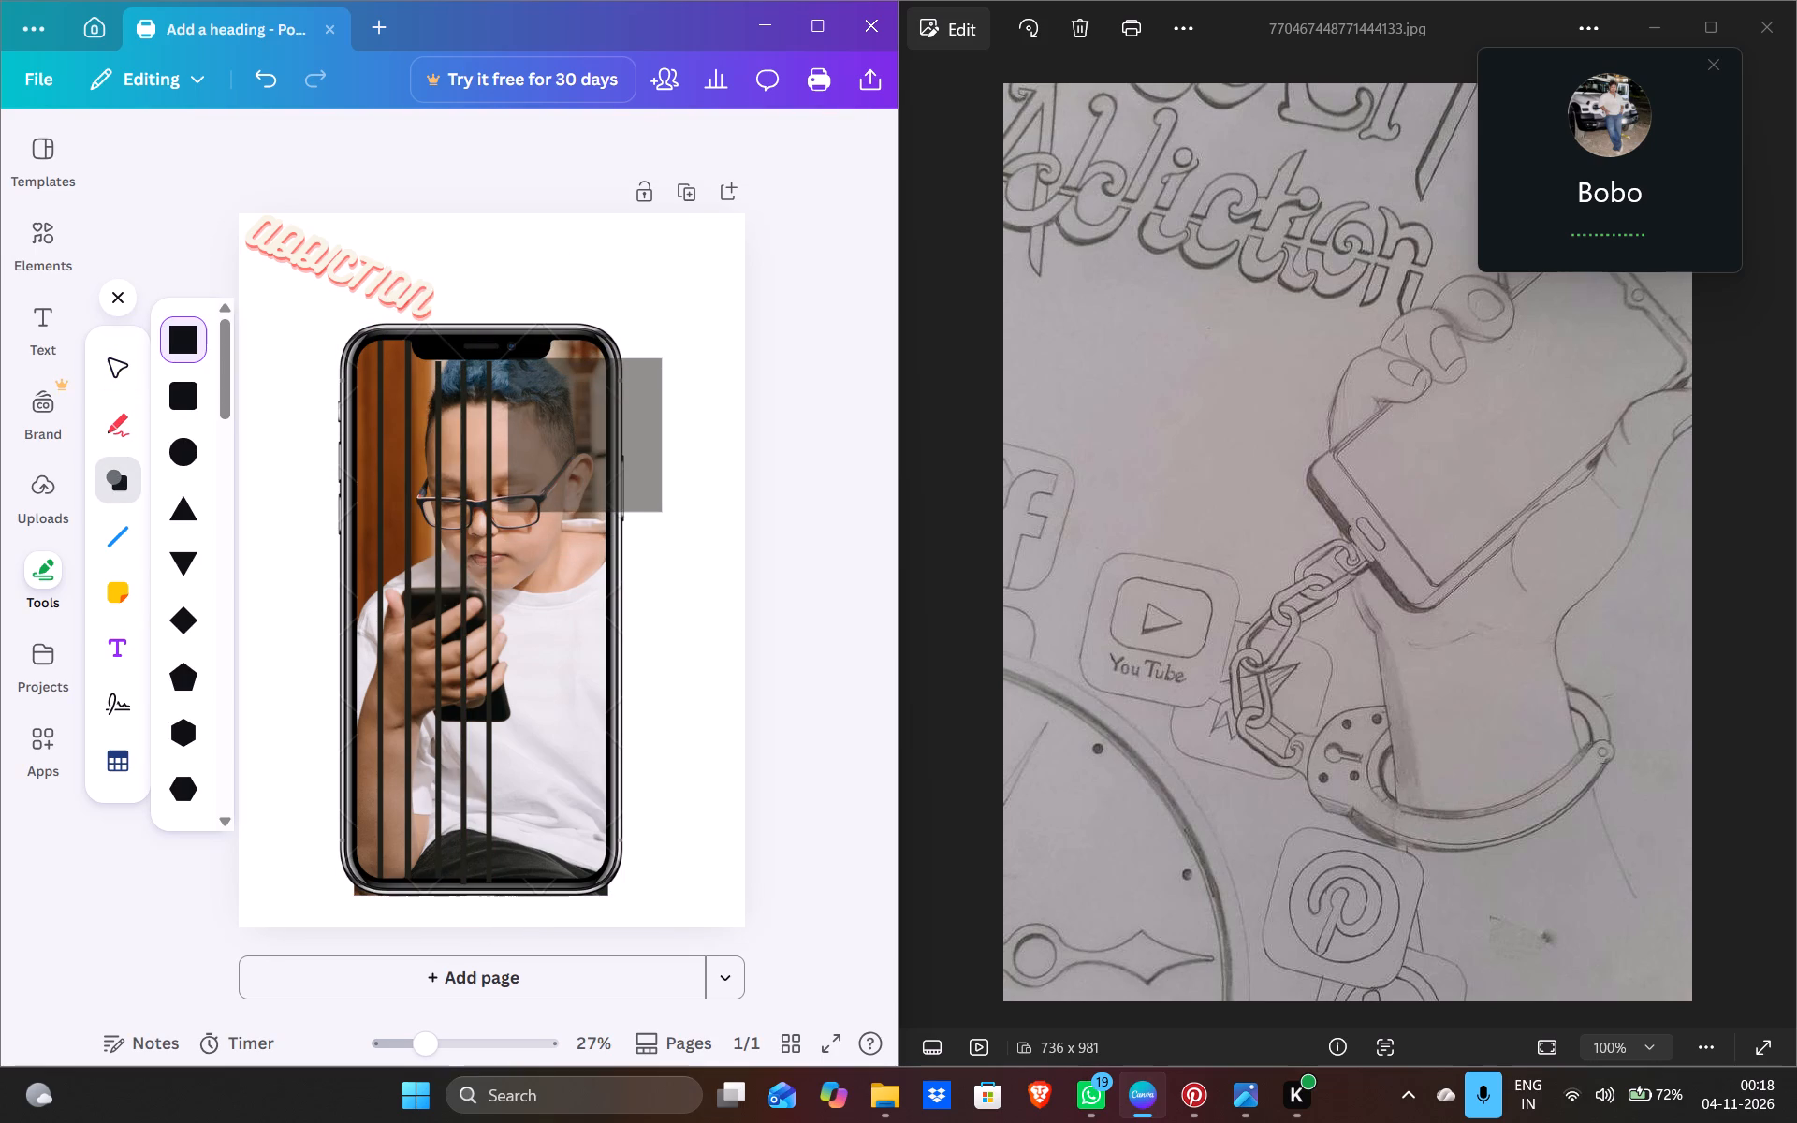
pyautogui.moveTo(506, 360); pyautogui.dragTo(526, 878)
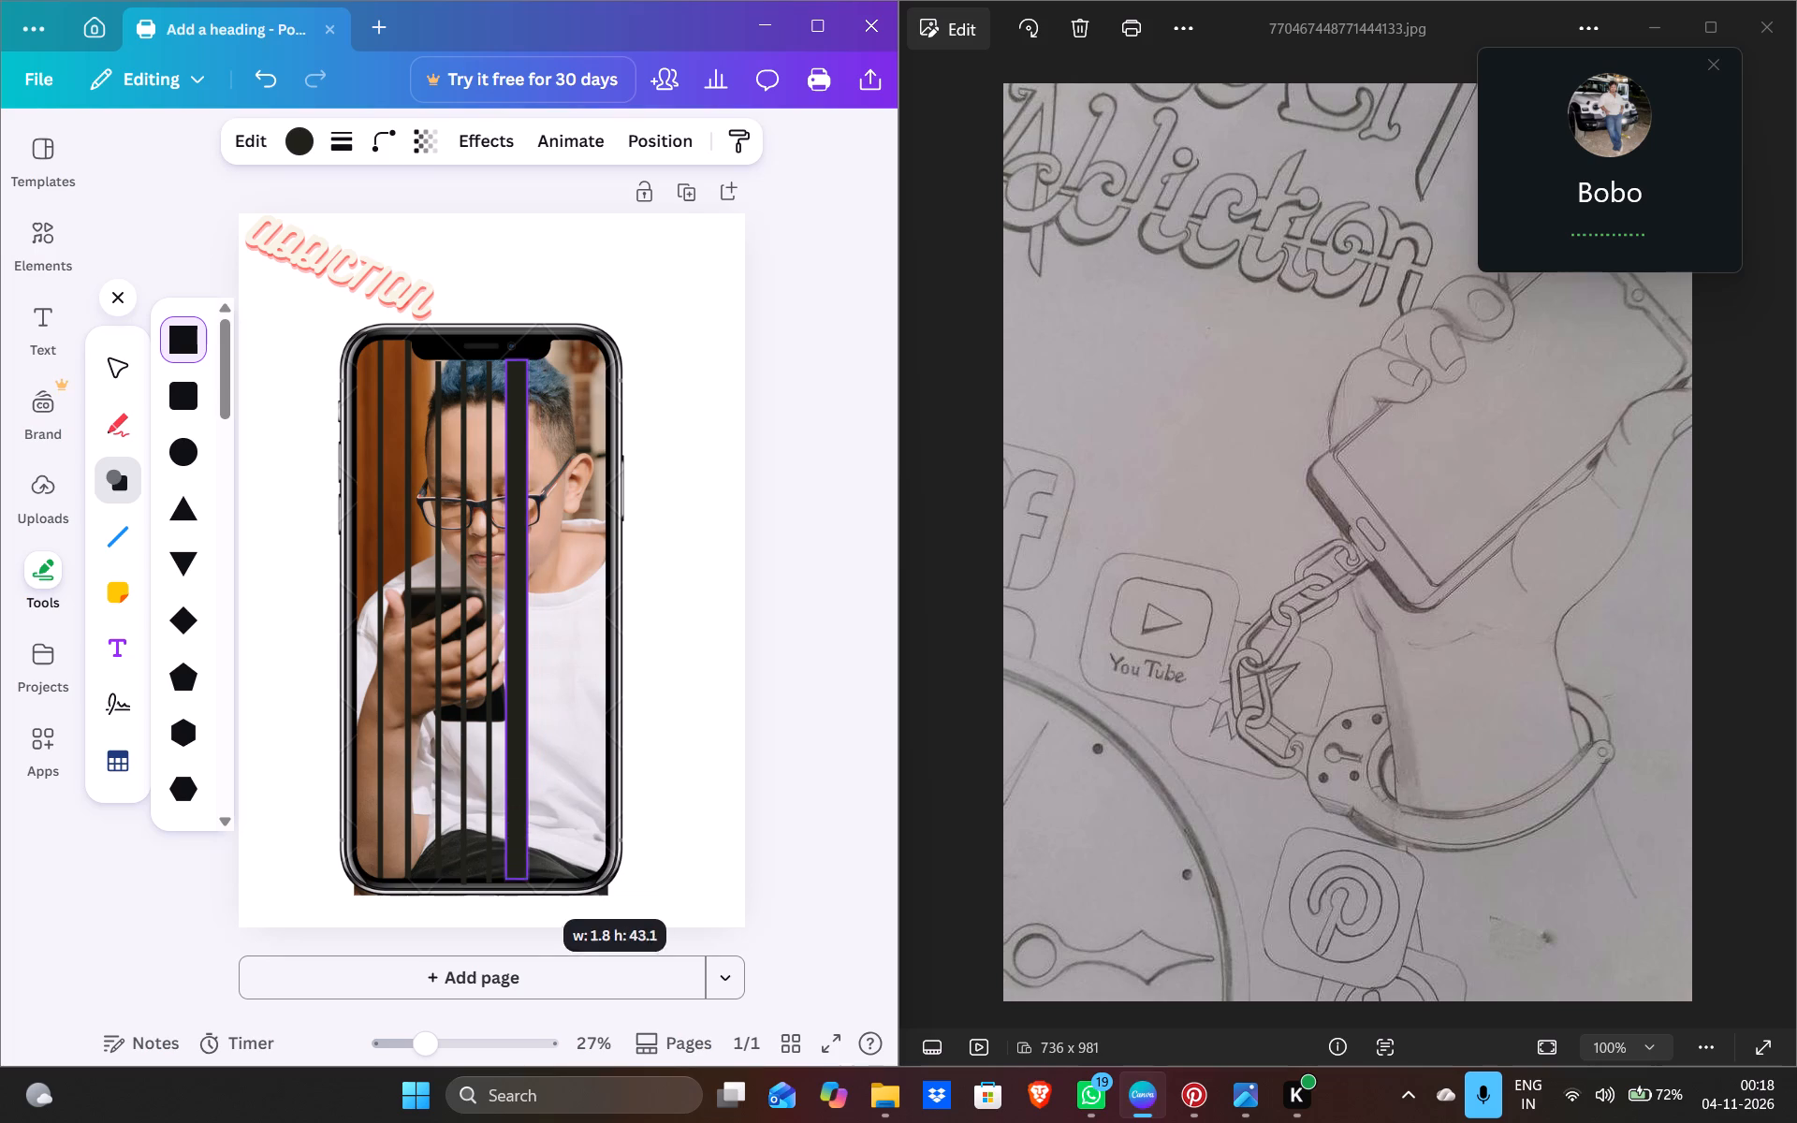
pyautogui.moveTo(526, 878); pyautogui.dragTo(516, 877)
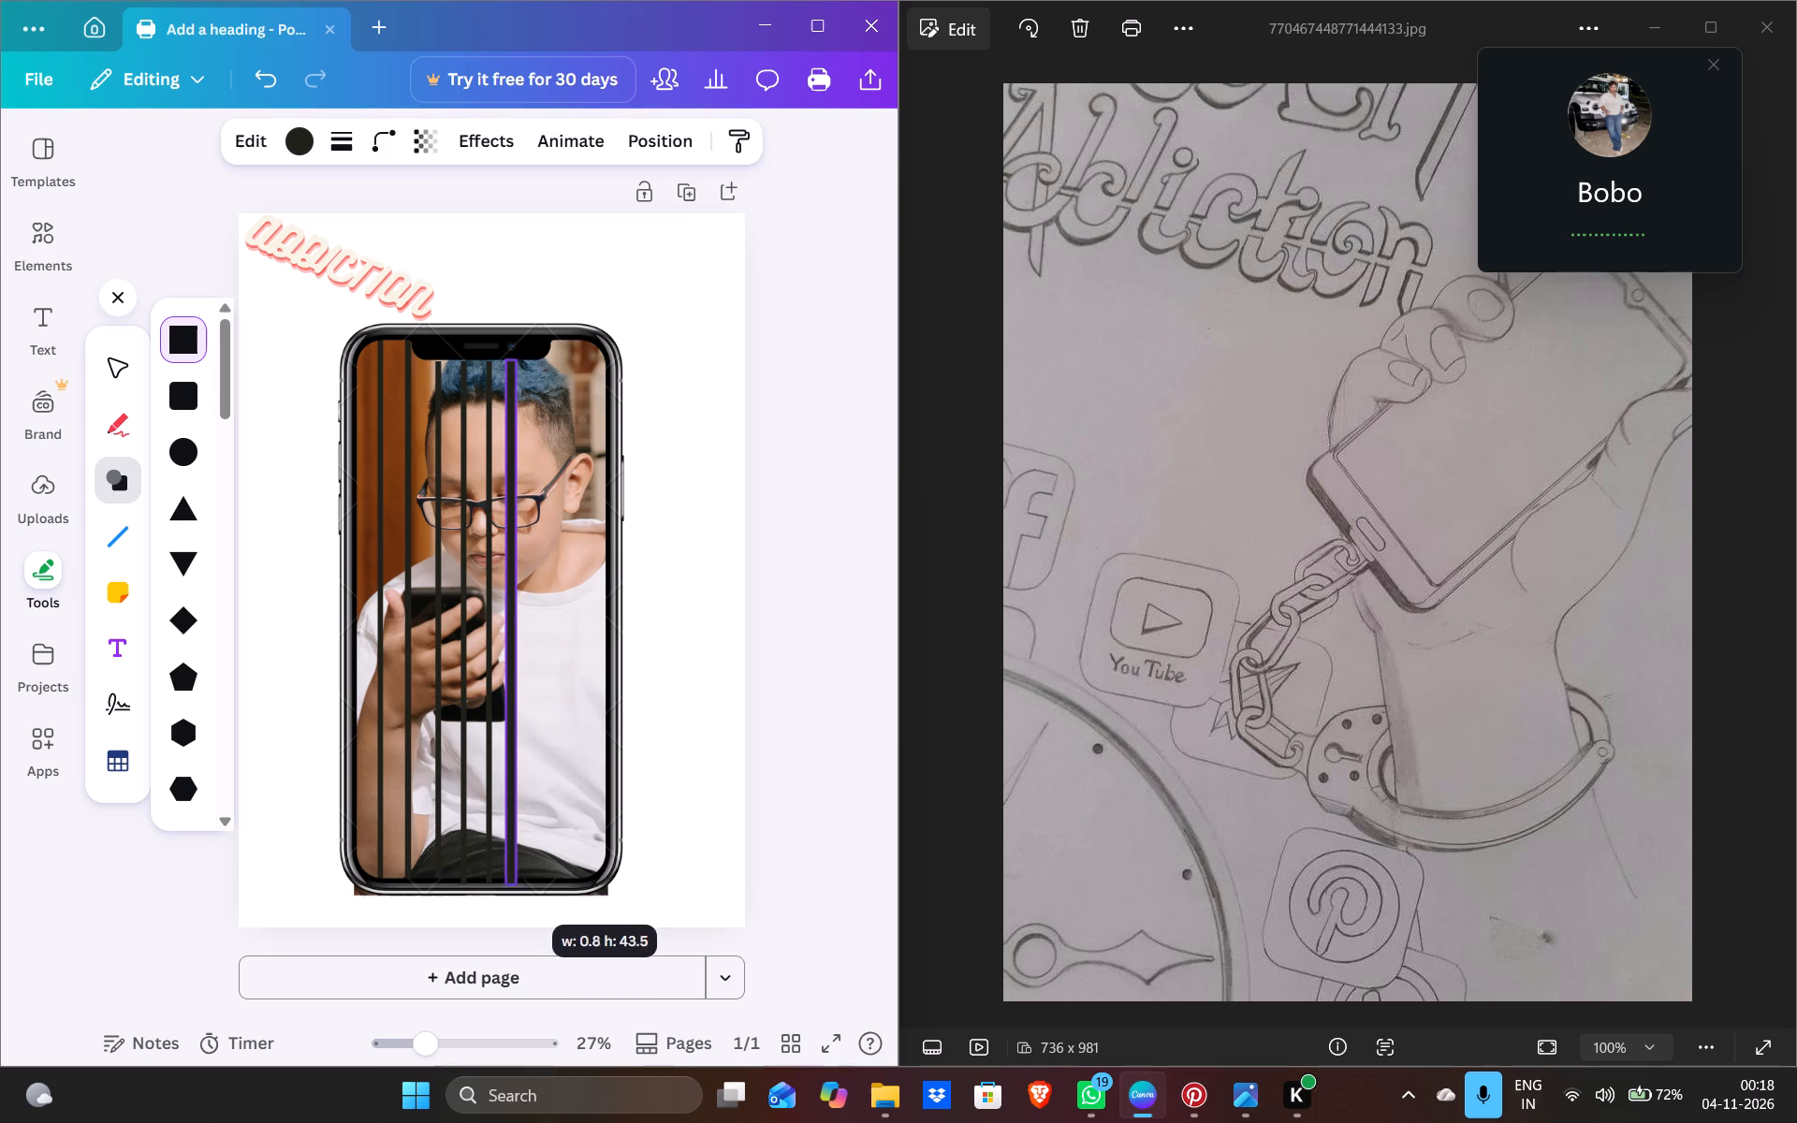
pyautogui.moveTo(516, 877); pyautogui.dragTo(513, 880)
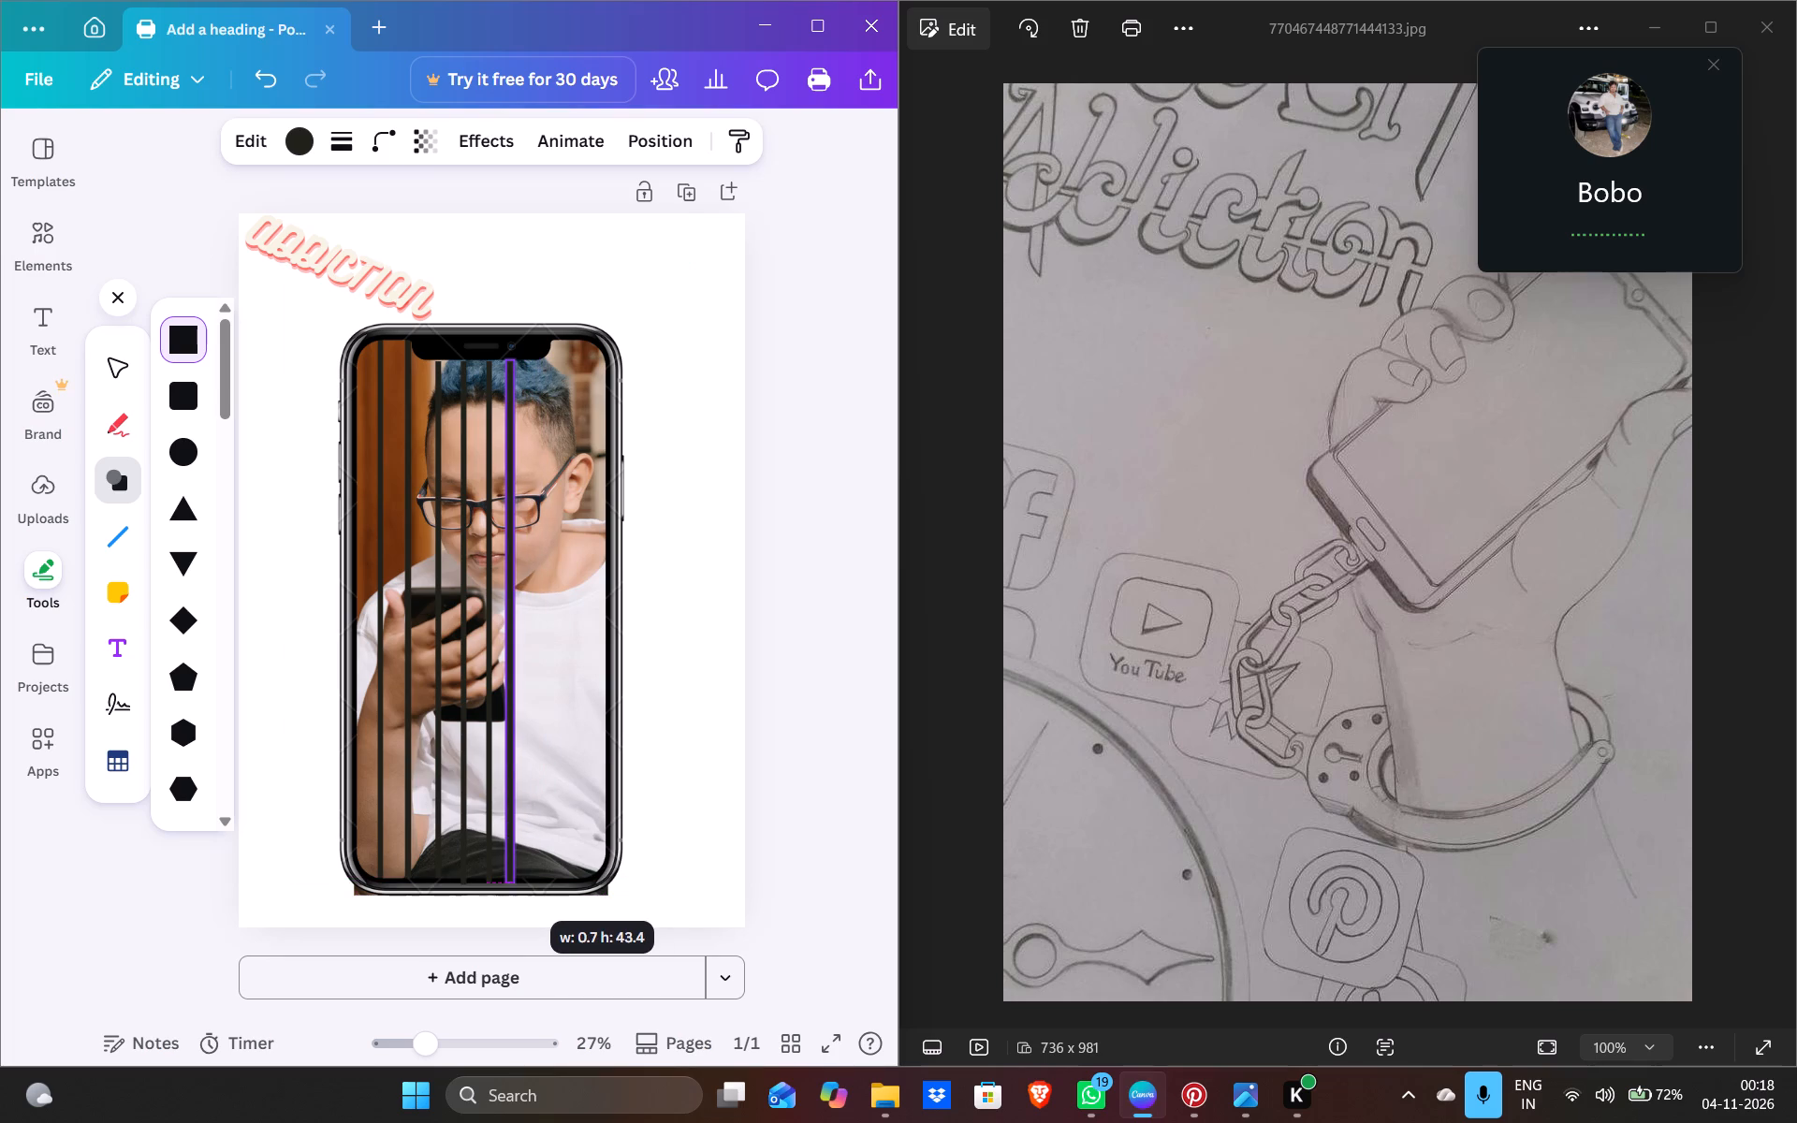
pyautogui.moveTo(513, 880); pyautogui.dragTo(510, 879)
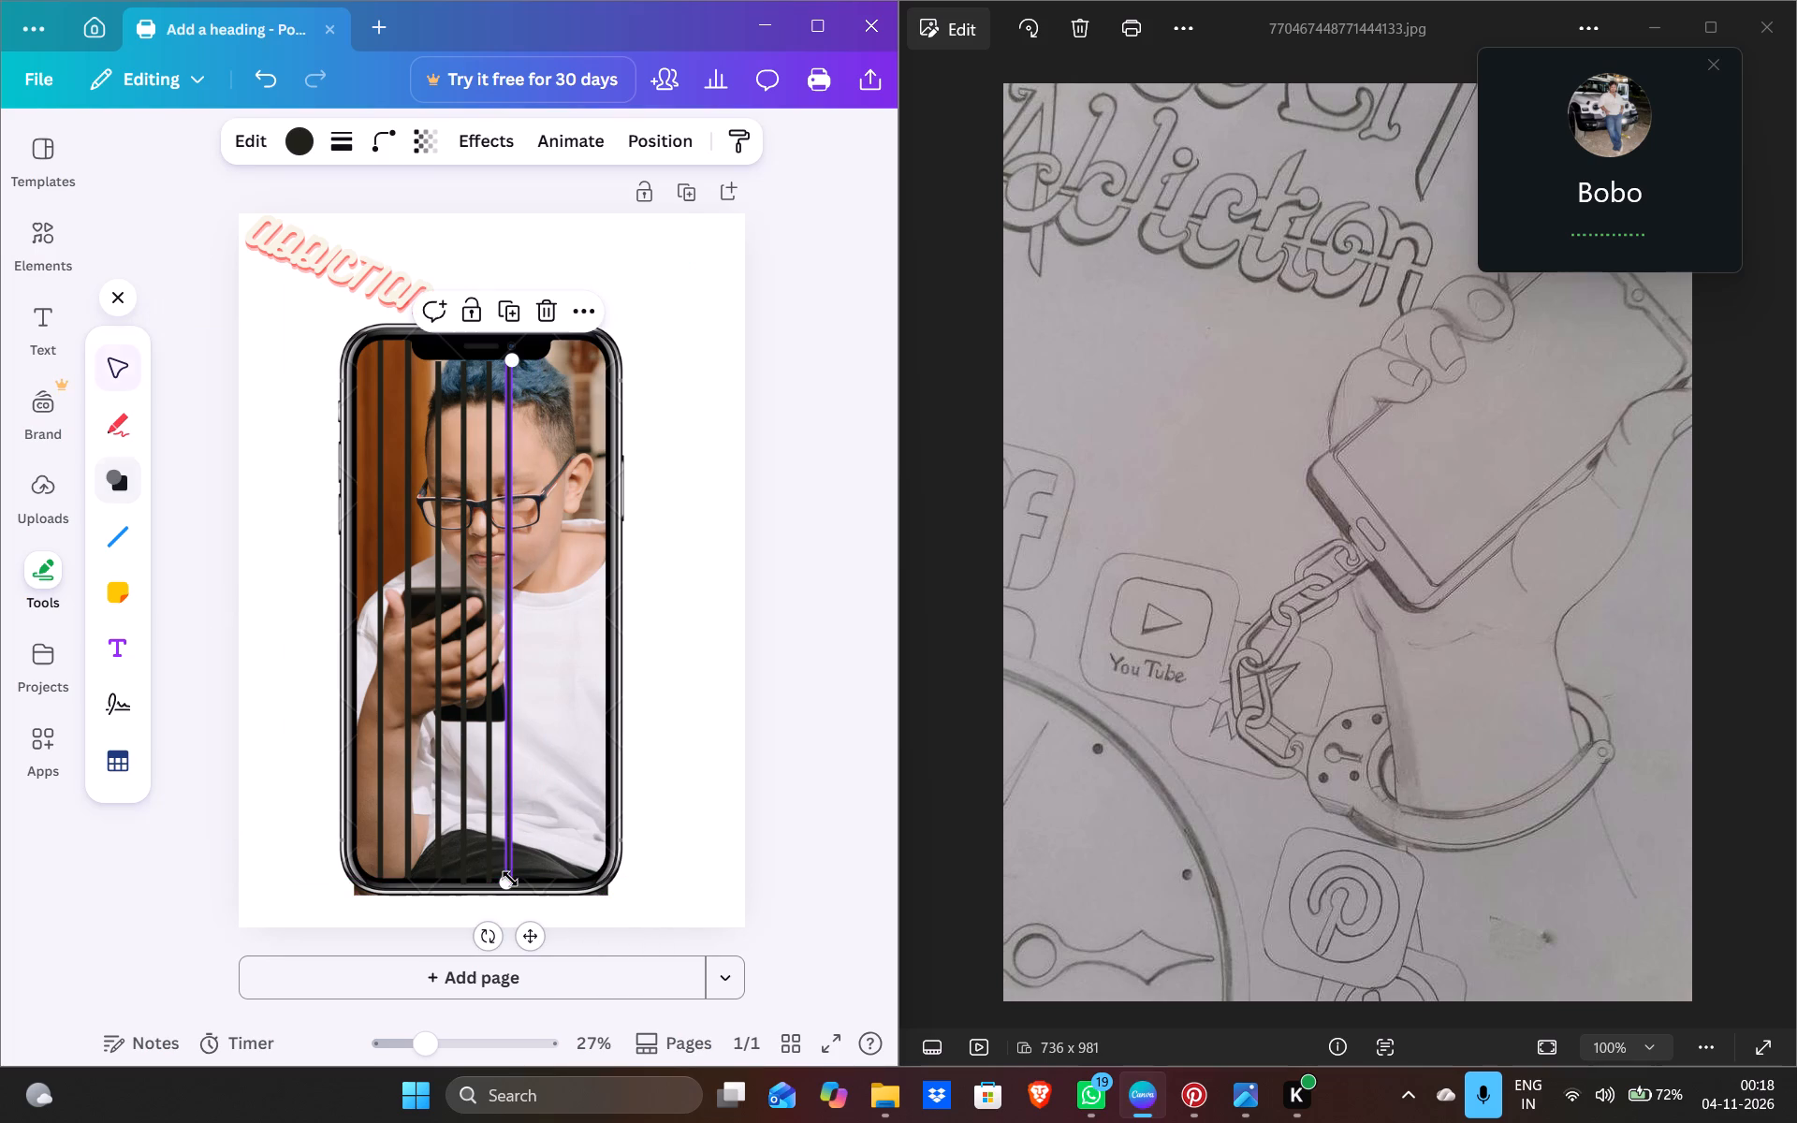
pyautogui.click(548, 812)
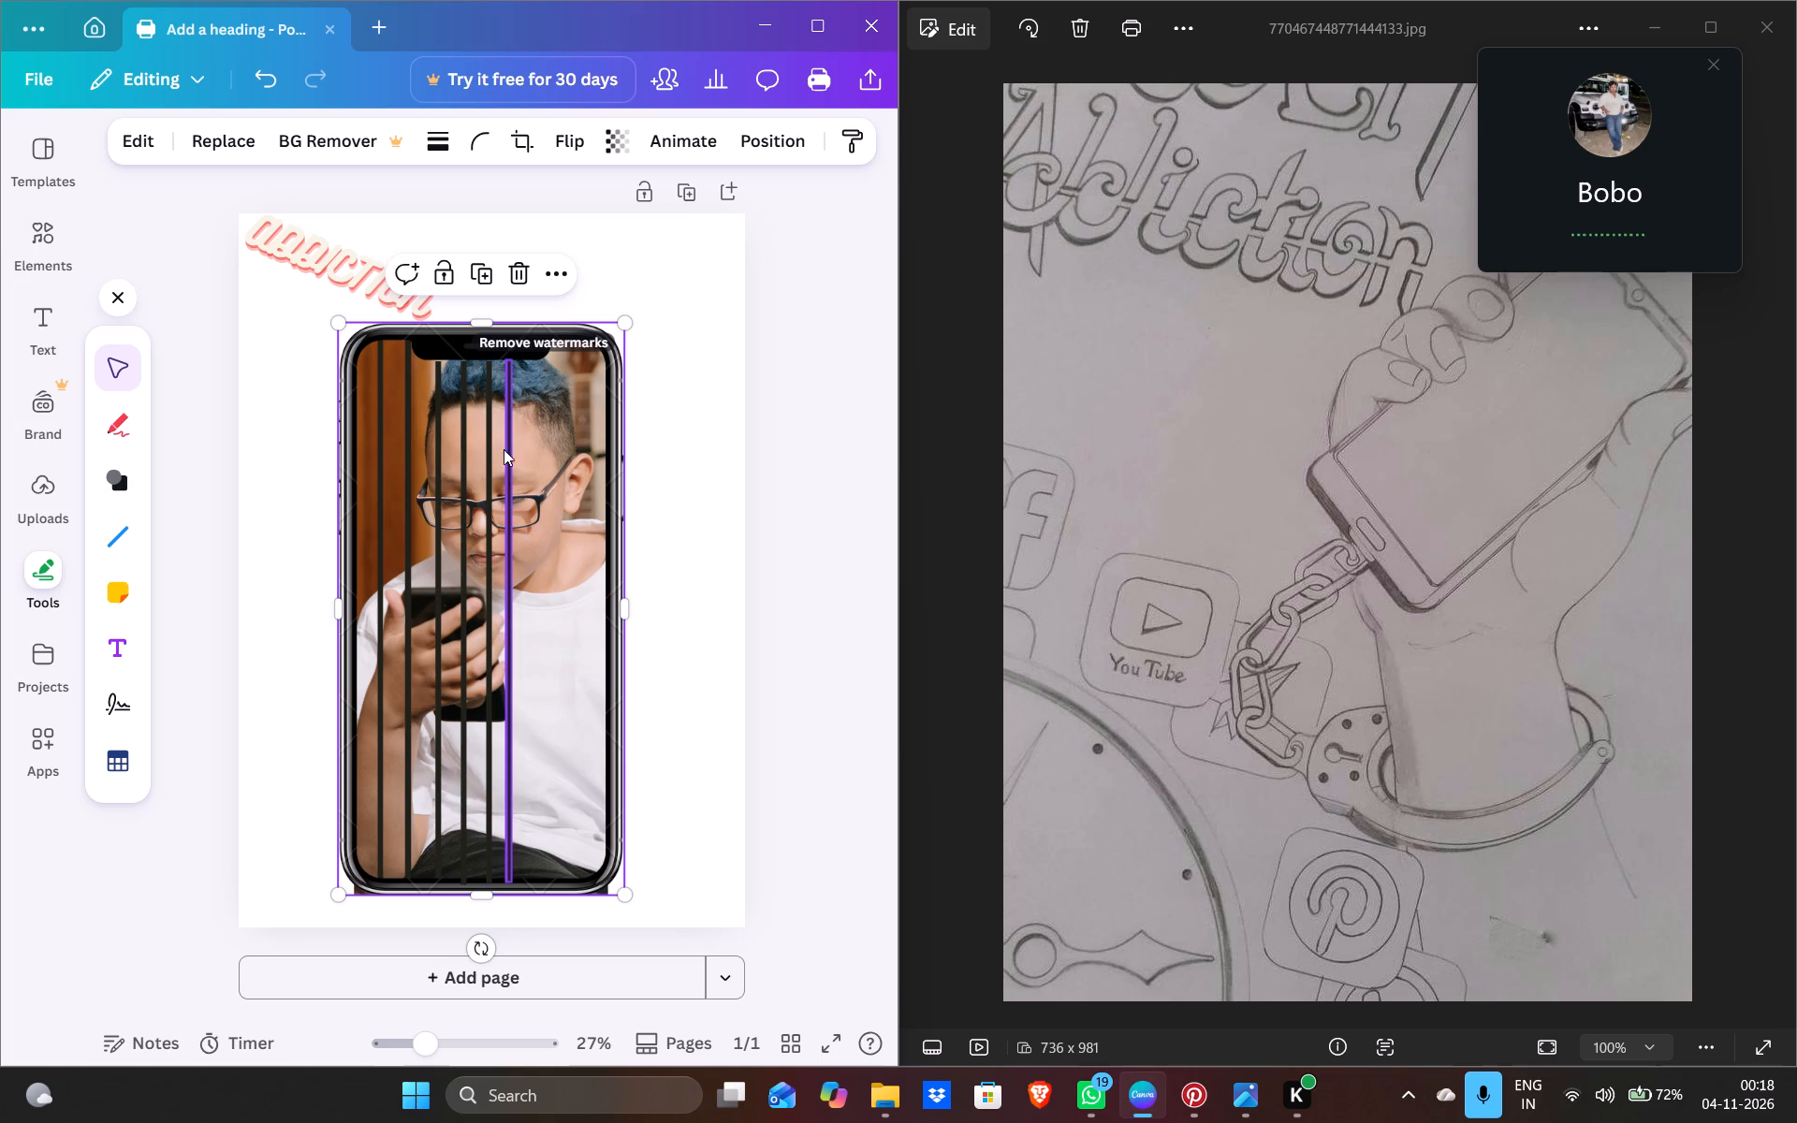
# Draw another thin vertical bar about 44 tall beside the last one, running from the notch to the phone's lower edge, and adjust its spacing.
pyautogui.click(121, 458)
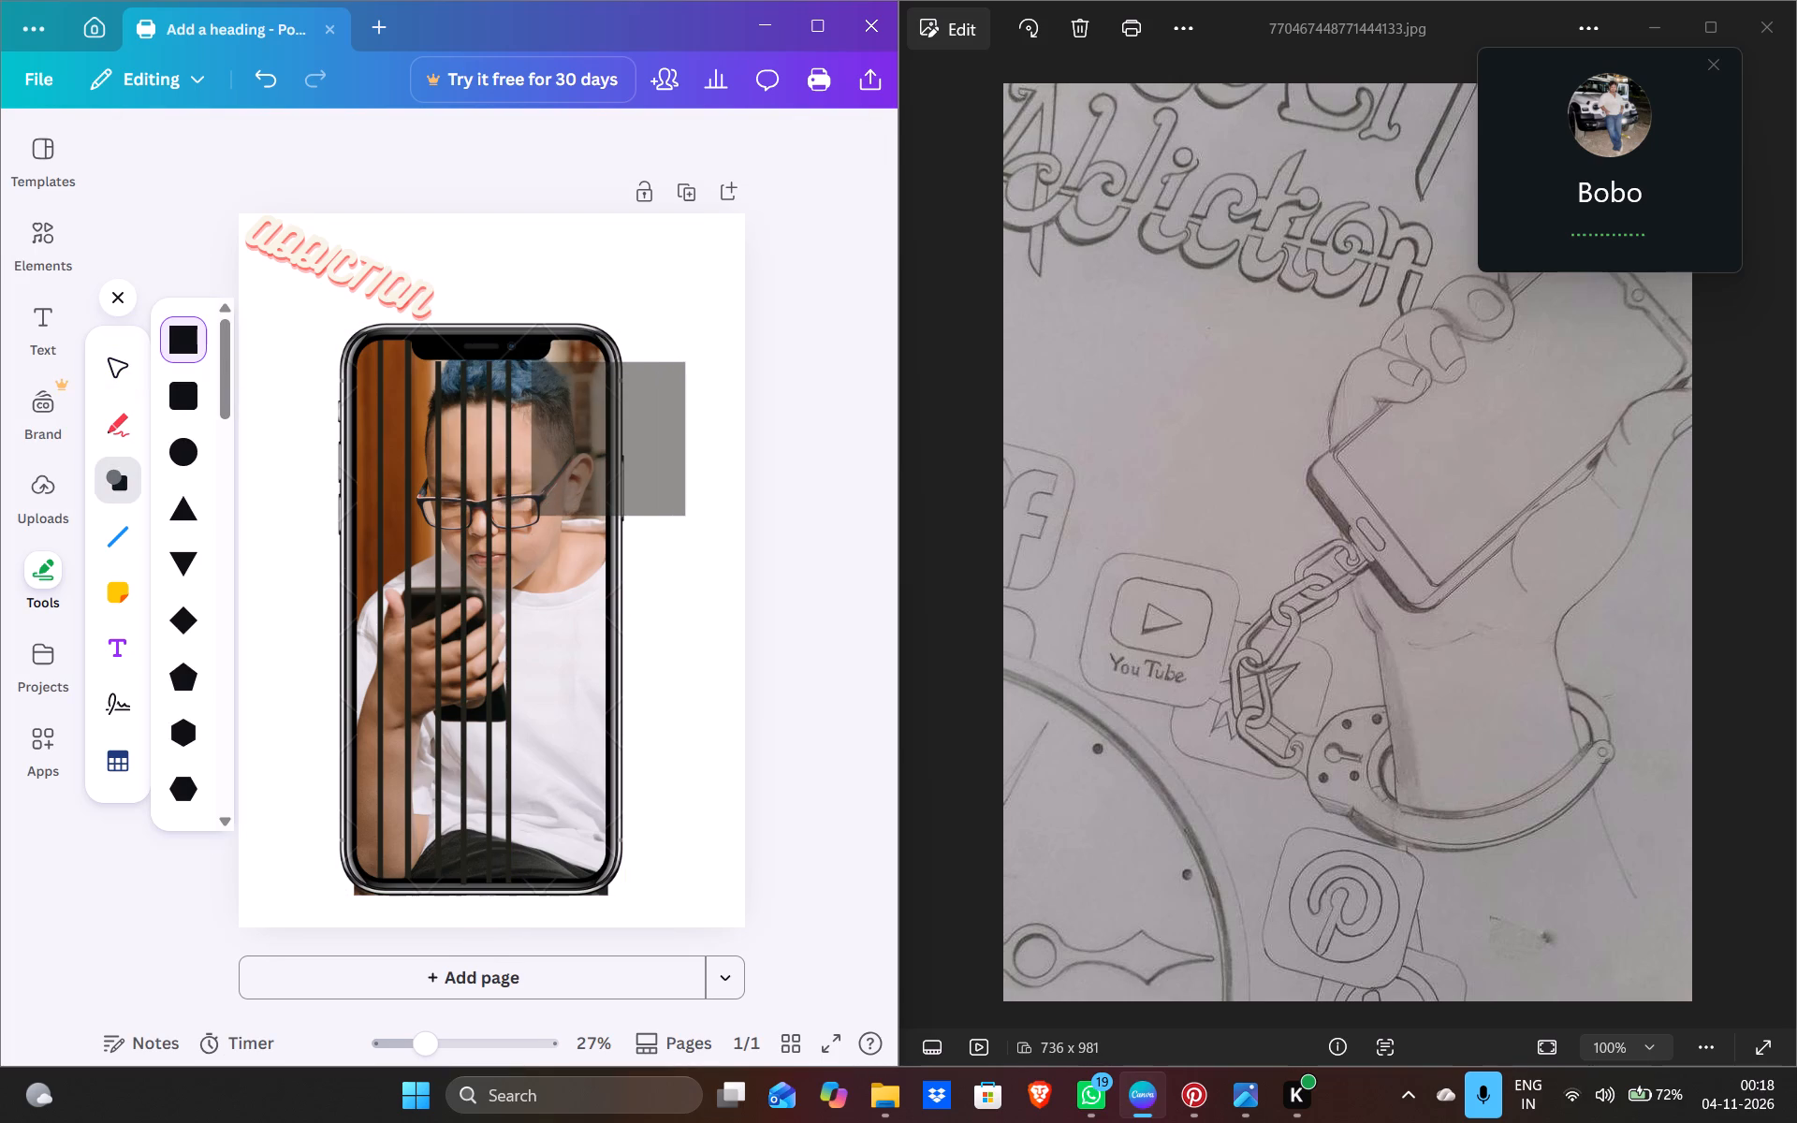
pyautogui.moveTo(521, 358); pyautogui.dragTo(539, 825)
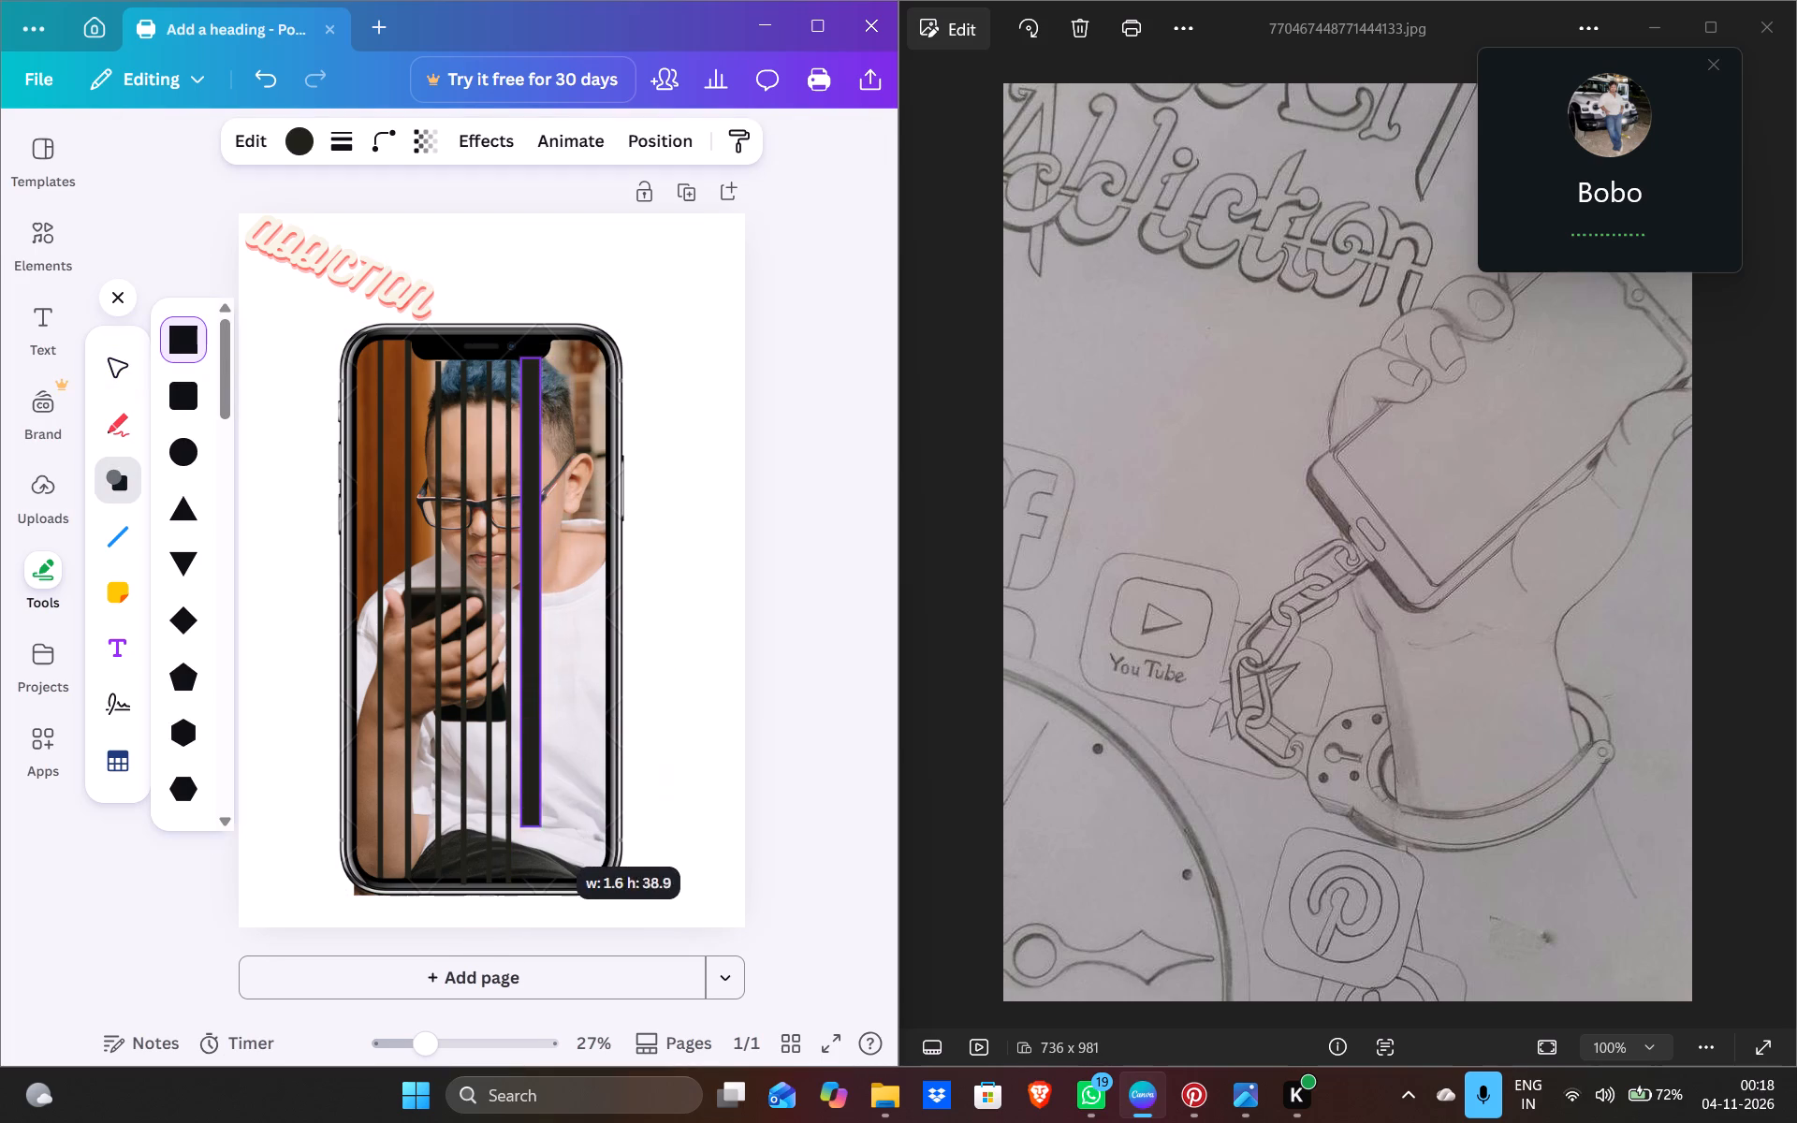
pyautogui.moveTo(539, 825); pyautogui.dragTo(529, 891)
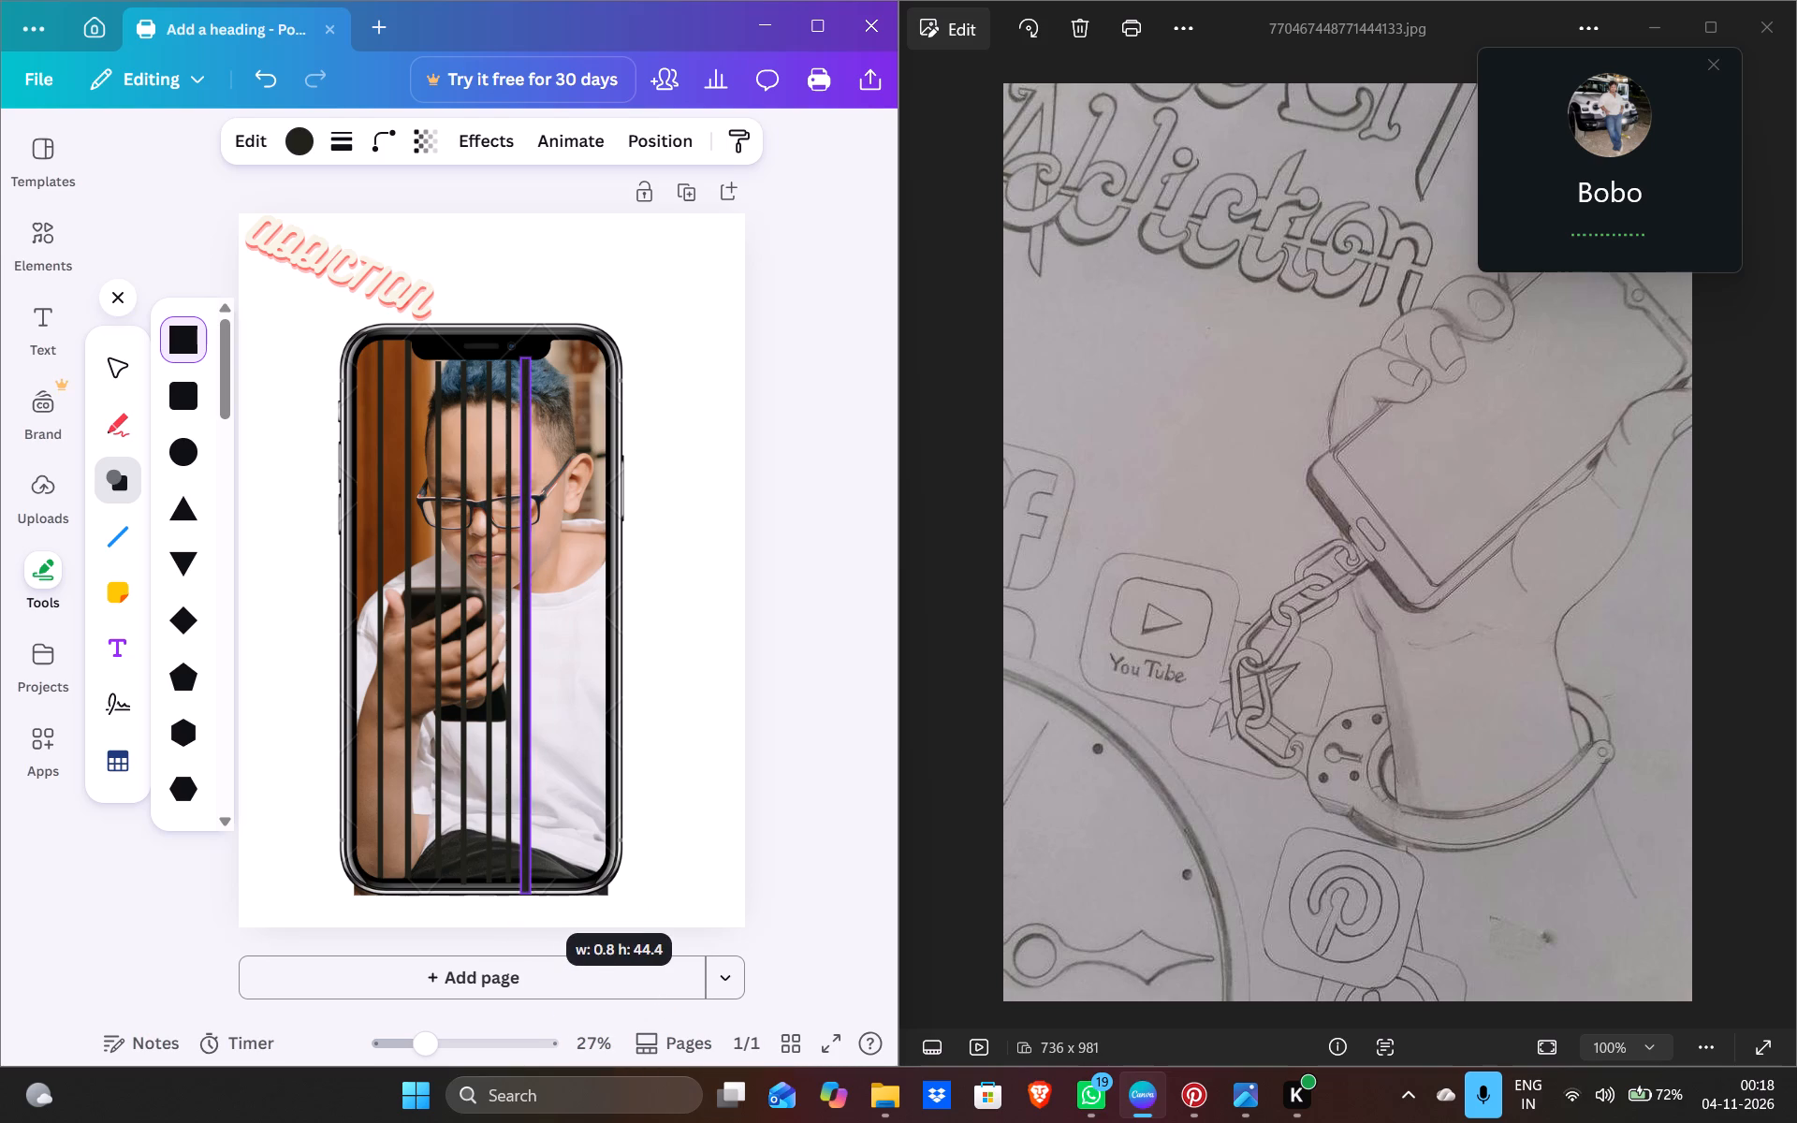
pyautogui.moveTo(529, 891); pyautogui.dragTo(525, 887)
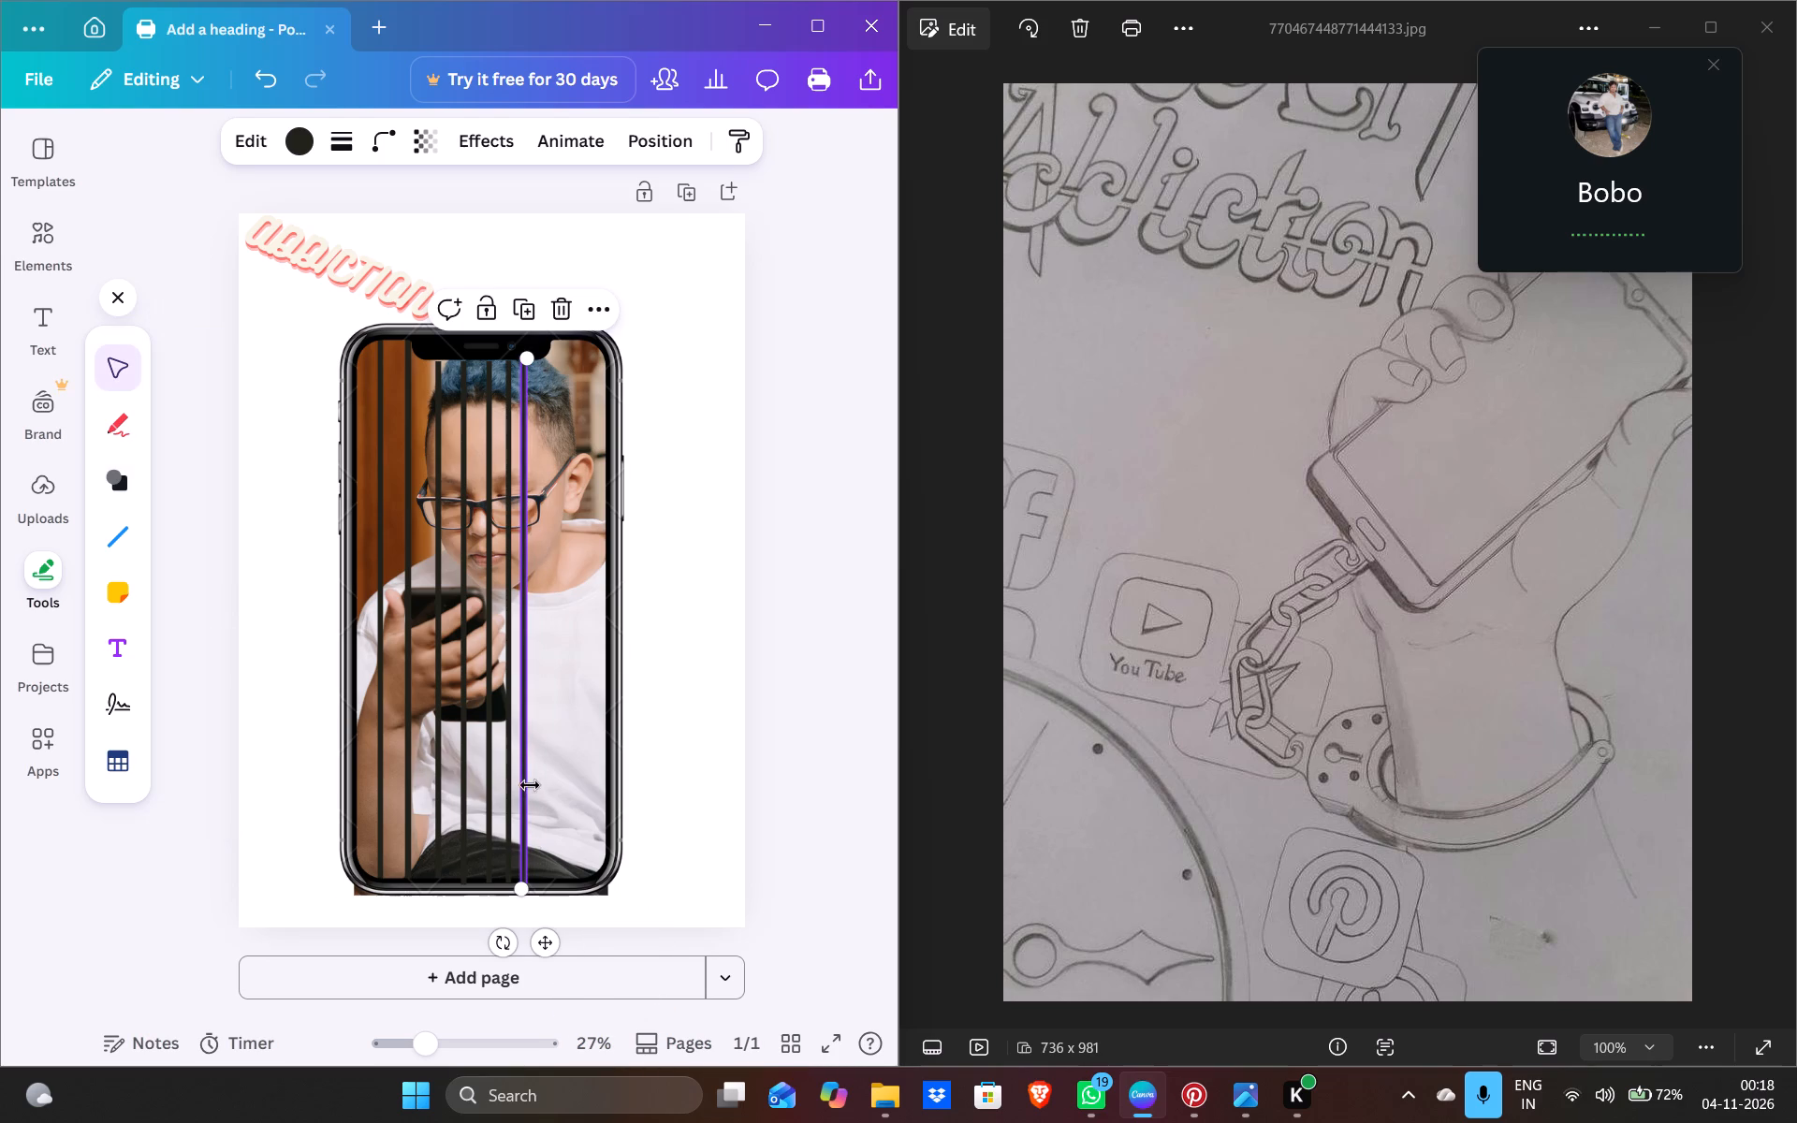
pyautogui.click(539, 947)
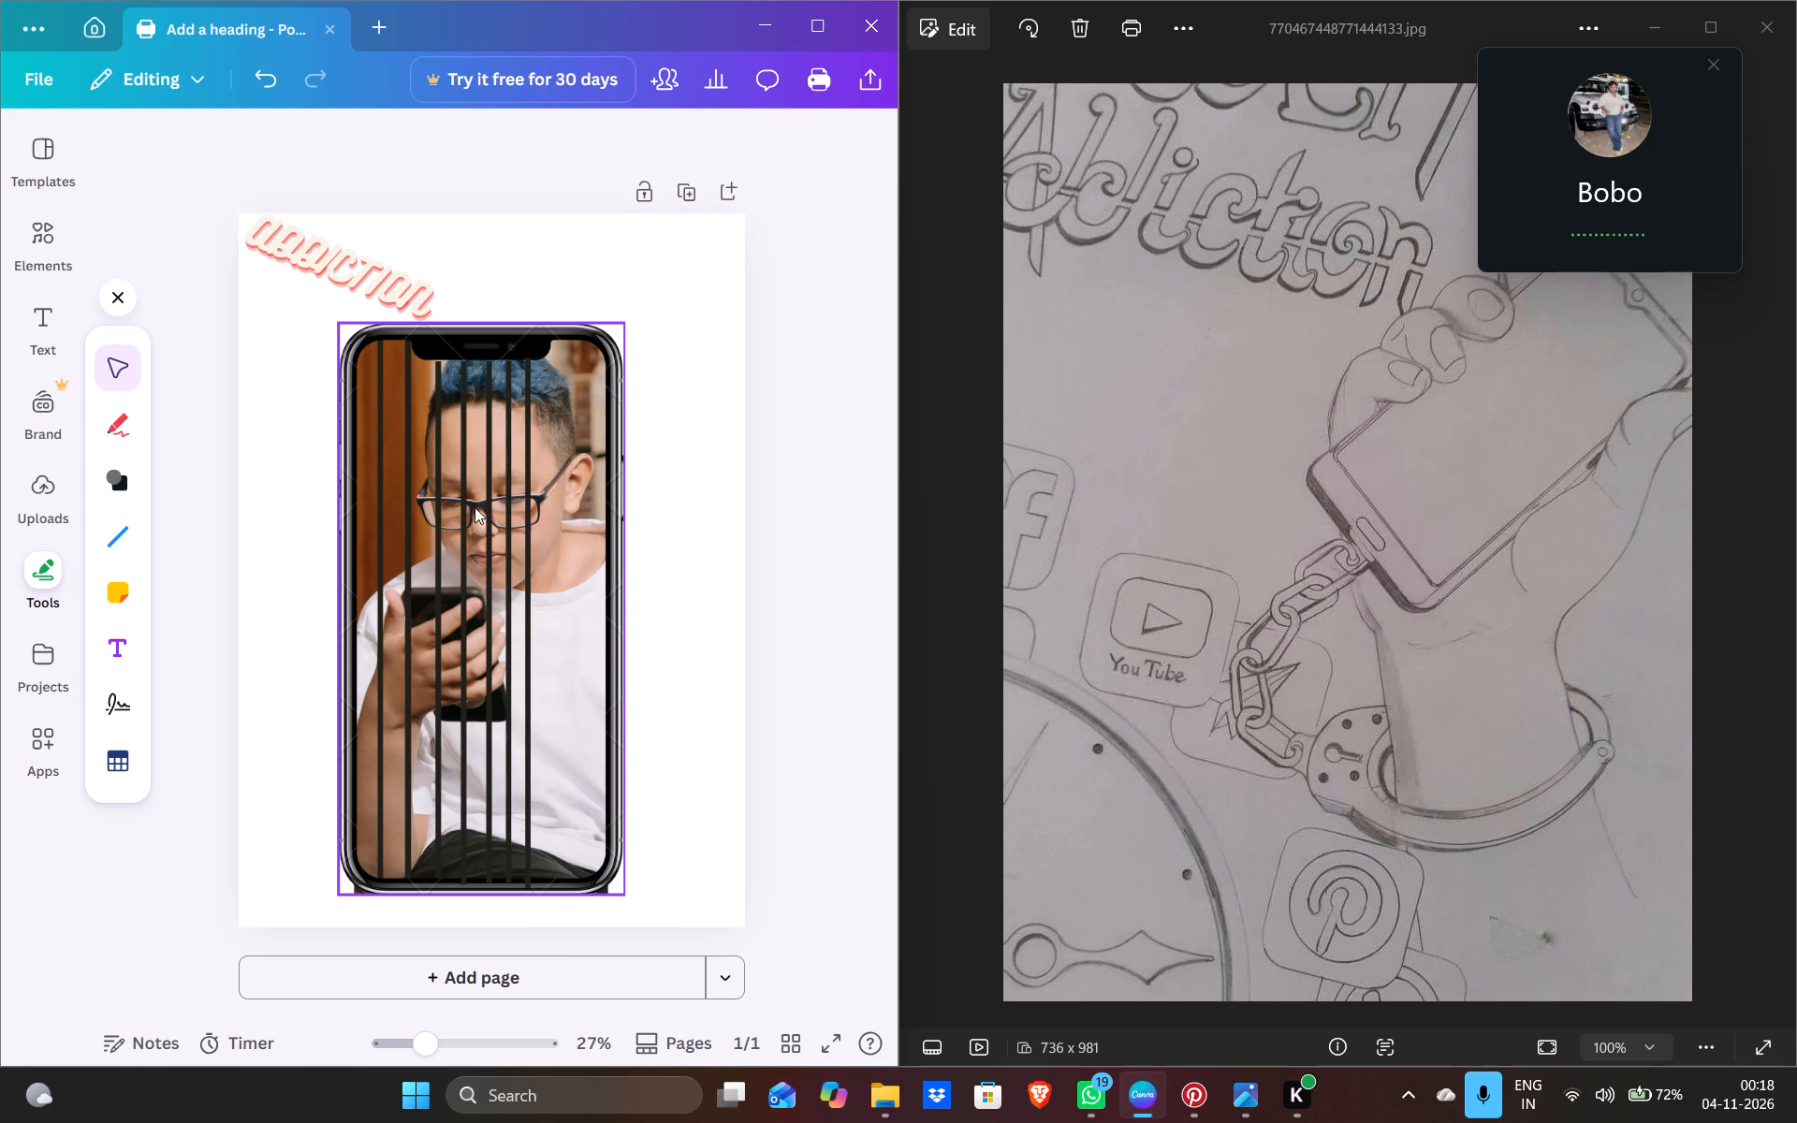
# Draw a thin vertical bar about 44 tall just right of the notch, from the phone screen's upper edge to its bottom, and deselect it.
pyautogui.click(123, 472)
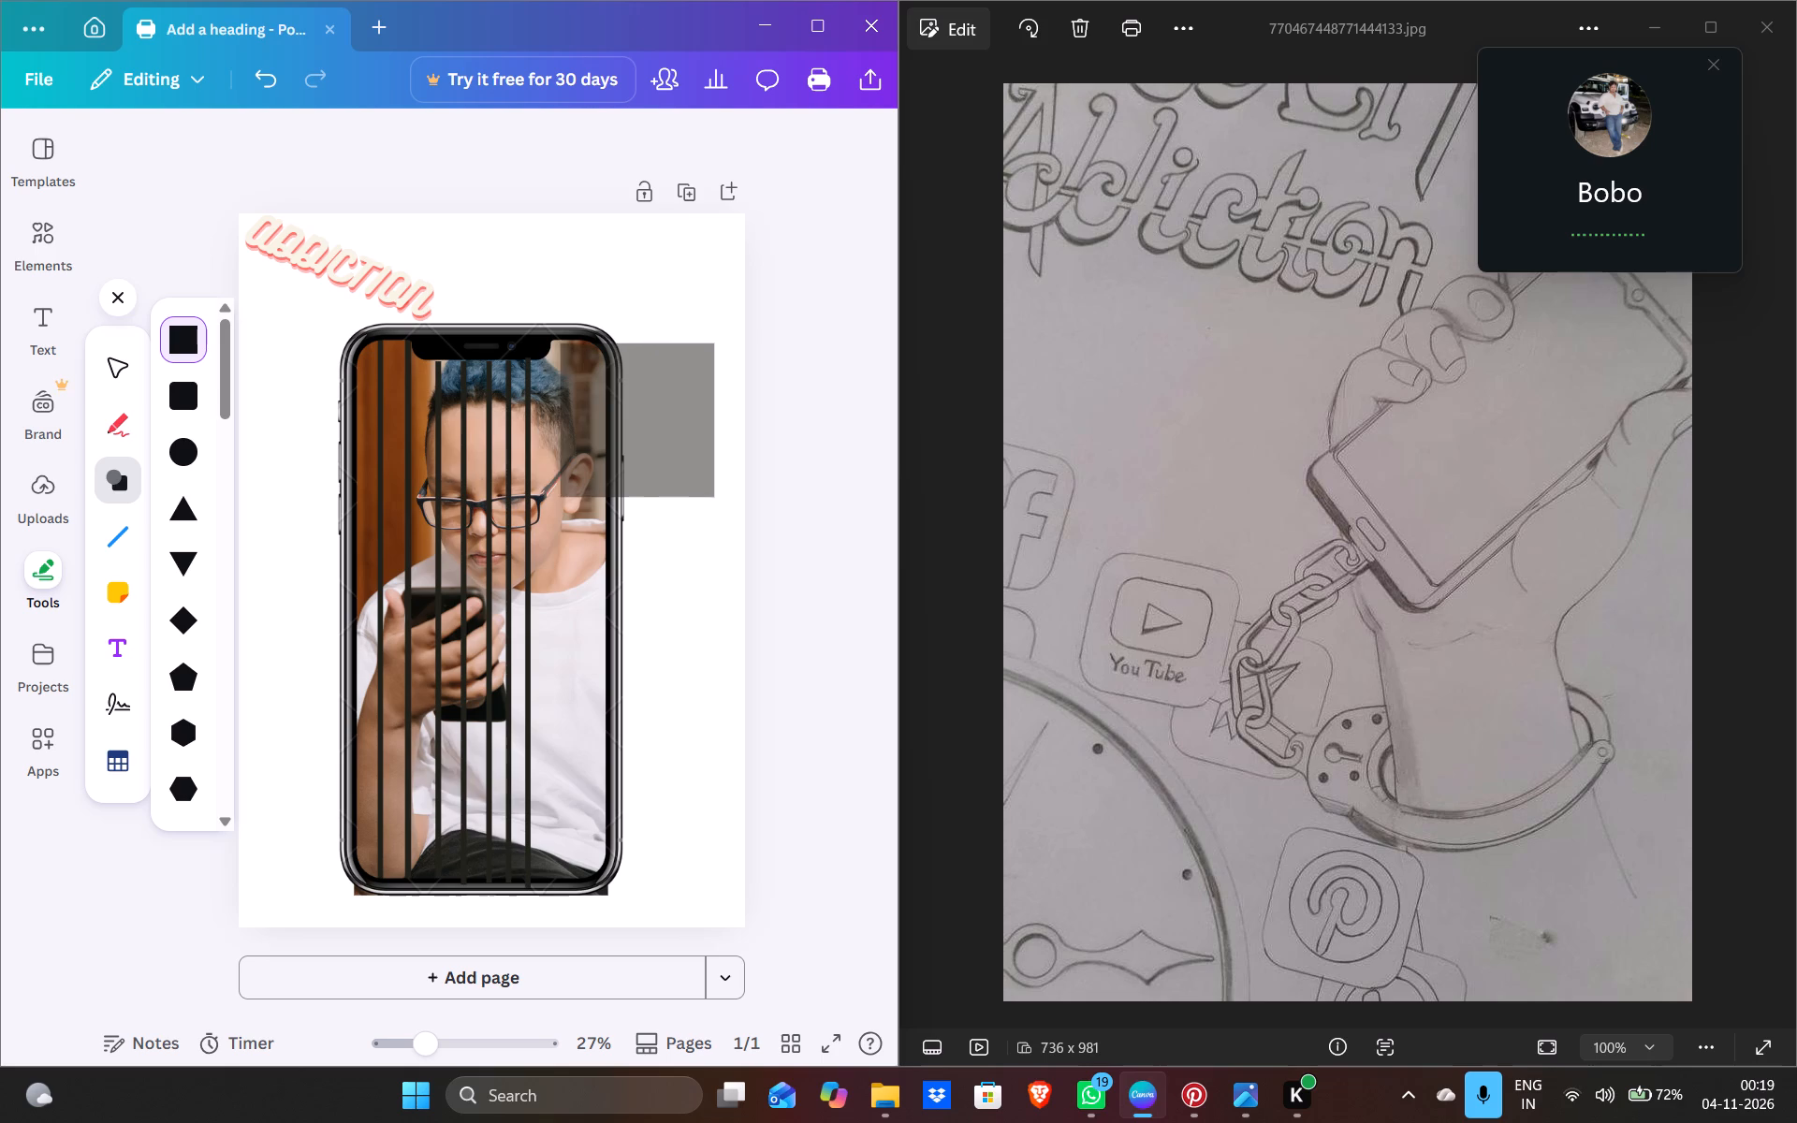
pyautogui.moveTo(551, 343); pyautogui.dragTo(573, 543)
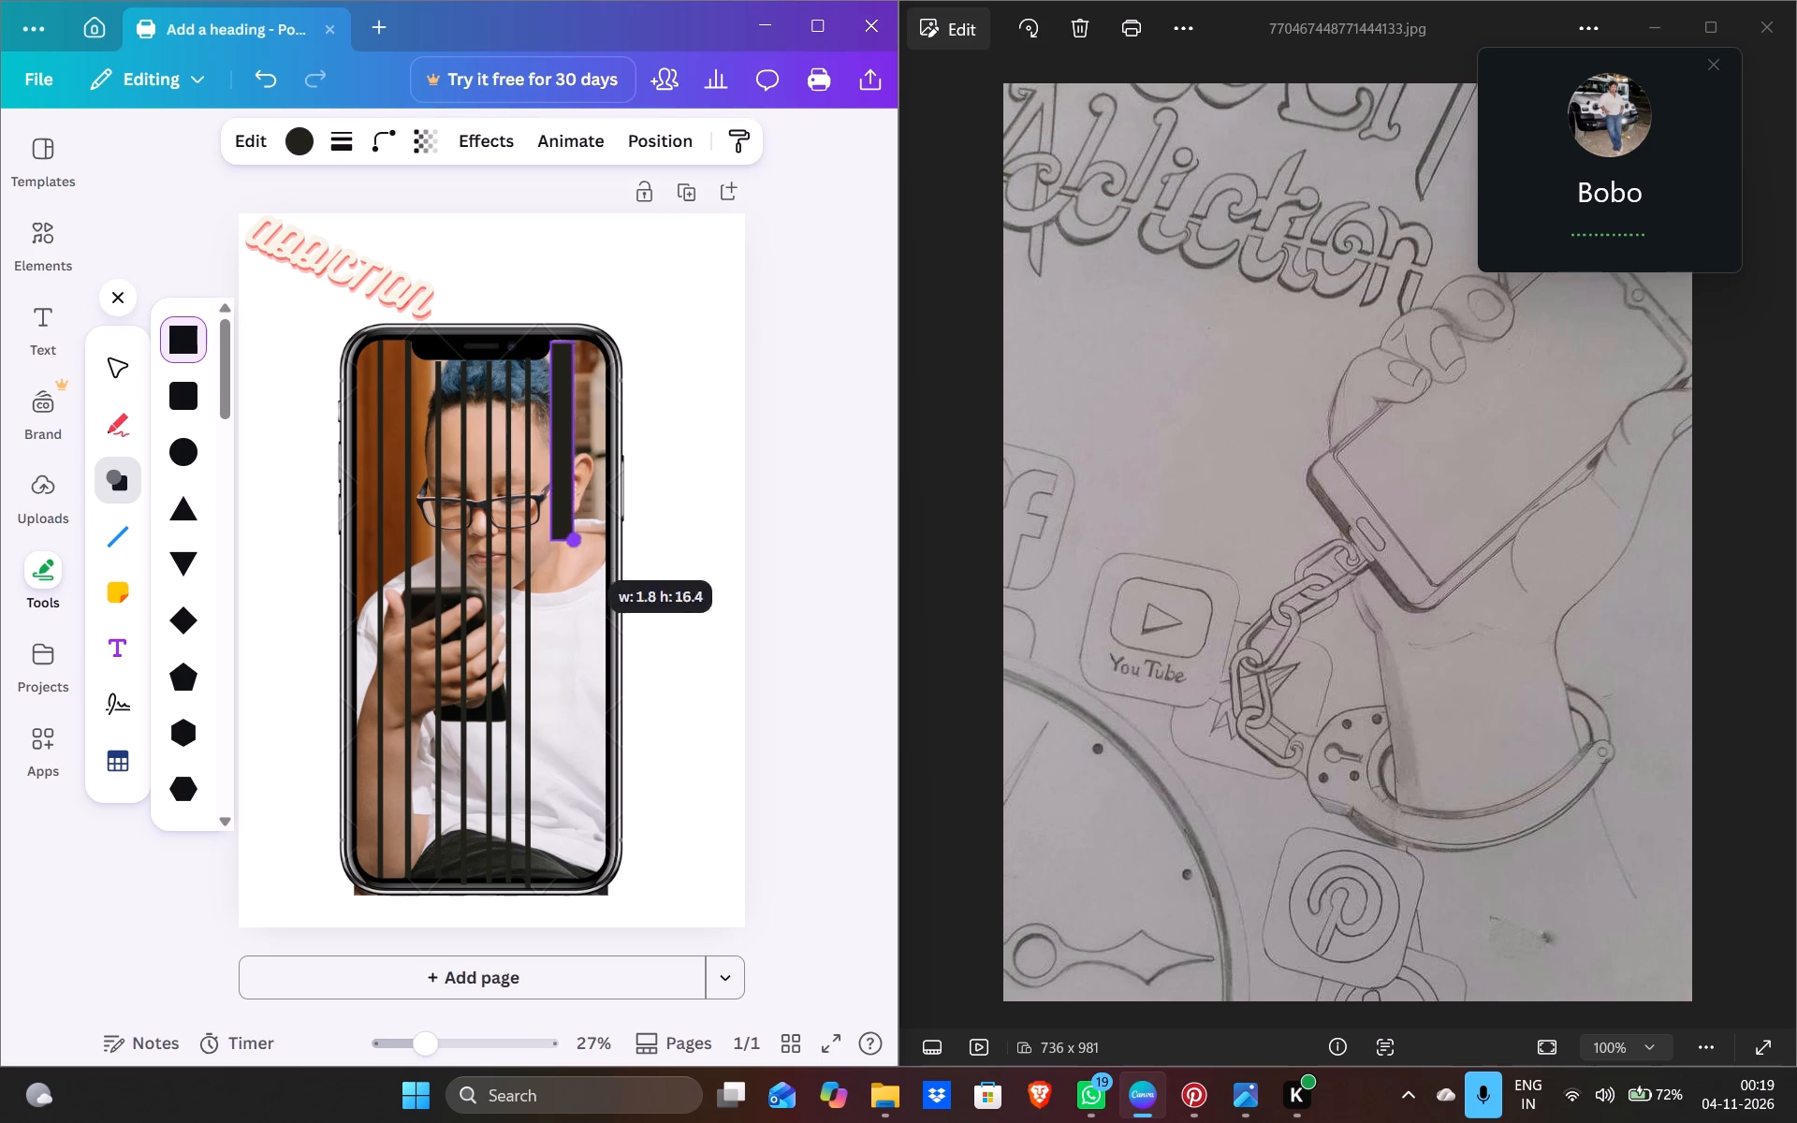
pyautogui.moveTo(573, 543); pyautogui.dragTo(557, 878)
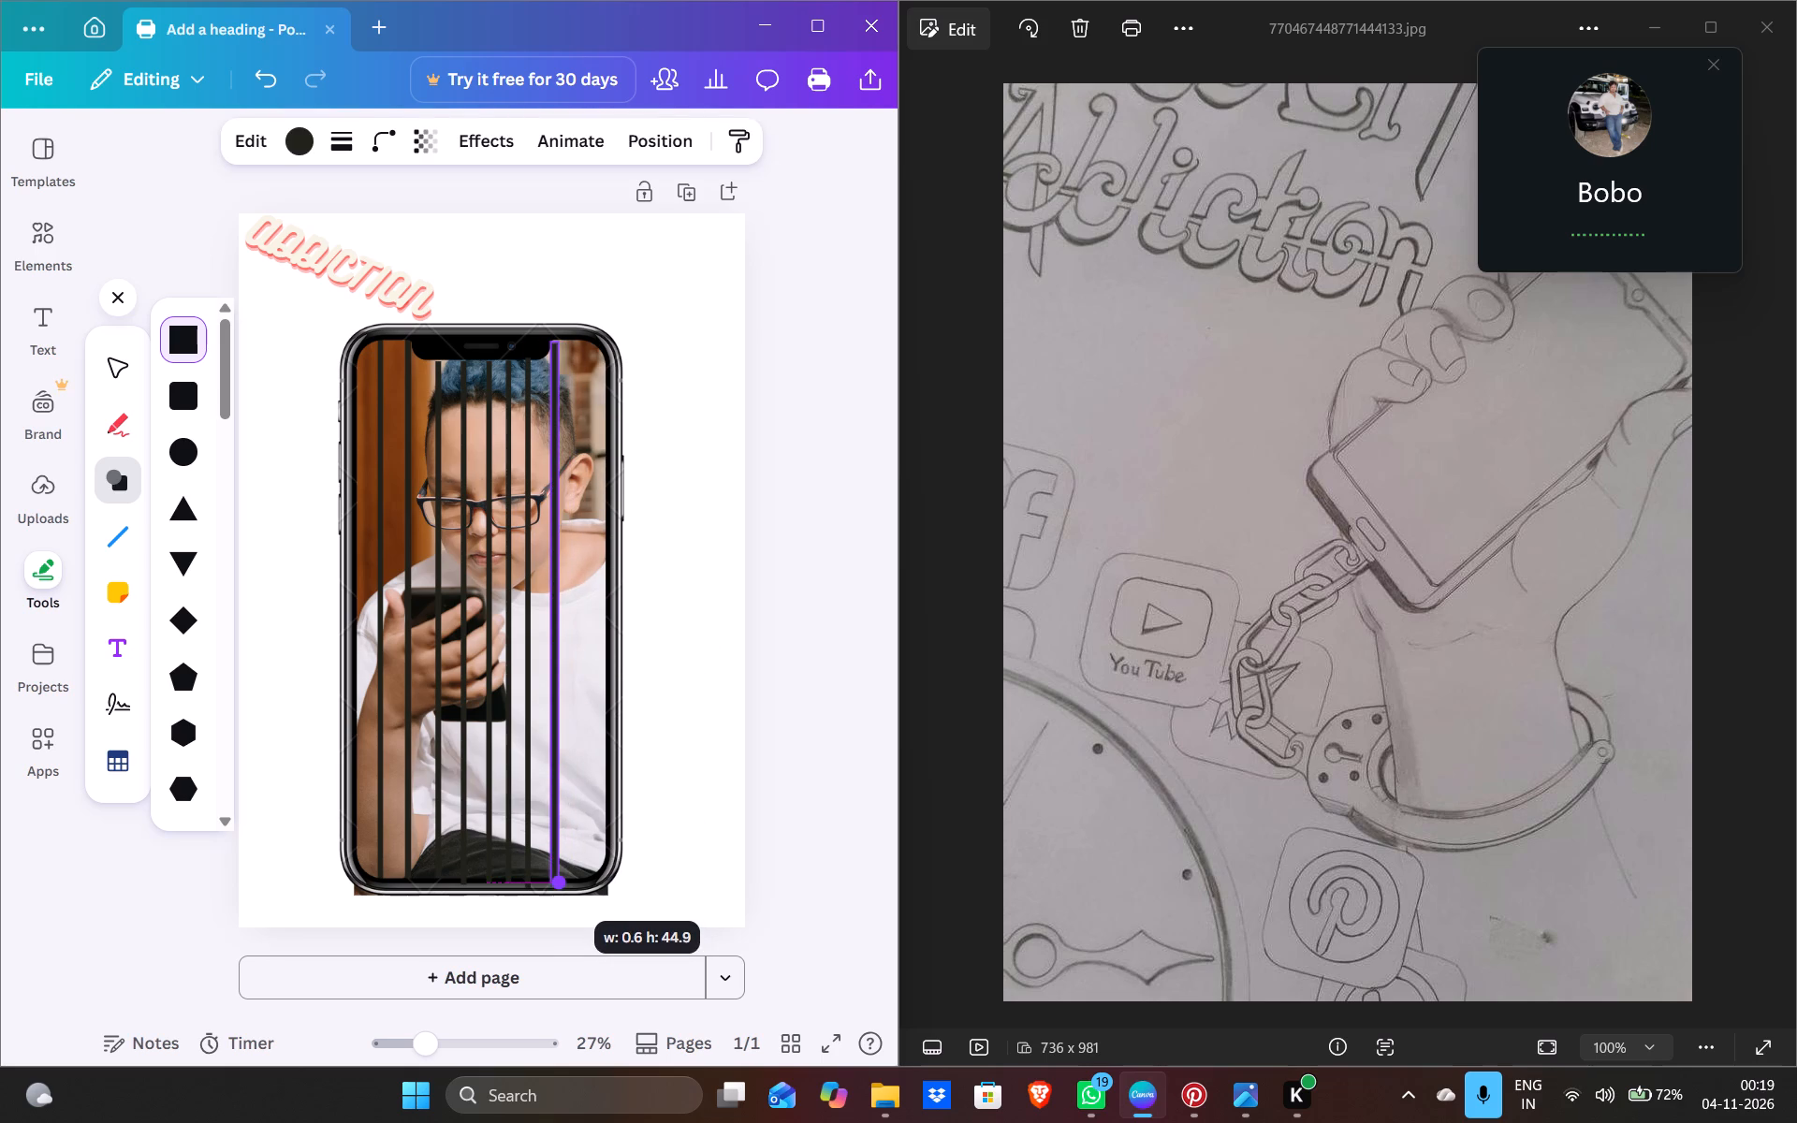
pyautogui.moveTo(557, 878); pyautogui.dragTo(550, 883)
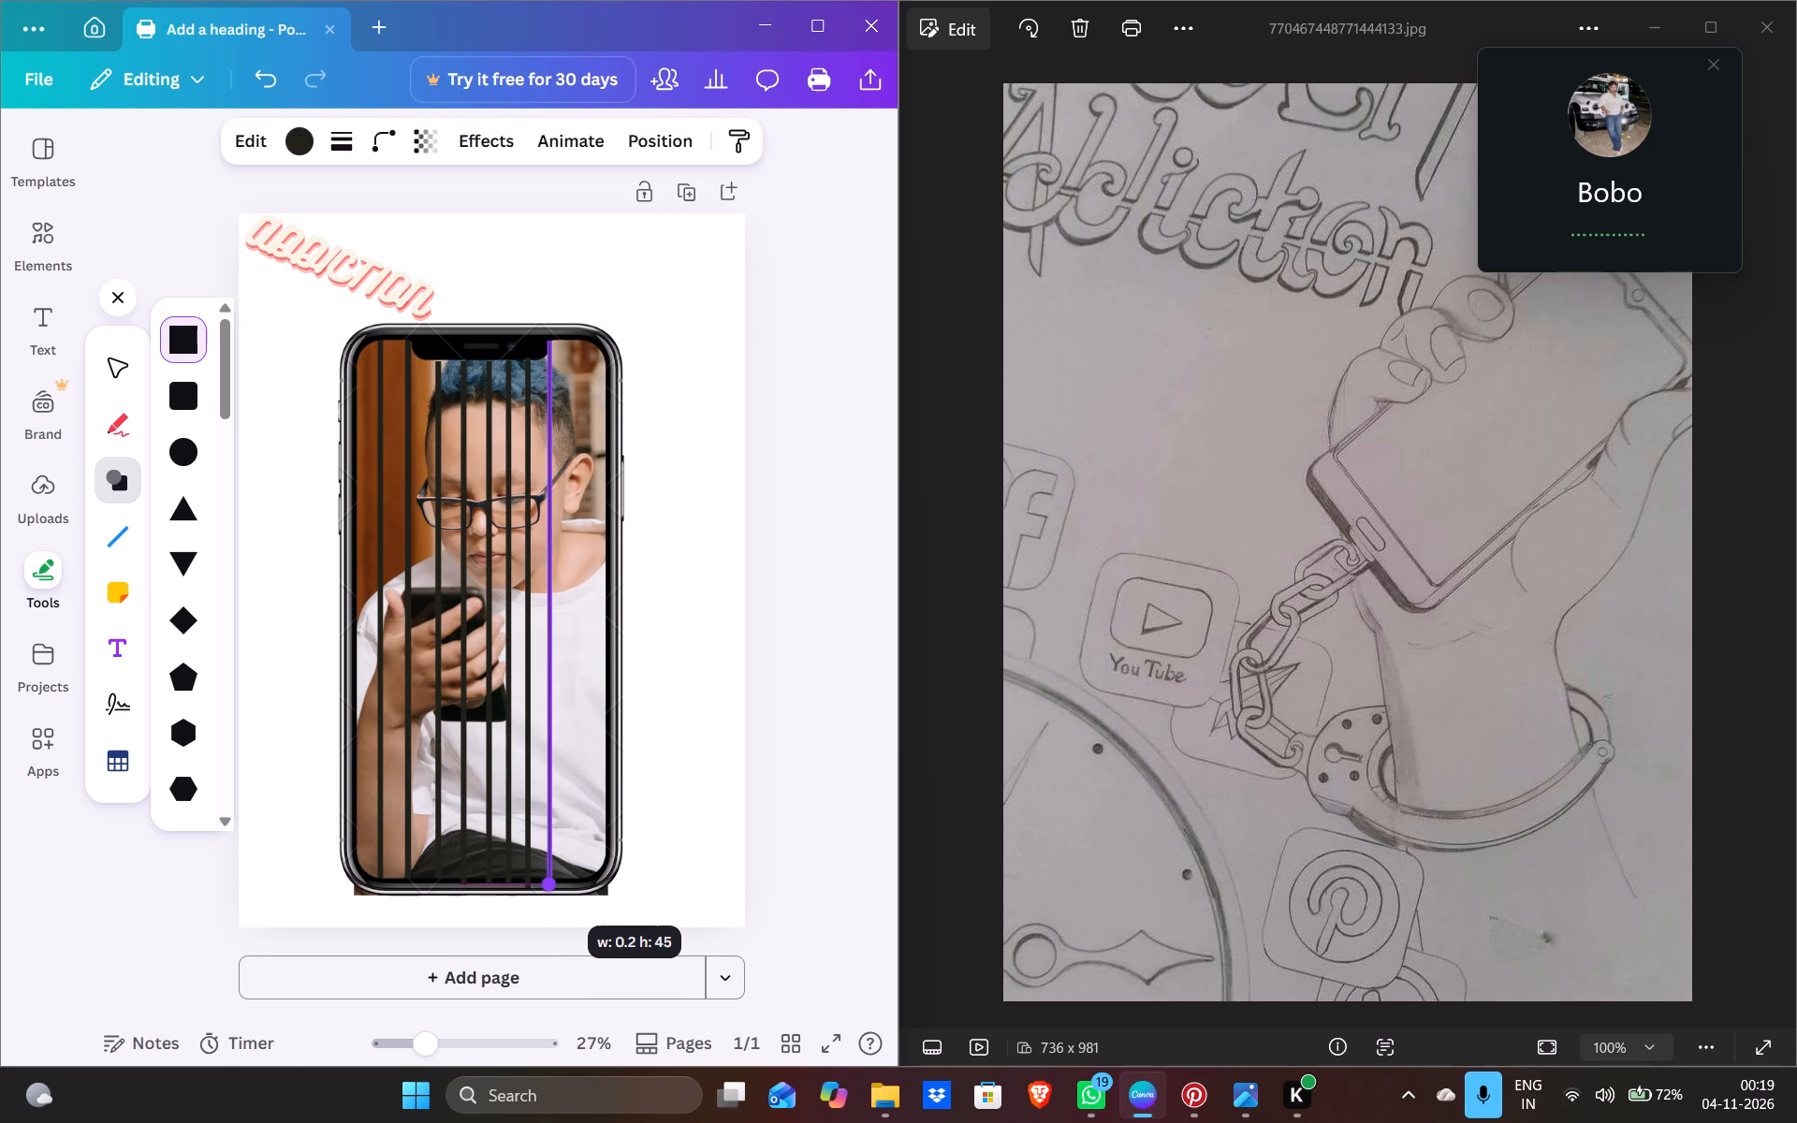
pyautogui.moveTo(550, 883); pyautogui.dragTo(557, 877)
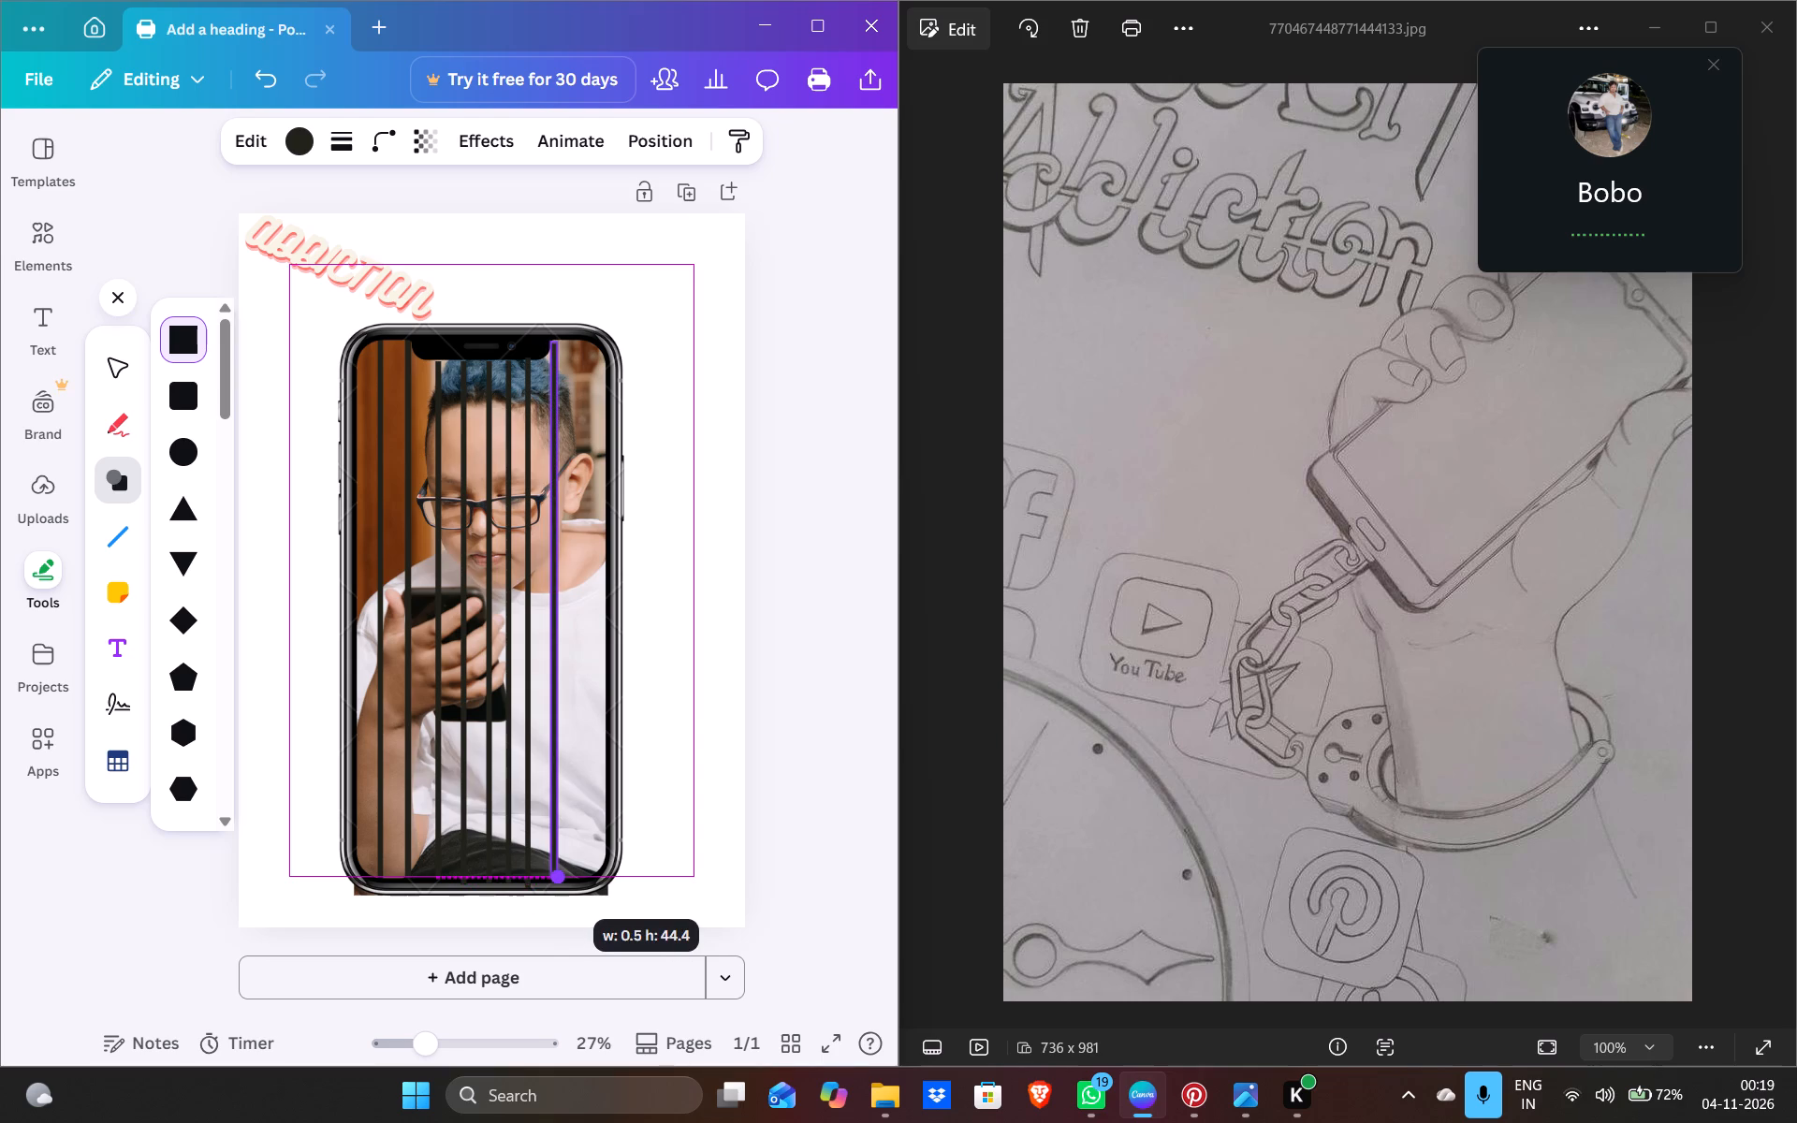
pyautogui.moveTo(557, 877); pyautogui.dragTo(553, 876)
pyautogui.click(671, 807)
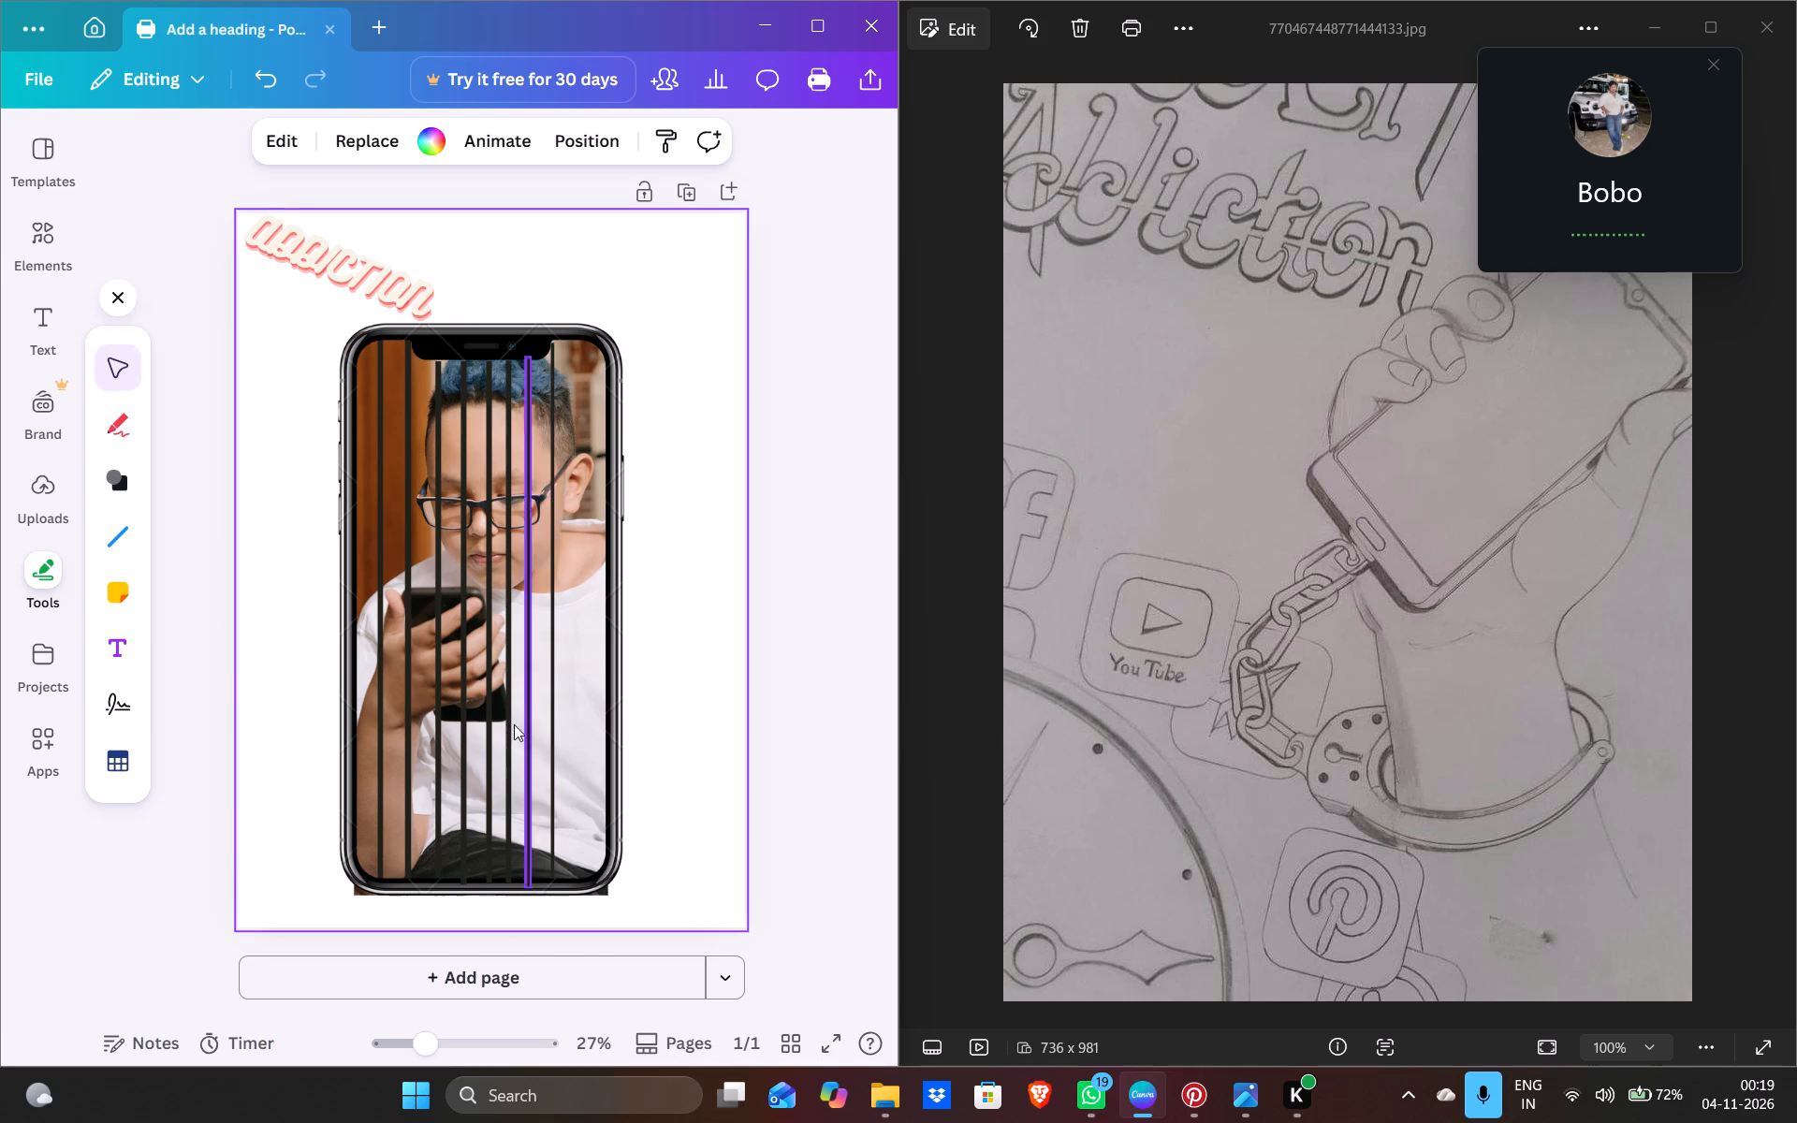
# Duplicate the newest bar, delete the surplus copy, and place the remaining copy to its right with a similar gap.
pyautogui.click(551, 666)
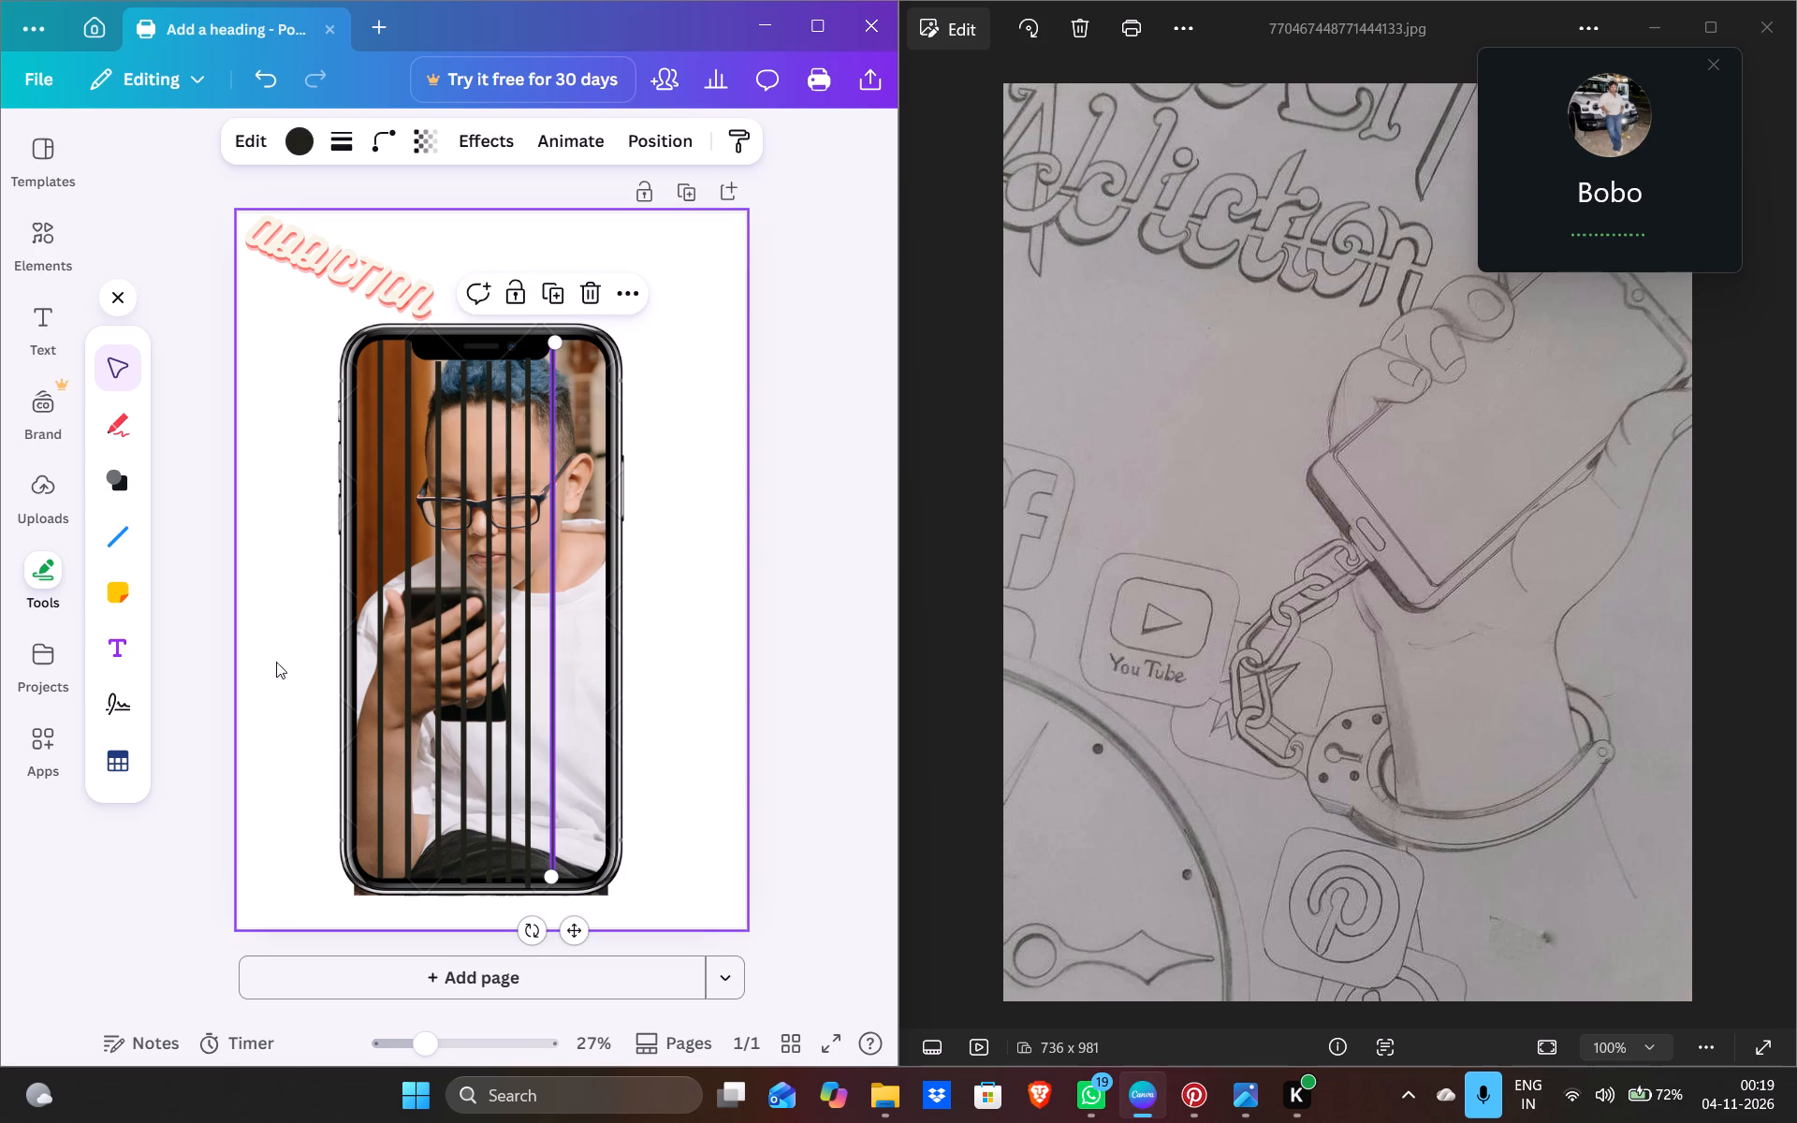
pyautogui.hotkey('ctrl', 'c')
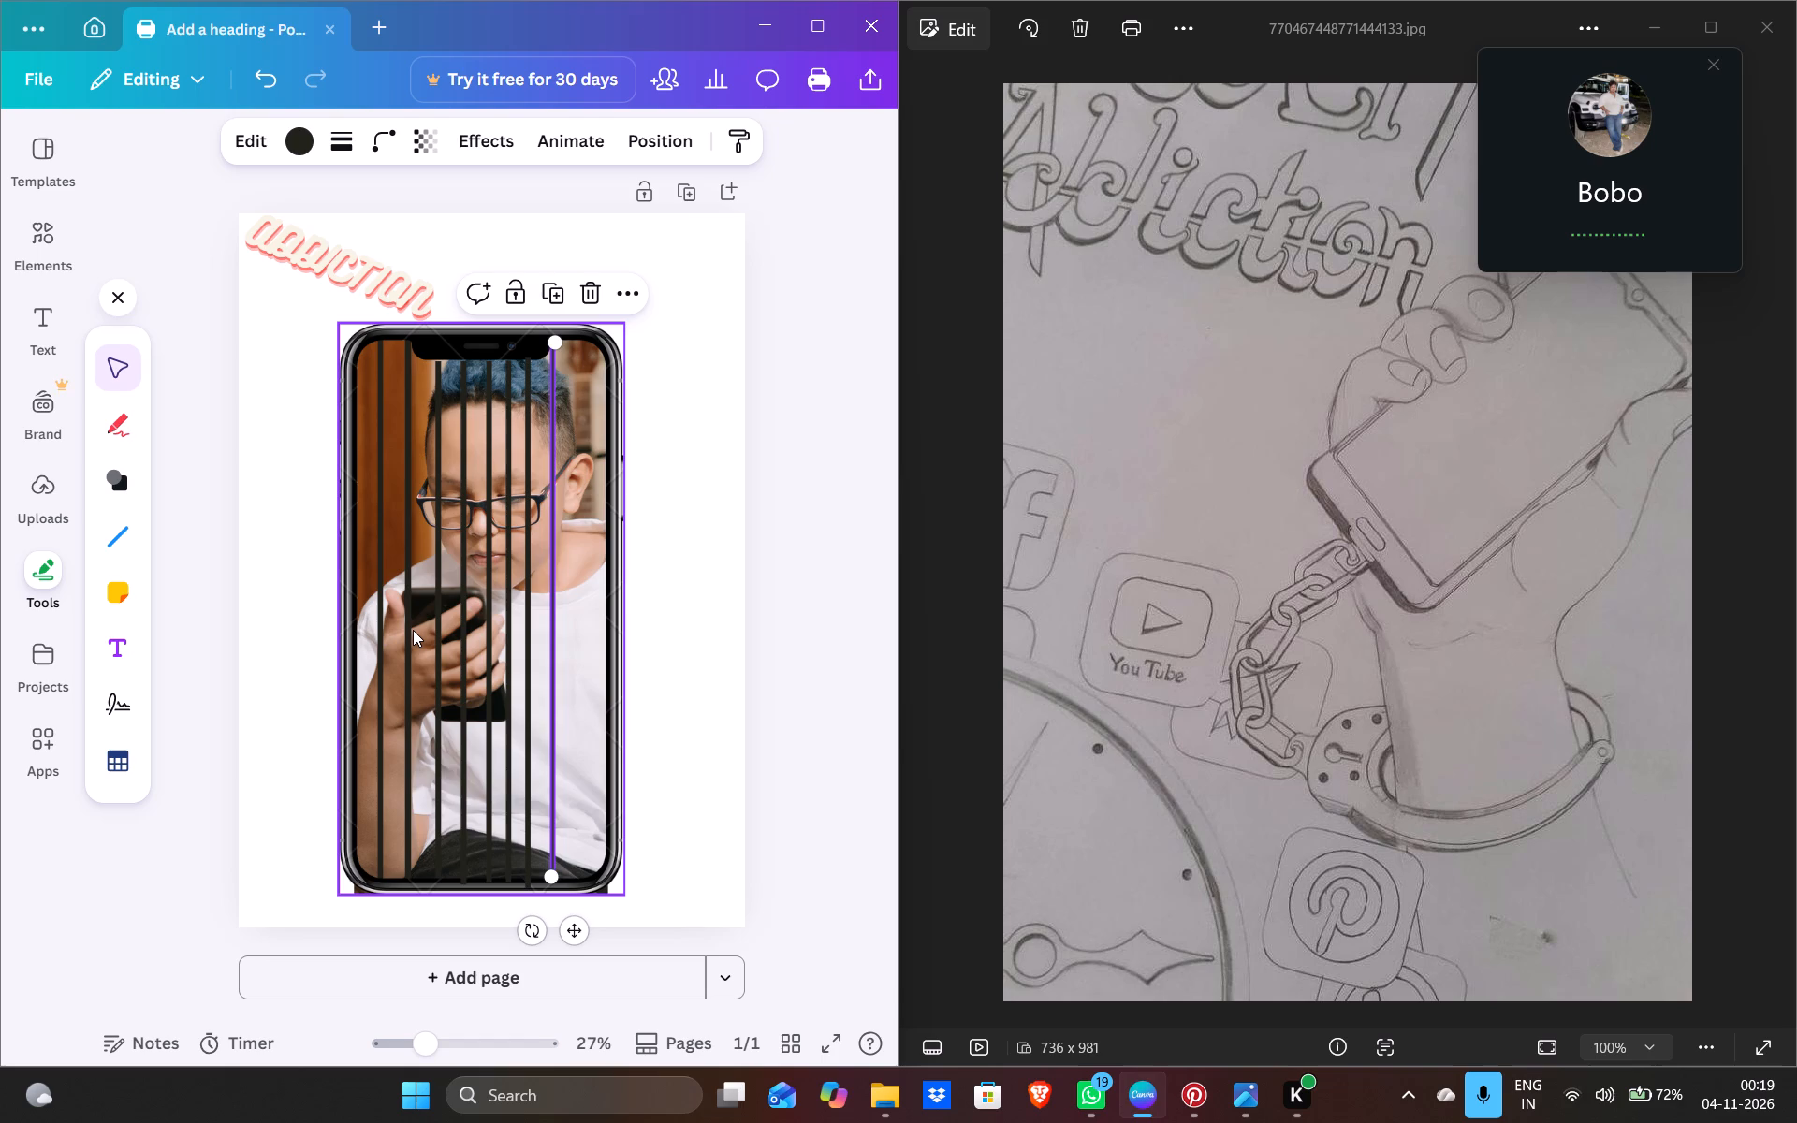
pyautogui.hotkey('ctrl', 'v')
pyautogui.hotkey('ctrl', 'v')
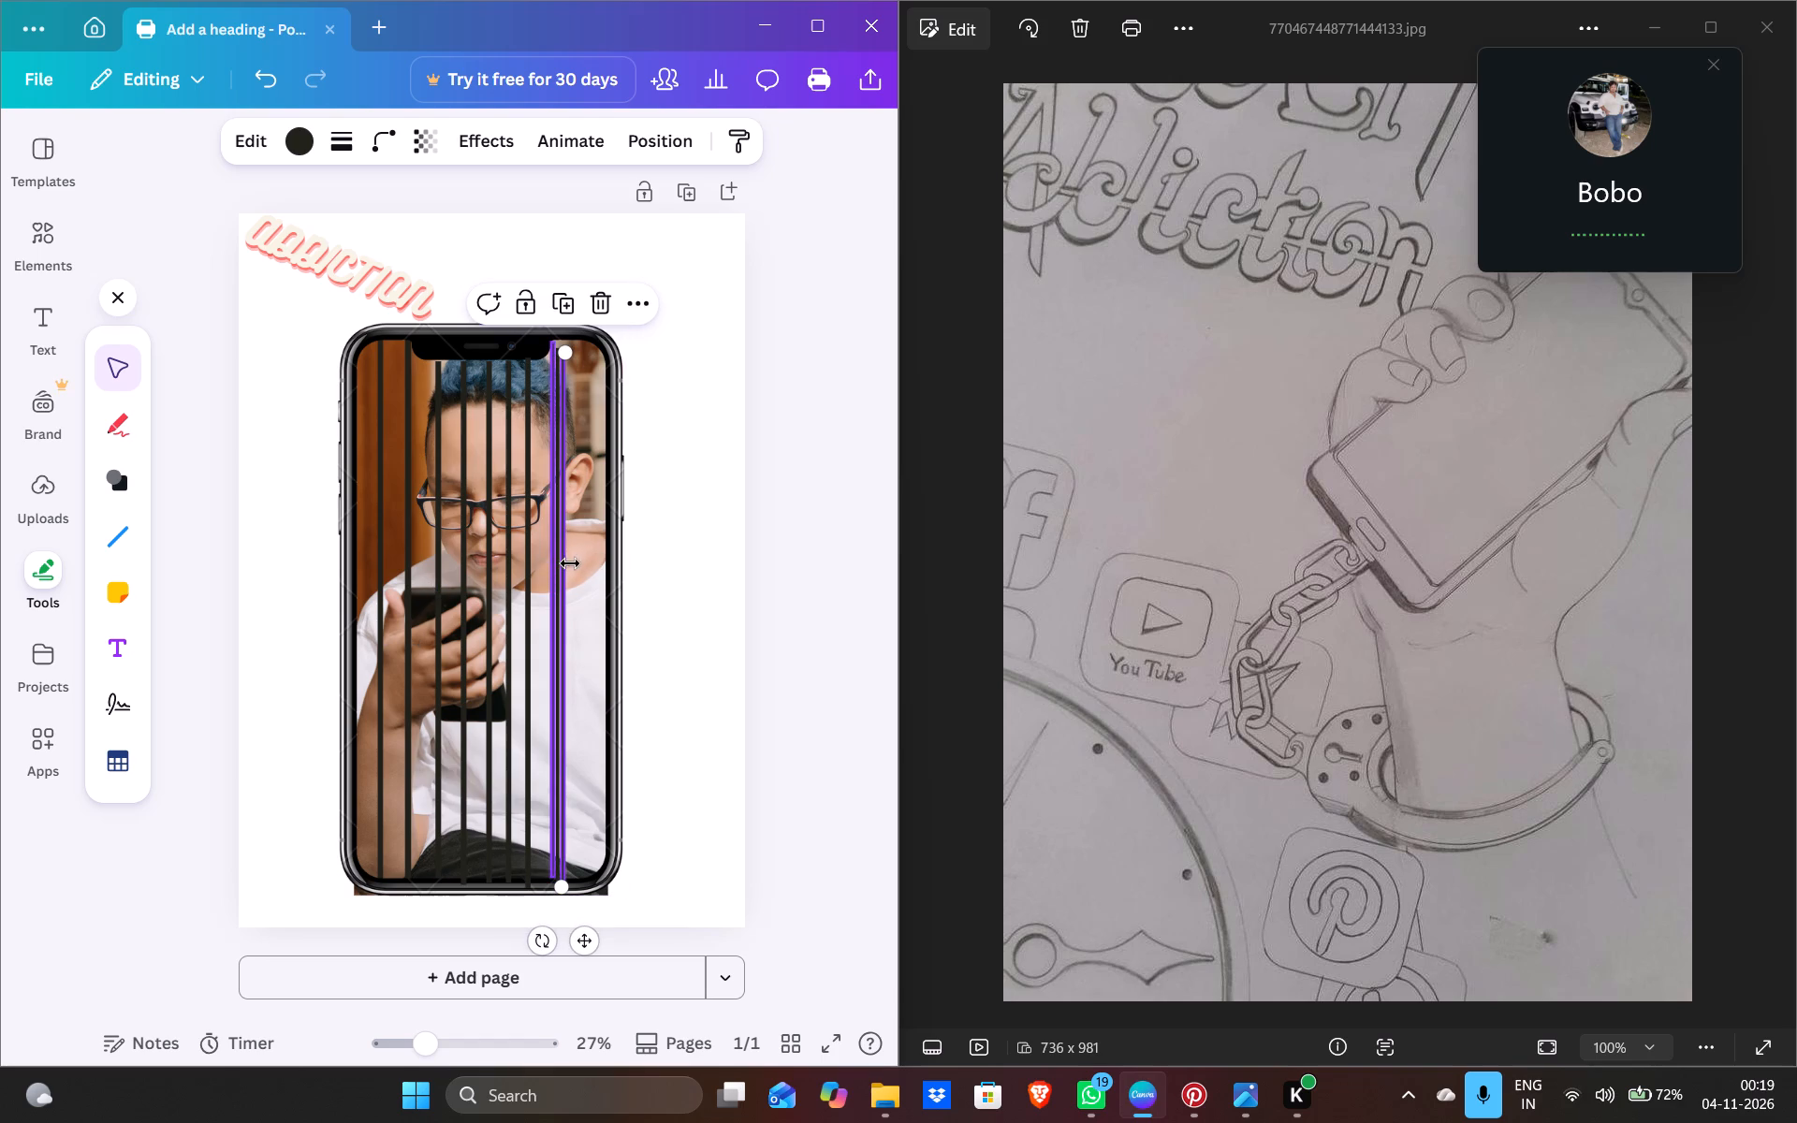
pyautogui.click(572, 565)
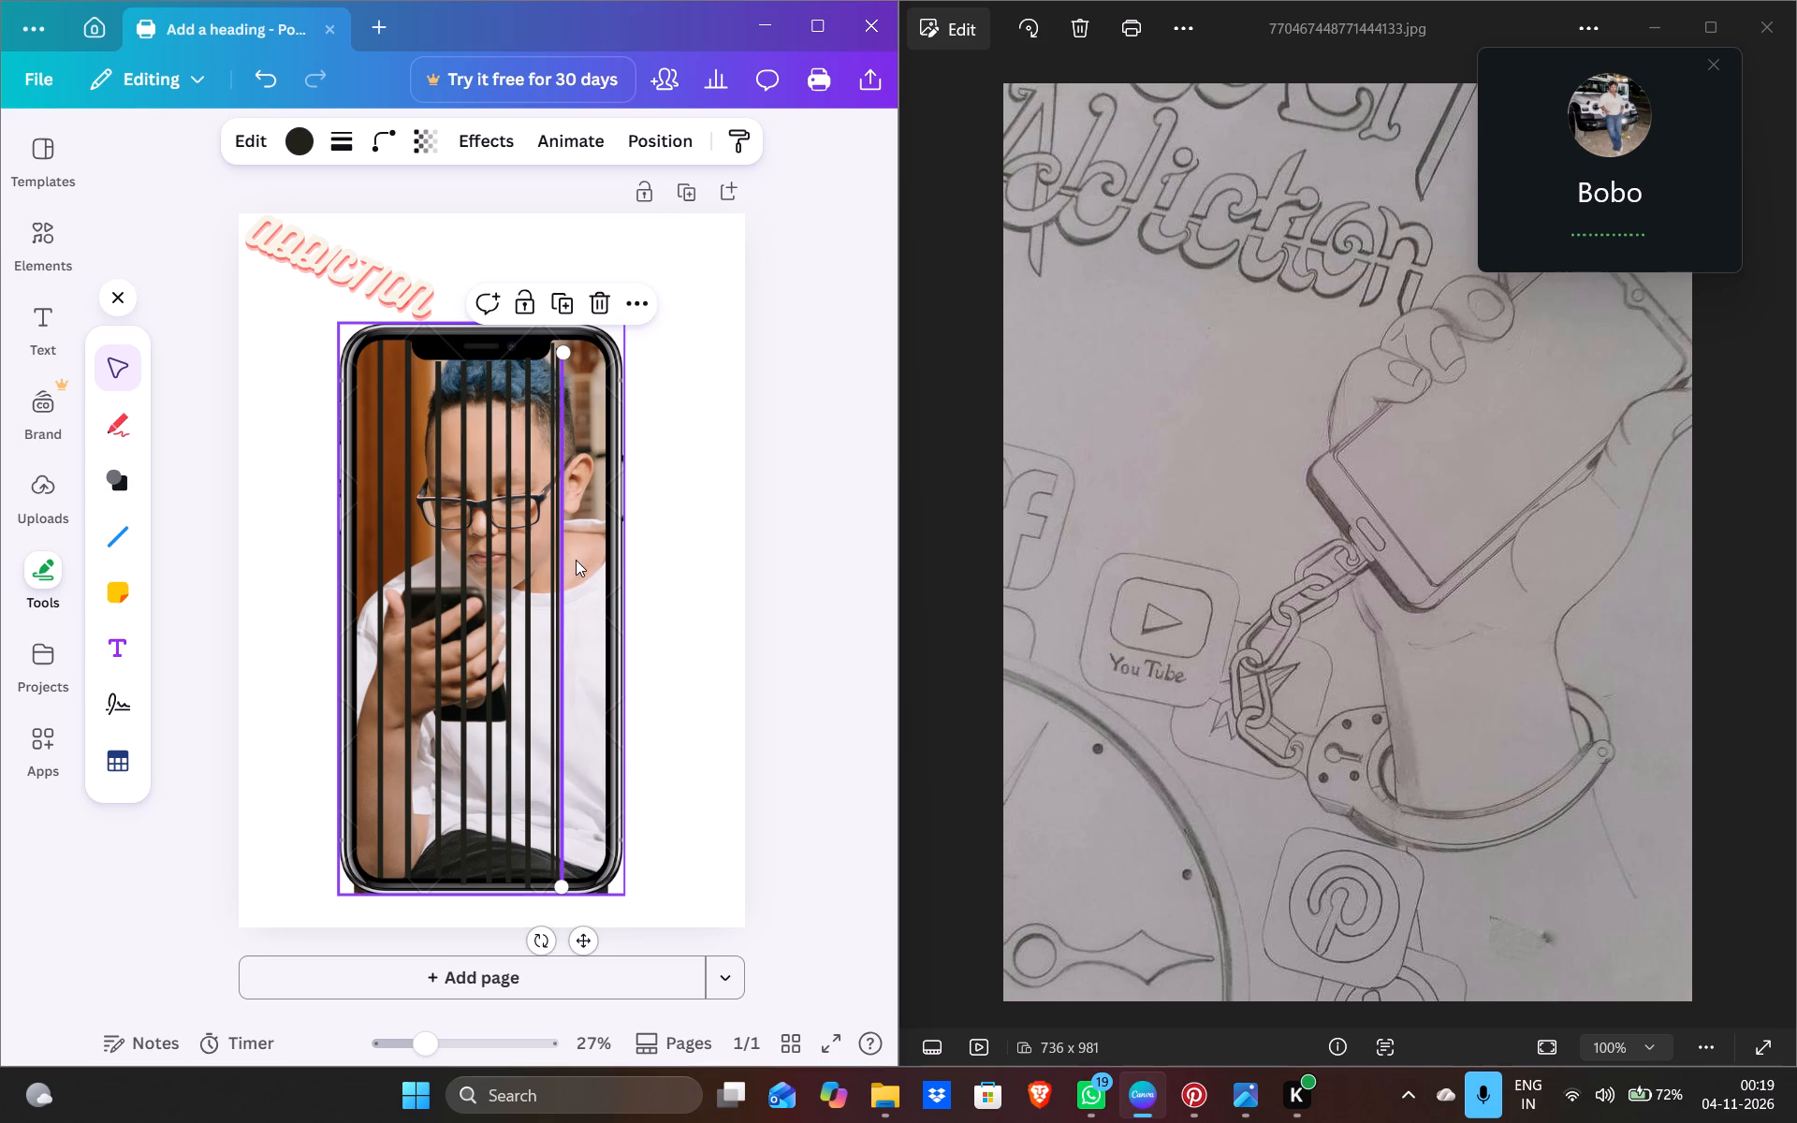
pyautogui.press('Delete')
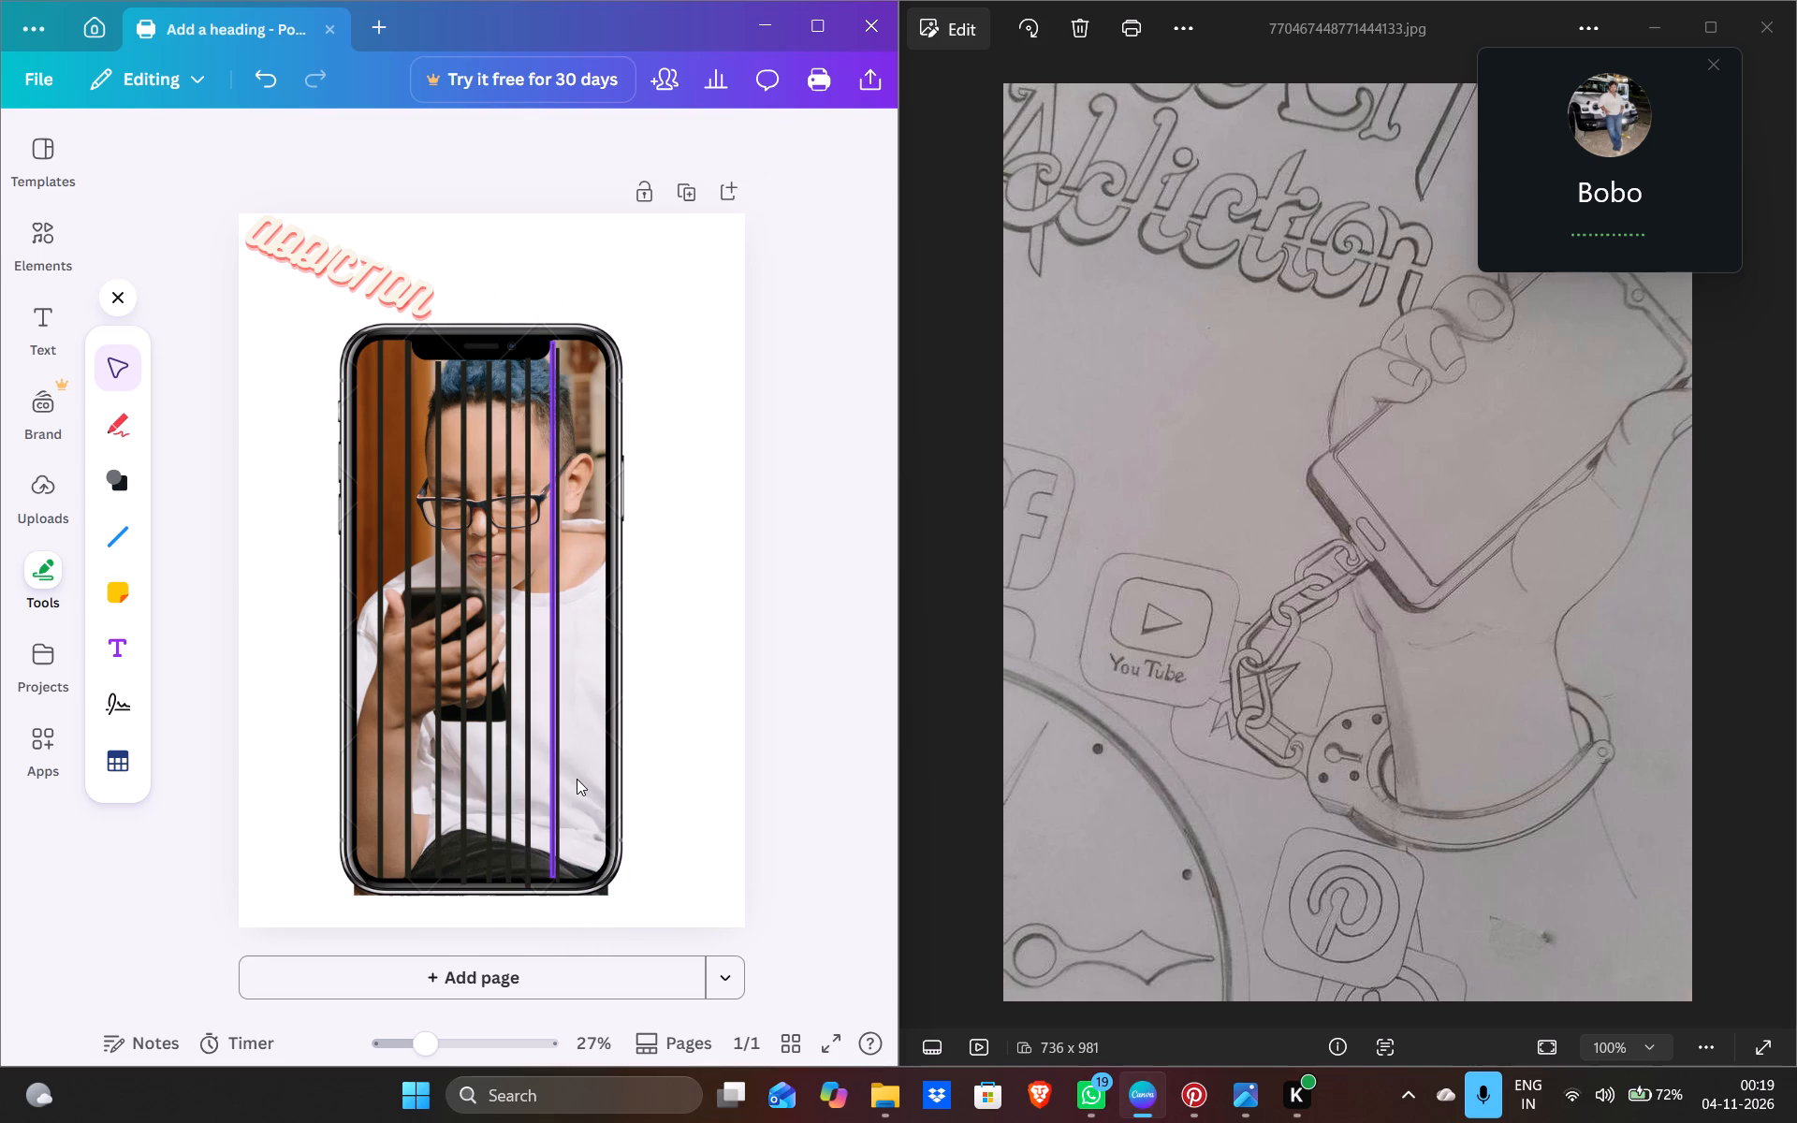
pyautogui.click(557, 779)
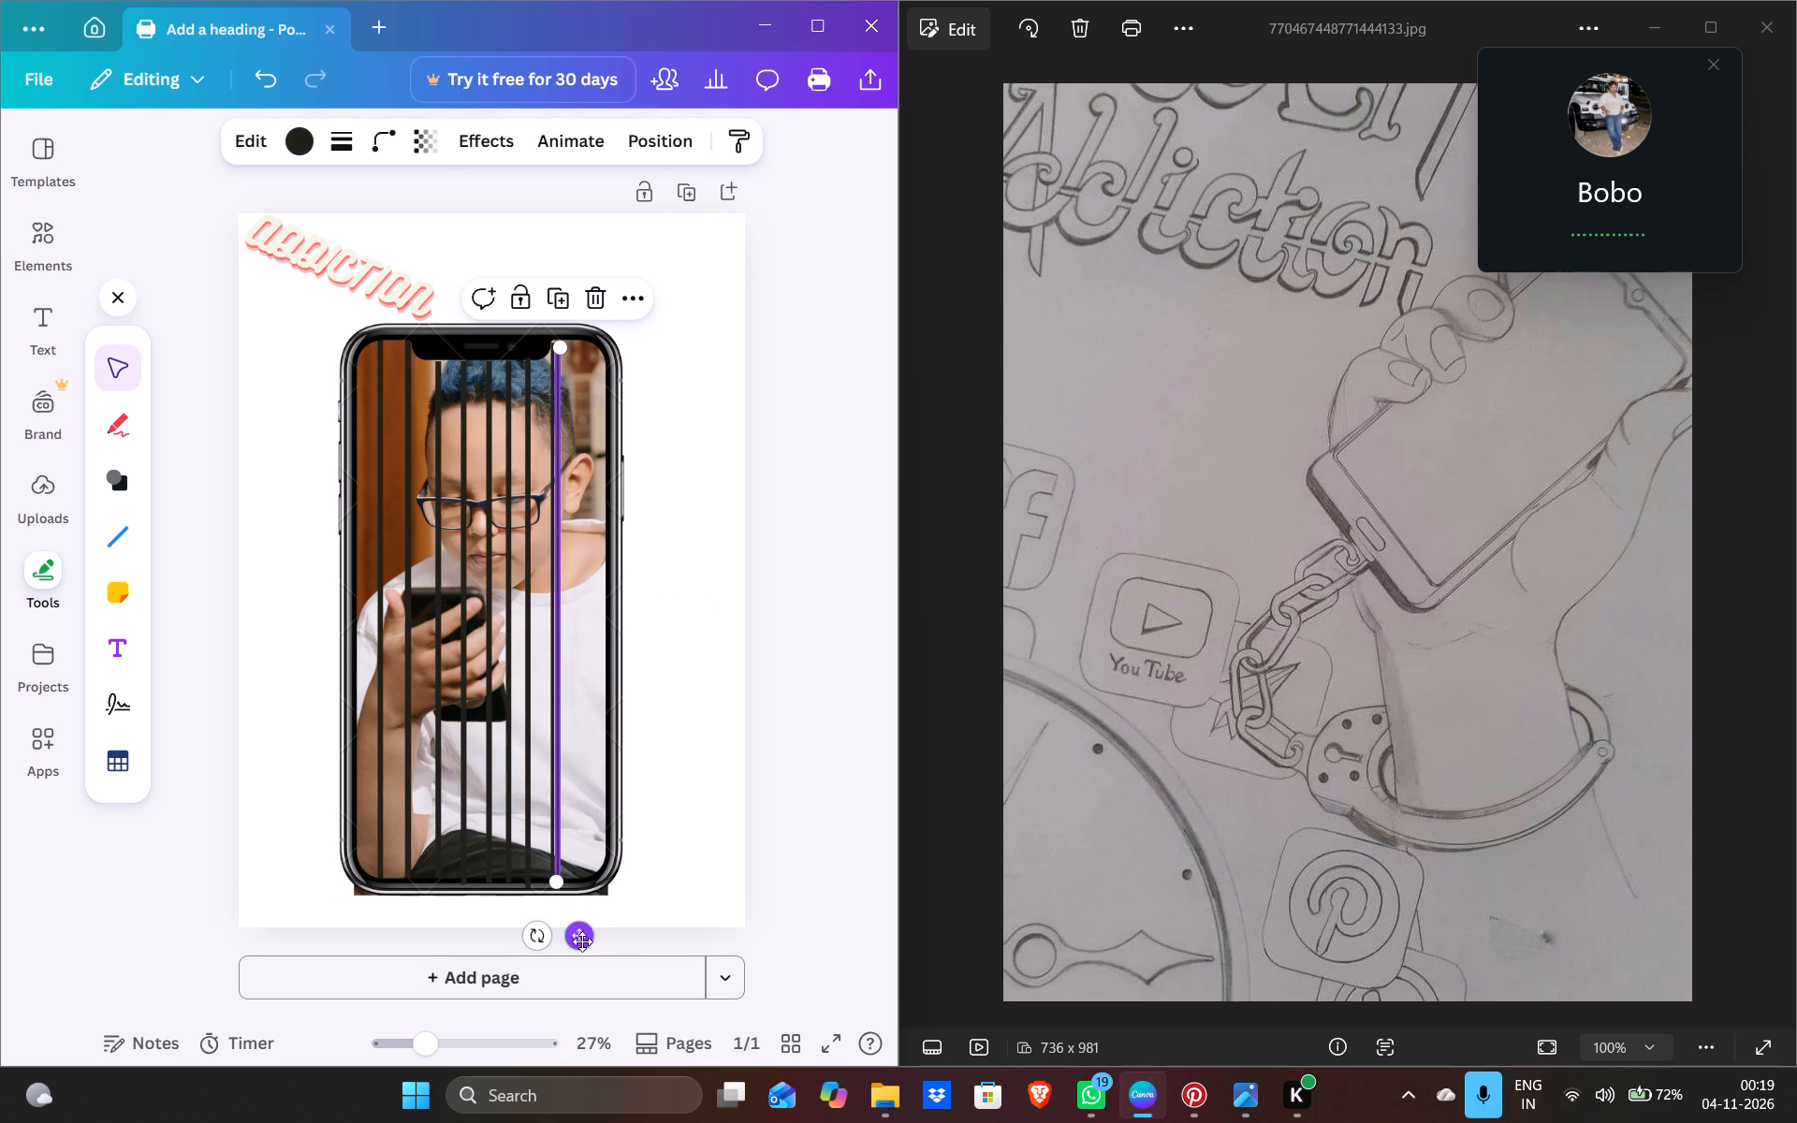
pyautogui.moveTo(582, 941); pyautogui.dragTo(603, 936)
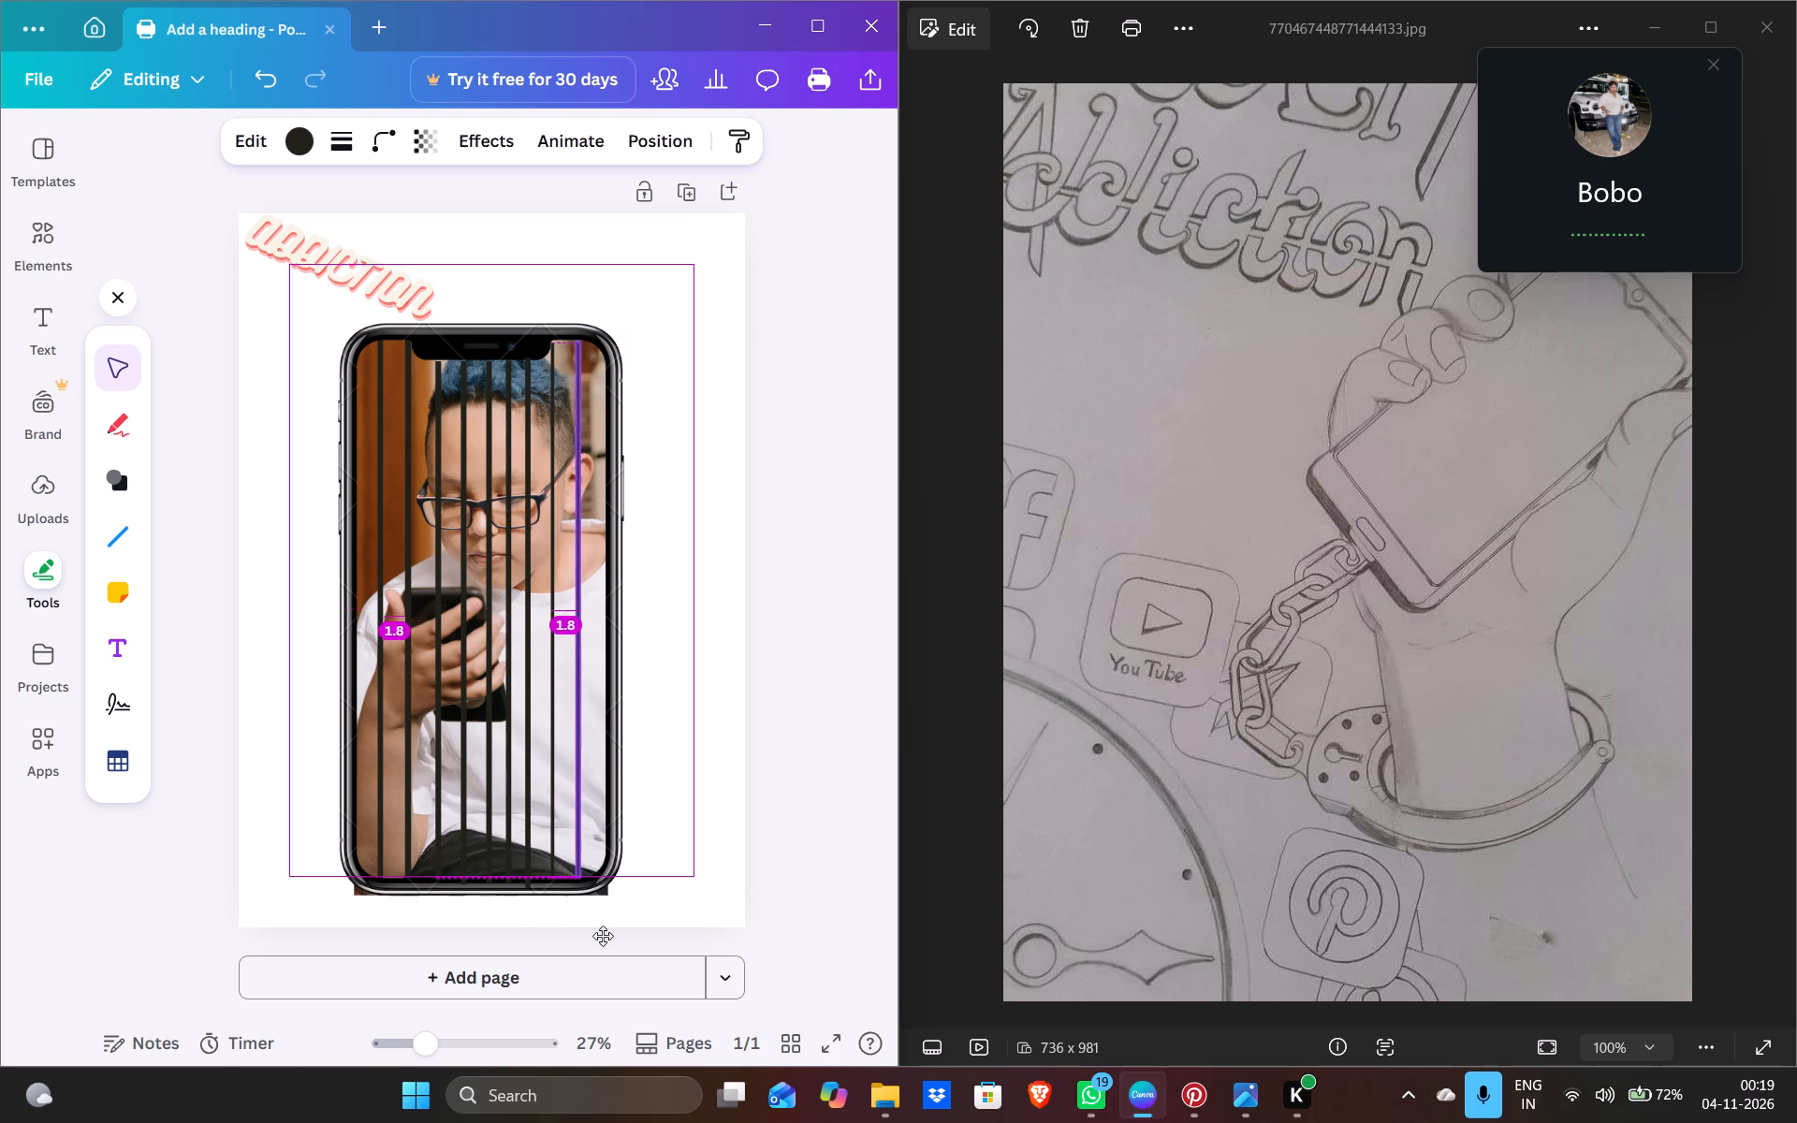
pyautogui.moveTo(603, 936); pyautogui.dragTo(599, 939)
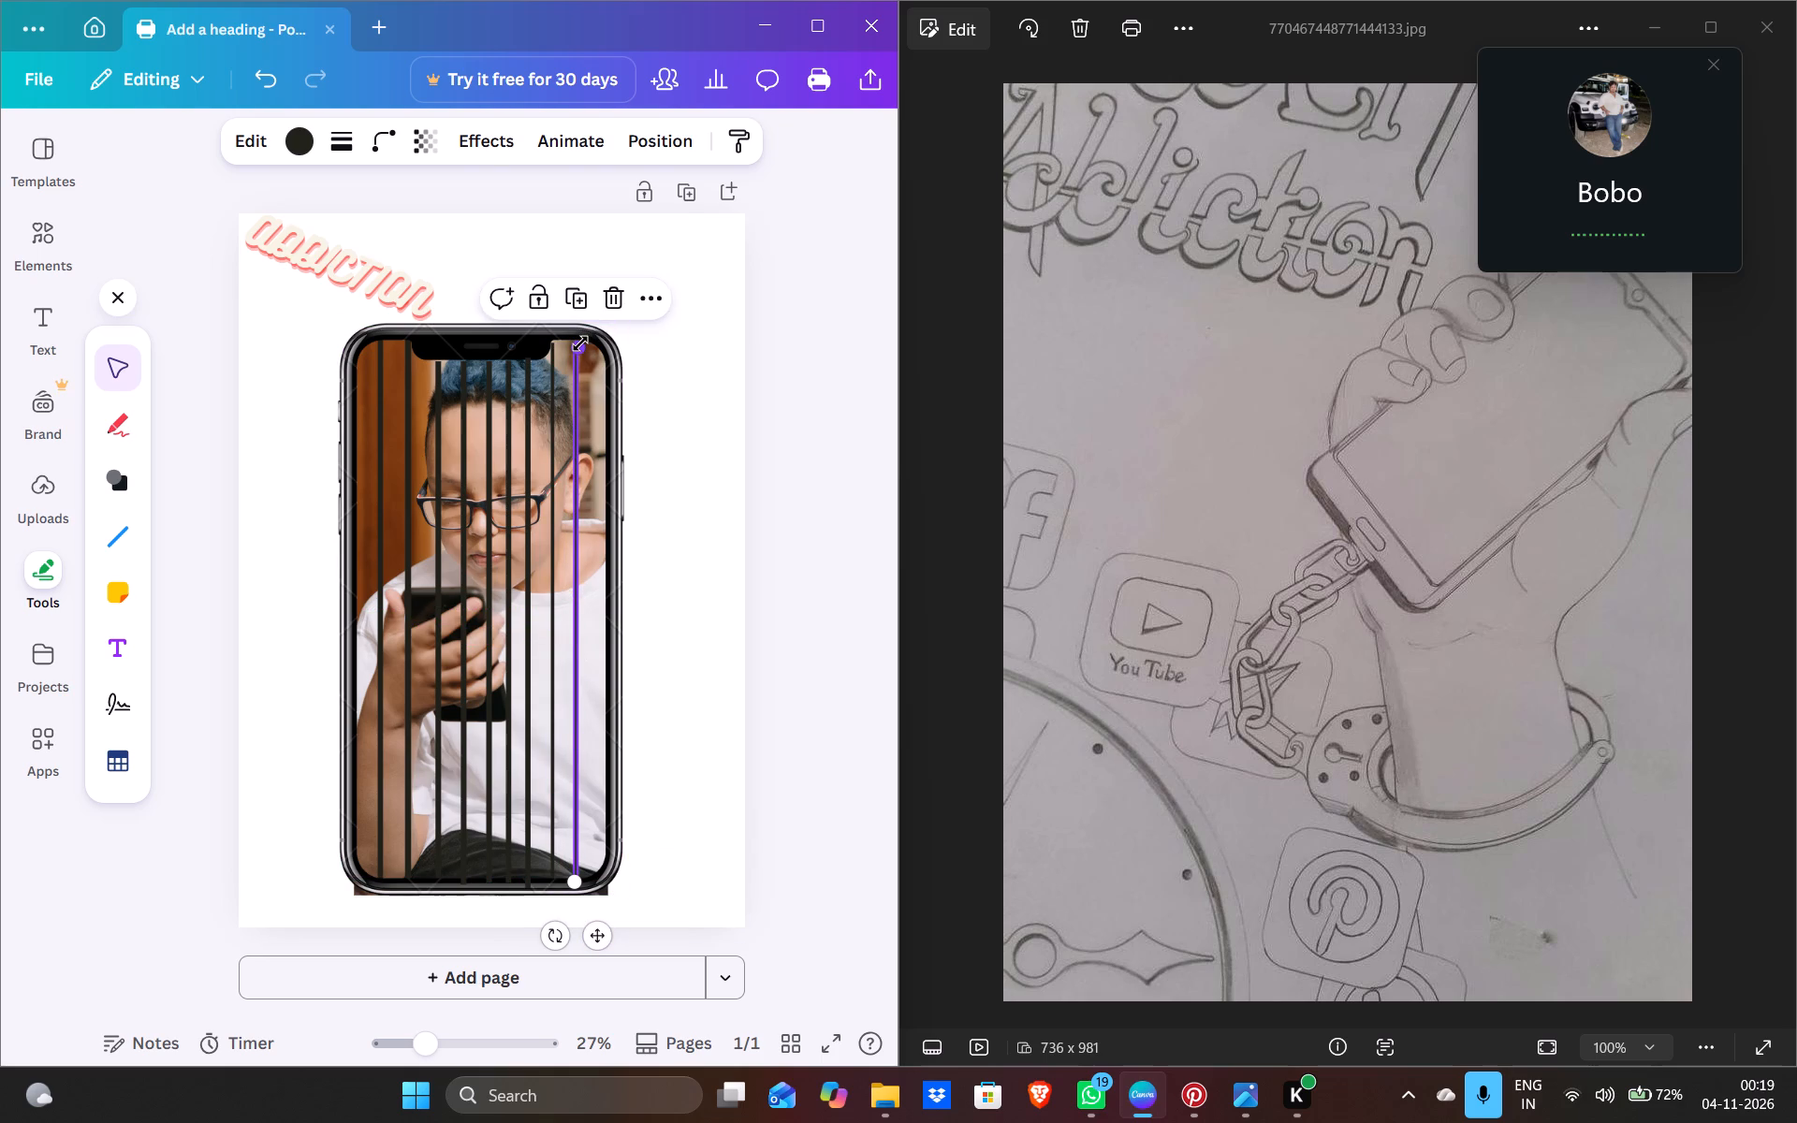
# Extend the copied bar's top end to the upper edge of the phone screen, keep it thin like the others, and deselect it.
pyautogui.moveTo(580, 343); pyautogui.dragTo(588, 334)
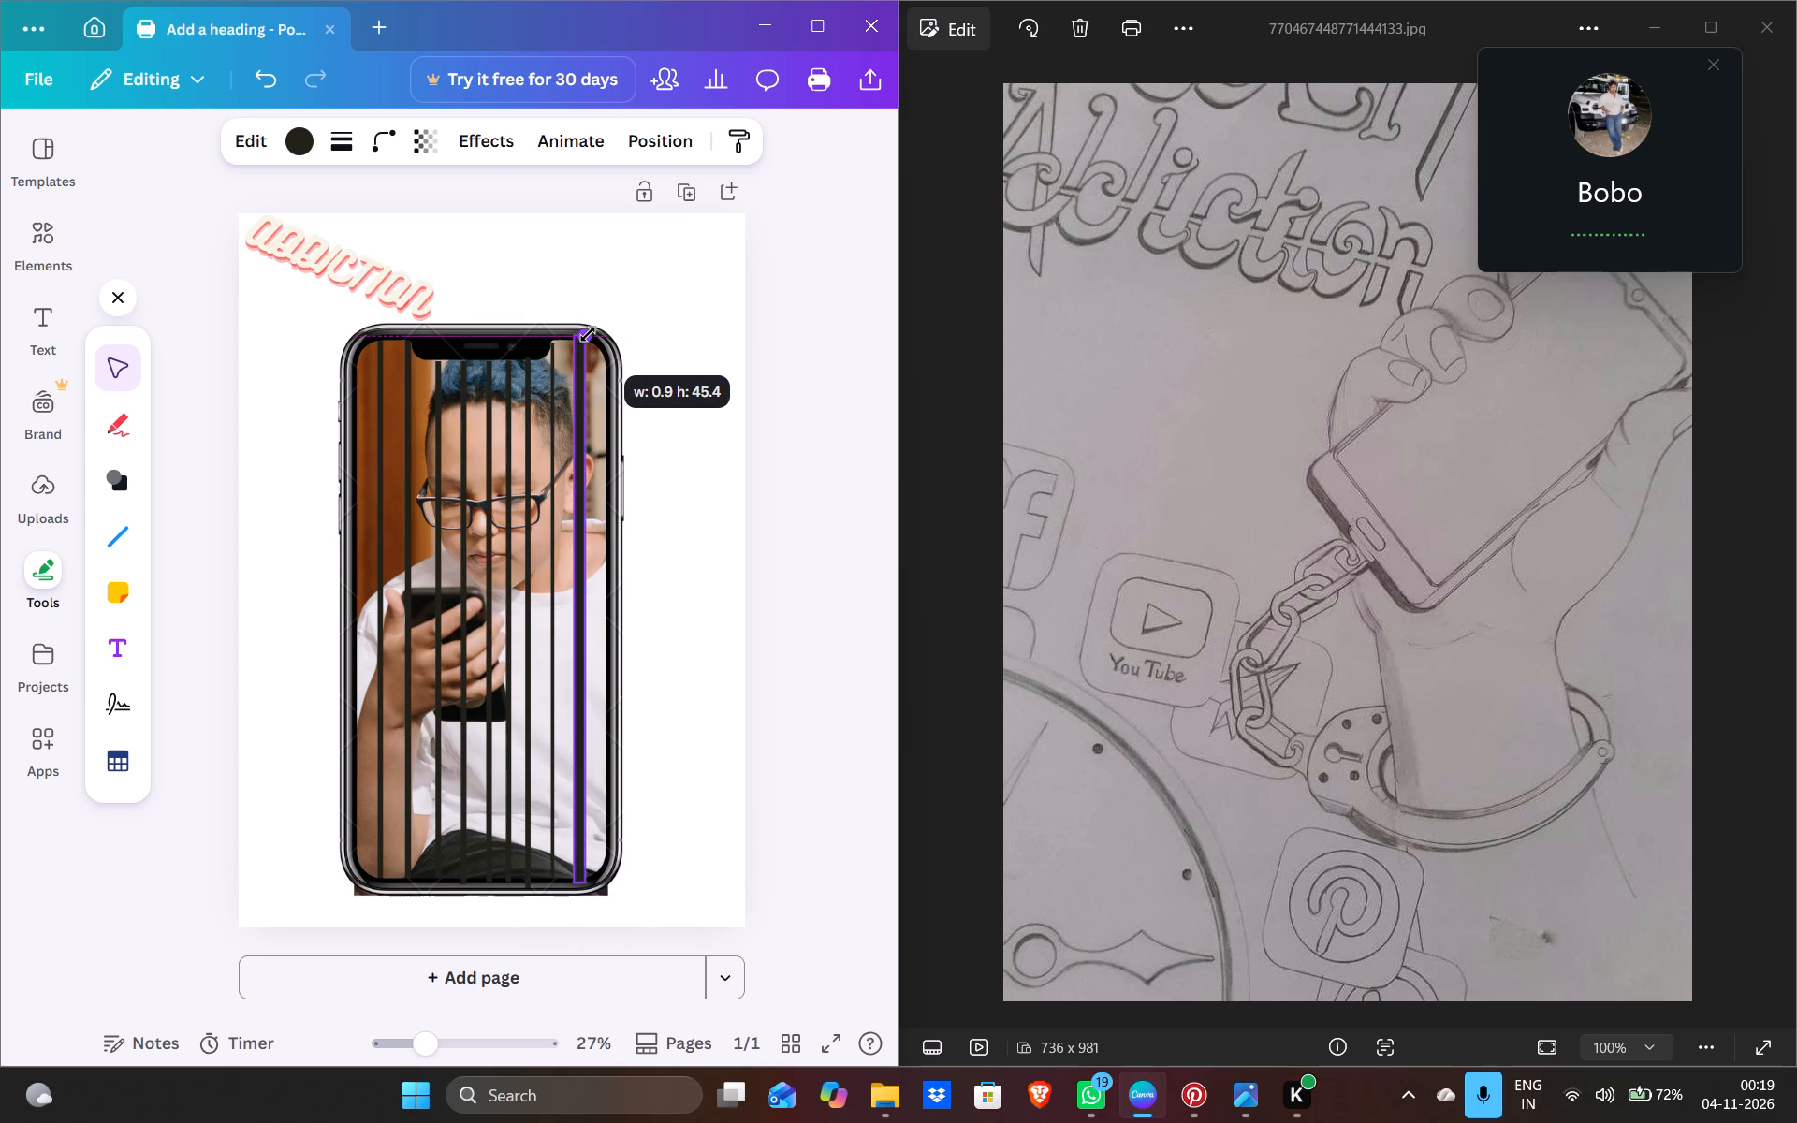
pyautogui.moveTo(588, 334); pyautogui.dragTo(579, 332)
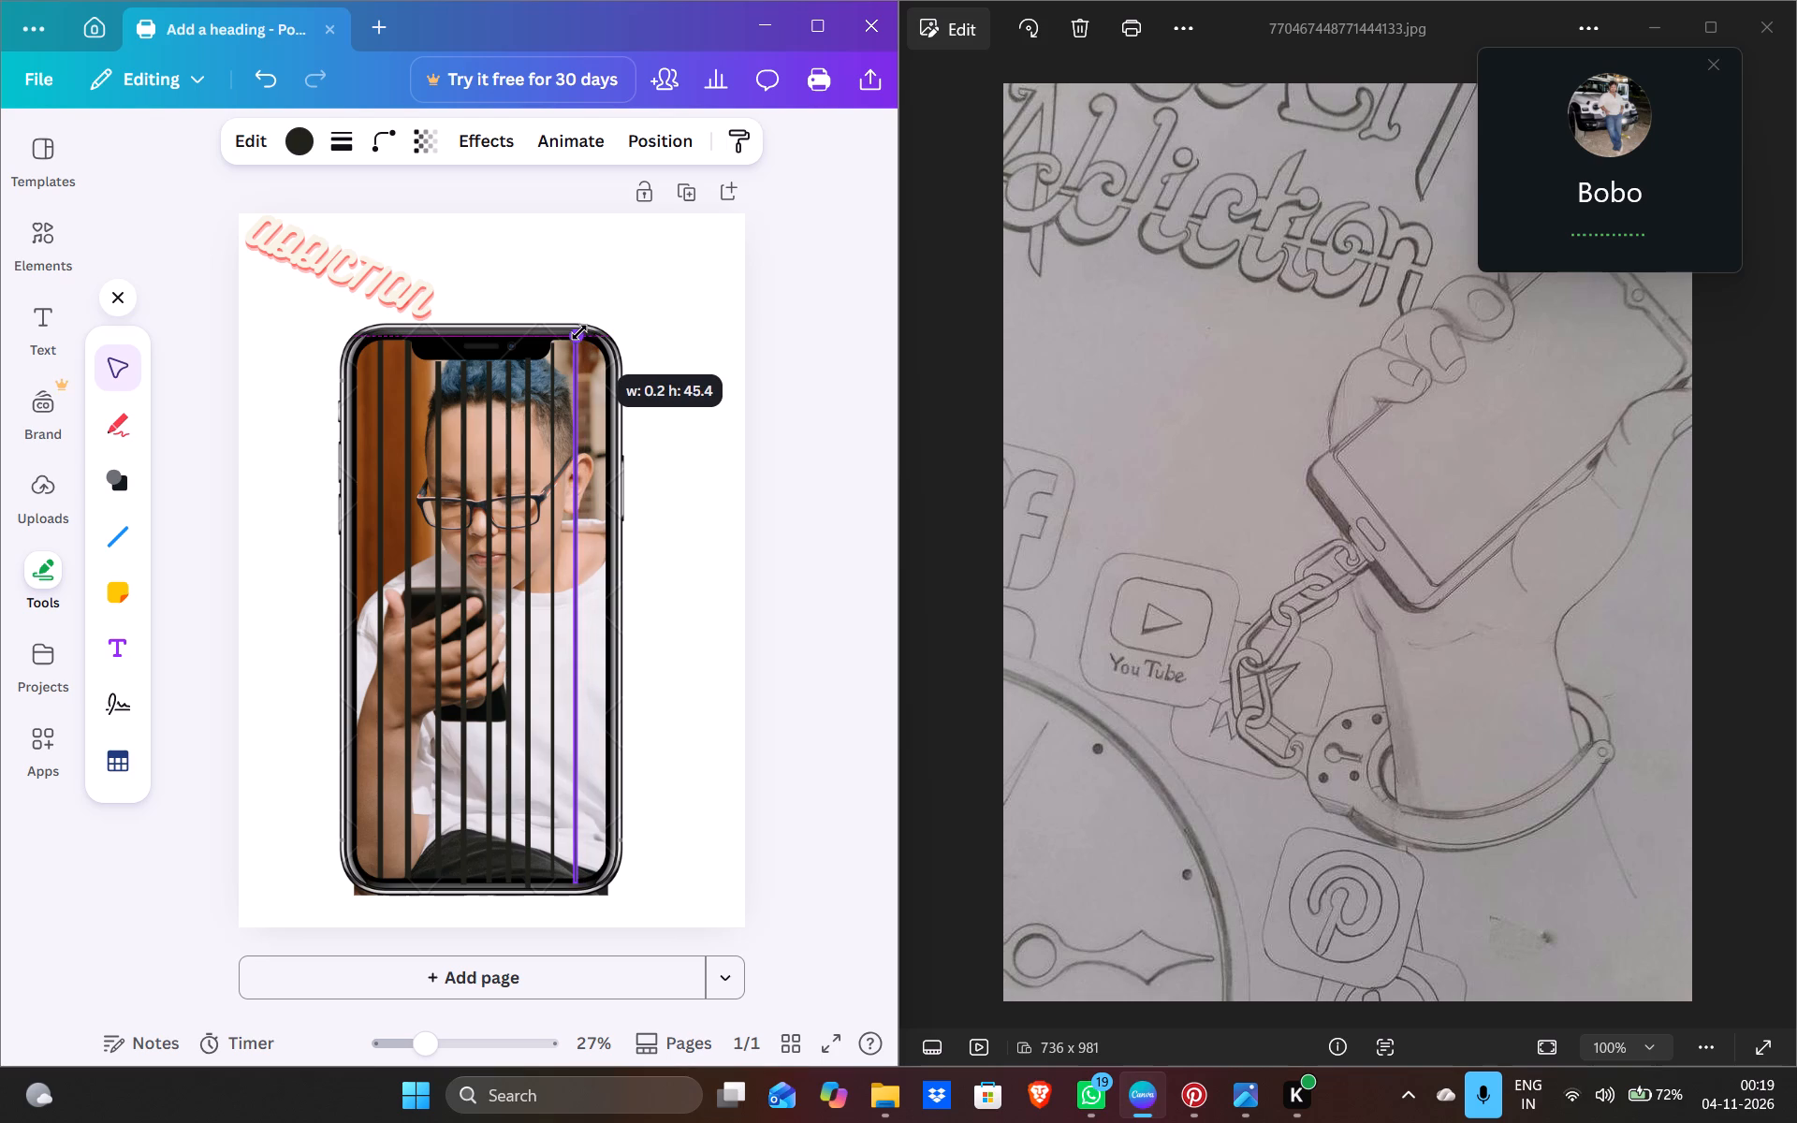
pyautogui.moveTo(579, 332); pyautogui.dragTo(583, 328)
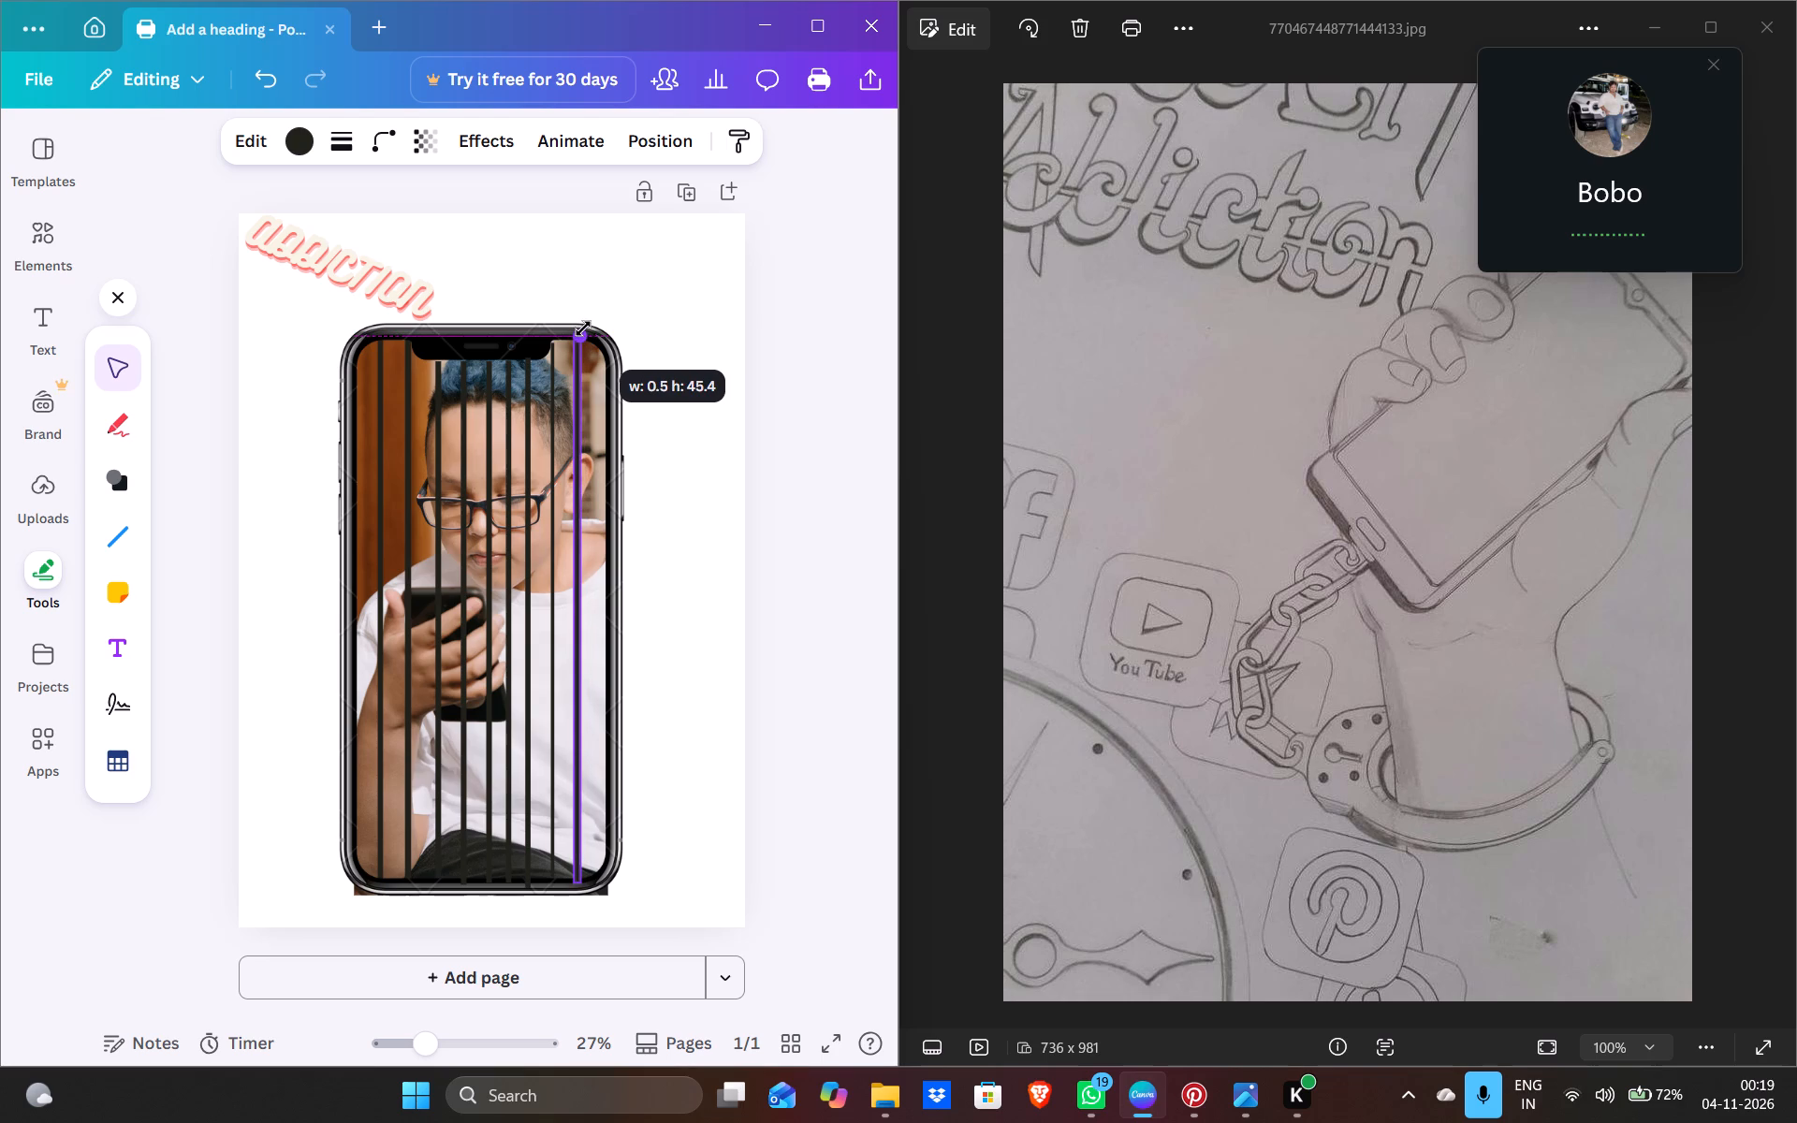
pyautogui.moveTo(583, 328); pyautogui.dragTo(586, 336)
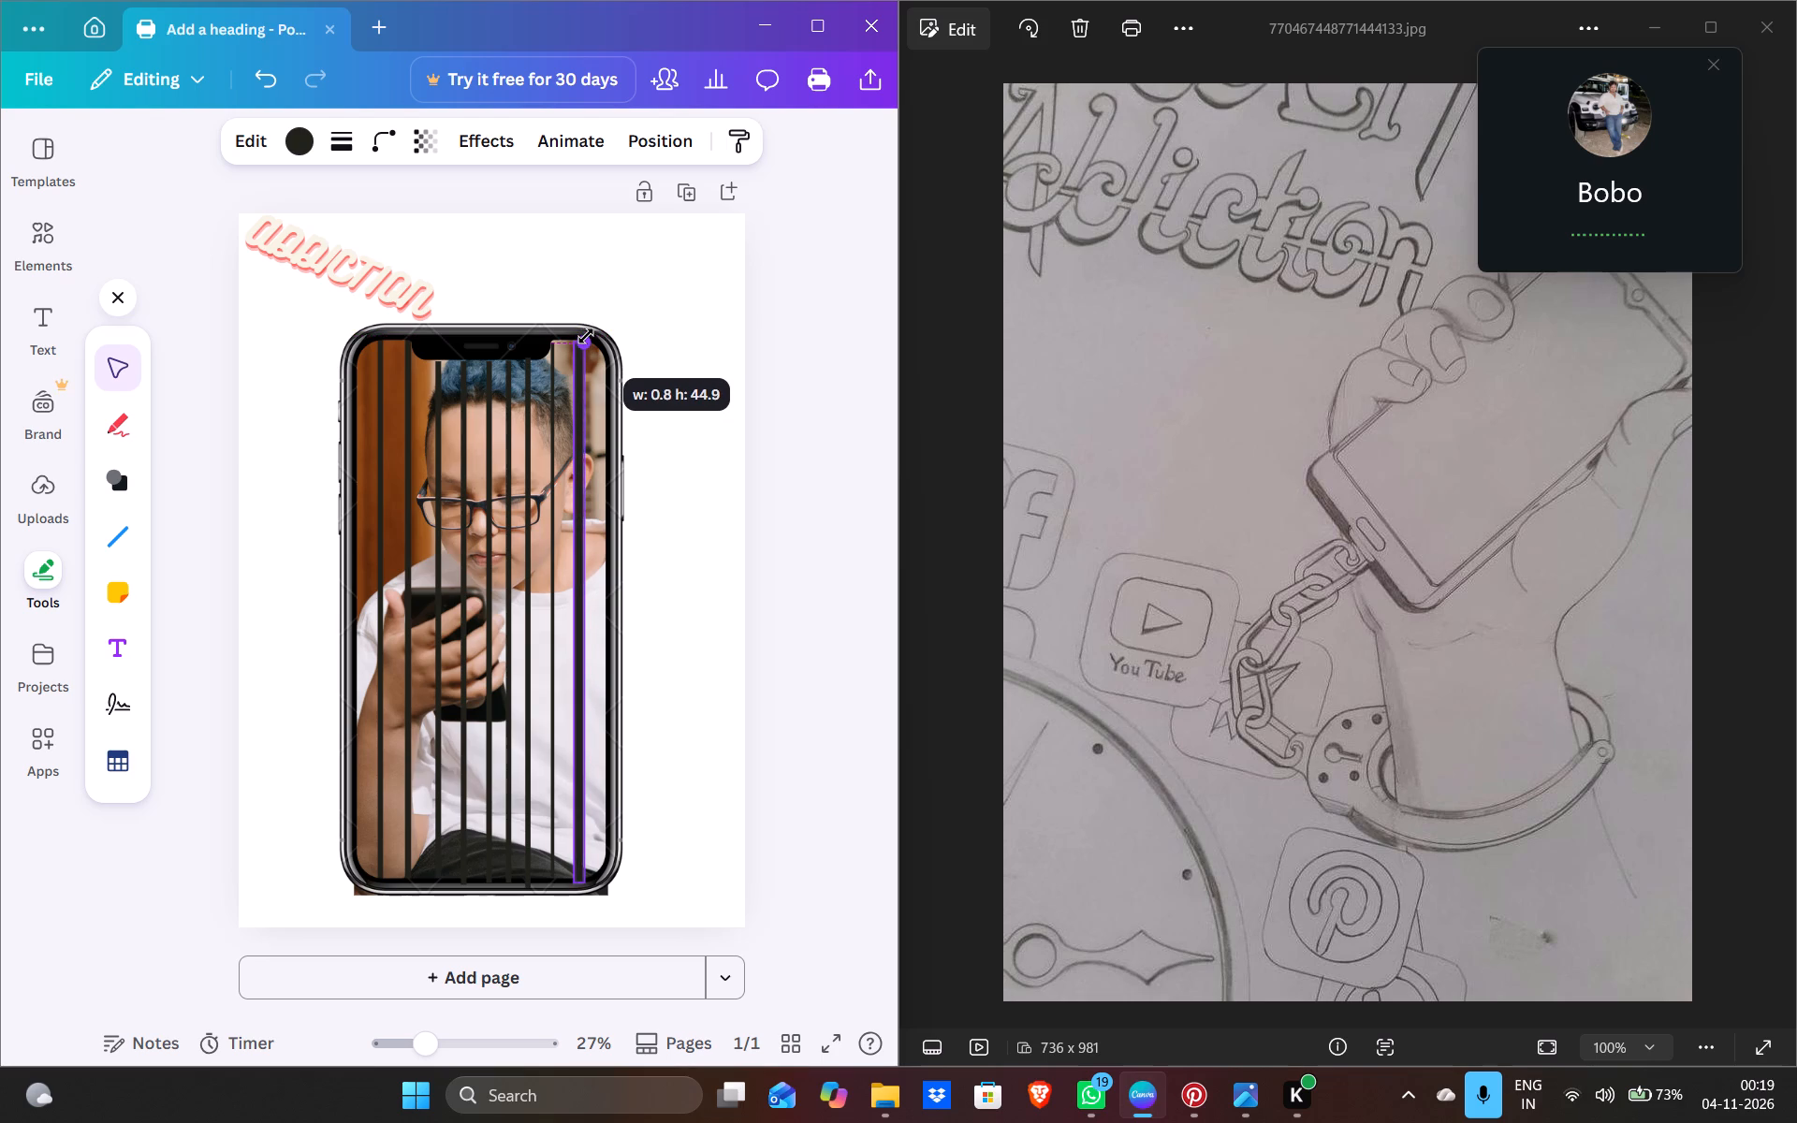
pyautogui.moveTo(586, 336); pyautogui.dragTo(580, 332)
pyautogui.click(724, 572)
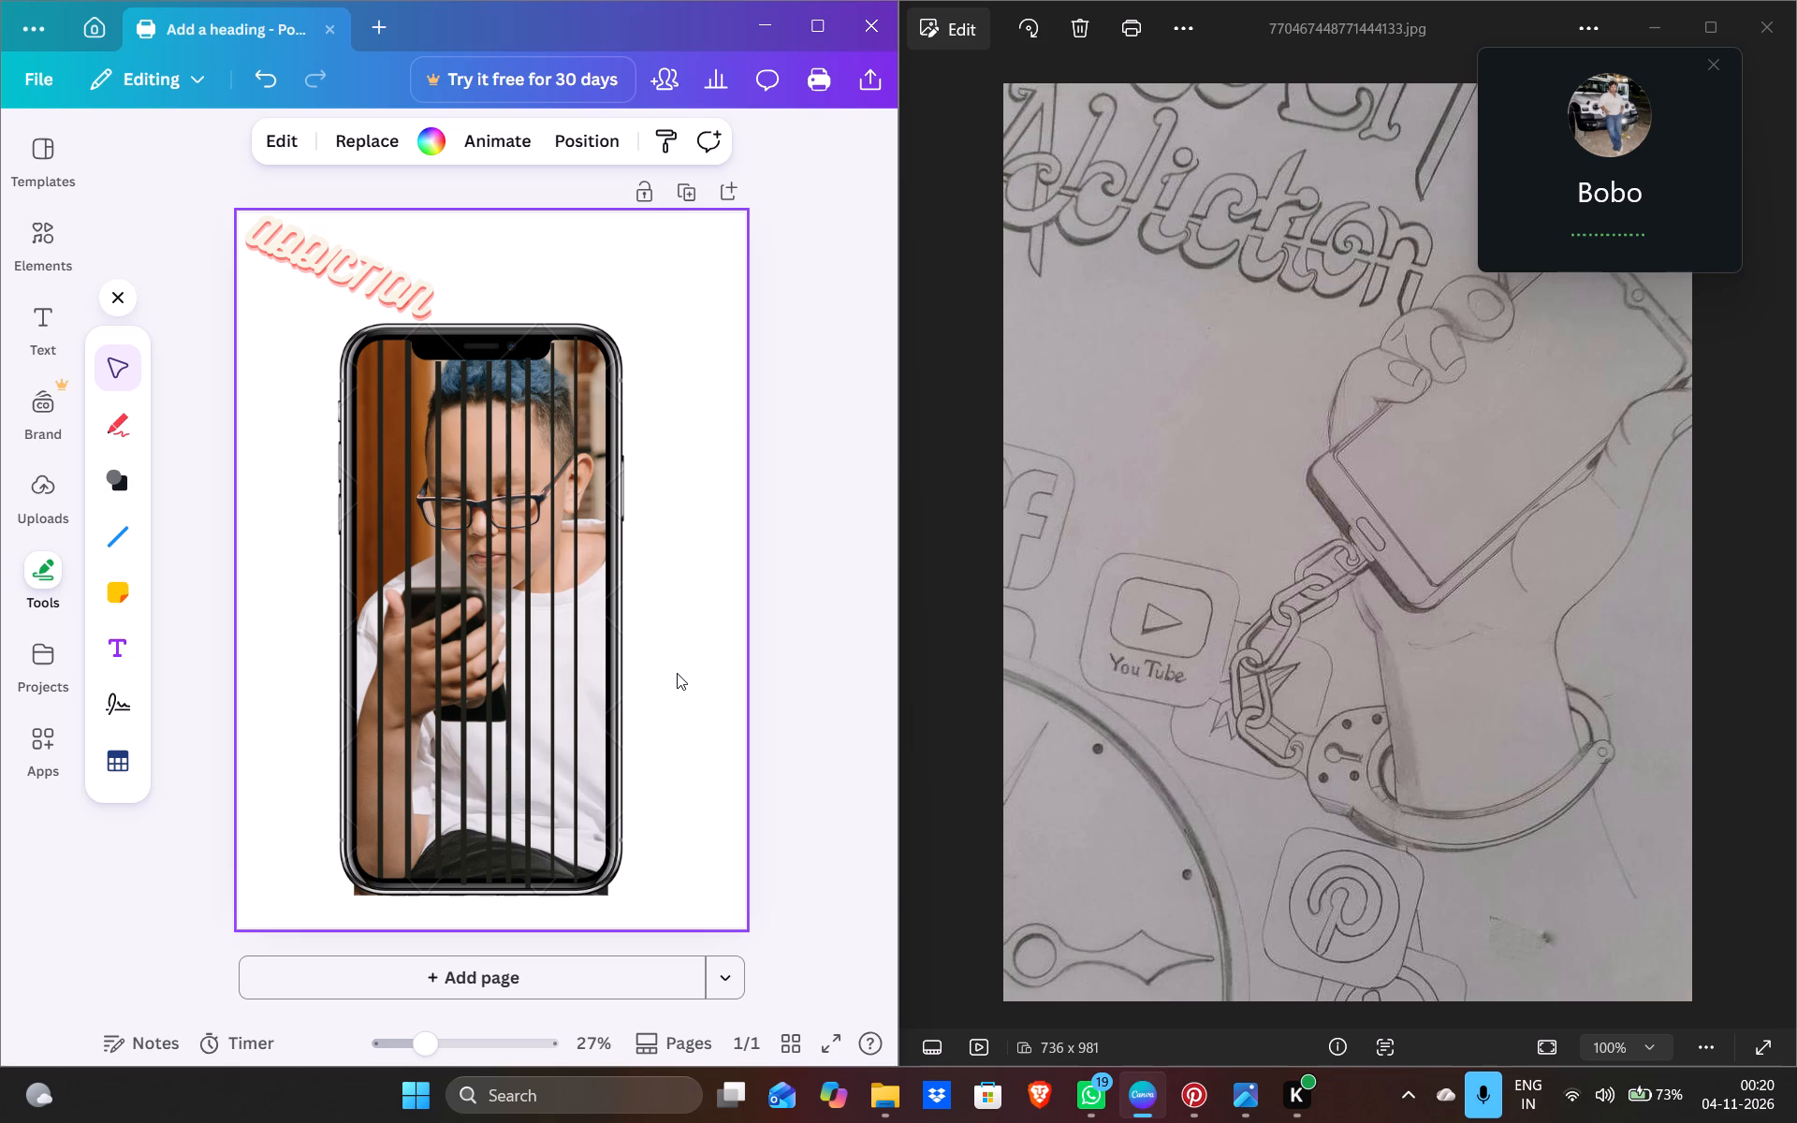
# Straighten the slanted bar below the right part of the phone's notch by moving its top end, about 44.7 tall, and deselect it.
pyautogui.click(526, 436)
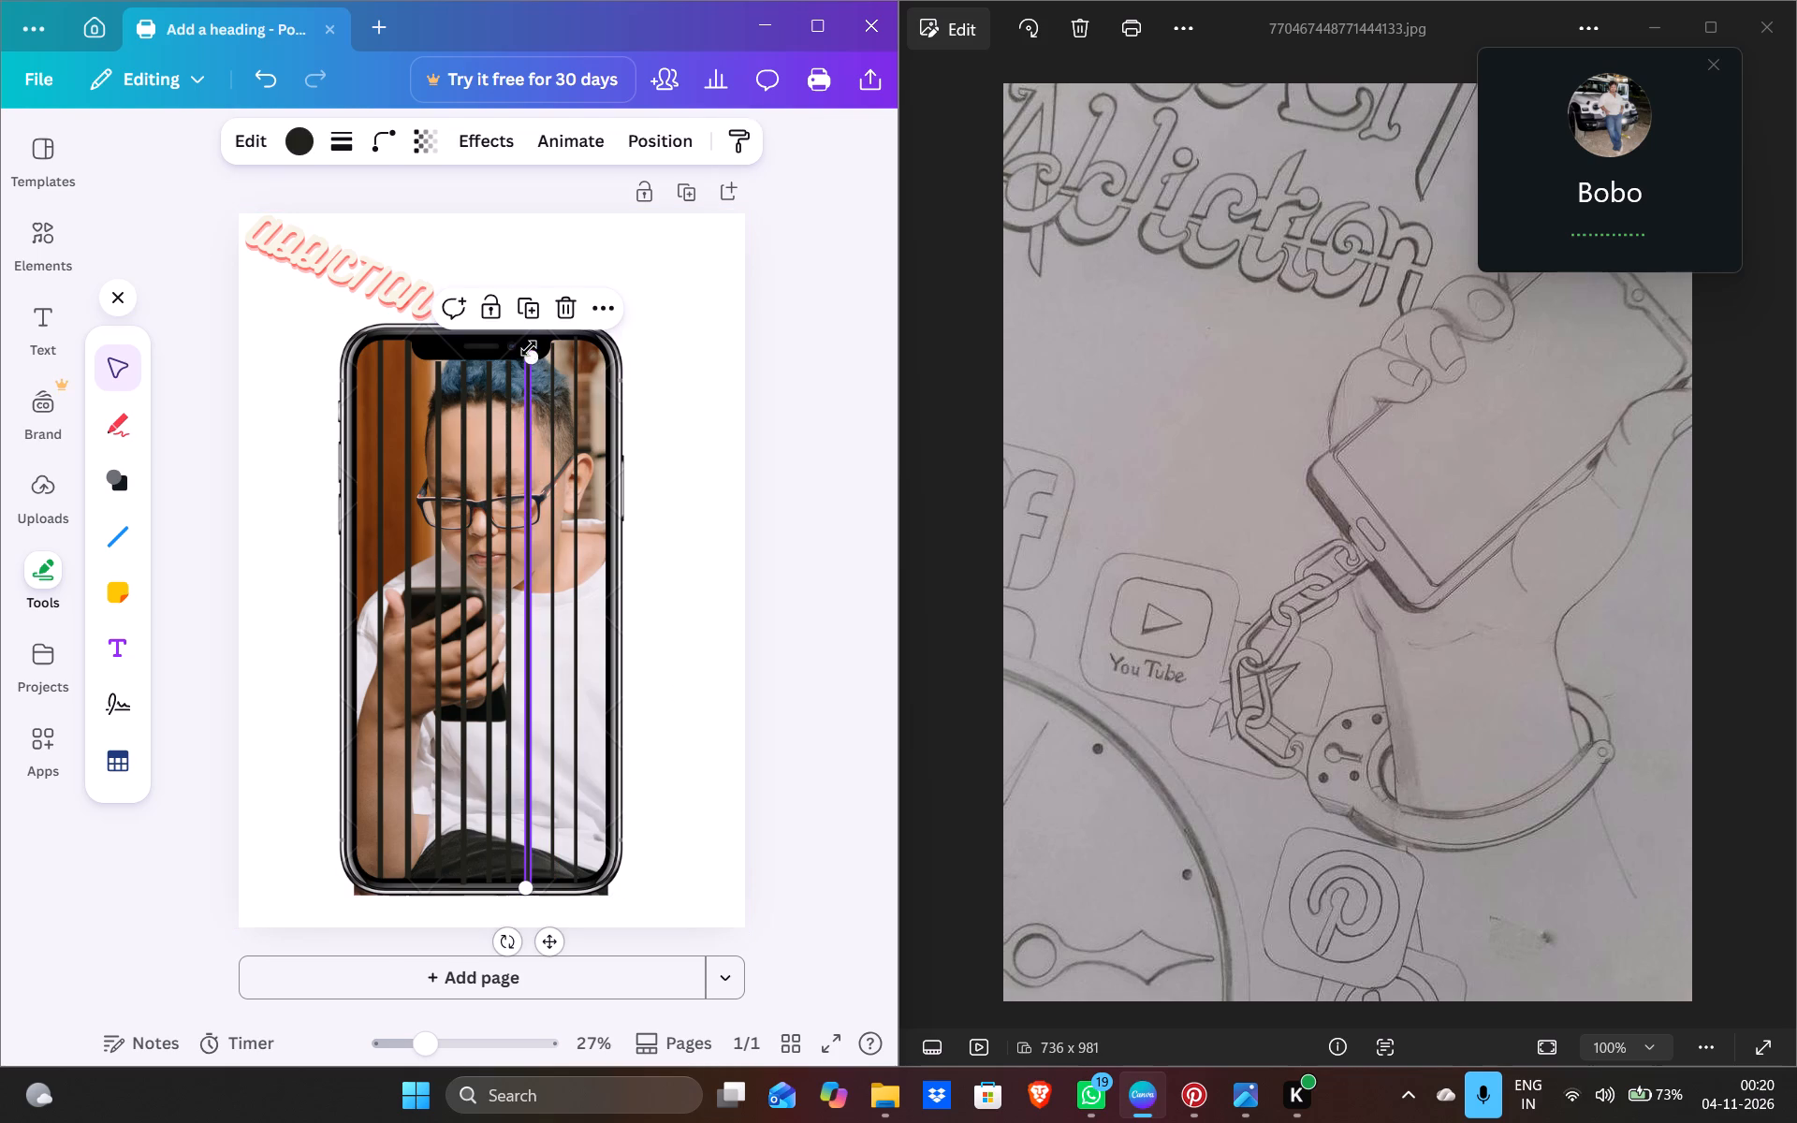
pyautogui.click(529, 349)
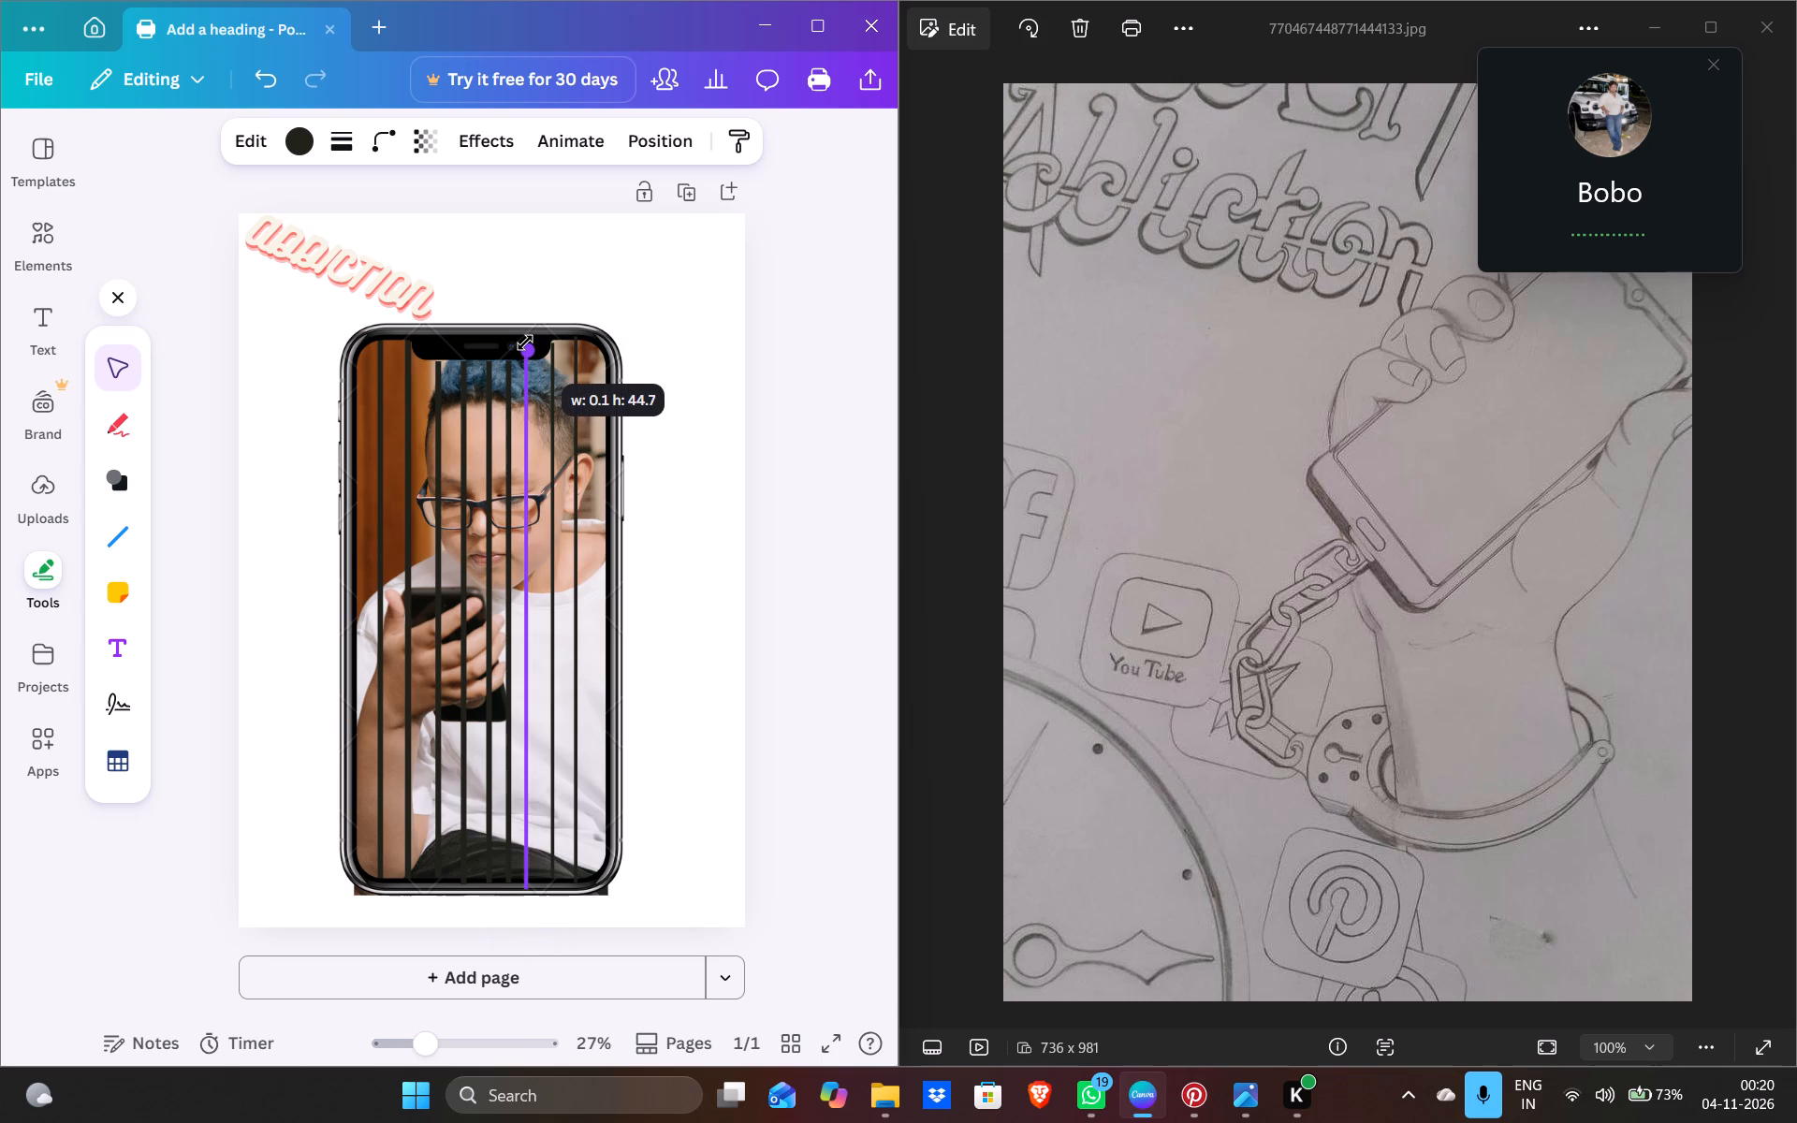
pyautogui.click(718, 597)
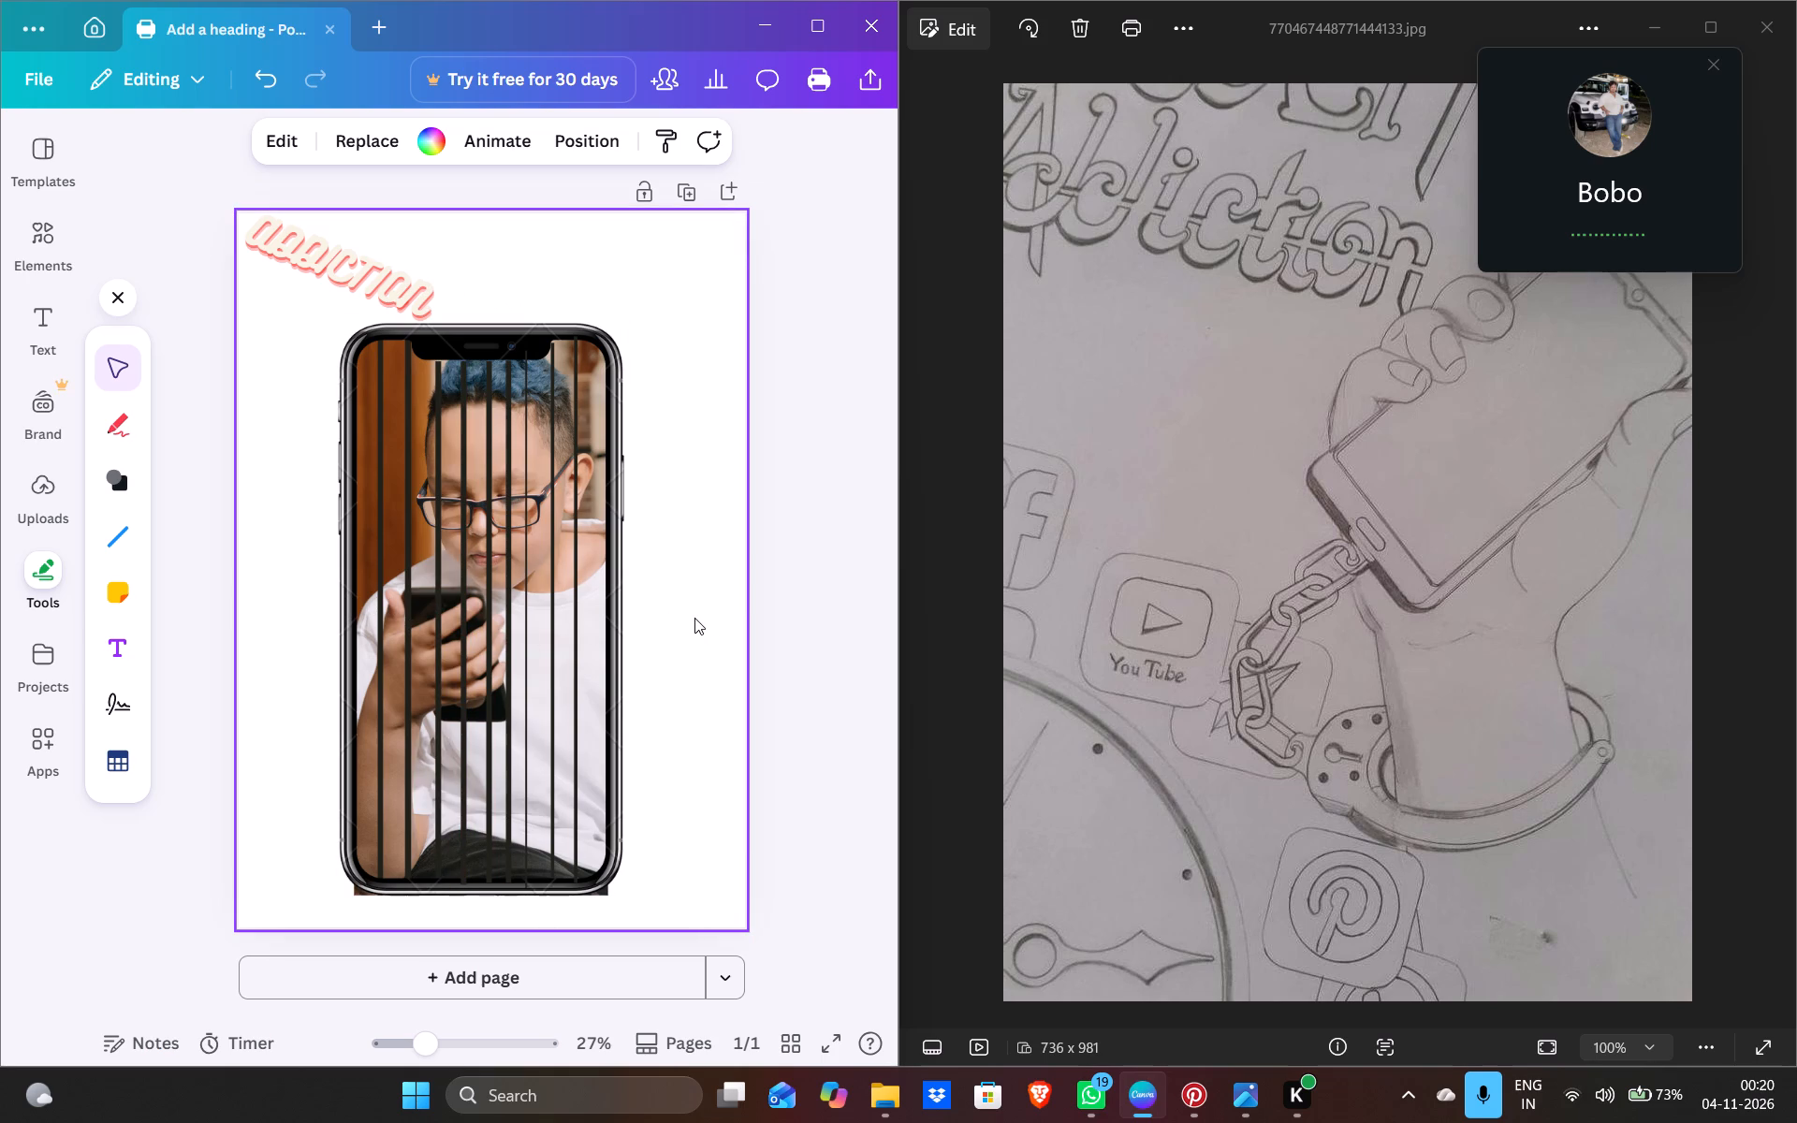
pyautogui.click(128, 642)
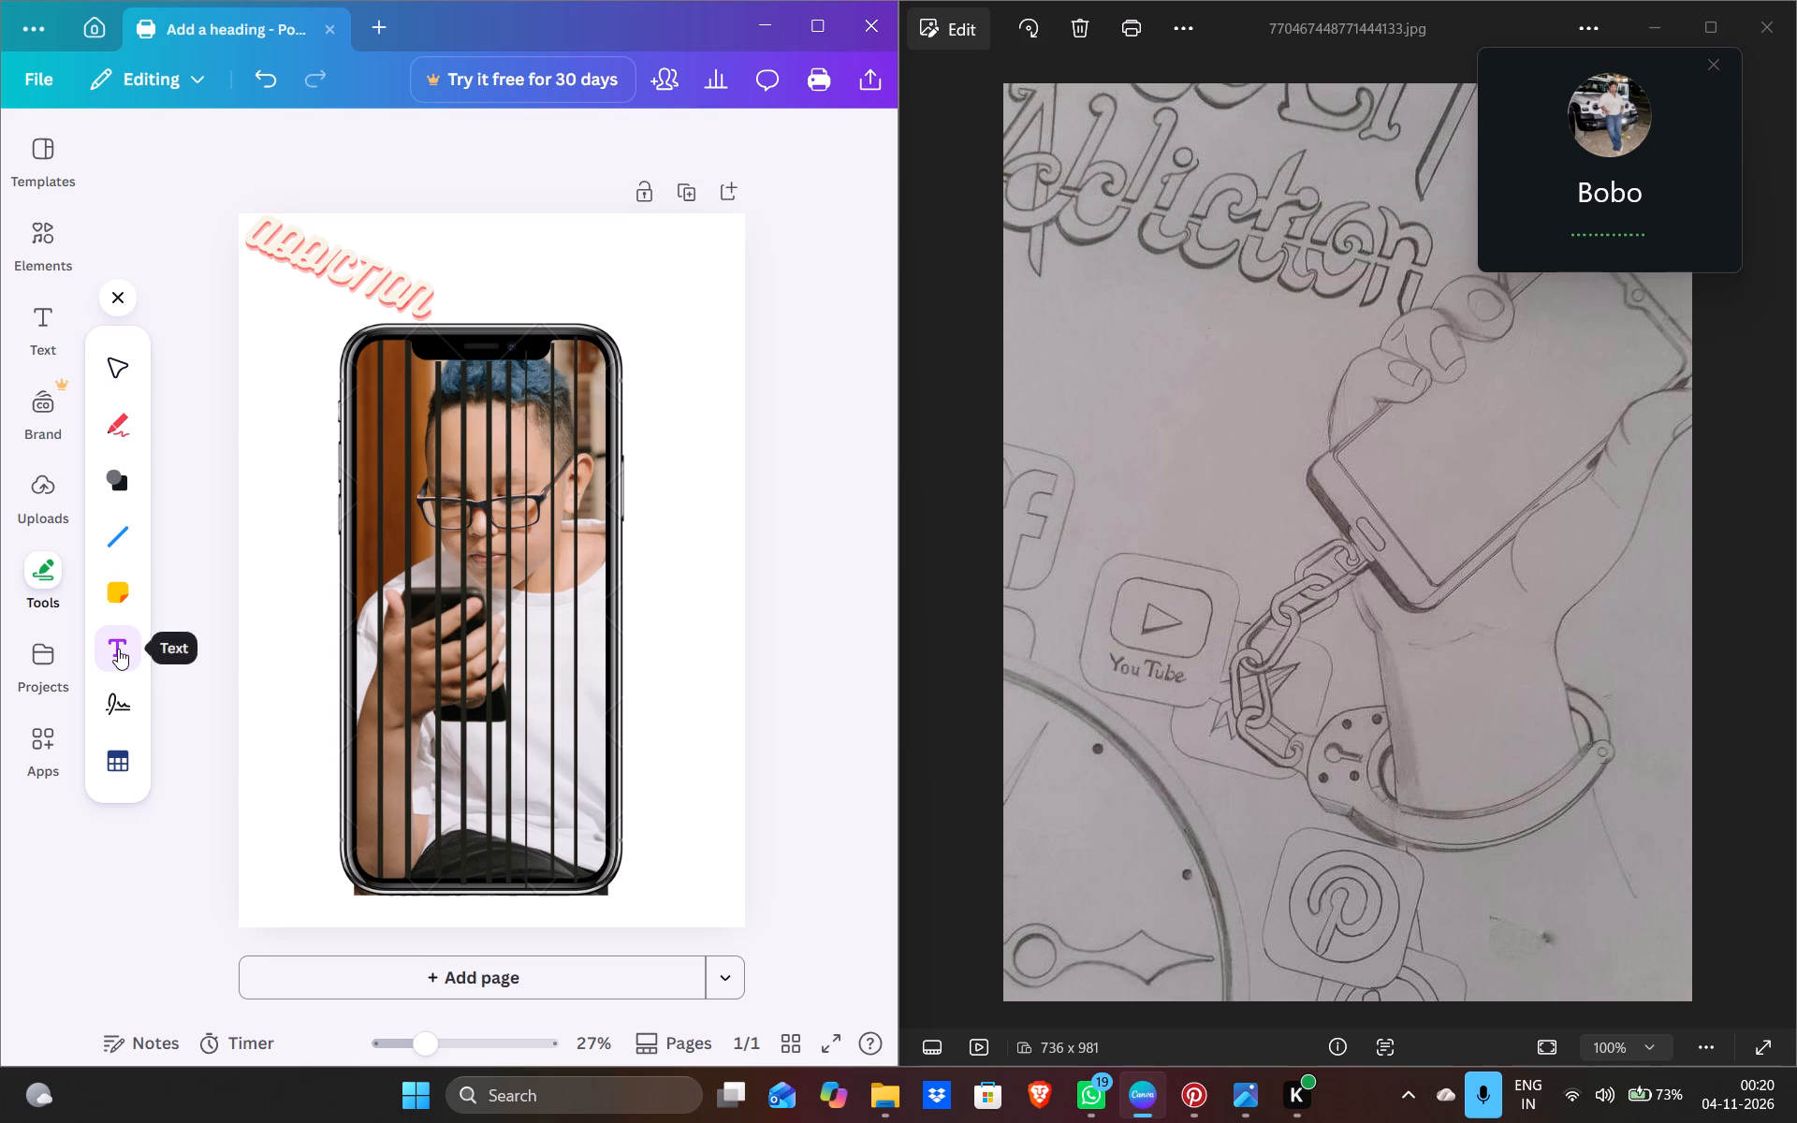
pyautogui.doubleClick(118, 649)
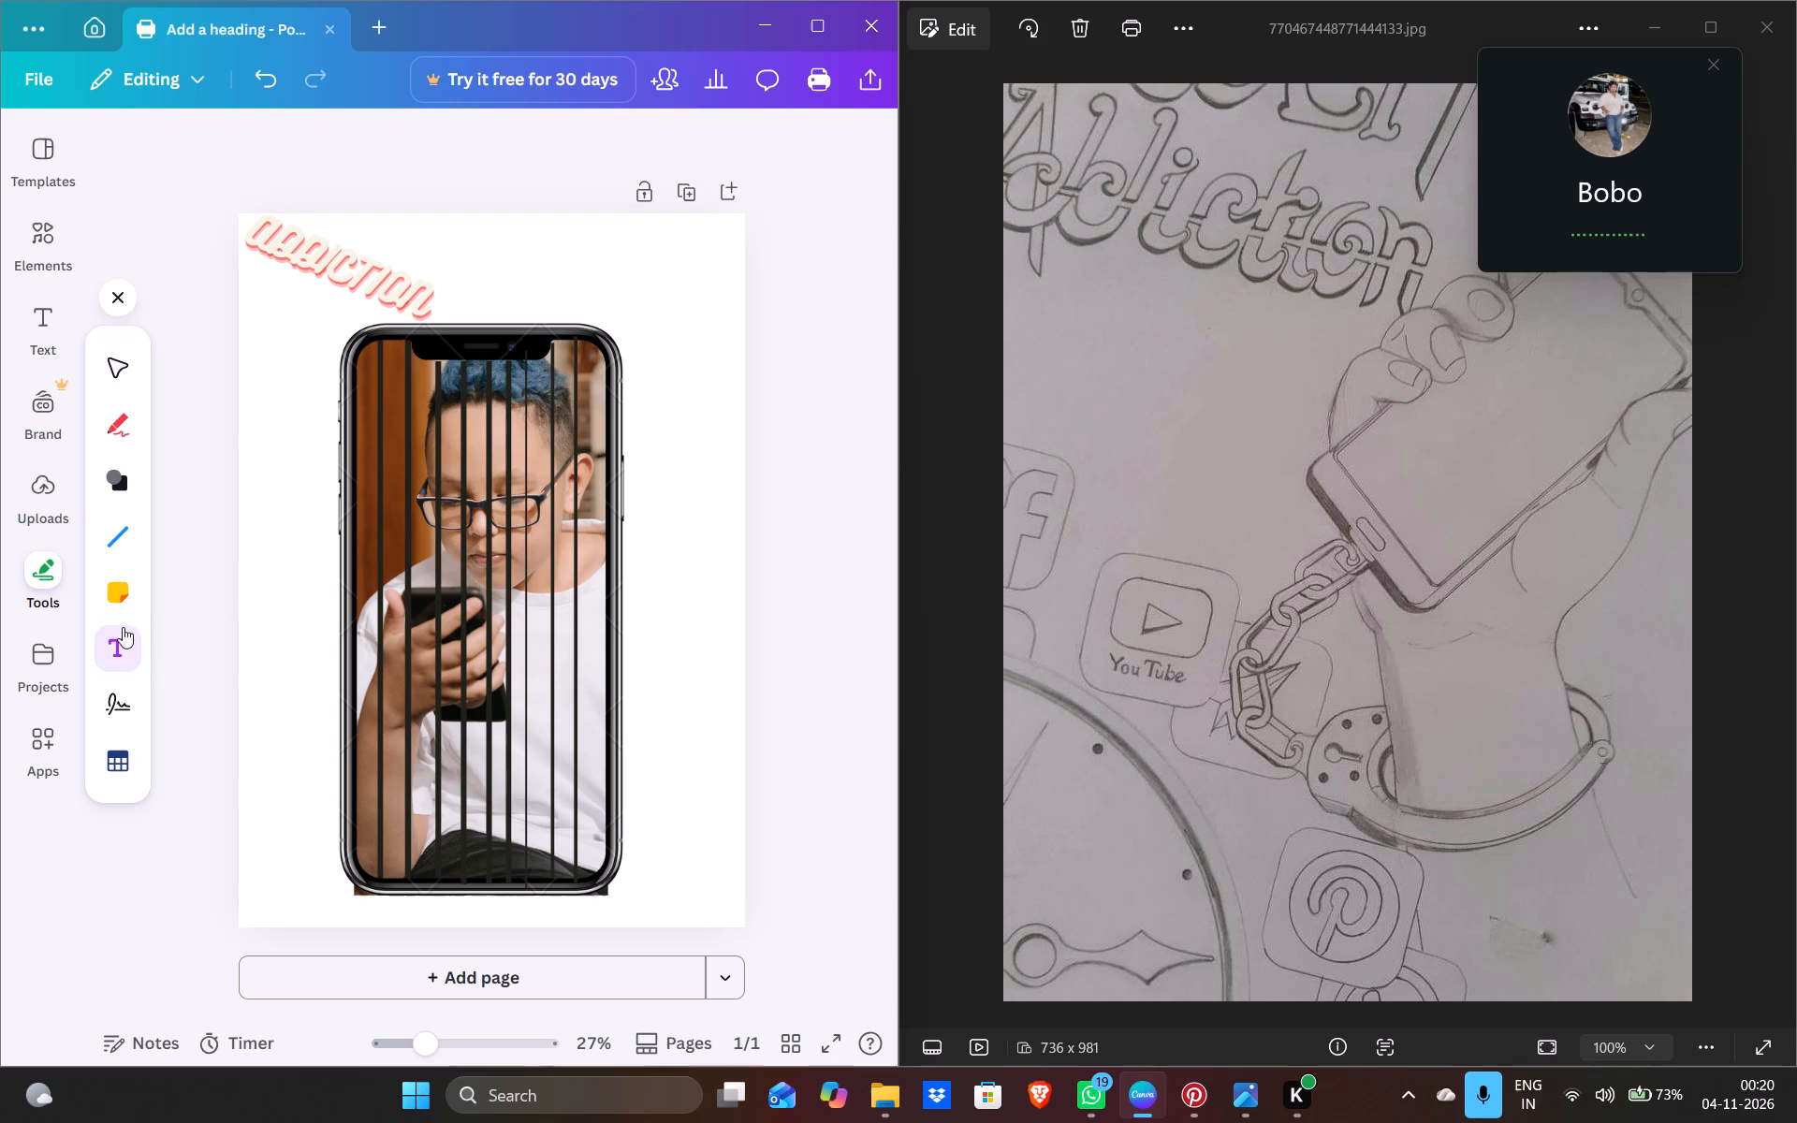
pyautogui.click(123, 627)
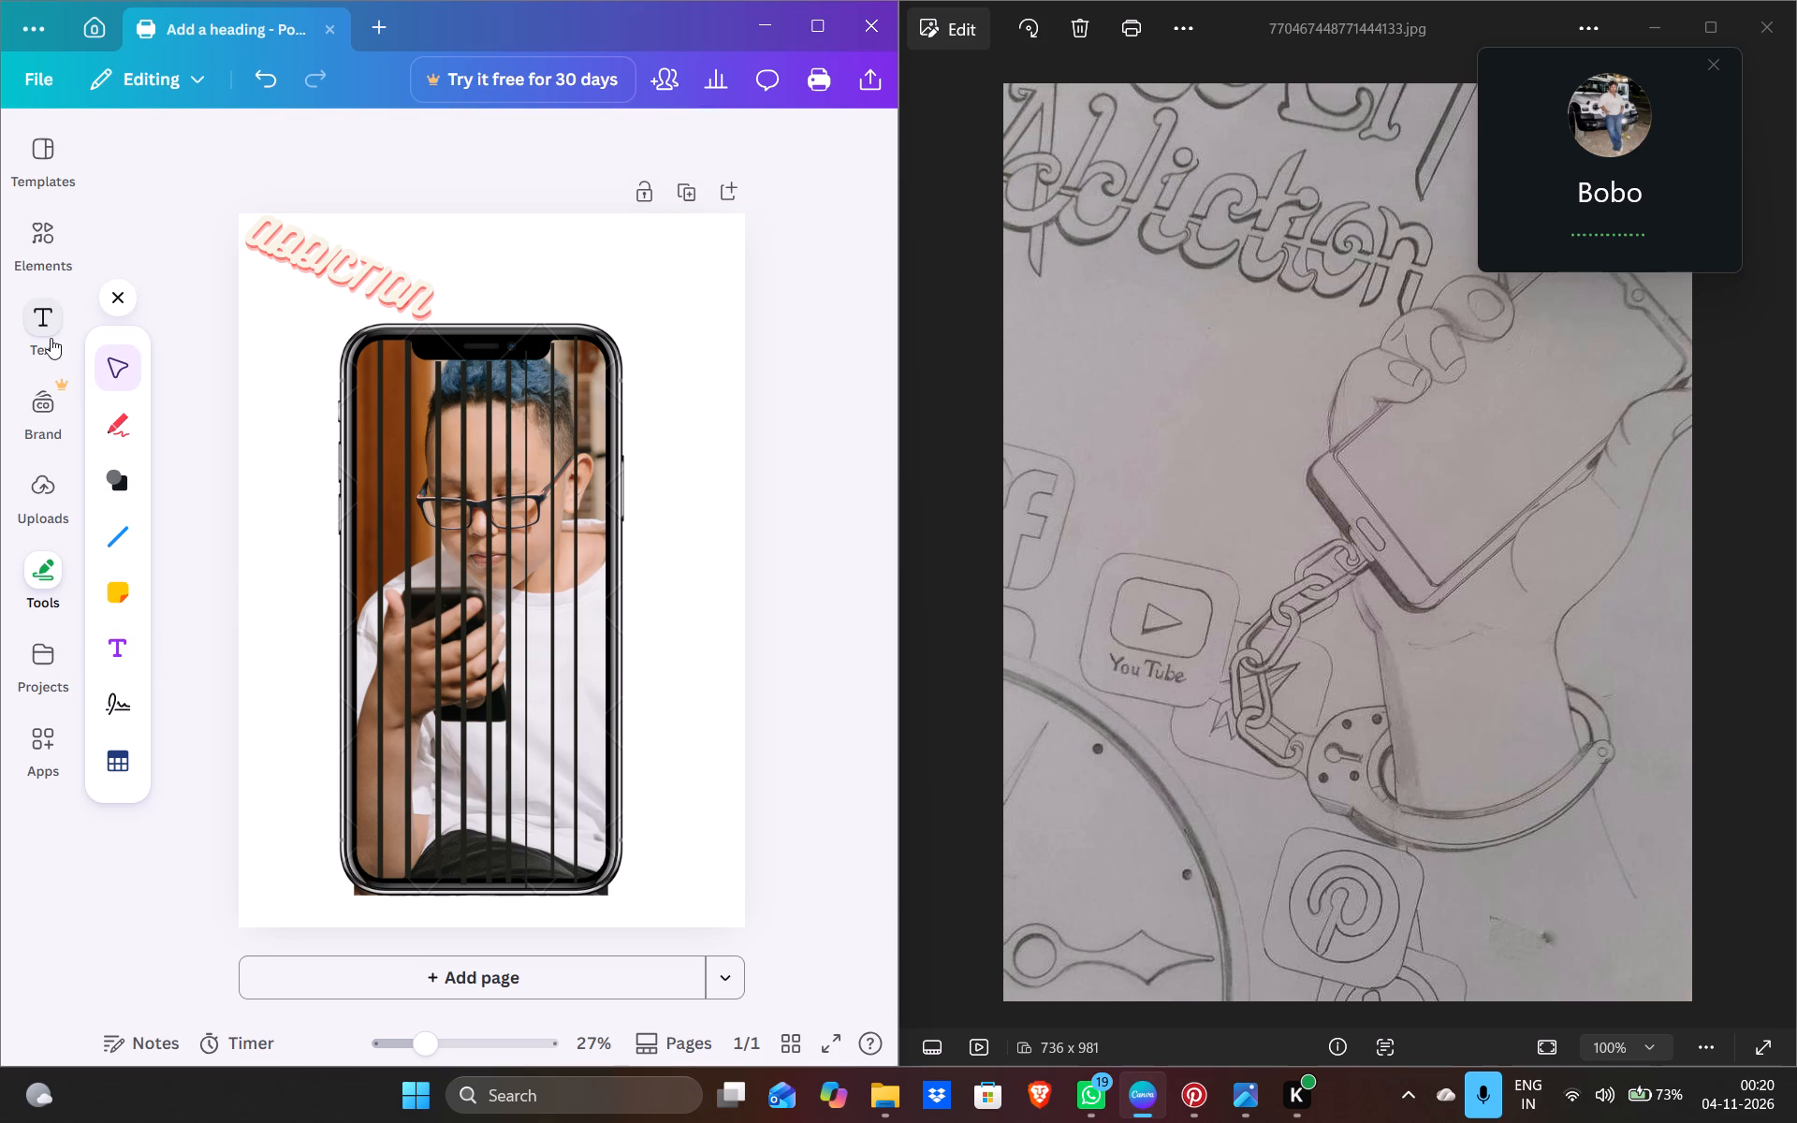
# Browse the ready-made text styles and add the yellow neon script "Sparkle" style to the poster.
pyautogui.click(51, 338)
pyautogui.scroll(-1, 380, 799)
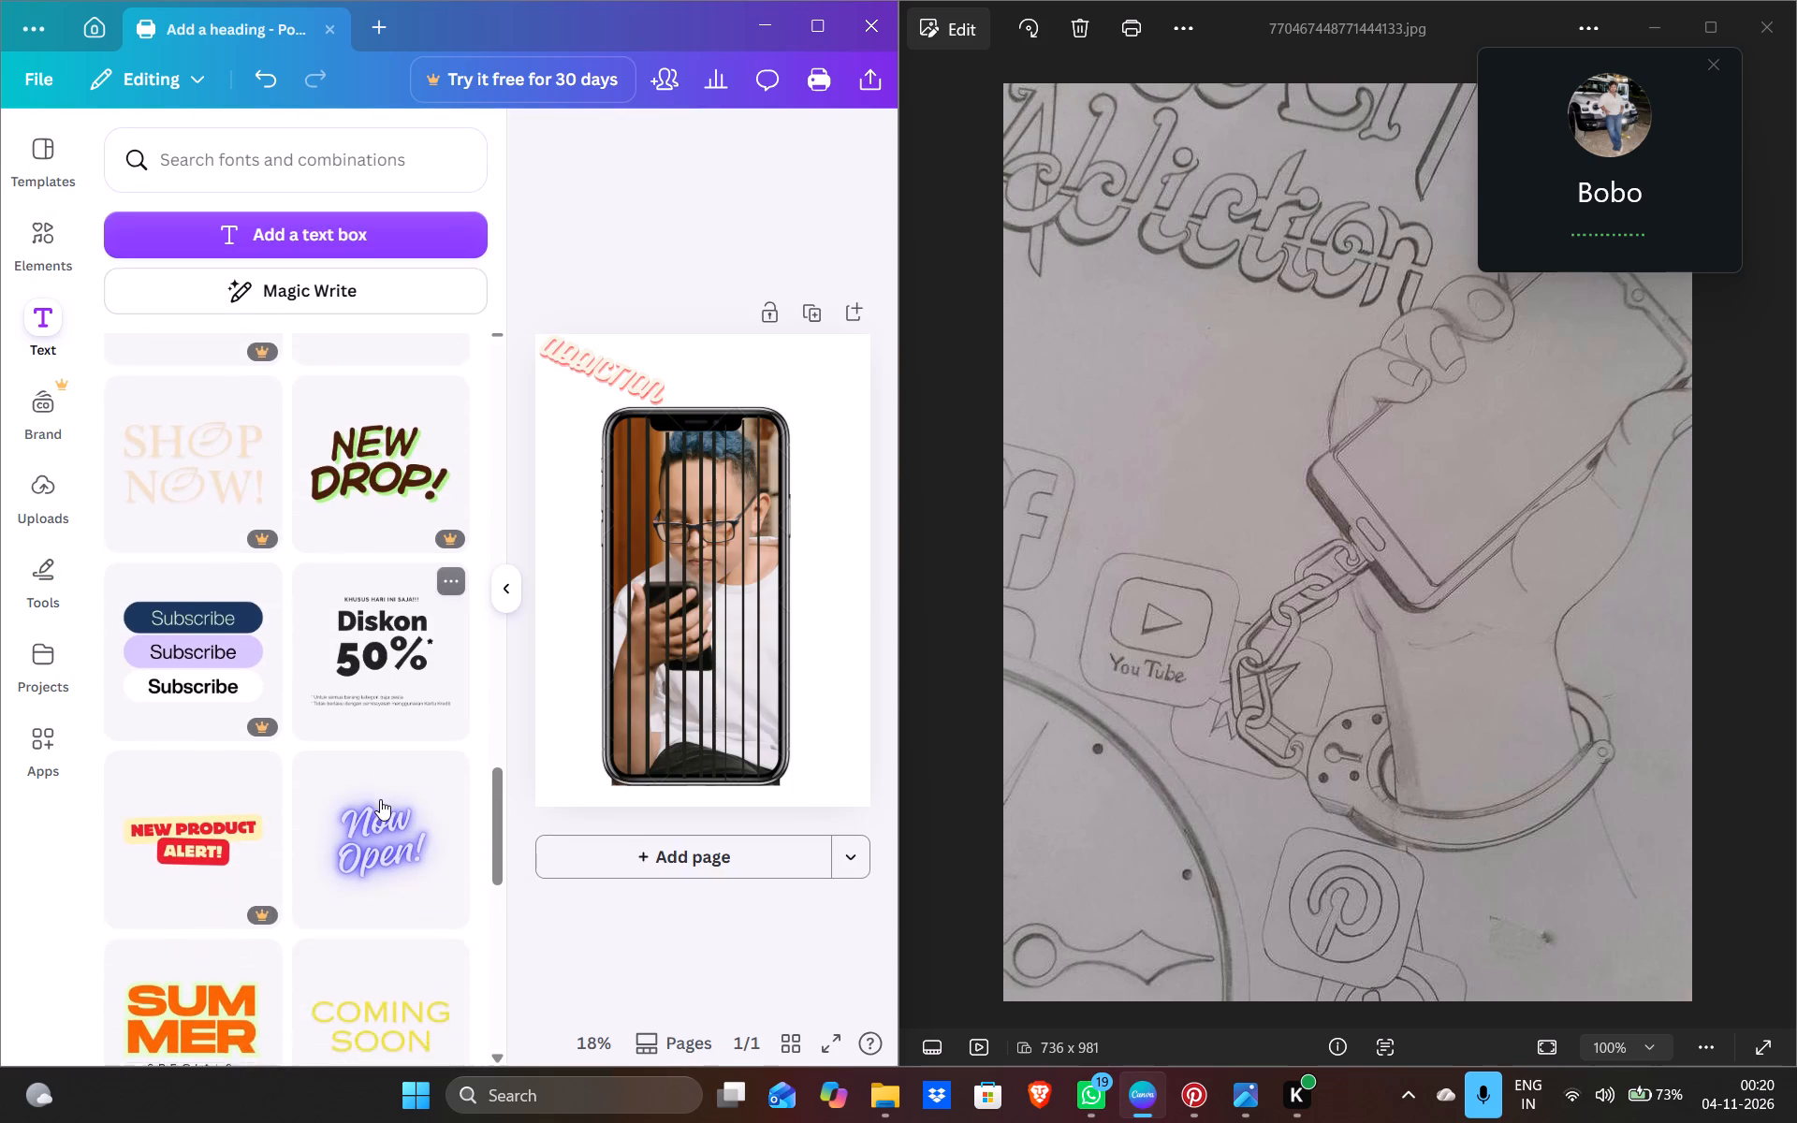
pyautogui.scroll(-3, 380, 799)
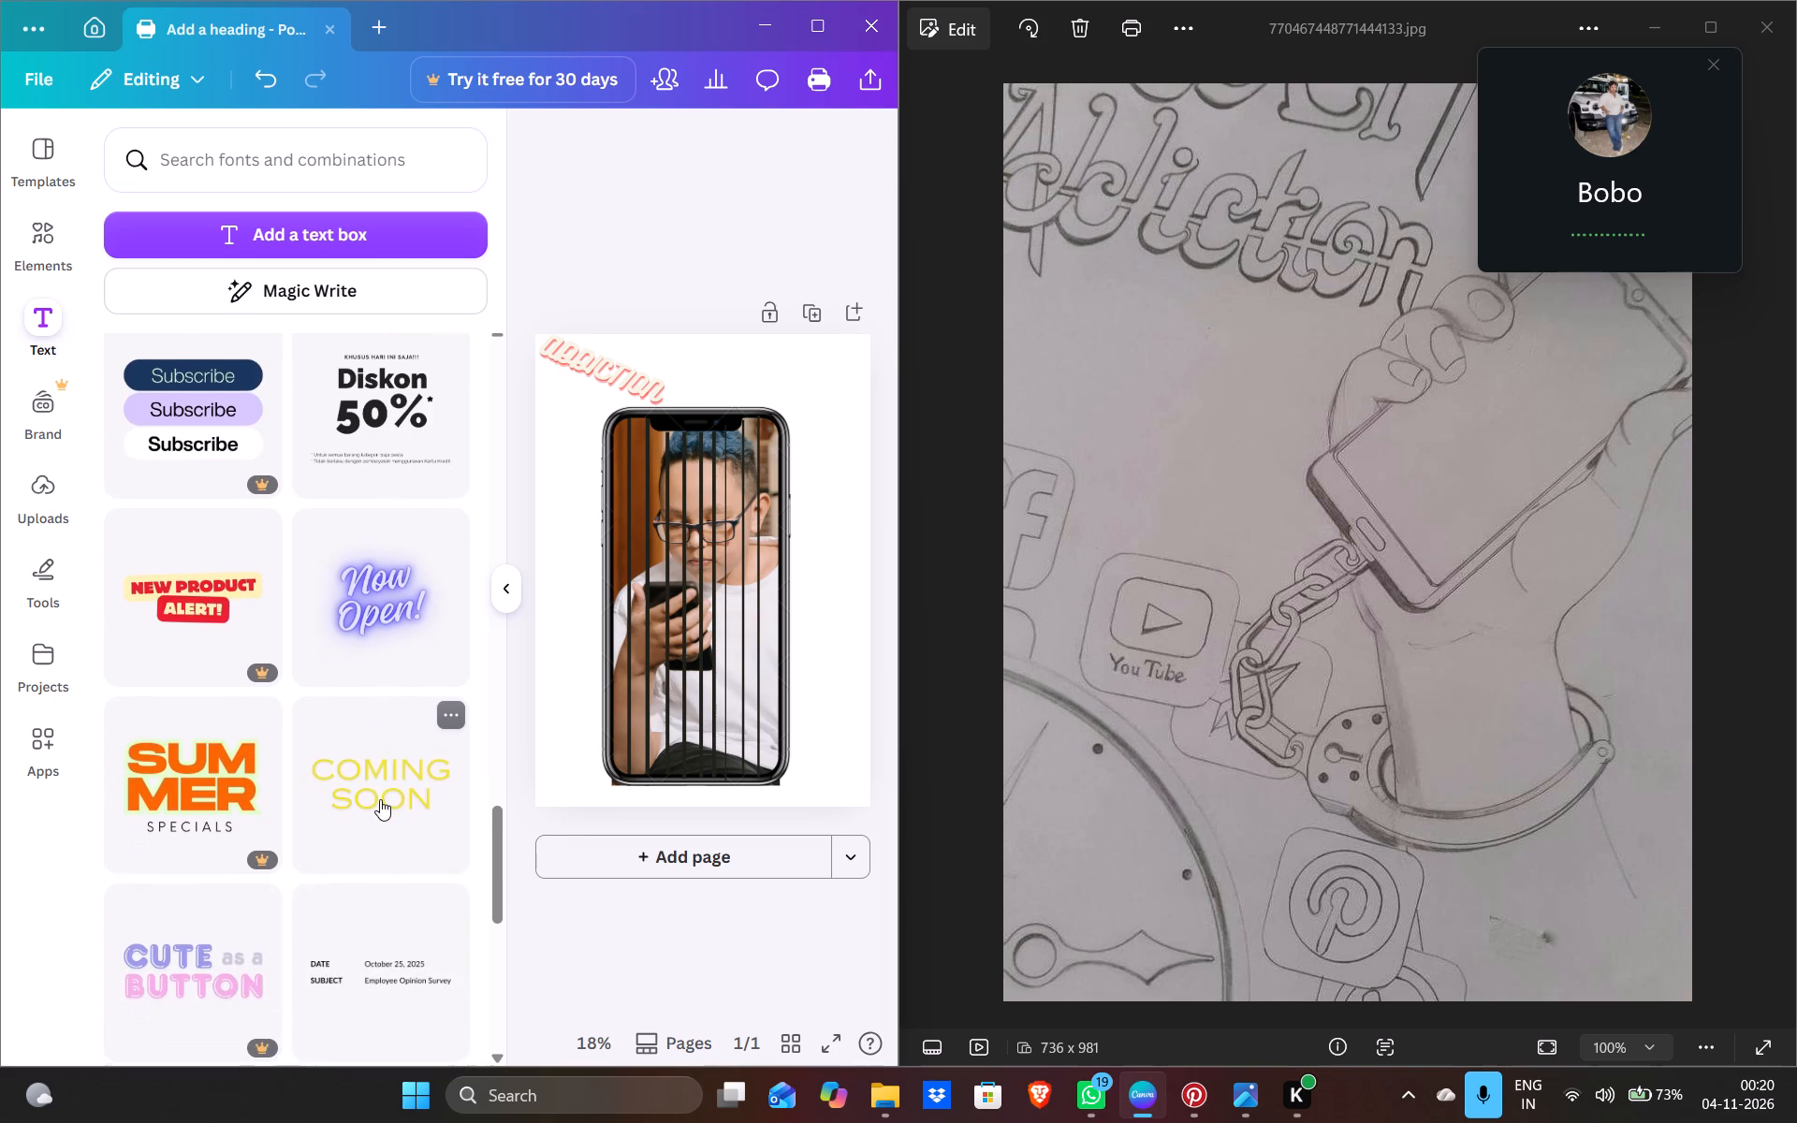
pyautogui.scroll(-3, 380, 799)
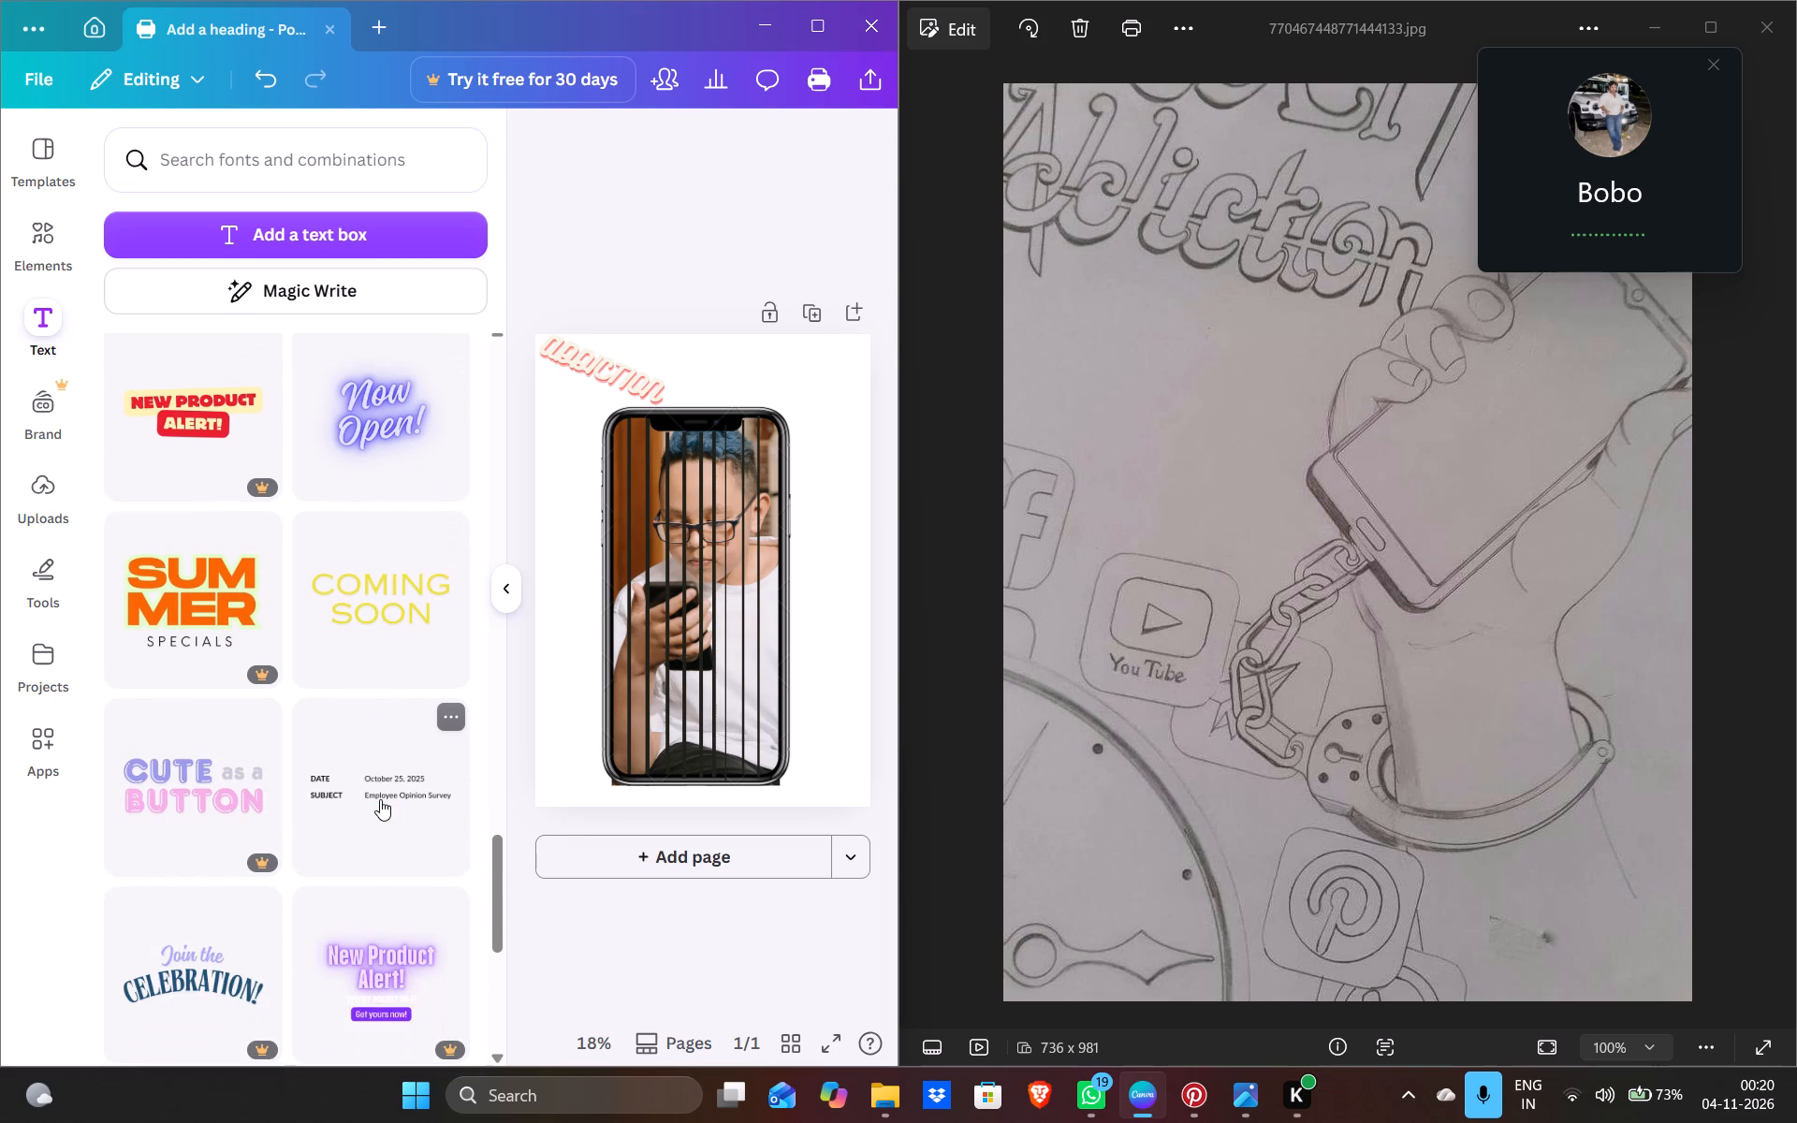
pyautogui.scroll(-2, 380, 799)
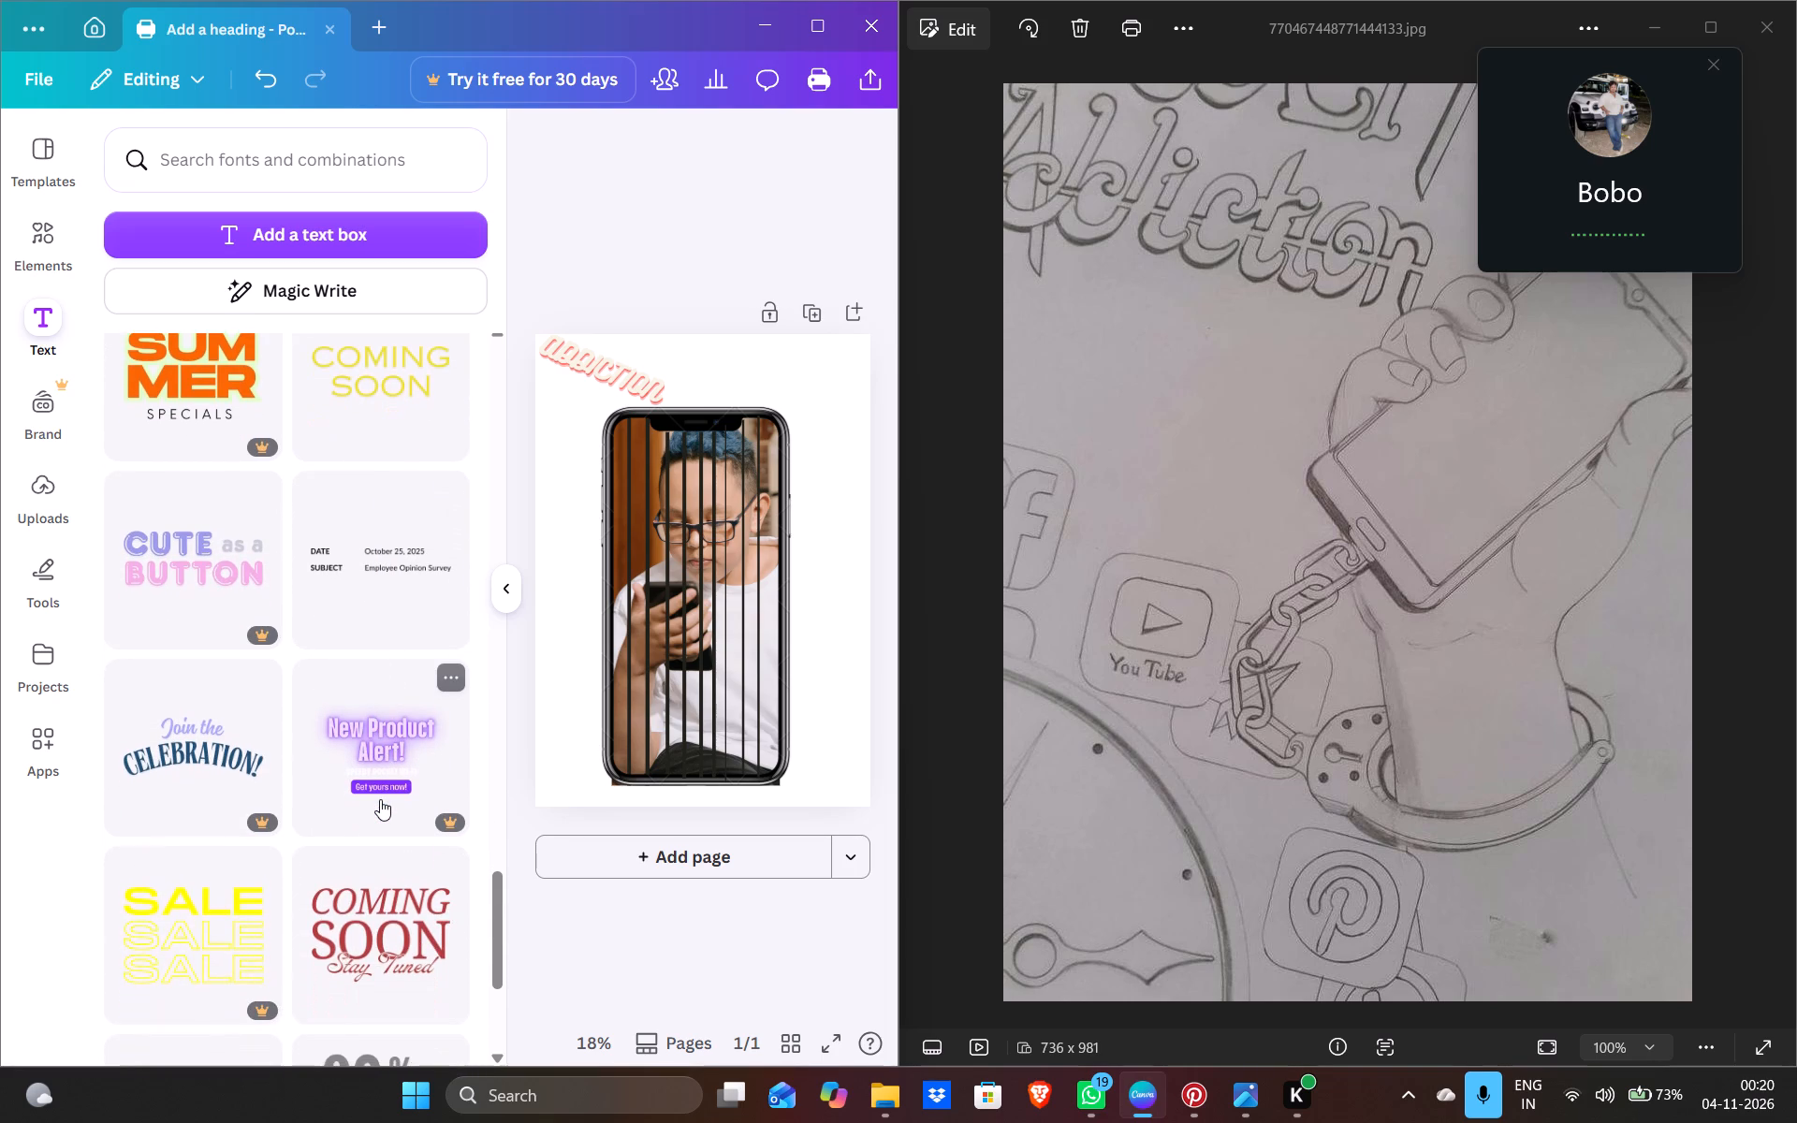
pyautogui.scroll(6, 380, 799)
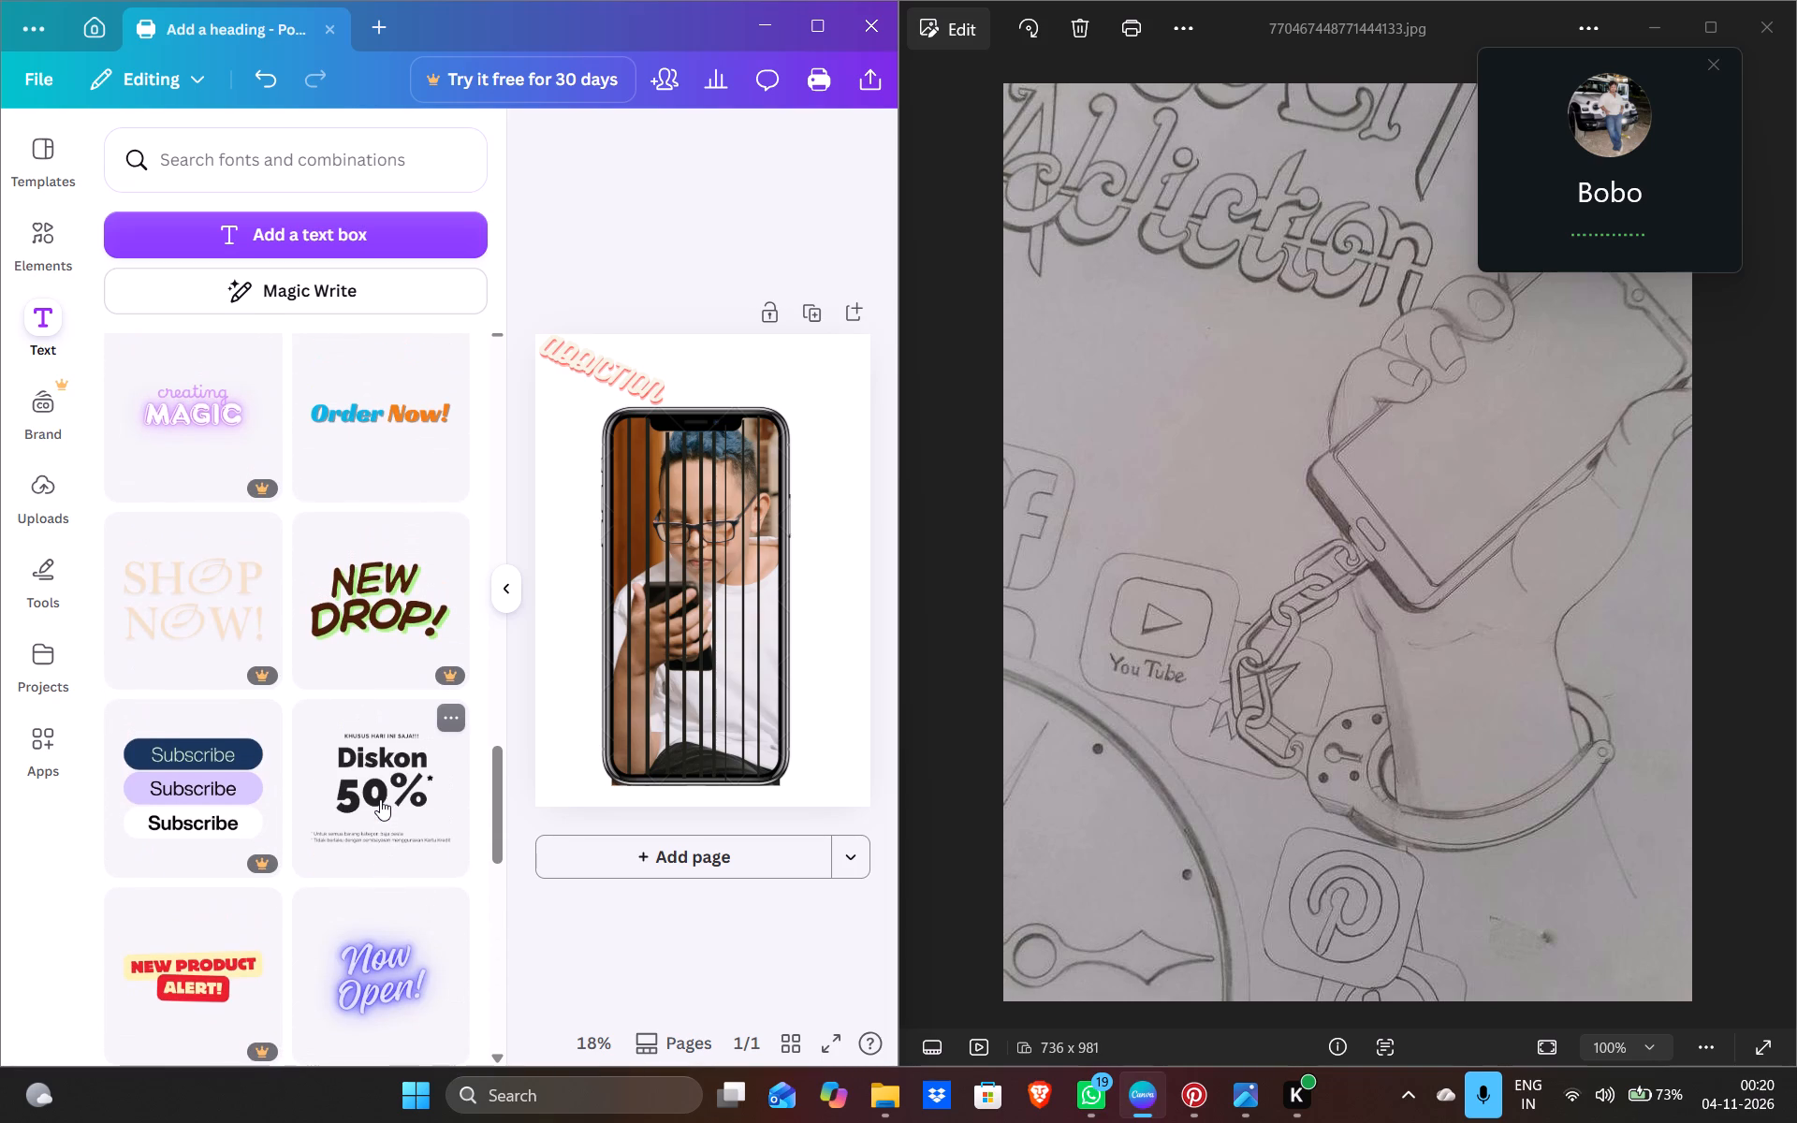
pyautogui.scroll(2, 383, 603)
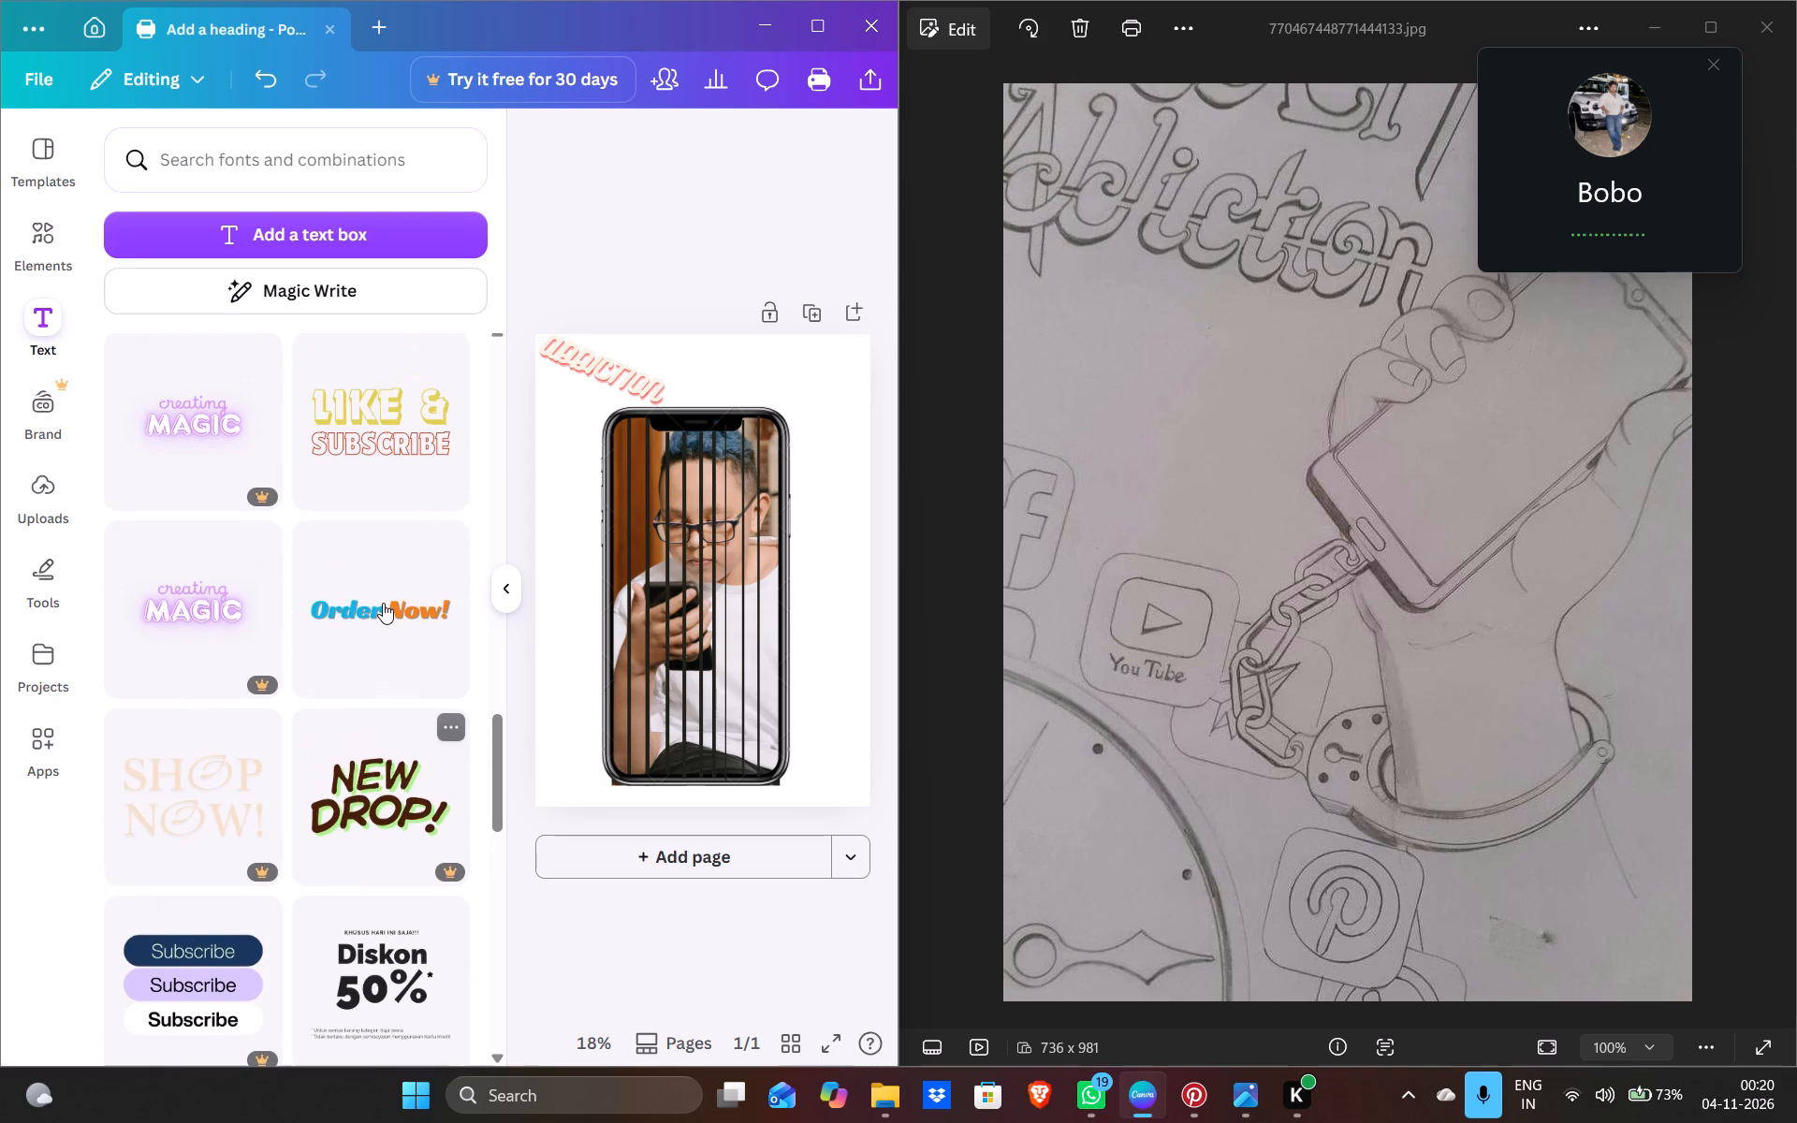
pyautogui.scroll(1, 383, 603)
pyautogui.hscroll(2, 383, 603)
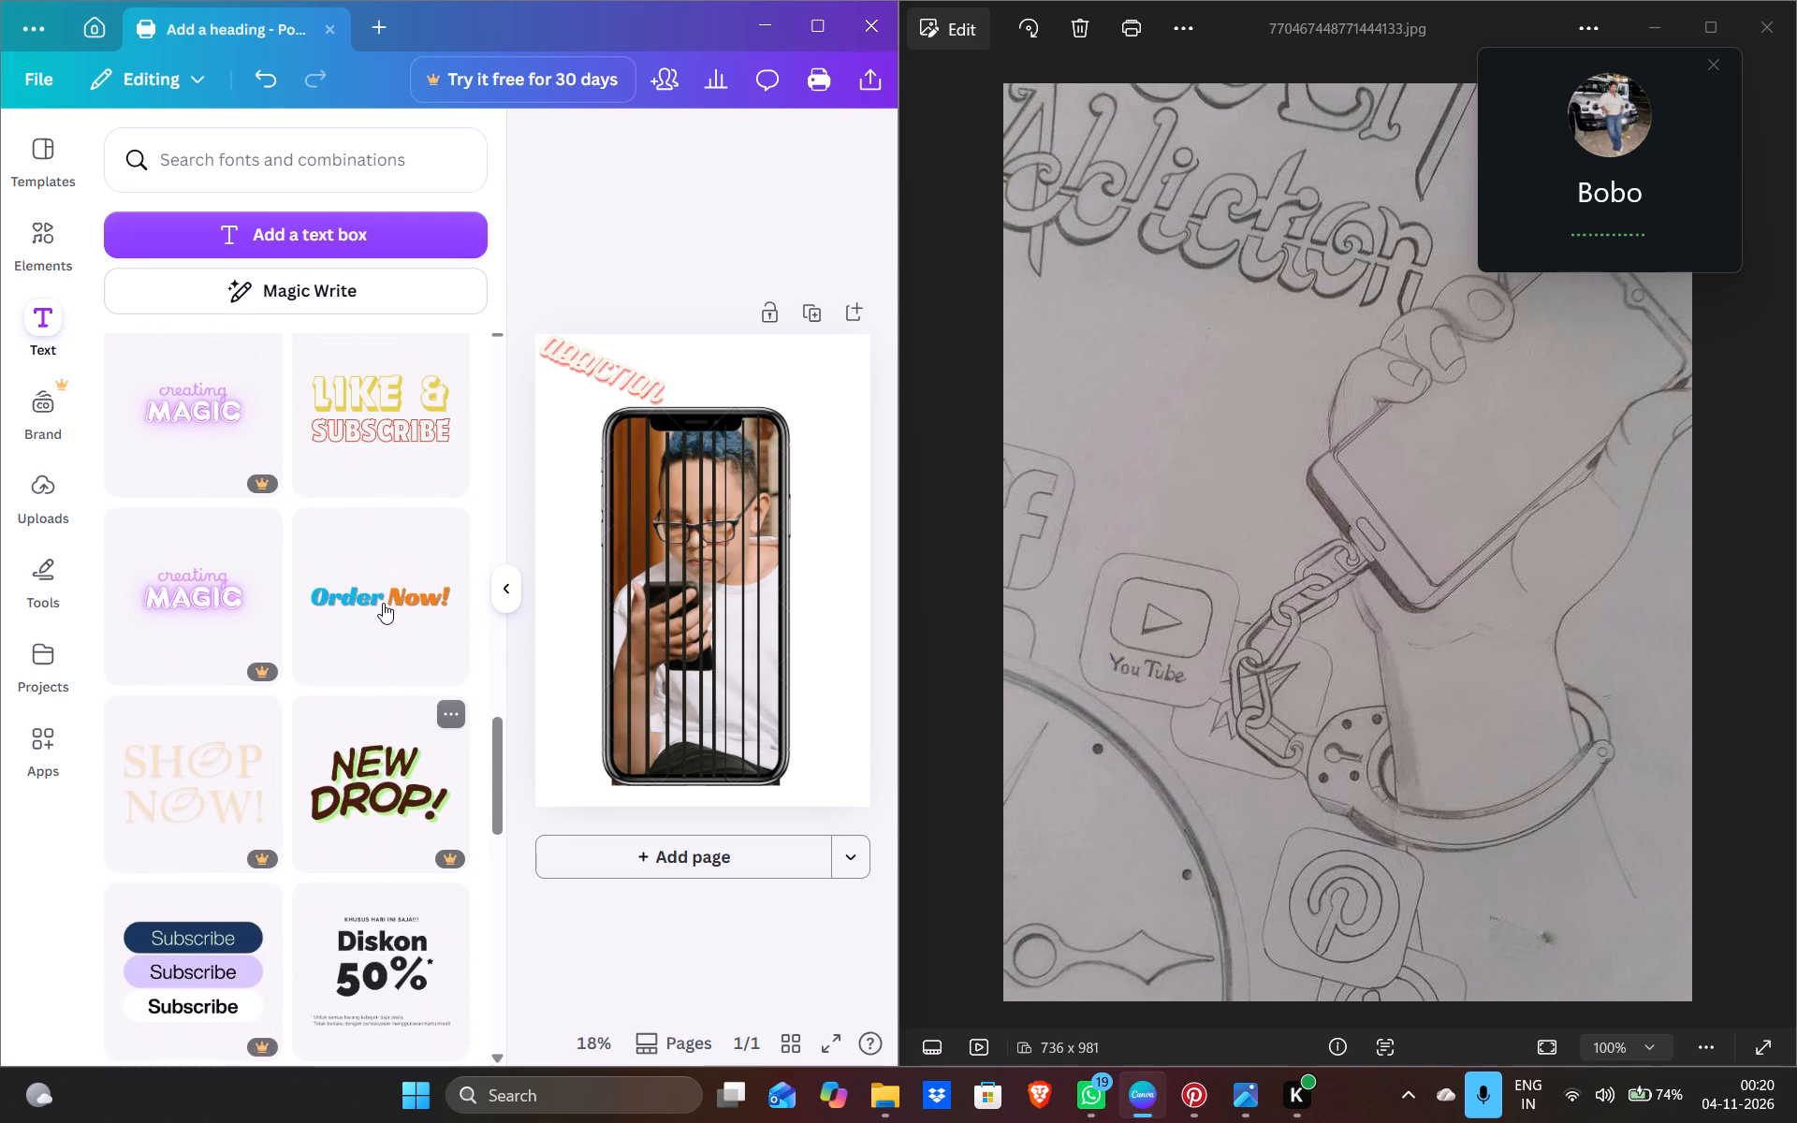
pyautogui.scroll(-2, 383, 635)
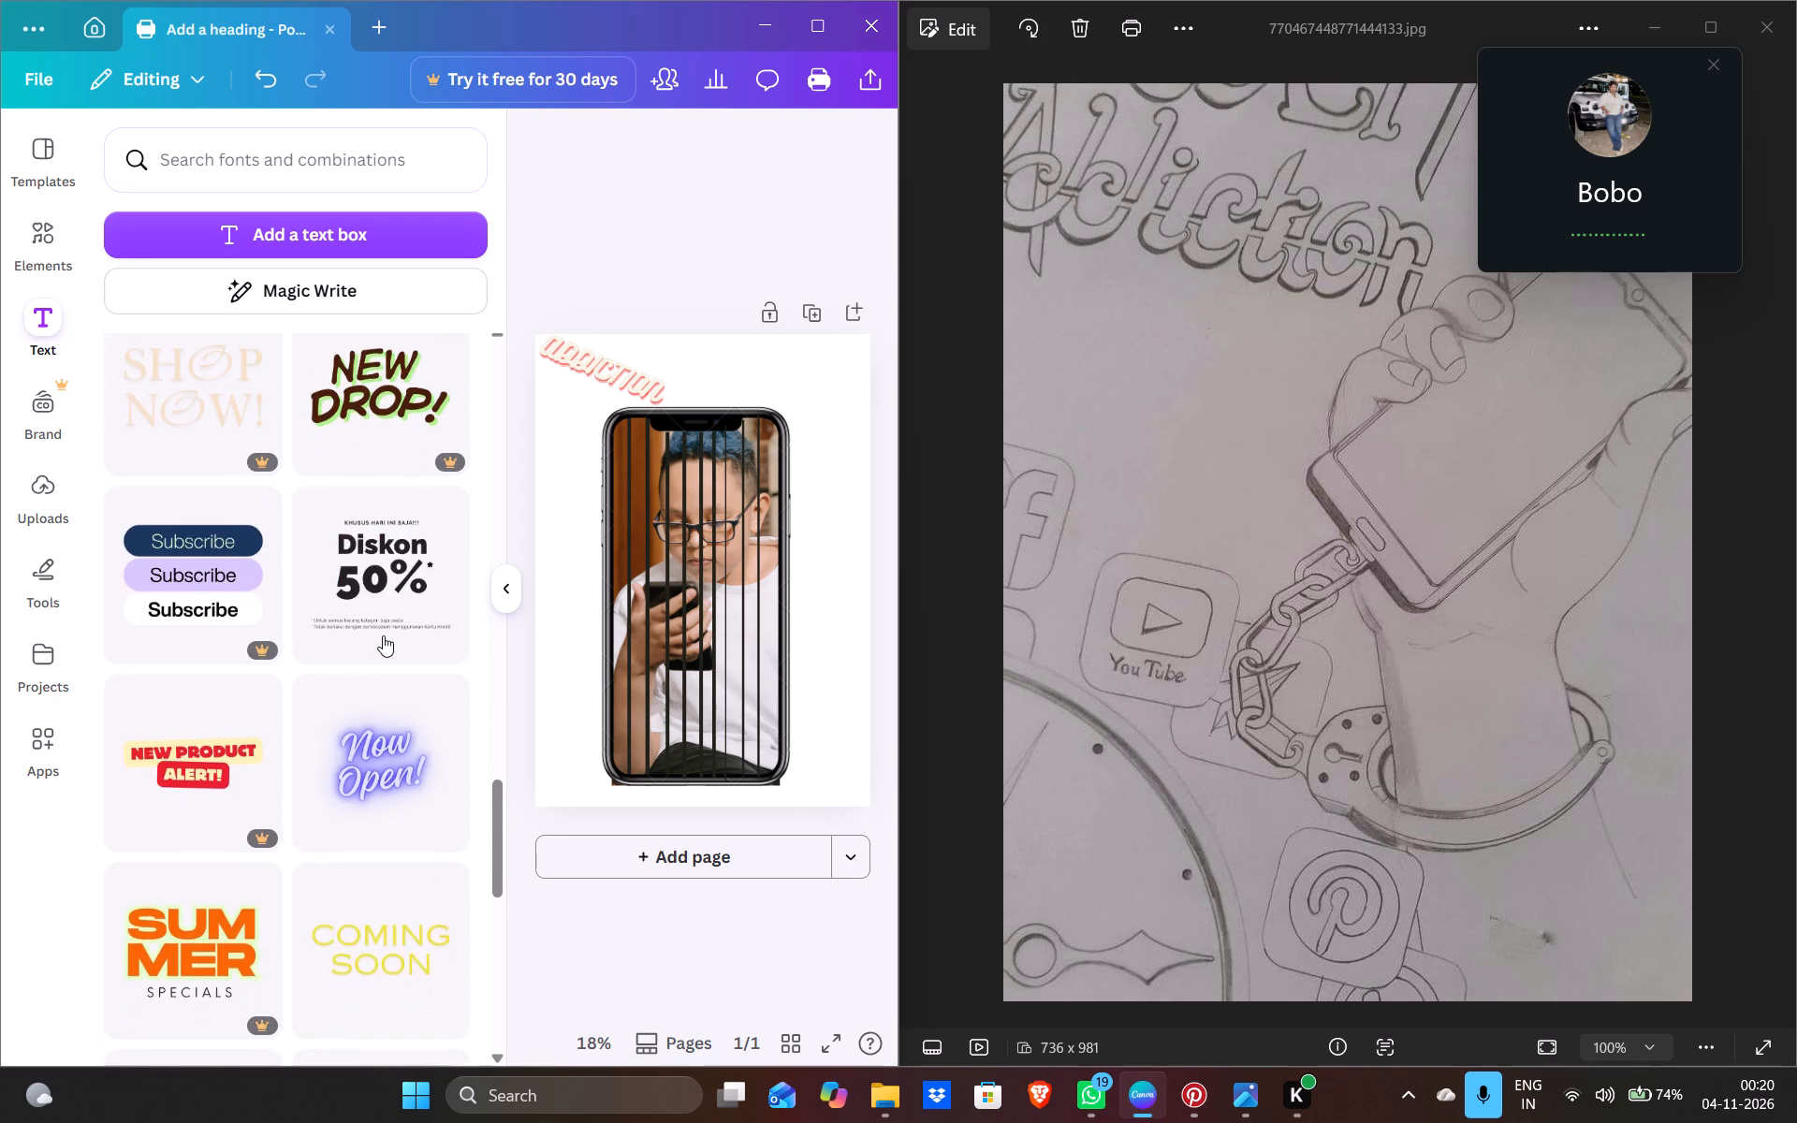
pyautogui.scroll(-6, 383, 635)
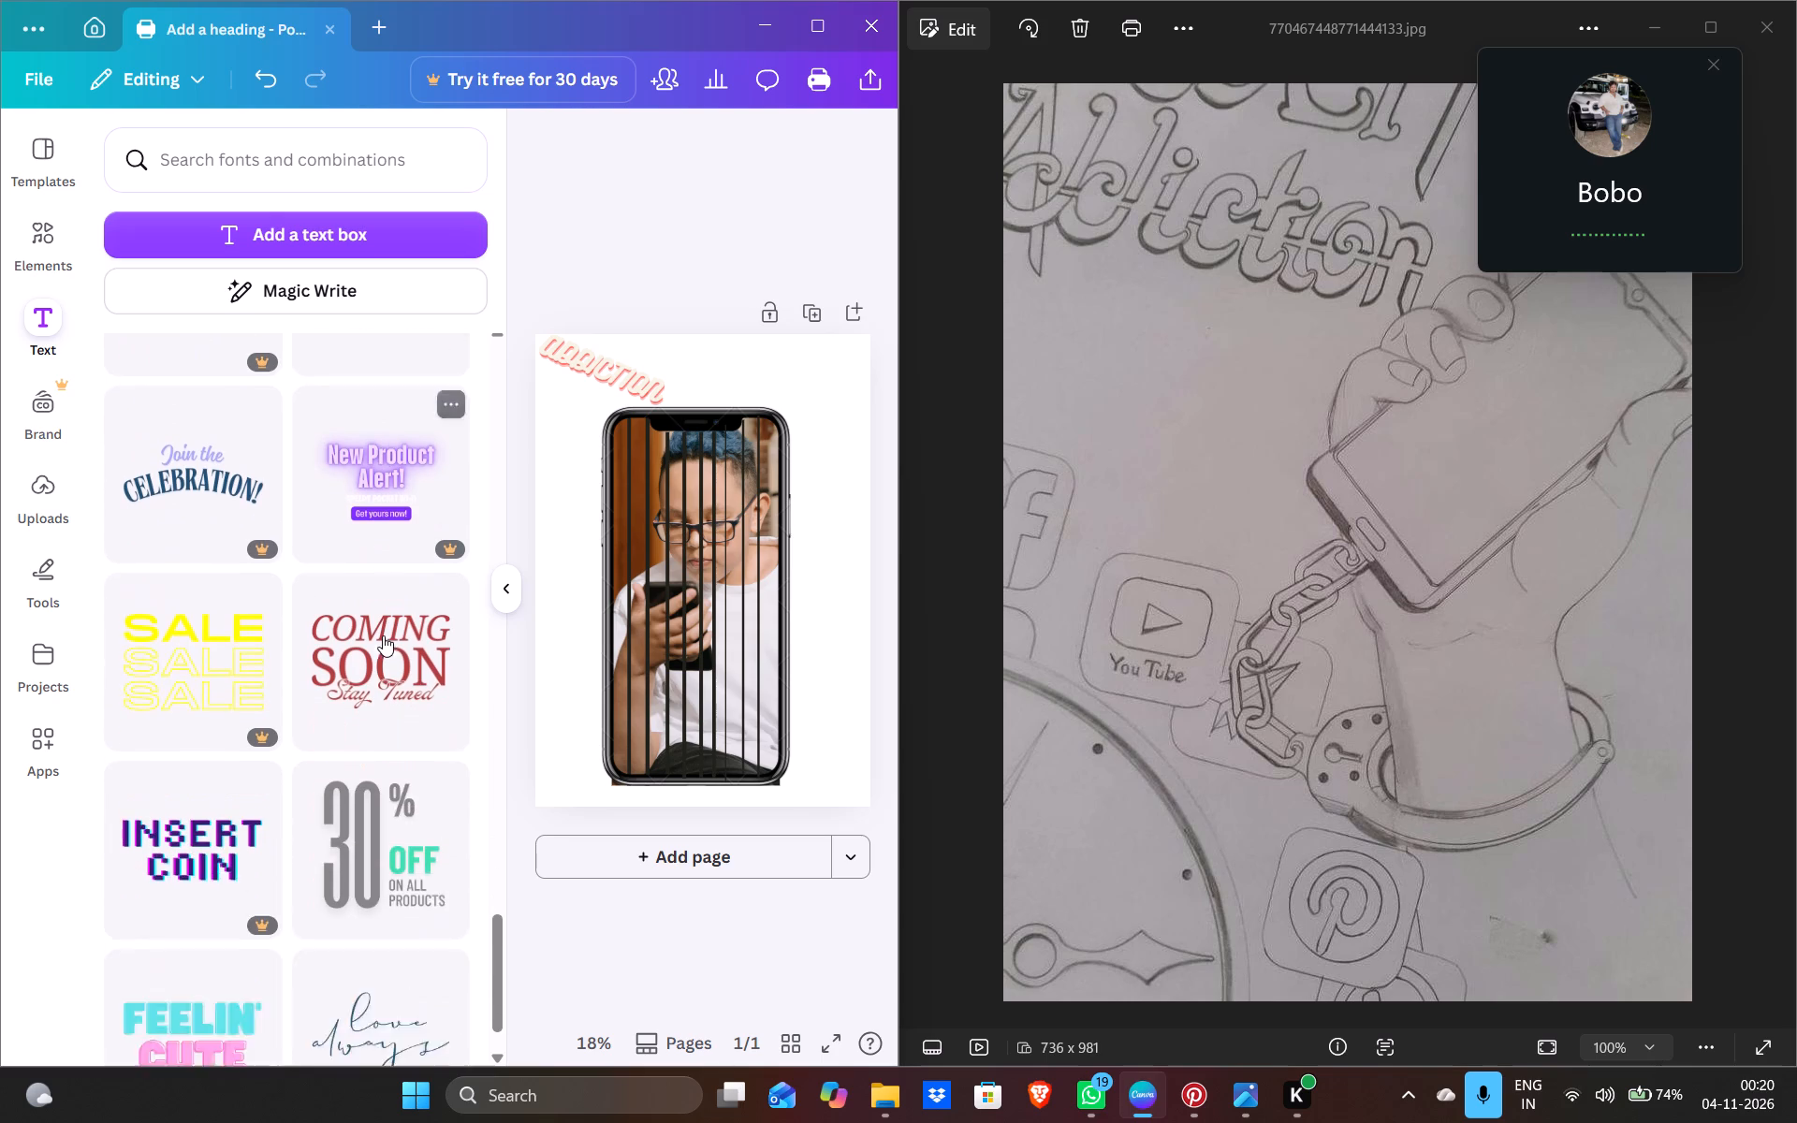
pyautogui.scroll(-7, 383, 635)
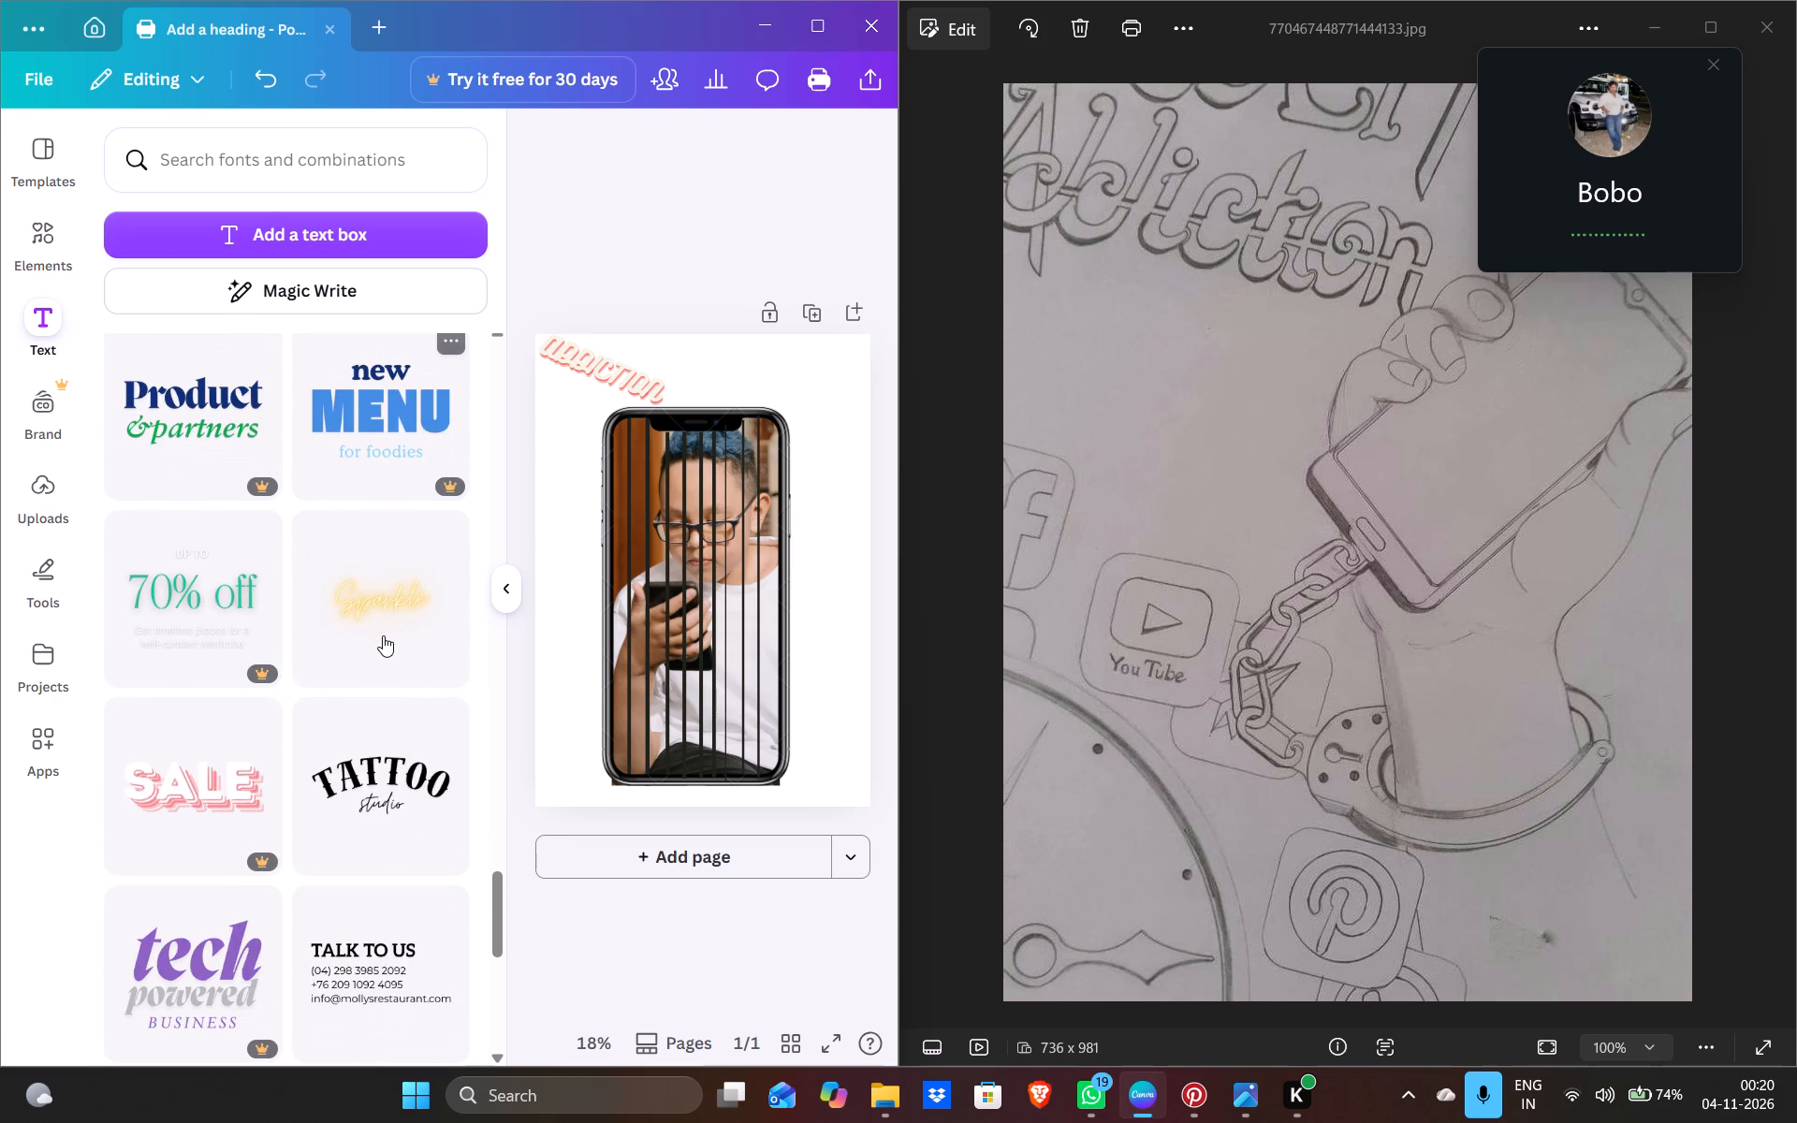
pyautogui.scroll(-2, 383, 635)
pyautogui.click(389, 554)
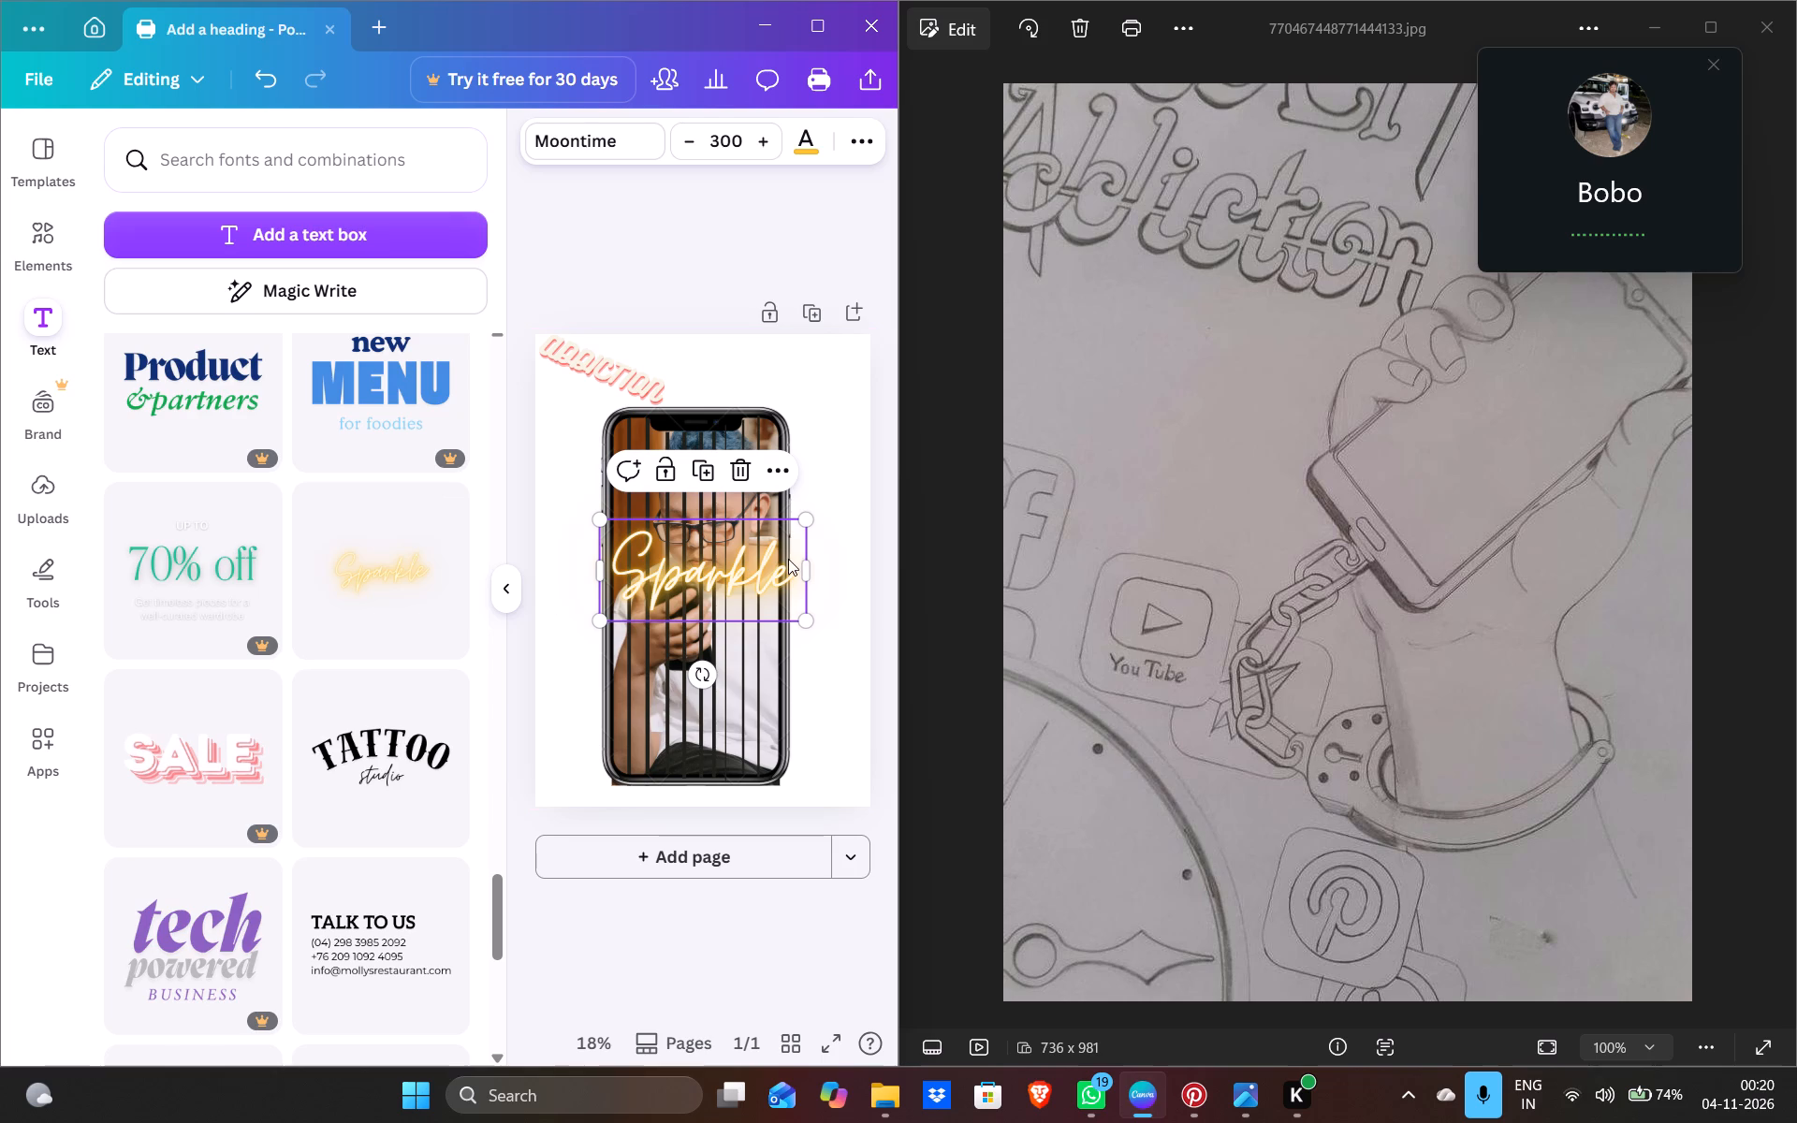
# Replace the word "Sparkle" in the neon text with "LOCKED UP".
pyautogui.doubleClick(788, 582)
pyautogui.press('\\')
pyautogui.press('BackSpace')
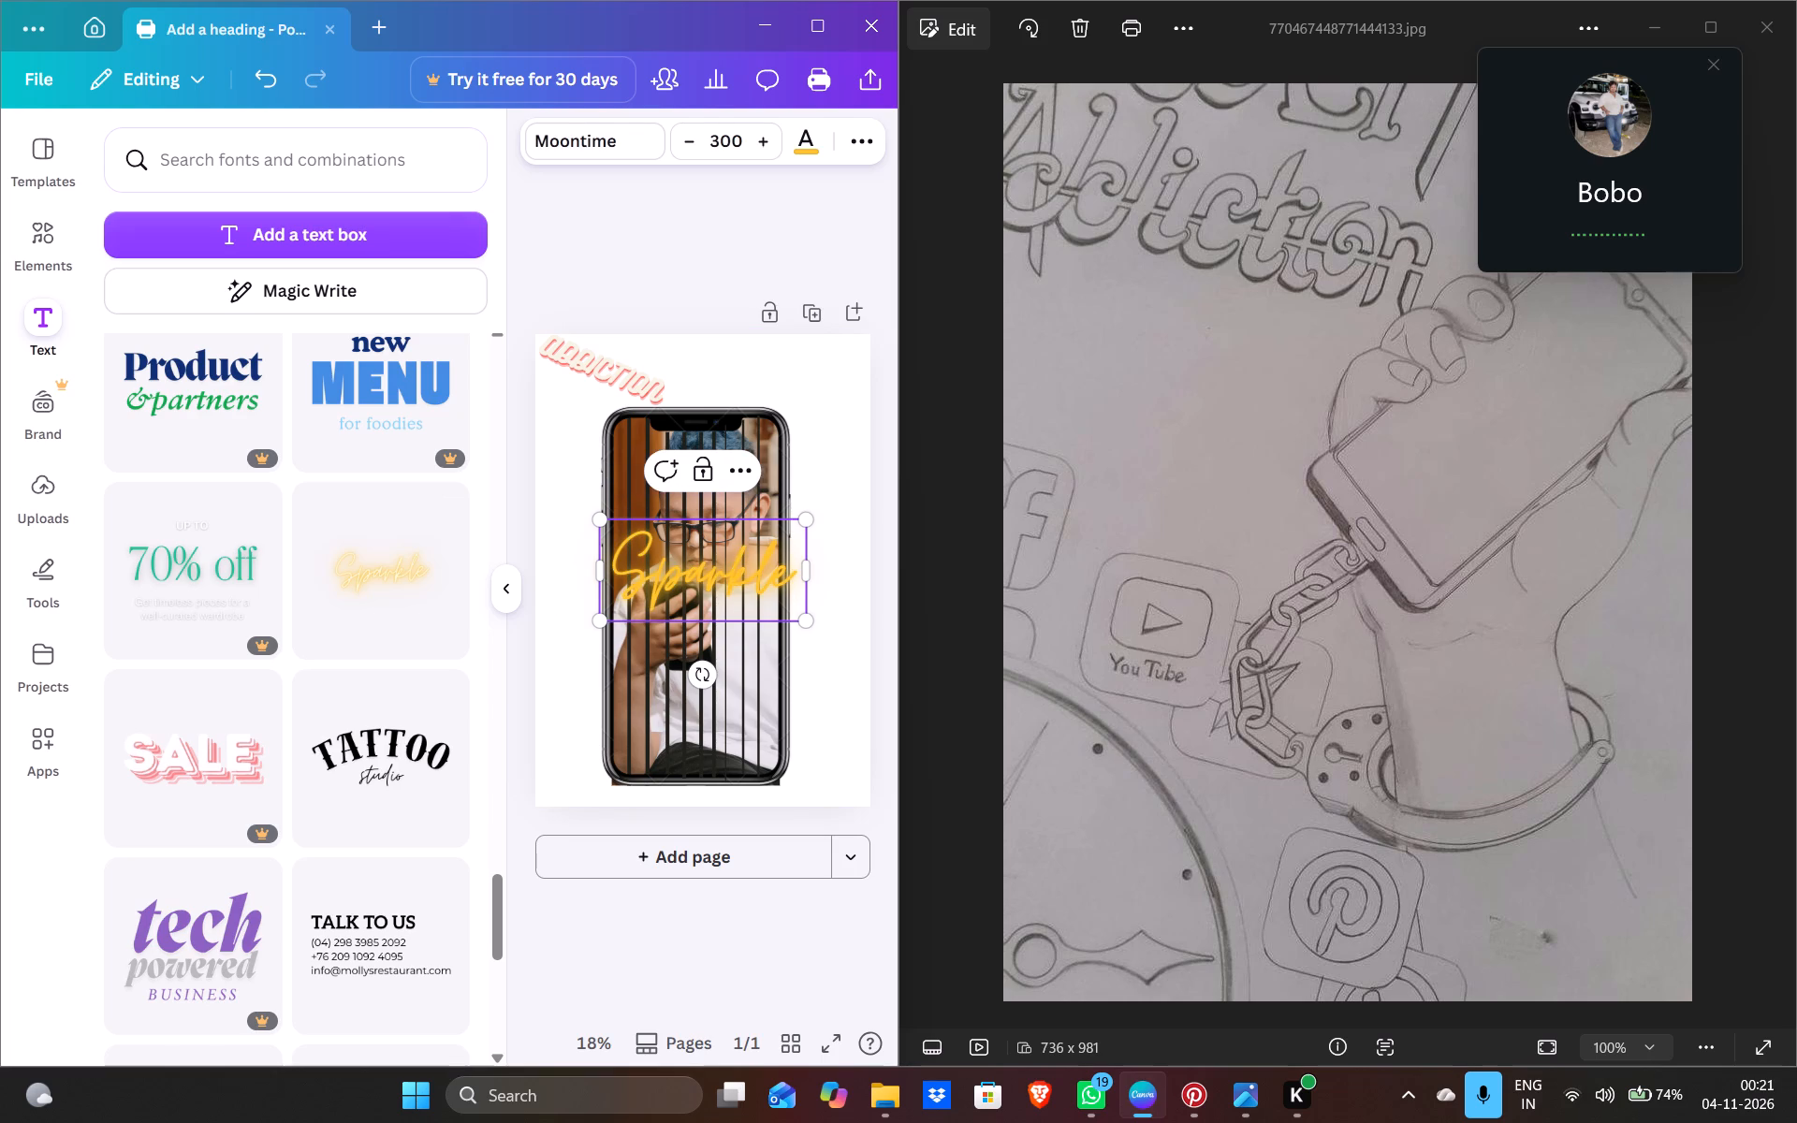
pyautogui.press('BackSpace')
pyautogui.press('BackSpace')
pyautogui.press('BackSpace')
pyautogui.press('BackSpace')
pyautogui.press('BackSpace')
pyautogui.press('BackSpace')
pyautogui.press('BackSpace')
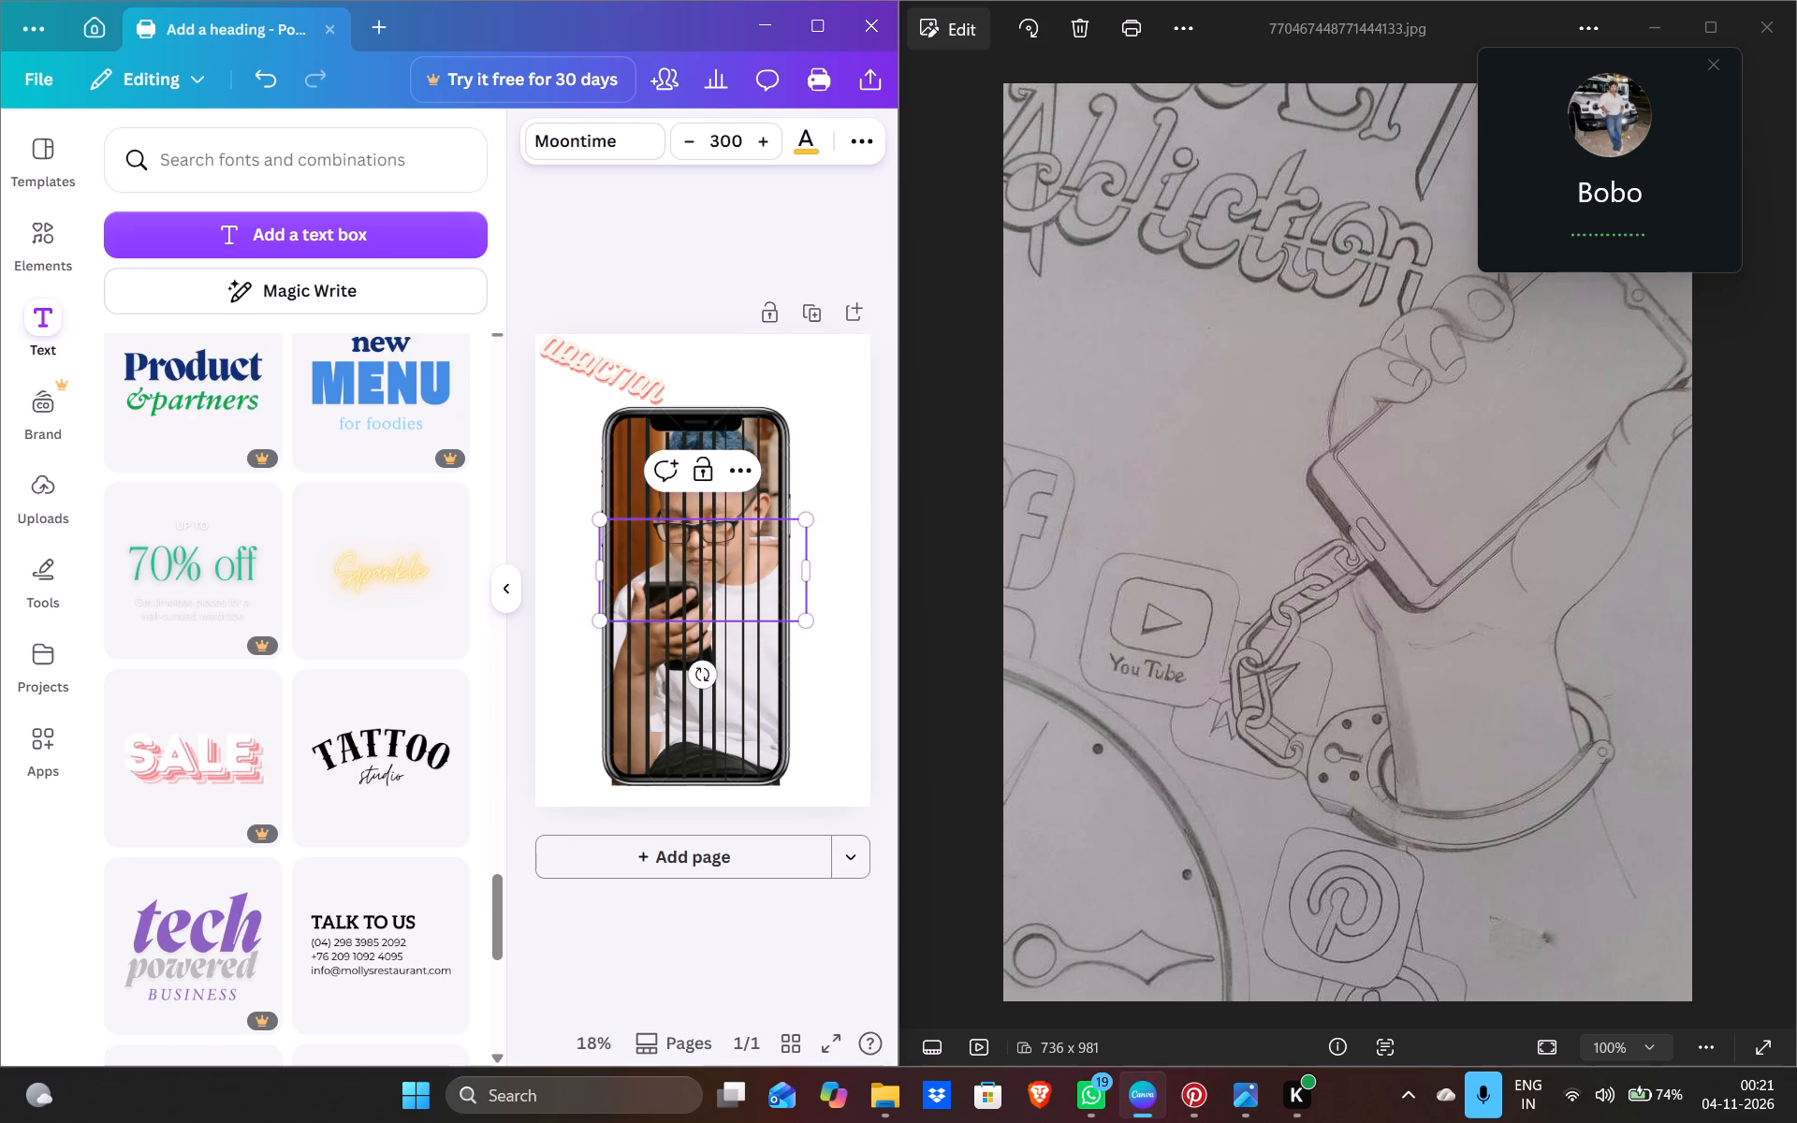
pyautogui.write('LOCK')
pyautogui.write('ED')
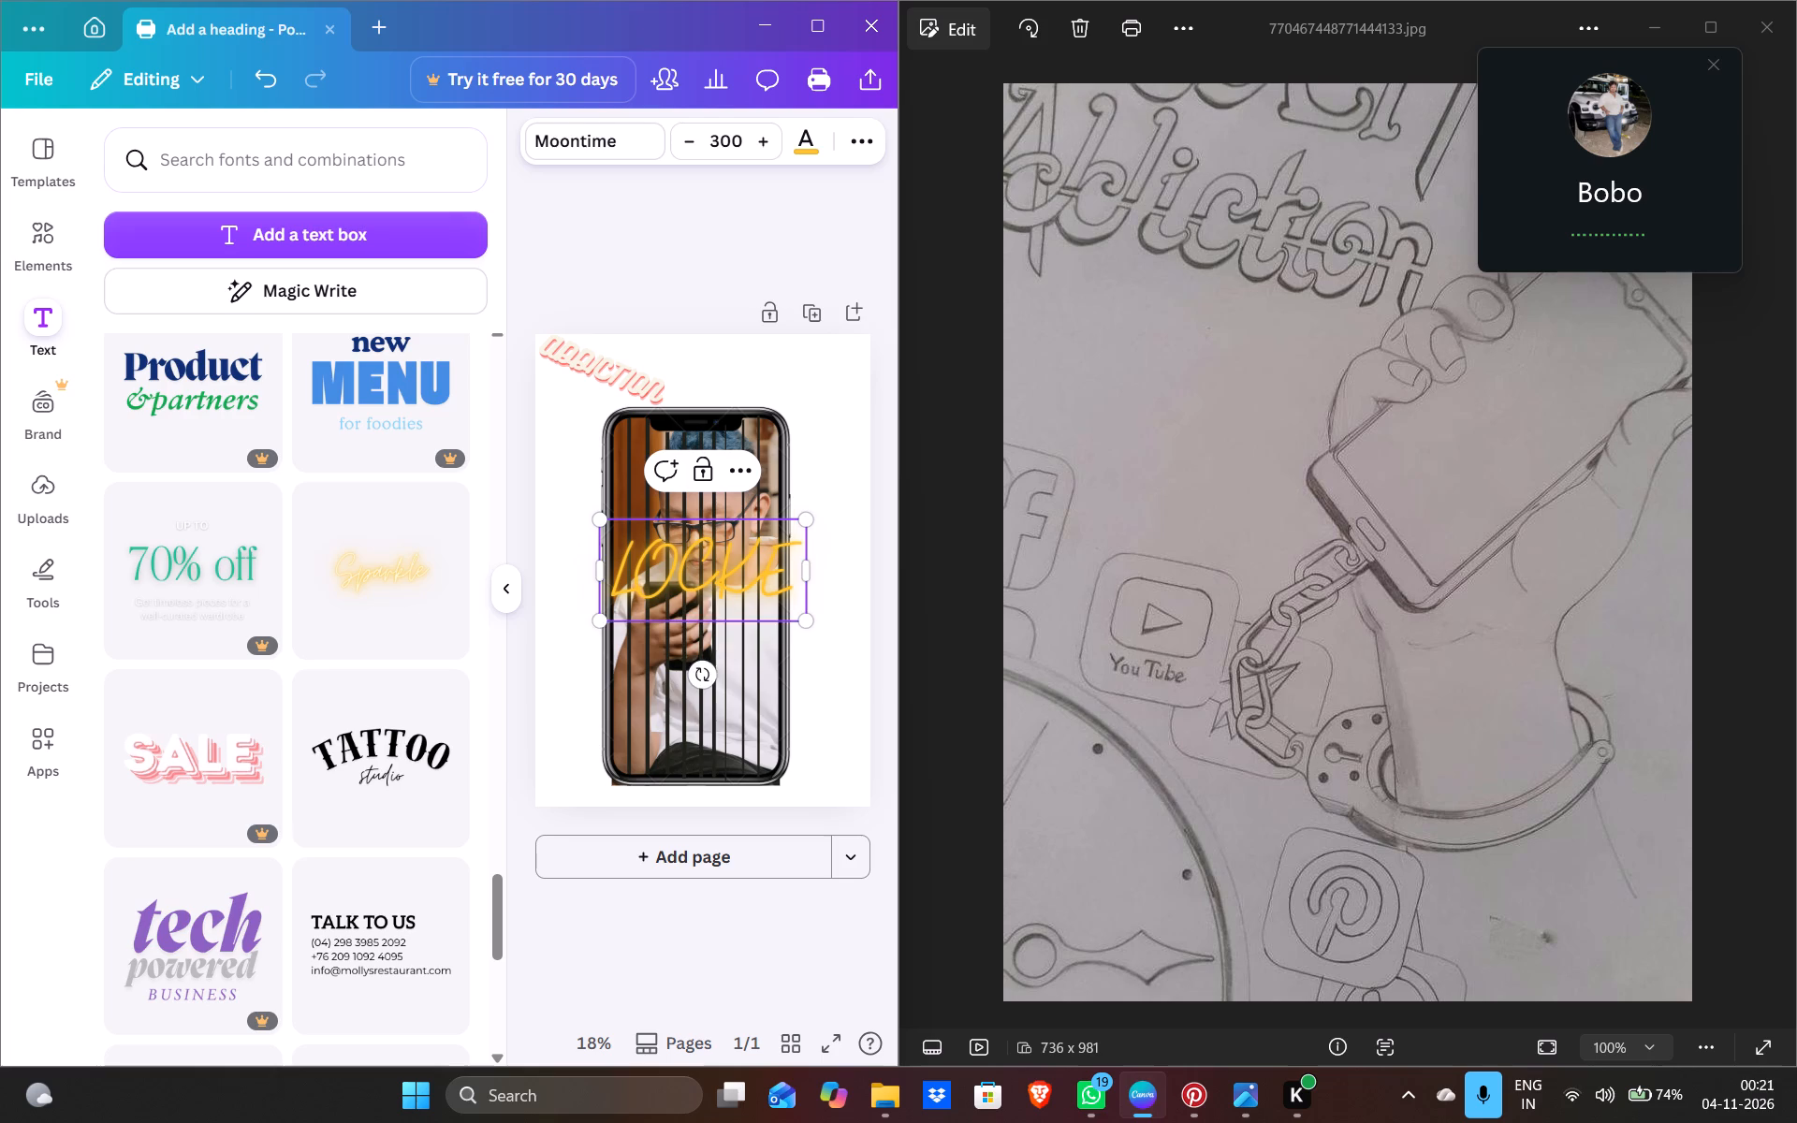
pyautogui.press('space')
pyautogui.write('UP')
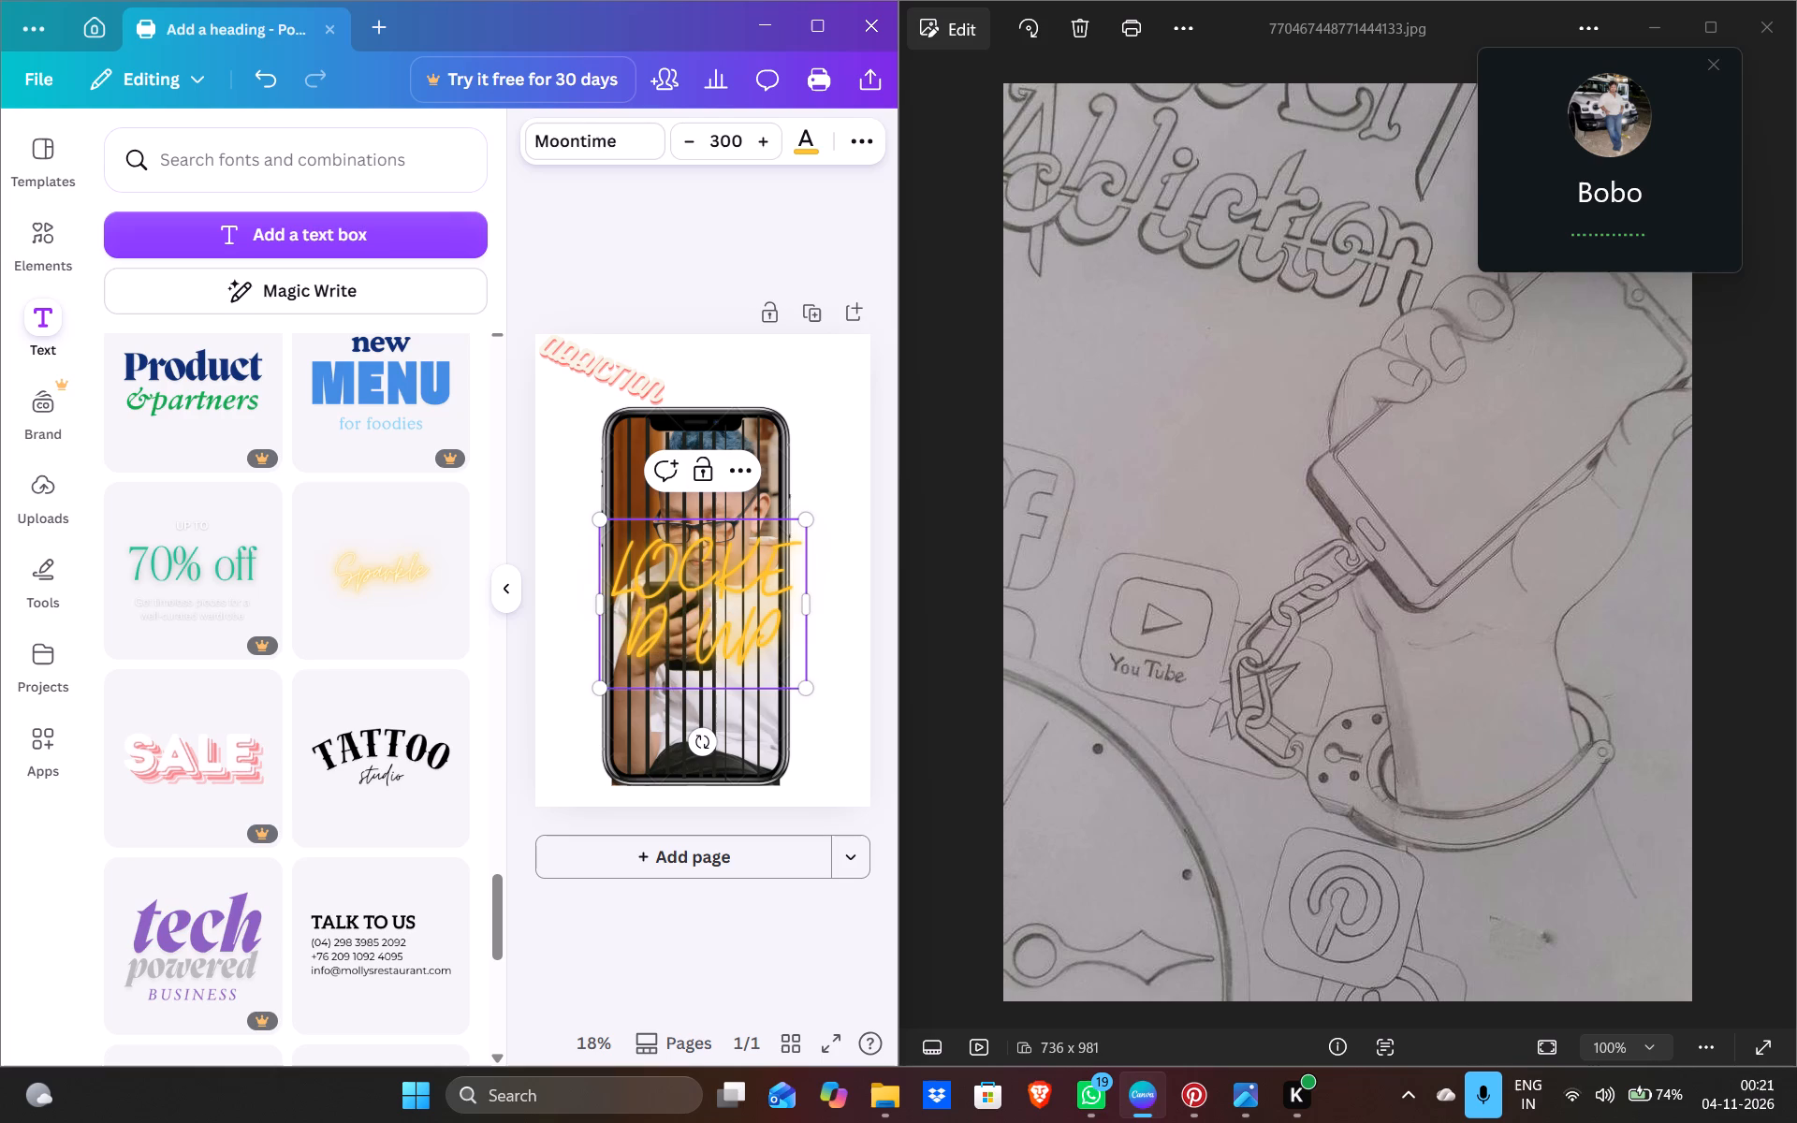
# Widen the LOCKED UP text box on both sides to nearly the page width so the words fit on one line.
pyautogui.moveTo(591, 605); pyautogui.dragTo(525, 603)
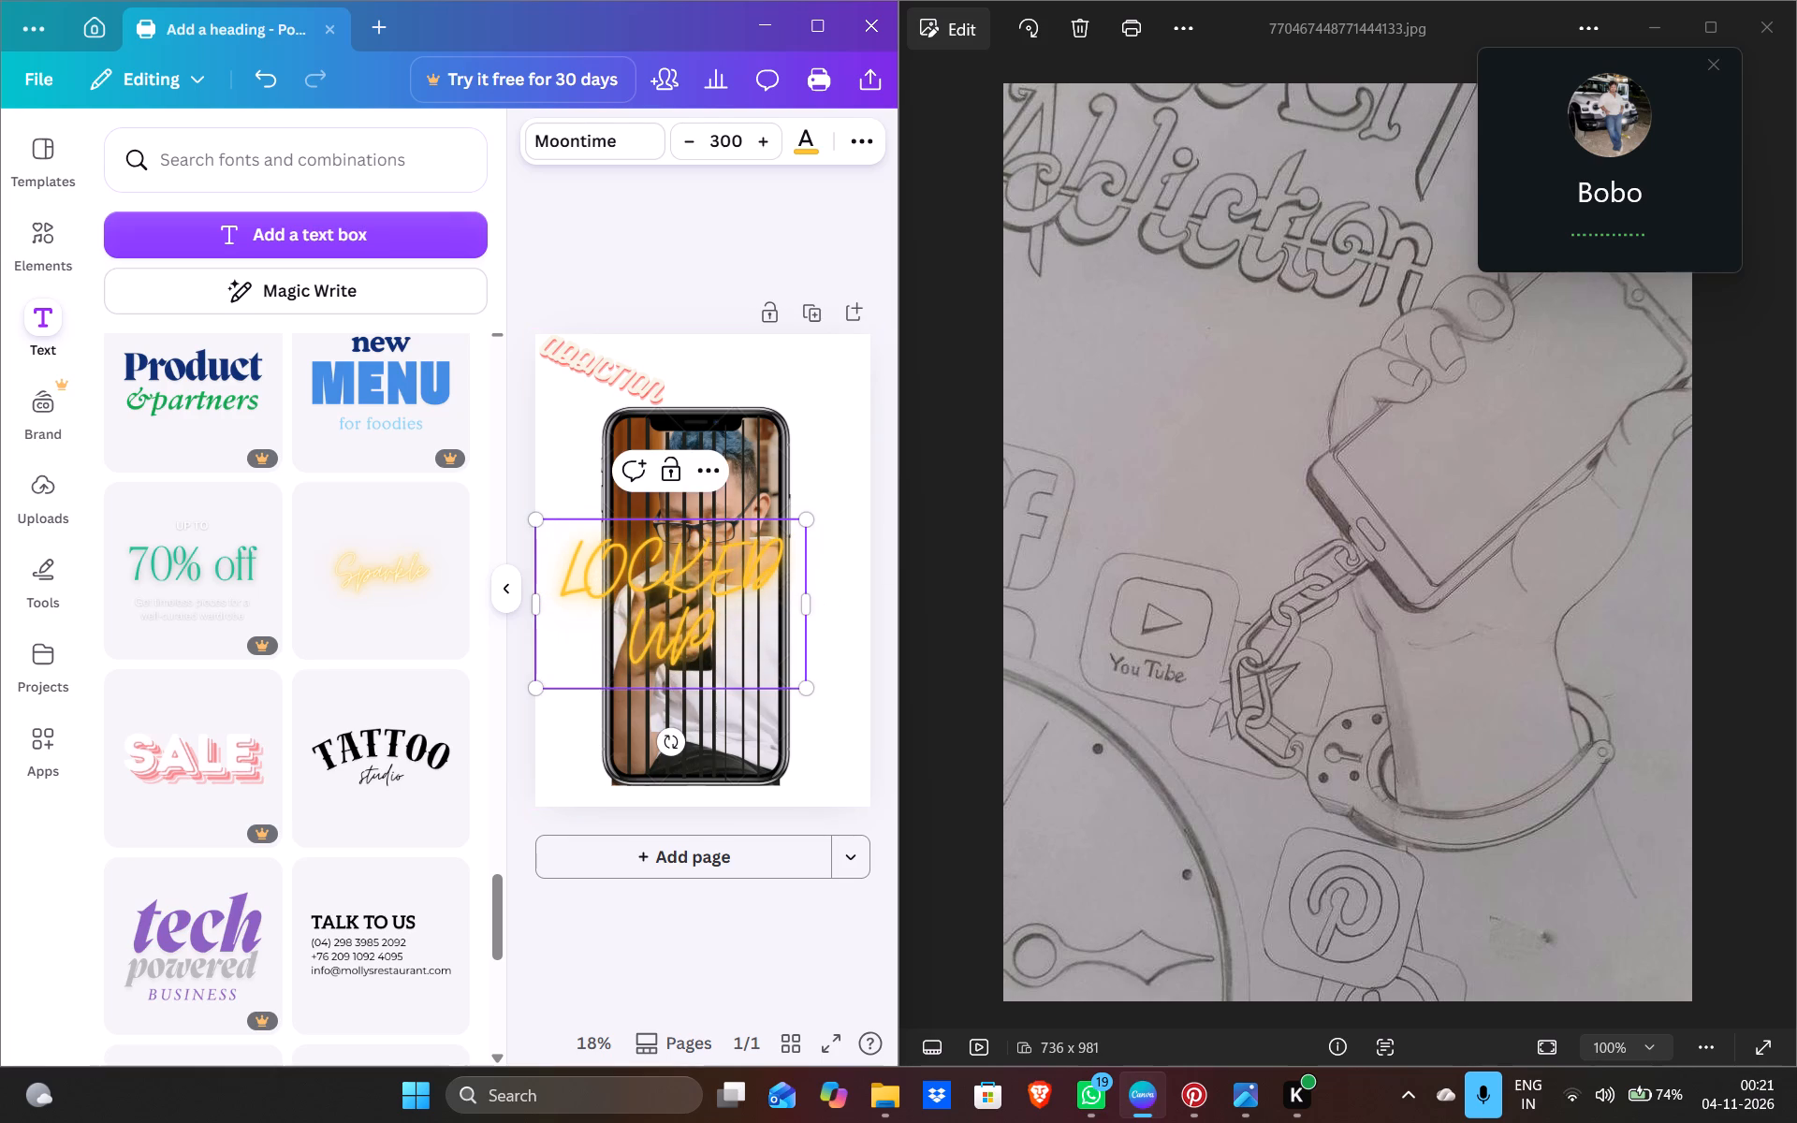
pyautogui.moveTo(809, 610); pyautogui.dragTo(880, 597)
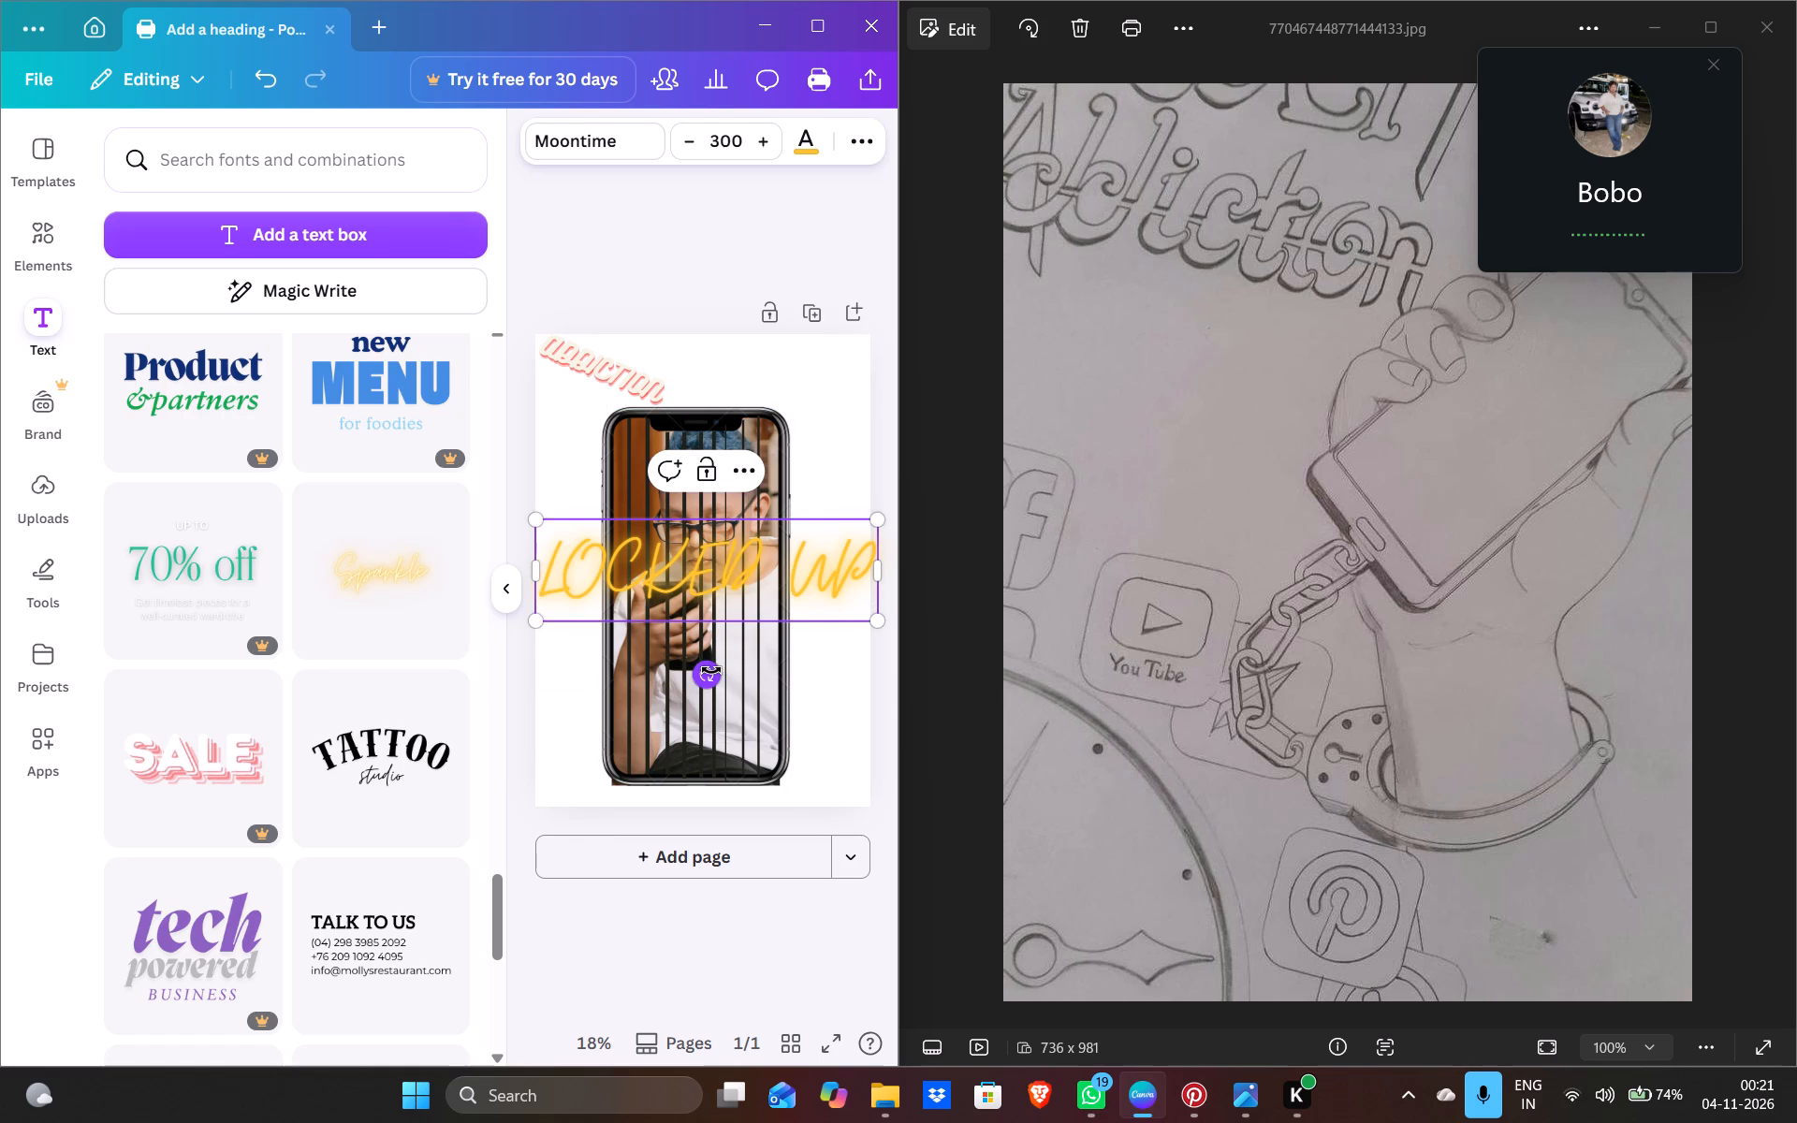
# Rotate the LOCKED UP text to rise diagonally from lower left to upper right, and move it down across the phone.
pyautogui.moveTo(711, 670); pyautogui.dragTo(791, 669)
pyautogui.click(802, 663)
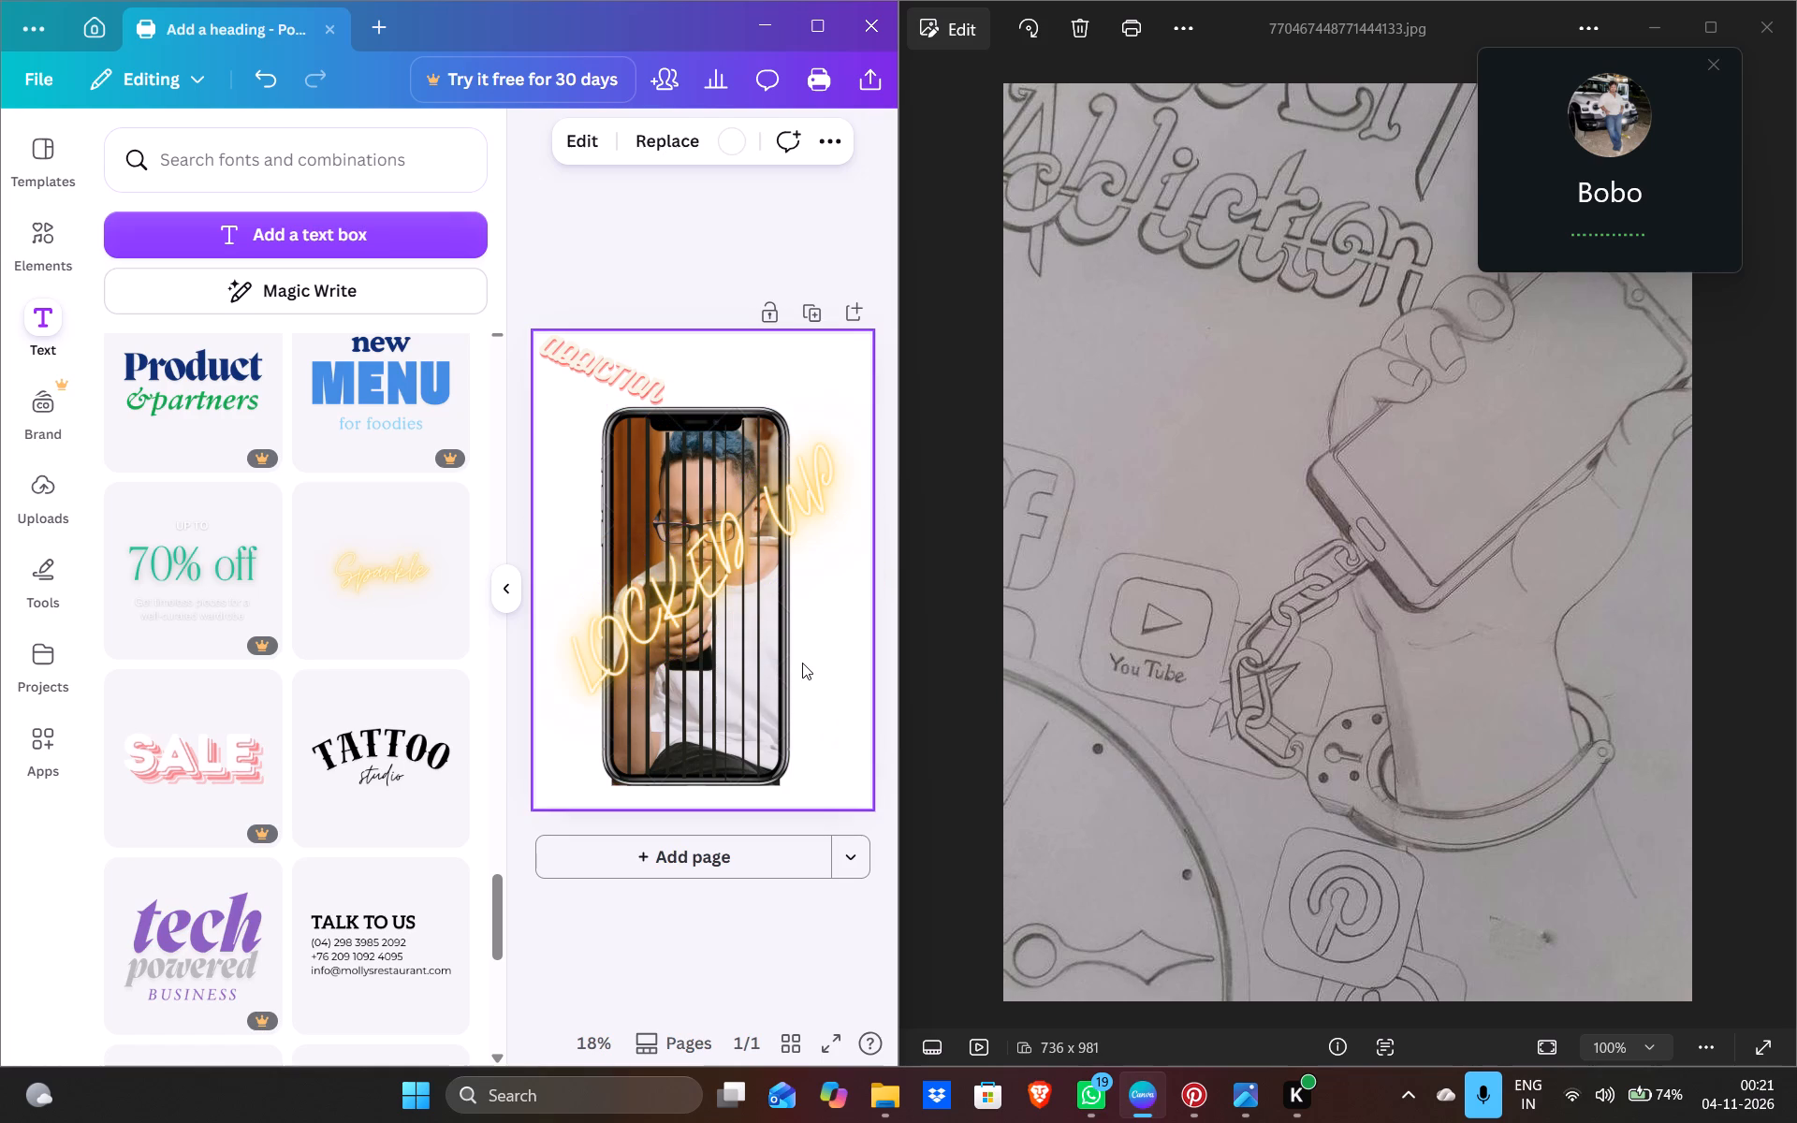
pyautogui.moveTo(754, 539); pyautogui.dragTo(732, 602)
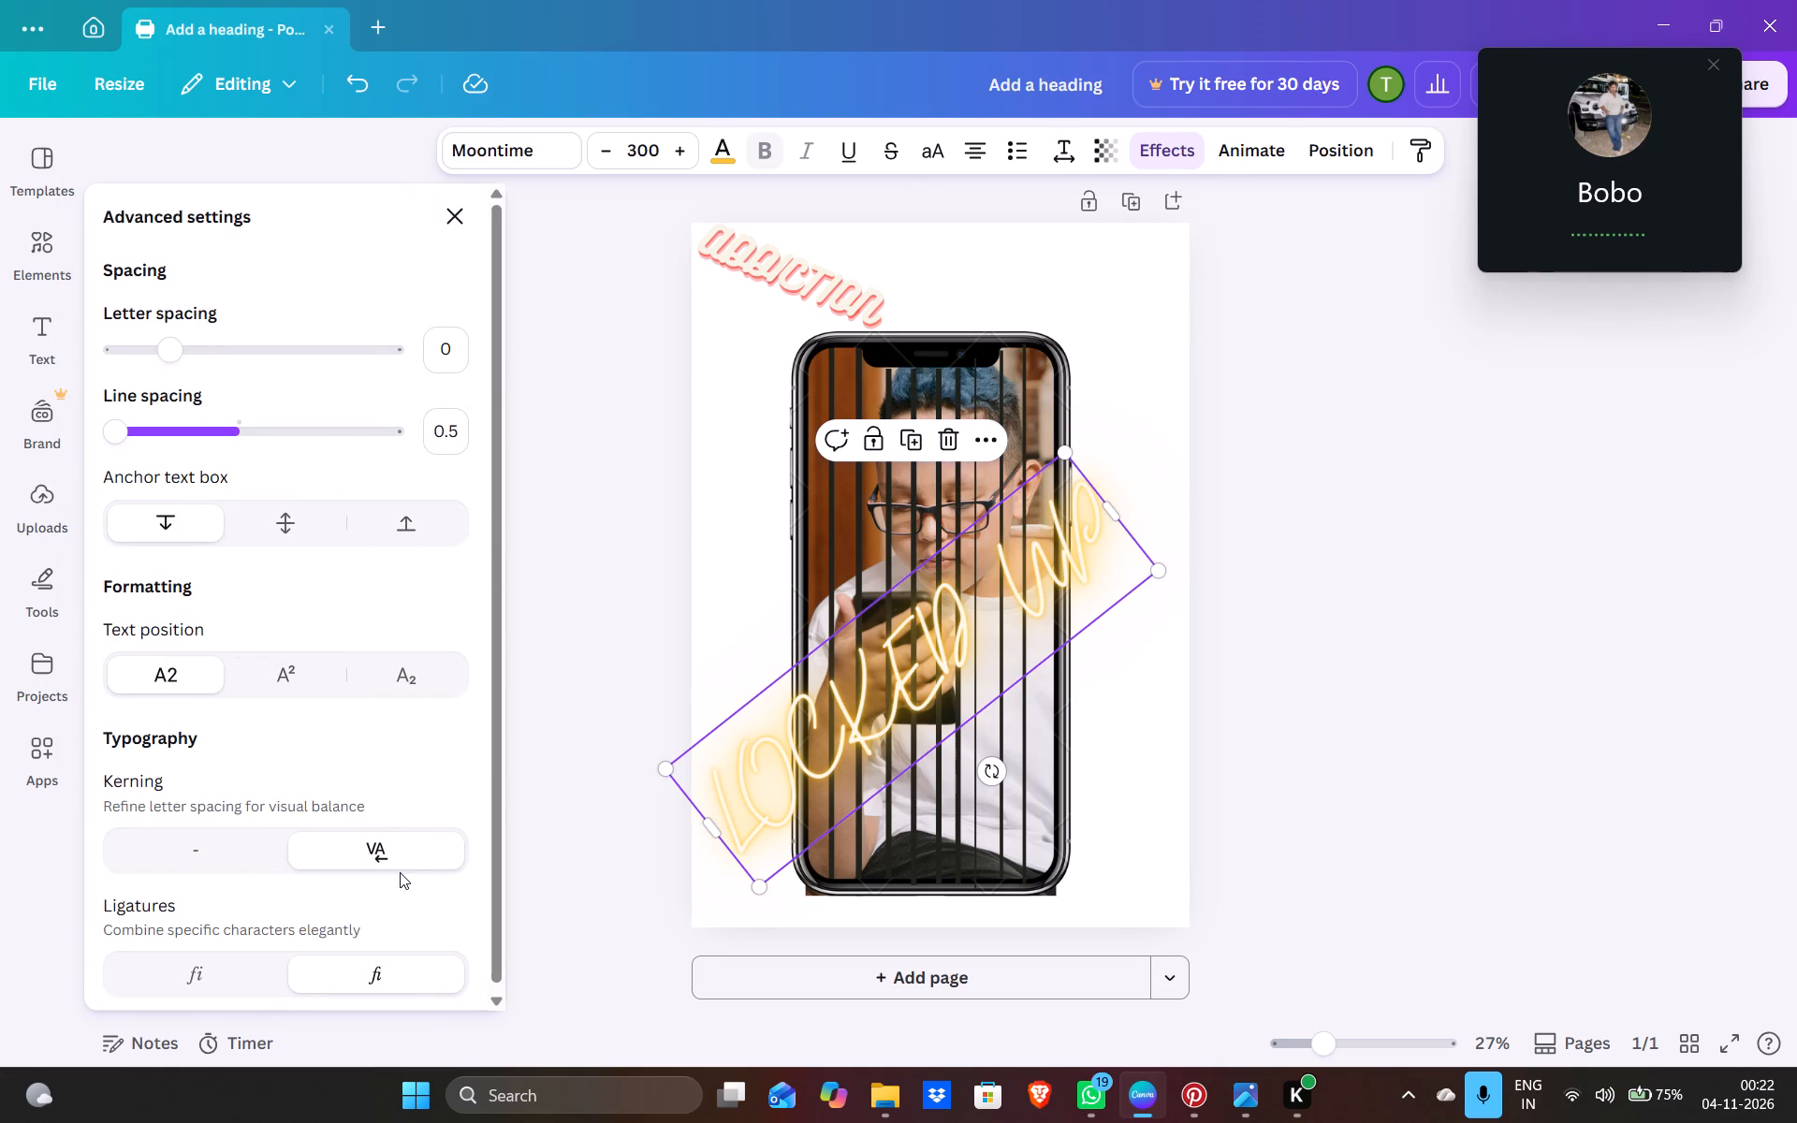
pyautogui.moveTo(388, 859); pyautogui.dragTo(268, 869)
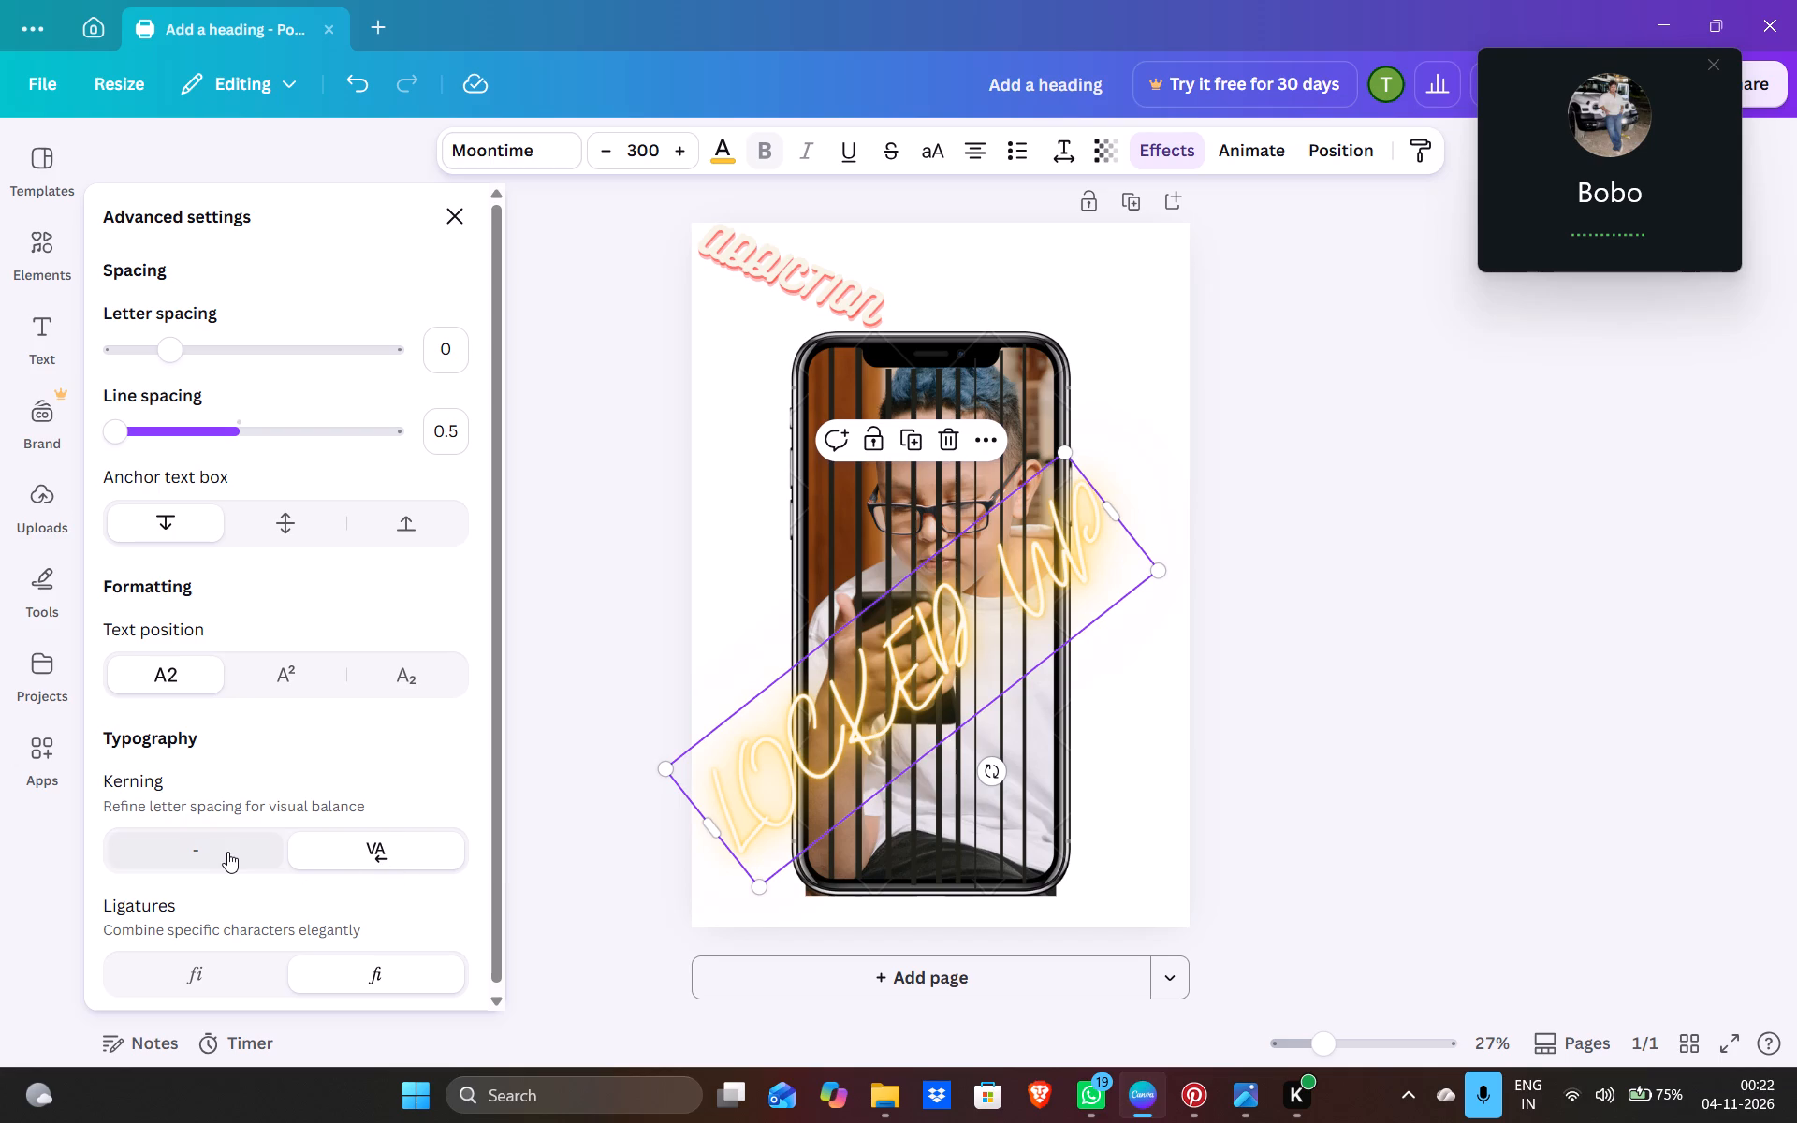
pyautogui.click(227, 852)
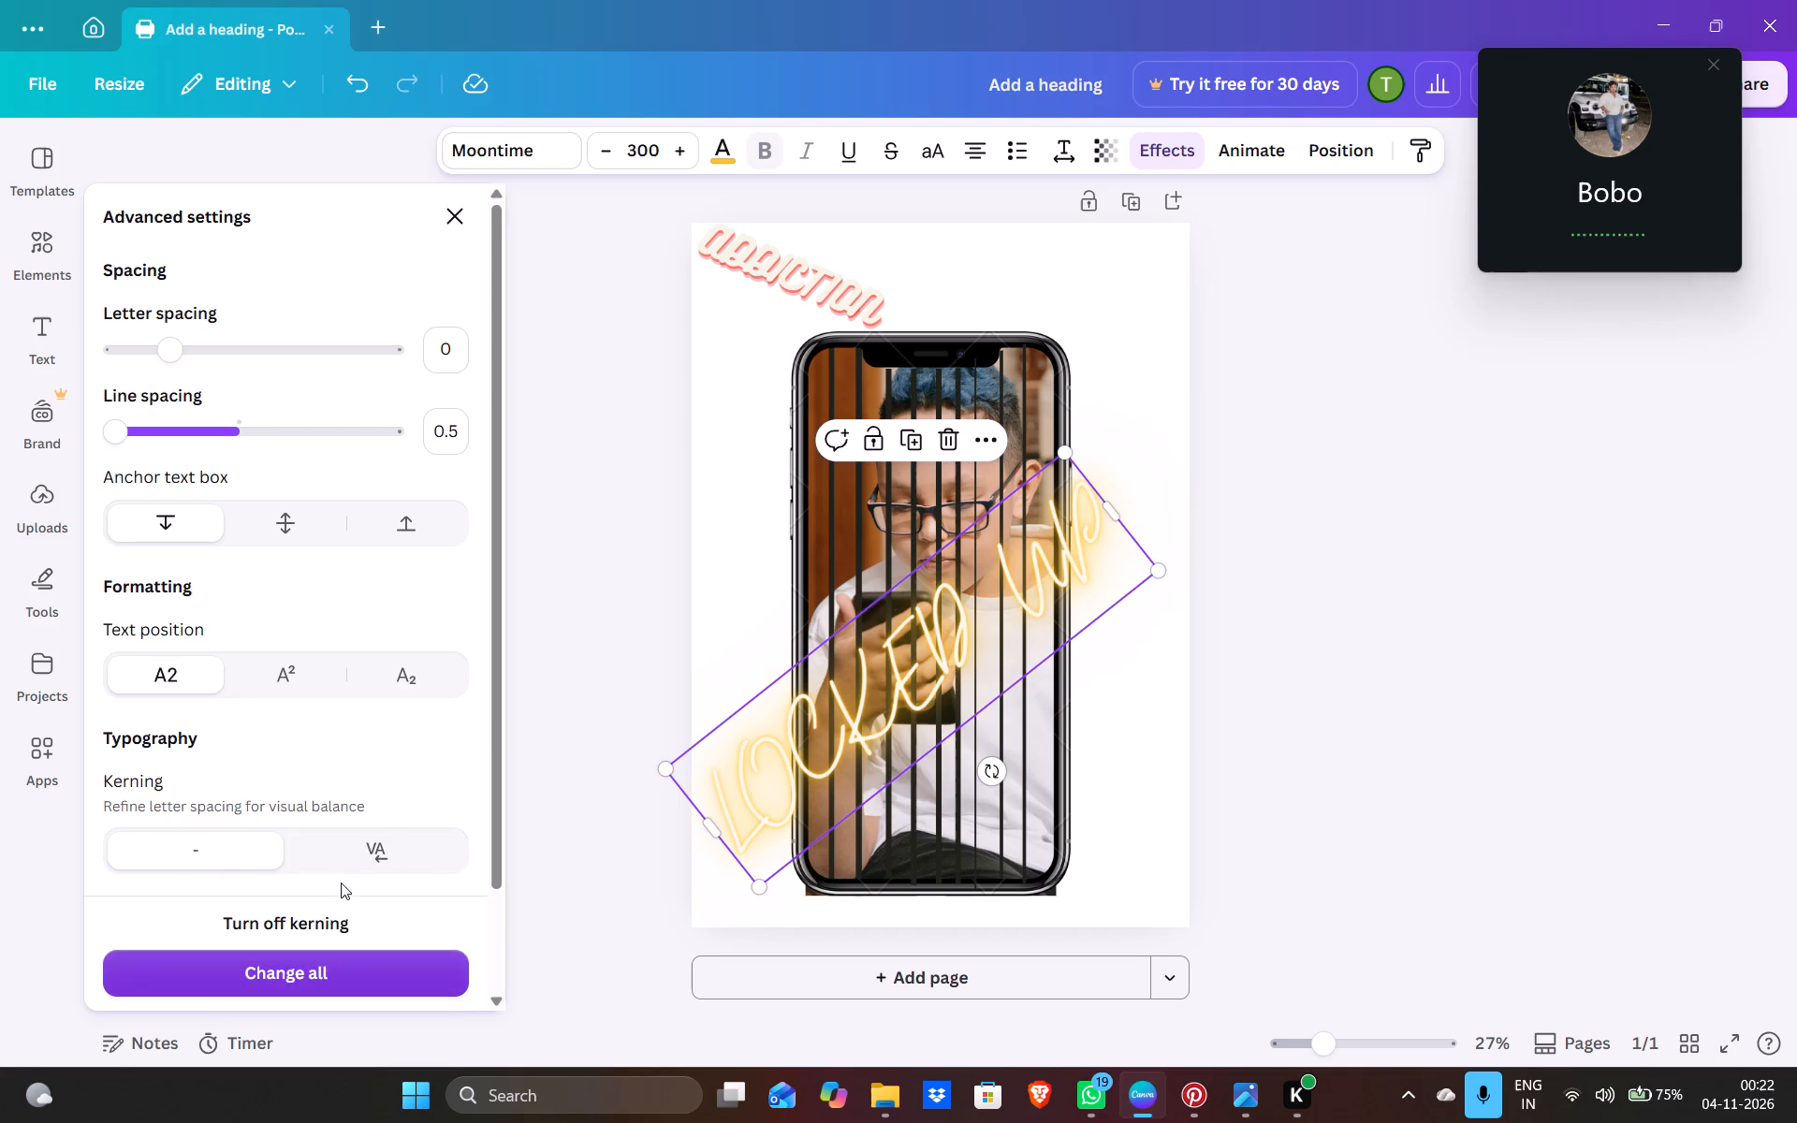
# Turn kerning back on for the LOCKED UP text in the advanced text settings.
pyautogui.click(373, 861)
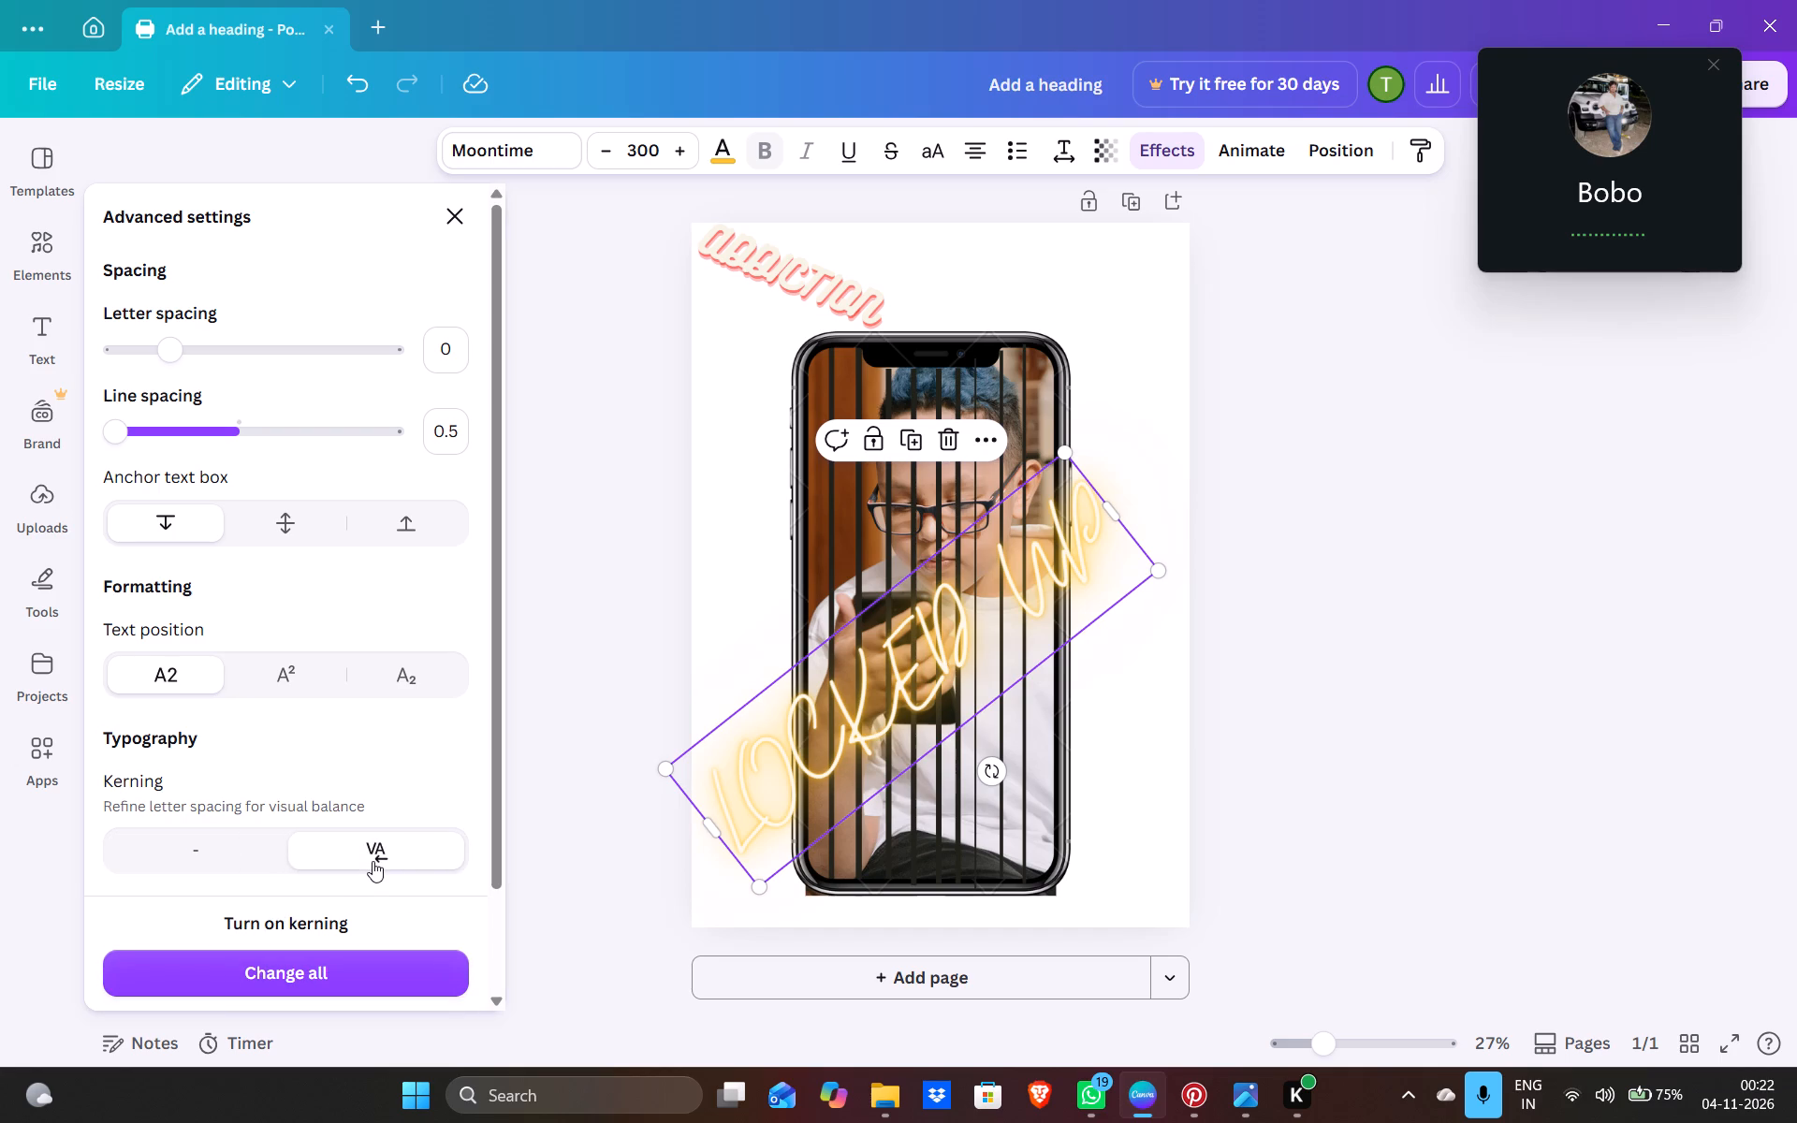
pyautogui.scroll(-2, 392, 780)
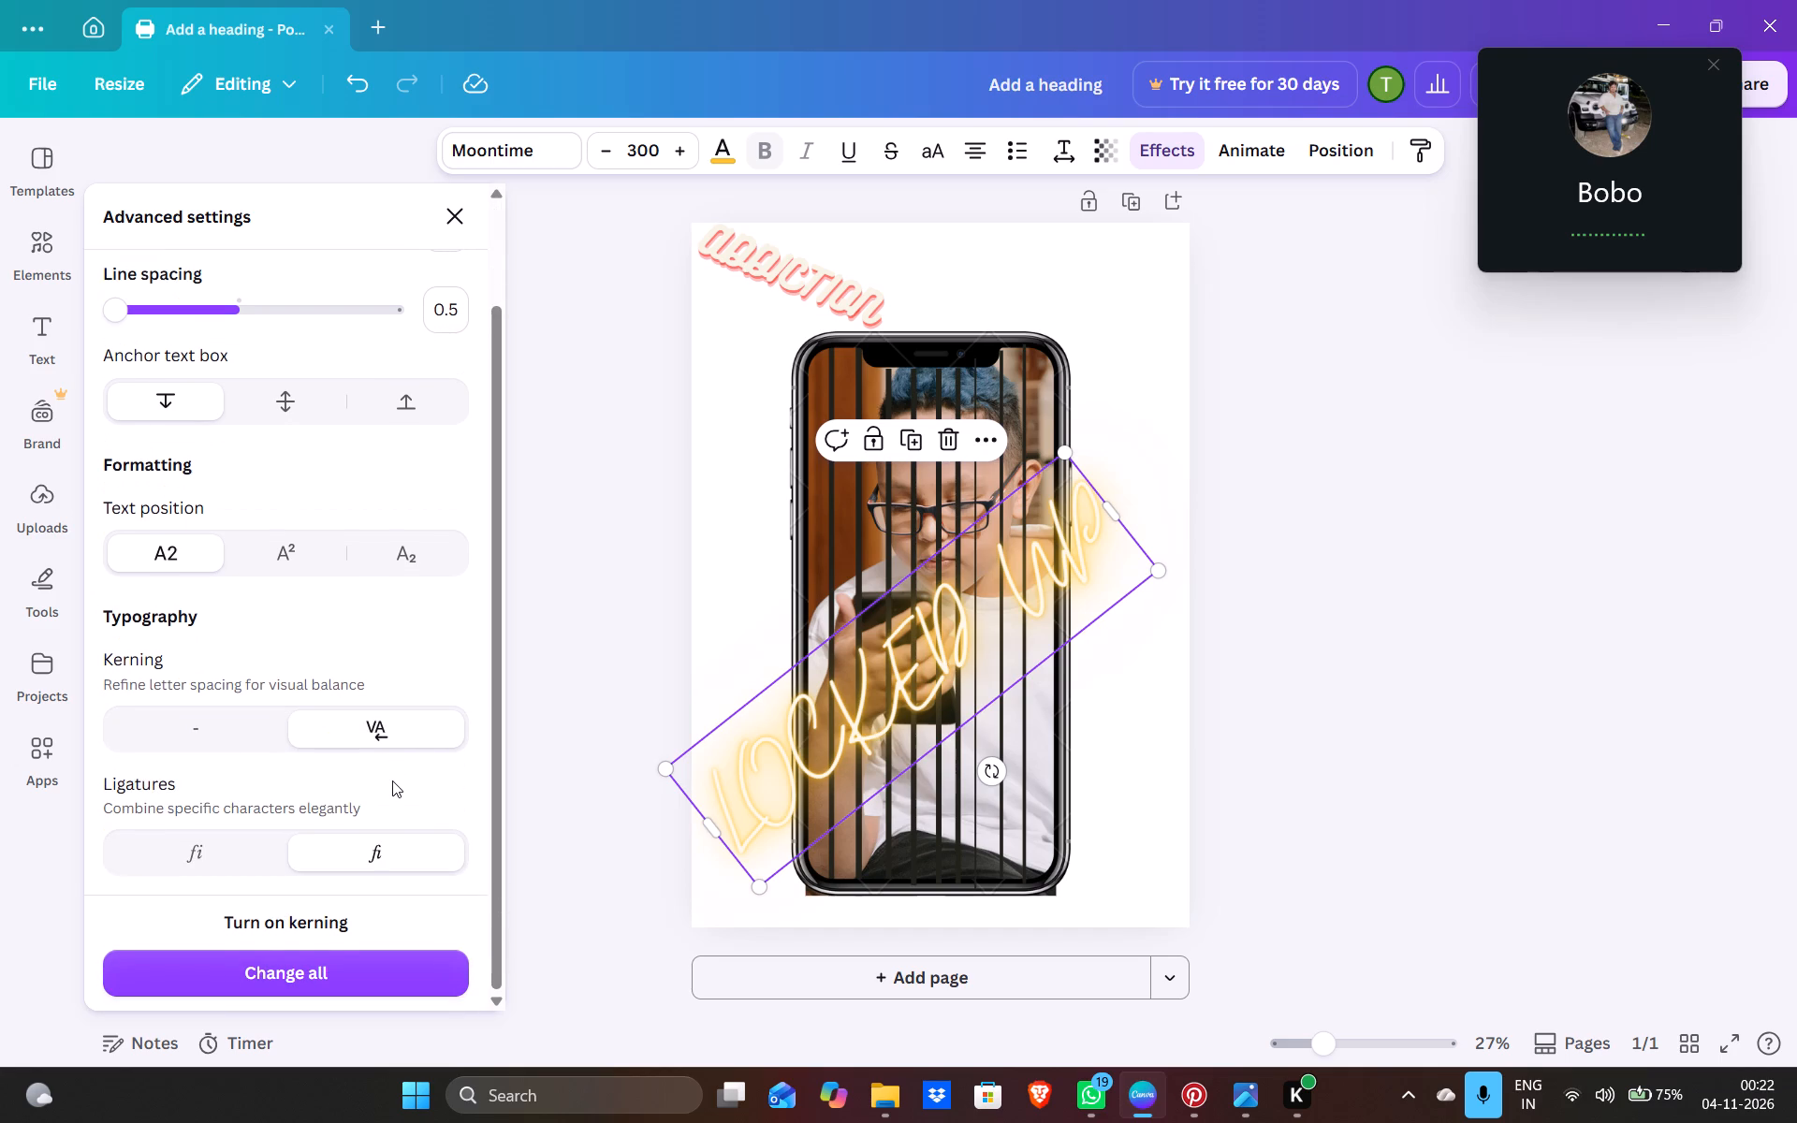
# Look through the spacing, text animation and position options available for the LOCKED UP text.
pyautogui.click(1052, 142)
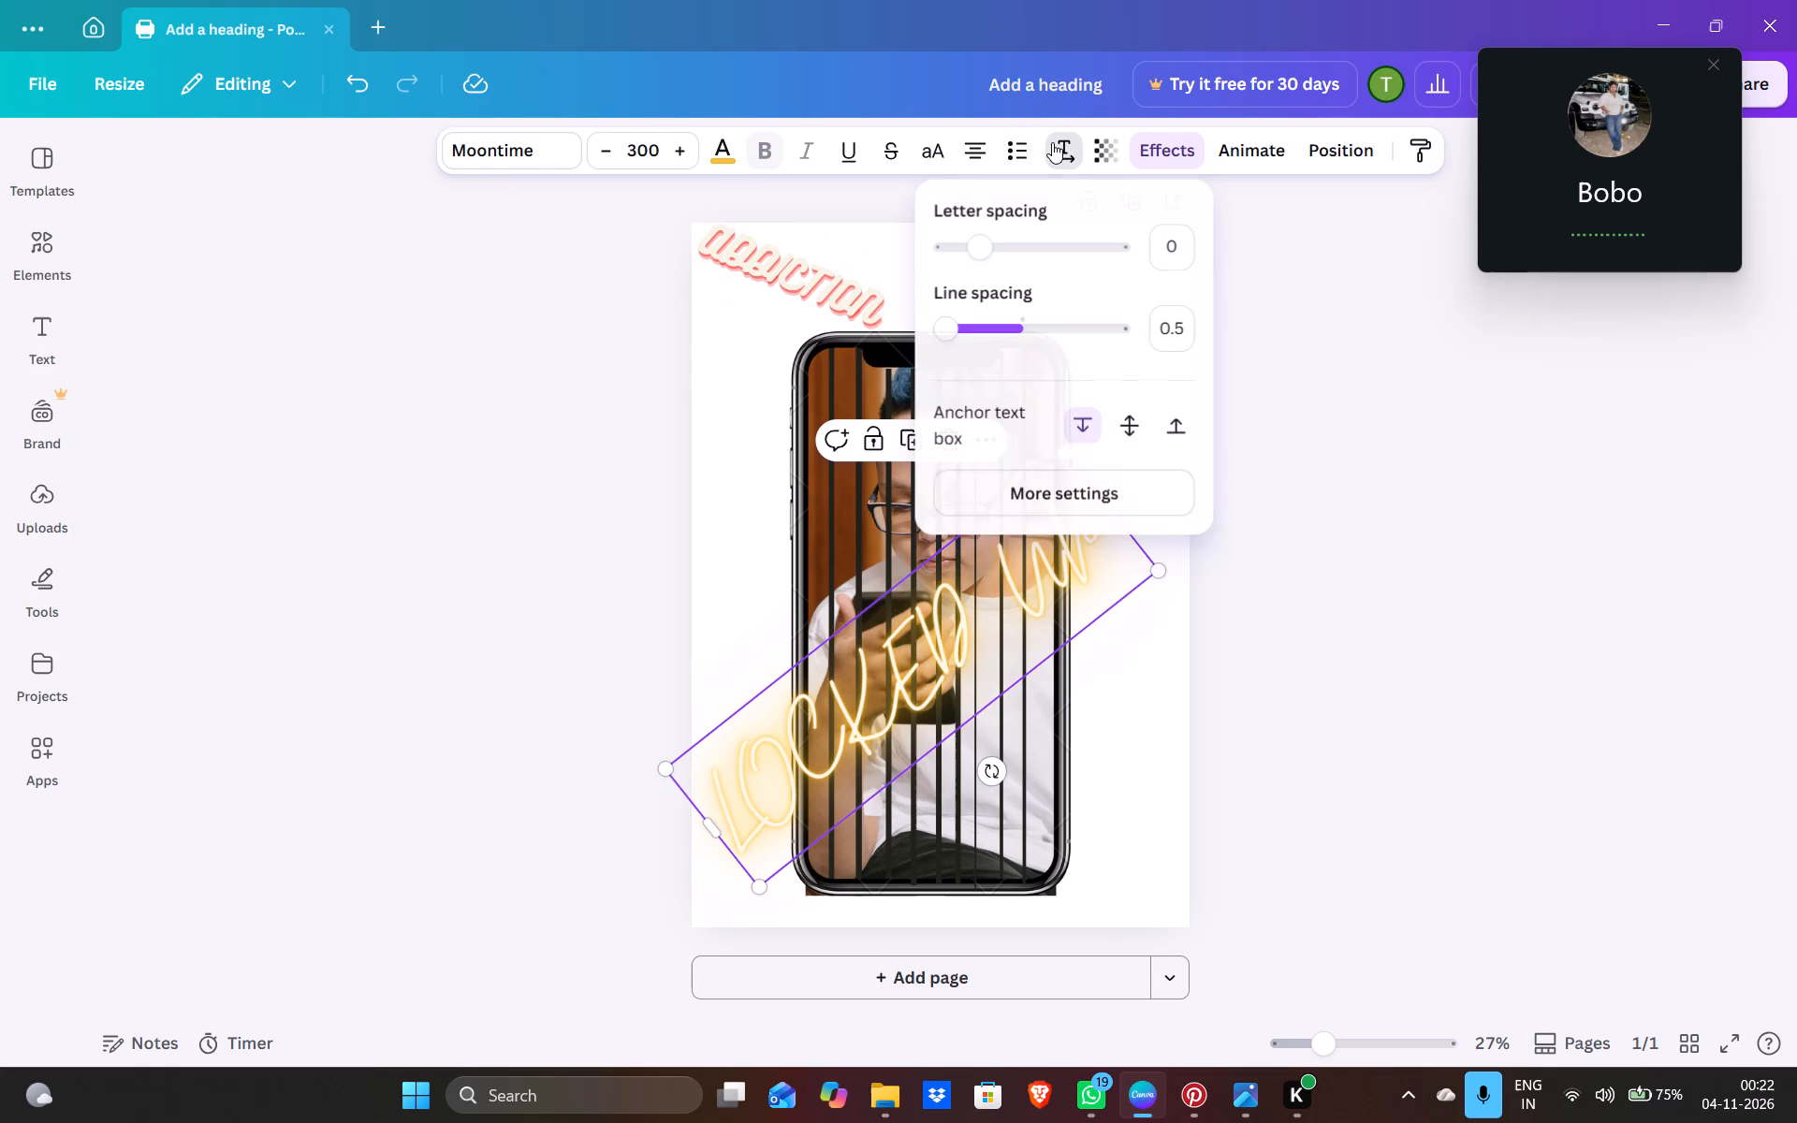
pyautogui.click(1242, 147)
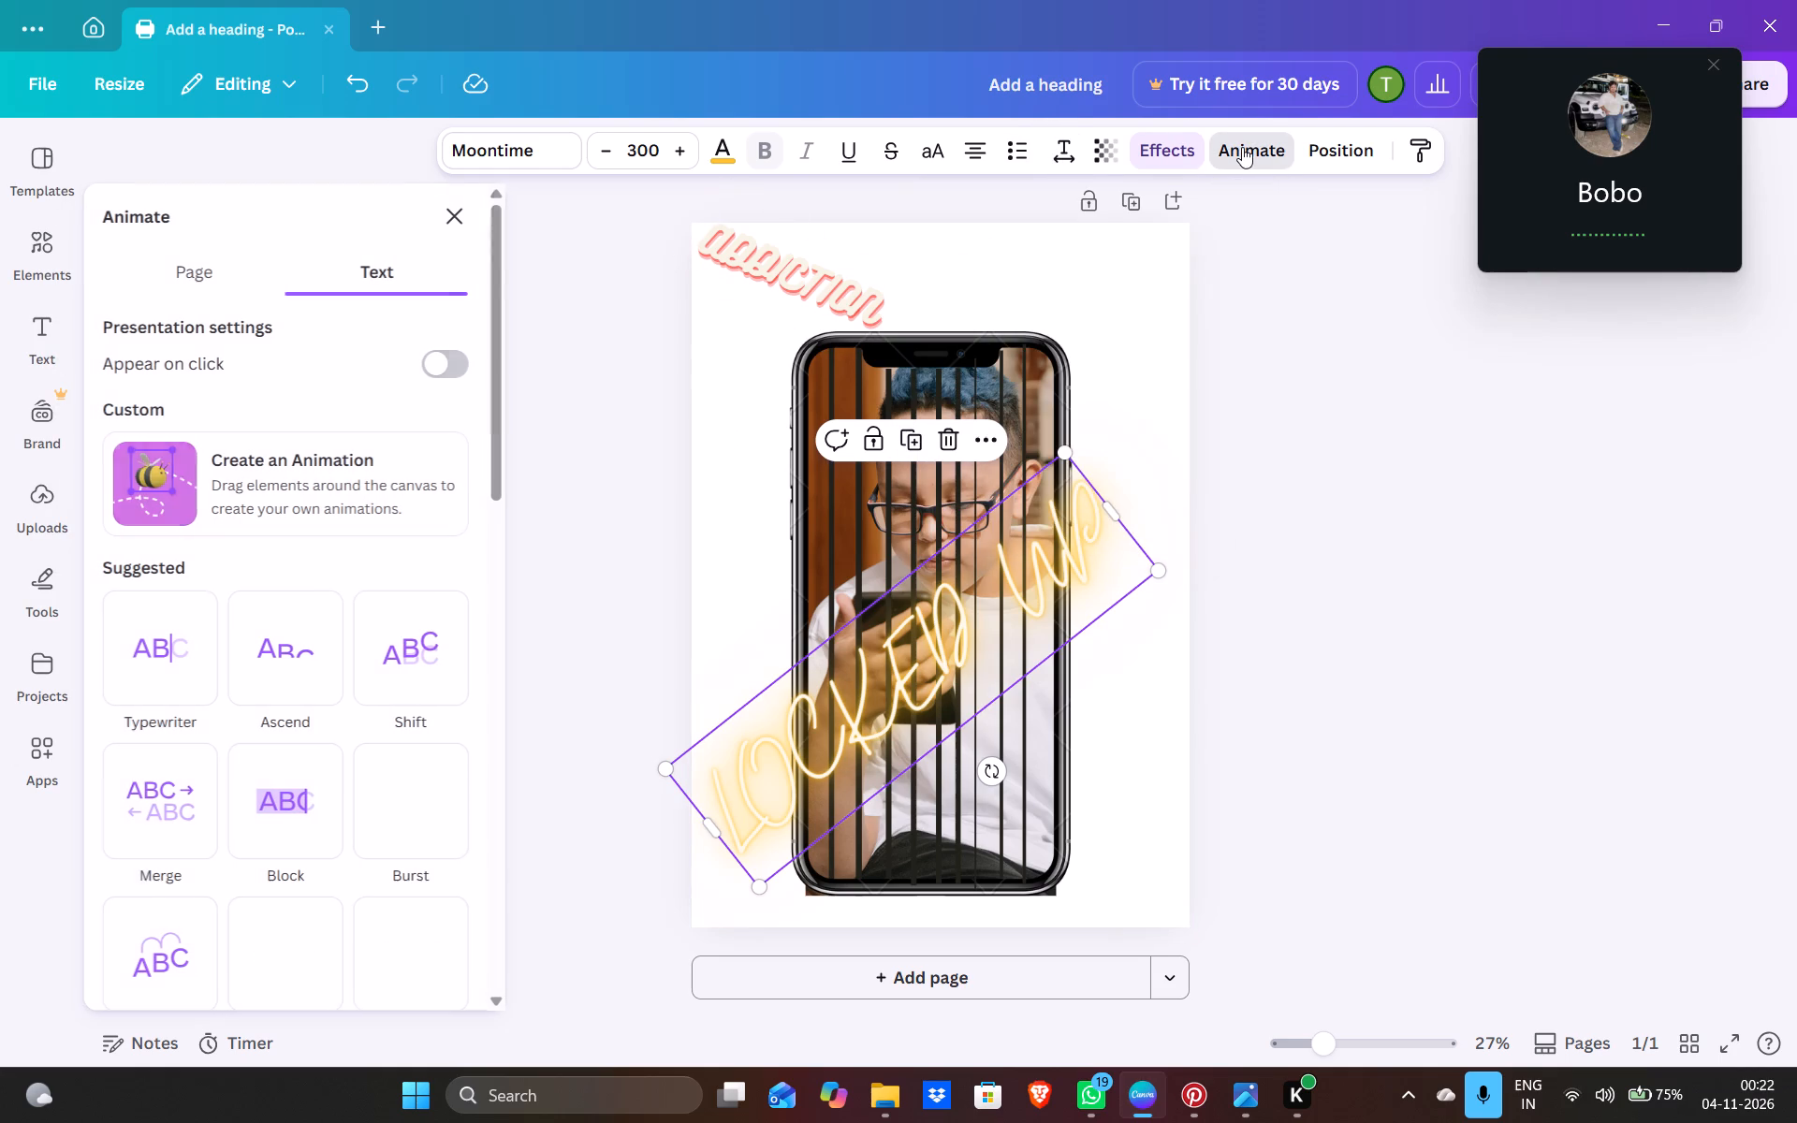
pyautogui.scroll(-1, 261, 829)
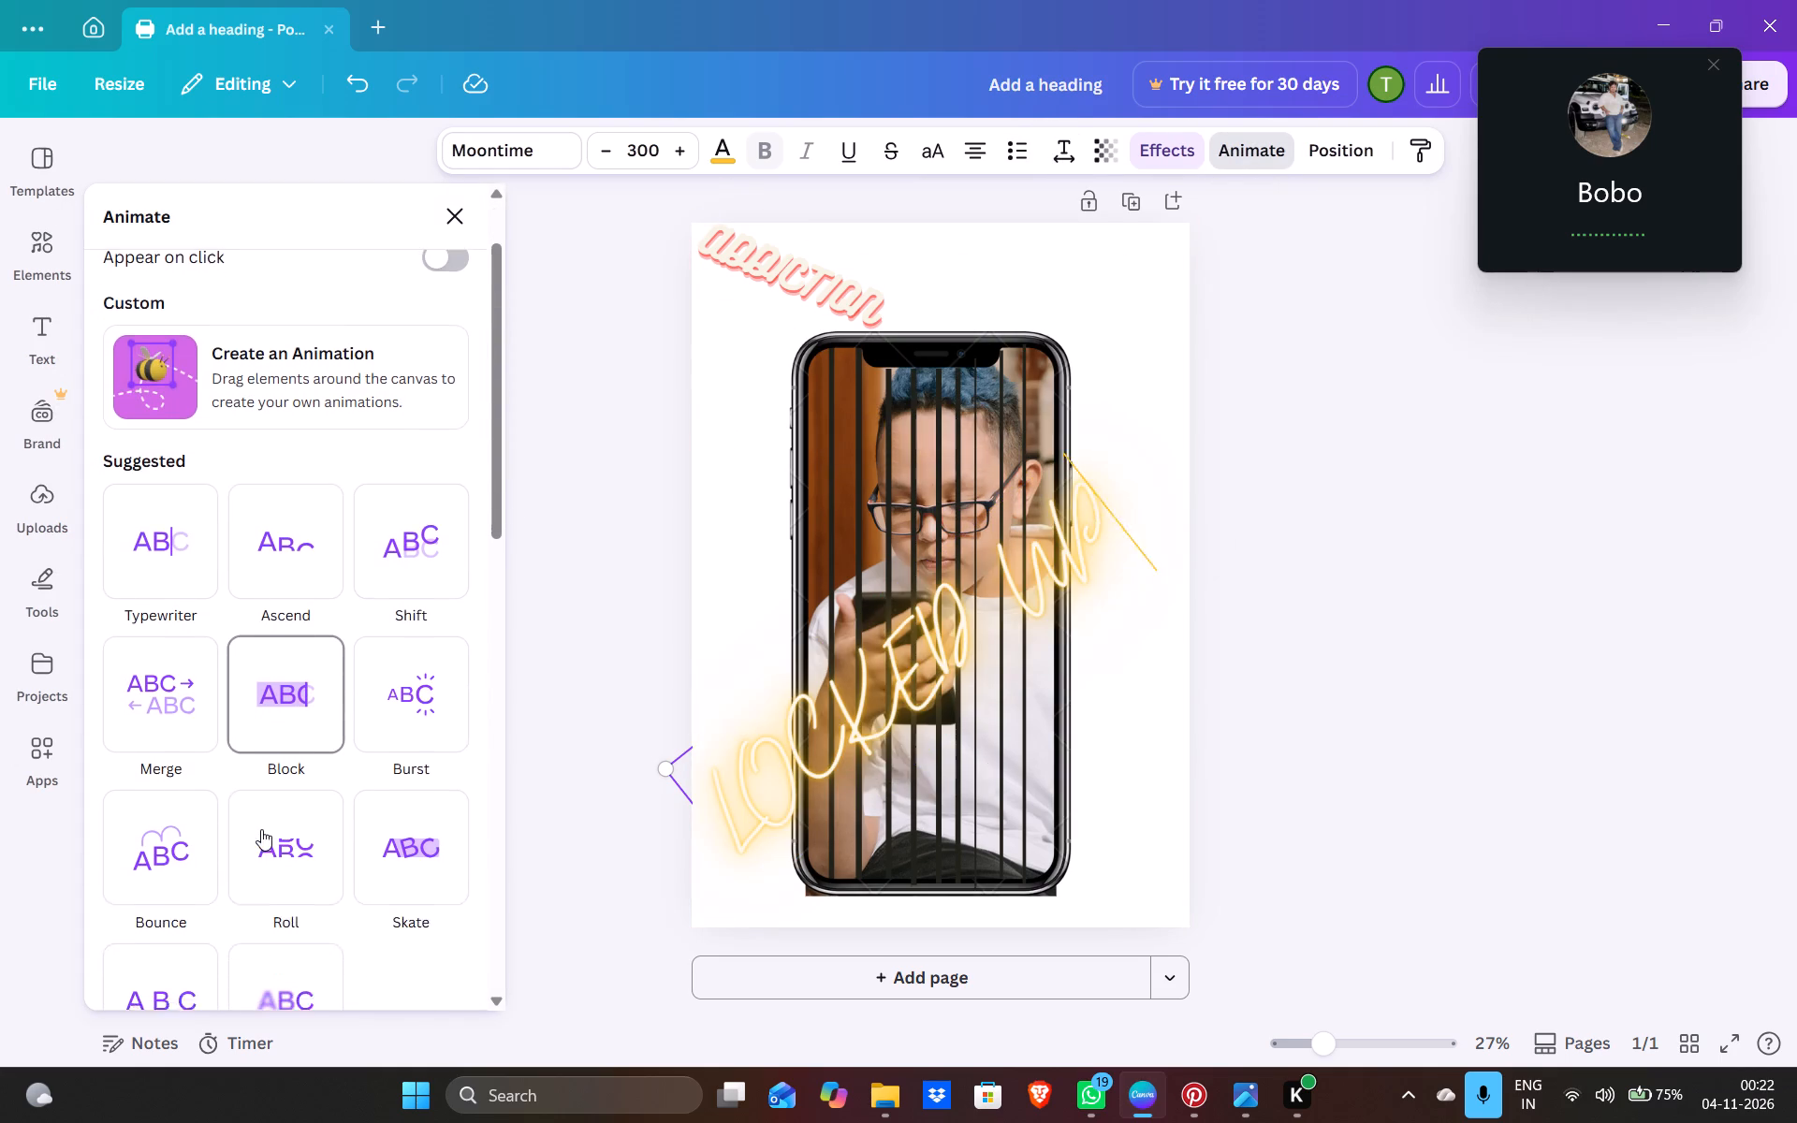
pyautogui.scroll(-5, 261, 829)
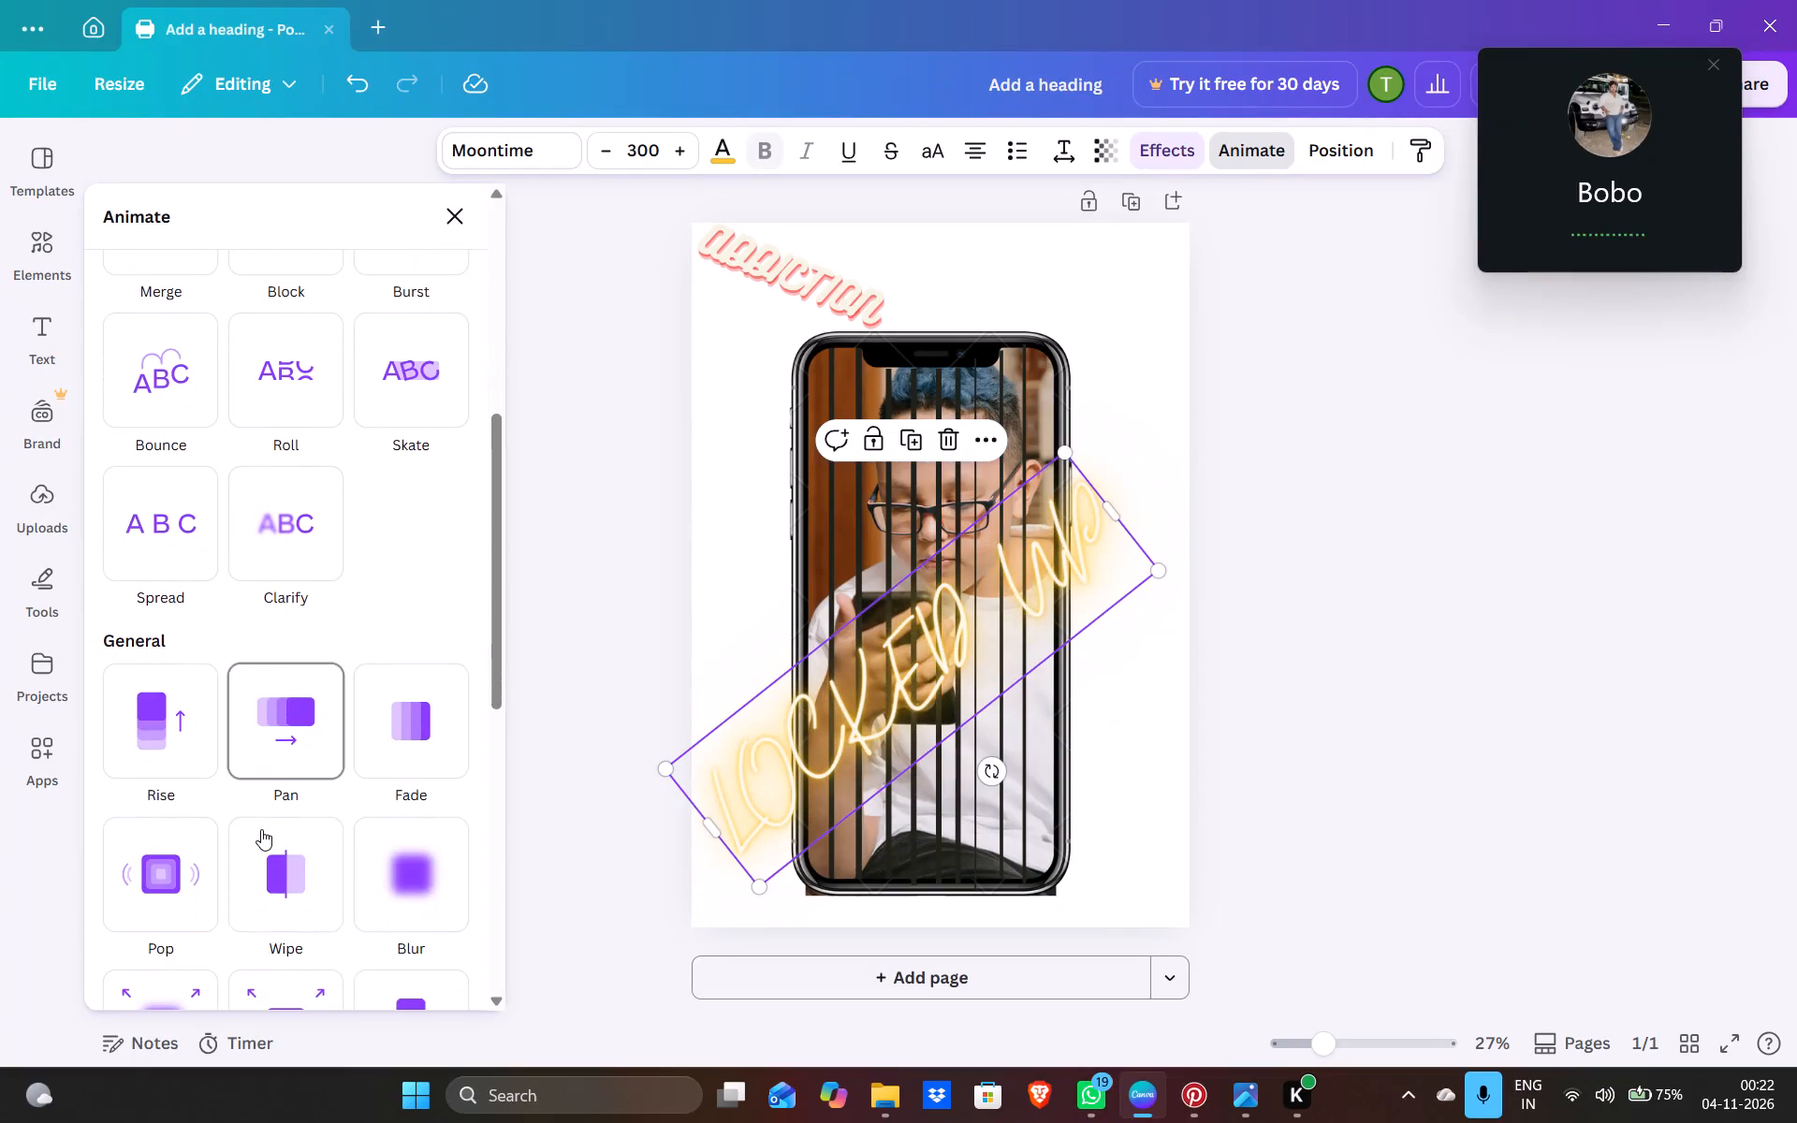
pyautogui.scroll(-2, 261, 829)
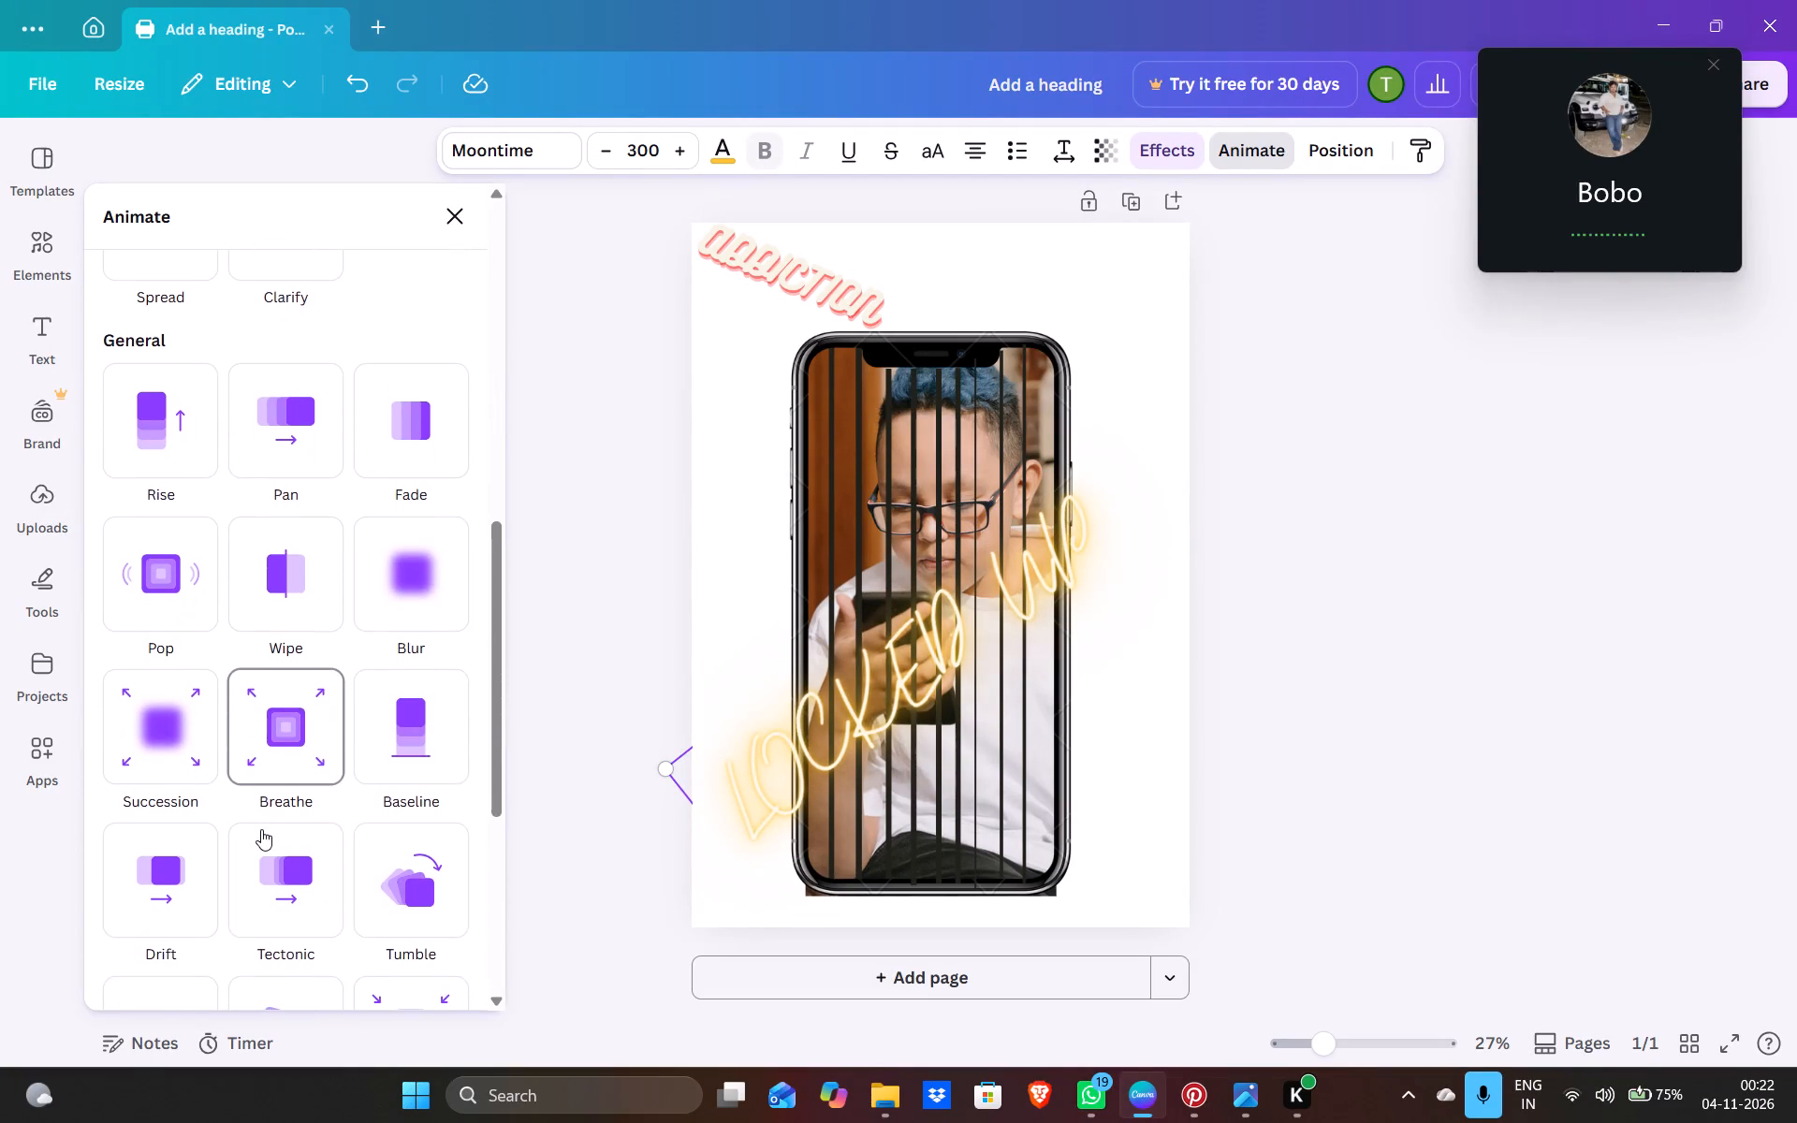
pyautogui.scroll(-4, 261, 829)
pyautogui.scroll(1, 261, 829)
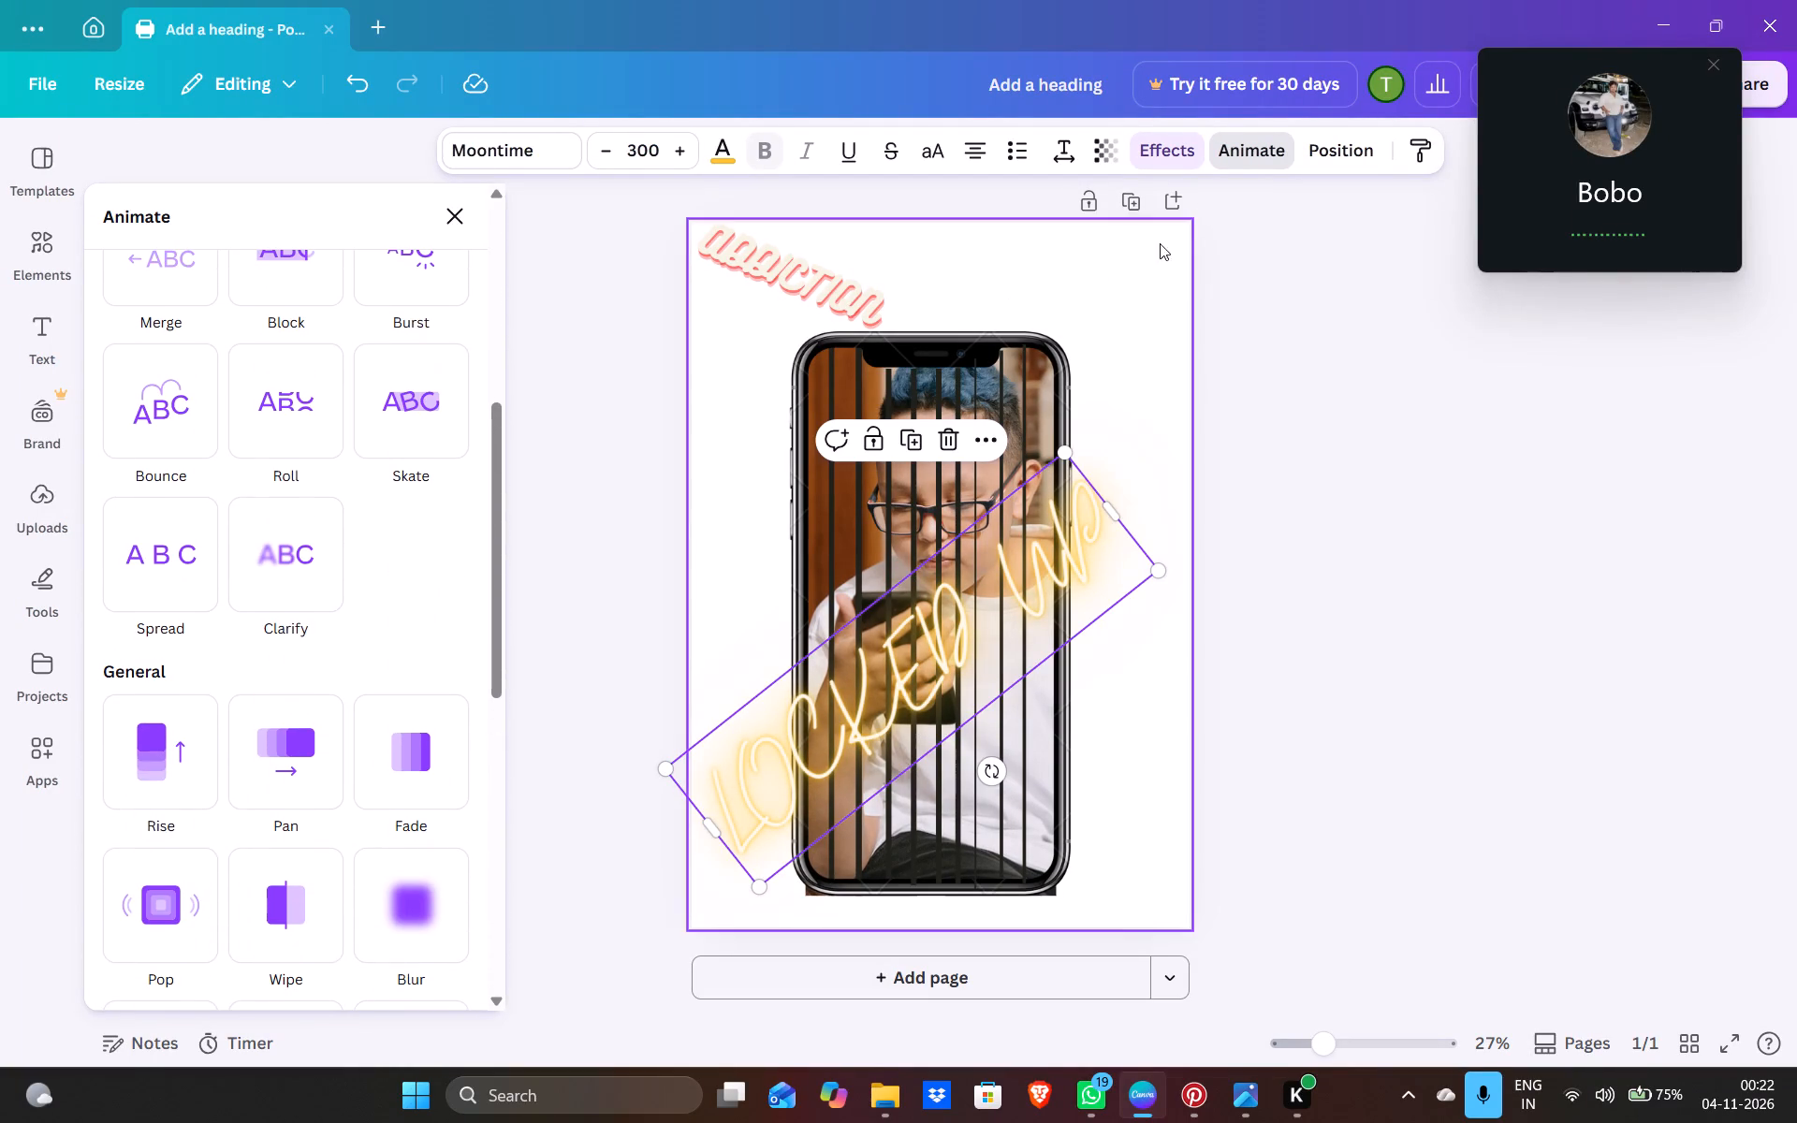
pyautogui.click(1318, 152)
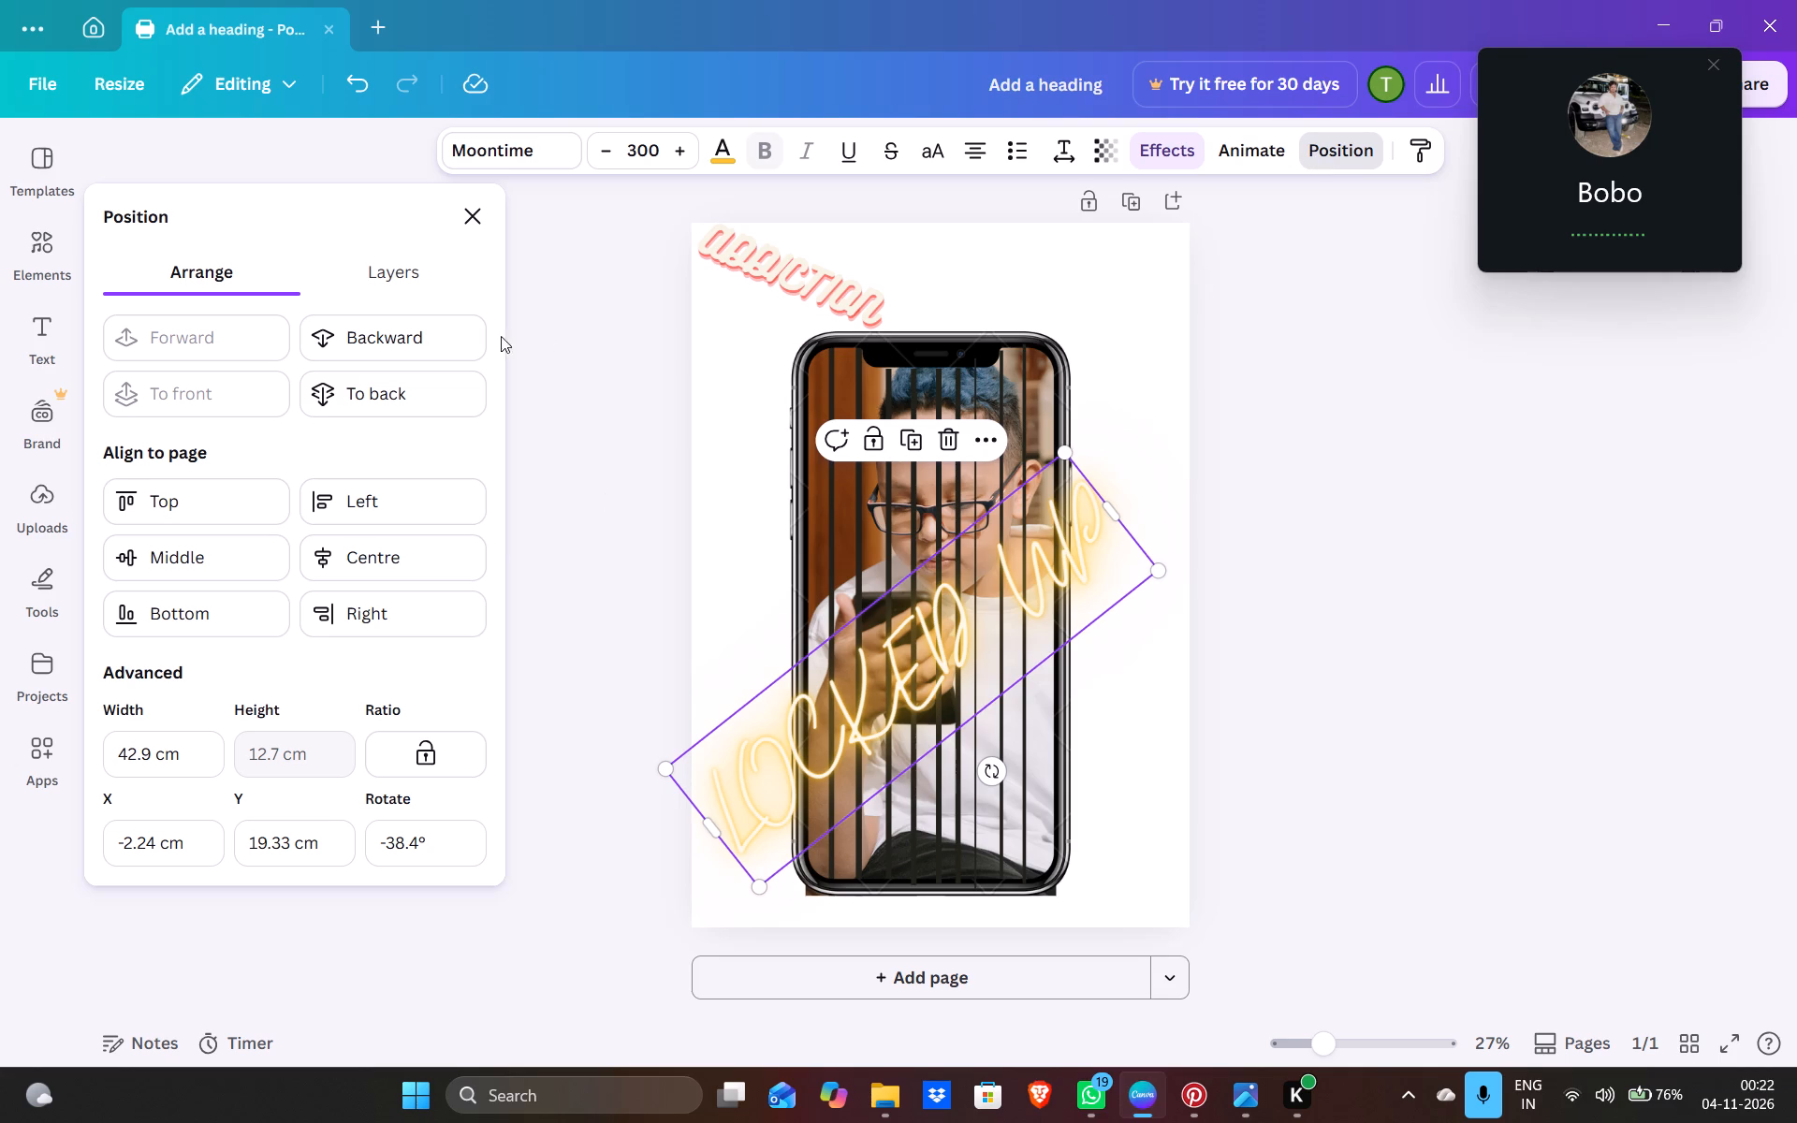
# Apply the Curve shape effect to the LOCKED UP text, trying 100 and -43 before setting the curve to -96.
pyautogui.click(1183, 140)
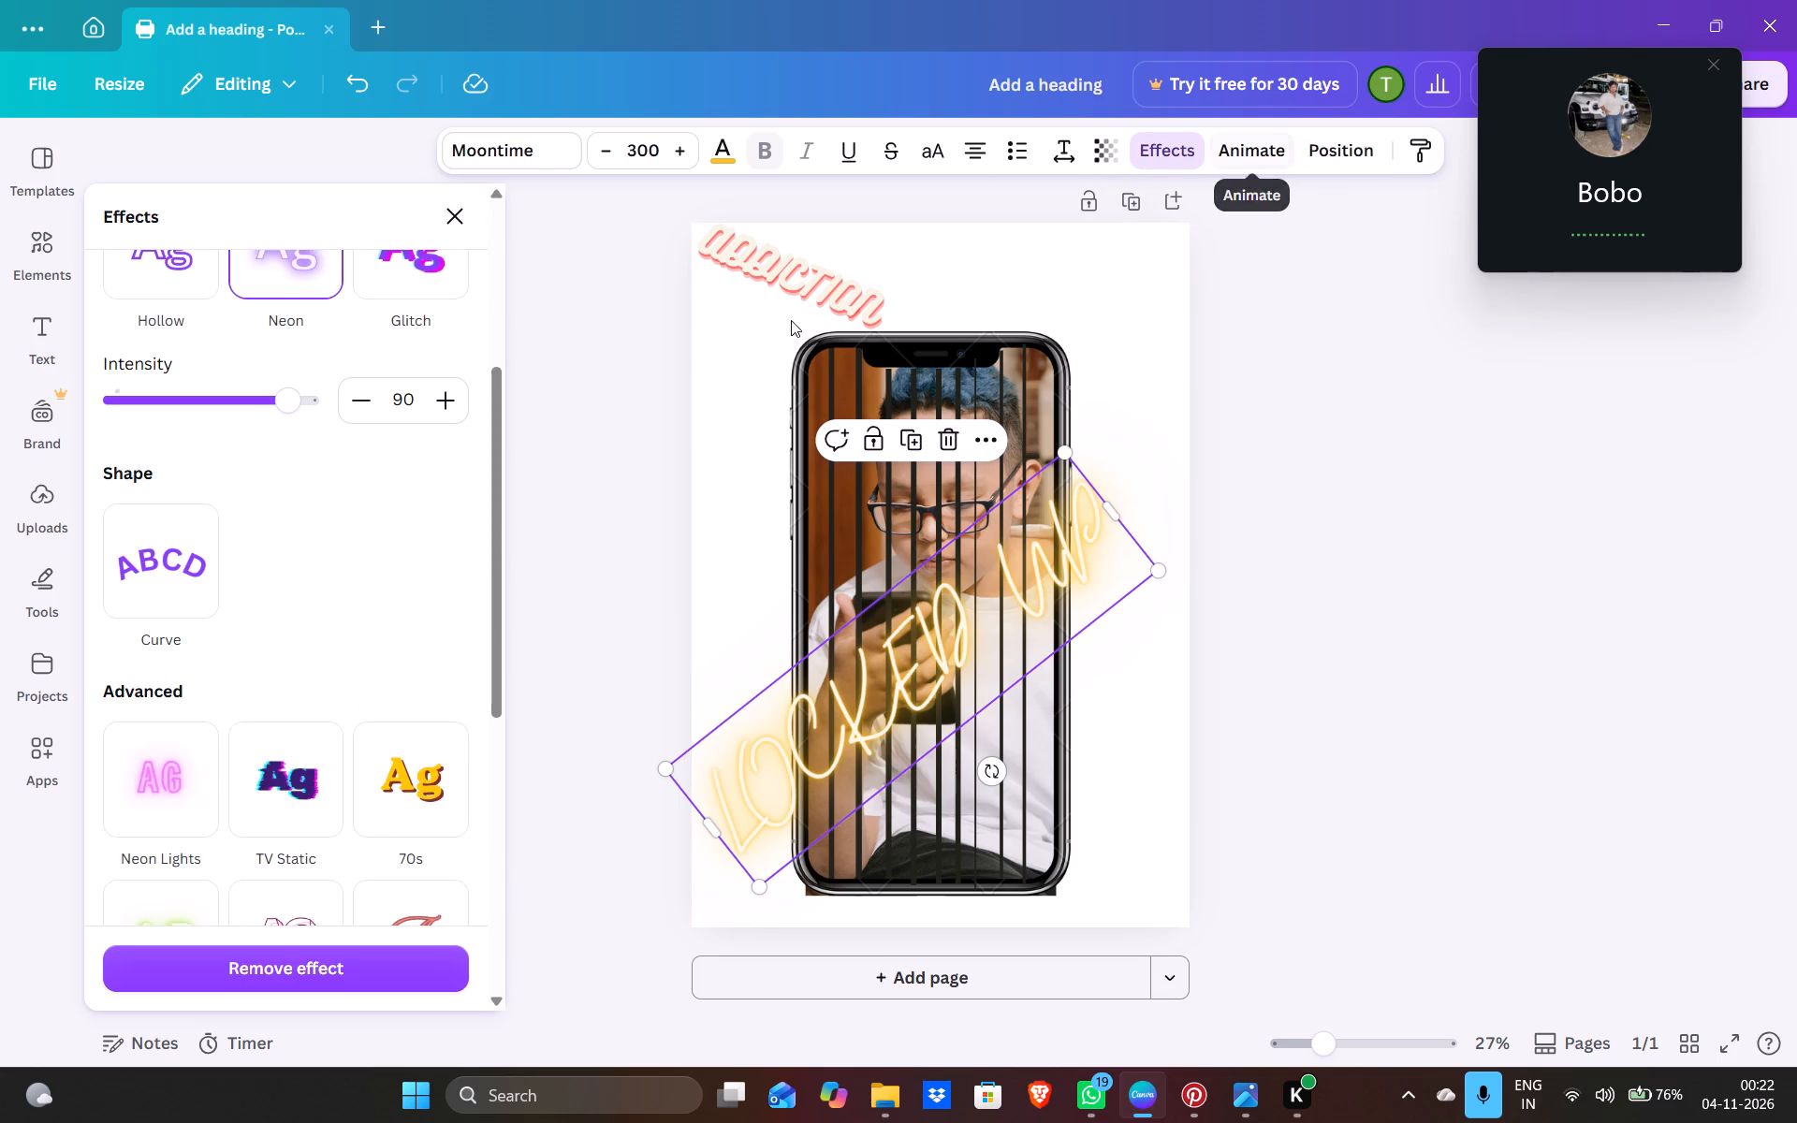
pyautogui.rightClick(184, 581)
pyautogui.click(184, 581)
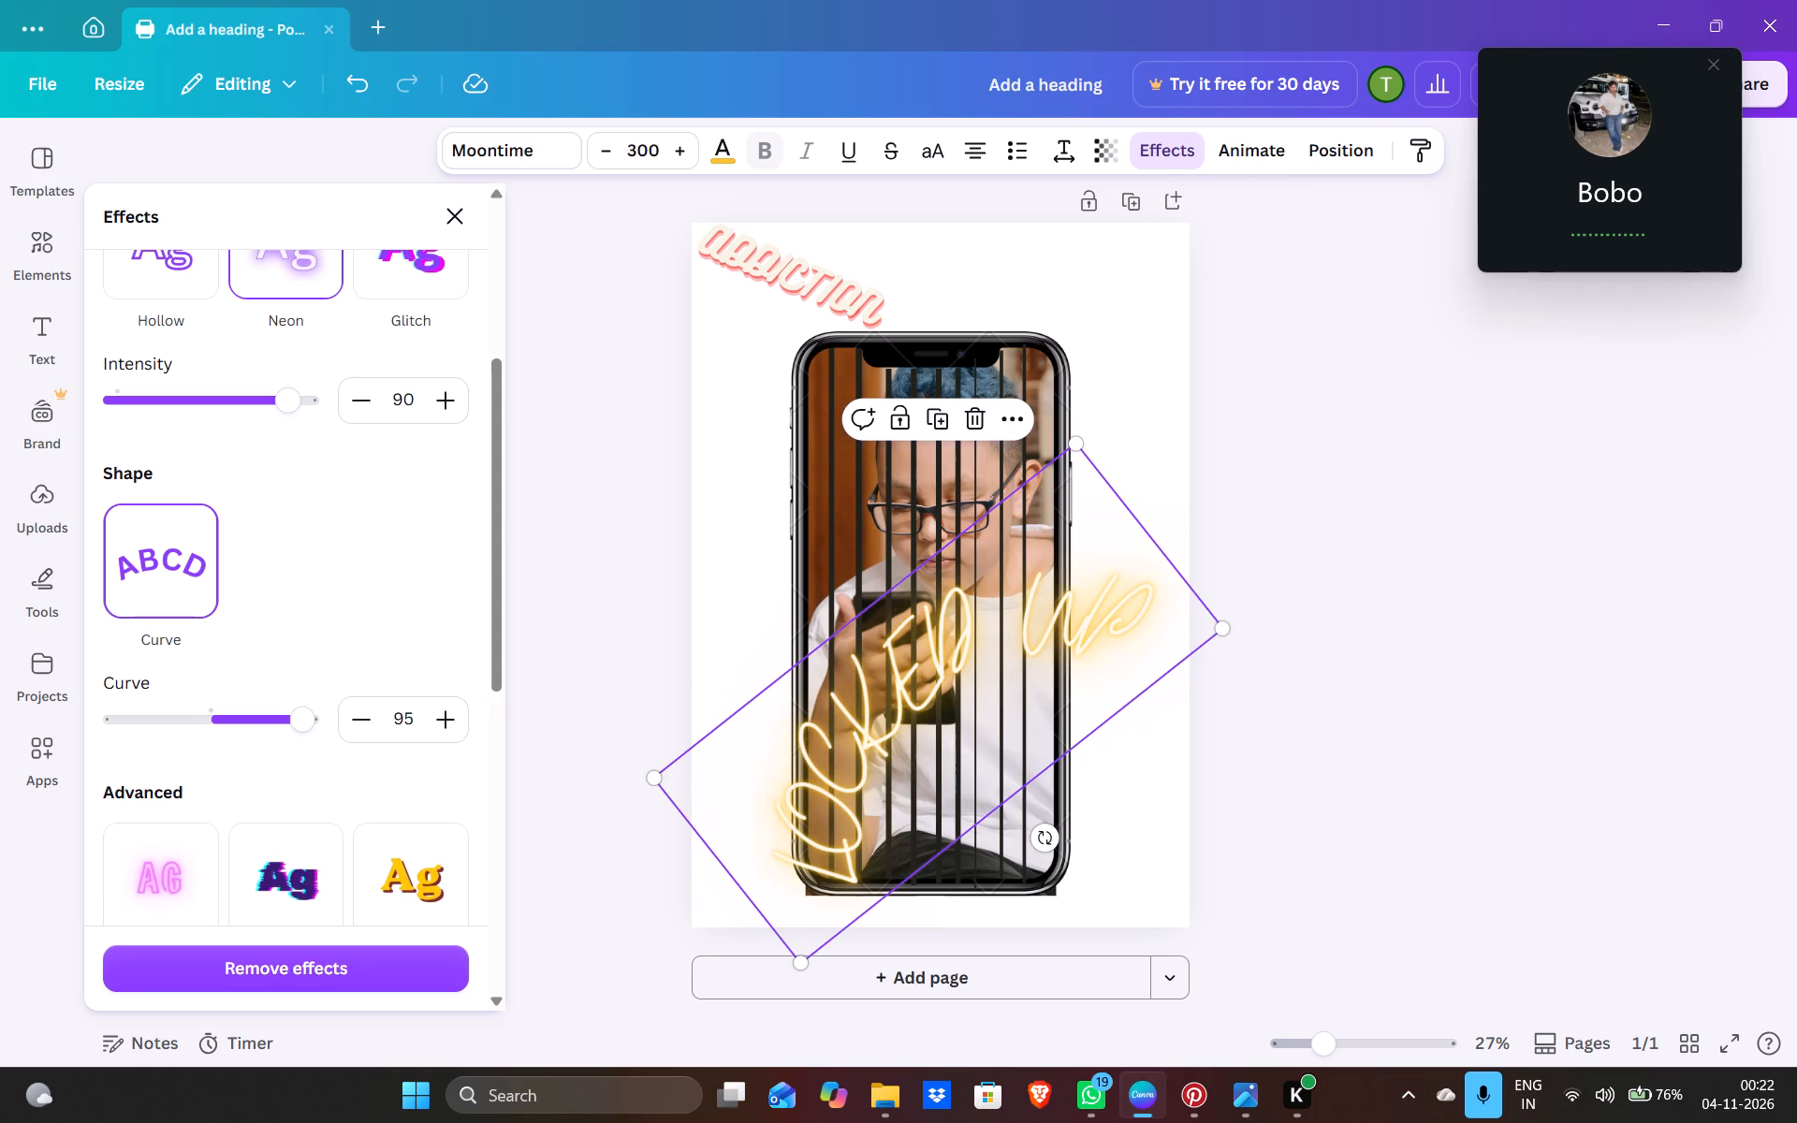
pyautogui.moveTo(300, 725); pyautogui.dragTo(344, 722)
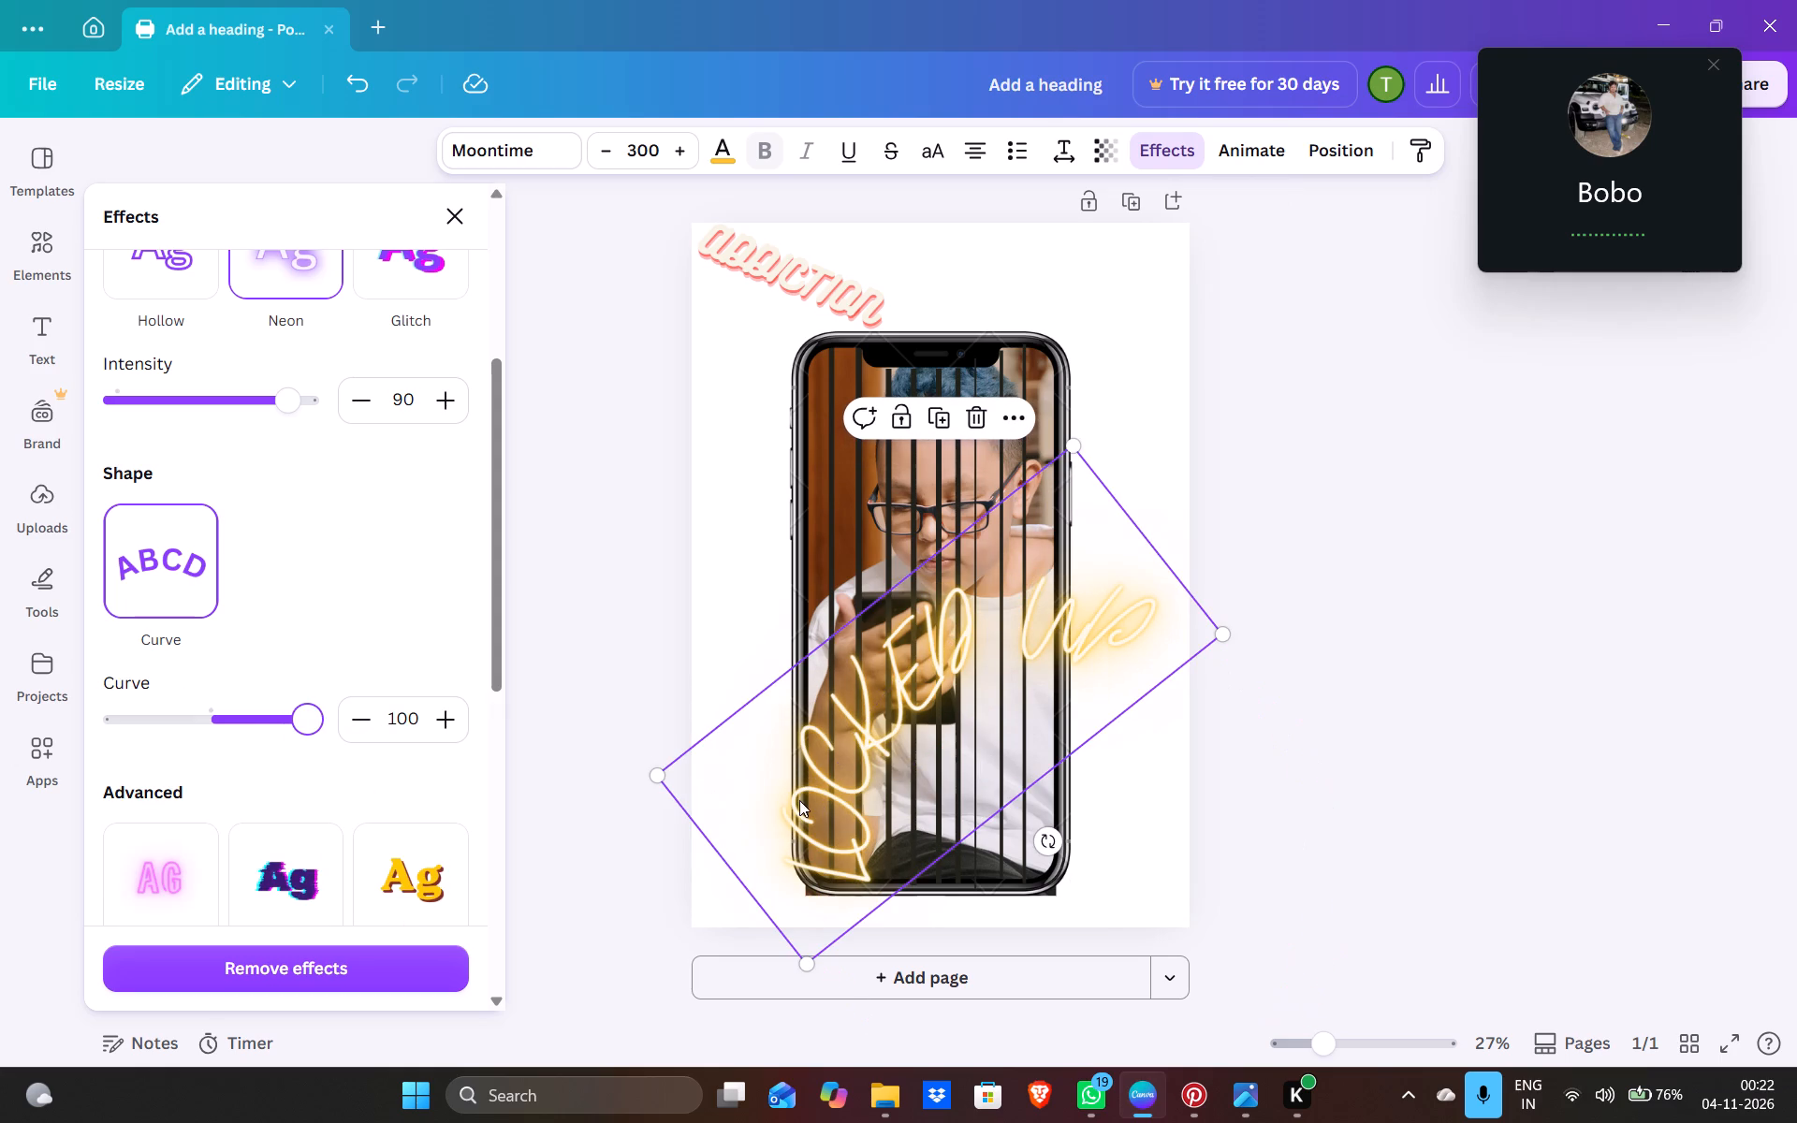
pyautogui.click(168, 718)
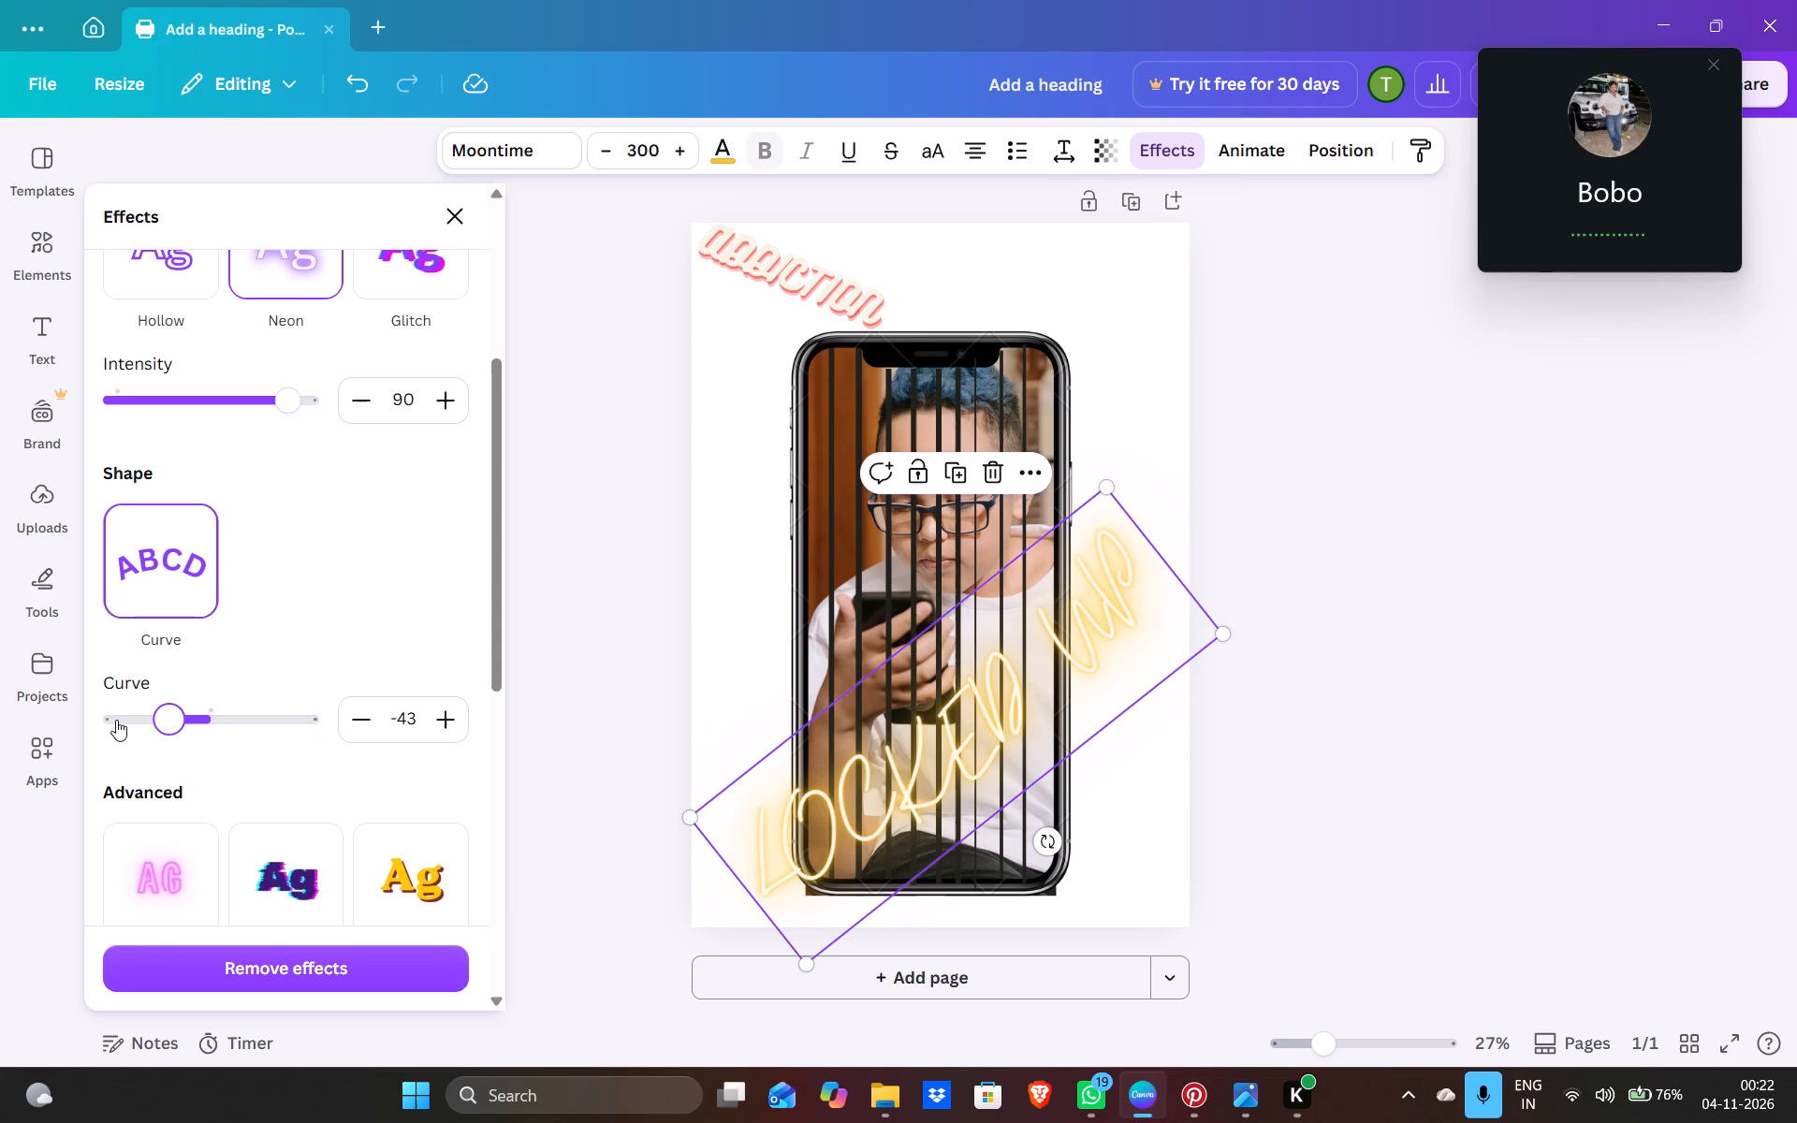
pyautogui.click(116, 720)
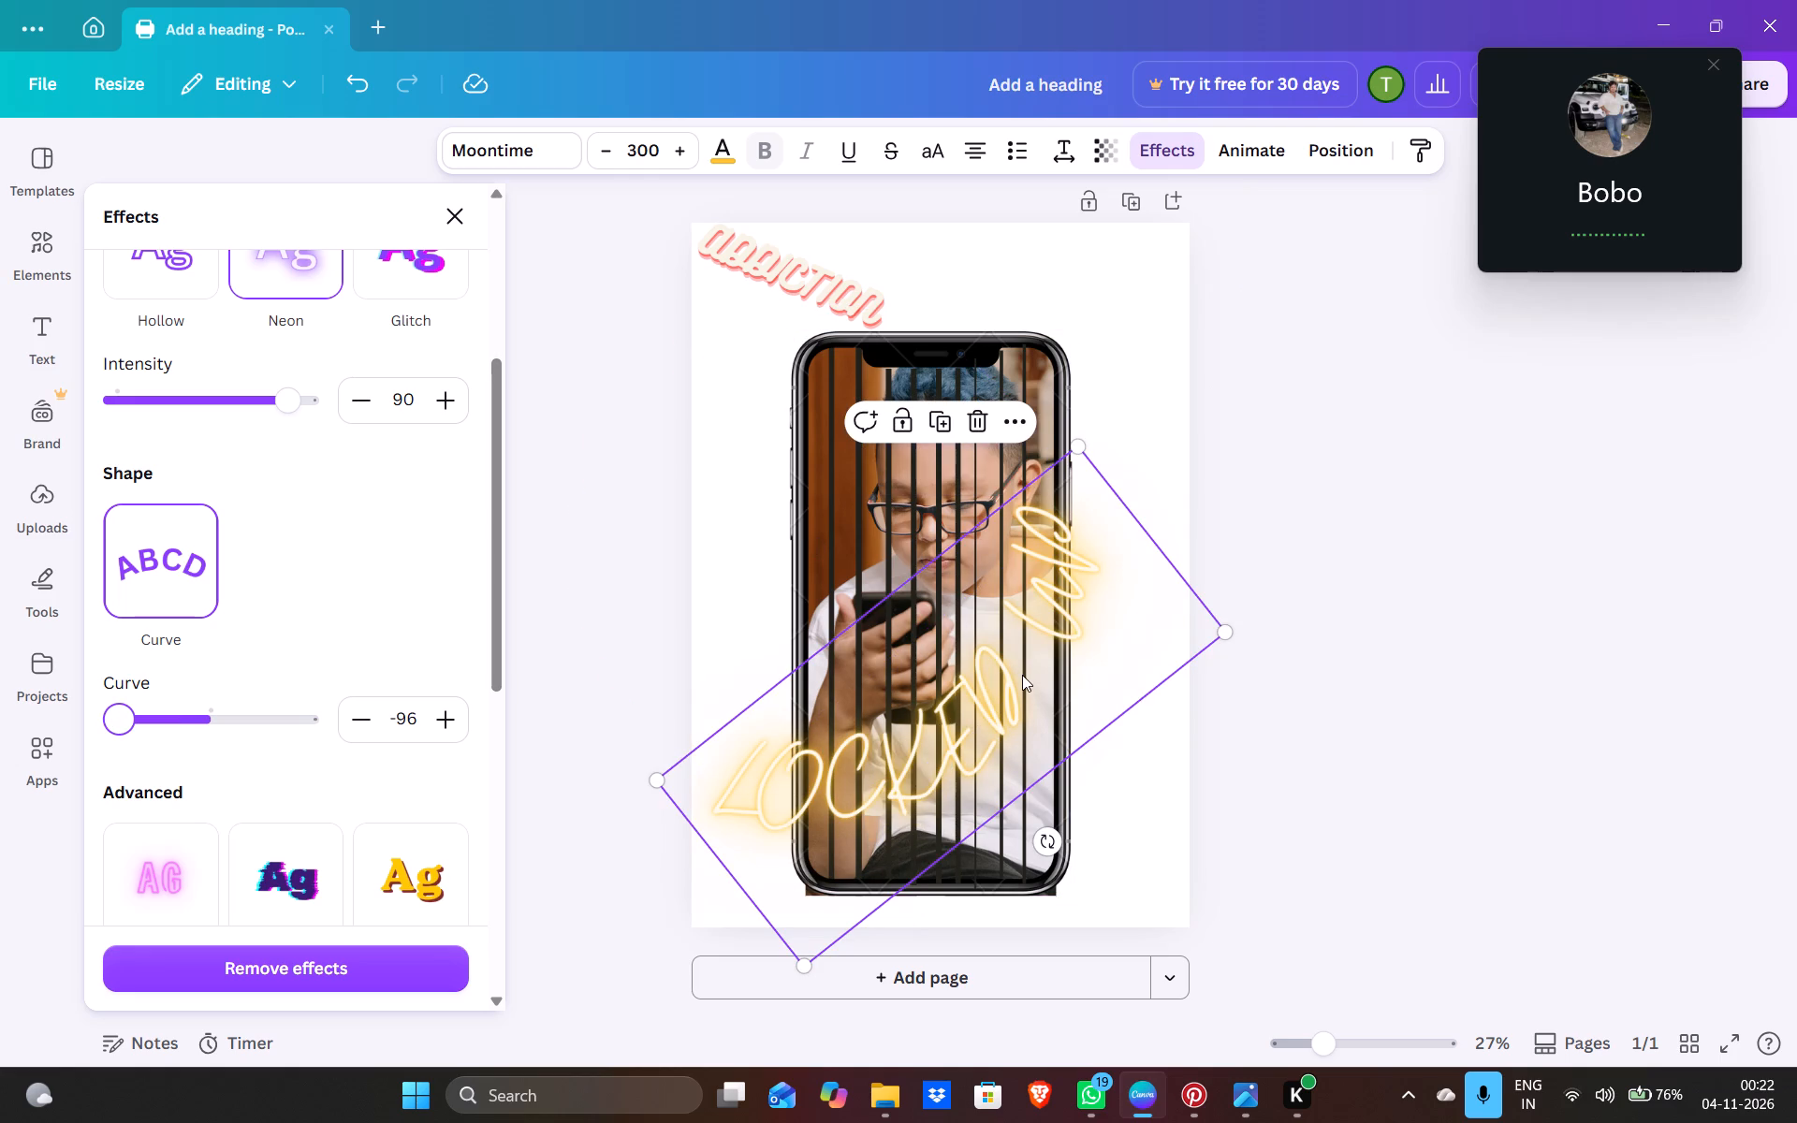
# Move the curved LOCKED UP text up across the middle of the phone and deselect it.
pyautogui.moveTo(1017, 678); pyautogui.dragTo(1054, 594)
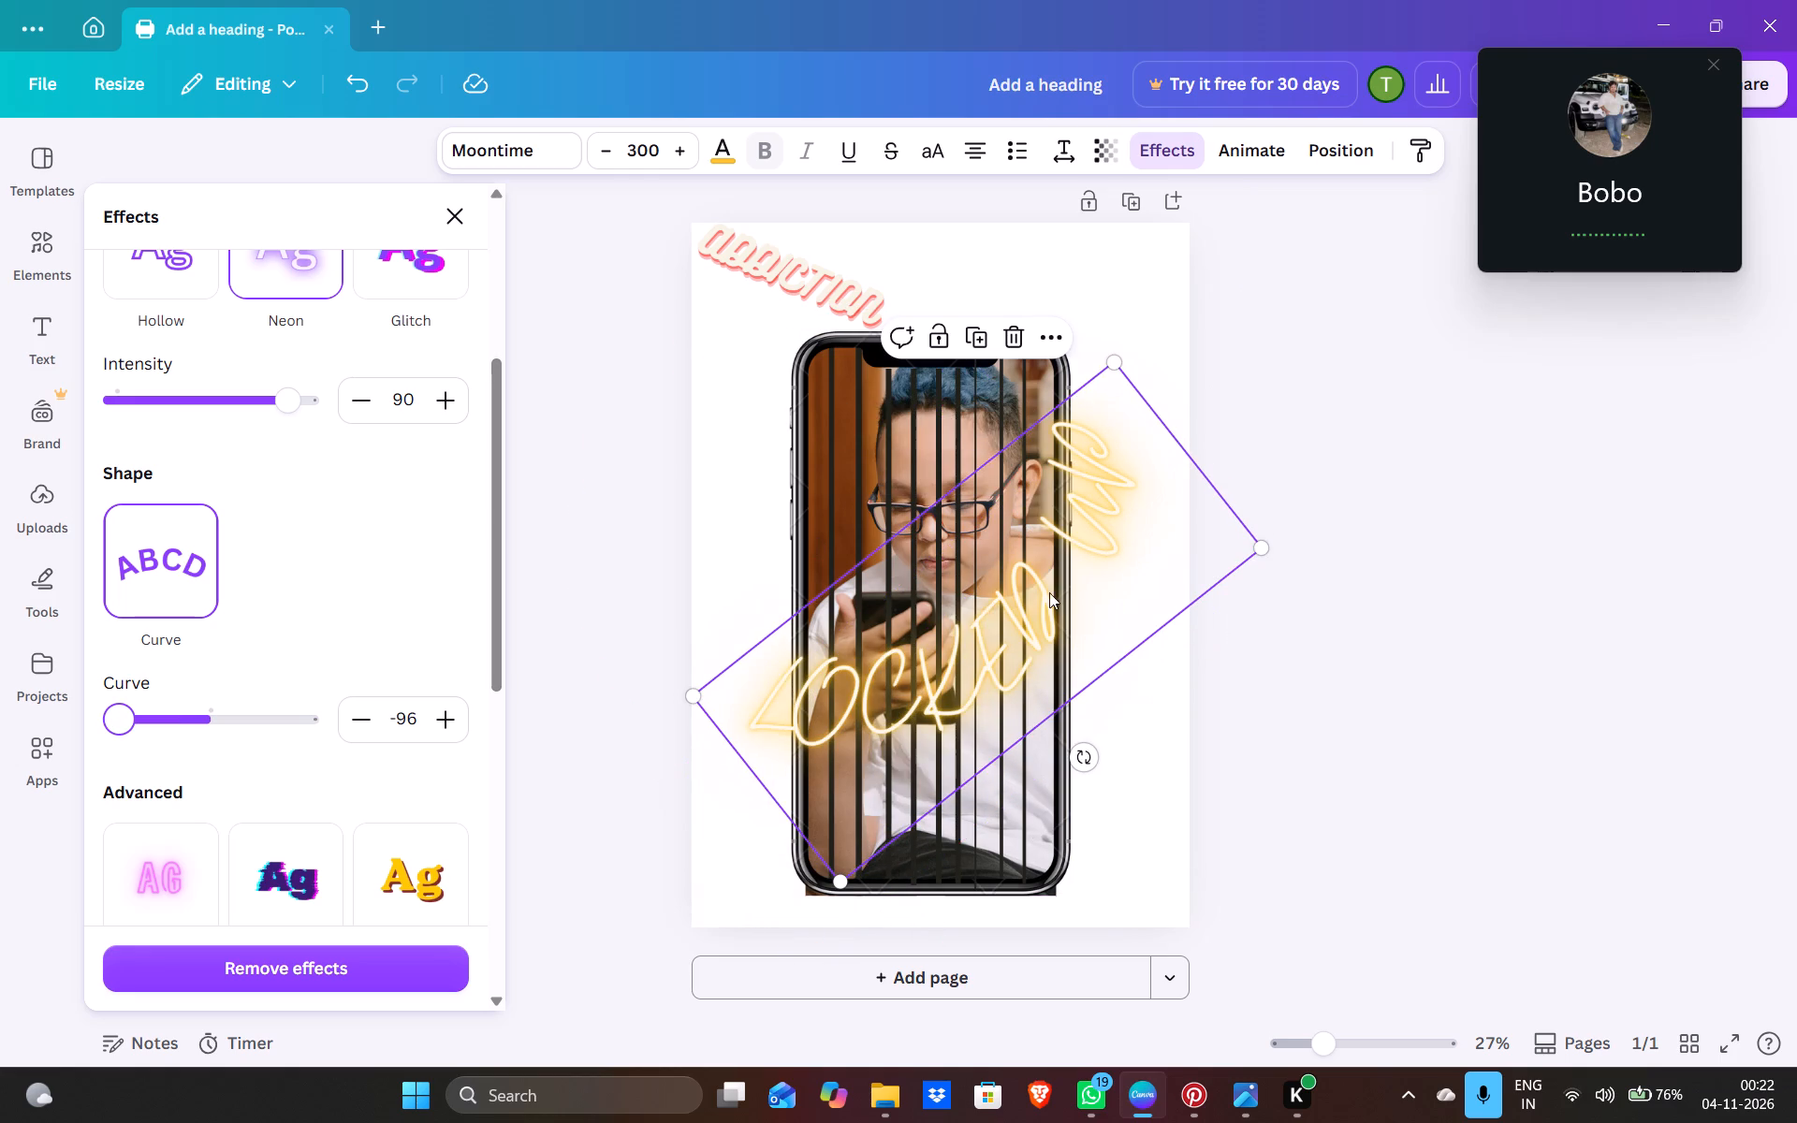
pyautogui.click(1030, 595)
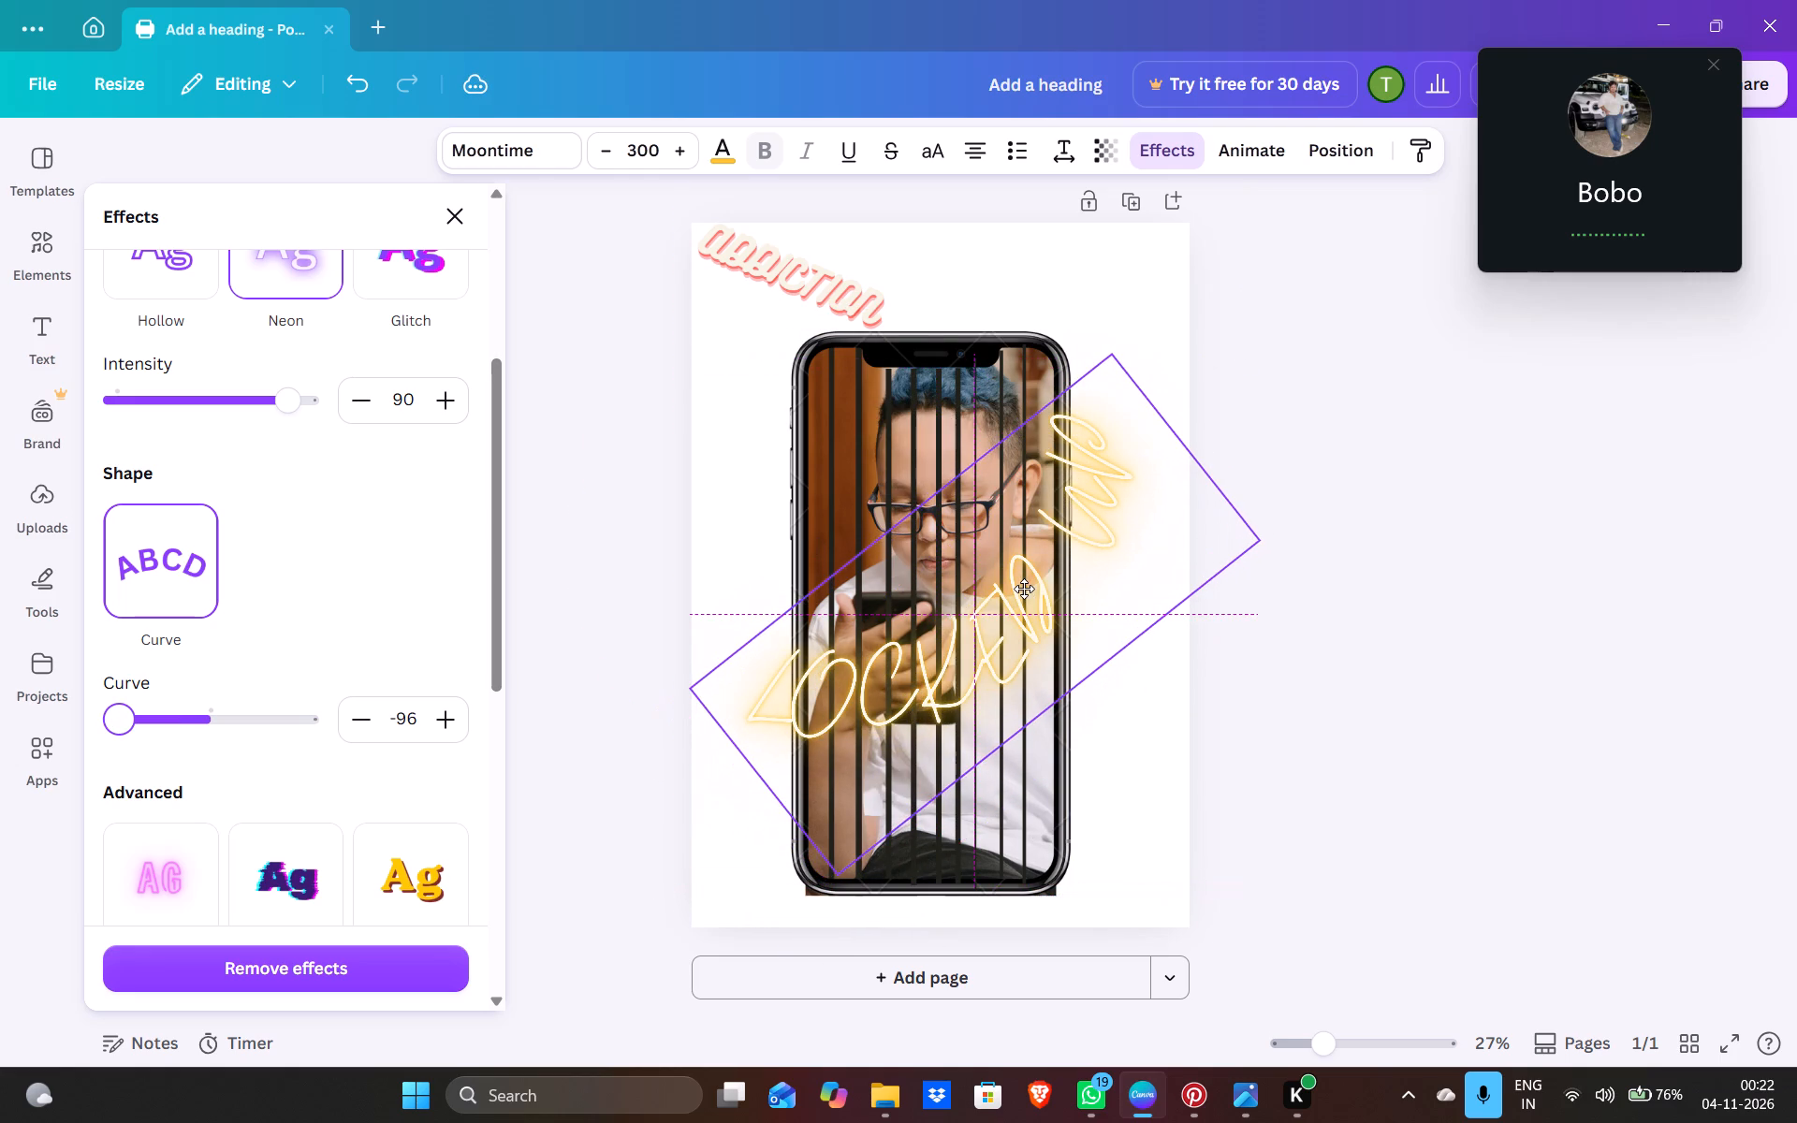
pyautogui.click(1151, 735)
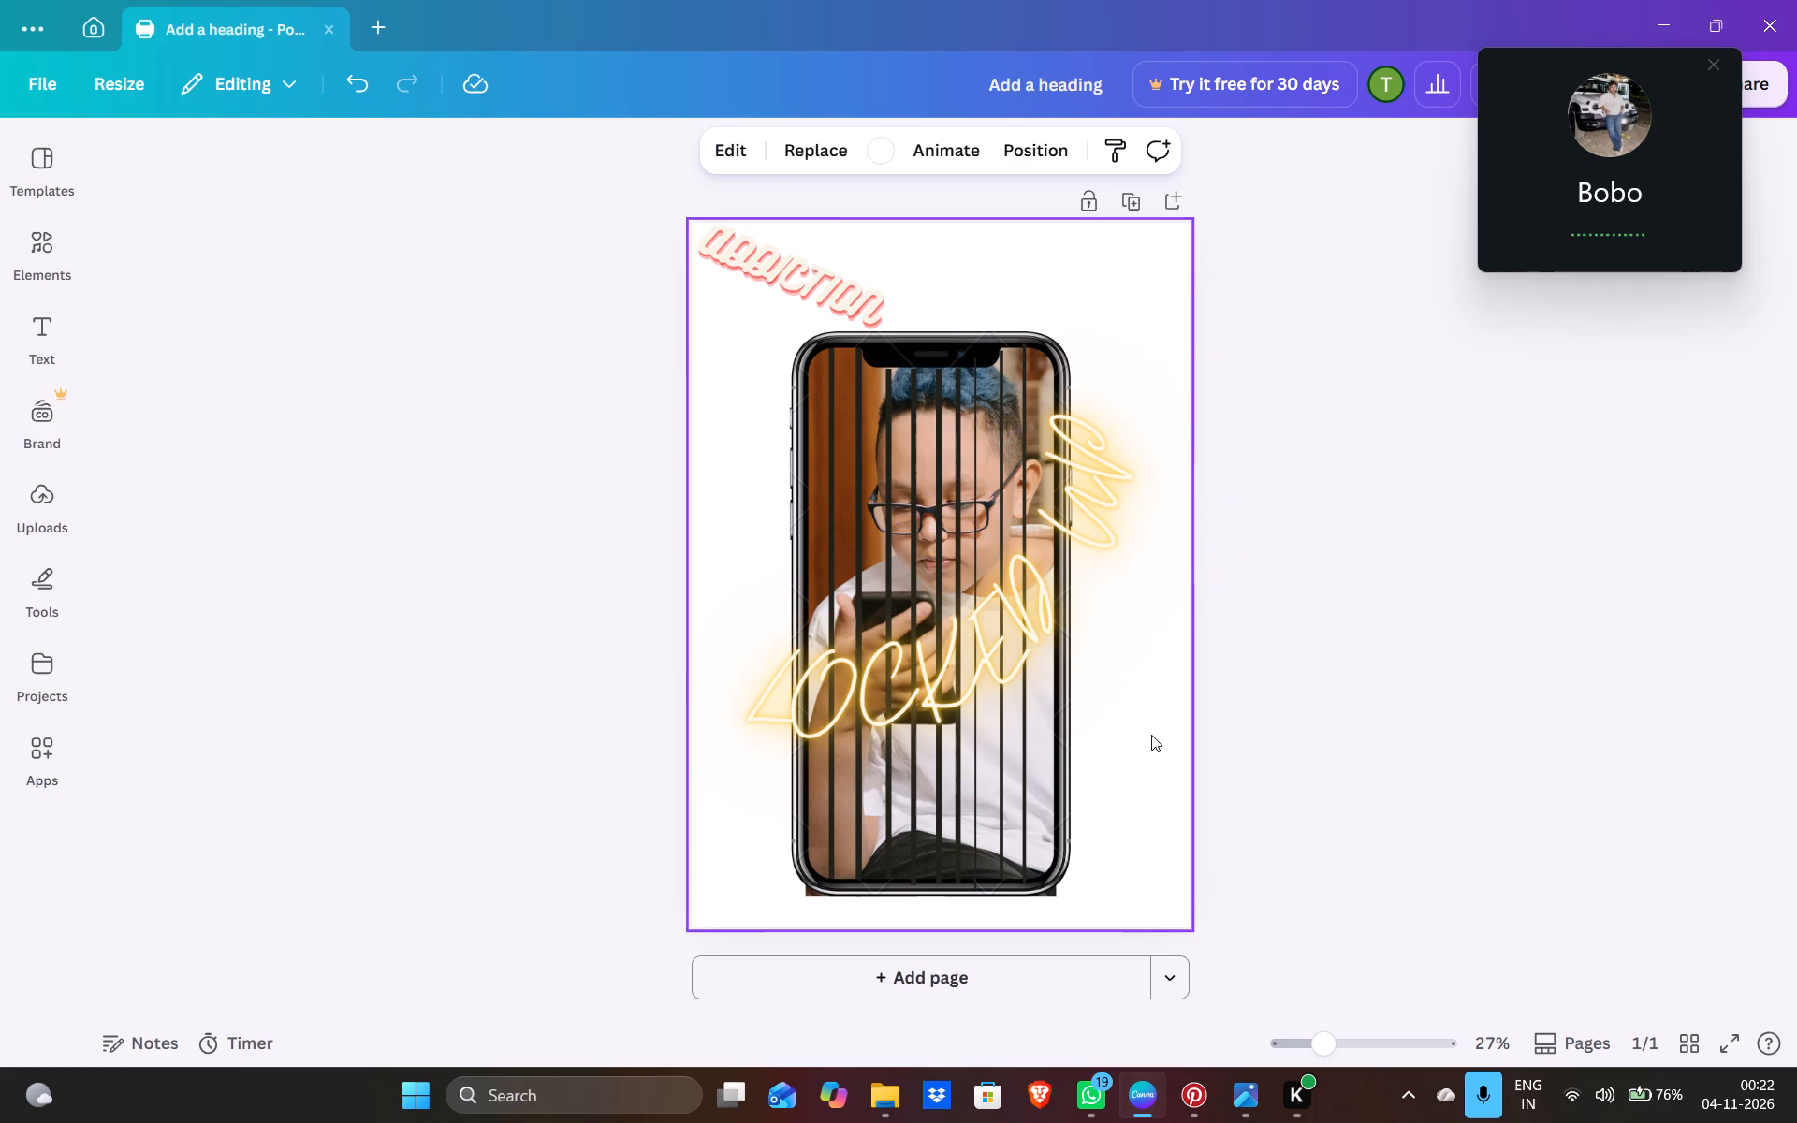
pyautogui.click(1138, 798)
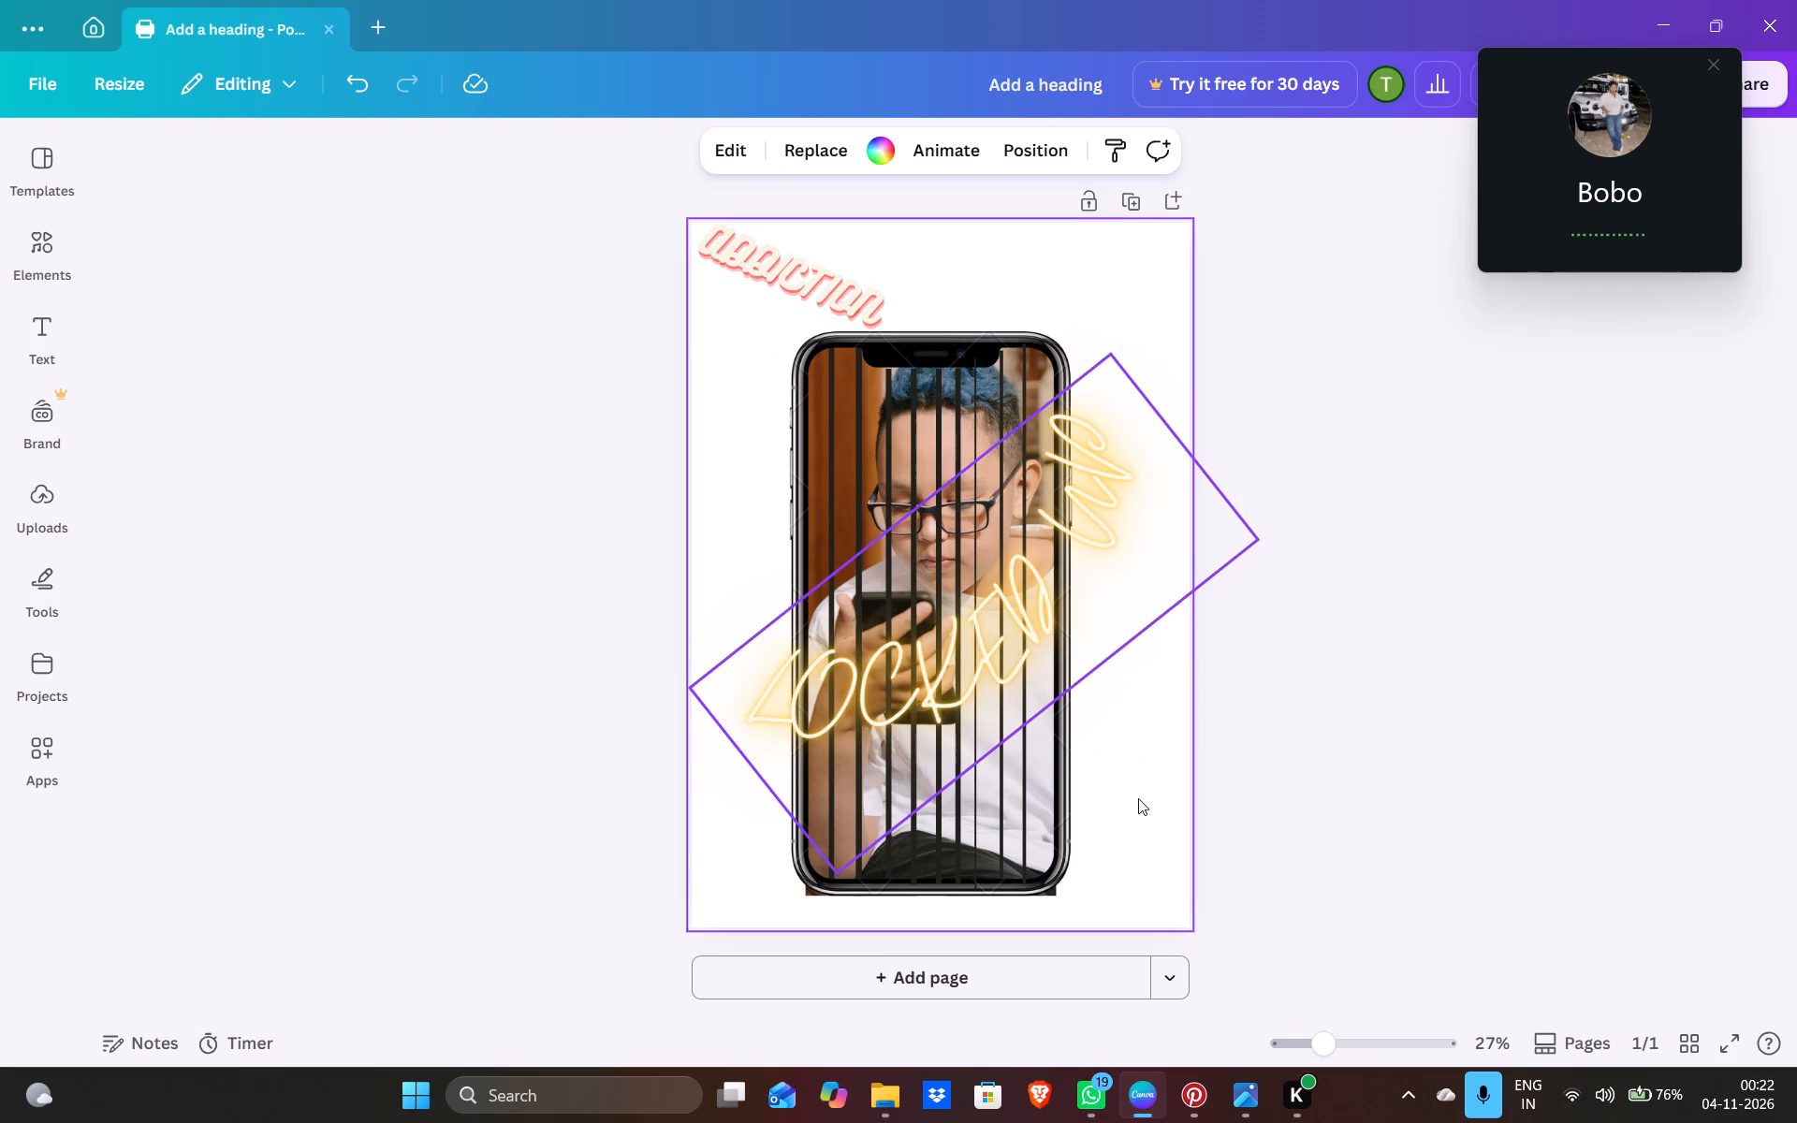
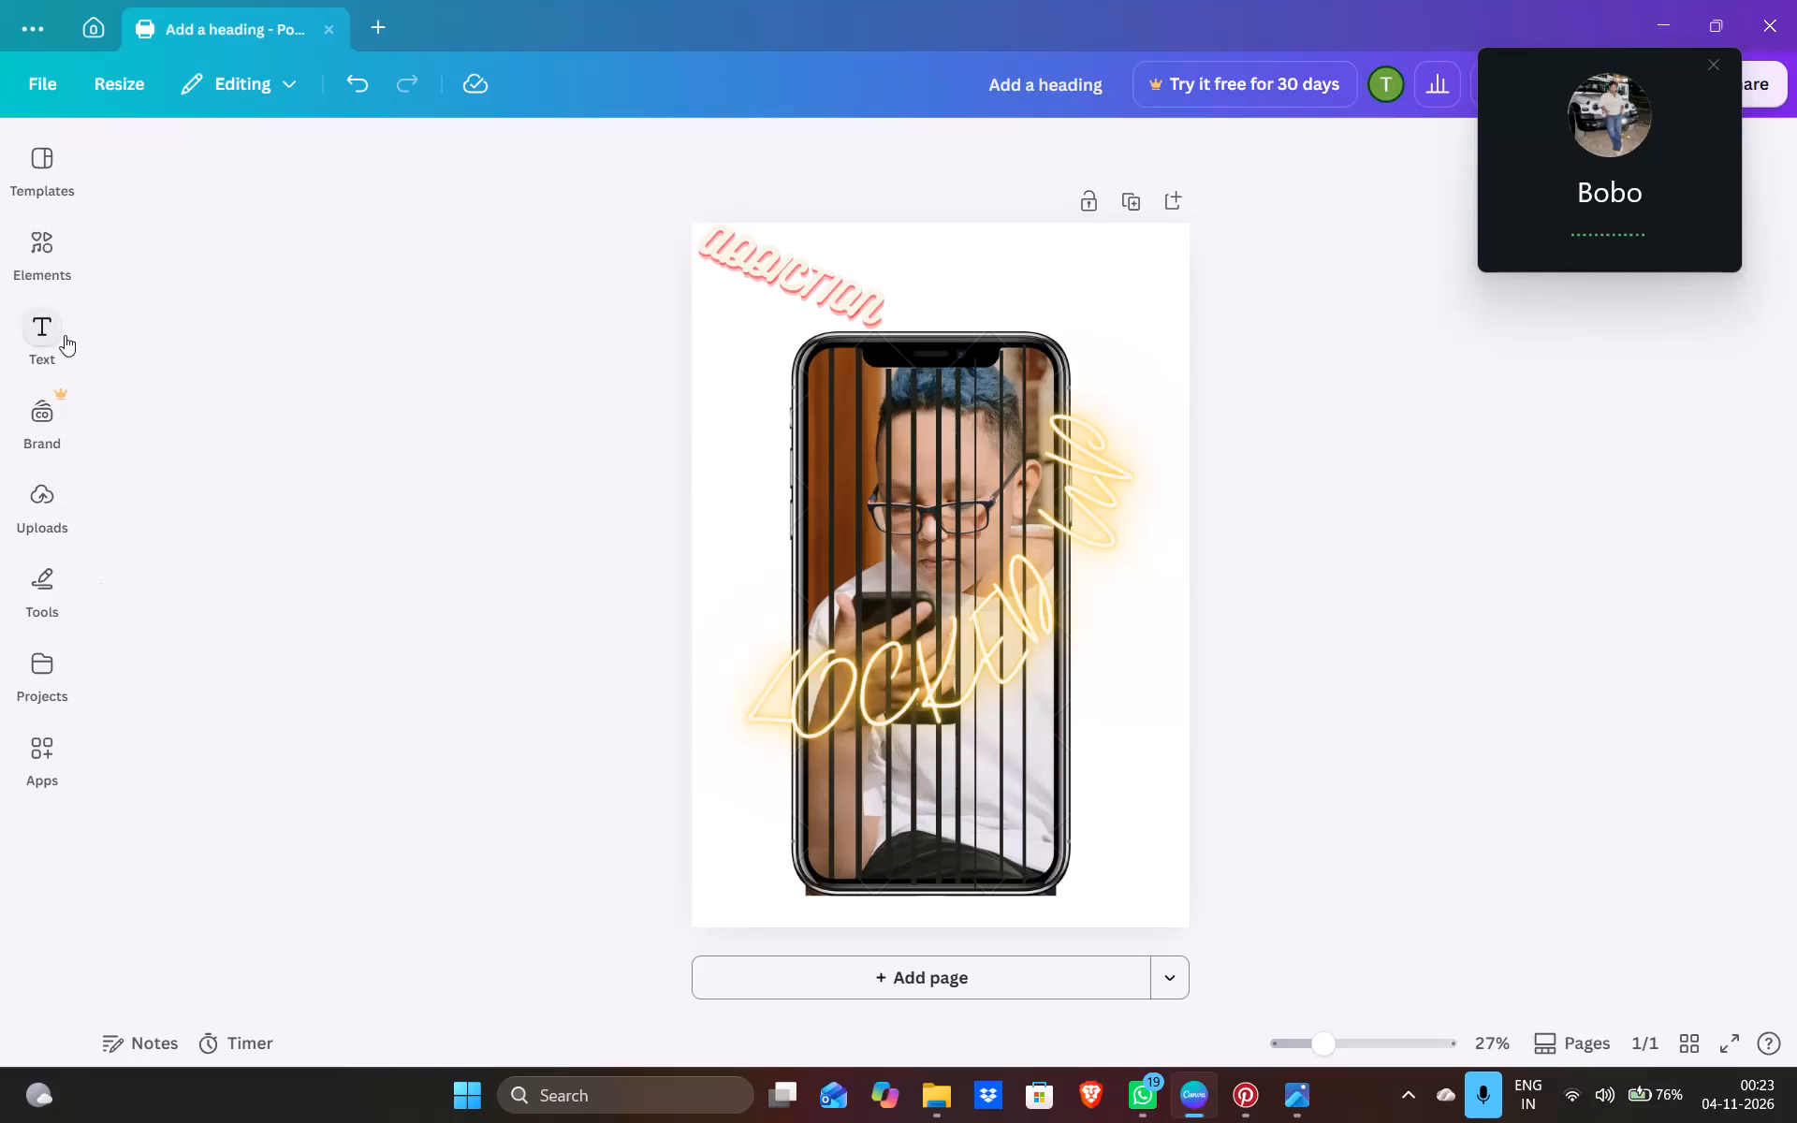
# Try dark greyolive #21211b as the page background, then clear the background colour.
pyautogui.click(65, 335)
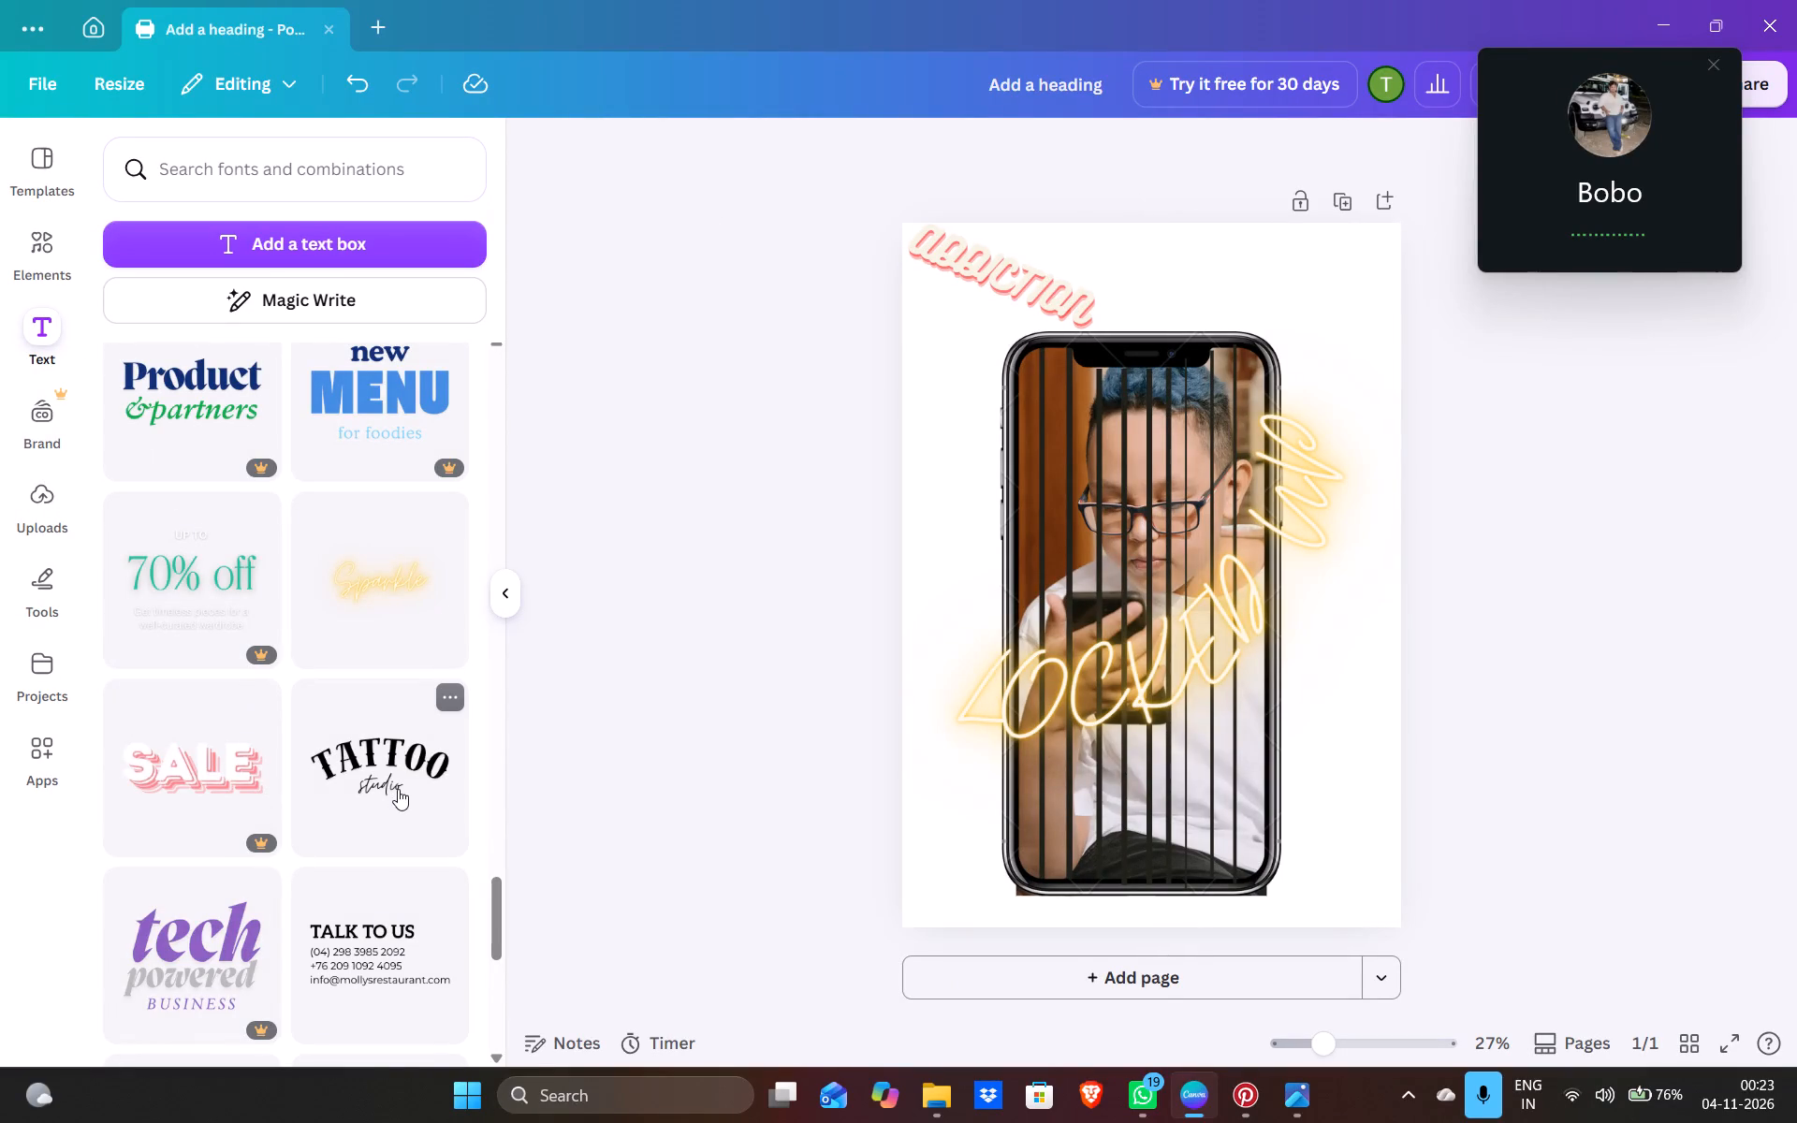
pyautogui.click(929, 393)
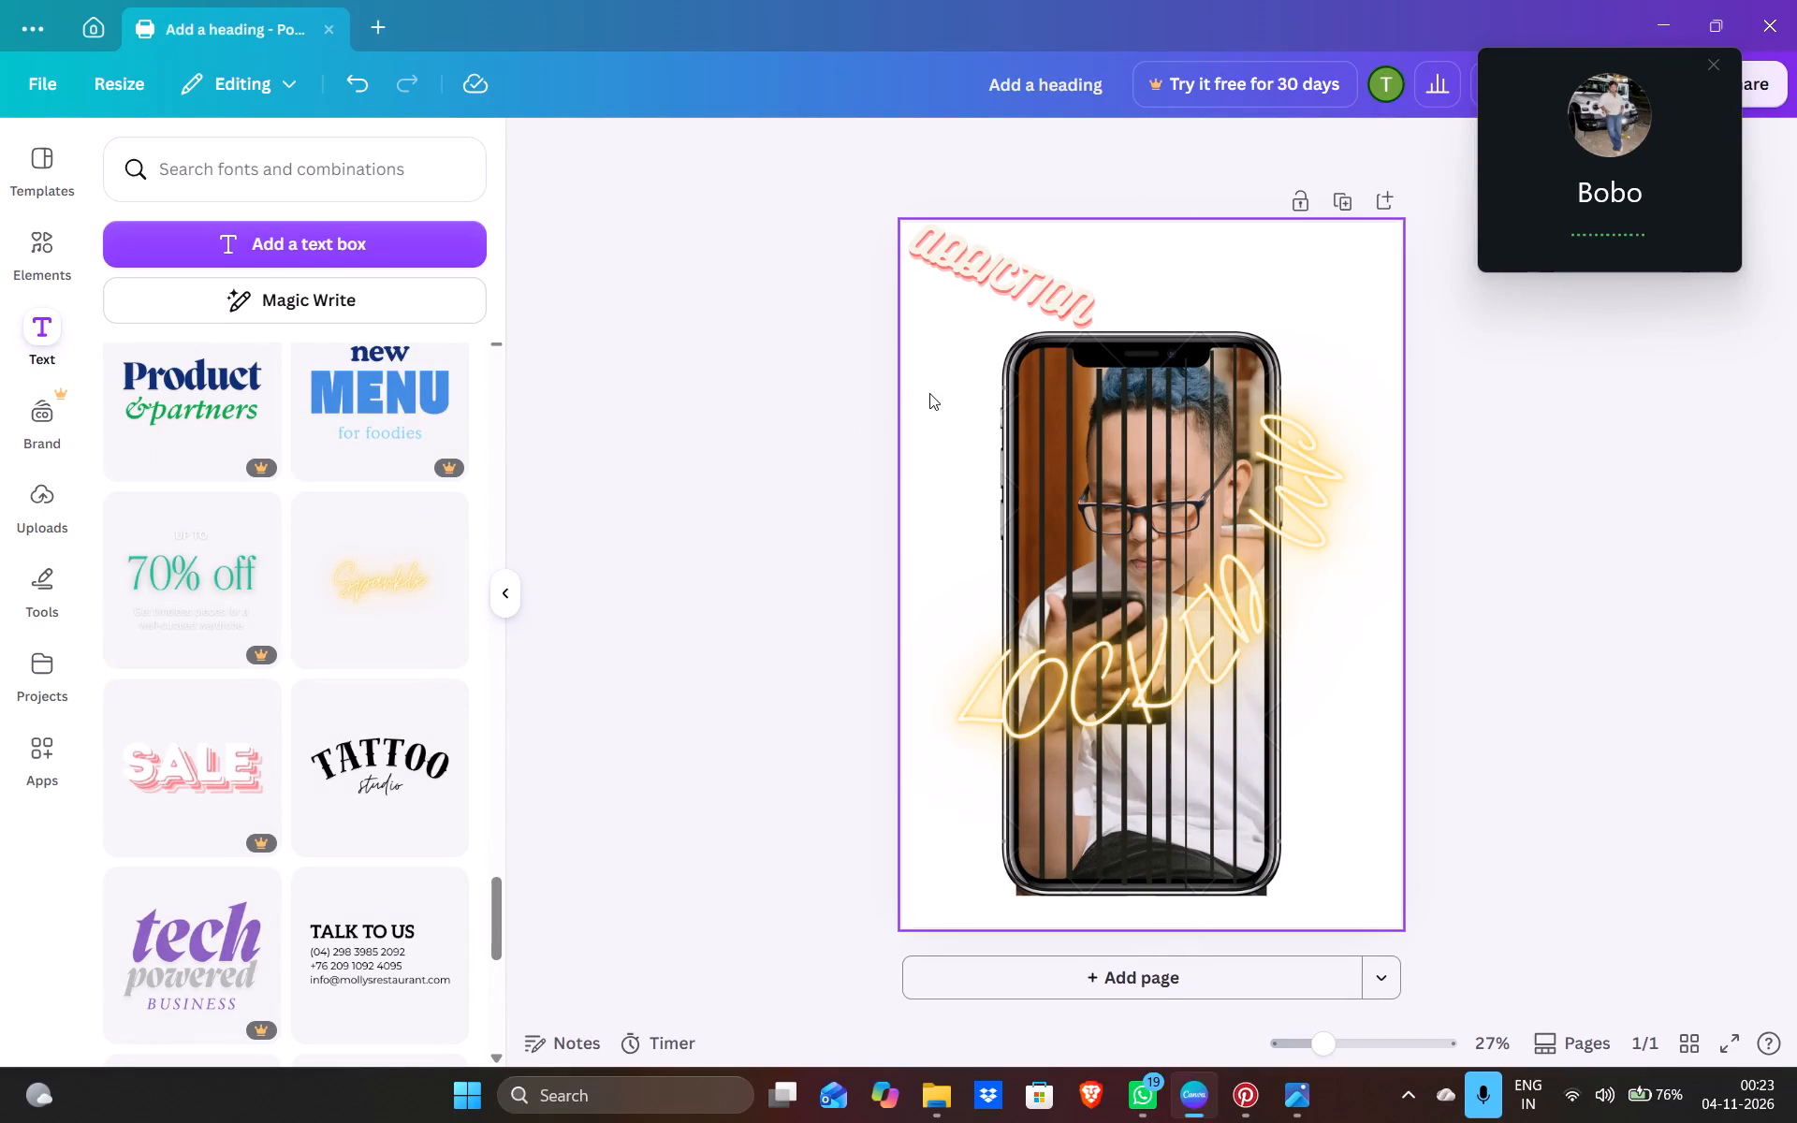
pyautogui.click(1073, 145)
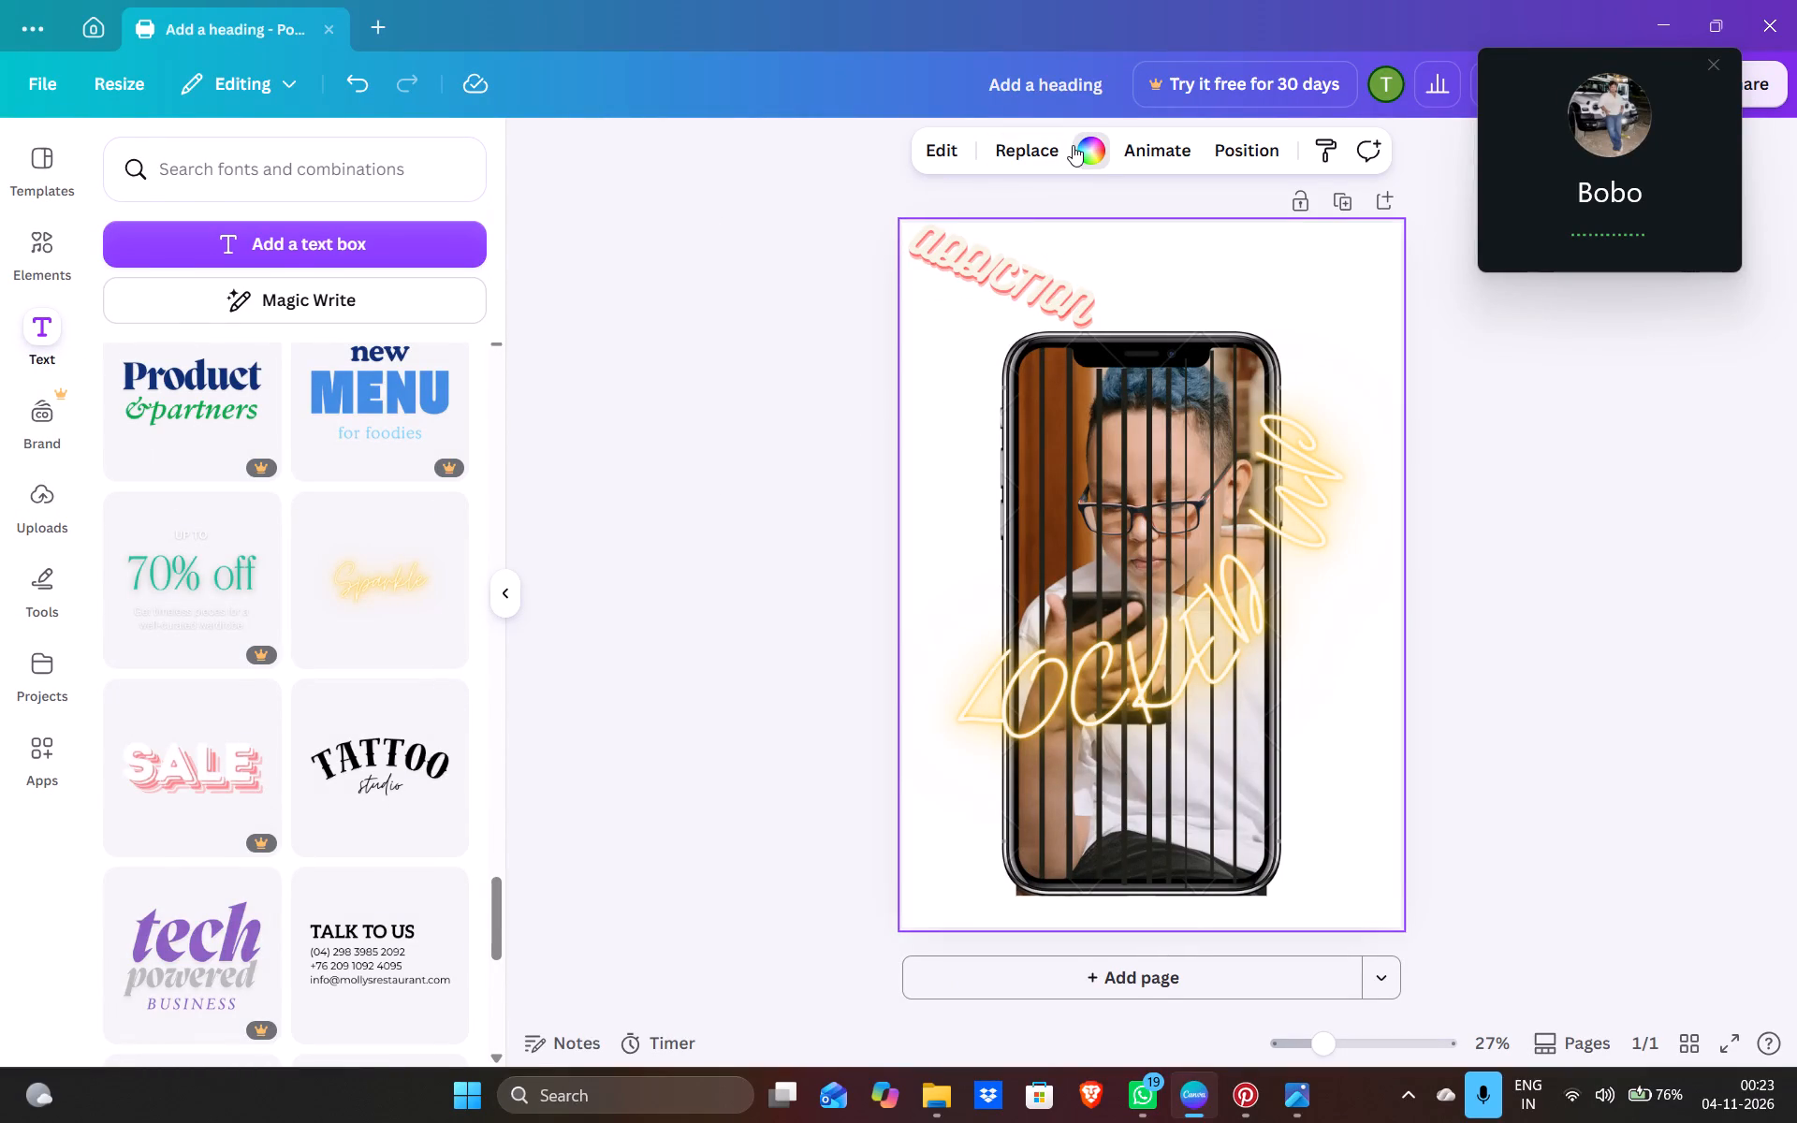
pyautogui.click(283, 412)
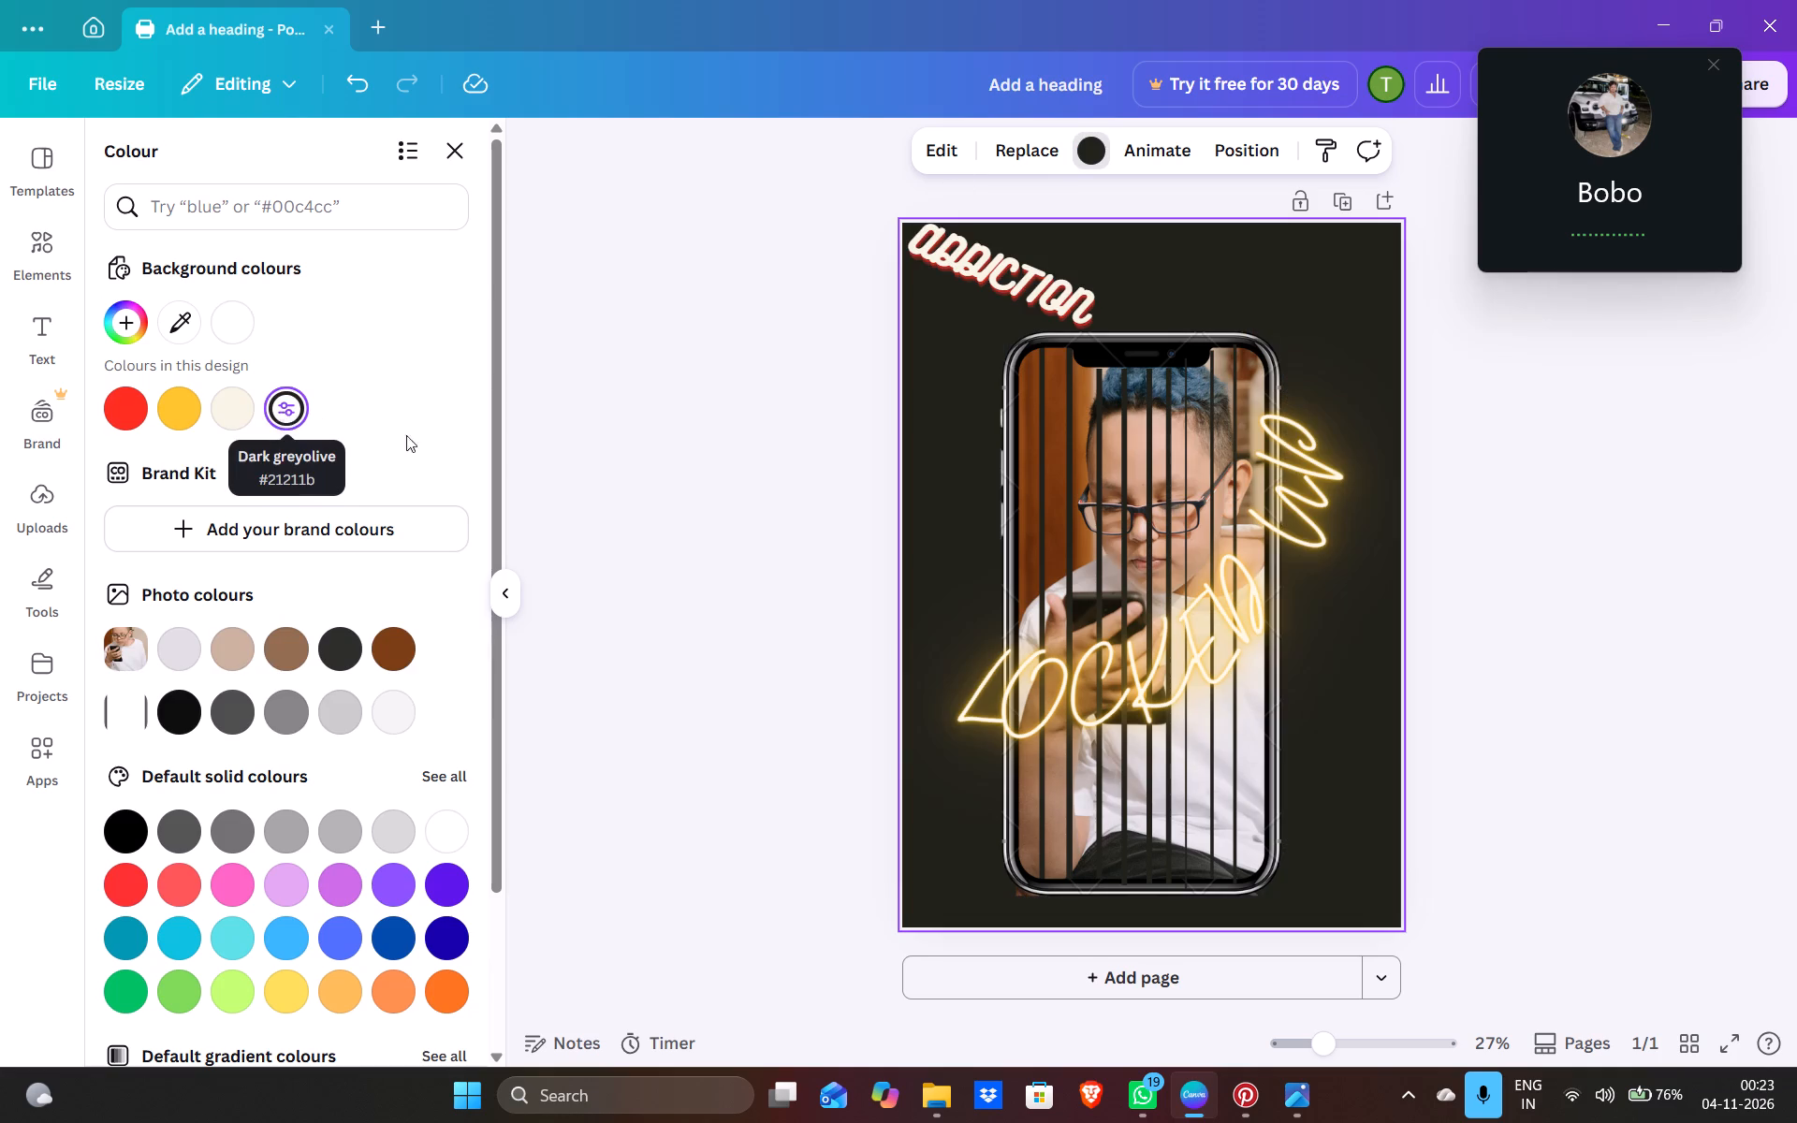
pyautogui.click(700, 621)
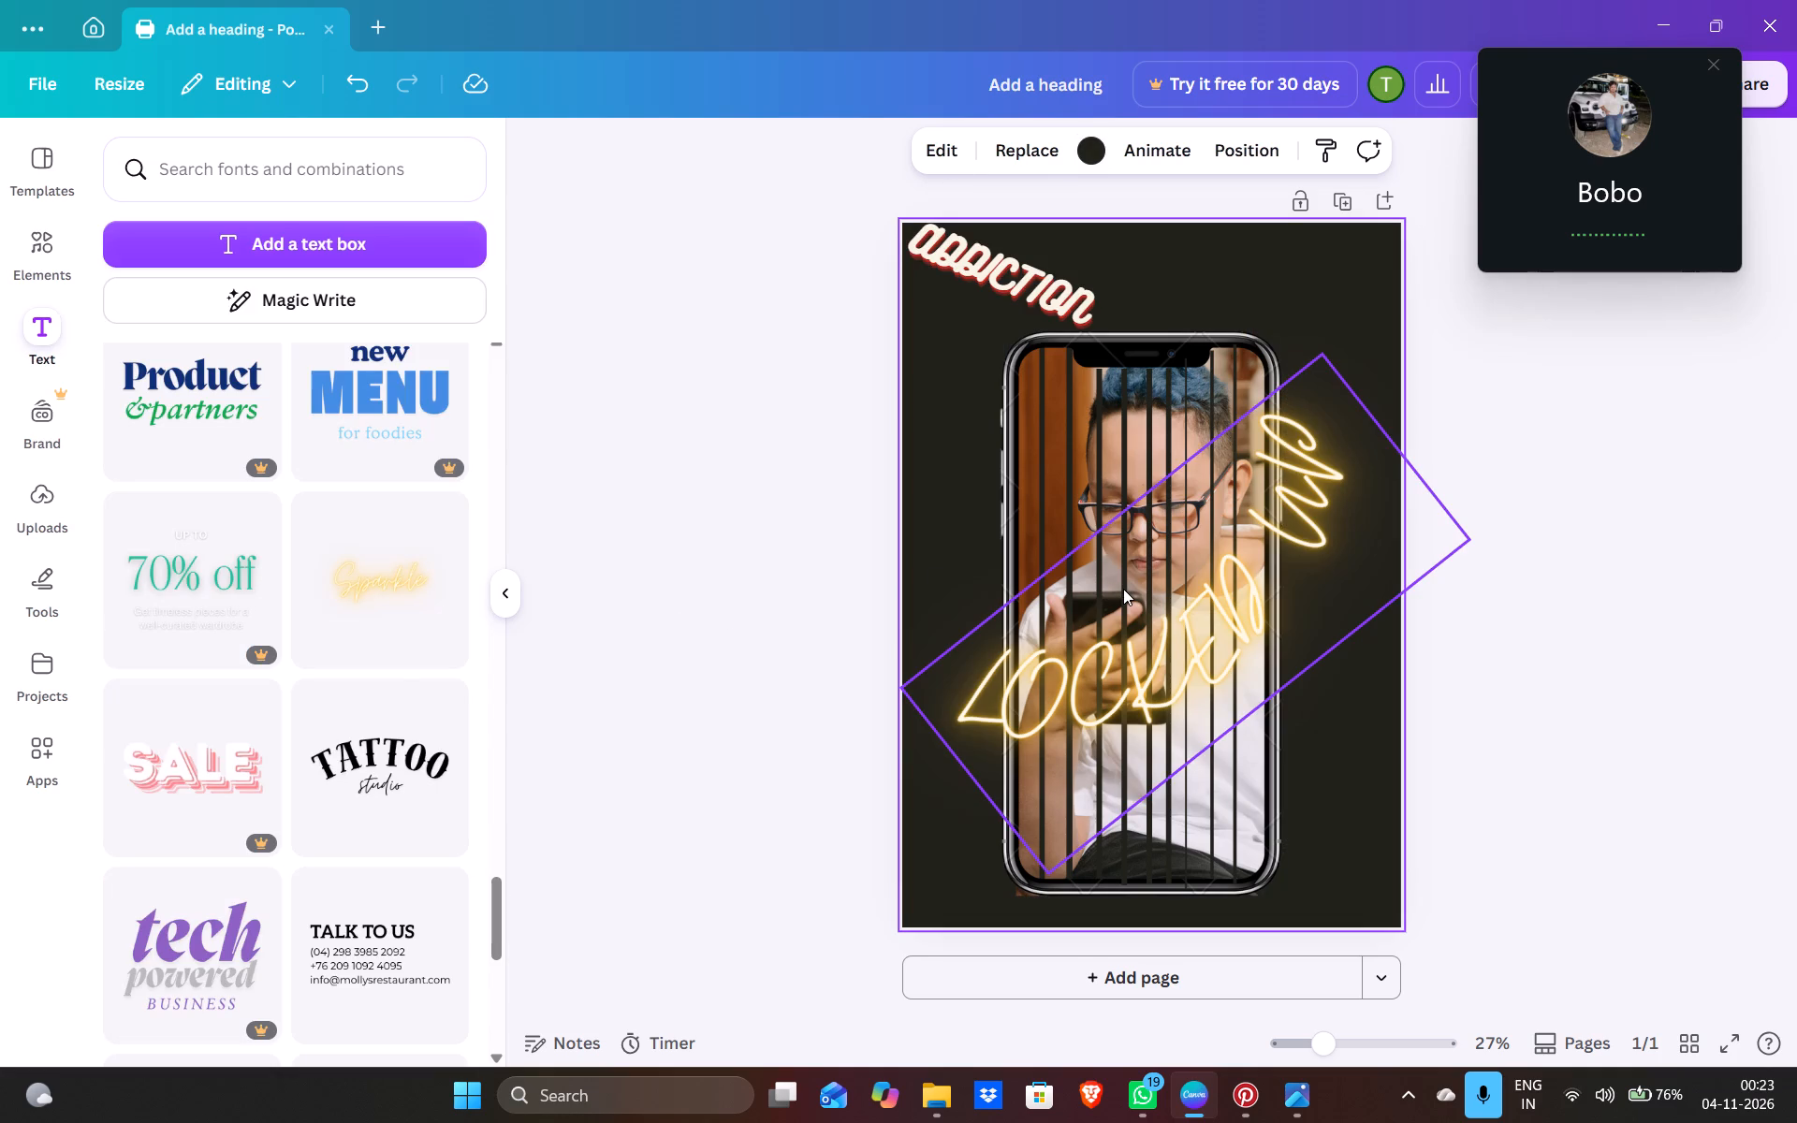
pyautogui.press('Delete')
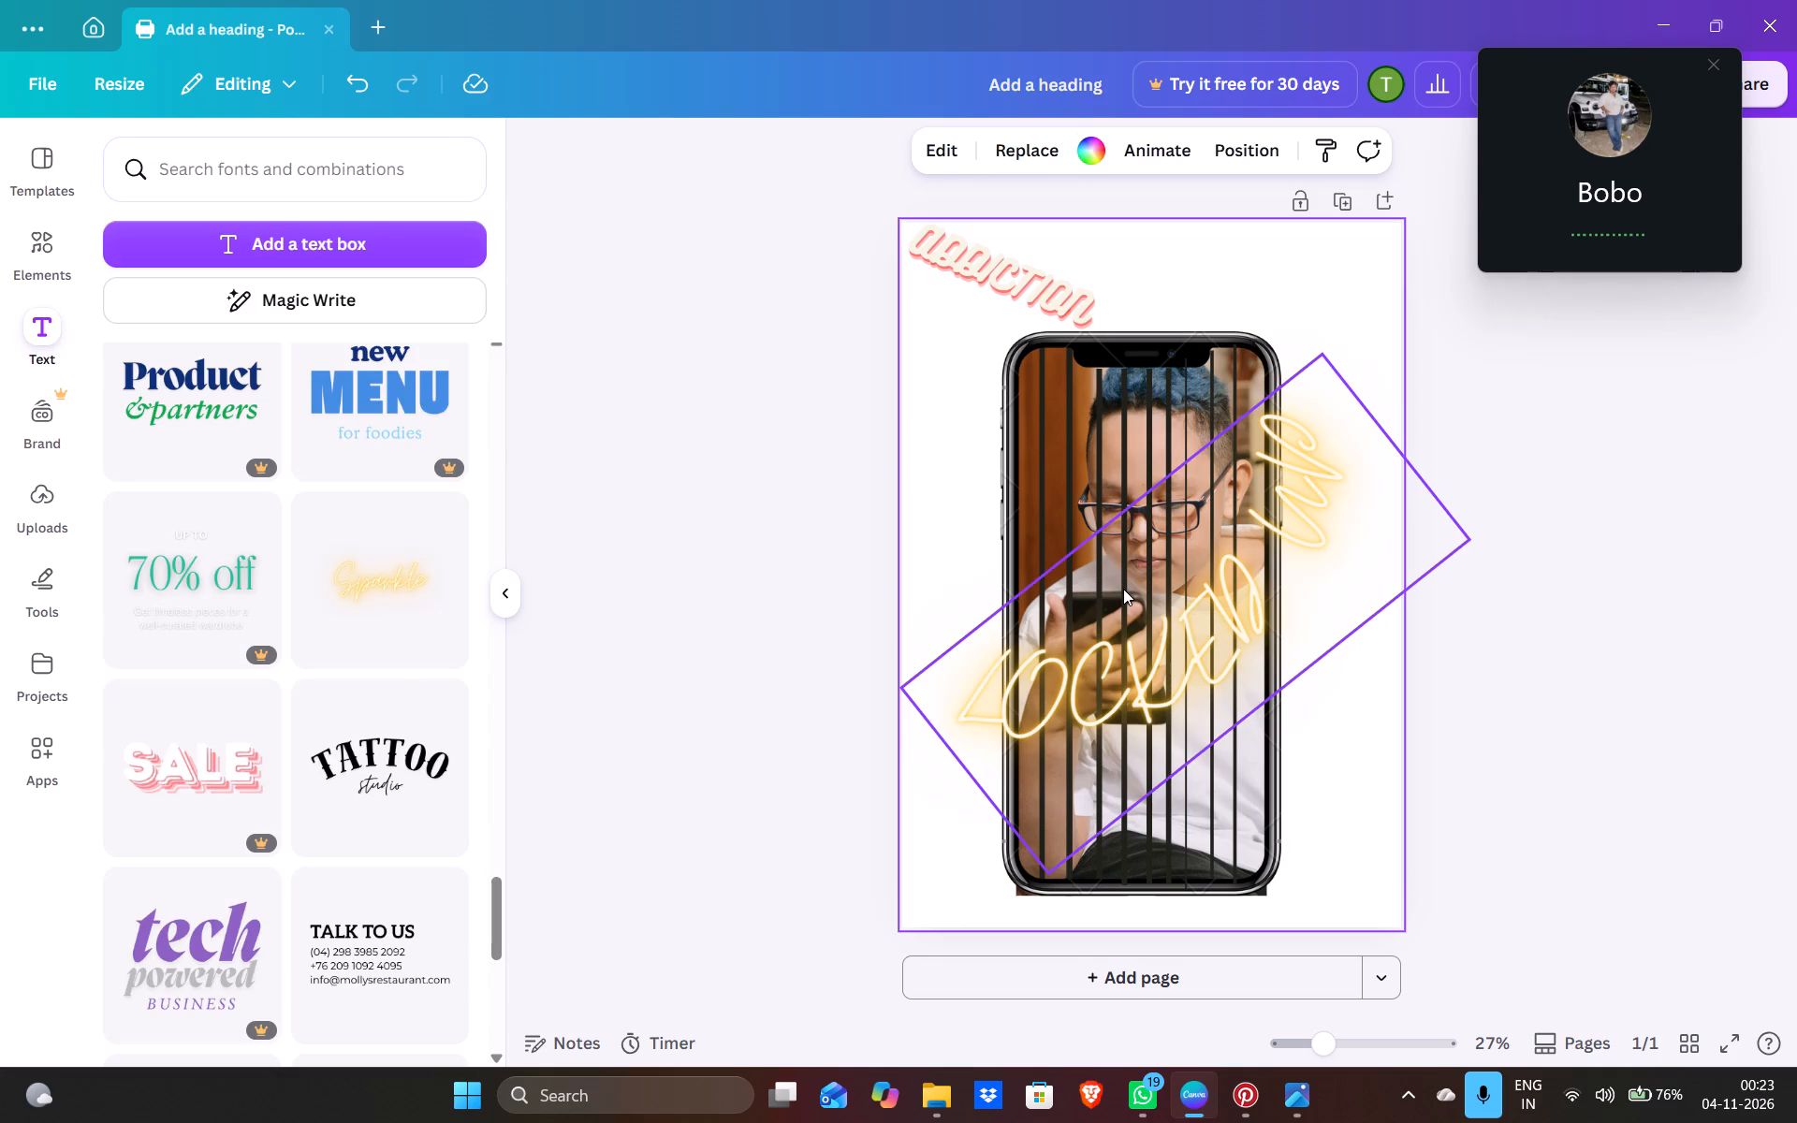
# Set the page background colour to dark greyolive #21211b and deselect the page.
pyautogui.click(1140, 133)
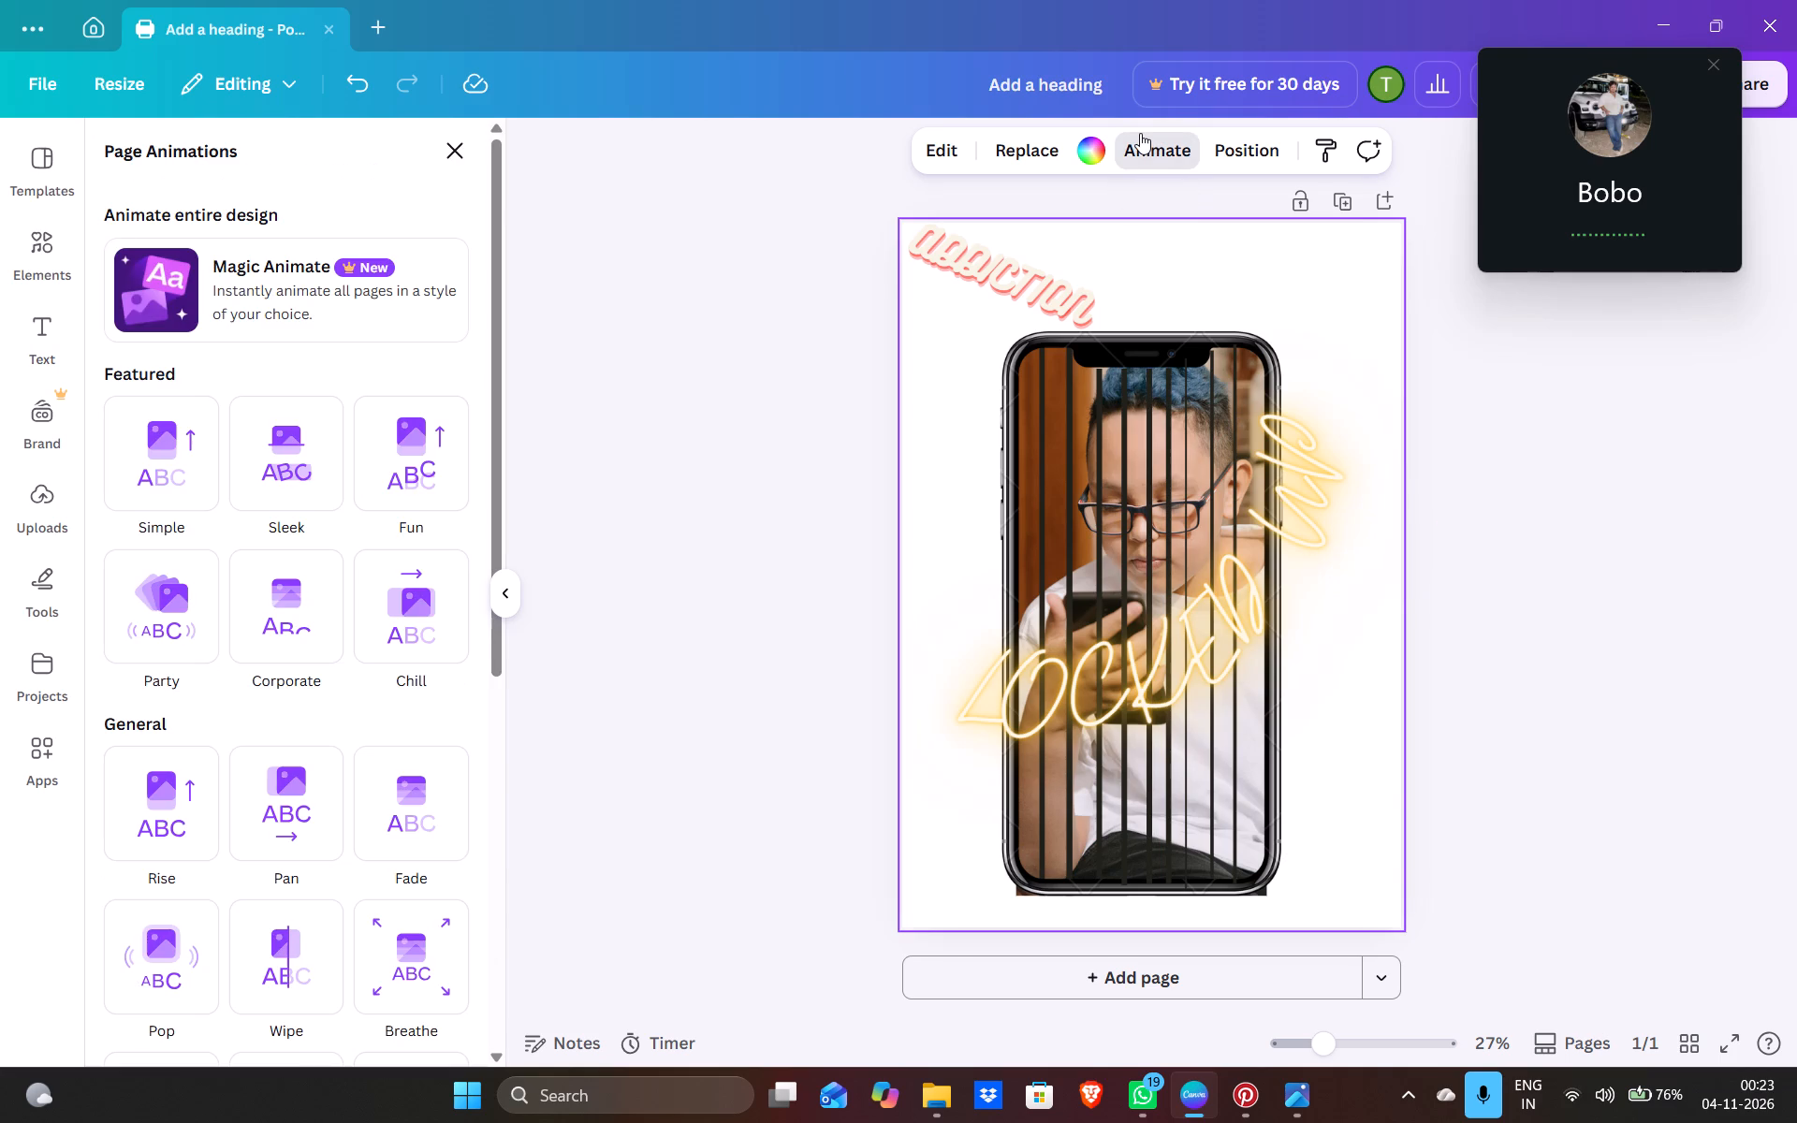
pyautogui.click(1013, 157)
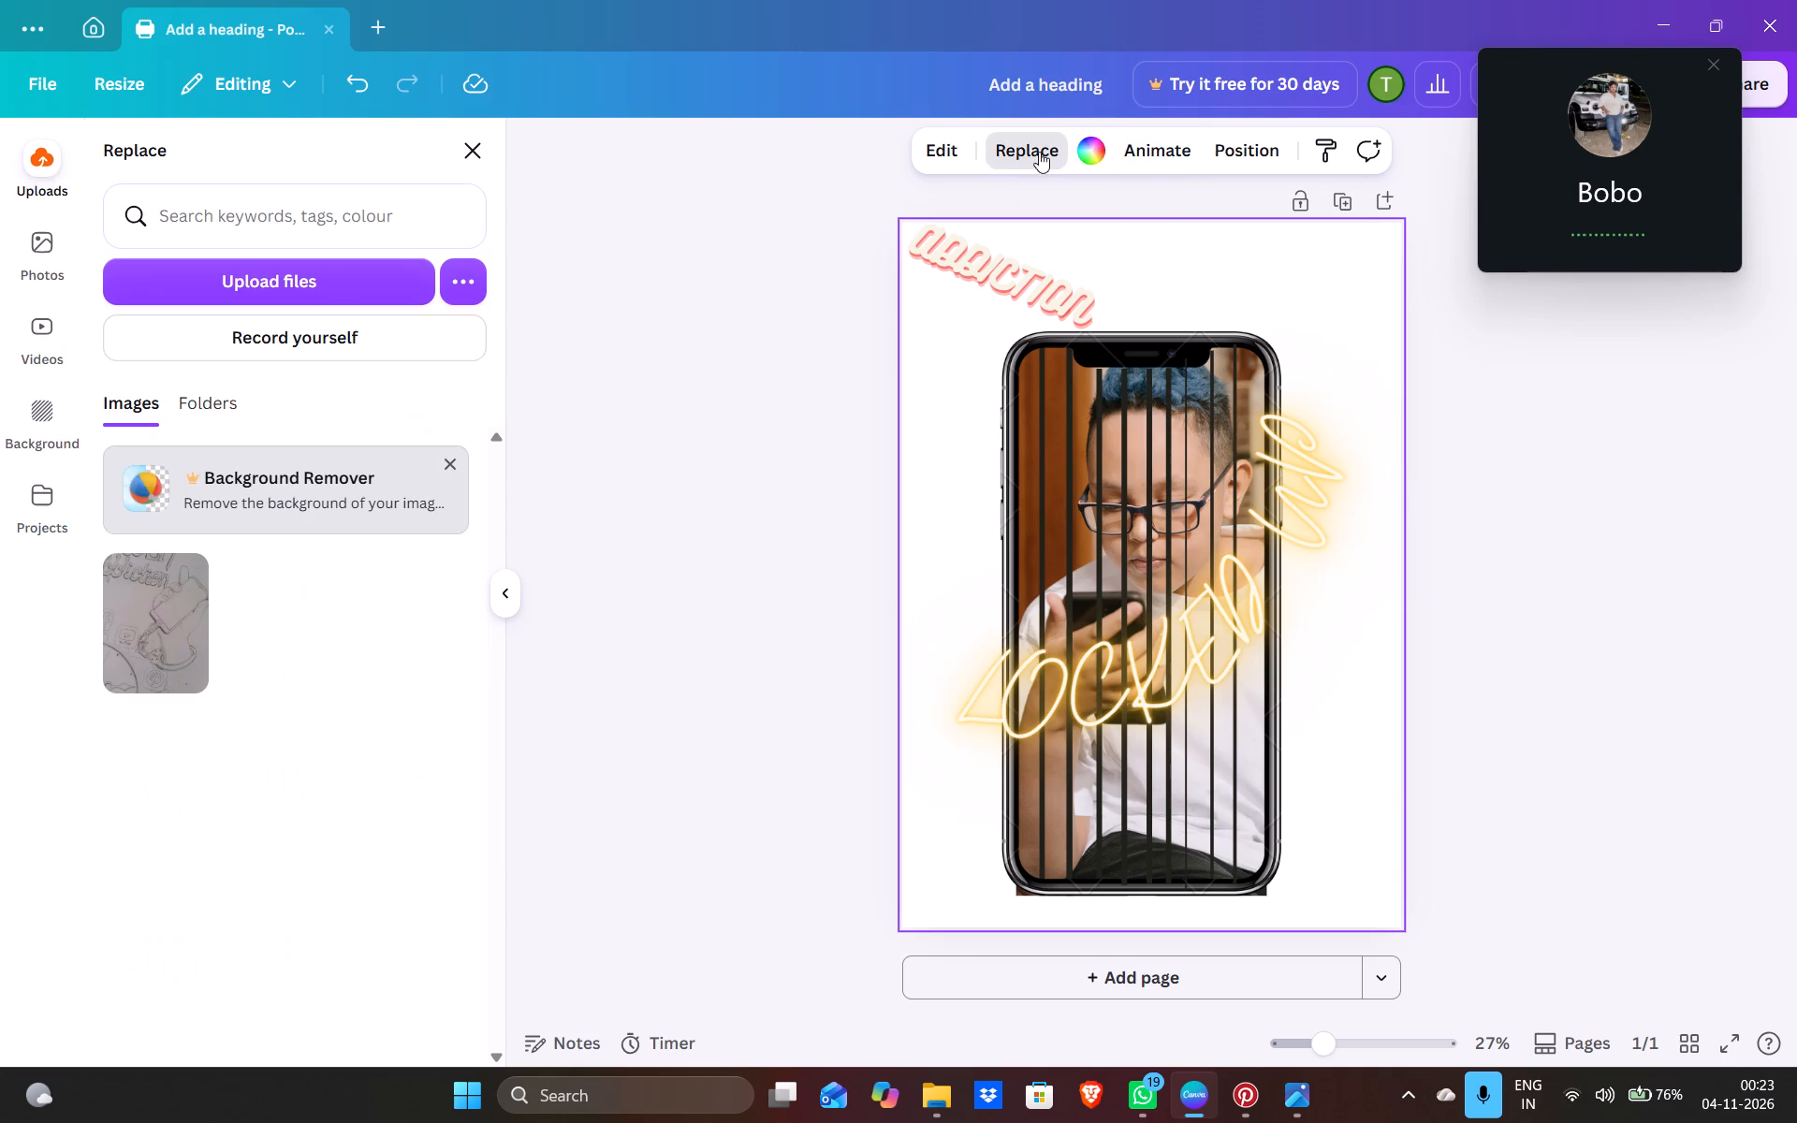
pyautogui.click(1089, 139)
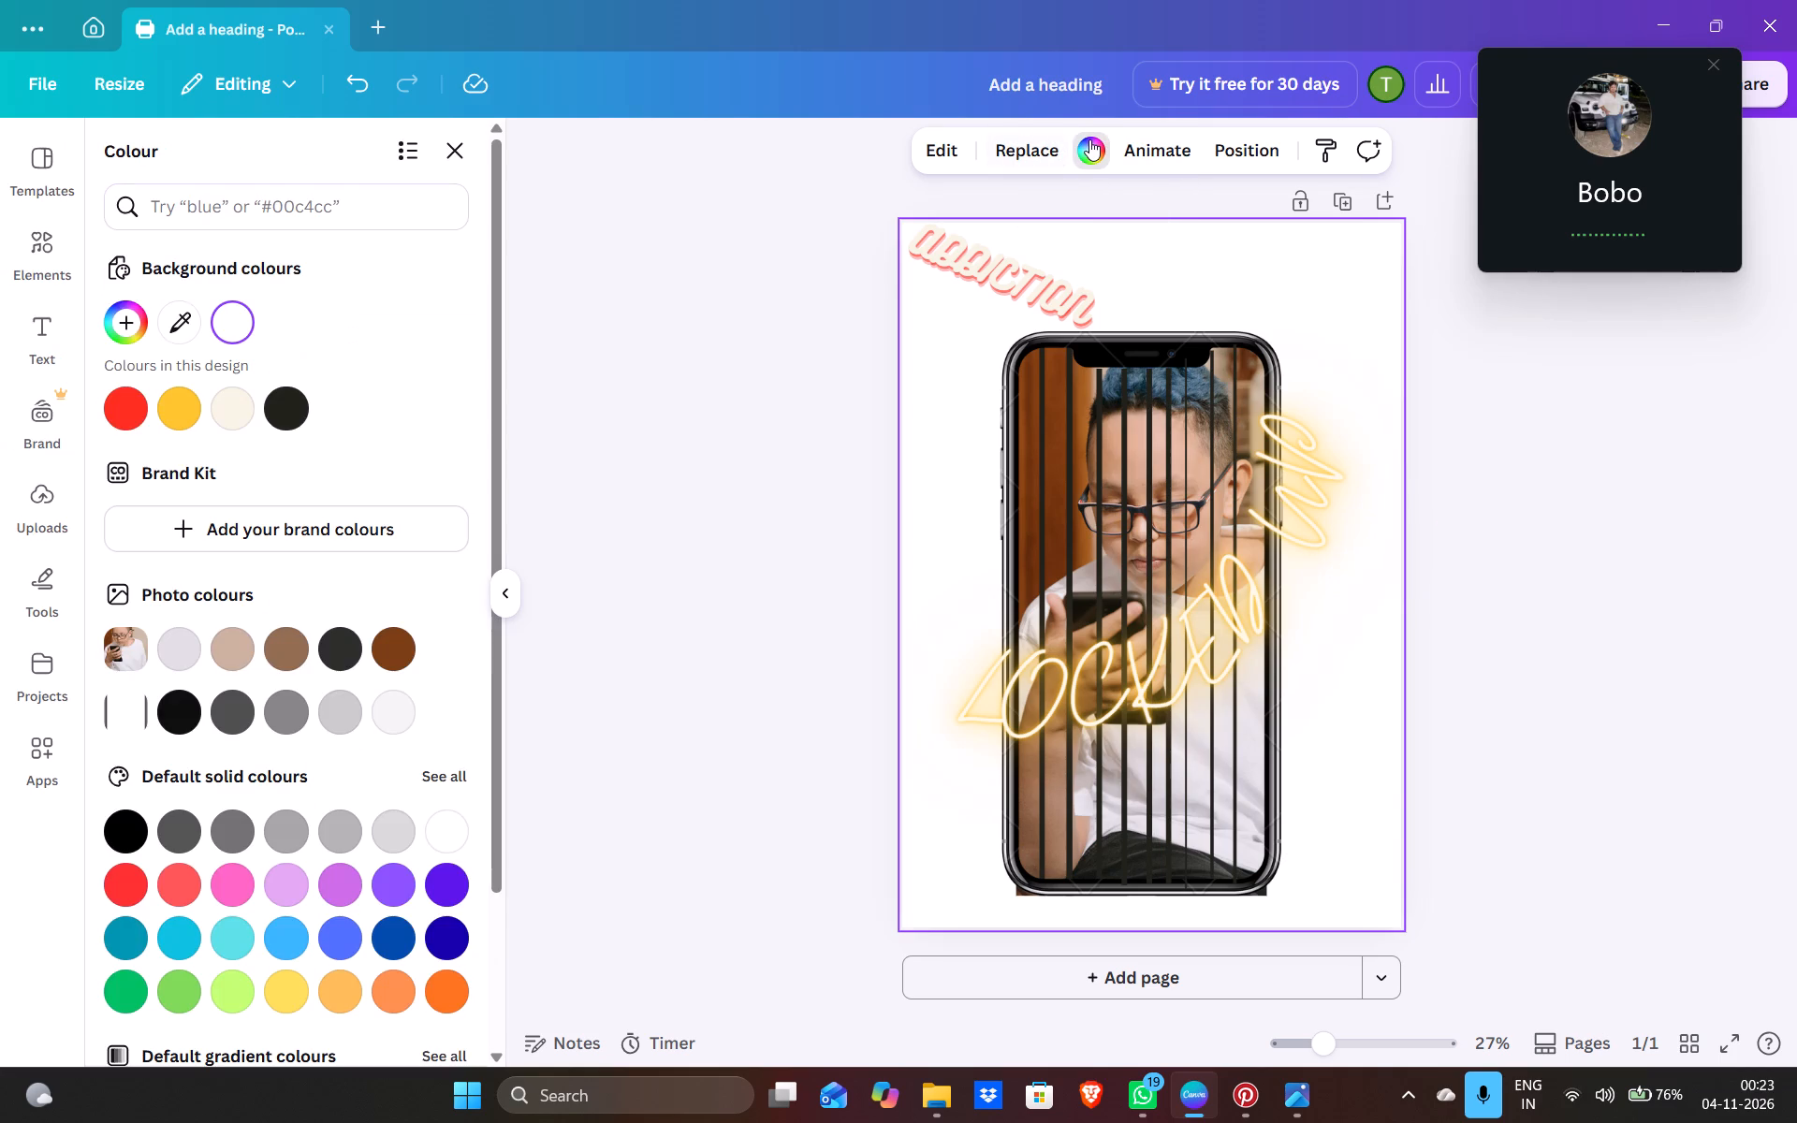
pyautogui.click(300, 413)
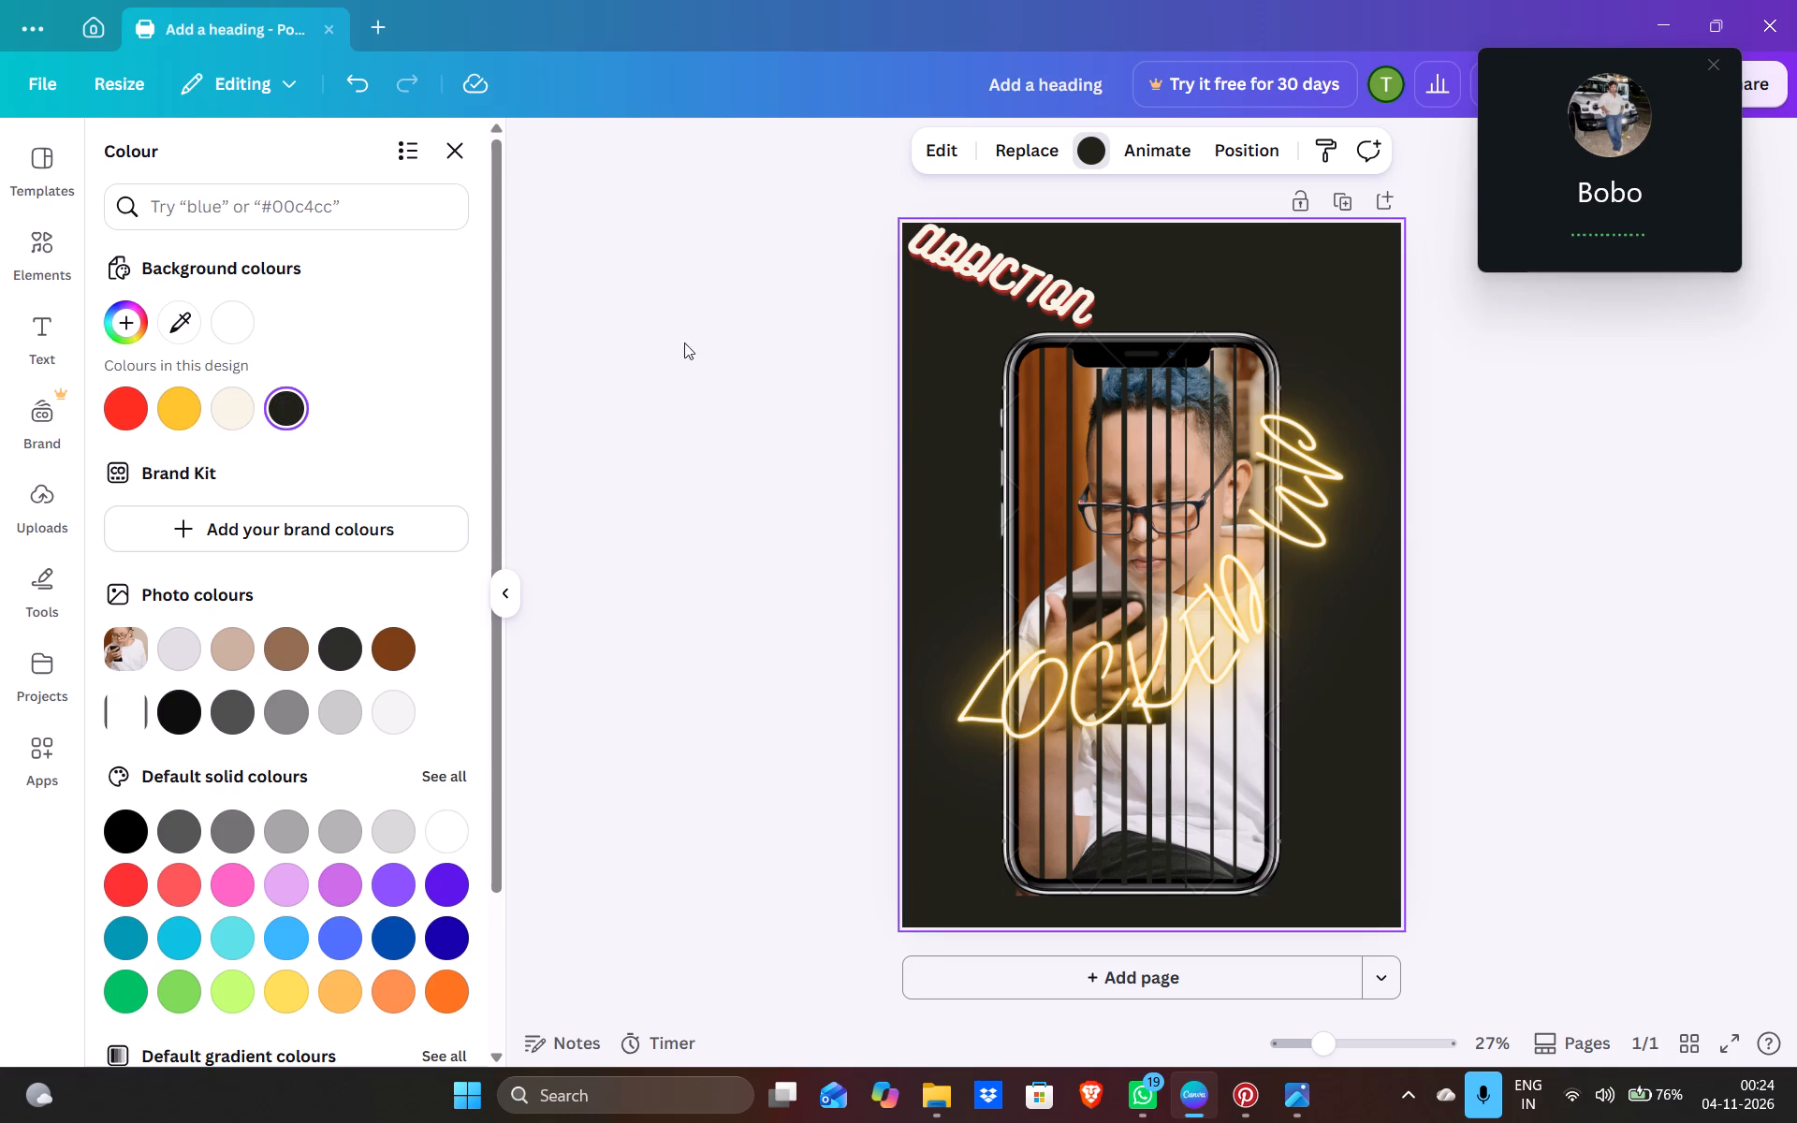
pyautogui.click(645, 403)
# Delete the curved LOCKED UP text and the phone frame from the poster.
pyautogui.click(1162, 593)
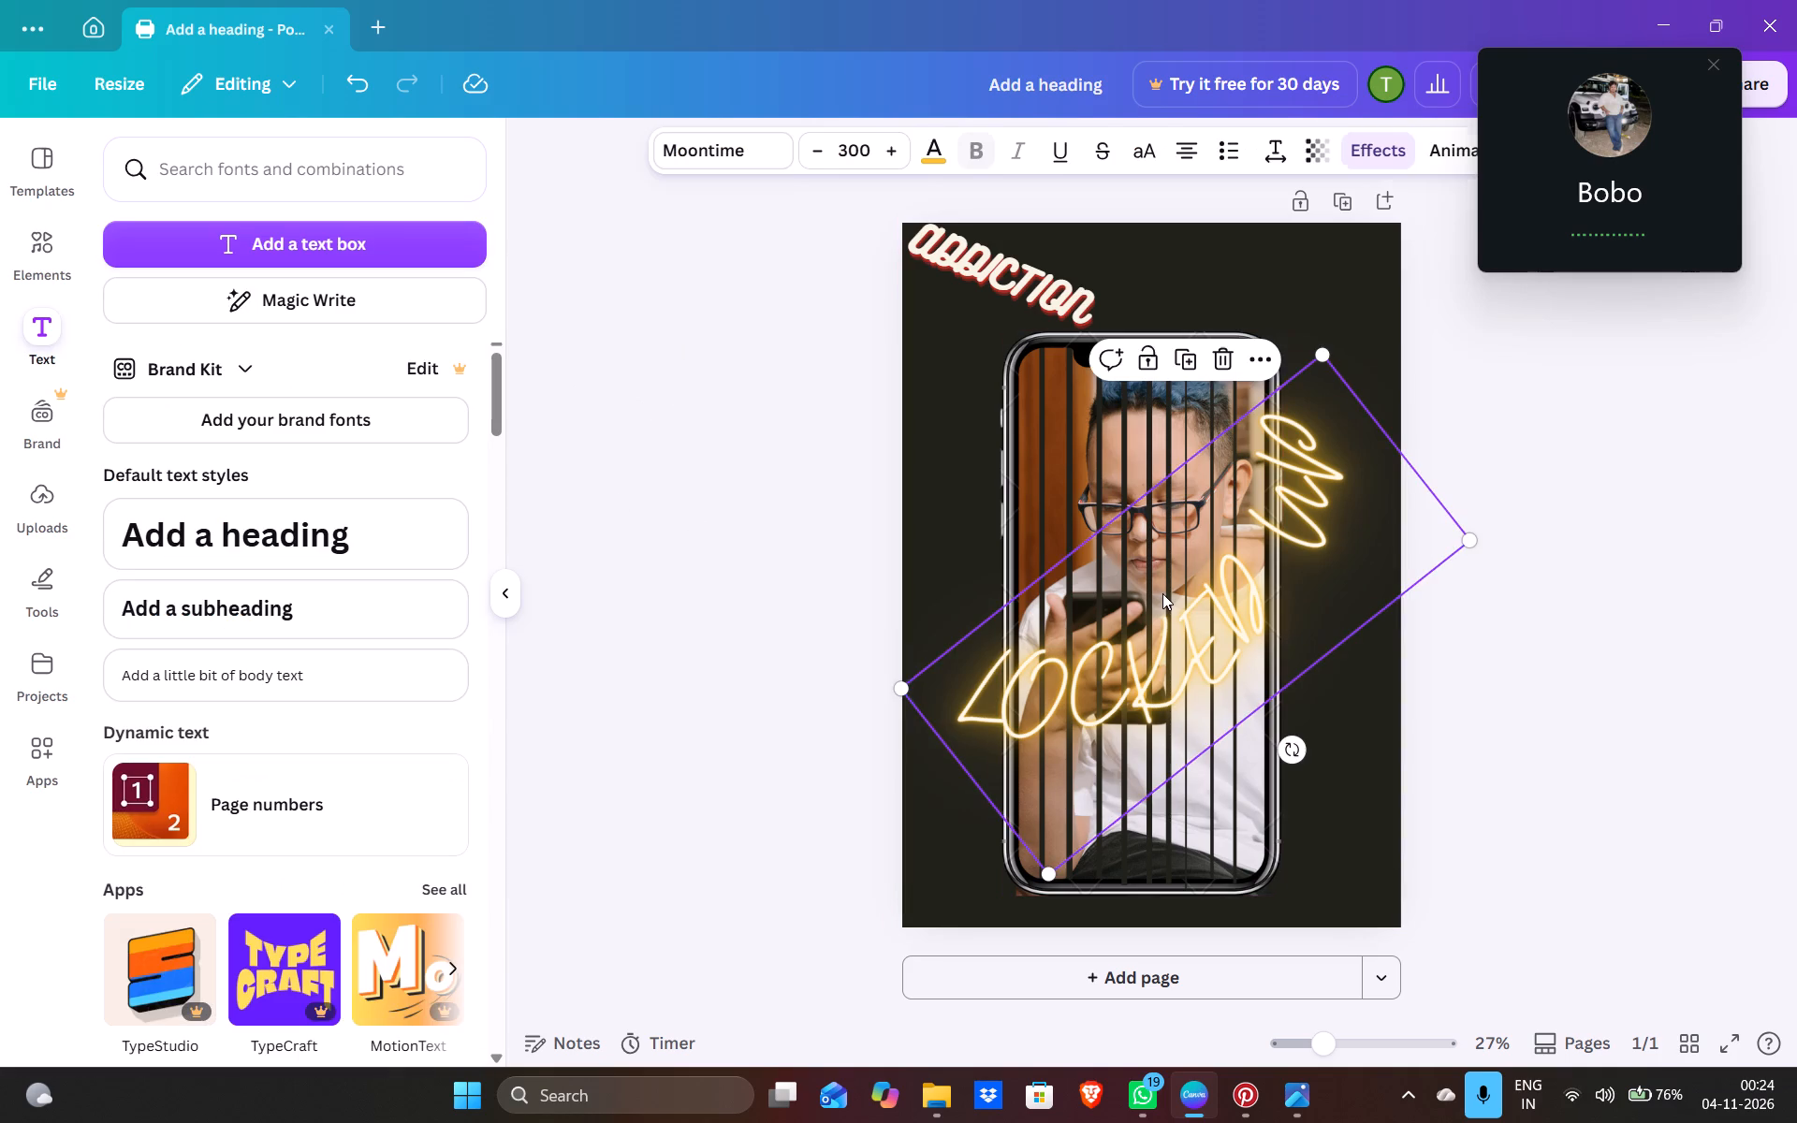
pyautogui.press('Delete')
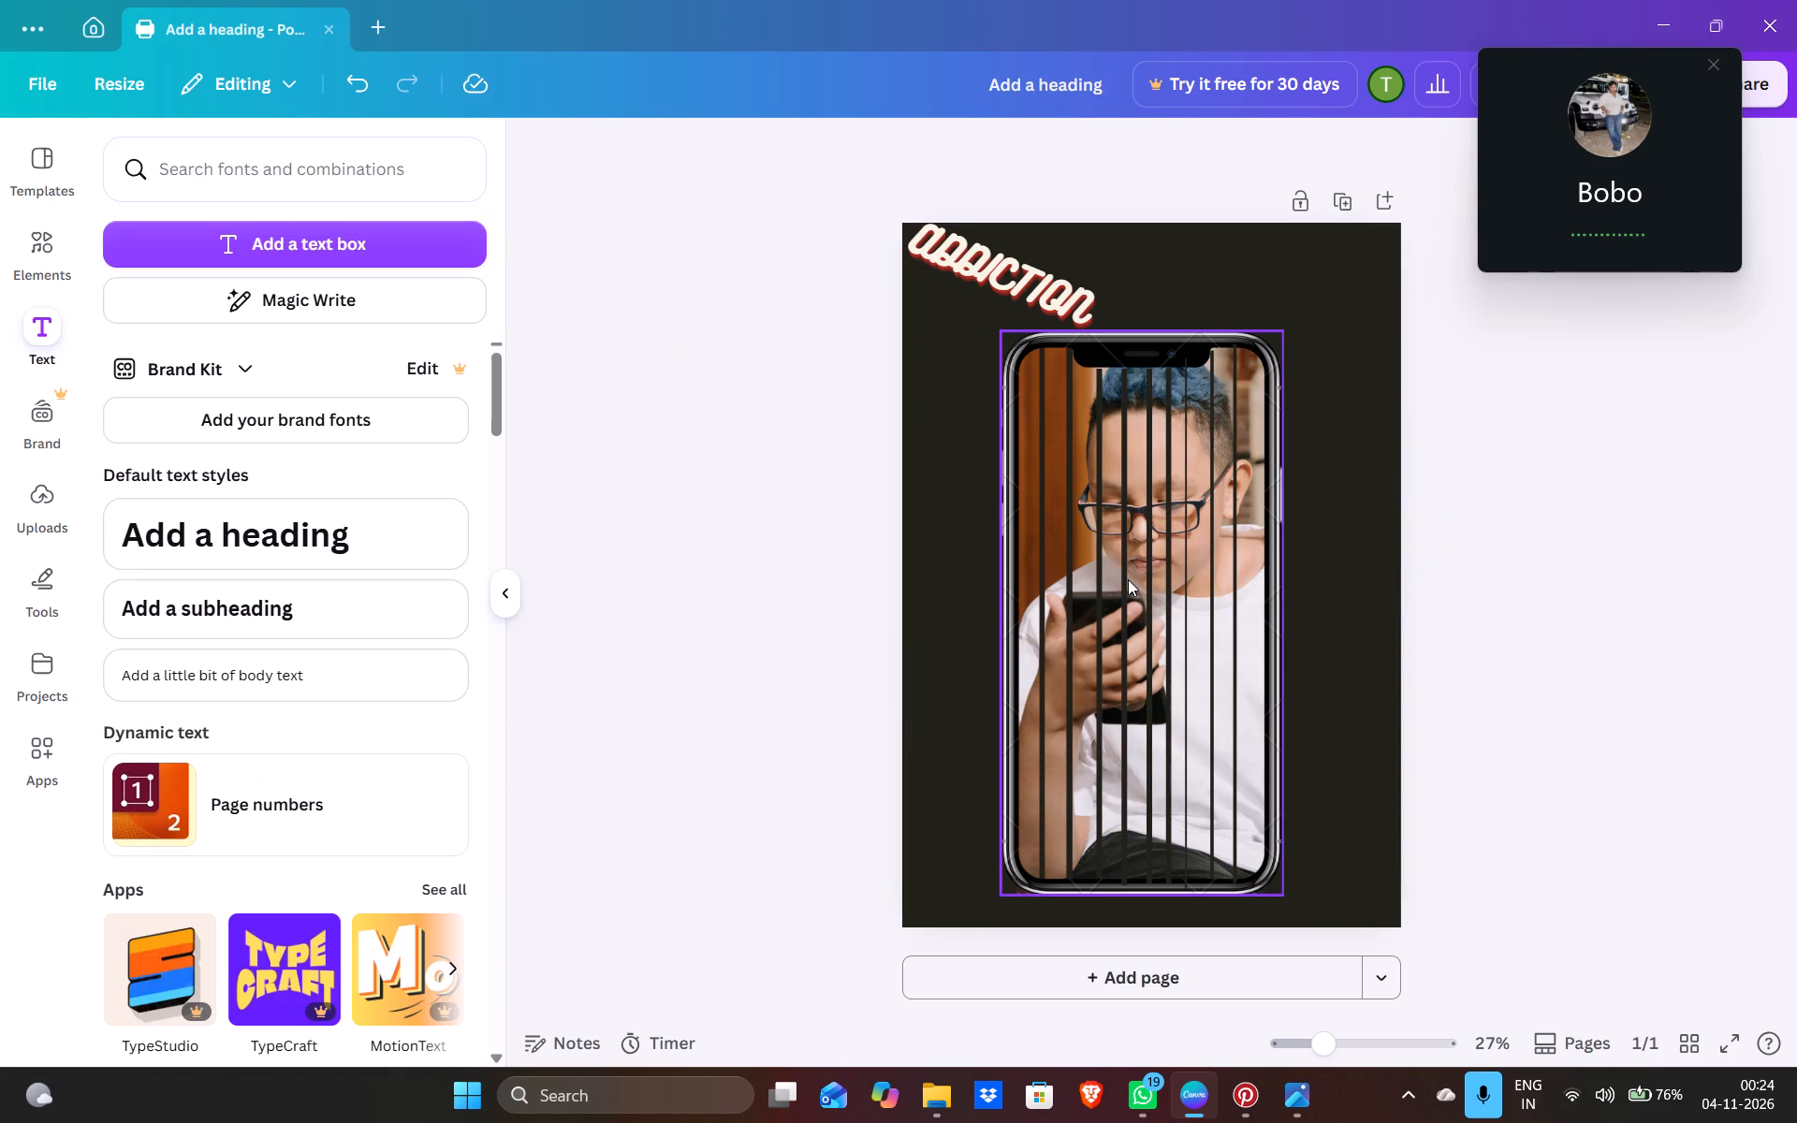
pyautogui.click(1092, 529)
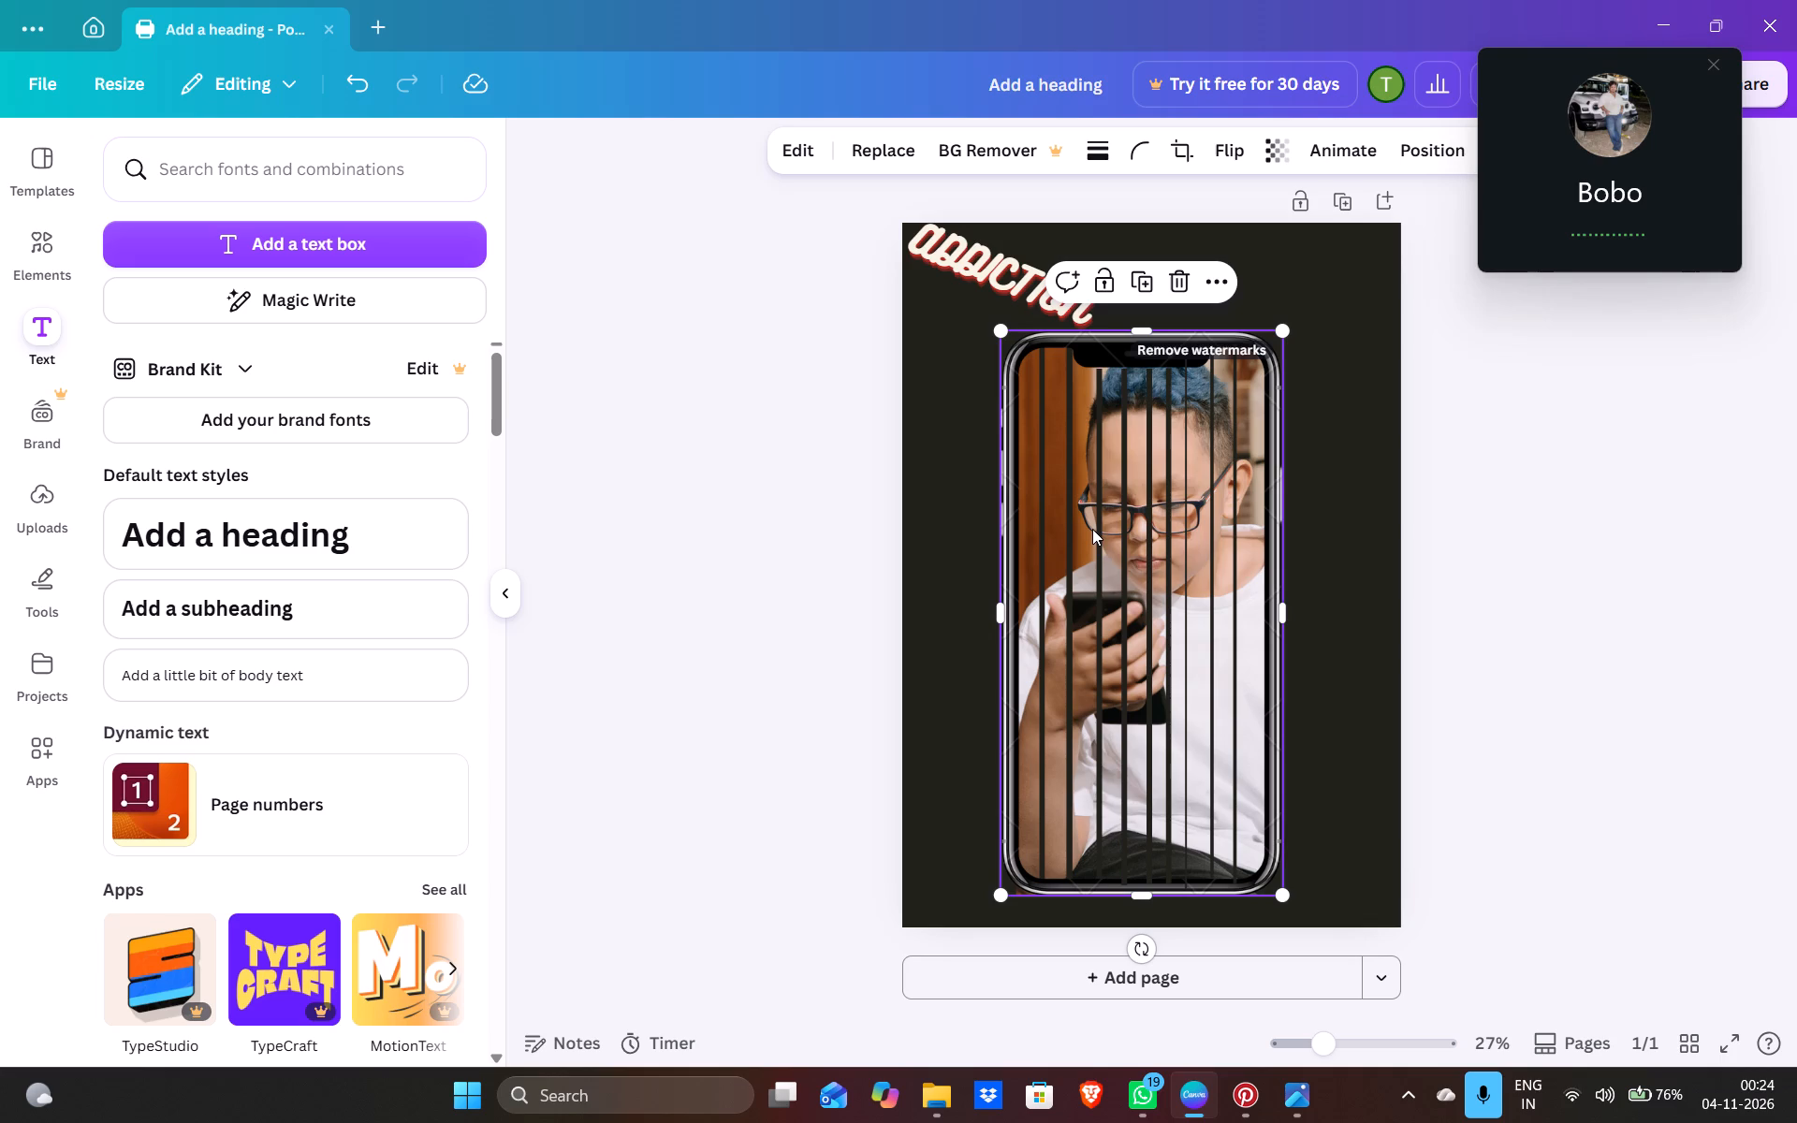
pyautogui.click(1188, 274)
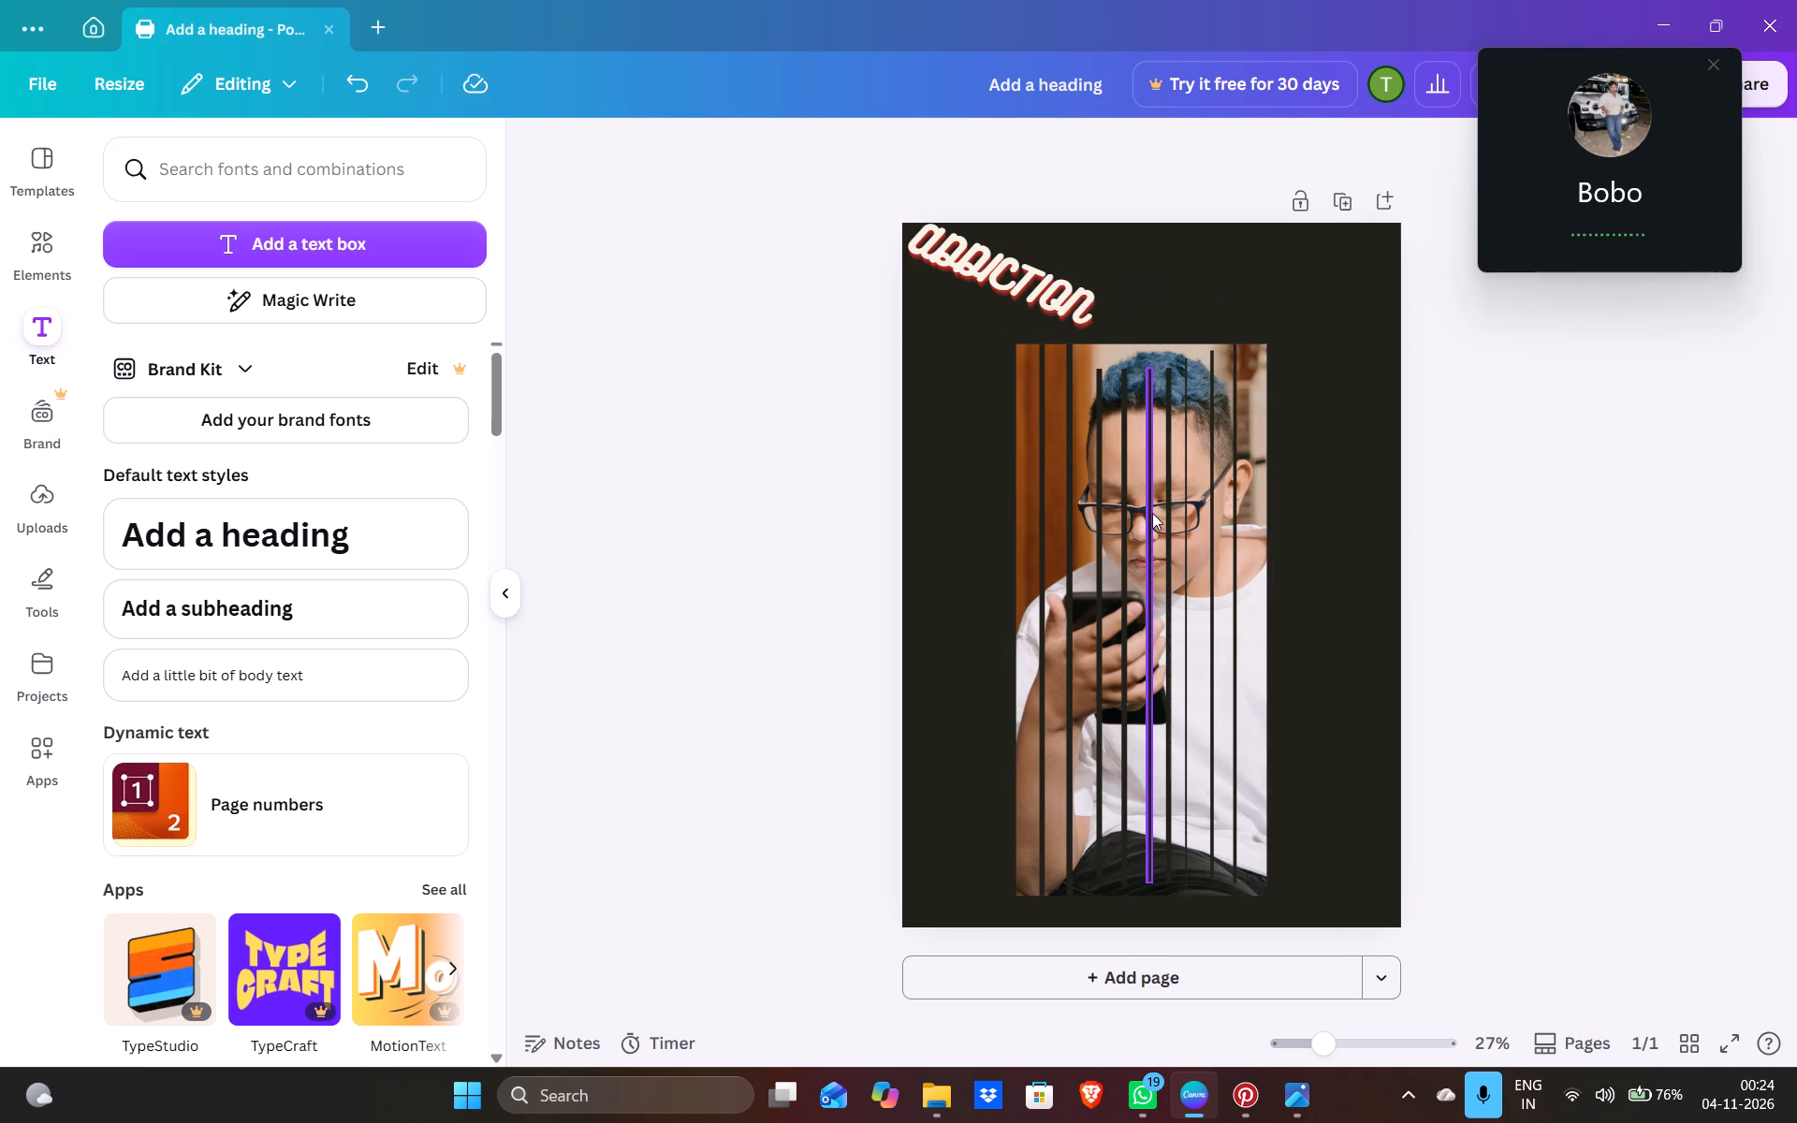
# Delete the photo of the boy holding a phone from behind the bars.
pyautogui.click(1152, 513)
pyautogui.click(1143, 509)
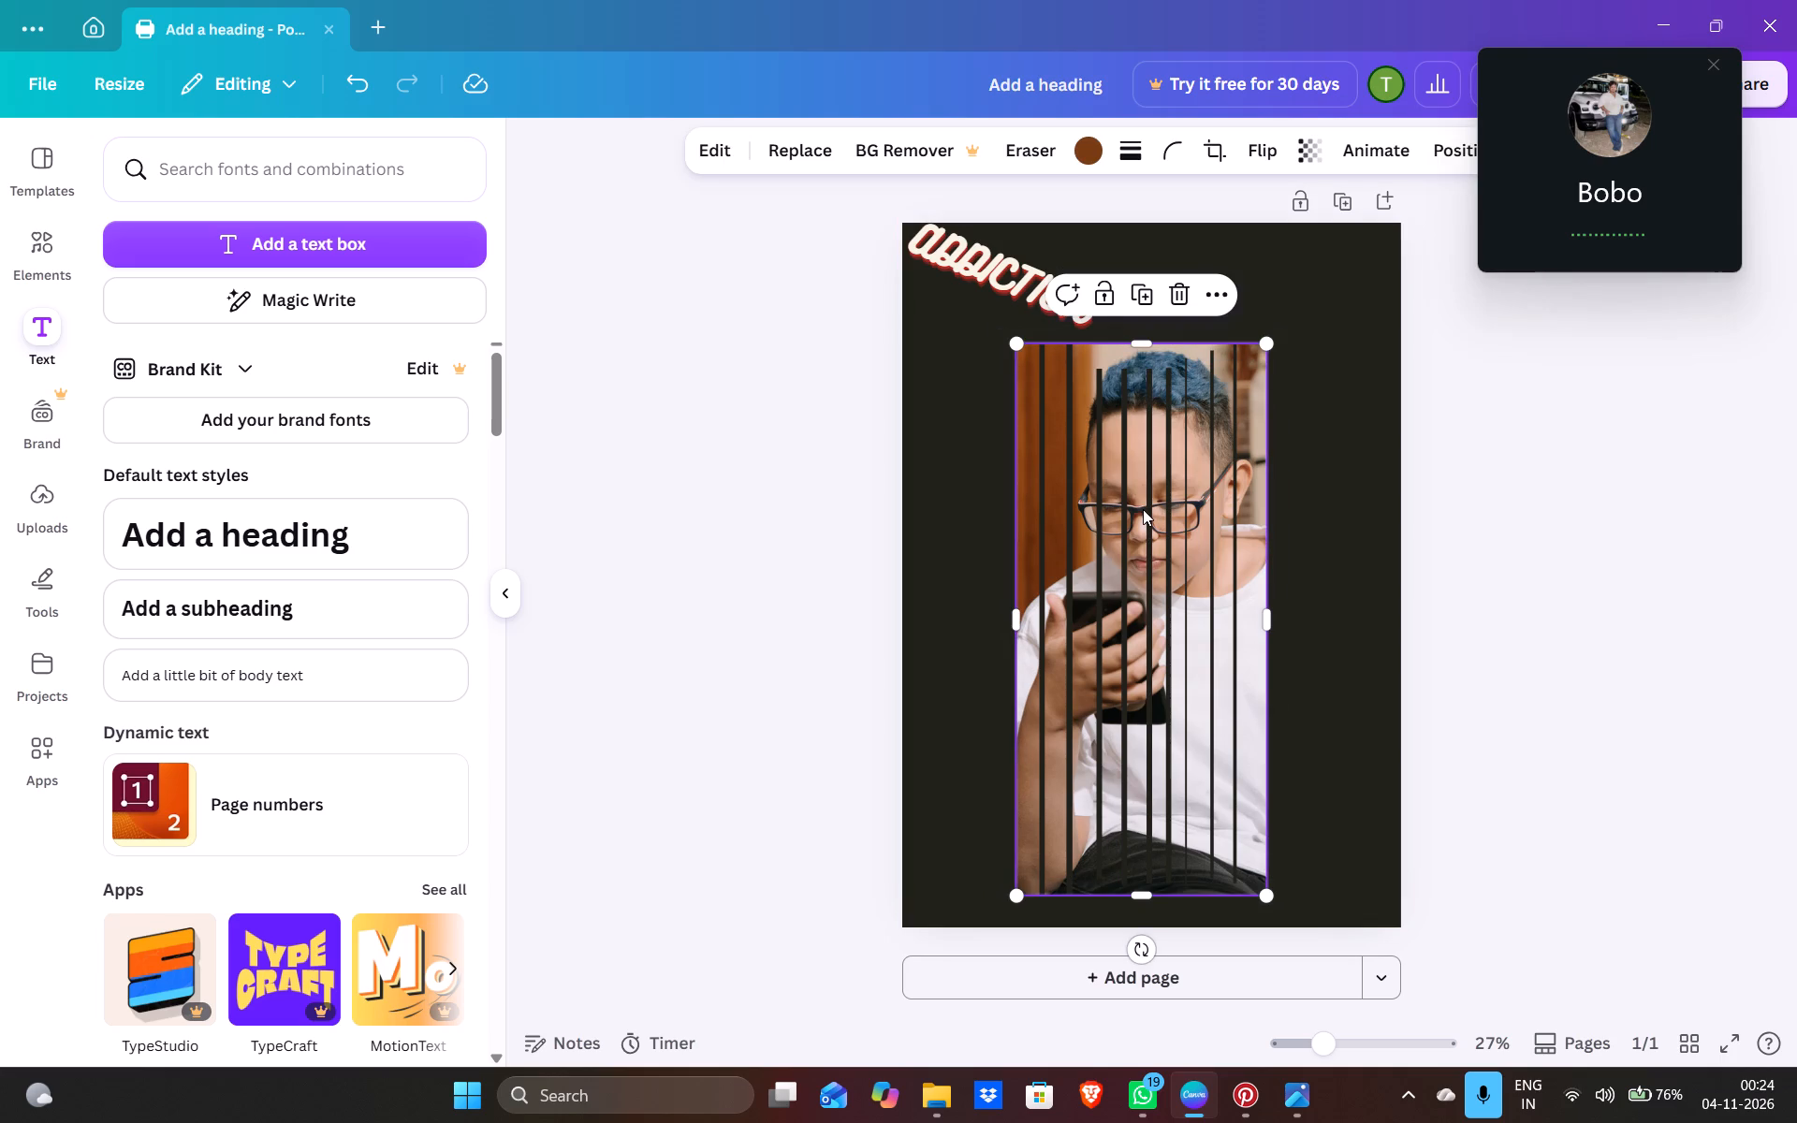
pyautogui.press('Delete')
pyautogui.click(1139, 518)
pyautogui.click(1180, 293)
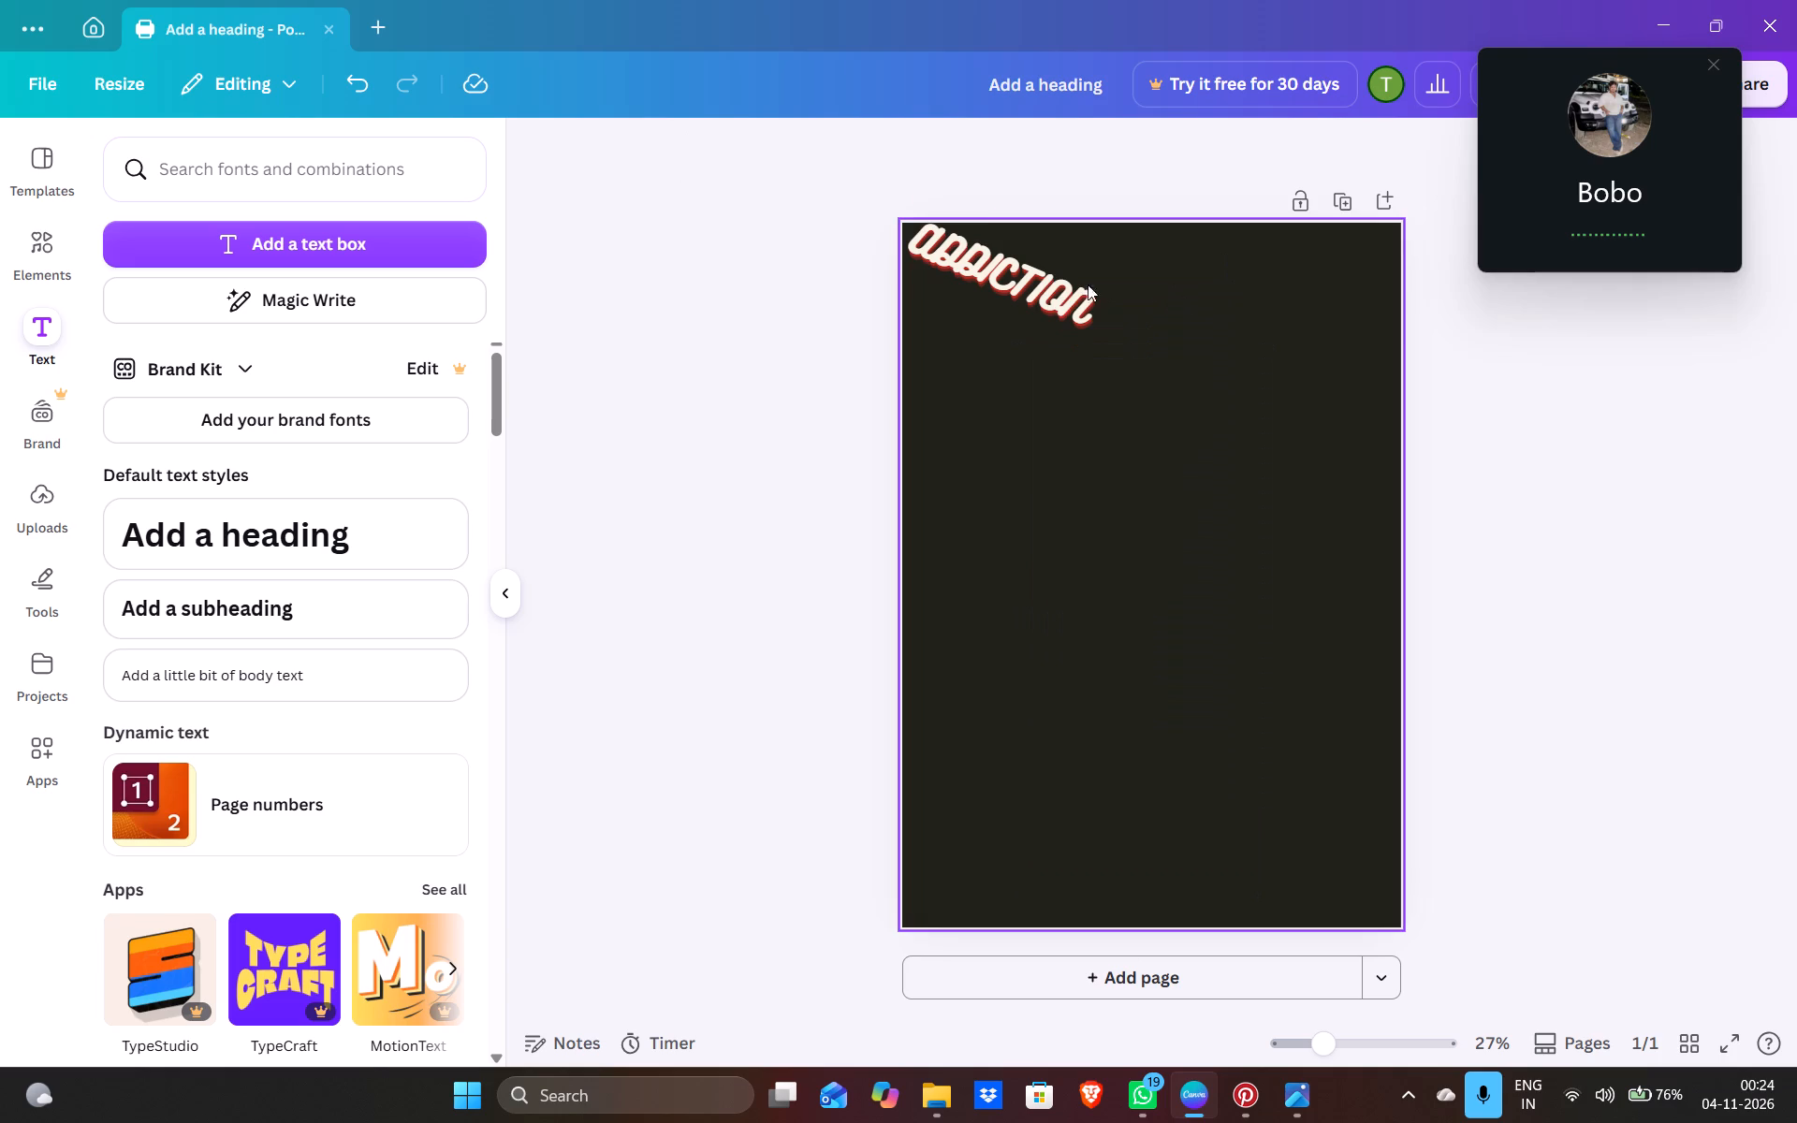
# Widen the ADDICTION text group diagonally until it spans the full width of the page.
pyautogui.click(1057, 294)
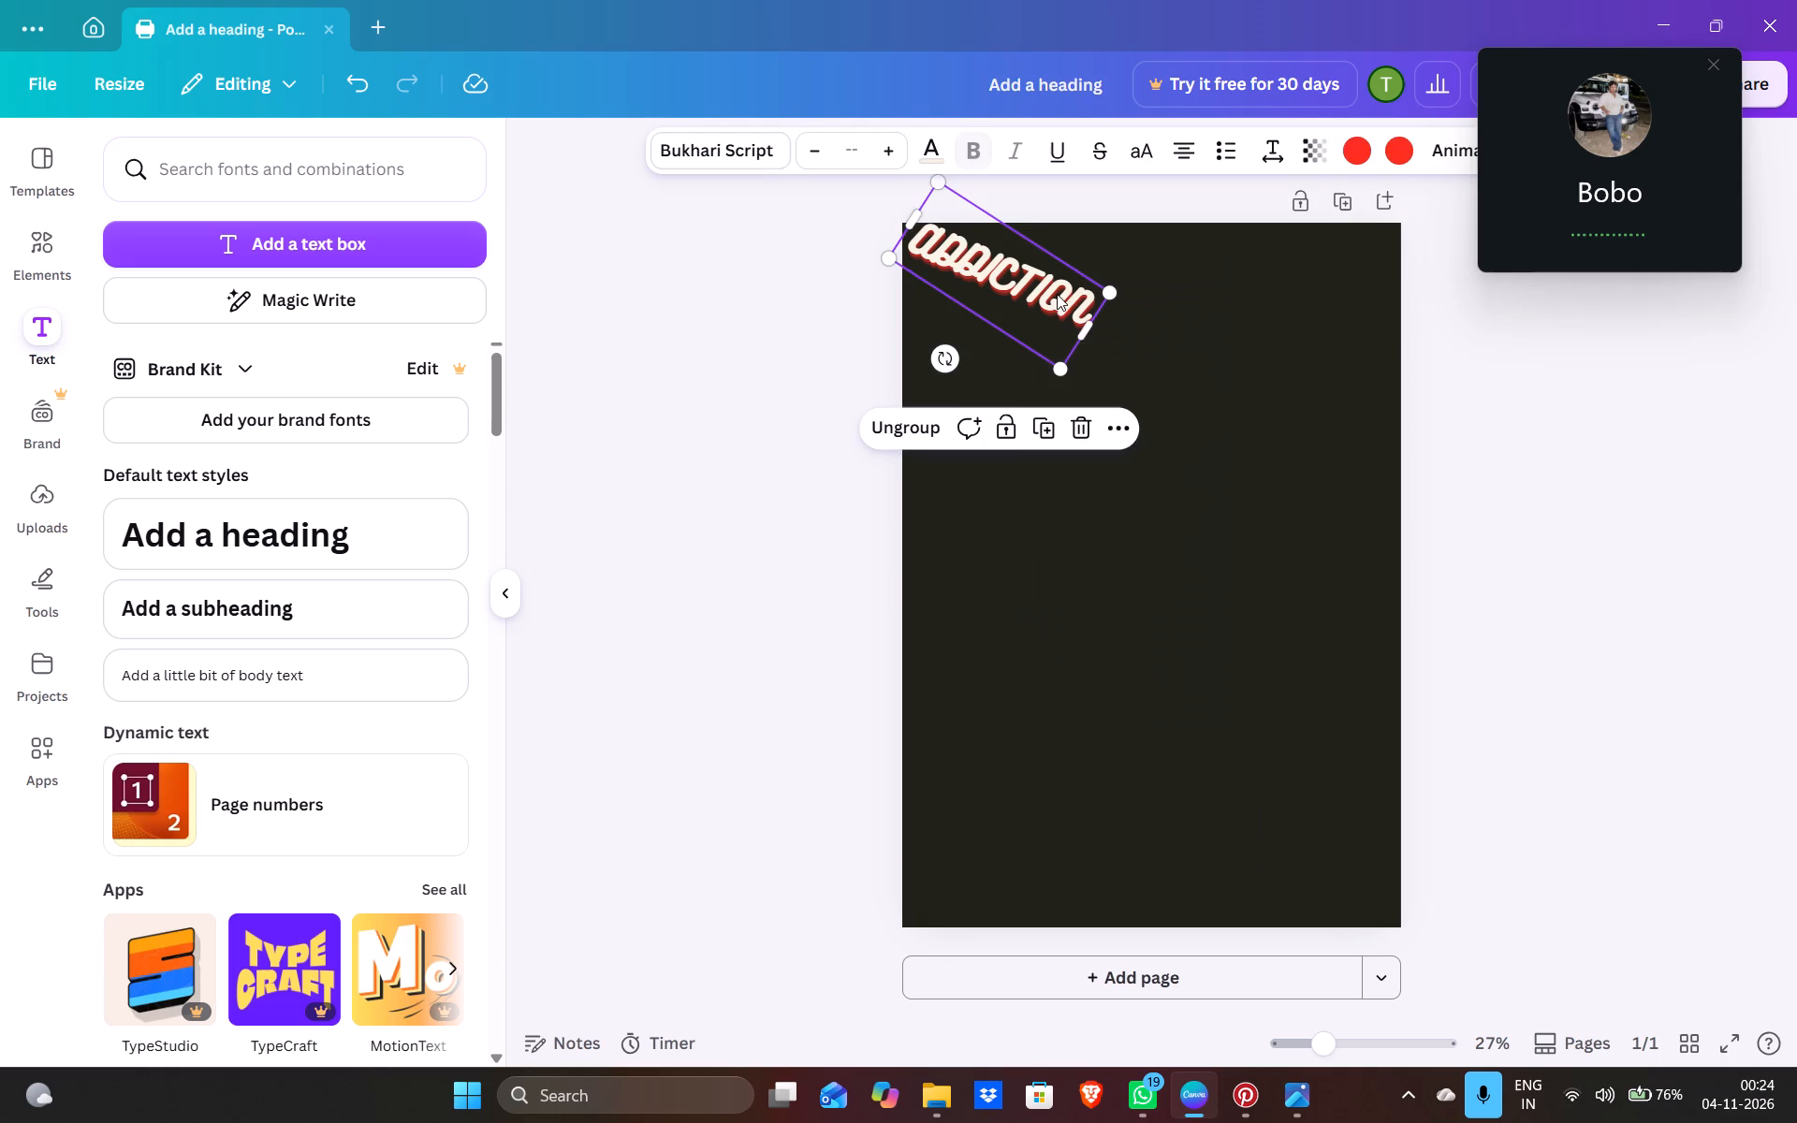
pyautogui.moveTo(1085, 338); pyautogui.dragTo(1184, 385)
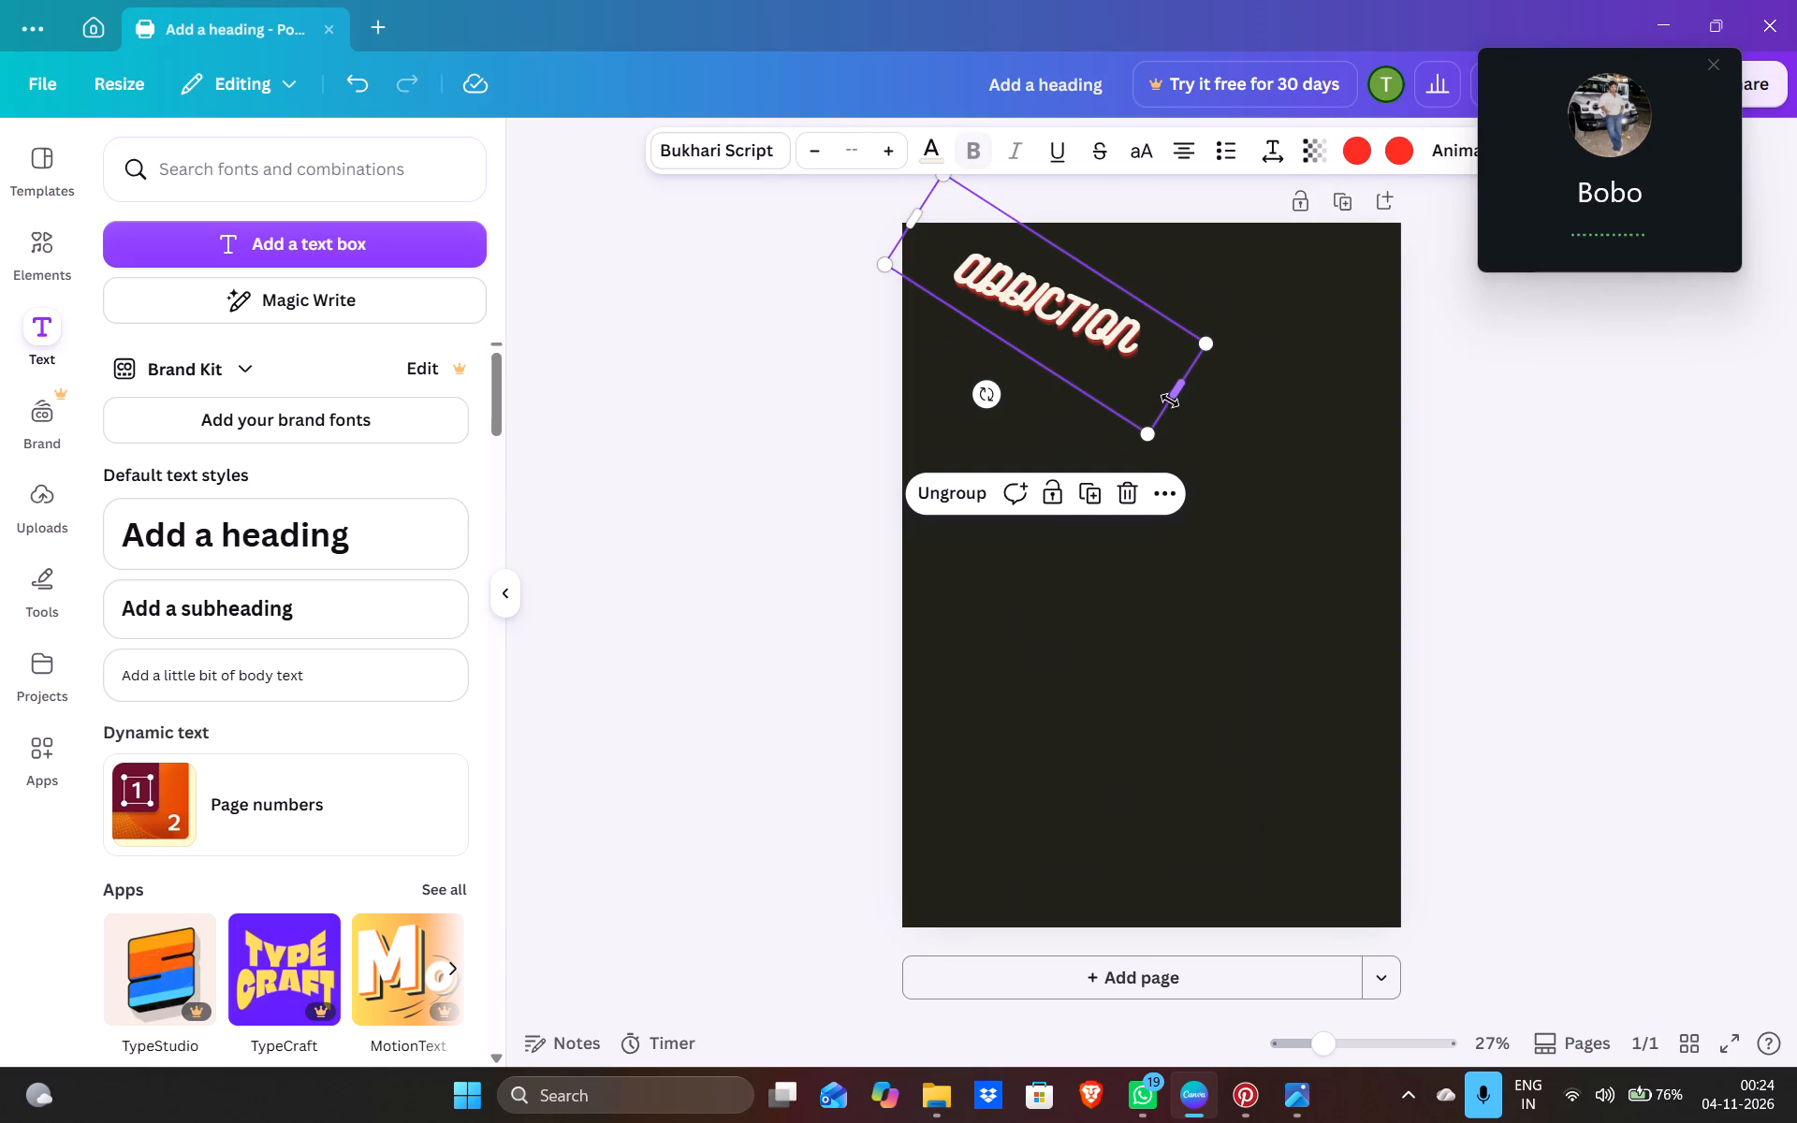
pyautogui.moveTo(1170, 401); pyautogui.dragTo(1230, 723)
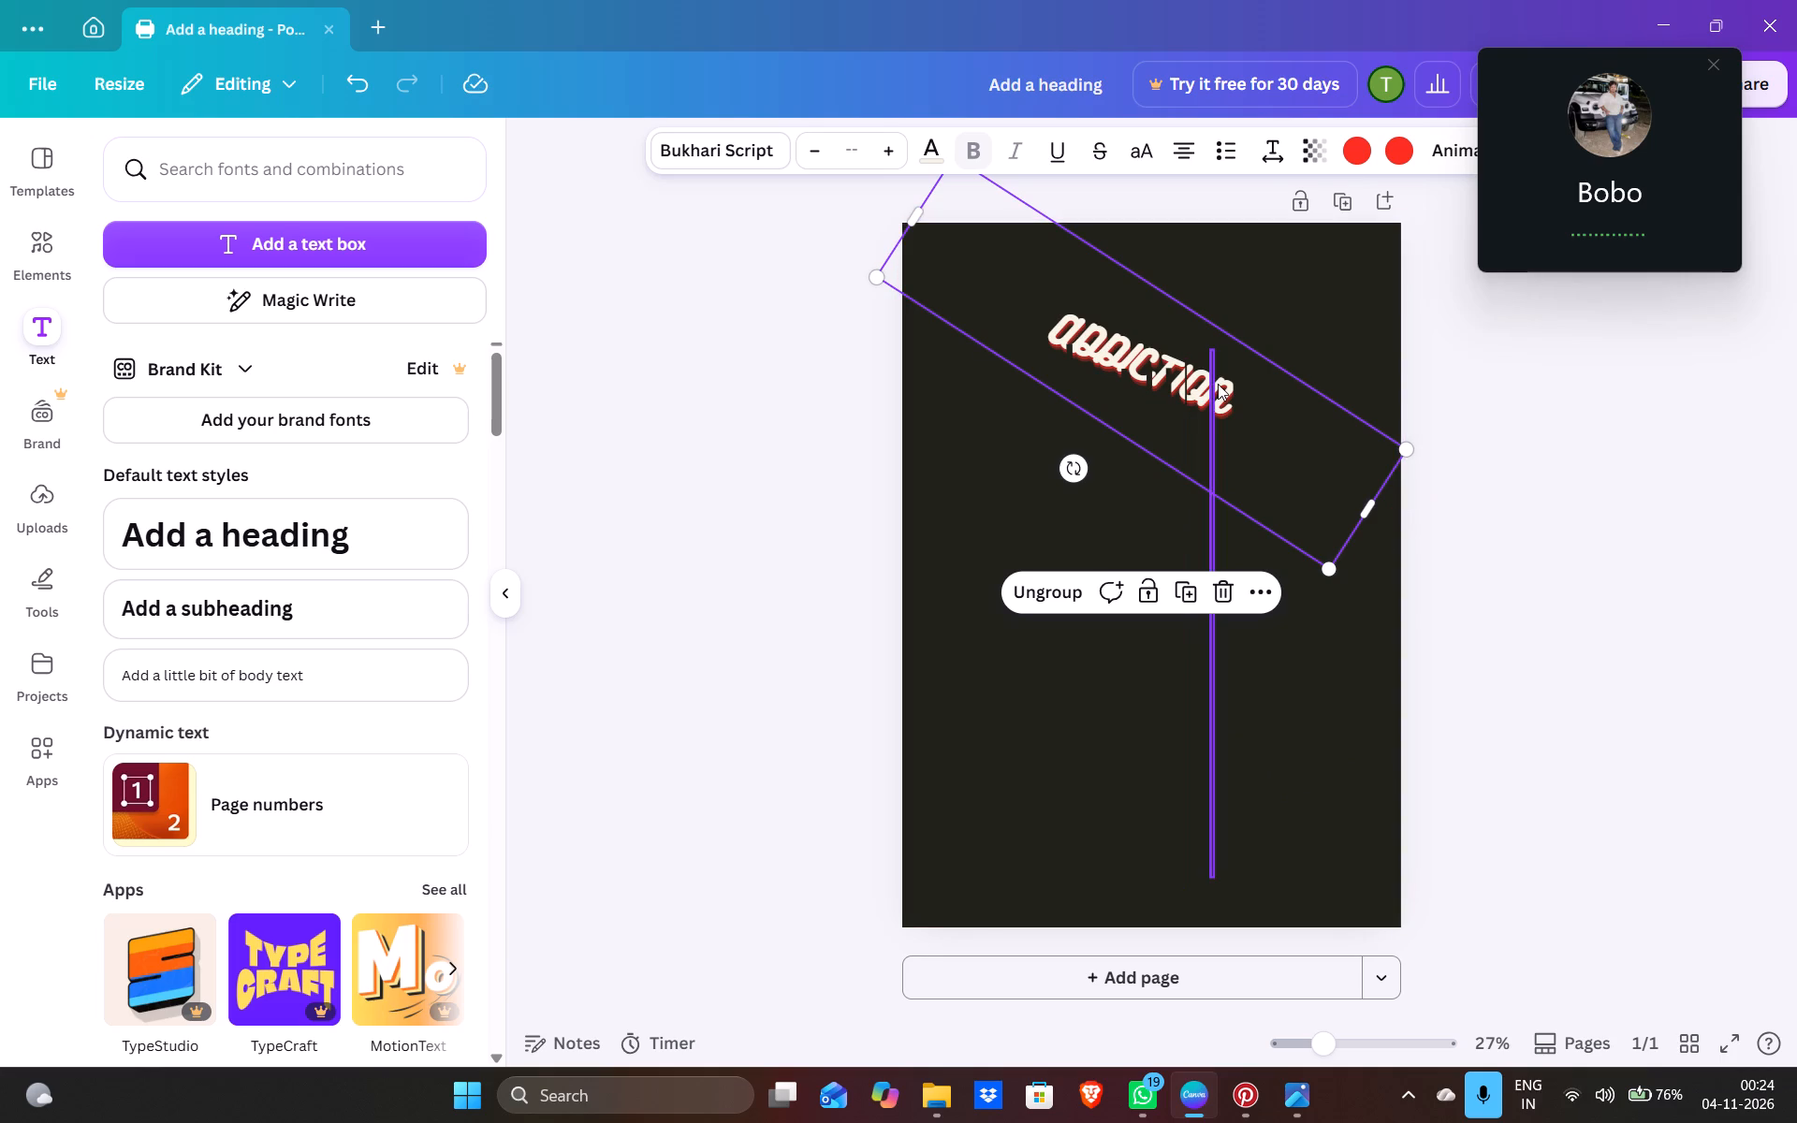
# Delete the dark vertical bars that pass beneath the ADDICTION text one after another.
pyautogui.click(1210, 386)
pyautogui.press('Delete')
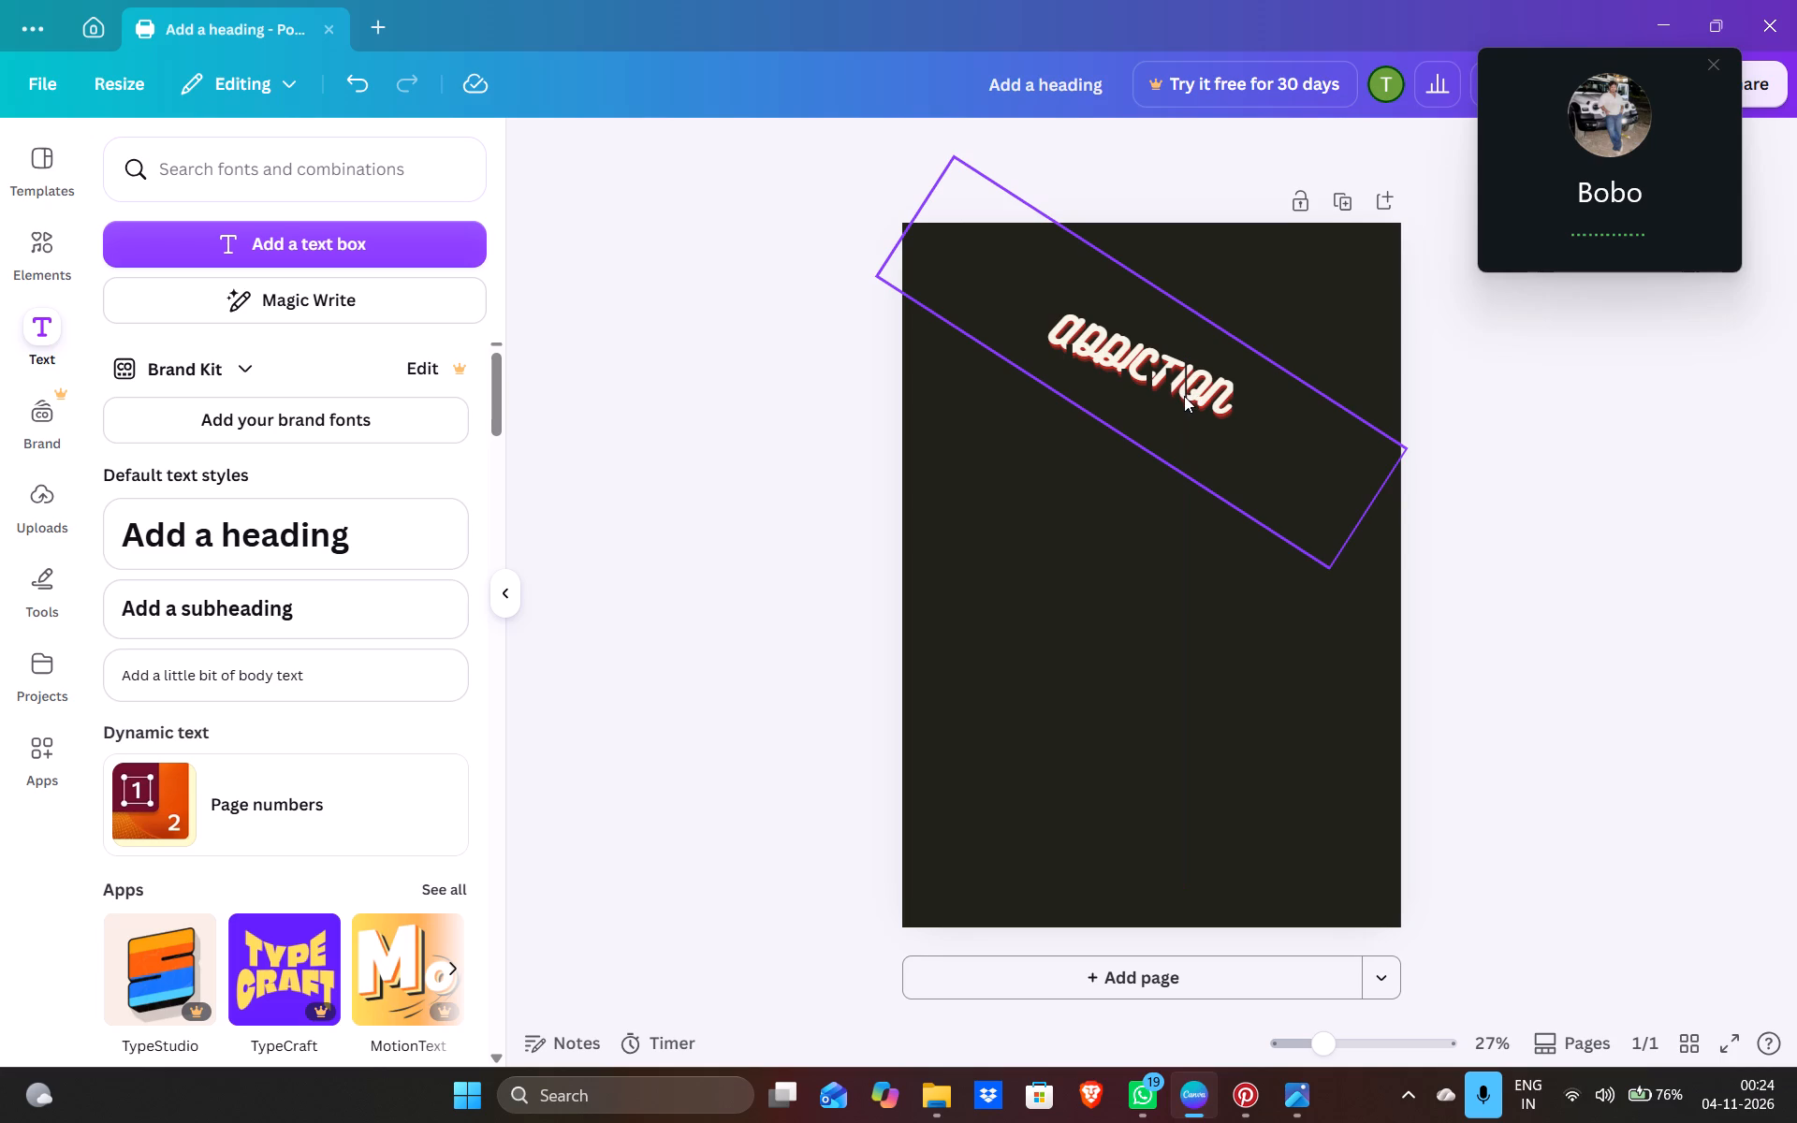
pyautogui.press('Delete')
pyautogui.click(1186, 399)
pyautogui.press('Delete')
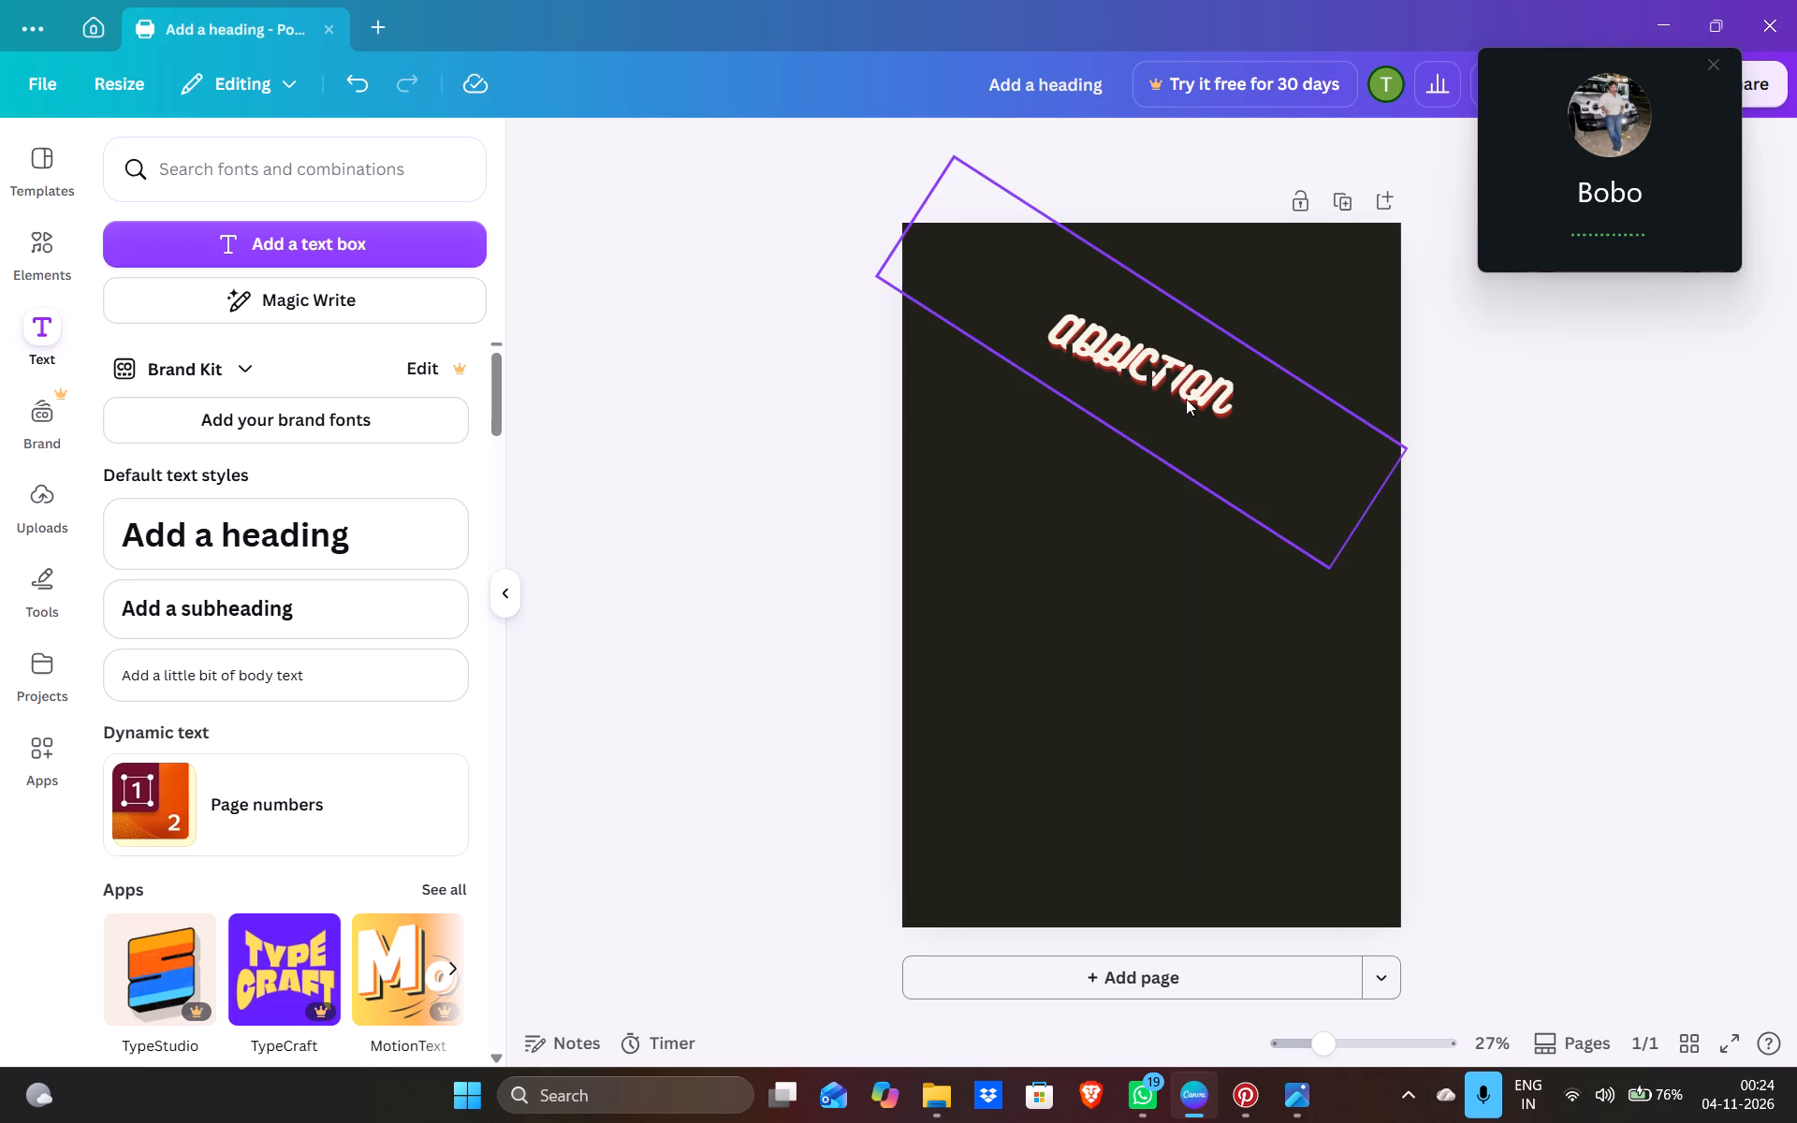
pyautogui.click(1169, 387)
pyautogui.press('Delete')
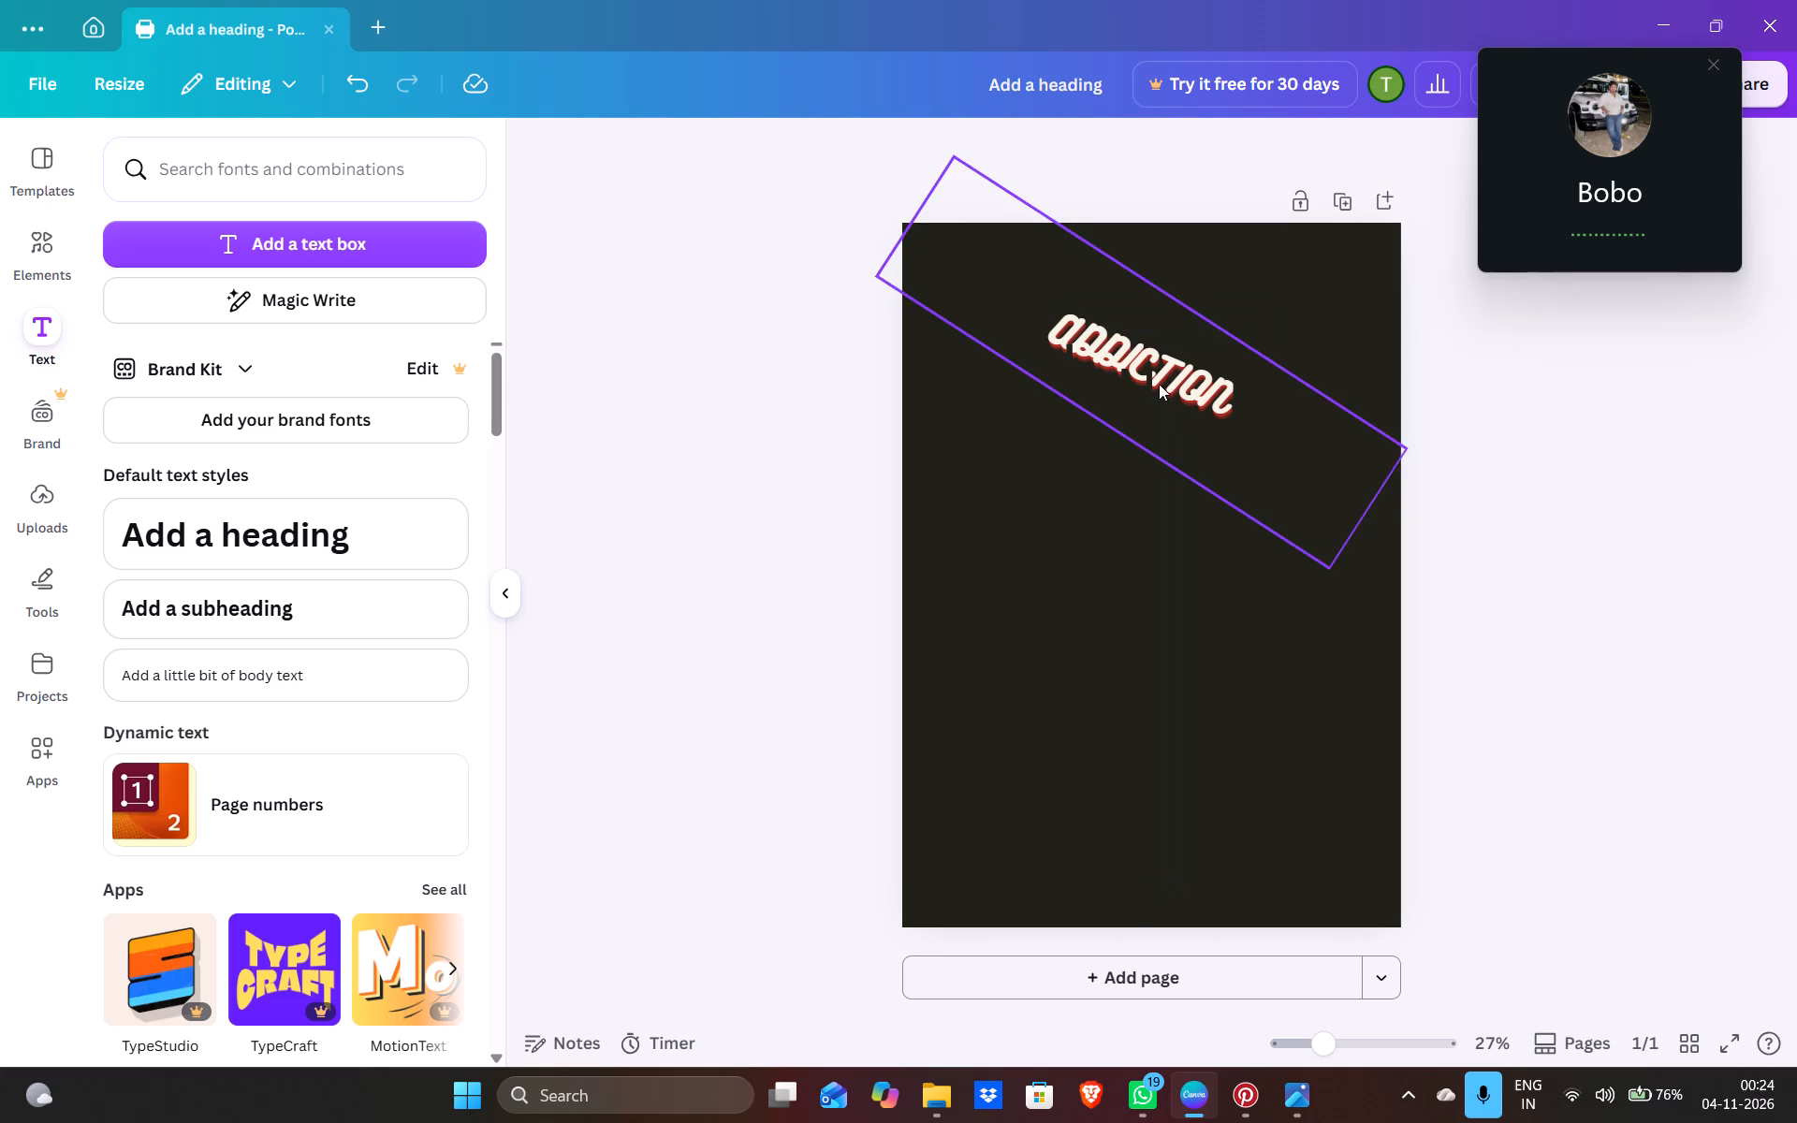
pyautogui.click(1149, 379)
pyautogui.press('Delete')
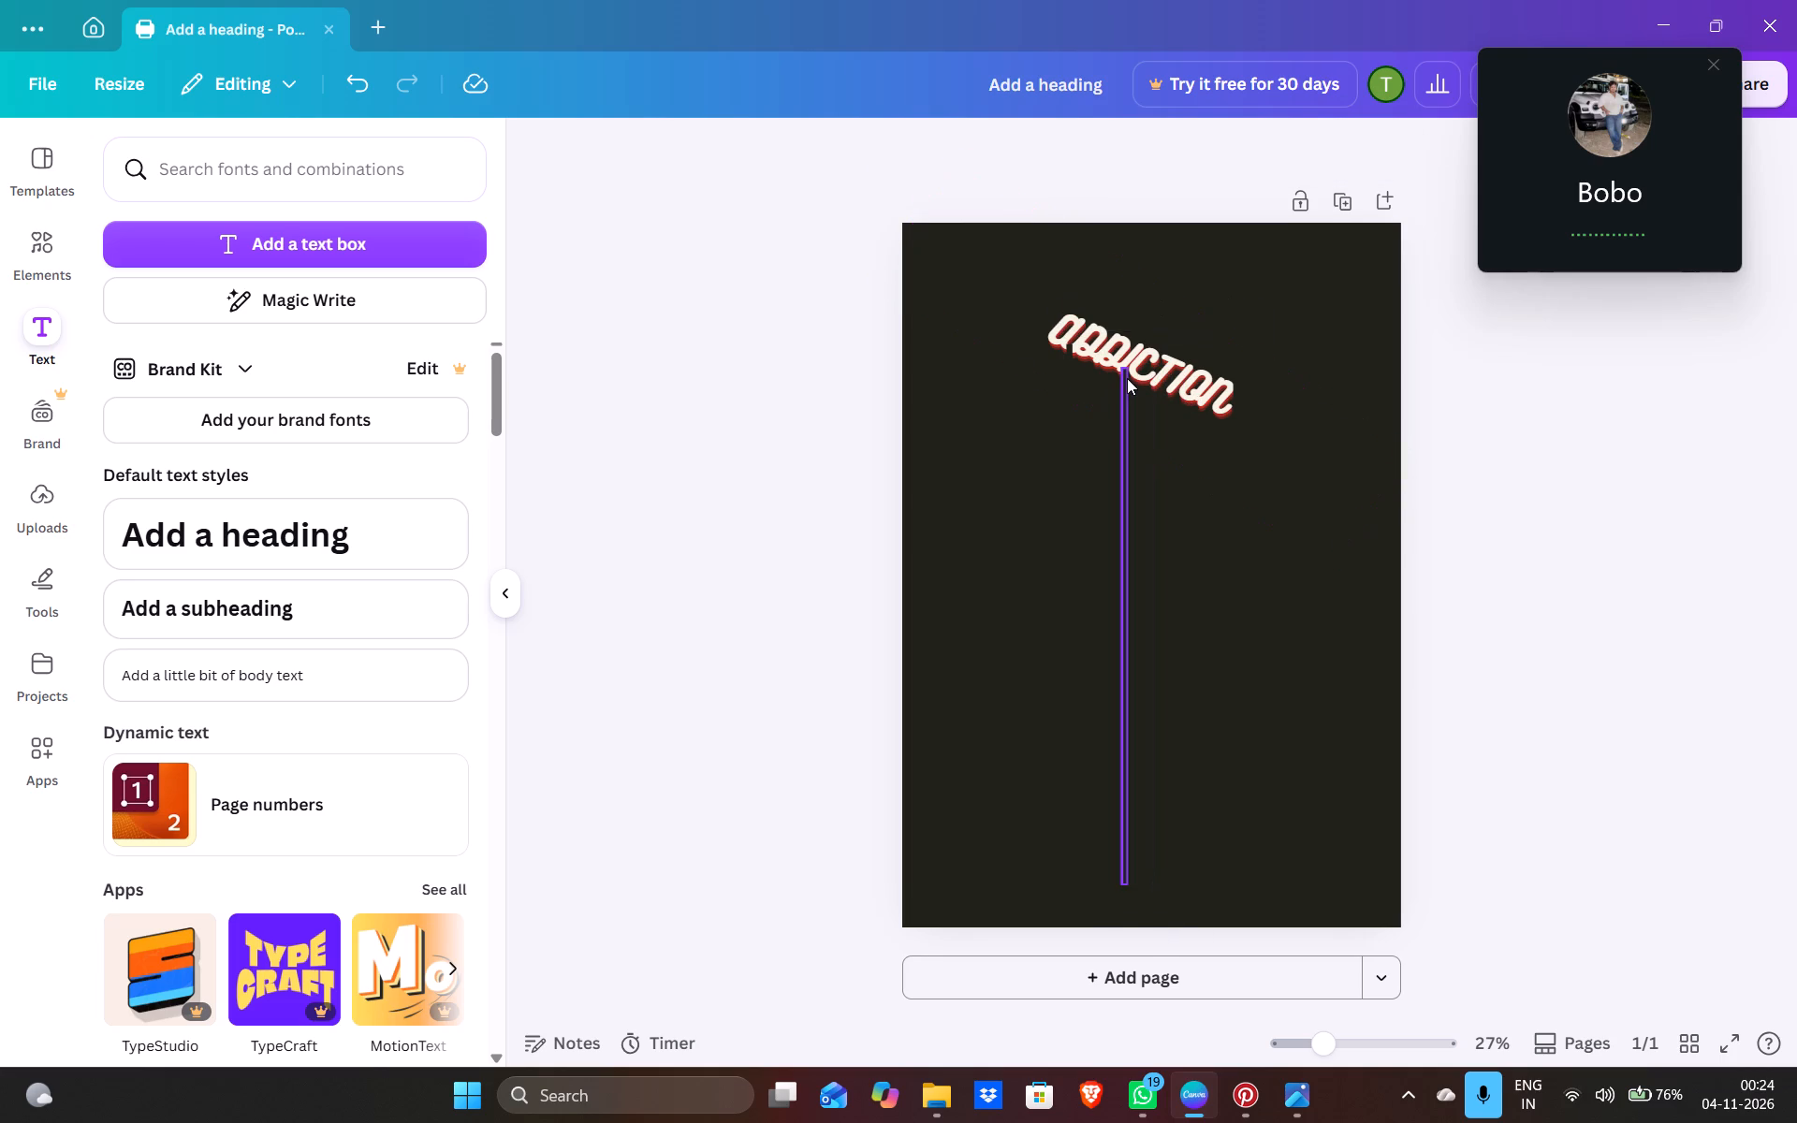
pyautogui.click(1127, 378)
pyautogui.press('Delete')
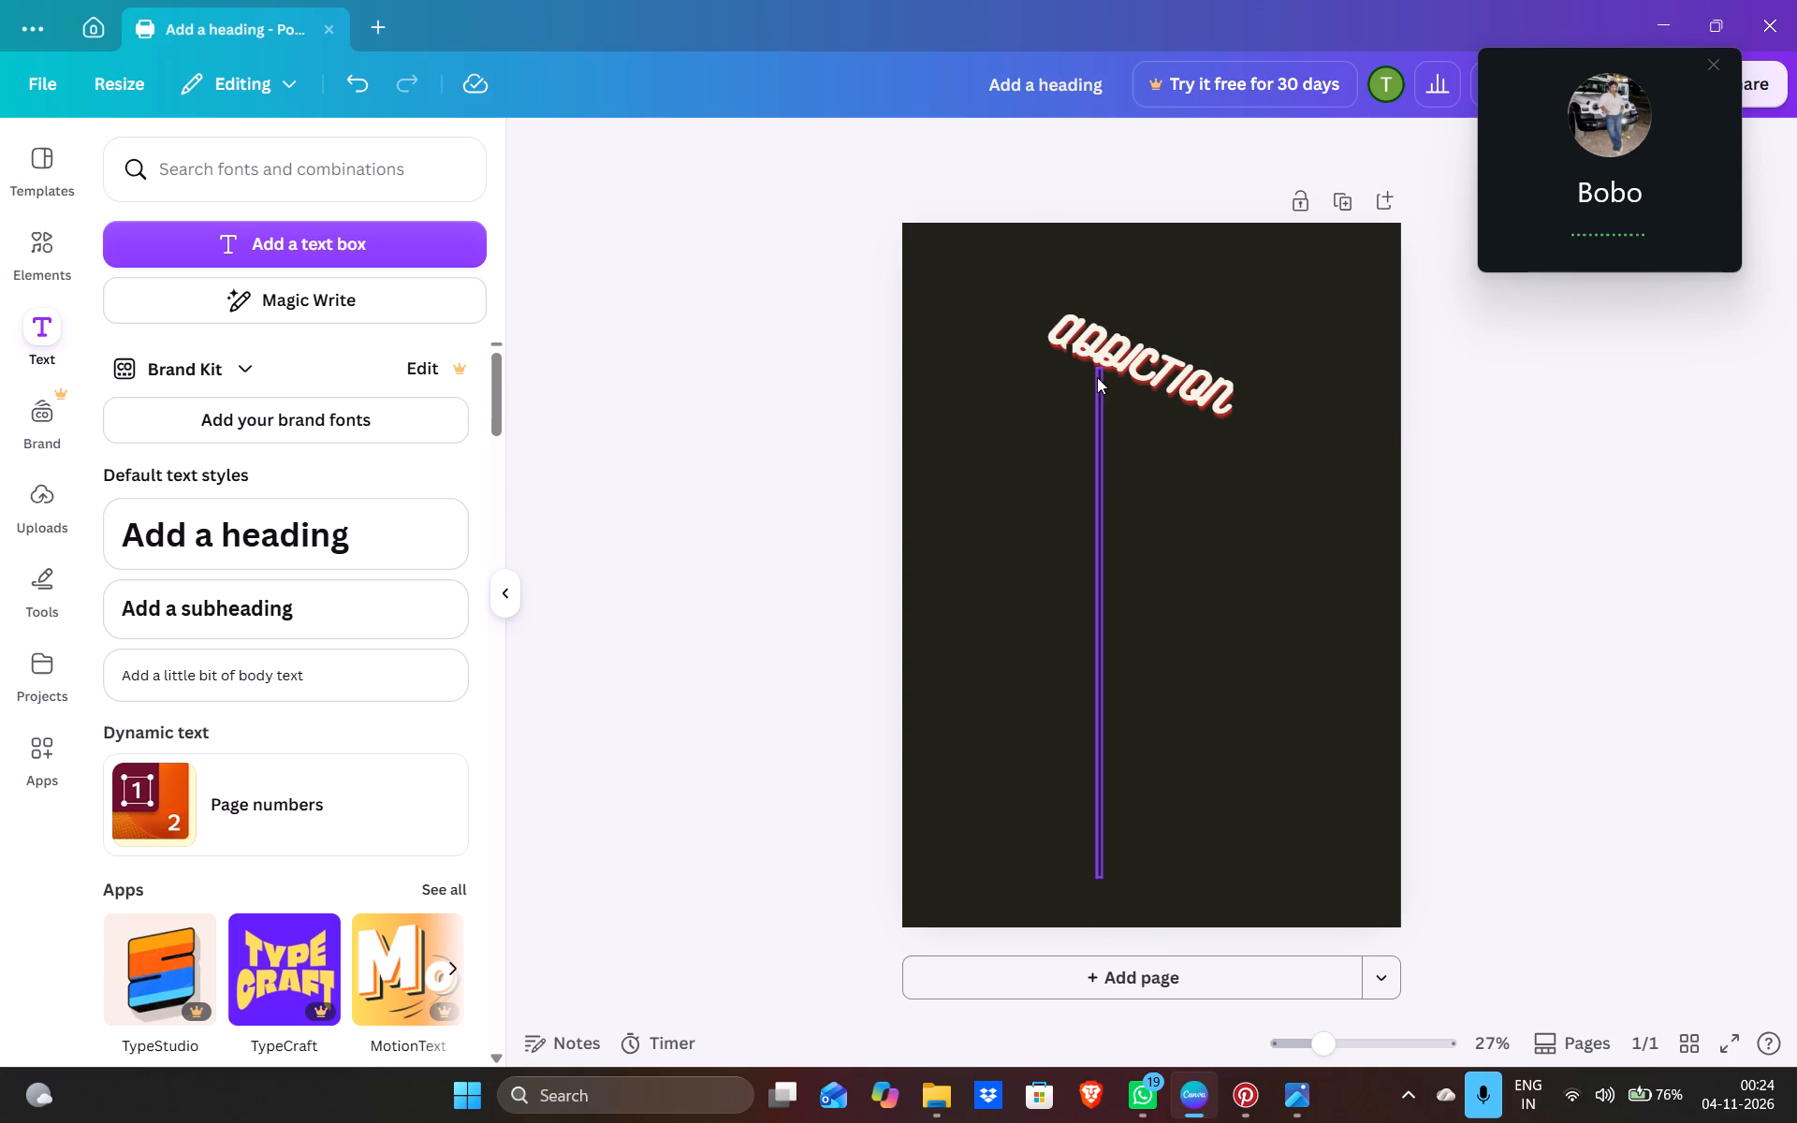
pyautogui.click(1097, 376)
pyautogui.press('Delete')
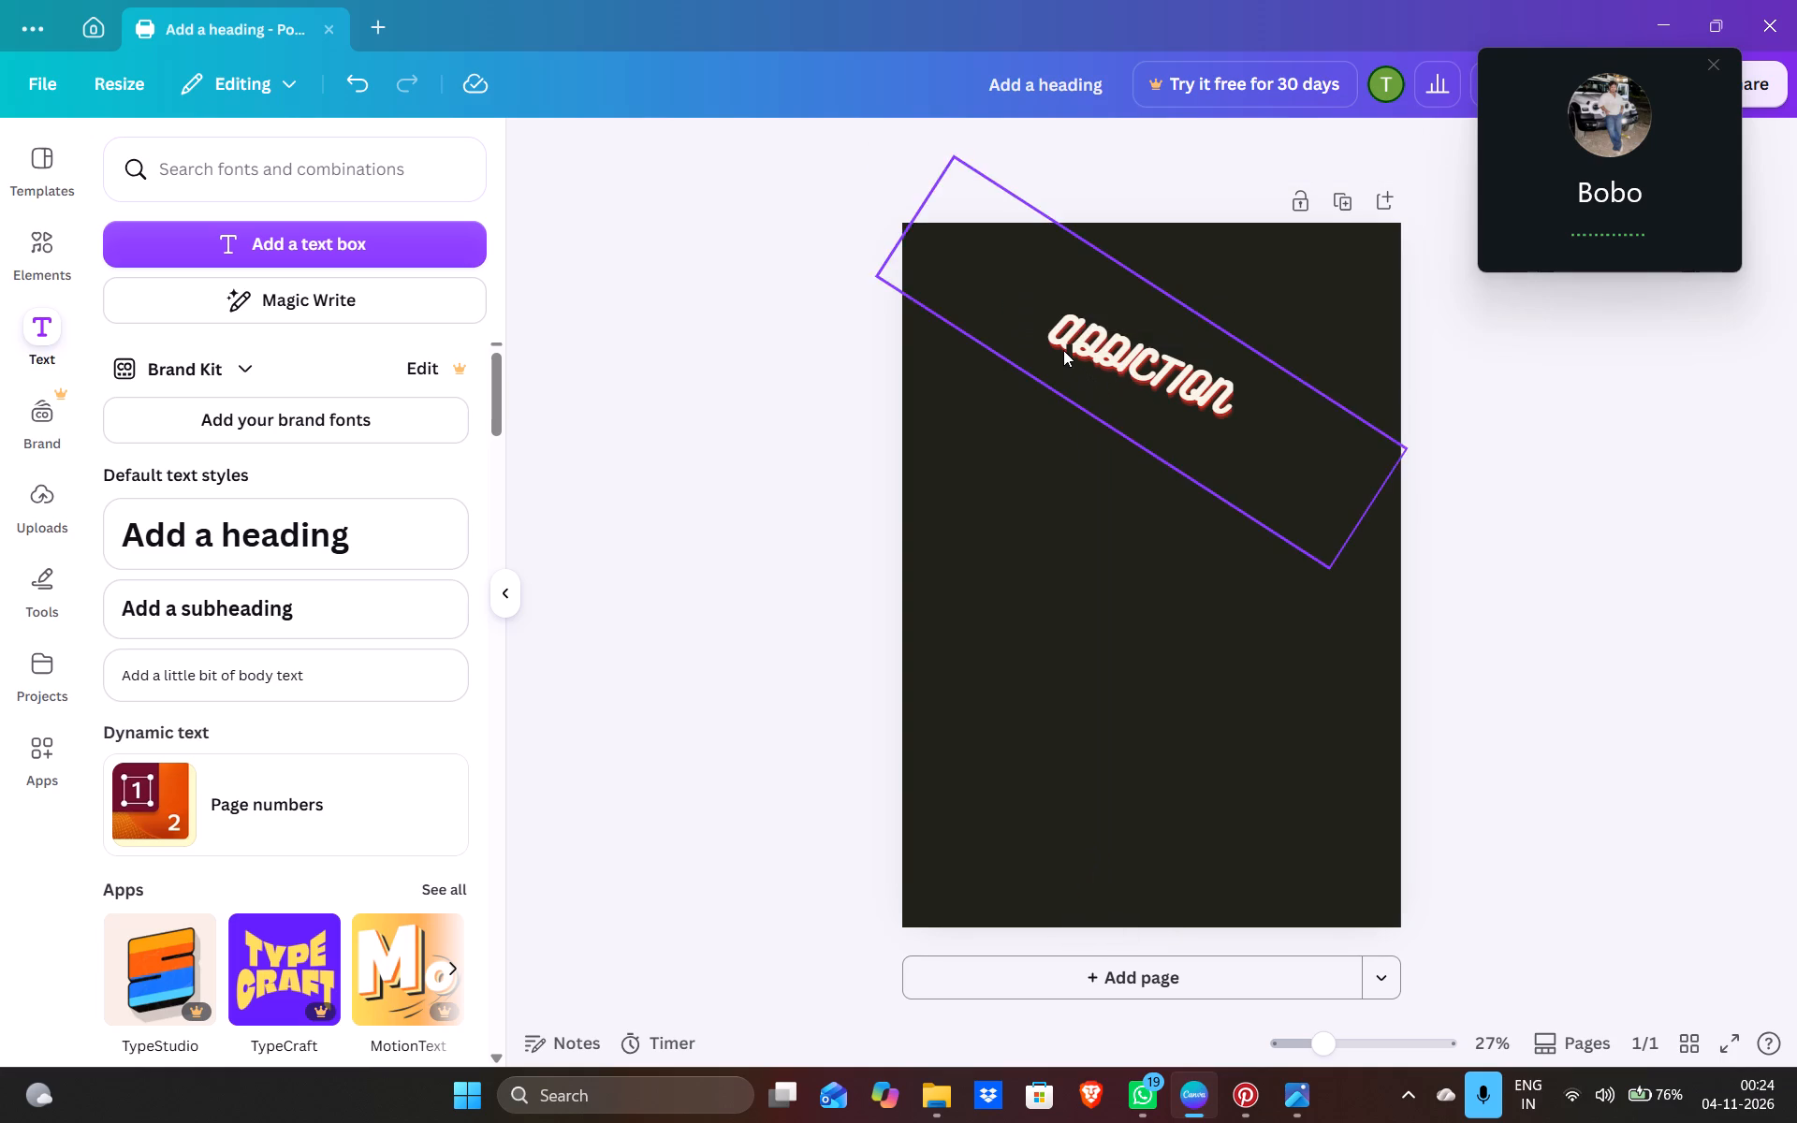
pyautogui.press('Delete')
pyautogui.press('Delete')
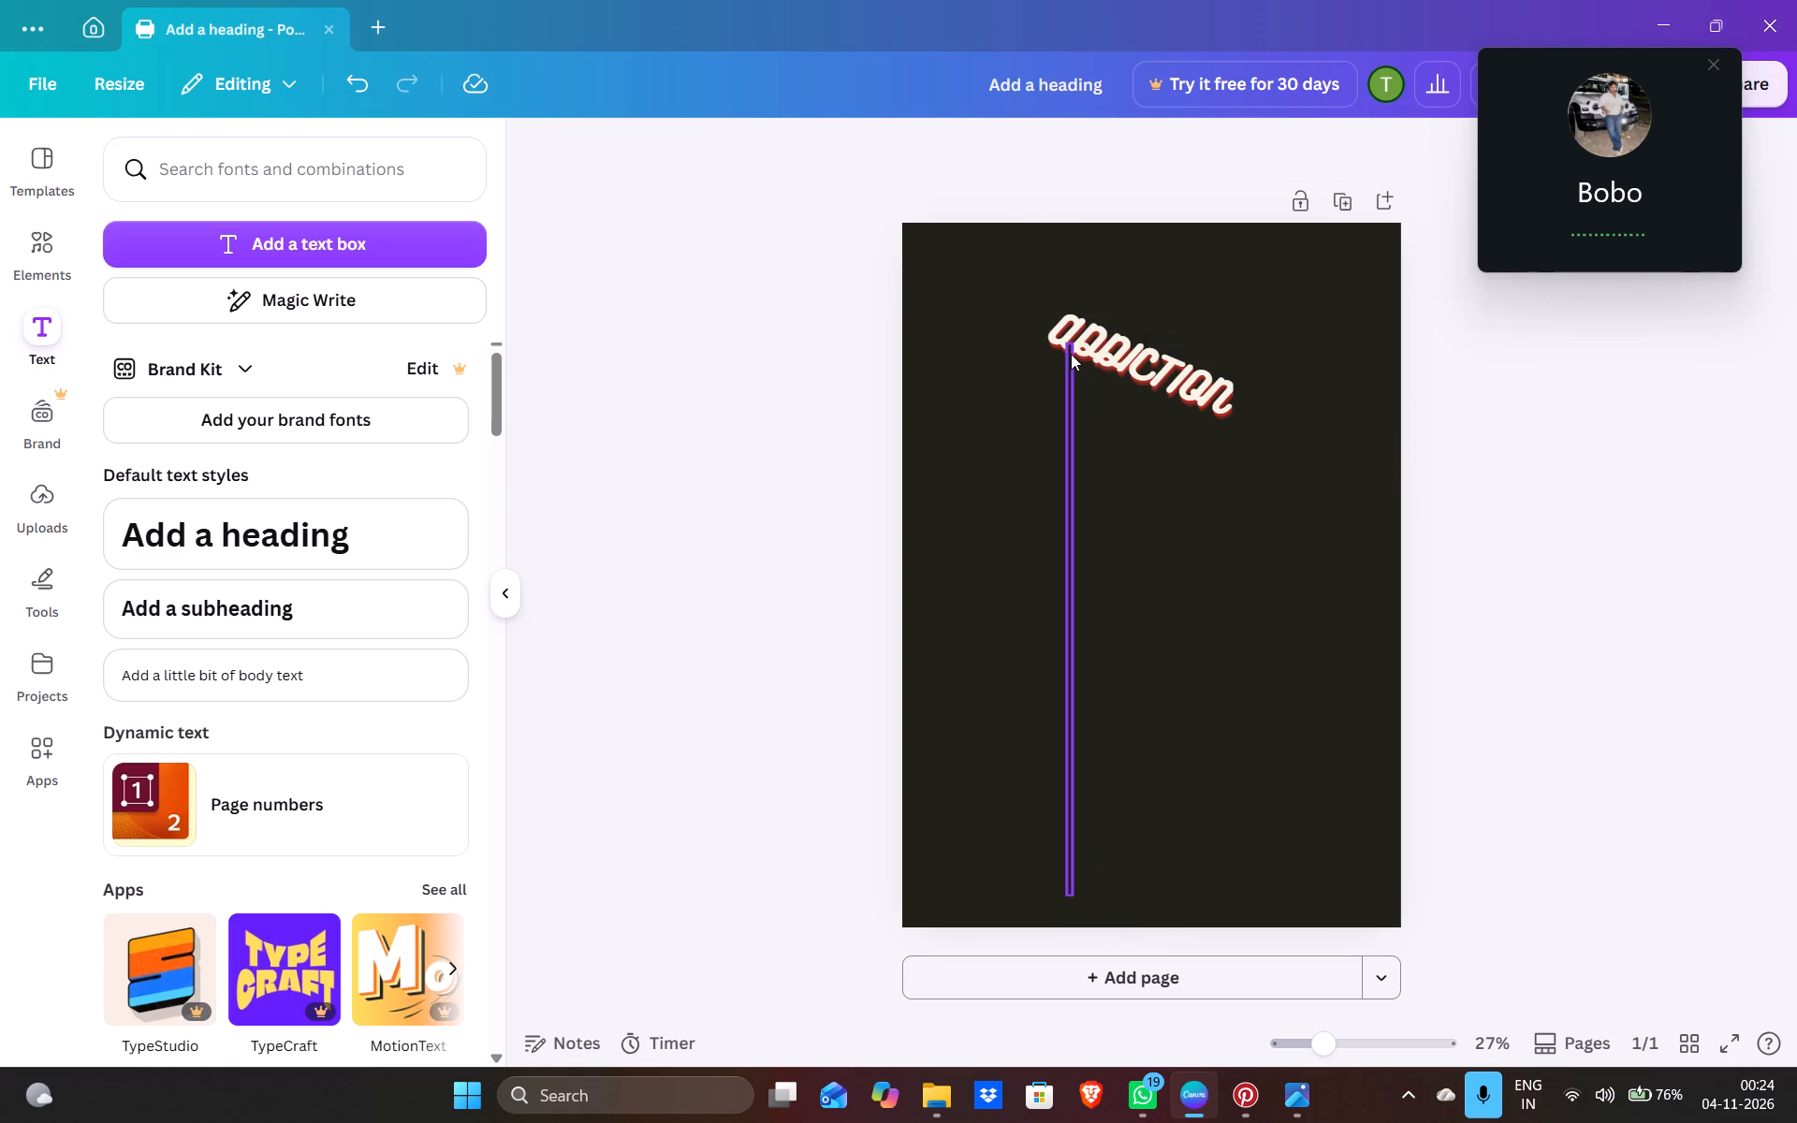
pyautogui.press('Delete')
pyautogui.doubleClick(1068, 352)
pyautogui.press('Delete')
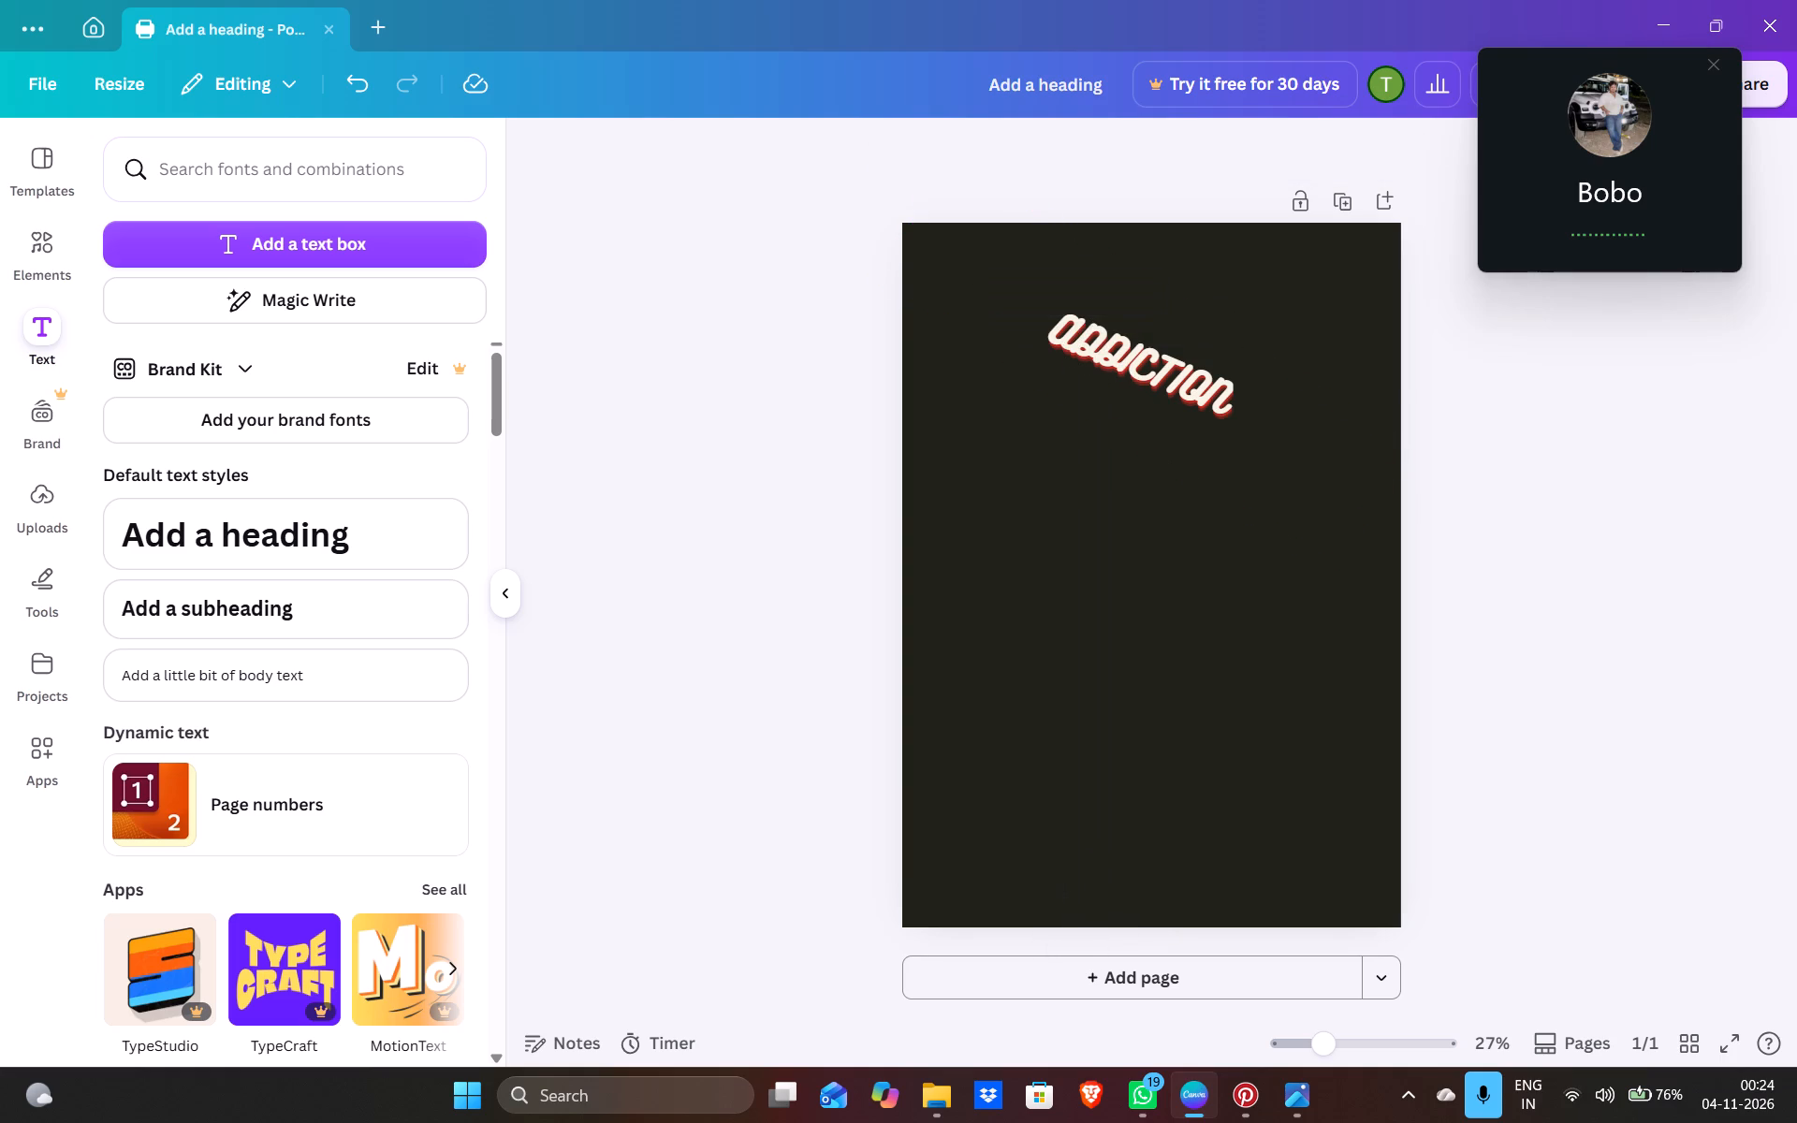
# Move the ADDICTION text group slightly down and to the right on the page.
pyautogui.moveTo(1103, 347); pyautogui.dragTo(1125, 423)
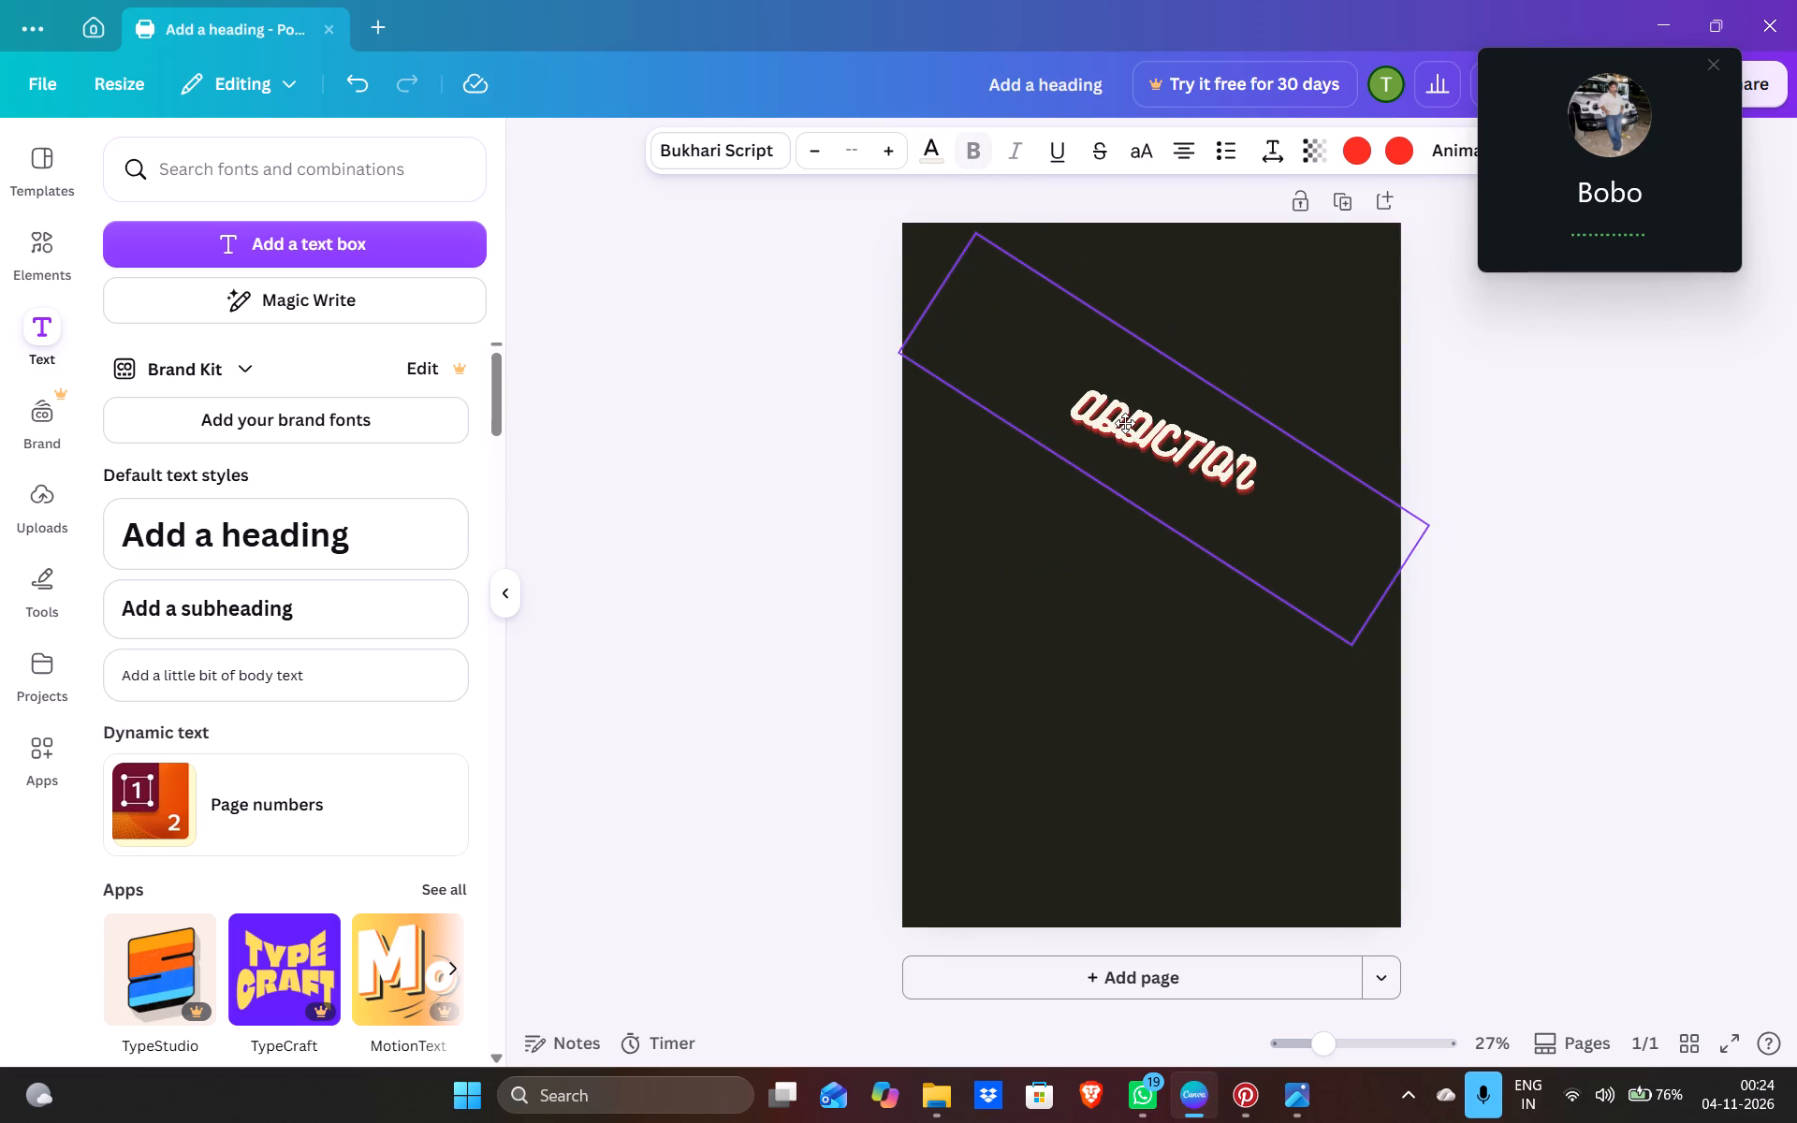
pyautogui.moveTo(1125, 423); pyautogui.dragTo(1143, 425)
# Delete the vertical bar crossing the last letters of the ADDICTION text.
pyautogui.click(1235, 453)
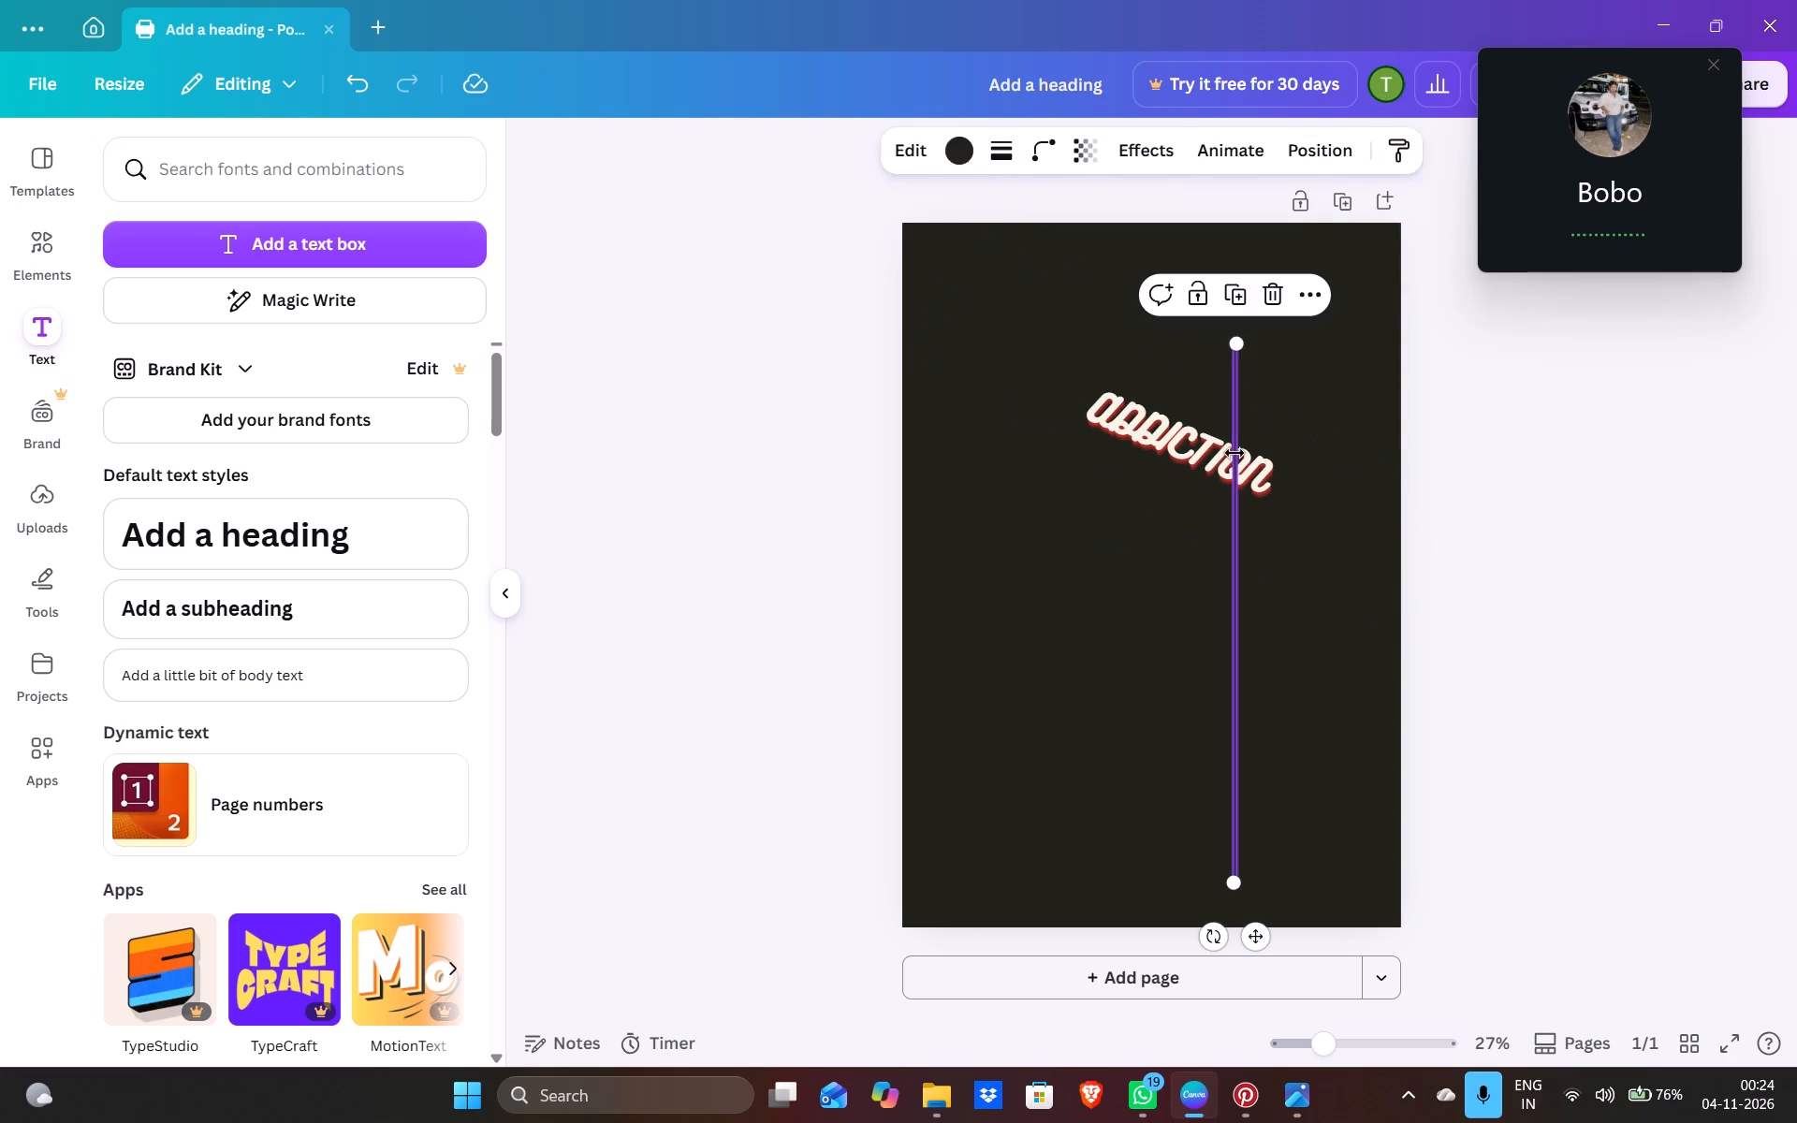
pyautogui.press('Delete')
# Enlarge the font size of the cream ADDICTION text inside the group to 161.
pyautogui.click(1191, 444)
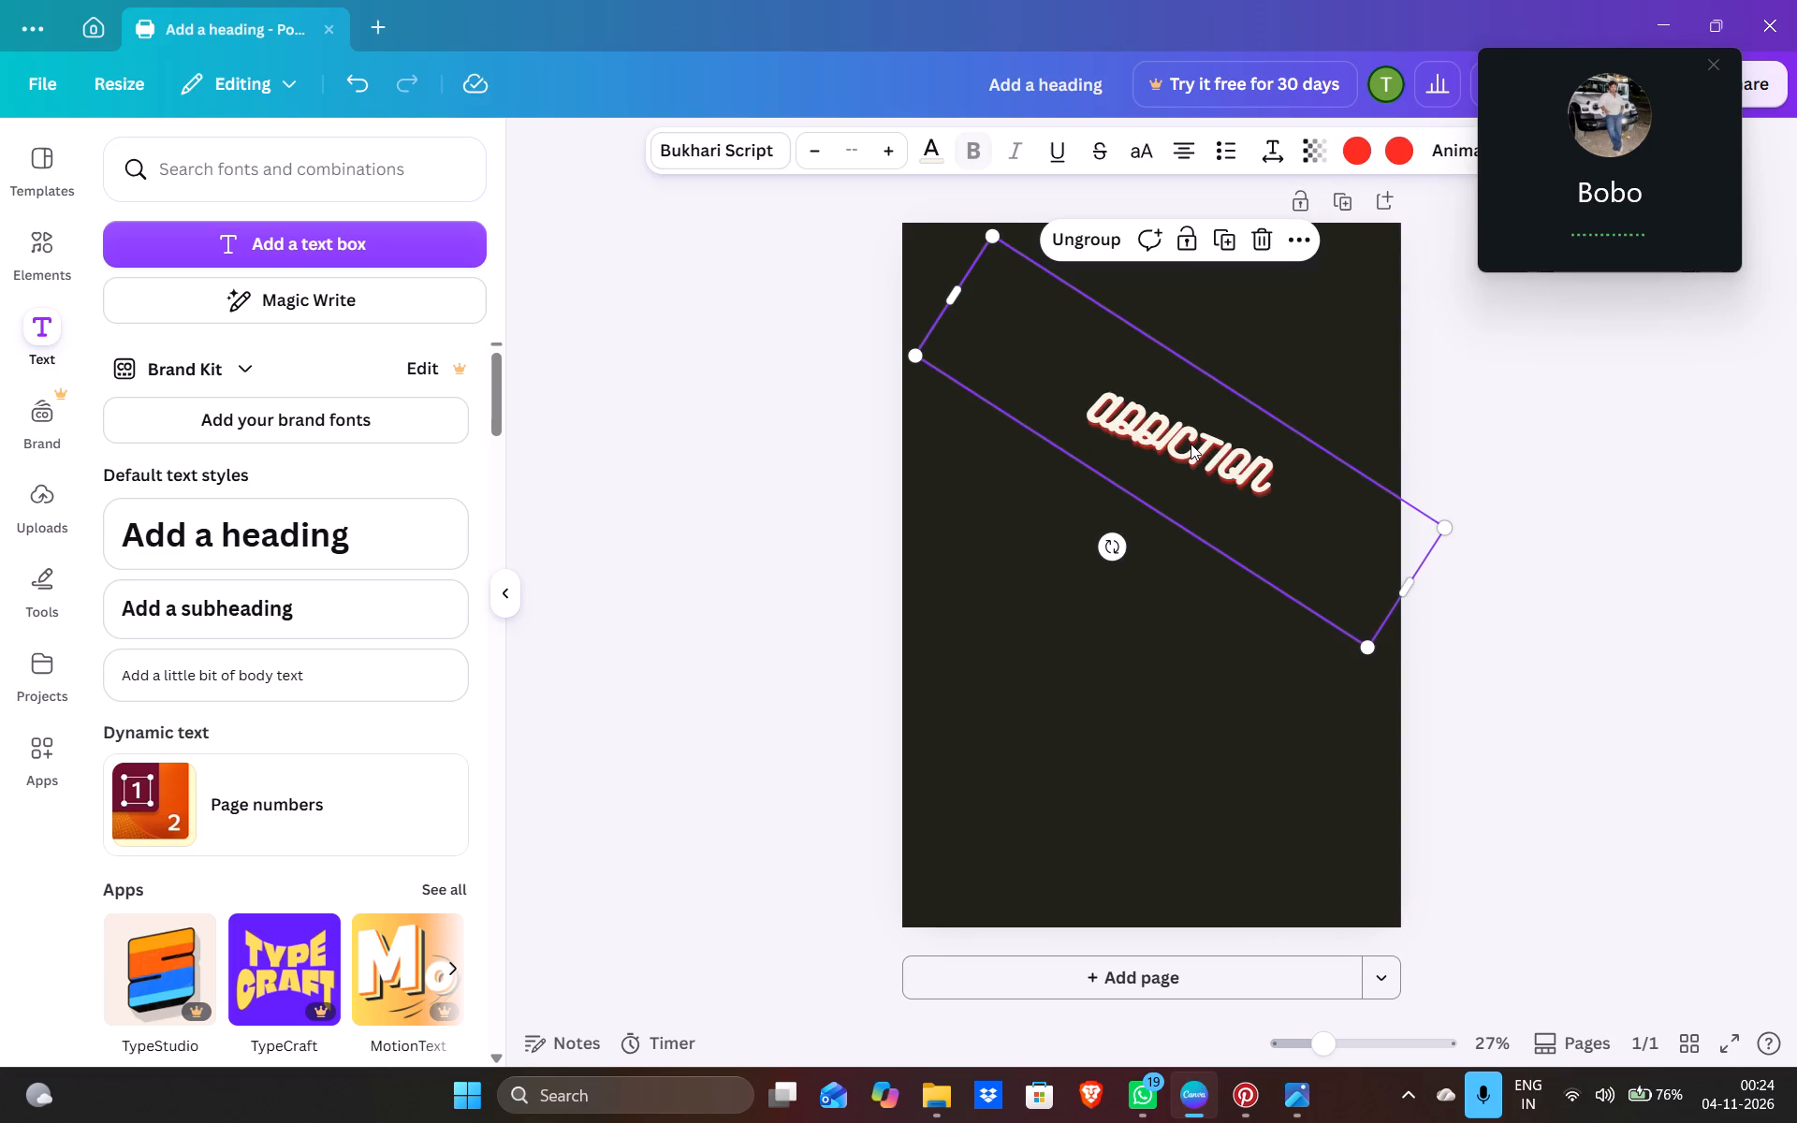
pyautogui.click(1275, 474)
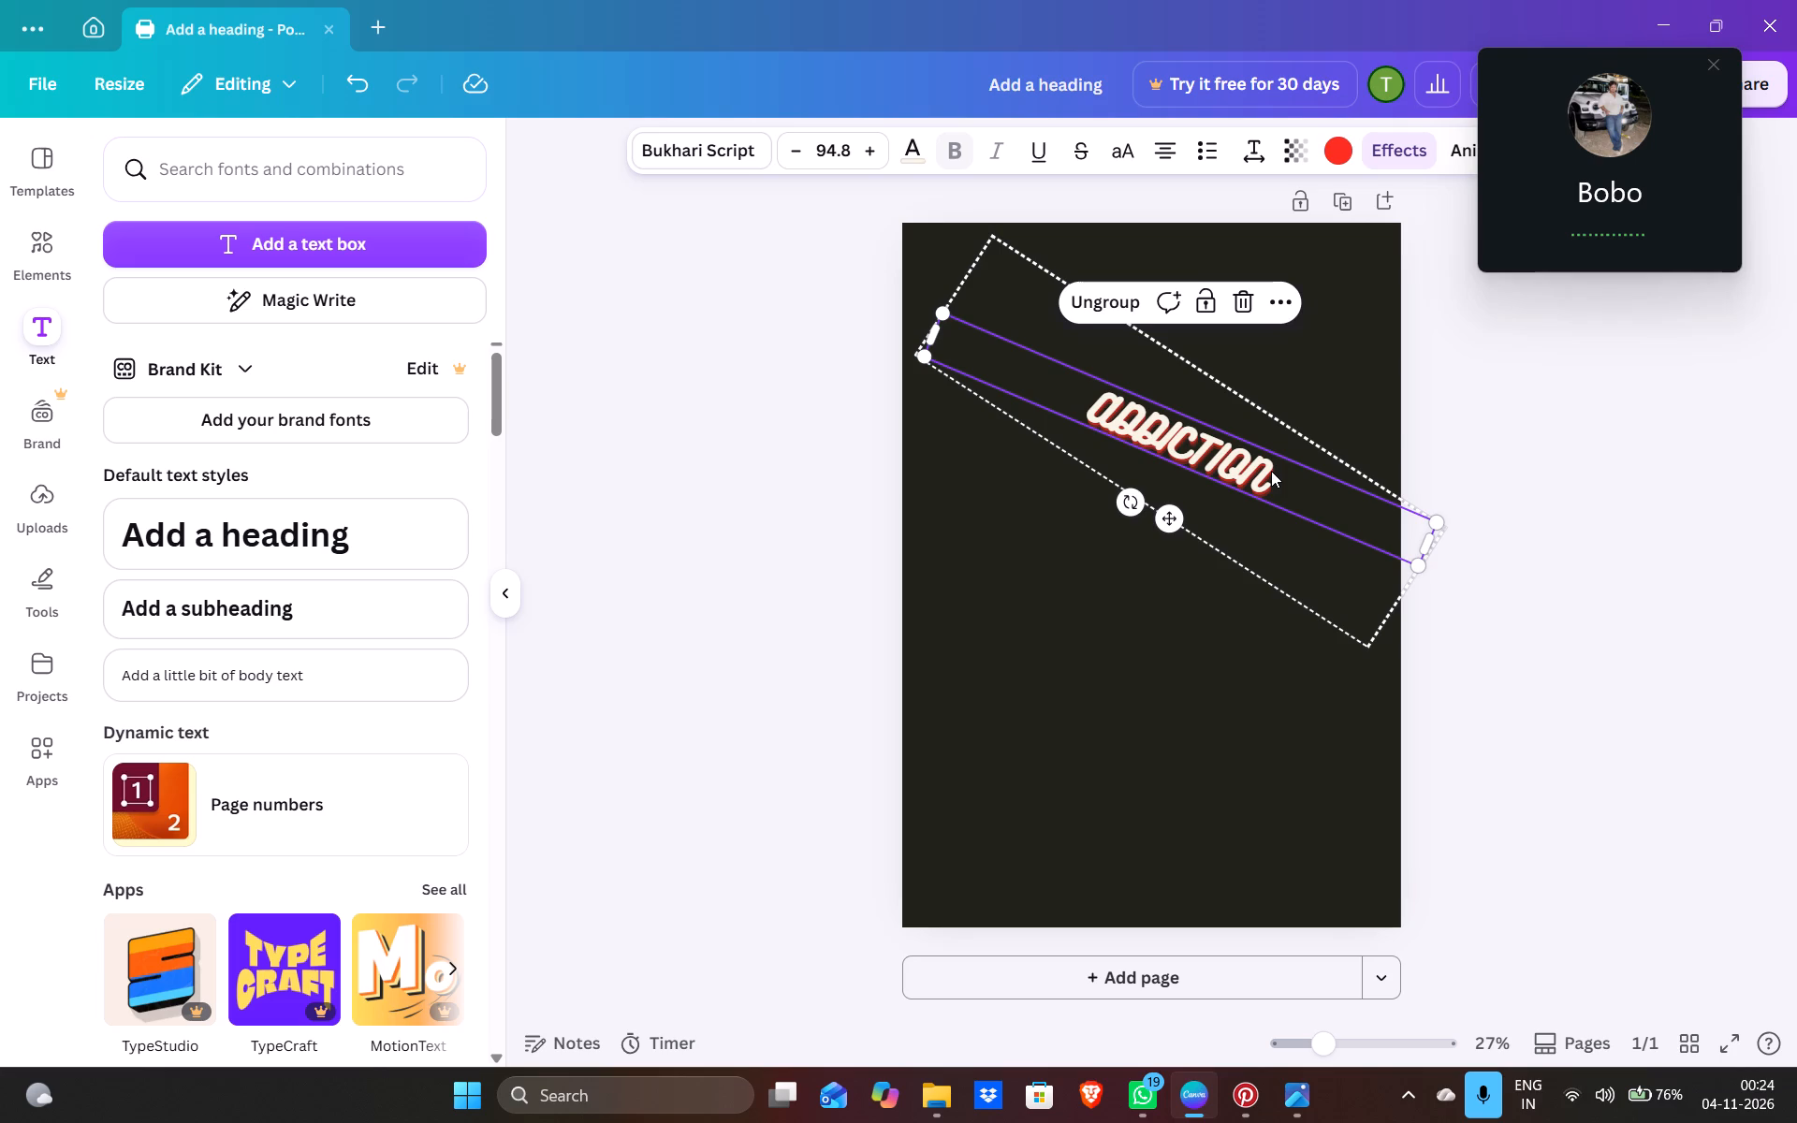
pyautogui.hotkey('ctrl', '=')
pyautogui.hotkey('ctrl', '-')
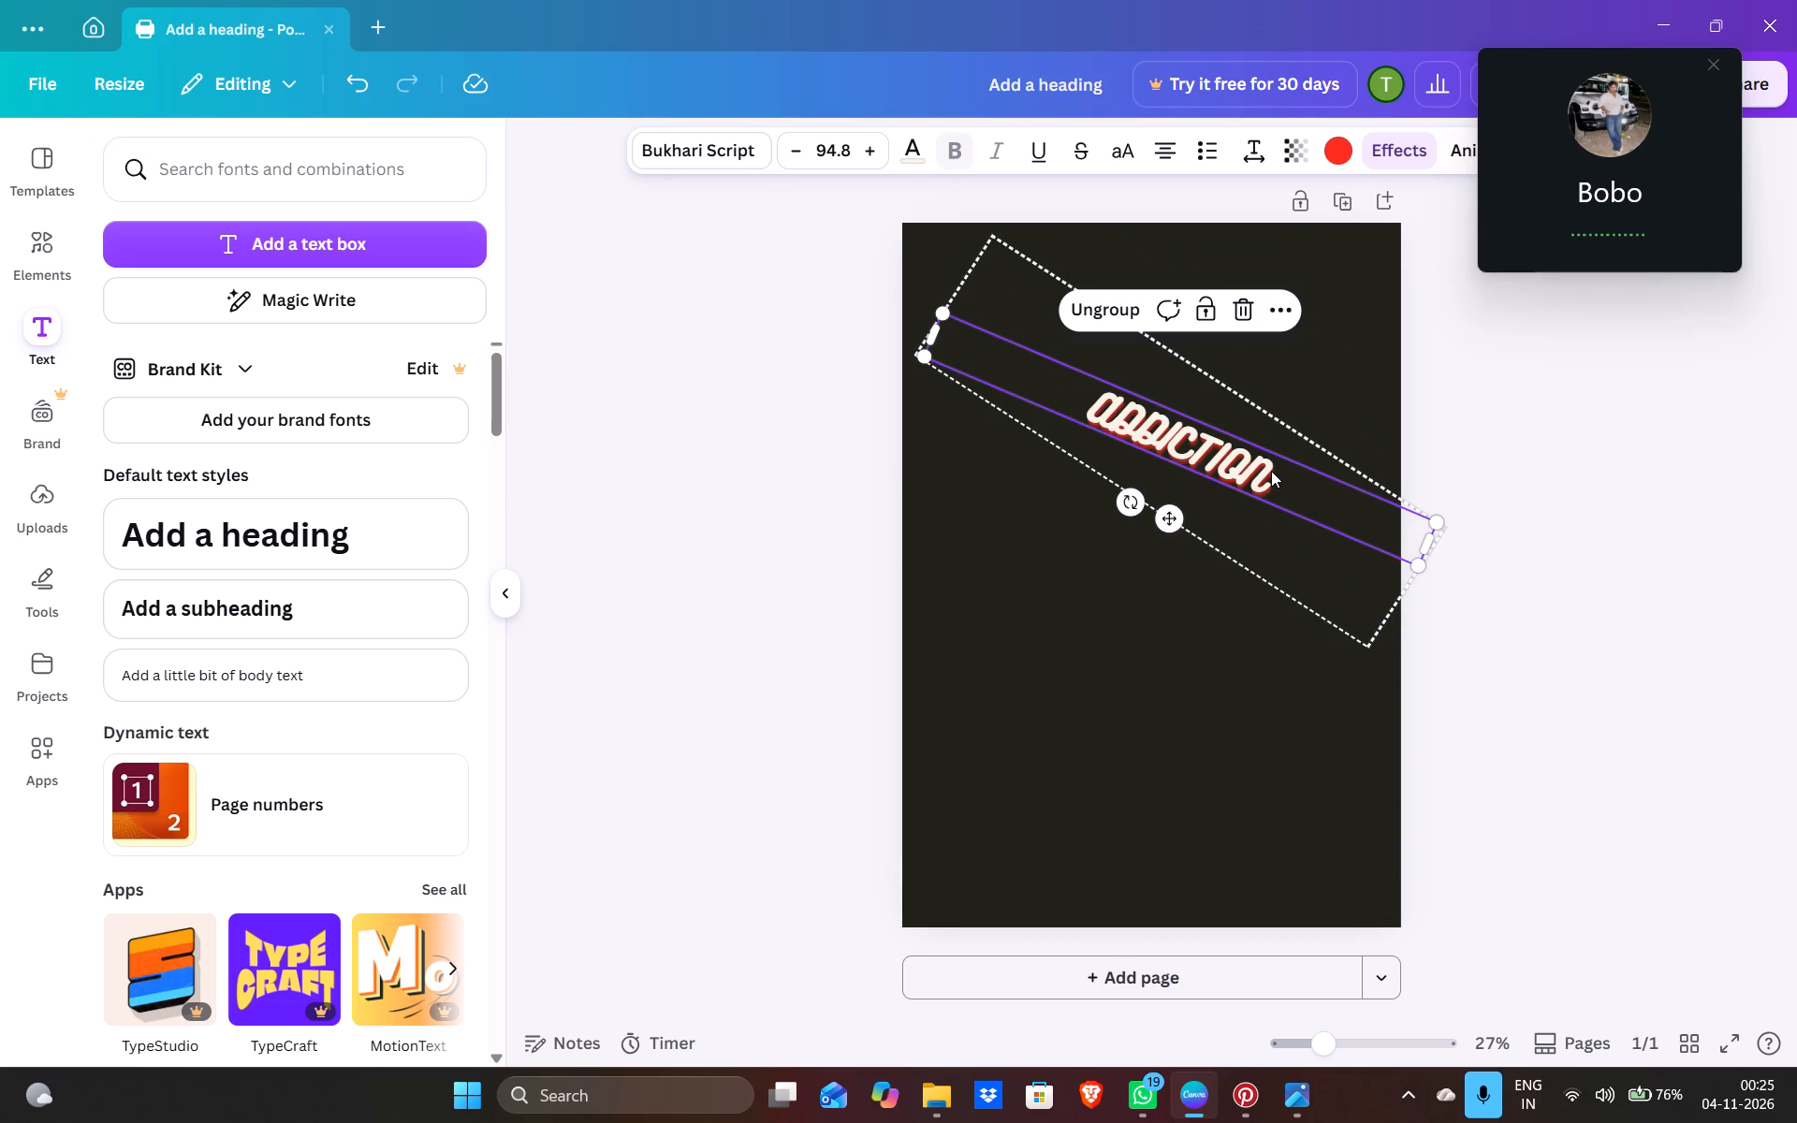
pyautogui.click(1269, 317)
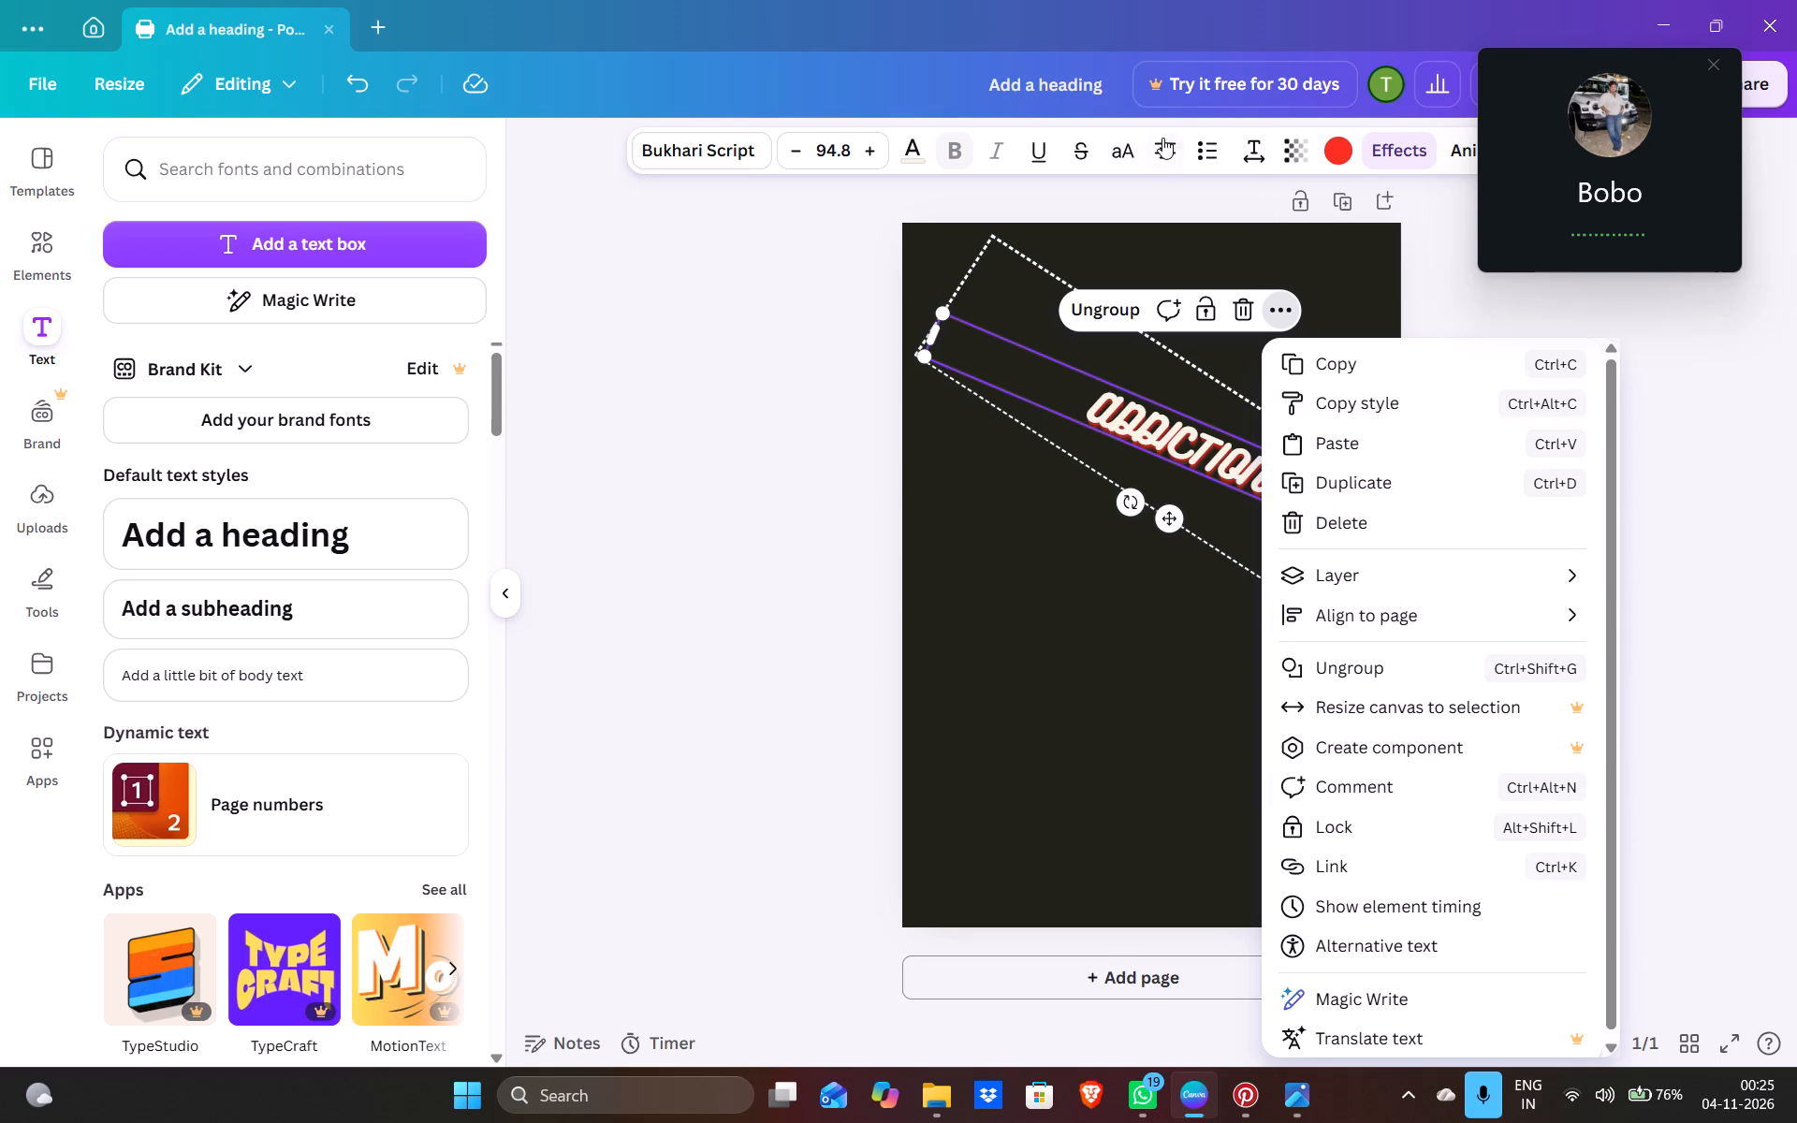
pyautogui.click(876, 158)
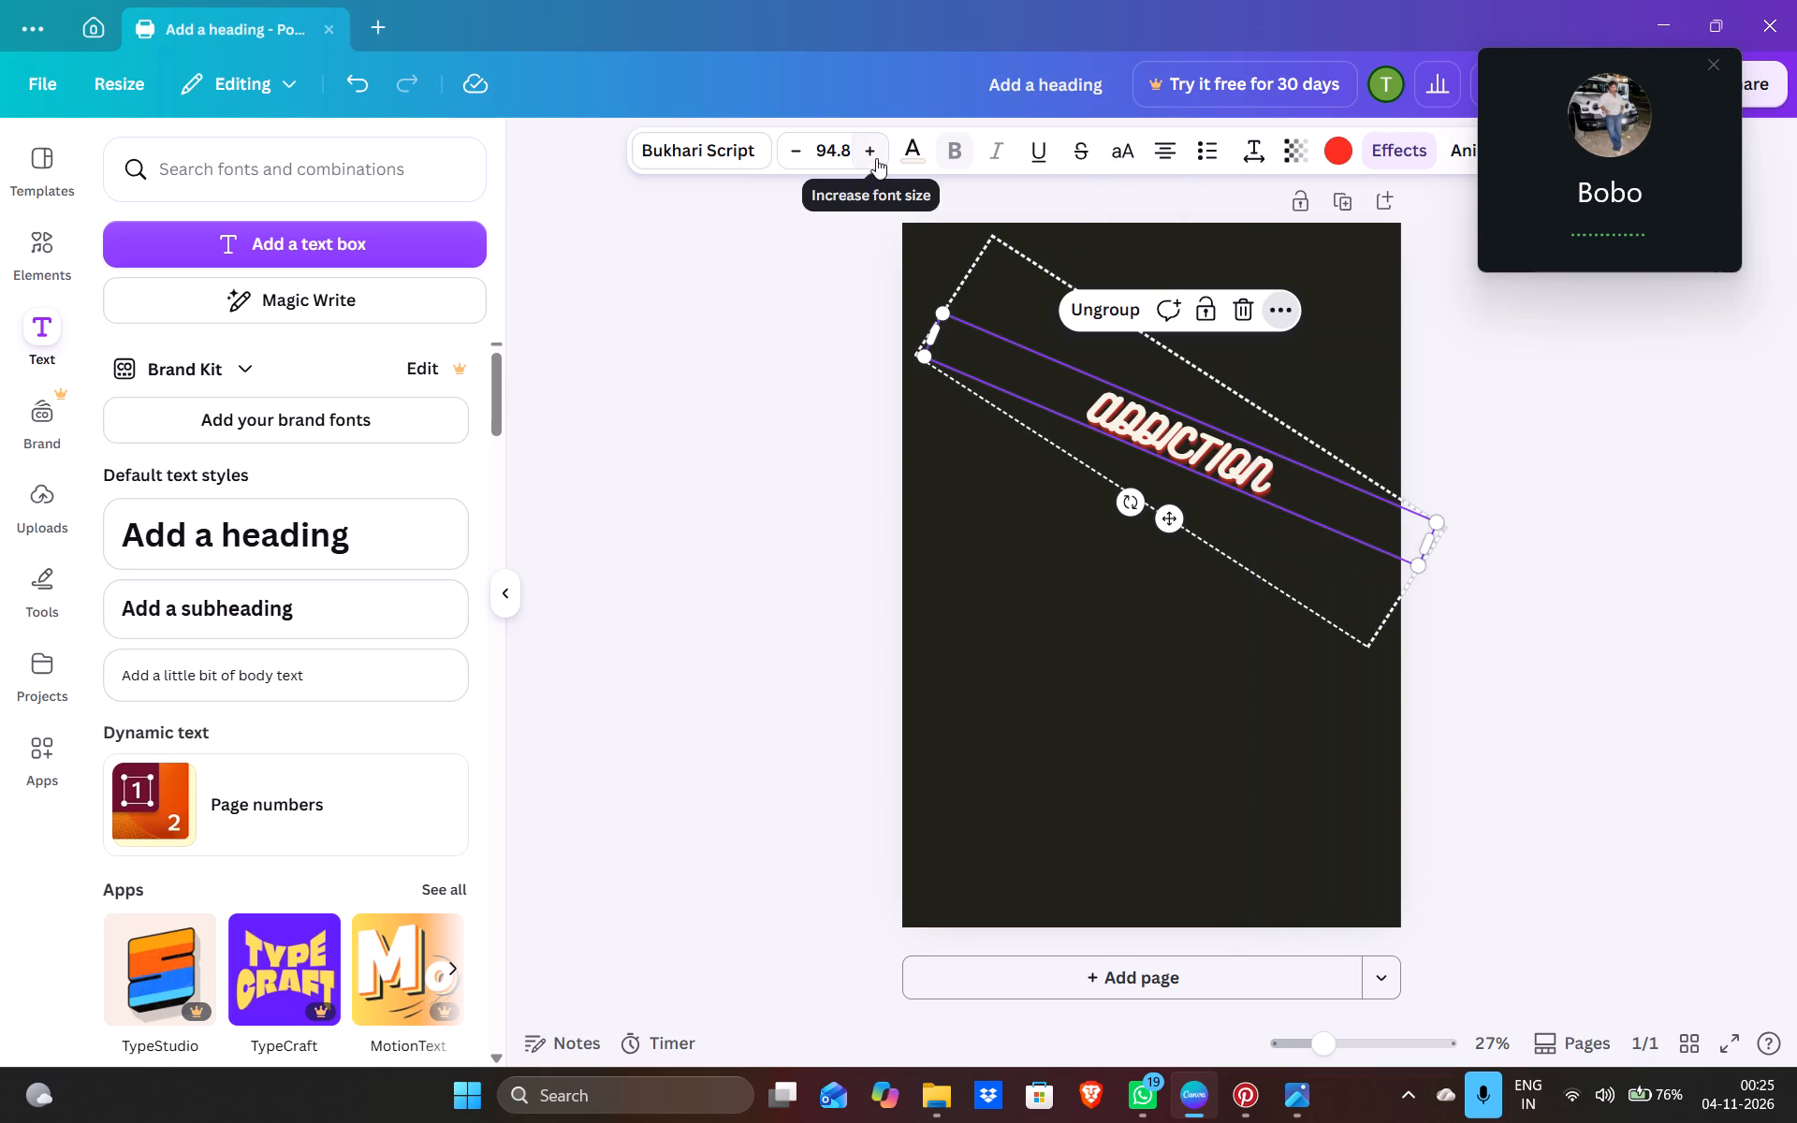
pyautogui.tripleClick(876, 158)
pyautogui.tripleClick(876, 158)
pyautogui.tripleClick(876, 158)
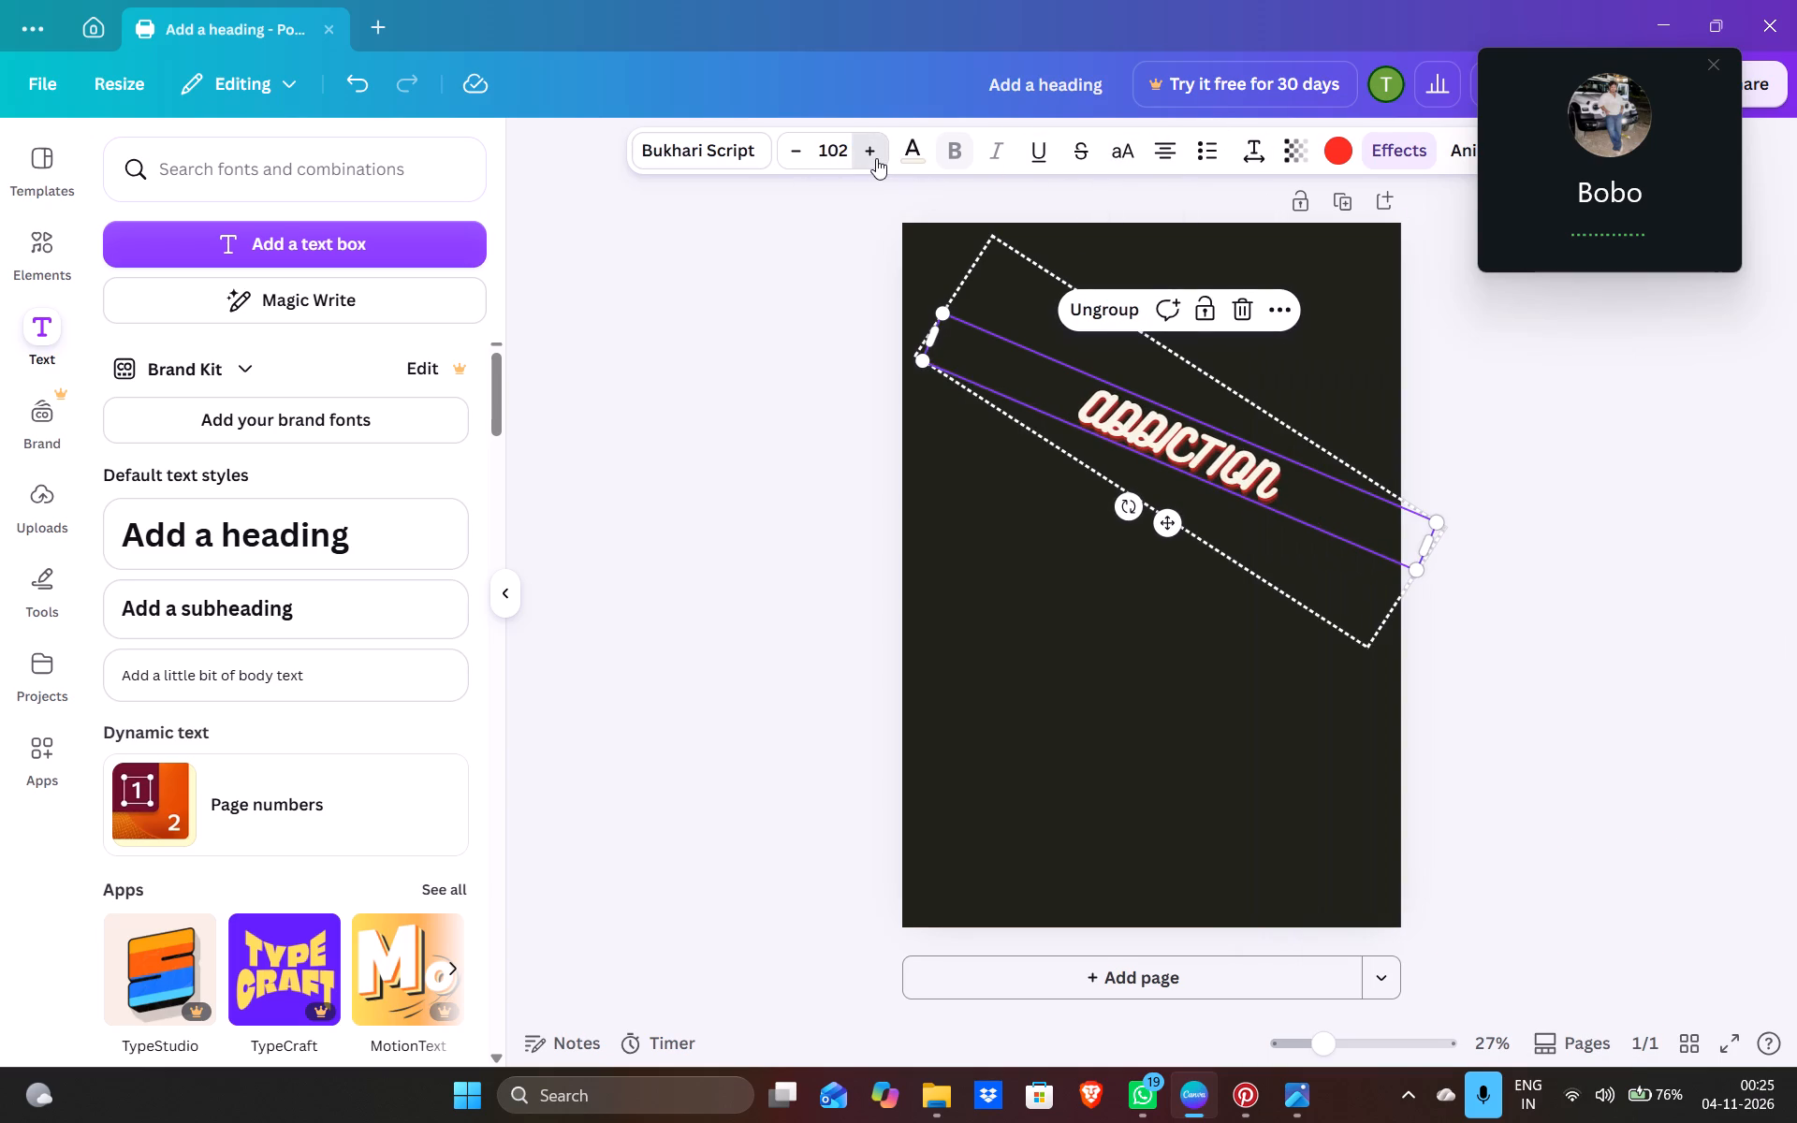
pyautogui.tripleClick(876, 158)
pyautogui.tripleClick(876, 158)
pyautogui.tripleClick(876, 158)
pyautogui.doubleClick(876, 158)
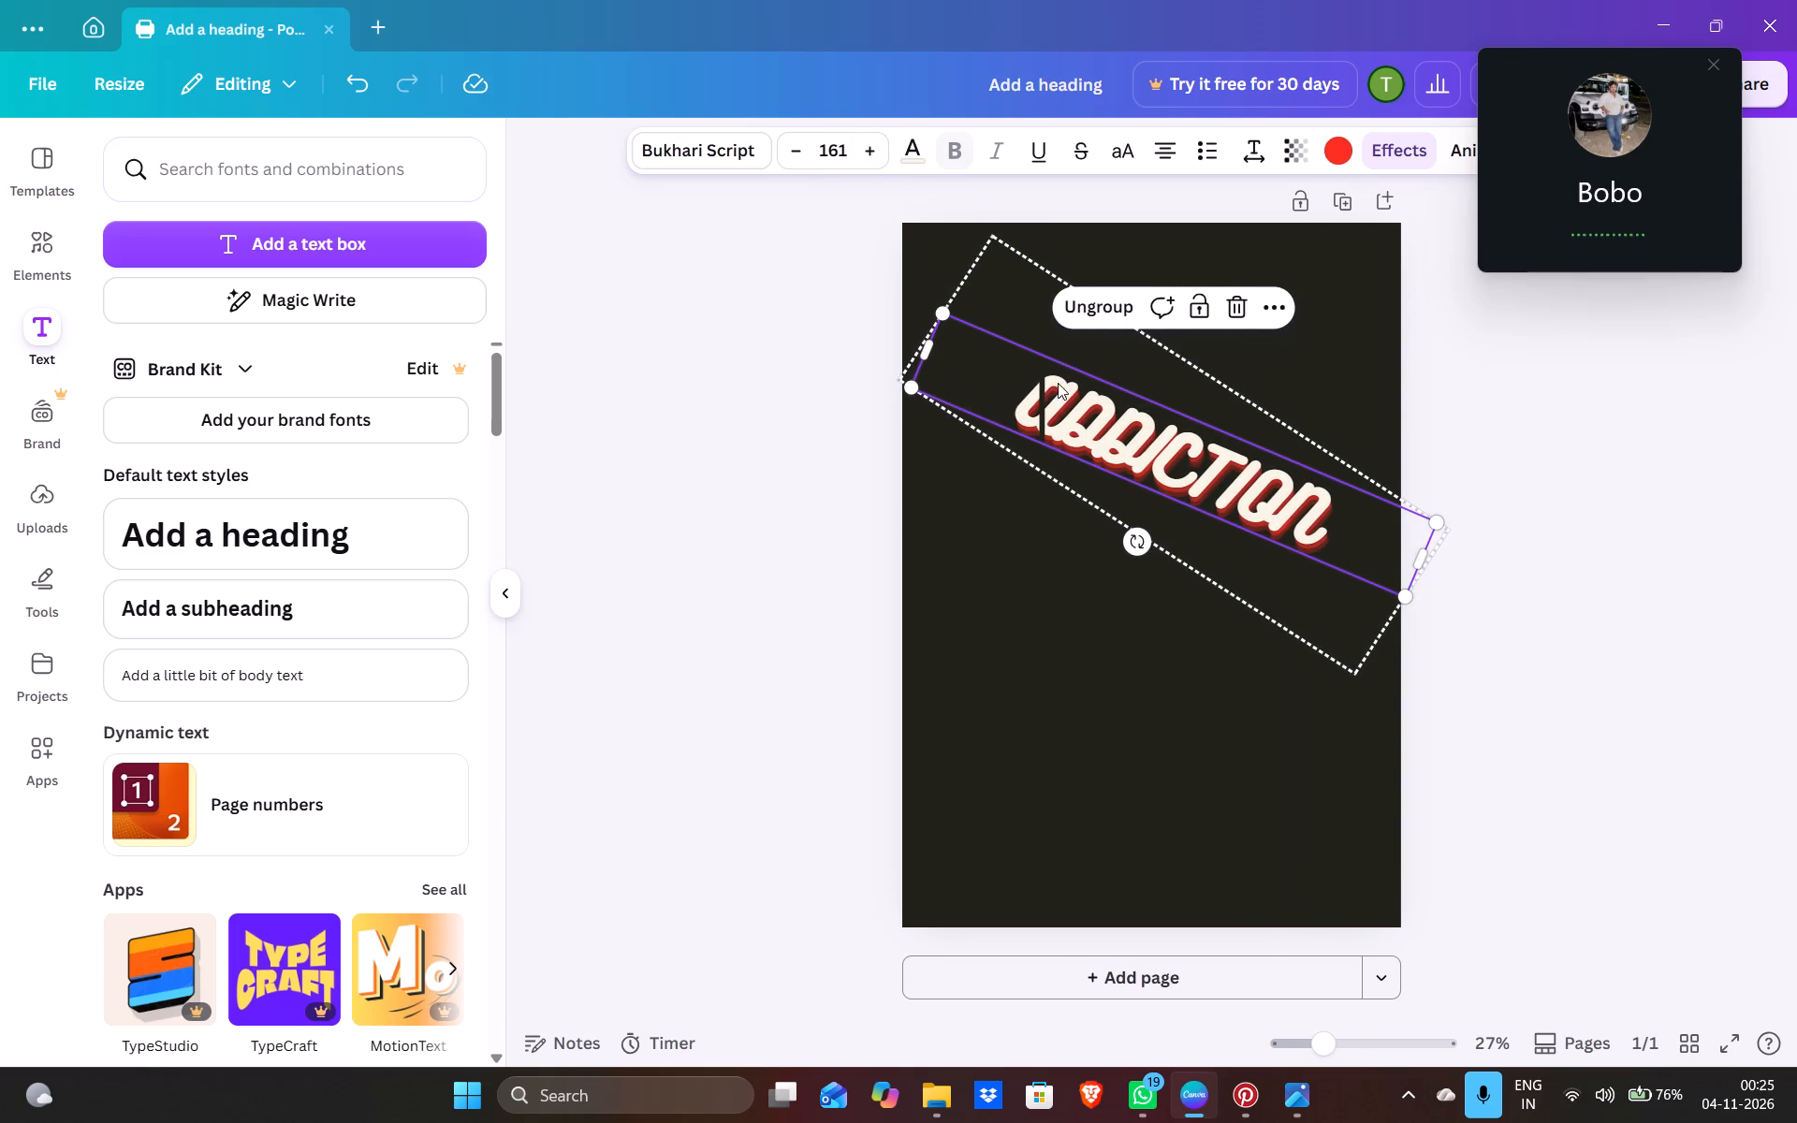
# Delete the dark vertical bar crossing the first letter of the ADDICTION text.
pyautogui.click(1041, 383)
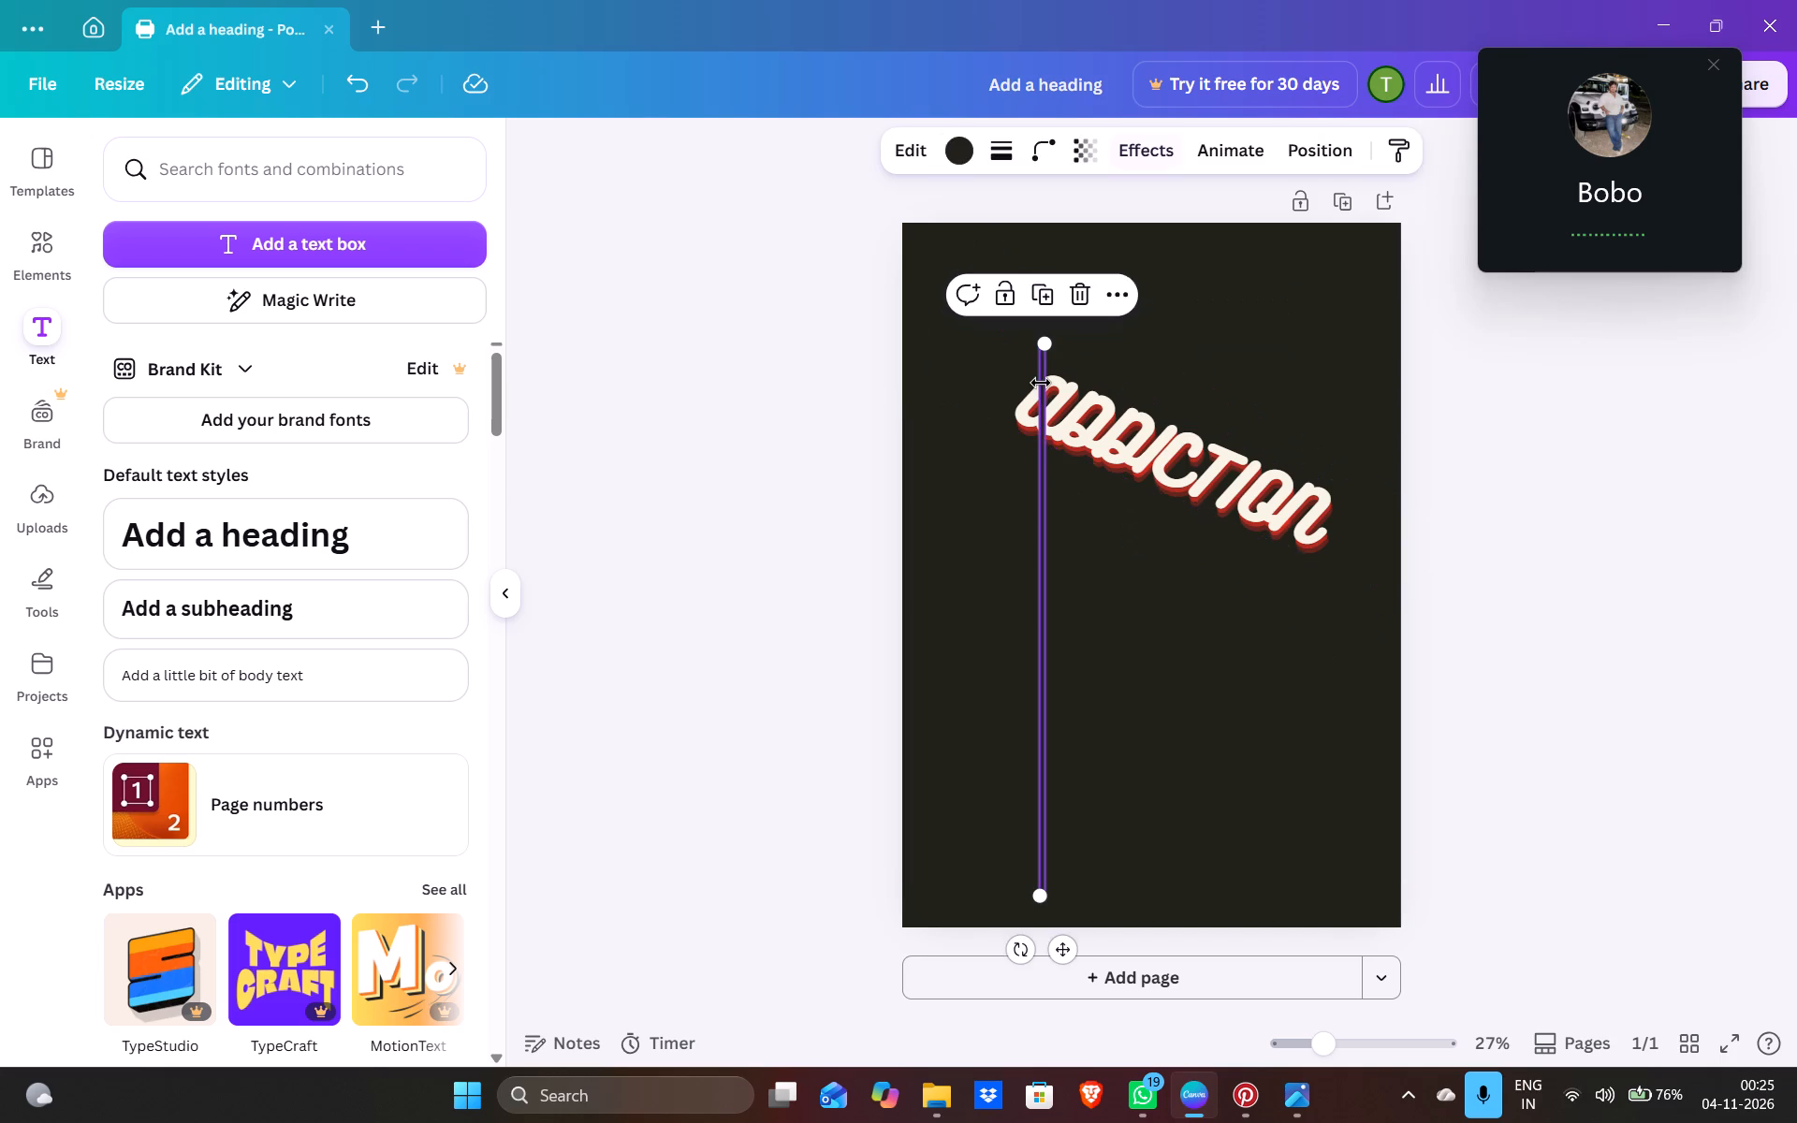
pyautogui.press('Delete')
# Move the ADDICTION text group into the page's upper-left corner and rotate it to a slightly shallower slant.
pyautogui.moveTo(1146, 518); pyautogui.dragTo(1083, 460)
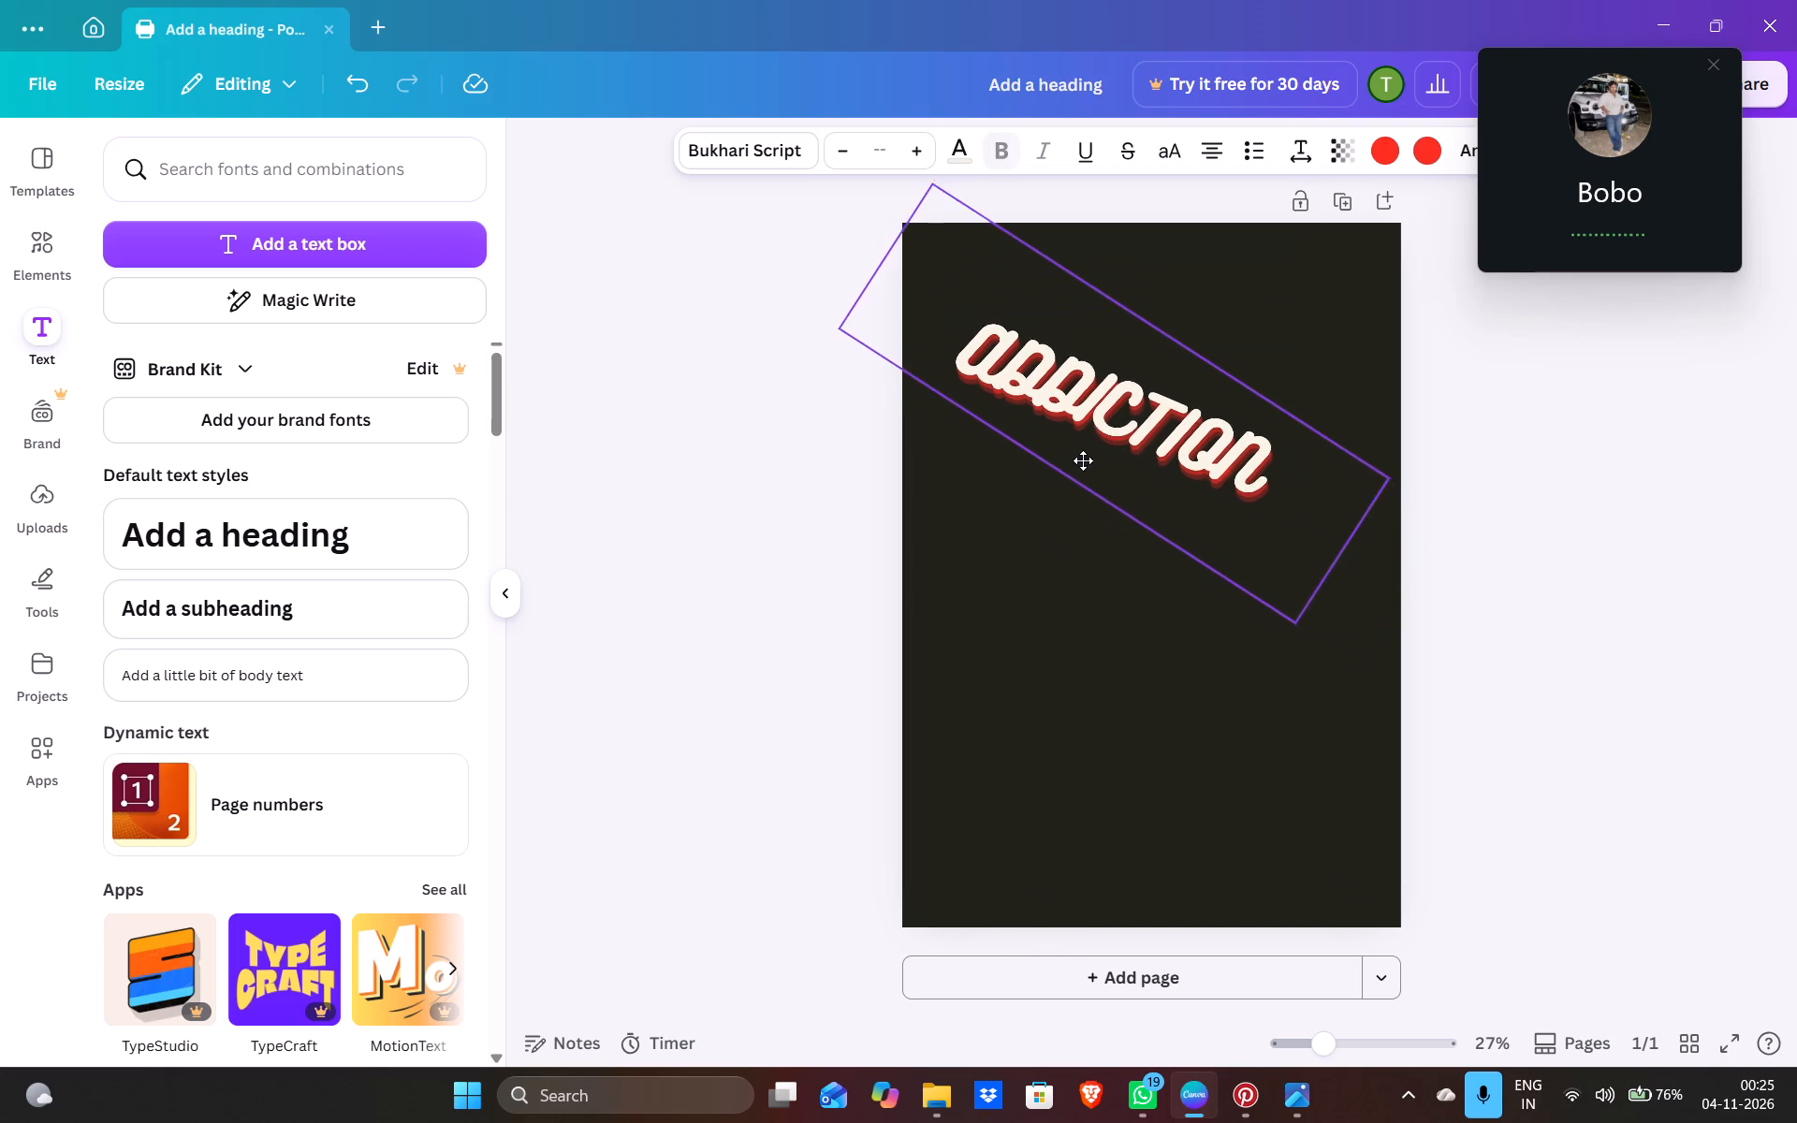
pyautogui.moveTo(1083, 460); pyautogui.dragTo(1030, 364)
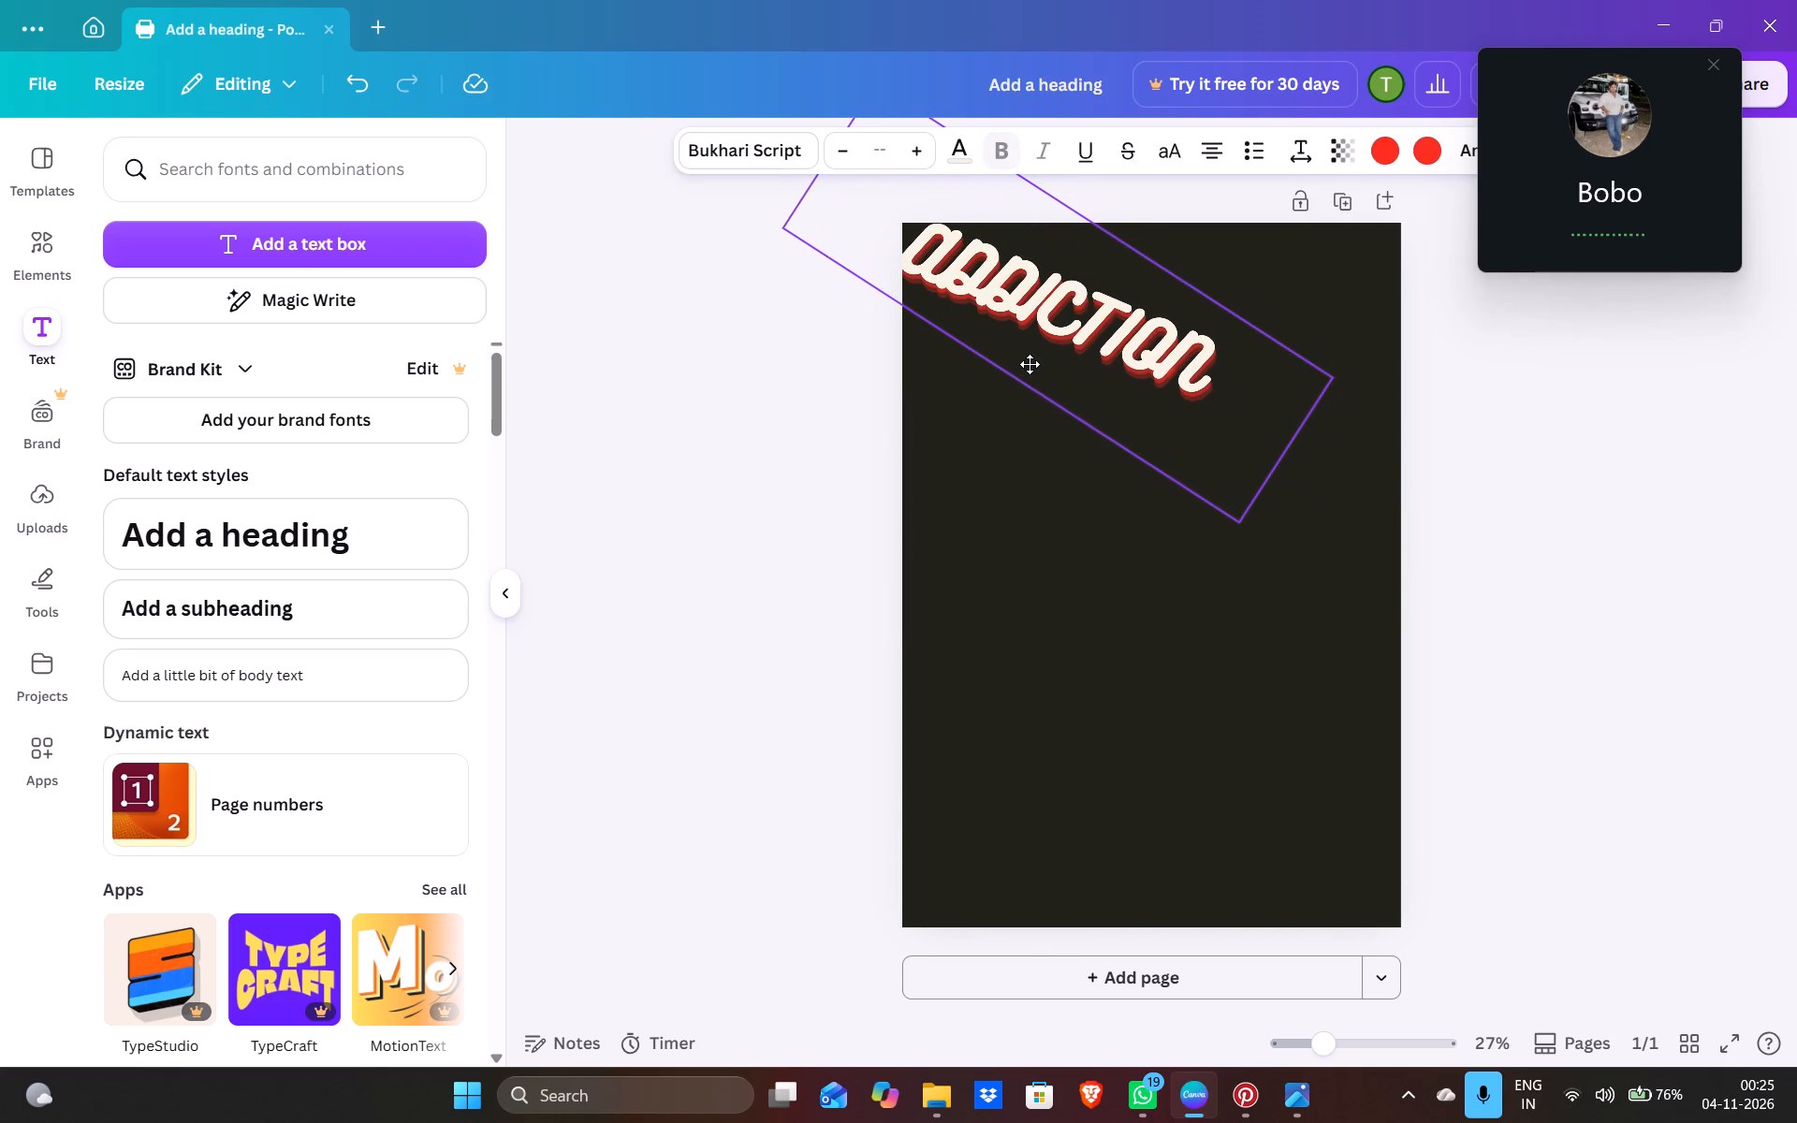
pyautogui.moveTo(1030, 364); pyautogui.dragTo(1030, 363)
pyautogui.moveTo(970, 411); pyautogui.dragTo(985, 404)
# Nudge the ADDICTION text group slightly up and to the right, keeping it at the page's upper-left corner.
pyautogui.click(1073, 307)
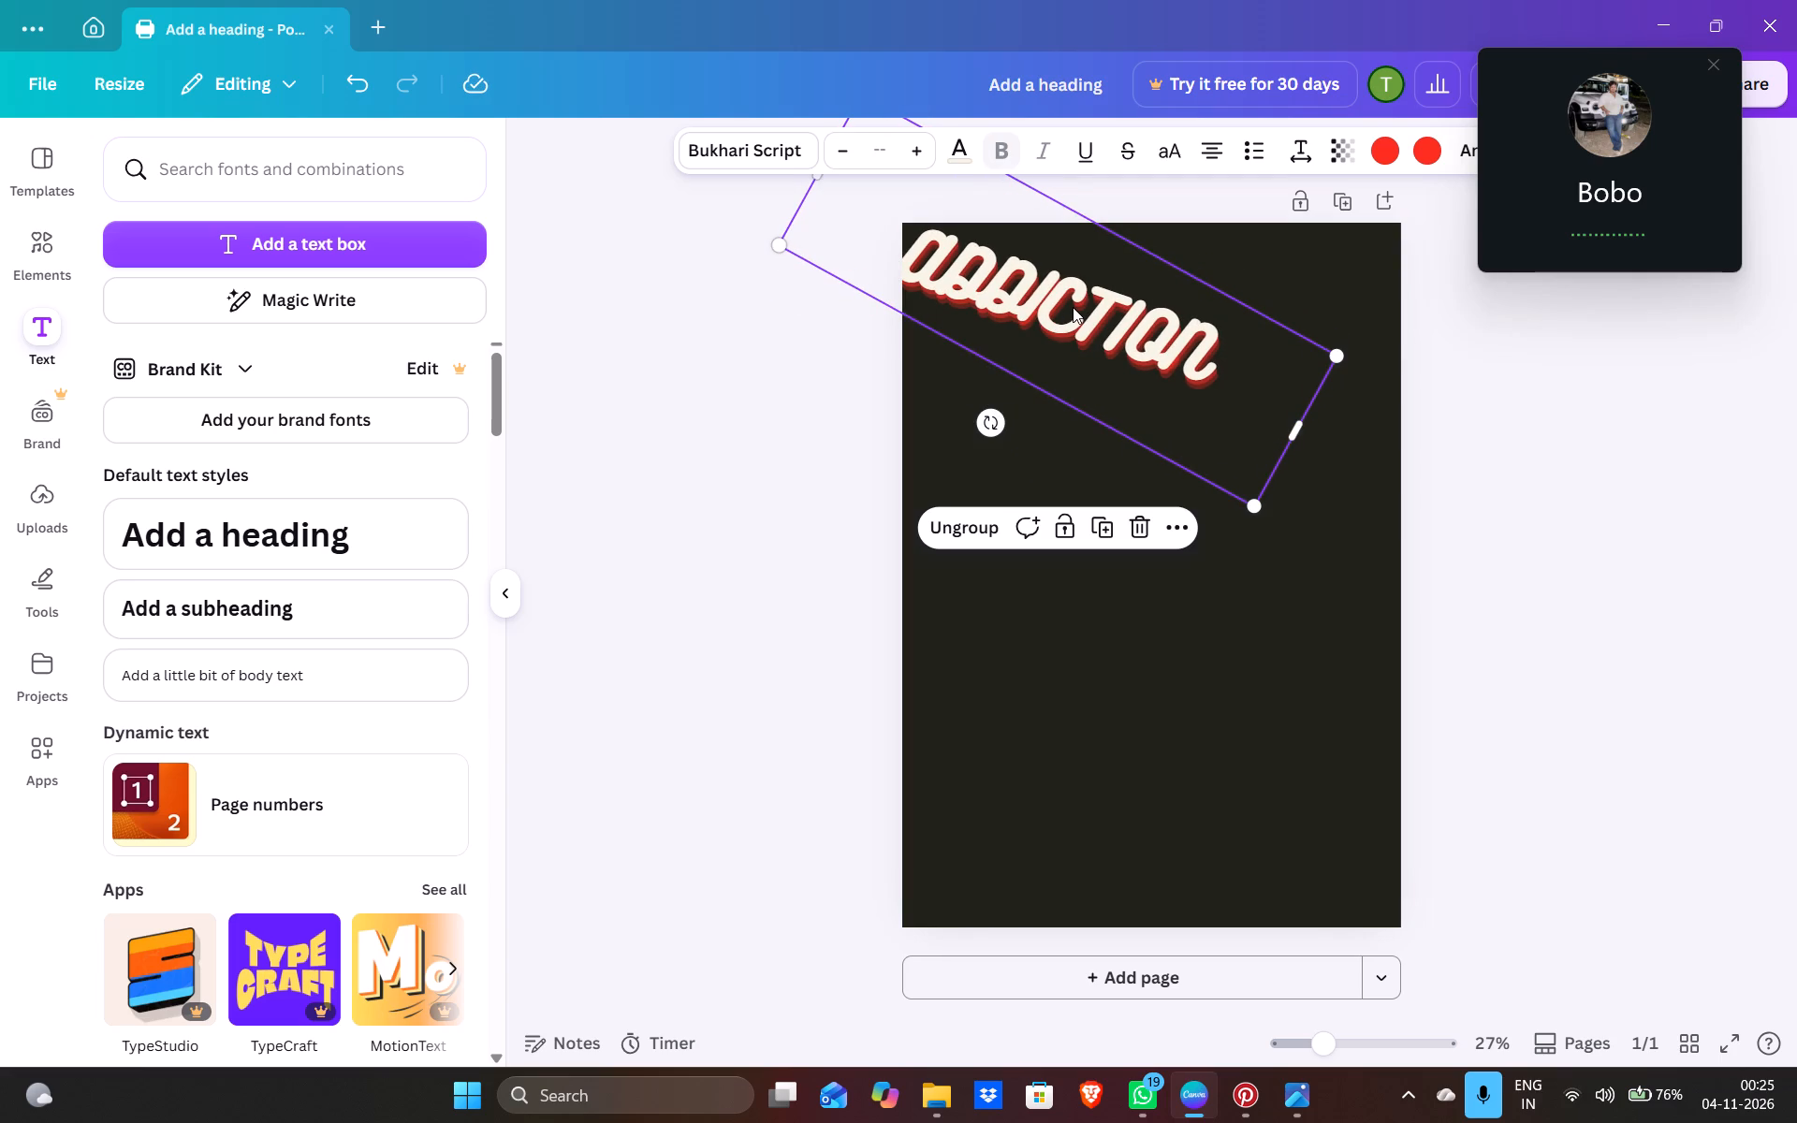
pyautogui.click(1073, 307)
pyautogui.click(1073, 307)
pyautogui.moveTo(1073, 307); pyautogui.dragTo(1080, 272)
pyautogui.moveTo(1066, 391); pyautogui.dragTo(1069, 379)
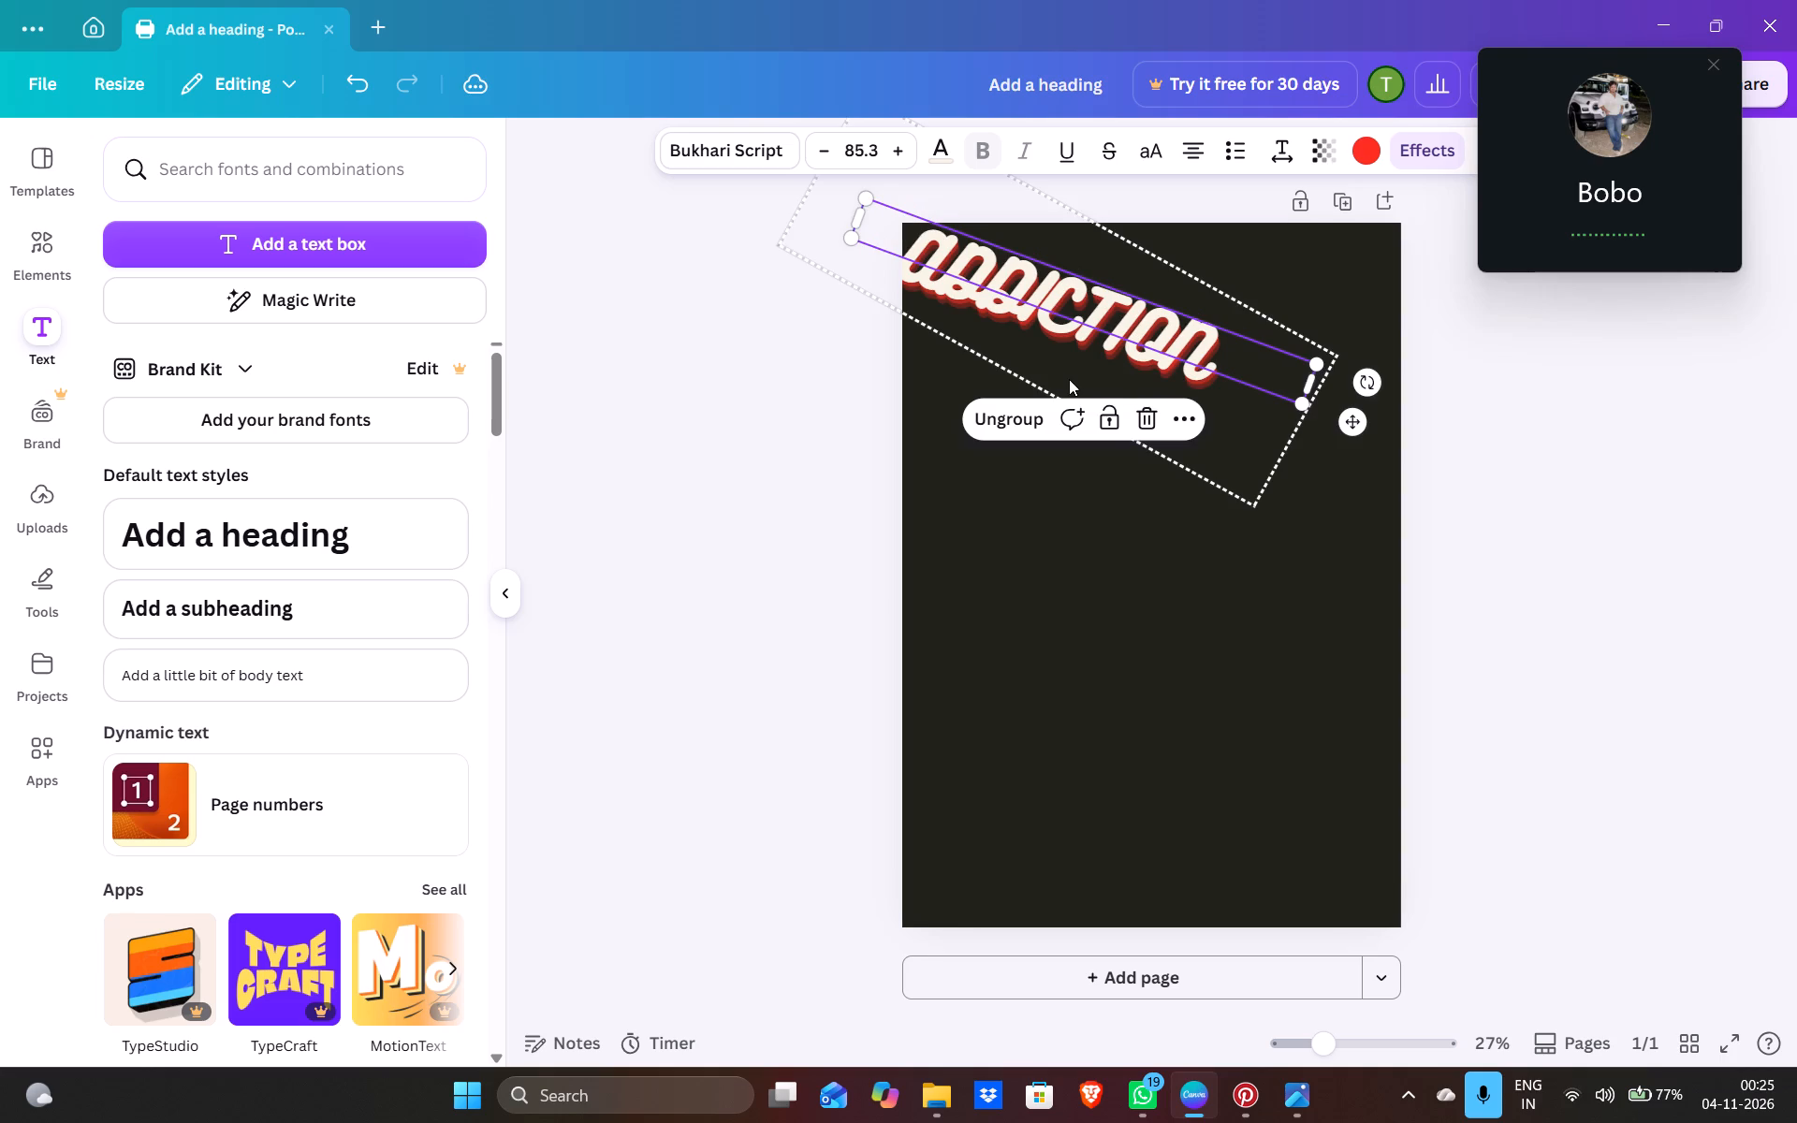
pyautogui.click(1059, 318)
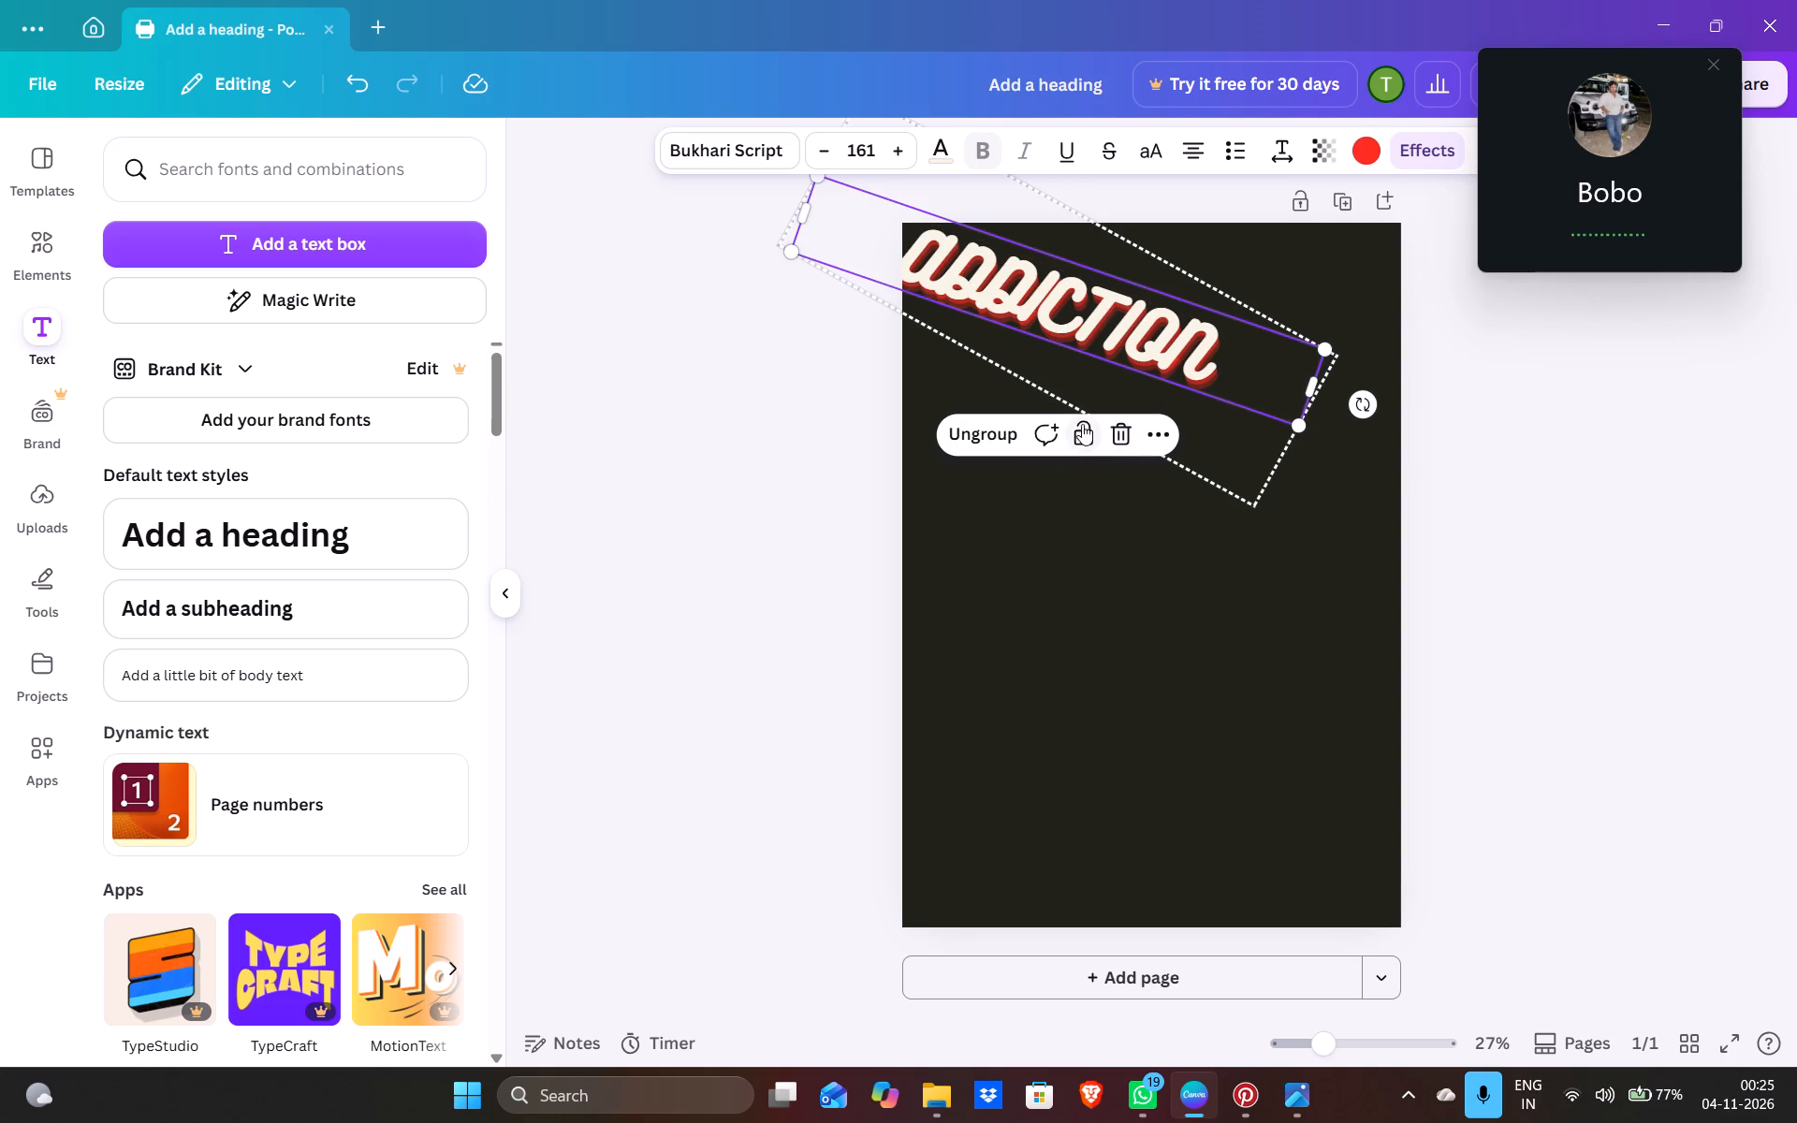
pyautogui.moveTo(1069, 350); pyautogui.dragTo(1075, 277)
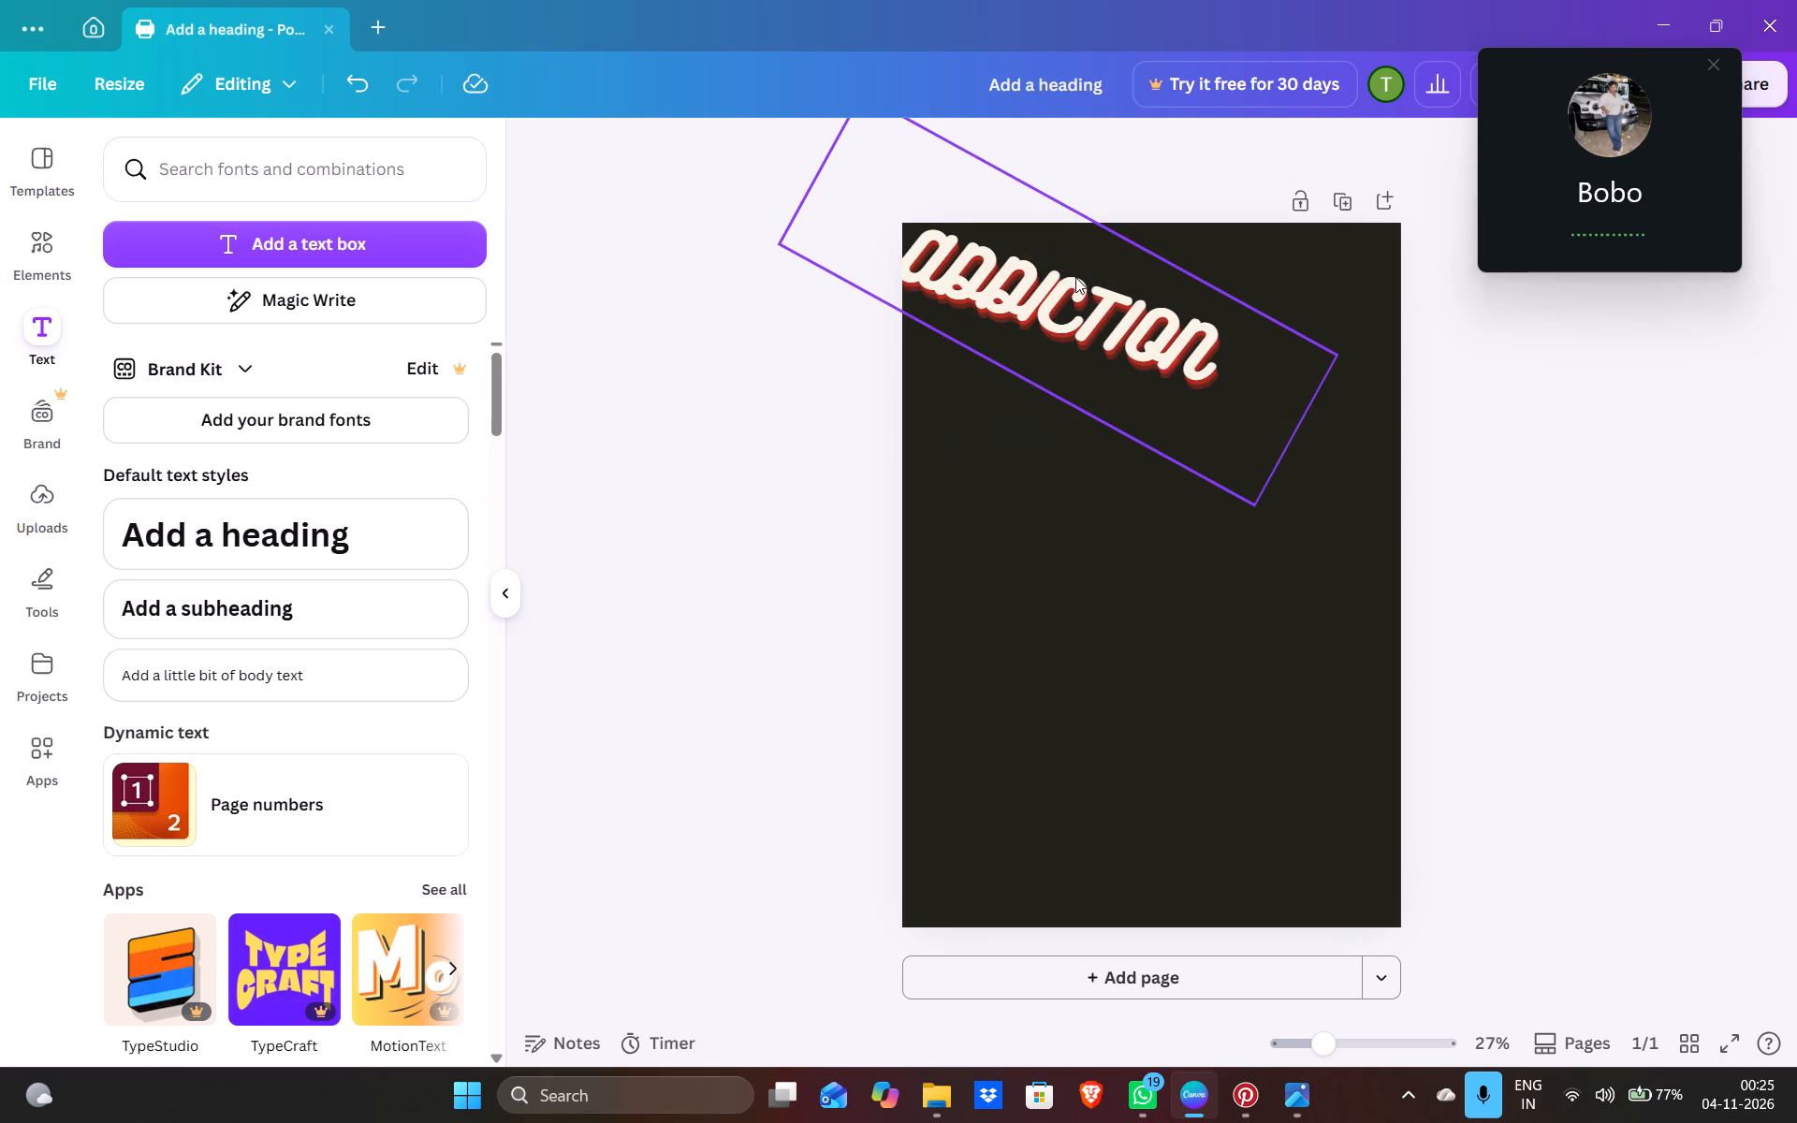
pyautogui.moveTo(1075, 277); pyautogui.dragTo(1071, 298)
pyautogui.moveTo(1071, 298); pyautogui.dragTo(1065, 292)
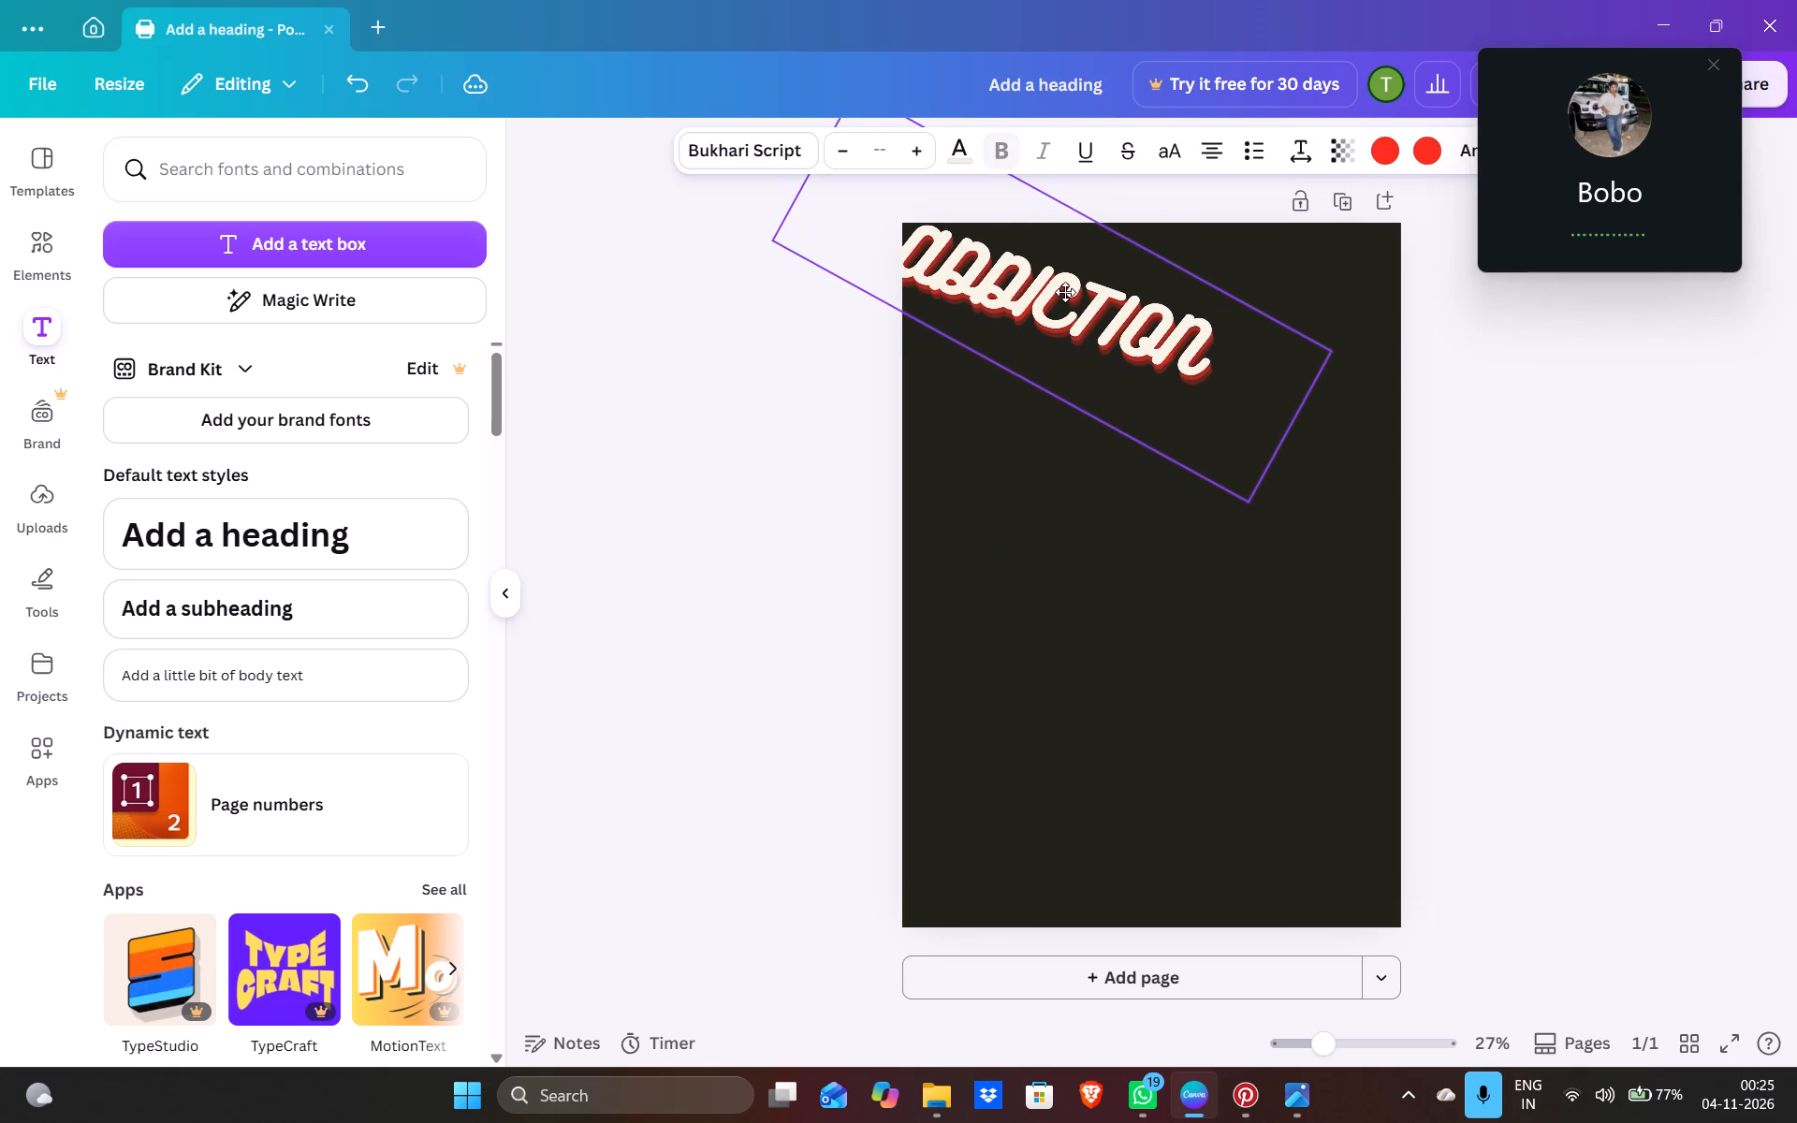
pyautogui.moveTo(1065, 292); pyautogui.dragTo(1075, 289)
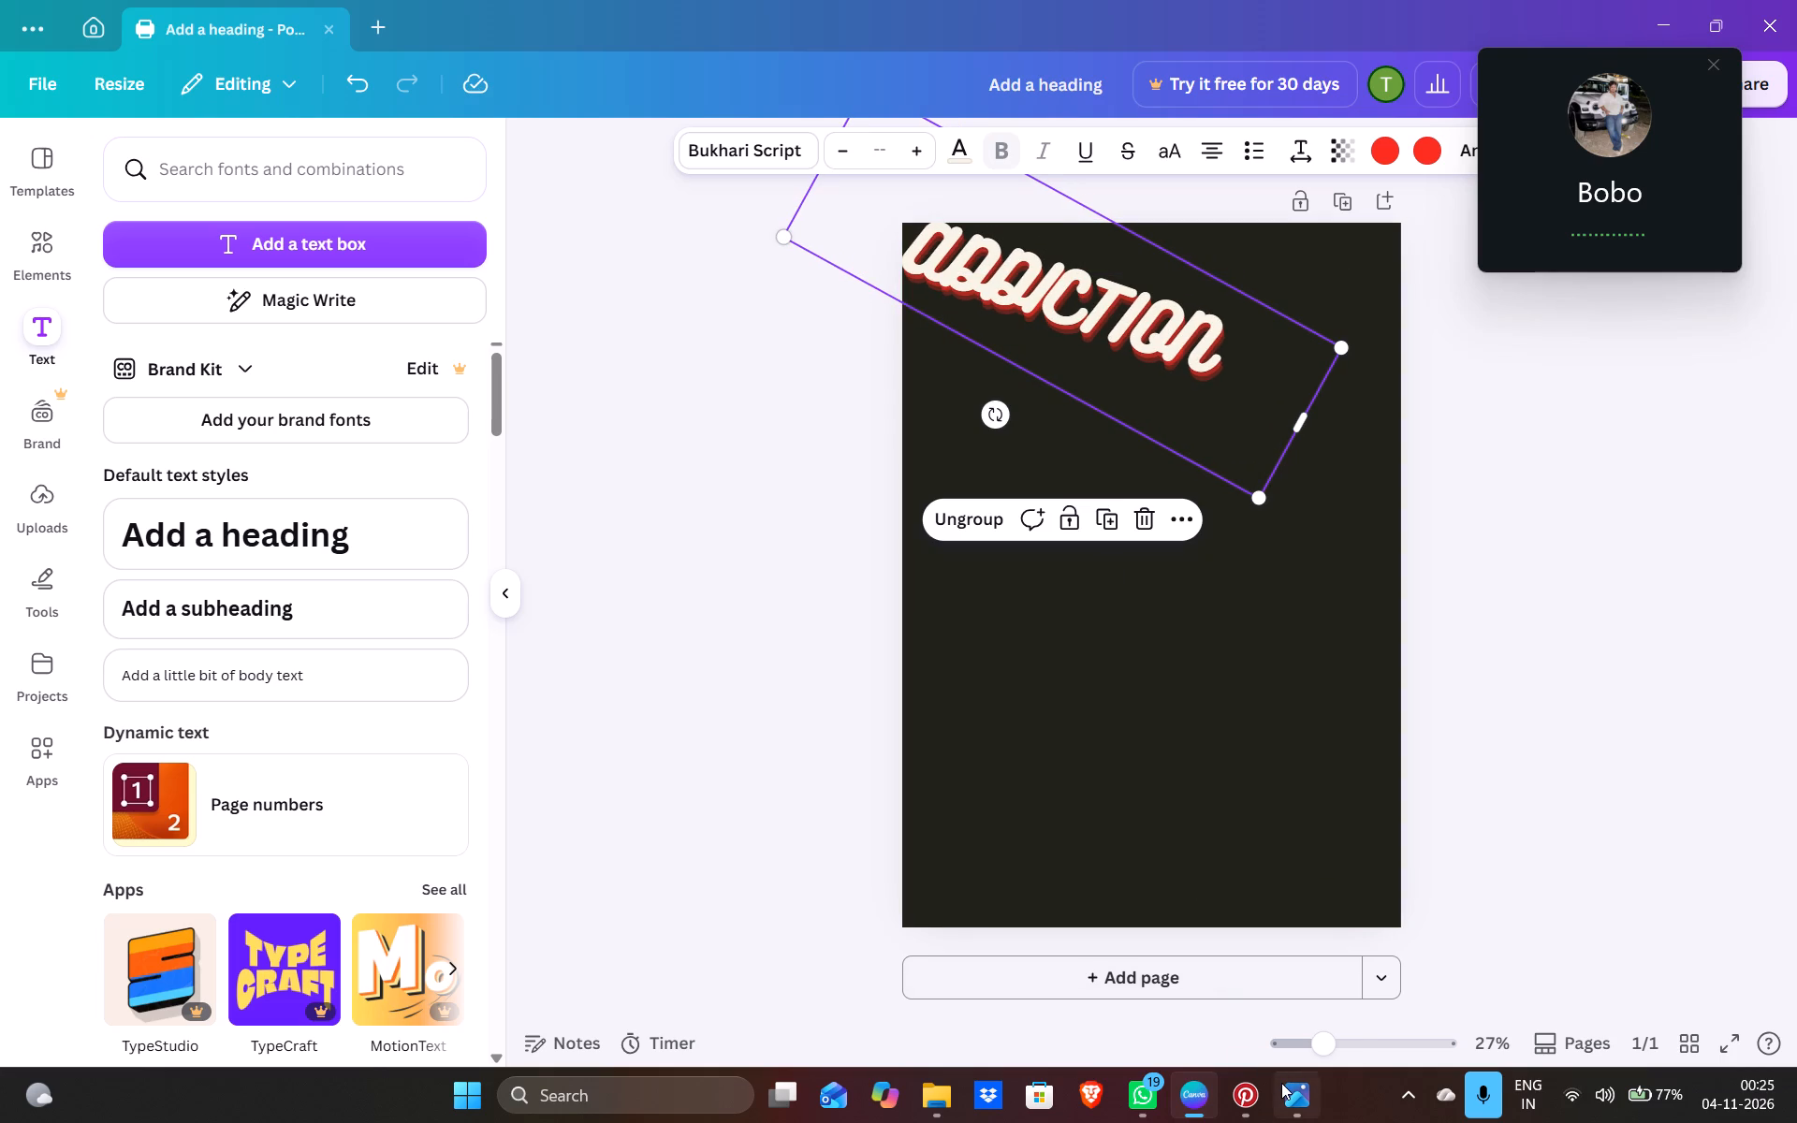
# Check the layout of the hand-drawn social media addiction reference sketch in Photos and return to Canva.
pyautogui.click(1326, 957)
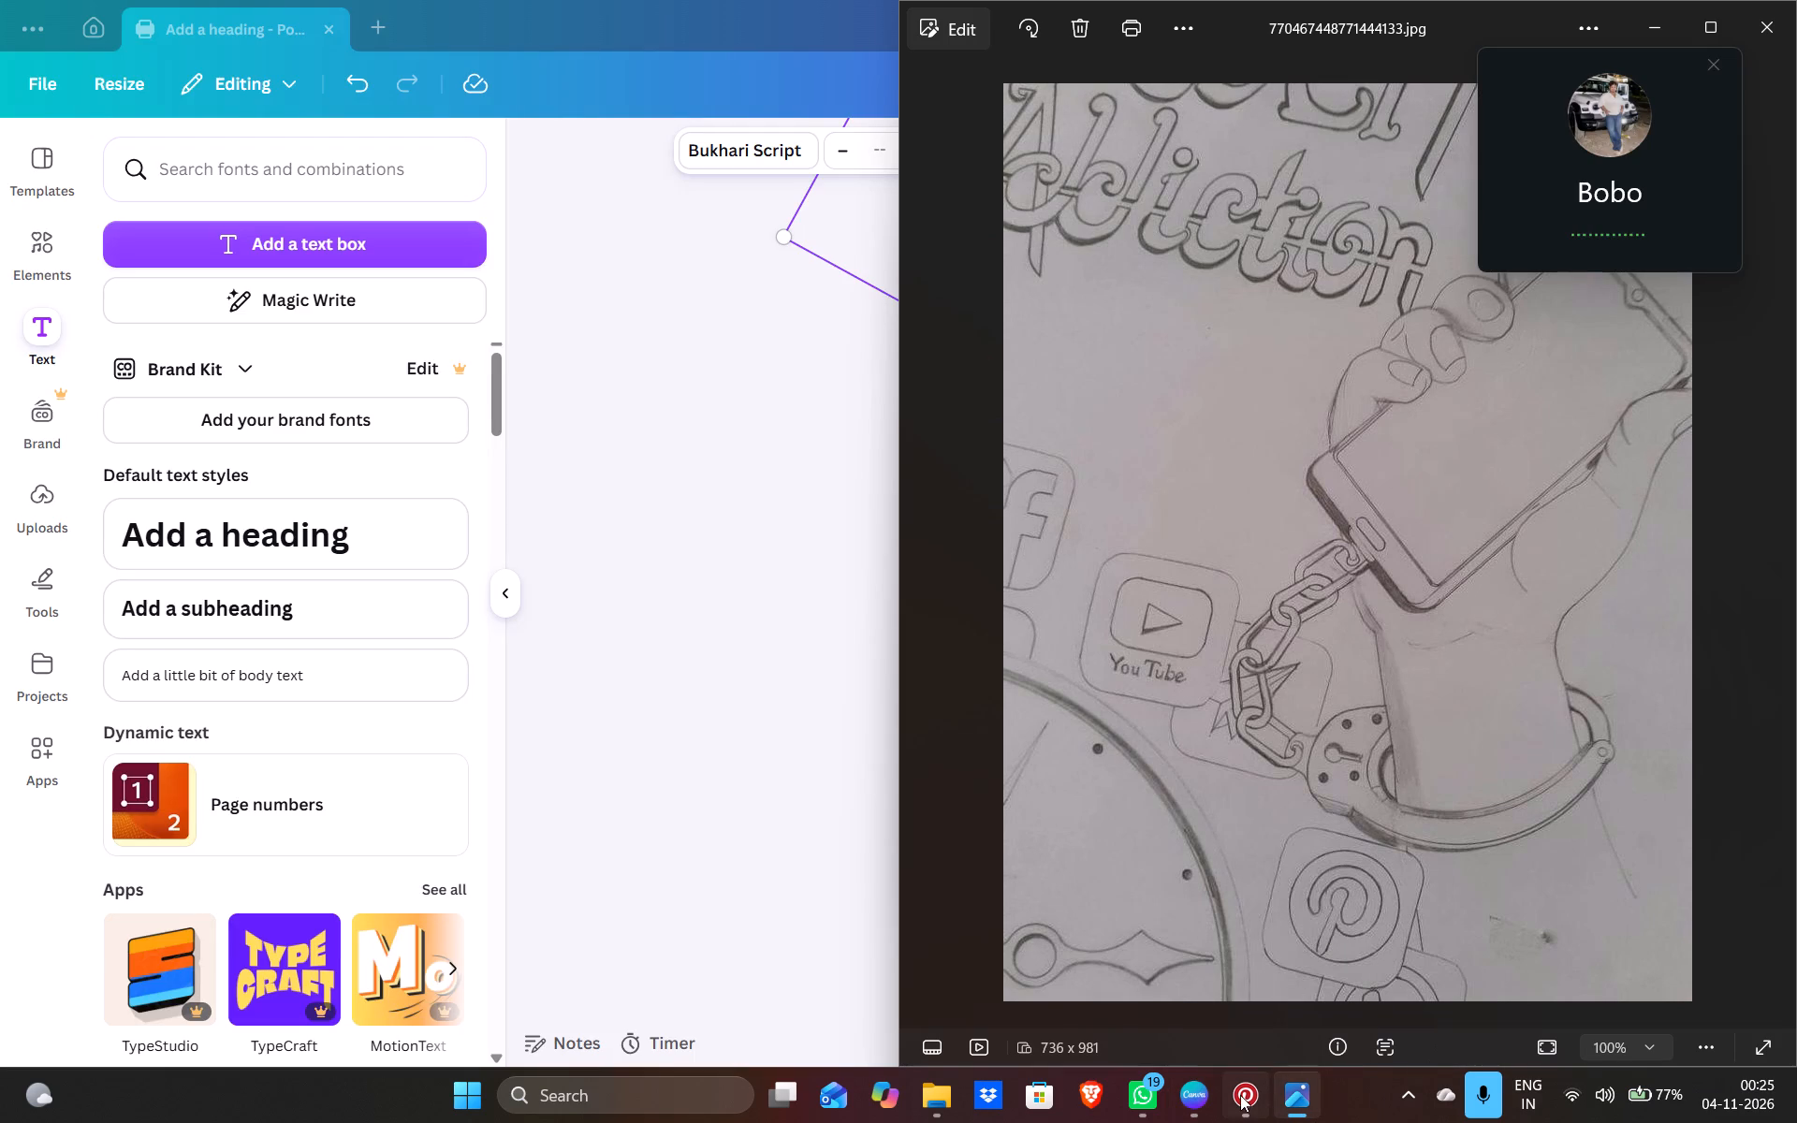
pyautogui.click(1201, 1085)
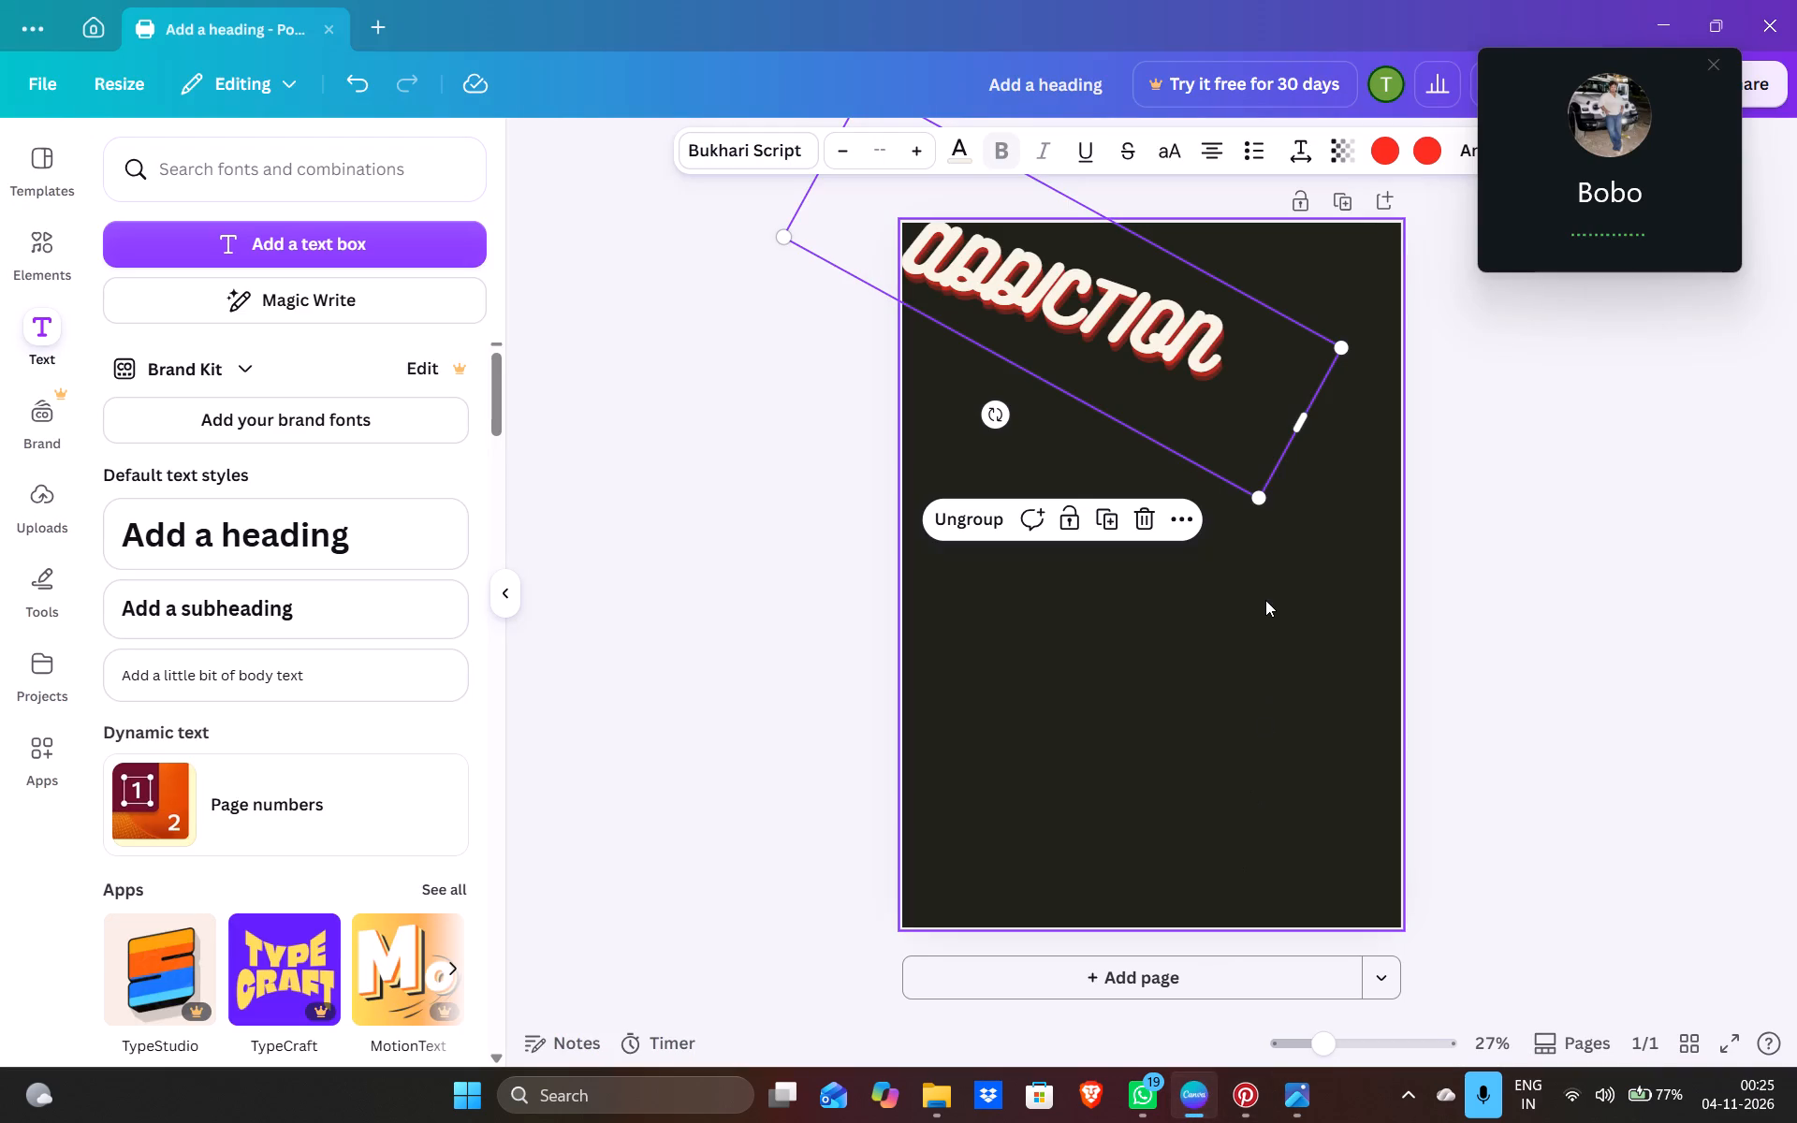
# Add the recently used yellow neon "Sparkle" text style to the middle of the page.
pyautogui.click(854, 547)
pyautogui.scroll(-4, 255, 891)
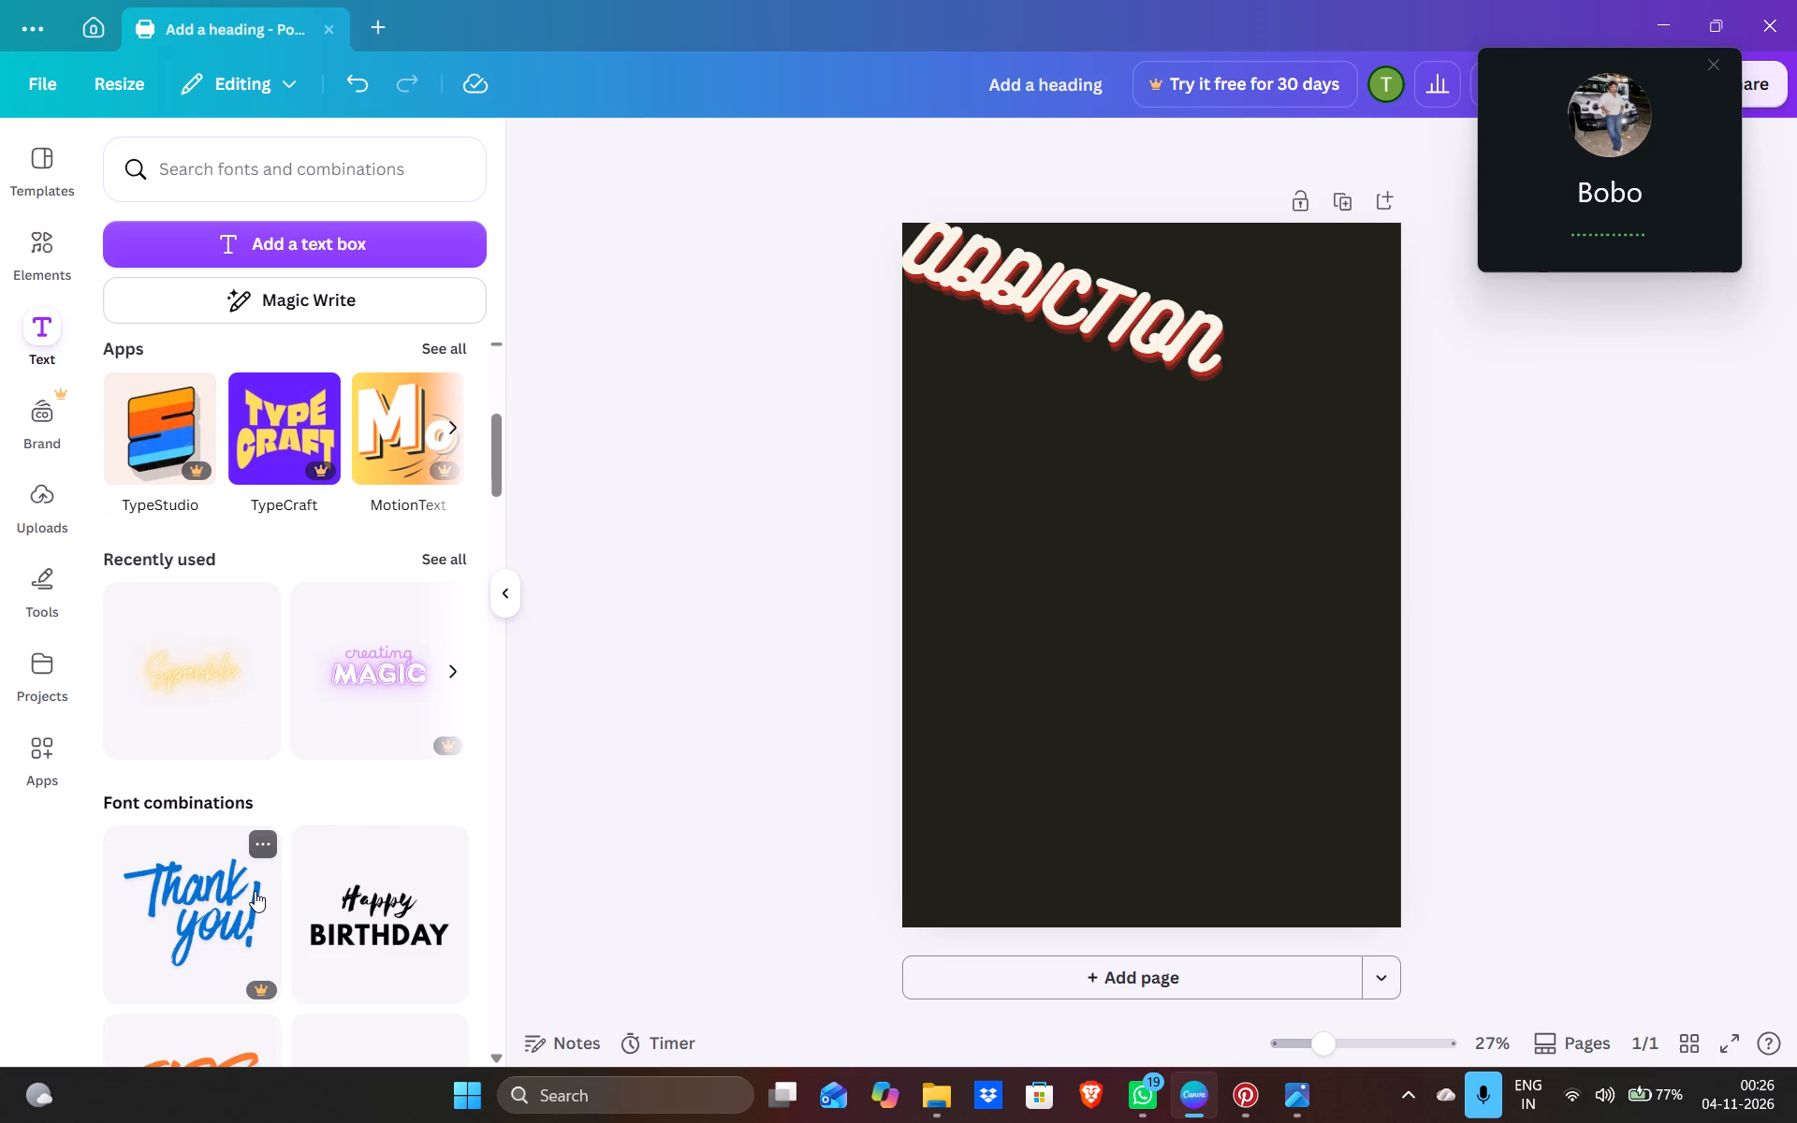
pyautogui.scroll(-1, 255, 891)
pyautogui.scroll(-2, 347, 785)
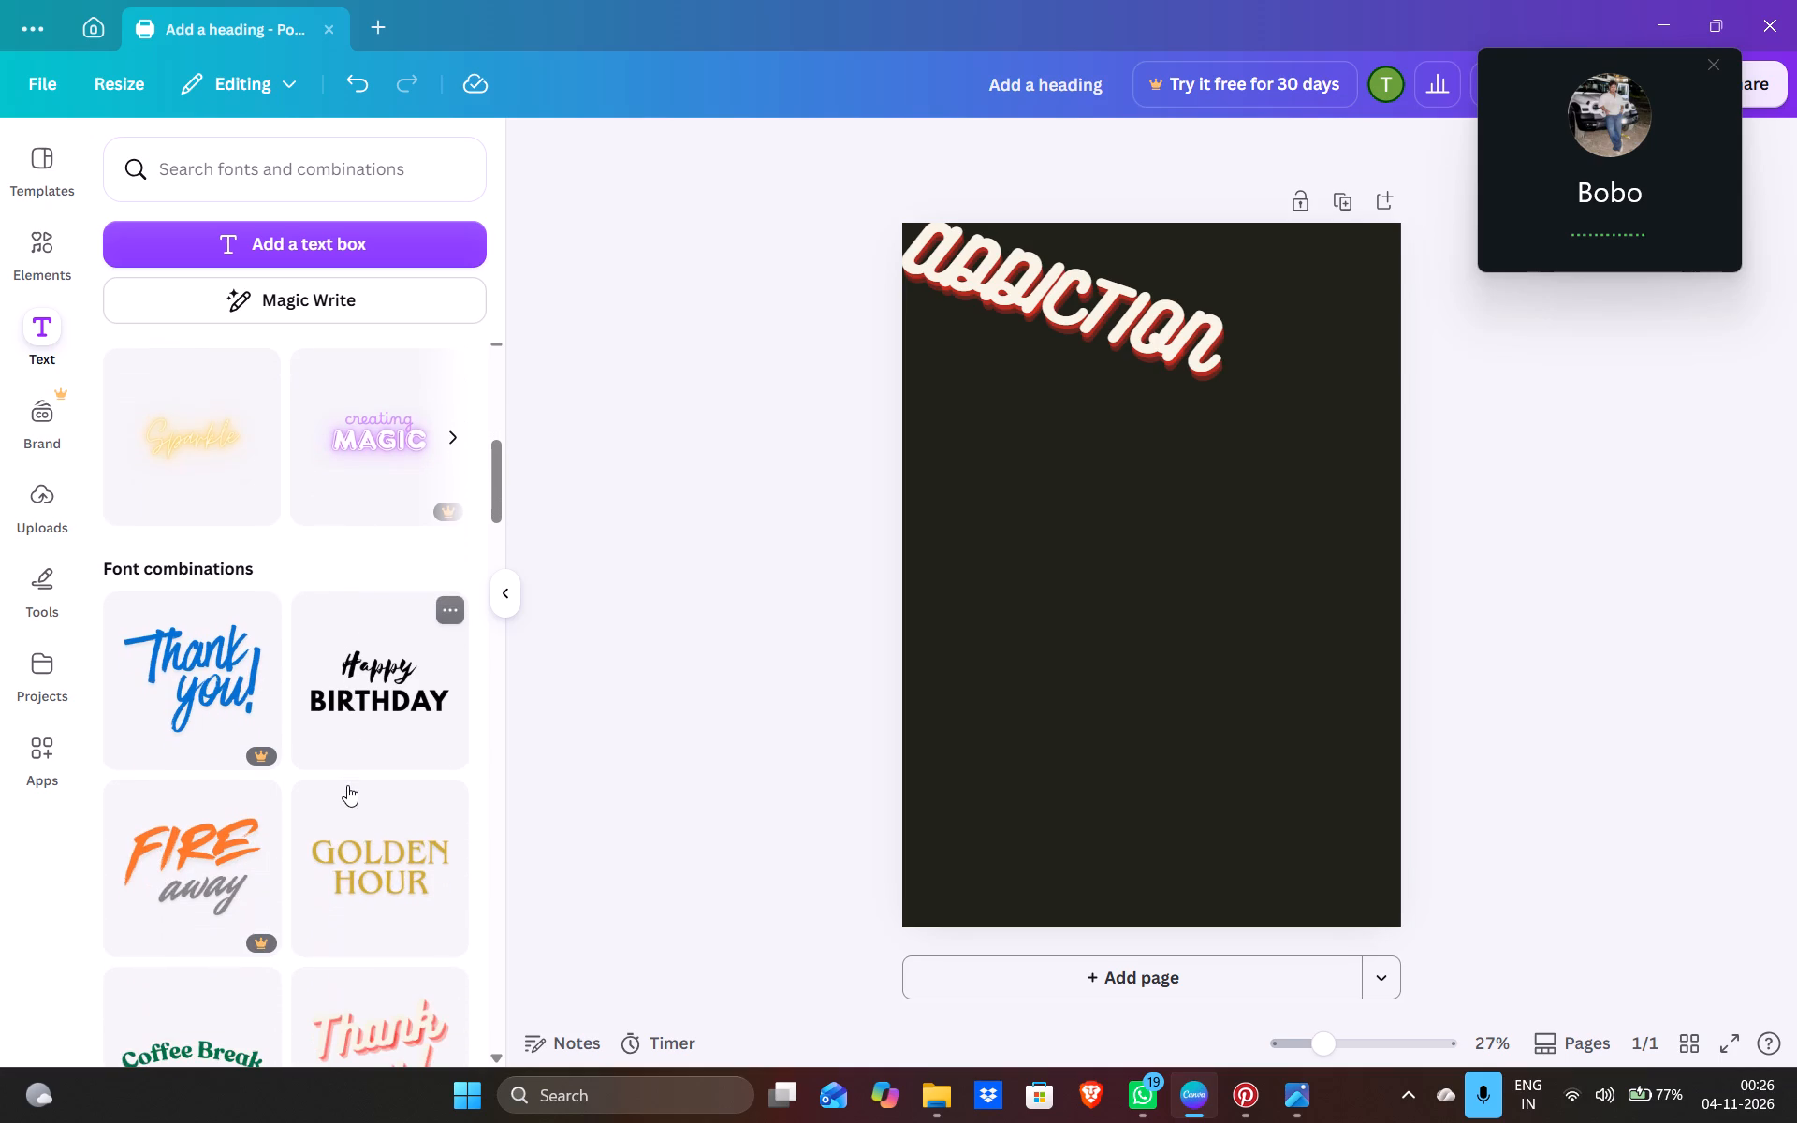
pyautogui.scroll(-1, 347, 785)
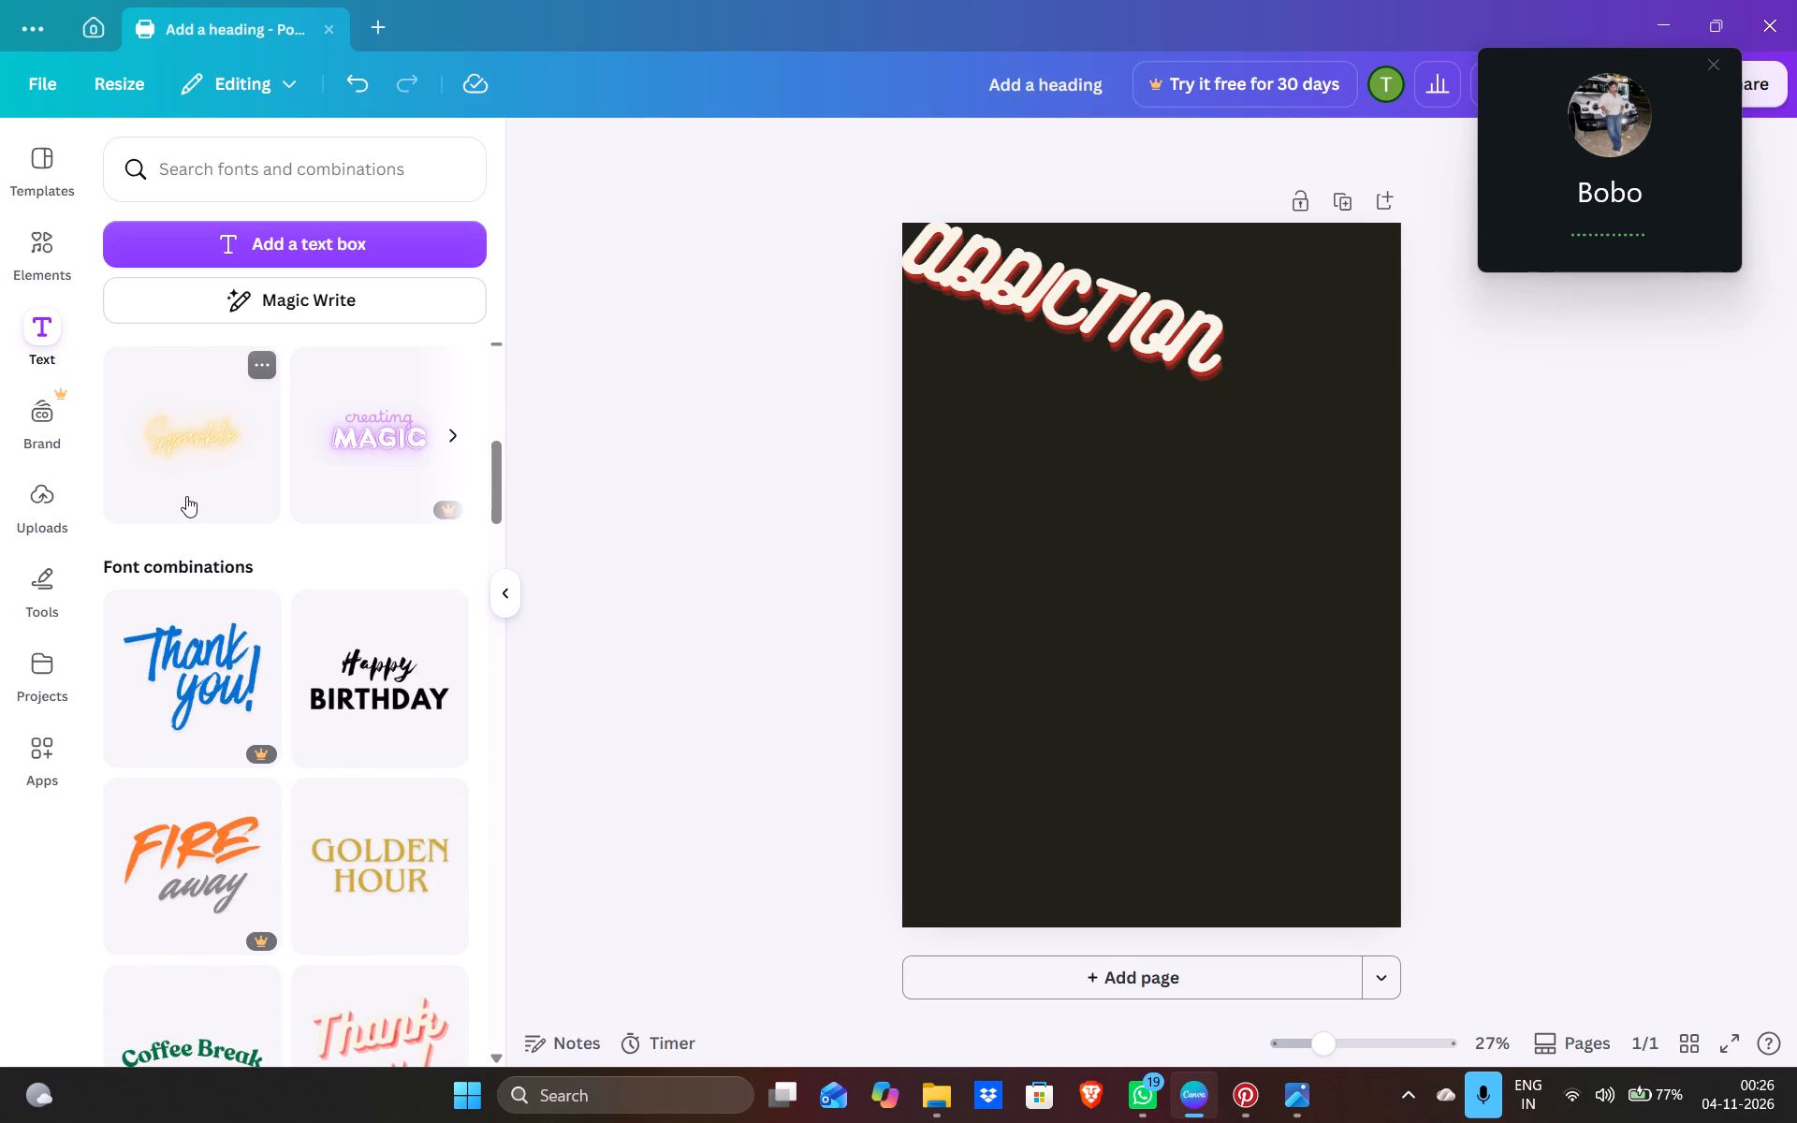
pyautogui.click(186, 496)
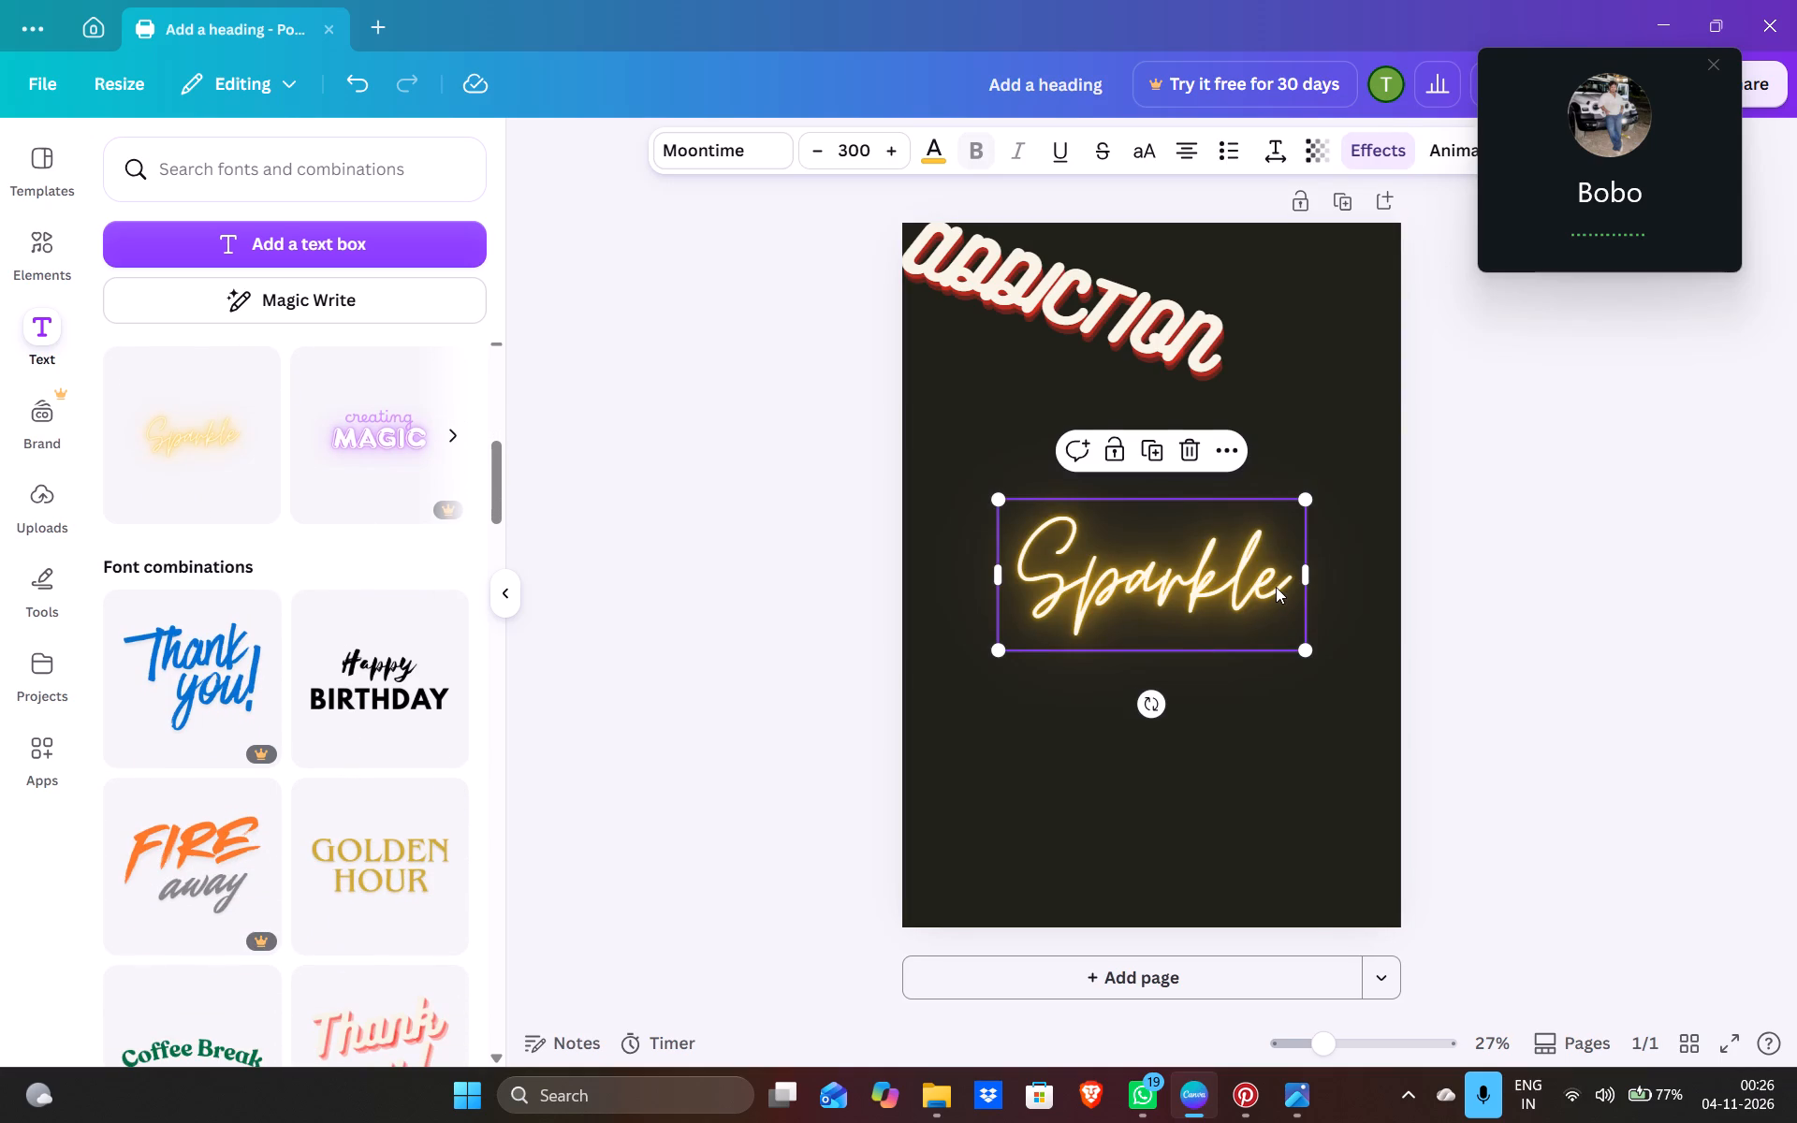
# Replace the neon Sparkle wording with "INSTAGam".
pyautogui.click(1276, 587)
pyautogui.press('BackSpace')
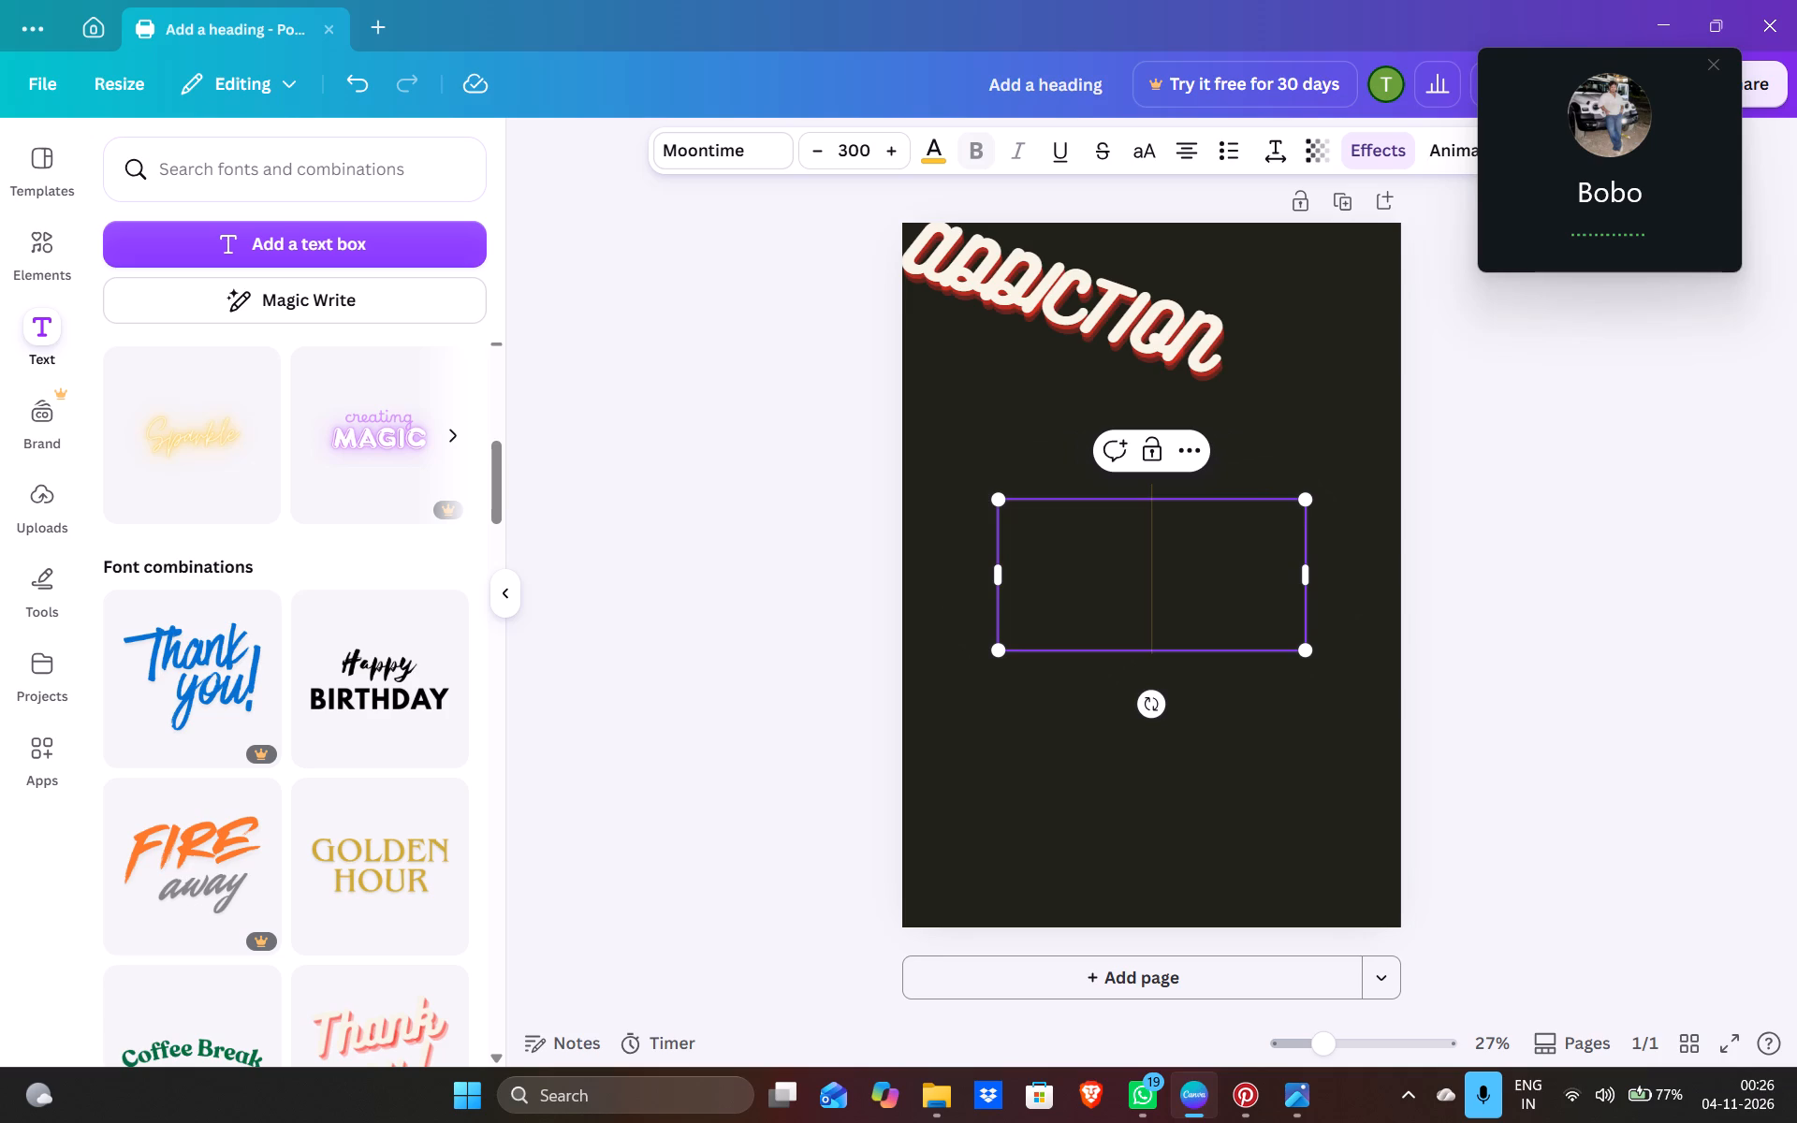
pyautogui.write('IN')
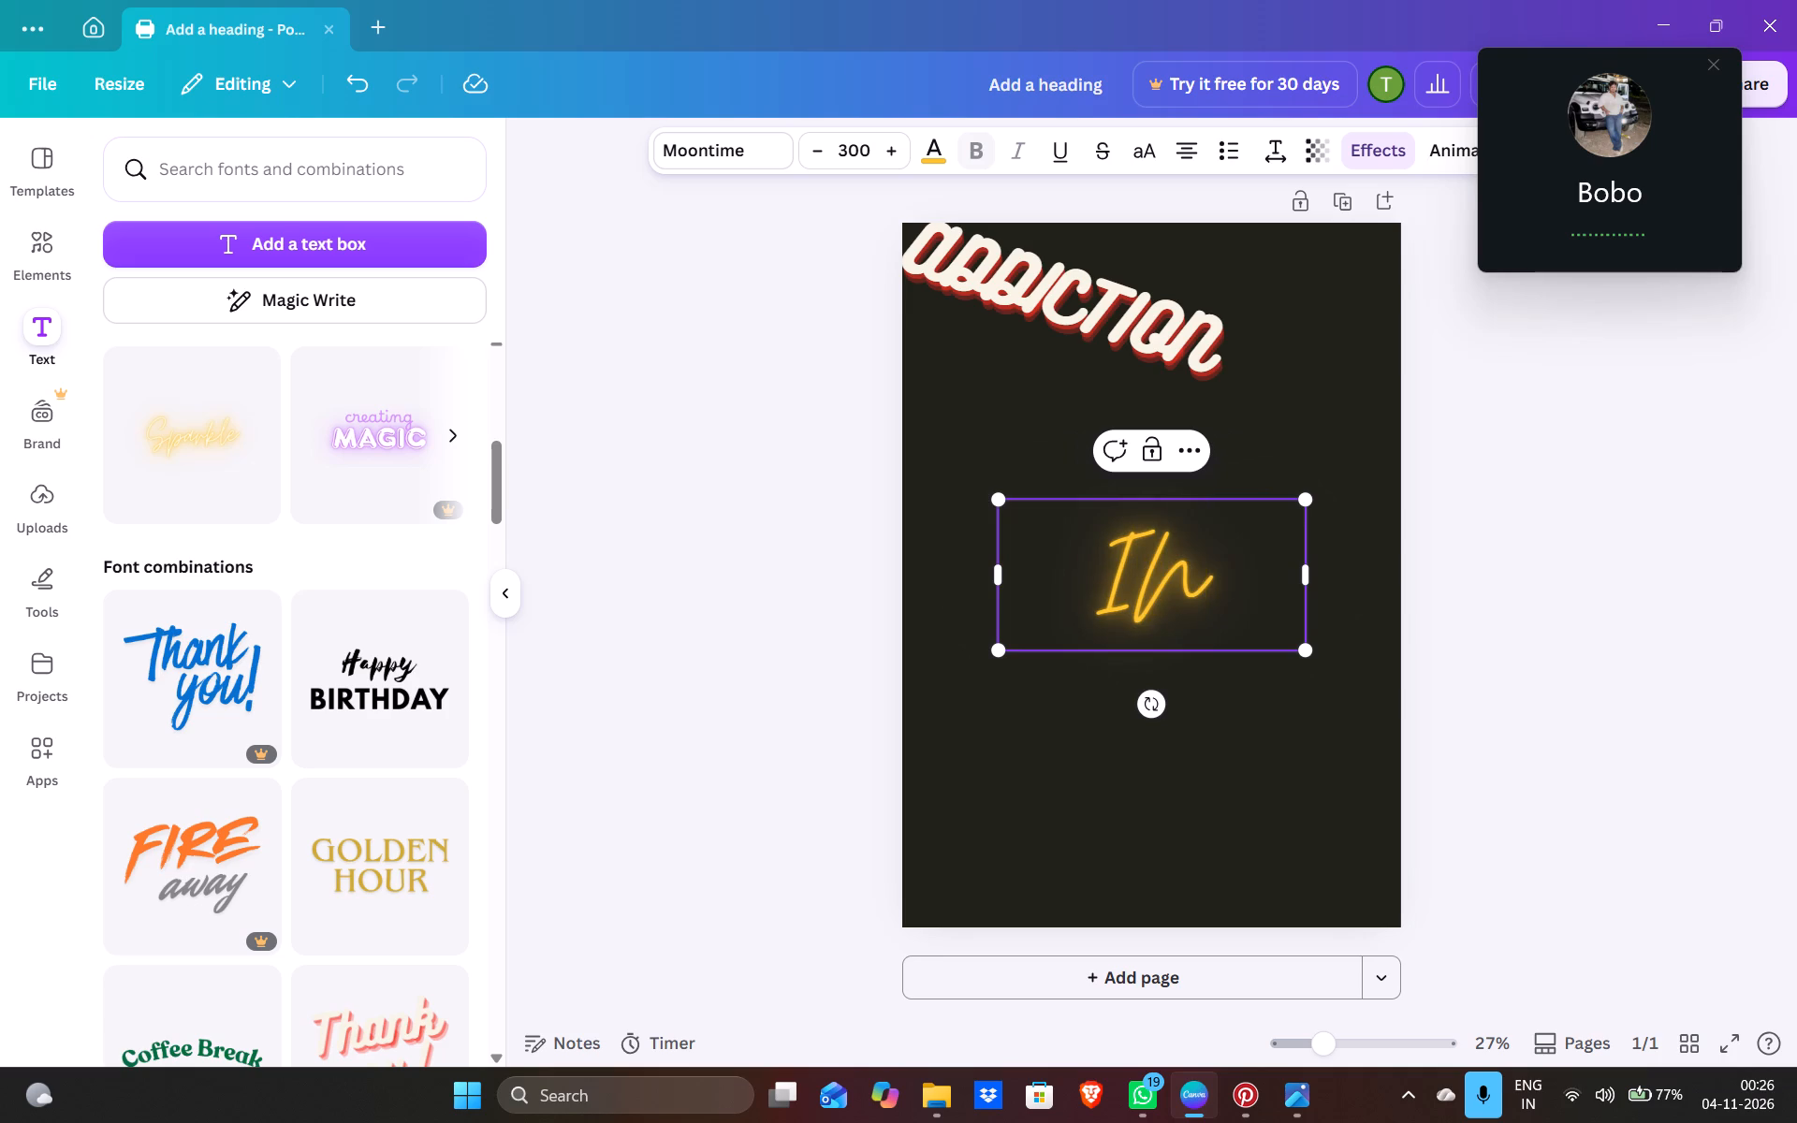
pyautogui.write('STA')
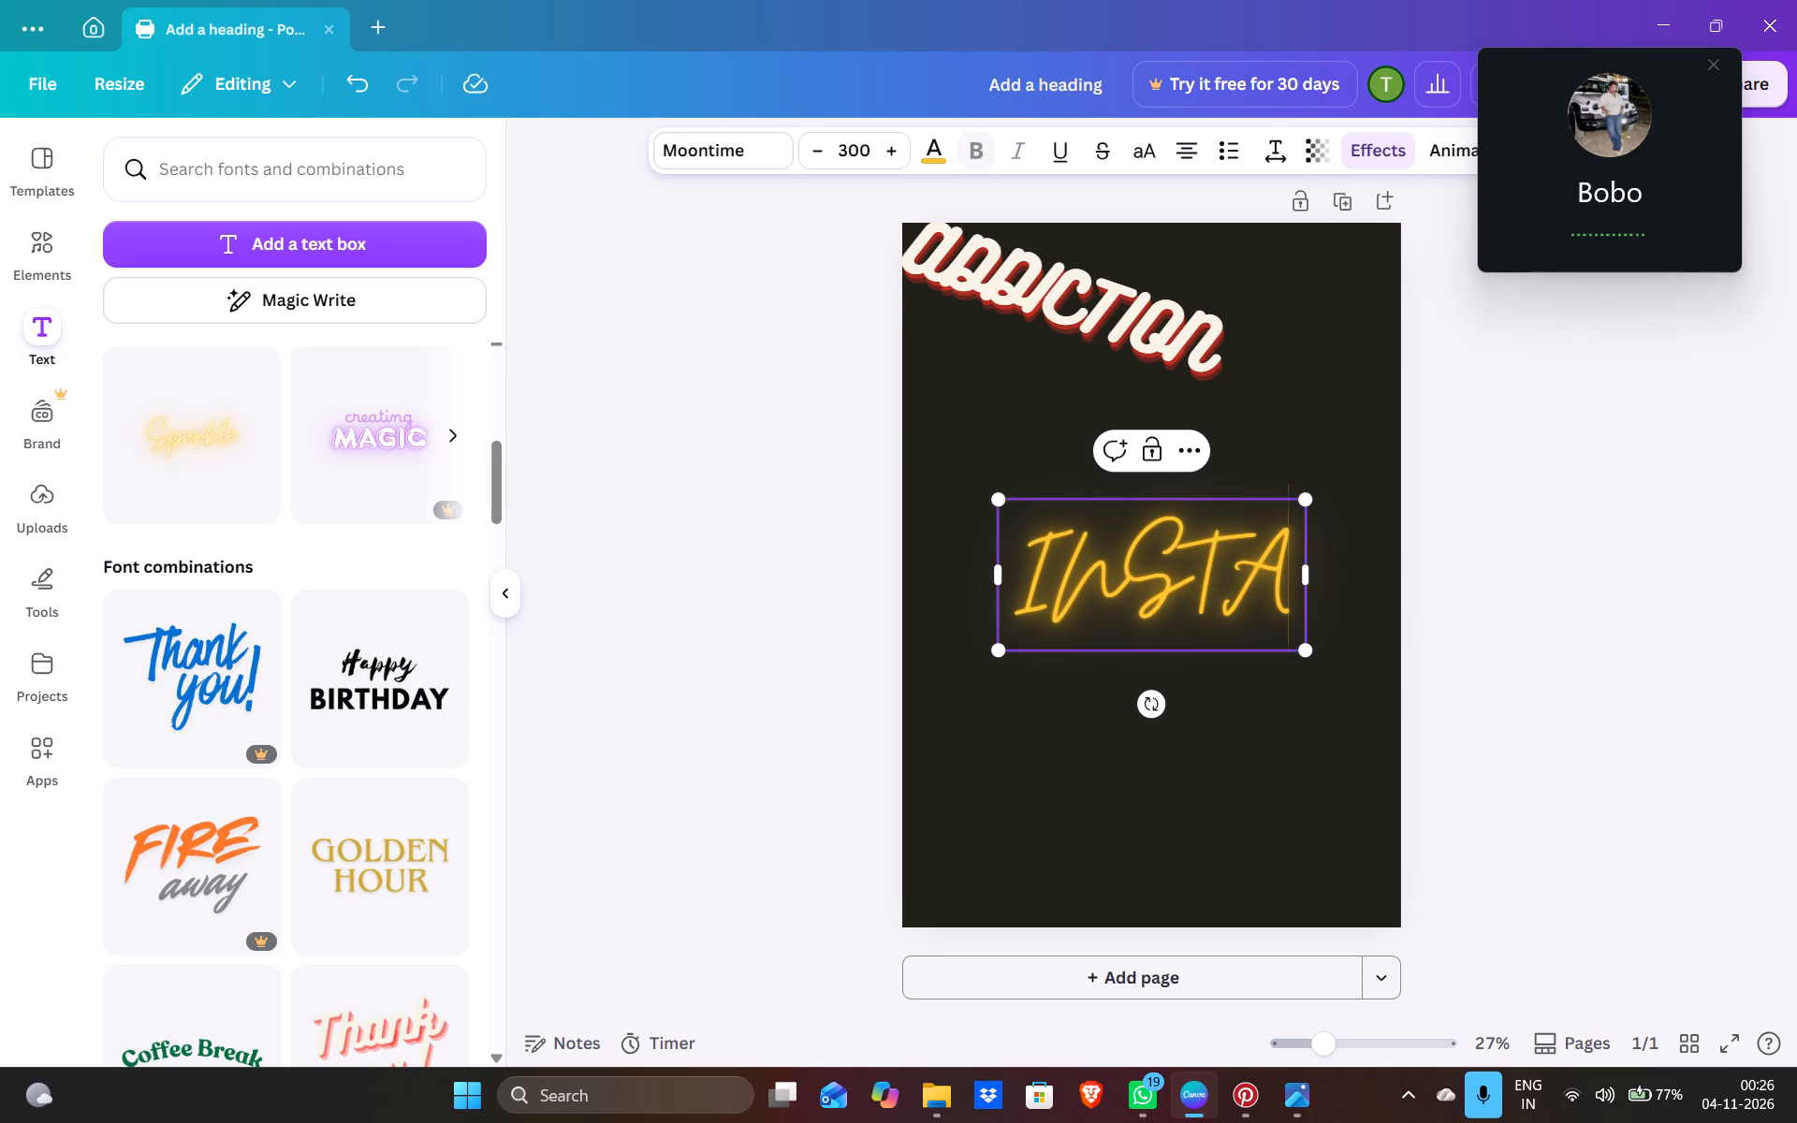
pyautogui.press('m')
pyautogui.press('BackSpace')
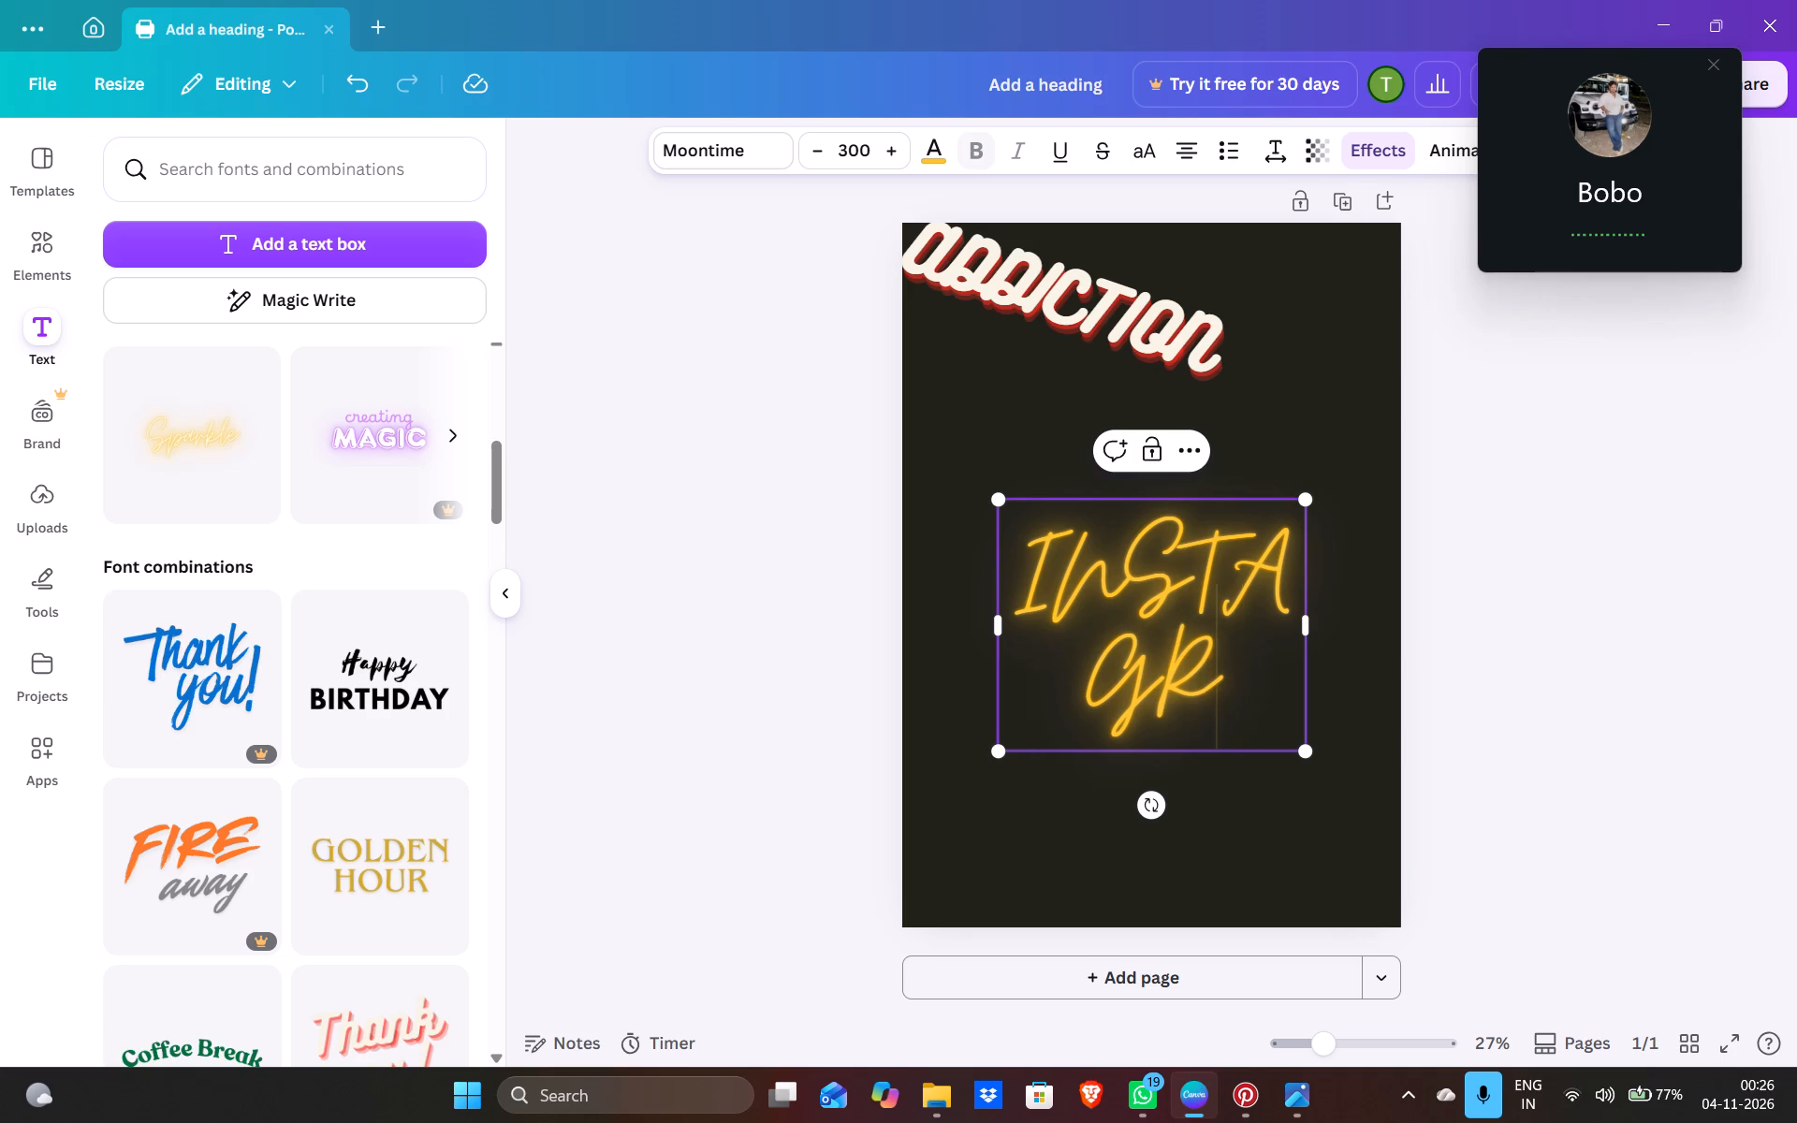
pyautogui.press('BackSpace')
pyautogui.write('am')
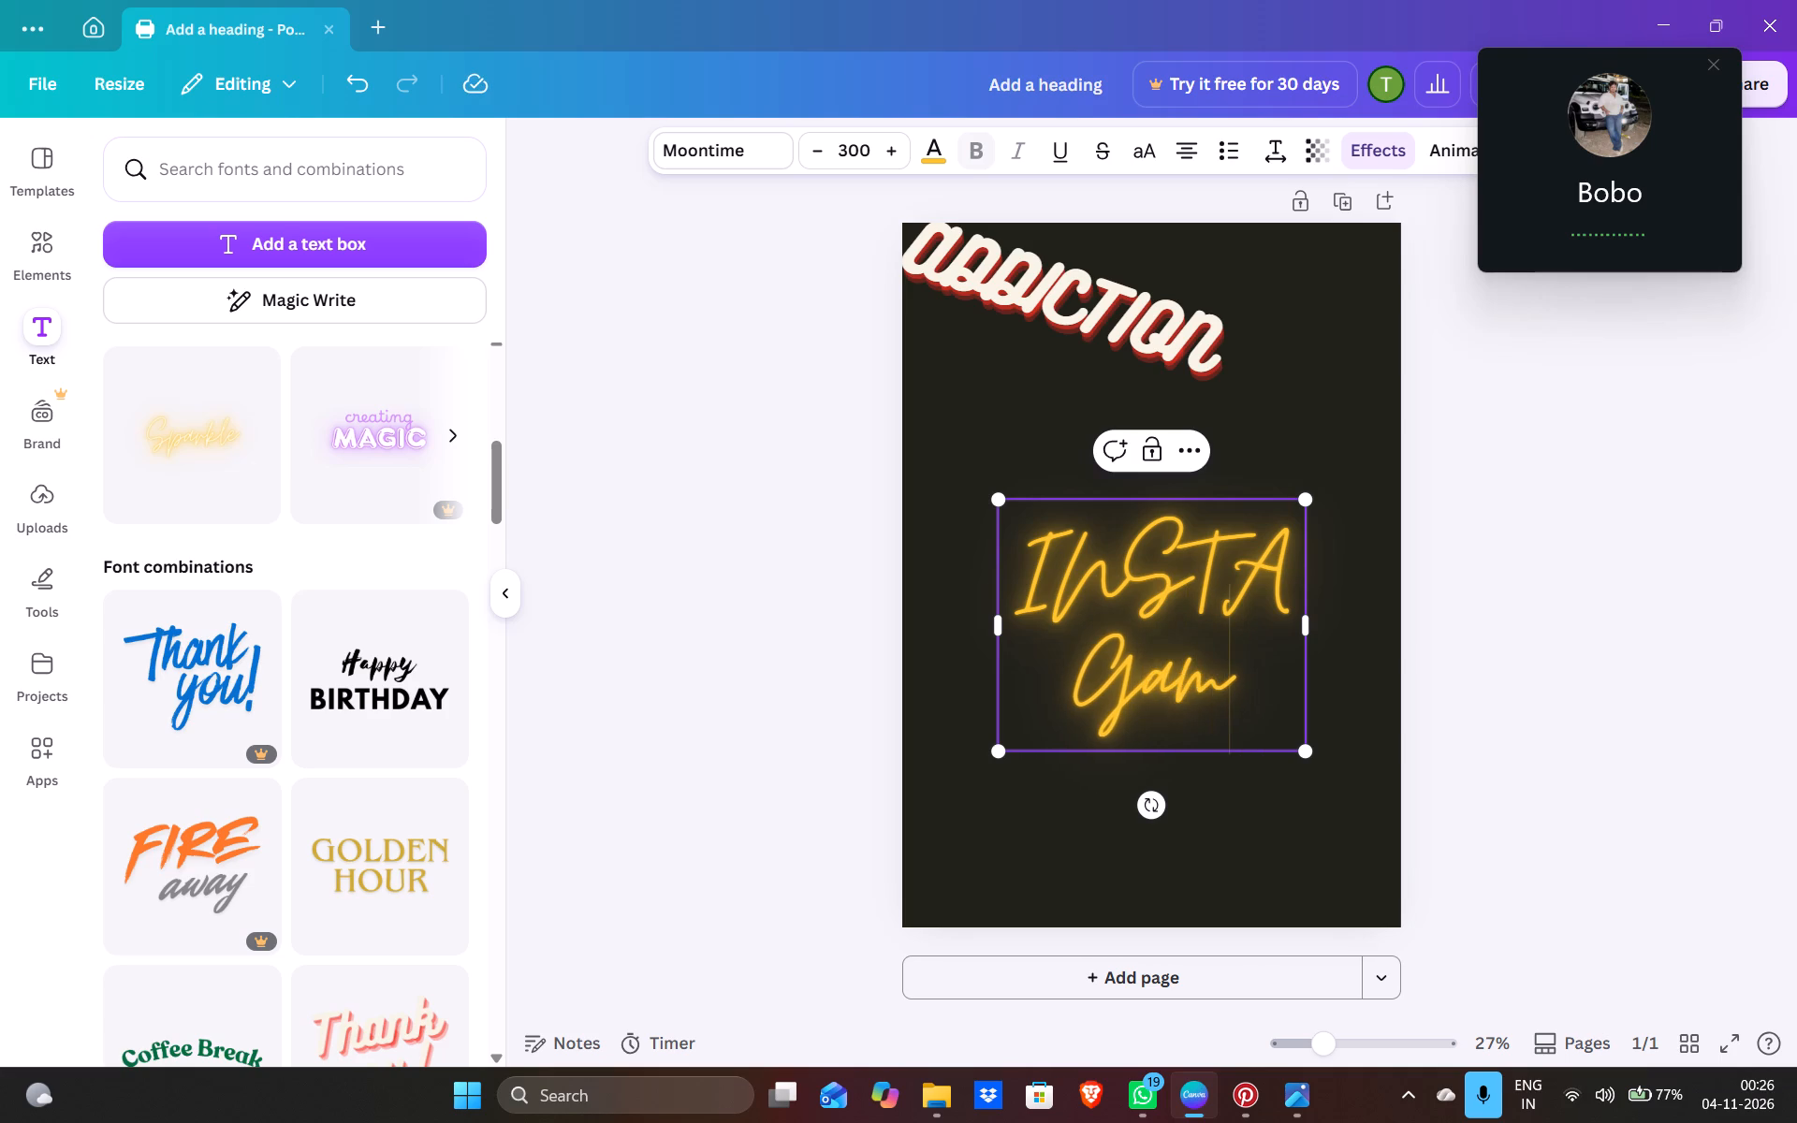
# Shrink the neon INSTAGam text to font size 71.
pyautogui.tripleClick(813, 157)
pyautogui.click(813, 157)
pyautogui.moveTo(813, 157); pyautogui.dragTo(843, 142)
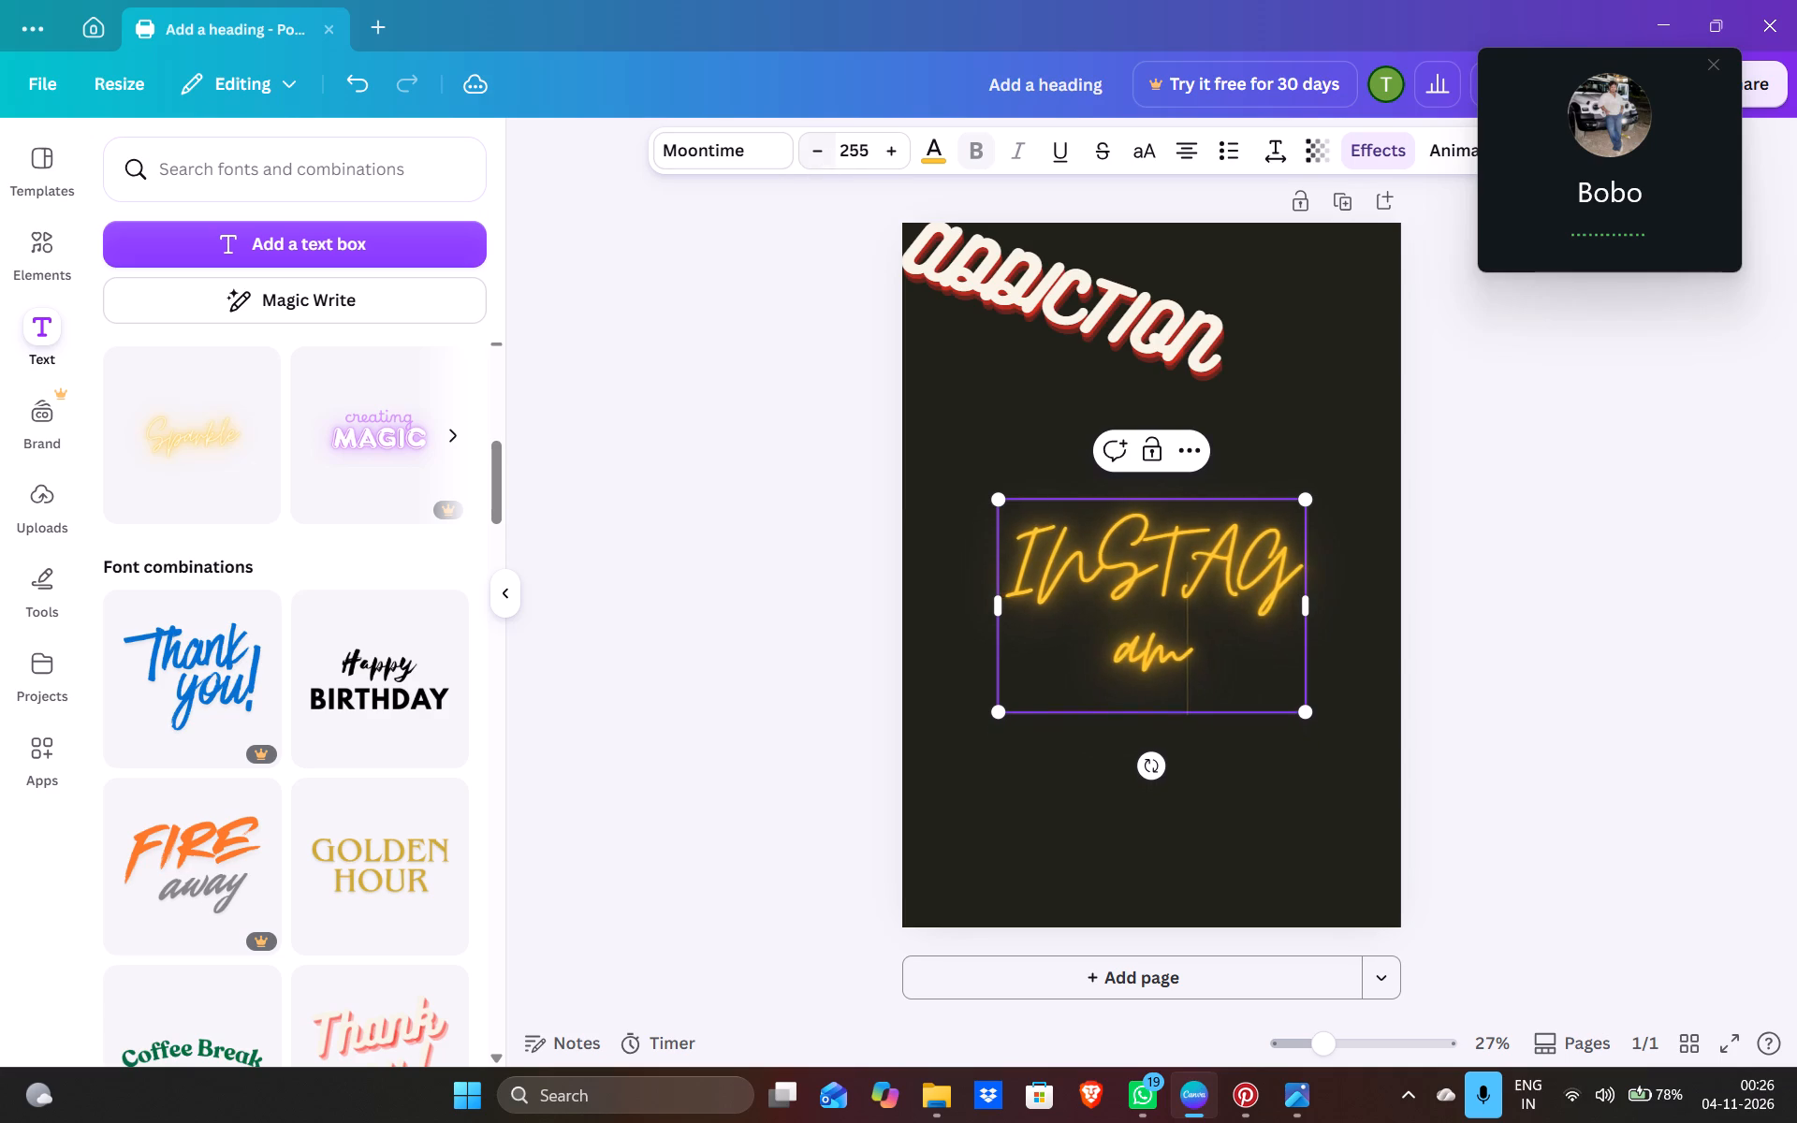
pyautogui.moveTo(843, 142); pyautogui.dragTo(849, 141)
pyautogui.click(865, 150)
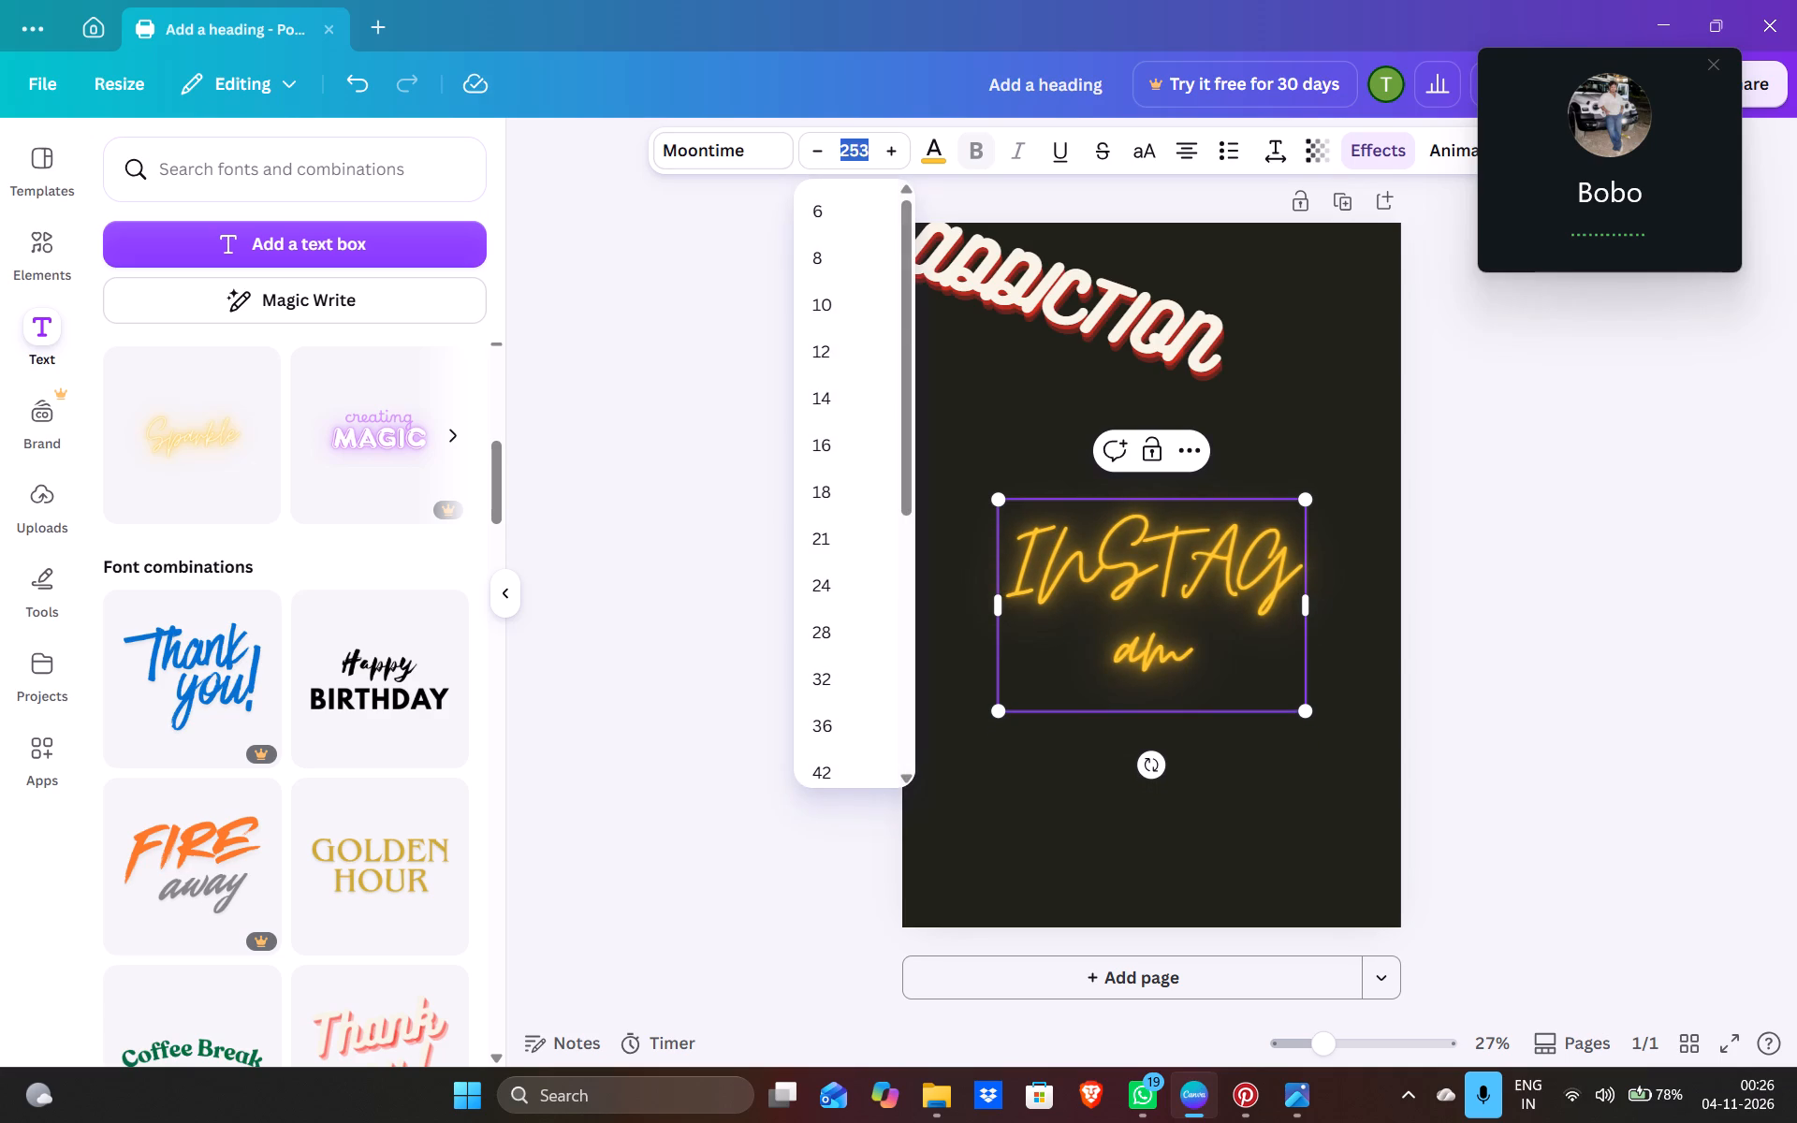
pyautogui.click(830, 497)
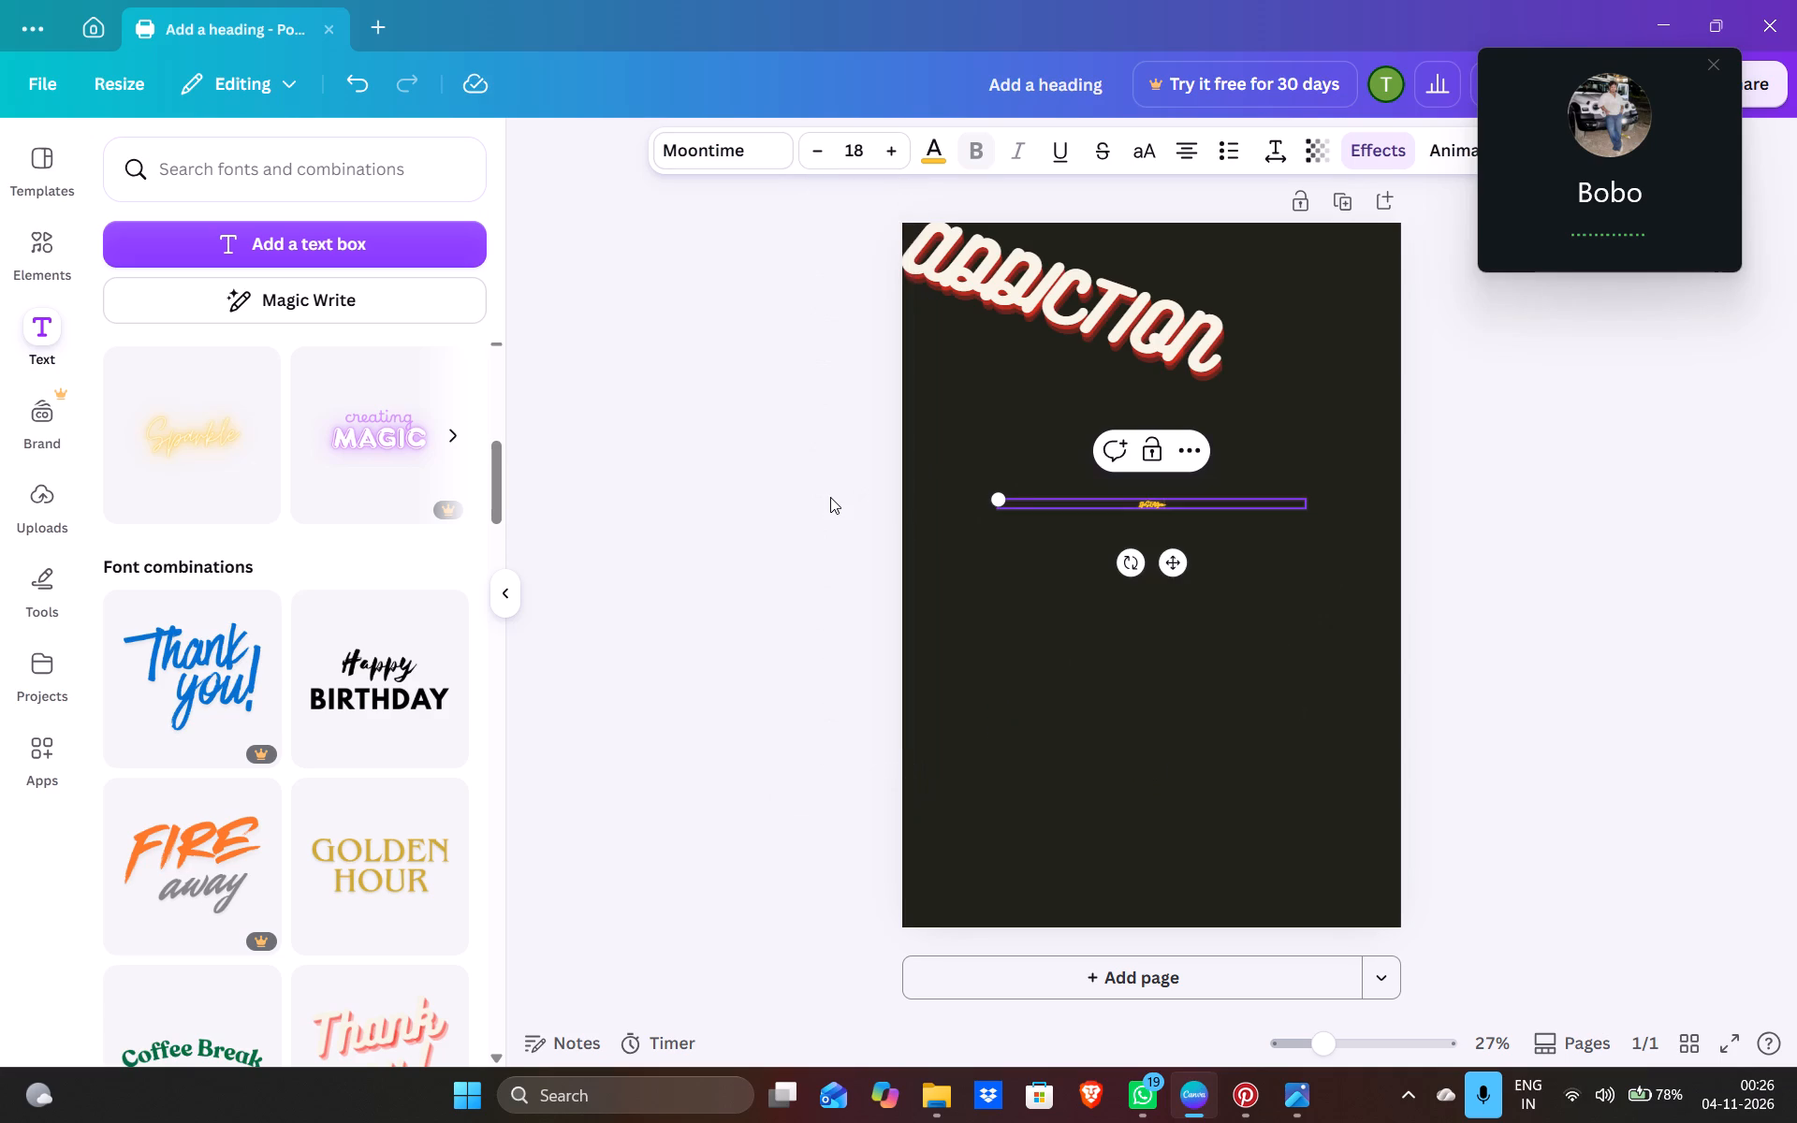
pyautogui.click(861, 146)
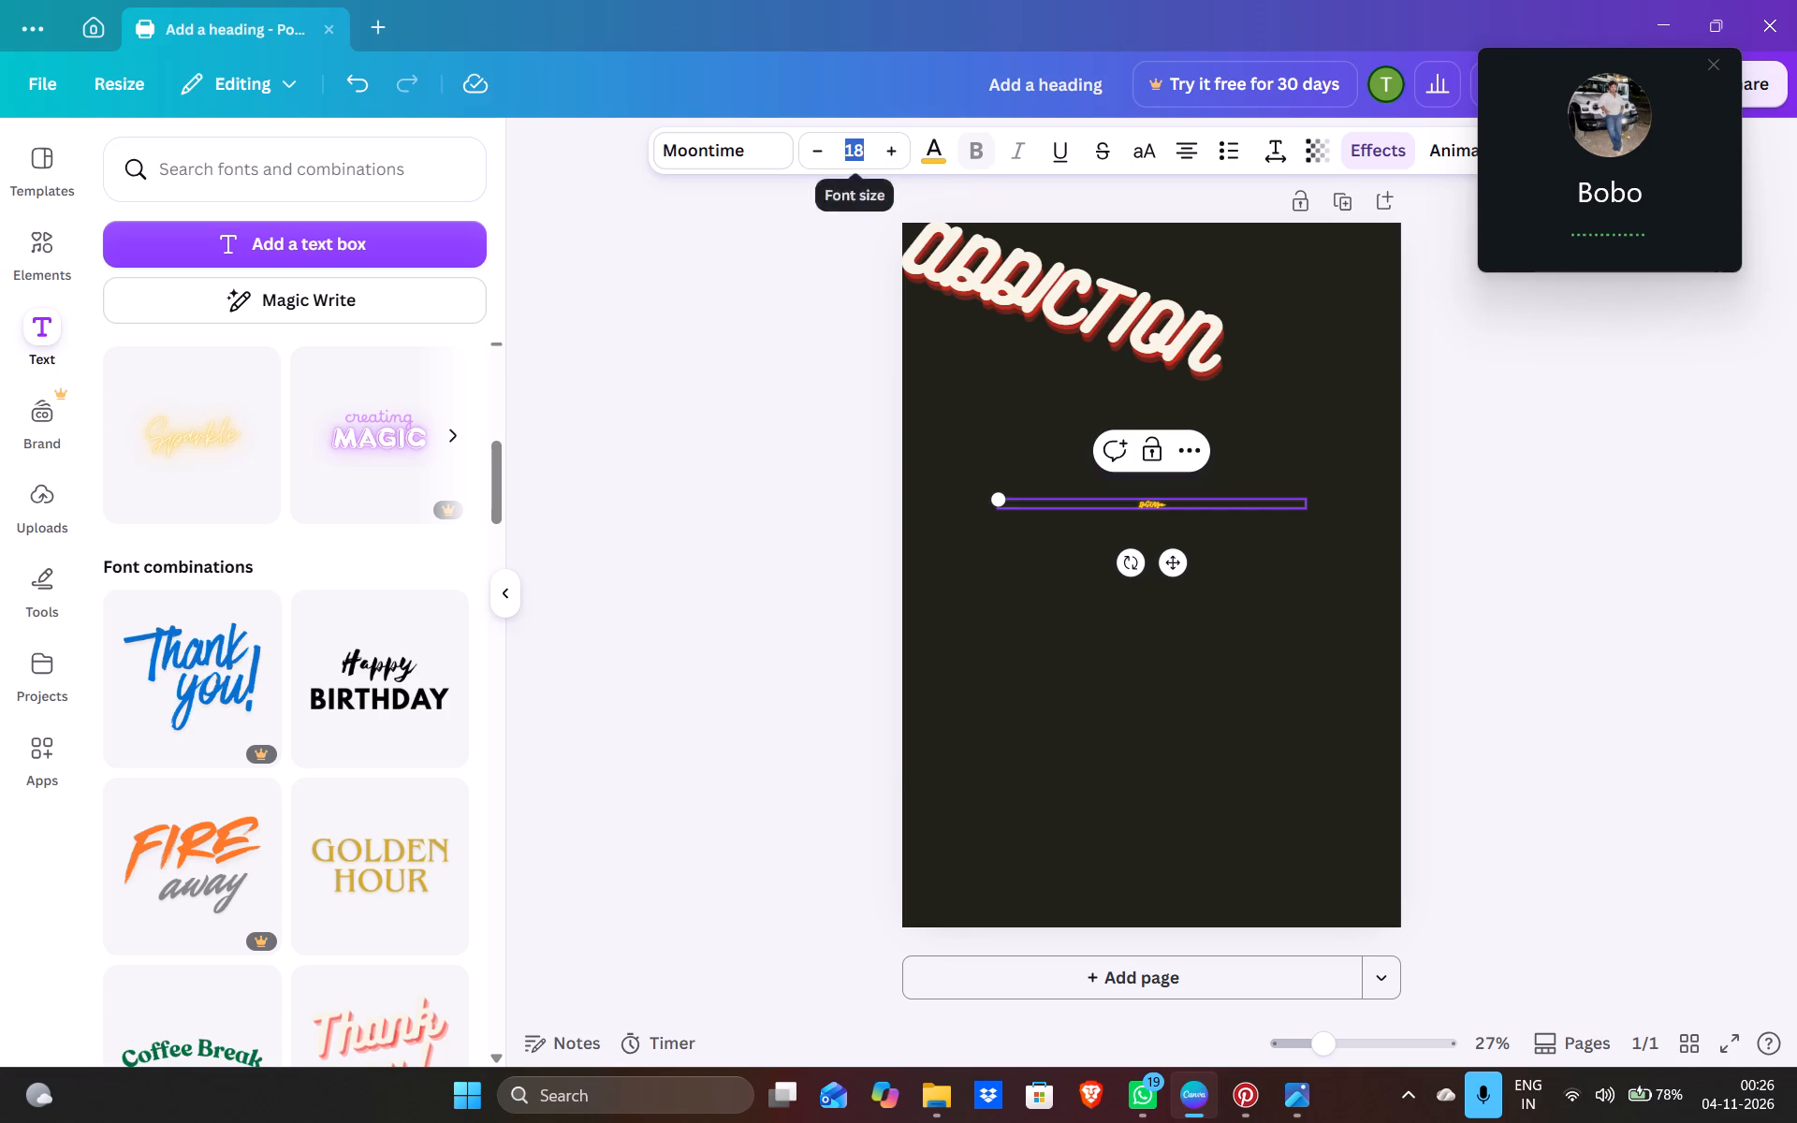
pyautogui.click(827, 763)
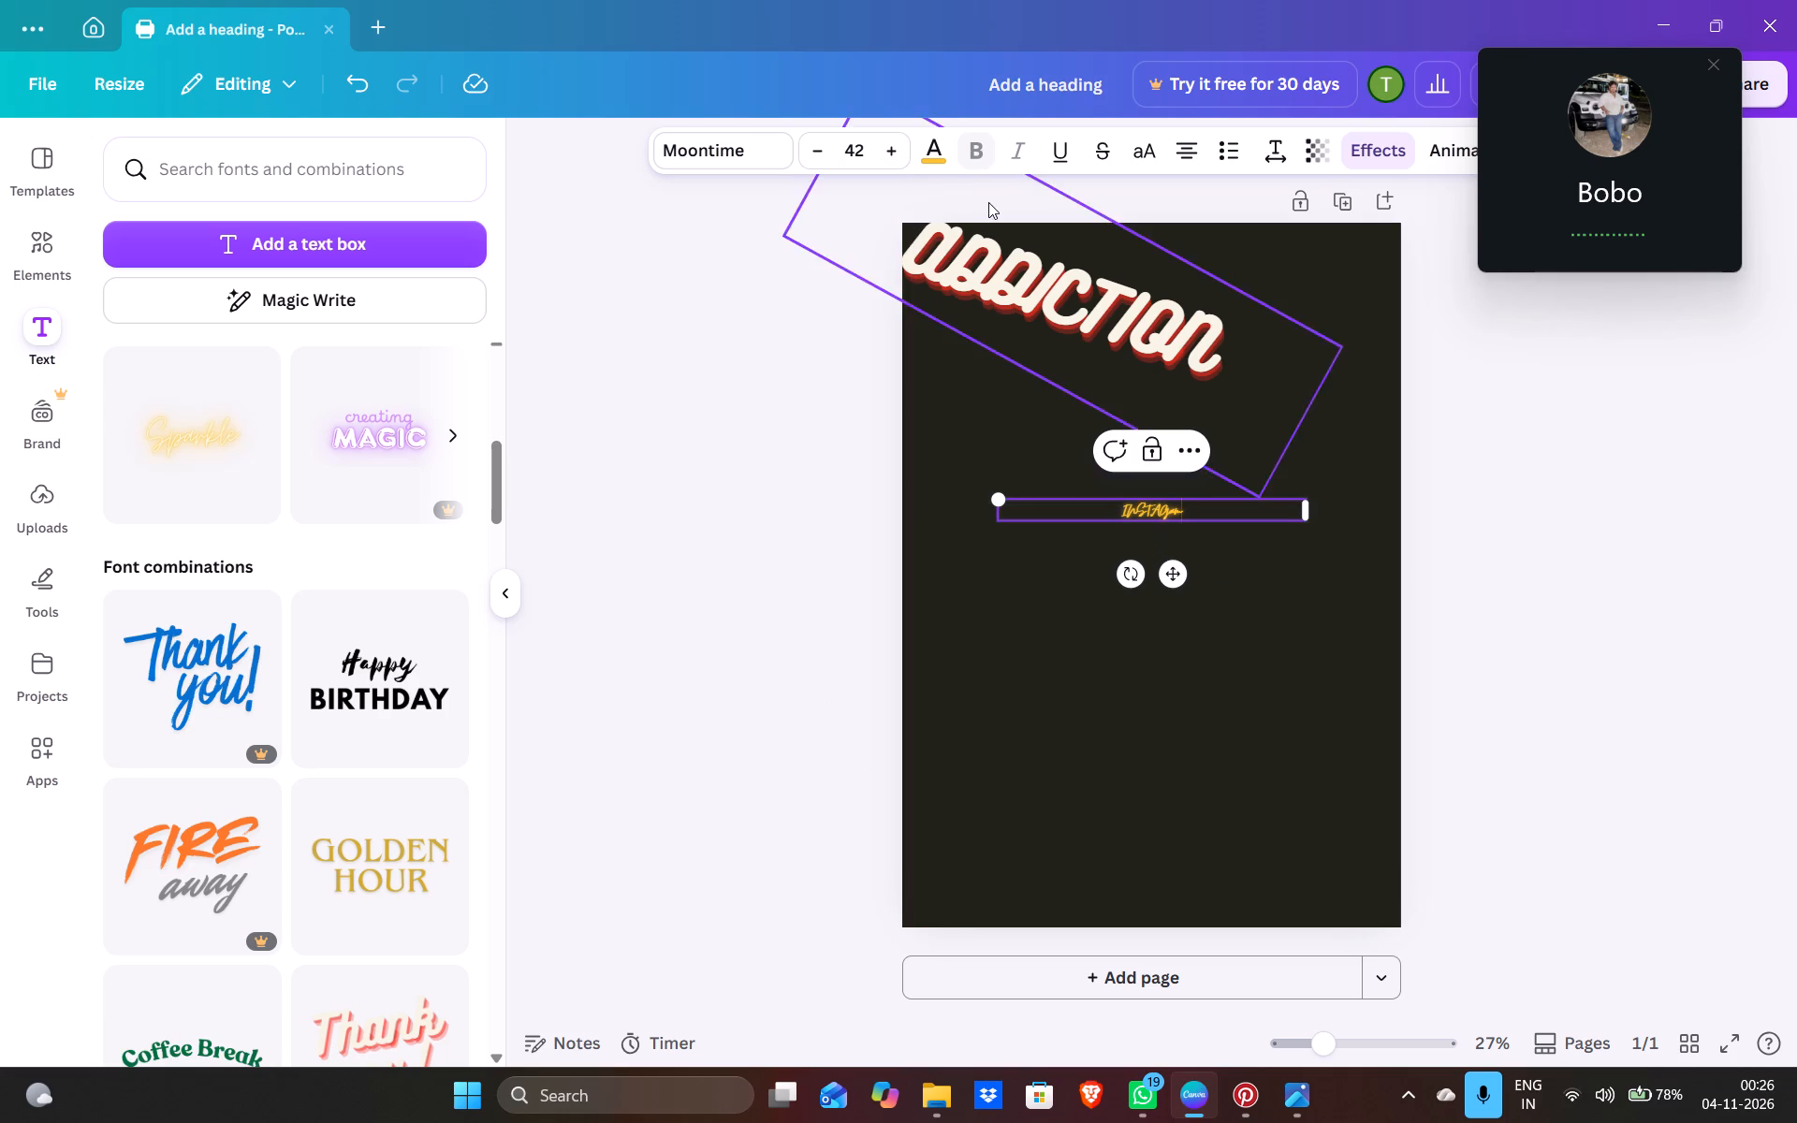
pyautogui.tripleClick(897, 147)
pyautogui.click(897, 147)
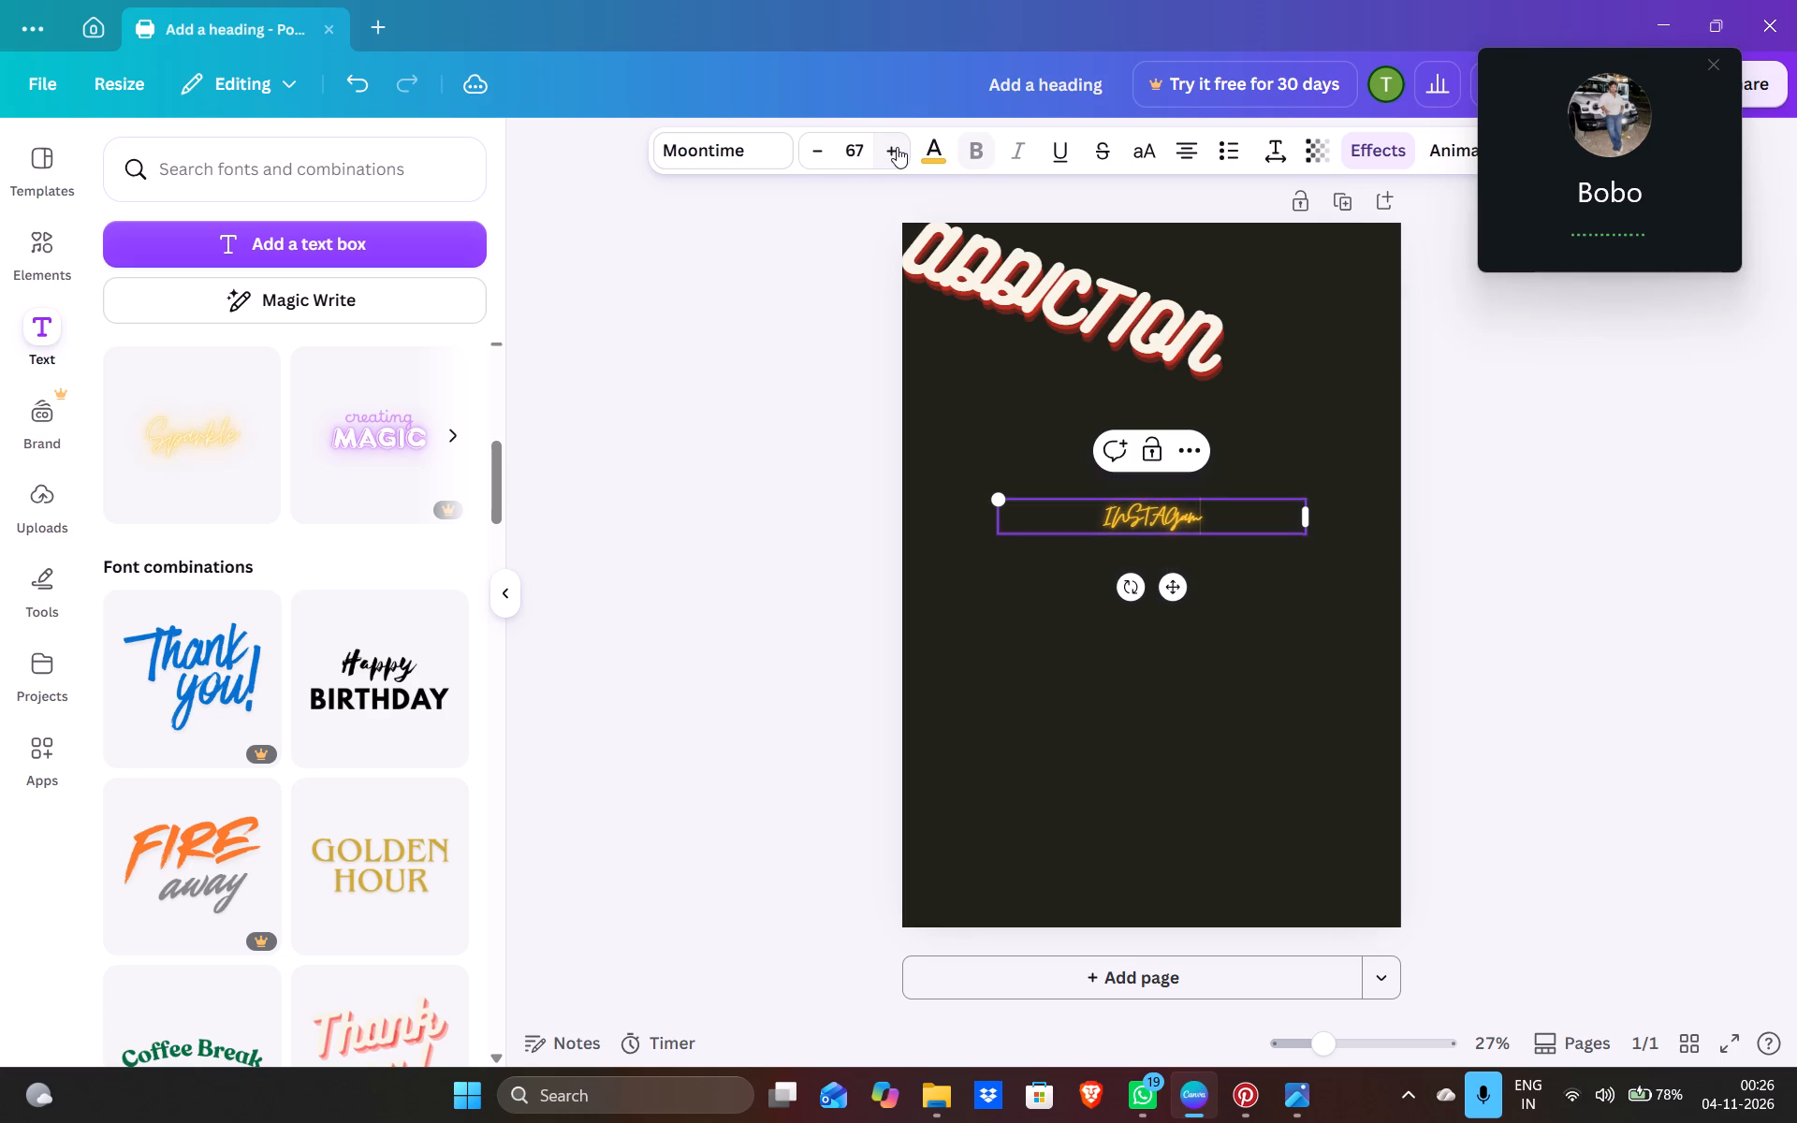
# Rotate the neon INSTAGam text counter-clockwise so that it slants upward to the right.
pyautogui.moveTo(1130, 581); pyautogui.dragTo(1174, 592)
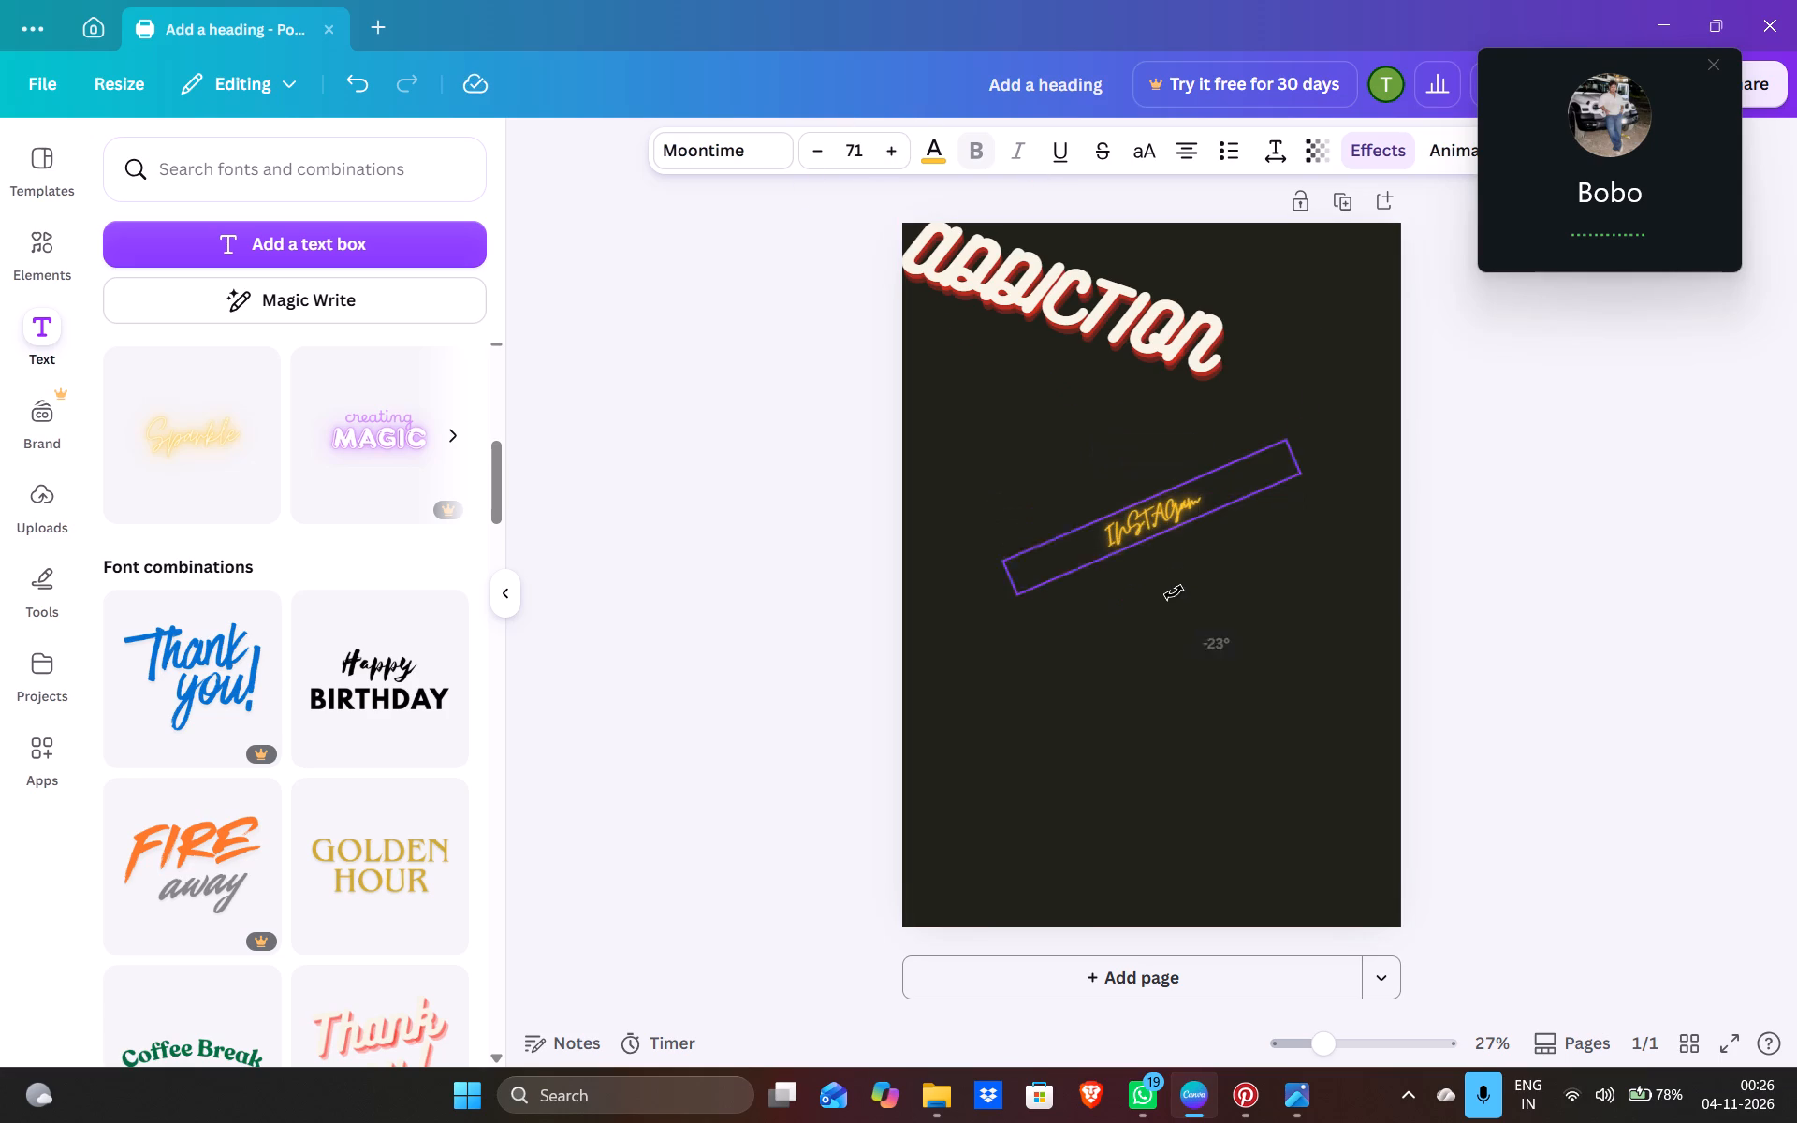
pyautogui.moveTo(1174, 592); pyautogui.dragTo(1175, 592)
pyautogui.click(1133, 514)
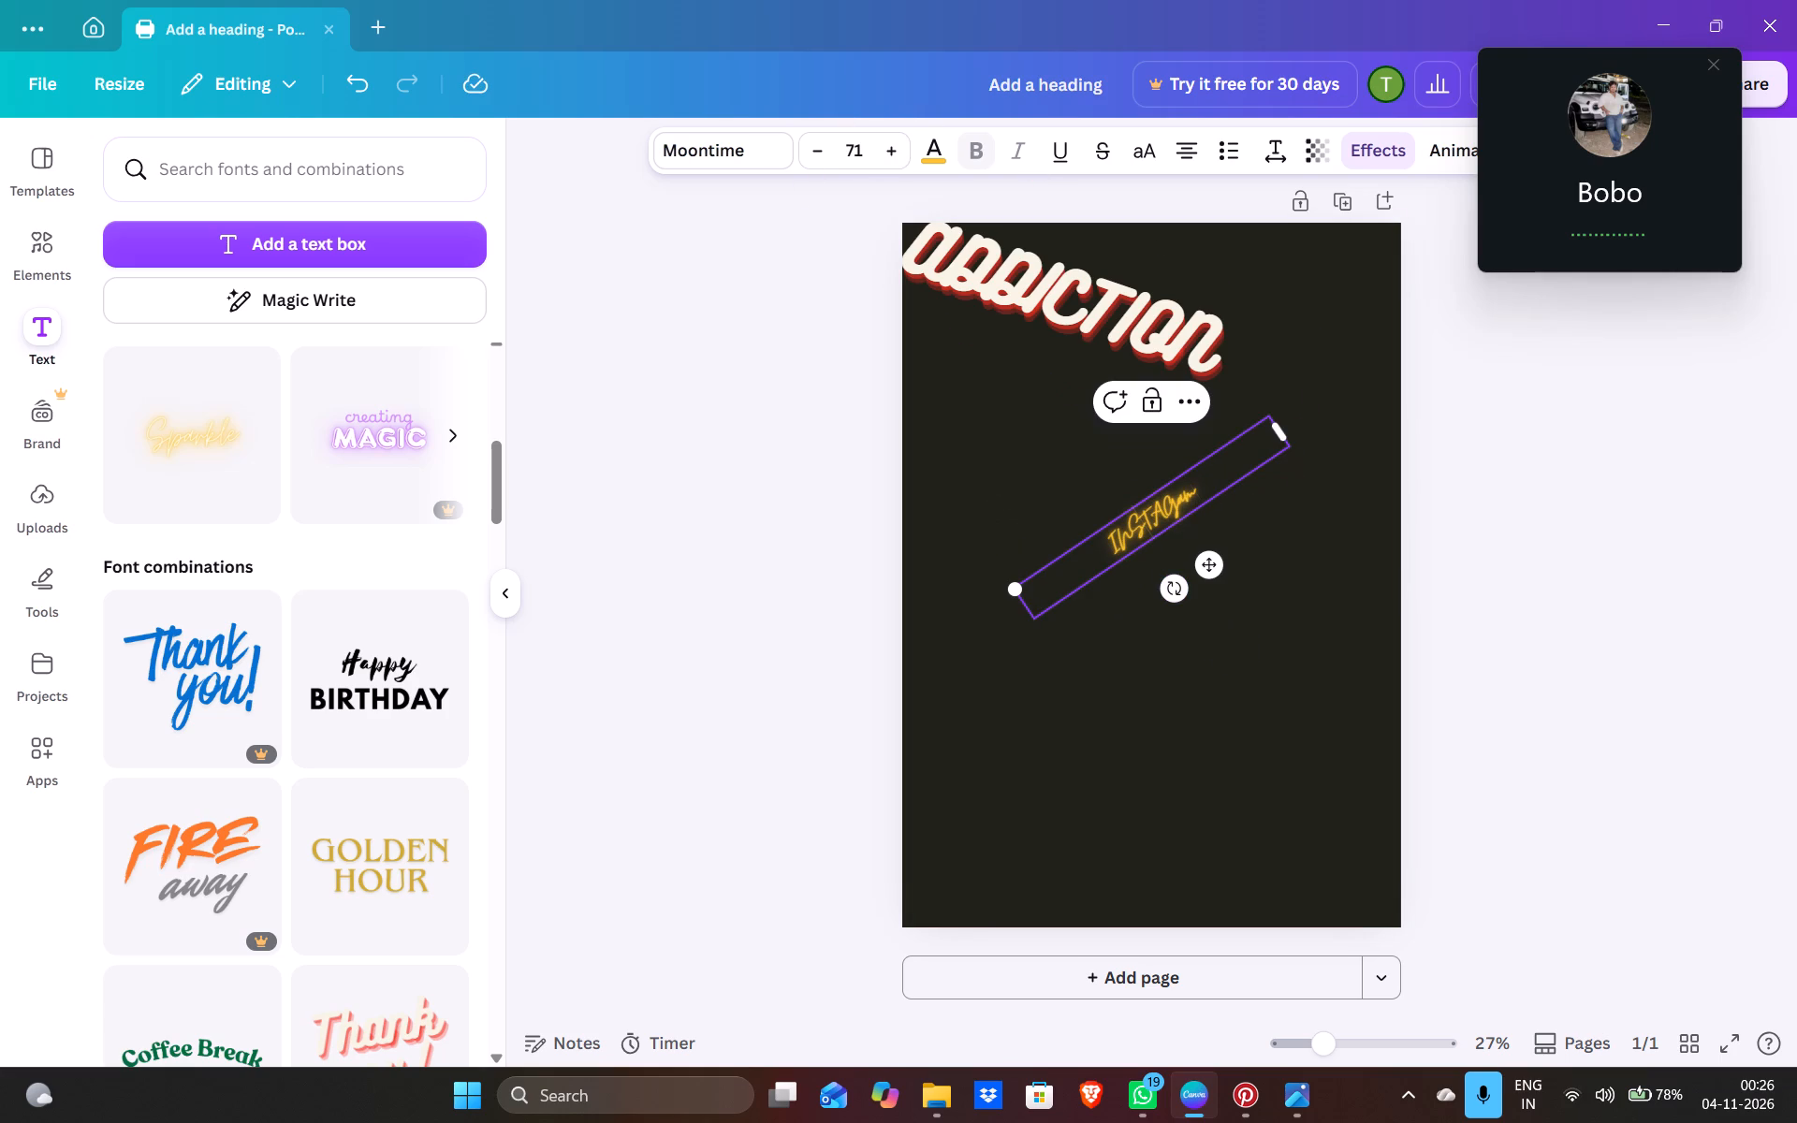
# Move the neon INSTAGam text to the page's left edge, just beneath the start of ADDICTION.
pyautogui.click(1094, 551)
pyautogui.moveTo(1199, 571); pyautogui.dragTo(1172, 508)
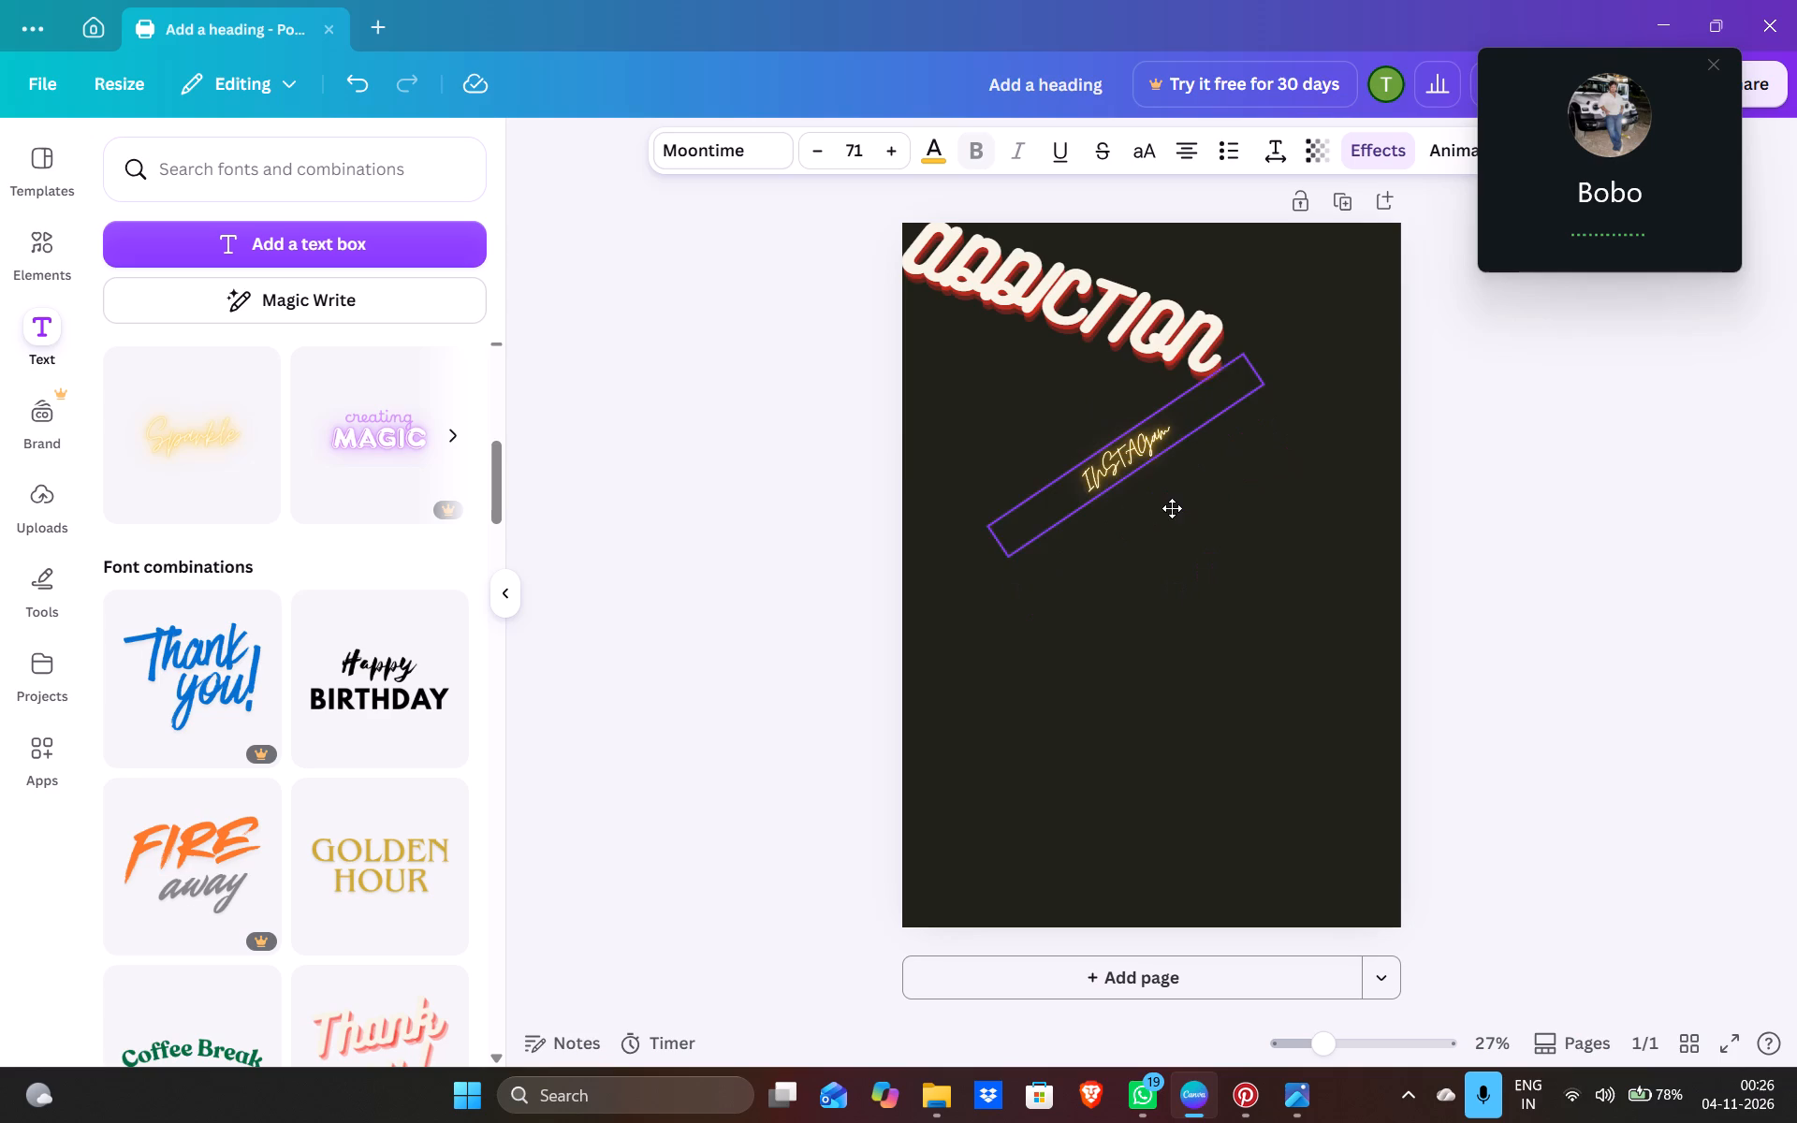
pyautogui.moveTo(1172, 508); pyautogui.dragTo(991, 349)
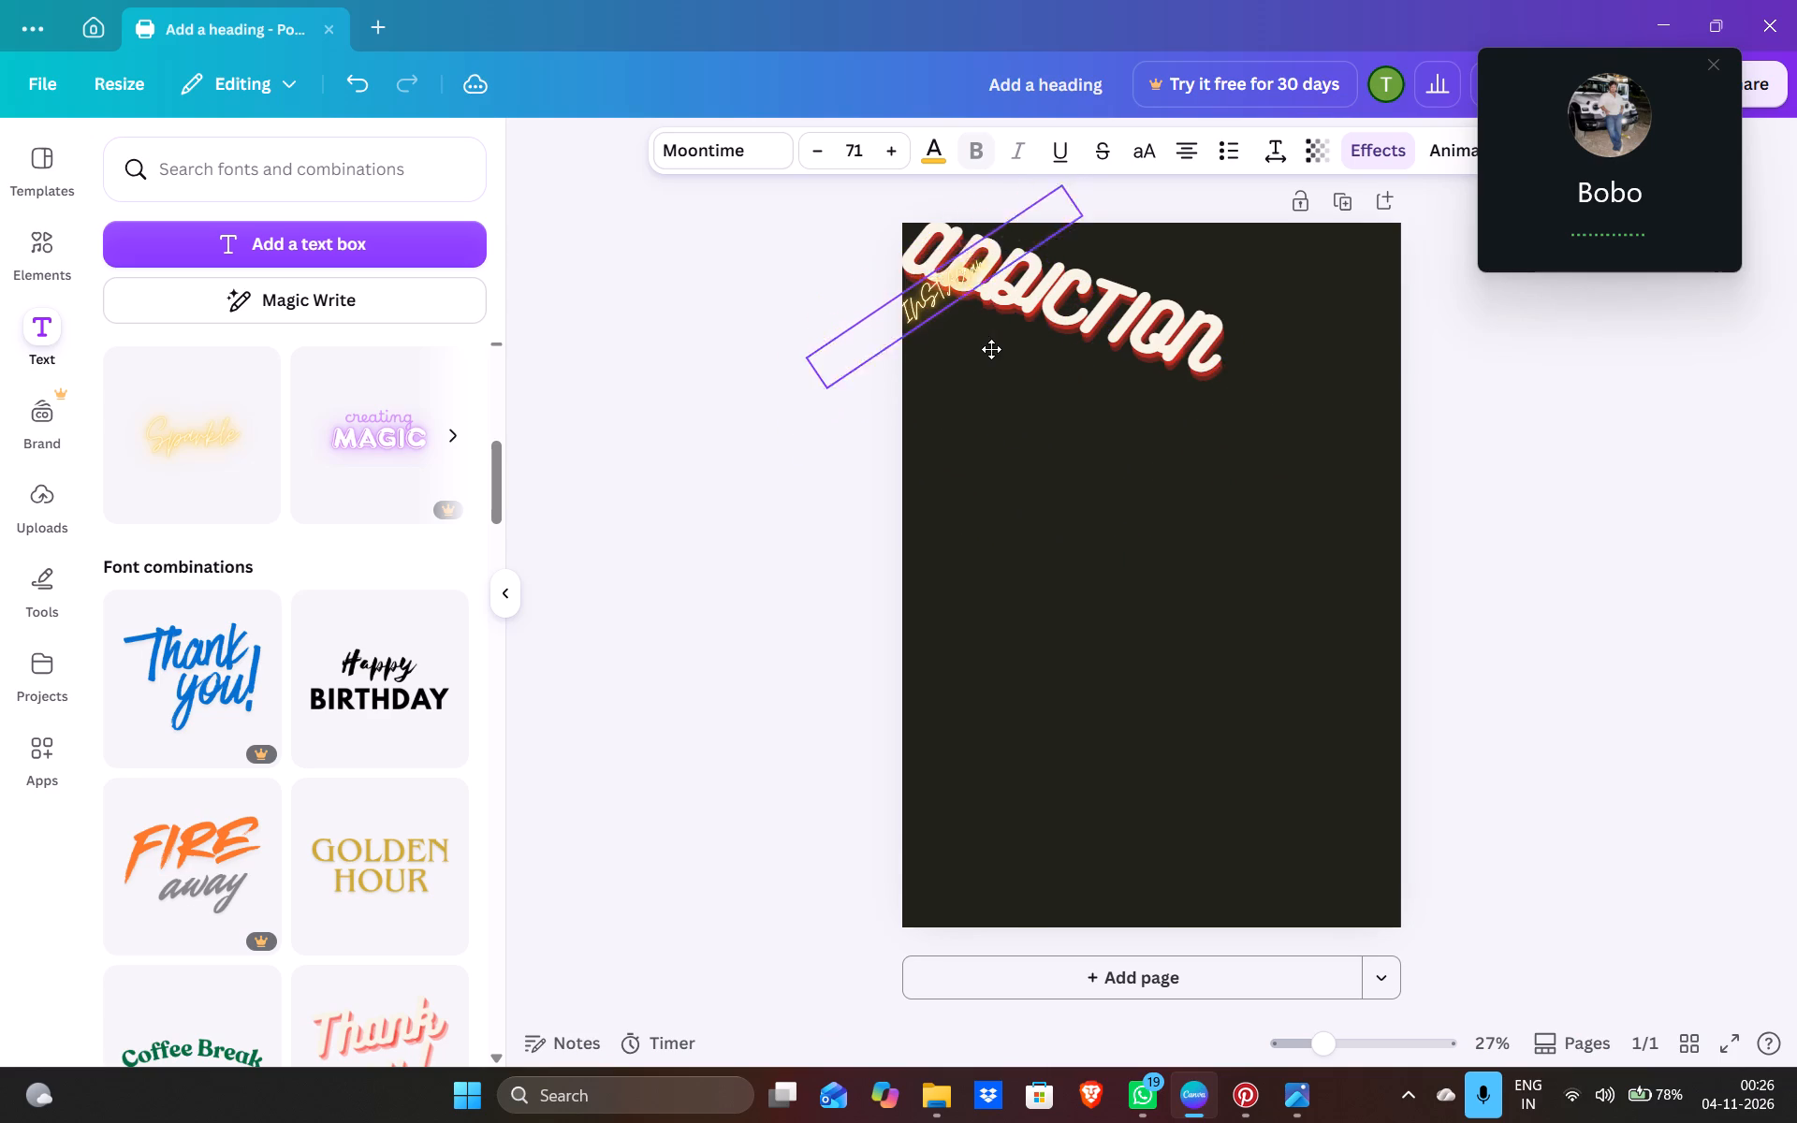
pyautogui.moveTo(991, 349); pyautogui.dragTo(994, 392)
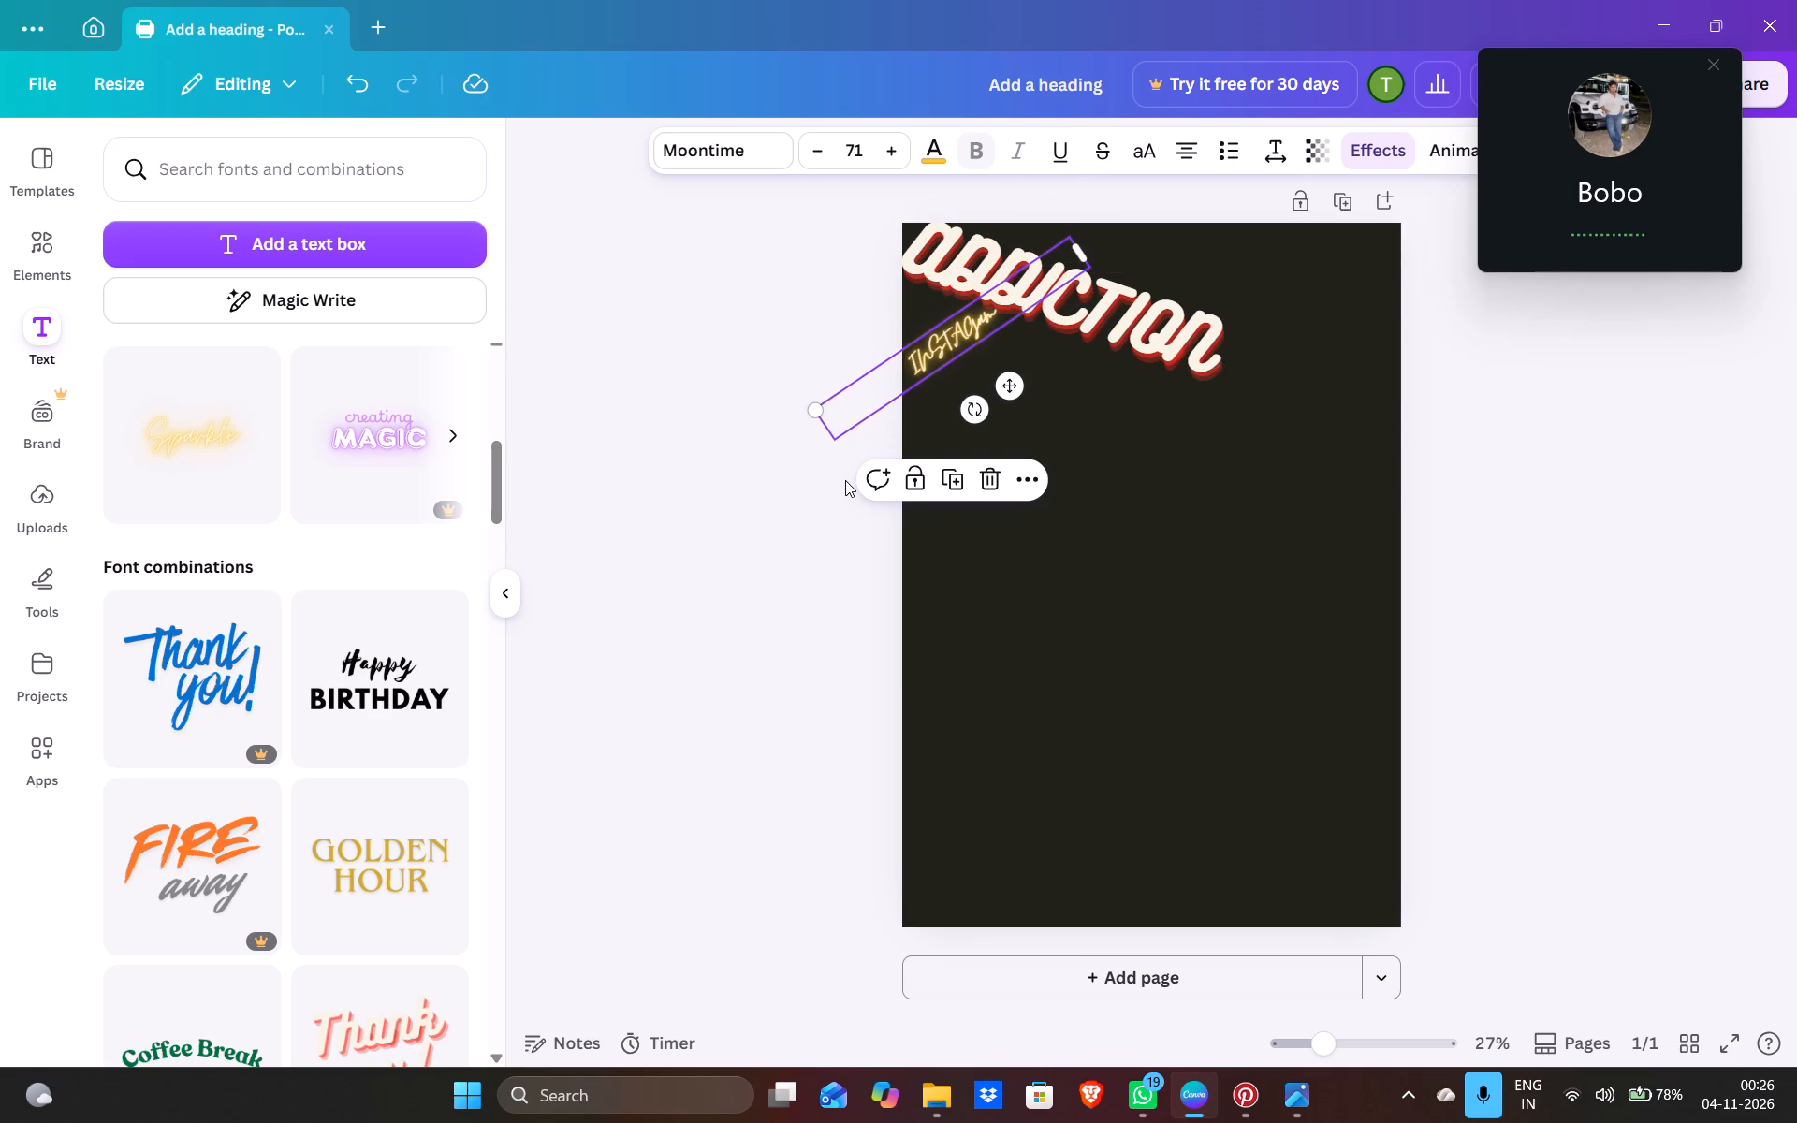
pyautogui.click(819, 522)
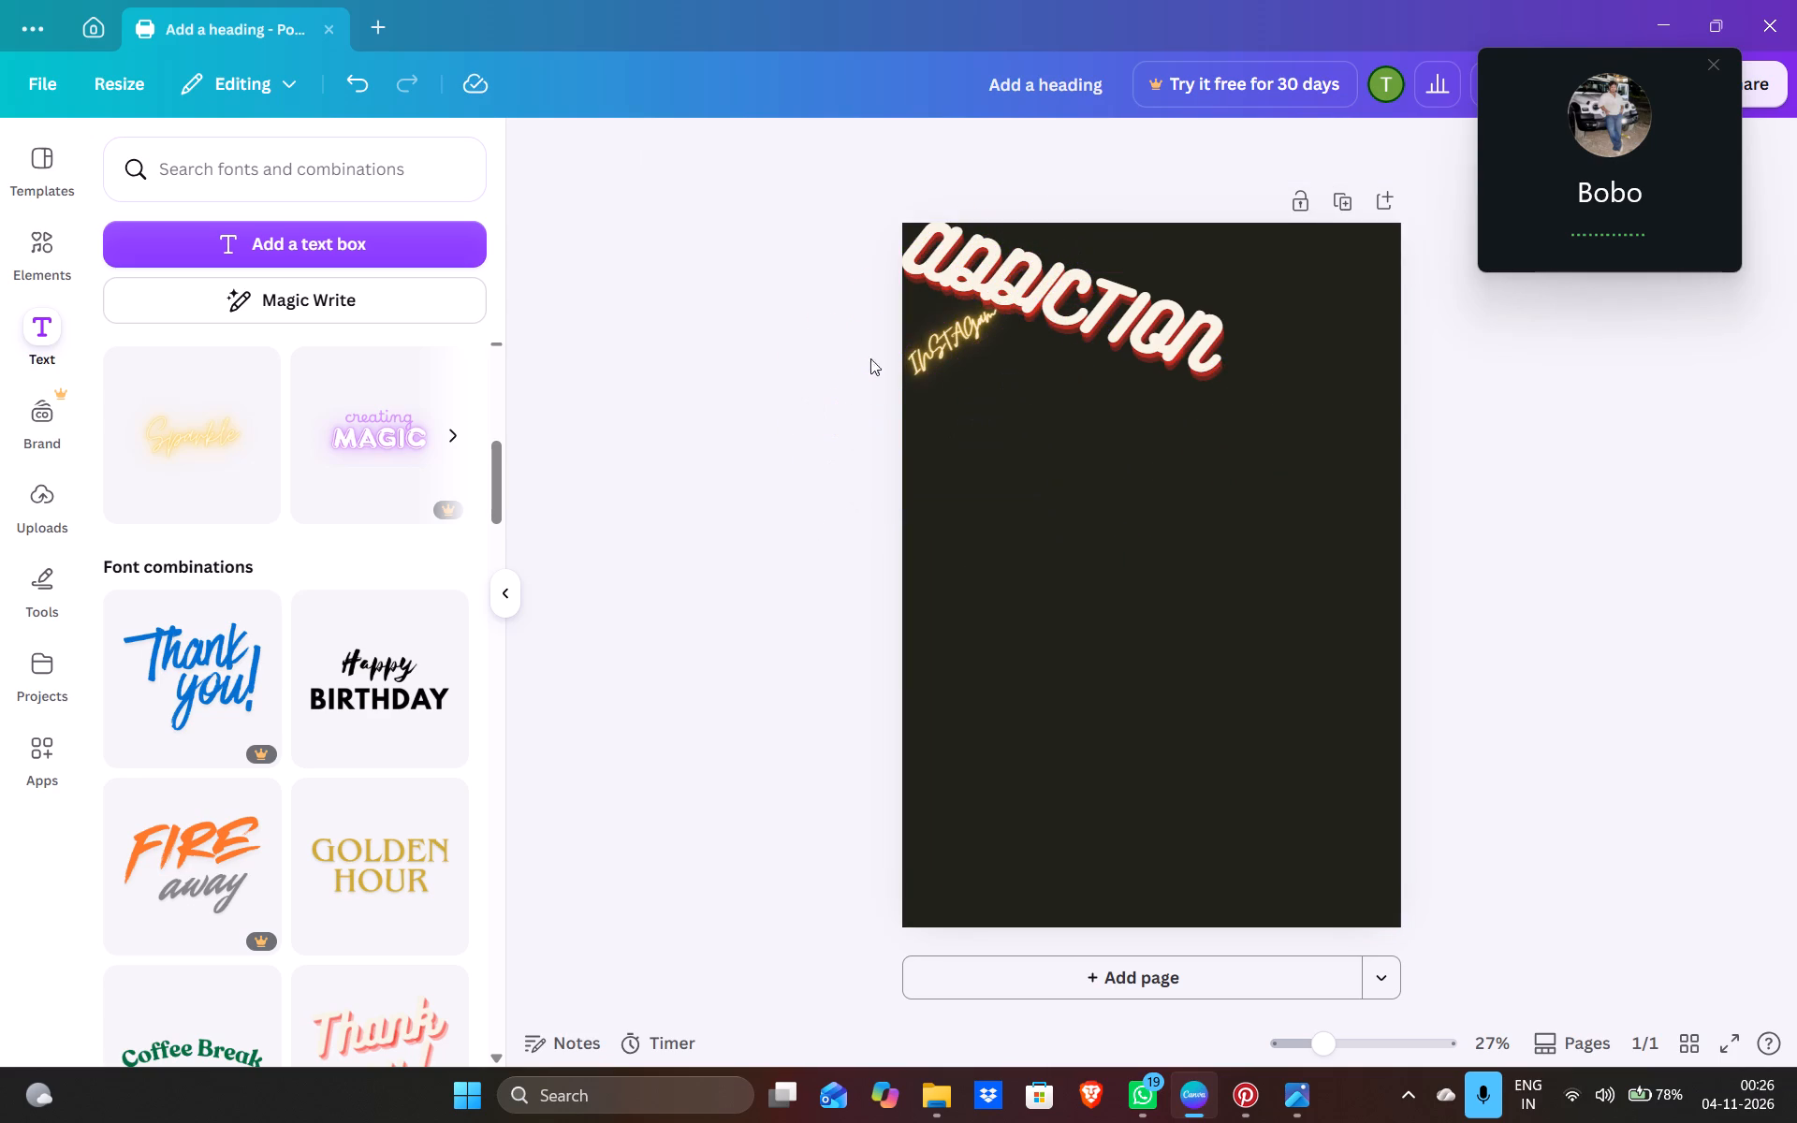
pyautogui.click(836, 476)
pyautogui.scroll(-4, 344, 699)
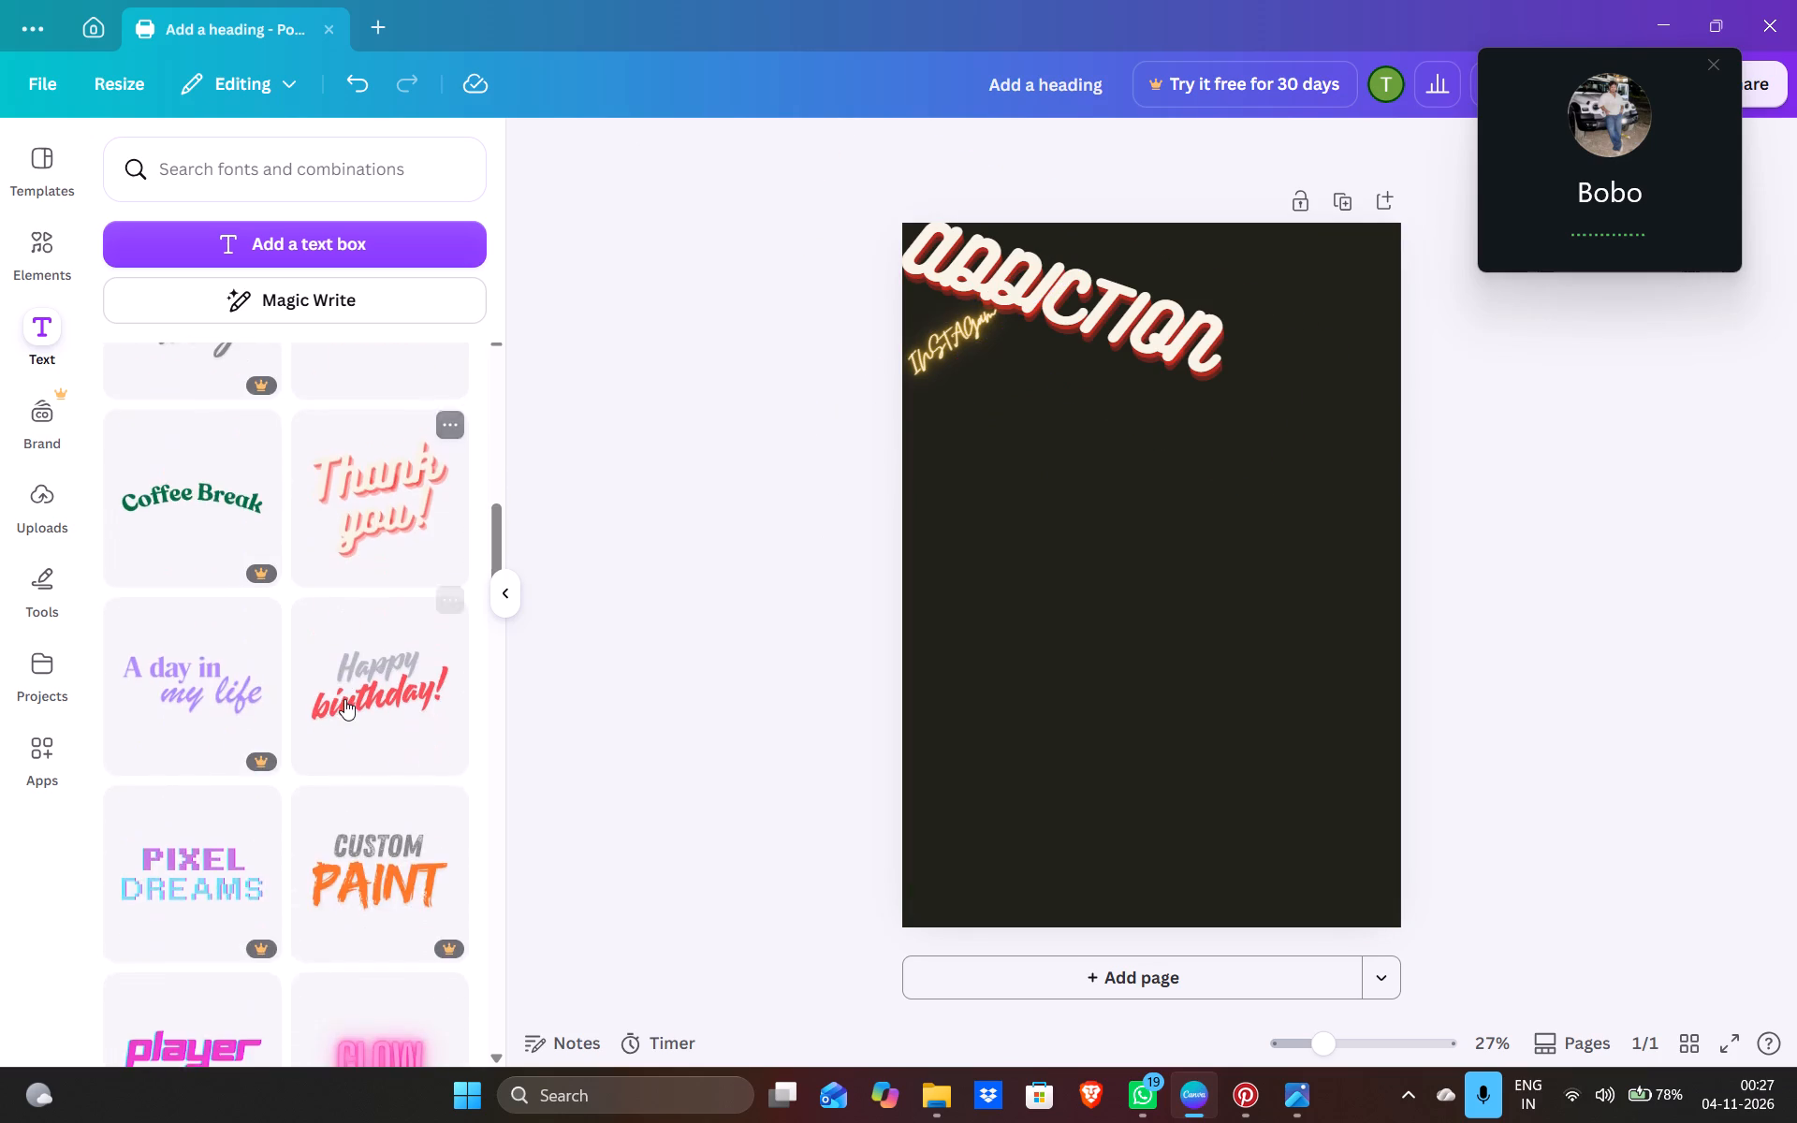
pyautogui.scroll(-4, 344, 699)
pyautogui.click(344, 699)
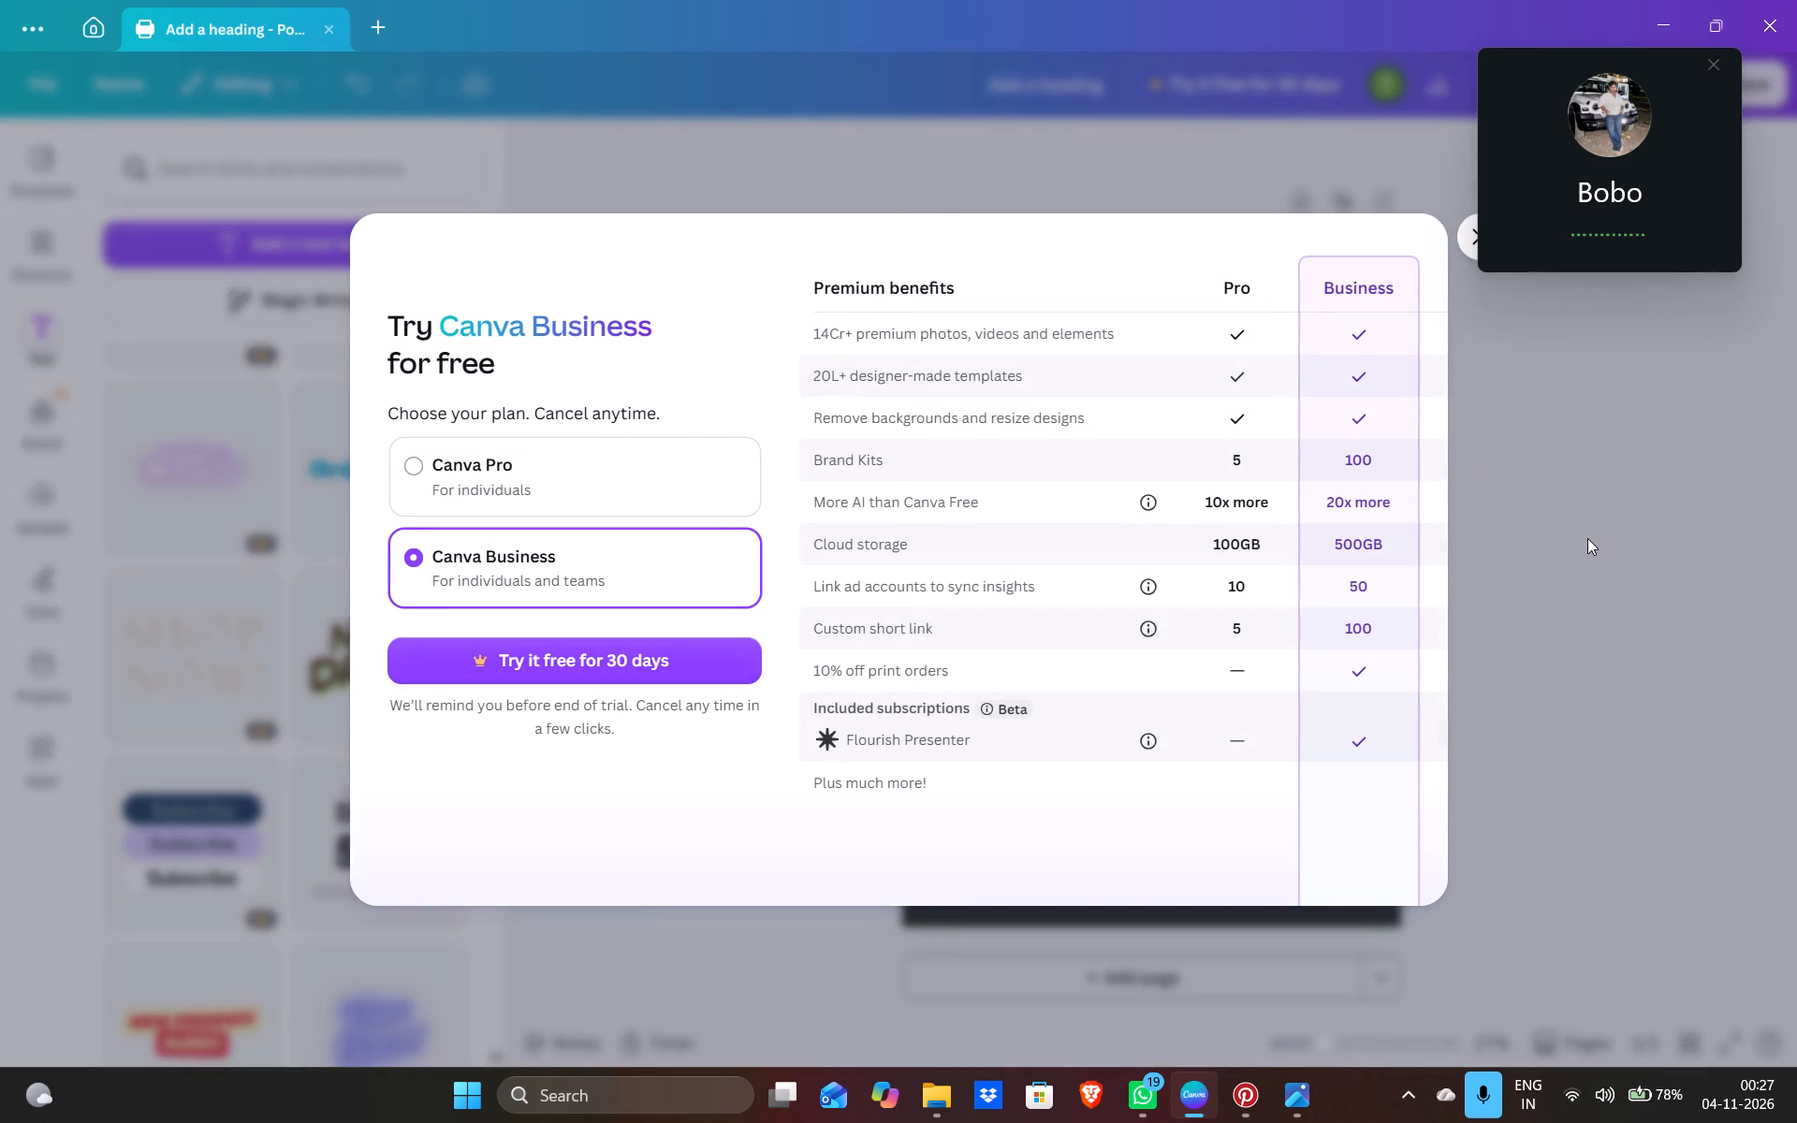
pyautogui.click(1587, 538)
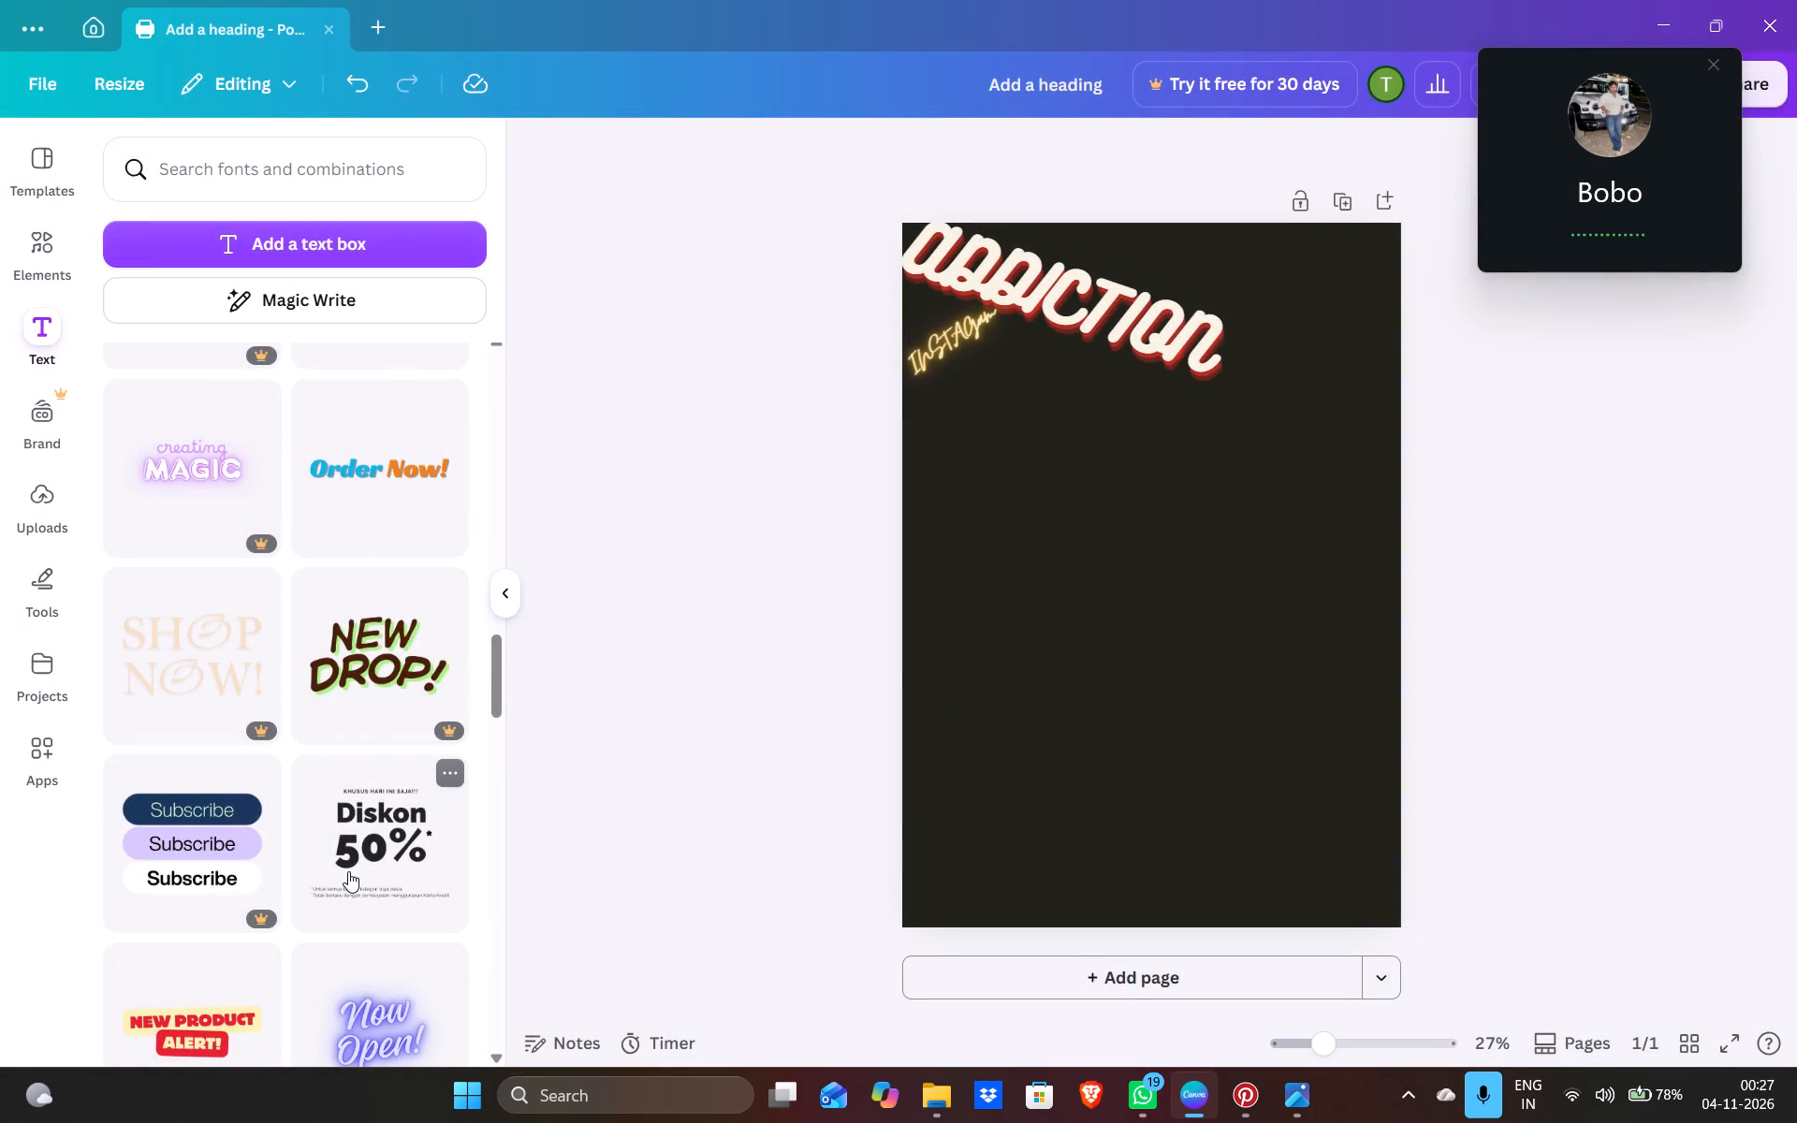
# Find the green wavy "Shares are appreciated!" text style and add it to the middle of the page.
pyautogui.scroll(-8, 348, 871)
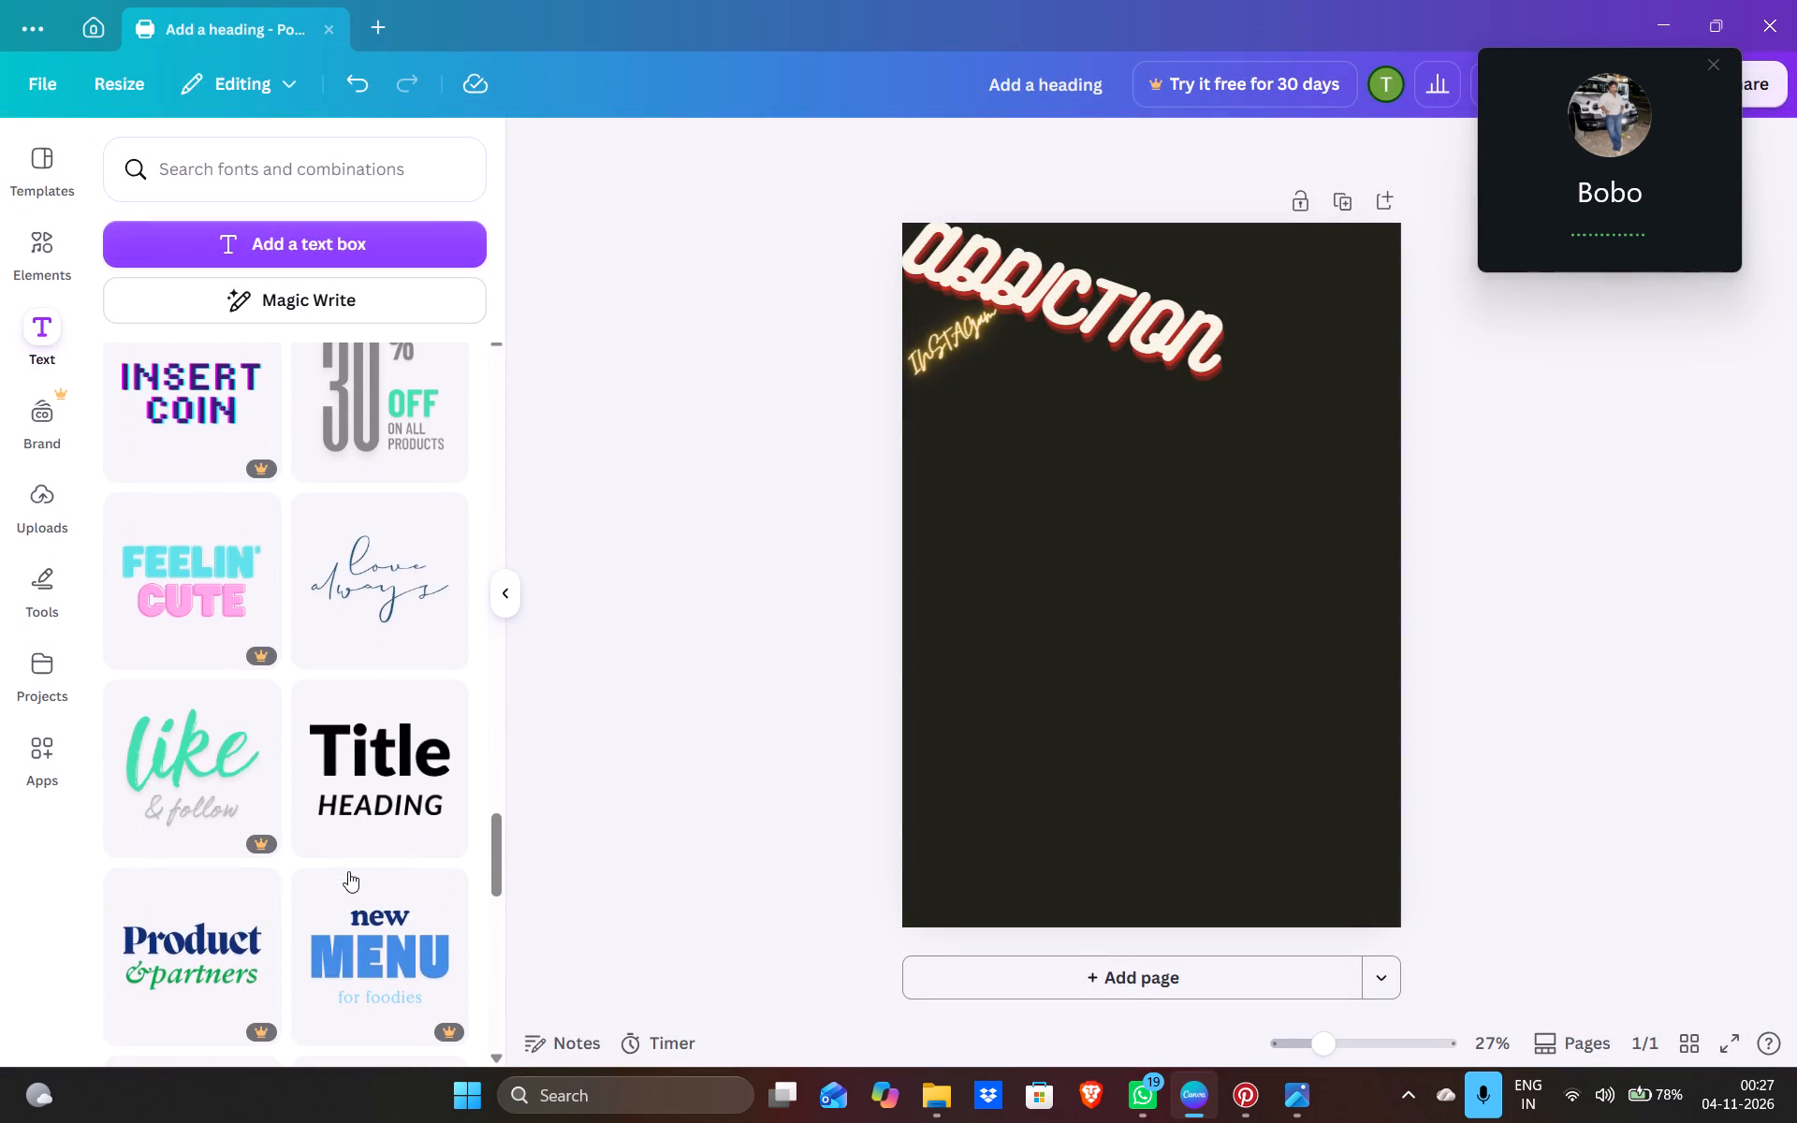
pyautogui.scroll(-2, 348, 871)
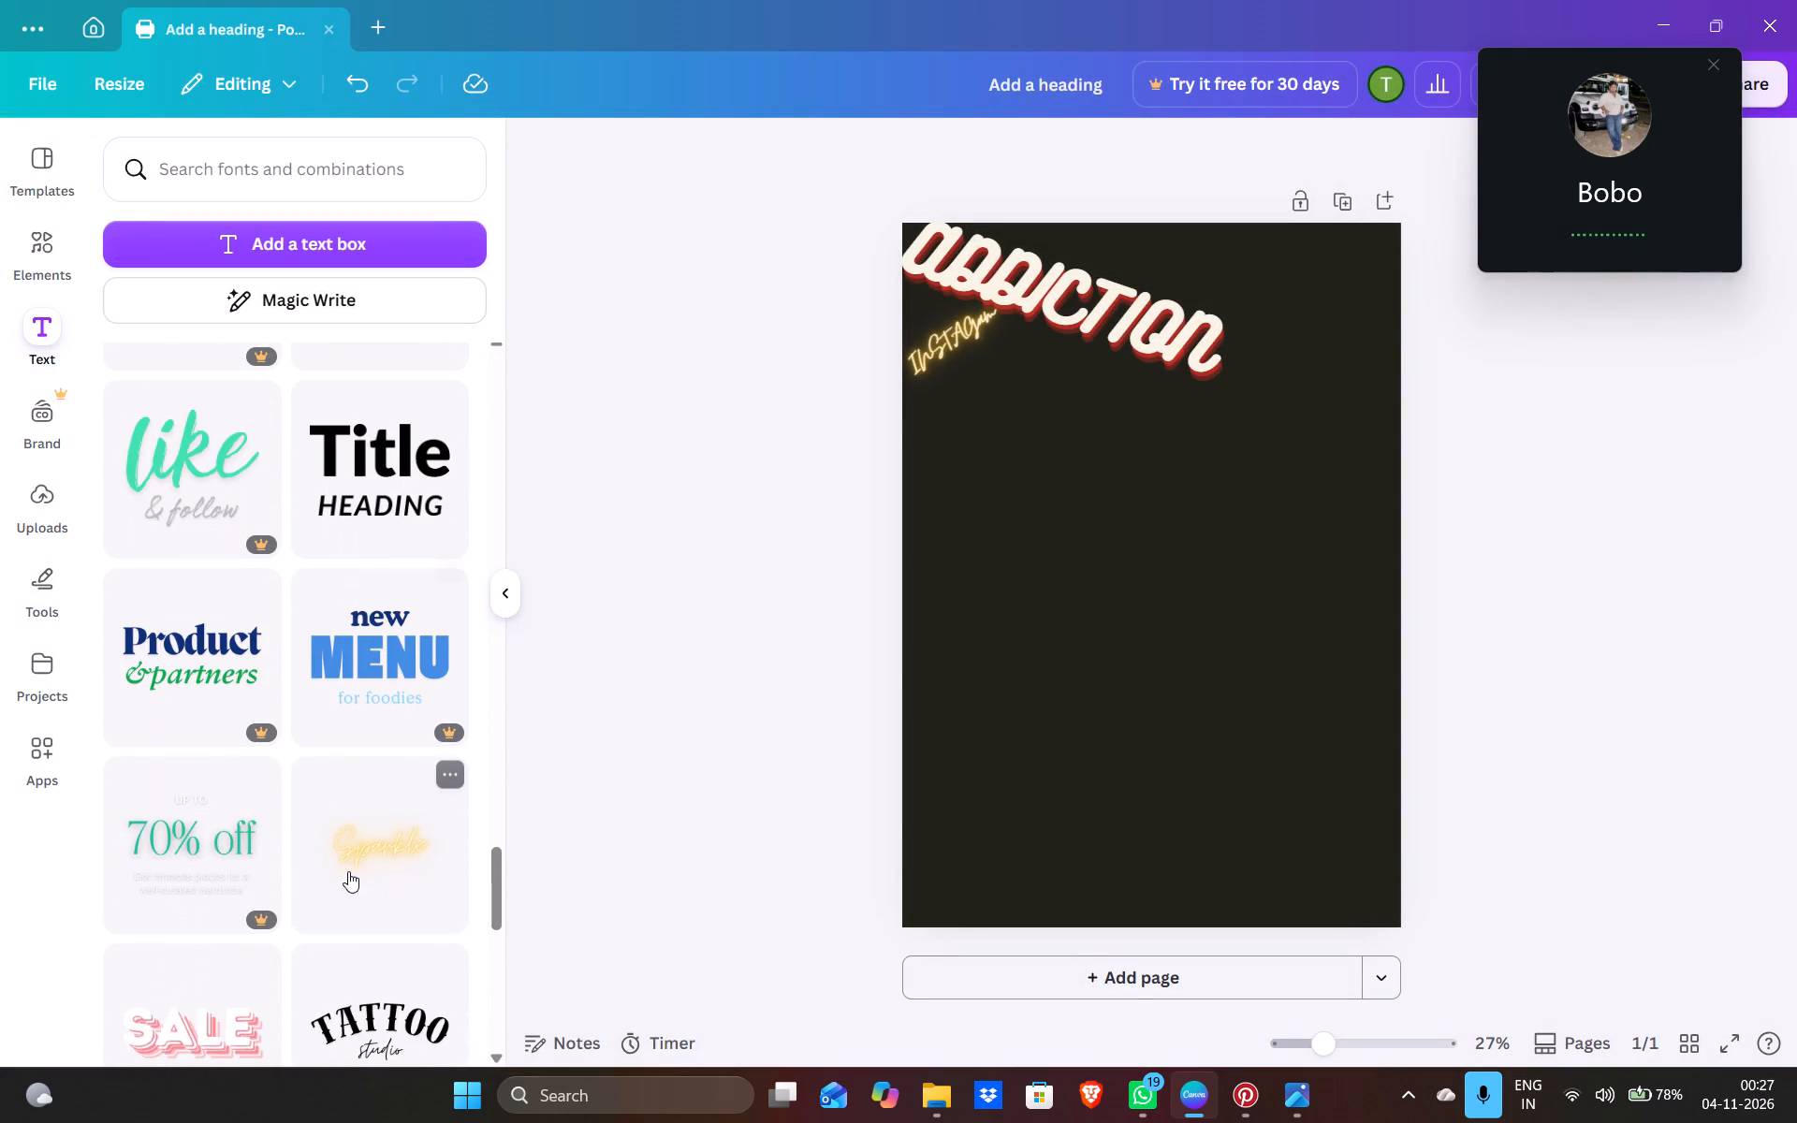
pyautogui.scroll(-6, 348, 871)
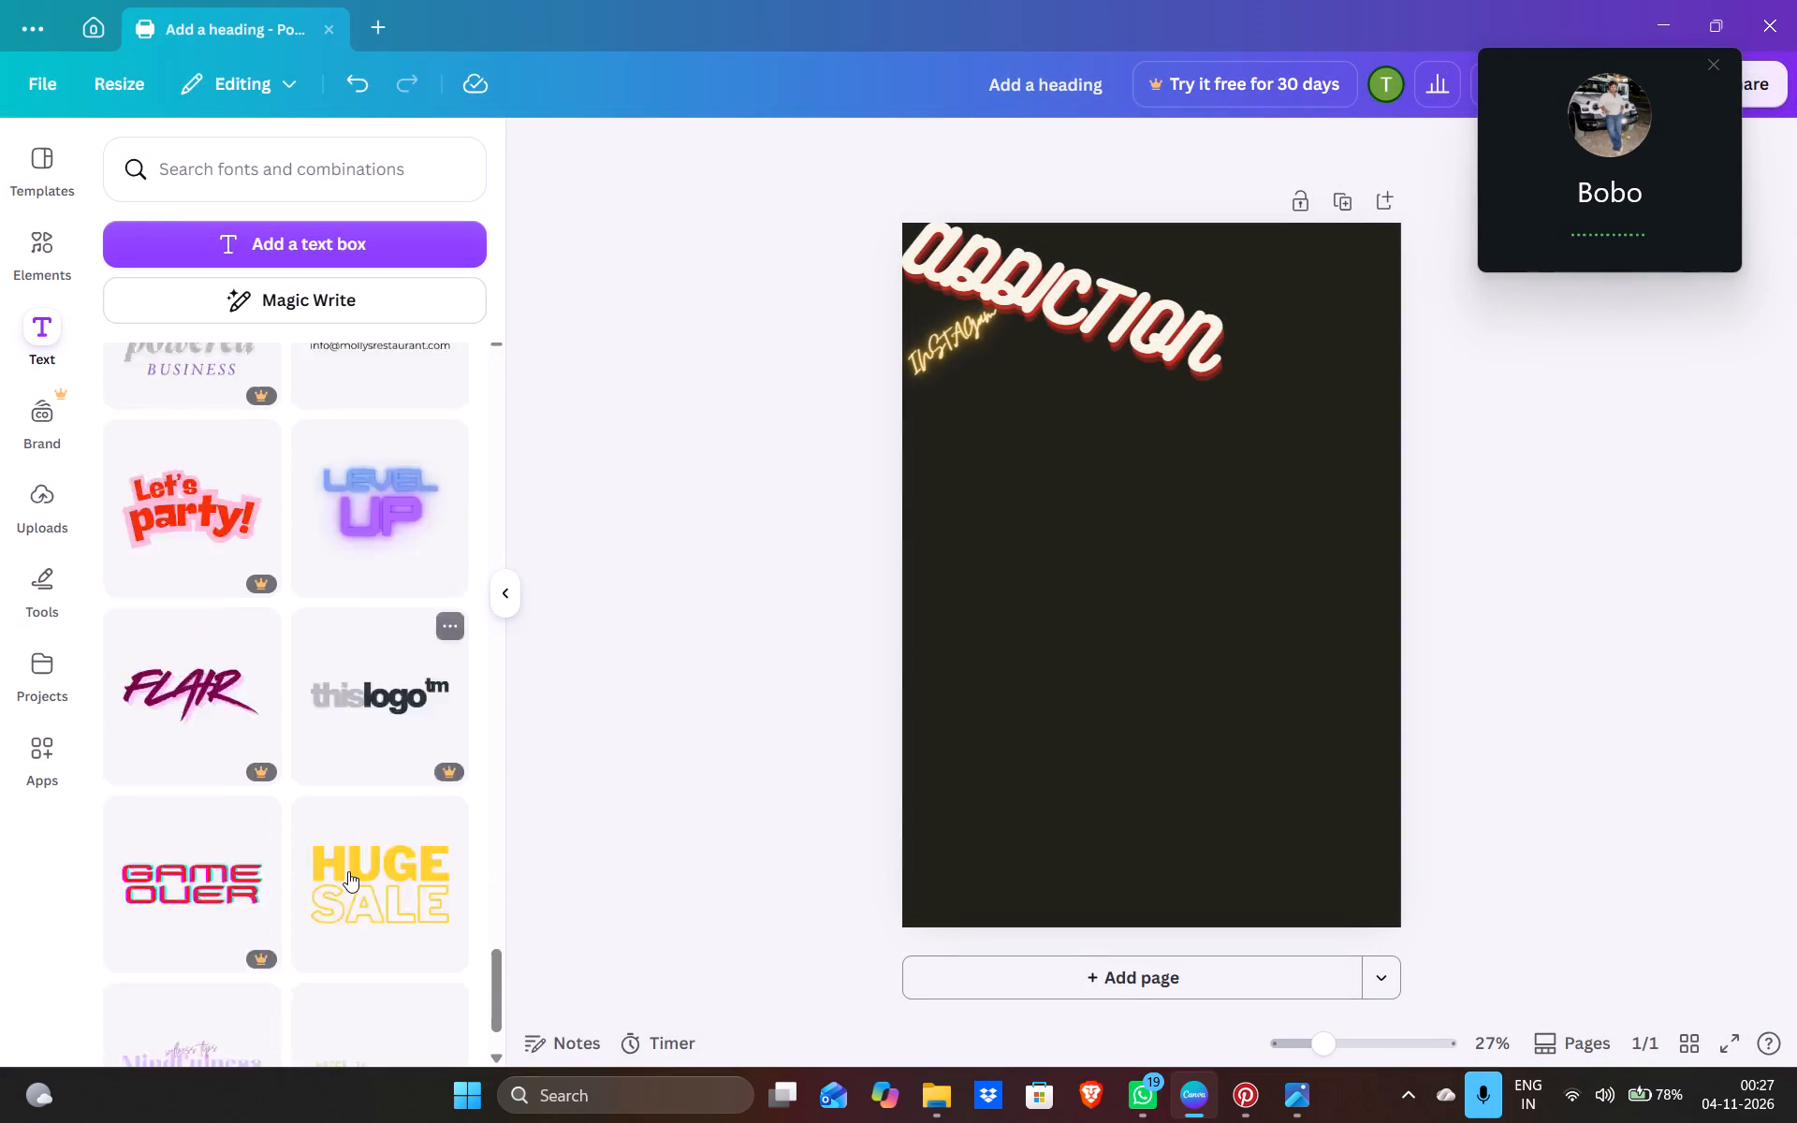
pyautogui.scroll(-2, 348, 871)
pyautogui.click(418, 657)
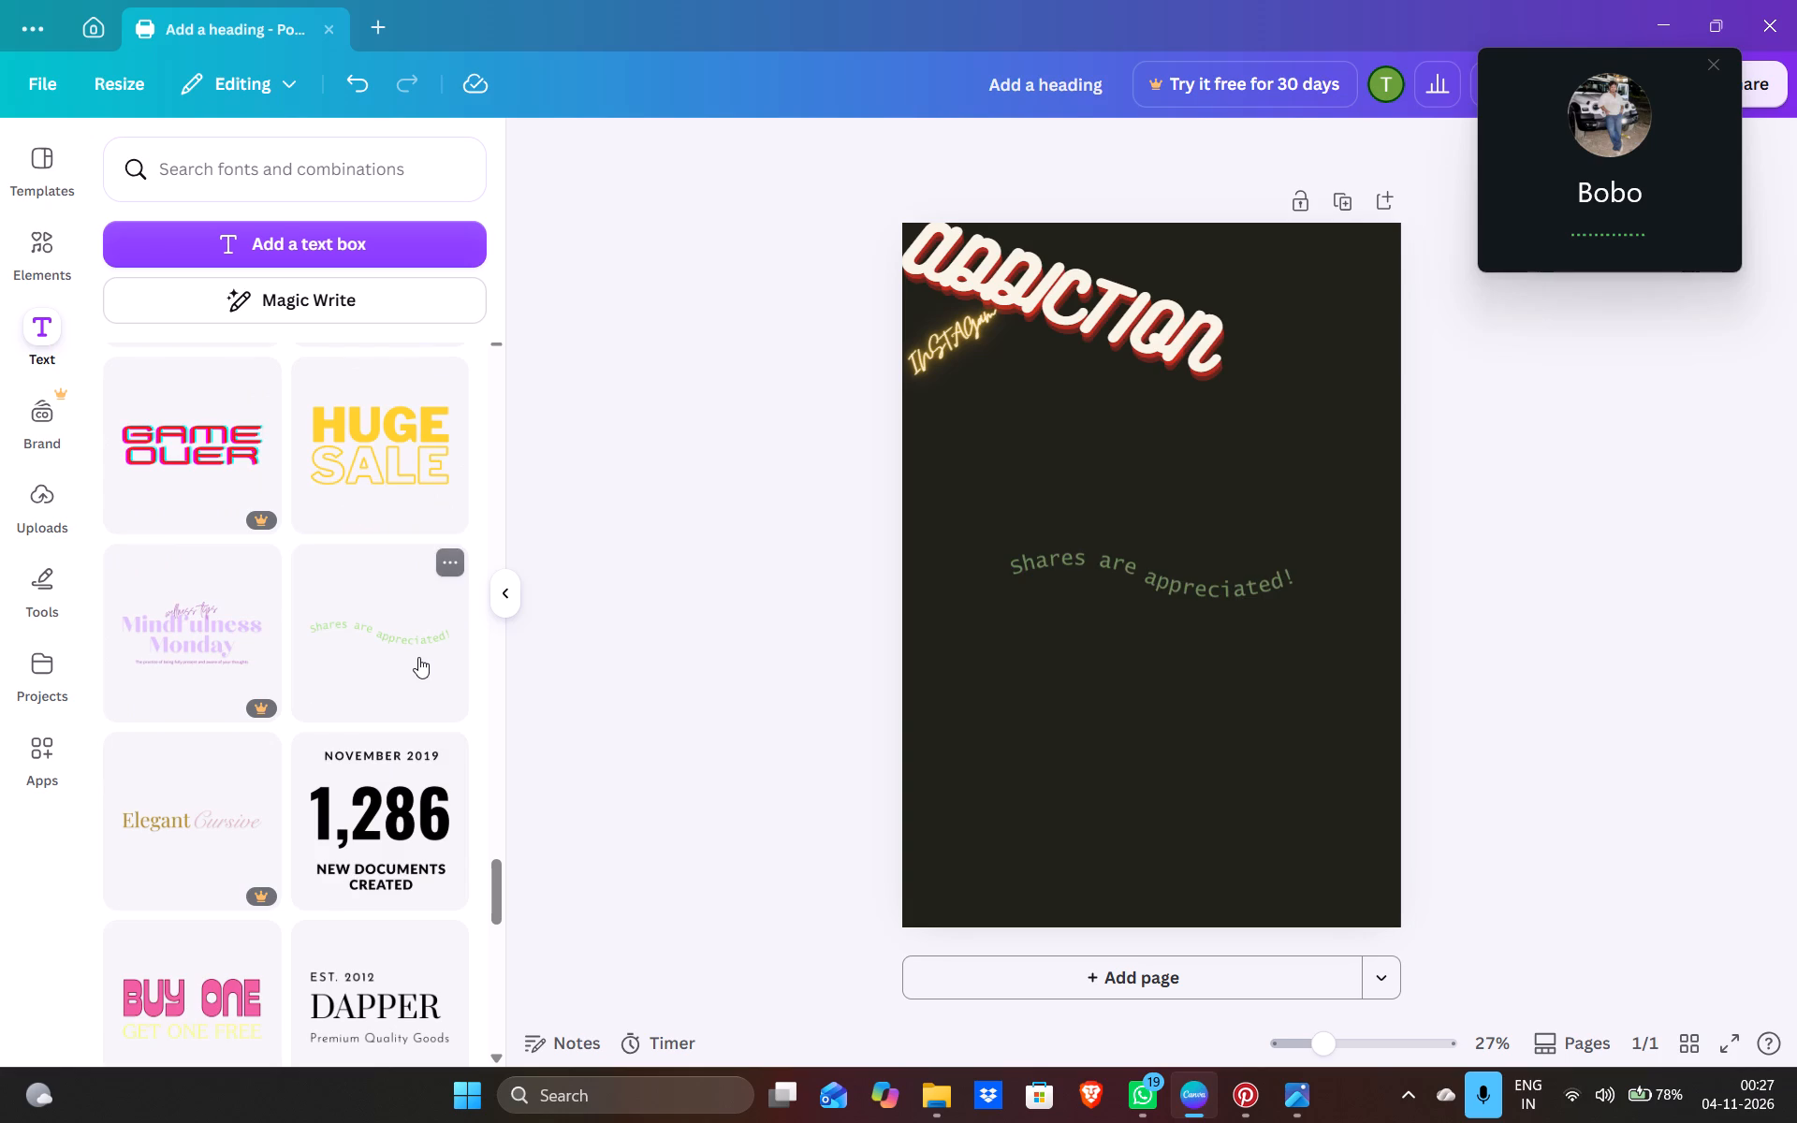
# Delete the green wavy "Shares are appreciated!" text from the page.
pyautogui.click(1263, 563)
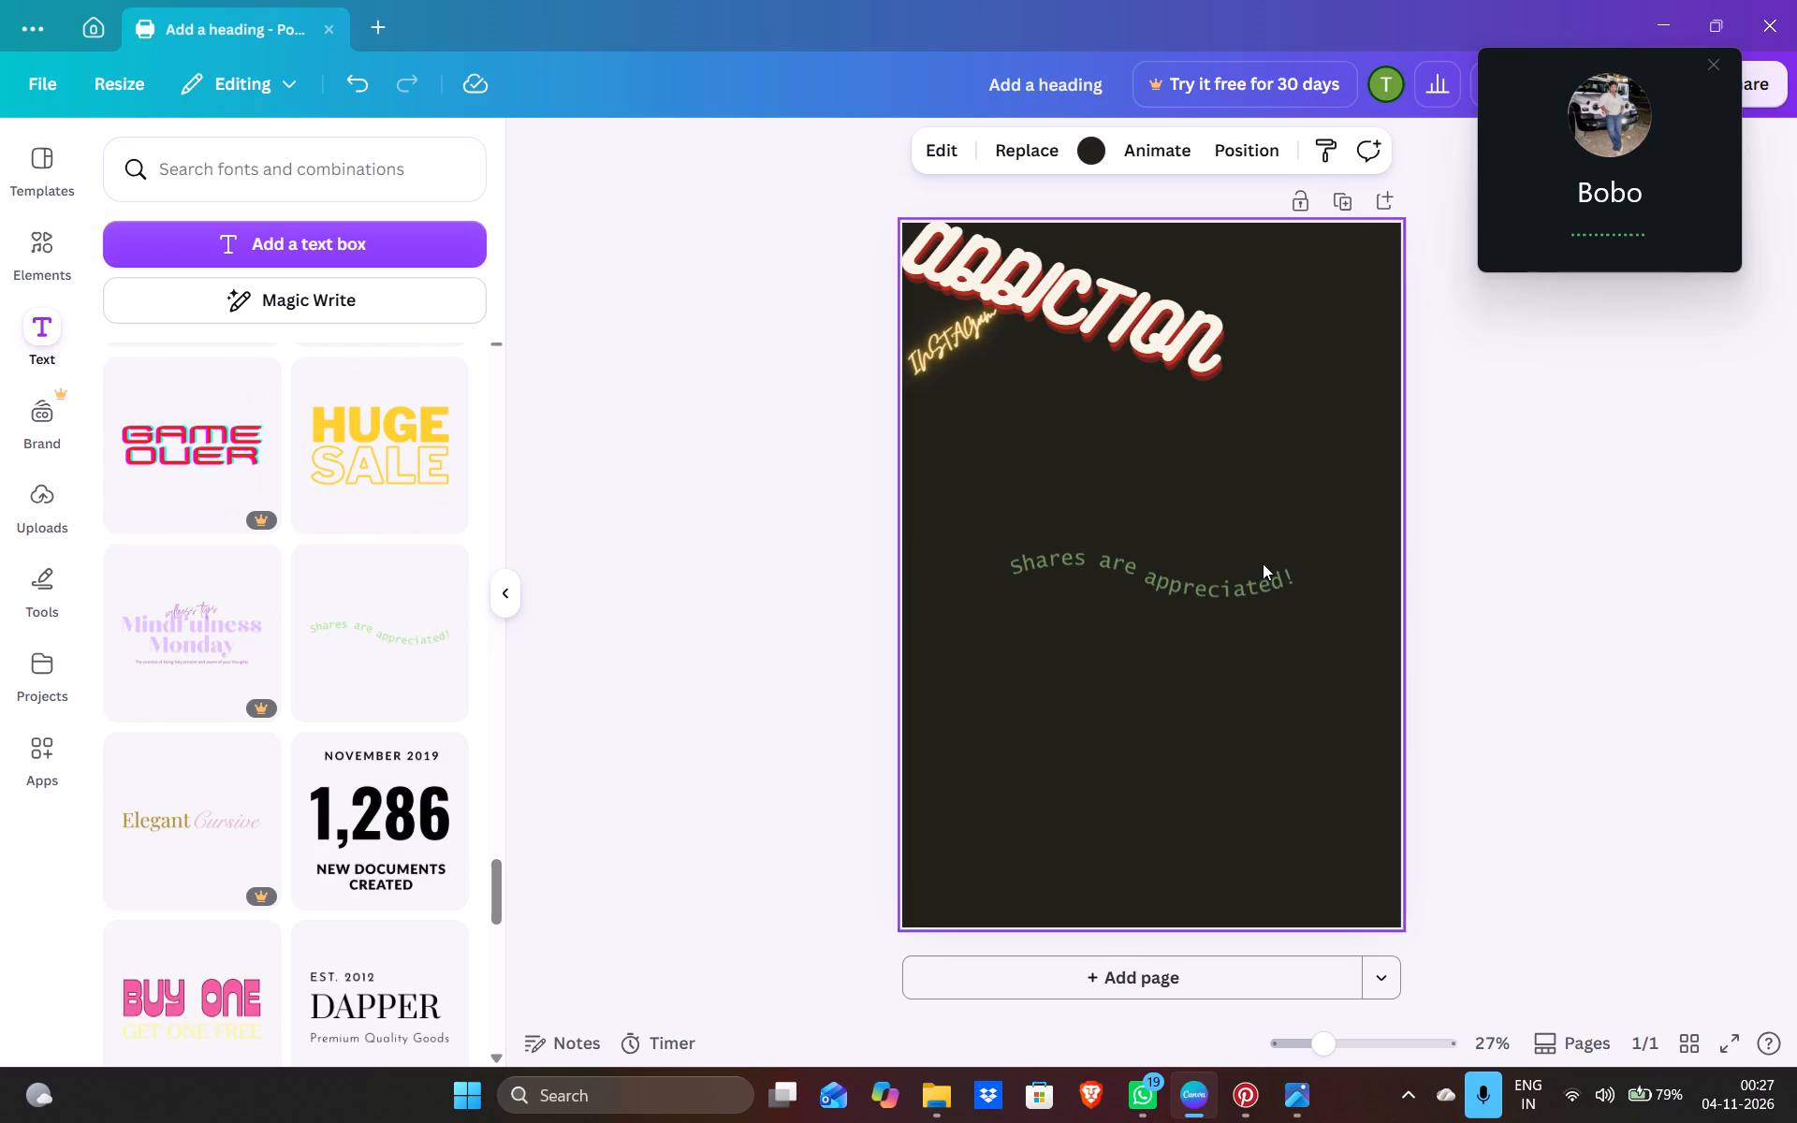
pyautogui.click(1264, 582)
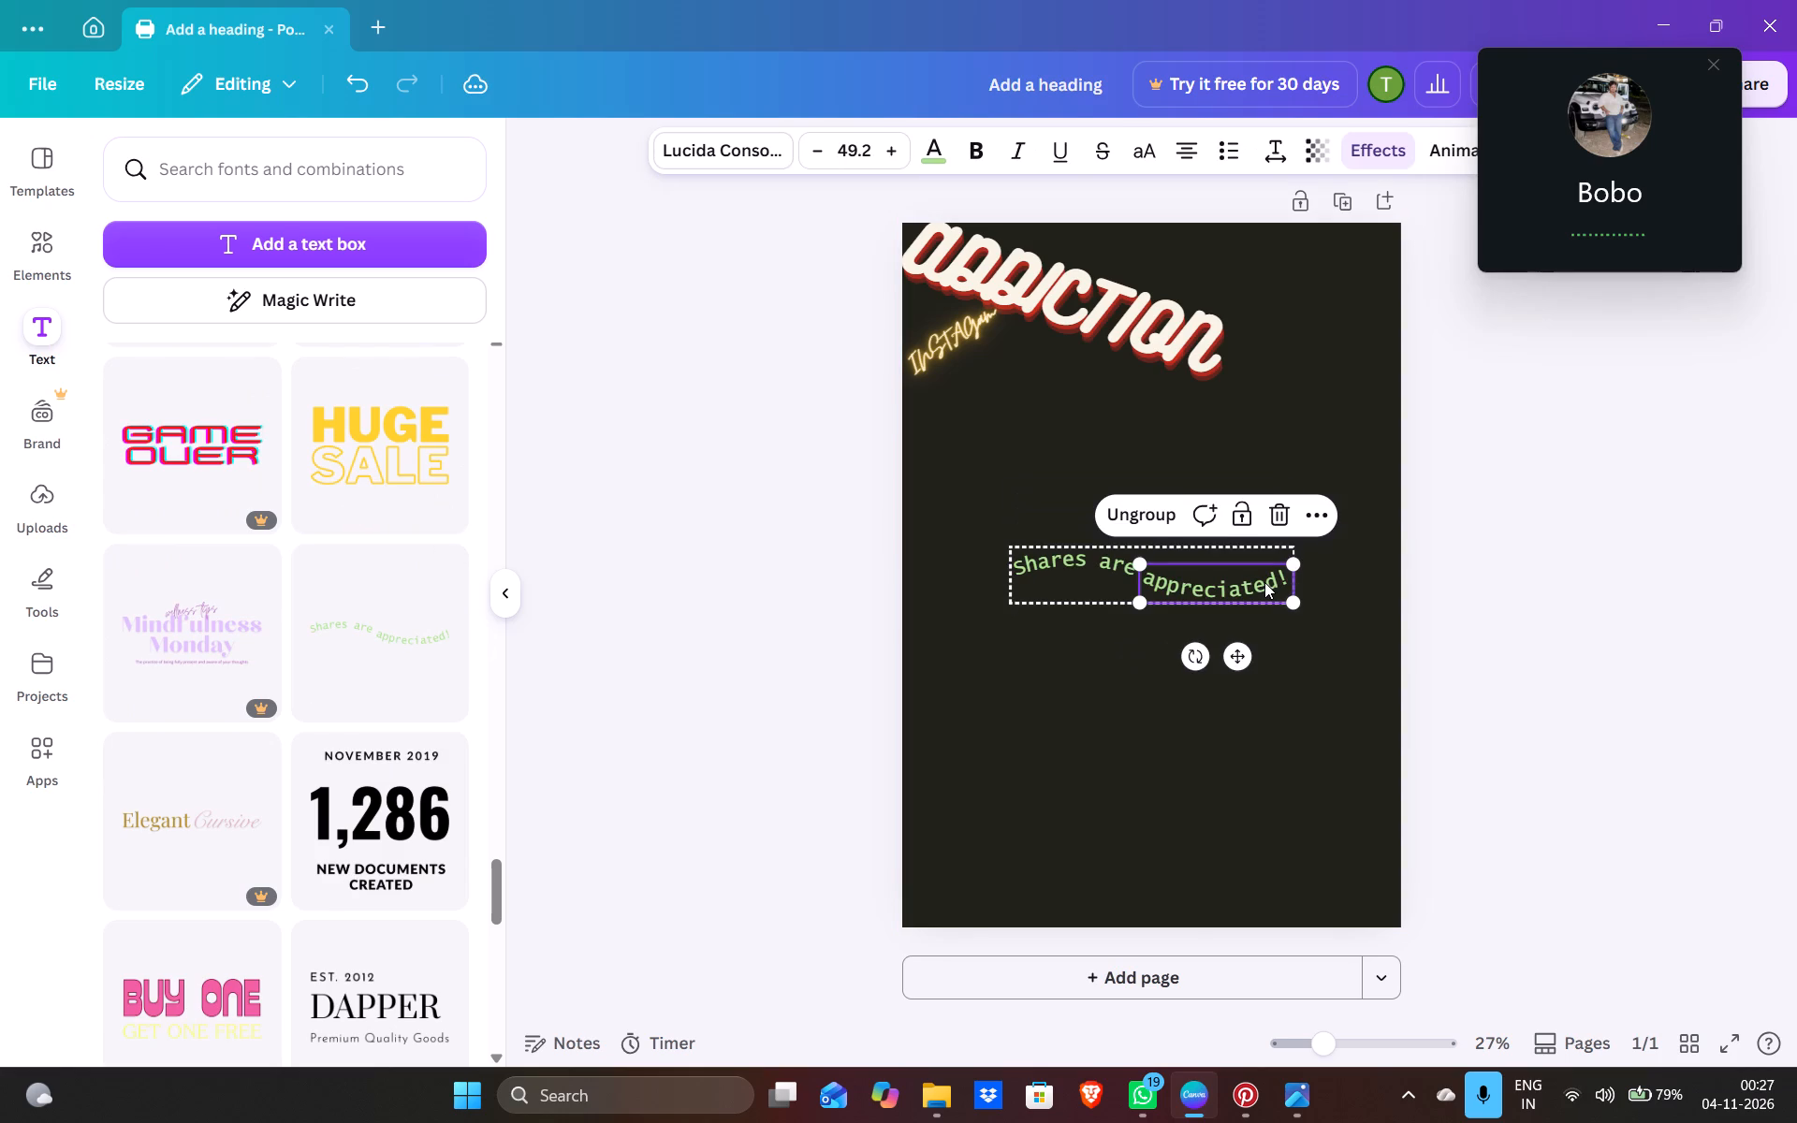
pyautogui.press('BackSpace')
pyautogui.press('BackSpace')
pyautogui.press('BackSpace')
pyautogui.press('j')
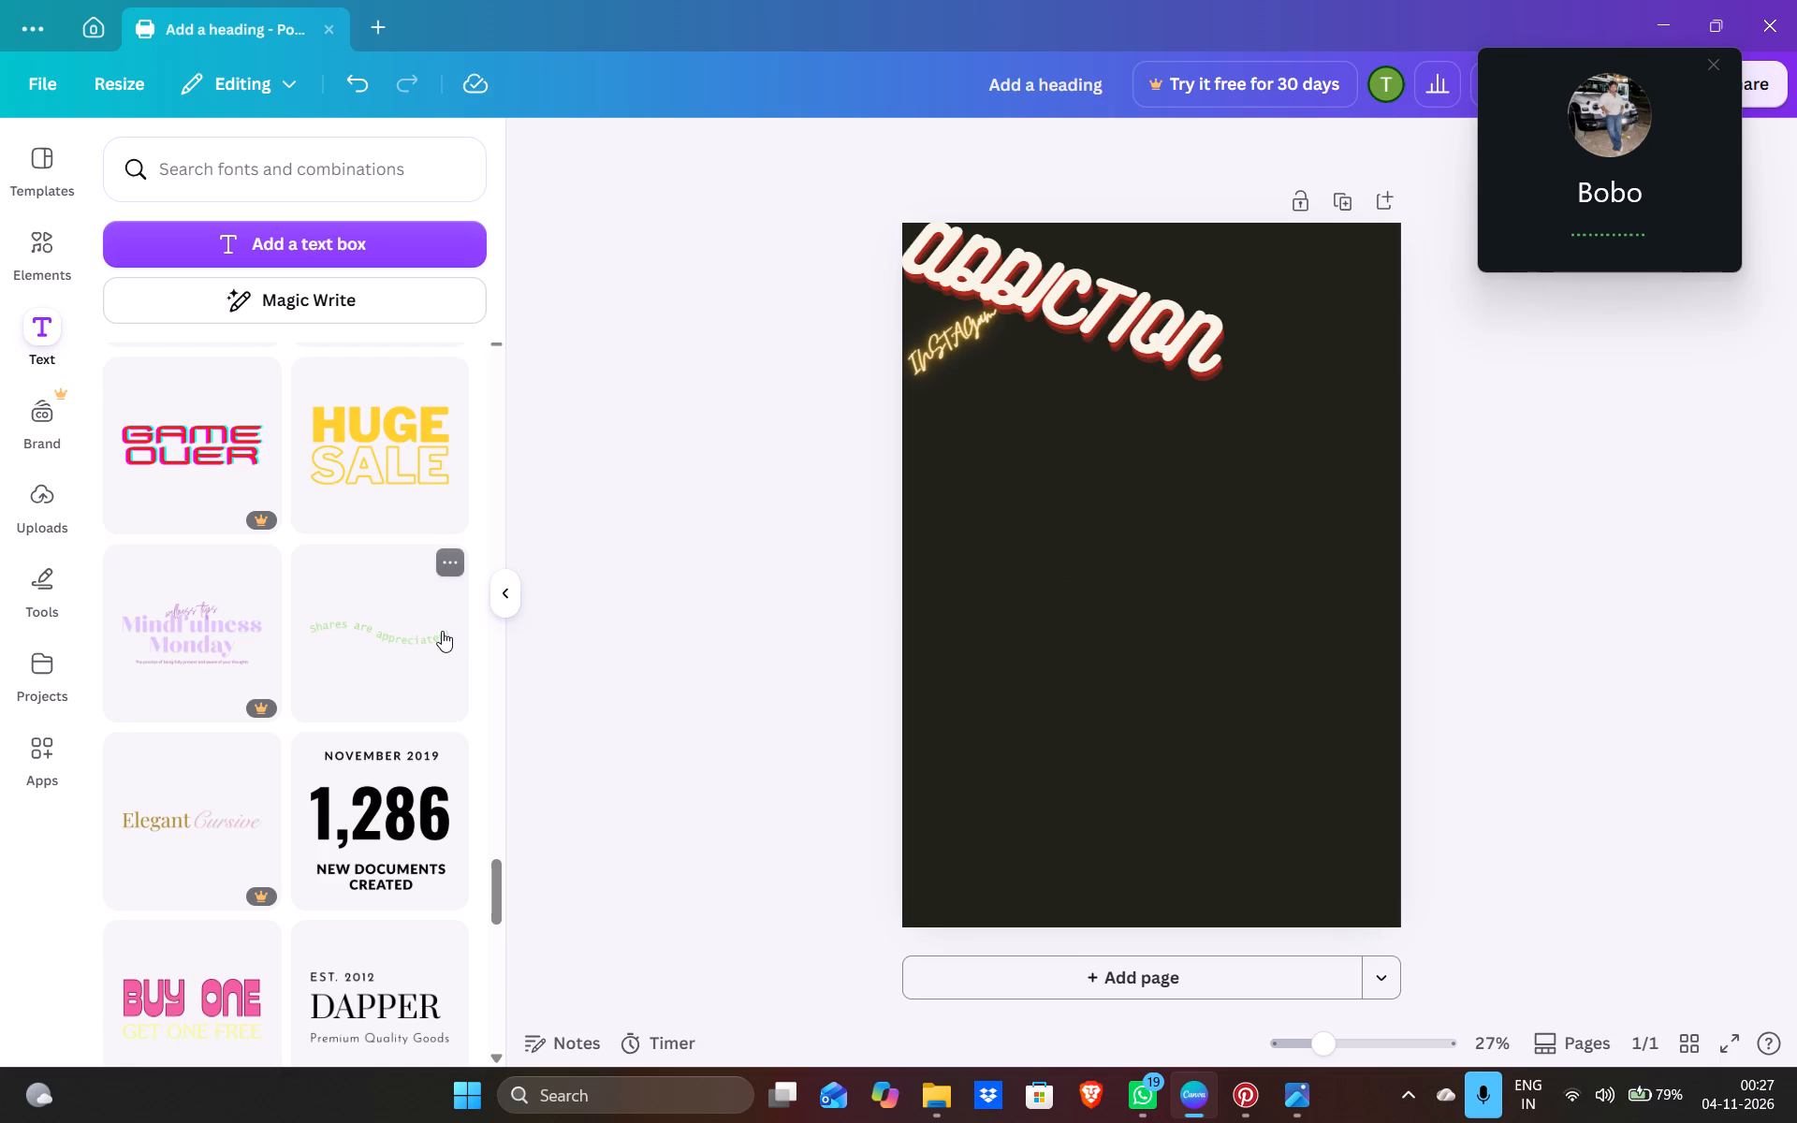
# Add the green wavy "Shares are appreciated!" text style to the page and open its "appreciated!" part for editing.
pyautogui.click(442, 631)
pyautogui.doubleClick(1230, 584)
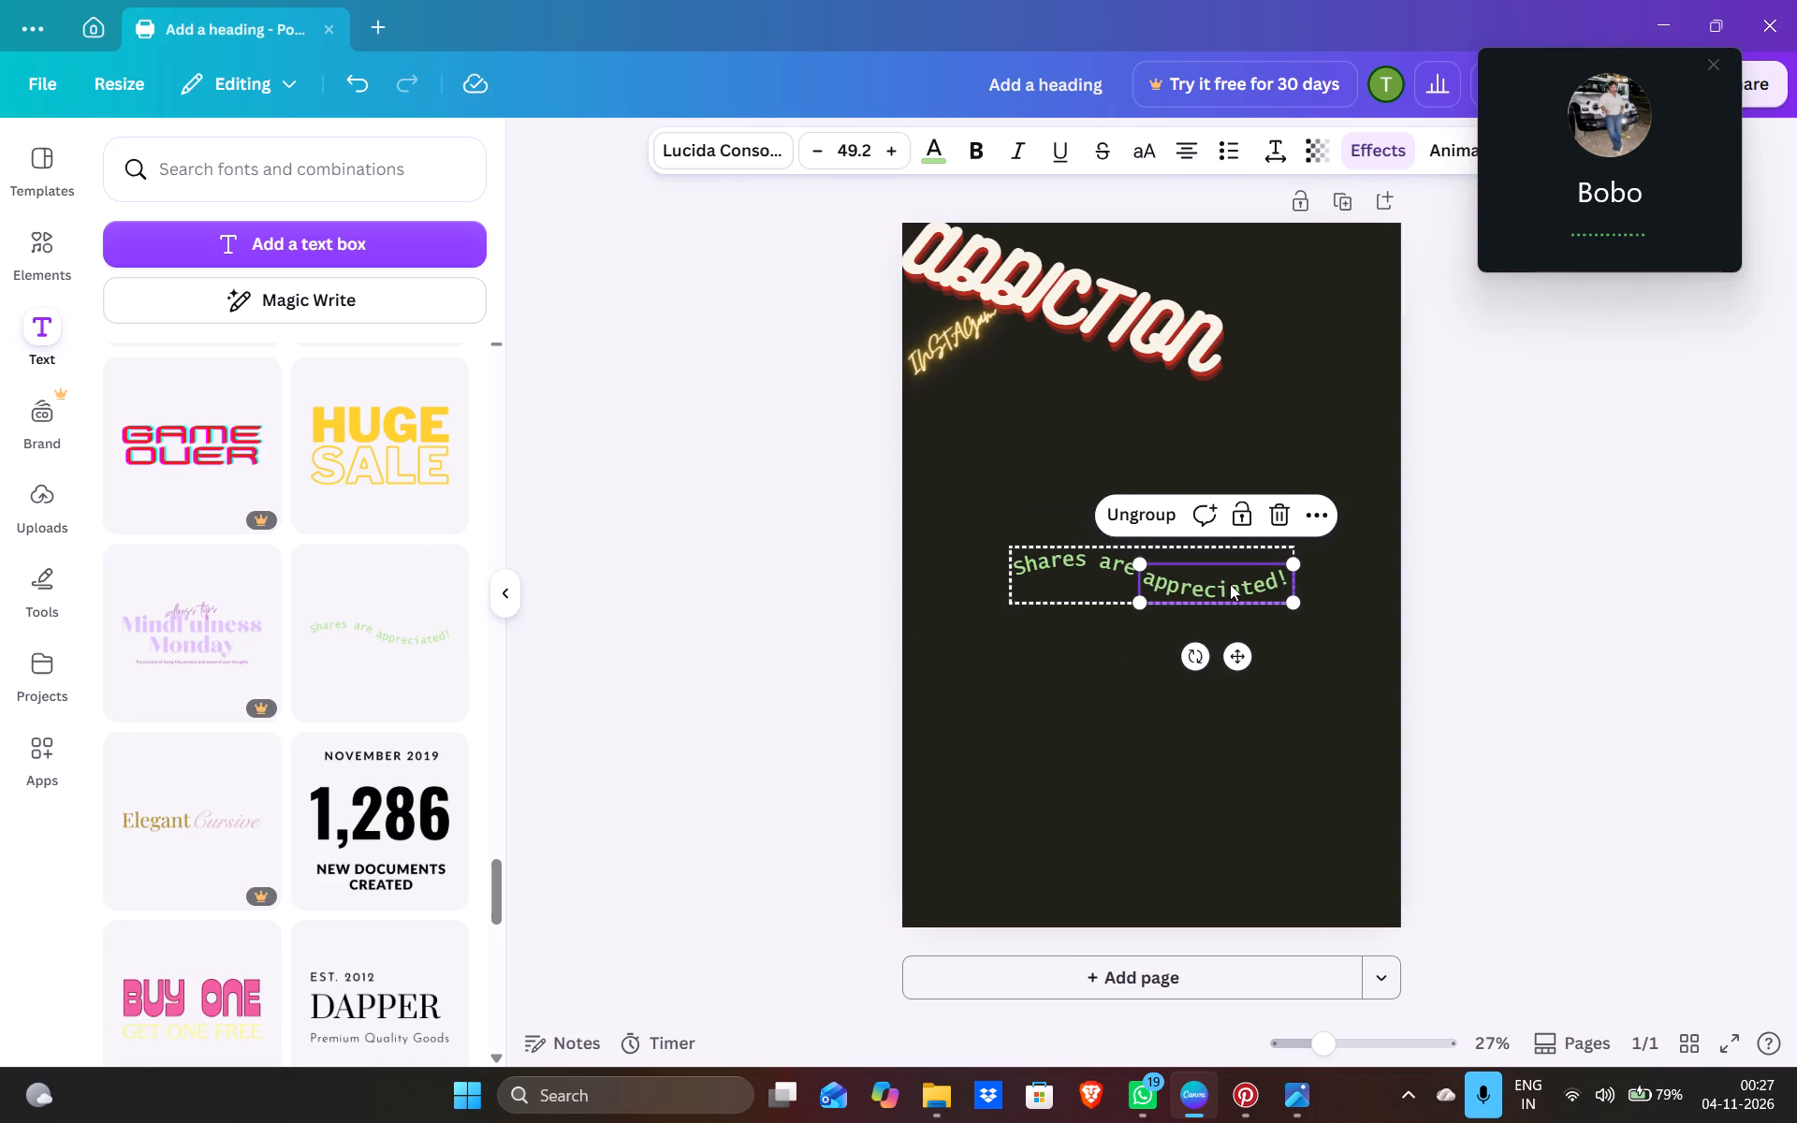
# Delete the "appreciated!" part of the green wavy text.
pyautogui.press('Delete')
pyautogui.press('BackSpace')
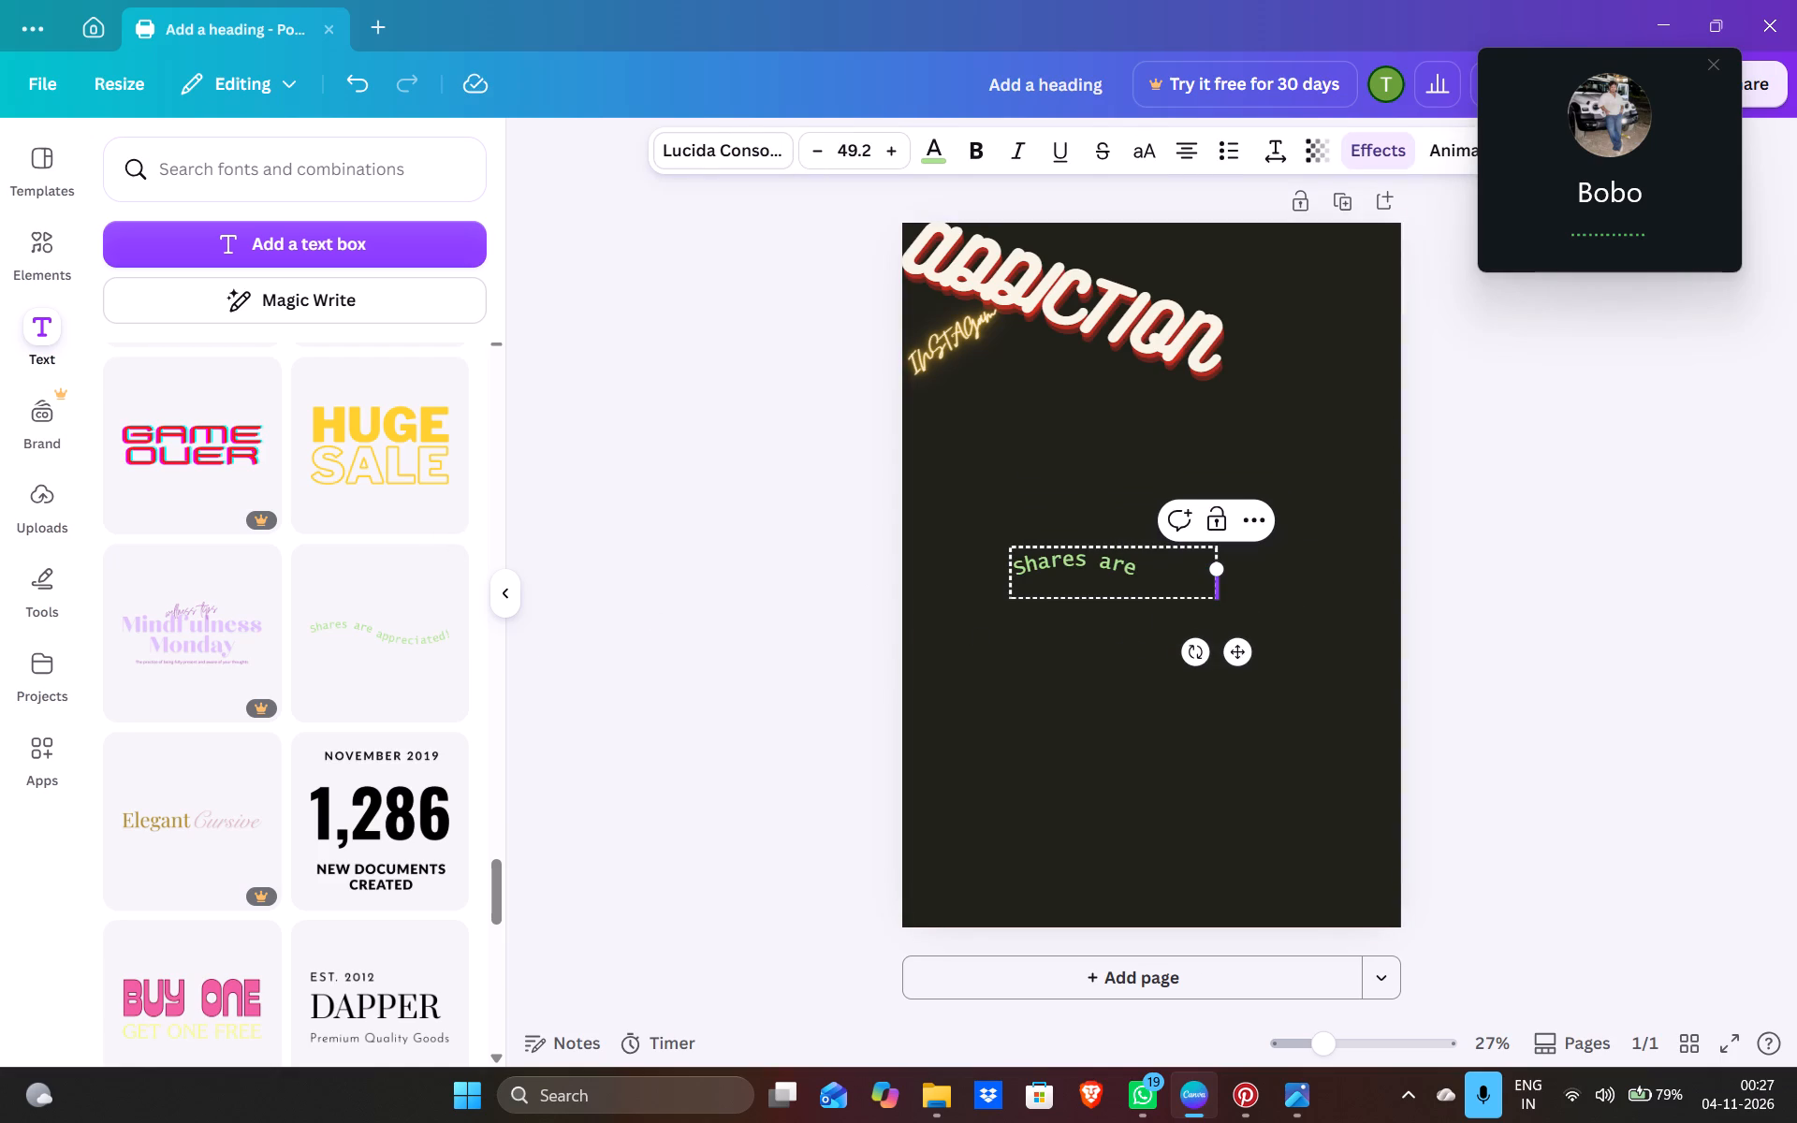
# Replace the remaining green "Shares are" text with WHATSAPP.
pyautogui.doubleClick(1138, 567)
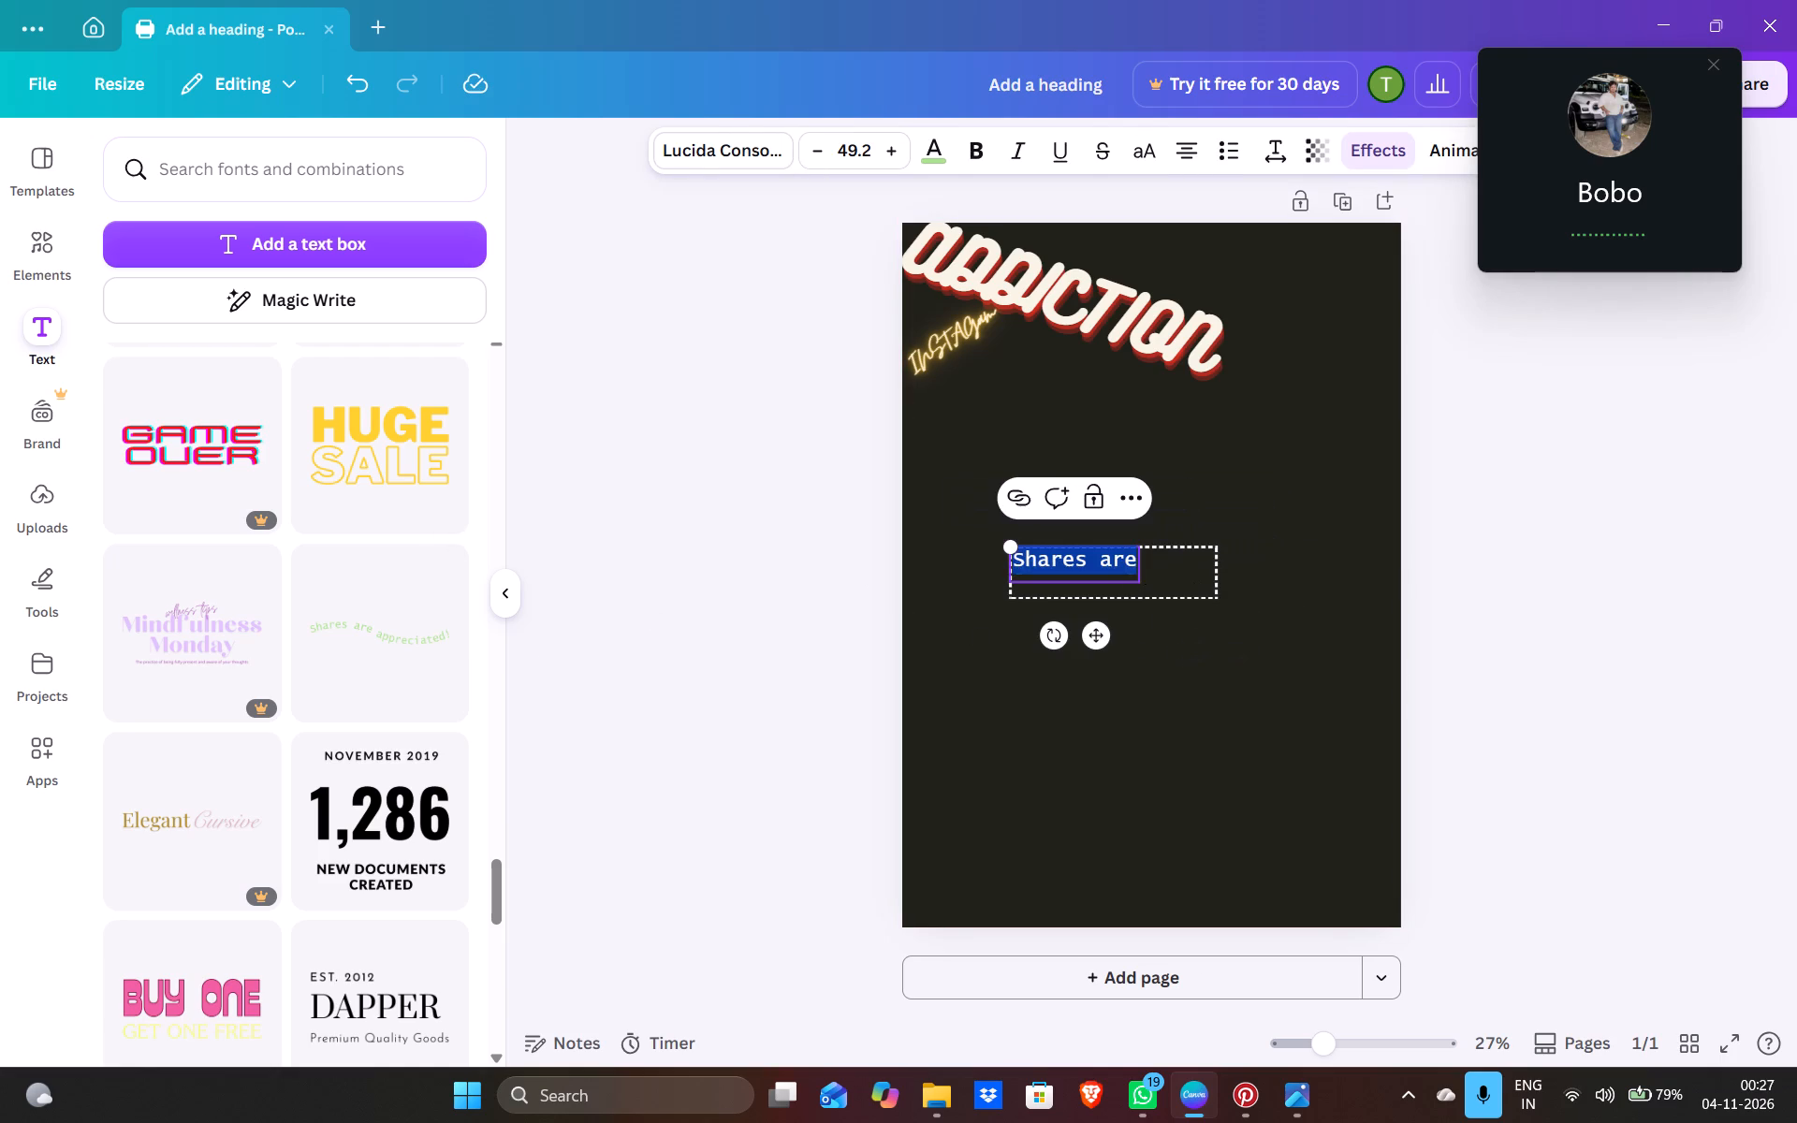
pyautogui.click(1138, 567)
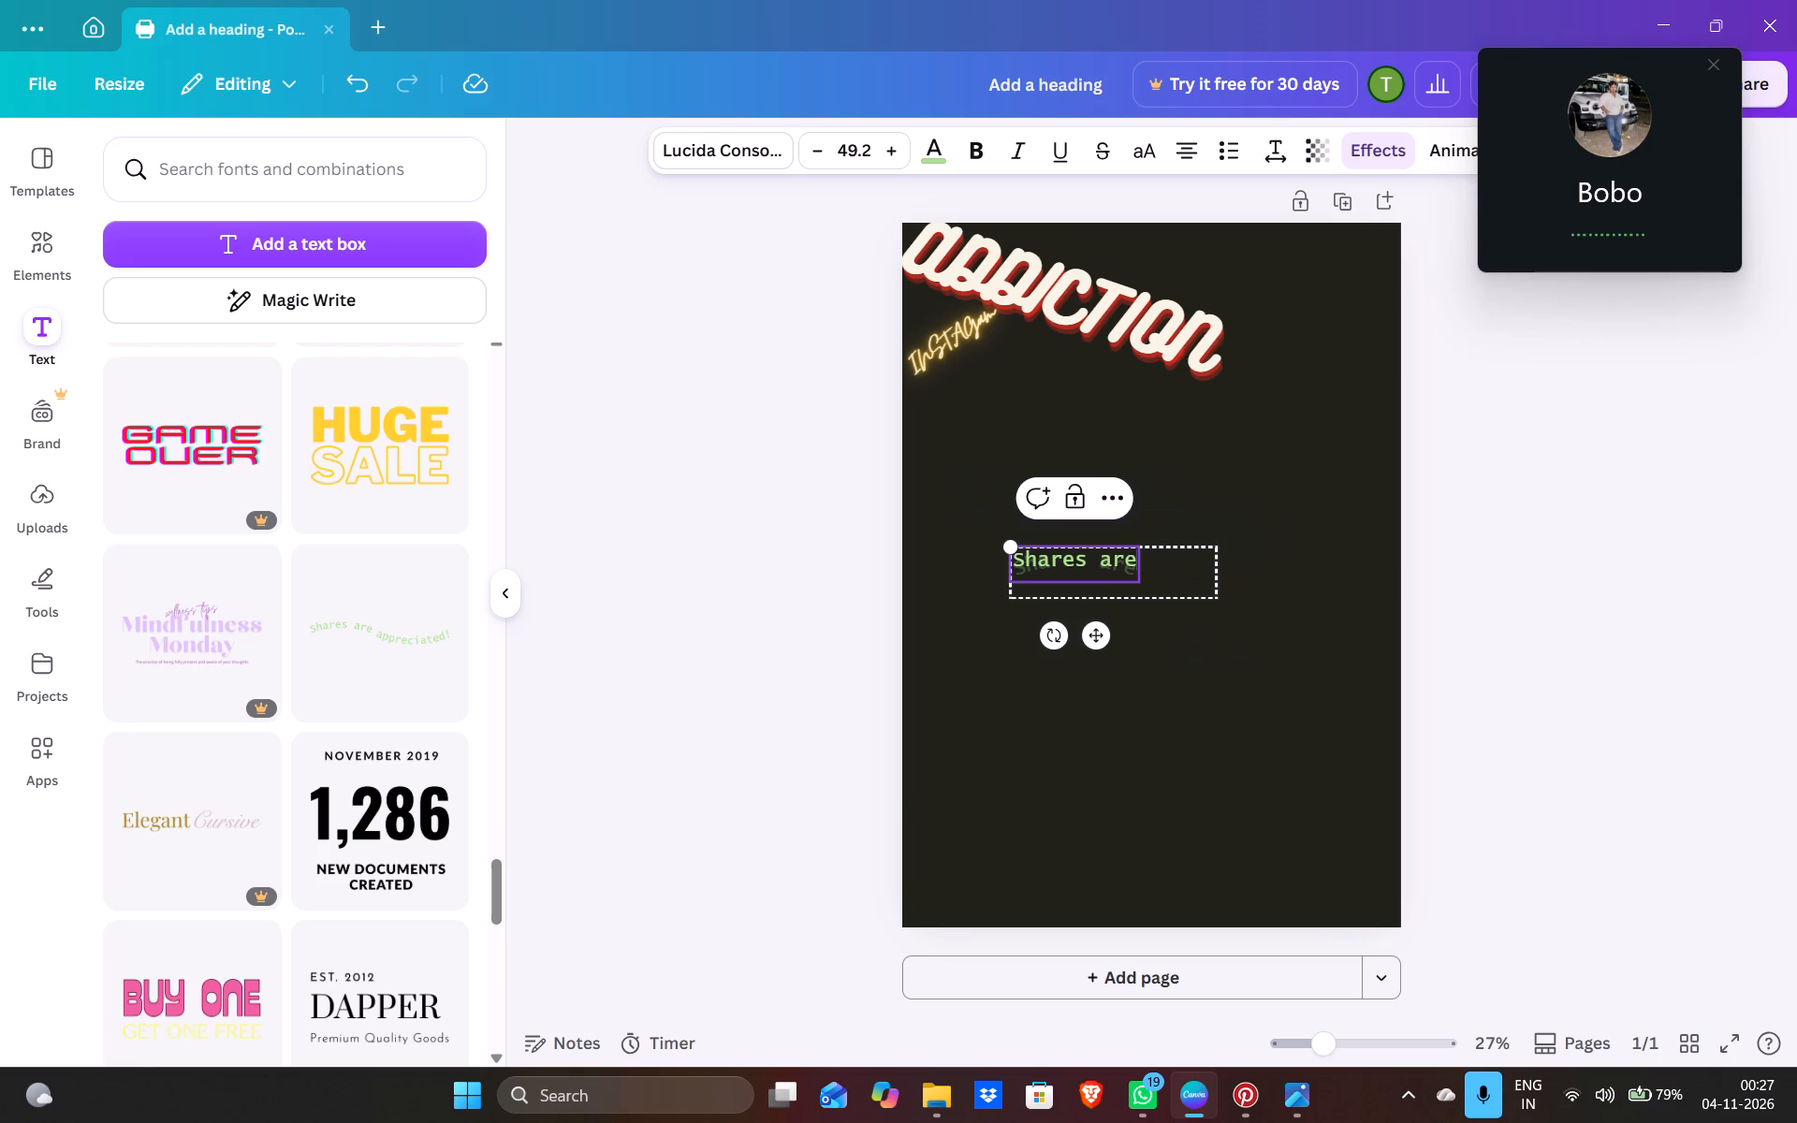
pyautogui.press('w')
pyautogui.press('BackSpace')
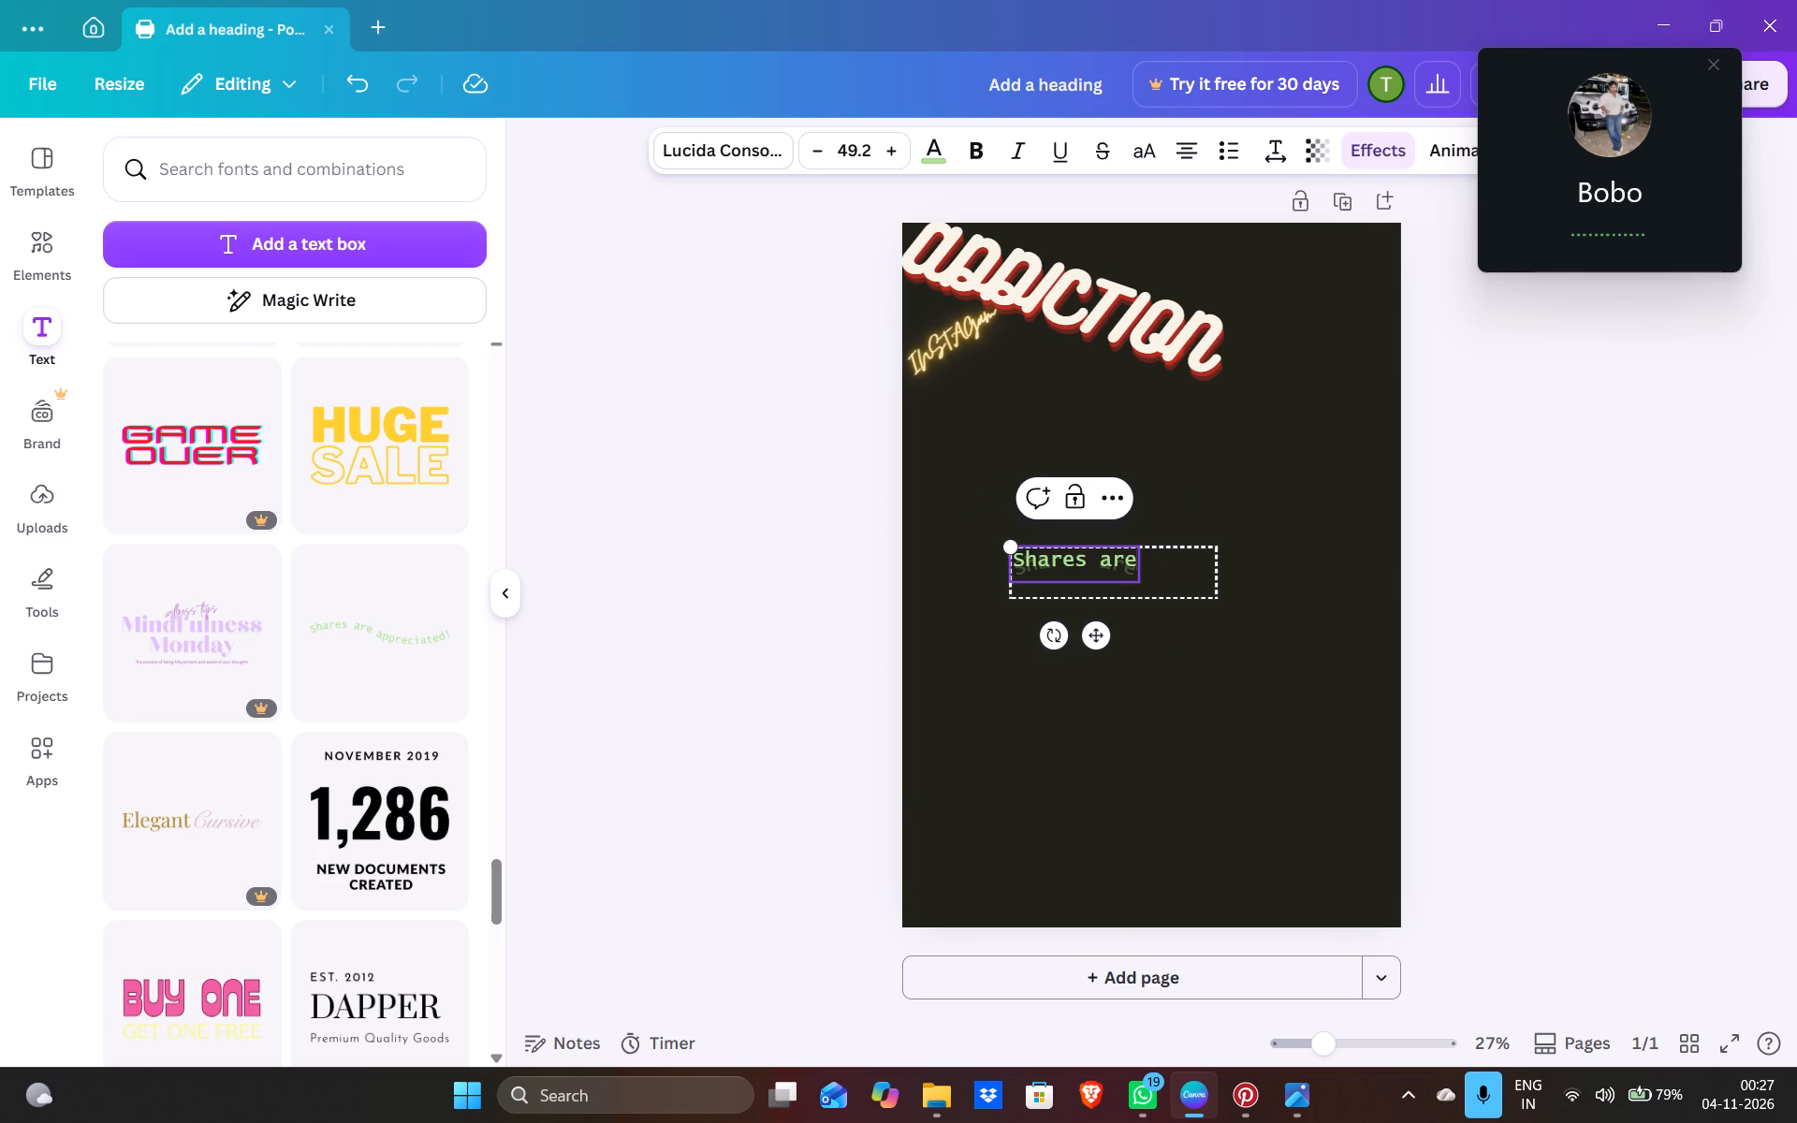
pyautogui.doubleClick(1122, 562)
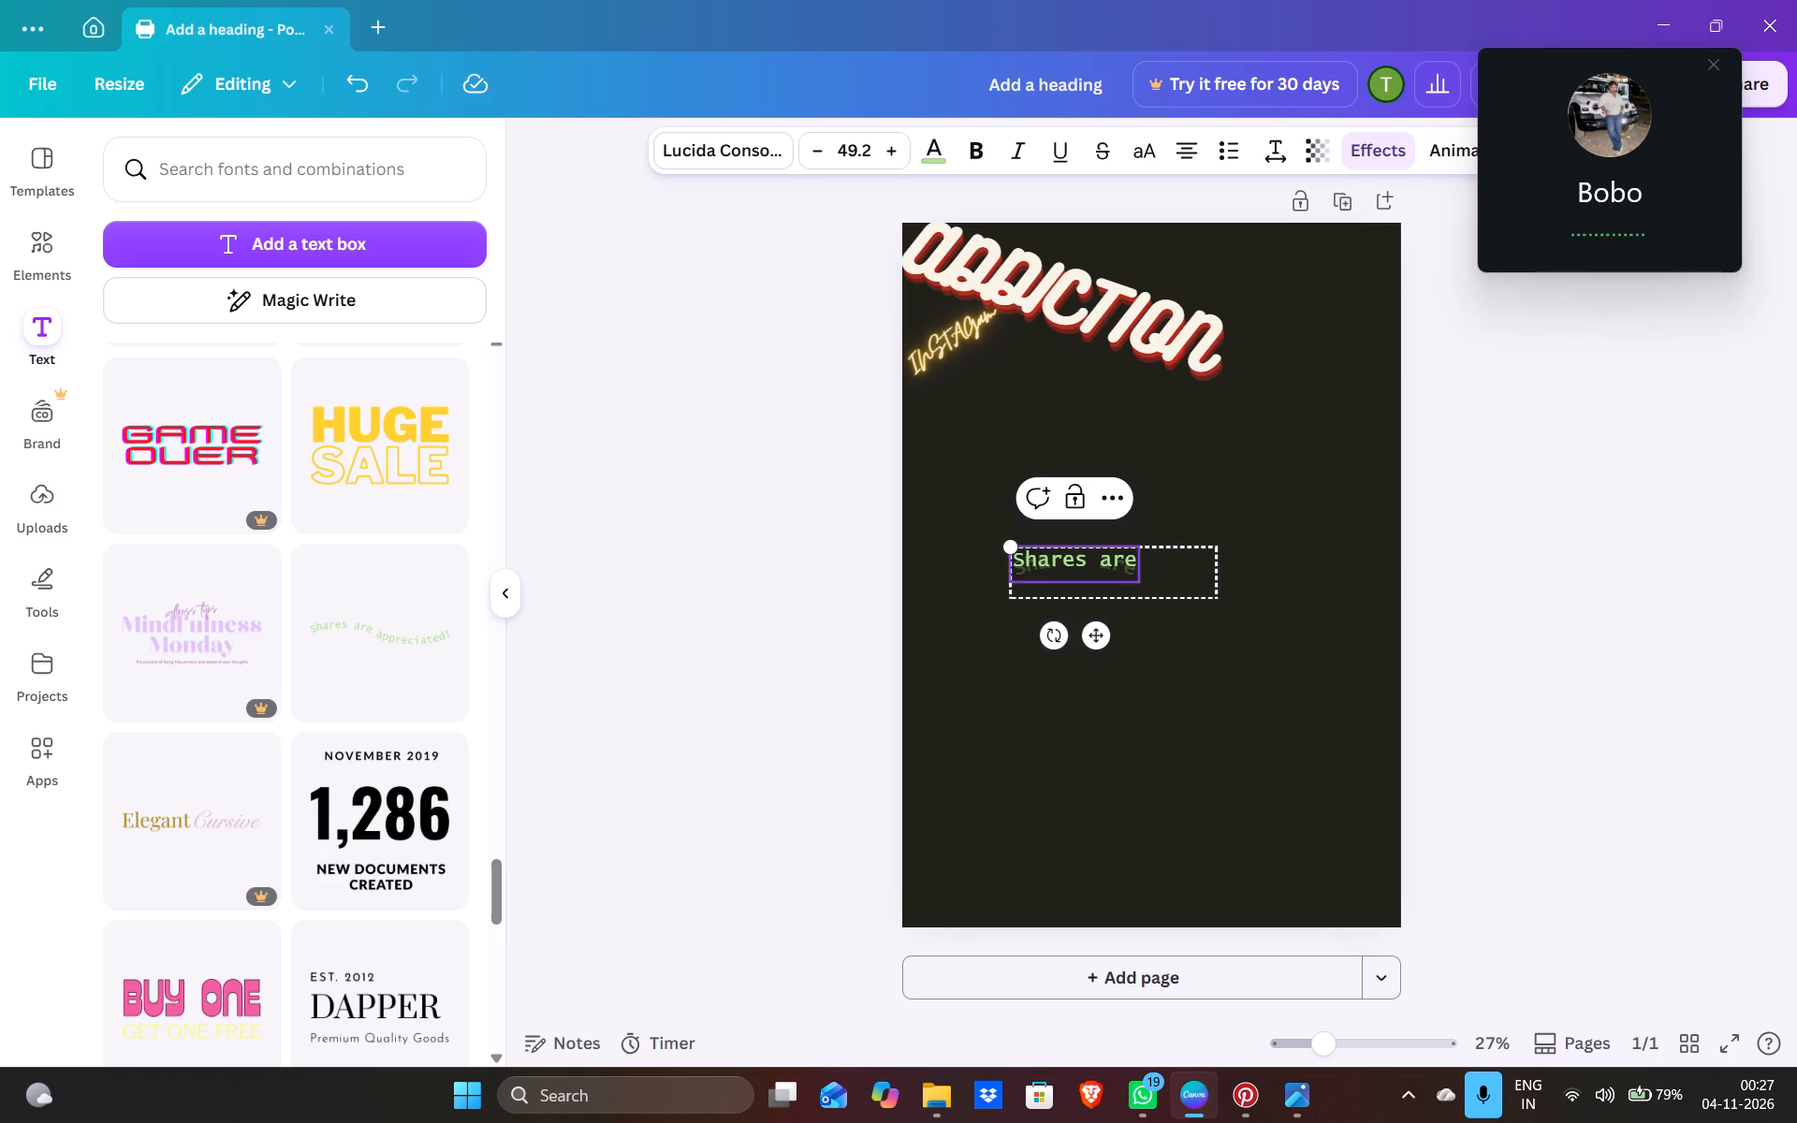
pyautogui.doubleClick(1122, 562)
pyautogui.moveTo(1122, 562); pyautogui.dragTo(1016, 567)
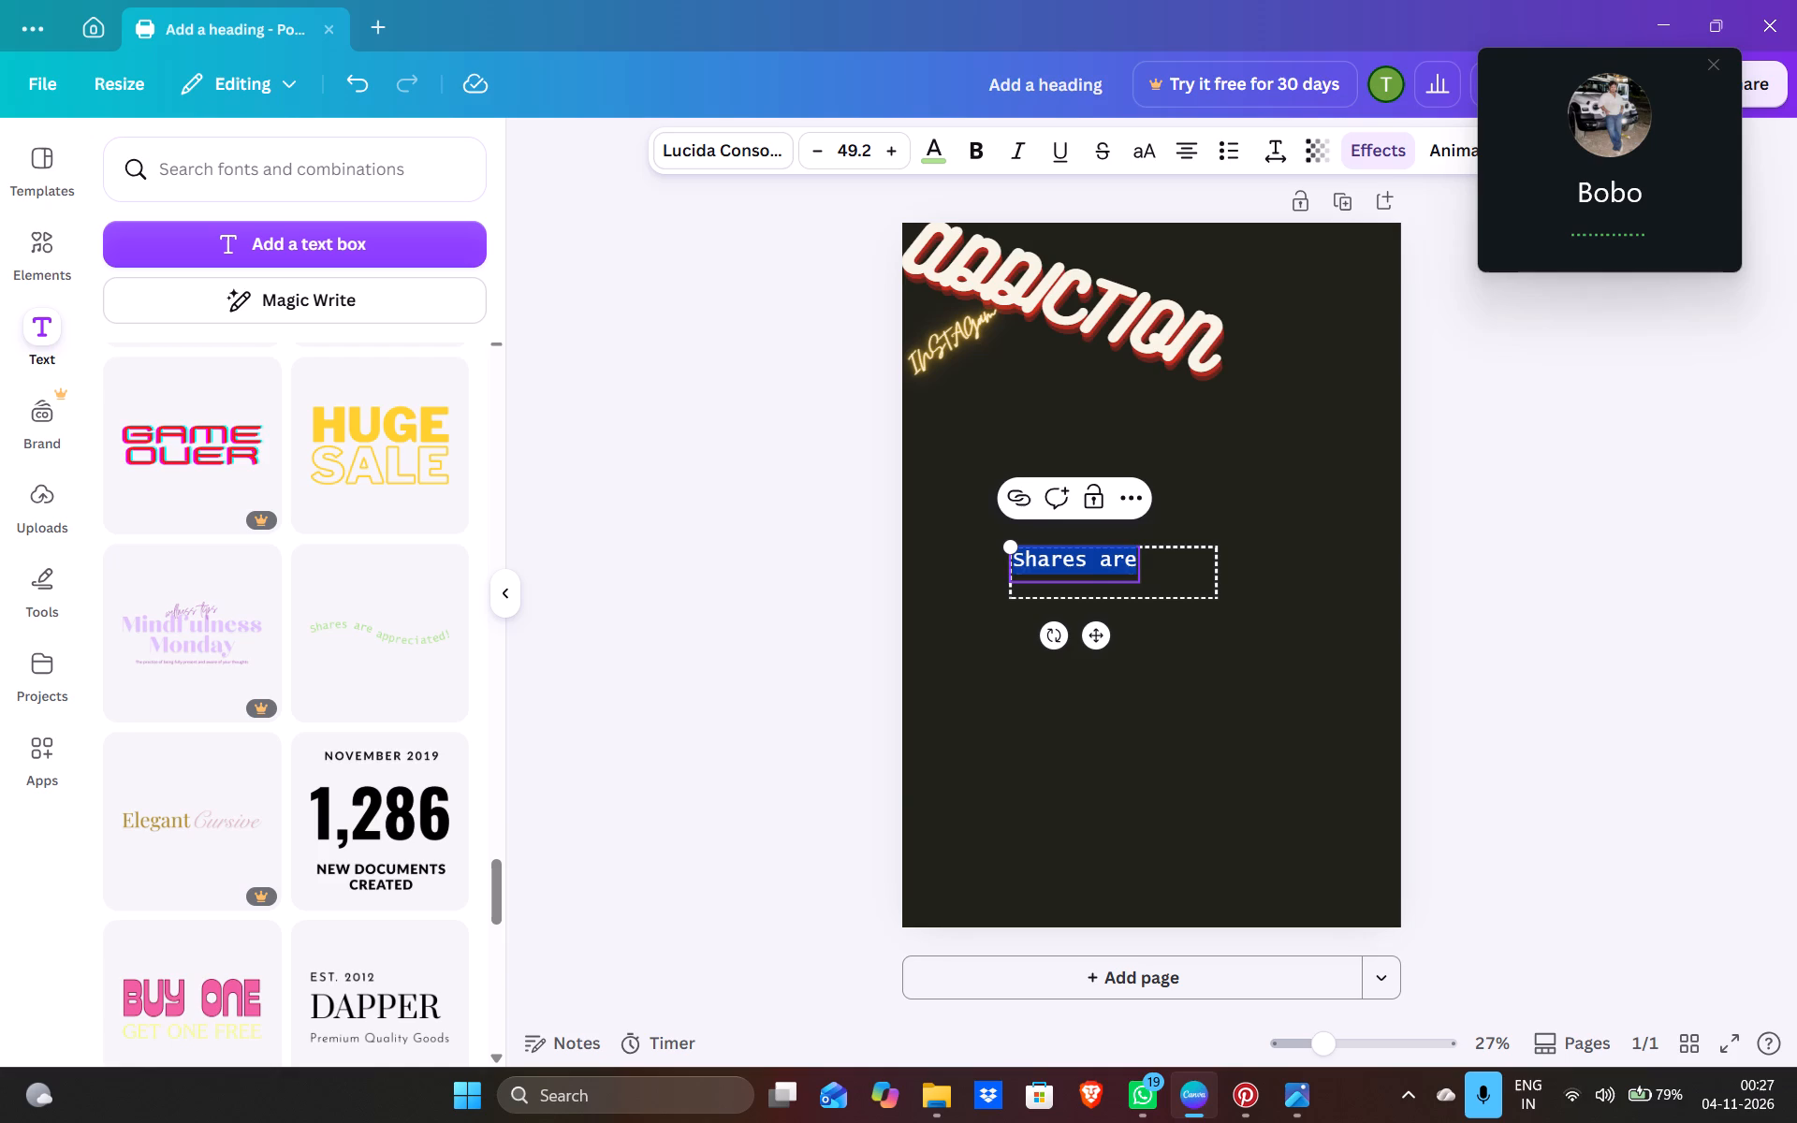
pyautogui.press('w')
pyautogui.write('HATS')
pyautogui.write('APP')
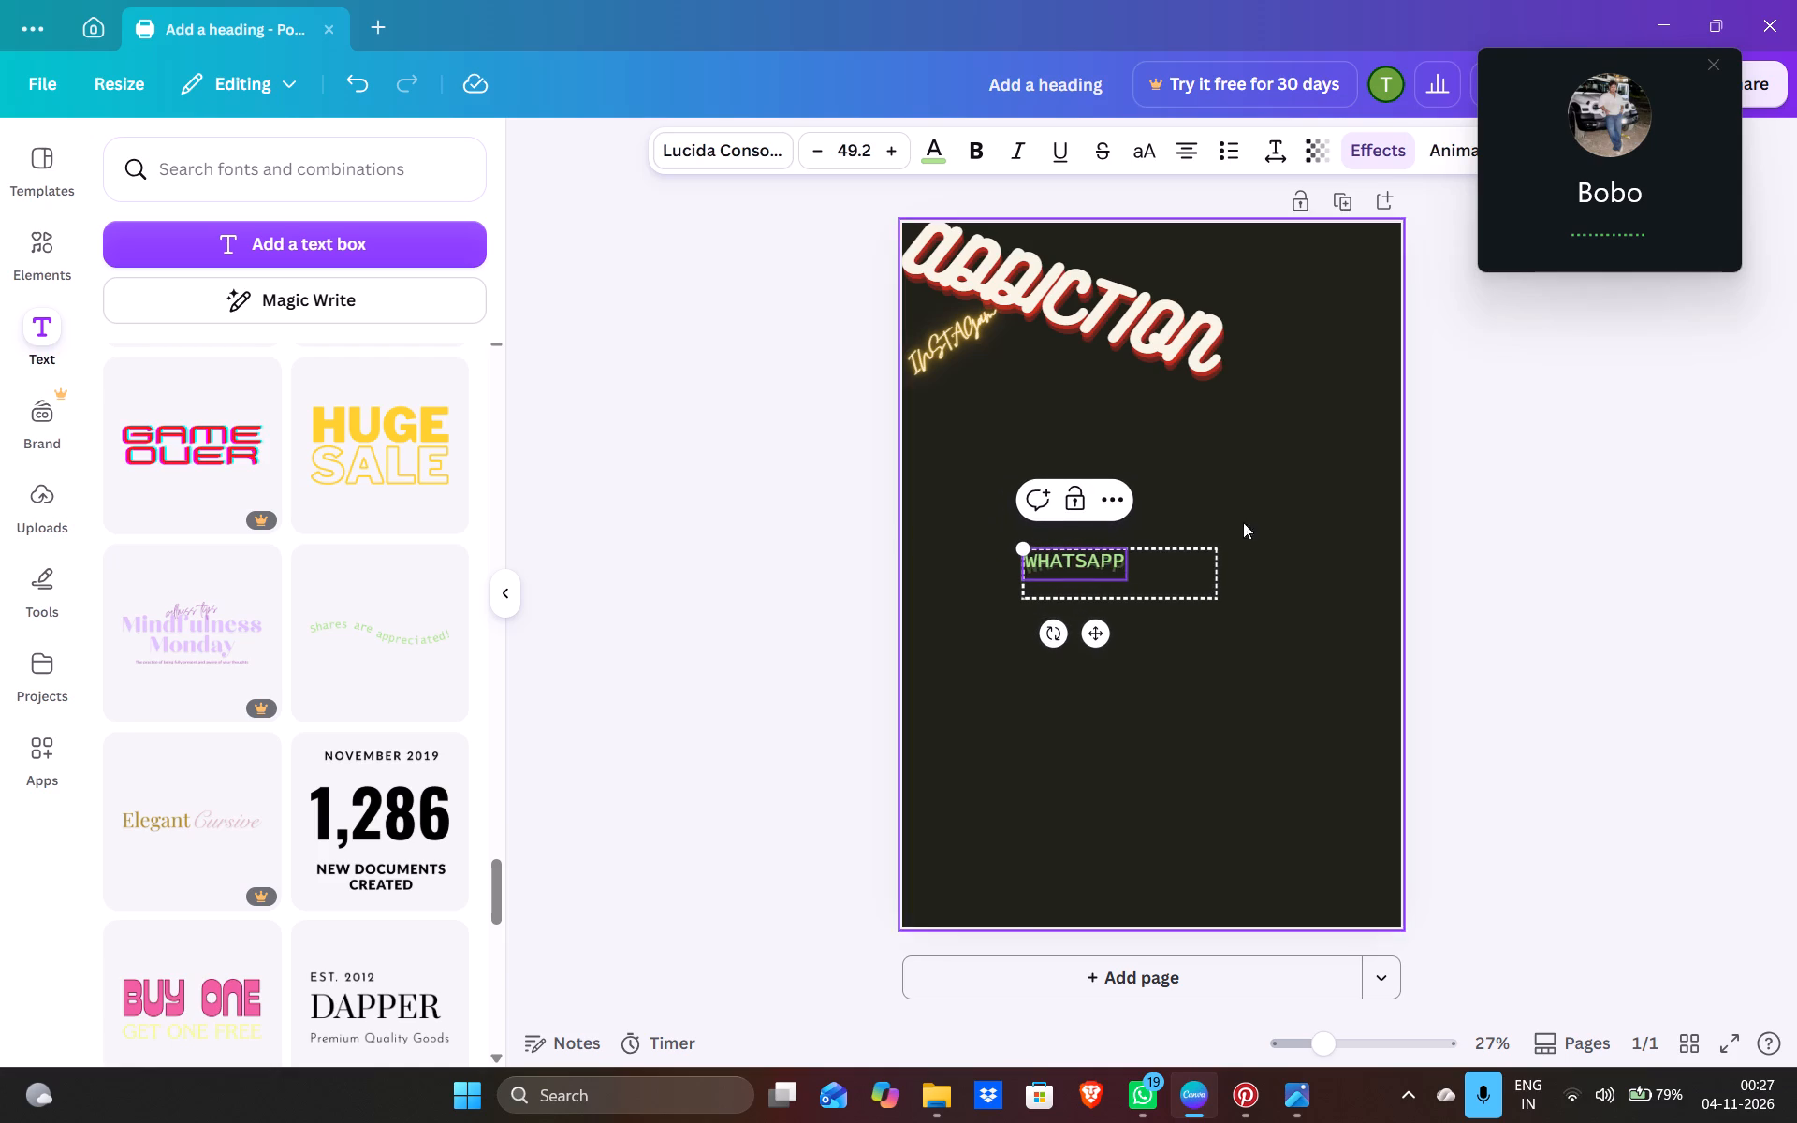
# Shift the green WHATSAPP text slightly to the right within its group and rotate it to slant upward.
pyautogui.moveTo(1090, 641); pyautogui.dragTo(1140, 641)
pyautogui.moveTo(1107, 639); pyautogui.dragTo(1114, 675)
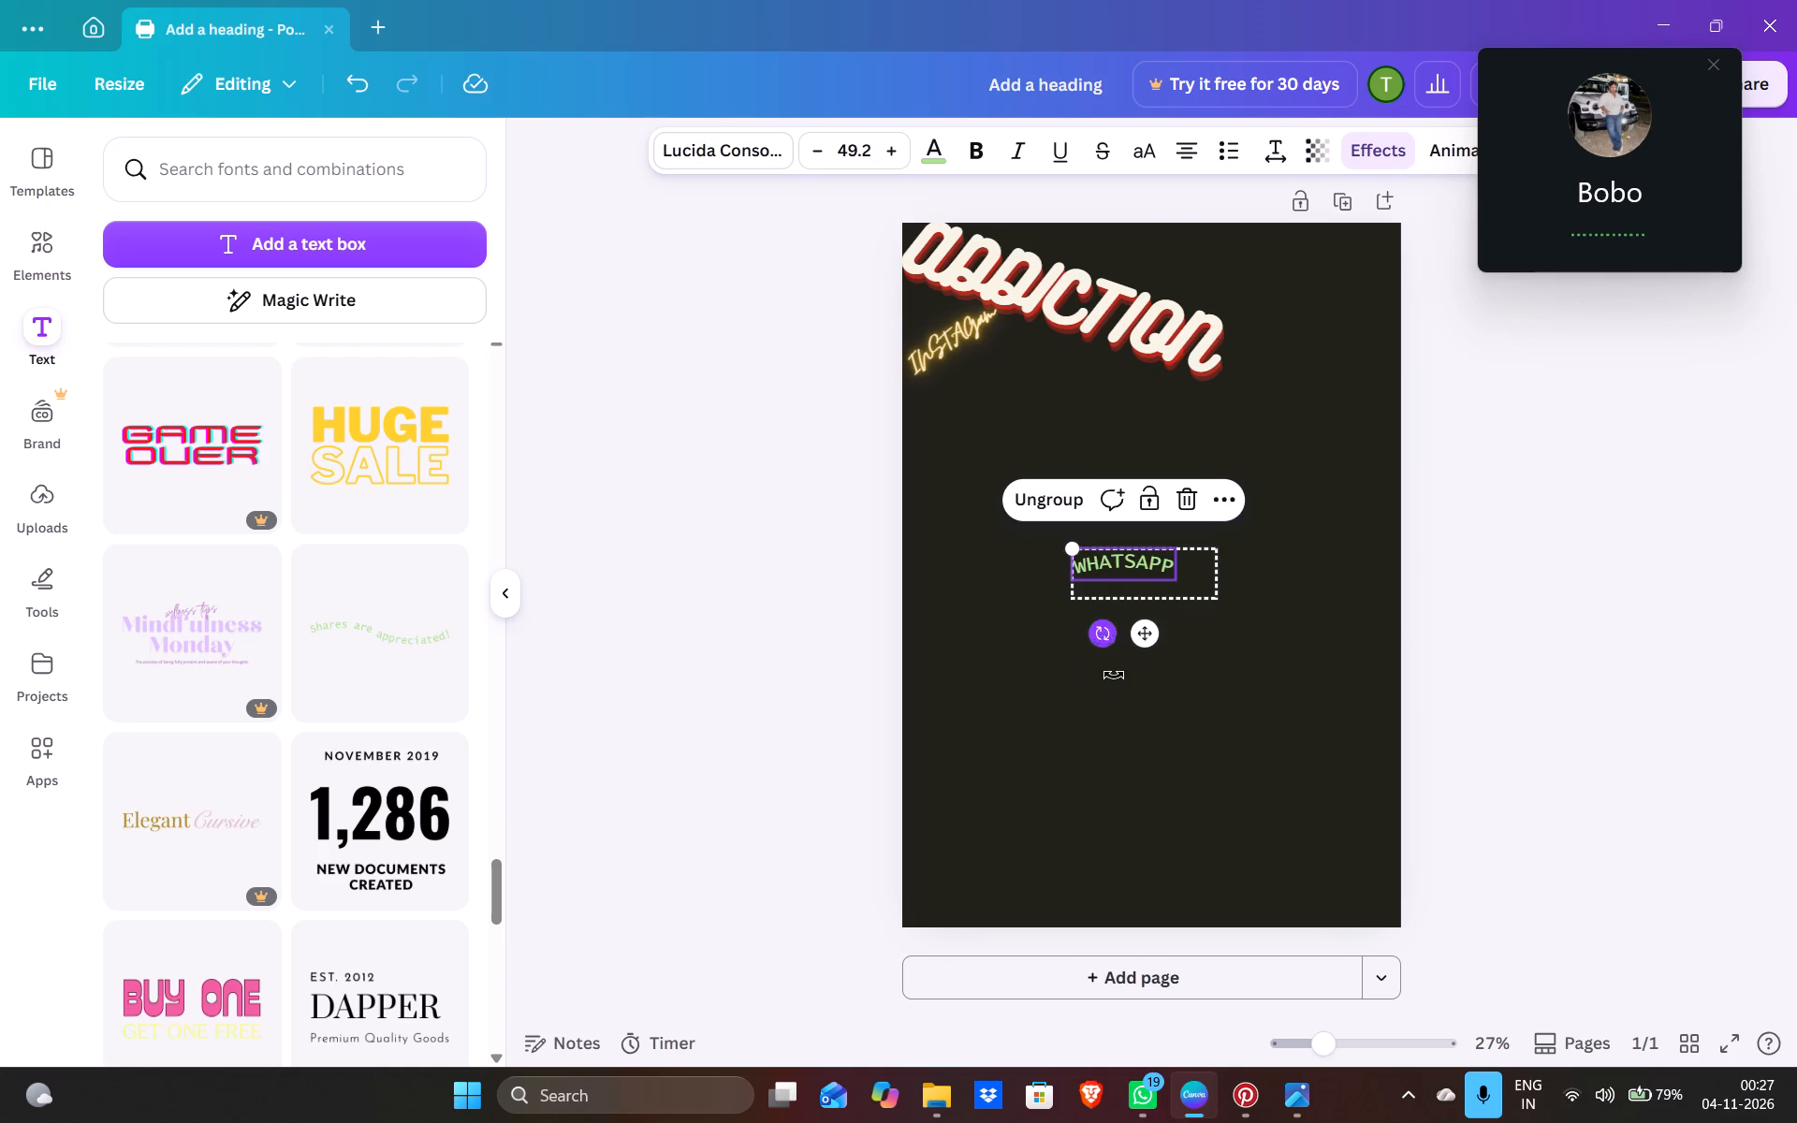
pyautogui.moveTo(1114, 675); pyautogui.dragTo(1147, 701)
pyautogui.click(1211, 654)
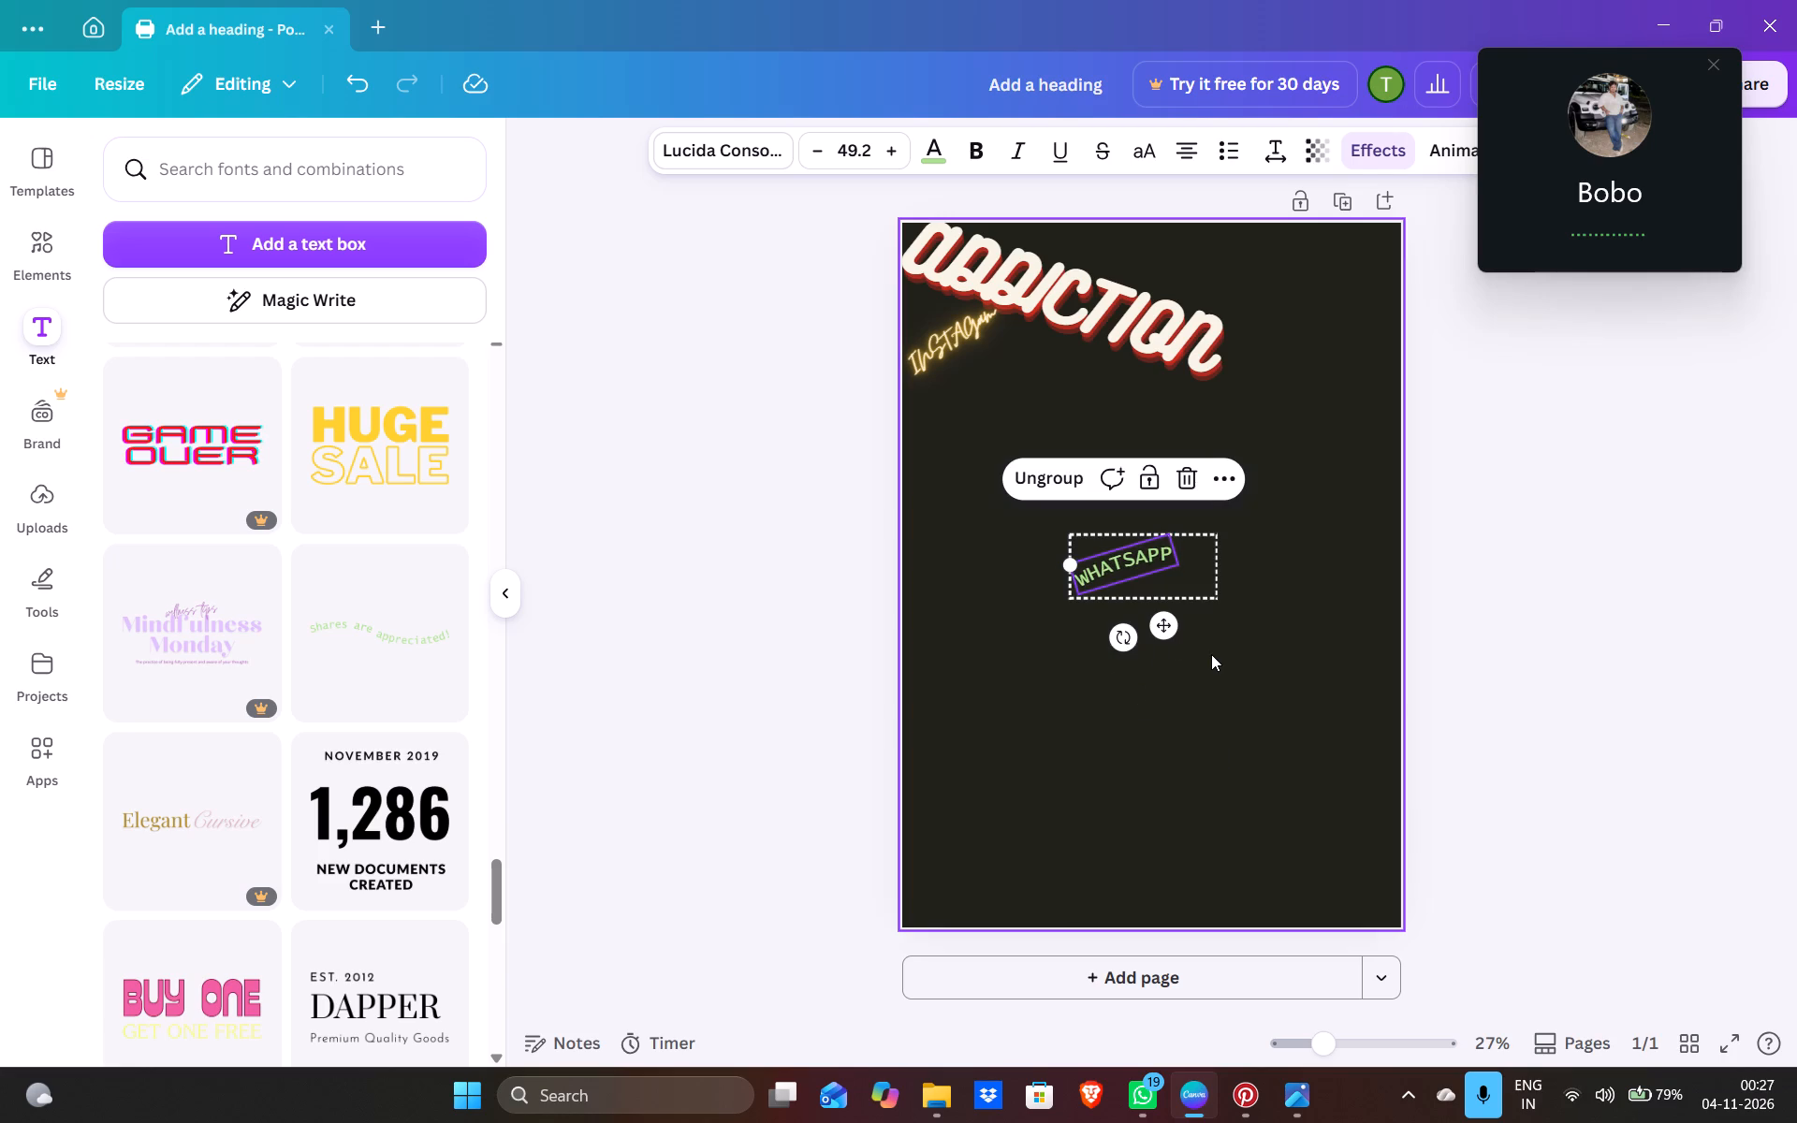
# Move the slanted WHATSAPP text up beneath ADDICTION, just right of the neon INSTAGam text.
pyautogui.moveTo(1133, 579); pyautogui.dragTo(978, 442)
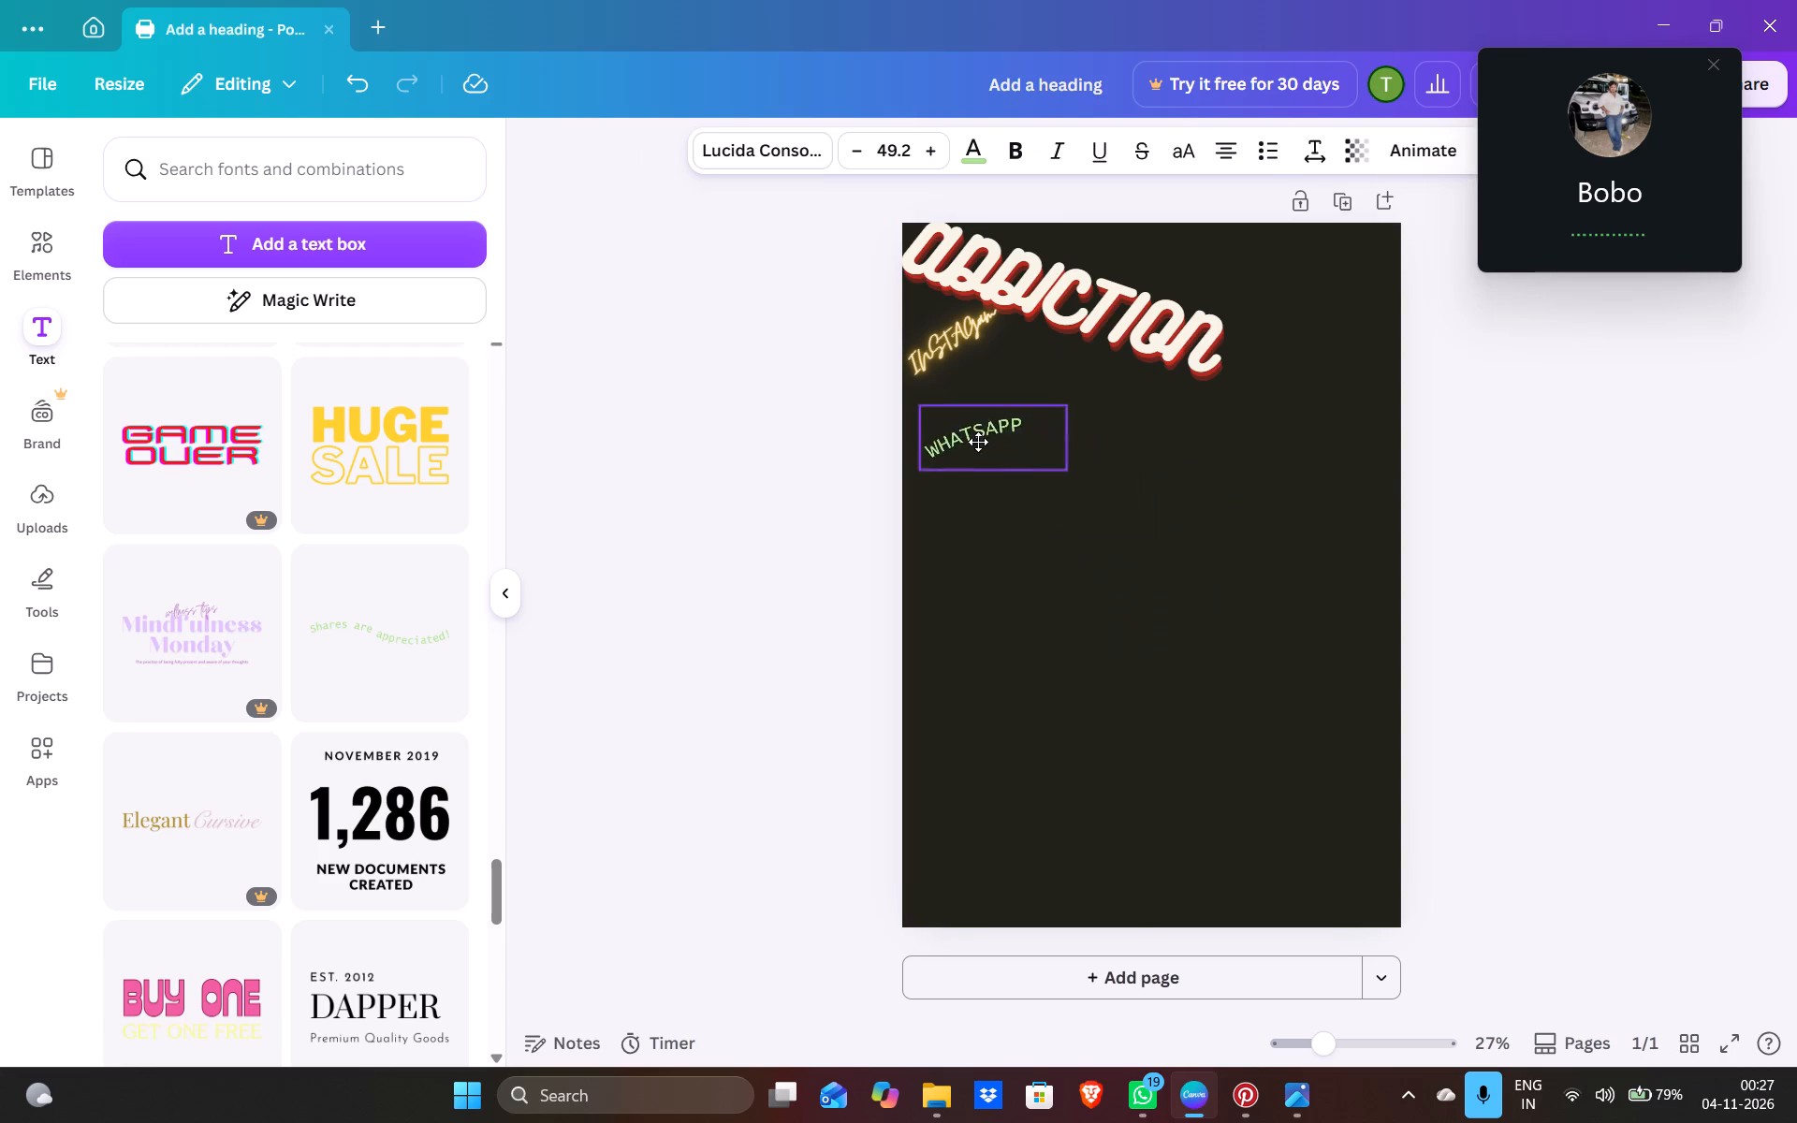
pyautogui.moveTo(978, 442); pyautogui.dragTo(1014, 371)
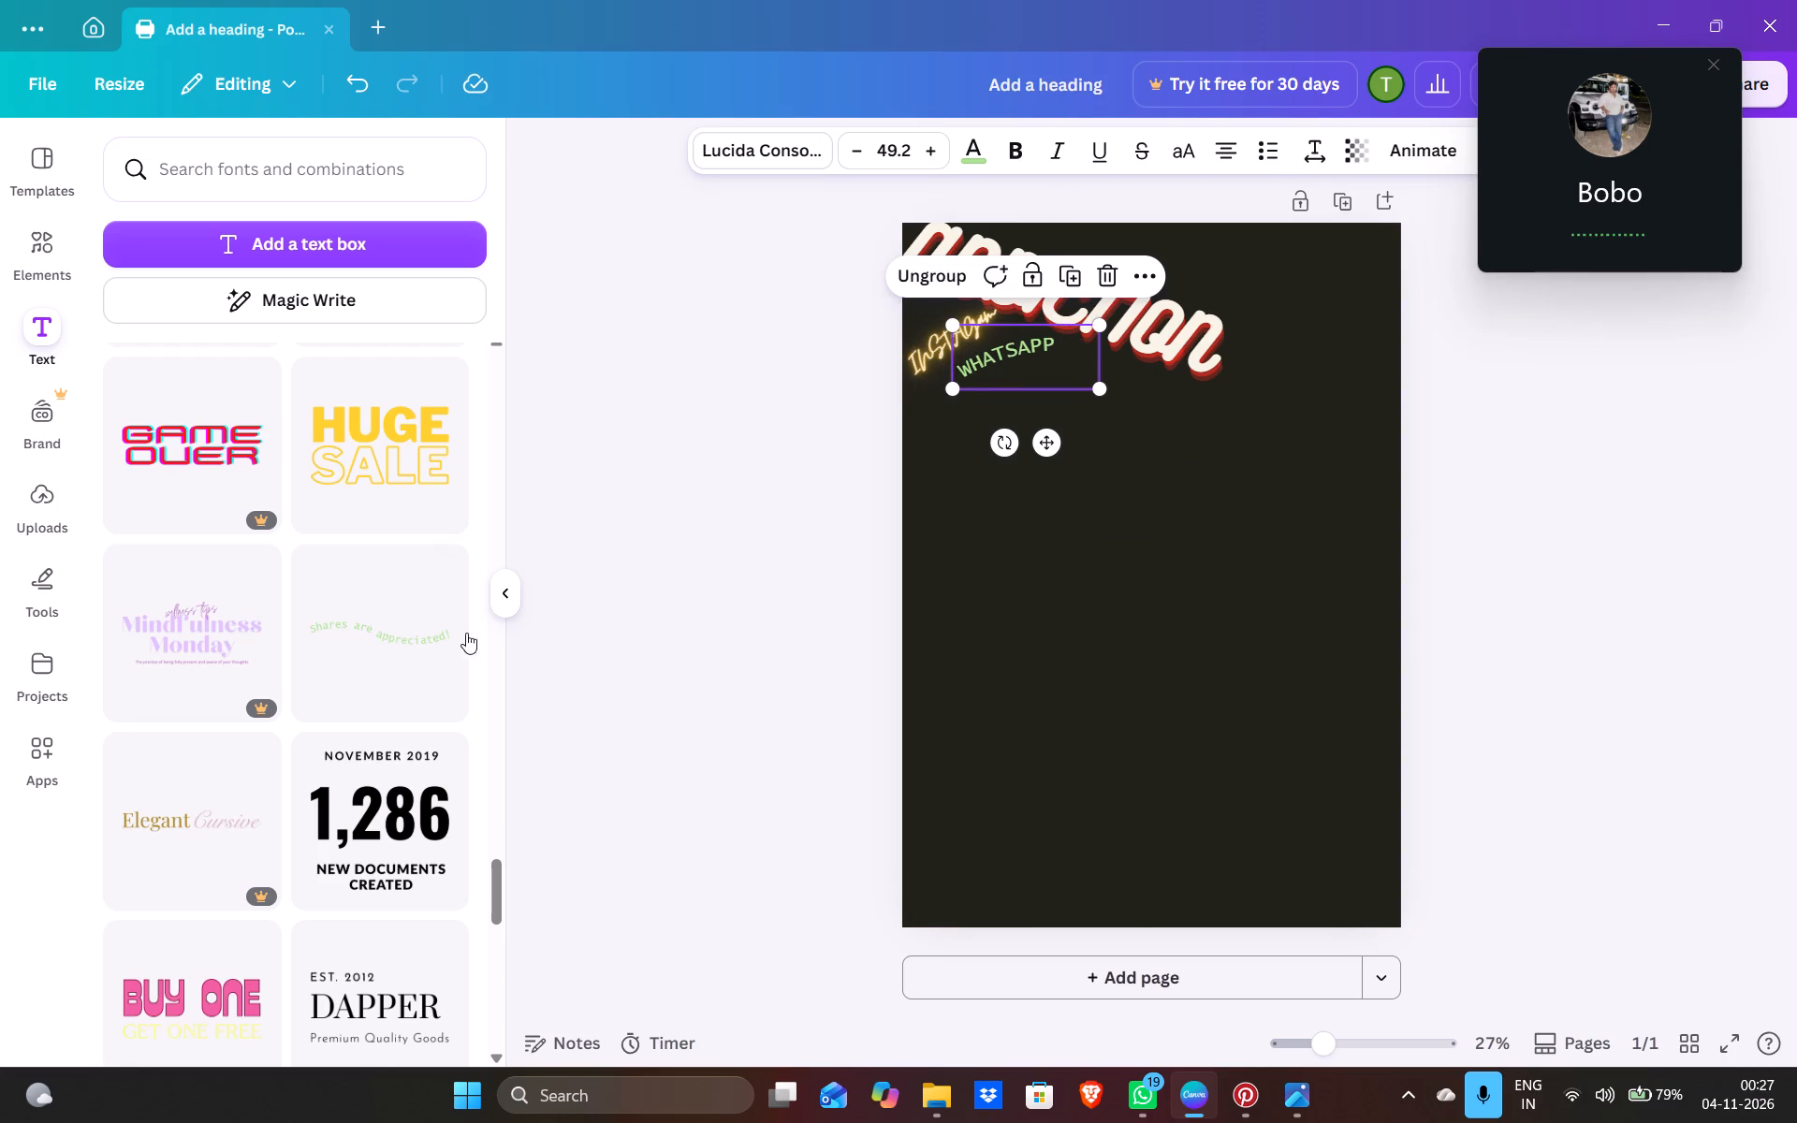
# Look through the ready-made text styles for another one that could suit the poster.
pyautogui.scroll(-3, 379, 674)
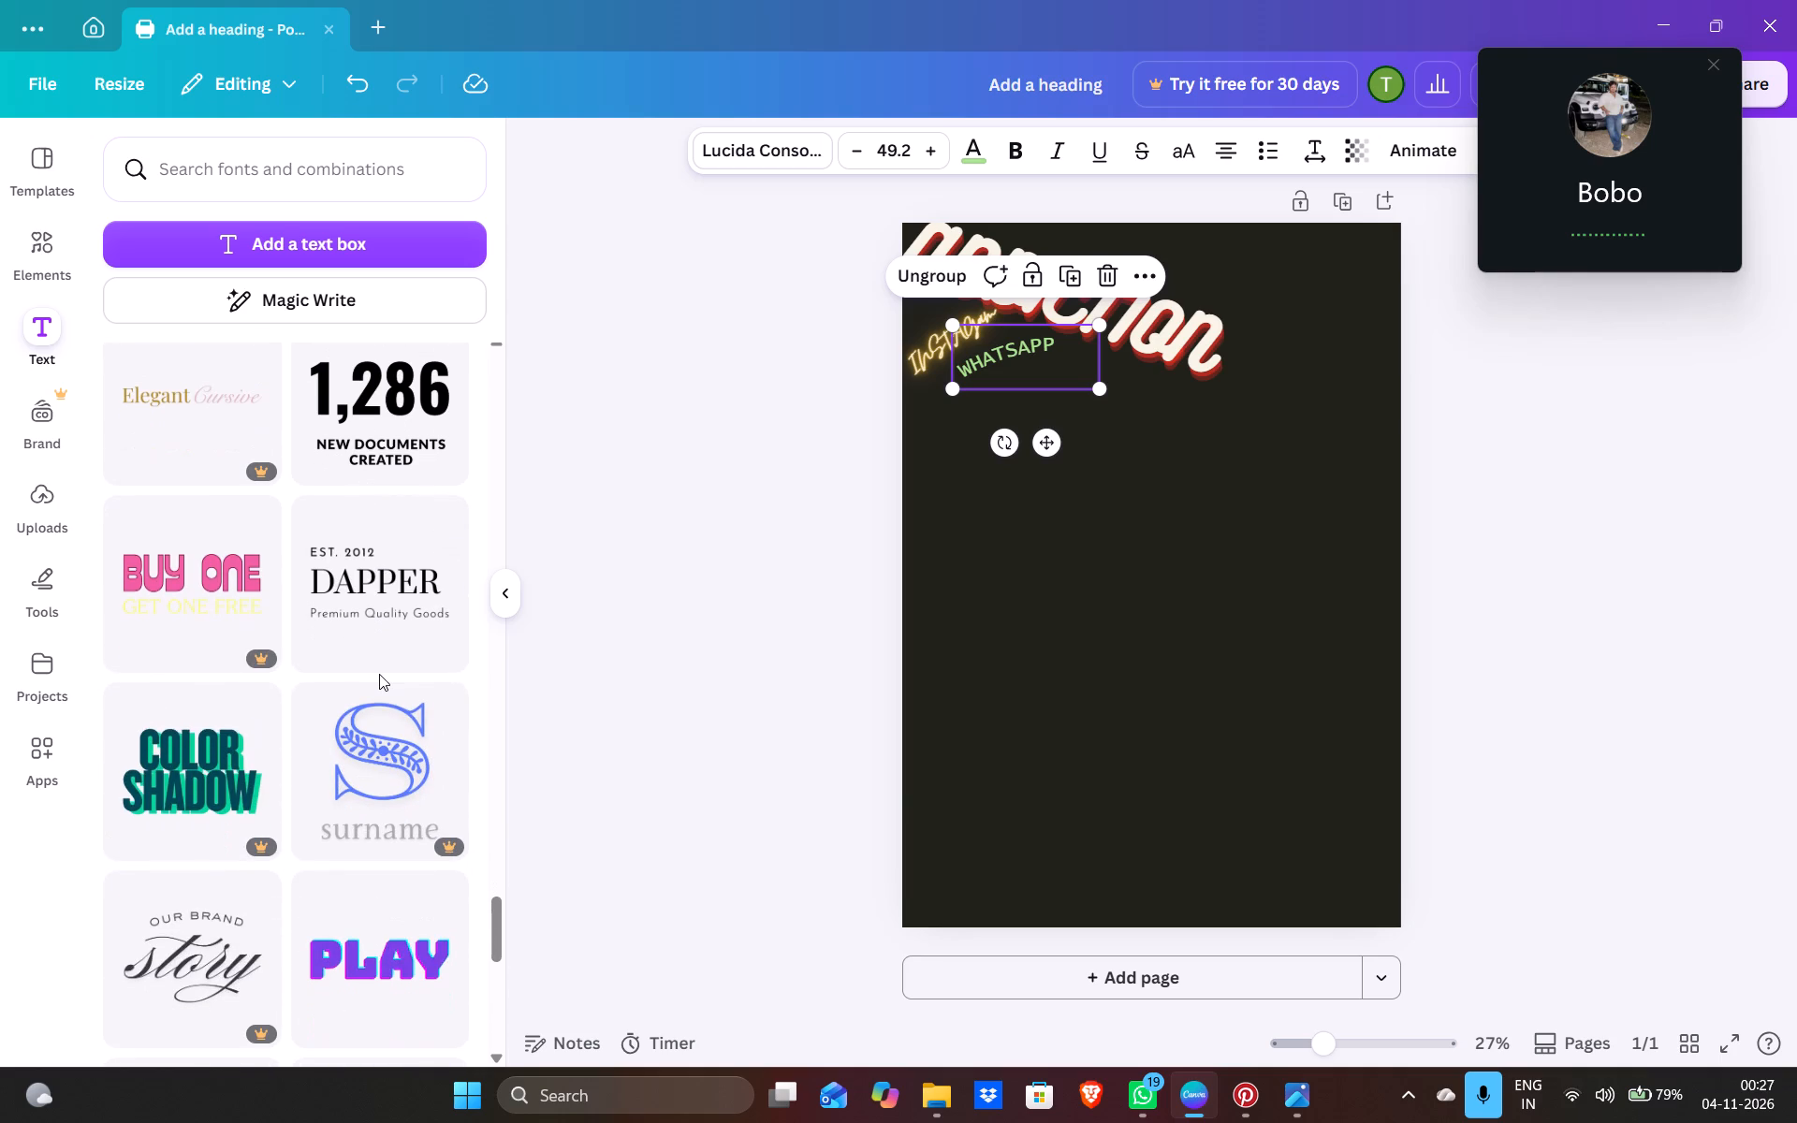
pyautogui.scroll(-4, 371, 965)
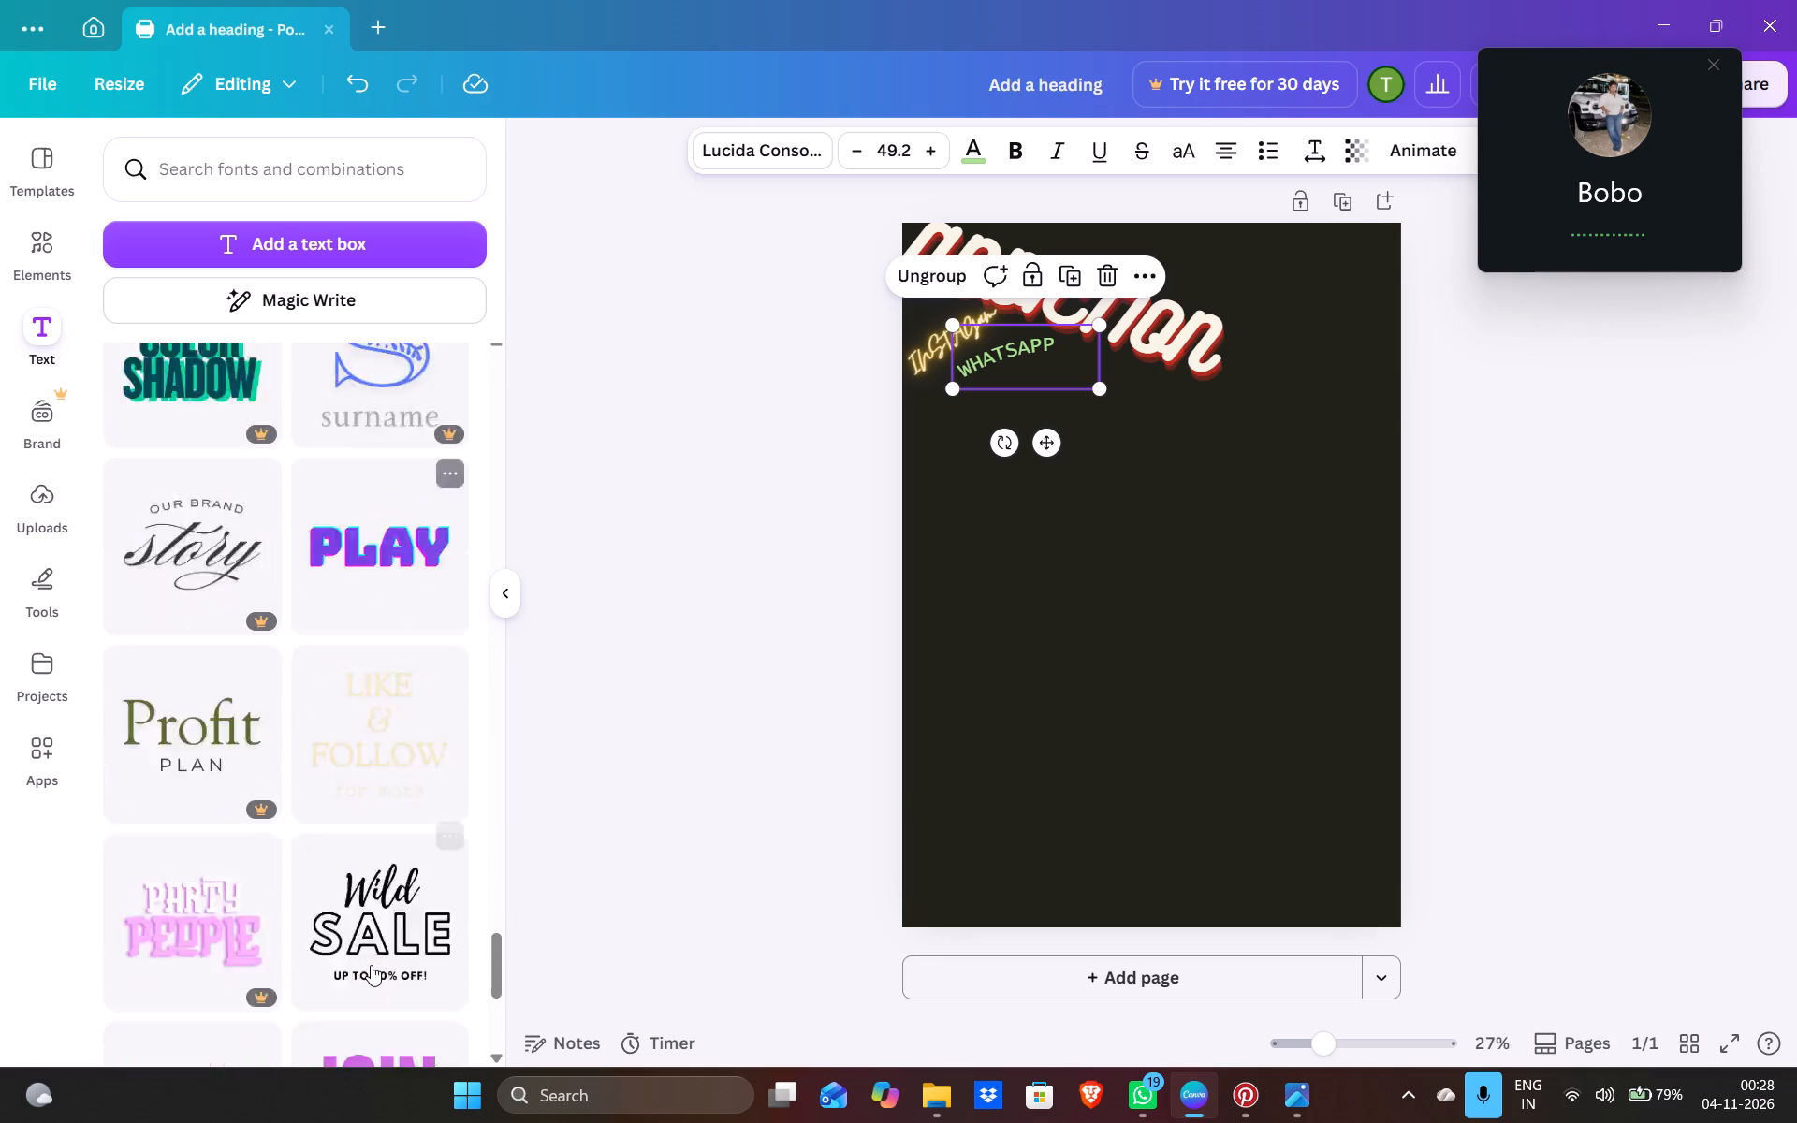
pyautogui.scroll(-4, 371, 965)
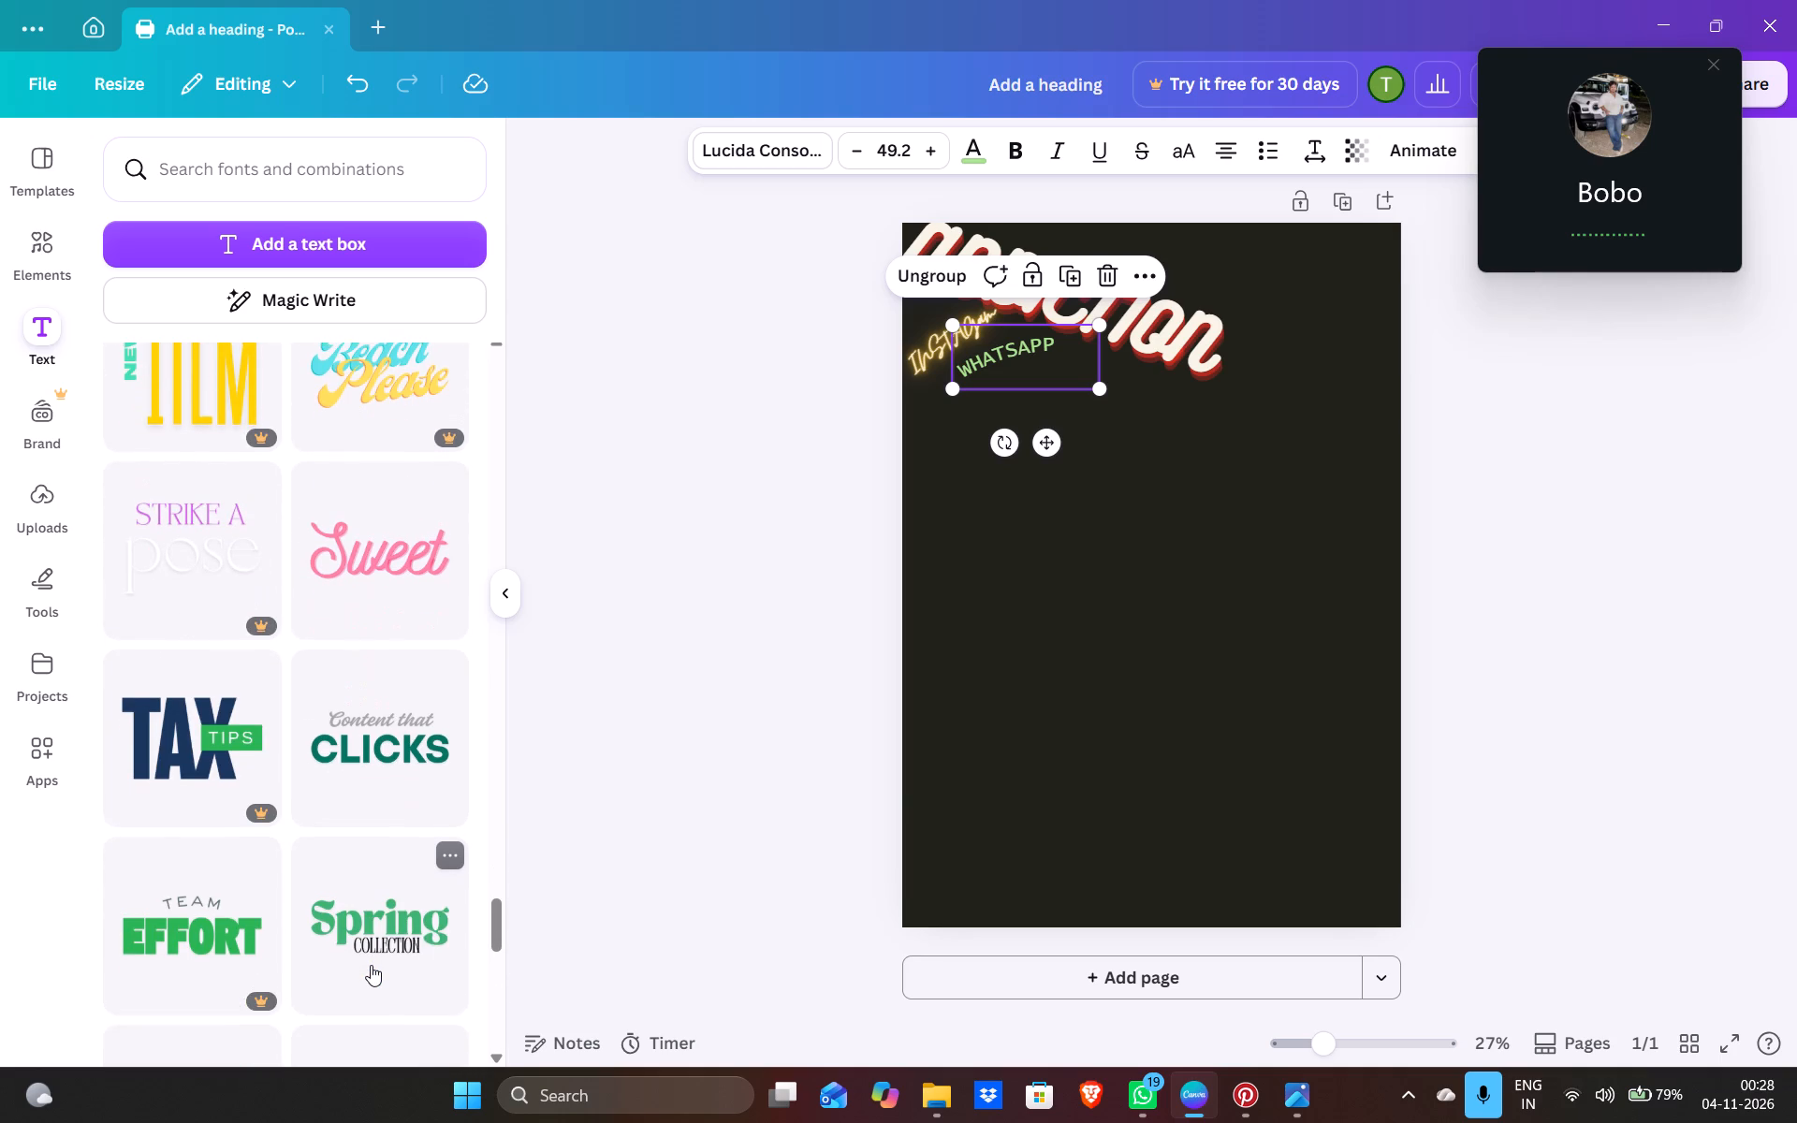
pyautogui.scroll(1, 371, 965)
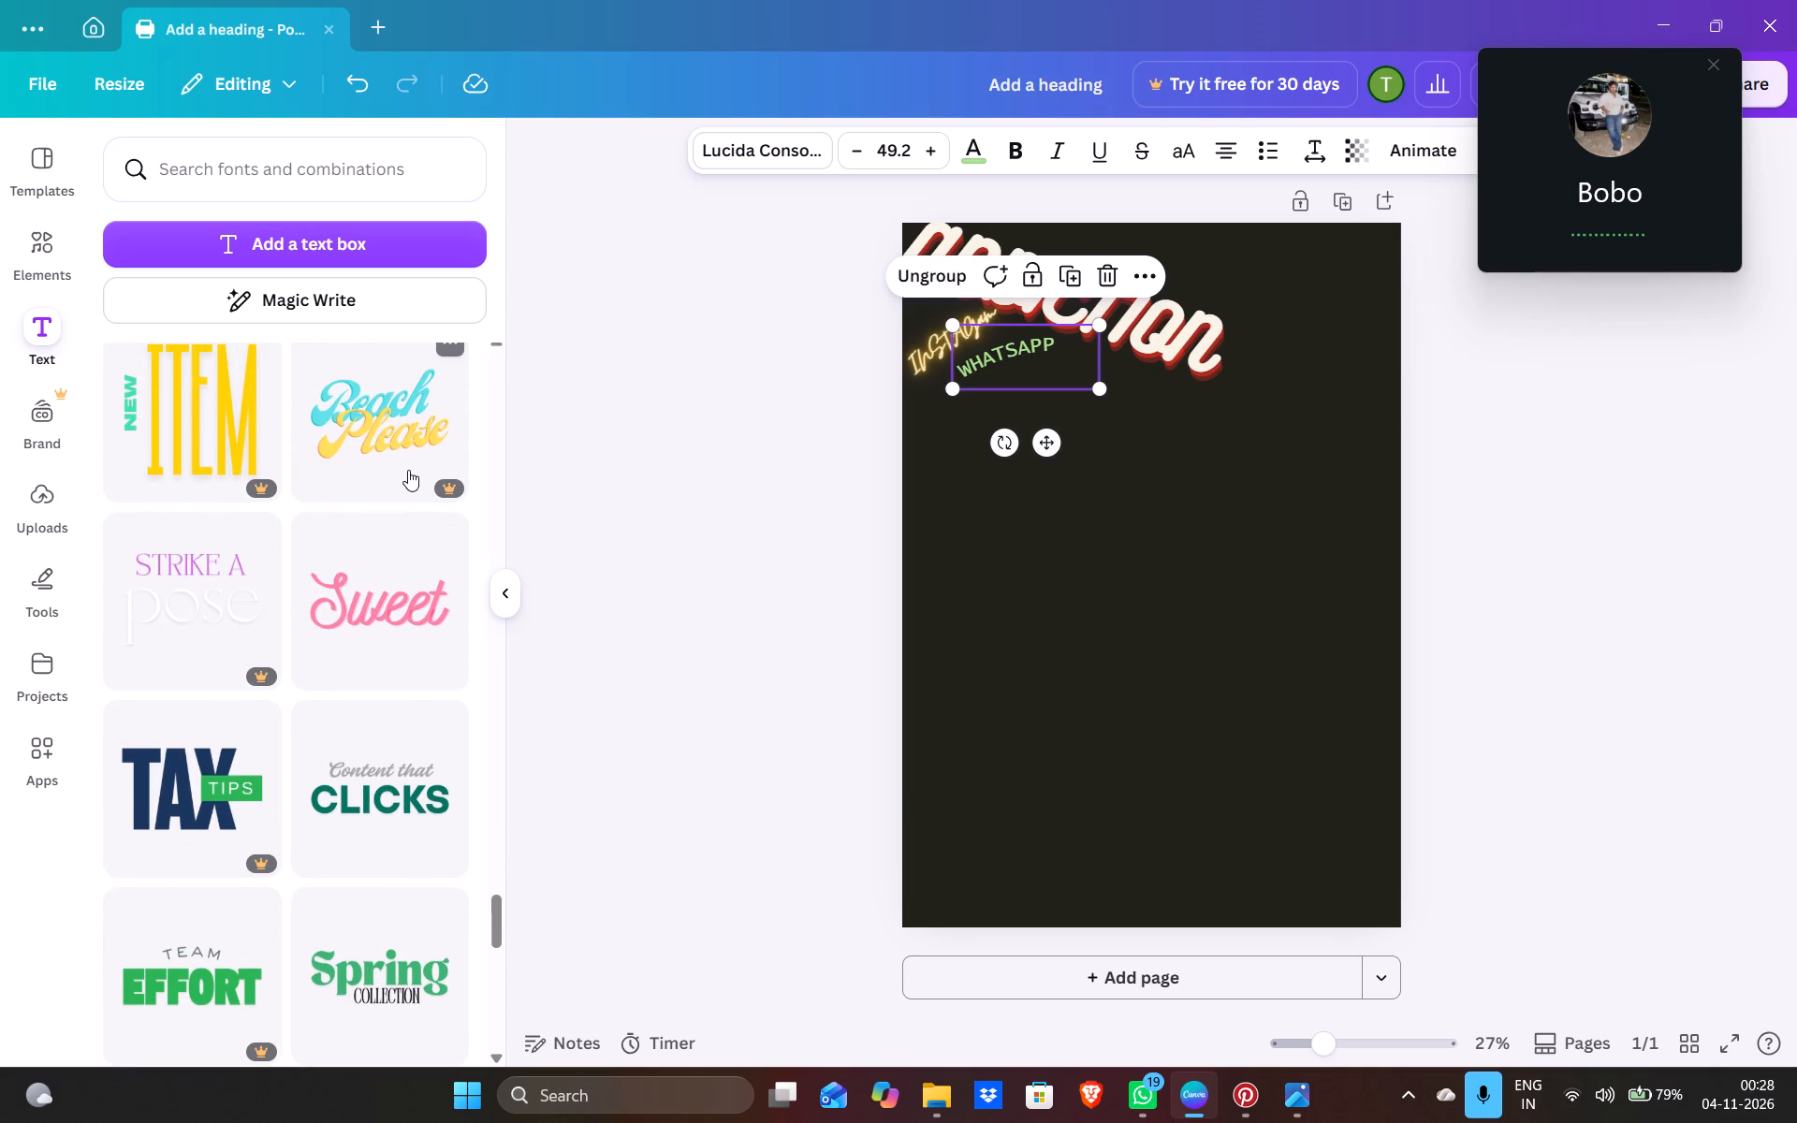
pyautogui.scroll(-4, 376, 853)
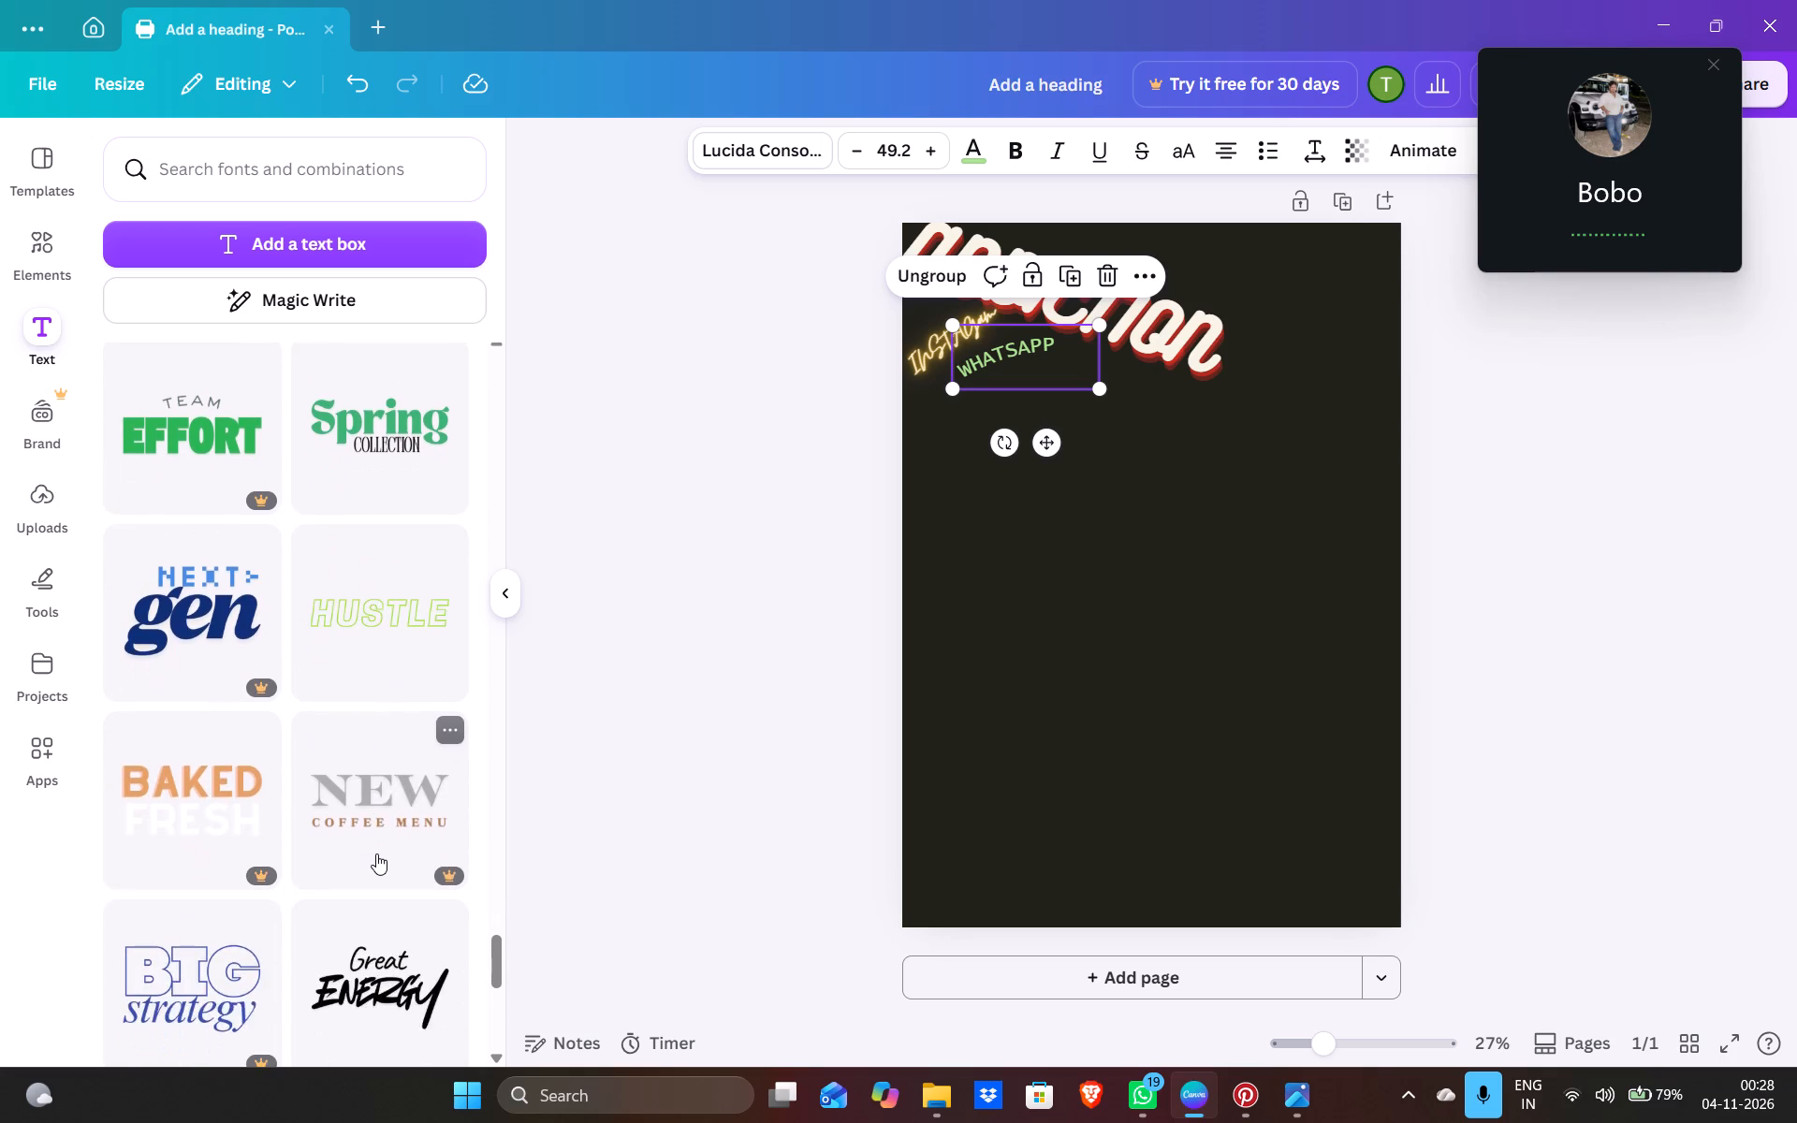
pyautogui.scroll(-4, 376, 853)
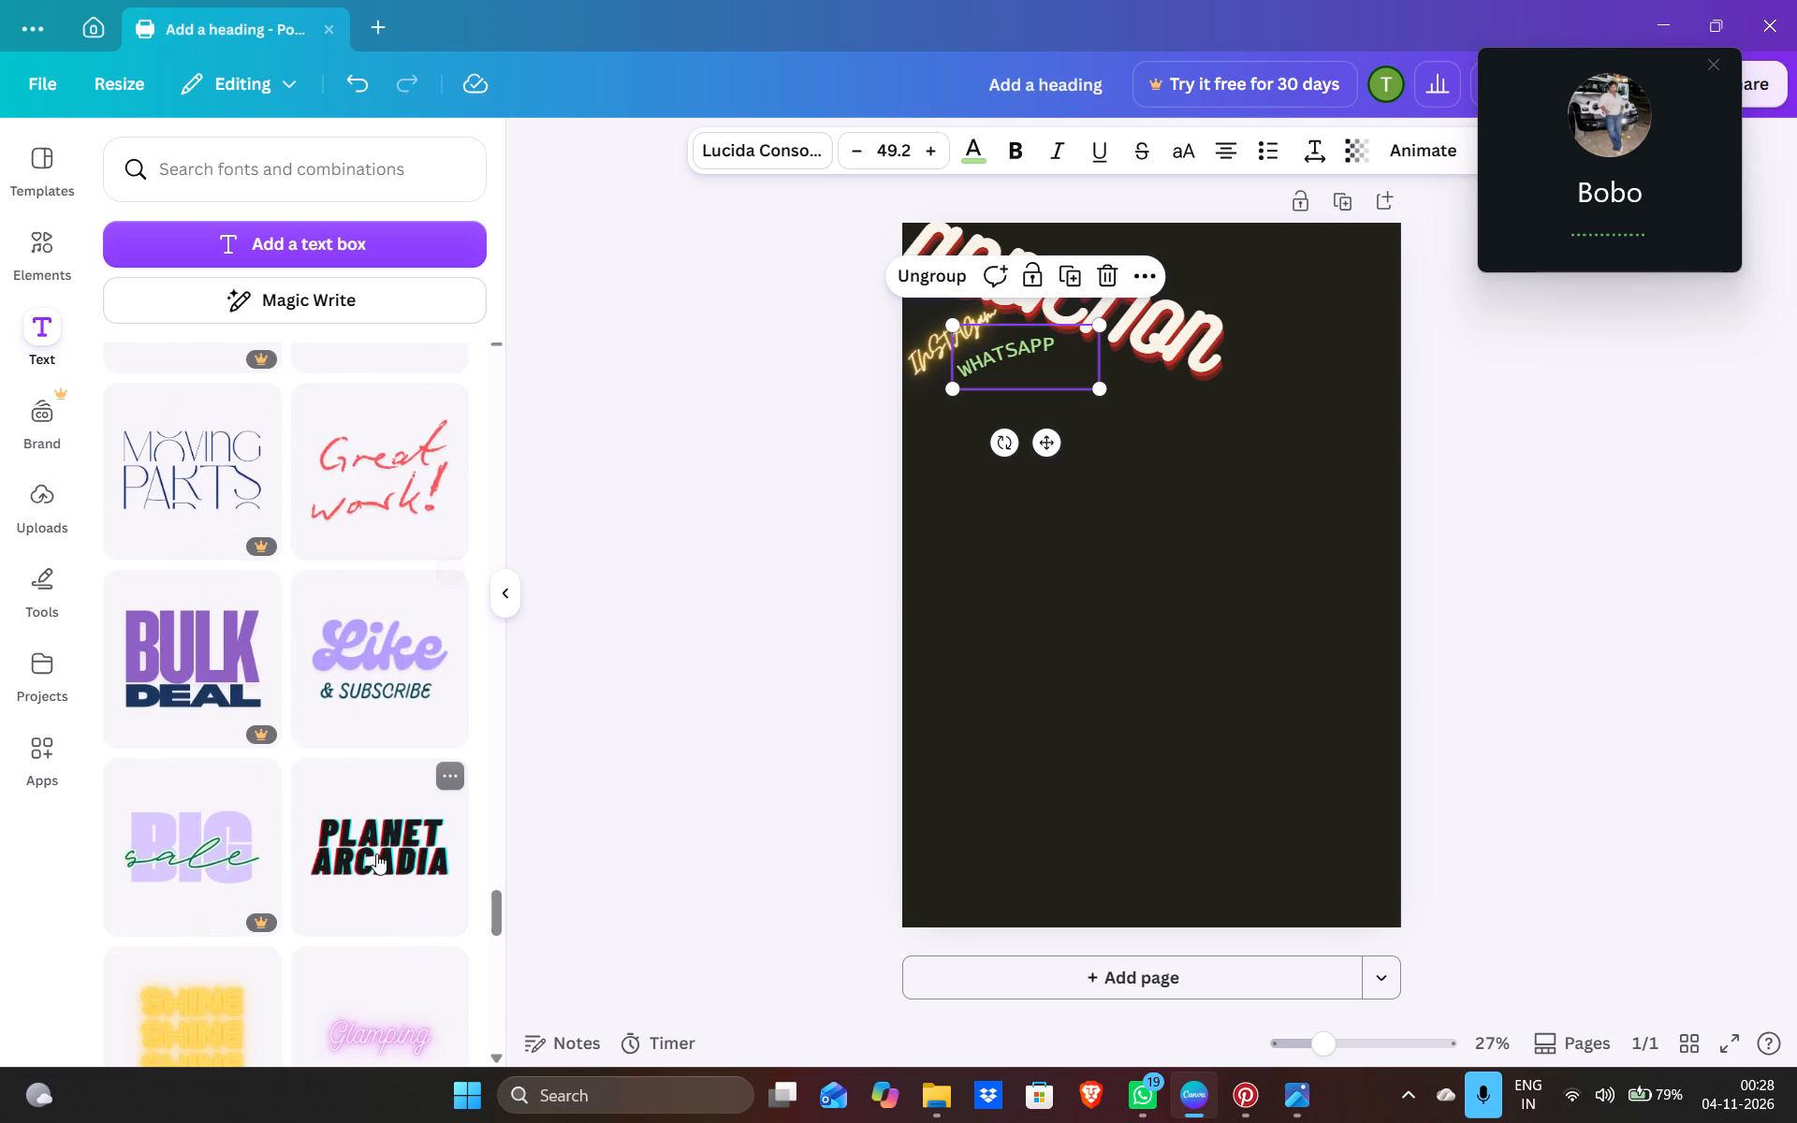
pyautogui.scroll(-4, 376, 853)
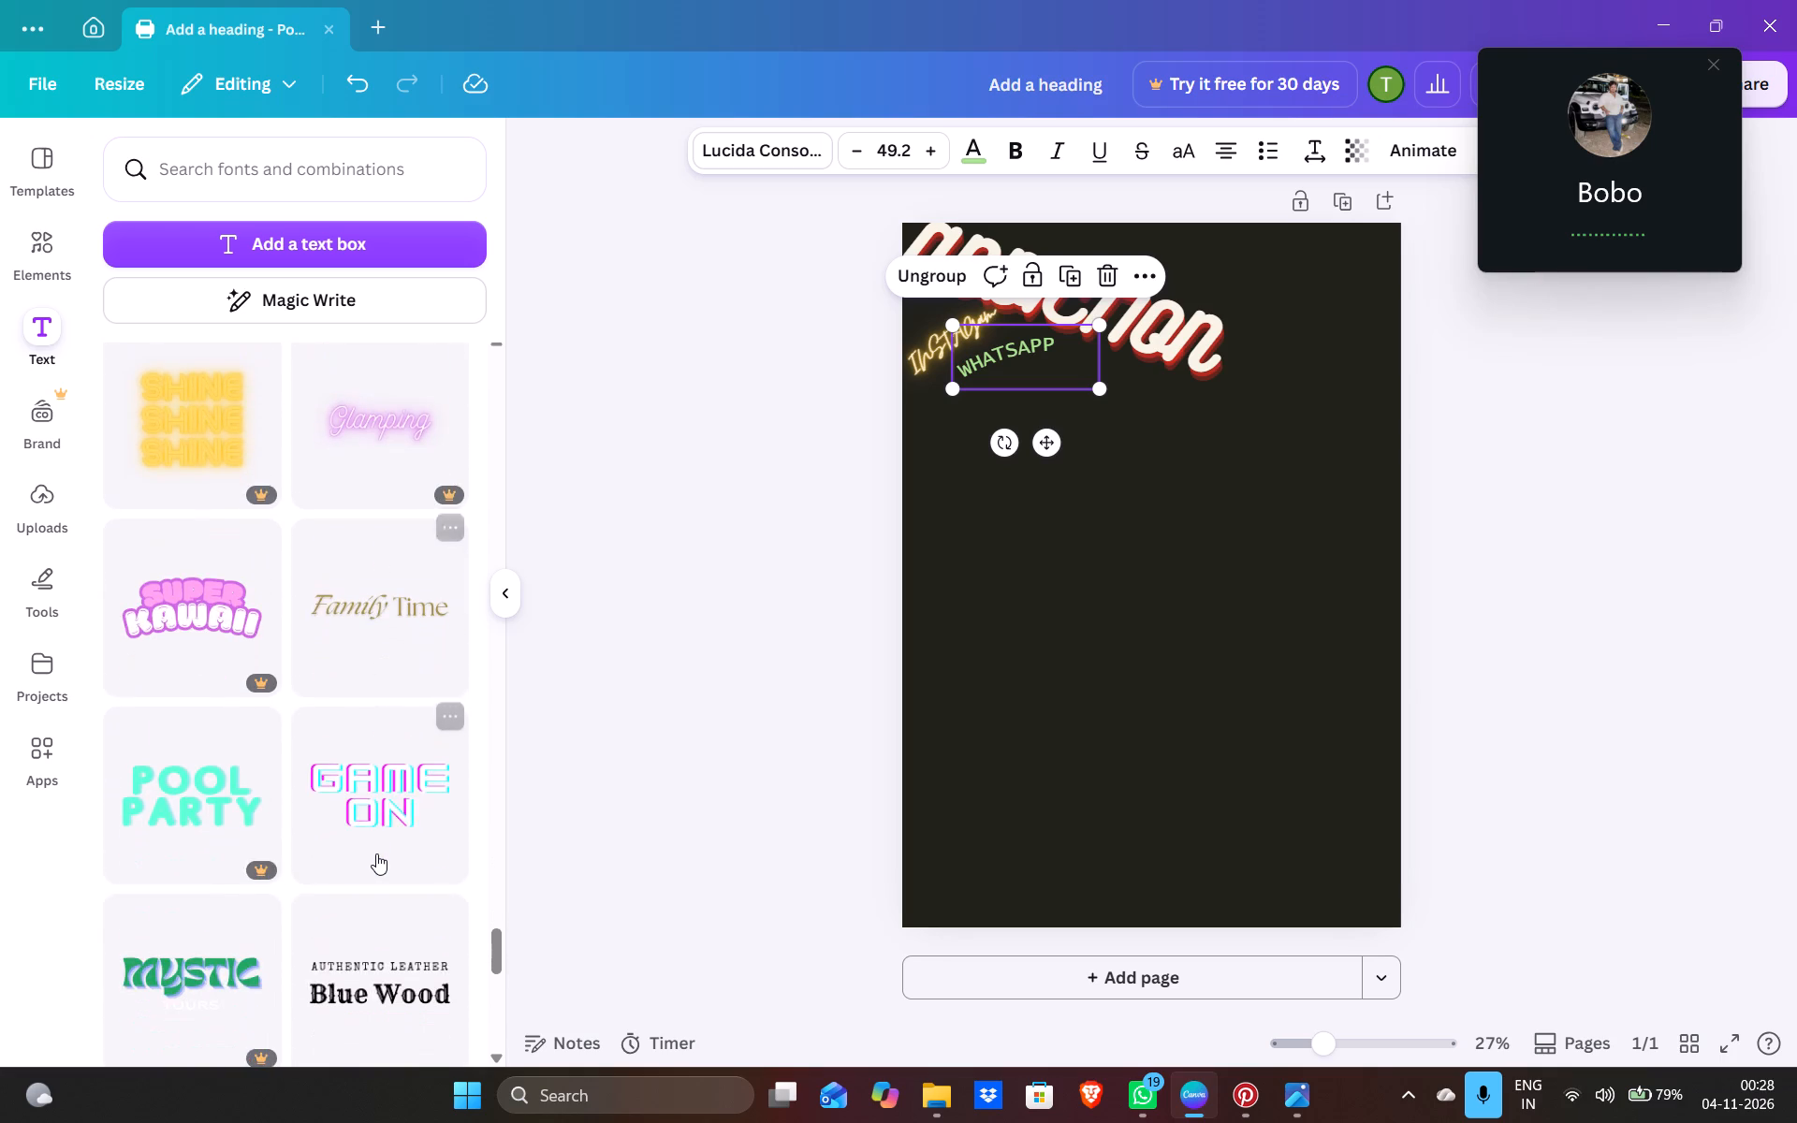
pyautogui.scroll(-3, 376, 853)
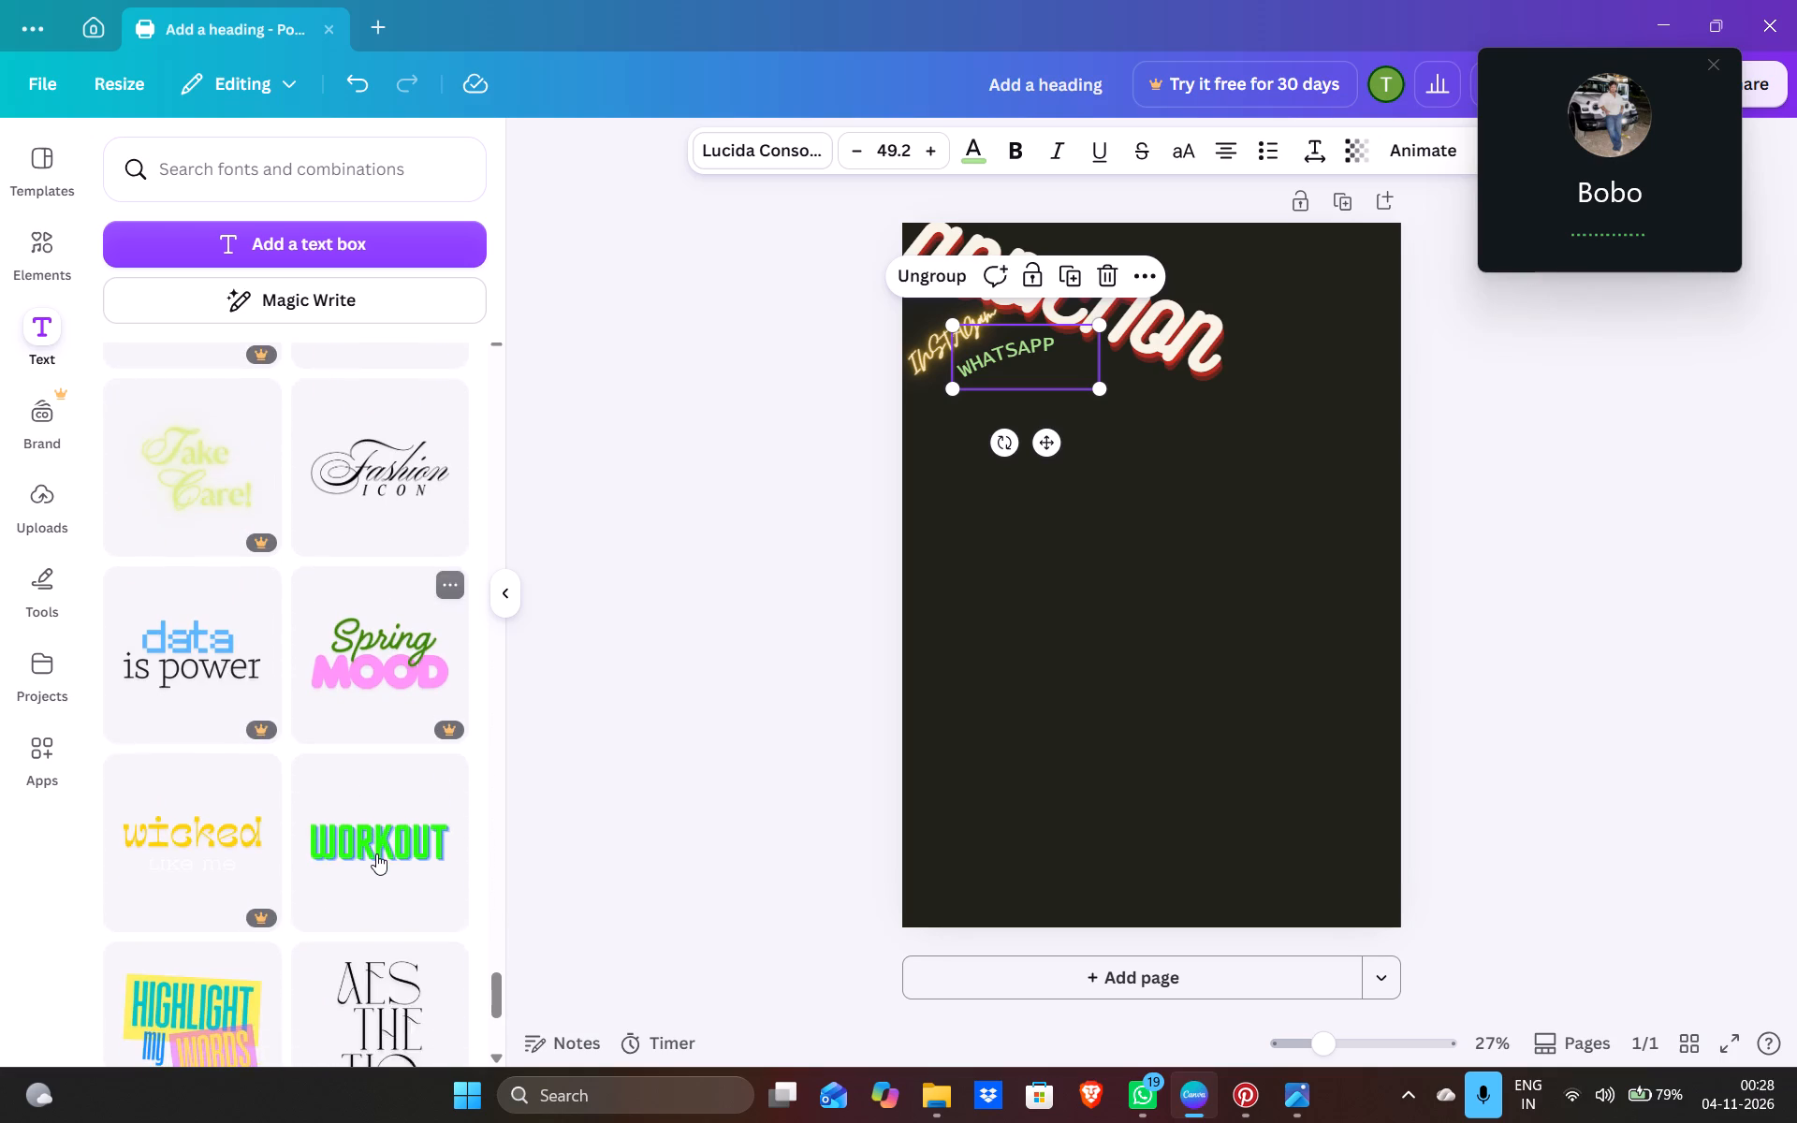
pyautogui.scroll(-2, 376, 853)
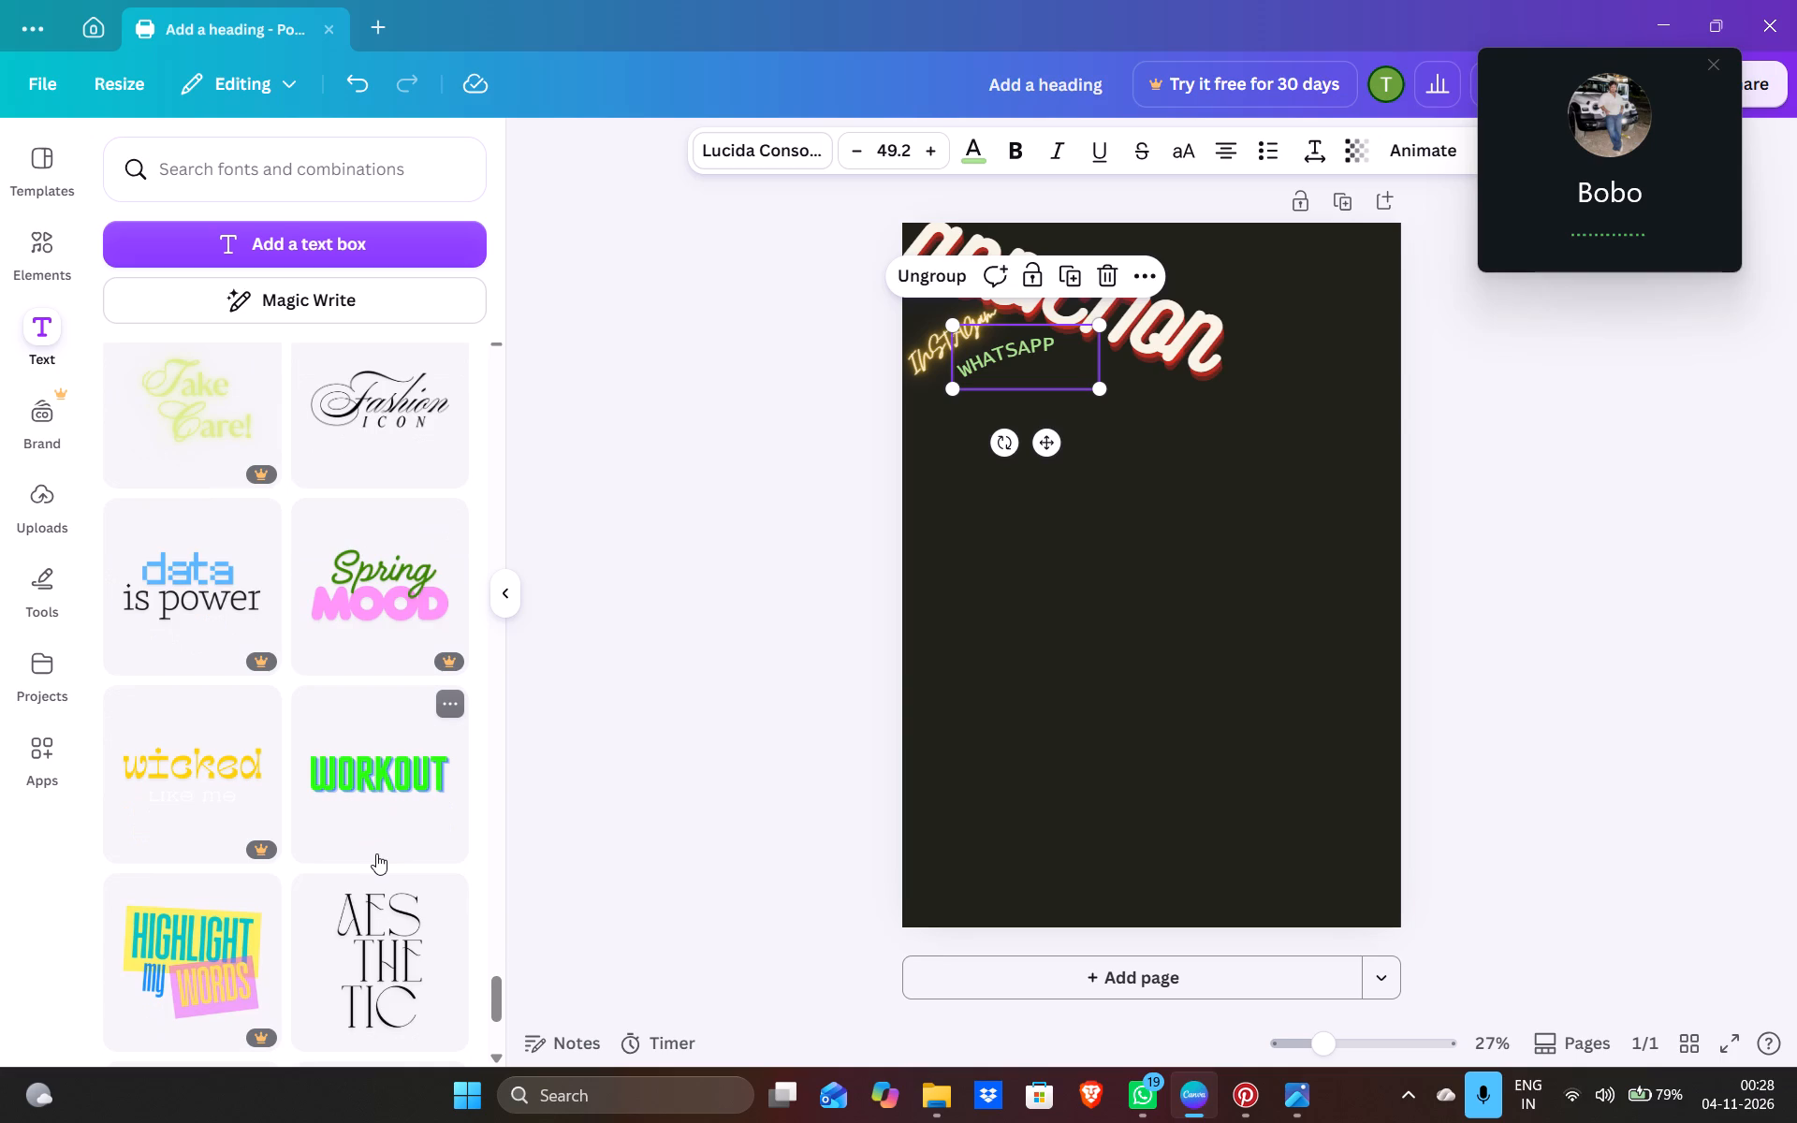
pyautogui.scroll(-7, 376, 853)
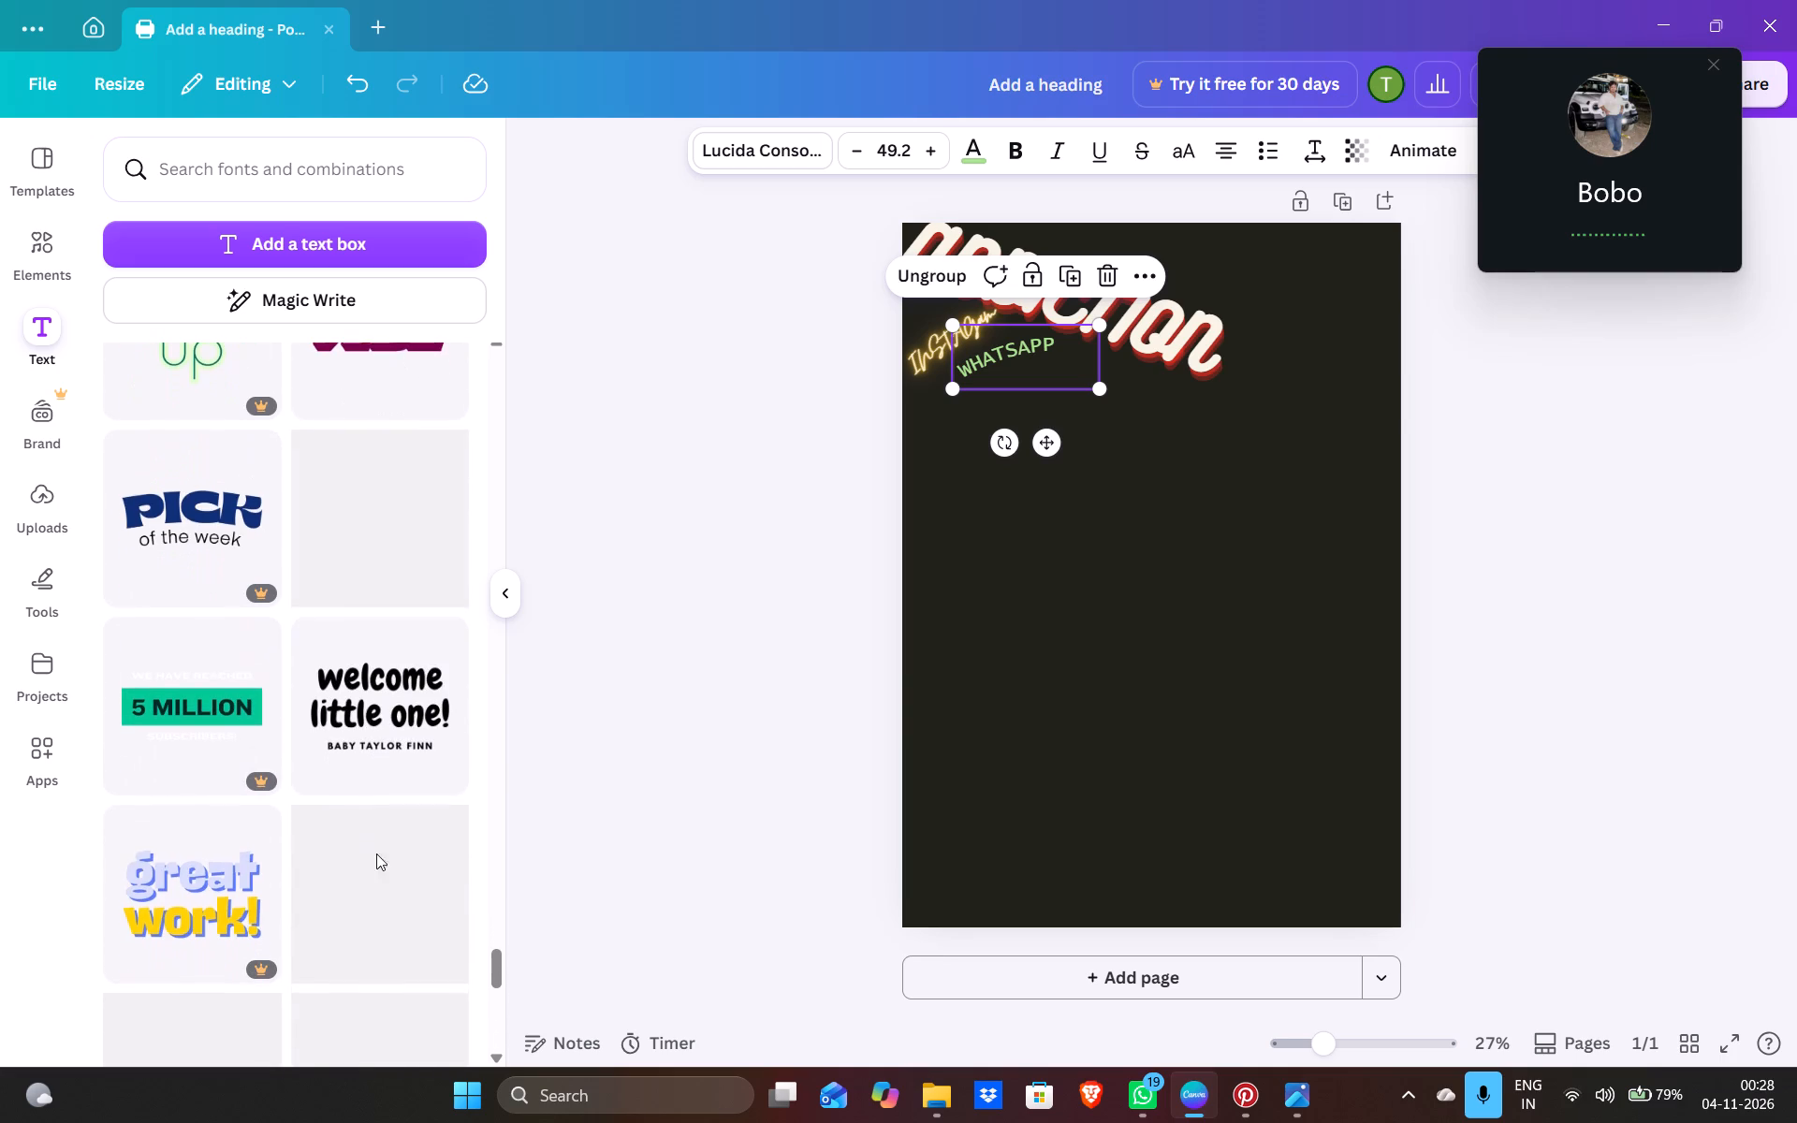
pyautogui.scroll(-3, 376, 853)
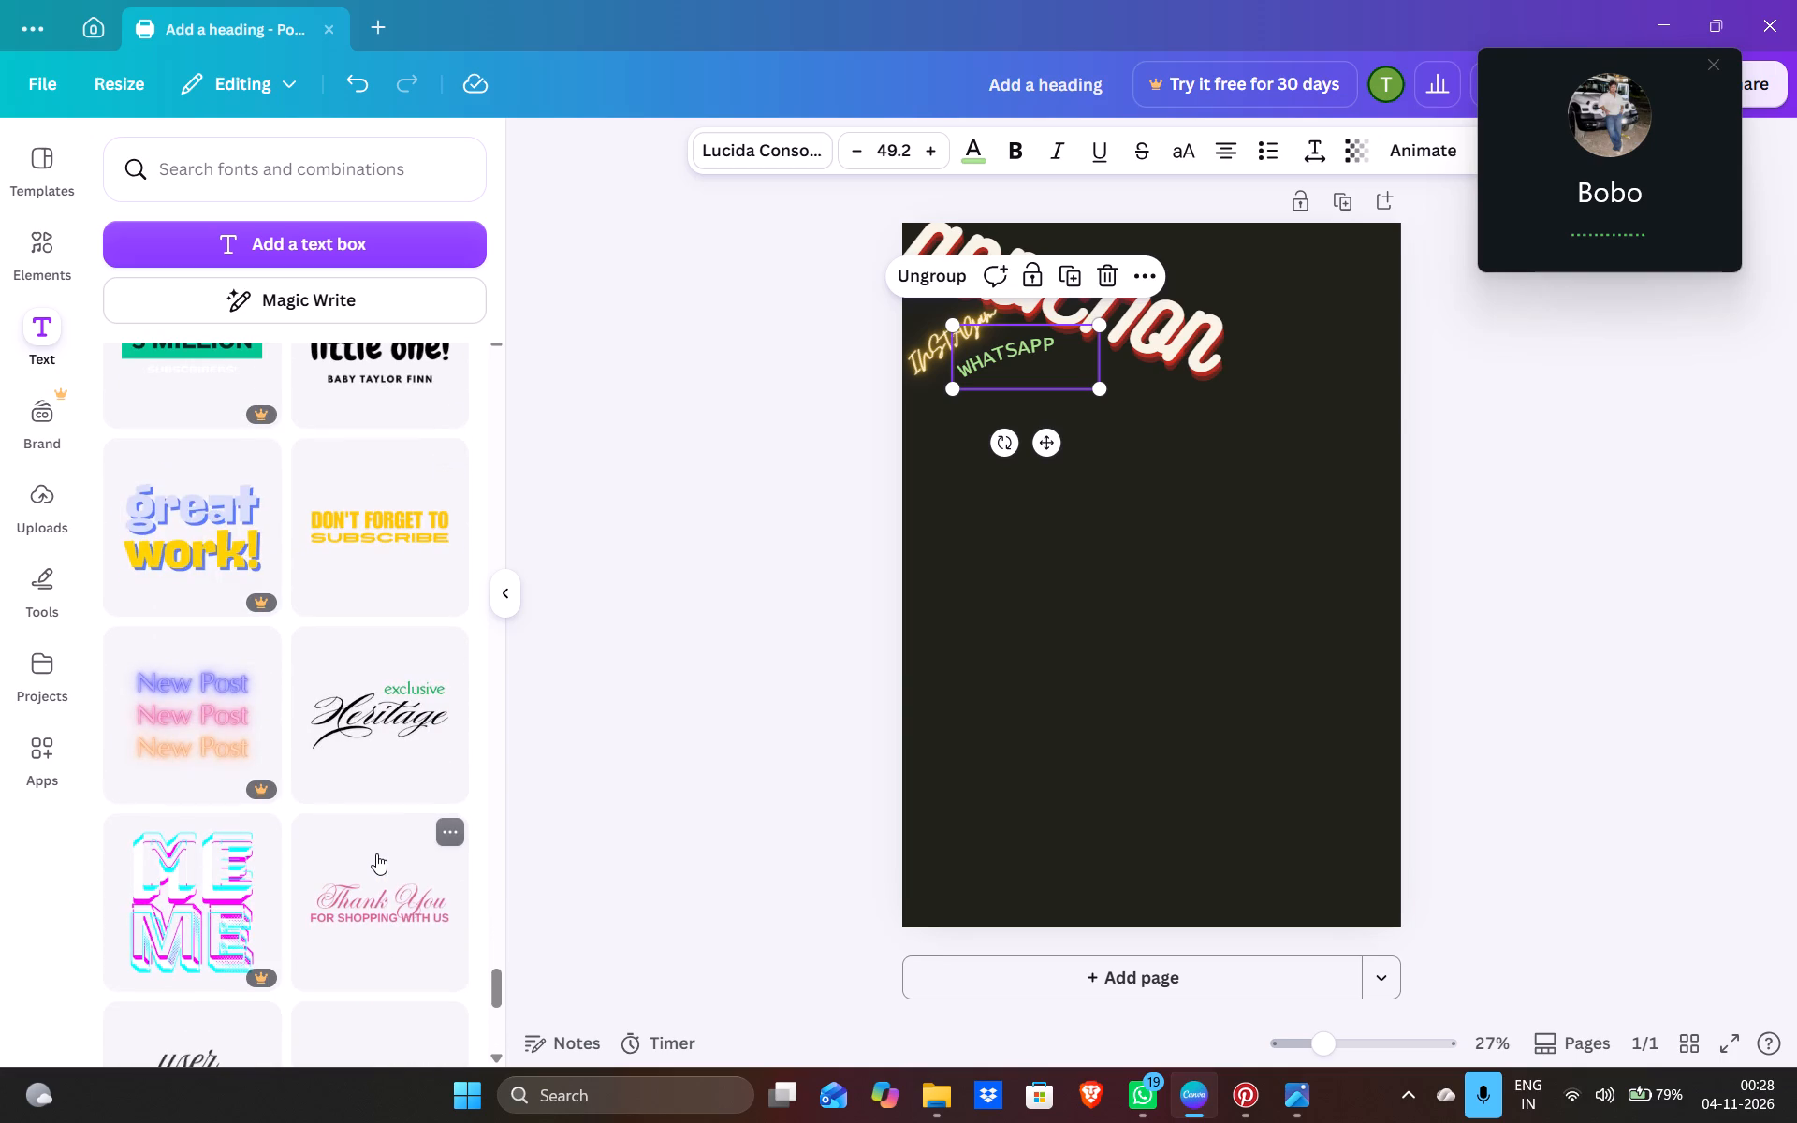
# Deselect the WHATSAPP text and open the photo collection in the elements library.
pyautogui.click(647, 657)
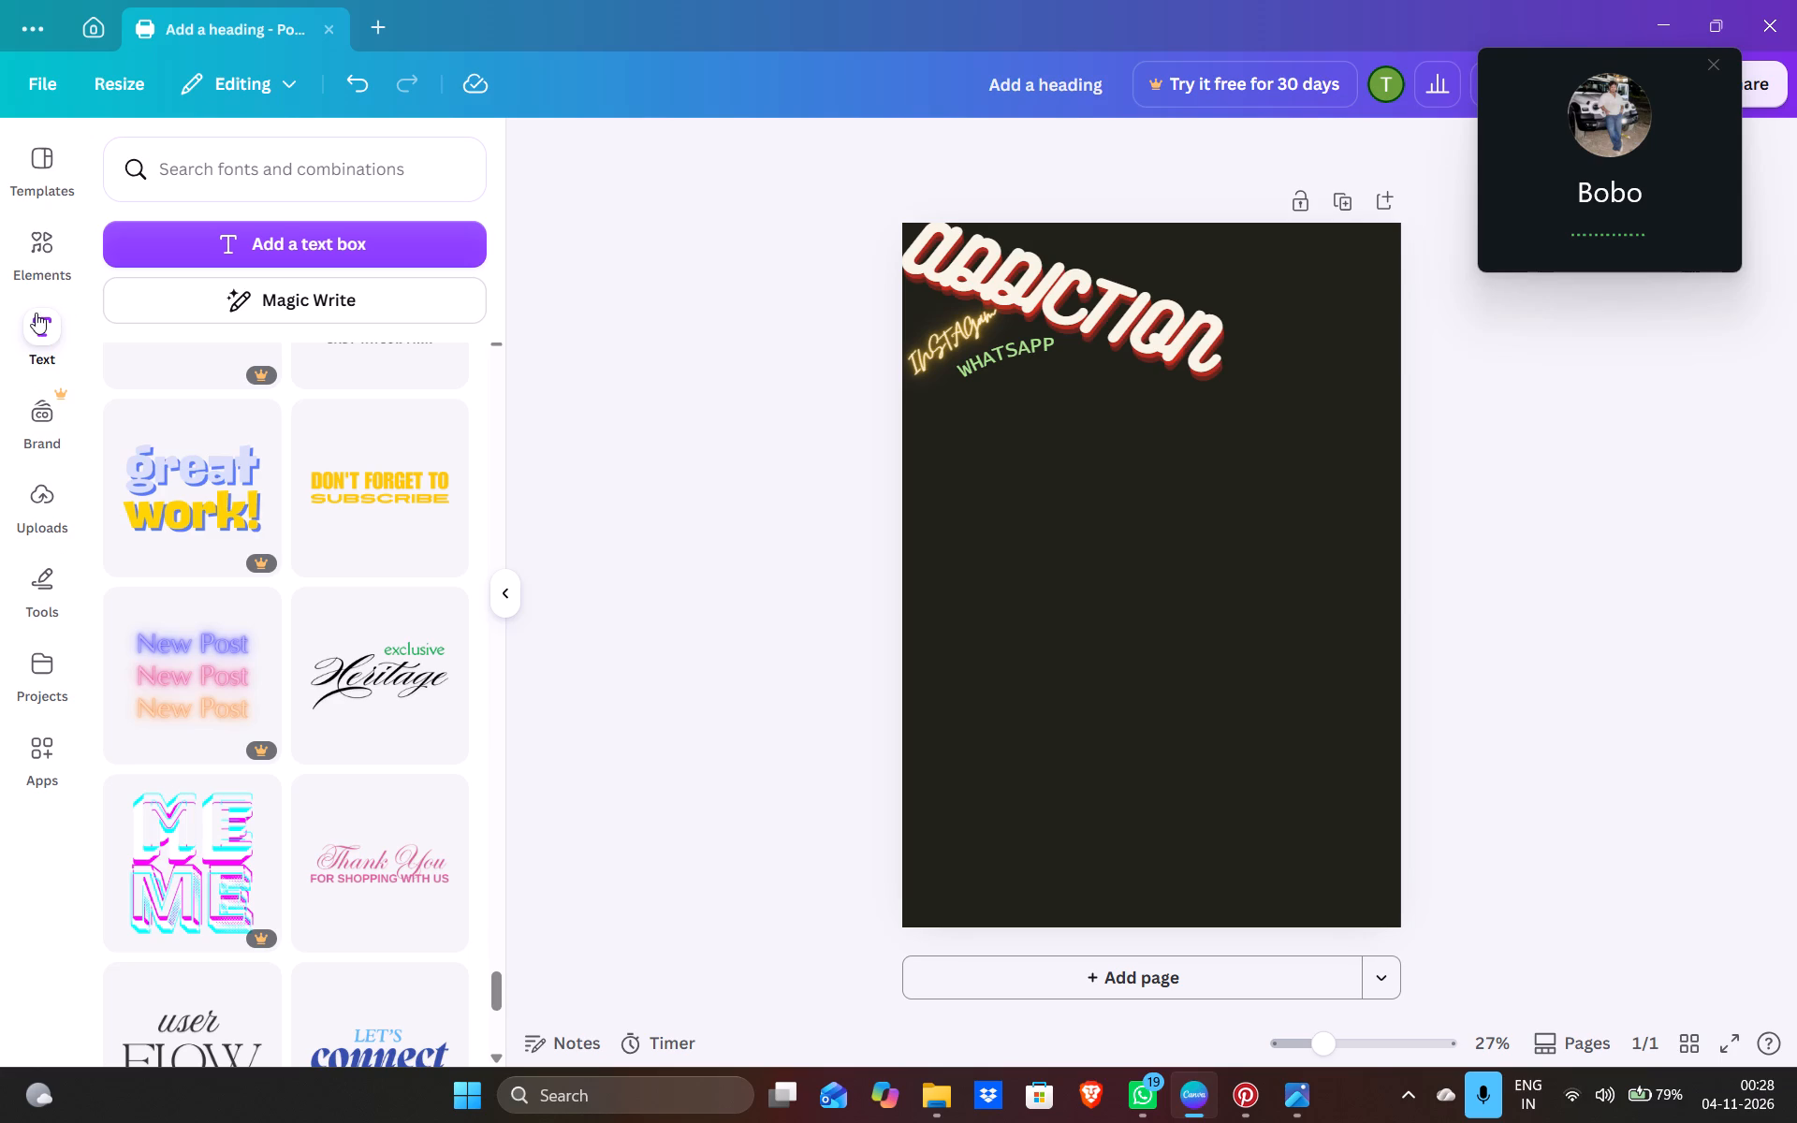
pyautogui.click(55, 231)
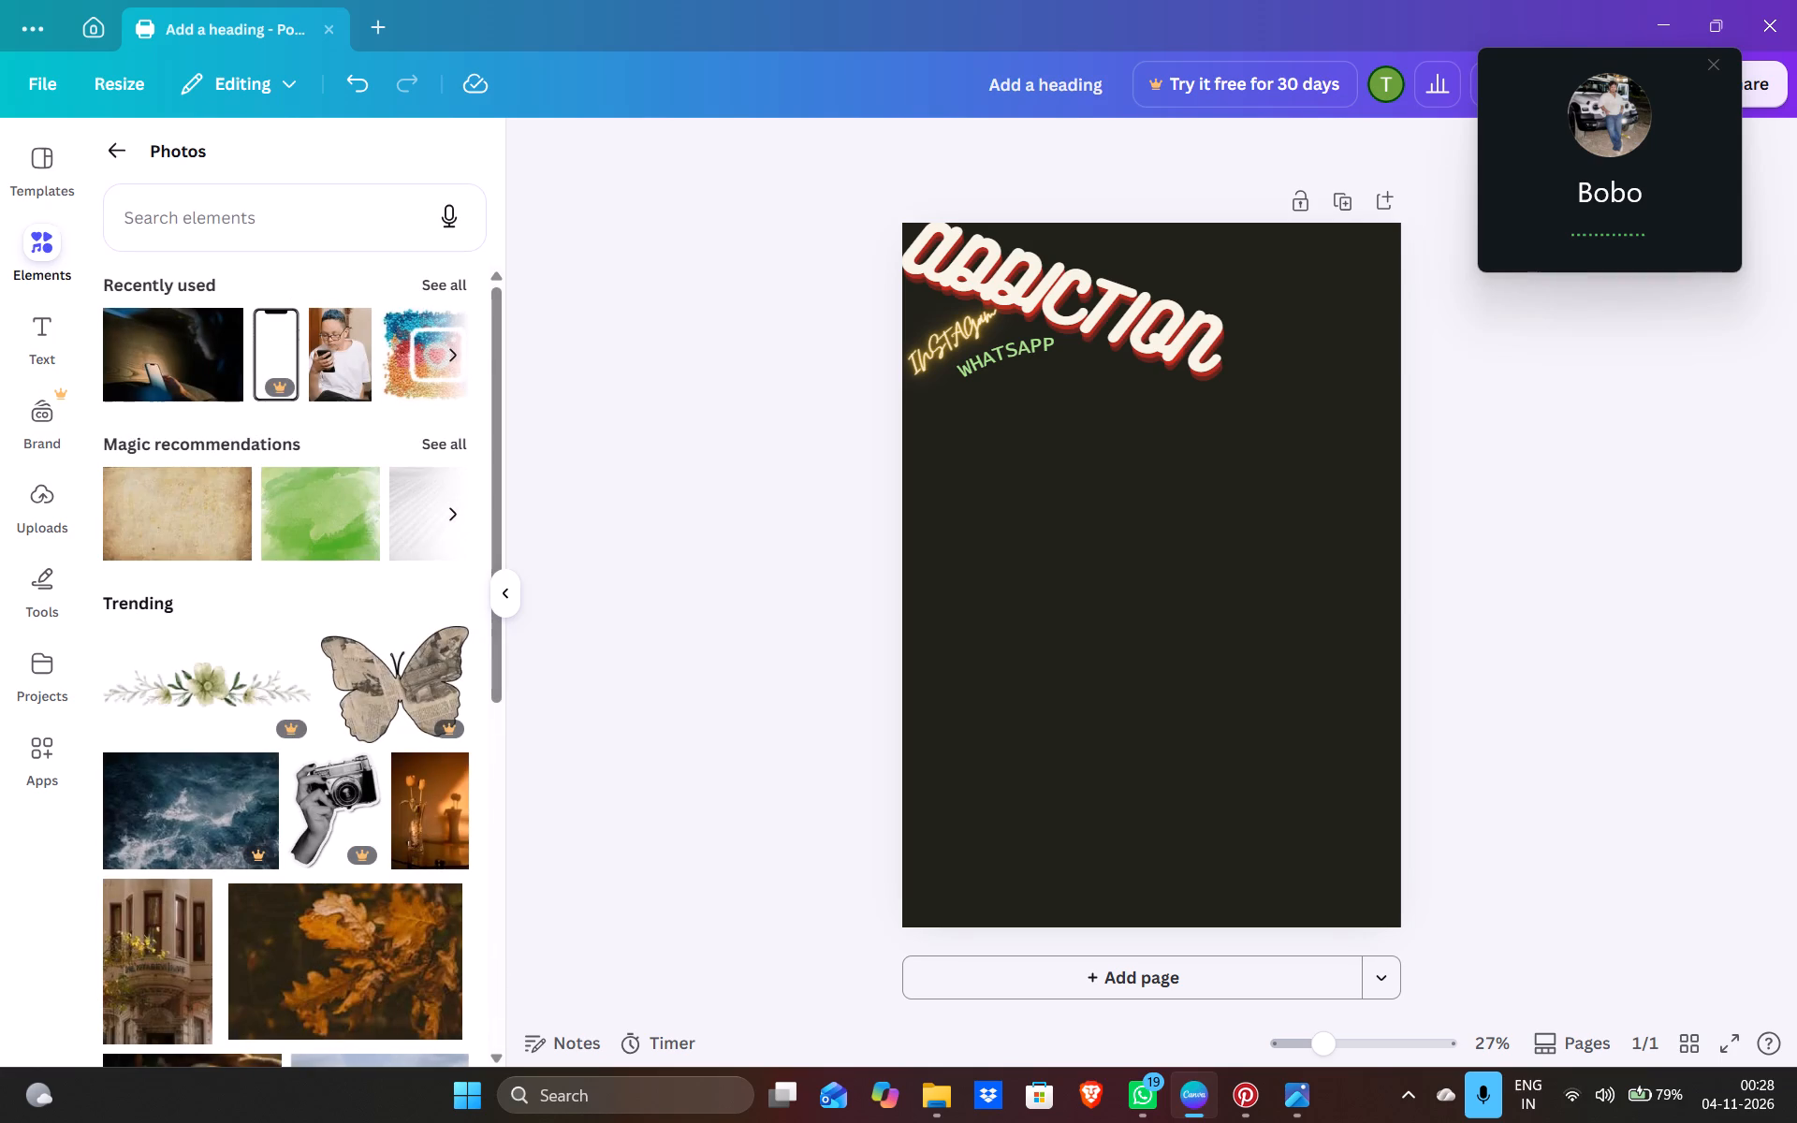
# Search the photos for "PHONE ADDICT" and add the picture of a hand holding a phone wrapped in red string.
pyautogui.click(298, 223)
pyautogui.write('PHONE')
pyautogui.press('space')
pyautogui.write('ADDICT')
pyautogui.press('Return')
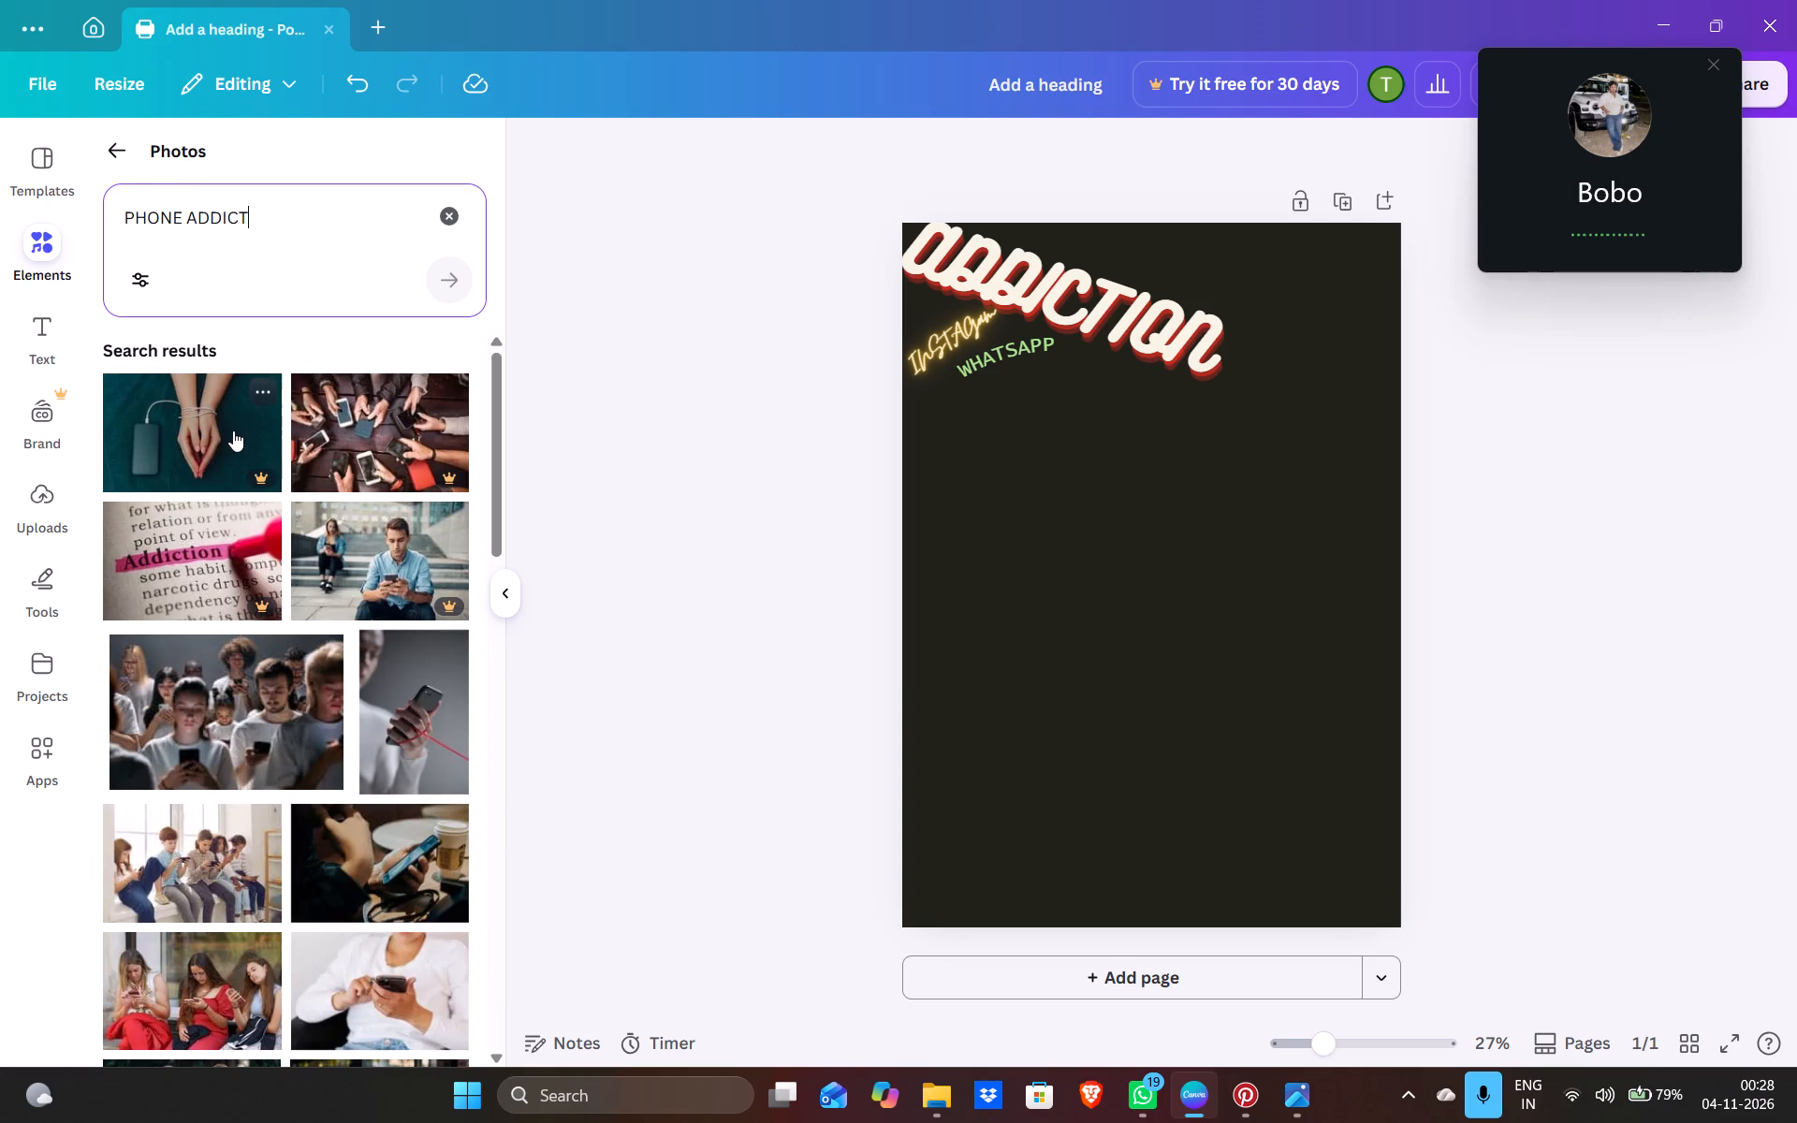
pyautogui.scroll(-1, 346, 747)
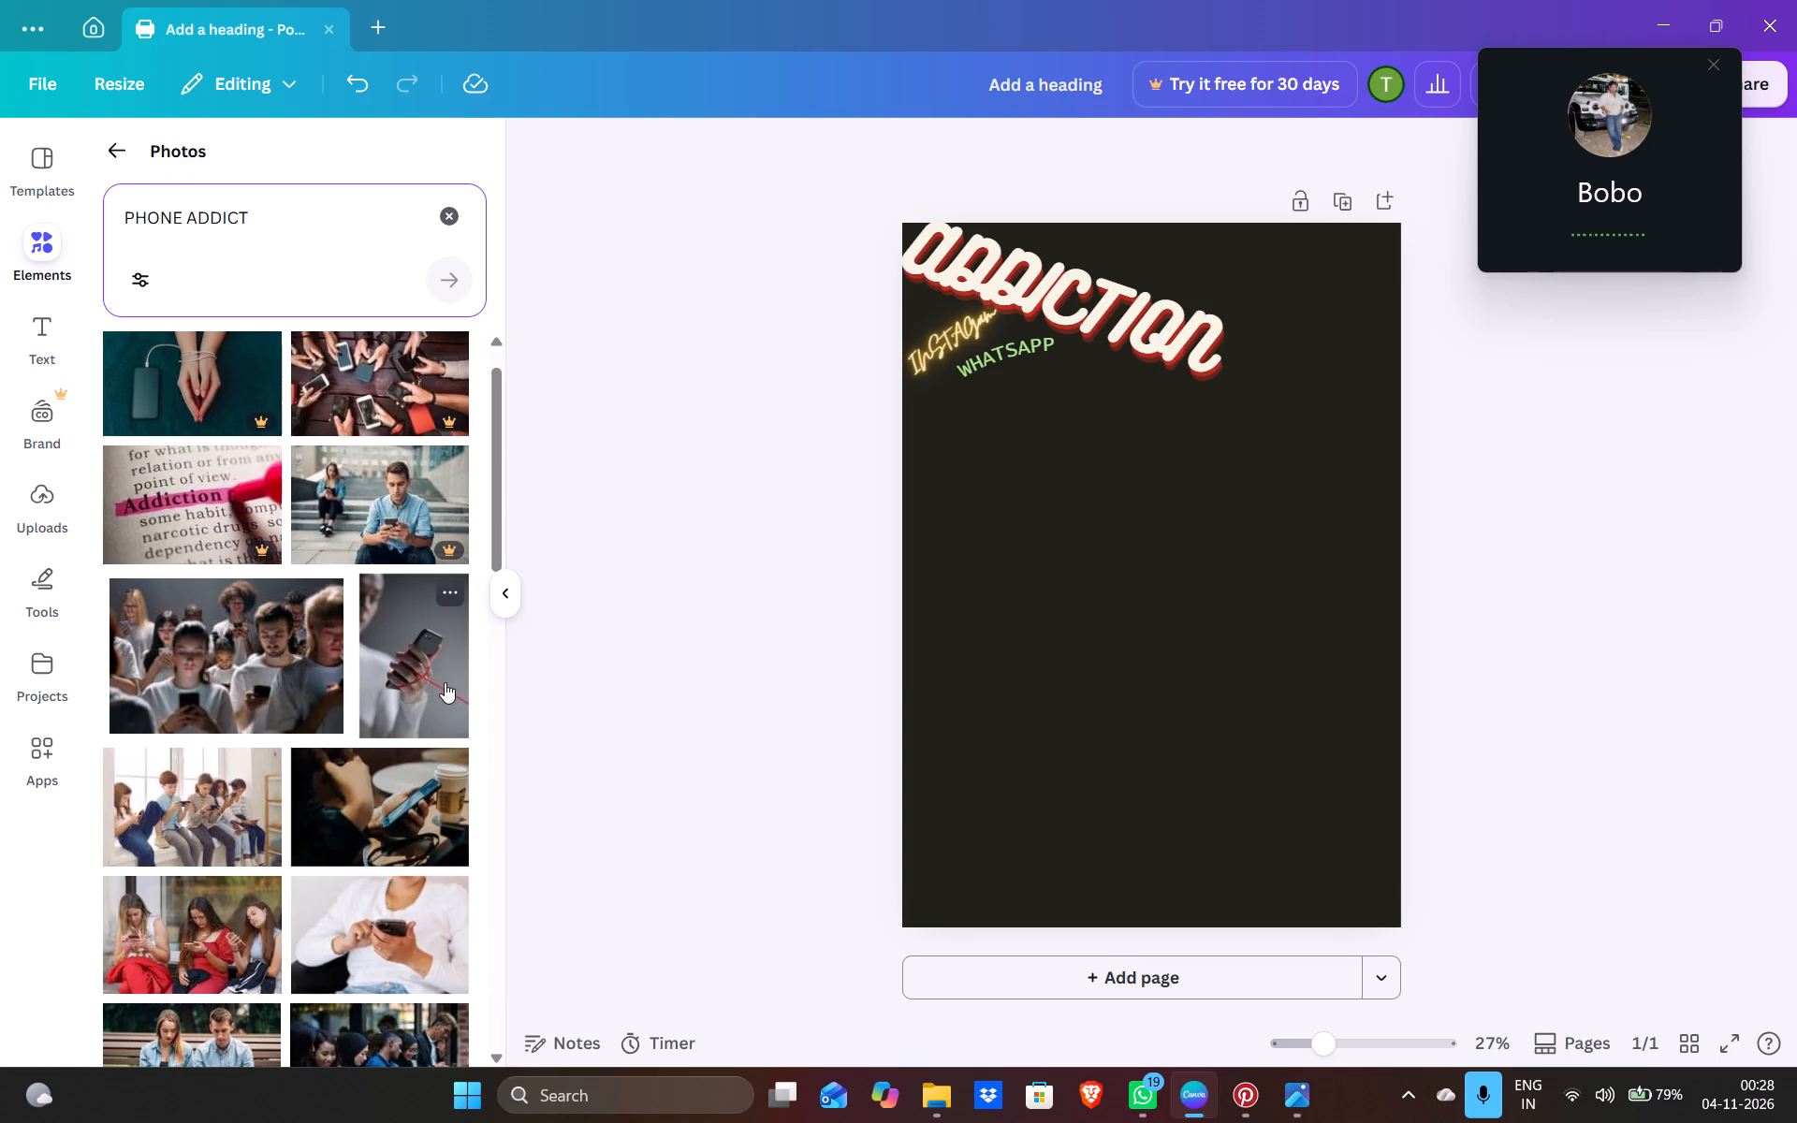
pyautogui.click(445, 682)
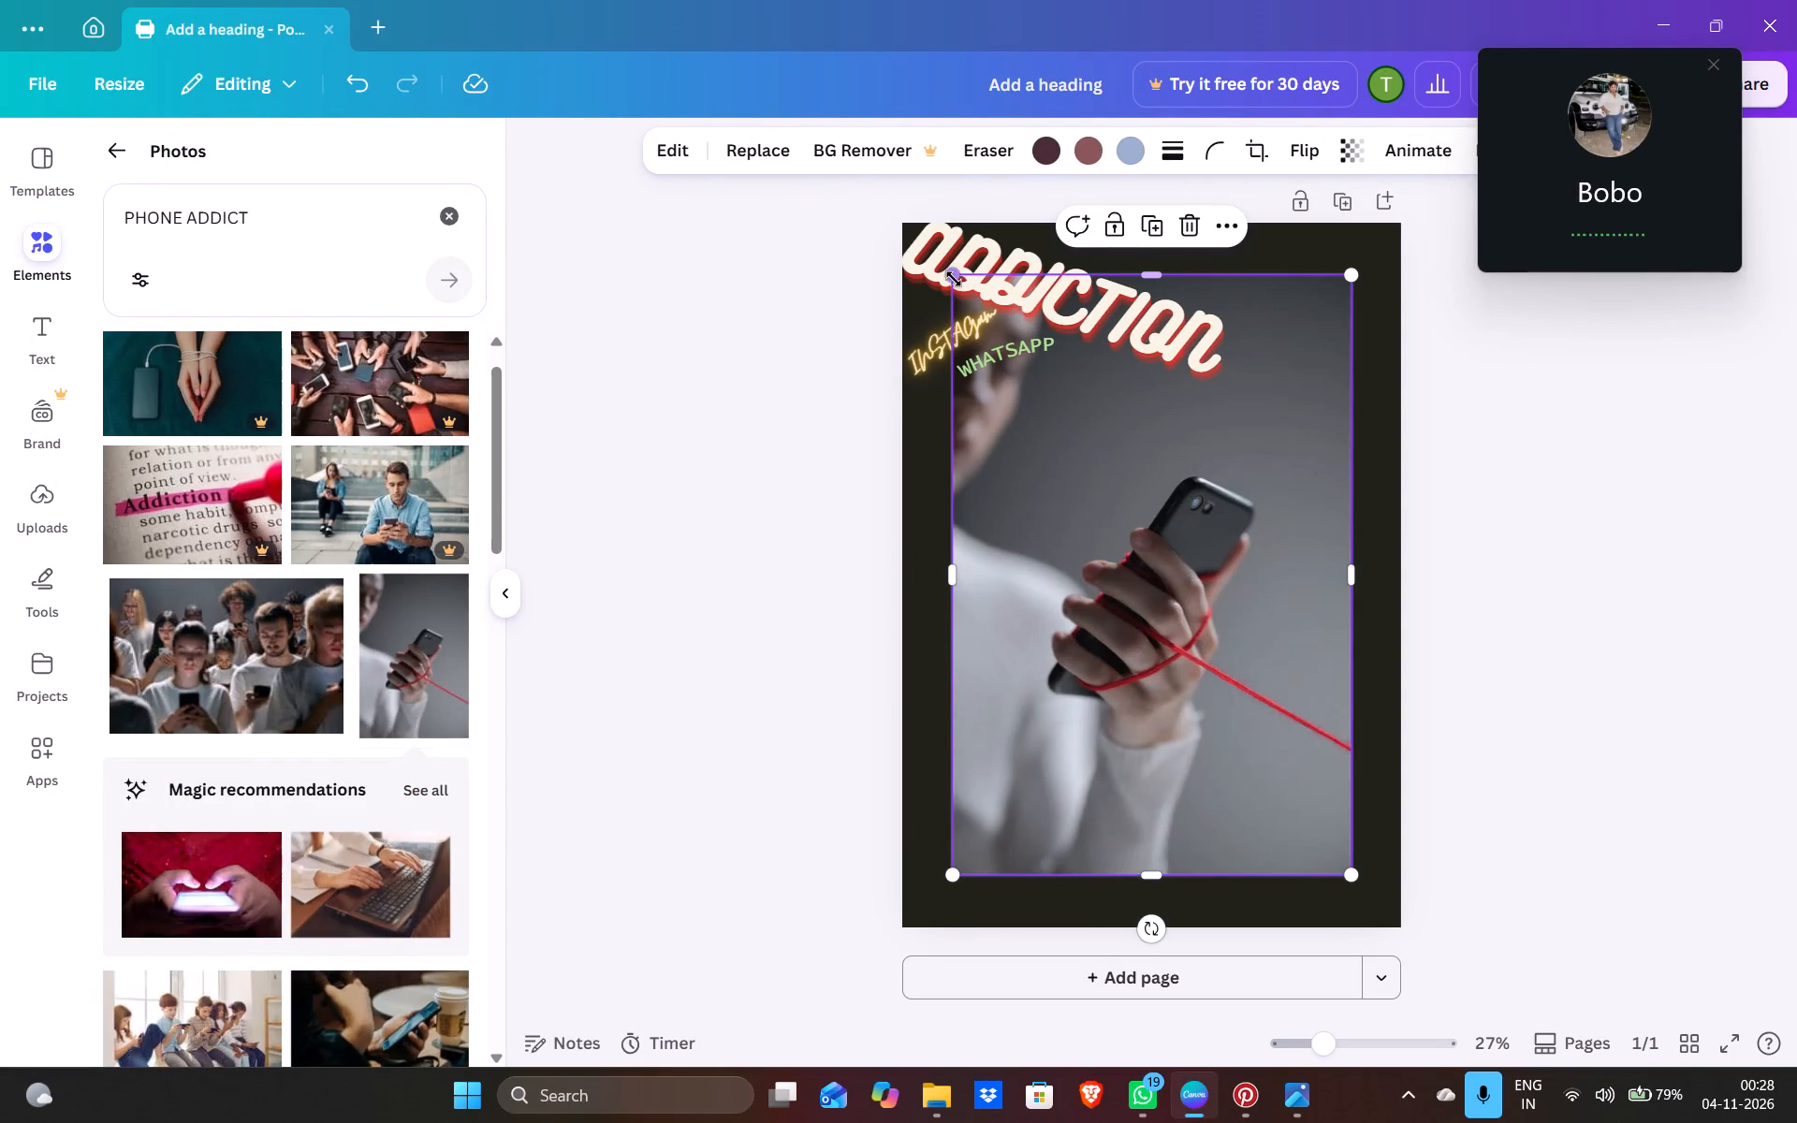
# Shrink the hand-and-phone photo to about half its size and place it in the lower-right area of the page.
pyautogui.moveTo(954, 279); pyautogui.dragTo(1156, 549)
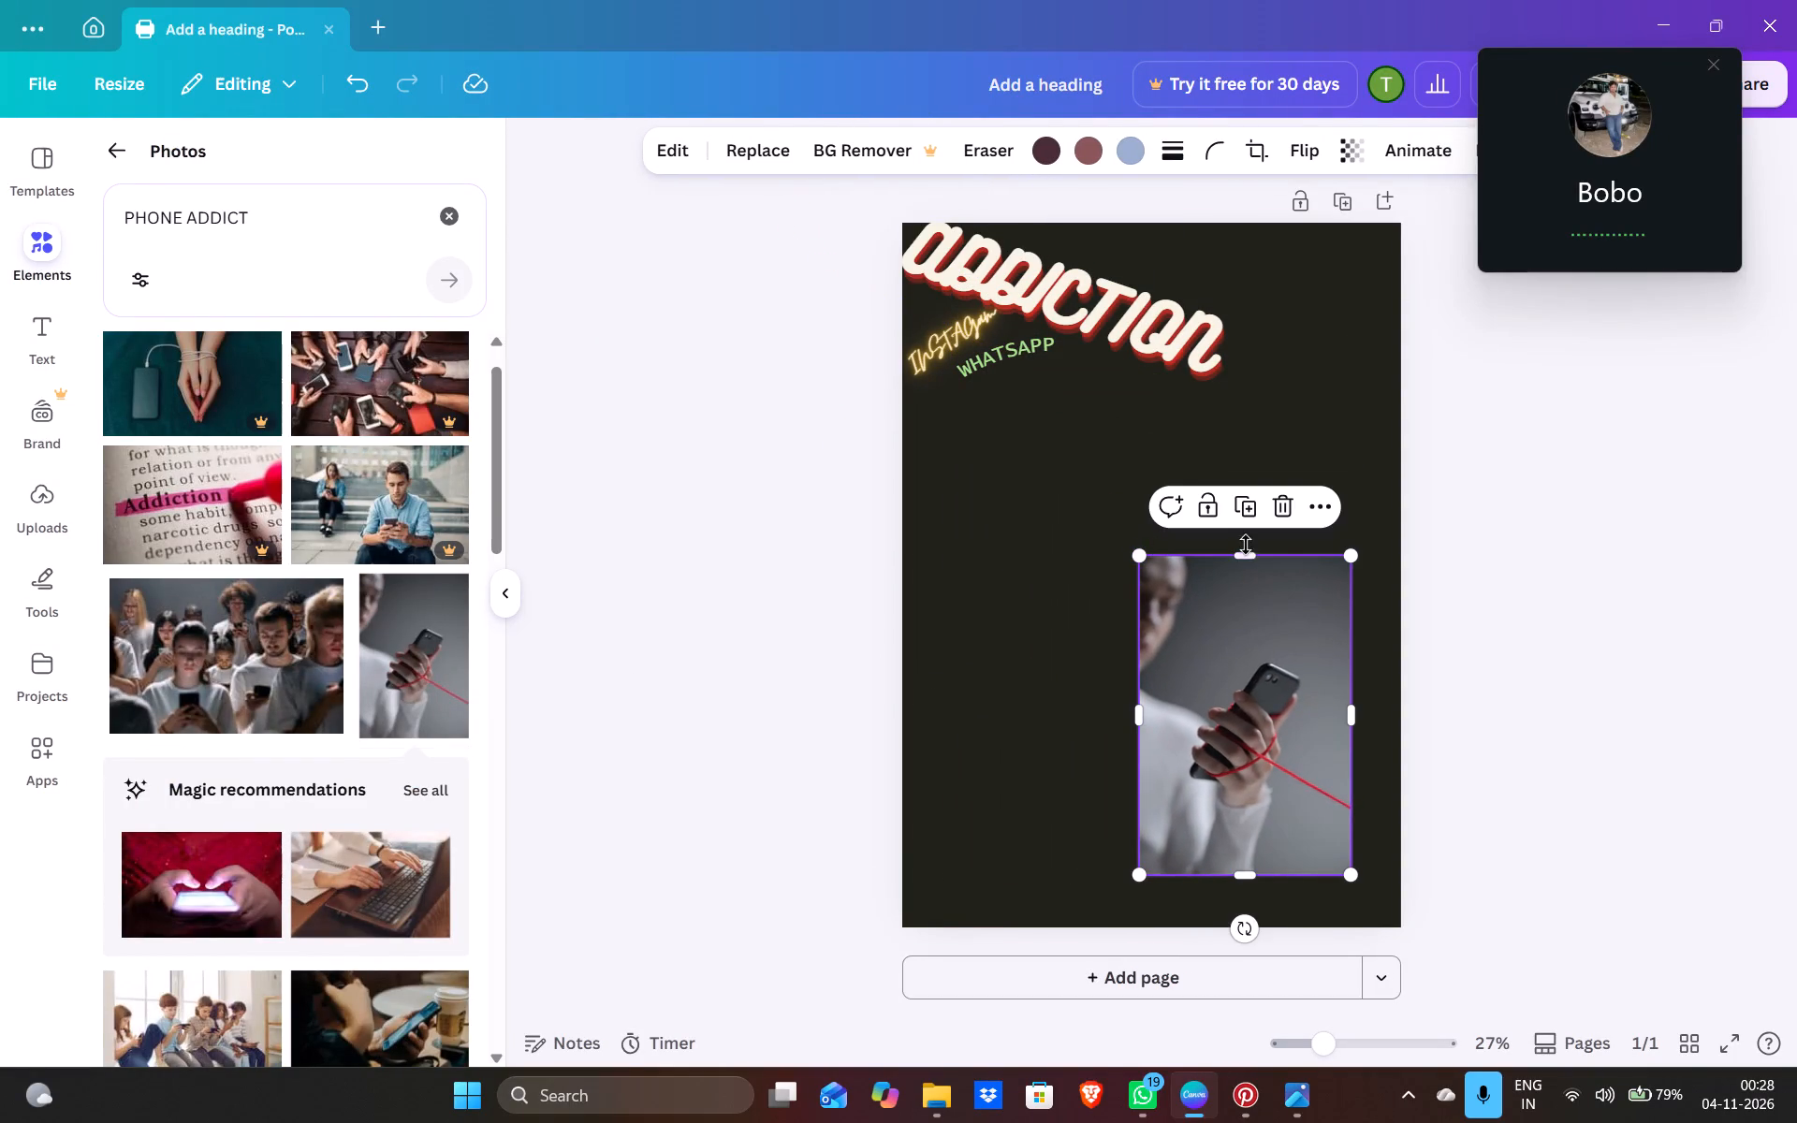
pyautogui.click(1318, 513)
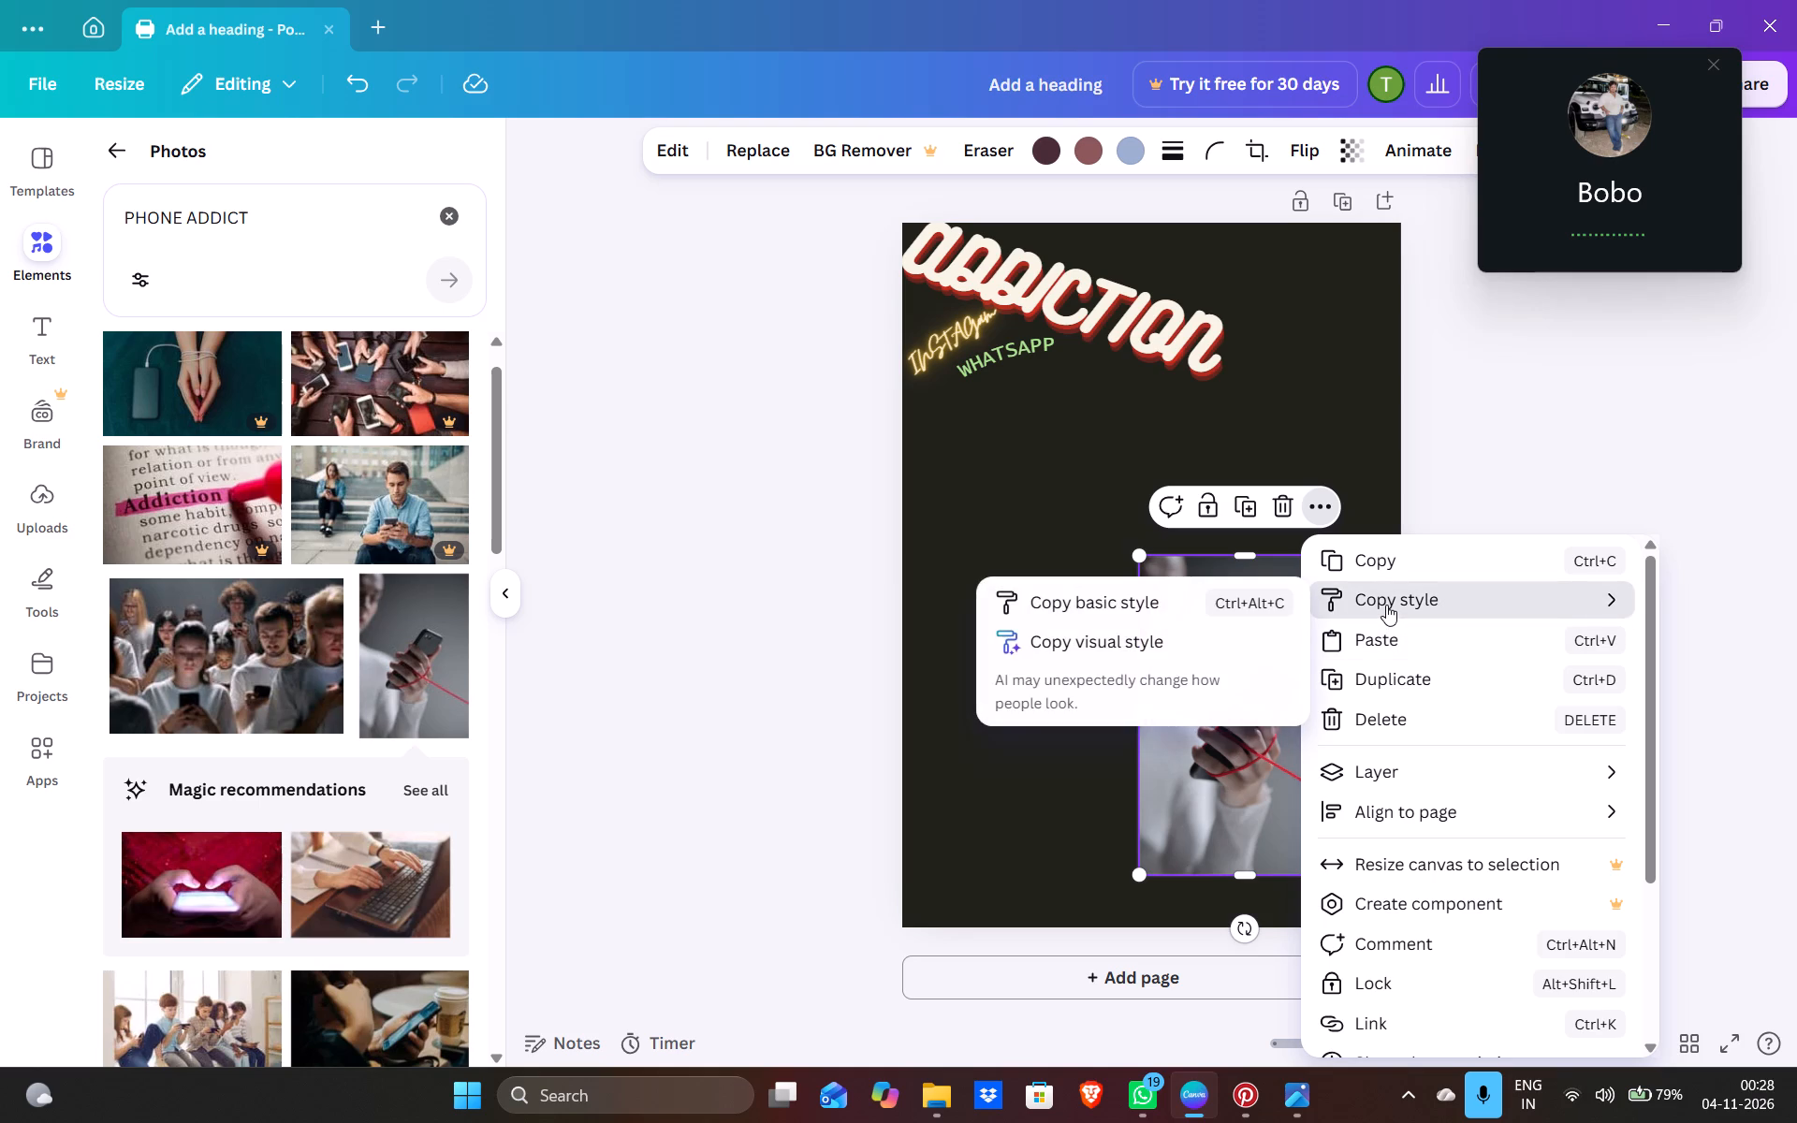
pyautogui.click(1274, 648)
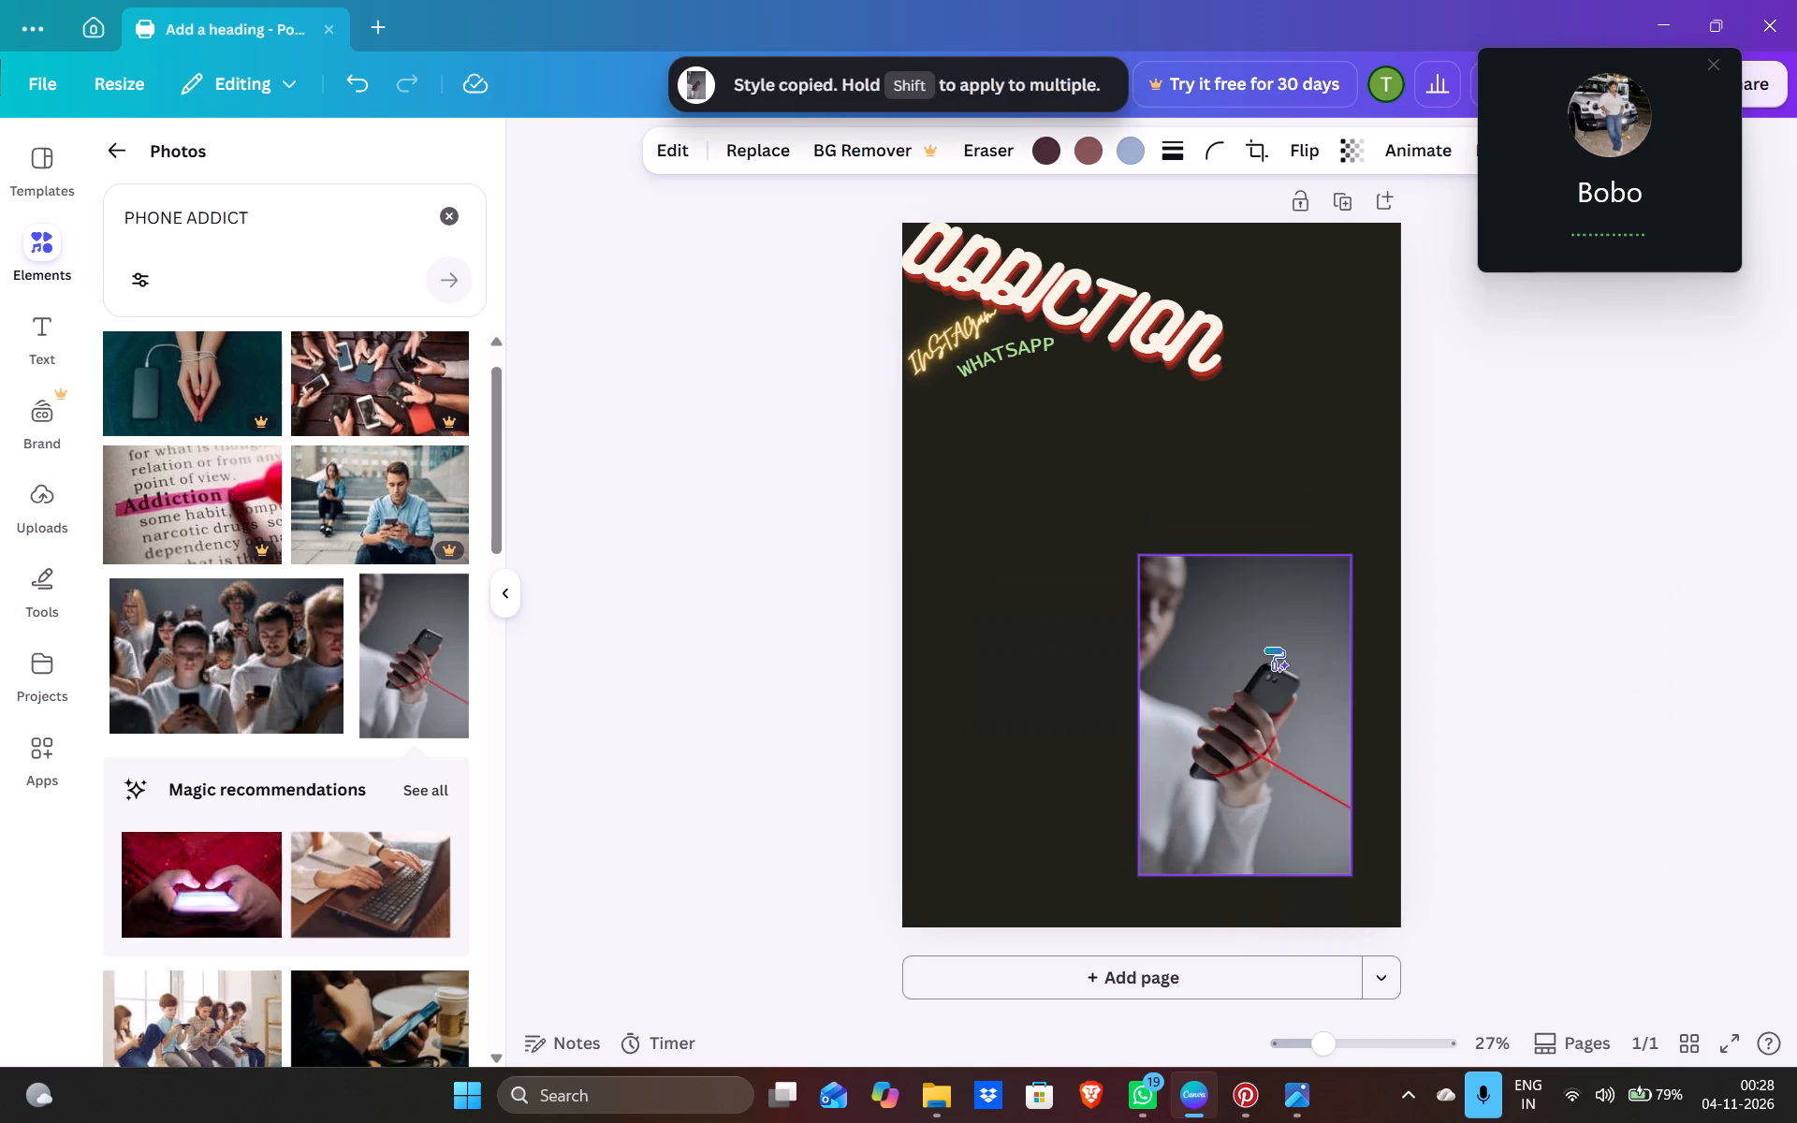
pyautogui.moveTo(1283, 692); pyautogui.dragTo(1245, 679)
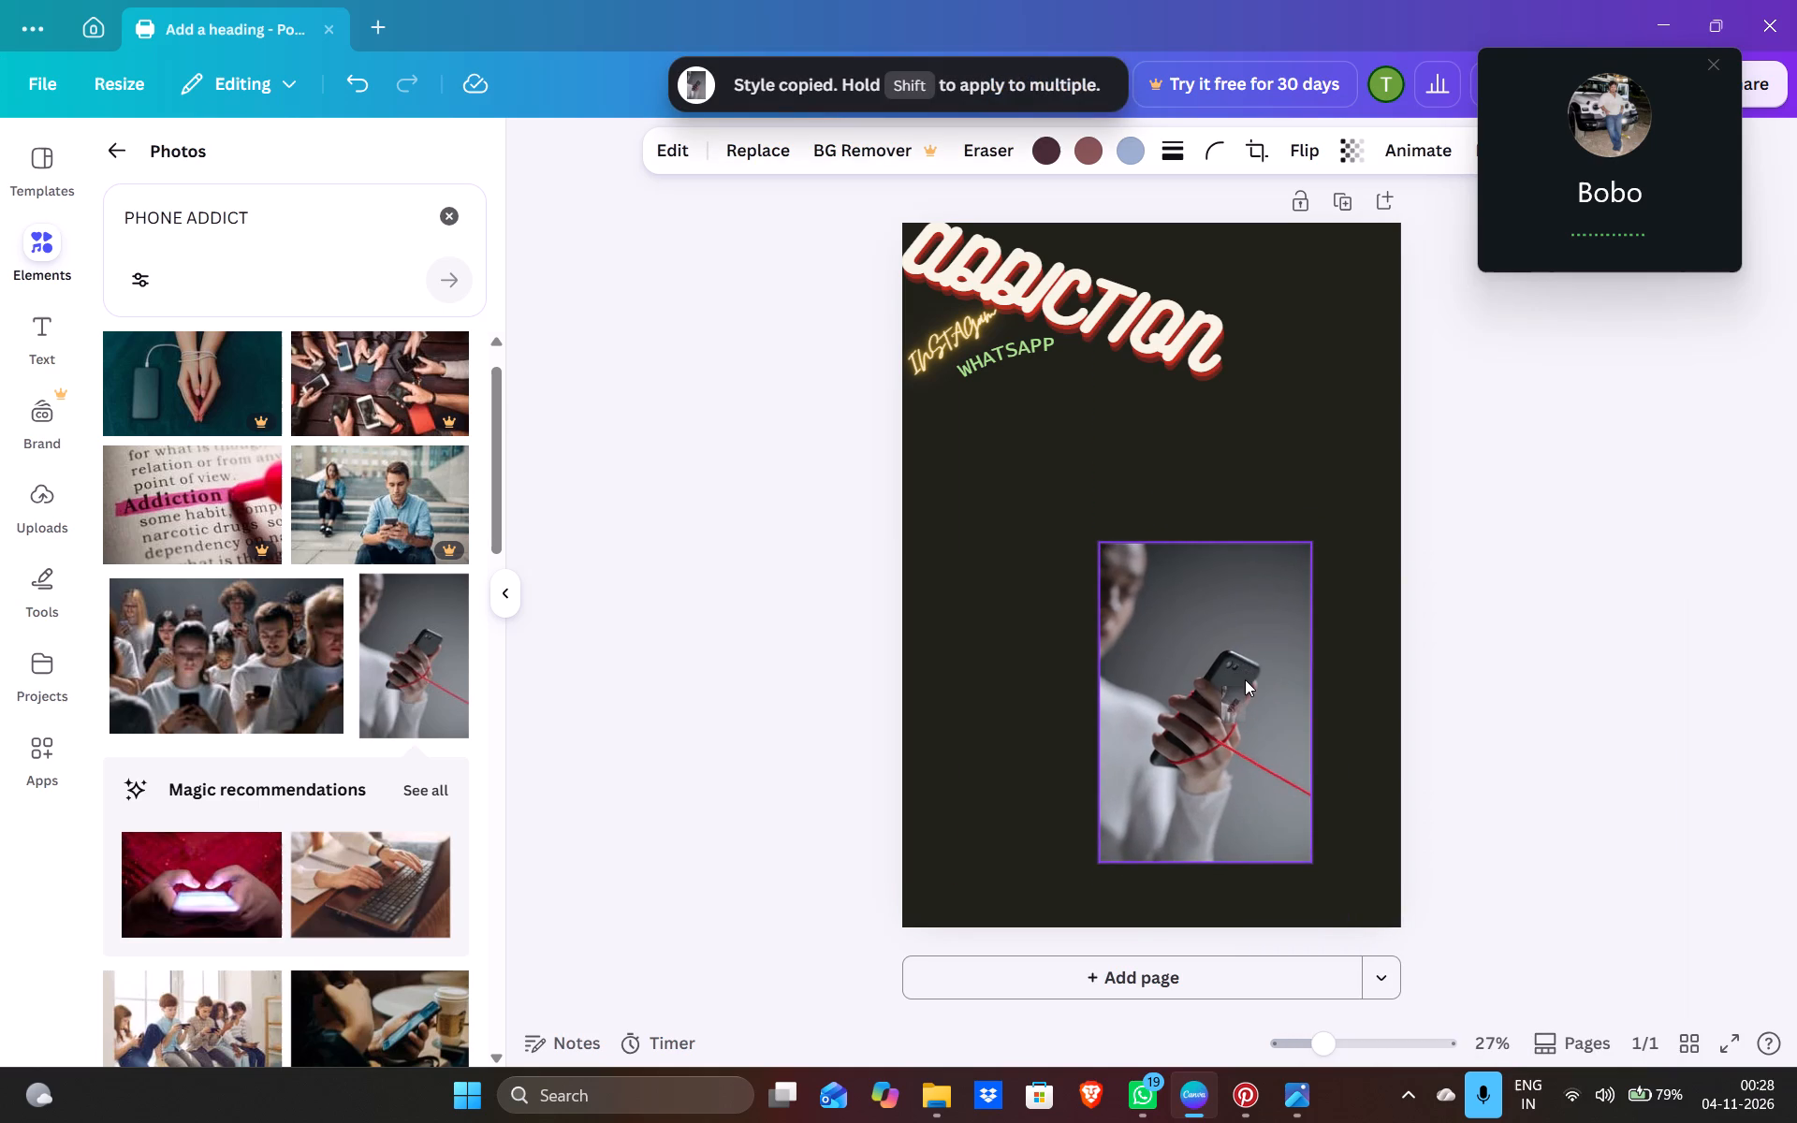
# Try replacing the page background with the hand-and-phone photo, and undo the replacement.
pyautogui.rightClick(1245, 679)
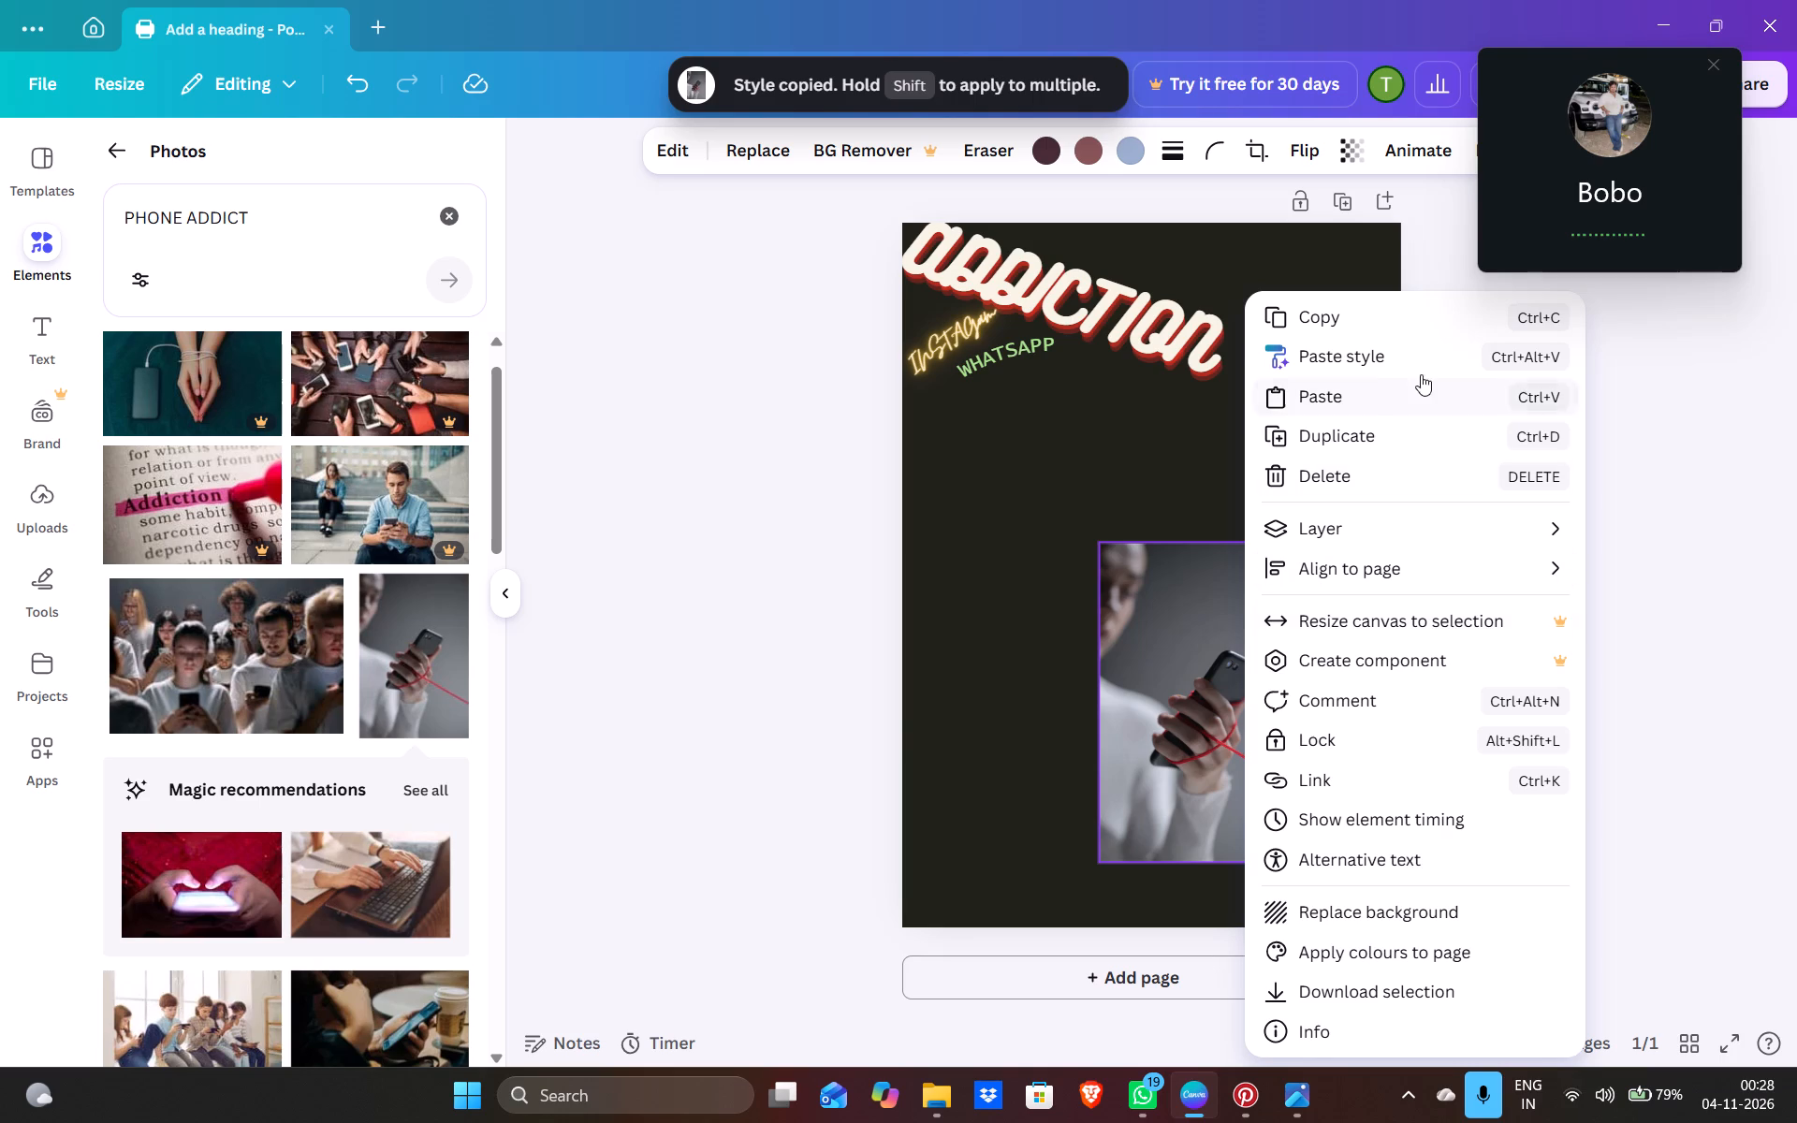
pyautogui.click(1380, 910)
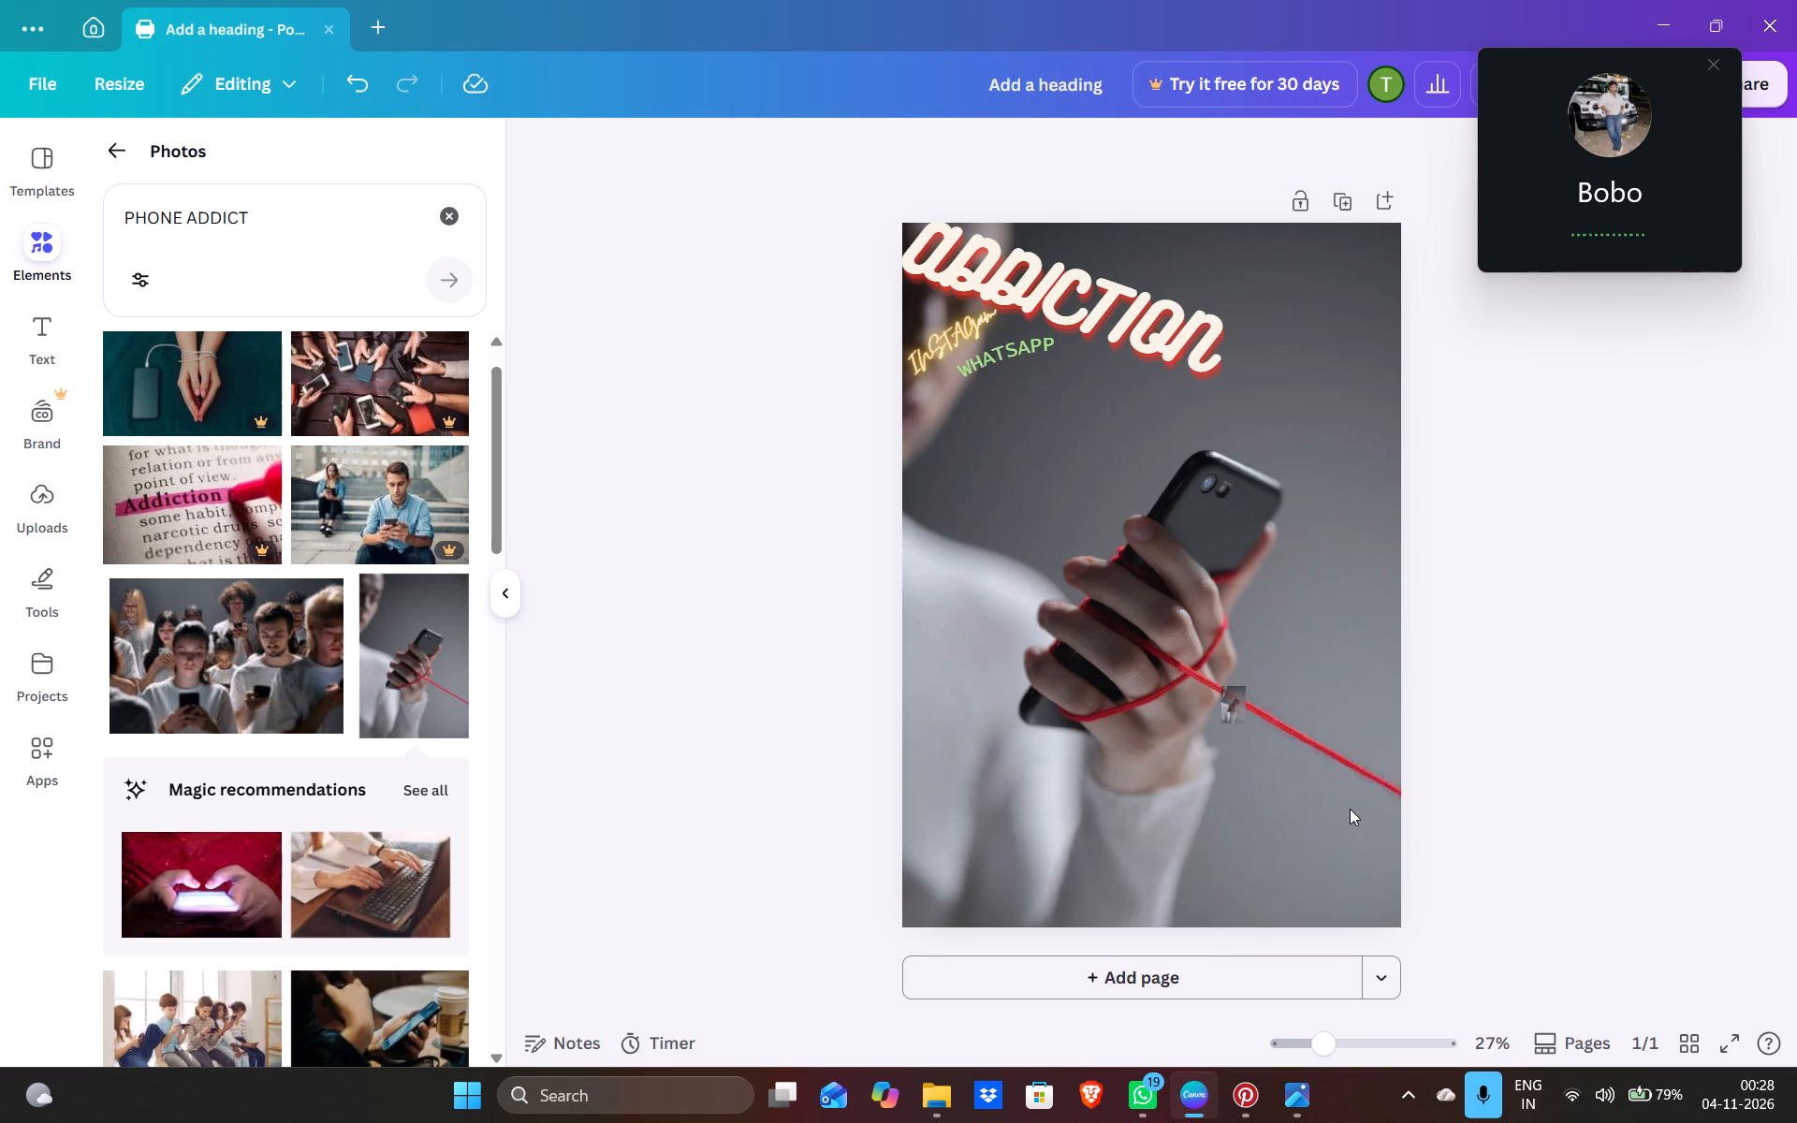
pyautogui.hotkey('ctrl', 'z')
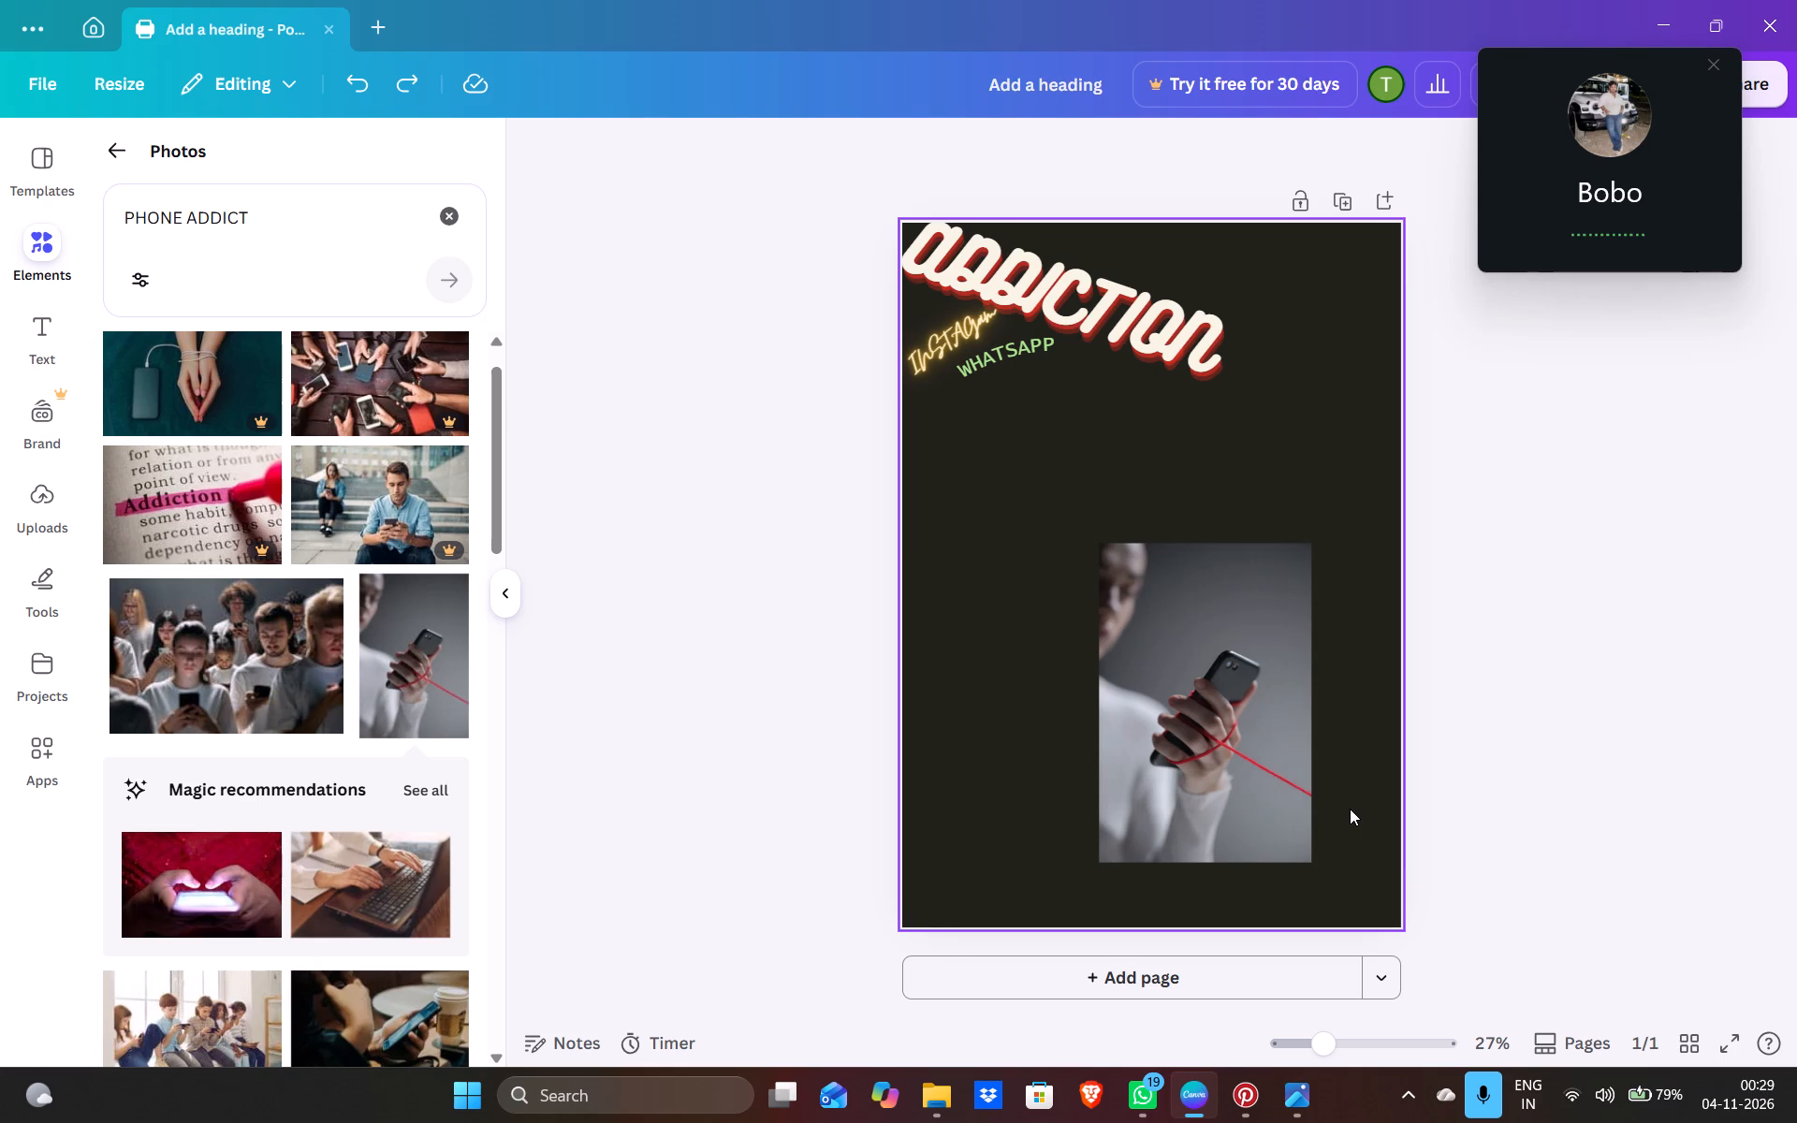
# Open the Pixel Eraser for the hand-and-phone photo.
pyautogui.click(1291, 767)
pyautogui.rightClick(1291, 767)
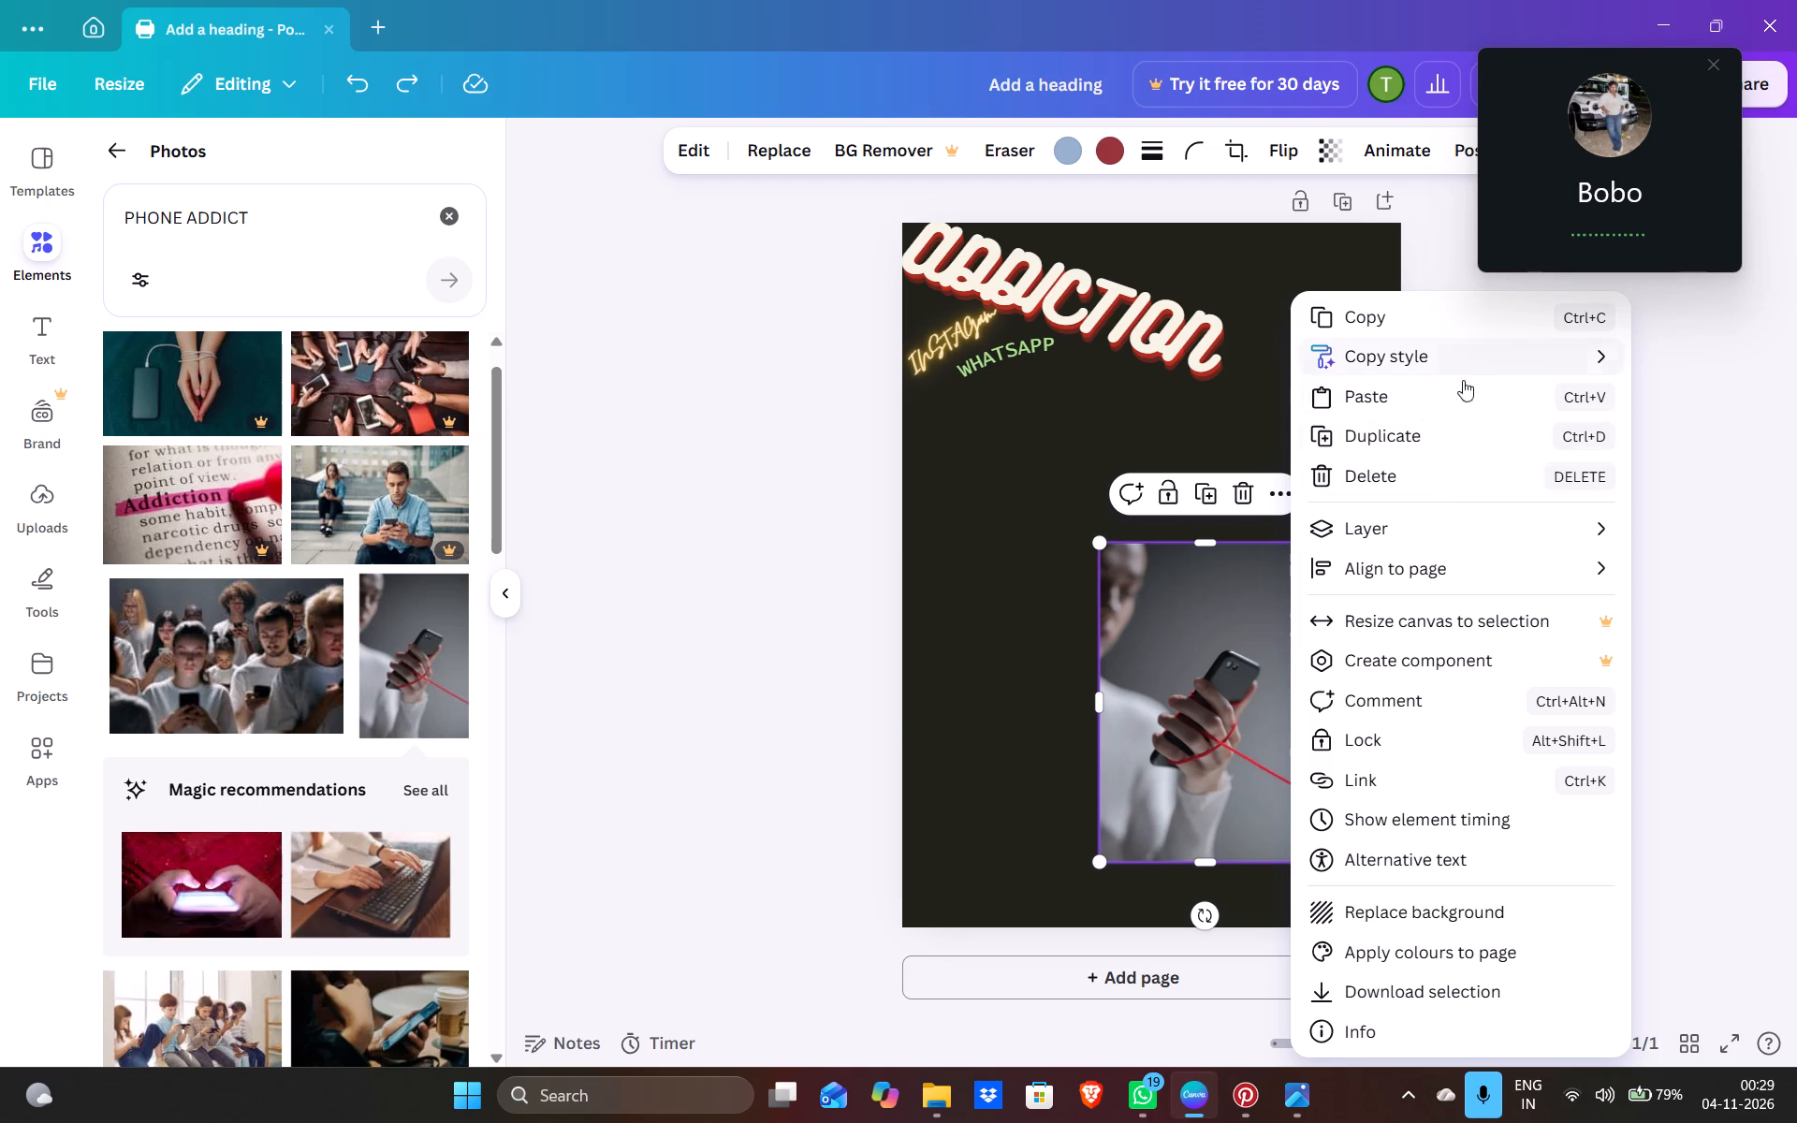
pyautogui.click(32, 579)
pyautogui.doubleClick(32, 579)
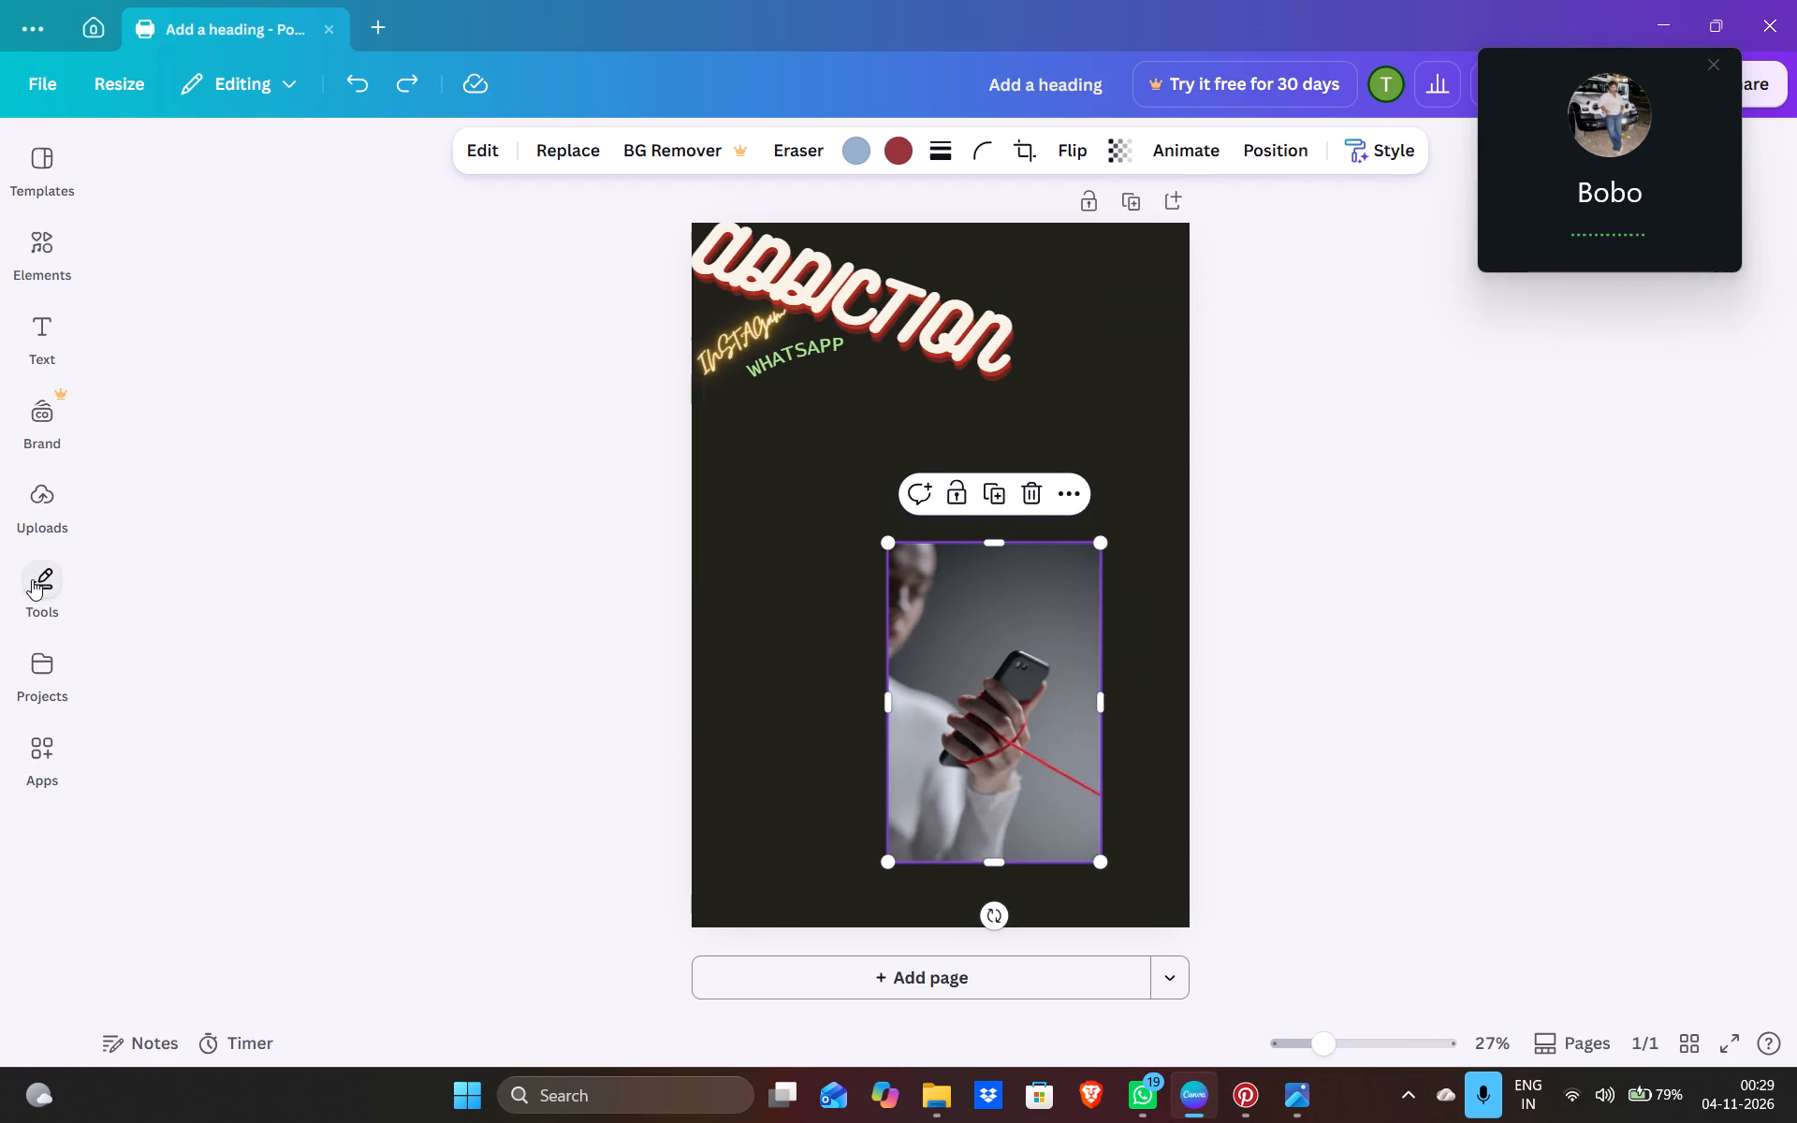
pyautogui.click(32, 579)
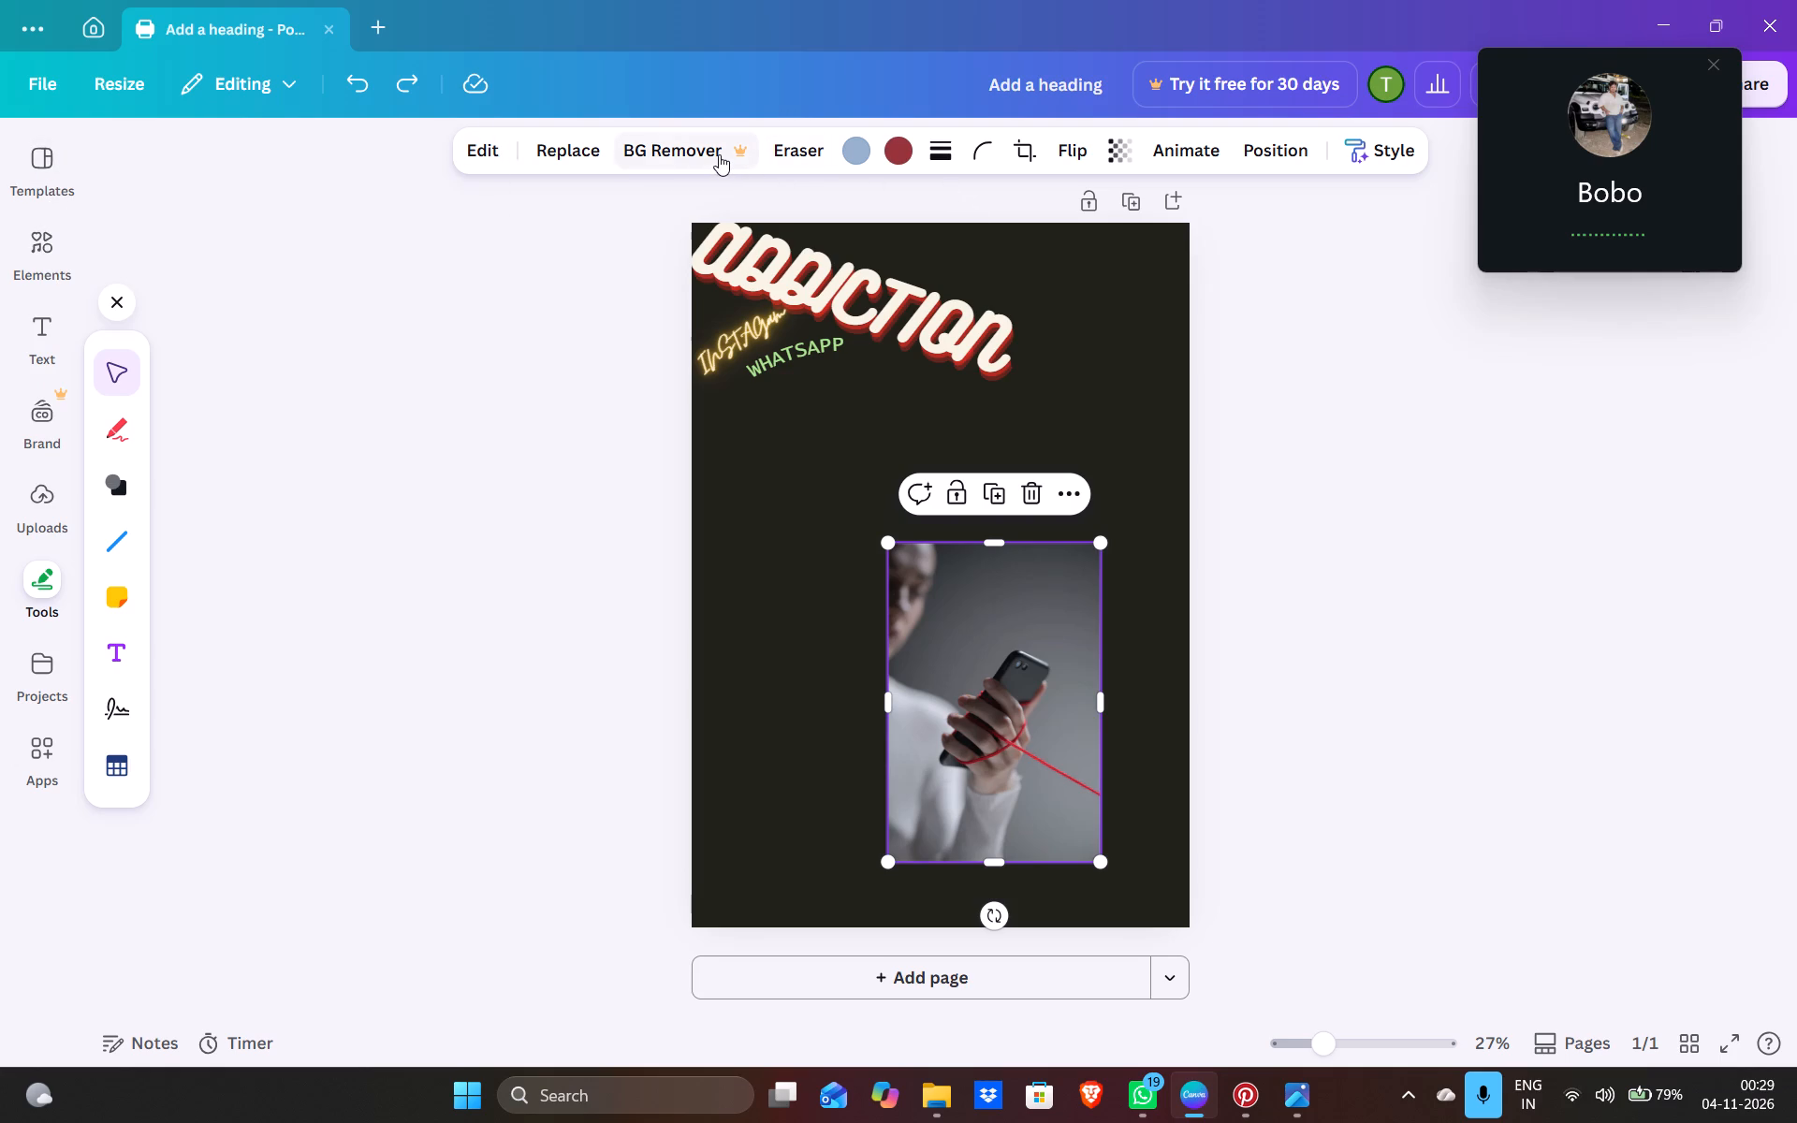
pyautogui.click(824, 152)
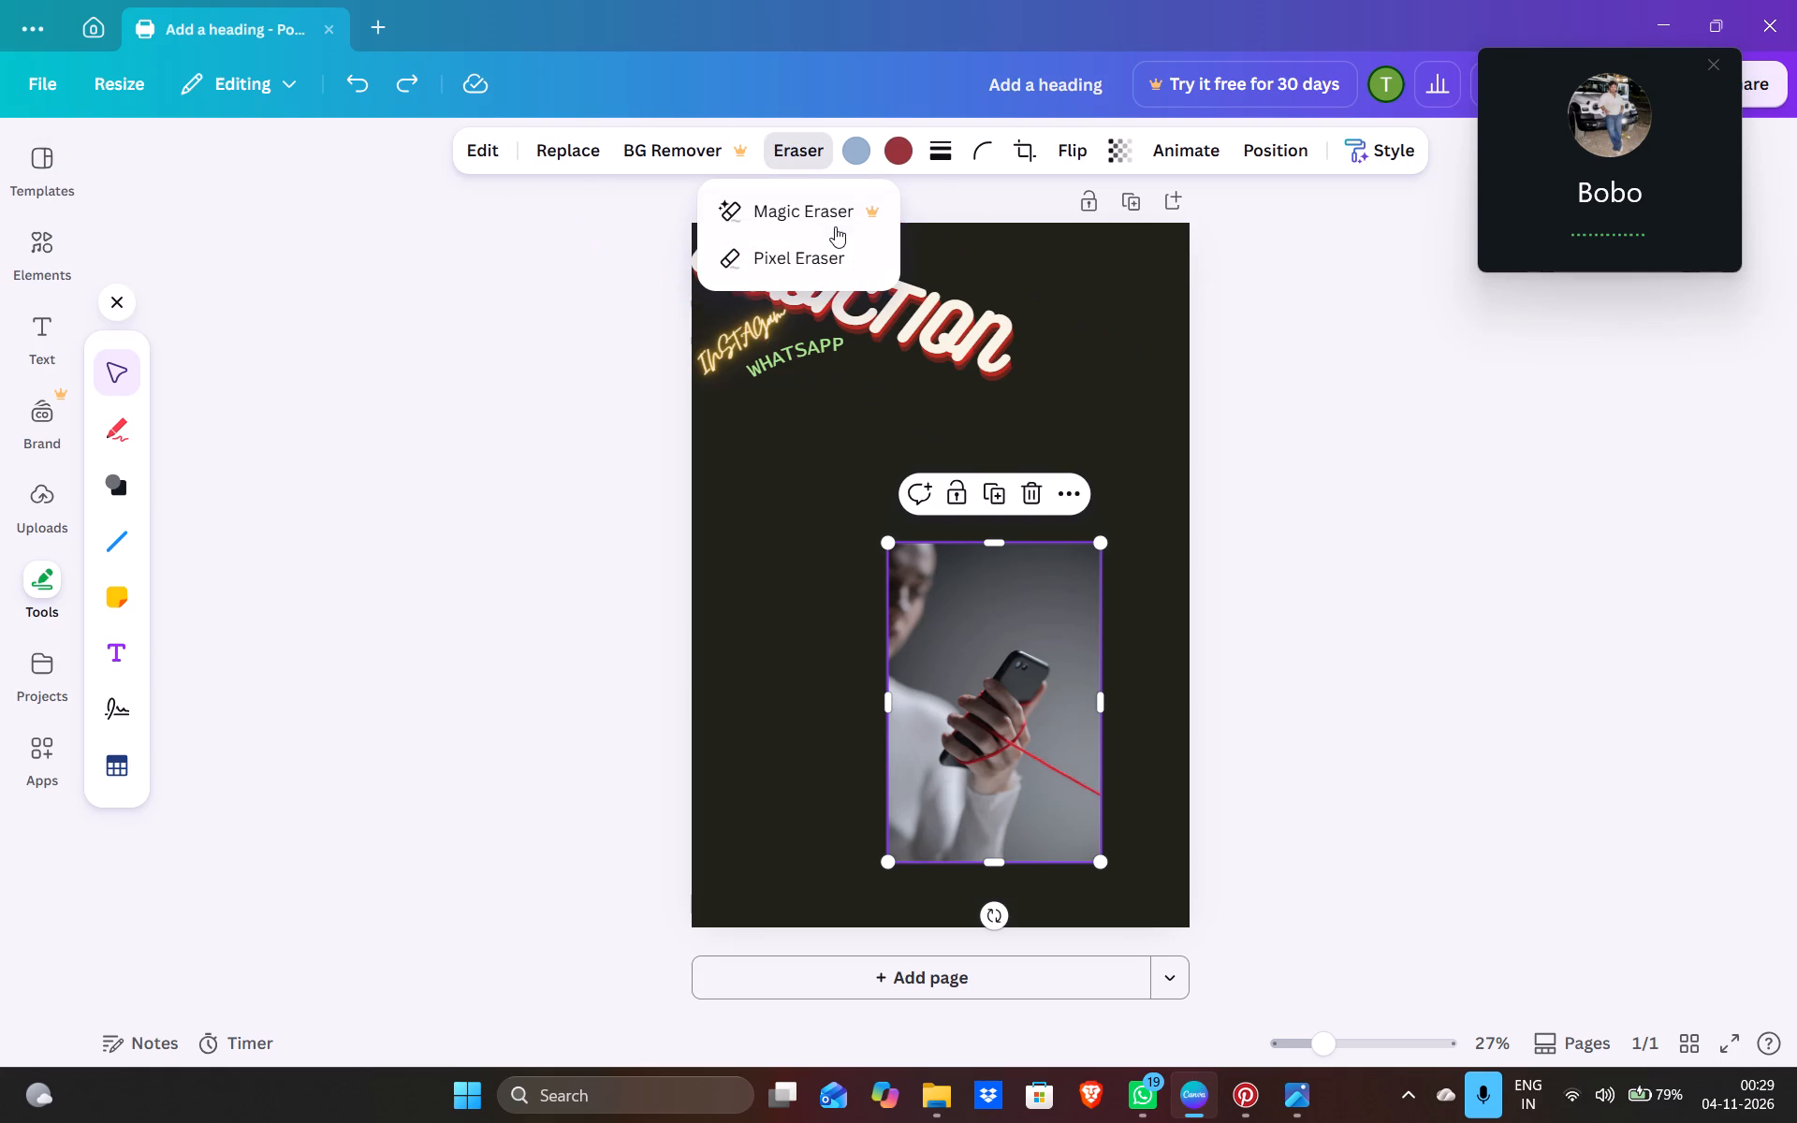
pyautogui.click(830, 254)
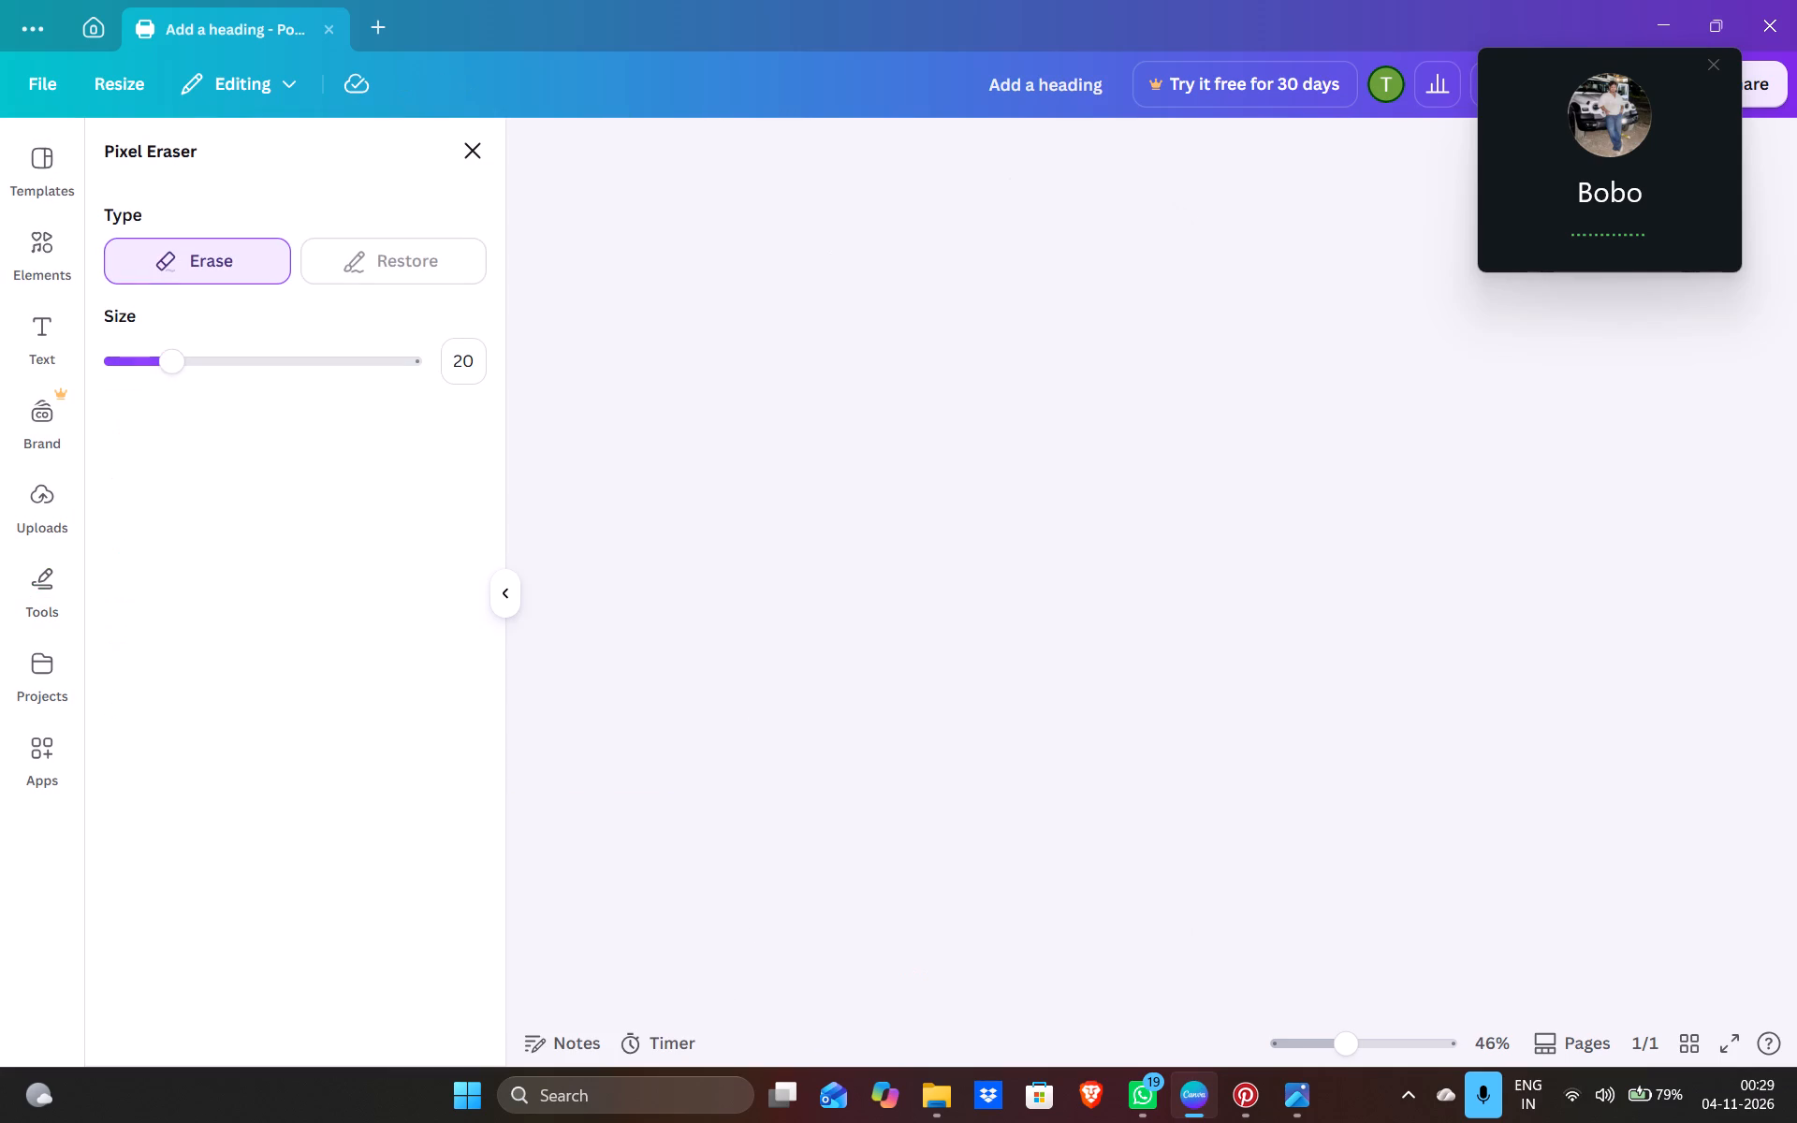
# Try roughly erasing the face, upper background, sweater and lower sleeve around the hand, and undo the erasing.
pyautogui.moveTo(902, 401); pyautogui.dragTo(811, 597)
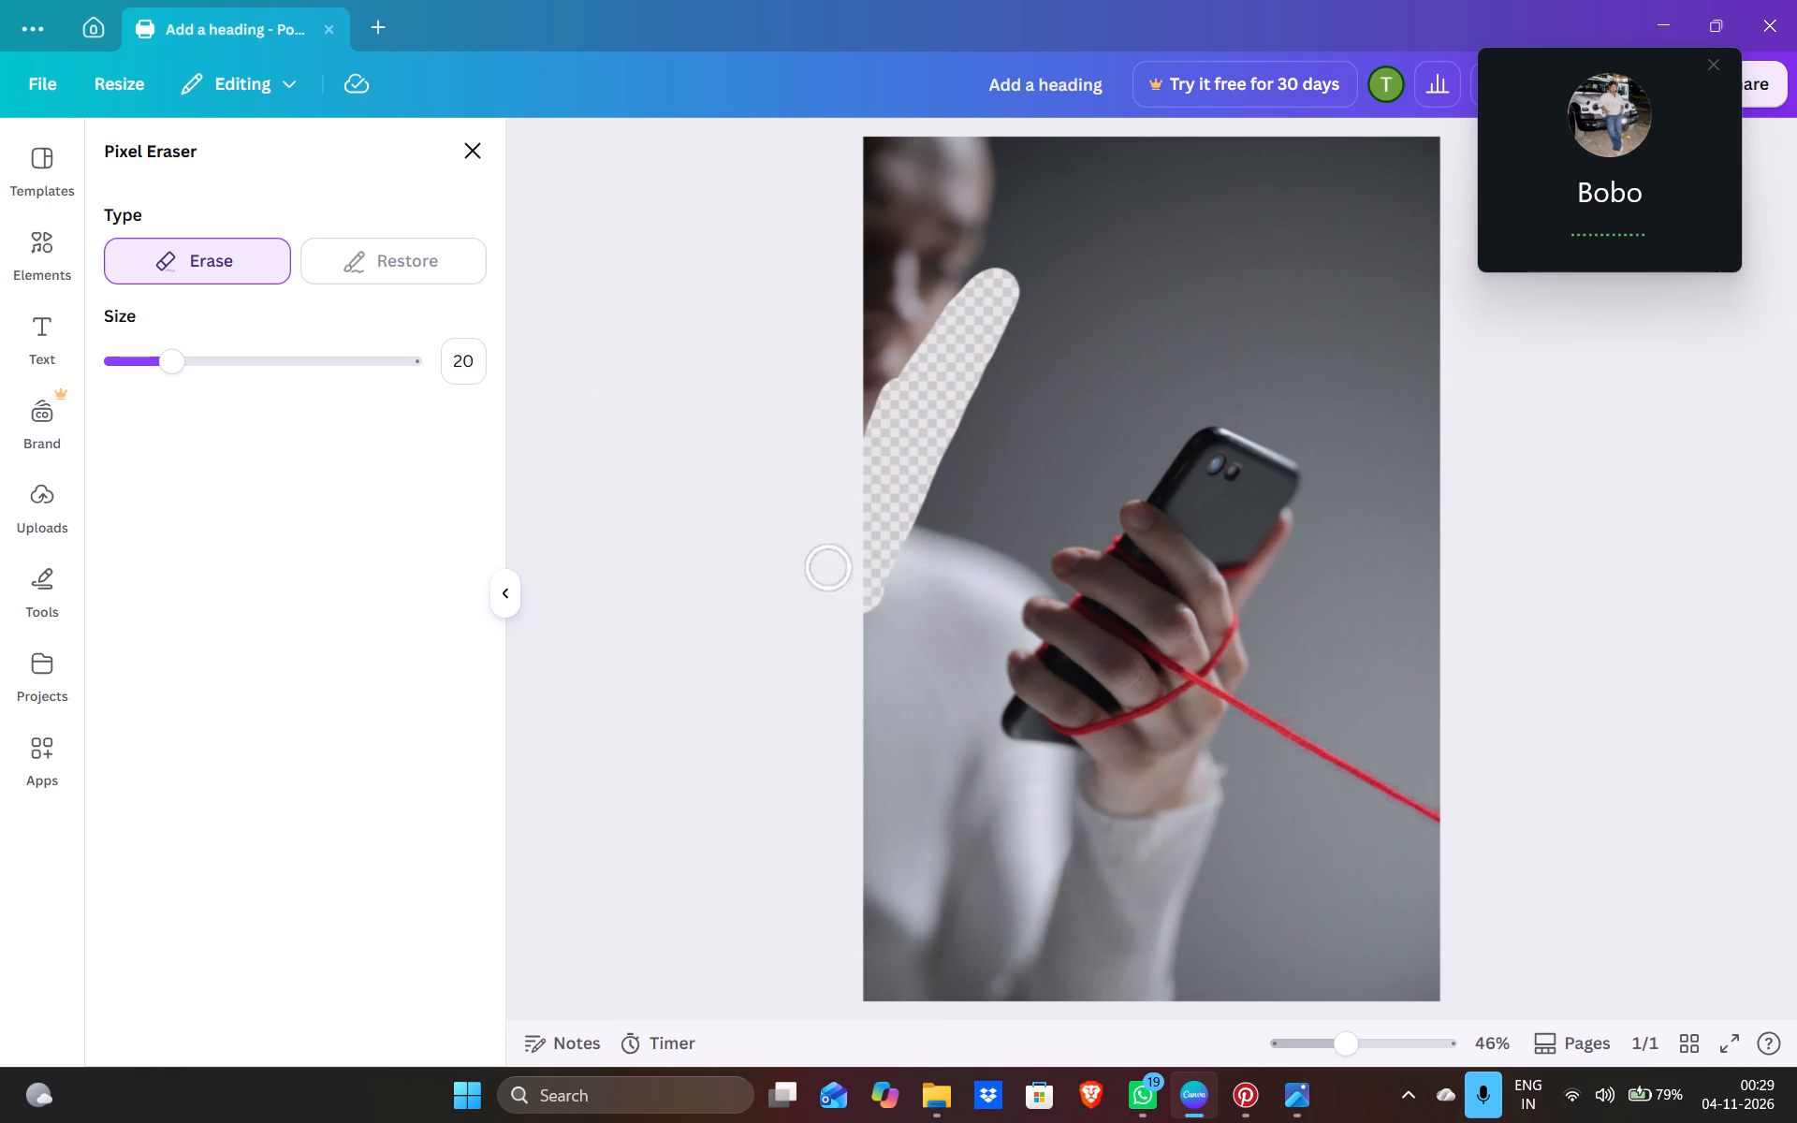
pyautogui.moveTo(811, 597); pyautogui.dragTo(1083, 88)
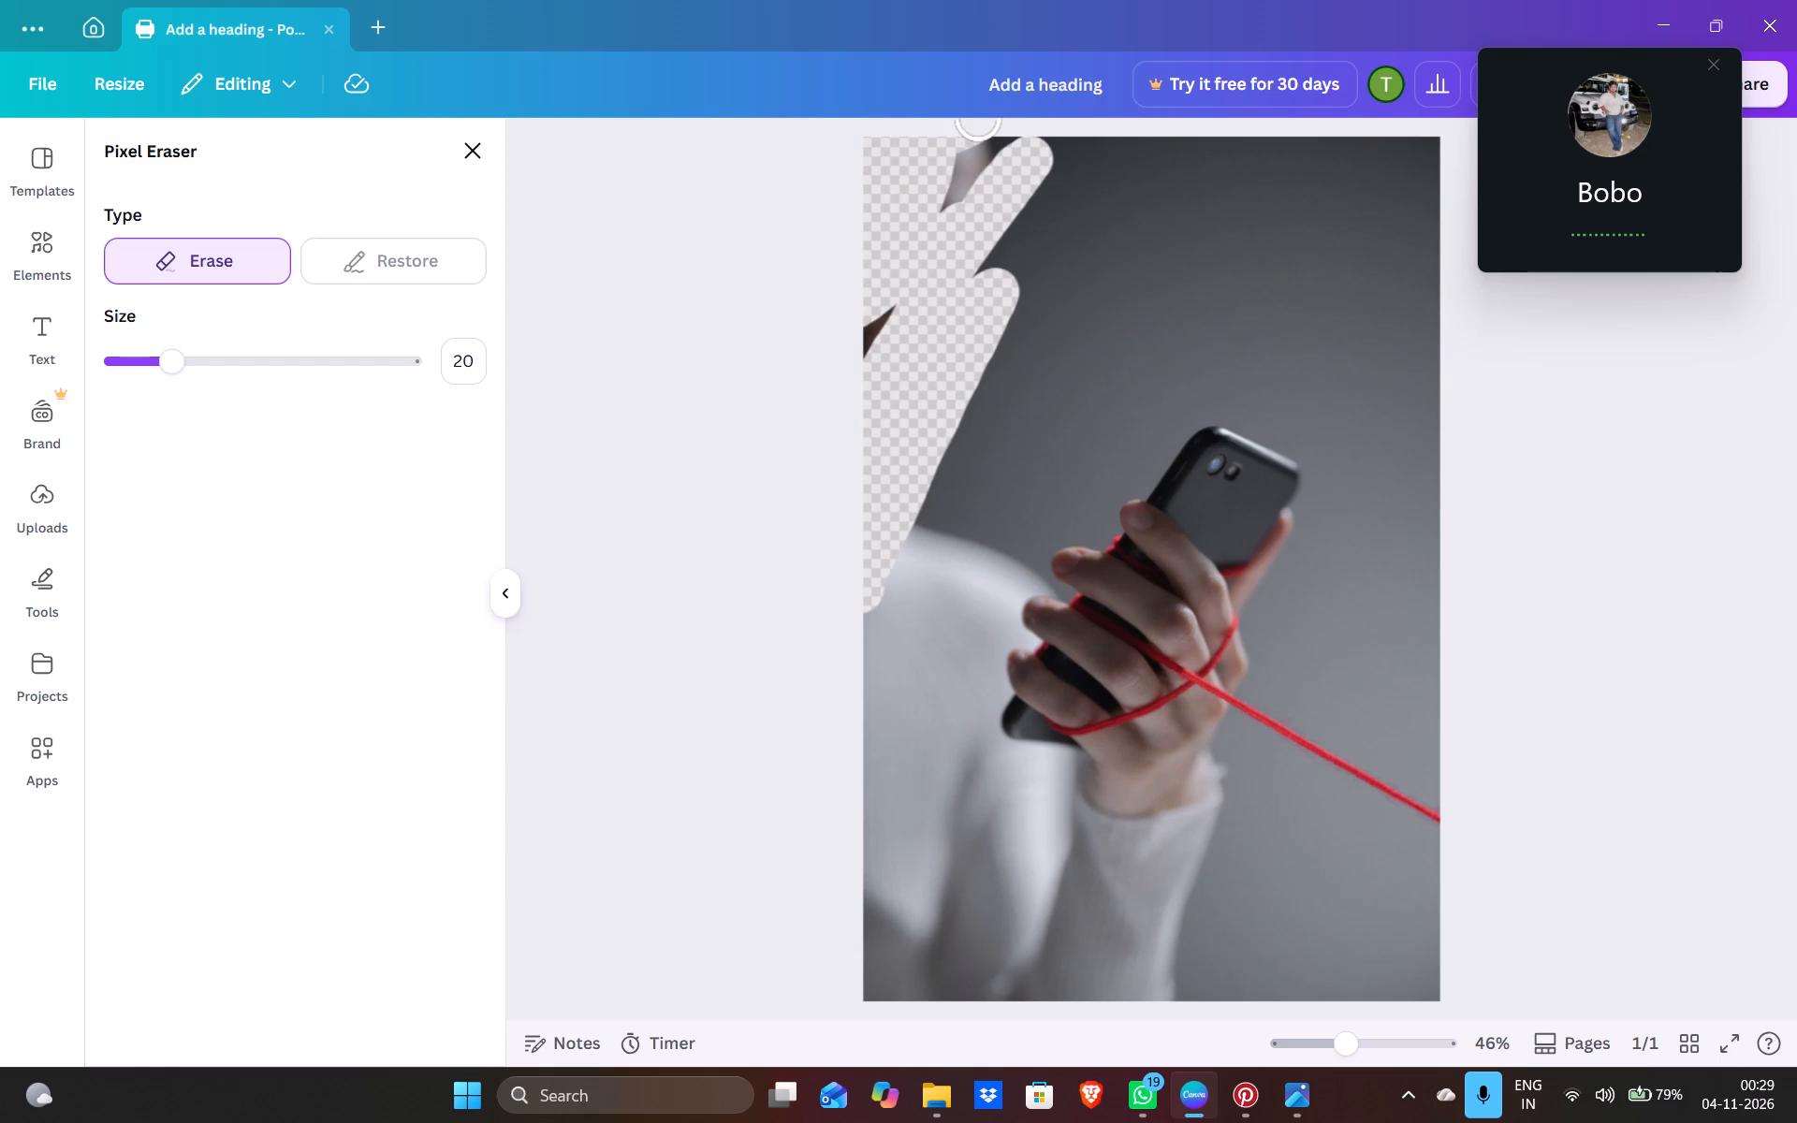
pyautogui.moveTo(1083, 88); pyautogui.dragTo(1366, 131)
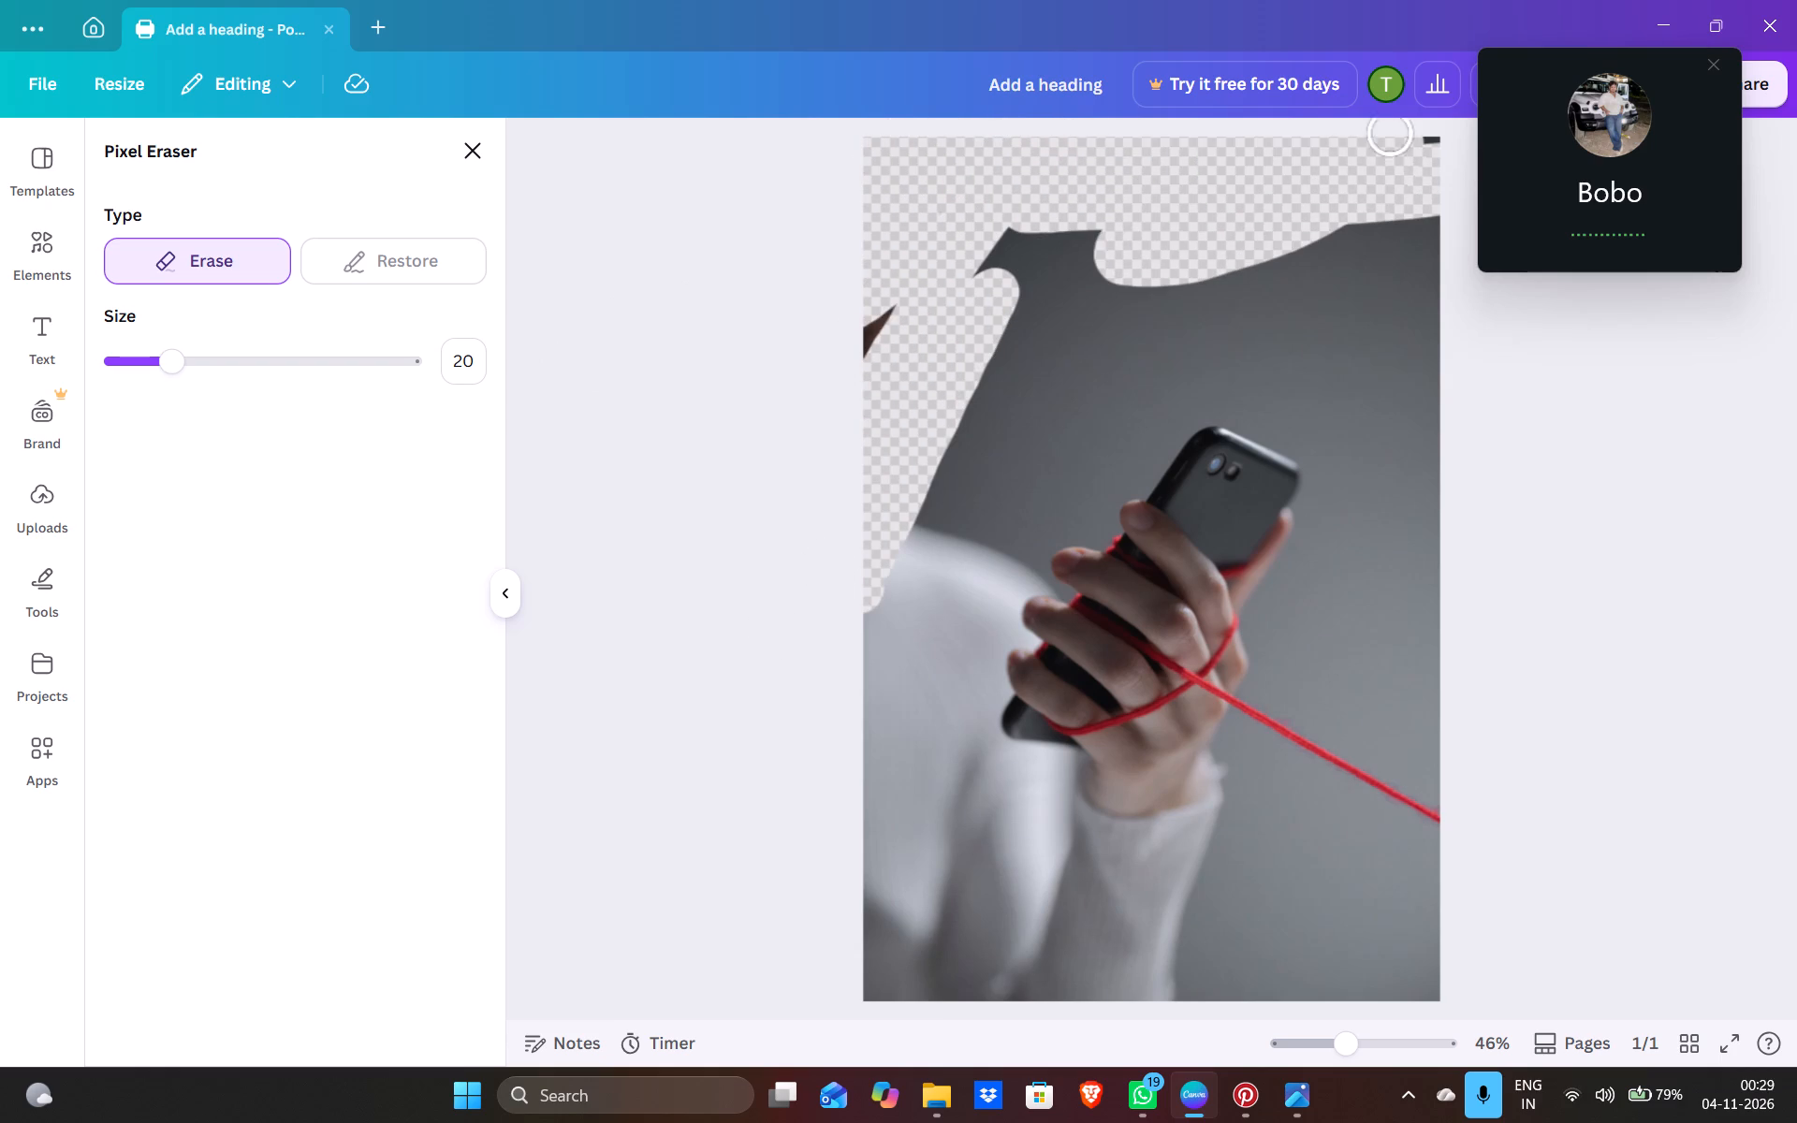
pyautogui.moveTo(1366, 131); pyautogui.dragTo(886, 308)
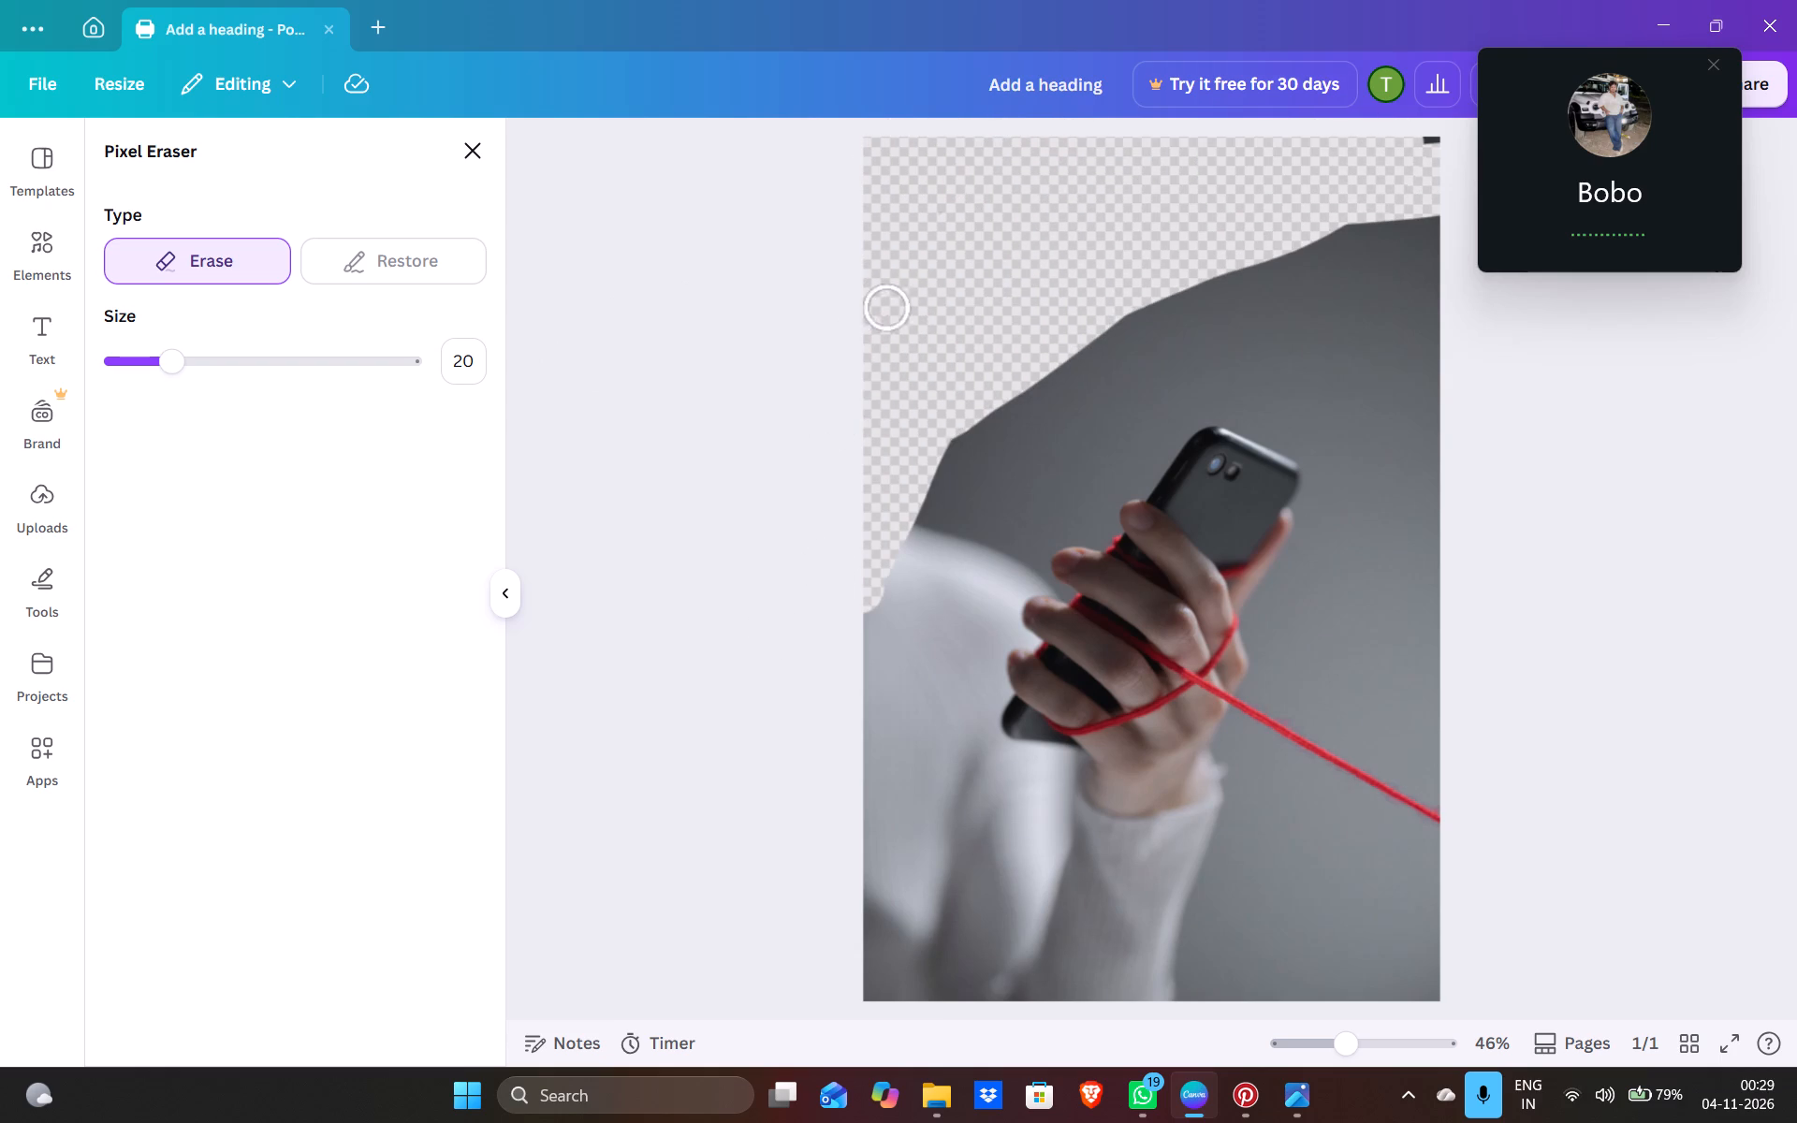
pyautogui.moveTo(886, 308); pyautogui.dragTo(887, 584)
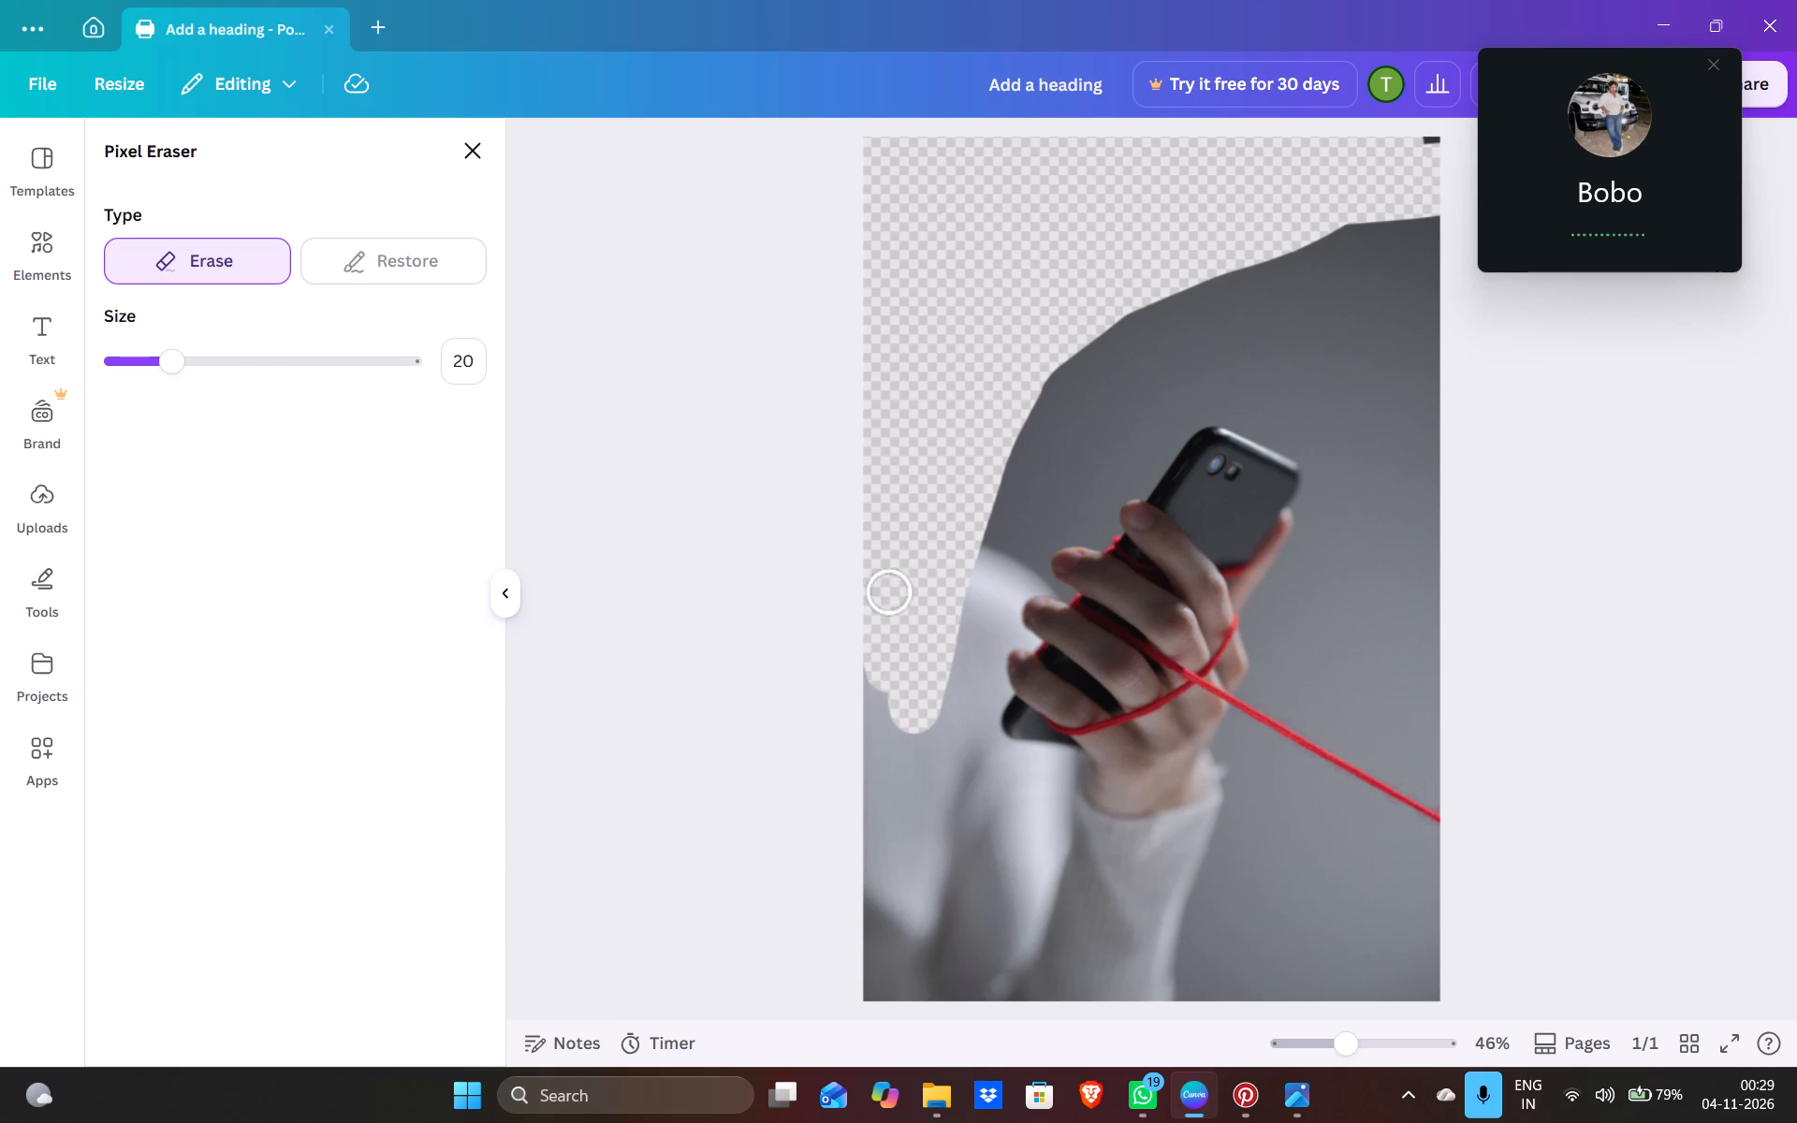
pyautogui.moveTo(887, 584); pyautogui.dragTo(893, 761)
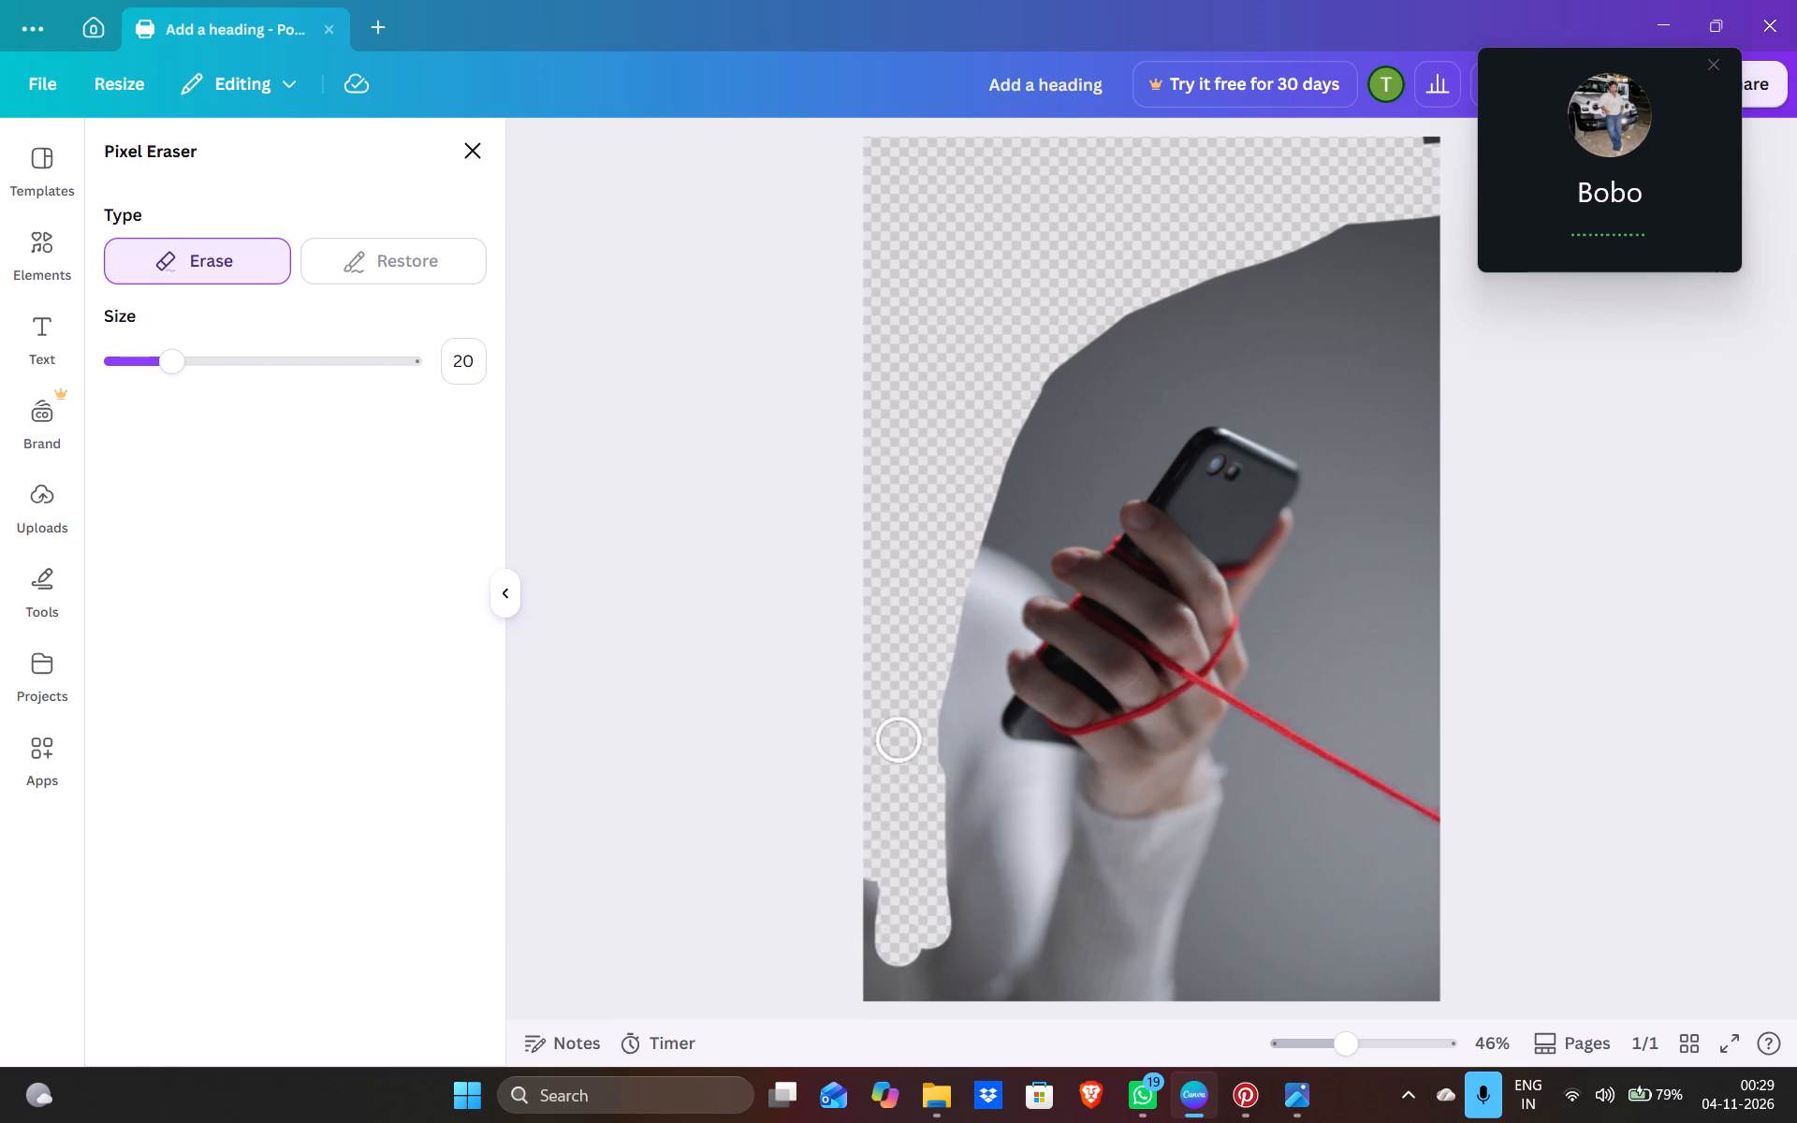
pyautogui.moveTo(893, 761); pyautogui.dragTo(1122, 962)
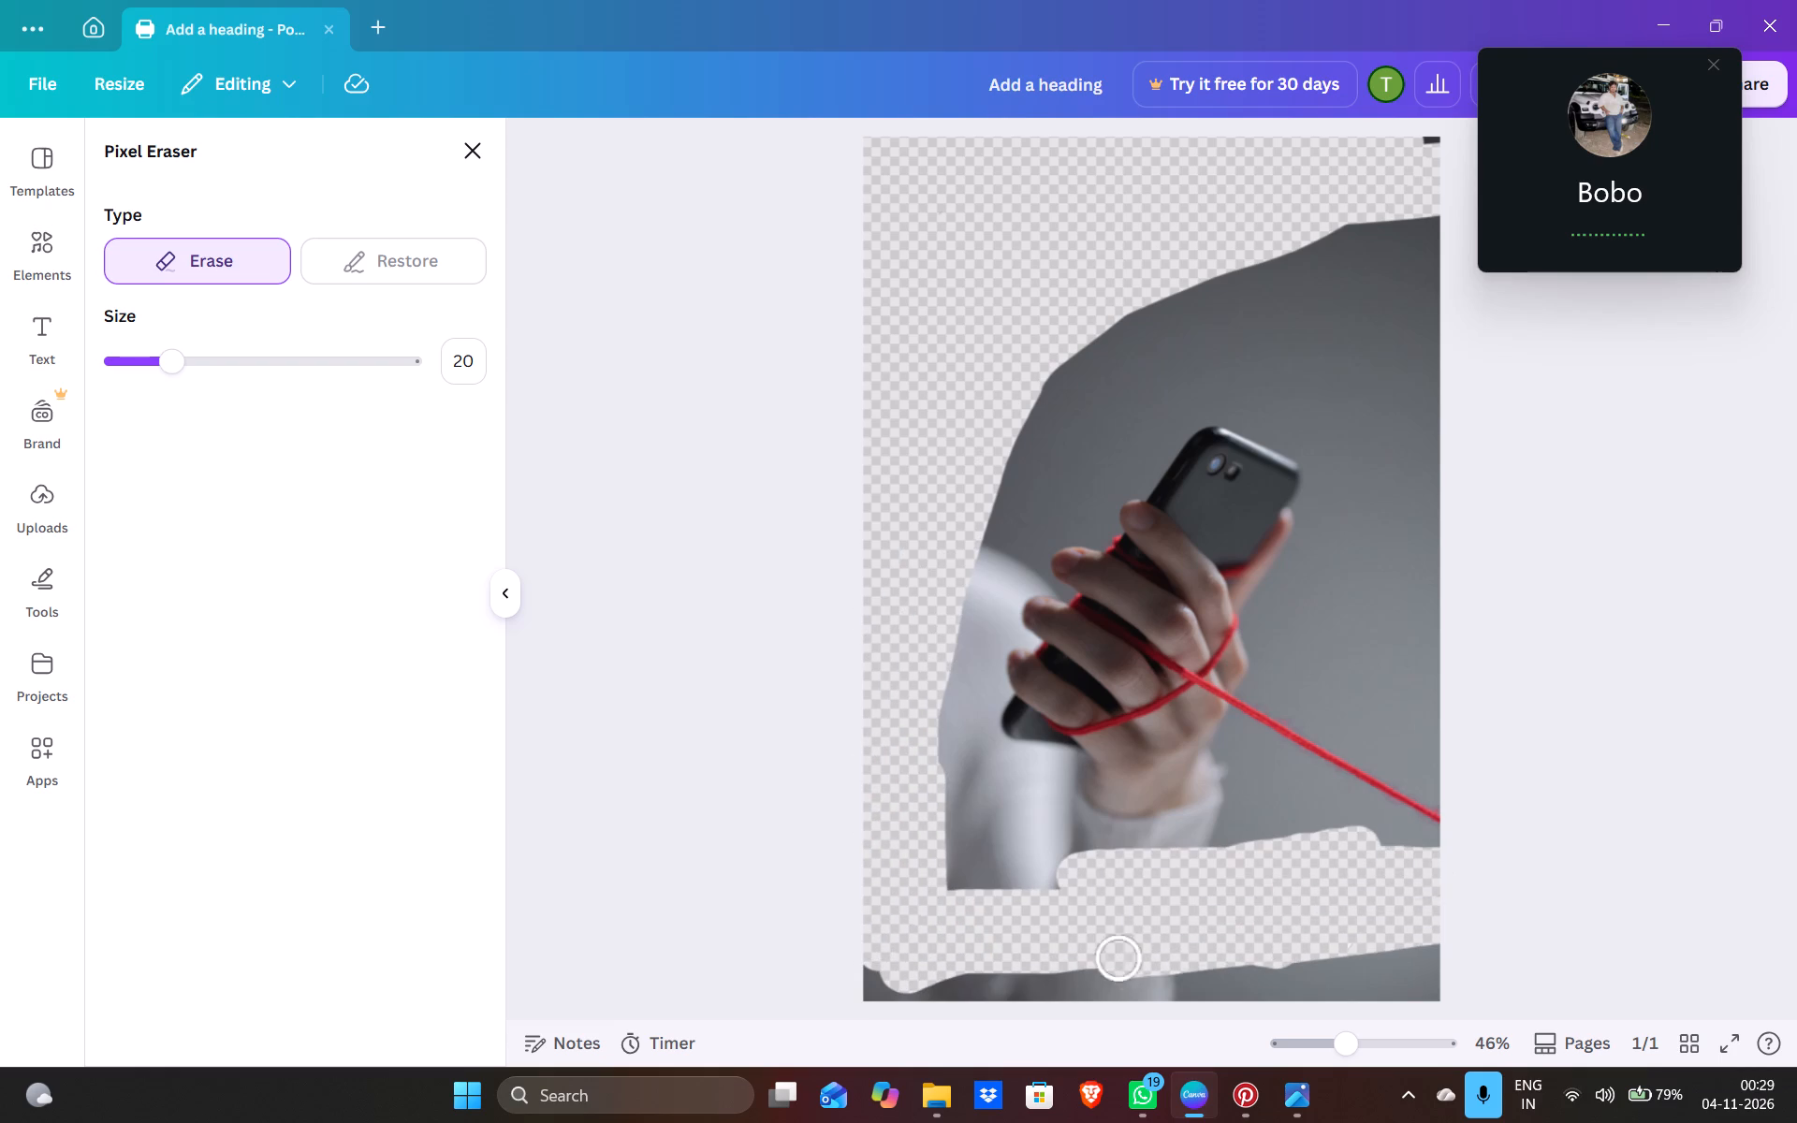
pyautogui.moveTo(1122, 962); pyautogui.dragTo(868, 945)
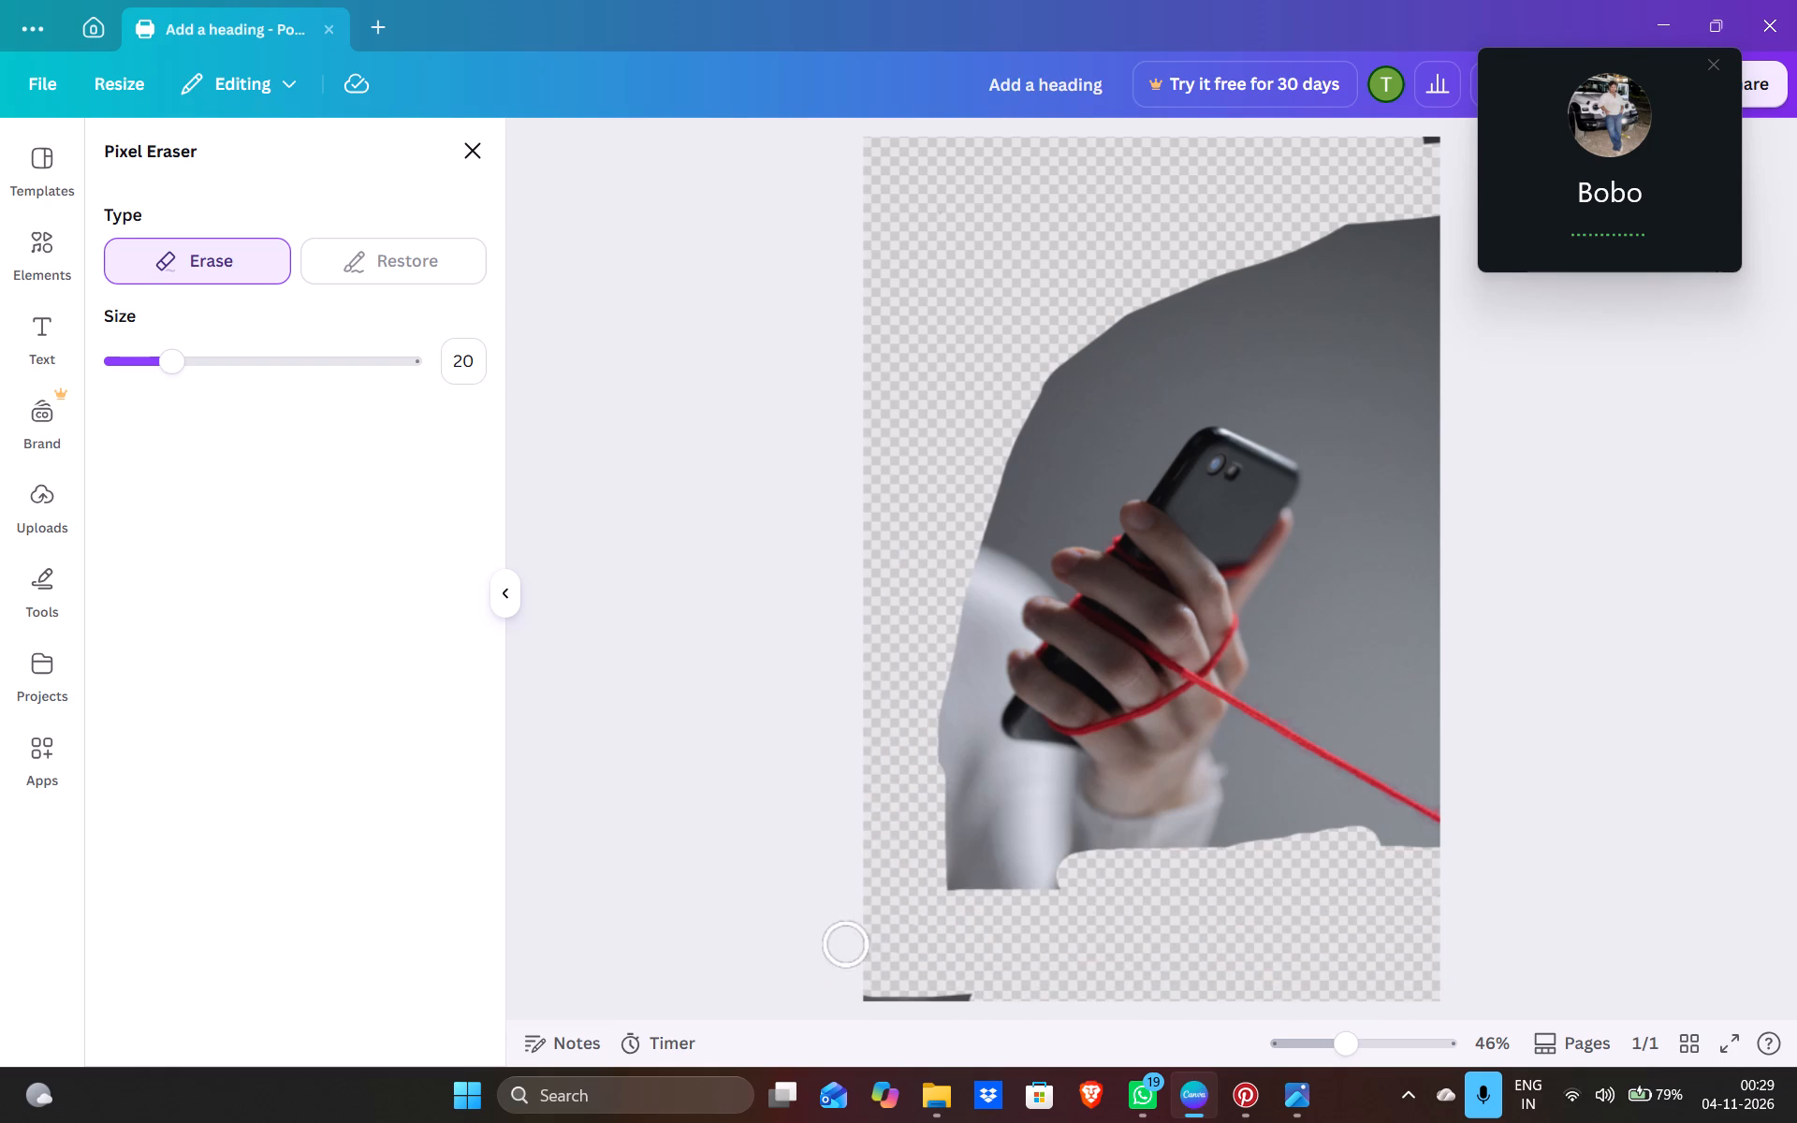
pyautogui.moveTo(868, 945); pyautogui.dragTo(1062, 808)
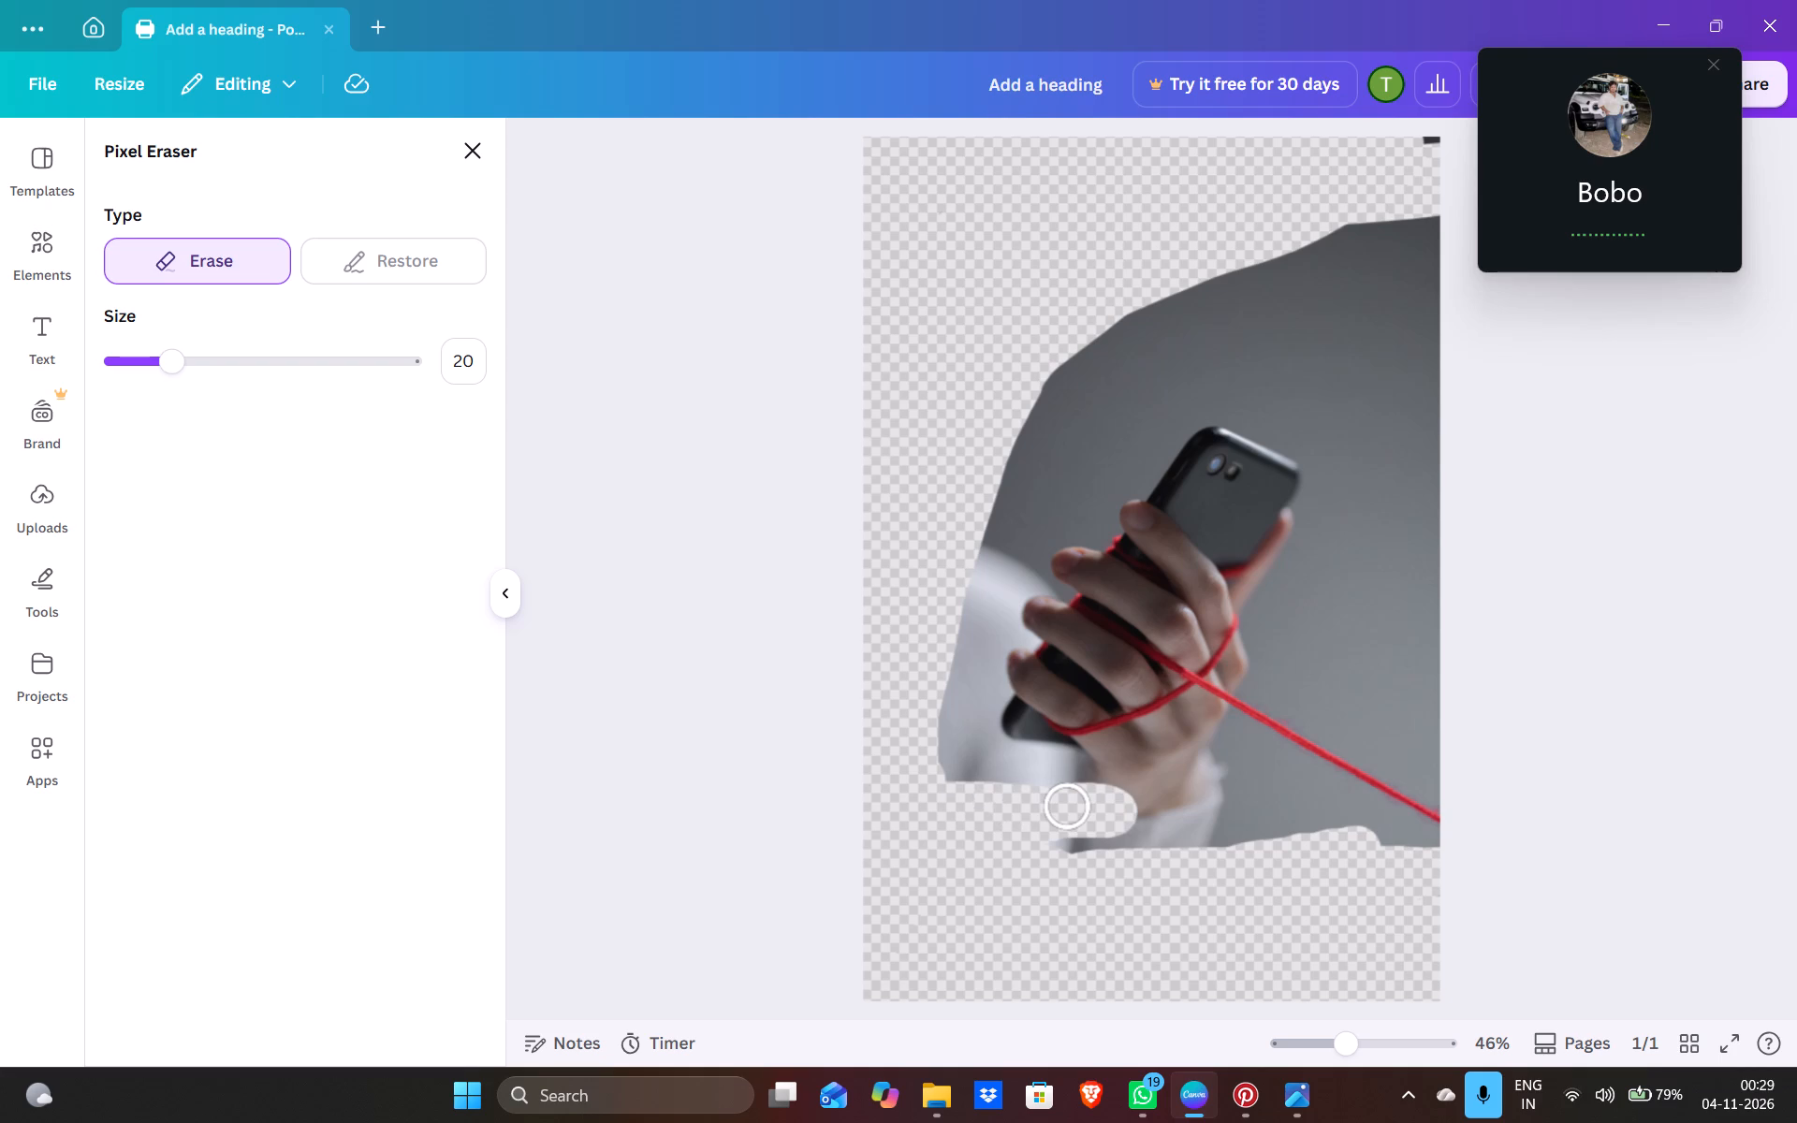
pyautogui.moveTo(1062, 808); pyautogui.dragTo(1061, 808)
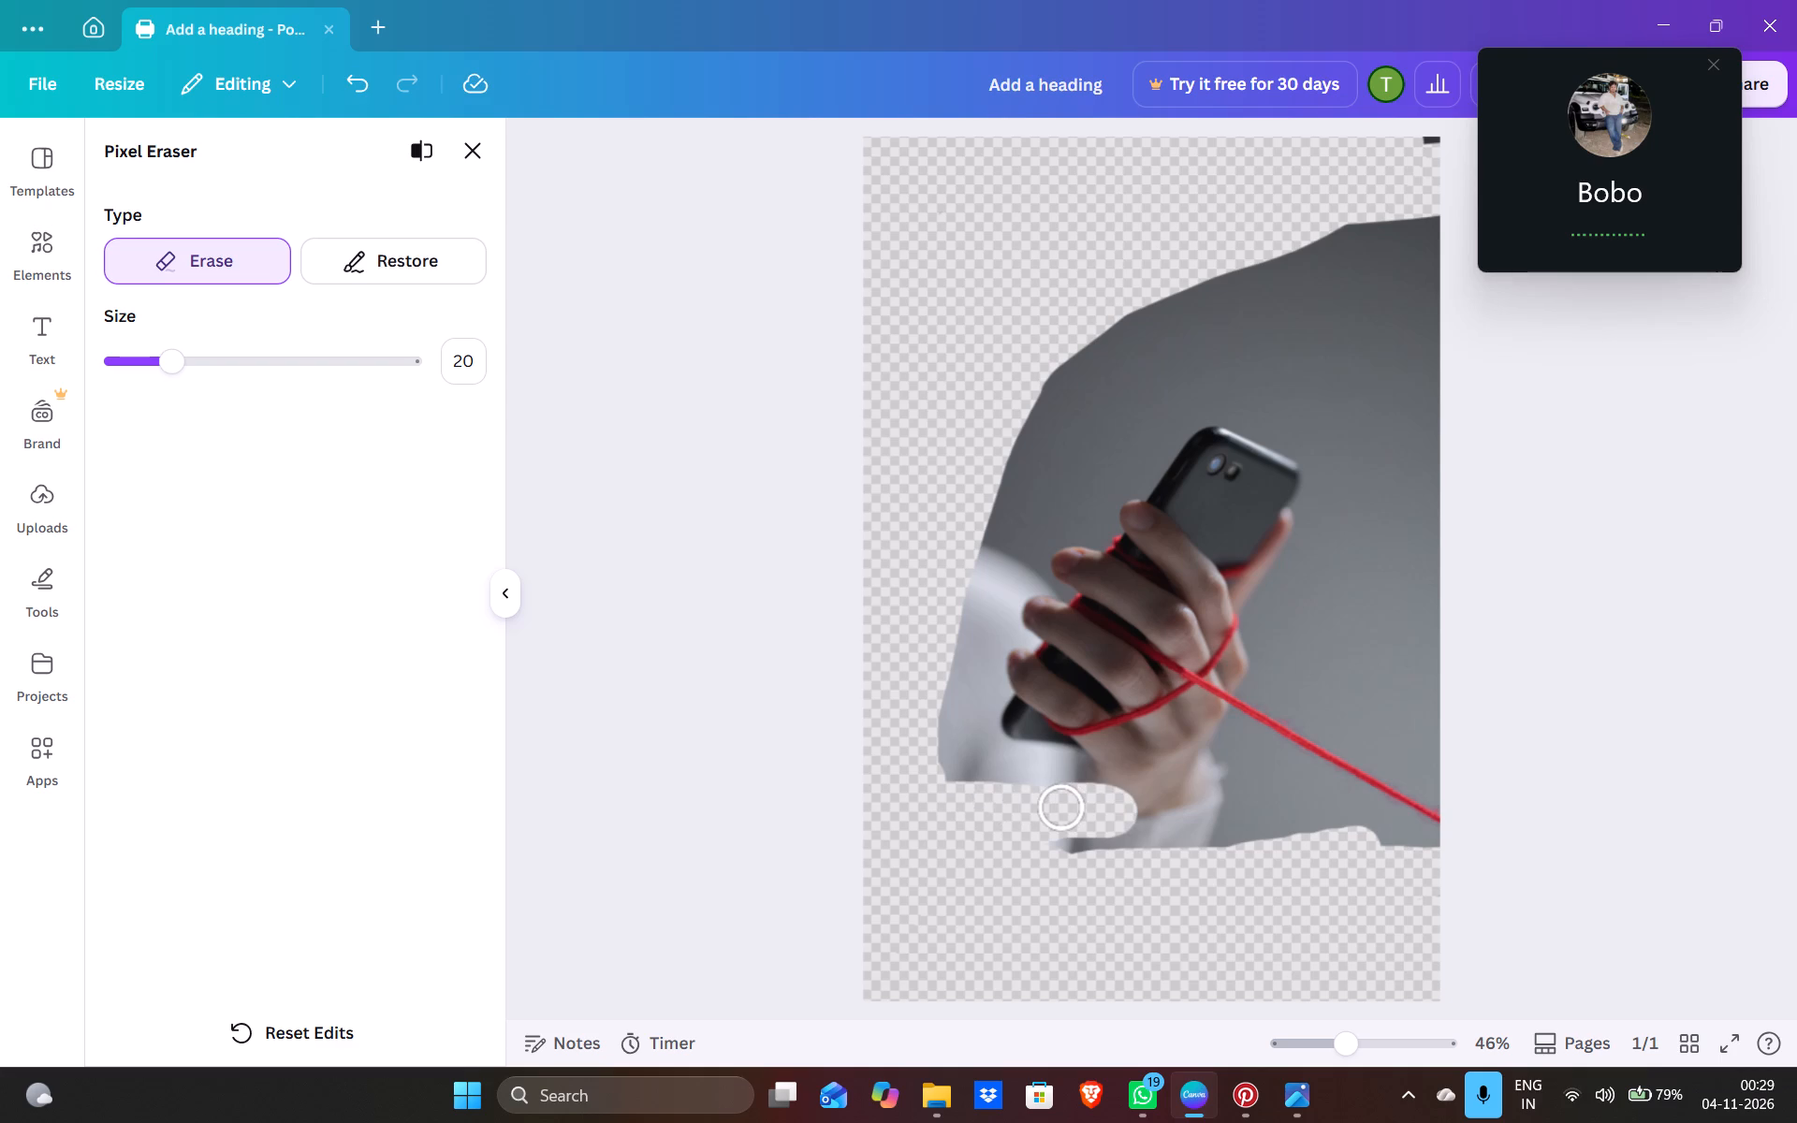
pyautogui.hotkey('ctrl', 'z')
# Erase a strip of white sweater directly below the phone's lower corner, between the body and the raised forearm, undoing a stray stroke.
pyautogui.moveTo(1061, 808); pyautogui.dragTo(1051, 861)
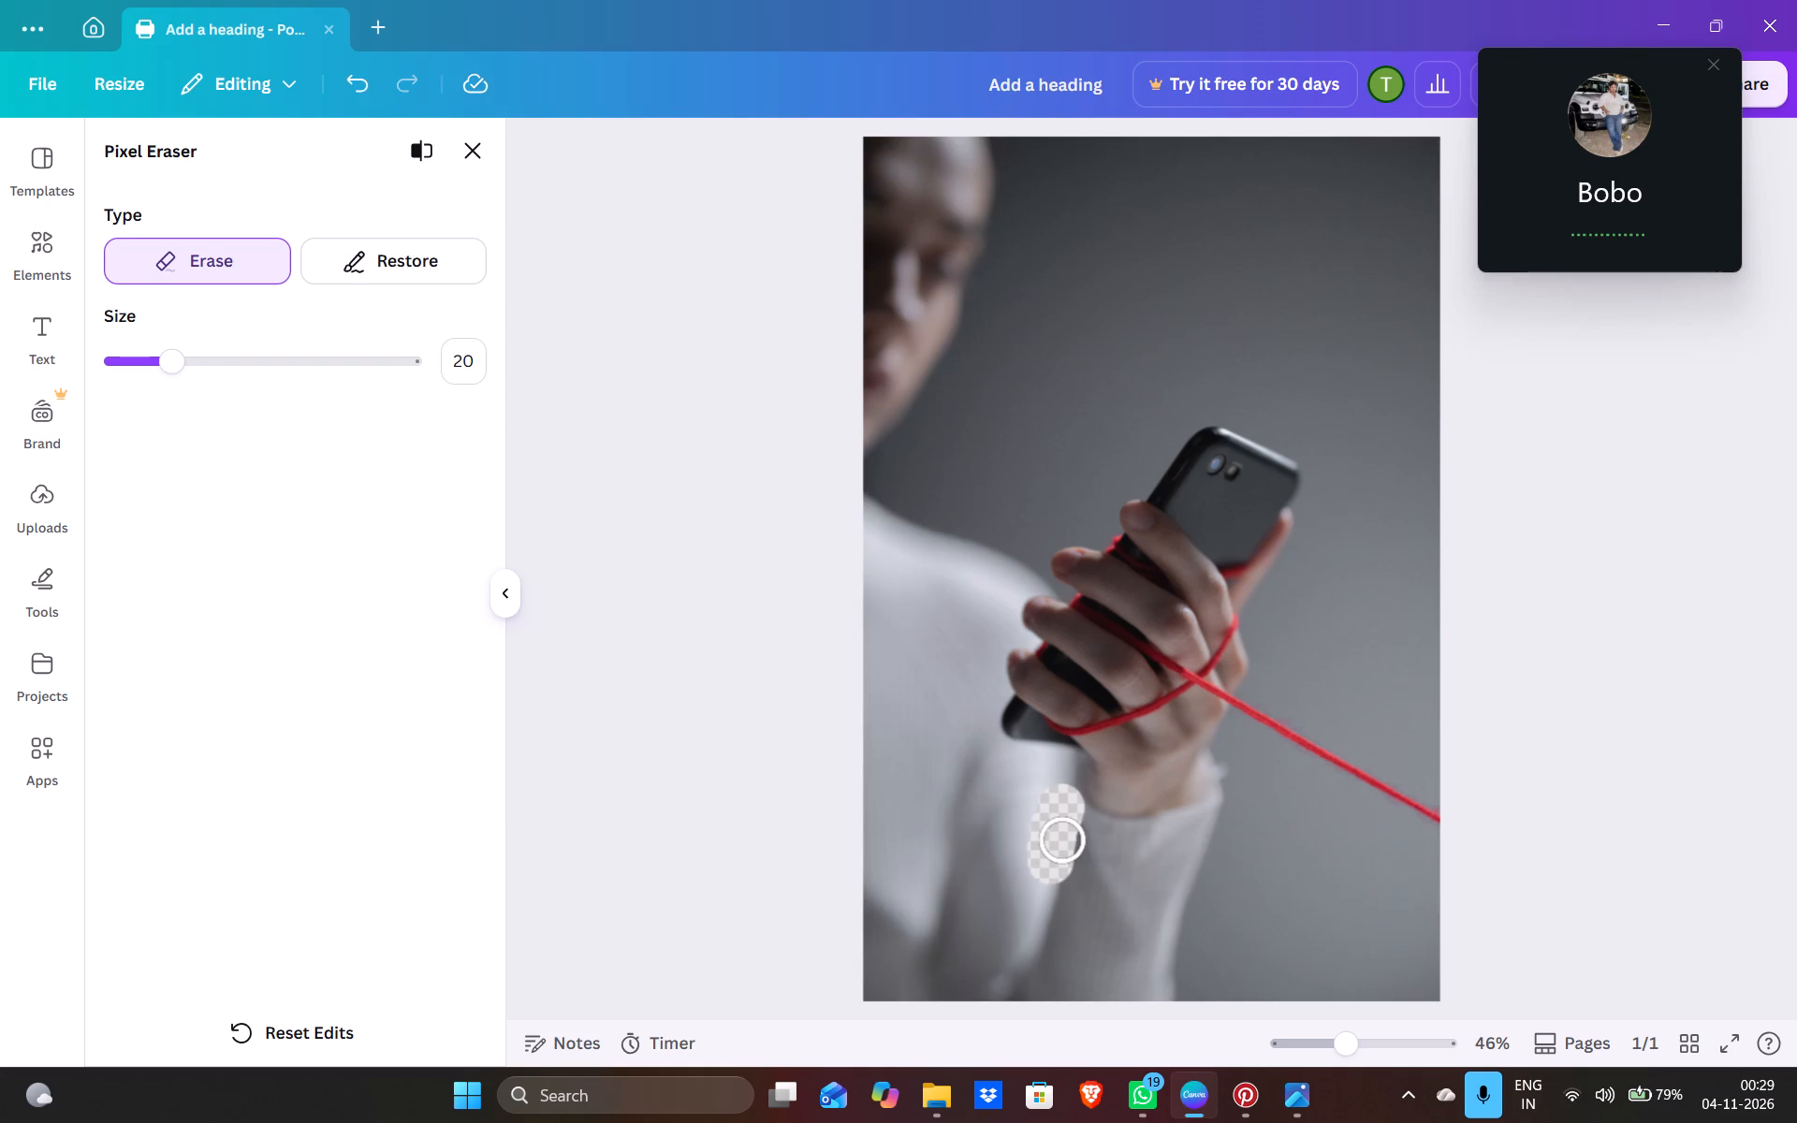
pyautogui.moveTo(1062, 840); pyautogui.dragTo(1054, 883)
pyautogui.hotkey('ctrl', 'z')
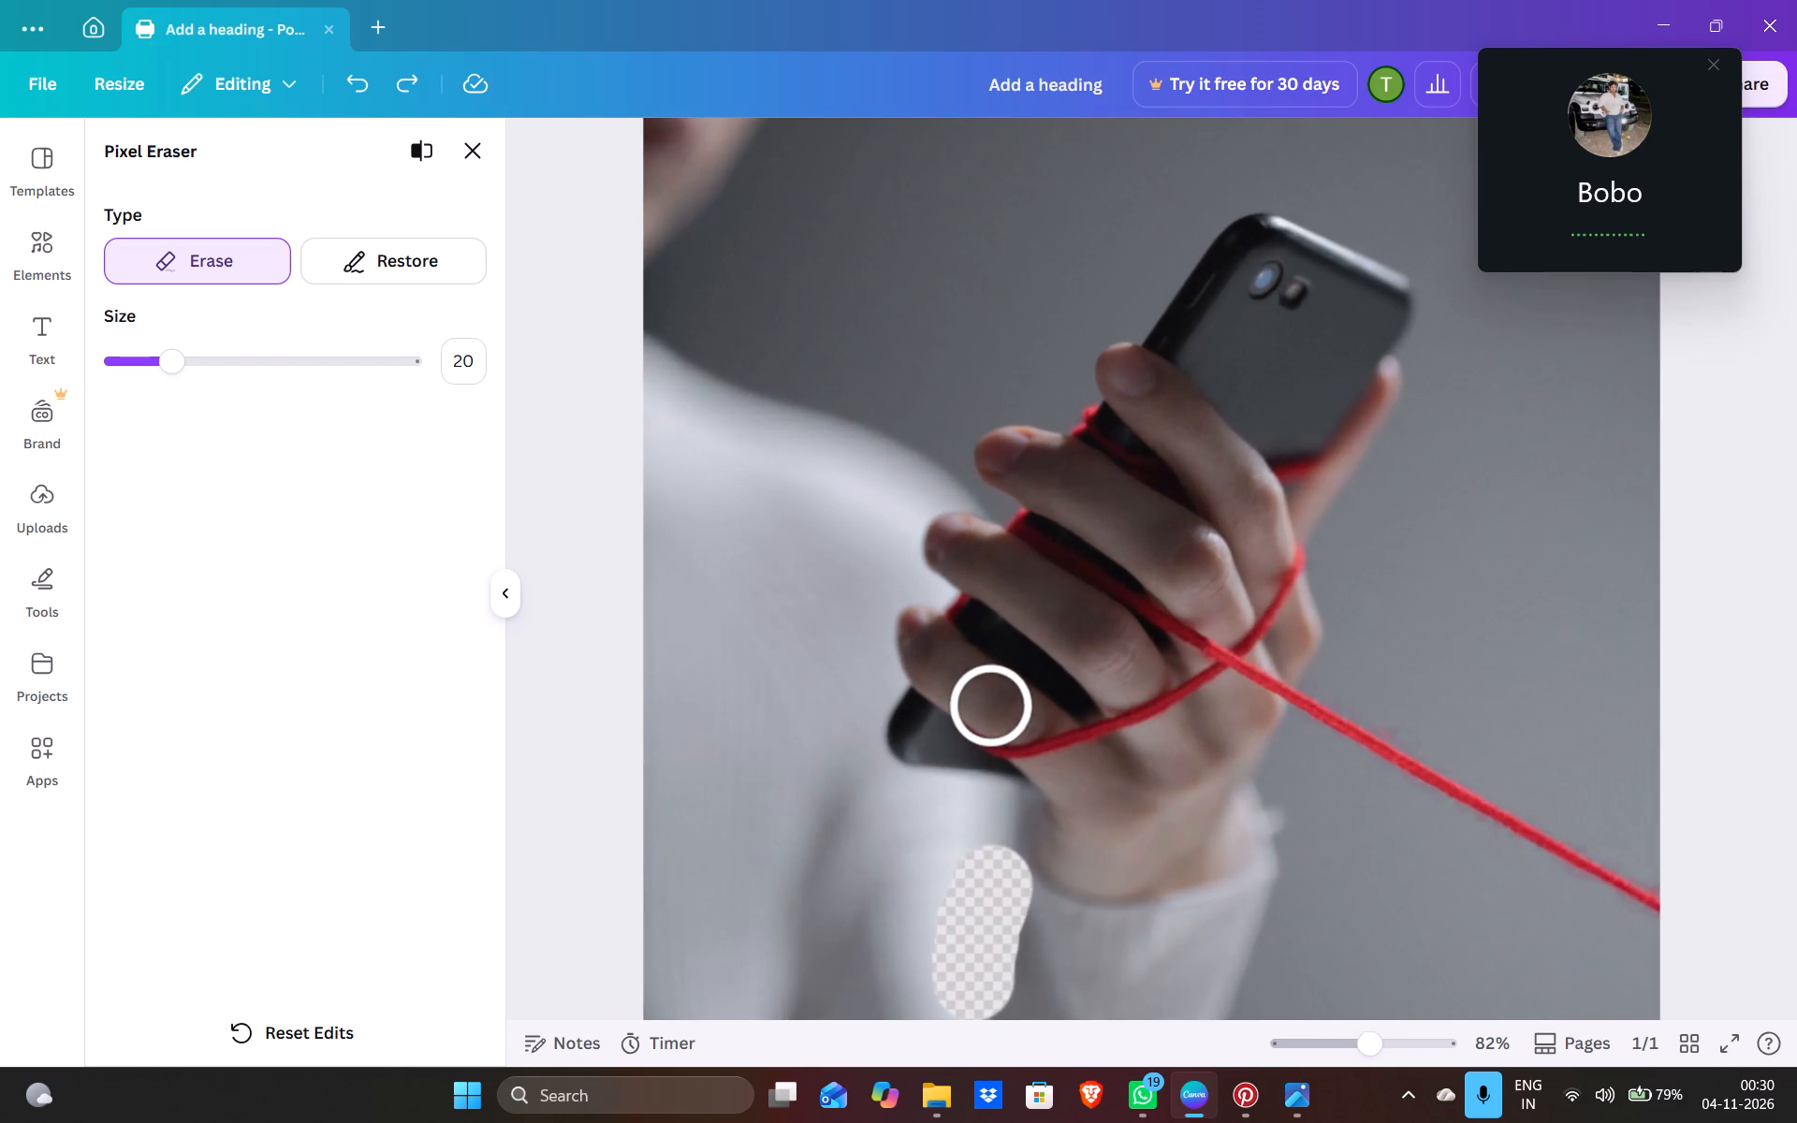
pyautogui.click(964, 834)
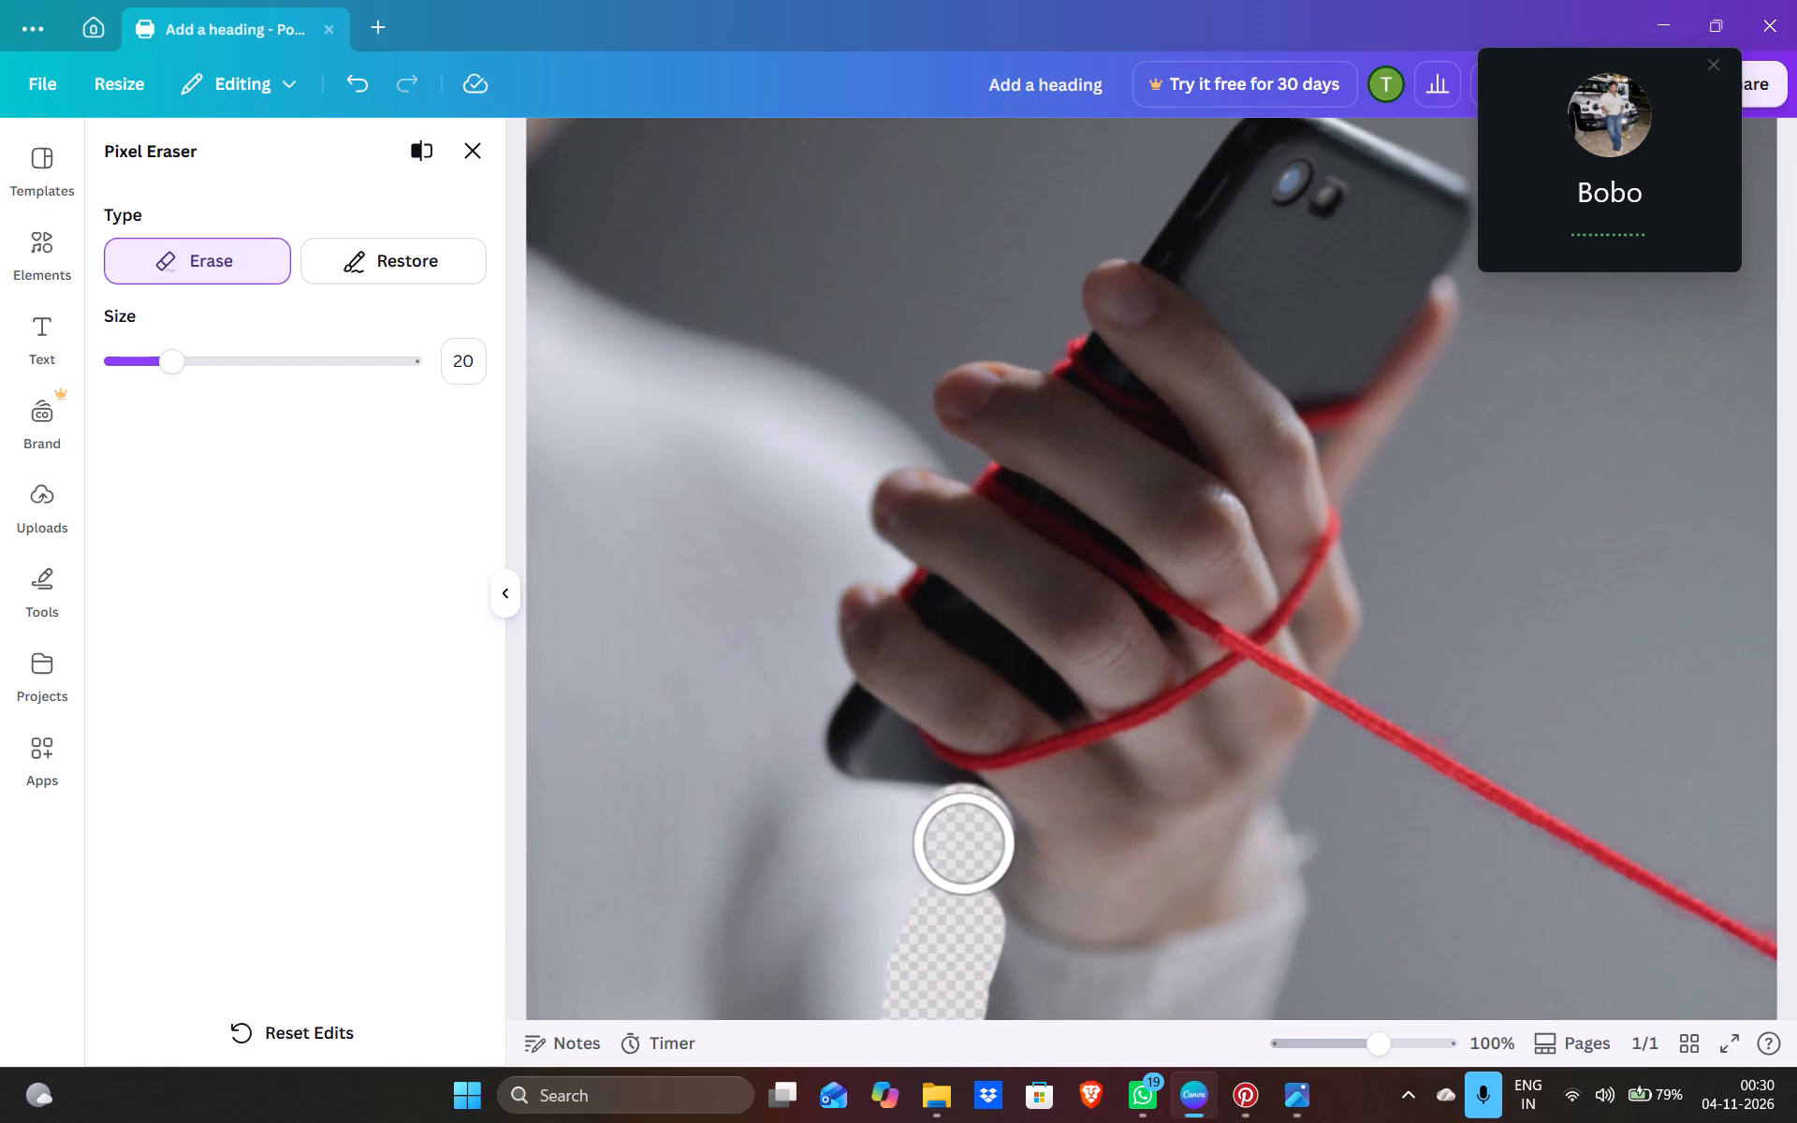
pyautogui.click(958, 852)
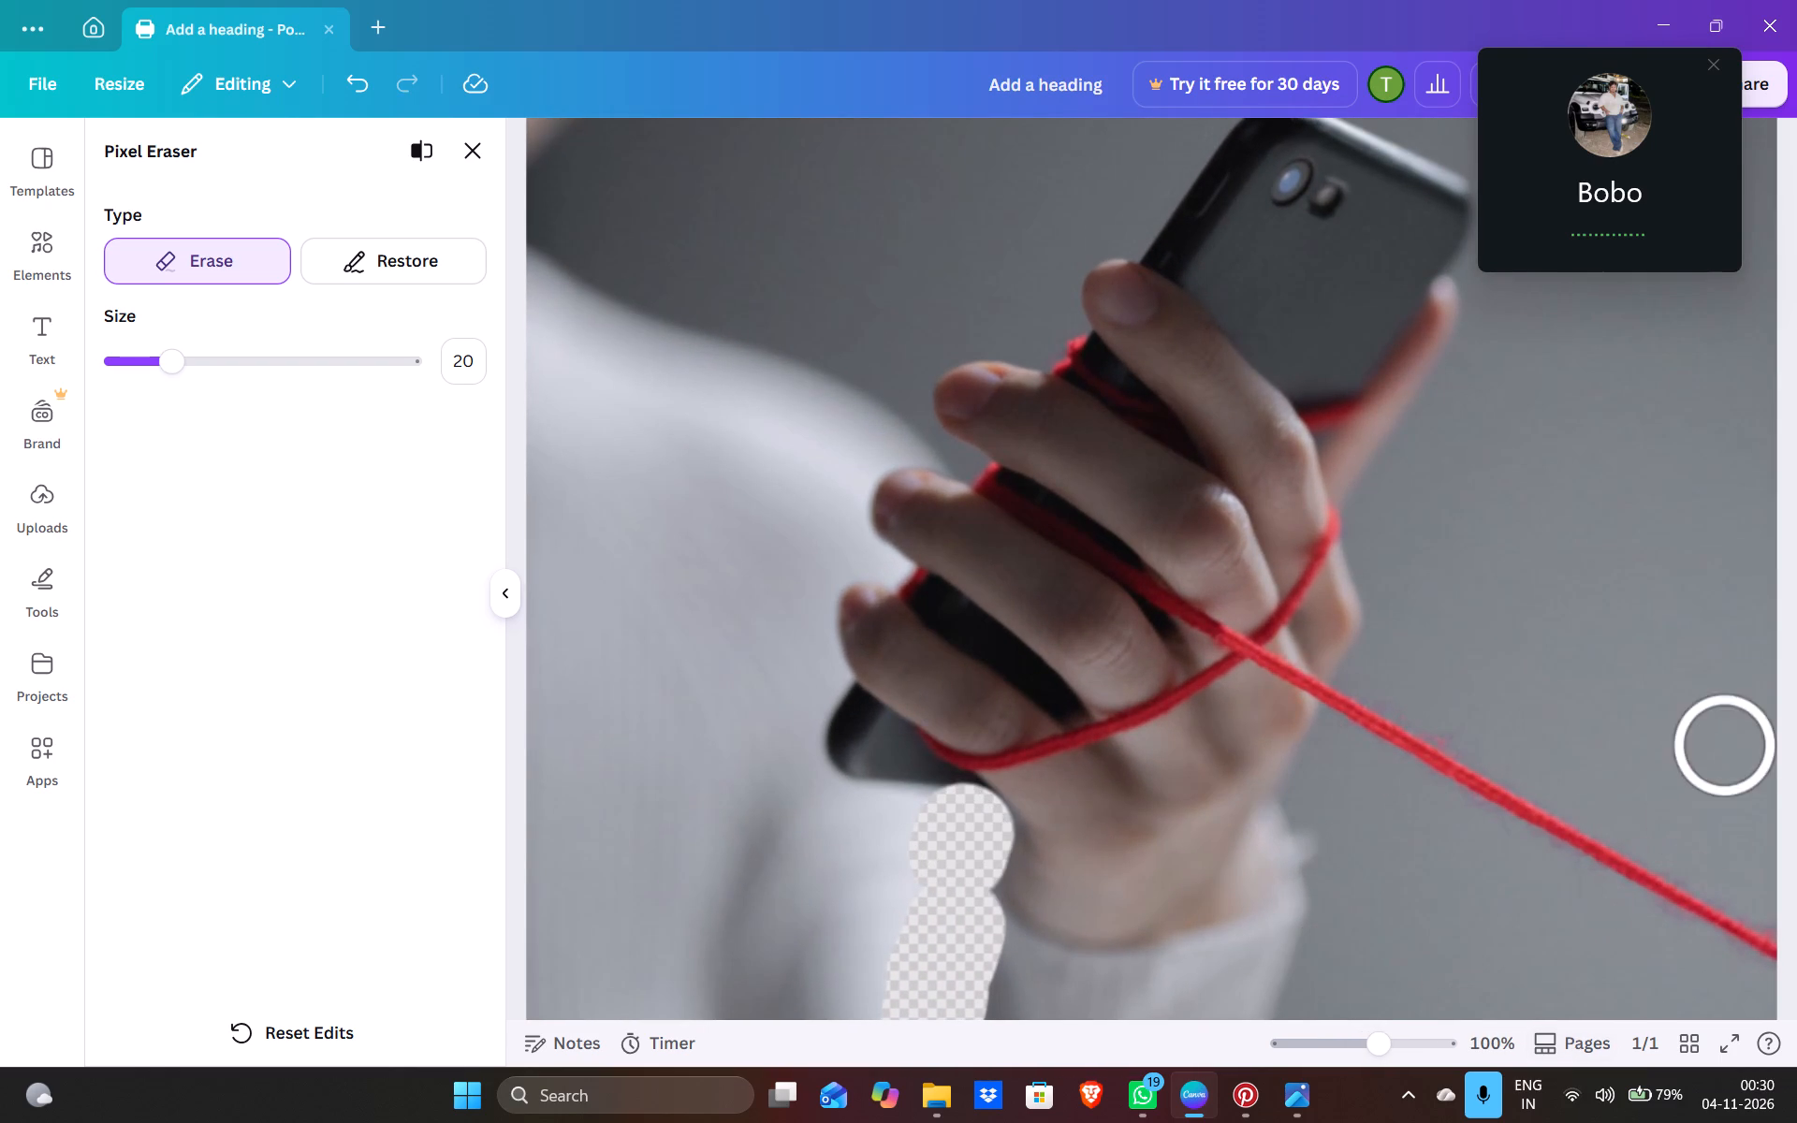
# Erase a large patch of the white sweater on the torso beside the fingers, stopping short of the hand and phone.
pyautogui.click(737, 522)
pyautogui.moveTo(737, 522); pyautogui.dragTo(720, 568)
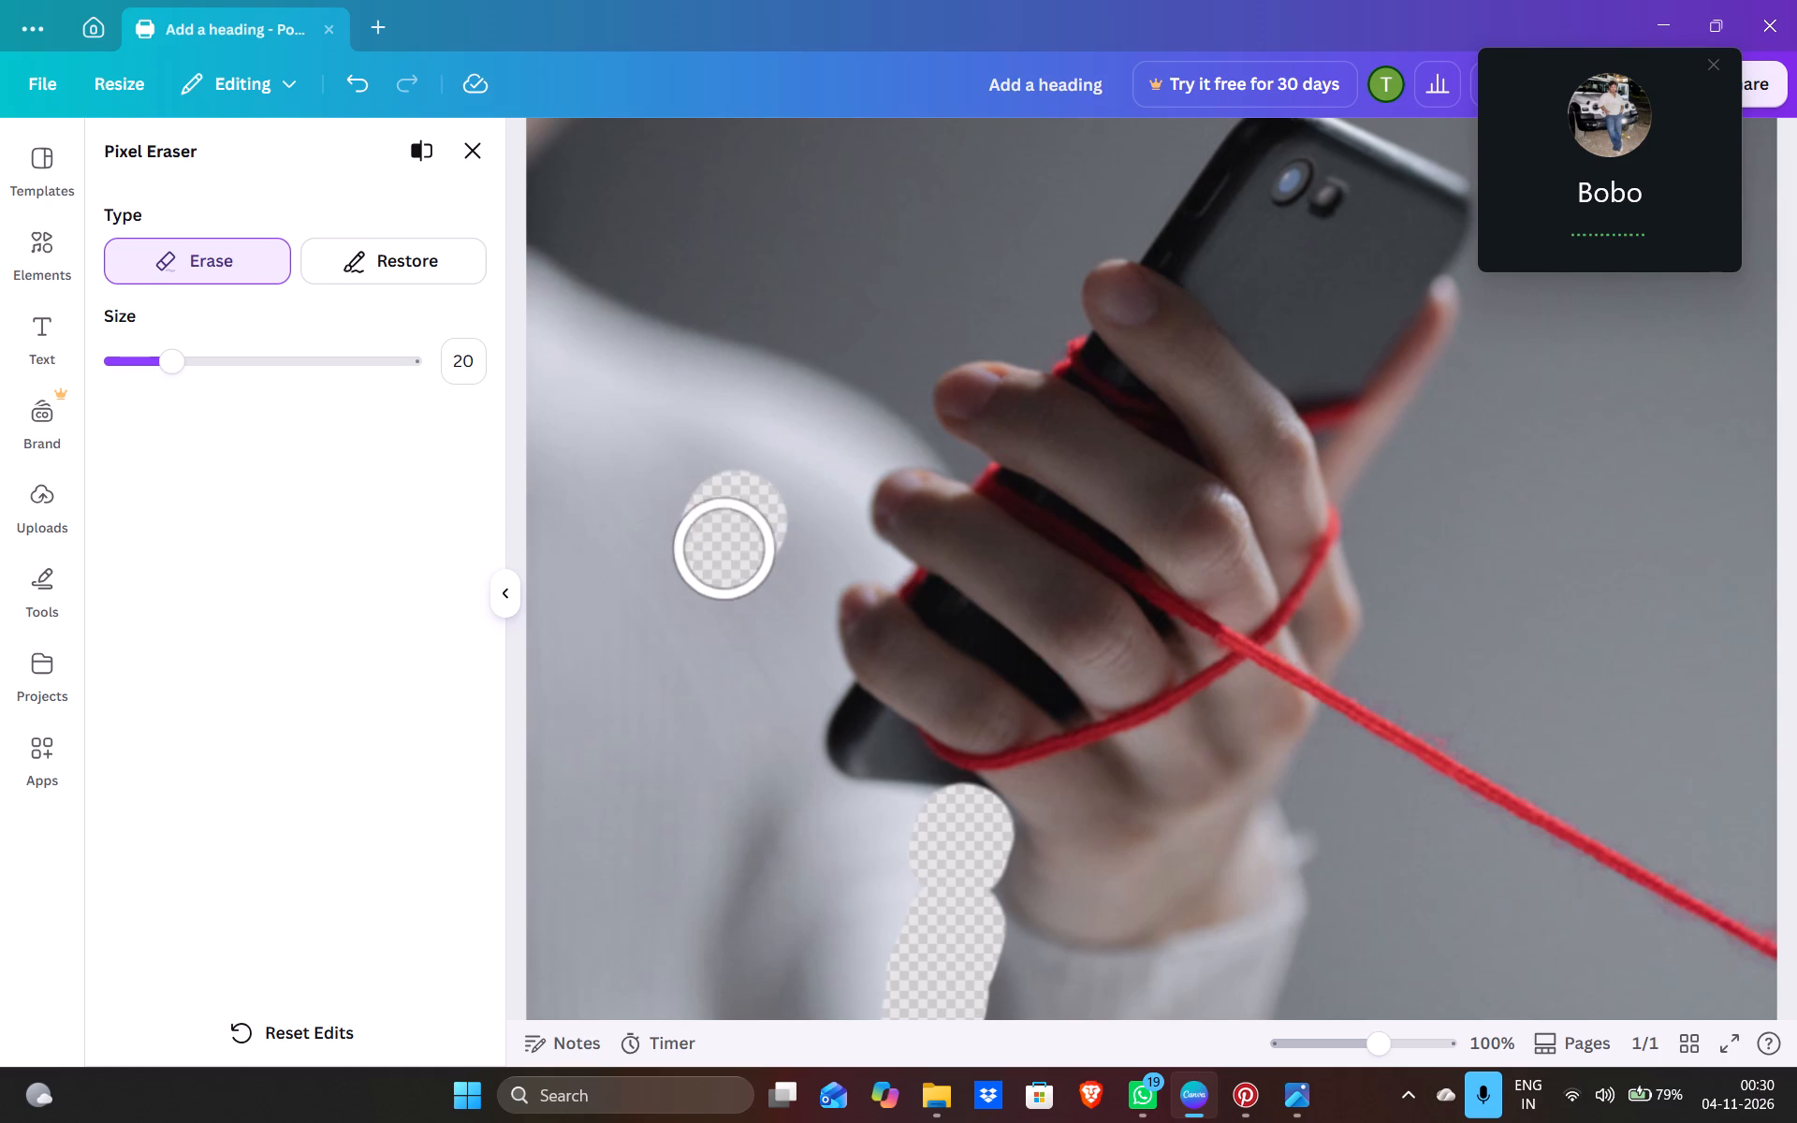
pyautogui.moveTo(720, 568); pyautogui.dragTo(671, 517)
pyautogui.rightClick(671, 517)
pyautogui.scroll(-3, 671, 517)
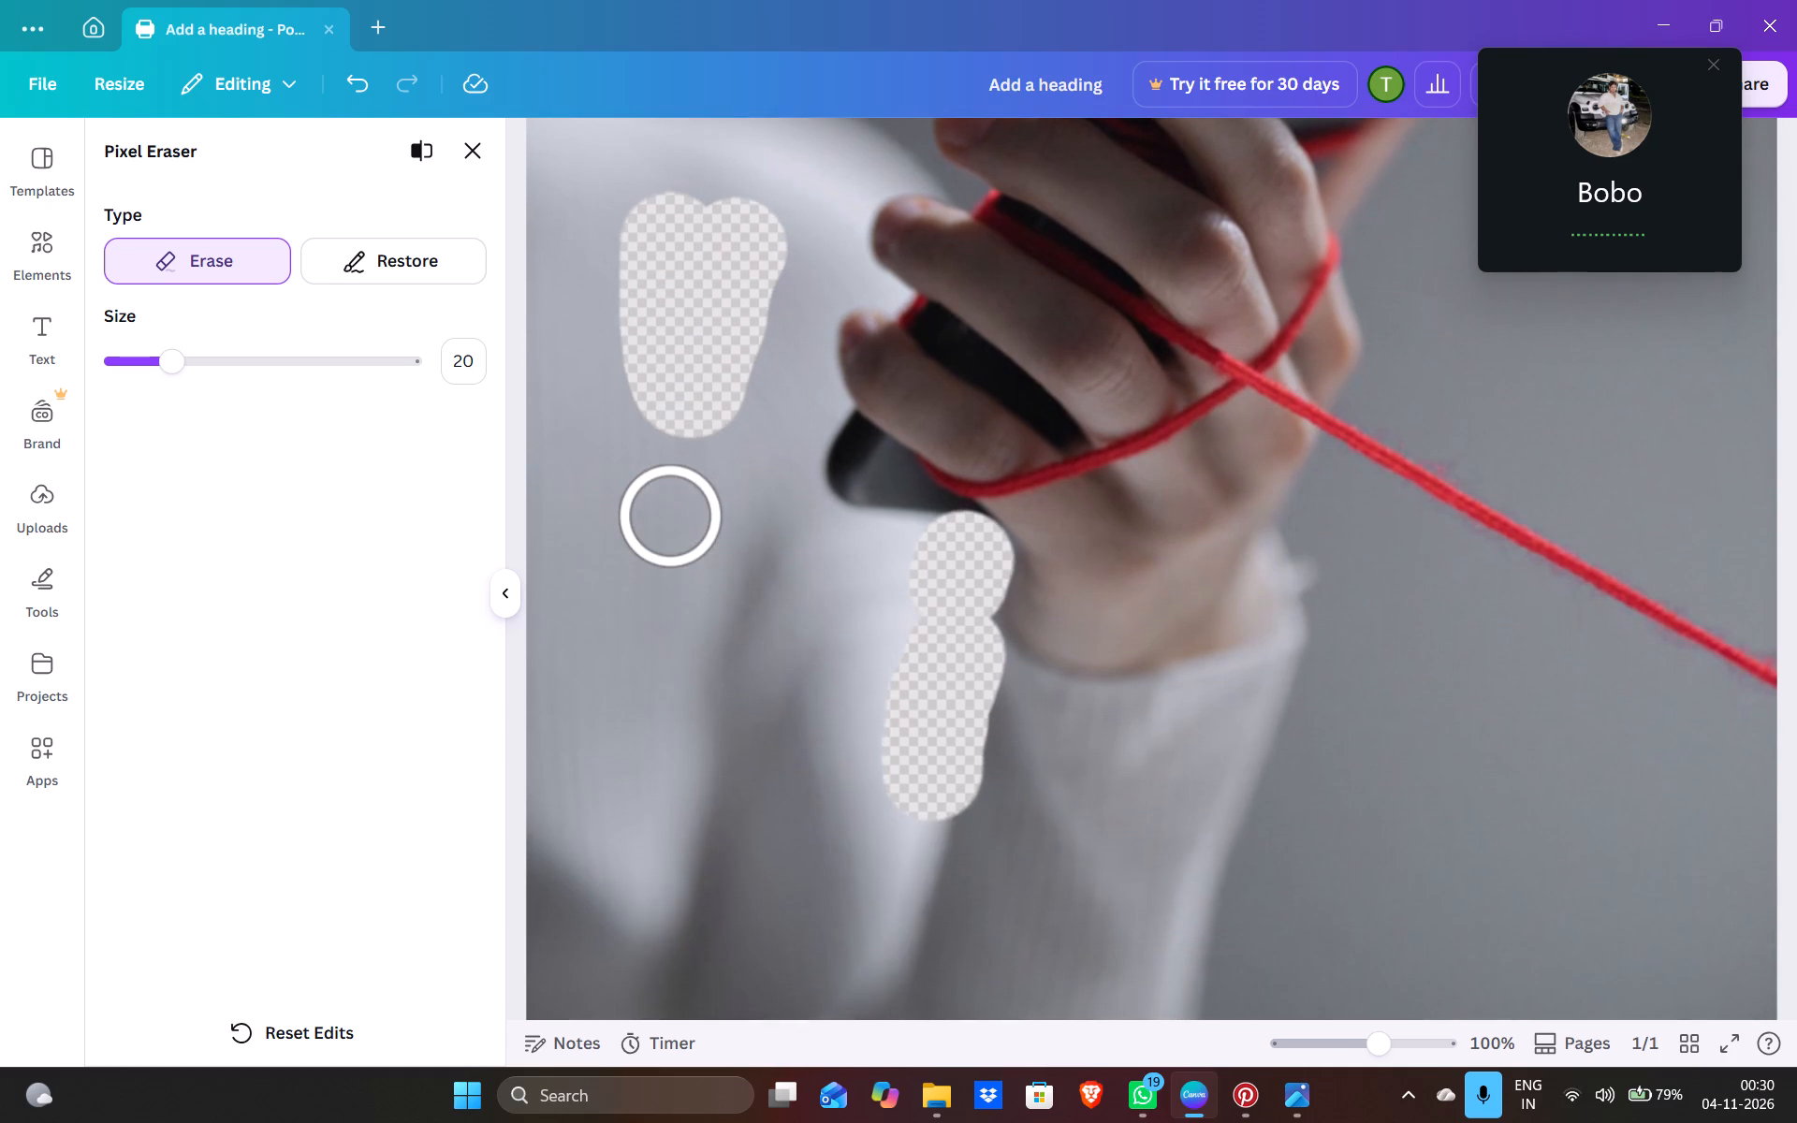
pyautogui.moveTo(673, 446); pyautogui.dragTo(638, 703)
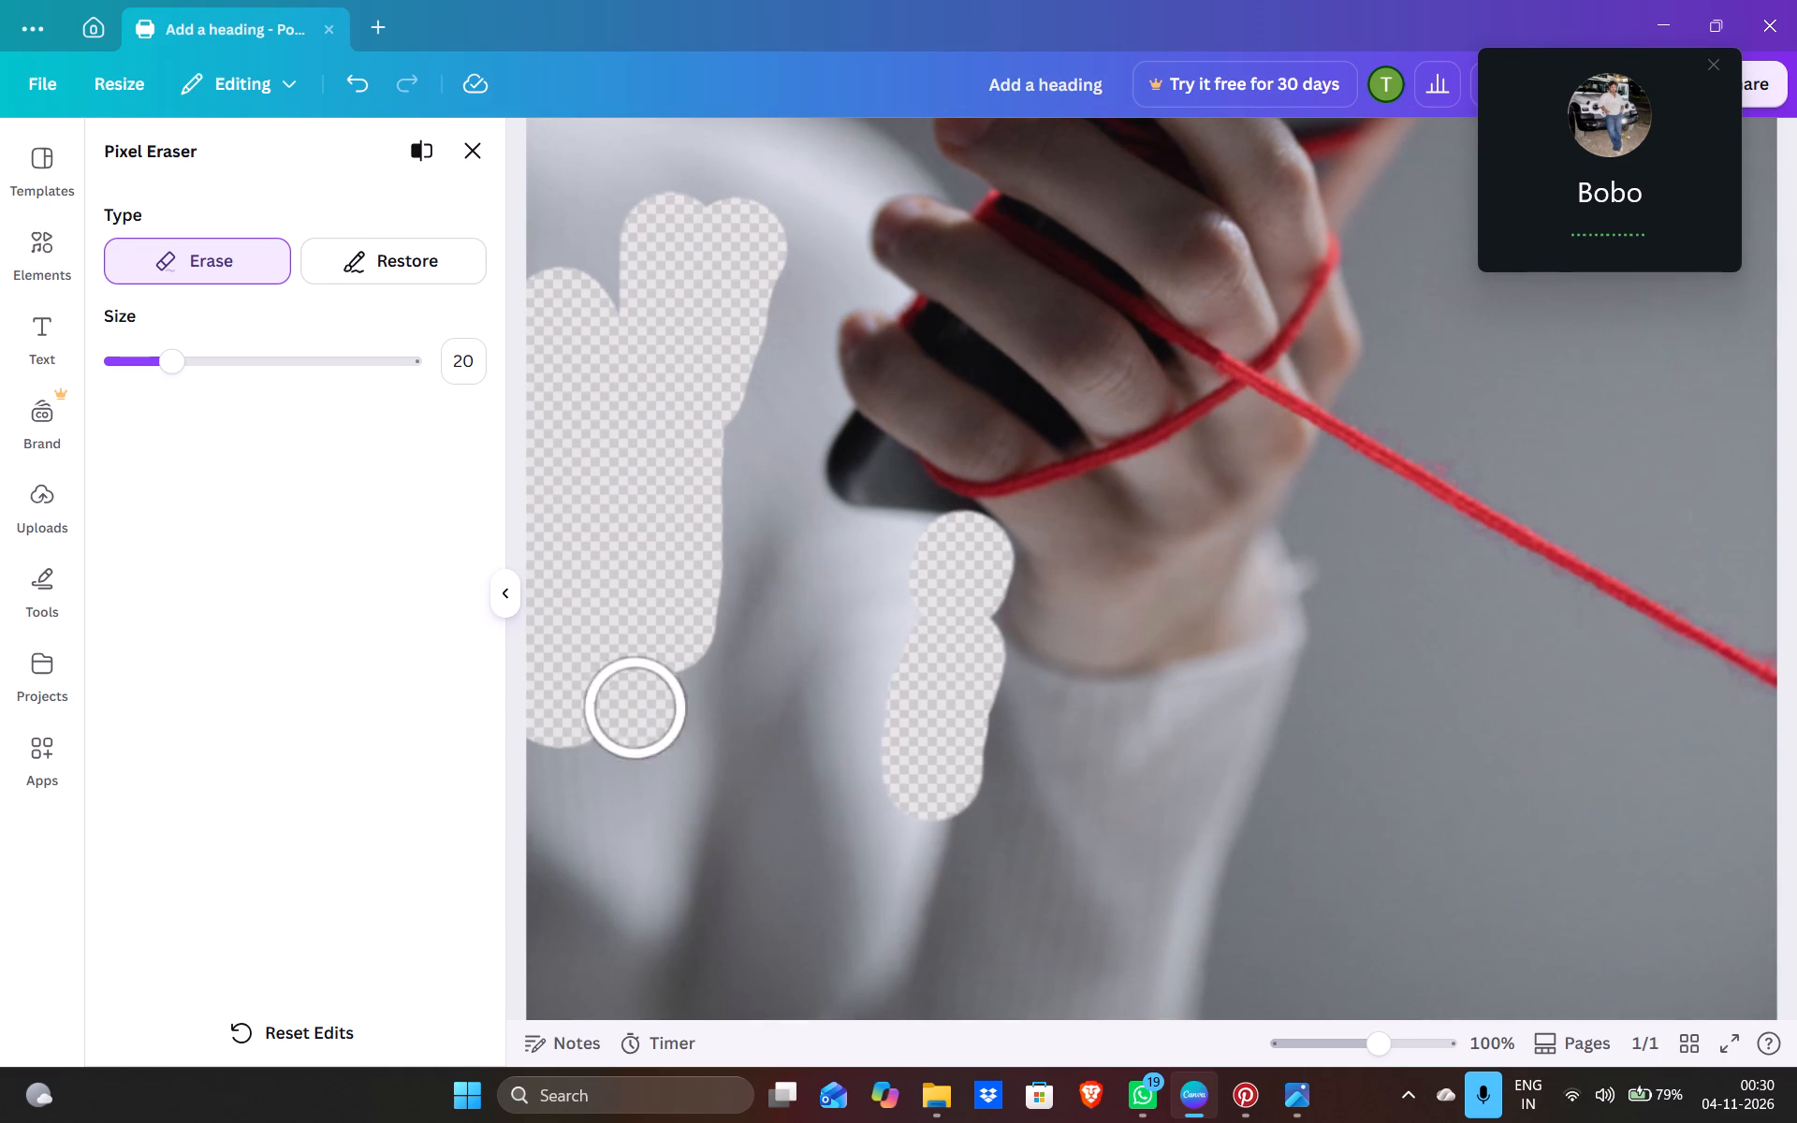
pyautogui.moveTo(638, 703); pyautogui.dragTo(741, 413)
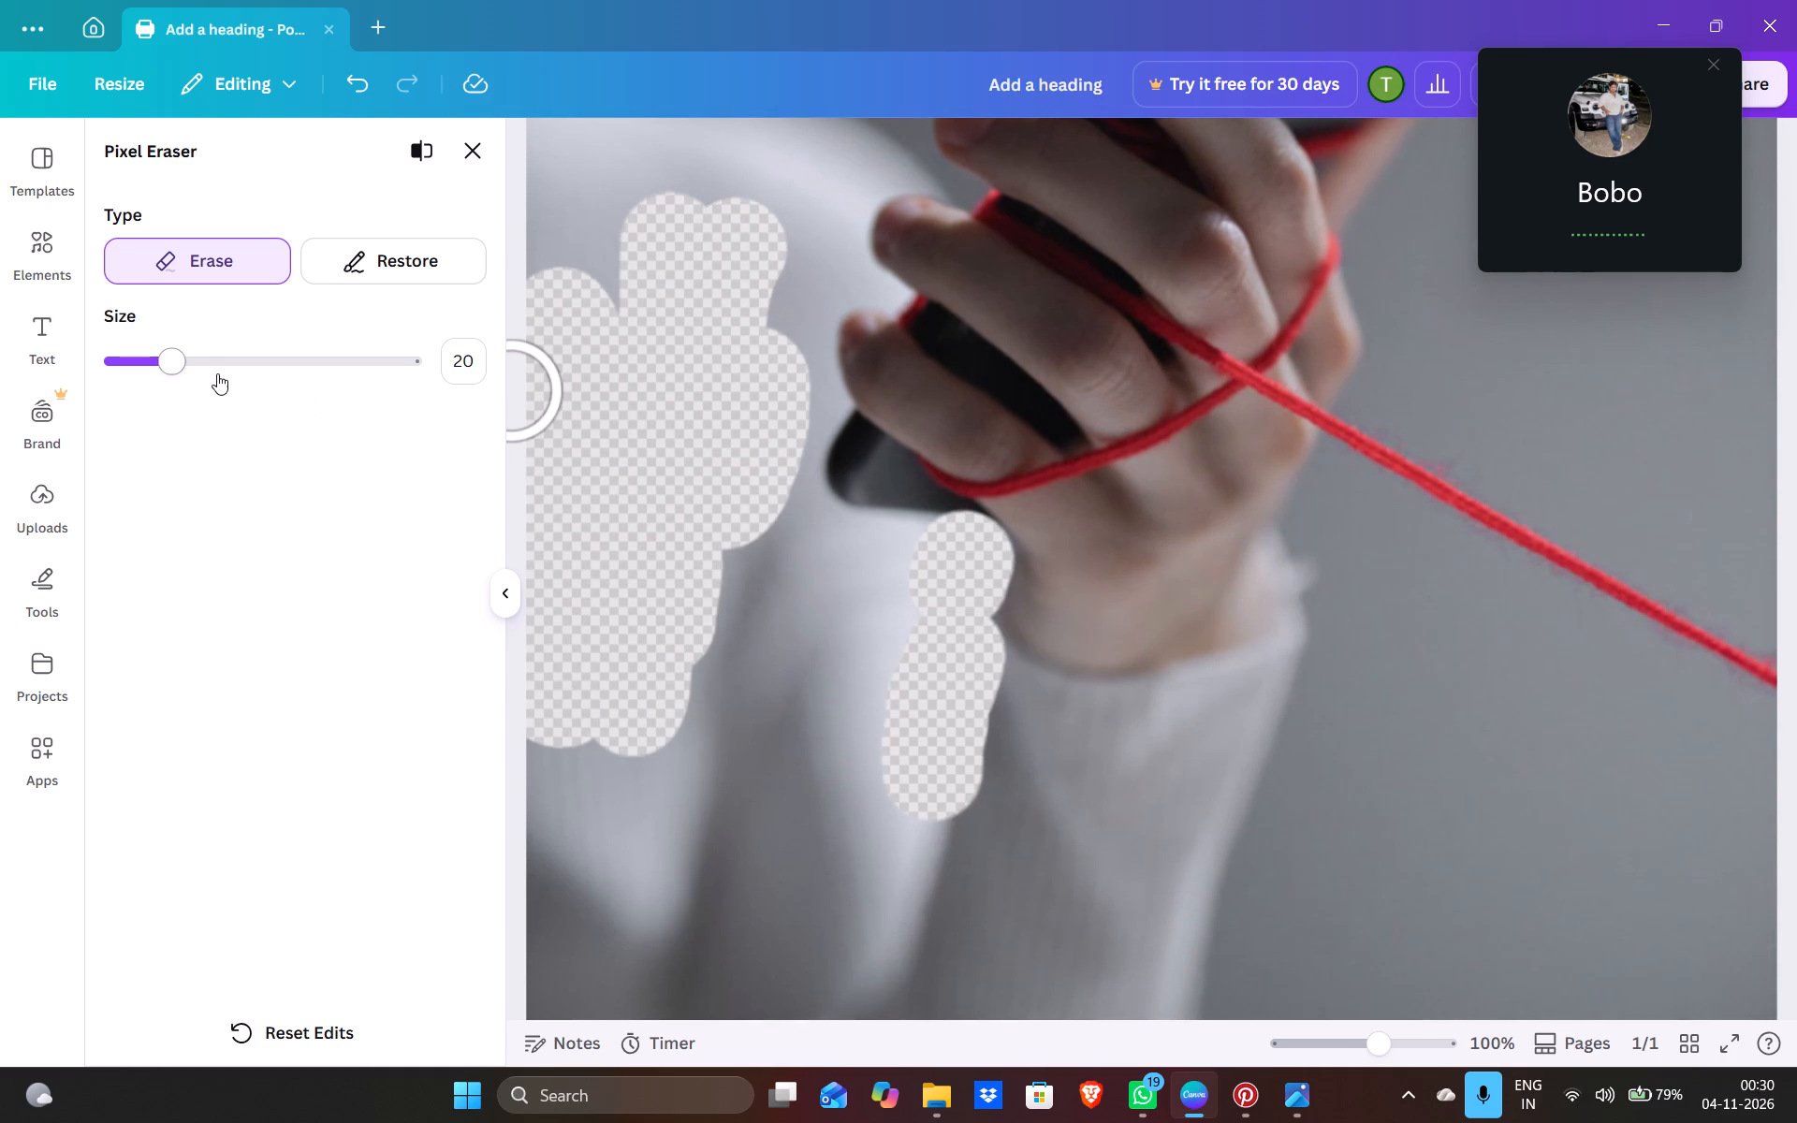
# Set the eraser size to 1 and dab away the sweater where the little finger meets the phone's edge, undoing the first attempt.
pyautogui.moveTo(170, 371); pyautogui.dragTo(0, 368)
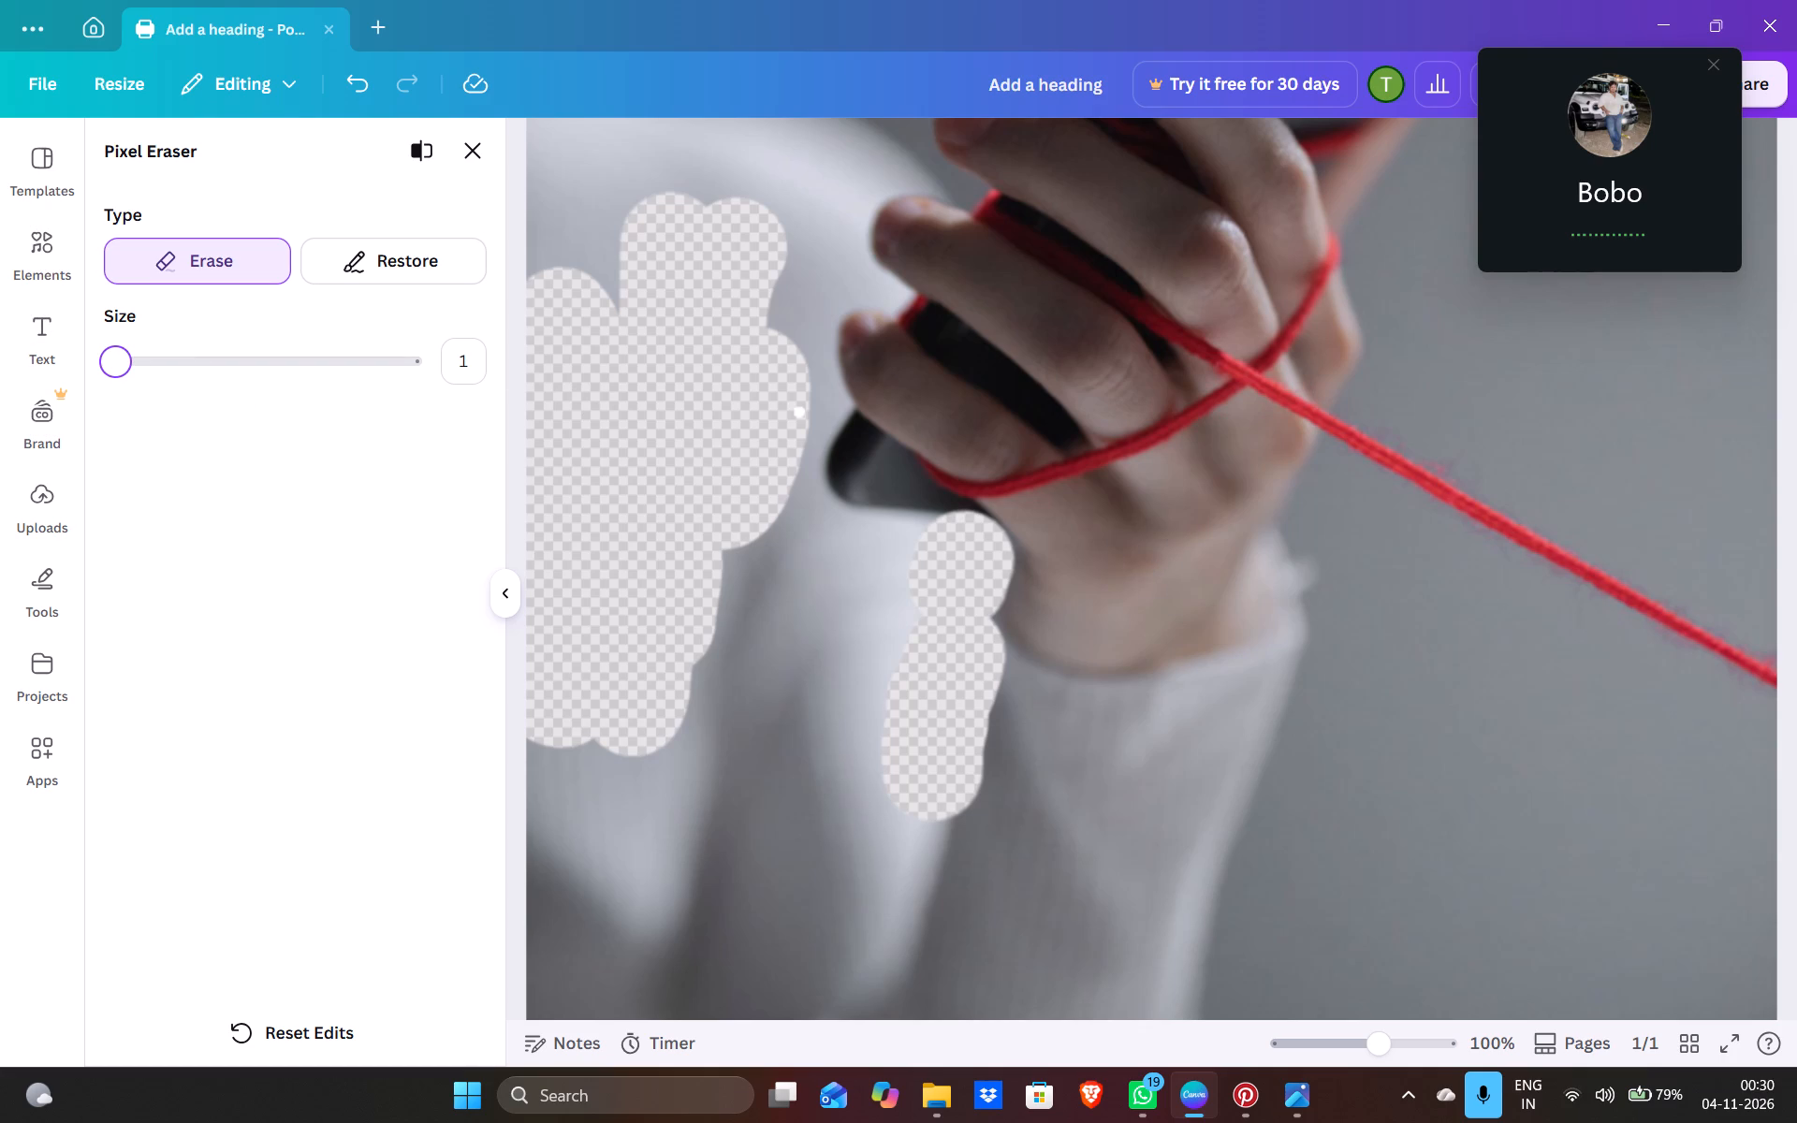
pyautogui.click(847, 409)
pyautogui.hotkey('ctrl', 'z')
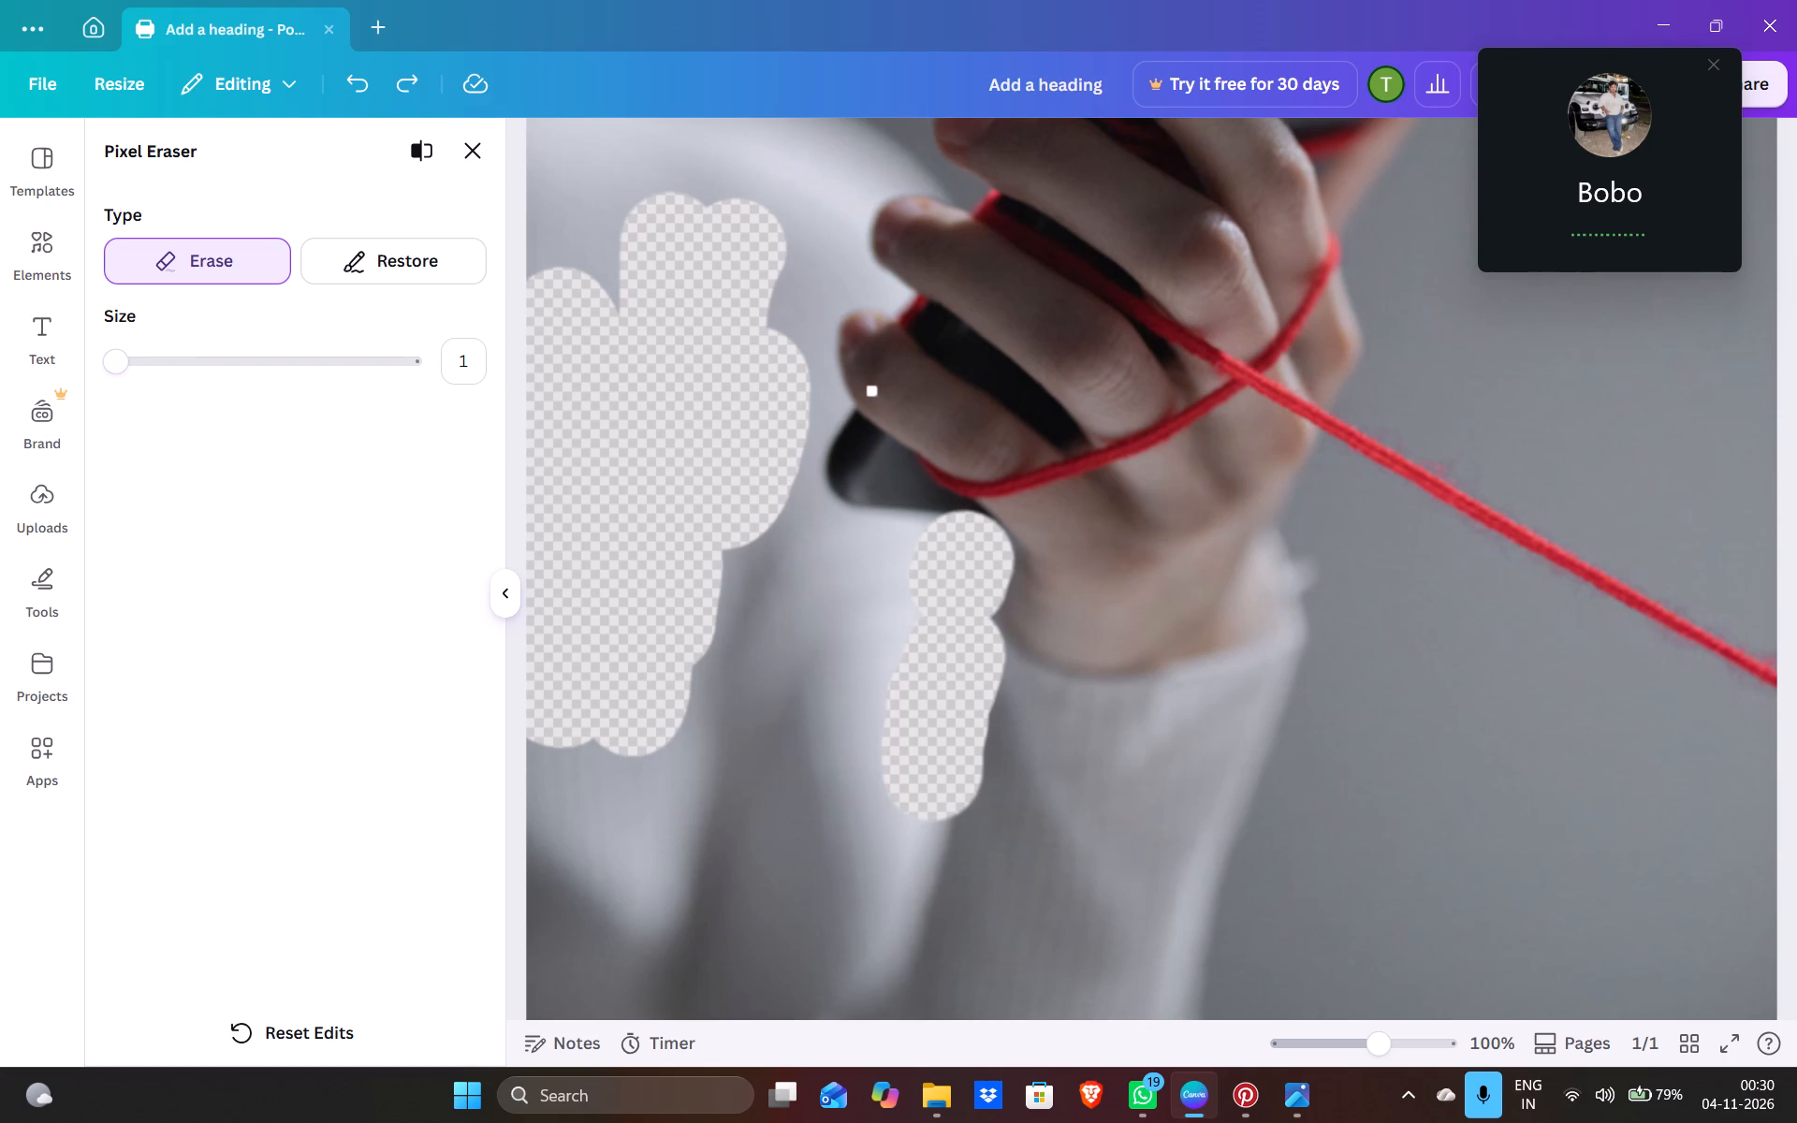
pyautogui.click(844, 409)
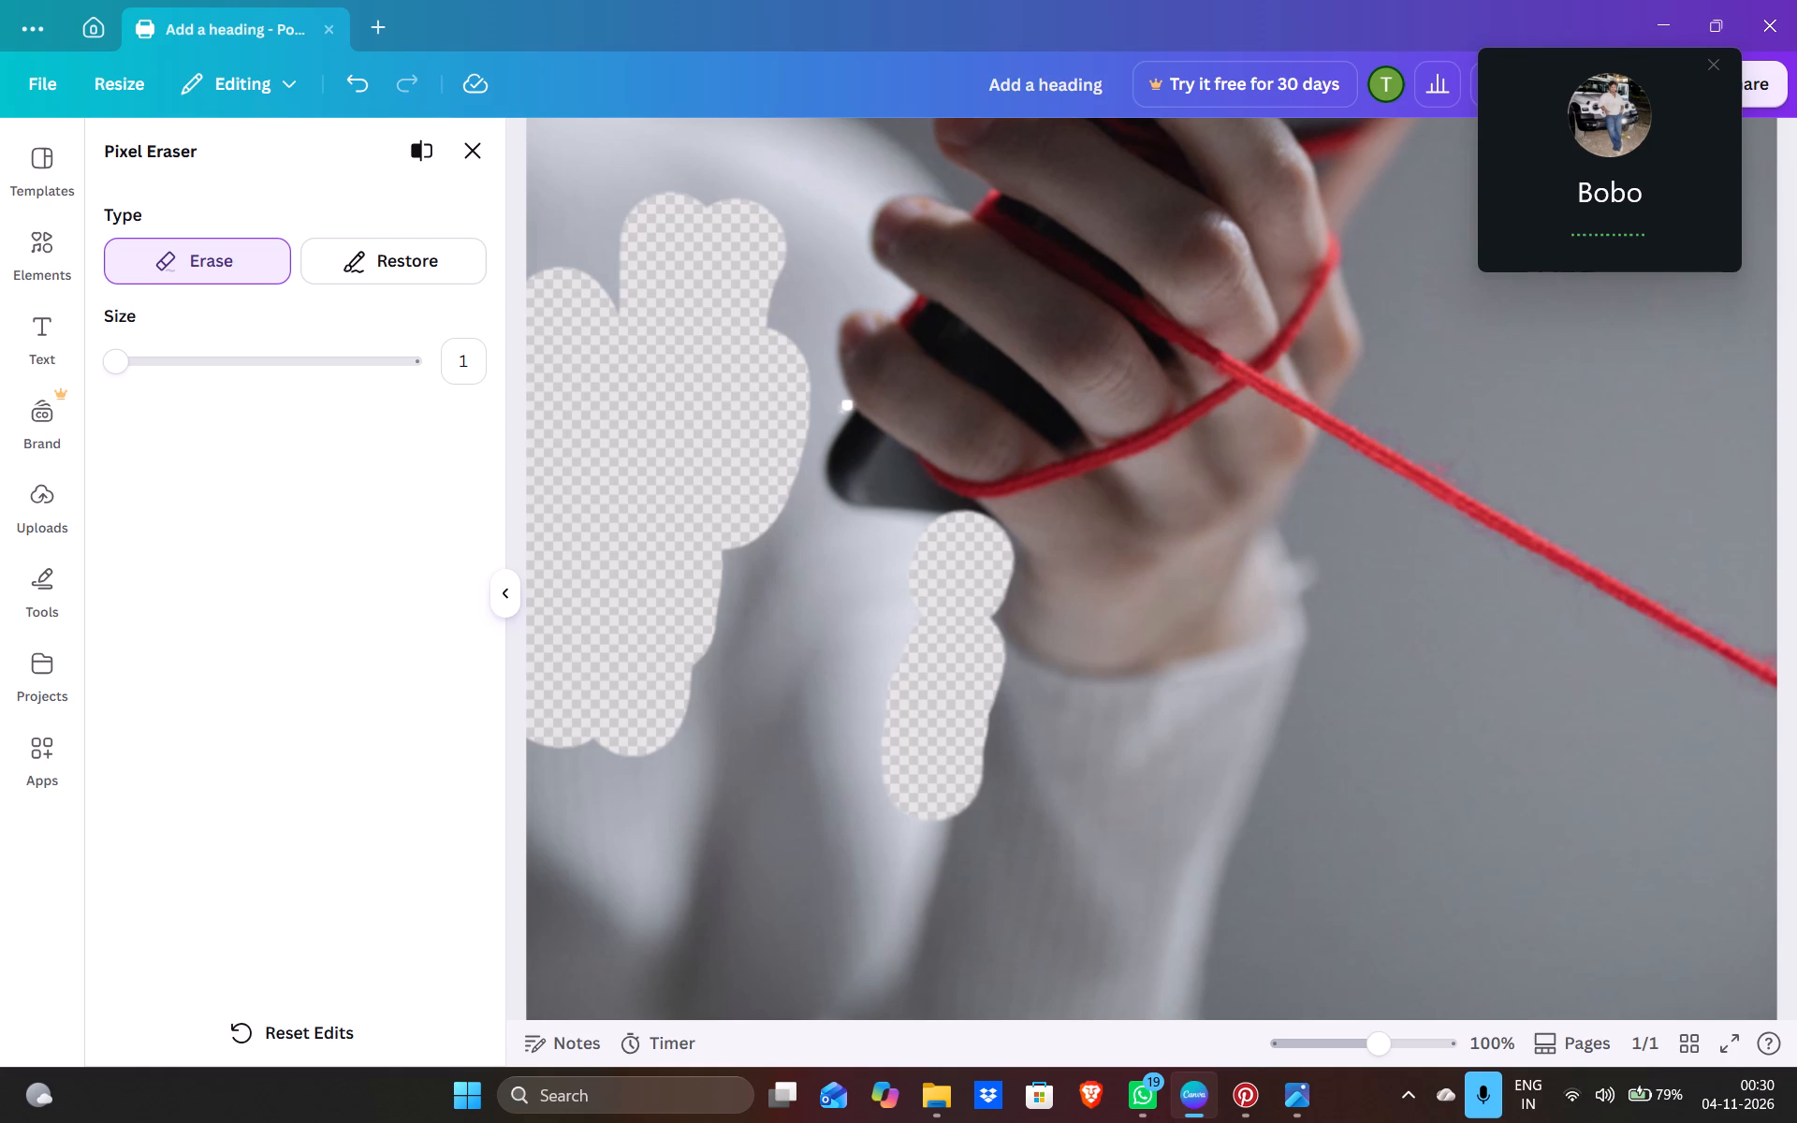
pyautogui.click(848, 405)
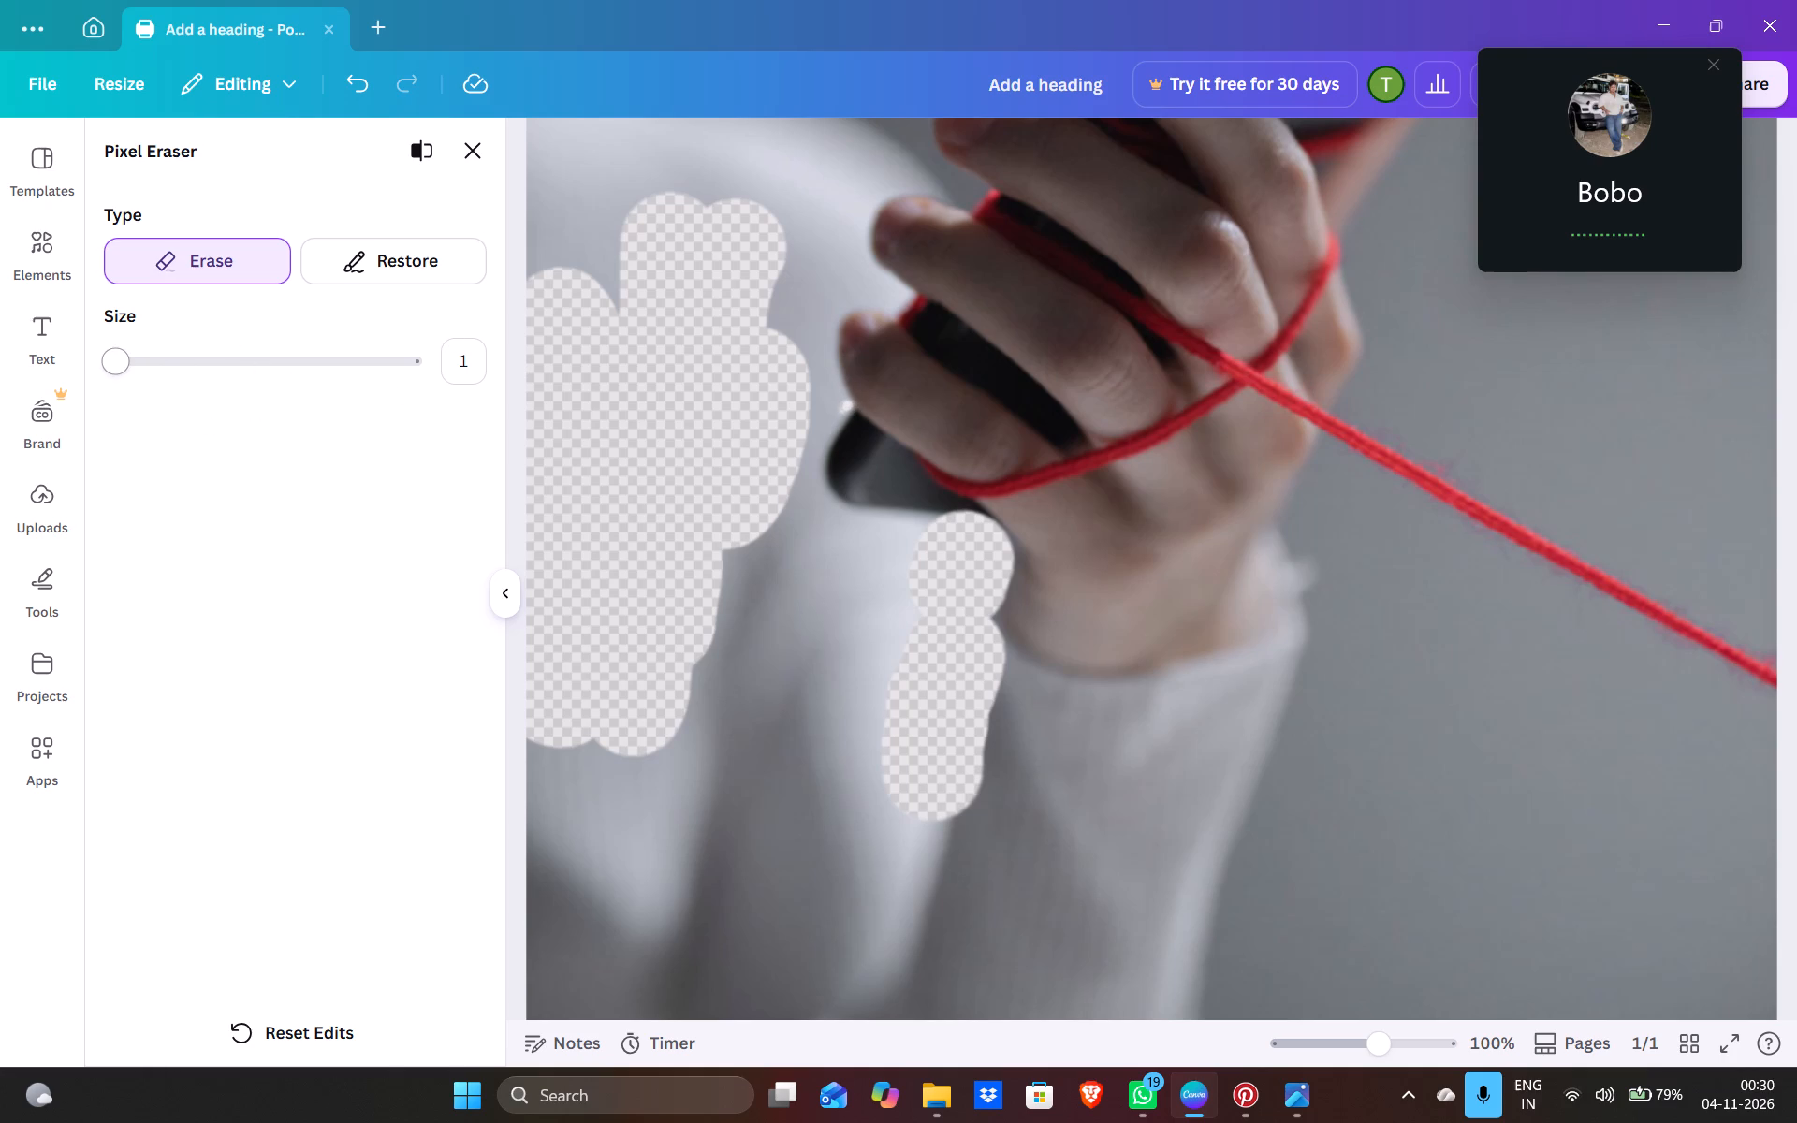
# Set the eraser size to 5 and dab away the sweater between the little fingertip and the phone's rounded corner, undoing one dab.
pyautogui.click(124, 363)
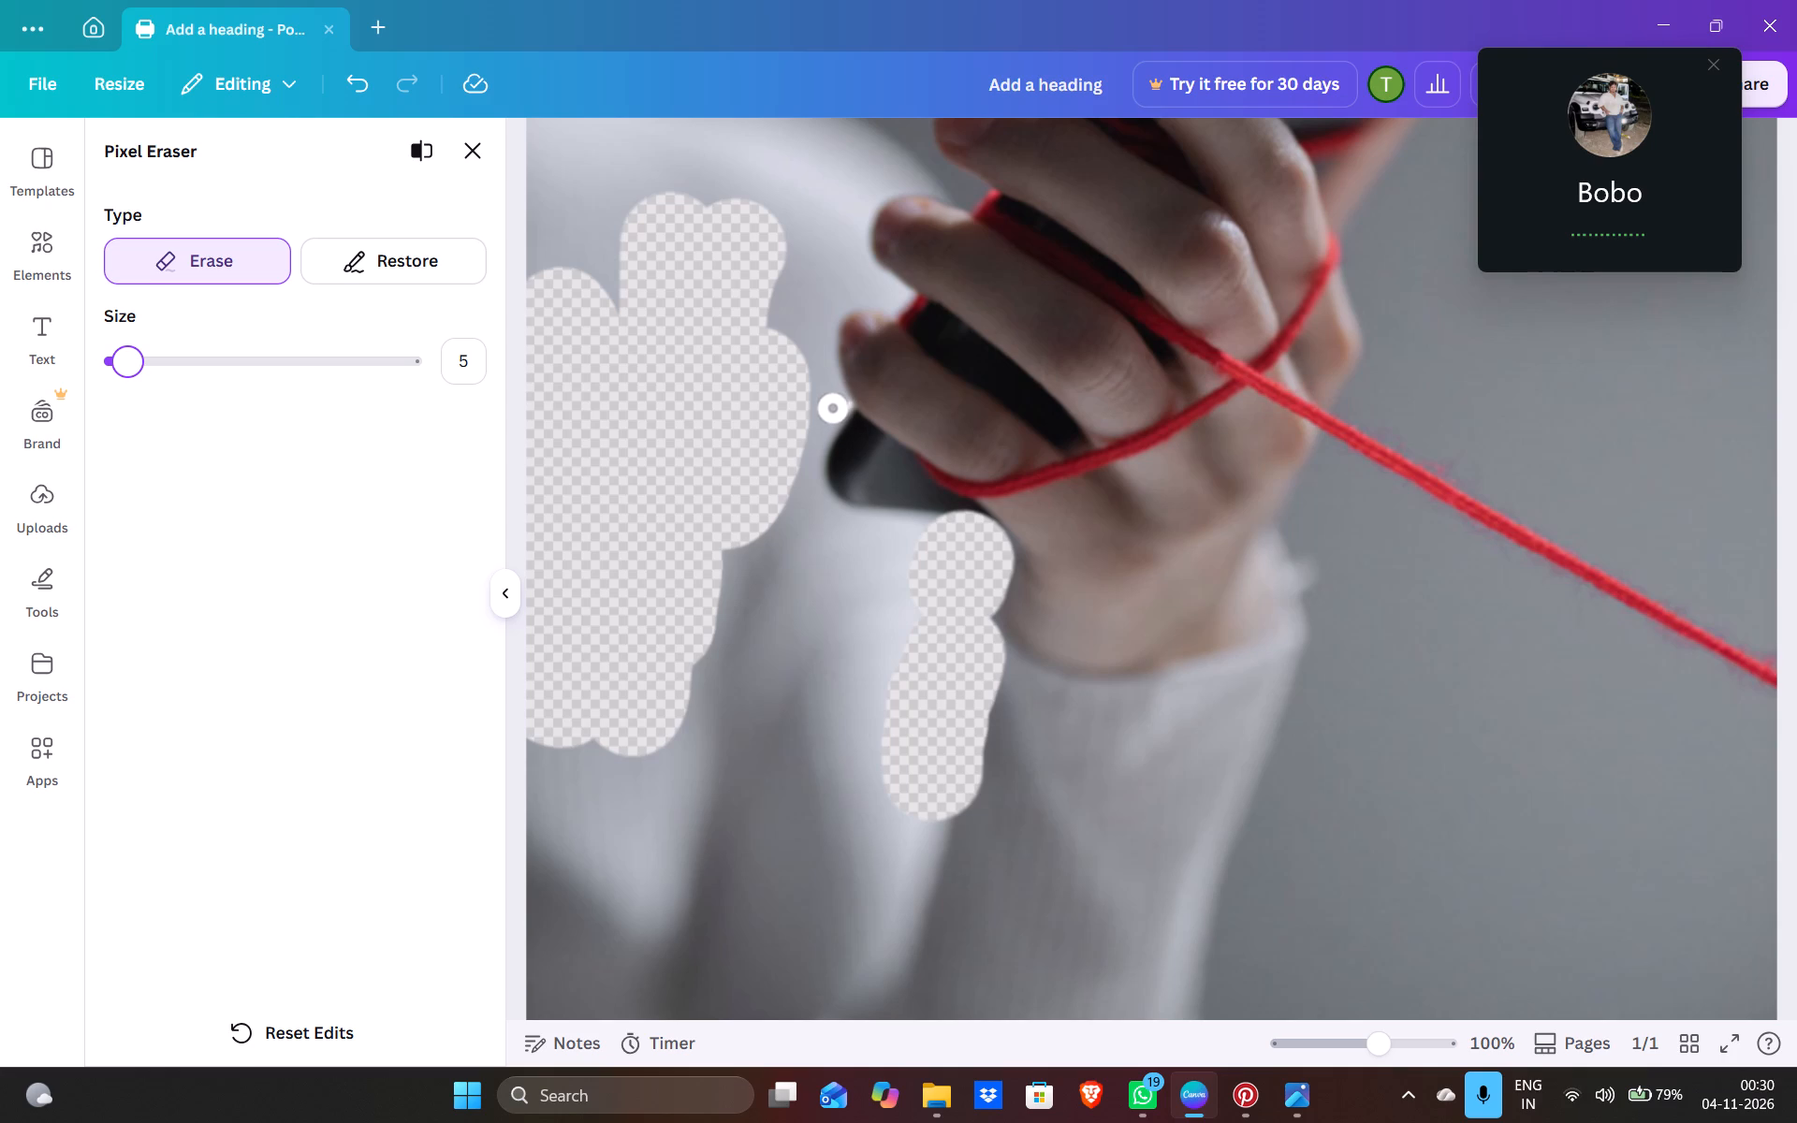
pyautogui.click(833, 406)
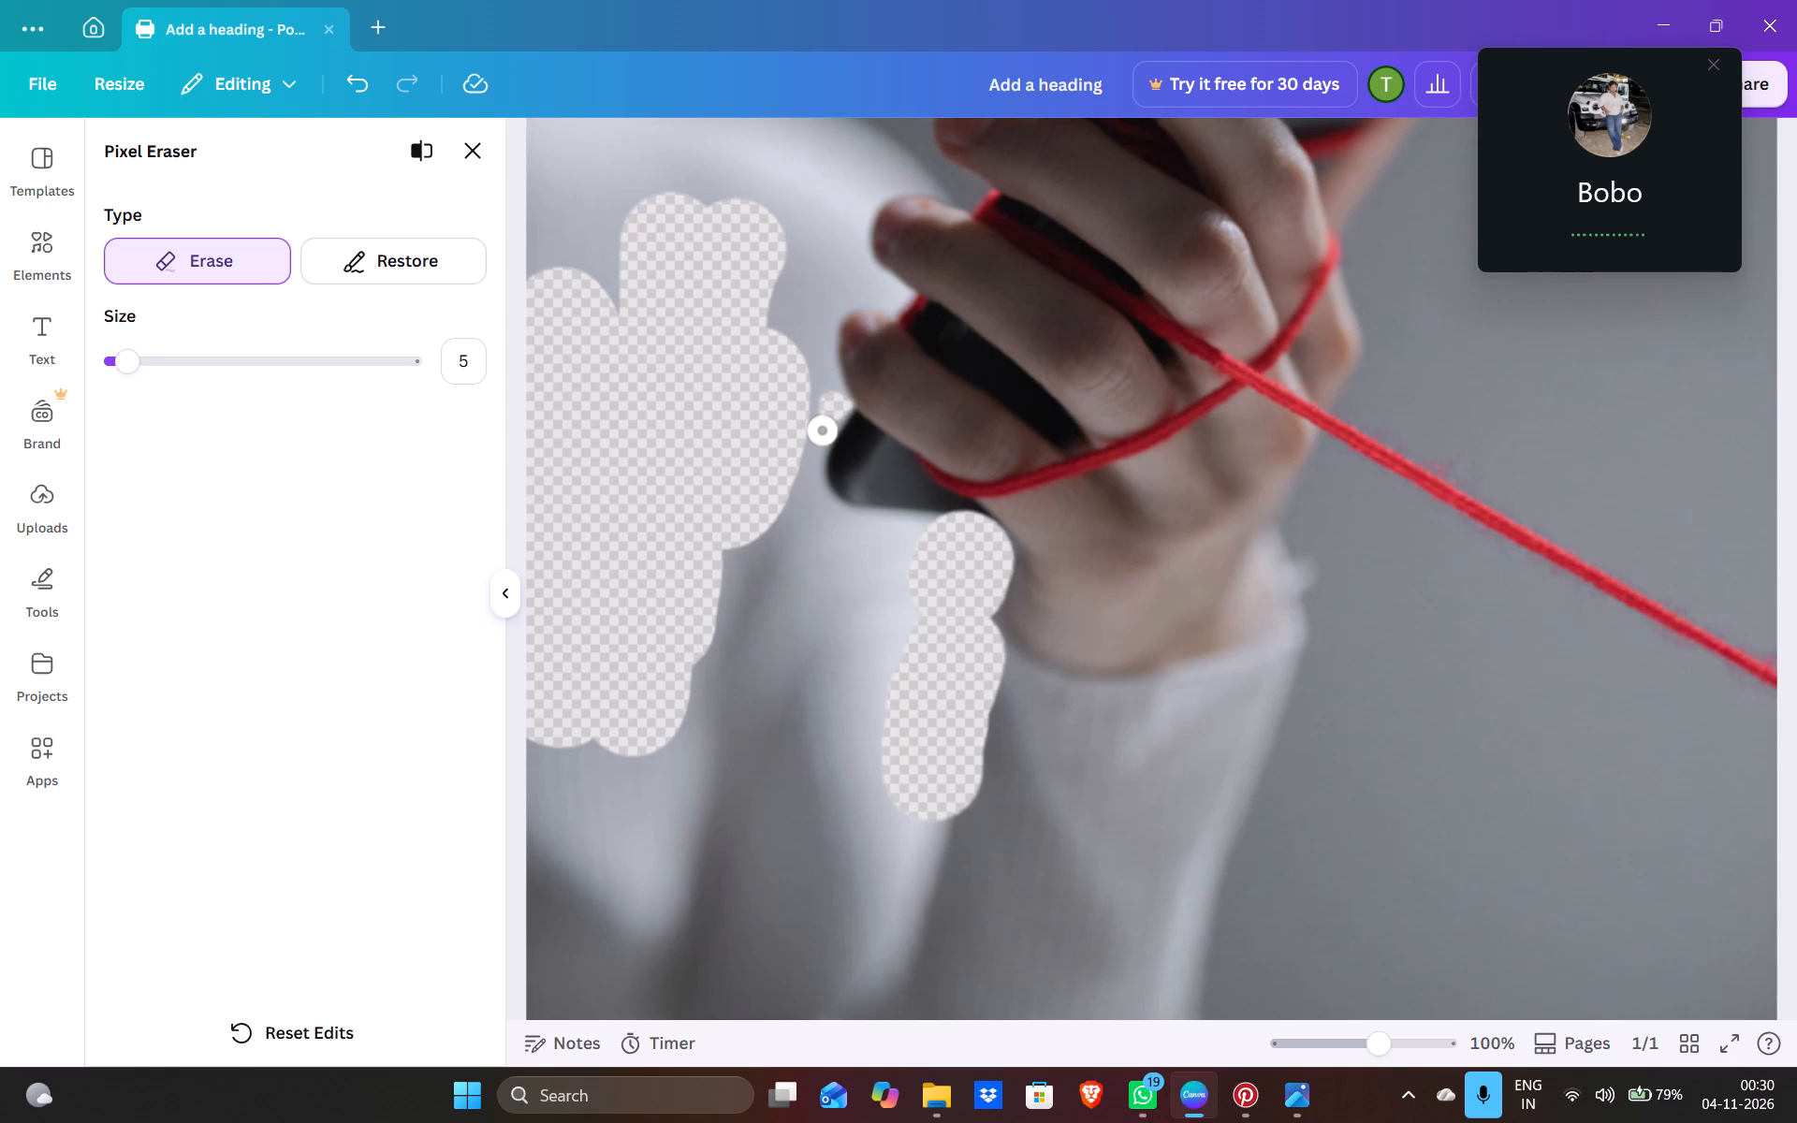
pyautogui.click(815, 429)
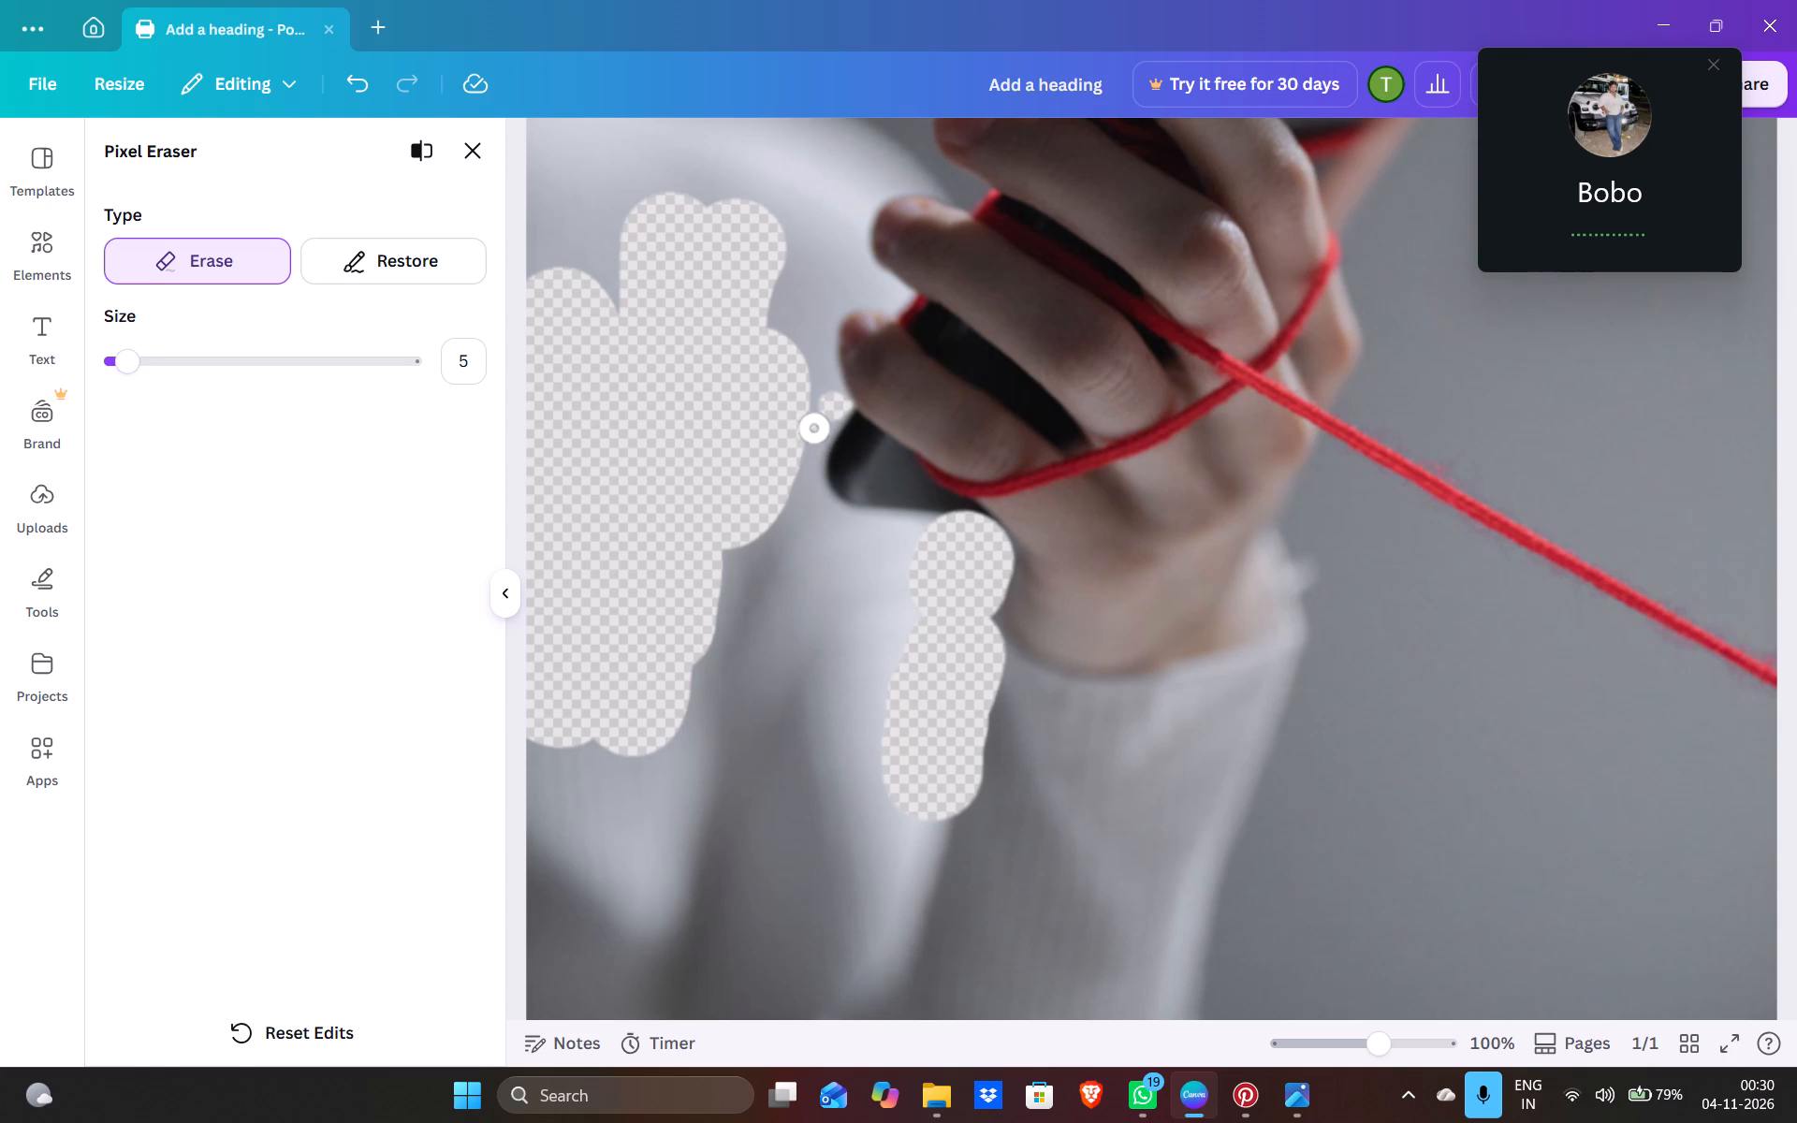
pyautogui.click(815, 443)
pyautogui.click(827, 425)
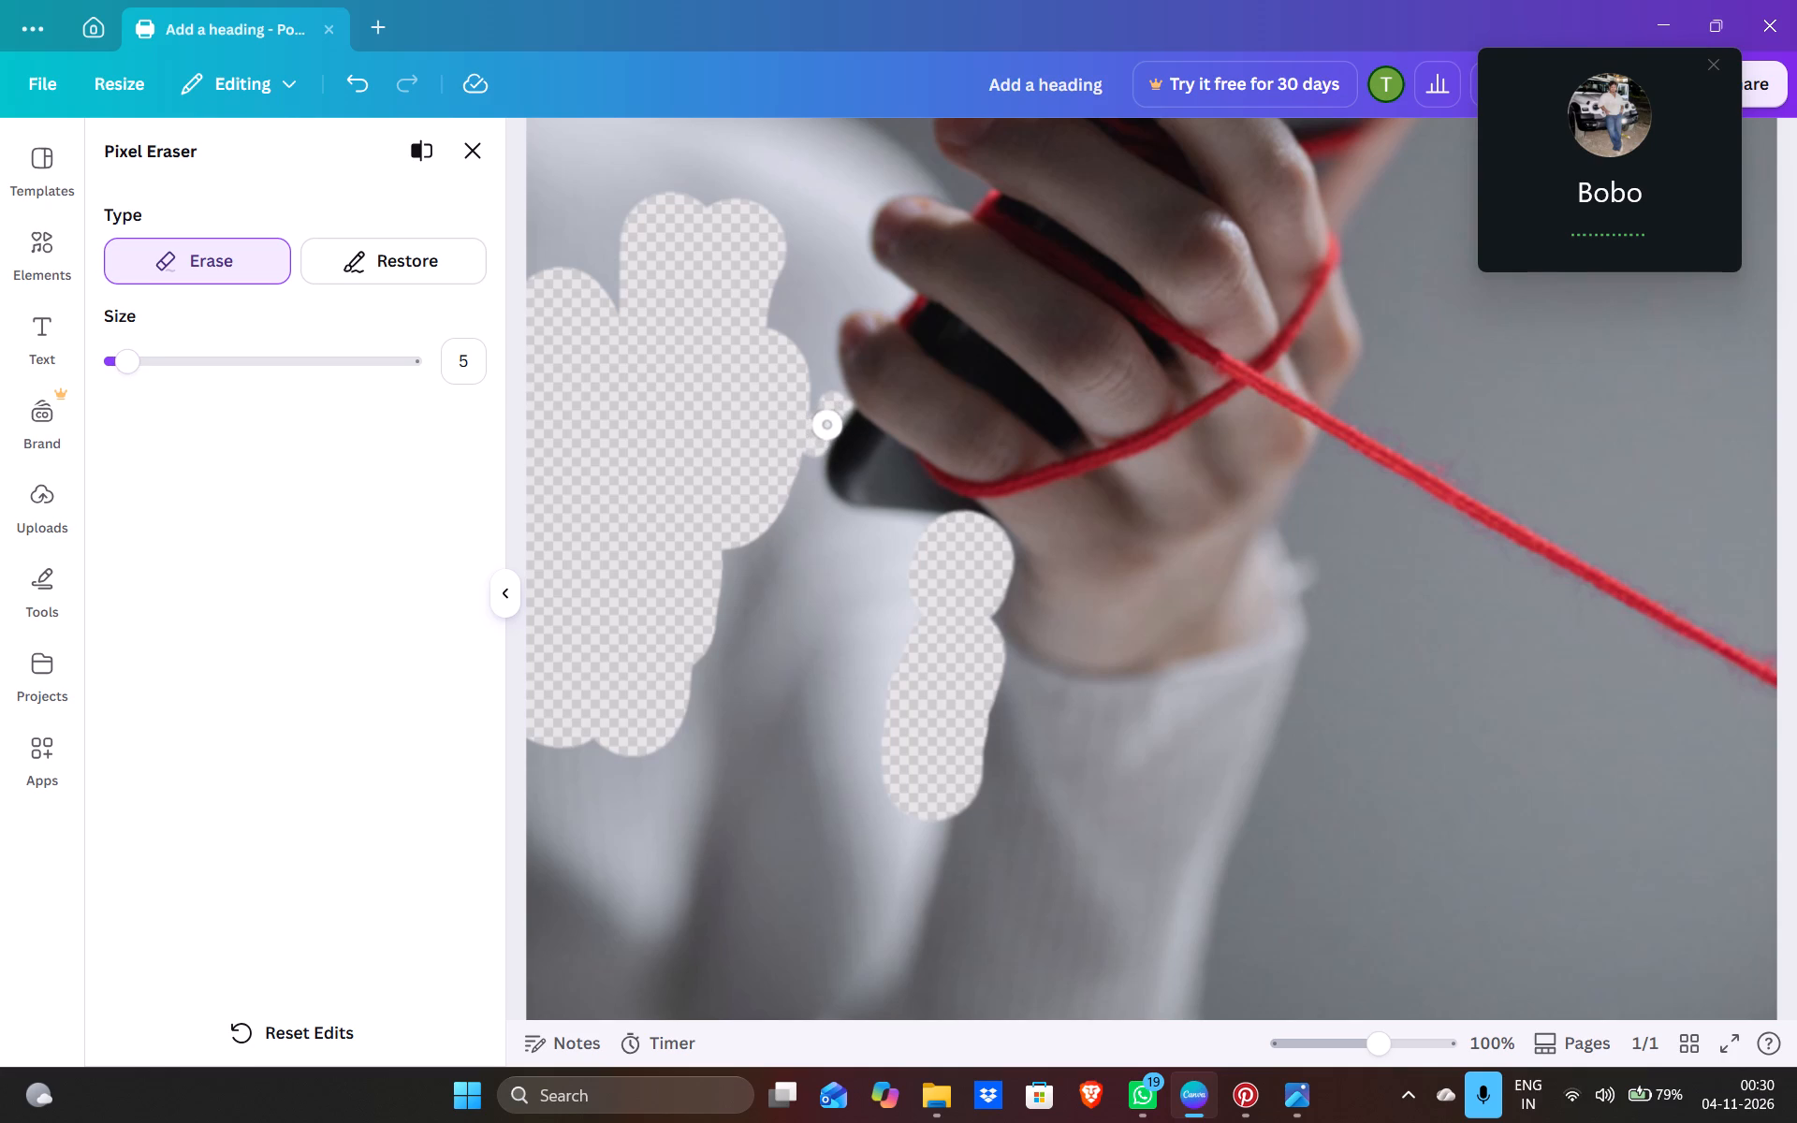
pyautogui.click(841, 408)
pyautogui.hotkey('ctrl', 'z')
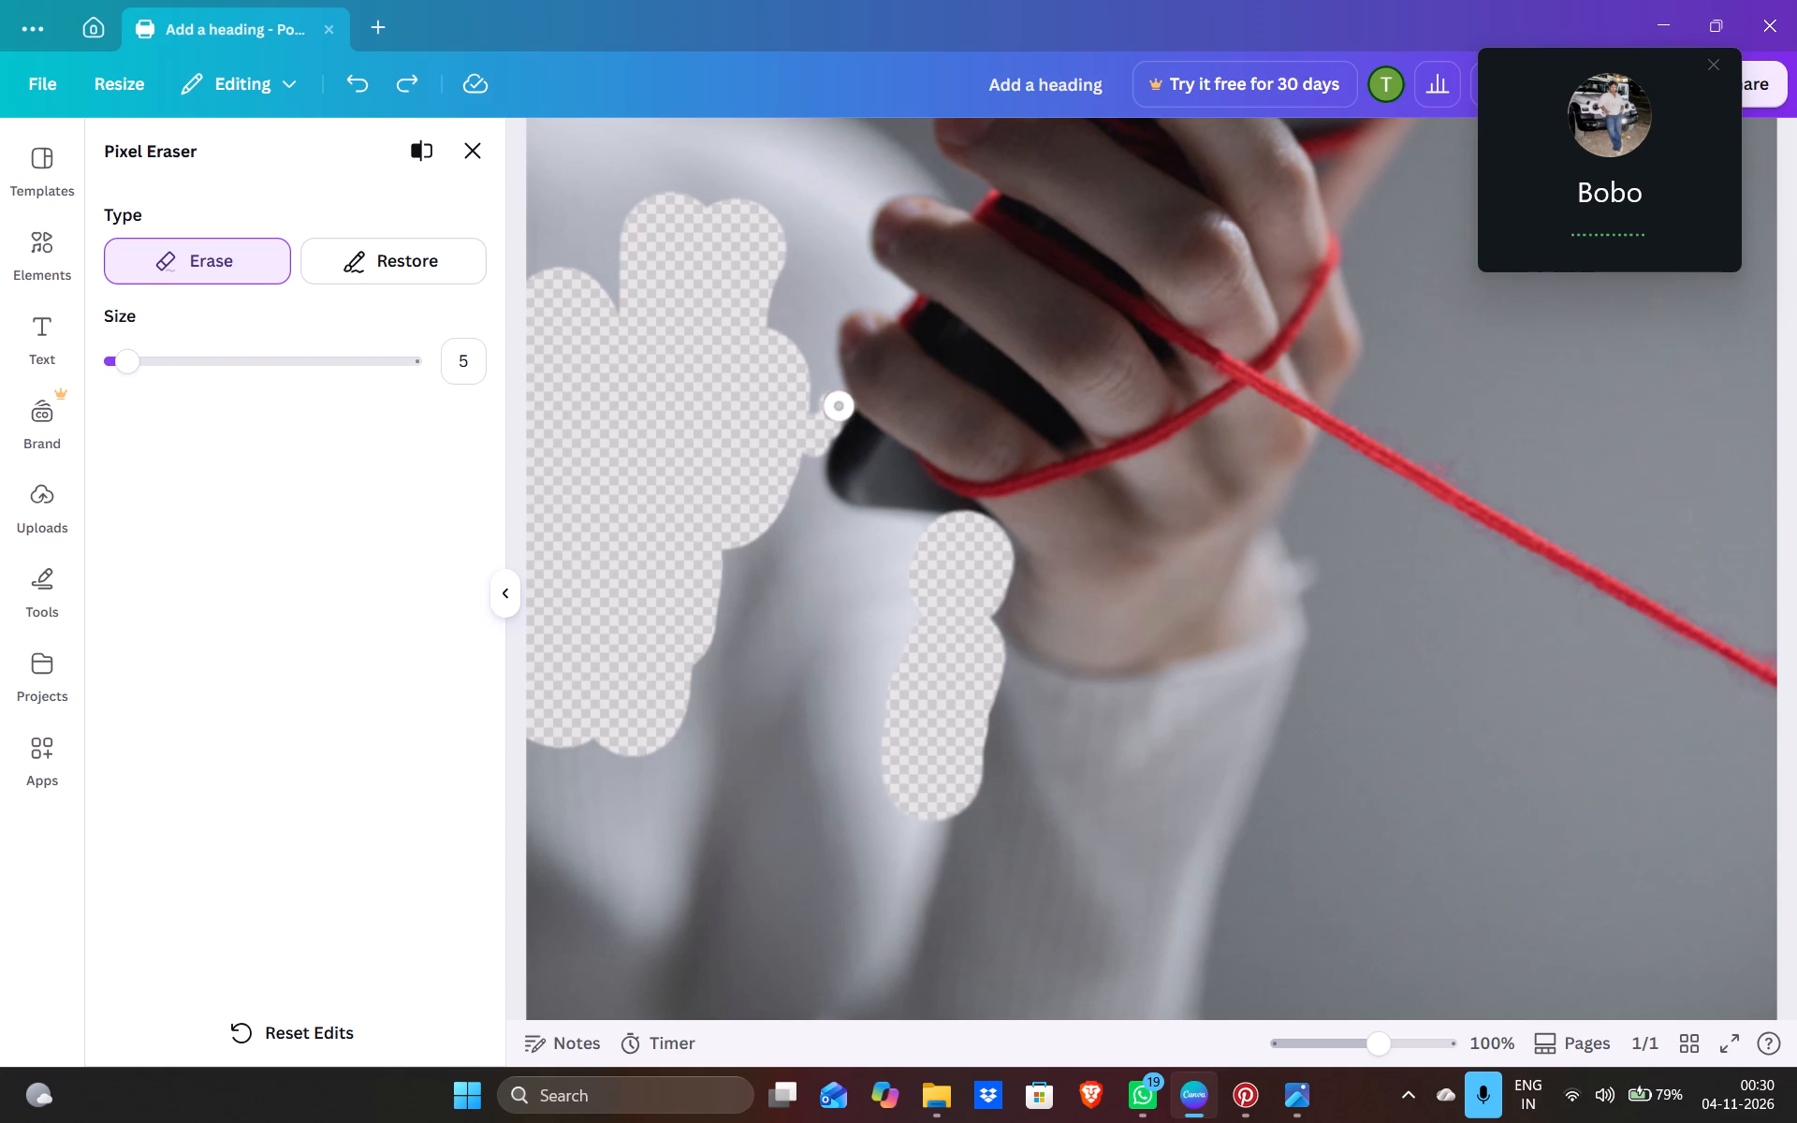
pyautogui.click(840, 406)
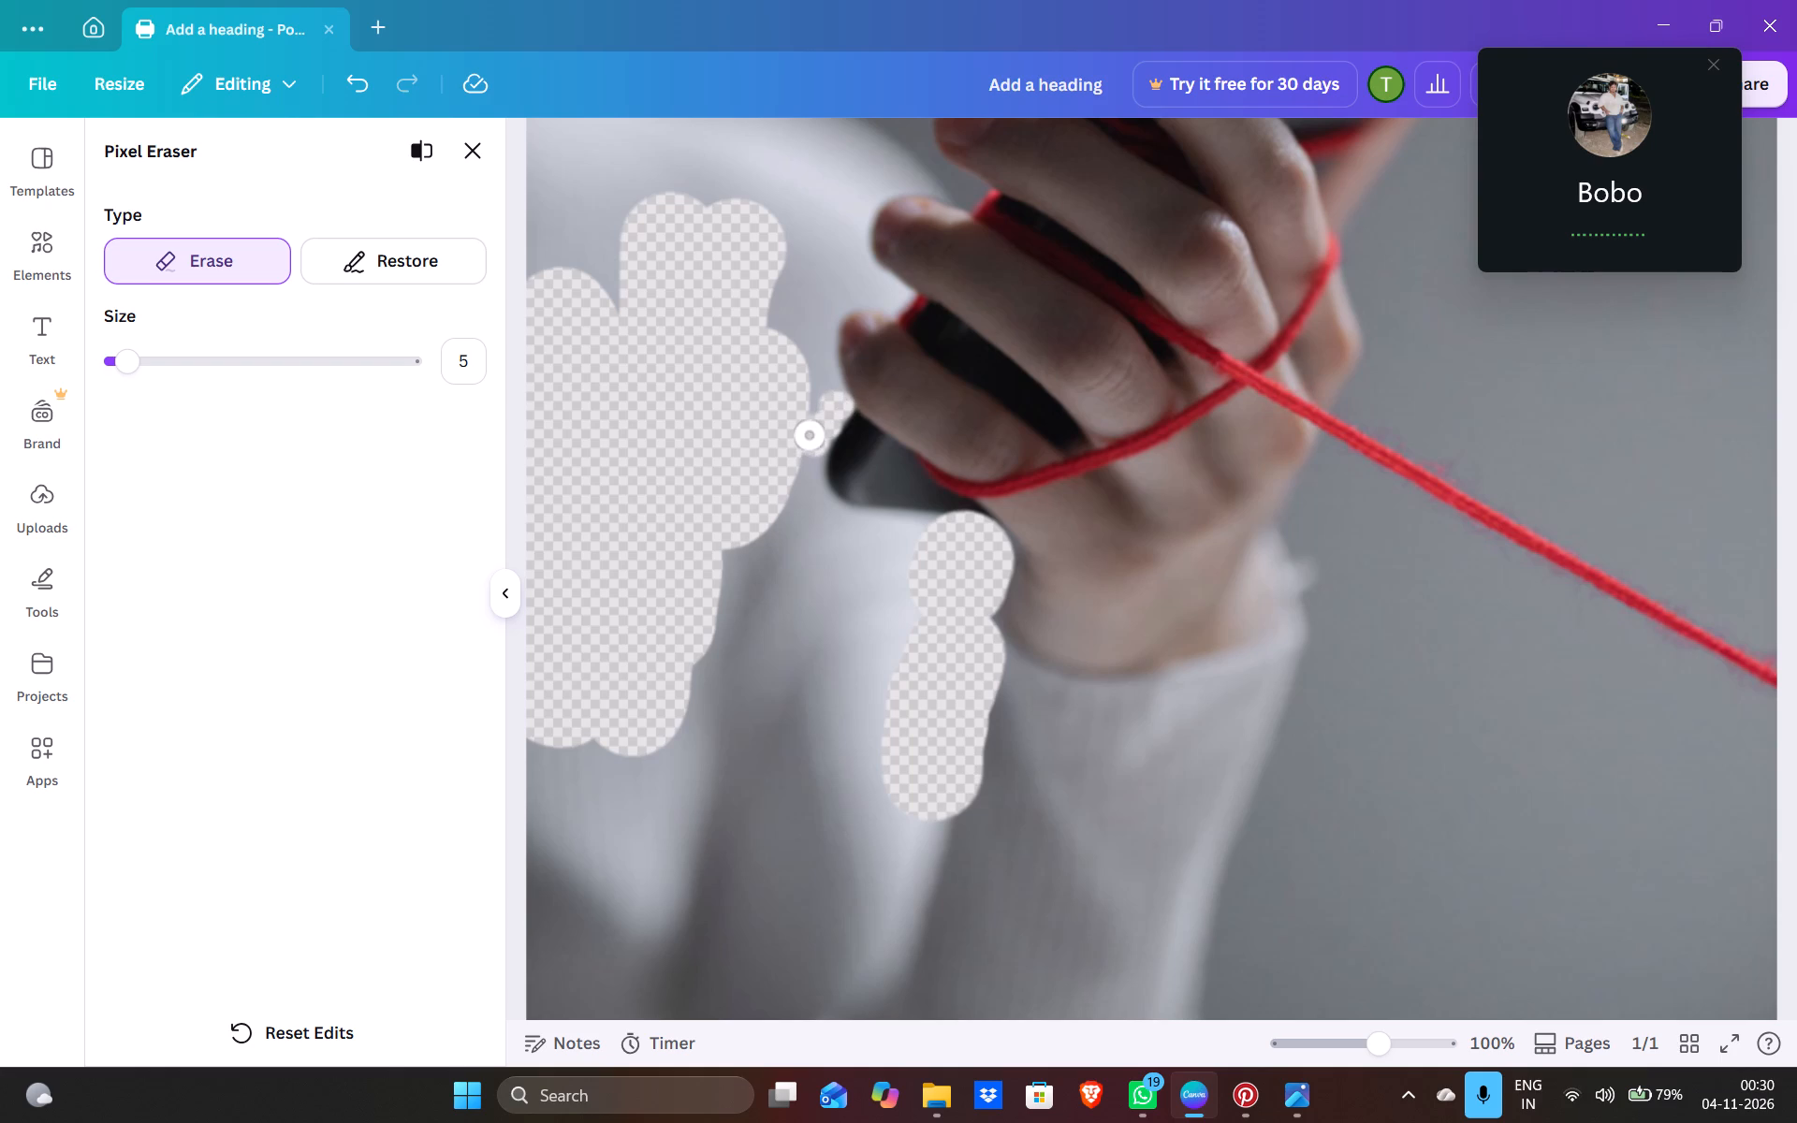
pyautogui.click(823, 432)
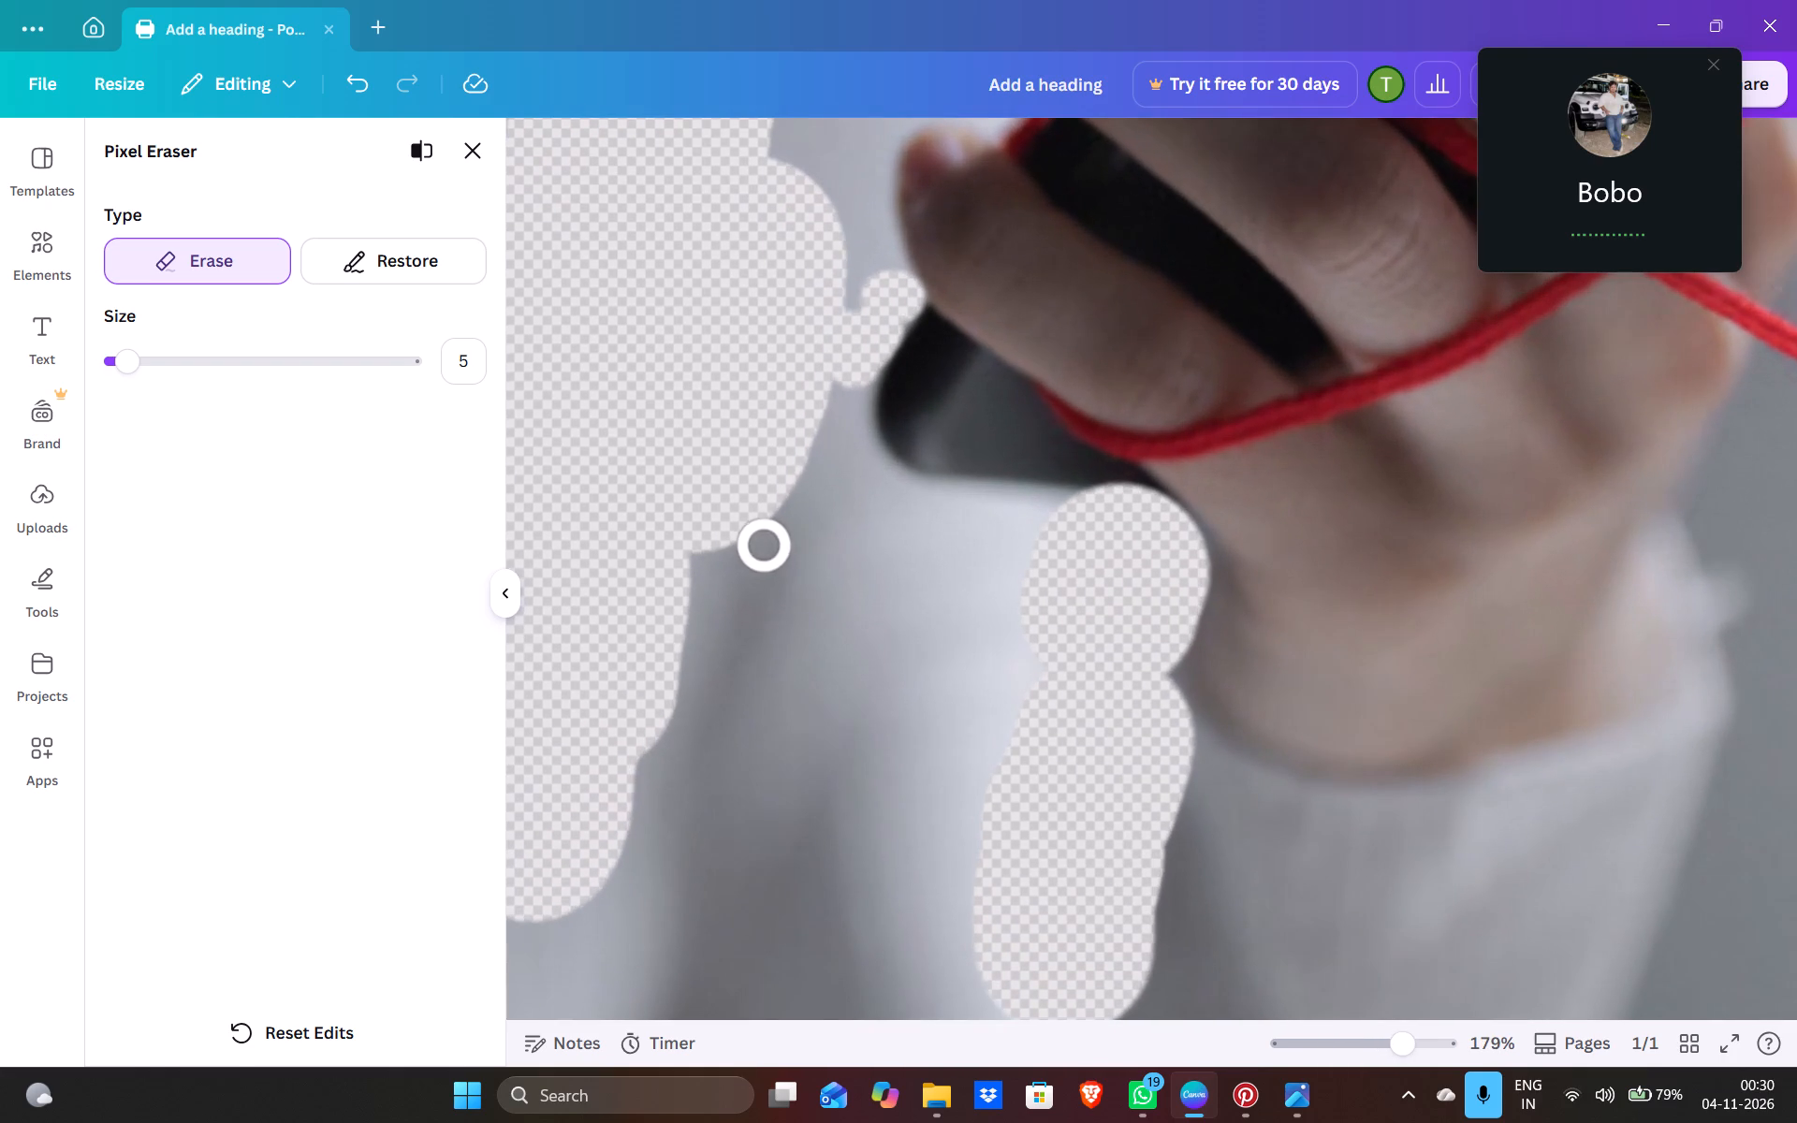
pyautogui.click(889, 308)
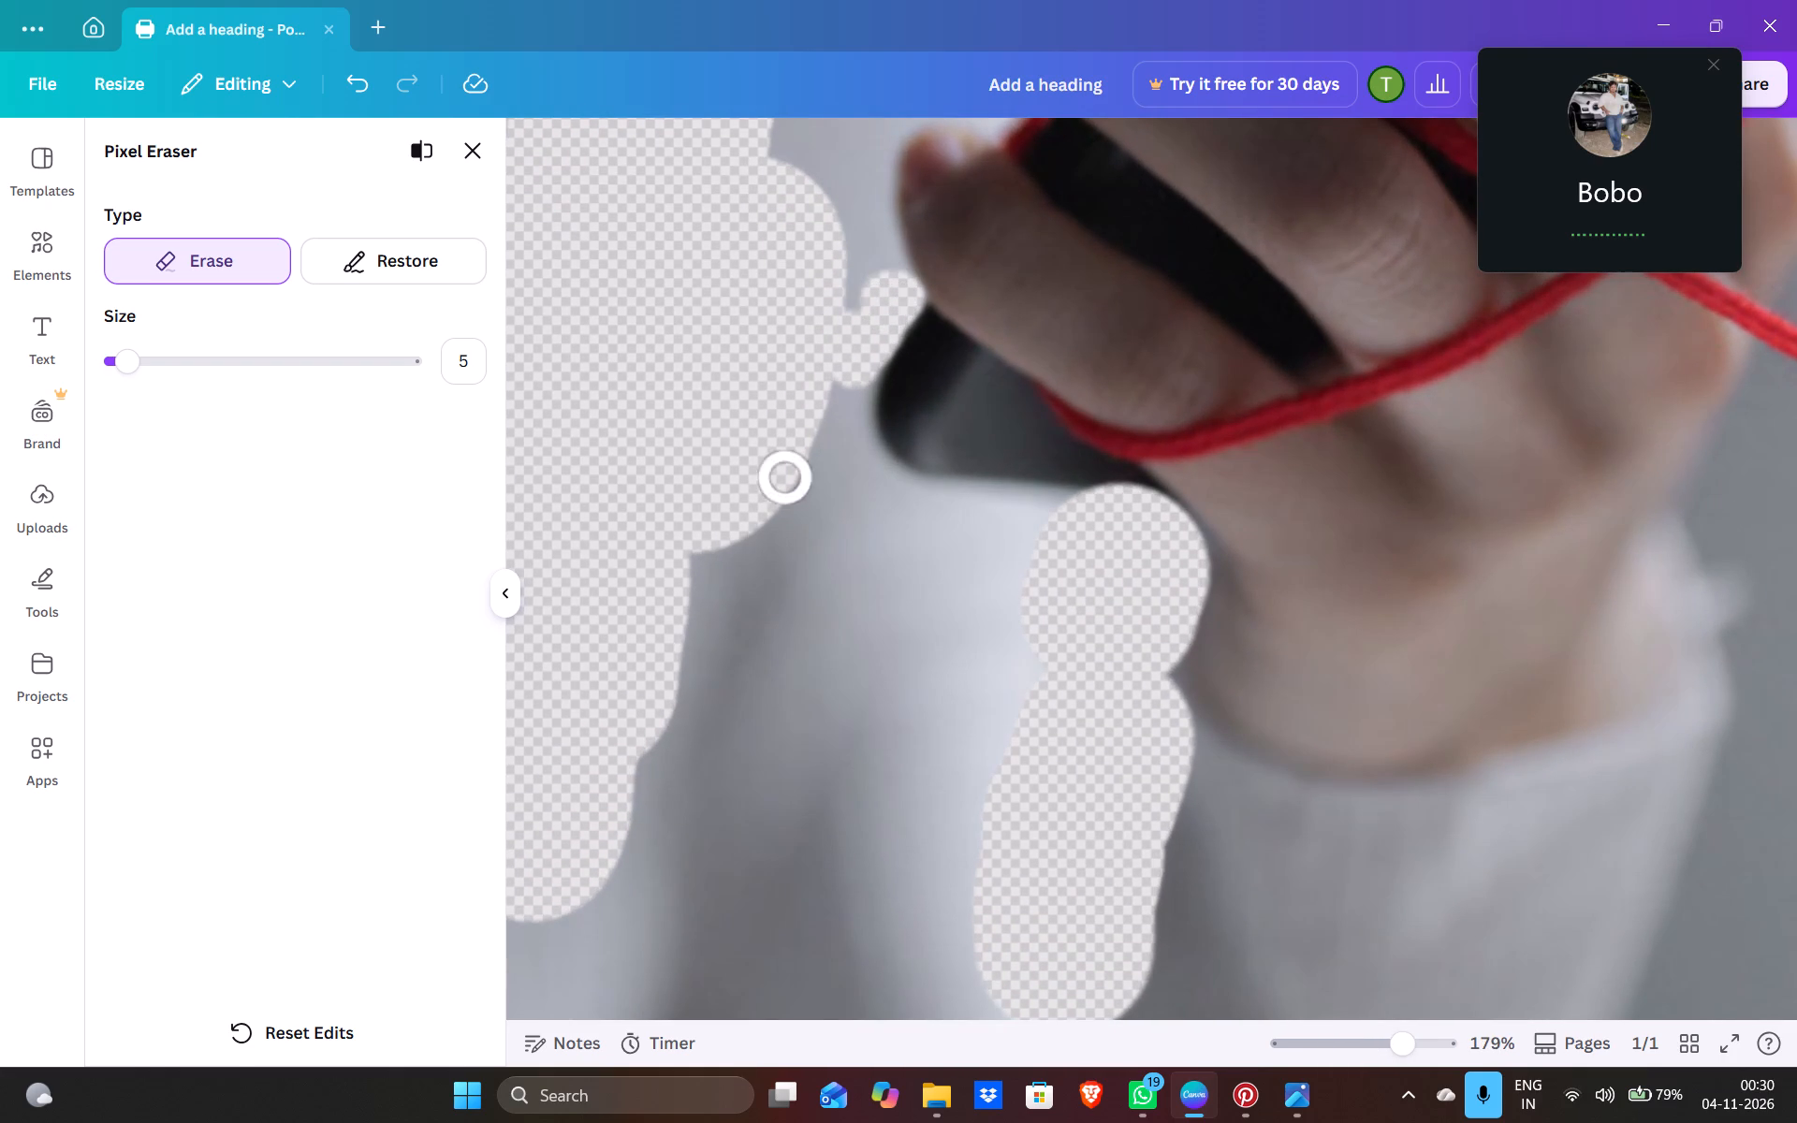
pyautogui.click(844, 401)
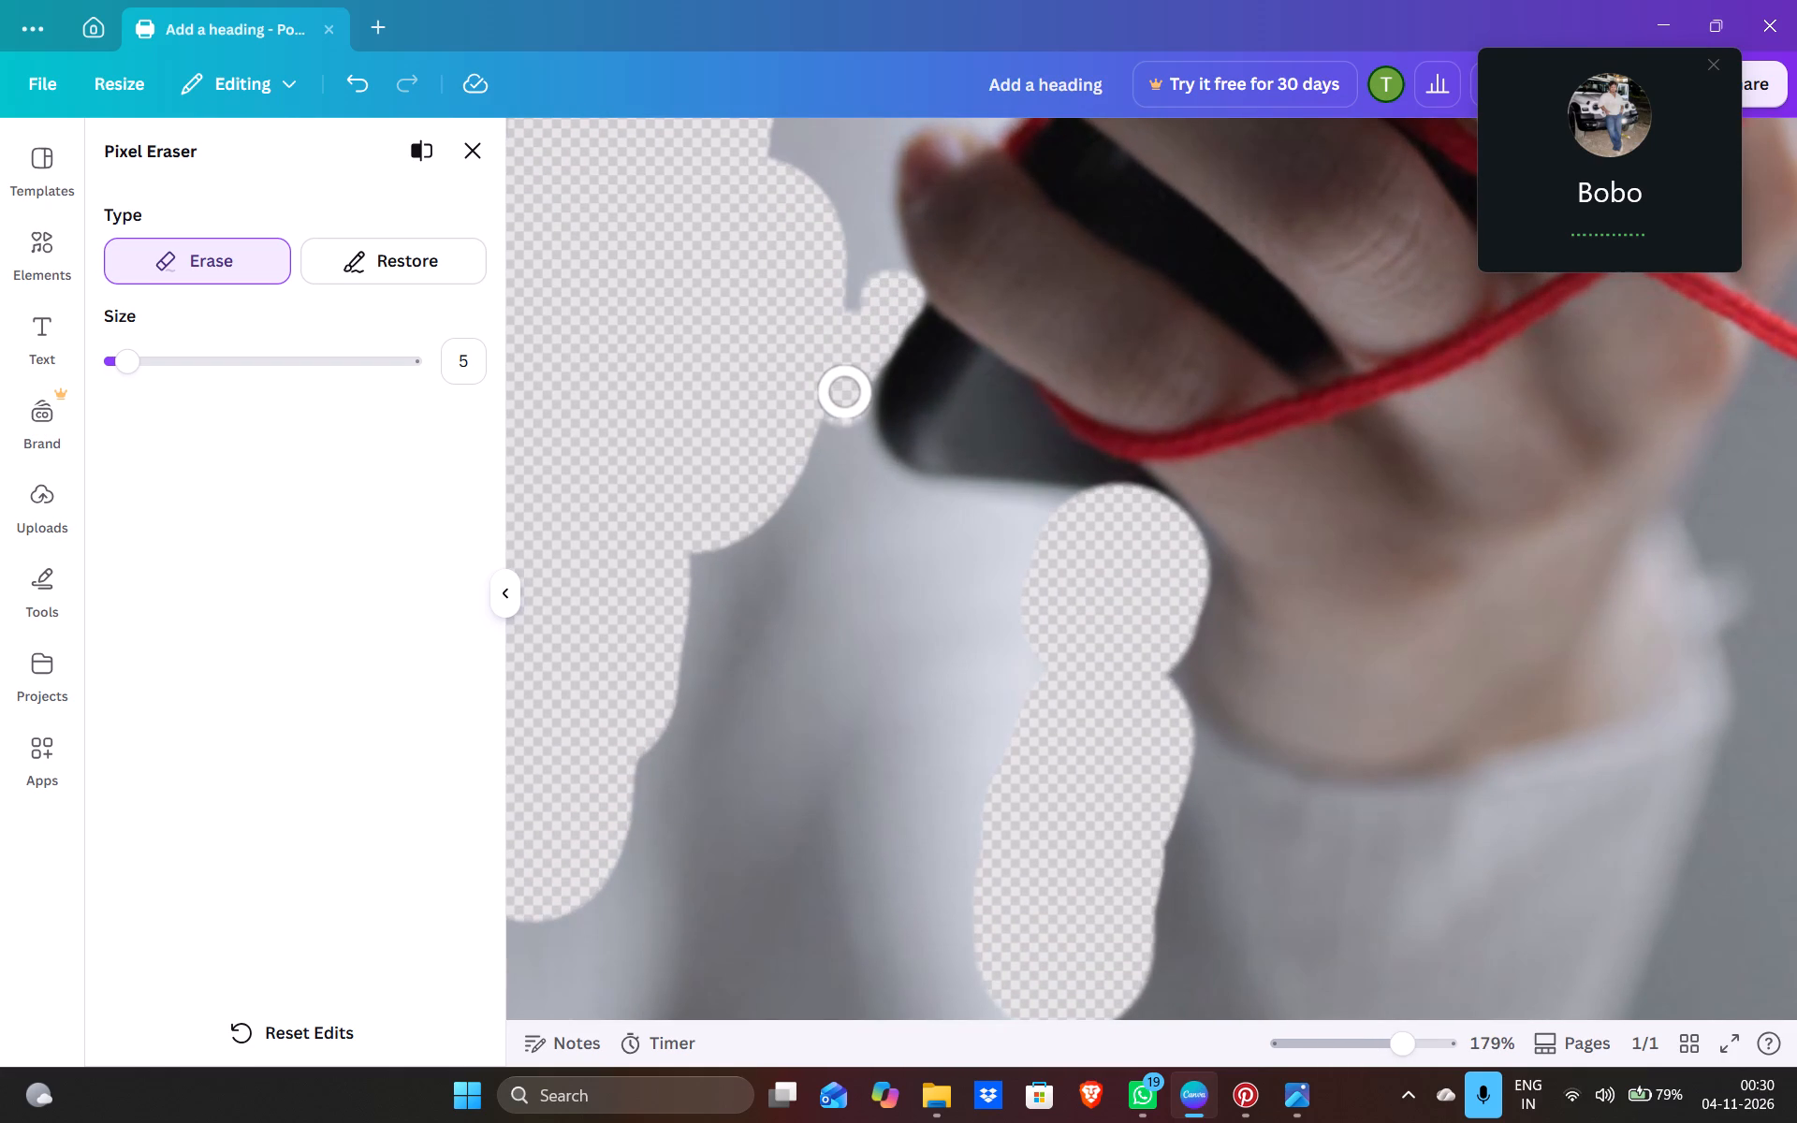
pyautogui.click(846, 392)
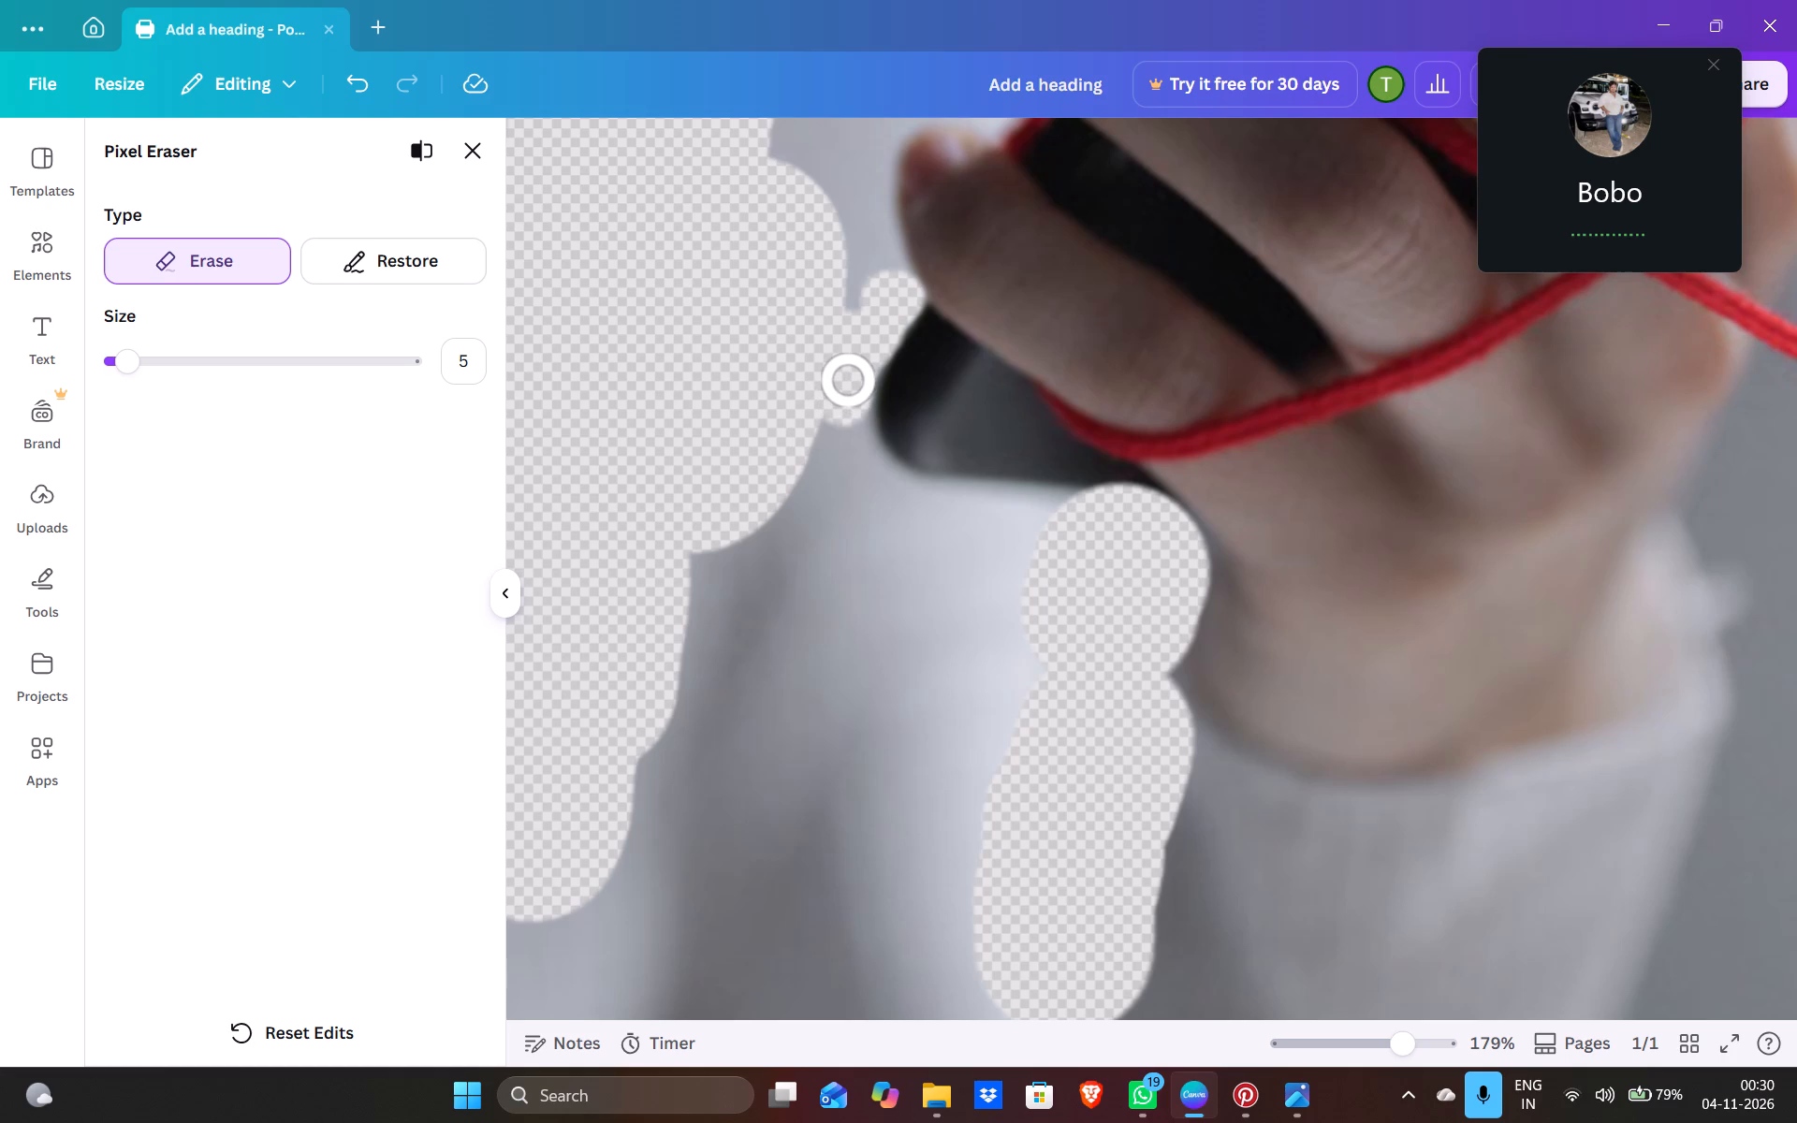
pyautogui.click(849, 381)
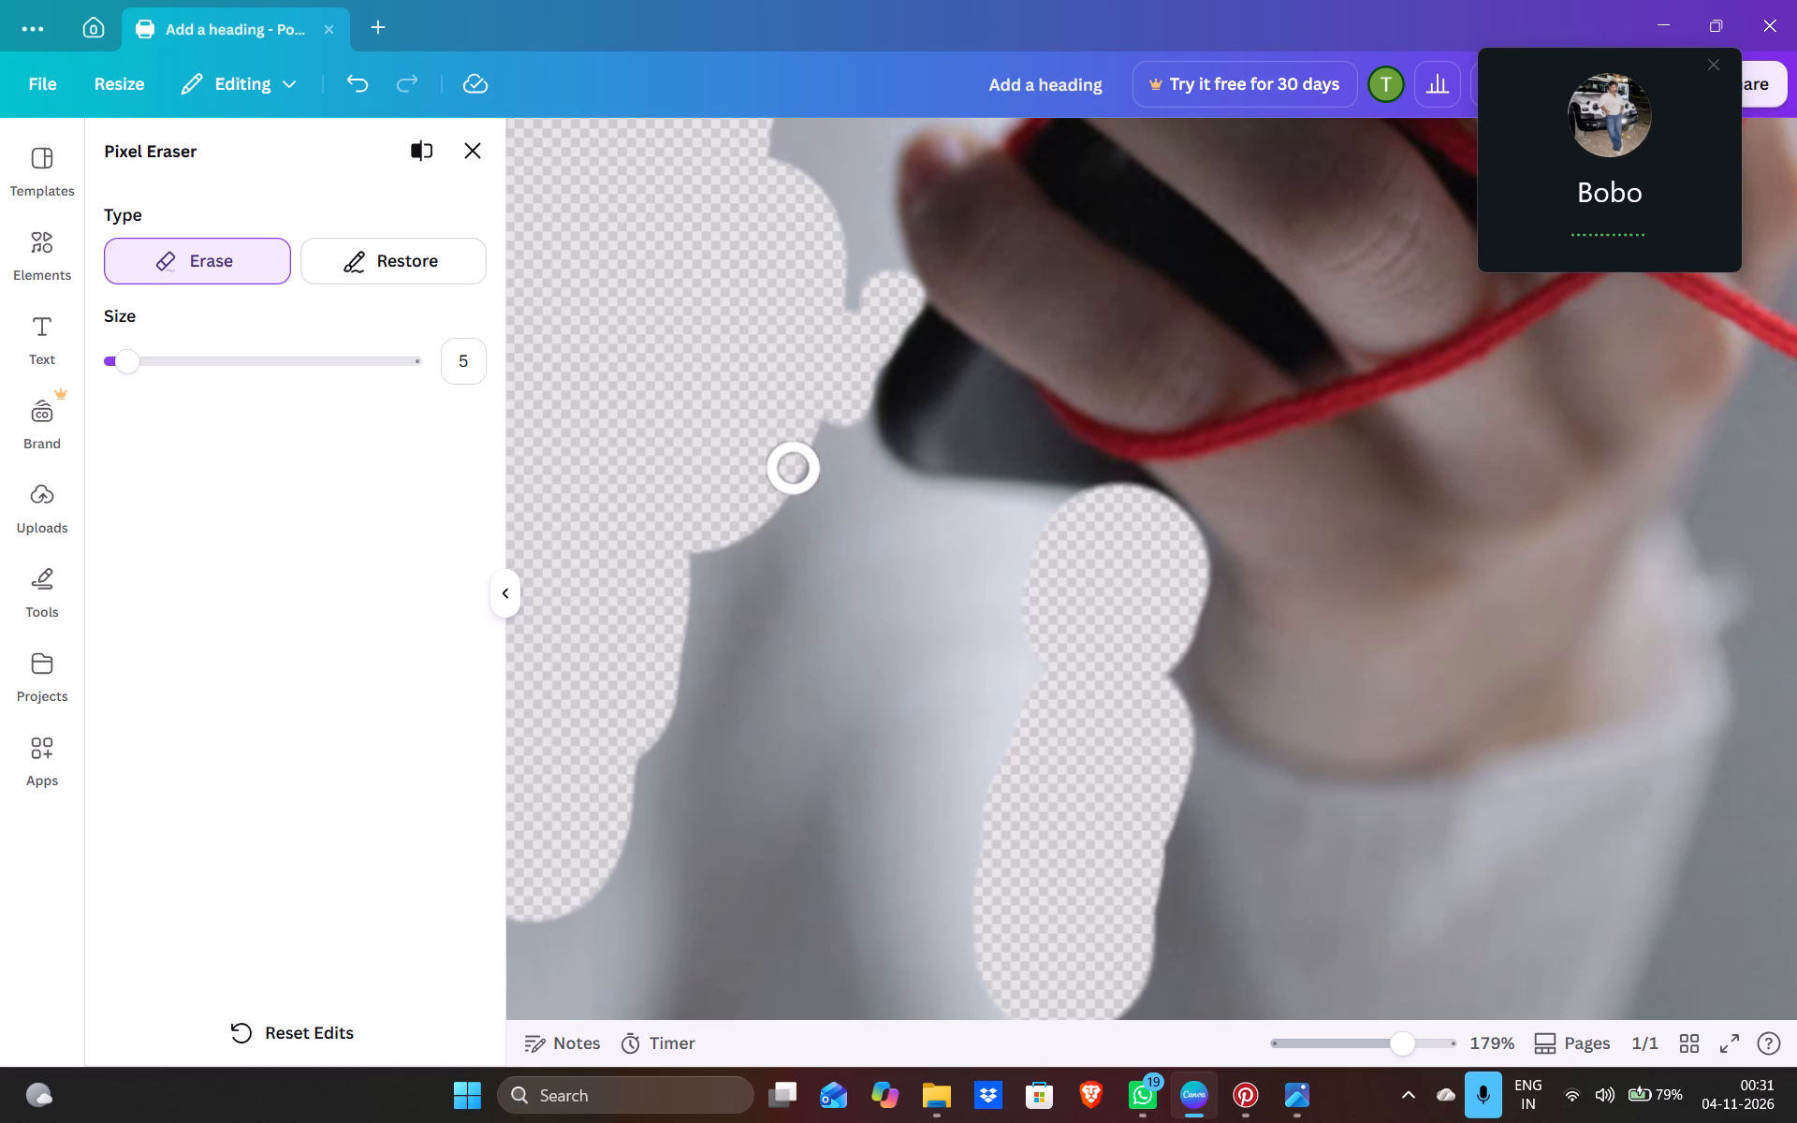
# Erase the remaining torso sweater below the phone, joining the large erased patch with the strip beside the forearm.
pyautogui.moveTo(807, 444); pyautogui.dragTo(487, 1054)
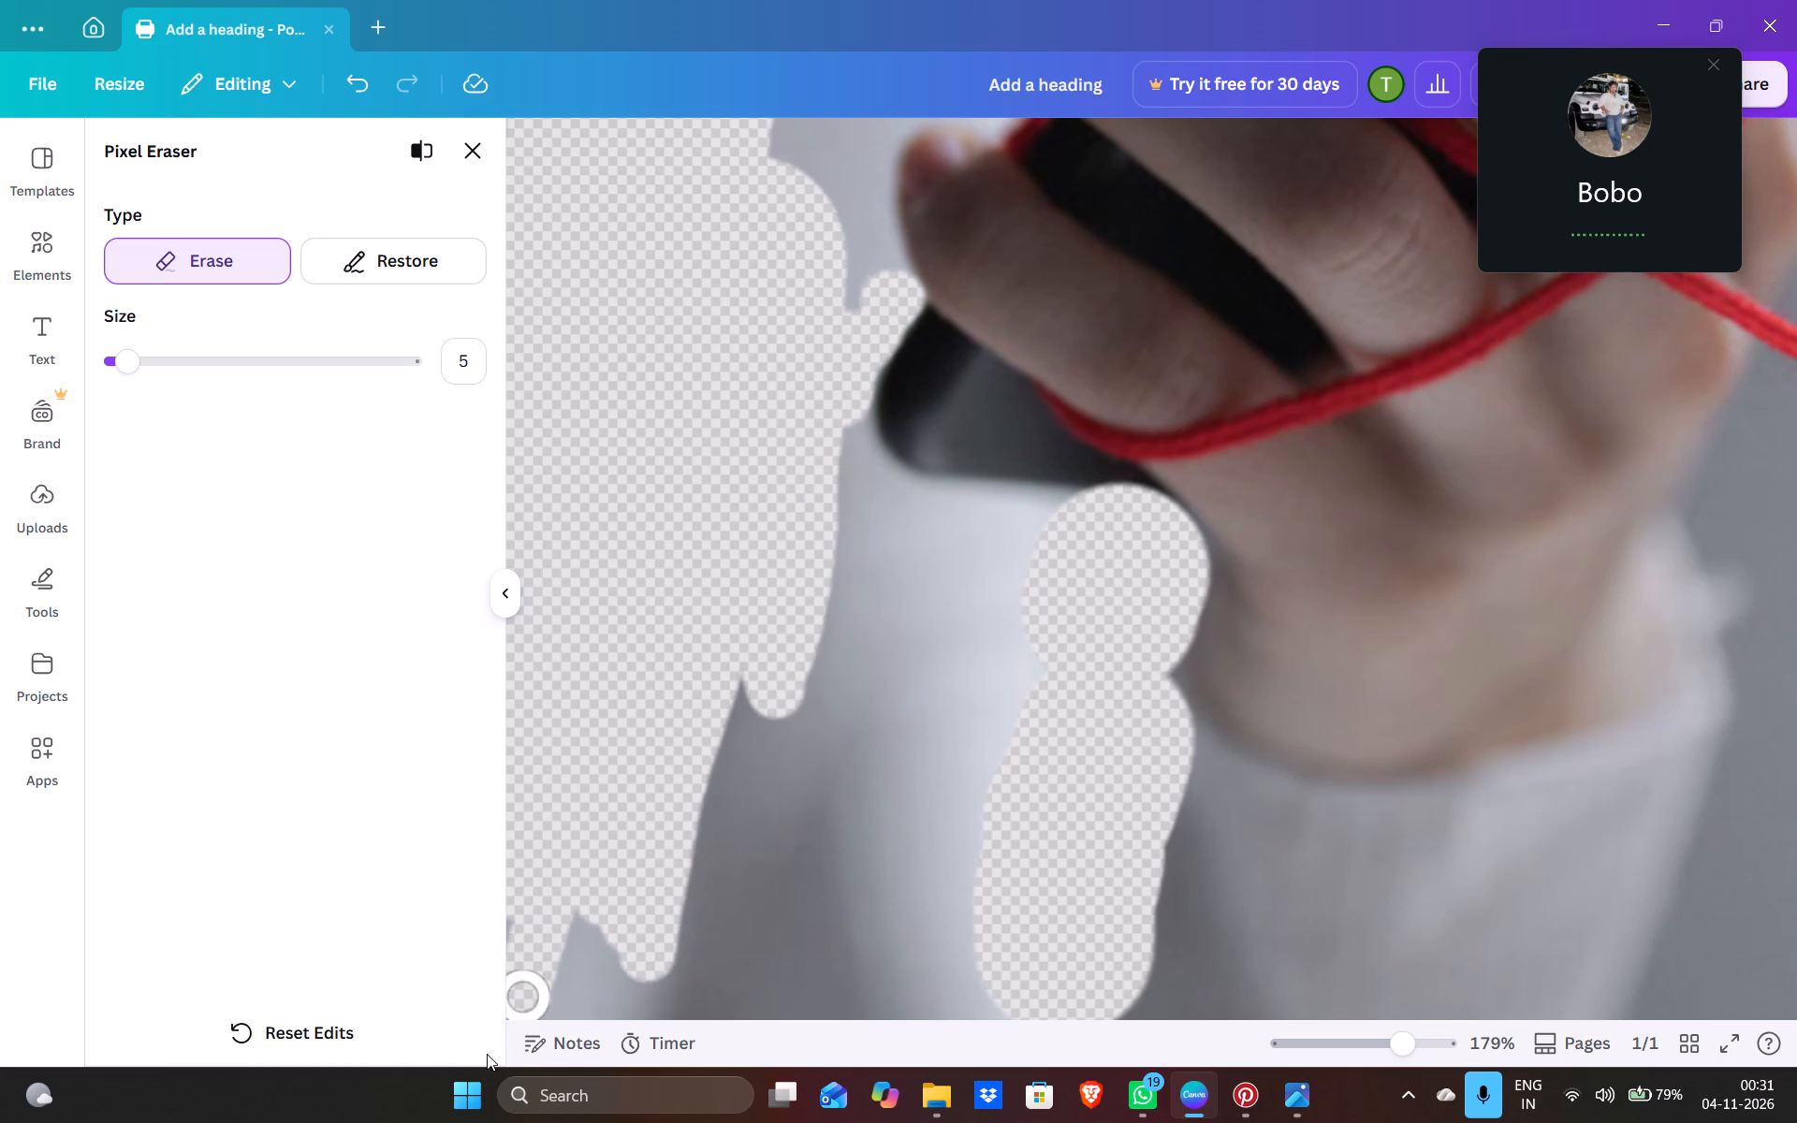
pyautogui.moveTo(487, 1054); pyautogui.dragTo(769, 870)
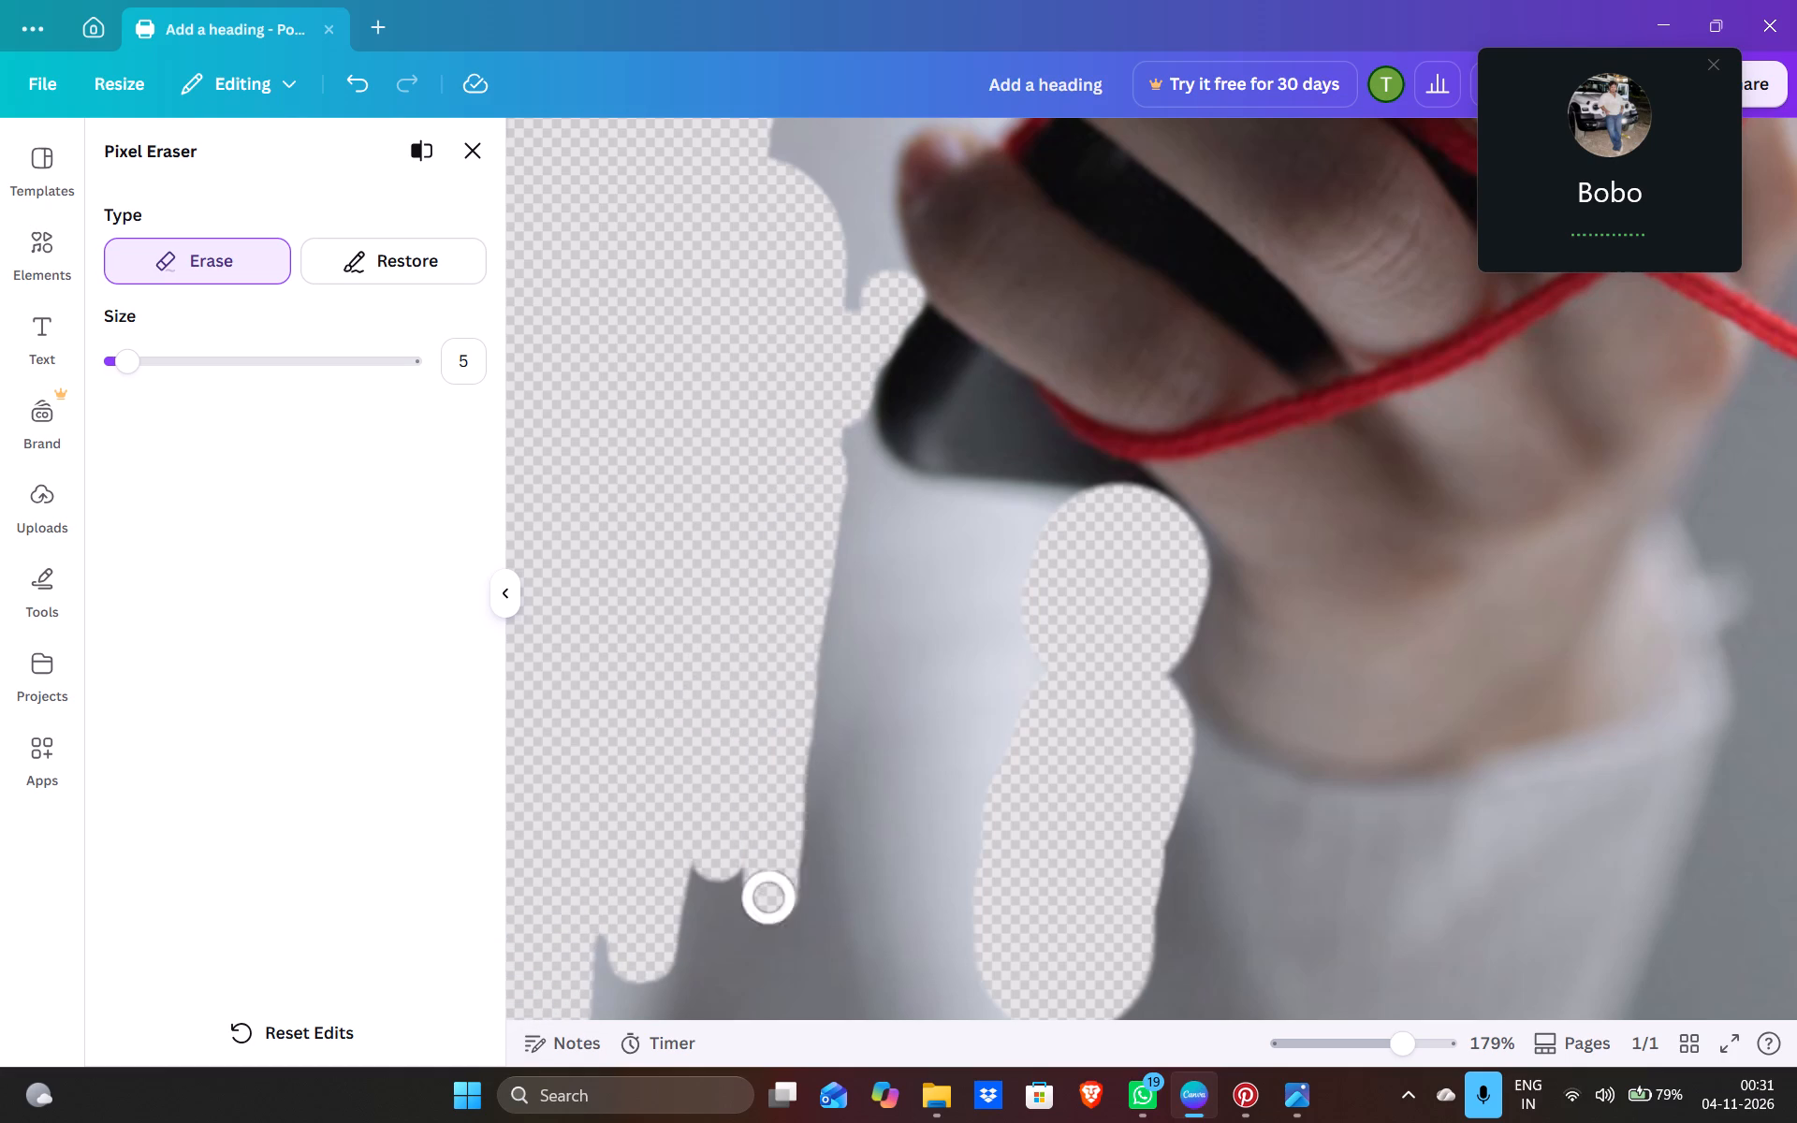
pyautogui.moveTo(769, 870); pyautogui.dragTo(993, 697)
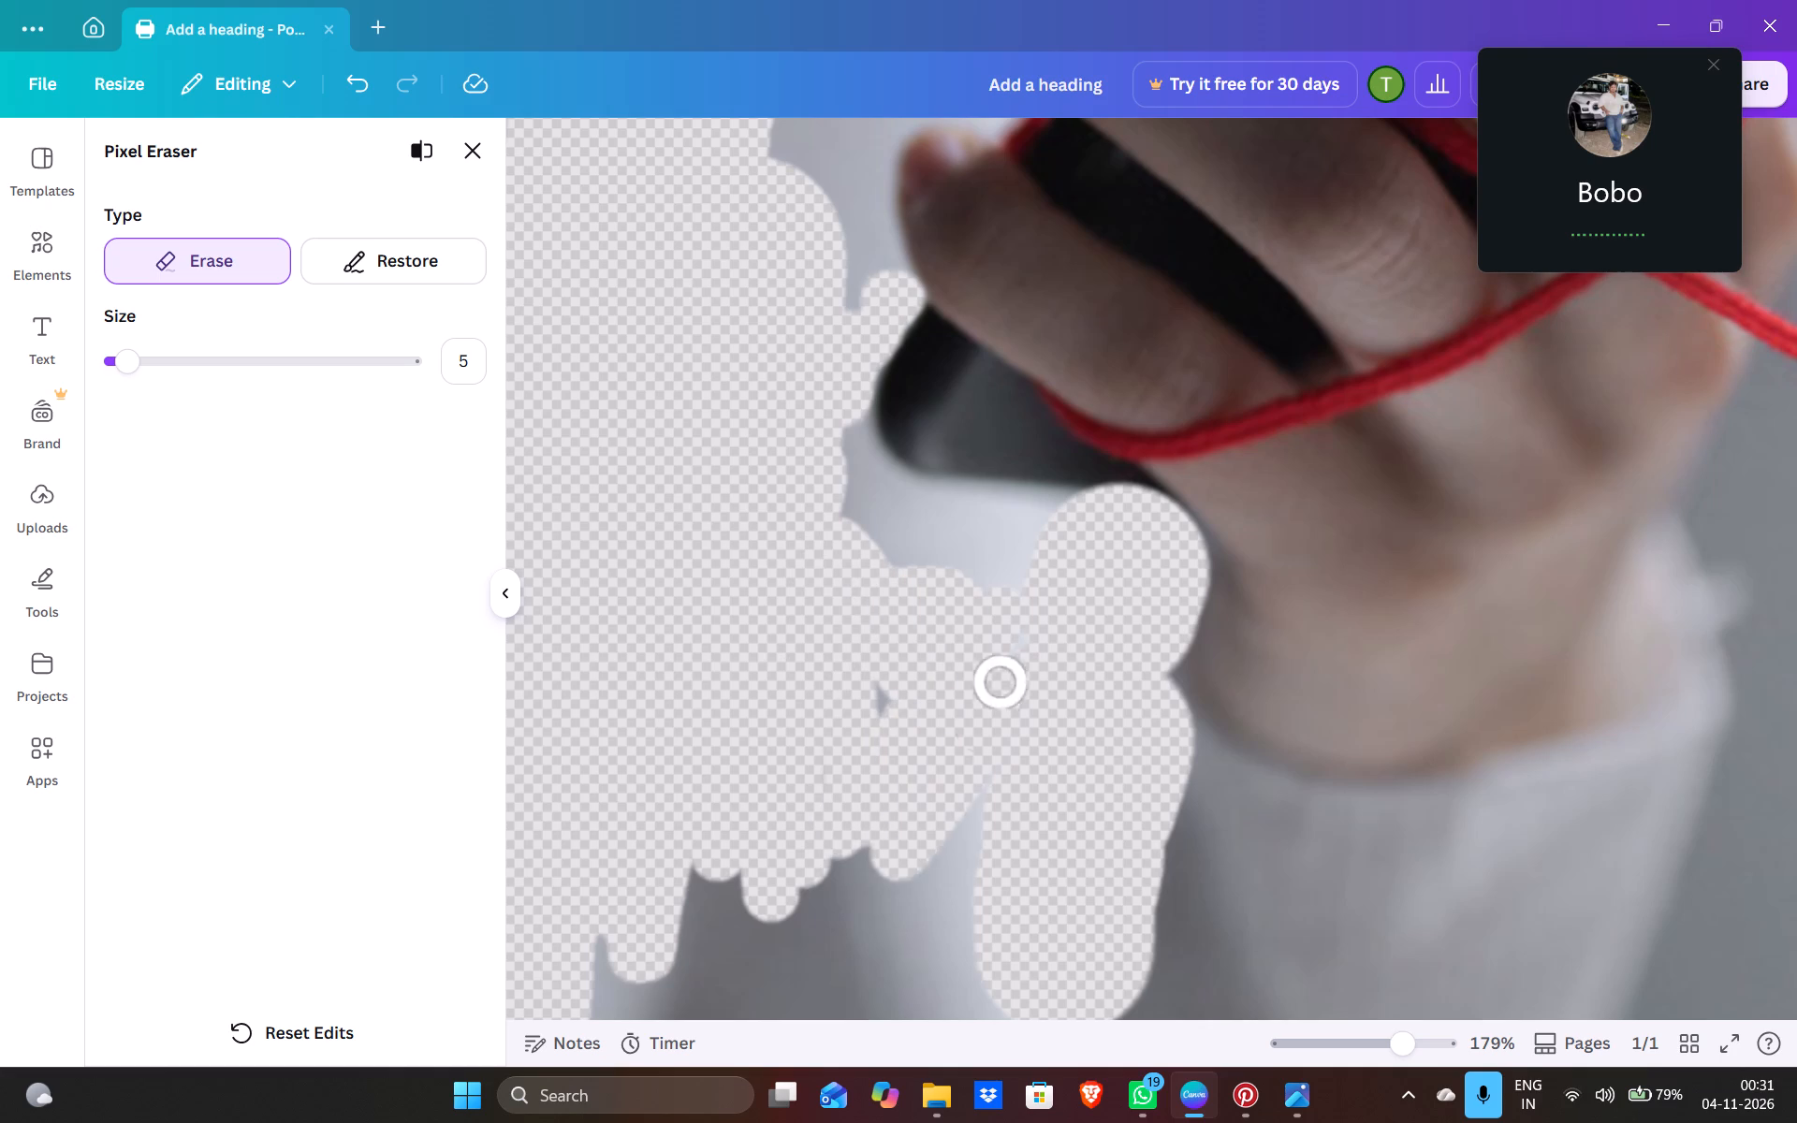
pyautogui.moveTo(993, 697); pyautogui.dragTo(974, 978)
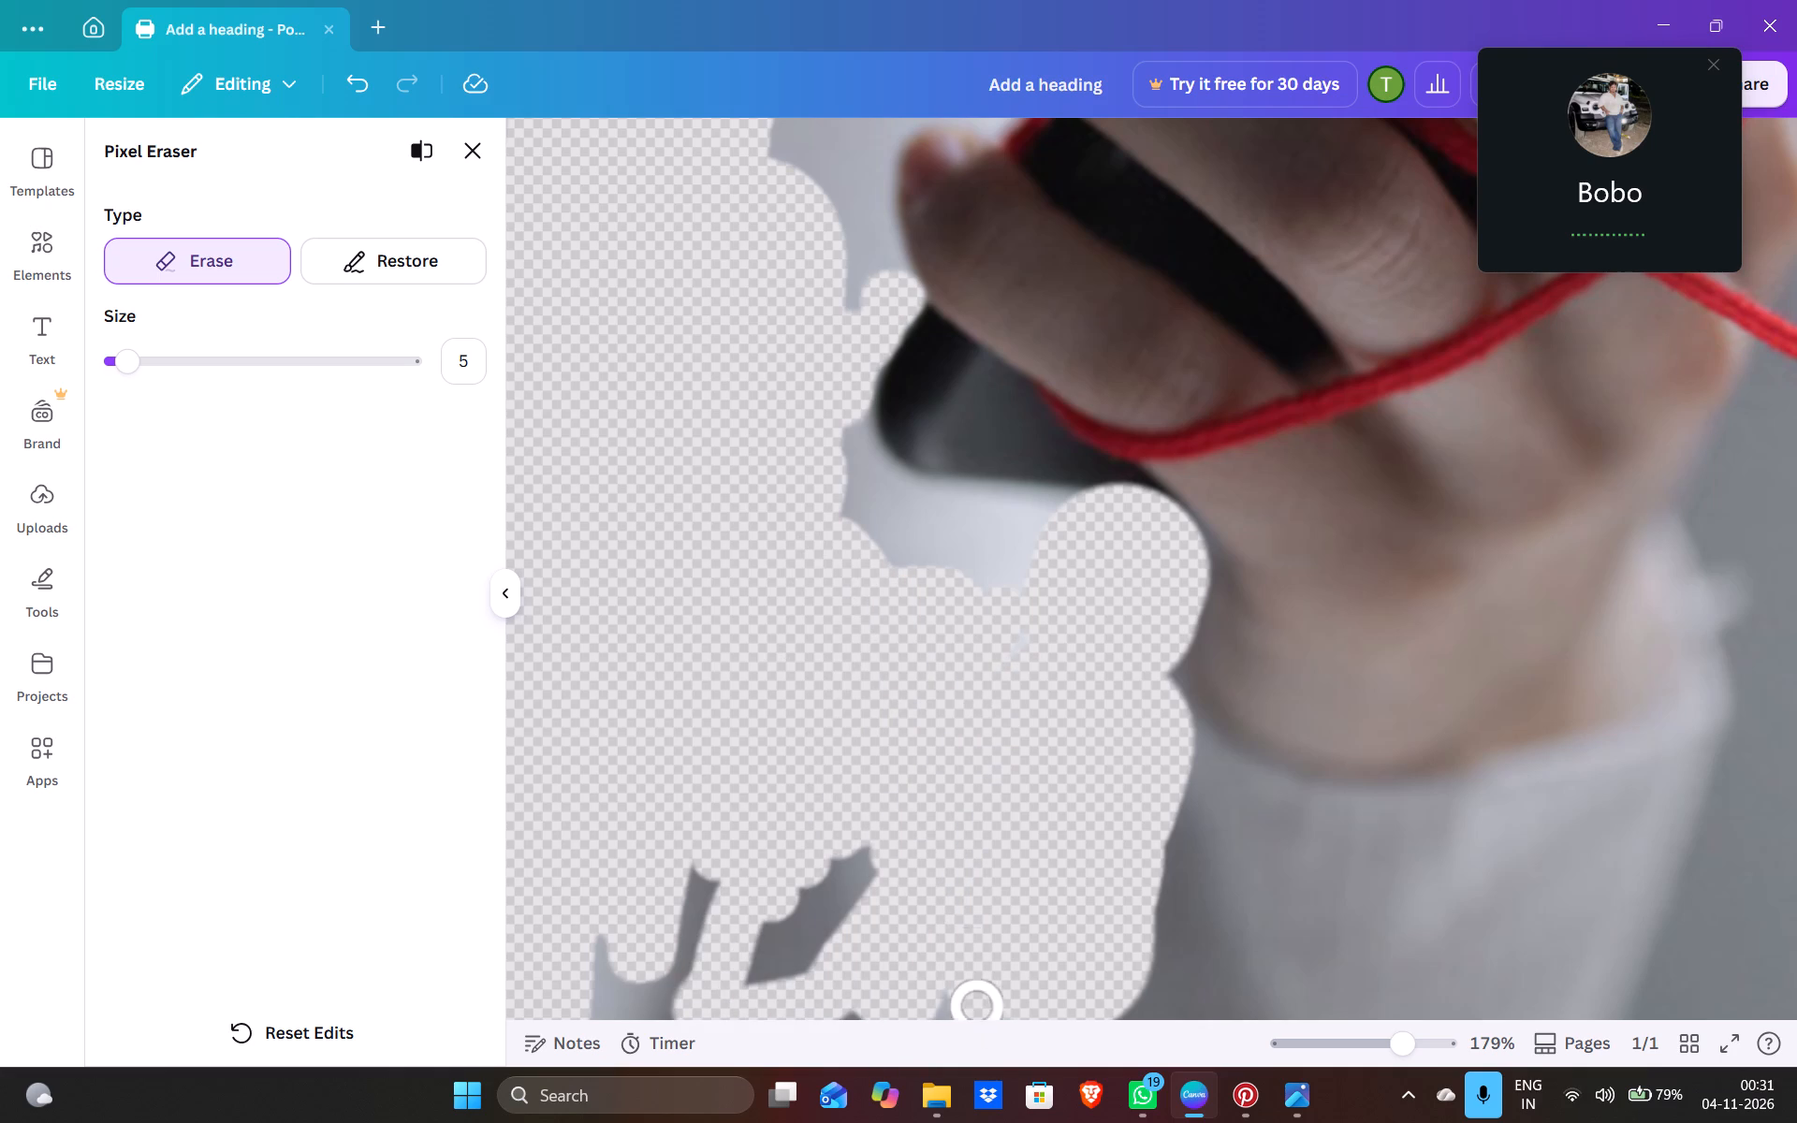
pyautogui.moveTo(974, 978); pyautogui.dragTo(796, 939)
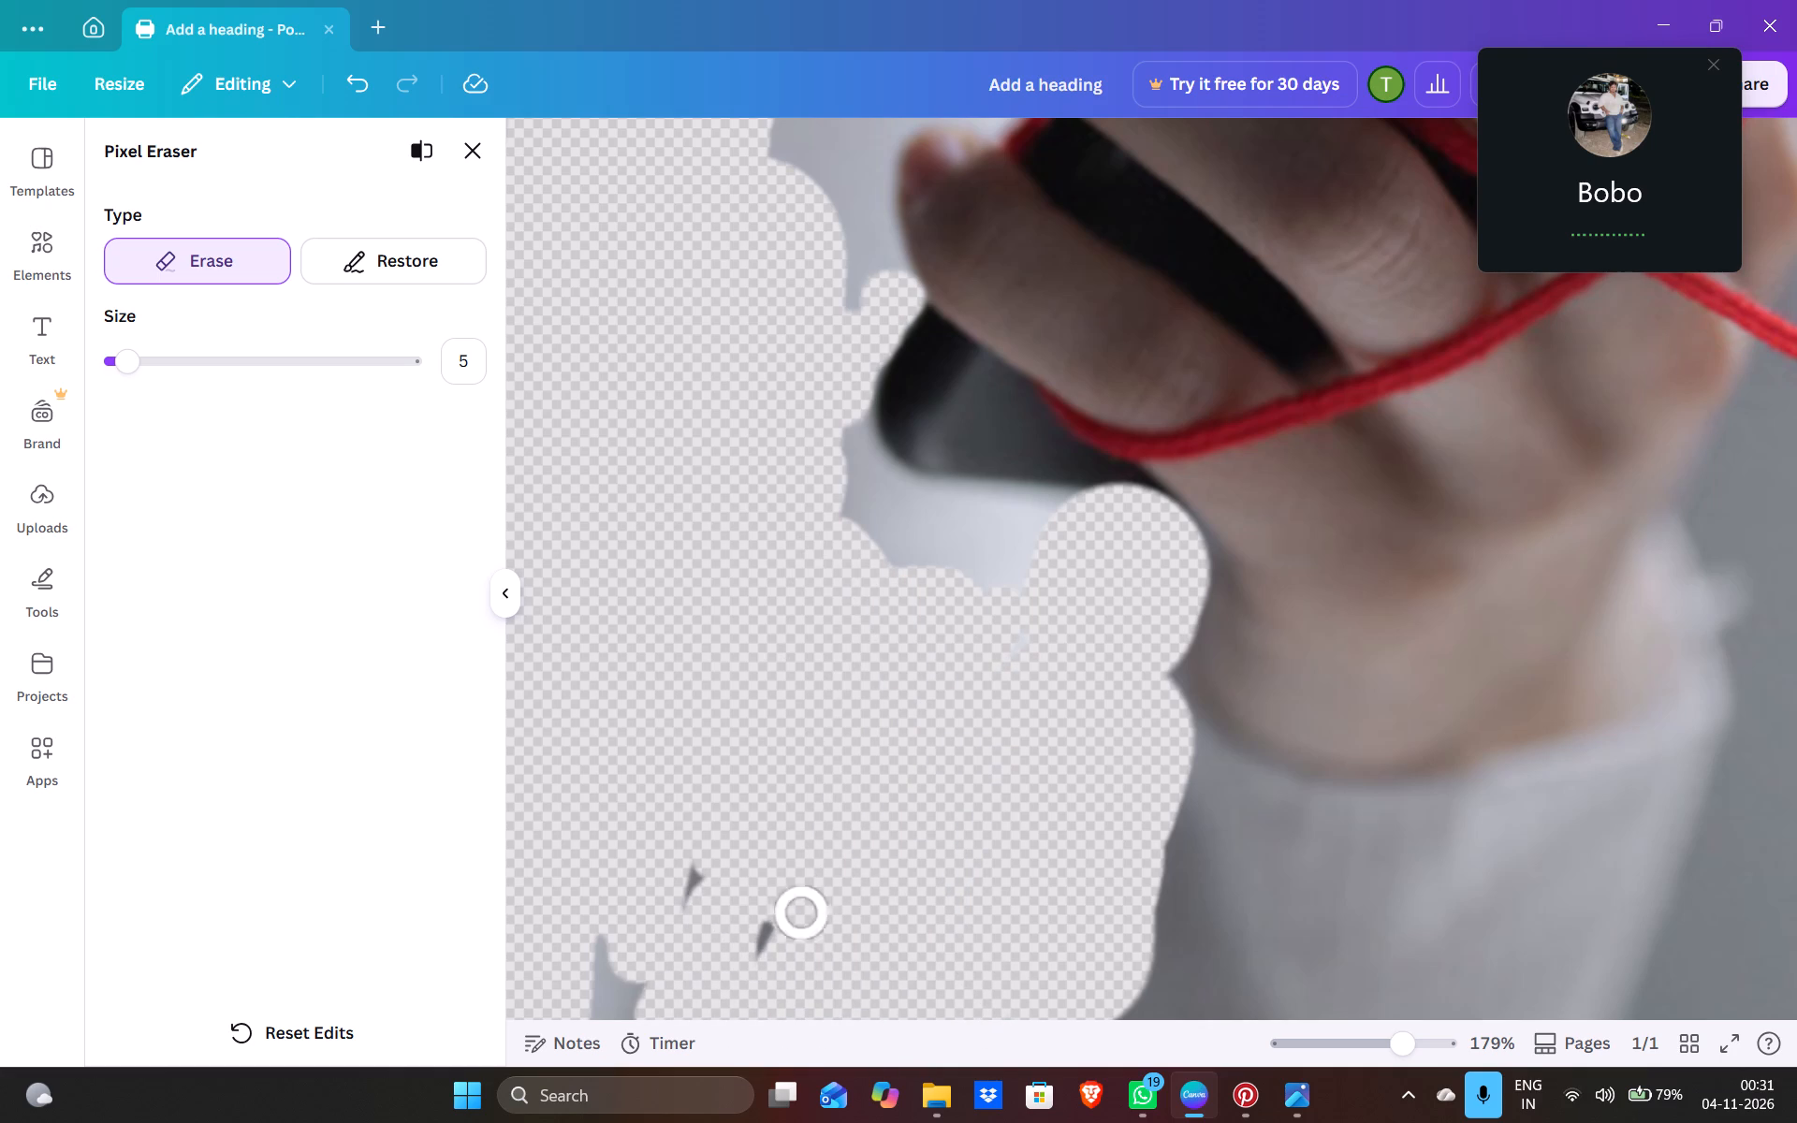
pyautogui.moveTo(796, 939); pyautogui.dragTo(618, 932)
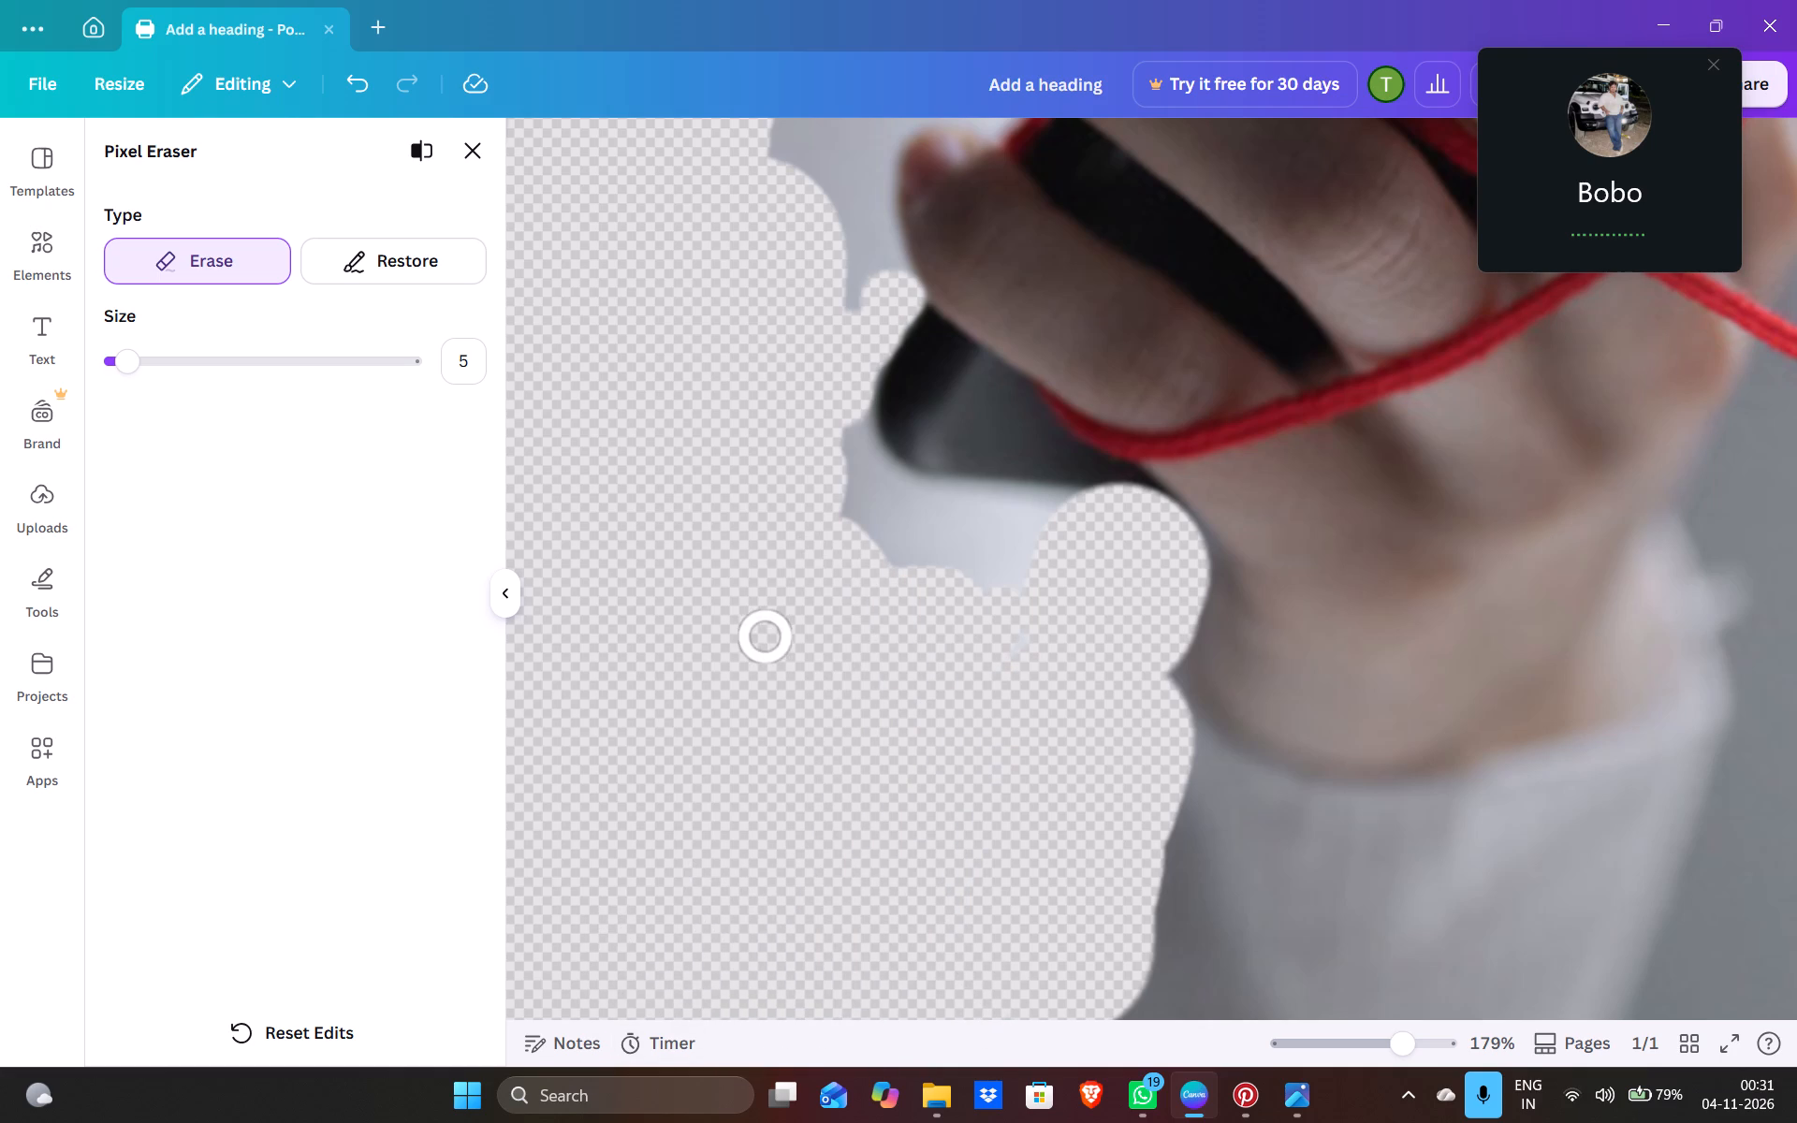
# Erase diagonal strips of the lower sweater down towards the photo's bottom edge, beside the raised sleeve.
pyautogui.rightClick(766, 637)
pyautogui.scroll(-4, 766, 637)
pyautogui.click(731, 572)
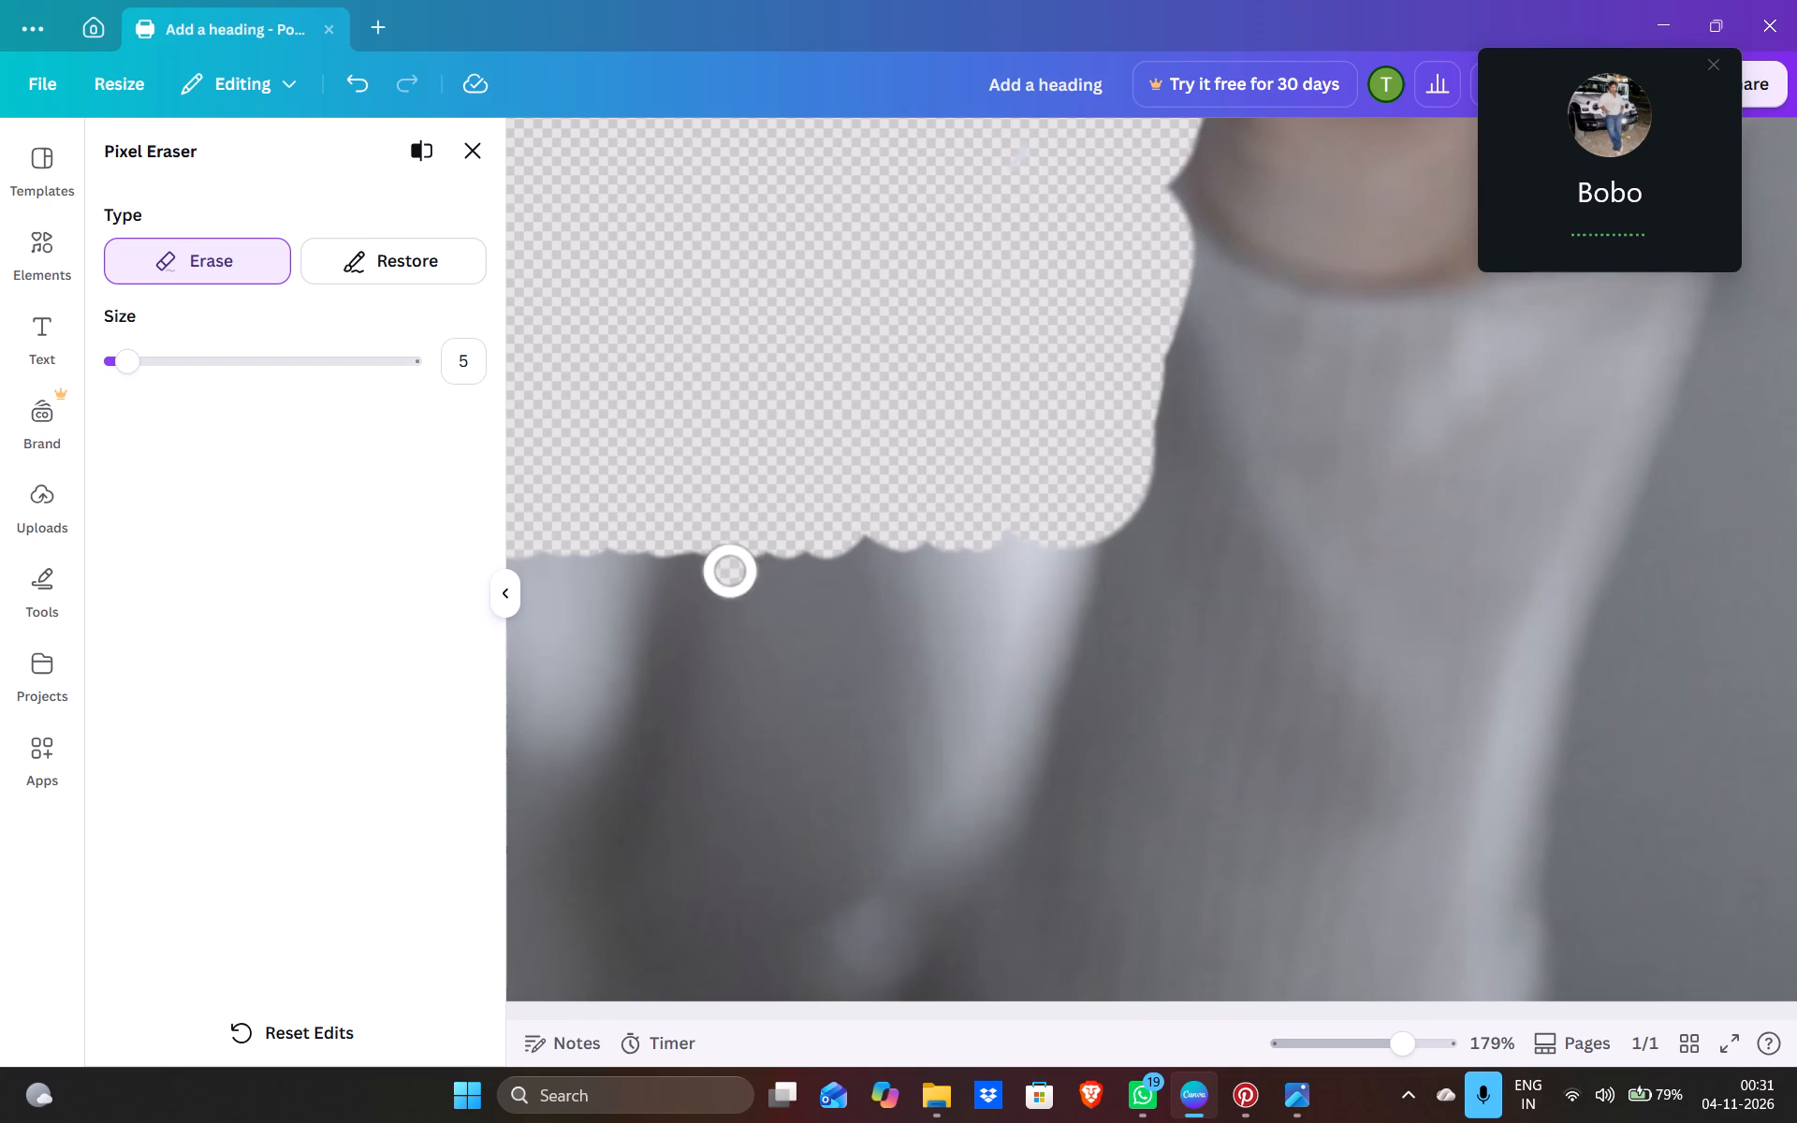
pyautogui.moveTo(731, 572); pyautogui.dragTo(867, 630)
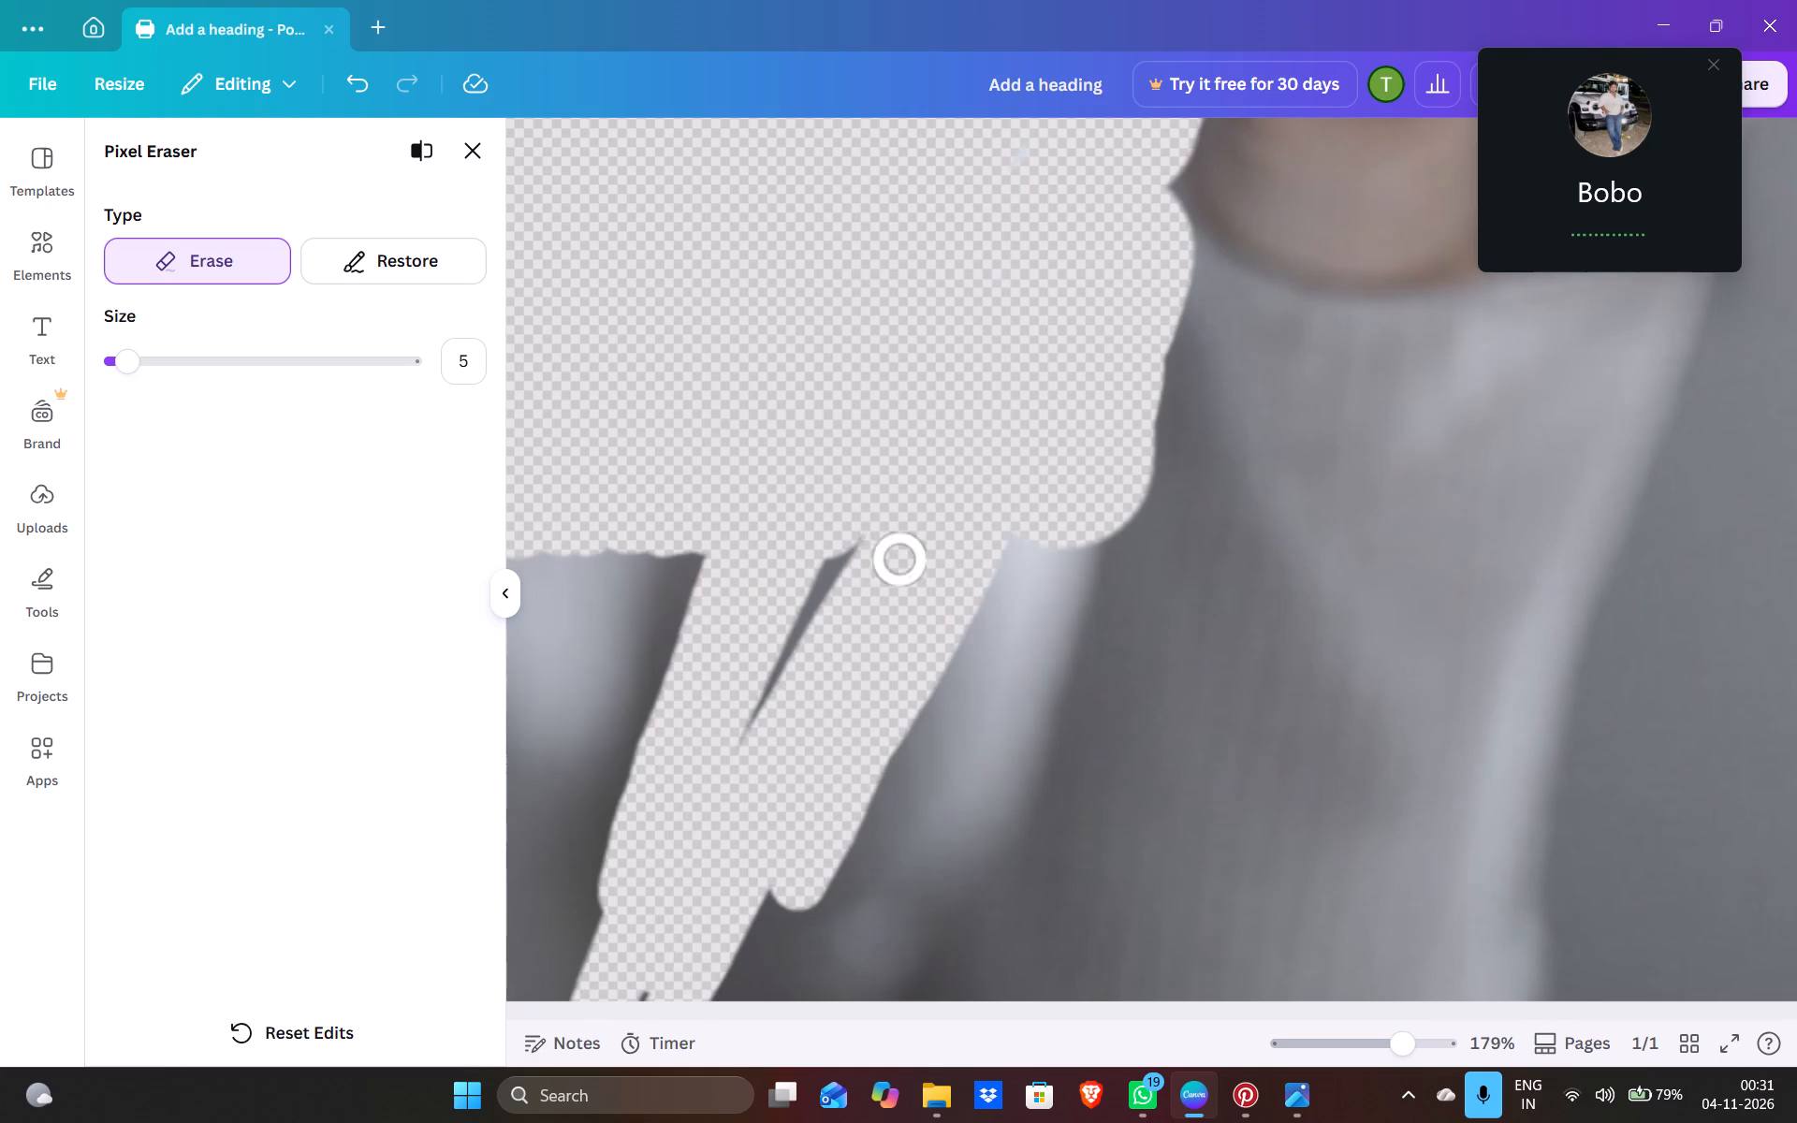
pyautogui.moveTo(867, 630); pyautogui.dragTo(1144, 416)
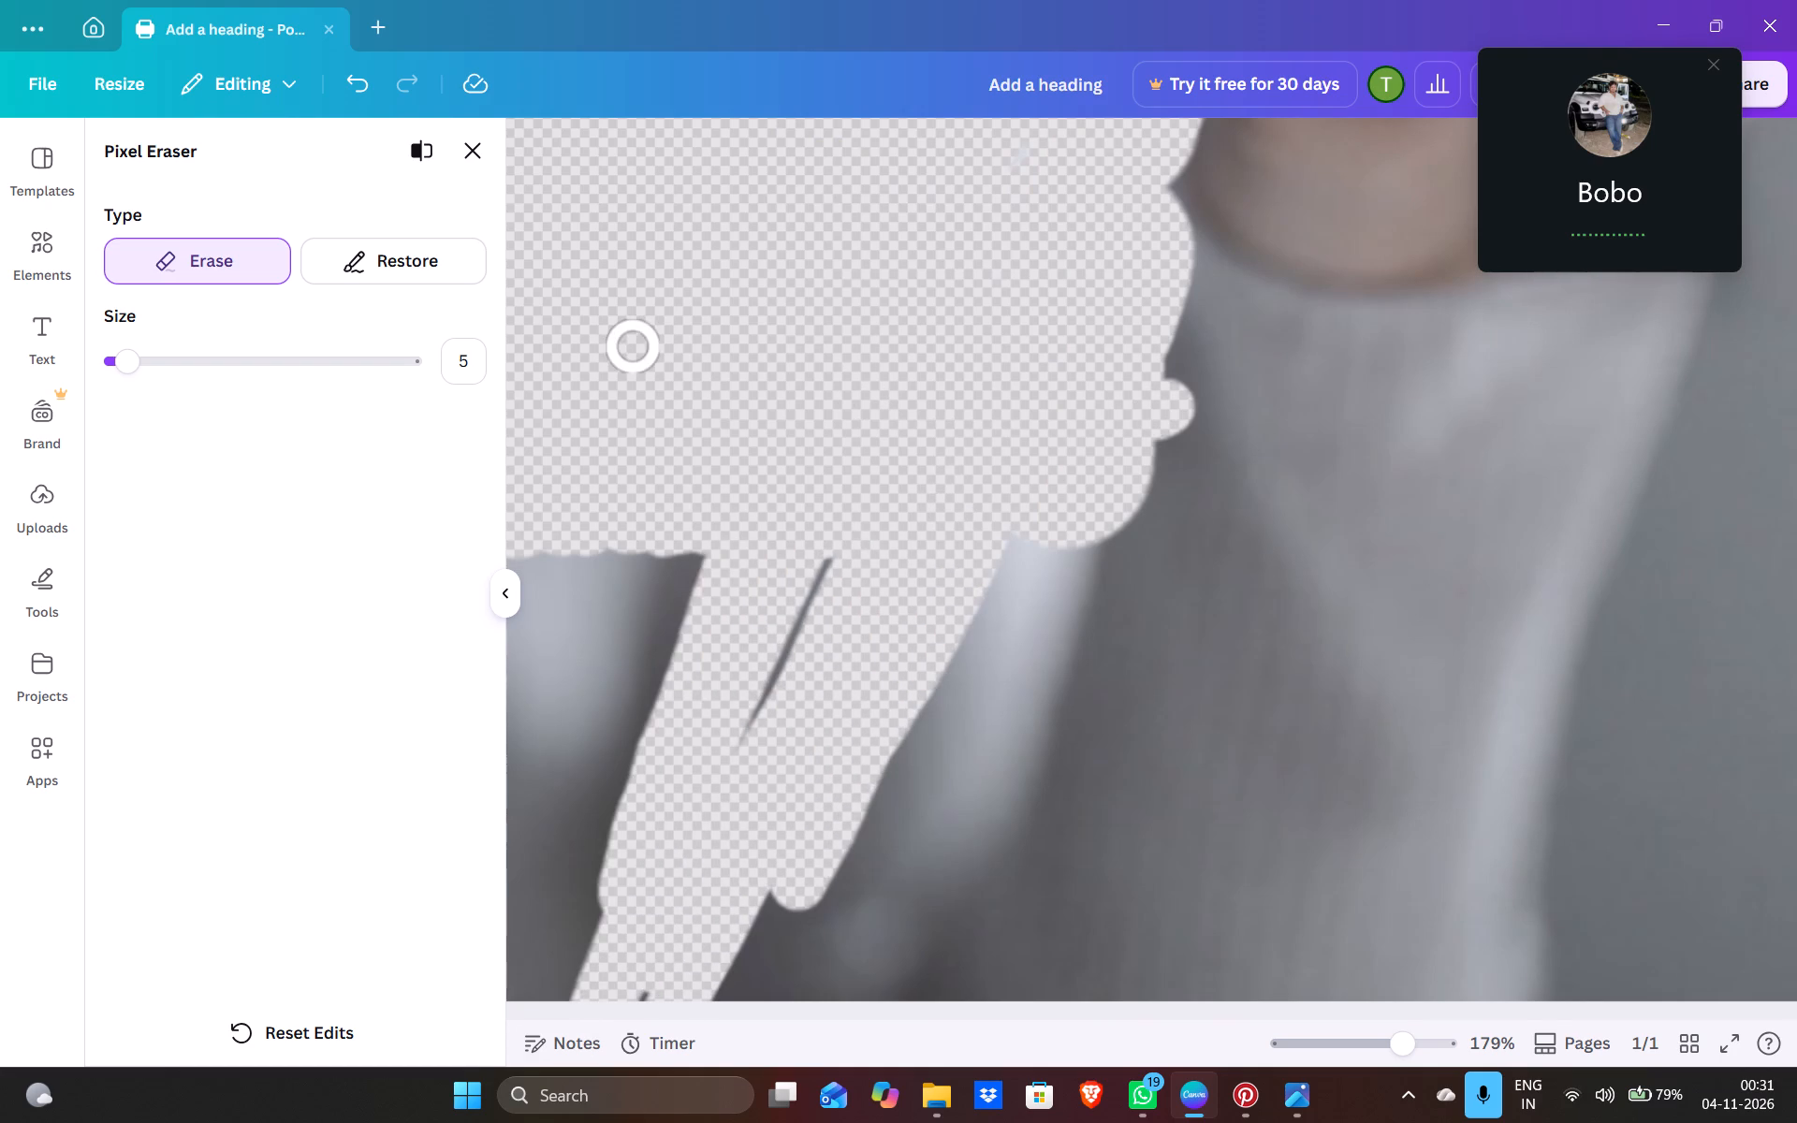
# Restore the over-erased inner edge of the raised sleeve, from the cuff at the wrist downward.
pyautogui.click(427, 271)
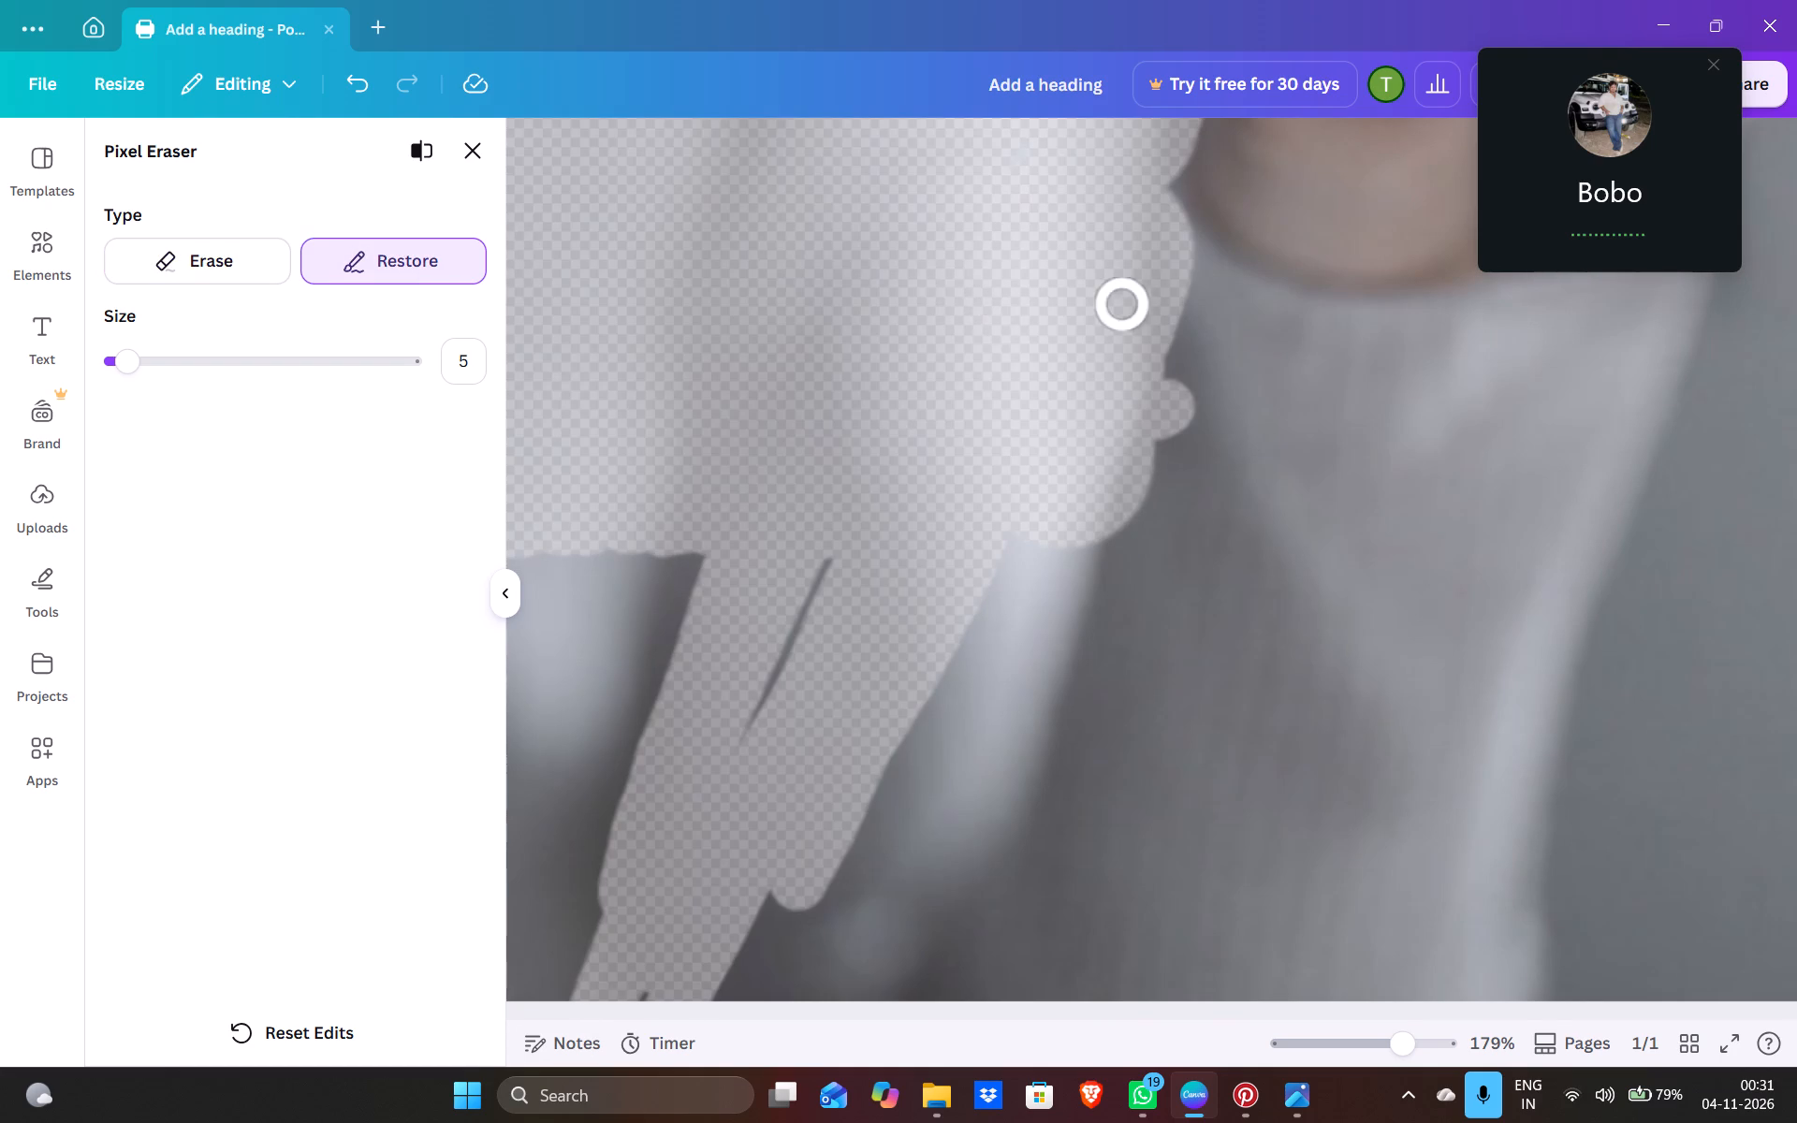
pyautogui.moveTo(1181, 249); pyautogui.dragTo(1183, 386)
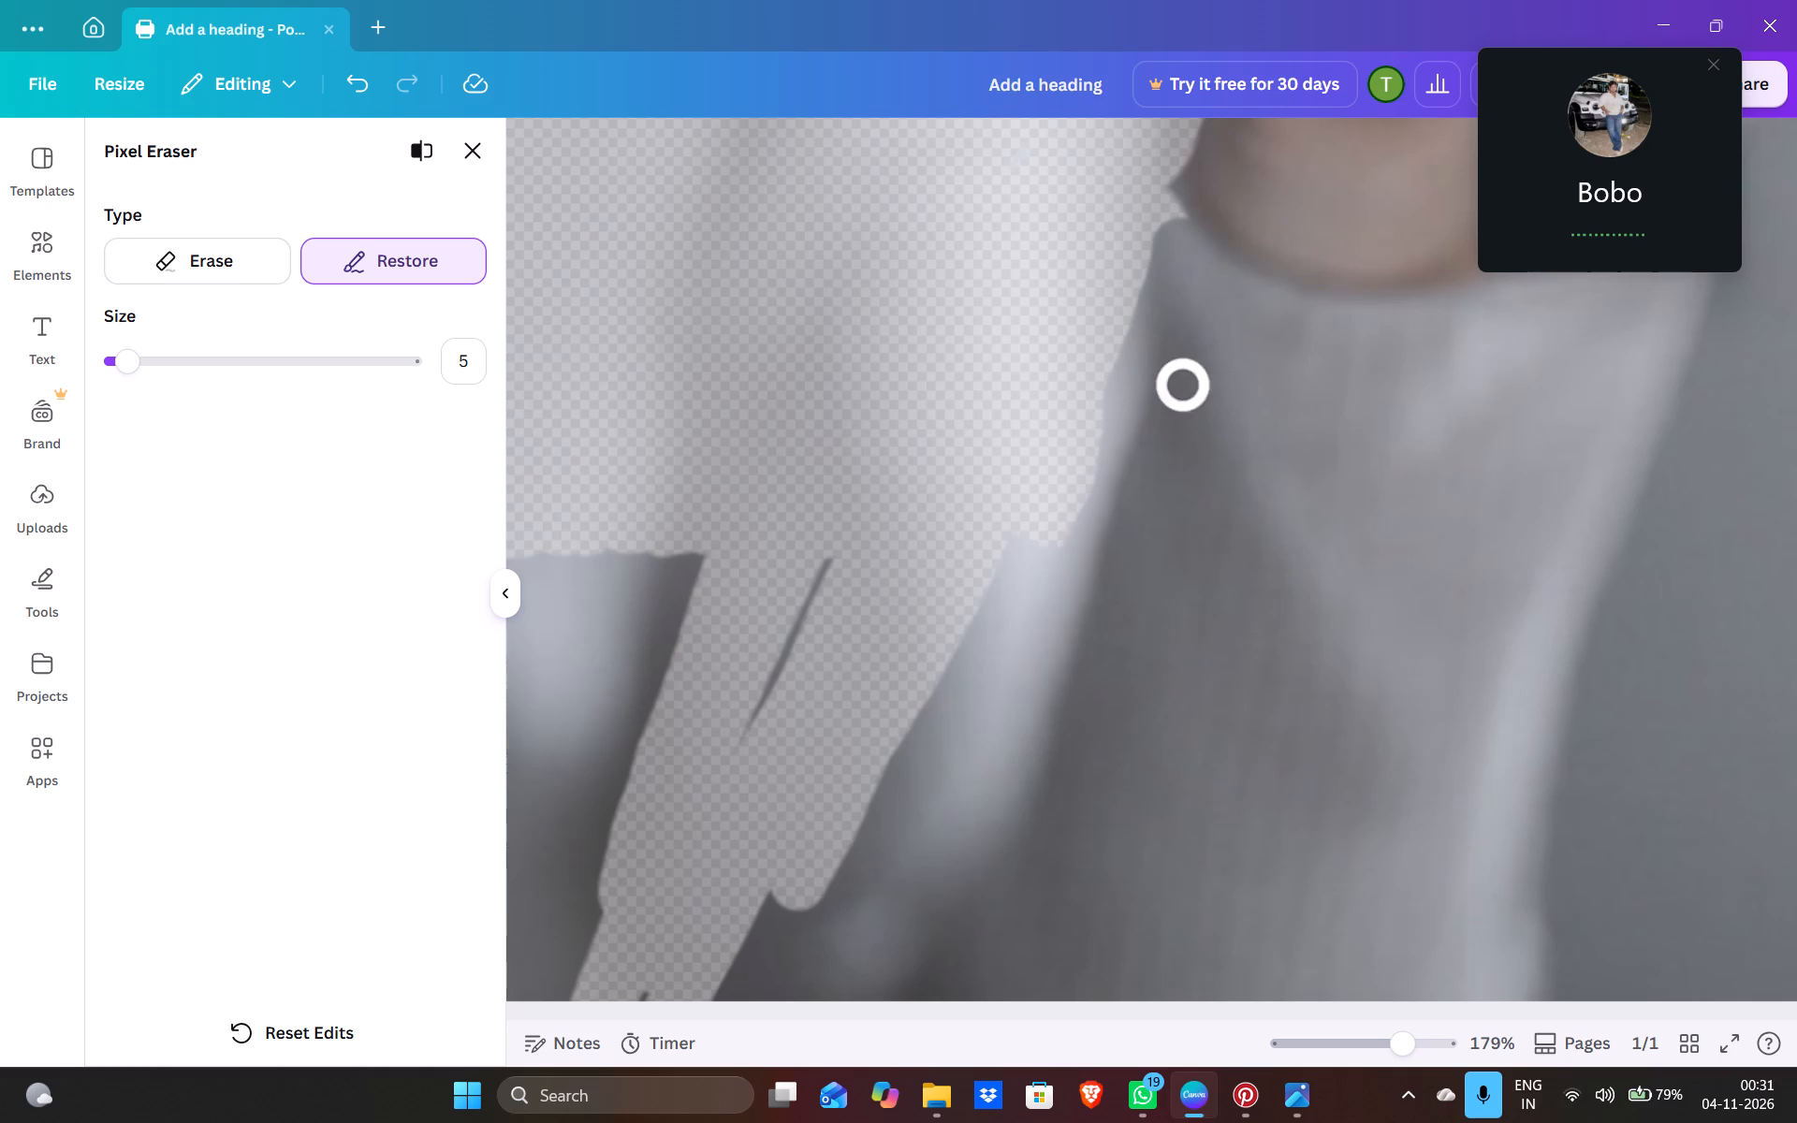
pyautogui.moveTo(1183, 386); pyautogui.dragTo(1136, 510)
pyautogui.moveTo(1156, 198); pyautogui.dragTo(1177, 199)
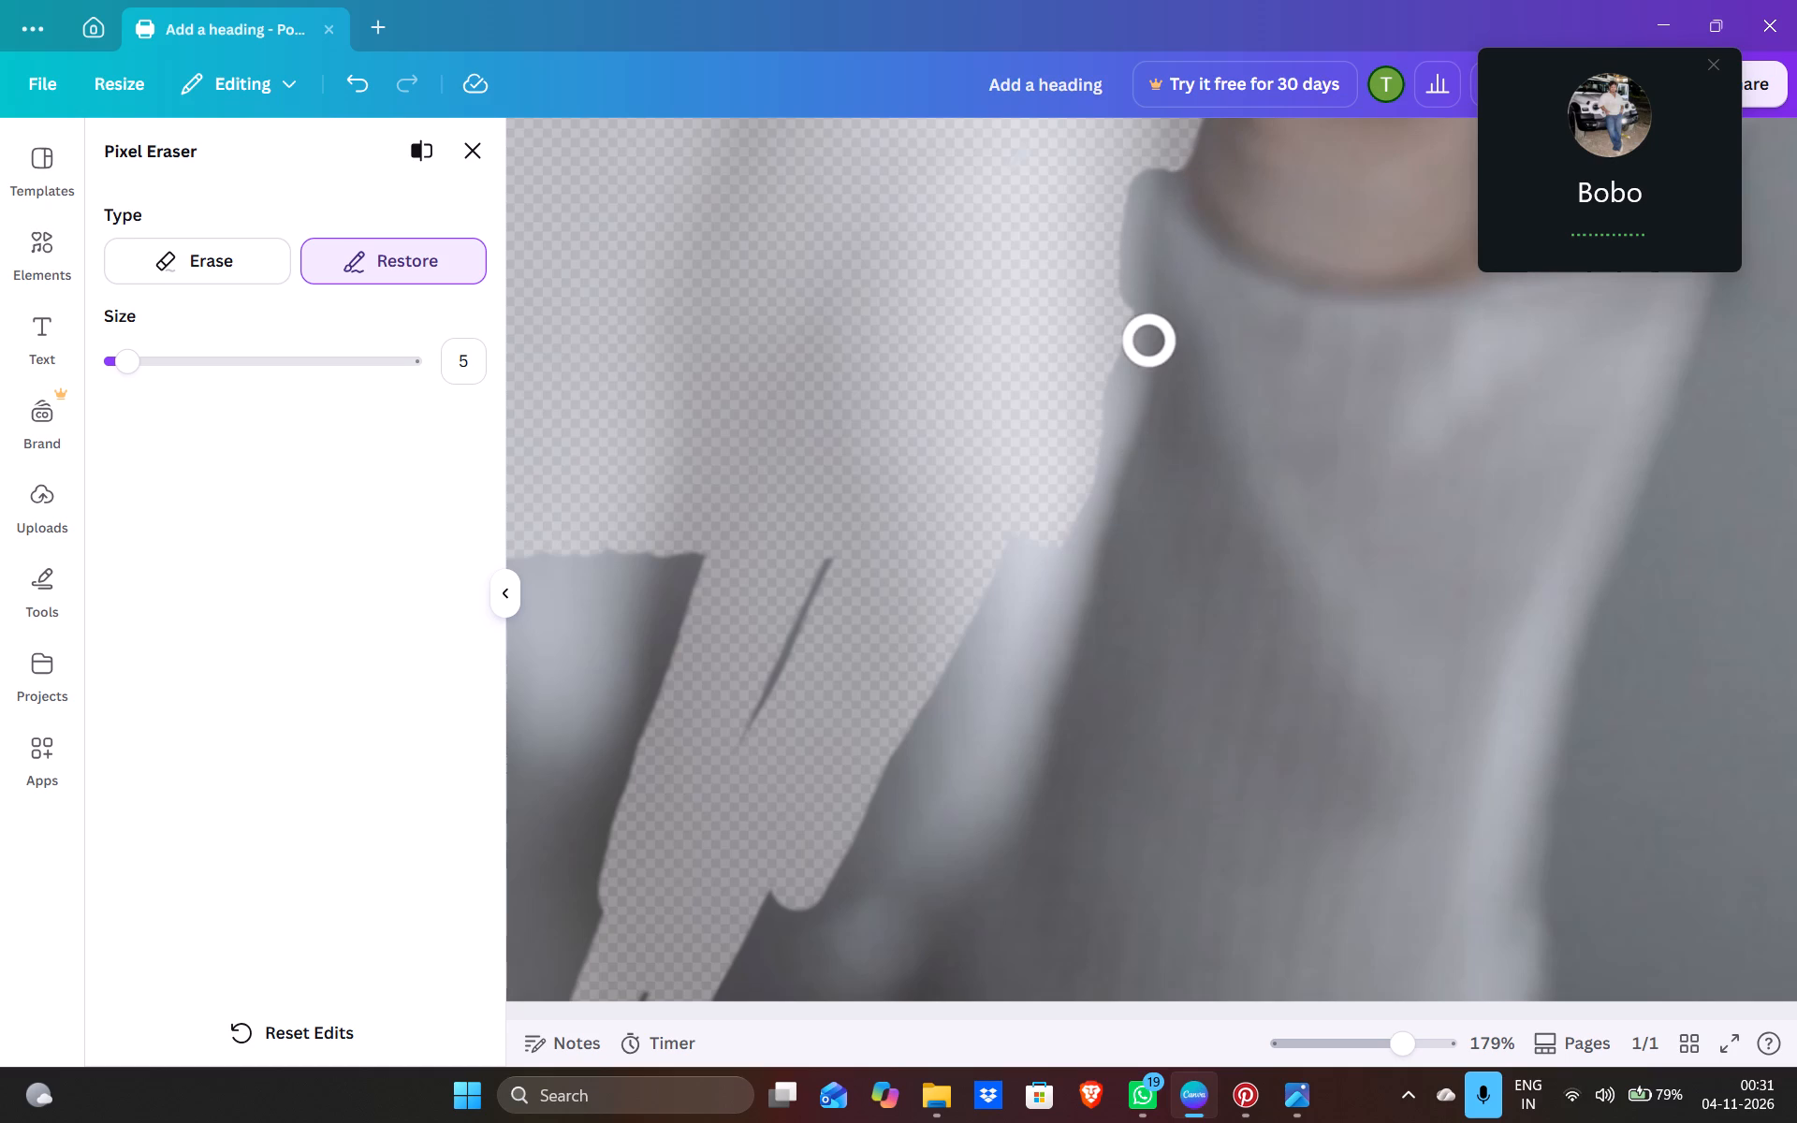
# Erase the leftover sweater fringe along the inner edge of the wrist and cuff with small dabs.
pyautogui.click(274, 262)
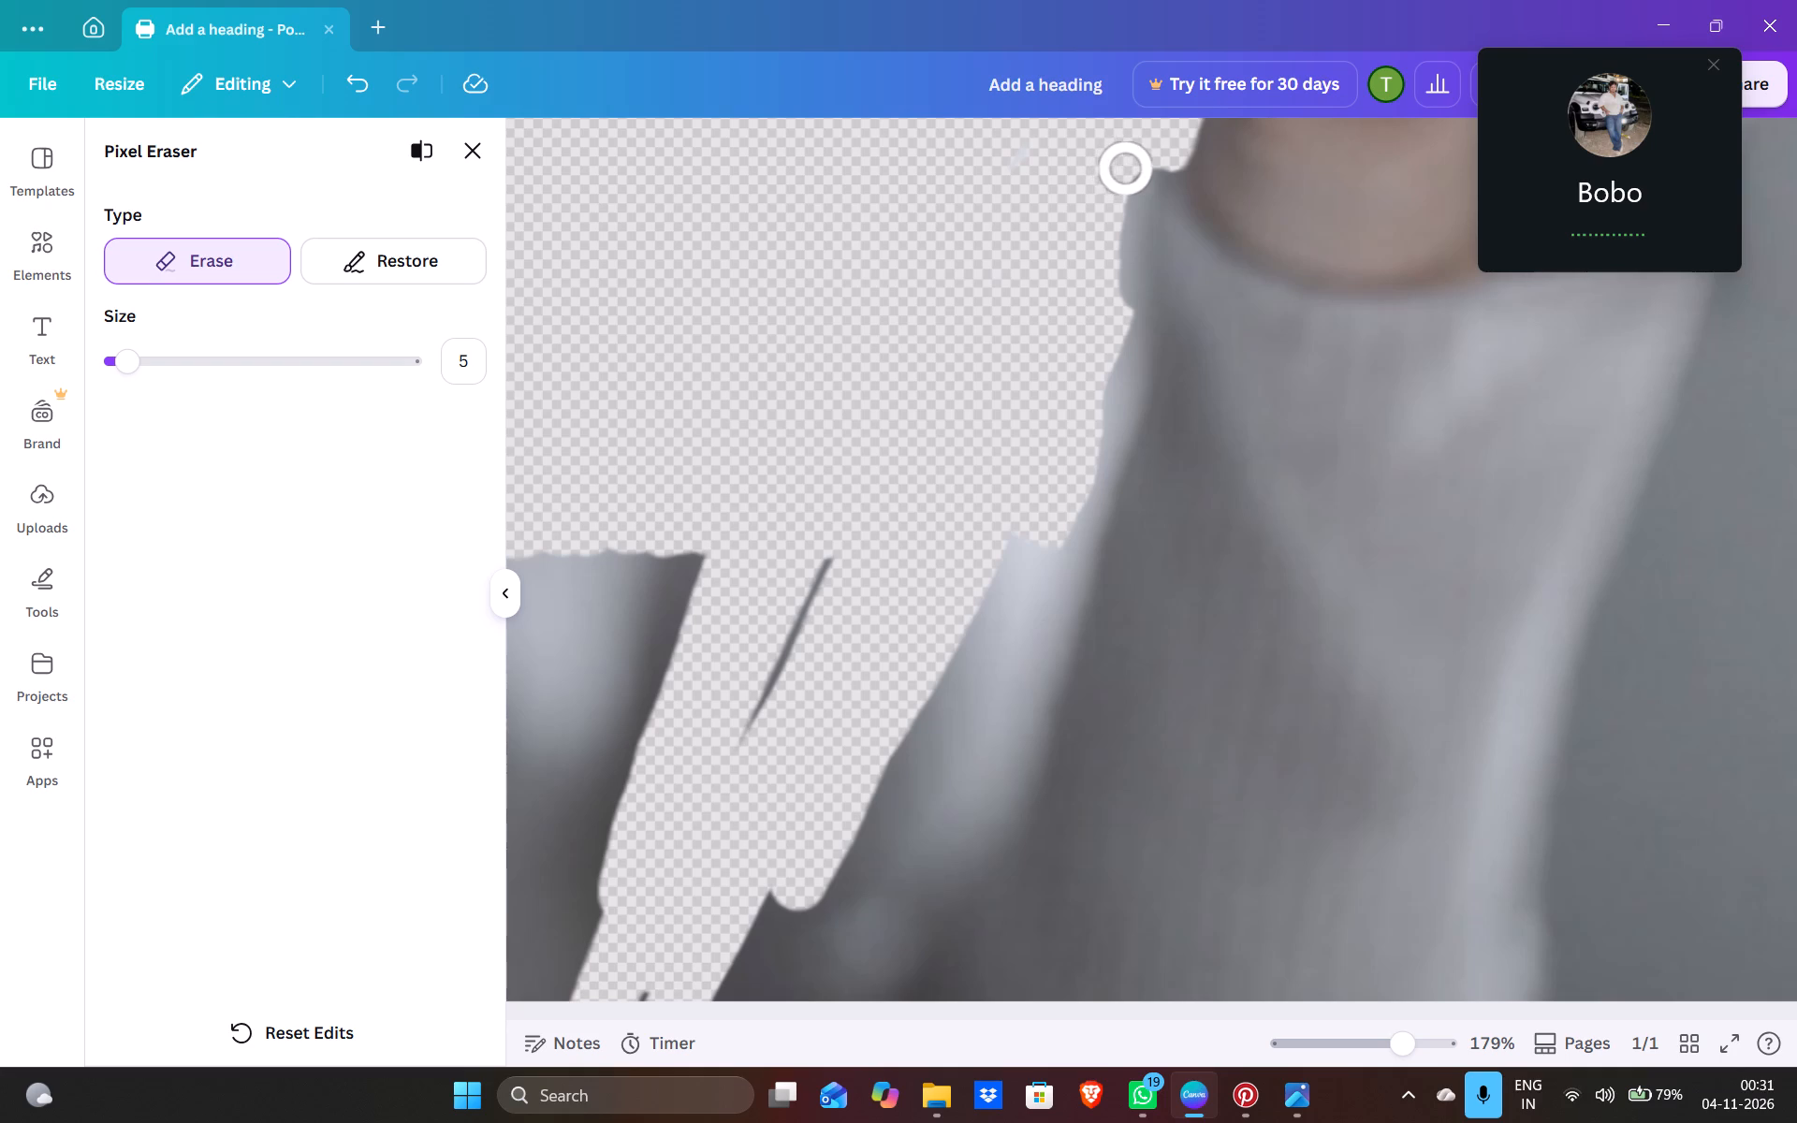
pyautogui.click(1134, 174)
pyautogui.click(1147, 171)
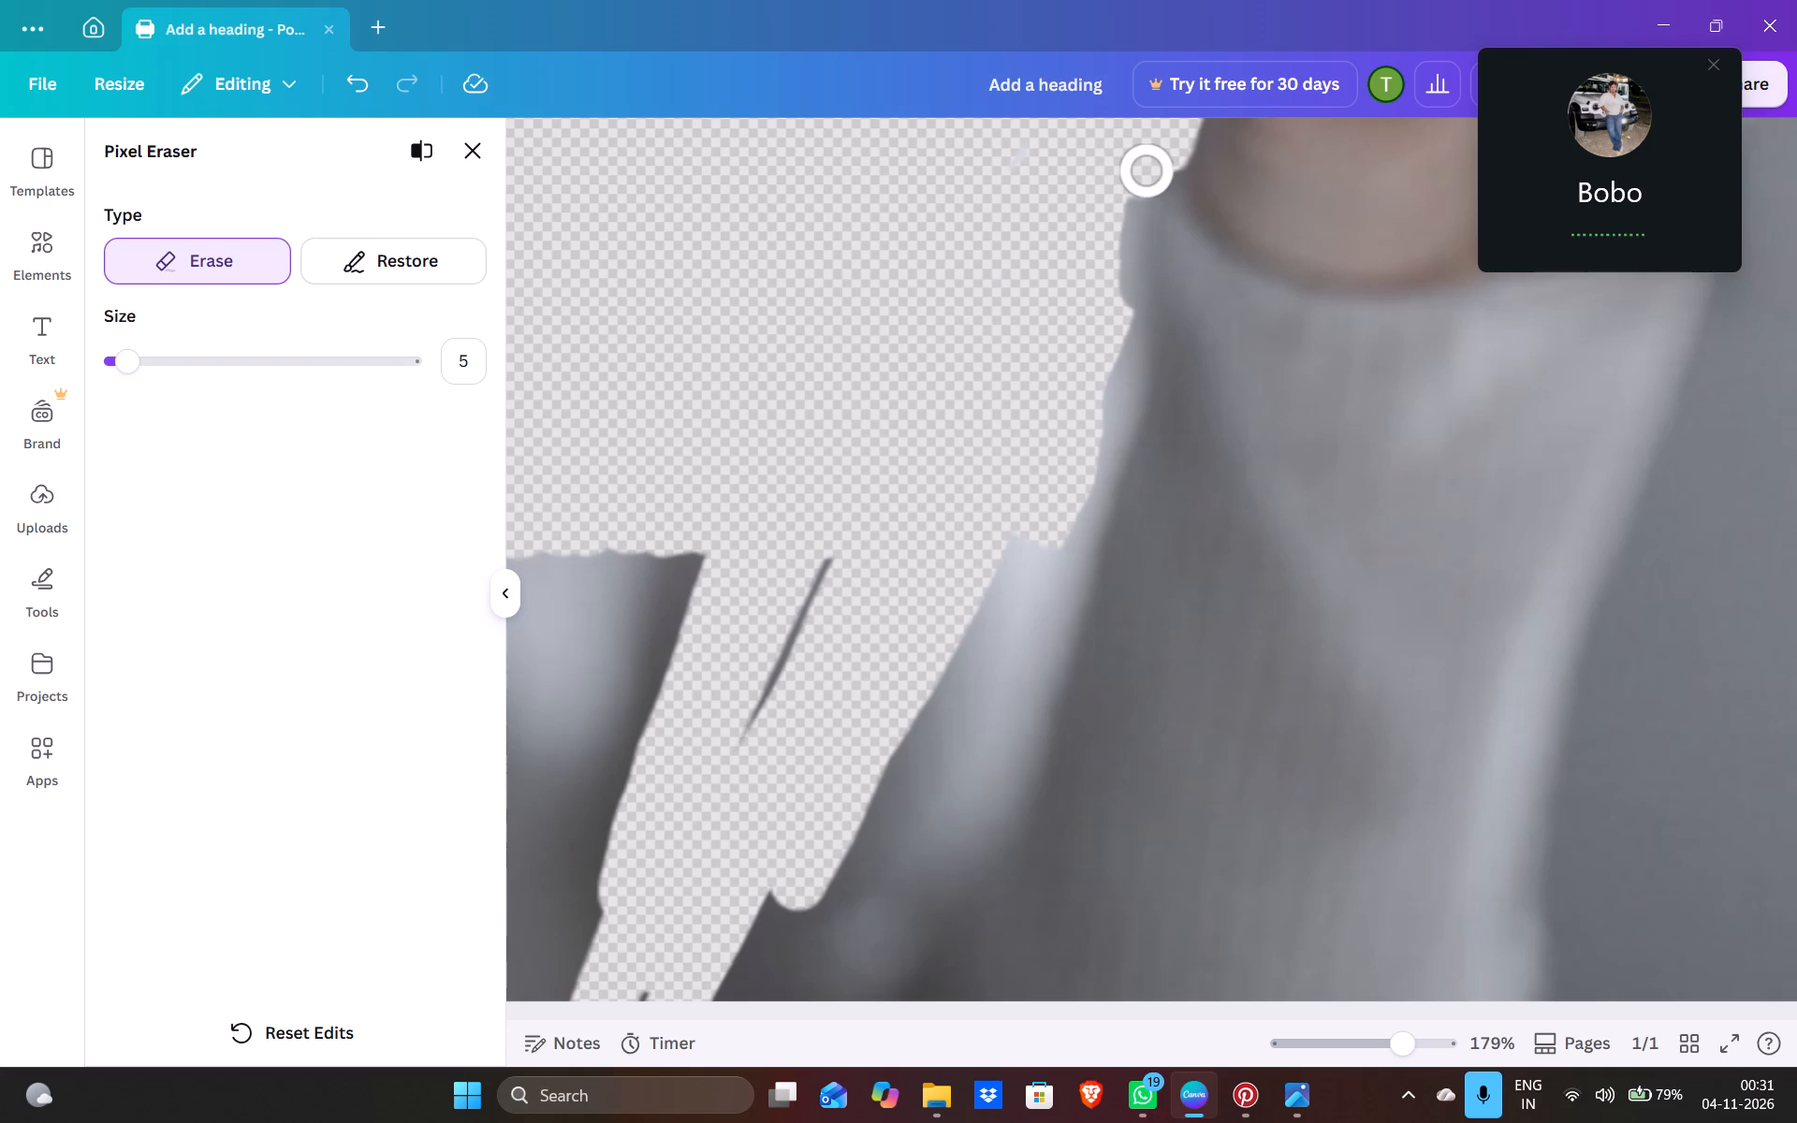
pyautogui.click(1140, 200)
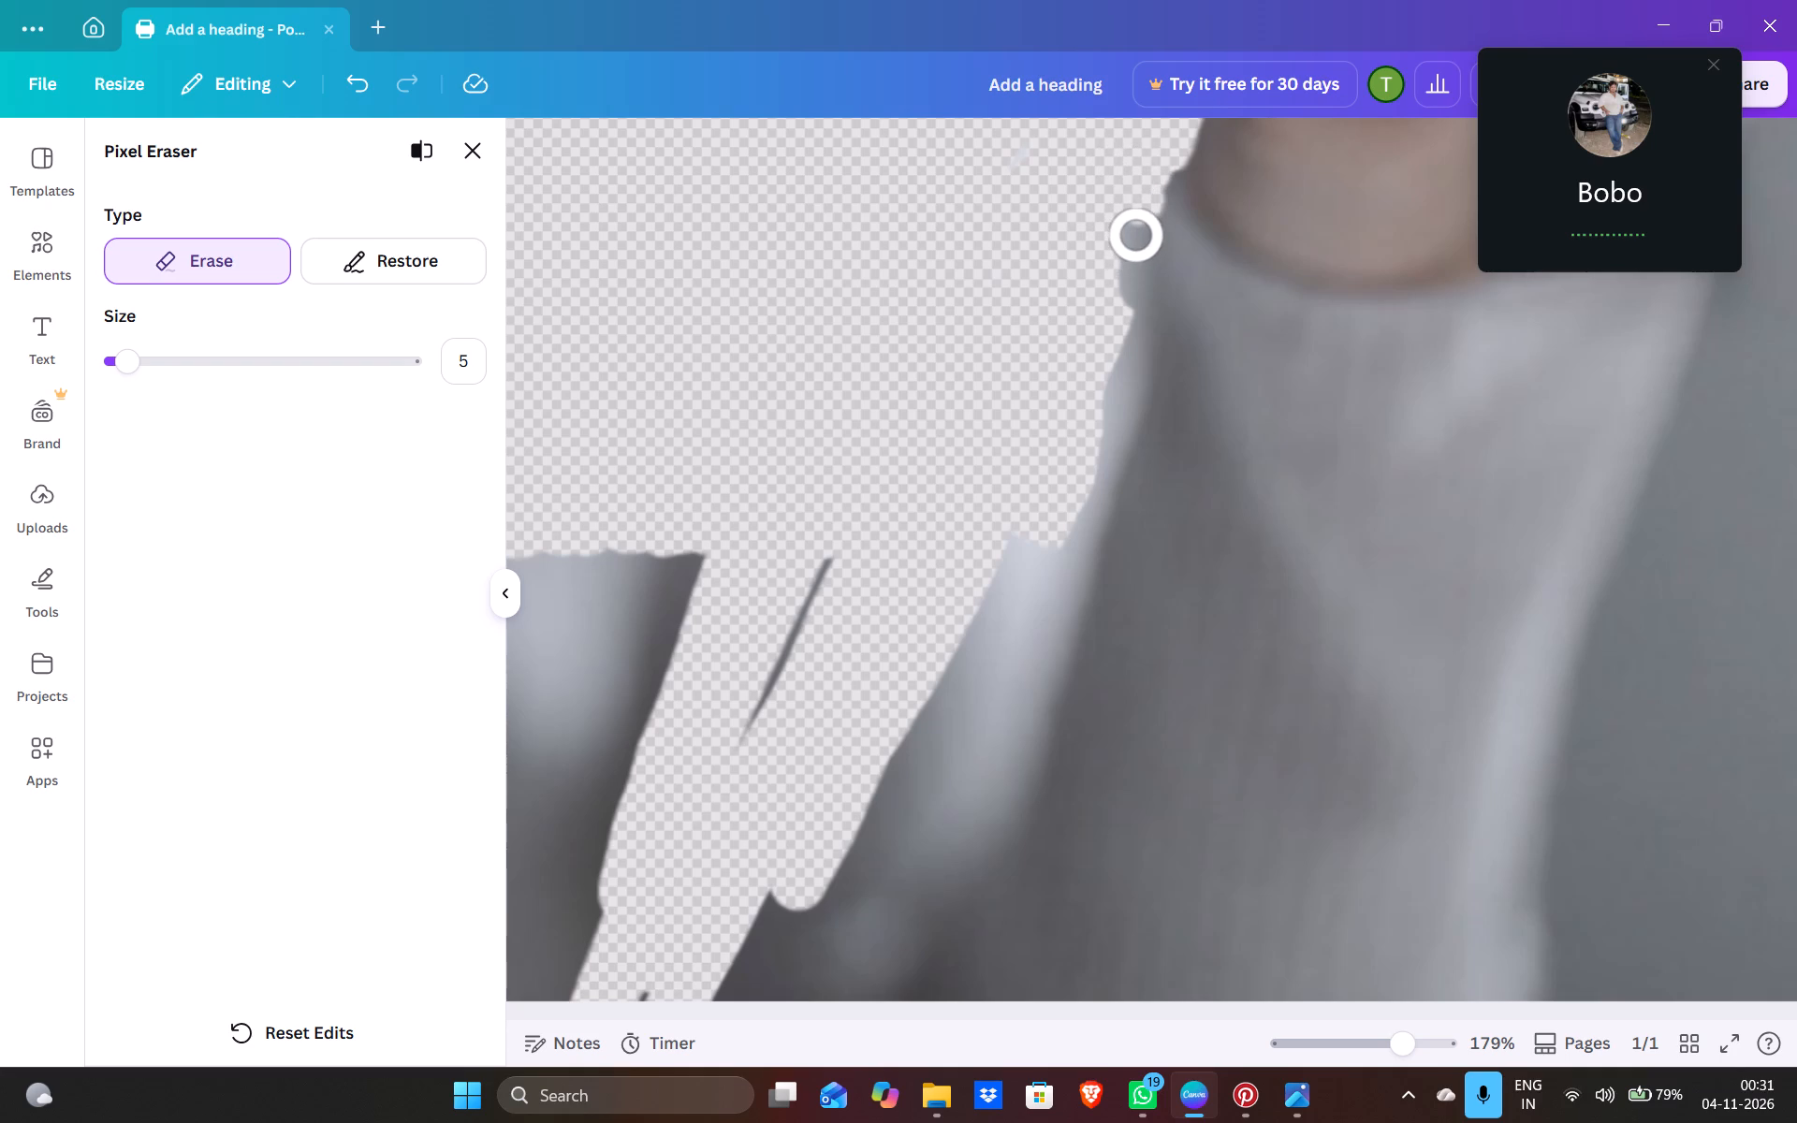
pyautogui.click(1136, 236)
pyautogui.click(1136, 256)
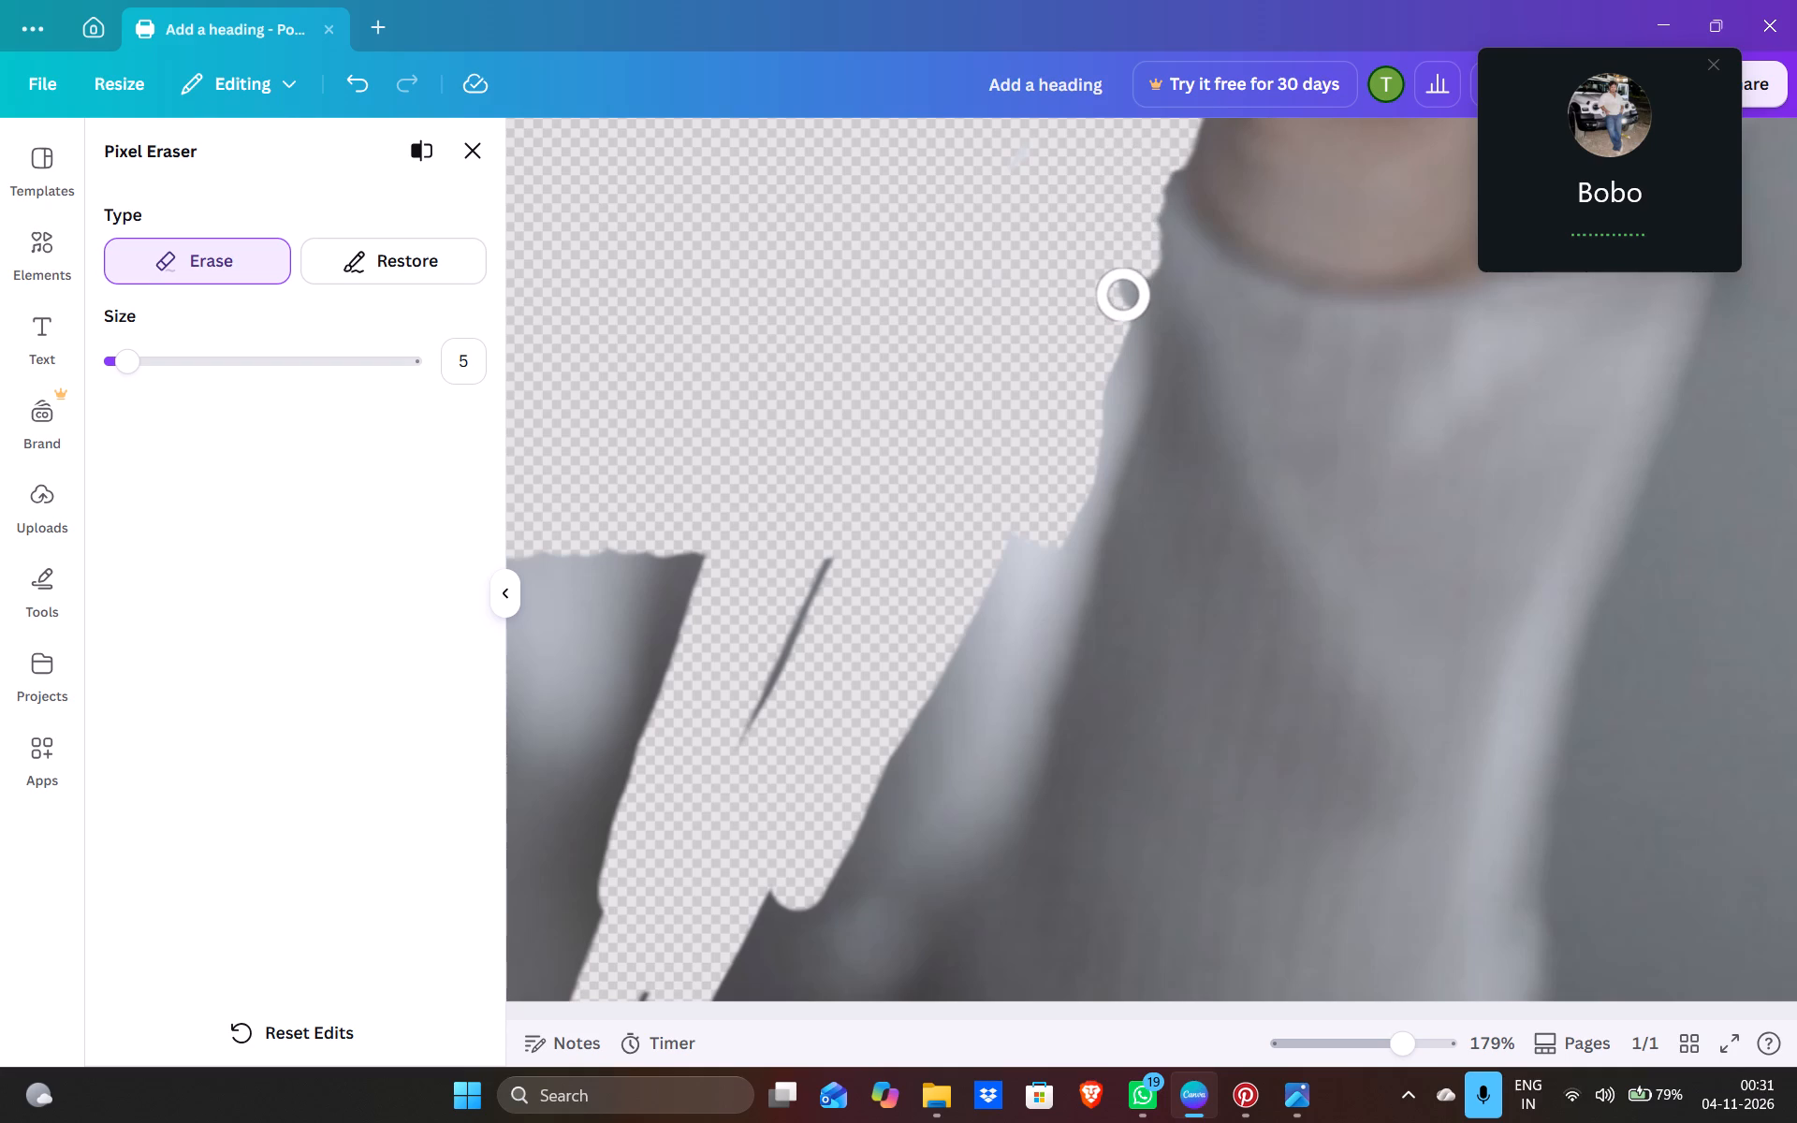
pyautogui.click(1123, 295)
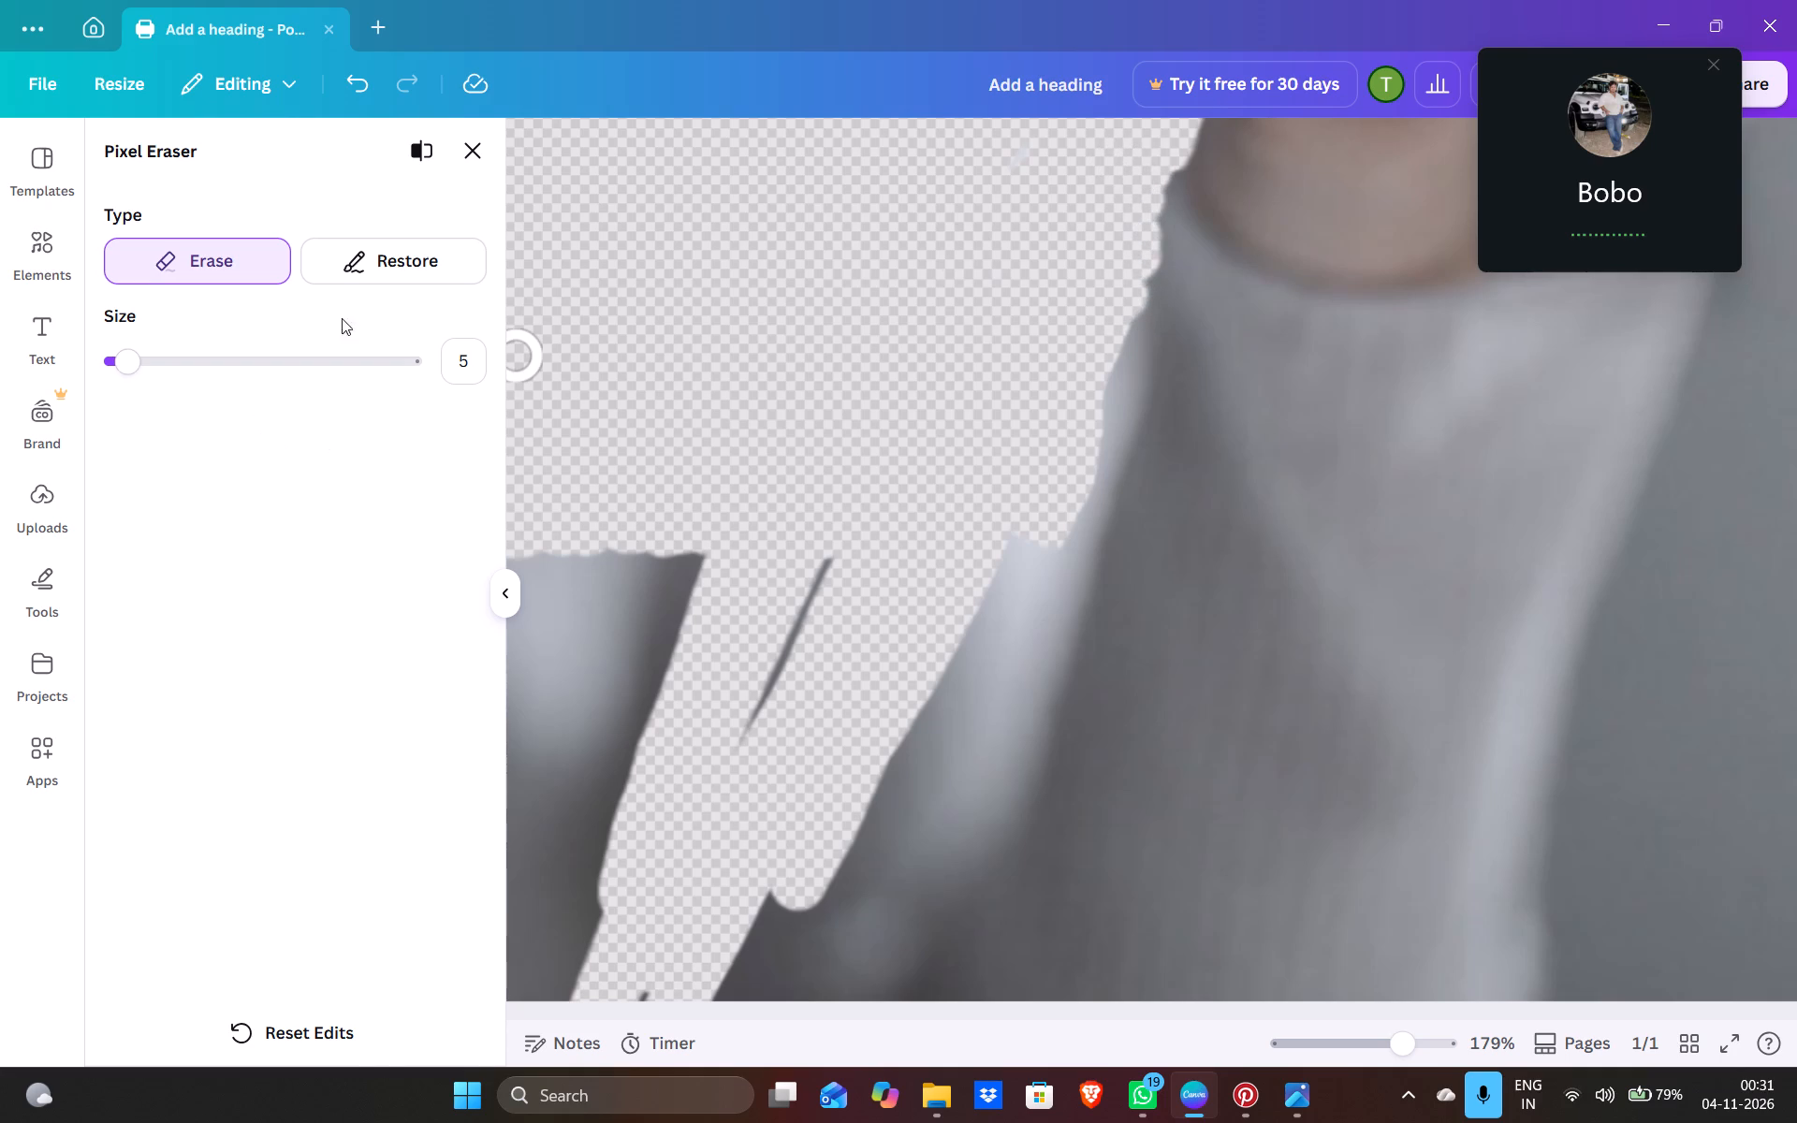
# Restore the bits of wrist and cuff edge that were erased too far, just below the base of the hand.
pyautogui.click(364, 271)
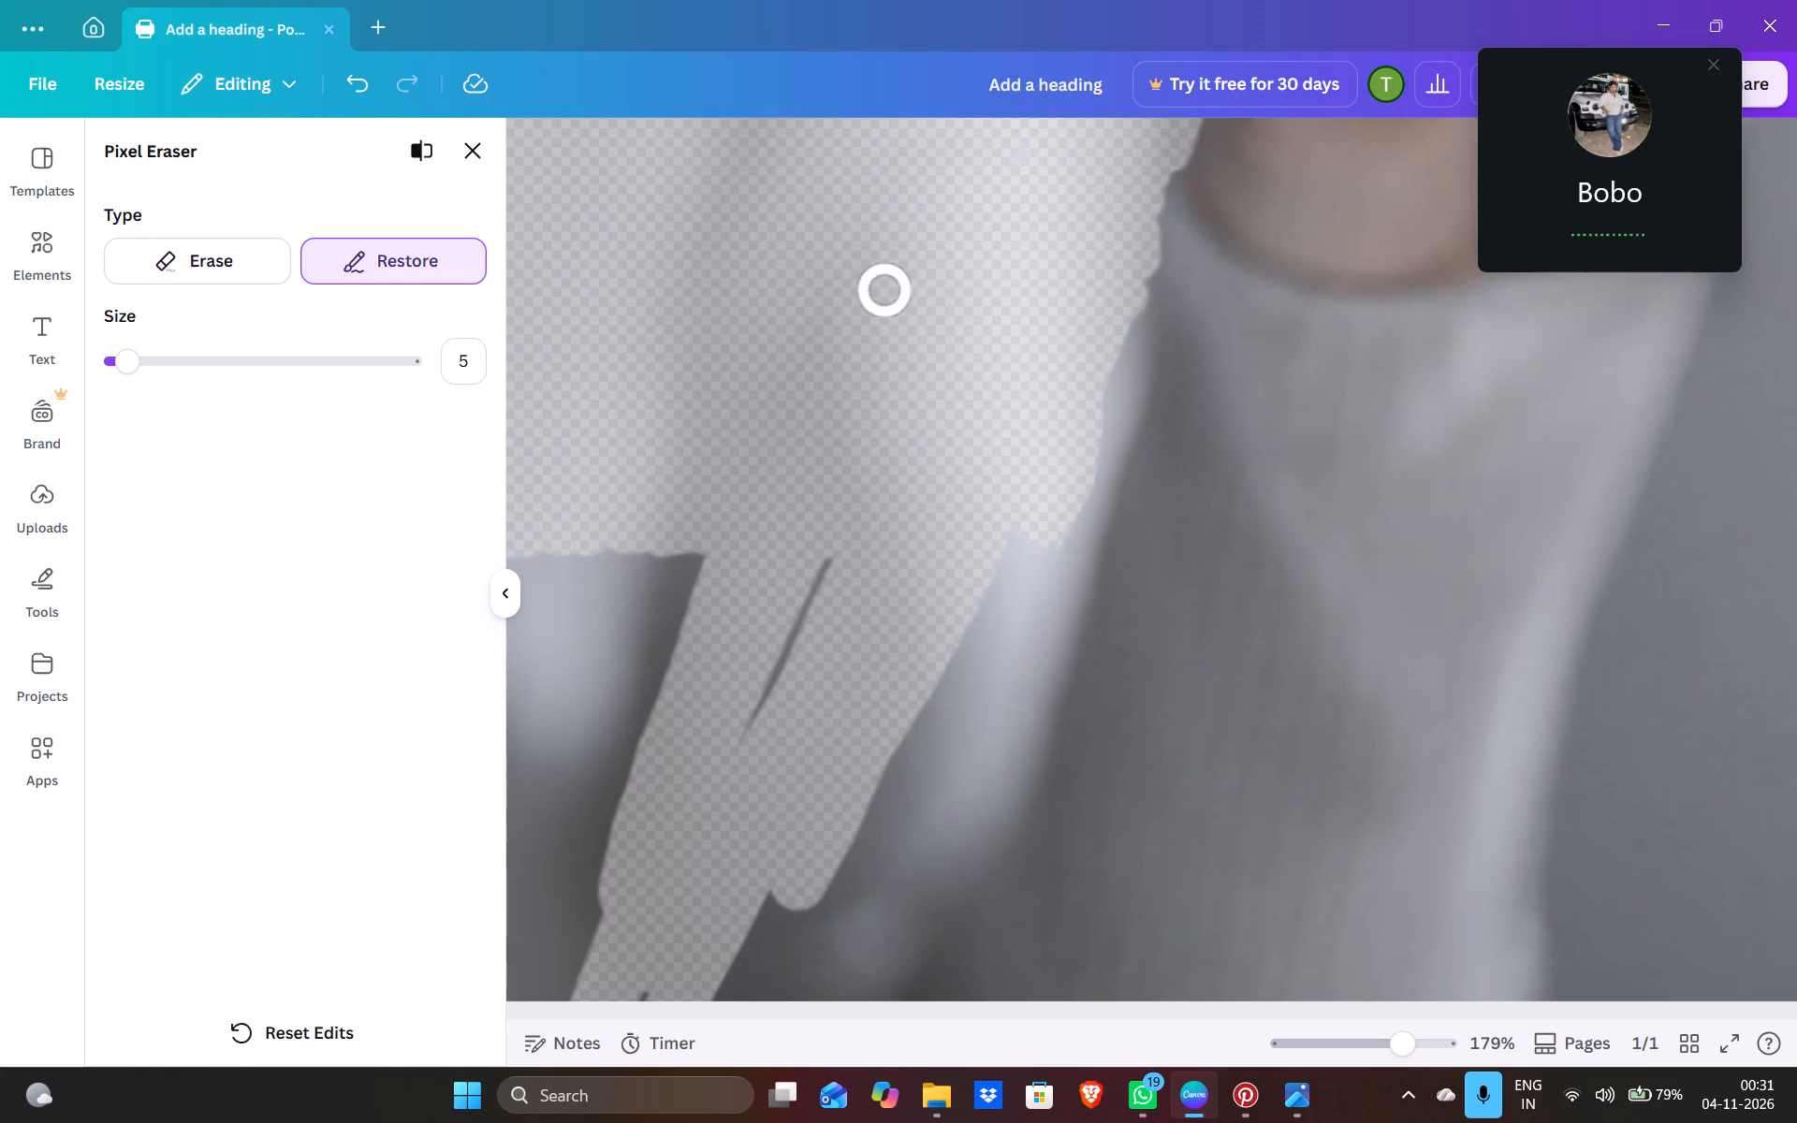
pyautogui.moveTo(1200, 193); pyautogui.dragTo(1197, 208)
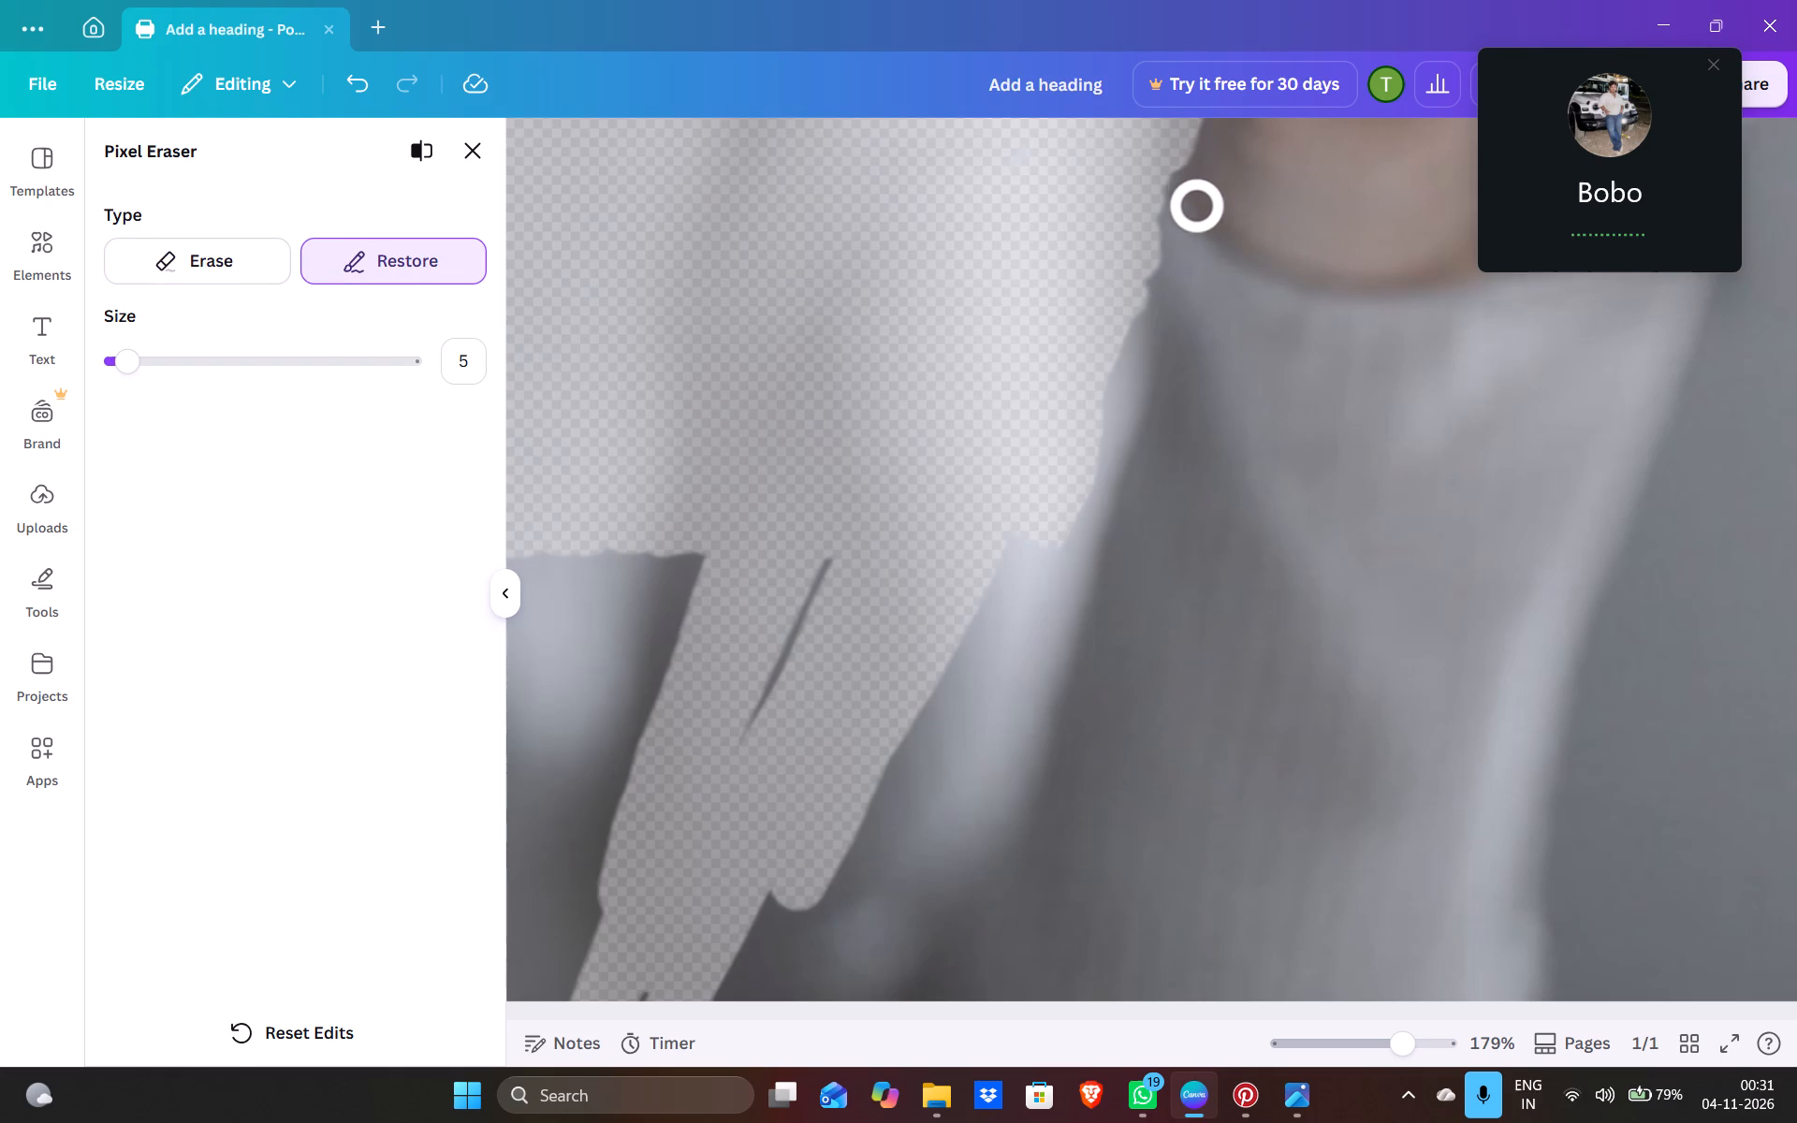
pyautogui.moveTo(1197, 208); pyautogui.dragTo(1193, 209)
pyautogui.moveTo(1189, 197); pyautogui.dragTo(1186, 202)
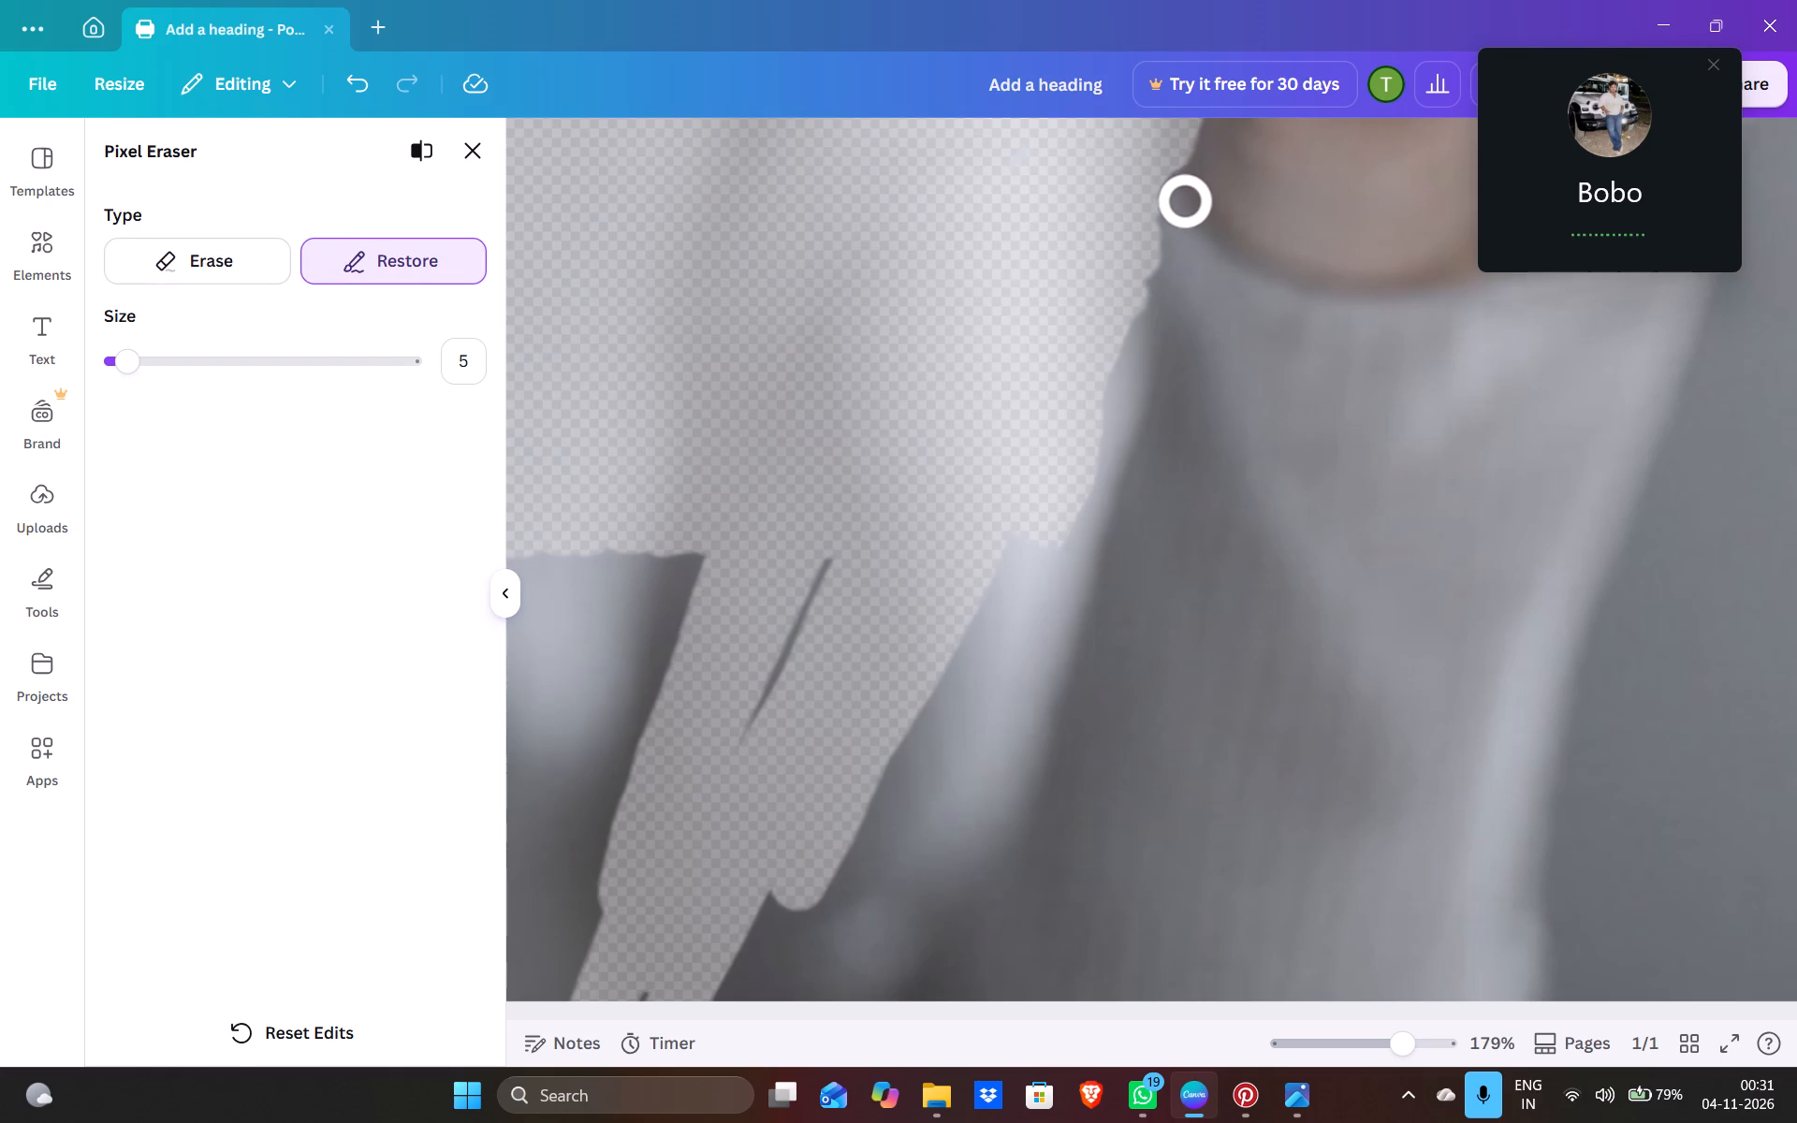
pyautogui.moveTo(1186, 202); pyautogui.dragTo(1185, 258)
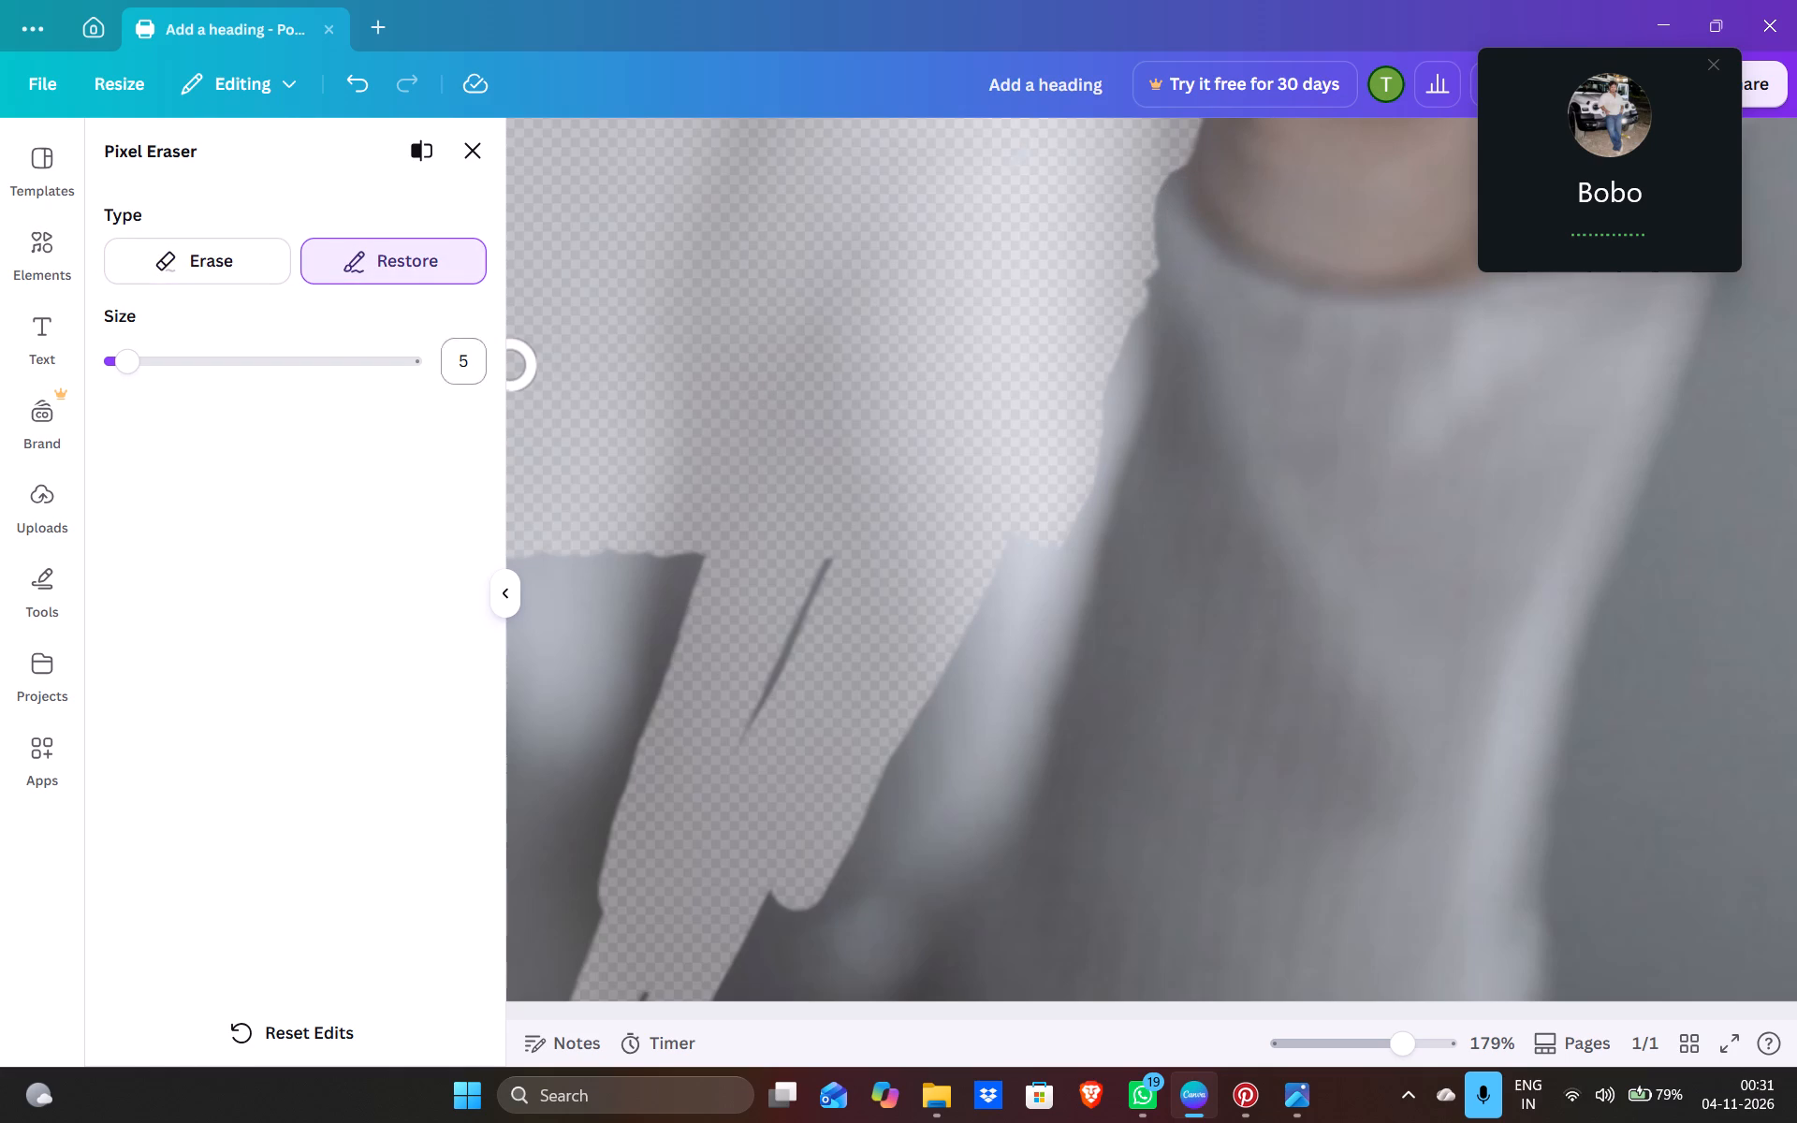
# Erase the sweater fringe along the raised sleeve's inner edge, from just below the cuff down towards the photo's bottom.
pyautogui.click(228, 265)
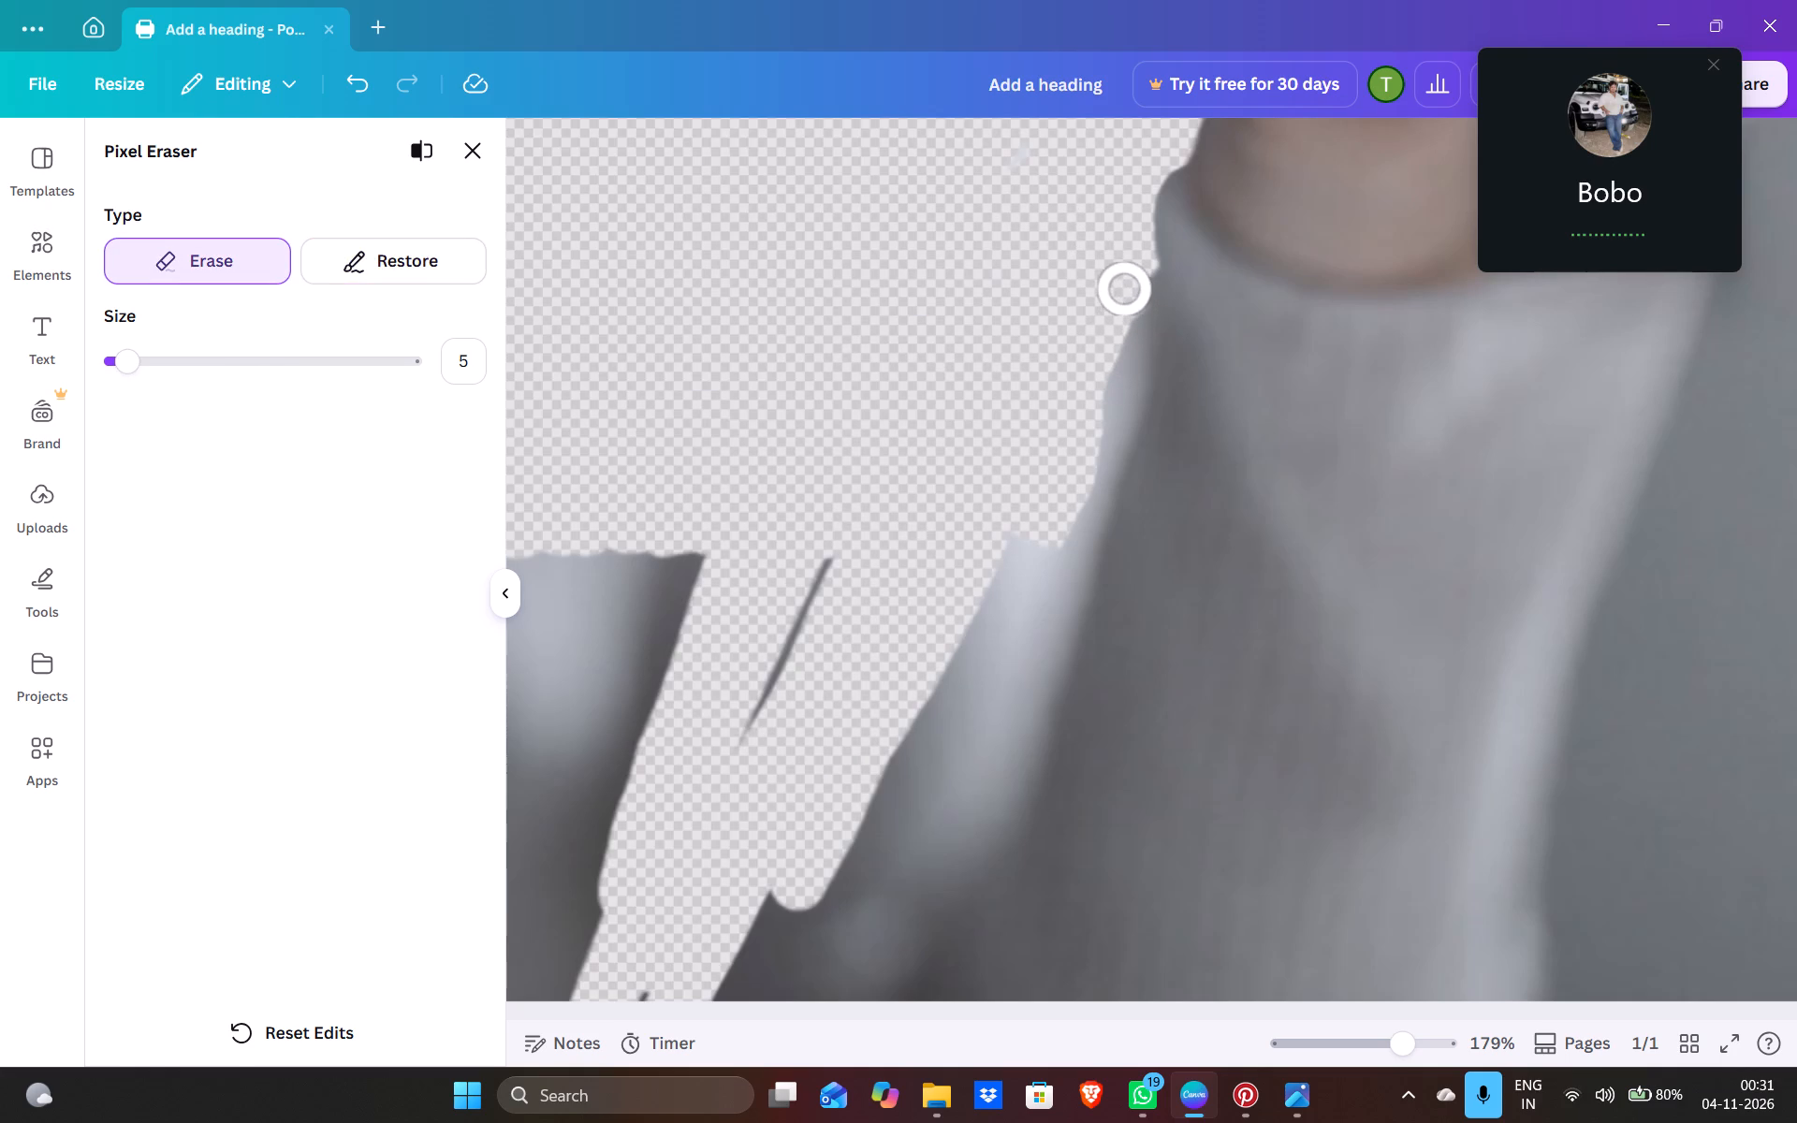
pyautogui.moveTo(1125, 284); pyautogui.dragTo(1107, 387)
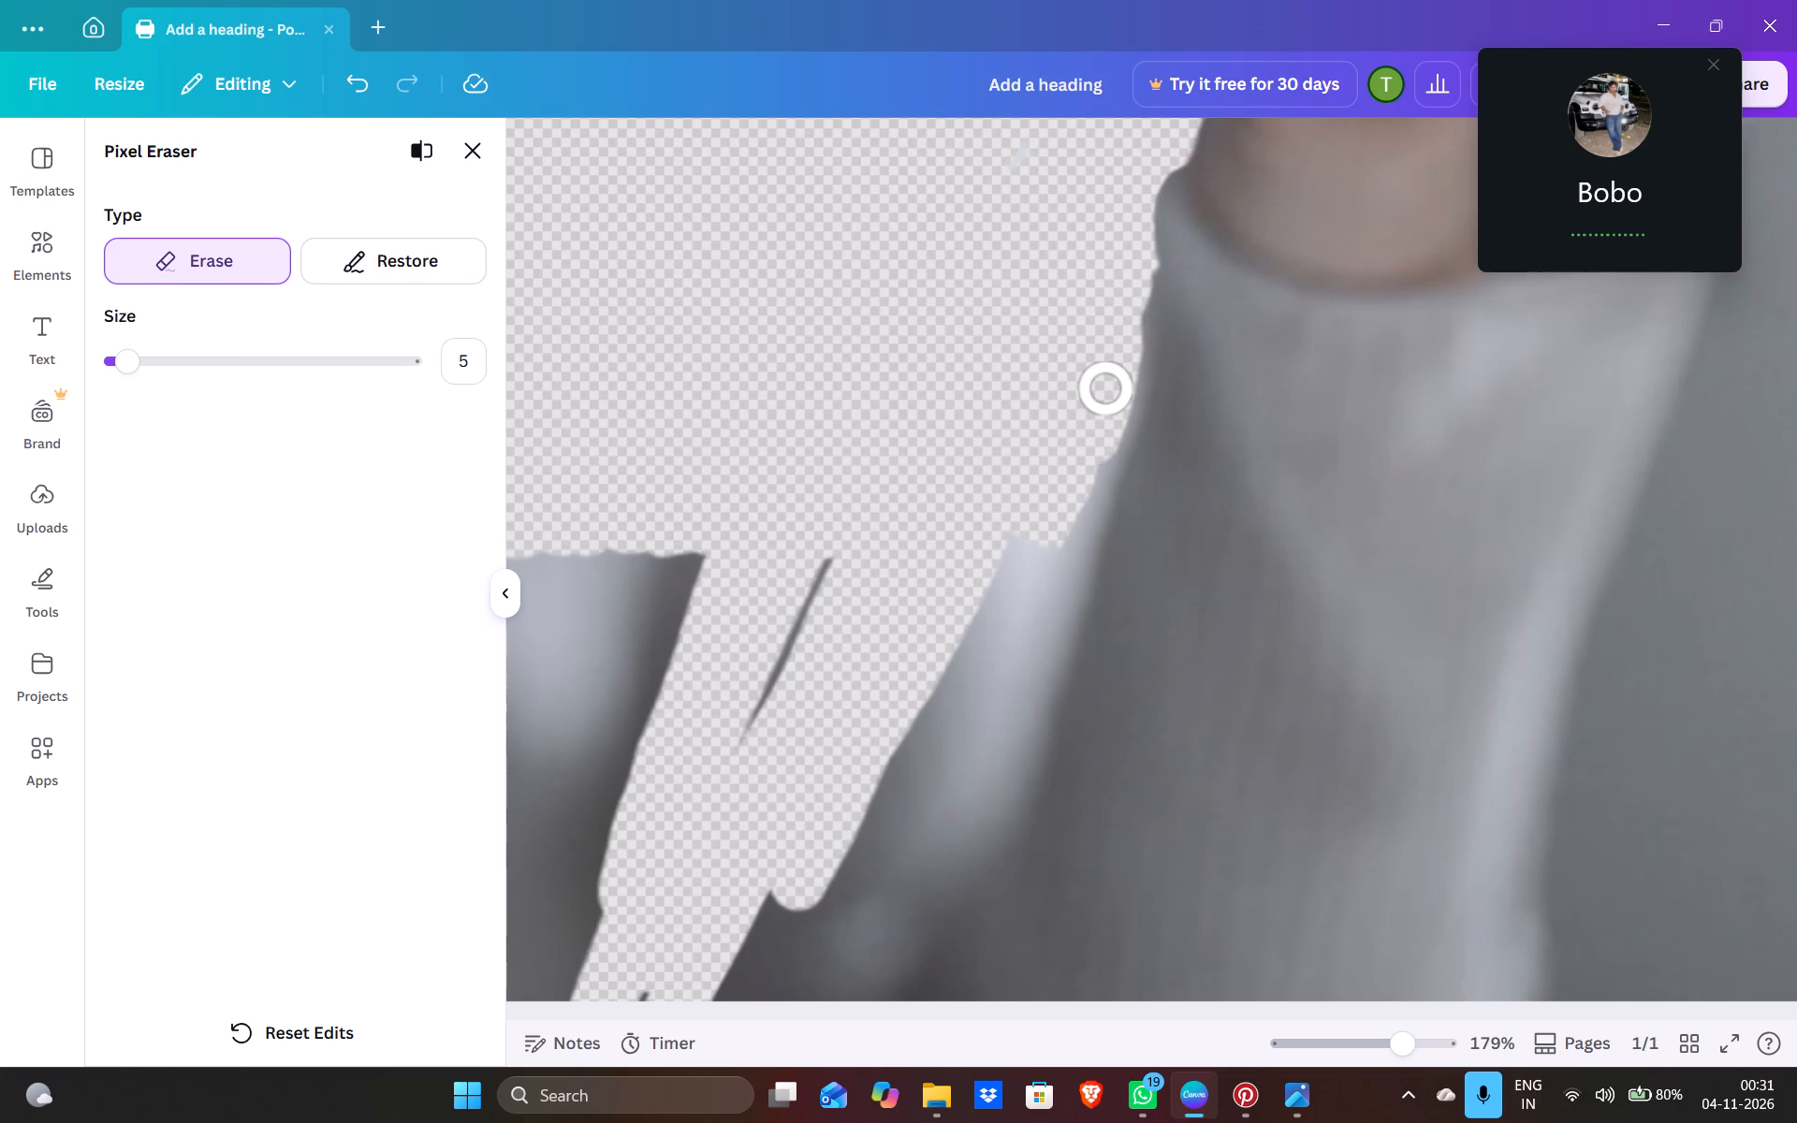
pyautogui.moveTo(1107, 387); pyautogui.dragTo(1080, 533)
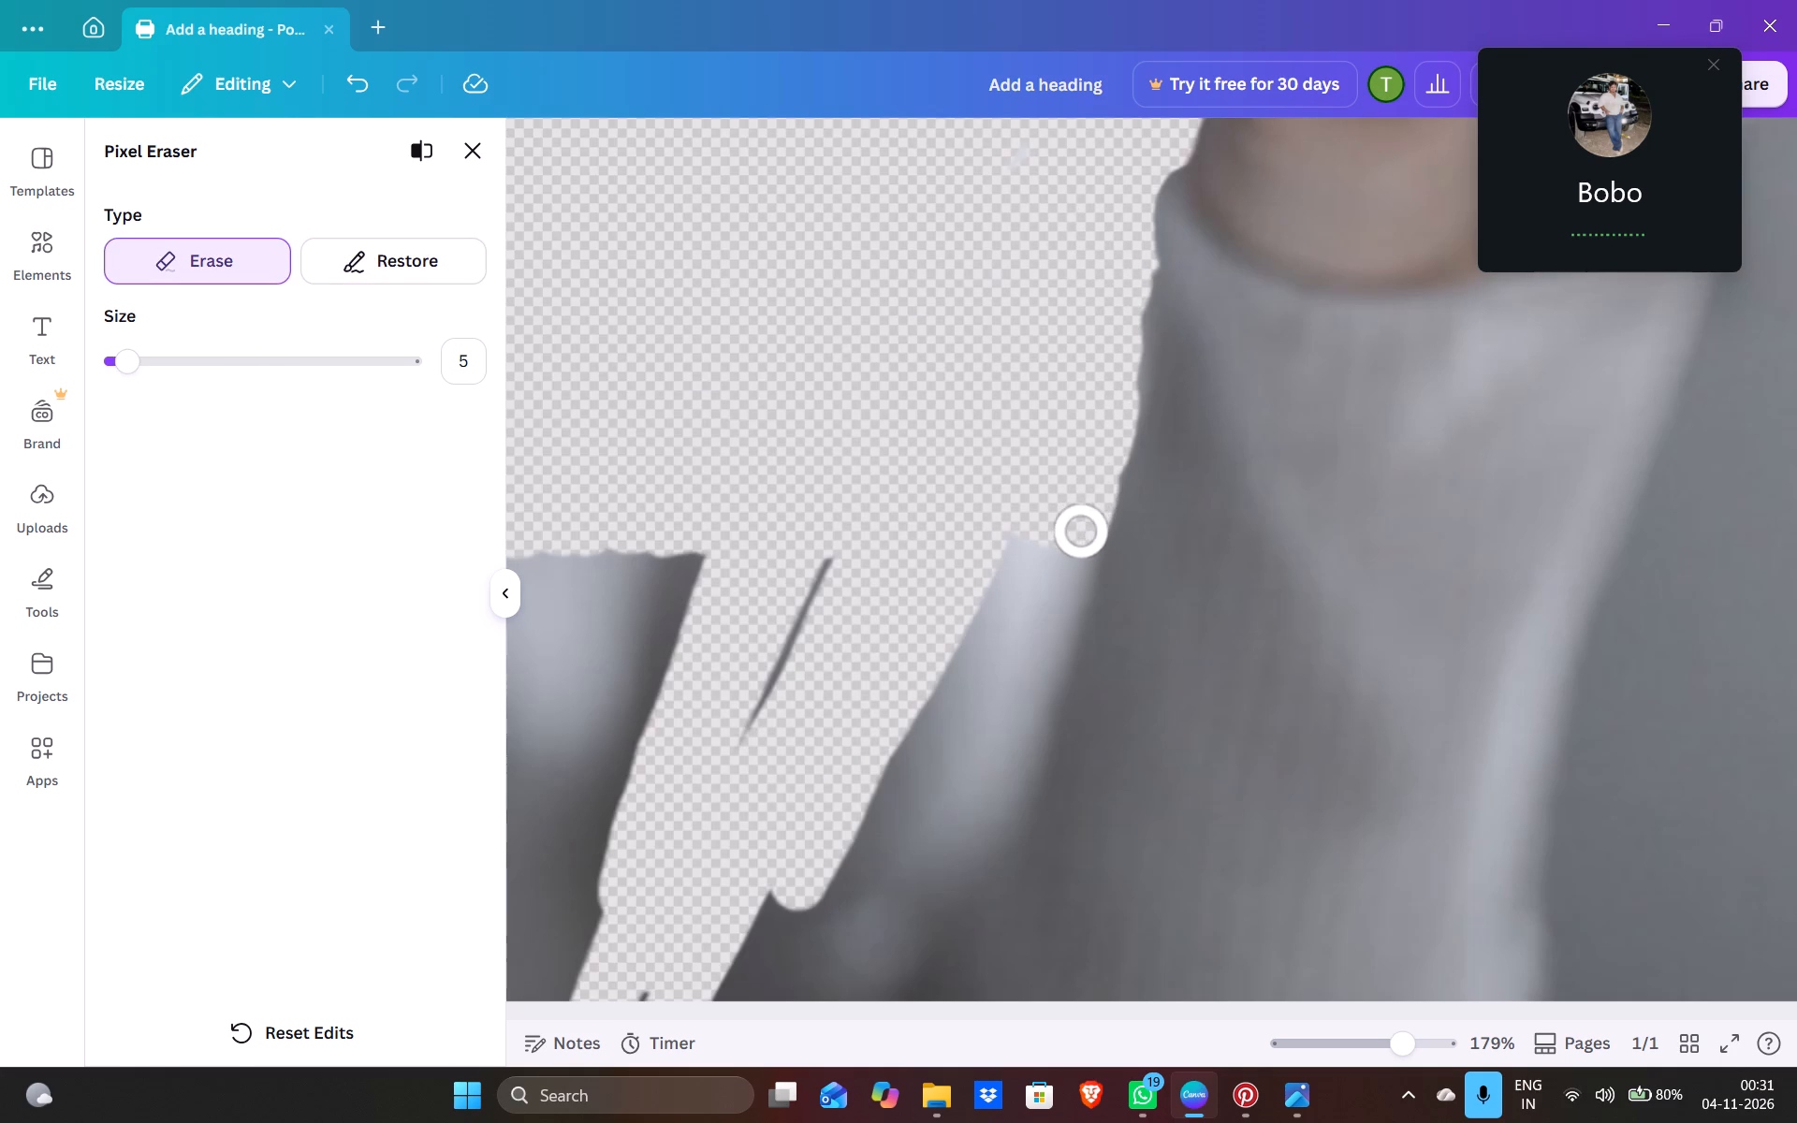
pyautogui.moveTo(1080, 533); pyautogui.dragTo(1050, 667)
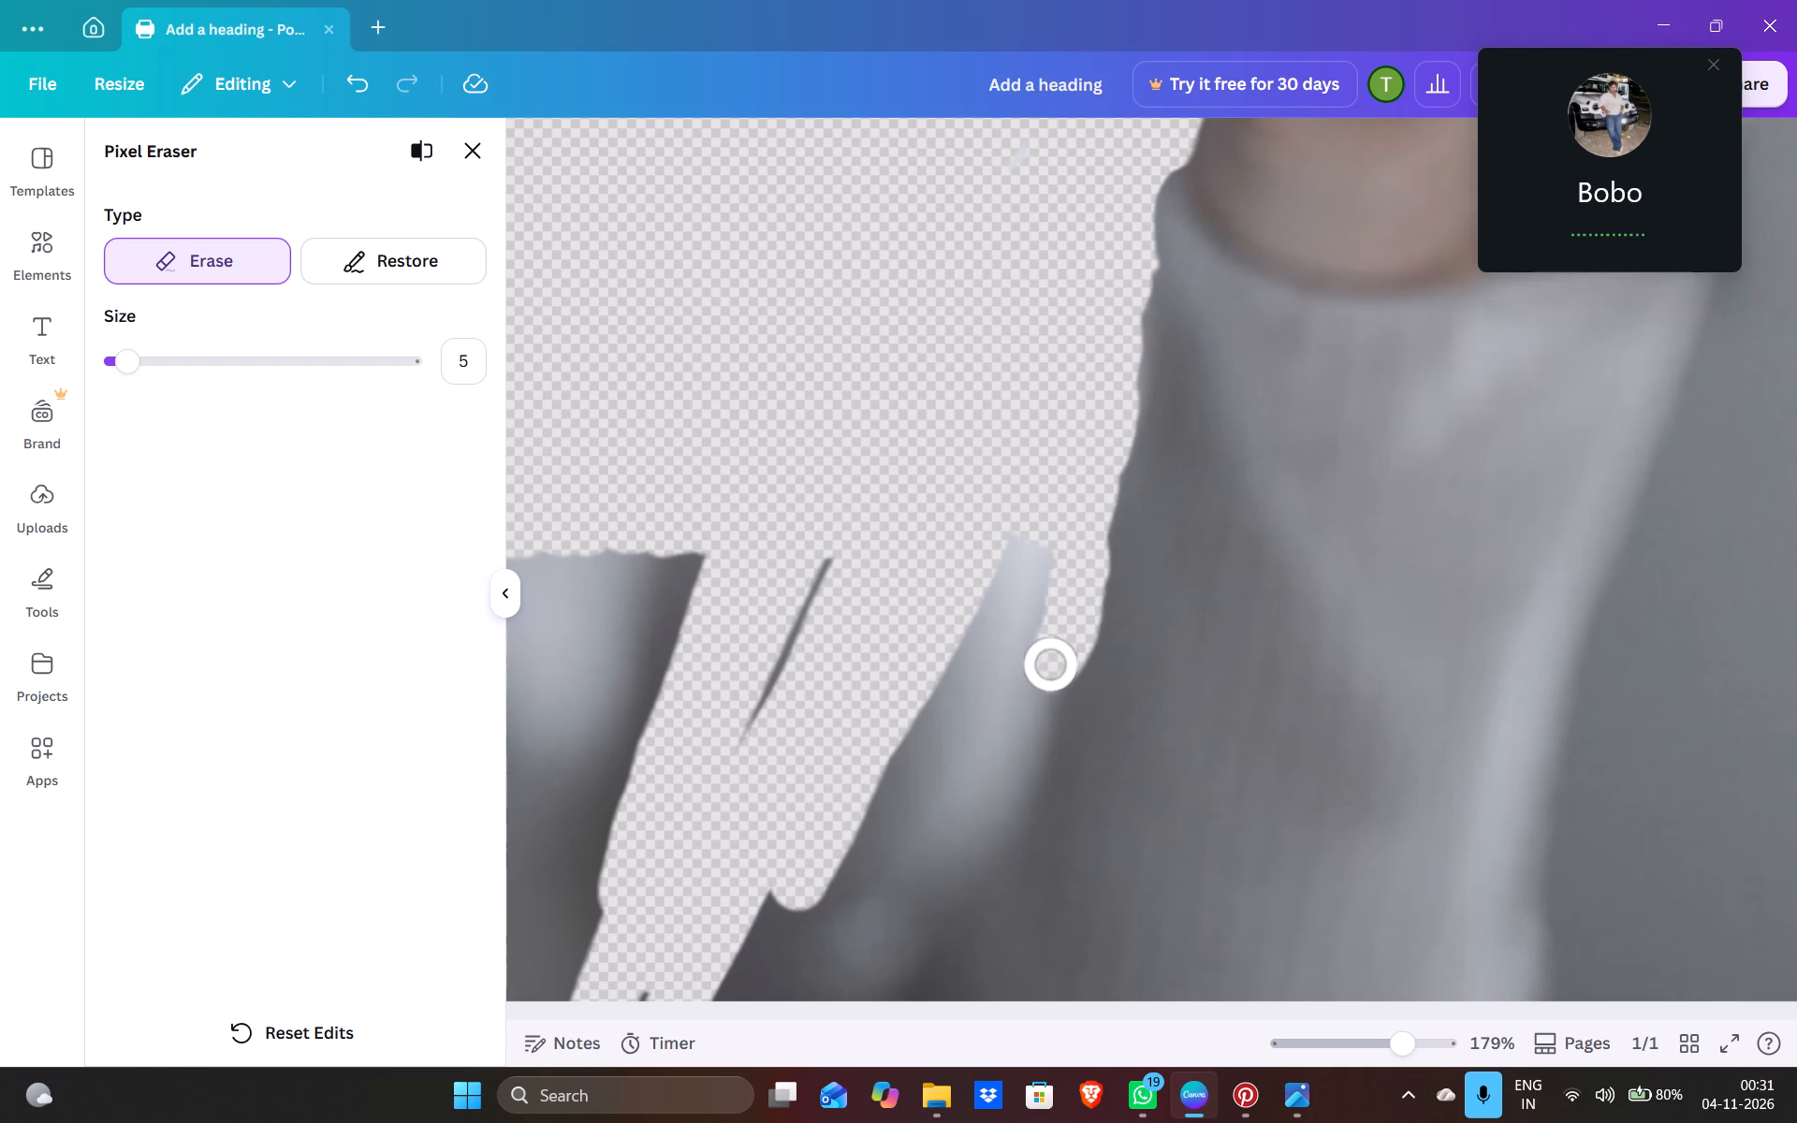
pyautogui.moveTo(1050, 667); pyautogui.dragTo(1014, 930)
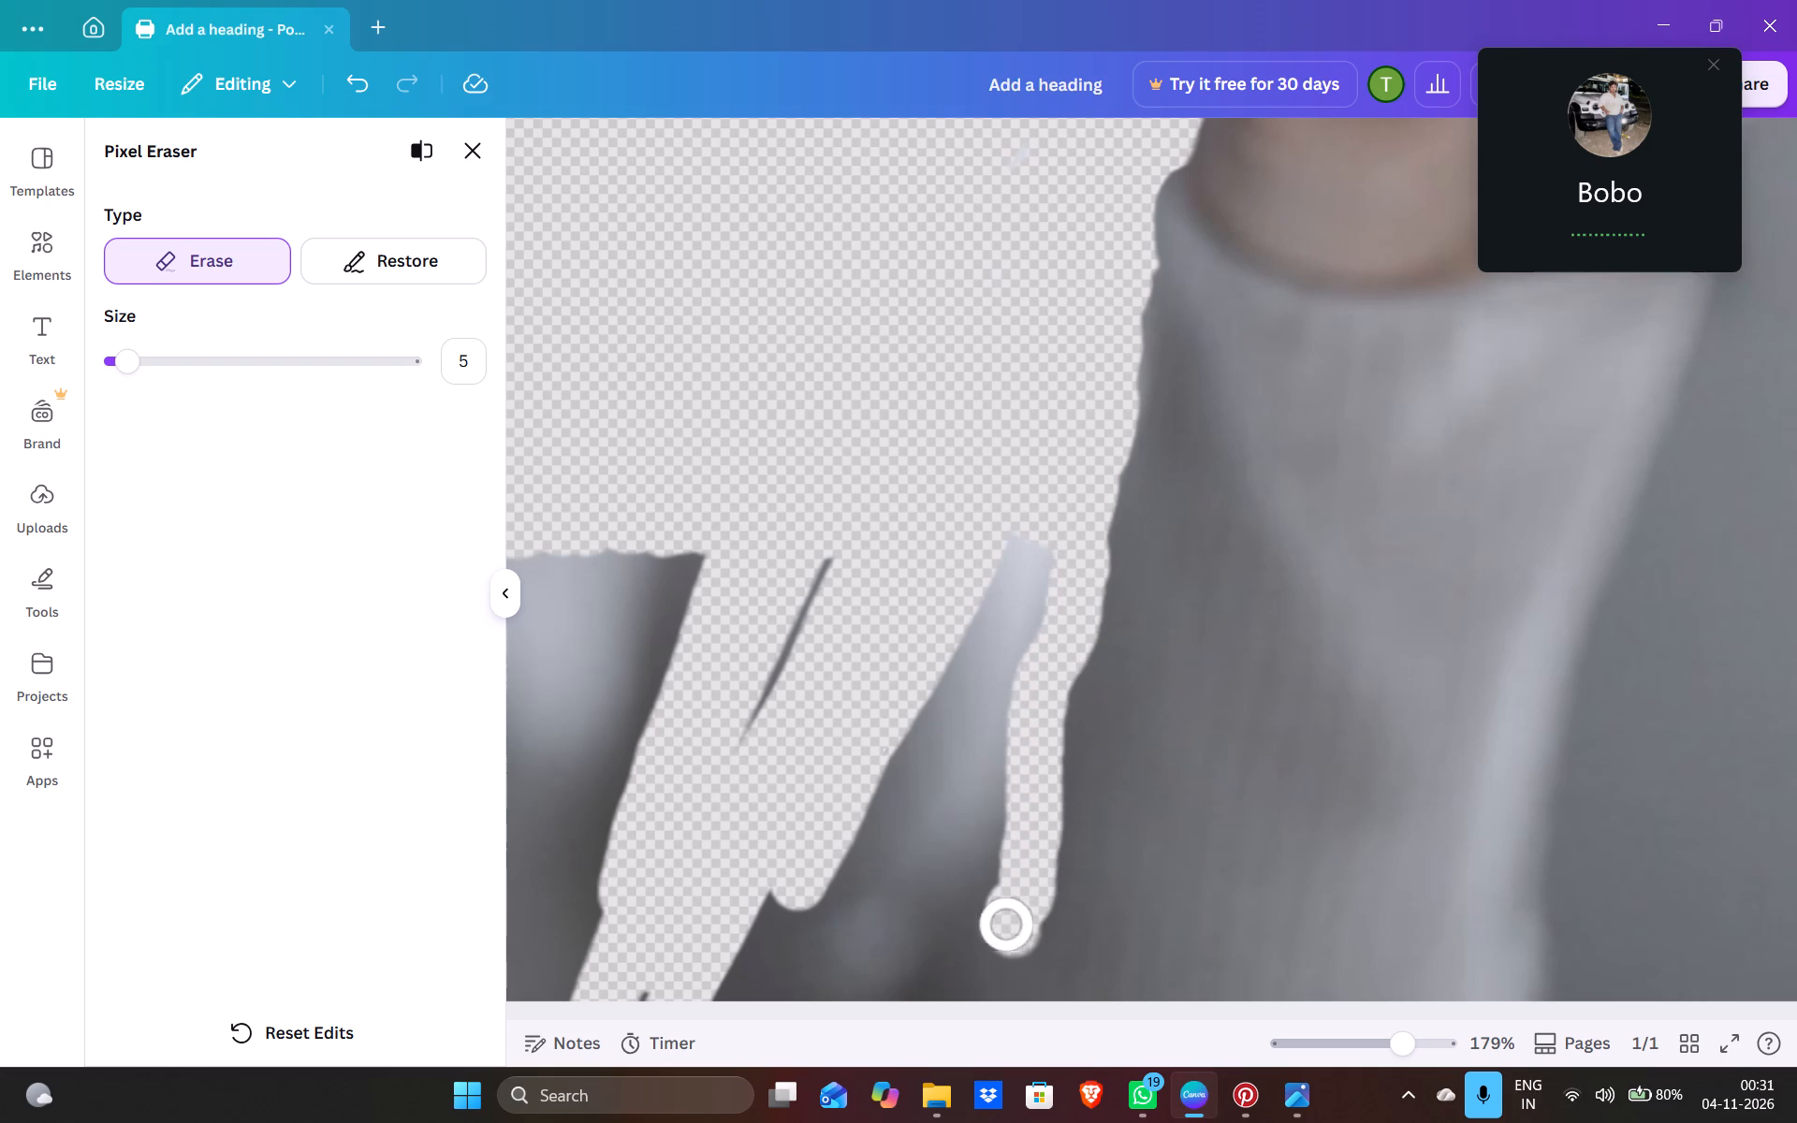
# Restore the lower part of the raised sleeve where its inner edge and fabric were erased too far.
pyautogui.moveTo(390, 261); pyautogui.dragTo(1069, 787)
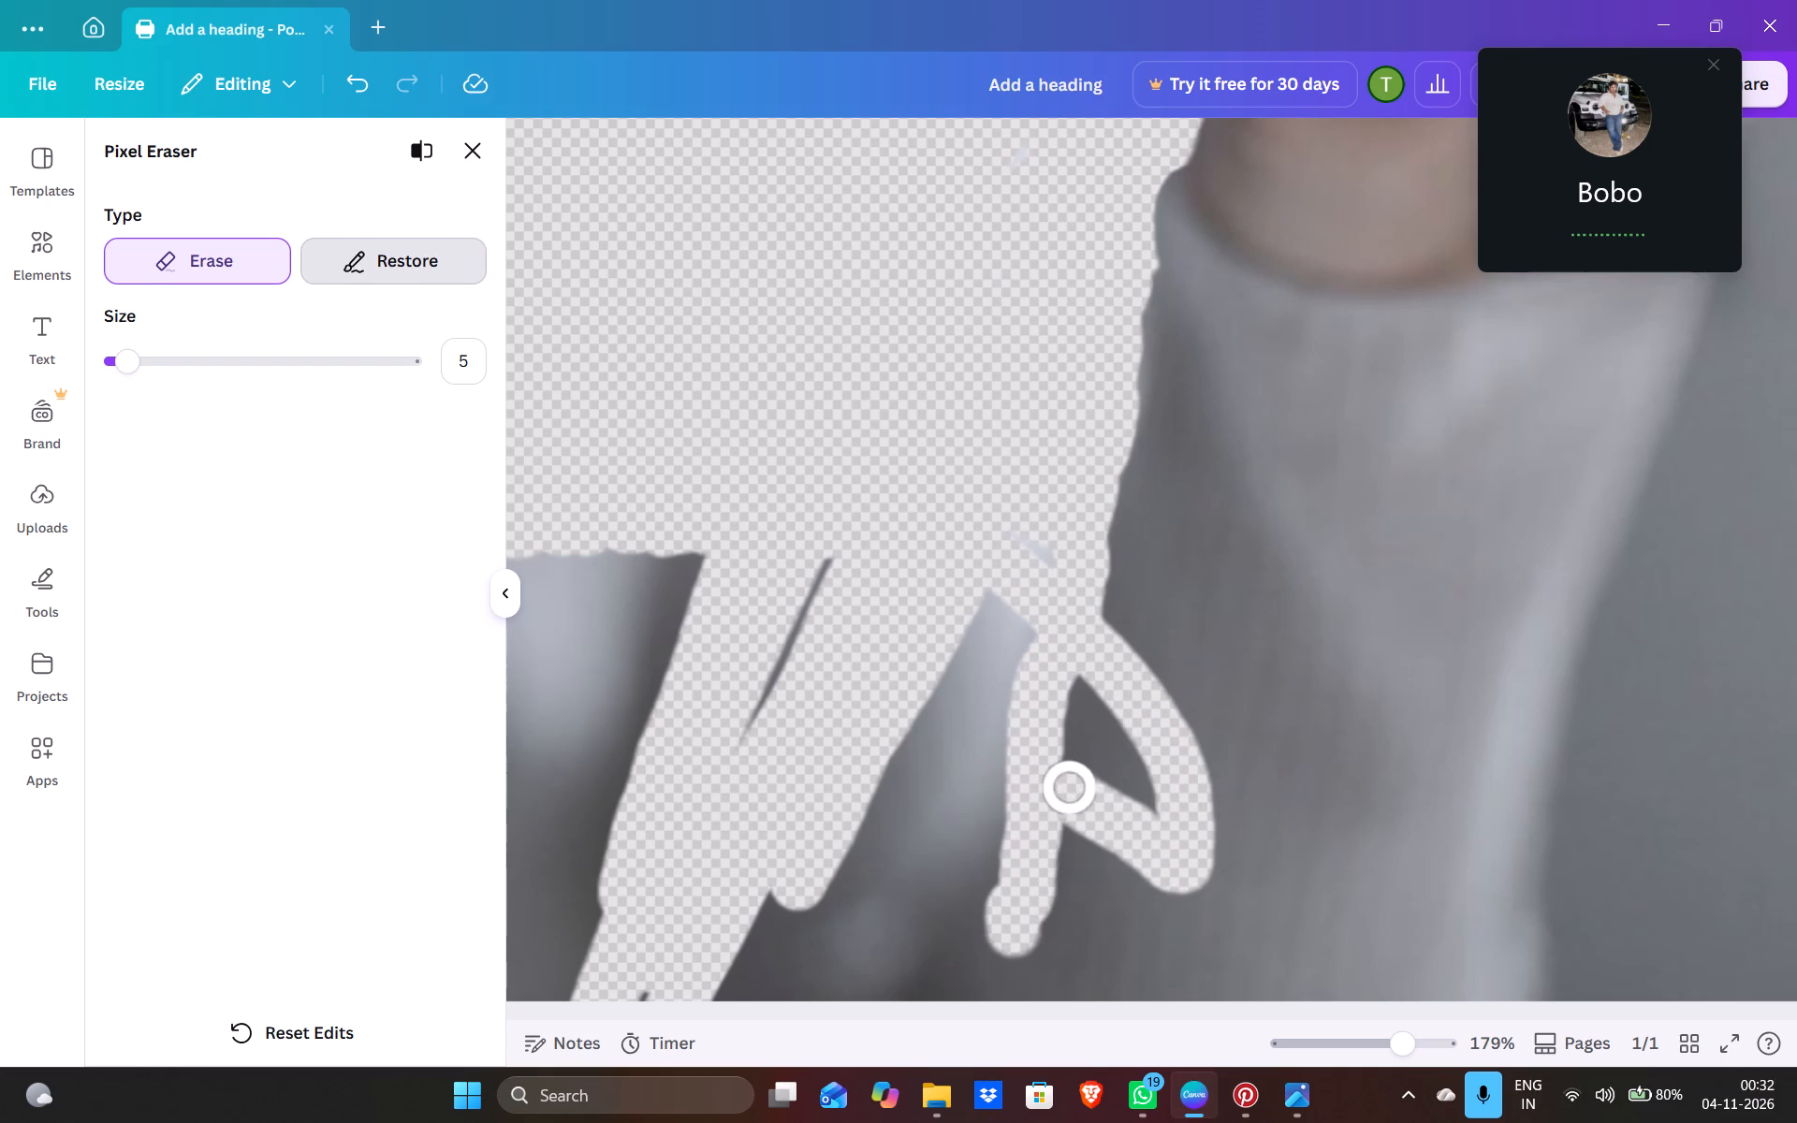
pyautogui.moveTo(1069, 787); pyautogui.dragTo(1068, 785)
pyautogui.click(443, 263)
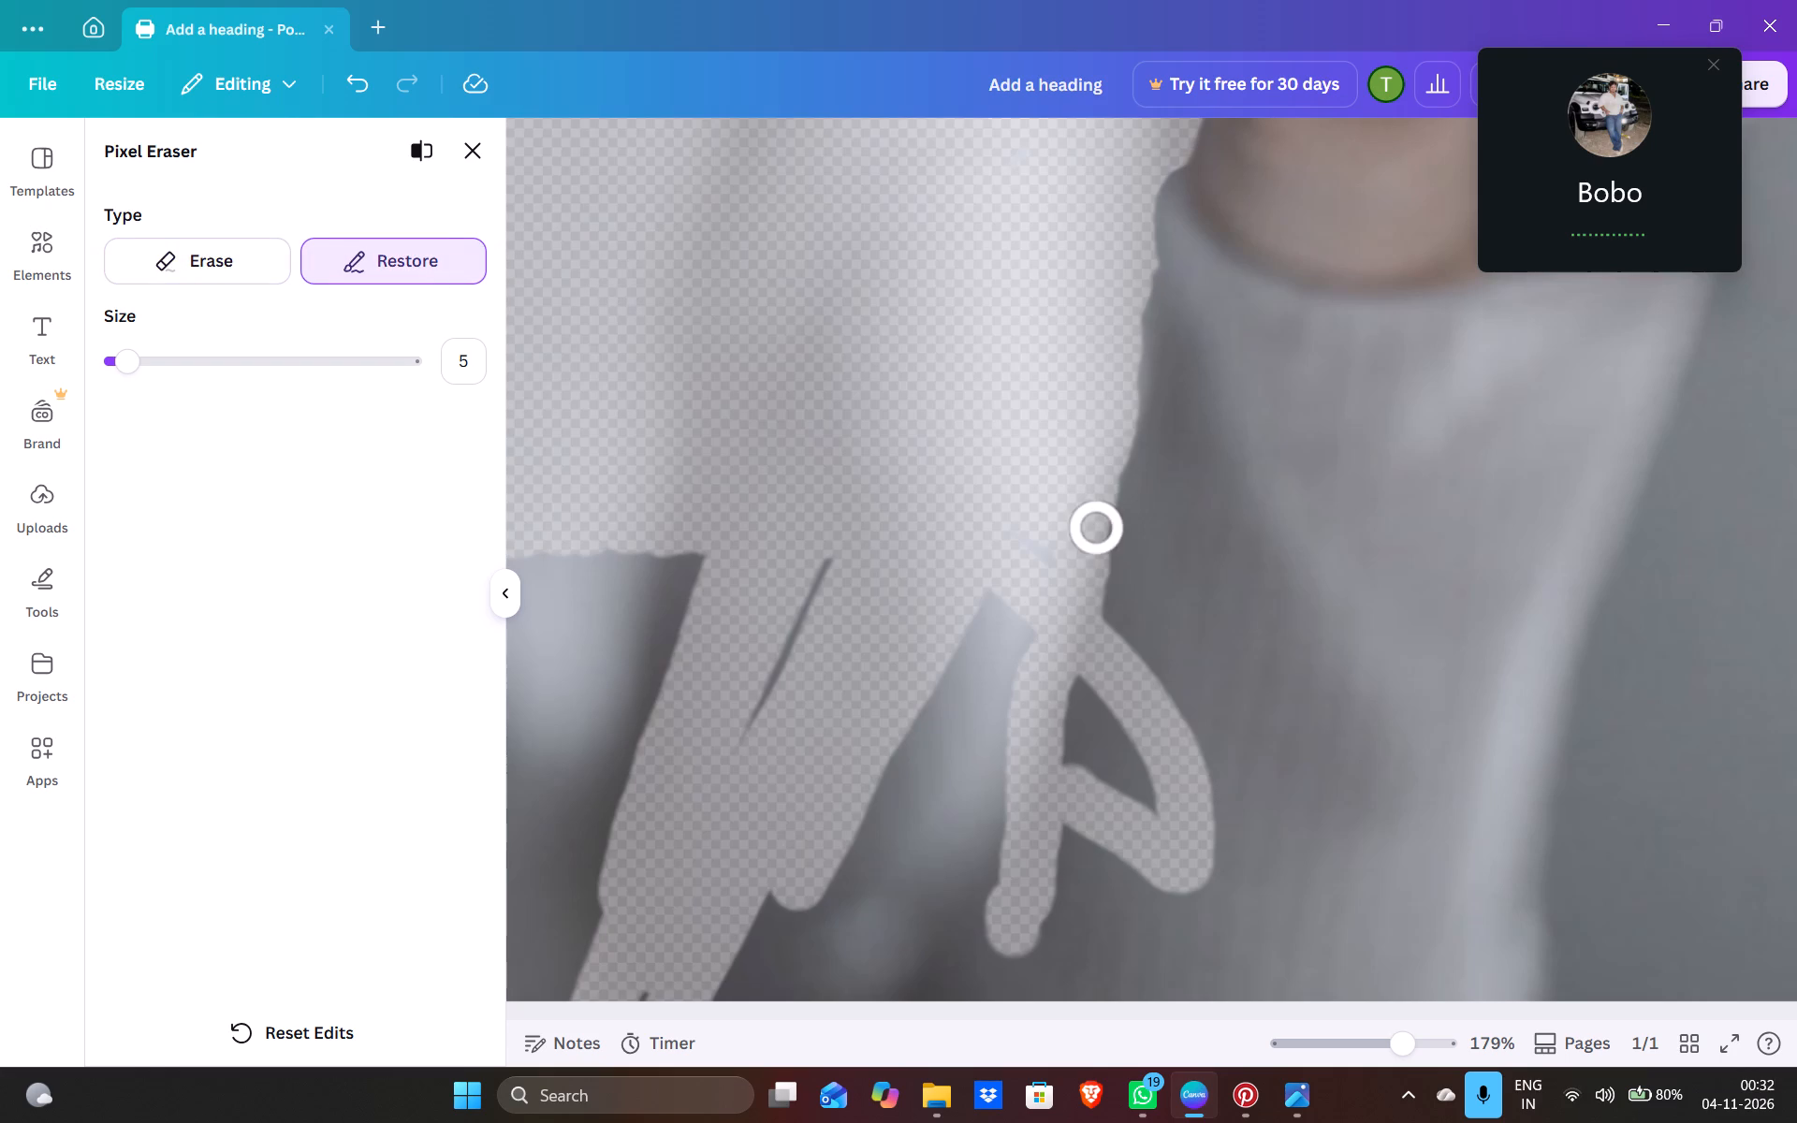
pyautogui.moveTo(1118, 646); pyautogui.dragTo(1132, 898)
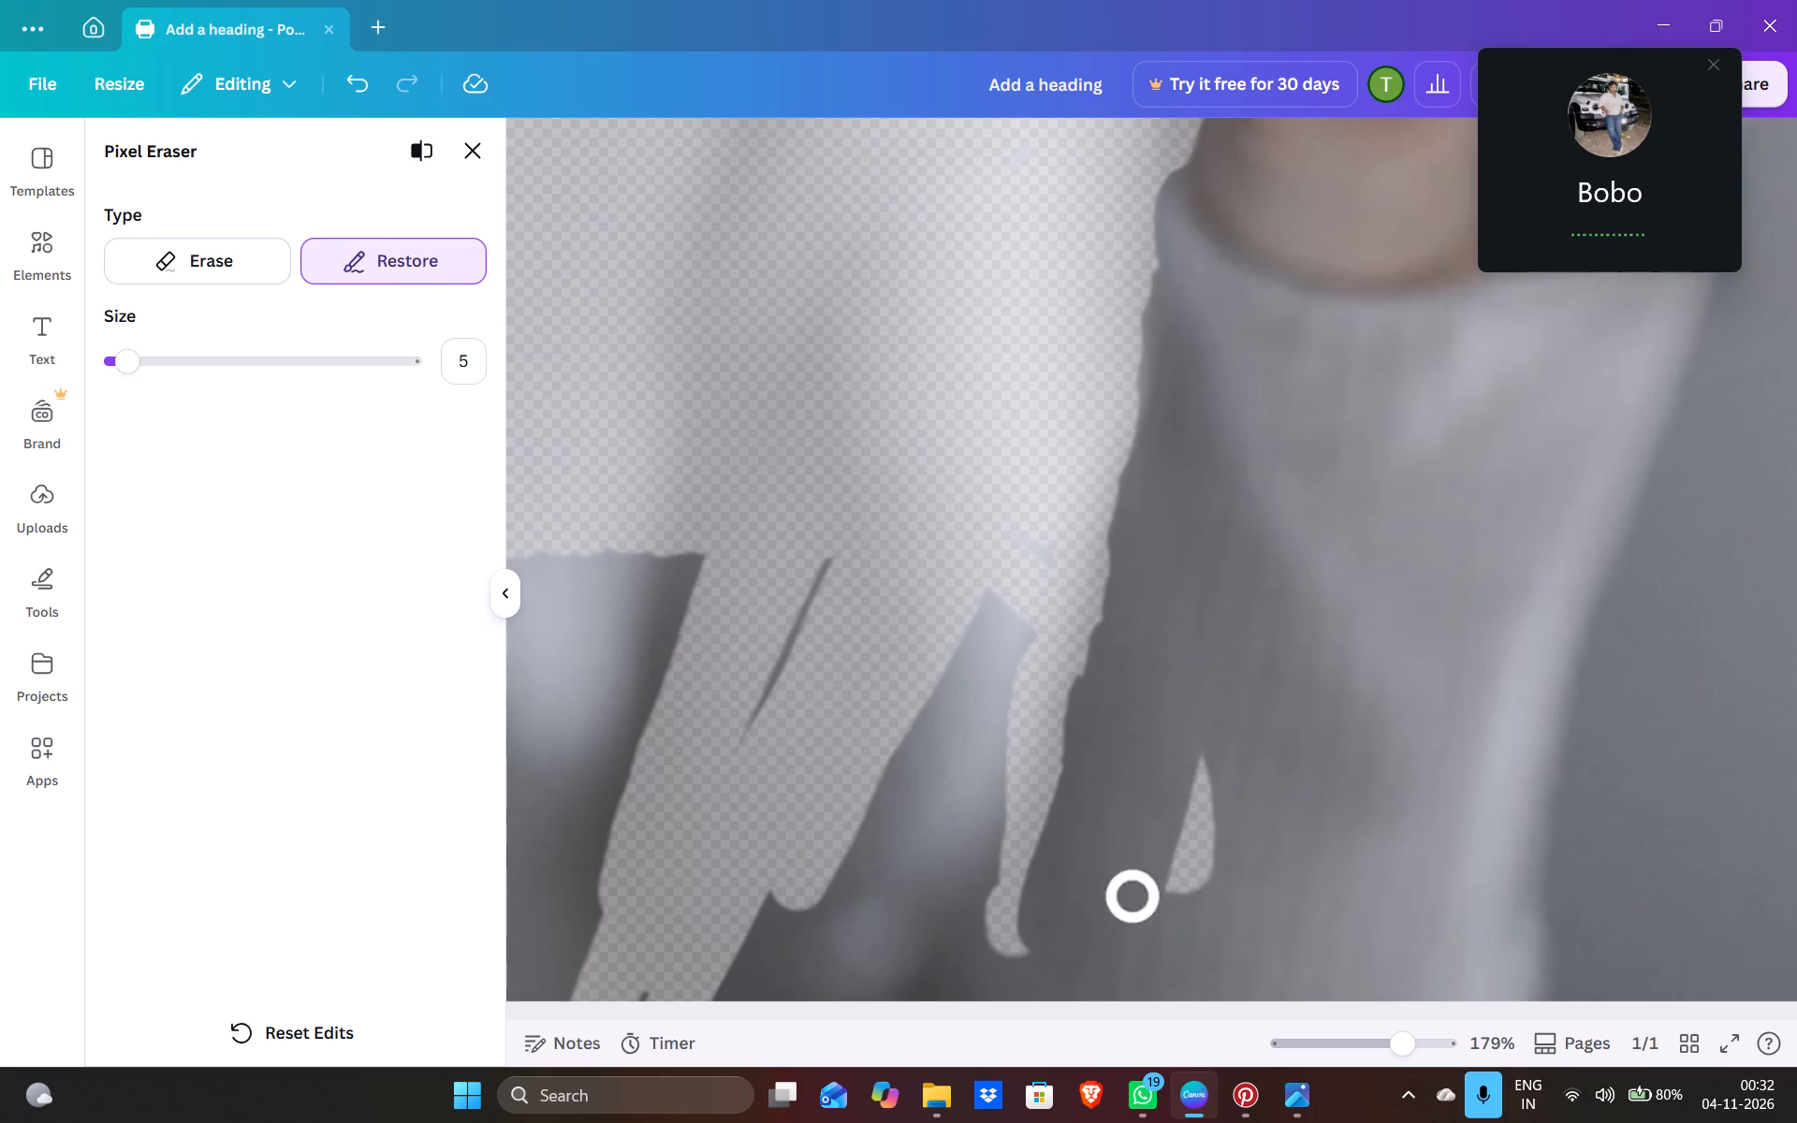
pyautogui.moveTo(1132, 898); pyautogui.dragTo(1115, 836)
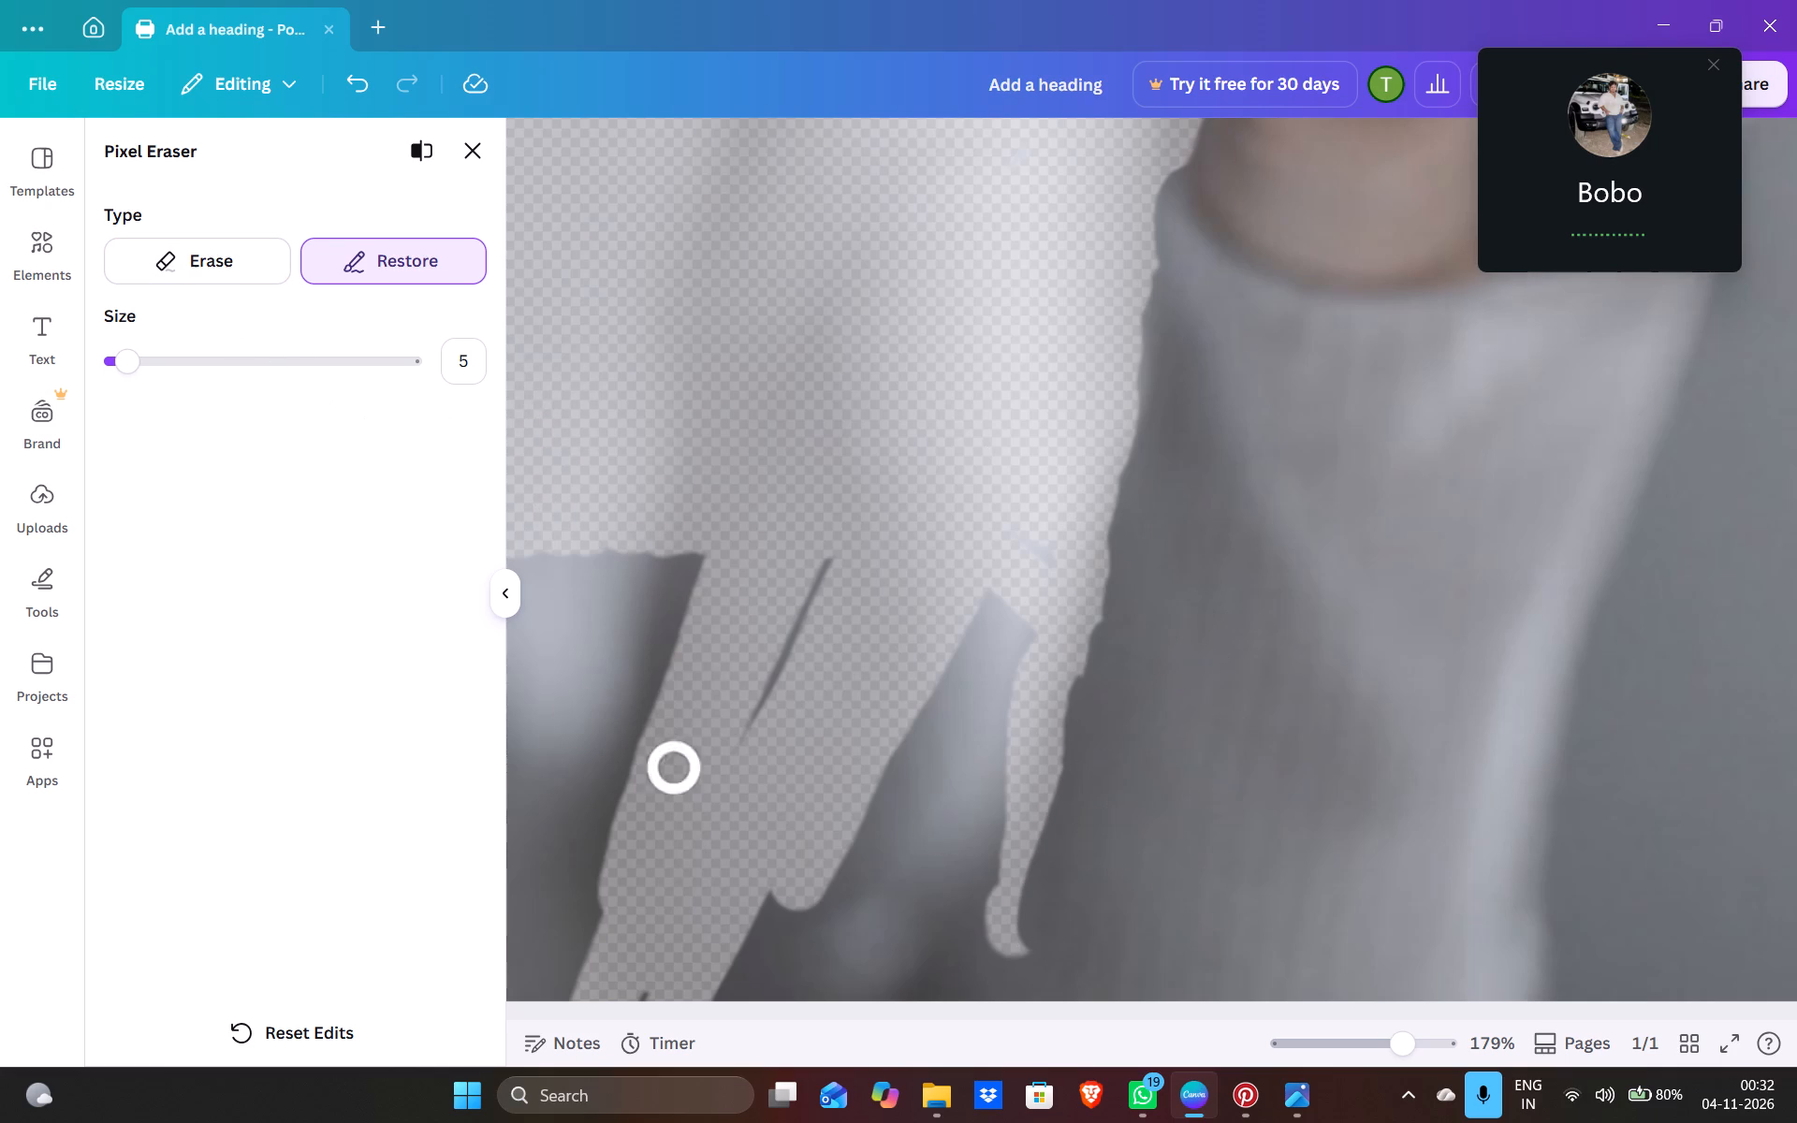
# Erase the remaining sweater patches beside the raised sleeve, down to the photo's bottom edge.
pyautogui.click(629, 625)
pyautogui.moveTo(697, 571); pyautogui.dragTo(752, 568)
pyautogui.click(272, 248)
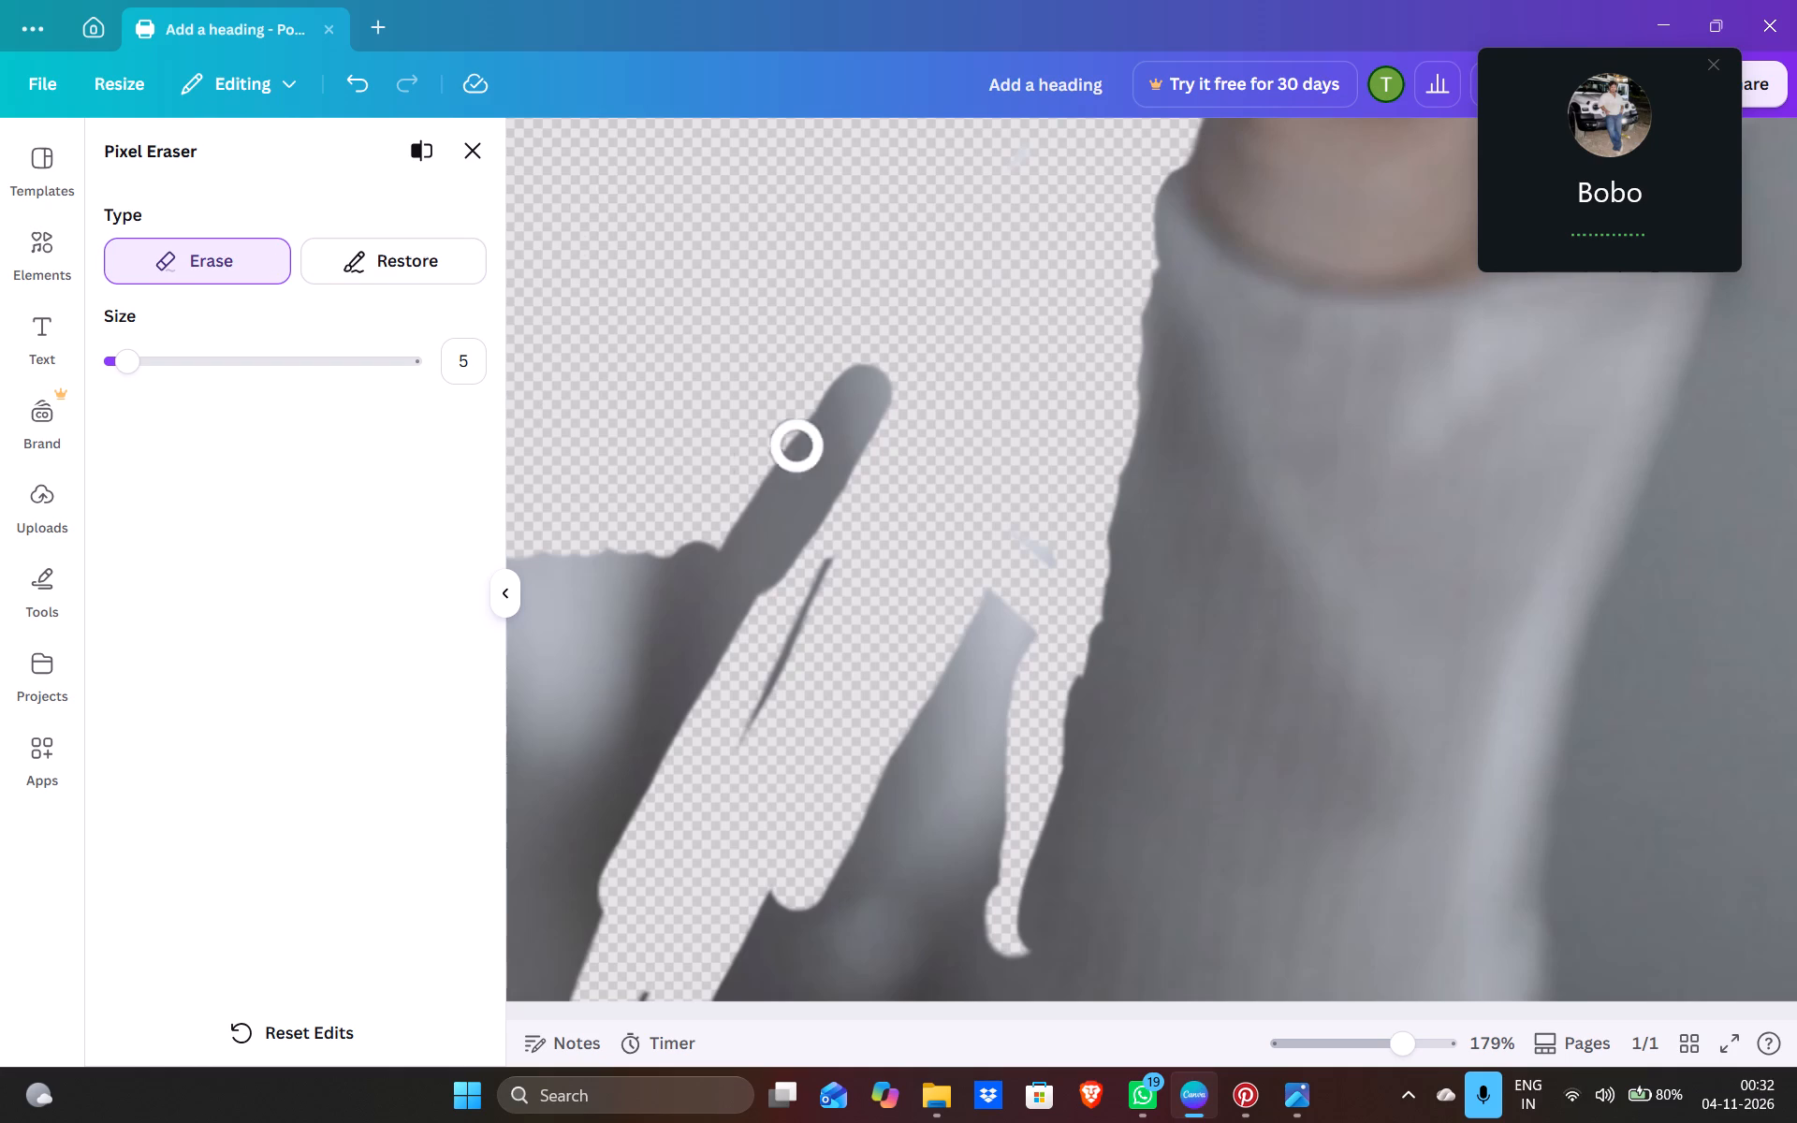
pyautogui.moveTo(882, 397); pyautogui.dragTo(562, 837)
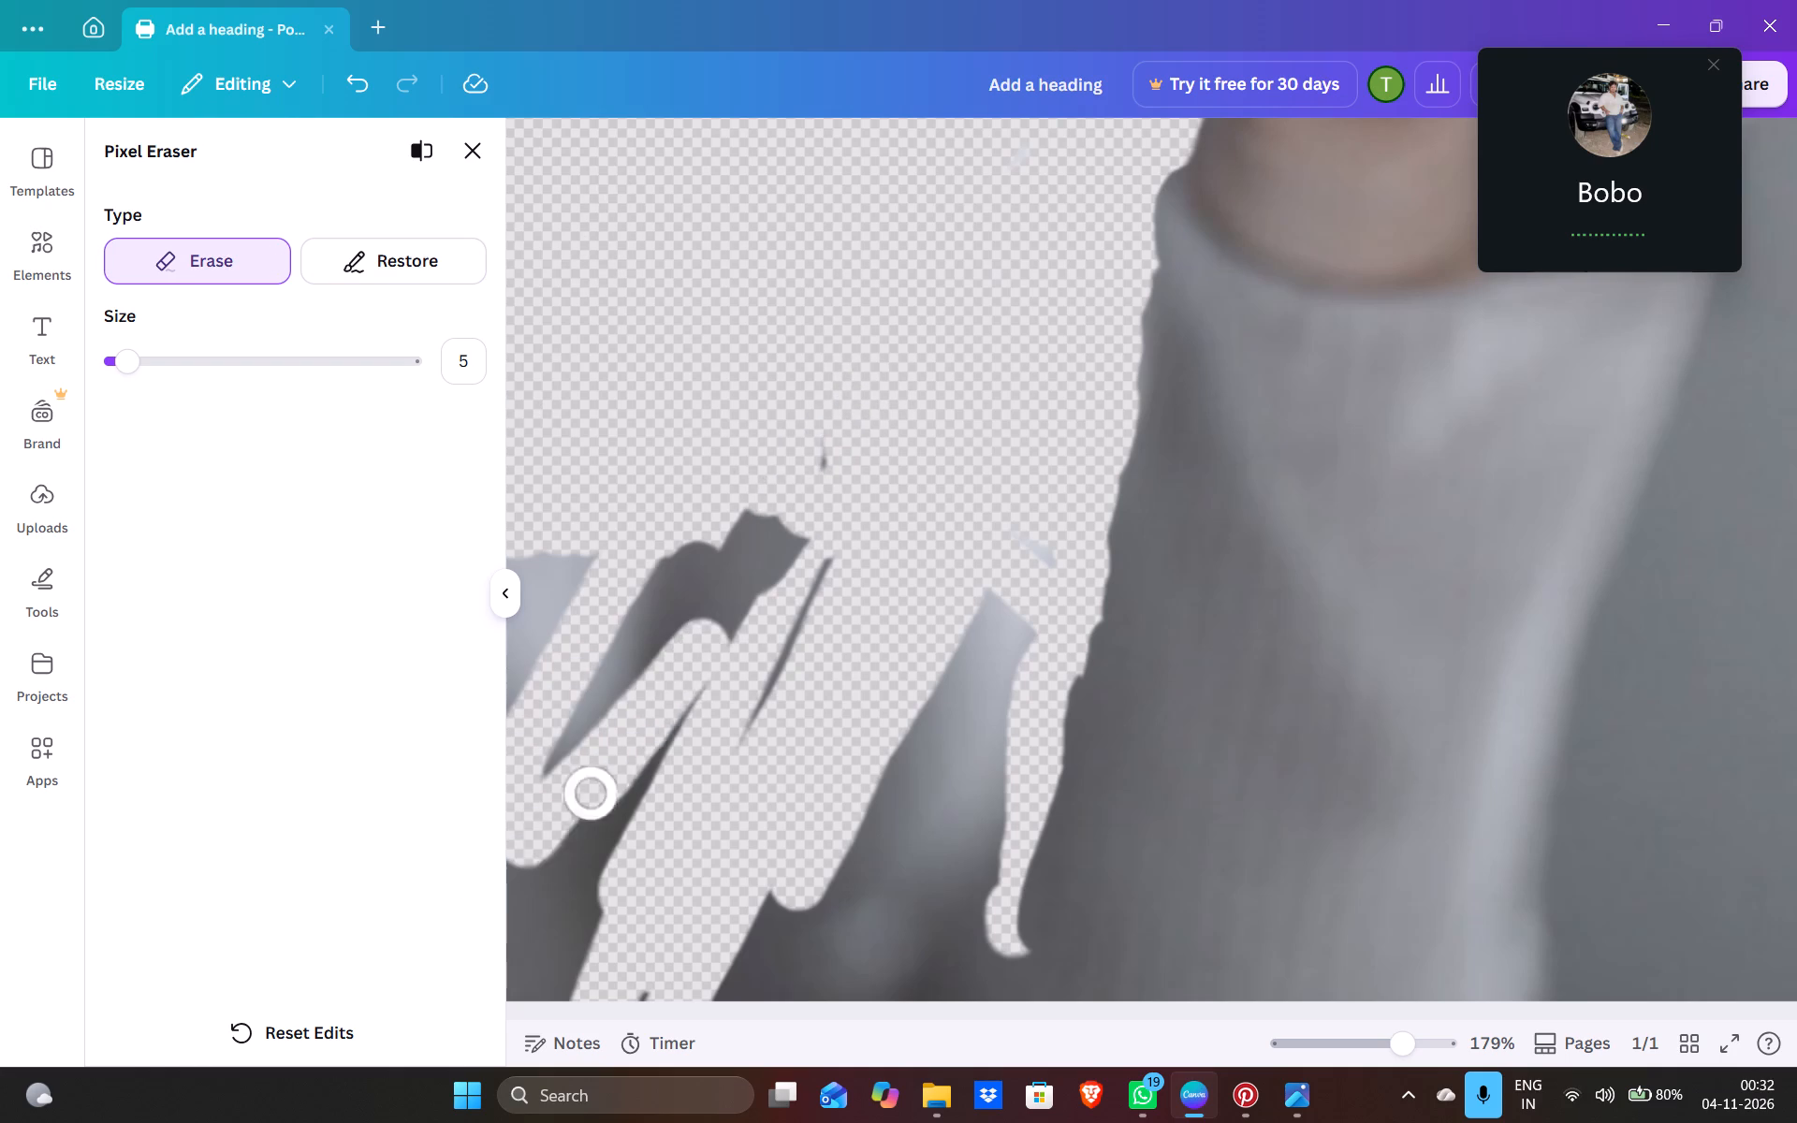
pyautogui.moveTo(562, 837); pyautogui.dragTo(940, 704)
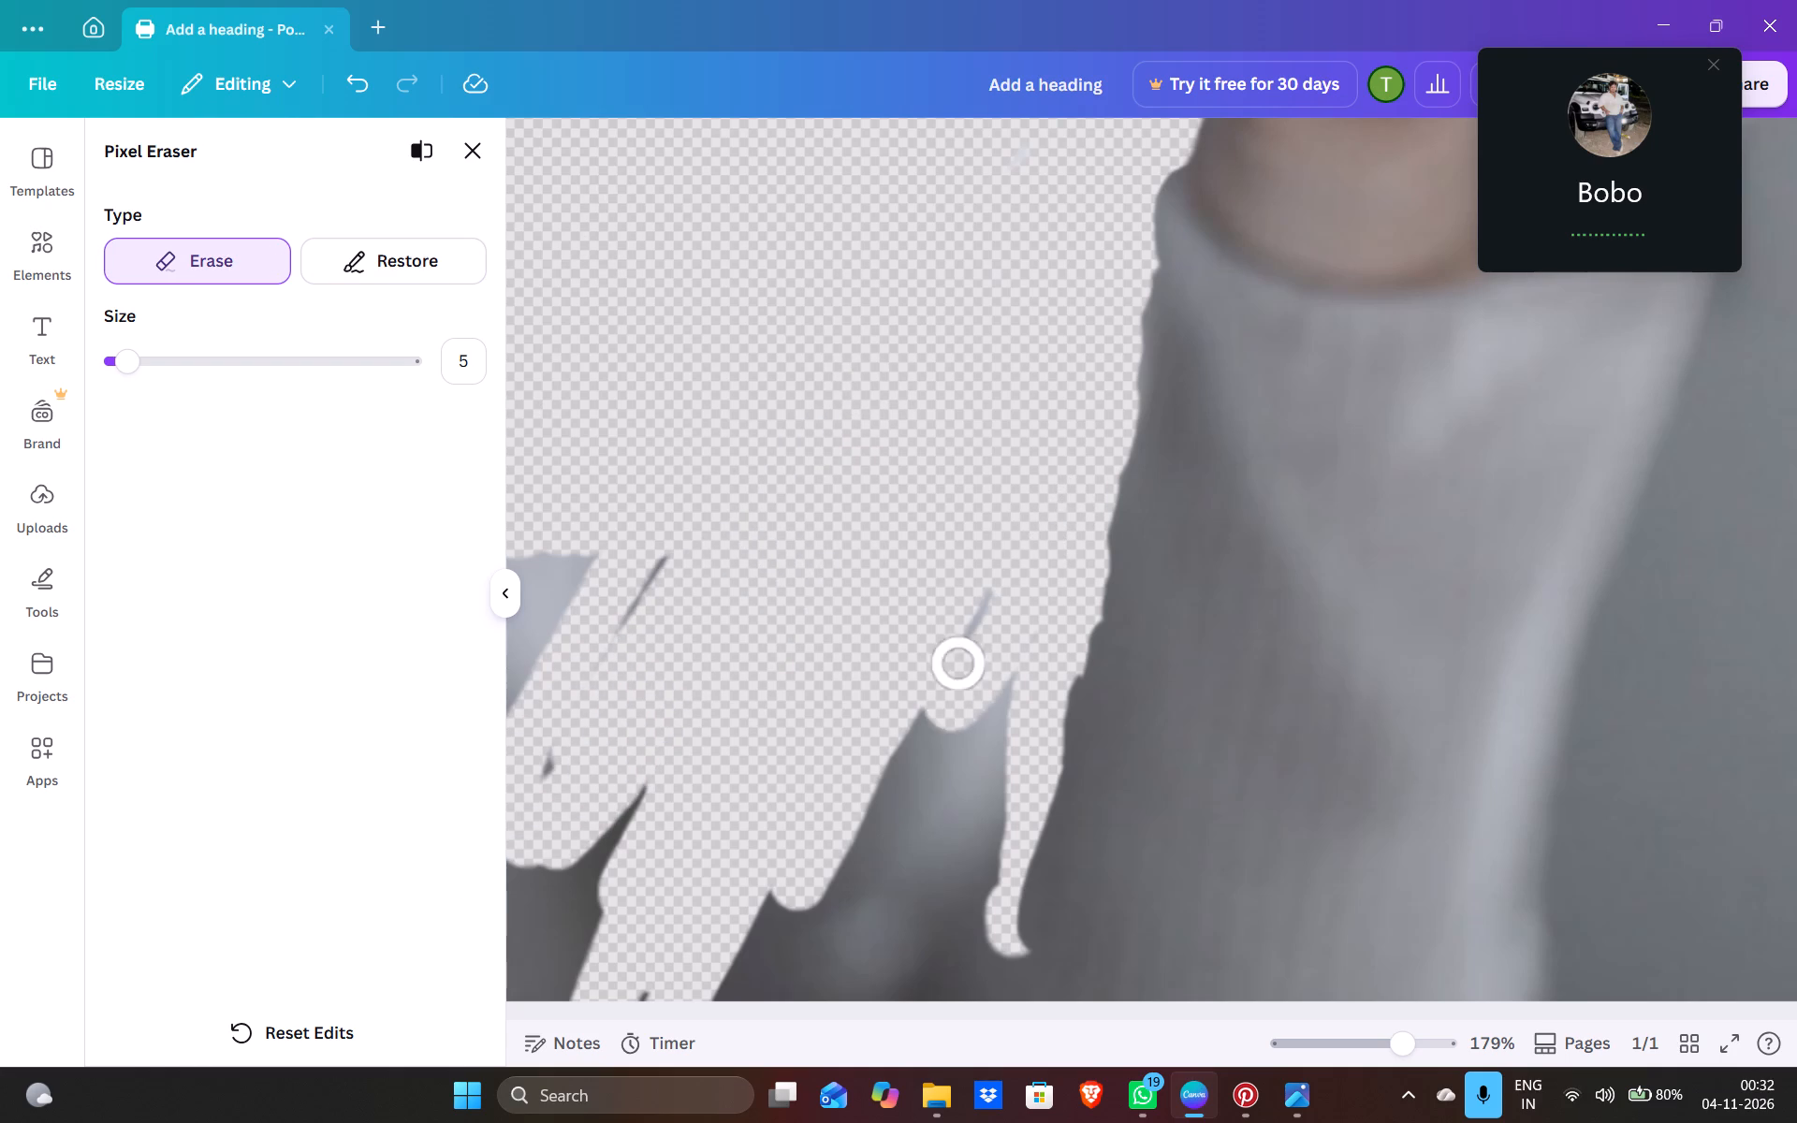
pyautogui.moveTo(940, 704); pyautogui.dragTo(611, 653)
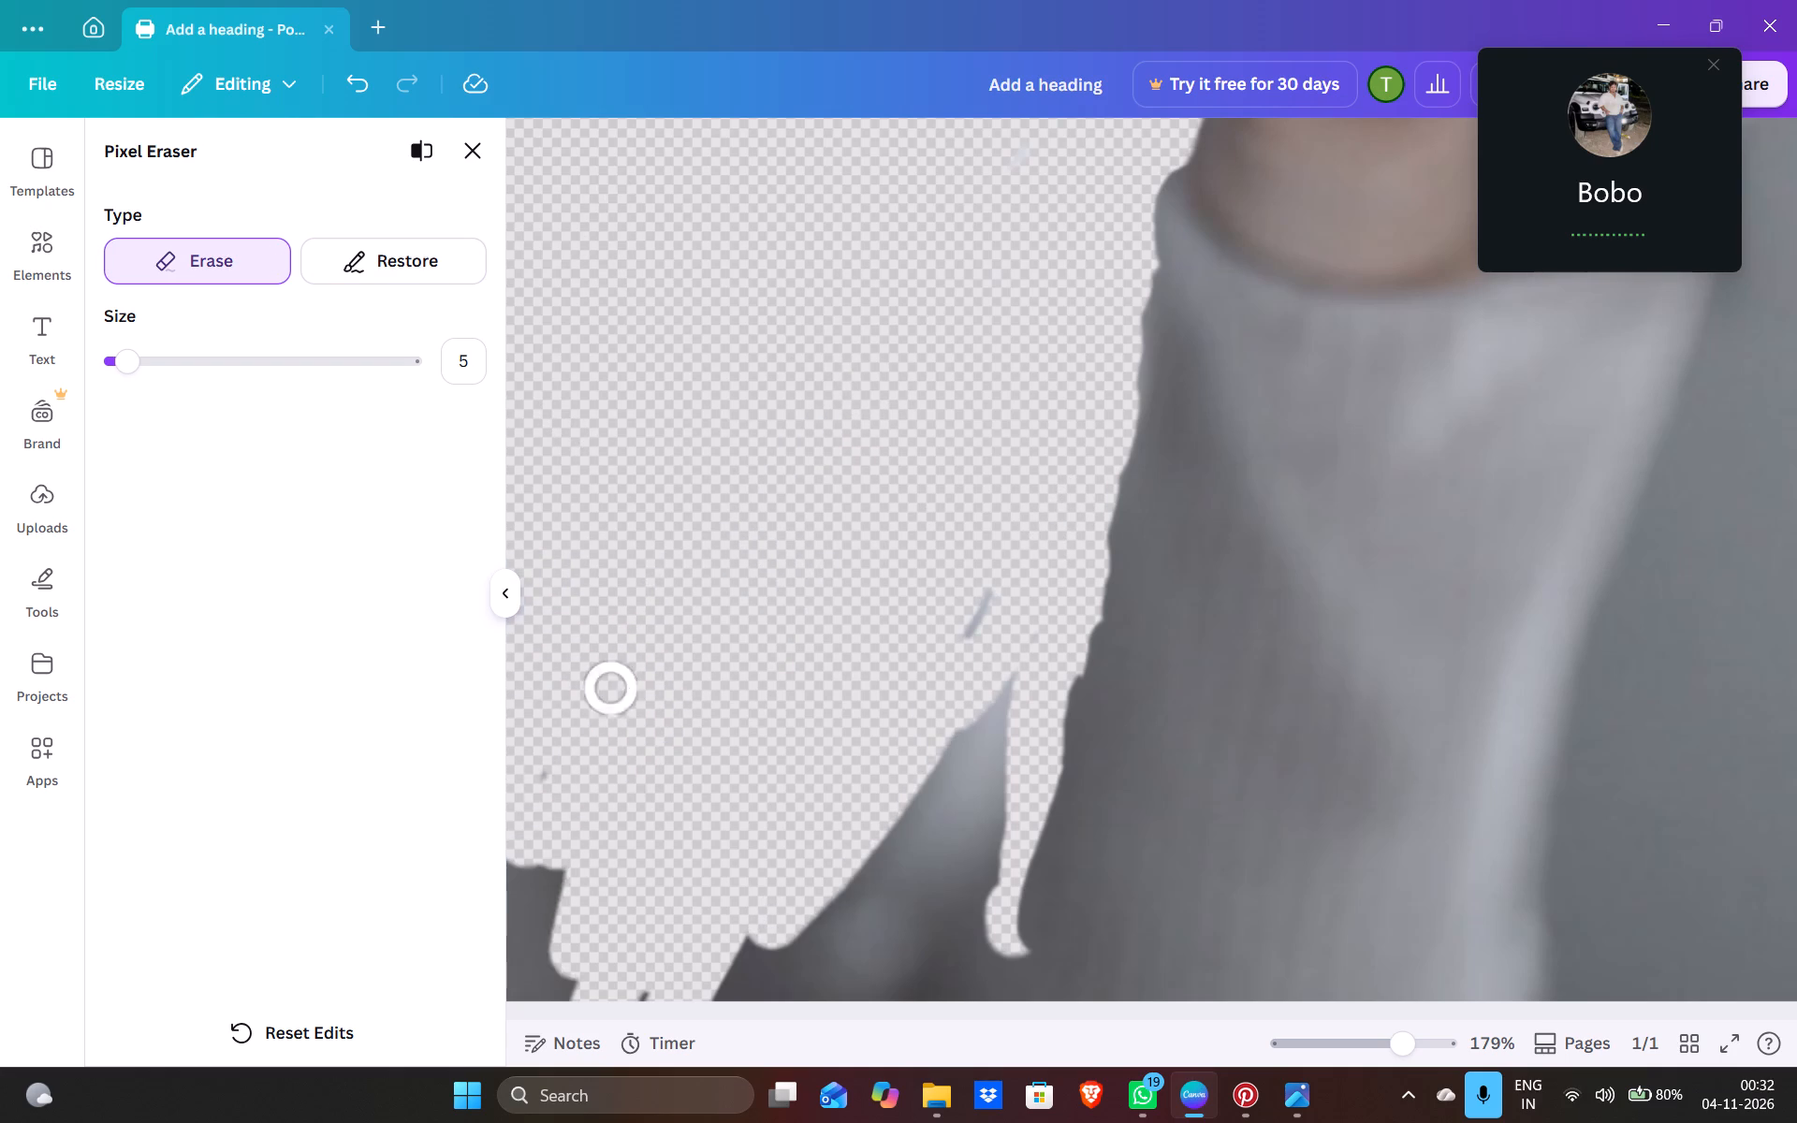
pyautogui.moveTo(611, 653); pyautogui.dragTo(870, 898)
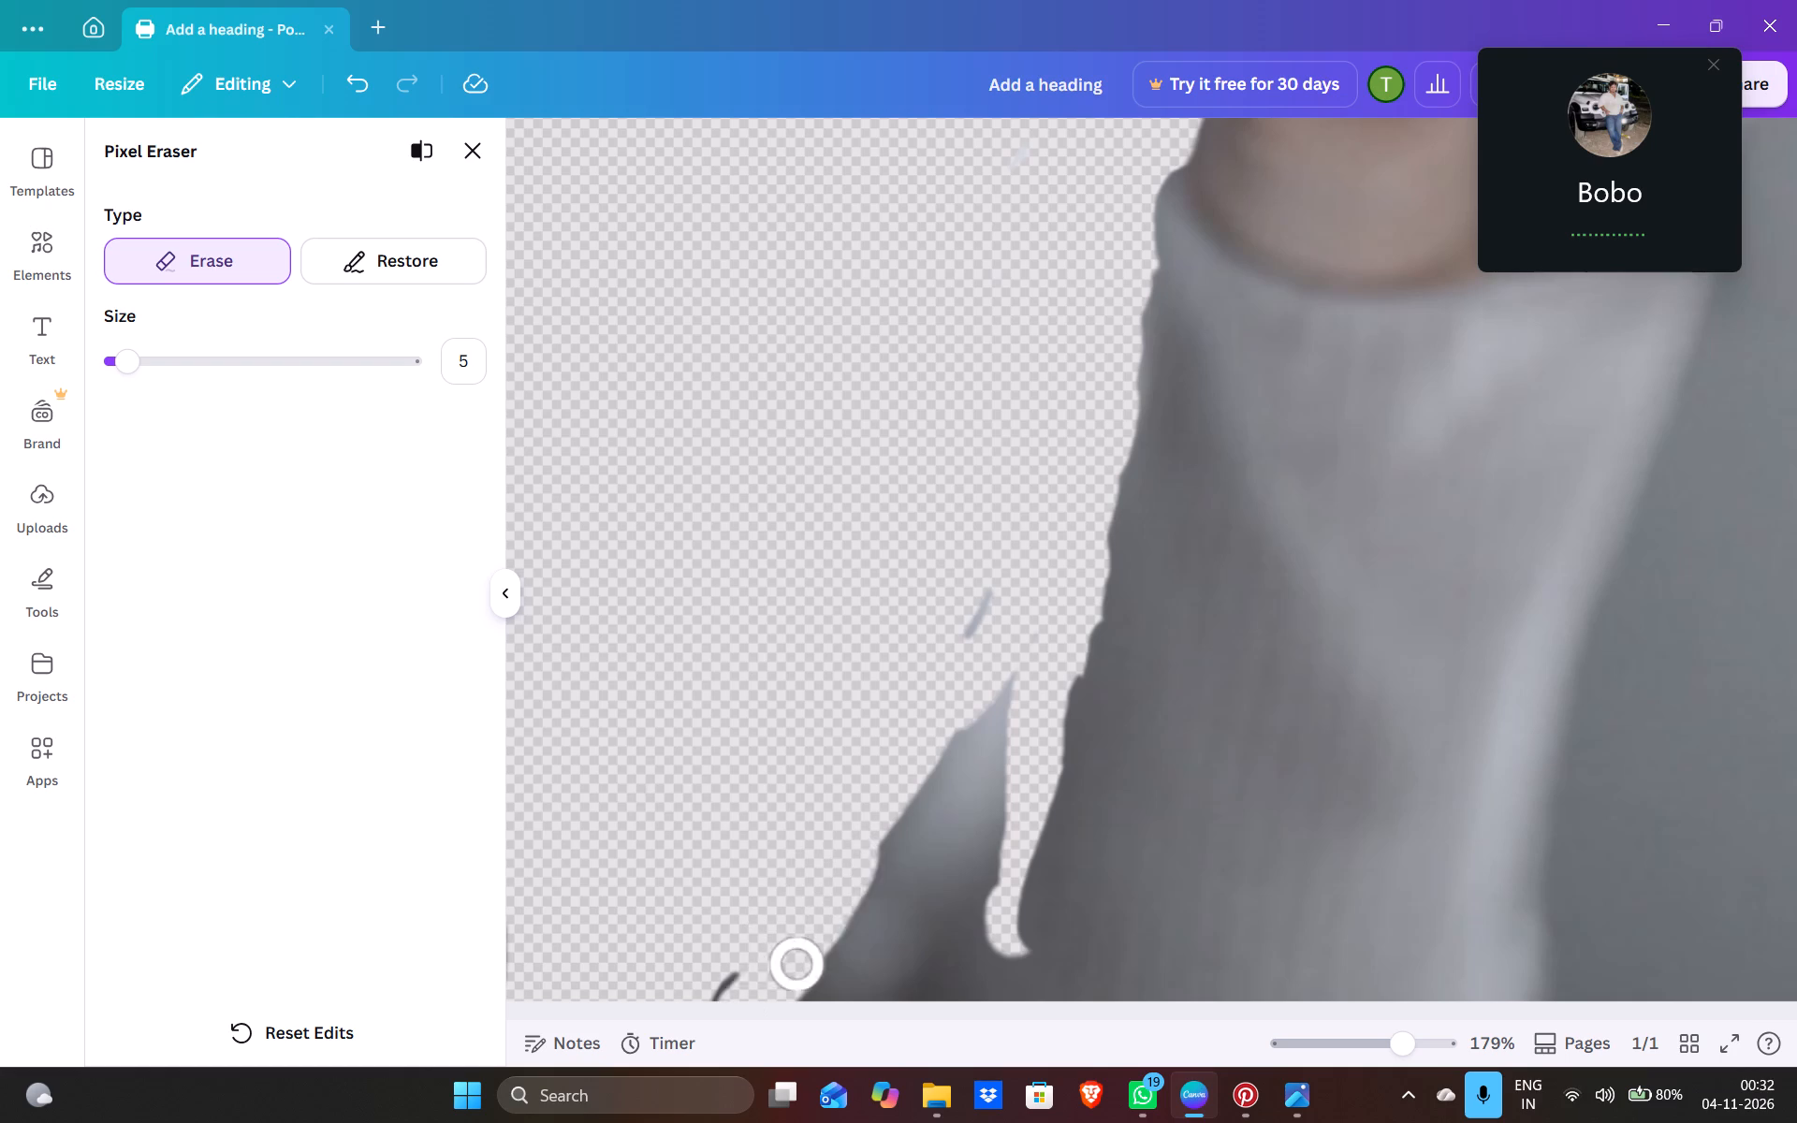
pyautogui.moveTo(870, 898); pyautogui.dragTo(979, 761)
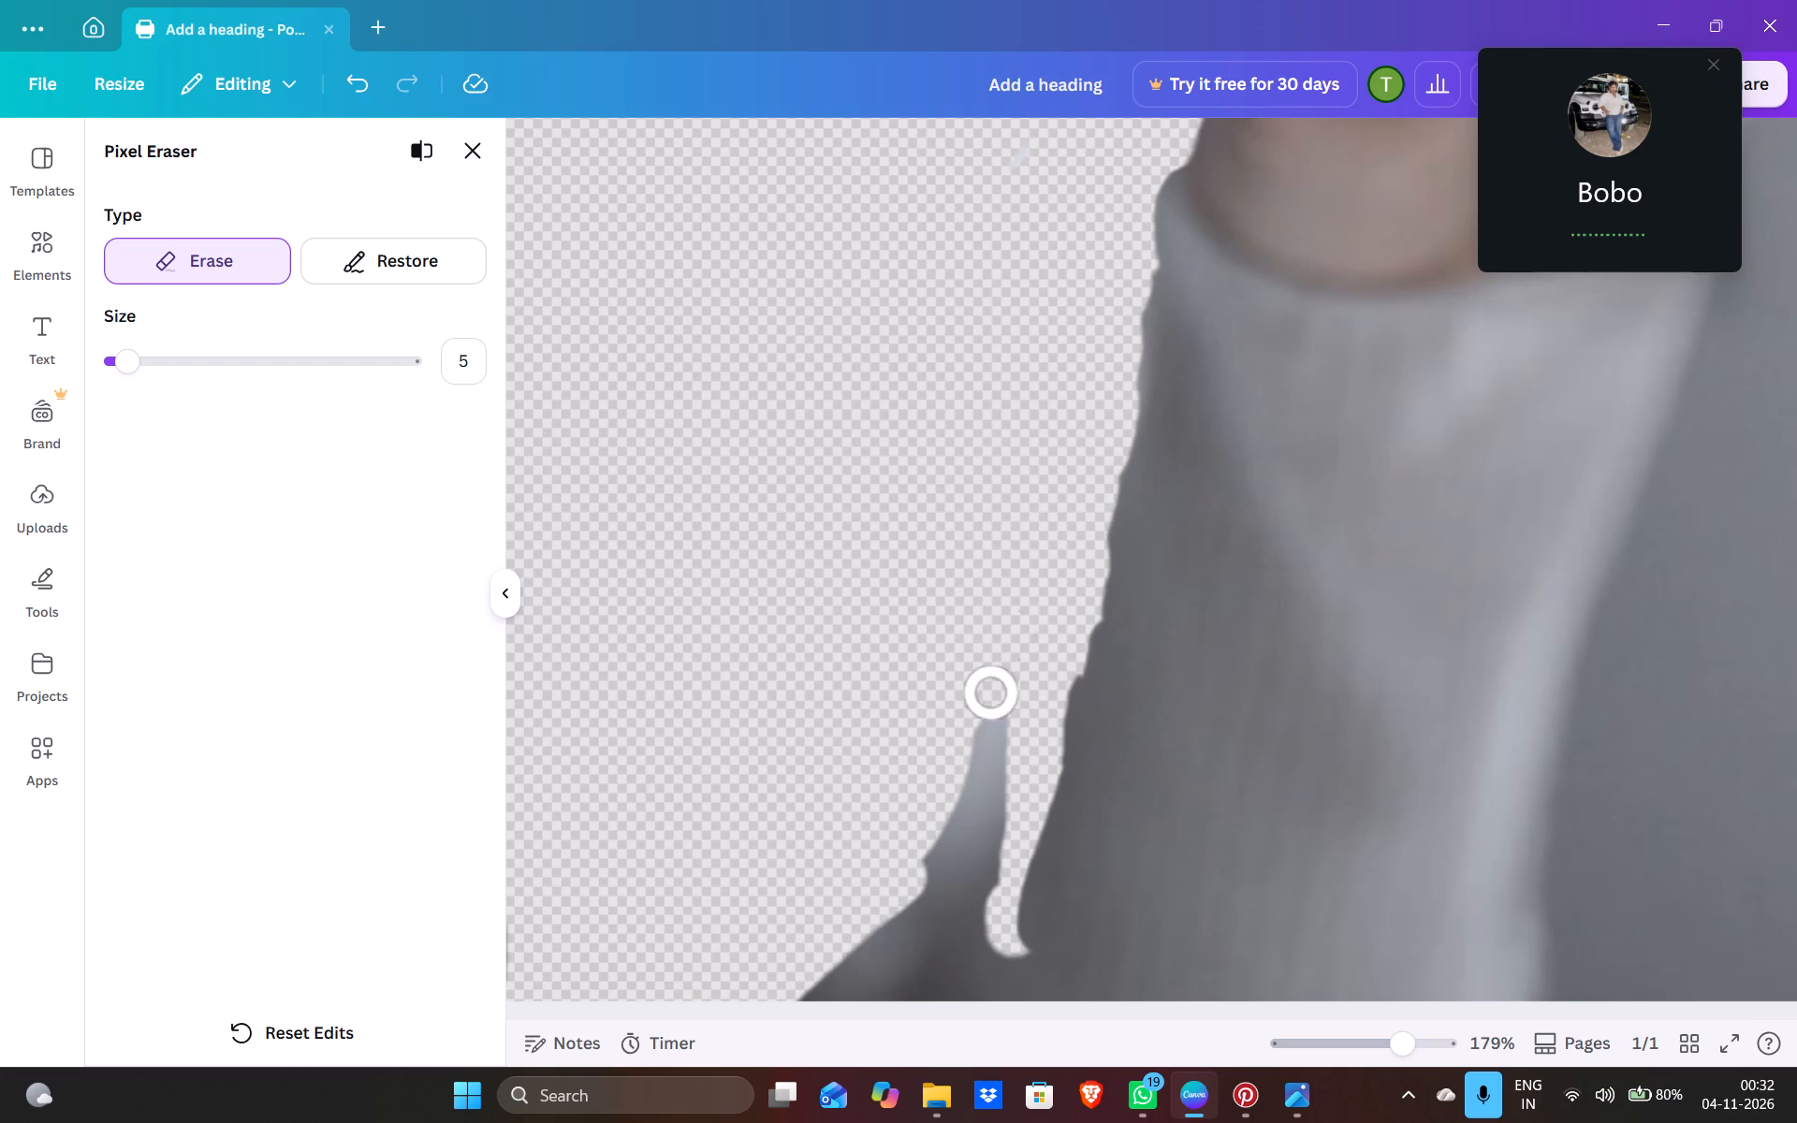
pyautogui.moveTo(979, 761); pyautogui.dragTo(986, 917)
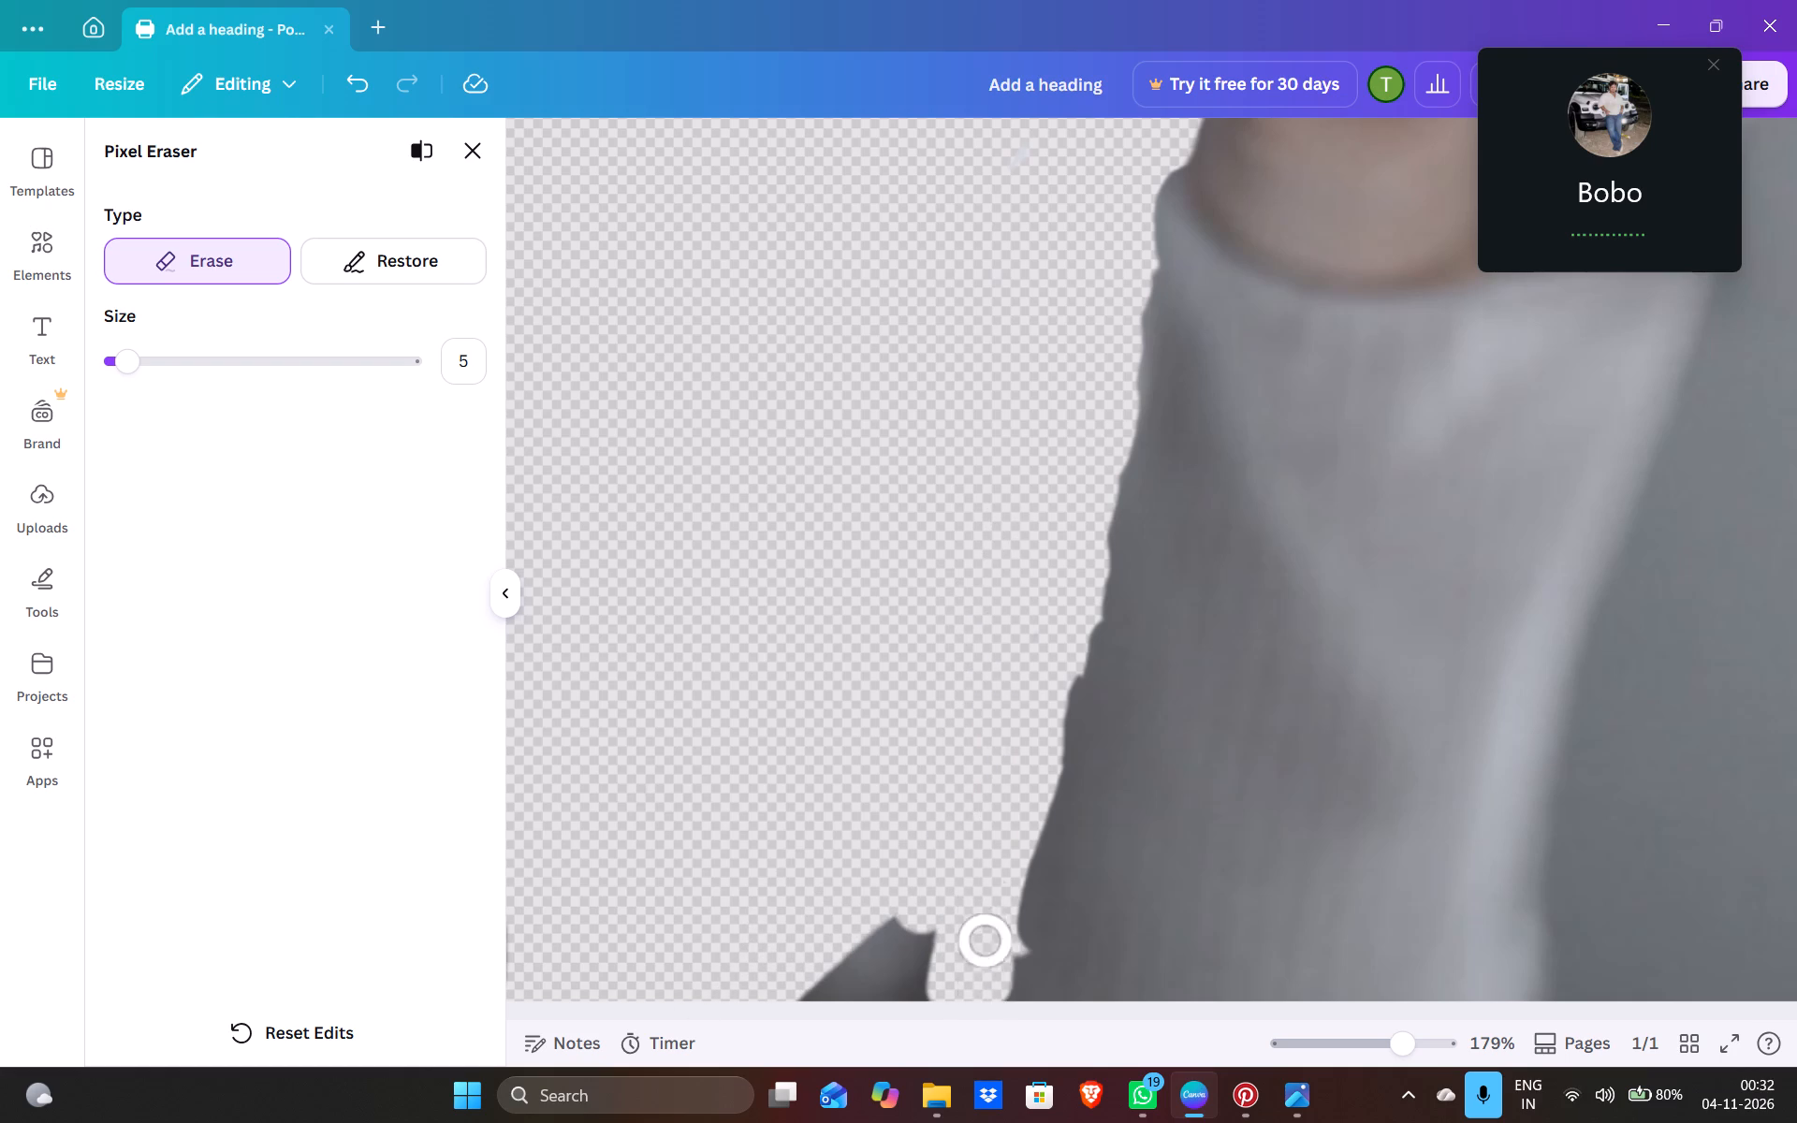
pyautogui.moveTo(986, 917); pyautogui.dragTo(827, 977)
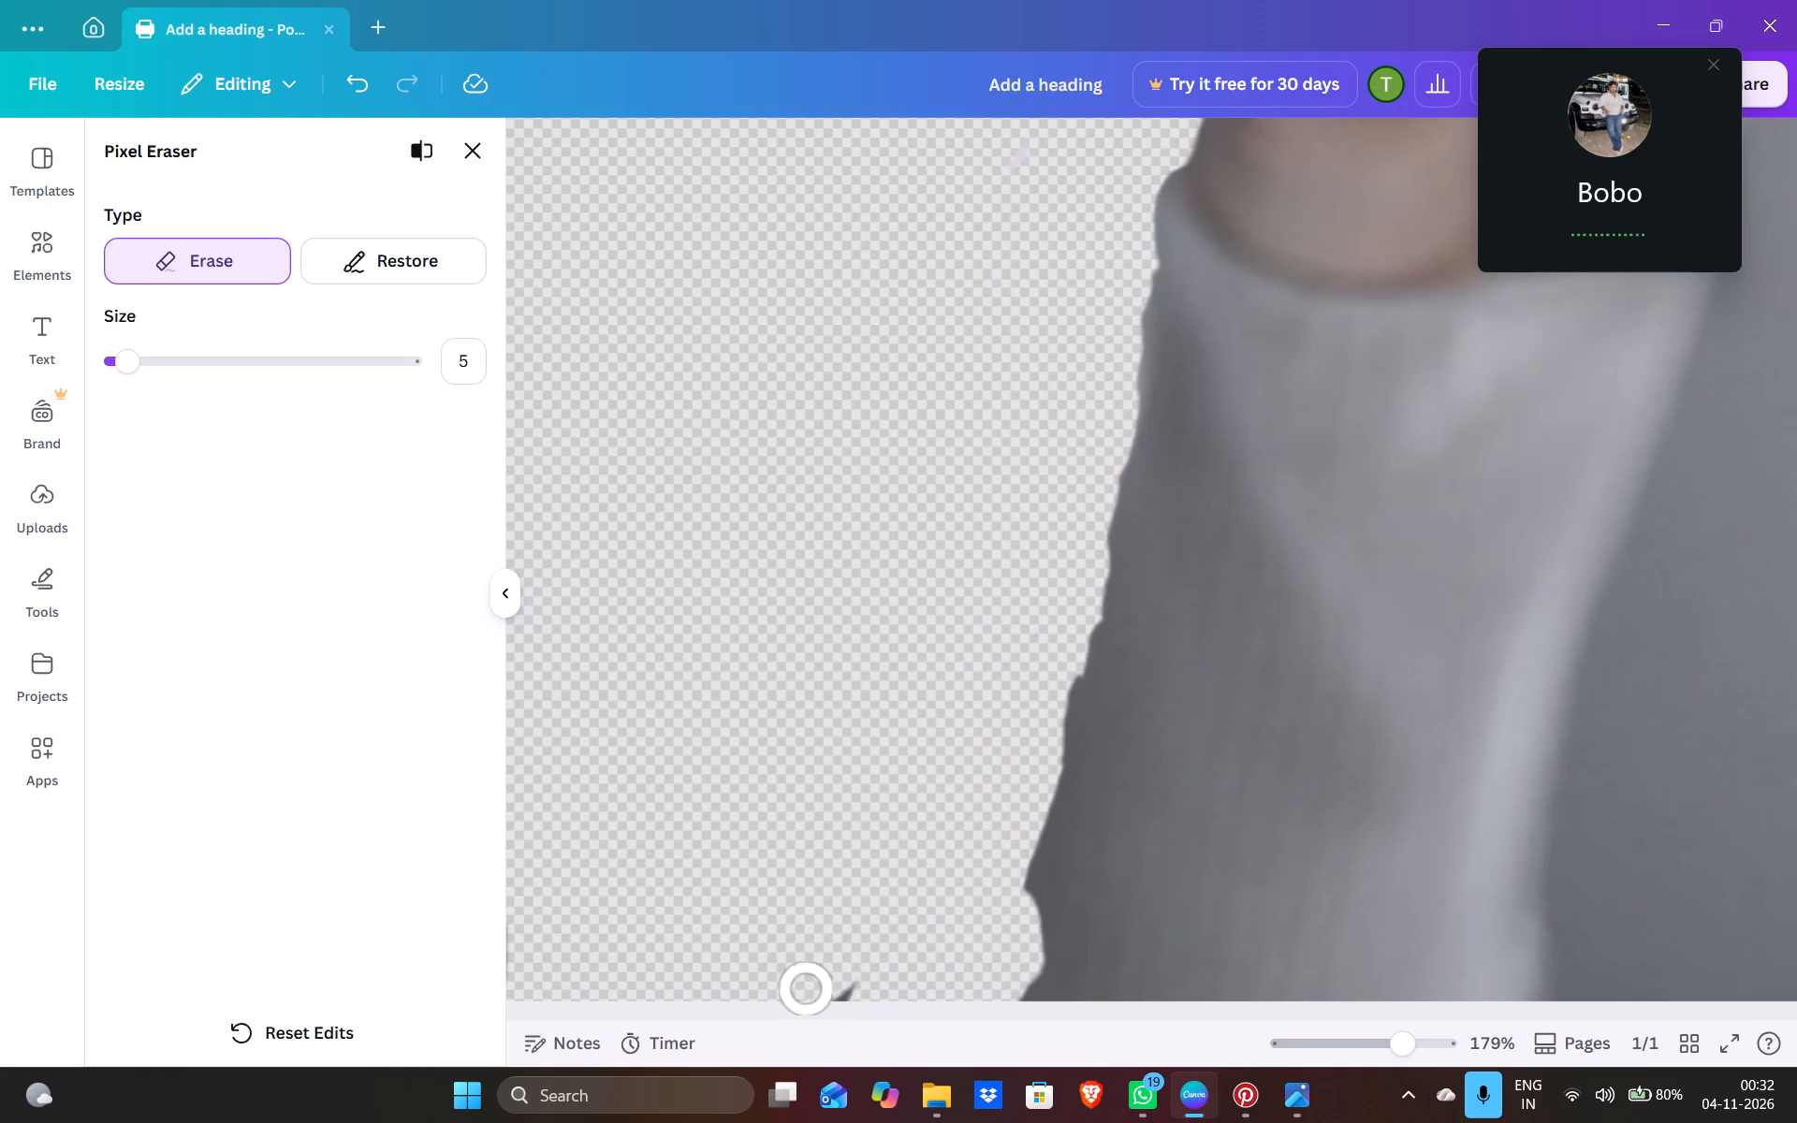
pyautogui.moveTo(827, 977); pyautogui.dragTo(864, 608)
pyautogui.click(864, 608)
# Erase the light background patch beneath the phone's lower corner, between the corner and the base of the hand.
pyautogui.scroll(5, 864, 608)
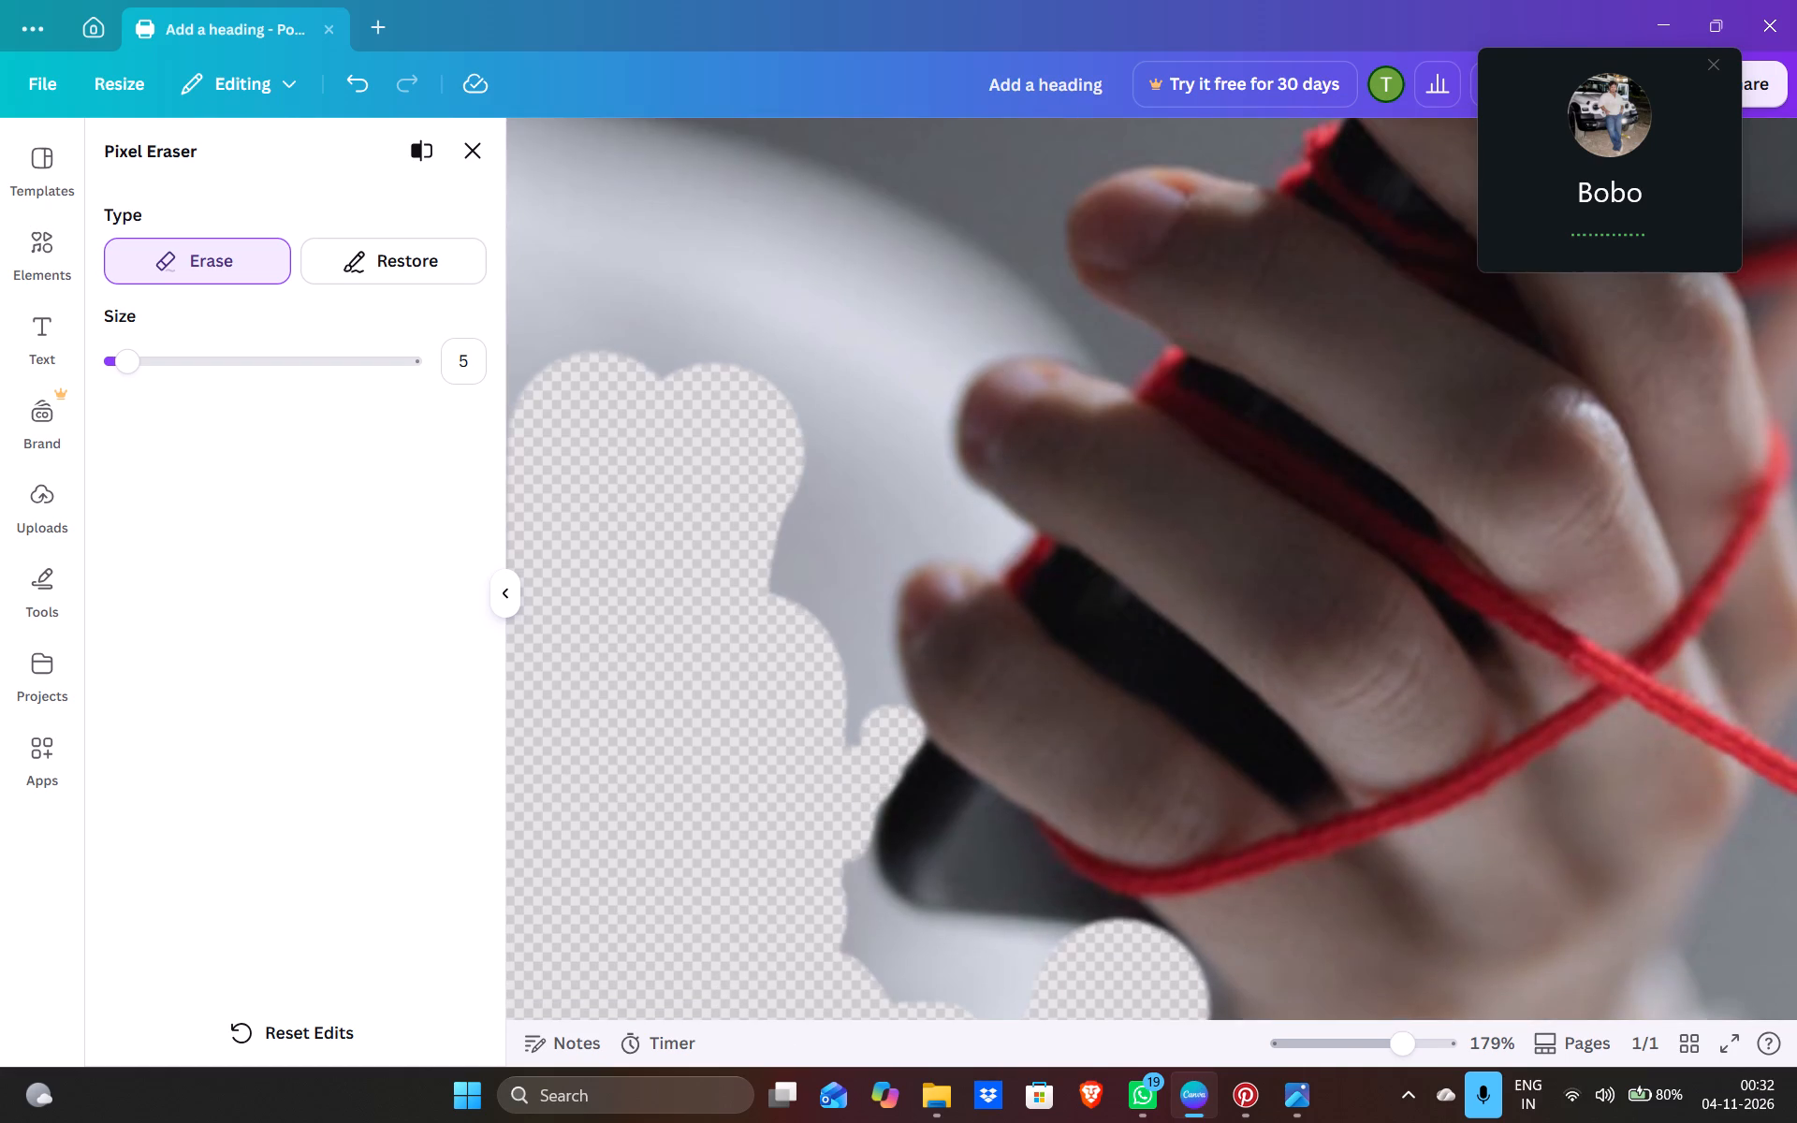
pyautogui.scroll(-1, 864, 608)
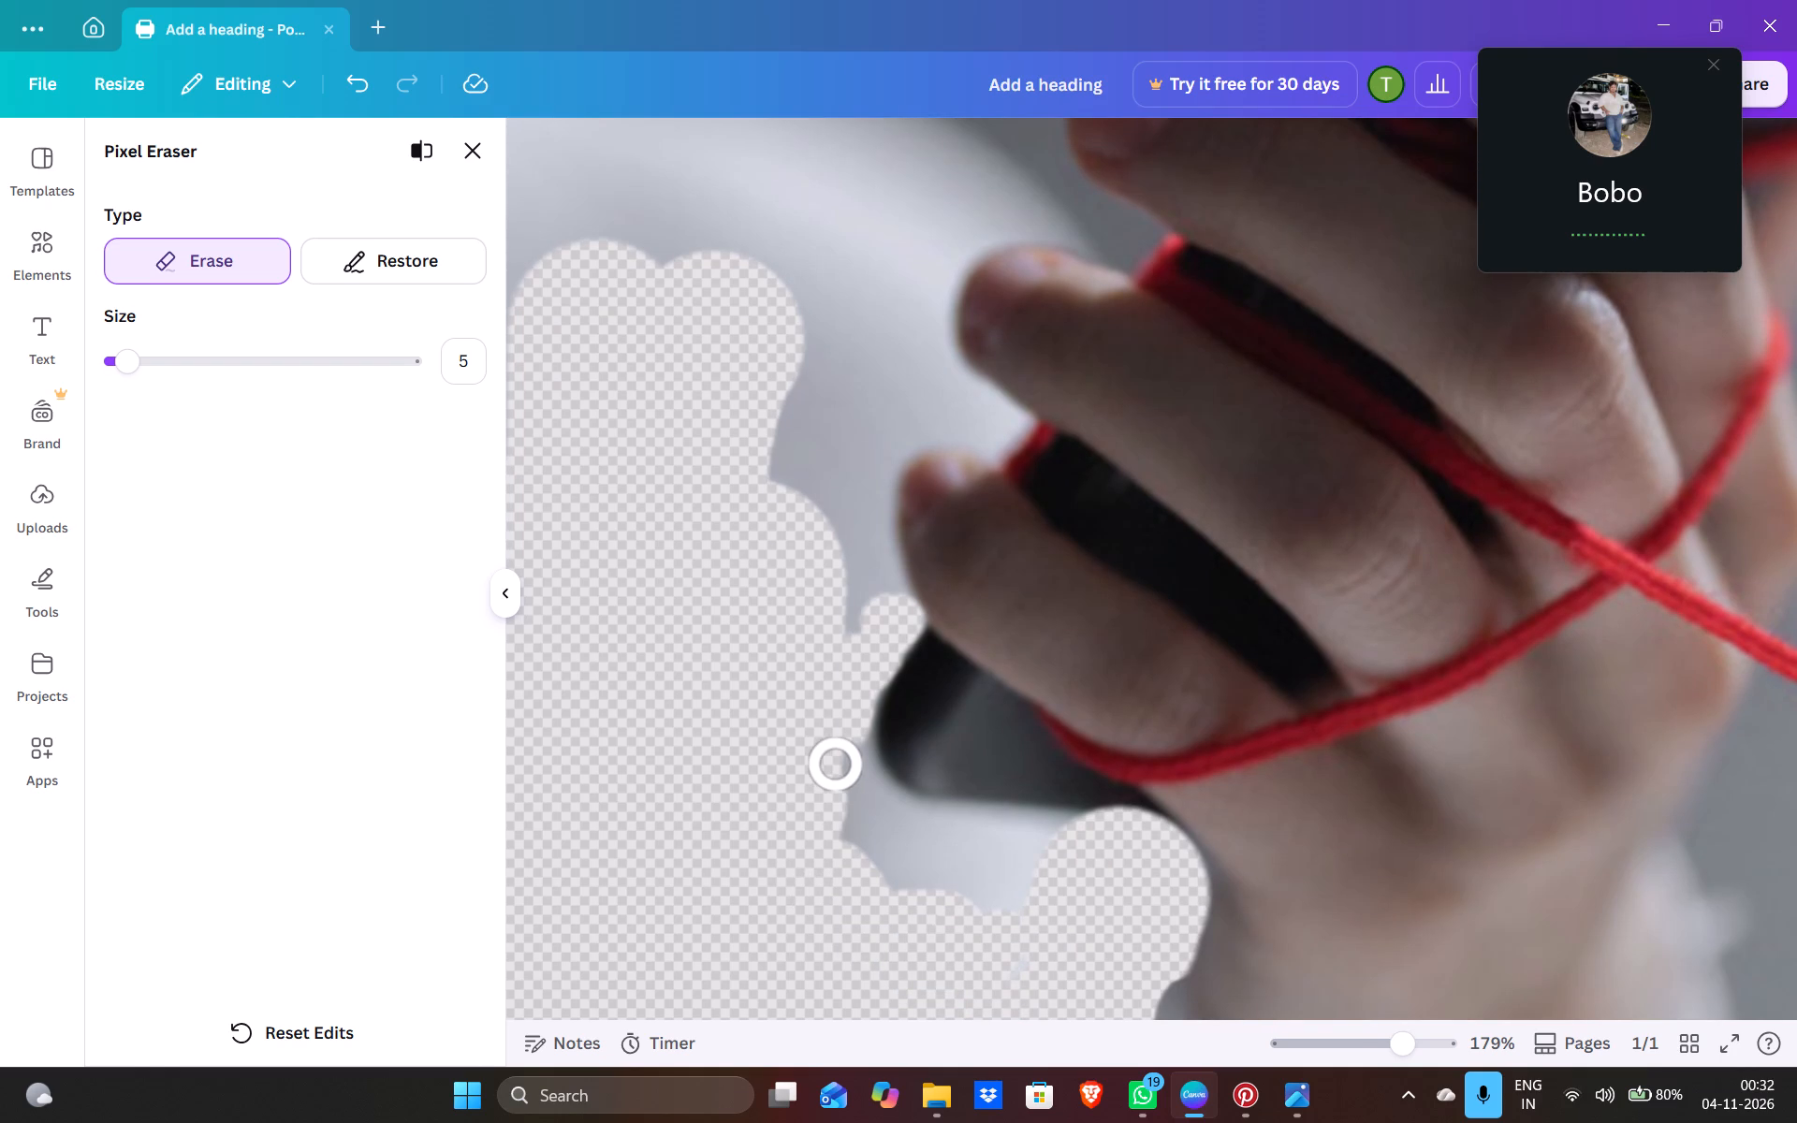
pyautogui.moveTo(836, 760); pyautogui.dragTo(1039, 889)
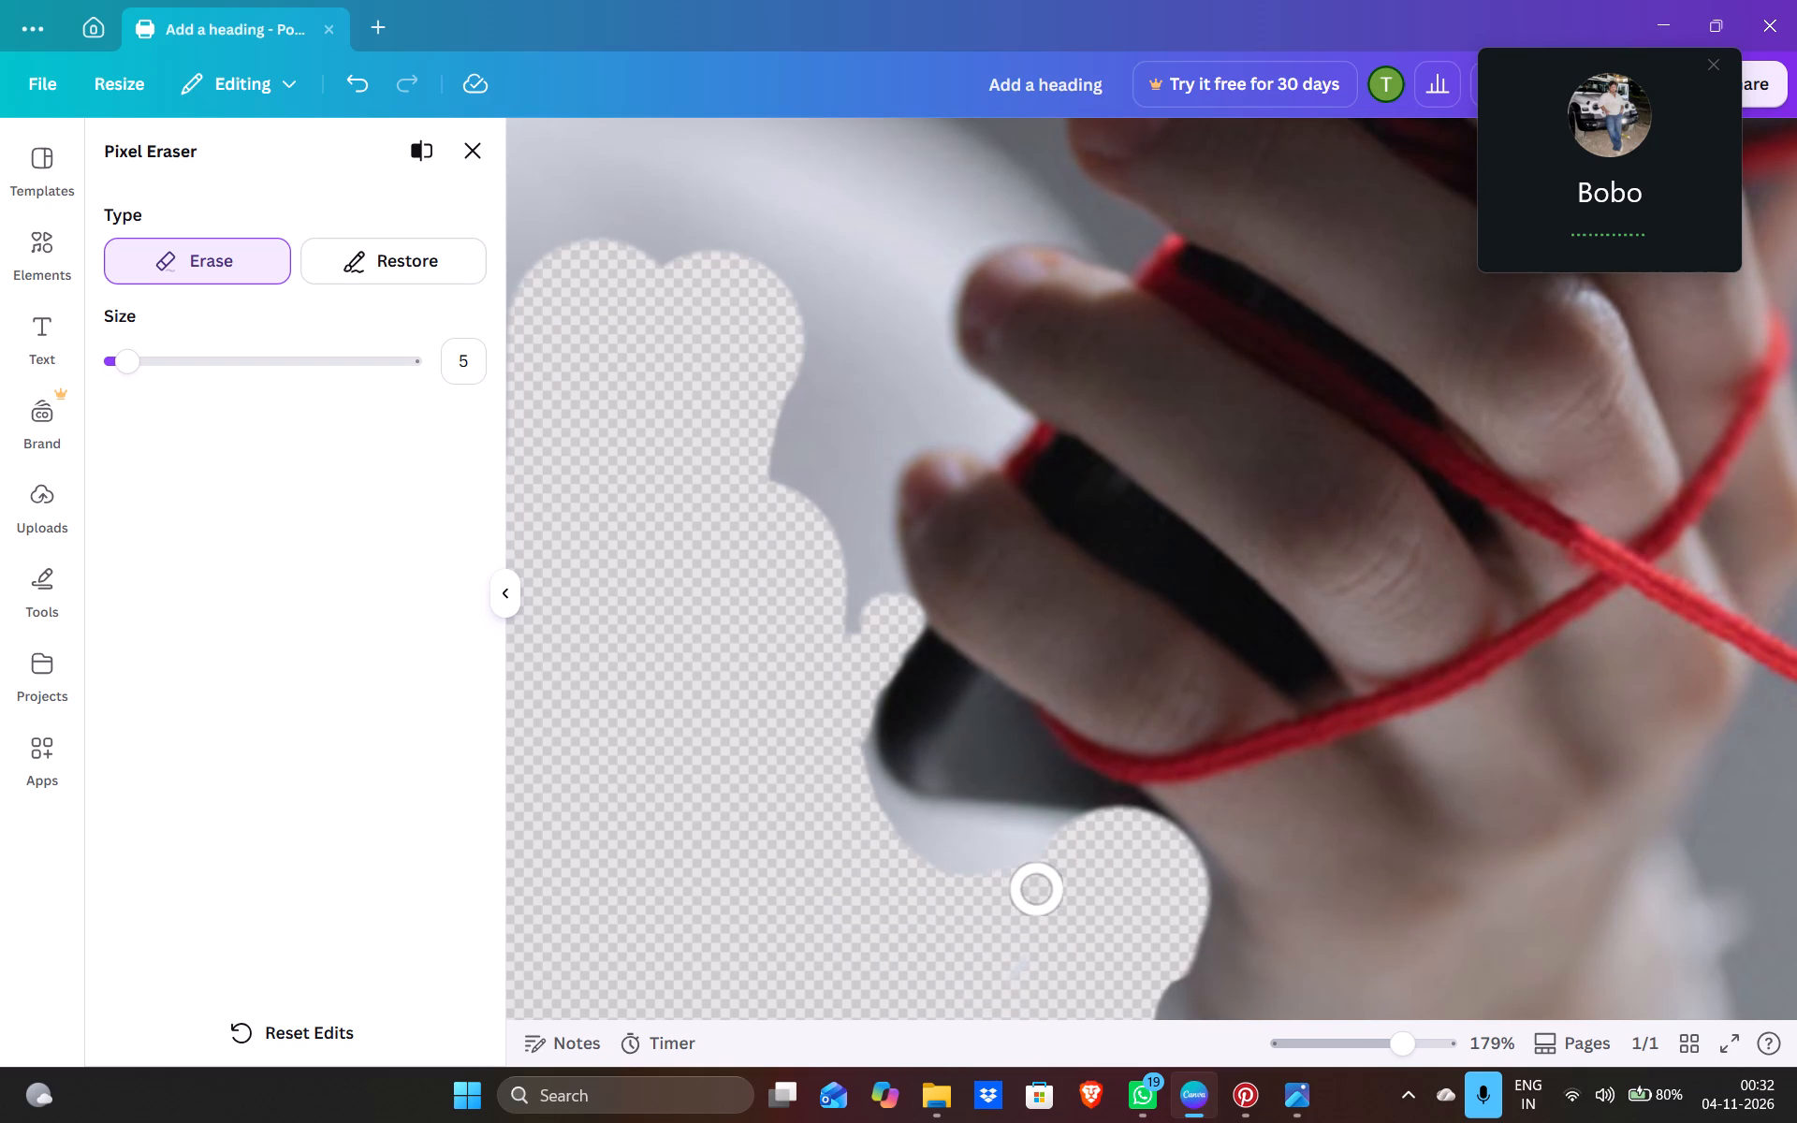
pyautogui.moveTo(1039, 889); pyautogui.dragTo(1053, 874)
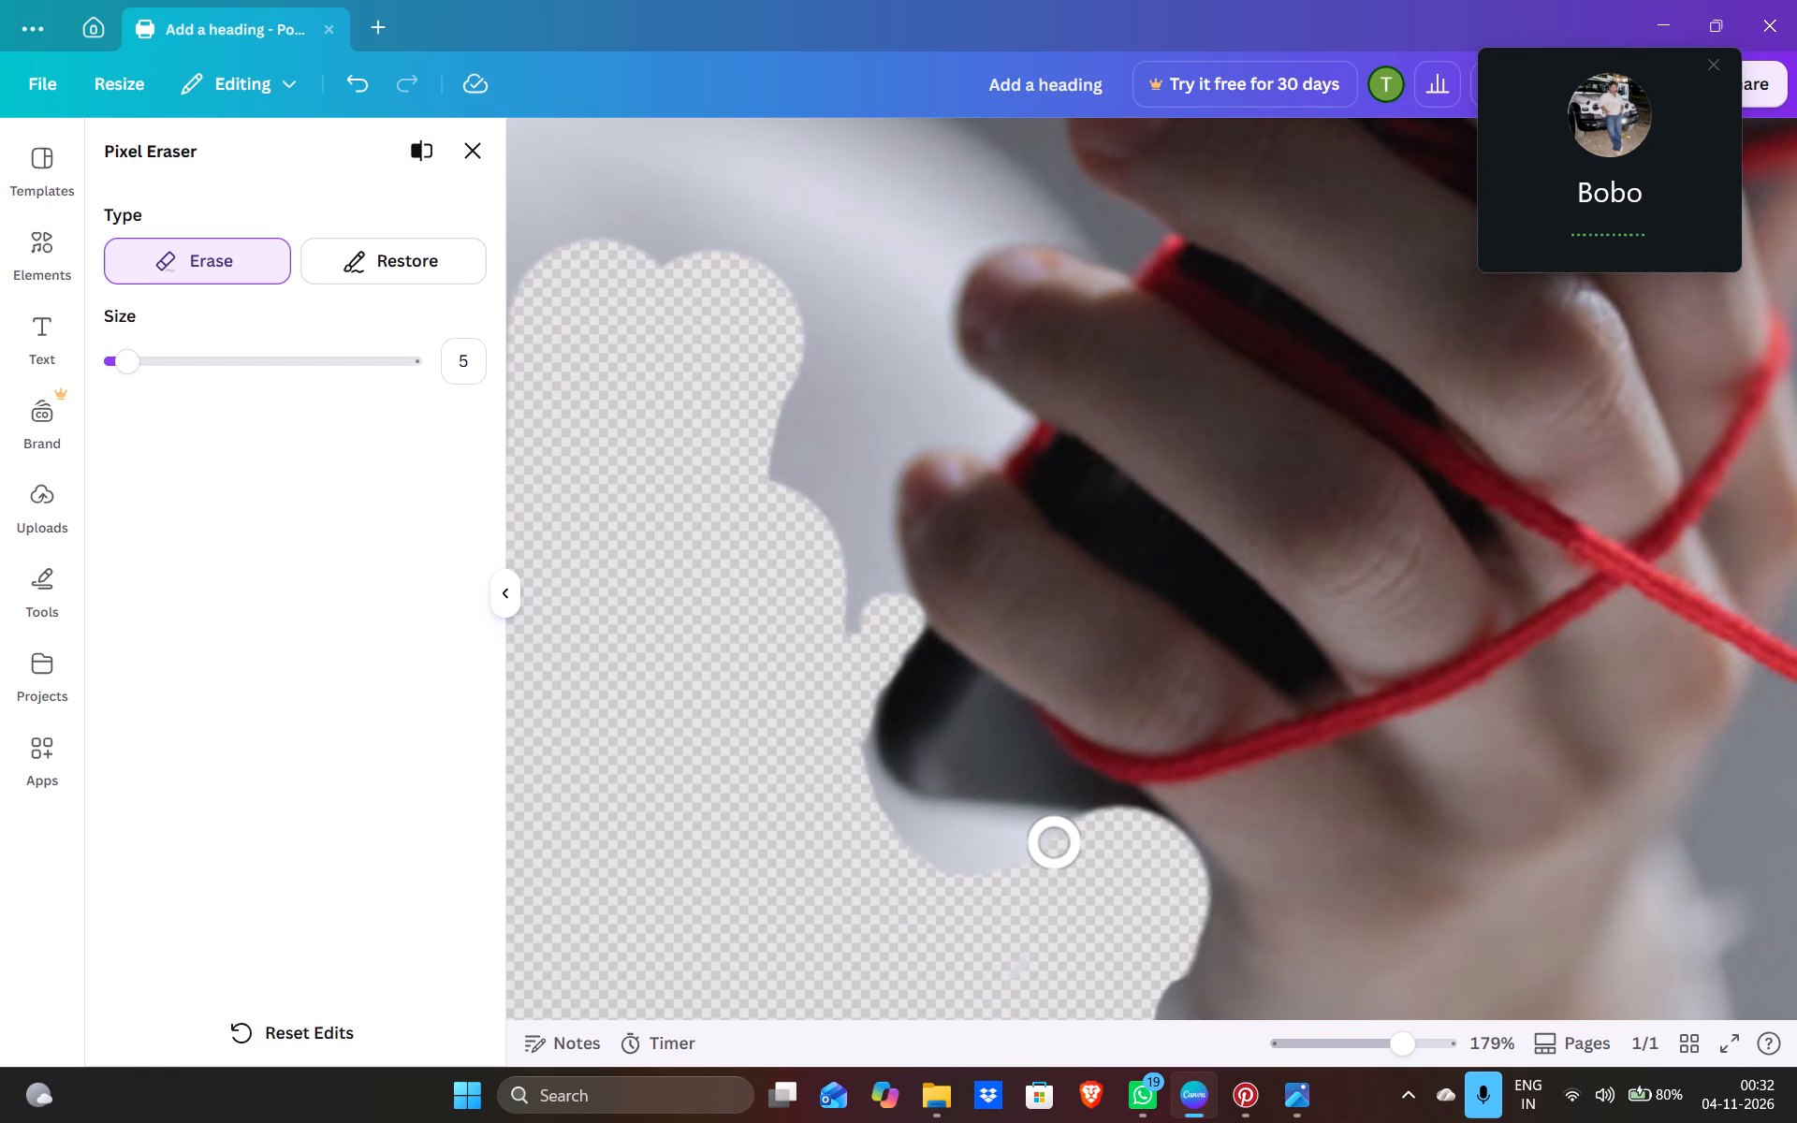
pyautogui.doubleClick(1055, 842)
pyautogui.moveTo(1065, 838); pyautogui.dragTo(1027, 839)
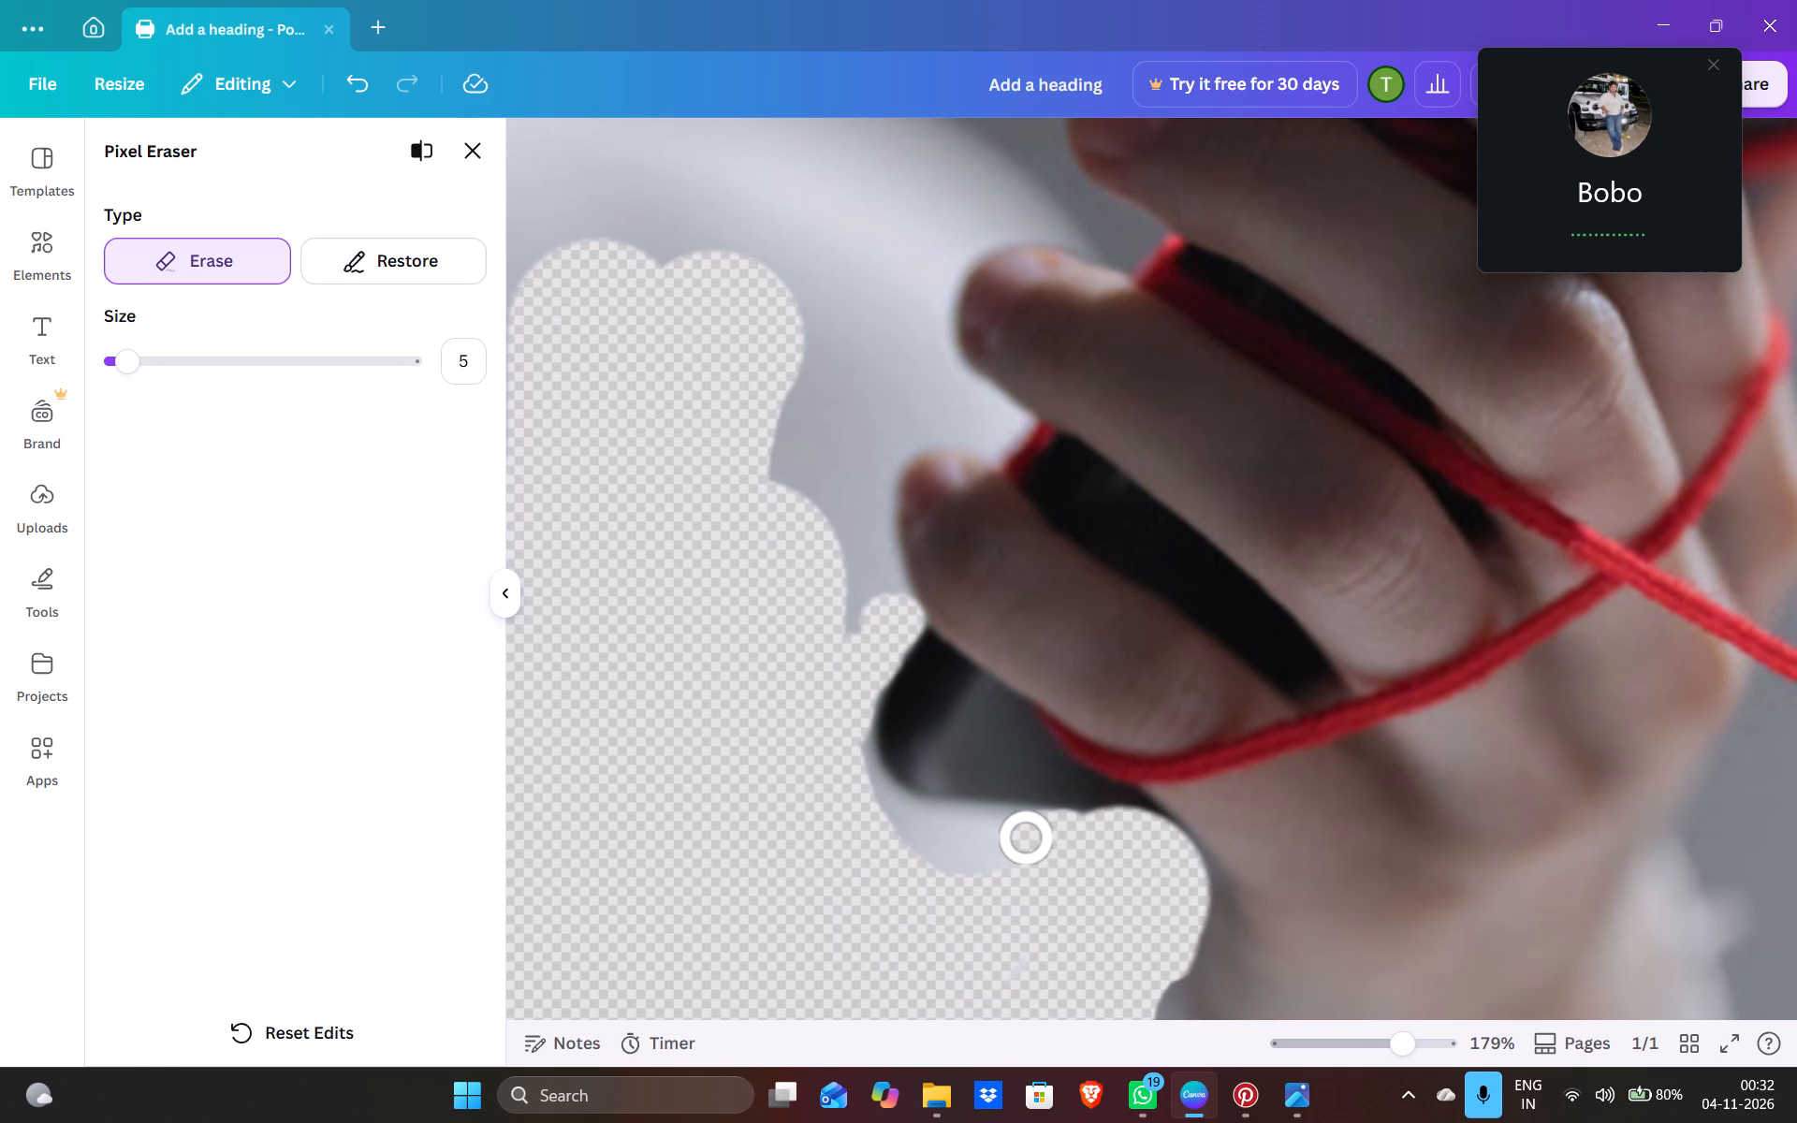
pyautogui.moveTo(1027, 839); pyautogui.dragTo(841, 846)
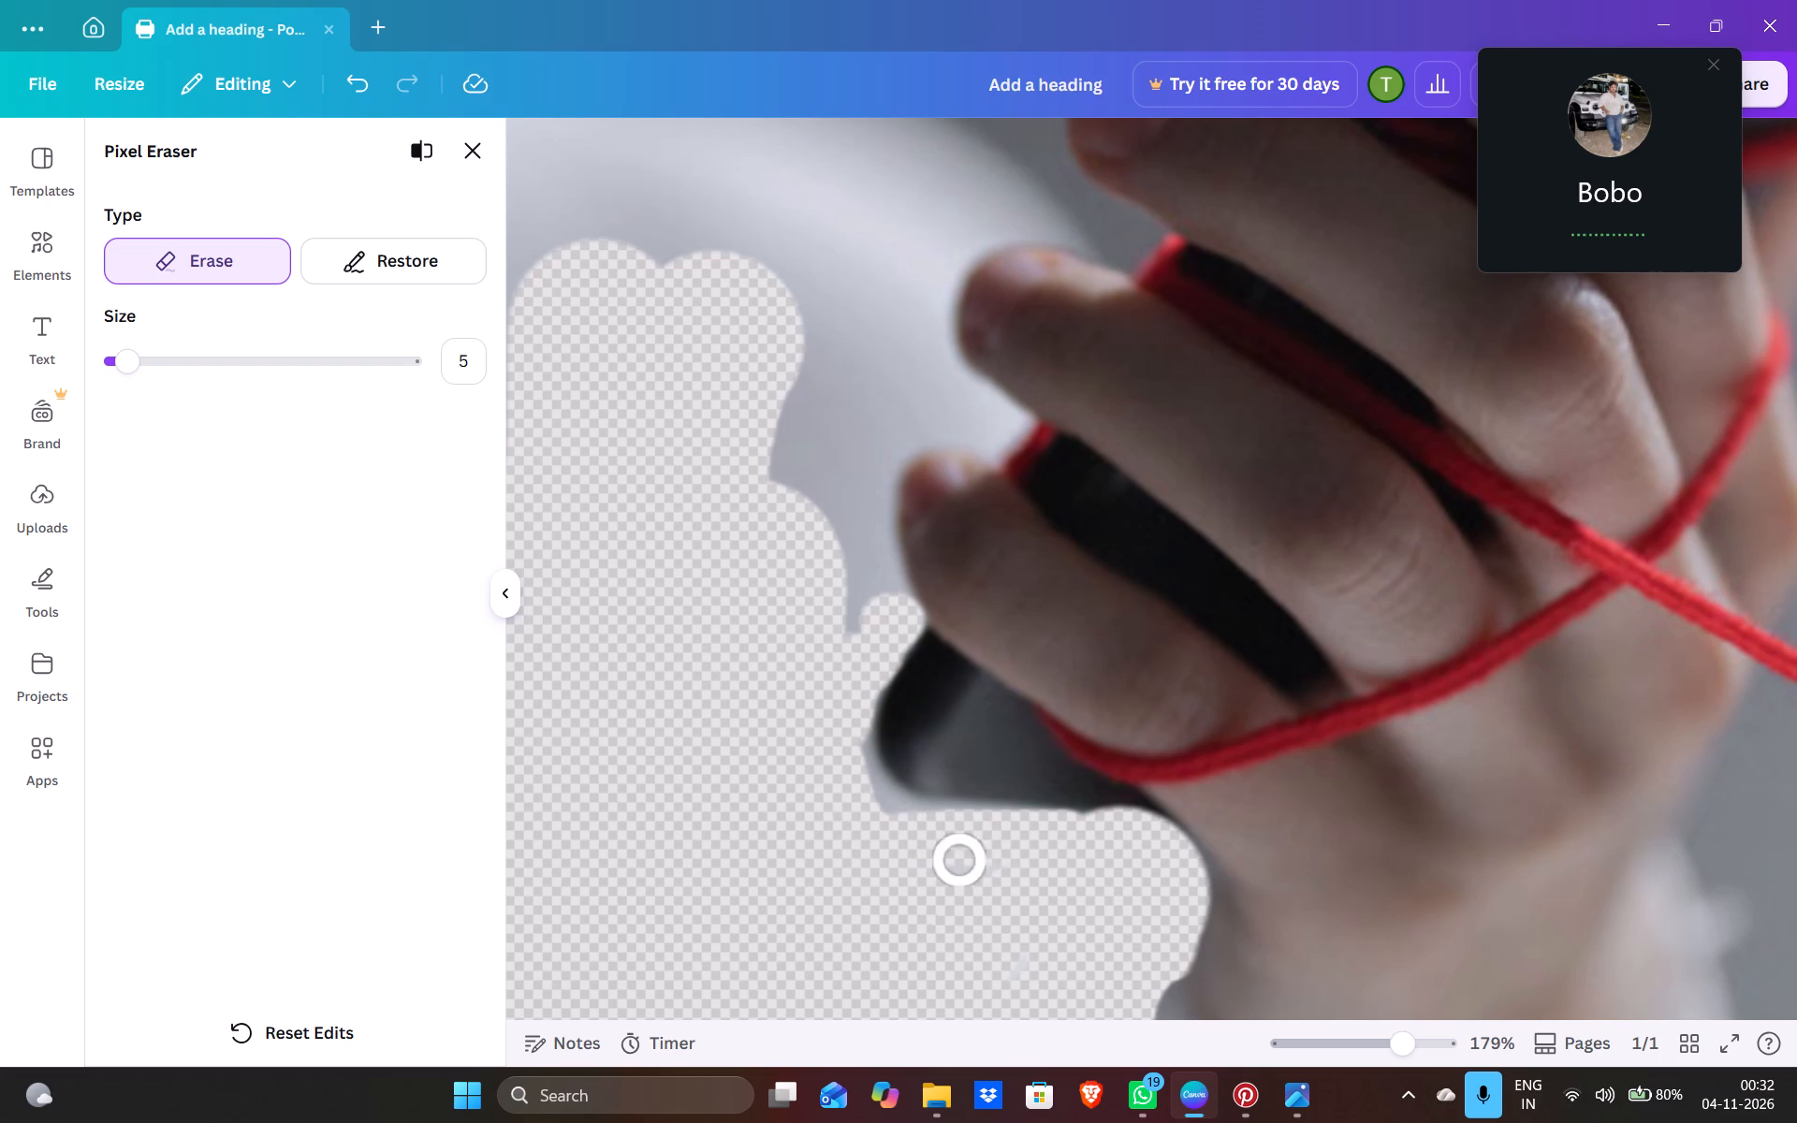
# Erase the thin light fringe around the phone's rounded lower corner and along its bottom edge with small strokes.
pyautogui.moveTo(973, 869); pyautogui.dragTo(957, 837)
pyautogui.moveTo(957, 837); pyautogui.dragTo(865, 811)
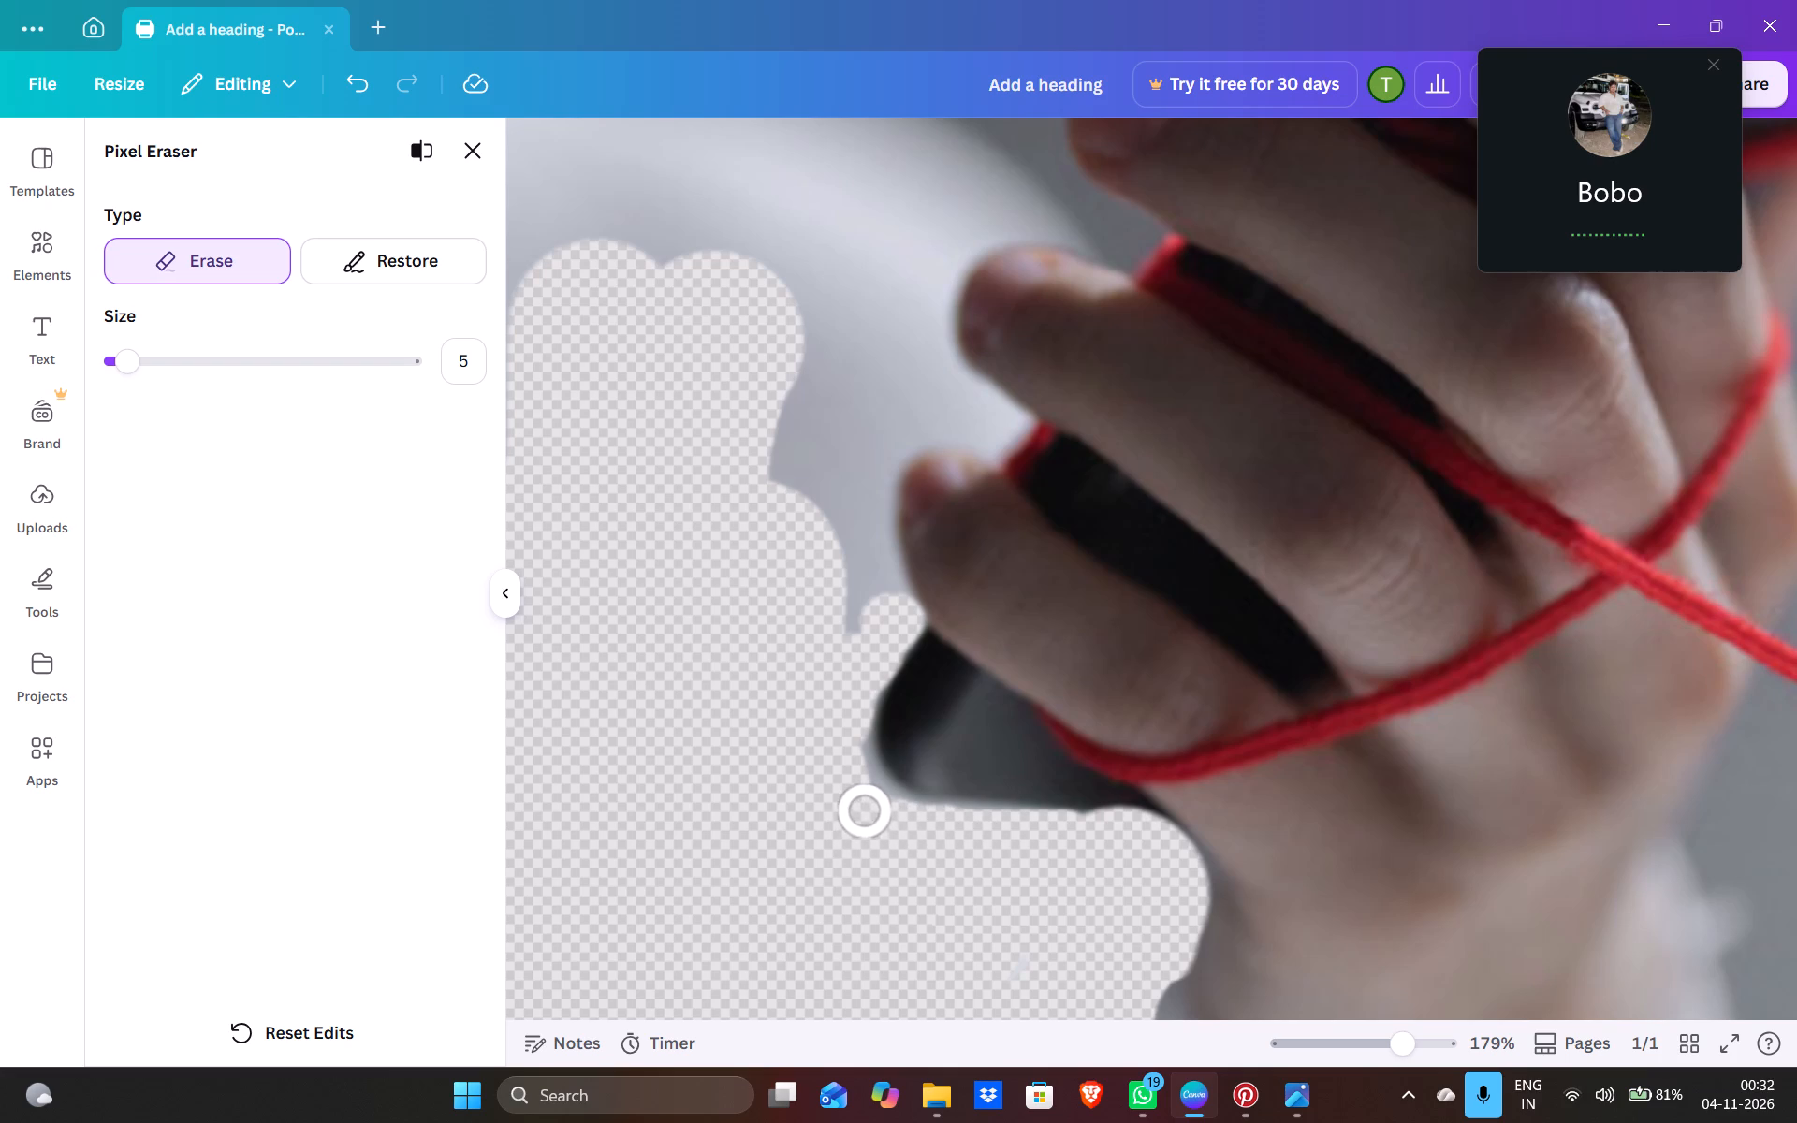
pyautogui.moveTo(865, 811); pyautogui.dragTo(842, 794)
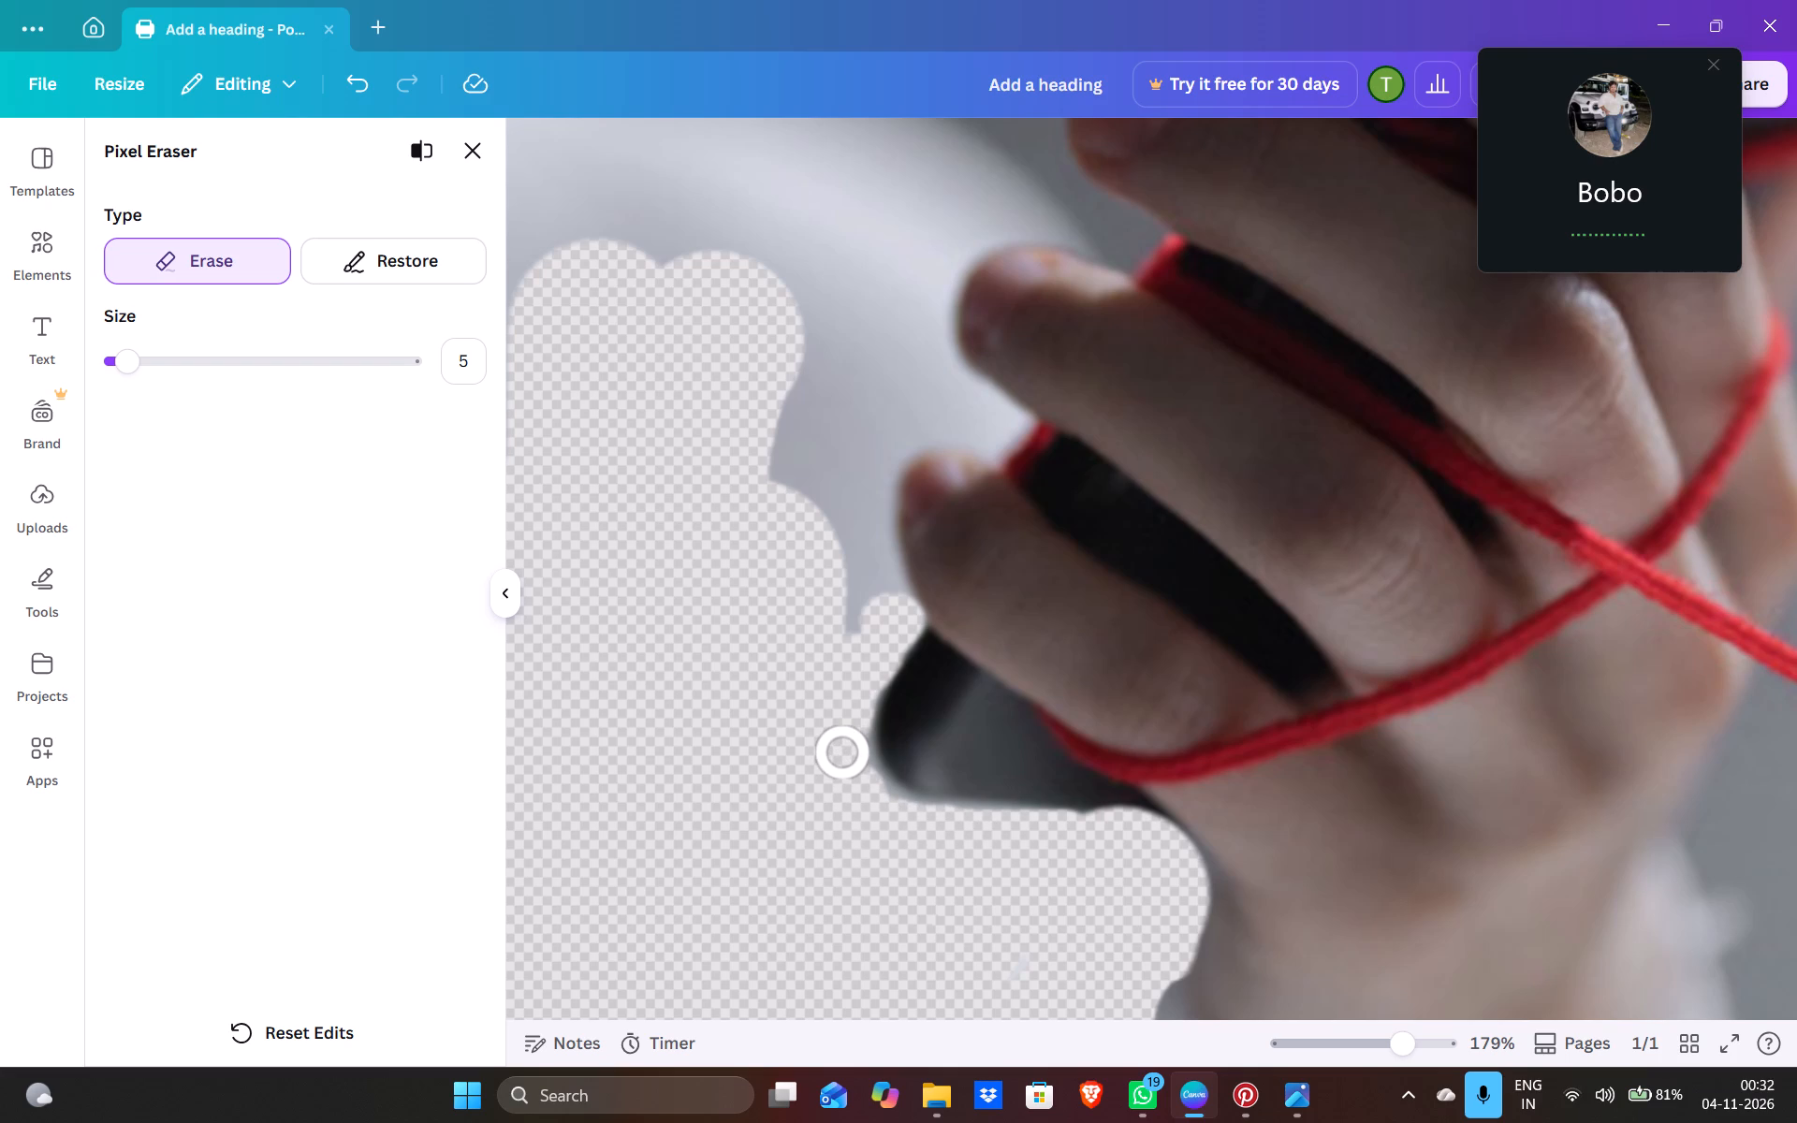
pyautogui.moveTo(842, 752); pyautogui.dragTo(856, 788)
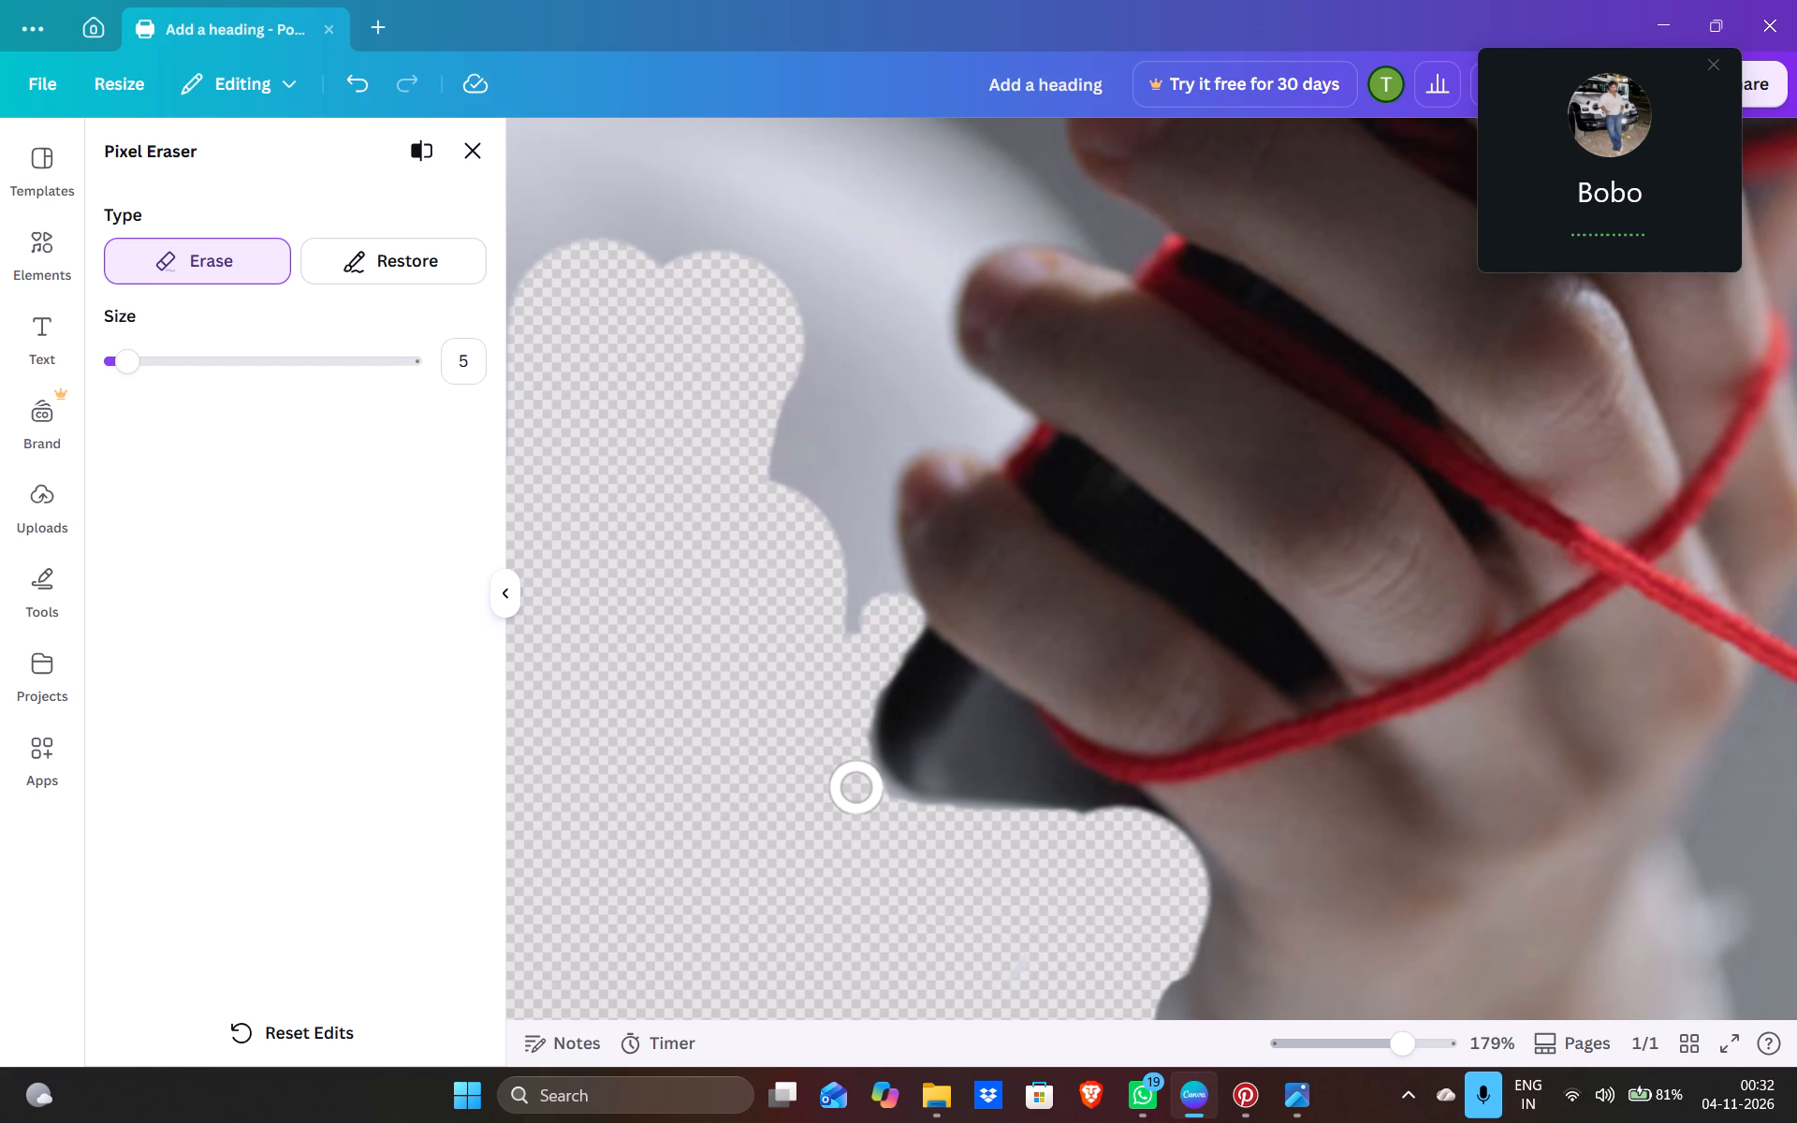
pyautogui.moveTo(856, 788); pyautogui.dragTo(922, 824)
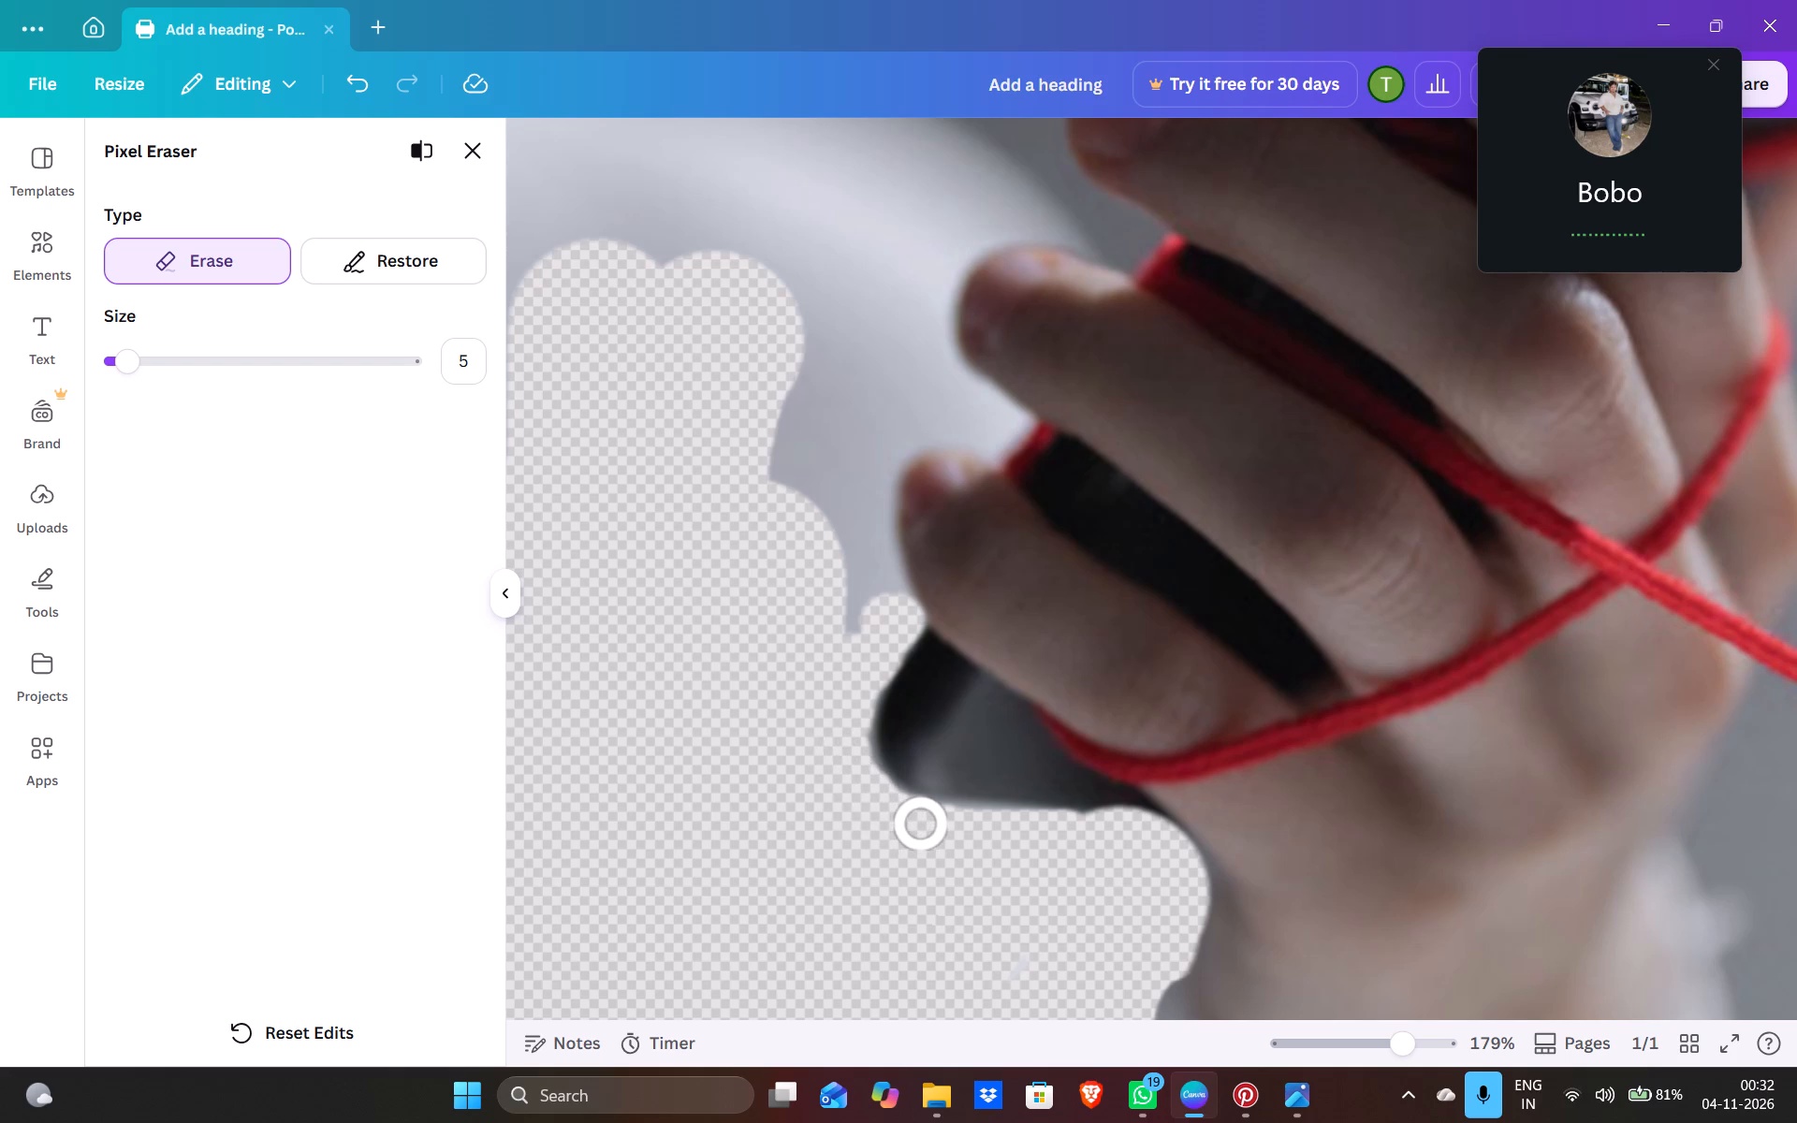
pyautogui.moveTo(947, 826); pyautogui.dragTo(993, 831)
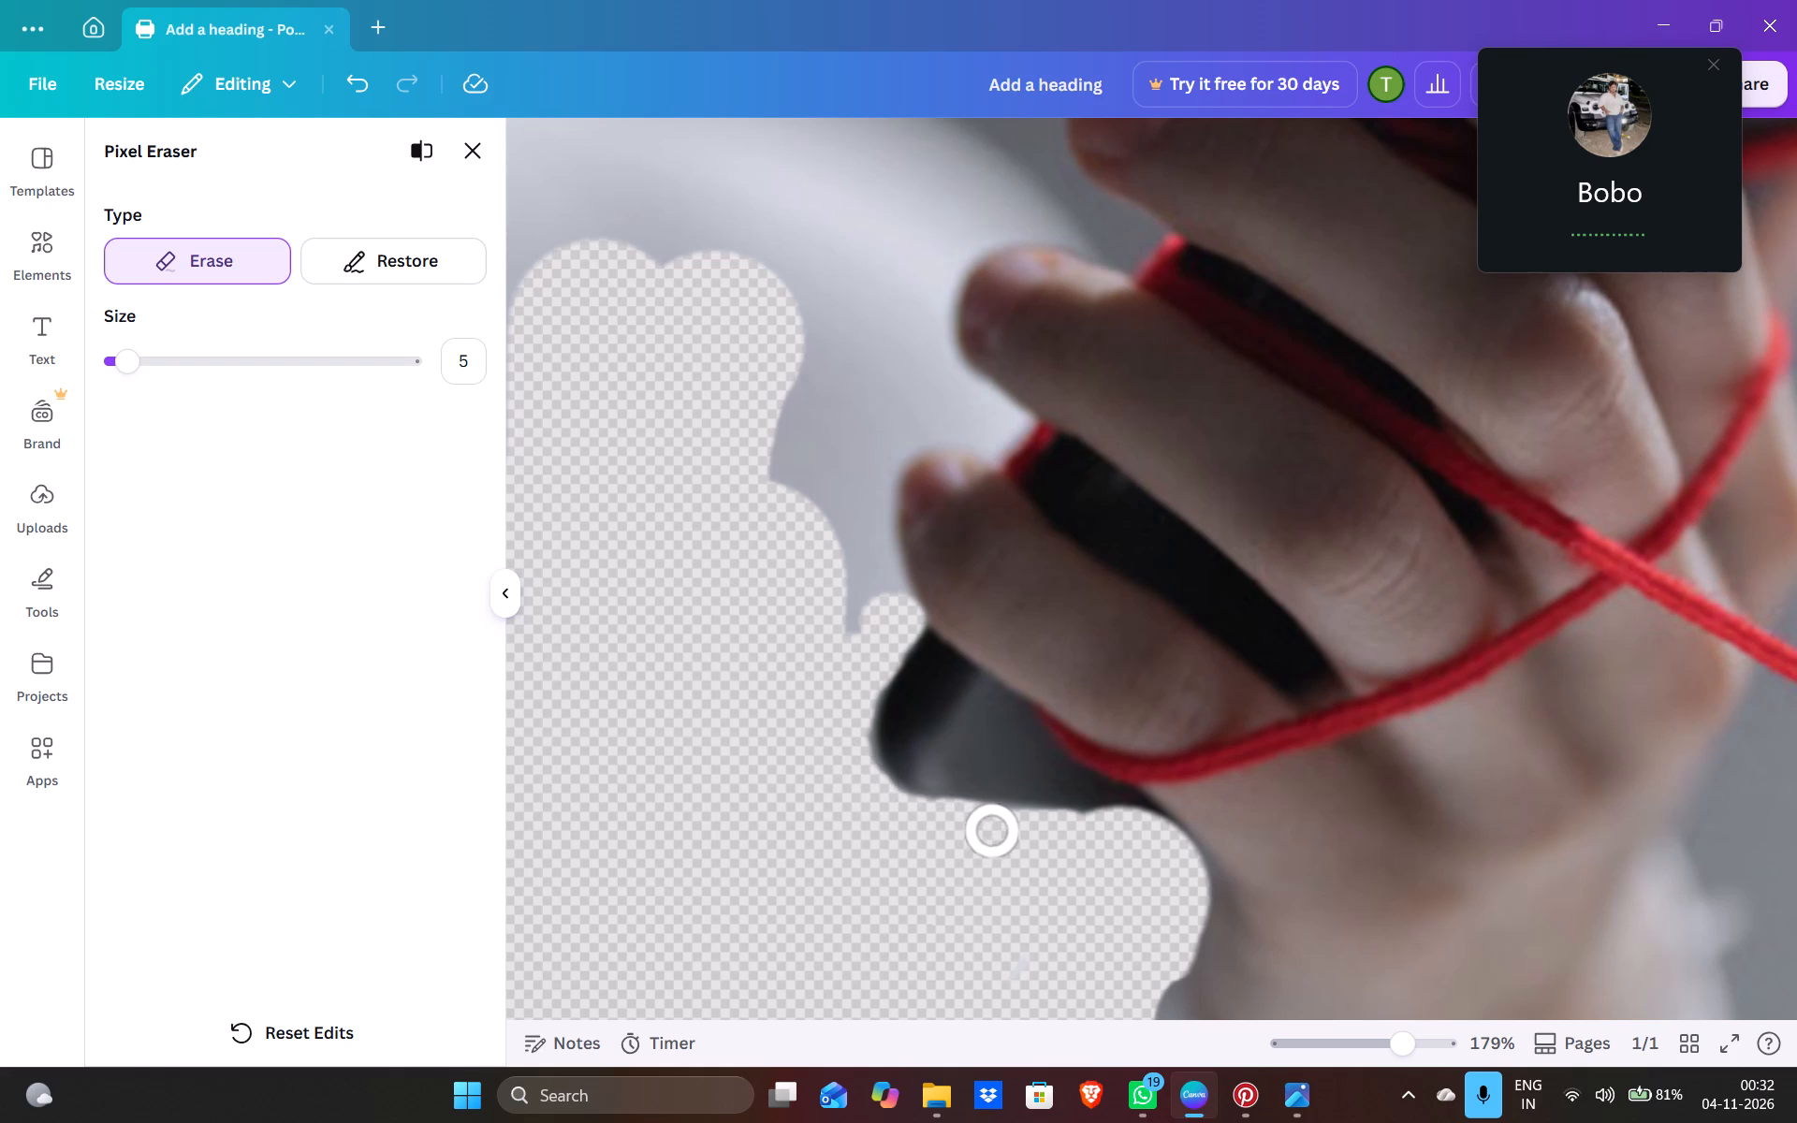
pyautogui.moveTo(993, 831); pyautogui.dragTo(1077, 835)
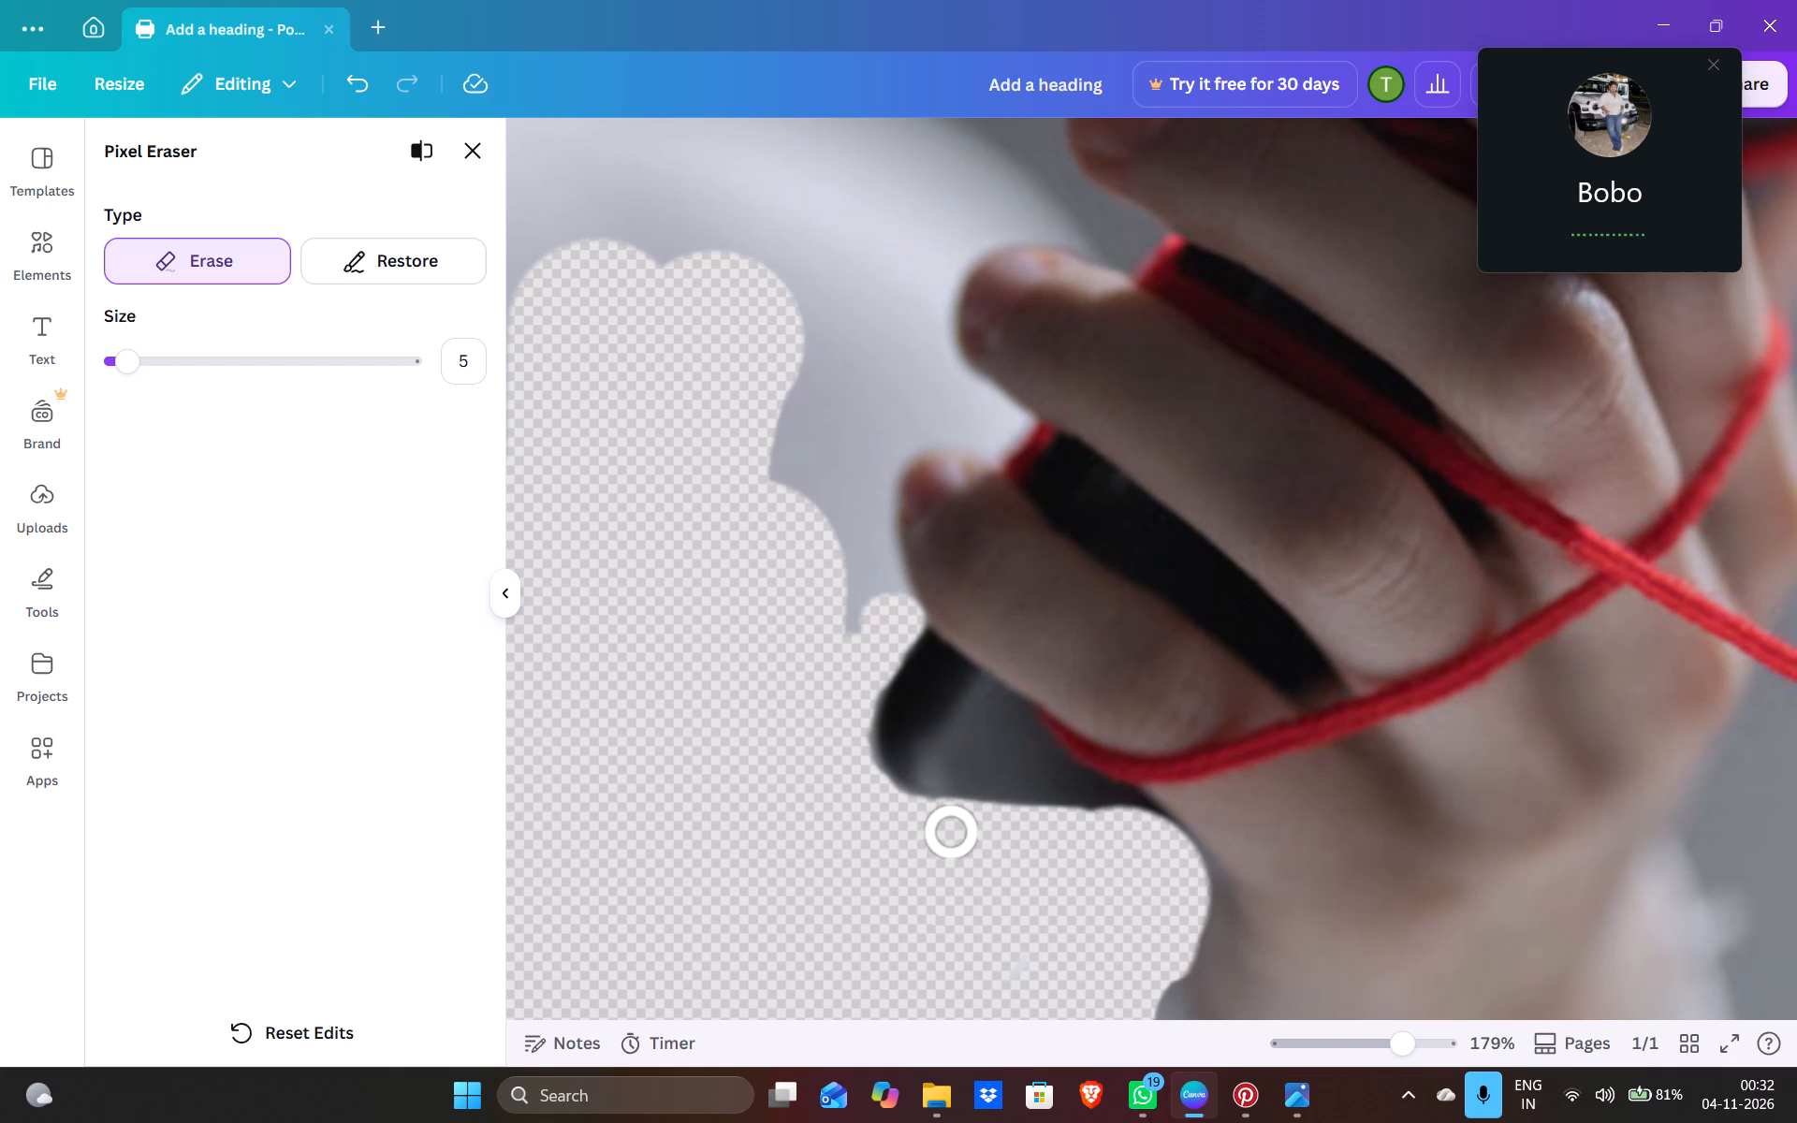
pyautogui.moveTo(942, 829); pyautogui.dragTo(911, 823)
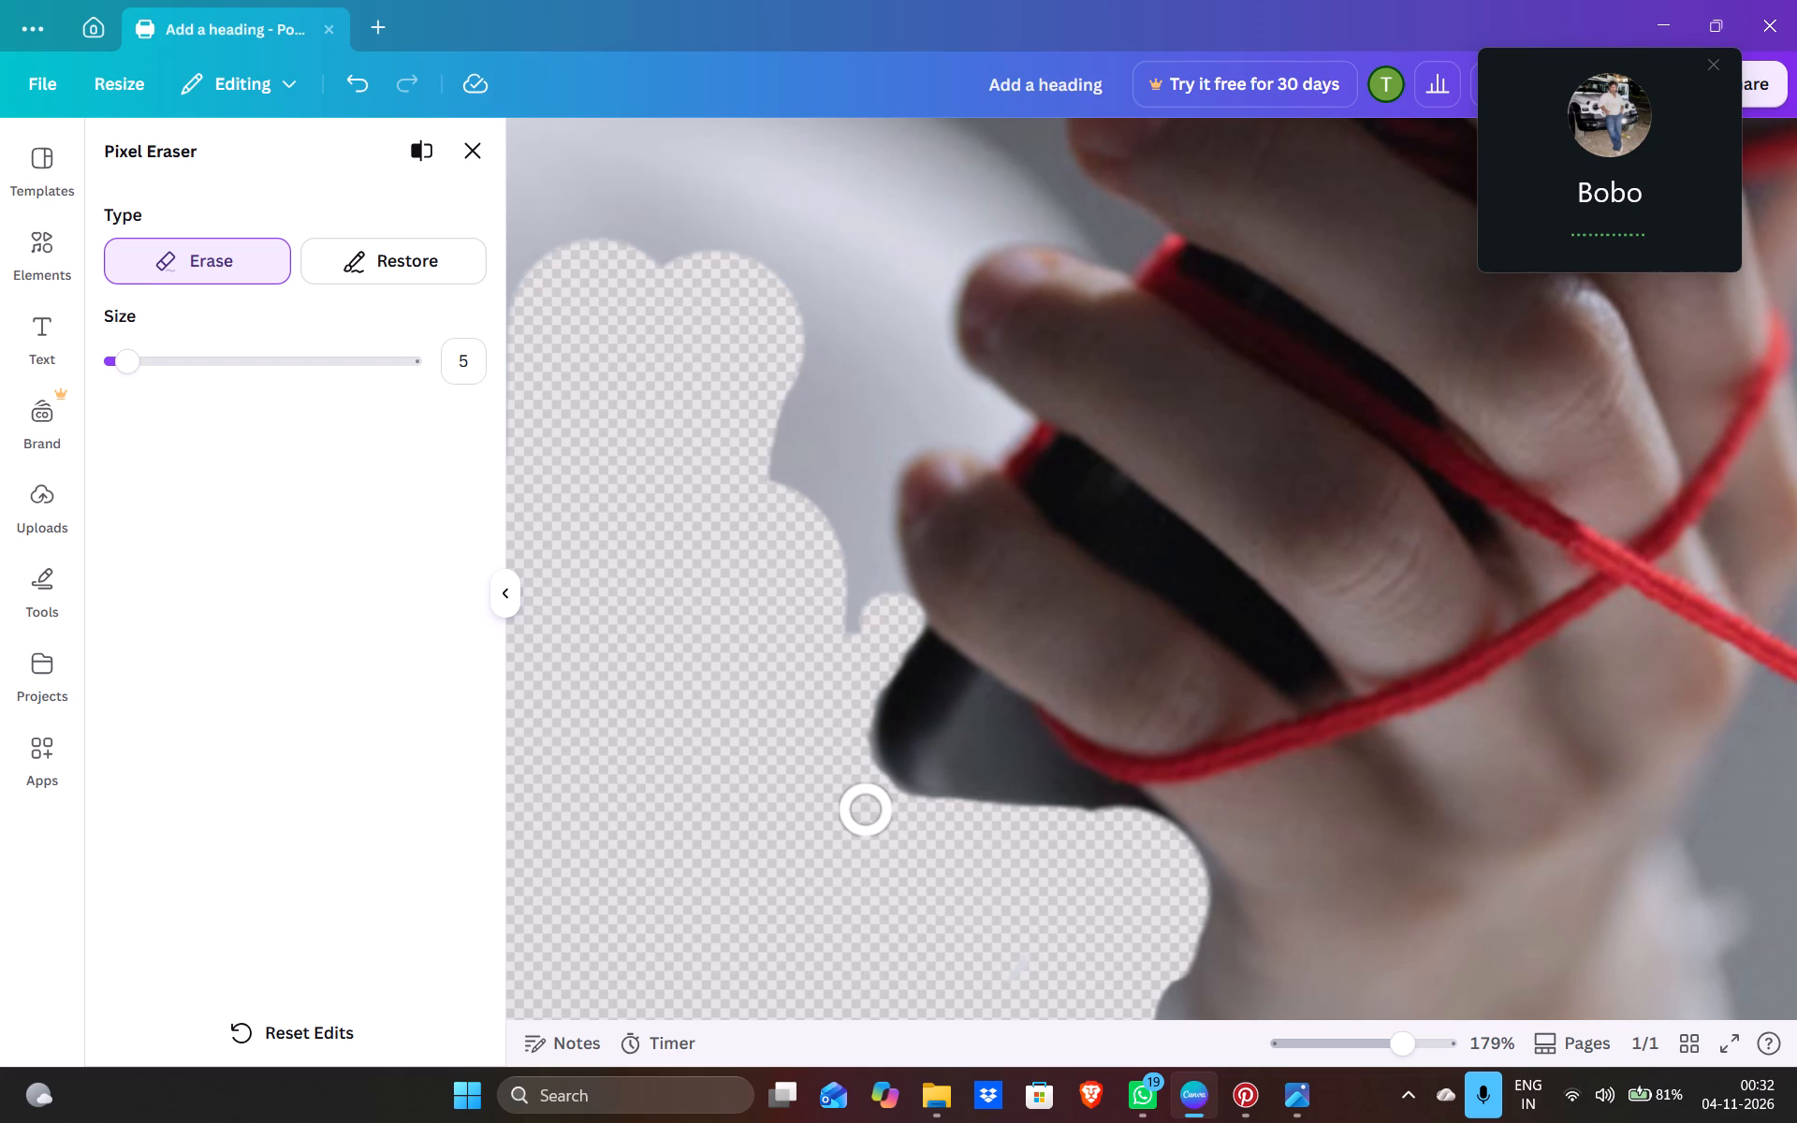
pyautogui.moveTo(866, 790); pyautogui.dragTo(848, 744)
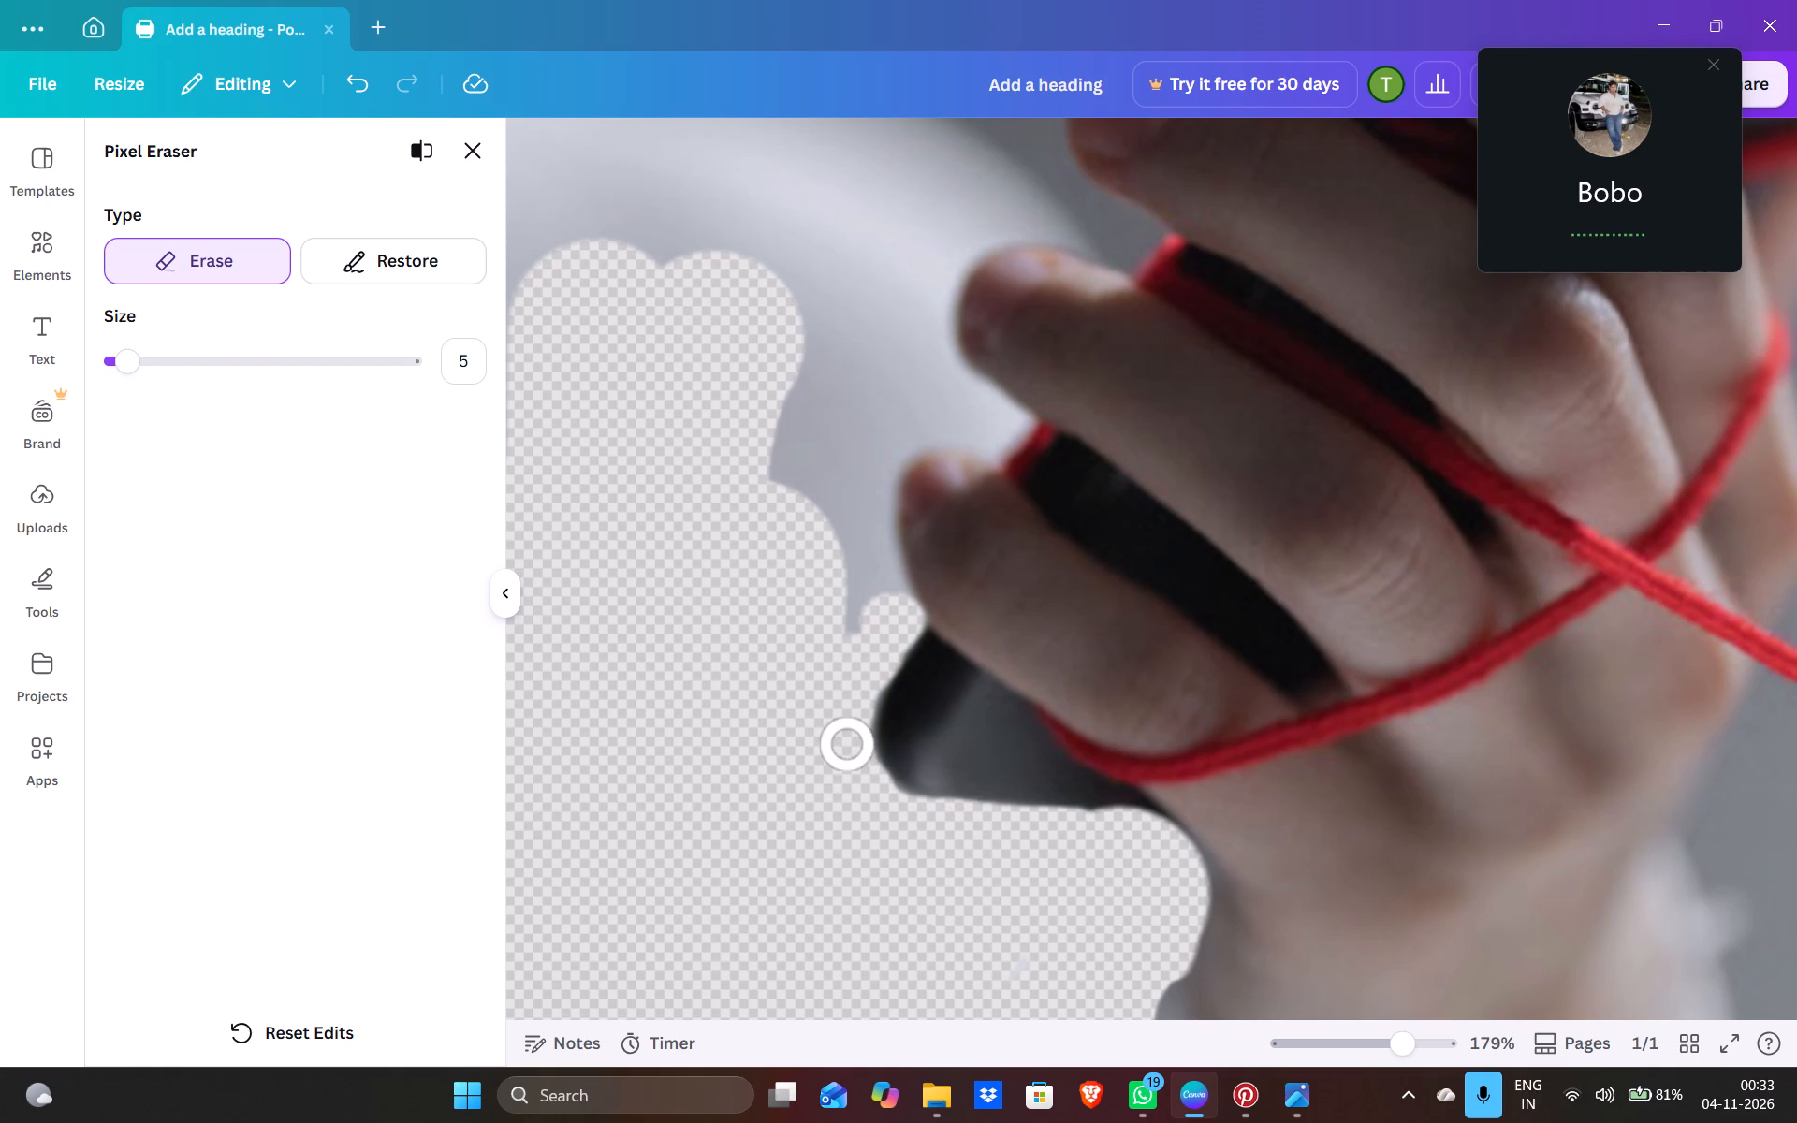
pyautogui.moveTo(848, 744); pyautogui.dragTo(849, 728)
# Erase the background beside the little finger, just above the phone's lower corner.
pyautogui.moveTo(857, 535); pyautogui.dragTo(856, 574)
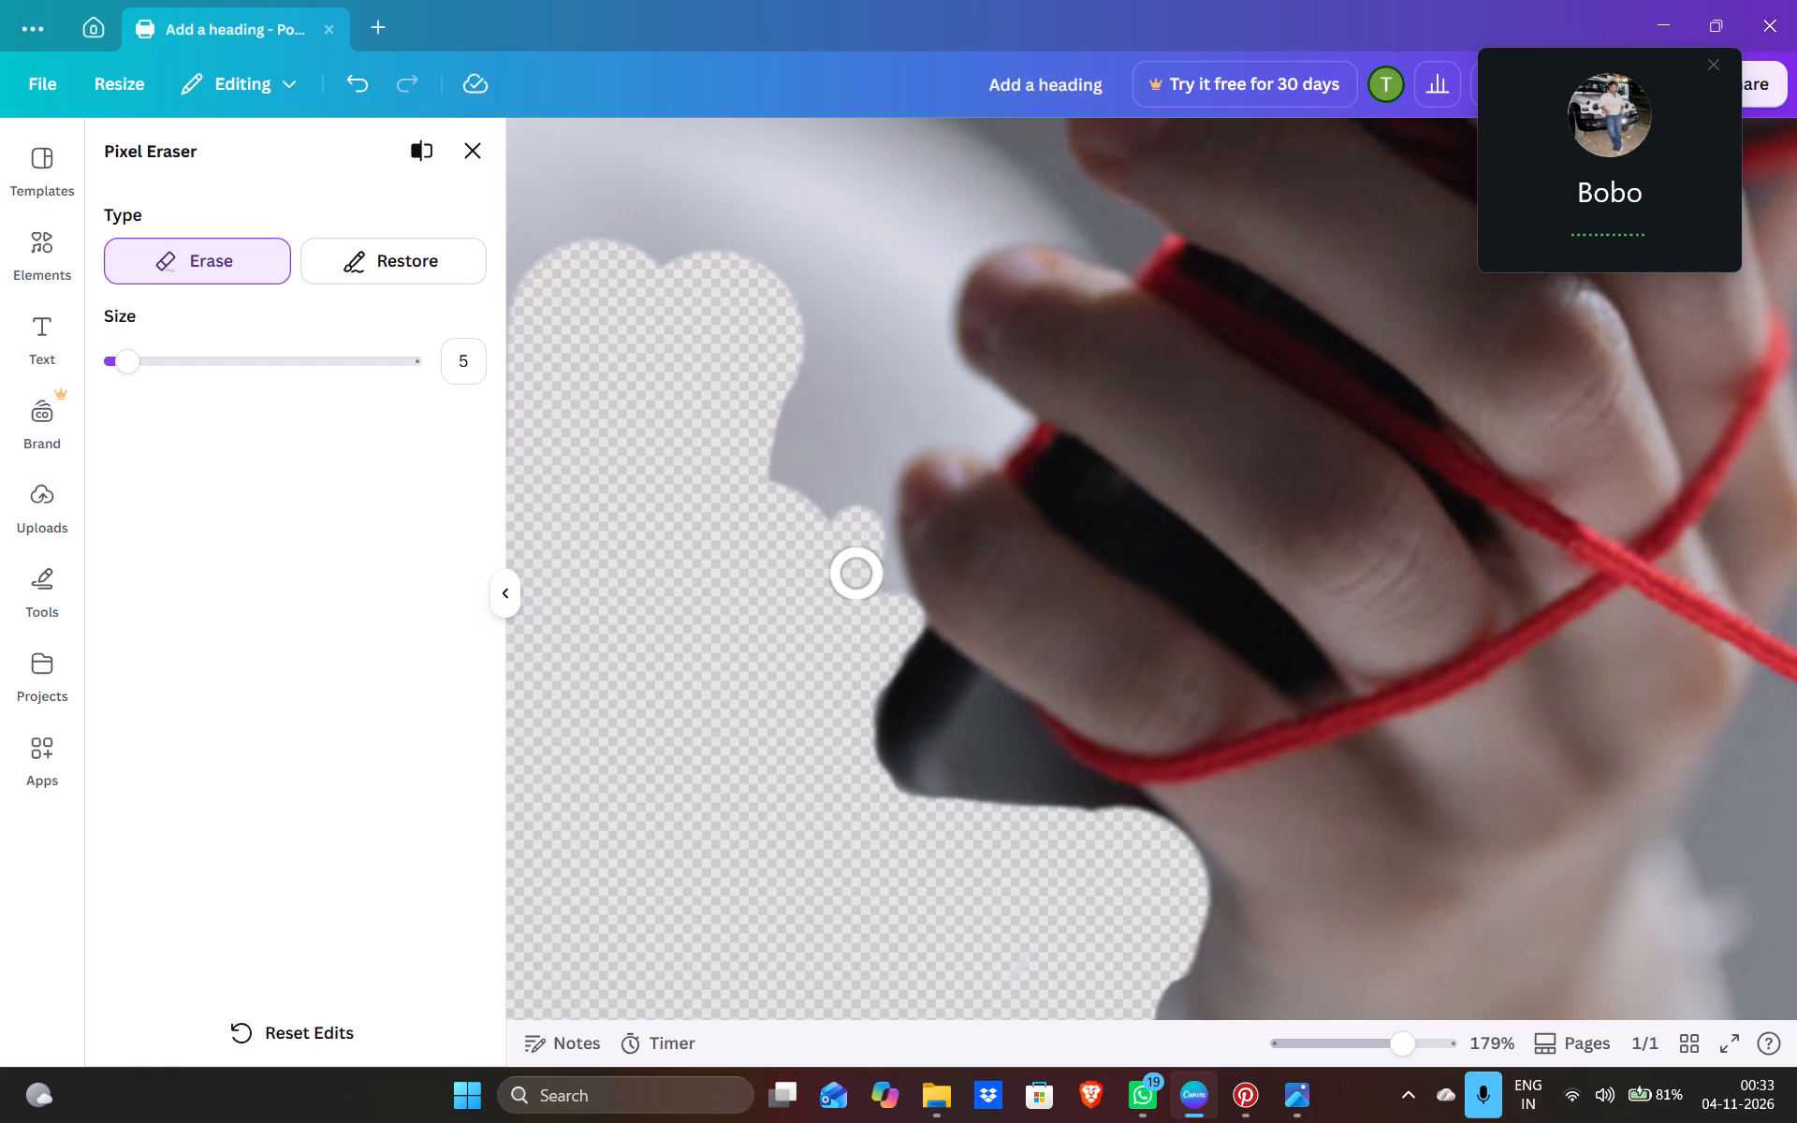
pyautogui.moveTo(856, 574); pyautogui.dragTo(857, 574)
pyautogui.moveTo(876, 597); pyautogui.dragTo(865, 547)
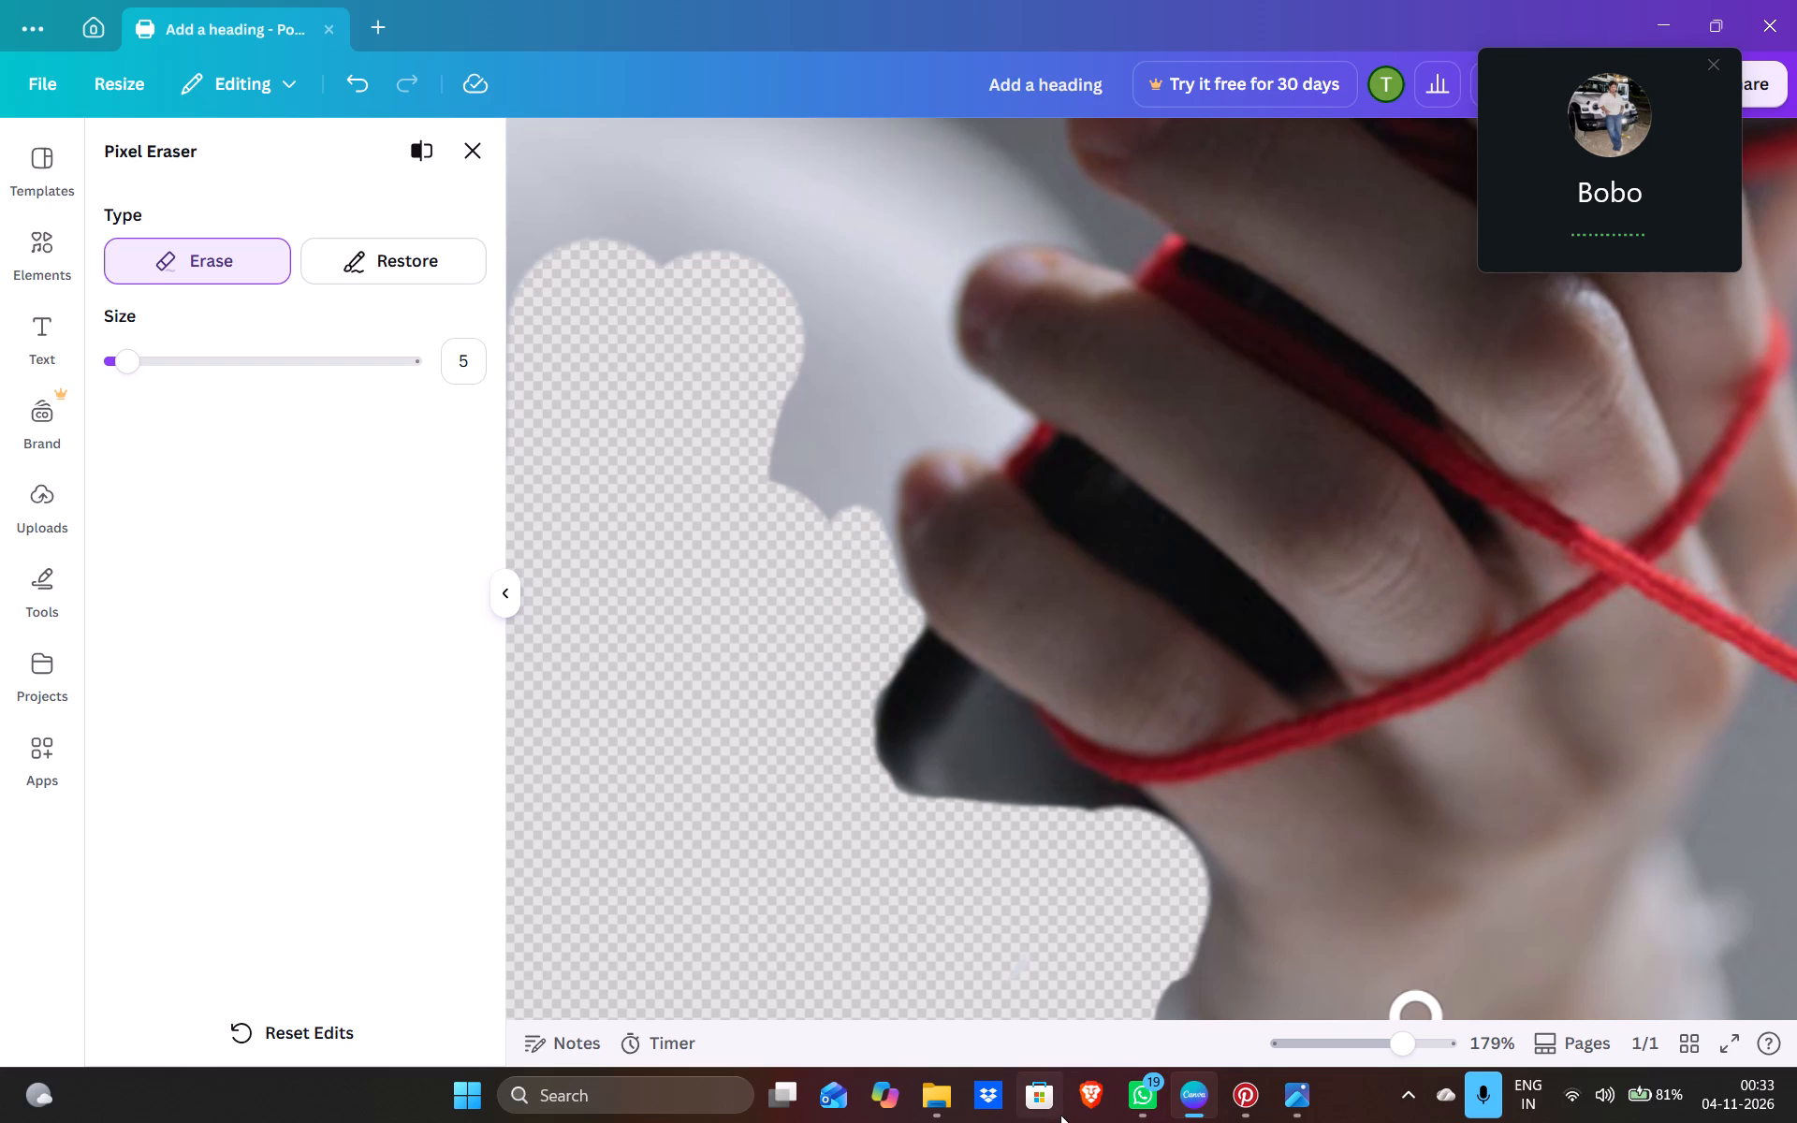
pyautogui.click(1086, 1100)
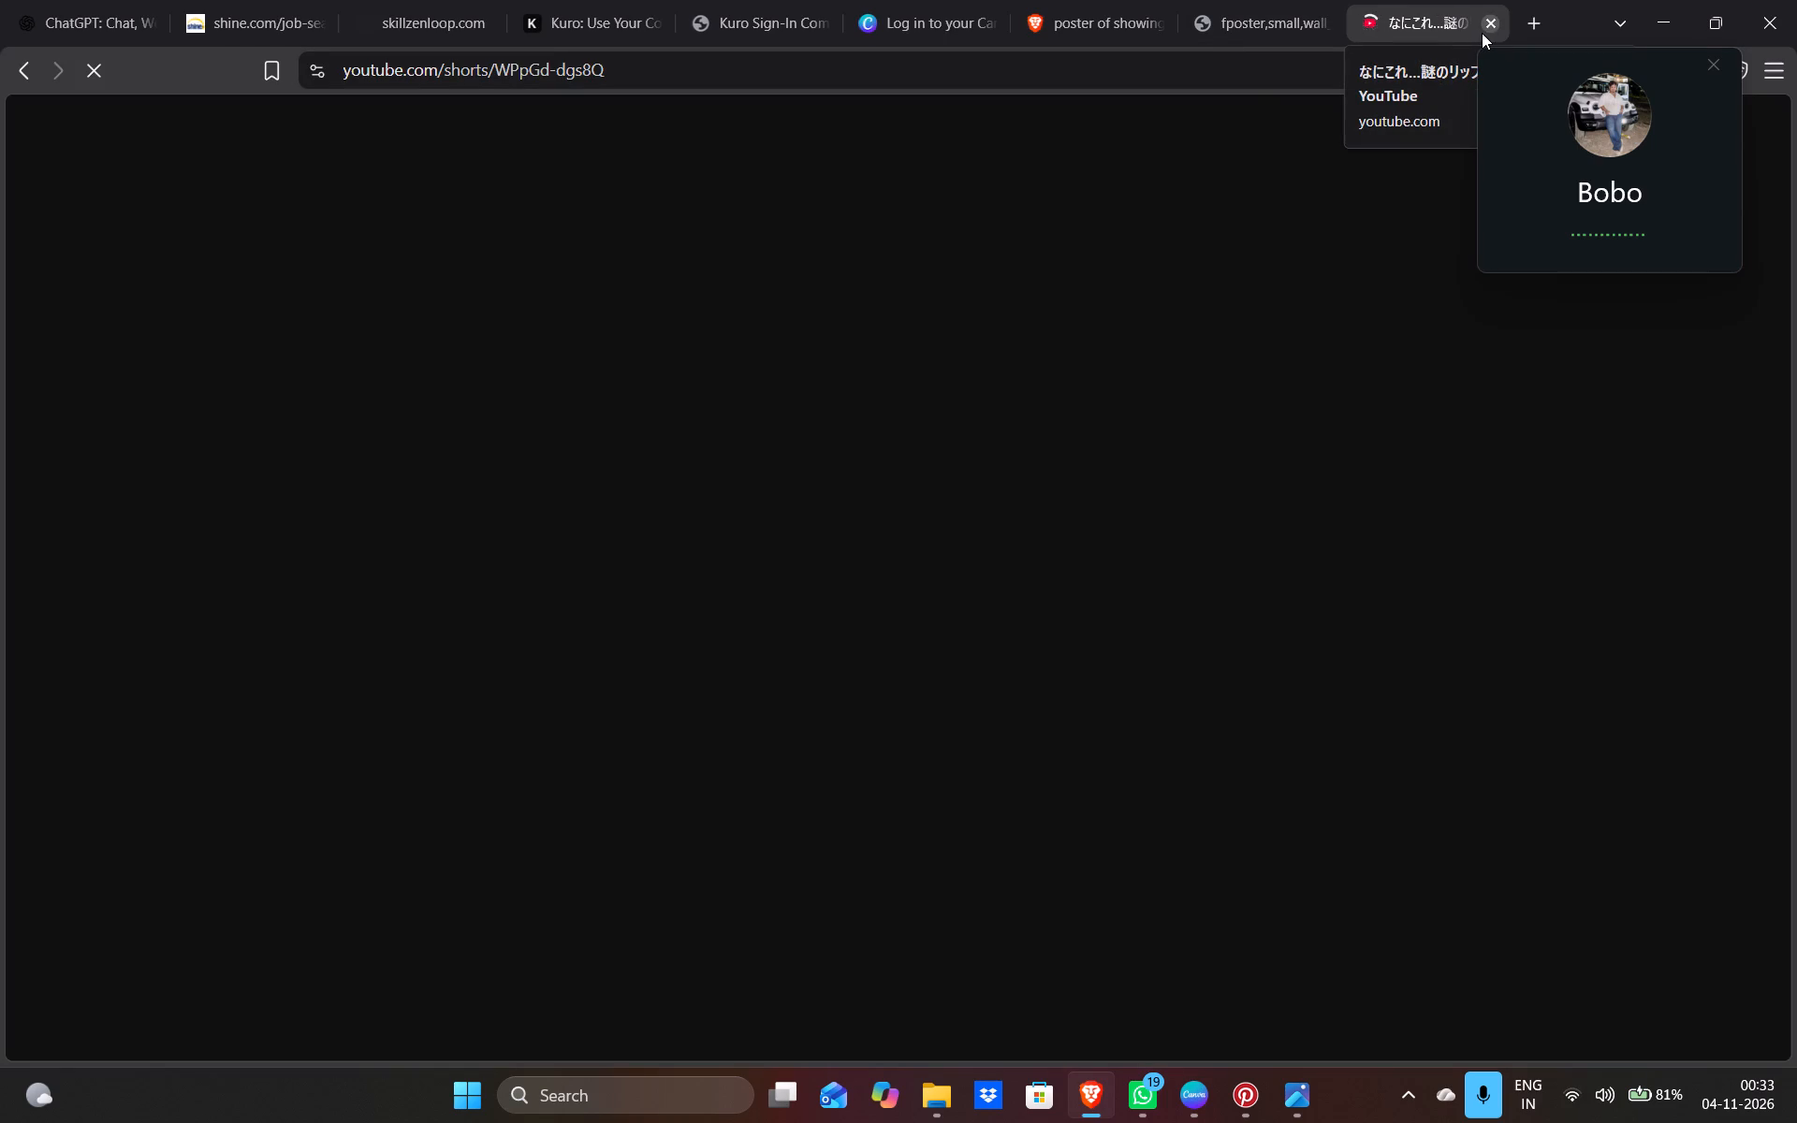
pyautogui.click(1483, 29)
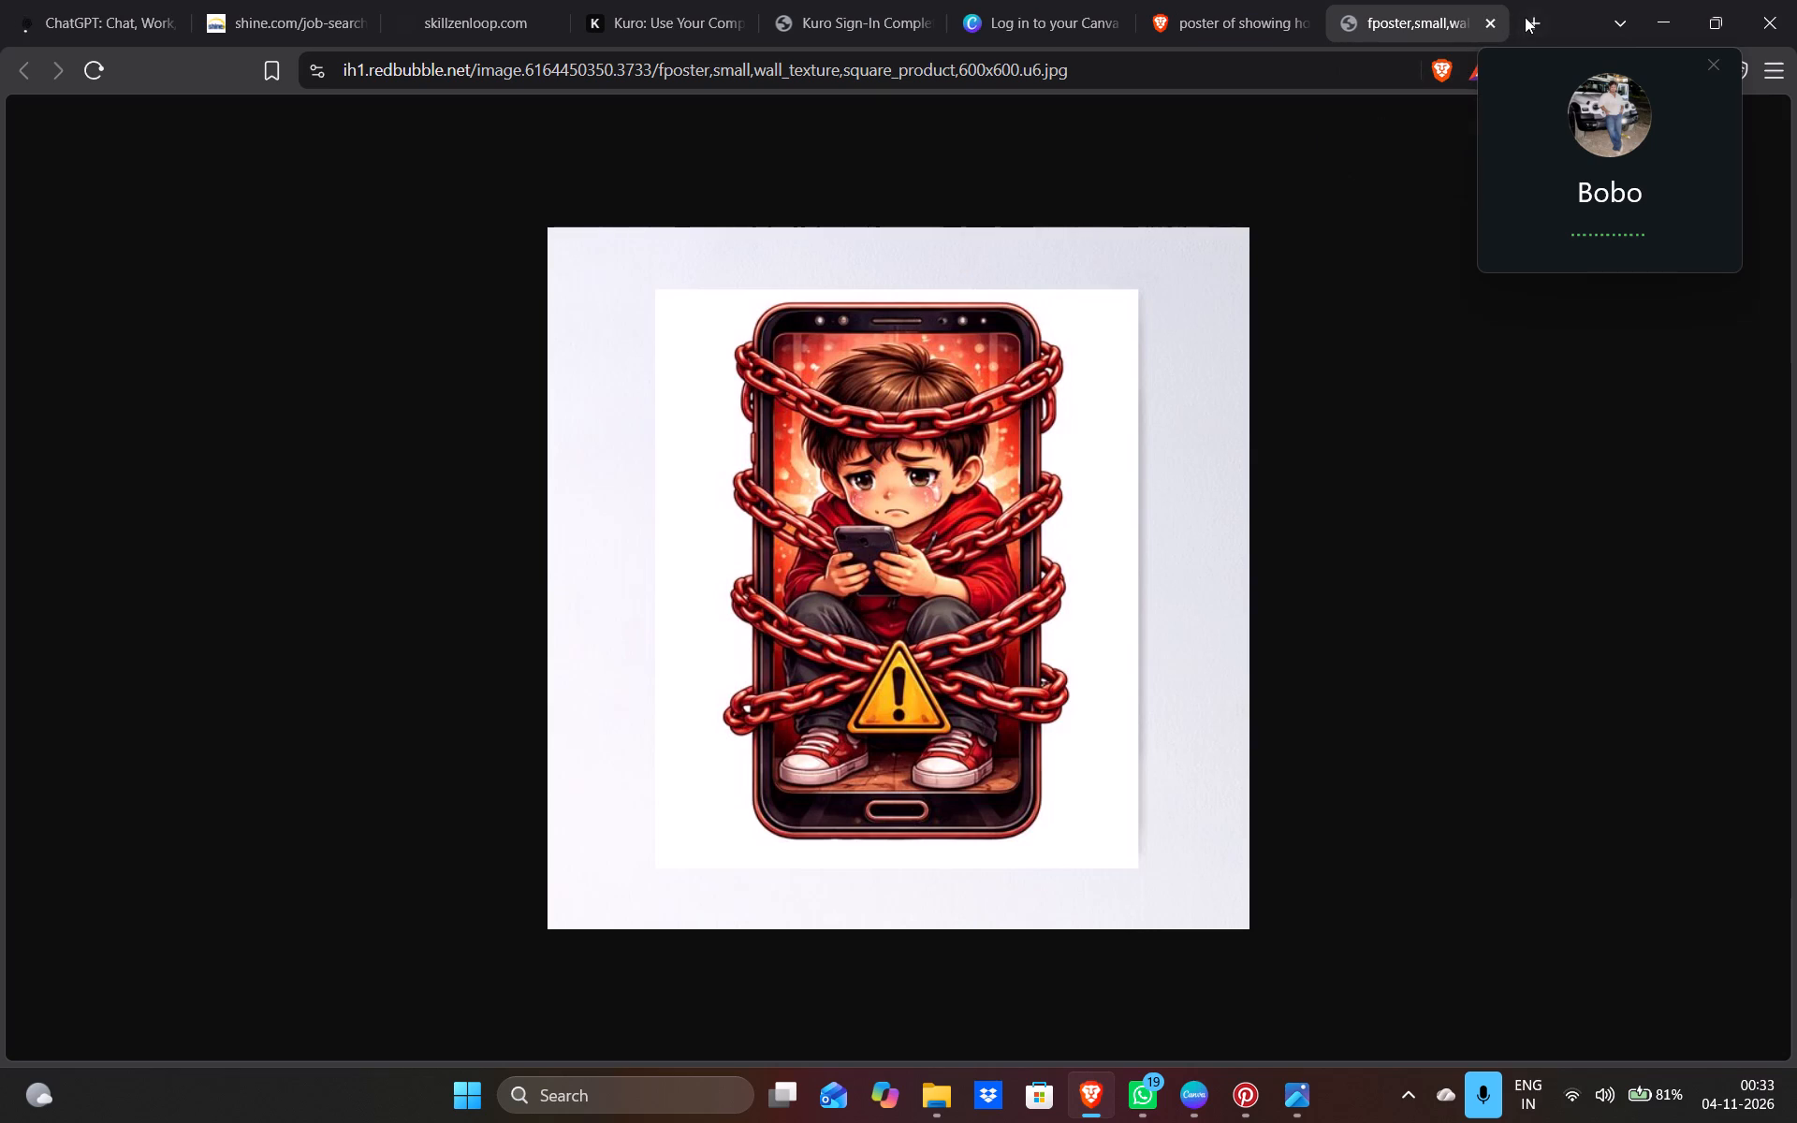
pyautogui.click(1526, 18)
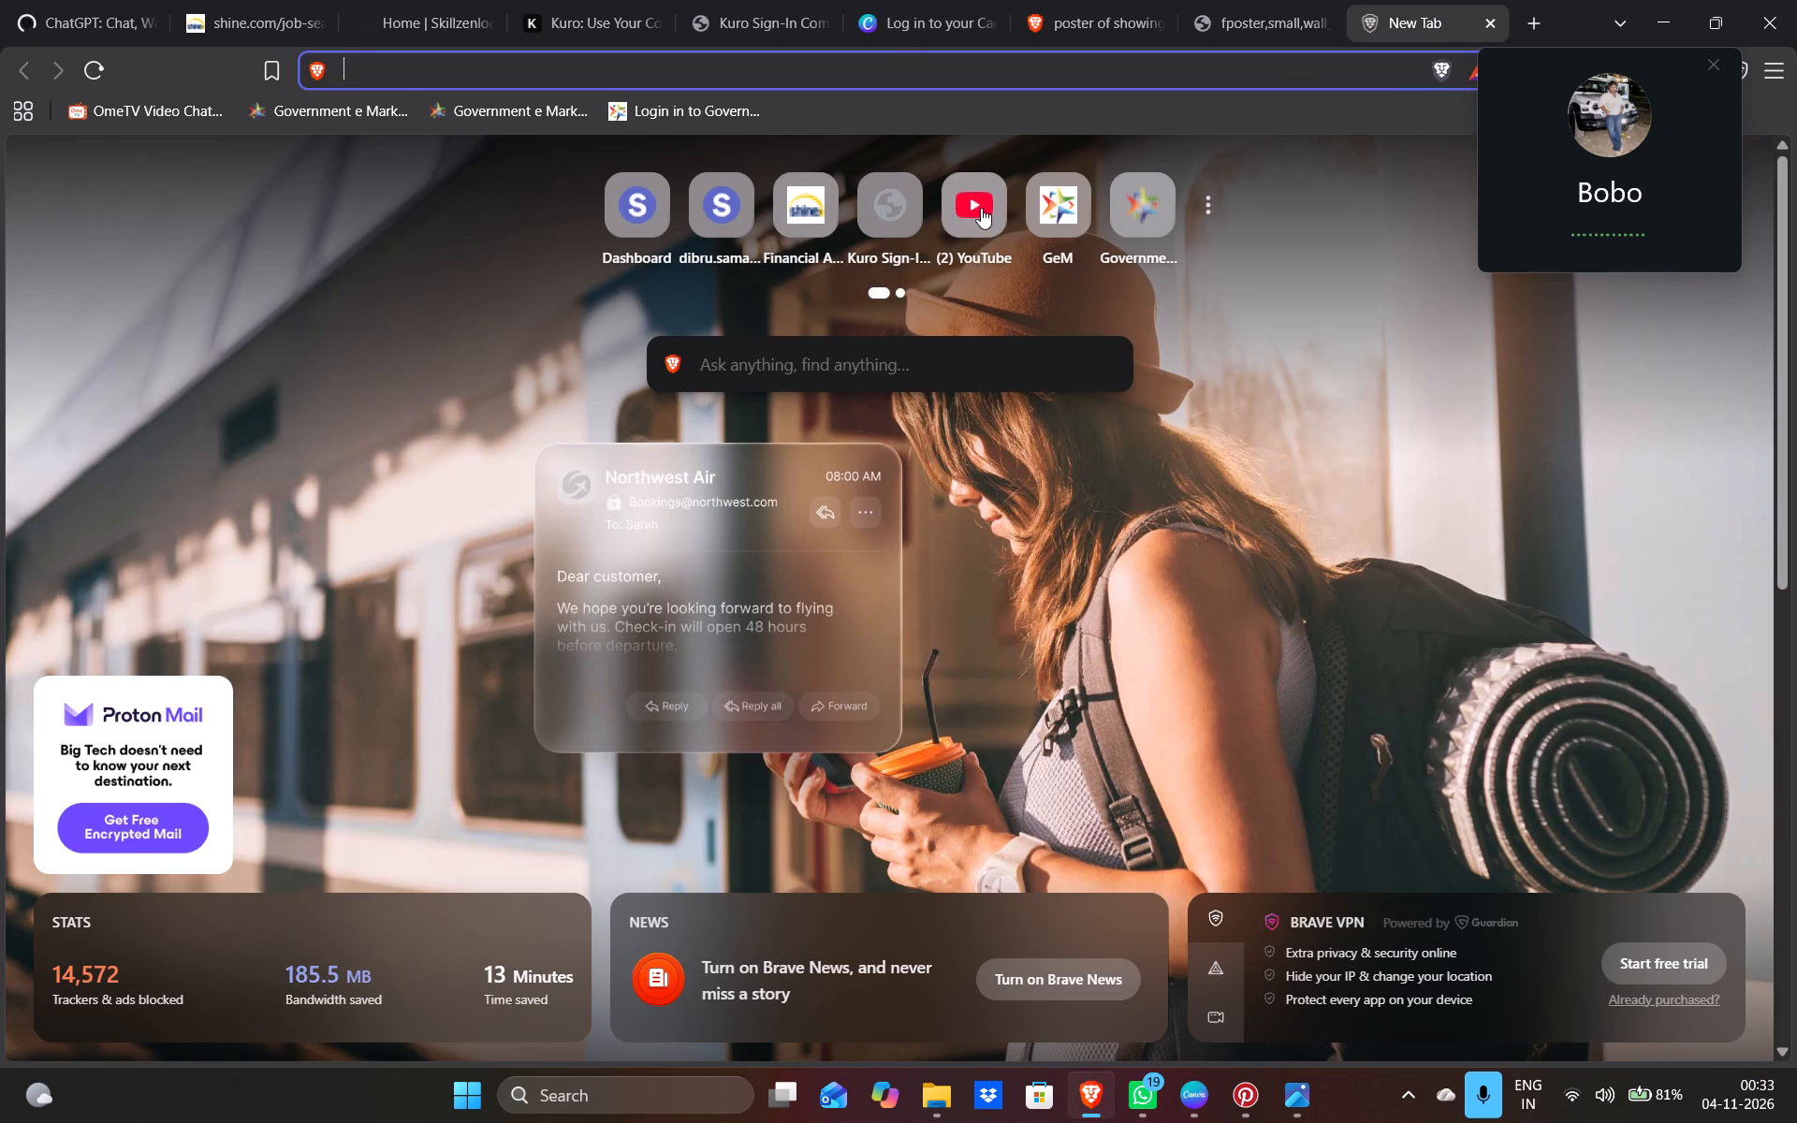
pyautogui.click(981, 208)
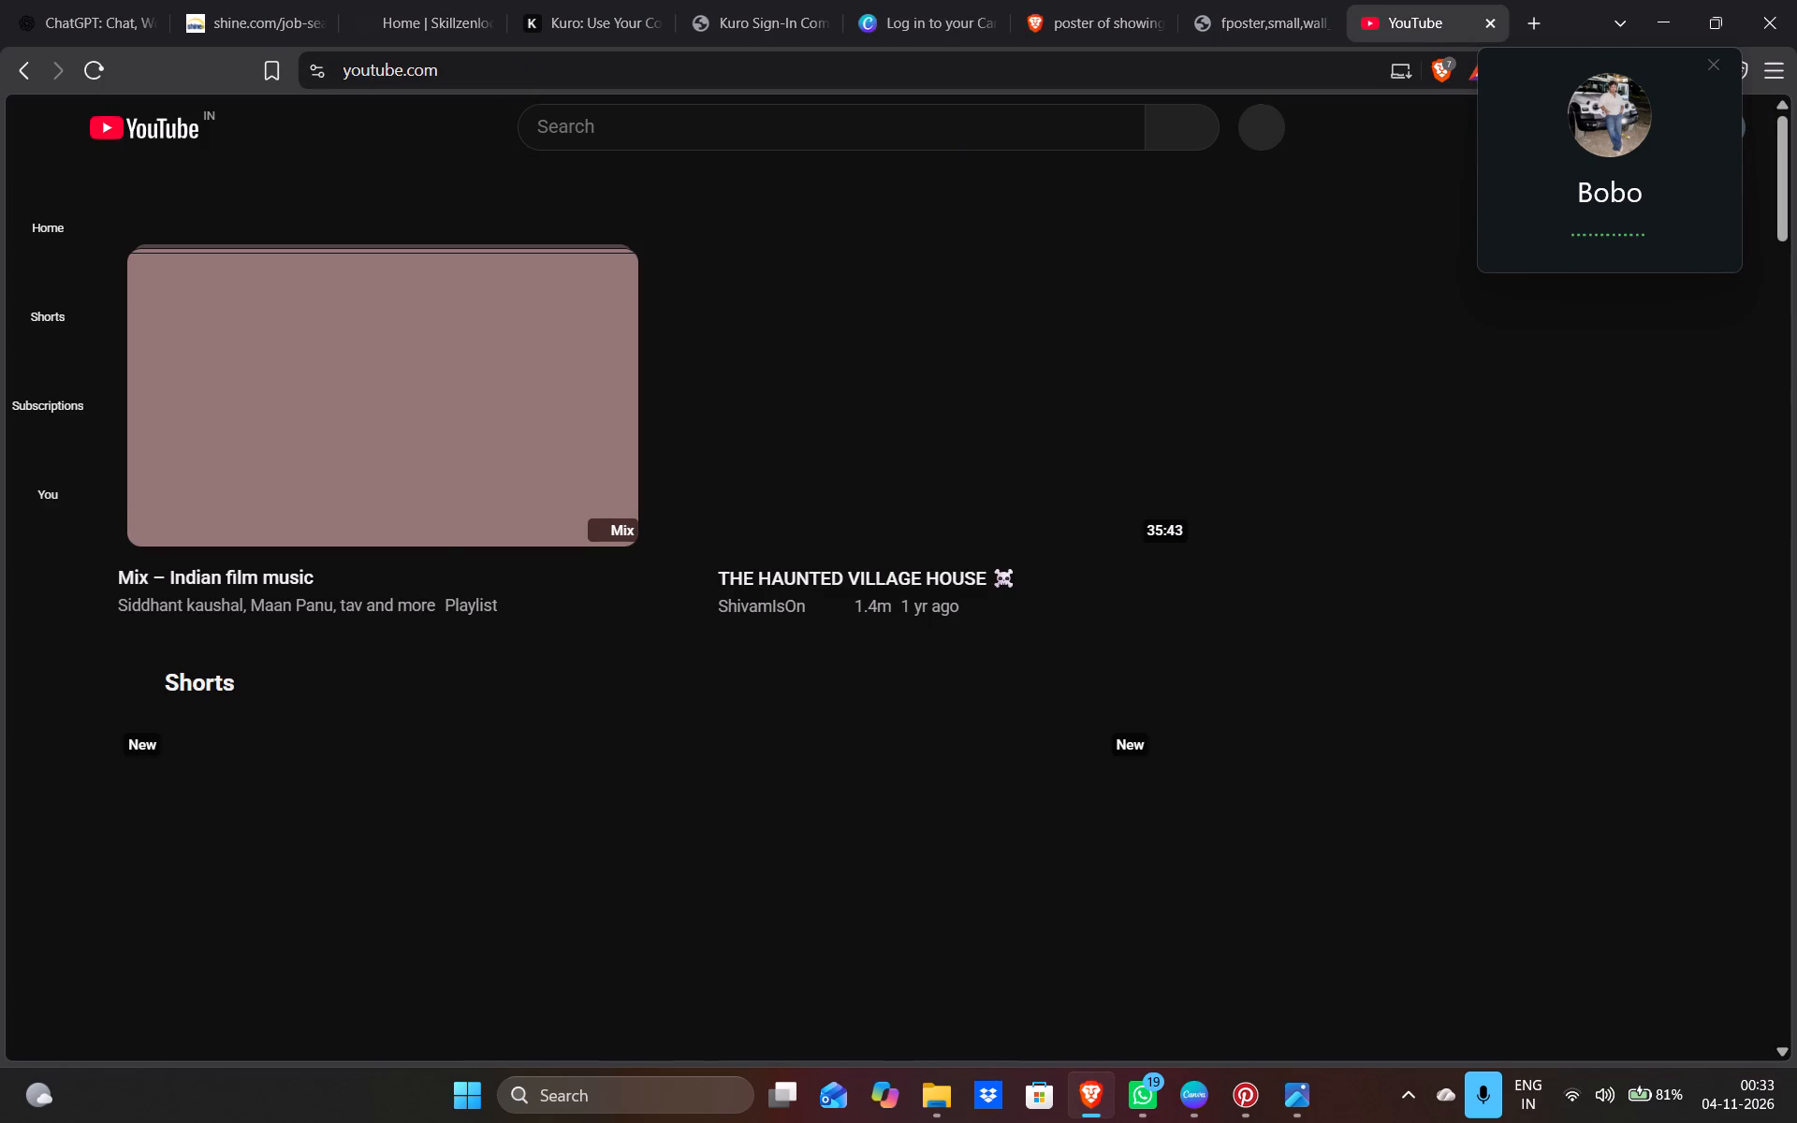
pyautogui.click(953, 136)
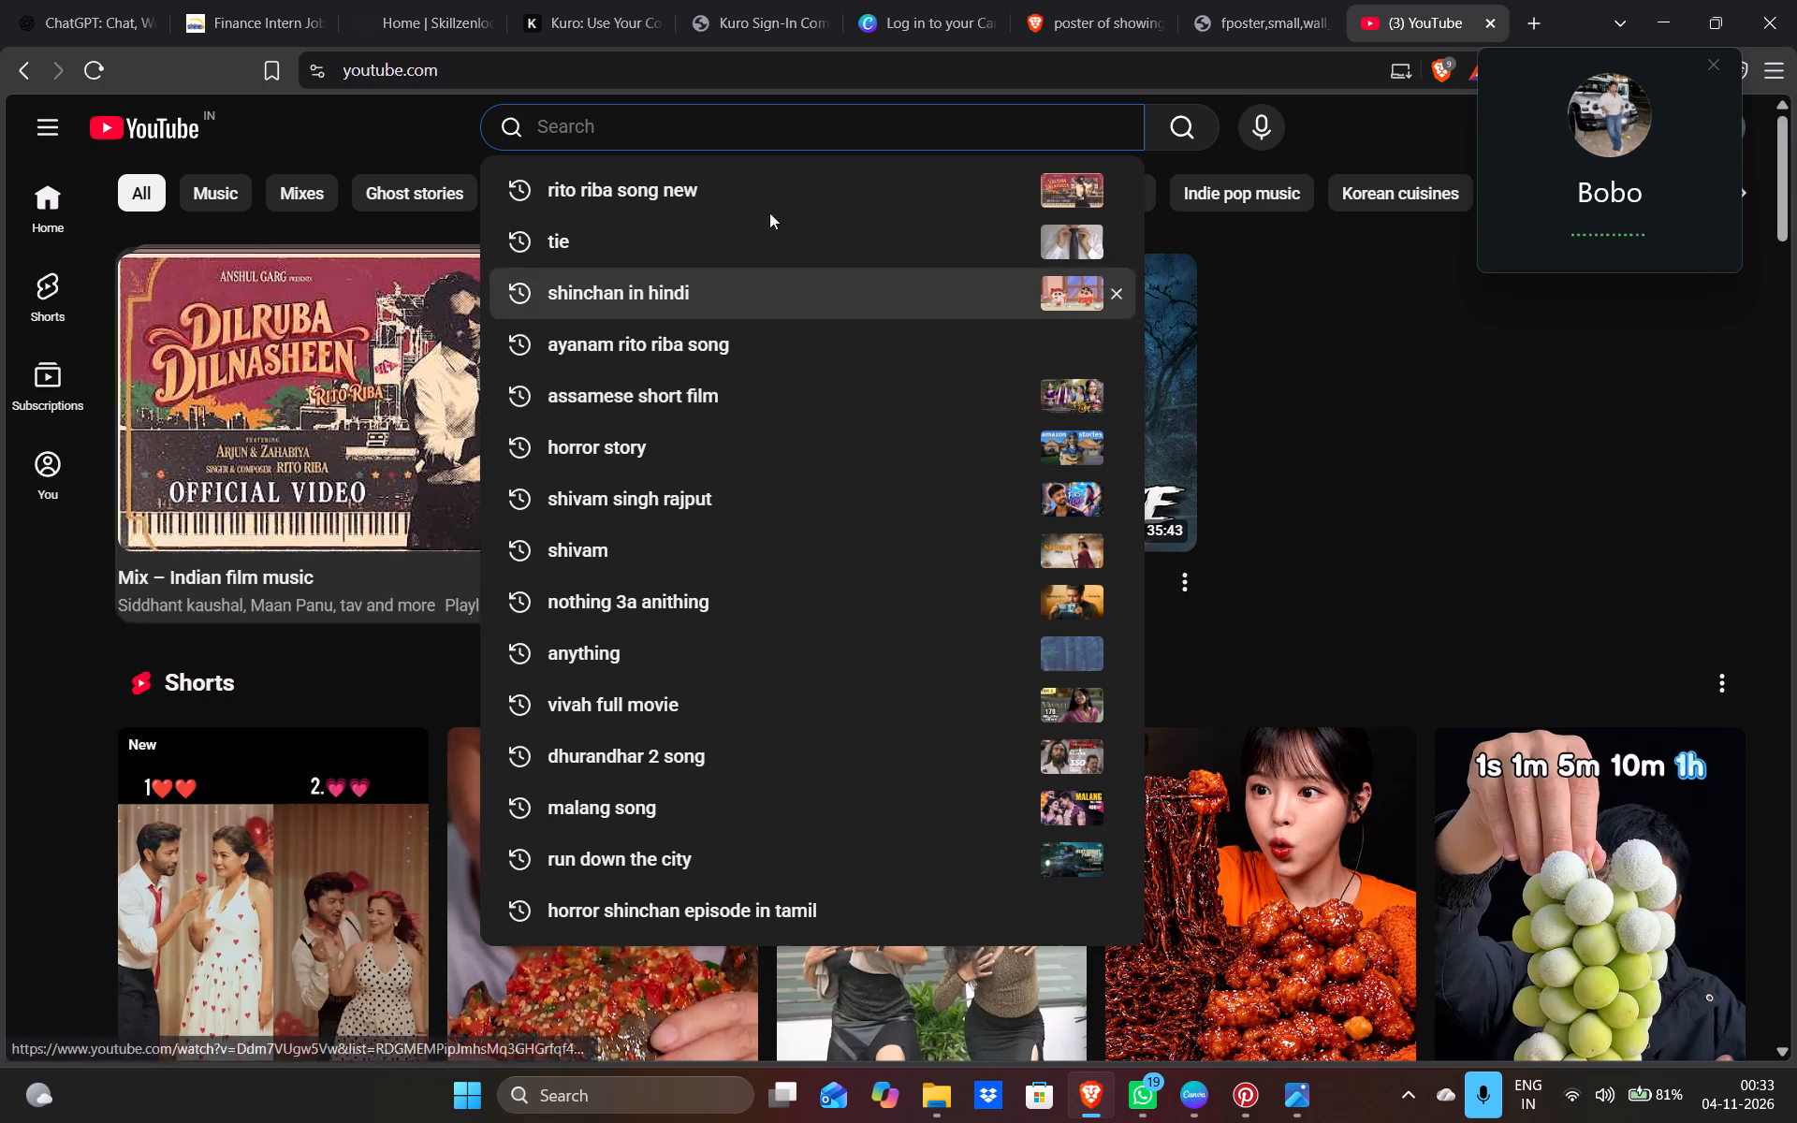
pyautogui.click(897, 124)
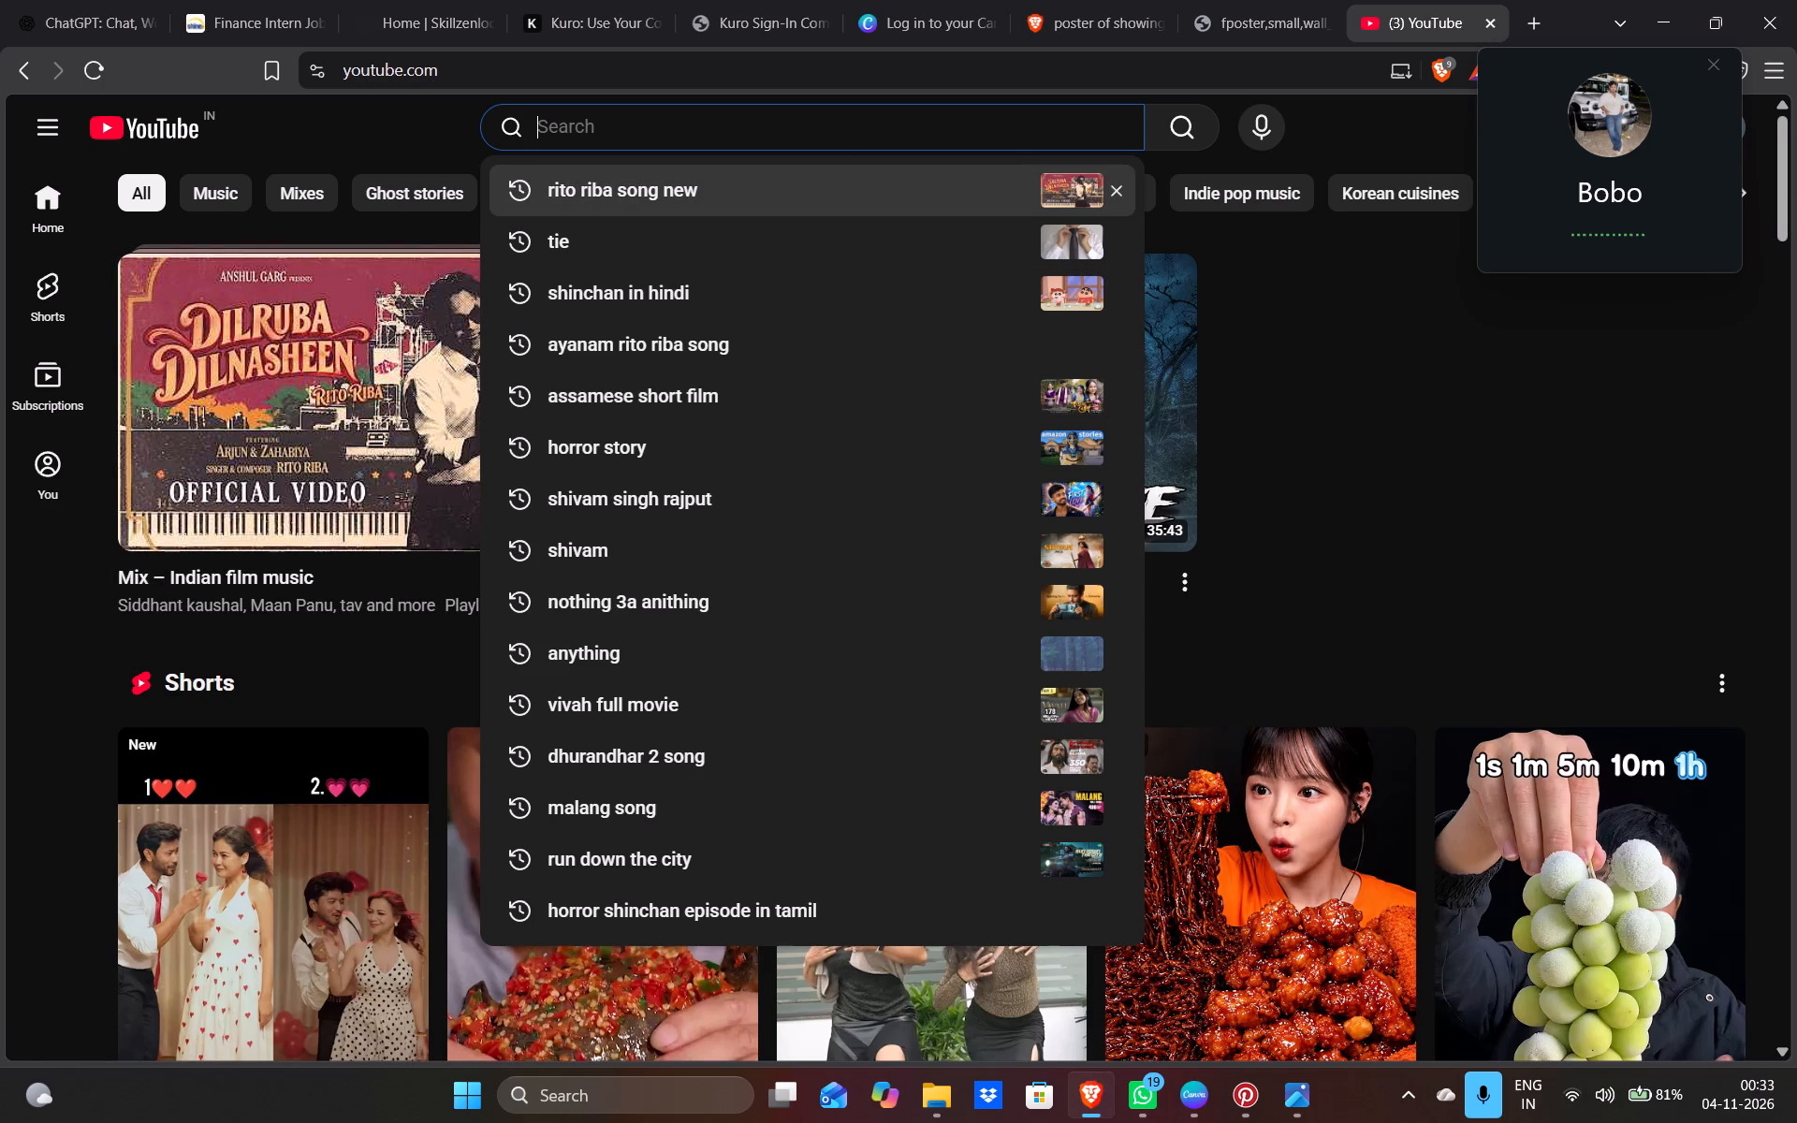
# Switch back to Canva and erase the light background right beside the tip of the little finger.
pyautogui.click(1125, 1118)
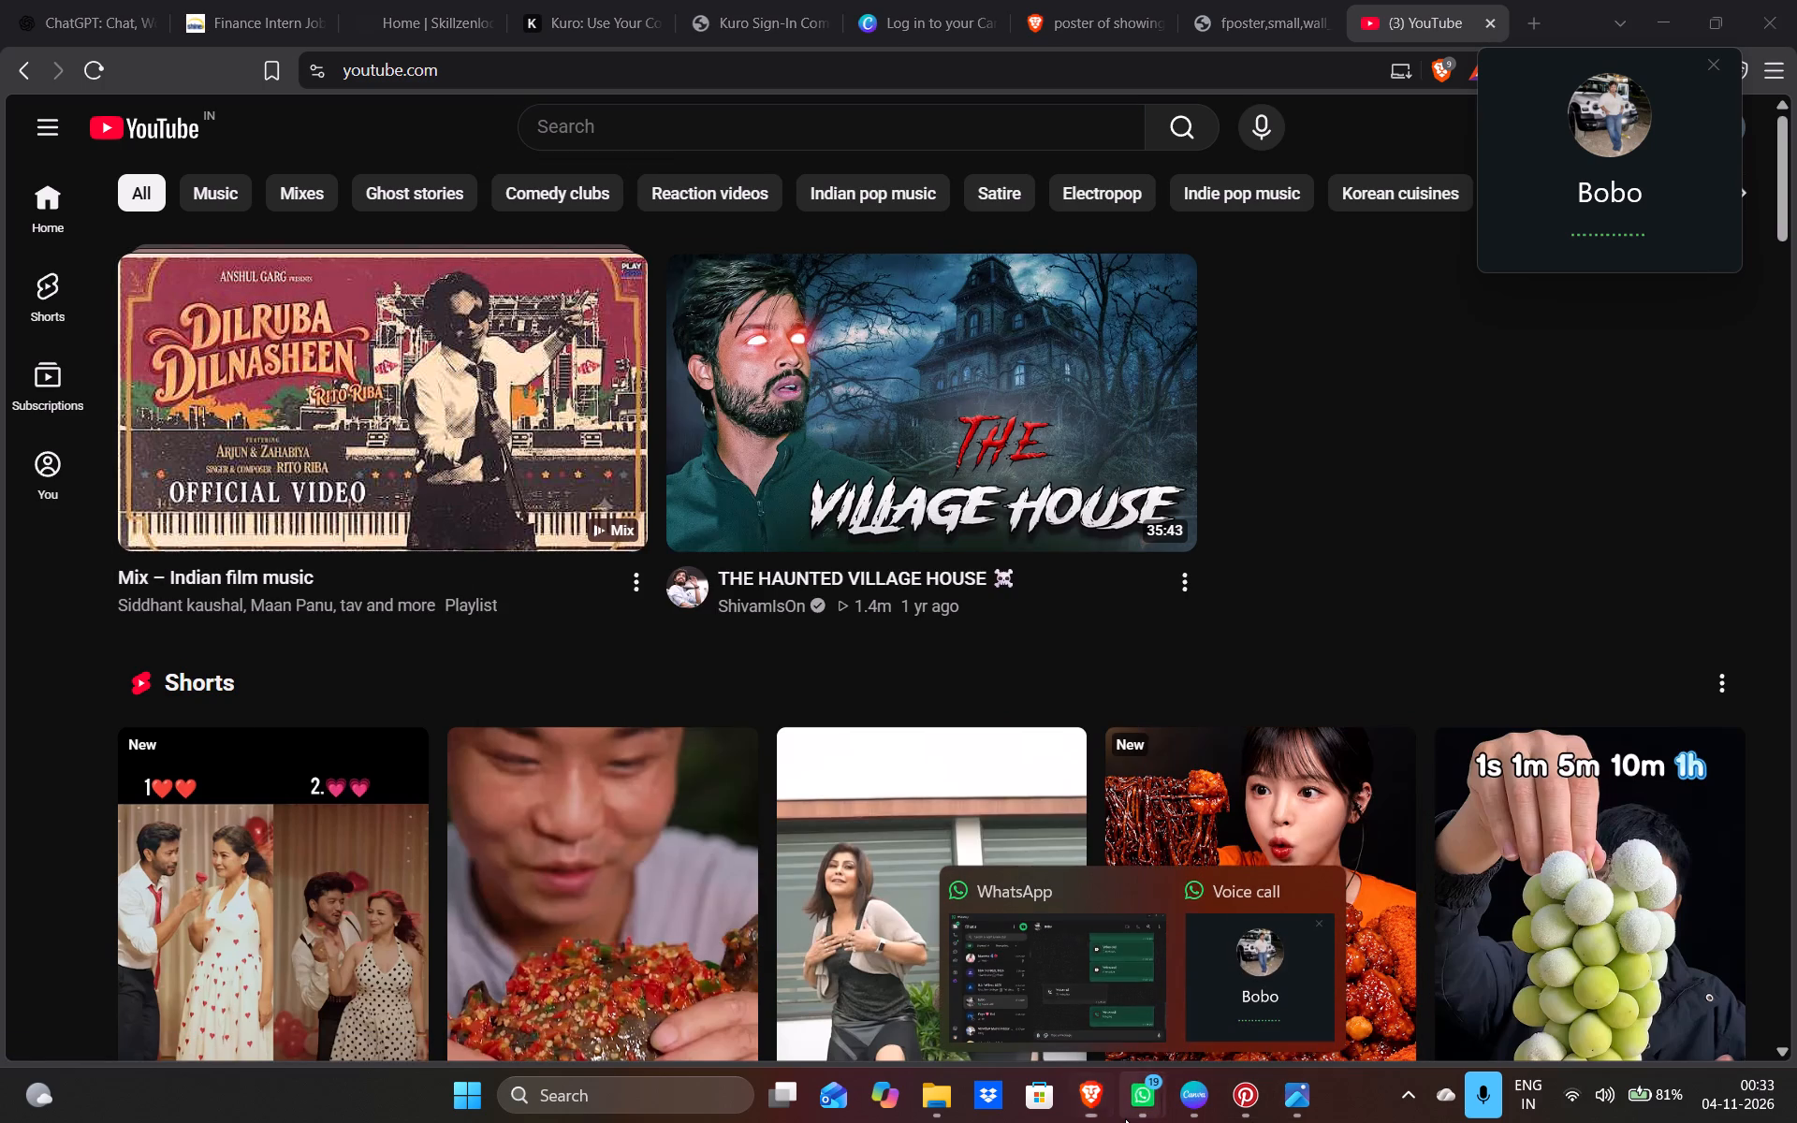
pyautogui.click(1175, 1113)
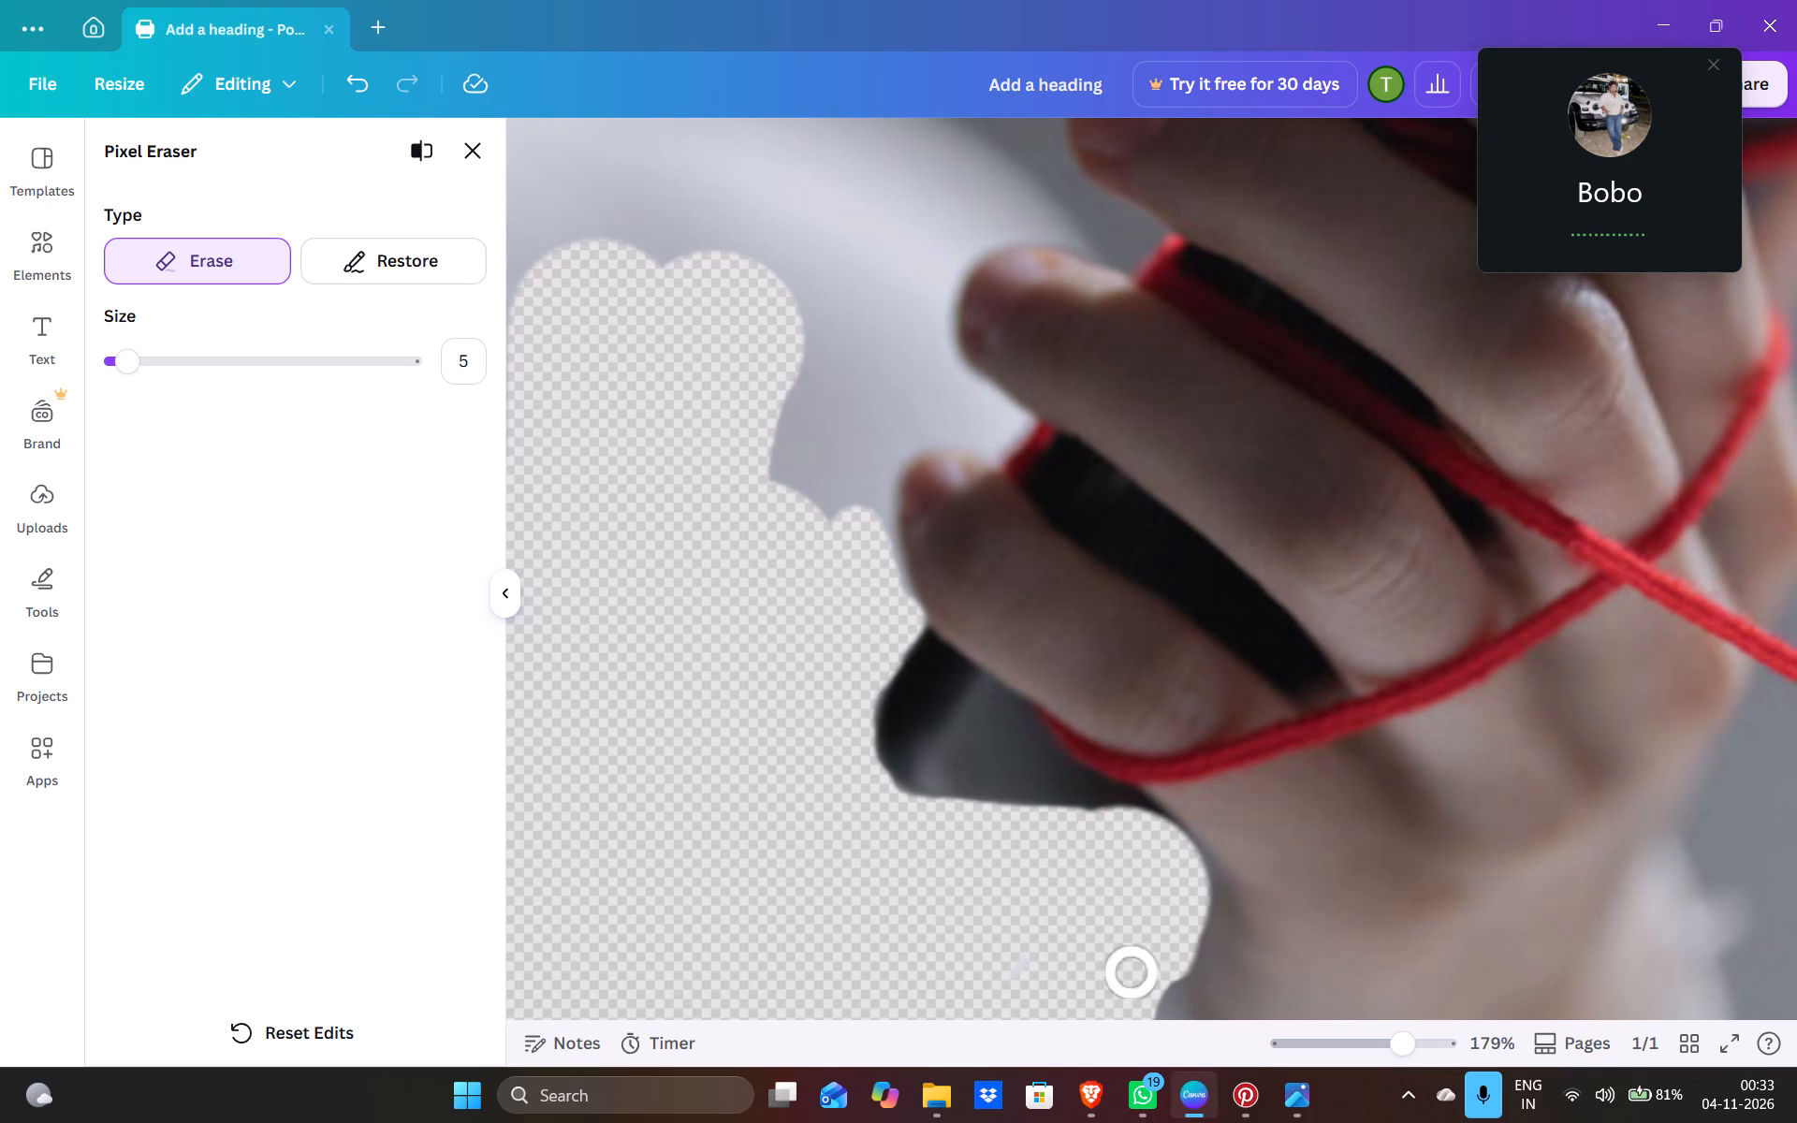
pyautogui.doubleClick(870, 495)
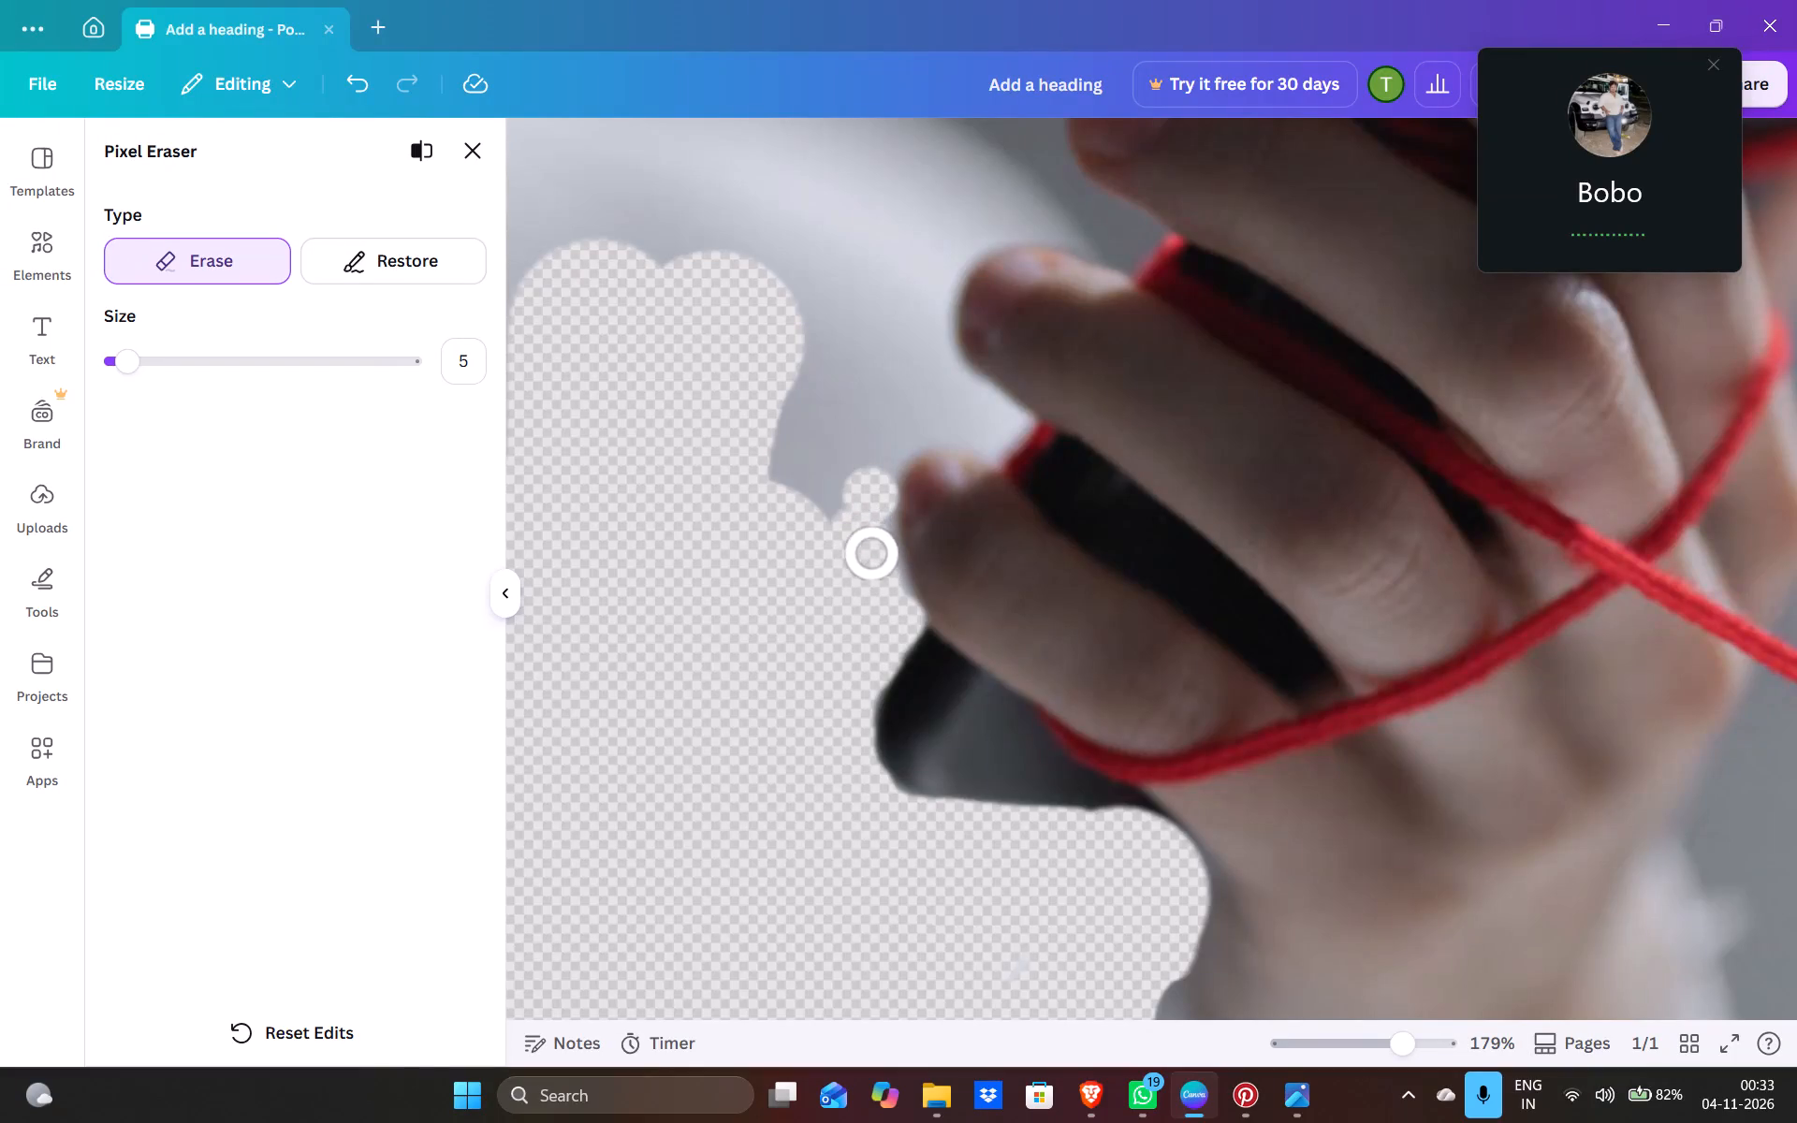
# Erase the thin fringe beside the little finger and a band of the blurred sweater above its fingertip.
pyautogui.click(868, 533)
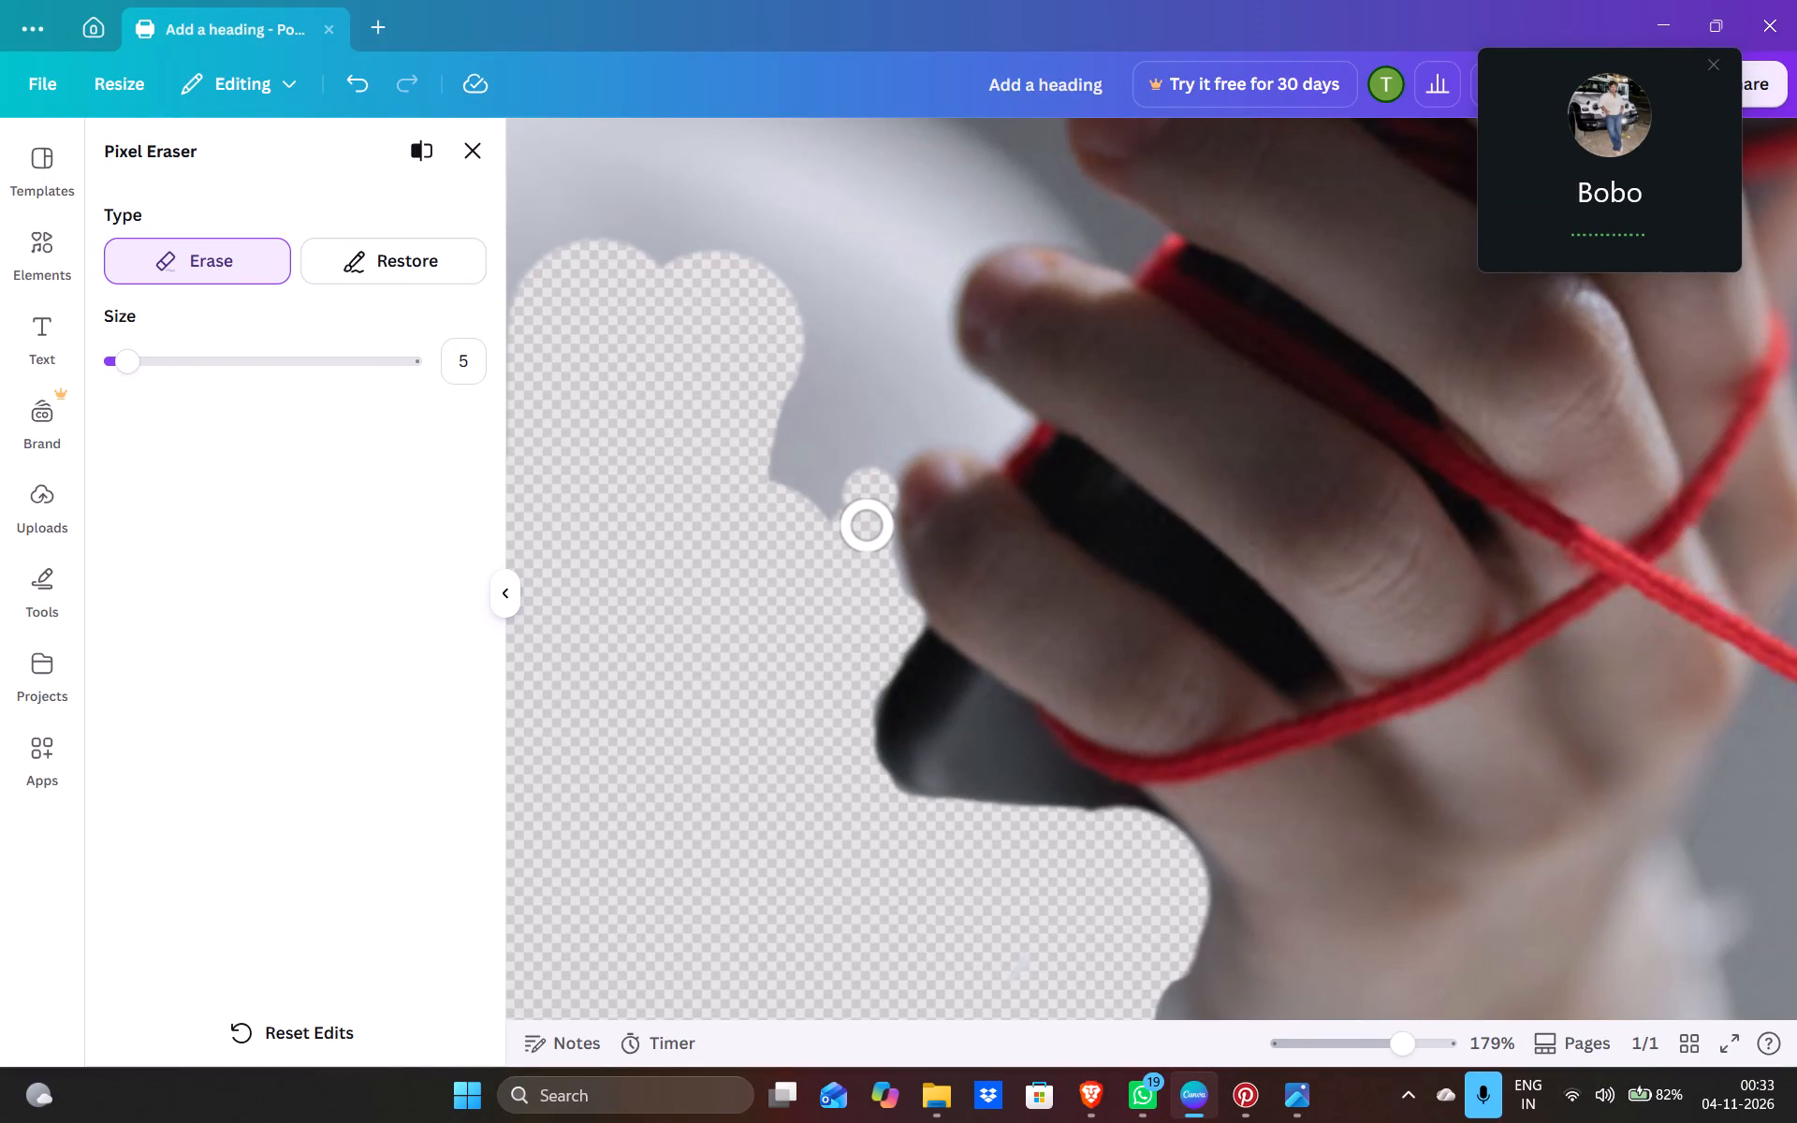
pyautogui.click(868, 526)
pyautogui.click(873, 509)
pyautogui.moveTo(875, 537); pyautogui.dragTo(874, 572)
pyautogui.moveTo(874, 572); pyautogui.dragTo(887, 600)
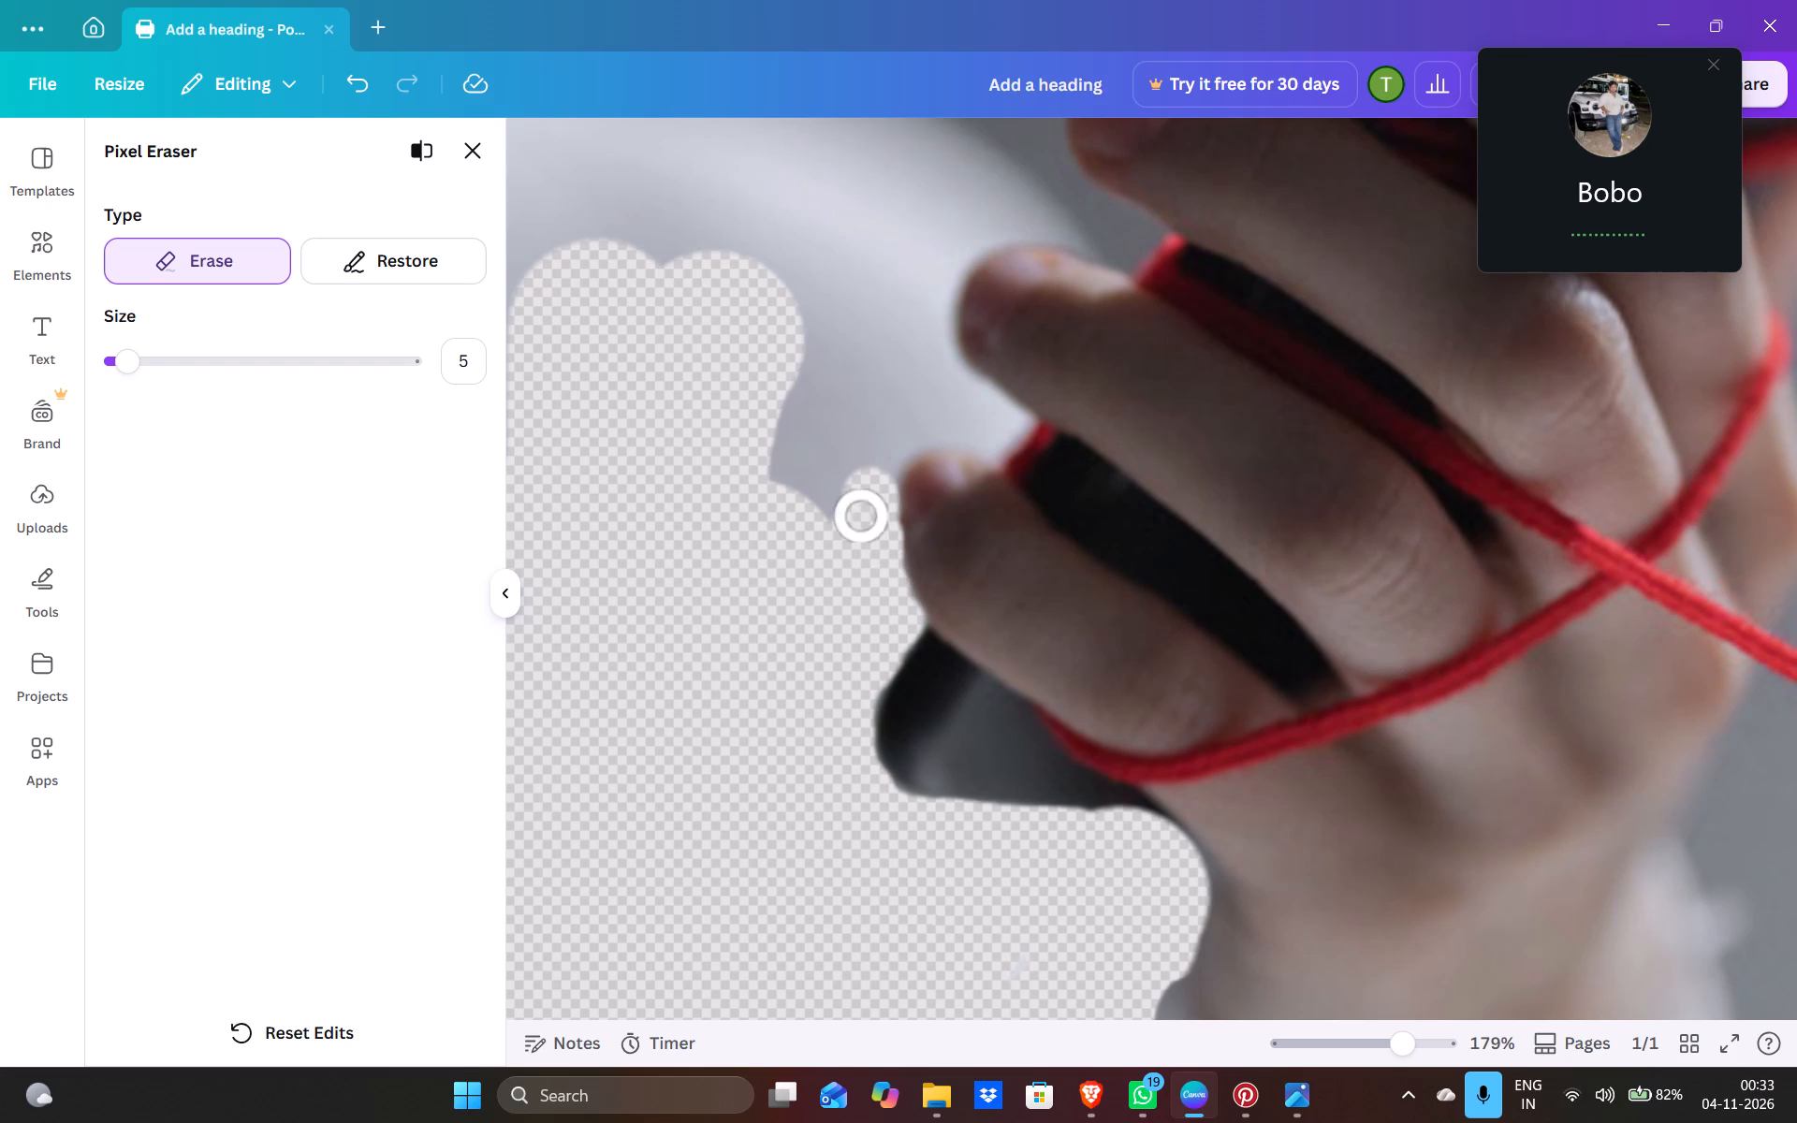
pyautogui.moveTo(838, 434); pyautogui.dragTo(849, 418)
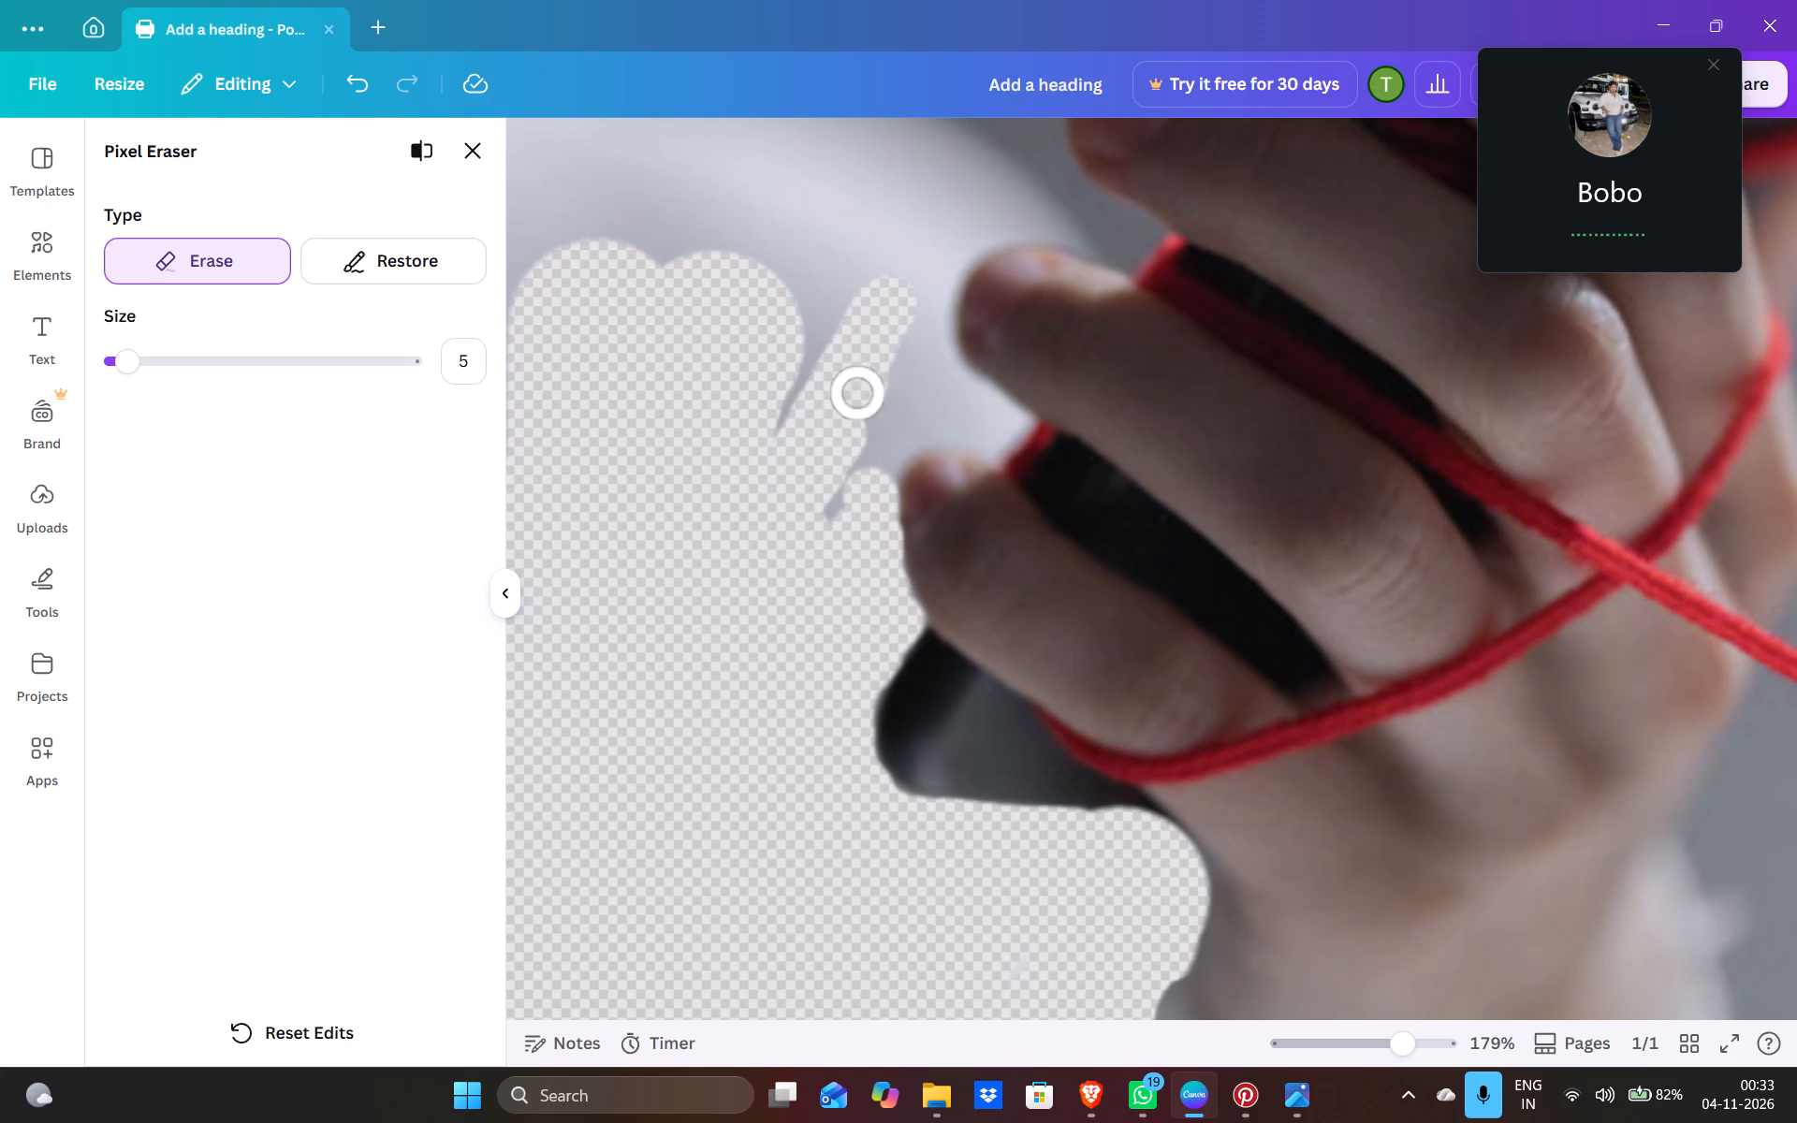
pyautogui.moveTo(849, 418); pyautogui.dragTo(847, 128)
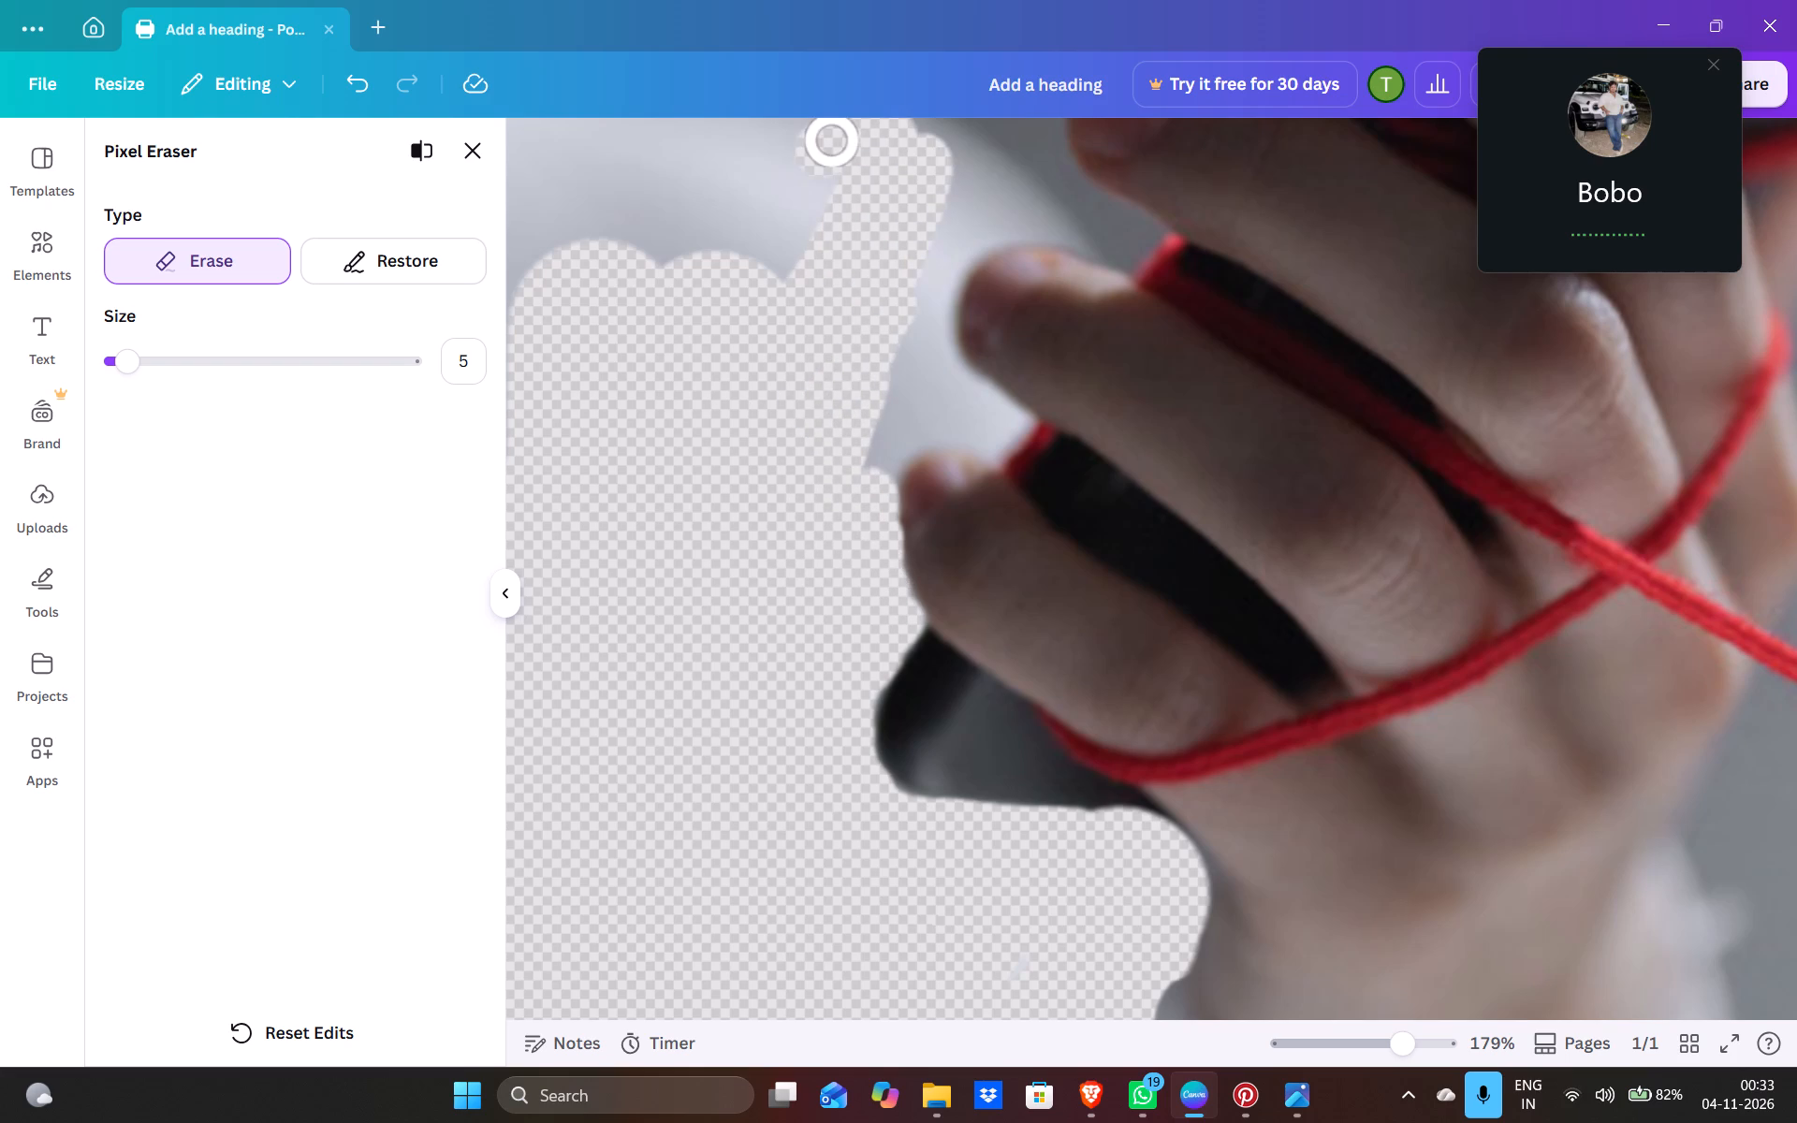
# Erase the leftover sweater strip along the photo's lower left edge and bottom edge, plus a narrow stroke up into the shoulder.
pyautogui.rightClick(748, 260)
pyautogui.scroll(3, 748, 260)
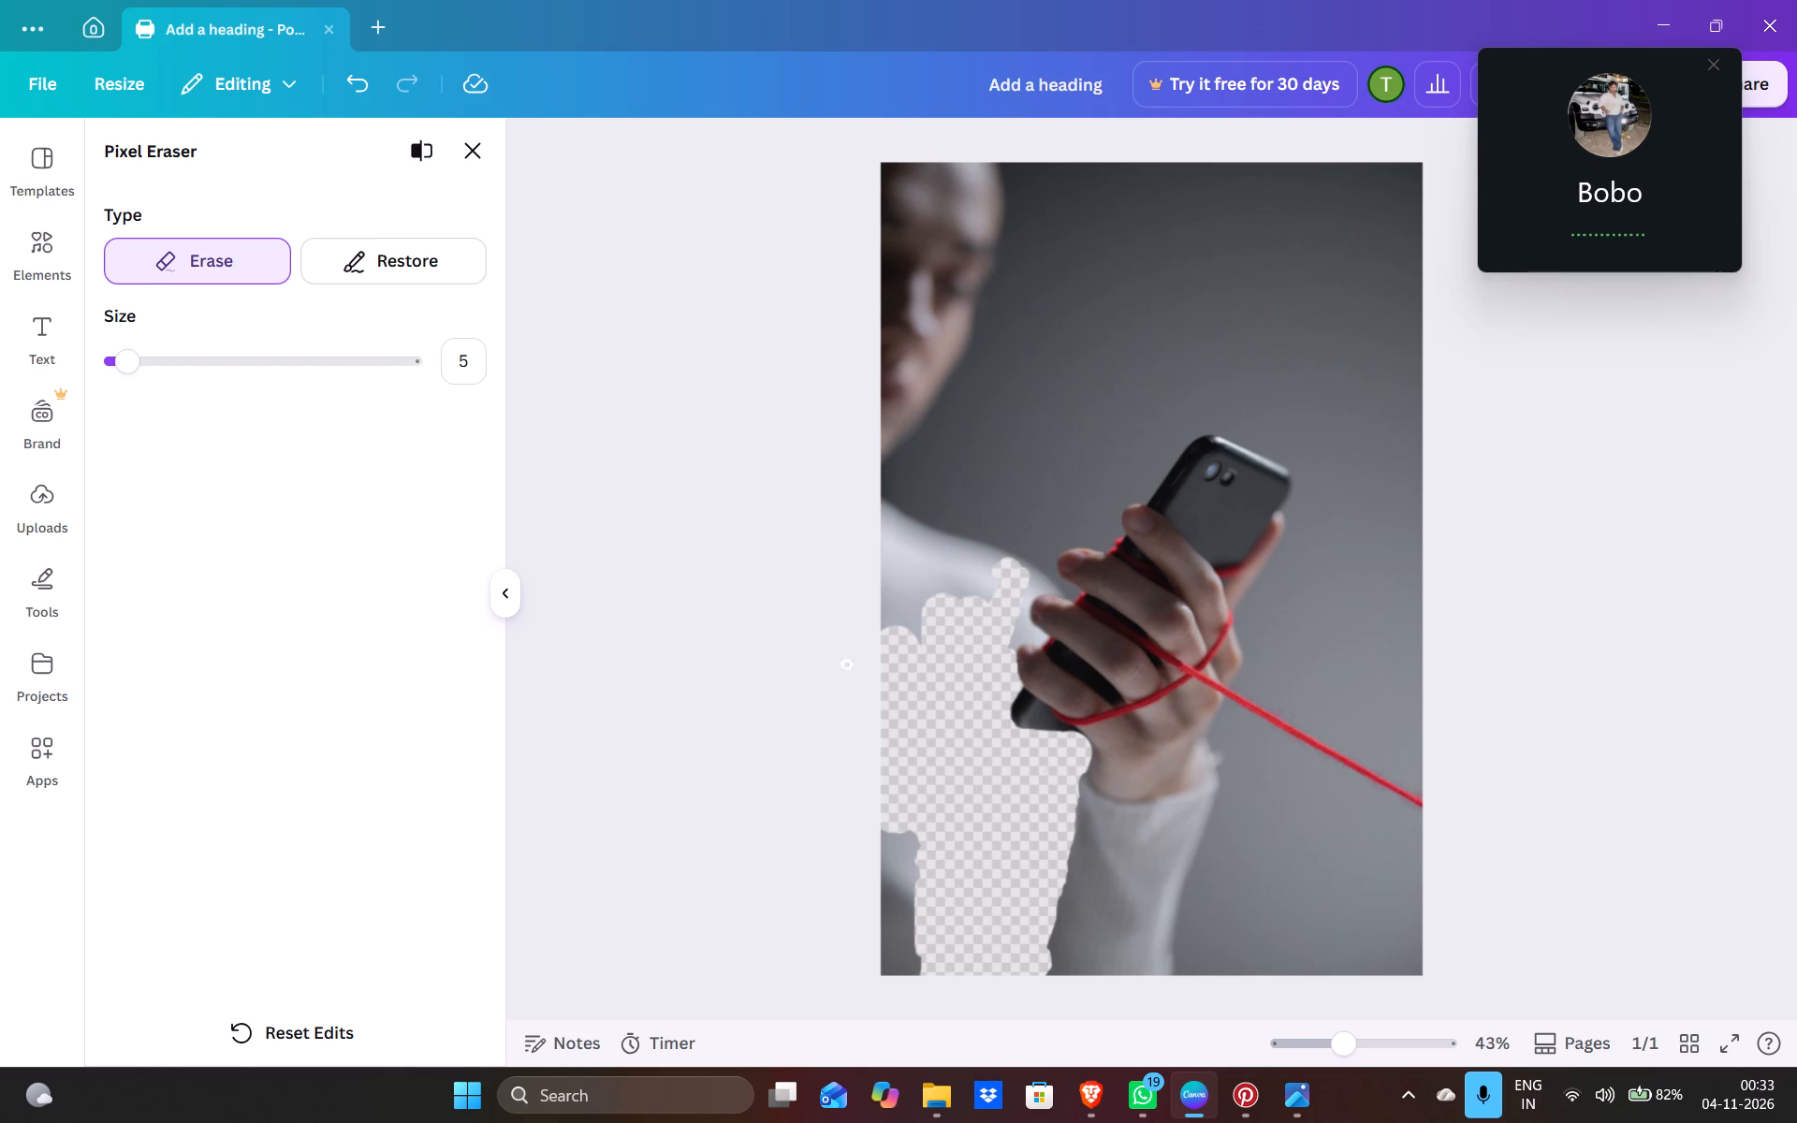
pyautogui.moveTo(889, 826); pyautogui.dragTo(888, 942)
pyautogui.moveTo(888, 942); pyautogui.dragTo(894, 884)
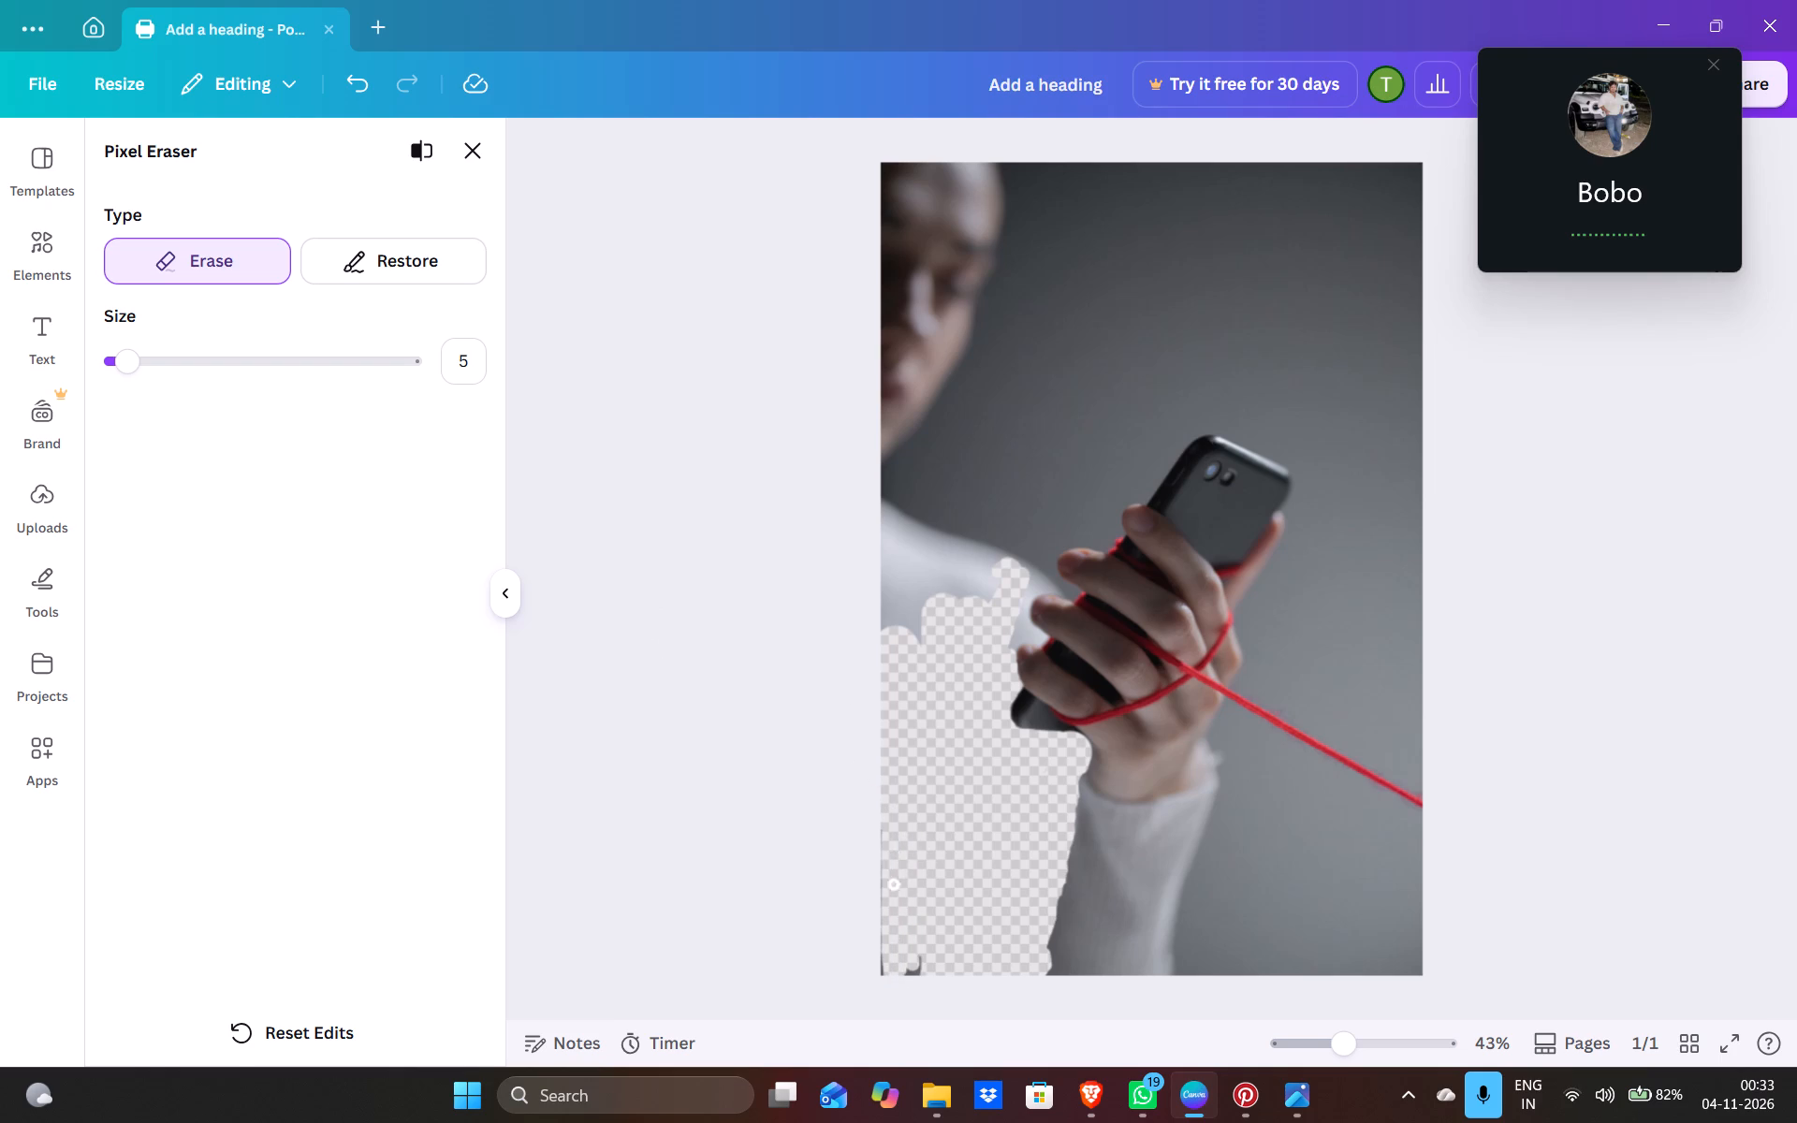
pyautogui.moveTo(894, 884); pyautogui.dragTo(869, 820)
pyautogui.moveTo(869, 820); pyautogui.dragTo(892, 956)
pyautogui.moveTo(892, 956); pyautogui.dragTo(919, 939)
pyautogui.moveTo(919, 939); pyautogui.dragTo(992, 970)
pyautogui.moveTo(1036, 975); pyautogui.dragTo(933, 966)
pyautogui.moveTo(933, 966); pyautogui.dragTo(906, 518)
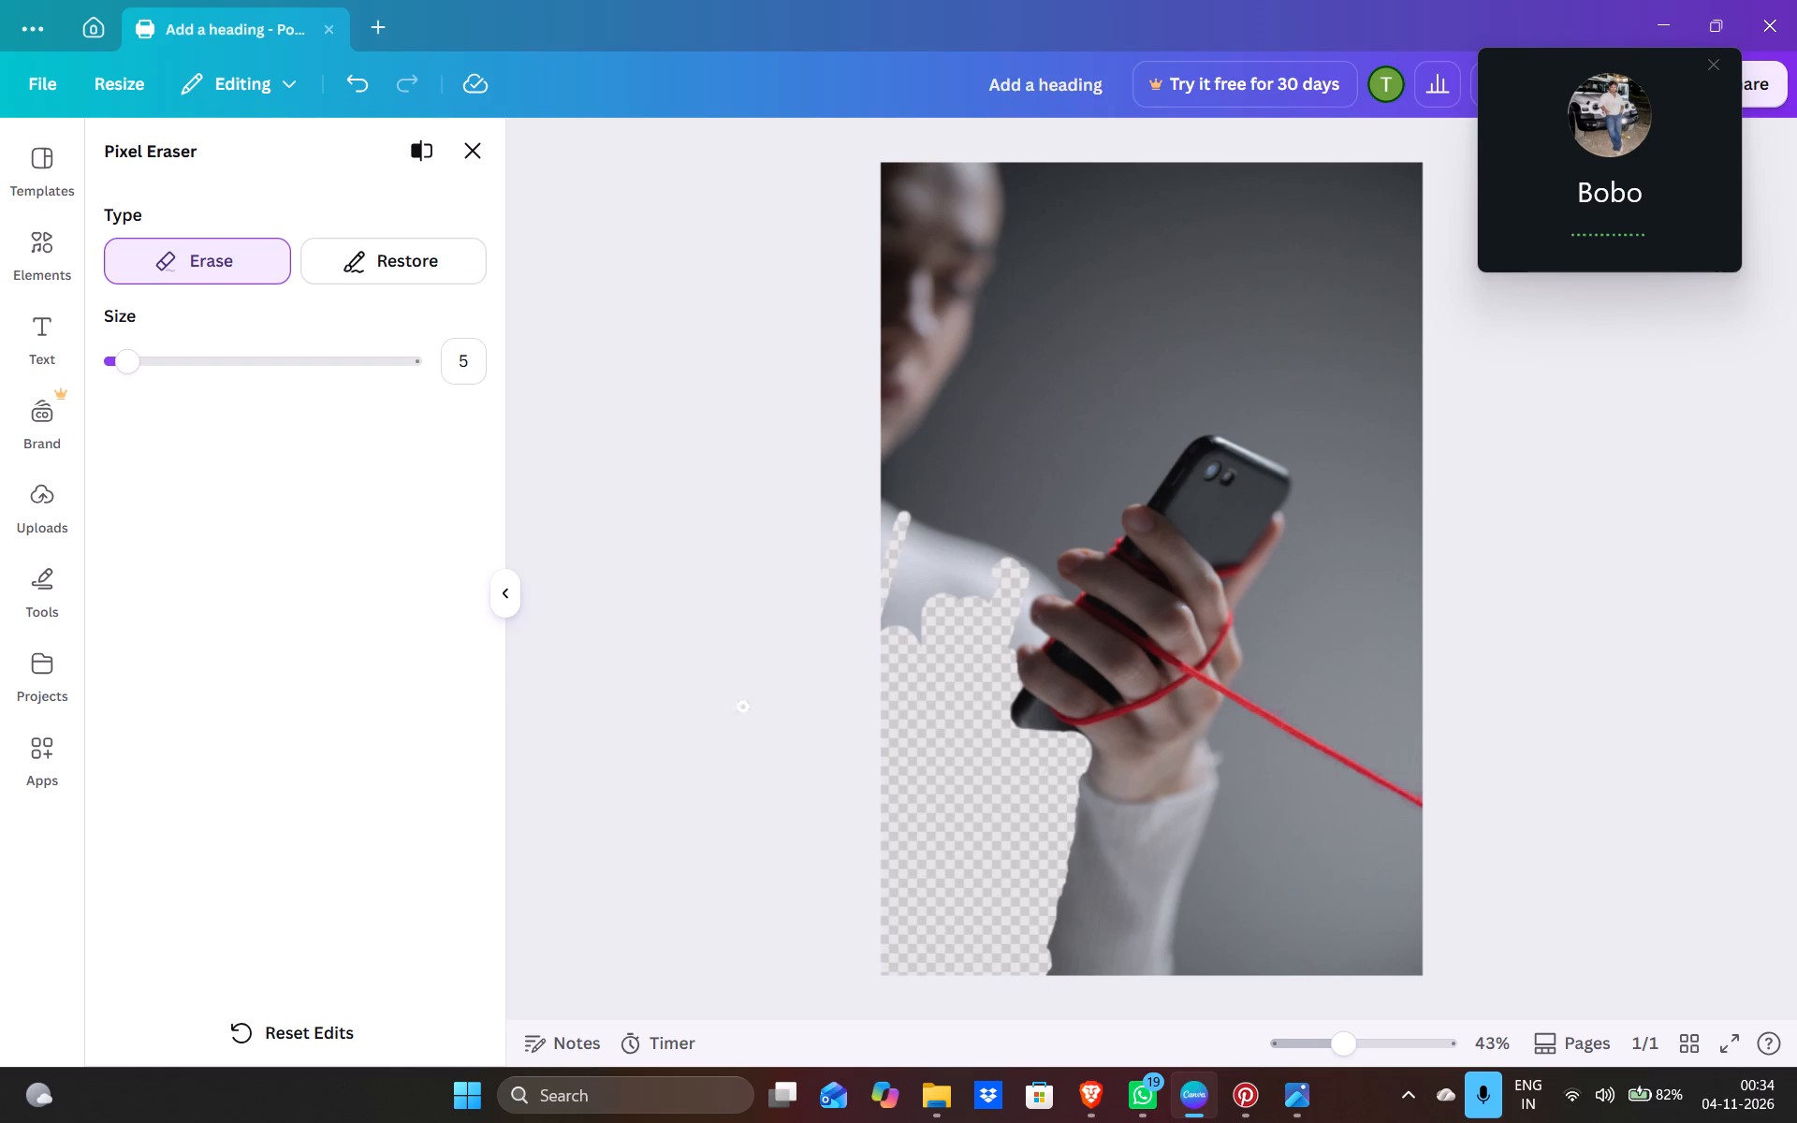
# With eraser size 44, erase the face, the shoulder and the grey background across the photo's upper part, down to near the phone.
pyautogui.click(243, 372)
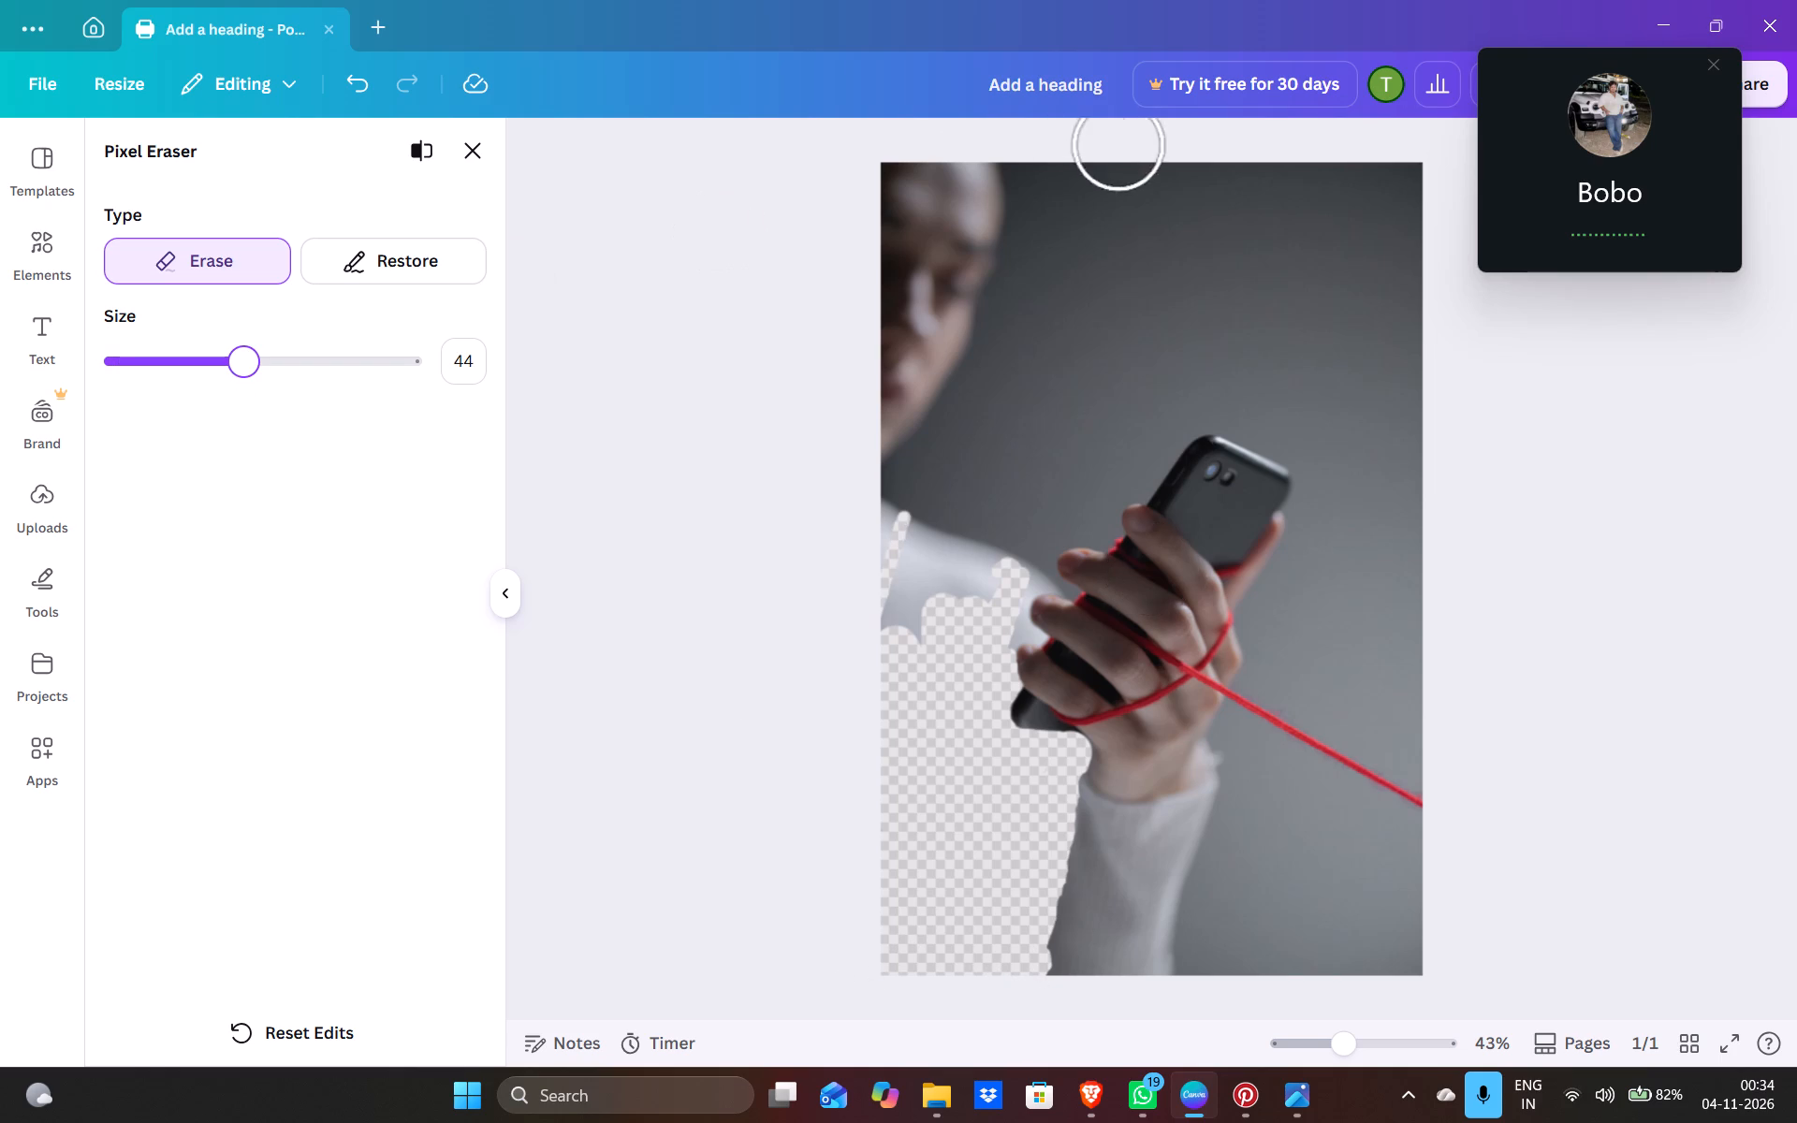
pyautogui.moveTo(1058, 229); pyautogui.dragTo(905, 299)
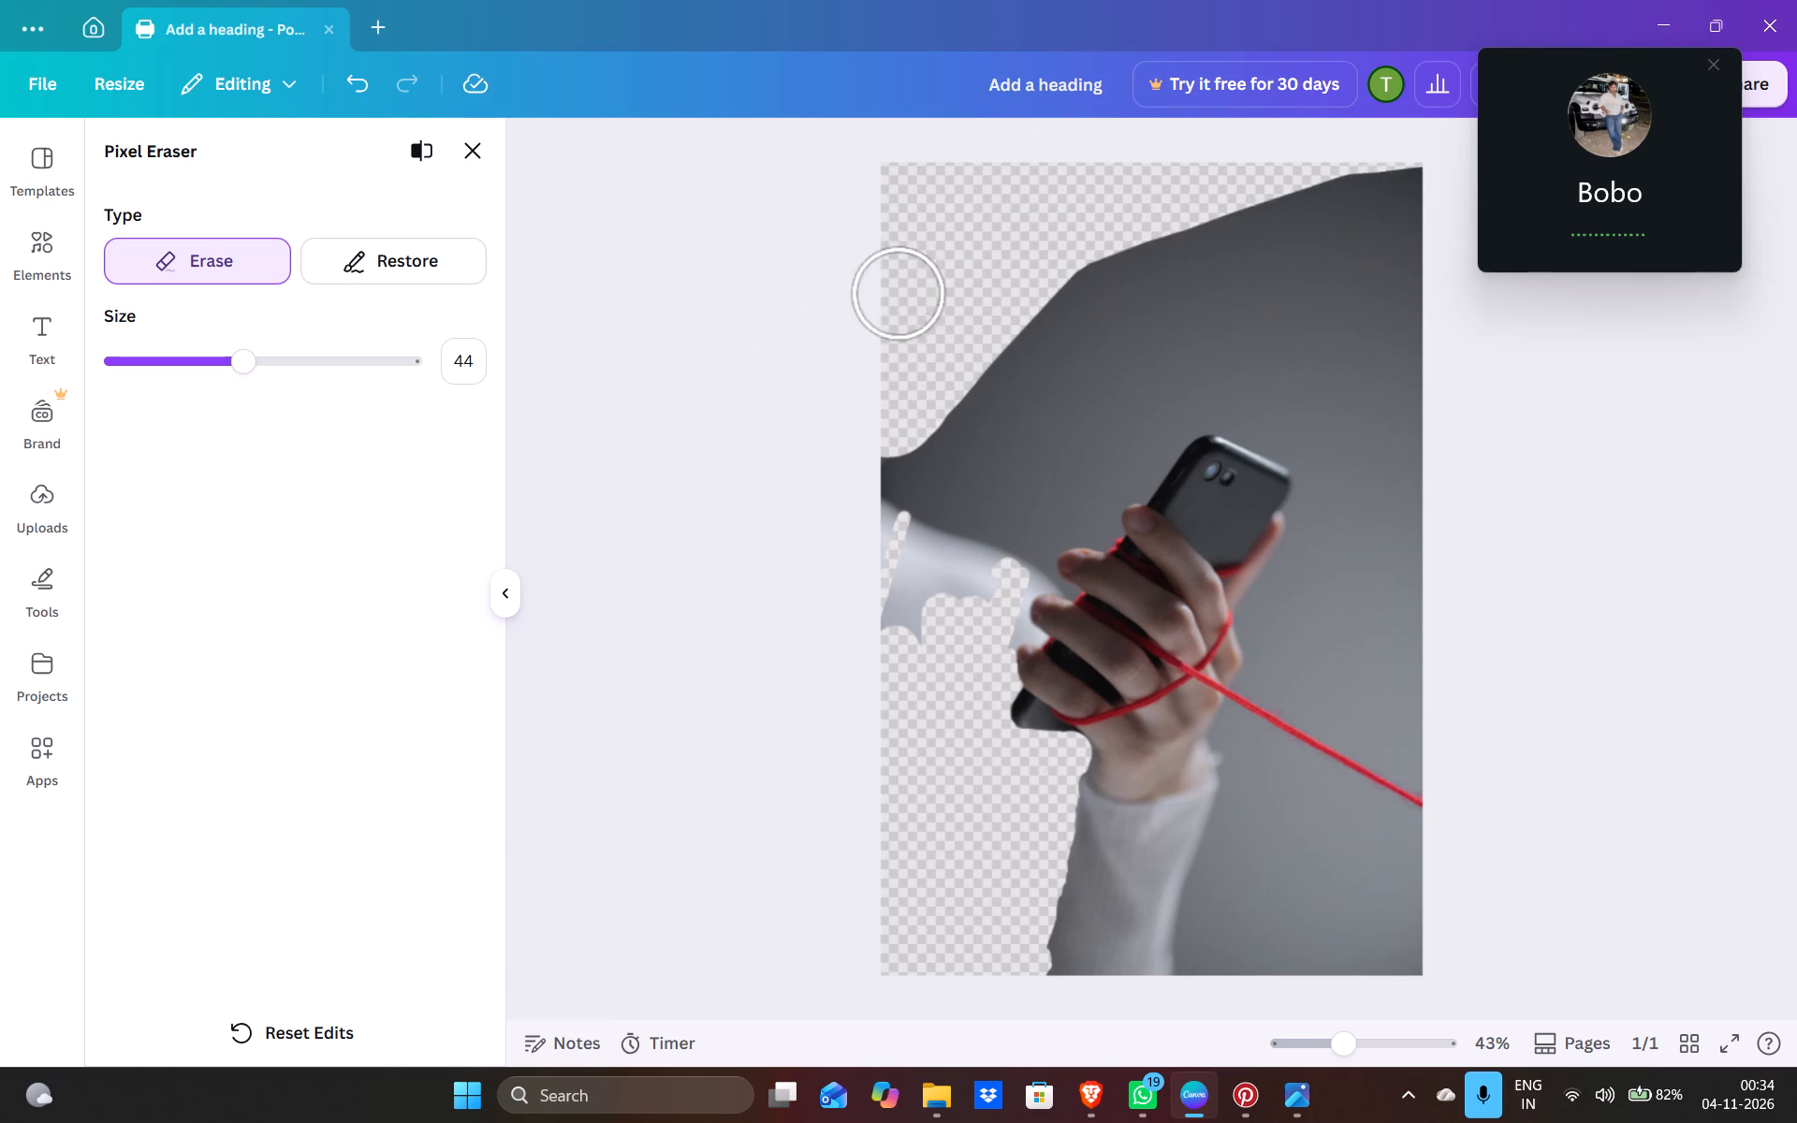
pyautogui.moveTo(905, 299); pyautogui.dragTo(1392, 358)
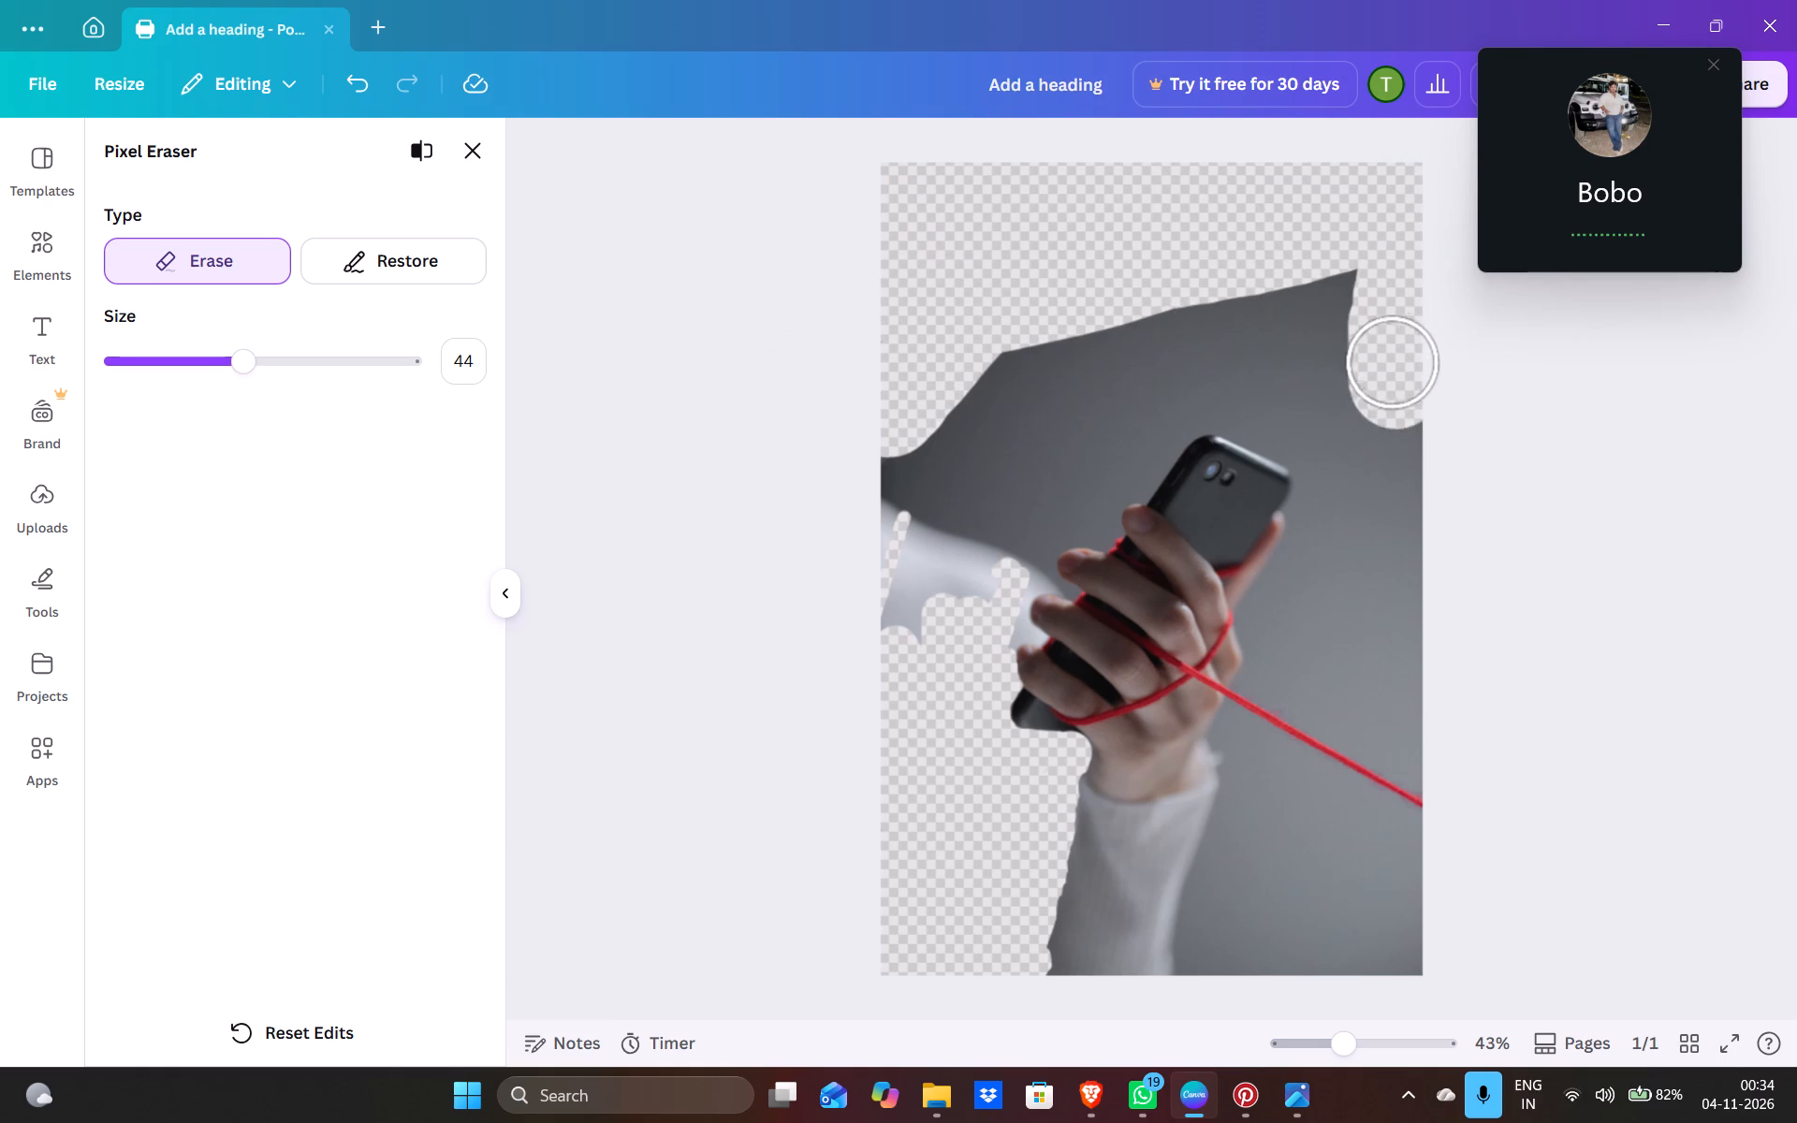
pyautogui.moveTo(1392, 358); pyautogui.dragTo(1343, 349)
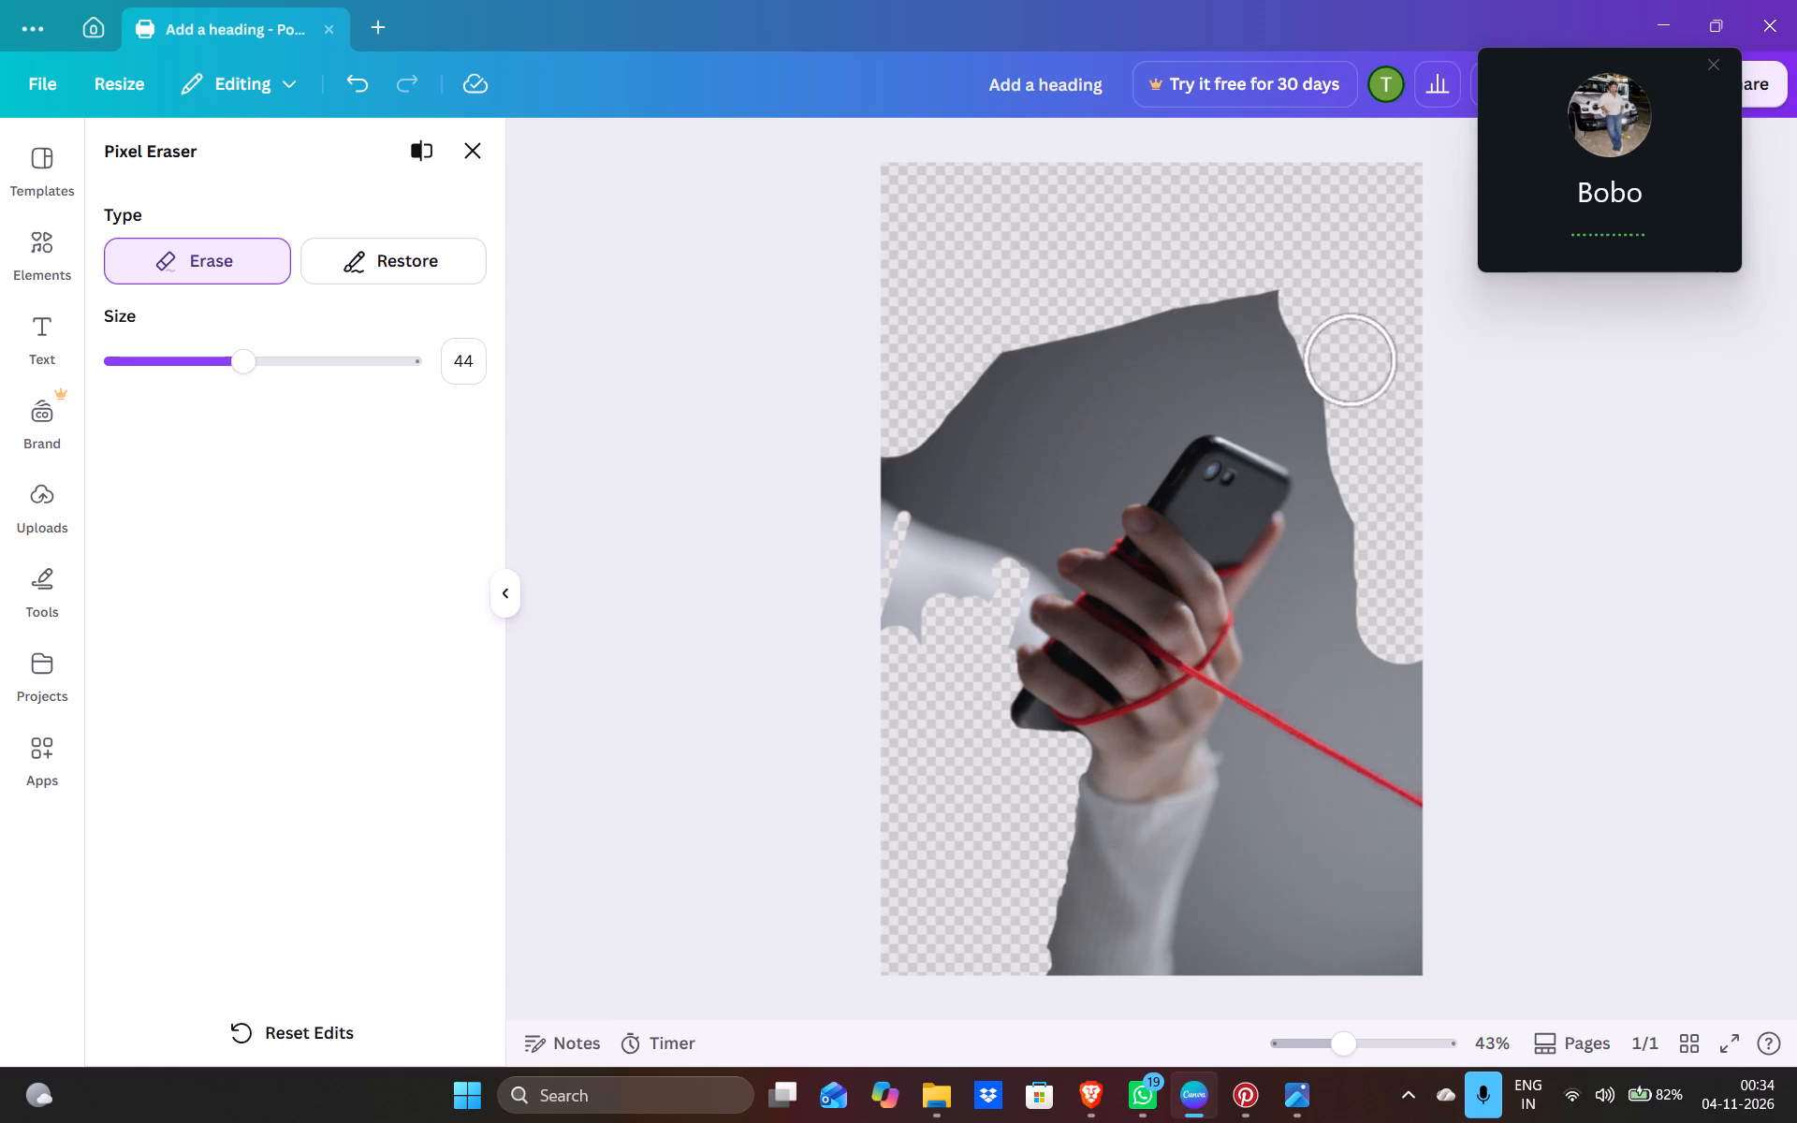
pyautogui.moveTo(1343, 349); pyautogui.dragTo(1110, 357)
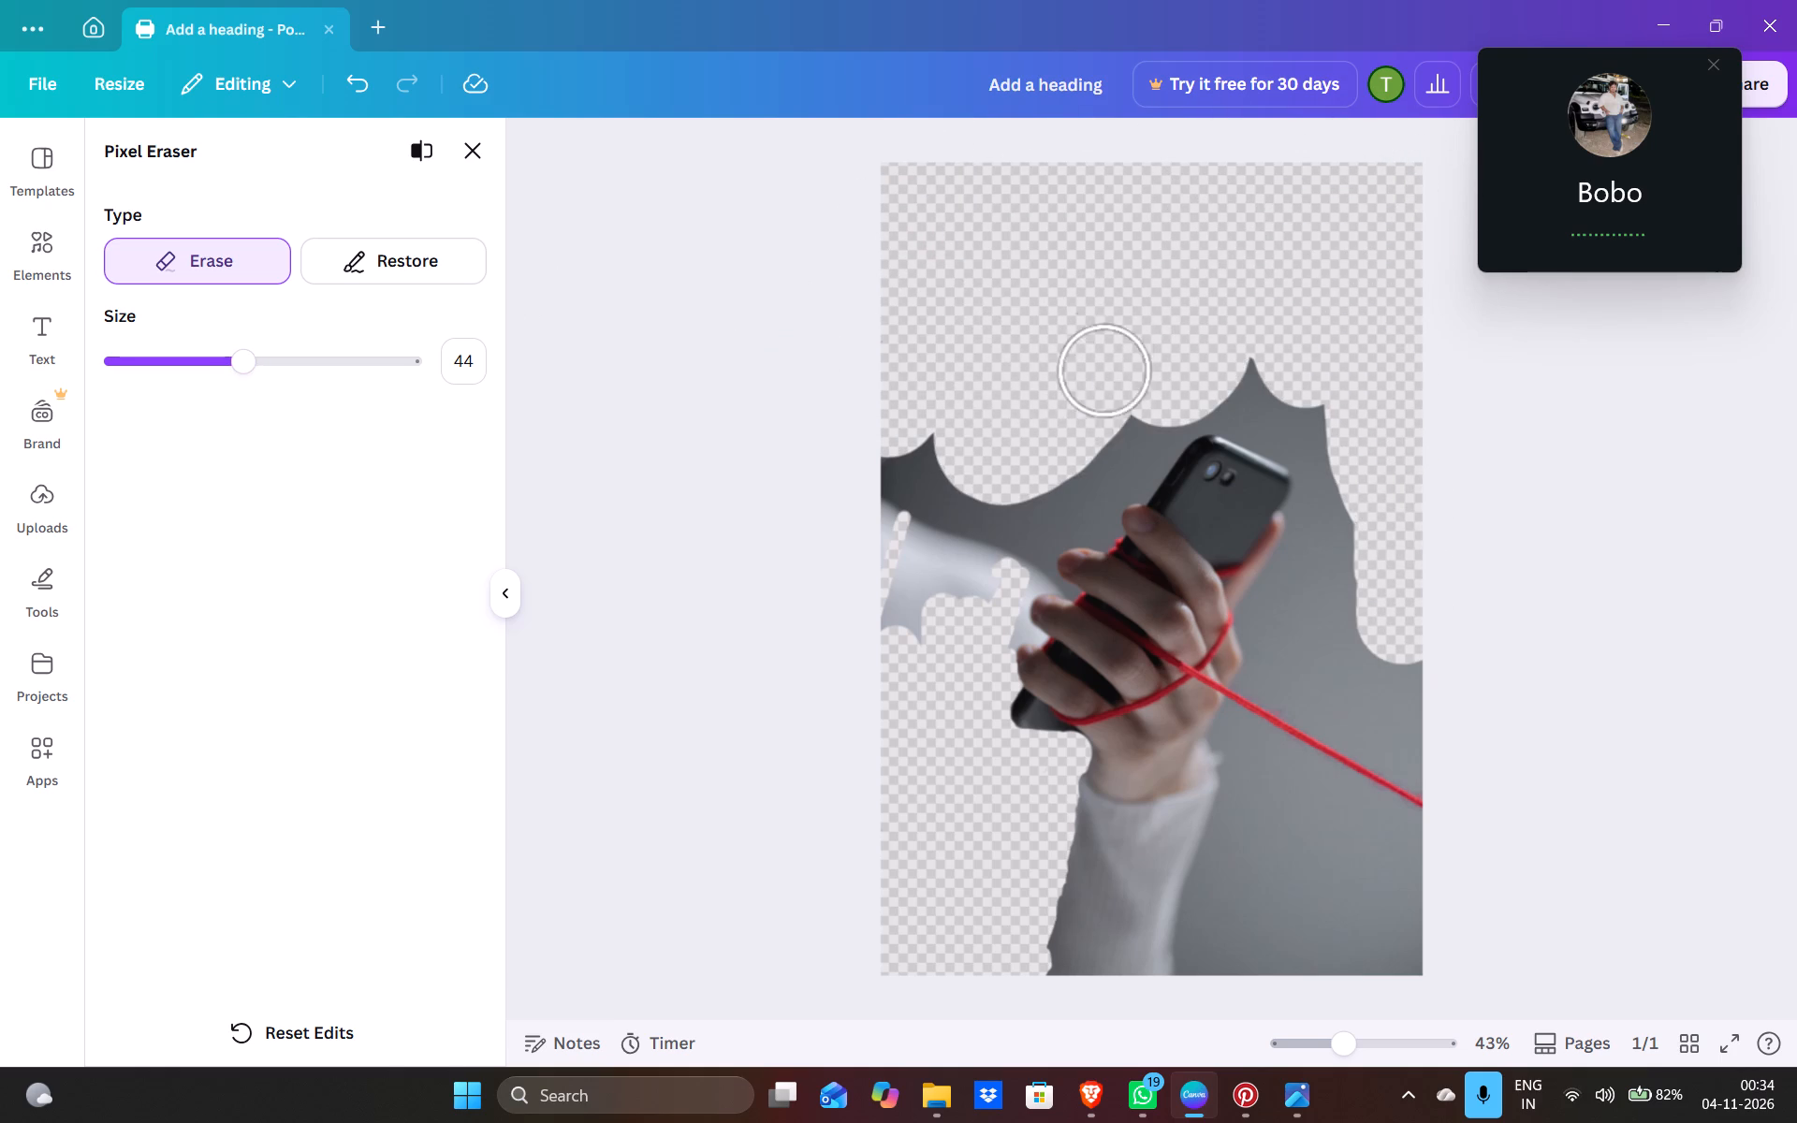
pyautogui.moveTo(1110, 357); pyautogui.dragTo(1072, 481)
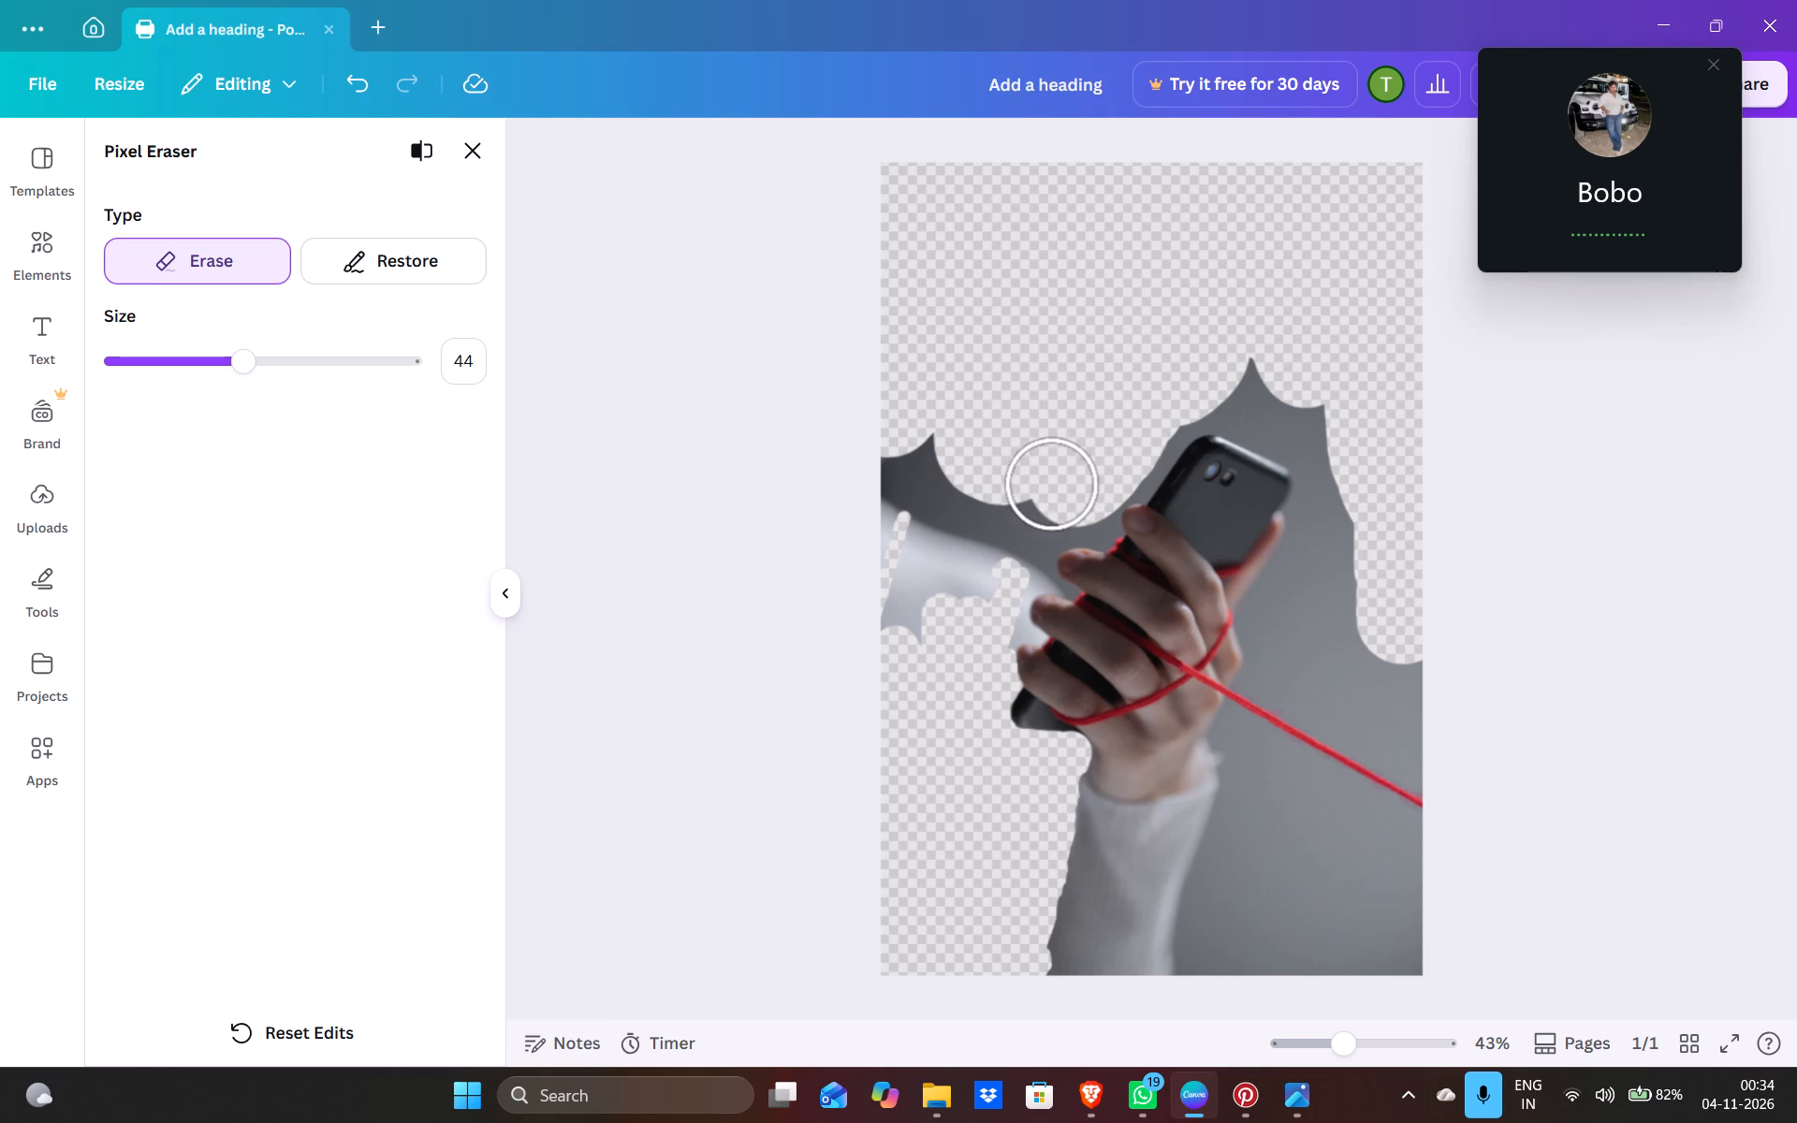
pyautogui.moveTo(993, 504); pyautogui.dragTo(984, 520)
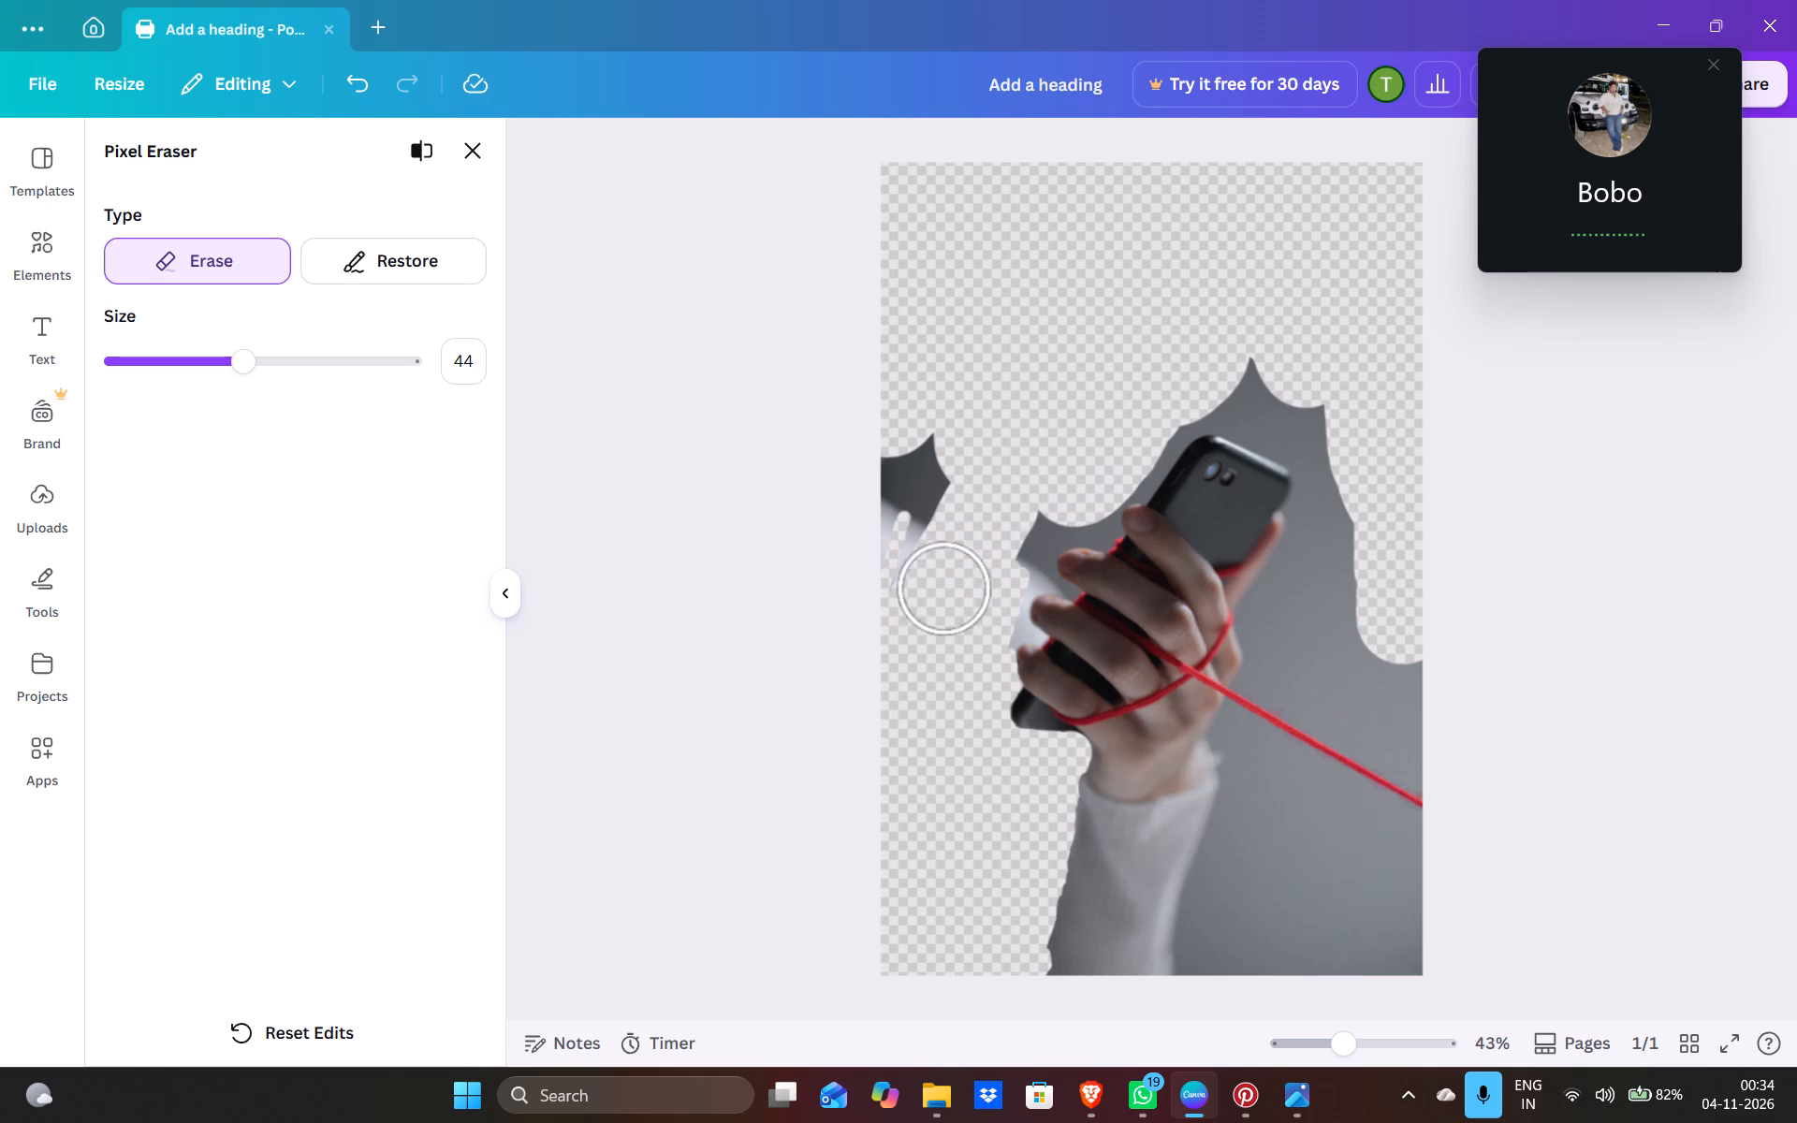
pyautogui.moveTo(984, 520); pyautogui.dragTo(1292, 339)
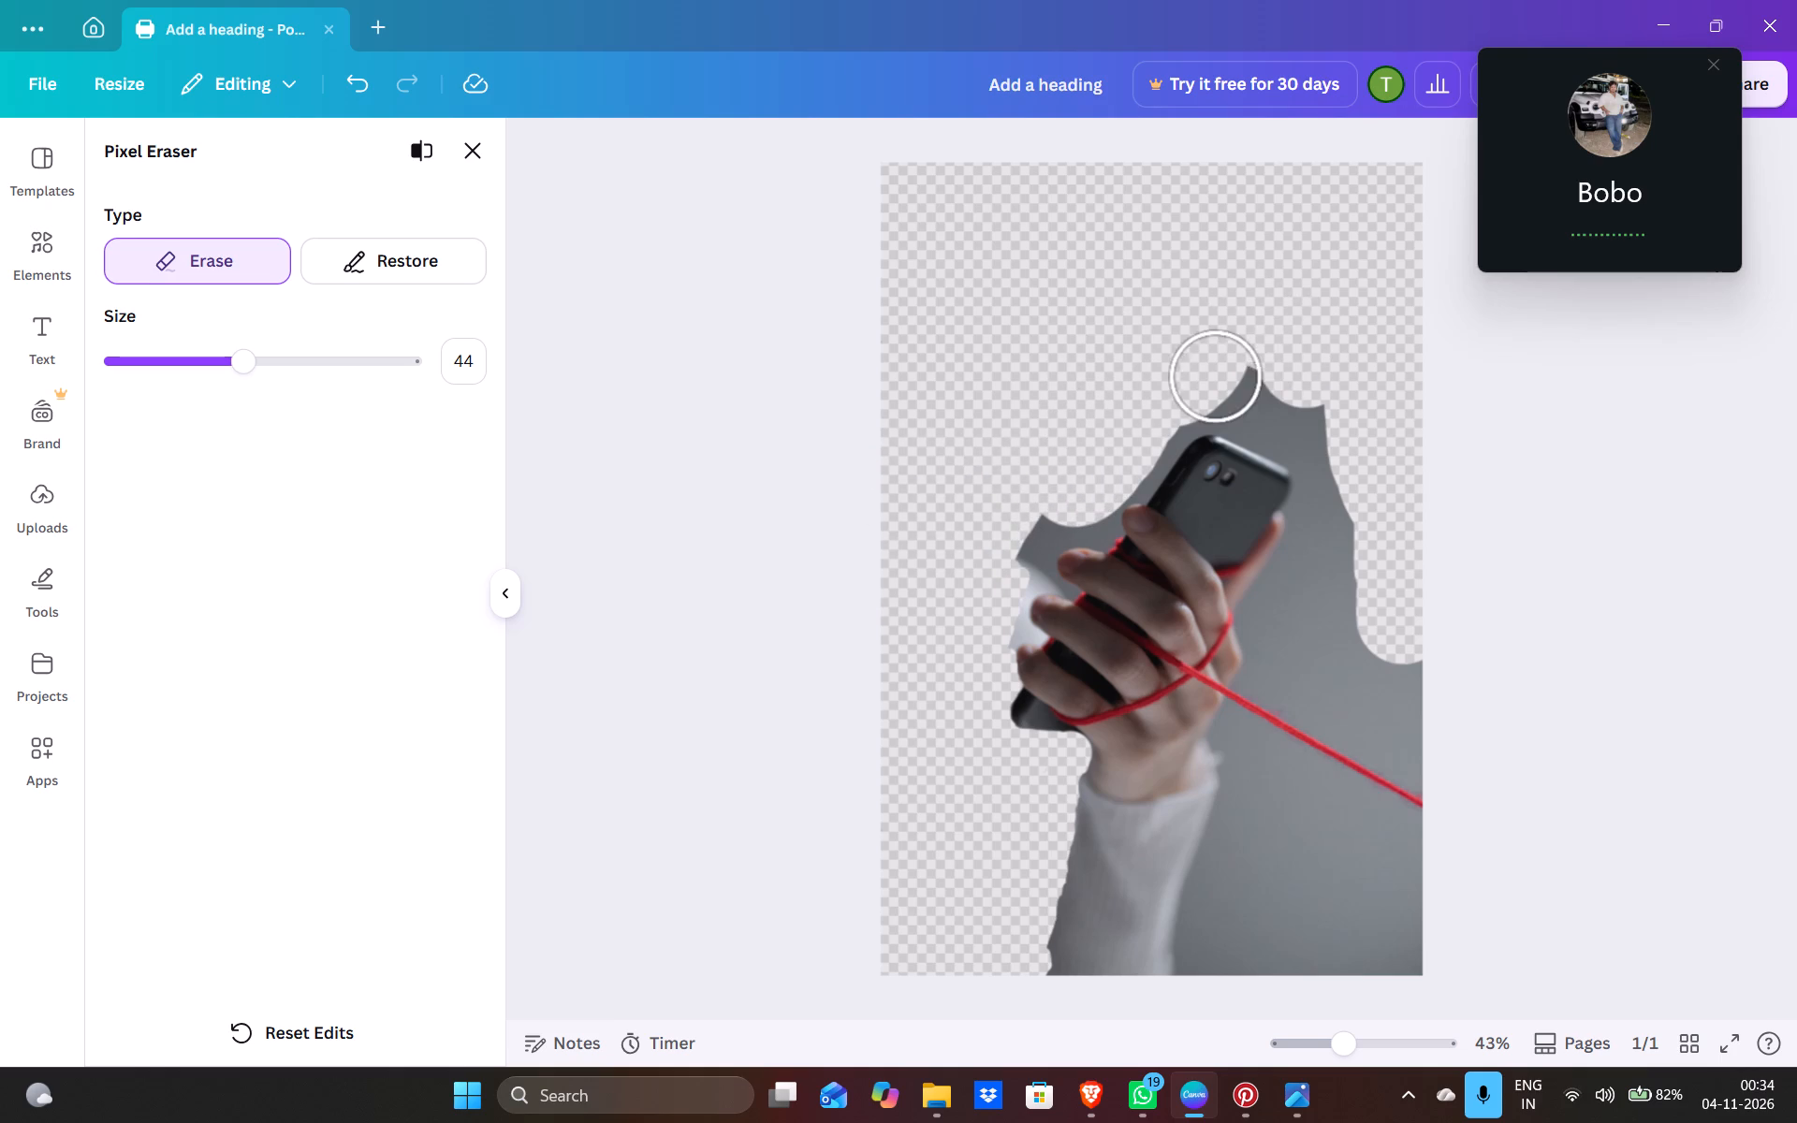
# Erase the grey background above the phone and down the thumb side of the hand, to just above the trailing red string.
pyautogui.moveTo(1222, 374); pyautogui.dragTo(1366, 536)
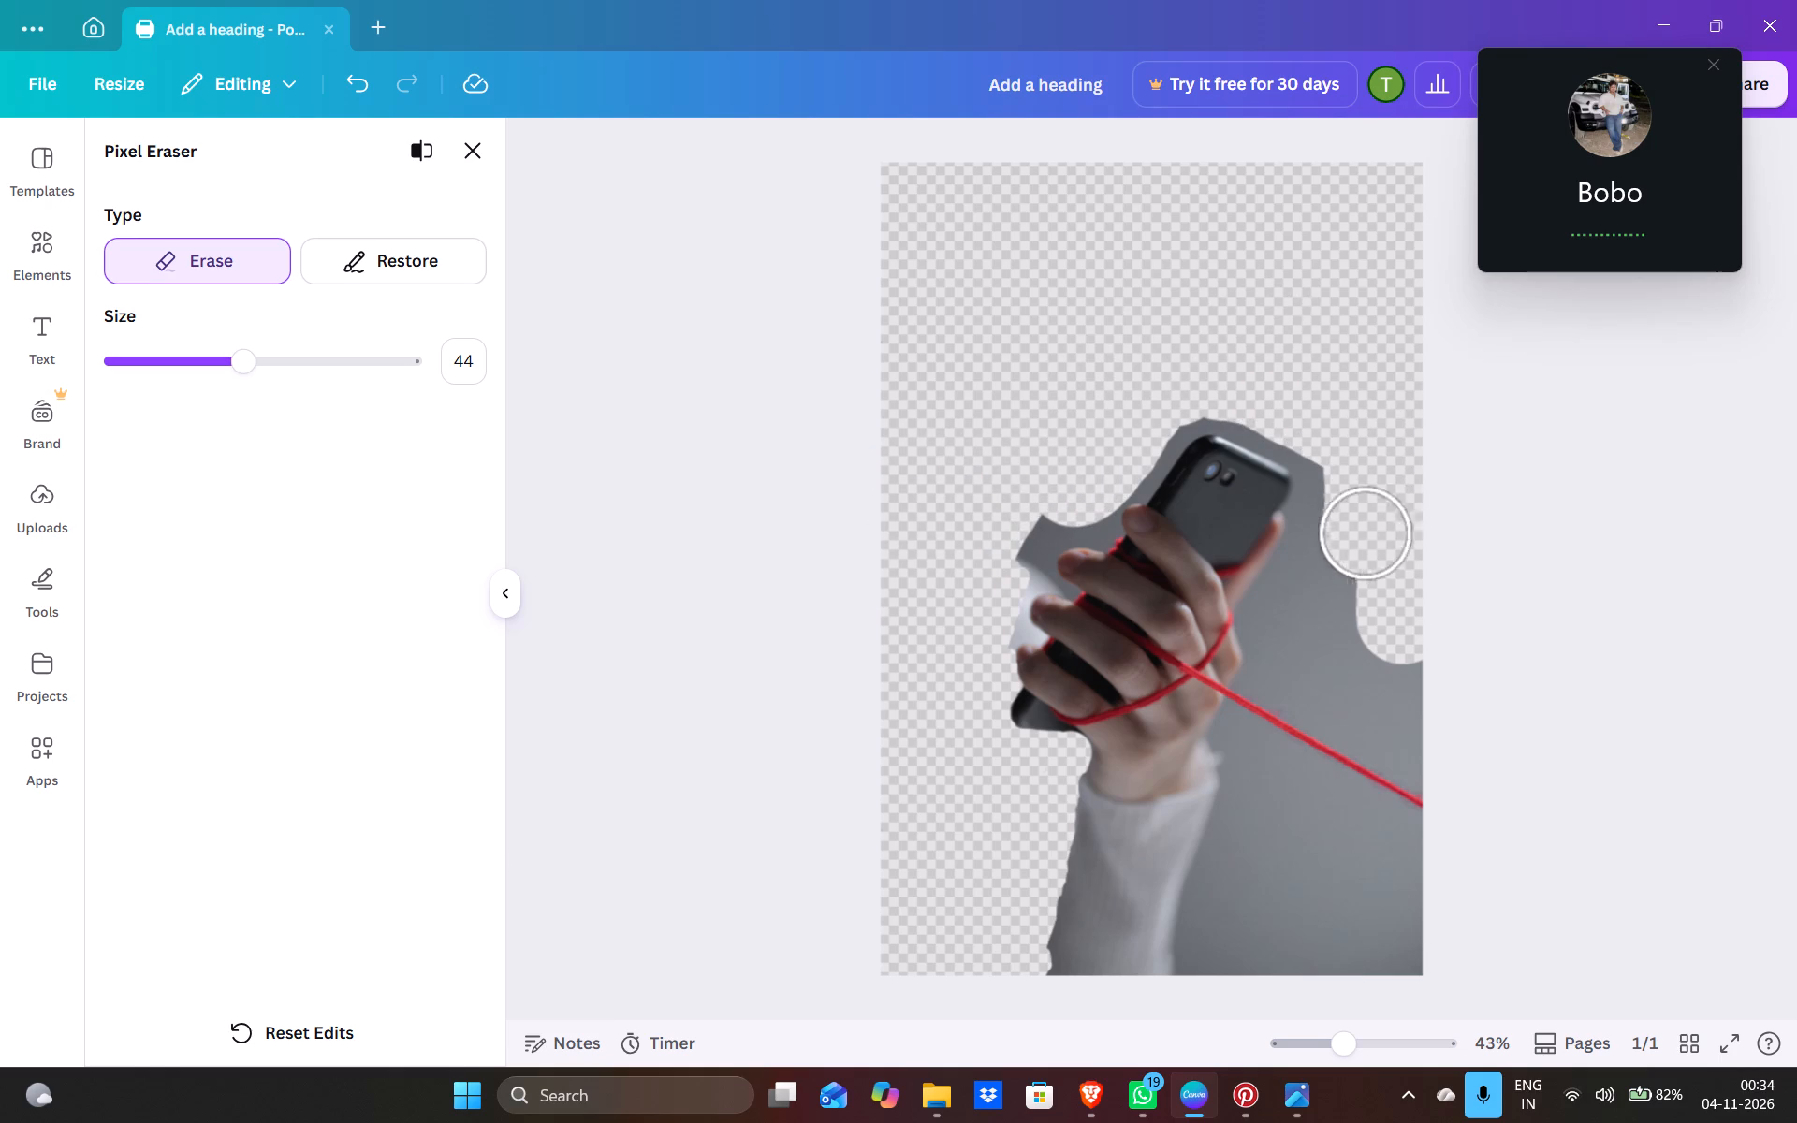
pyautogui.moveTo(1366, 536); pyautogui.dragTo(1346, 606)
pyautogui.moveTo(1314, 600); pyautogui.dragTo(1297, 661)
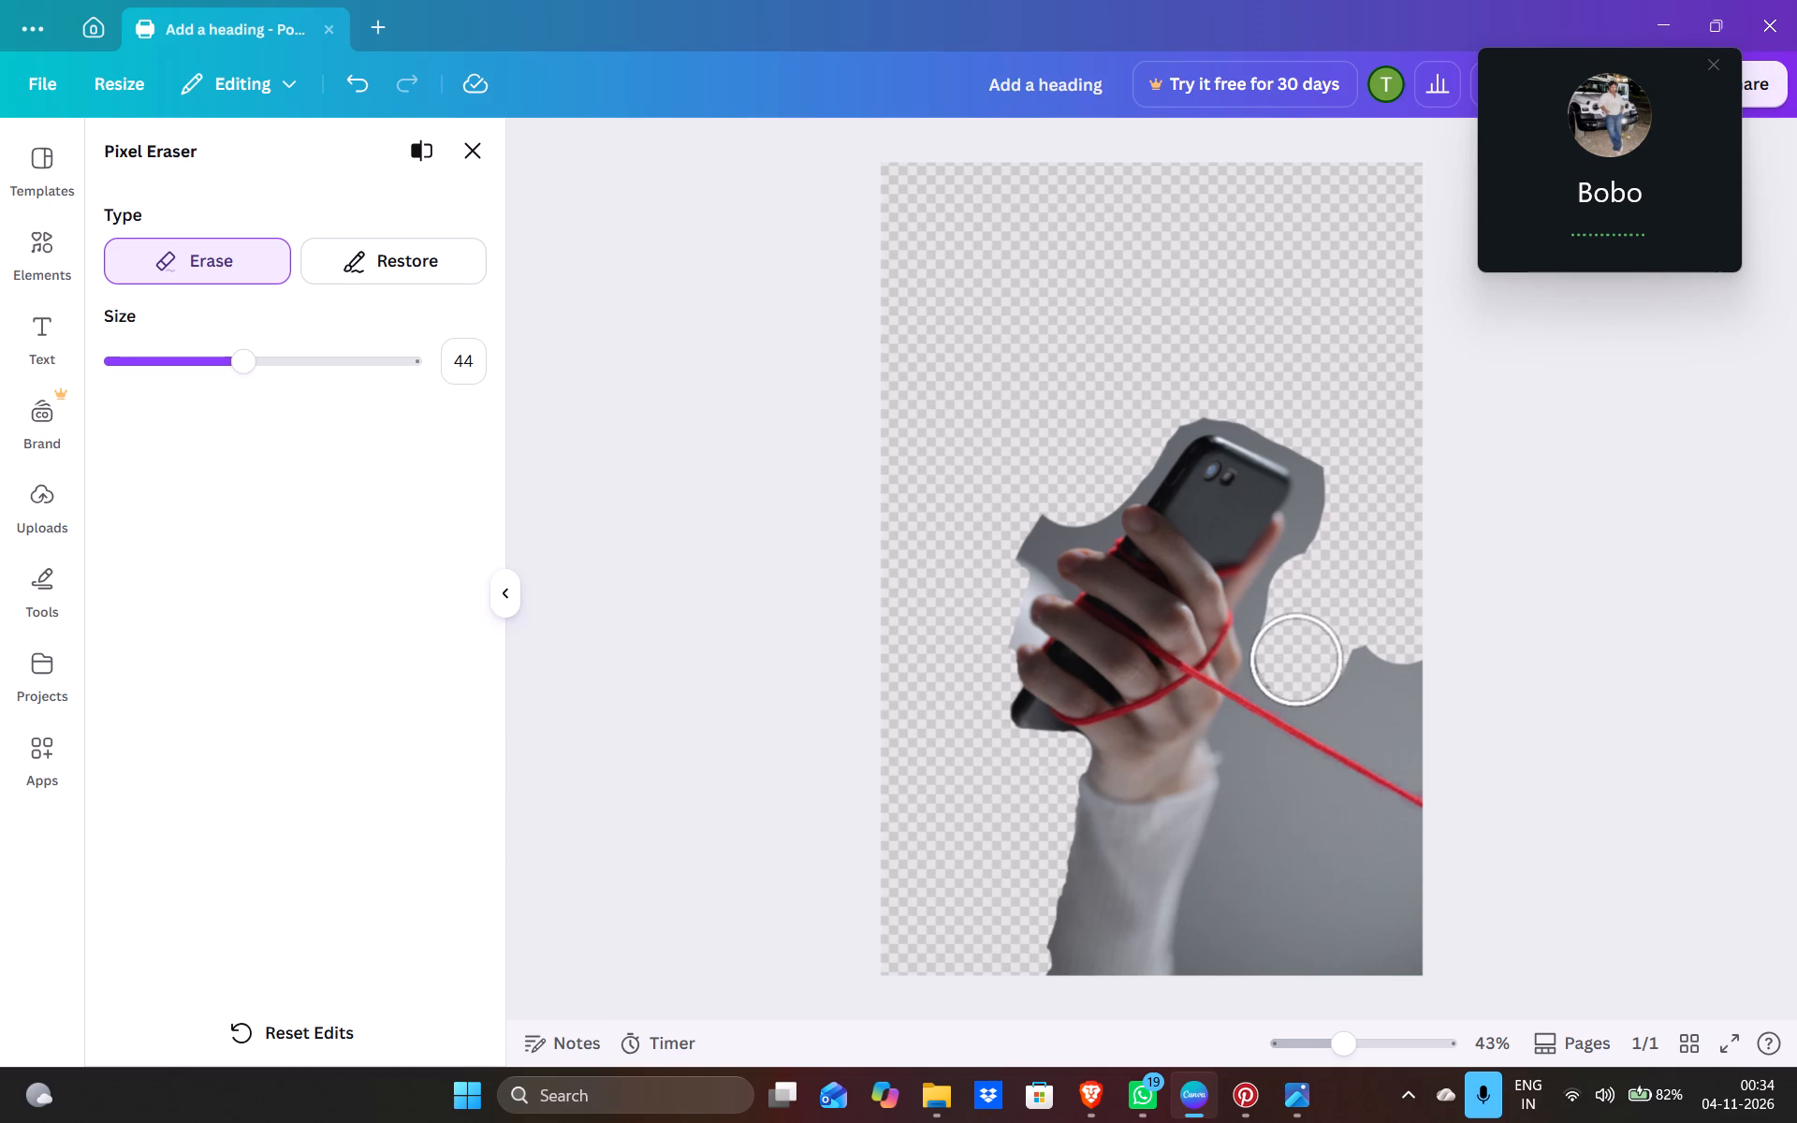
pyautogui.moveTo(1297, 661); pyautogui.dragTo(1293, 633)
pyautogui.moveTo(1356, 663); pyautogui.dragTo(1401, 692)
pyautogui.moveTo(1401, 692); pyautogui.dragTo(1318, 681)
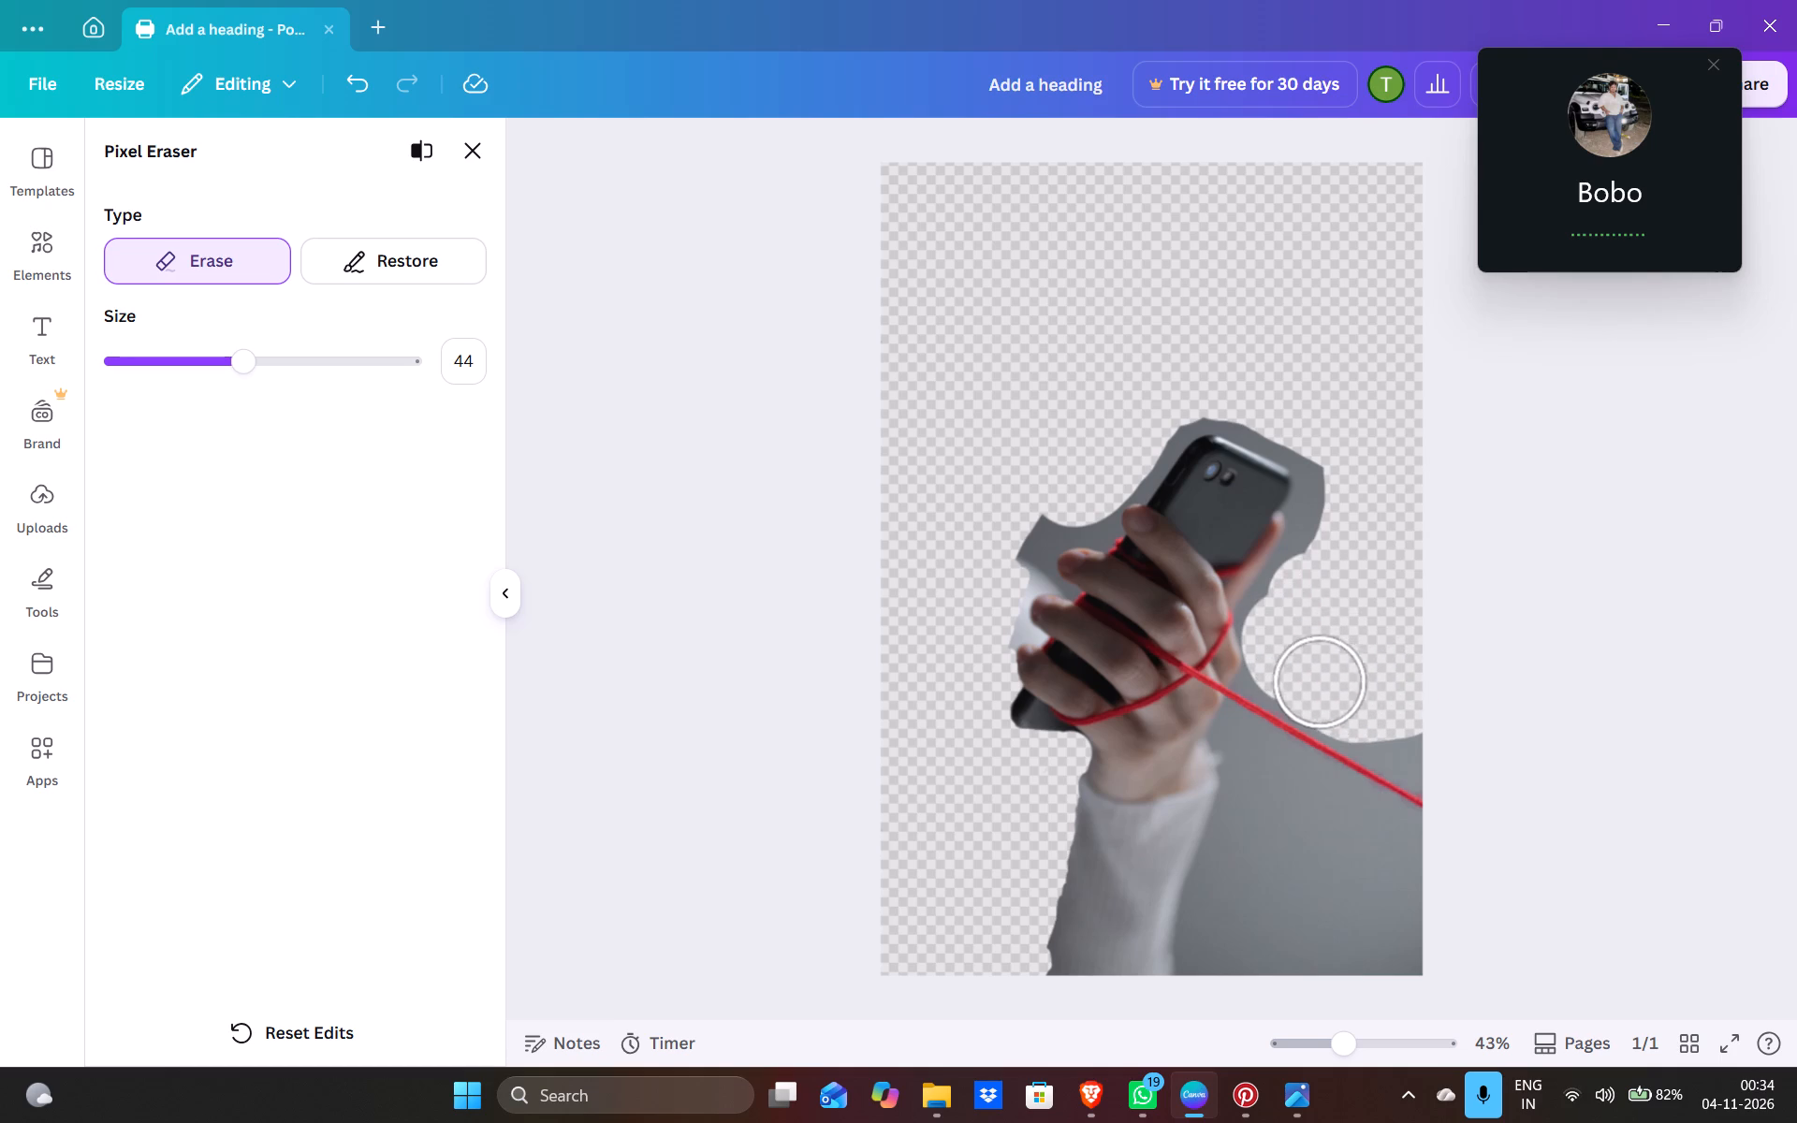
pyautogui.moveTo(1318, 681); pyautogui.dragTo(1351, 705)
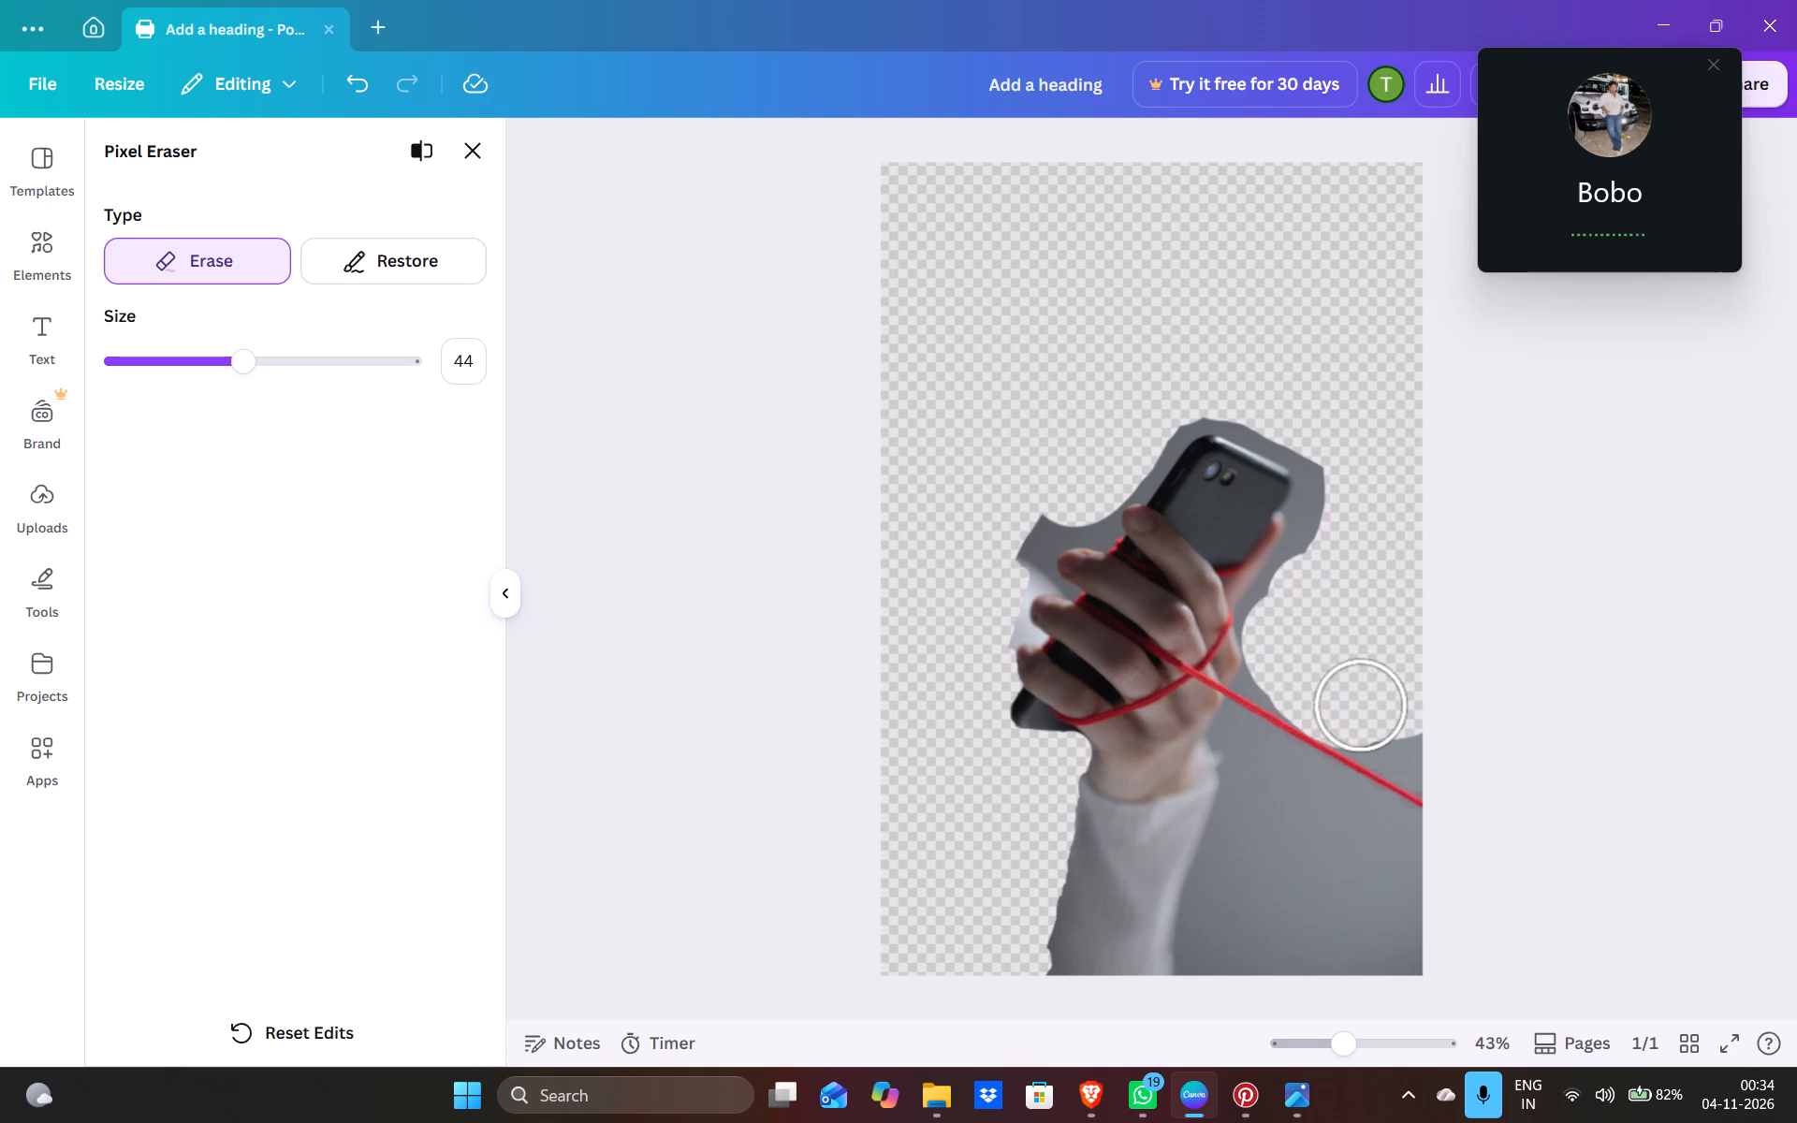
pyautogui.moveTo(1366, 707); pyautogui.dragTo(1469, 765)
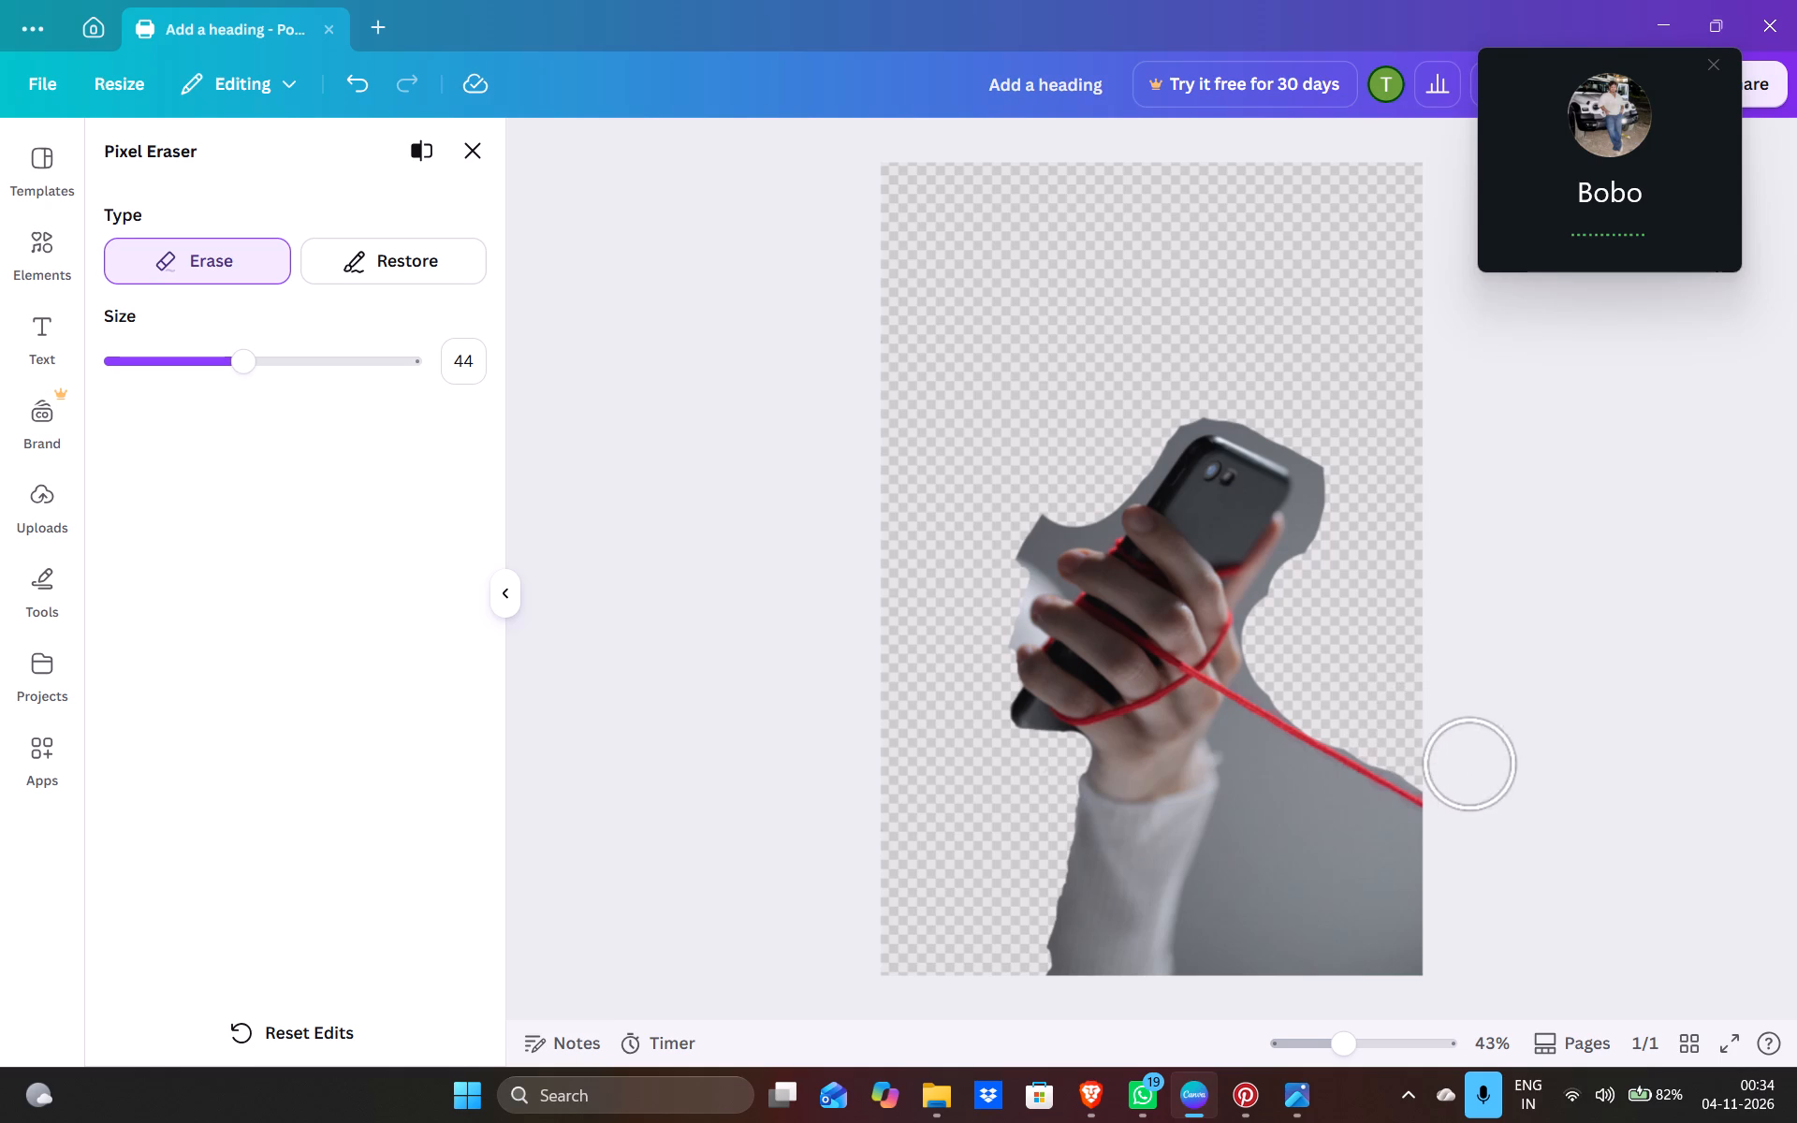
# Erase the lower sleeve and the grey background beneath the red string, keeping a short cuff below the wrist.
pyautogui.moveTo(1256, 886); pyautogui.dragTo(1237, 884)
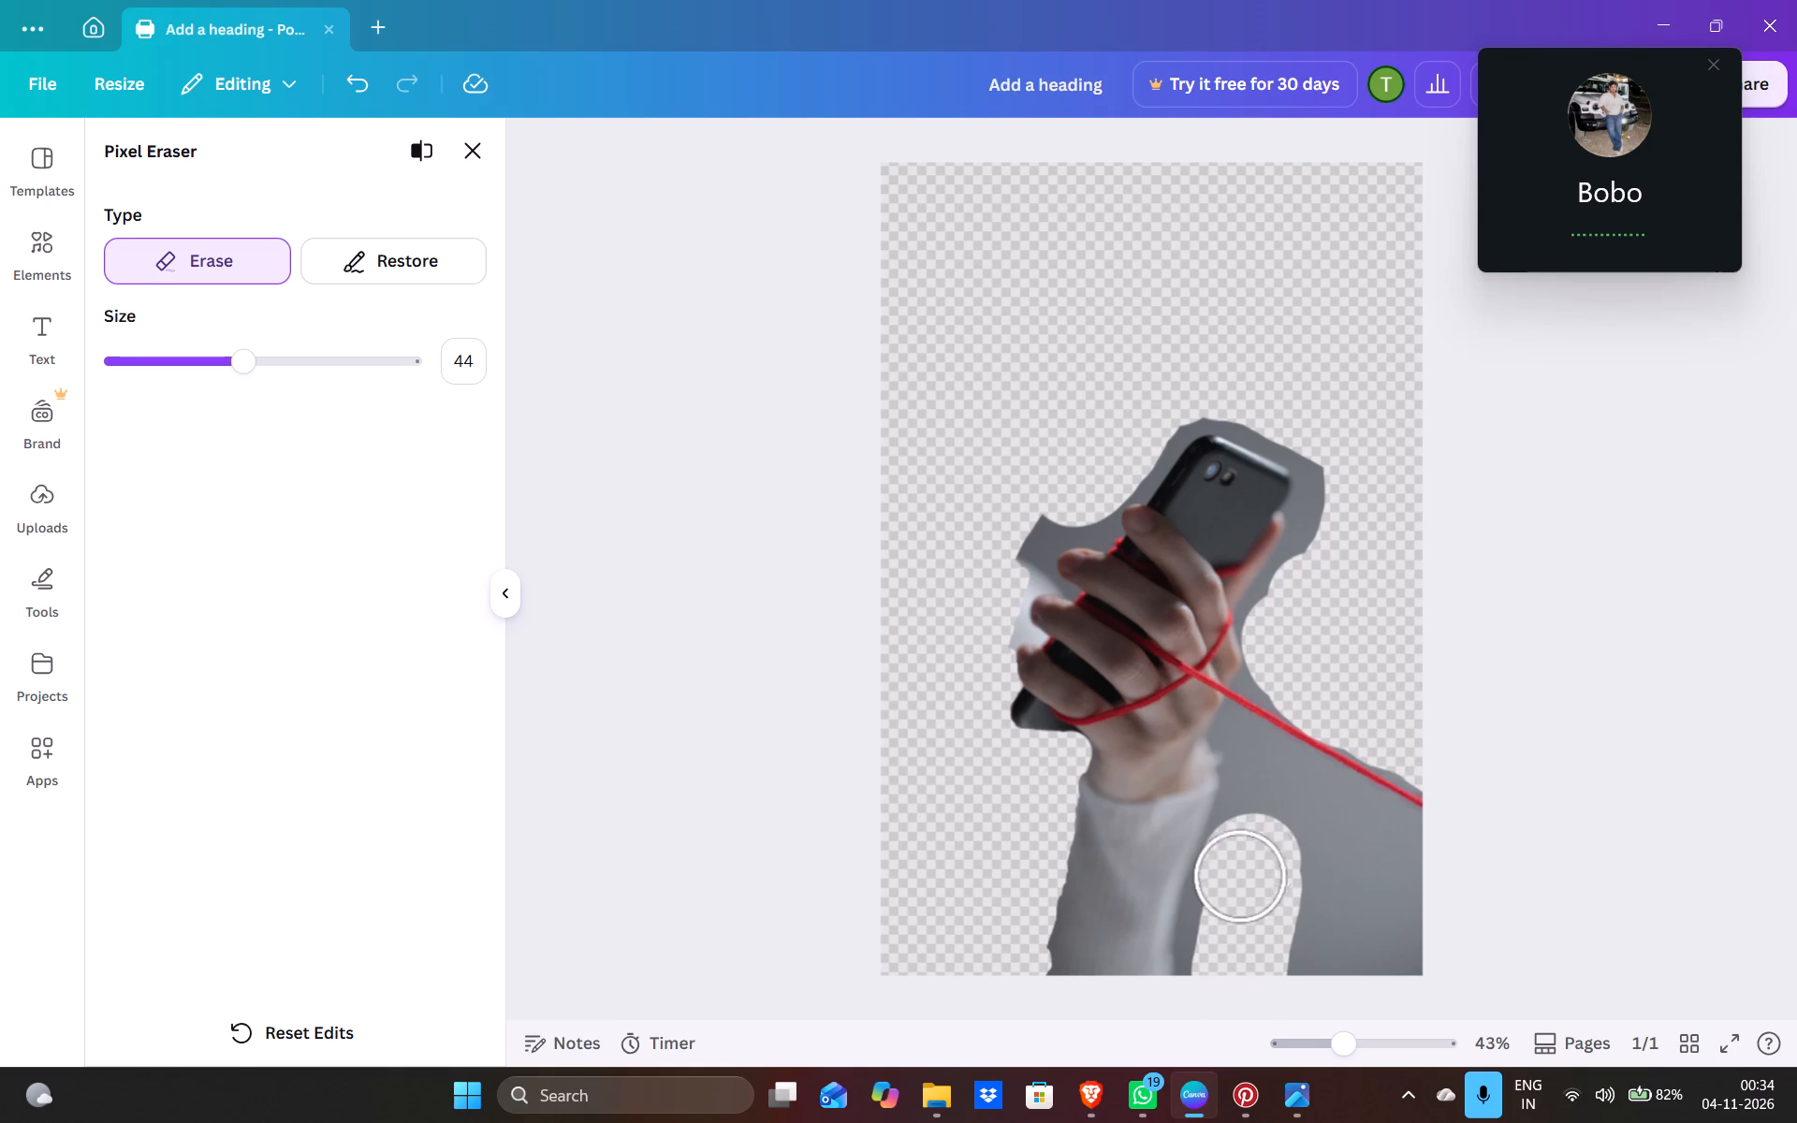
pyautogui.moveTo(1237, 884); pyautogui.dragTo(1264, 881)
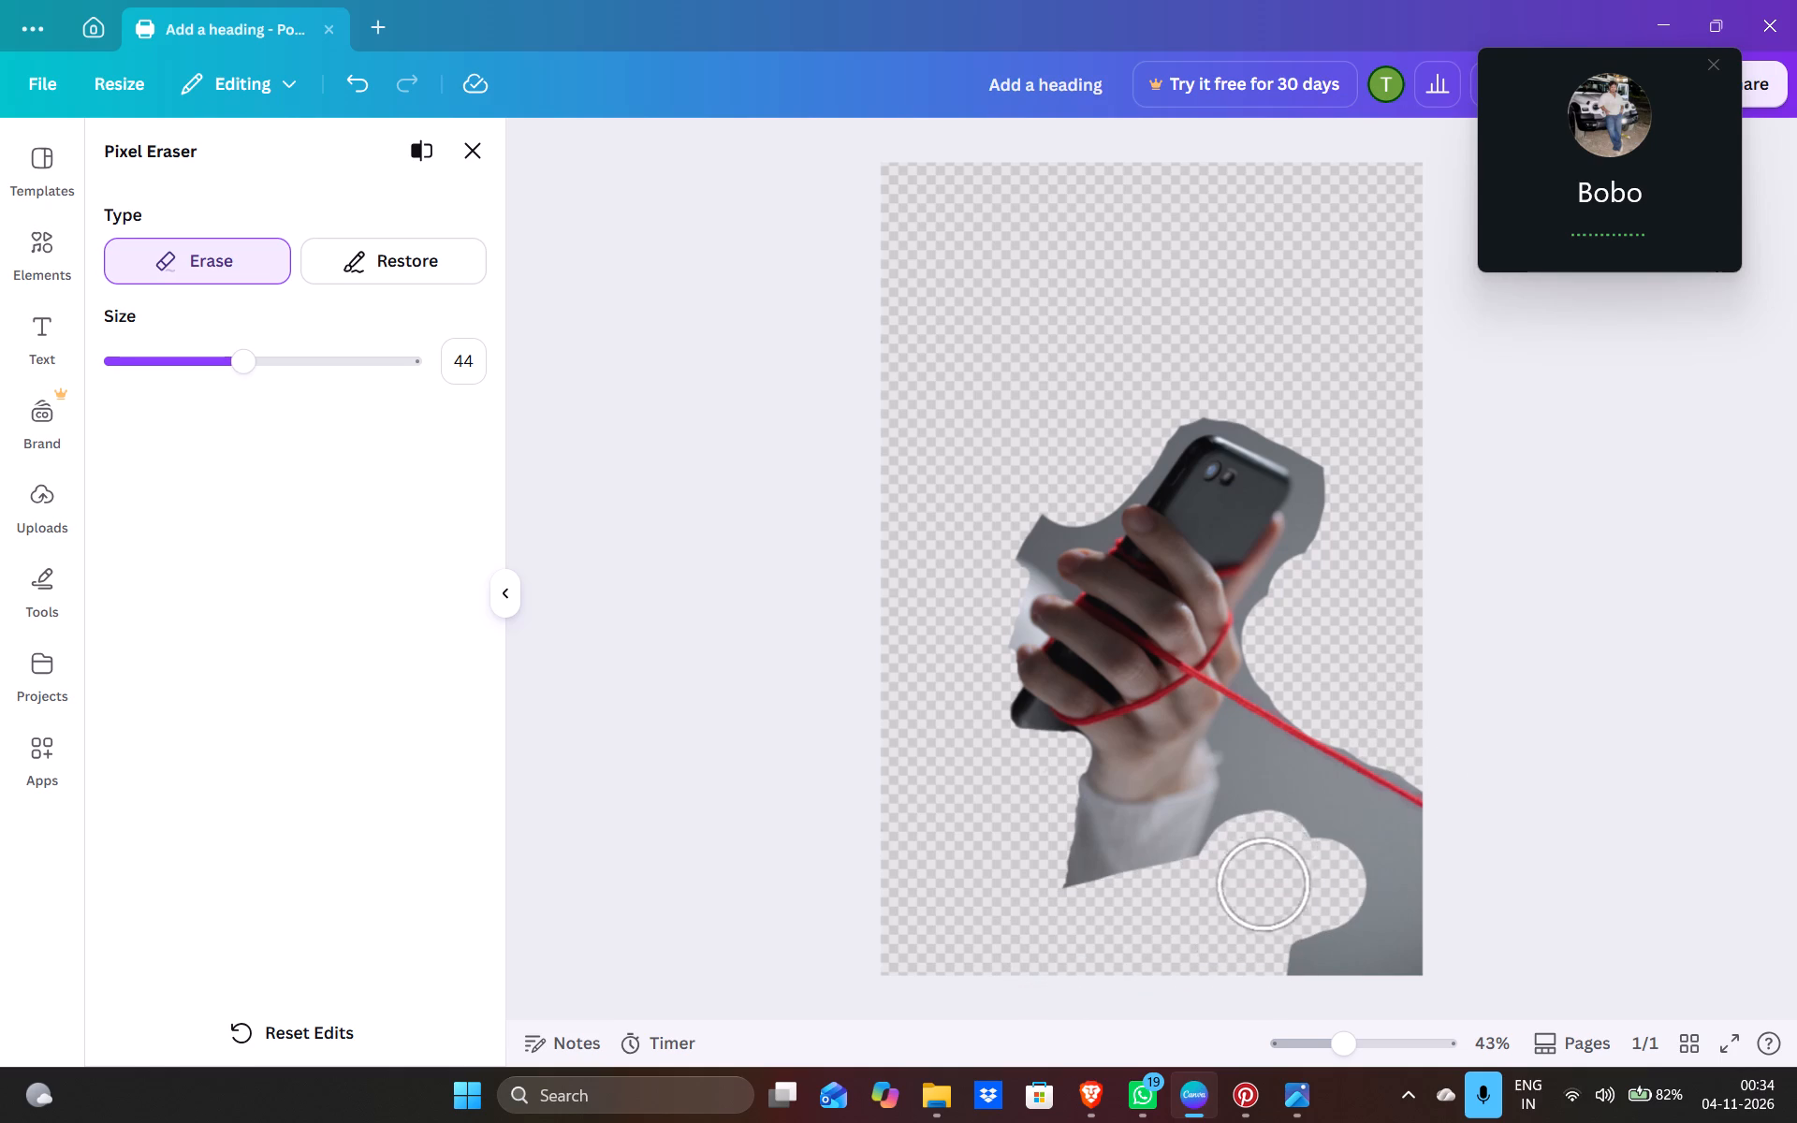
pyautogui.moveTo(1264, 881); pyautogui.dragTo(1267, 819)
pyautogui.moveTo(1267, 819); pyautogui.dragTo(1370, 922)
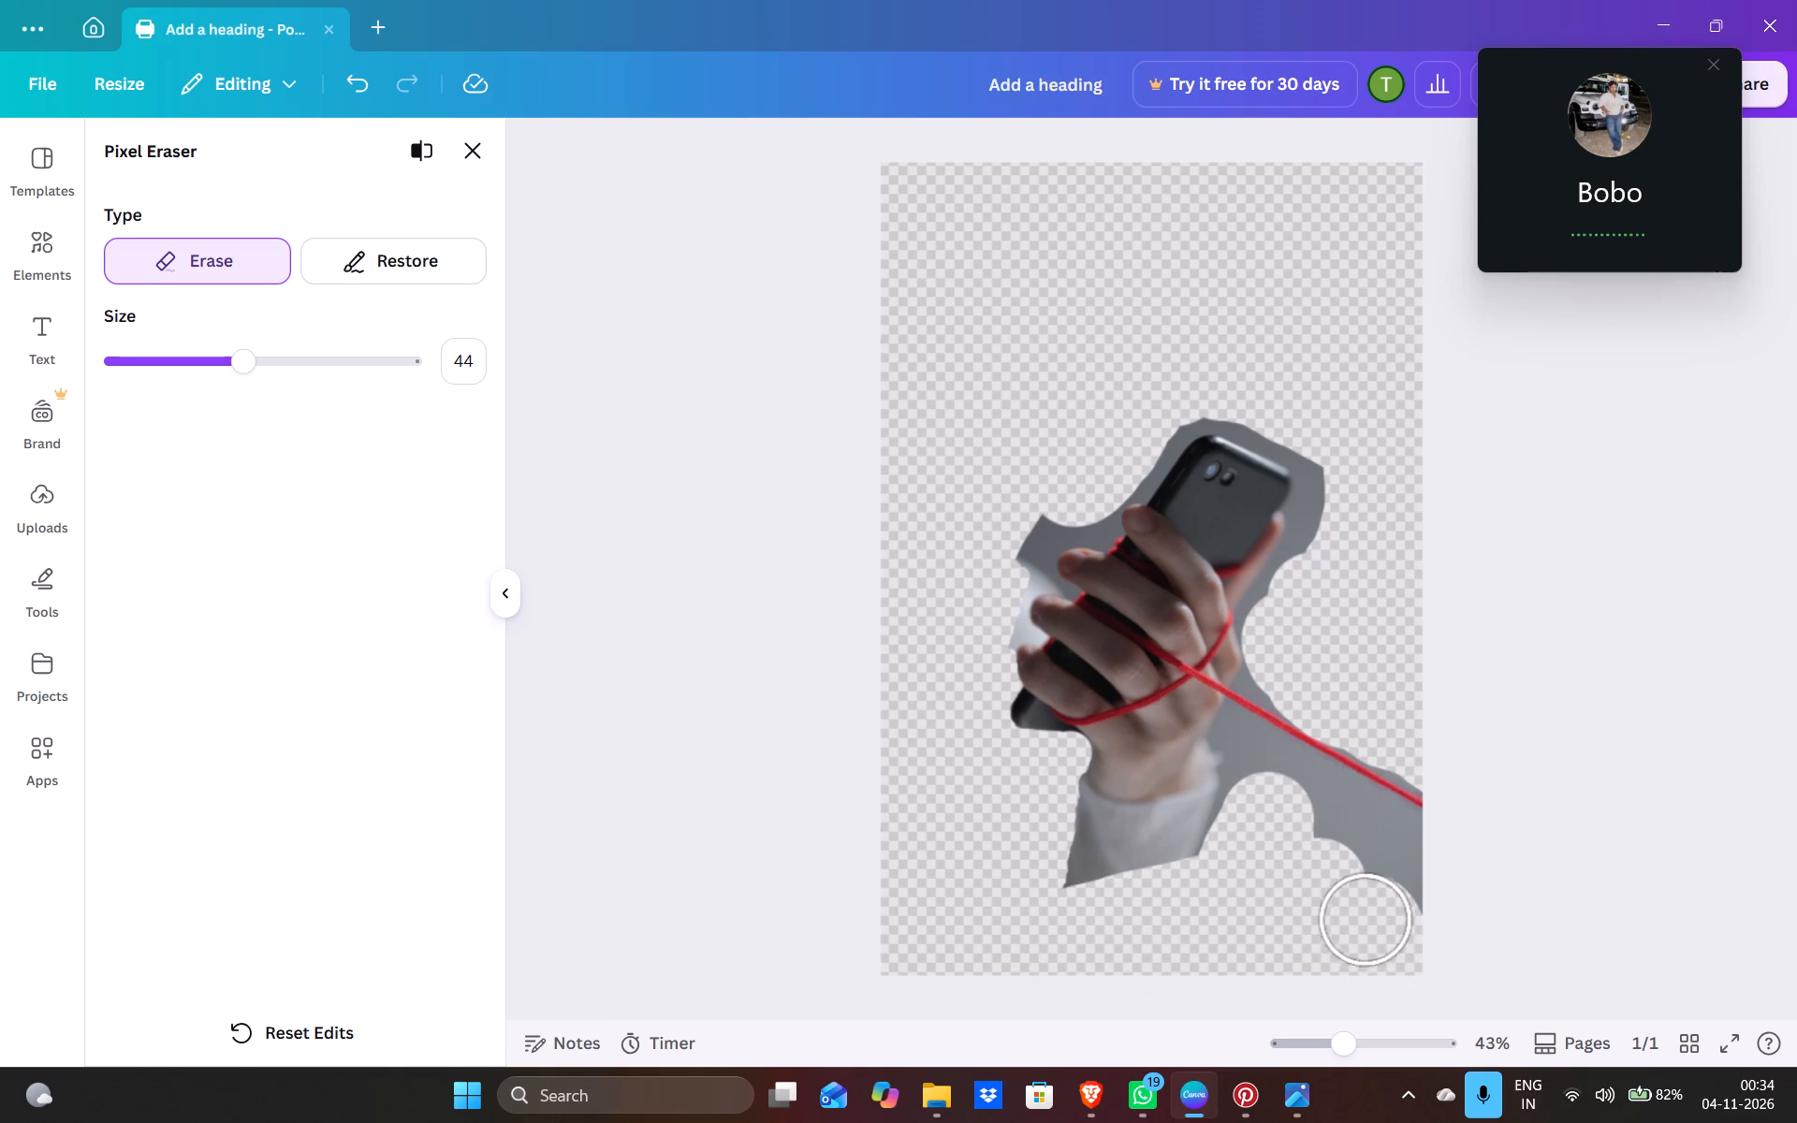
pyautogui.moveTo(1370, 922); pyautogui.dragTo(1283, 816)
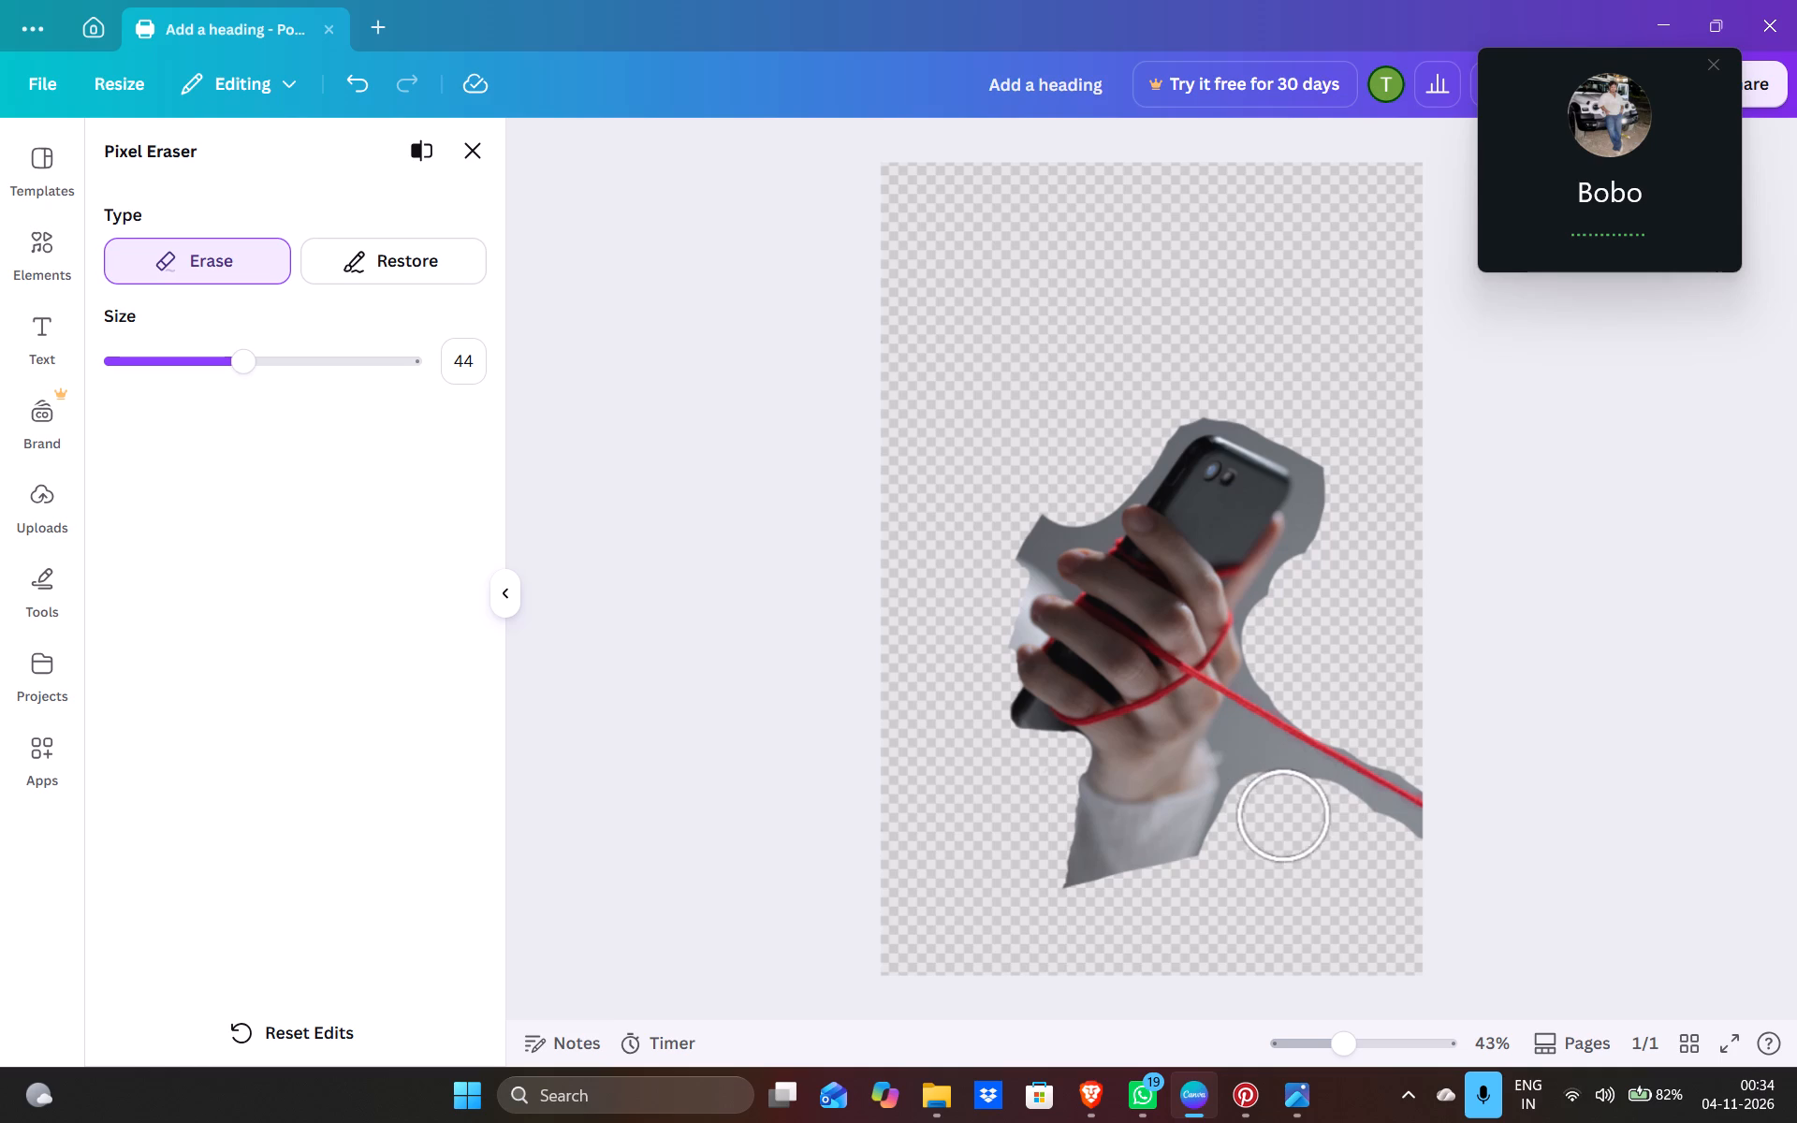
pyautogui.moveTo(1283, 816); pyautogui.dragTo(1261, 809)
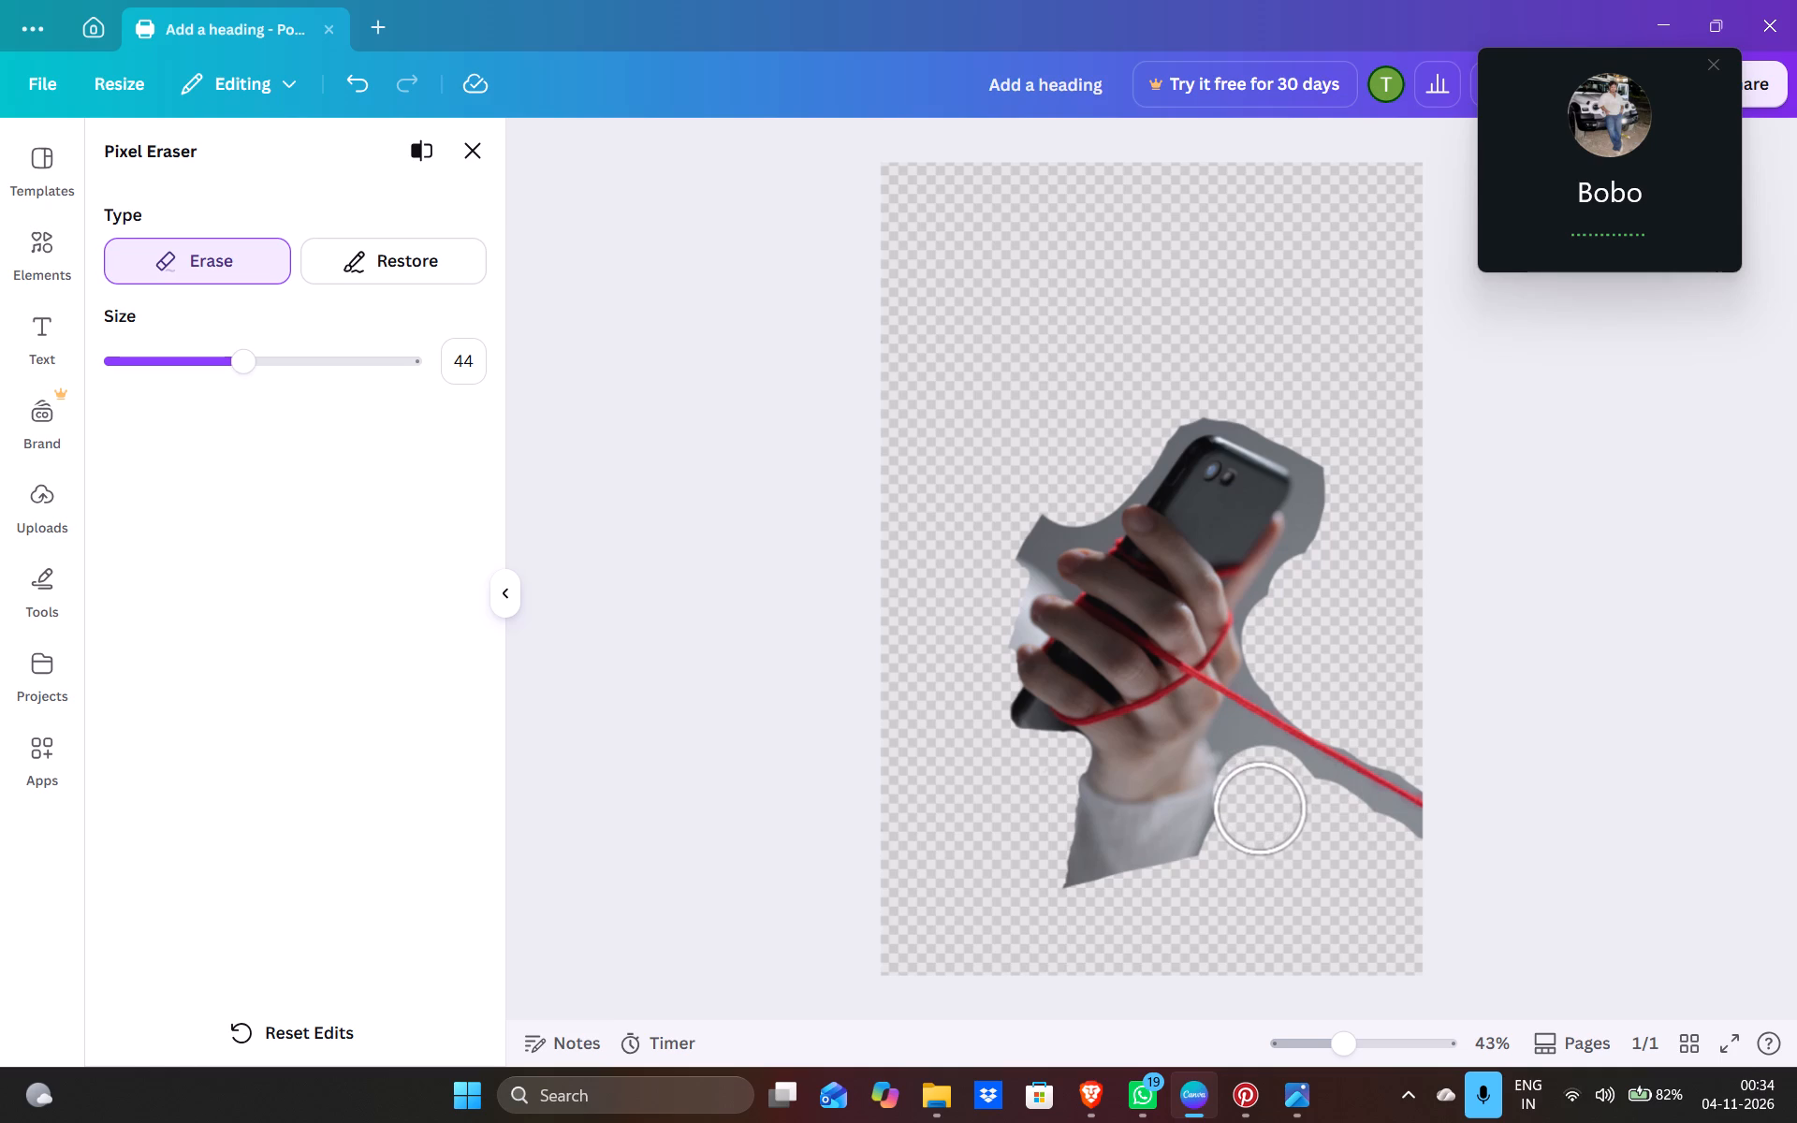
pyautogui.moveTo(1261, 809); pyautogui.dragTo(1257, 820)
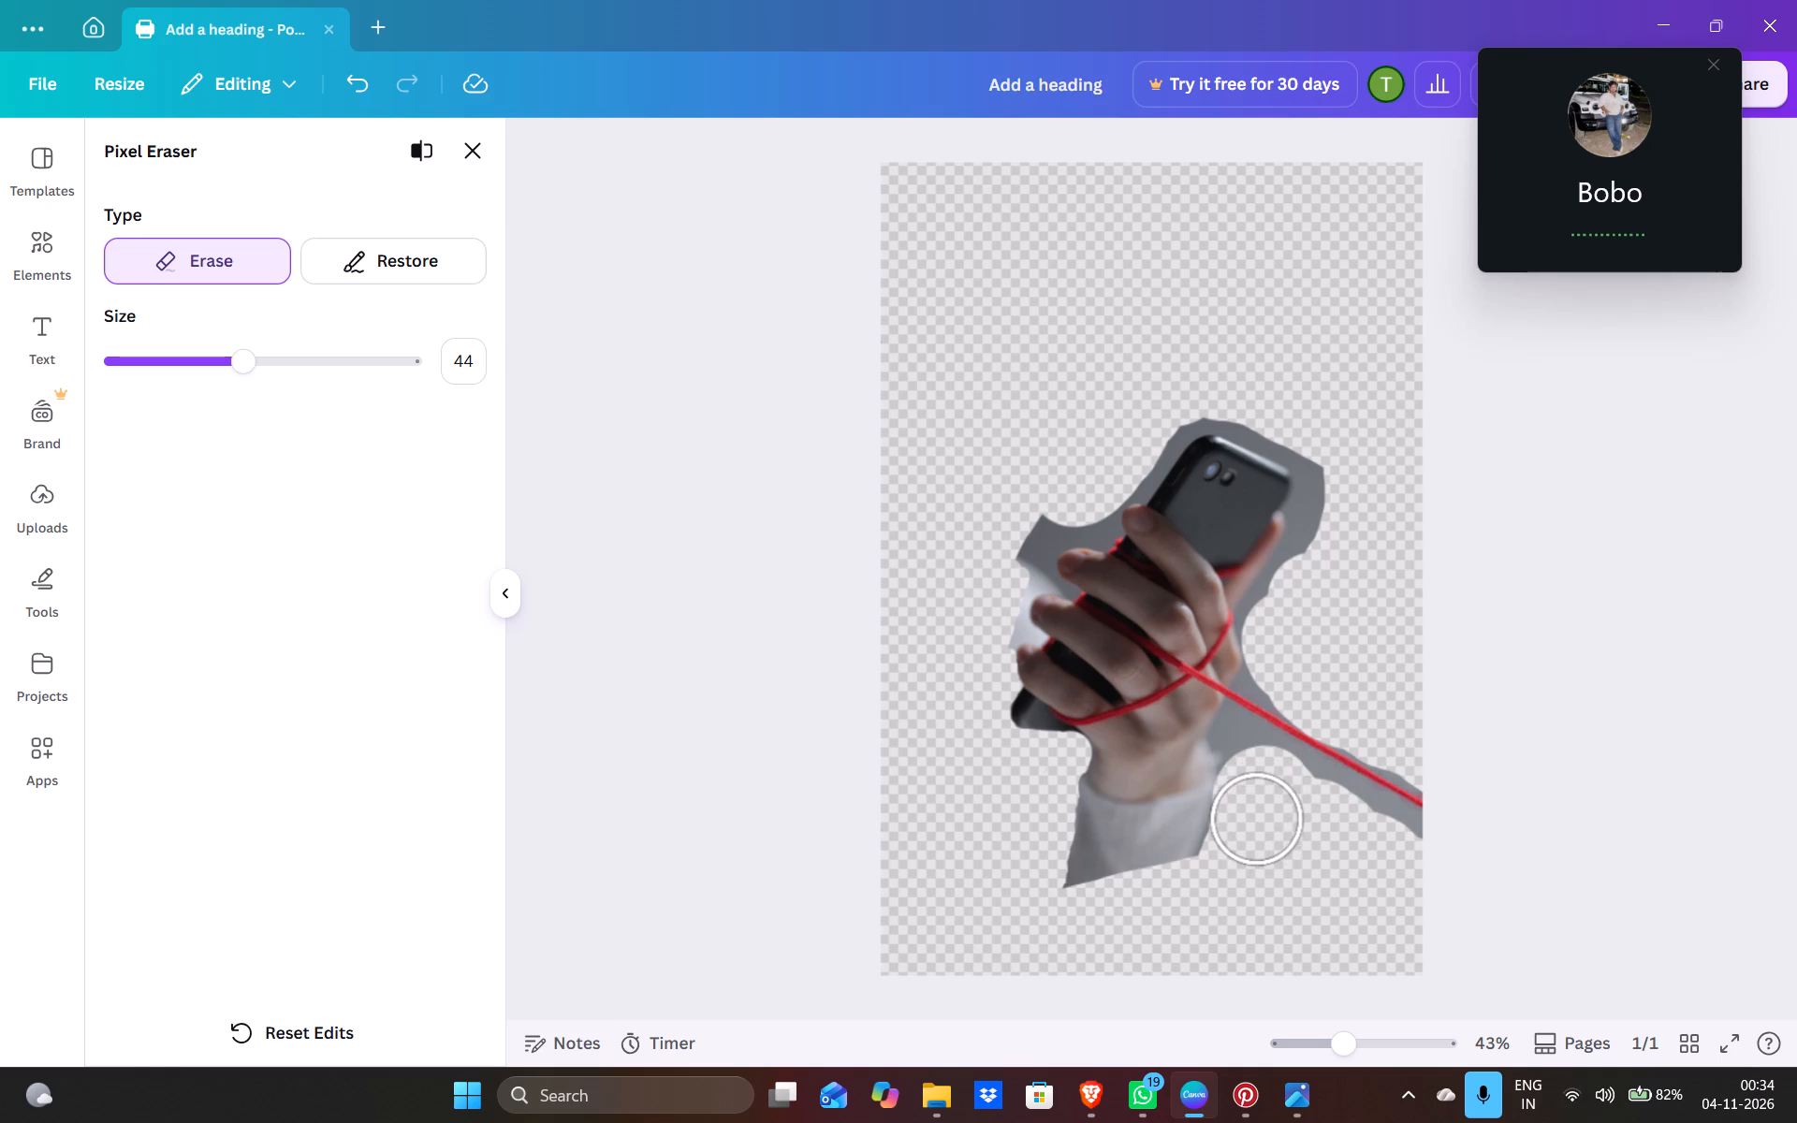
pyautogui.moveTo(1257, 820); pyautogui.dragTo(1268, 917)
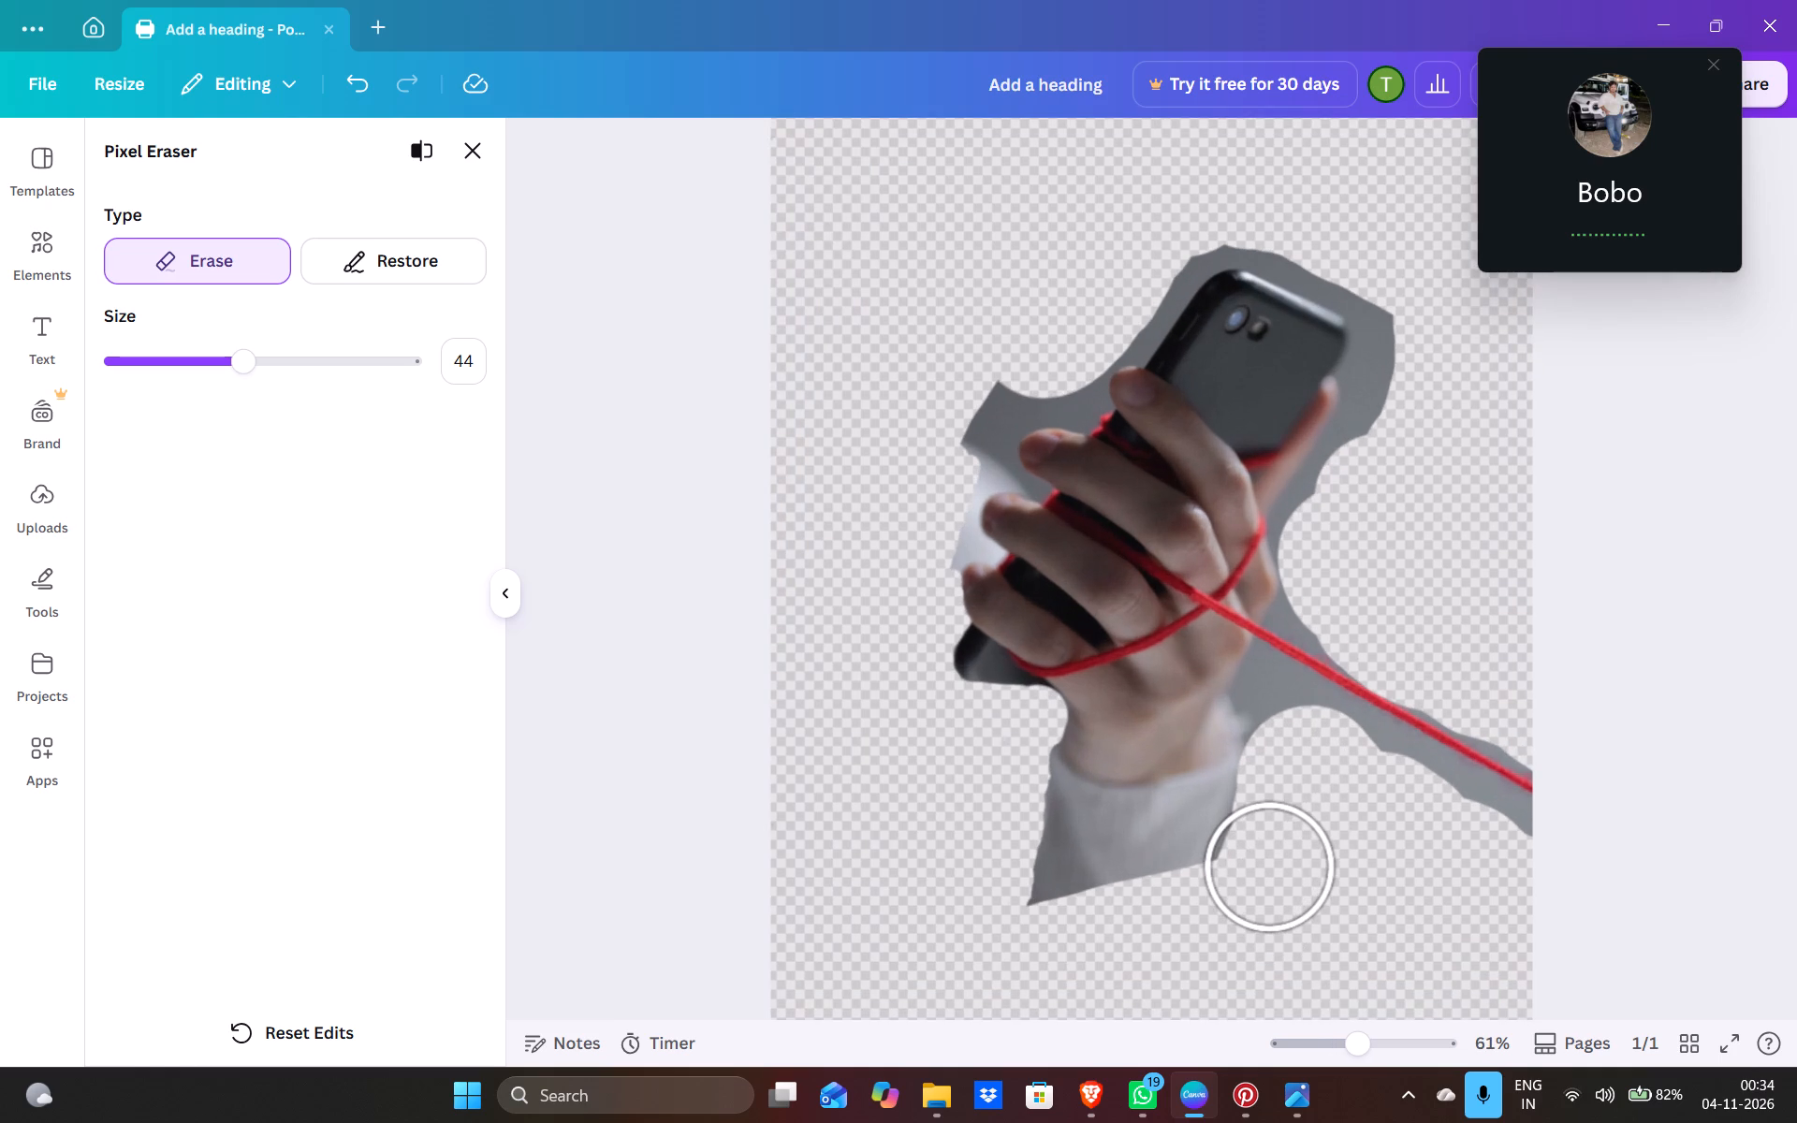
pyautogui.scroll(1, 1381, 819)
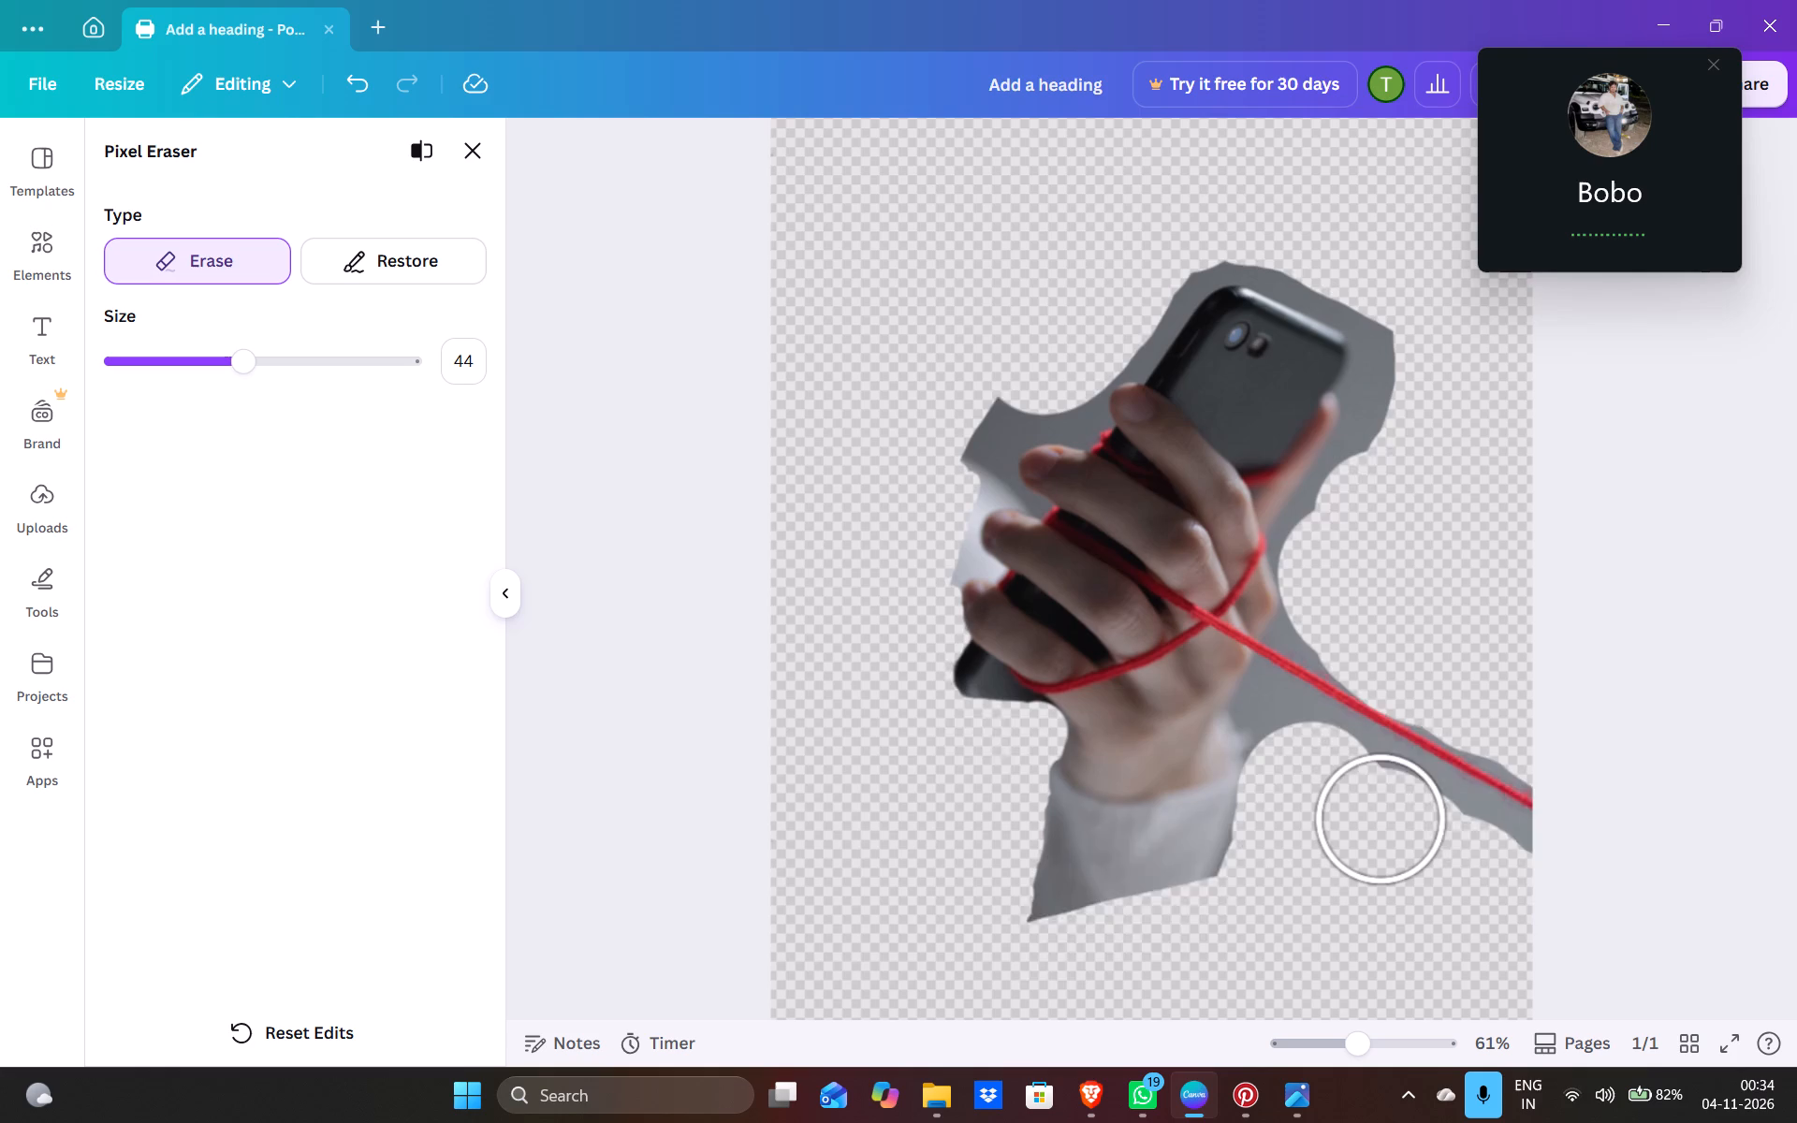
pyautogui.scroll(1, 1381, 819)
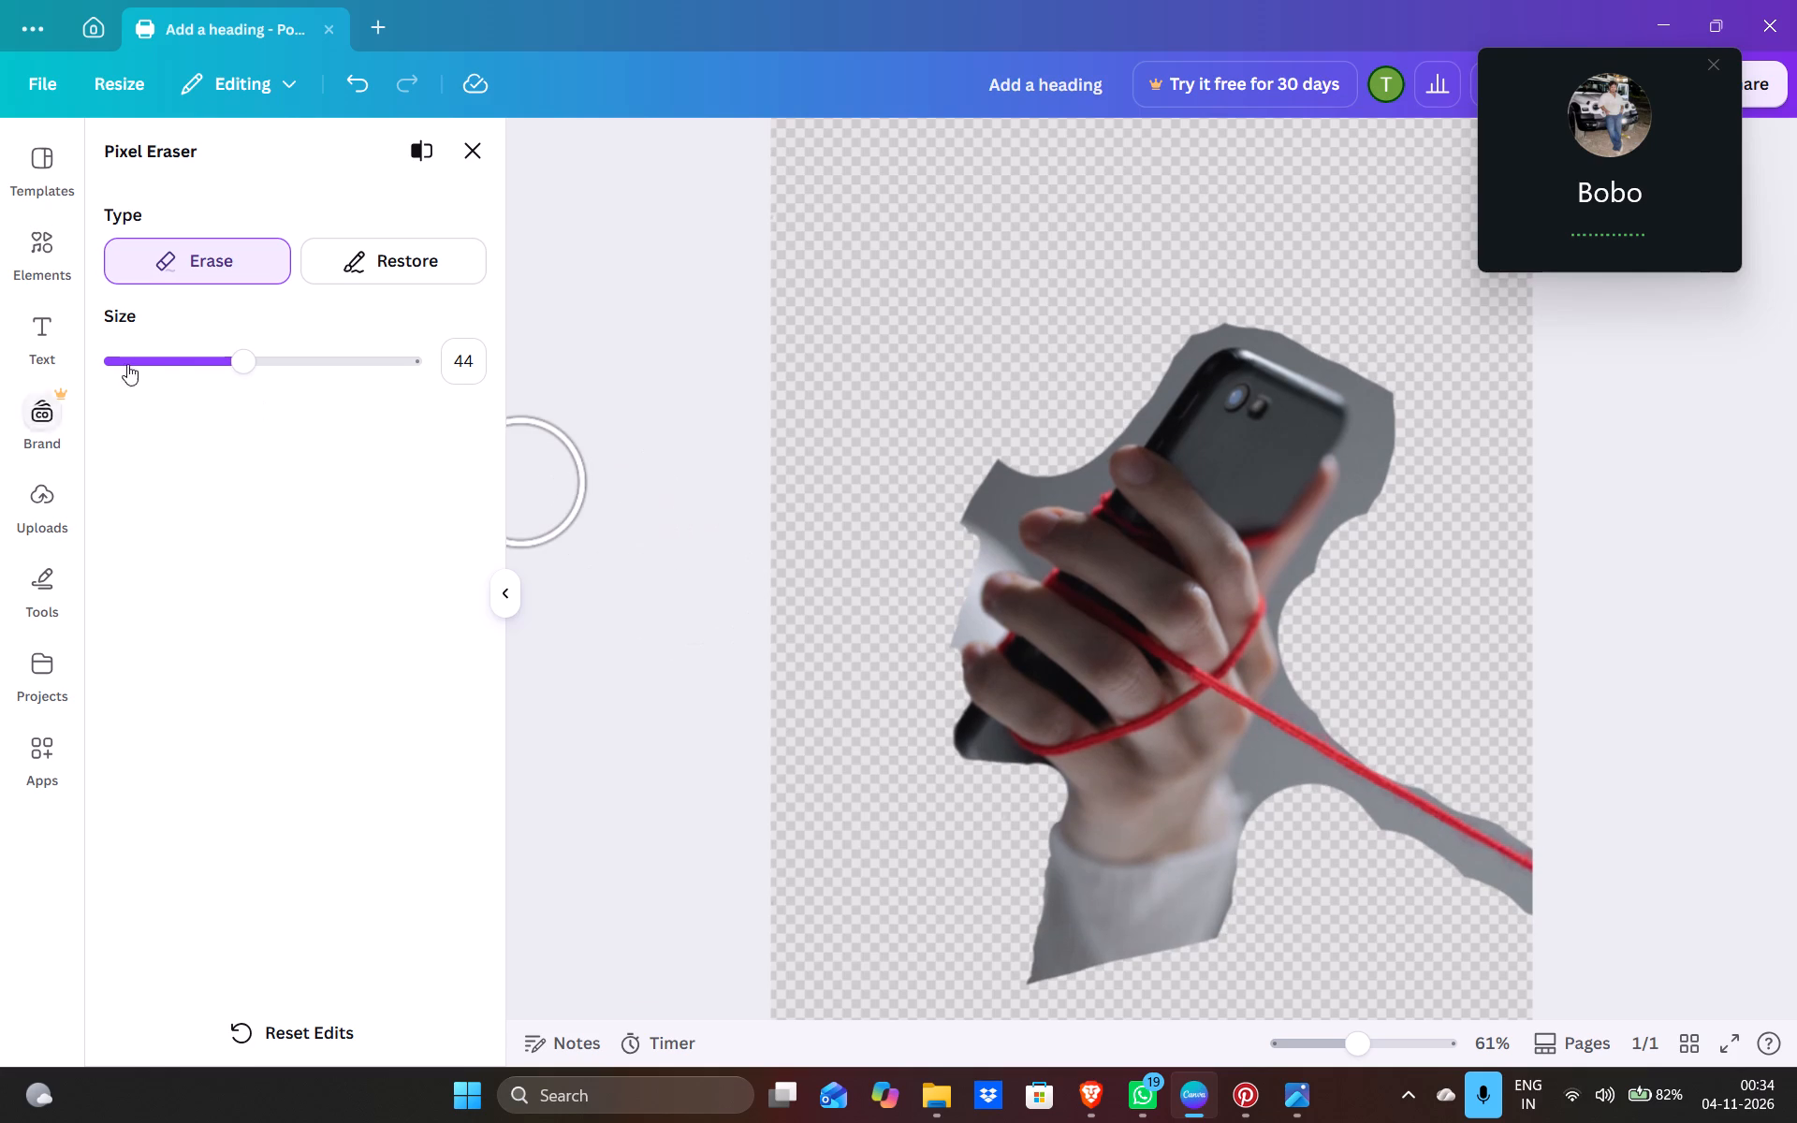
# Reduce the eraser size to 9.
pyautogui.click(168, 353)
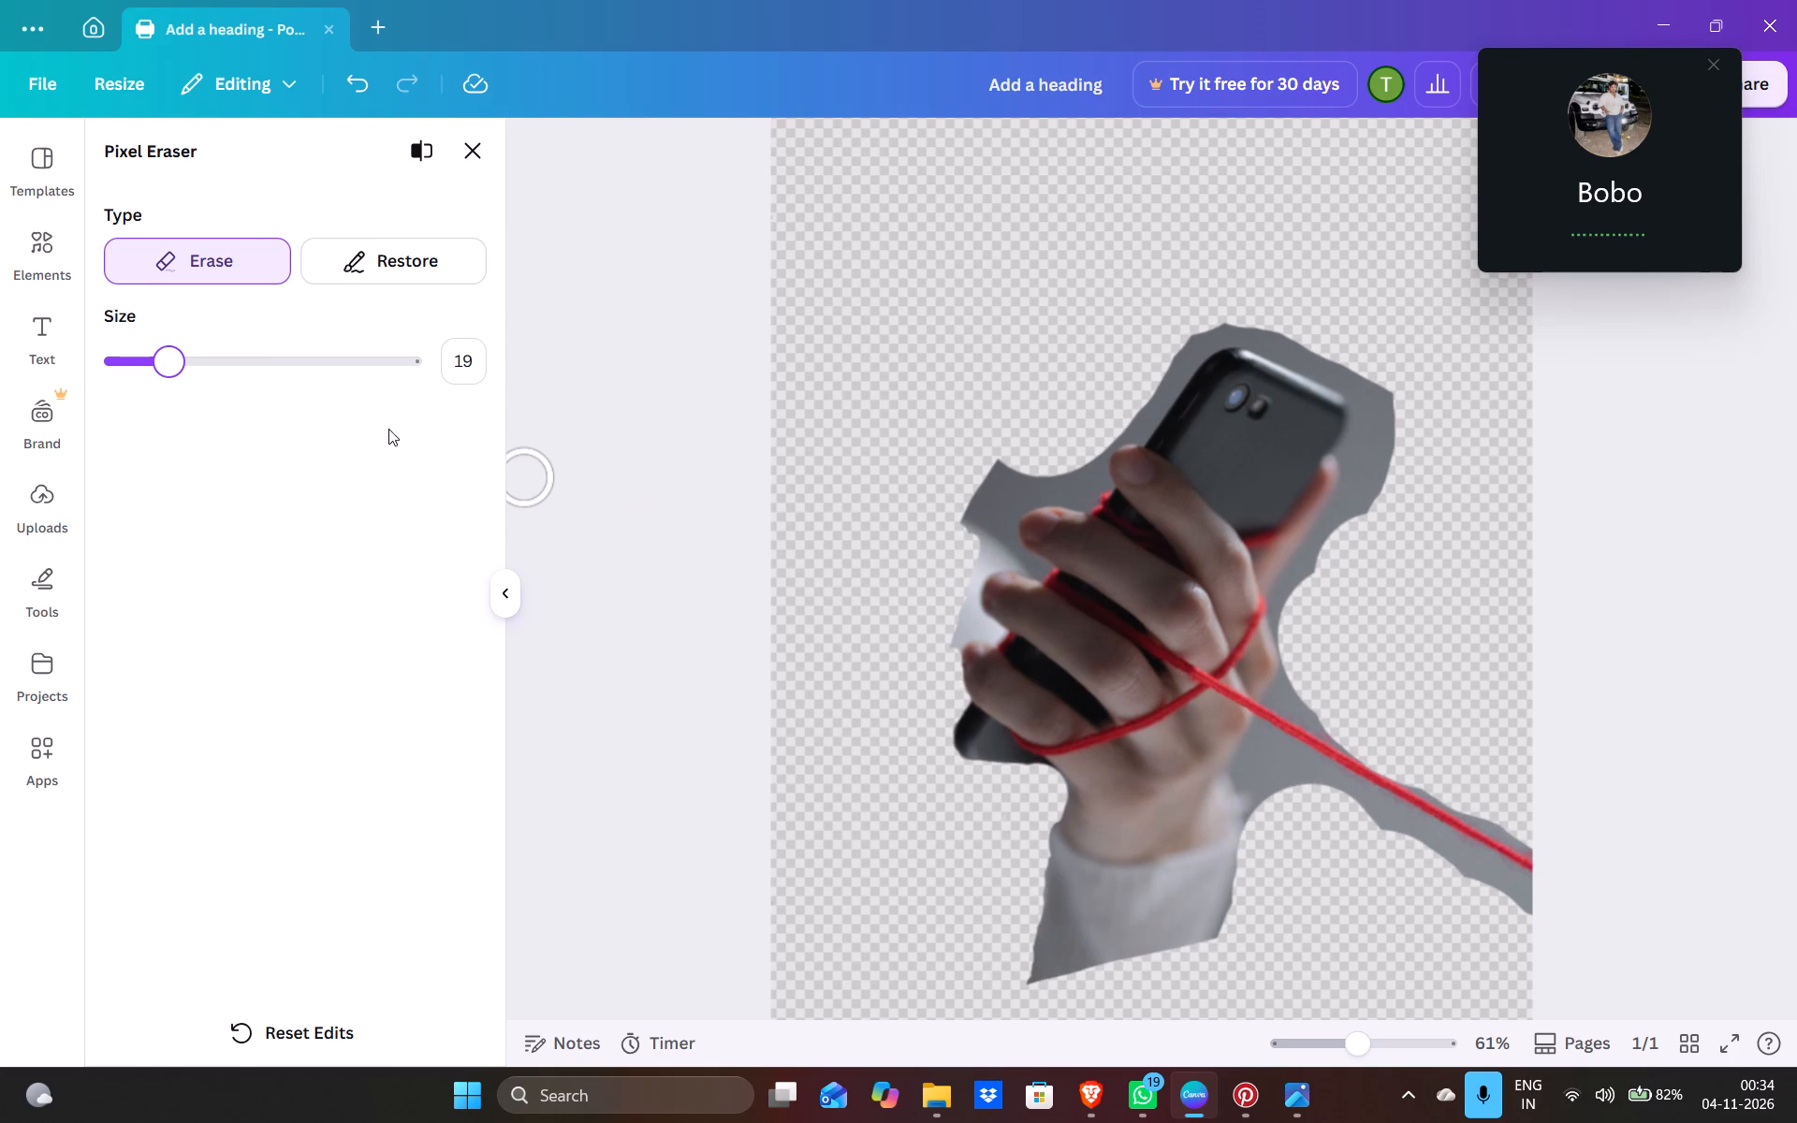
pyautogui.click(137, 368)
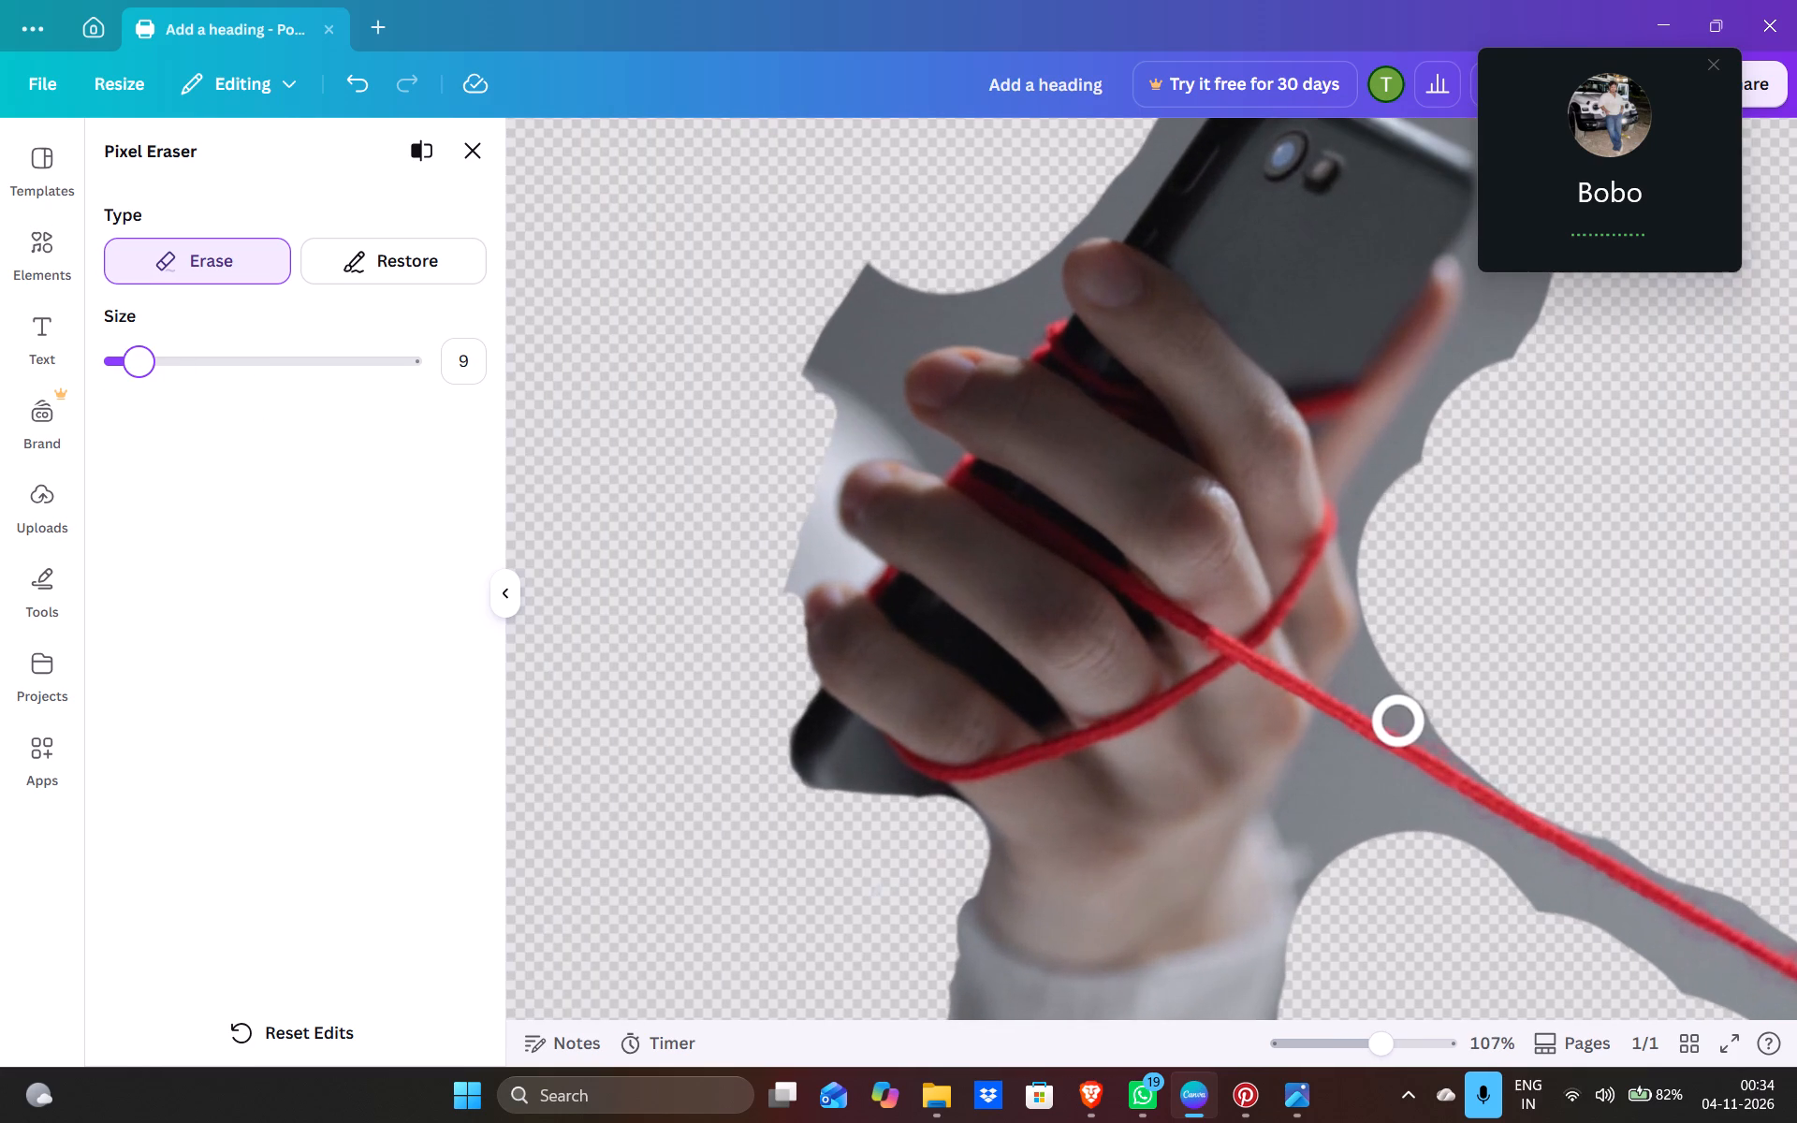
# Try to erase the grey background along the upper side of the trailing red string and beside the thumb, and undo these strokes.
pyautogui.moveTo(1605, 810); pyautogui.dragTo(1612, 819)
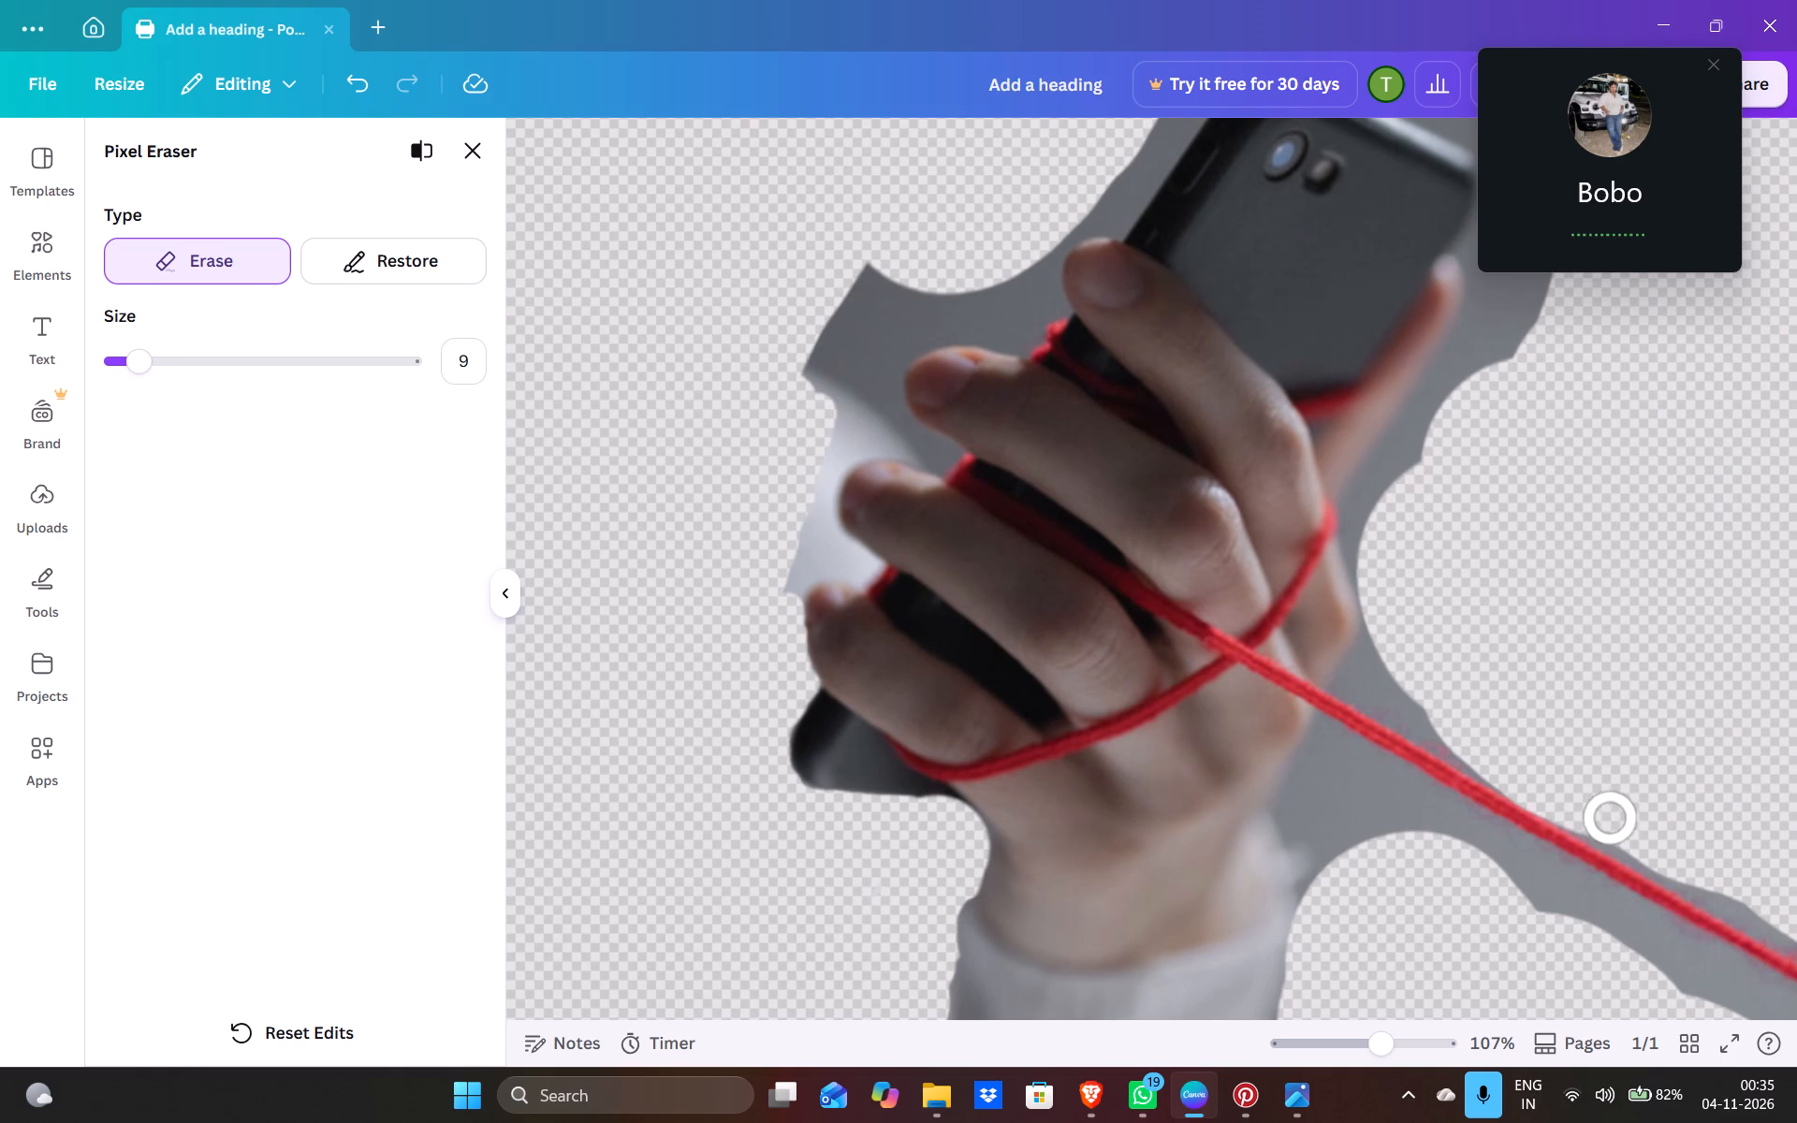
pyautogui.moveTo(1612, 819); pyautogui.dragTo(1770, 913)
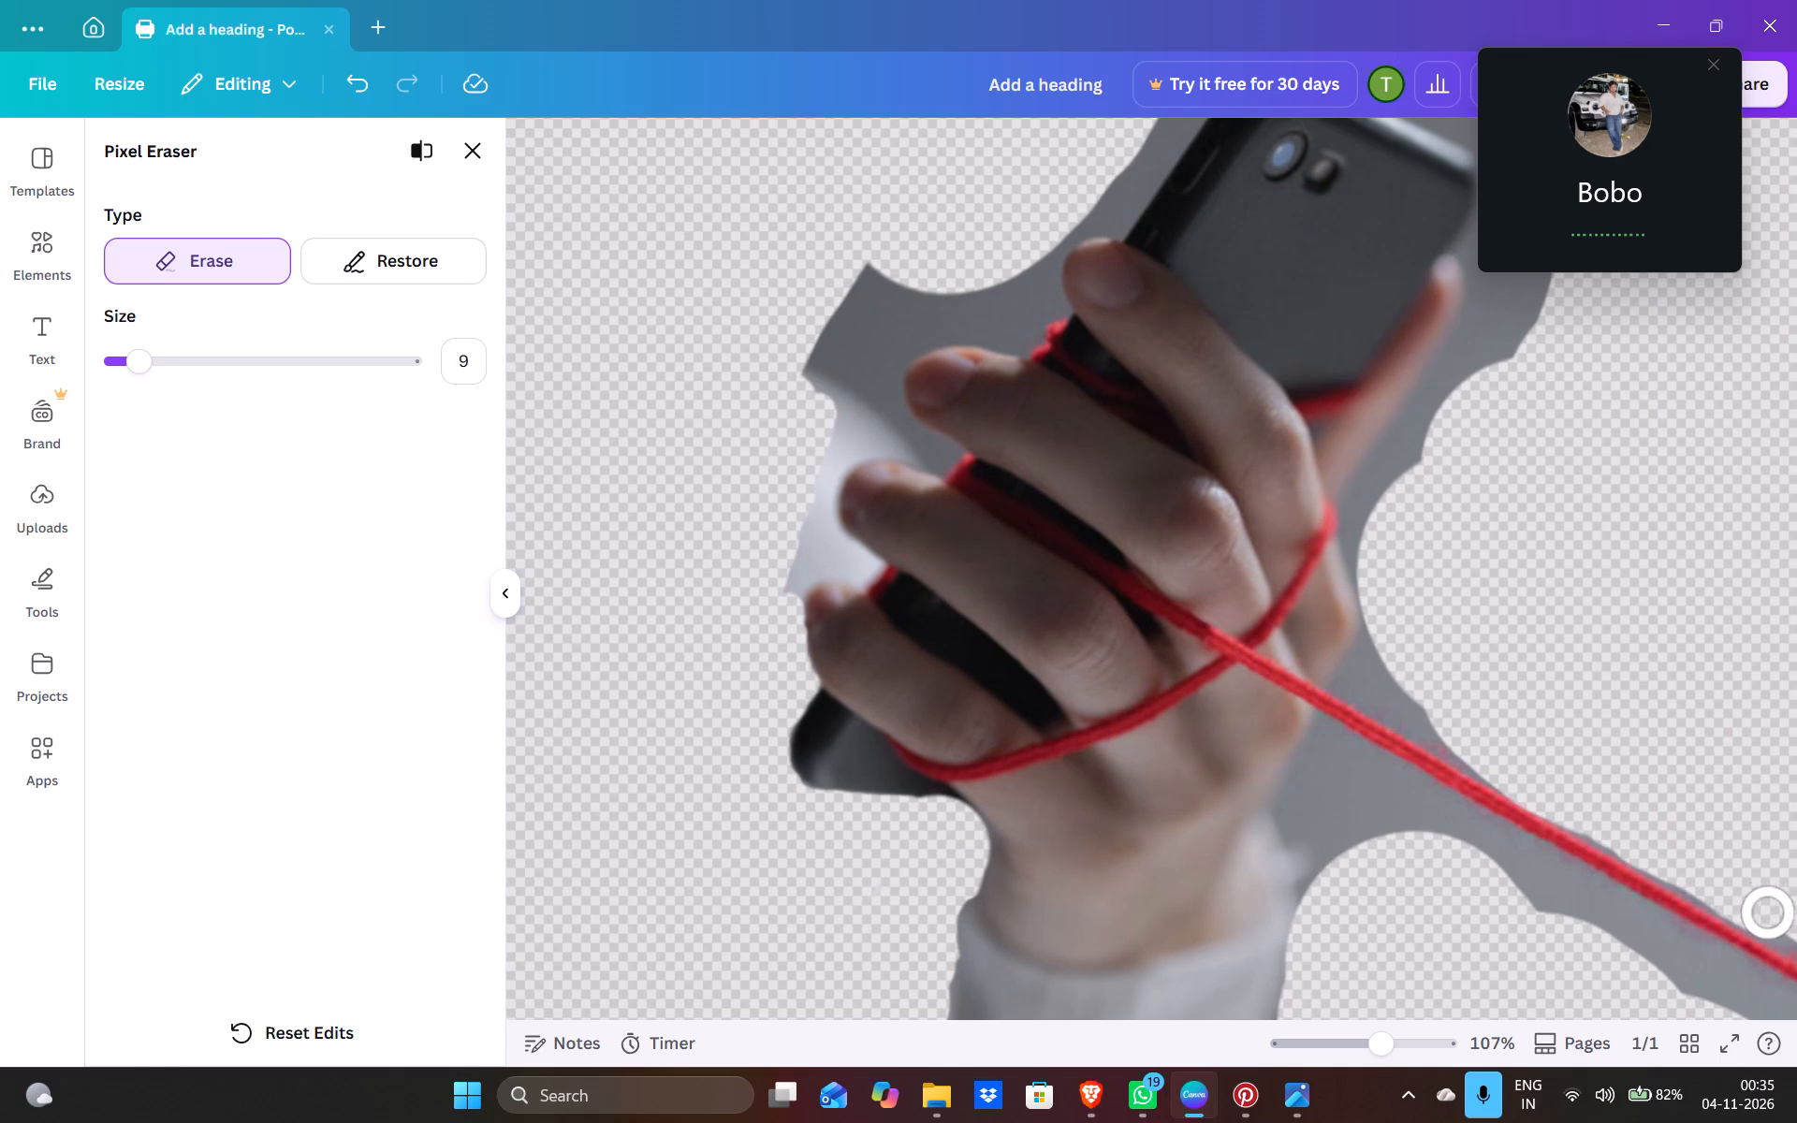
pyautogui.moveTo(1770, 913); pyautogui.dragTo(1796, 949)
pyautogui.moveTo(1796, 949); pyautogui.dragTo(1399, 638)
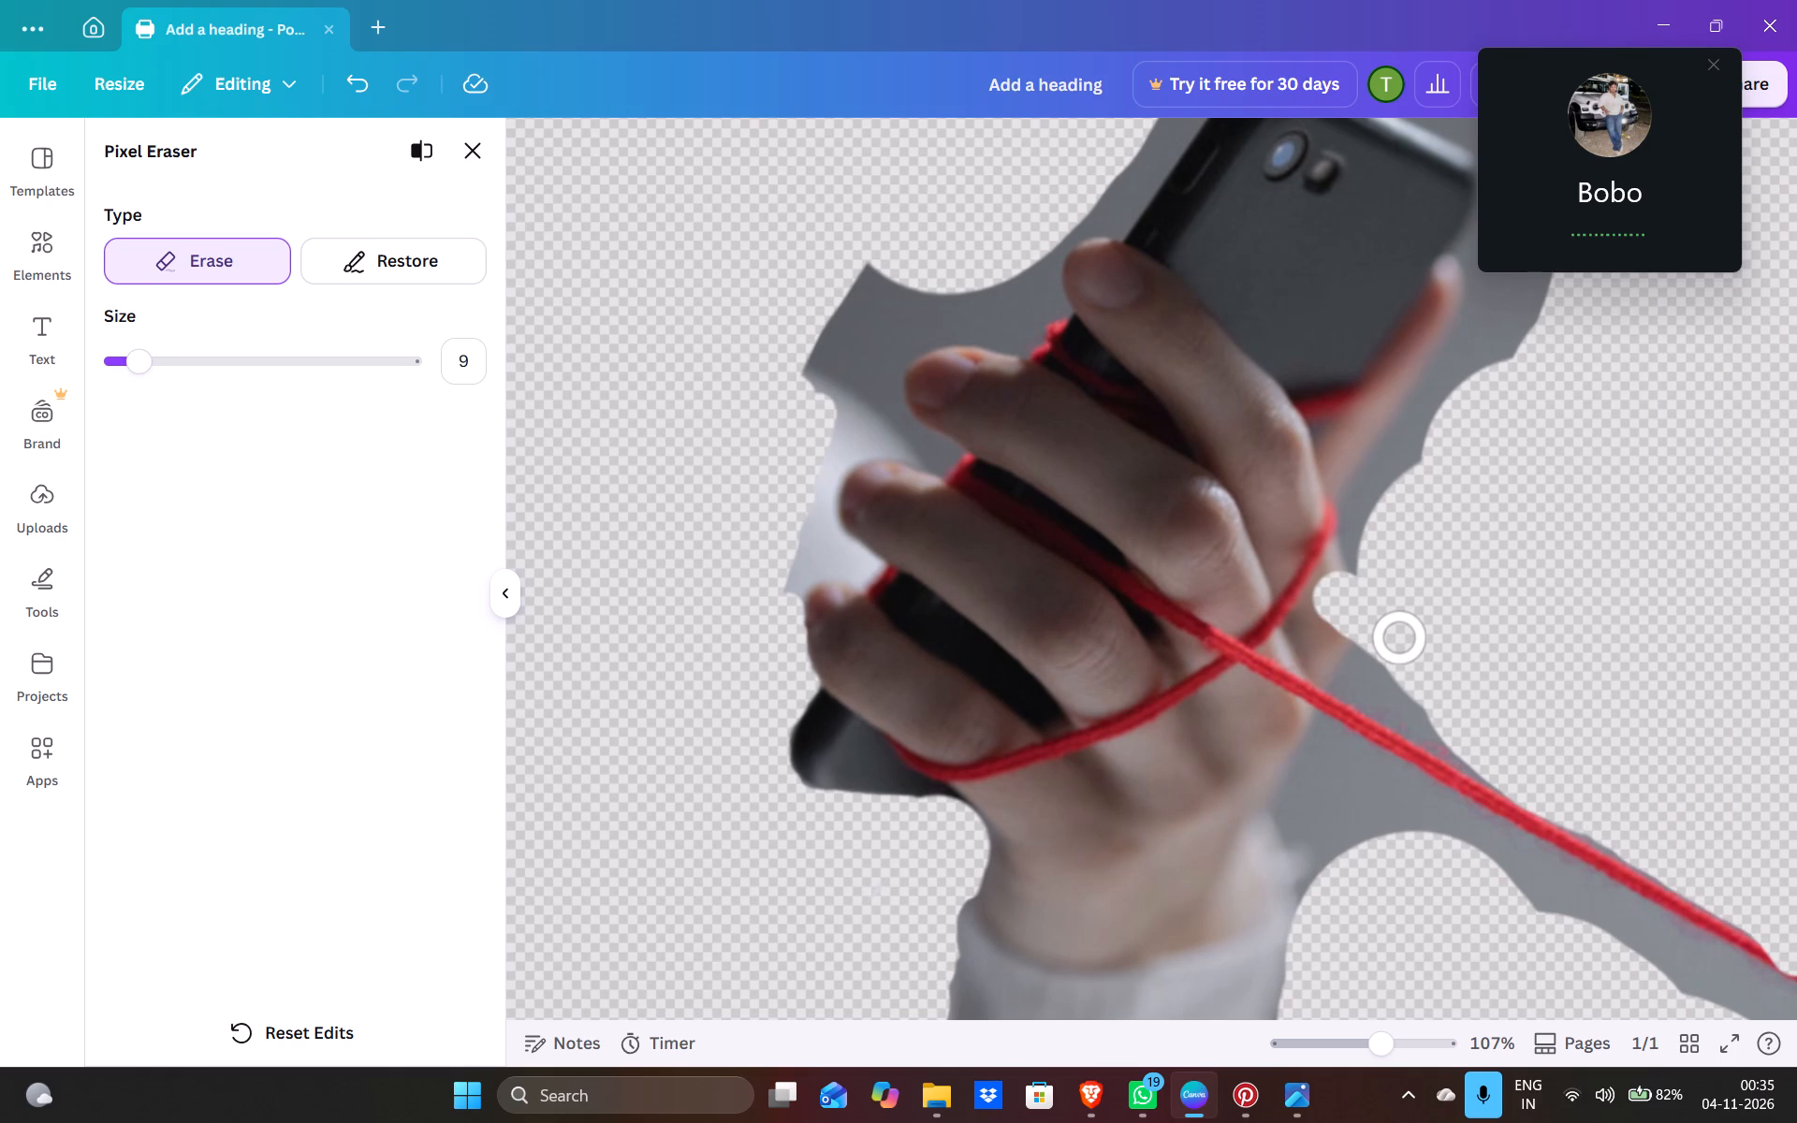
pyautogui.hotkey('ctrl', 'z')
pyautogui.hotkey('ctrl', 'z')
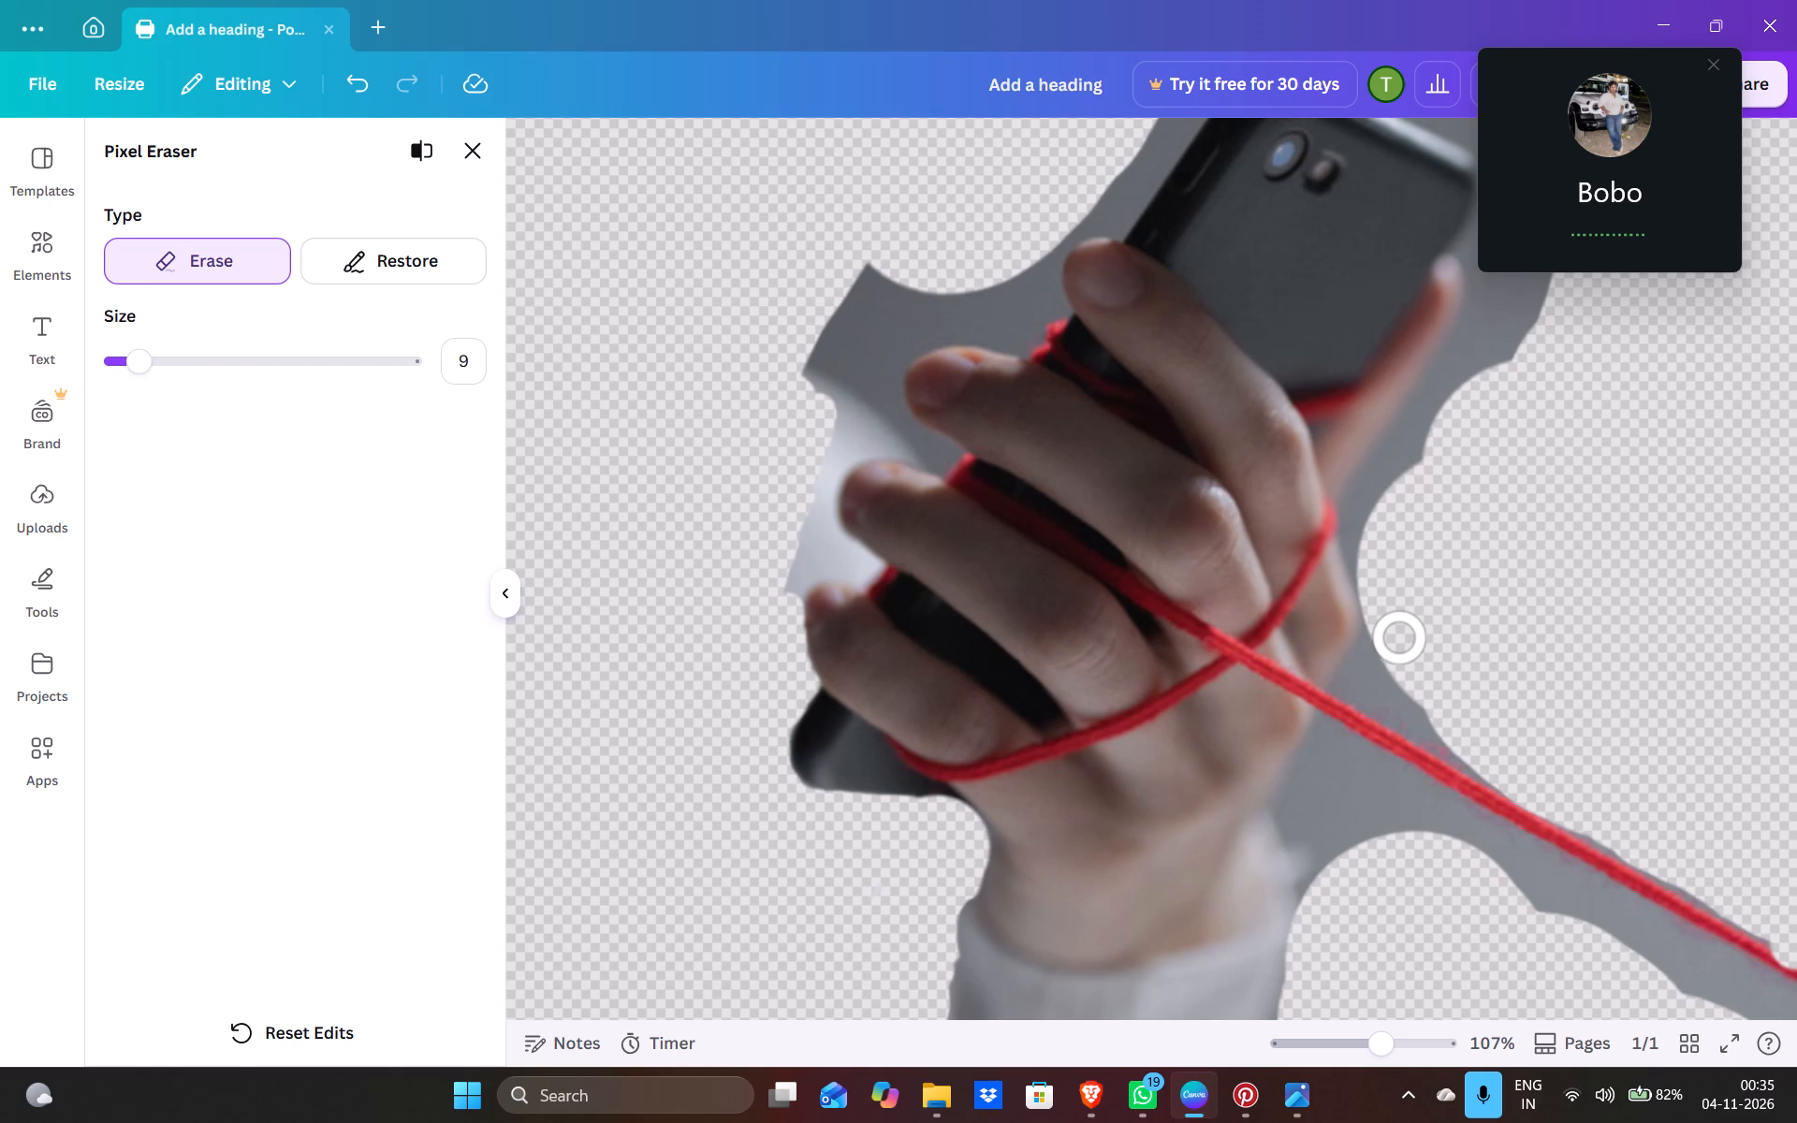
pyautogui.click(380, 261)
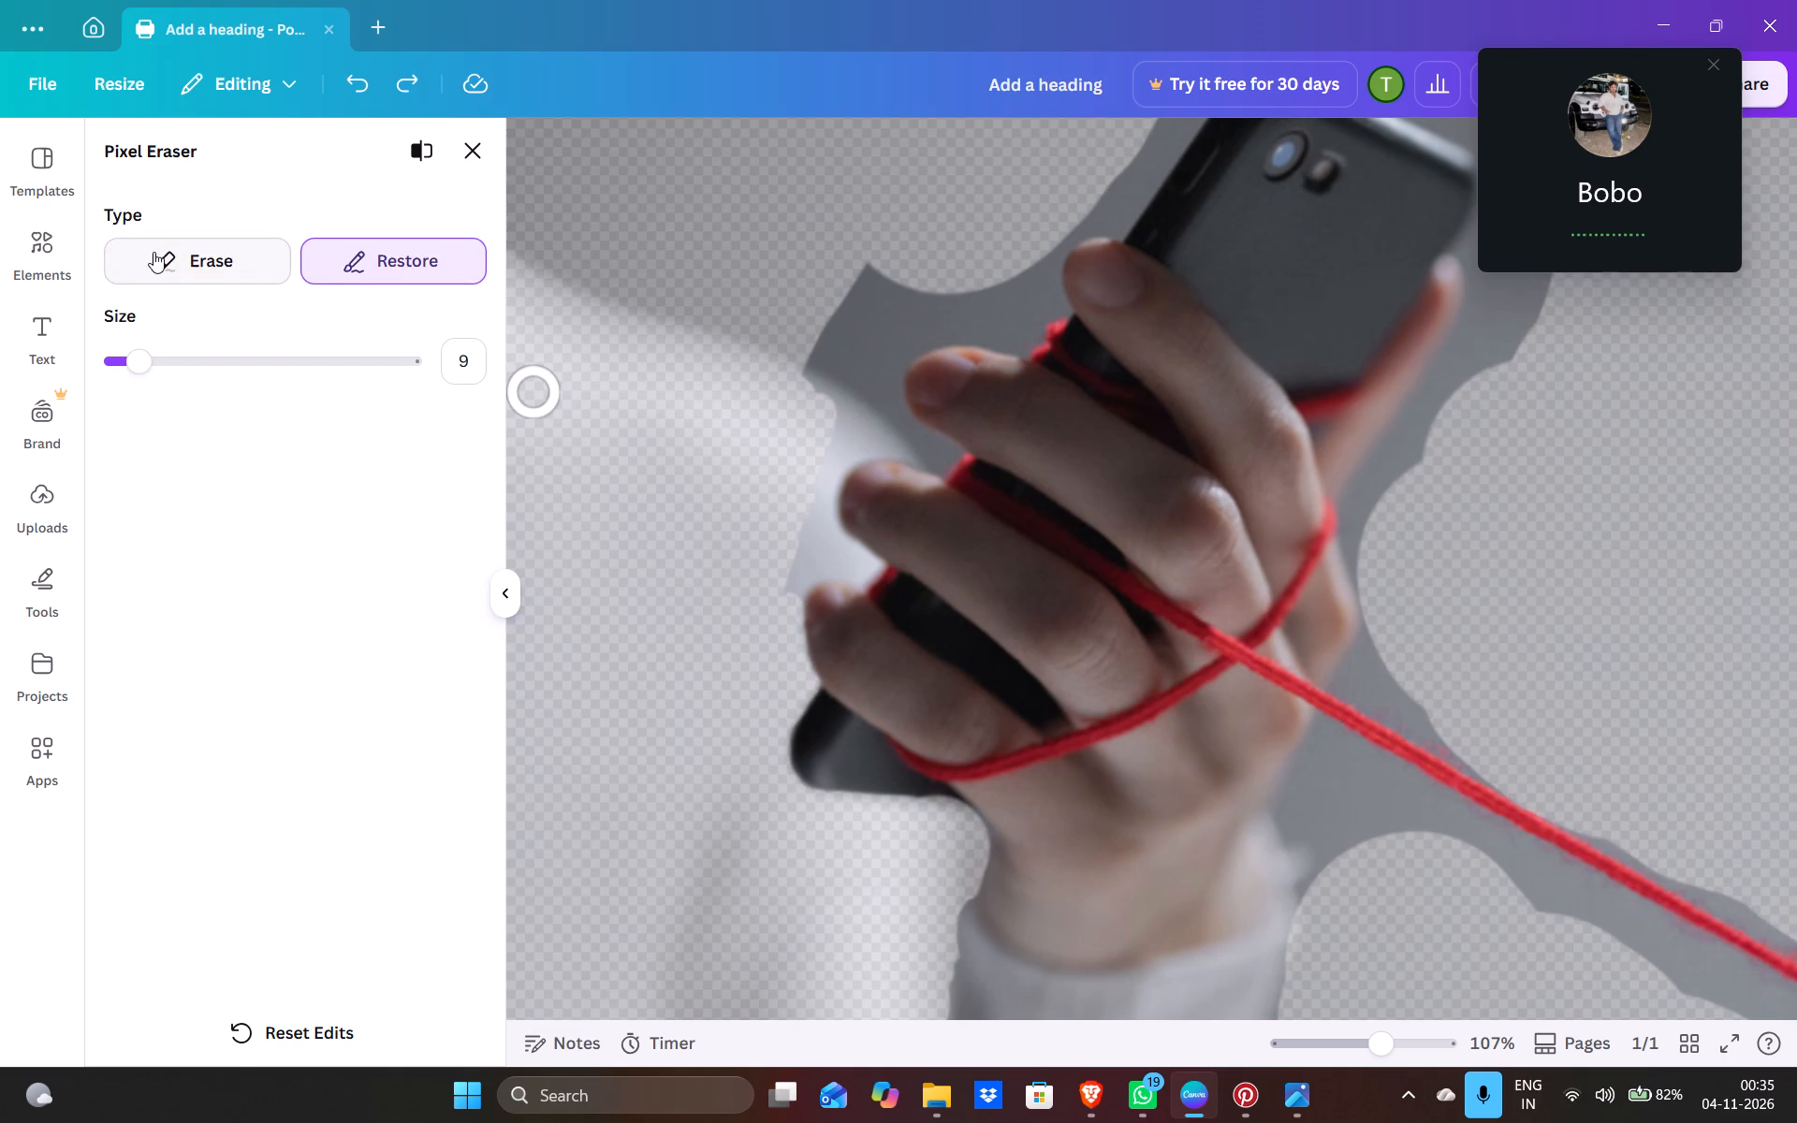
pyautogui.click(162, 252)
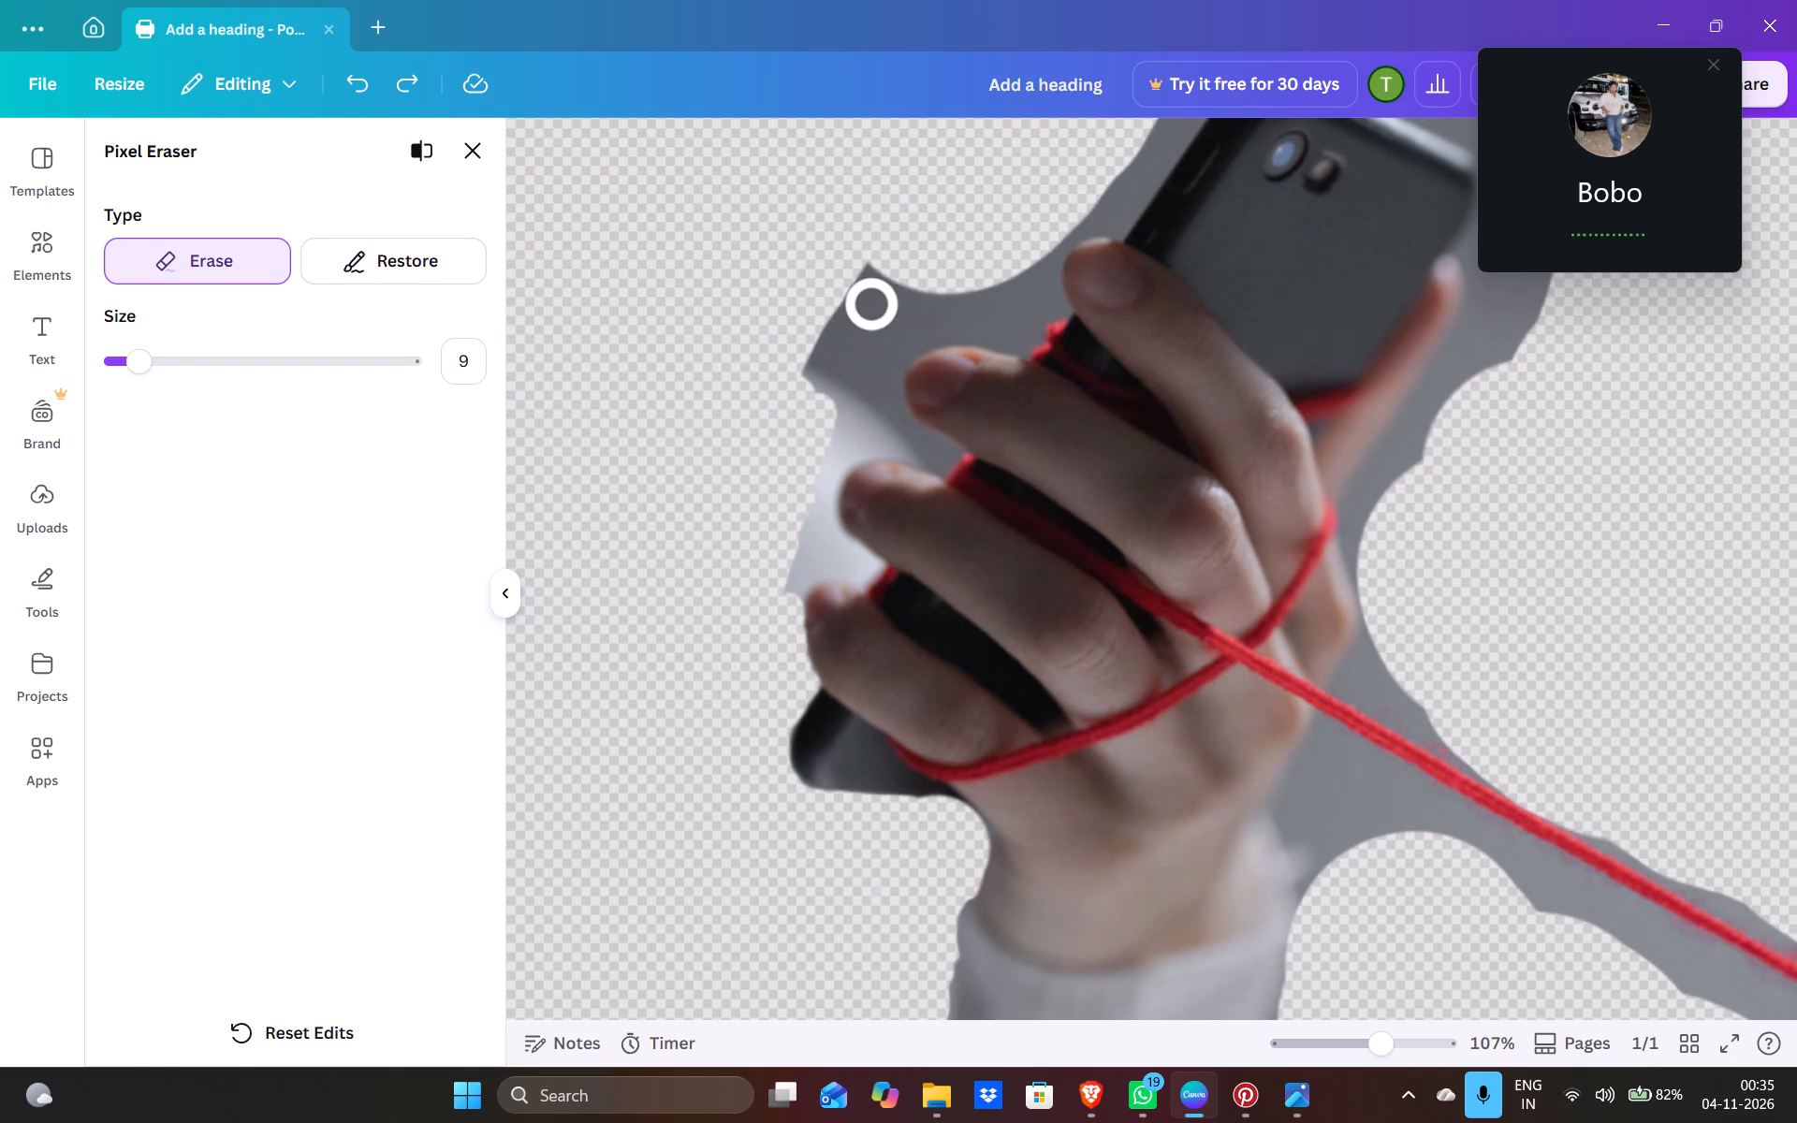
# Erase the grey background above the middle finger up to the phone's edge, with eraser size 9 for the outer corner and 3 closer in.
pyautogui.moveTo(872, 304); pyautogui.dragTo(913, 289)
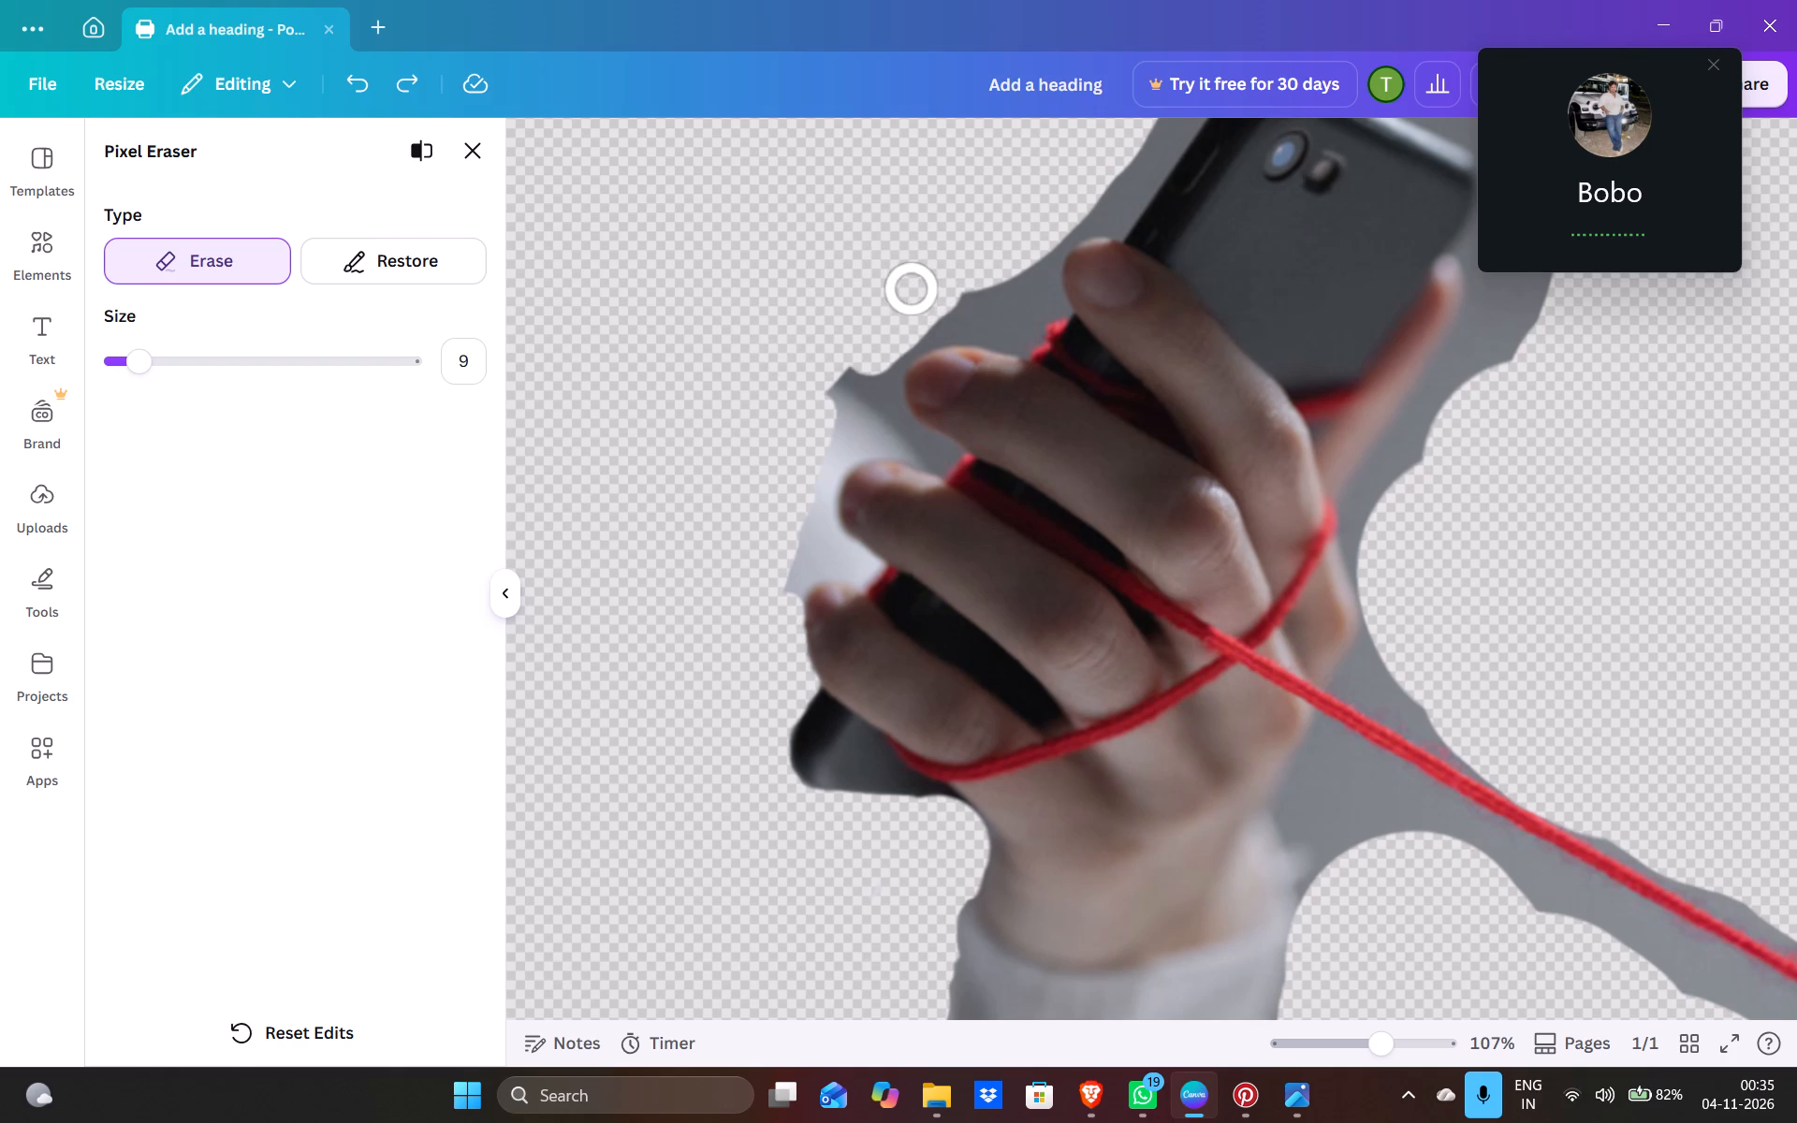
pyautogui.moveTo(913, 289); pyautogui.dragTo(914, 289)
pyautogui.click(119, 365)
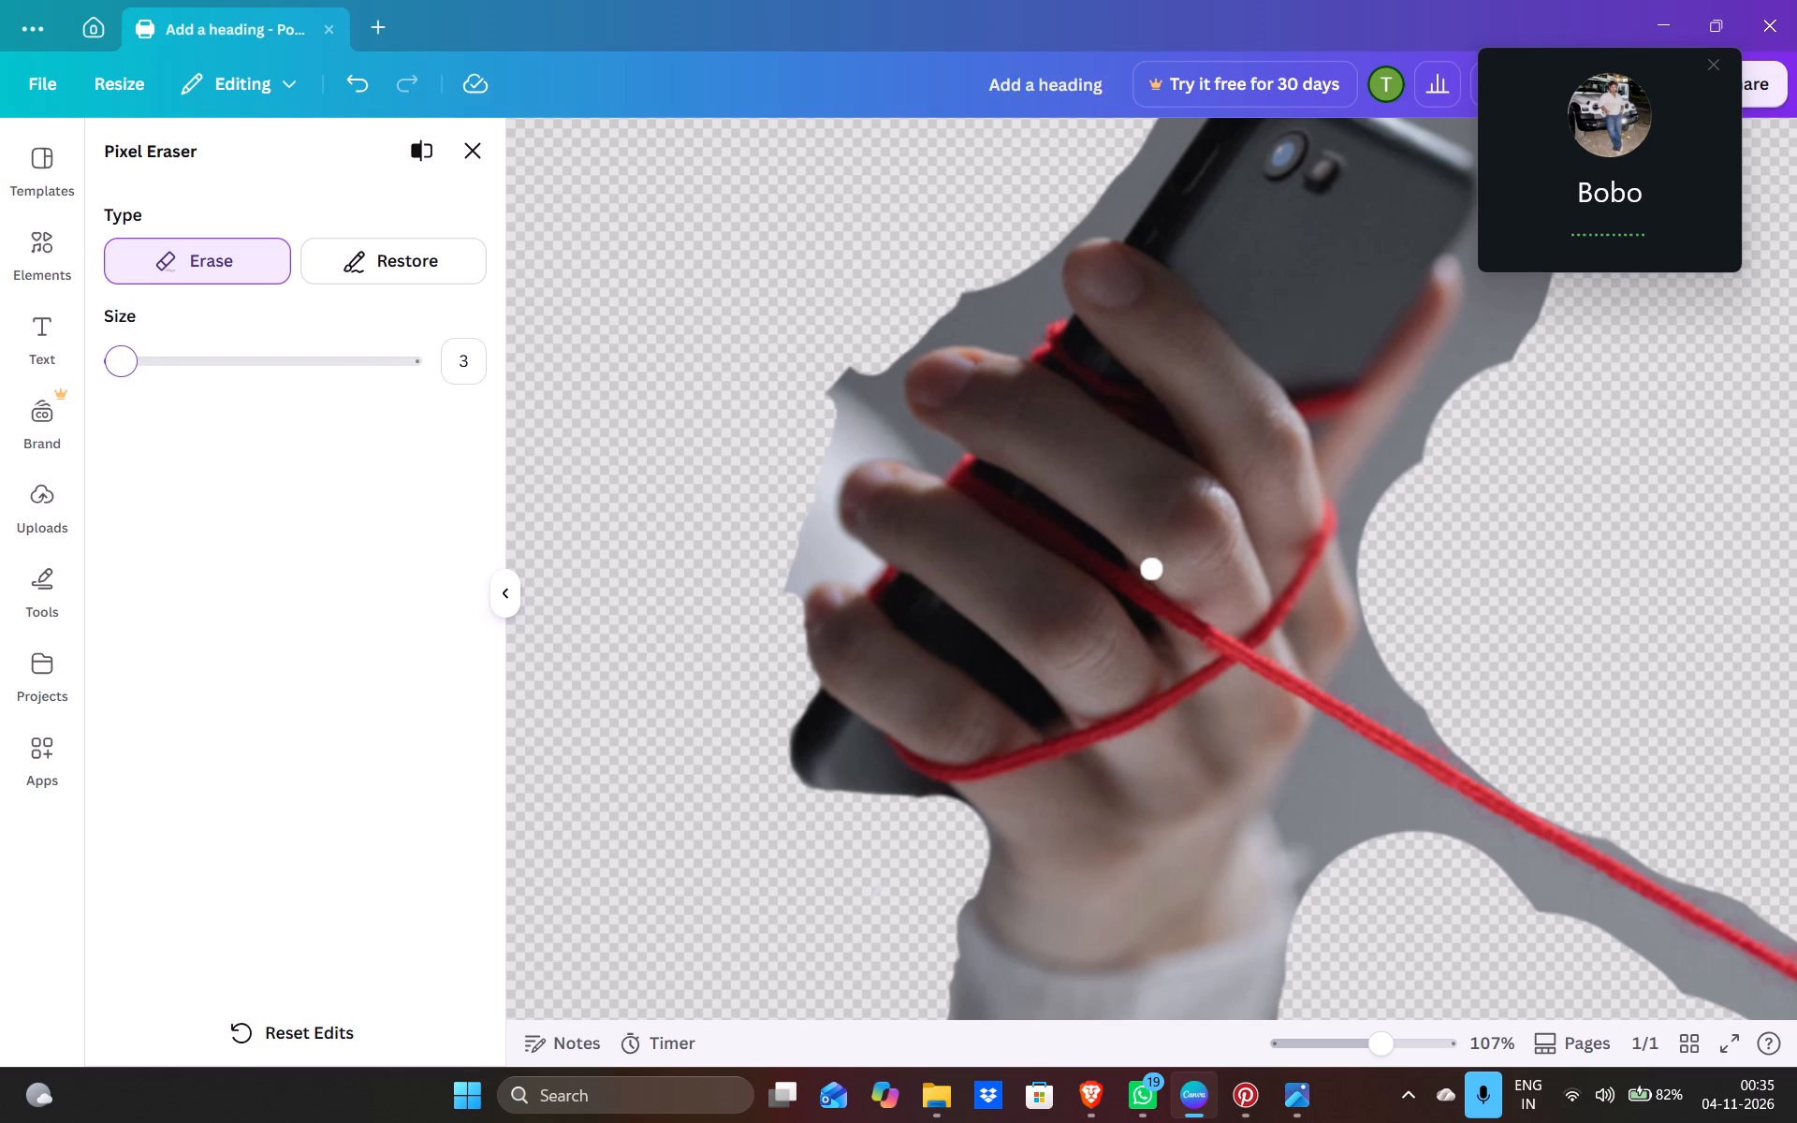
pyautogui.moveTo(956, 291); pyautogui.dragTo(1007, 329)
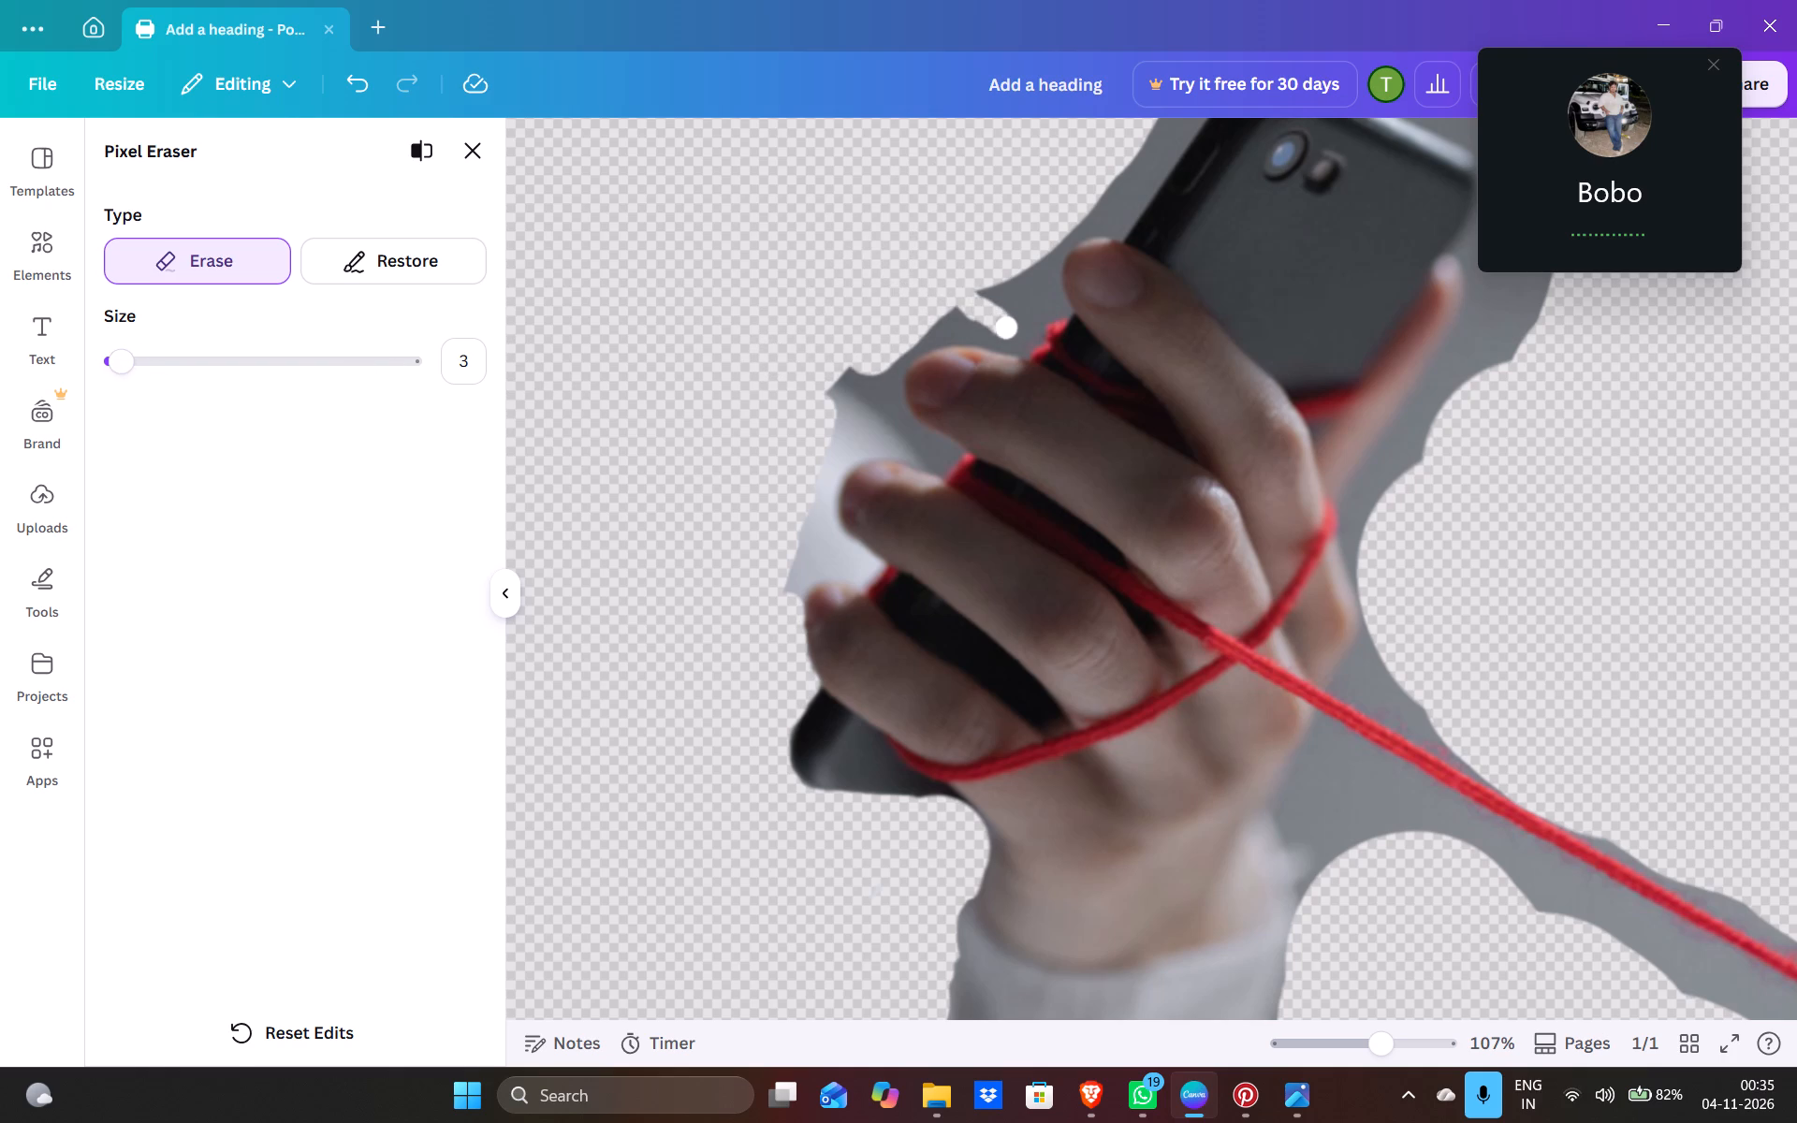
pyautogui.moveTo(1007, 329); pyautogui.dragTo(995, 292)
pyautogui.moveTo(995, 292); pyautogui.dragTo(956, 334)
pyautogui.moveTo(966, 331); pyautogui.dragTo(994, 333)
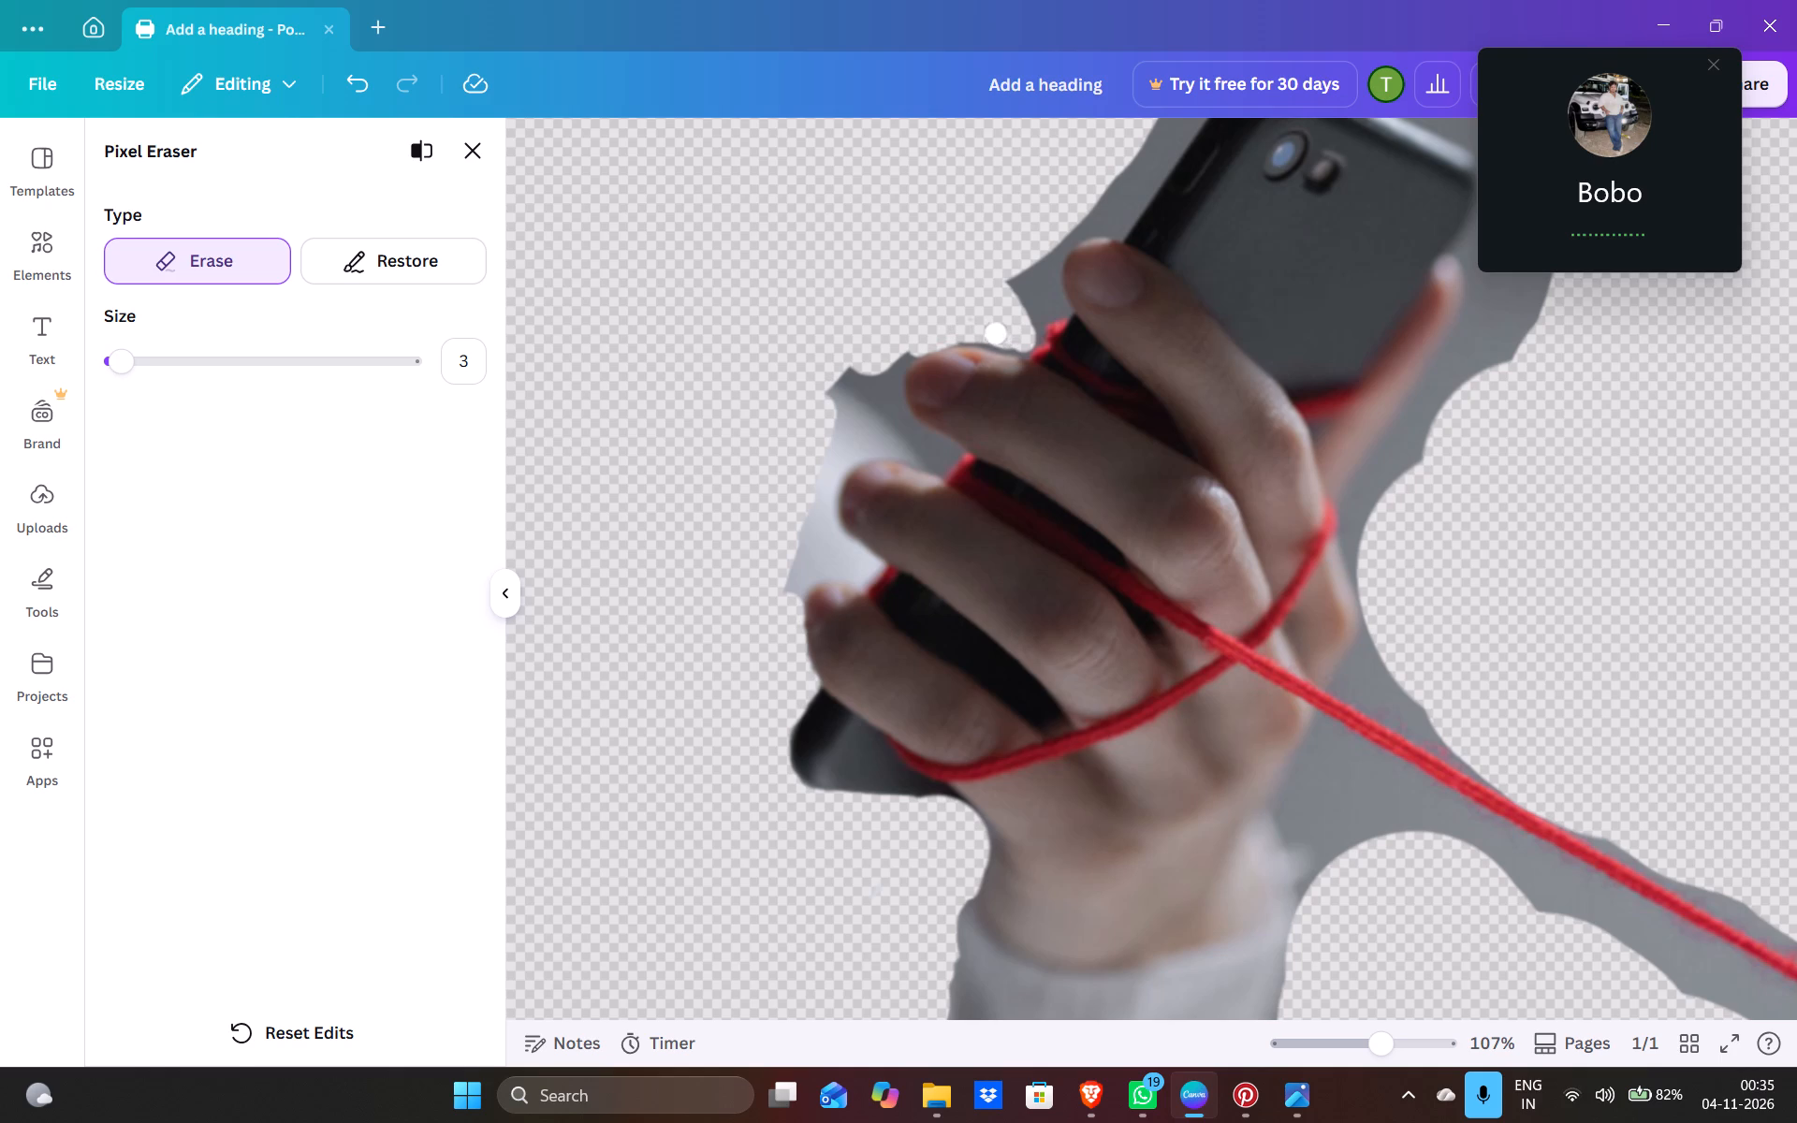
pyautogui.moveTo(994, 333); pyautogui.dragTo(986, 340)
pyautogui.moveTo(986, 340); pyautogui.dragTo(1025, 343)
pyautogui.moveTo(1025, 343); pyautogui.dragTo(961, 333)
pyautogui.moveTo(961, 333); pyautogui.dragTo(810, 394)
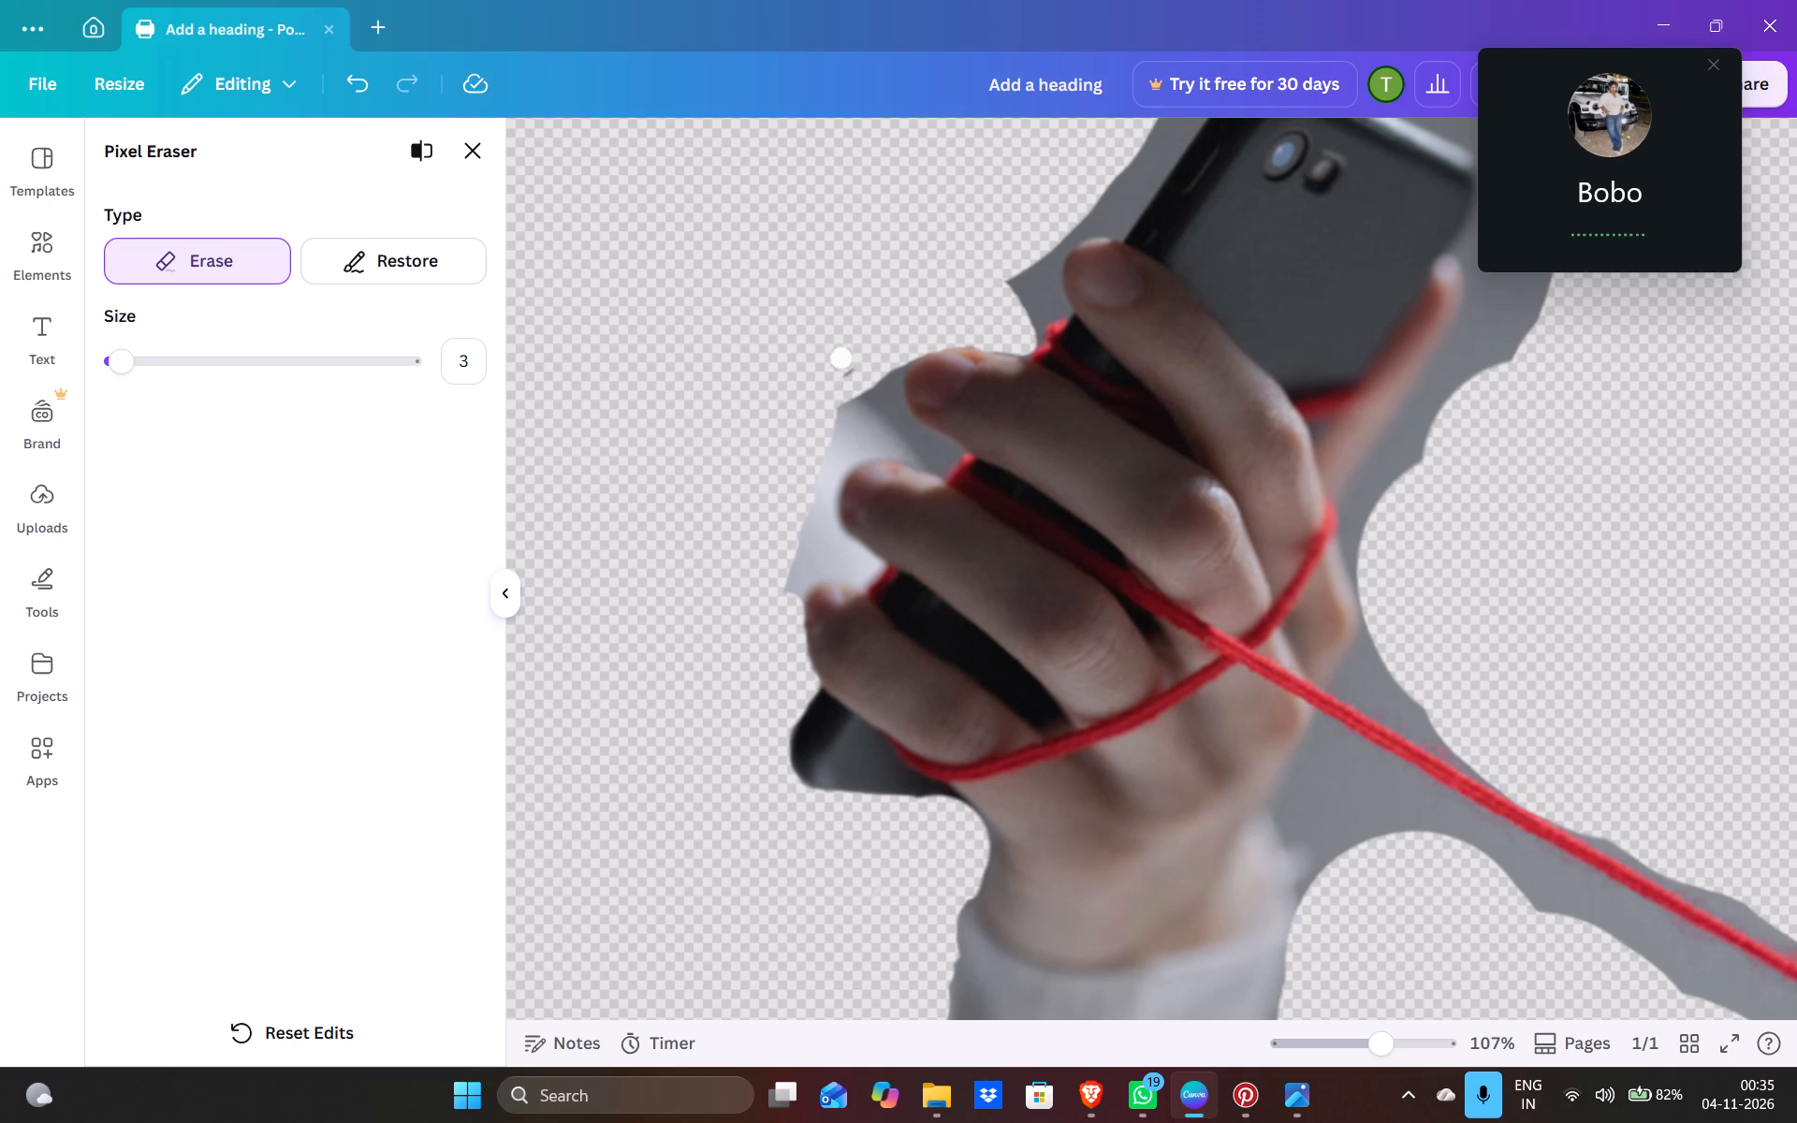
# Erase the grey background in the gap between the middle and ring fingers as far as the red string, finishing with eraser size 4.
pyautogui.moveTo(810, 394); pyautogui.dragTo(876, 420)
pyautogui.moveTo(876, 420); pyautogui.dragTo(883, 425)
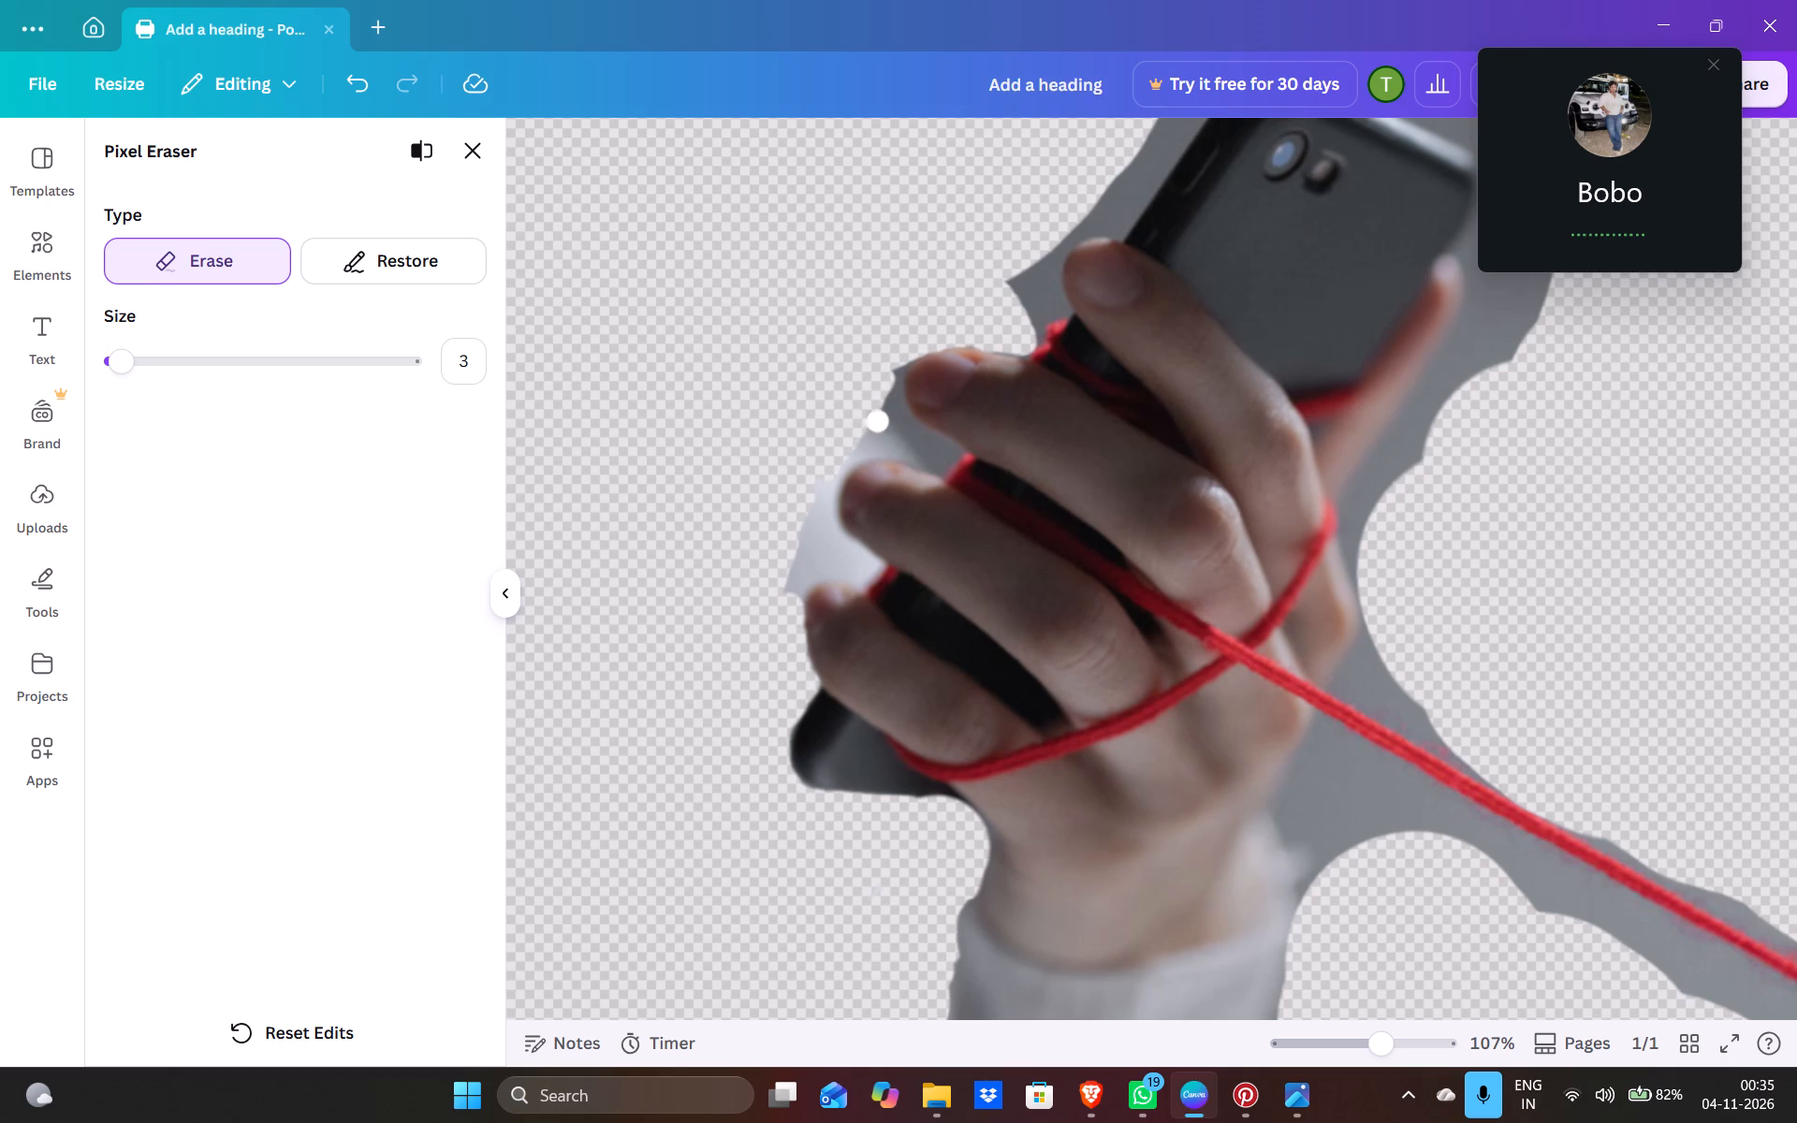
pyautogui.moveTo(883, 425); pyautogui.dragTo(949, 457)
pyautogui.click(942, 463)
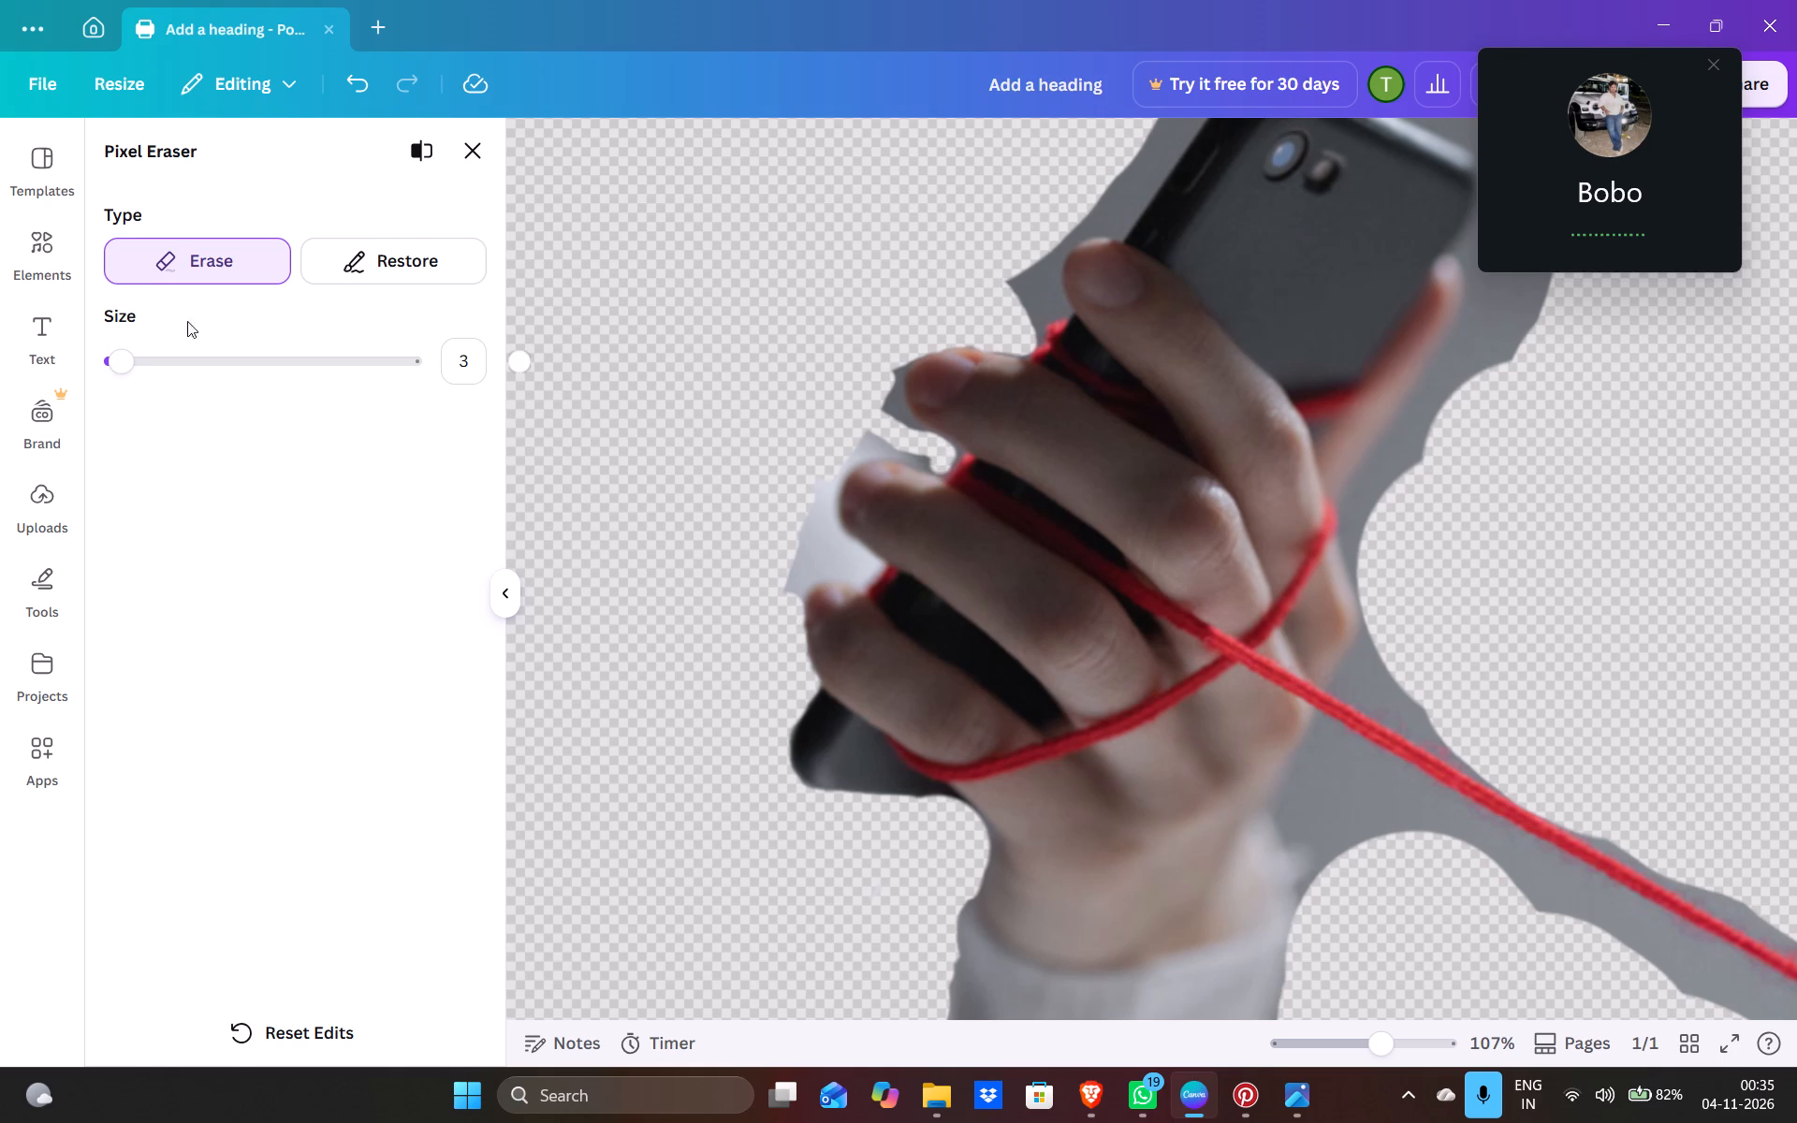
pyautogui.click(136, 364)
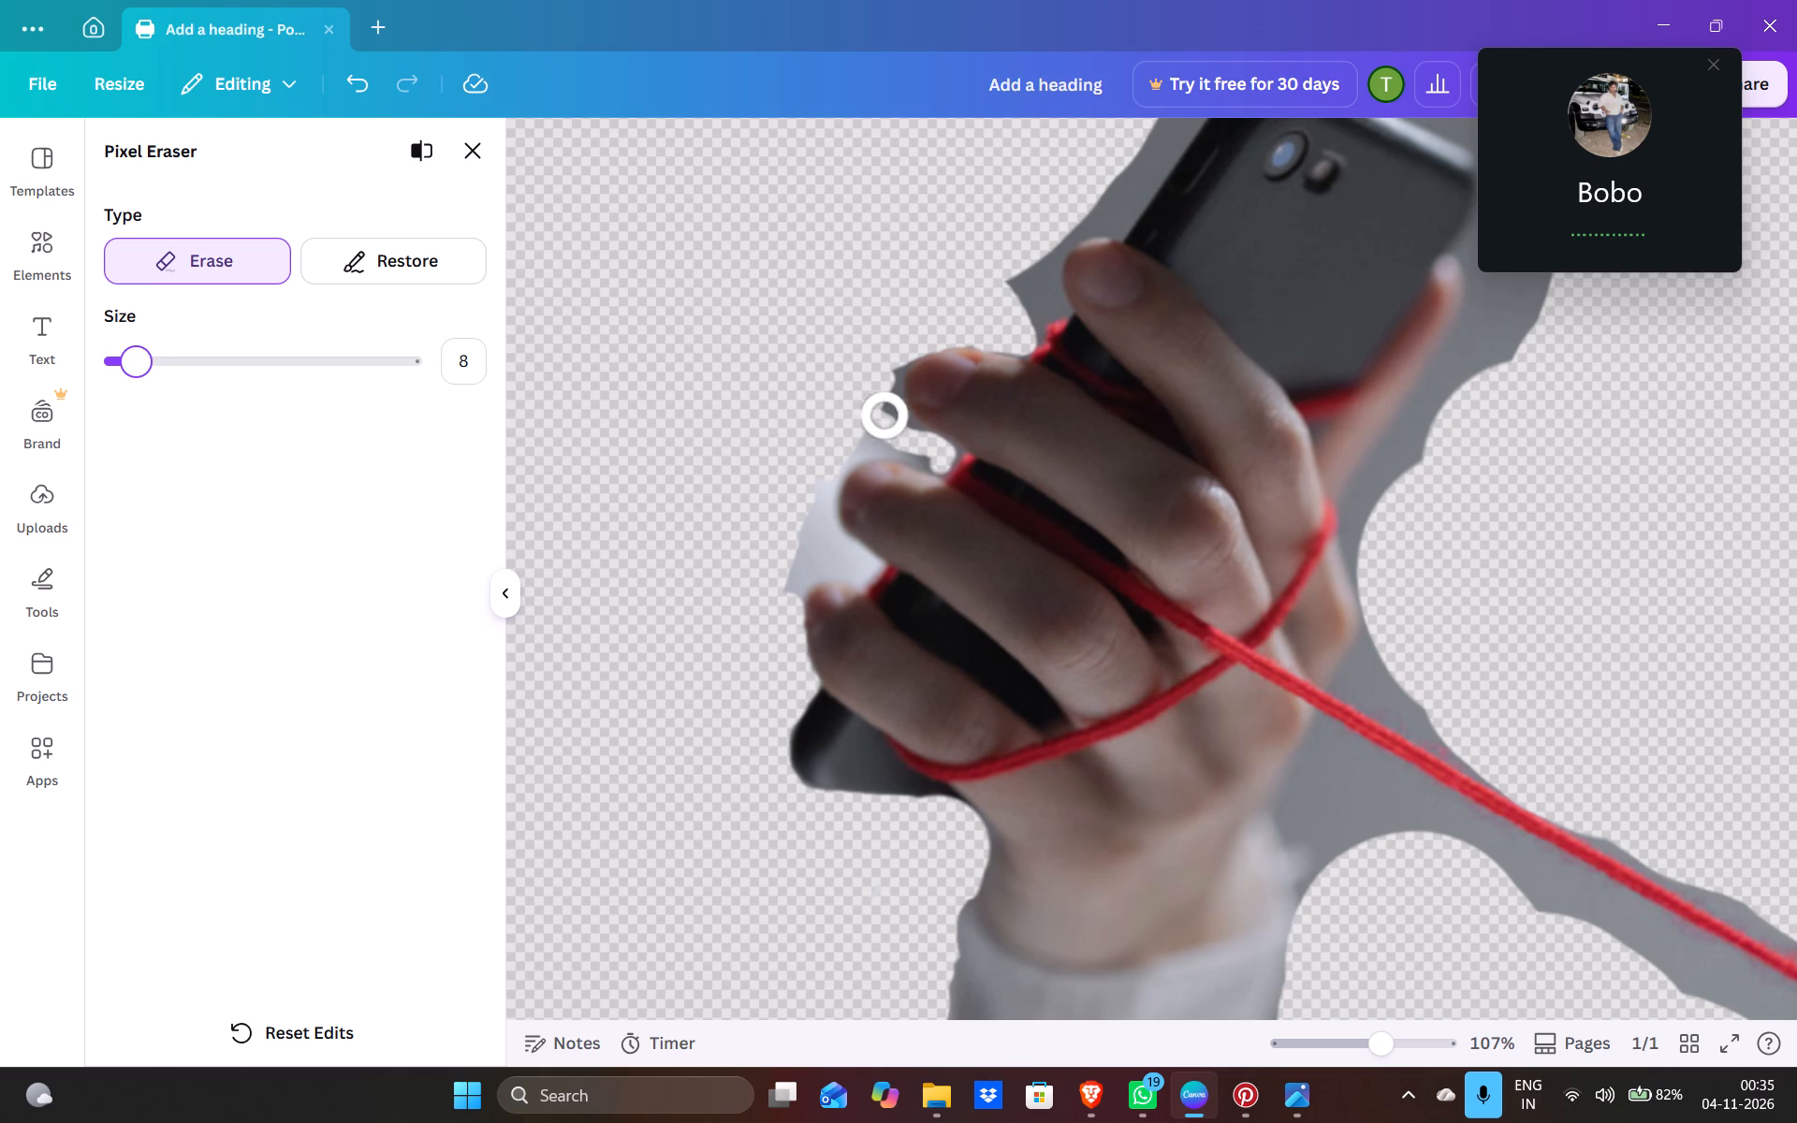
pyautogui.click(122, 369)
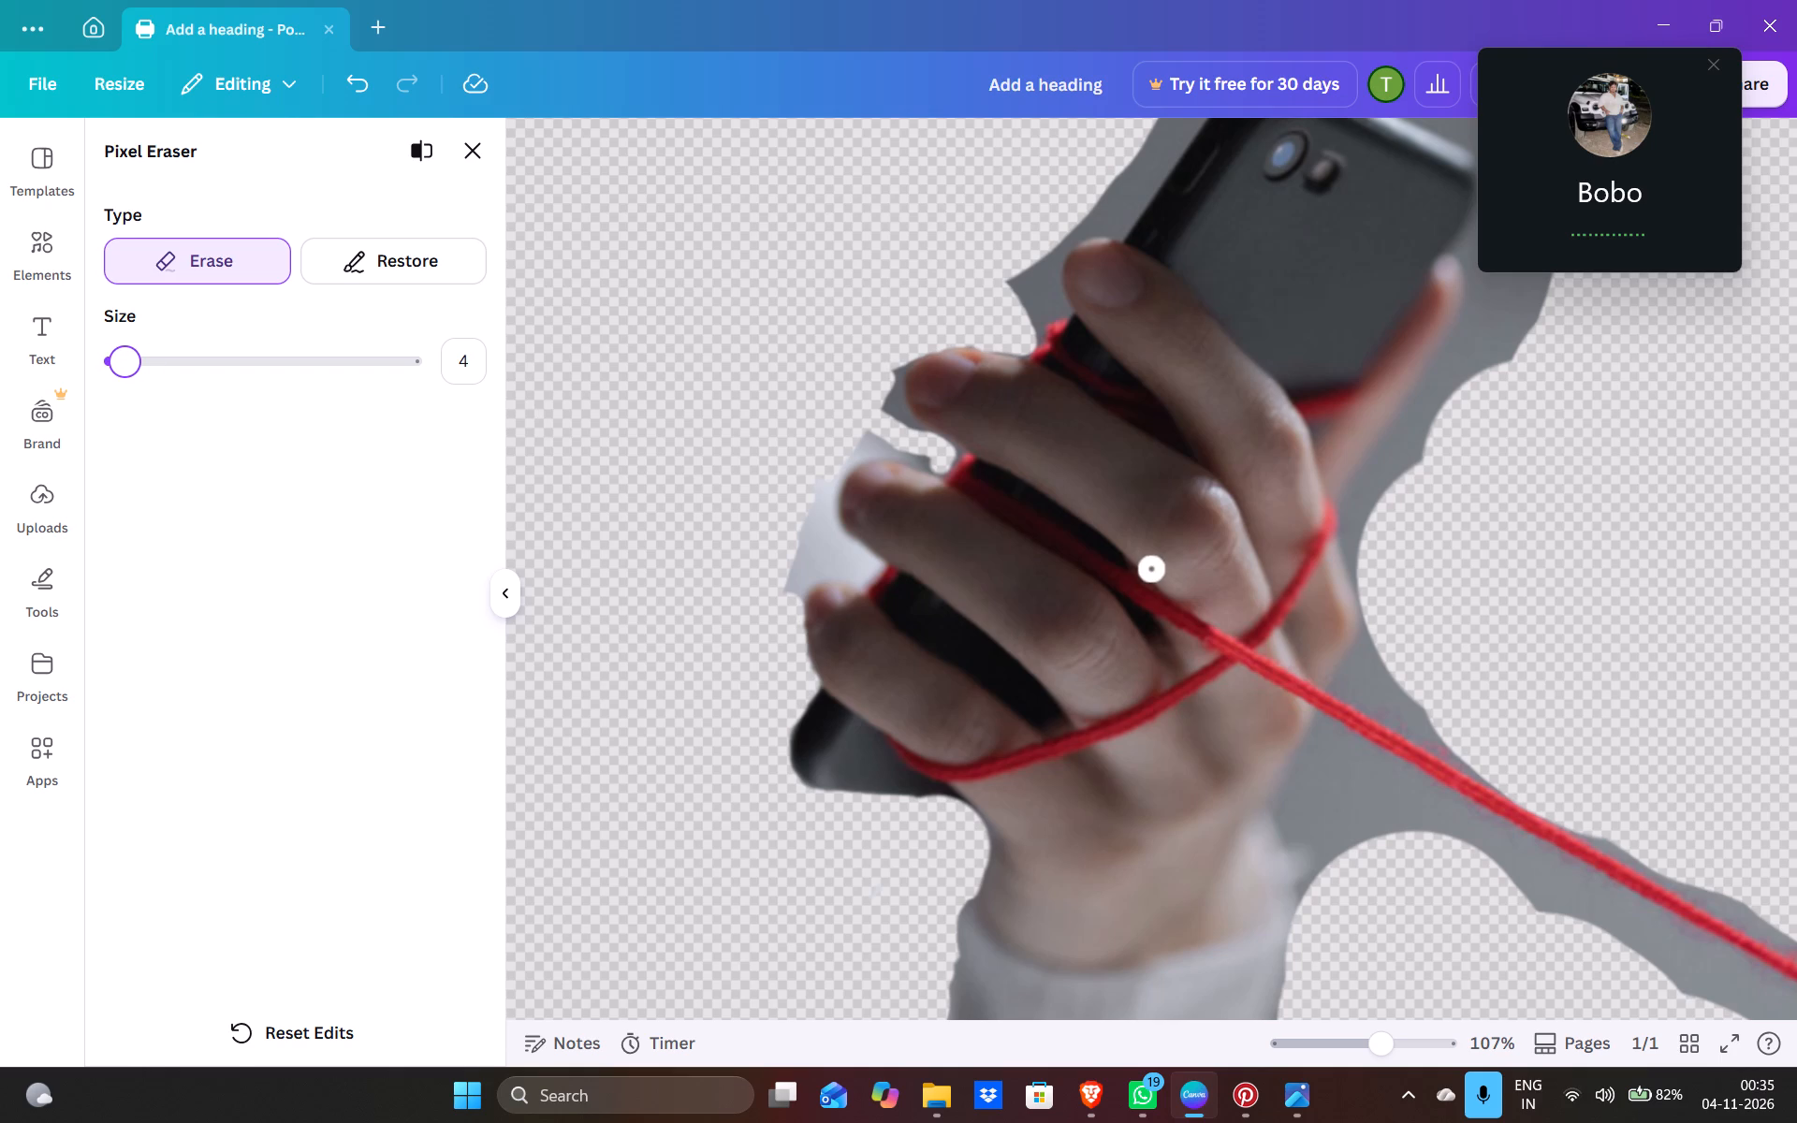
pyautogui.click(940, 464)
pyautogui.moveTo(947, 451); pyautogui.dragTo(934, 453)
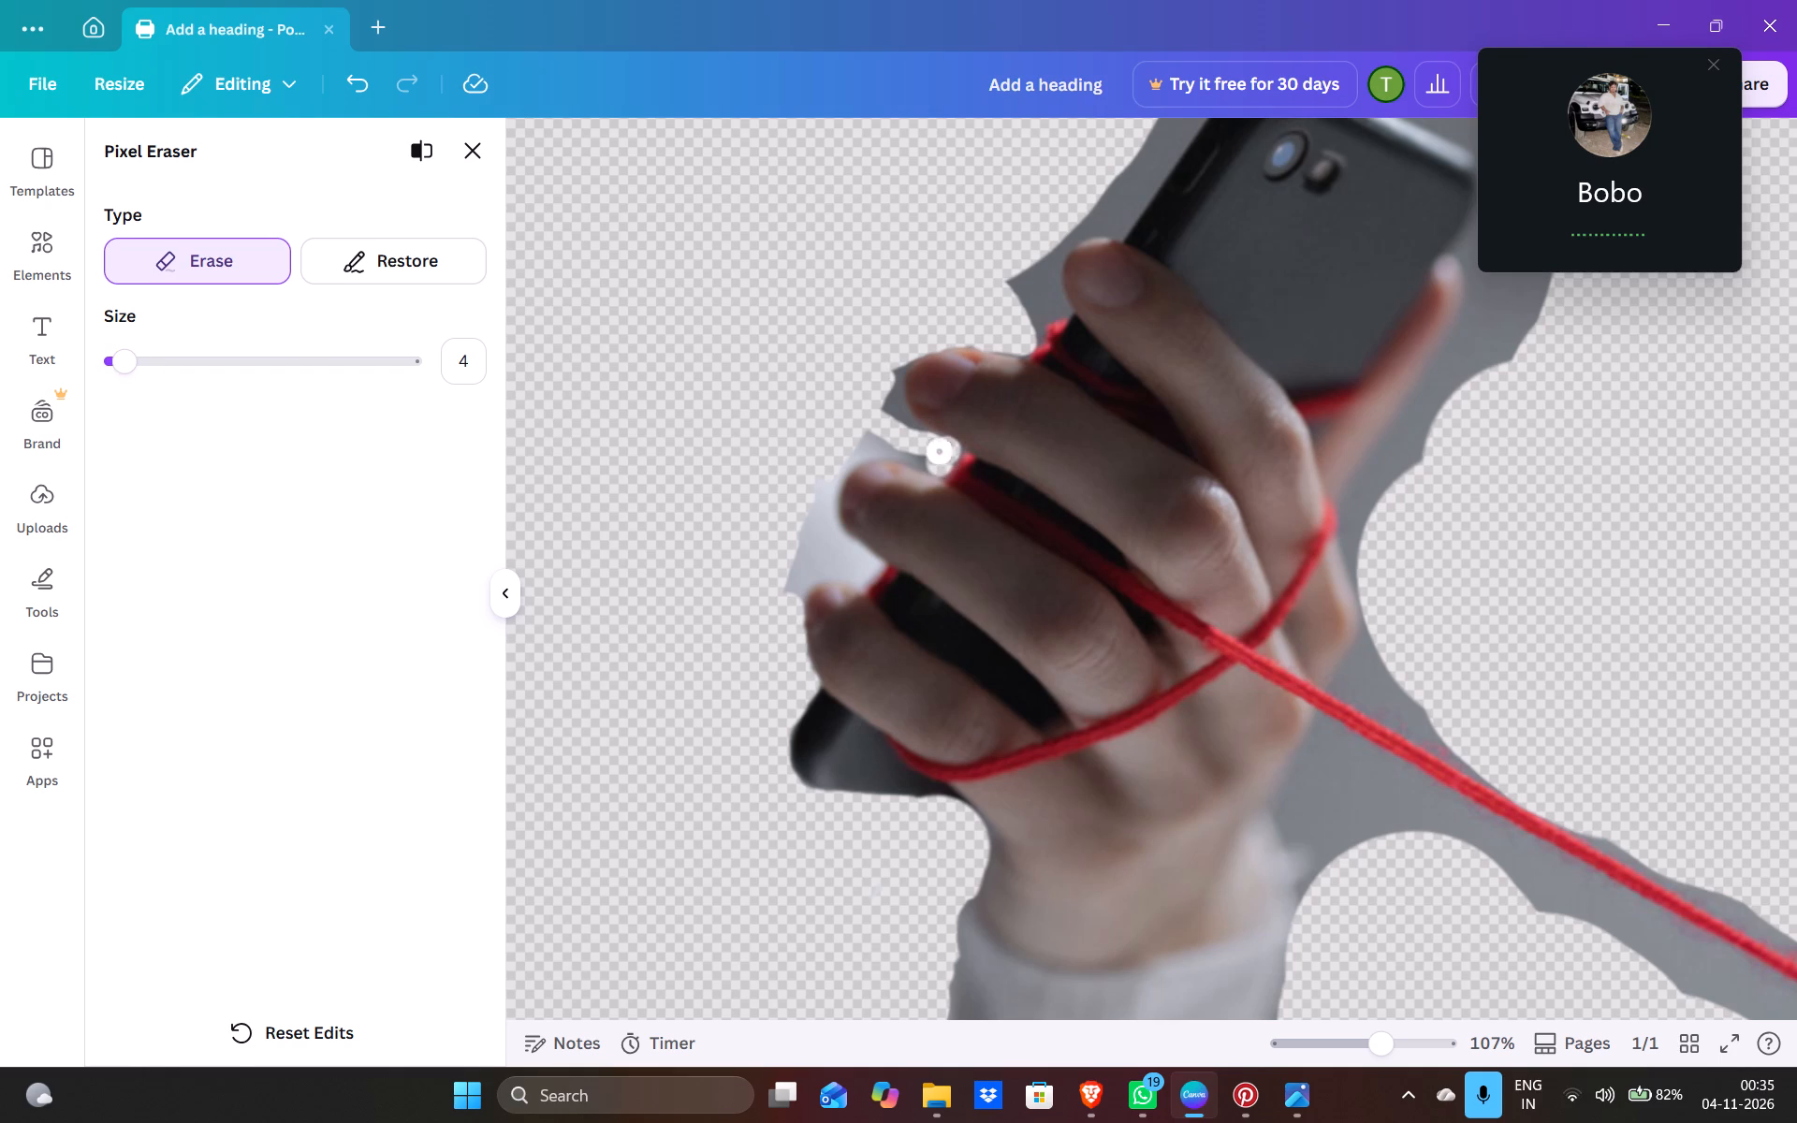
pyautogui.moveTo(934, 453); pyautogui.dragTo(924, 453)
pyautogui.tripleClick(924, 453)
# Erase the light background around the ring fingertip and in the pocket between the ring and little fingers.
pyautogui.moveTo(869, 436); pyautogui.dragTo(878, 450)
pyautogui.moveTo(878, 450); pyautogui.dragTo(815, 503)
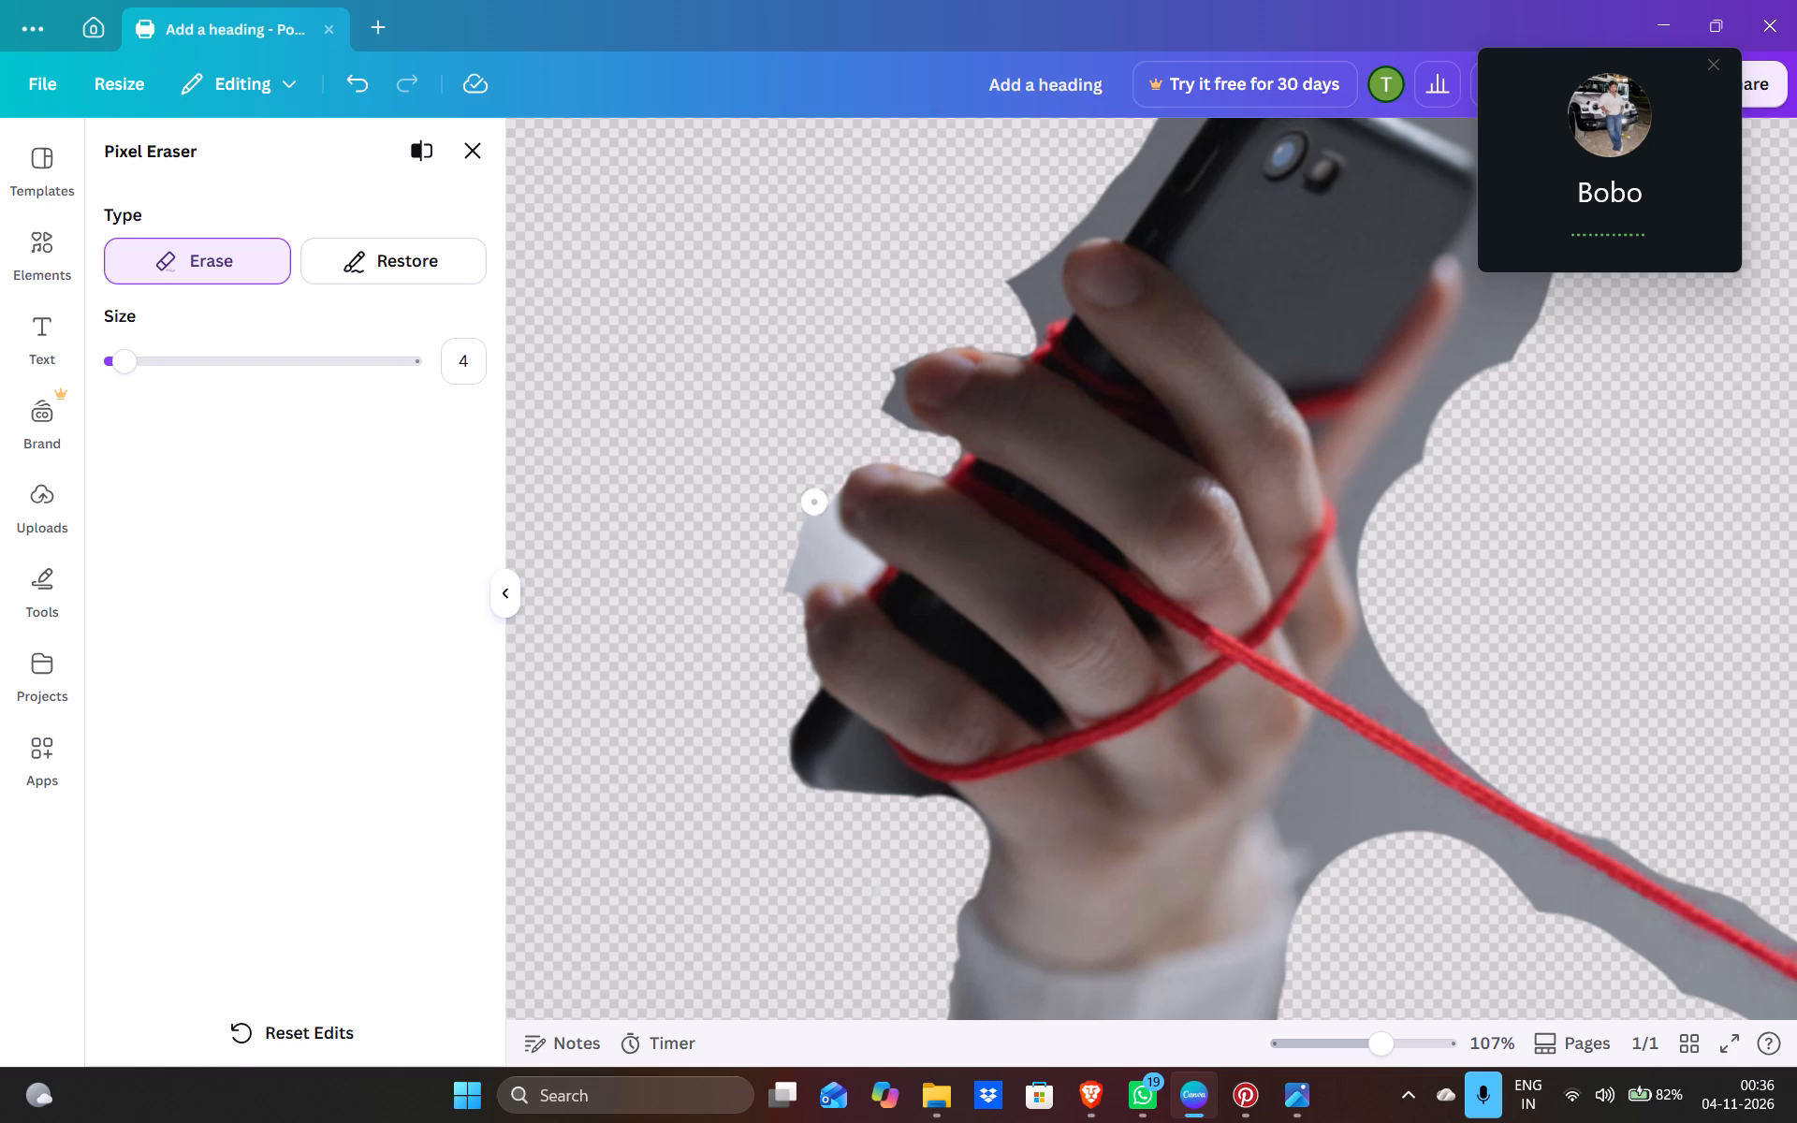
pyautogui.moveTo(815, 503); pyautogui.dragTo(830, 522)
pyautogui.moveTo(805, 558); pyautogui.dragTo(837, 552)
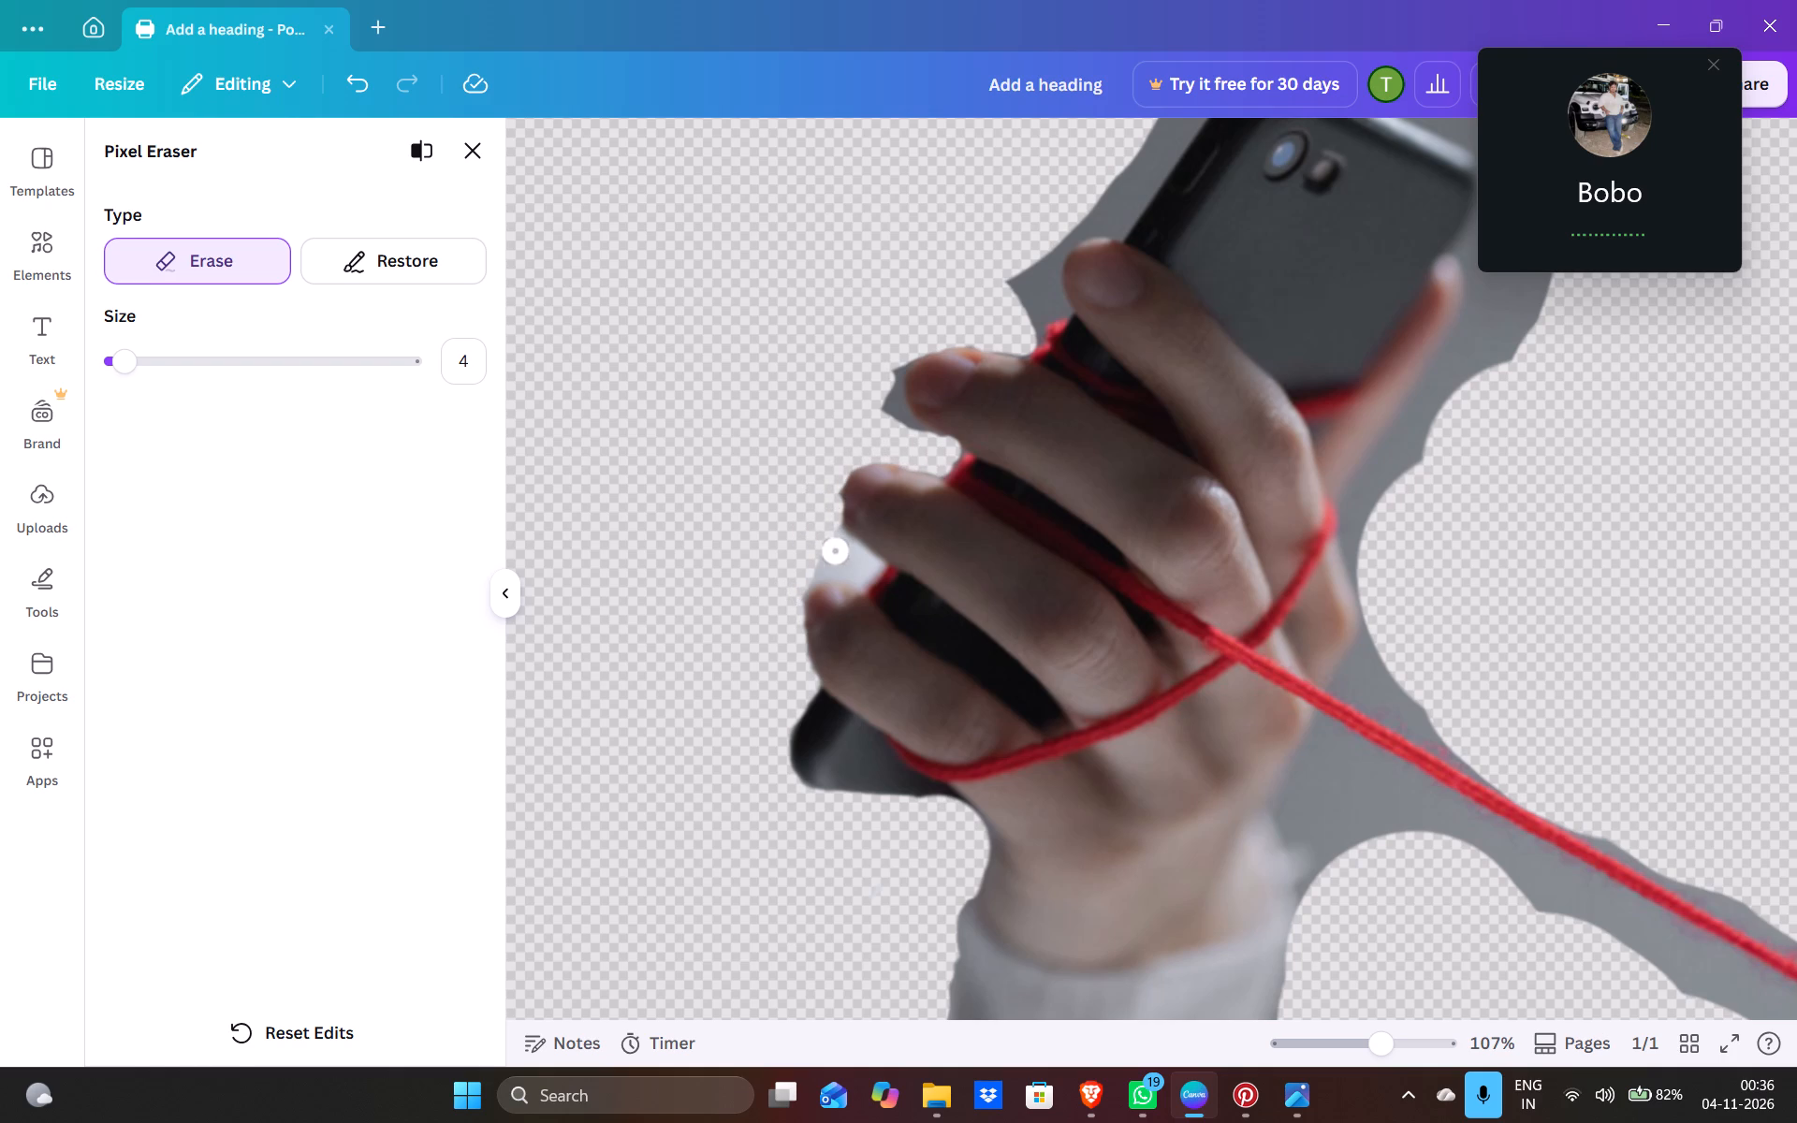
pyautogui.moveTo(837, 552); pyautogui.dragTo(871, 568)
pyautogui.moveTo(871, 568); pyautogui.dragTo(864, 575)
pyautogui.moveTo(864, 575); pyautogui.dragTo(823, 570)
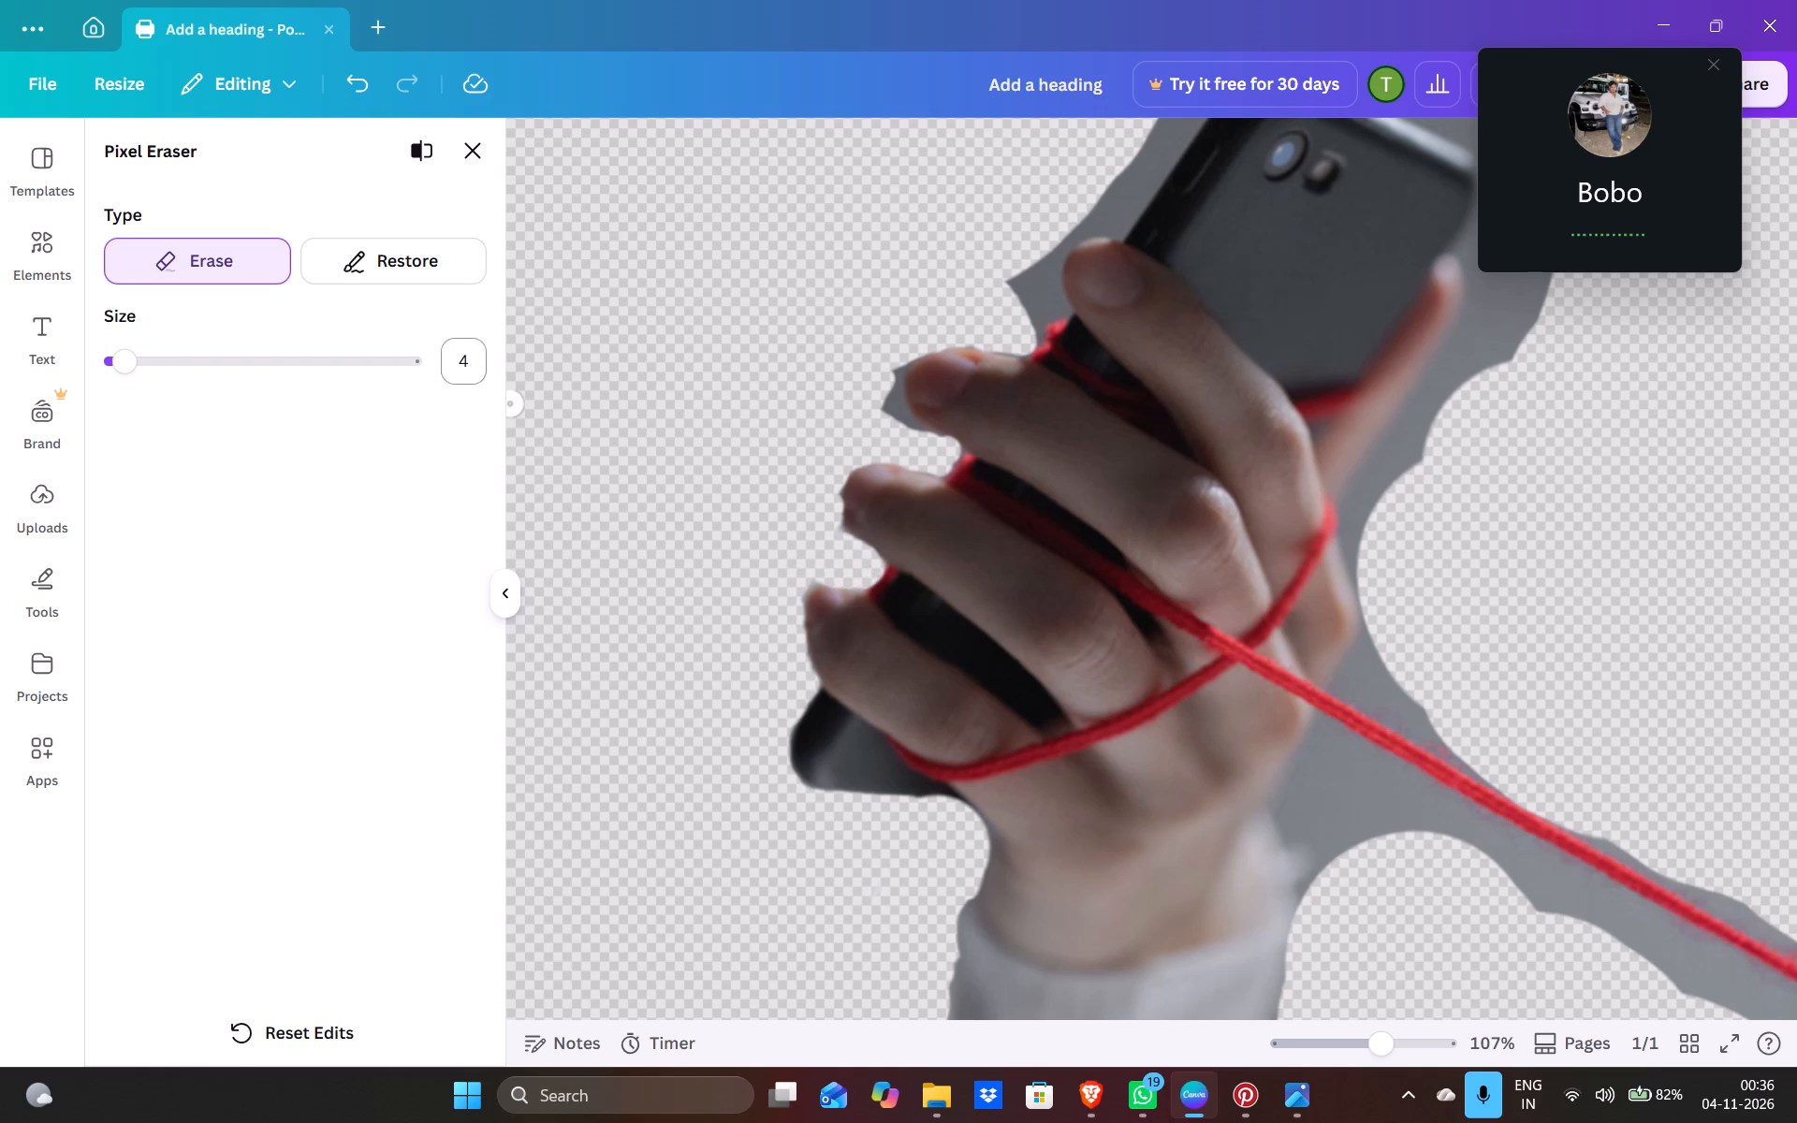
# Restore a small spot at the top edge of the little fingertip with brush size 4.
pyautogui.click(384, 268)
pyautogui.click(377, 268)
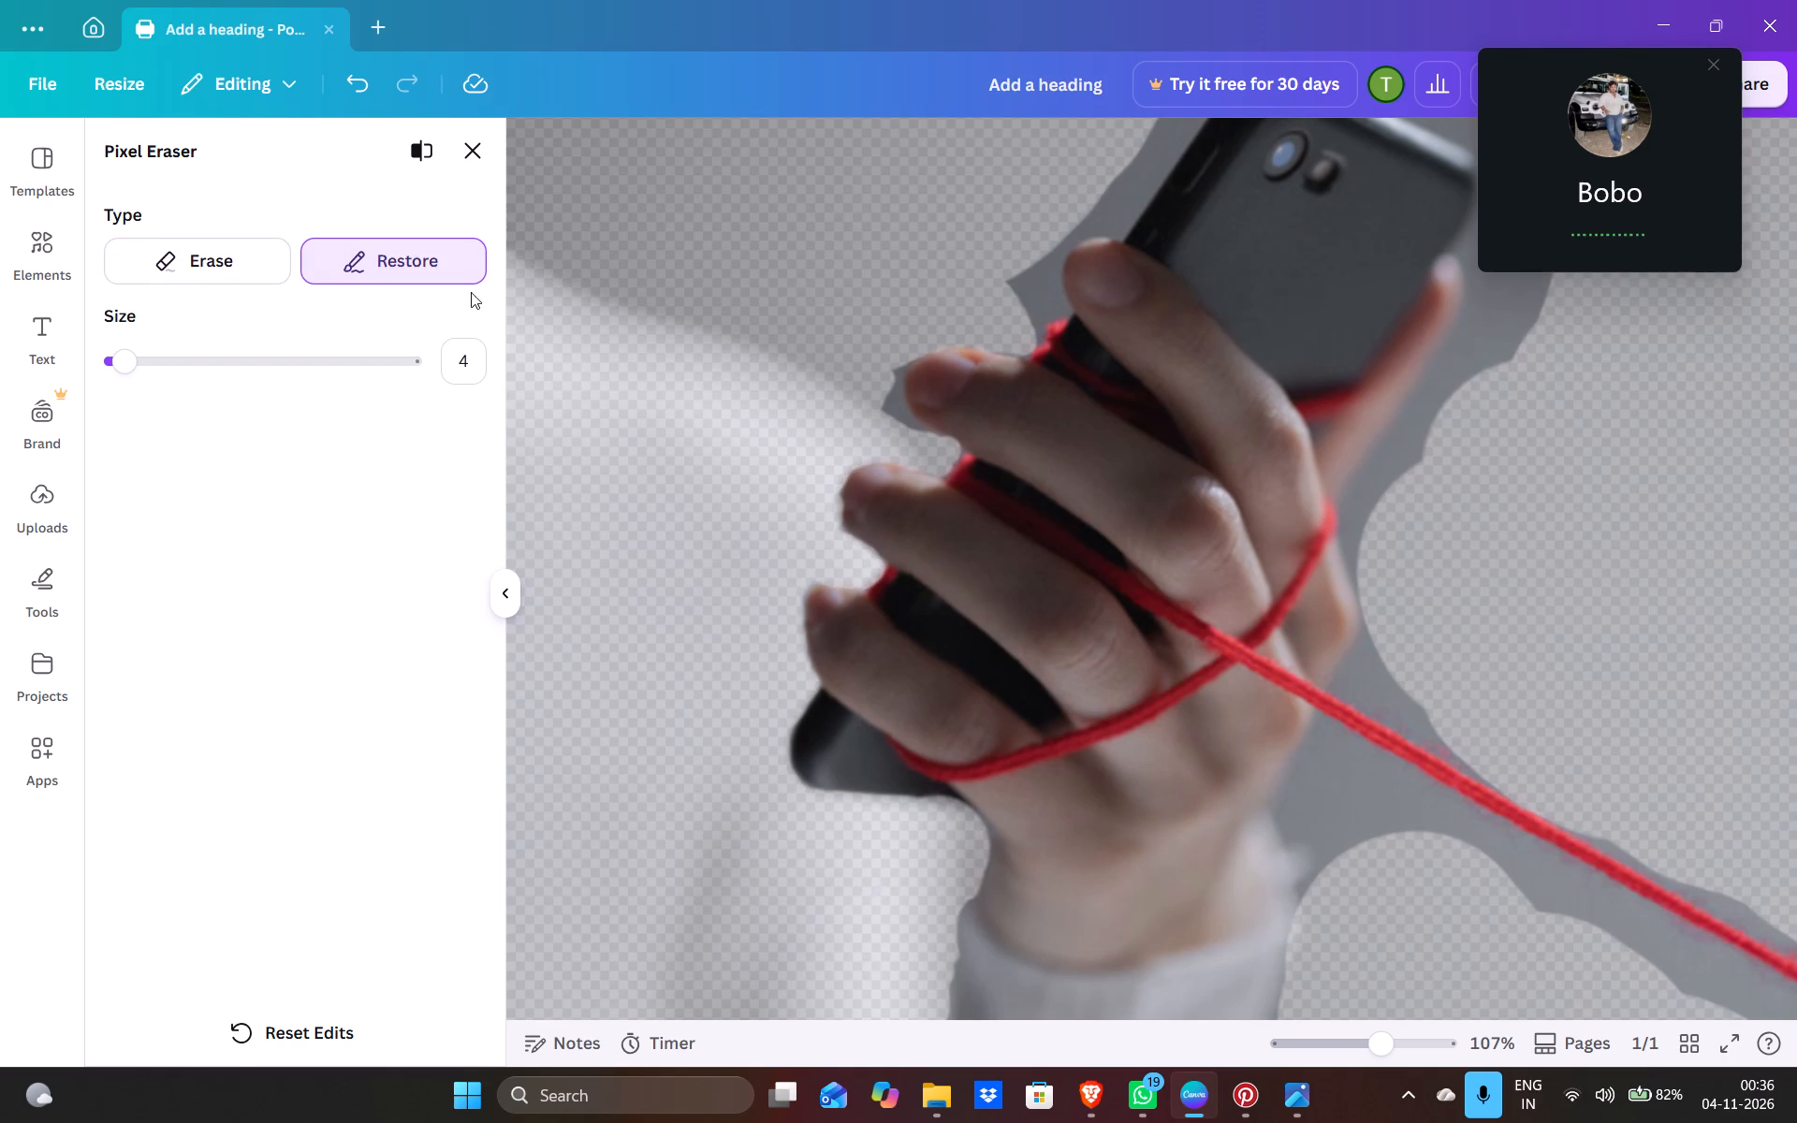
pyautogui.click(828, 591)
# Erase the grey sliver around the outer side and underside of the middle fingertip with eraser size 4.
pyautogui.click(261, 284)
pyautogui.click(261, 284)
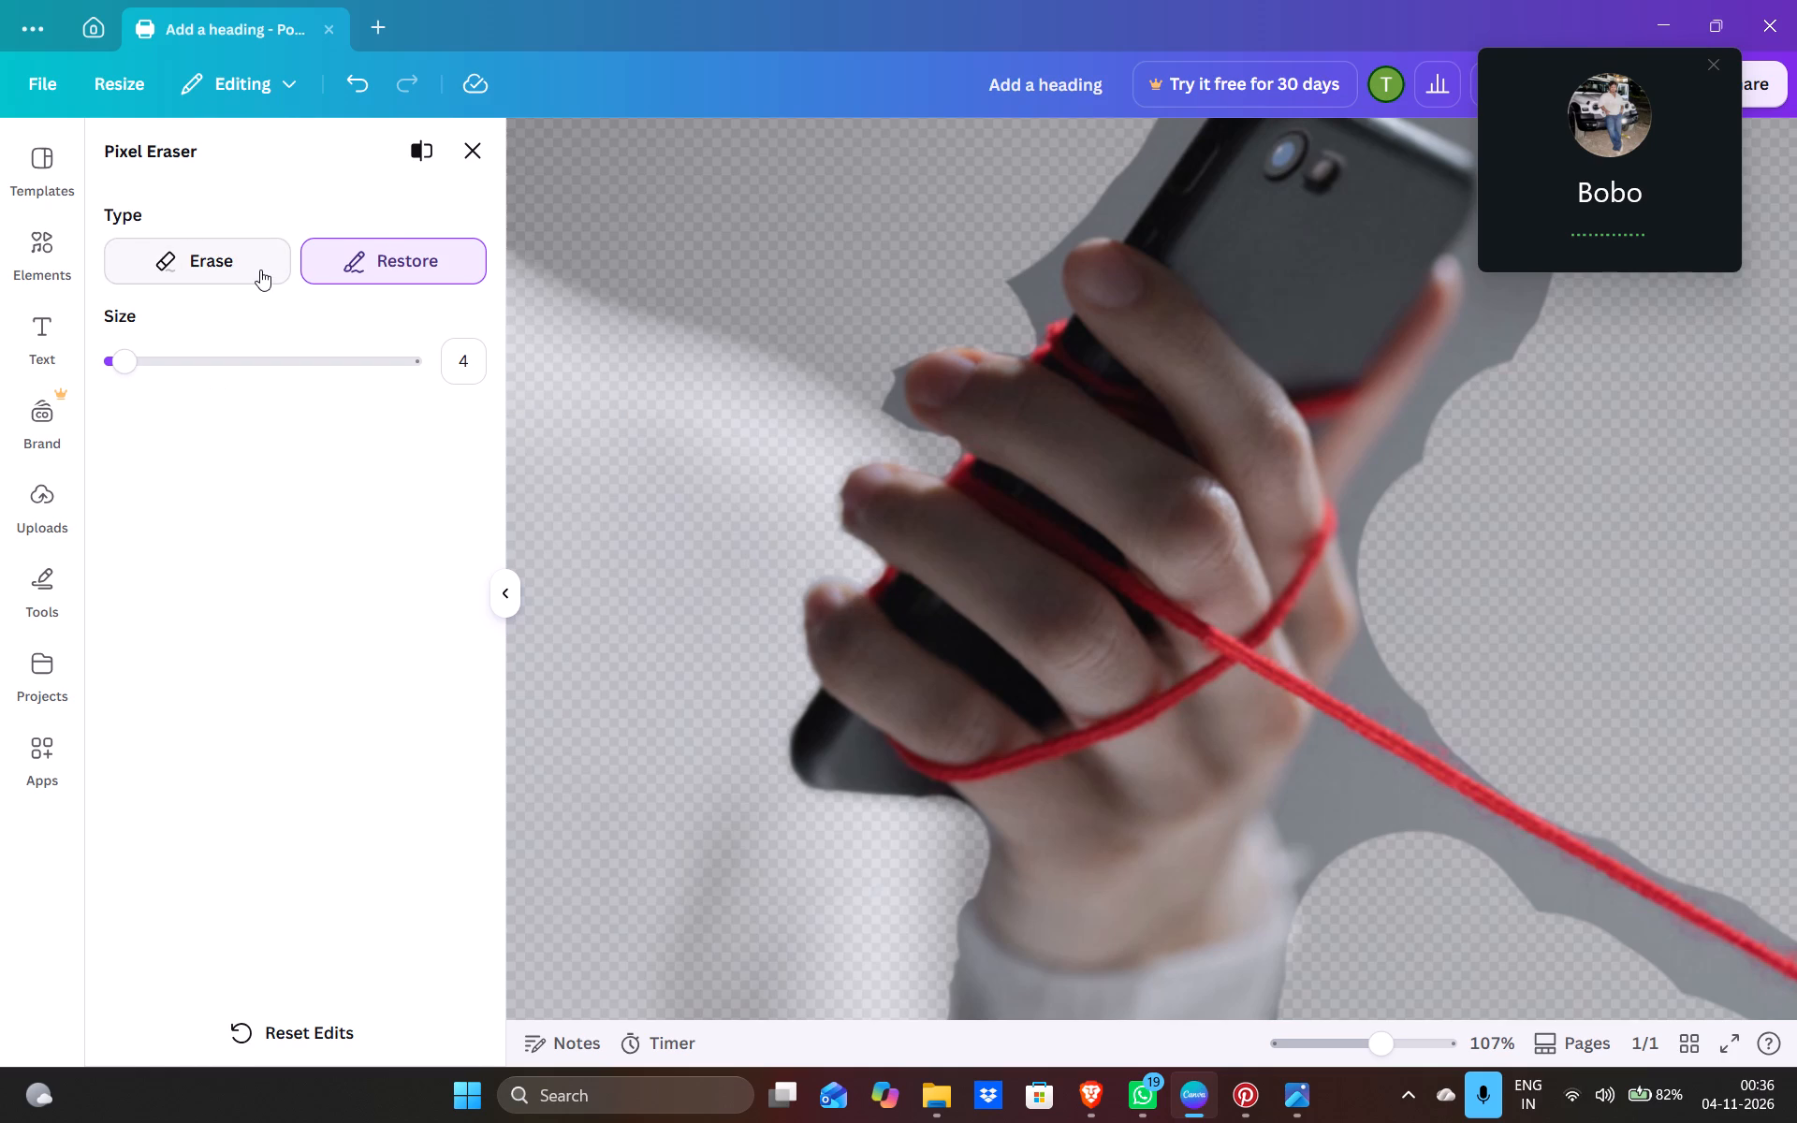
pyautogui.click(260, 270)
pyautogui.moveTo(882, 365); pyautogui.dragTo(890, 392)
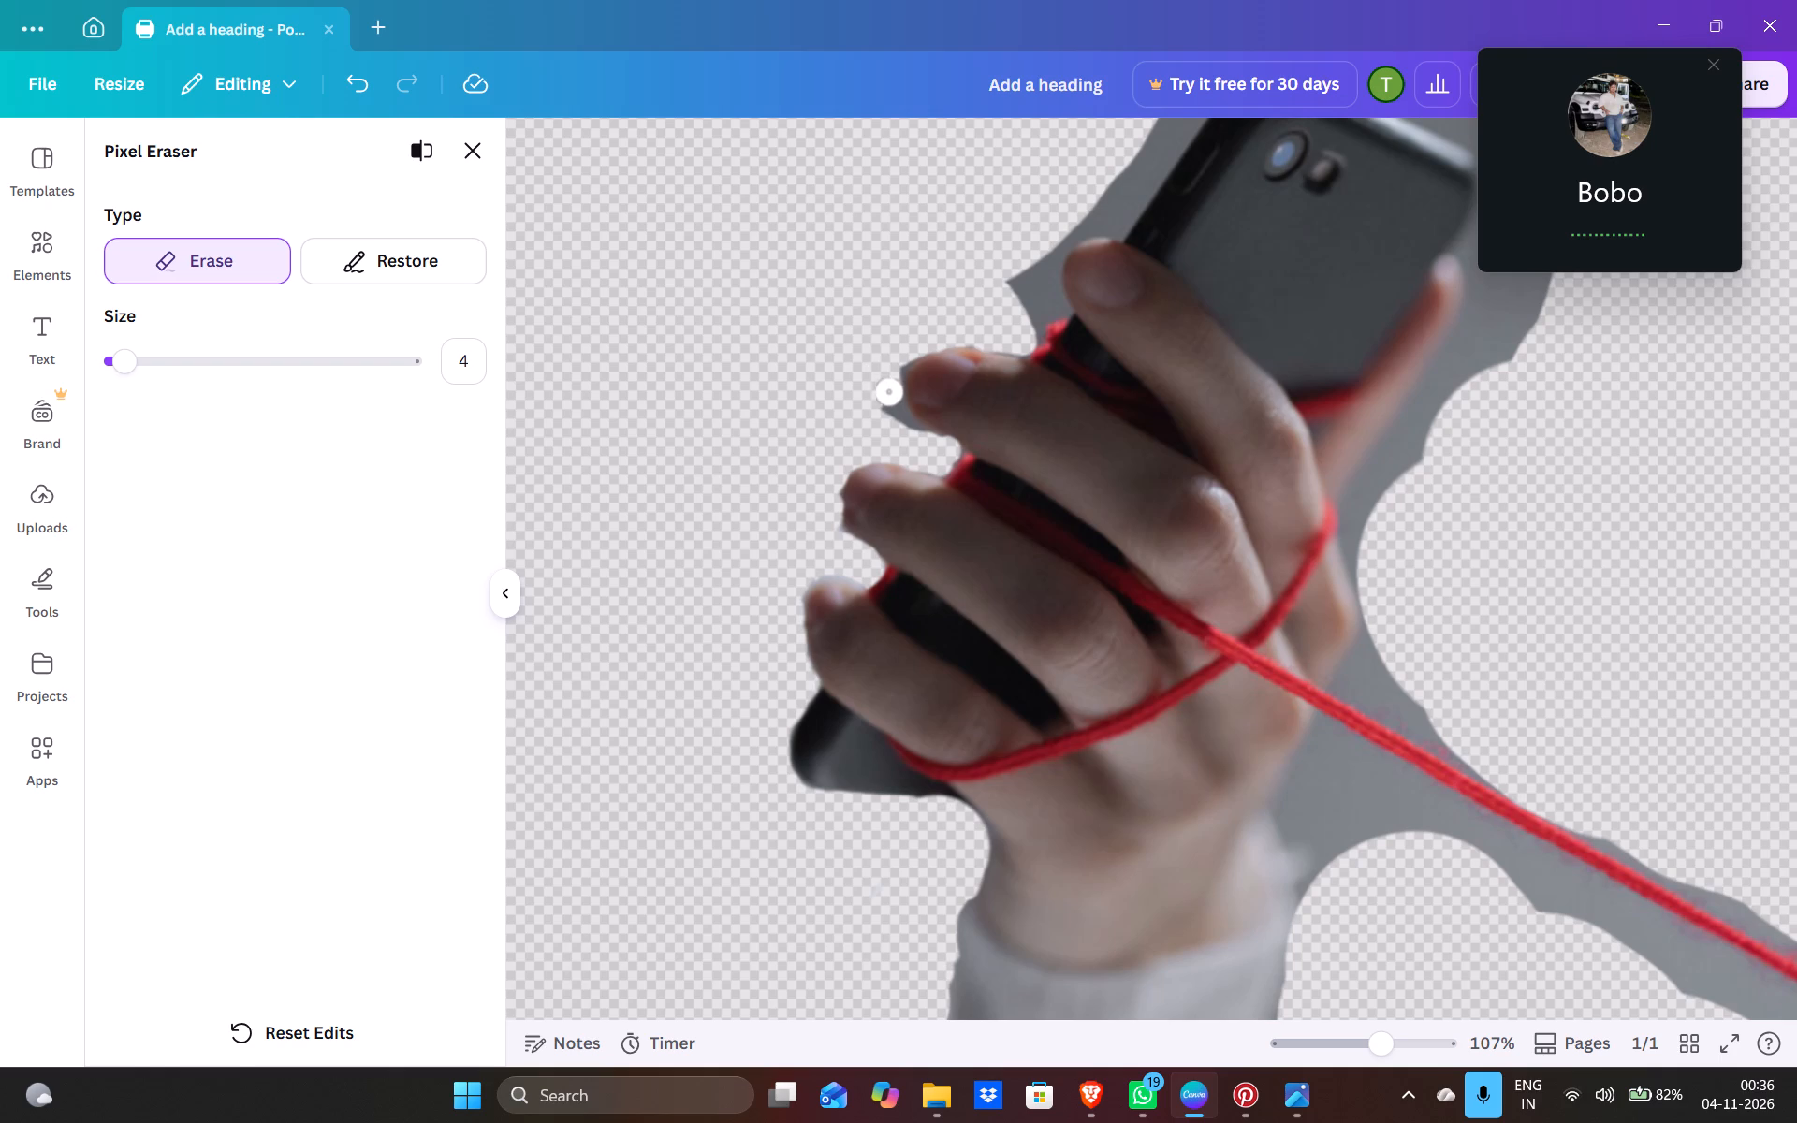
pyautogui.moveTo(890, 392); pyautogui.dragTo(913, 431)
pyautogui.moveTo(913, 431); pyautogui.dragTo(914, 431)
# Erase the last light slivers around the tip and underside of the middle finger with eraser size 4.
pyautogui.moveTo(914, 431); pyautogui.dragTo(927, 440)
pyautogui.click(898, 364)
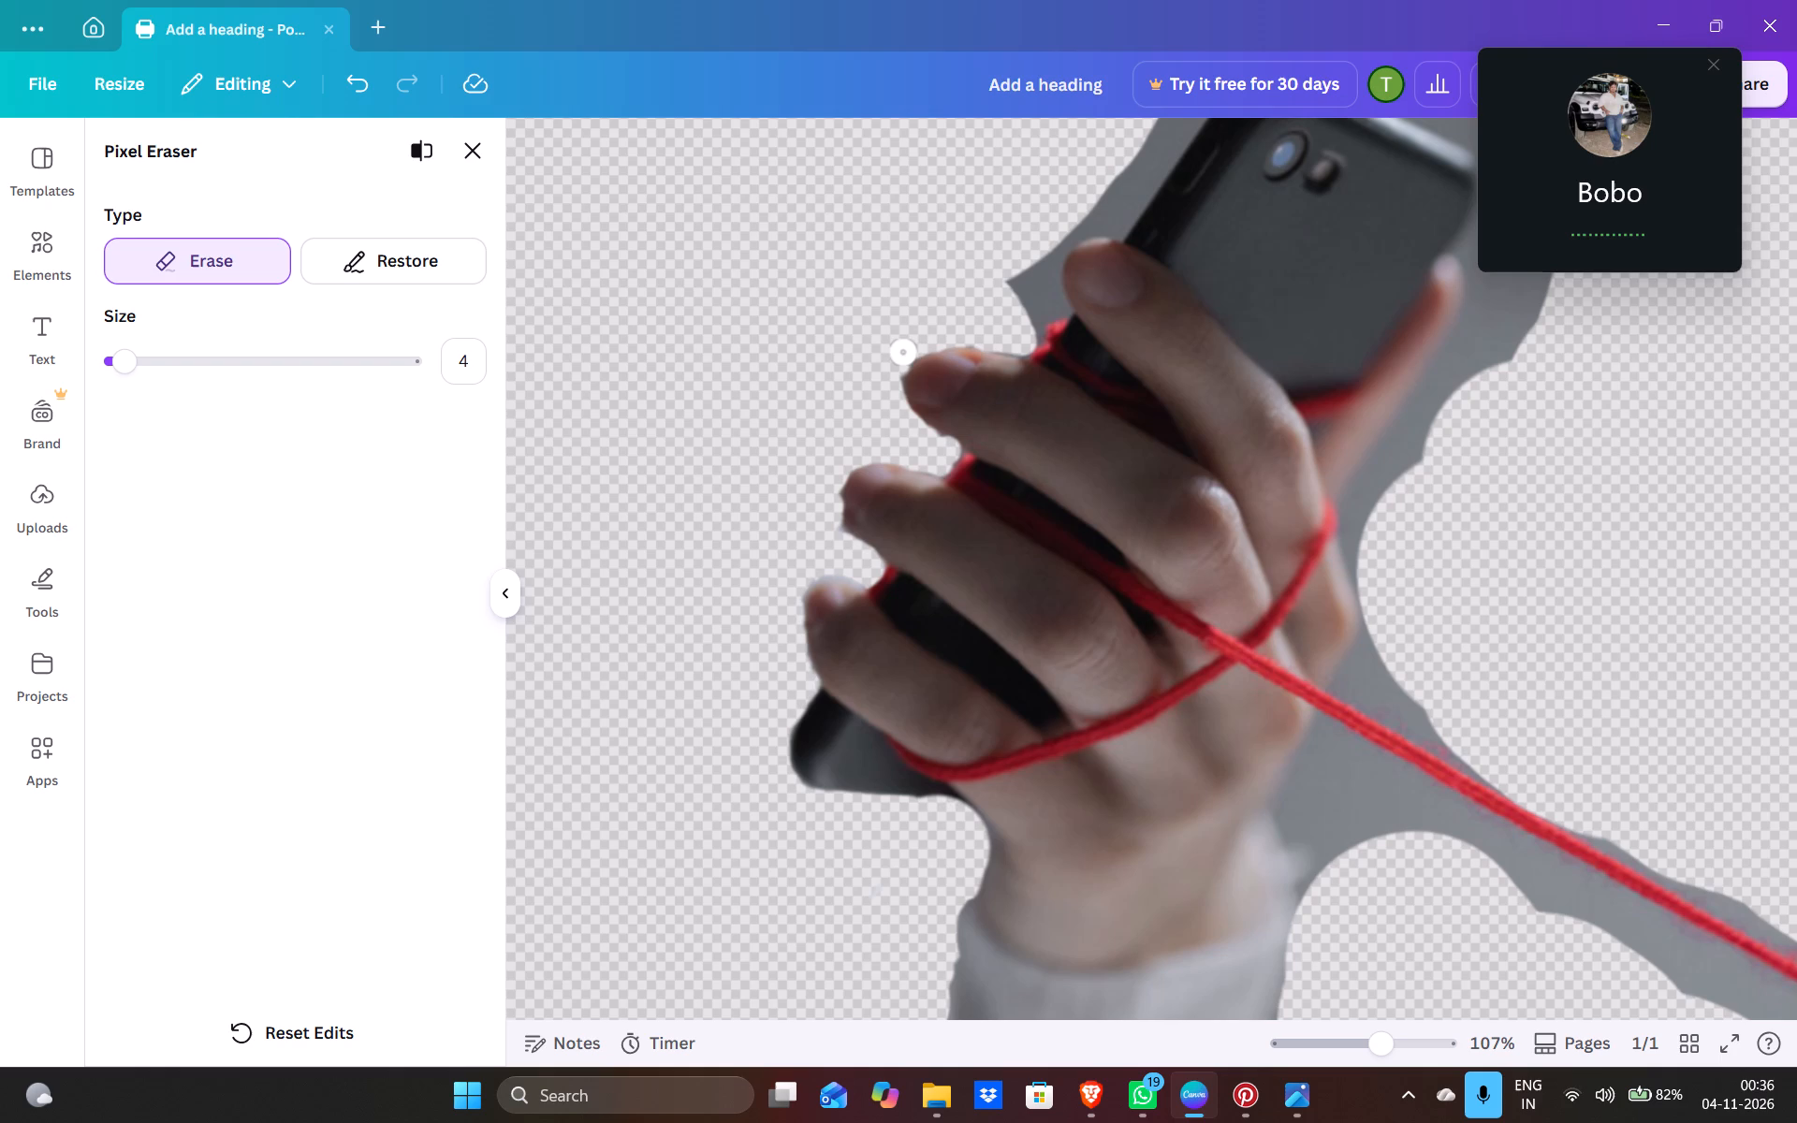
pyautogui.click(905, 354)
pyautogui.click(892, 375)
# Erase the pointed grey background patch between the index fingertip and the red string, including the fringe beside the fingertip.
pyautogui.moveTo(1030, 290); pyautogui.dragTo(1013, 279)
pyautogui.moveTo(1013, 279); pyautogui.dragTo(1054, 302)
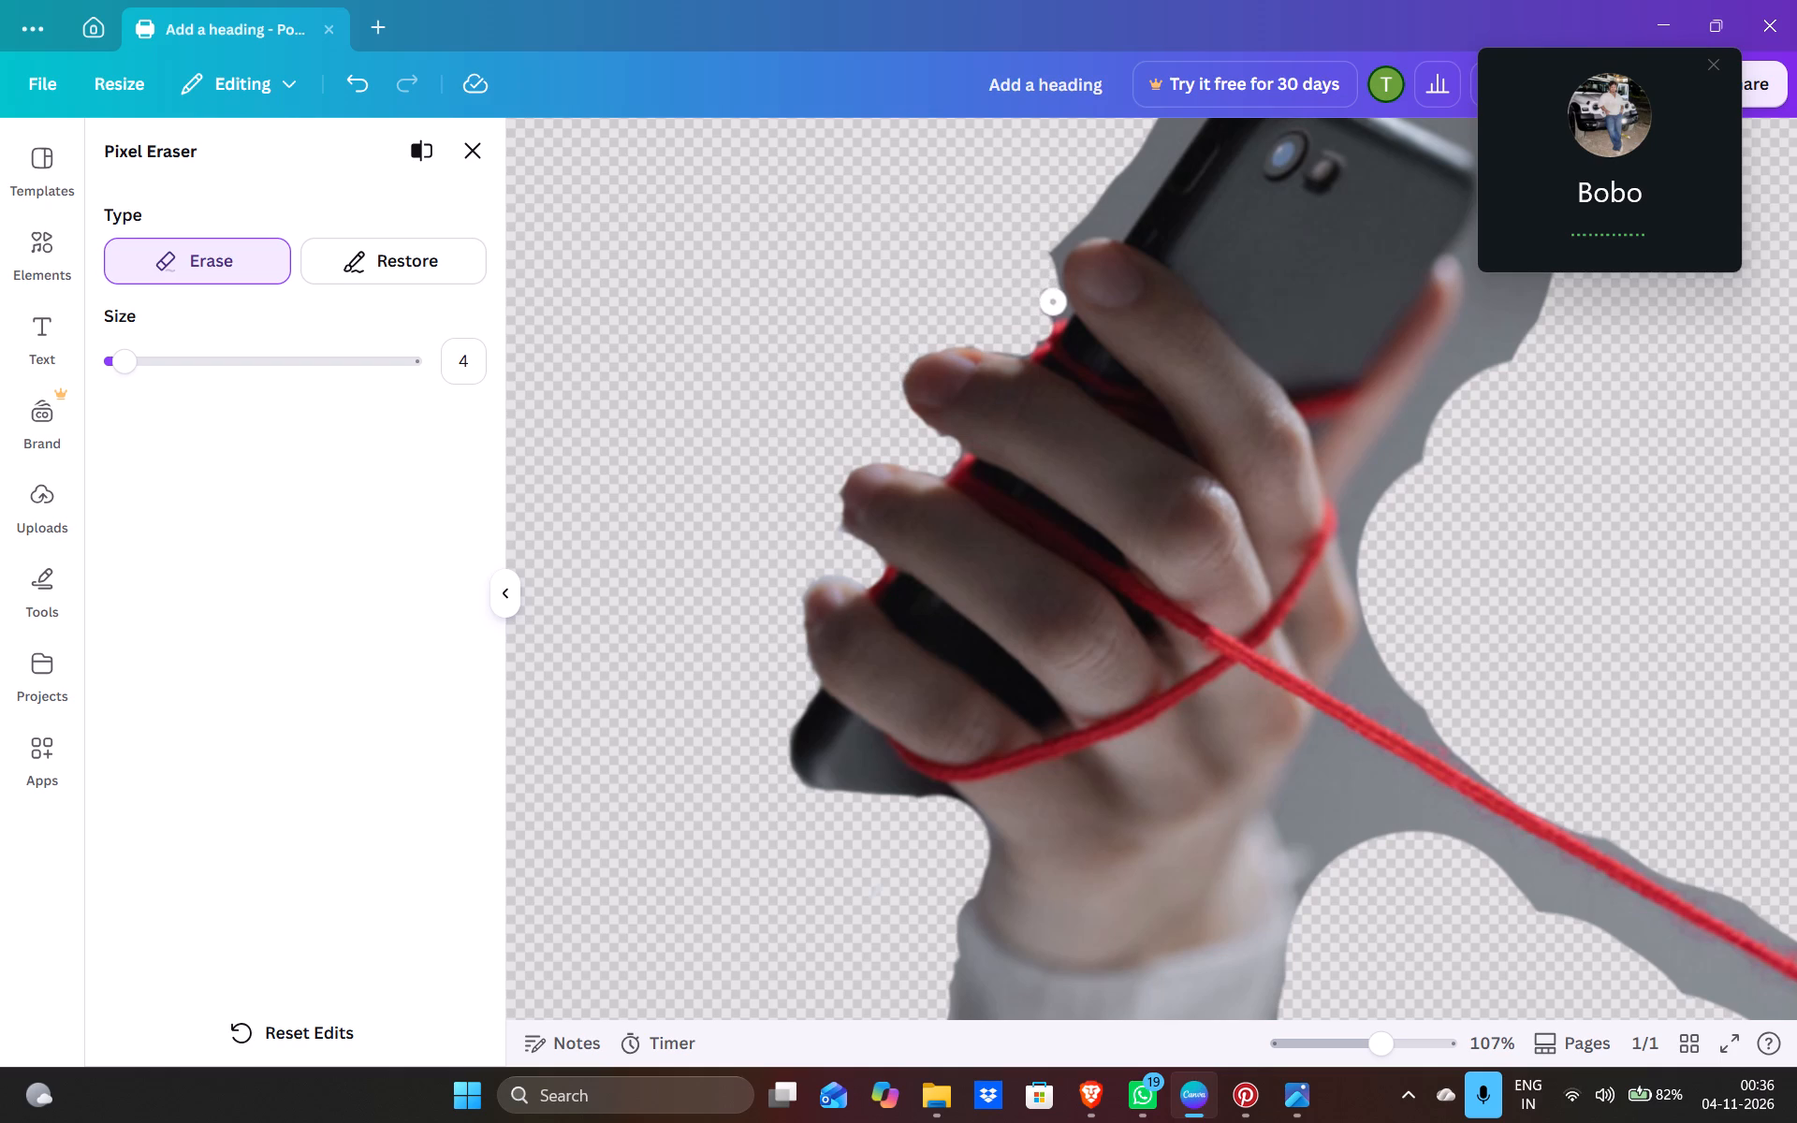
pyautogui.moveTo(1054, 302); pyautogui.dragTo(1026, 337)
pyautogui.moveTo(1063, 232); pyautogui.dragTo(1049, 256)
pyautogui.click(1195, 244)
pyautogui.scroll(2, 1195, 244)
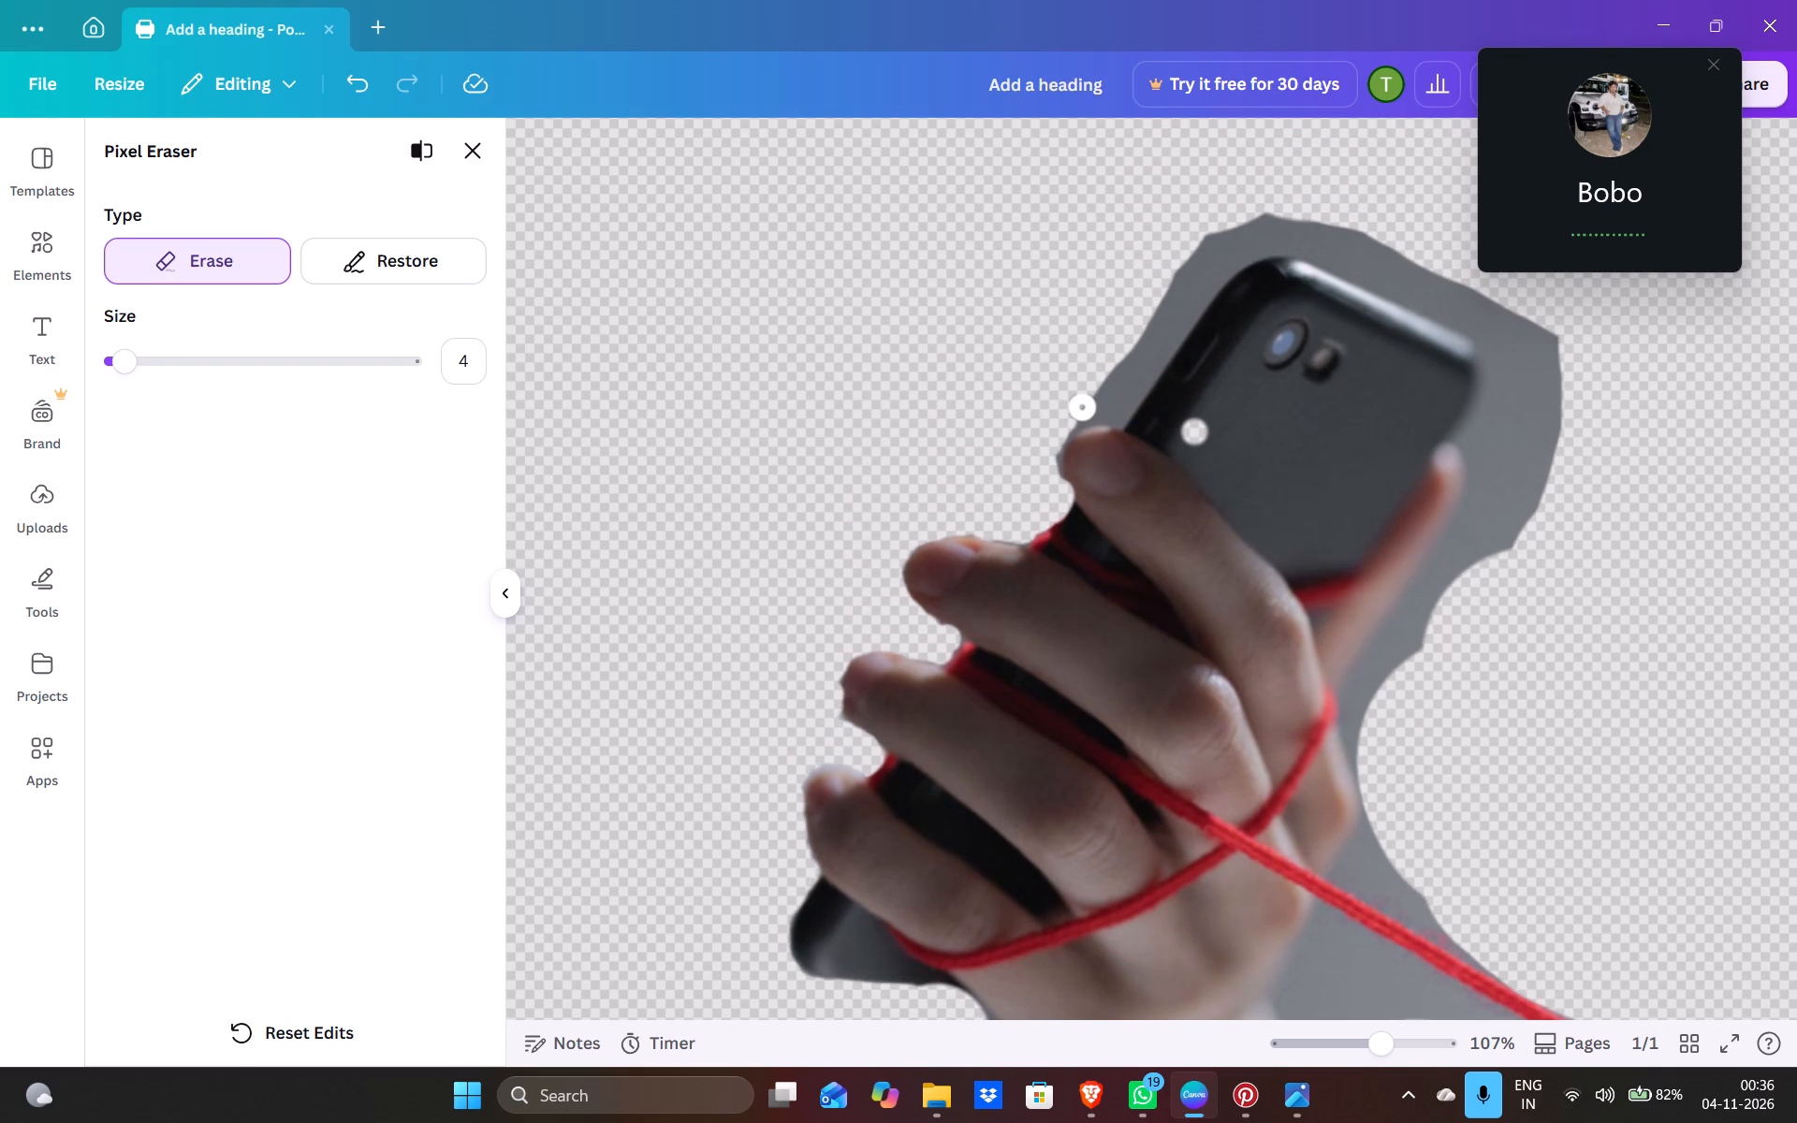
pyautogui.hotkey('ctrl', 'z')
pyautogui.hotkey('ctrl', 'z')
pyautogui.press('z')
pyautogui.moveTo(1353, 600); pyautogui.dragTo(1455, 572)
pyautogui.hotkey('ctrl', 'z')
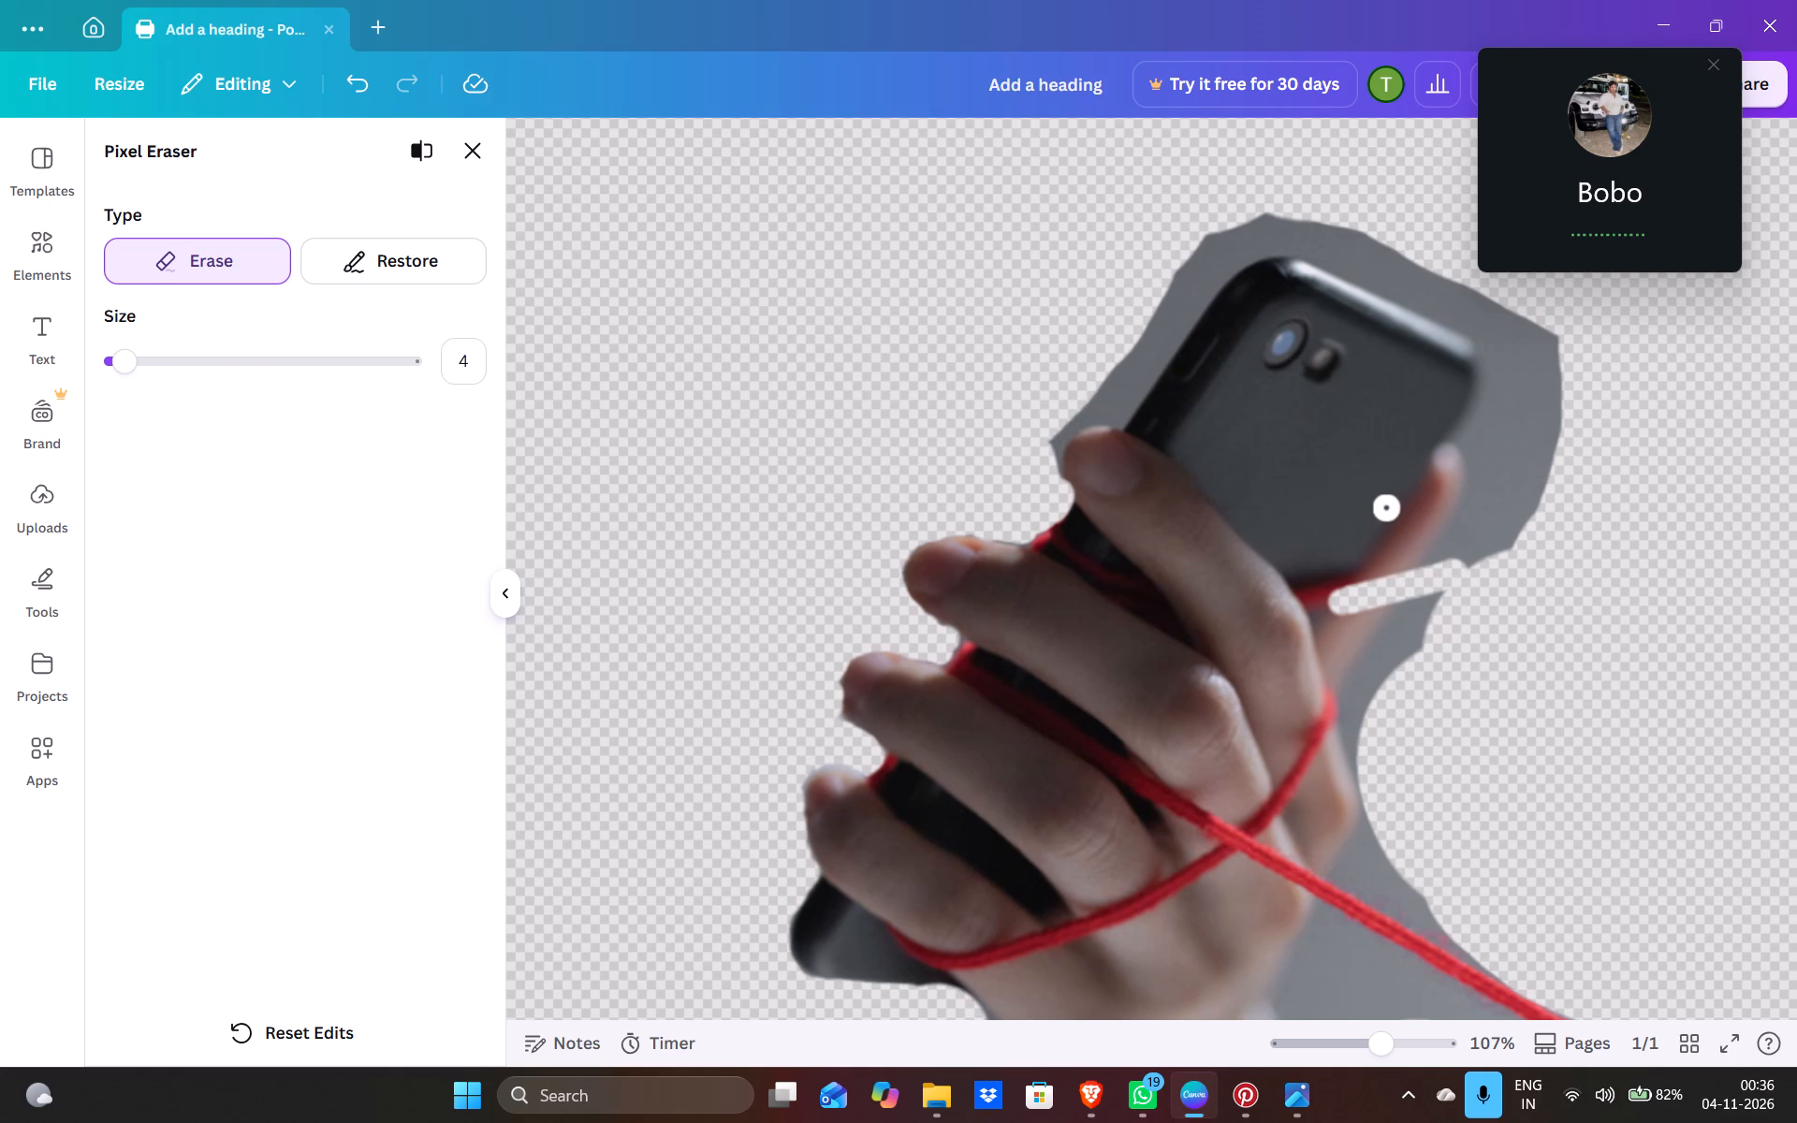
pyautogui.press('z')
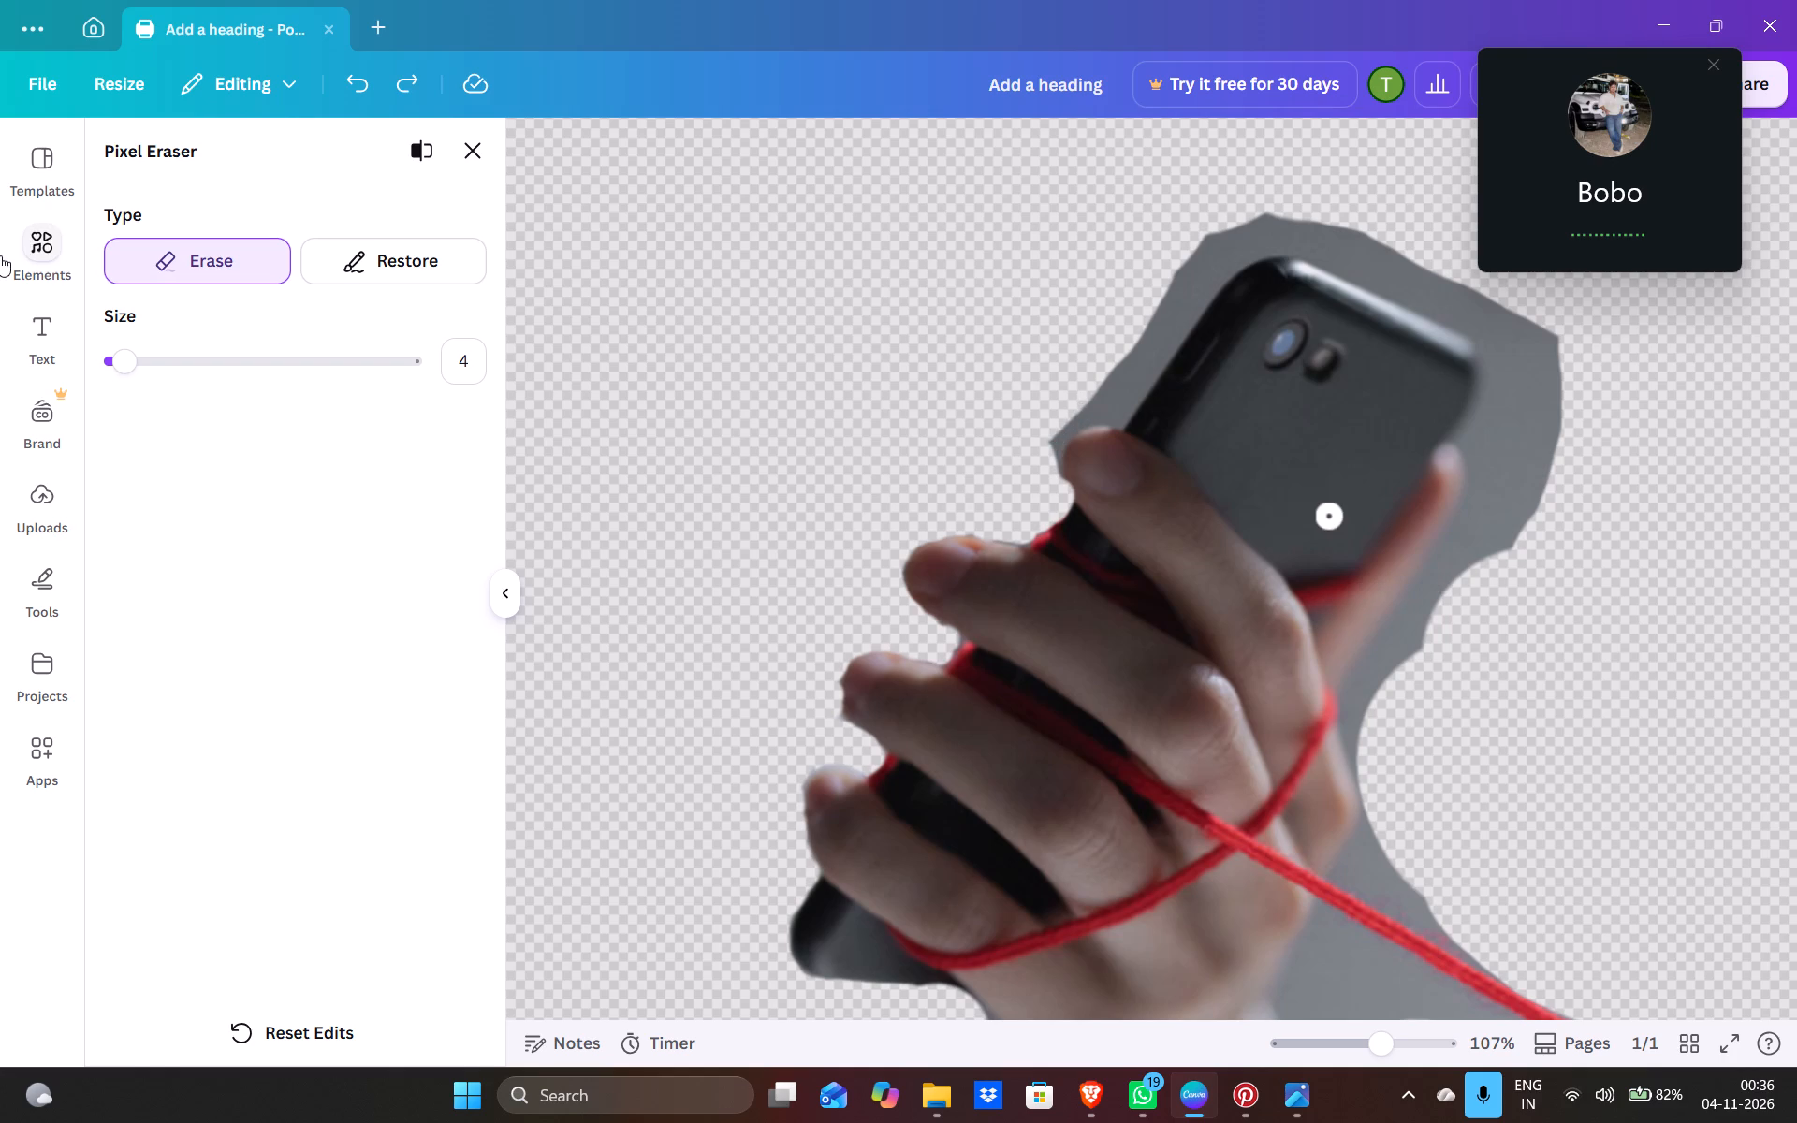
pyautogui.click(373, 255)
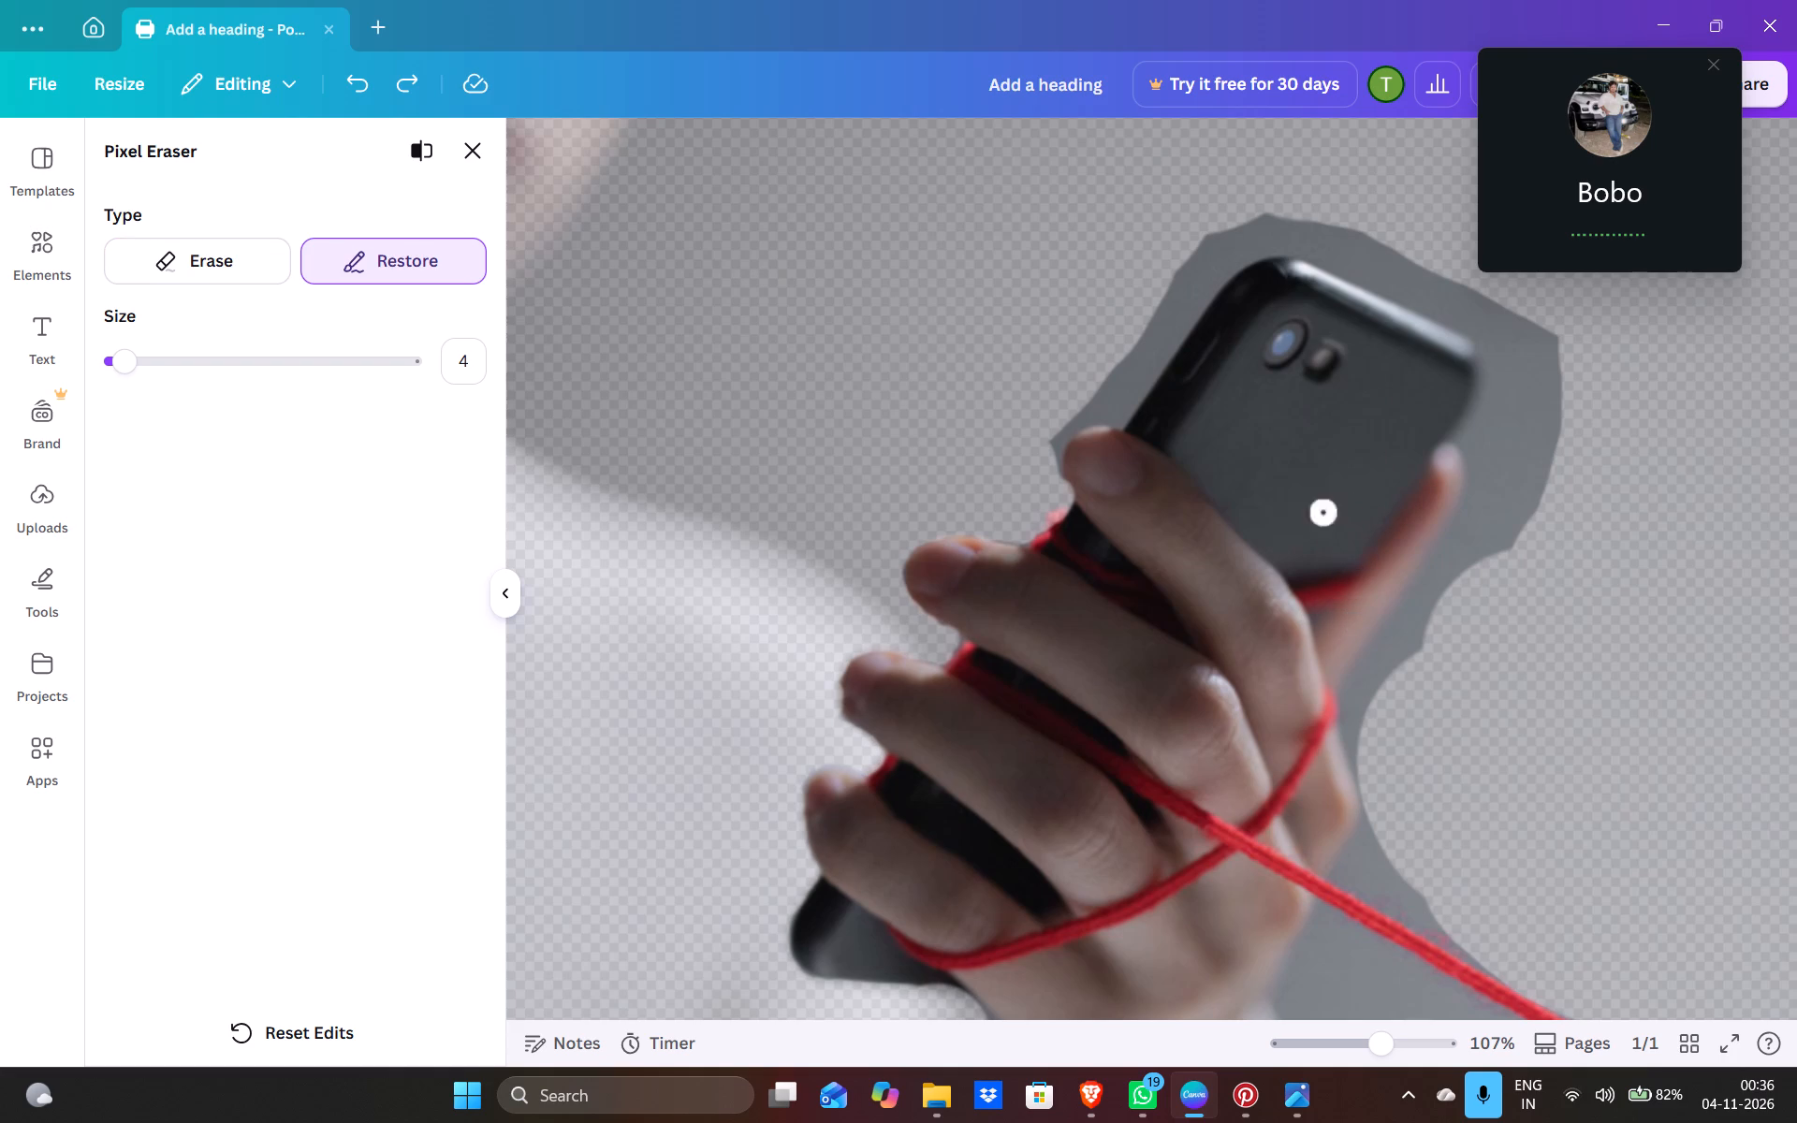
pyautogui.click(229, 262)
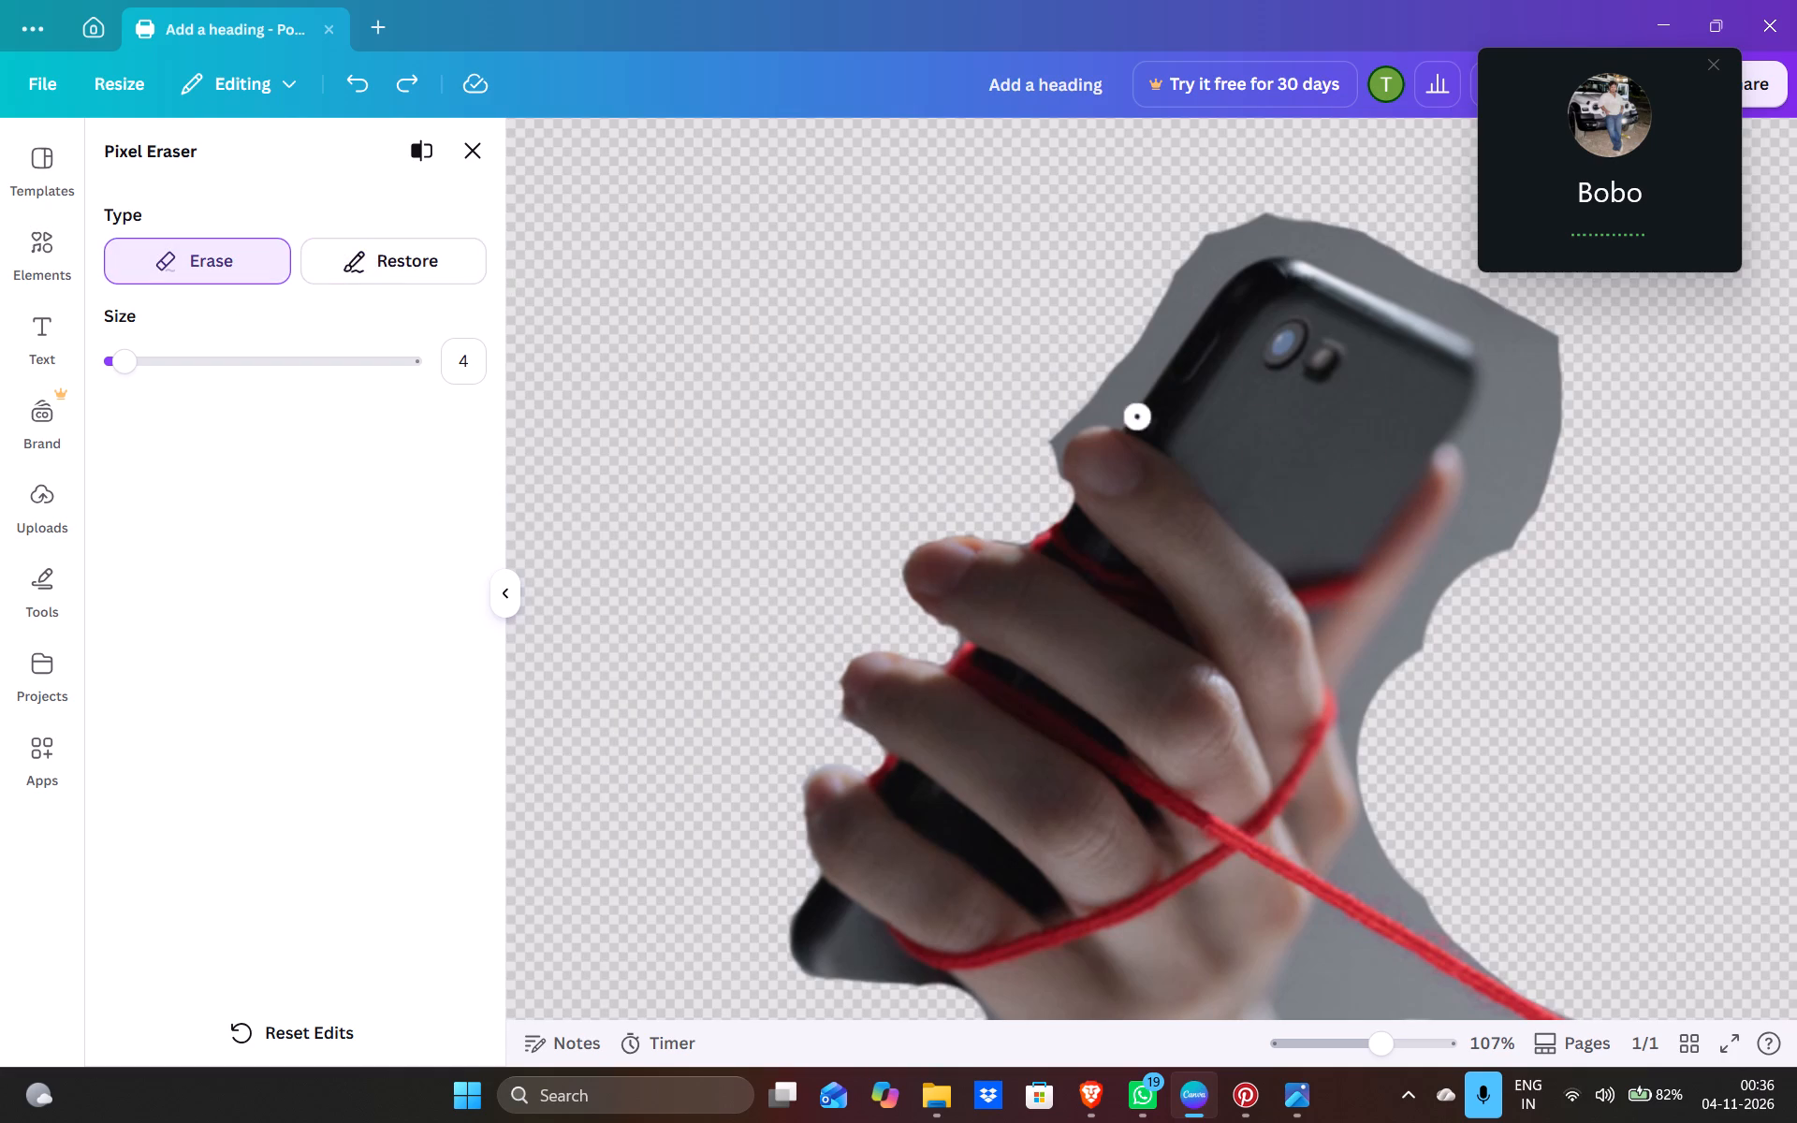
# Erase the grey background along the phone's right edge, from above the thumb tip up to the phone's upper-right corner.
pyautogui.moveTo(1581, 492); pyautogui.dragTo(1610, 338)
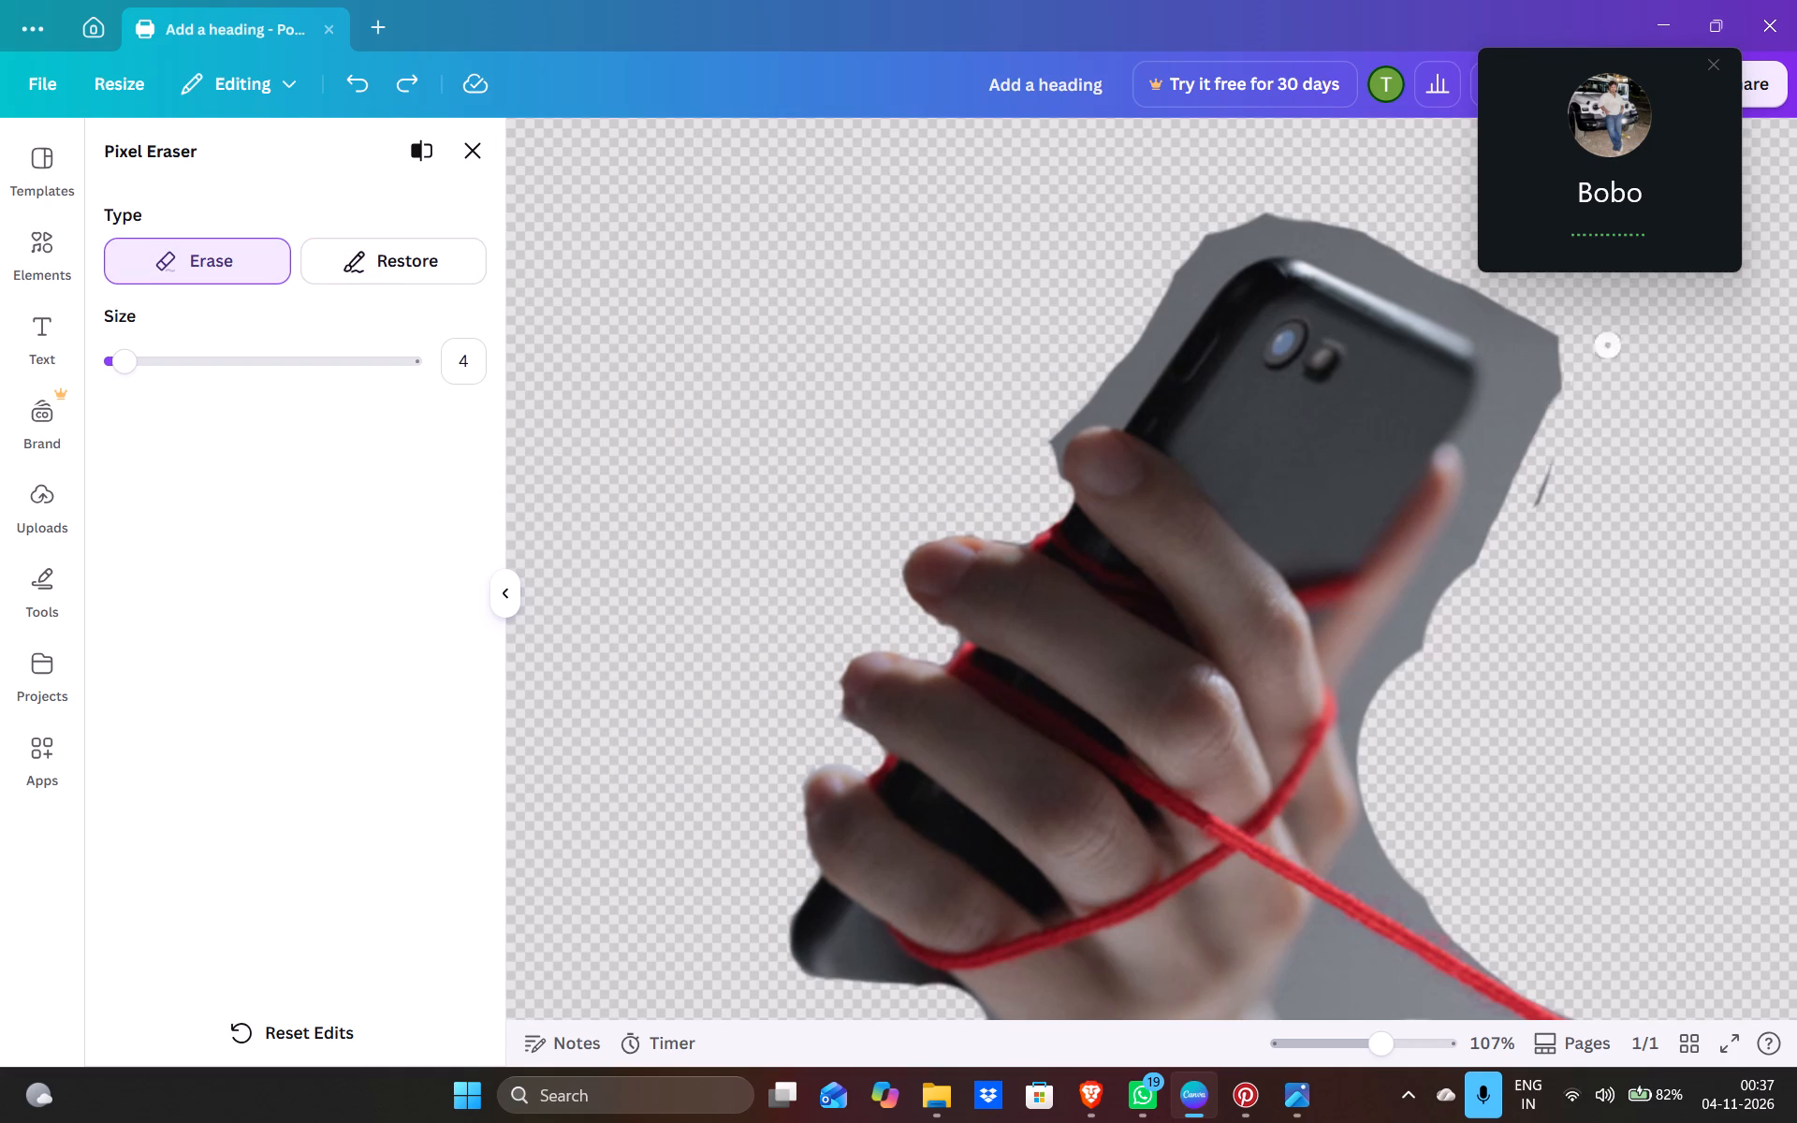
pyautogui.moveTo(1610, 338); pyautogui.dragTo(1516, 425)
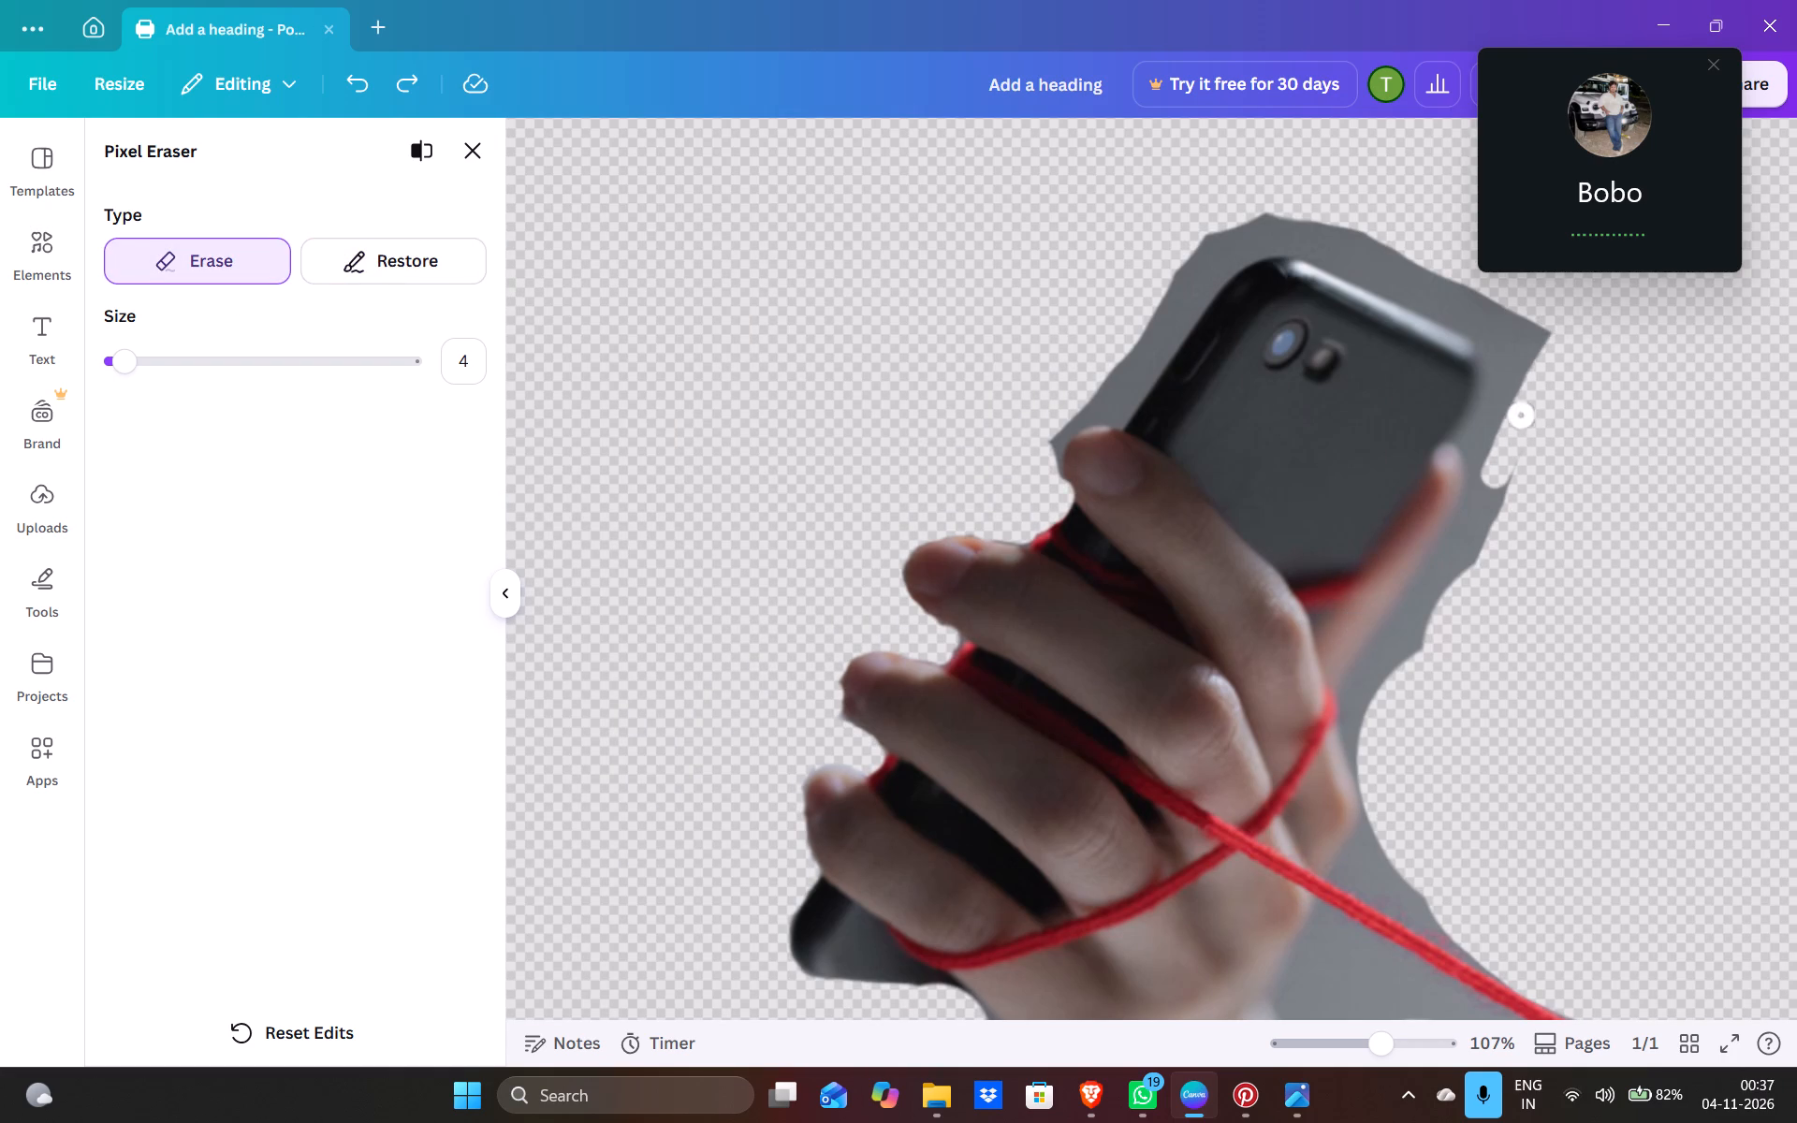
pyautogui.moveTo(1516, 425); pyautogui.dragTo(1497, 416)
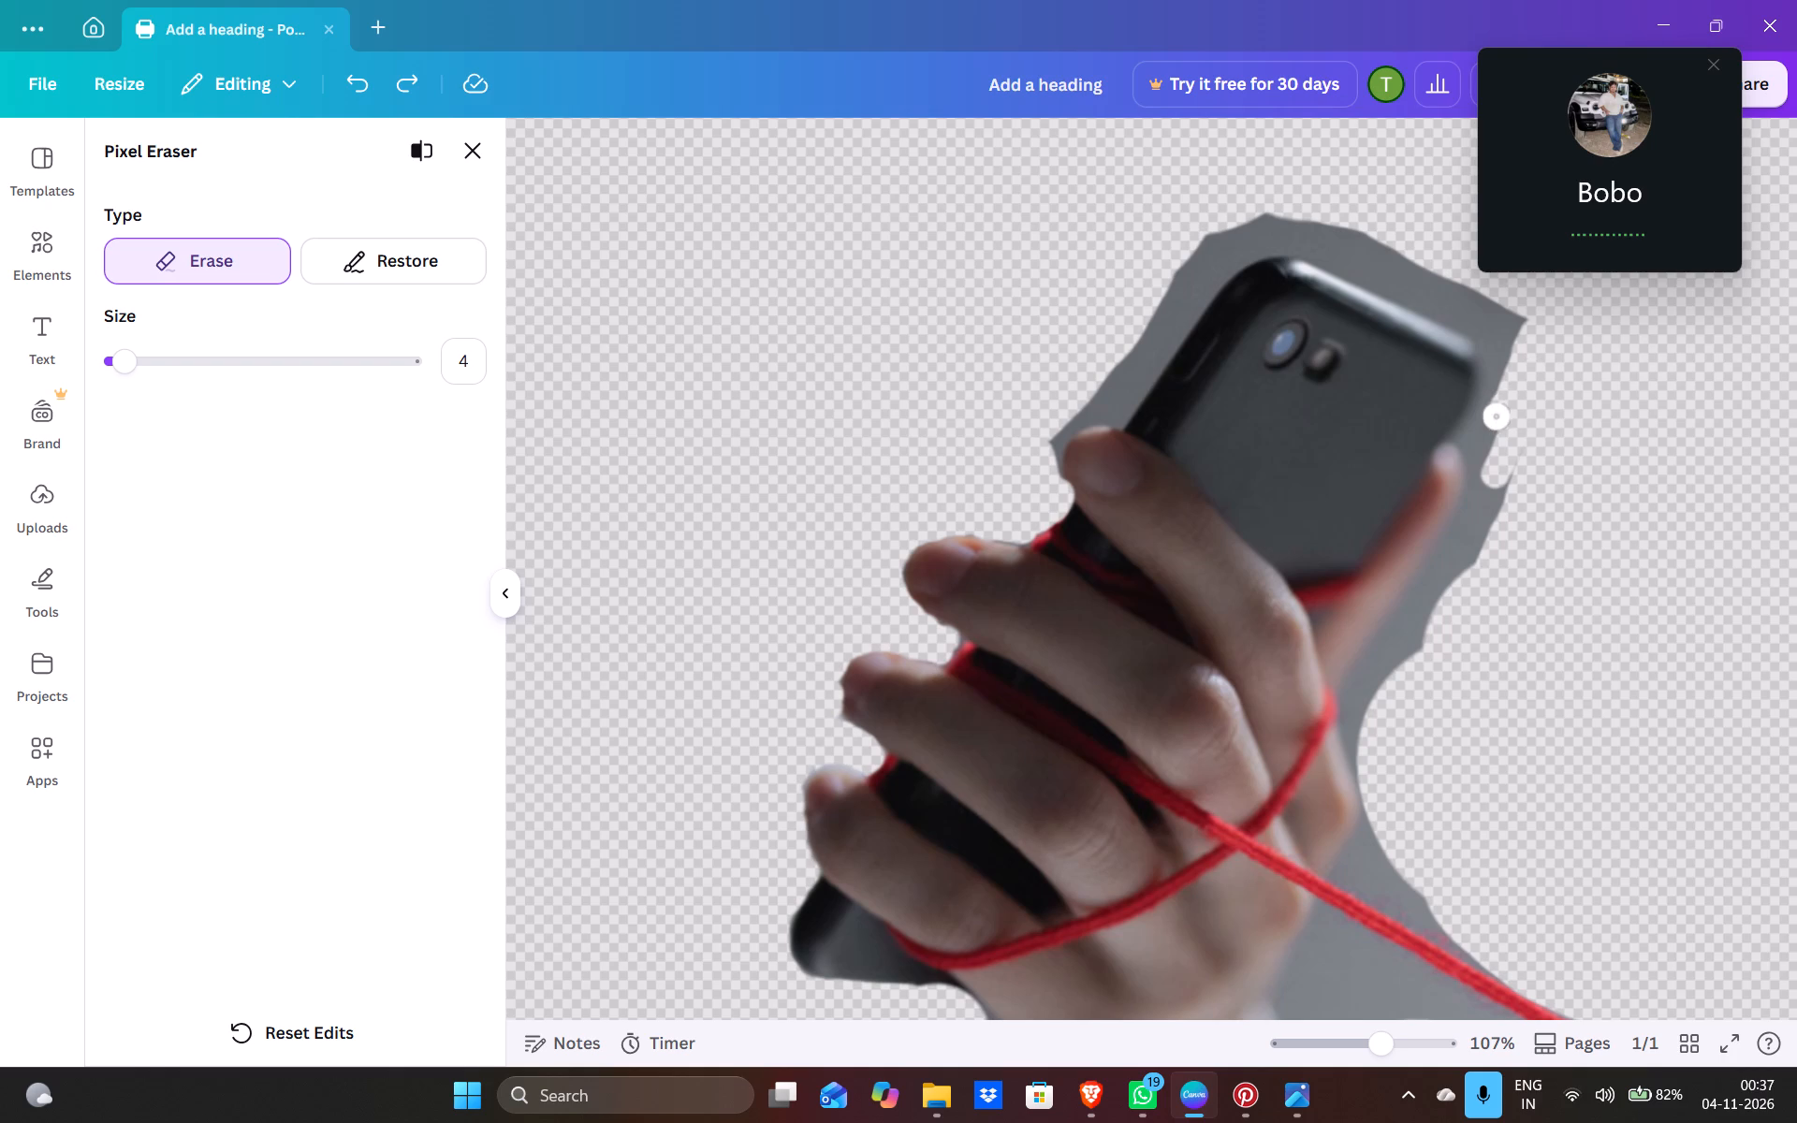
pyautogui.moveTo(1497, 416); pyautogui.dragTo(1492, 421)
pyautogui.moveTo(1492, 421); pyautogui.dragTo(1484, 412)
pyautogui.moveTo(1484, 412); pyautogui.dragTo(1497, 297)
pyautogui.moveTo(1520, 321); pyautogui.dragTo(1504, 374)
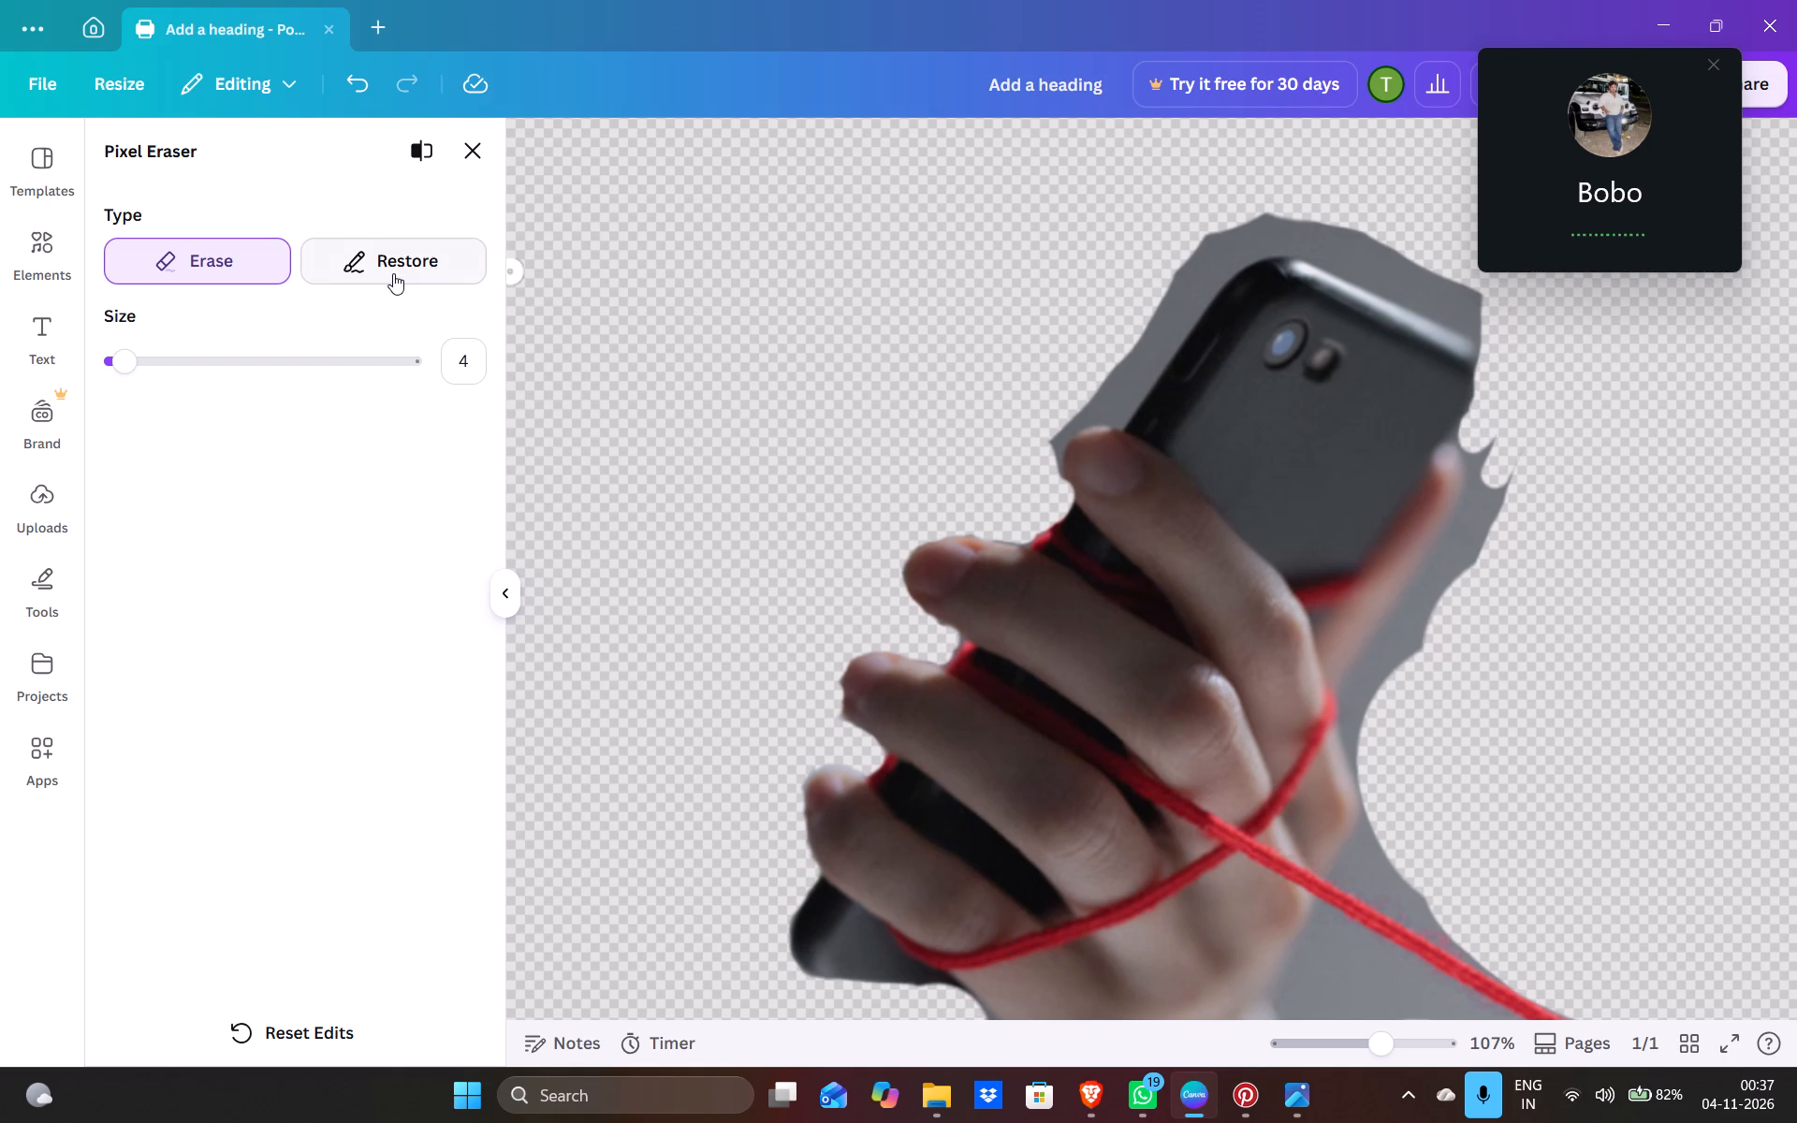
# Restore the phone's right edge just below its upper-right corner with brush size 4.
pyautogui.click(393, 273)
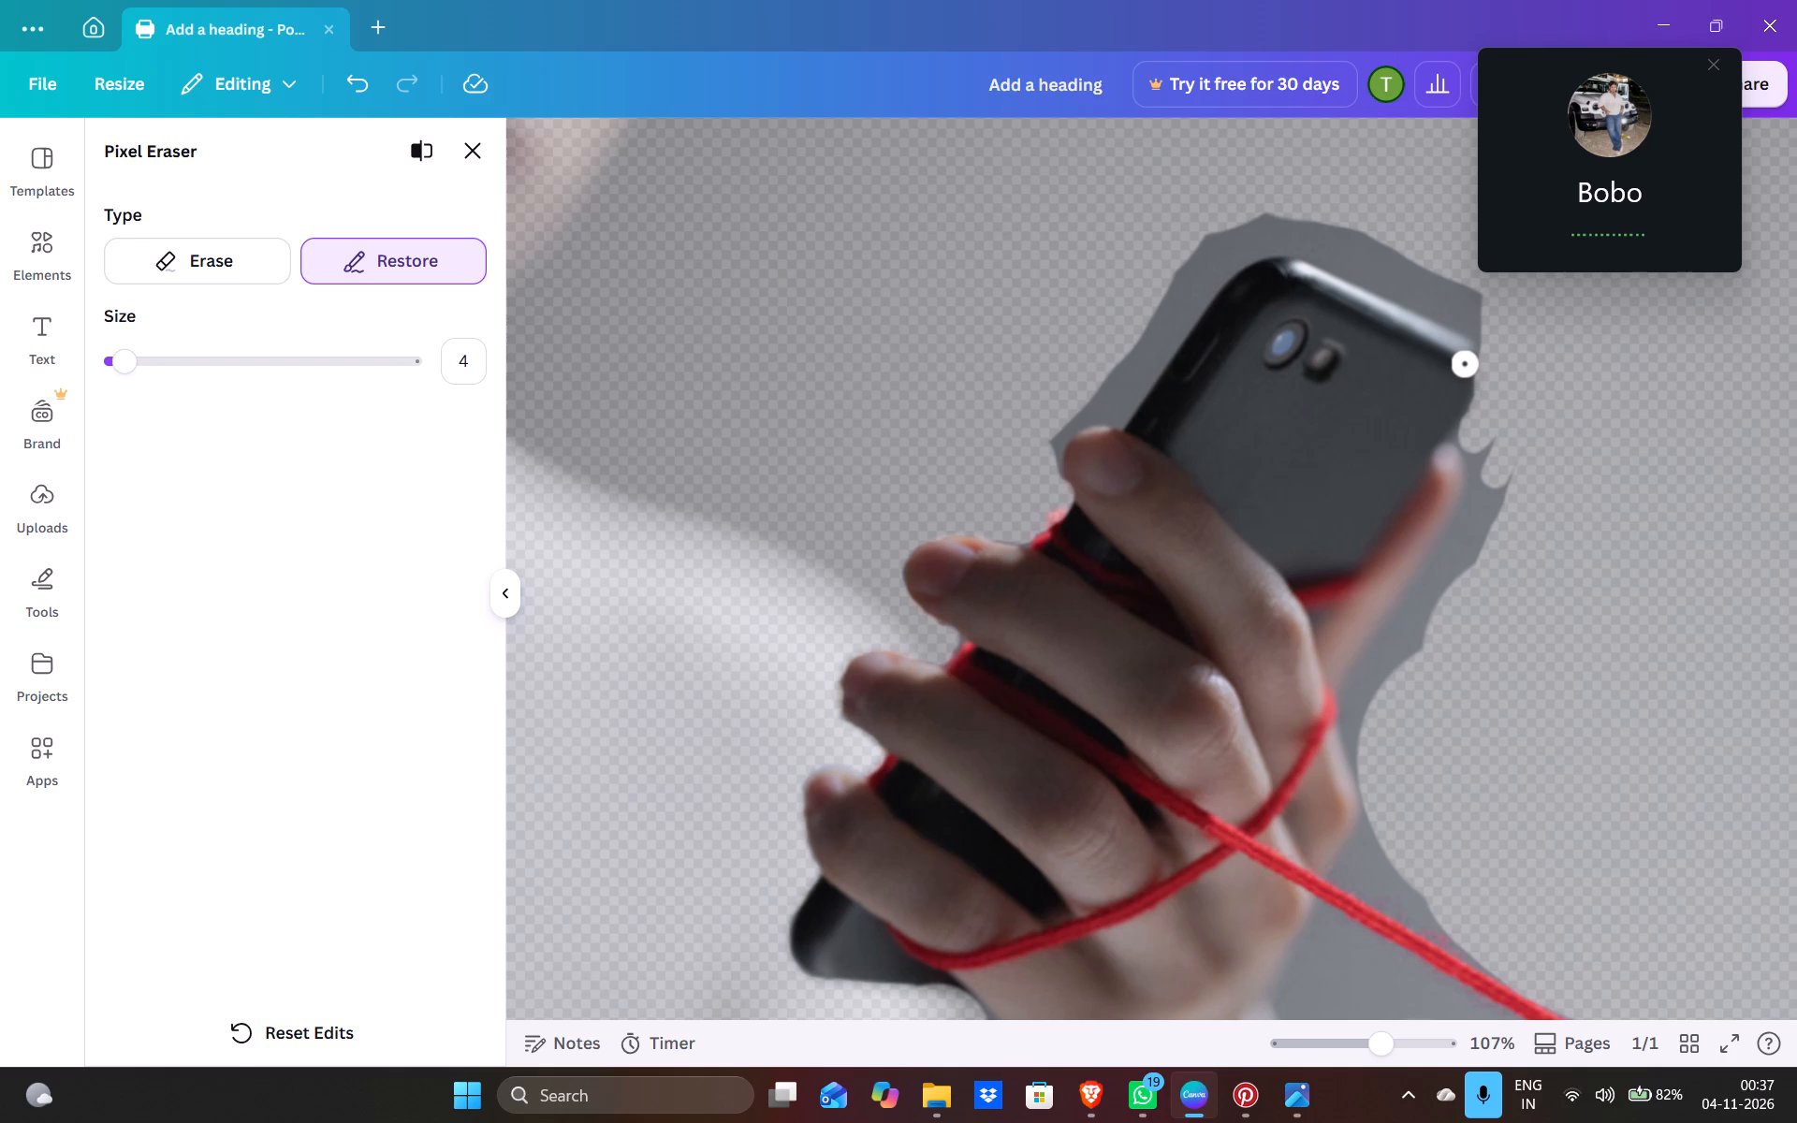
pyautogui.moveTo(1466, 364); pyautogui.dragTo(1449, 427)
# Erase the grey background along the phone's top edge from the upper-left corner to the upper-right corner with eraser size 4.
pyautogui.click(231, 261)
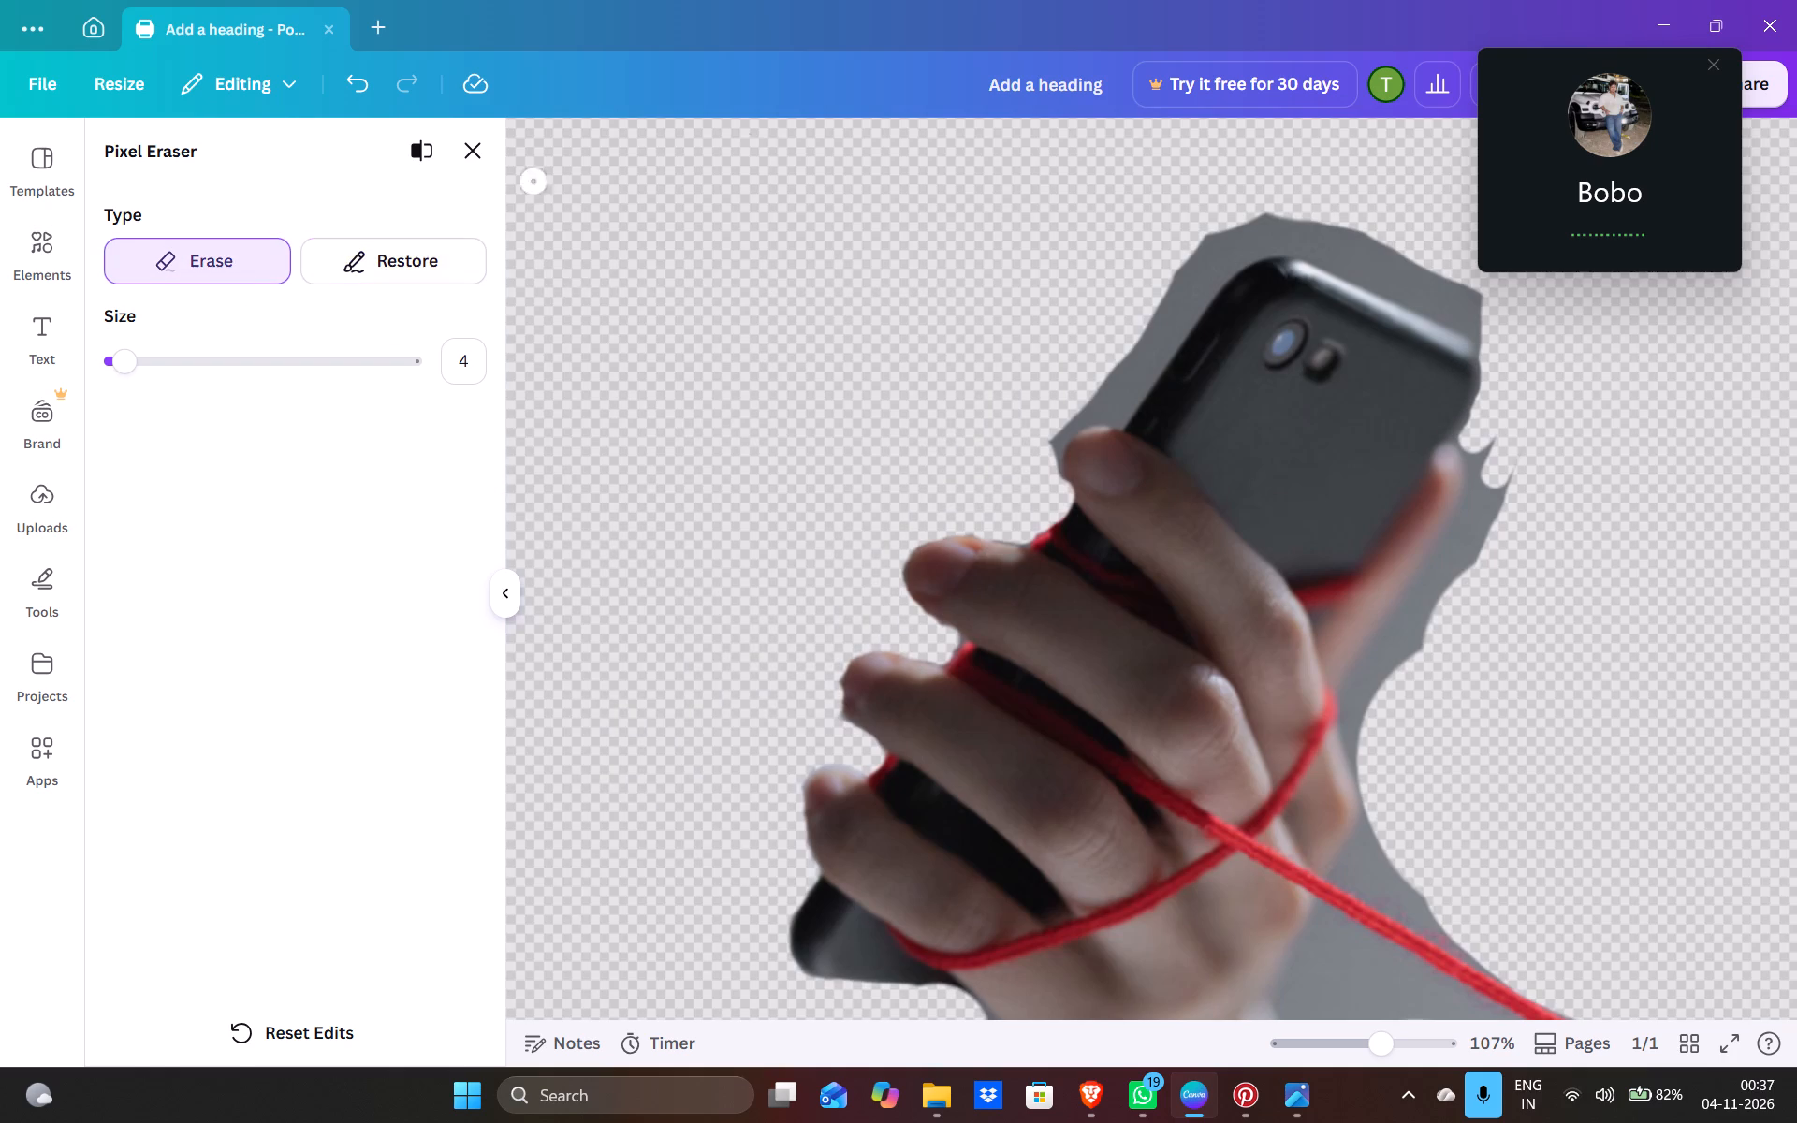
pyautogui.moveTo(1246, 226); pyautogui.dragTo(1236, 251)
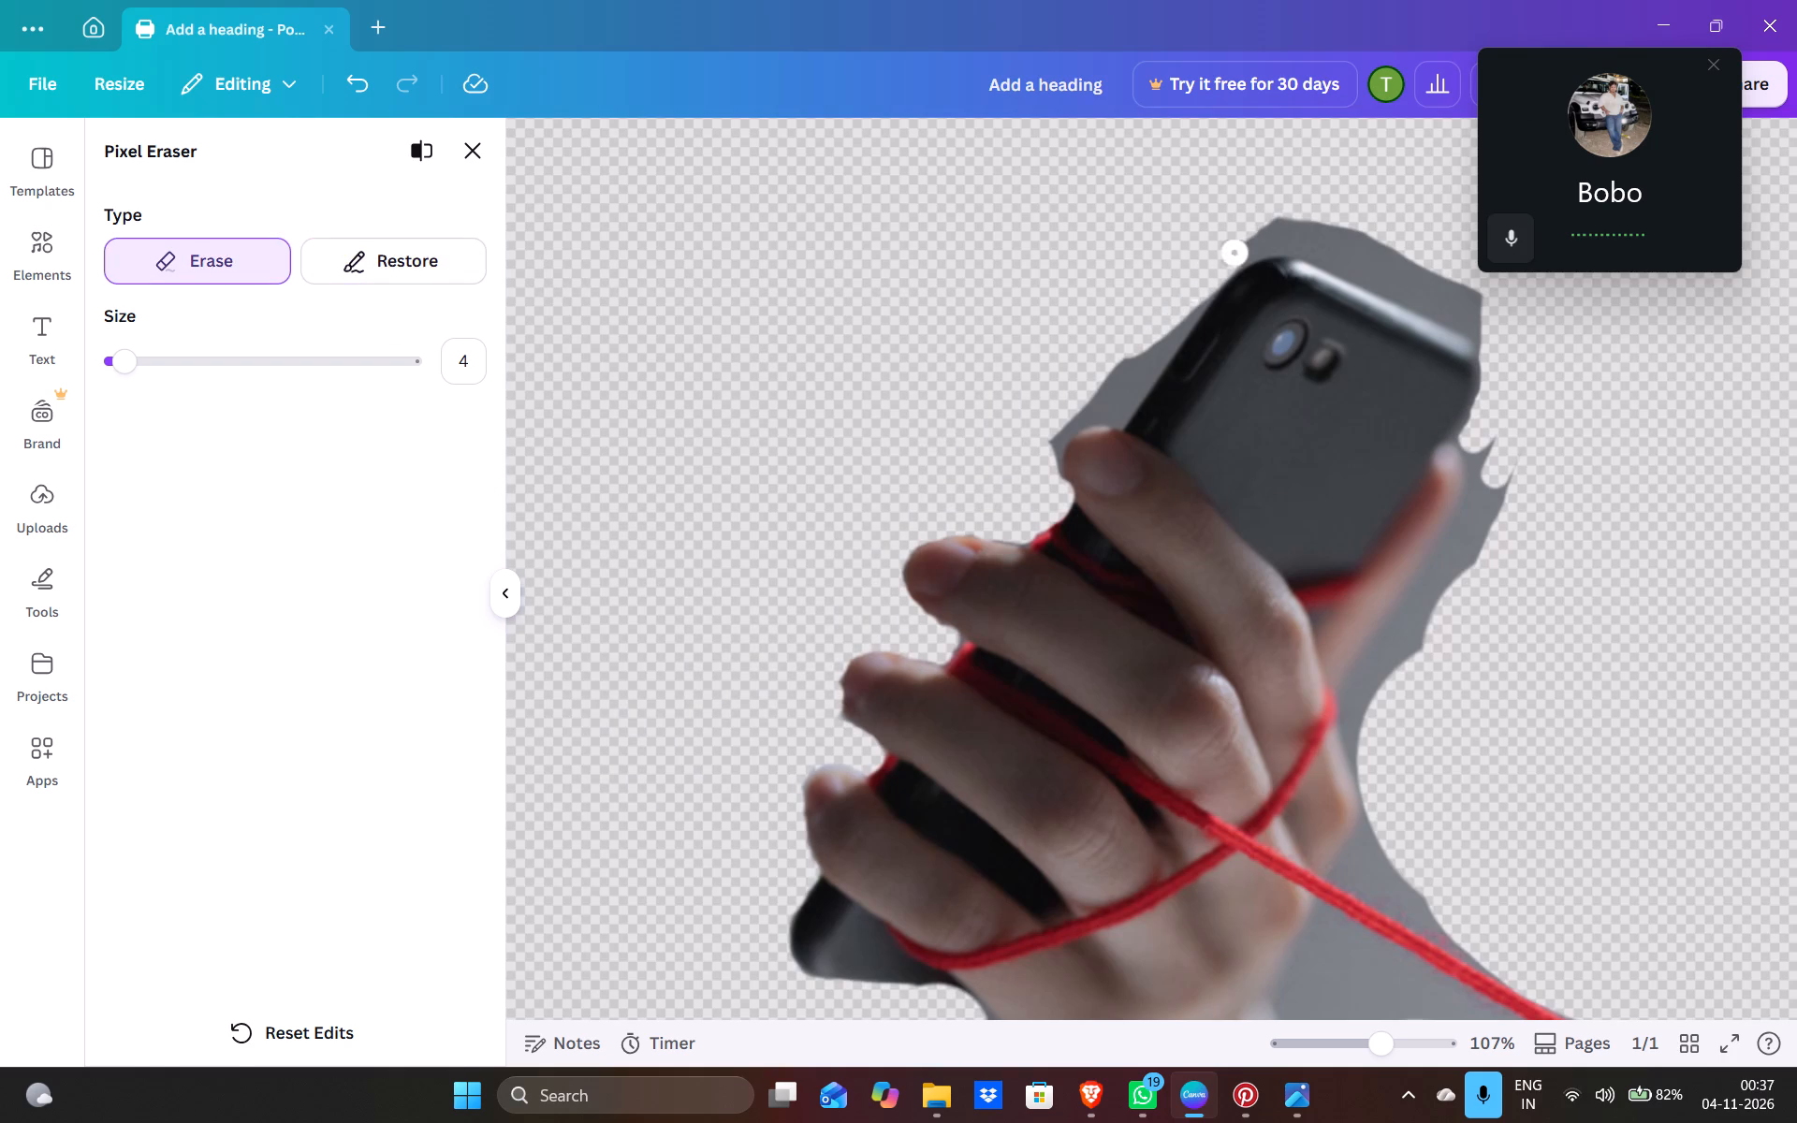
pyautogui.moveTo(1236, 251); pyautogui.dragTo(1443, 277)
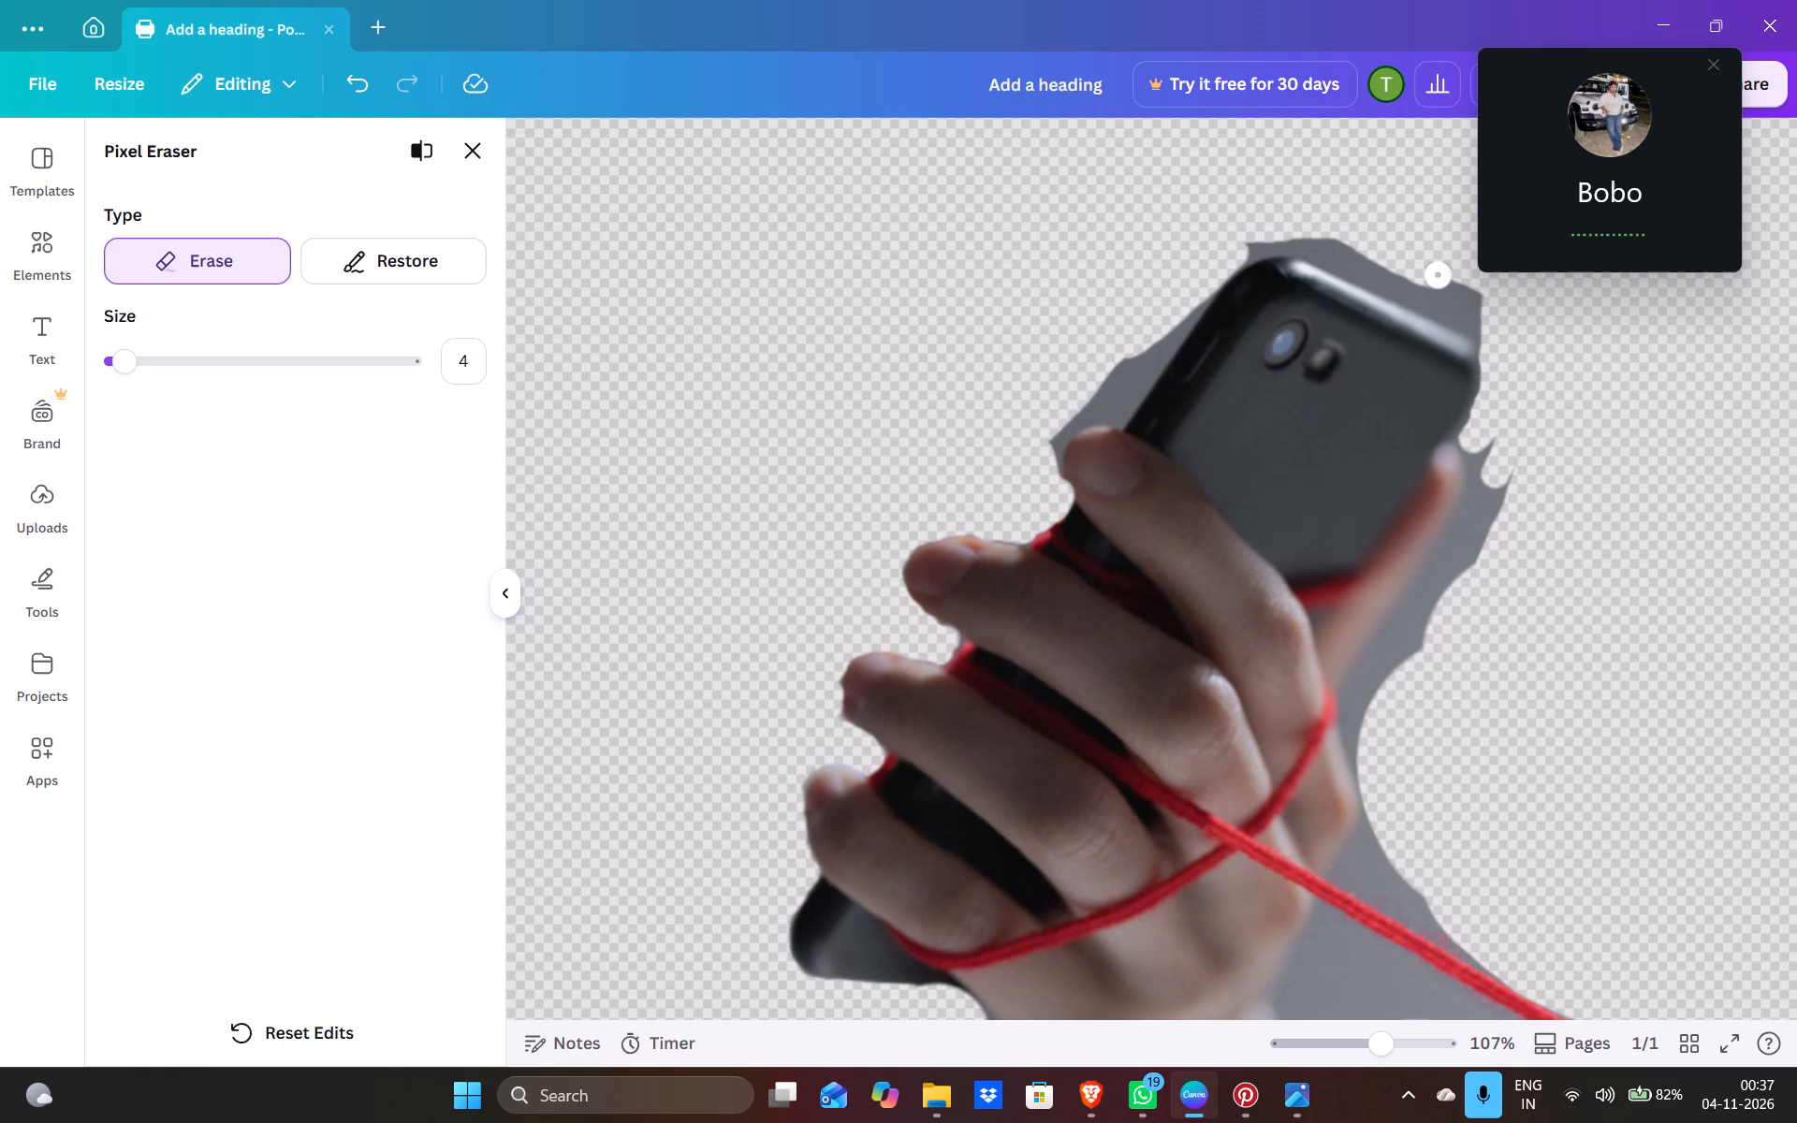
pyautogui.moveTo(1443, 277); pyautogui.dragTo(1380, 253)
pyautogui.moveTo(1380, 253); pyautogui.dragTo(1221, 251)
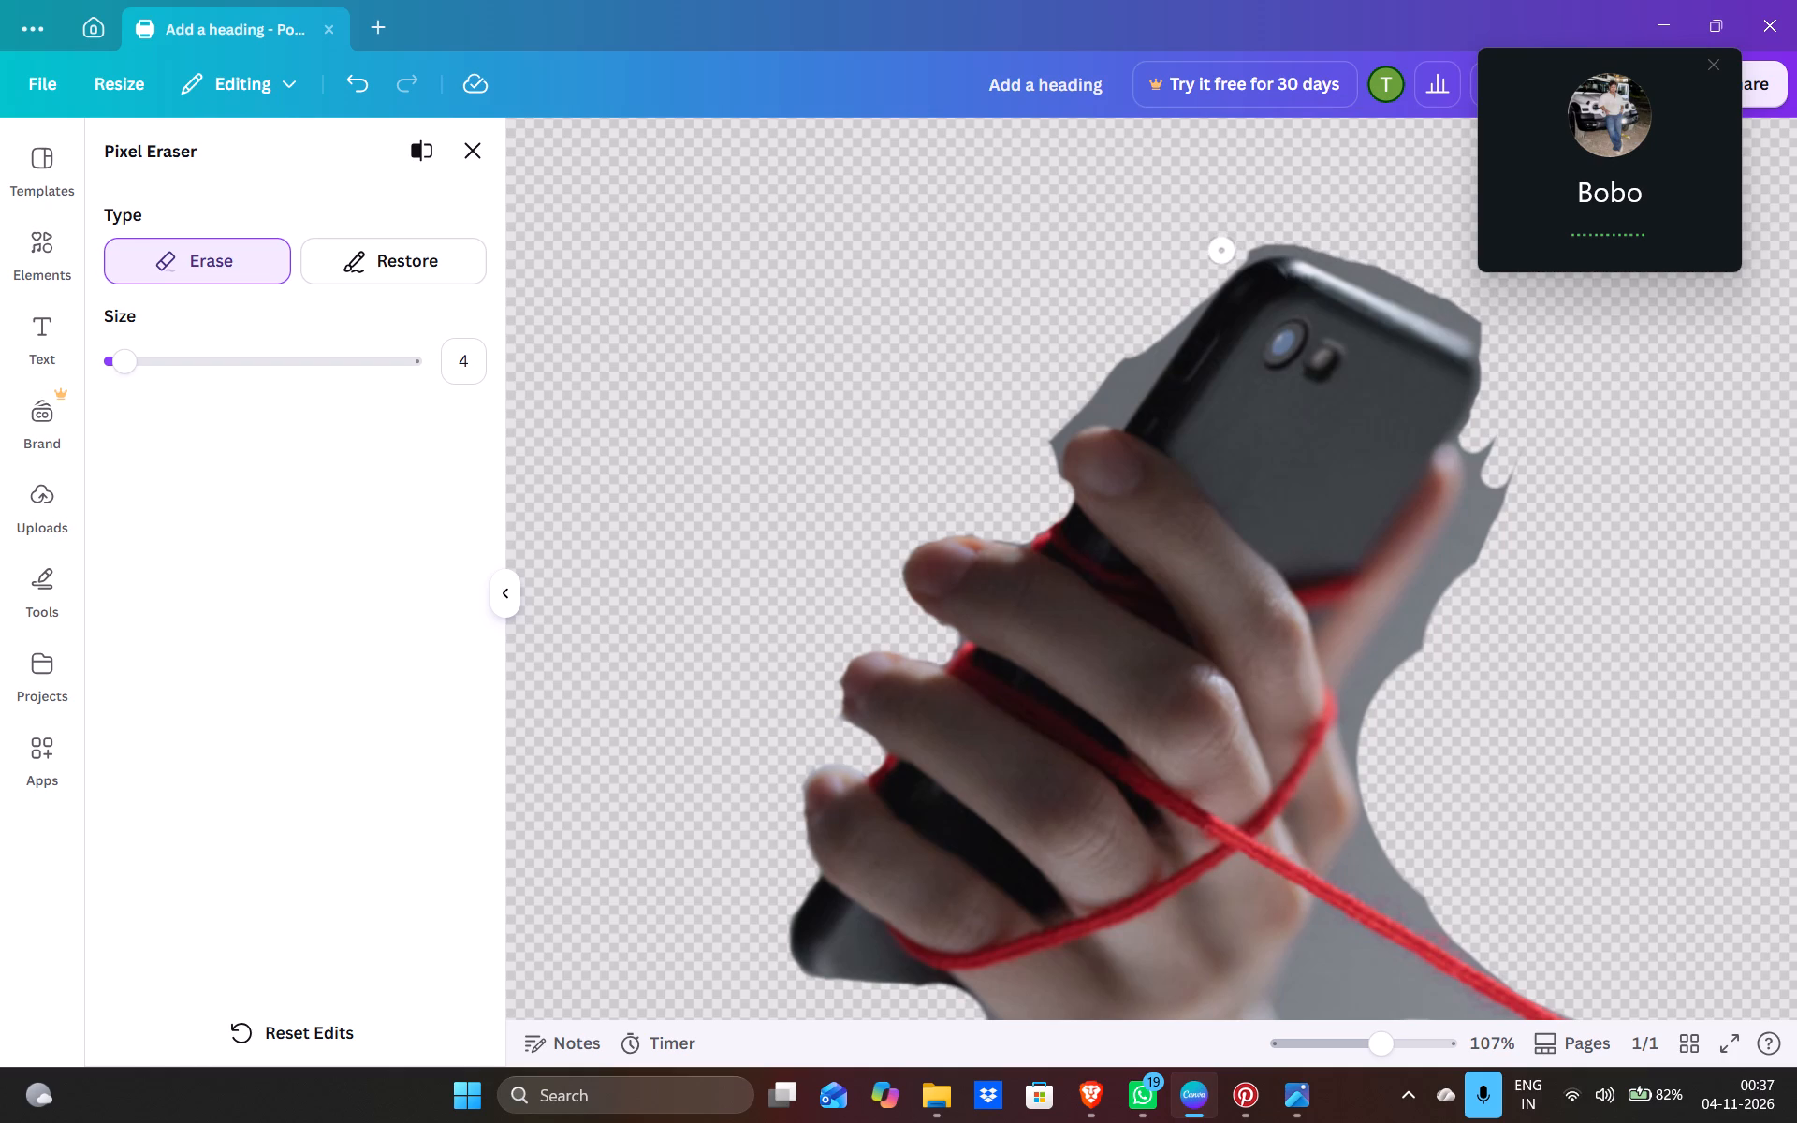
pyautogui.moveTo(1221, 251); pyautogui.dragTo(1266, 247)
pyautogui.moveTo(1278, 239); pyautogui.dragTo(1365, 262)
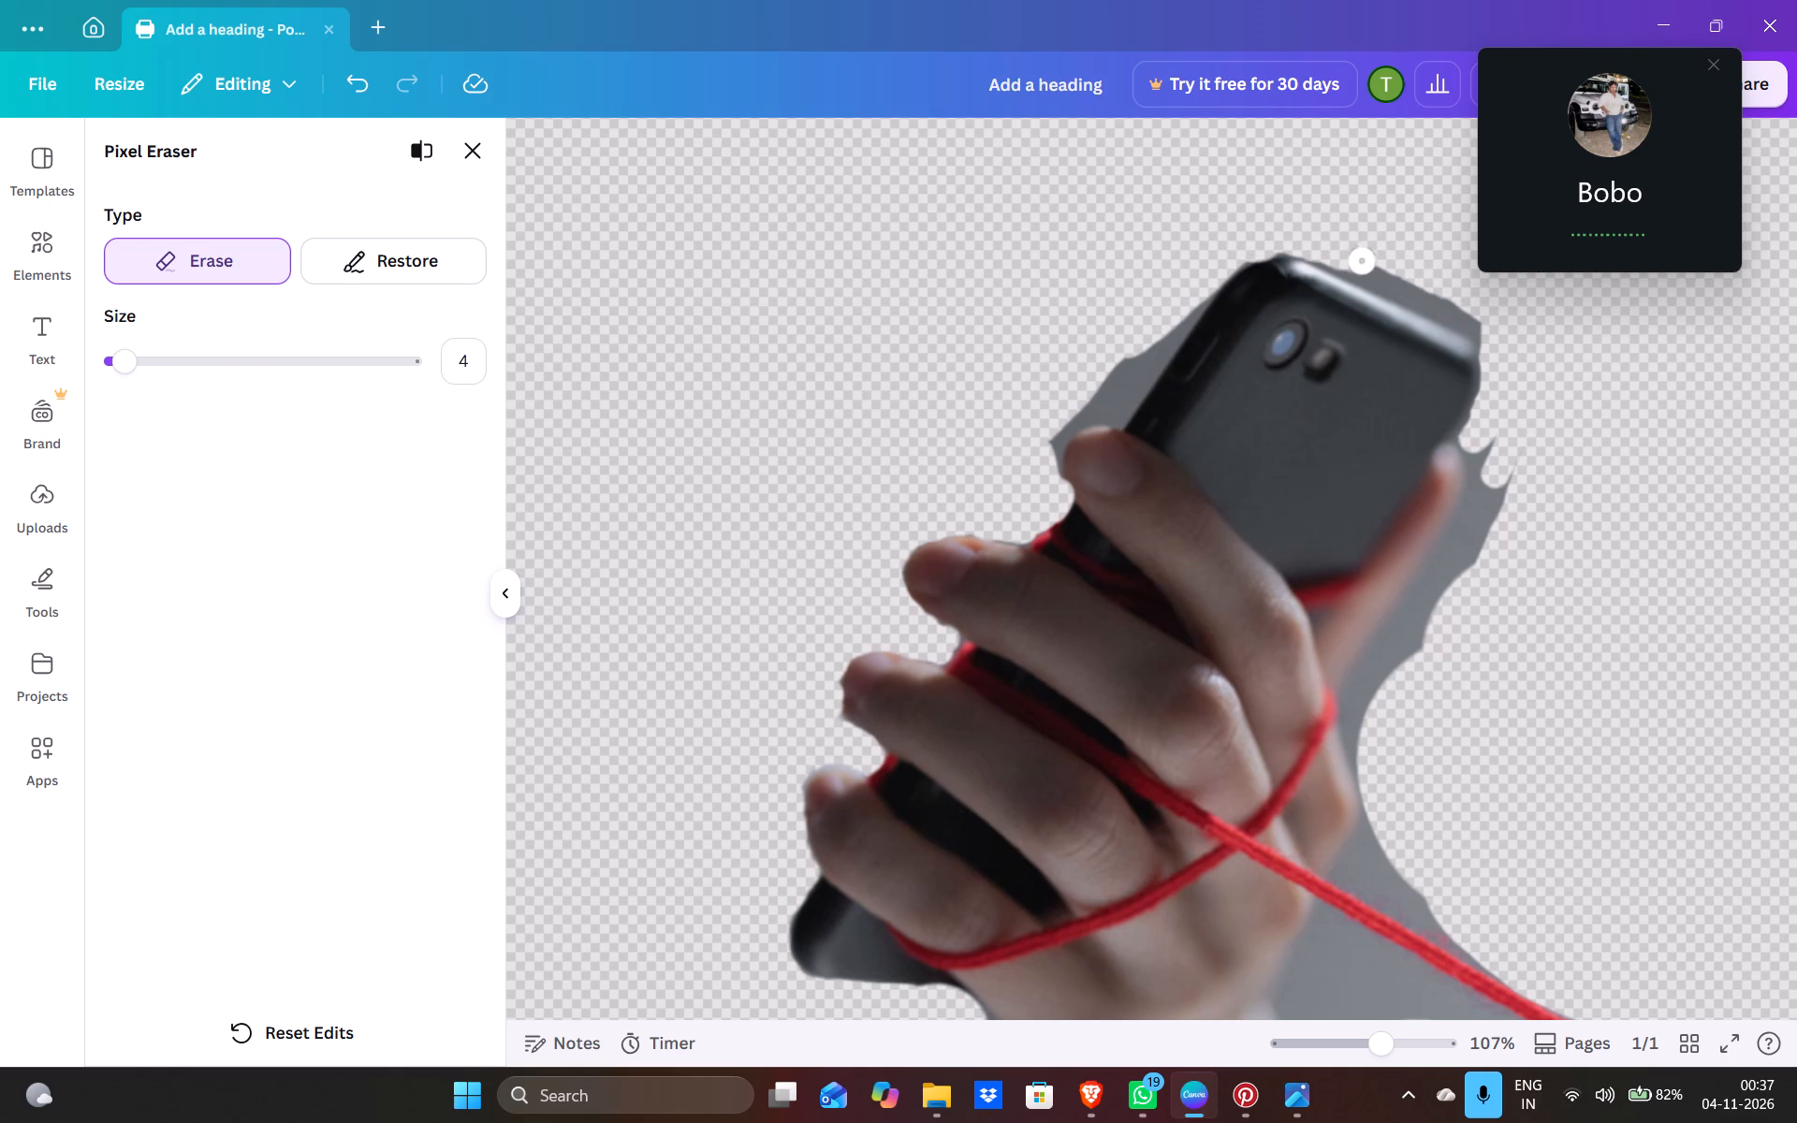
pyautogui.moveTo(1365, 262); pyautogui.dragTo(1488, 328)
pyautogui.moveTo(1488, 328); pyautogui.dragTo(1416, 290)
pyautogui.moveTo(1416, 290); pyautogui.dragTo(1385, 283)
pyautogui.click(1385, 283)
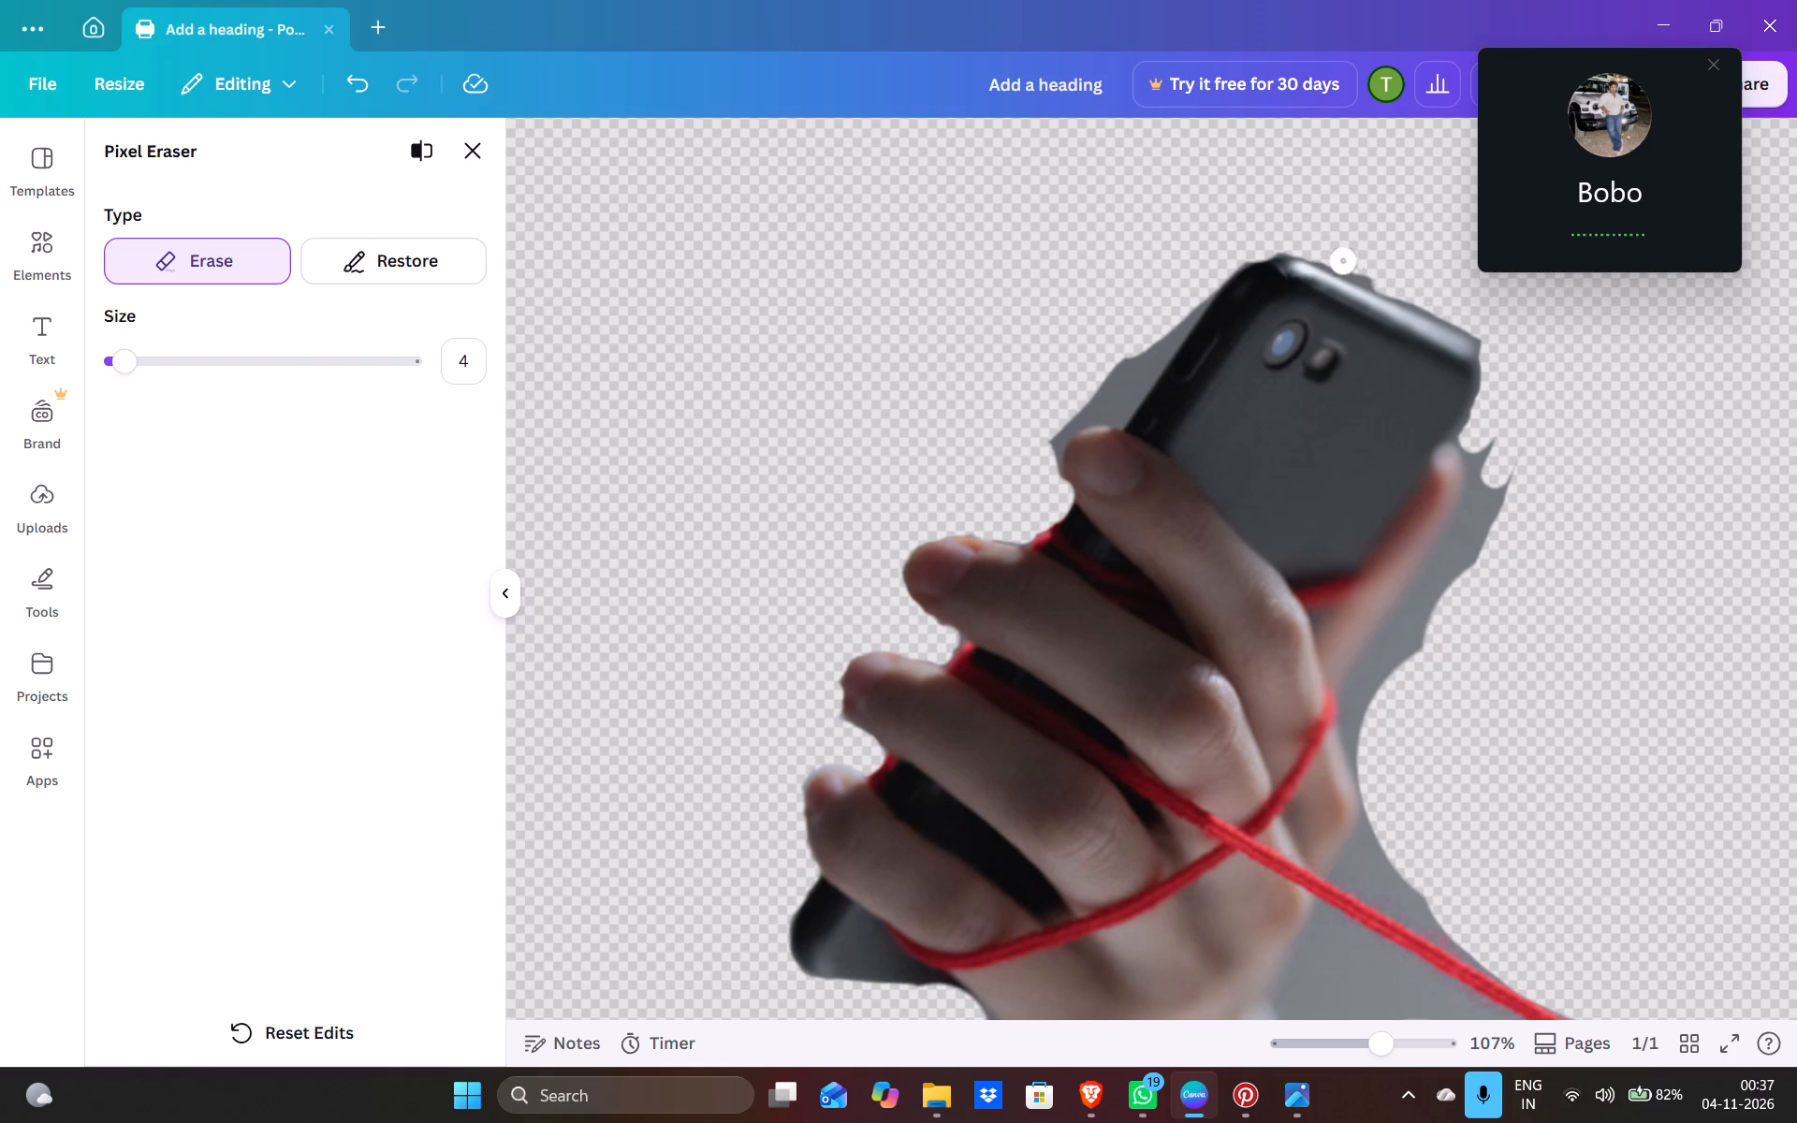
pyautogui.moveTo(1328, 255); pyautogui.dragTo(1363, 271)
pyautogui.moveTo(1363, 271); pyautogui.dragTo(1422, 290)
pyautogui.moveTo(1422, 290); pyautogui.dragTo(1404, 284)
# Erase the grey background along the phone's left edge, from its upper-left corner down to the index fingertip, with eraser size 4.
pyautogui.moveTo(1188, 302); pyautogui.dragTo(1172, 316)
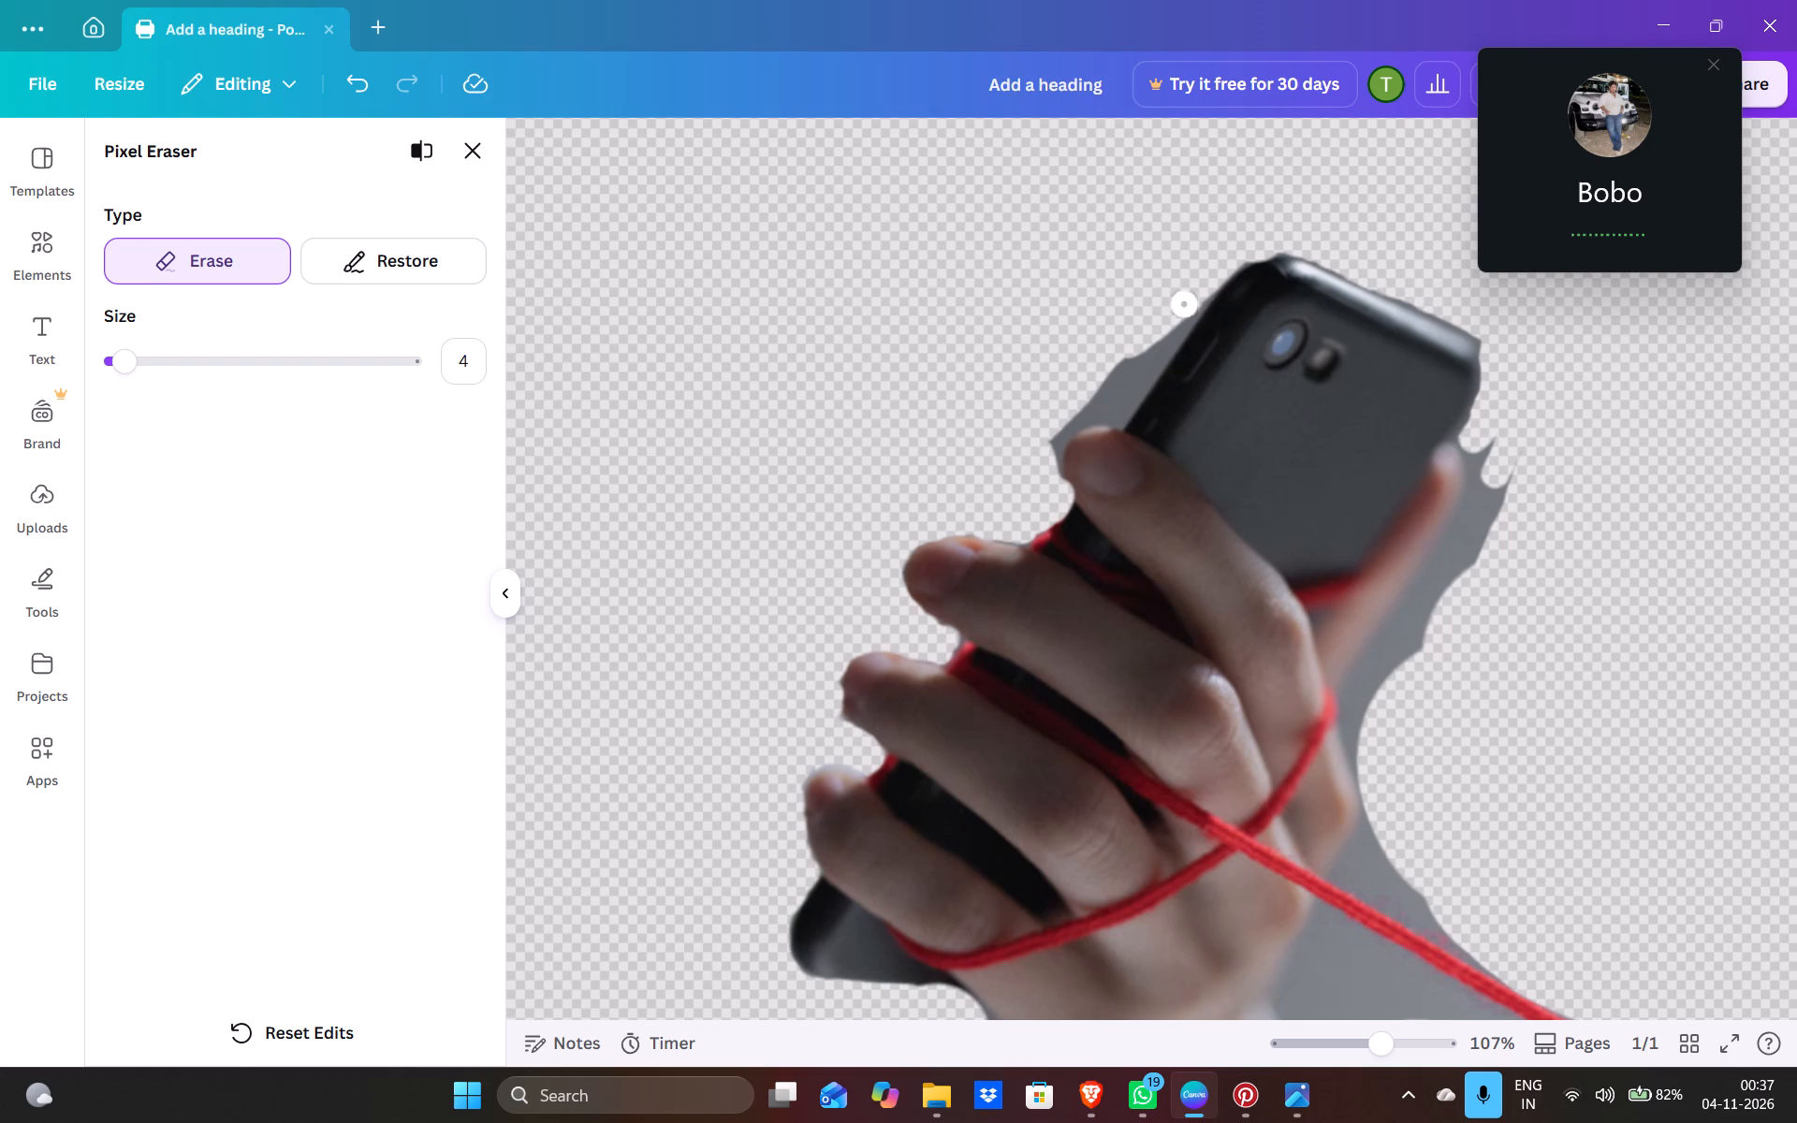
pyautogui.moveTo(1172, 316); pyautogui.dragTo(1123, 365)
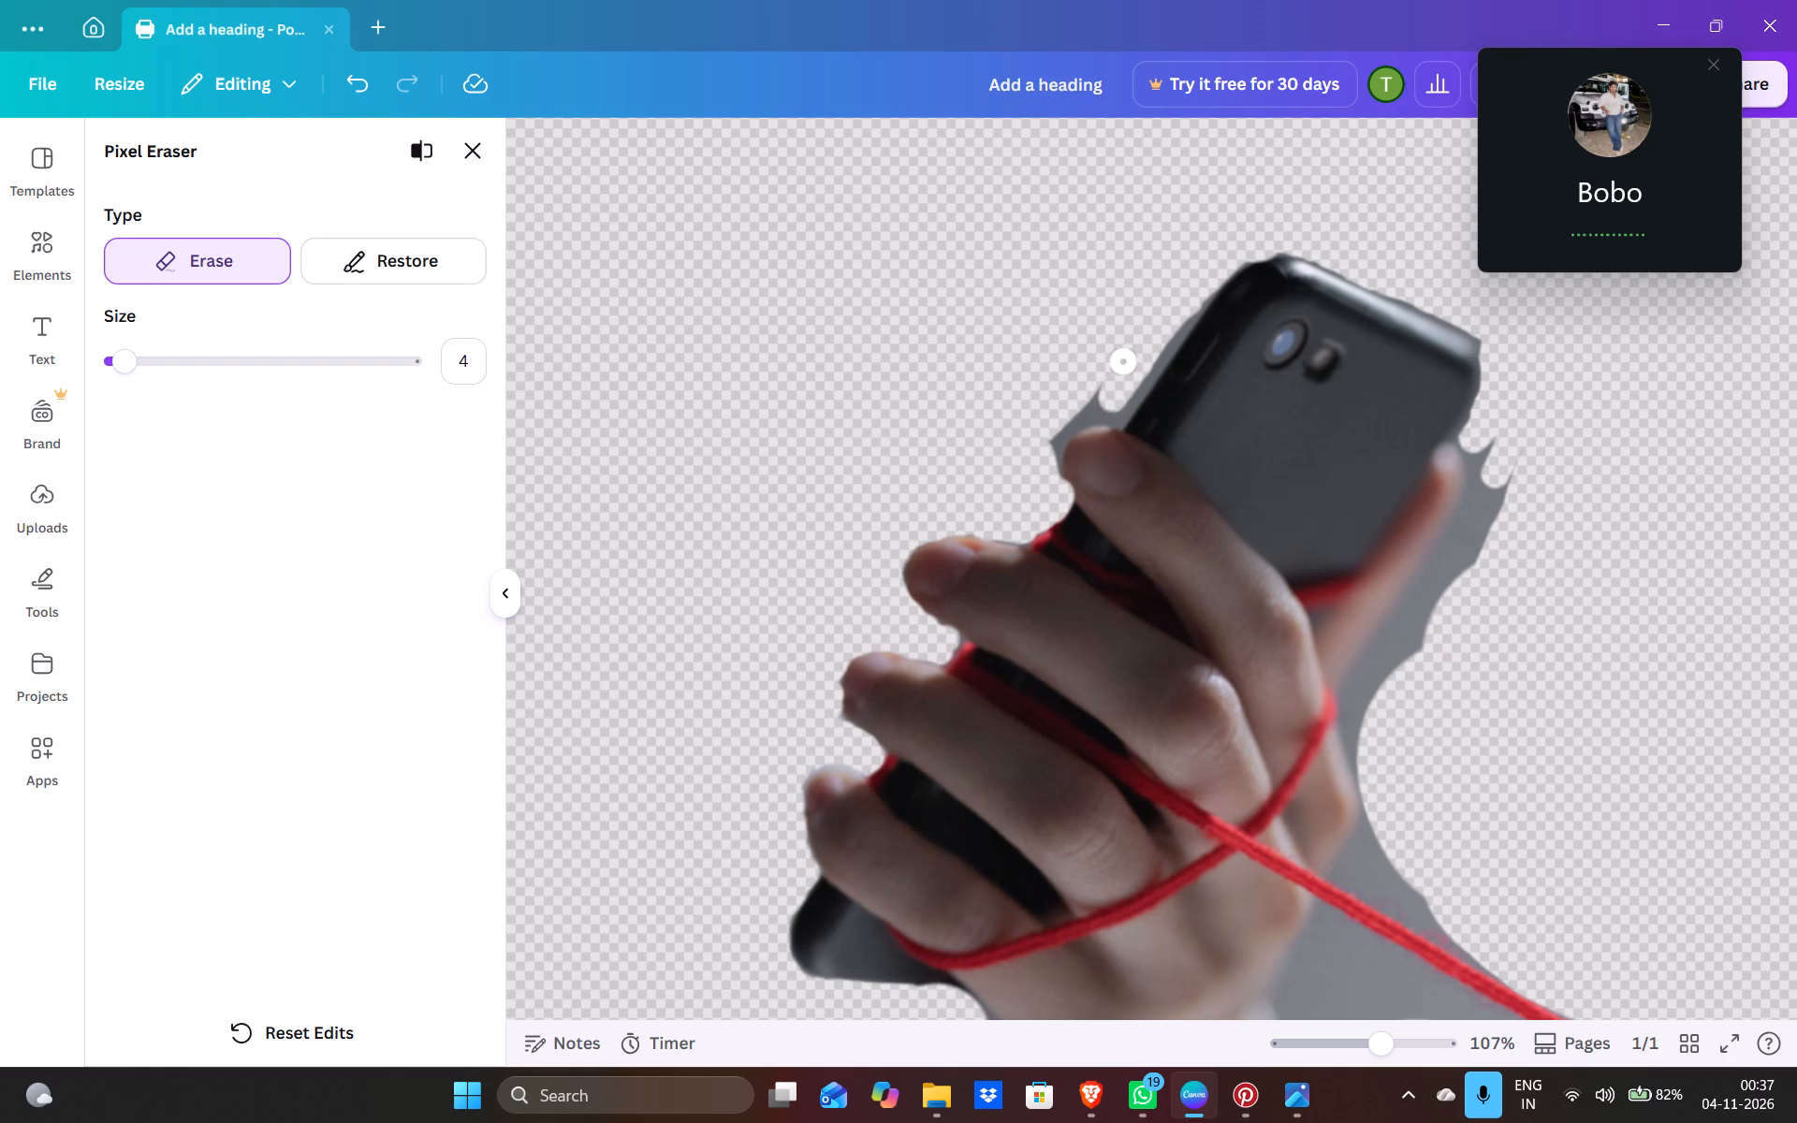
pyautogui.moveTo(1123, 365); pyautogui.dragTo(1192, 301)
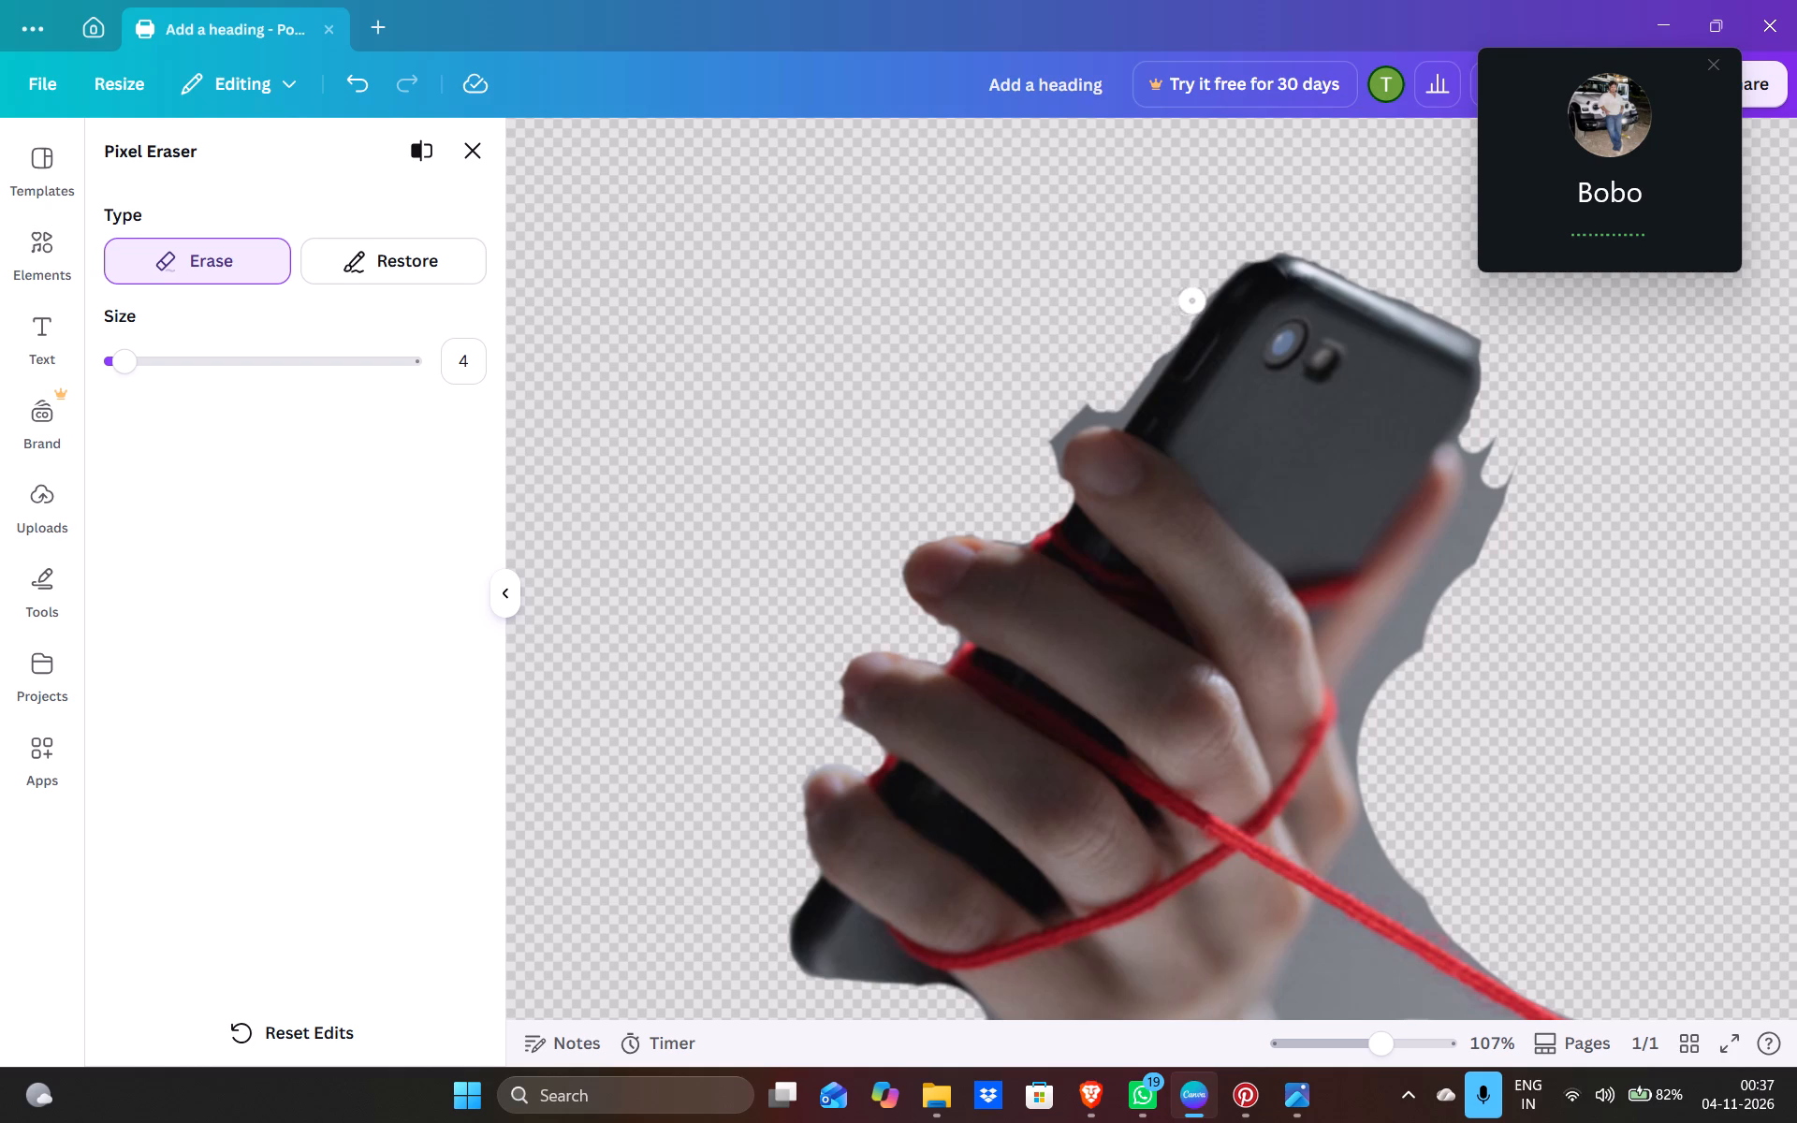
pyautogui.moveTo(1192, 301); pyautogui.dragTo(1156, 366)
pyautogui.moveTo(1156, 366); pyautogui.dragTo(1132, 409)
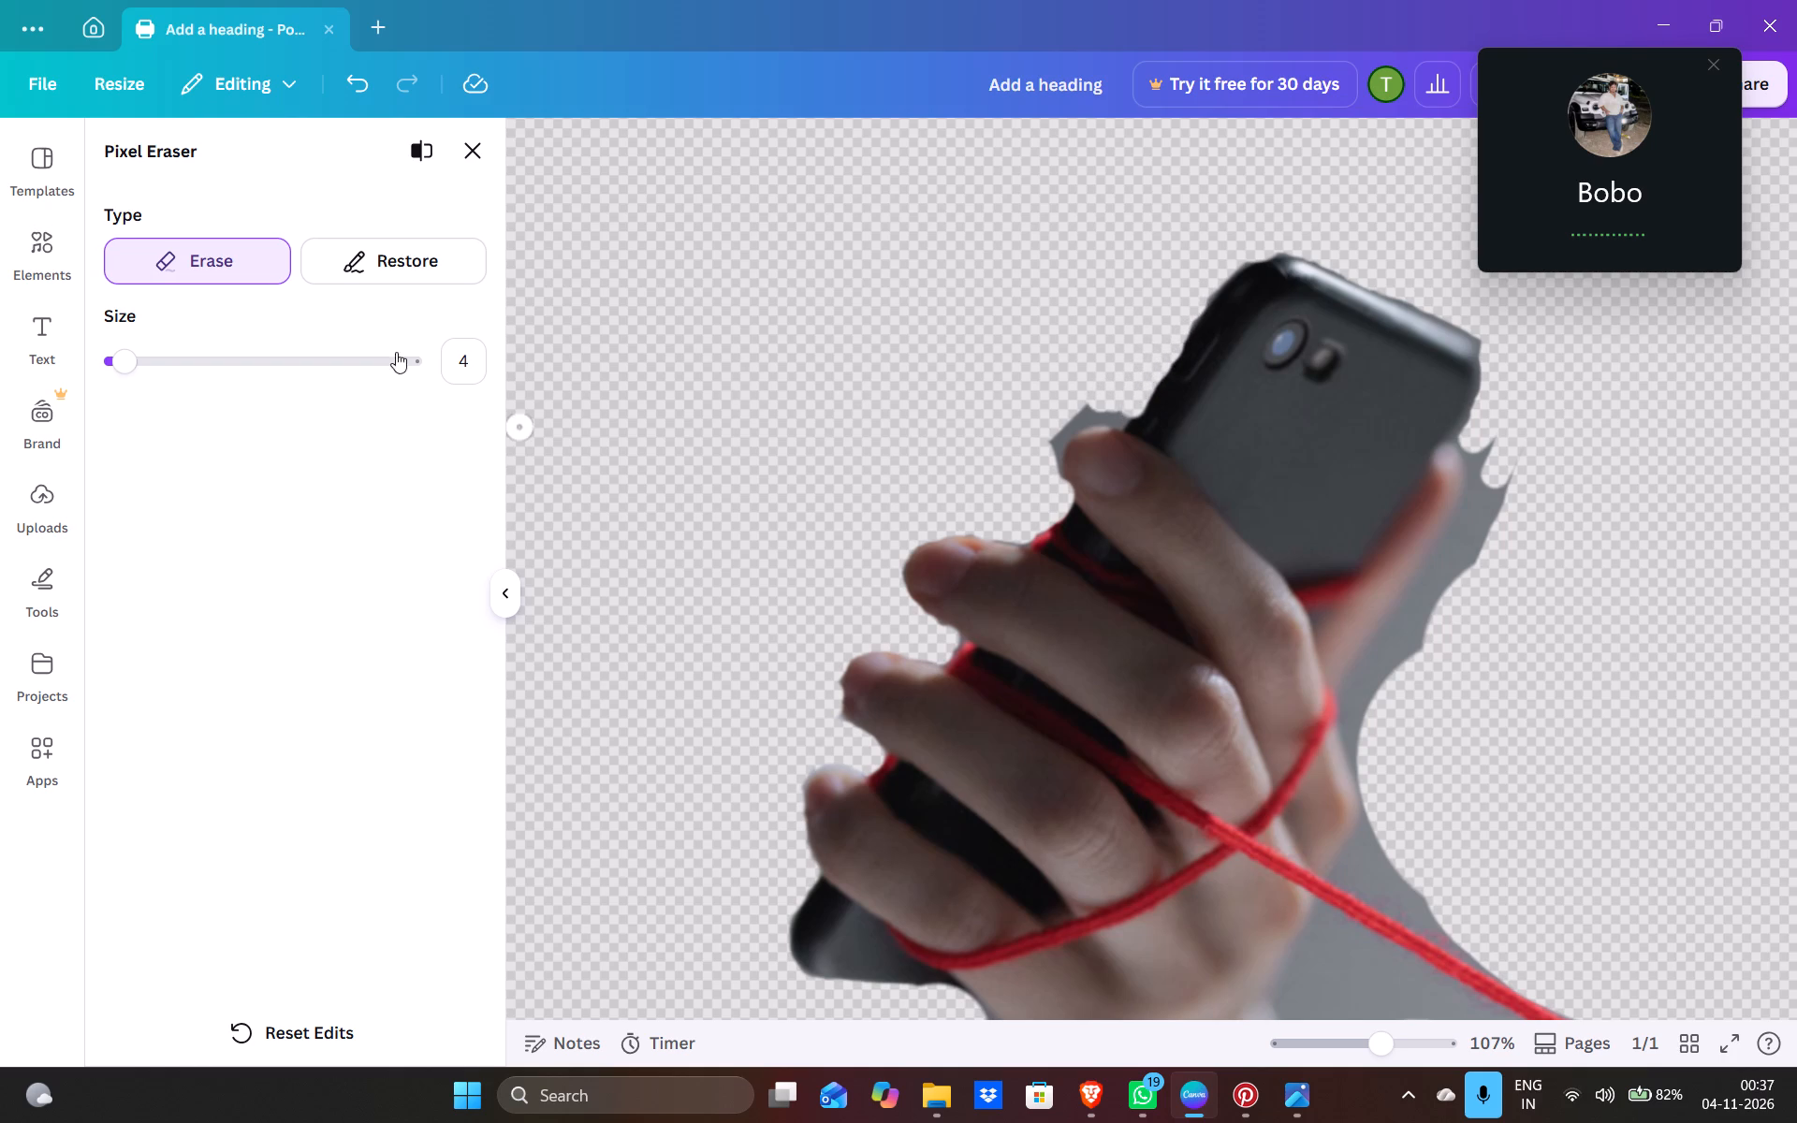
# Restore the phone's left edge above the index finger and its upper-left corner with brush size 4.
pyautogui.click(343, 261)
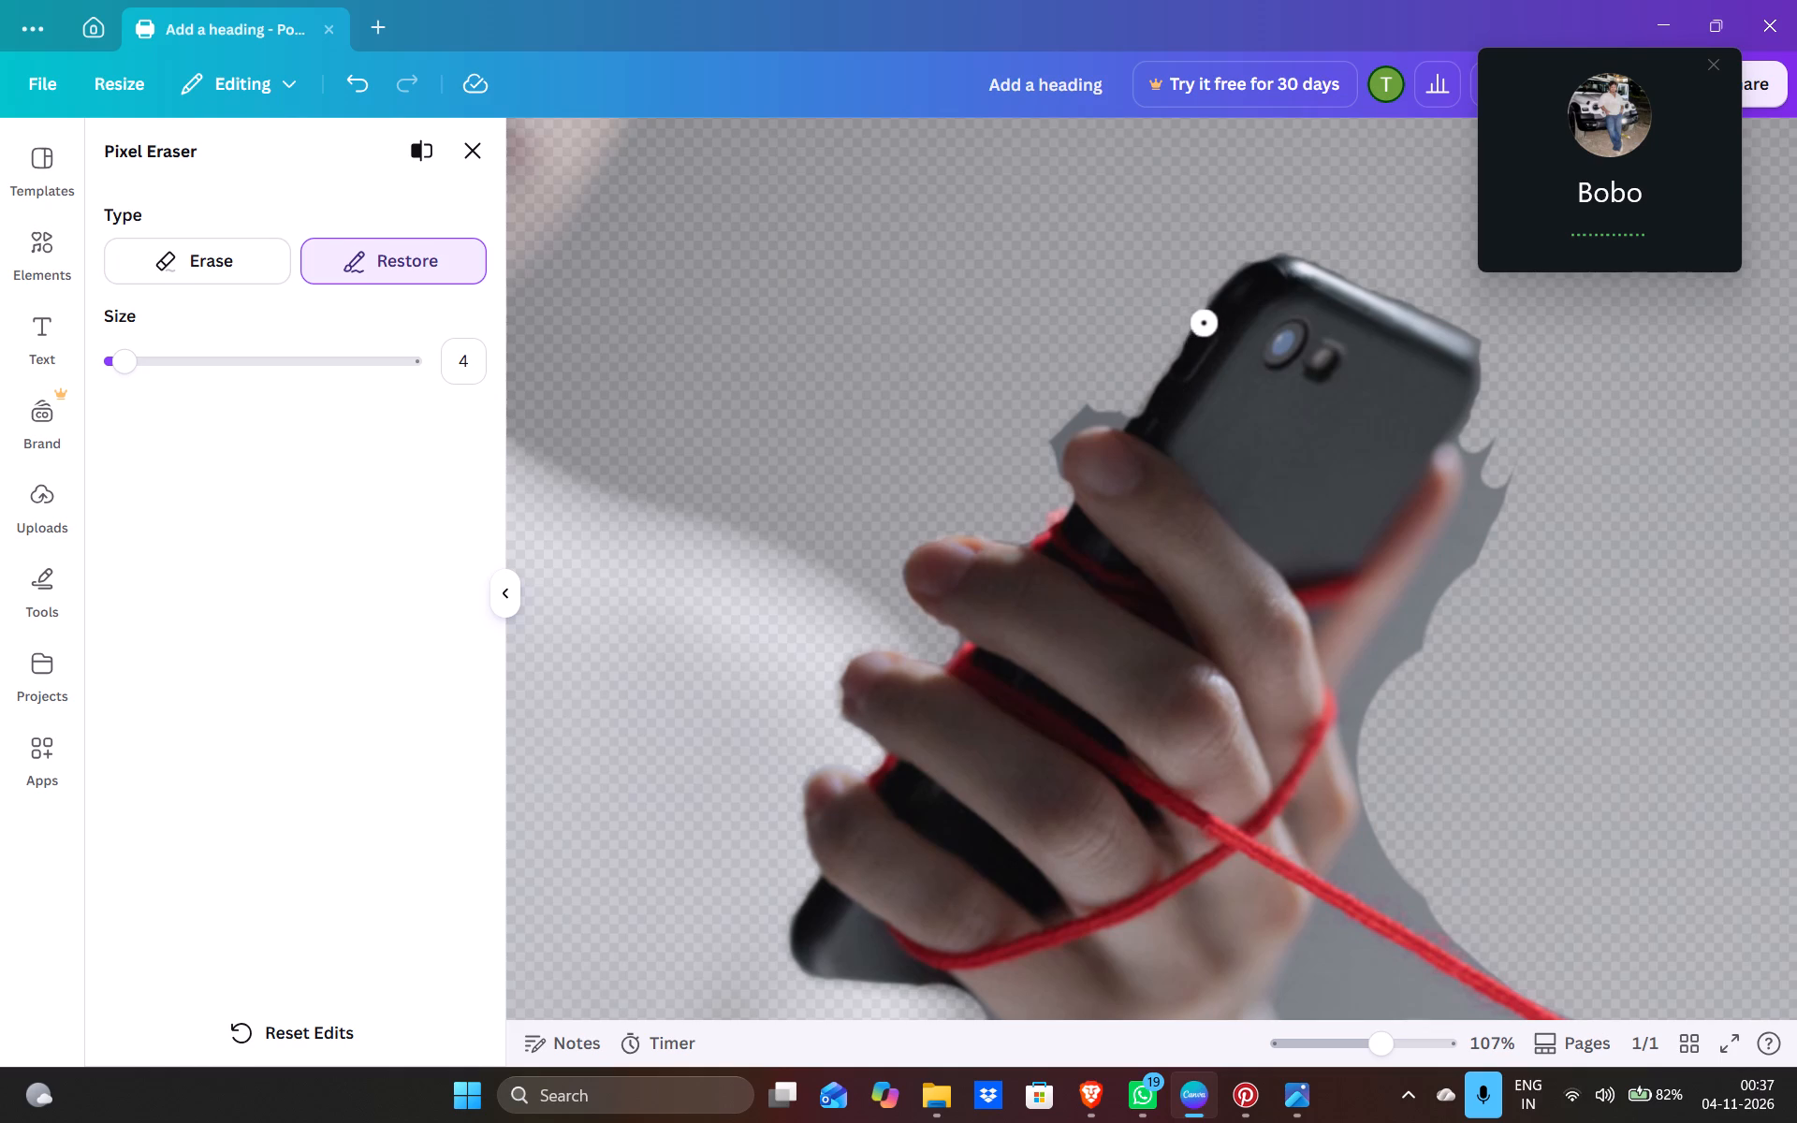
pyautogui.moveTo(1205, 341); pyautogui.dragTo(1153, 416)
pyautogui.moveTo(1153, 416); pyautogui.dragTo(1153, 413)
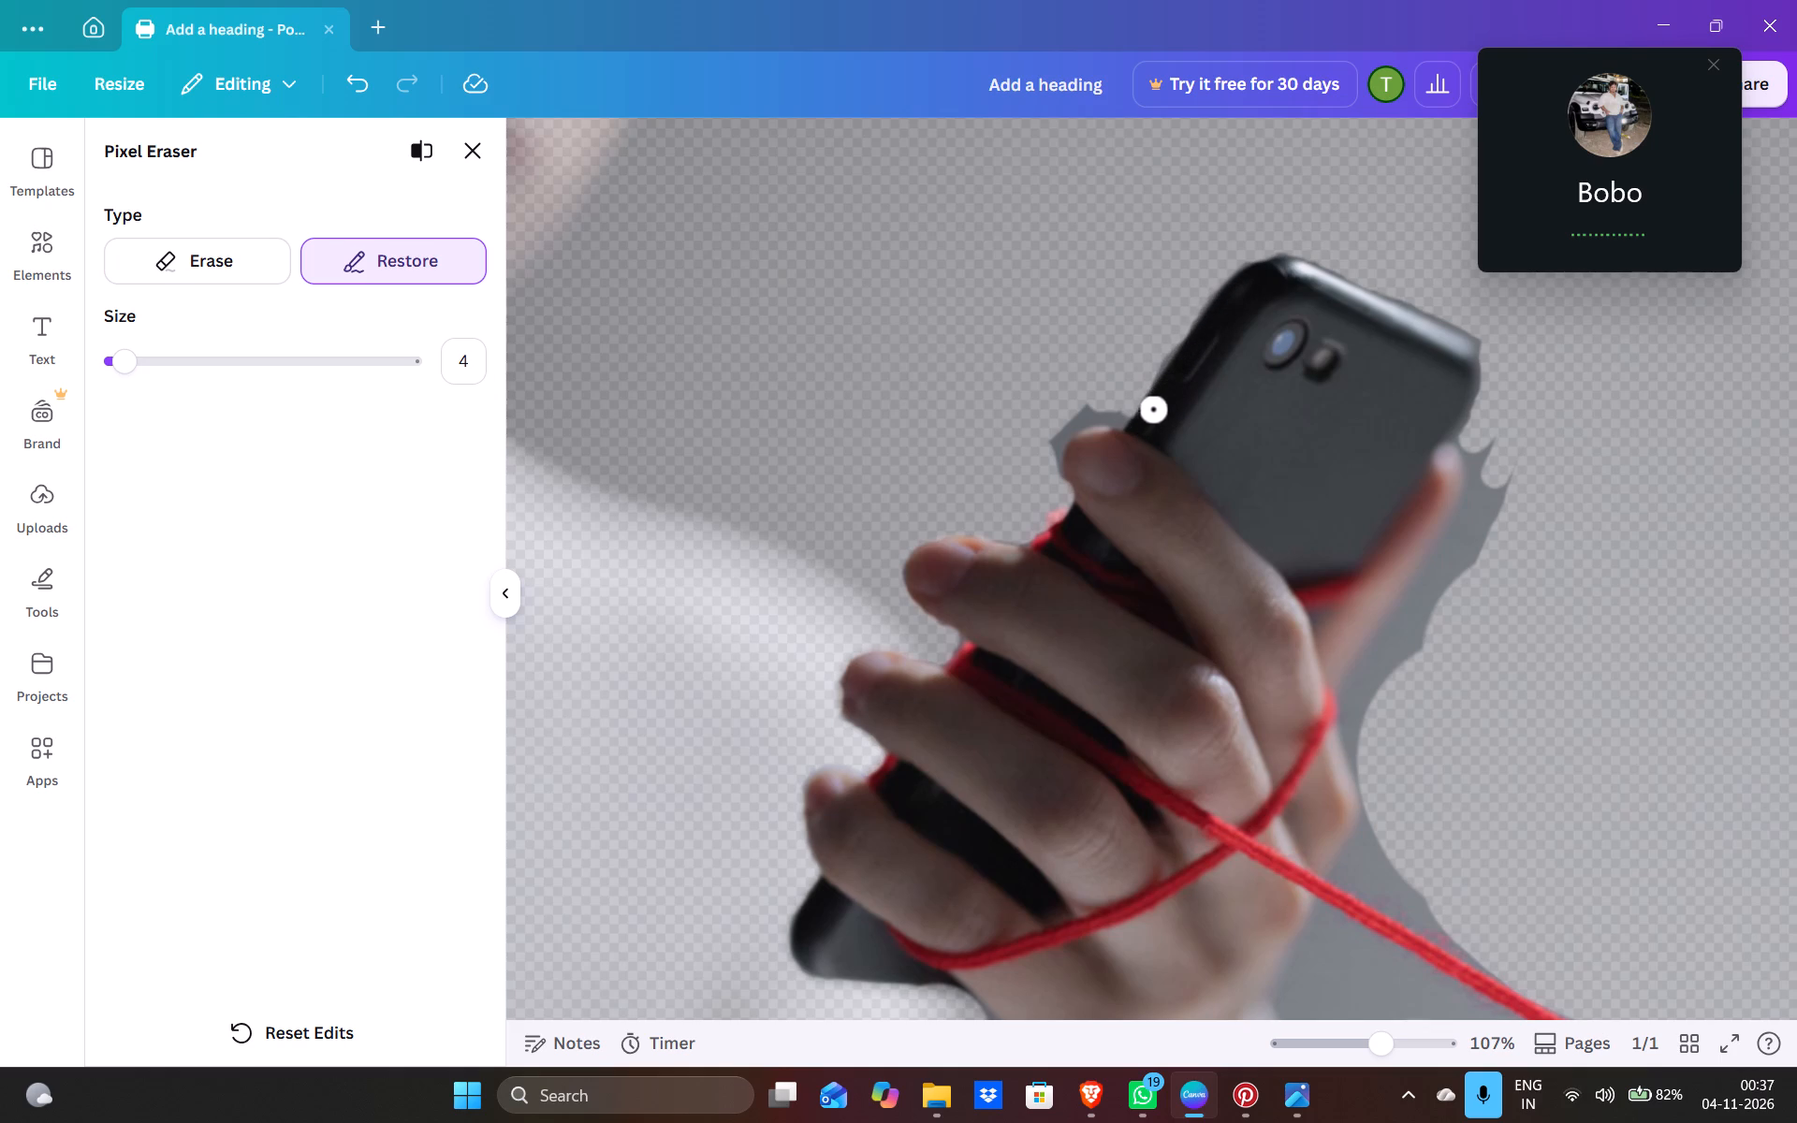
pyautogui.moveTo(1153, 413); pyautogui.dragTo(1198, 350)
pyautogui.moveTo(1198, 350); pyautogui.dragTo(1335, 288)
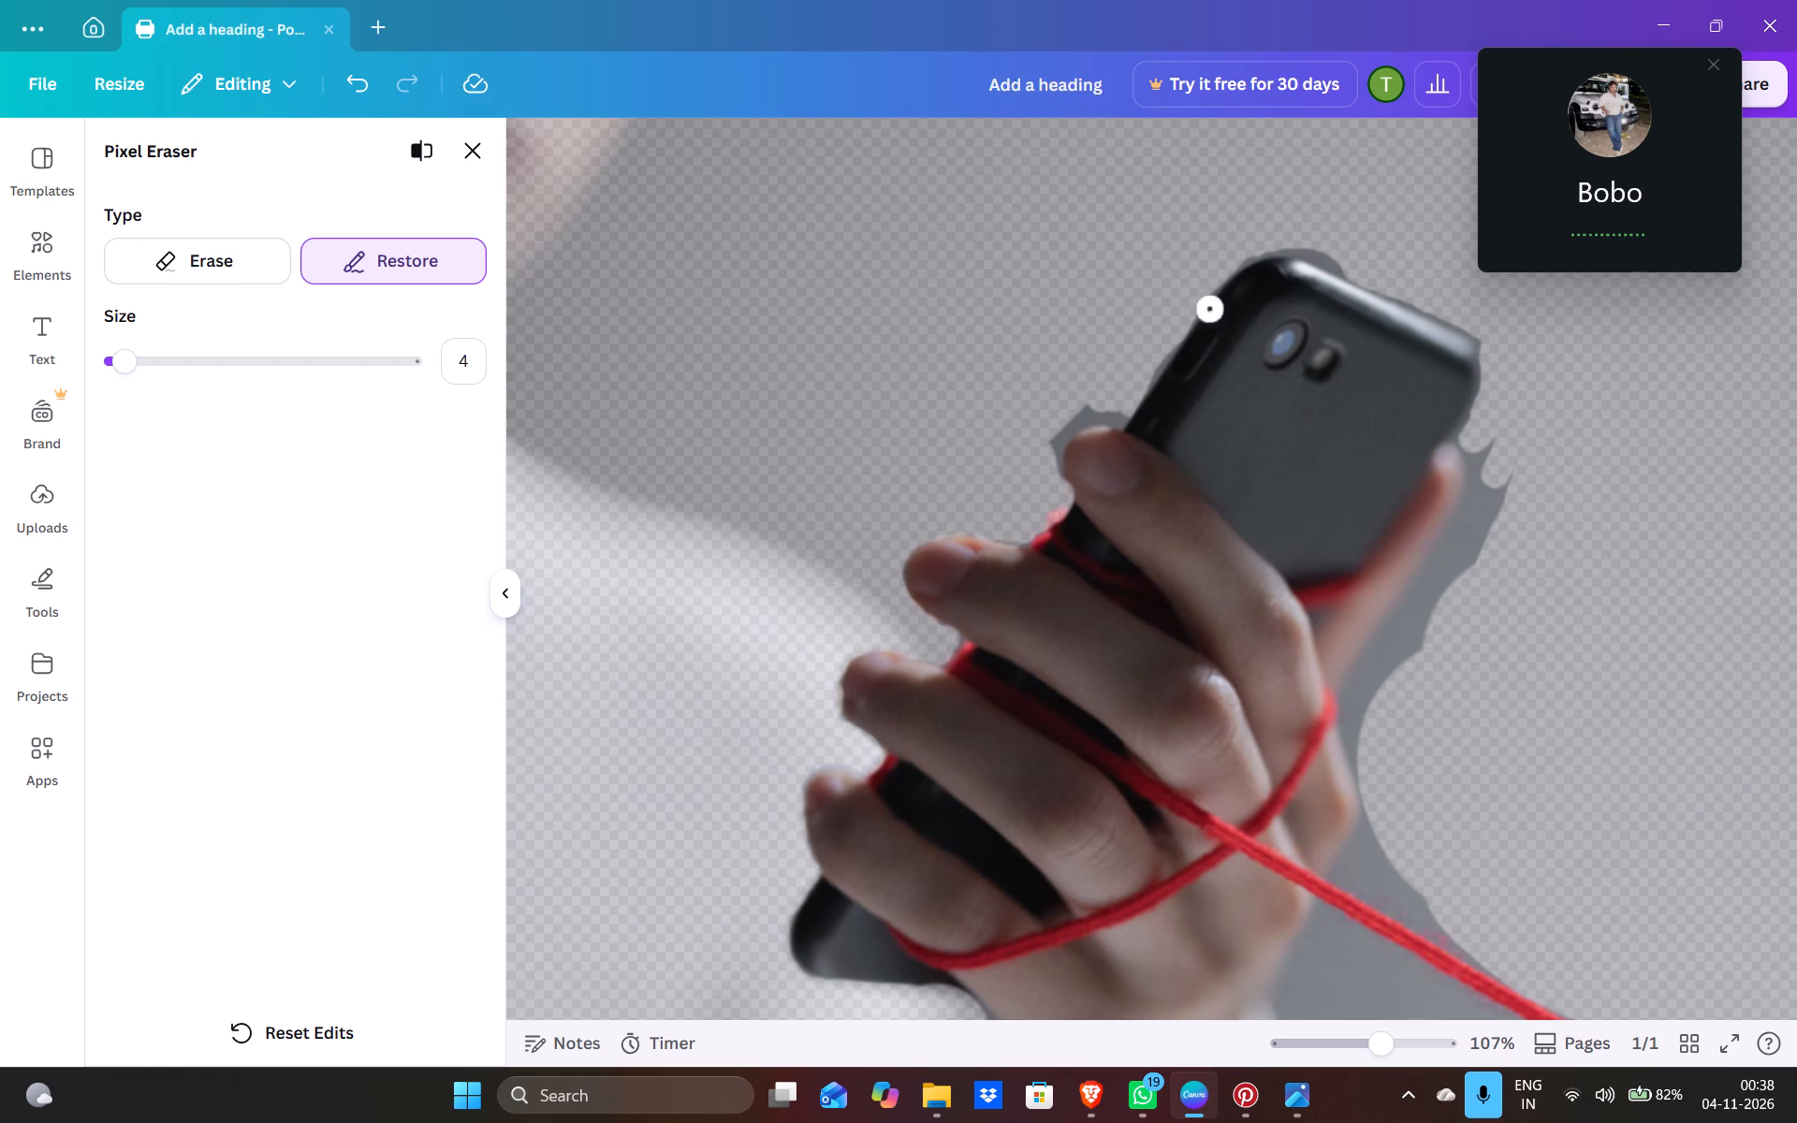
# Erase the grey background patch around the index fingertip, up to where it meets the phone's left edge.
pyautogui.click(271, 243)
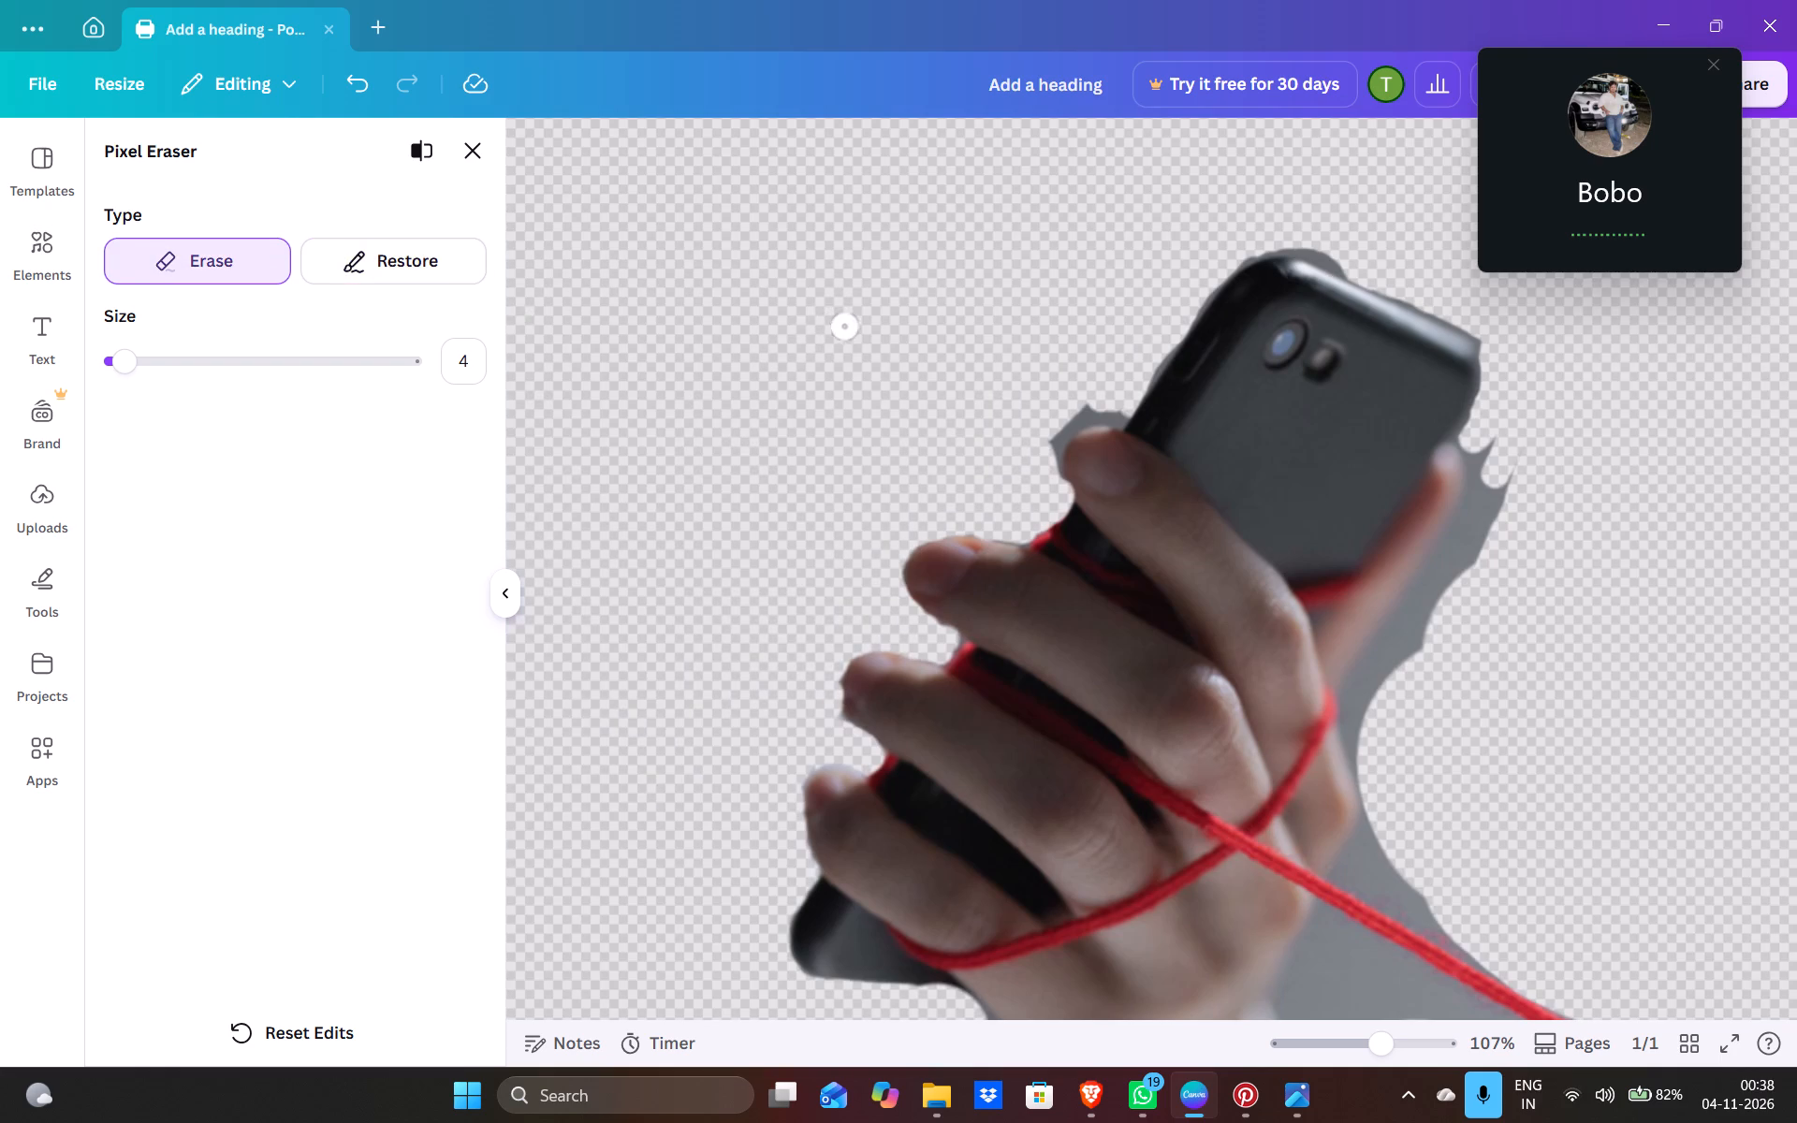
pyautogui.click(1050, 435)
pyautogui.moveTo(1052, 448); pyautogui.dragTo(1129, 416)
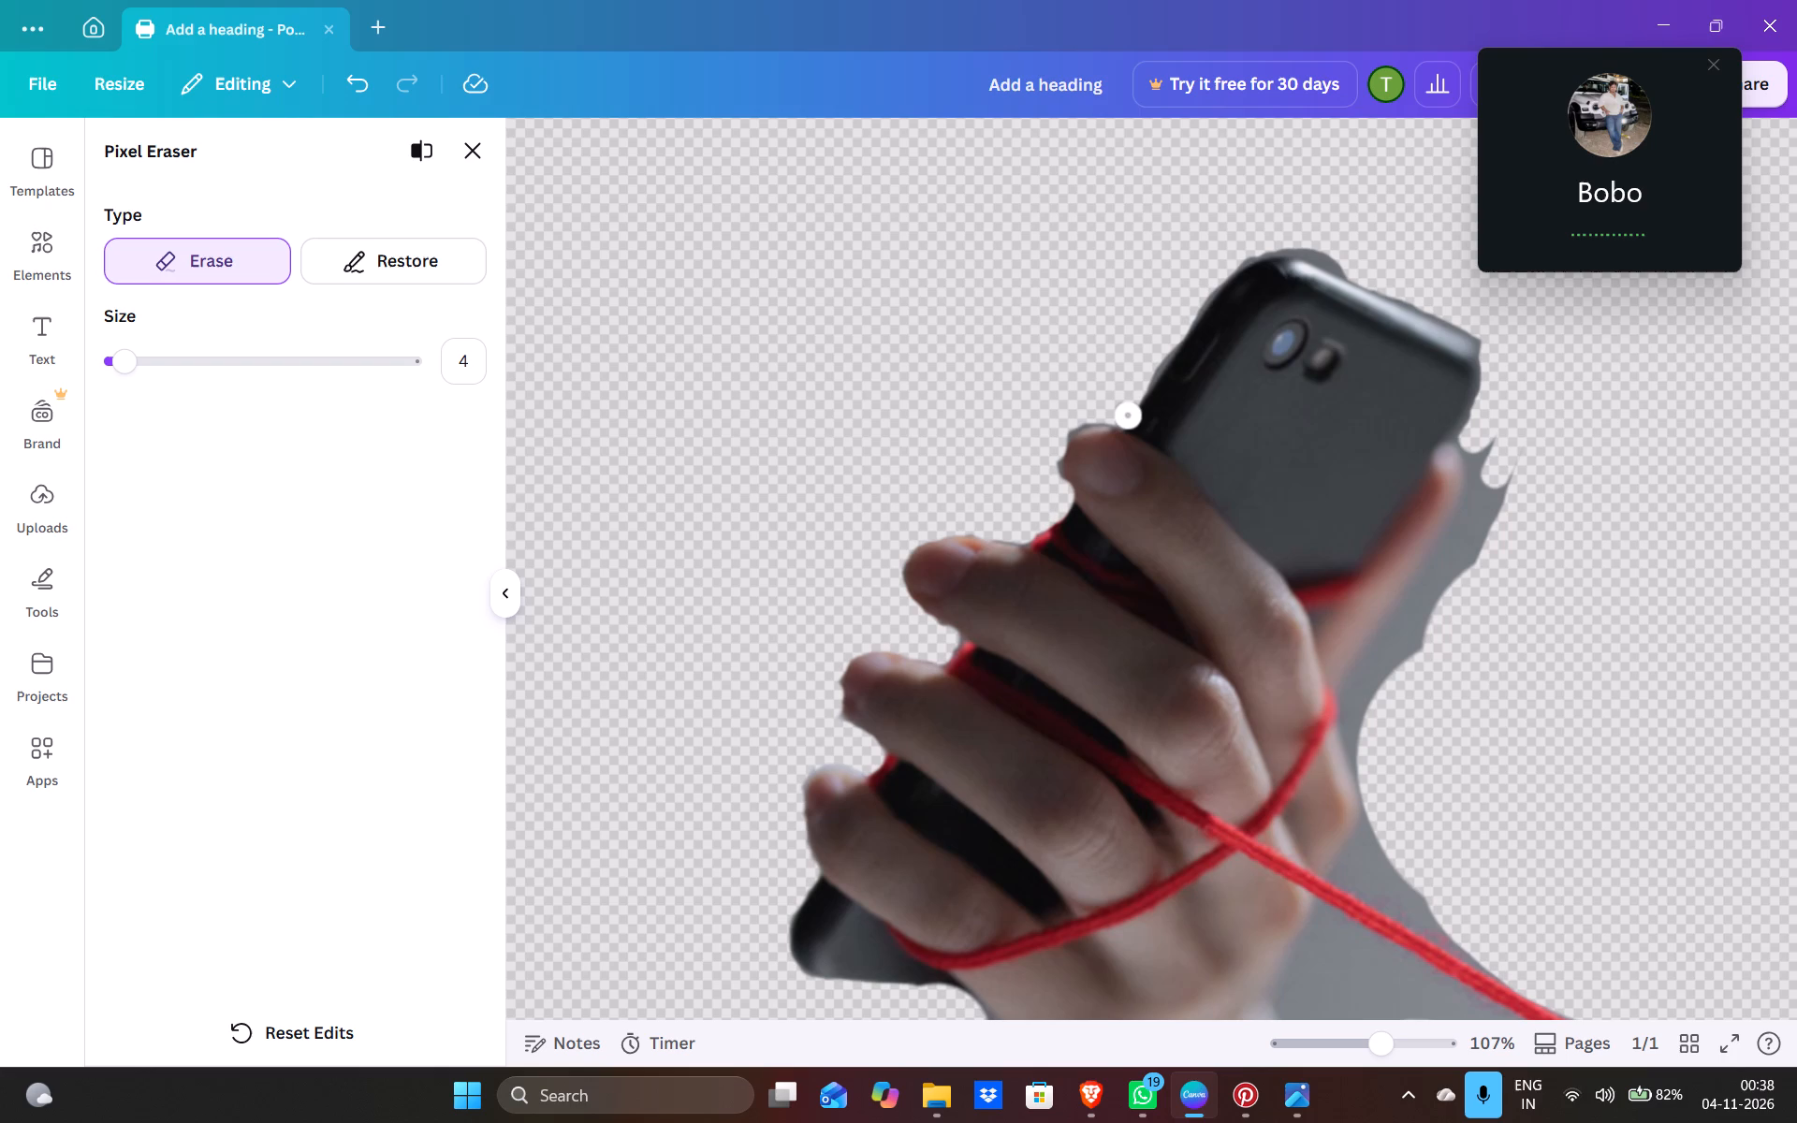
pyautogui.moveTo(1129, 416); pyautogui.dragTo(1059, 477)
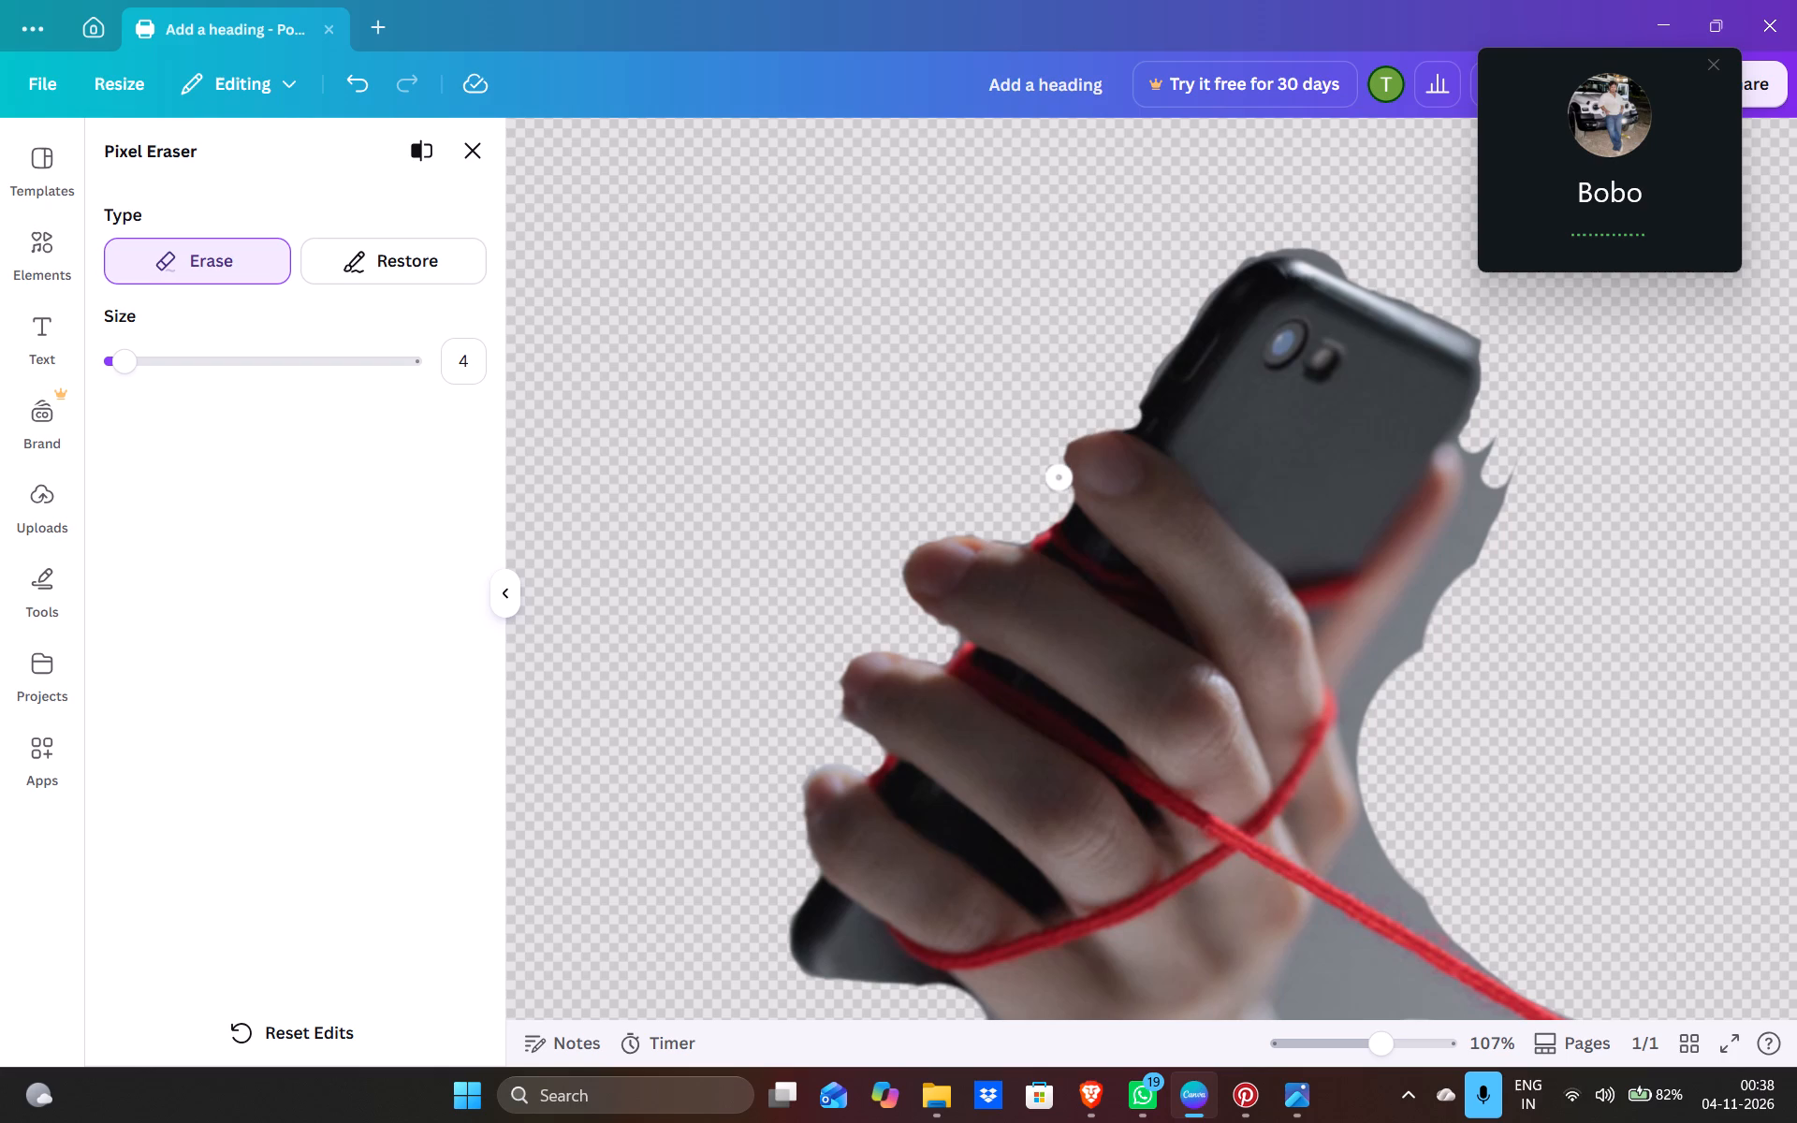
pyautogui.moveTo(1059, 477); pyautogui.dragTo(1073, 457)
# Restore the index fingertip's outline and the phone edge just above it with brush size 4.
pyautogui.click(408, 271)
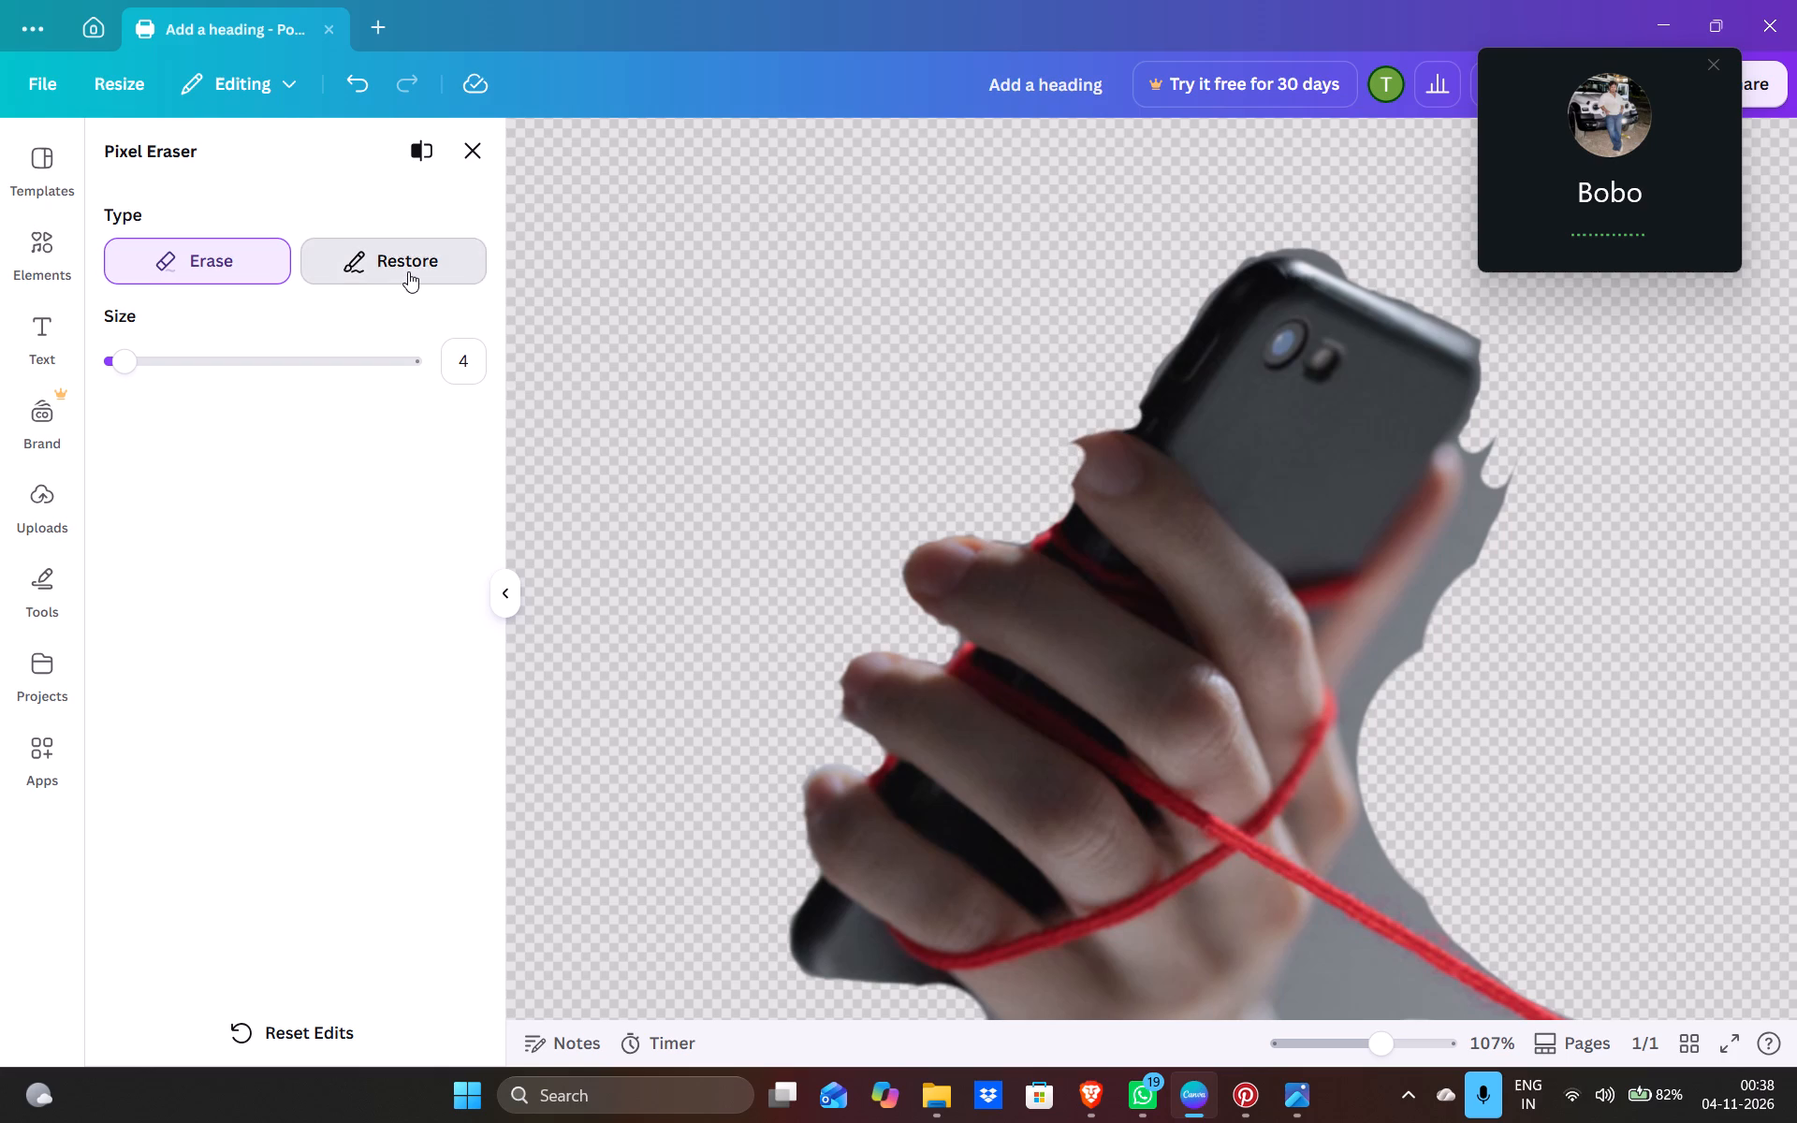
pyautogui.moveTo(1123, 436); pyautogui.dragTo(1098, 439)
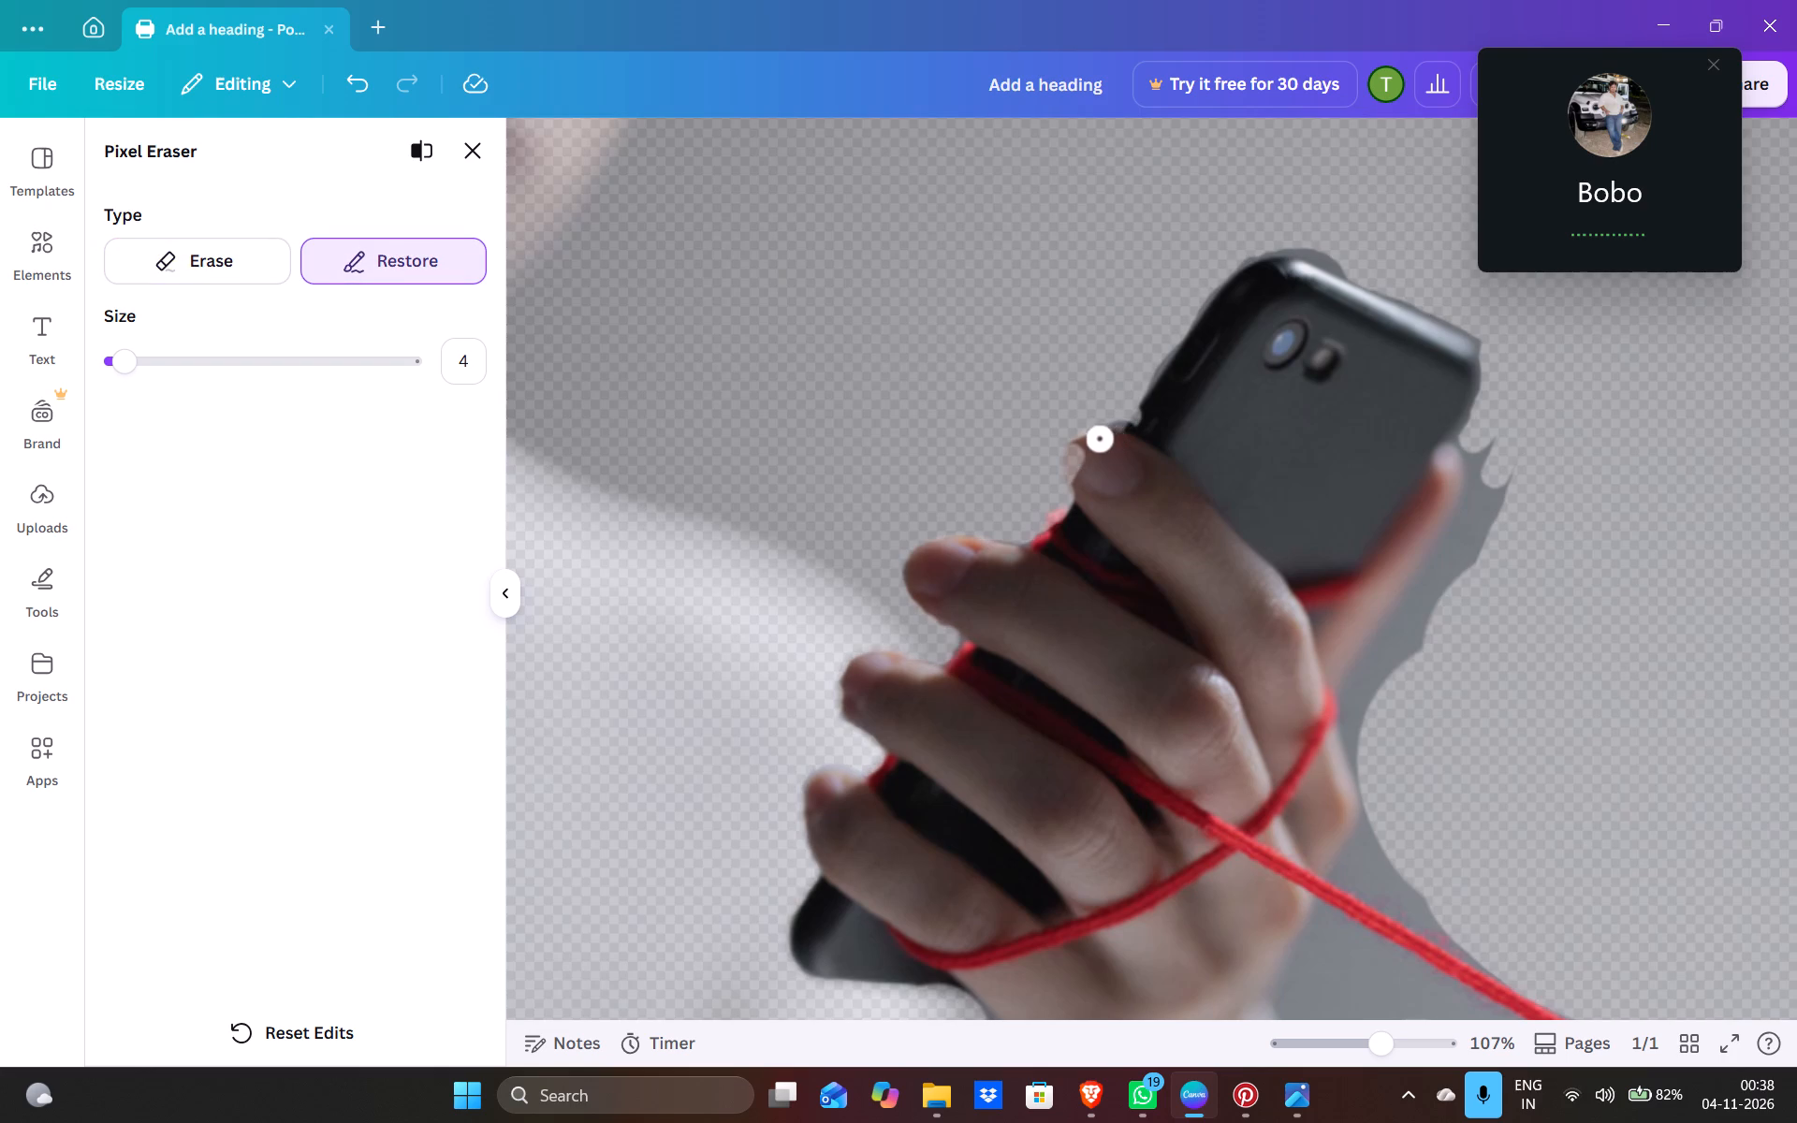
pyautogui.moveTo(1098, 439); pyautogui.dragTo(1094, 491)
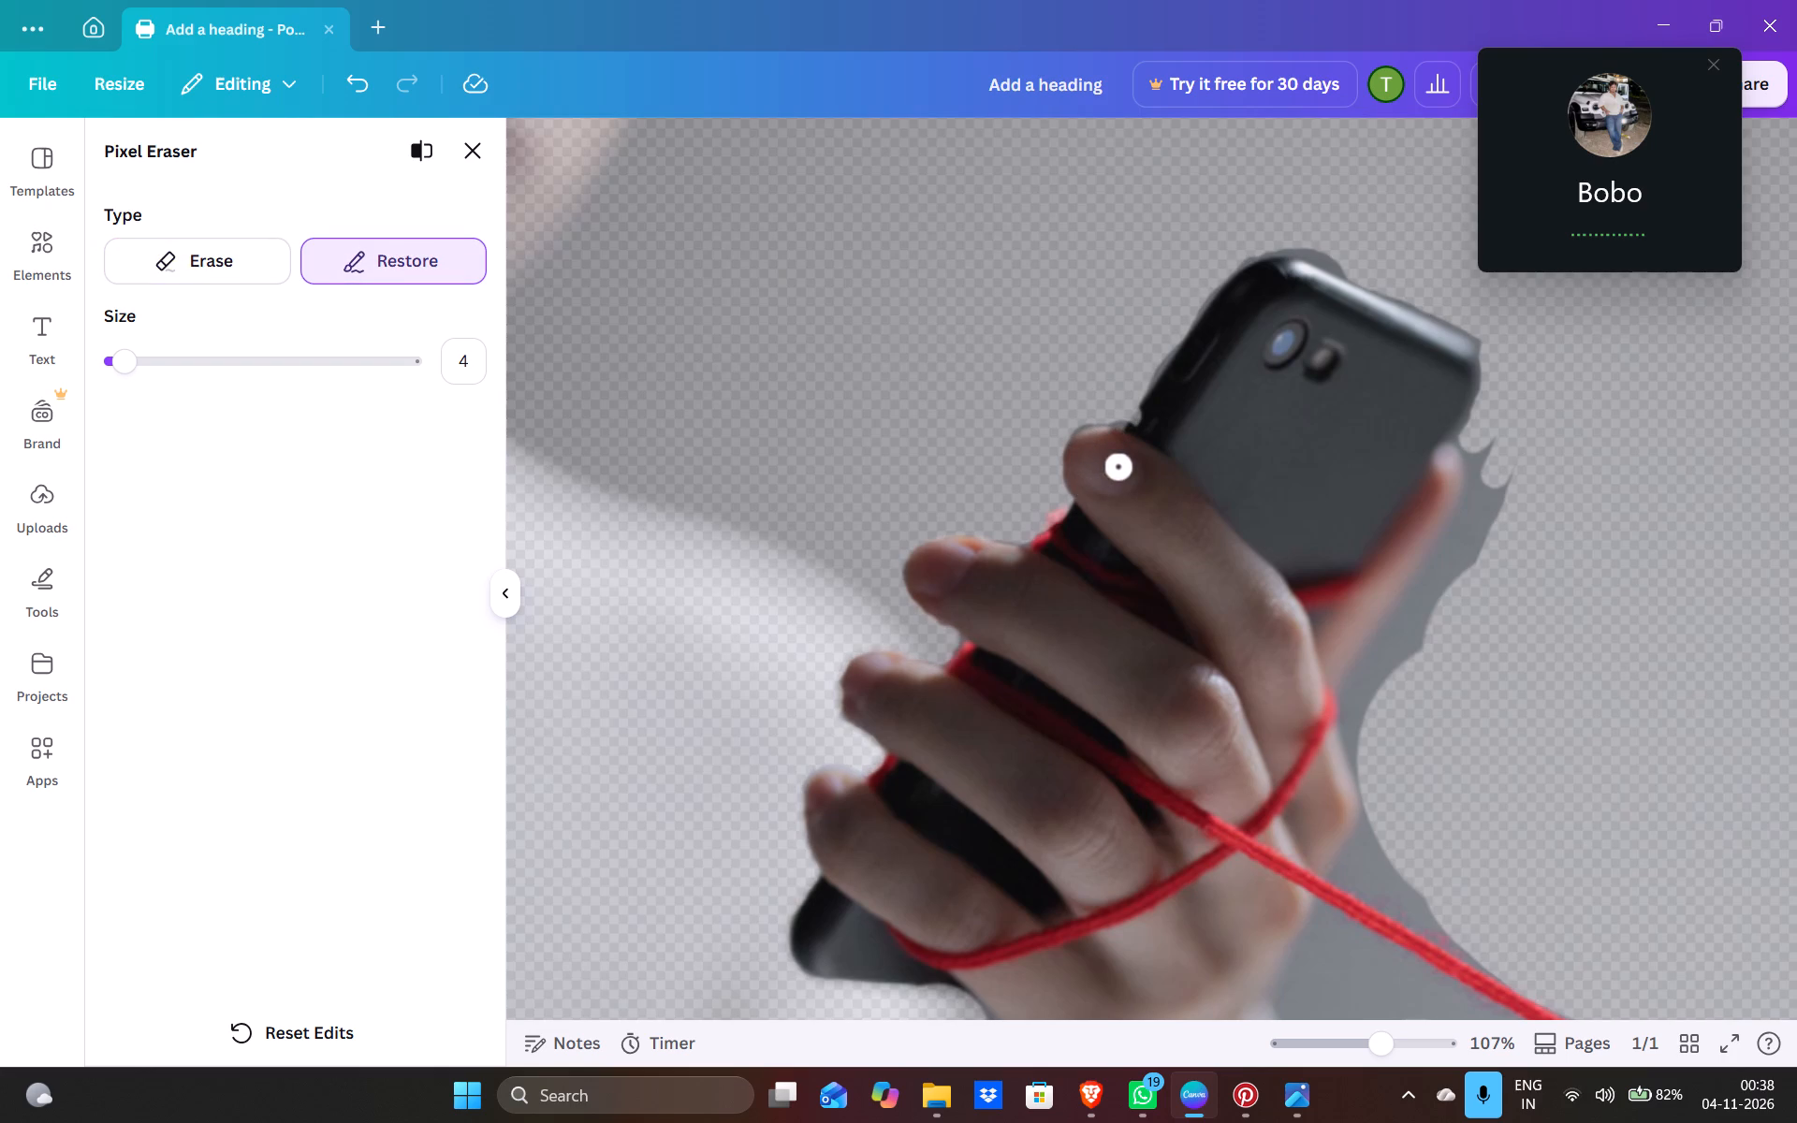
pyautogui.moveTo(1138, 432); pyautogui.dragTo(1175, 390)
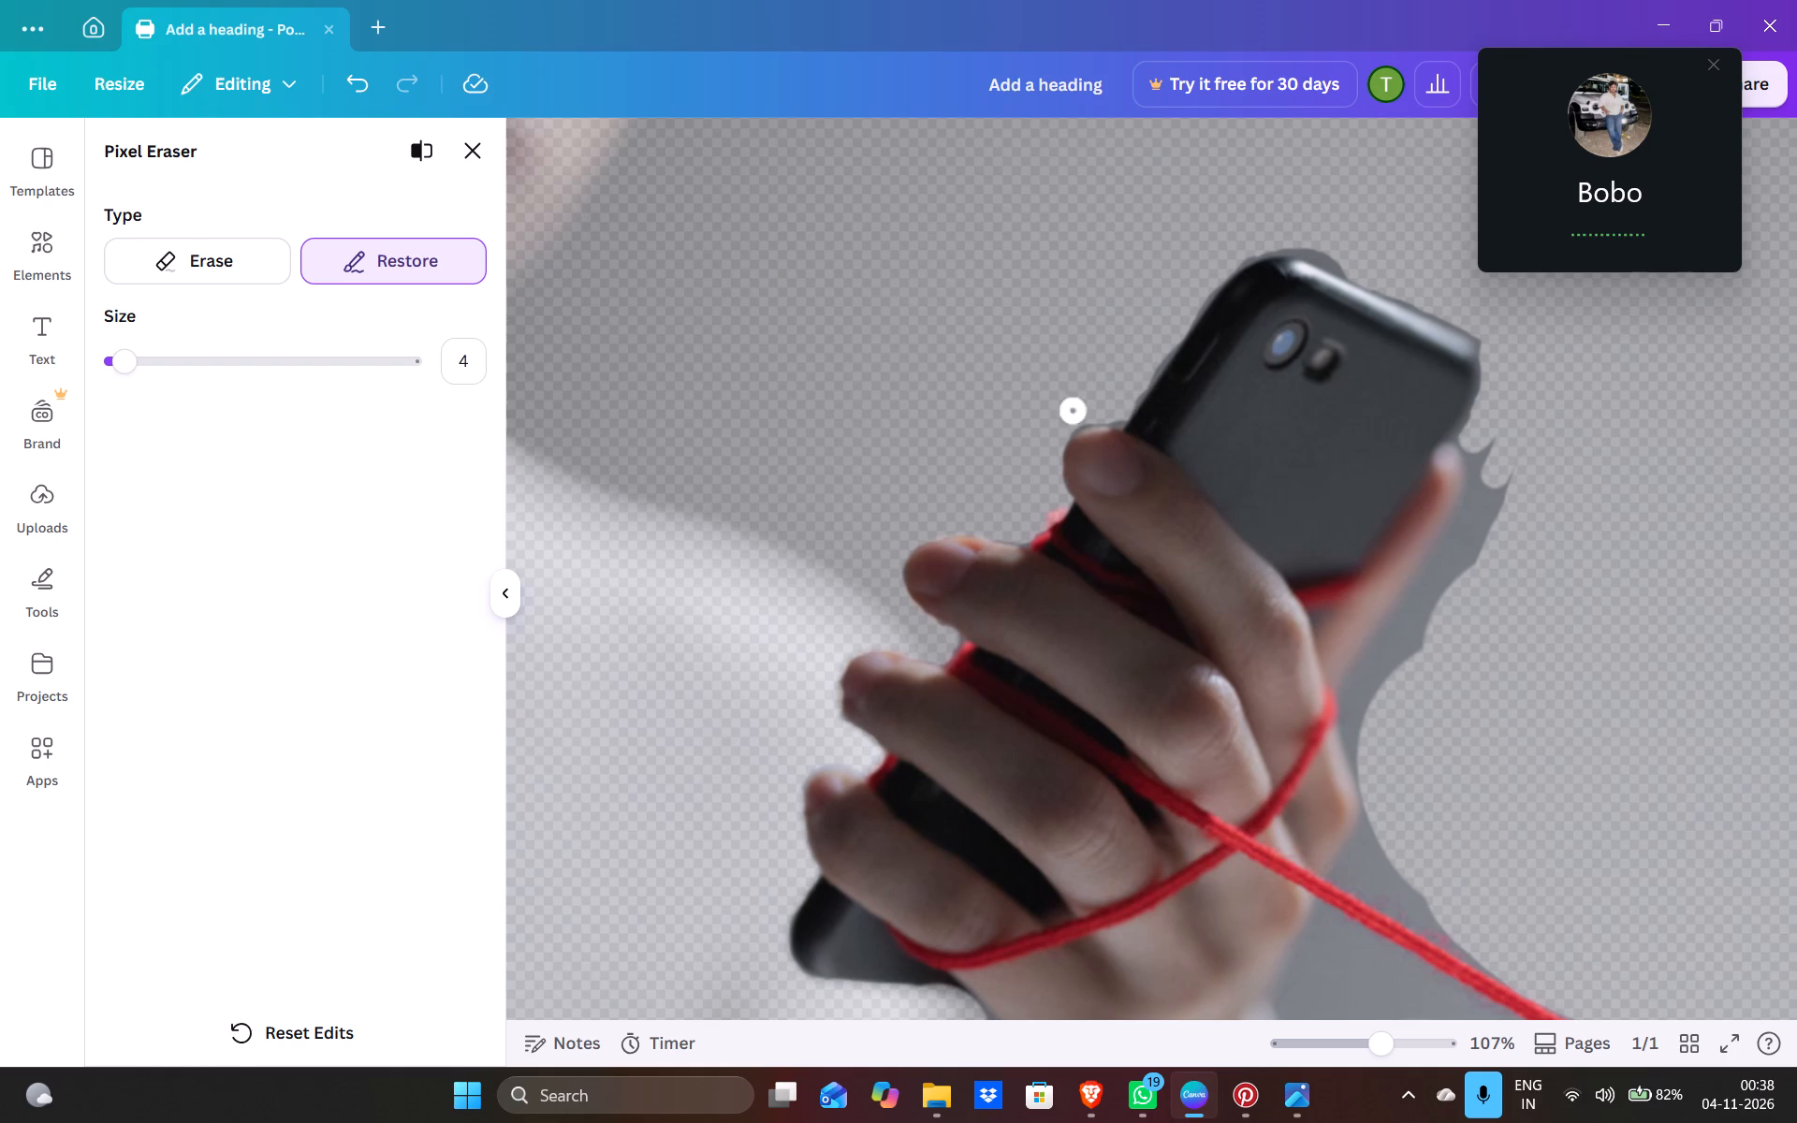
# Erase the fringe around the phone's outline, from the index finger over the top edge and down to the thumb tip.
pyautogui.click(276, 267)
pyautogui.moveTo(1124, 404); pyautogui.dragTo(1449, 324)
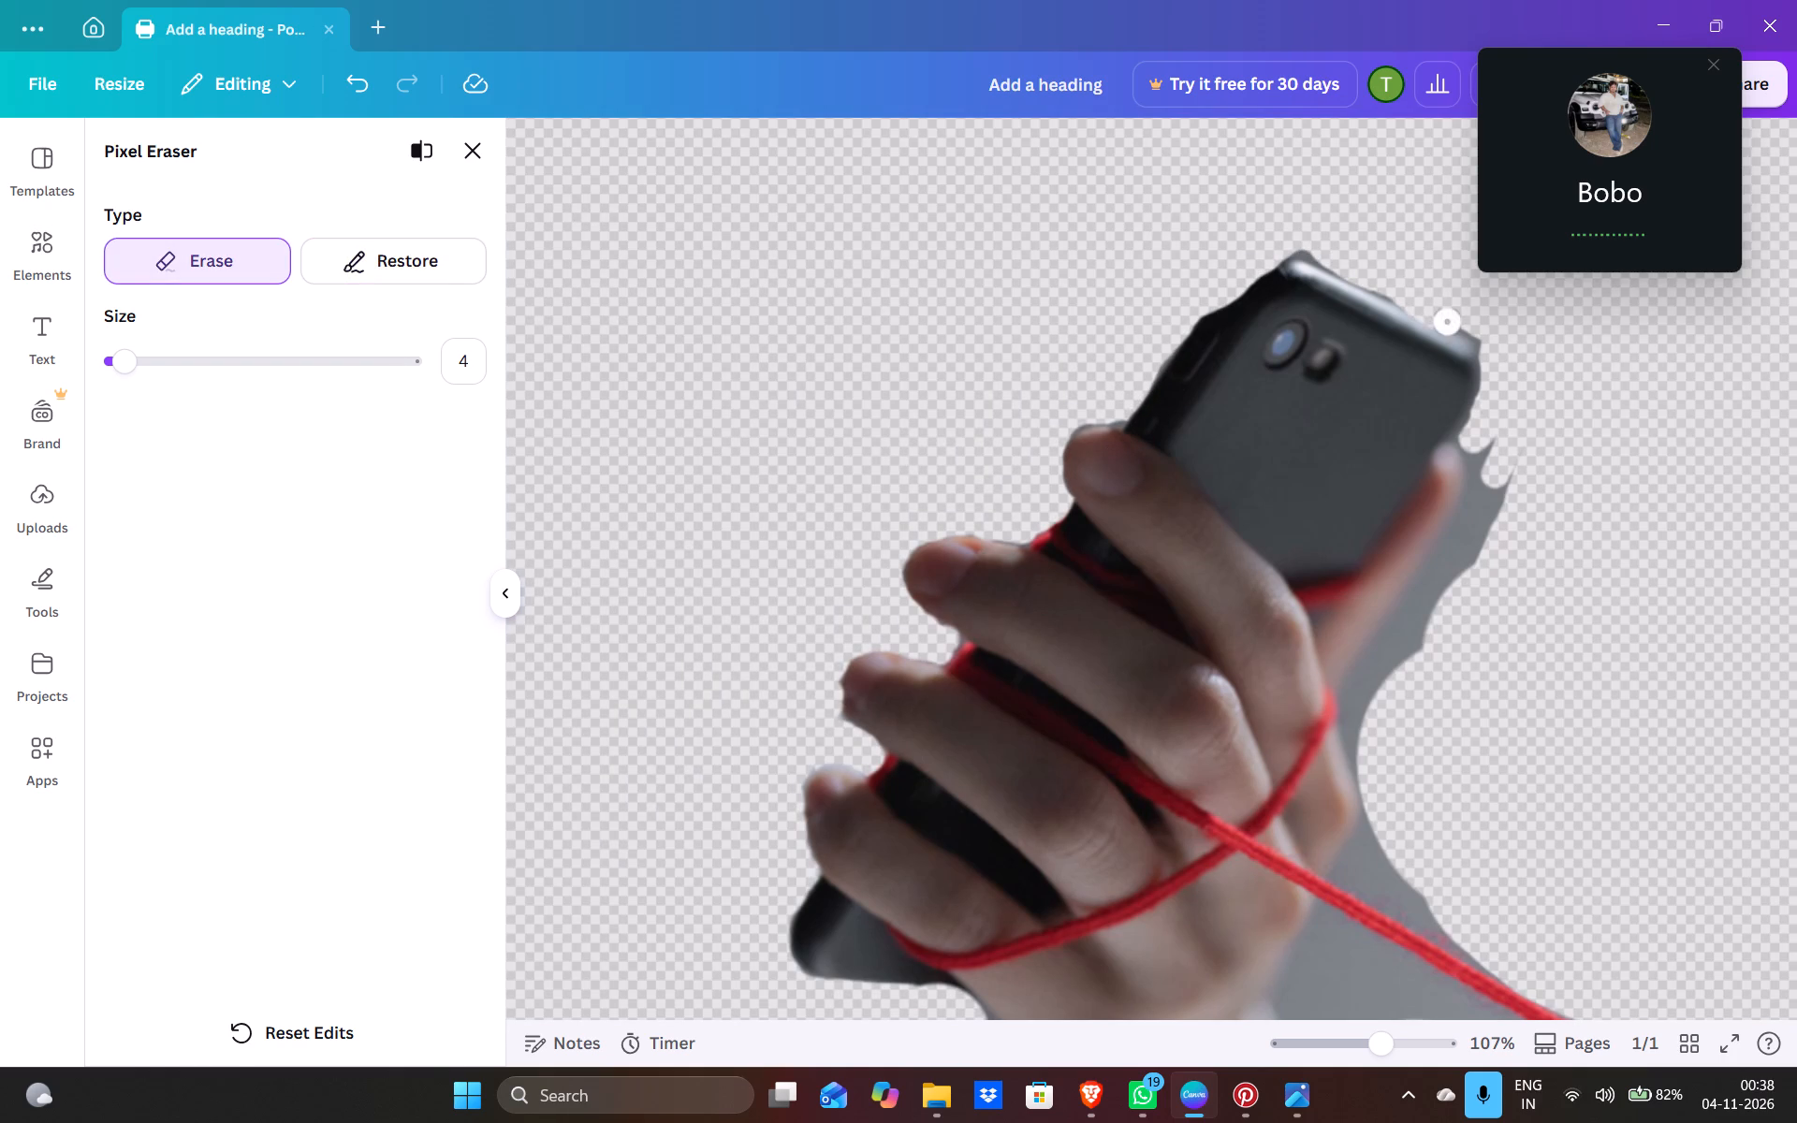
pyautogui.moveTo(1449, 324); pyautogui.dragTo(1450, 357)
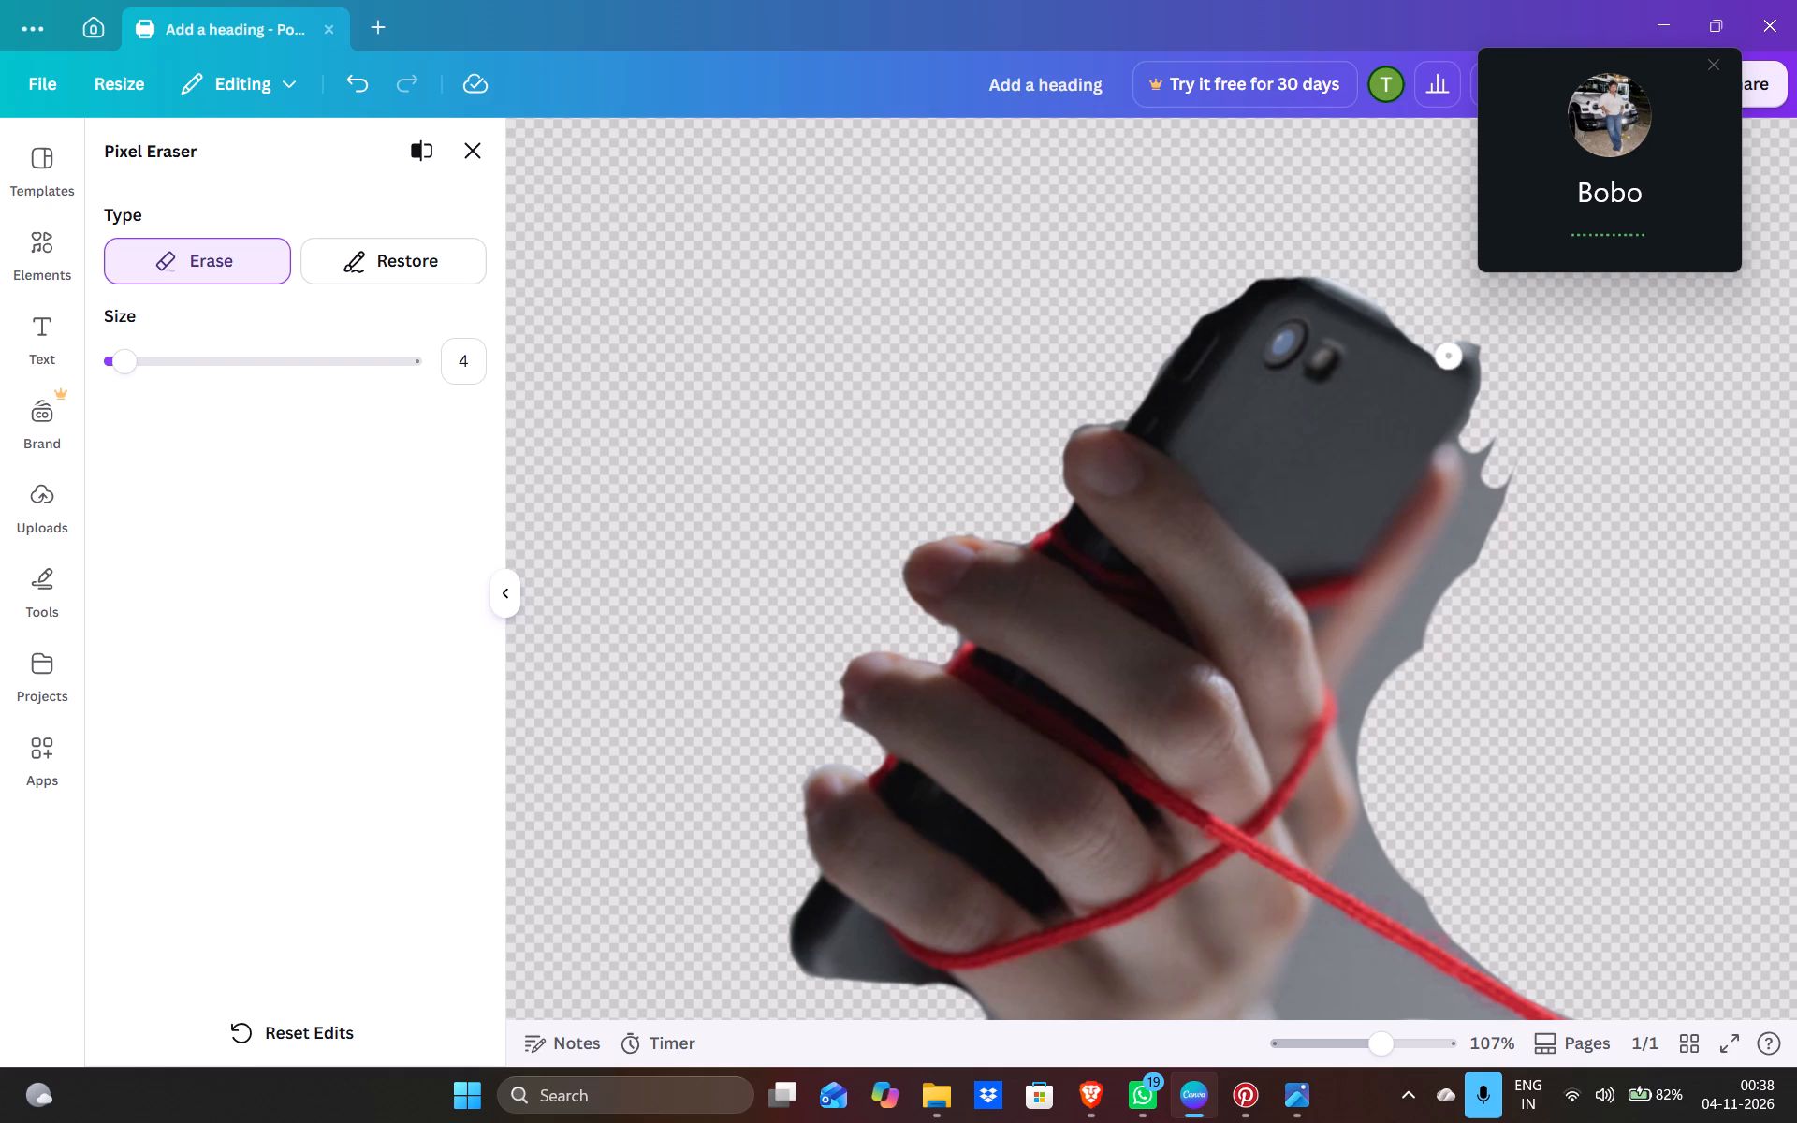
pyautogui.moveTo(1450, 357); pyautogui.dragTo(1475, 457)
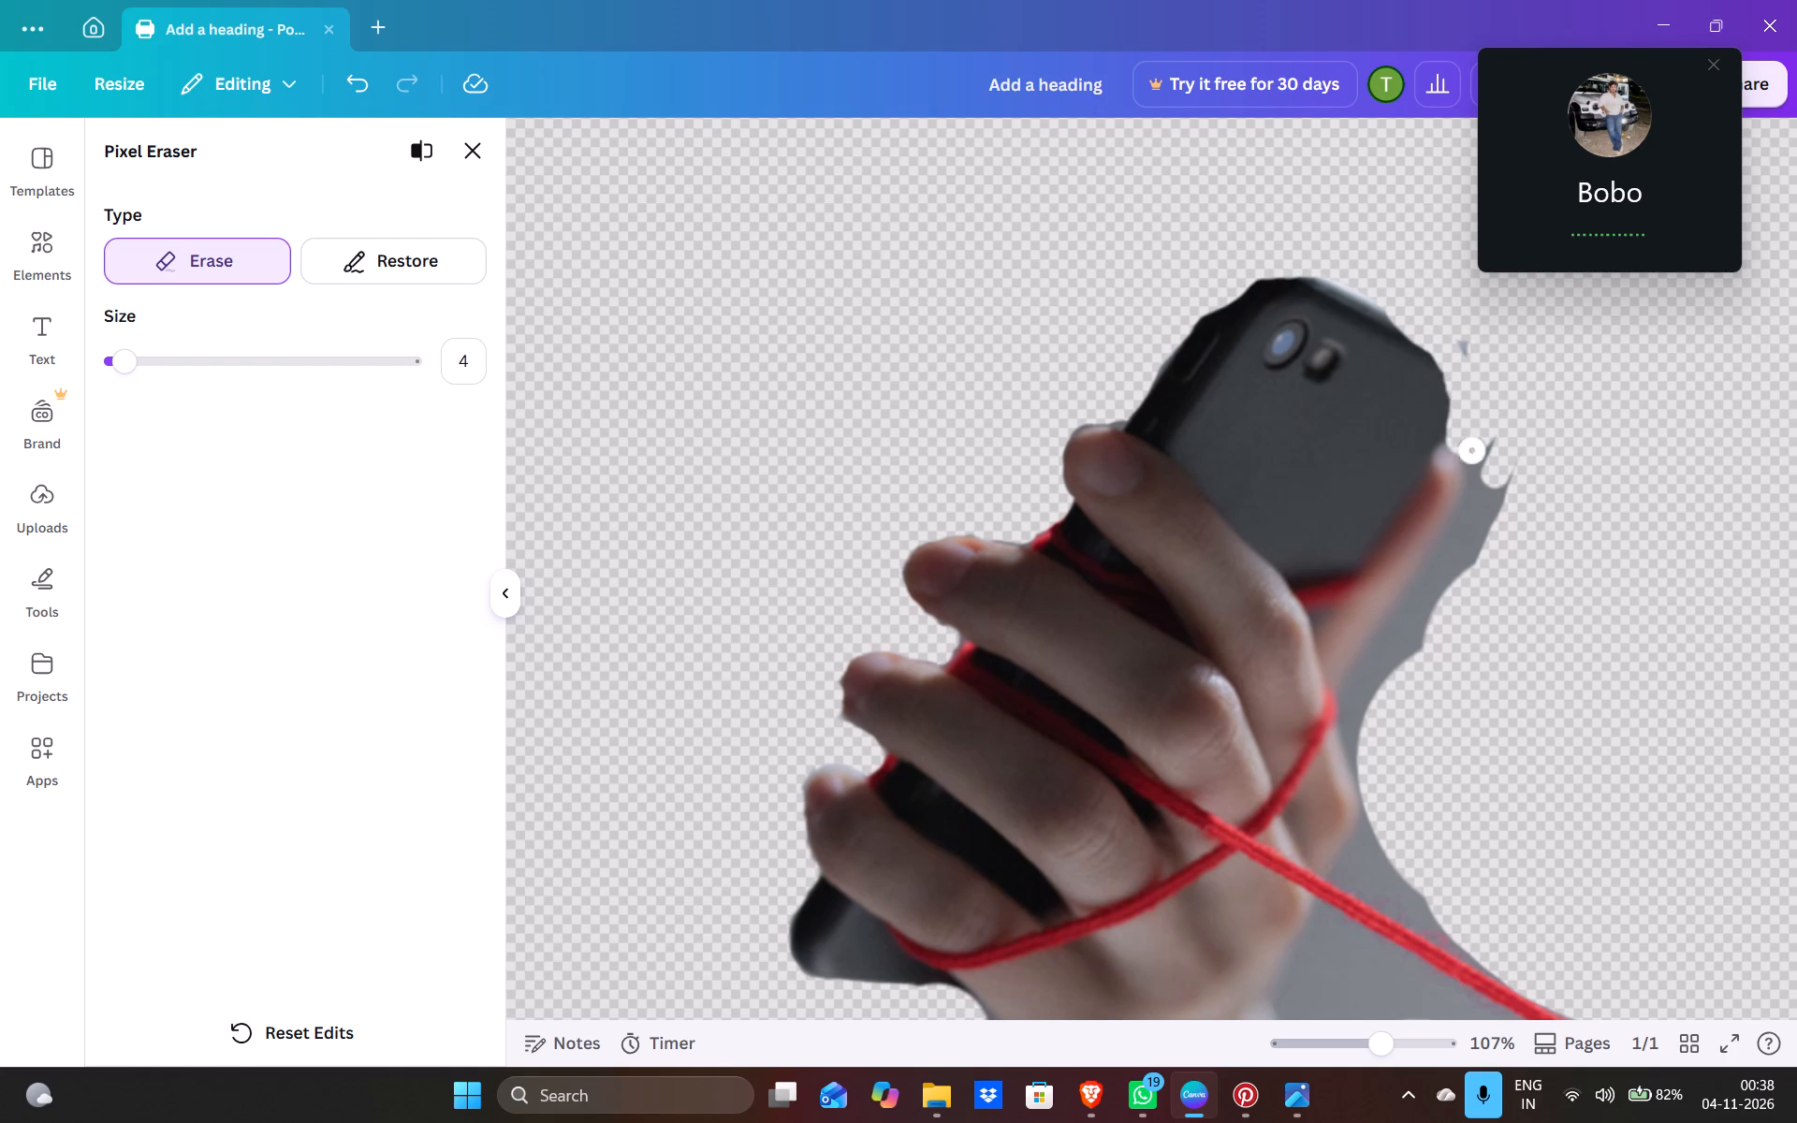
# Erase the grey background beside the thumb and down the hand's outer side to just above the trailing red string.
pyautogui.moveTo(1475, 457); pyautogui.dragTo(1422, 546)
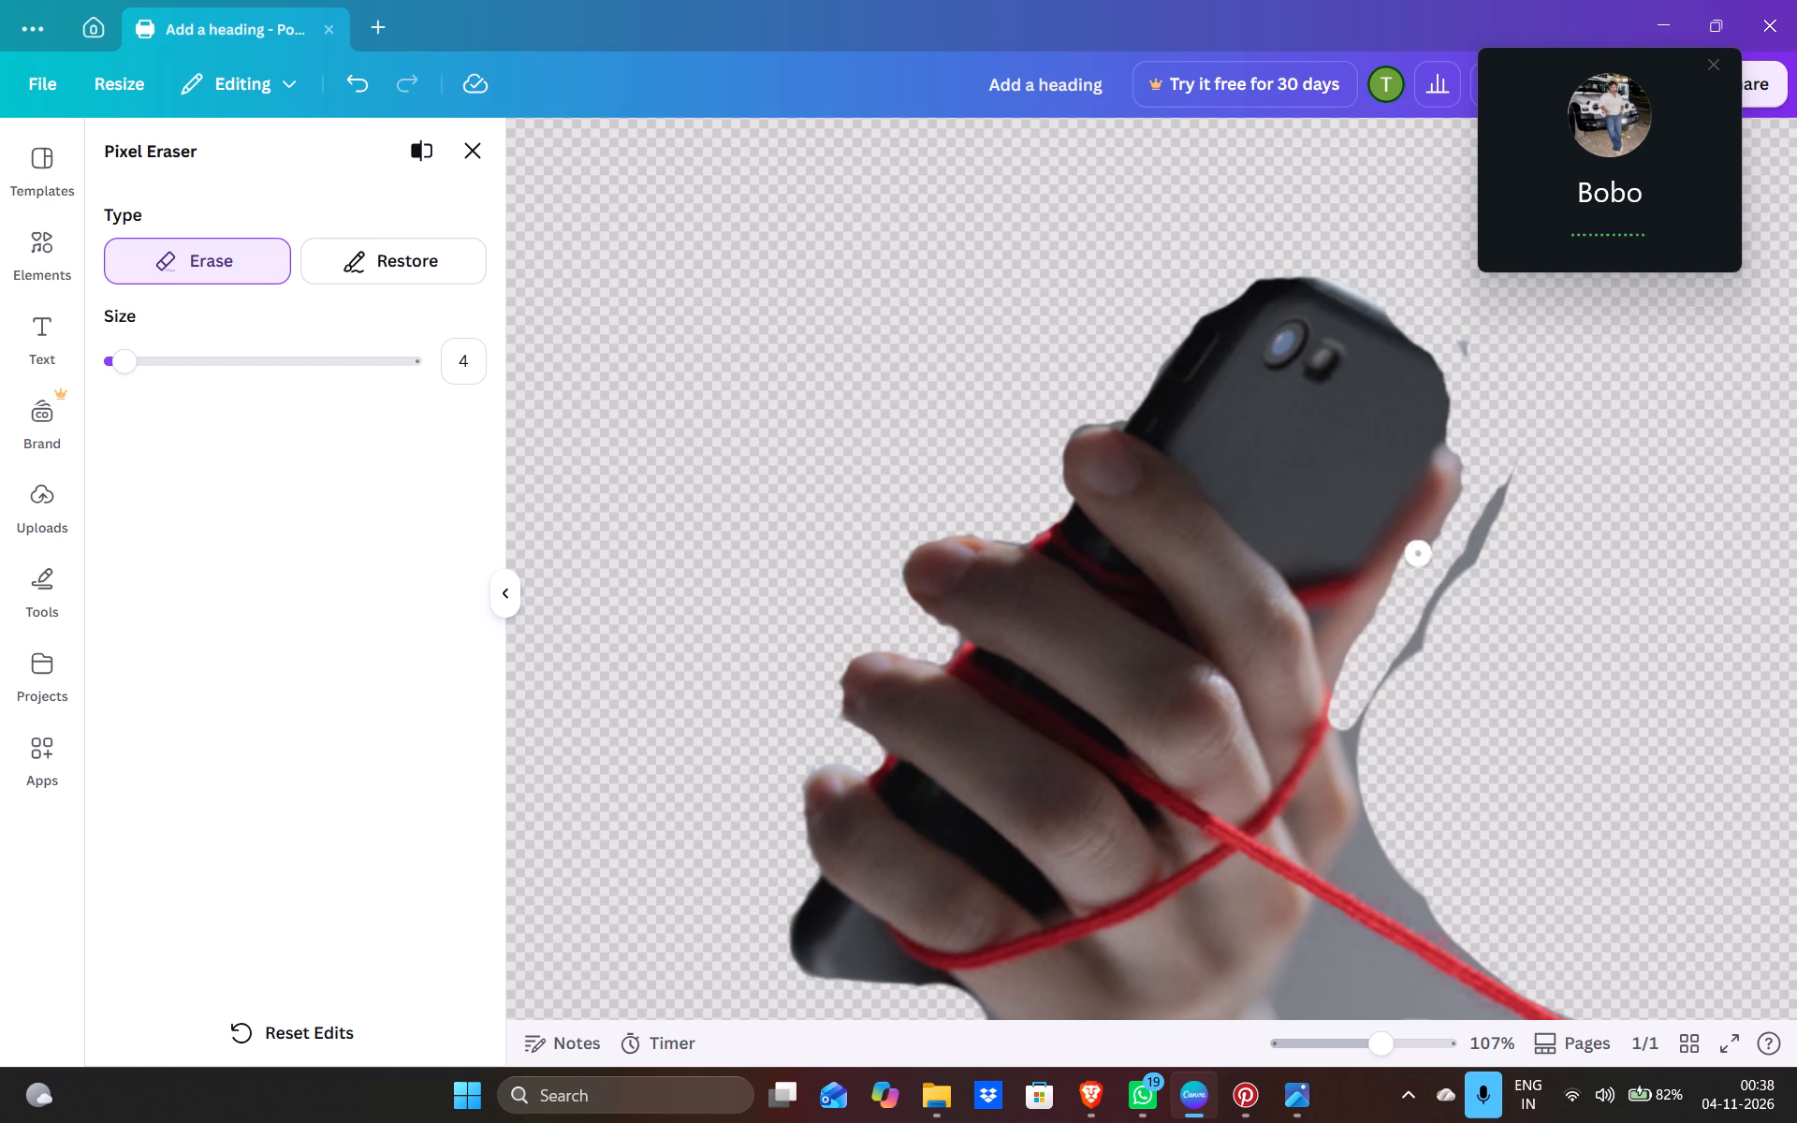
pyautogui.moveTo(1422, 546); pyautogui.dragTo(1436, 563)
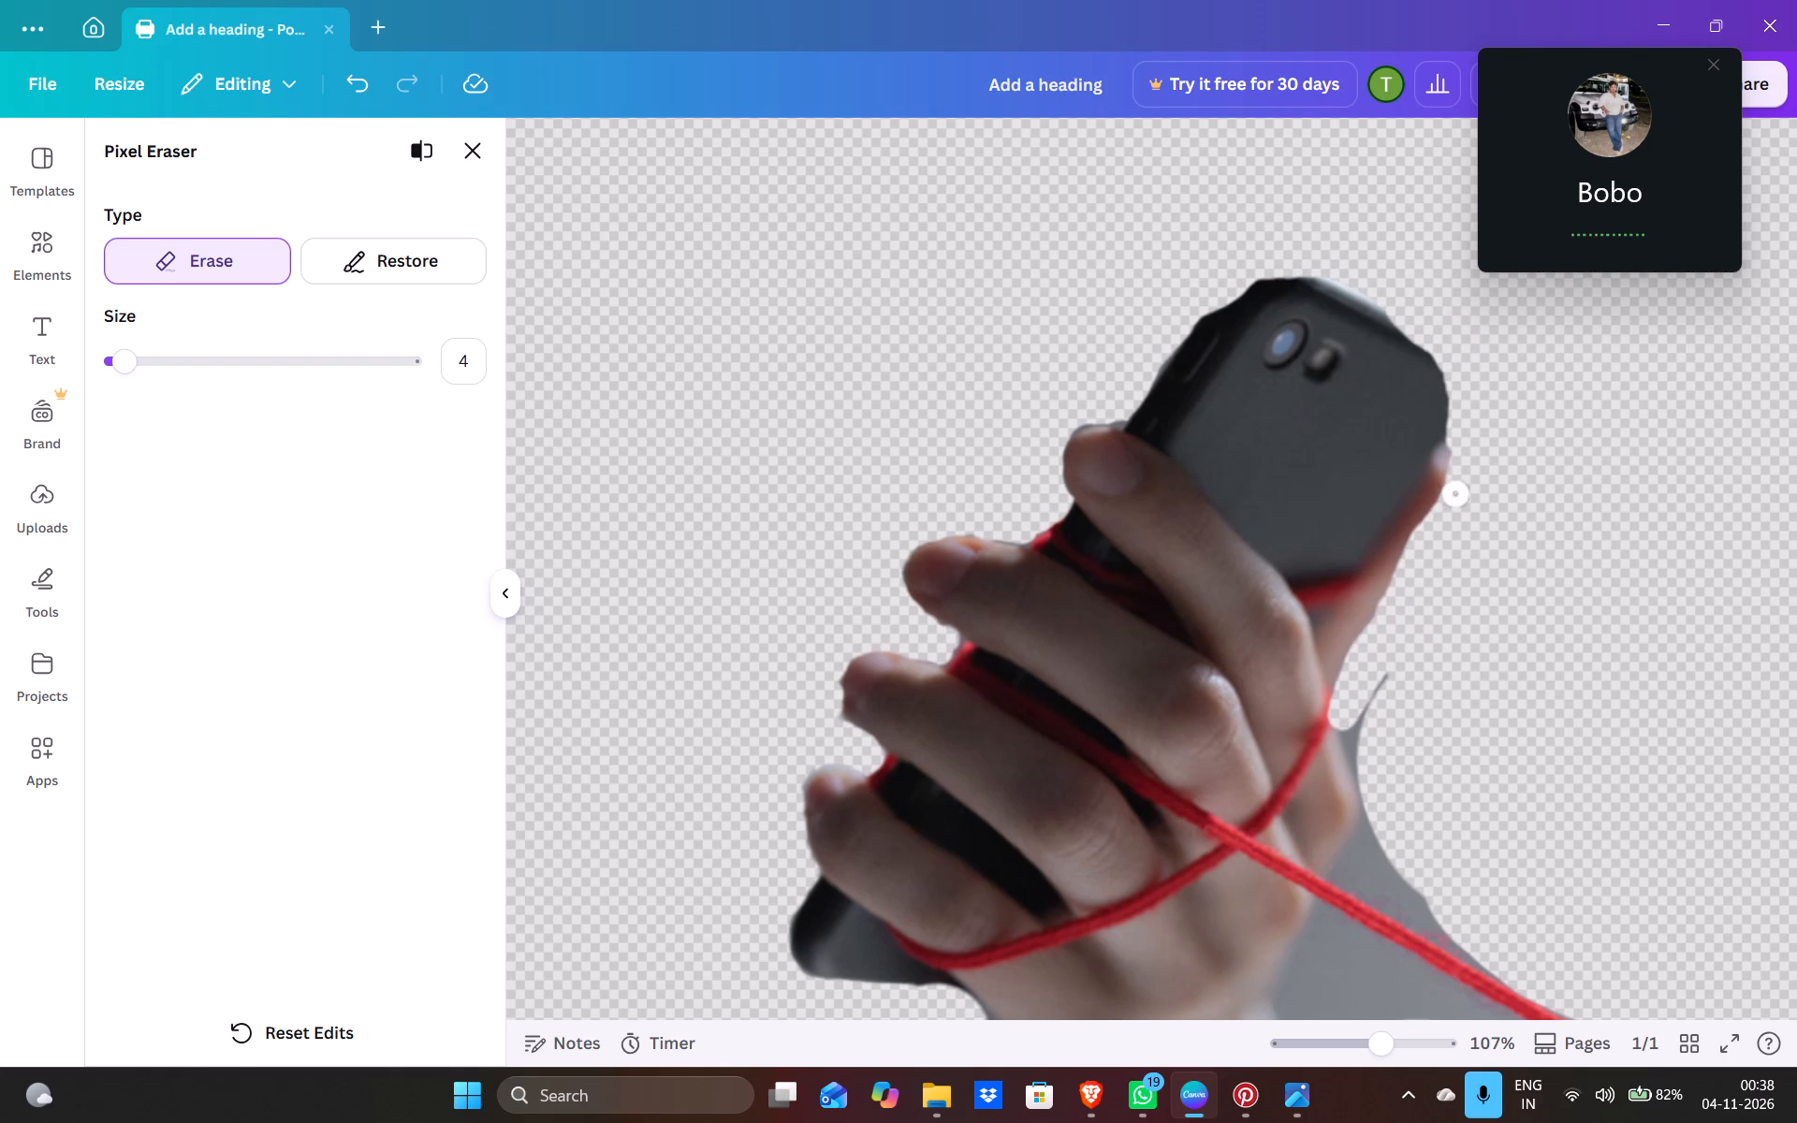
pyautogui.moveTo(1436, 563); pyautogui.dragTo(1340, 847)
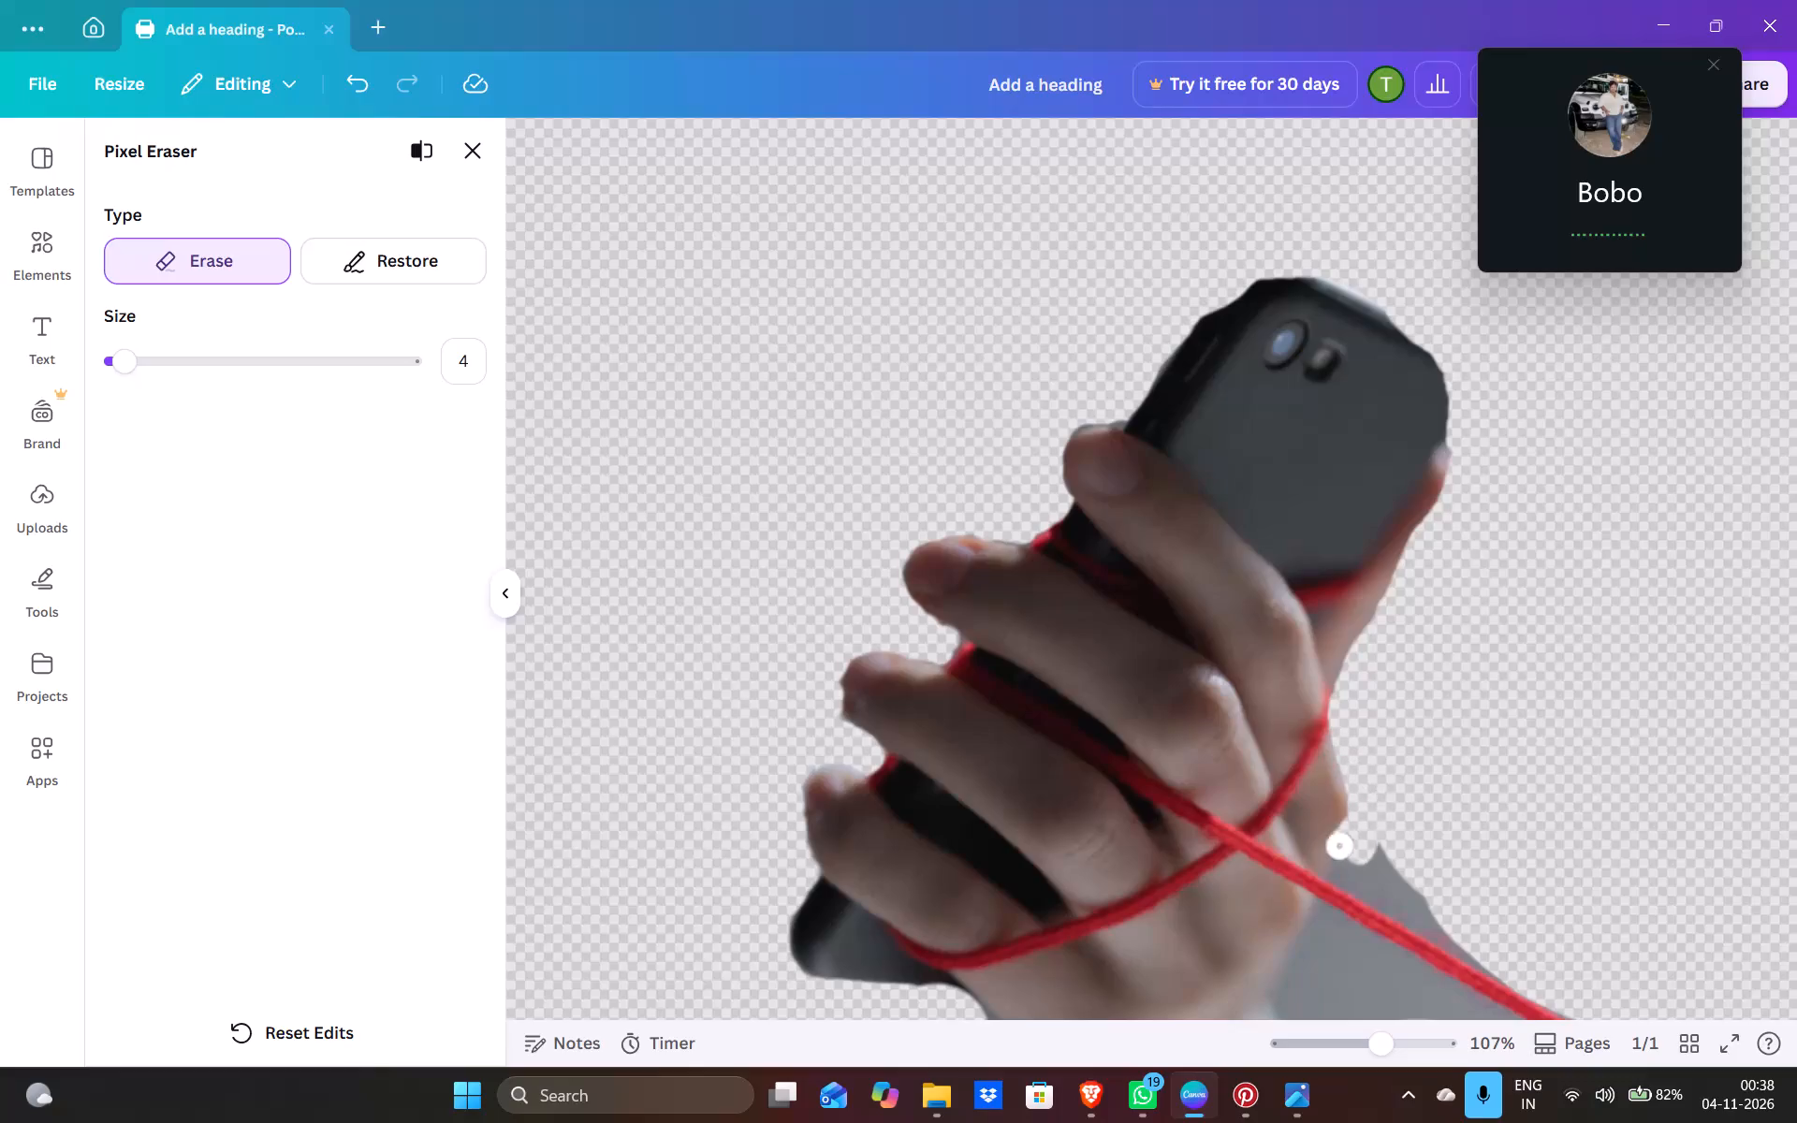
# Erase the area along the trailing end of the red string, from beside the hand down to the lower right.
pyautogui.moveTo(1340, 847); pyautogui.dragTo(1462, 994)
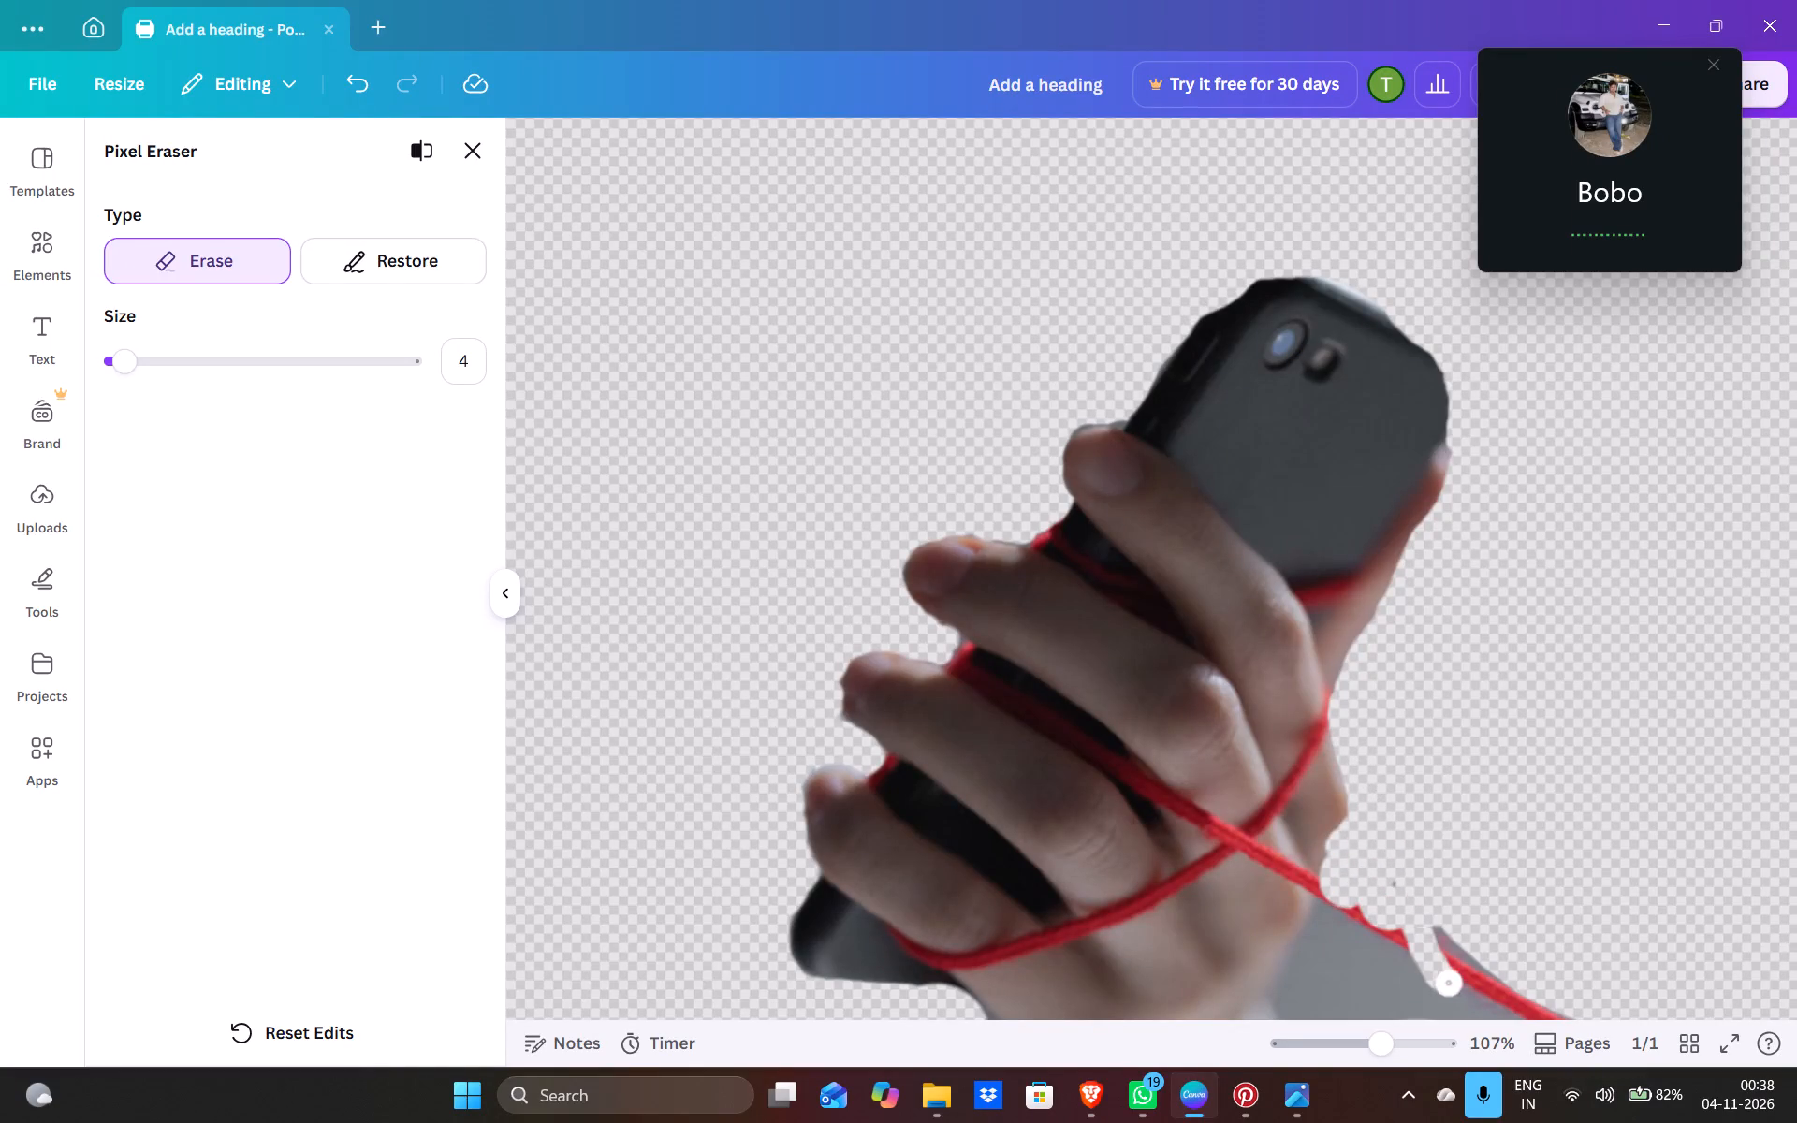
pyautogui.moveTo(1462, 994); pyautogui.dragTo(1504, 982)
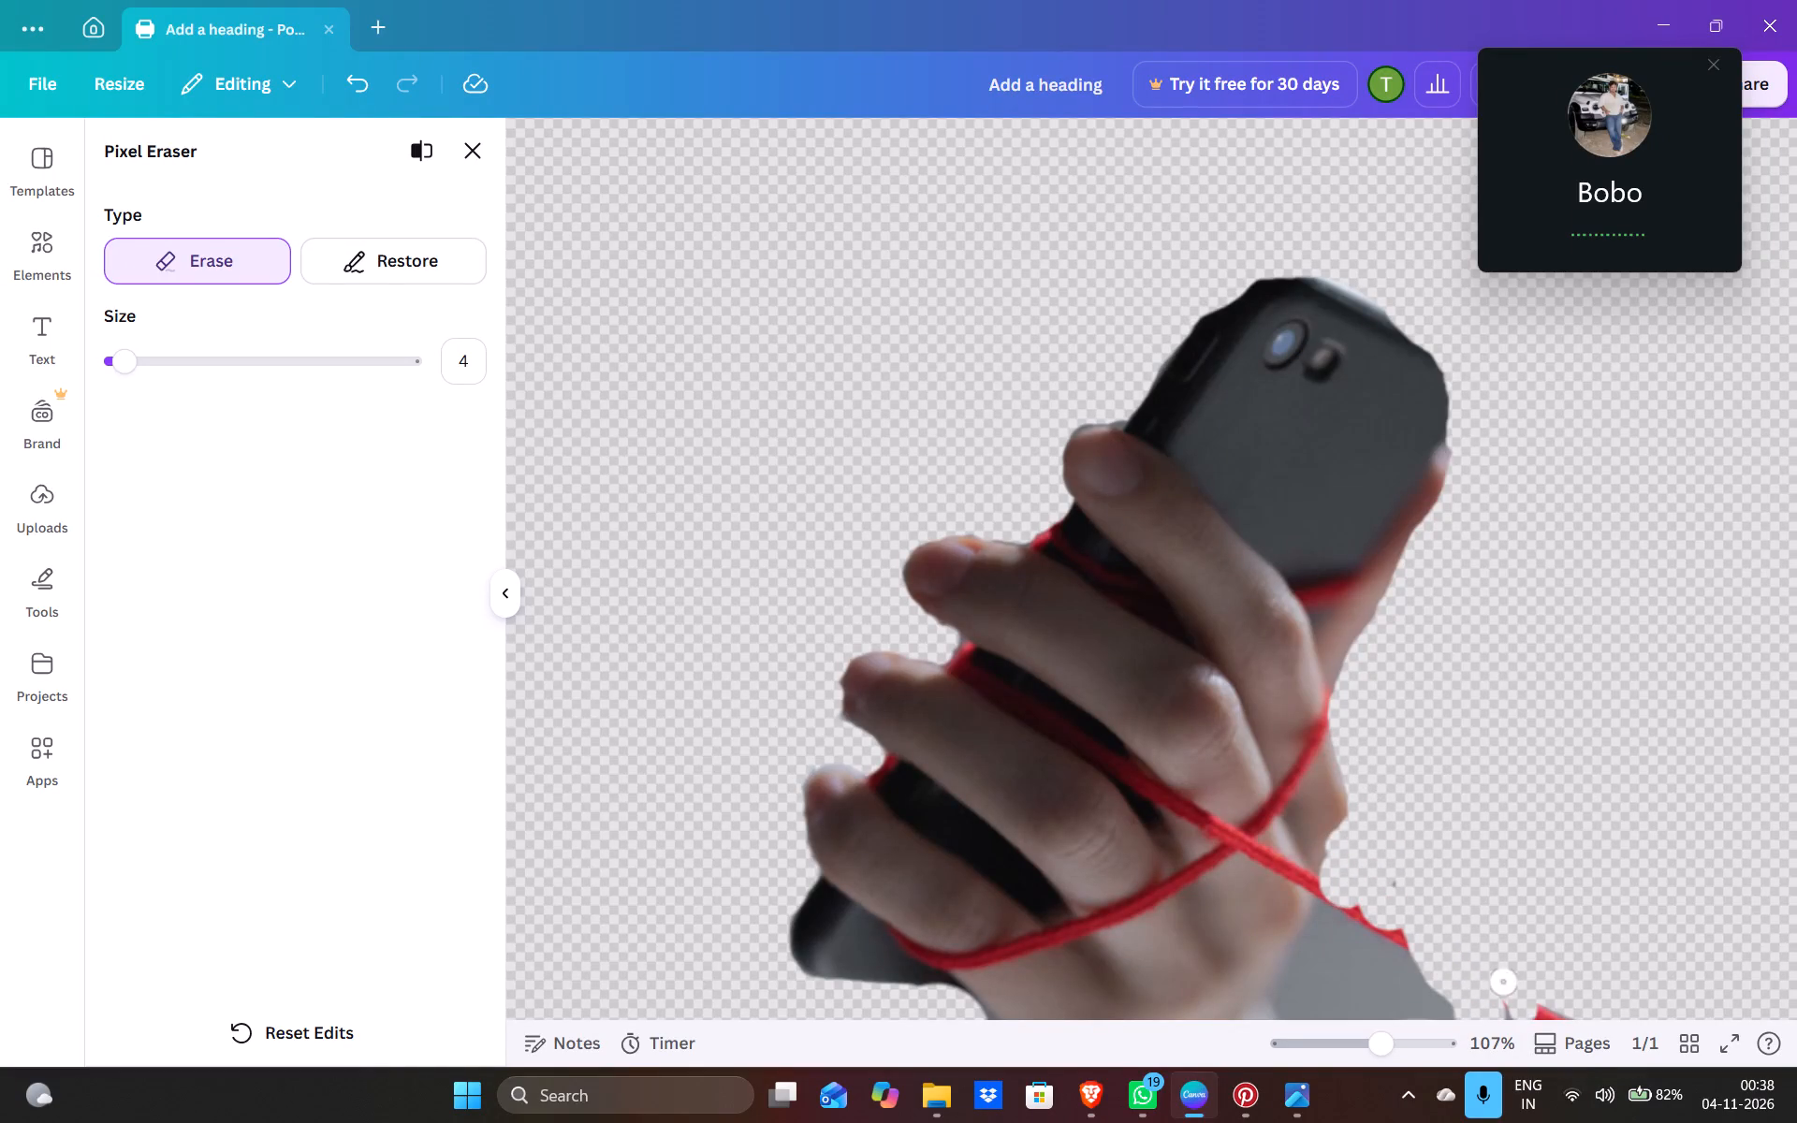
pyautogui.moveTo(1504, 982); pyautogui.dragTo(1581, 1046)
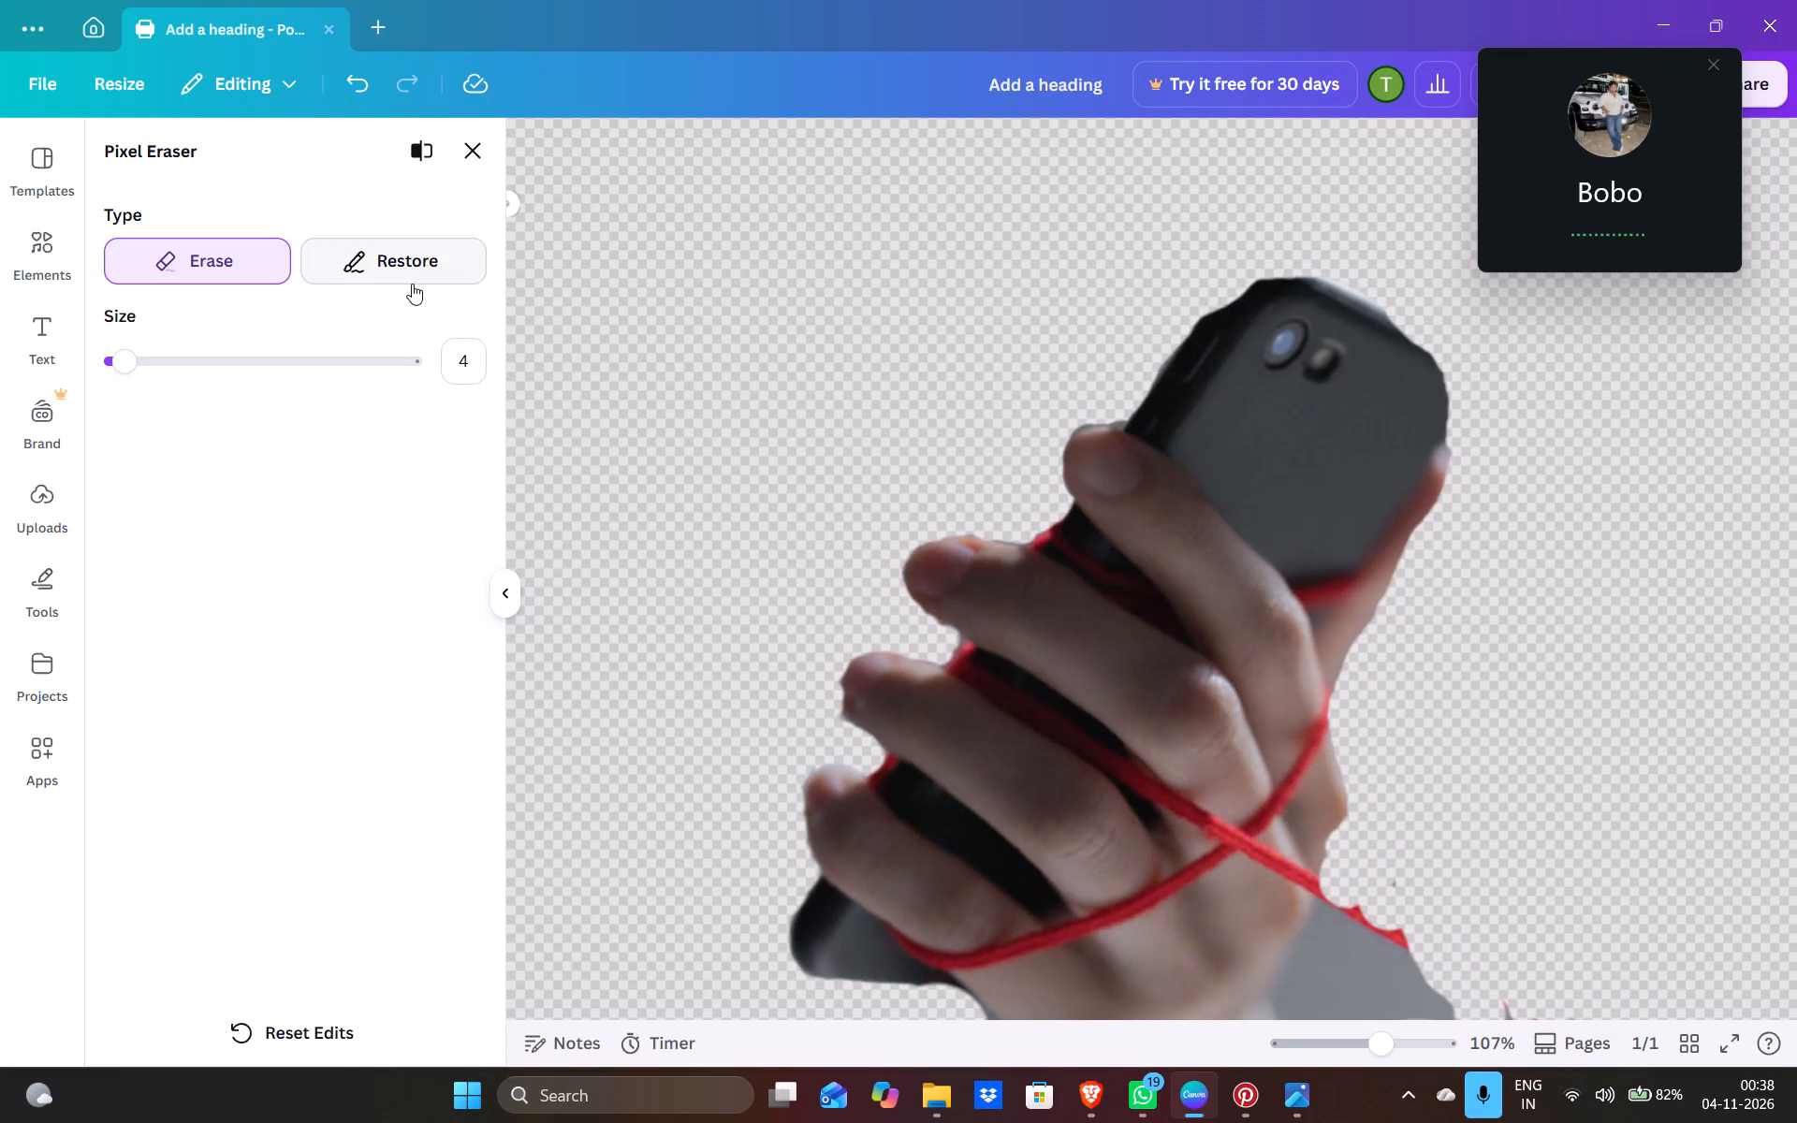
# Restore the phone's upper-left corner, top edge, upper-right corner and right edge down to the thumb tip with brush size 4.
pyautogui.click(412, 284)
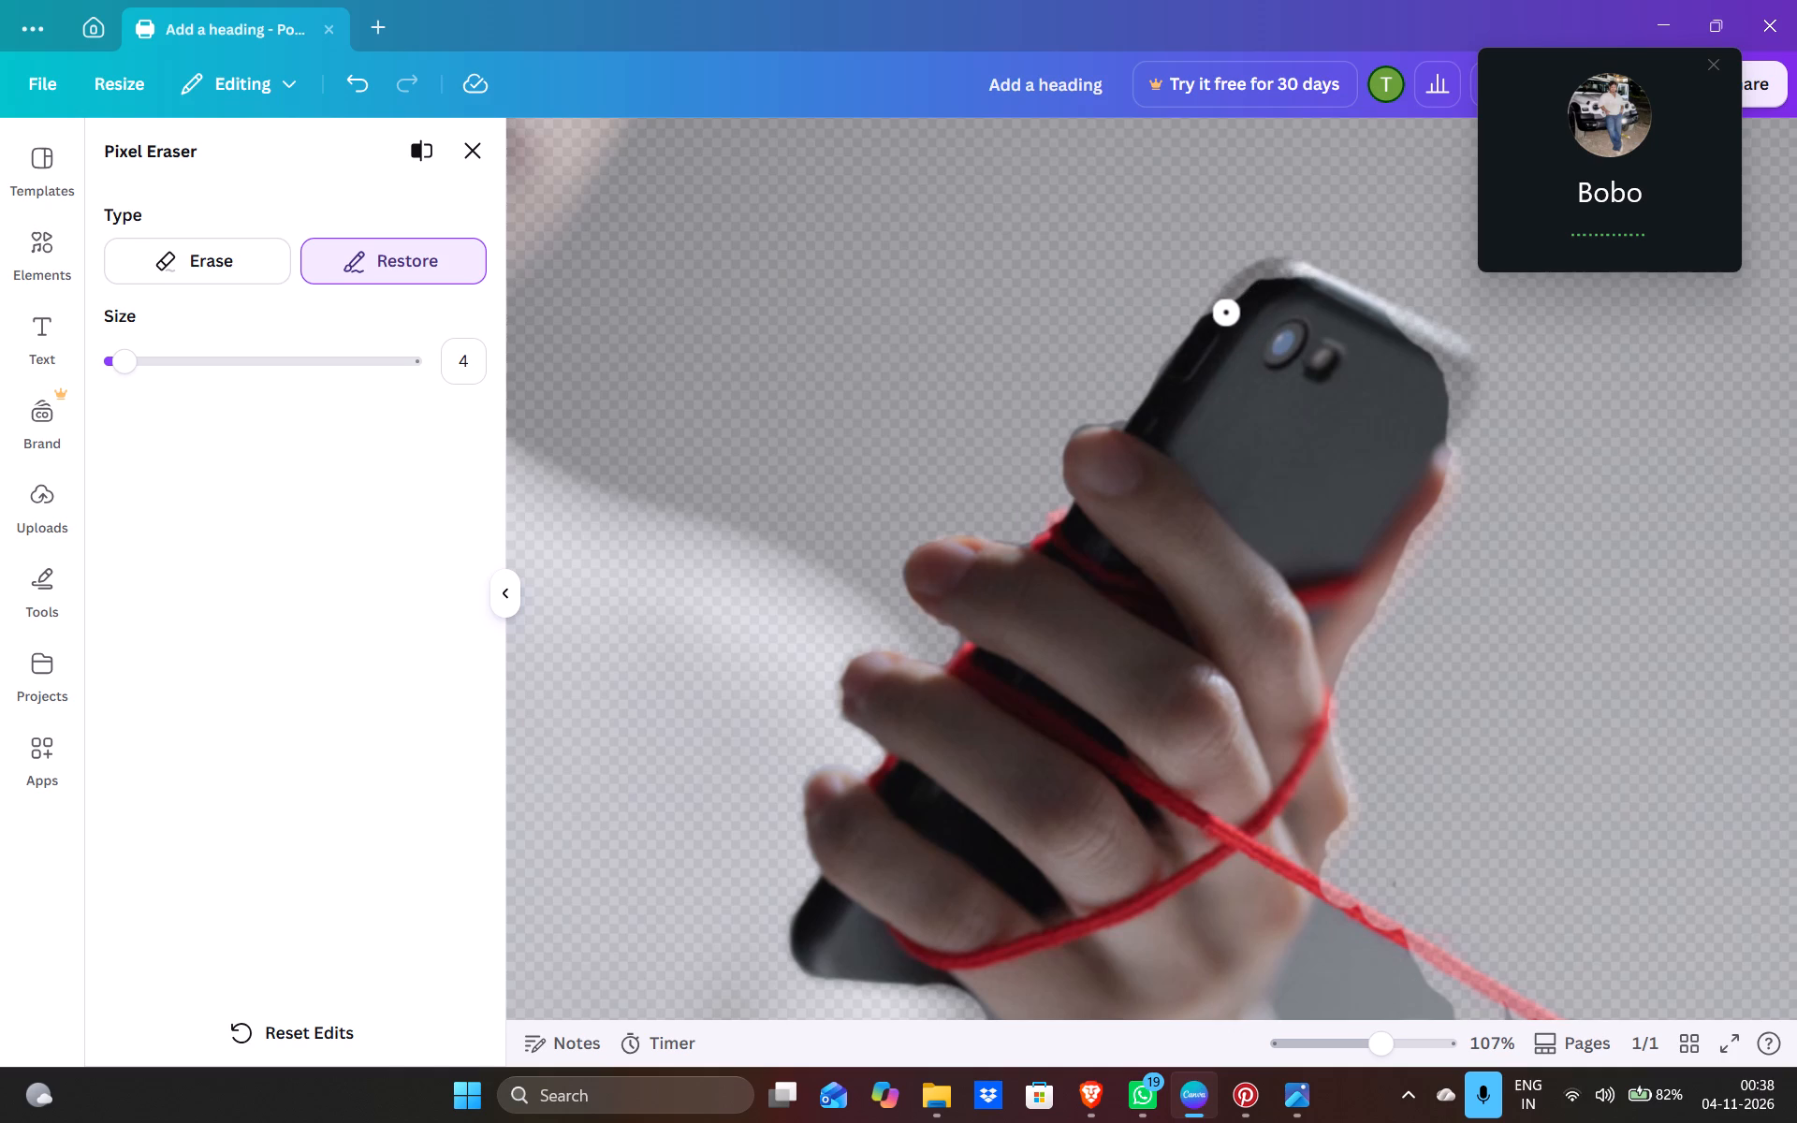
pyautogui.moveTo(1225, 313); pyautogui.dragTo(1274, 274)
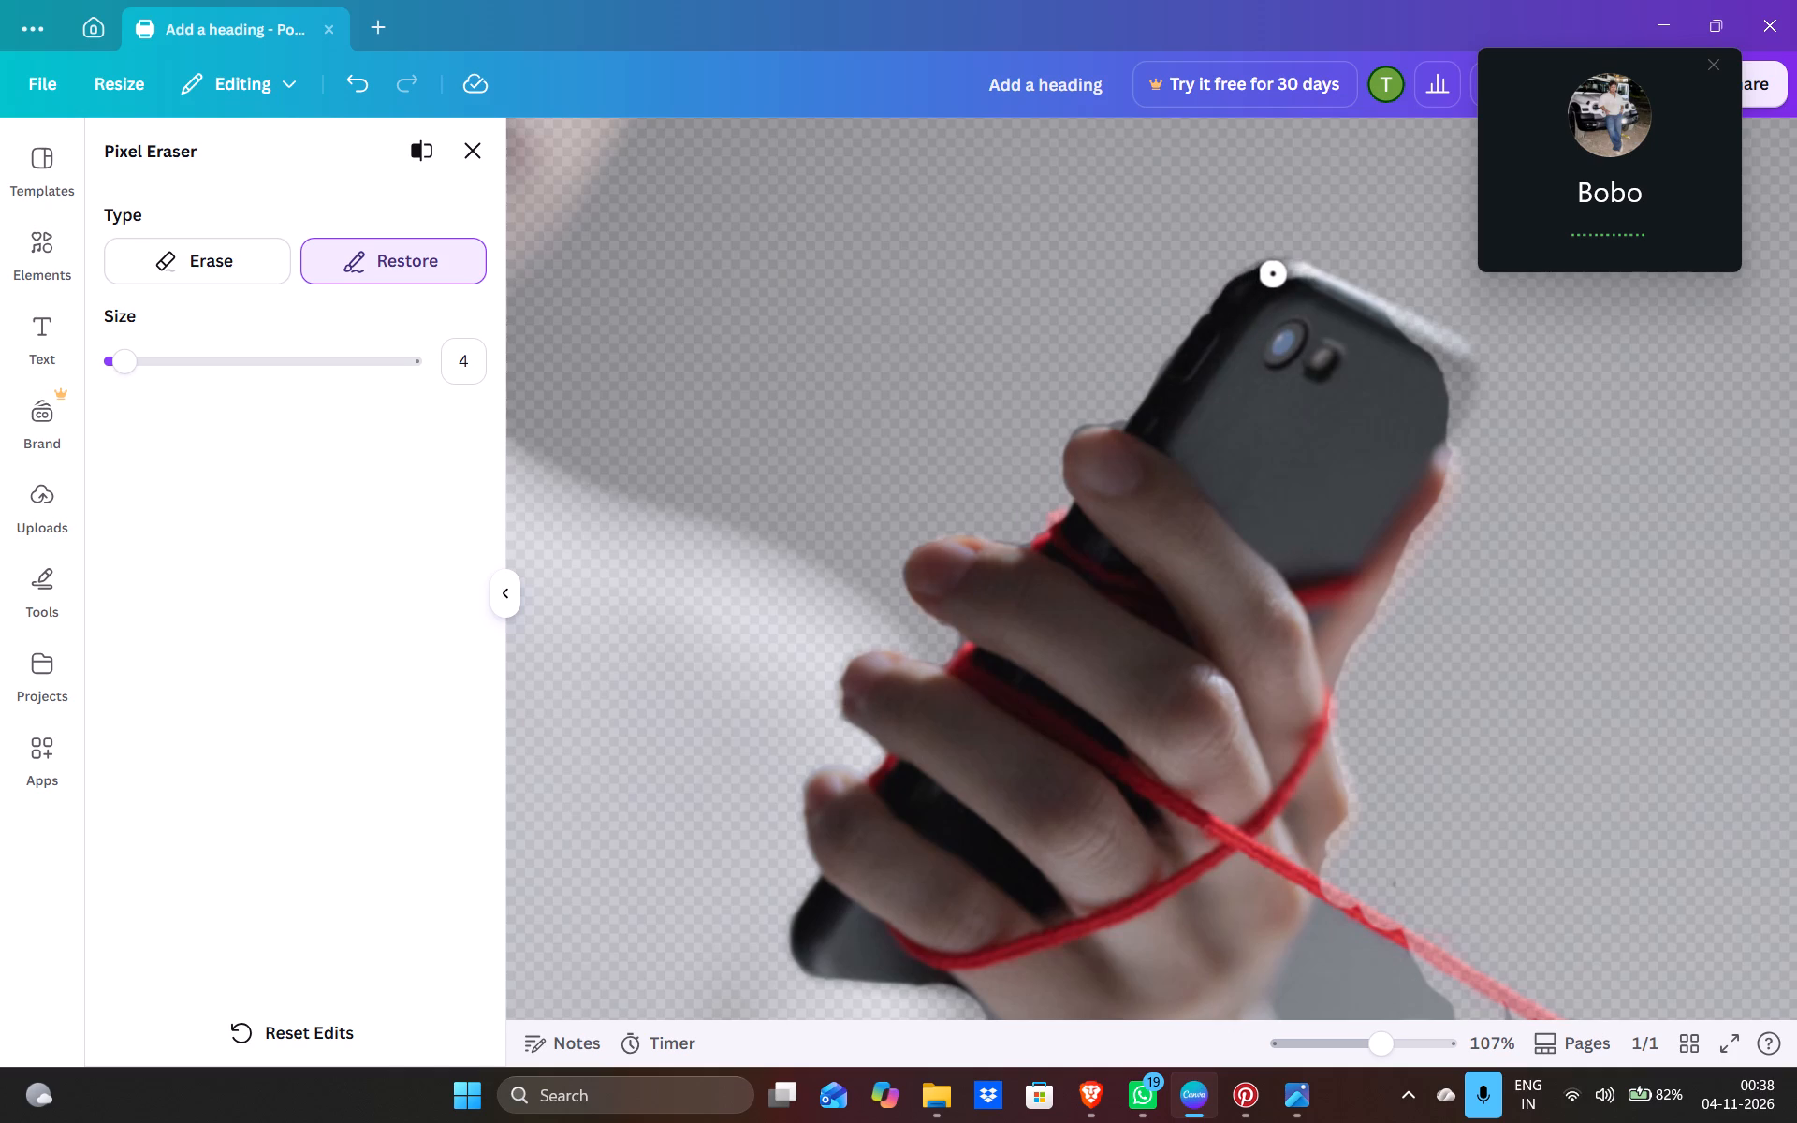
pyautogui.moveTo(1274, 274); pyautogui.dragTo(1233, 307)
pyautogui.moveTo(1233, 307); pyautogui.dragTo(1279, 275)
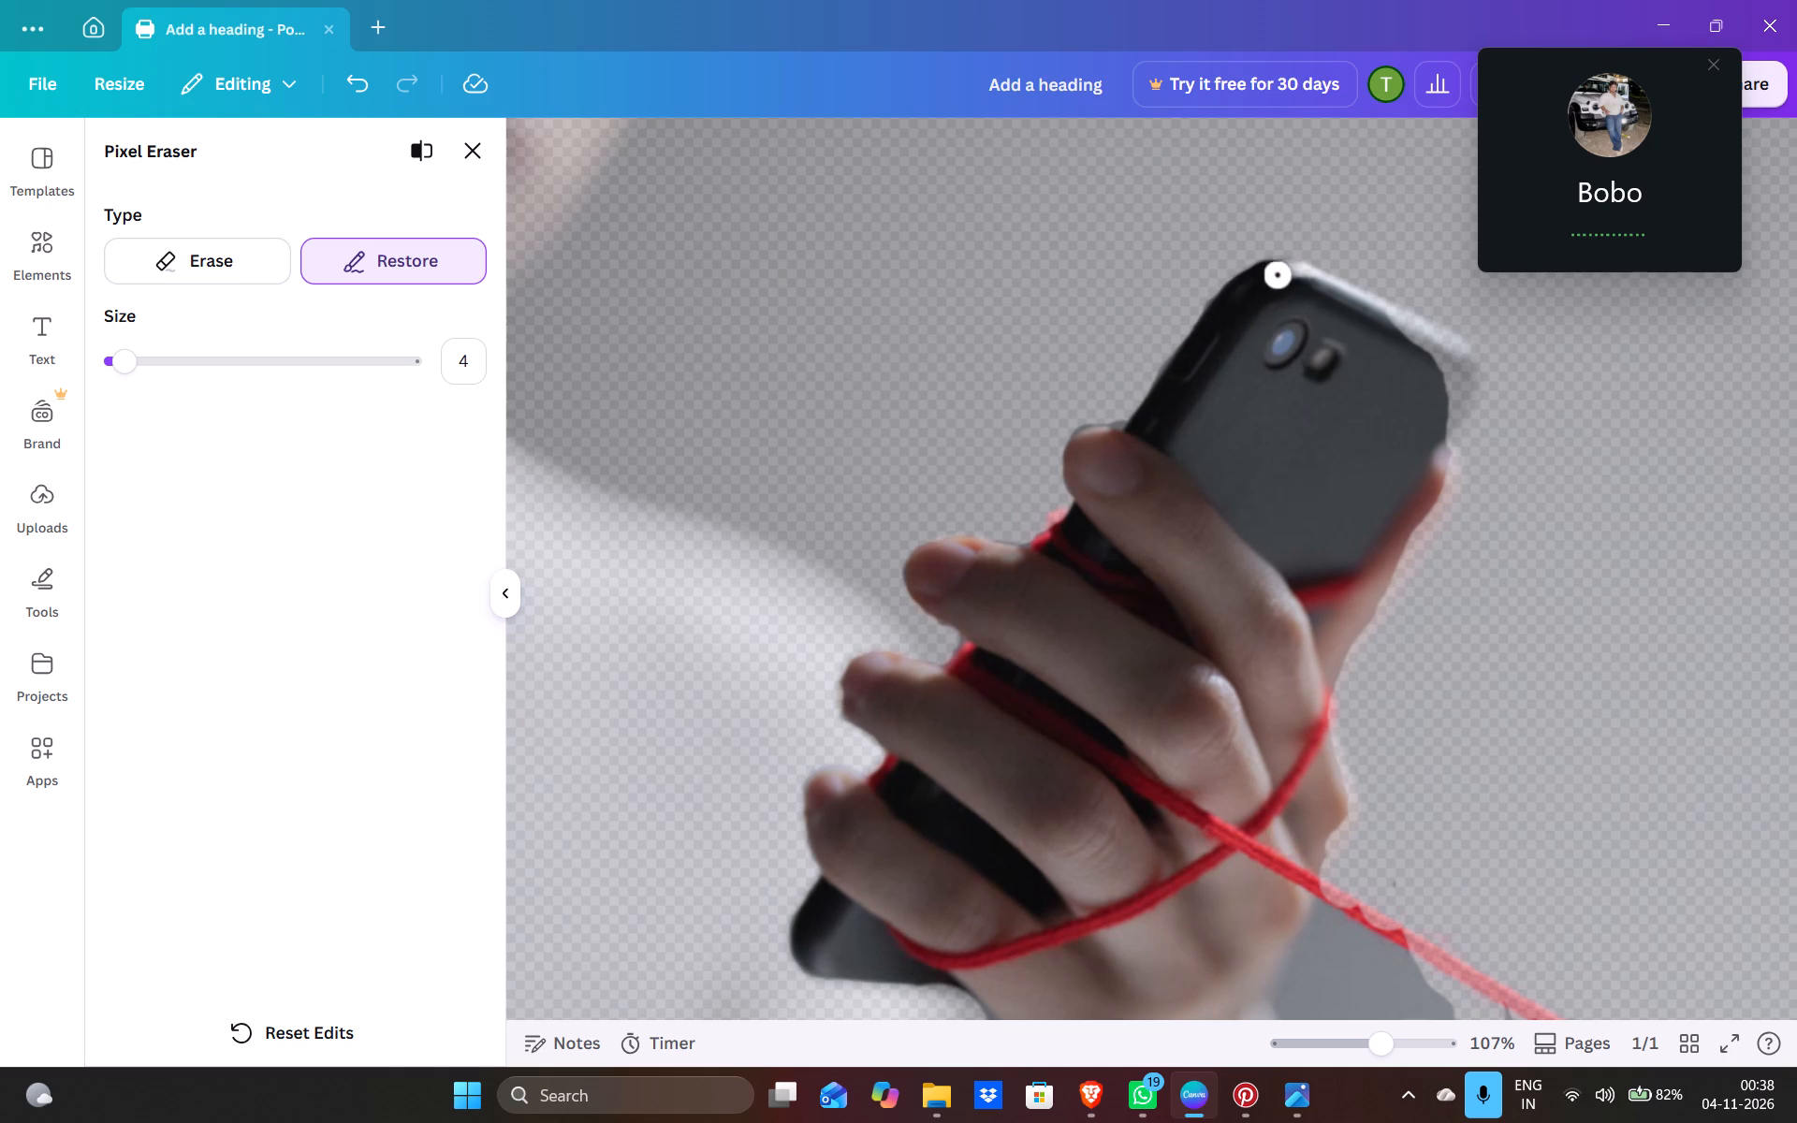
pyautogui.moveTo(1279, 275); pyautogui.dragTo(1411, 317)
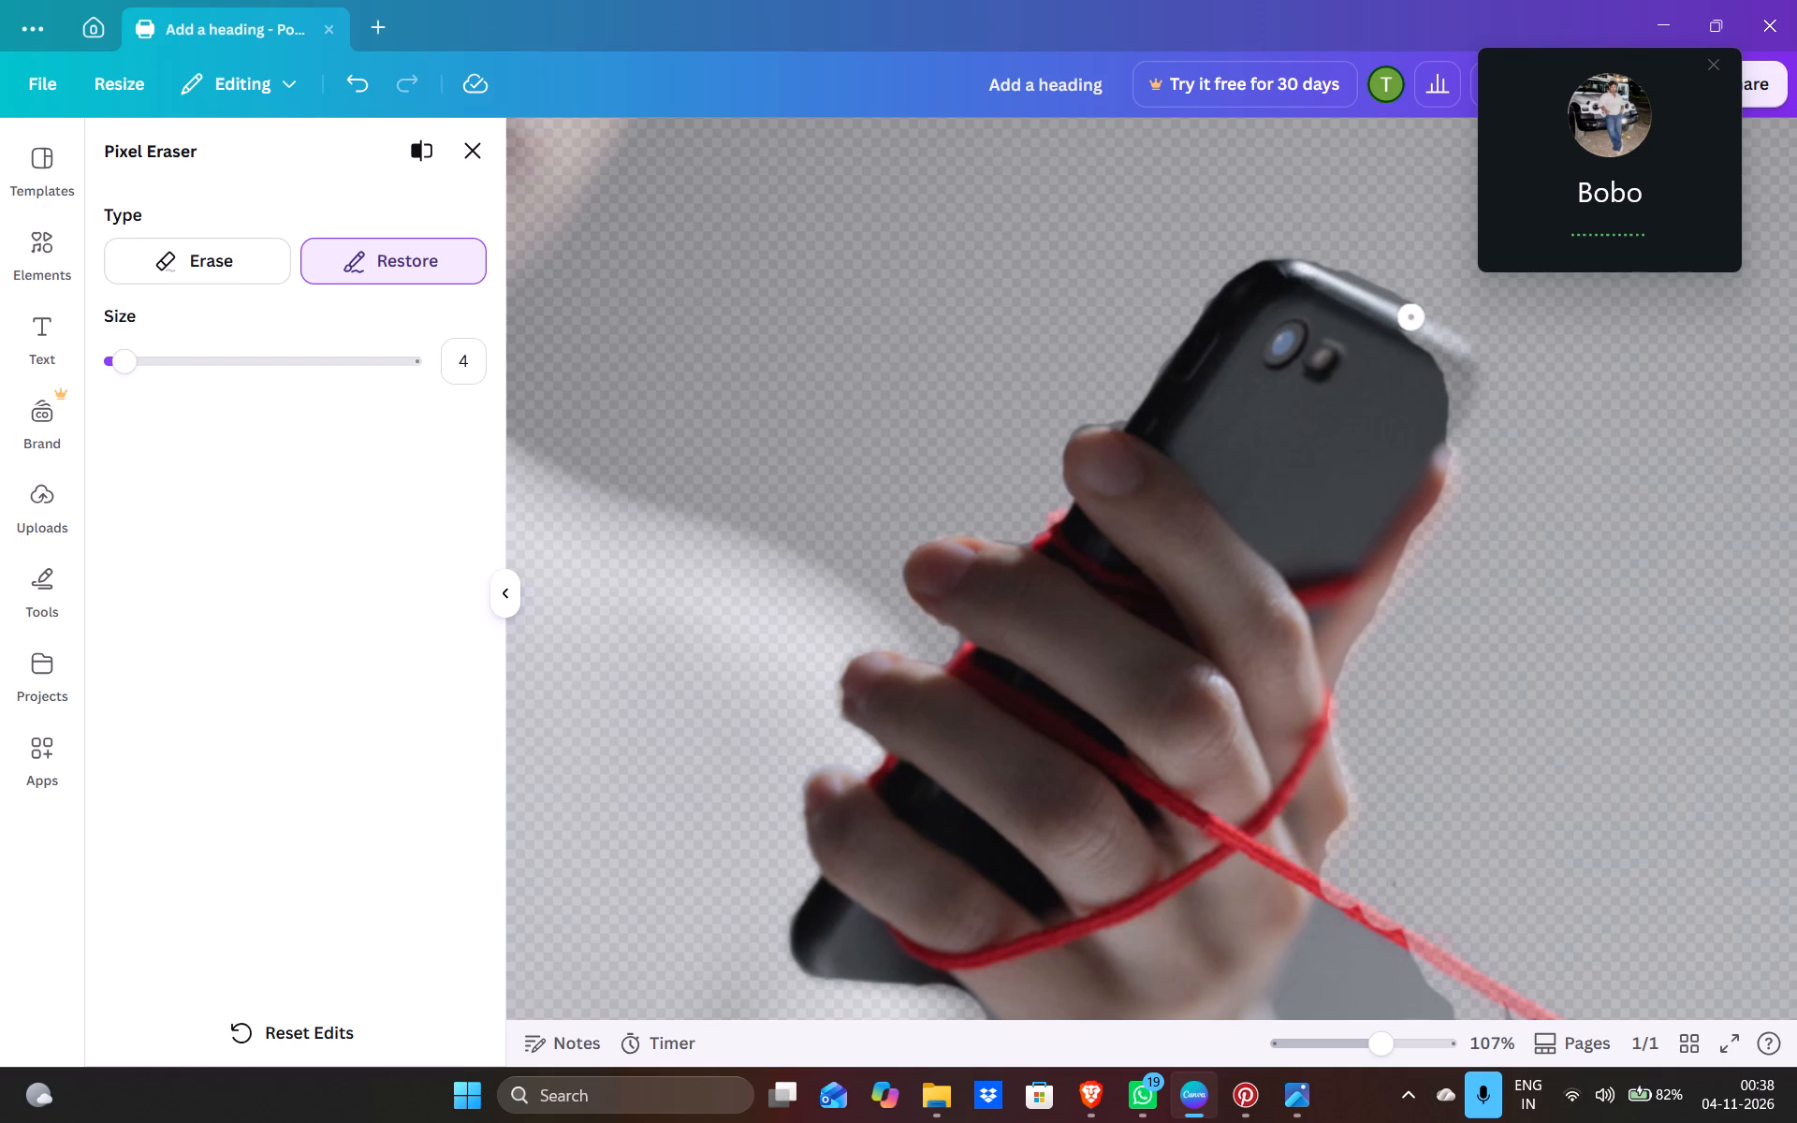
pyautogui.moveTo(1411, 317); pyautogui.dragTo(1426, 502)
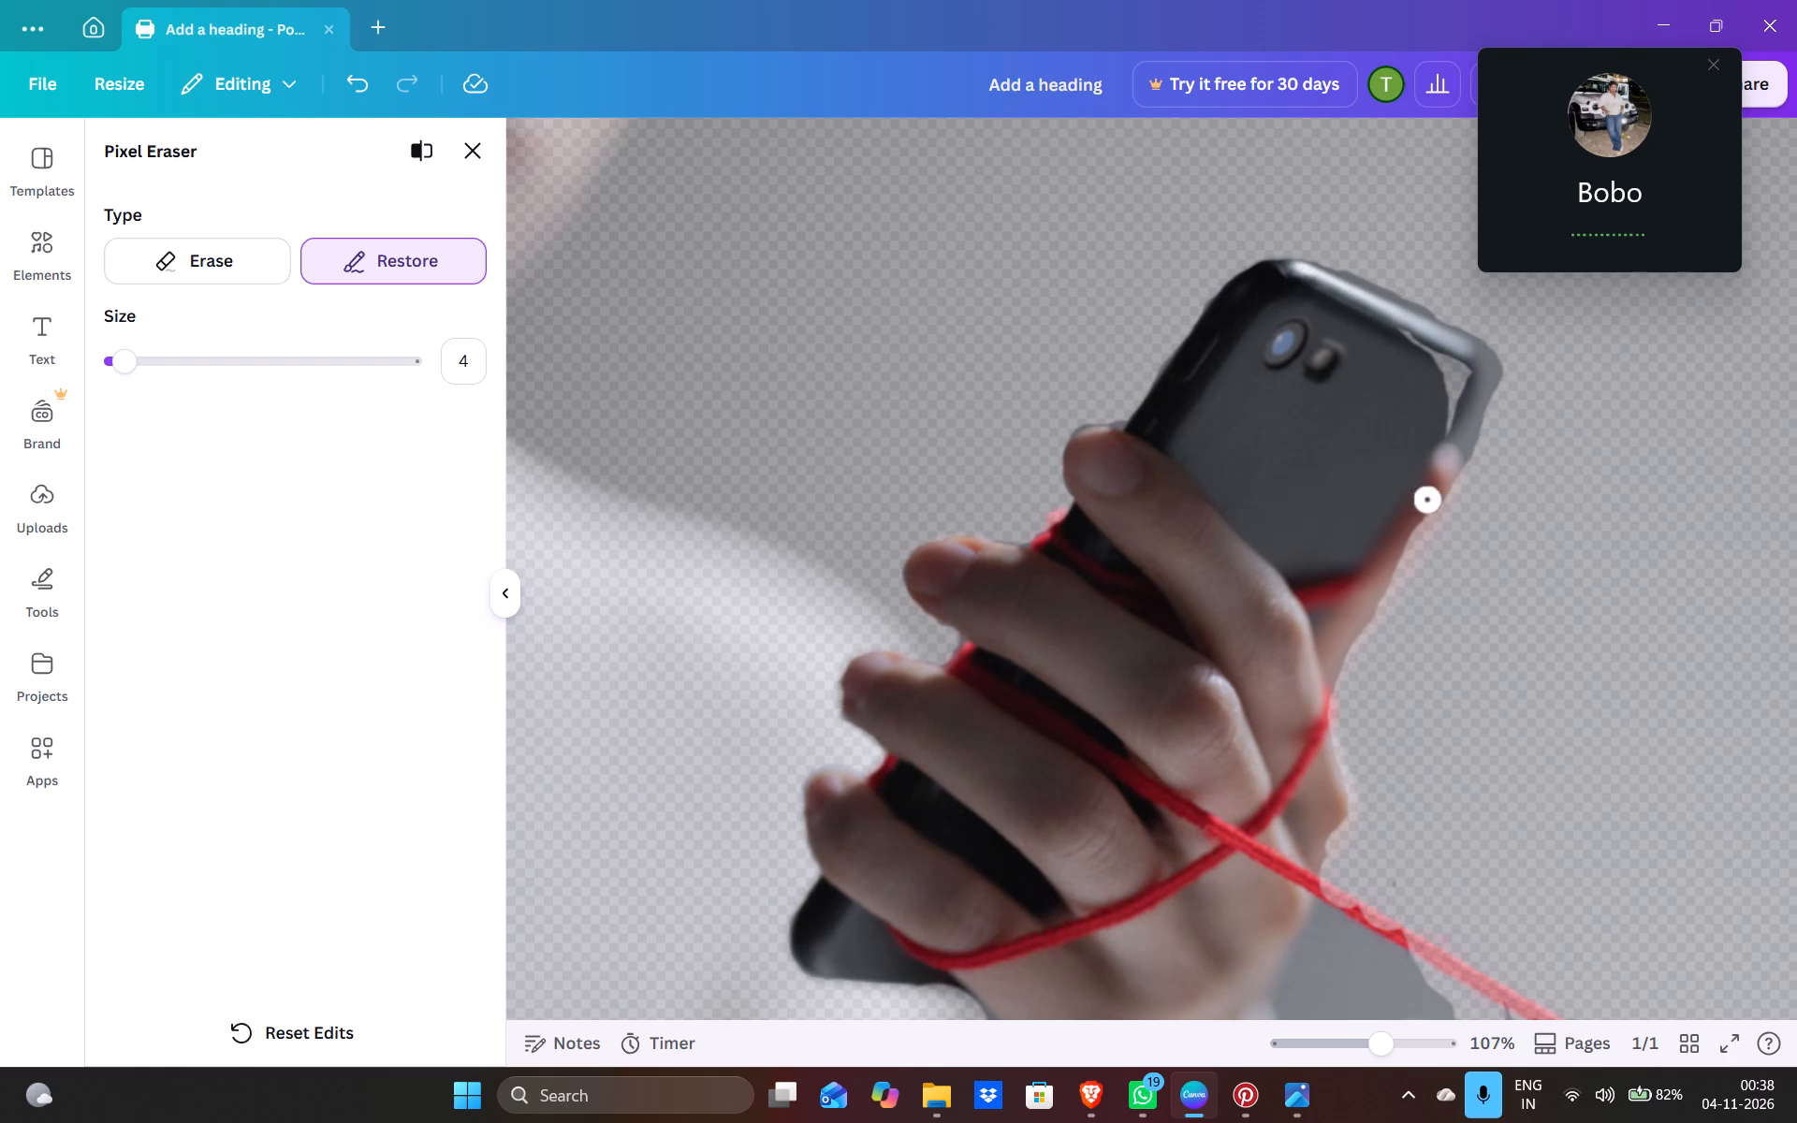
pyautogui.moveTo(1426, 502); pyautogui.dragTo(1308, 396)
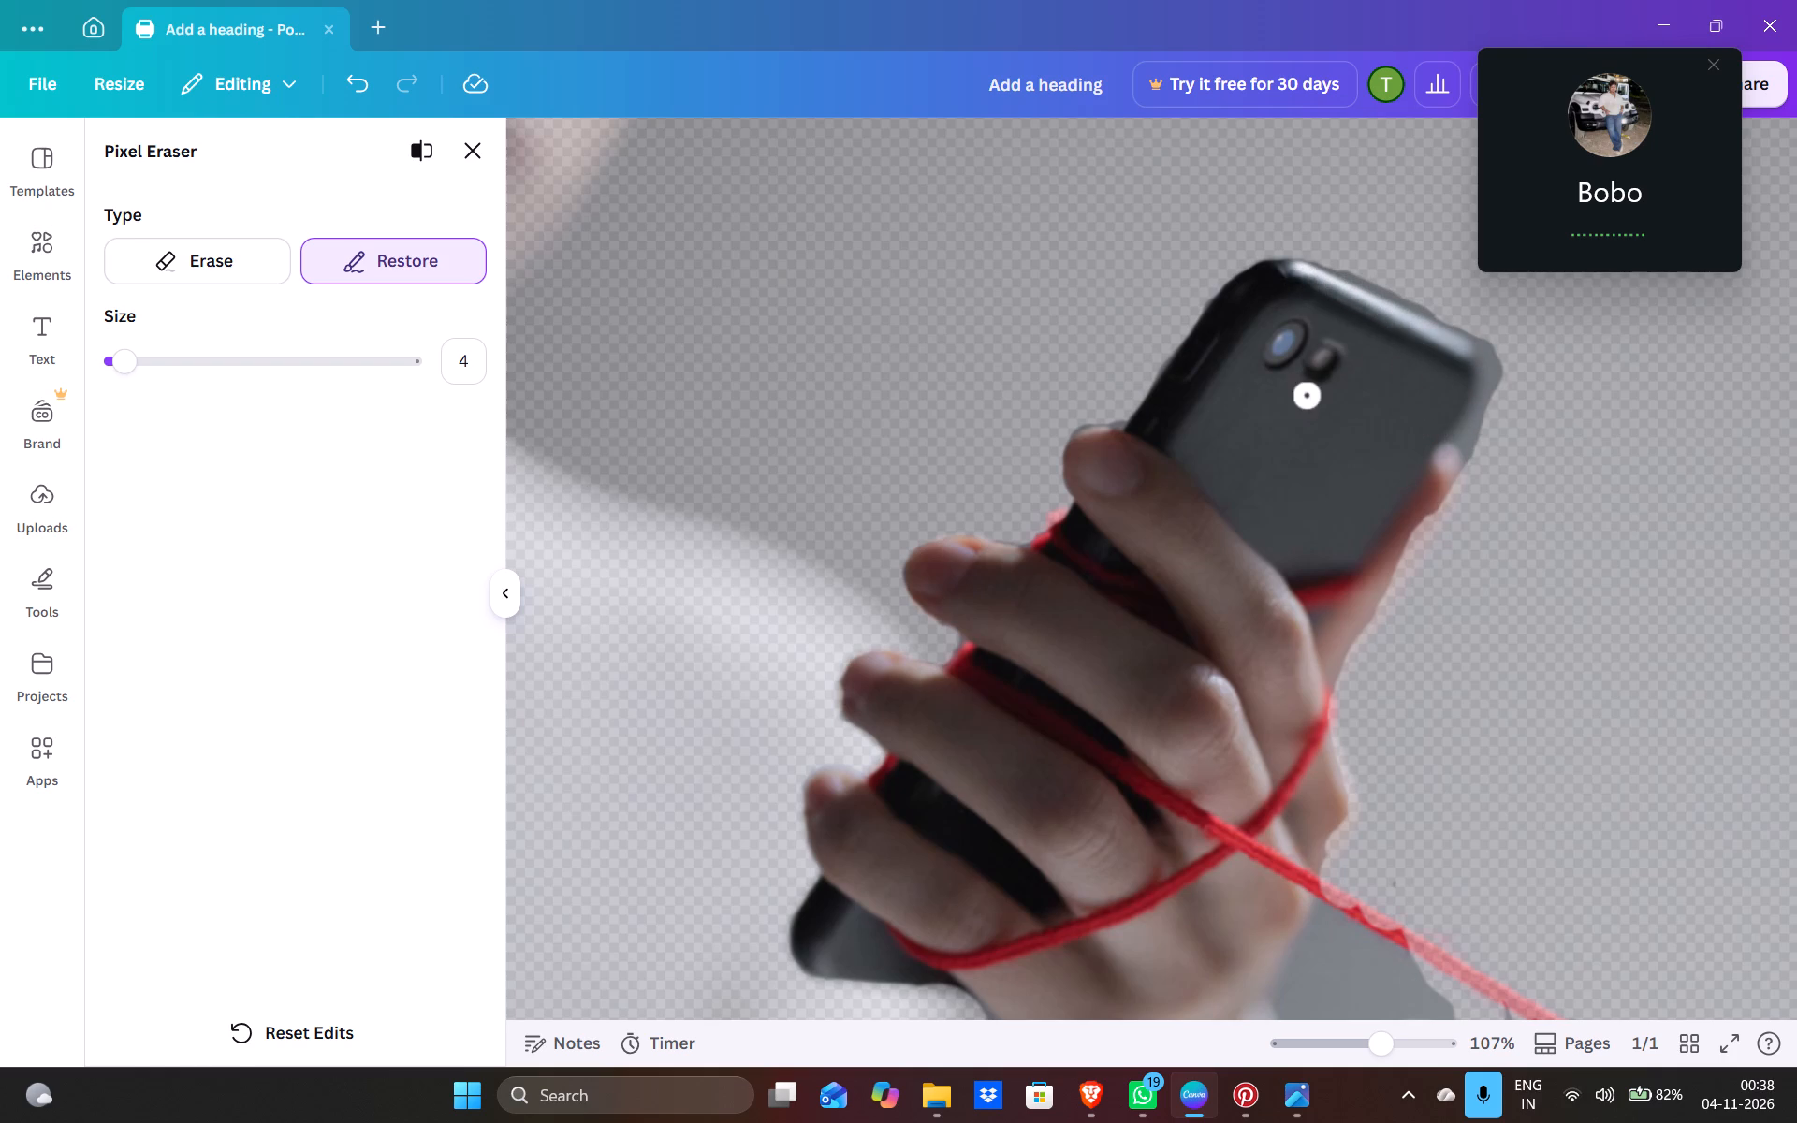
# Erase the fringe along the phone's top edge with brush size 4.
pyautogui.click(251, 255)
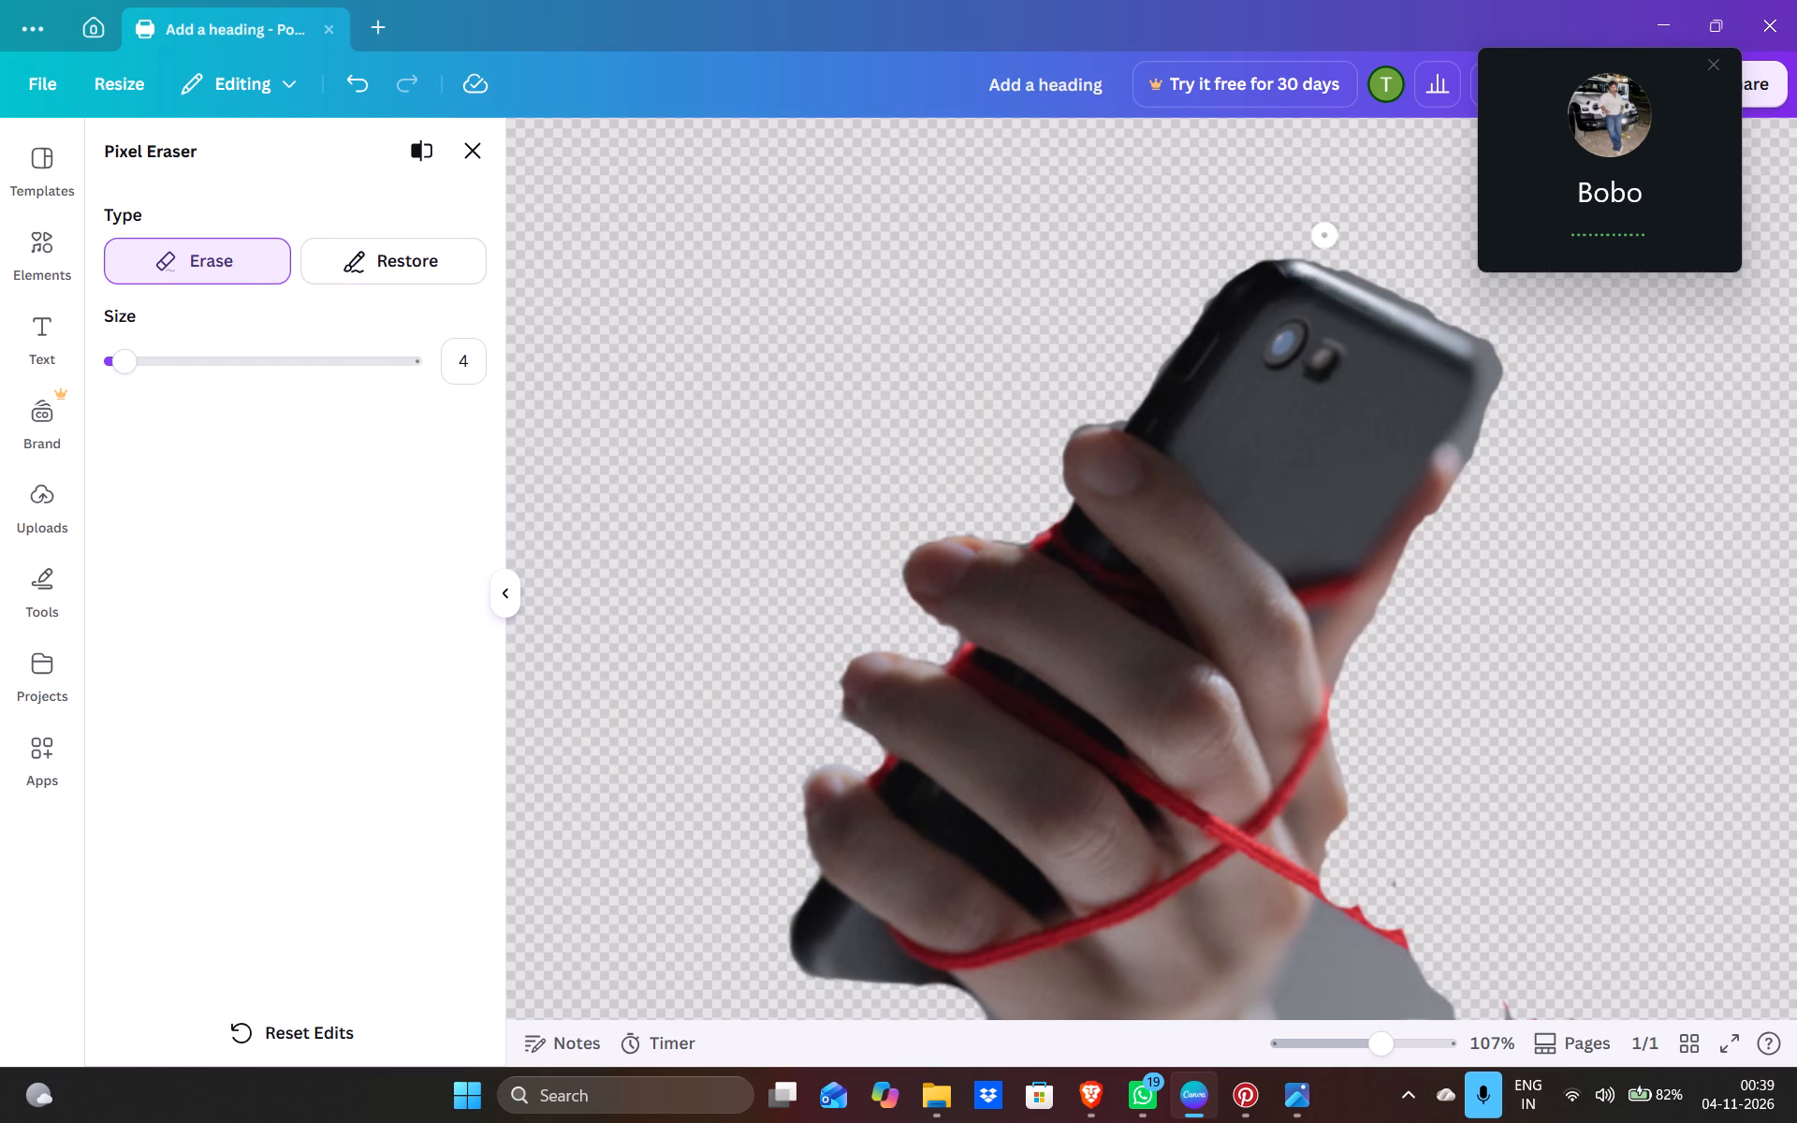
pyautogui.moveTo(1439, 303); pyautogui.dragTo(1423, 299)
pyautogui.moveTo(1423, 299); pyautogui.dragTo(1351, 274)
pyautogui.moveTo(1351, 274); pyautogui.dragTo(1343, 272)
# Restore the phone's top edge beside the camera with brush size 4.
pyautogui.click(391, 241)
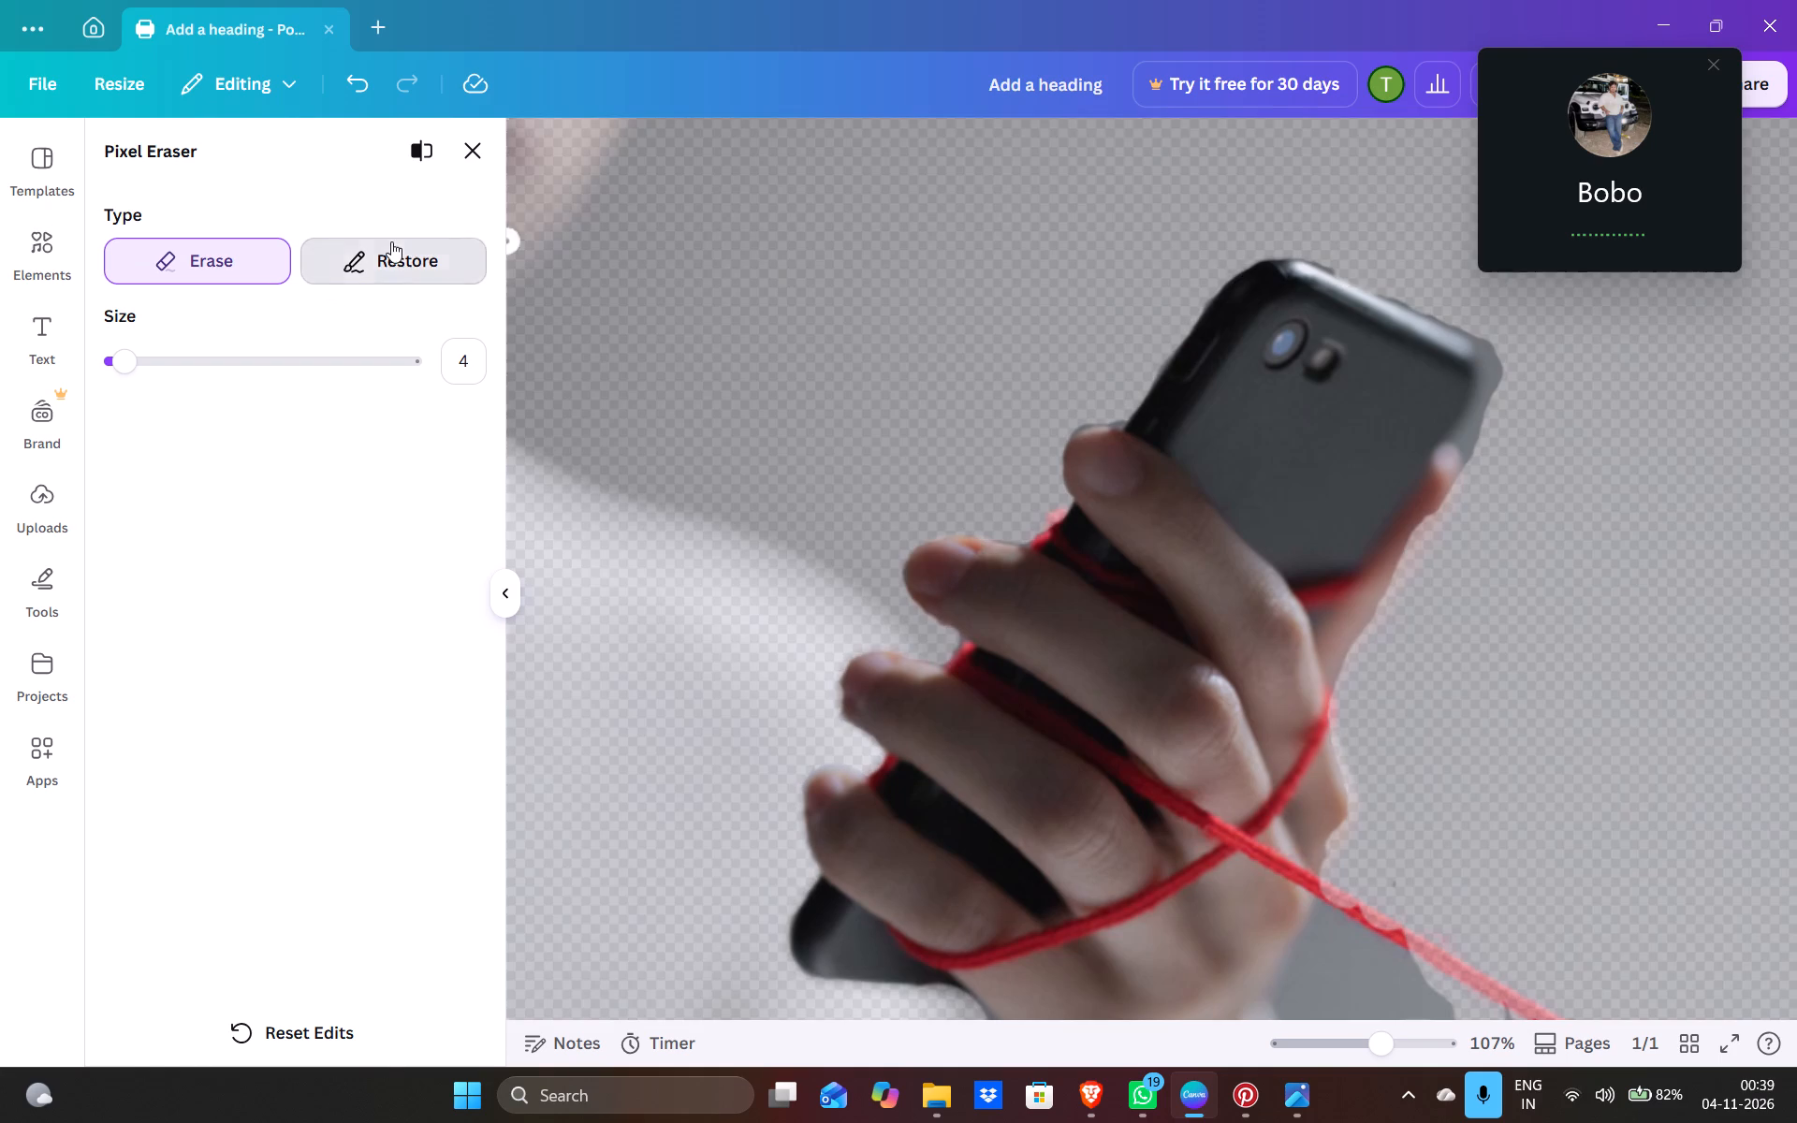
pyautogui.moveTo(1351, 295); pyautogui.dragTo(1336, 289)
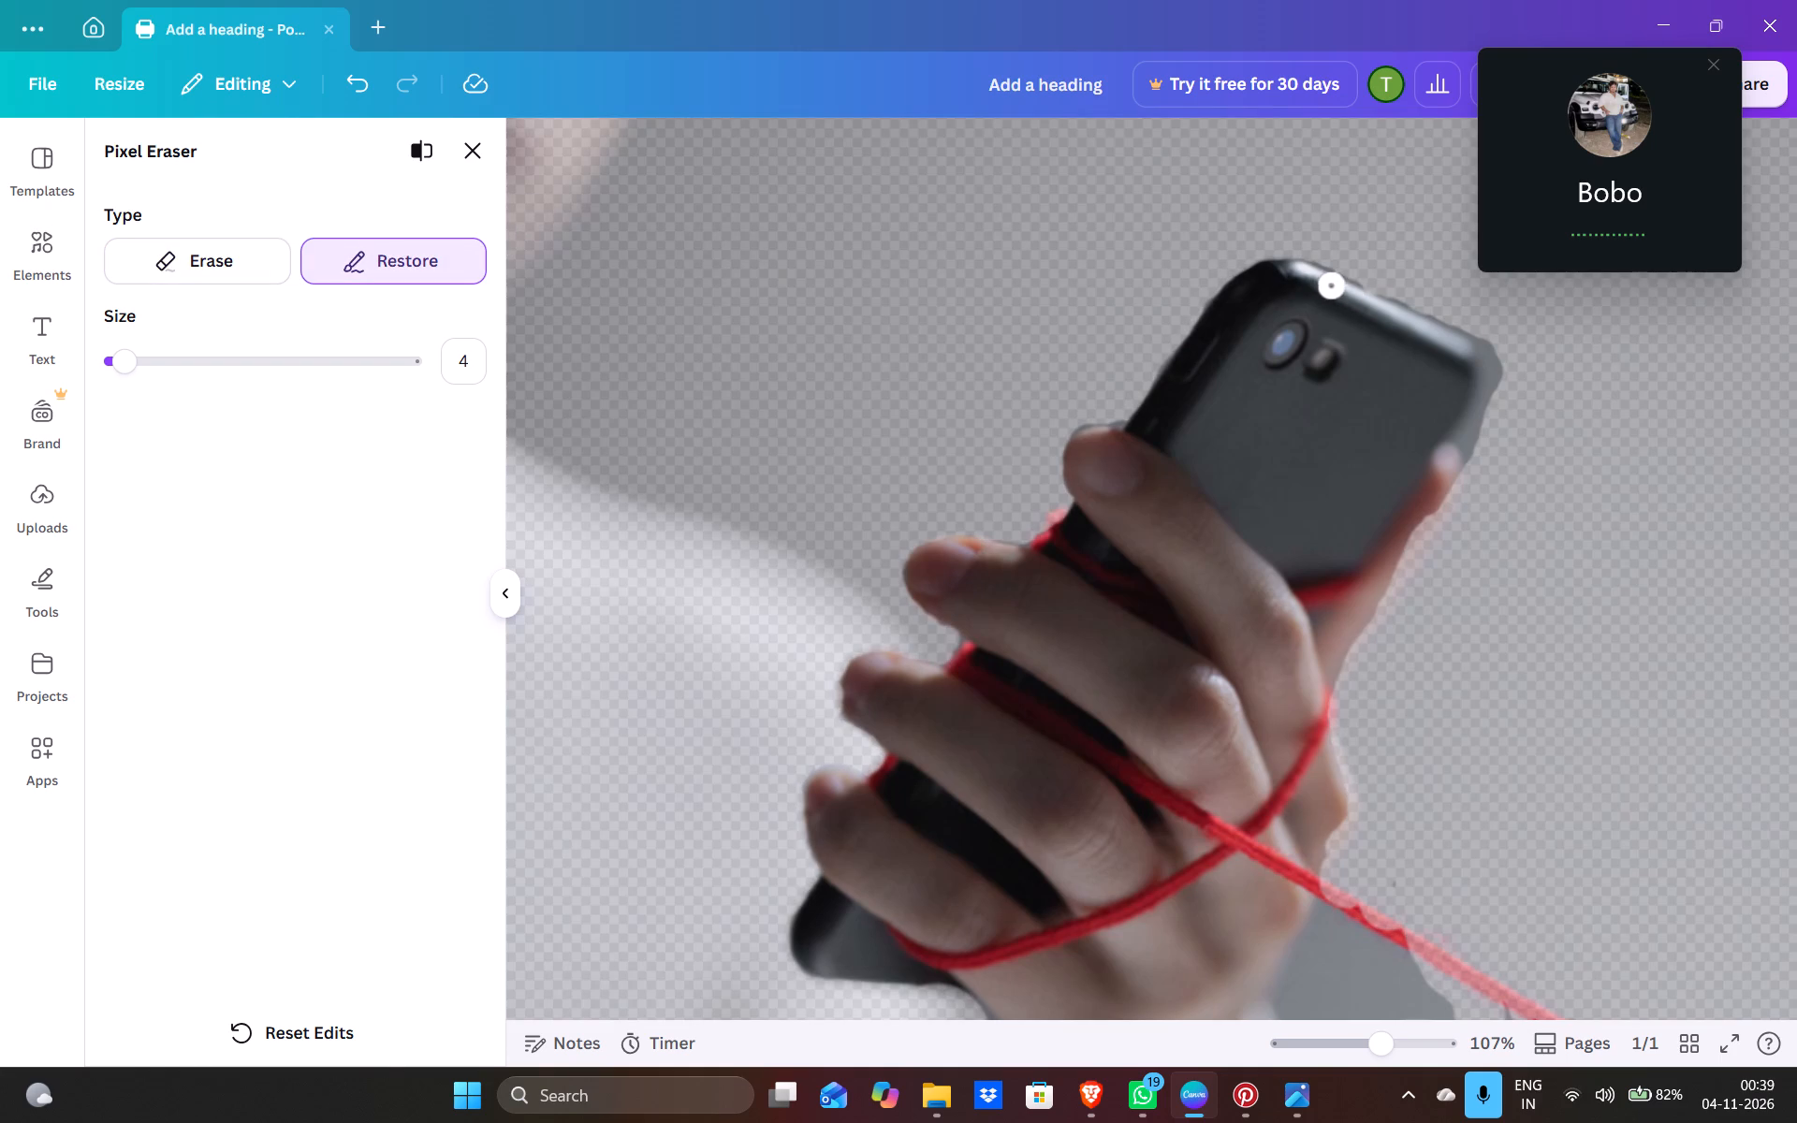
pyautogui.moveTo(1336, 289); pyautogui.dragTo(1410, 319)
# Erase the grey fringe at the phone's upper-right corner and down its right edge to the thumb tip.
pyautogui.click(205, 276)
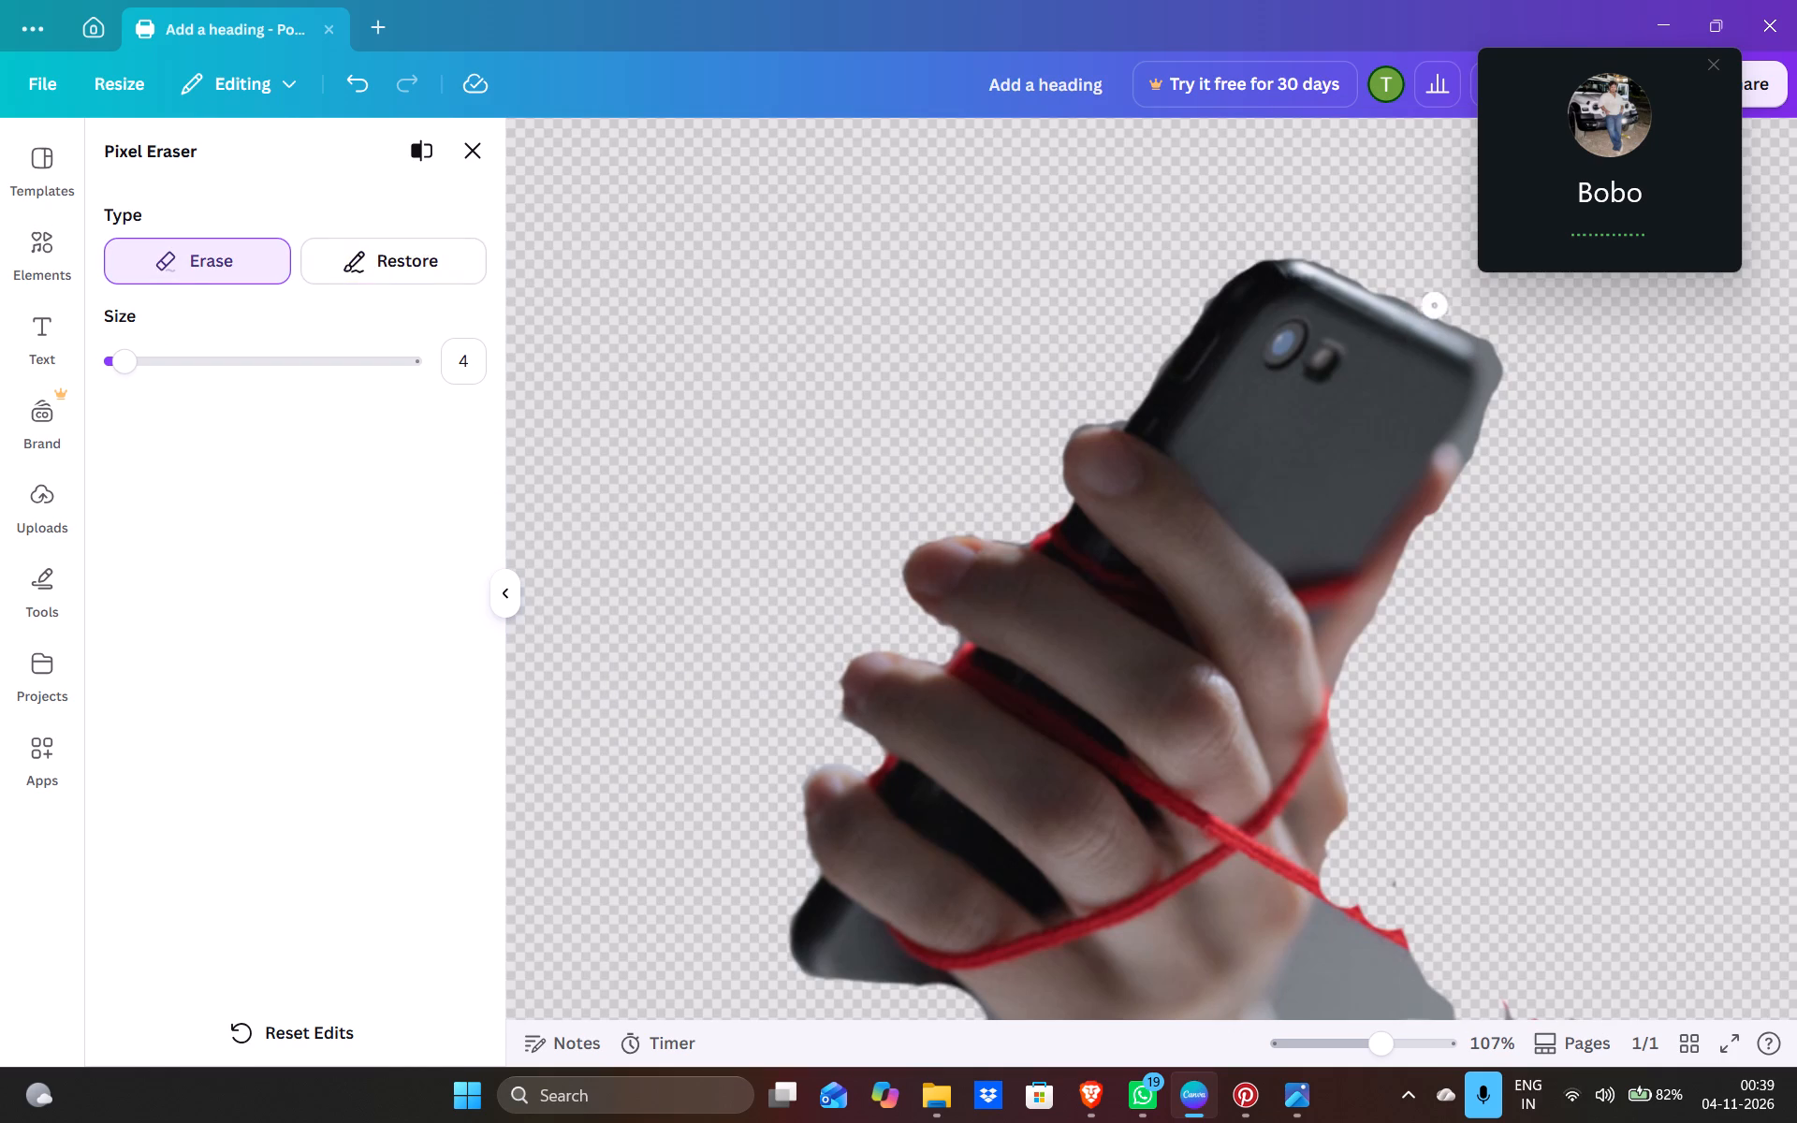
pyautogui.moveTo(1496, 334); pyautogui.dragTo(1468, 442)
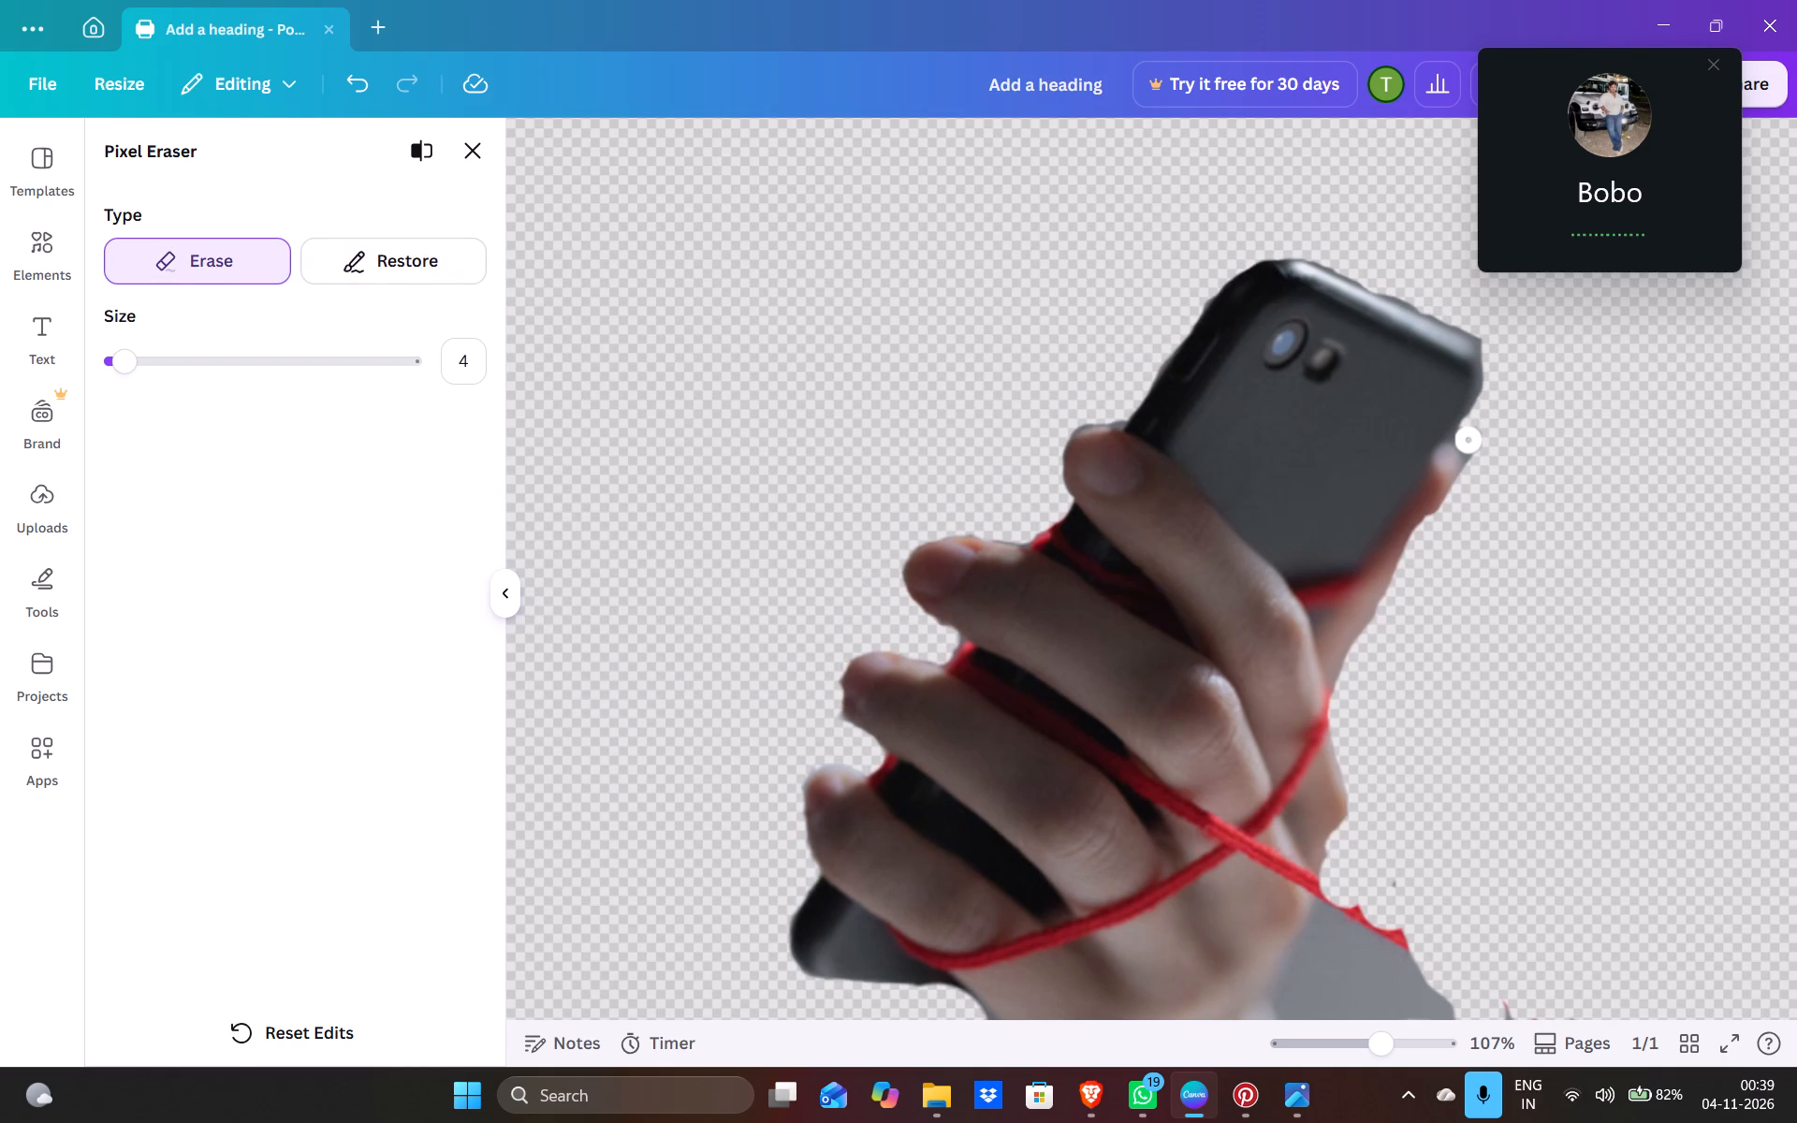
pyautogui.moveTo(1468, 442); pyautogui.dragTo(1483, 461)
pyautogui.moveTo(1500, 341); pyautogui.dragTo(1492, 337)
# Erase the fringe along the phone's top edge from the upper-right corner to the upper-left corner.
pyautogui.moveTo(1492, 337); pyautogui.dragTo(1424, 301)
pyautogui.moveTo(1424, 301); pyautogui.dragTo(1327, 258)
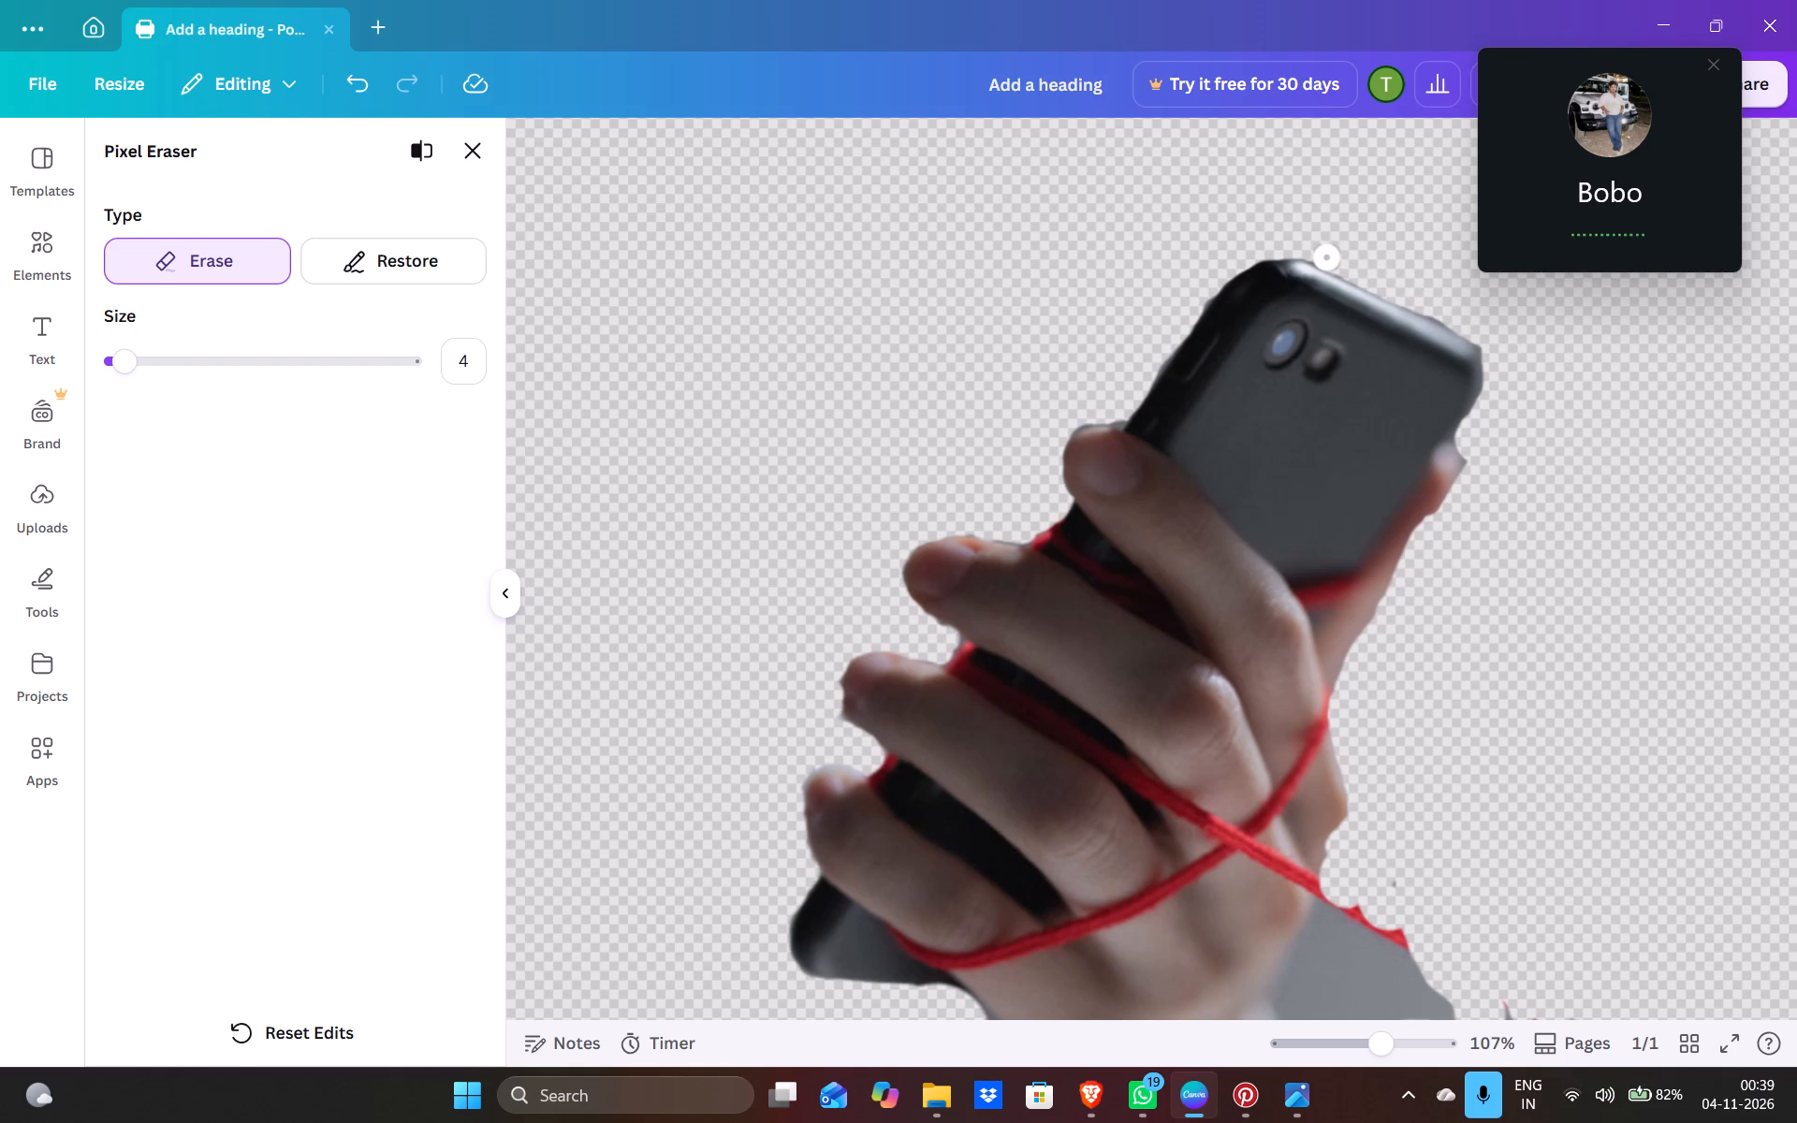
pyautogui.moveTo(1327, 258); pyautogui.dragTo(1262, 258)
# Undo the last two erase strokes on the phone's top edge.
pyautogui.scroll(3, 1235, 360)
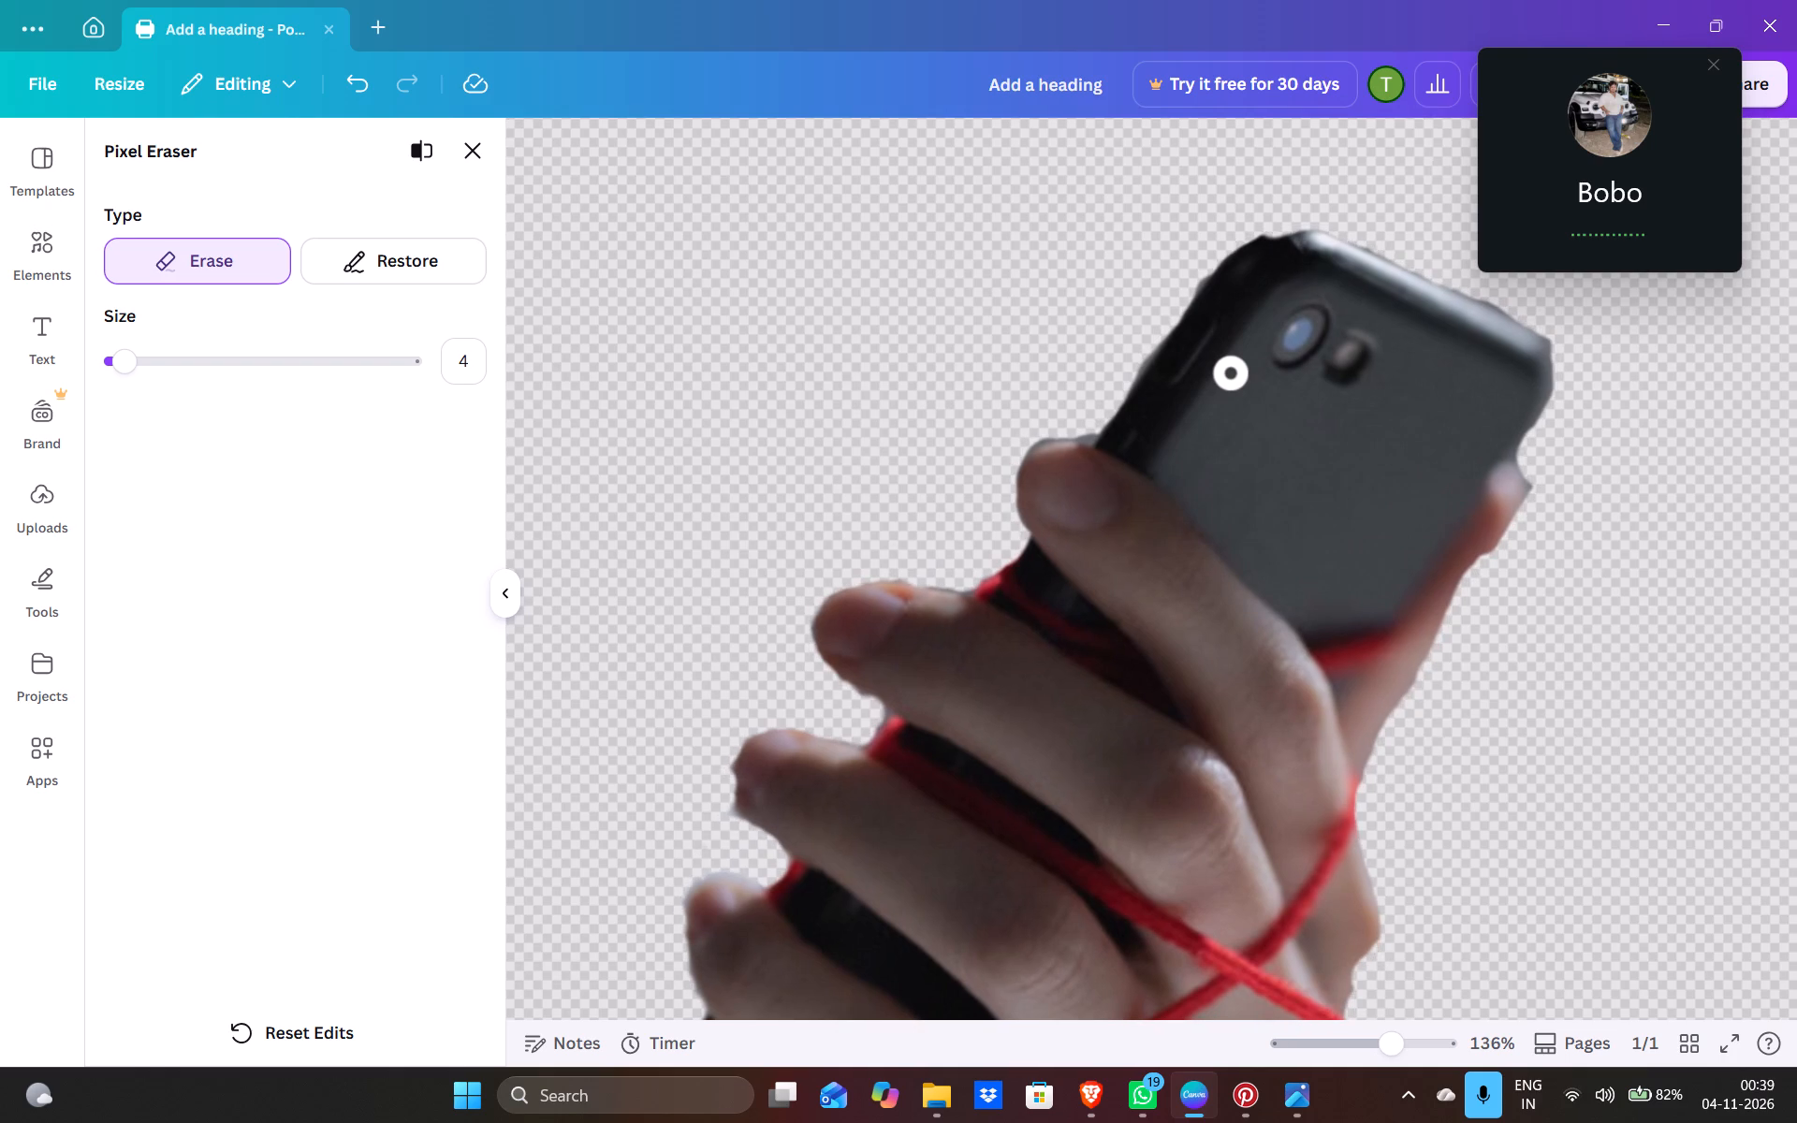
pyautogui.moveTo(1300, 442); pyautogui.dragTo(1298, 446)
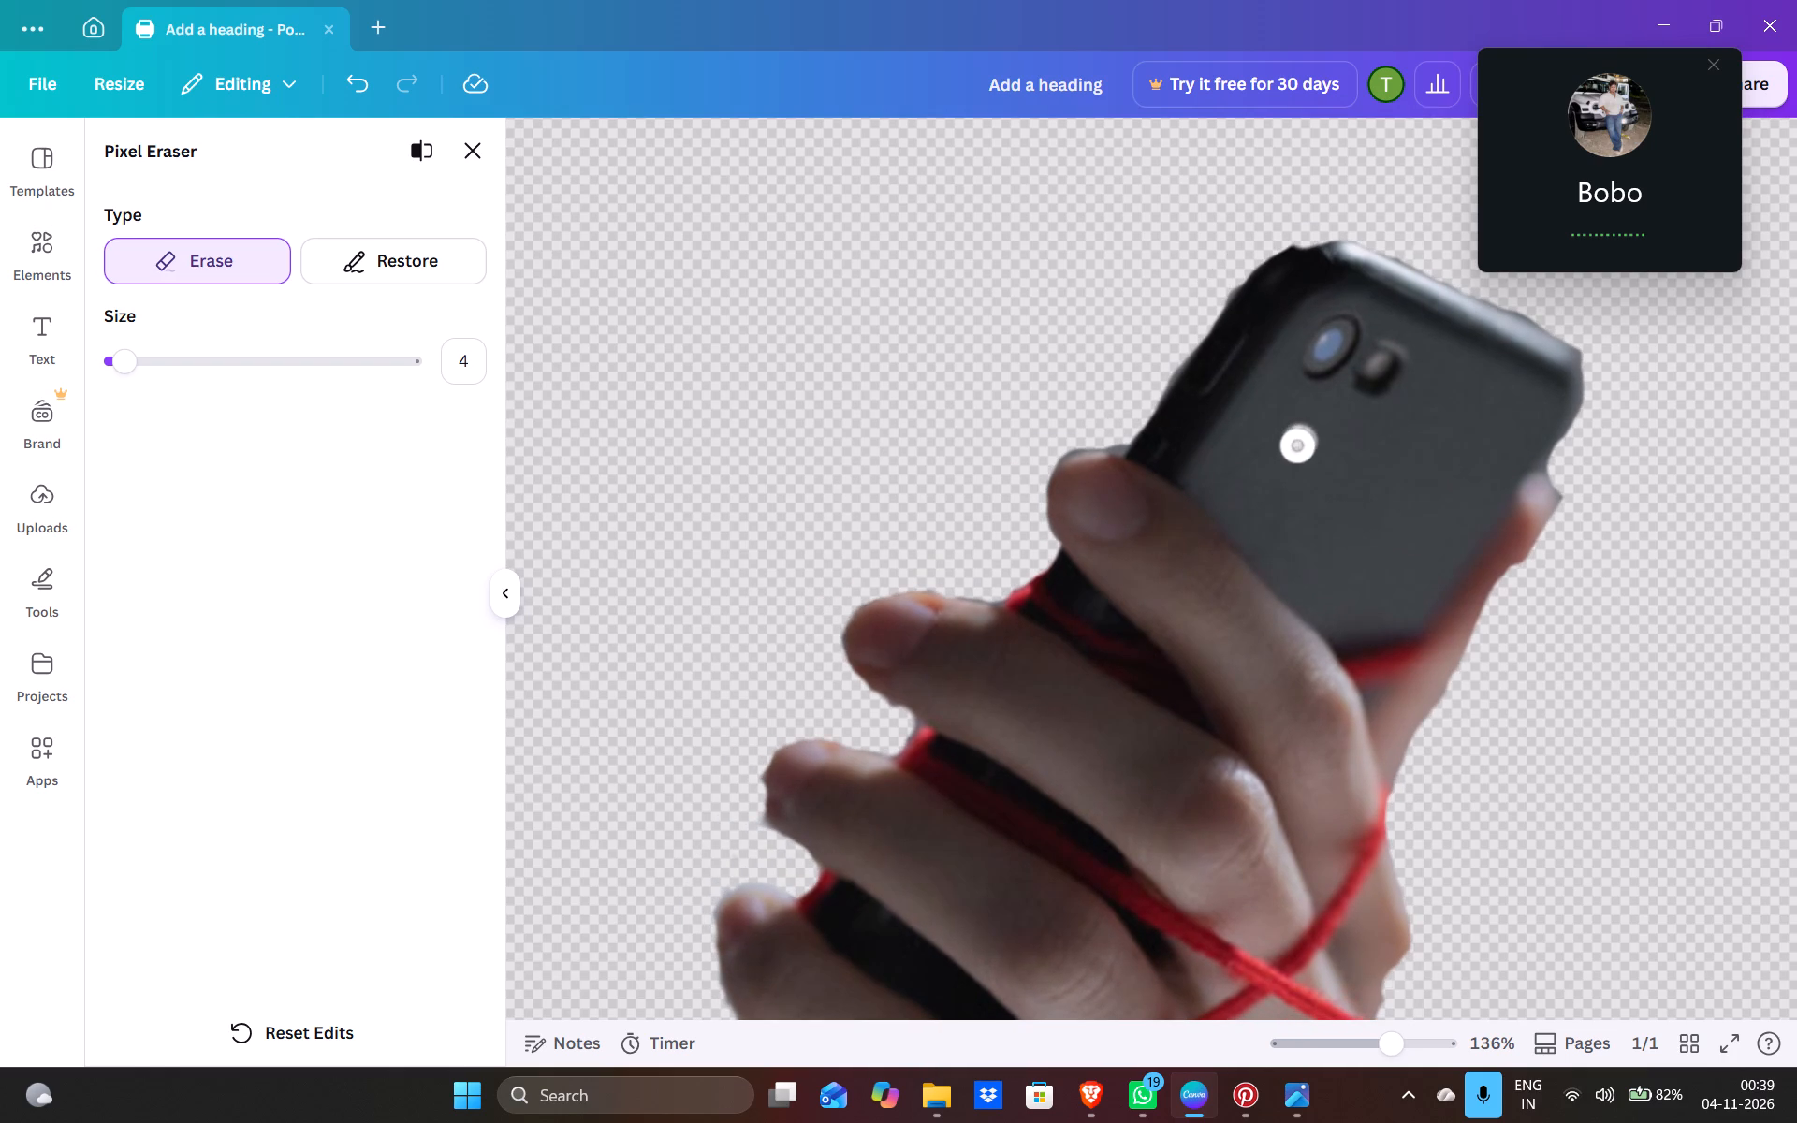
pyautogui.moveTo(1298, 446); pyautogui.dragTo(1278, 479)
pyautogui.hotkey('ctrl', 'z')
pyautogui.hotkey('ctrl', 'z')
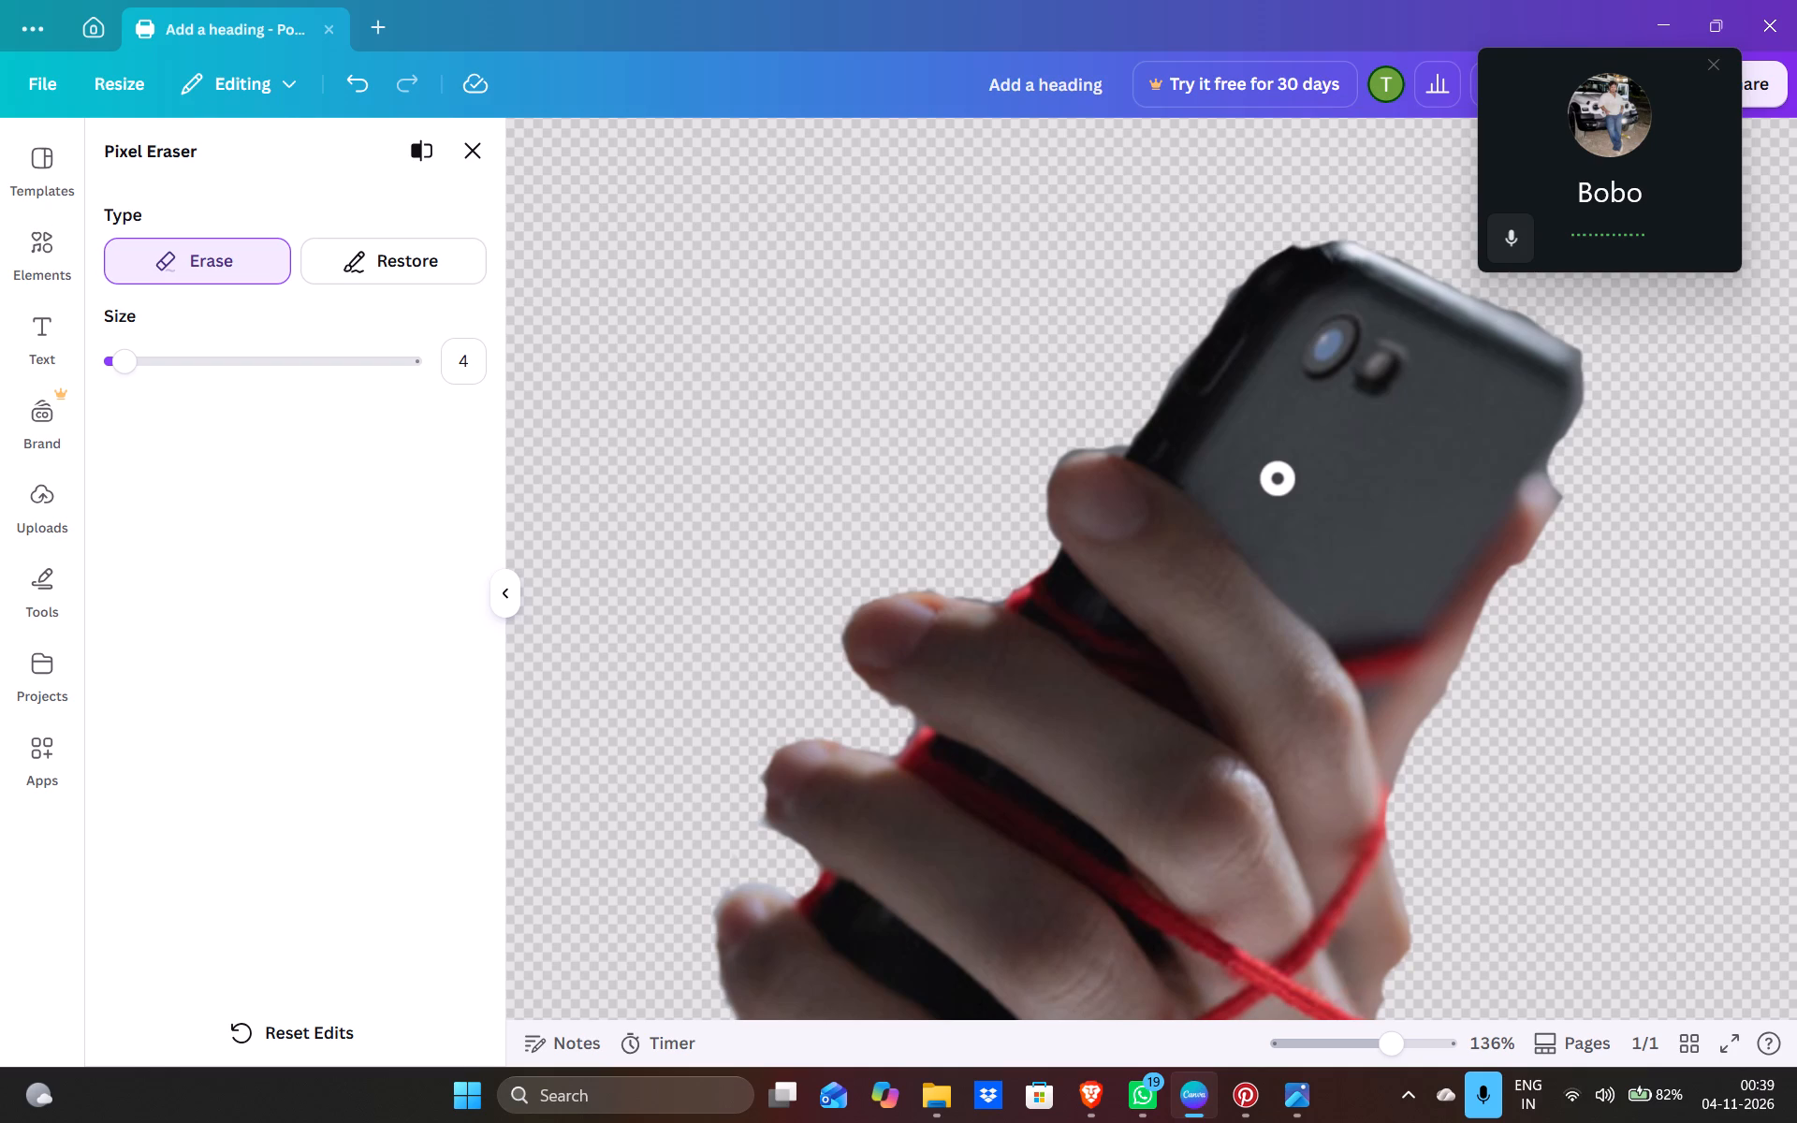
# Erase the fringe along the phone's top edge and around its upper-right corner at a closer zoom.
pyautogui.rightClick(1329, 493)
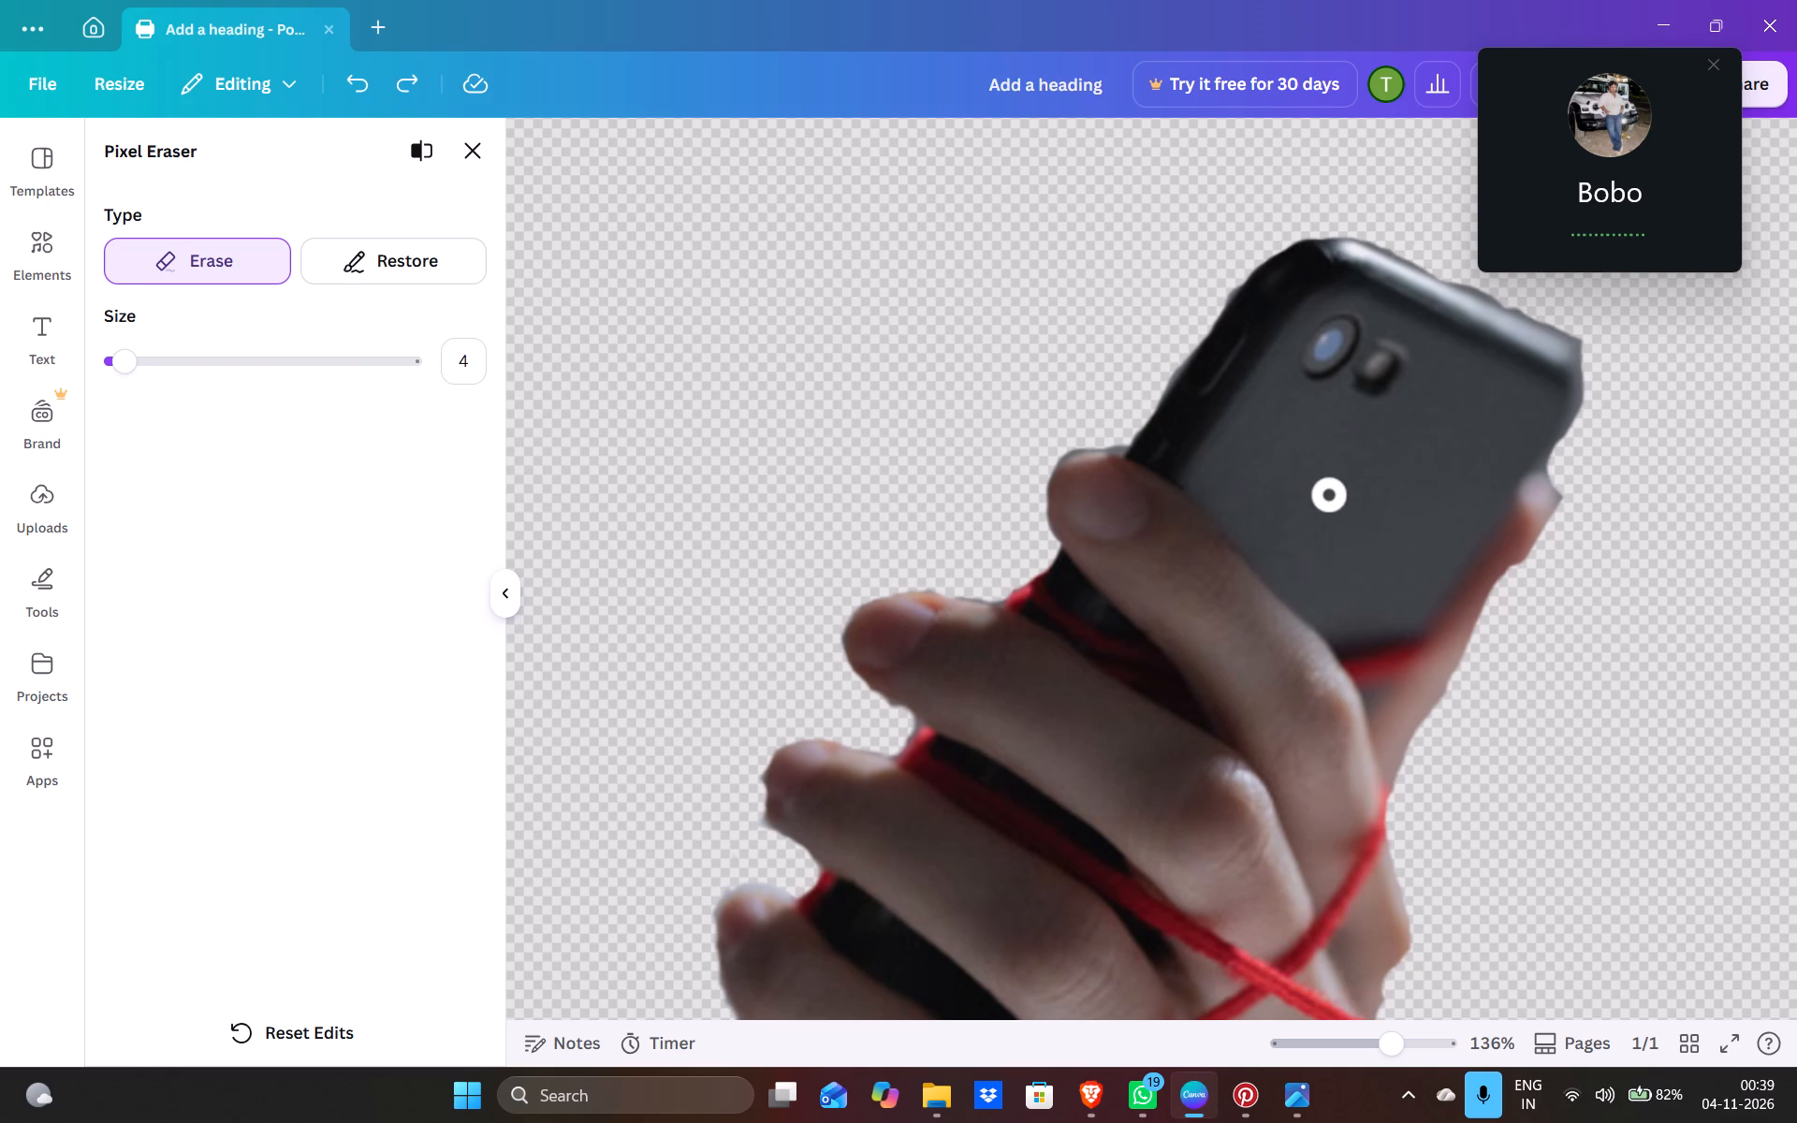
pyautogui.scroll(3, 1329, 493)
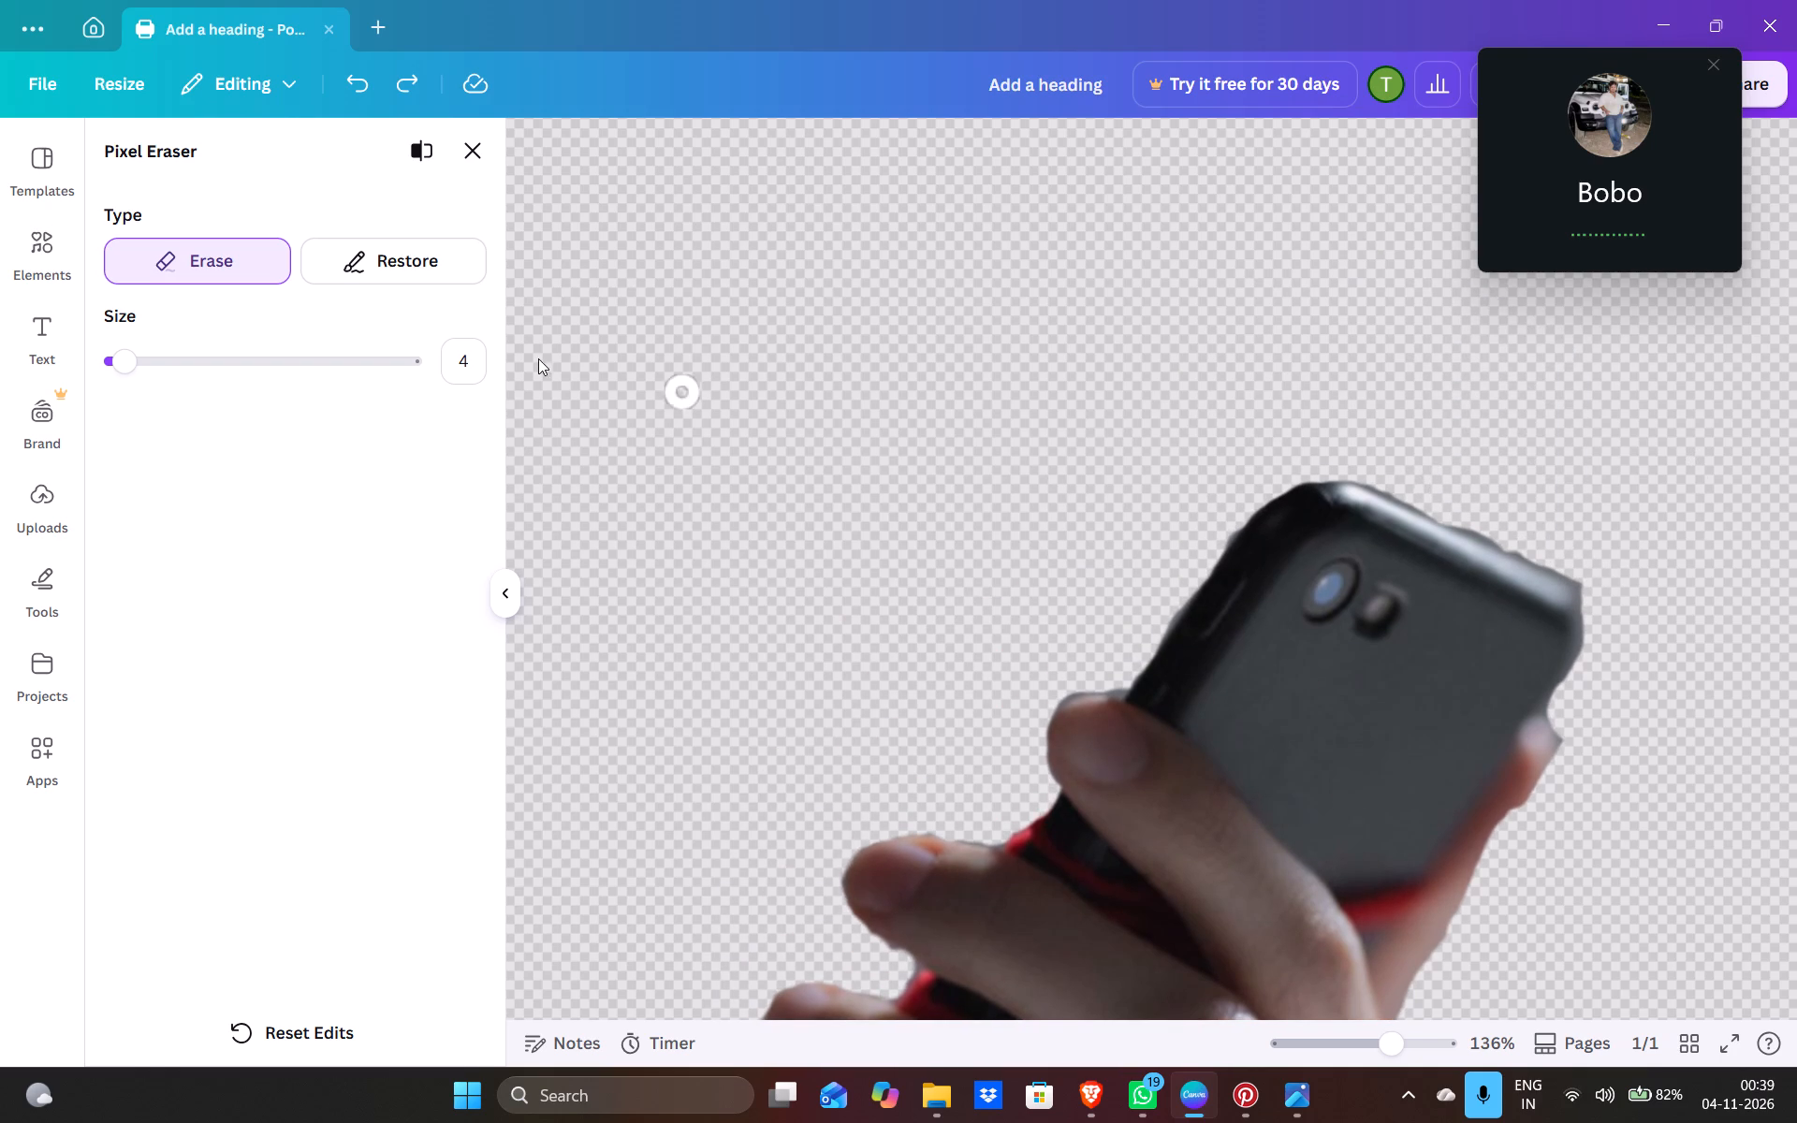
pyautogui.moveTo(1570, 529); pyautogui.dragTo(1515, 518)
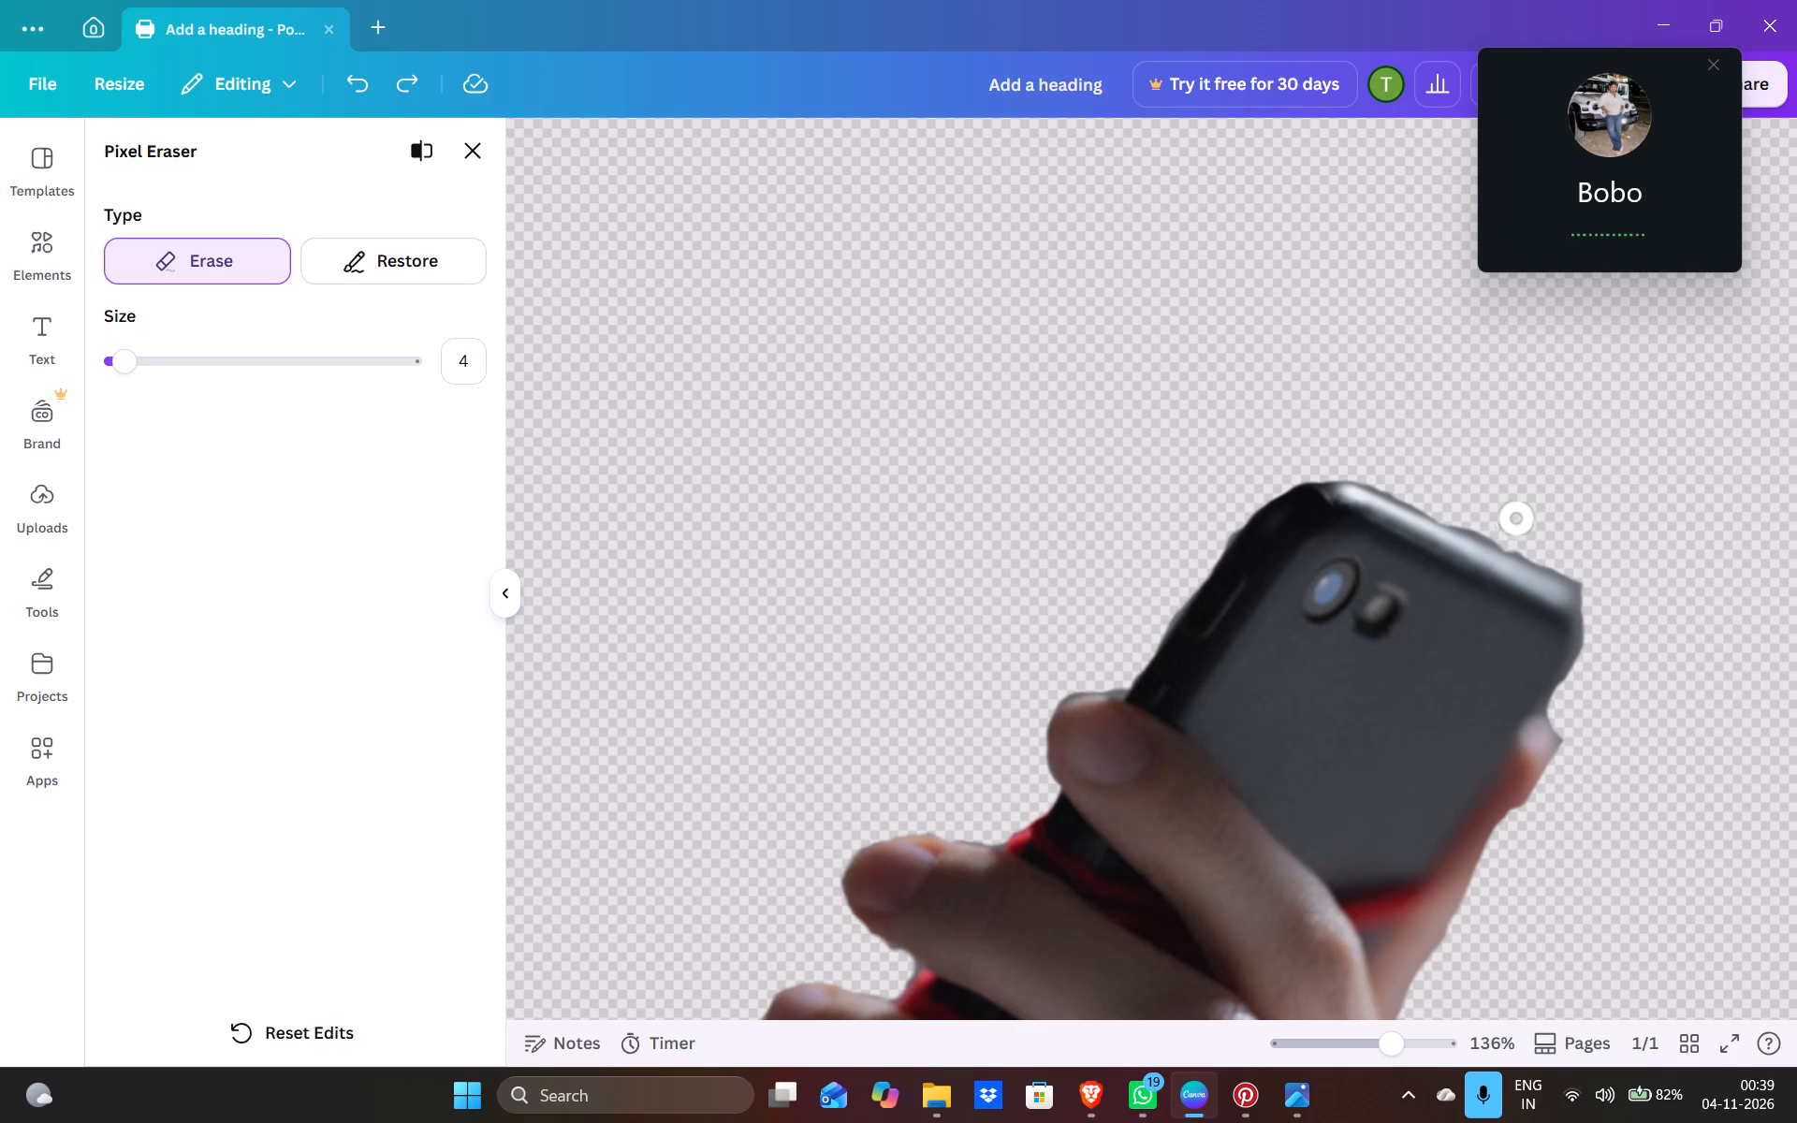
pyautogui.moveTo(1515, 518); pyautogui.dragTo(1499, 525)
pyautogui.moveTo(1499, 525); pyautogui.dragTo(1466, 515)
pyautogui.moveTo(1466, 515); pyautogui.dragTo(1571, 559)
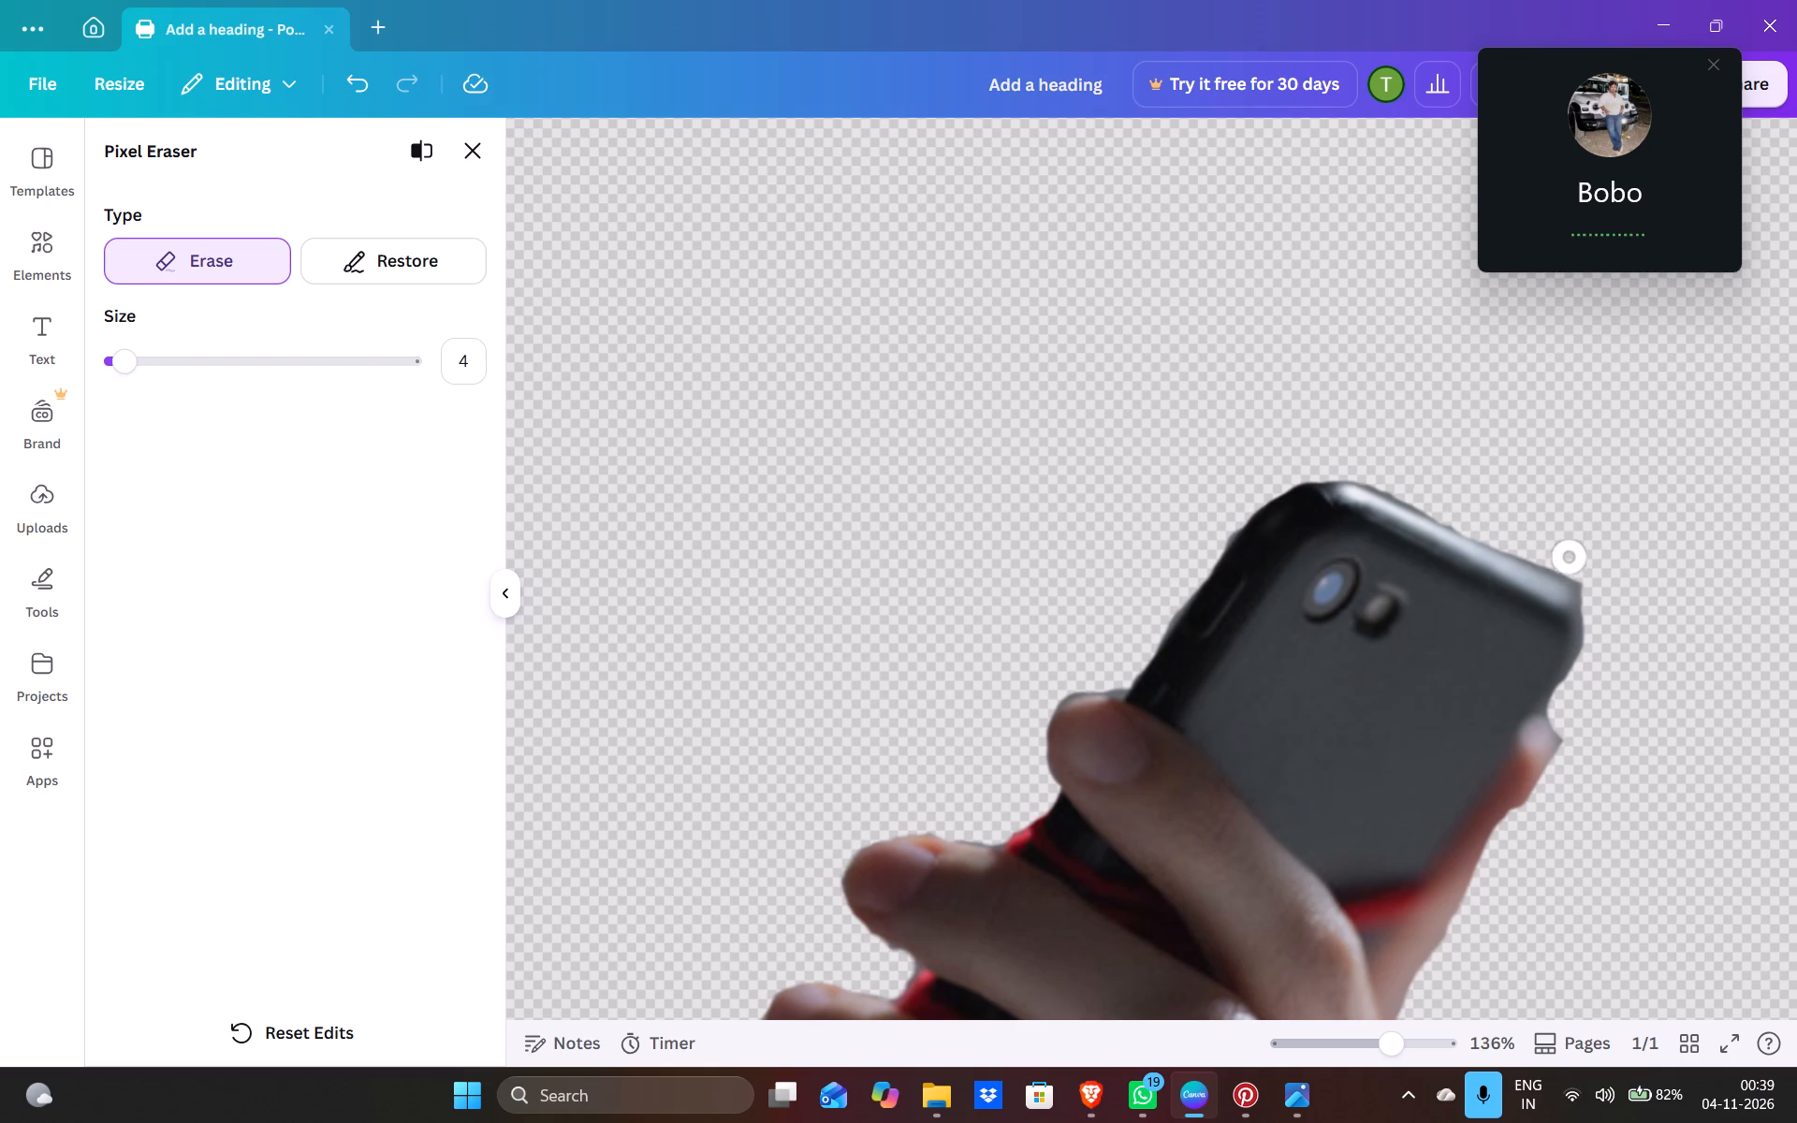
pyautogui.moveTo(1571, 559); pyautogui.dragTo(1516, 554)
# Restore the phone's upper-right corner and top edge back toward the camera with brush size 4.
pyautogui.click(377, 268)
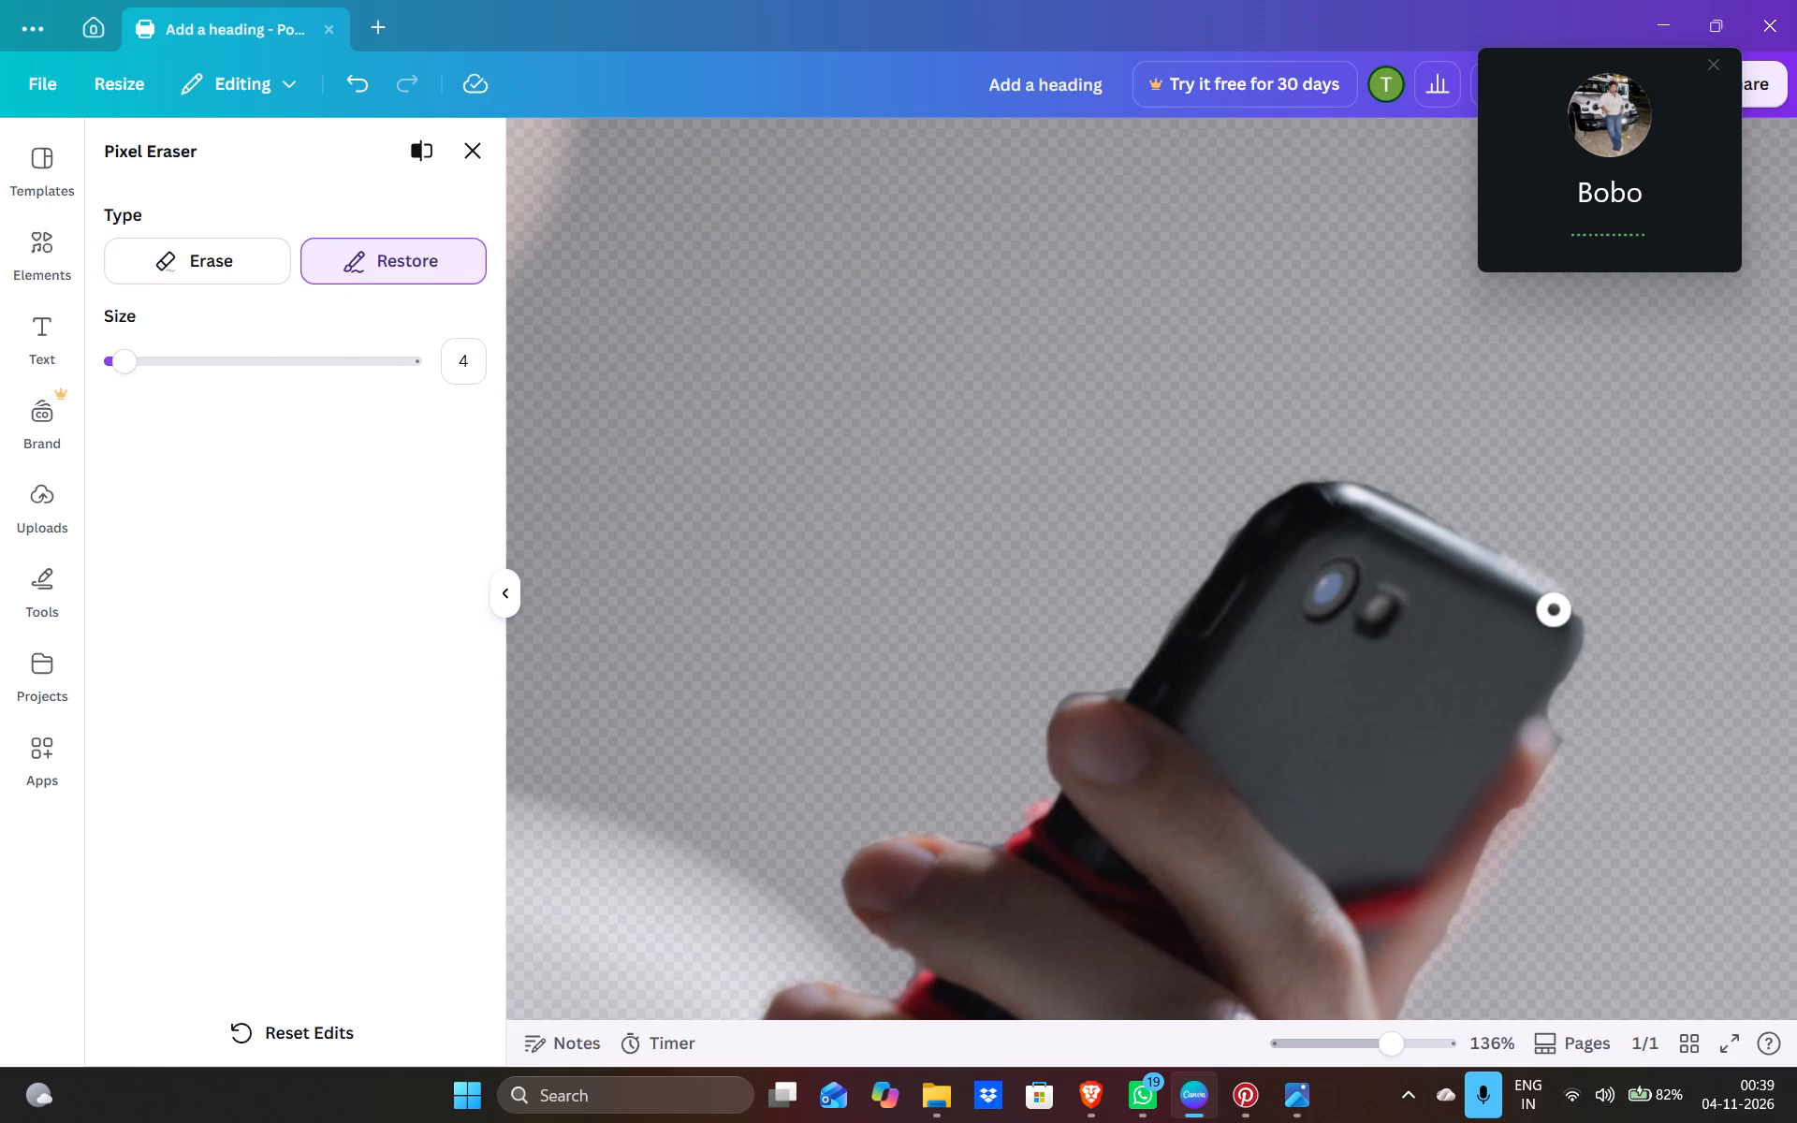
pyautogui.moveTo(1568, 636); pyautogui.dragTo(1565, 619)
pyautogui.moveTo(1565, 619); pyautogui.dragTo(1511, 574)
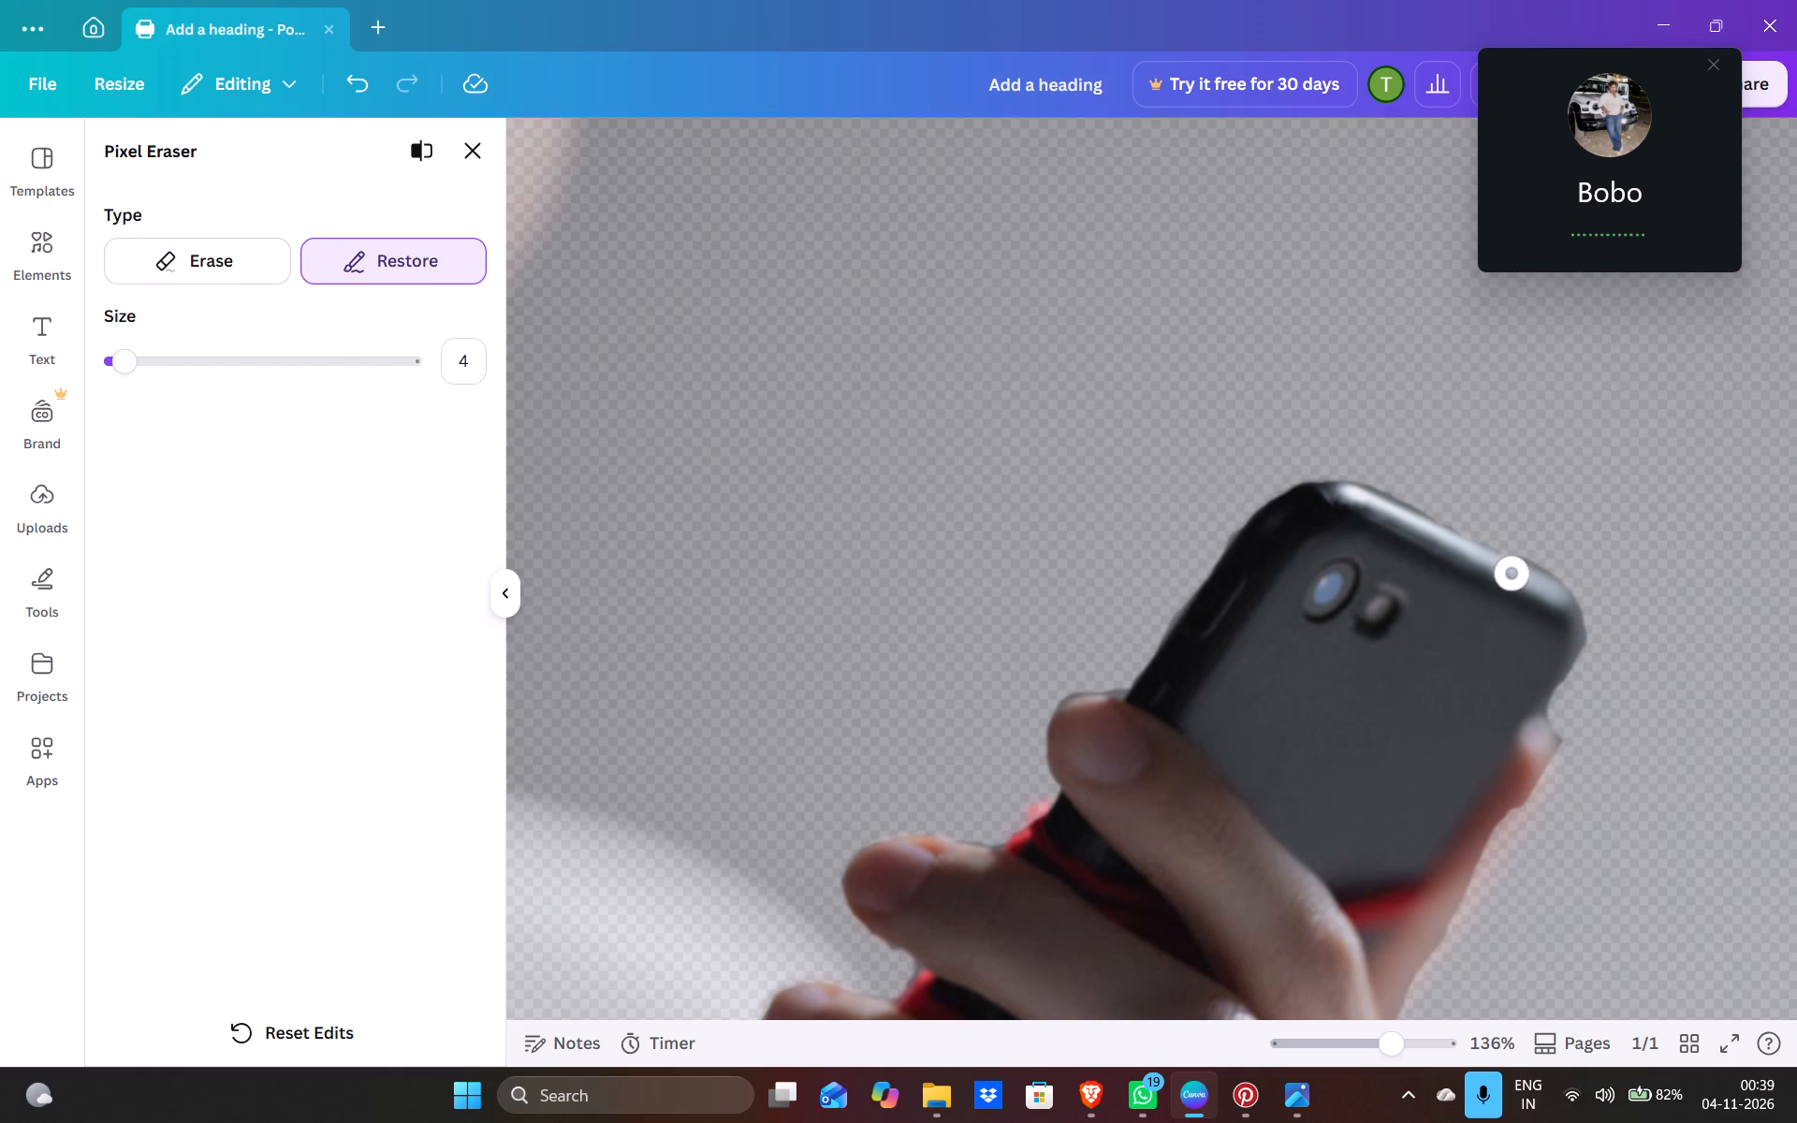
pyautogui.moveTo(1511, 574); pyautogui.dragTo(1421, 532)
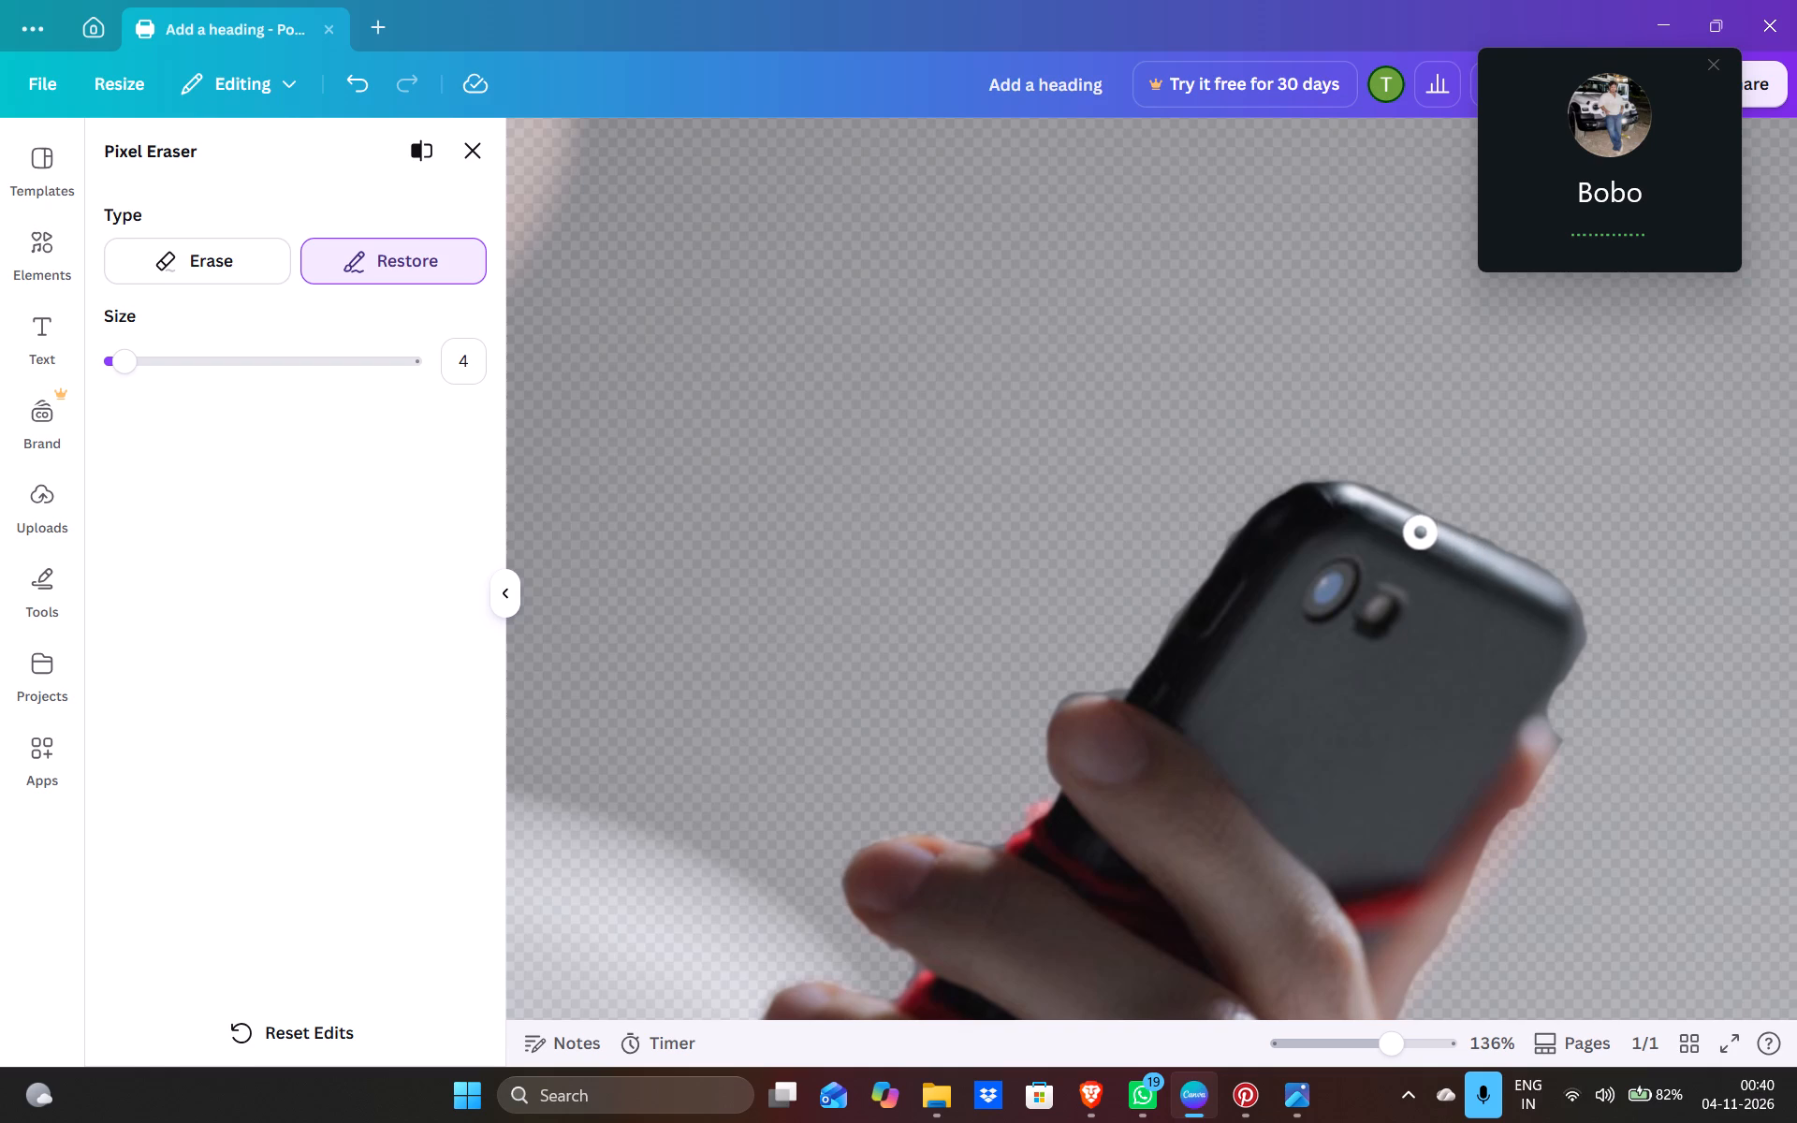
pyautogui.moveTo(1421, 532); pyautogui.dragTo(1365, 518)
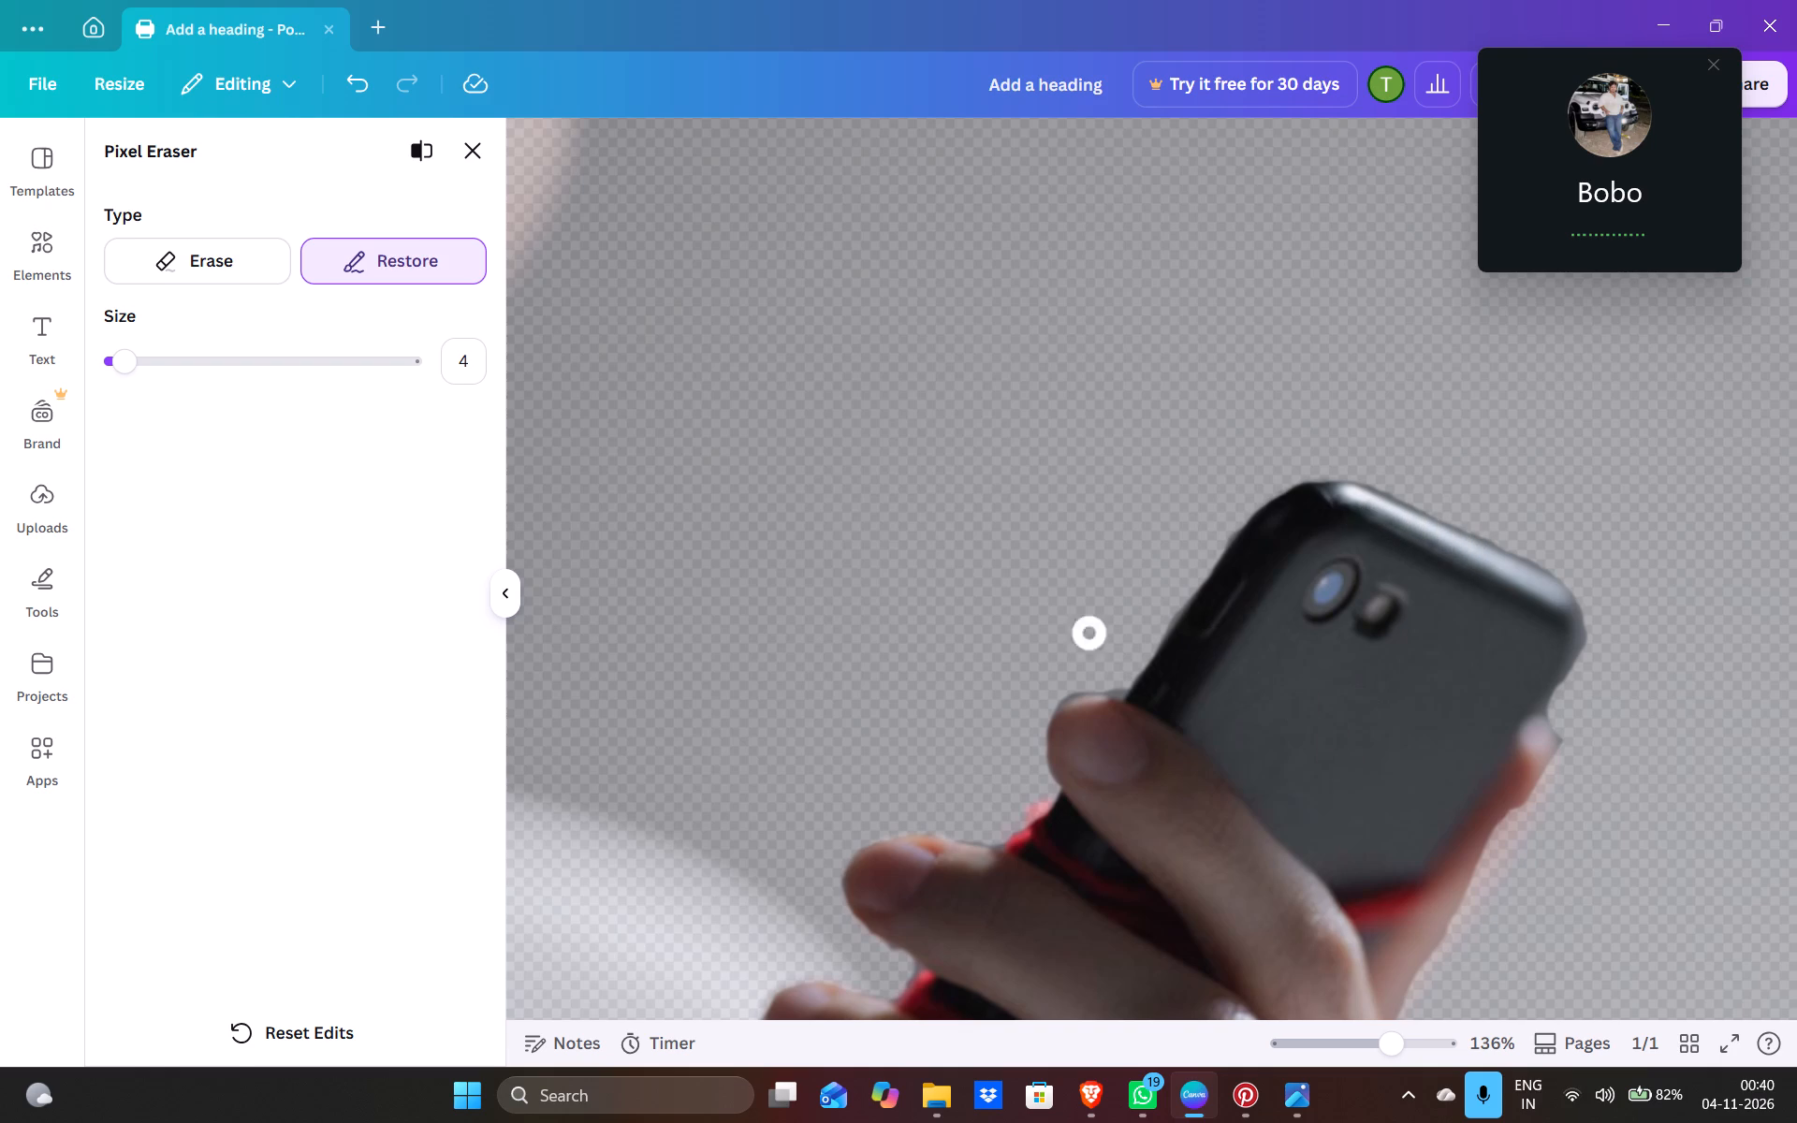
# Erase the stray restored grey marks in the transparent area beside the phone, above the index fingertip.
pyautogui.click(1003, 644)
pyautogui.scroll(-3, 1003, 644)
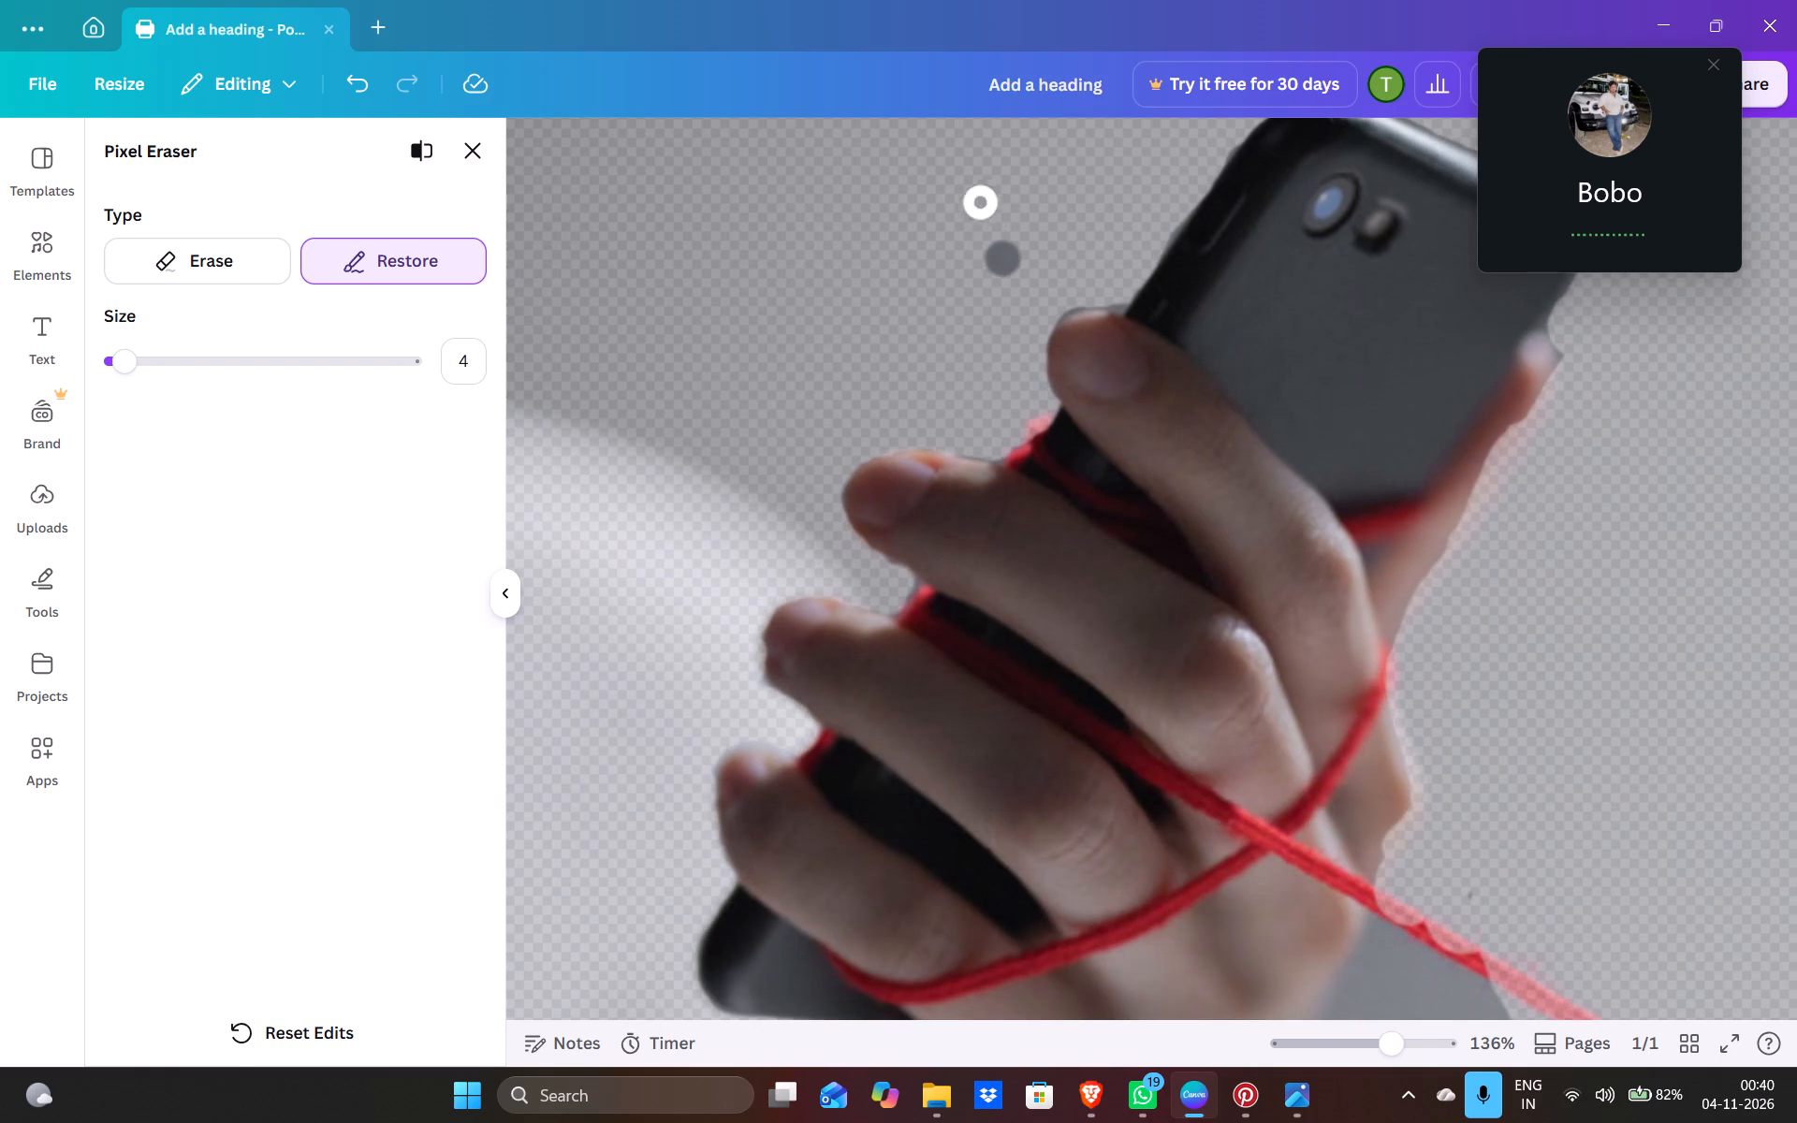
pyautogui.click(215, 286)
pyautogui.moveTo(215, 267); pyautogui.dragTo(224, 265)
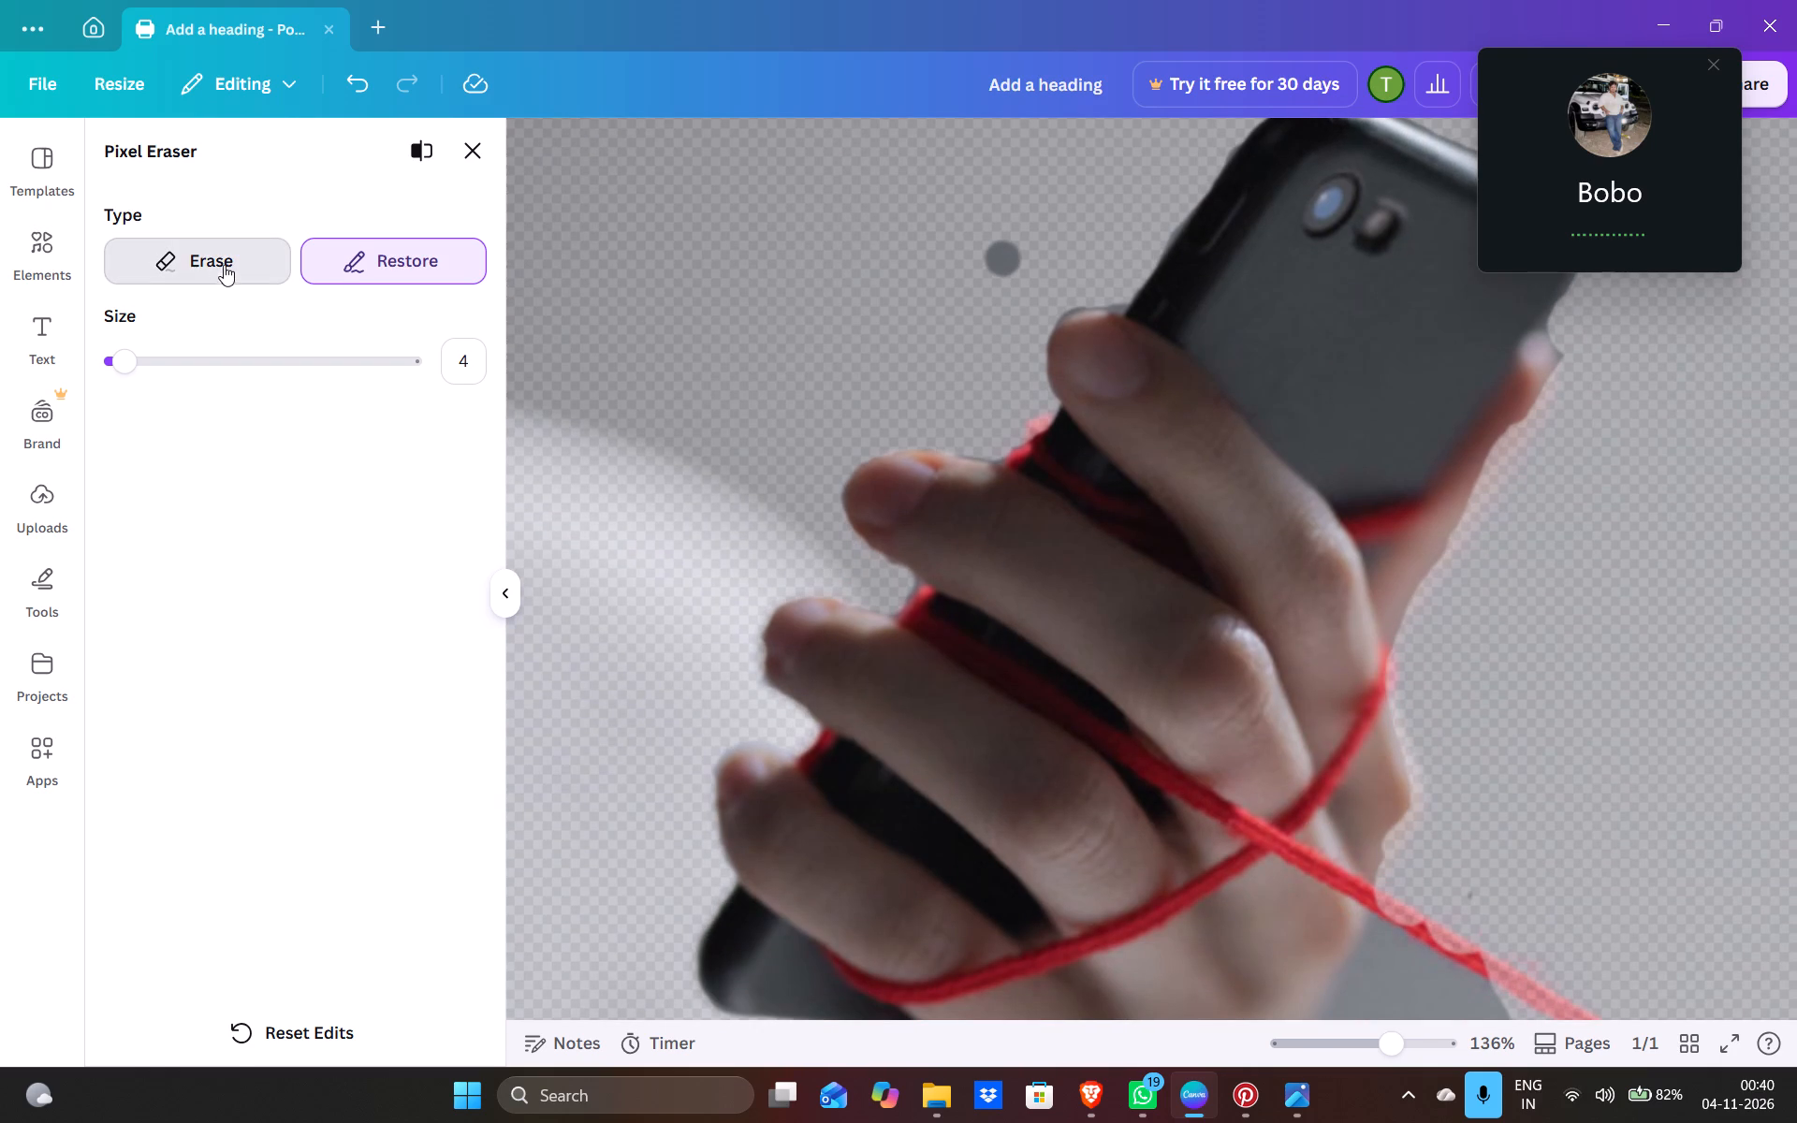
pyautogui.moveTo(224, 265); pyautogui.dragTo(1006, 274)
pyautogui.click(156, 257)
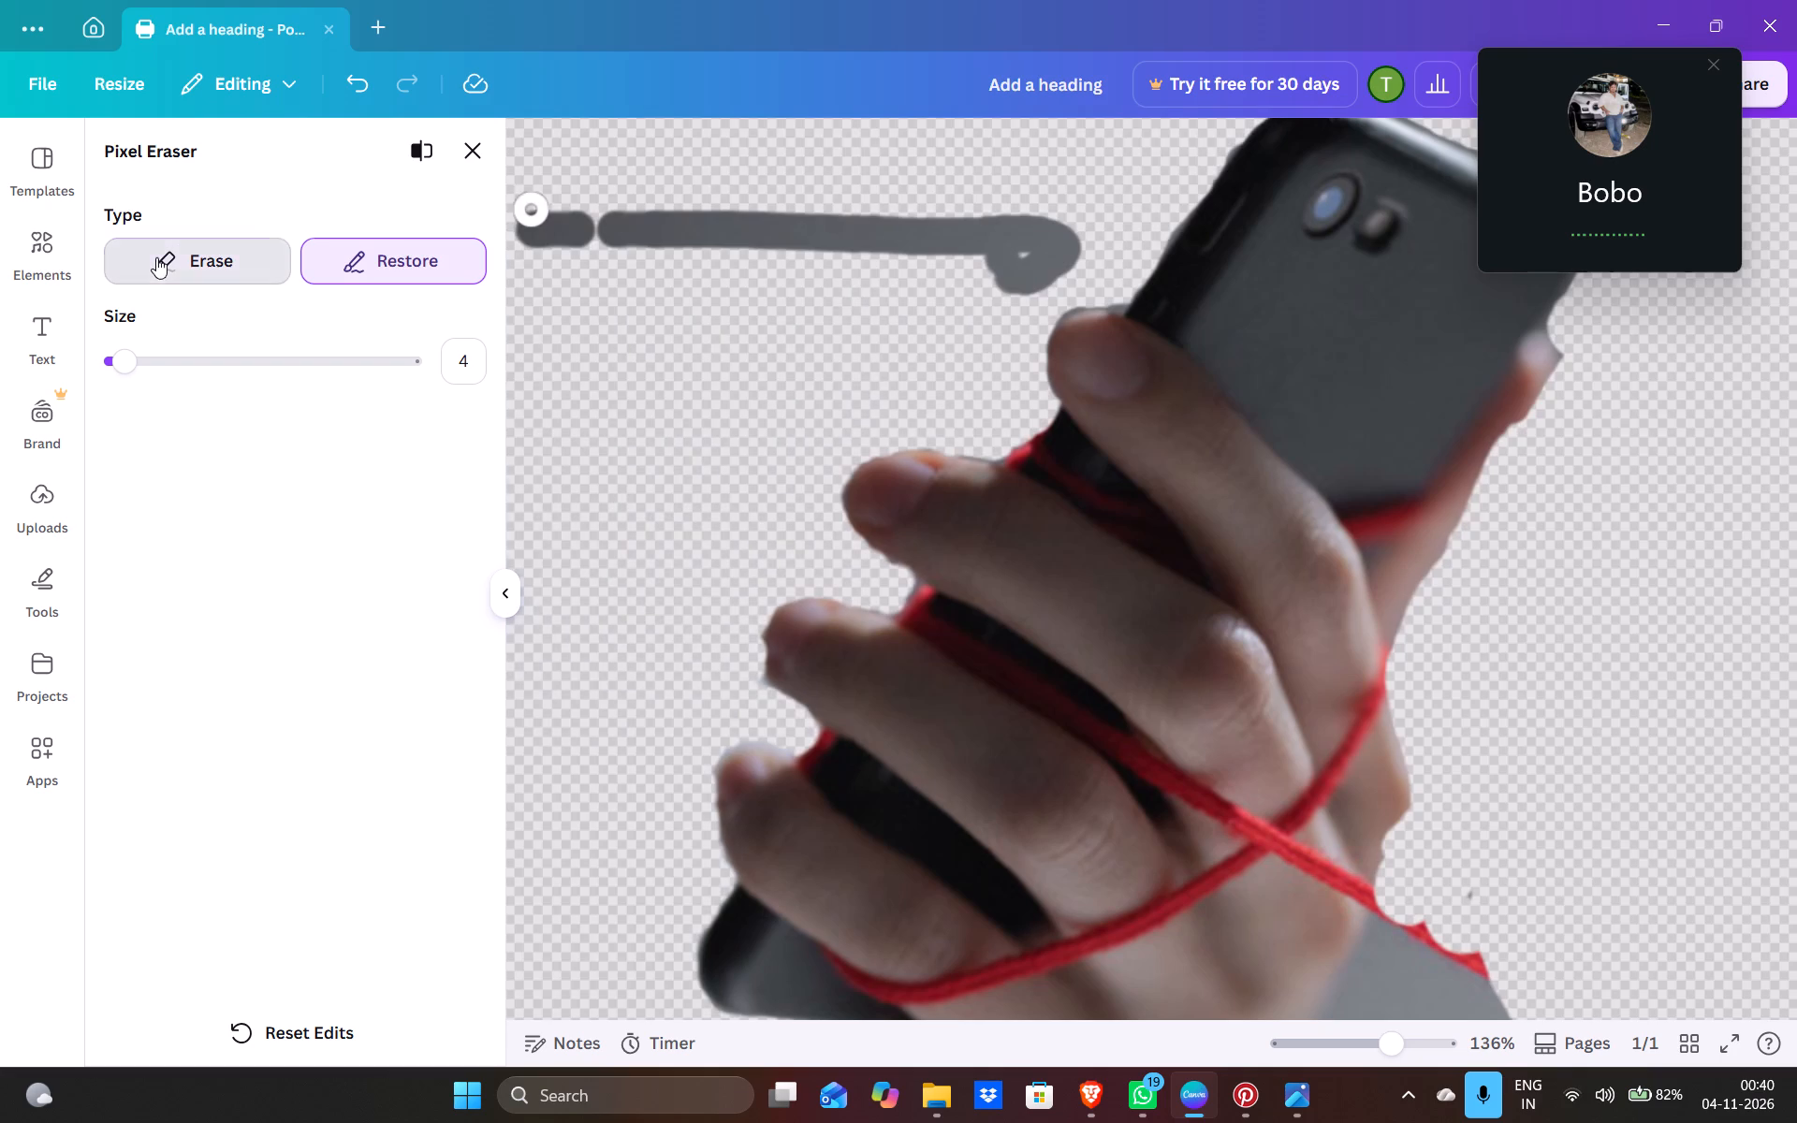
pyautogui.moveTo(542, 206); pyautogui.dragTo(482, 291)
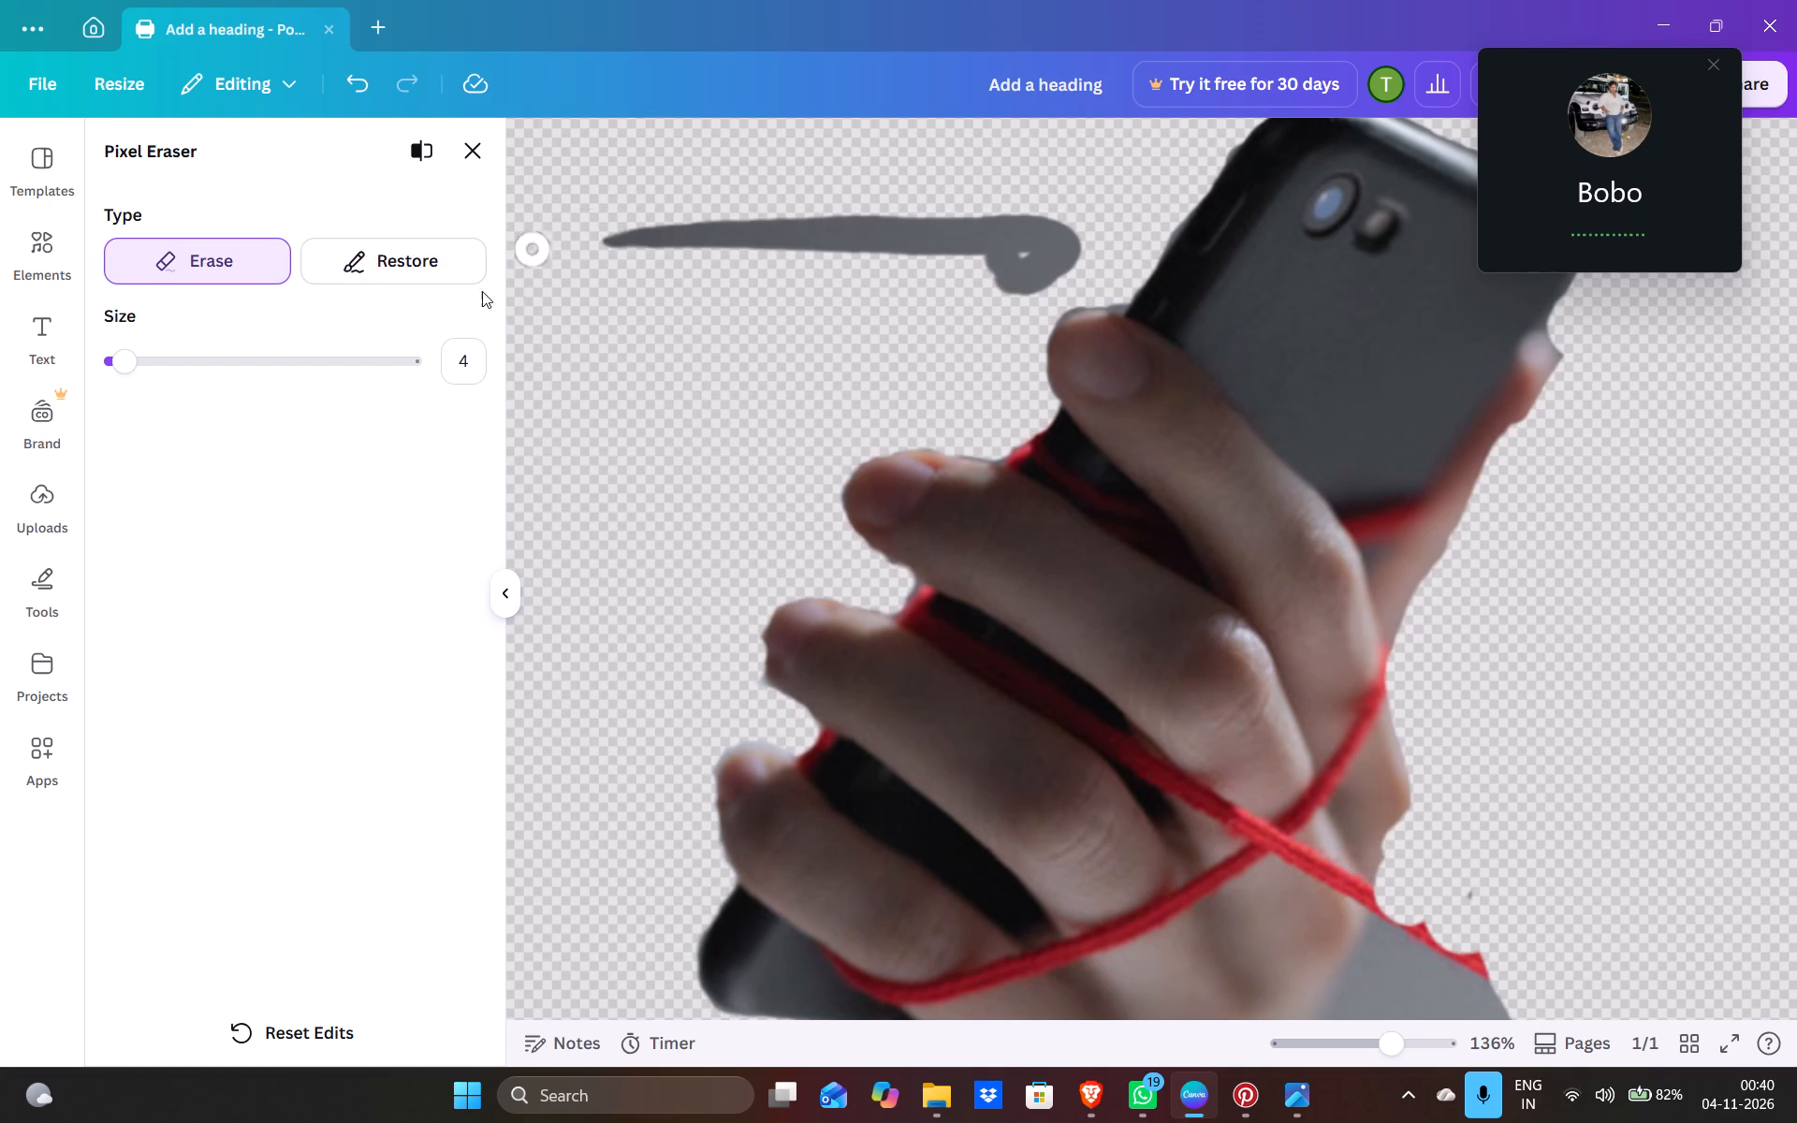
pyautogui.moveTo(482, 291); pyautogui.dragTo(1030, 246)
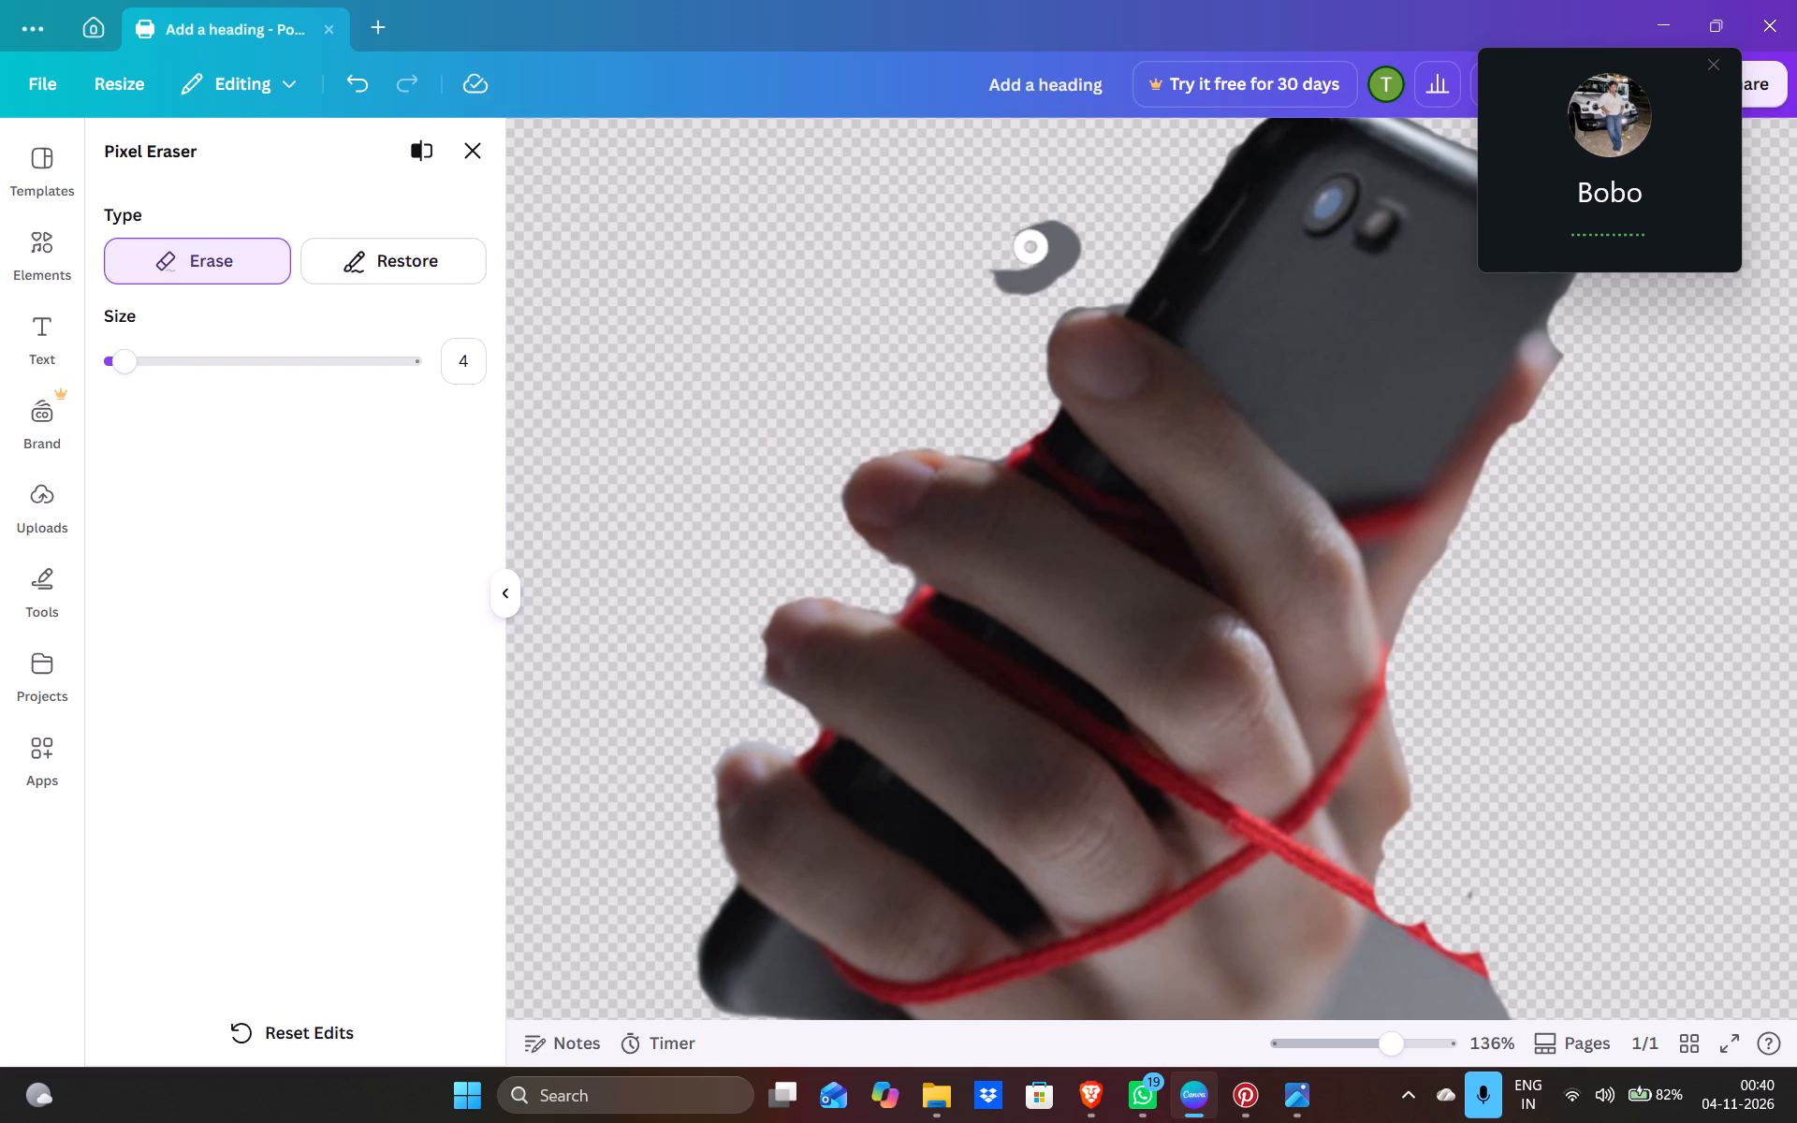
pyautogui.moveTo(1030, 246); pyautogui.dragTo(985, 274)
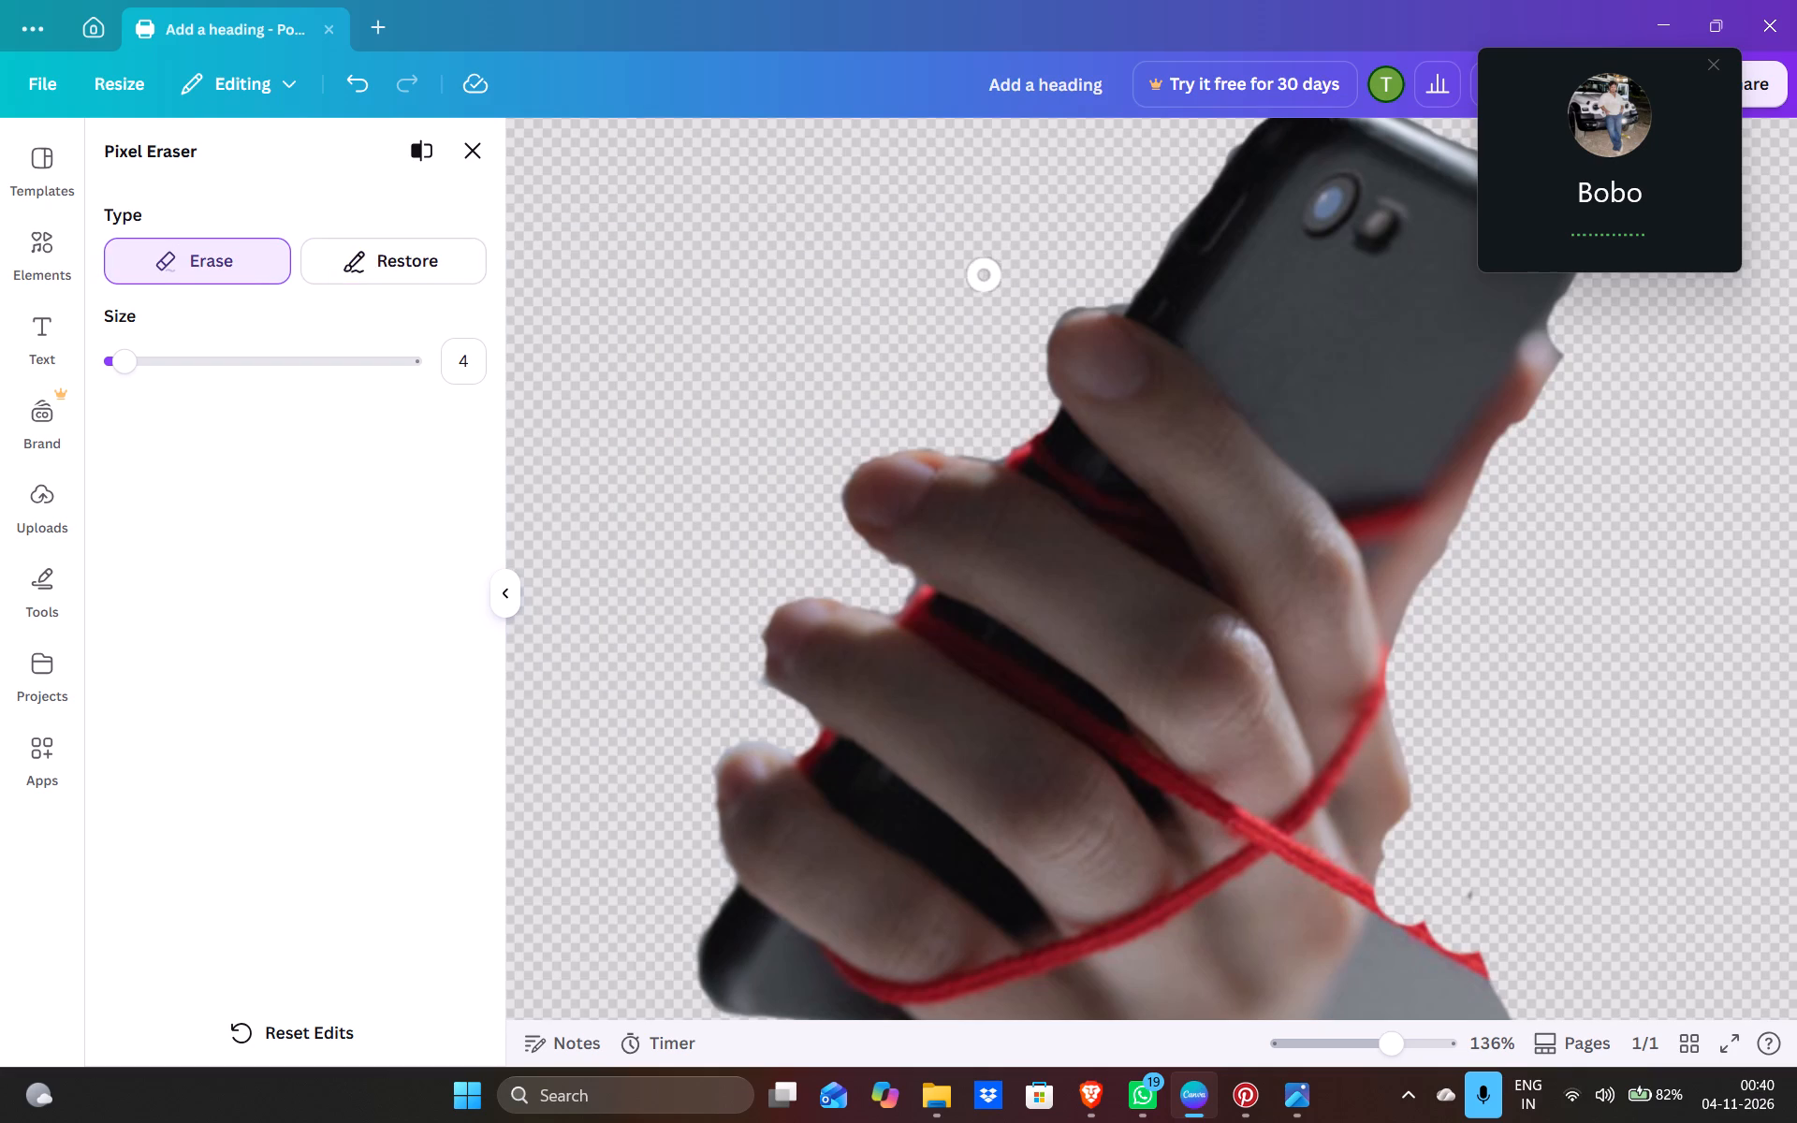
# Restore the outer edge of the thumb, from its tip beside the phone down toward the index finger's knuckle.
pyautogui.click(374, 253)
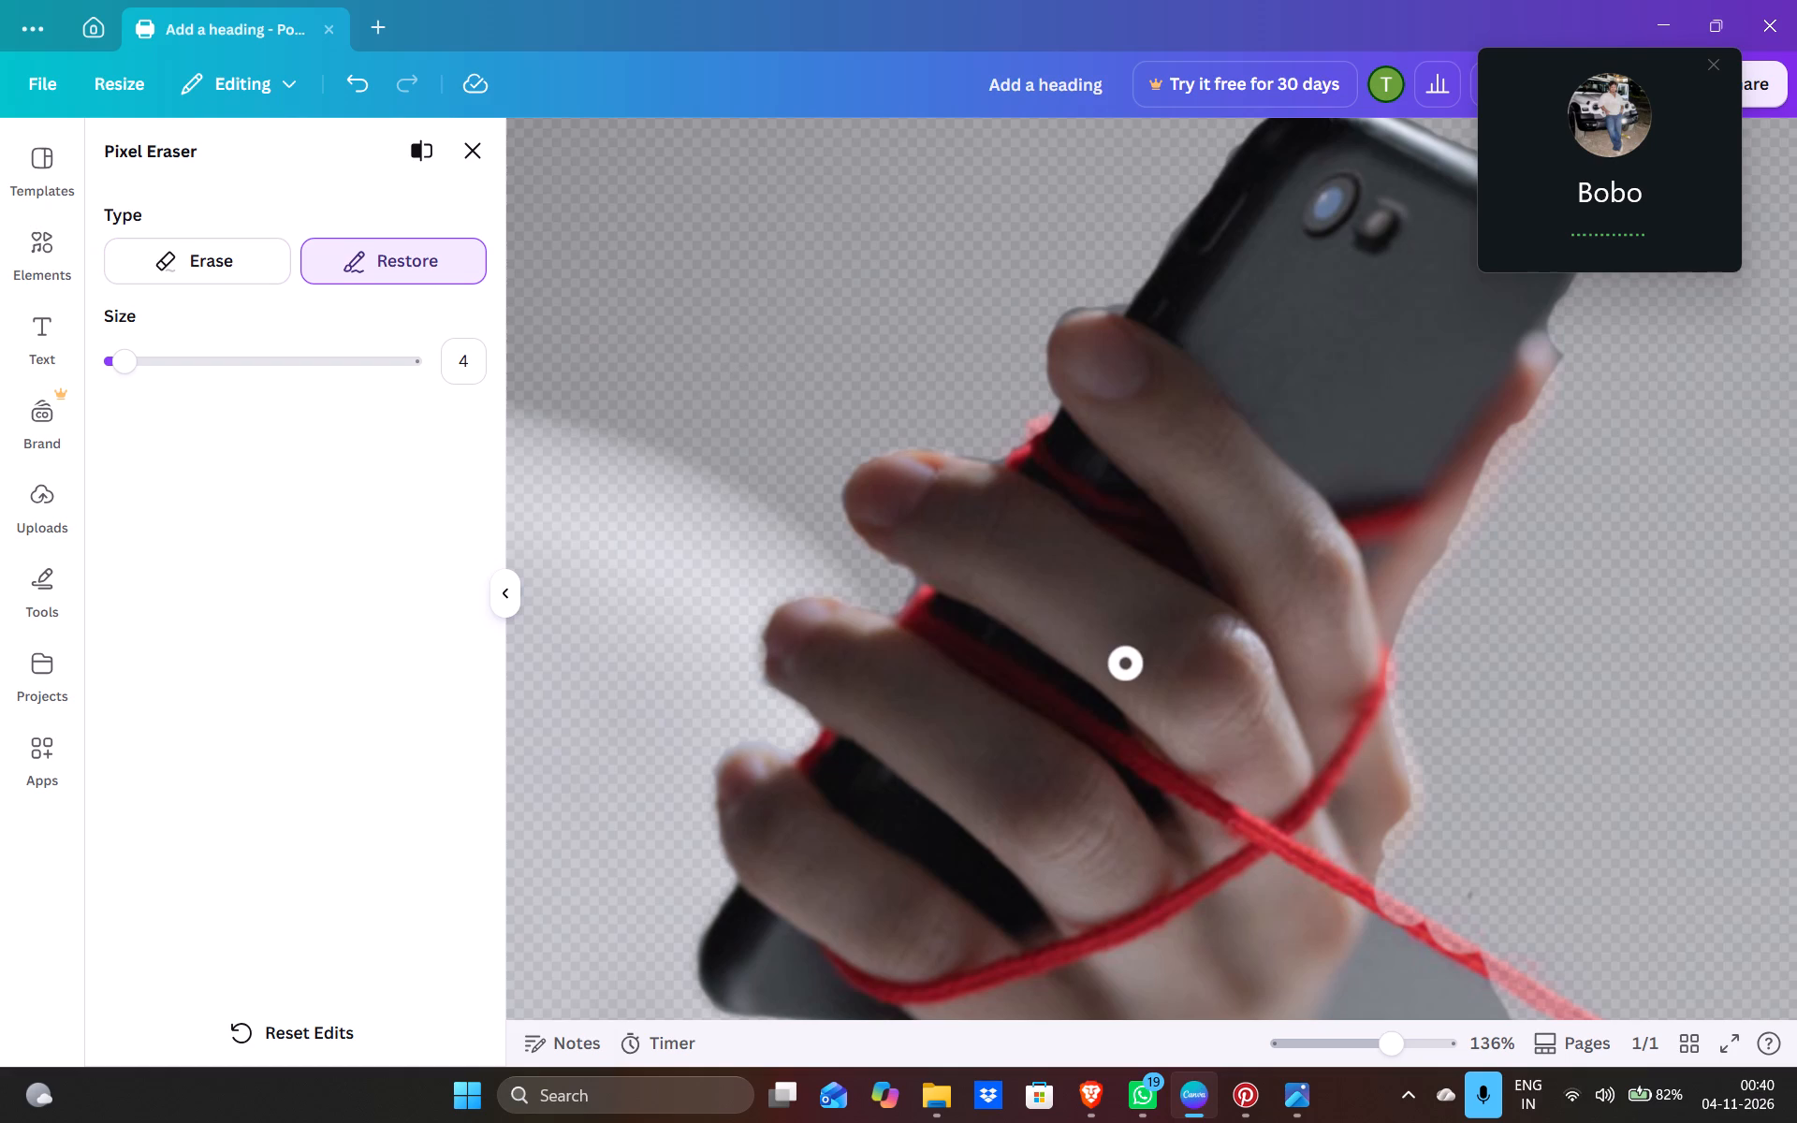
pyautogui.click(1126, 664)
pyautogui.scroll(-3, 1126, 664)
pyautogui.scroll(1, 1126, 664)
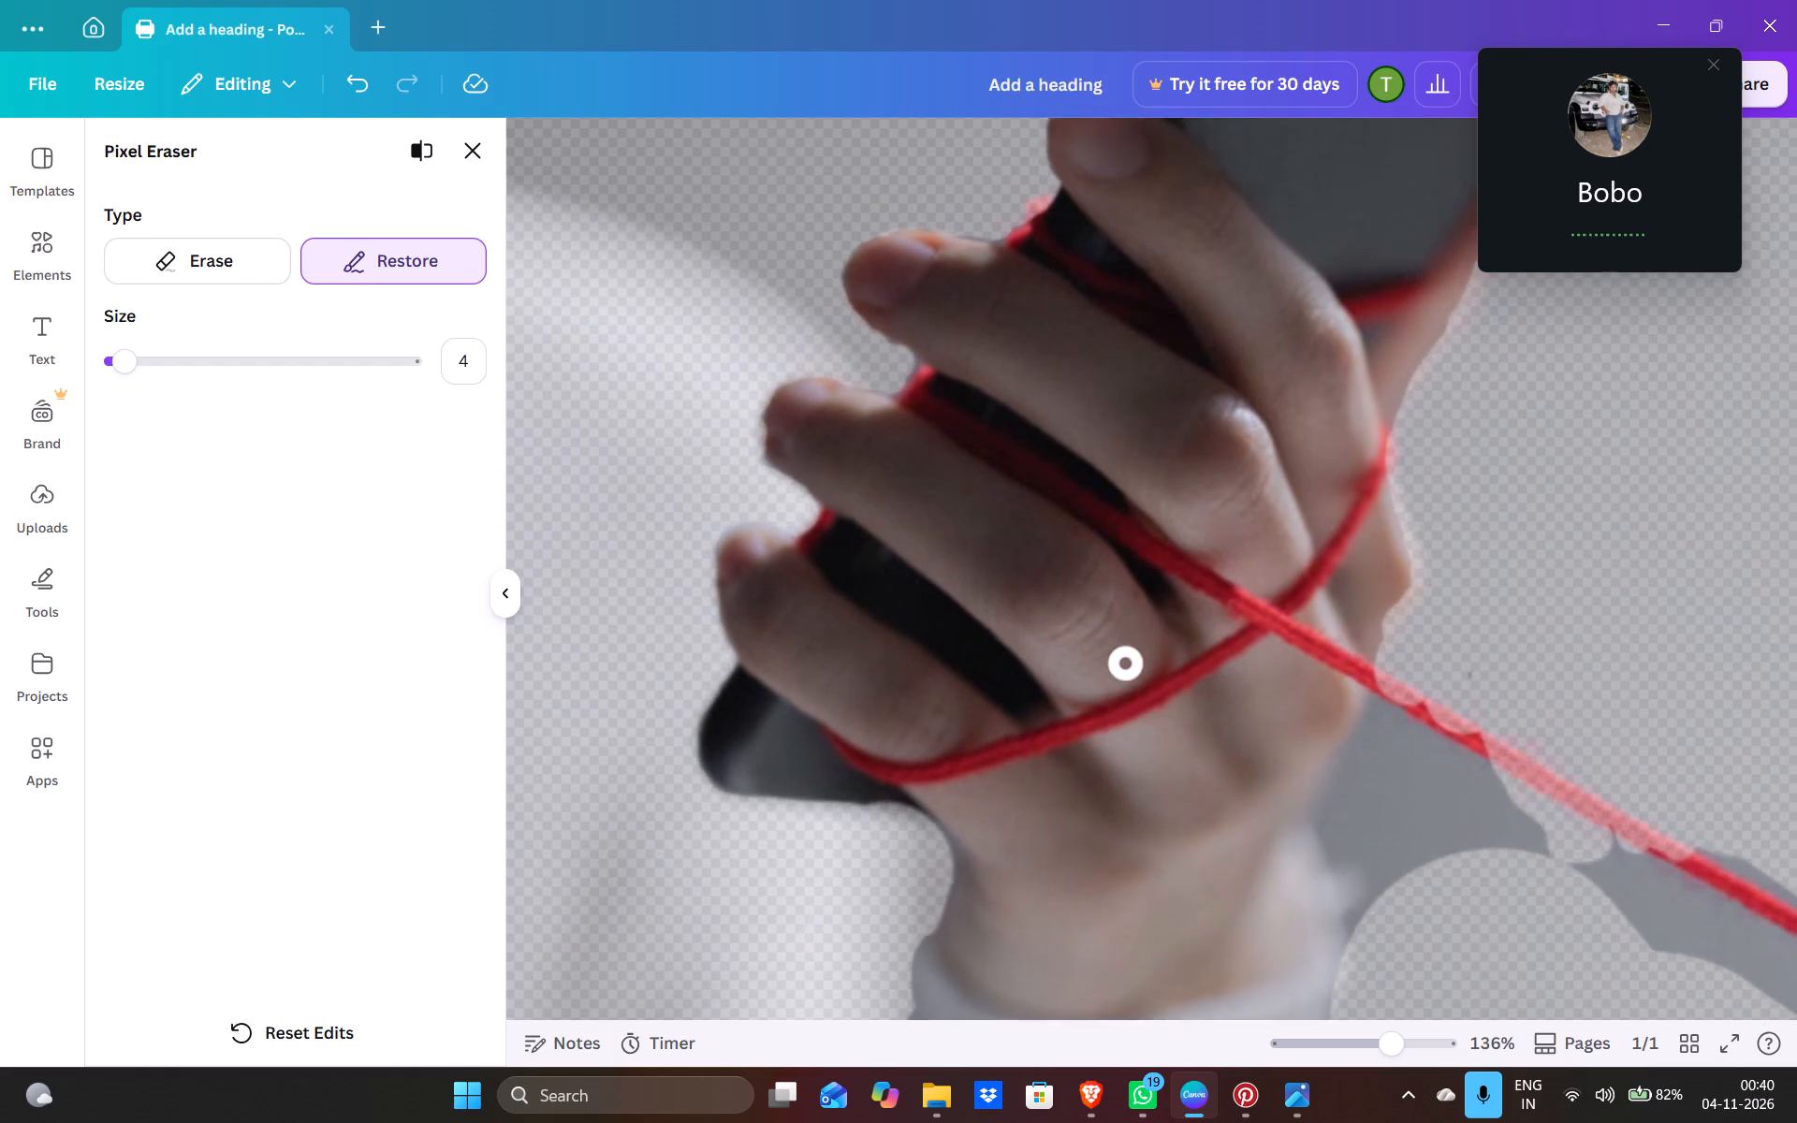
pyautogui.scroll(1, 1126, 664)
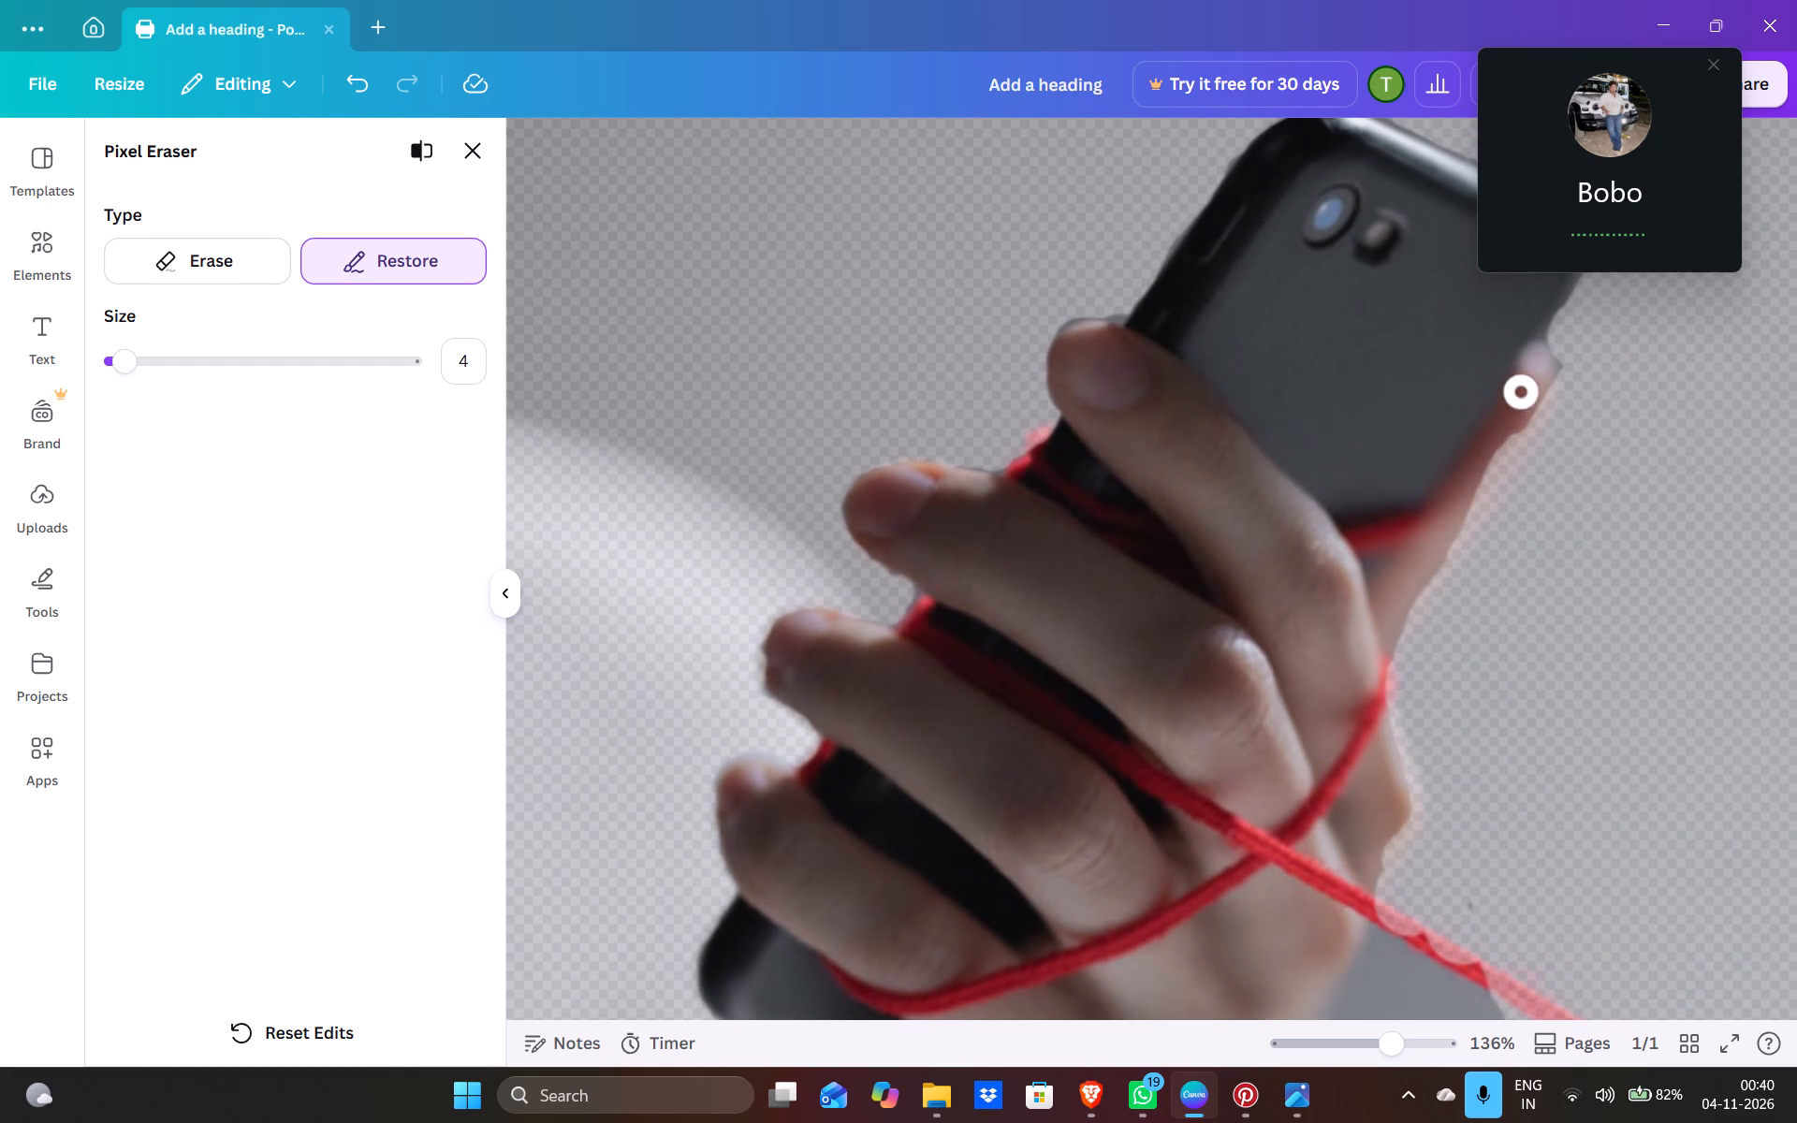
pyautogui.moveTo(1541, 367); pyautogui.dragTo(1526, 448)
pyautogui.moveTo(1526, 448); pyautogui.dragTo(1421, 632)
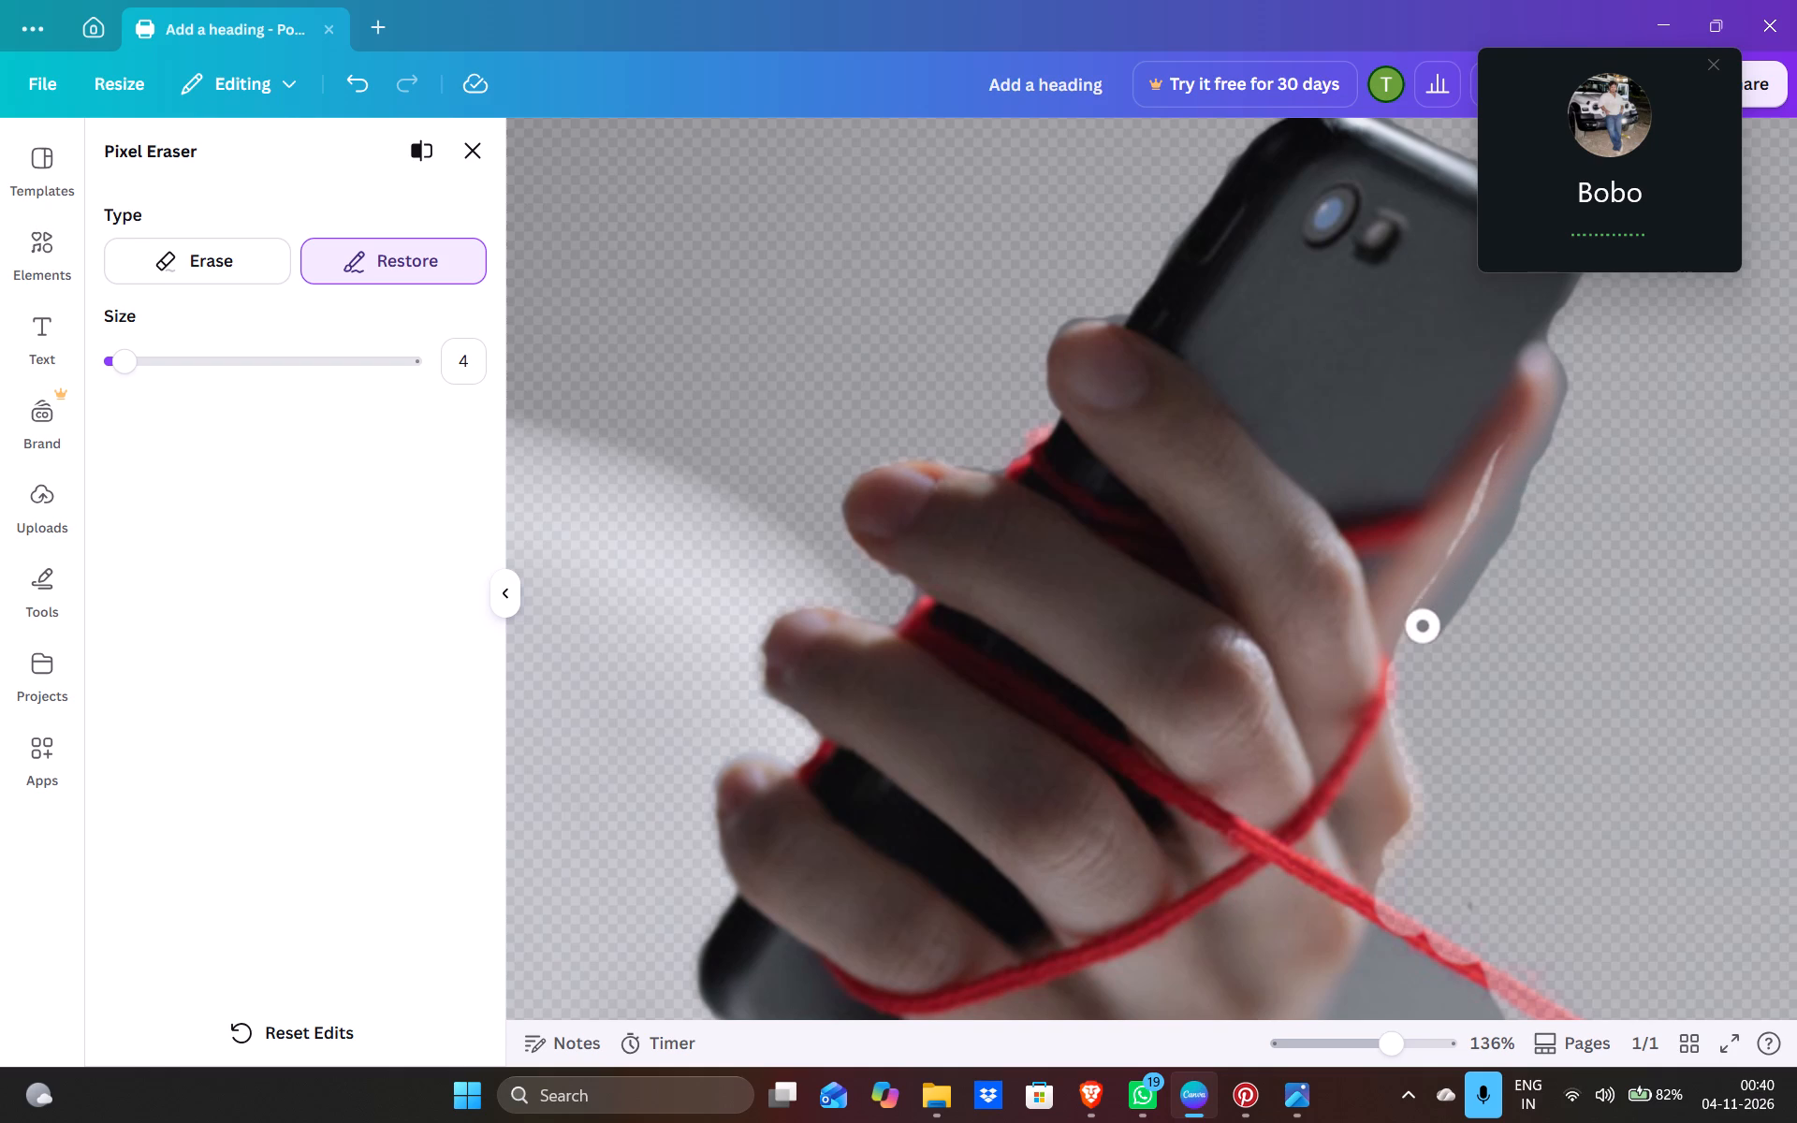
pyautogui.moveTo(1421, 632); pyautogui.dragTo(1413, 658)
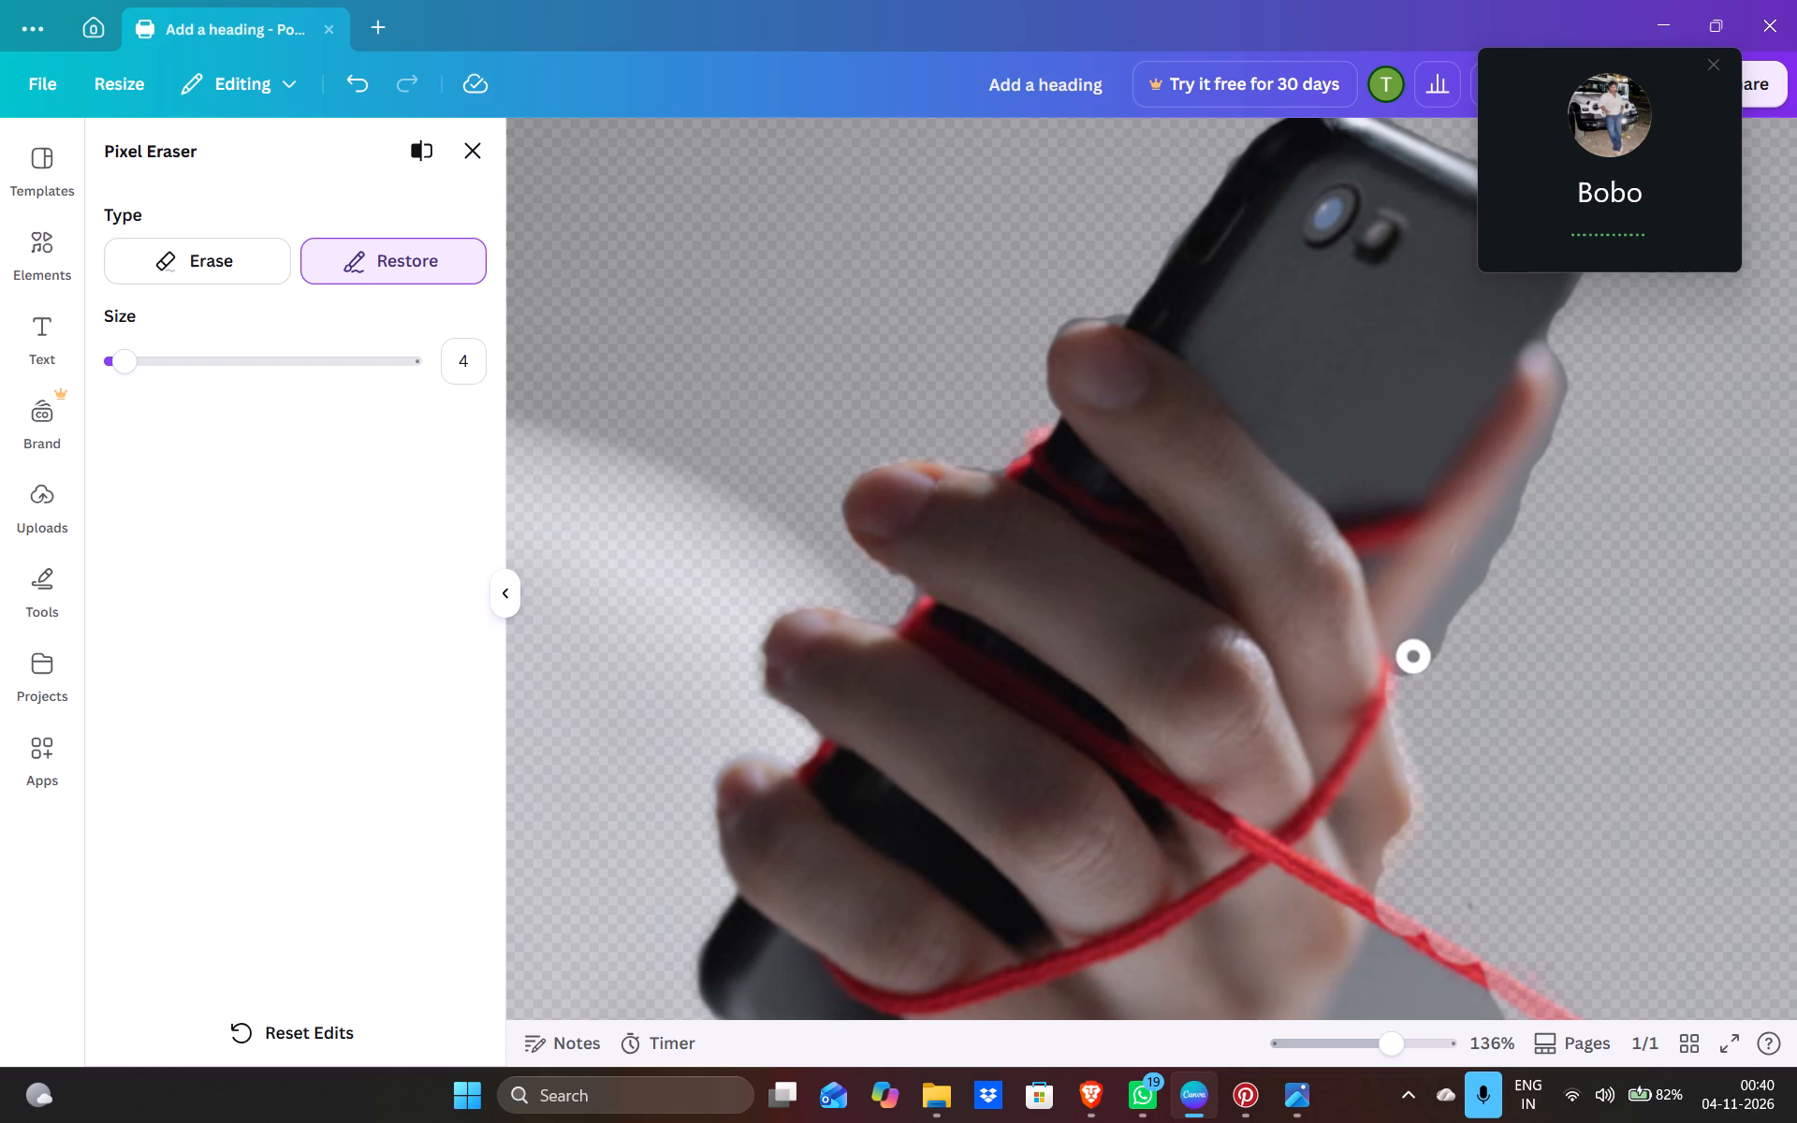
# Restore the outer edge of the palm between the red string loop and the loose string end.
pyautogui.moveTo(1413, 658); pyautogui.dragTo(1332, 888)
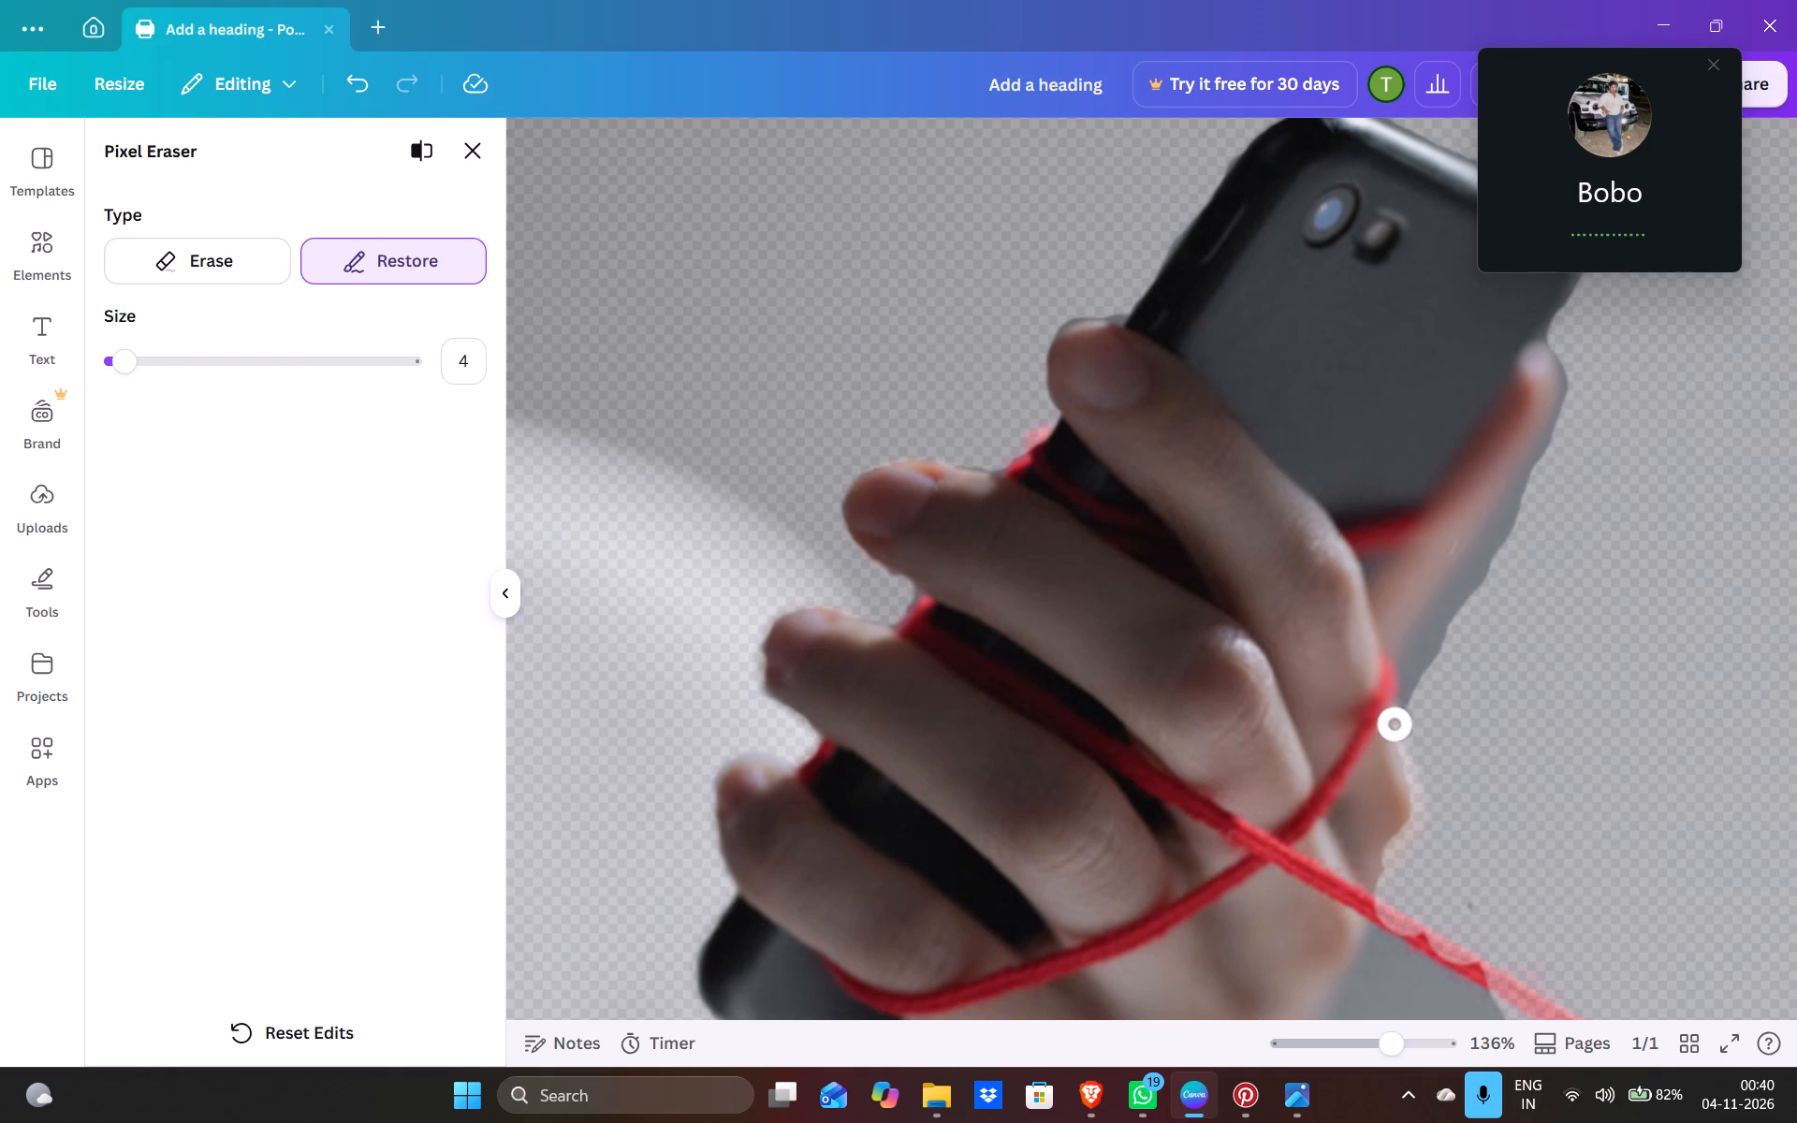
pyautogui.doubleClick(1391, 738)
pyautogui.moveTo(1391, 738); pyautogui.dragTo(1396, 753)
pyautogui.moveTo(1396, 753); pyautogui.dragTo(1388, 869)
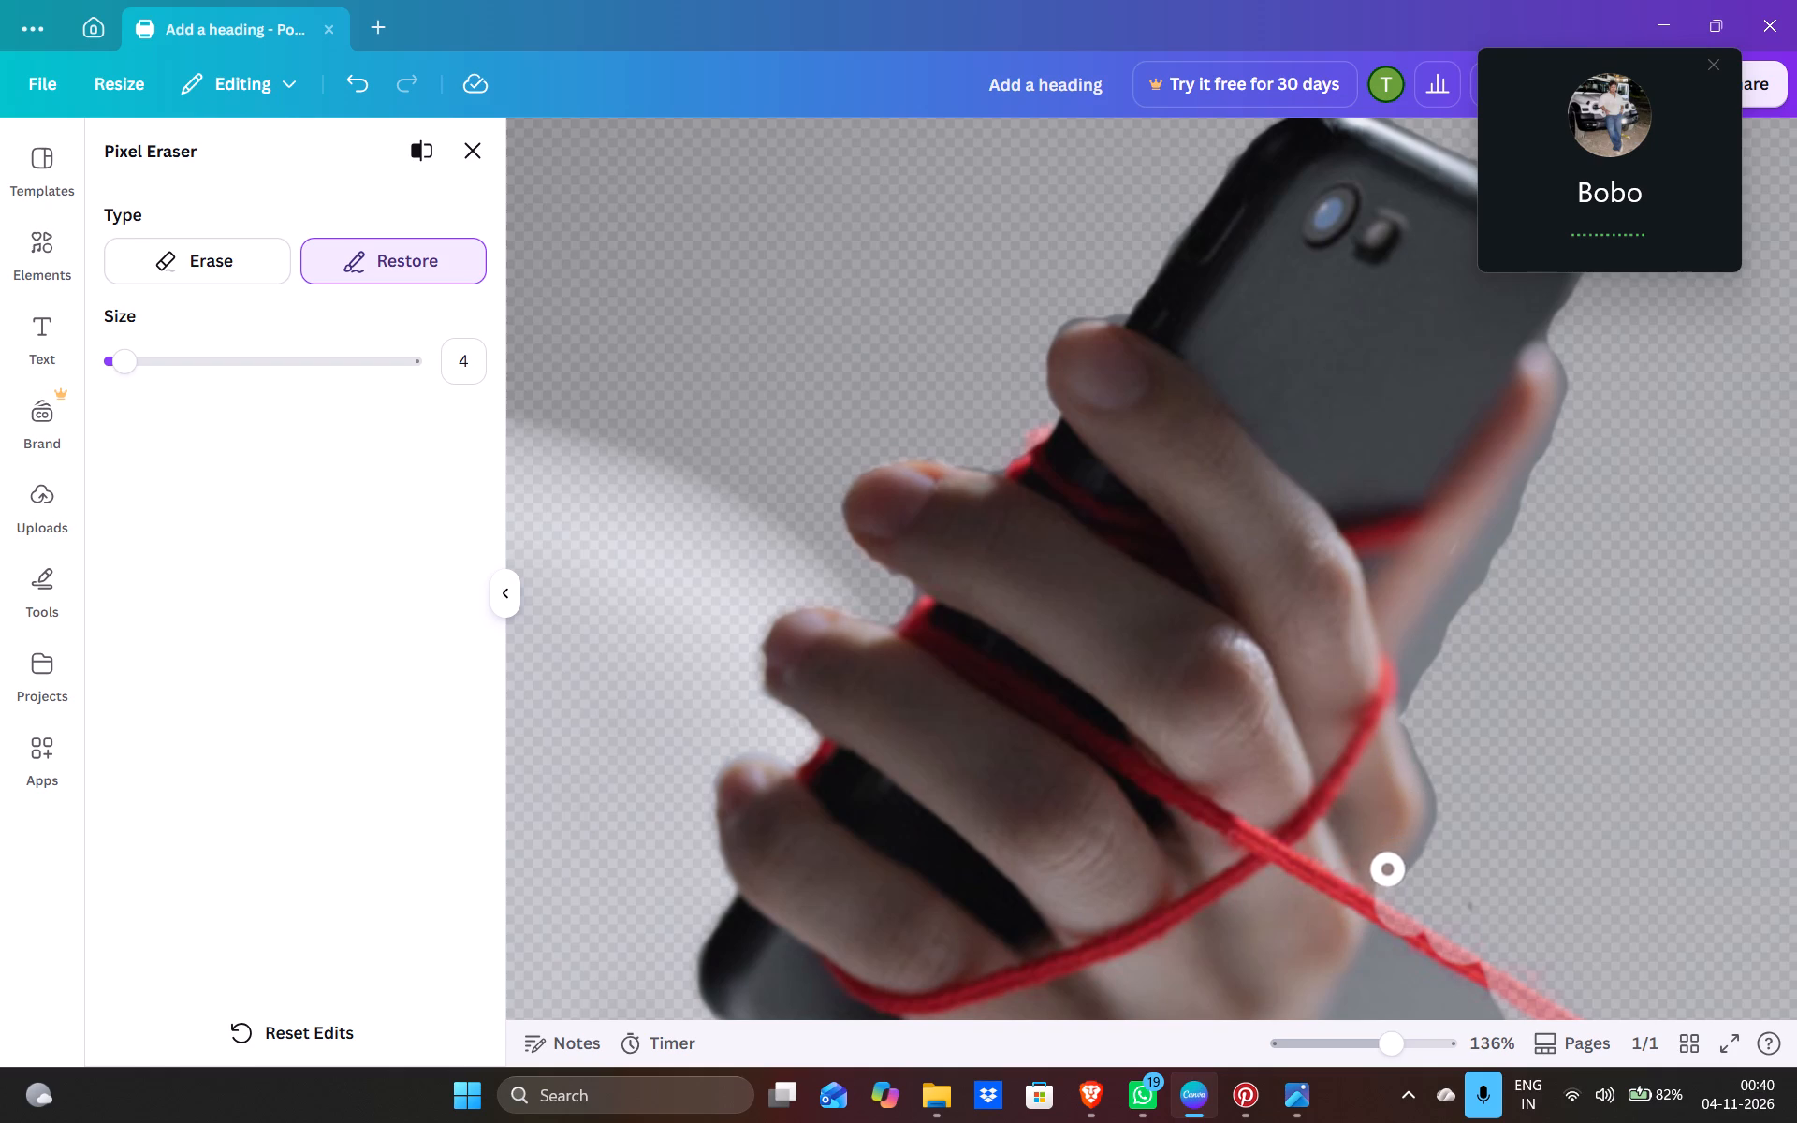
pyautogui.moveTo(1388, 869); pyautogui.dragTo(1353, 921)
pyautogui.click(1308, 827)
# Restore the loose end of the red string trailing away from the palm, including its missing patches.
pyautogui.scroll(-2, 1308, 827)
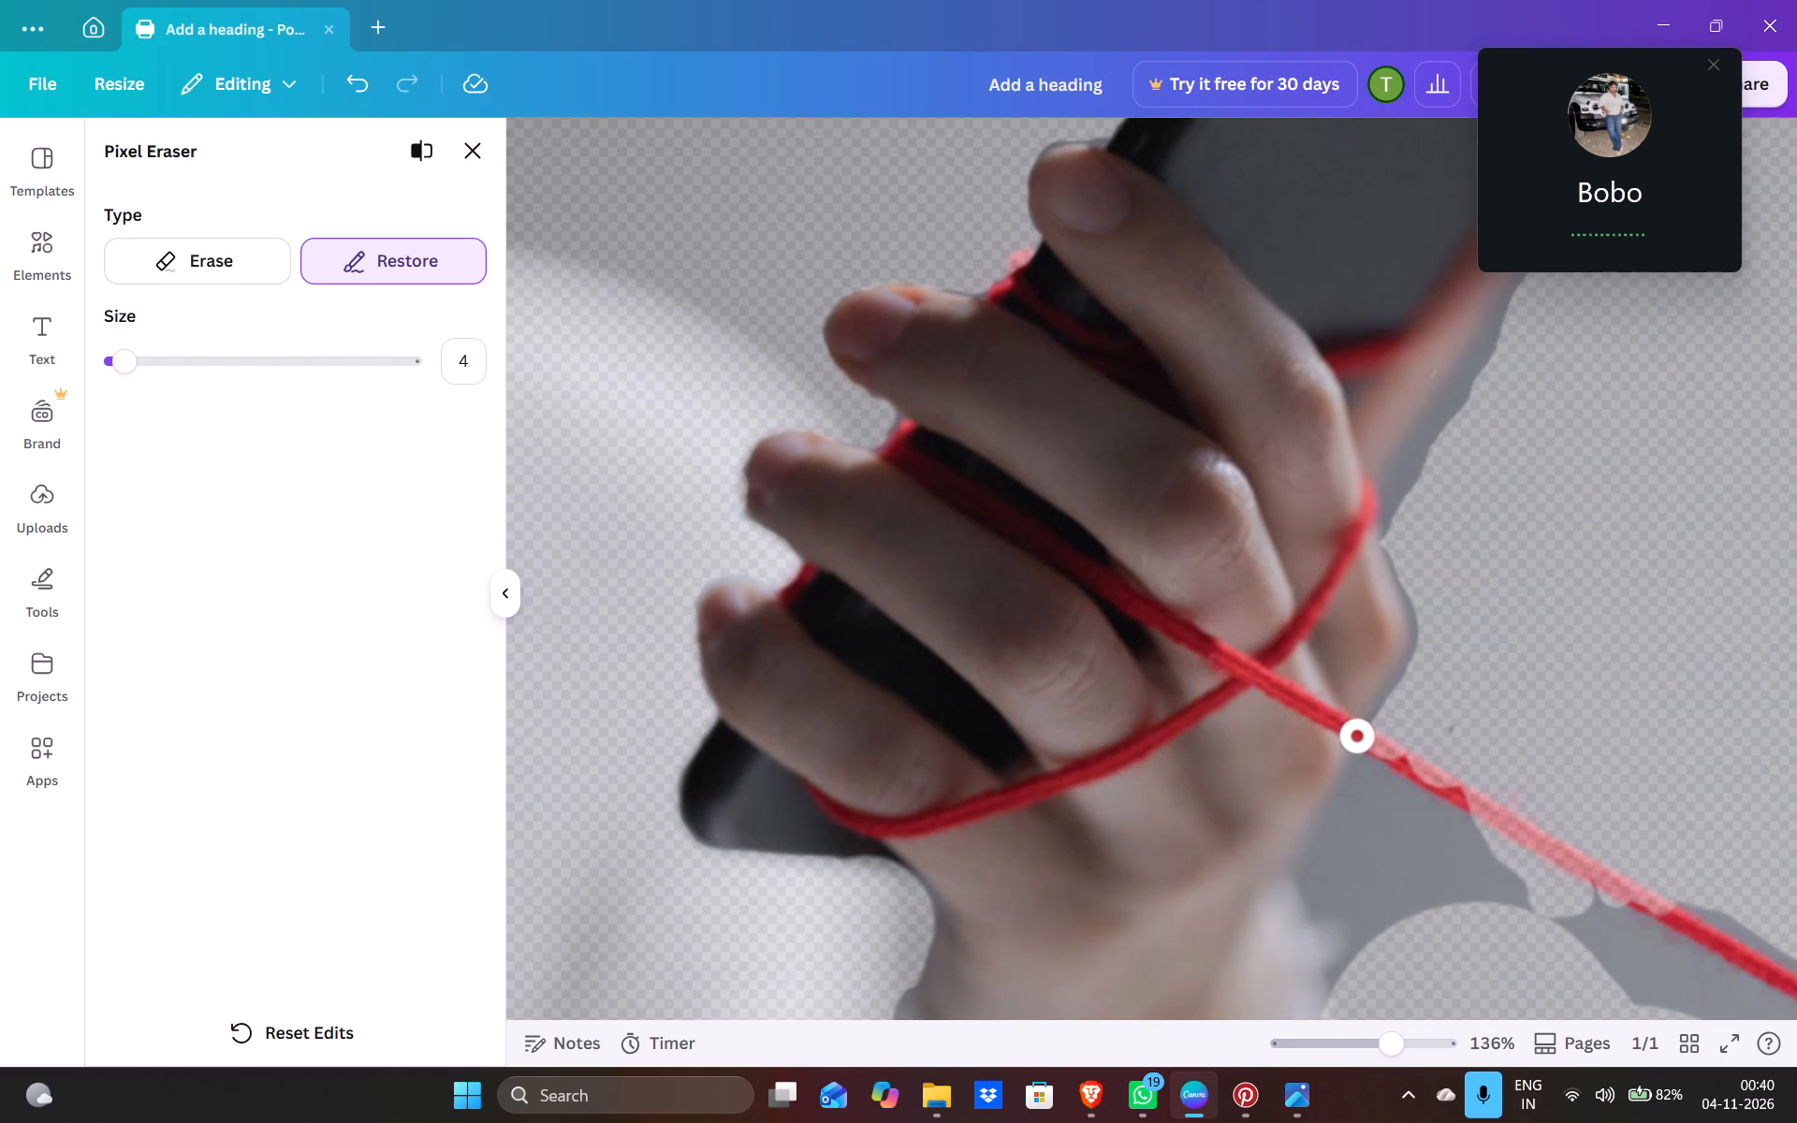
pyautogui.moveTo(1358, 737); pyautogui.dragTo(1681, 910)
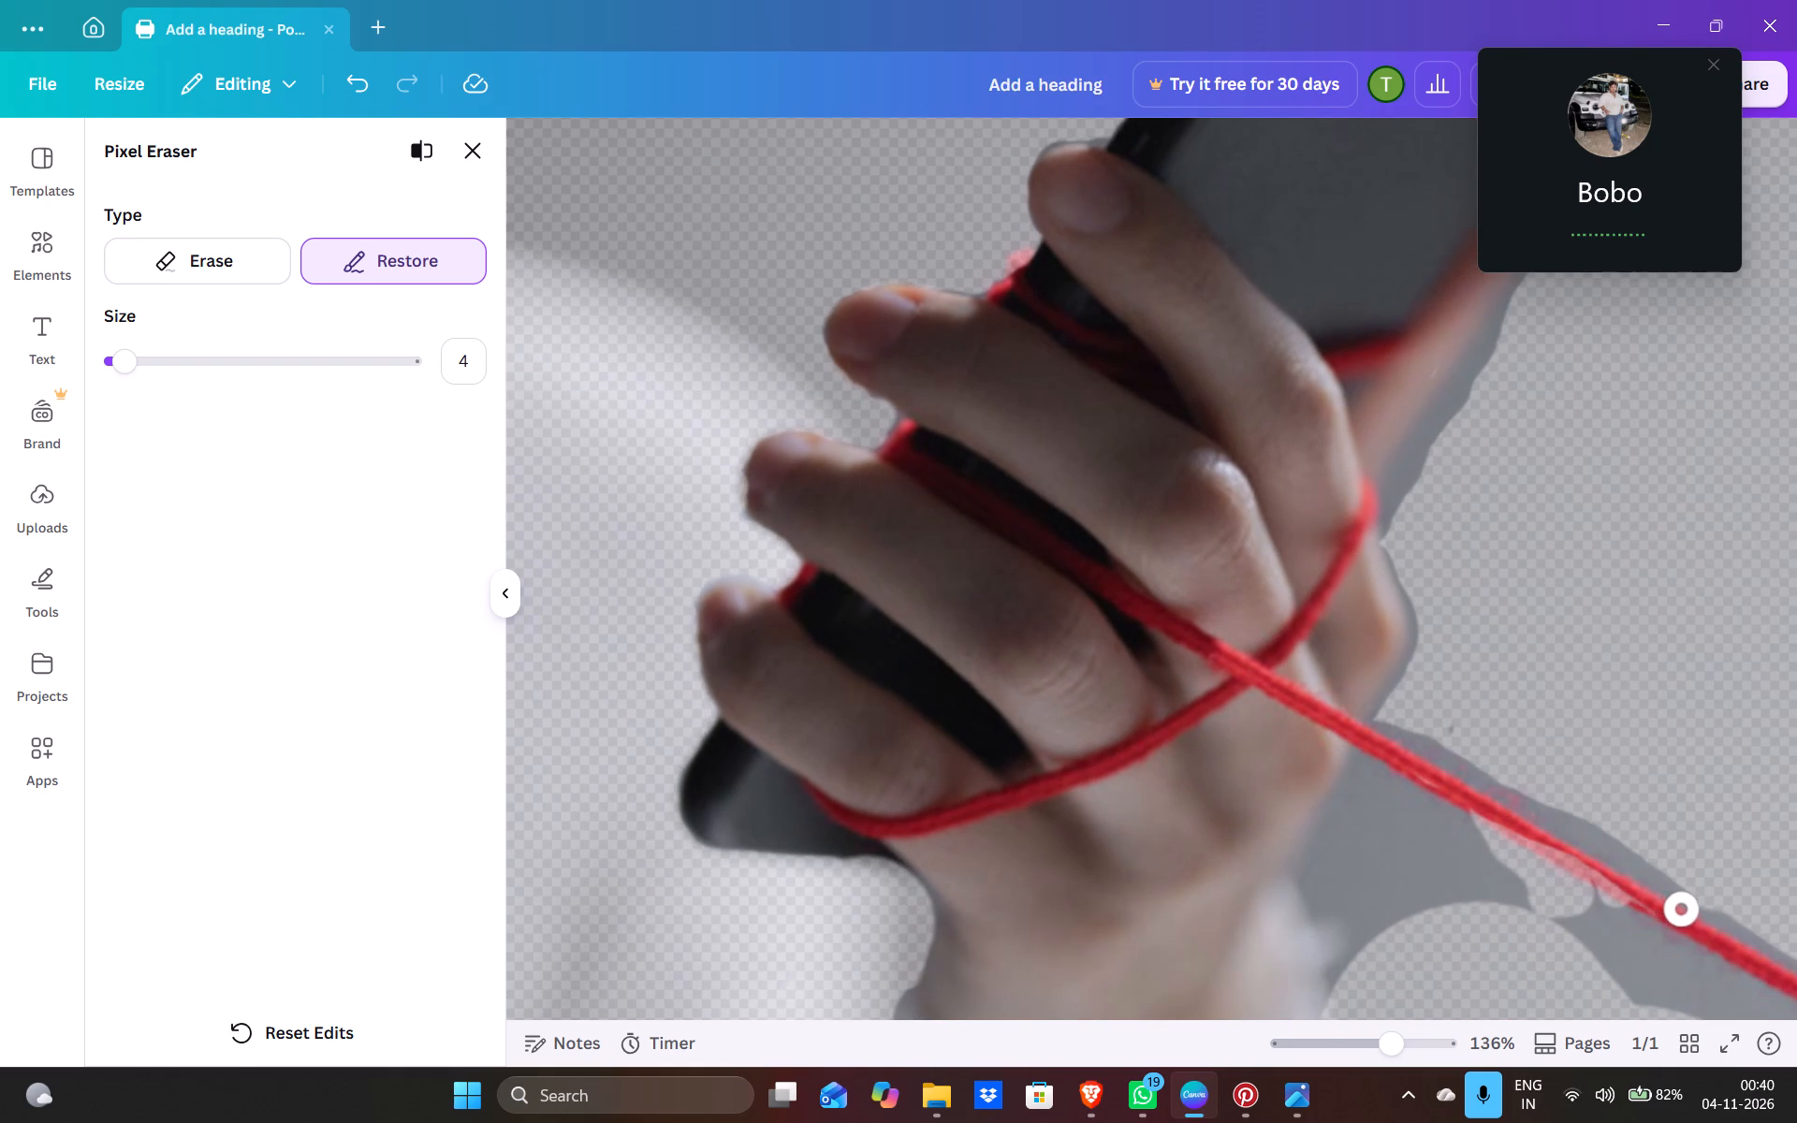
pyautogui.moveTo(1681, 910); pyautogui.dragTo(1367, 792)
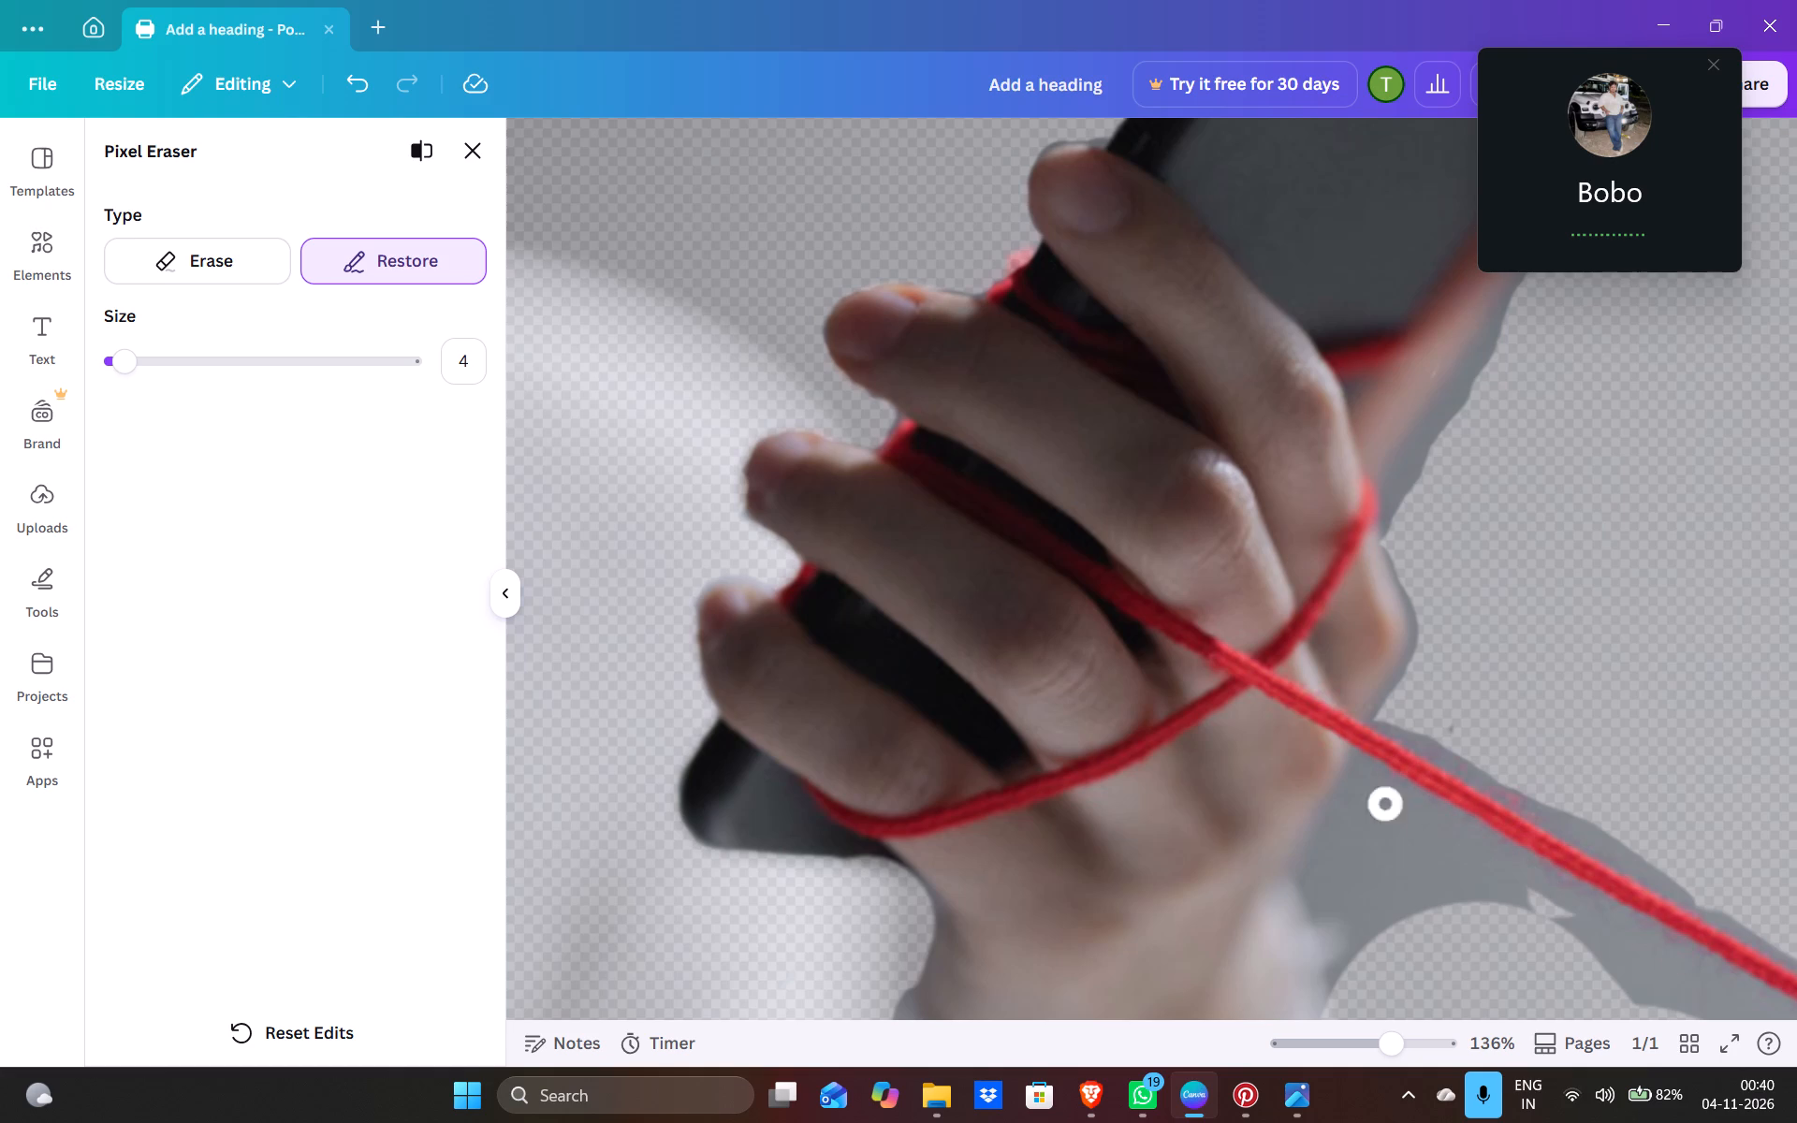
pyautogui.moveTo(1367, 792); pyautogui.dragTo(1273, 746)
# Erase the grey background fringe along the upper side of the trailing red string, starting where it meets the palm.
pyautogui.click(234, 276)
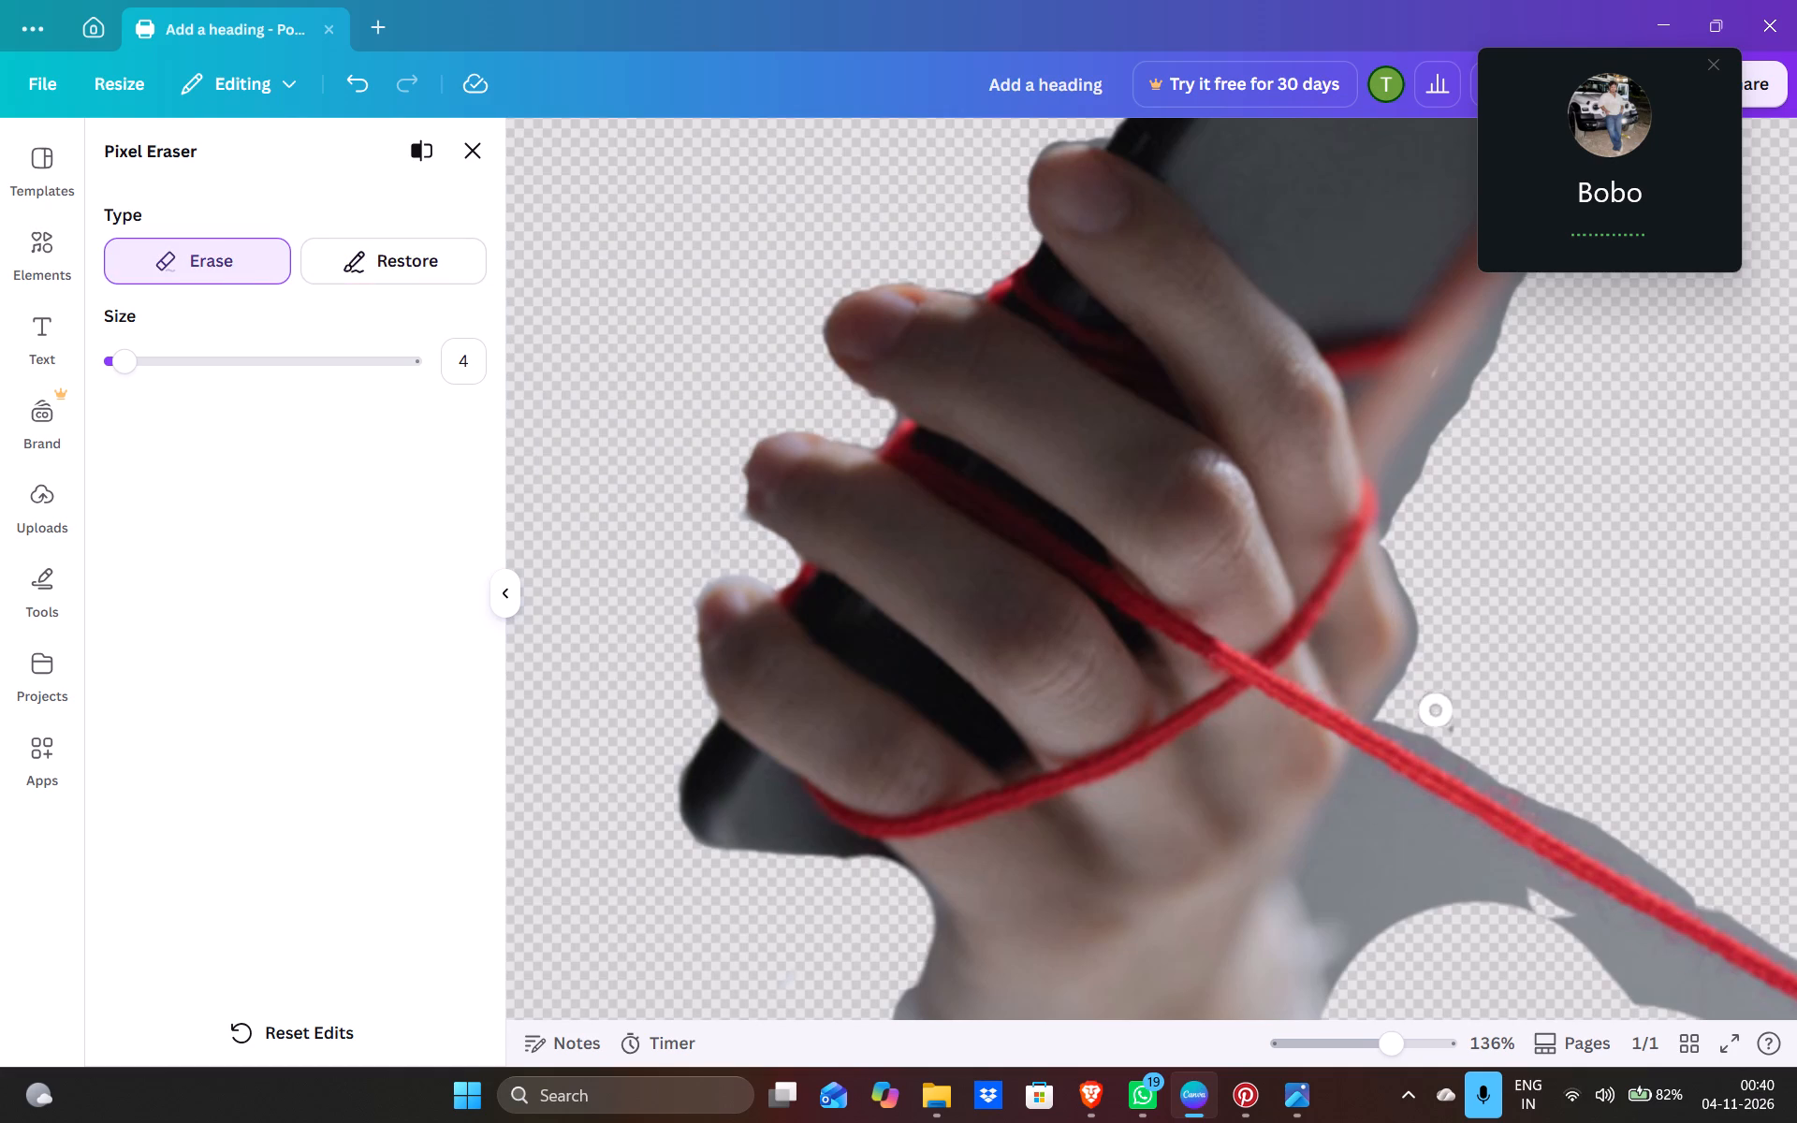
pyautogui.moveTo(1390, 719); pyautogui.dragTo(1406, 722)
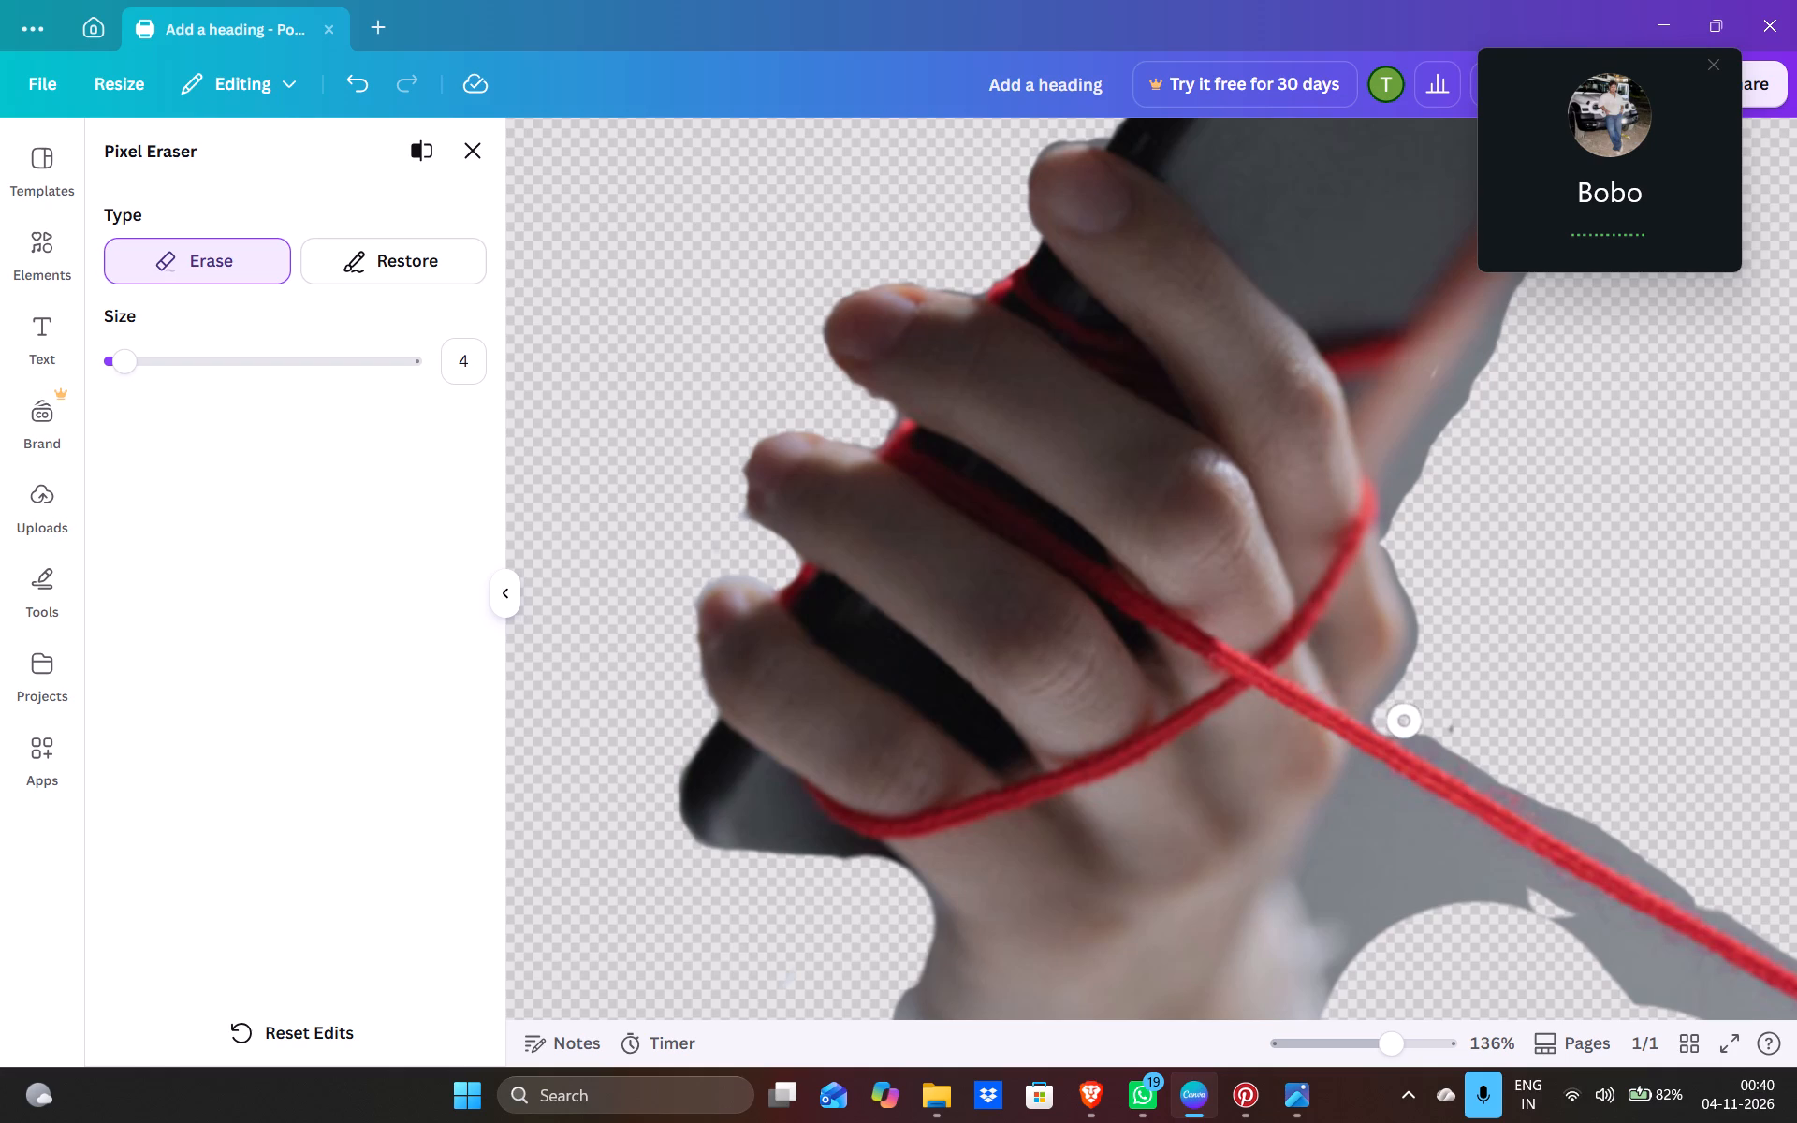
pyautogui.moveTo(1406, 722); pyautogui.dragTo(1504, 773)
pyautogui.moveTo(1504, 773); pyautogui.dragTo(1399, 723)
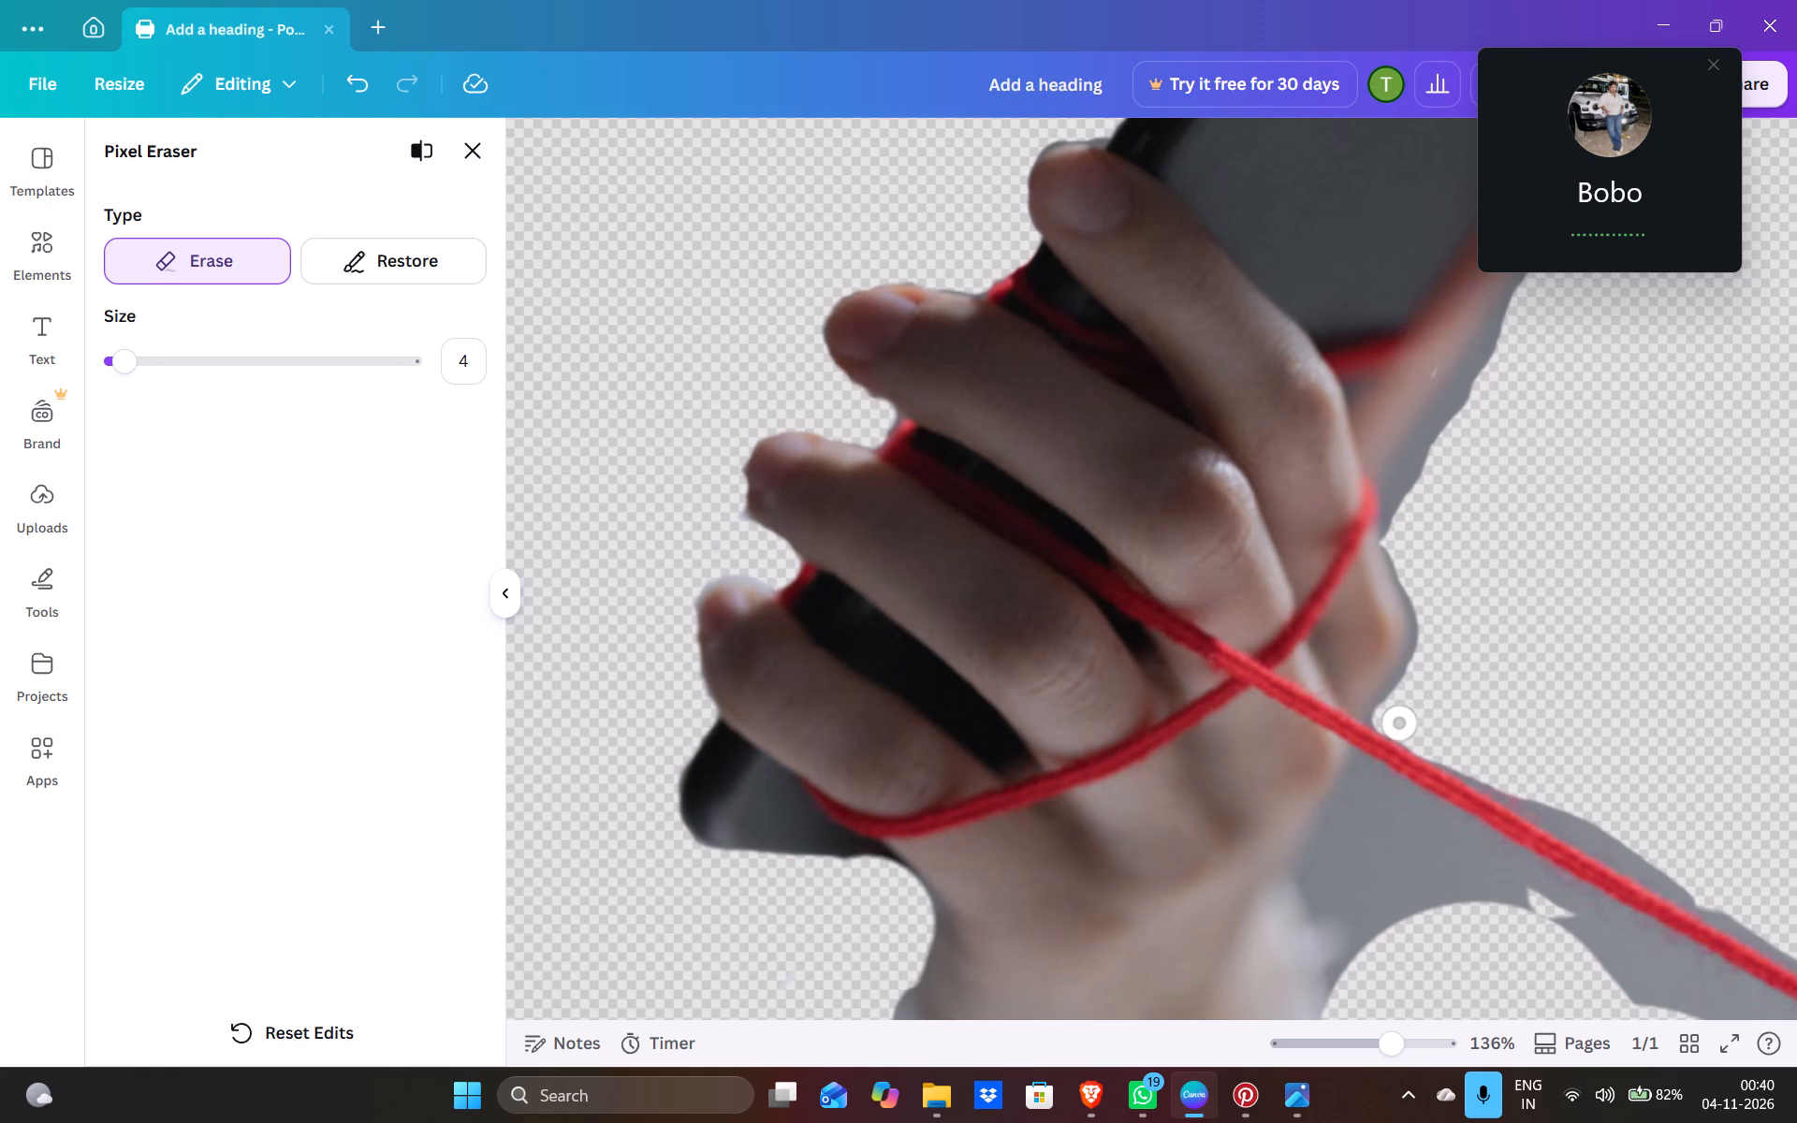
pyautogui.moveTo(1399, 723); pyautogui.dragTo(1524, 790)
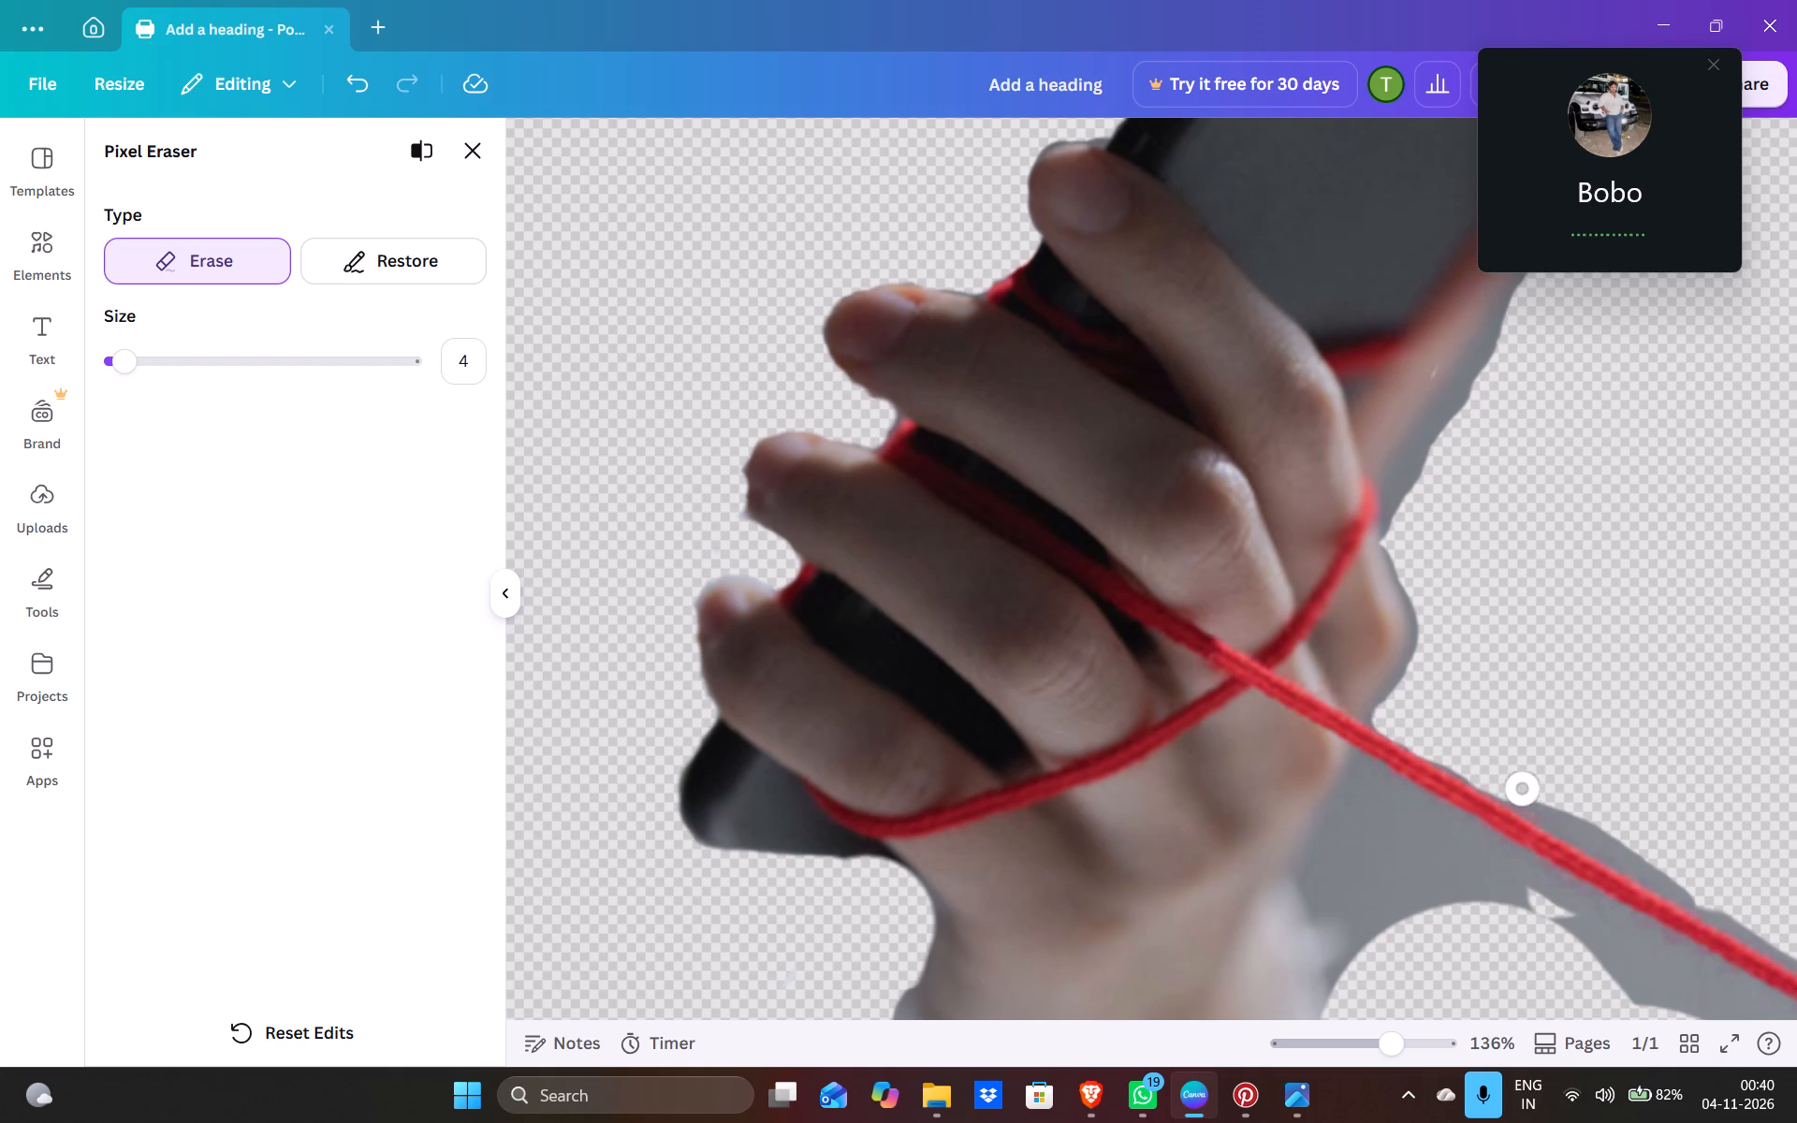
pyautogui.moveTo(1524, 790); pyautogui.dragTo(1727, 843)
pyautogui.click(1652, 828)
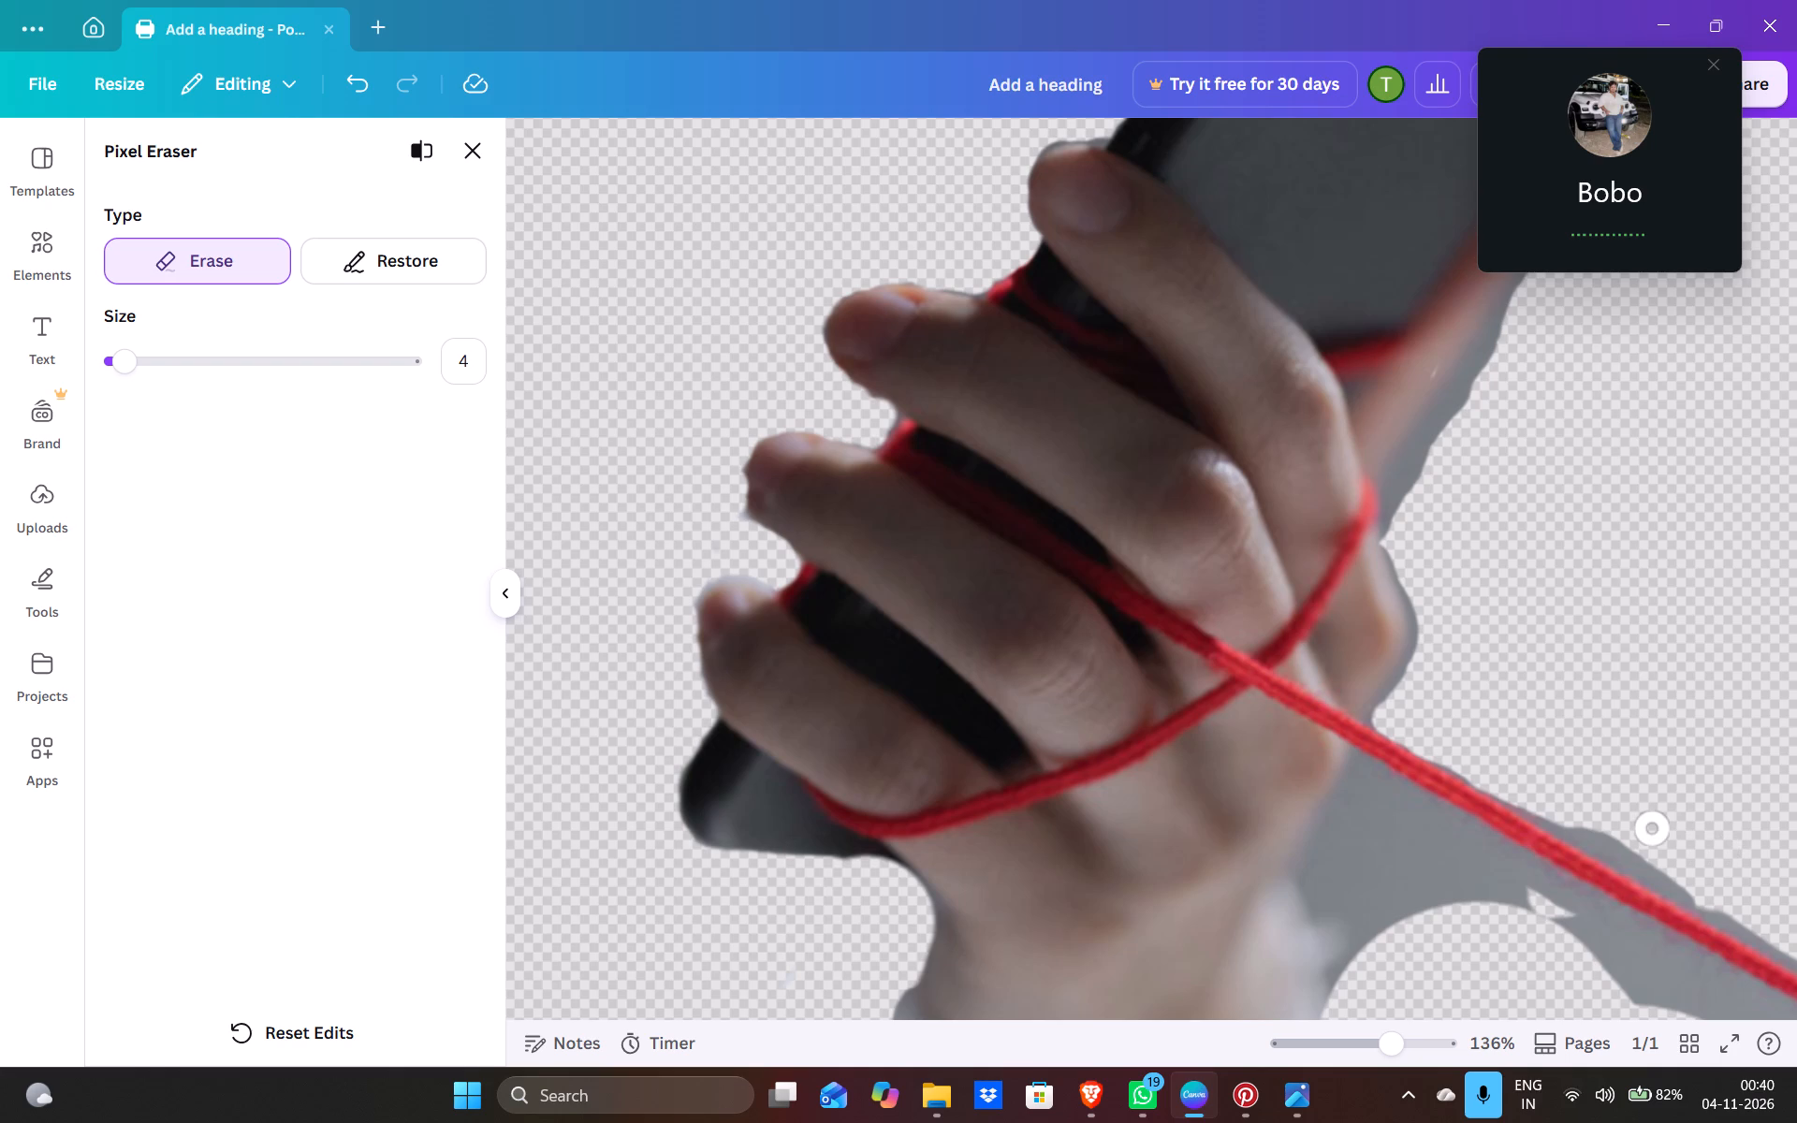
pyautogui.moveTo(1652, 828); pyautogui.dragTo(1621, 733)
pyautogui.click(1621, 733)
# Erase the grey background along the outer edge of the wrist and sleeve cuff, separating it from the area under the string.
pyautogui.scroll(-1, 1621, 733)
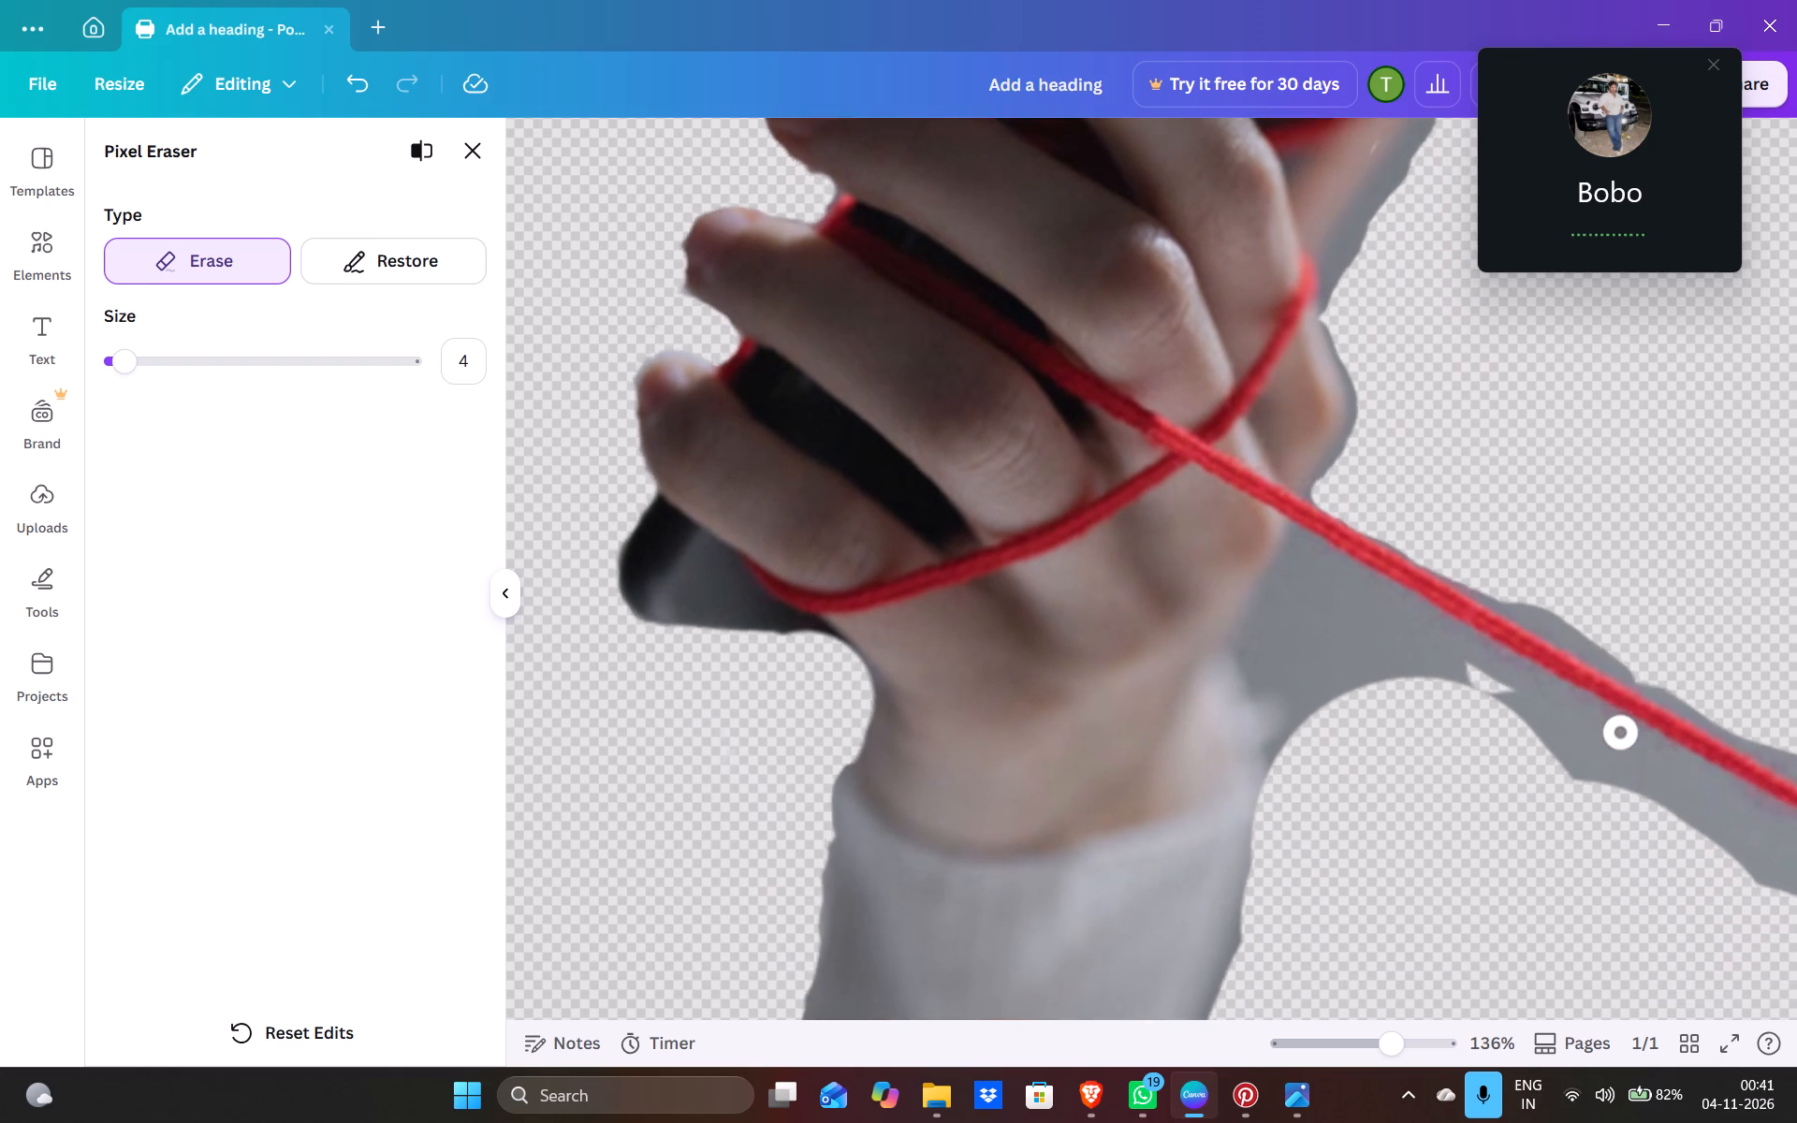
pyautogui.scroll(-1, 1621, 733)
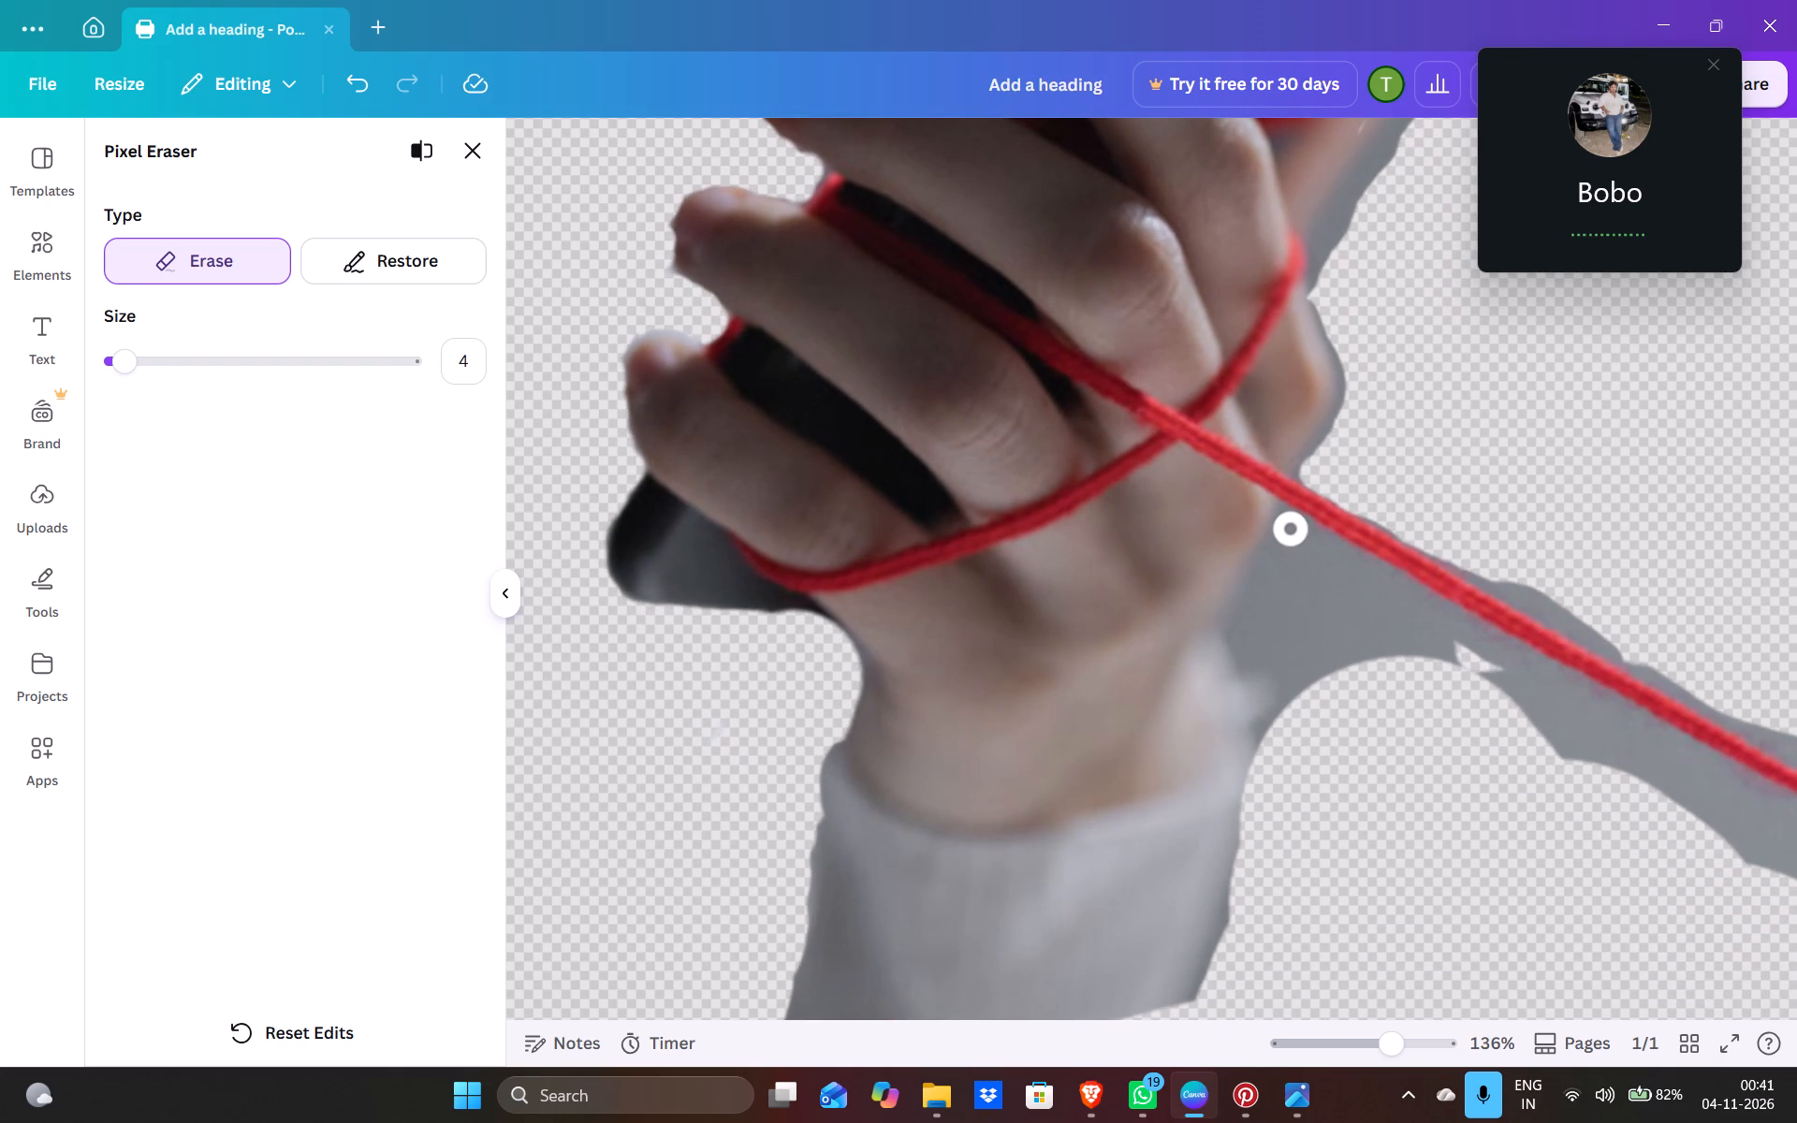
pyautogui.moveTo(1291, 527); pyautogui.dragTo(1254, 605)
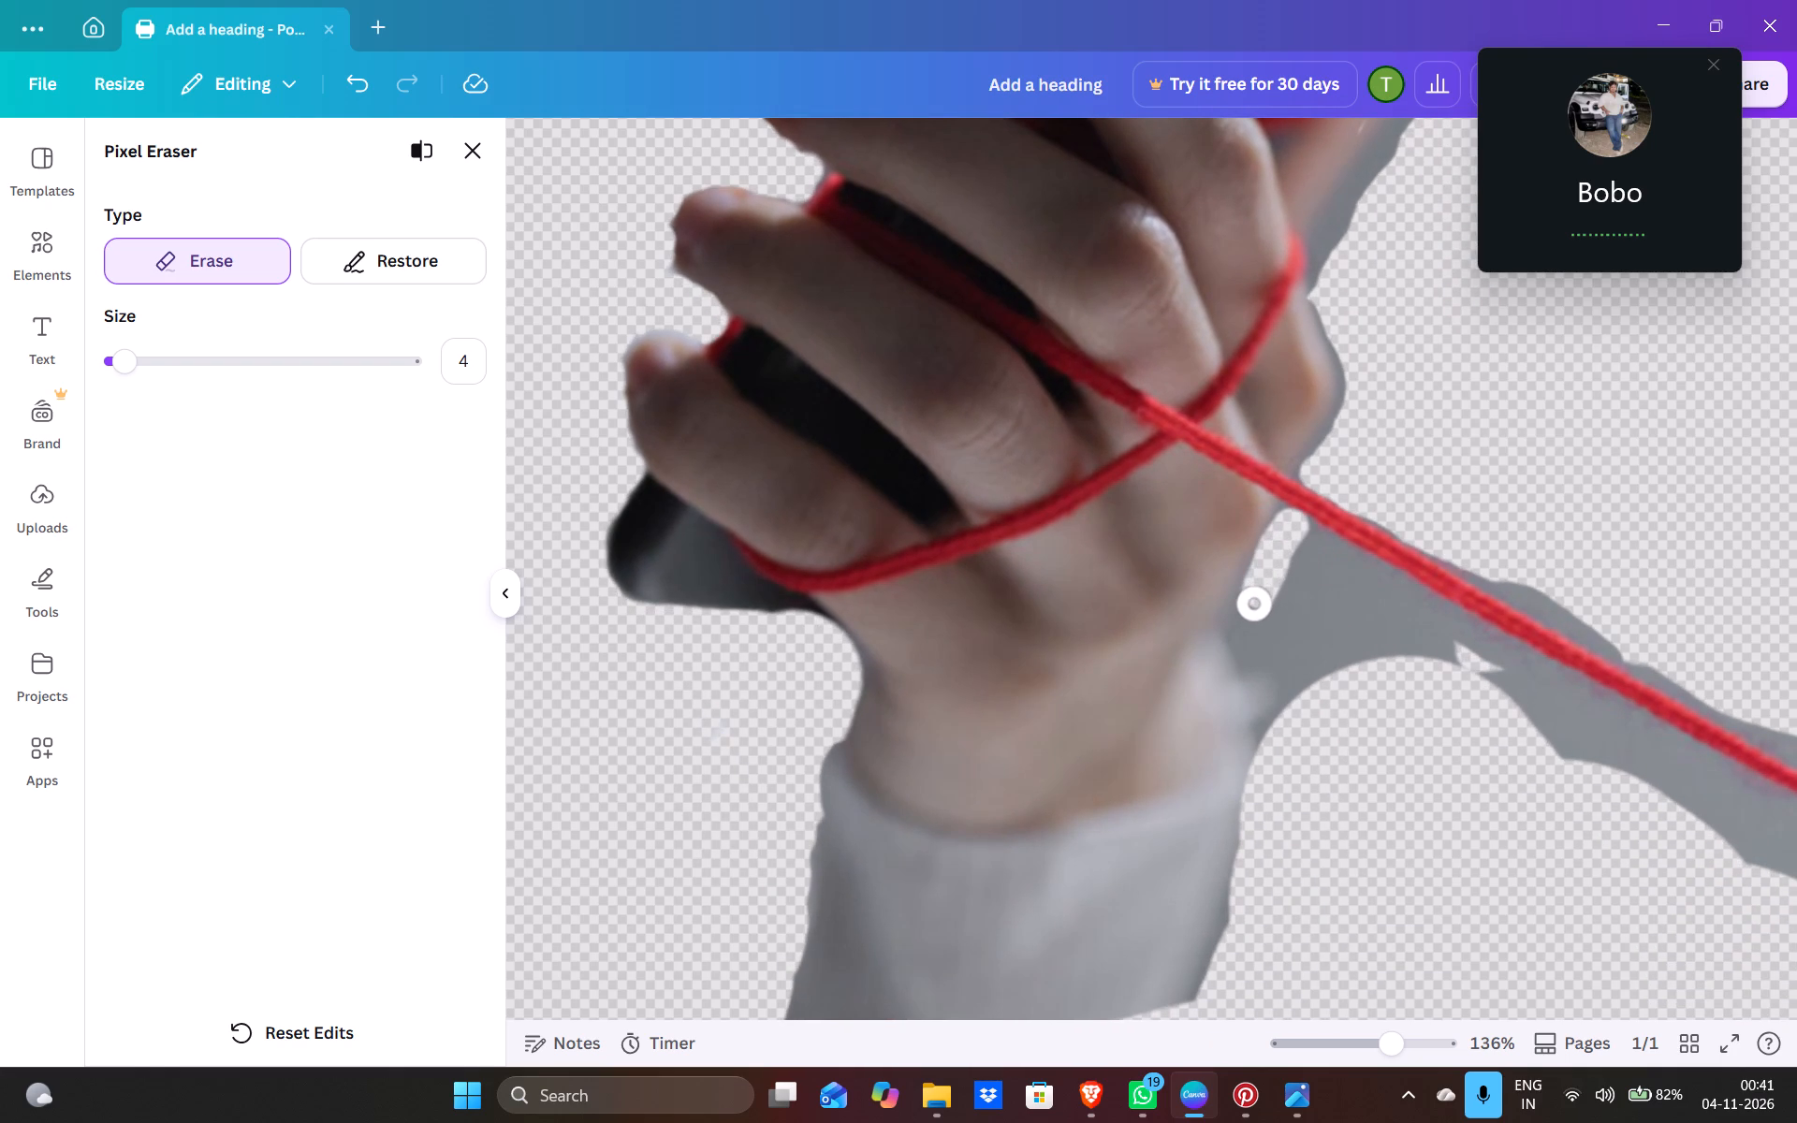
pyautogui.moveTo(1254, 605); pyautogui.dragTo(1285, 756)
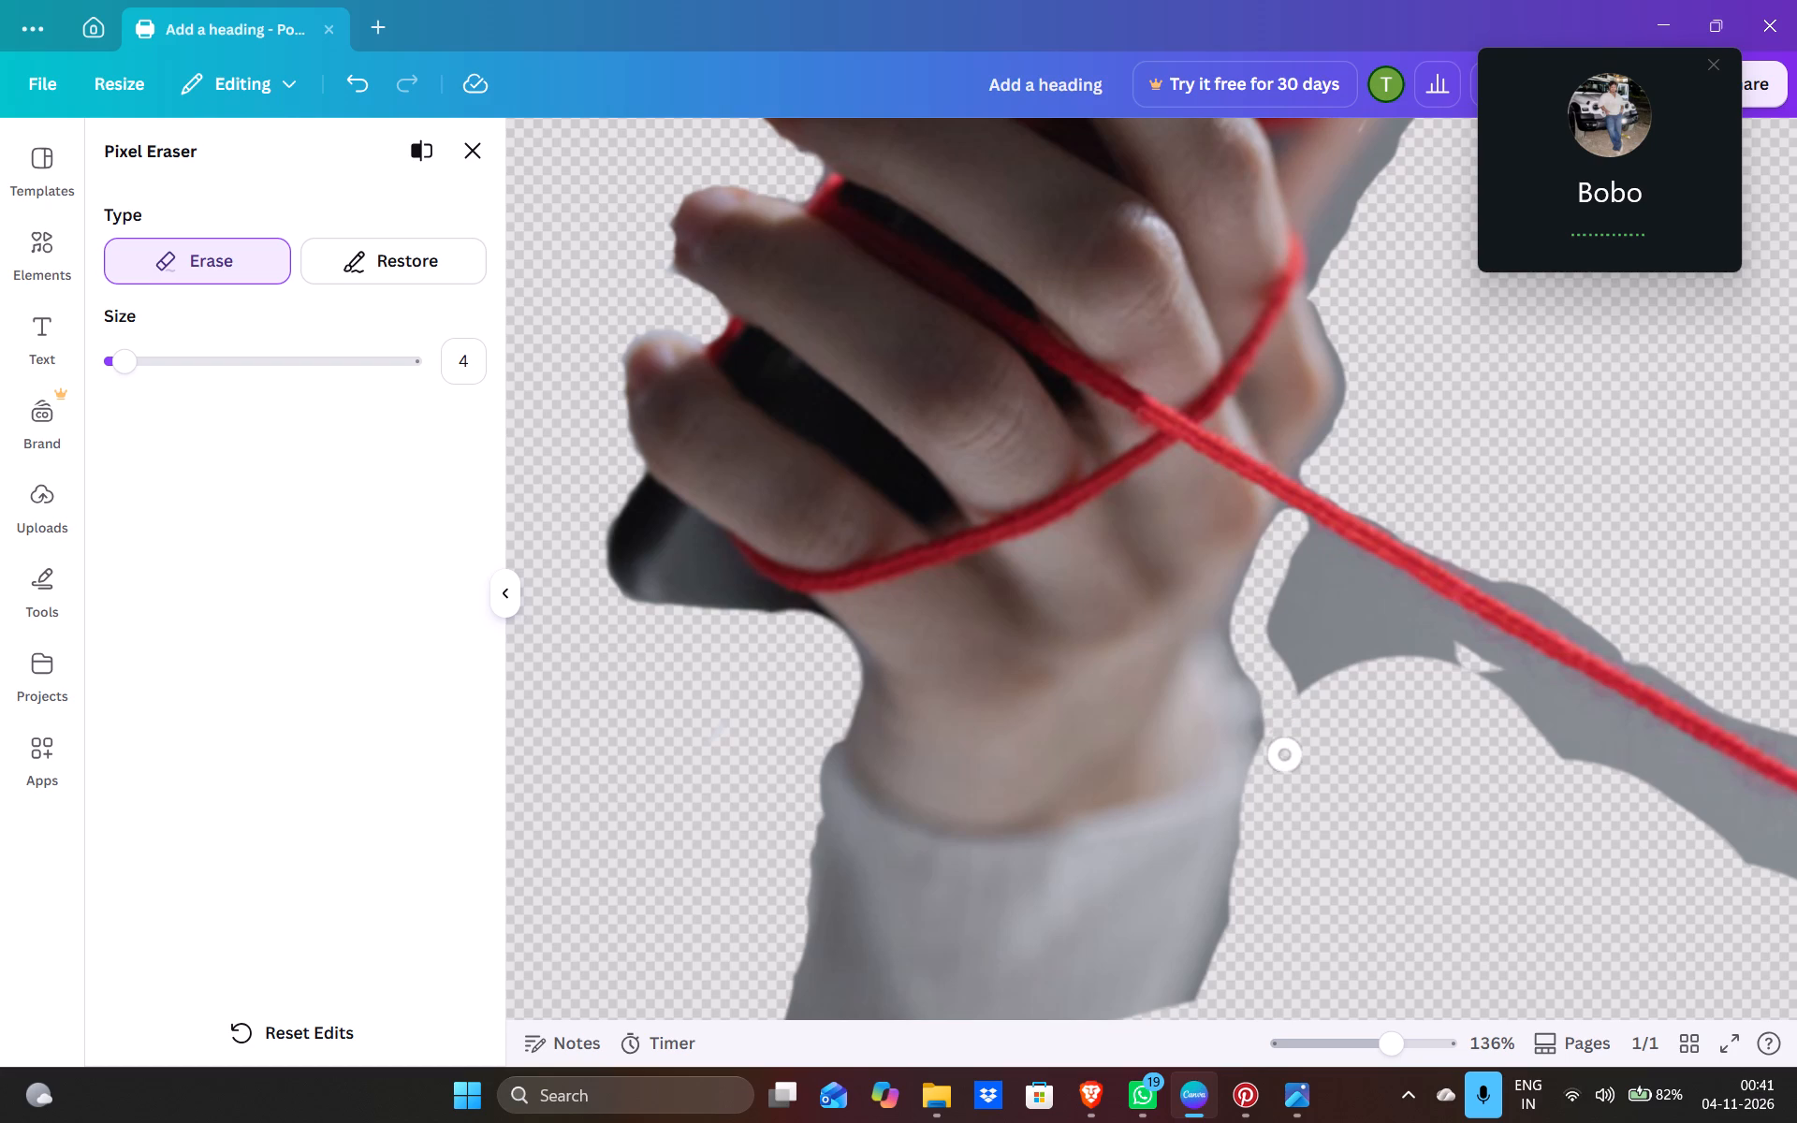
pyautogui.moveTo(1285, 756); pyautogui.dragTo(1264, 683)
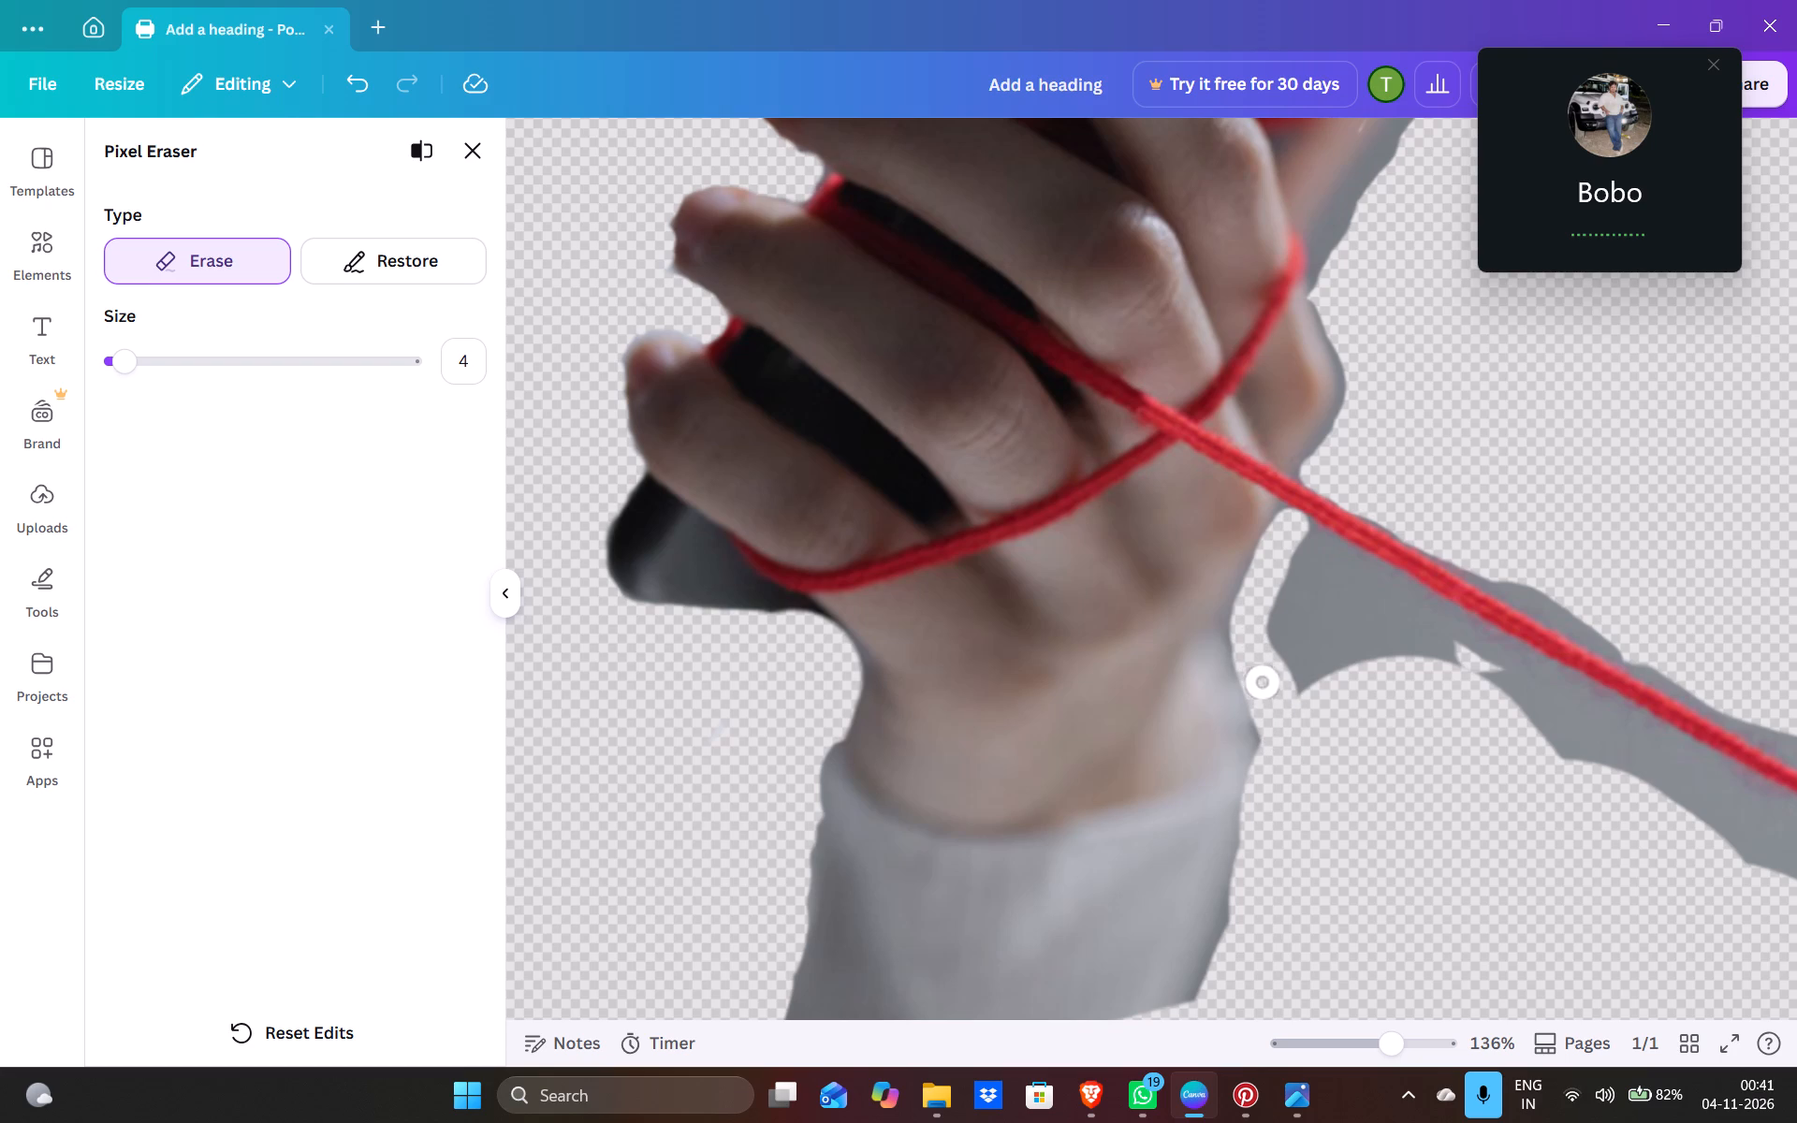
pyautogui.moveTo(1264, 683); pyautogui.dragTo(1282, 924)
# Erase the trailing red string beyond the palm together with the grey background and stray specks around it.
pyautogui.moveTo(1301, 647); pyautogui.dragTo(1522, 719)
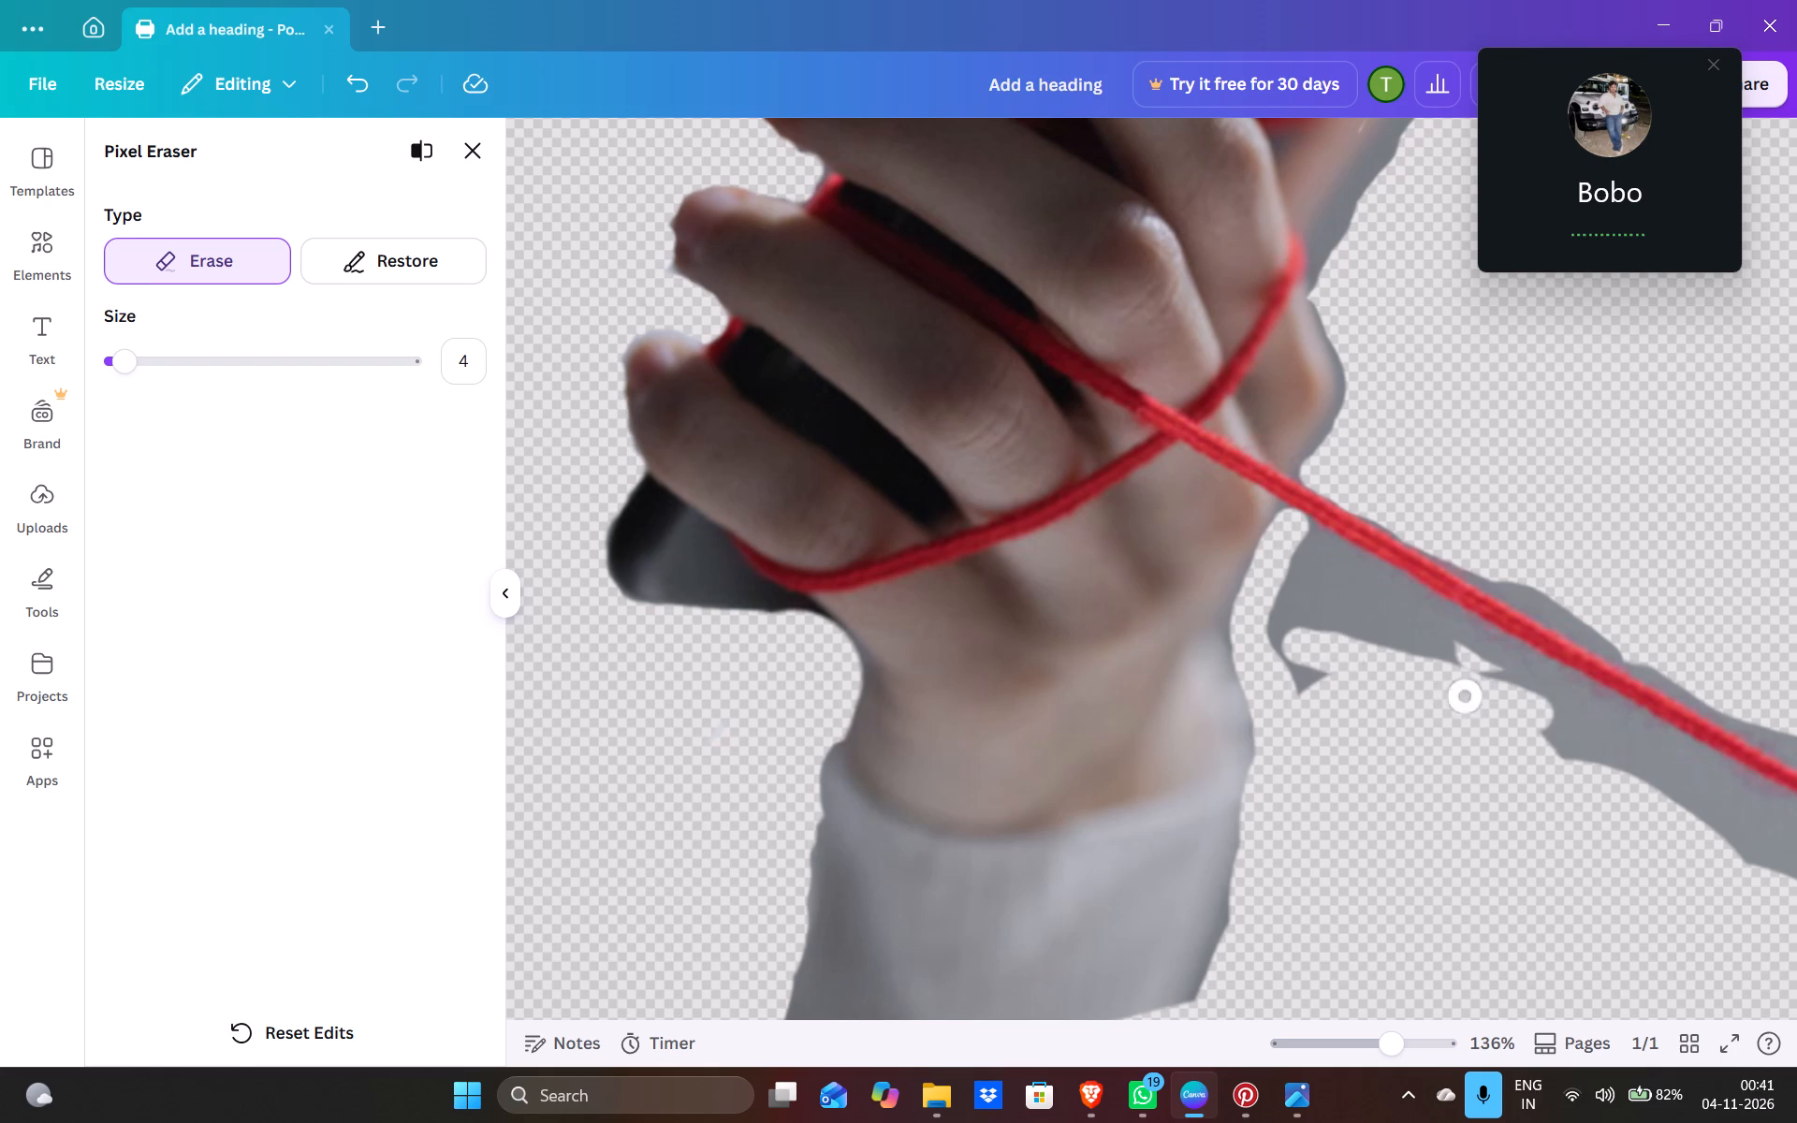
pyautogui.moveTo(1522, 719); pyautogui.dragTo(1289, 593)
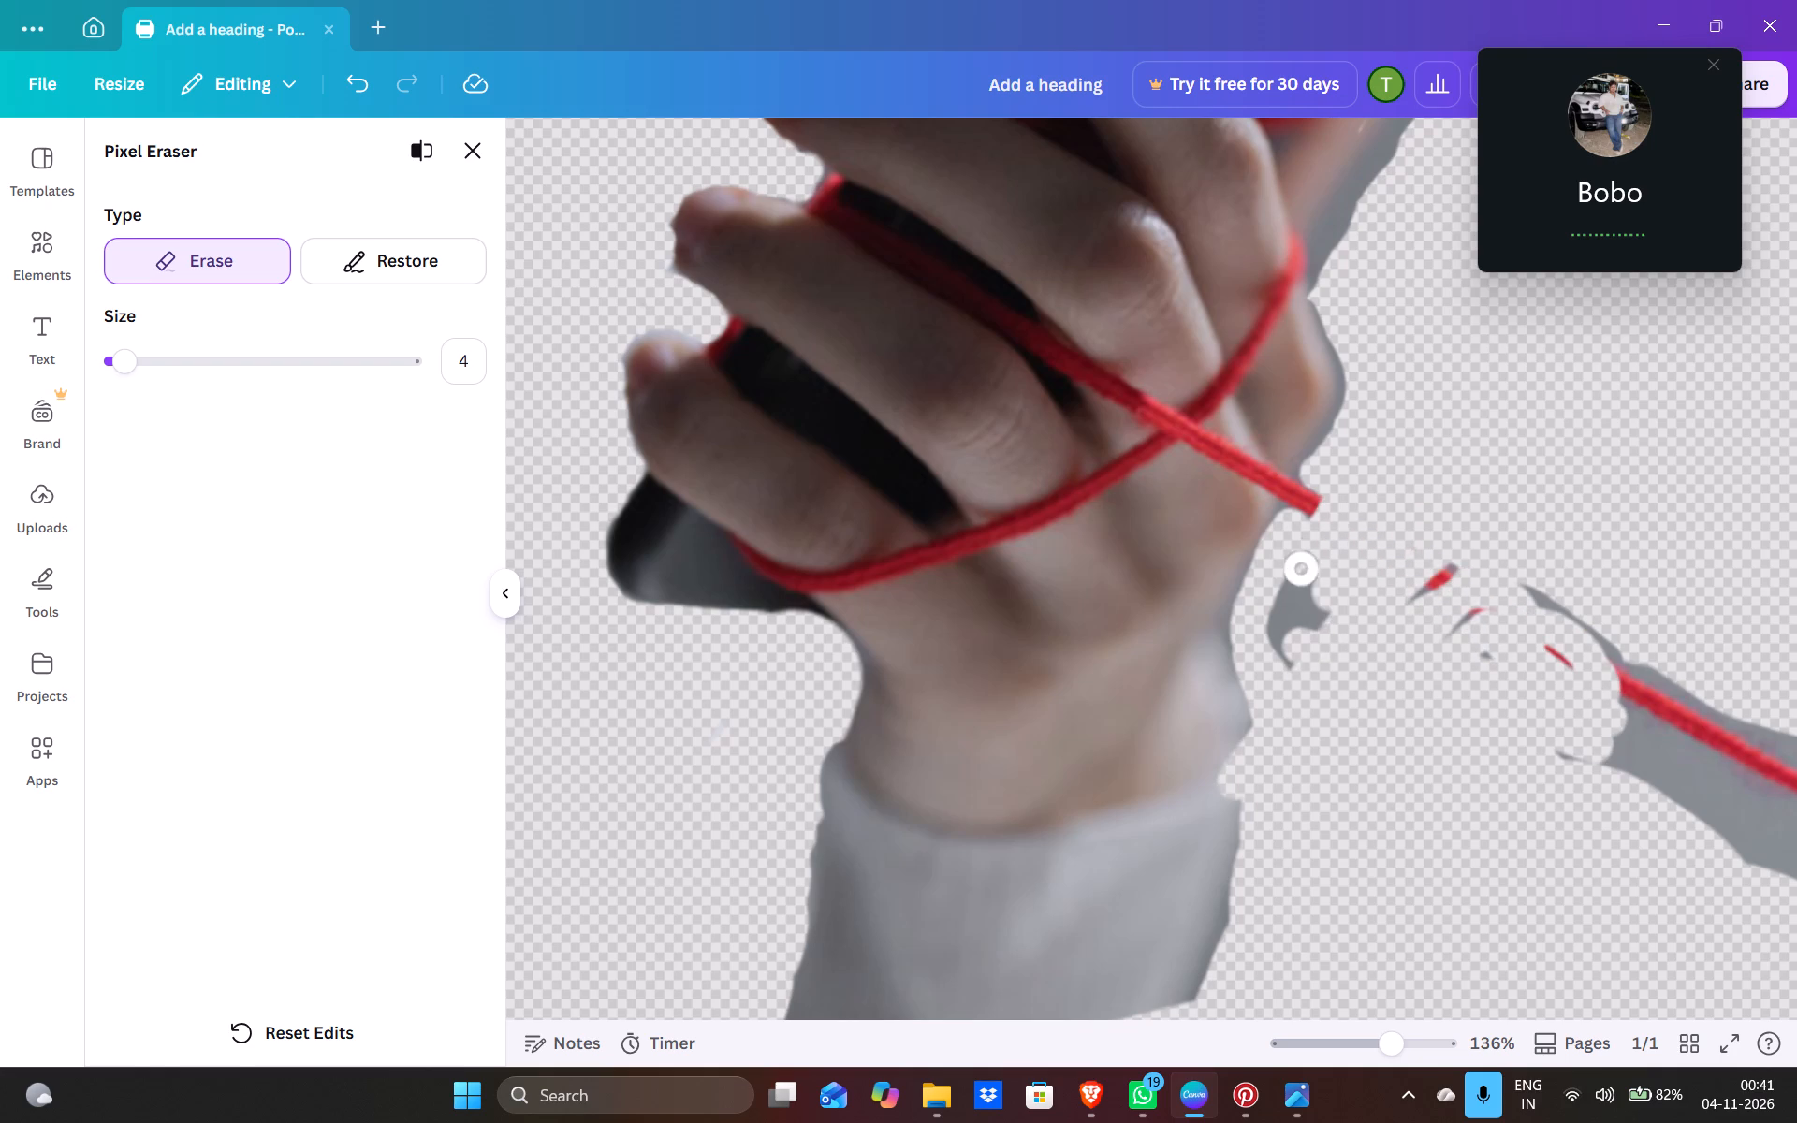
pyautogui.moveTo(1289, 593); pyautogui.dragTo(1483, 655)
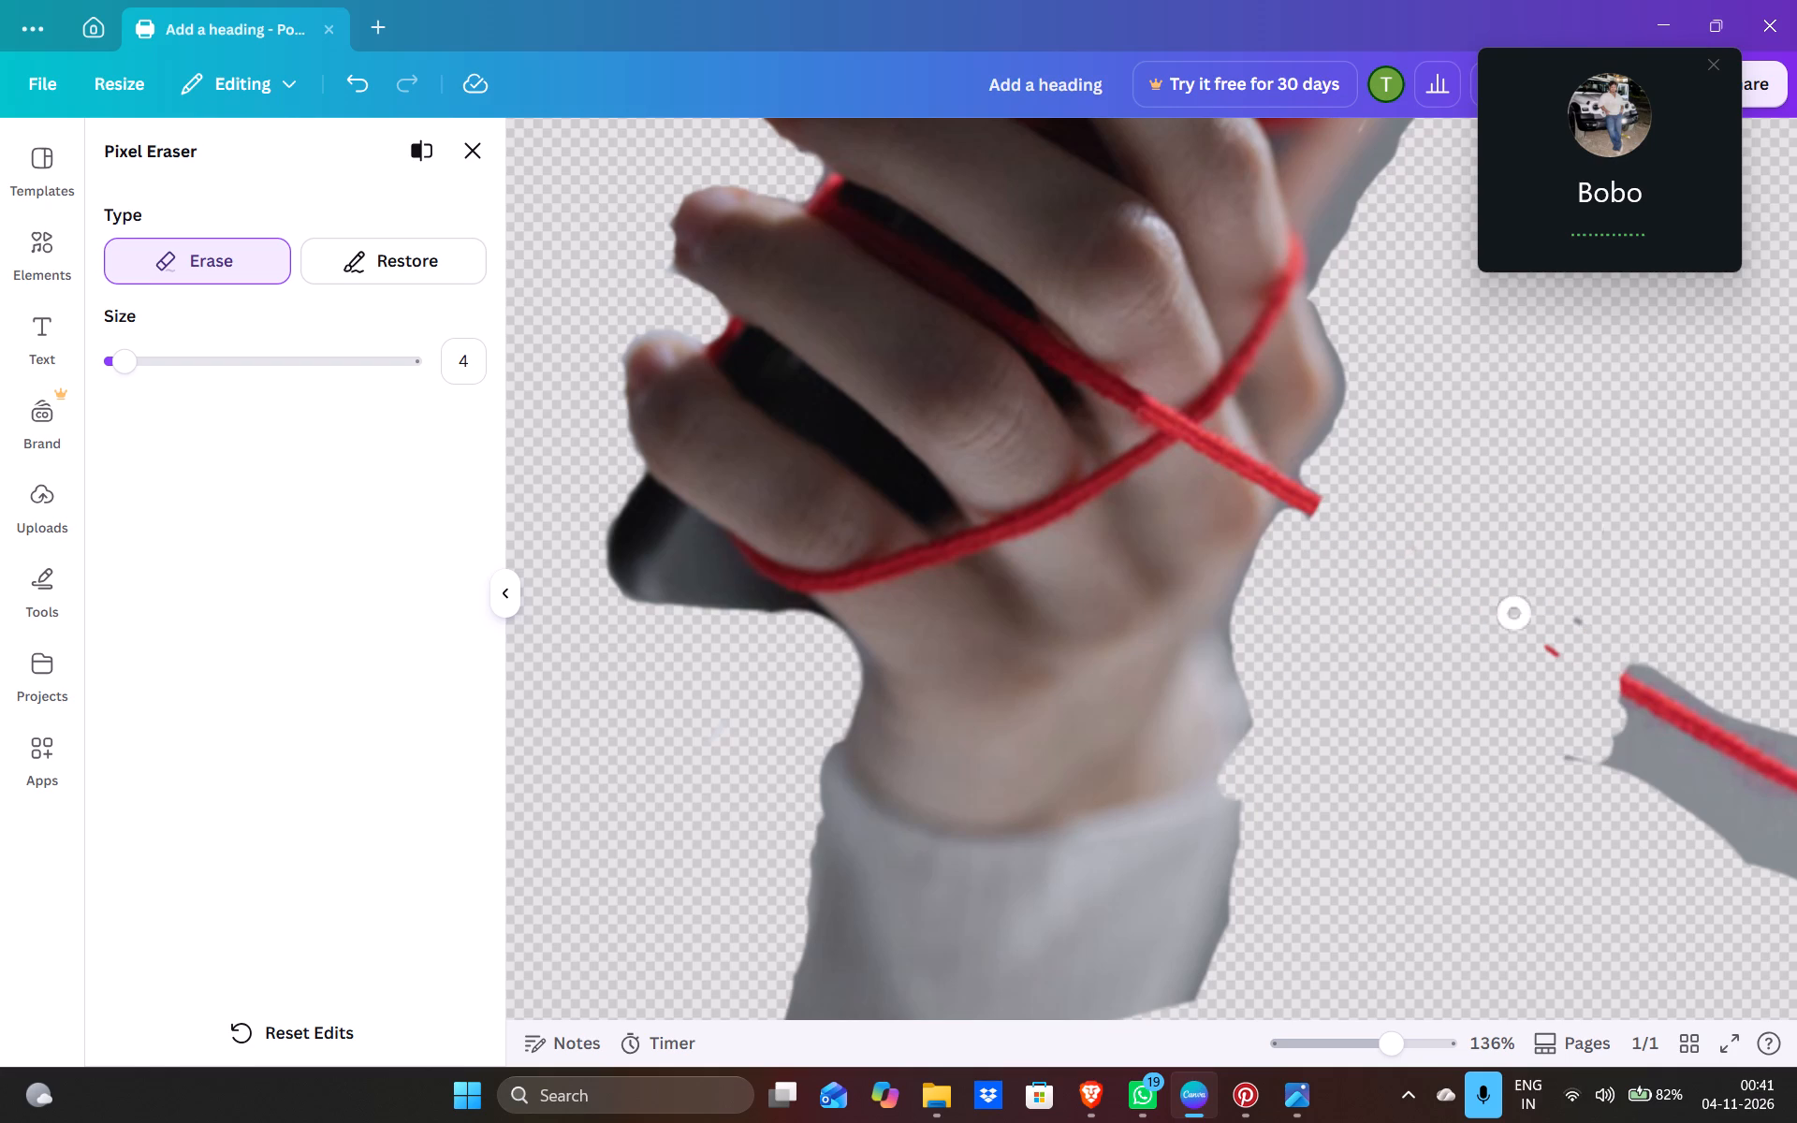
pyautogui.moveTo(1483, 655); pyautogui.dragTo(1796, 546)
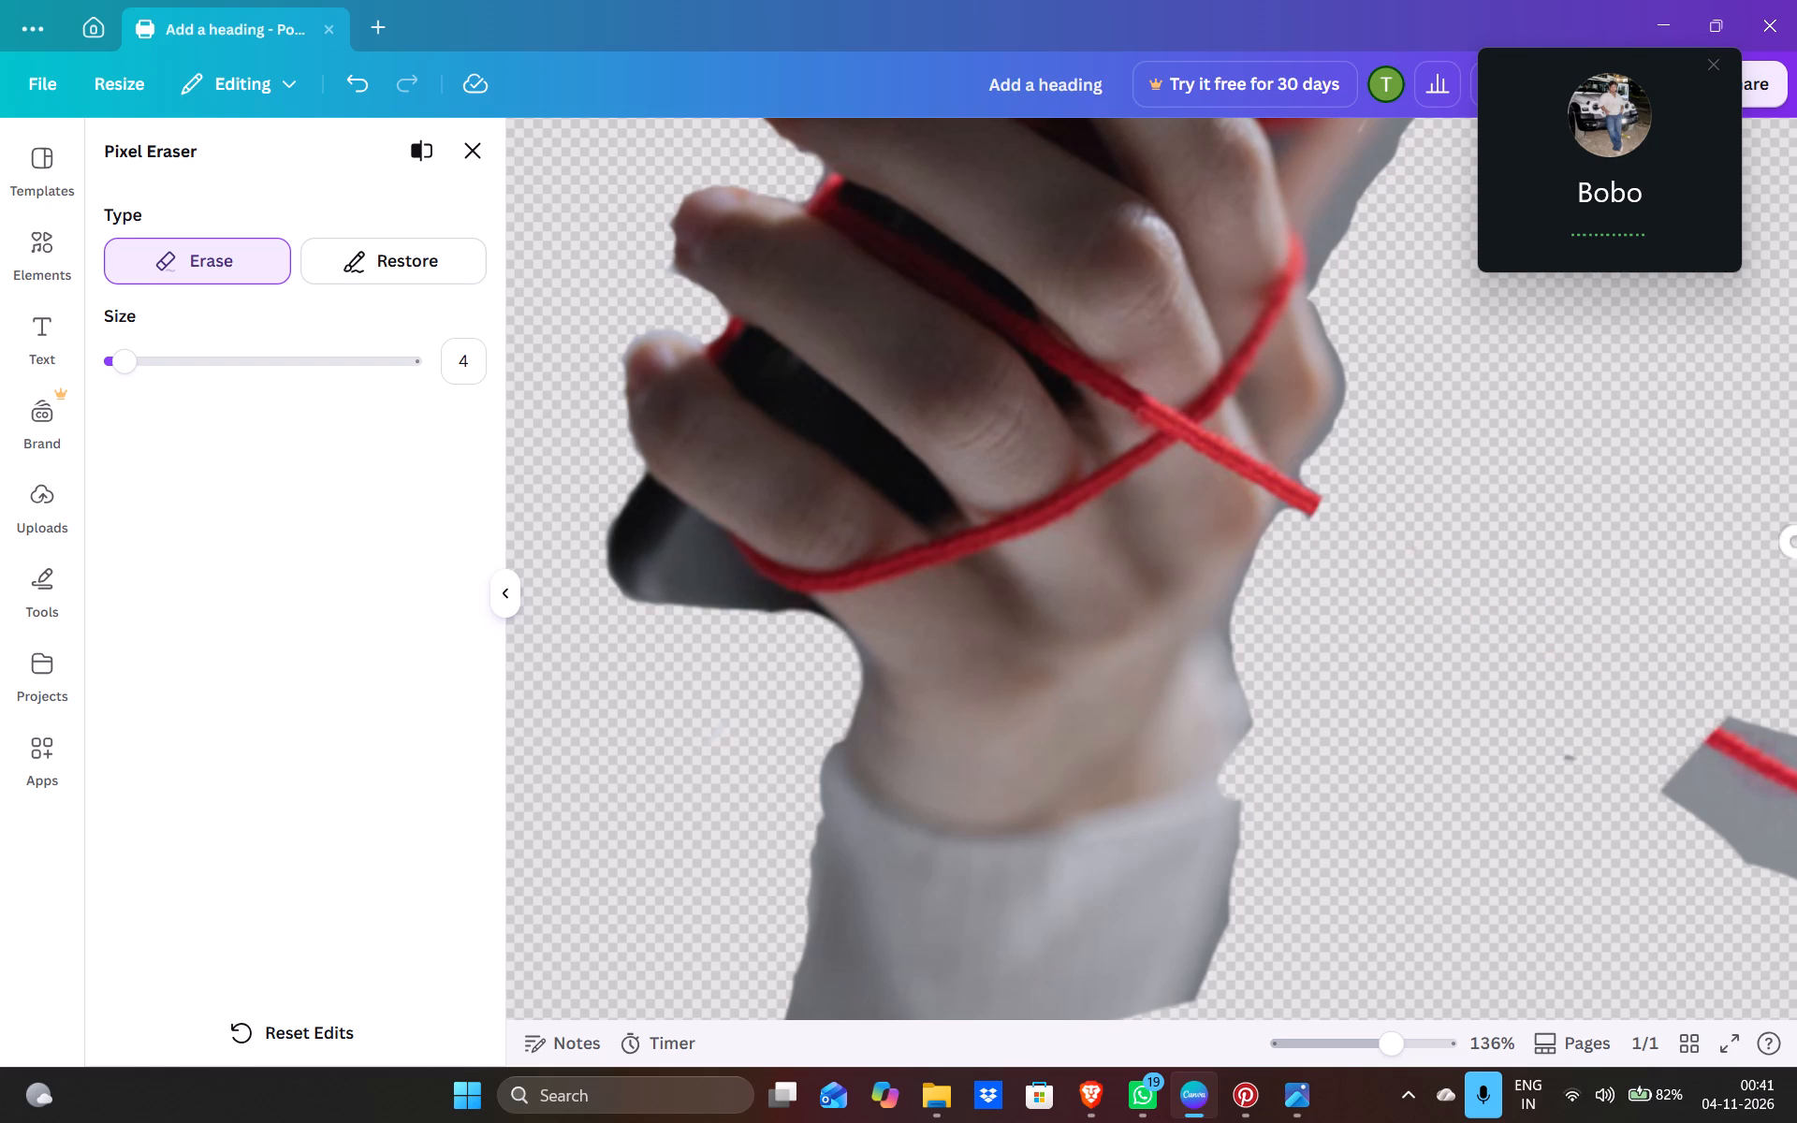
pyautogui.moveTo(1796, 546); pyautogui.dragTo(1794, 803)
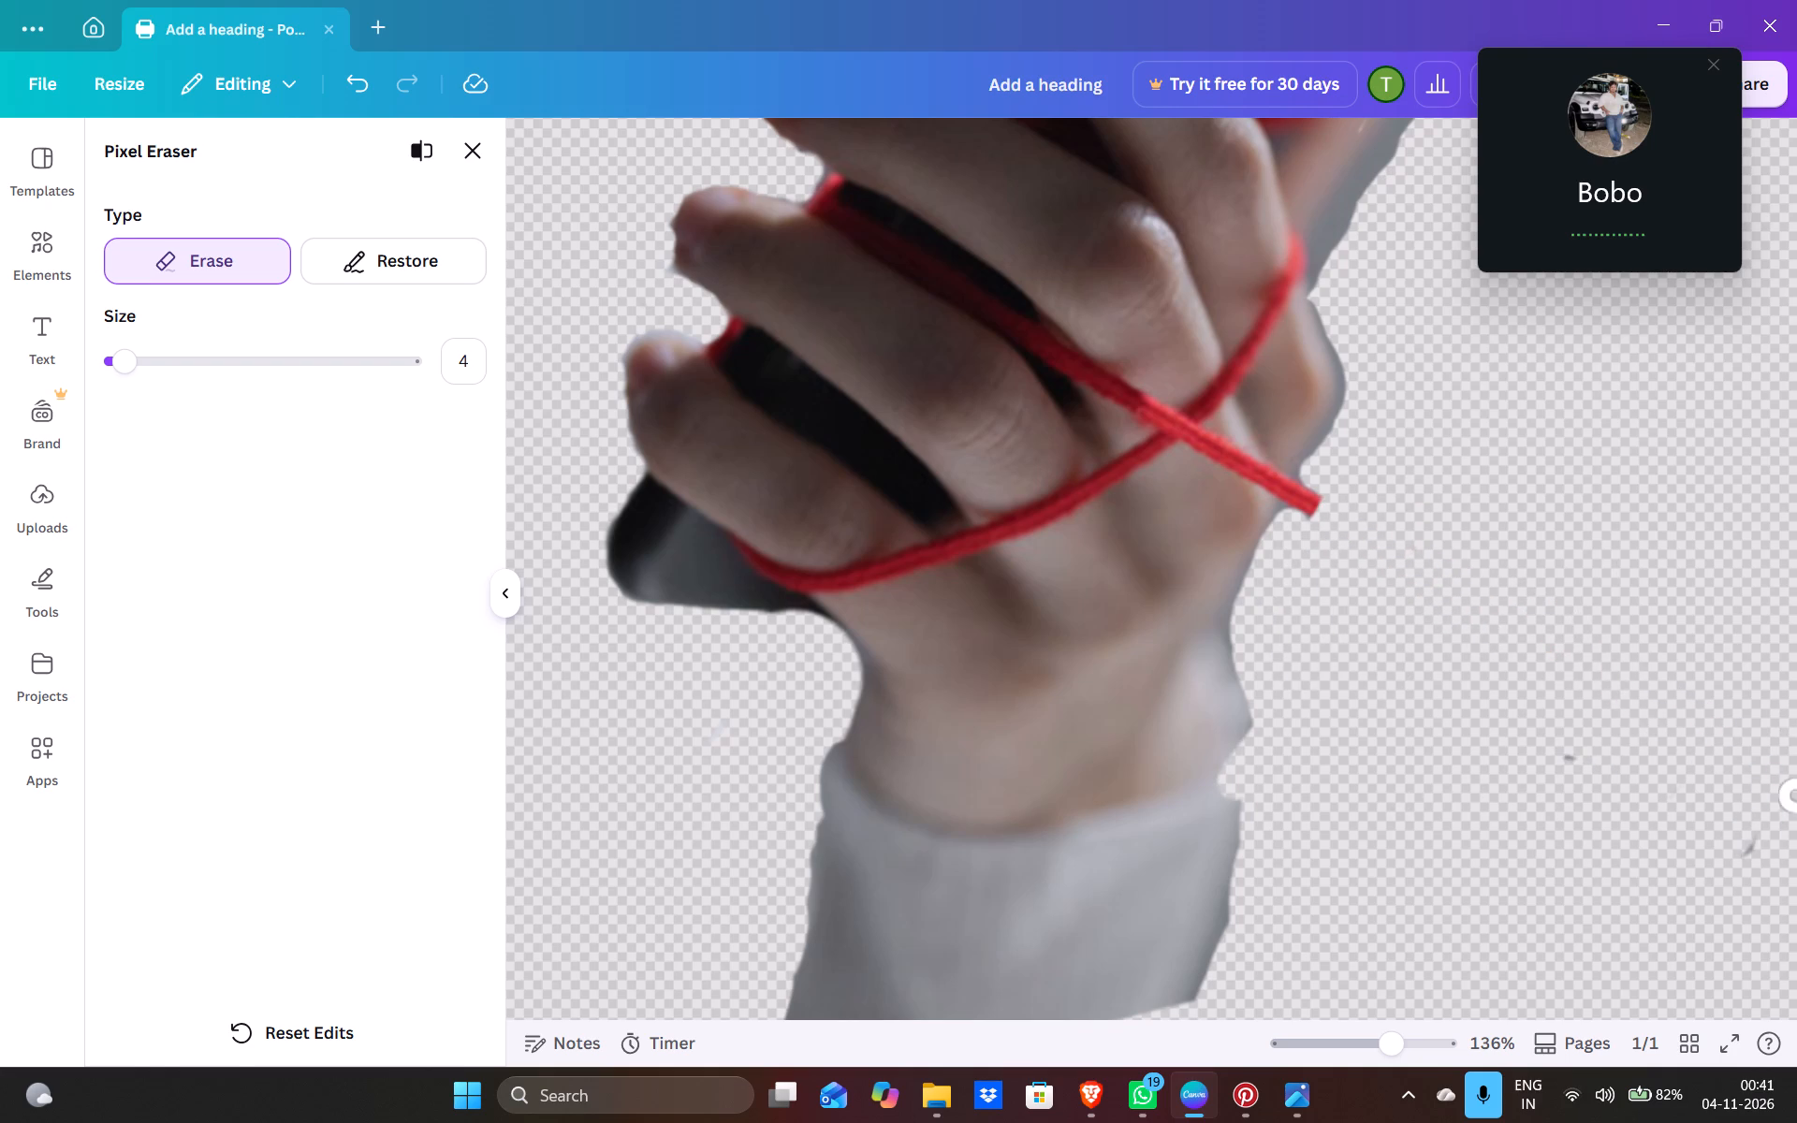
pyautogui.moveTo(1794, 803); pyautogui.dragTo(1312, 761)
pyautogui.moveTo(1312, 761); pyautogui.dragTo(1318, 803)
# Restore the notch in the outer edge where the wrist meets the sleeve cuff.
pyautogui.click(412, 262)
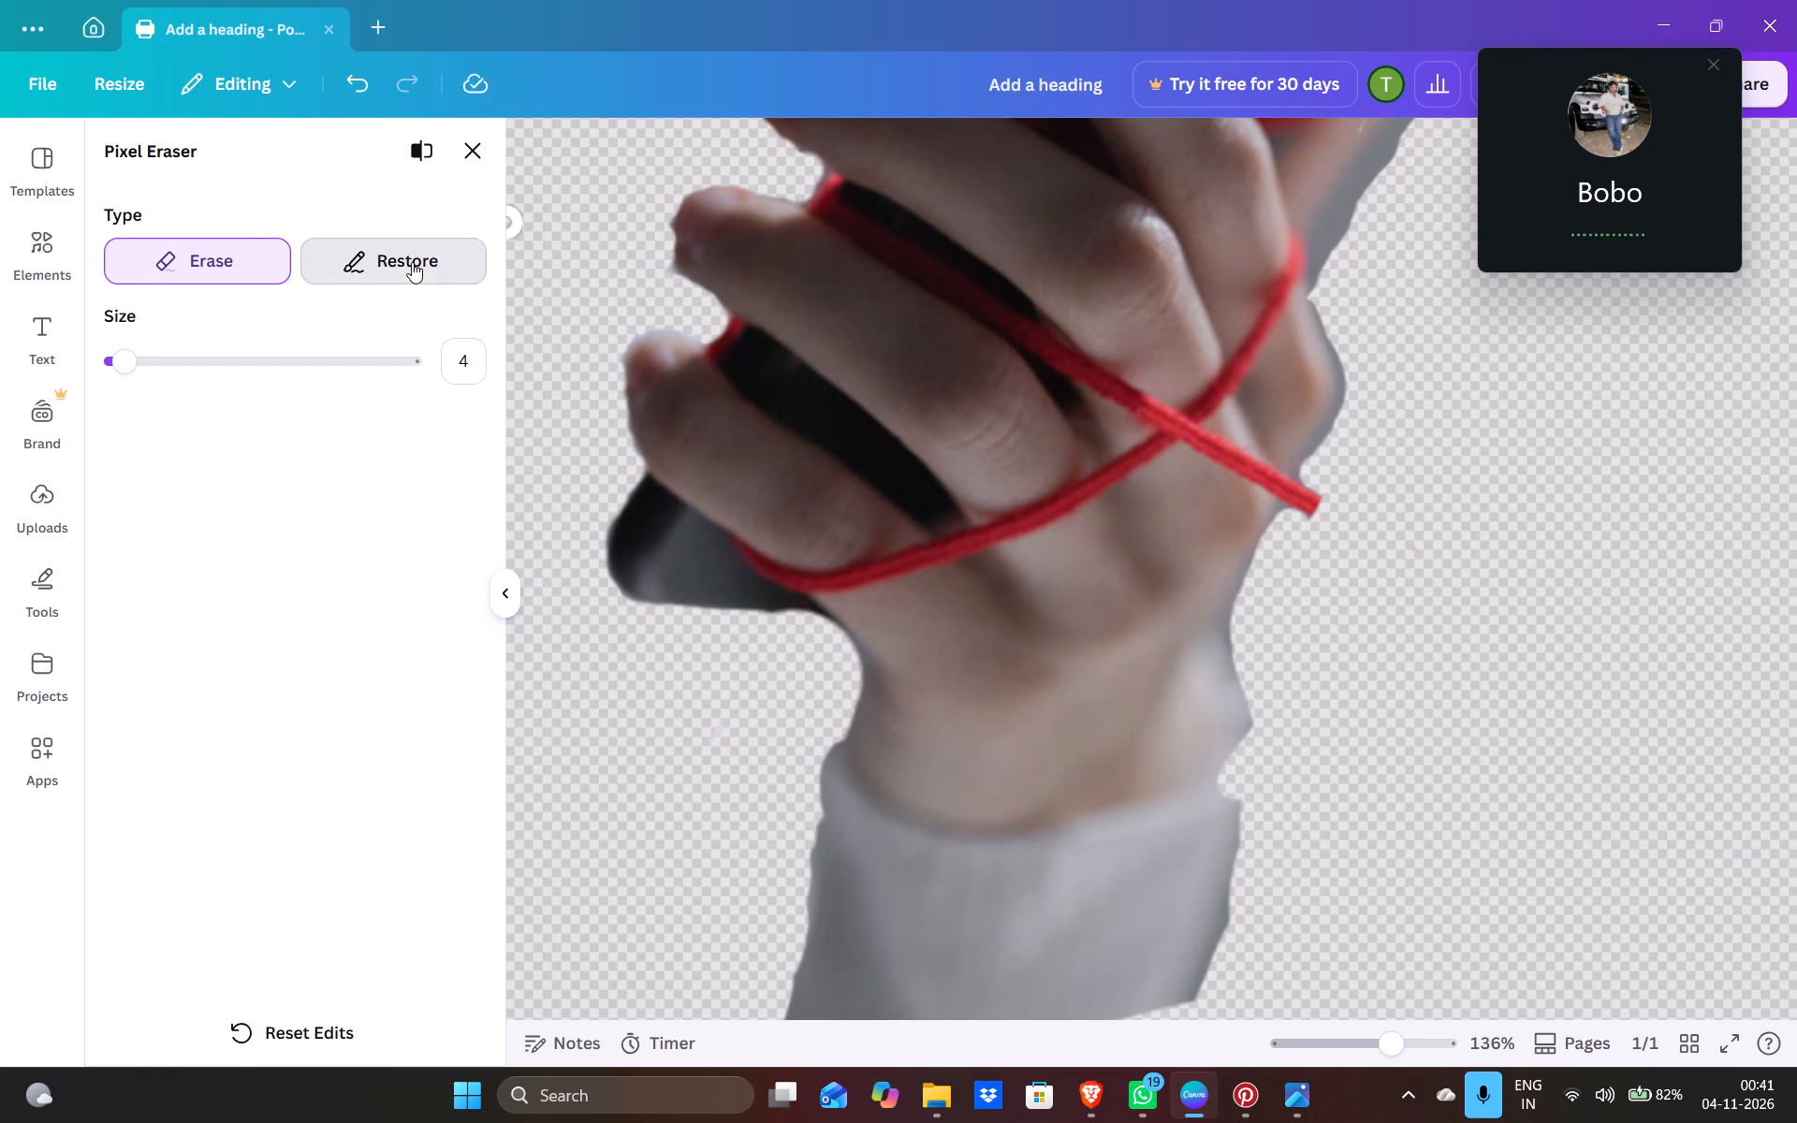
pyautogui.moveTo(1214, 799); pyautogui.dragTo(1214, 786)
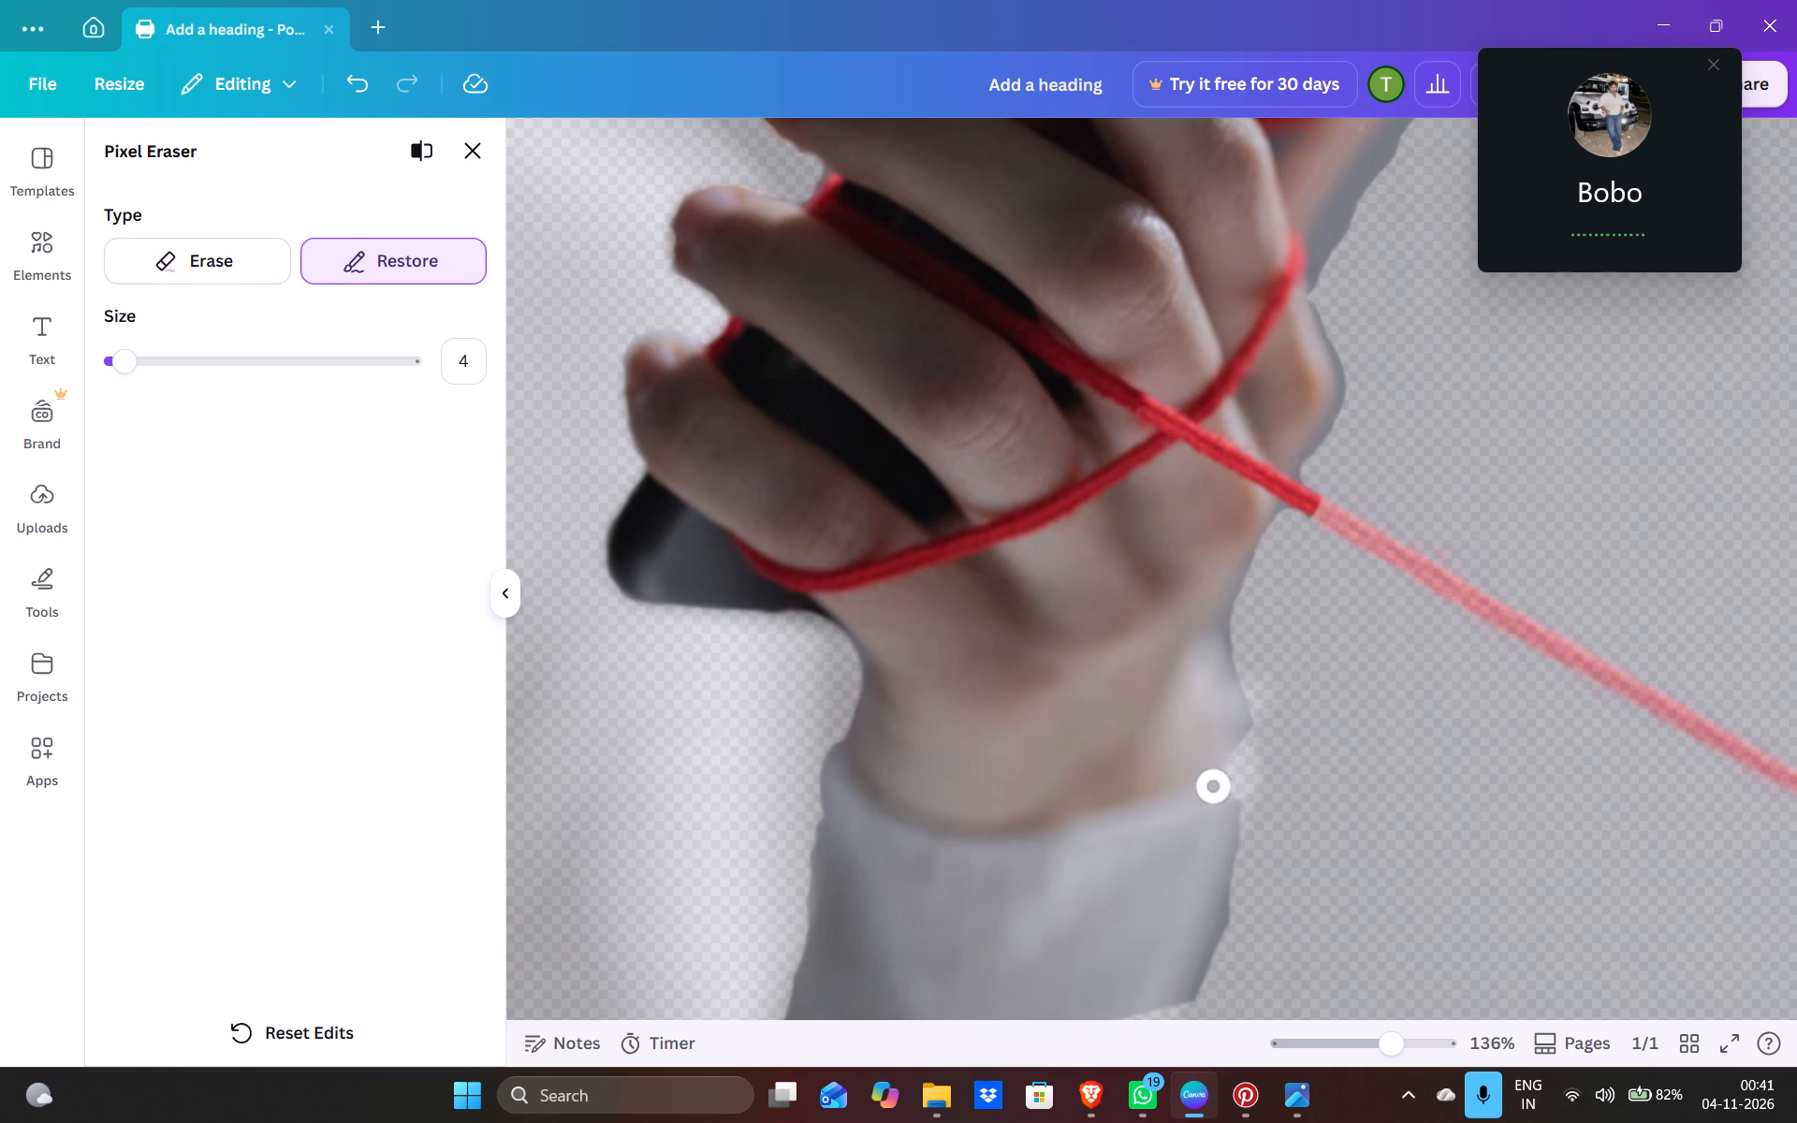
pyautogui.moveTo(1214, 786); pyautogui.dragTo(1235, 792)
# Restore the trailing red string from the palm out to the edge of the photo with brush size 4.
pyautogui.moveTo(1312, 506); pyautogui.dragTo(1367, 538)
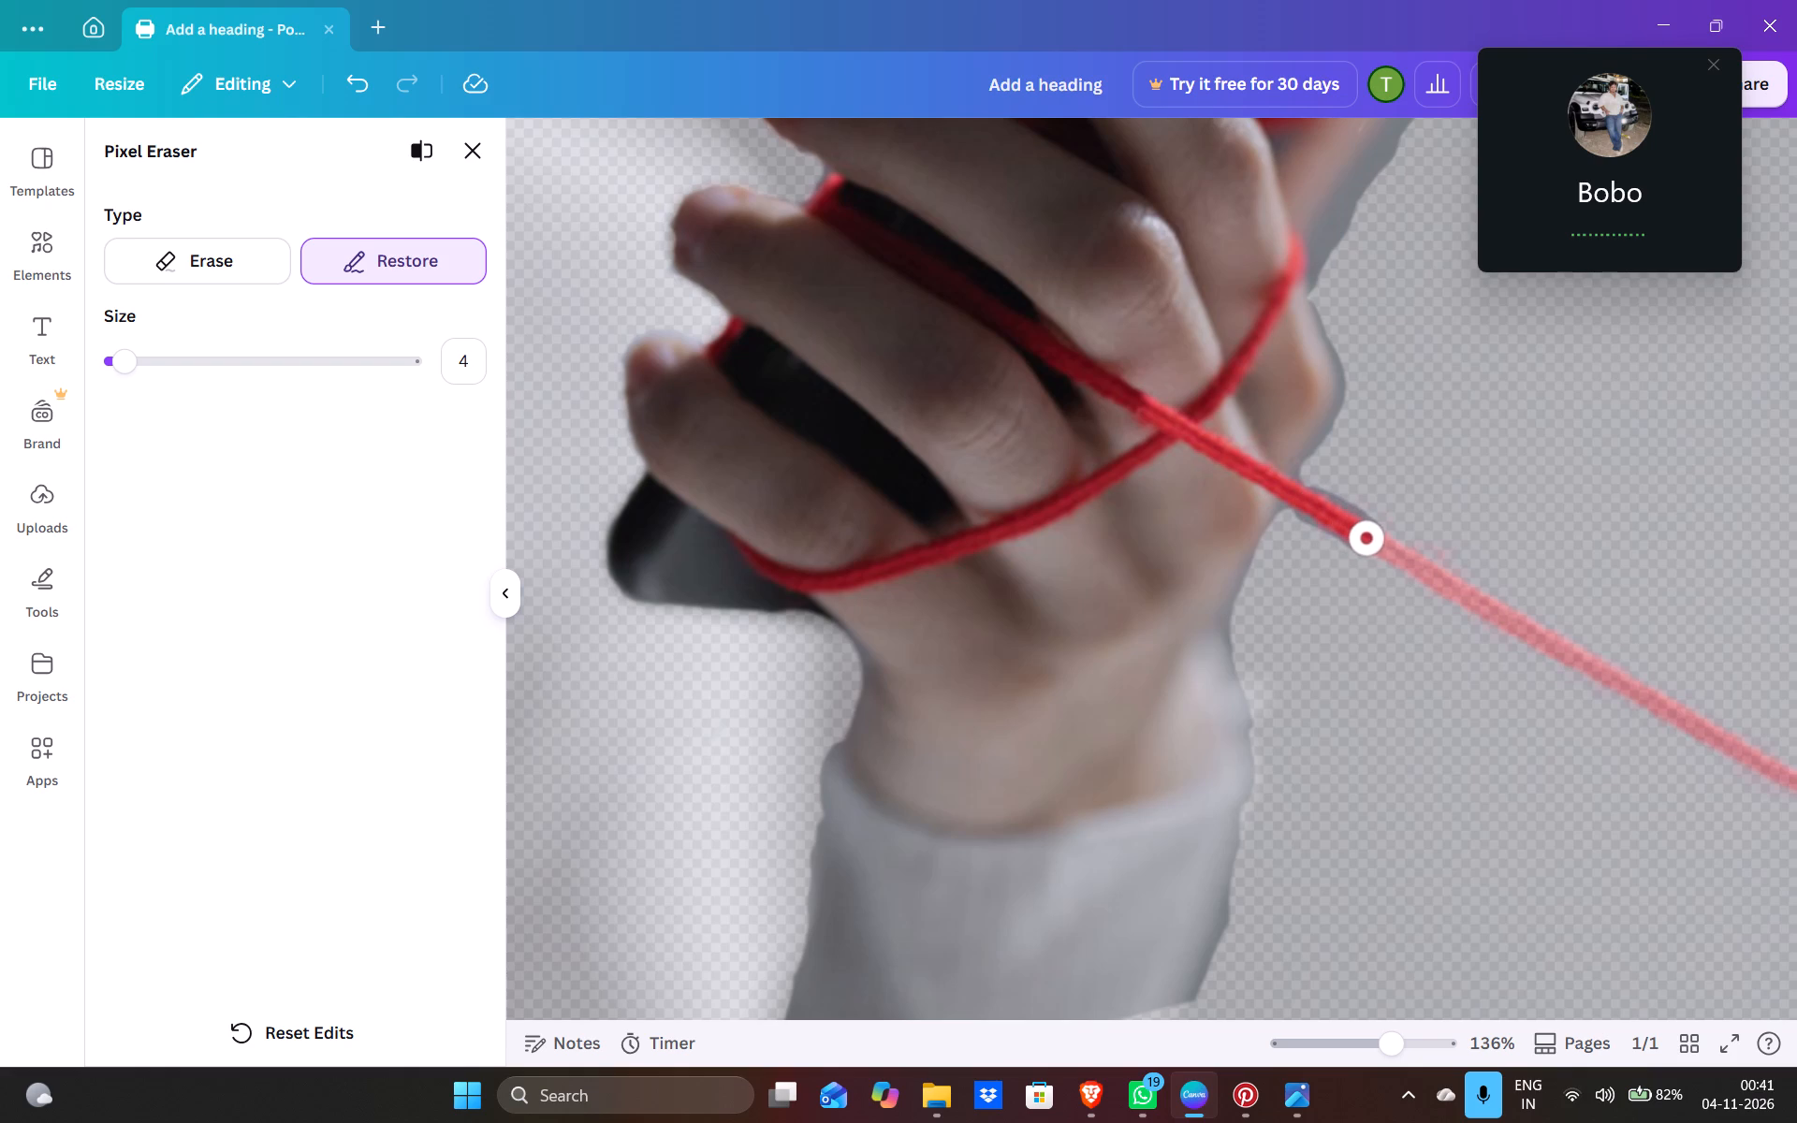
pyautogui.moveTo(1367, 538); pyautogui.dragTo(1631, 664)
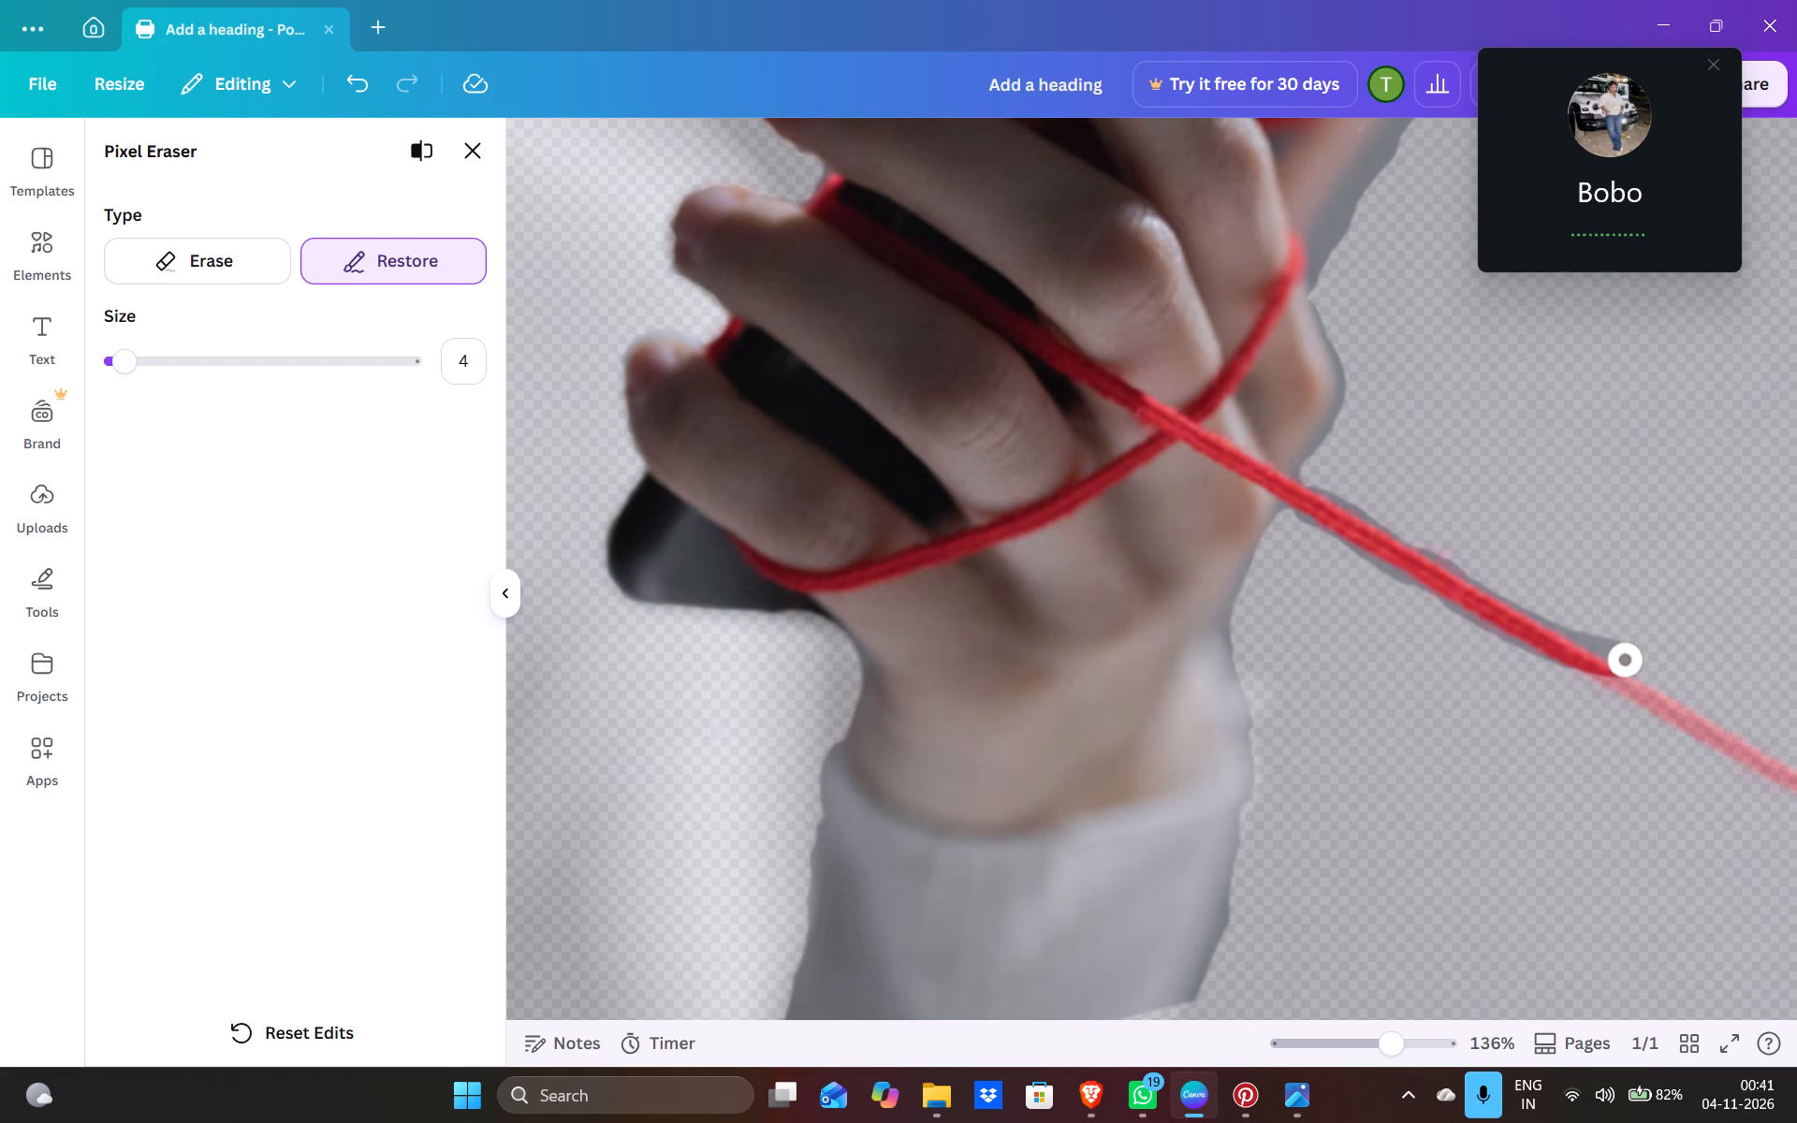
pyautogui.moveTo(1631, 664); pyautogui.dragTo(1748, 707)
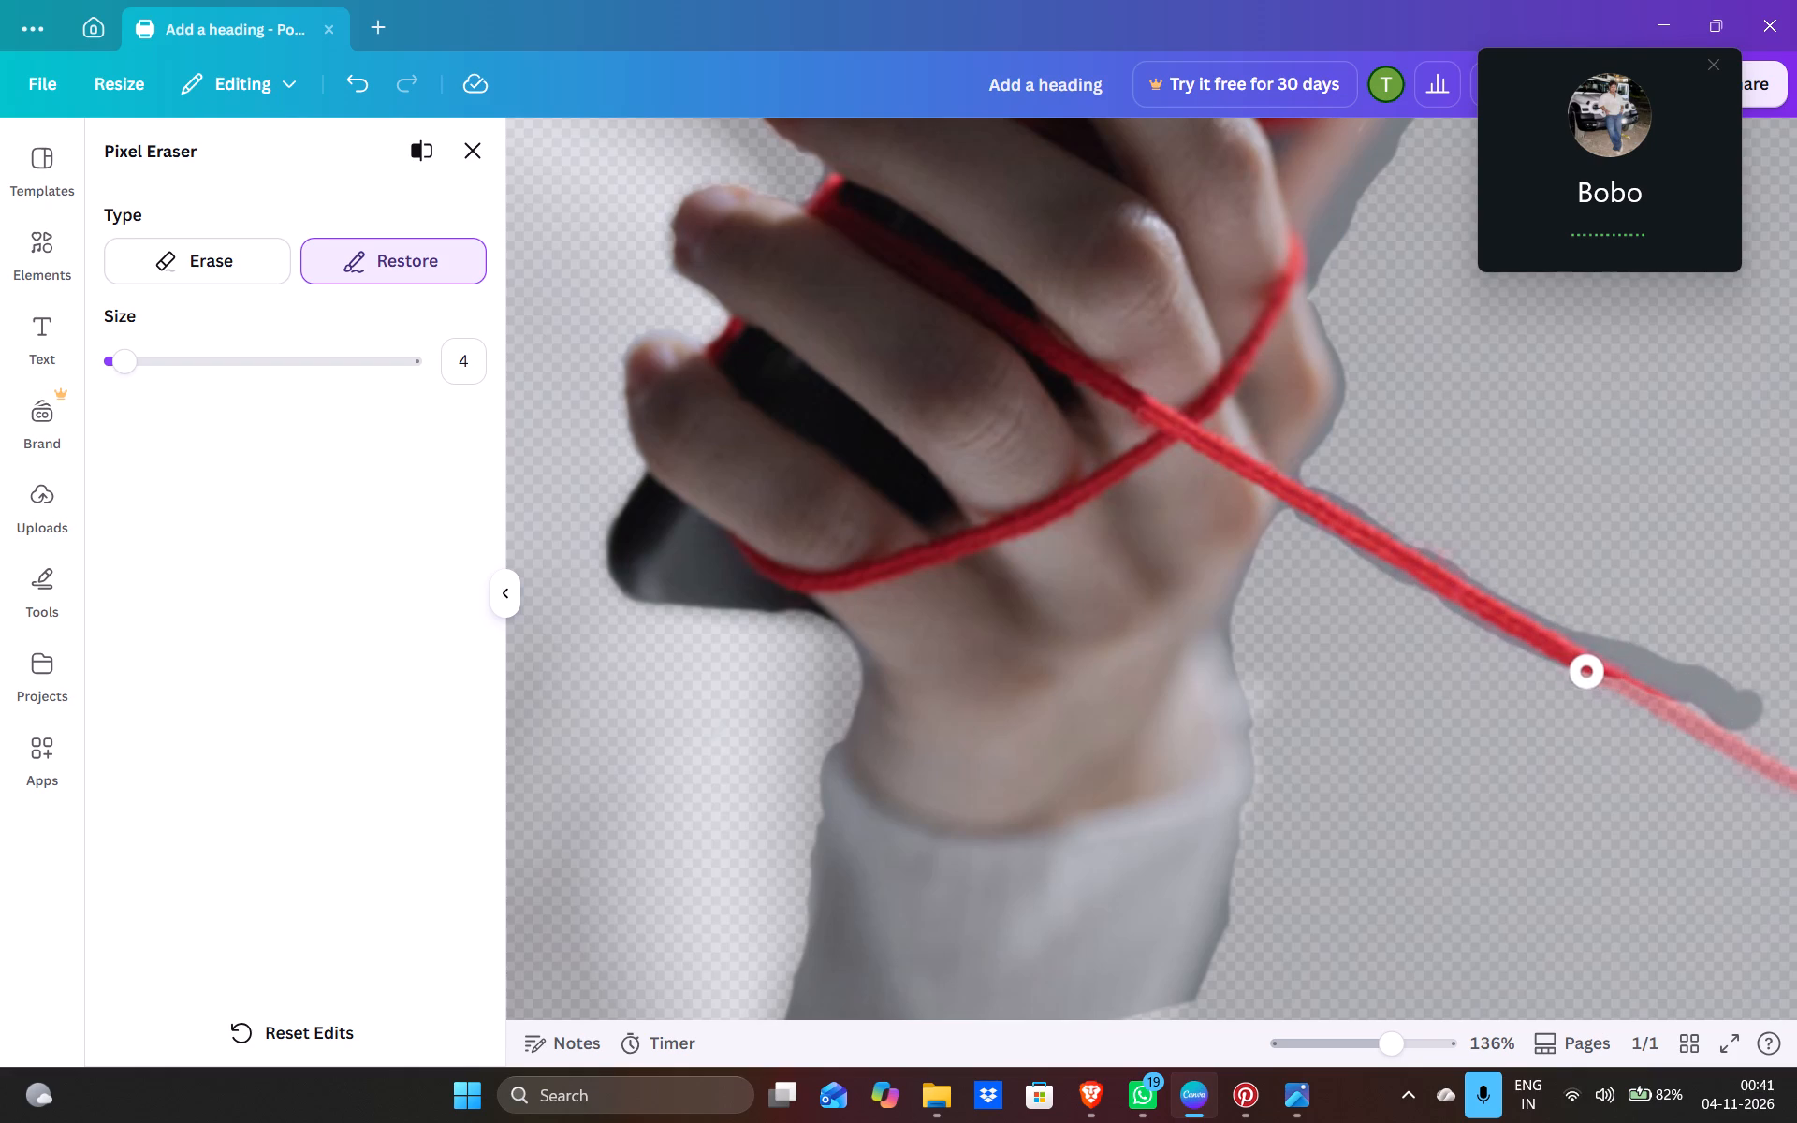
pyautogui.moveTo(1586, 672); pyautogui.dragTo(1796, 780)
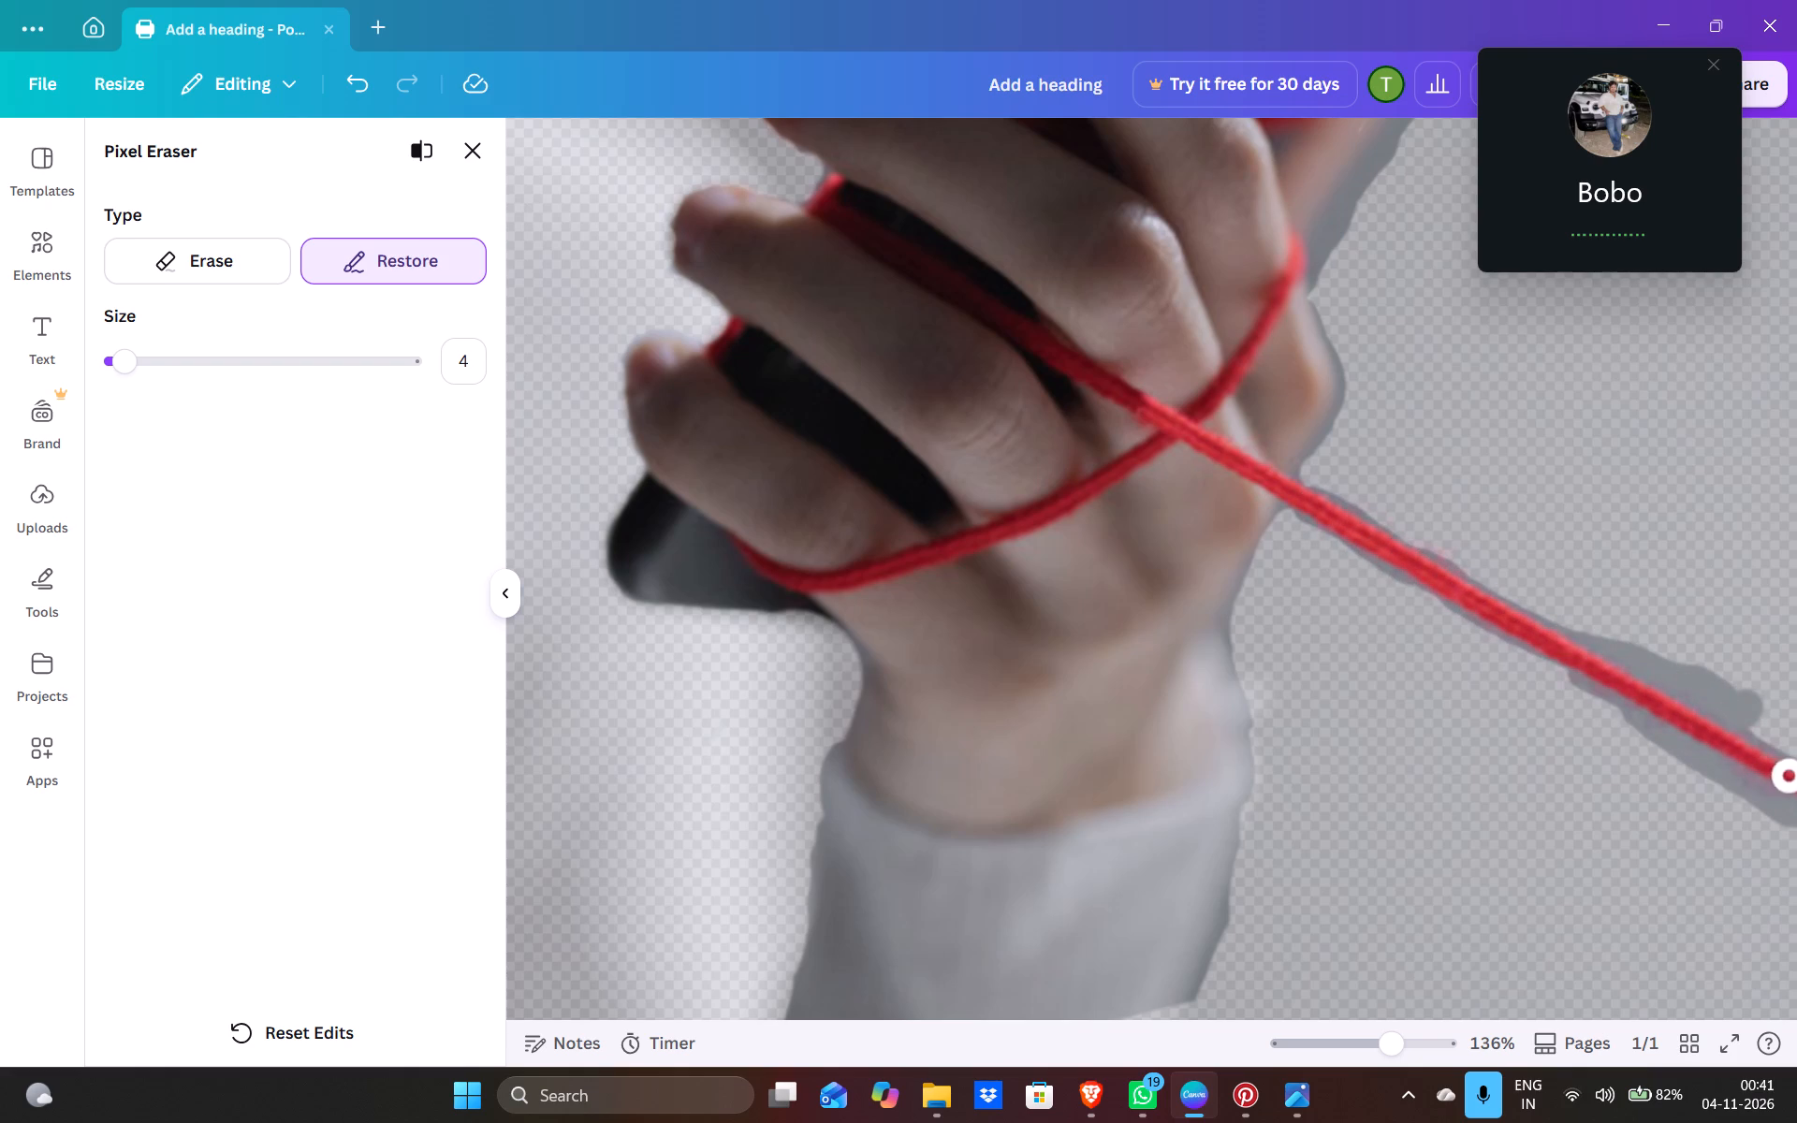
pyautogui.moveTo(1796, 780); pyautogui.dragTo(1796, 794)
pyautogui.rightClick(1532, 772)
pyautogui.scroll(-2, 1532, 772)
pyautogui.hscroll(-1, 1532, 772)
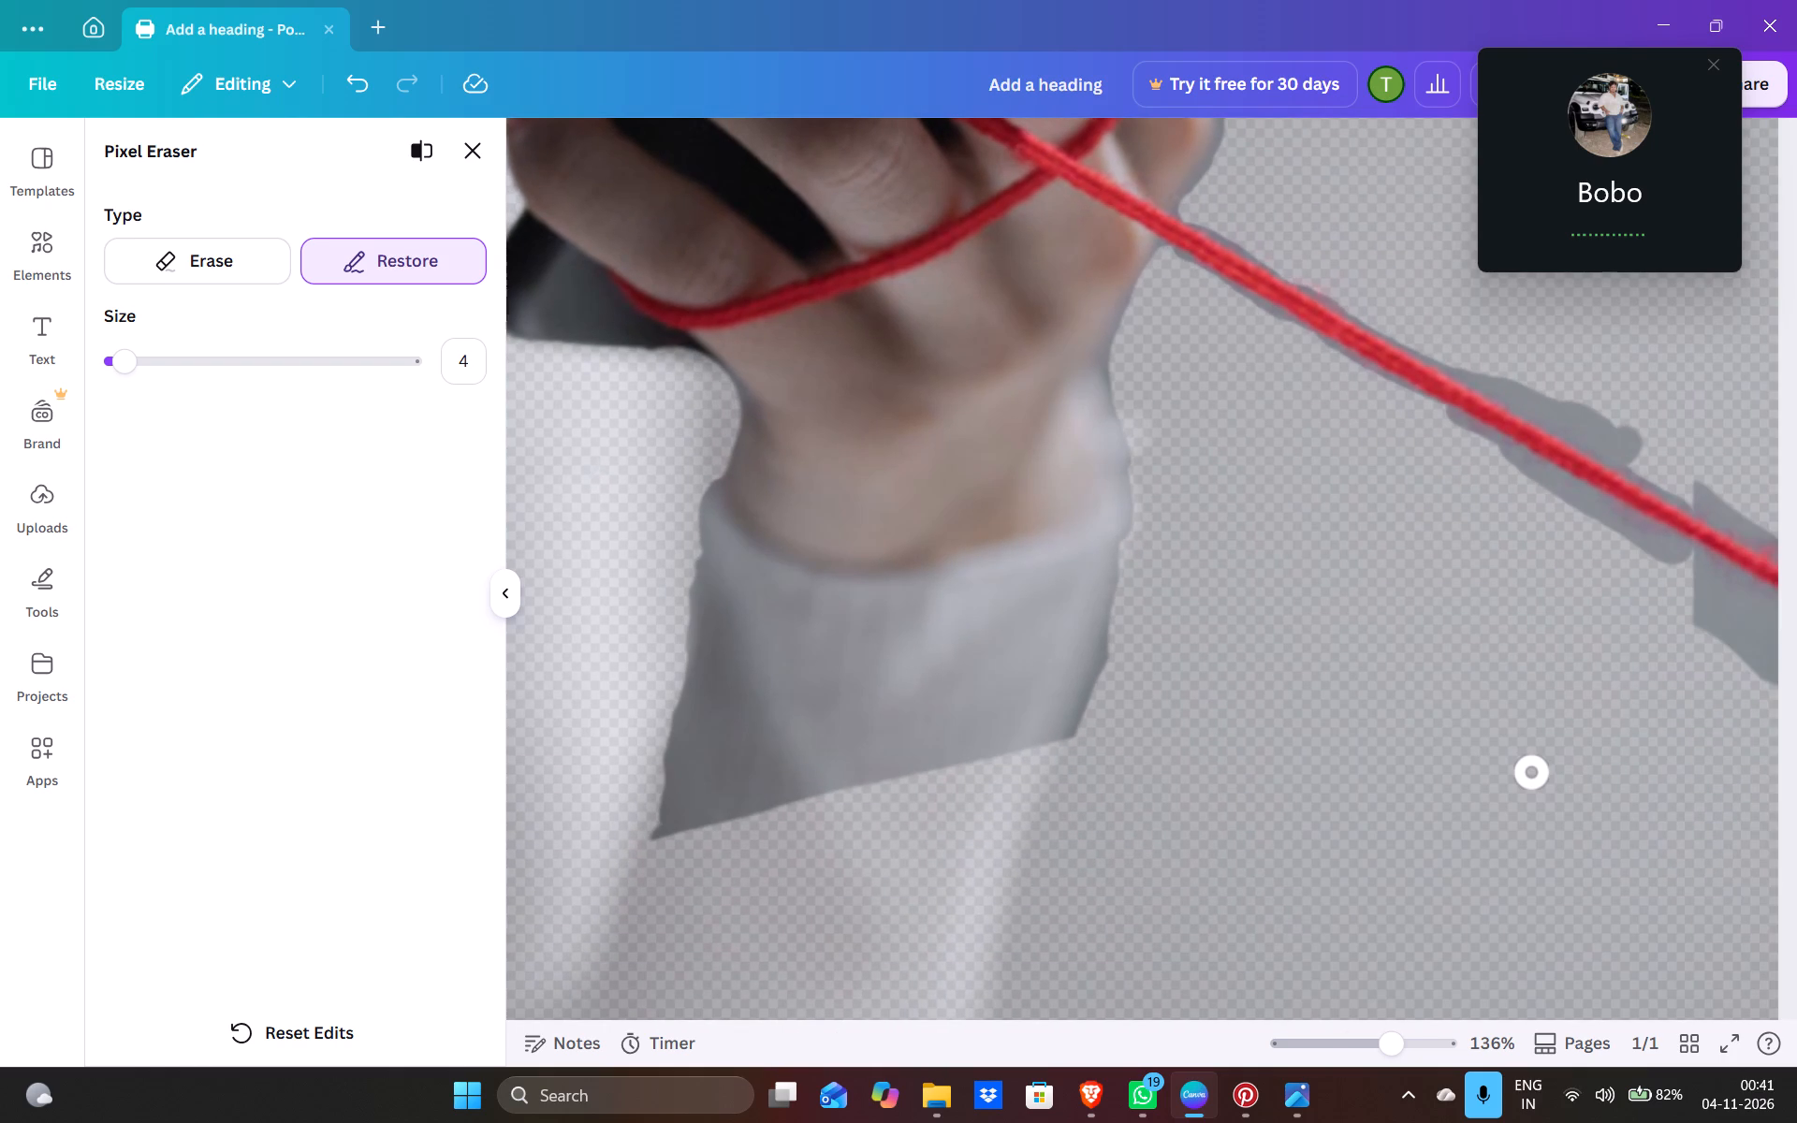
pyautogui.hscroll(-1, 1532, 772)
# Erase the grey background along the upper side of the trailing string and beside the outer edge of the palm.
pyautogui.click(256, 273)
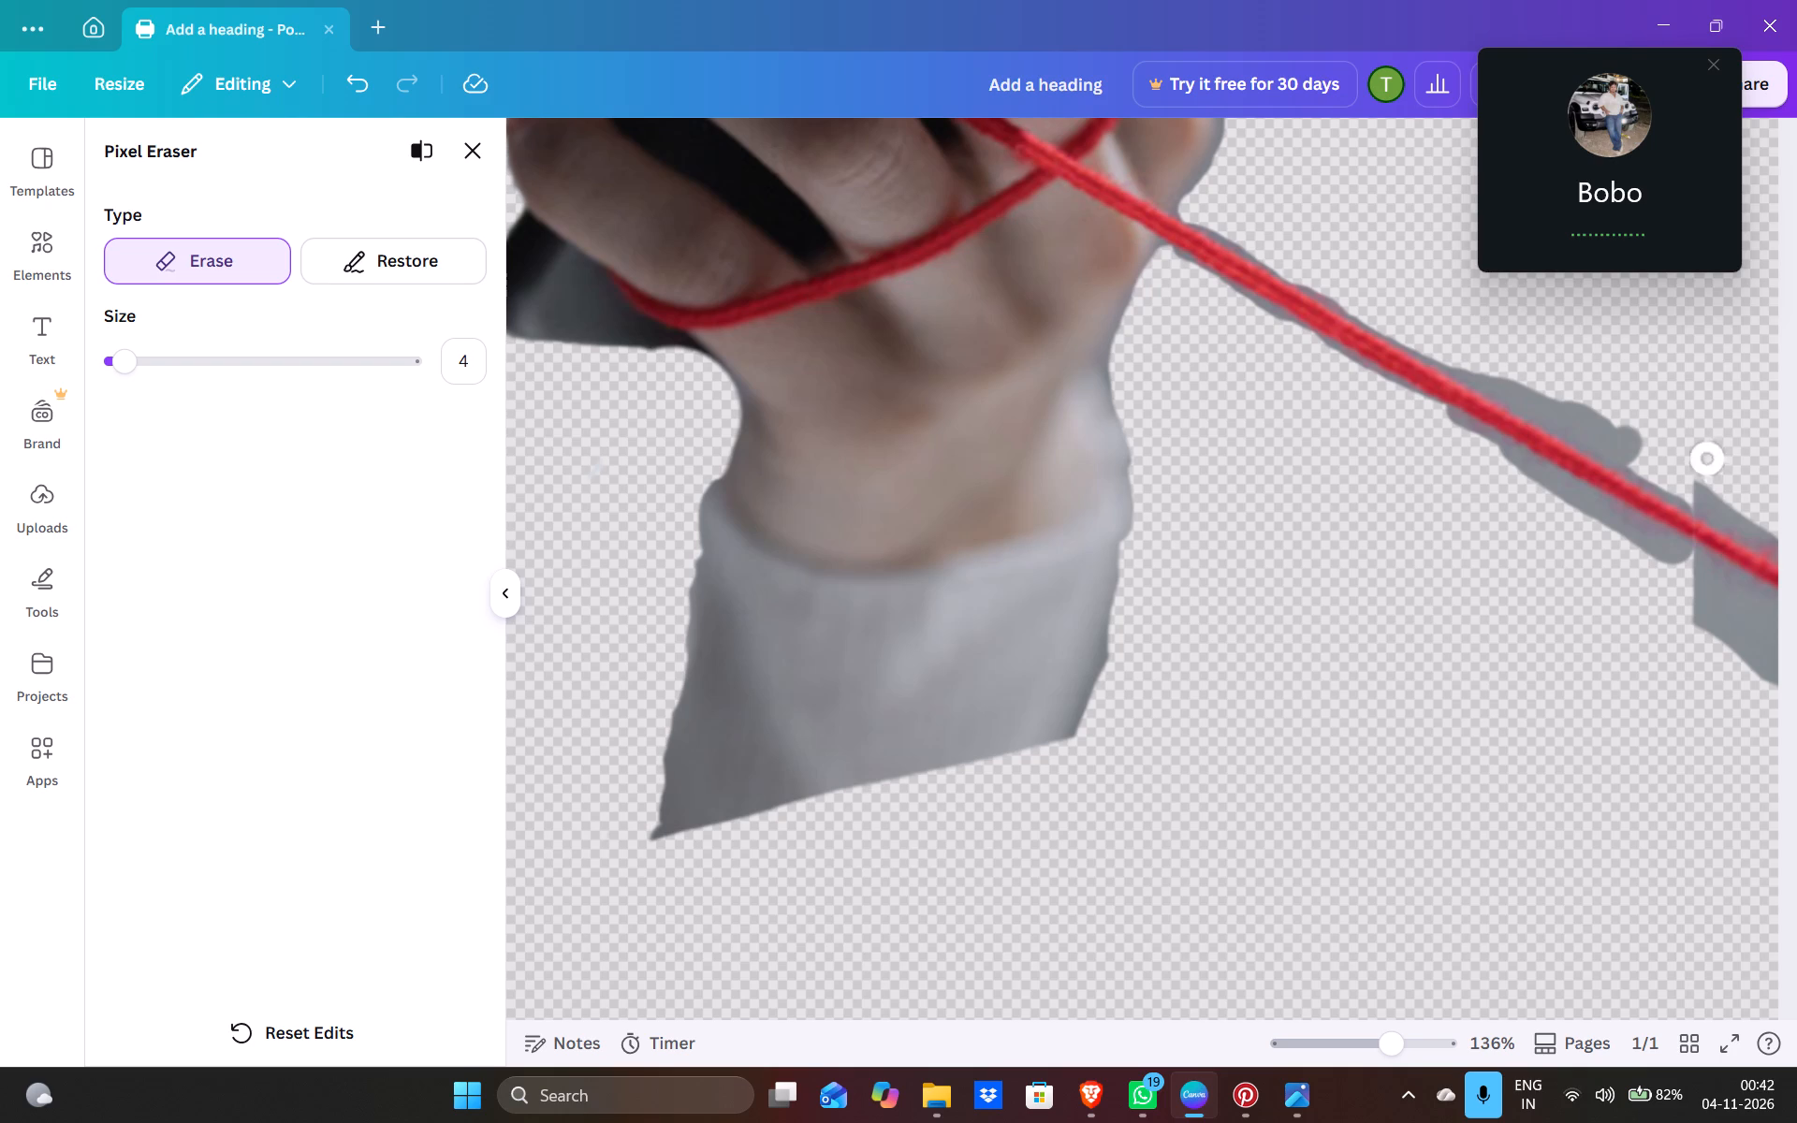
pyautogui.moveTo(1689, 481); pyautogui.dragTo(1792, 526)
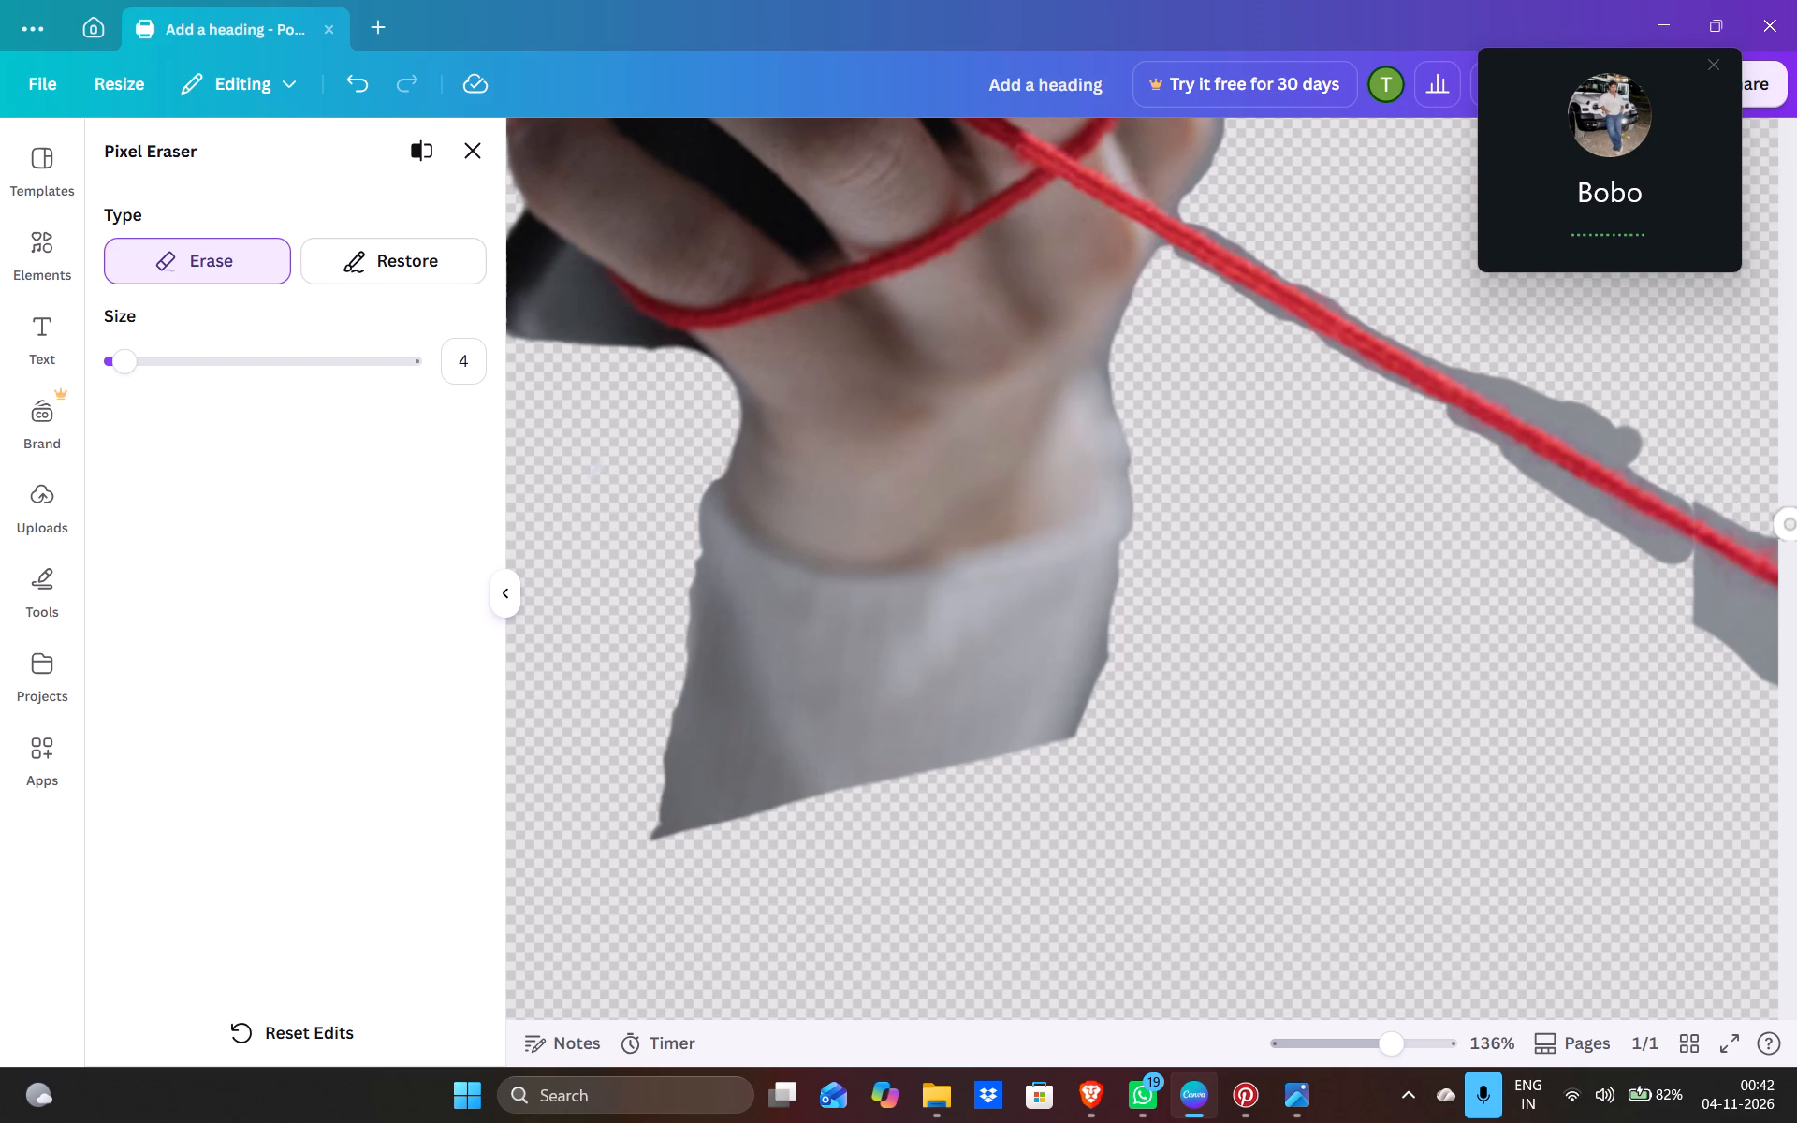
pyautogui.moveTo(1792, 526); pyautogui.dragTo(1795, 567)
pyautogui.moveTo(1640, 442); pyautogui.dragTo(1629, 452)
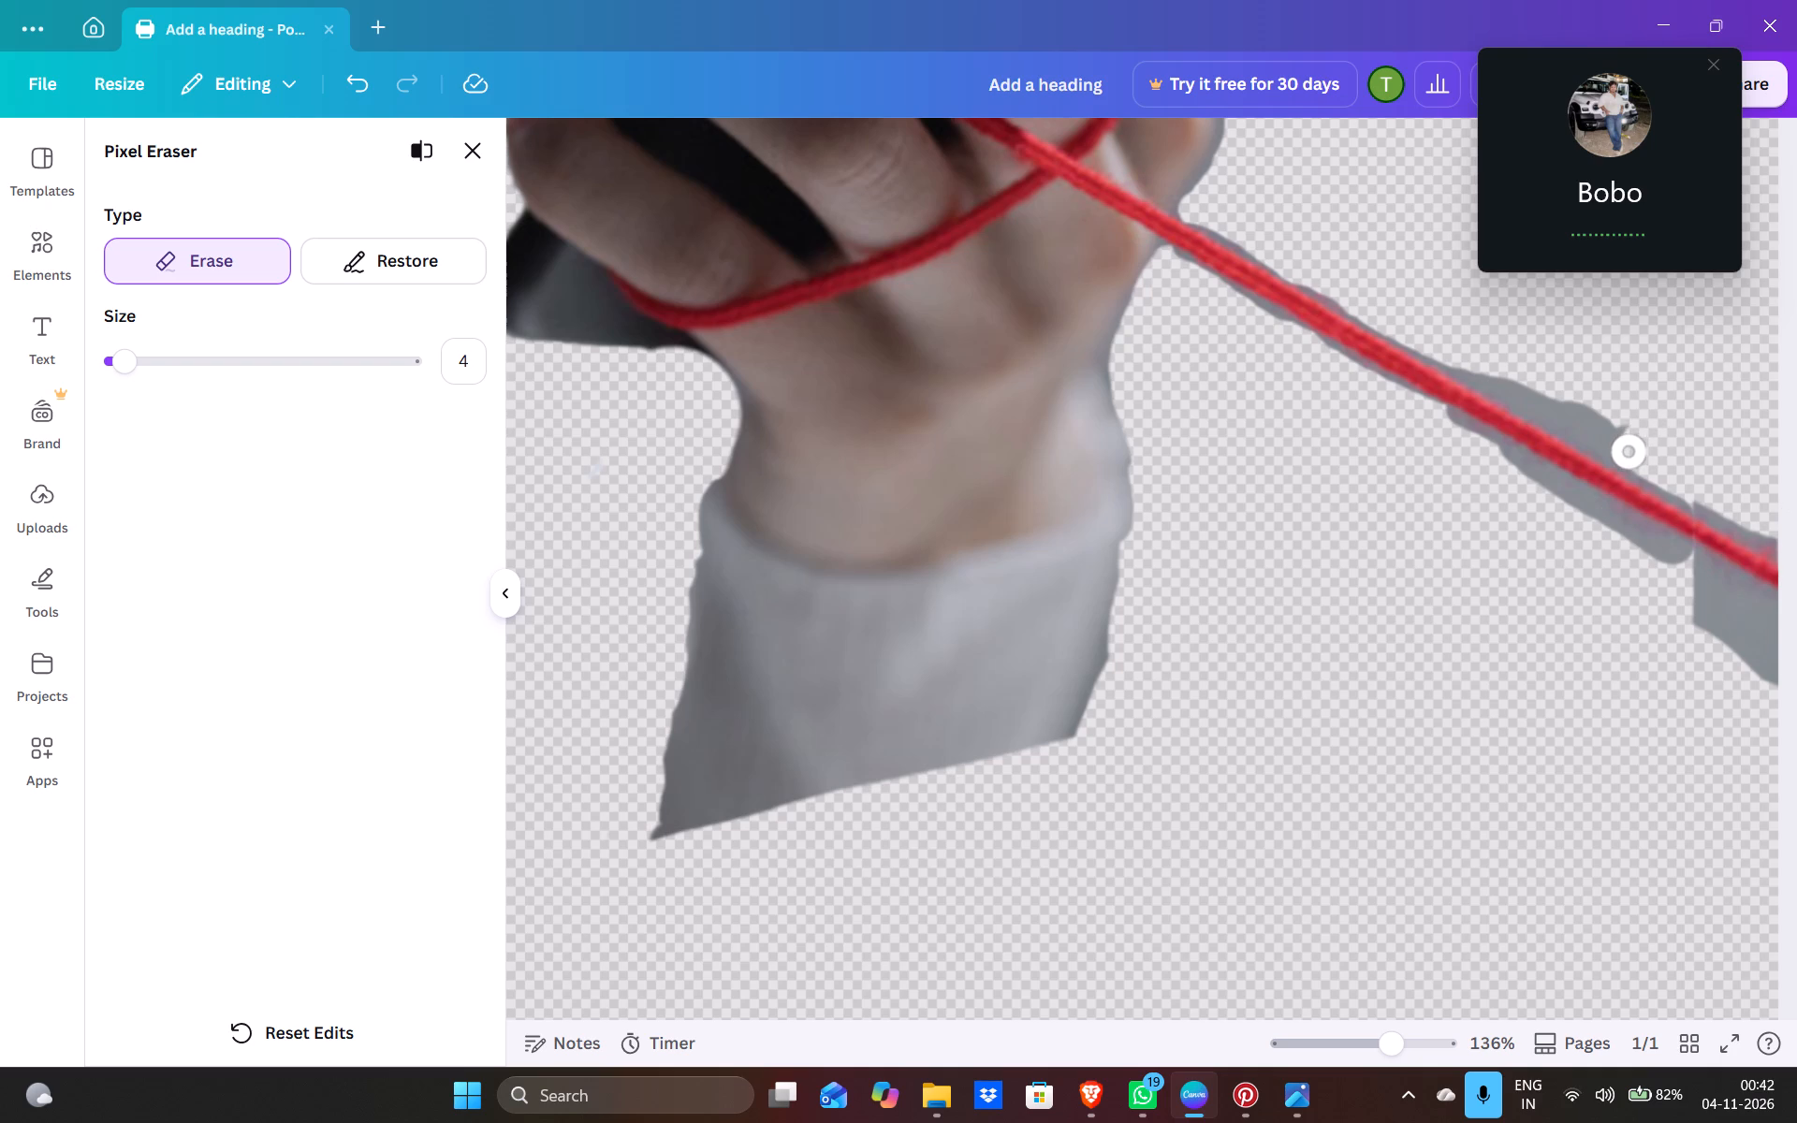
pyautogui.moveTo(1629, 452); pyautogui.dragTo(1176, 130)
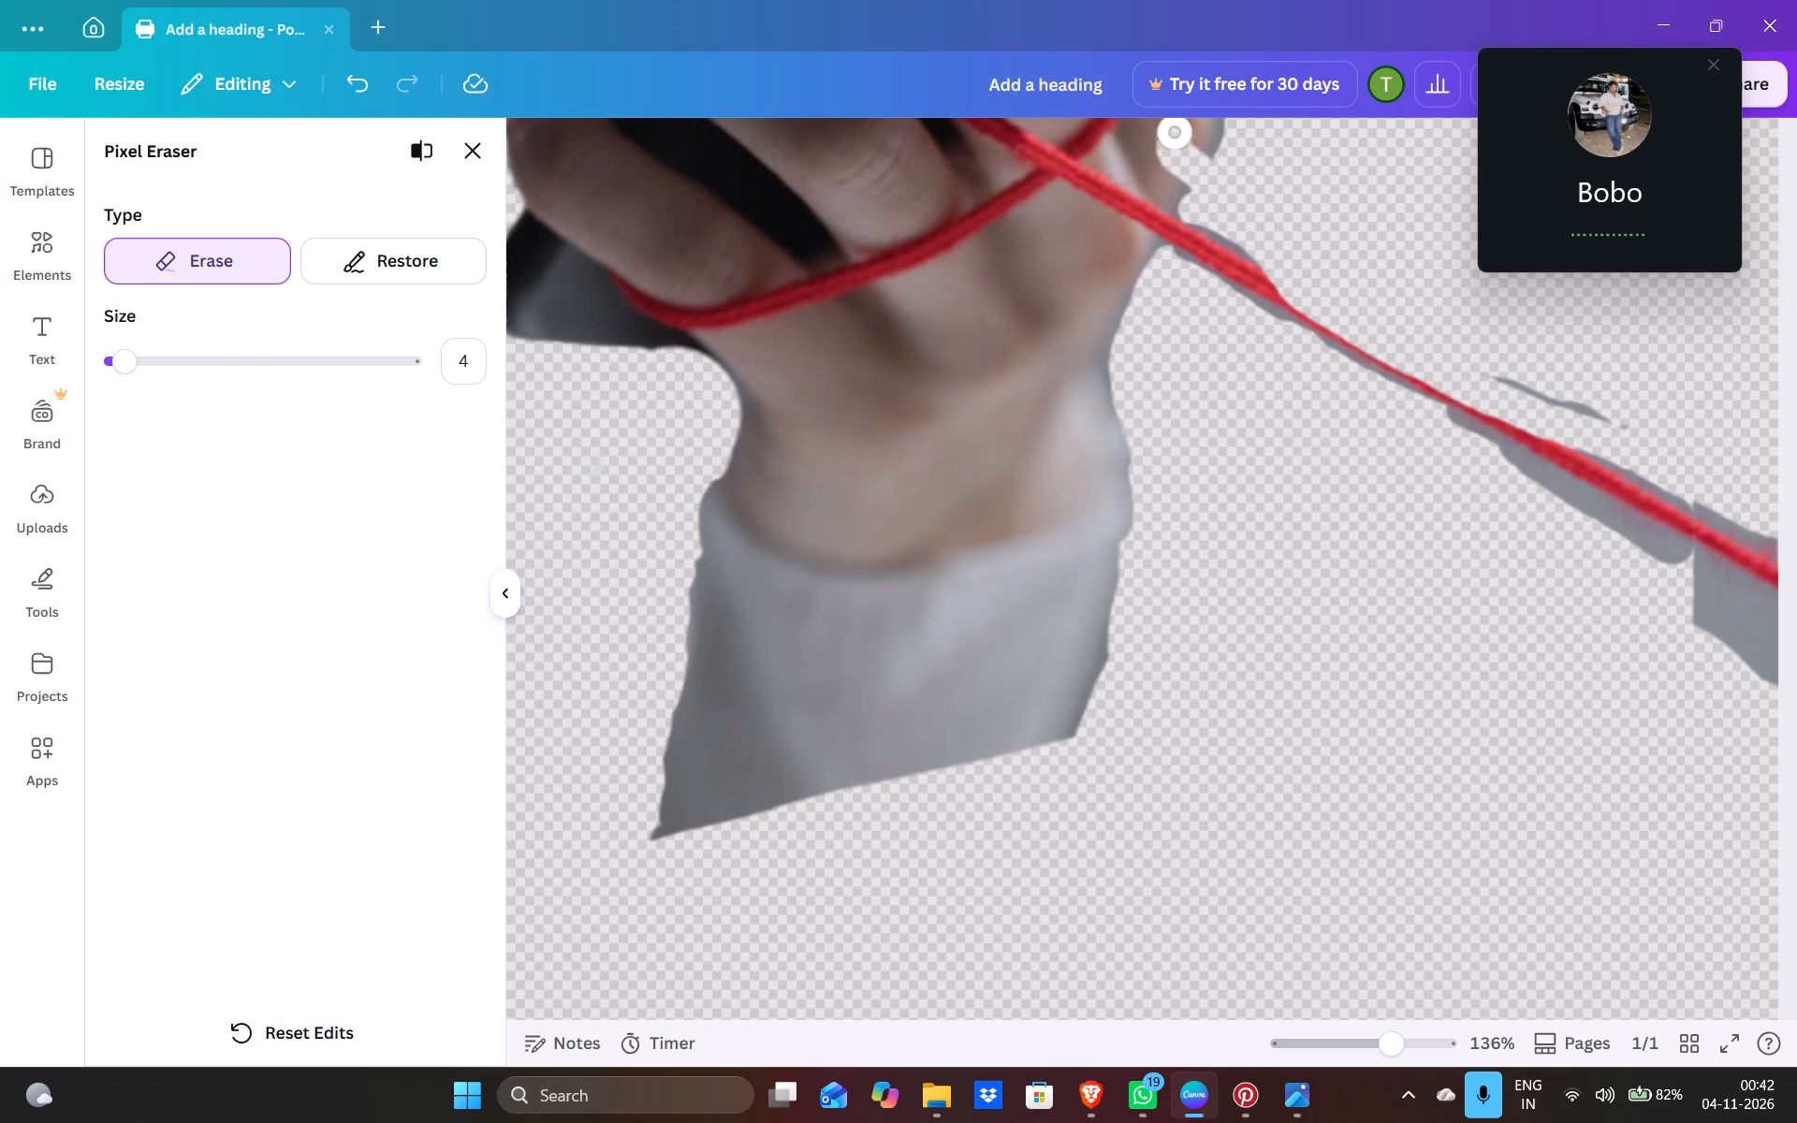
pyautogui.moveTo(1176, 130); pyautogui.dragTo(1440, 328)
# Restore the missing thickness of the trailing red string along its middle stretch beyond the palm.
pyautogui.click(378, 255)
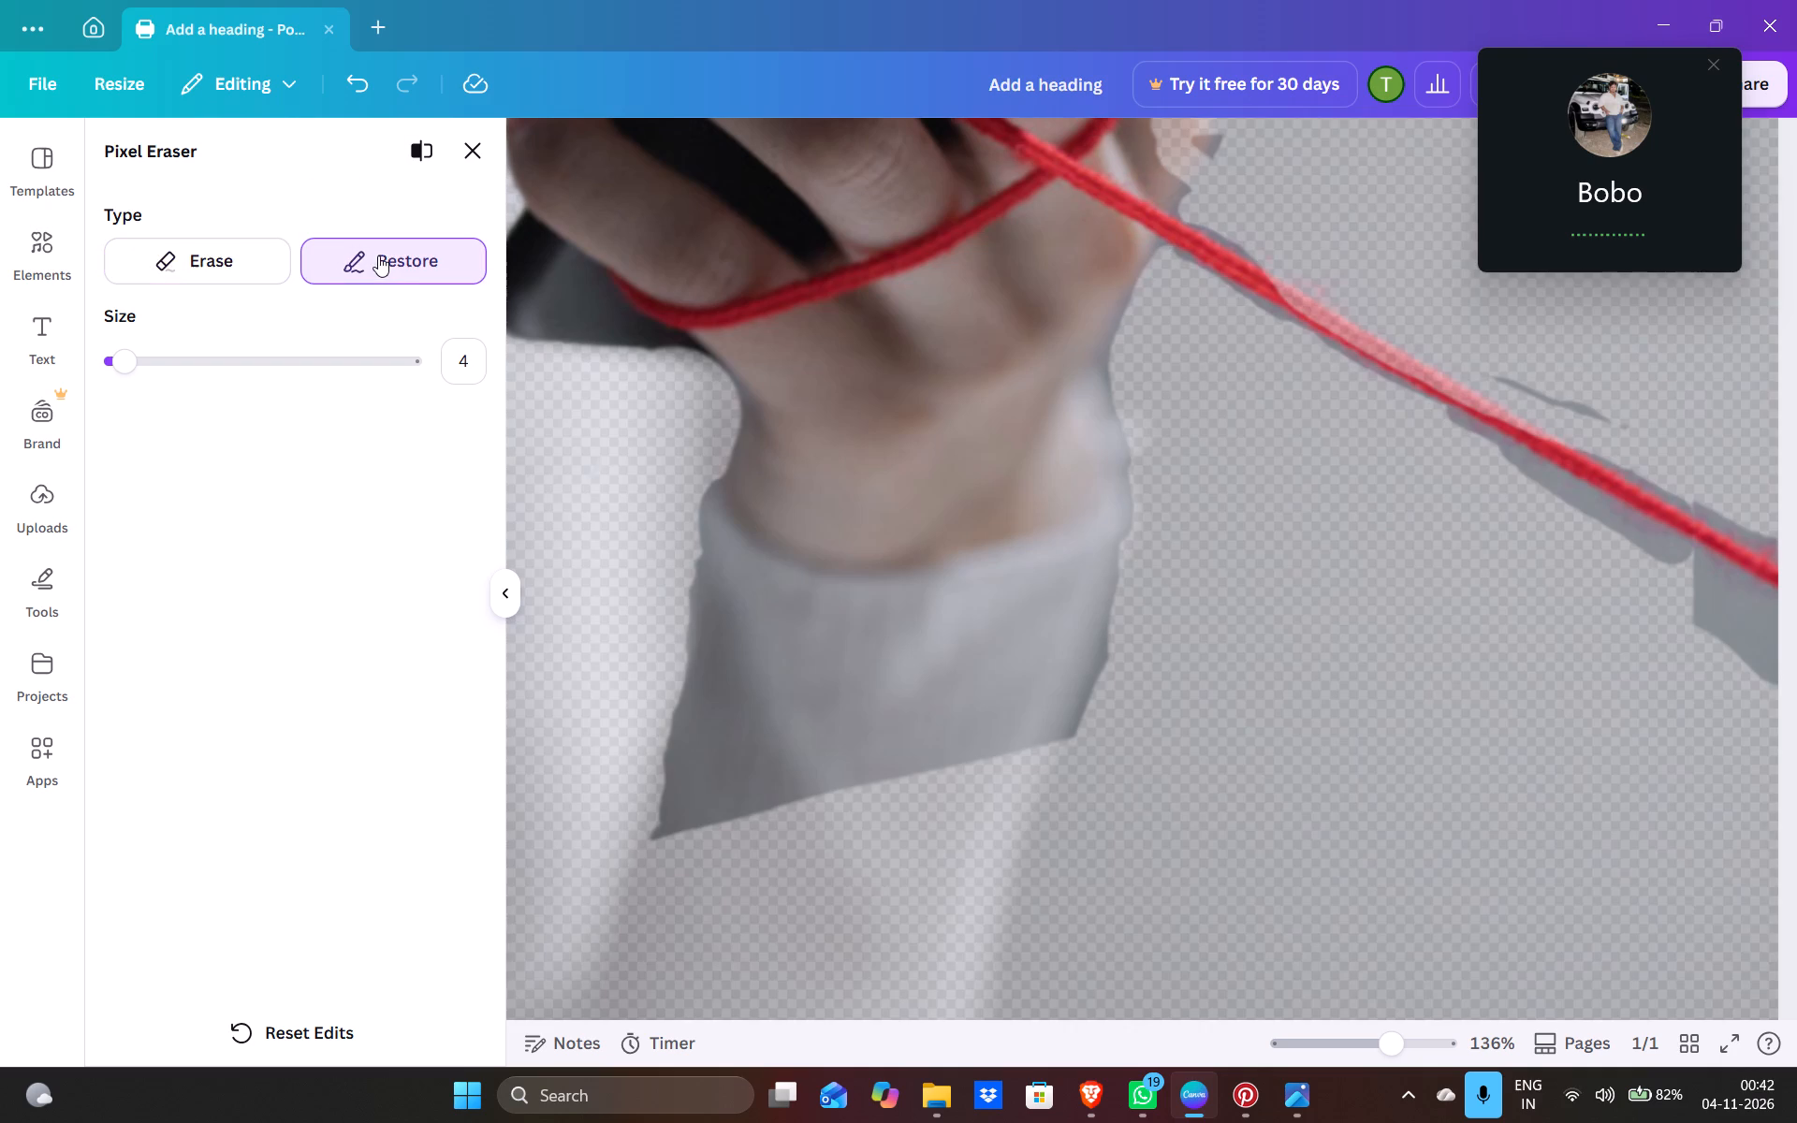
pyautogui.moveTo(1260, 275); pyautogui.dragTo(1308, 299)
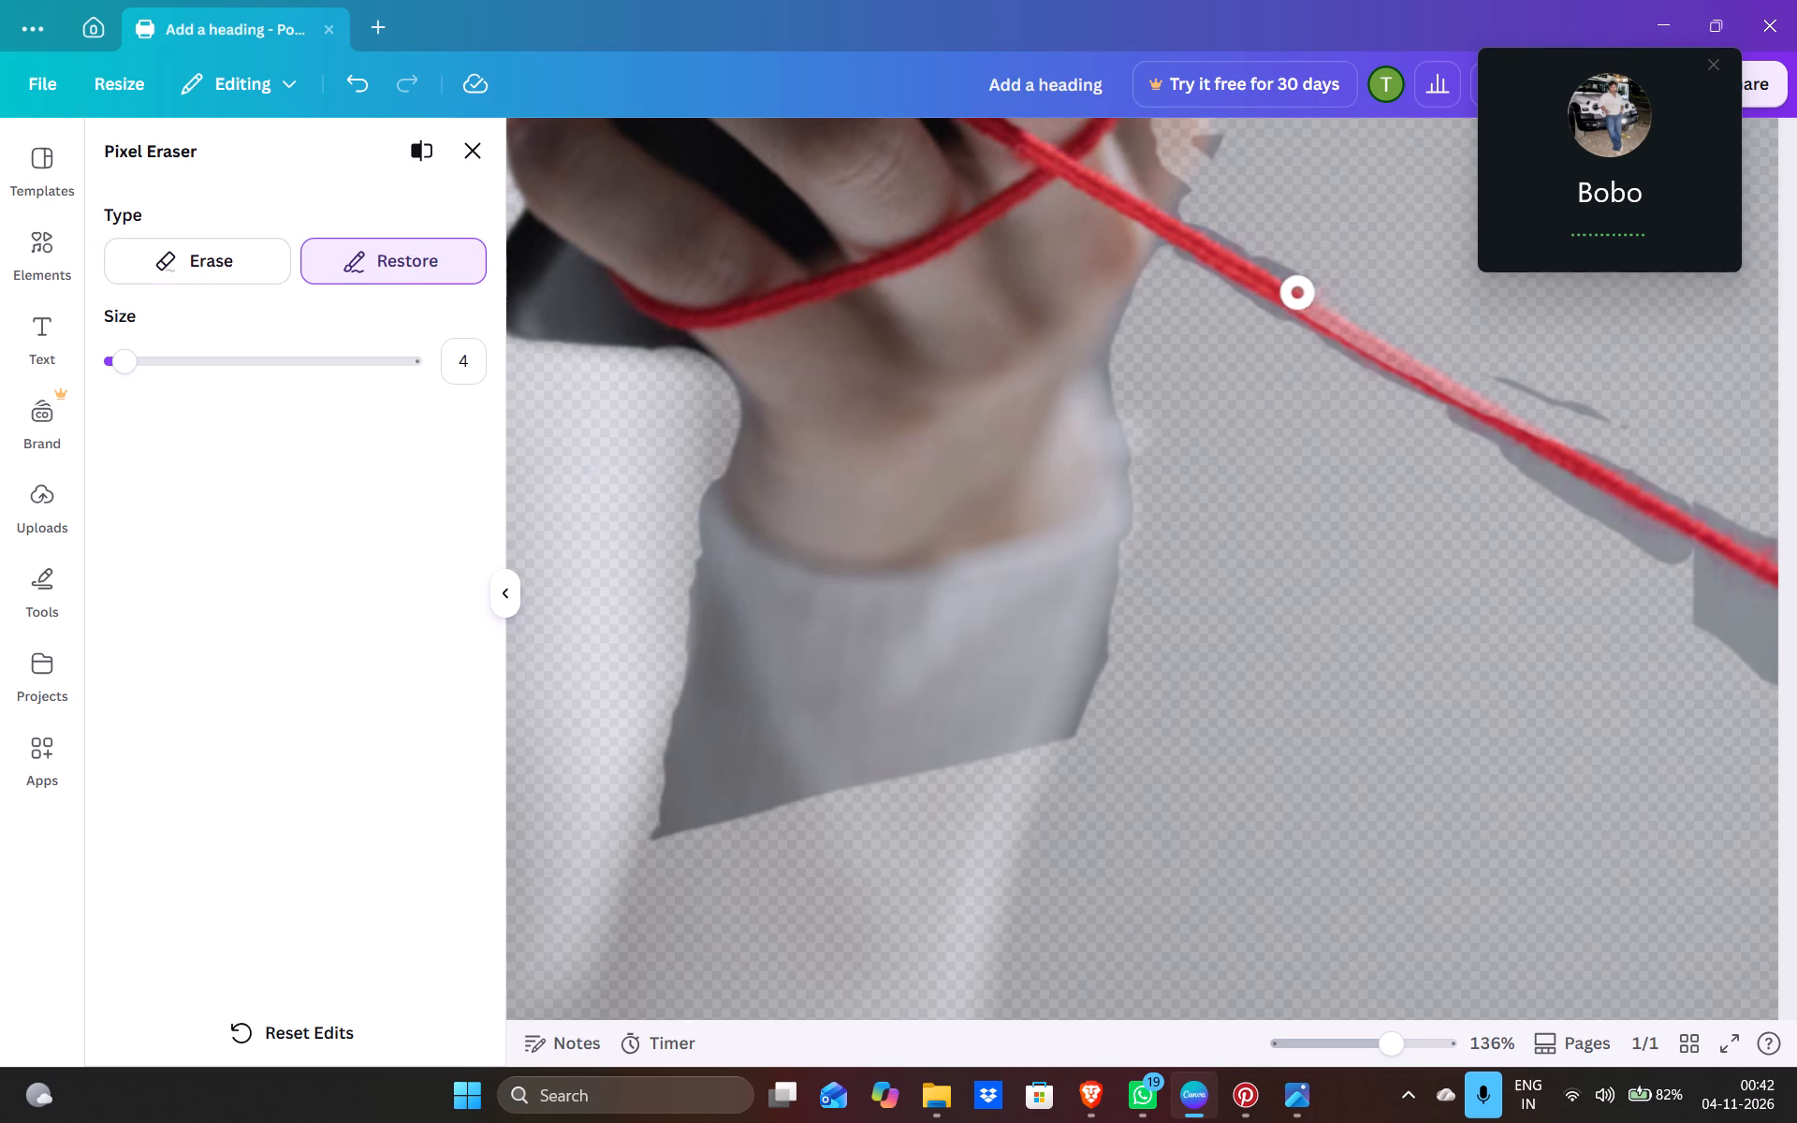
pyautogui.moveTo(1308, 299); pyautogui.dragTo(1370, 367)
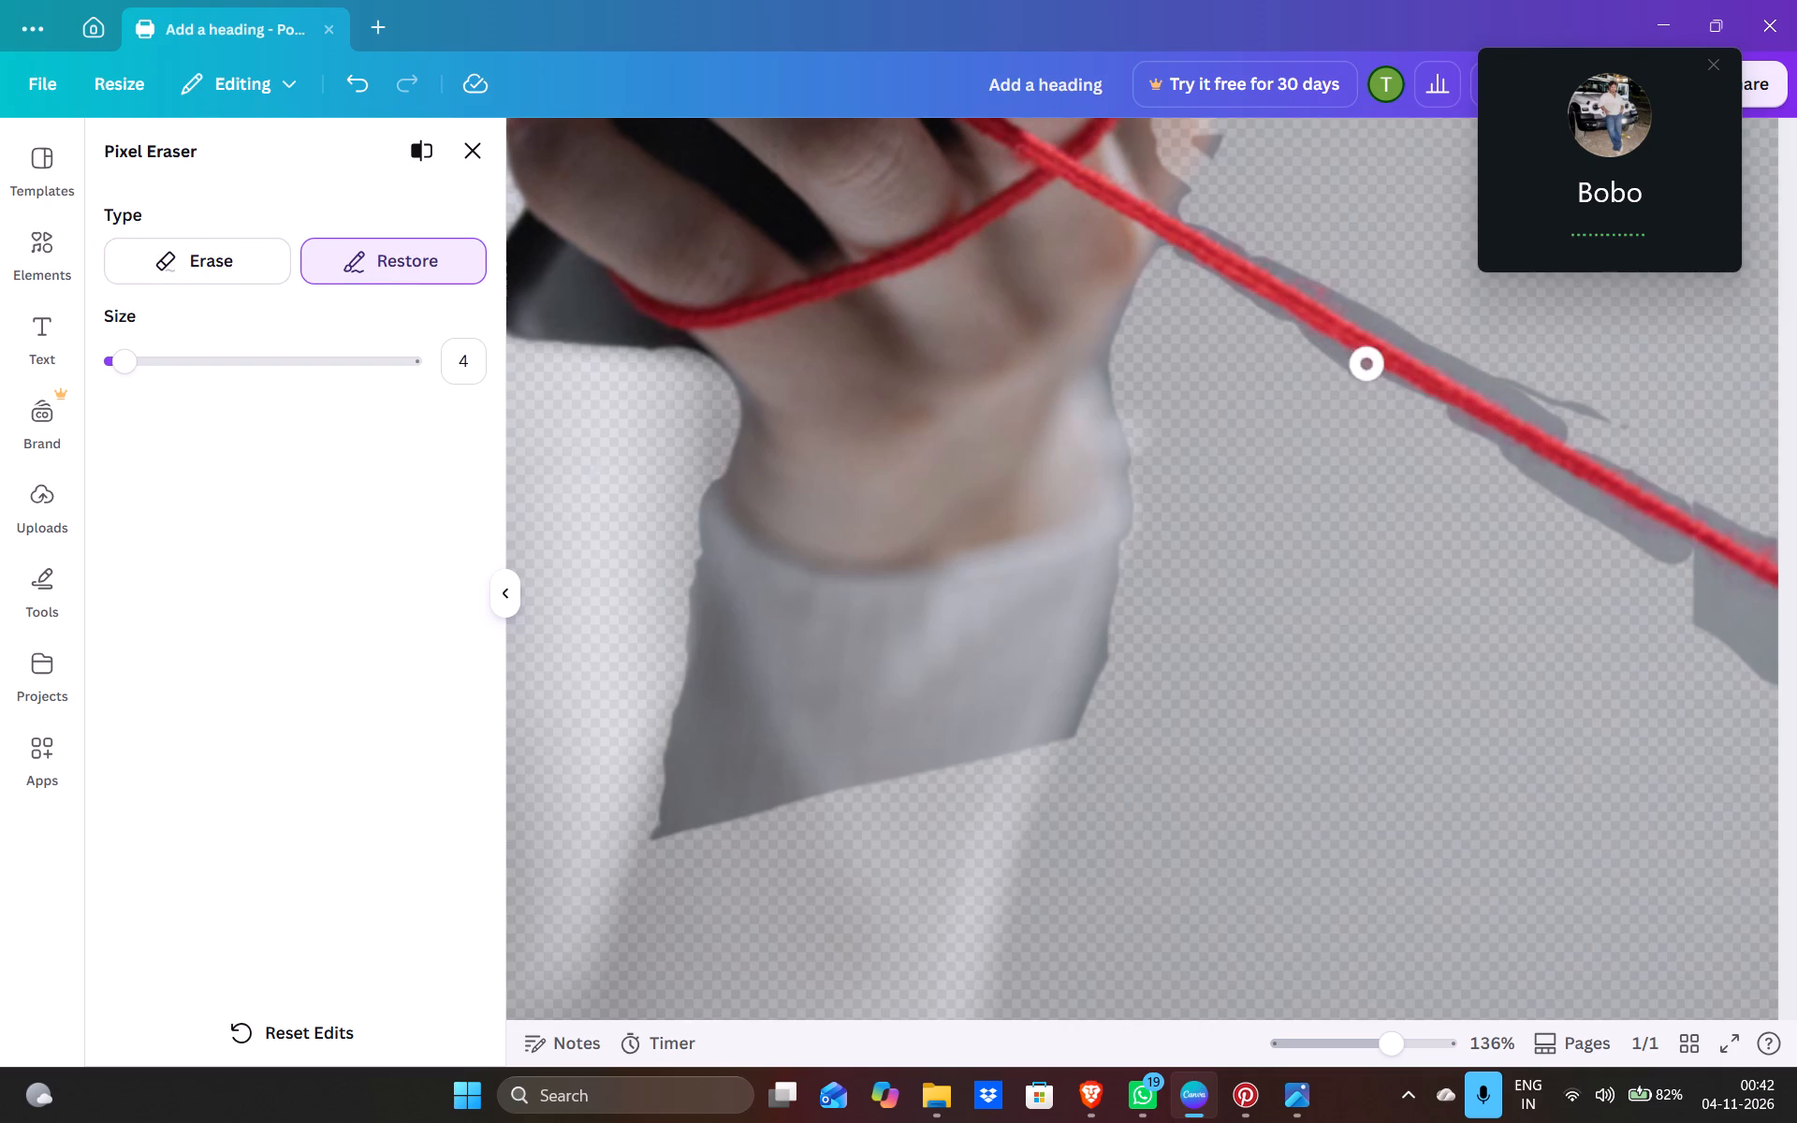
pyautogui.moveTo(1370, 367); pyautogui.dragTo(1307, 330)
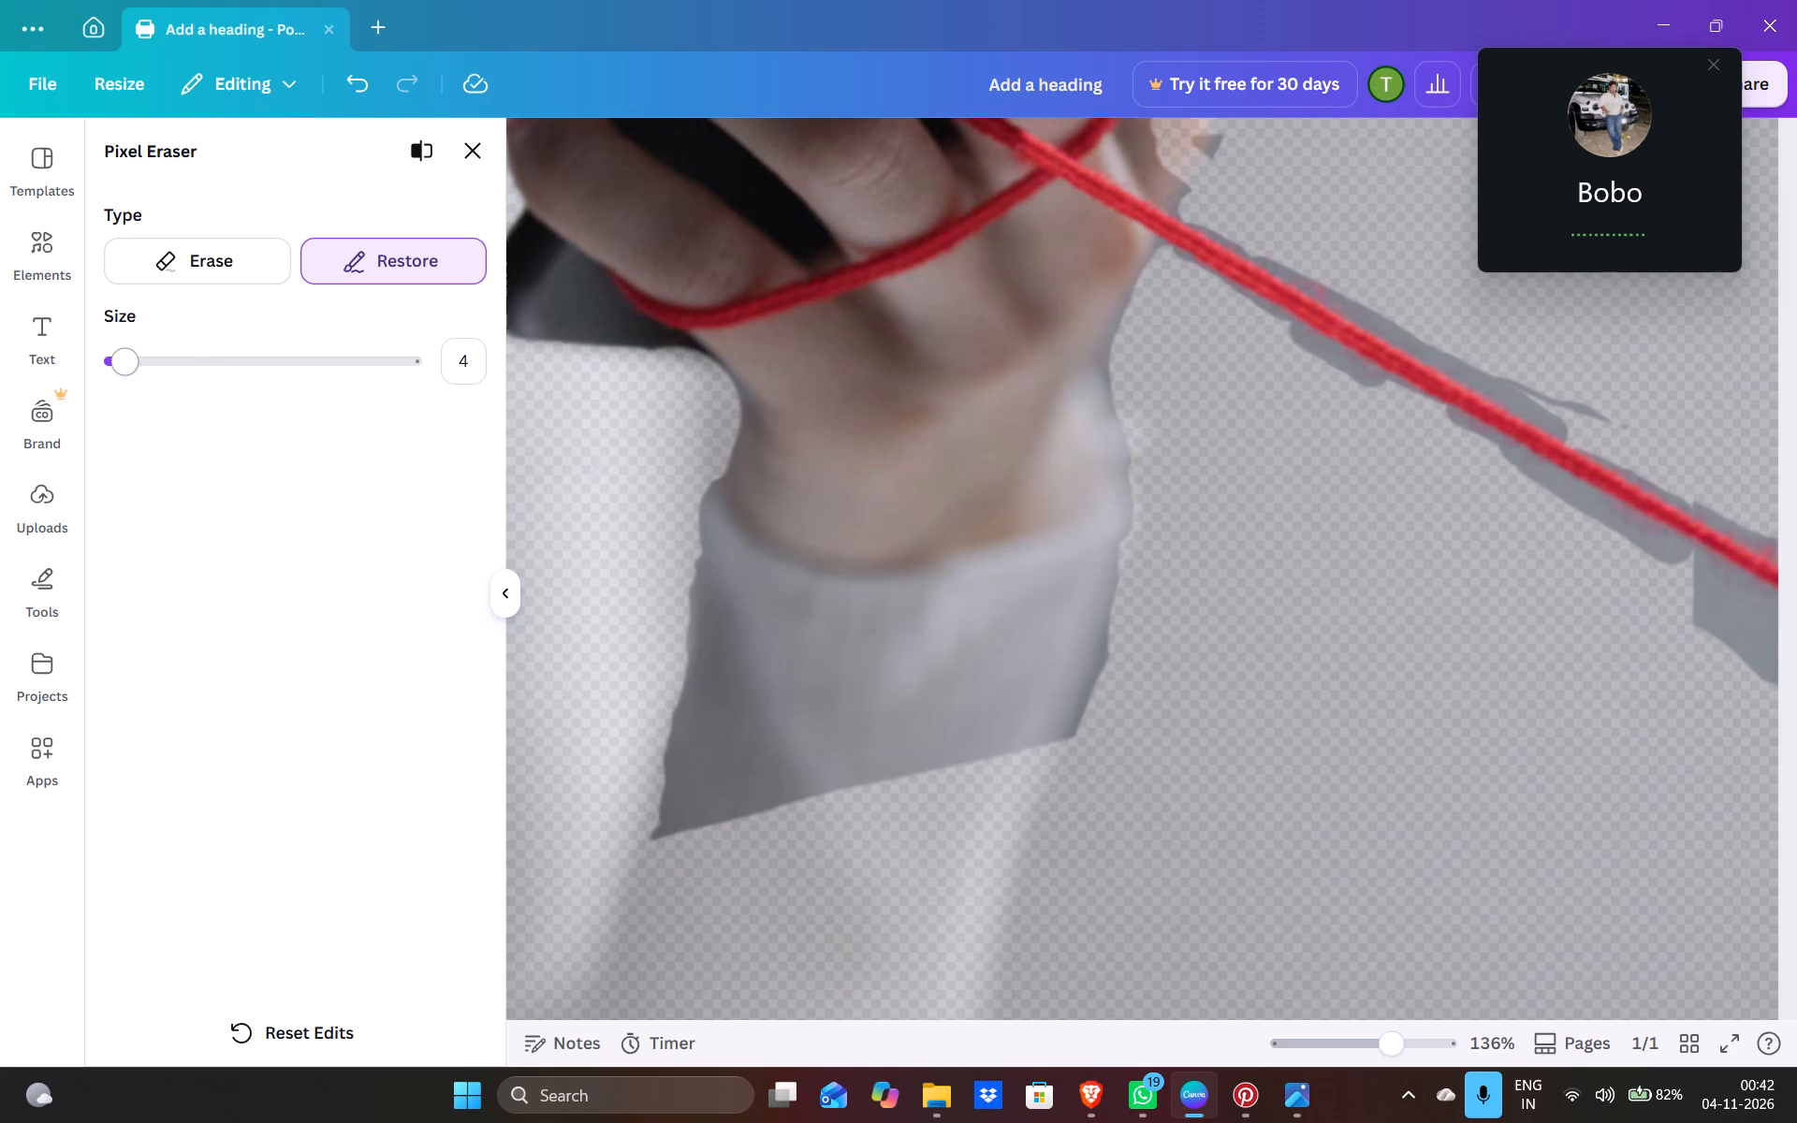
# Set the eraser size to 1 and erase the stray grey speck beside the outer edge of the palm.
pyautogui.click(113, 365)
pyautogui.doubleClick(113, 365)
pyautogui.click(209, 268)
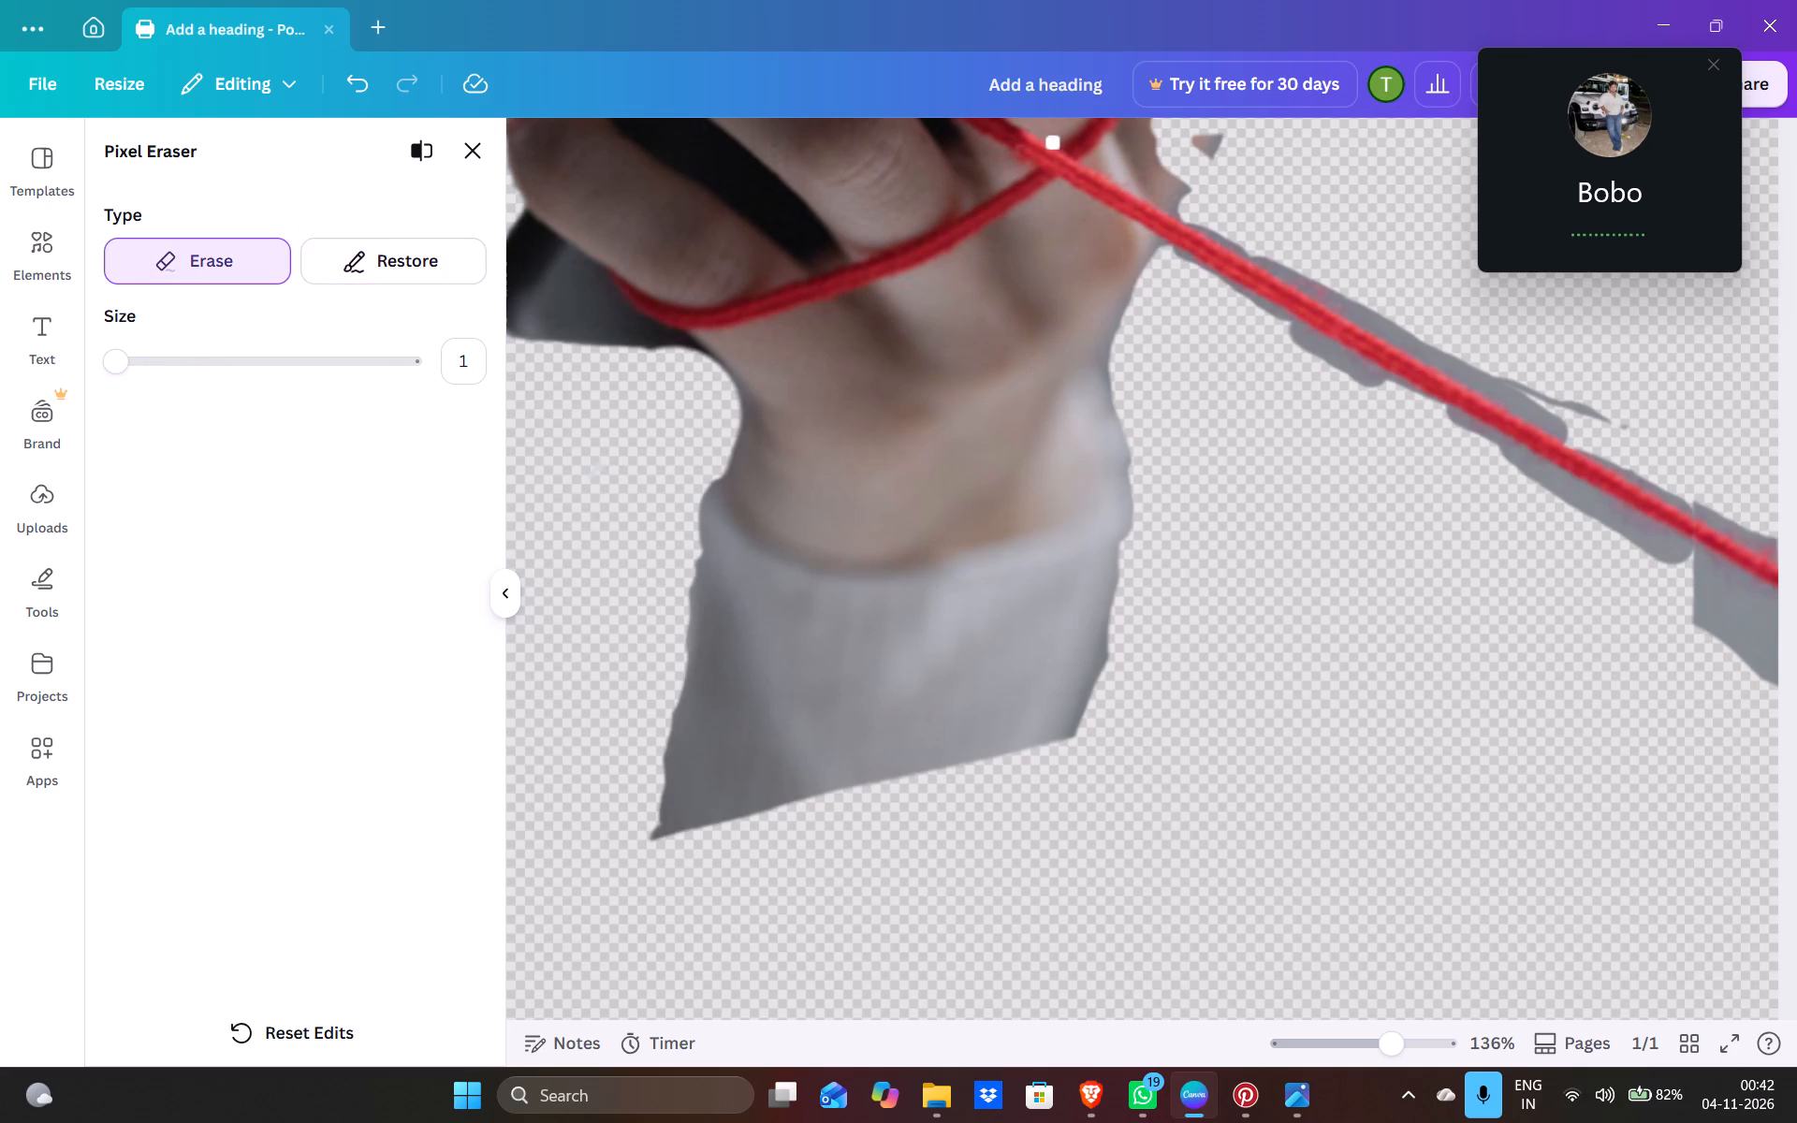
pyautogui.moveTo(1207, 141); pyautogui.dragTo(1228, 123)
pyautogui.moveTo(1228, 123); pyautogui.dragTo(1180, 212)
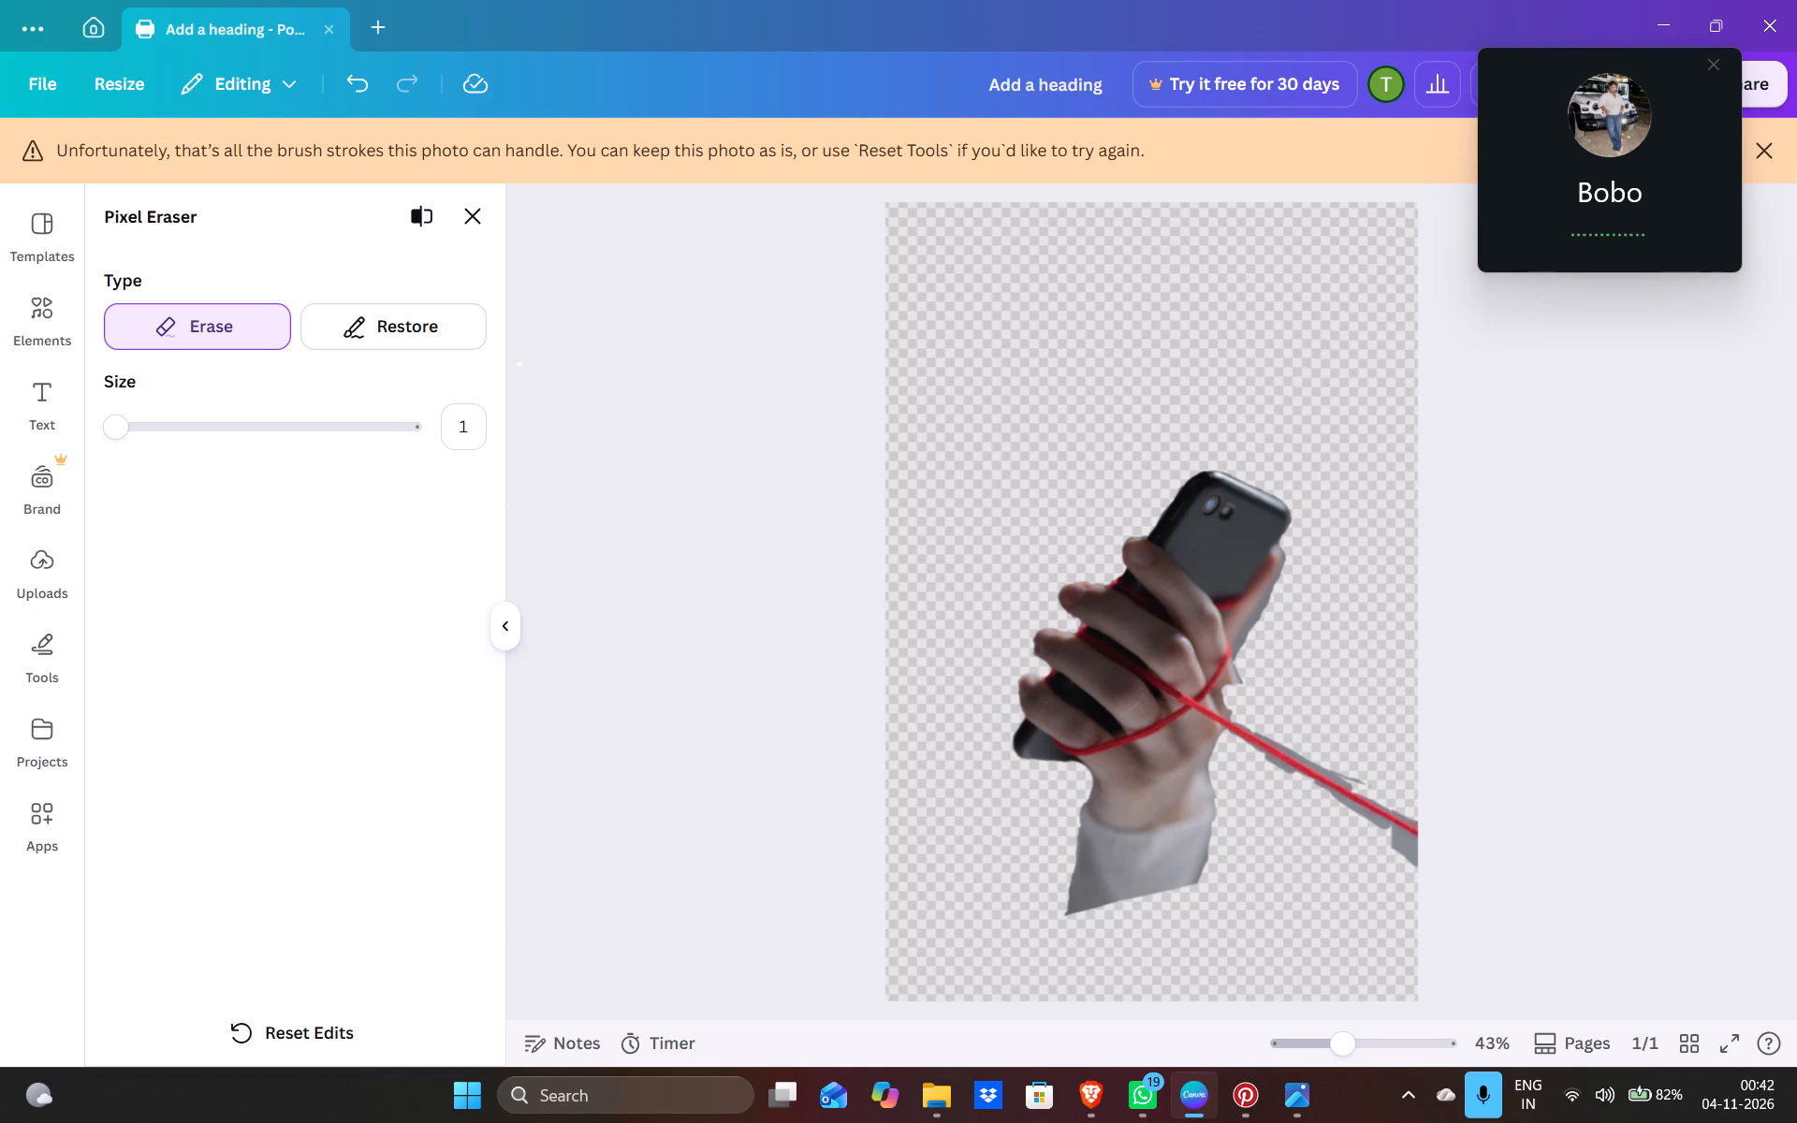
# Save the design and leave the Pixel Eraser to return to the poster page.
pyautogui.hotkey('ctrl', 's')
pyautogui.click(75, 668)
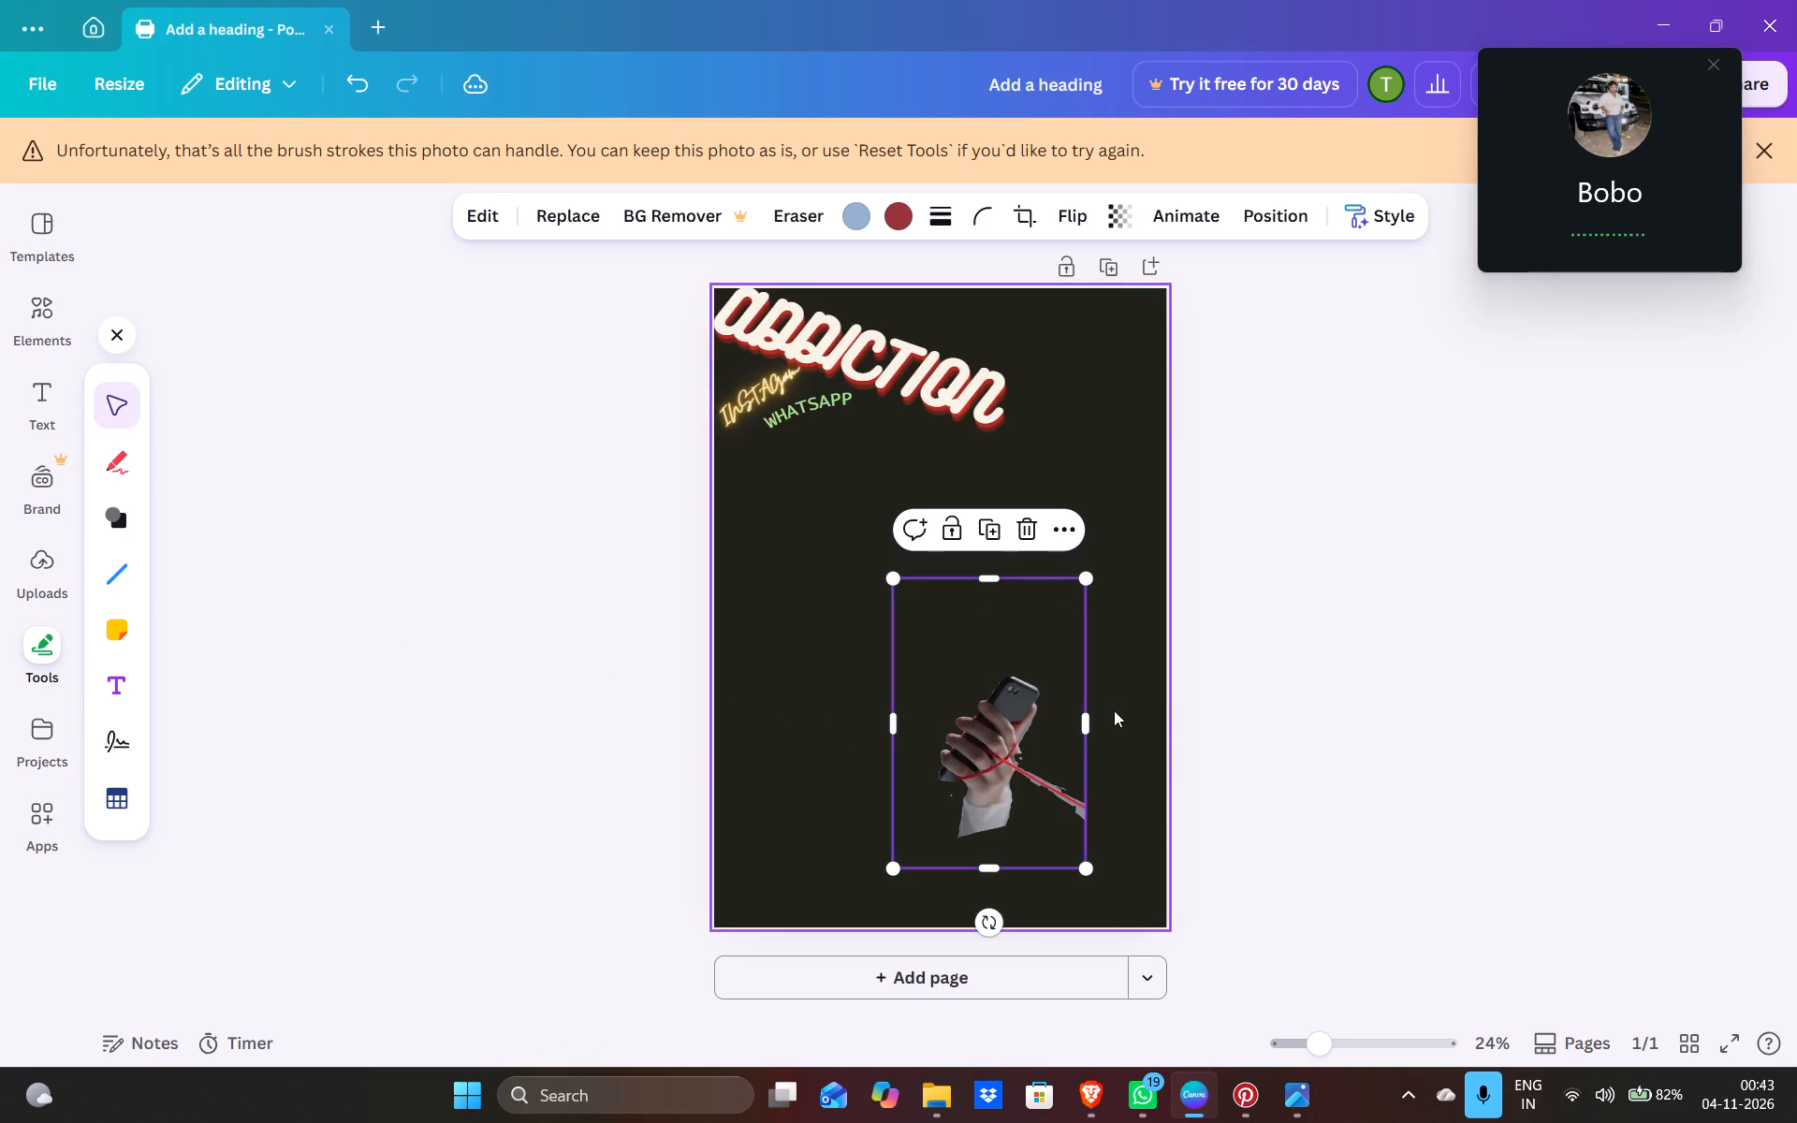
# Reopen the Pixel Eraser on the hand cutout and restore the gap in the palm's outer edge above the string at size 20.
pyautogui.click(1049, 527)
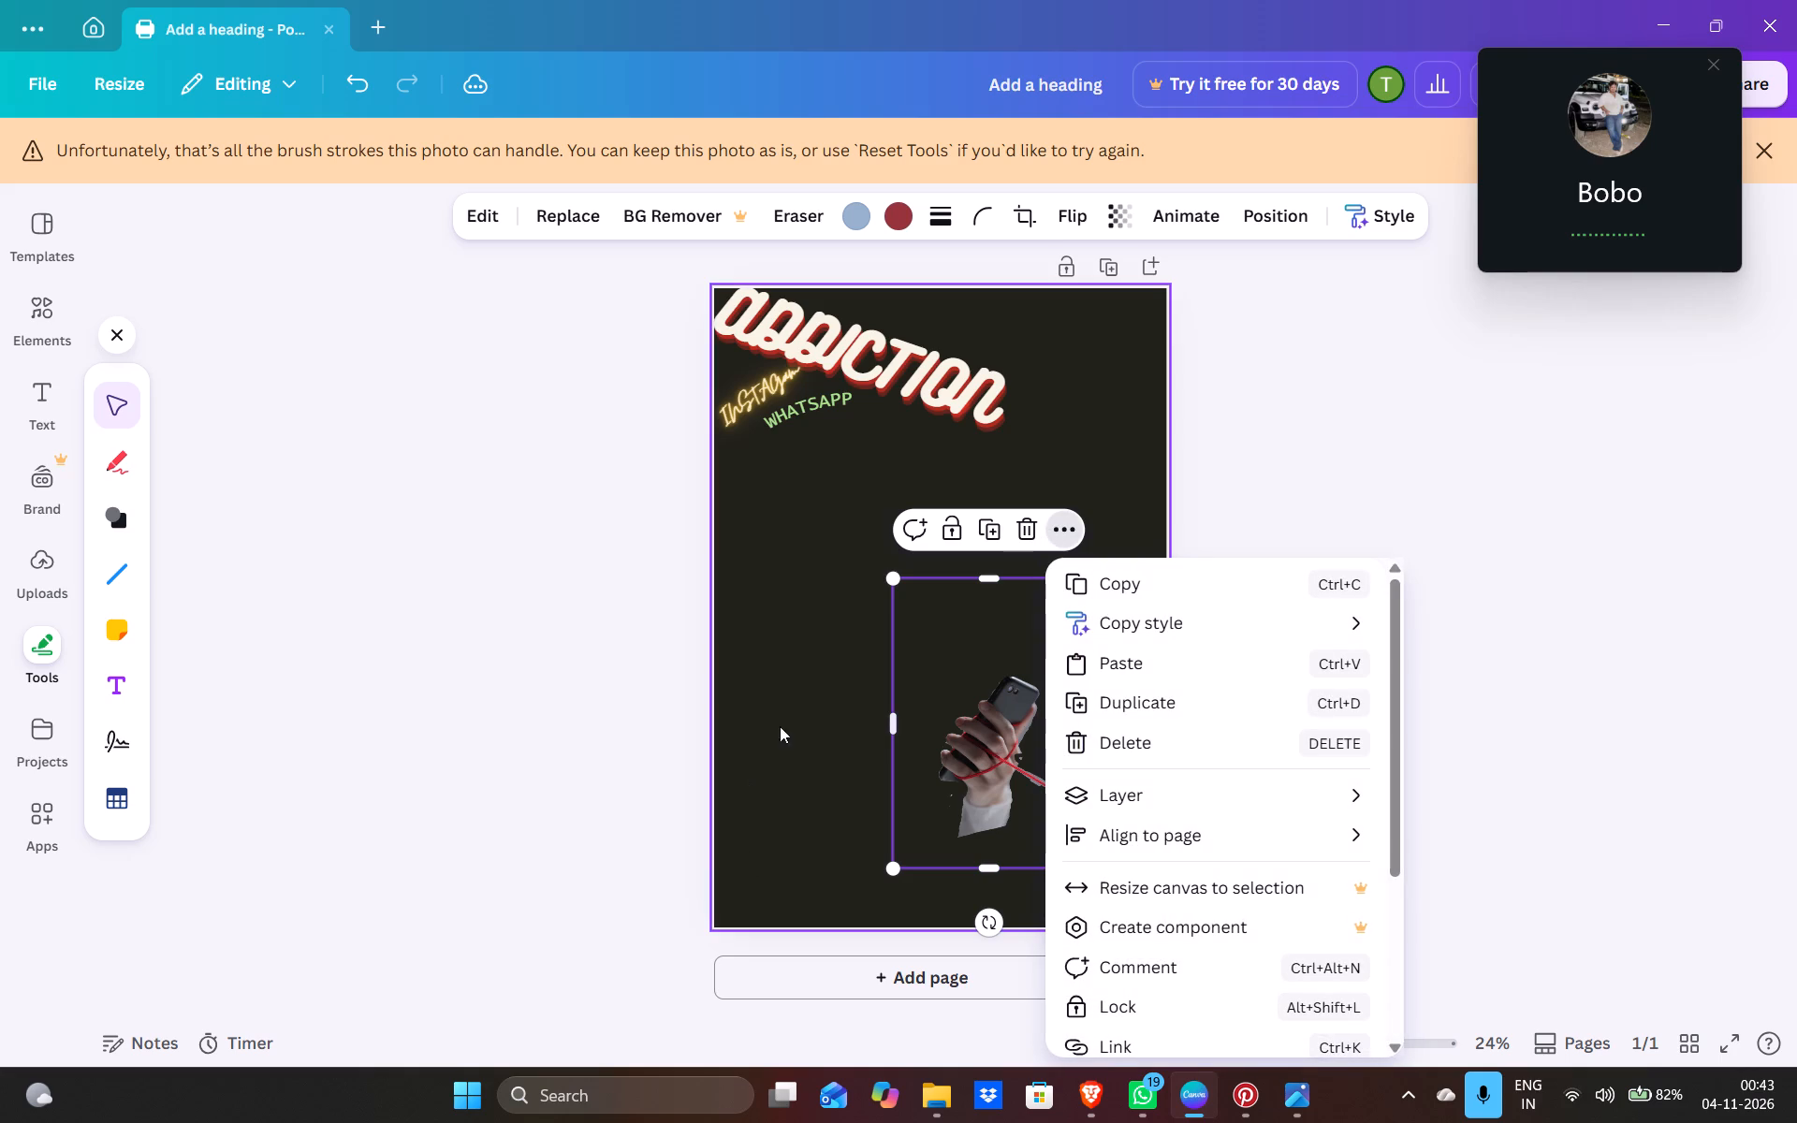
pyautogui.click(774, 218)
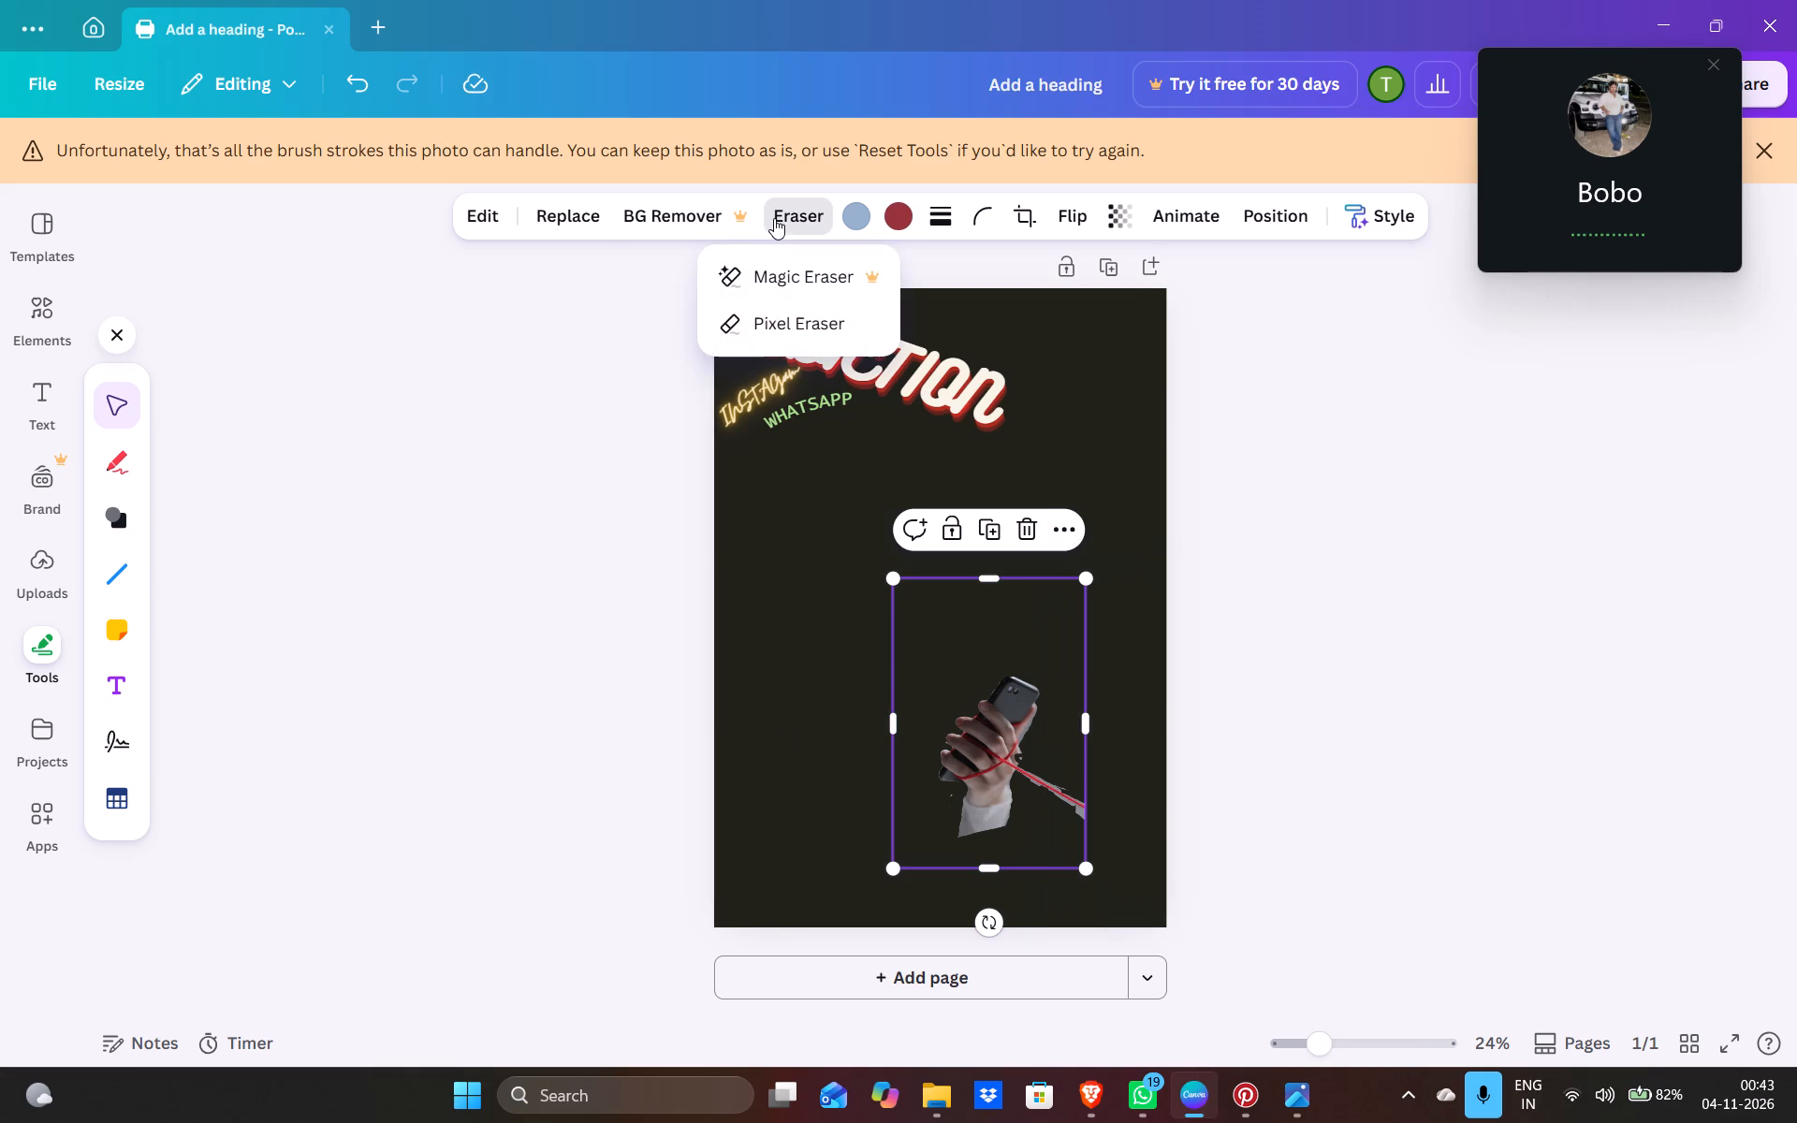
pyautogui.click(786, 313)
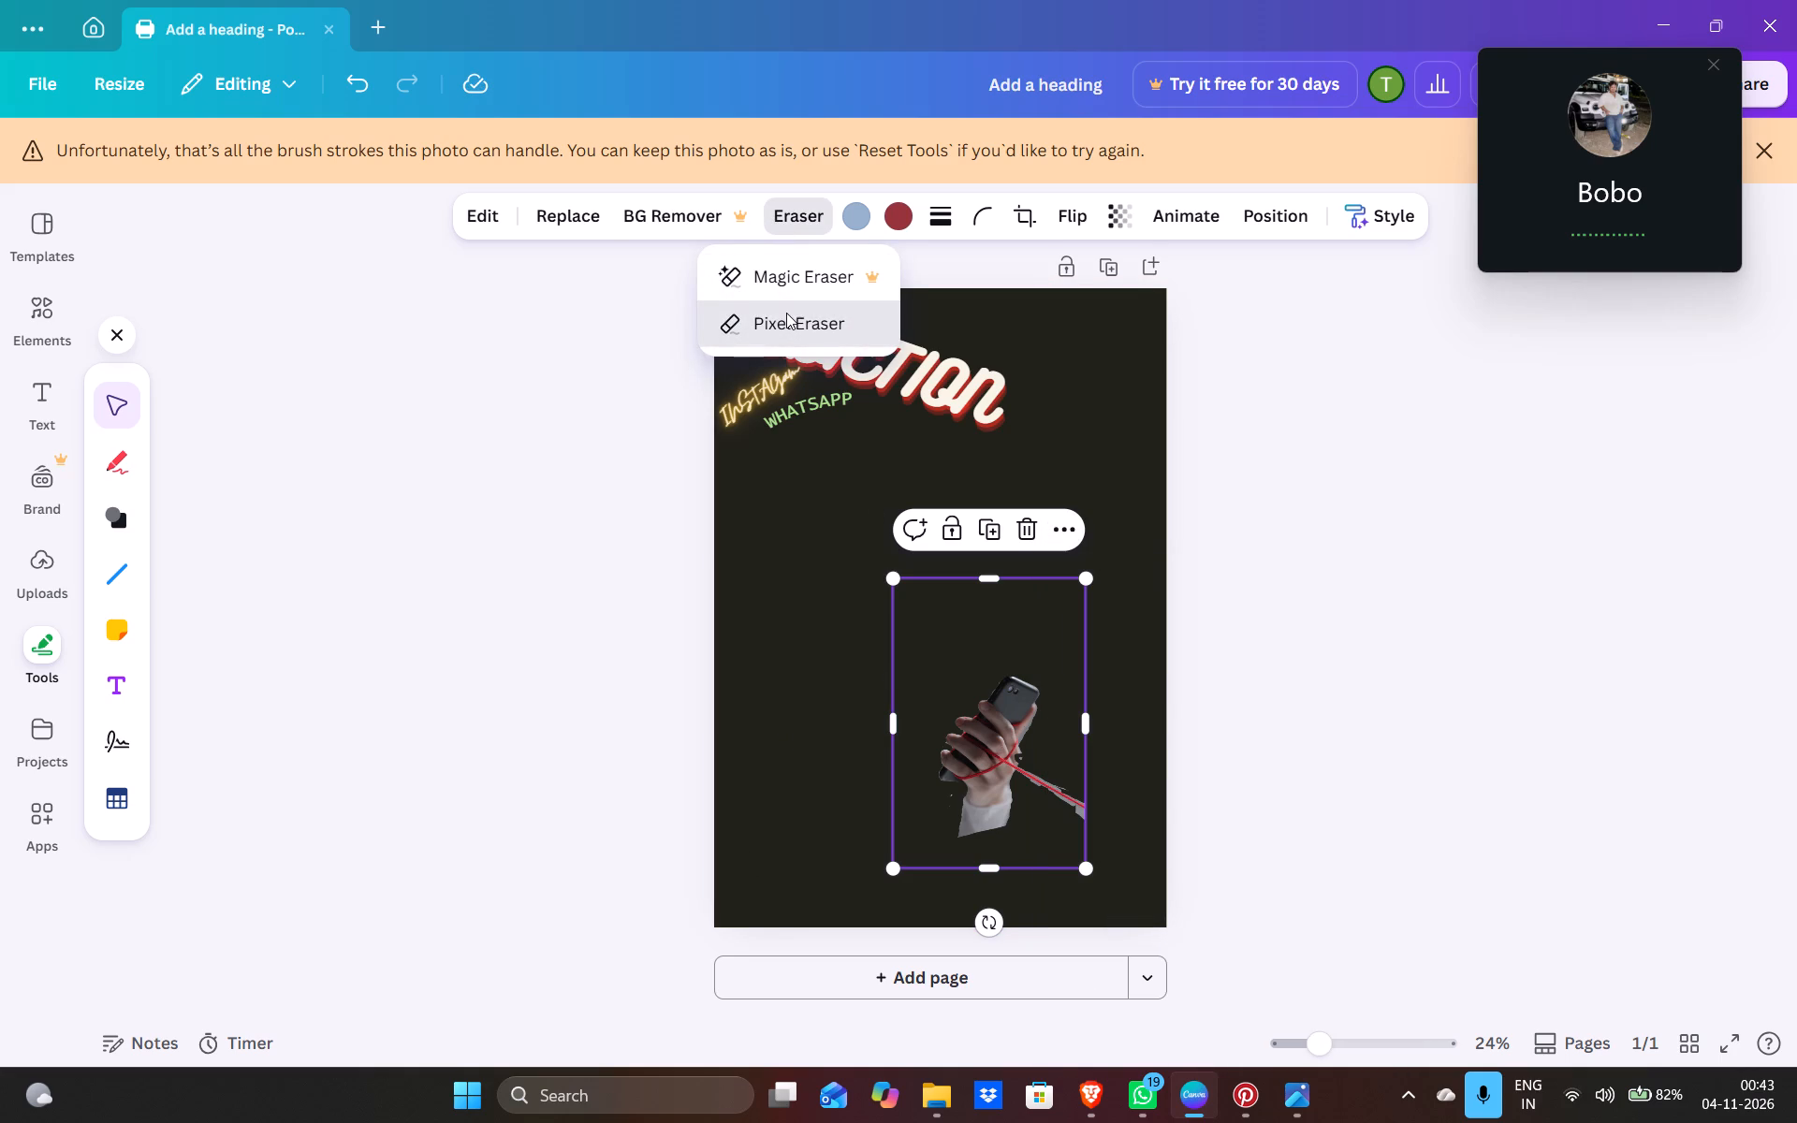
pyautogui.click(786, 313)
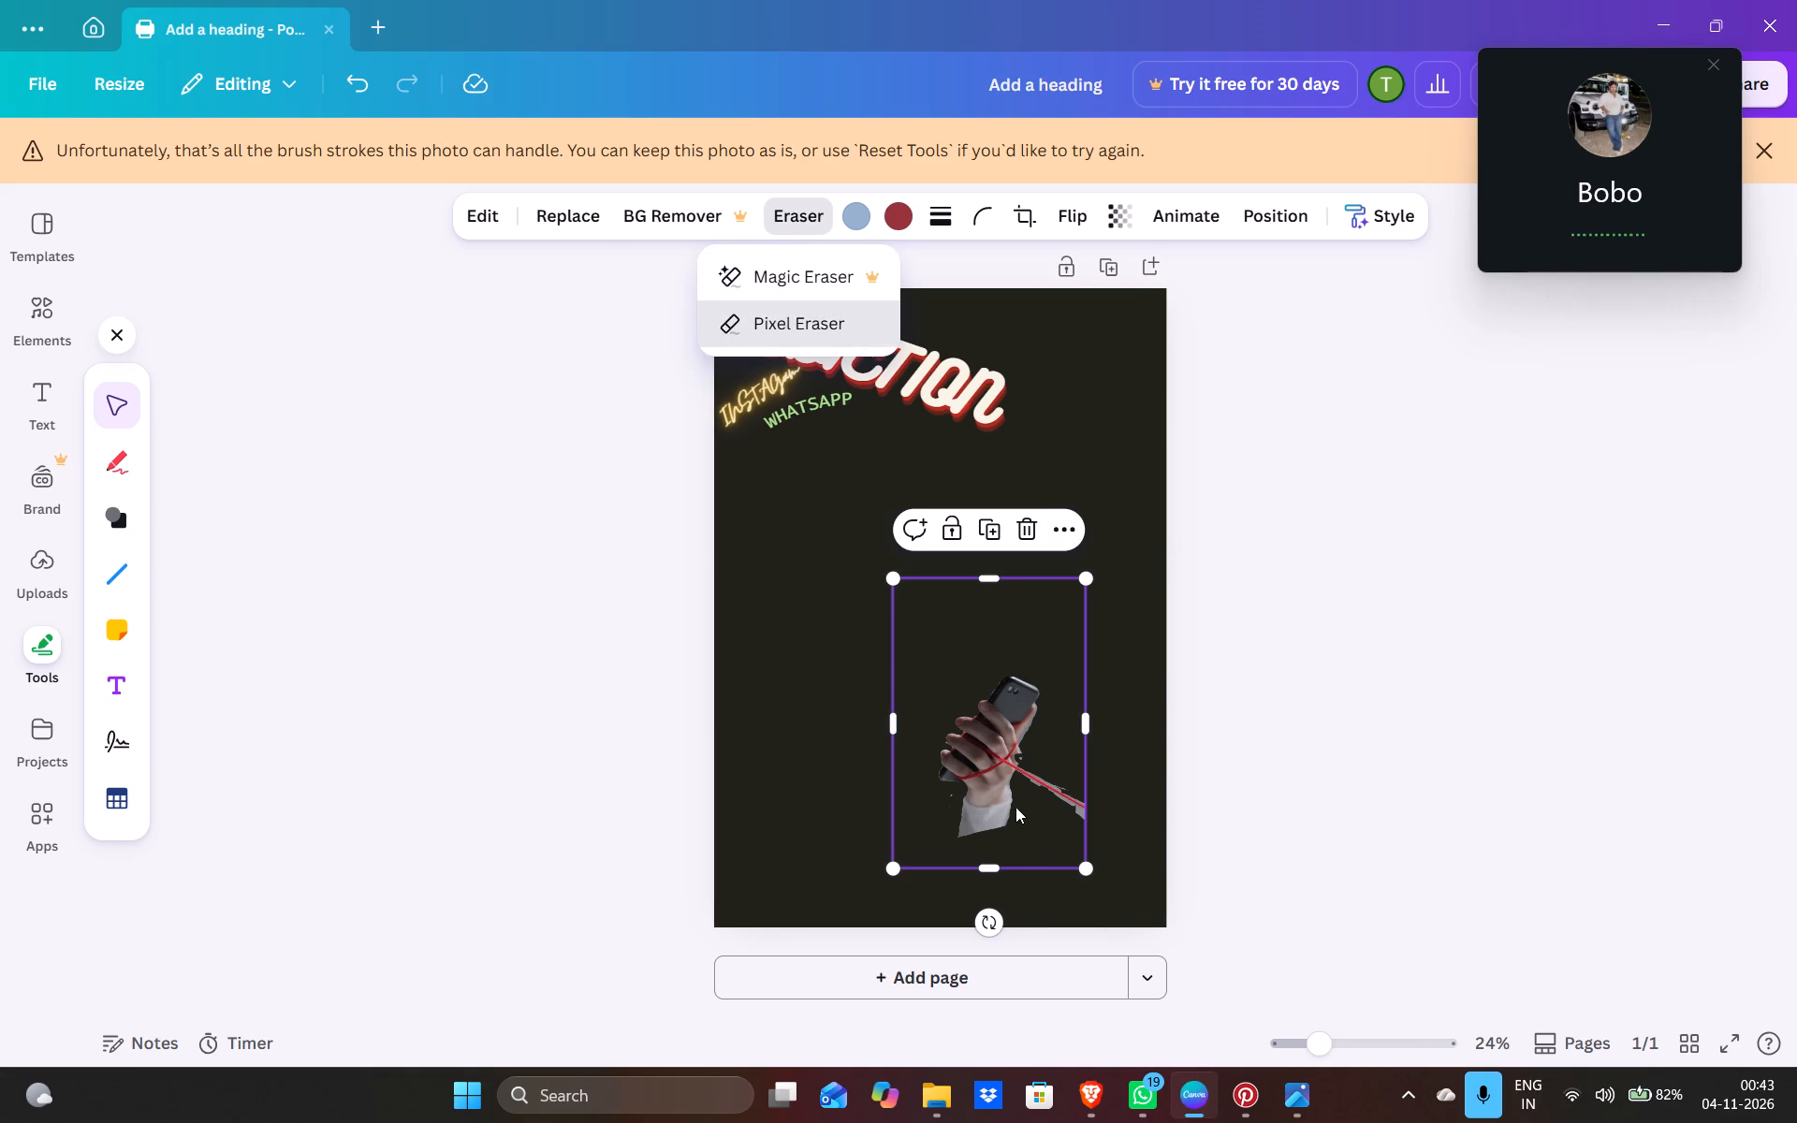
pyautogui.click(1012, 799)
pyautogui.doubleClick(849, 341)
pyautogui.click(1205, 380)
pyautogui.click(618, 561)
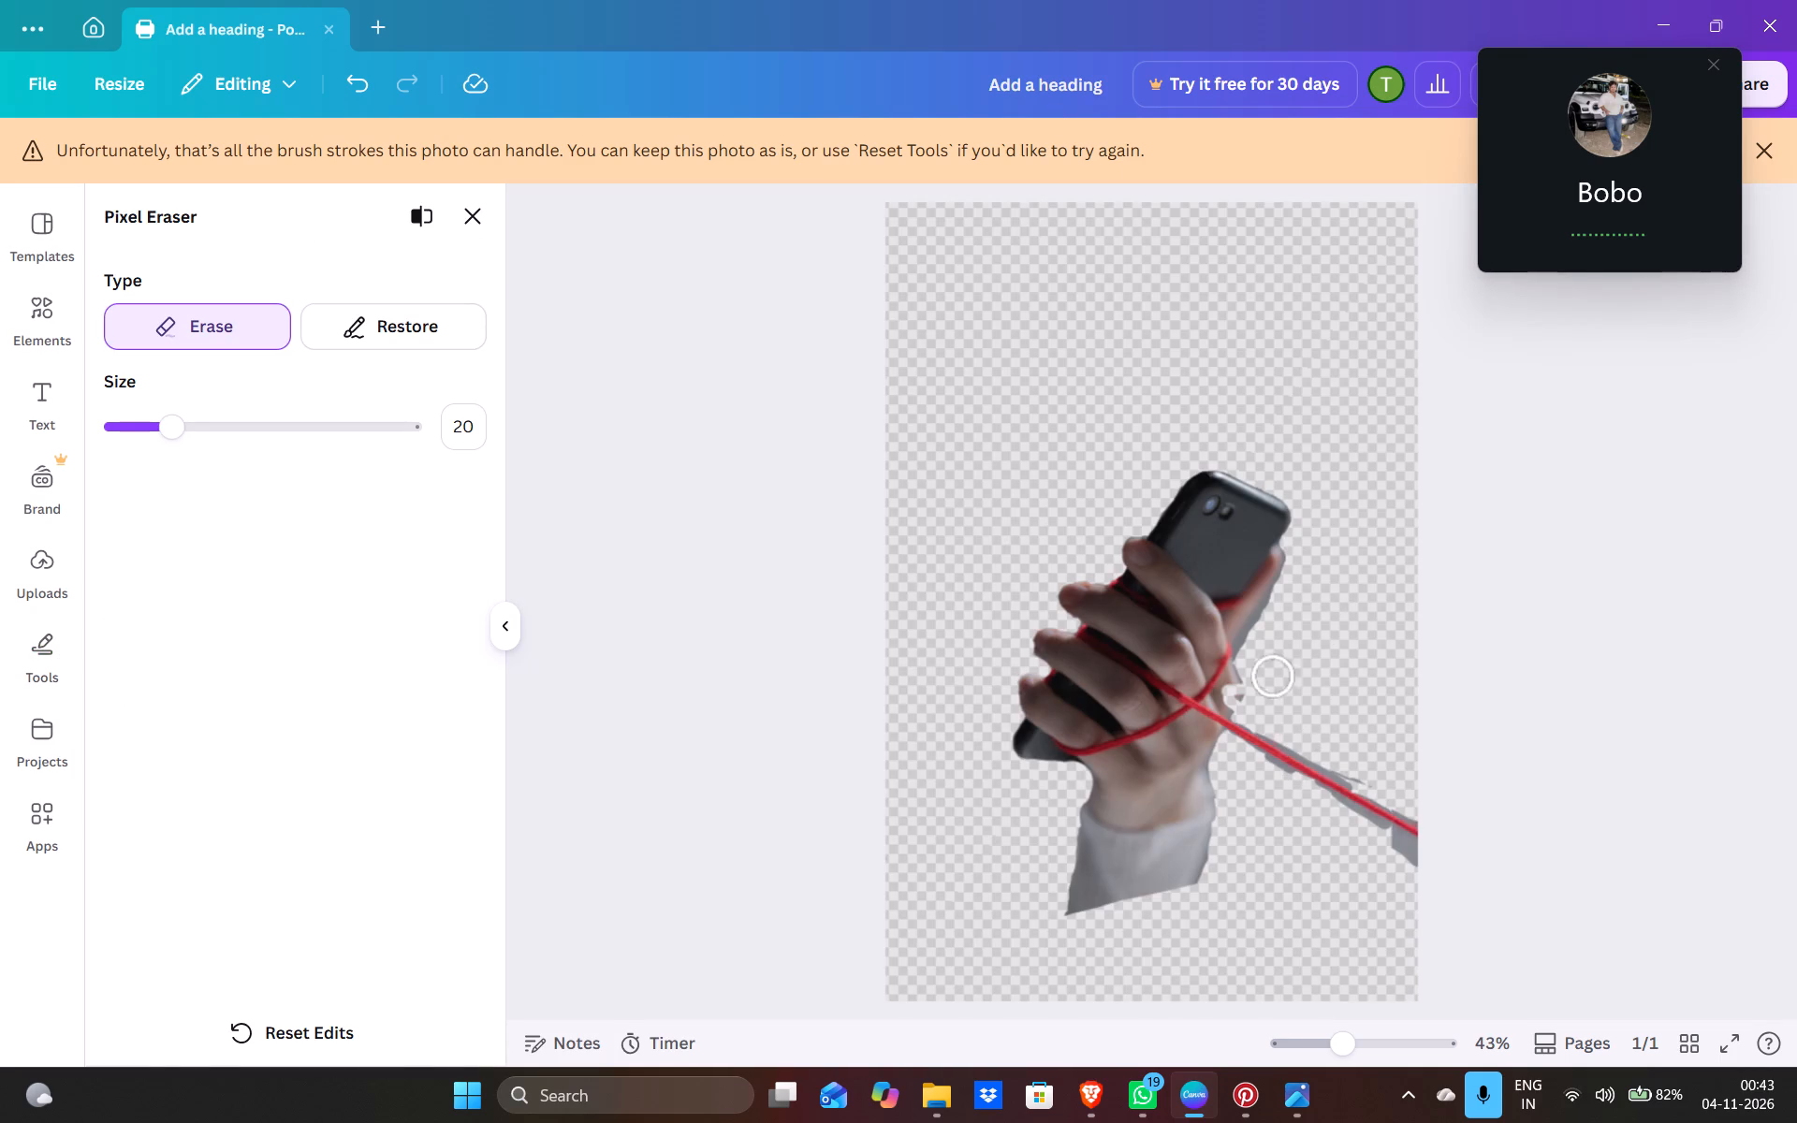
pyautogui.click(373, 337)
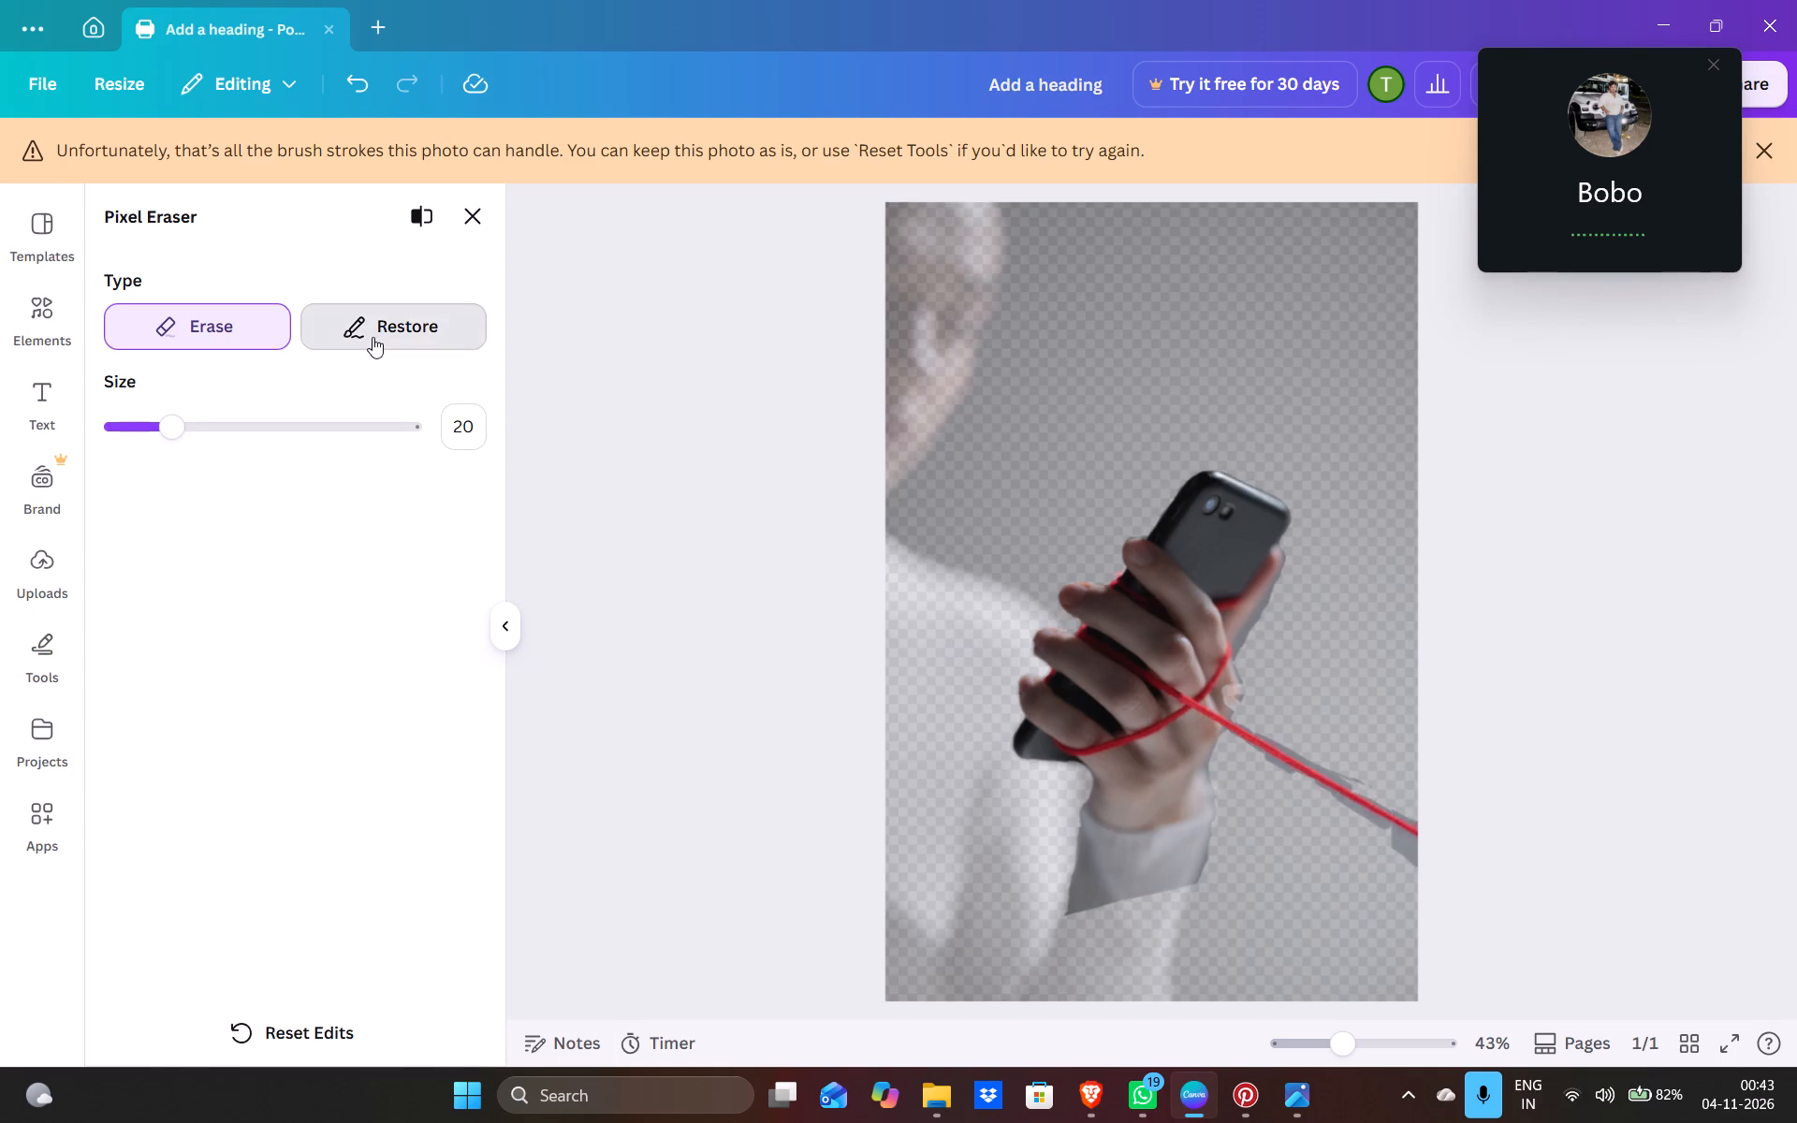
pyautogui.click(1223, 693)
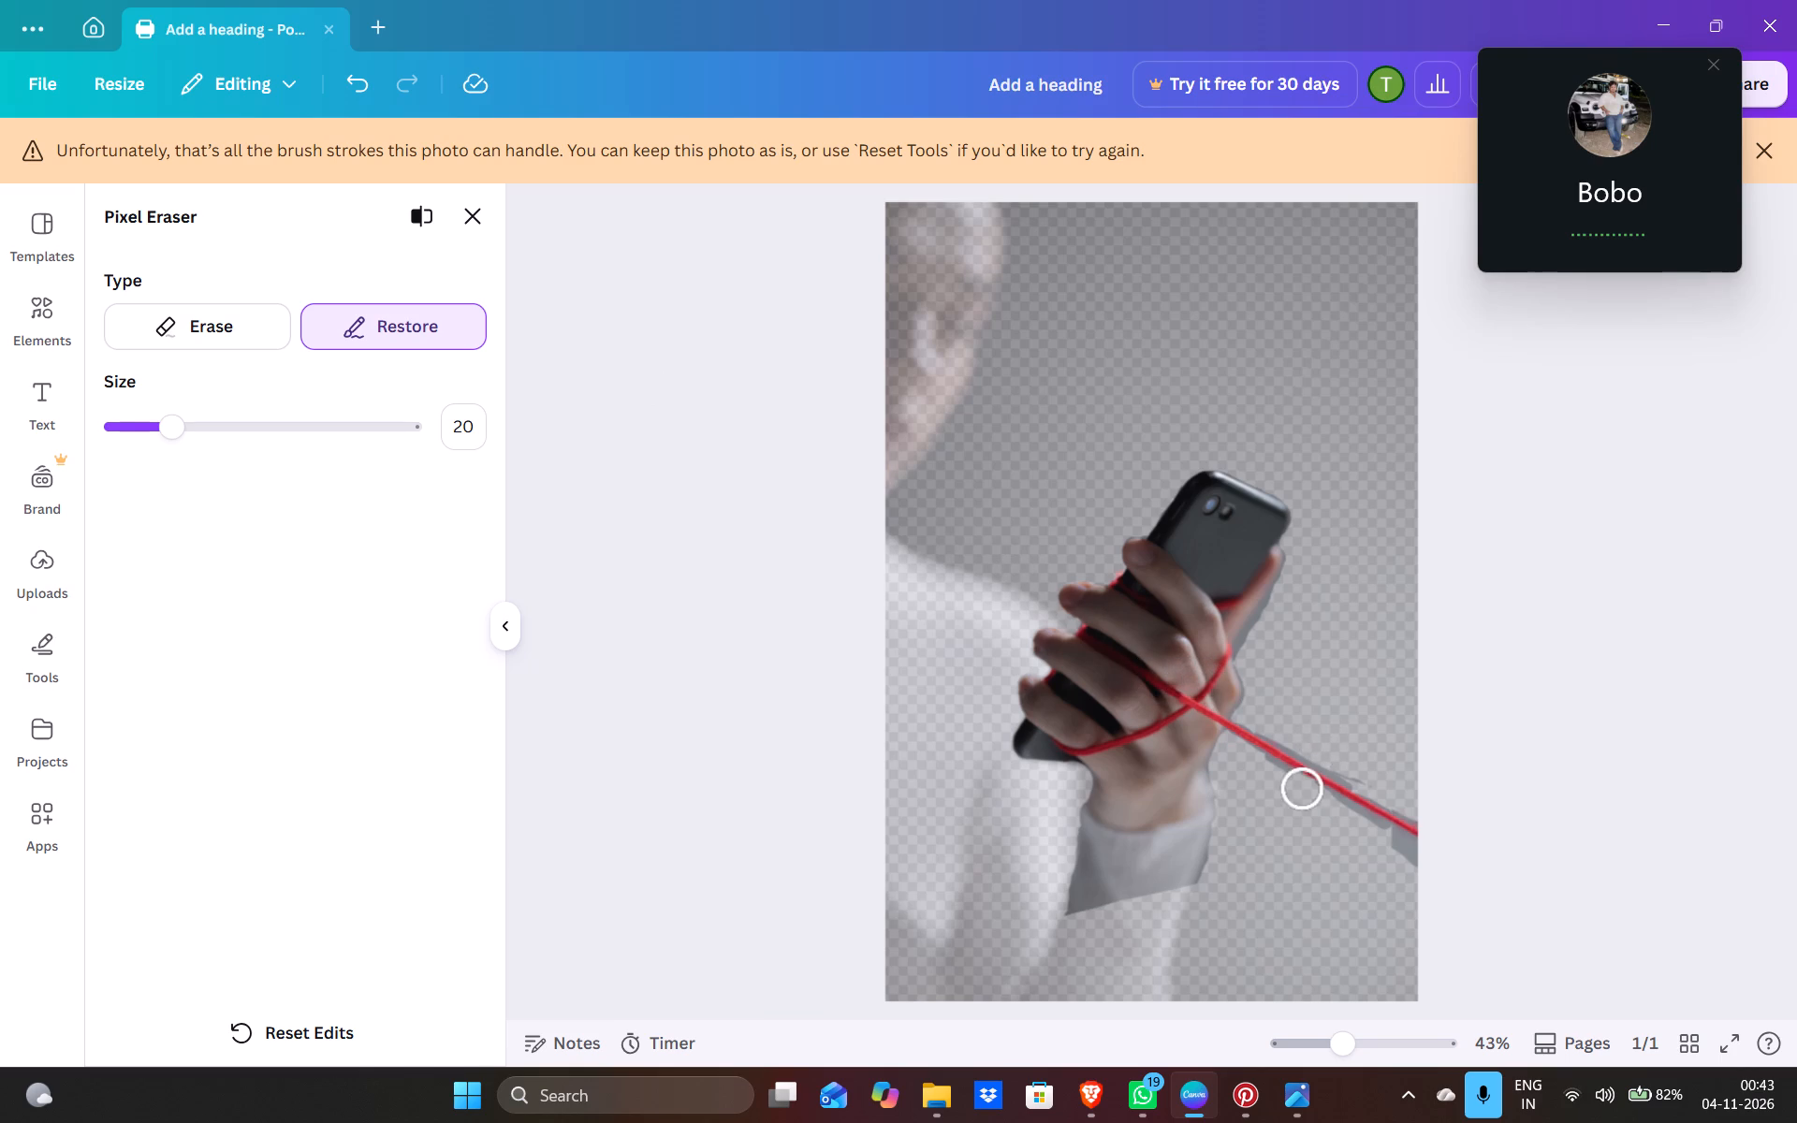
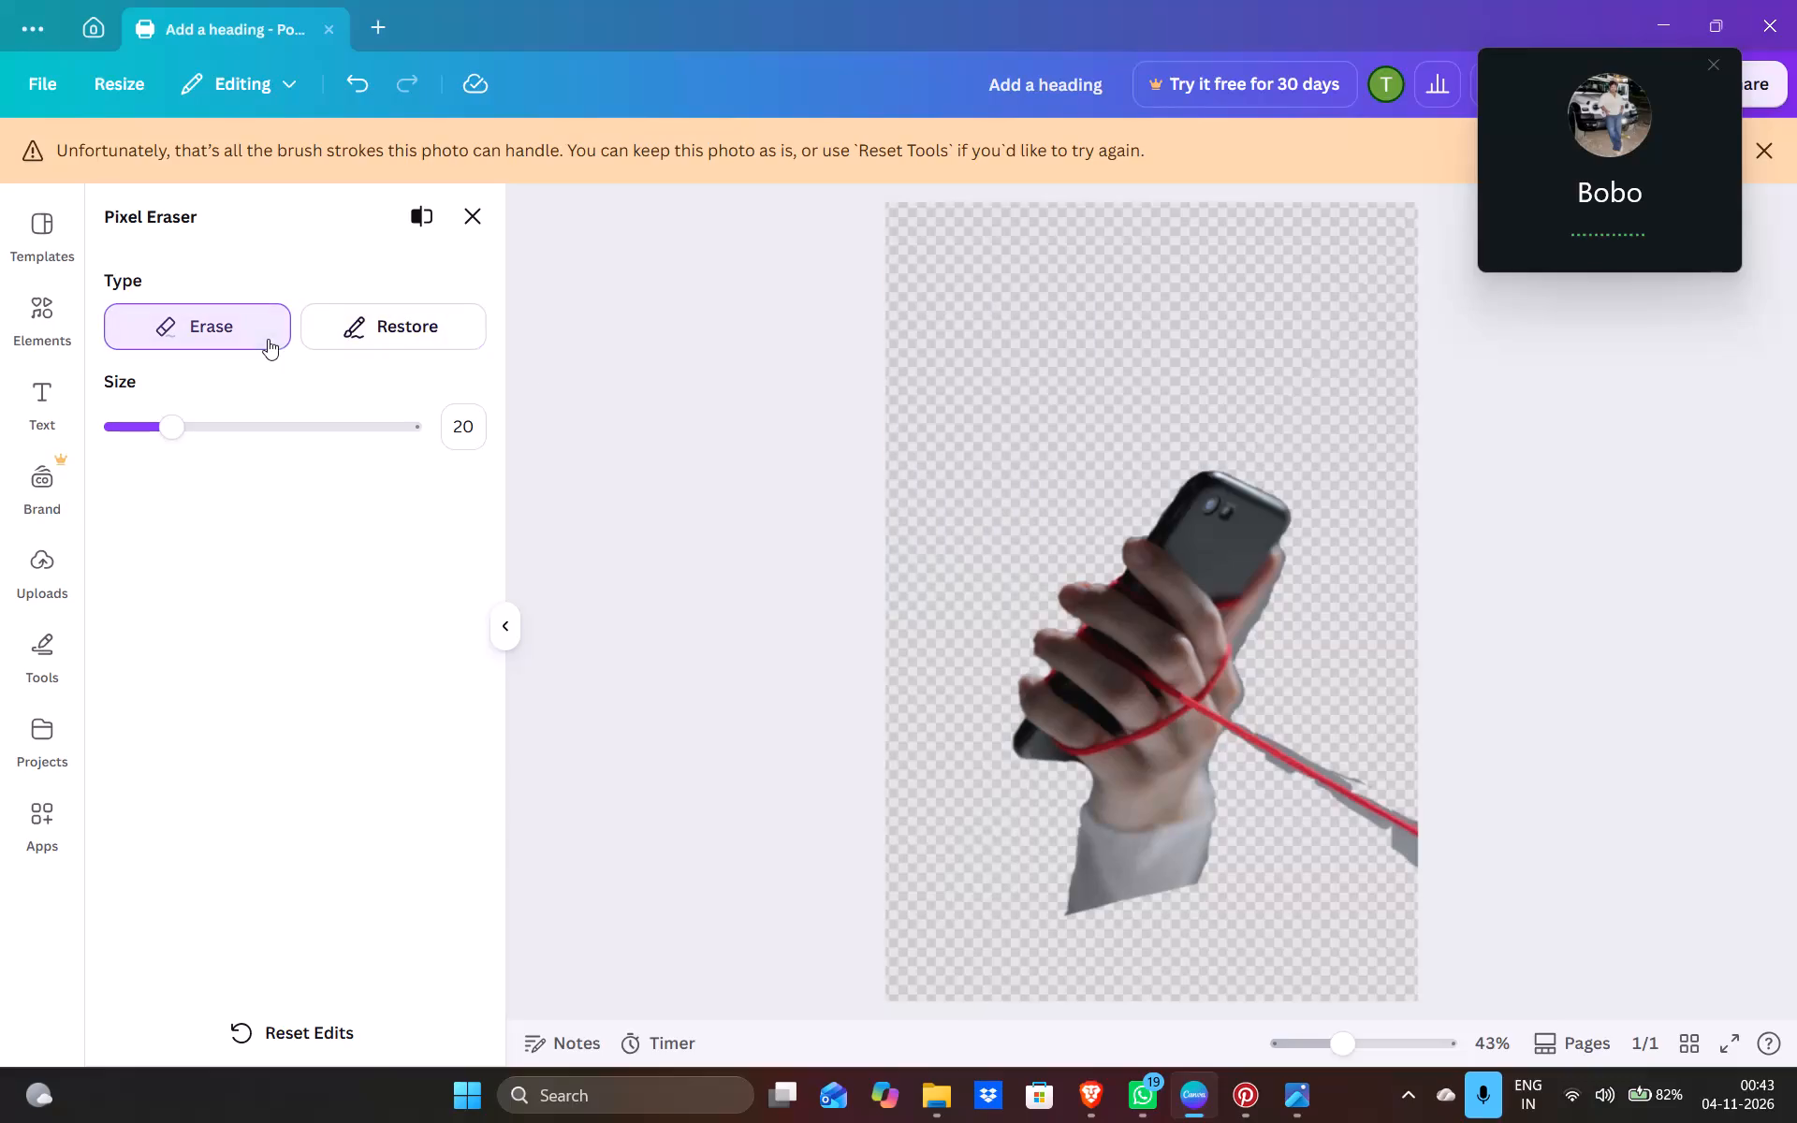
# Erase the grey remnants above and below the outer end of the trailing red string at eraser size 20.
pyautogui.click(1355, 765)
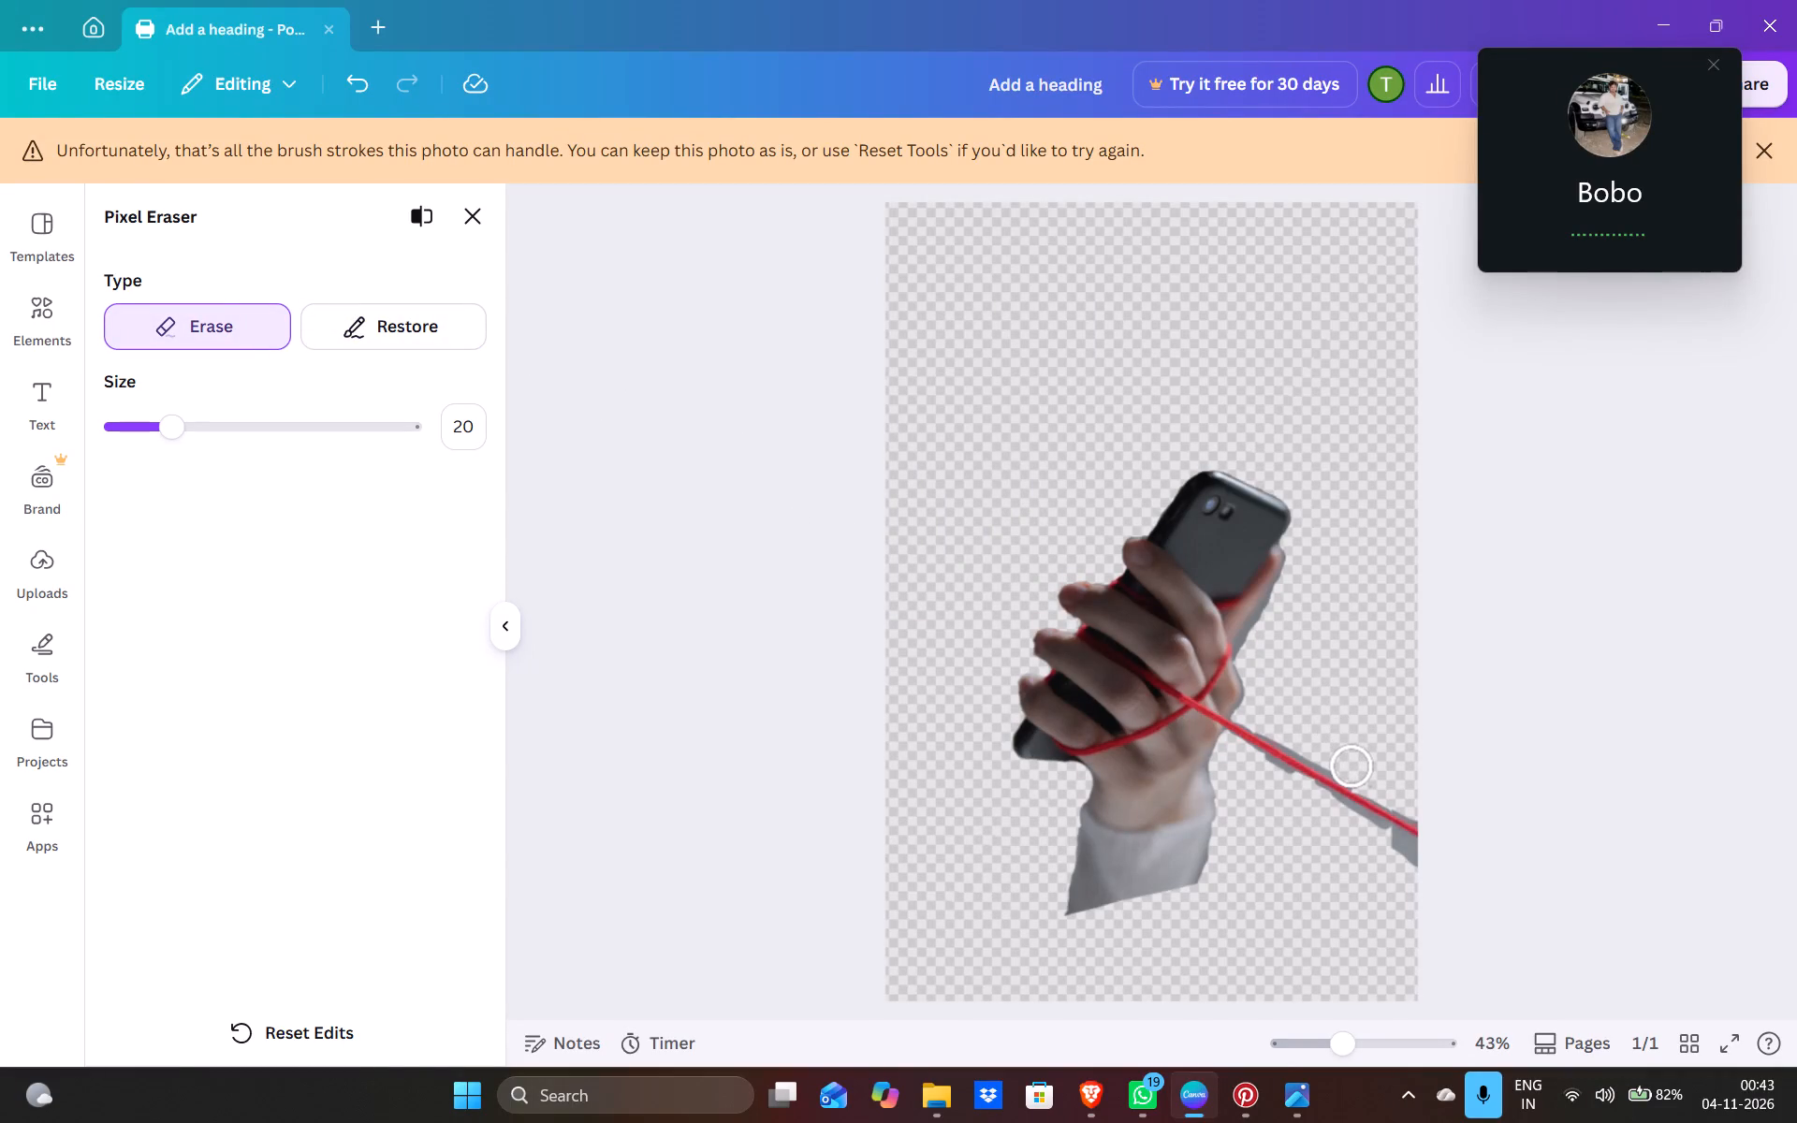
pyautogui.click(1350, 767)
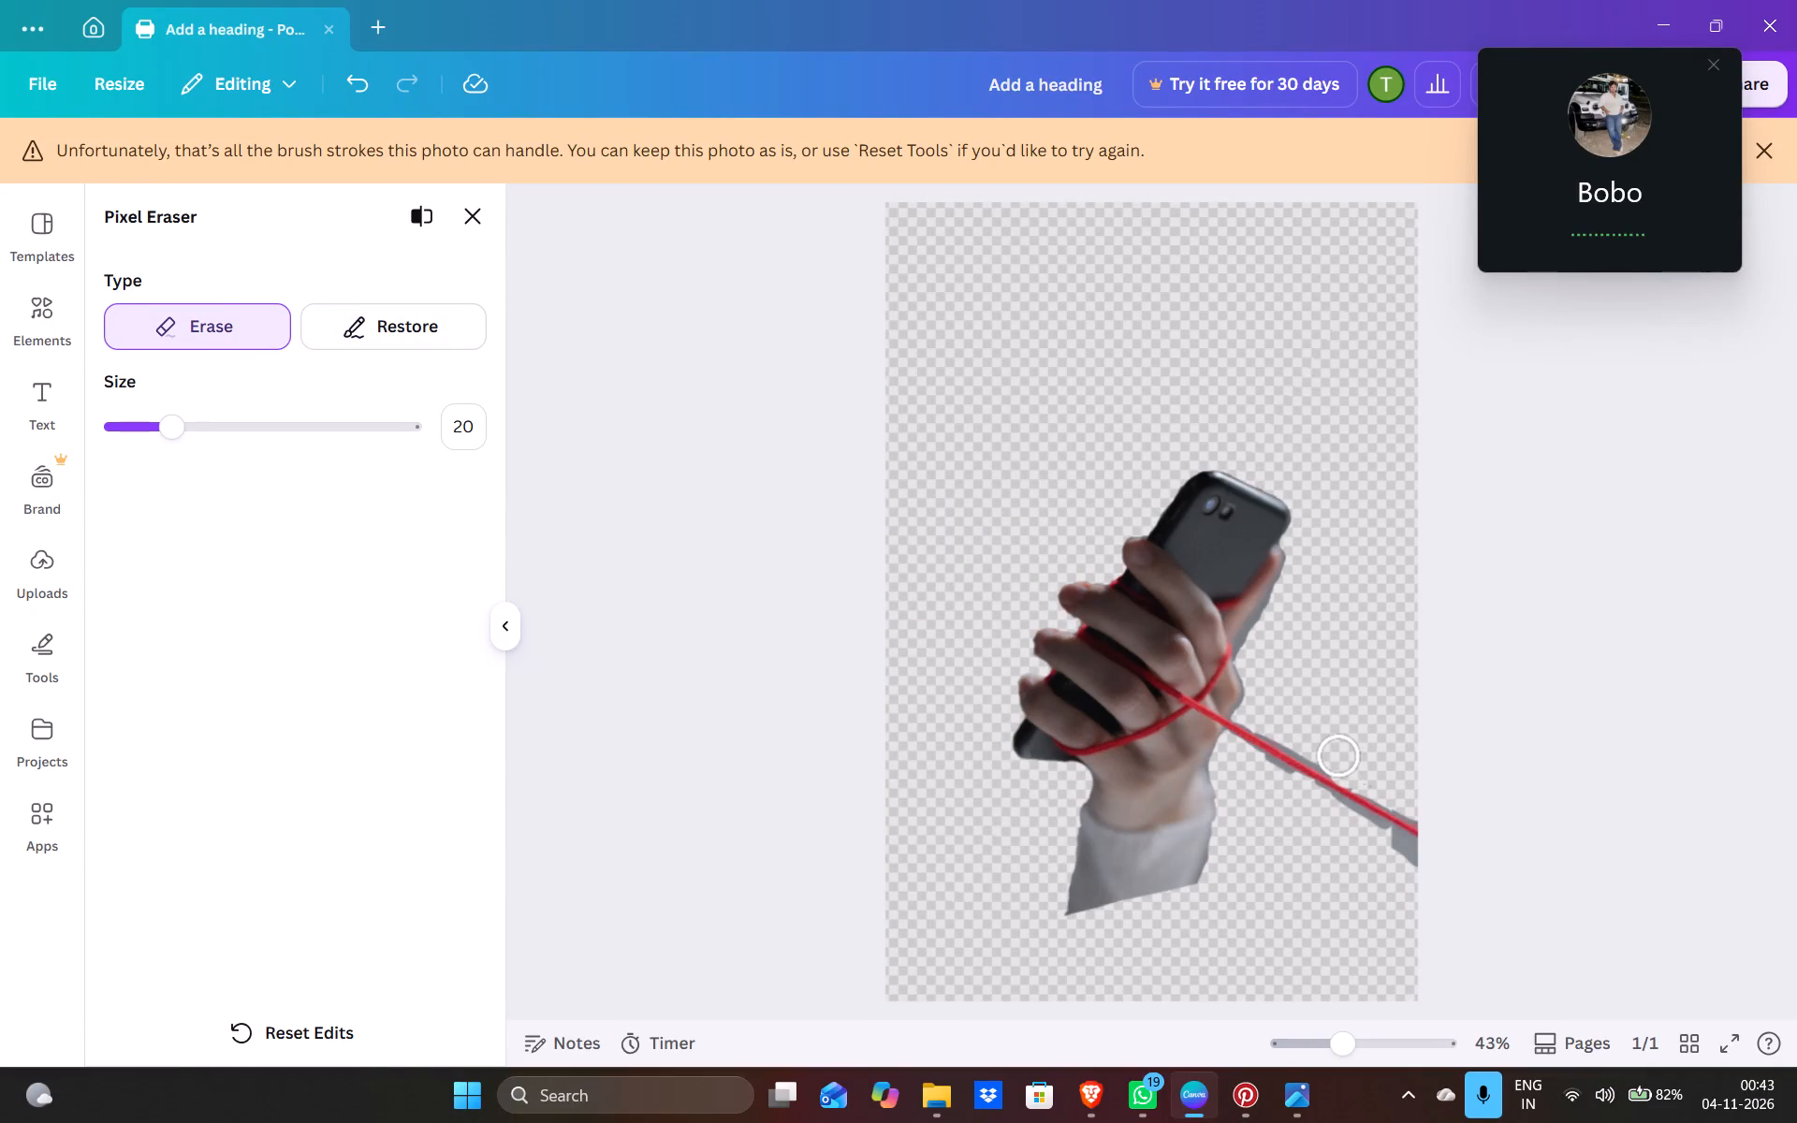
pyautogui.click(1338, 756)
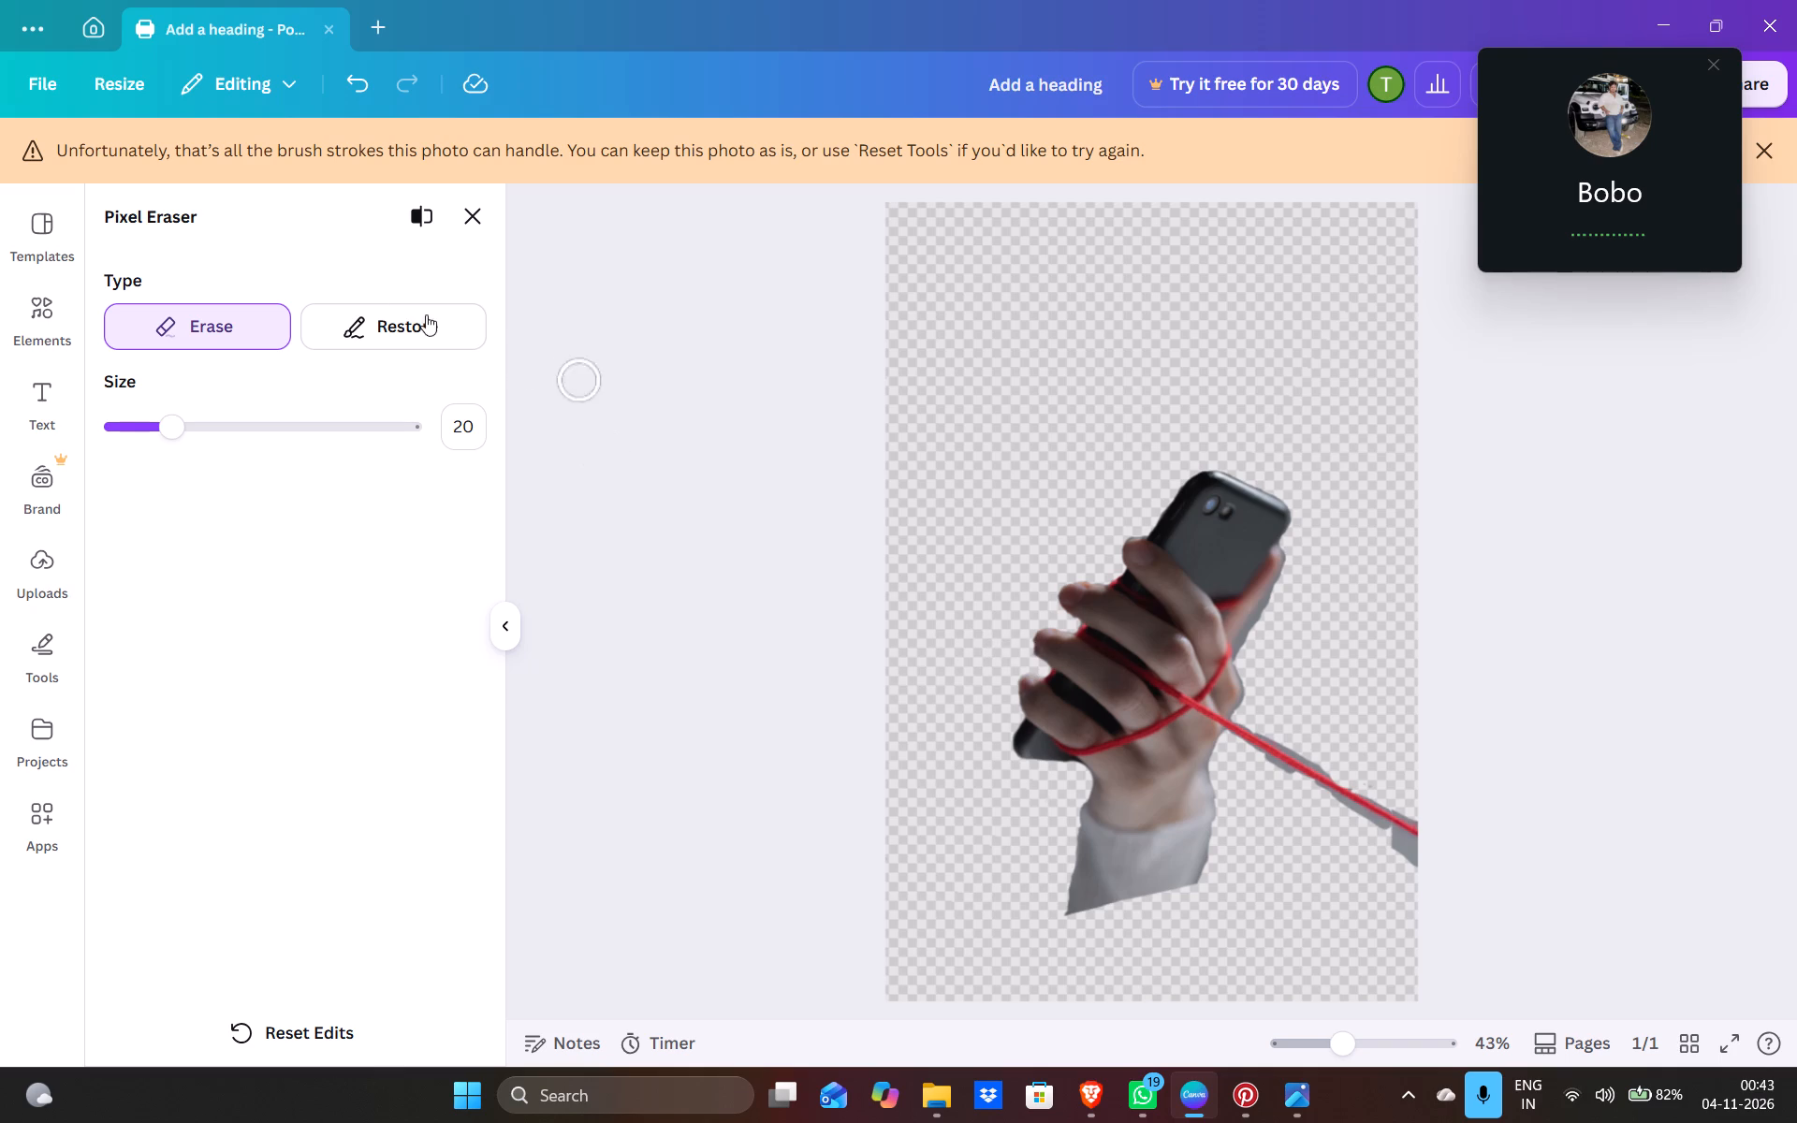
pyautogui.click(1418, 806)
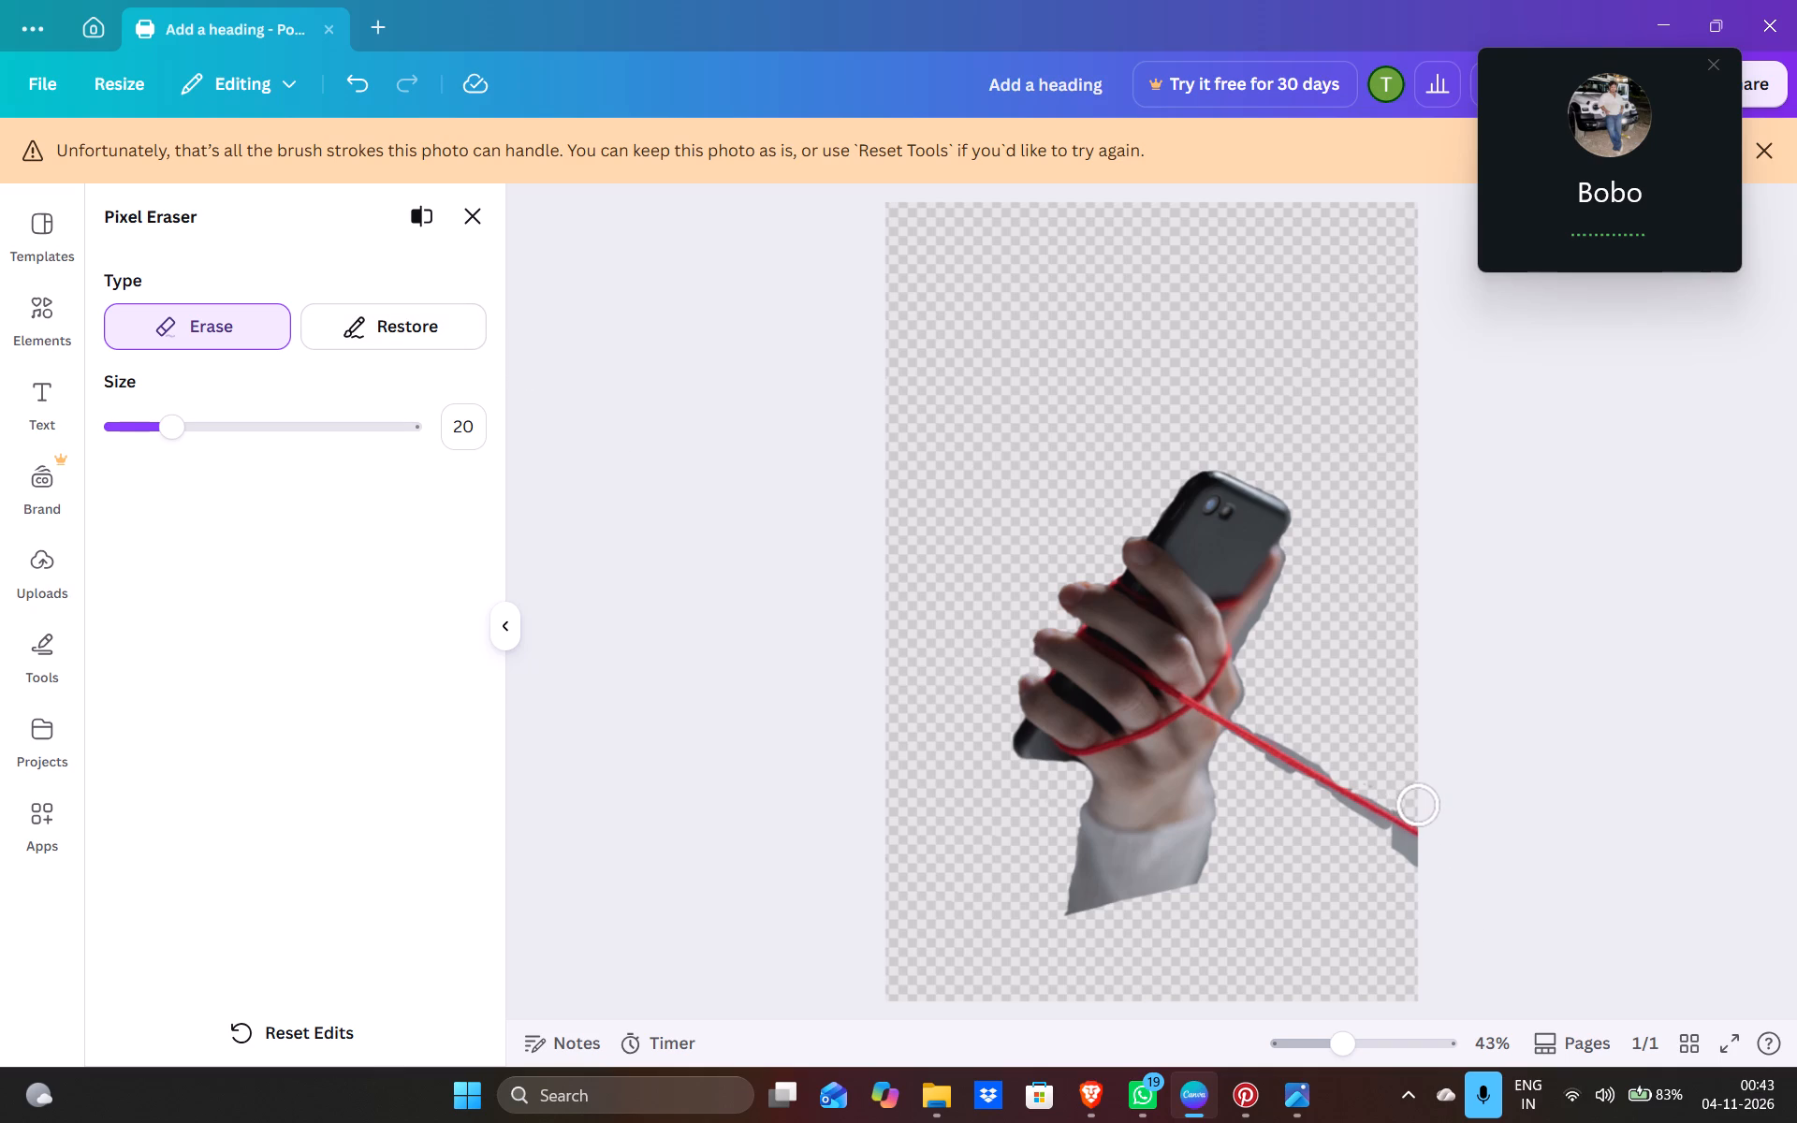
pyautogui.click(1404, 798)
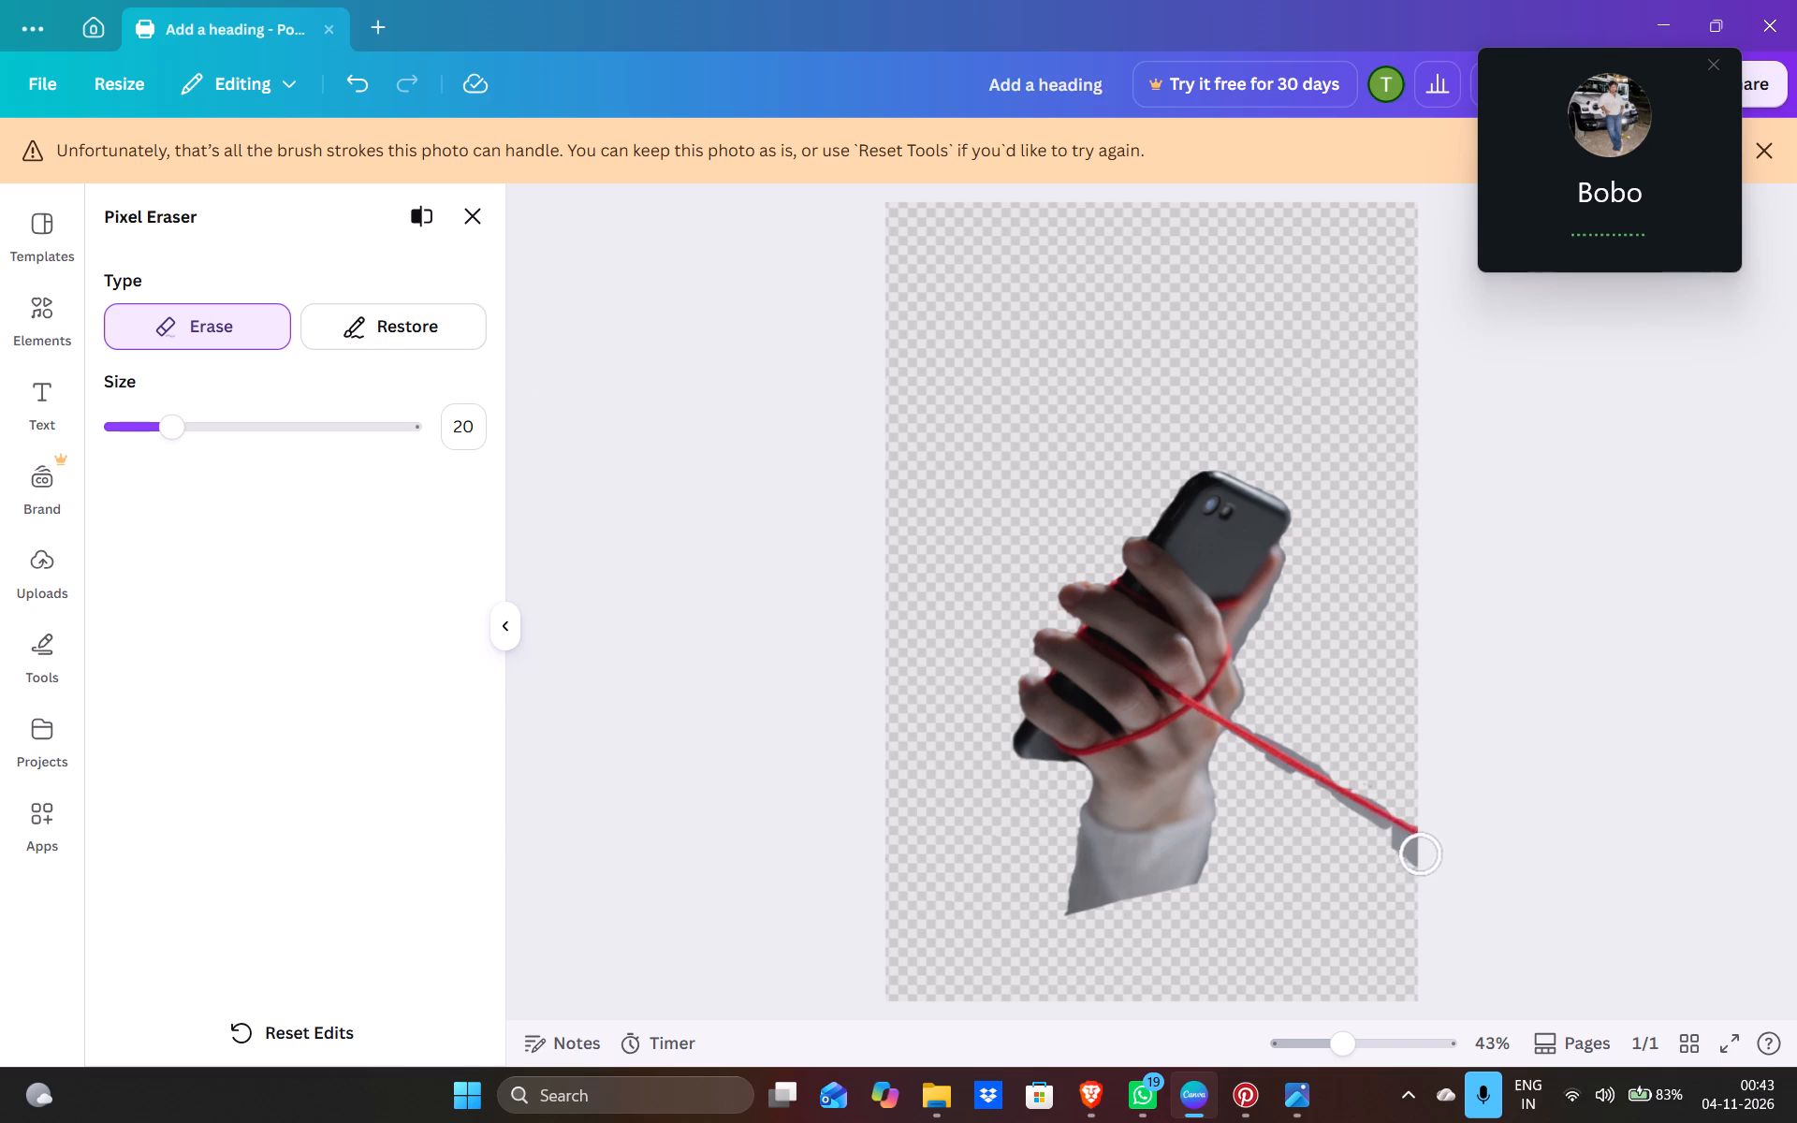
pyautogui.click(1397, 854)
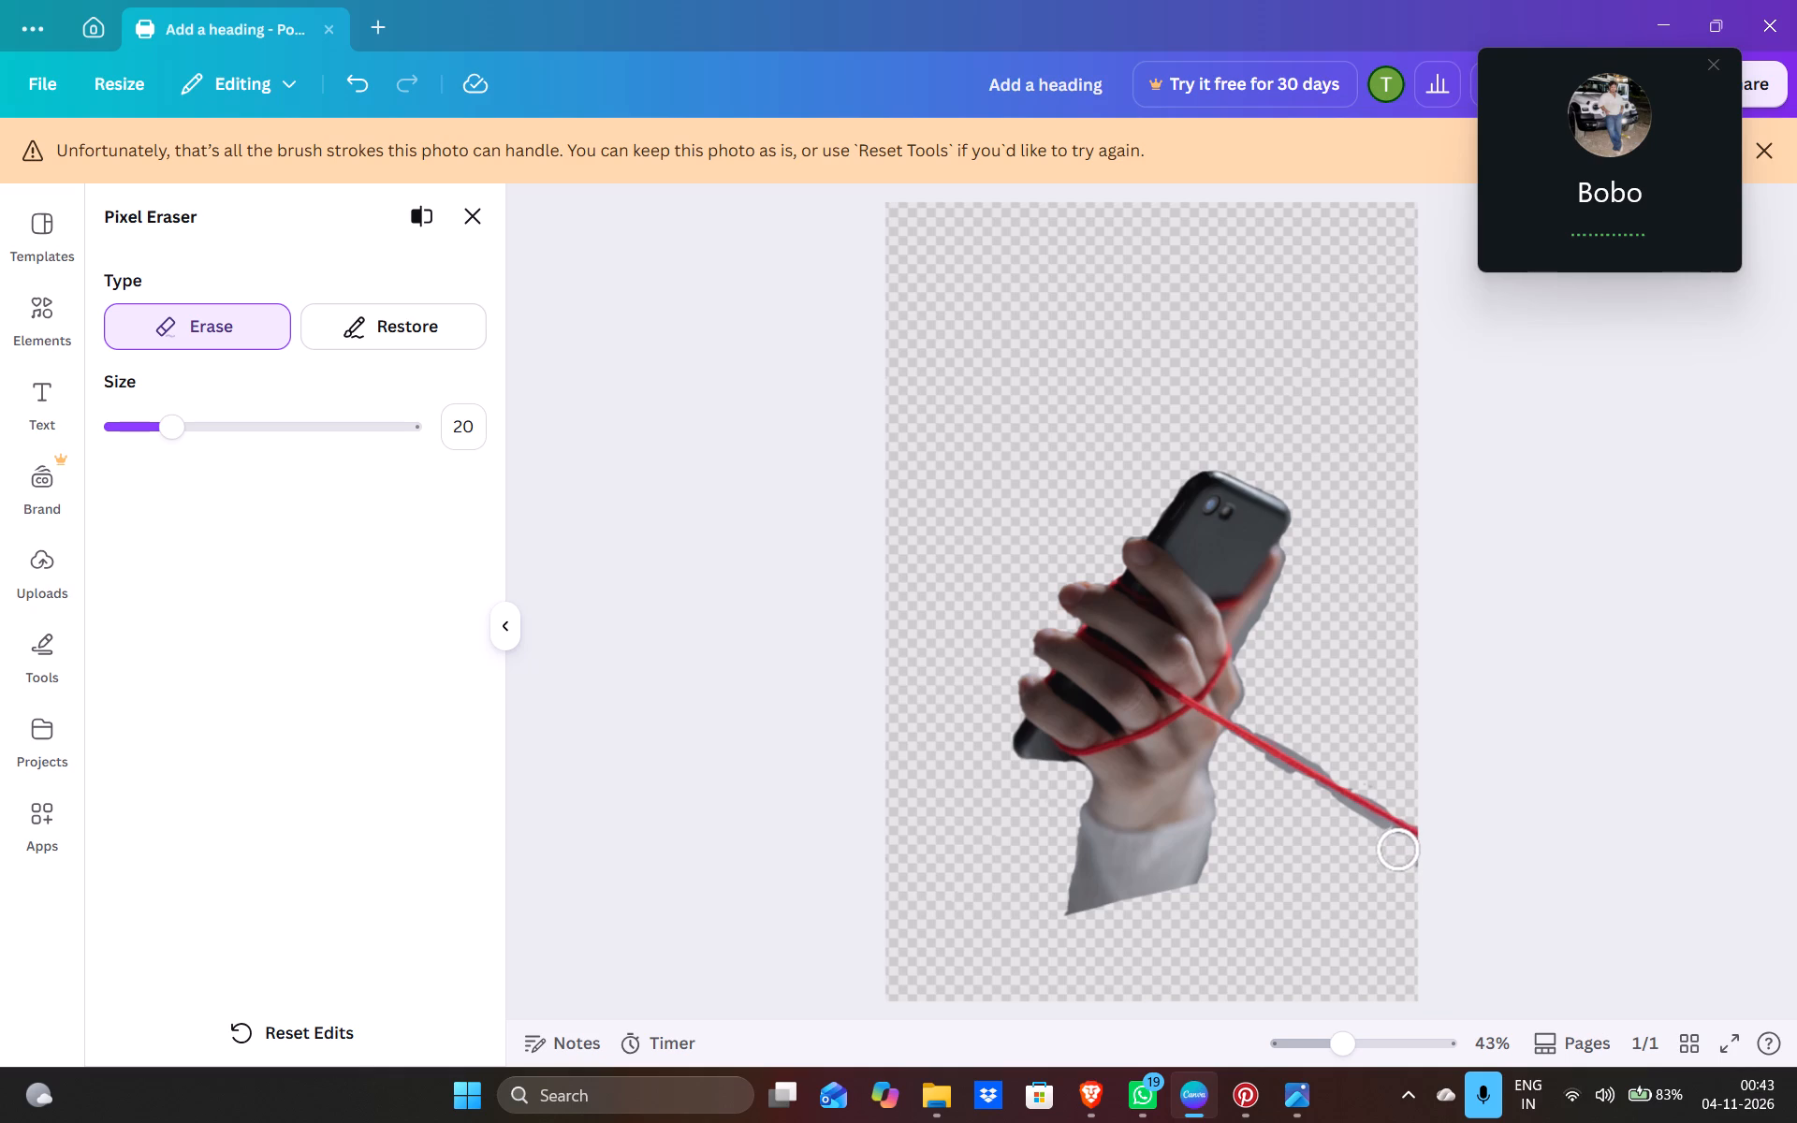
pyautogui.click(1398, 850)
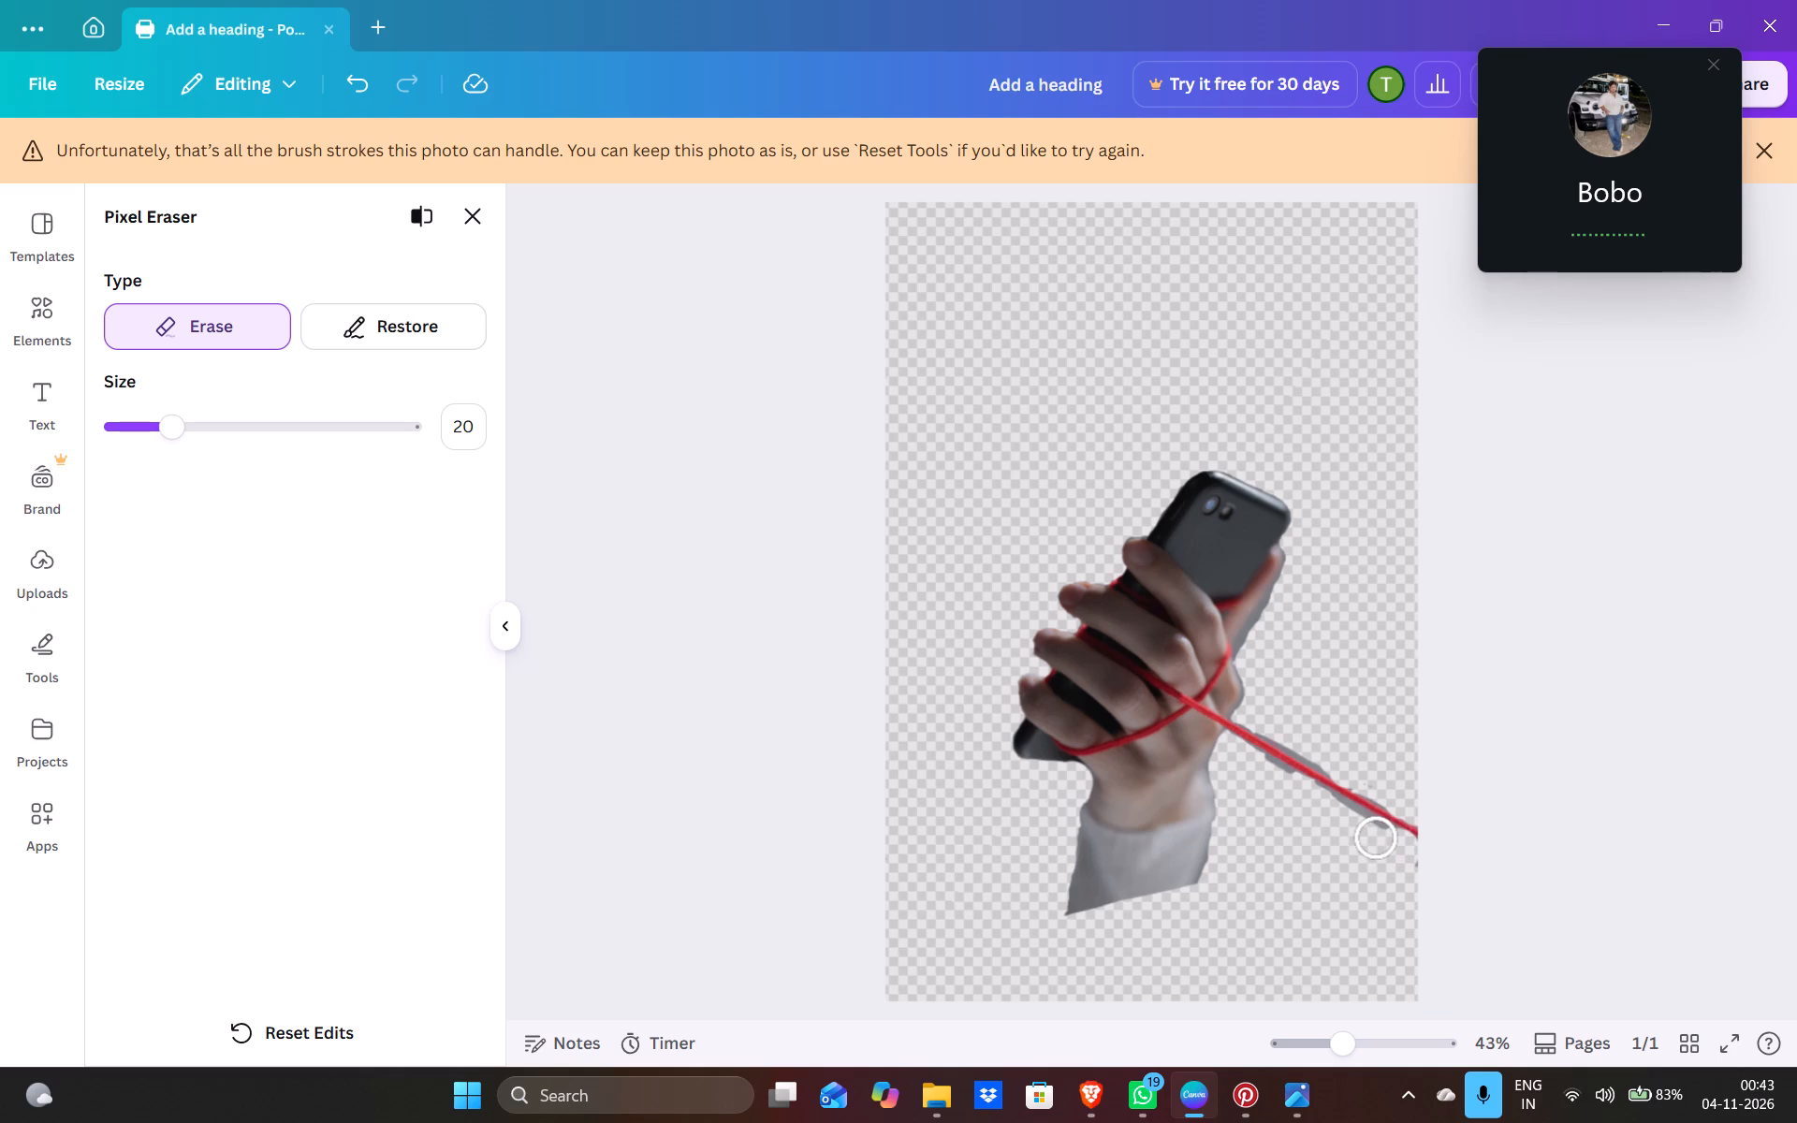
pyautogui.click(1369, 836)
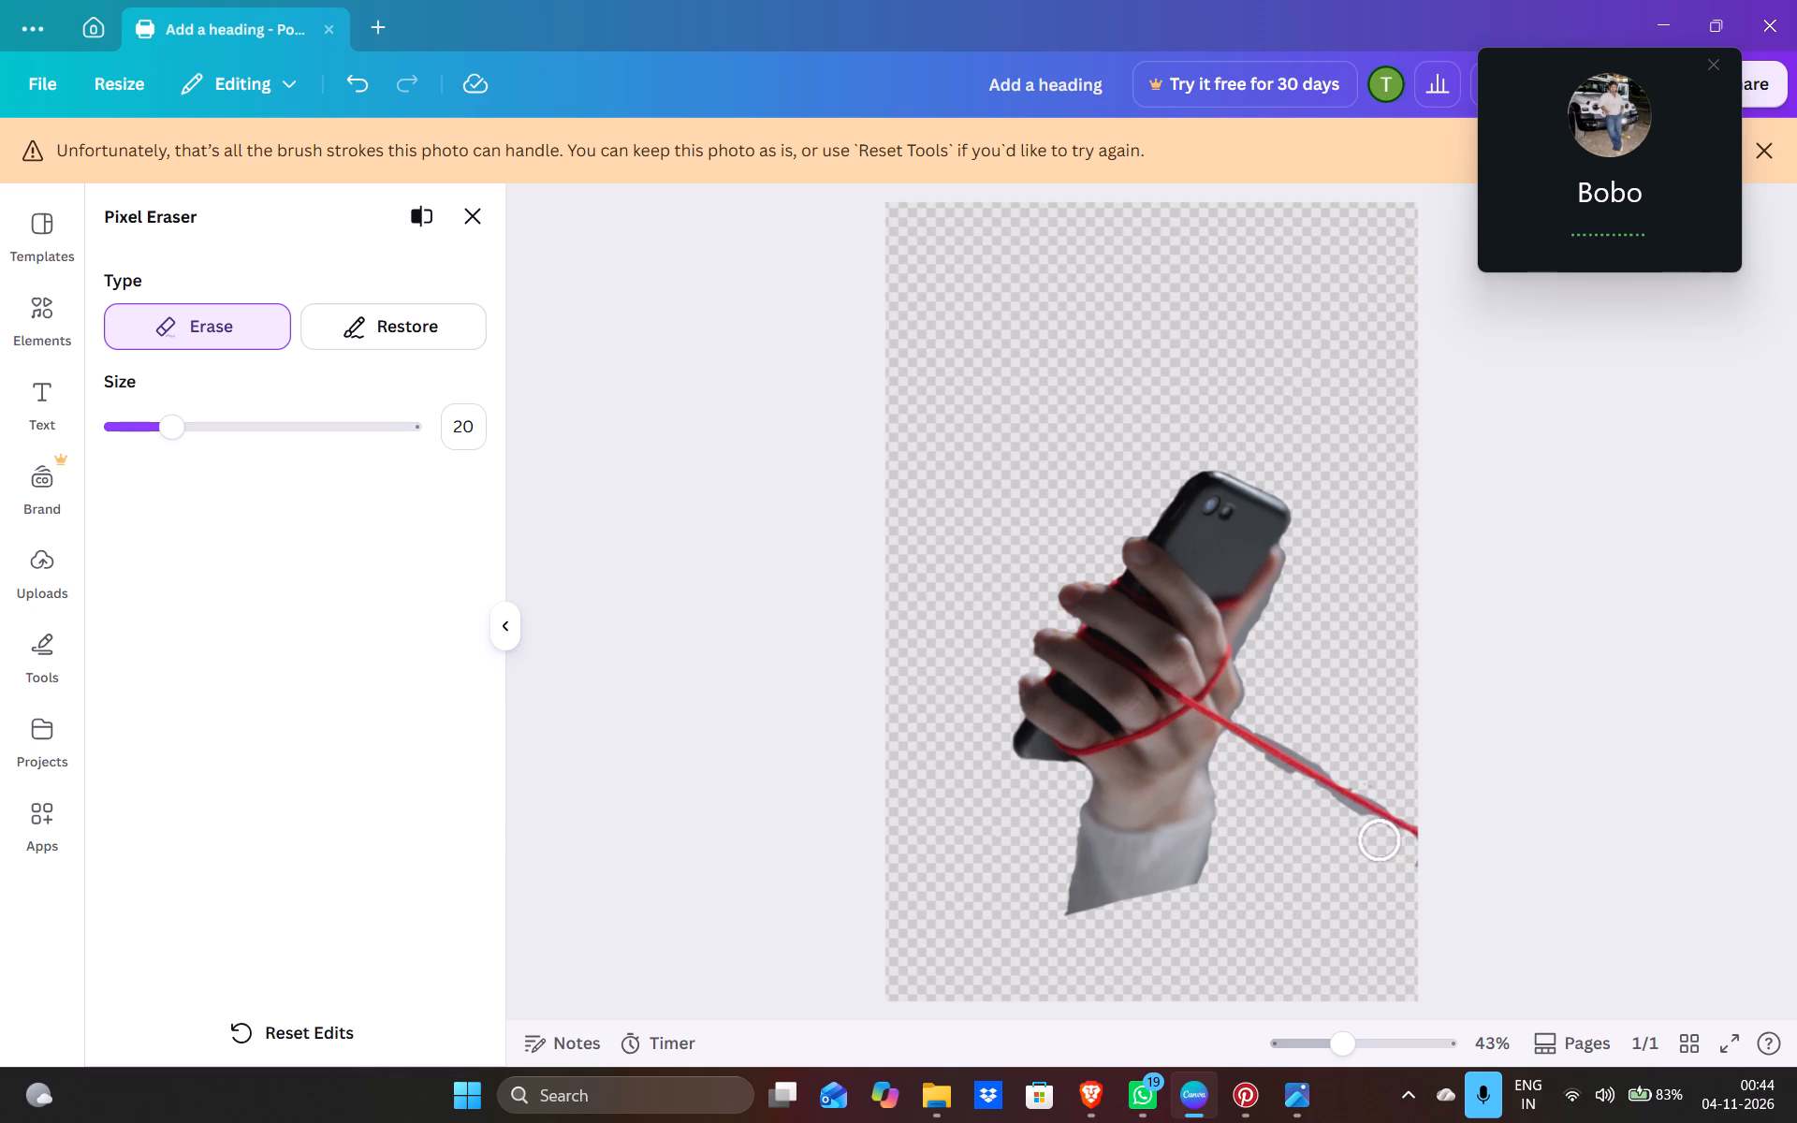
pyautogui.click(1380, 839)
pyautogui.click(1417, 876)
# Erase the leftover grey fringe along the underside of the red string, from its outer stretch back towards the palm.
pyautogui.click(1266, 777)
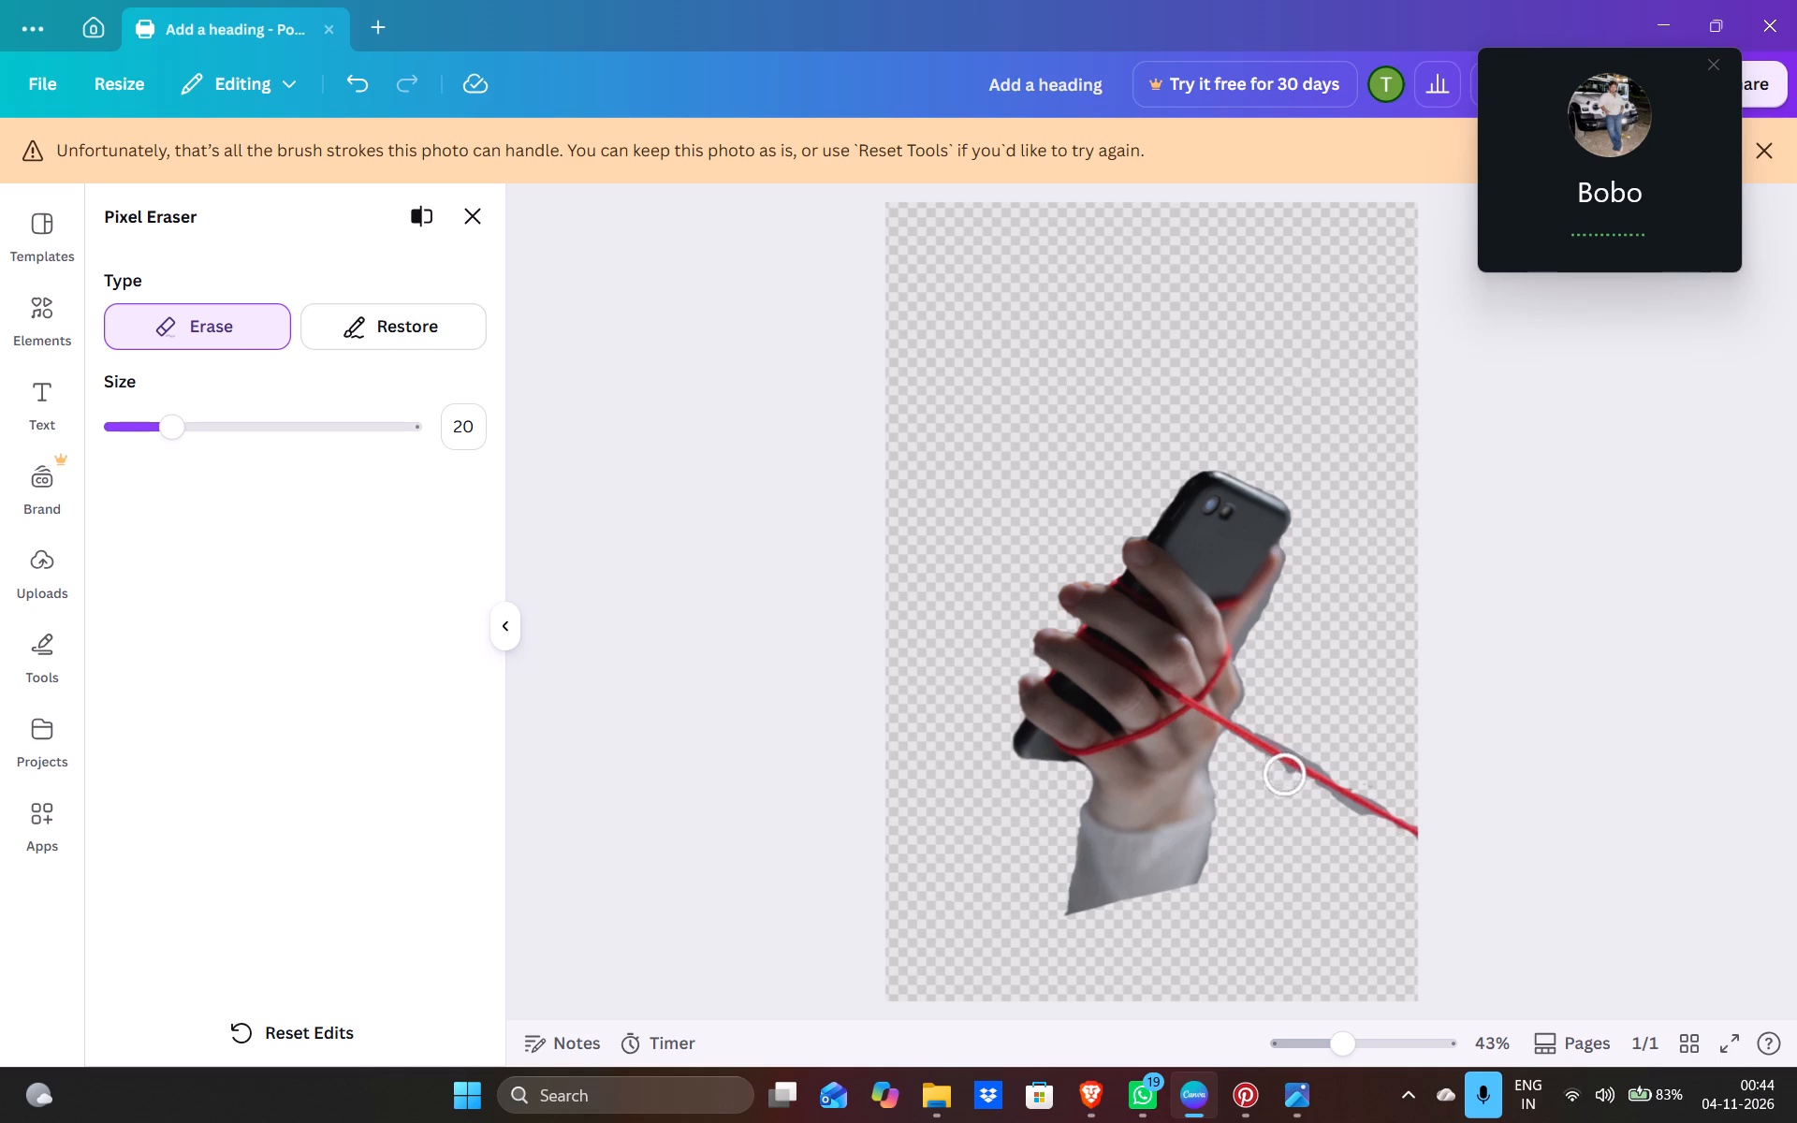
pyautogui.doubleClick(1286, 786)
pyautogui.click(1319, 804)
pyautogui.click(412, 226)
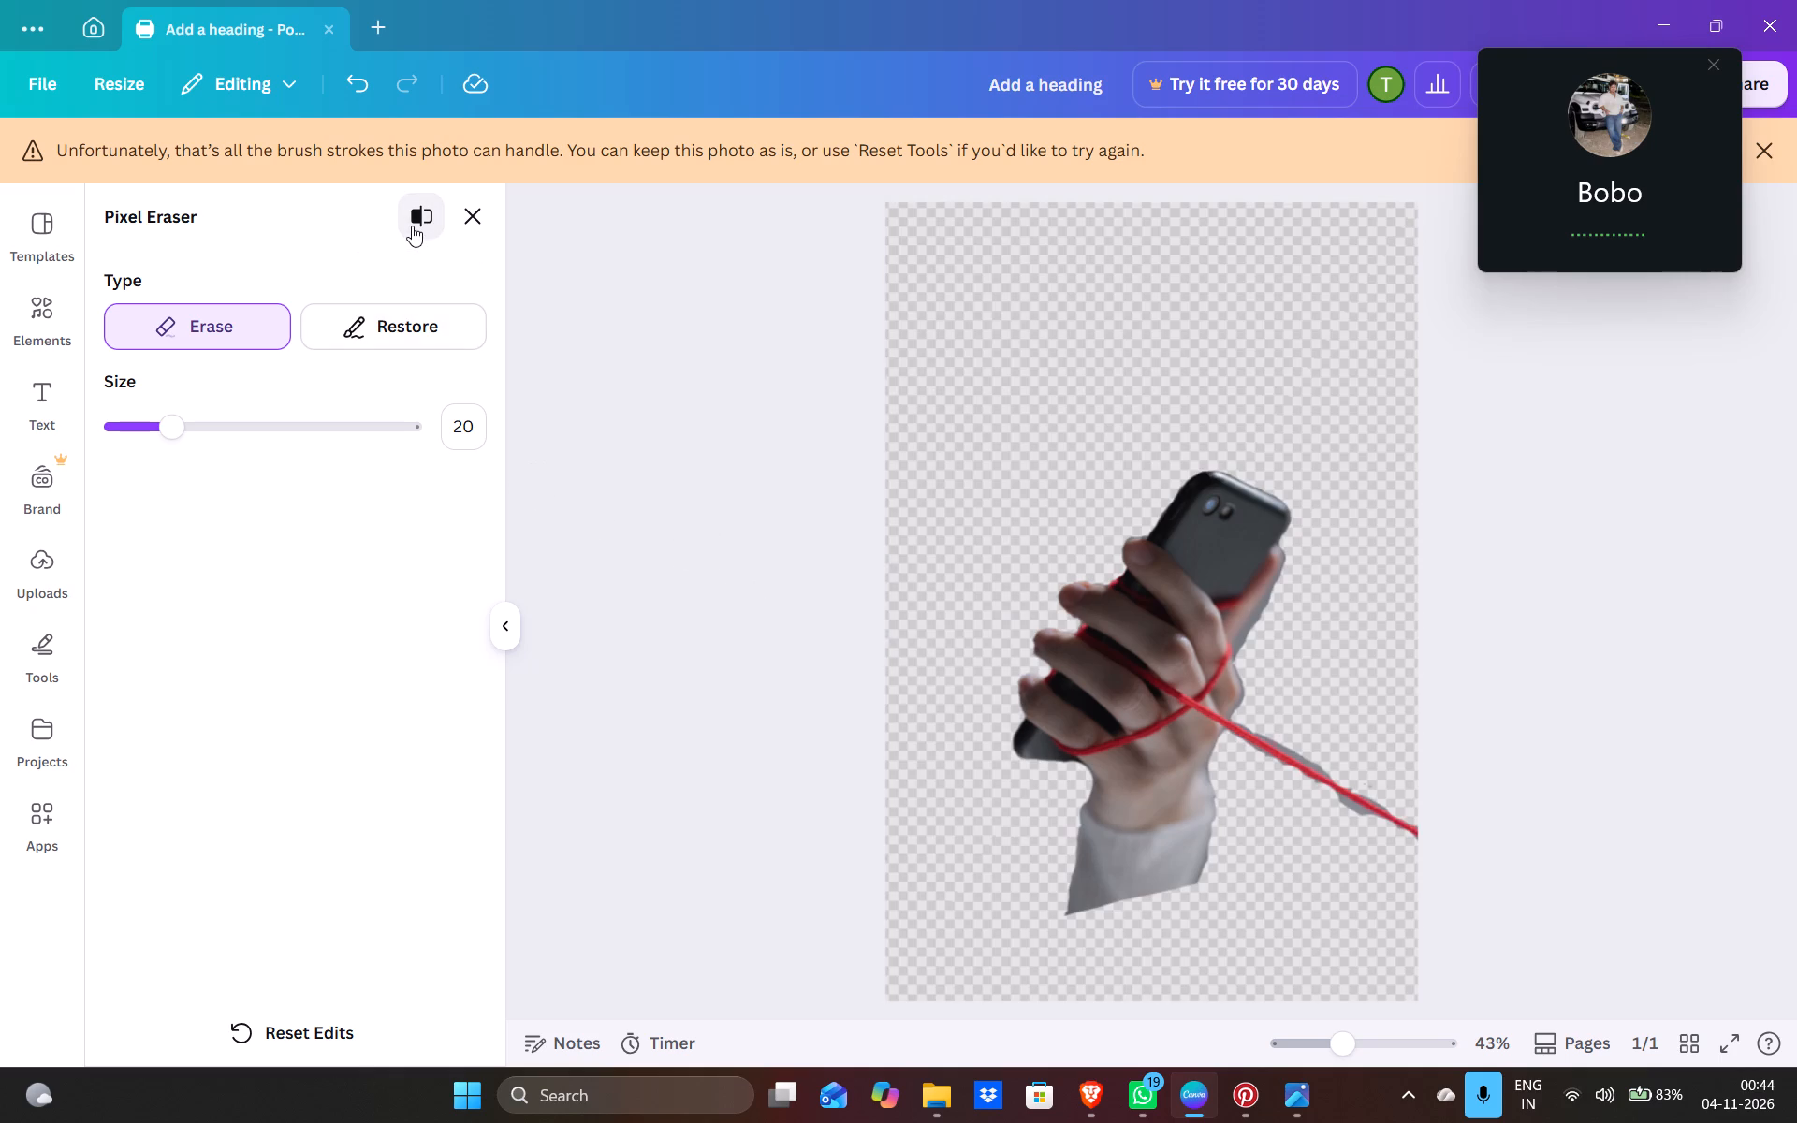
pyautogui.click(412, 226)
pyautogui.click(412, 226)
pyautogui.moveTo(1341, 824); pyautogui.dragTo(1364, 828)
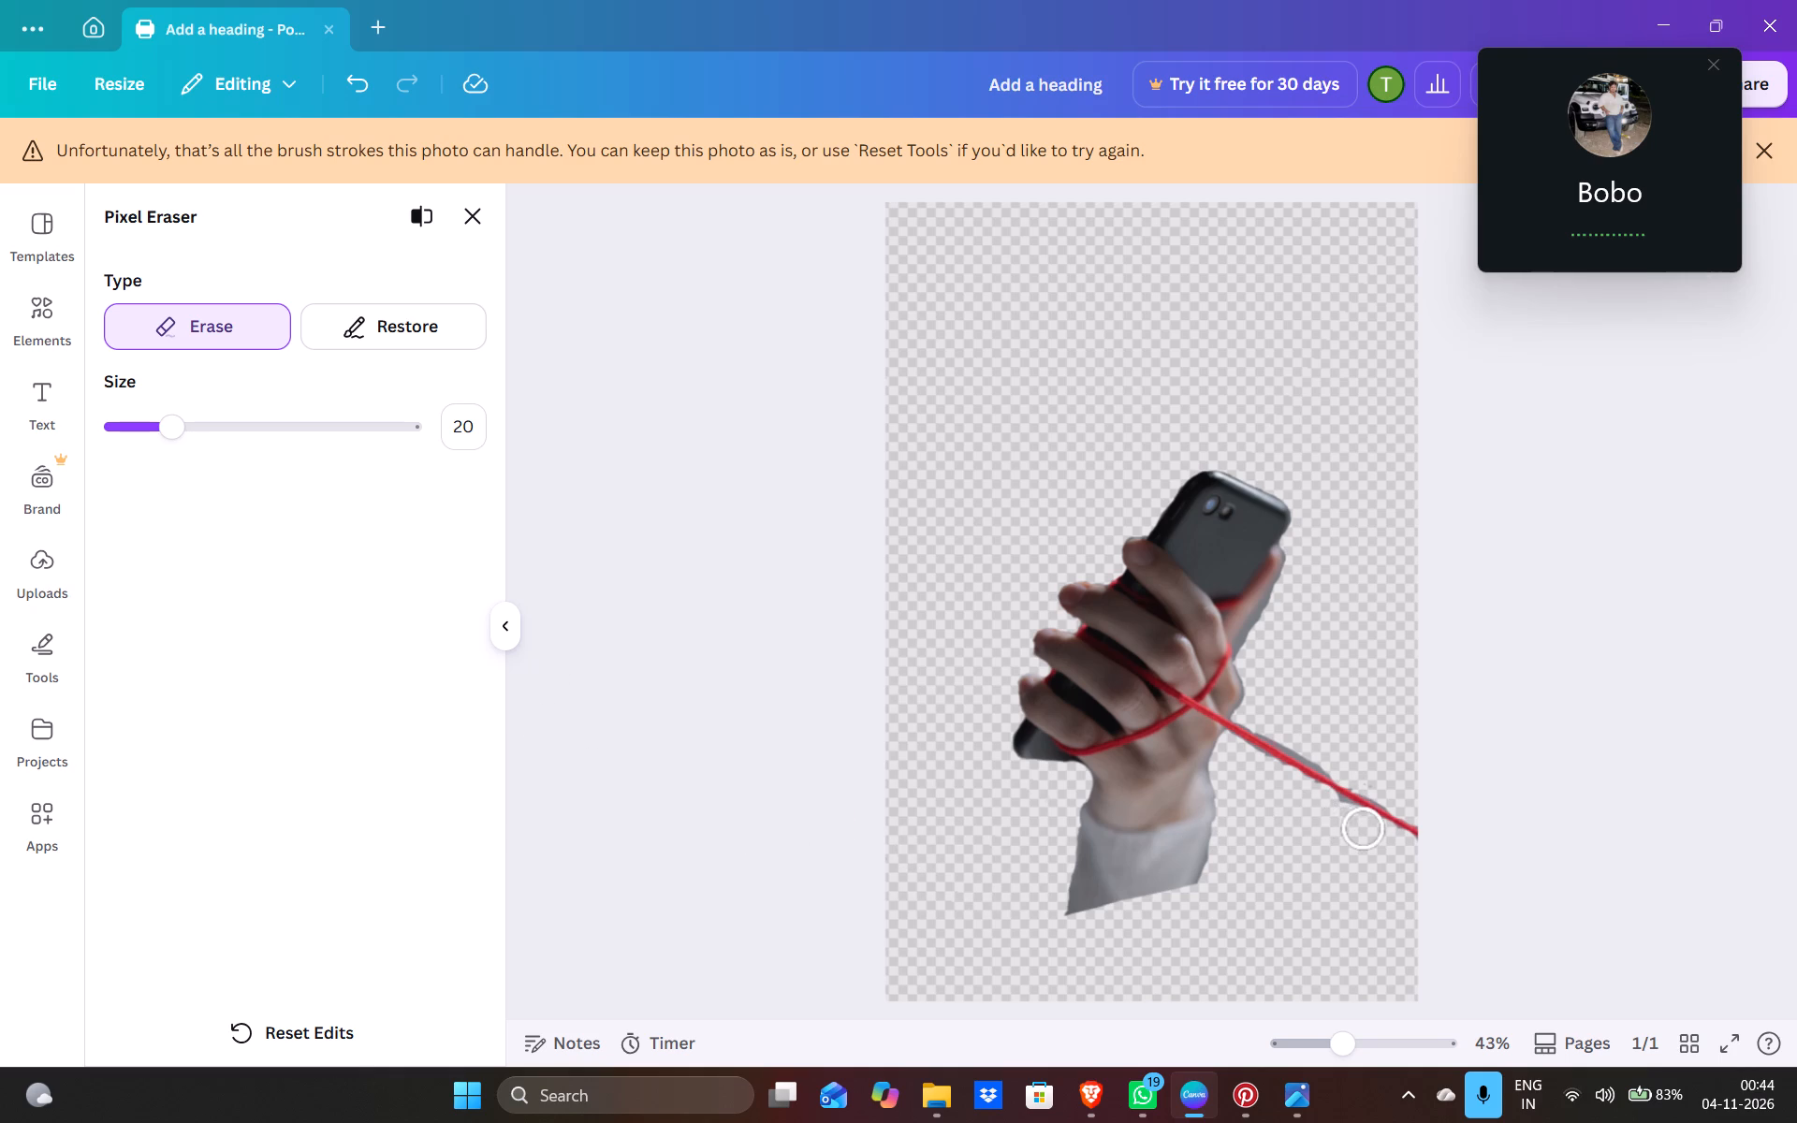
pyautogui.moveTo(1364, 828); pyautogui.dragTo(1310, 800)
pyautogui.moveTo(1310, 800); pyautogui.dragTo(1250, 767)
# Erase the grey fringe along the upper side of the string just beyond the palm, and return to the poster page.
pyautogui.moveTo(1275, 724); pyautogui.dragTo(1293, 731)
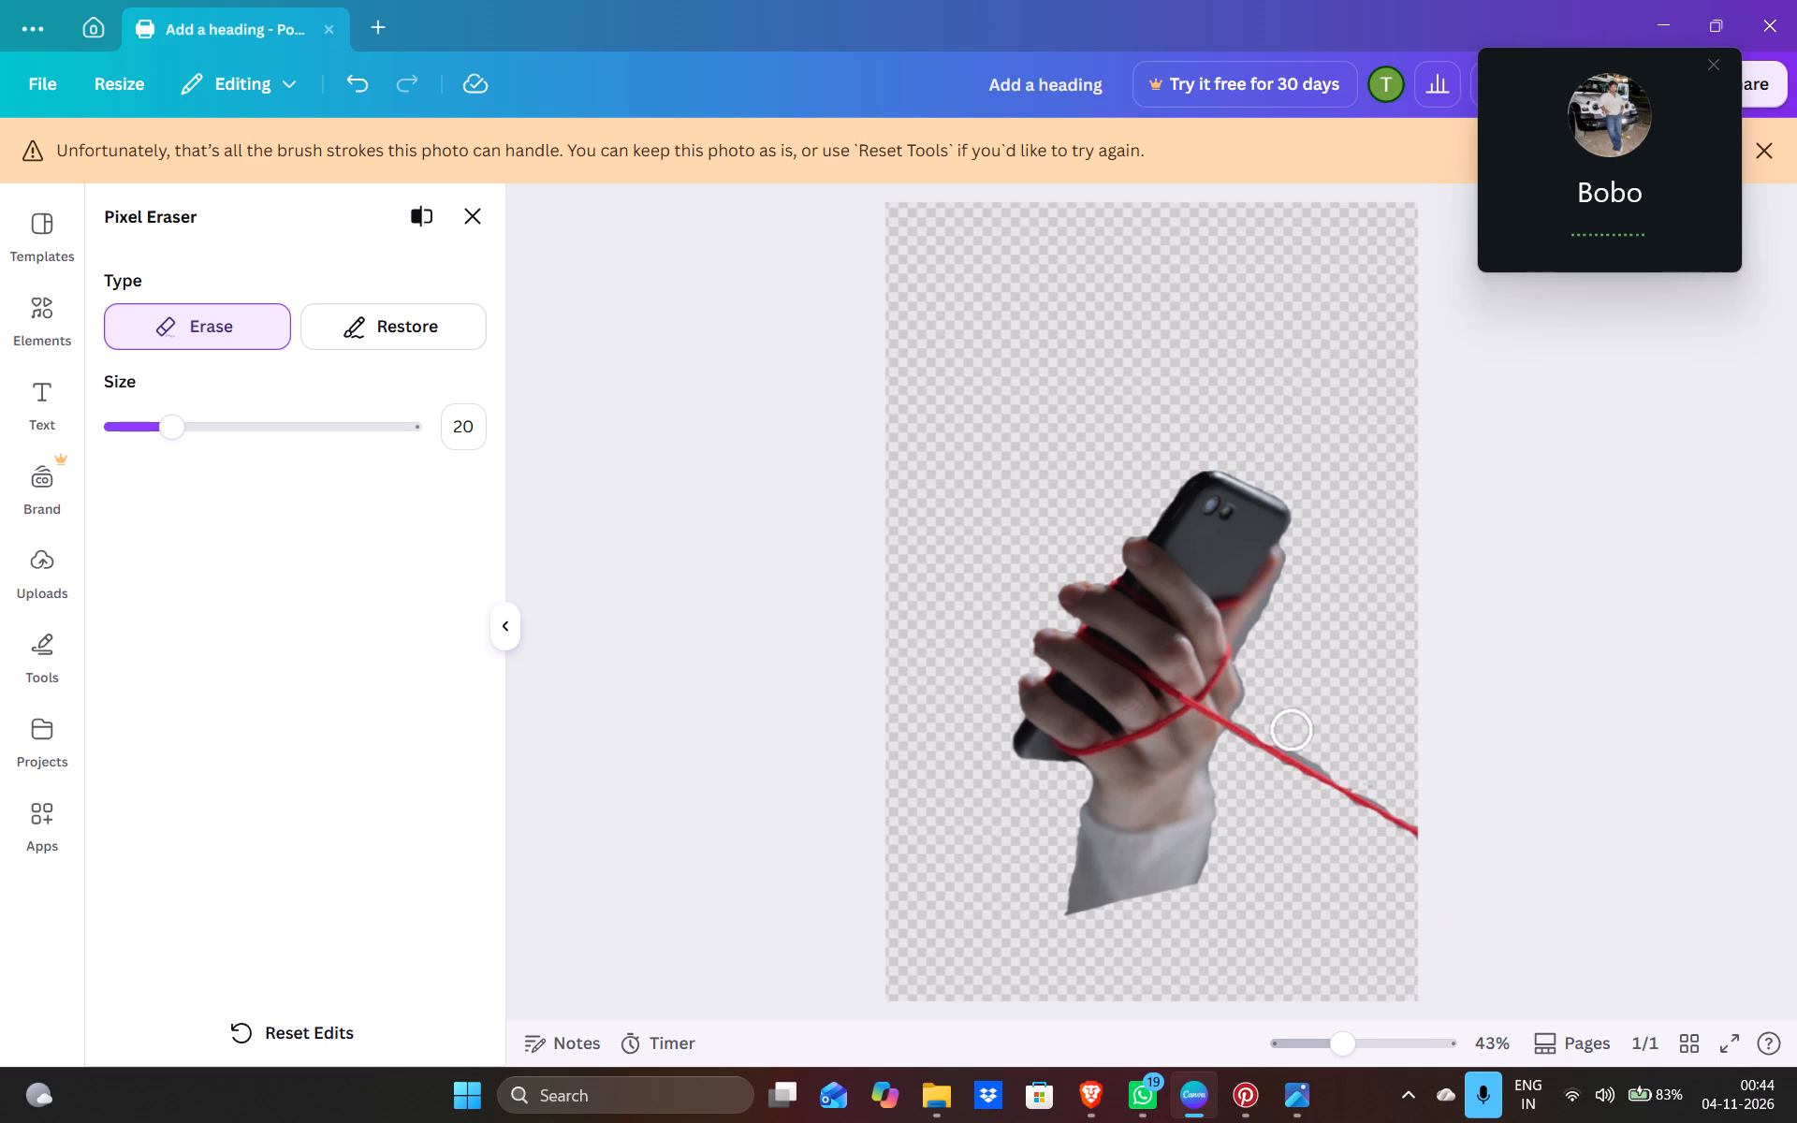
pyautogui.moveTo(1293, 731); pyautogui.dragTo(1308, 742)
pyautogui.moveTo(1308, 742); pyautogui.dragTo(1288, 737)
pyautogui.moveTo(1288, 737); pyautogui.dragTo(1299, 742)
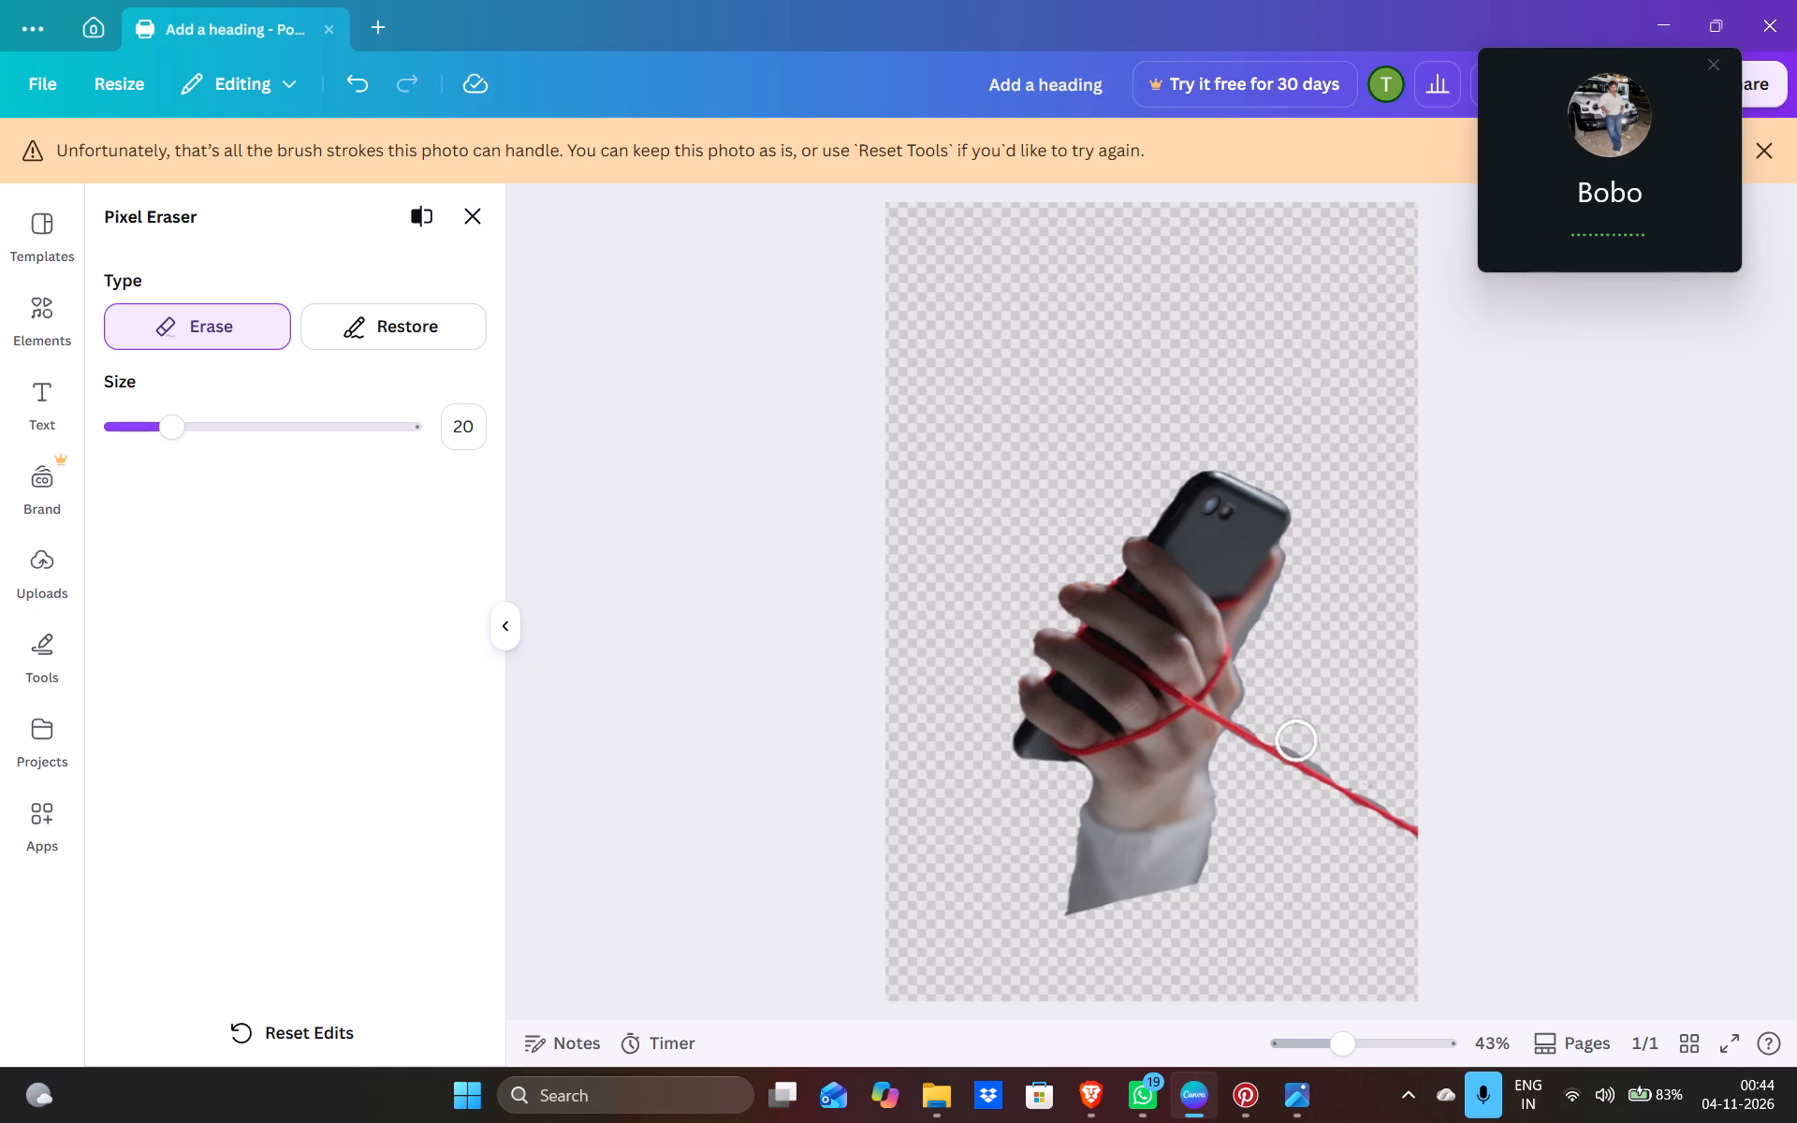
pyautogui.moveTo(1299, 742); pyautogui.dragTo(1308, 749)
pyautogui.click(1308, 749)
pyautogui.moveTo(1308, 749); pyautogui.dragTo(1181, 680)
pyautogui.tripleClick(1308, 742)
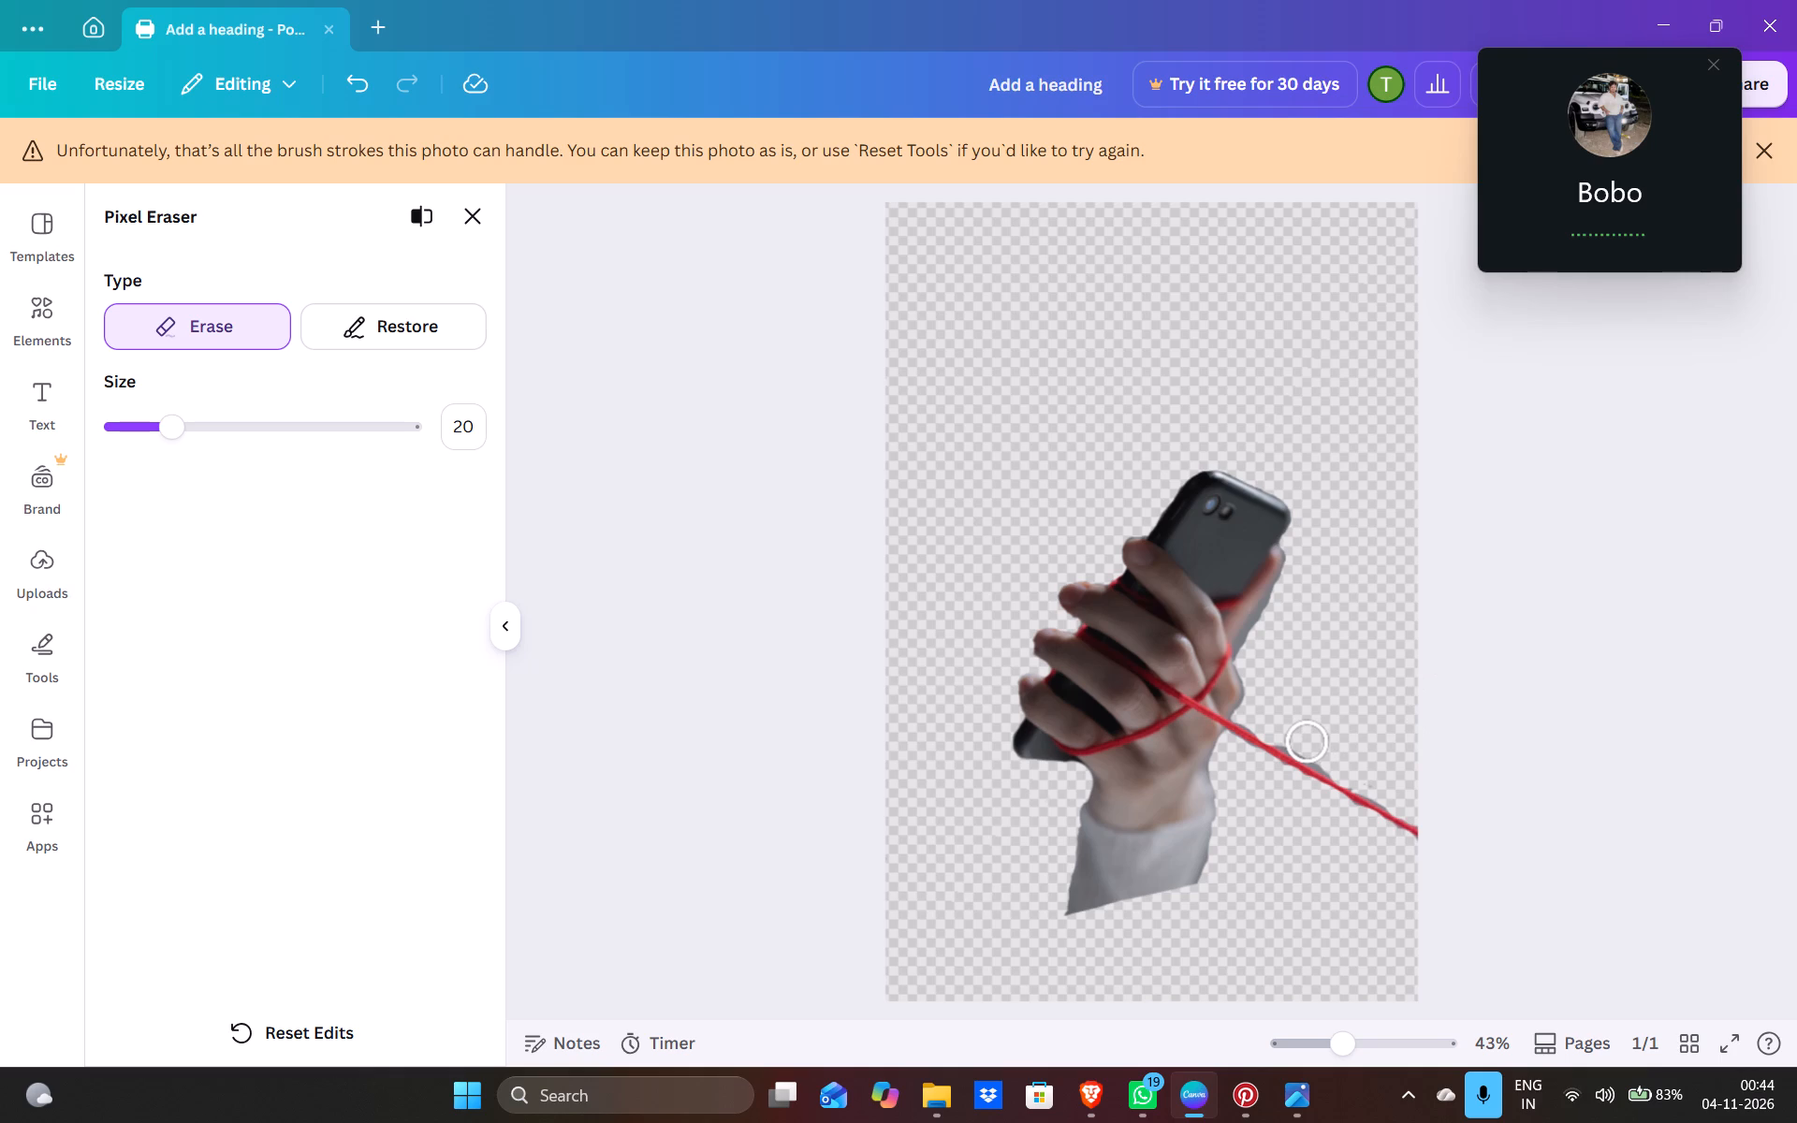
pyautogui.click(1308, 742)
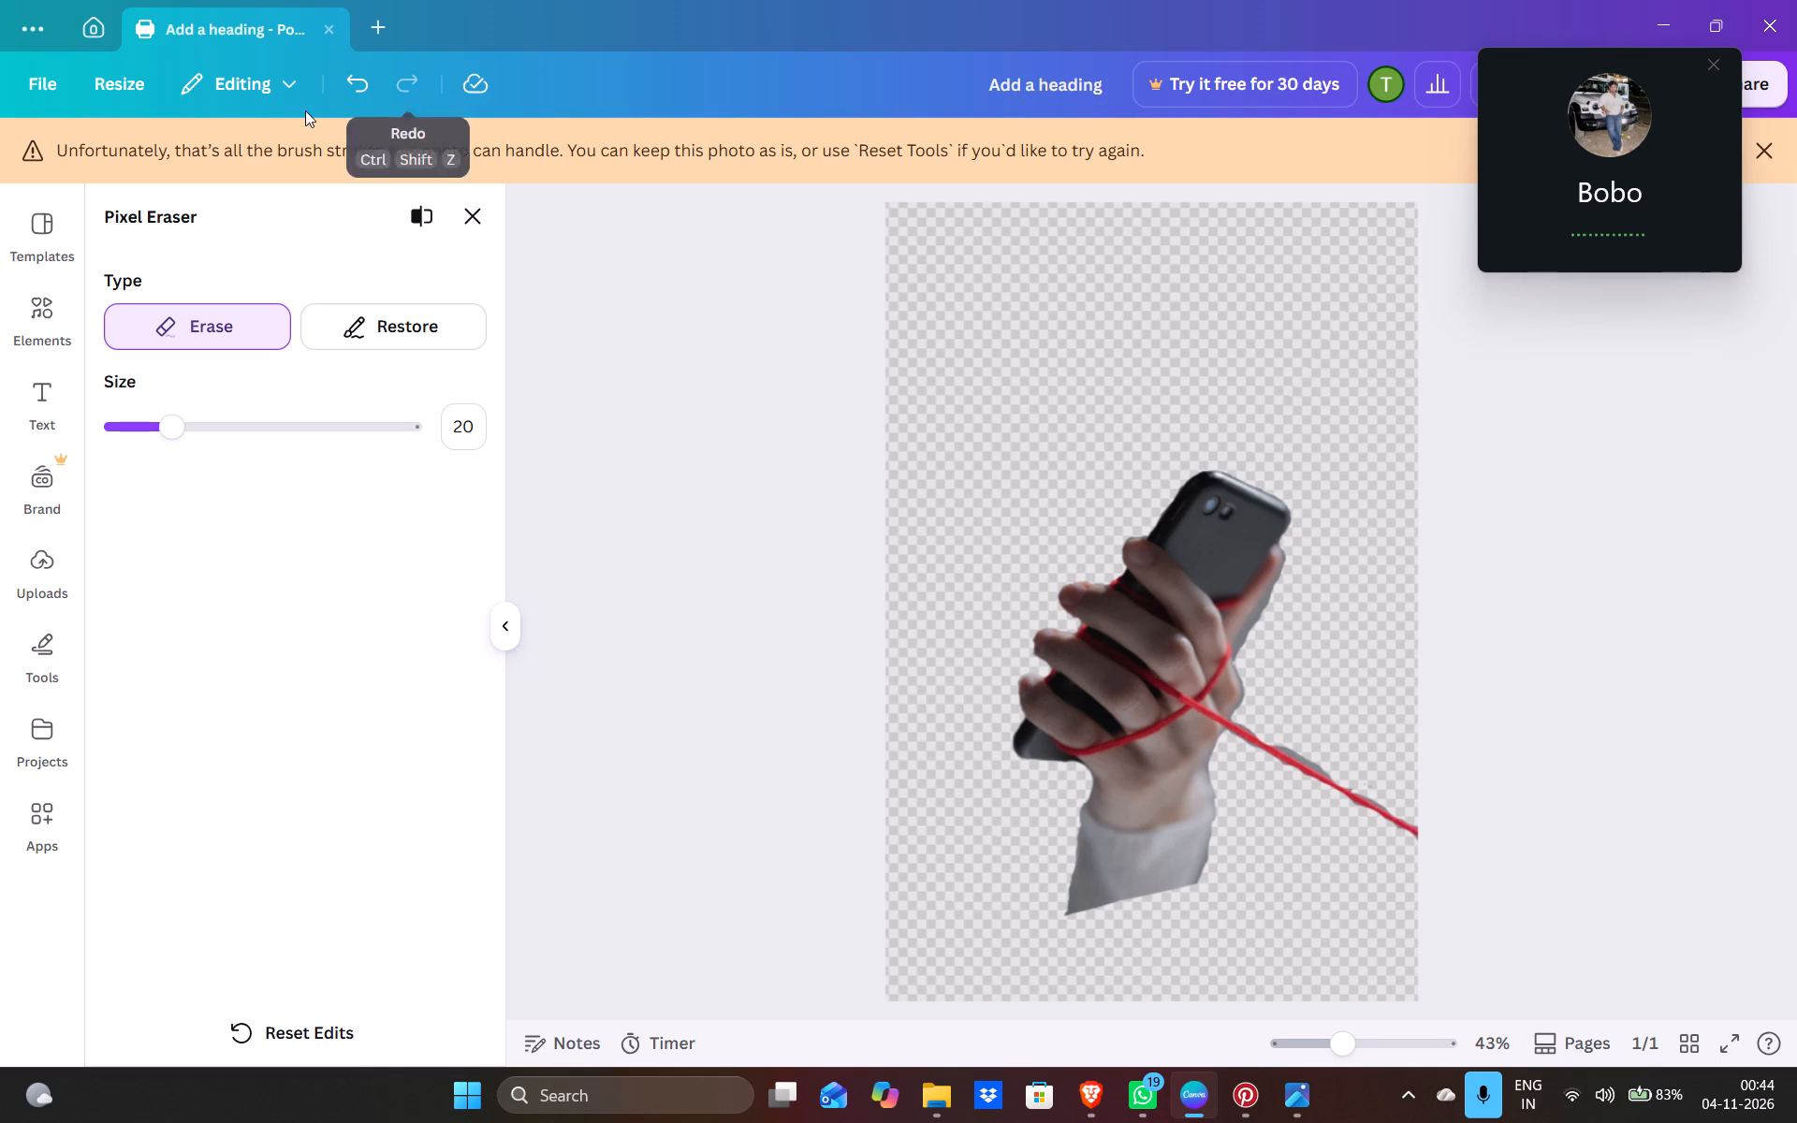
pyautogui.click(42, 662)
pyautogui.click(42, 662)
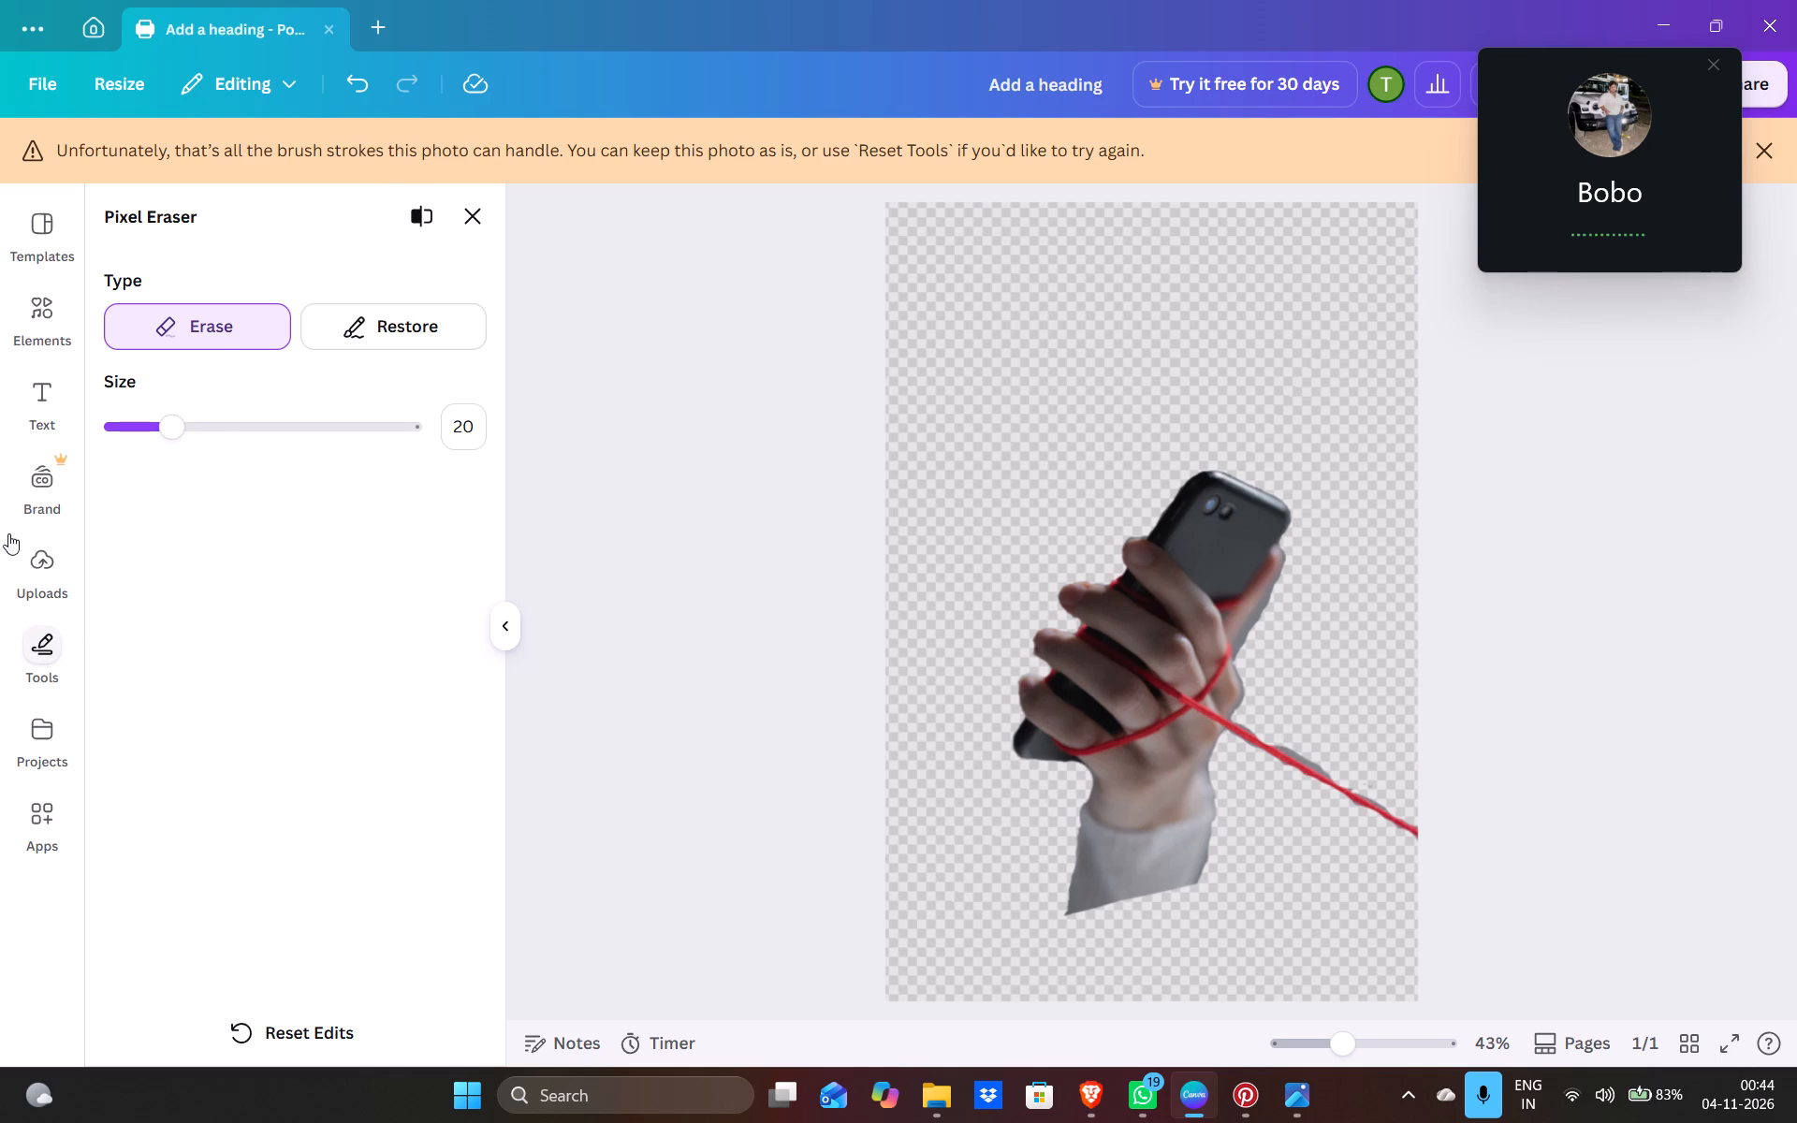
pyautogui.doubleClick(38, 300)
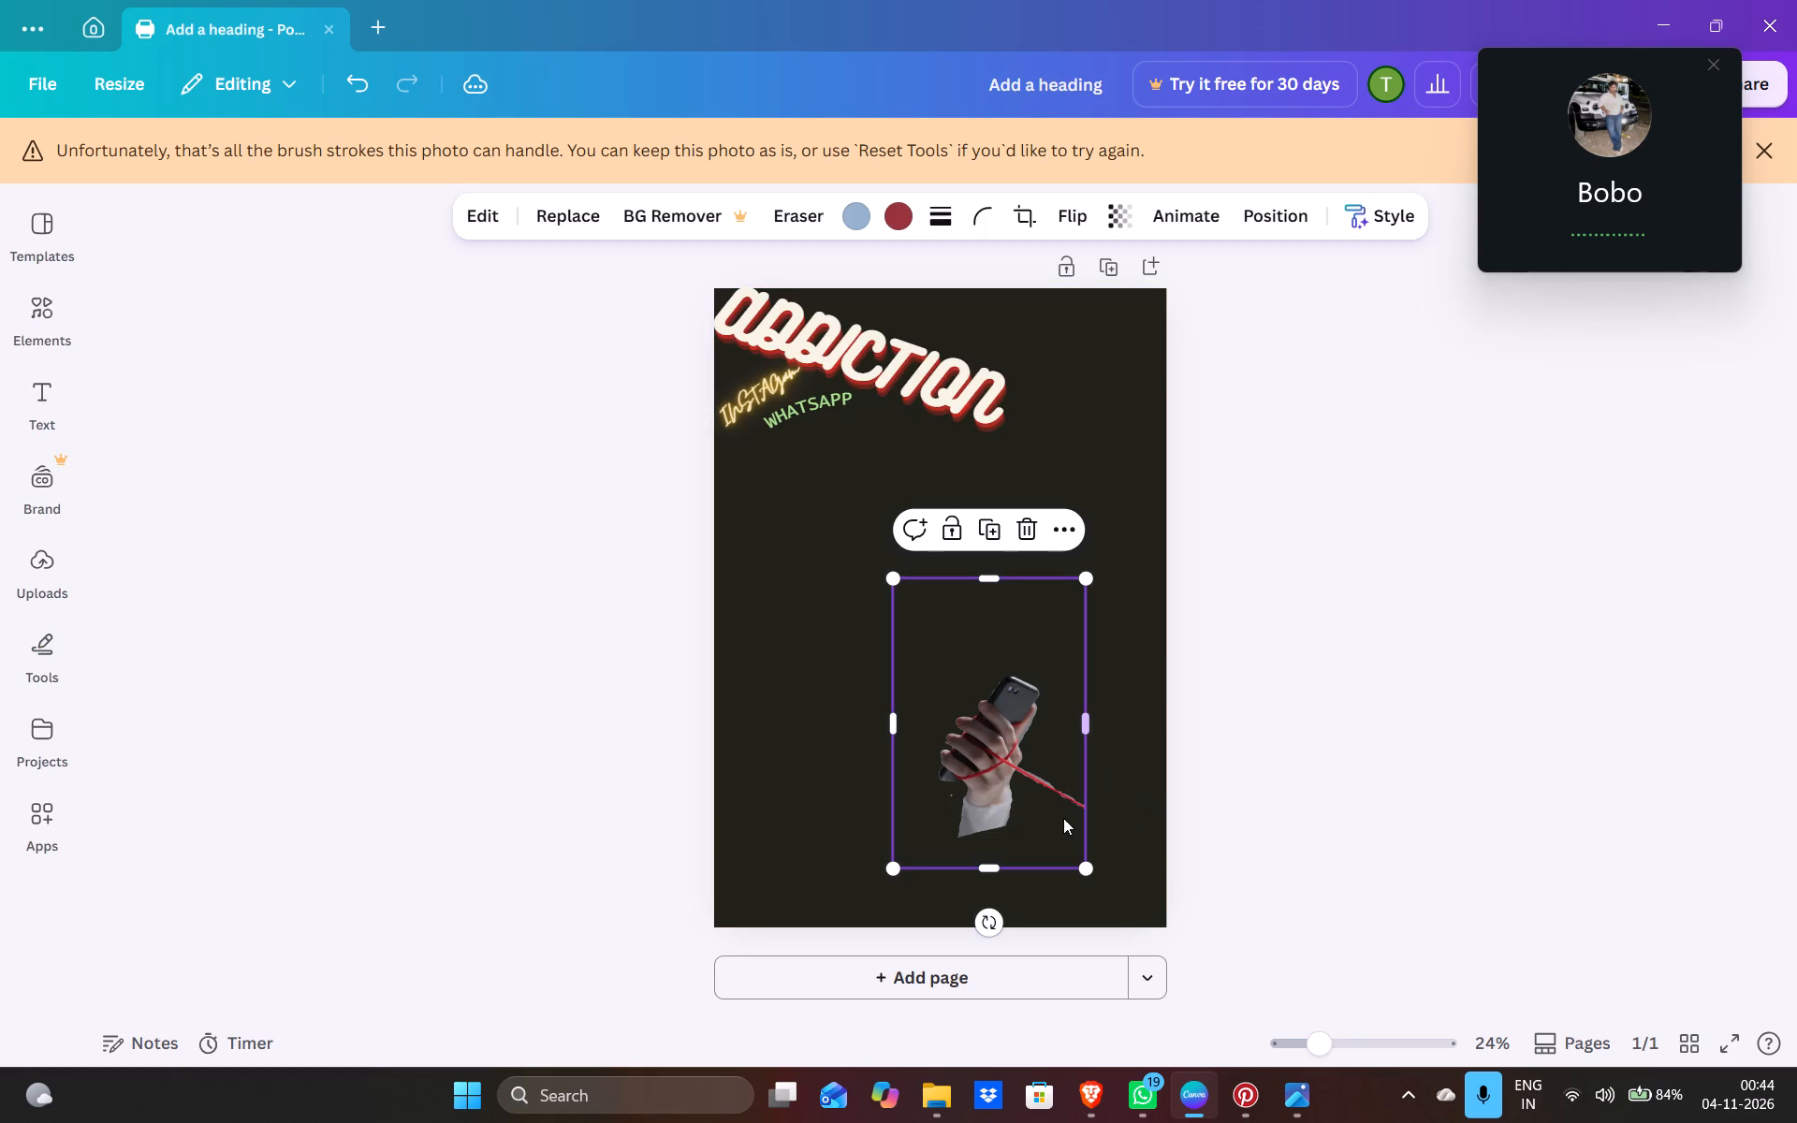
# Enlarge the hand cutout and place it in the poster's bottom-right corner, with the string reaching the page's right edge.
pyautogui.moveTo(1088, 862); pyautogui.dragTo(1190, 965)
pyautogui.moveTo(897, 571); pyautogui.dragTo(838, 503)
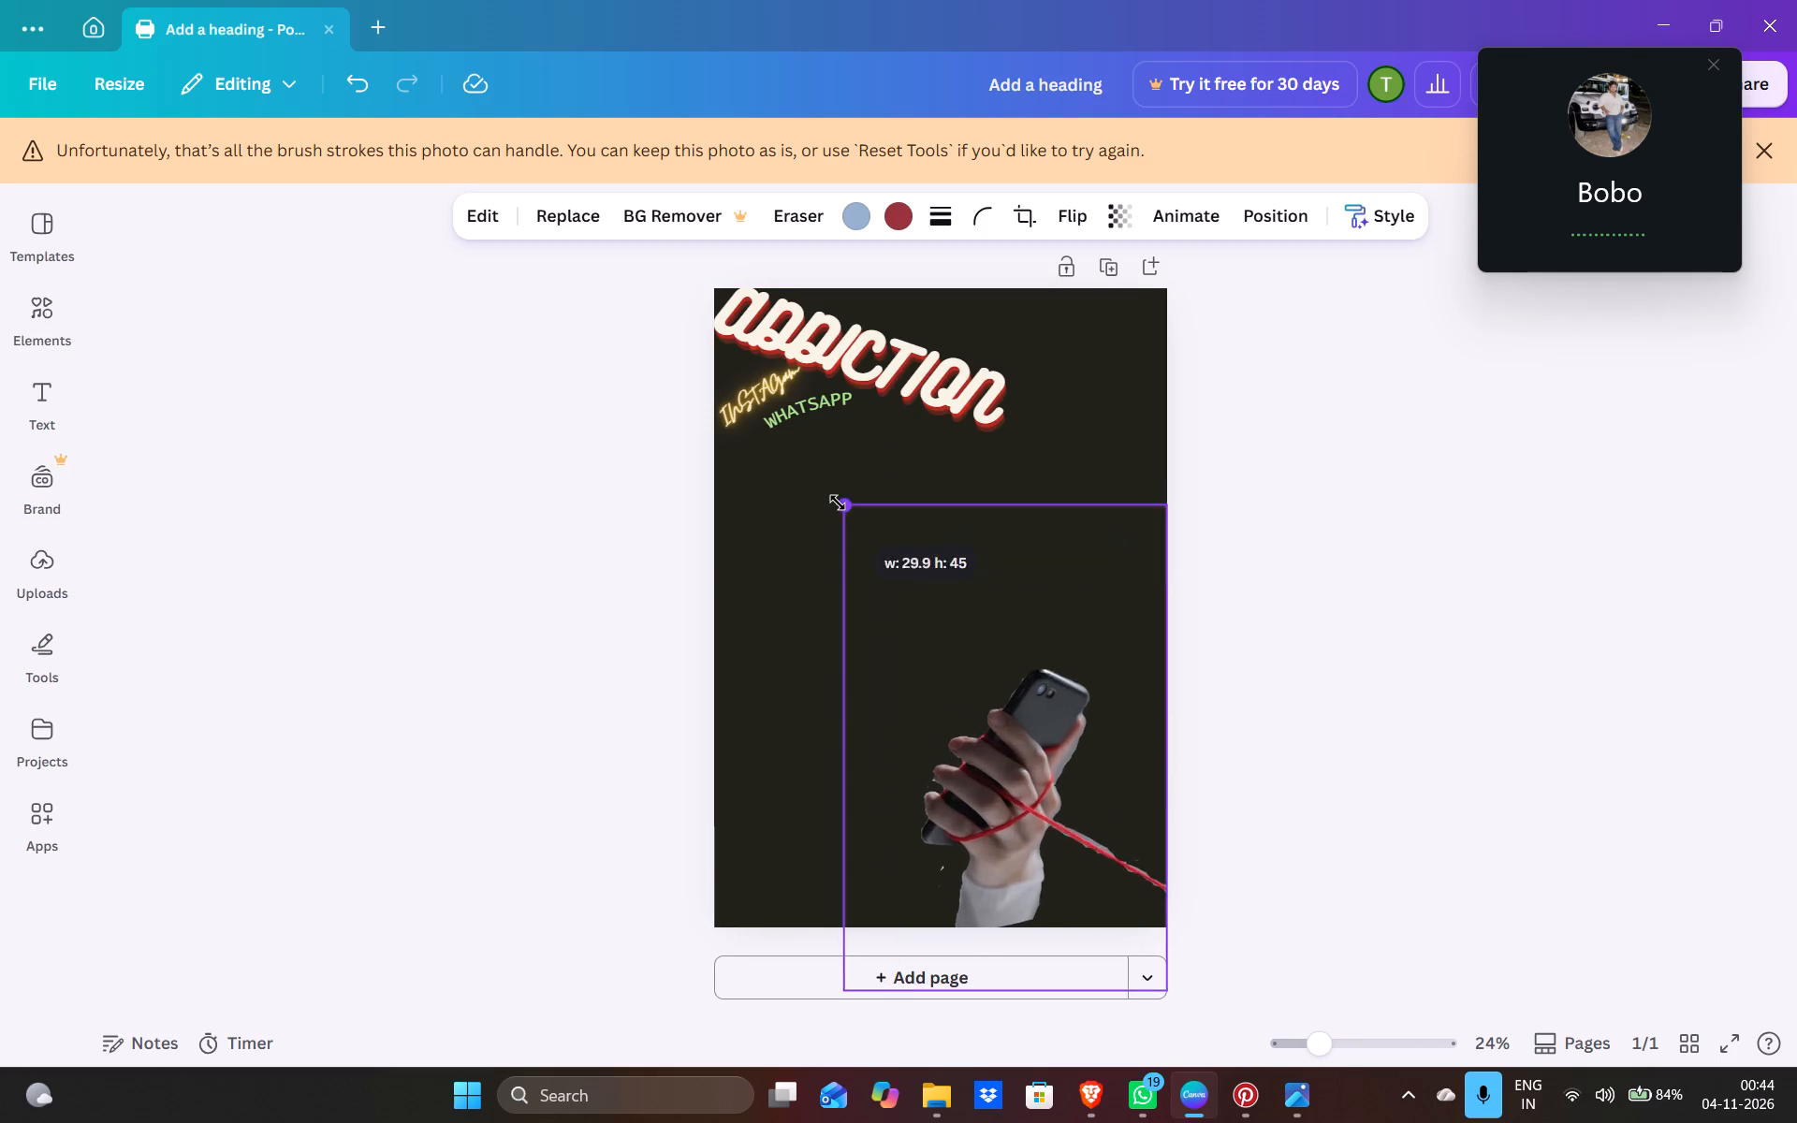
pyautogui.moveTo(838, 503); pyautogui.dragTo(792, 423)
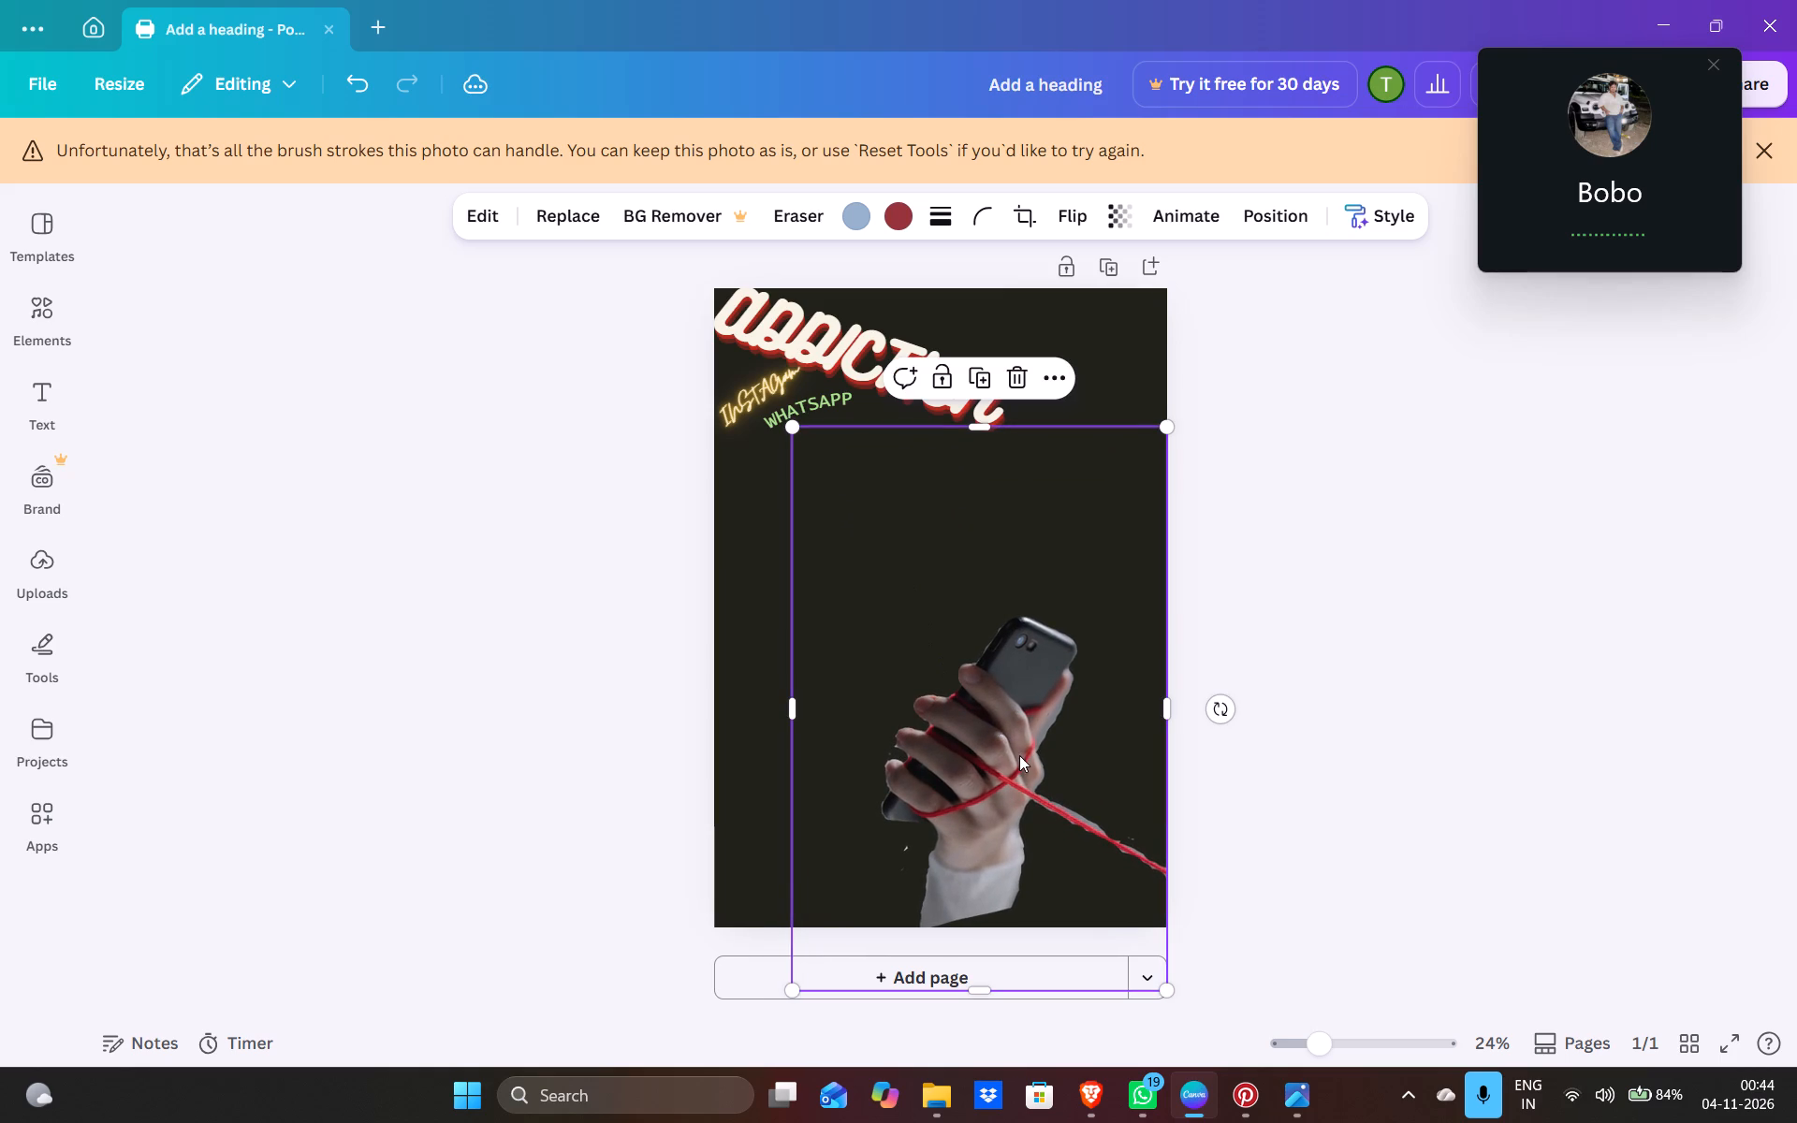
pyautogui.moveTo(1021, 789); pyautogui.dragTo(1061, 809)
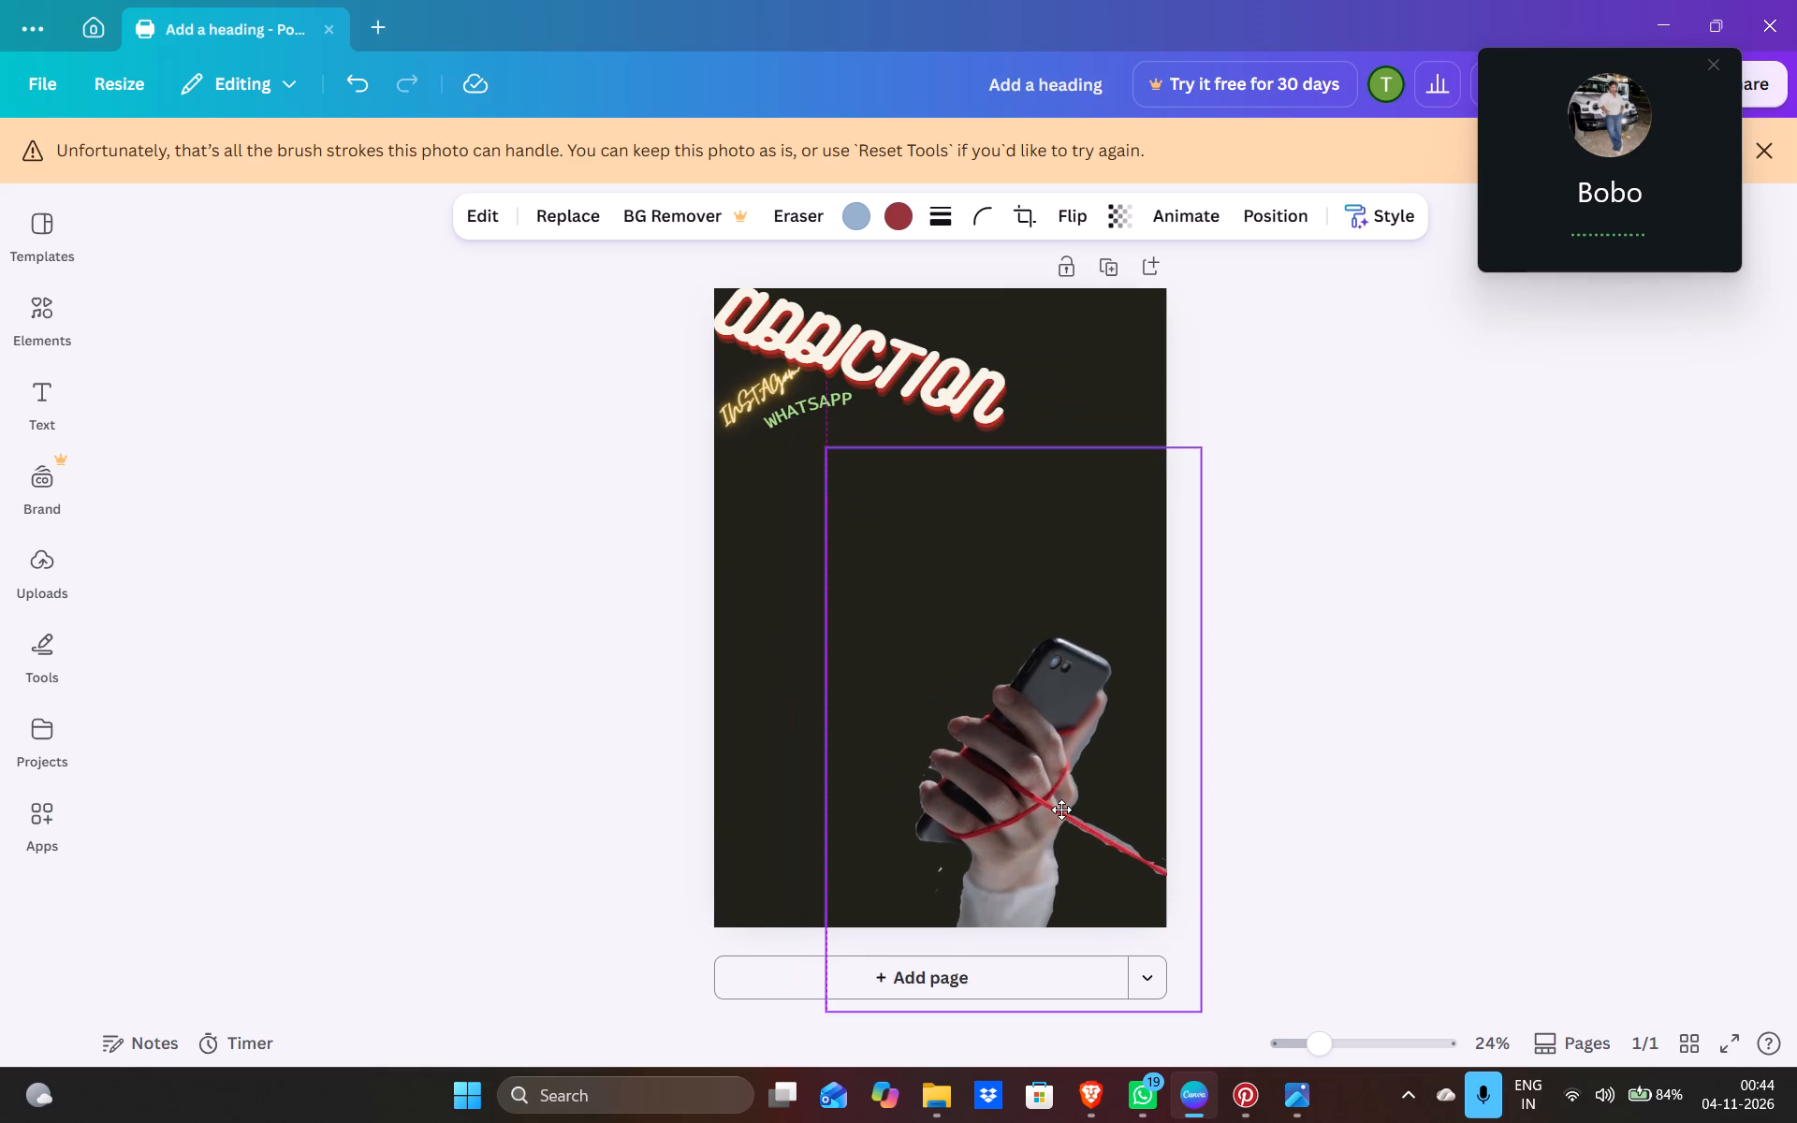
pyautogui.moveTo(1061, 809); pyautogui.dragTo(1074, 824)
pyautogui.click(1336, 775)
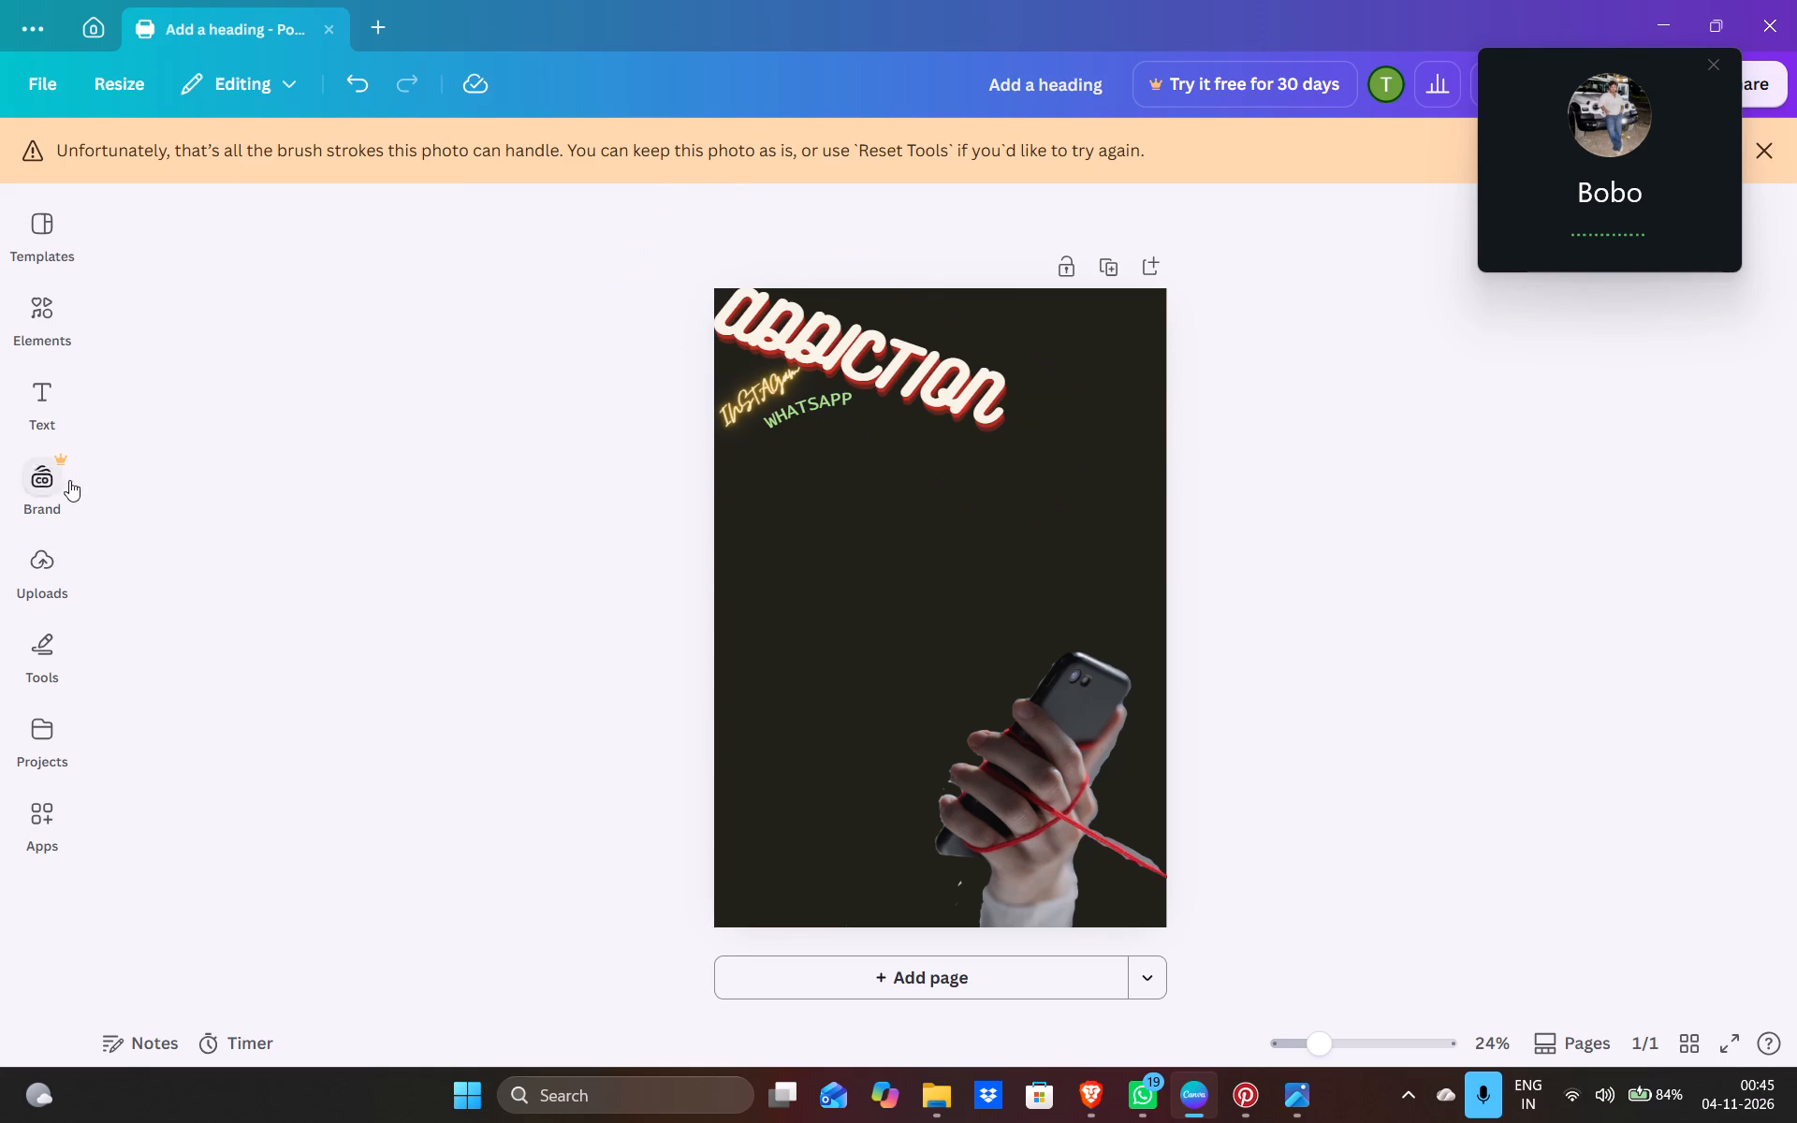
# Set the Draw tool's marker colour to black.
pyautogui.click(71, 670)
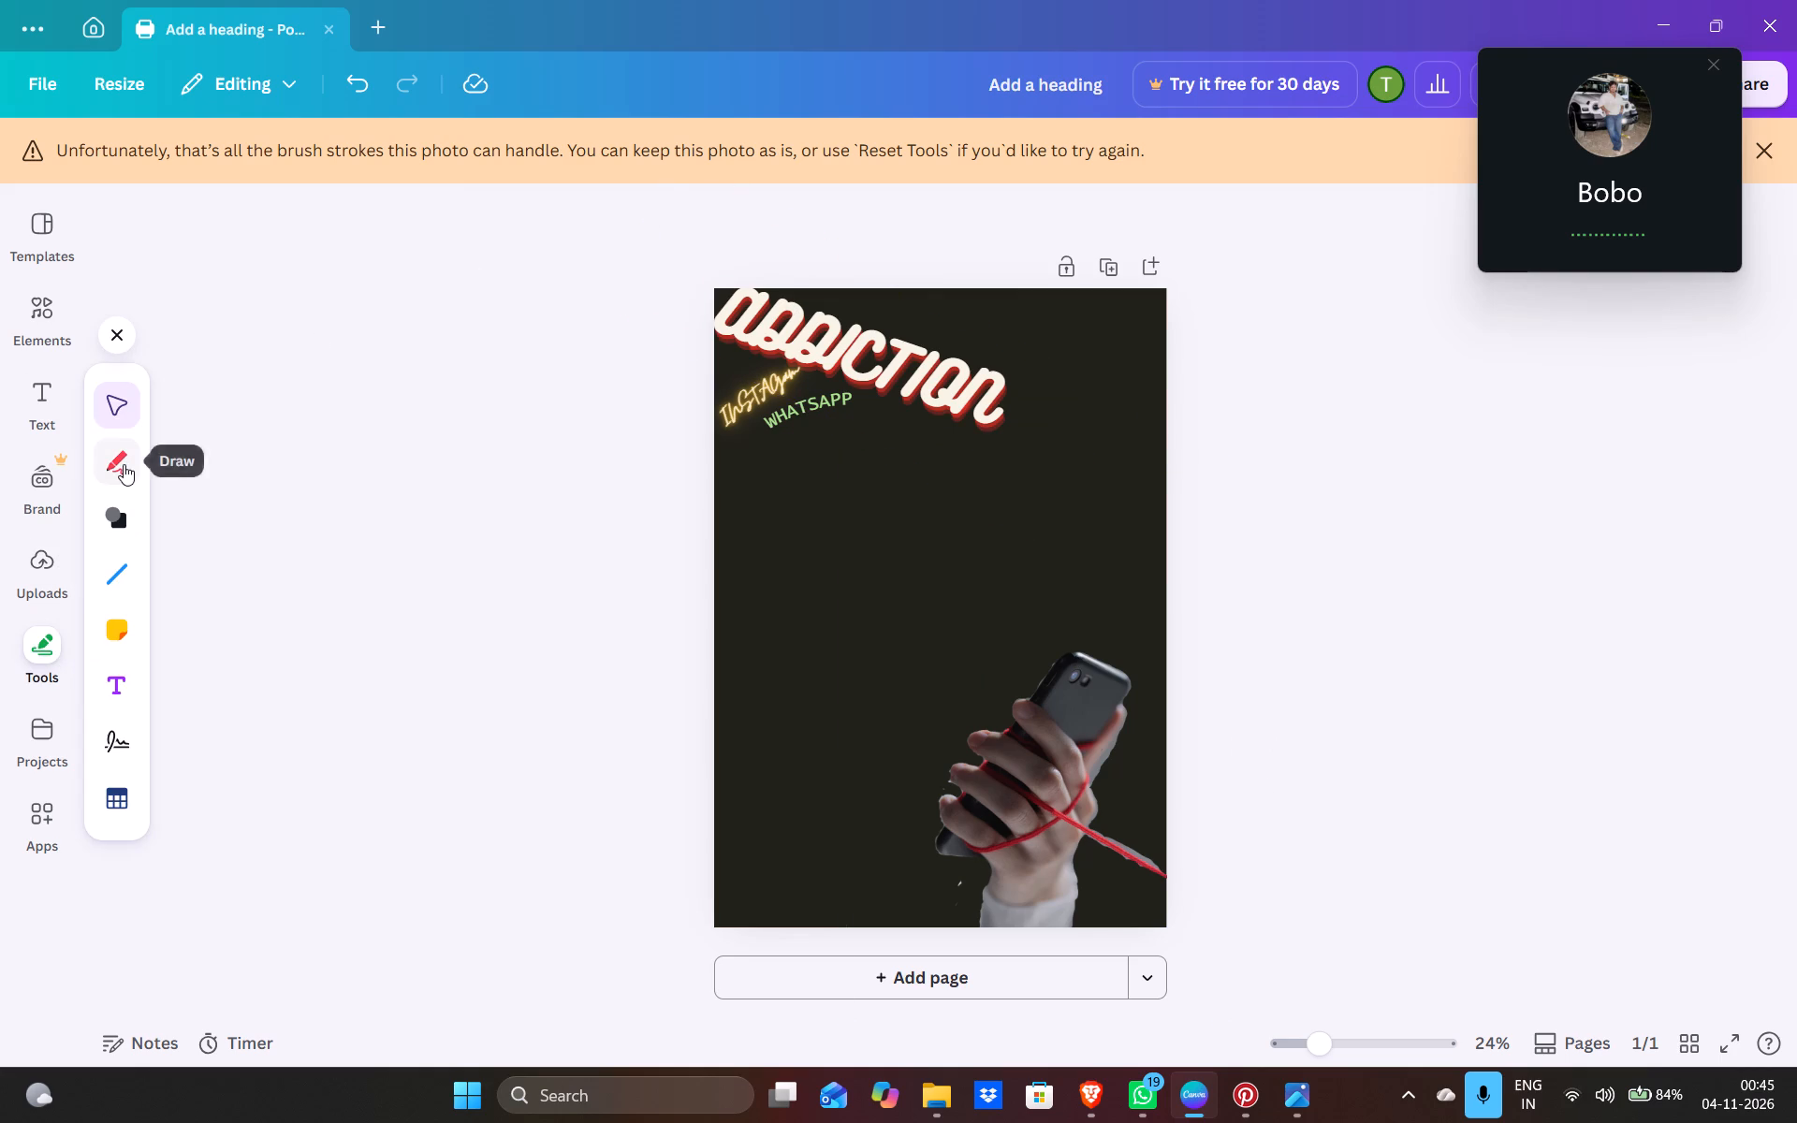
pyautogui.click(124, 464)
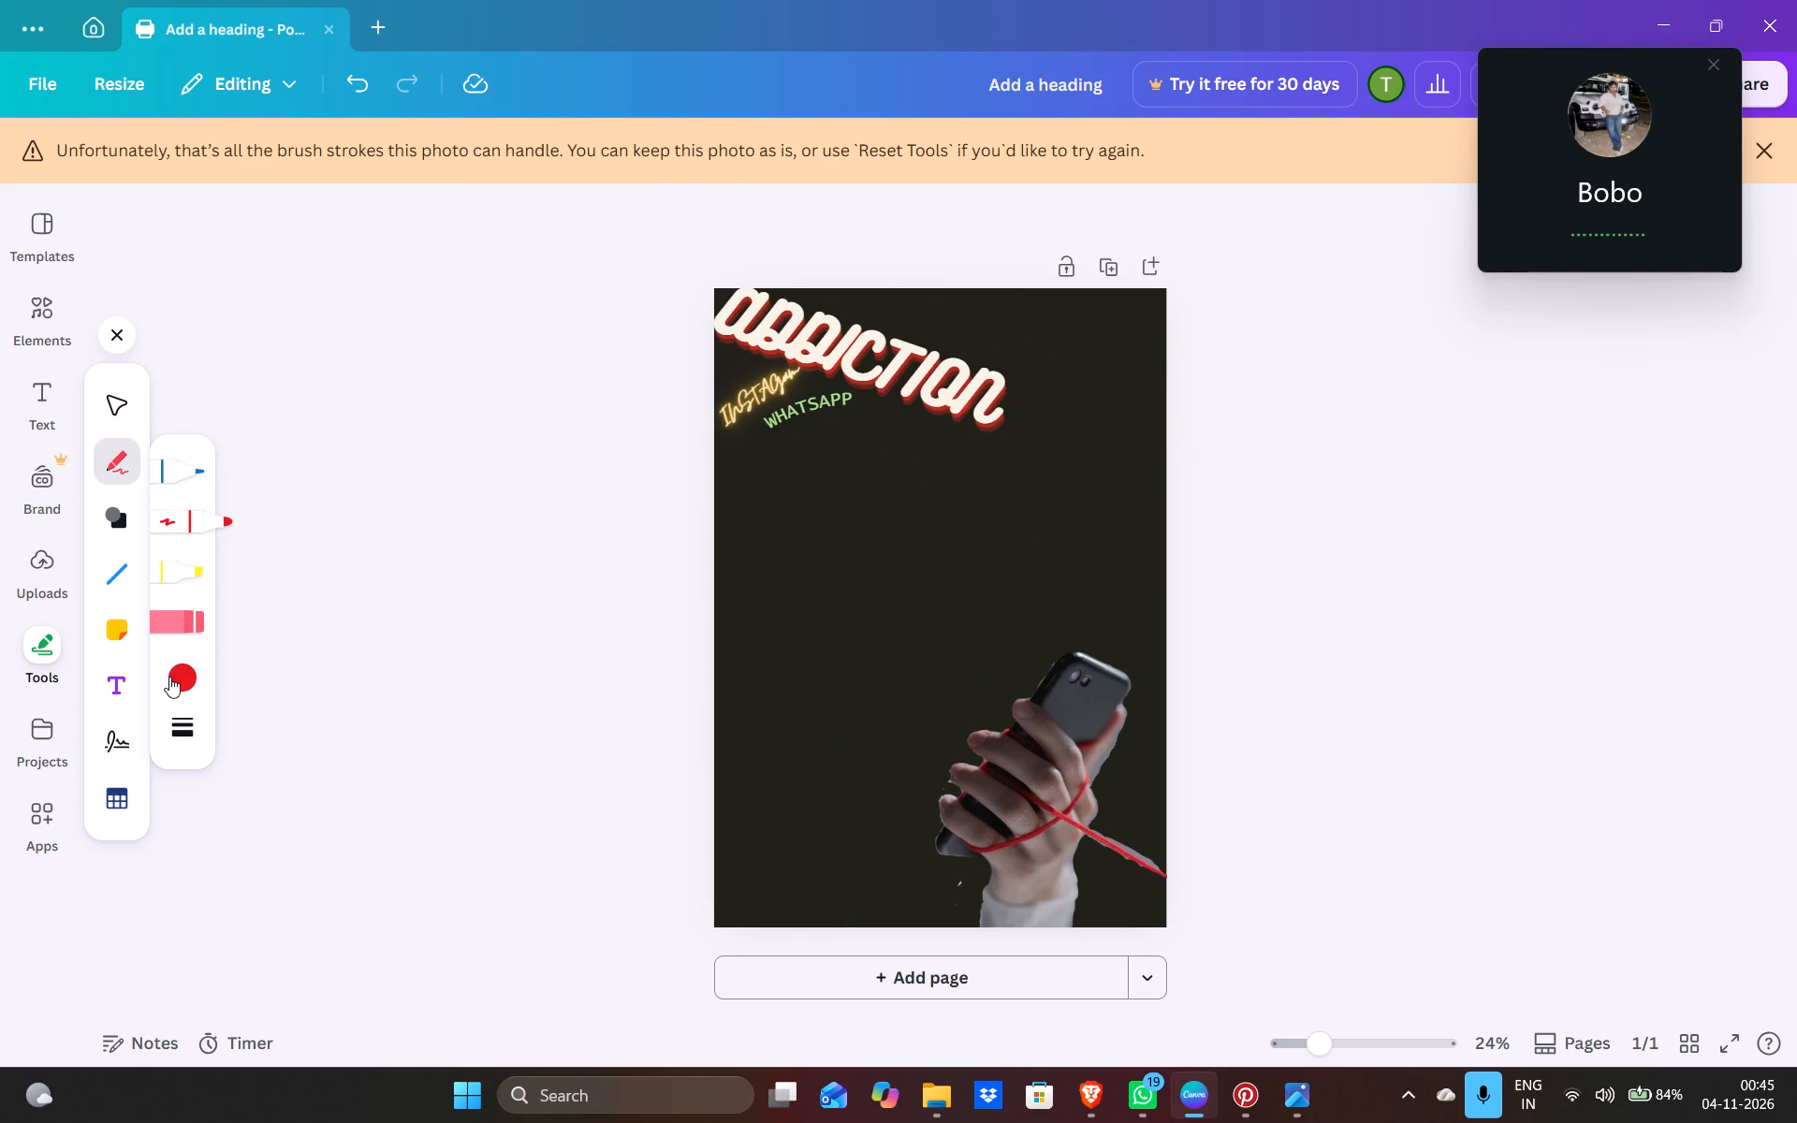
pyautogui.click(179, 723)
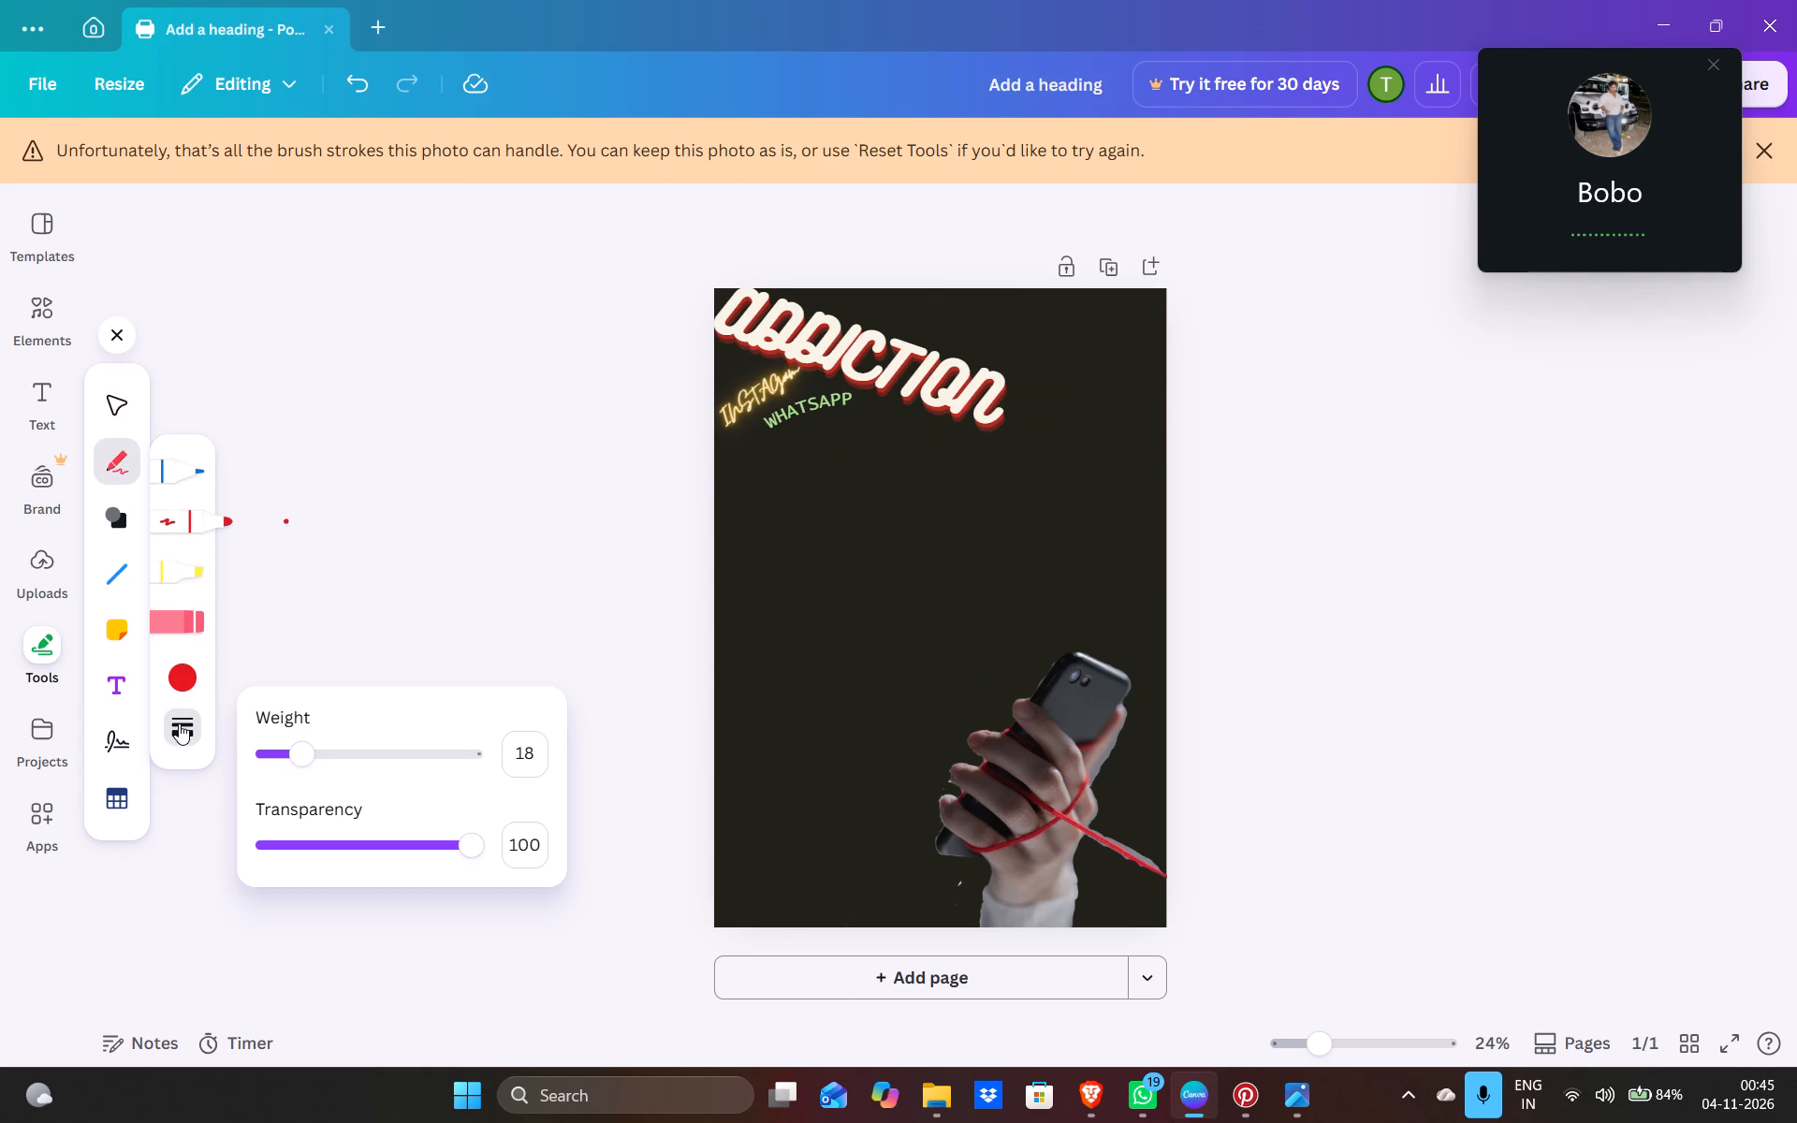
pyautogui.click(171, 667)
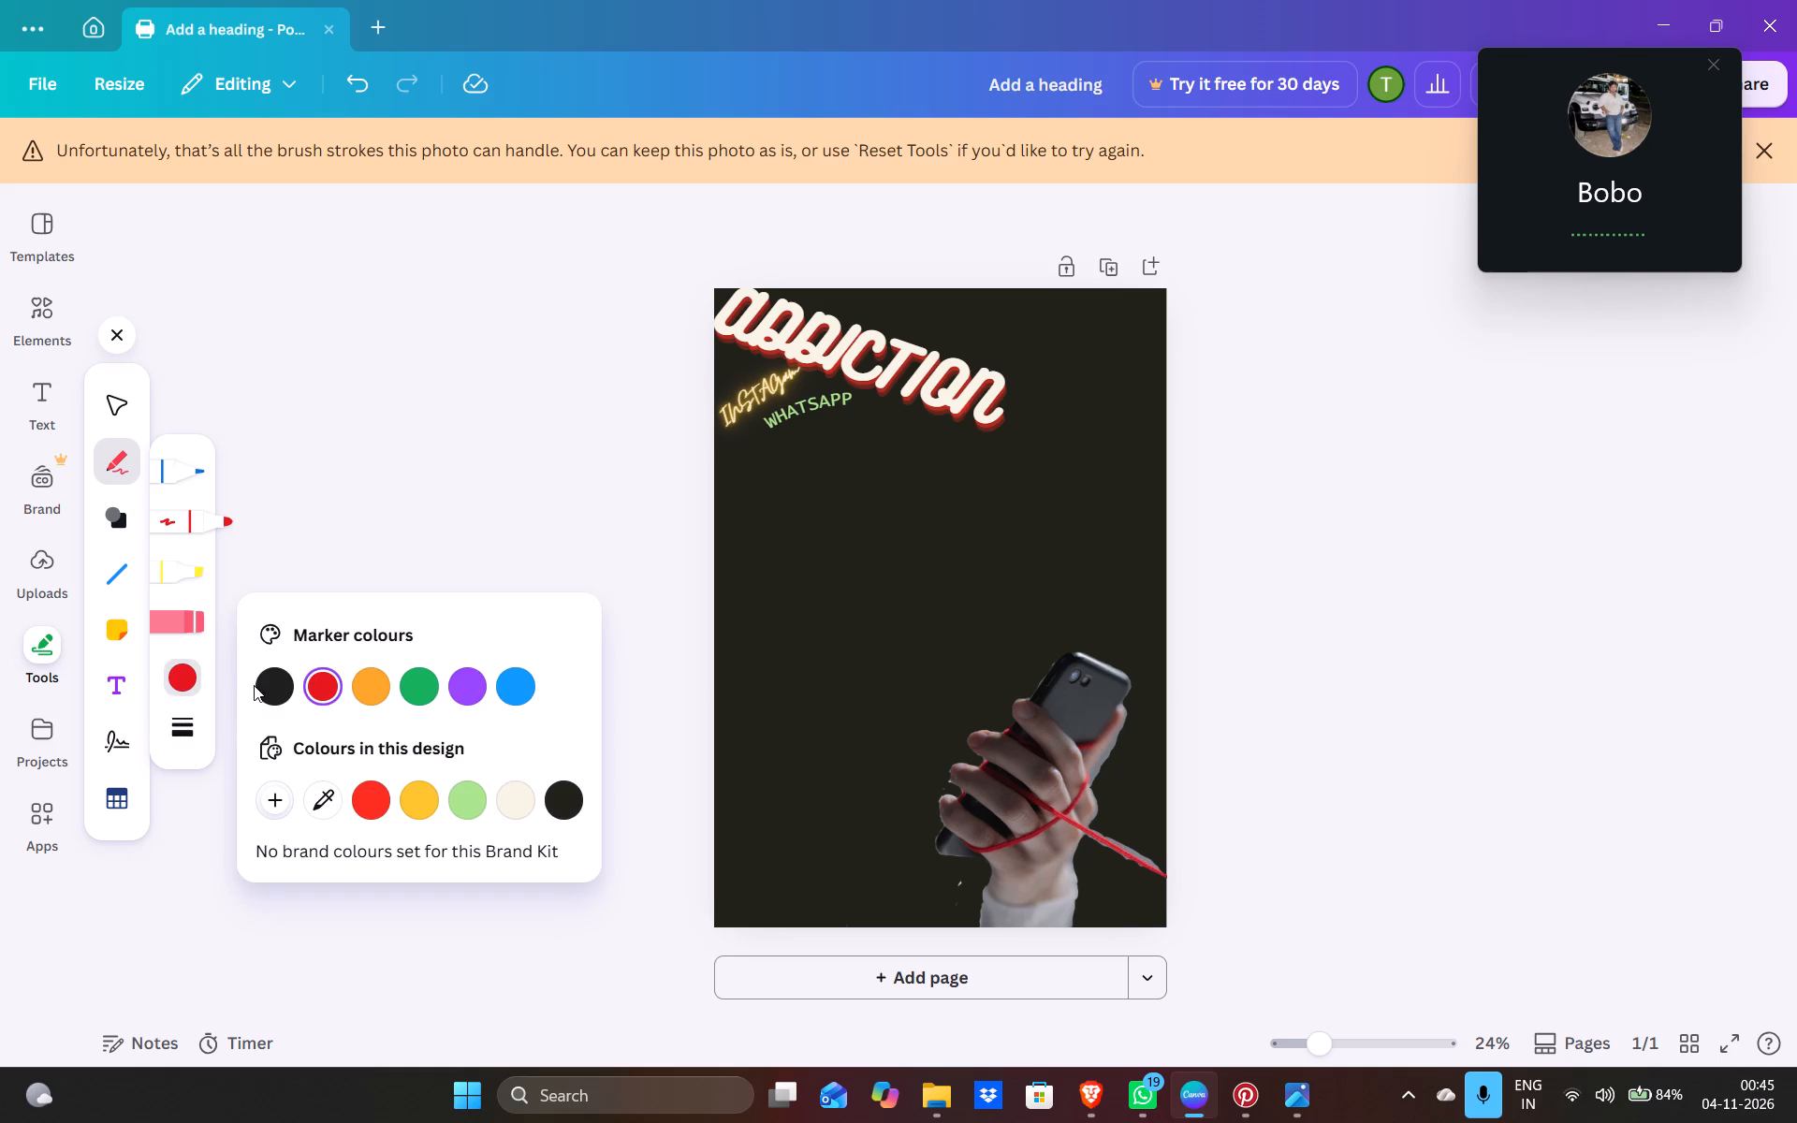
pyautogui.click(268, 682)
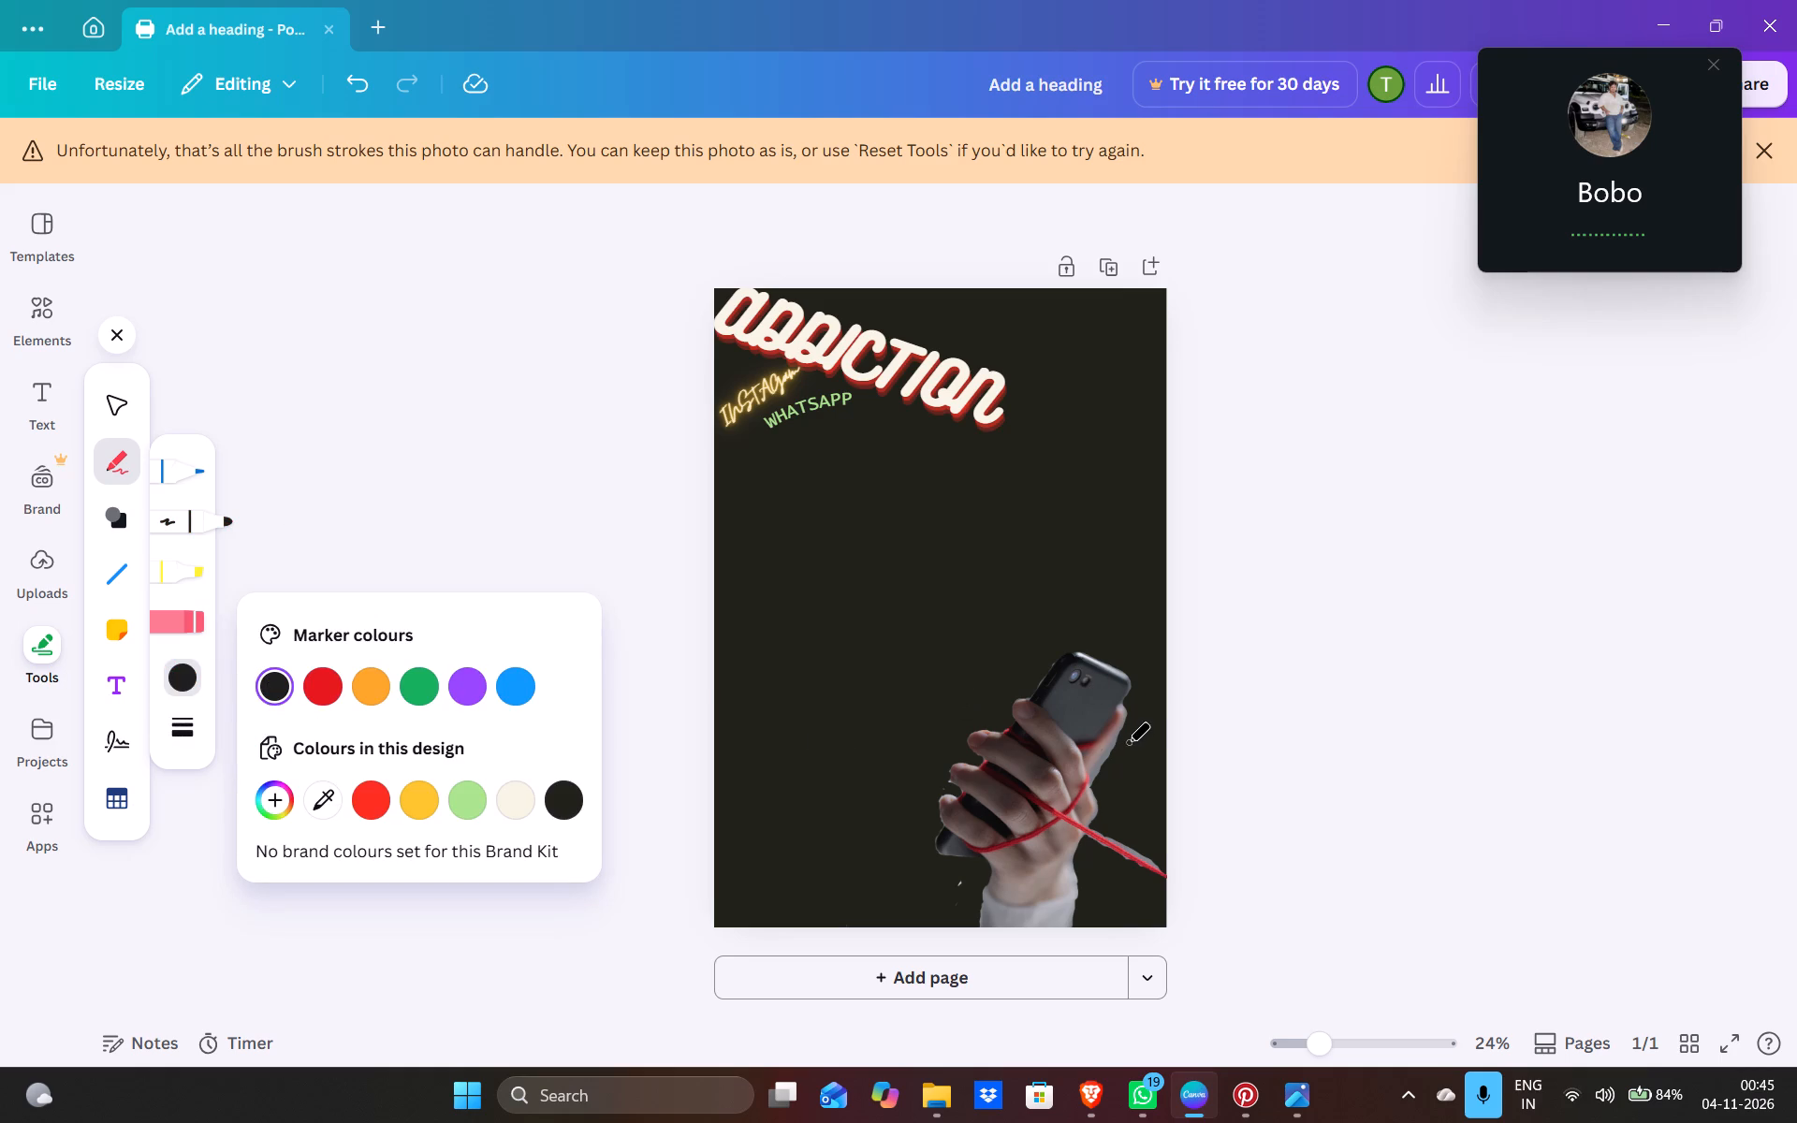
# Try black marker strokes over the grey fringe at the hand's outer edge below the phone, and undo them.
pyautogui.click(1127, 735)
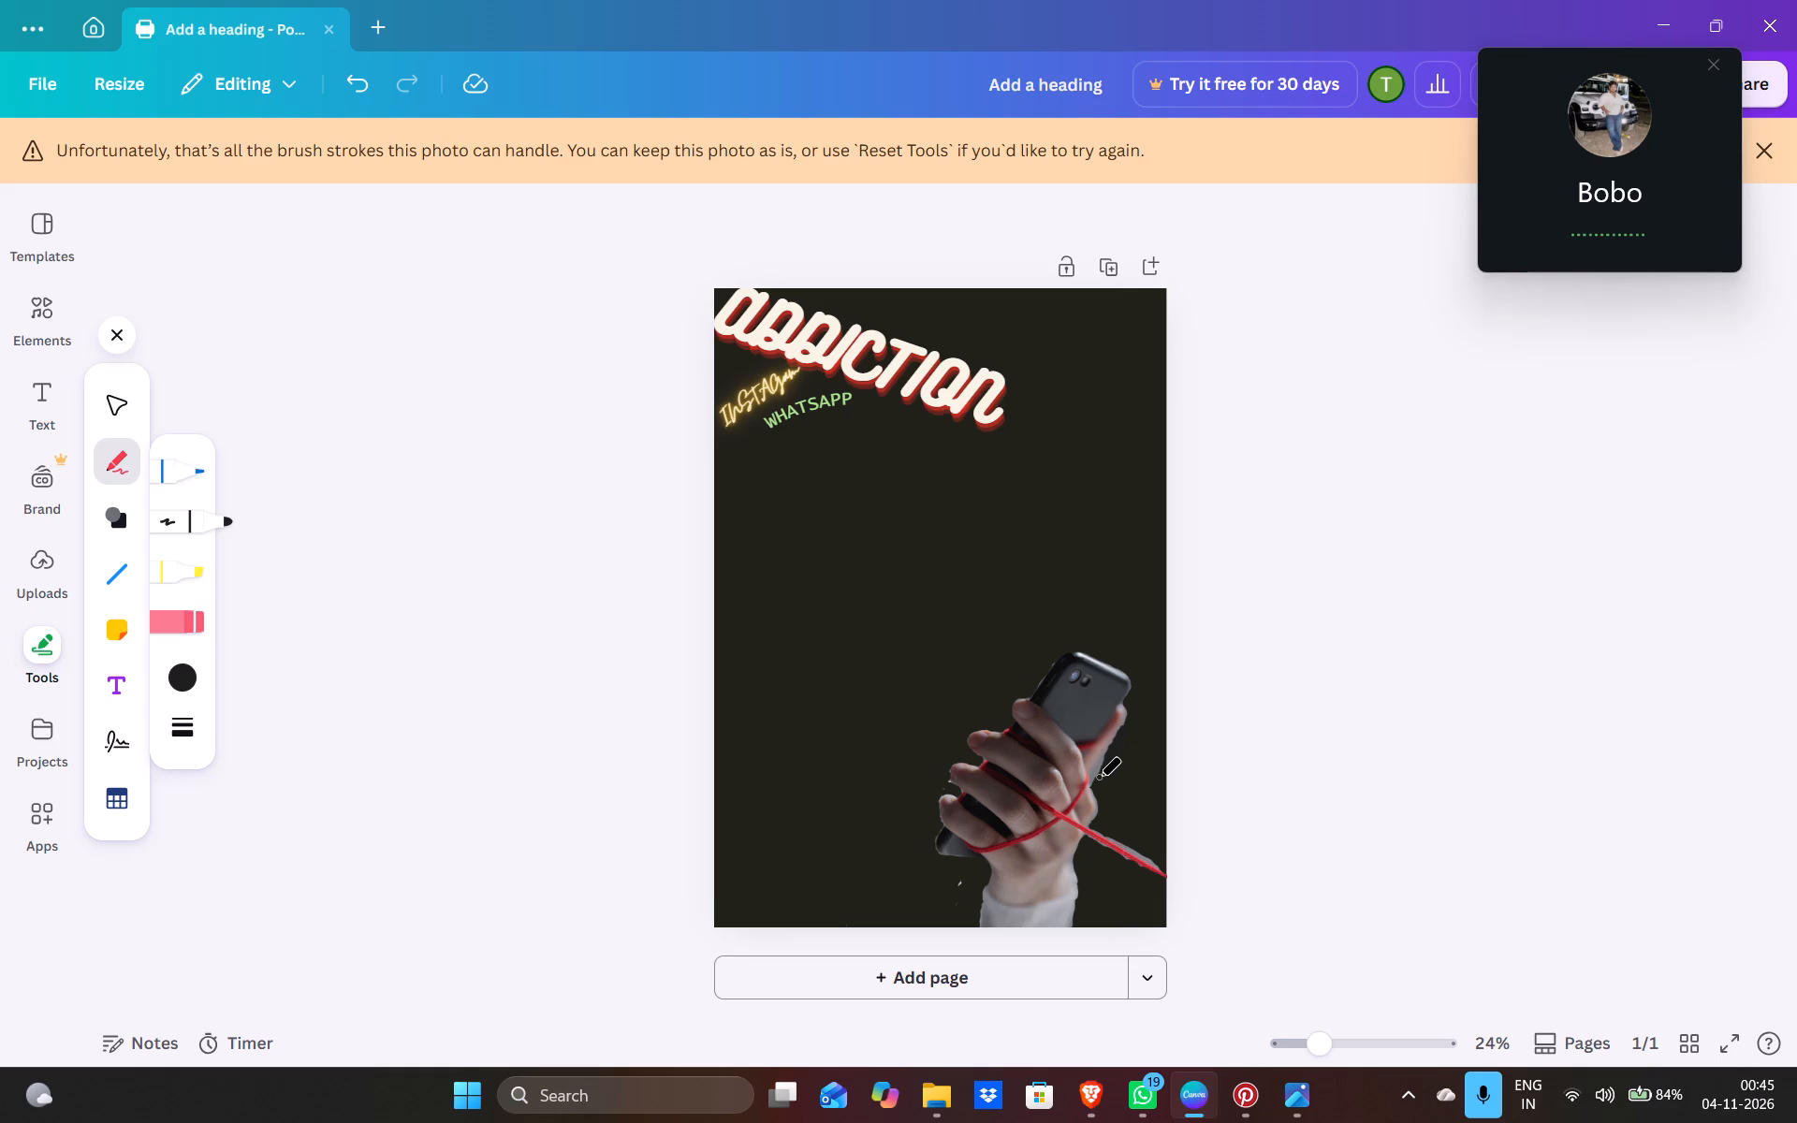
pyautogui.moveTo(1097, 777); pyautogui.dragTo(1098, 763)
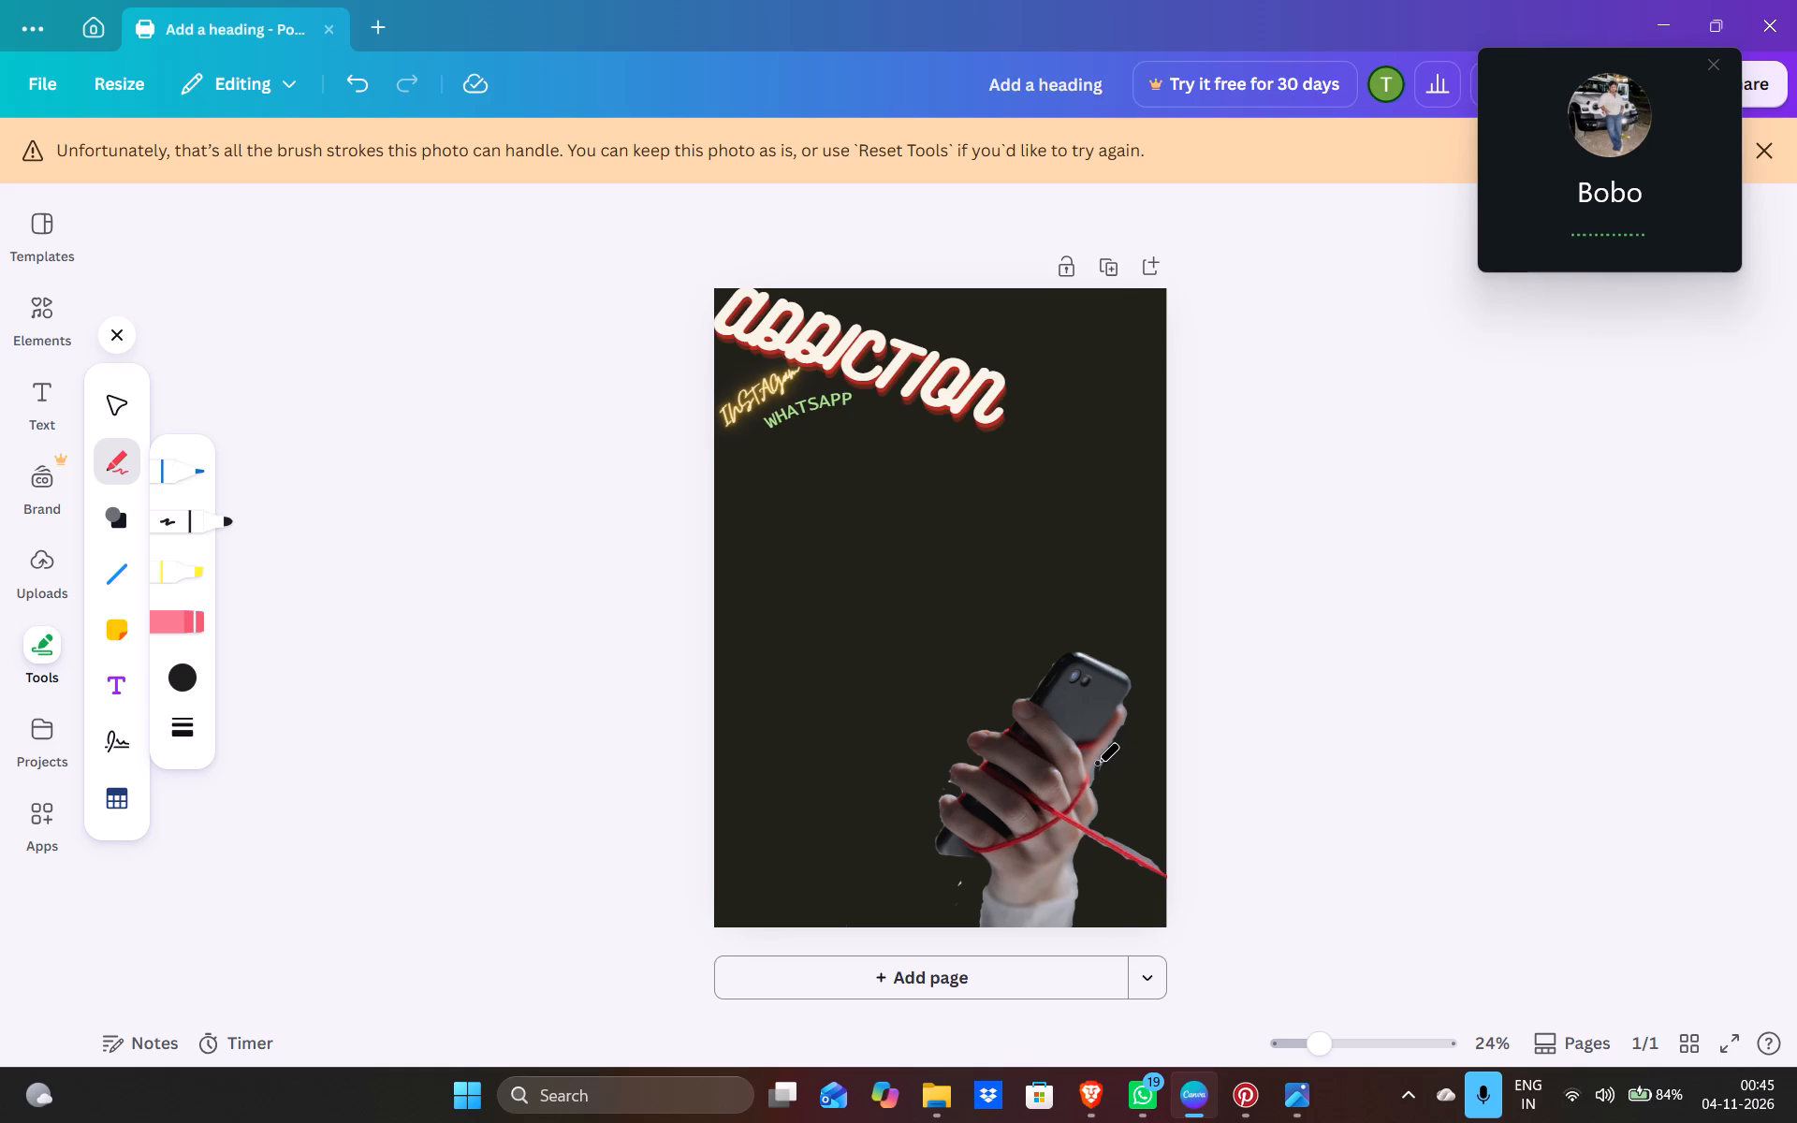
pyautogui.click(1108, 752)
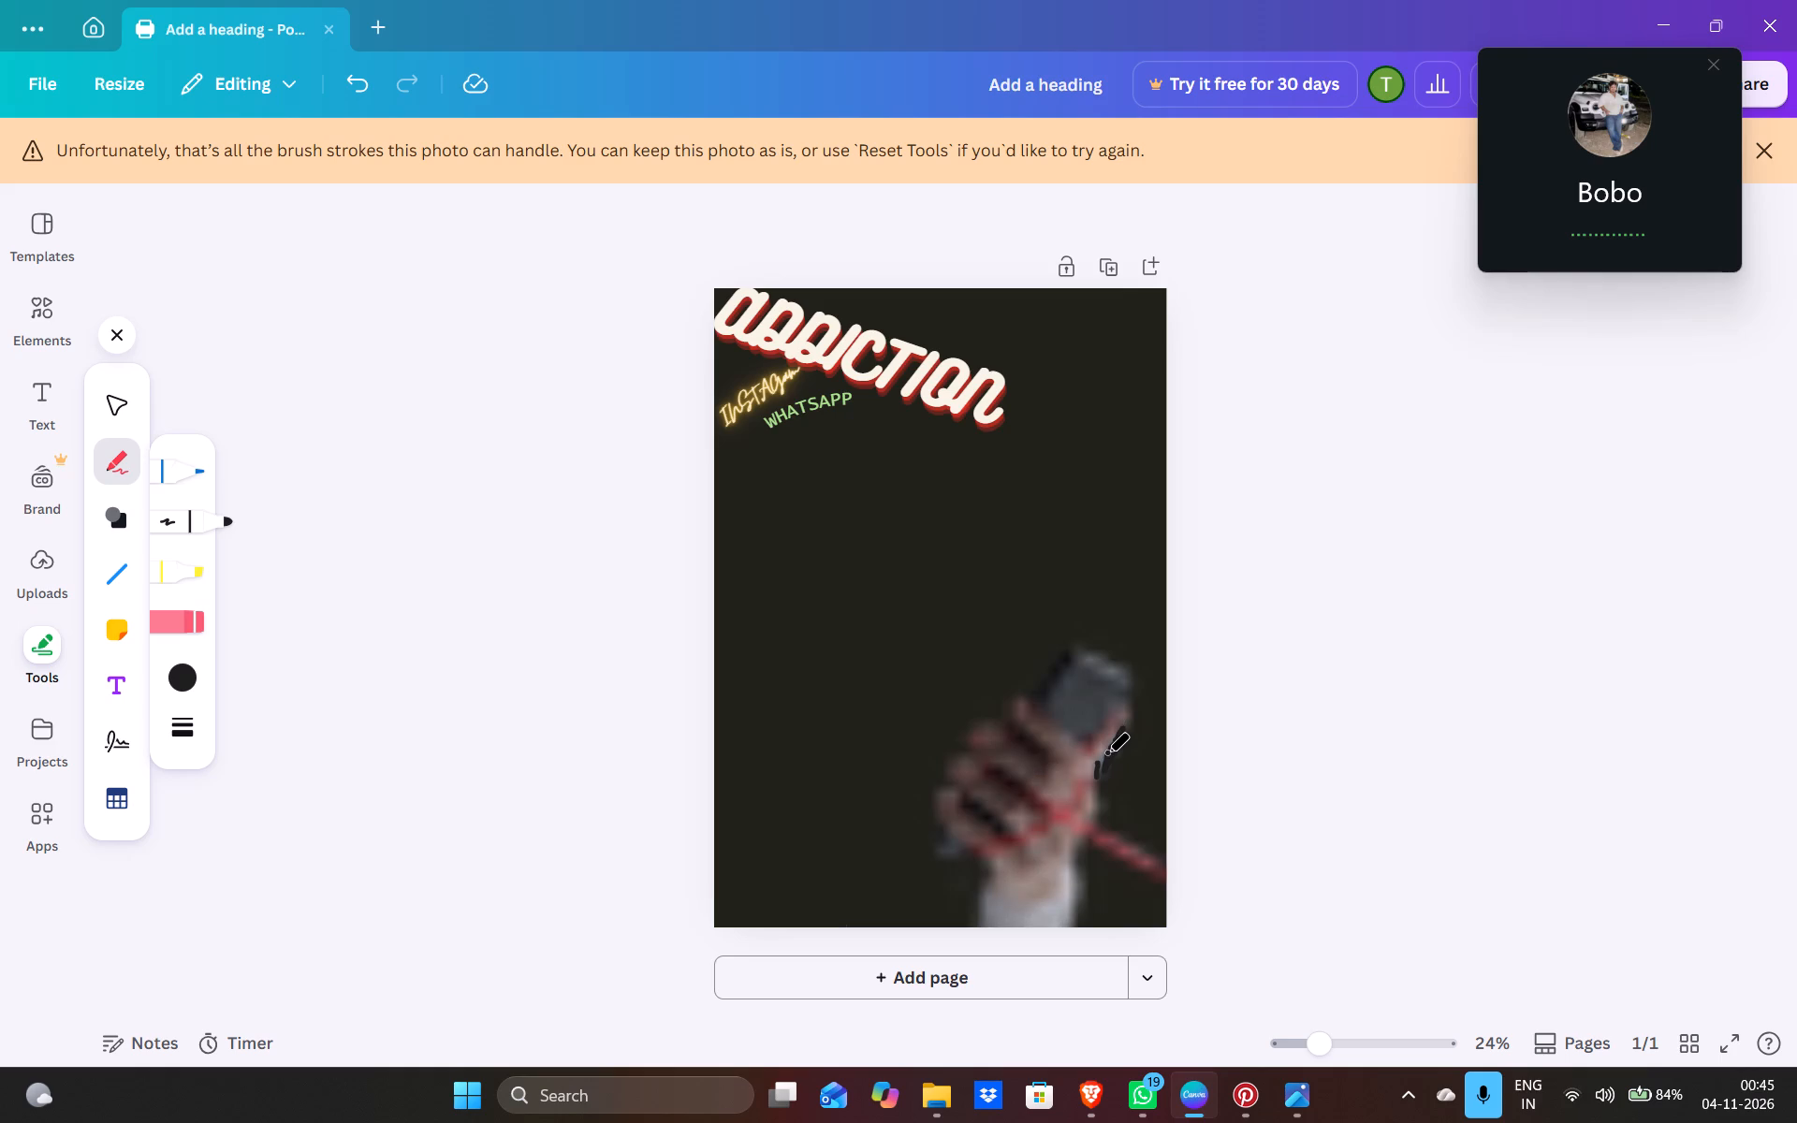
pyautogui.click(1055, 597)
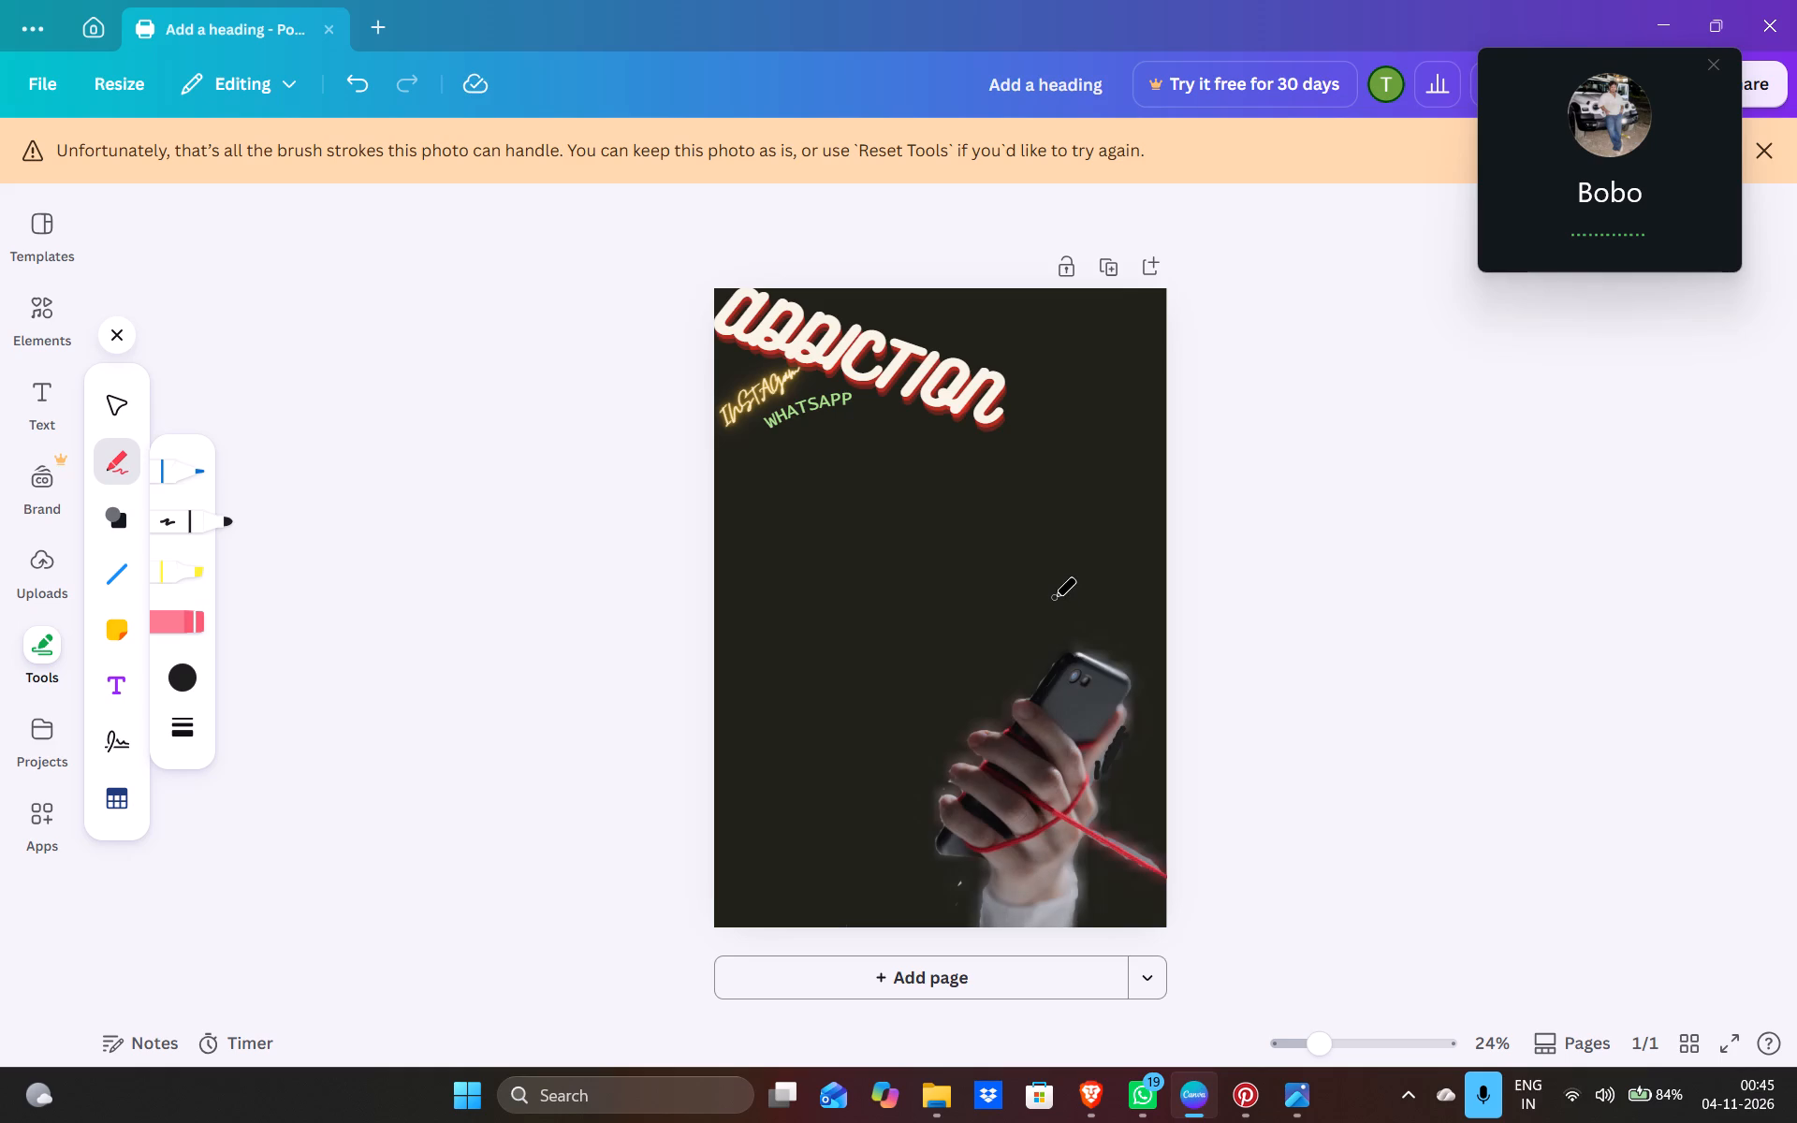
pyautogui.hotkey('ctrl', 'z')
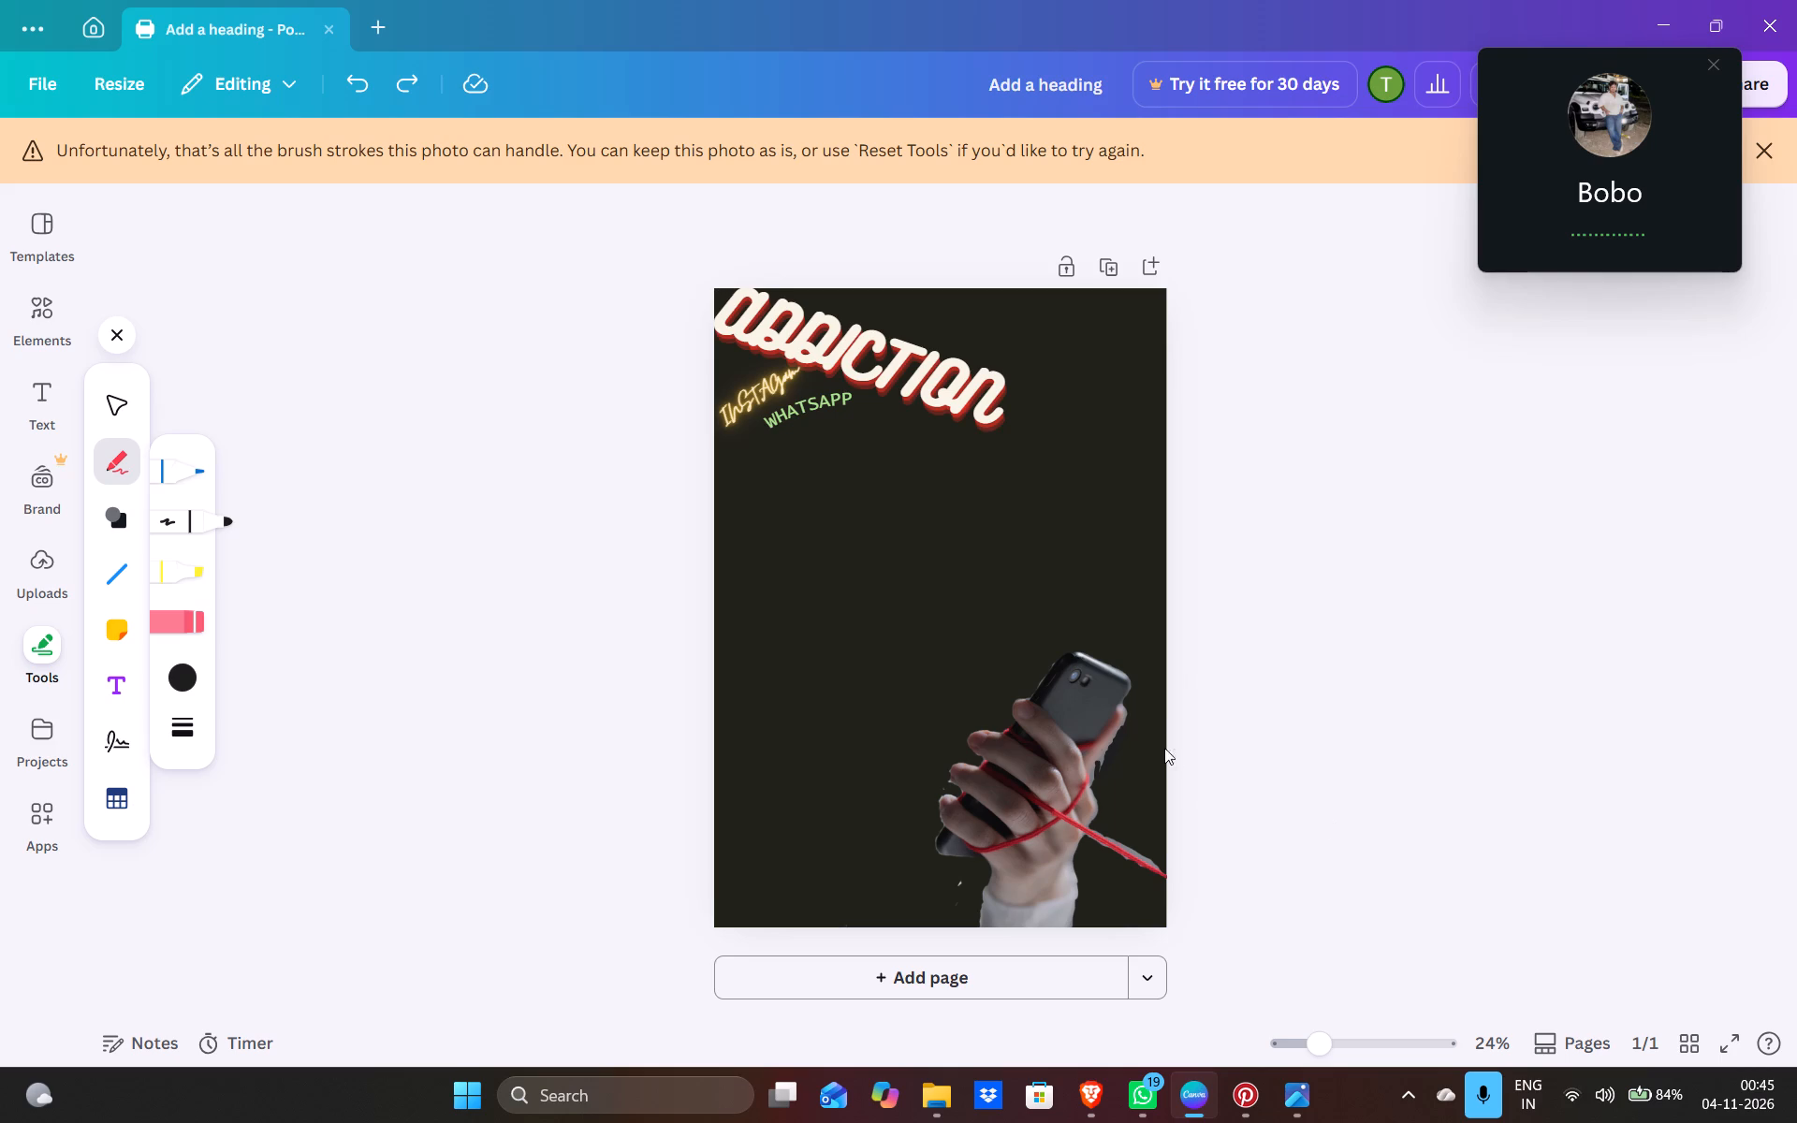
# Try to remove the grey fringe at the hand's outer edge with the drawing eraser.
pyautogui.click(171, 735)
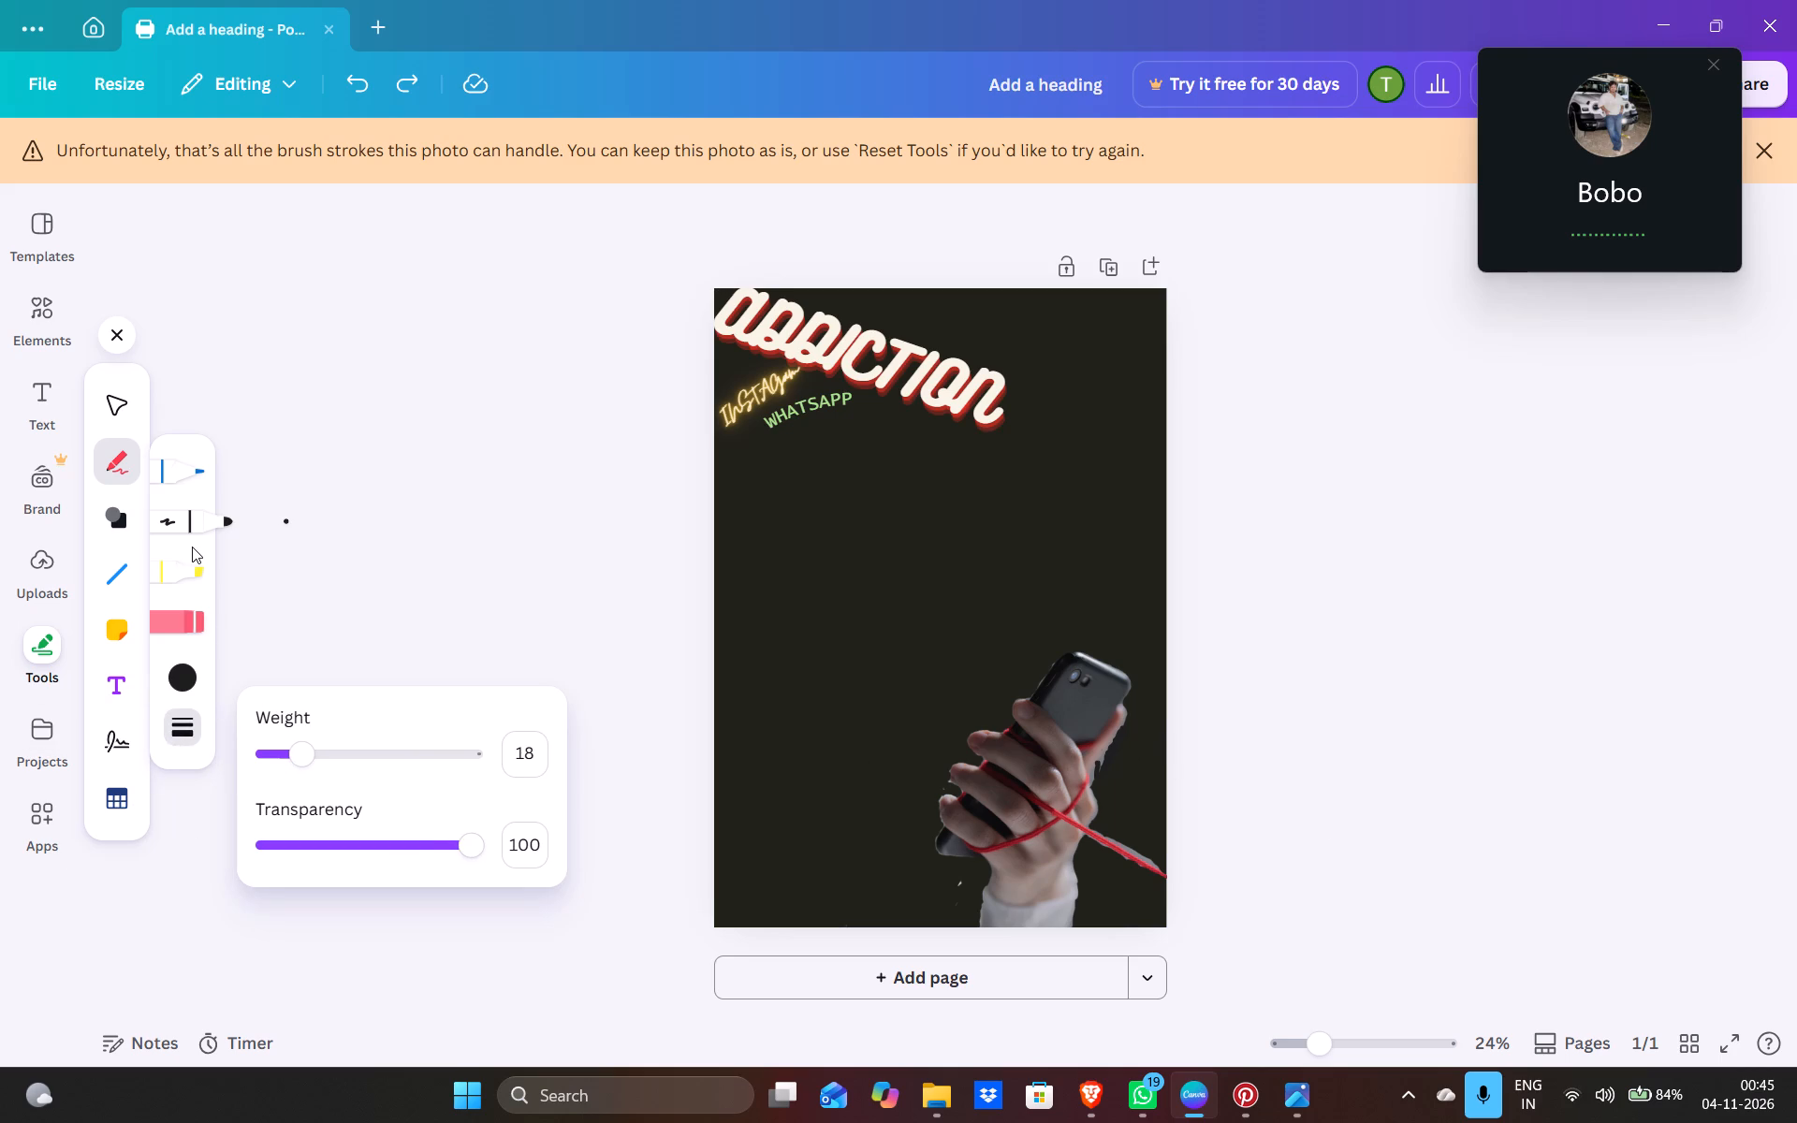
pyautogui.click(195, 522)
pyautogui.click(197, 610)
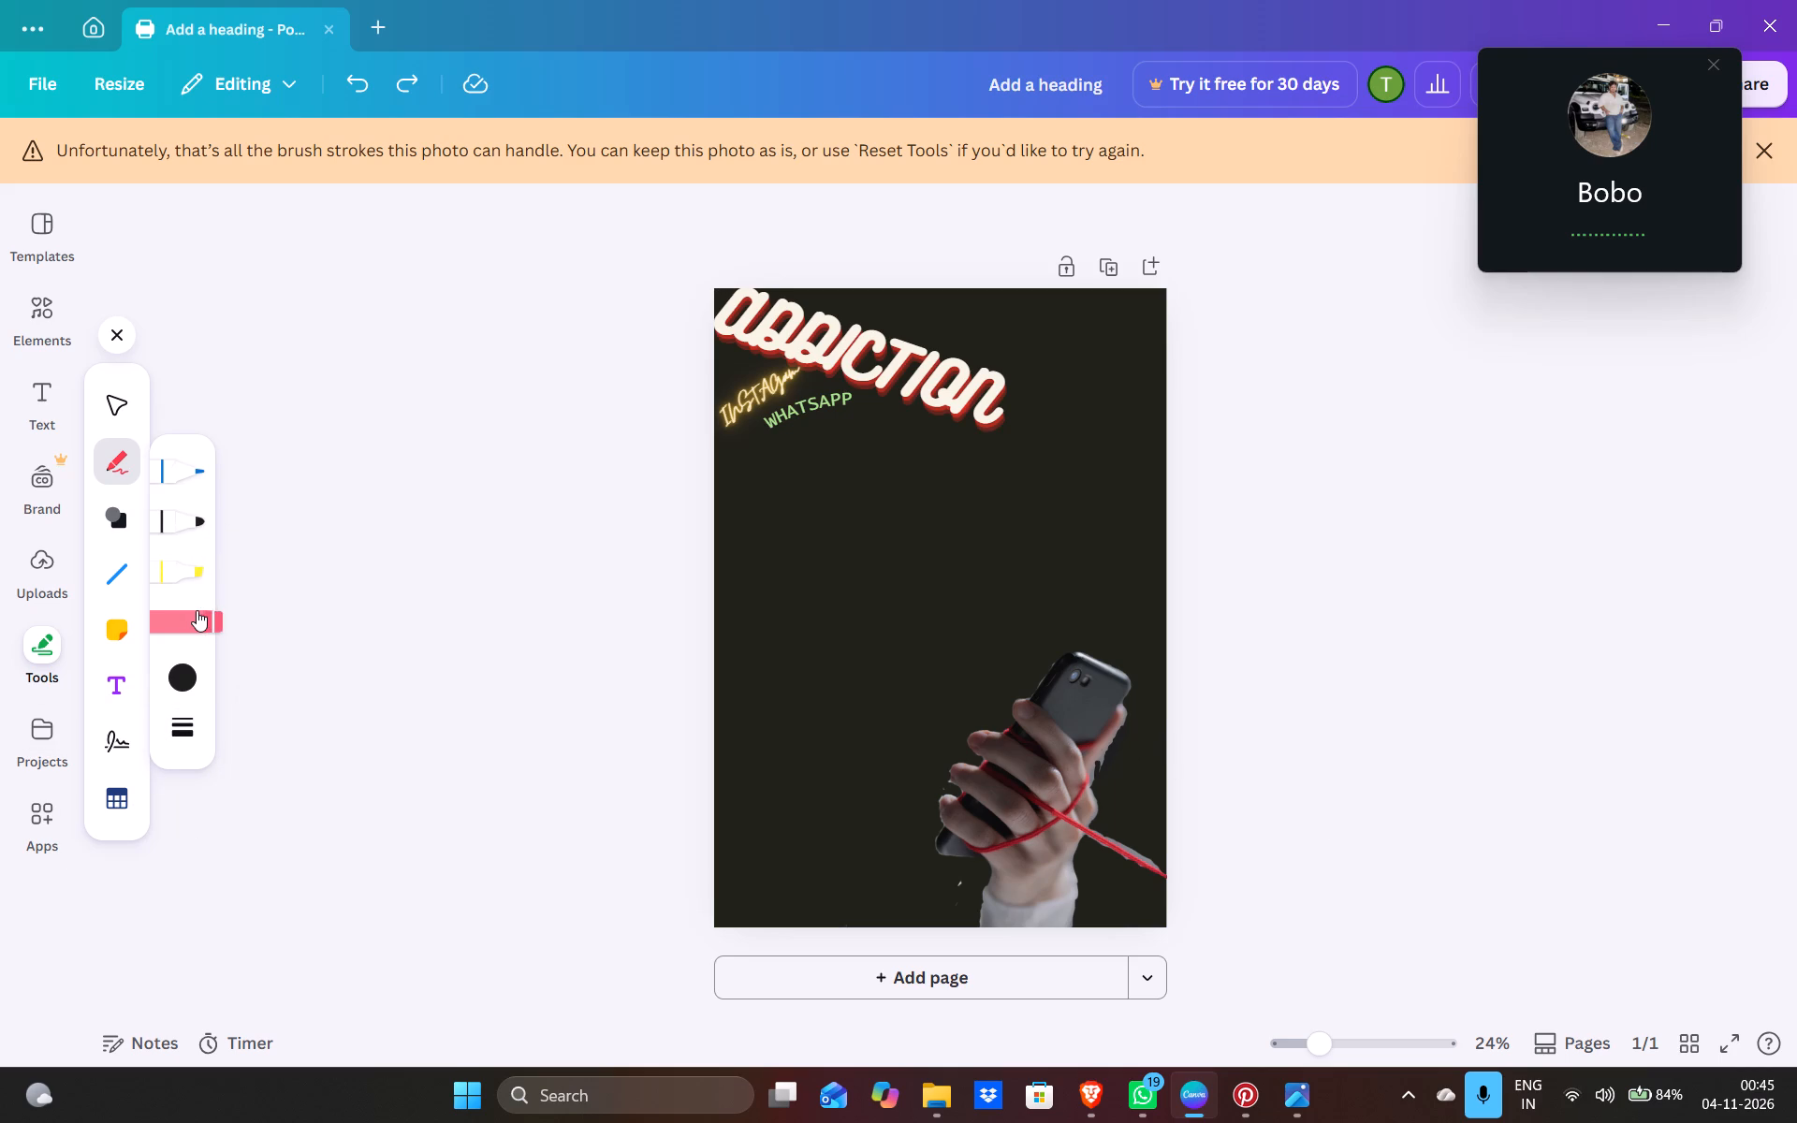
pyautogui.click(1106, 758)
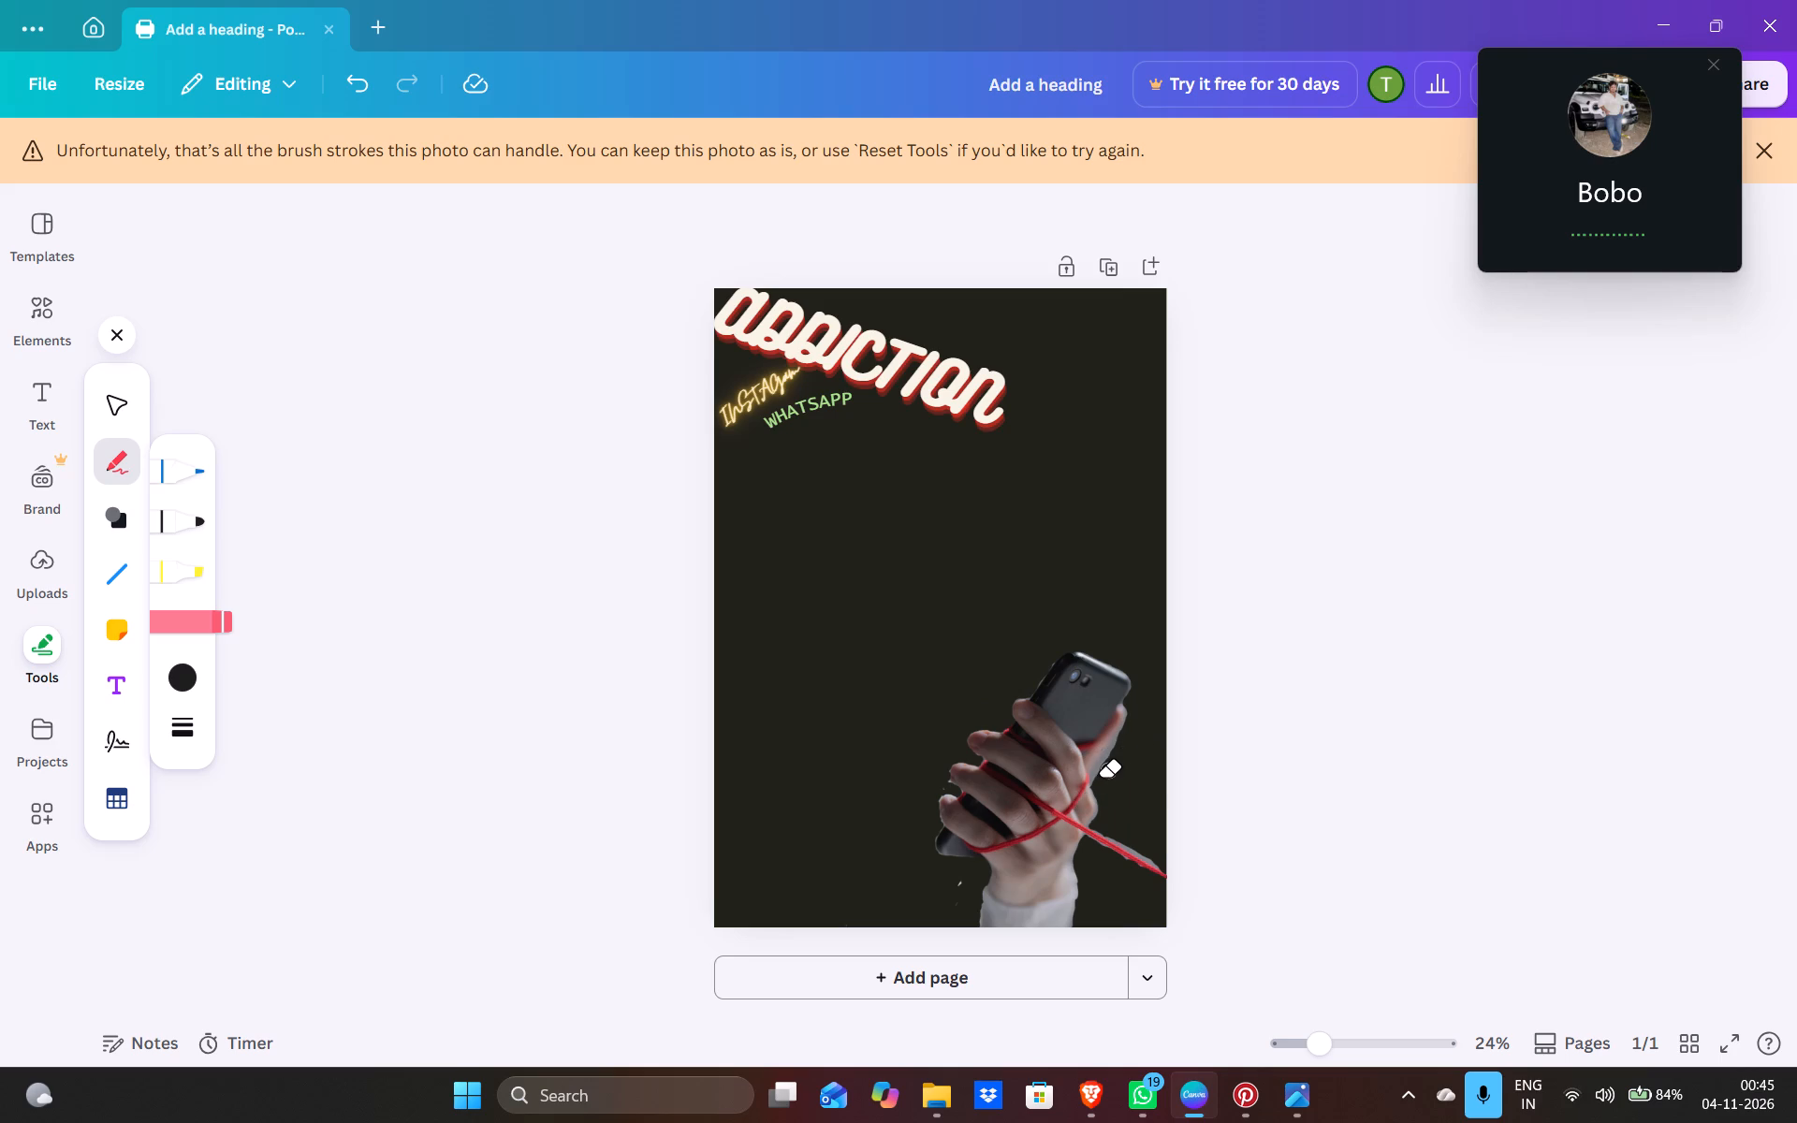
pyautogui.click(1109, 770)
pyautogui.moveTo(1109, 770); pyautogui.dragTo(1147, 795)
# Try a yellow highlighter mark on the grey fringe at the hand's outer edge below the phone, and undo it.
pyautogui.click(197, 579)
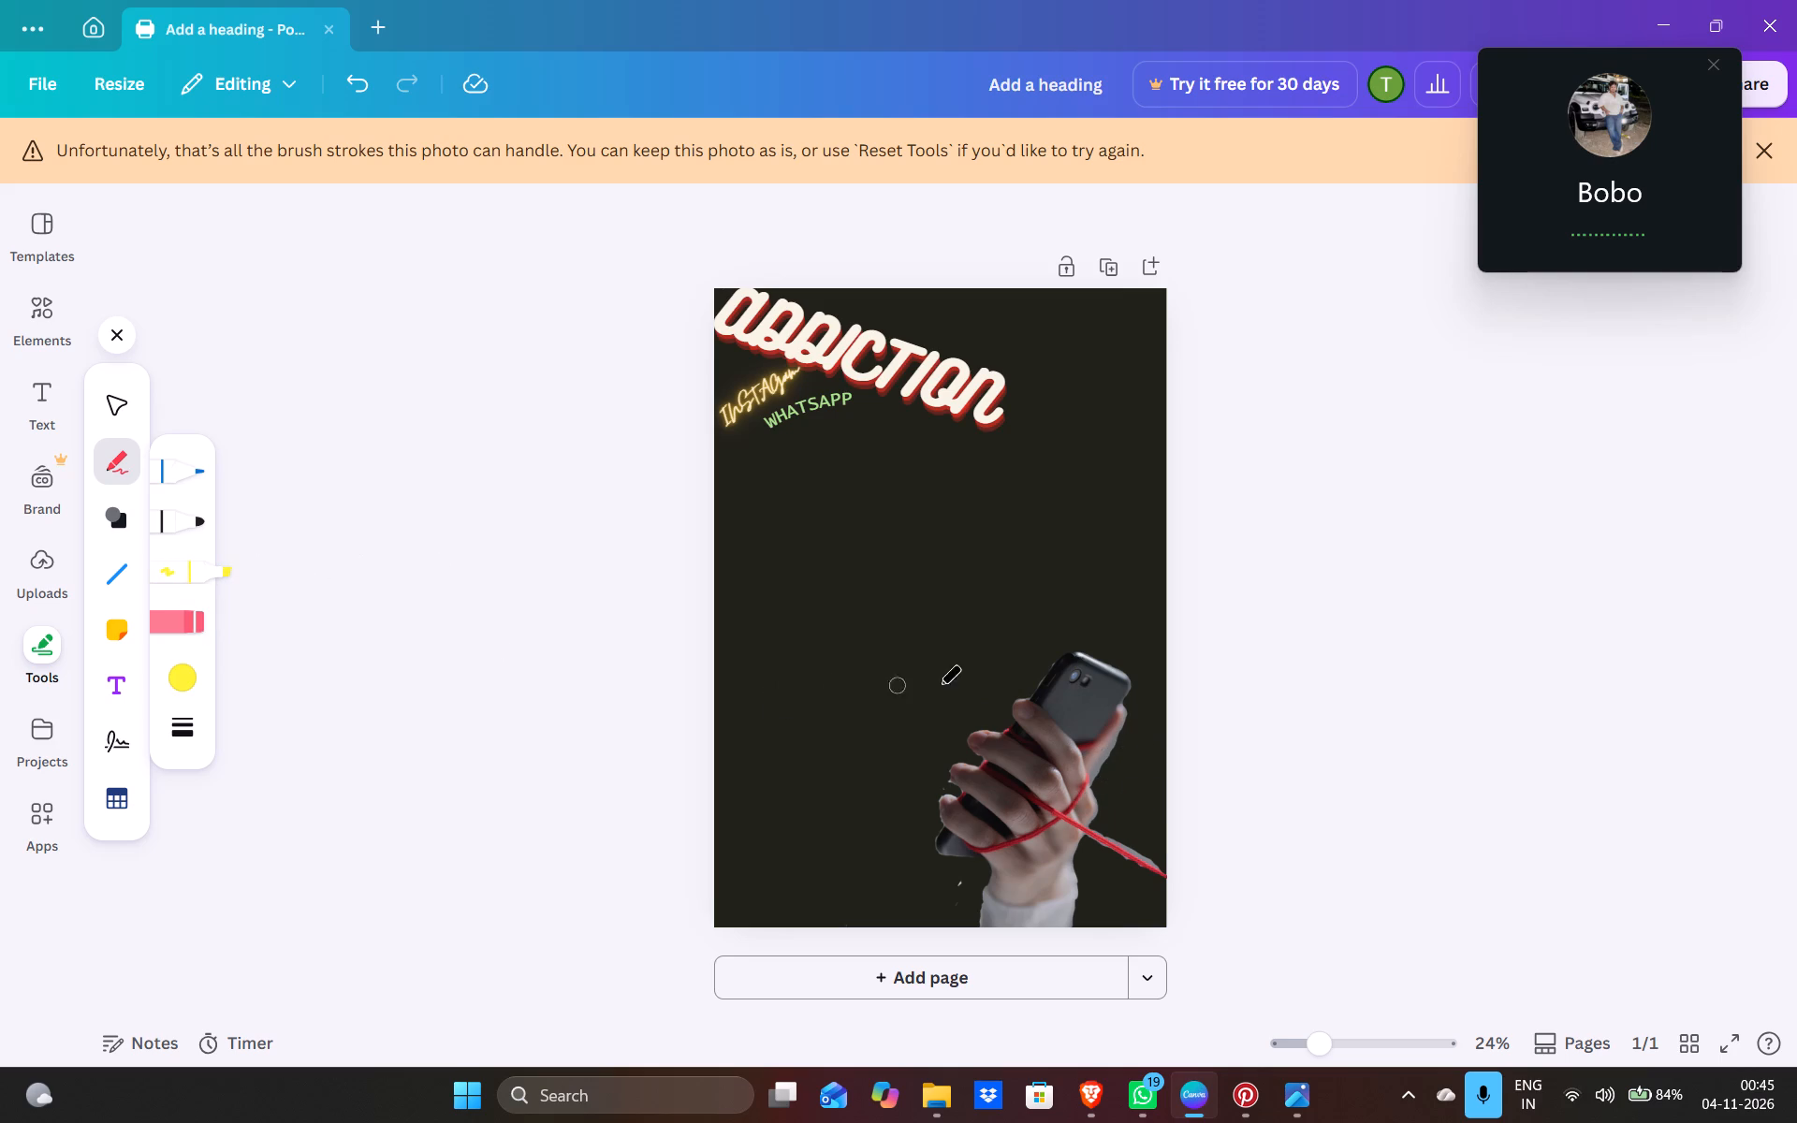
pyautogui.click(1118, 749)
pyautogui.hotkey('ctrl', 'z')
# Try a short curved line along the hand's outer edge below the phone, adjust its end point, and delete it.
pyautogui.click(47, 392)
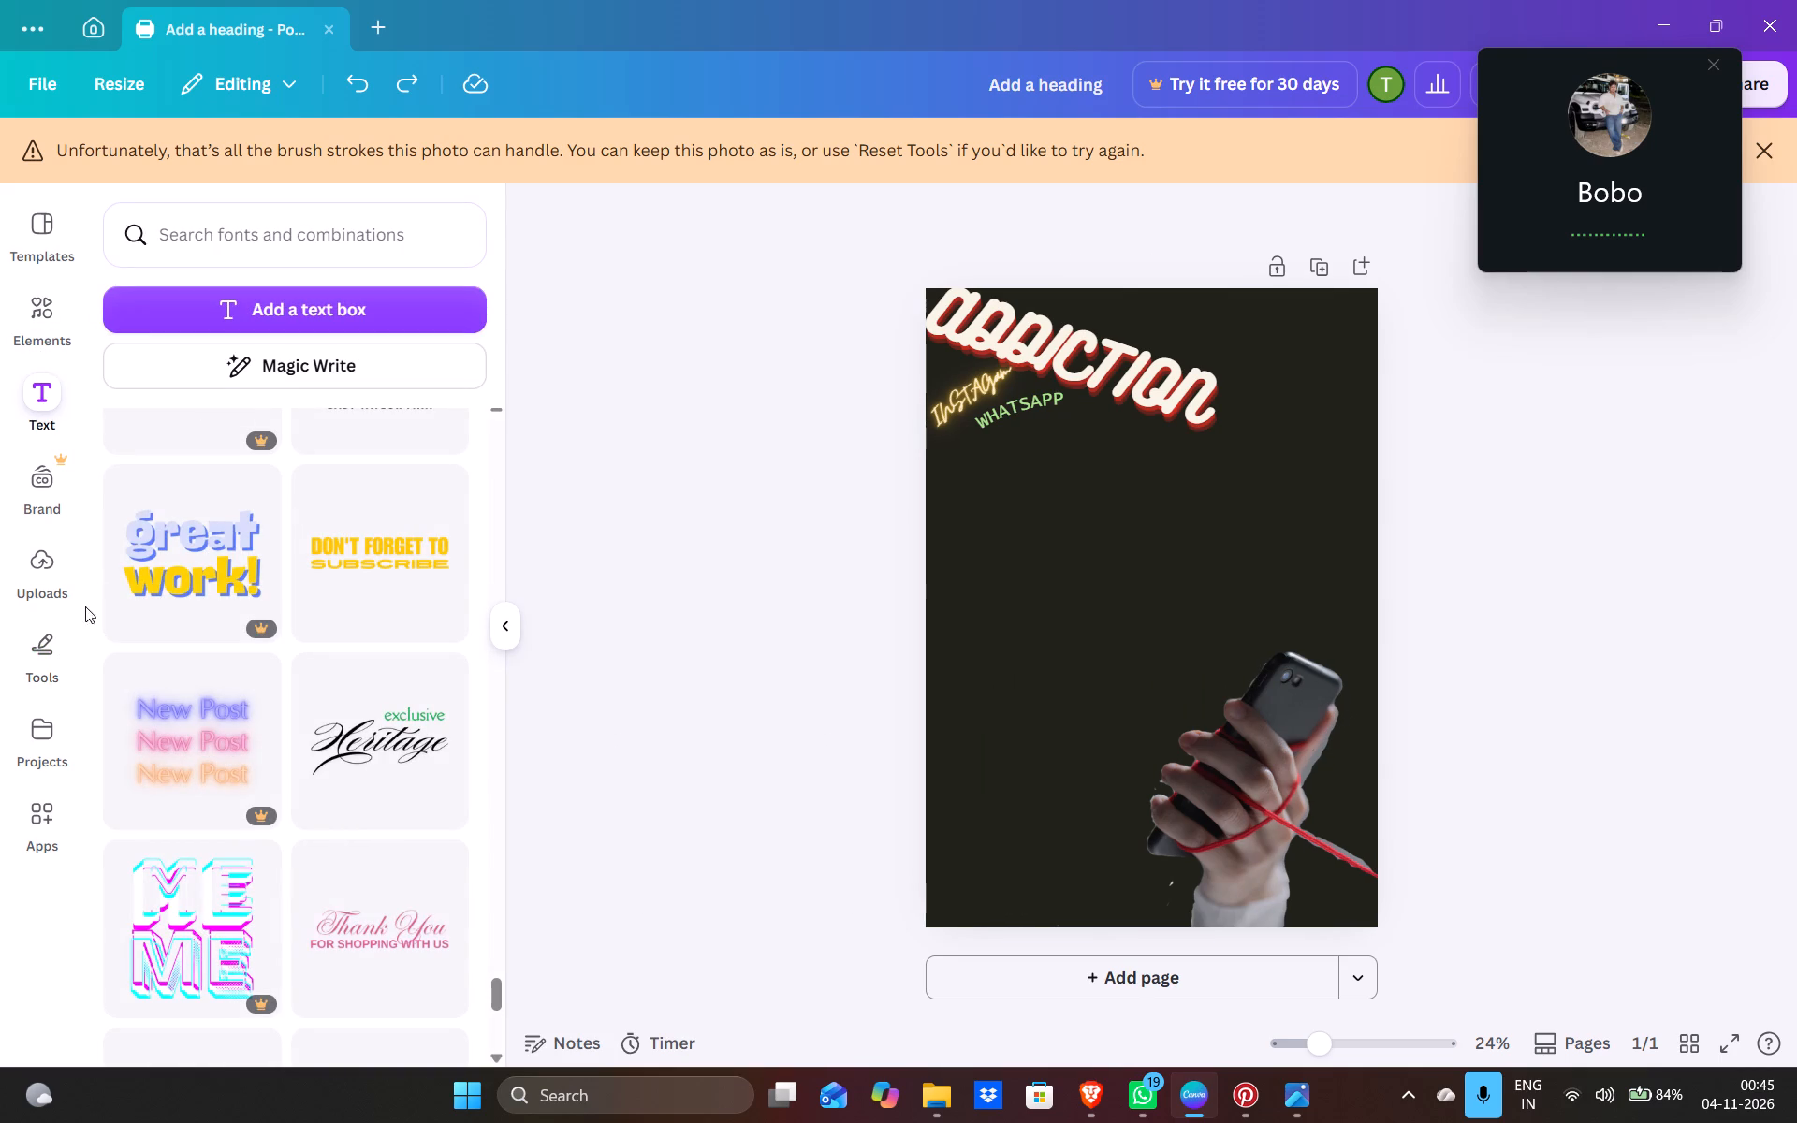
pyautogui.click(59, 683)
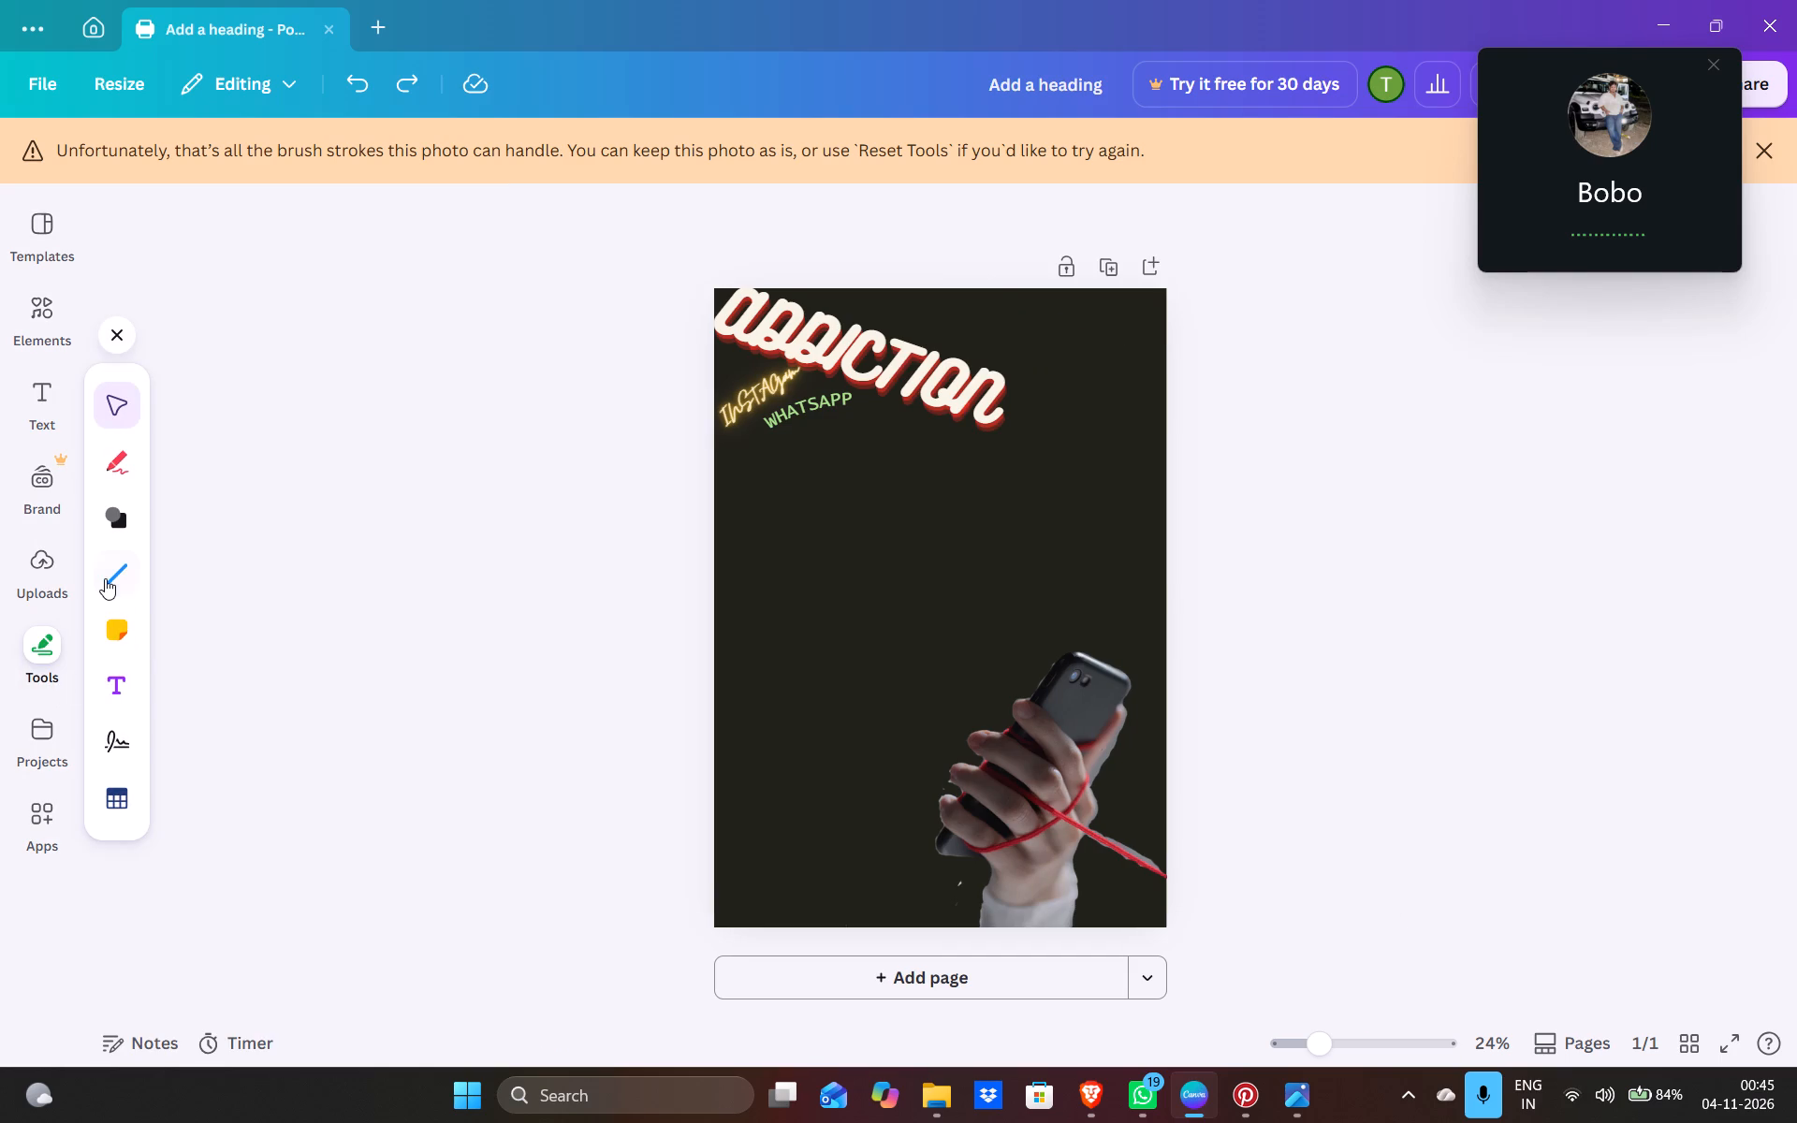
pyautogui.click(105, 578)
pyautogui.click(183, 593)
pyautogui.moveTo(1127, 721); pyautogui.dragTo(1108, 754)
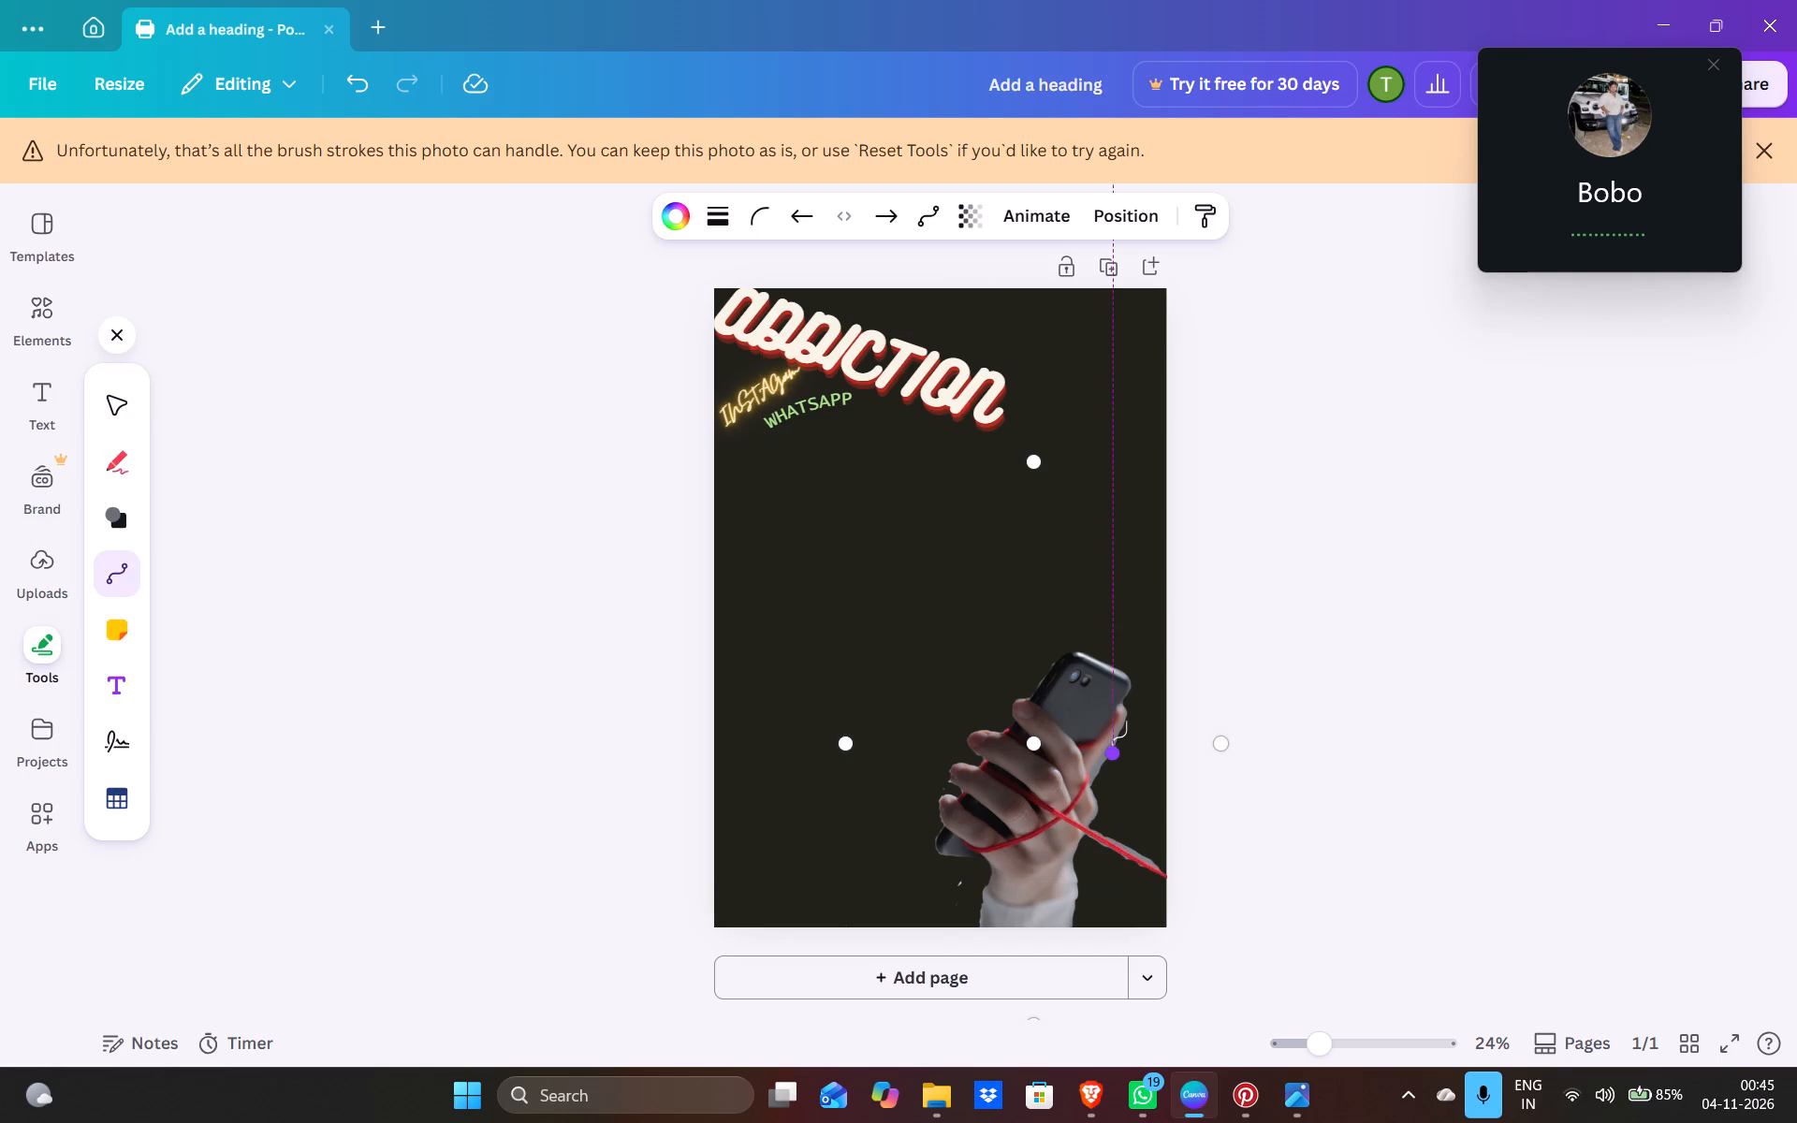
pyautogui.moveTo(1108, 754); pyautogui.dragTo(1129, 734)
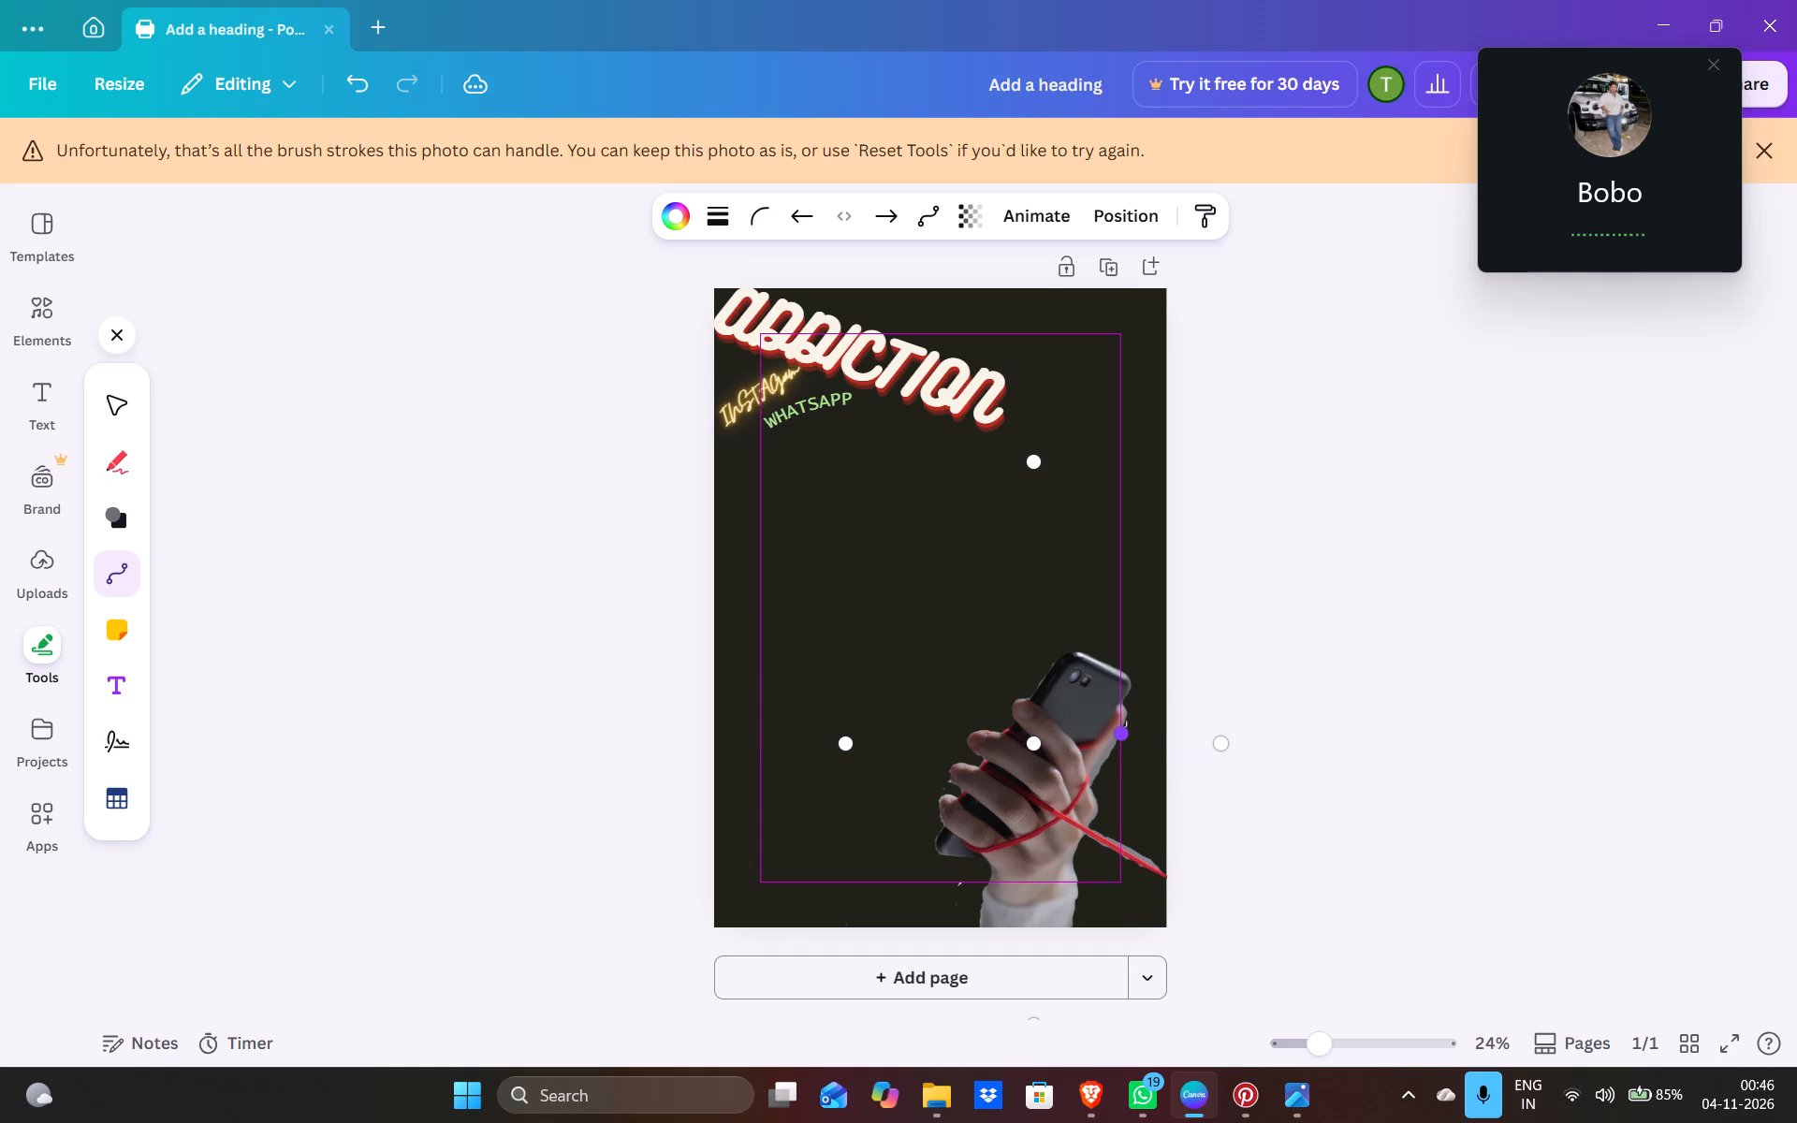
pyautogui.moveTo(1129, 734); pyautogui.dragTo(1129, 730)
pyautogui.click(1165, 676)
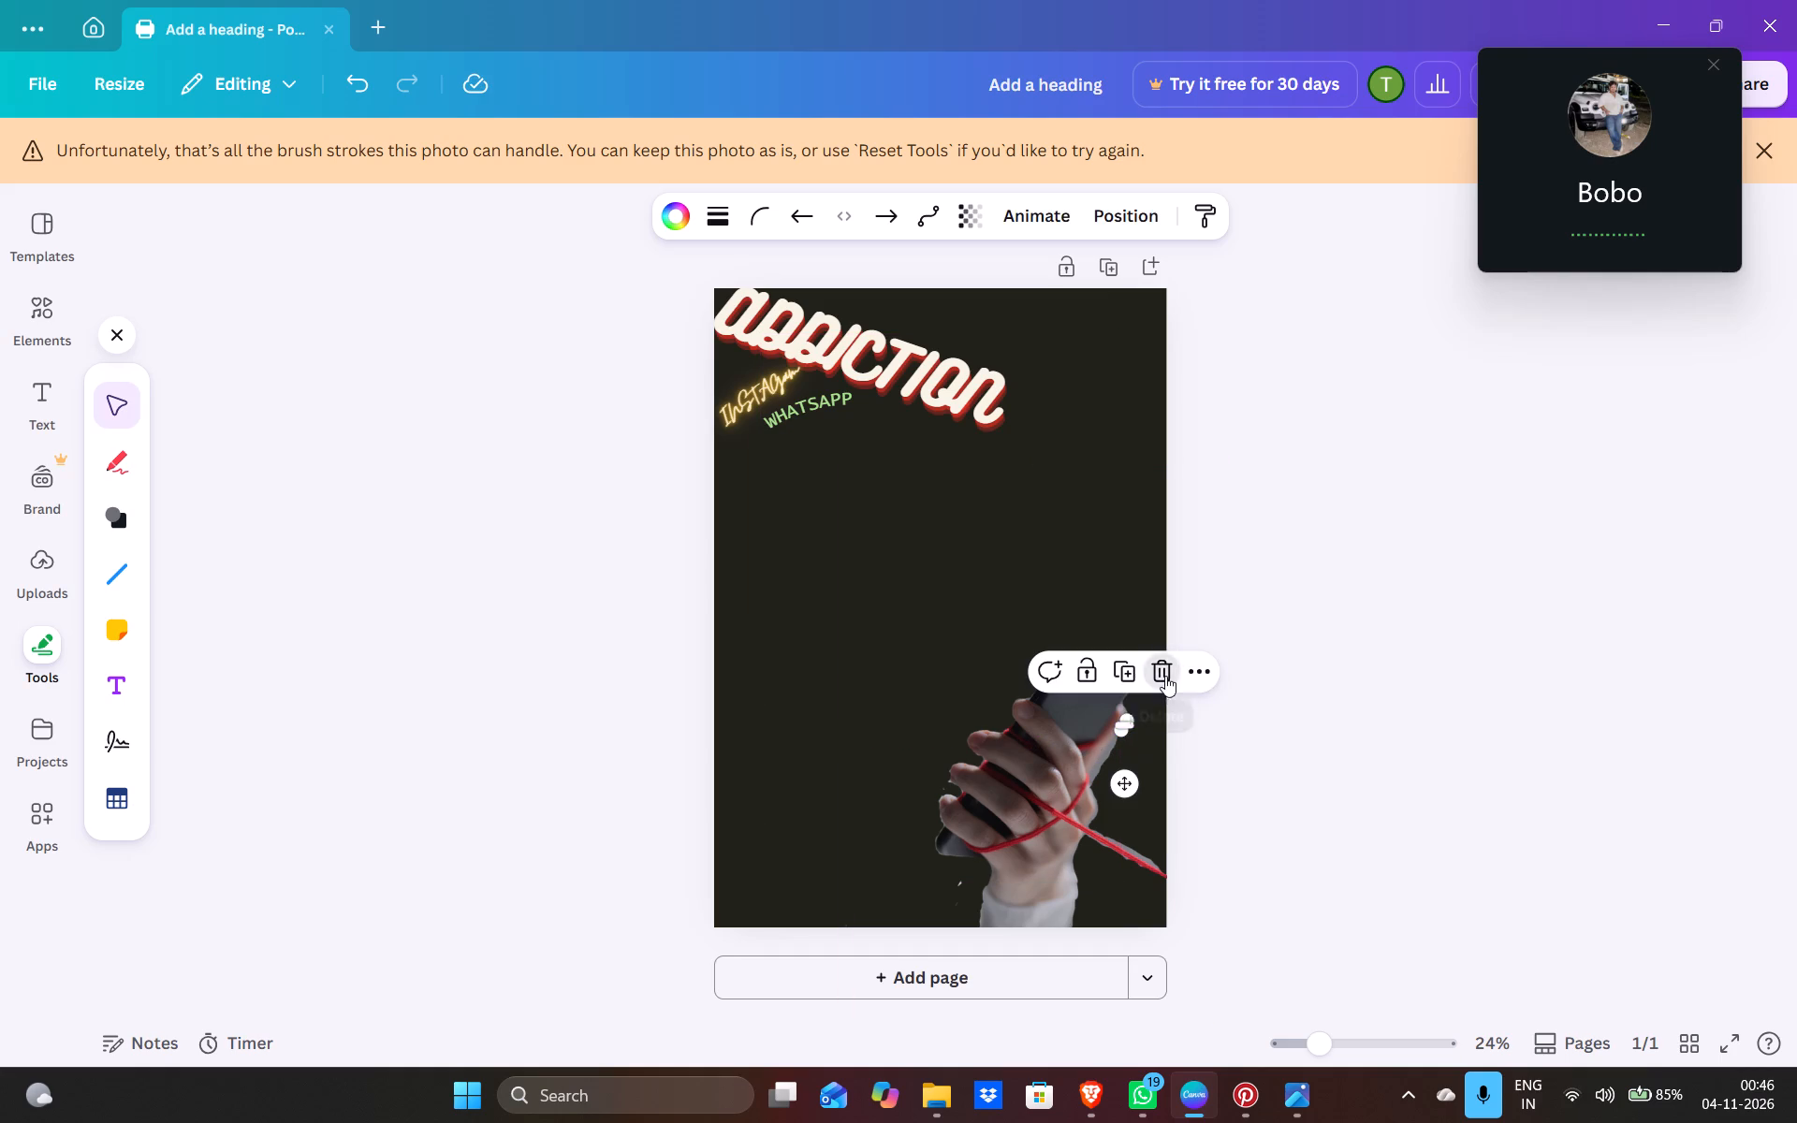
# Draw a short straight line over the grey fringe at the hand's outer edge below the phone.
pyautogui.click(112, 587)
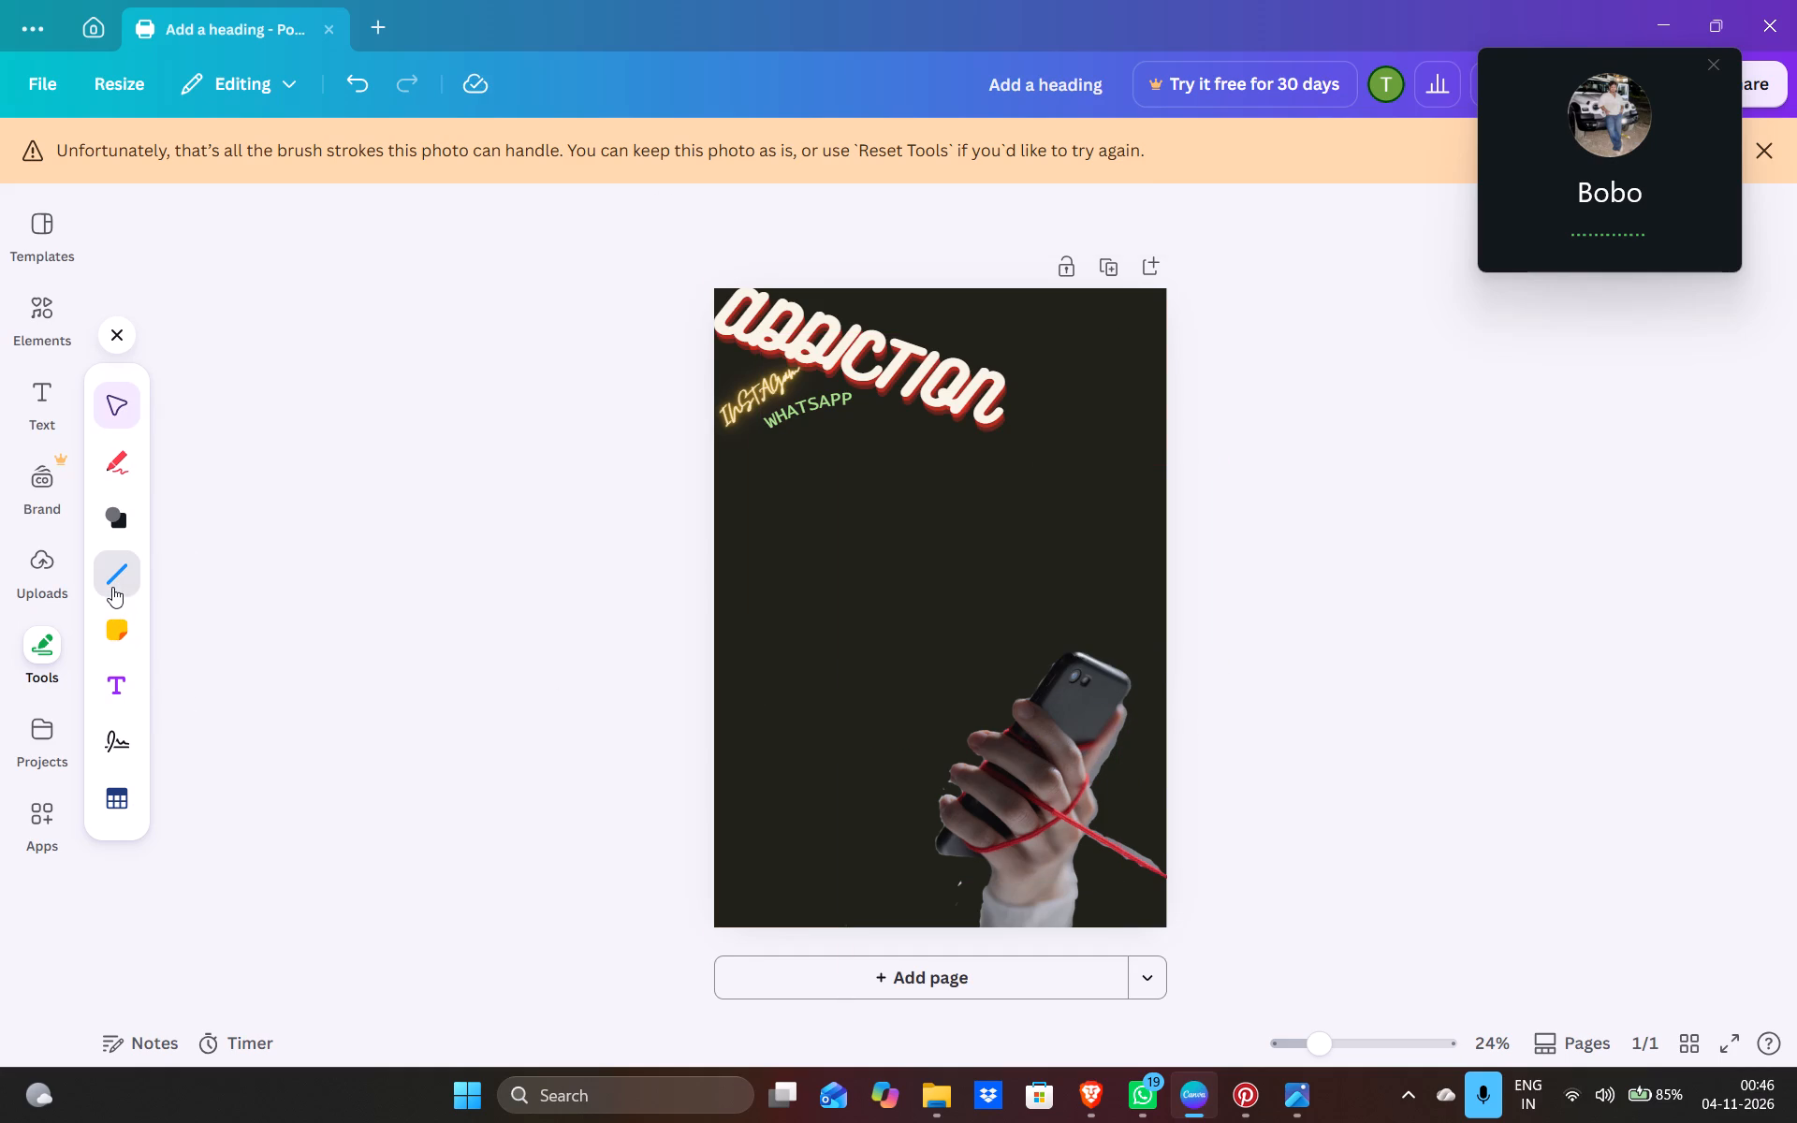
pyautogui.click(186, 537)
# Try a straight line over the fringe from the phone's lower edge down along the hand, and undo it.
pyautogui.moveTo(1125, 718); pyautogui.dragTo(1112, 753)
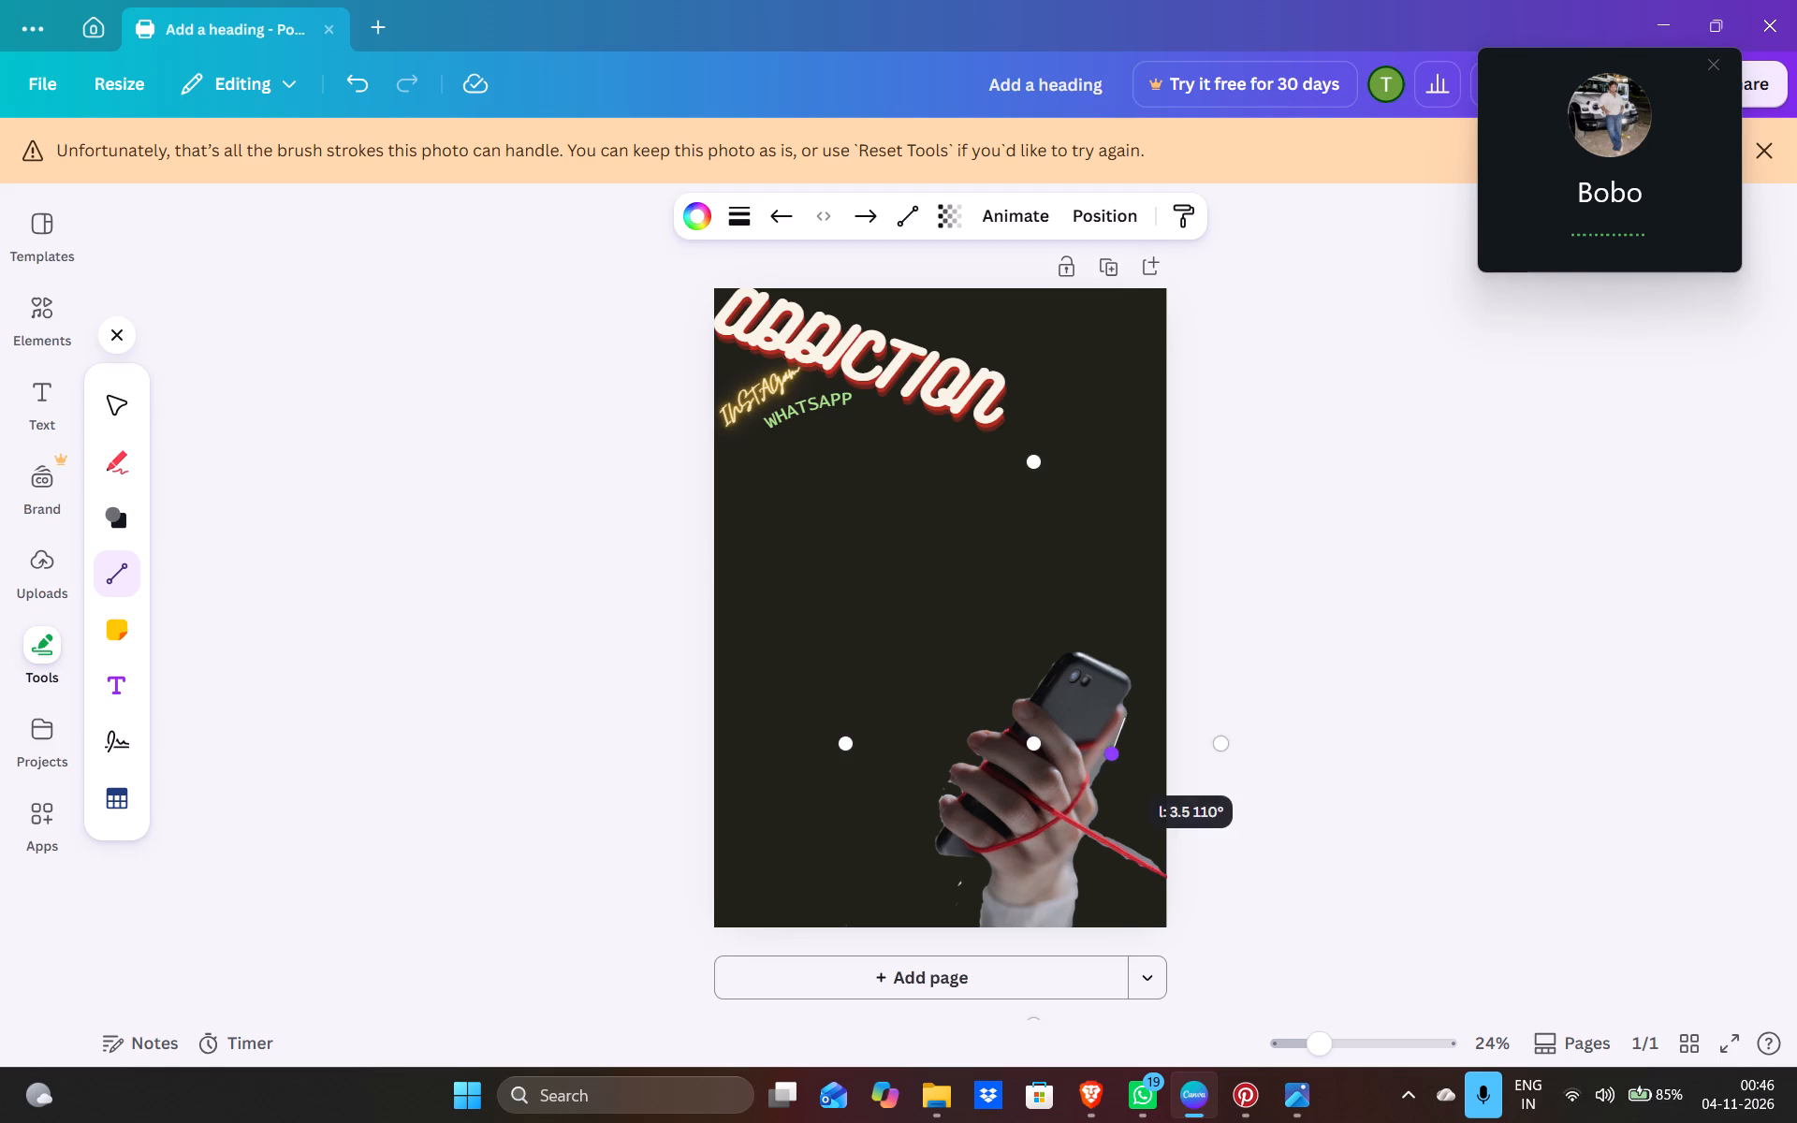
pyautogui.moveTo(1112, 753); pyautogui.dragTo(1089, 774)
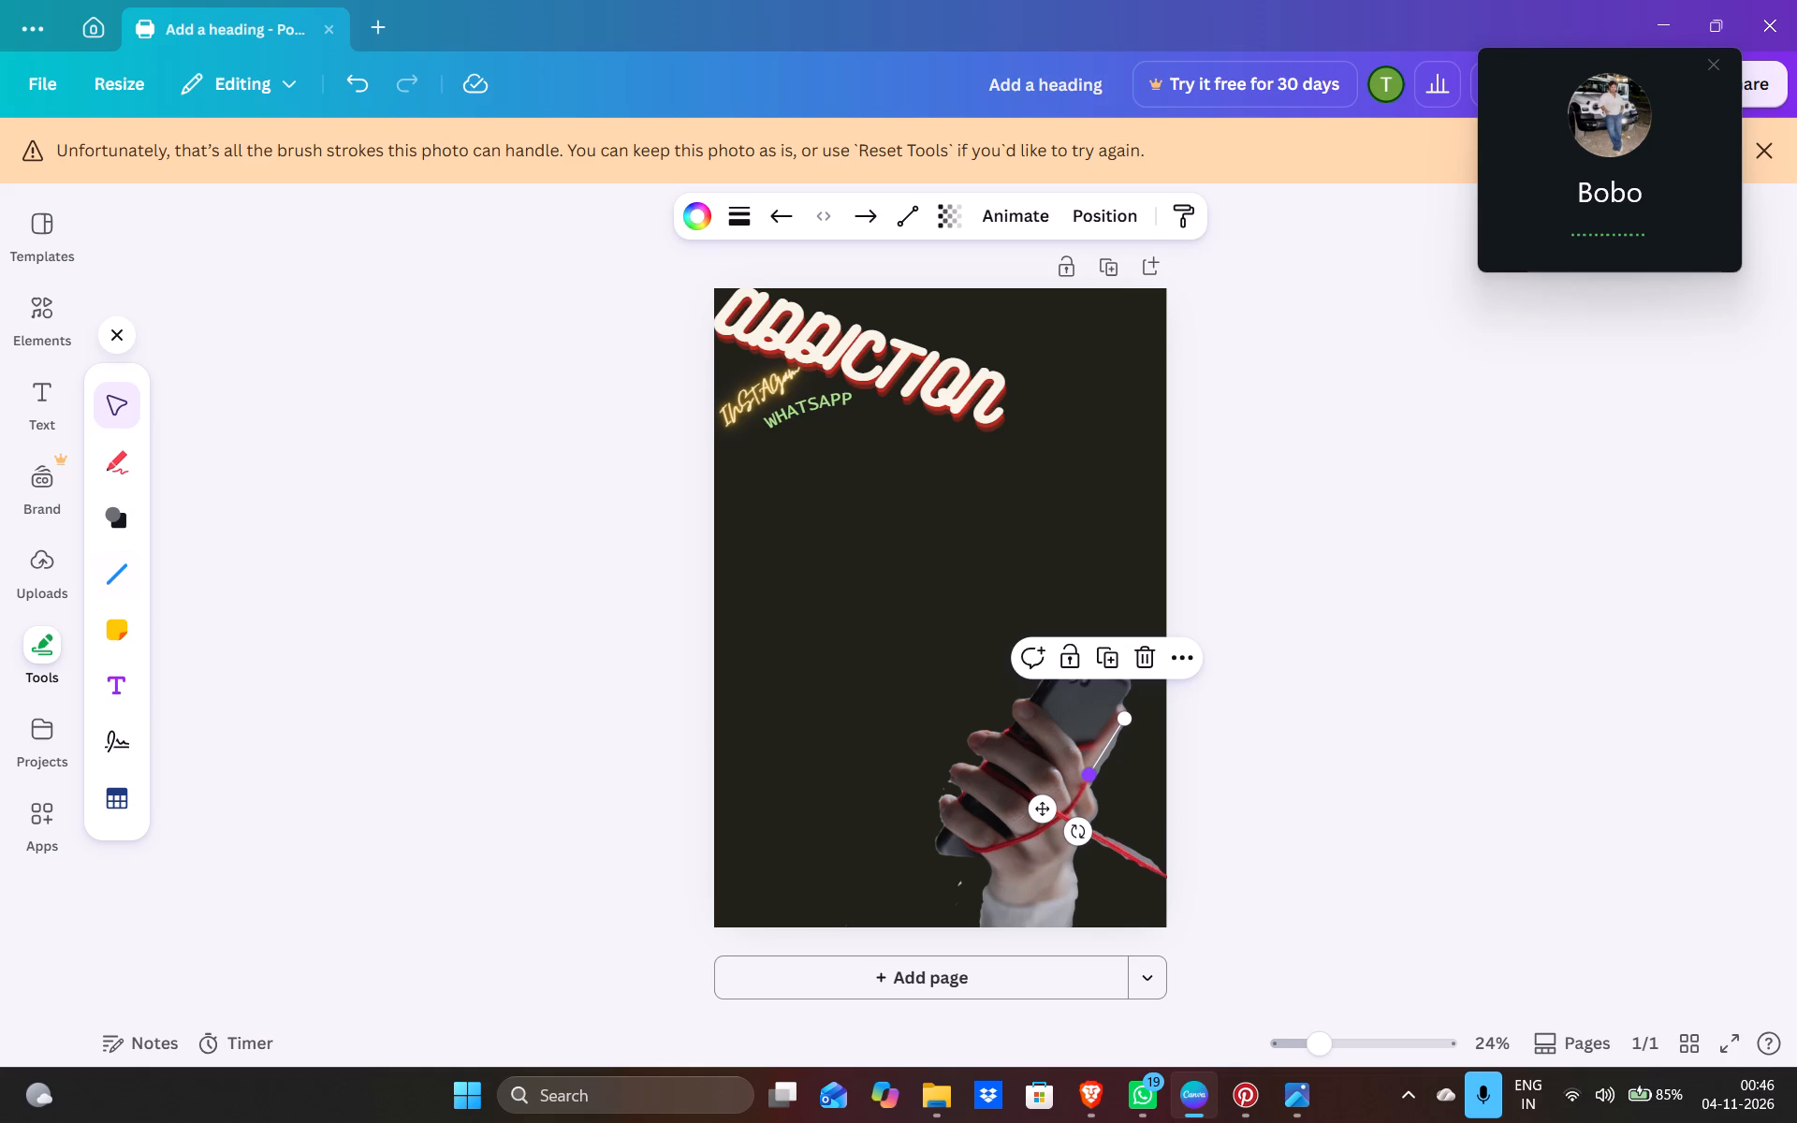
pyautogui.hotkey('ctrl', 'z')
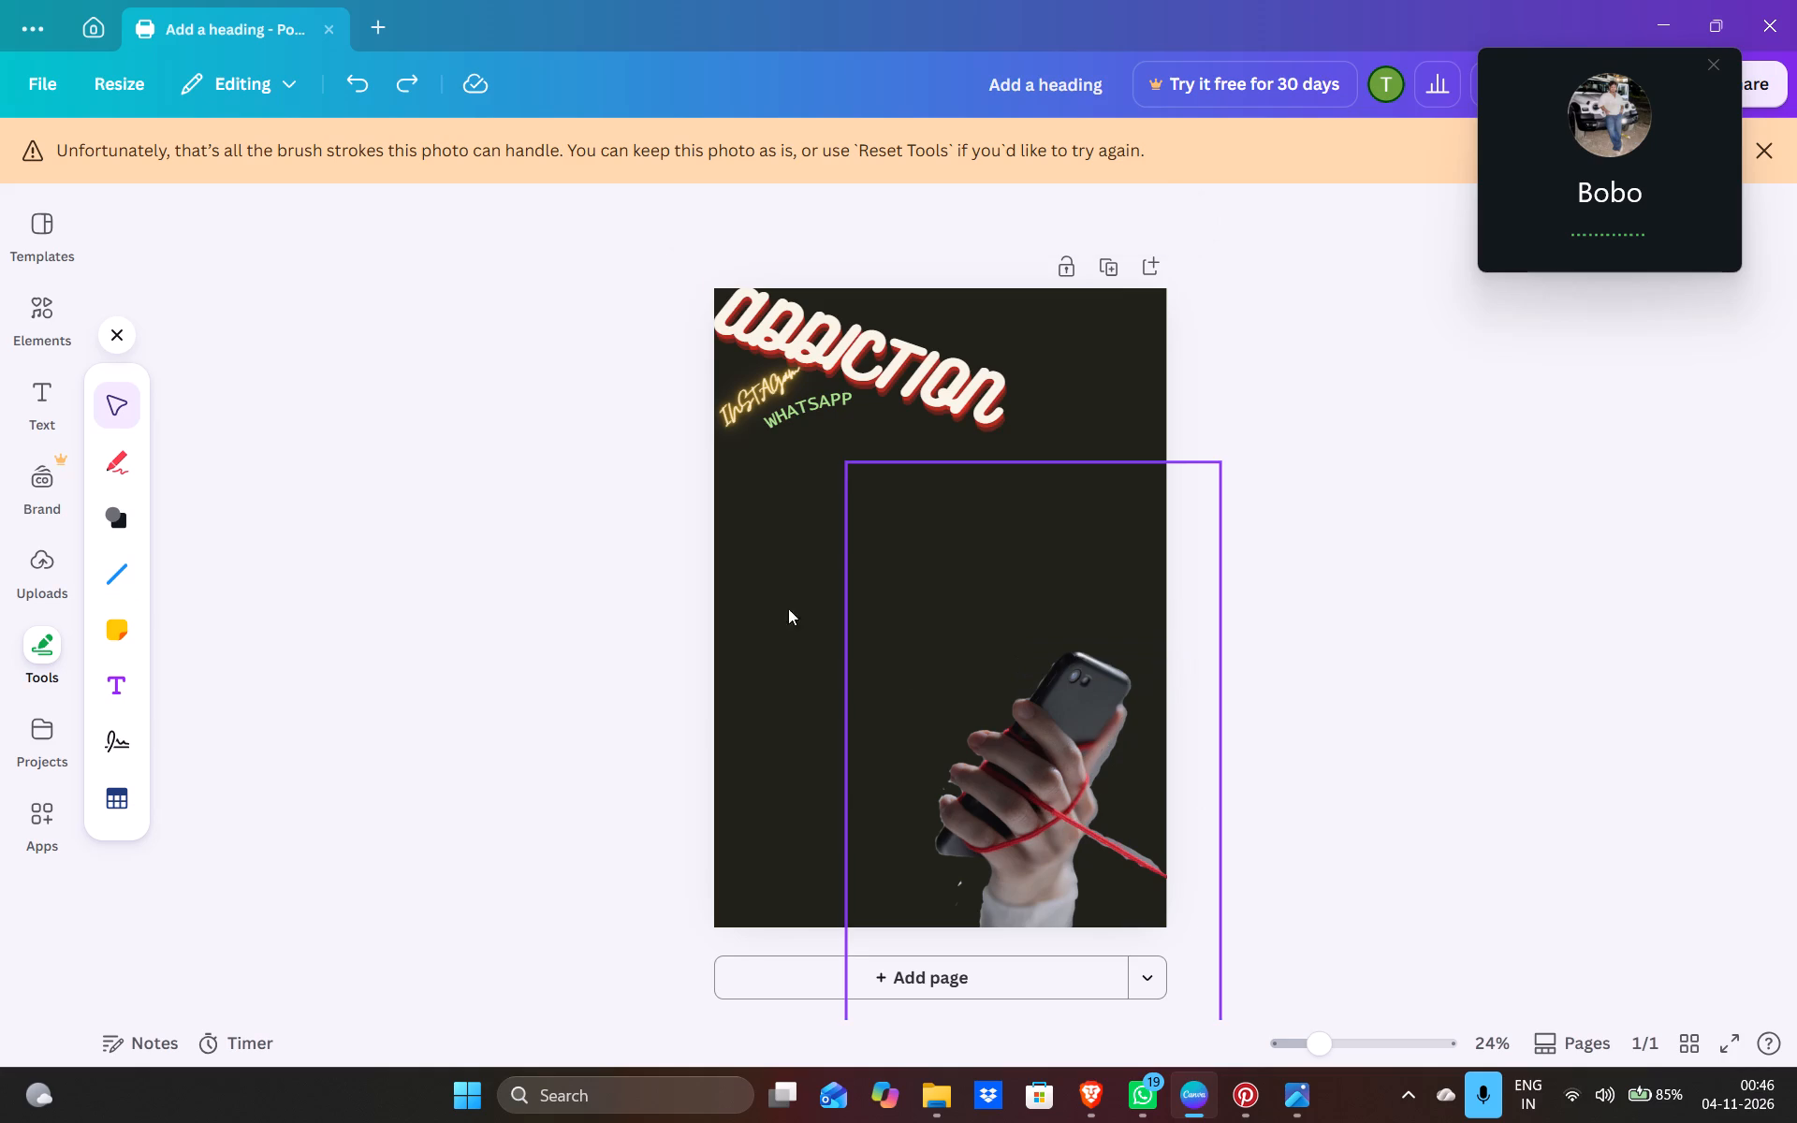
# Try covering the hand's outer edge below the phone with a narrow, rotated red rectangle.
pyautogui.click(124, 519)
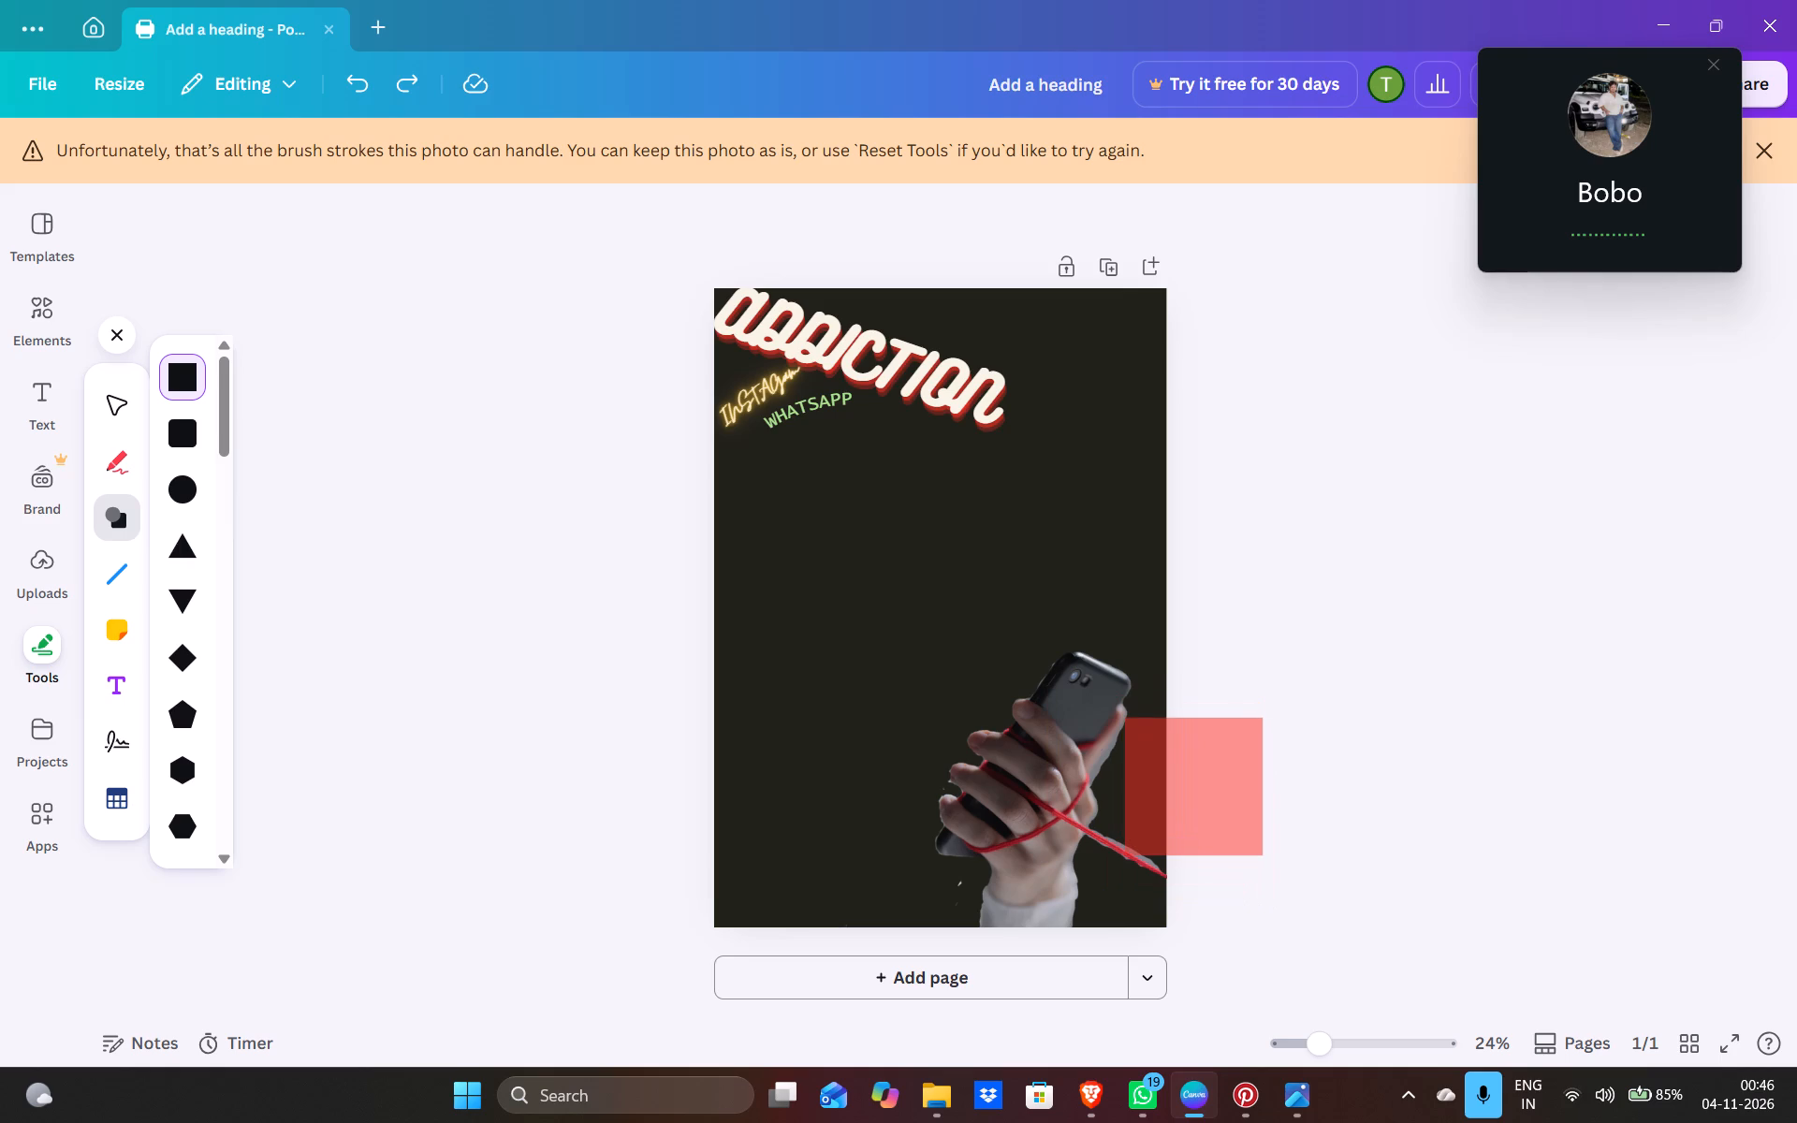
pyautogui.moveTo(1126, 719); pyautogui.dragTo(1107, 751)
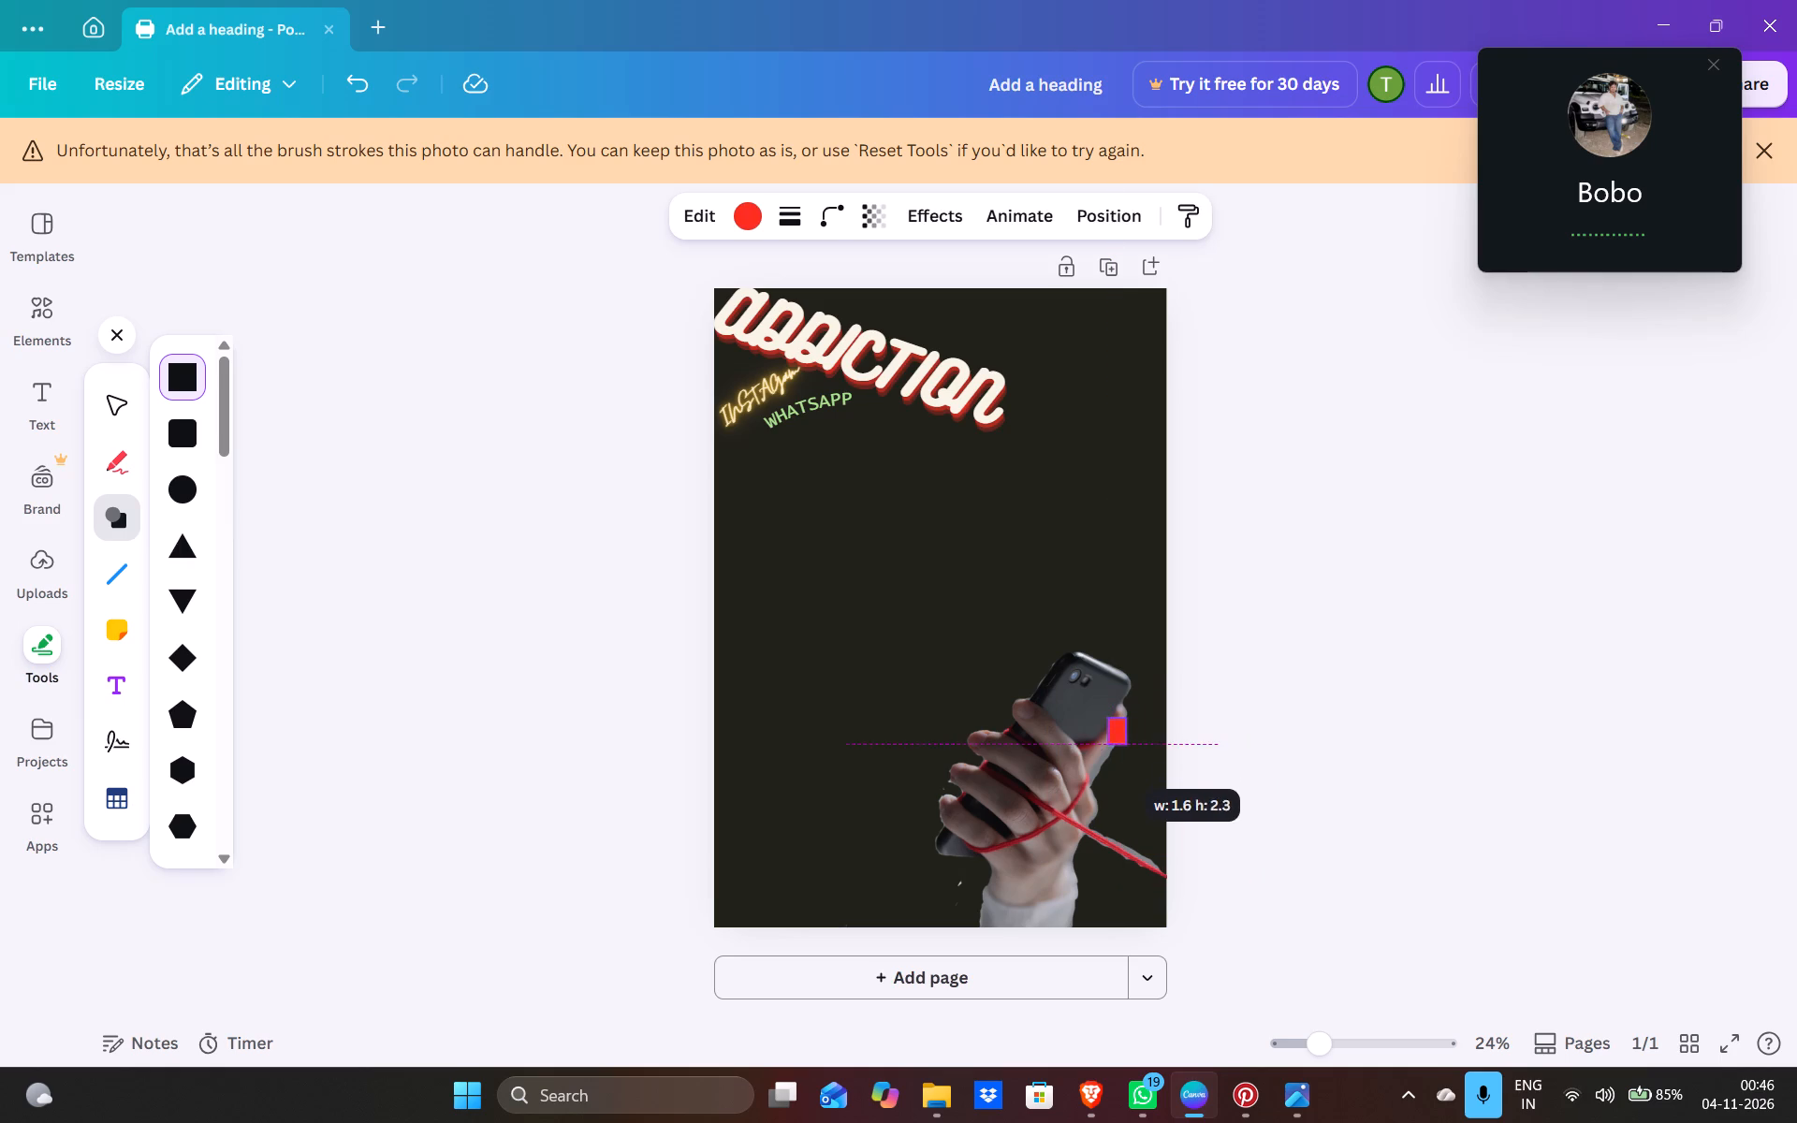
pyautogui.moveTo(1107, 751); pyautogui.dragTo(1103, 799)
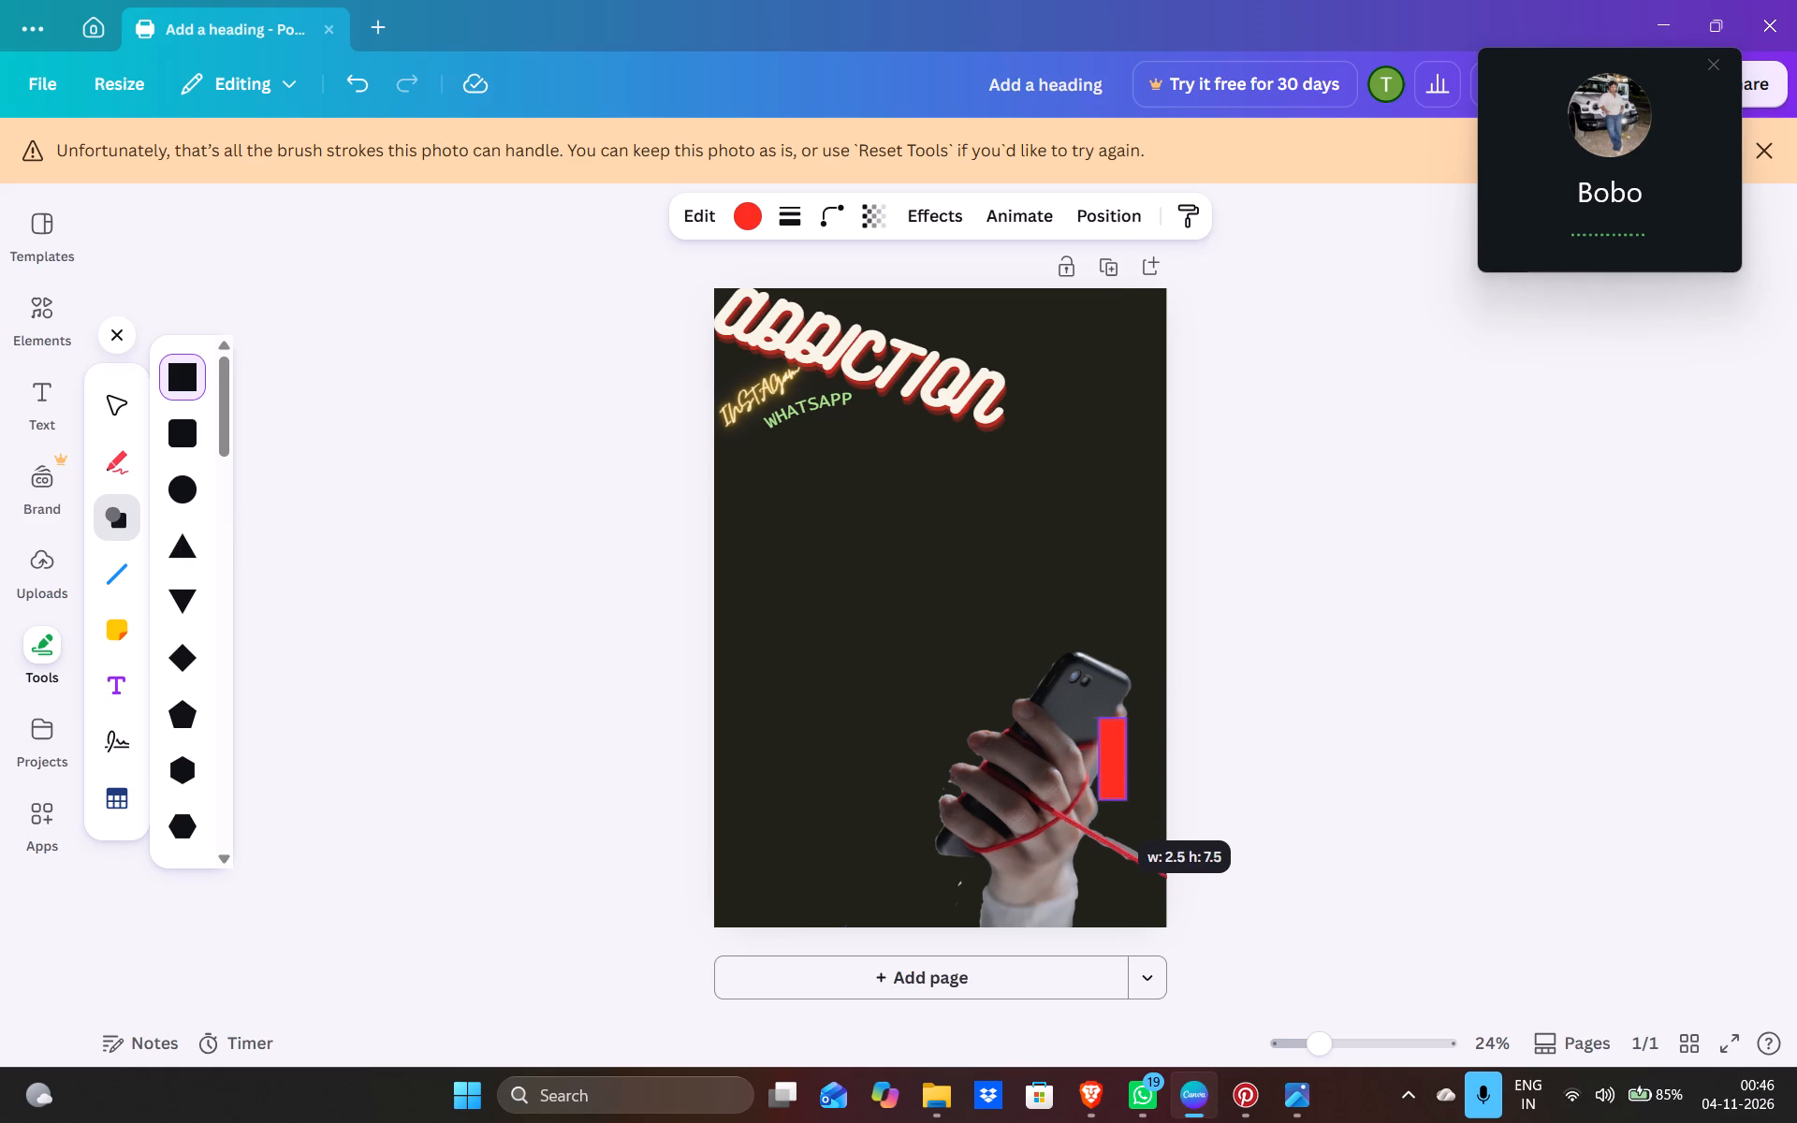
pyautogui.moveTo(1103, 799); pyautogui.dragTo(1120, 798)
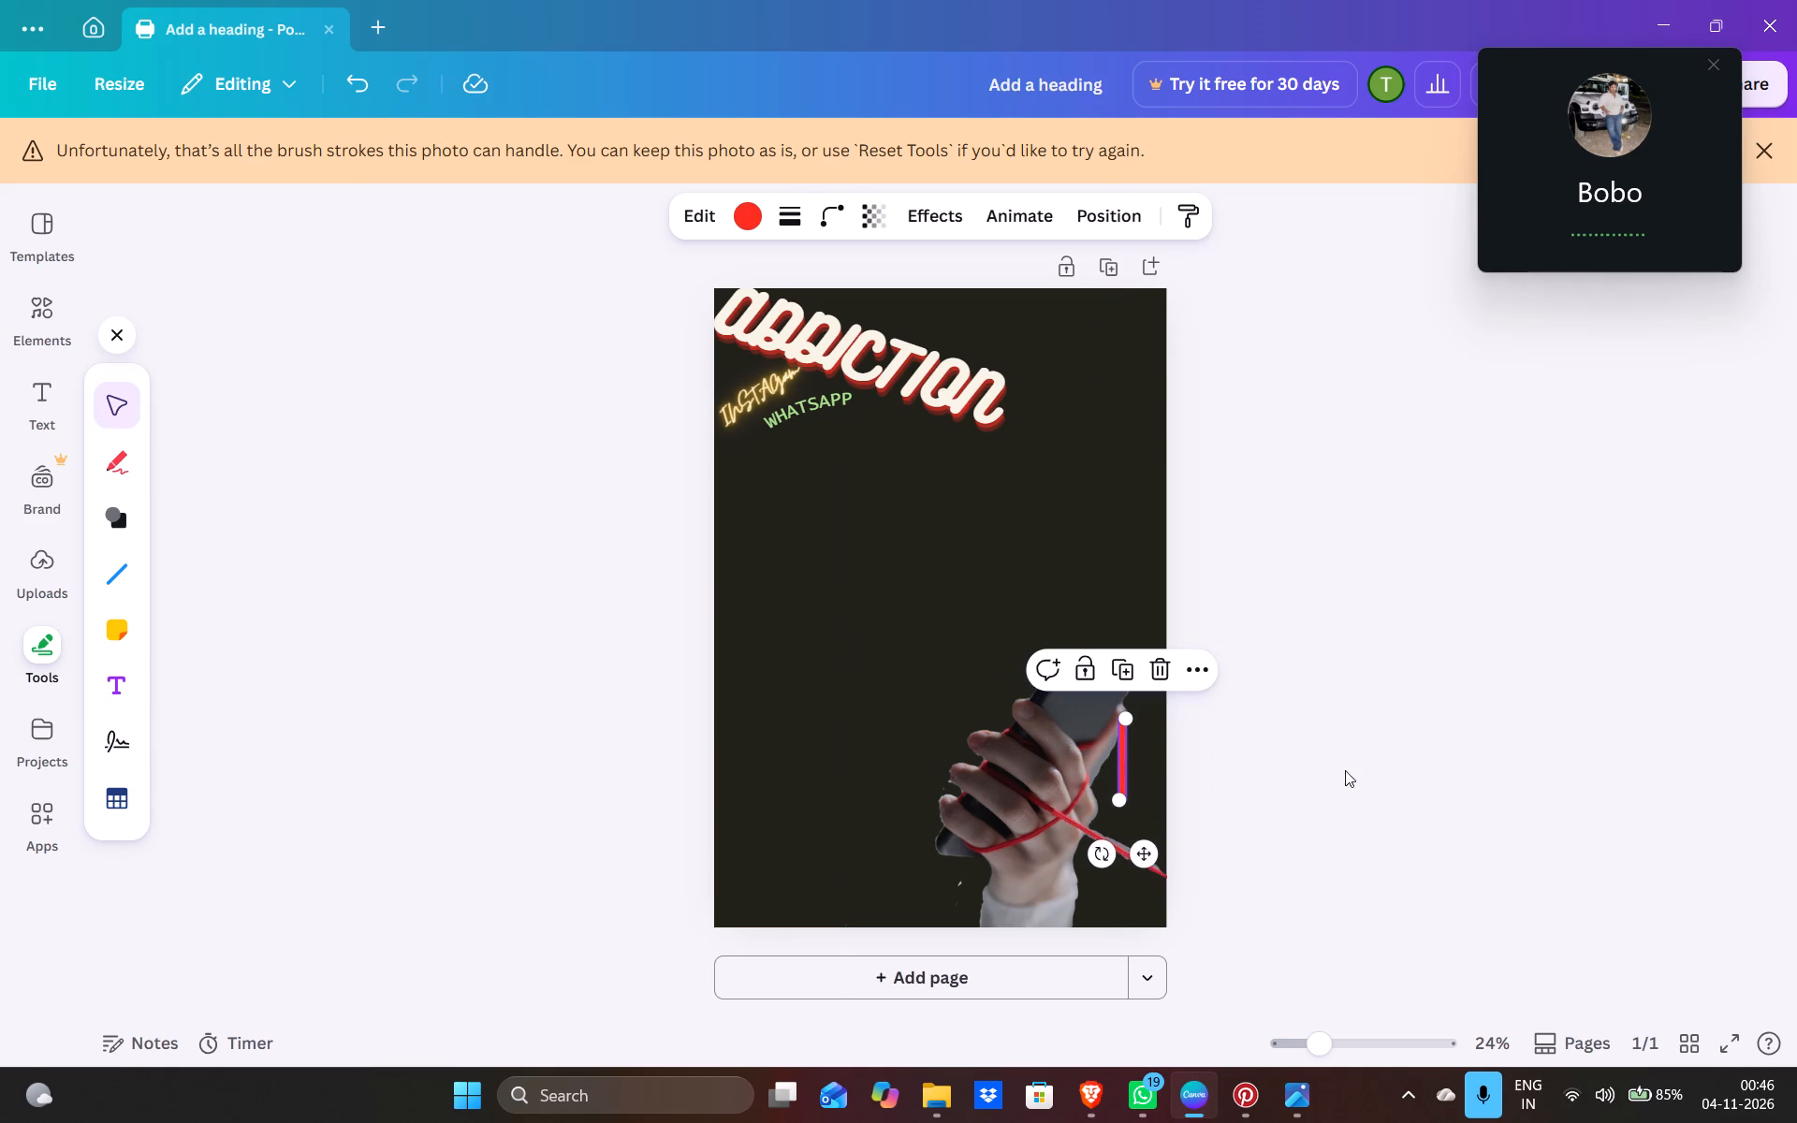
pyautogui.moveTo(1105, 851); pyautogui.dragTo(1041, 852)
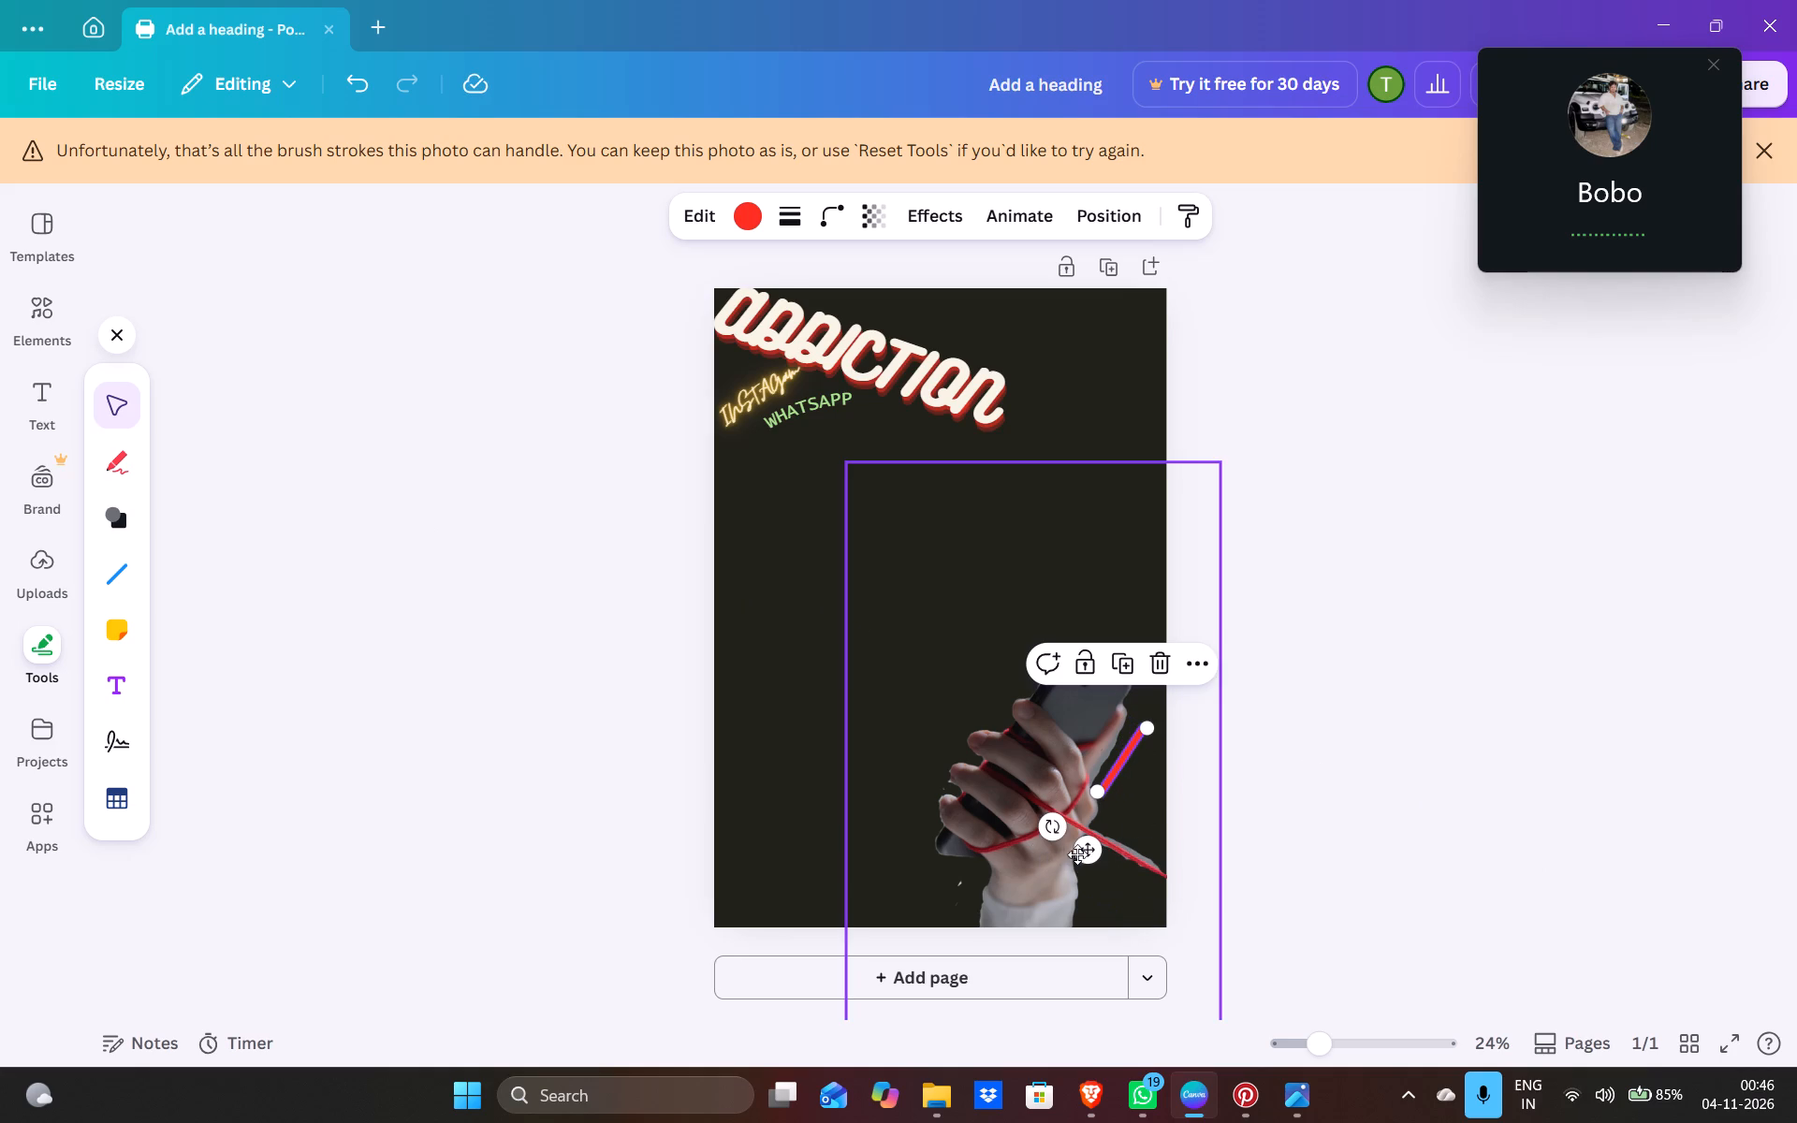
# Nudge the narrow red bar snugly against the hand's outer edge just below the phone.
pyautogui.moveTo(1084, 853); pyautogui.dragTo(1071, 846)
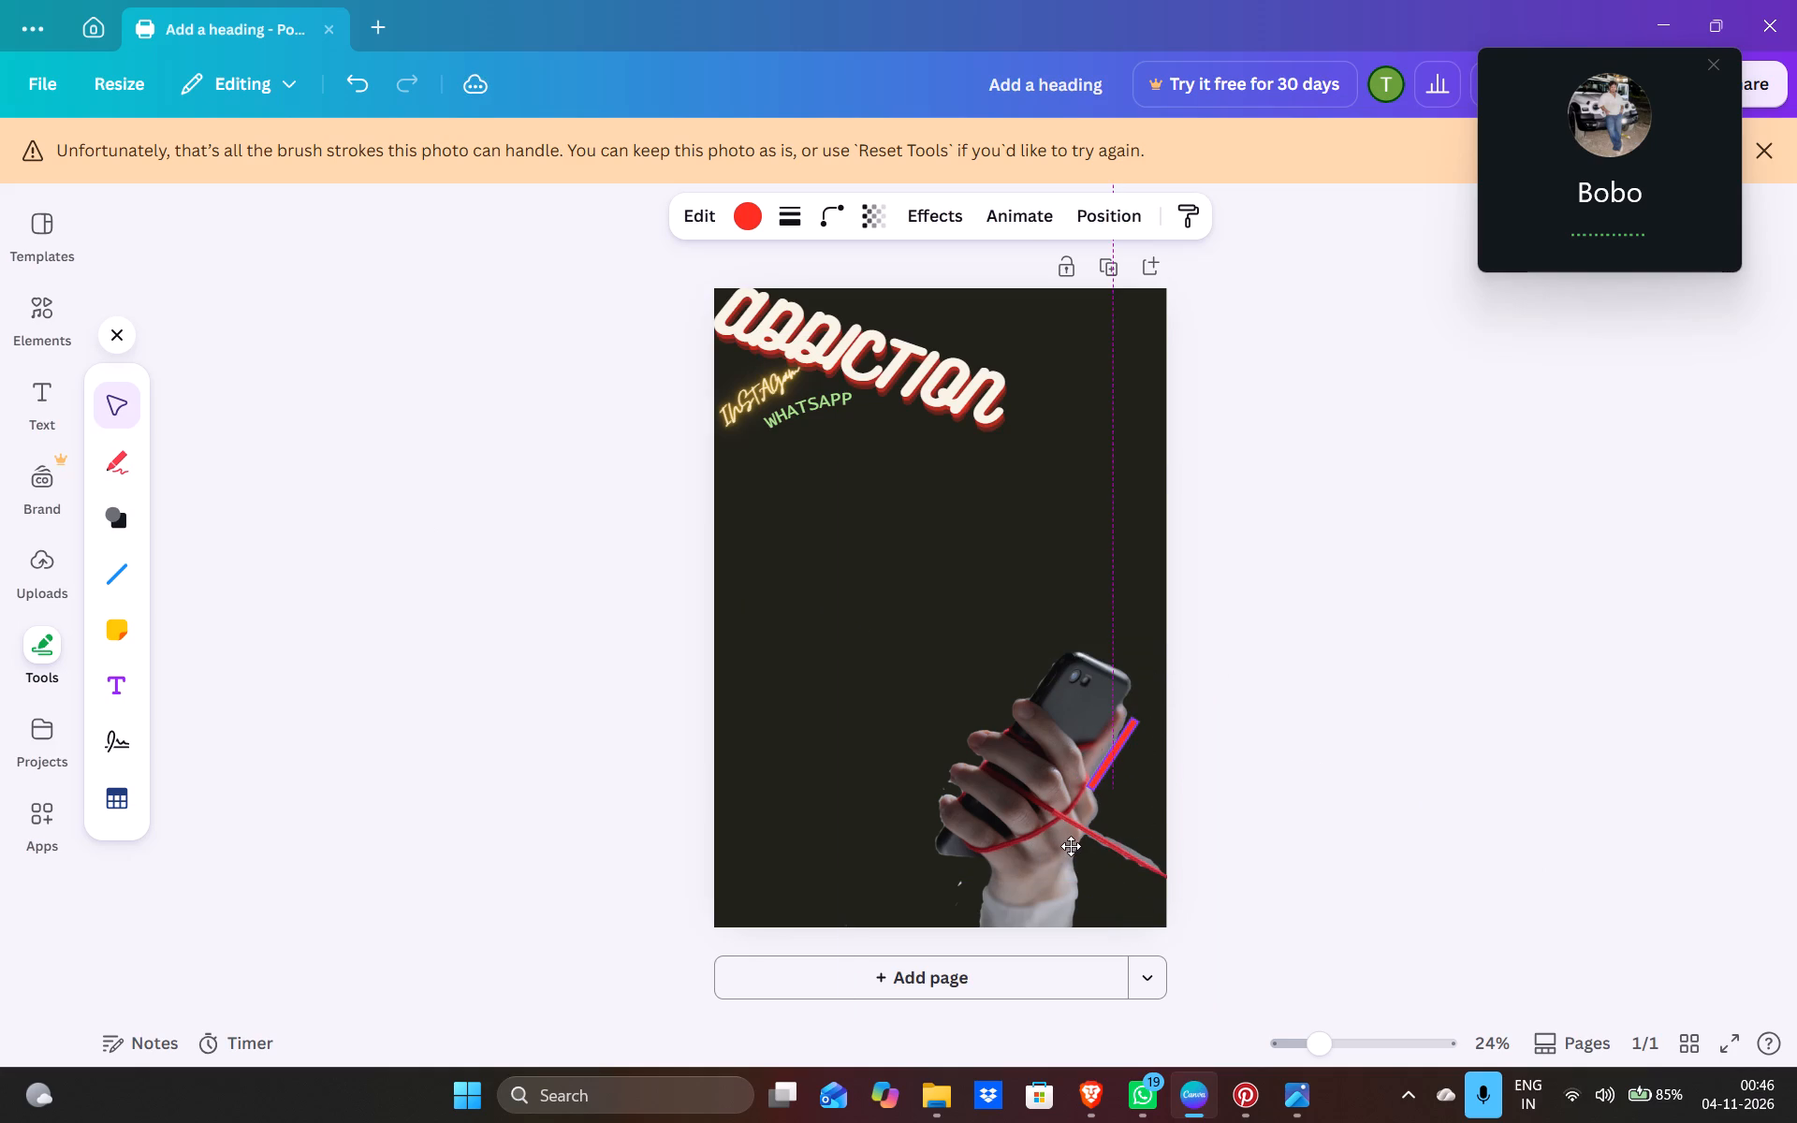
pyautogui.moveTo(1071, 846); pyautogui.dragTo(1079, 844)
pyautogui.moveTo(1079, 844); pyautogui.dragTo(1076, 839)
# Recolour the red bar with the near-black background shade from the design's colours.
pyautogui.click(1180, 654)
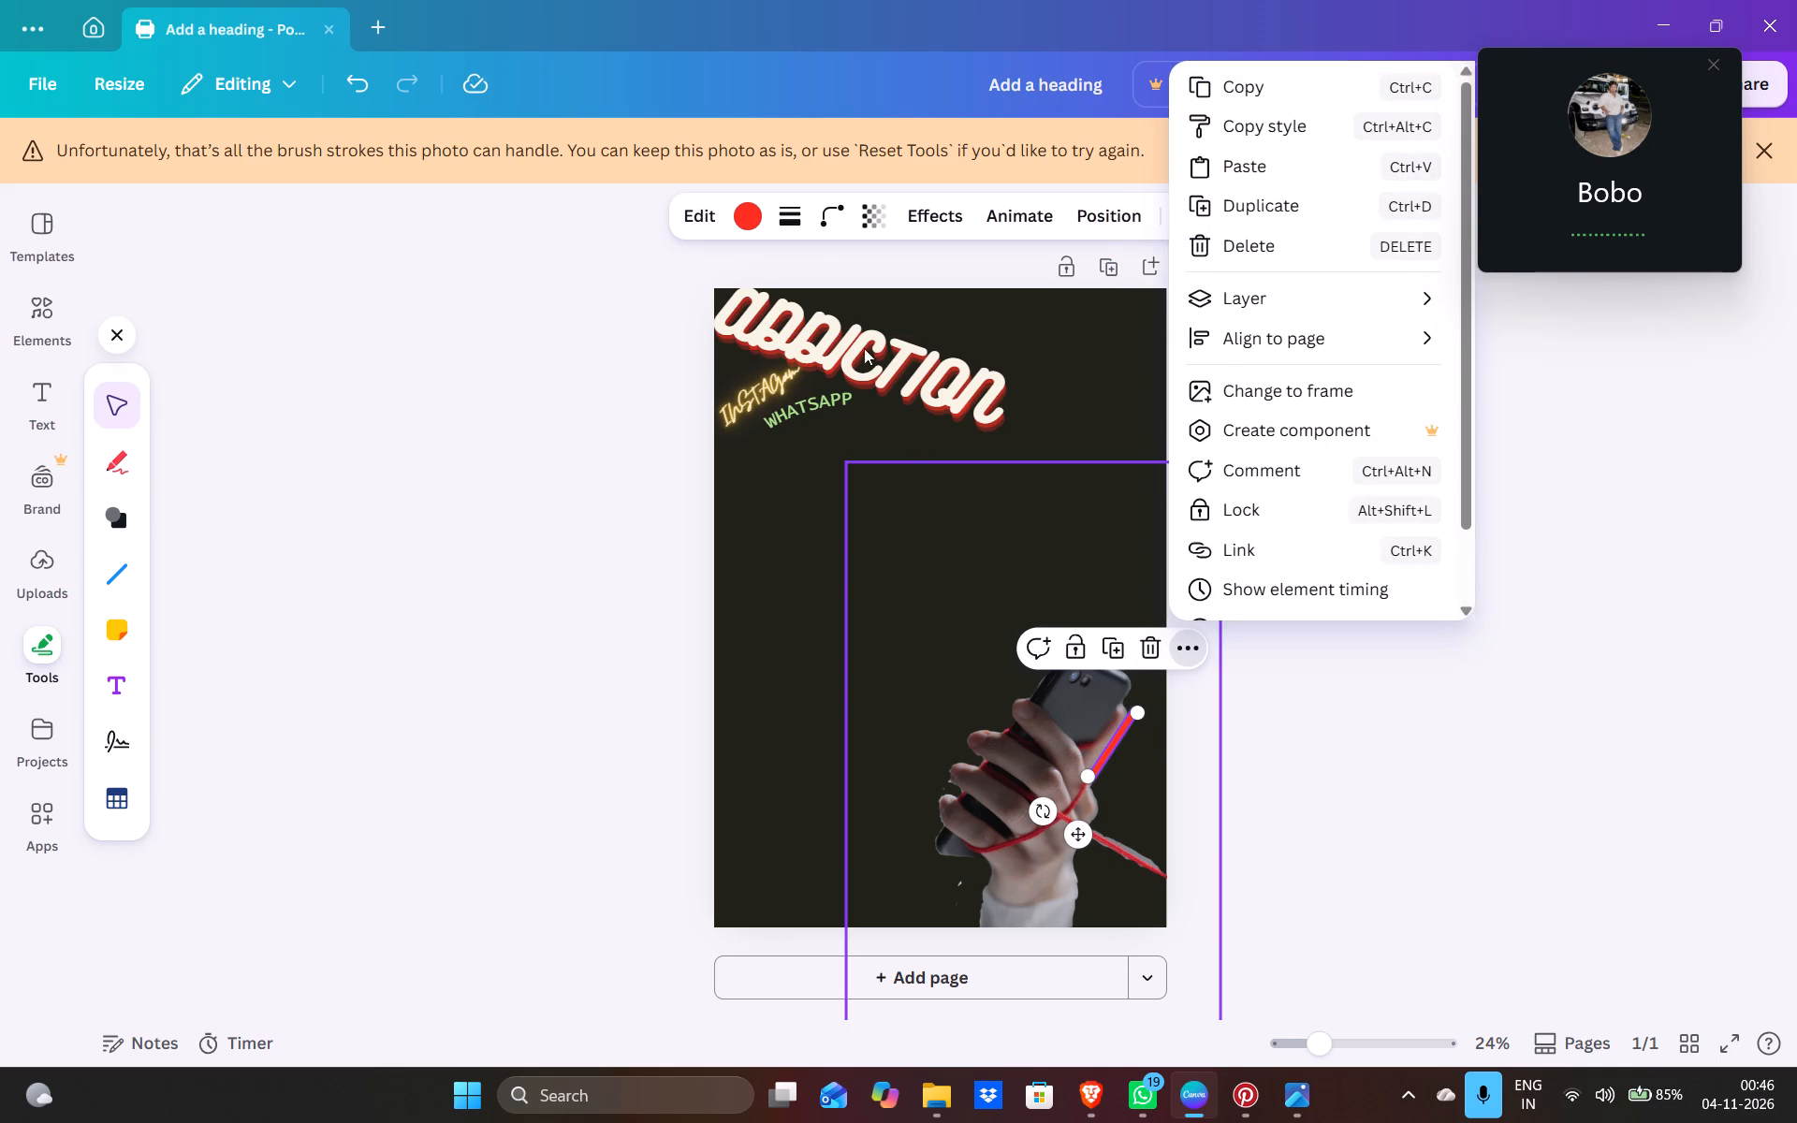
pyautogui.click(754, 224)
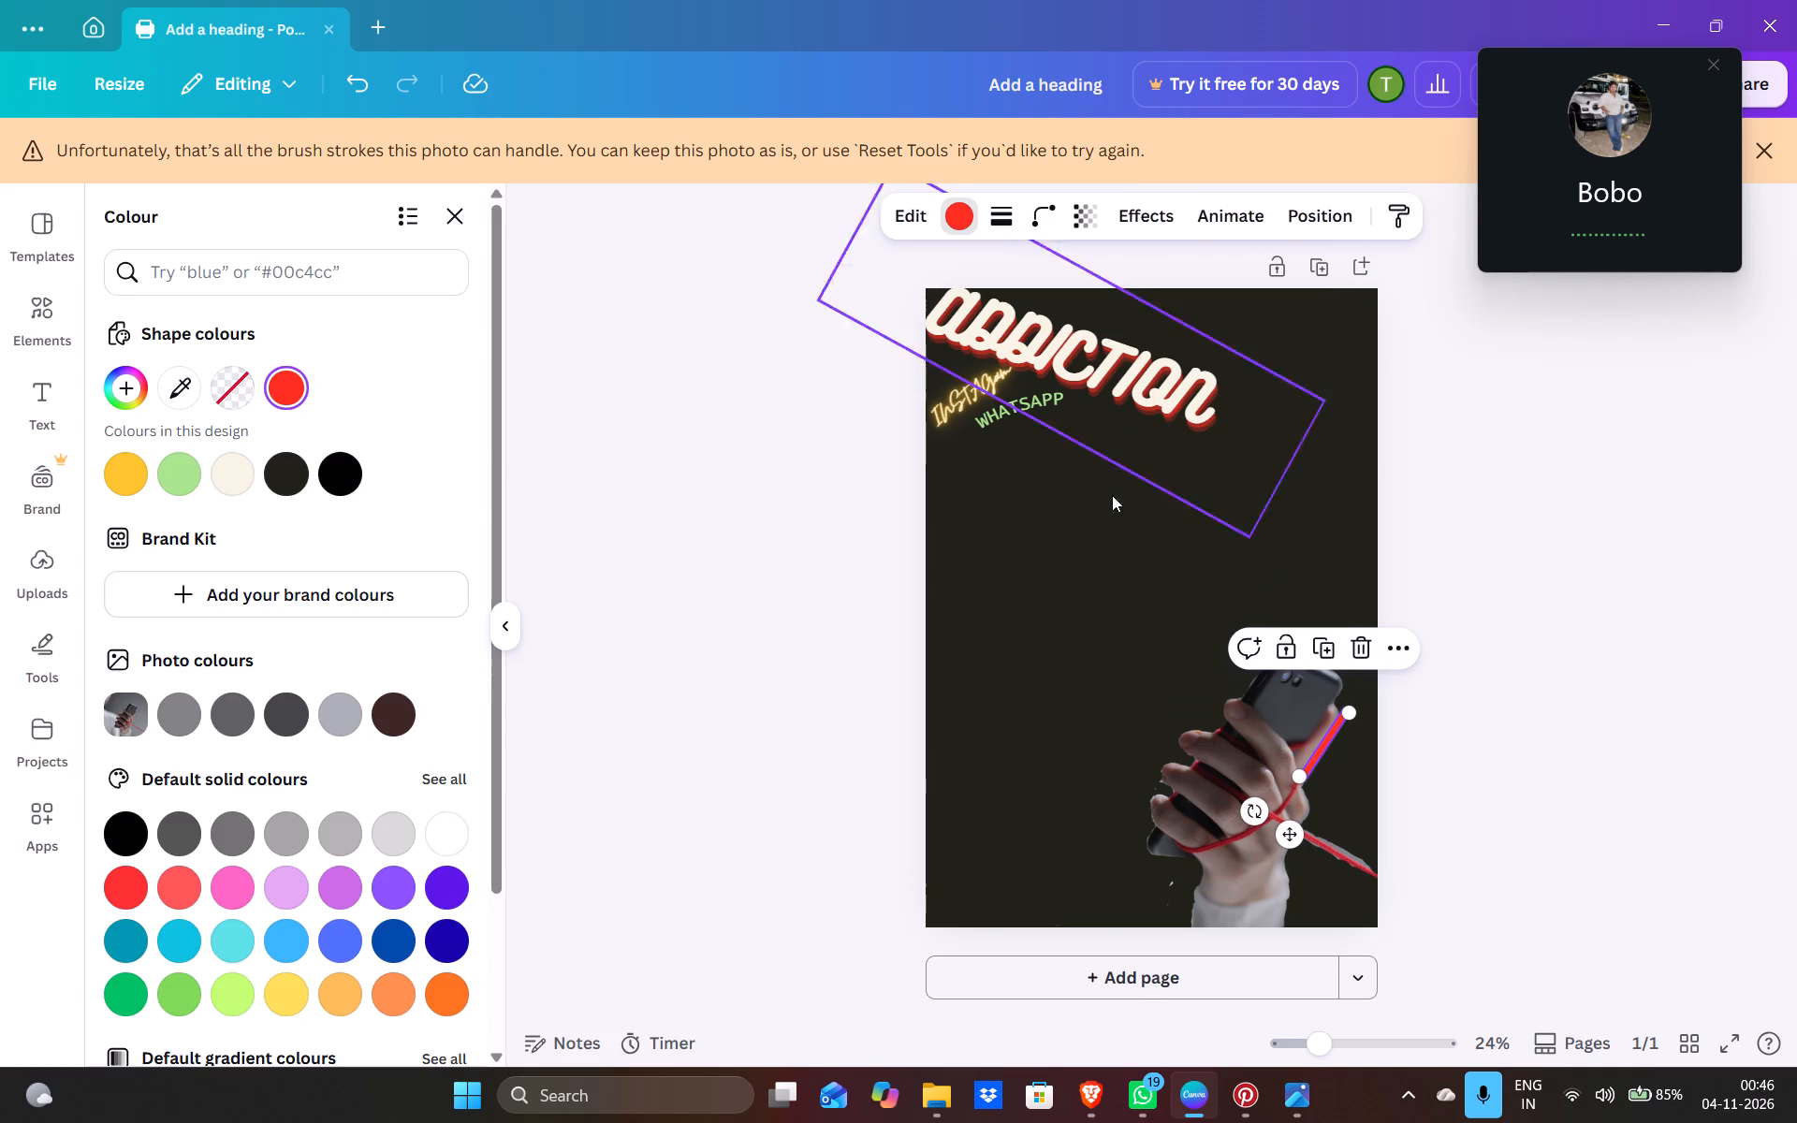
pyautogui.click(291, 482)
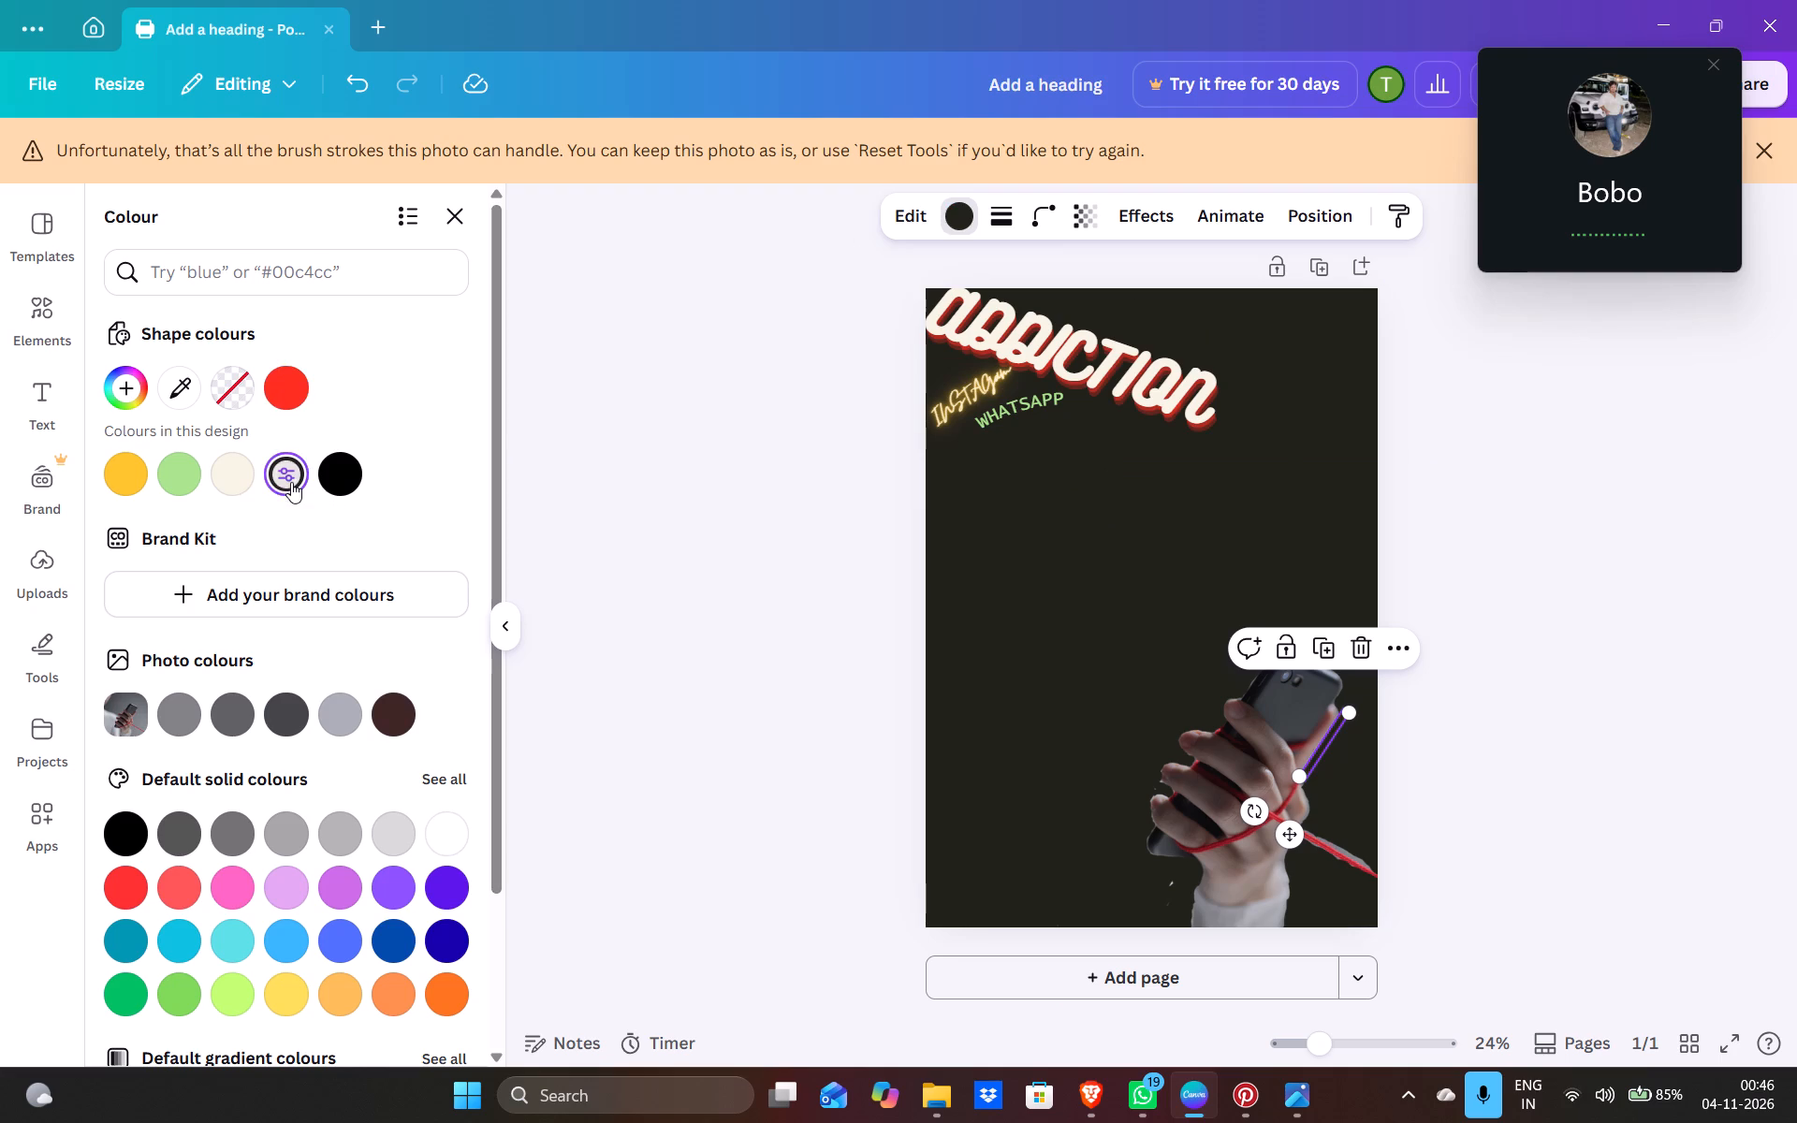
pyautogui.click(545, 603)
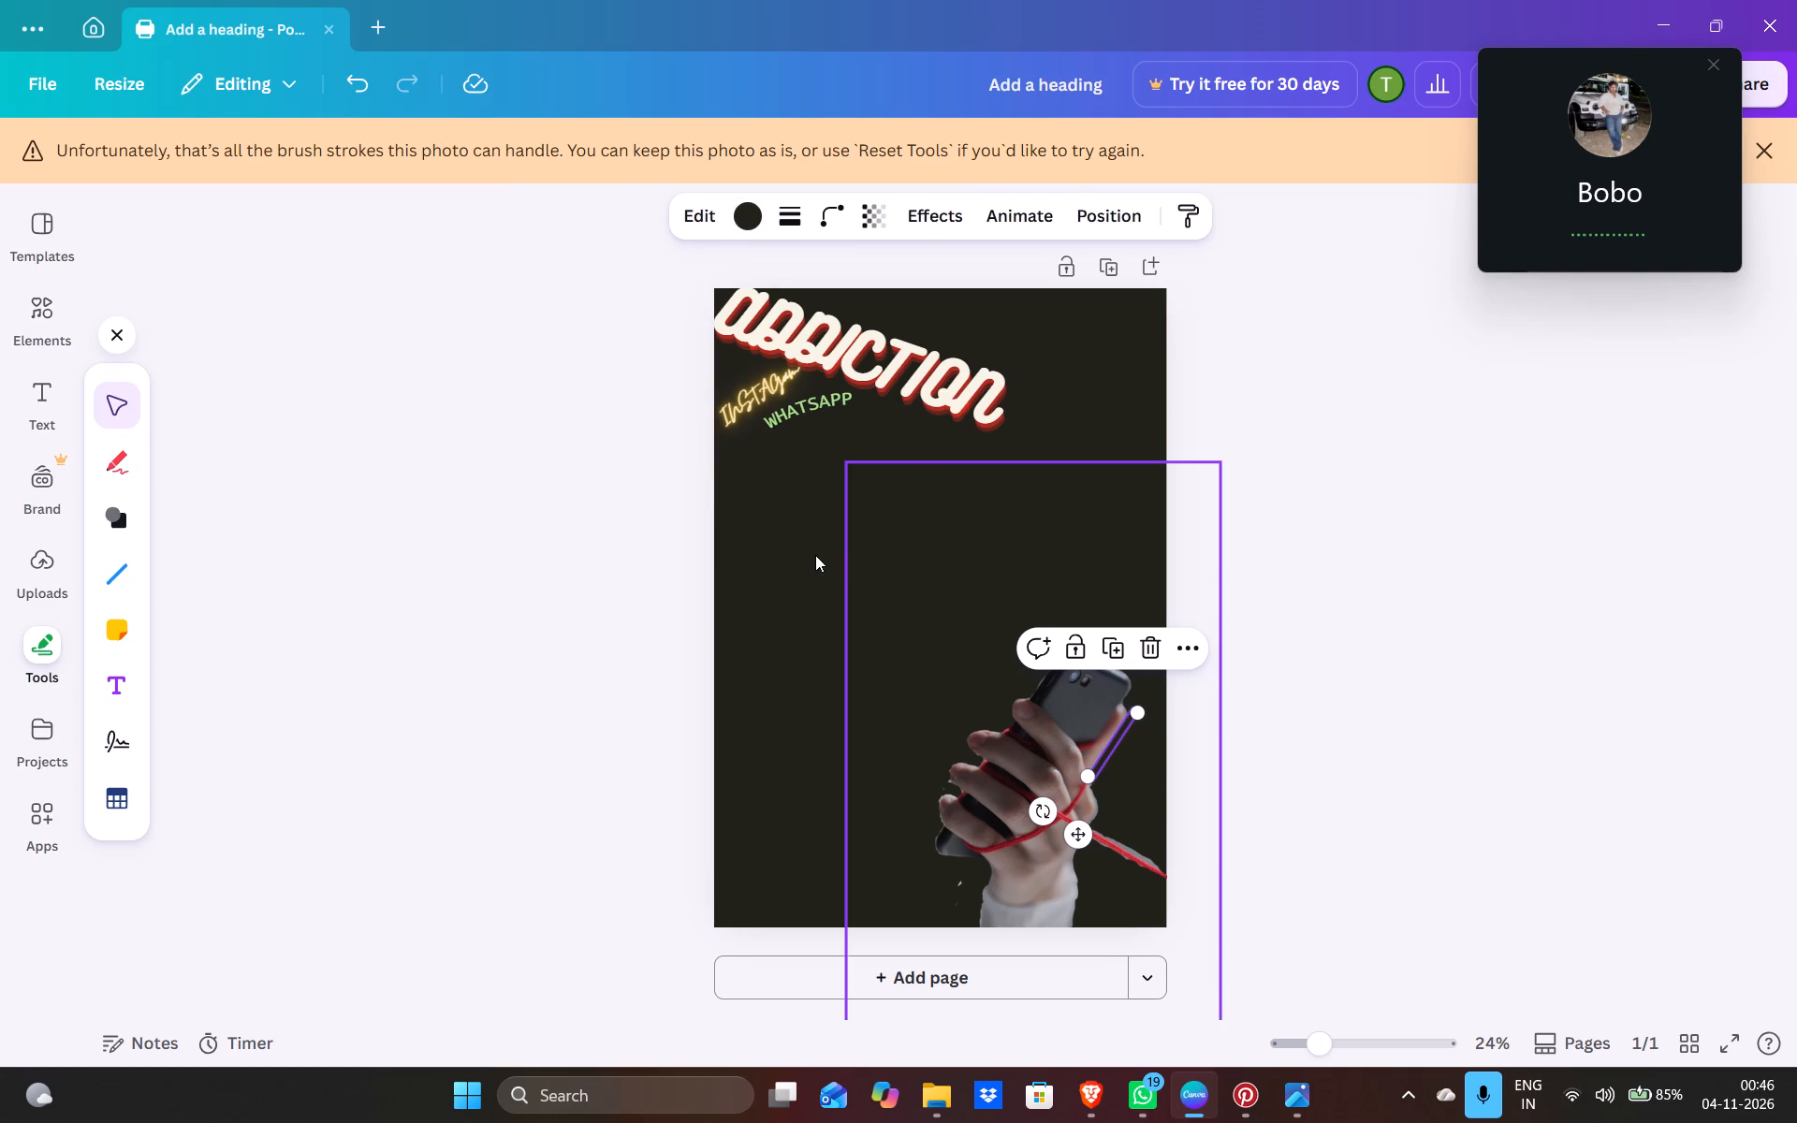
pyautogui.click(815, 555)
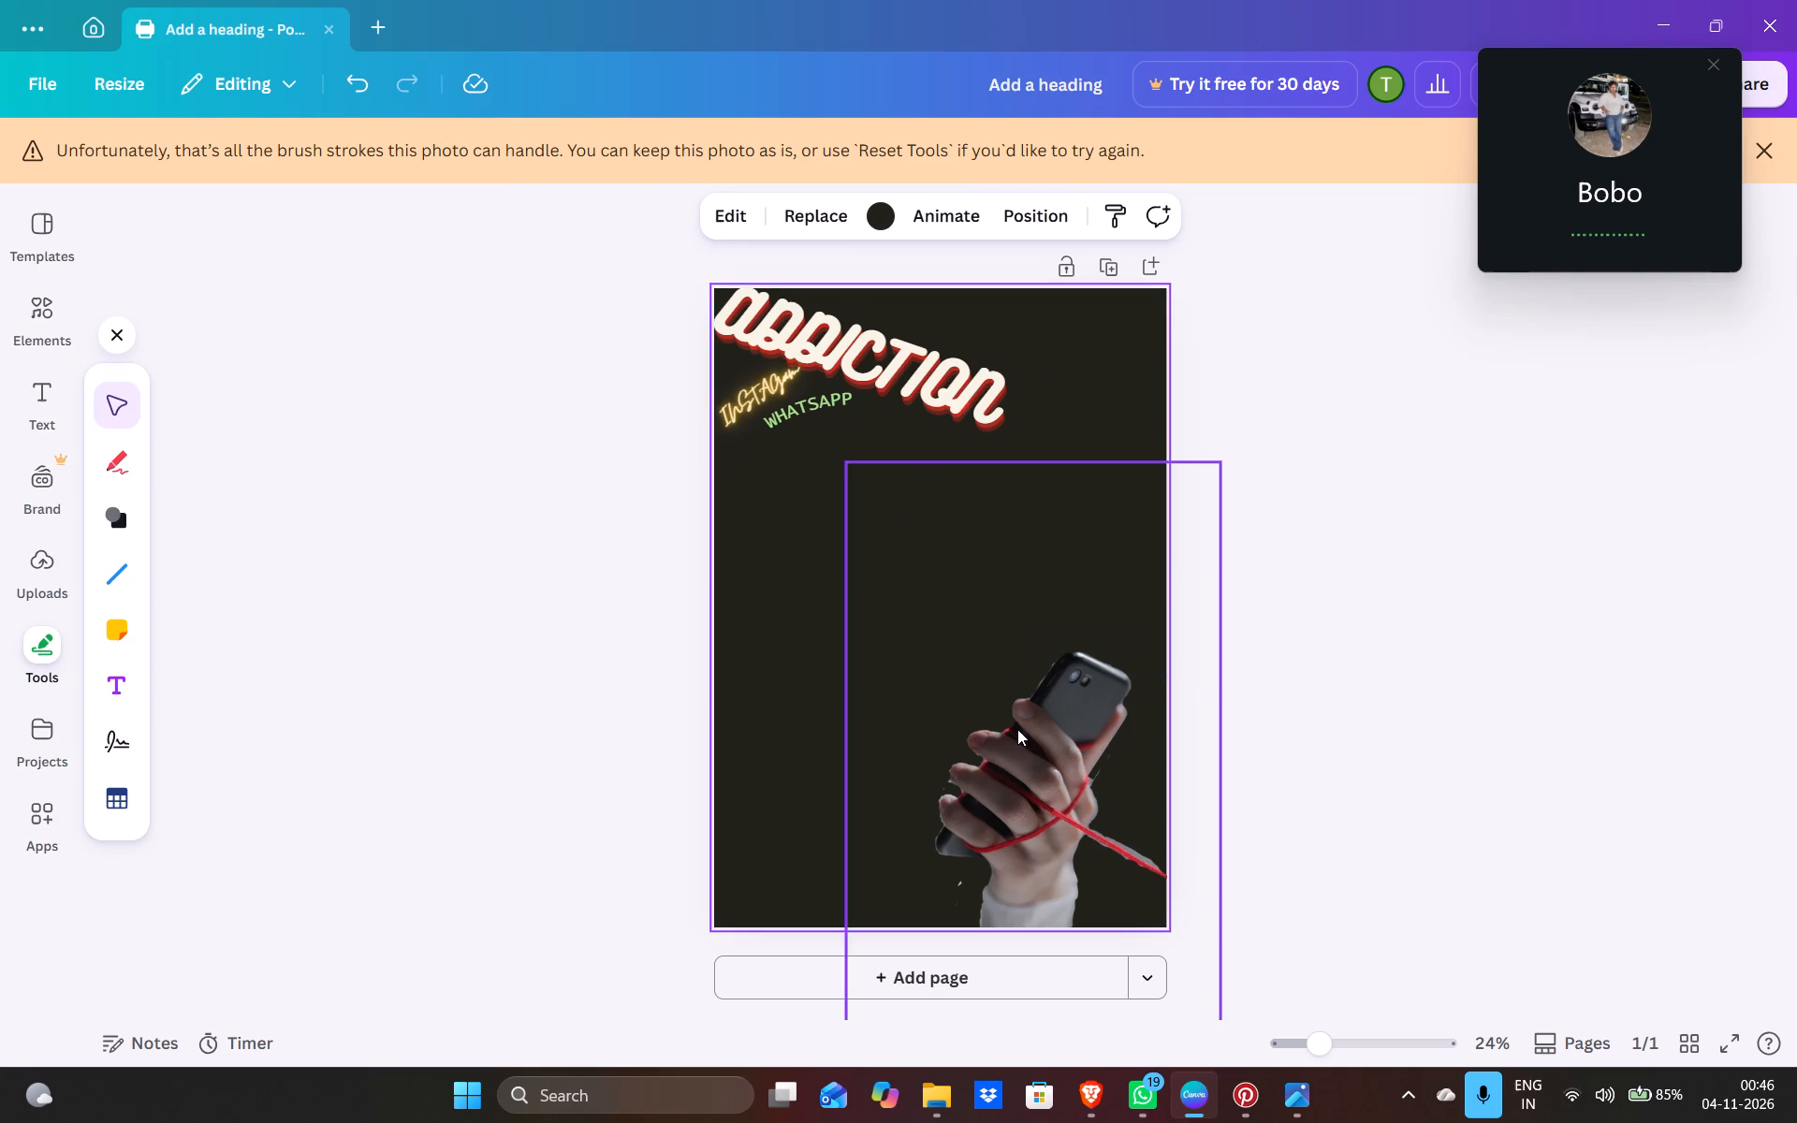
# Dab black marker spots over the leftover fringe along the hand's outer edge below the phone.
pyautogui.click(128, 460)
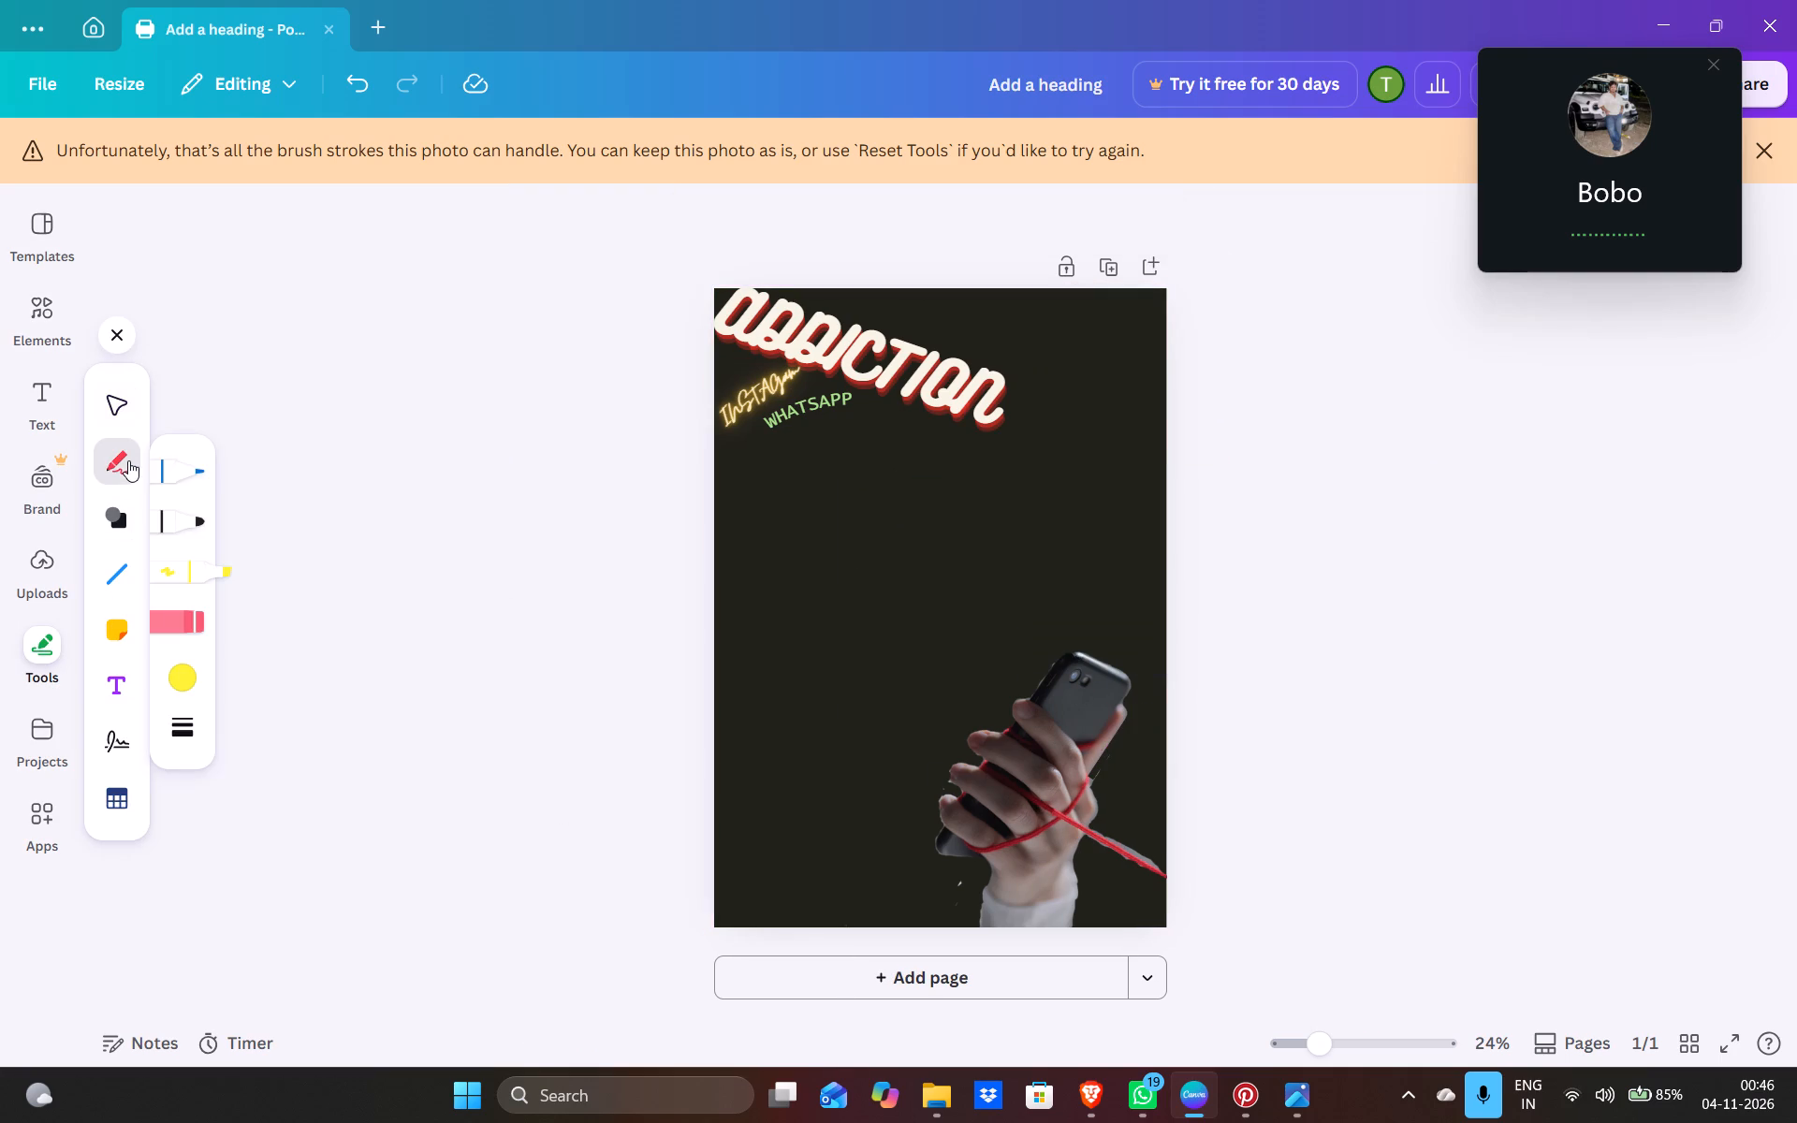
pyautogui.click(197, 526)
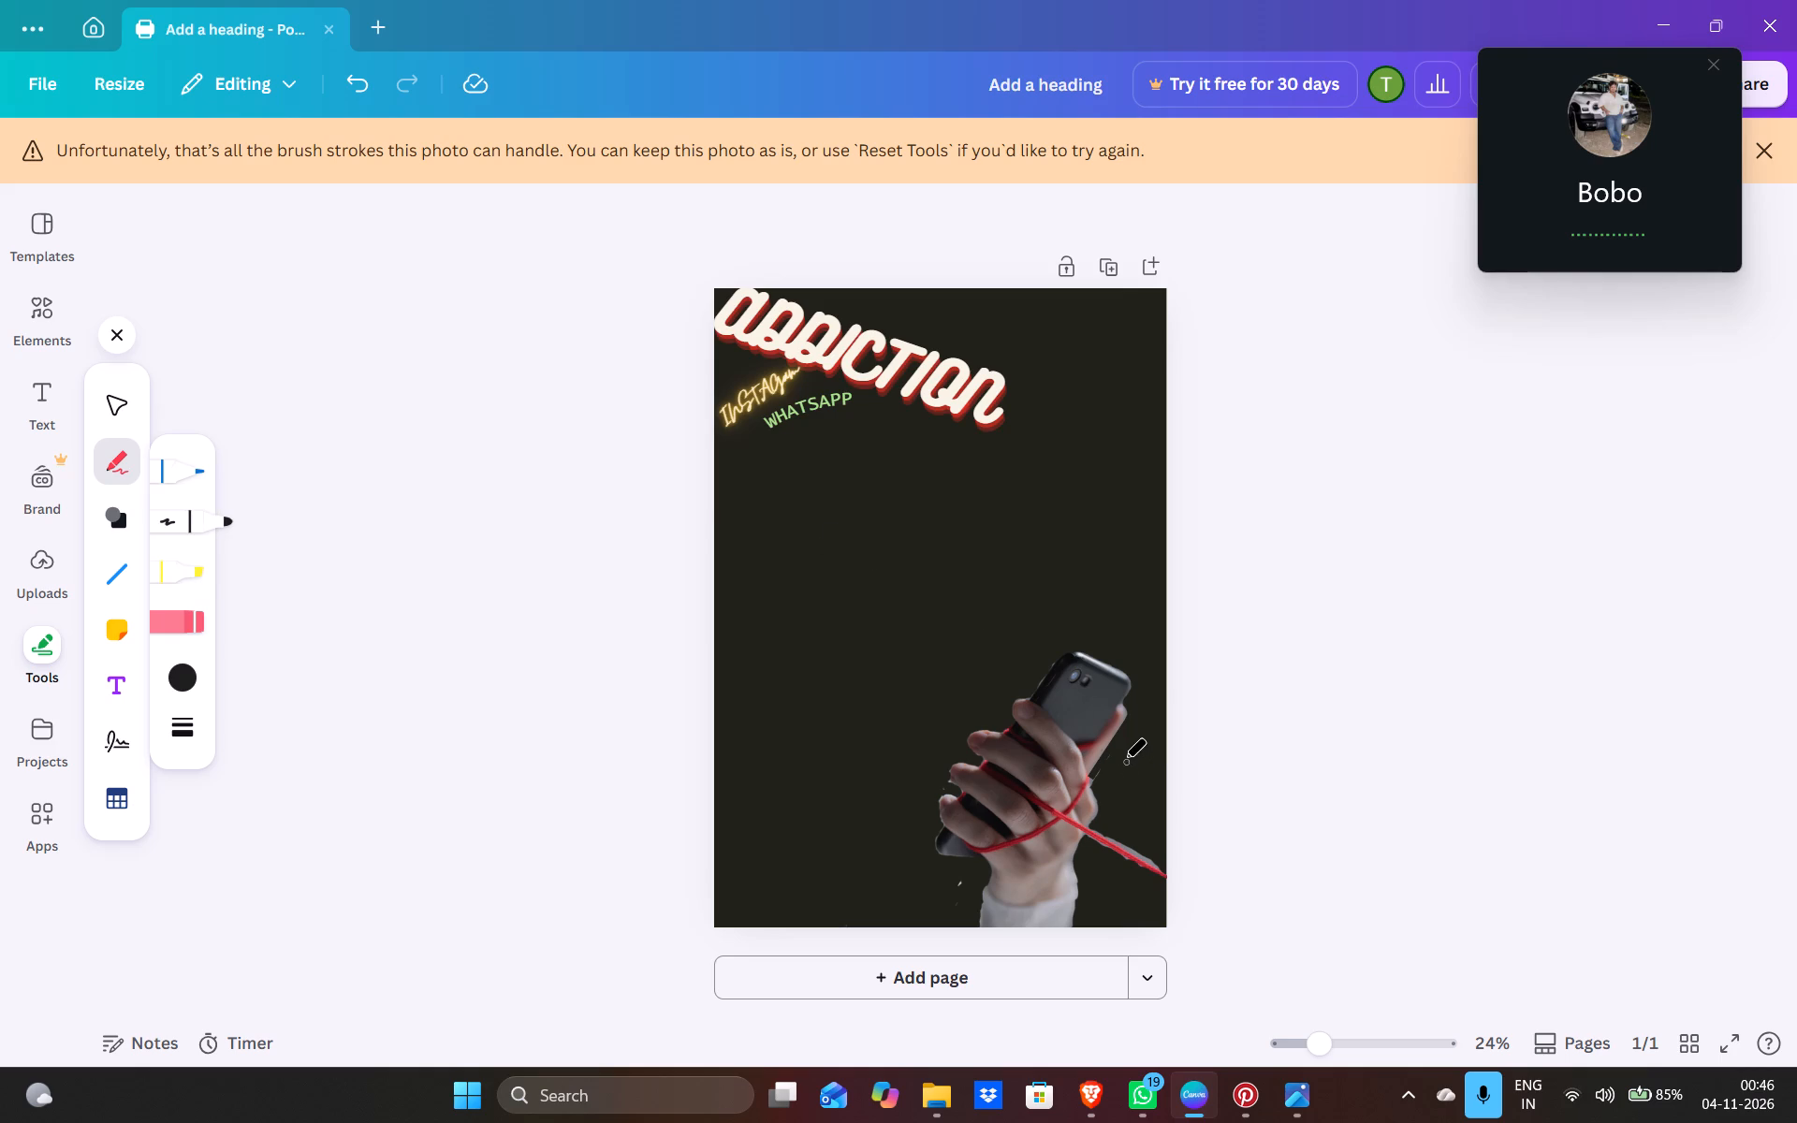
pyautogui.click(1109, 757)
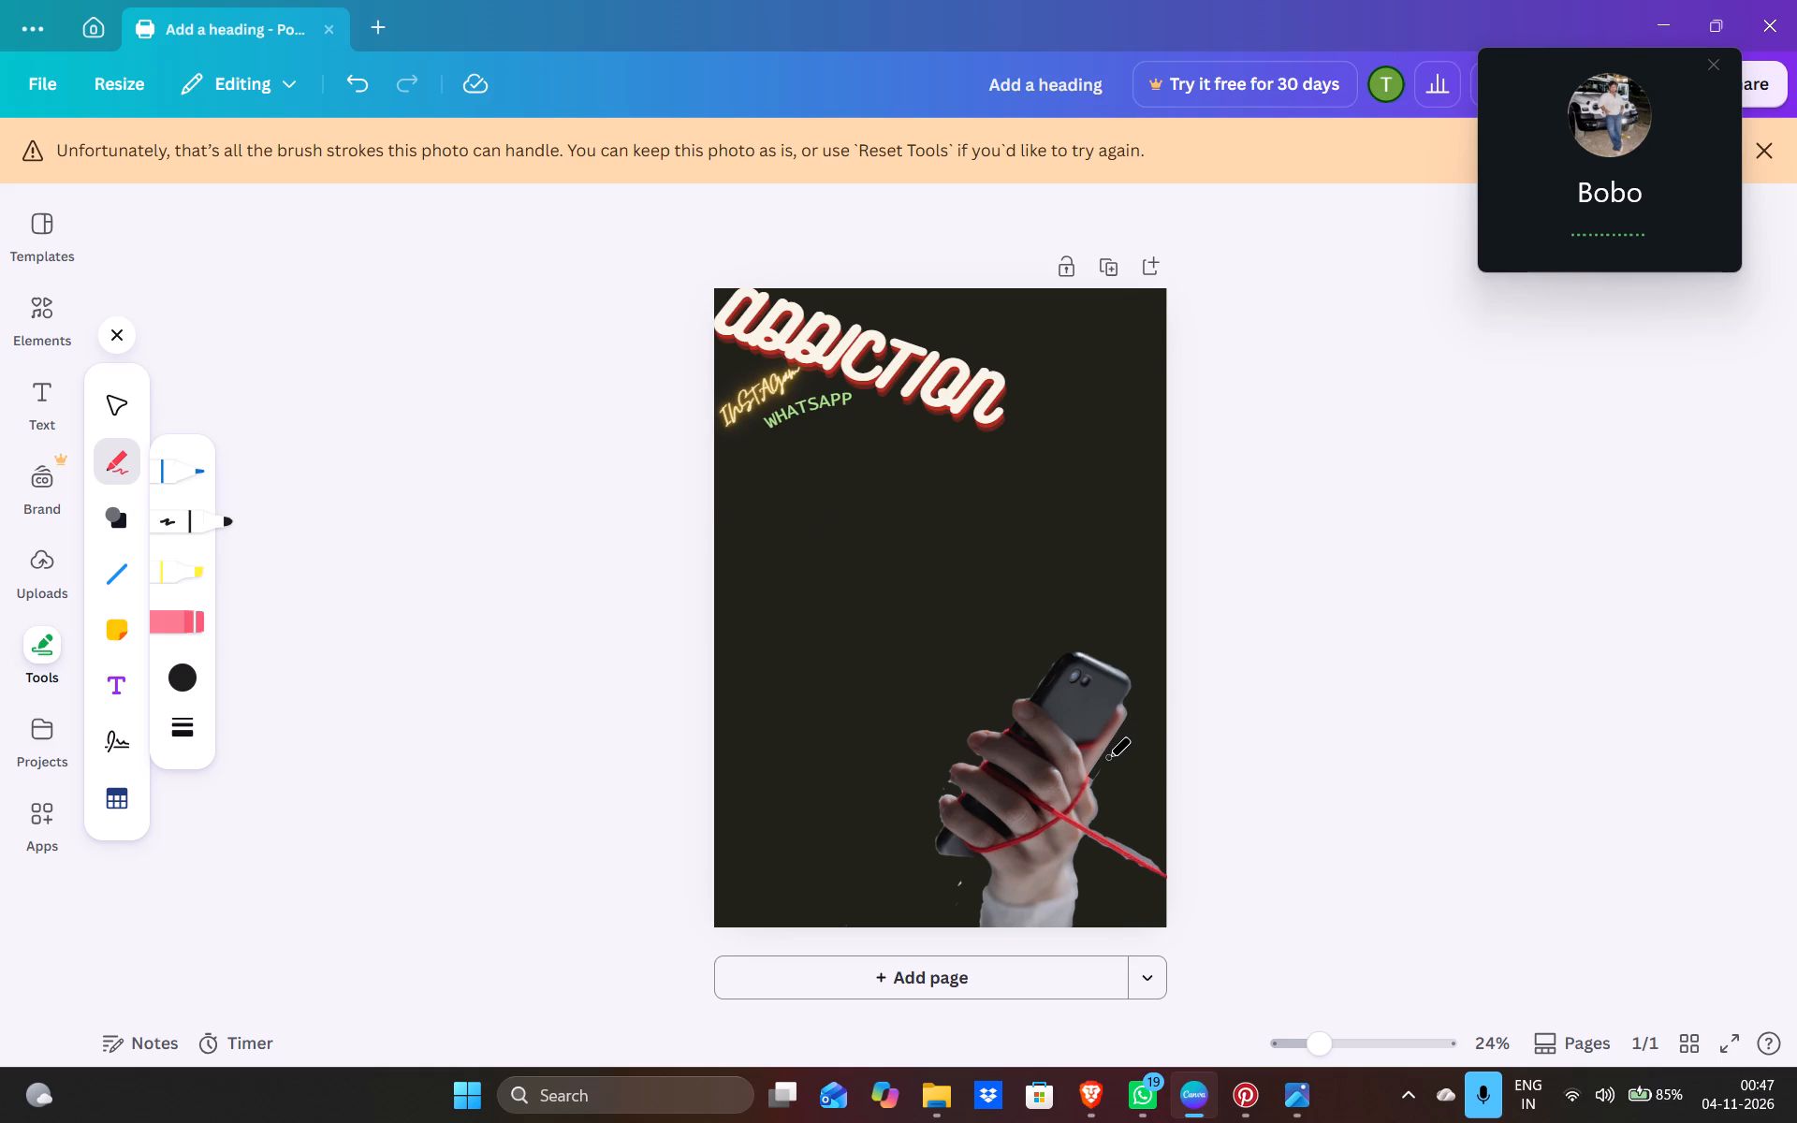
pyautogui.click(1098, 772)
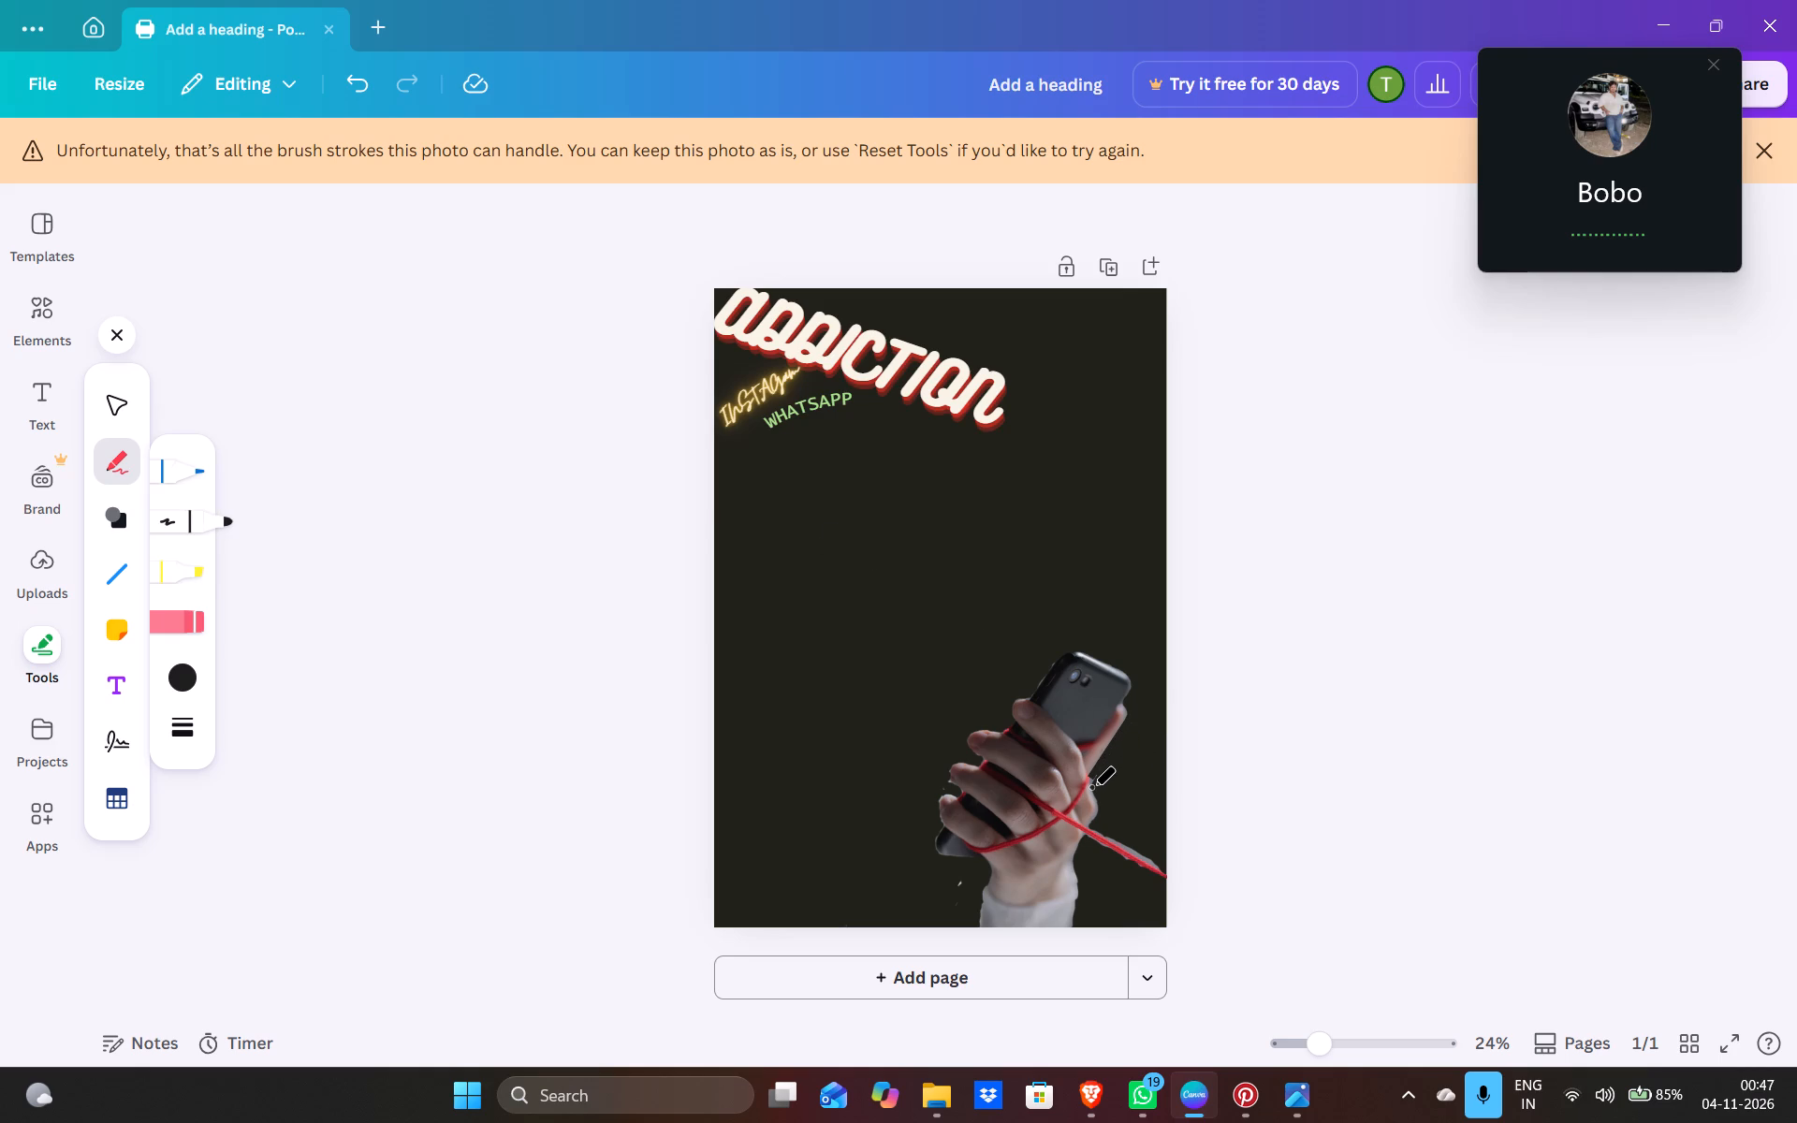
pyautogui.click(1094, 786)
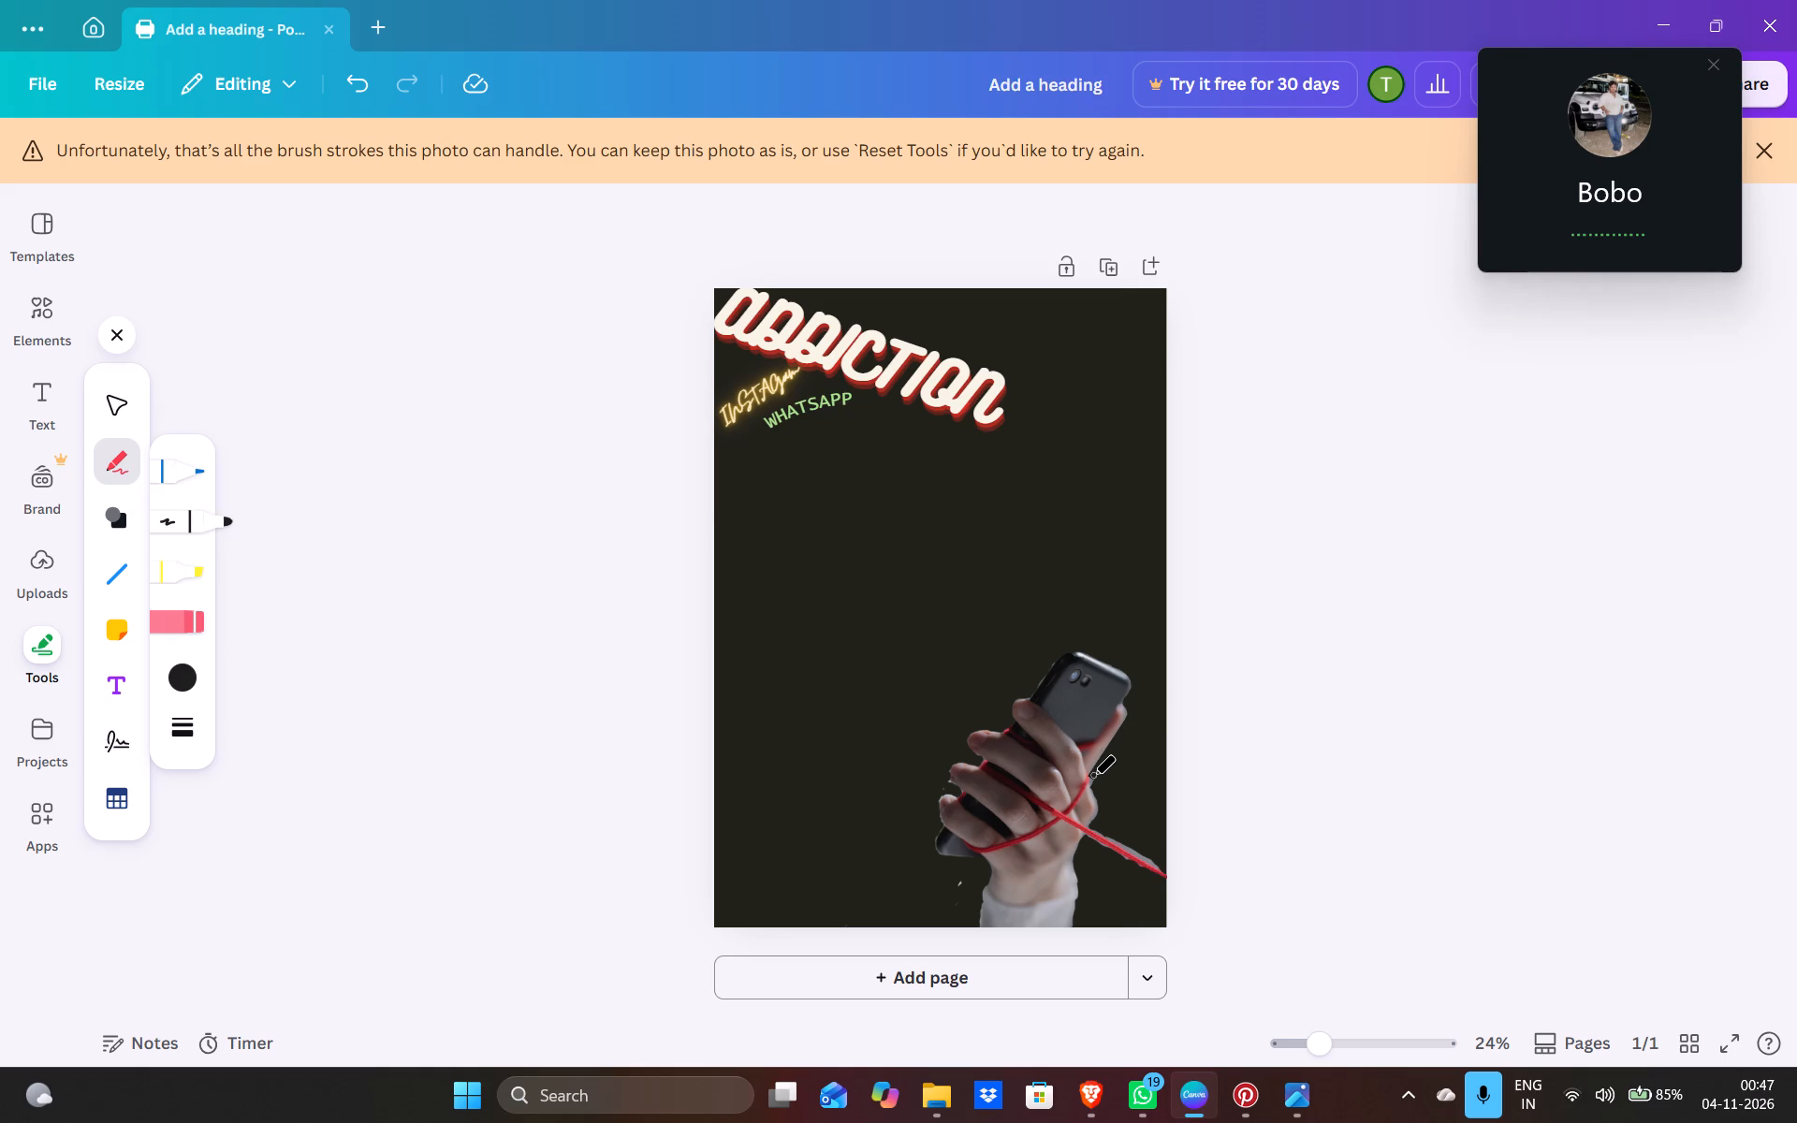
pyautogui.click(1095, 781)
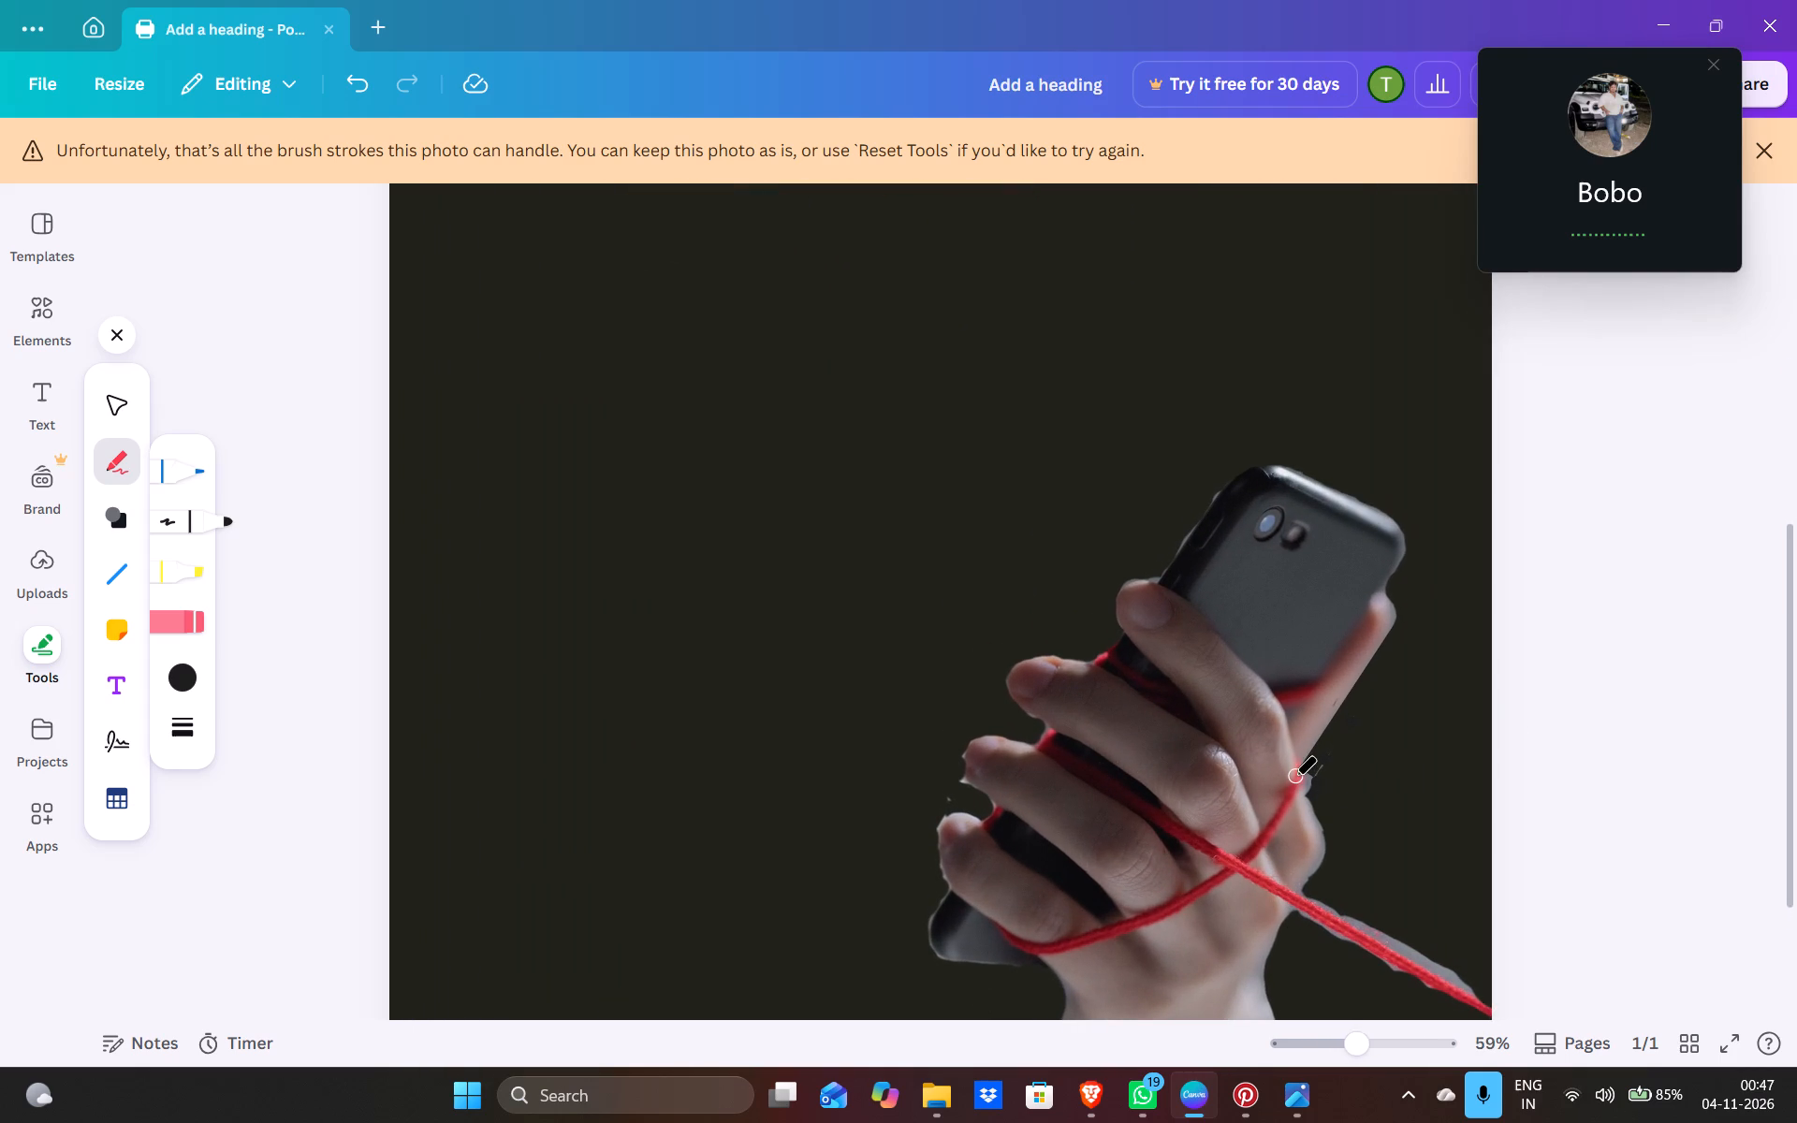
# Paint black marker strokes over the grey fringe at the hand's edge below the phone and along the trailing string's upper side.
pyautogui.moveTo(1328, 768); pyautogui.dragTo(1323, 773)
pyautogui.moveTo(1323, 773); pyautogui.dragTo(1309, 781)
pyautogui.moveTo(1309, 781); pyautogui.dragTo(1311, 795)
pyautogui.moveTo(1401, 945); pyautogui.dragTo(1385, 935)
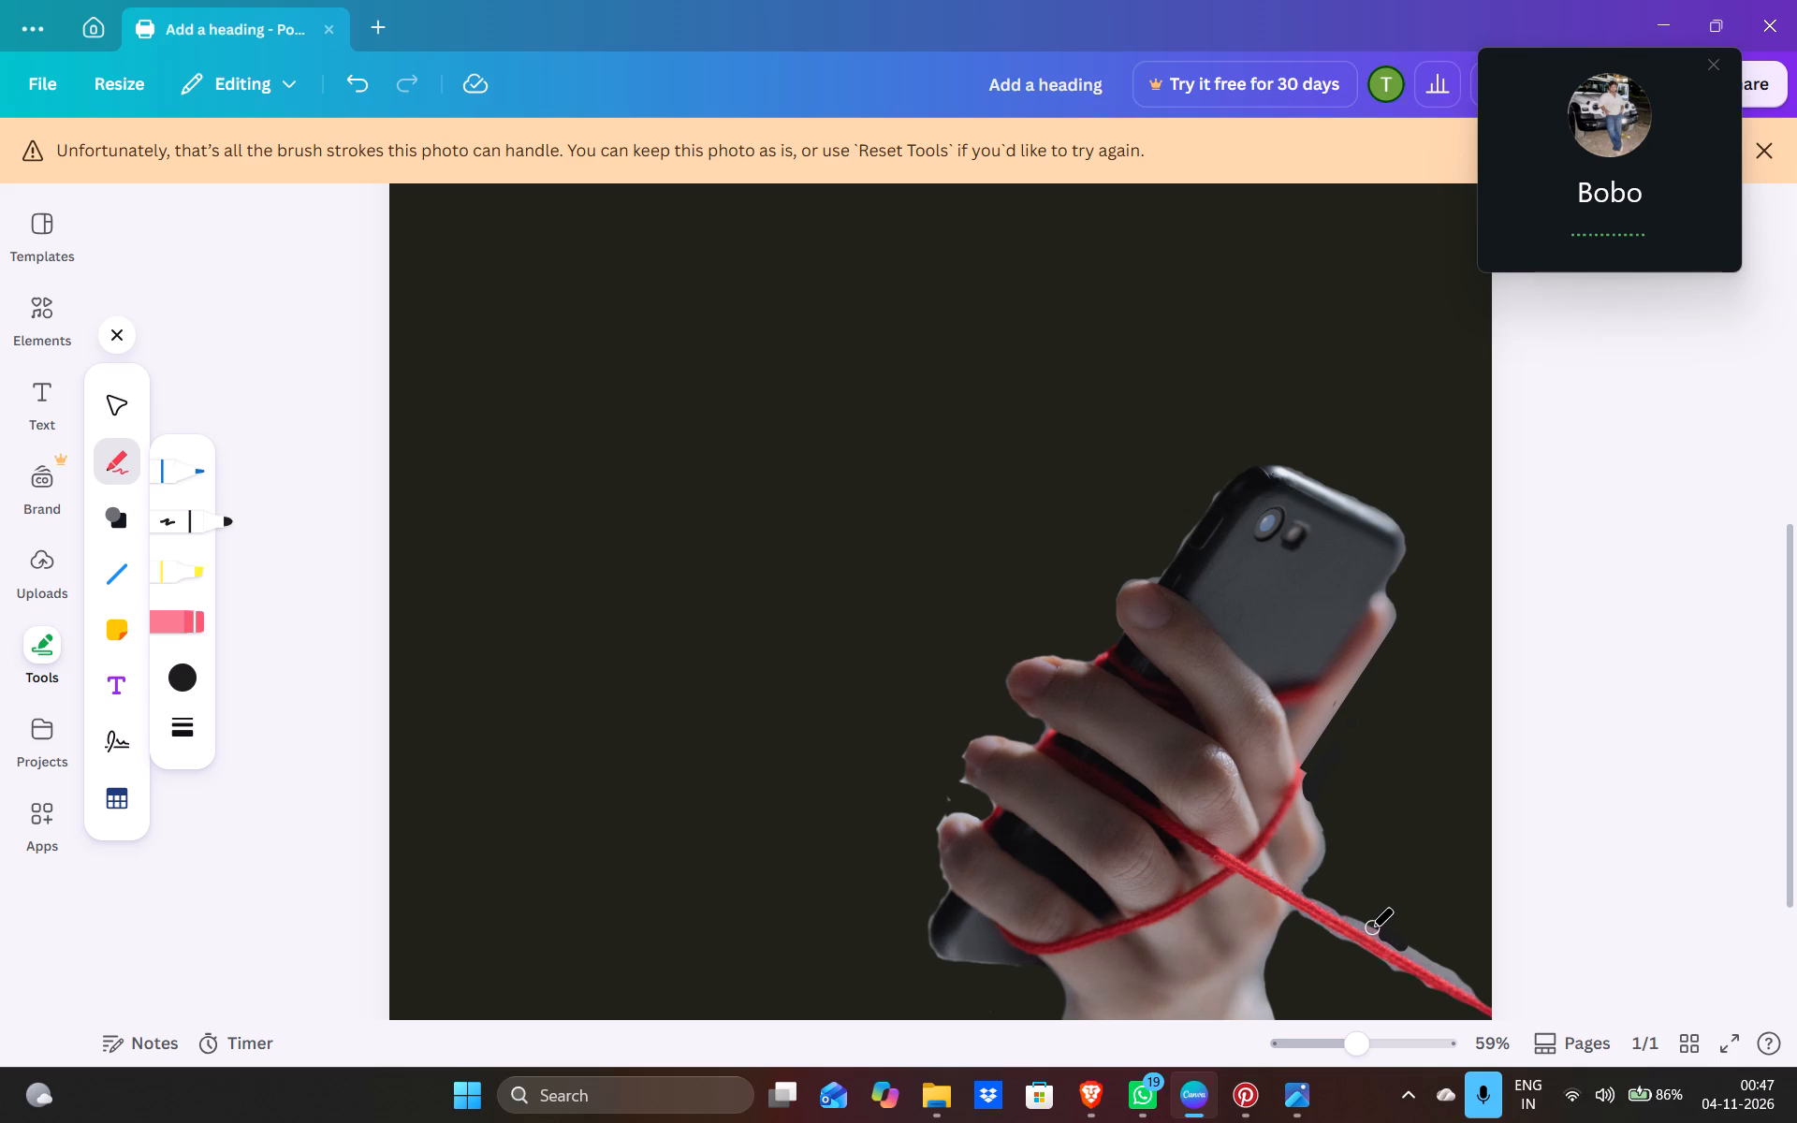
pyautogui.click(1367, 926)
pyautogui.moveTo(1367, 926); pyautogui.dragTo(1358, 914)
pyautogui.click(1358, 914)
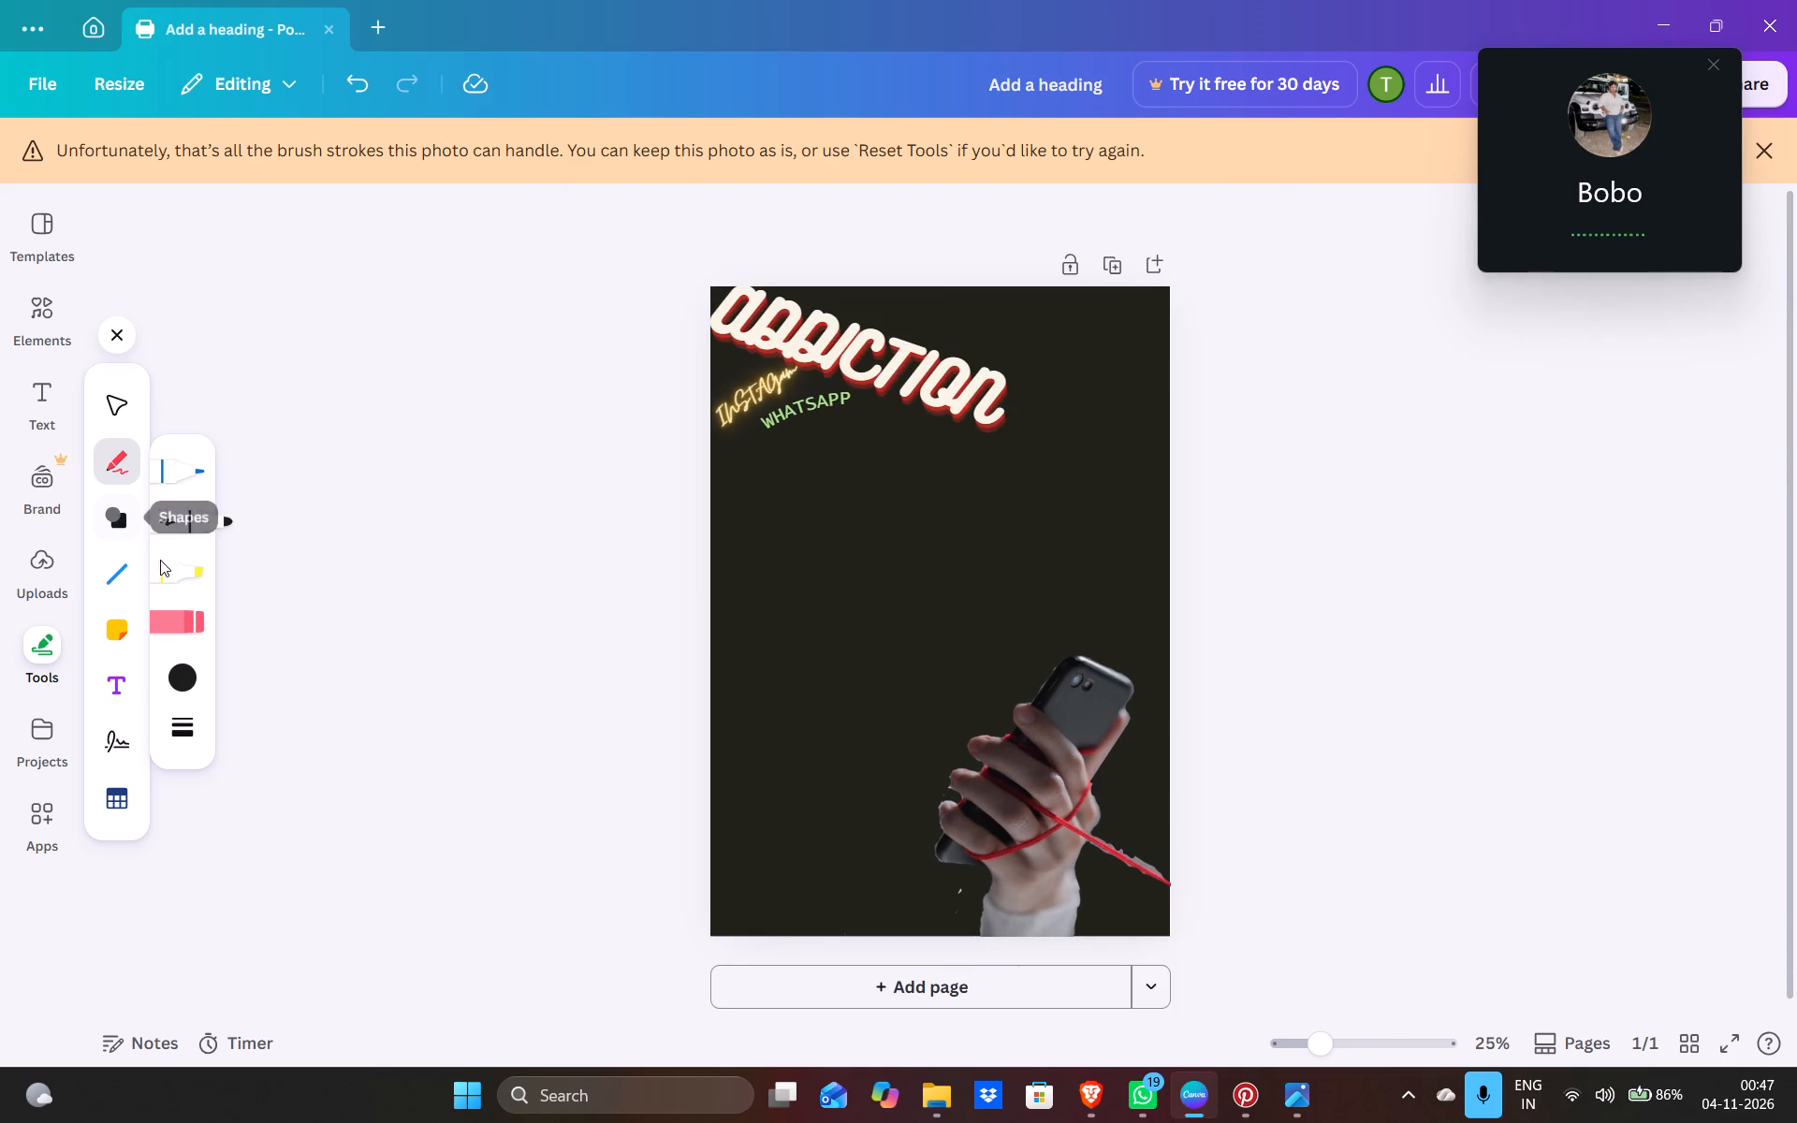
# Draw a red rectangle beside the trailing string and thin it to a strip about 7.9 wide.
pyautogui.click(108, 535)
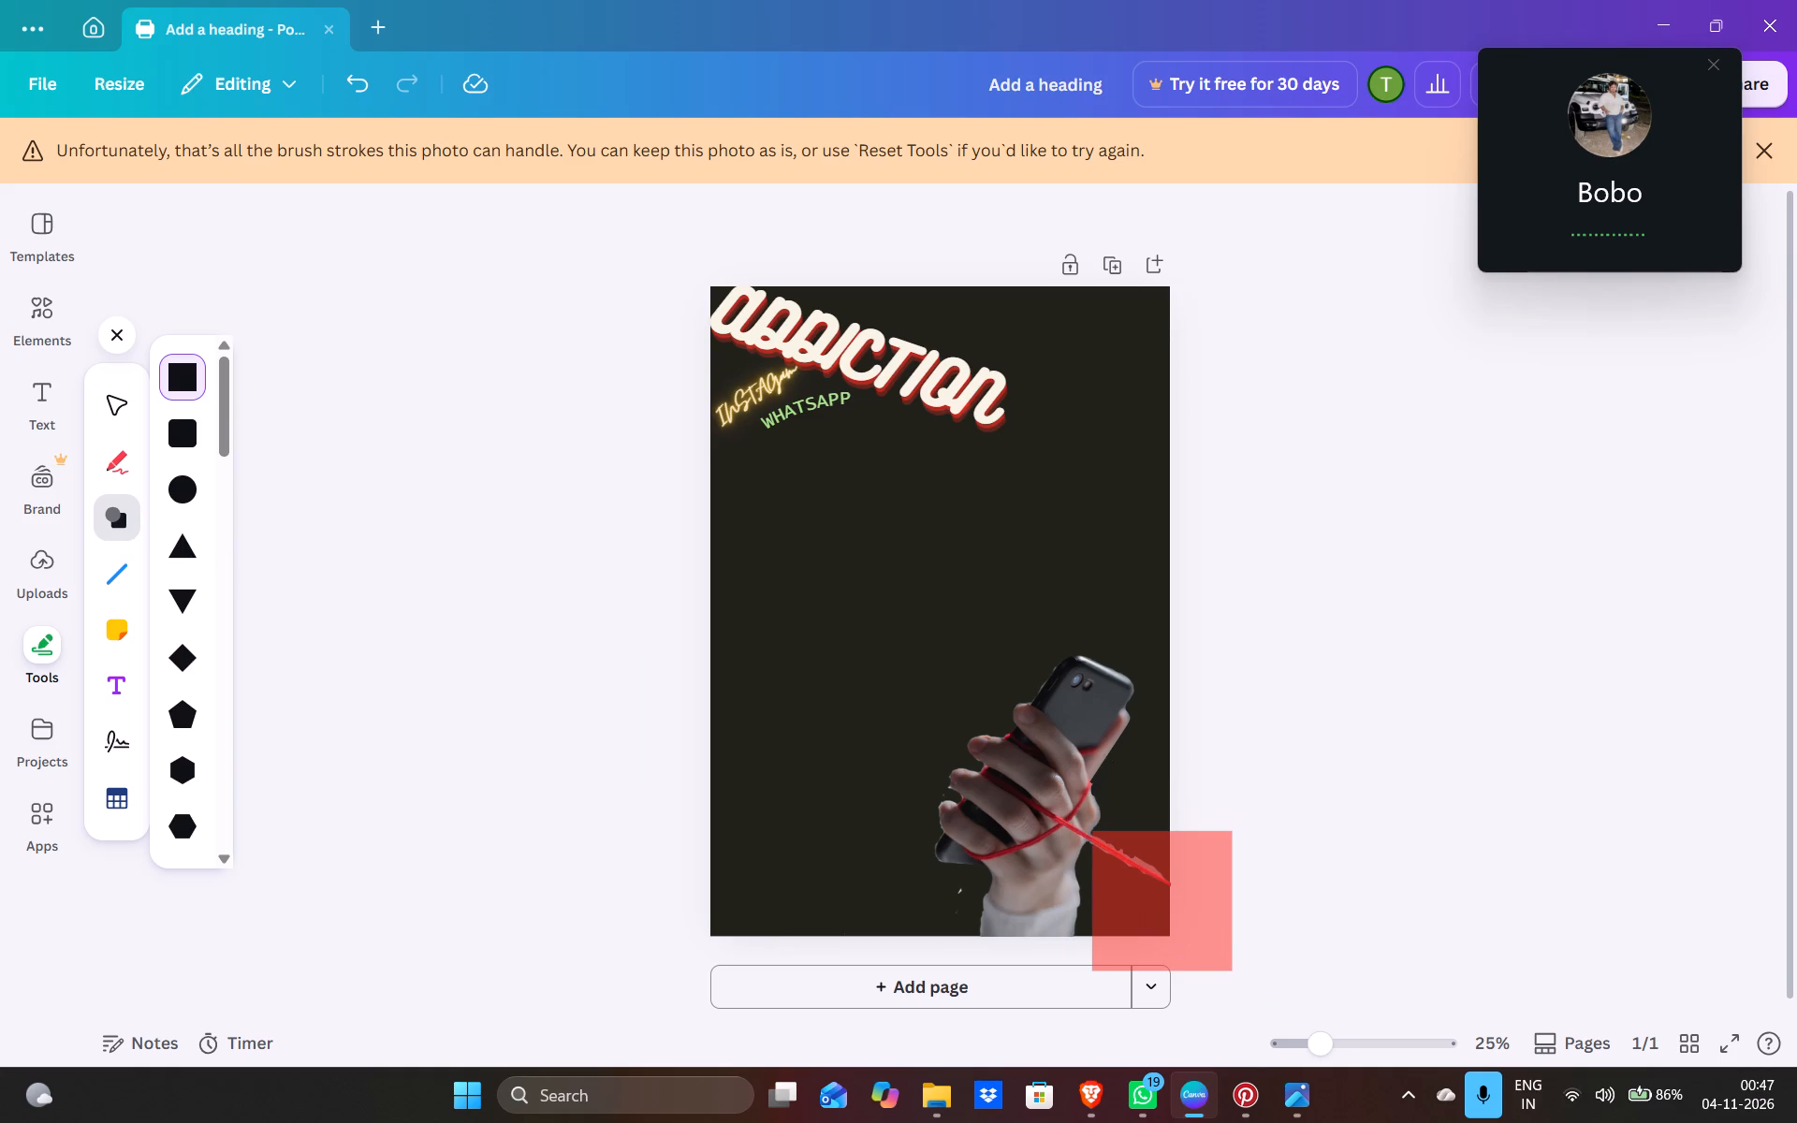
pyautogui.moveTo(1092, 832); pyautogui.dragTo(1189, 859)
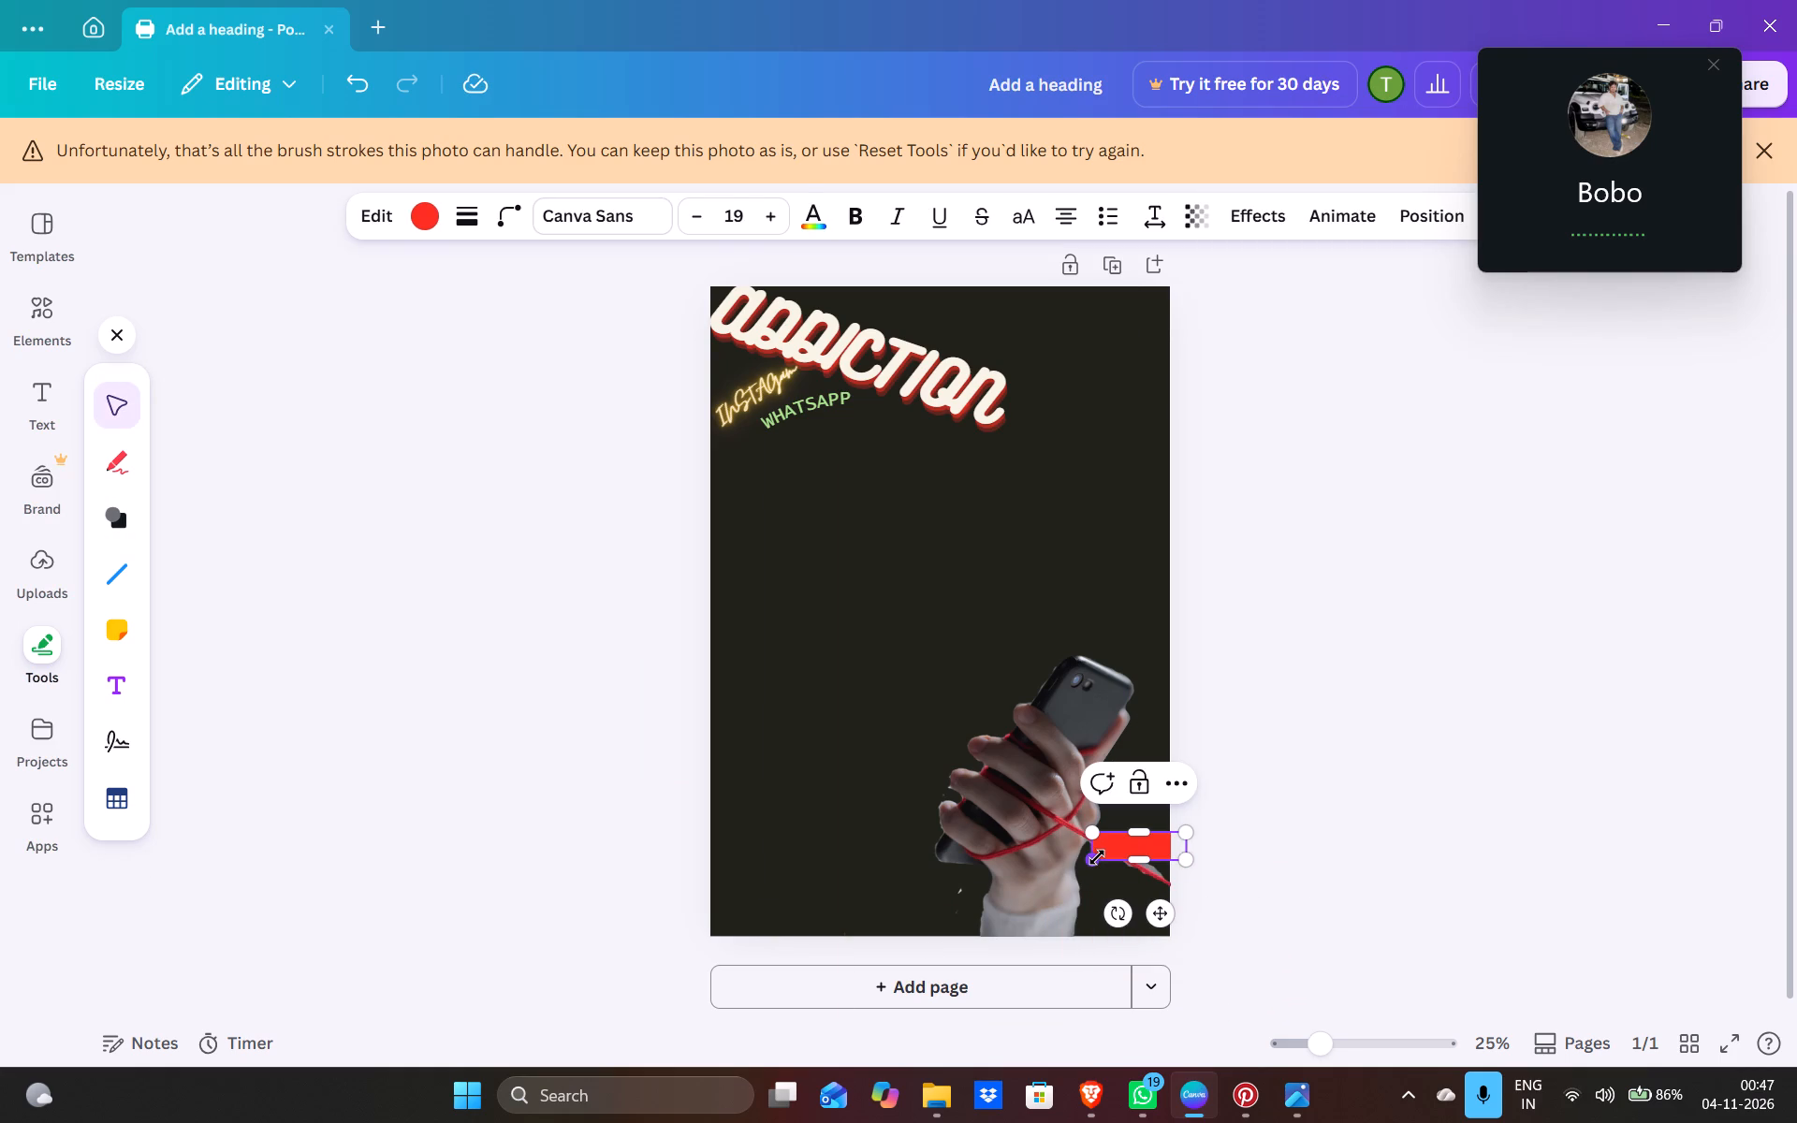
pyautogui.moveTo(1097, 857); pyautogui.dragTo(1103, 837)
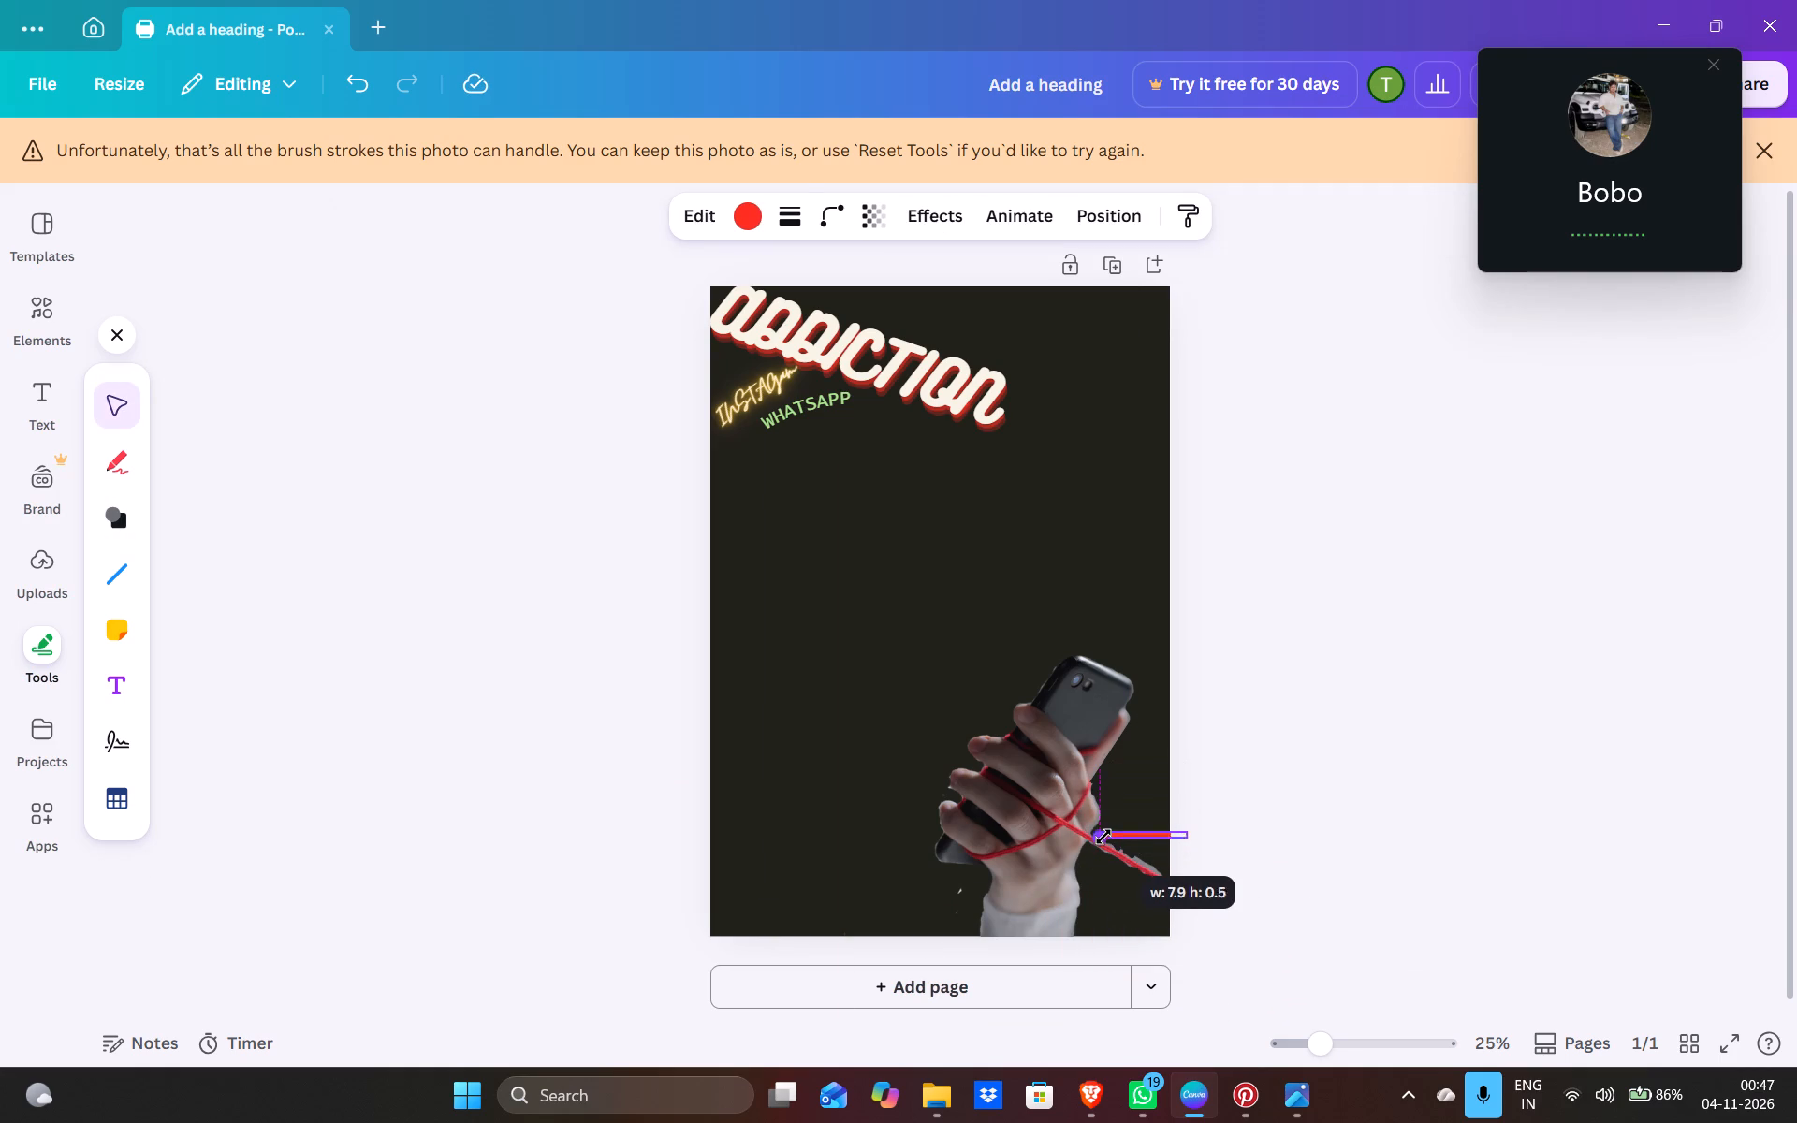
pyautogui.moveTo(1103, 837); pyautogui.dragTo(1103, 840)
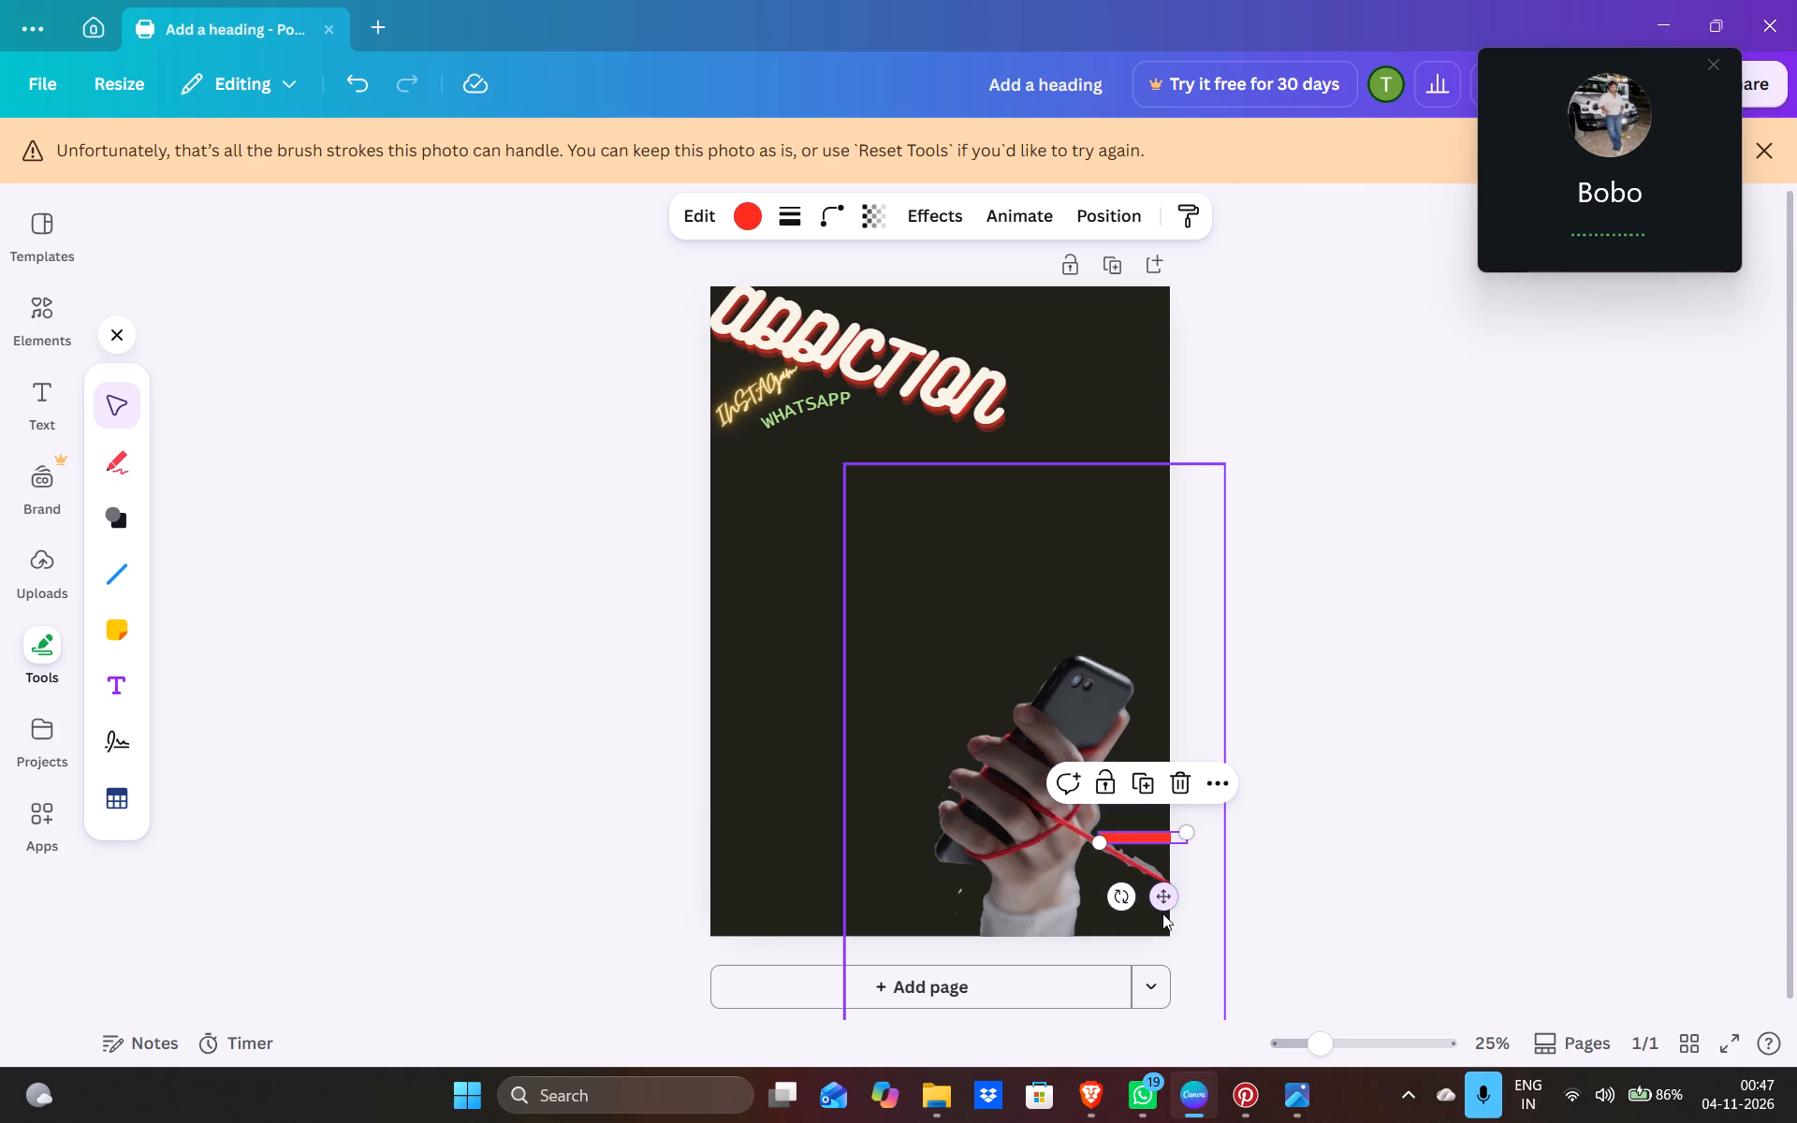
# Rotate the red strip to about 28° and move it against the upper side of the trailing string.
pyautogui.moveTo(1130, 903); pyautogui.dragTo(1090, 922)
pyautogui.moveTo(1132, 910); pyautogui.dragTo(1109, 941)
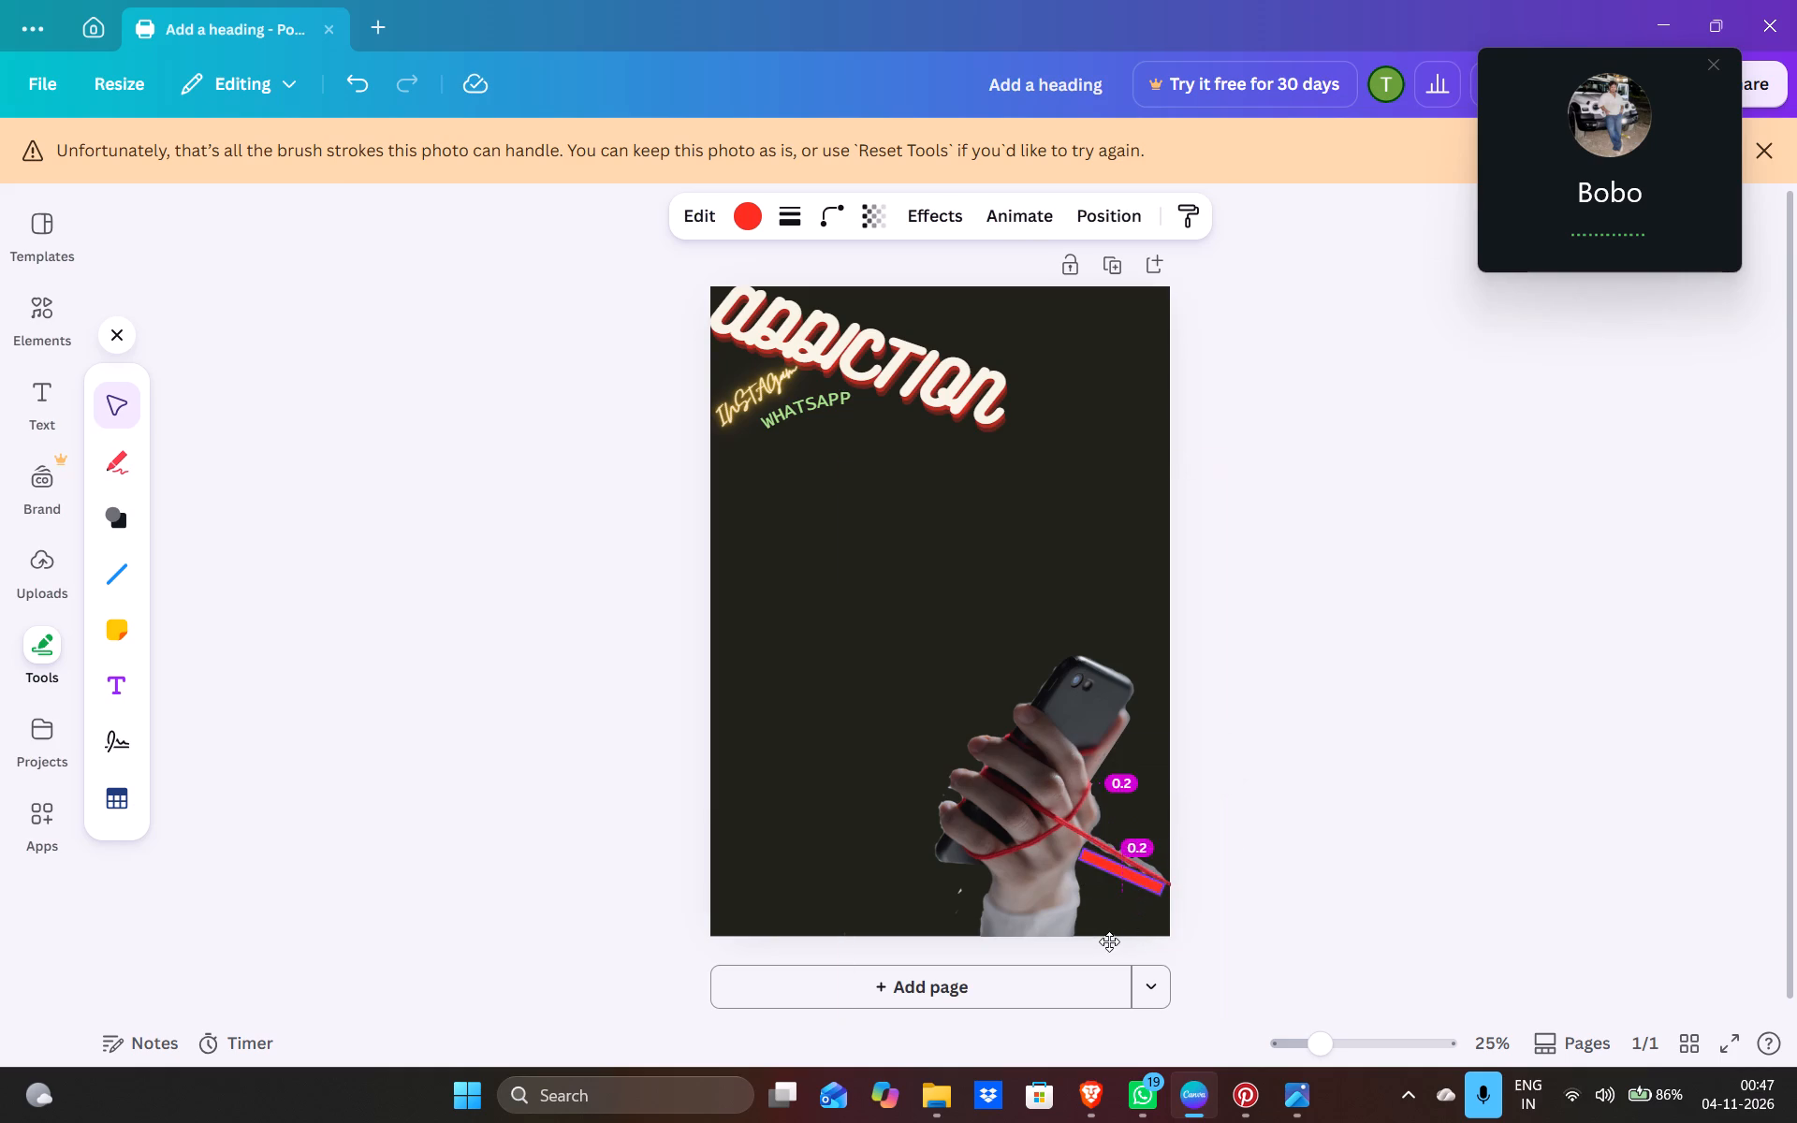
pyautogui.moveTo(1109, 941); pyautogui.dragTo(1125, 919)
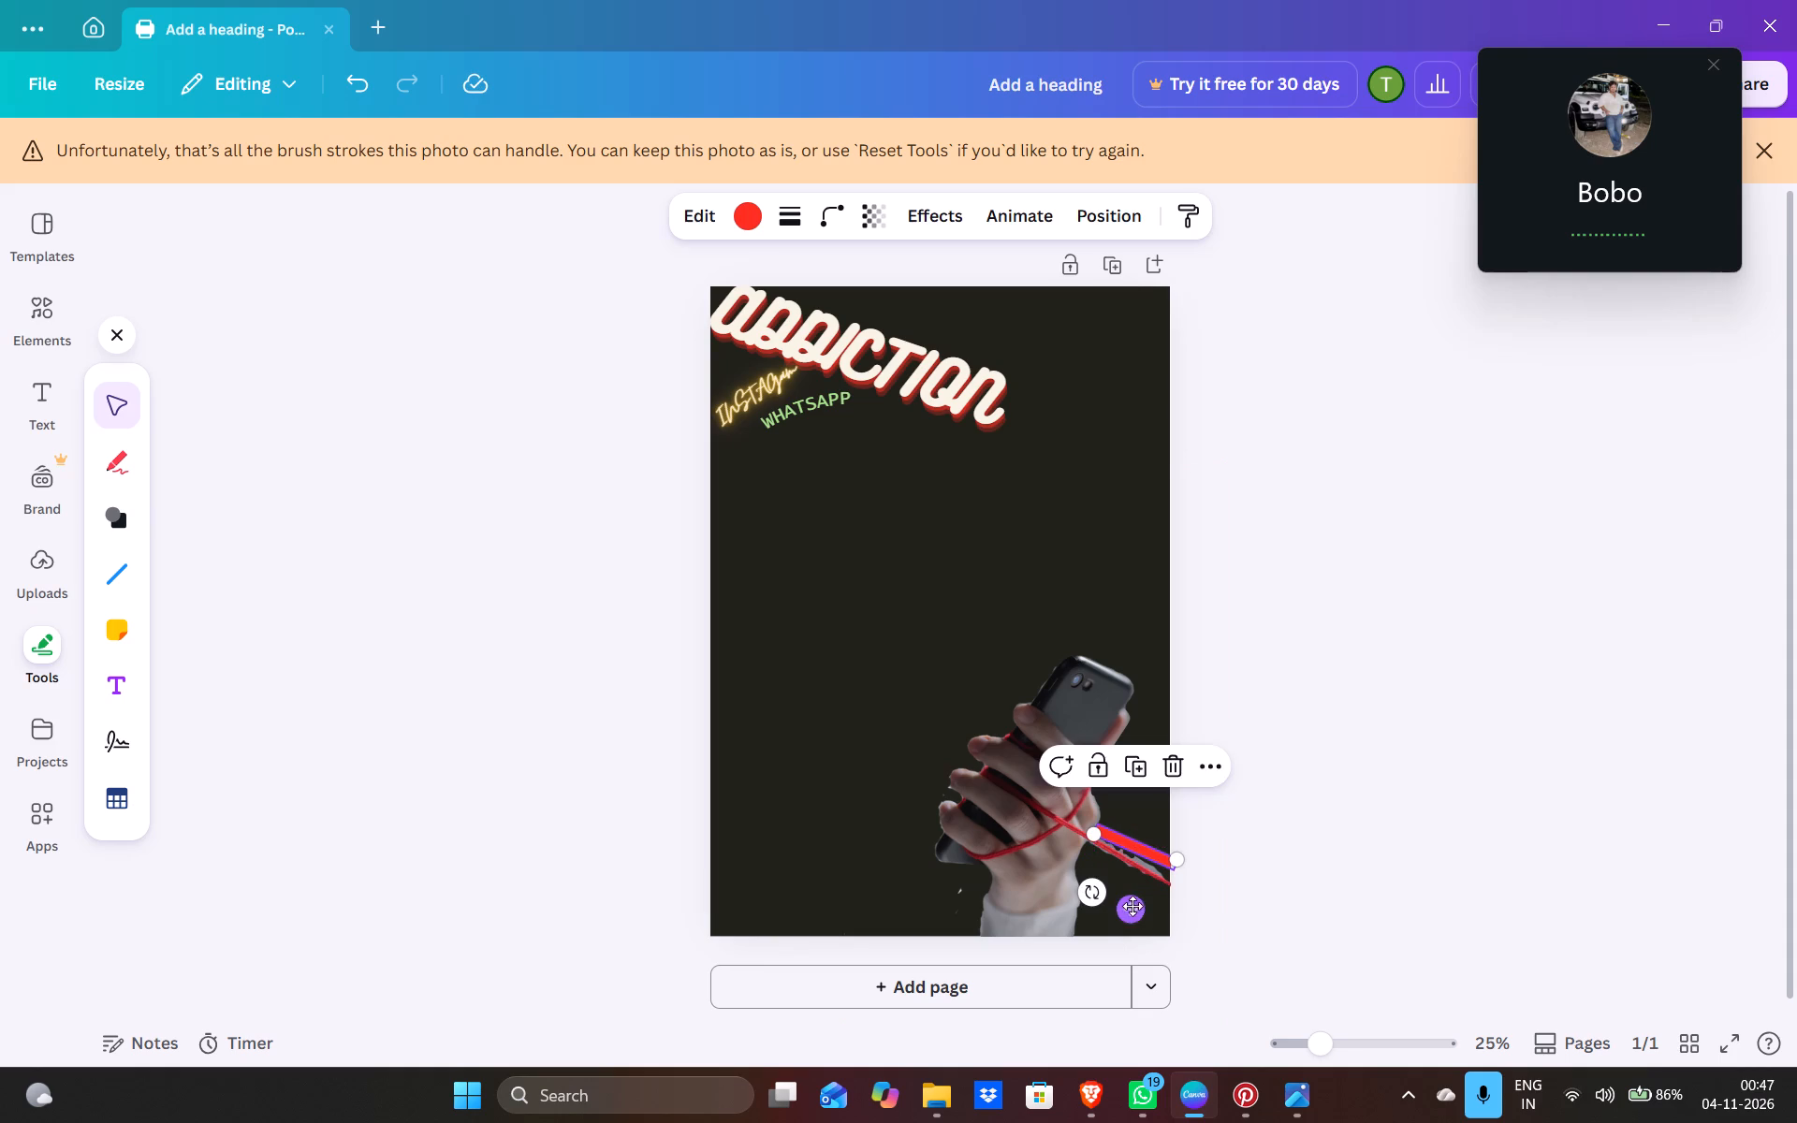
pyautogui.click(1178, 862)
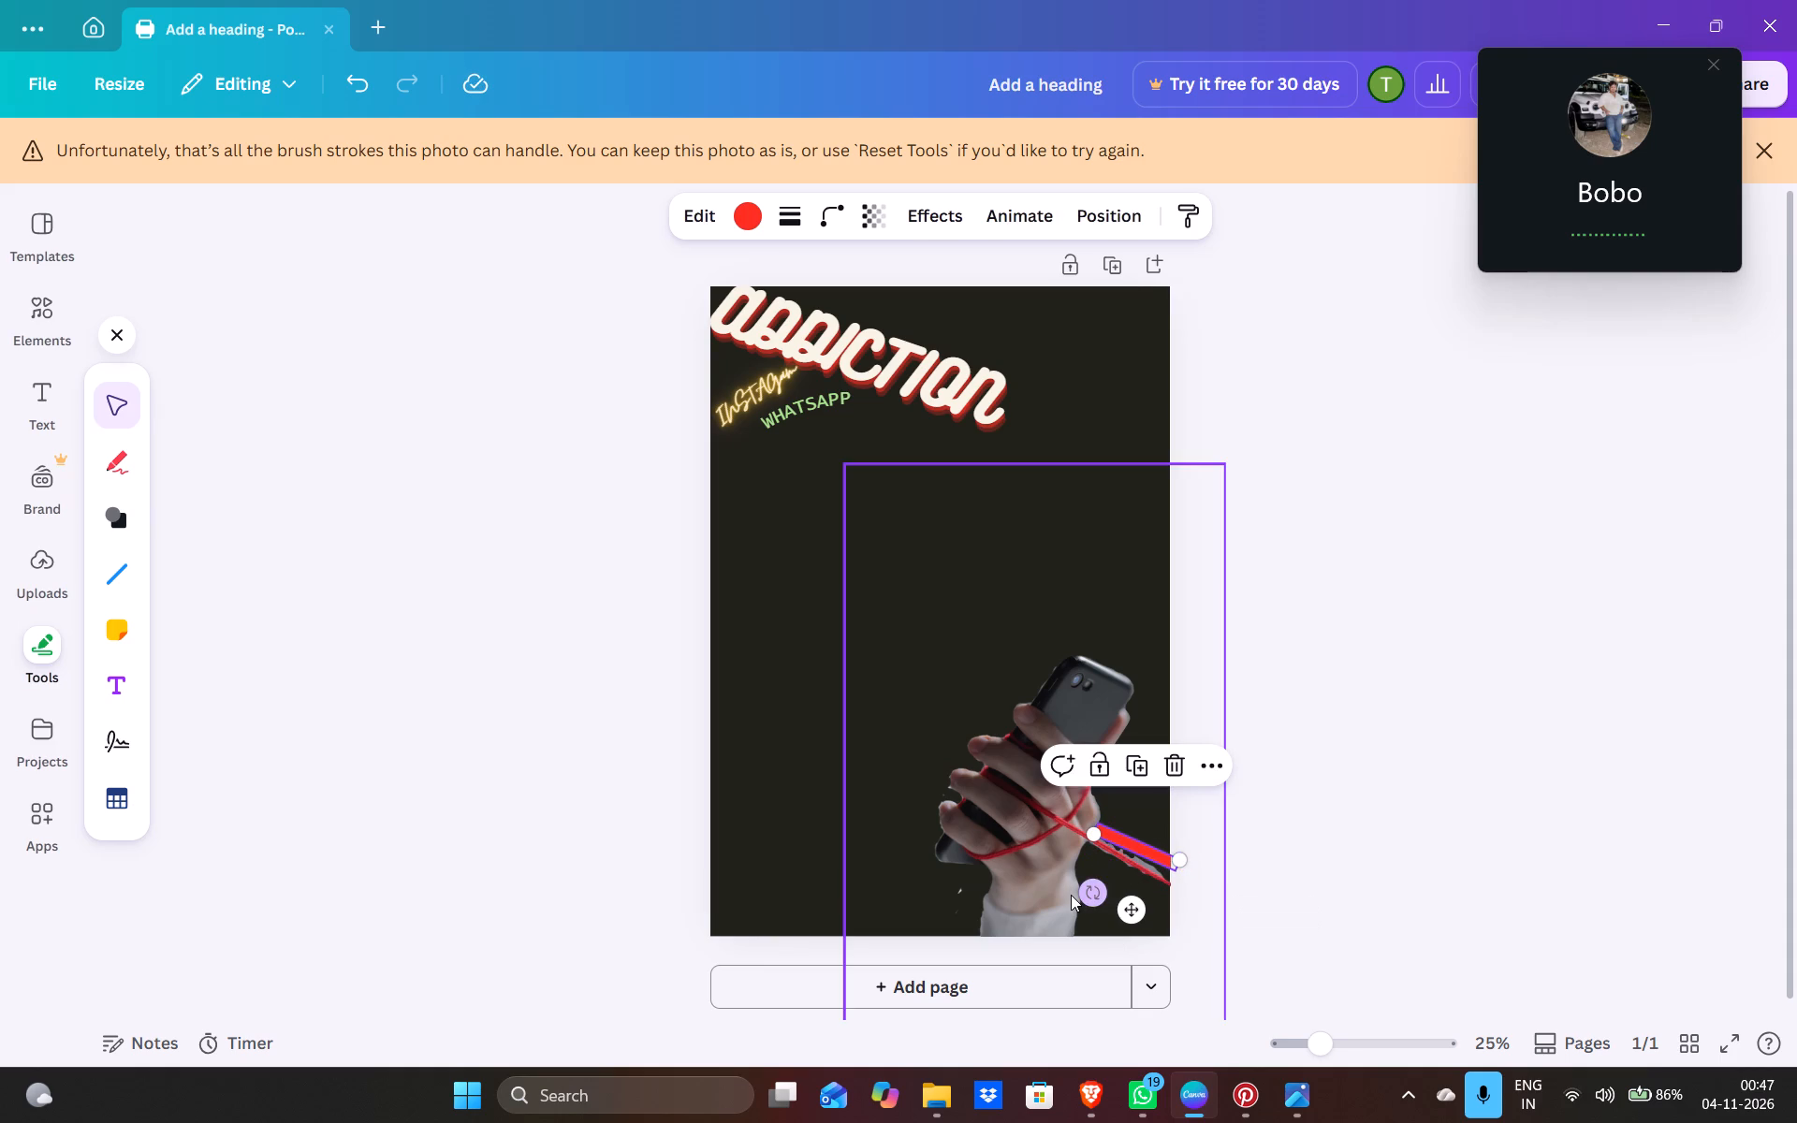
pyautogui.click(1082, 895)
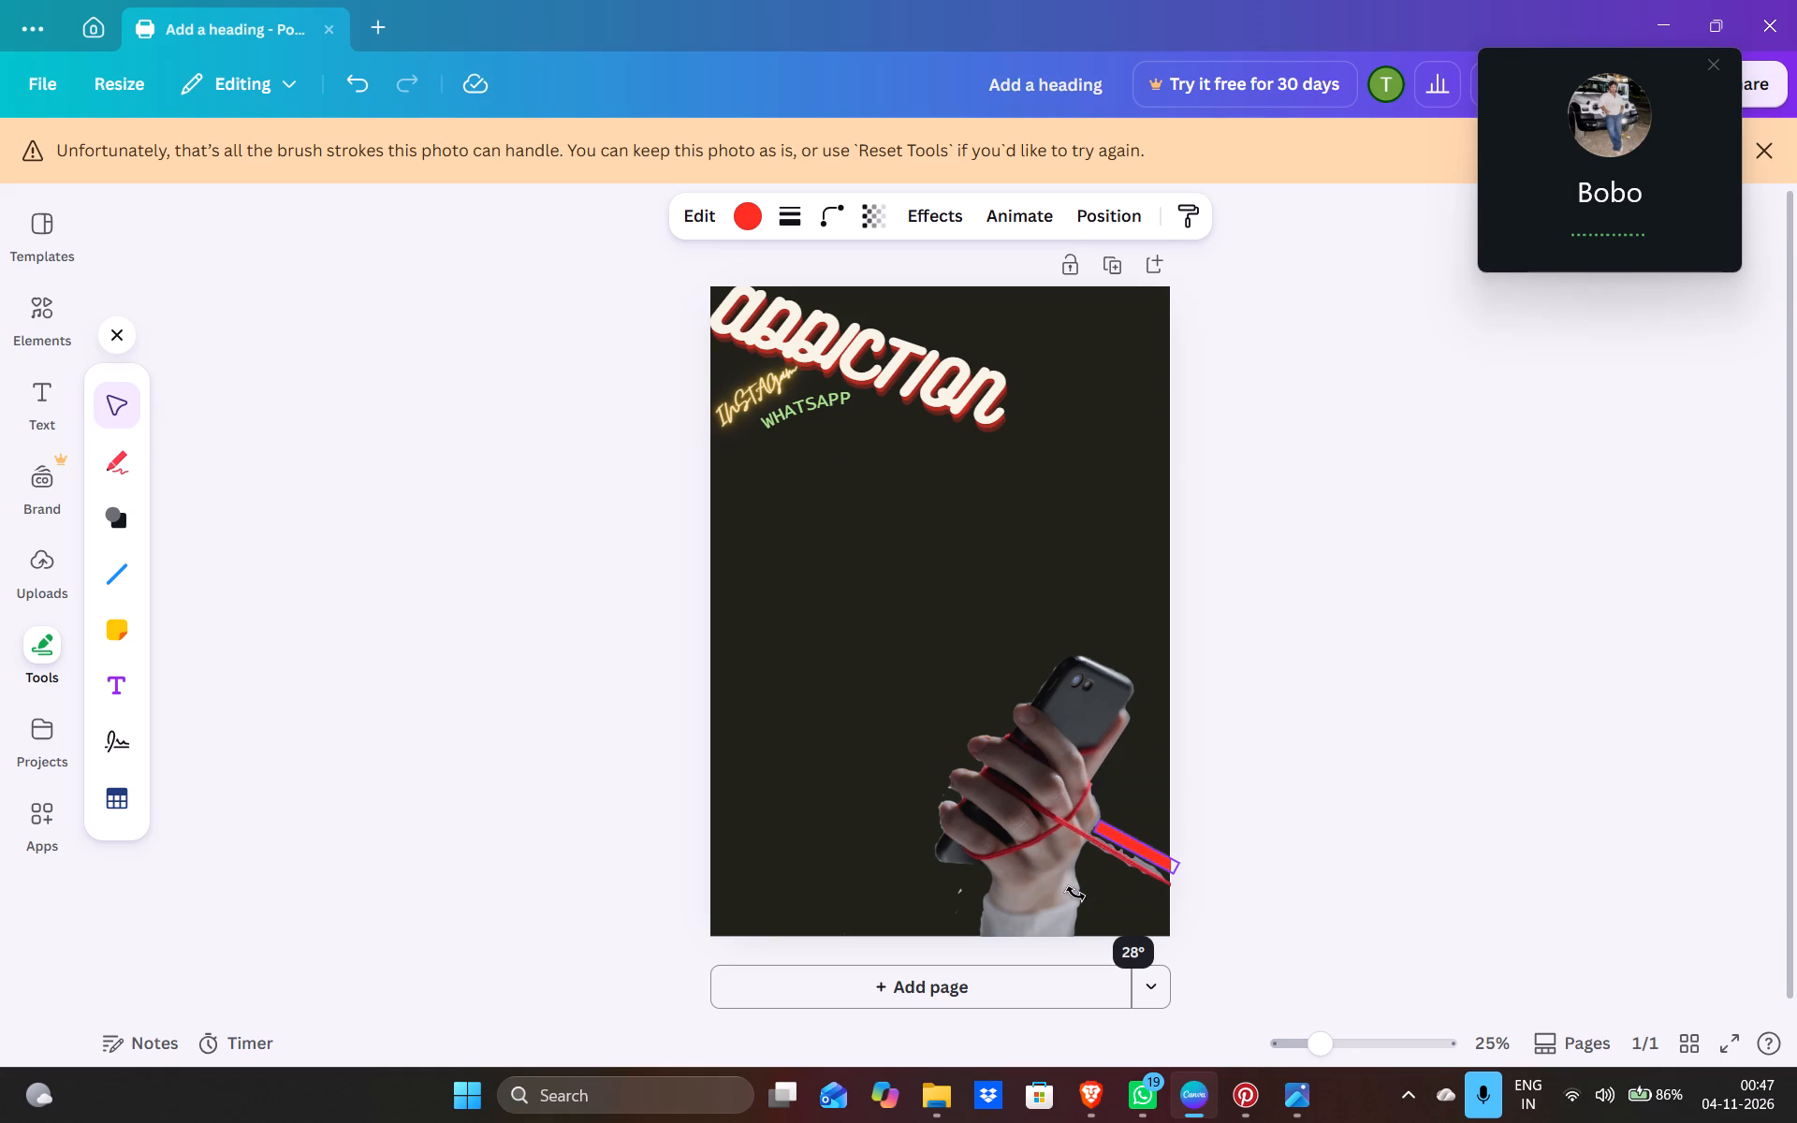
pyautogui.click(1125, 896)
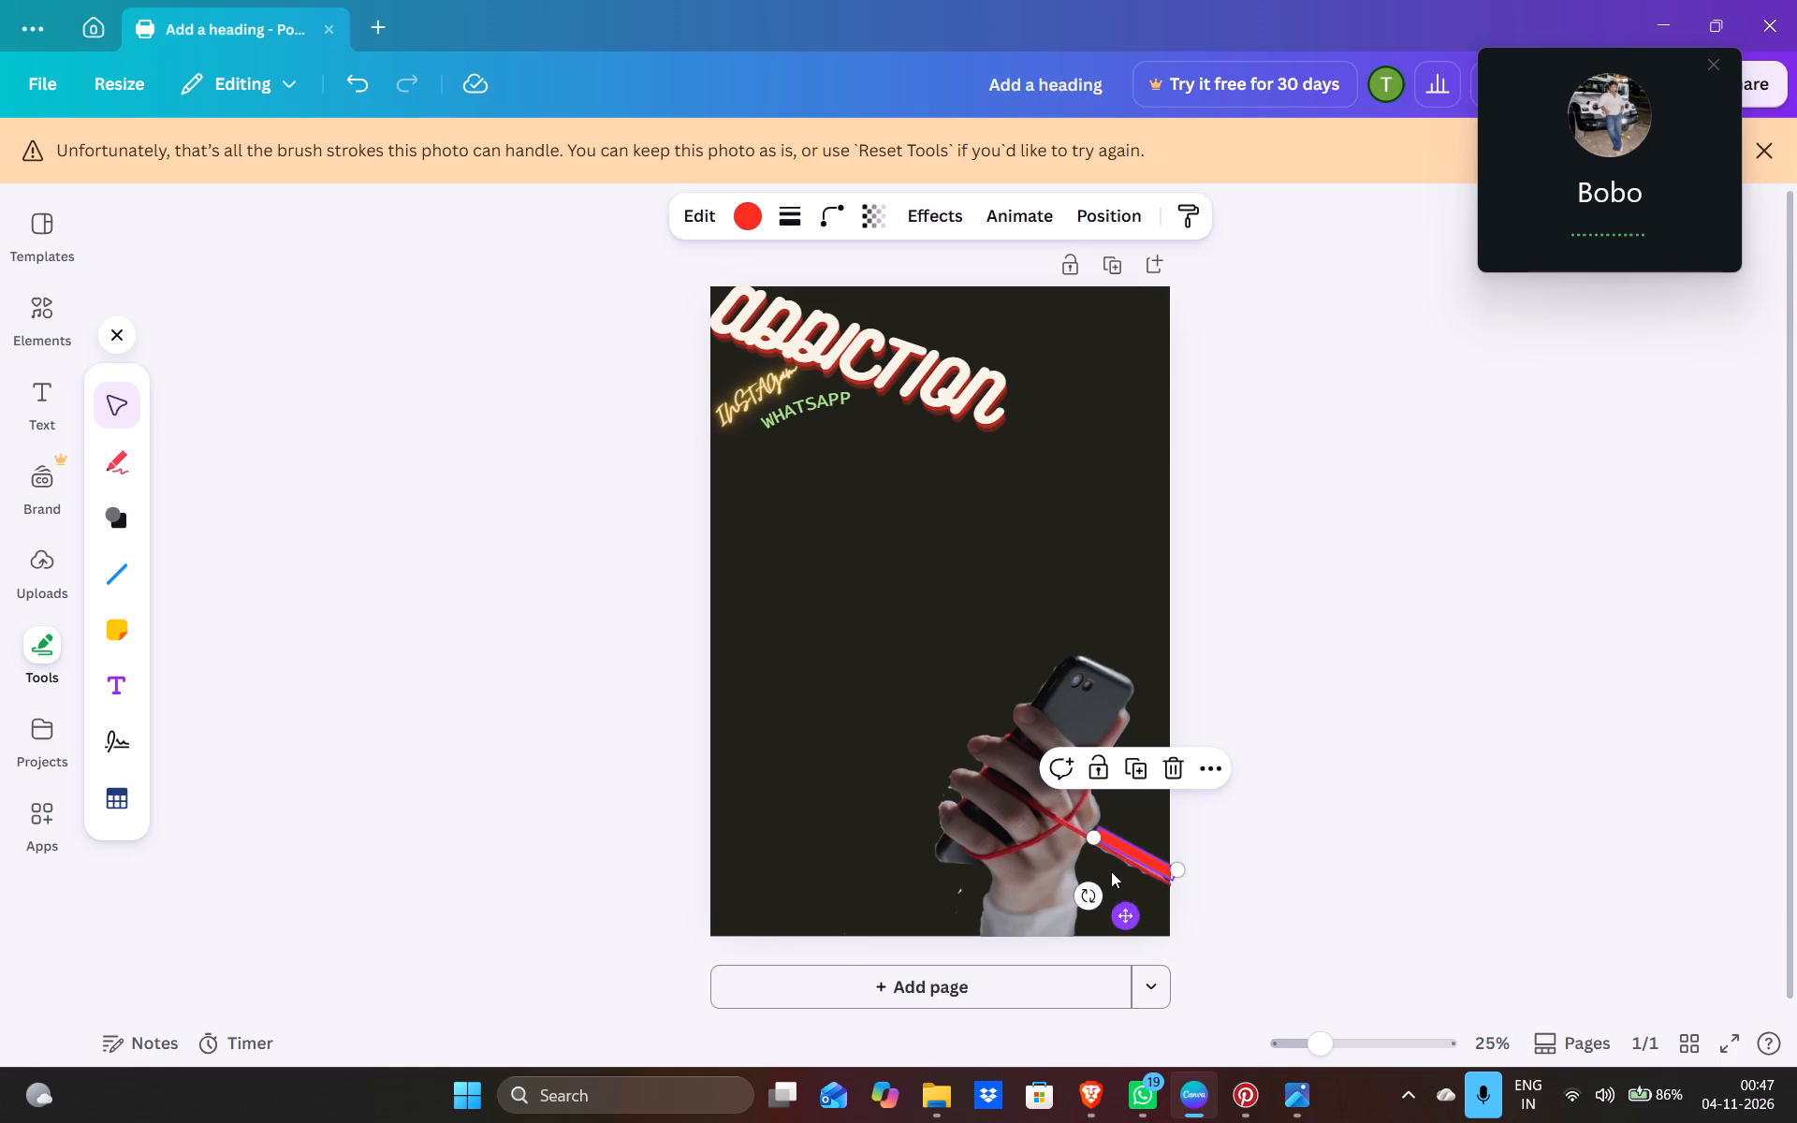
# Fine-position the rotated red strip over the grey fringe along the trailing string's upper edge, leaving the string itself uncovered.
pyautogui.hscroll(-1, 1097, 853)
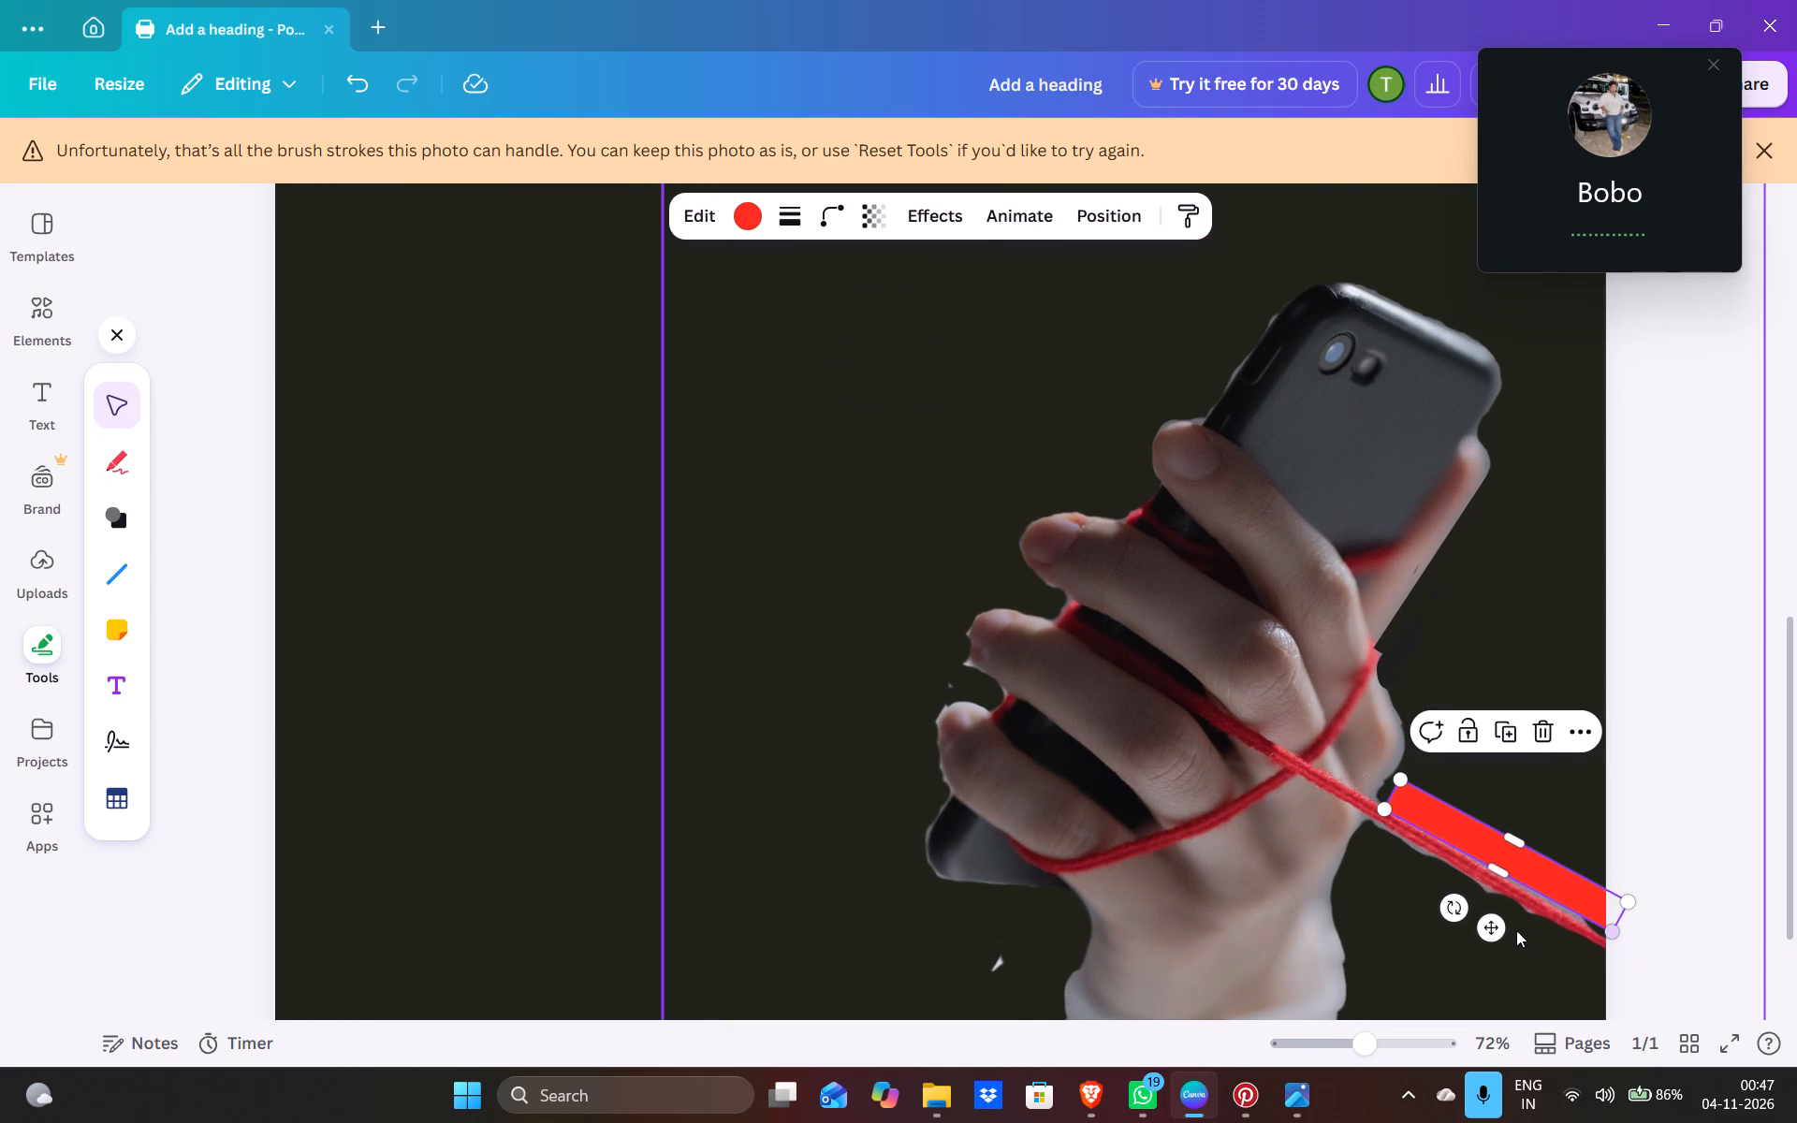
pyautogui.moveTo(1491, 926); pyautogui.dragTo(1482, 925)
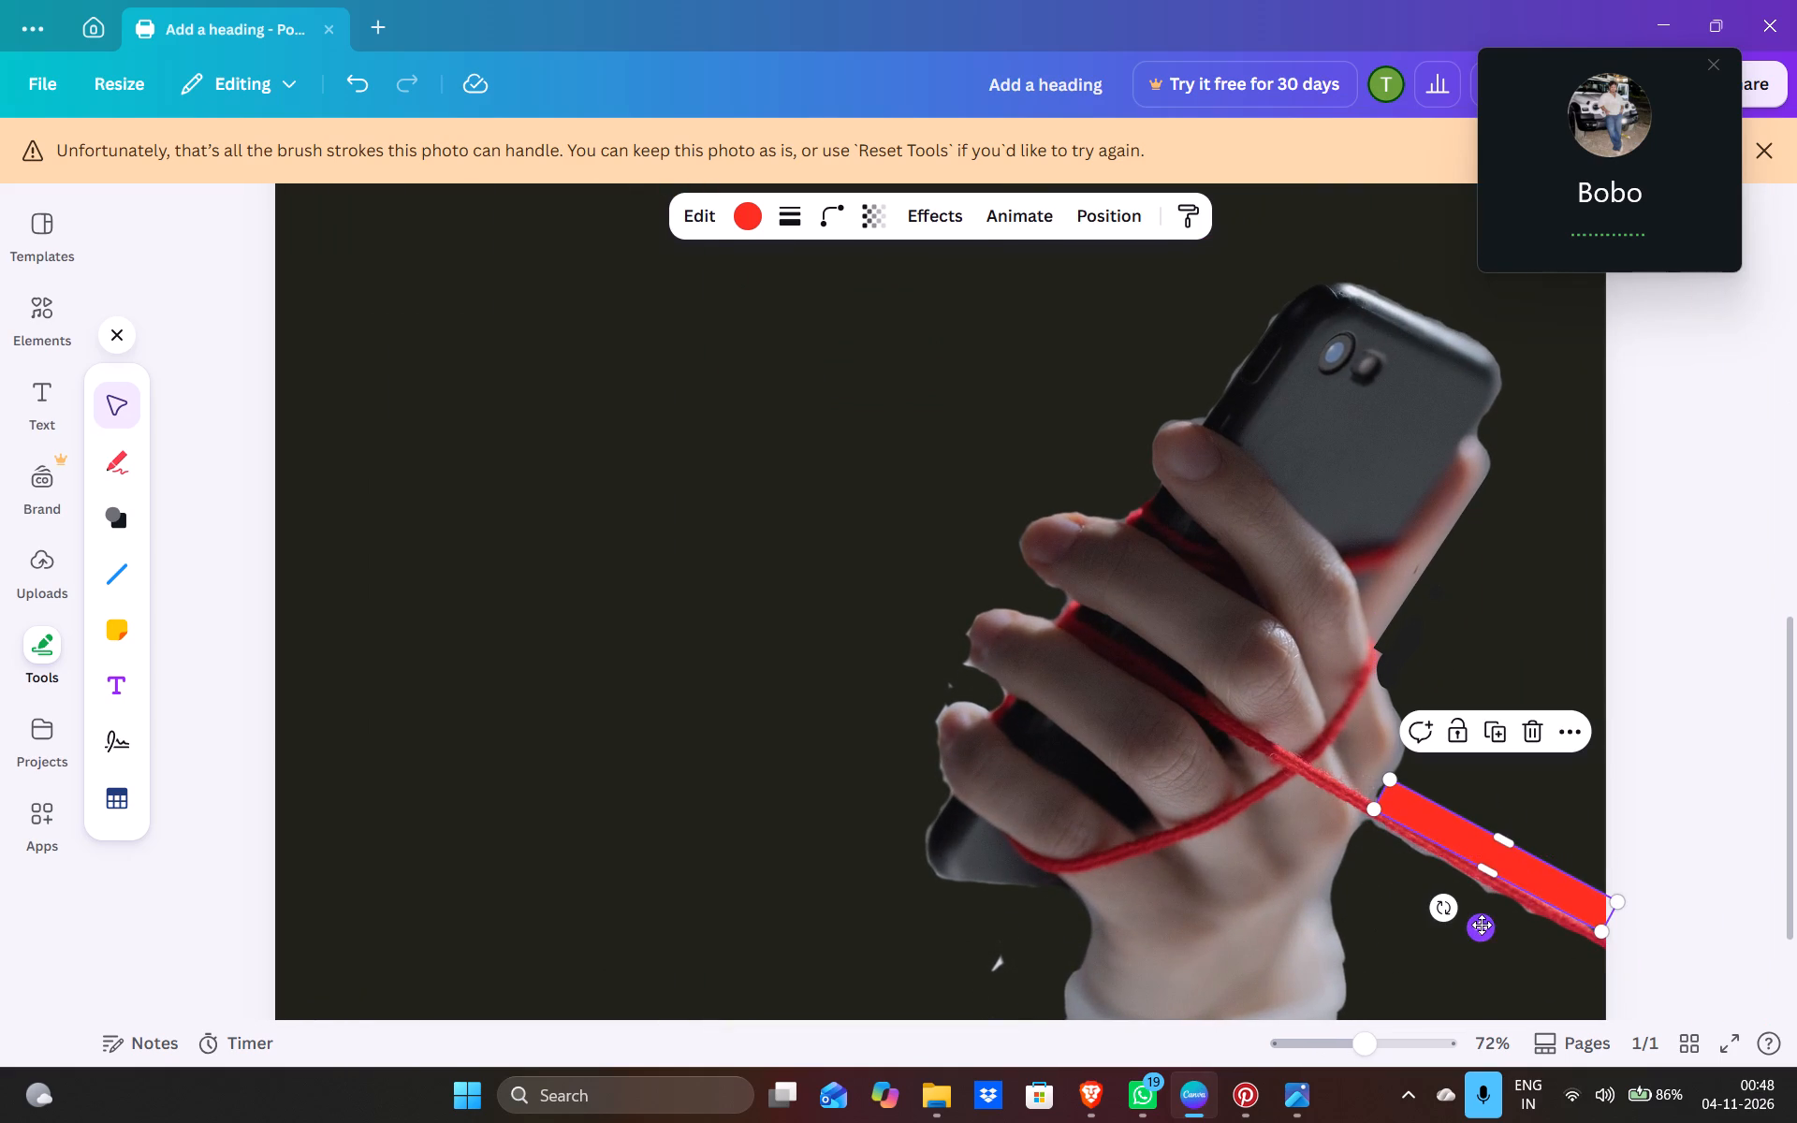
pyautogui.click(1431, 911)
pyautogui.moveTo(1481, 926); pyautogui.dragTo(1493, 918)
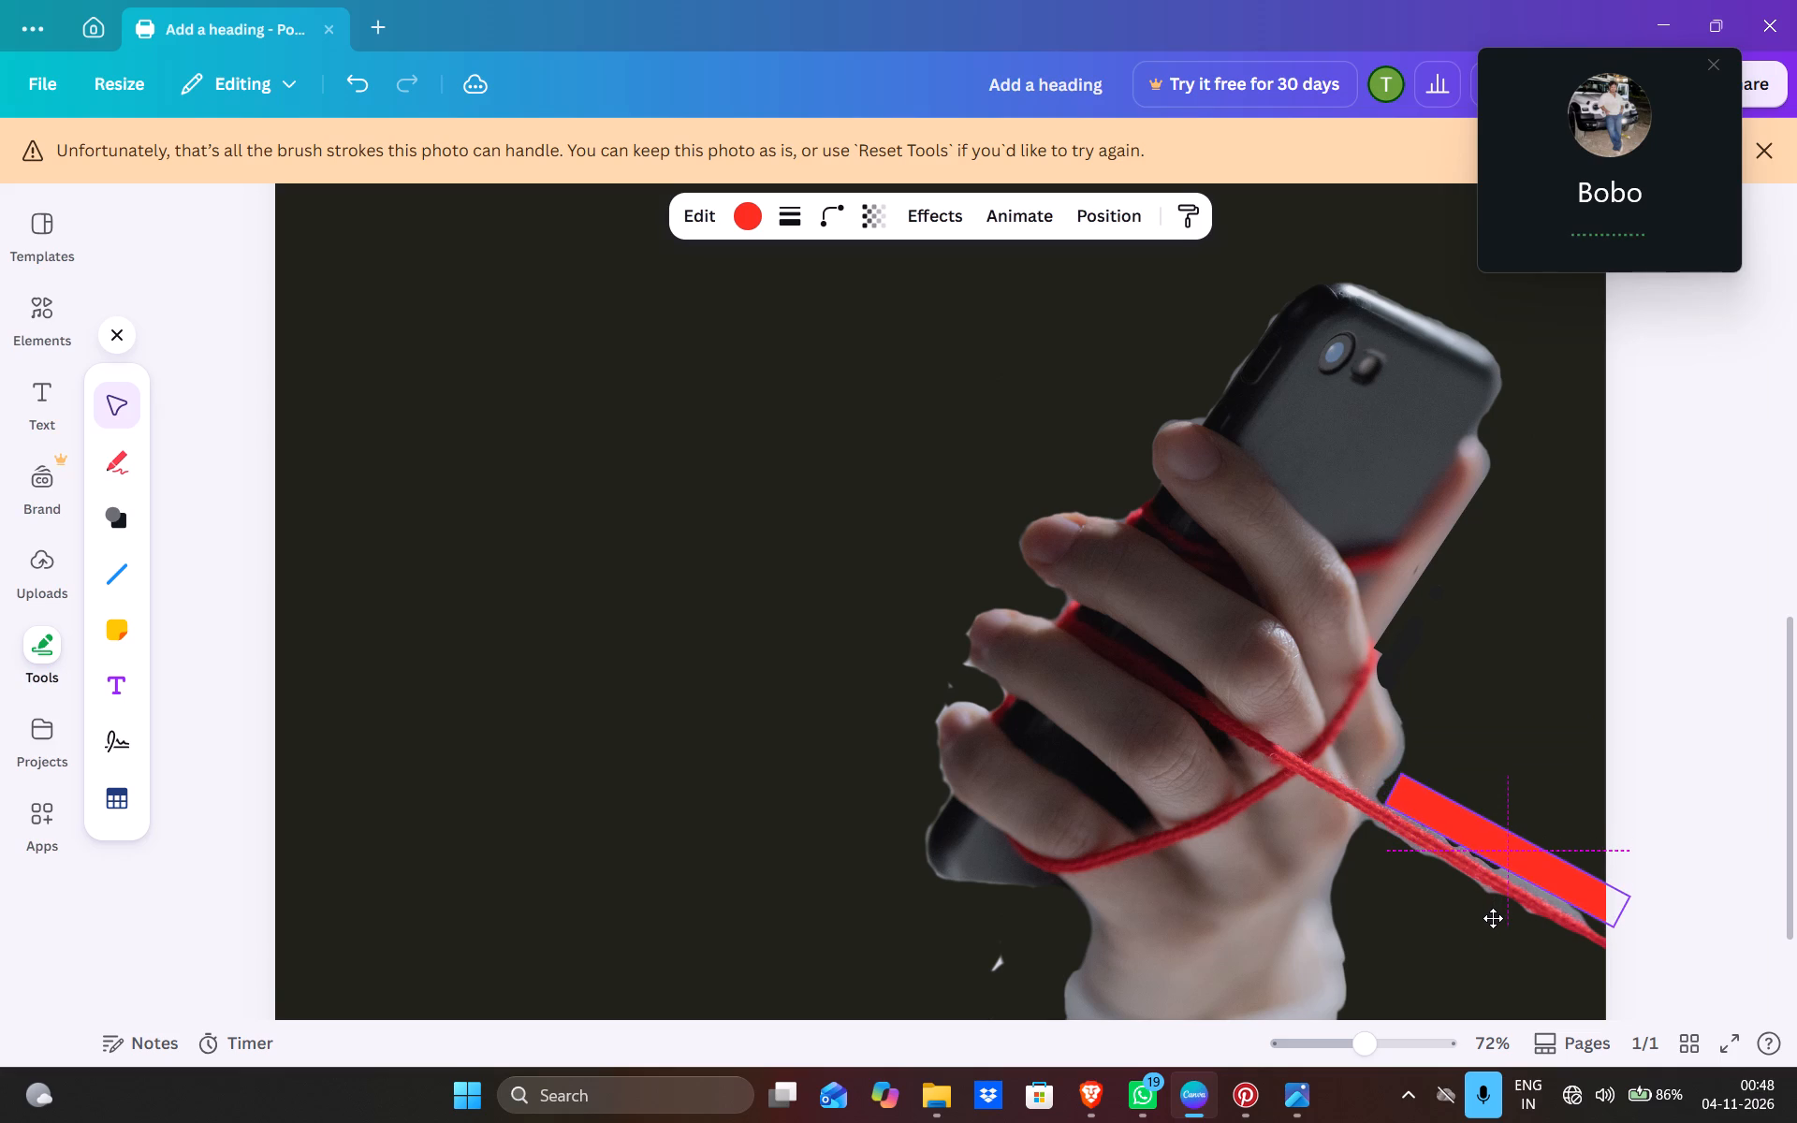
pyautogui.moveTo(1493, 918); pyautogui.dragTo(1487, 924)
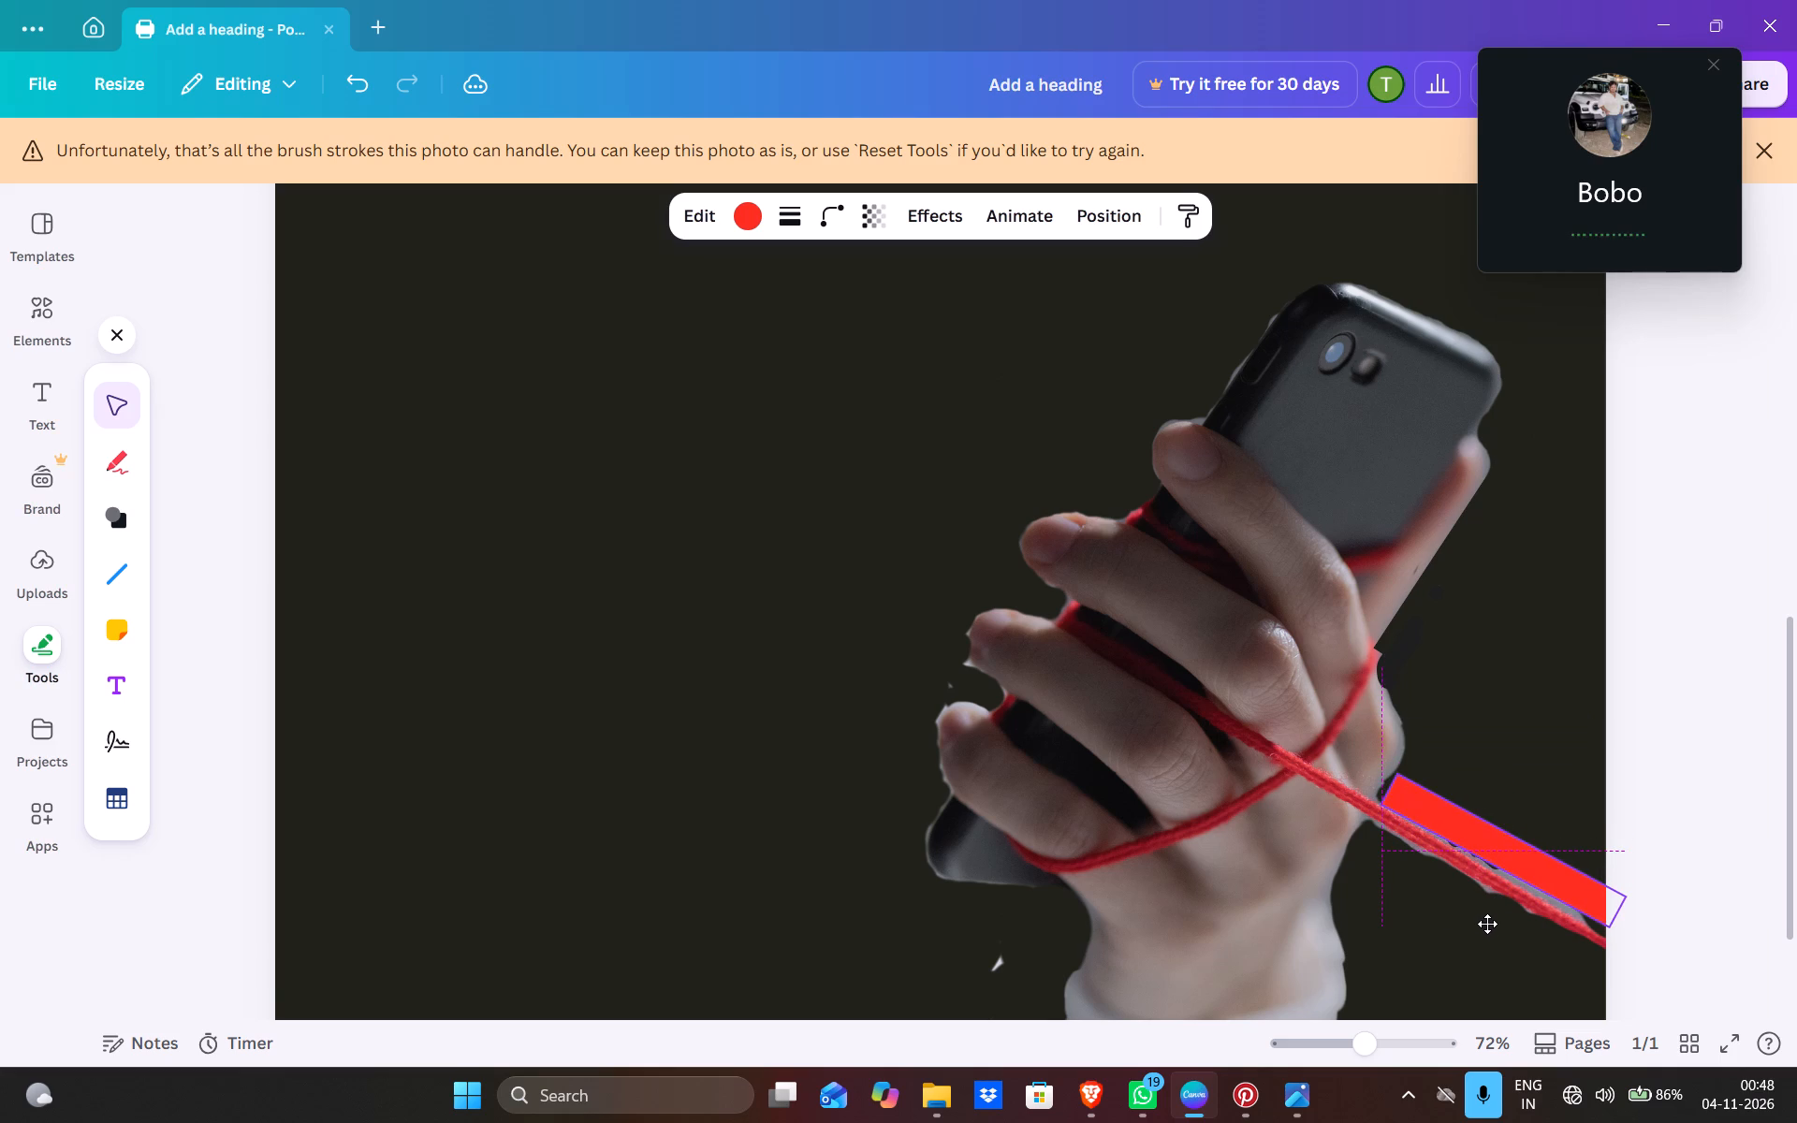
pyautogui.moveTo(1487, 924); pyautogui.dragTo(1491, 922)
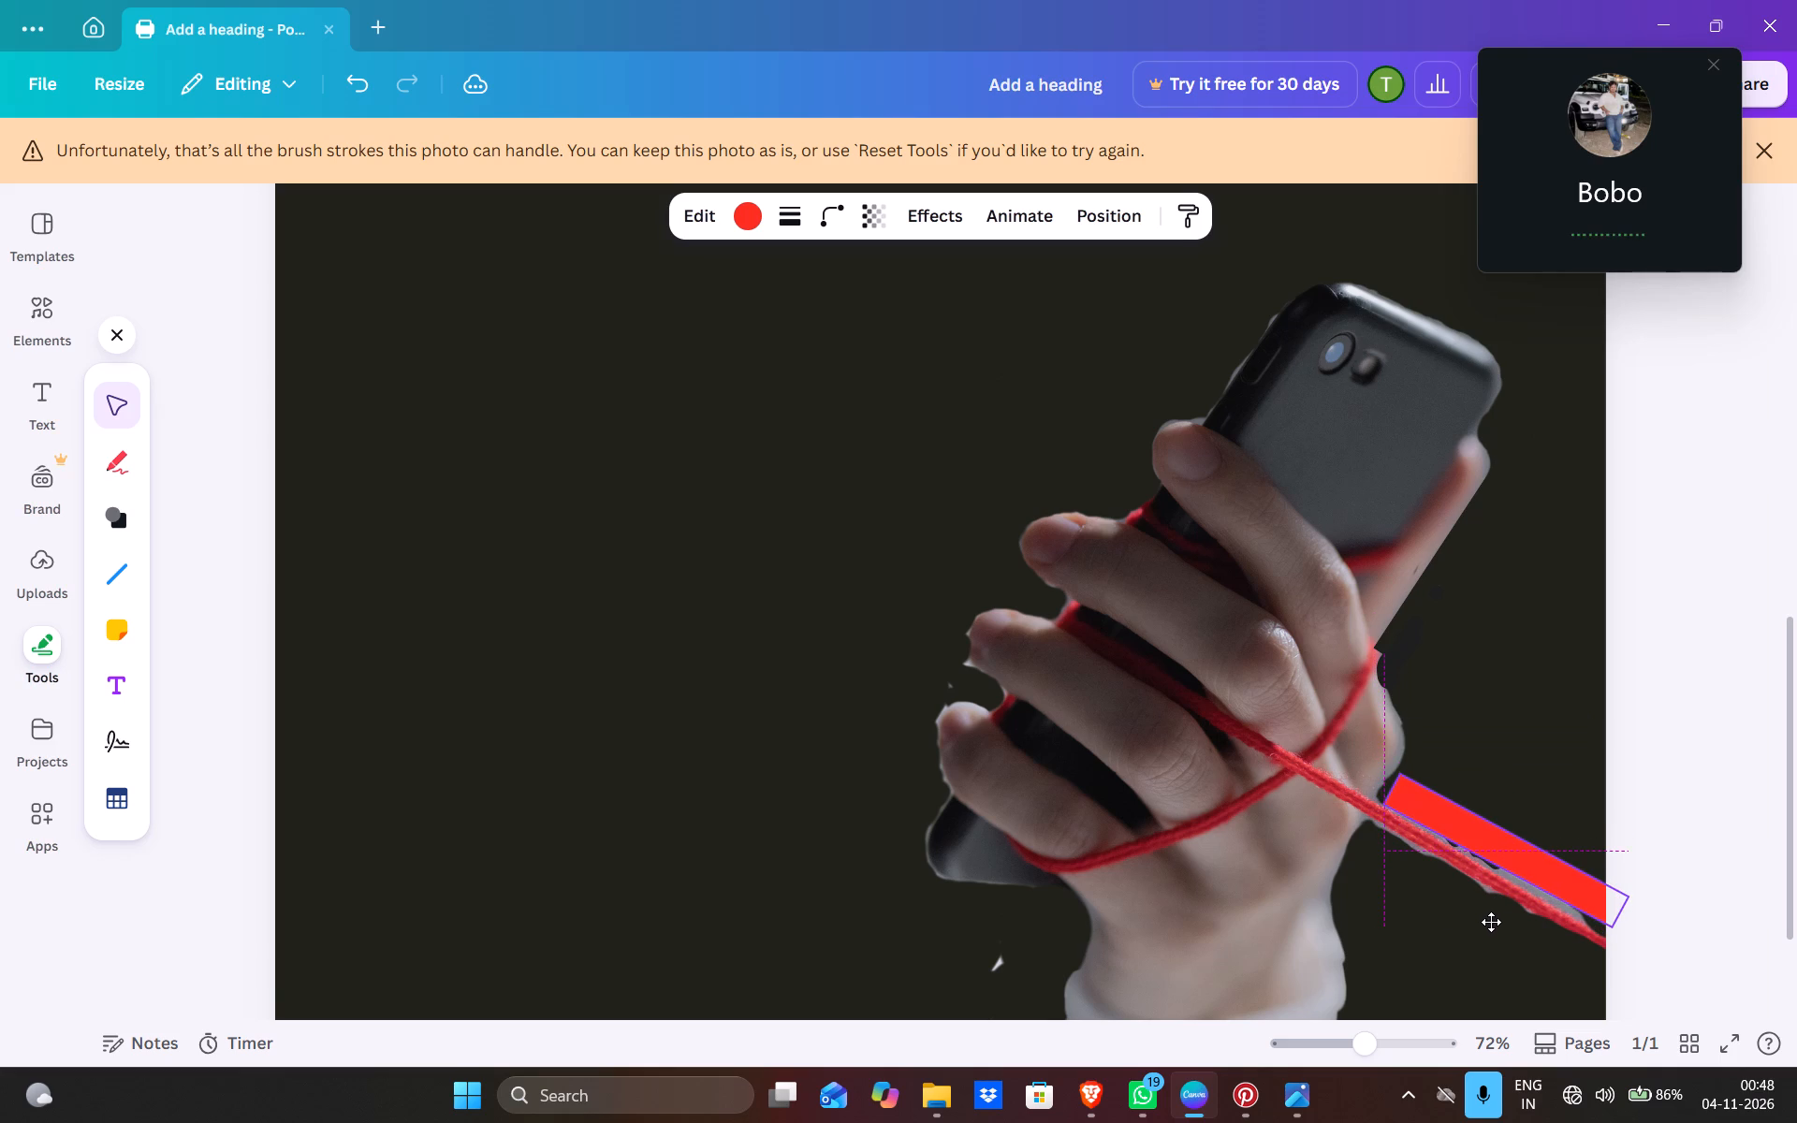
pyautogui.moveTo(1491, 922); pyautogui.dragTo(1483, 922)
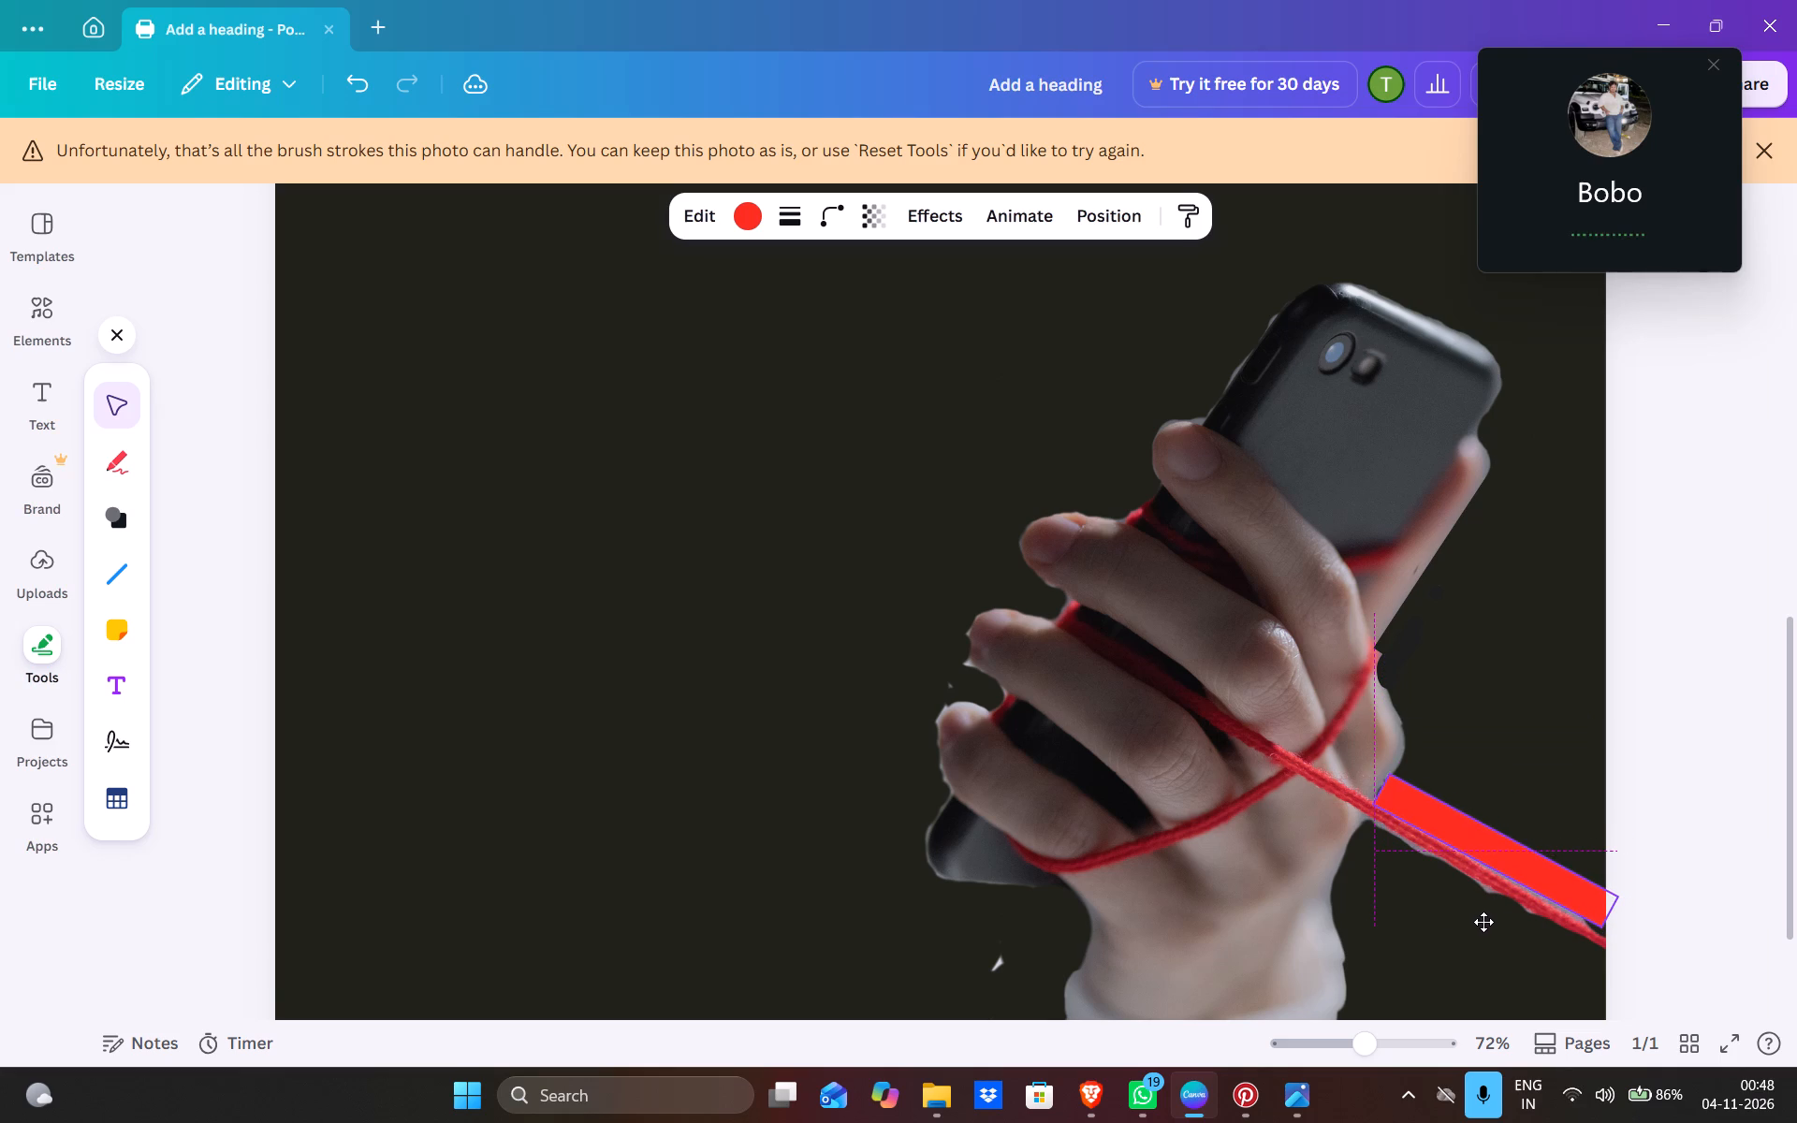
pyautogui.moveTo(1483, 922); pyautogui.dragTo(1486, 917)
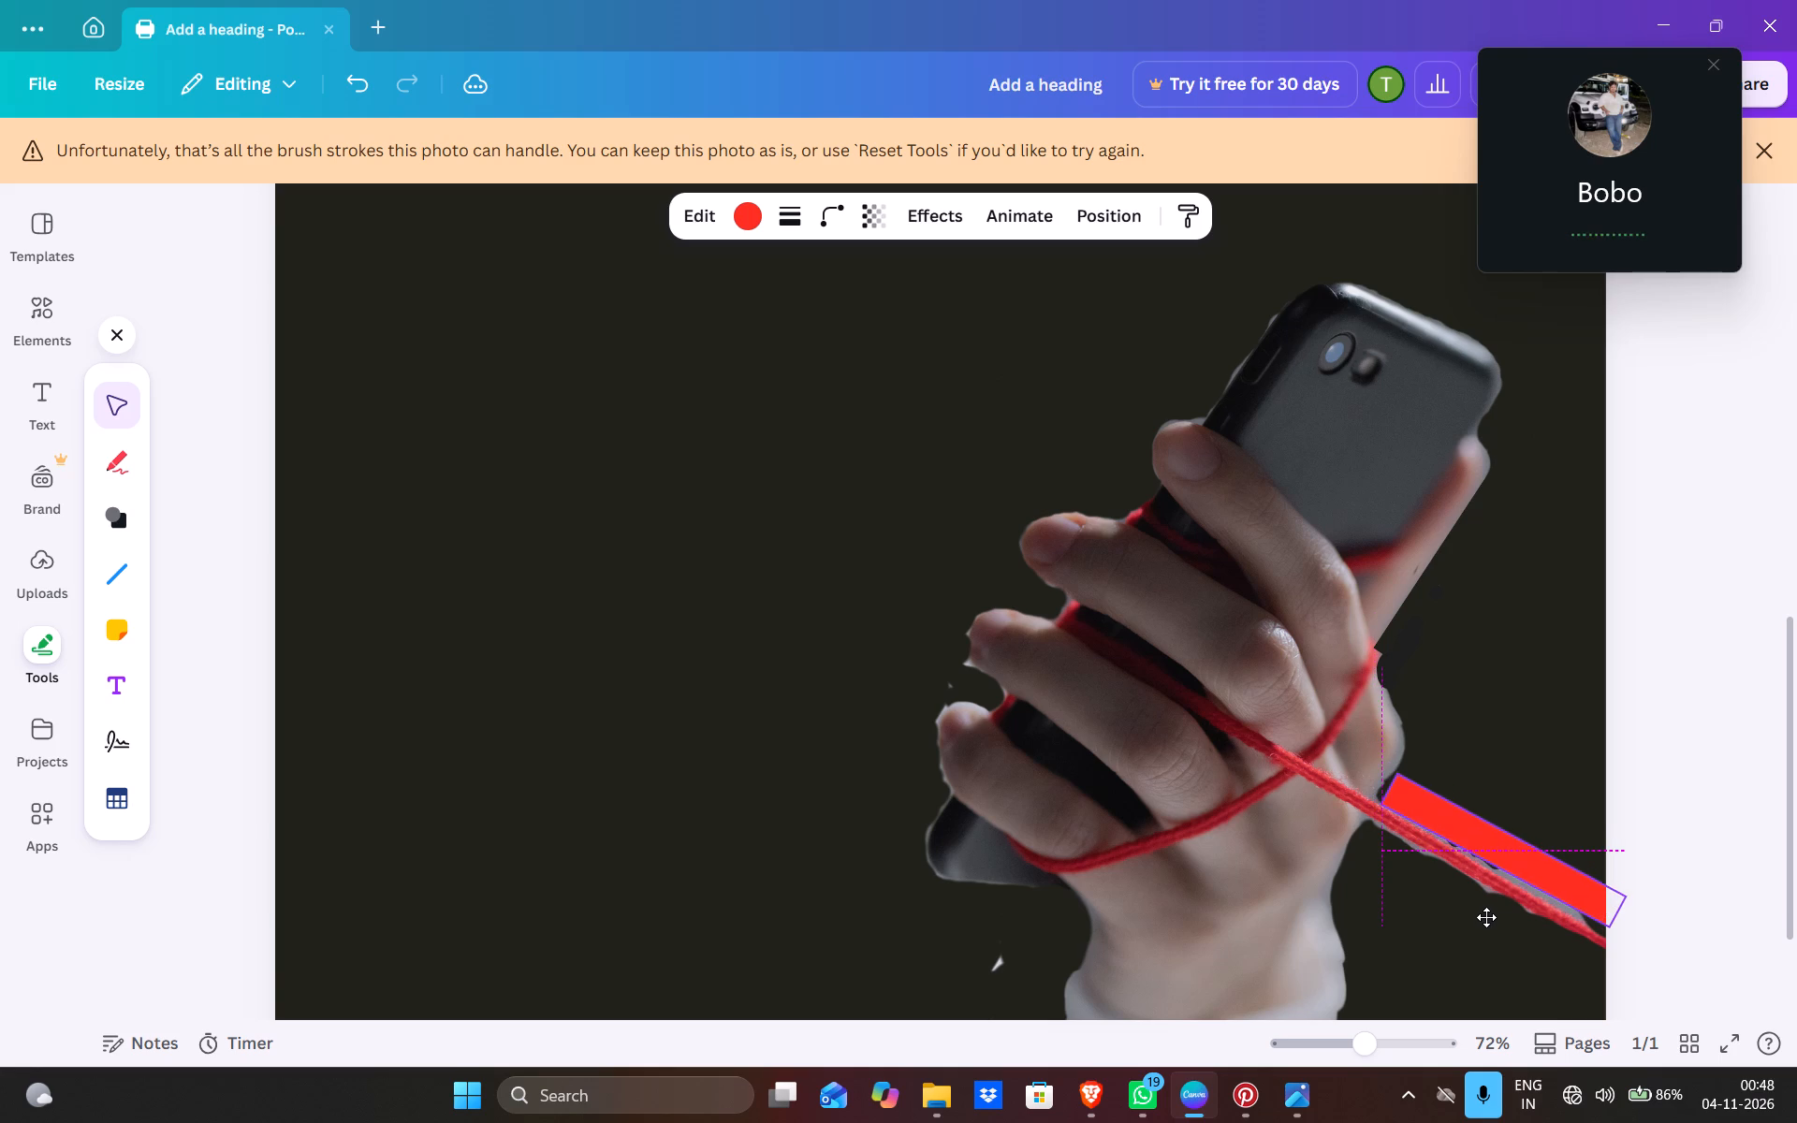
pyautogui.moveTo(1486, 917); pyautogui.dragTo(1485, 917)
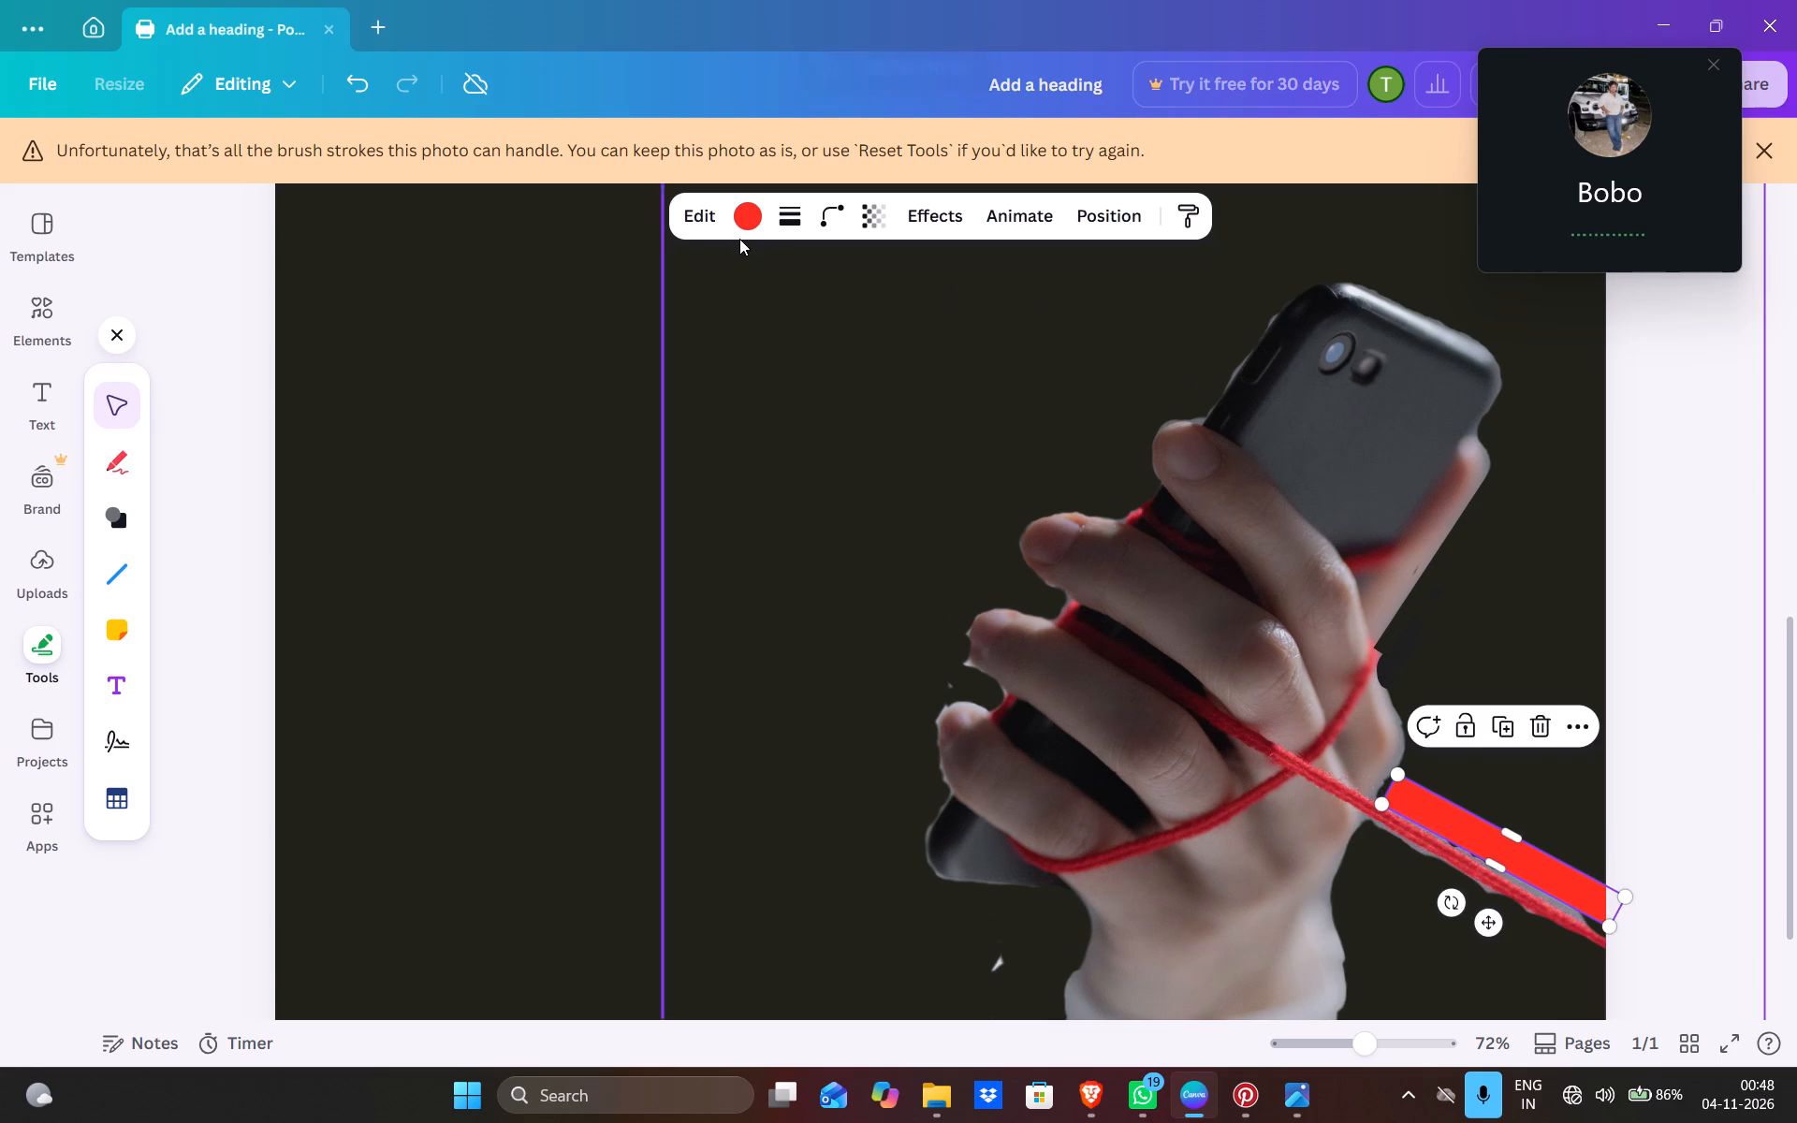
# Recolour the strip with the near-black shade already used in the design so it blends into the background.
pyautogui.click(739, 221)
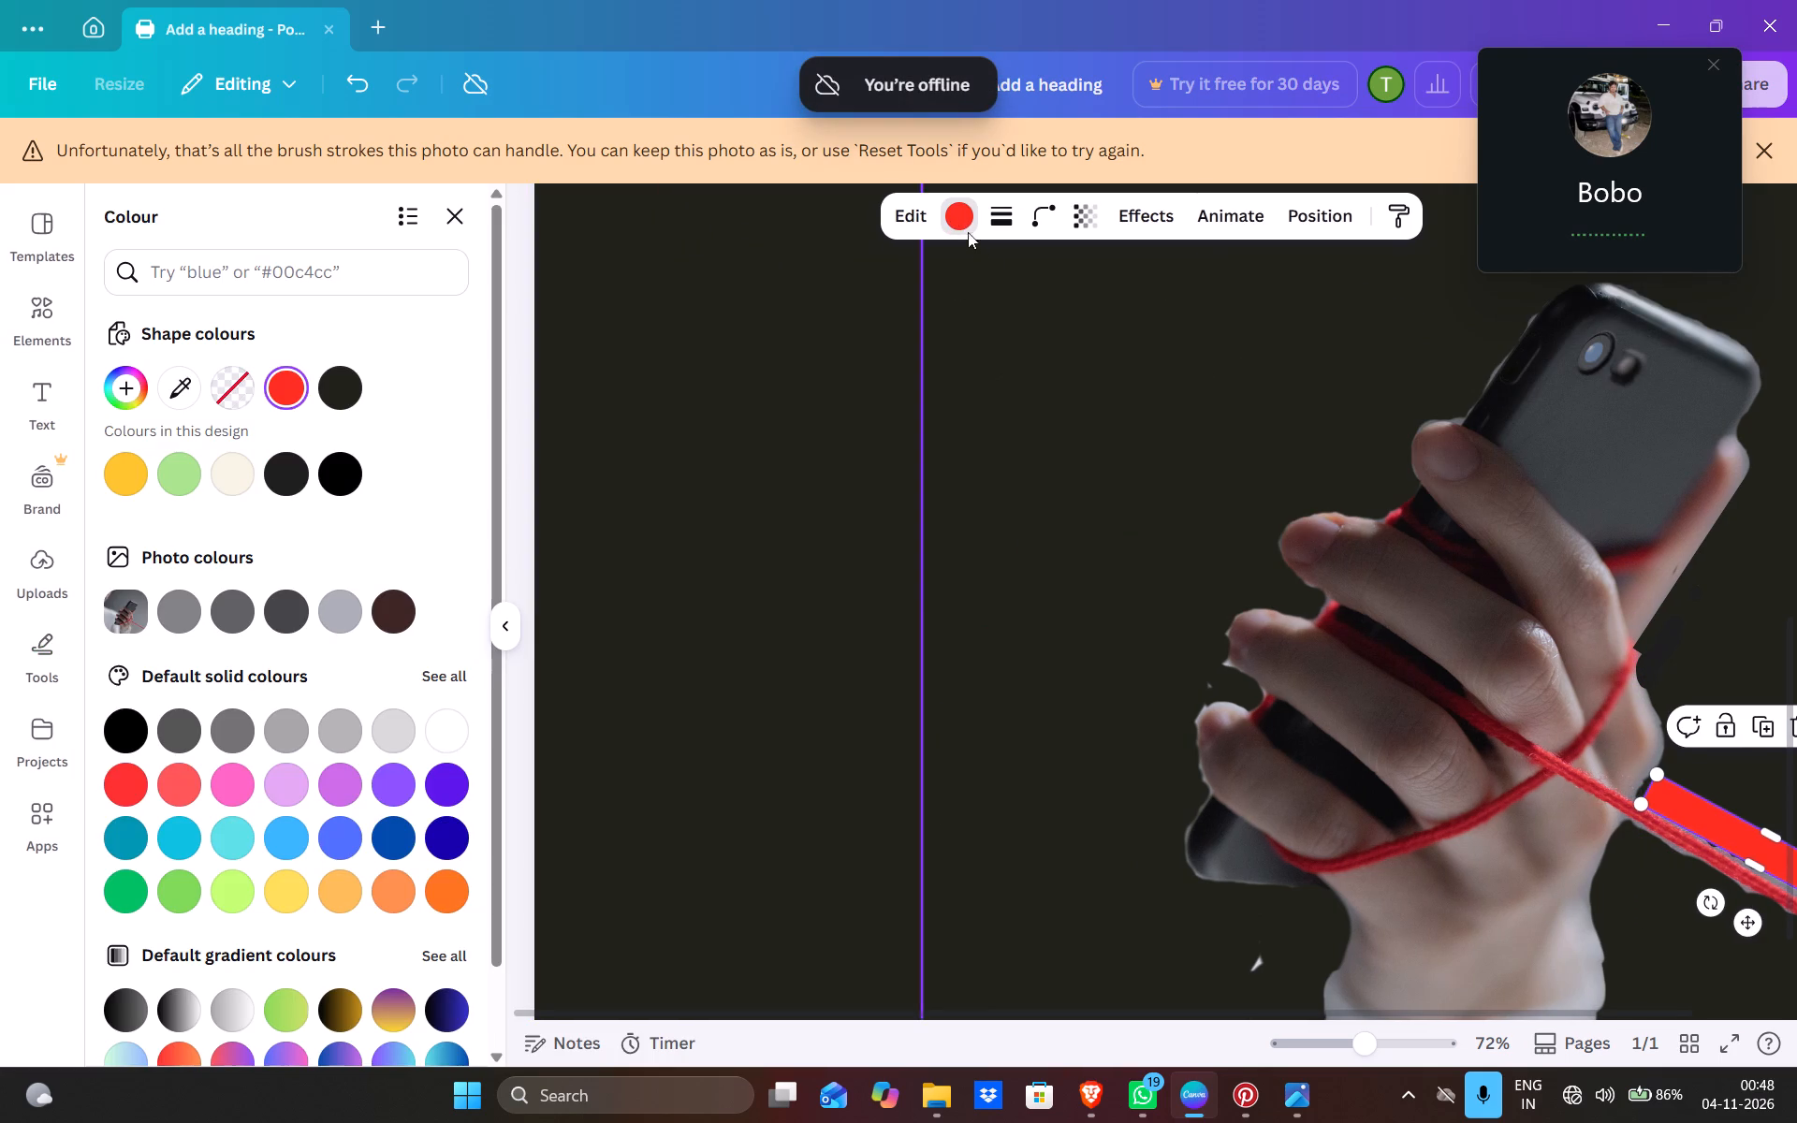
pyautogui.click(277, 466)
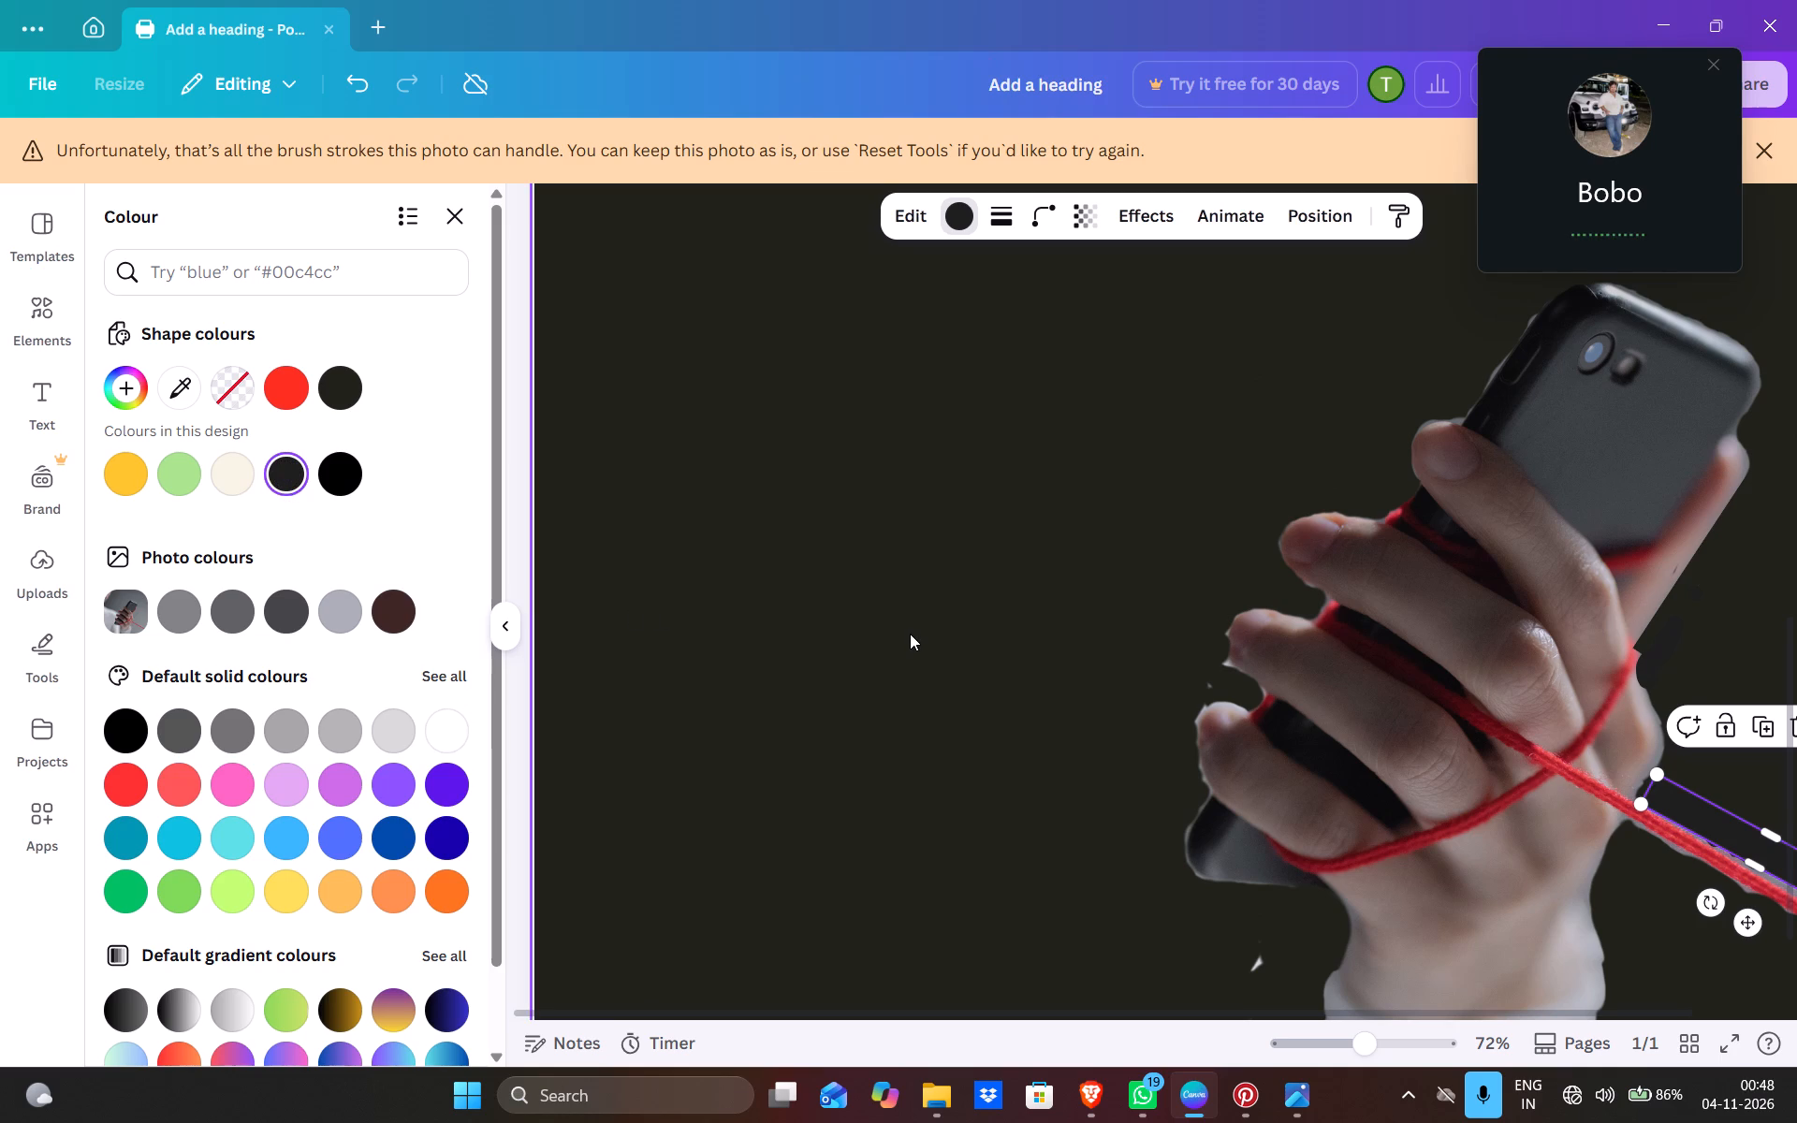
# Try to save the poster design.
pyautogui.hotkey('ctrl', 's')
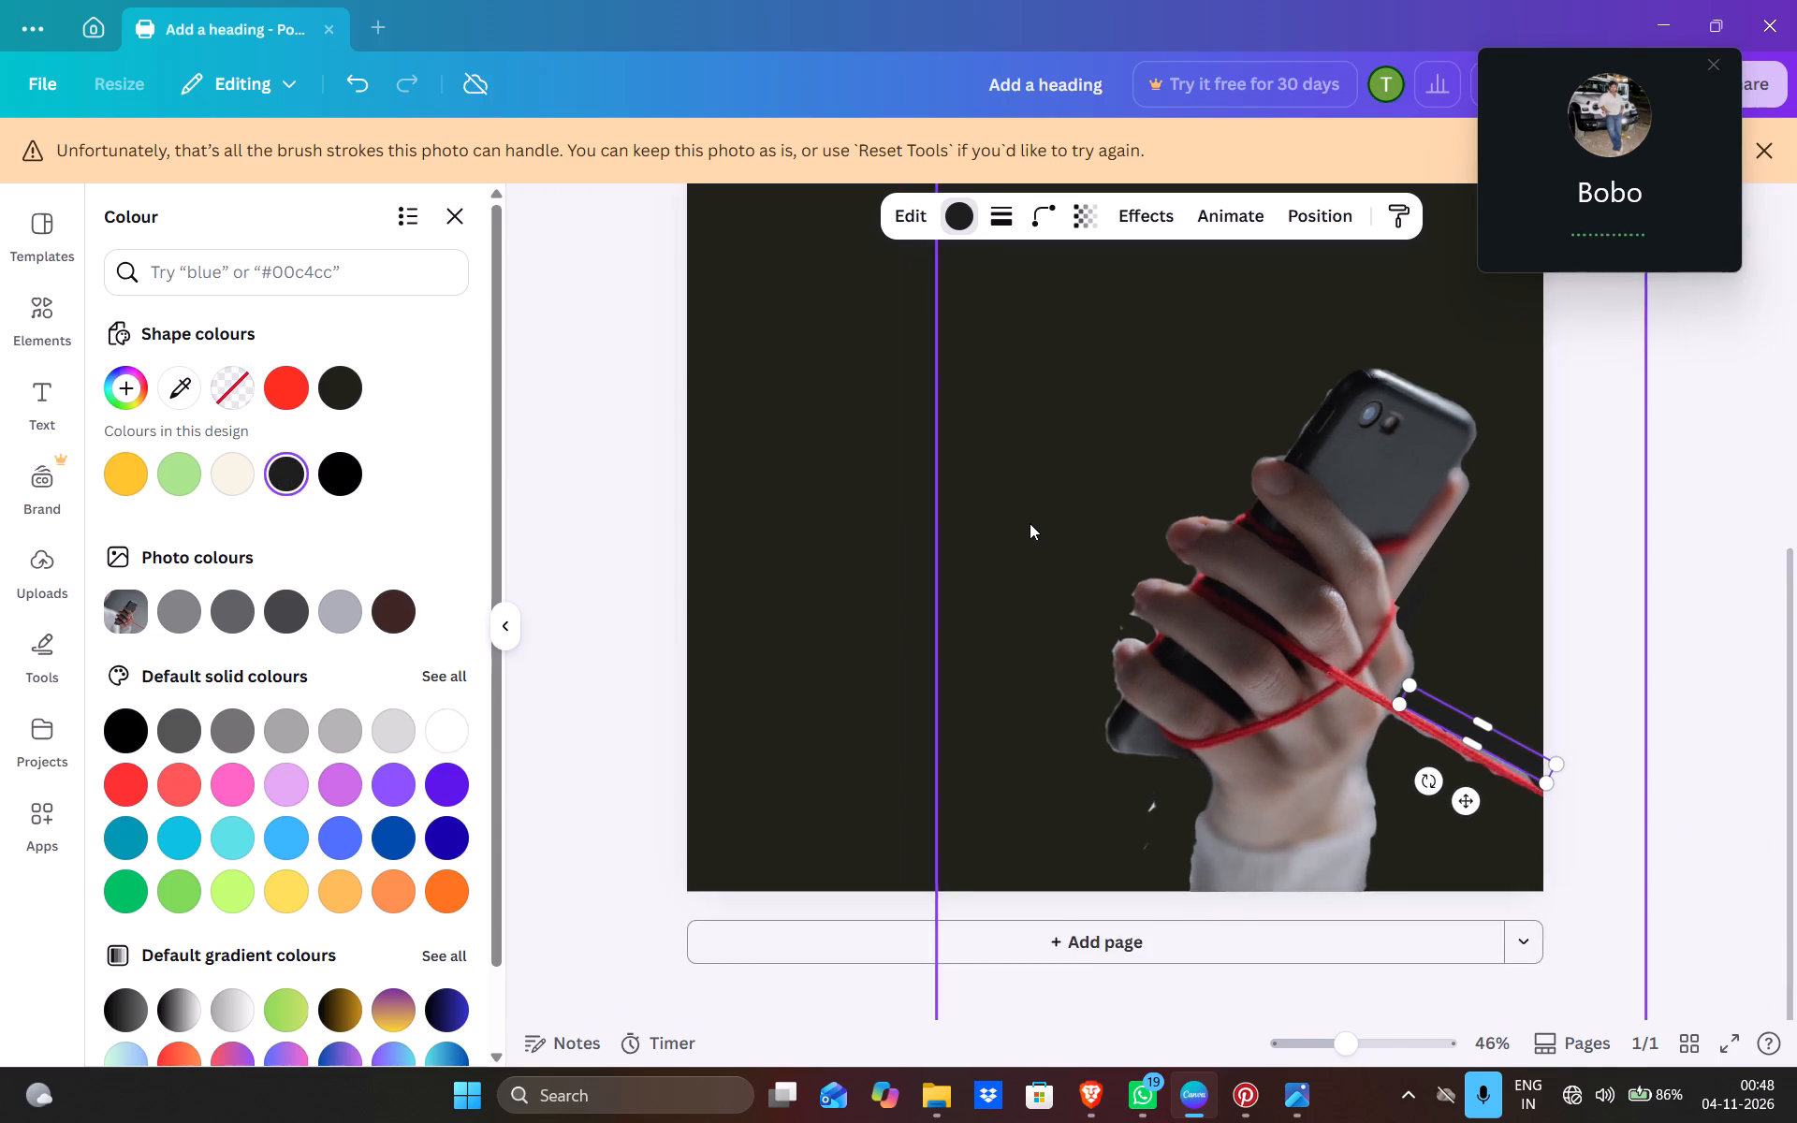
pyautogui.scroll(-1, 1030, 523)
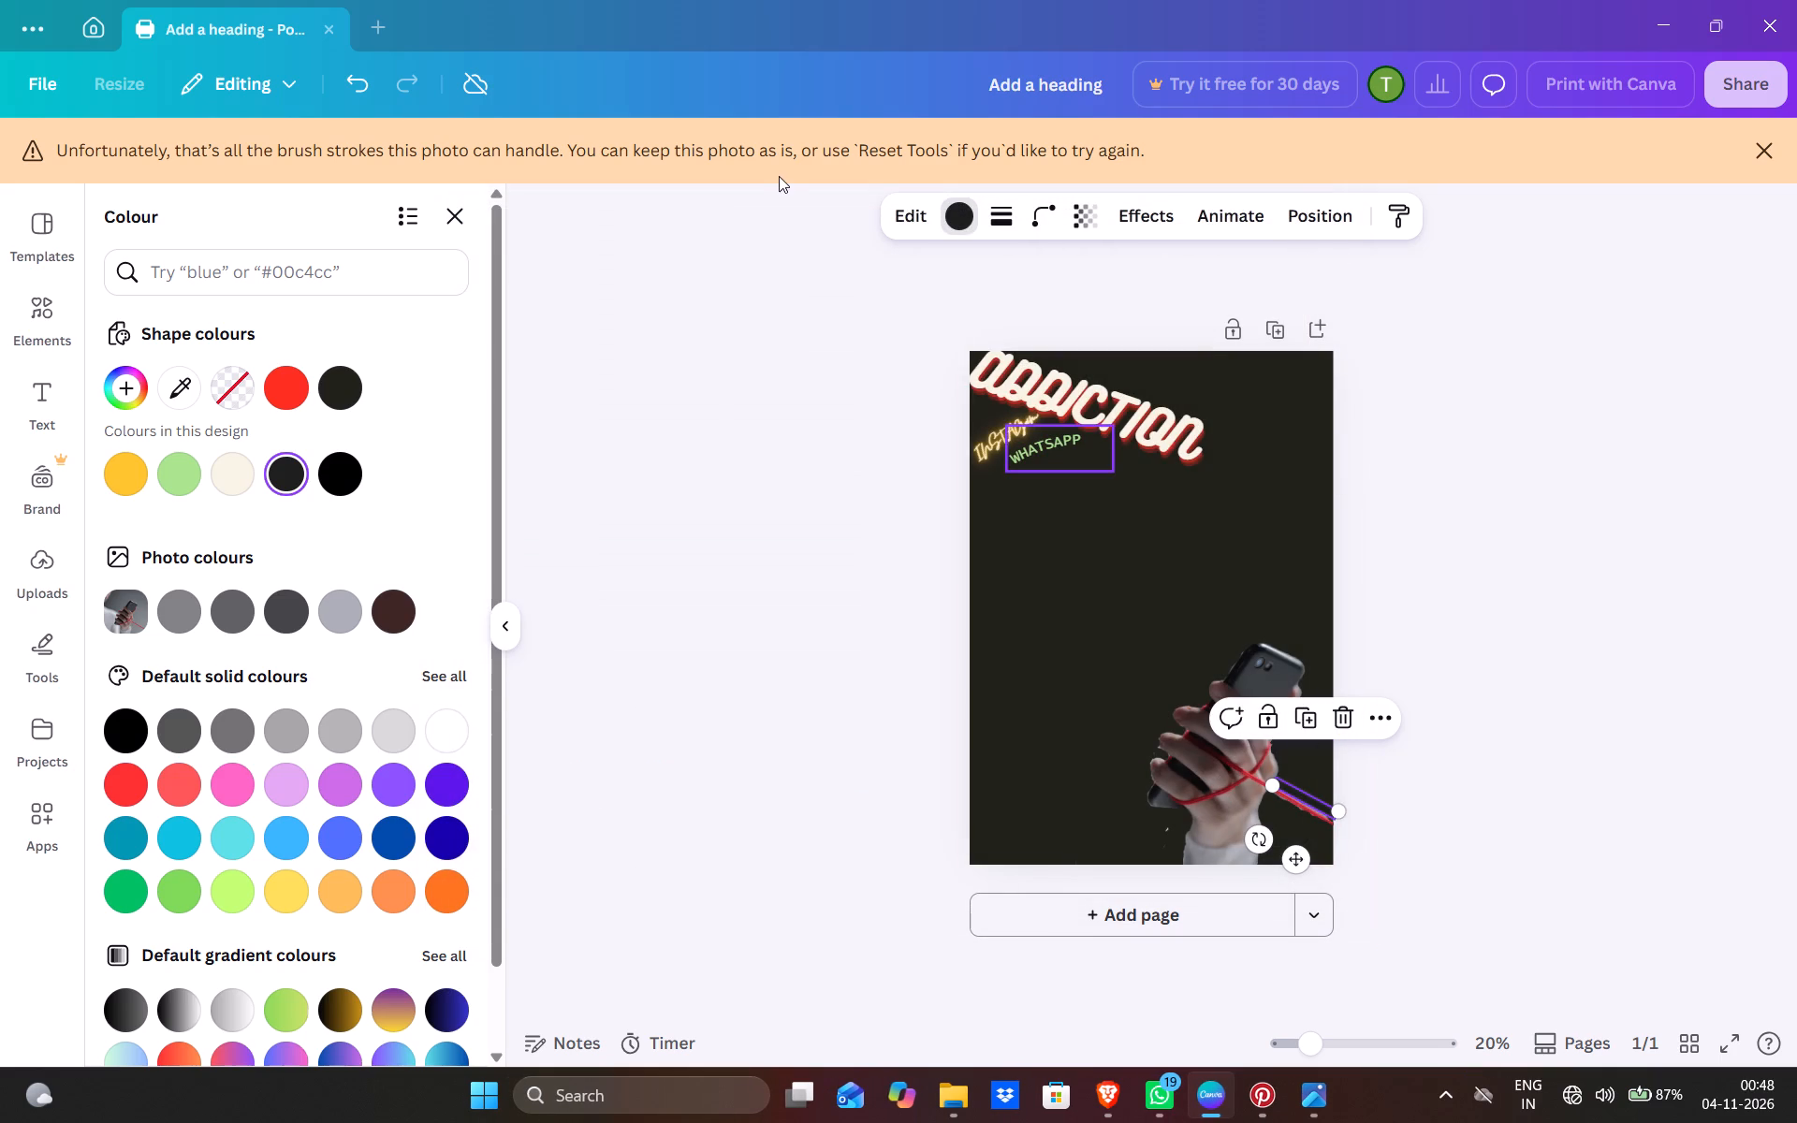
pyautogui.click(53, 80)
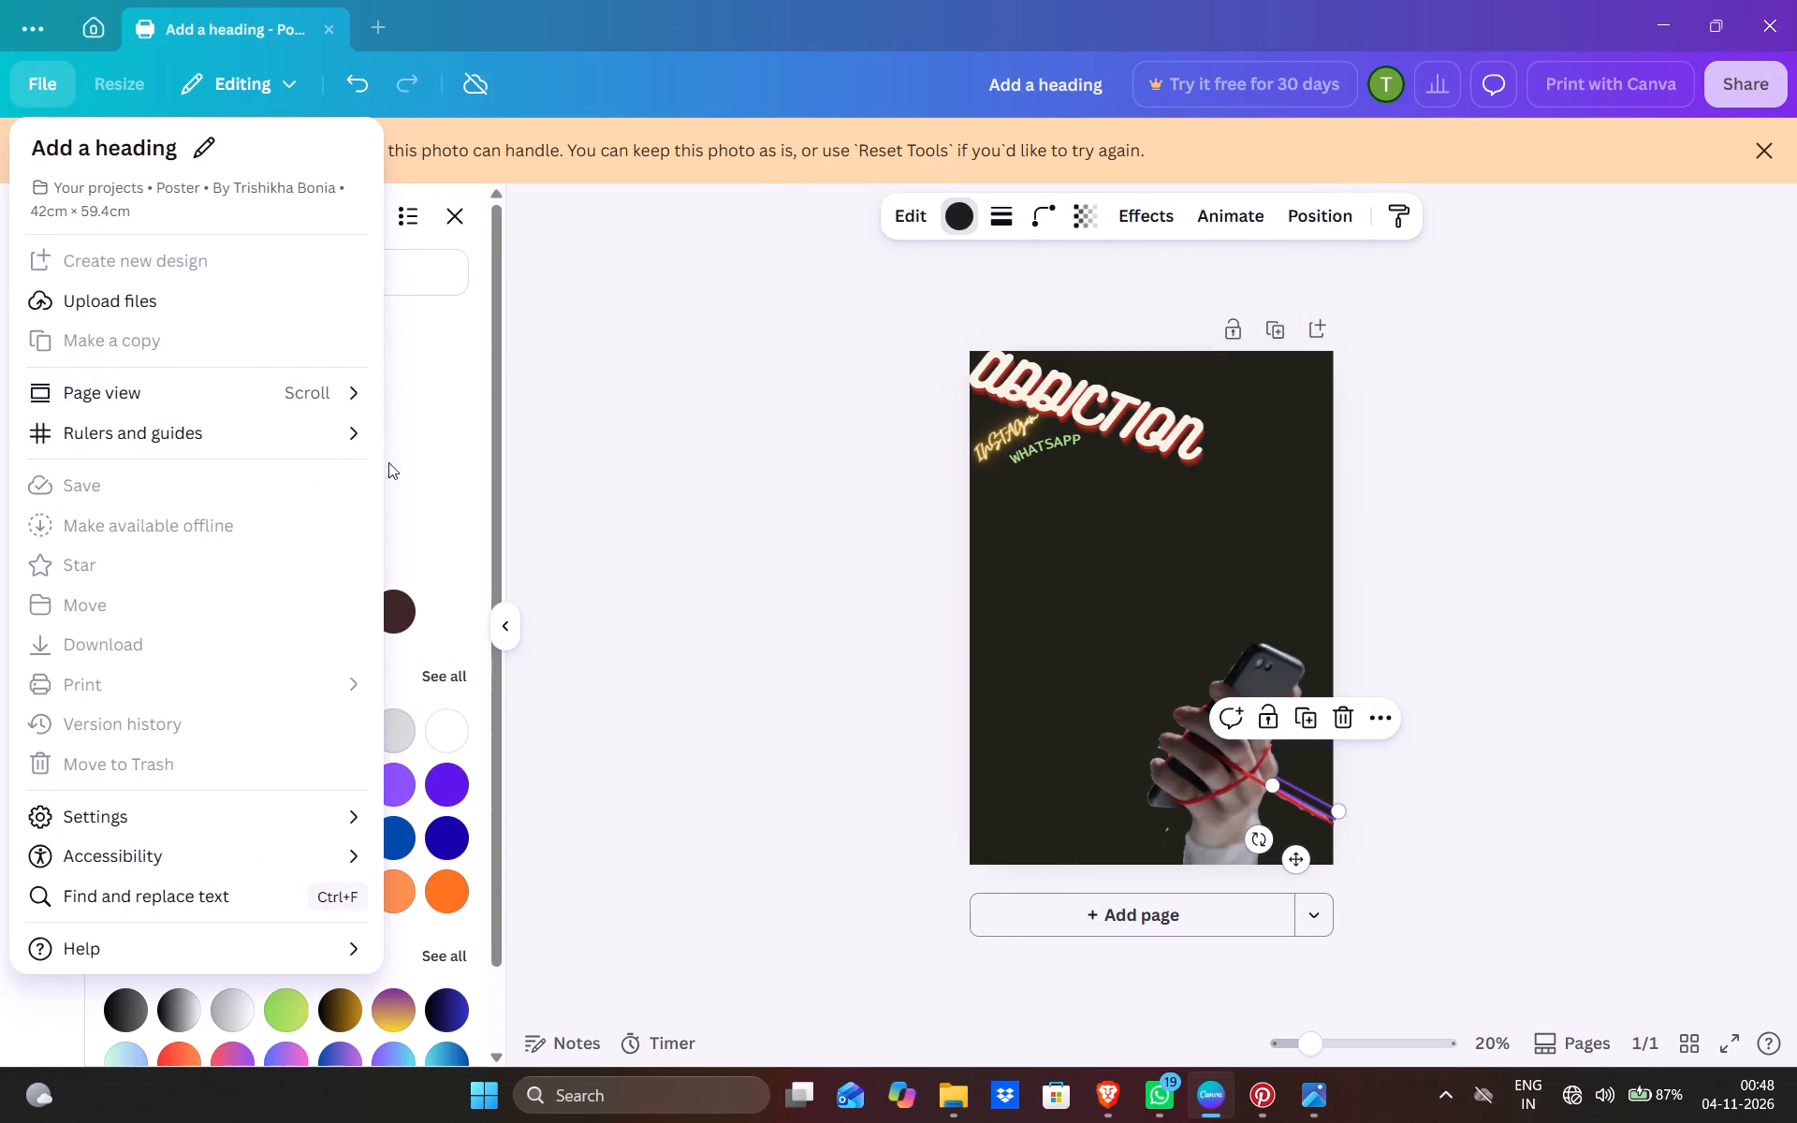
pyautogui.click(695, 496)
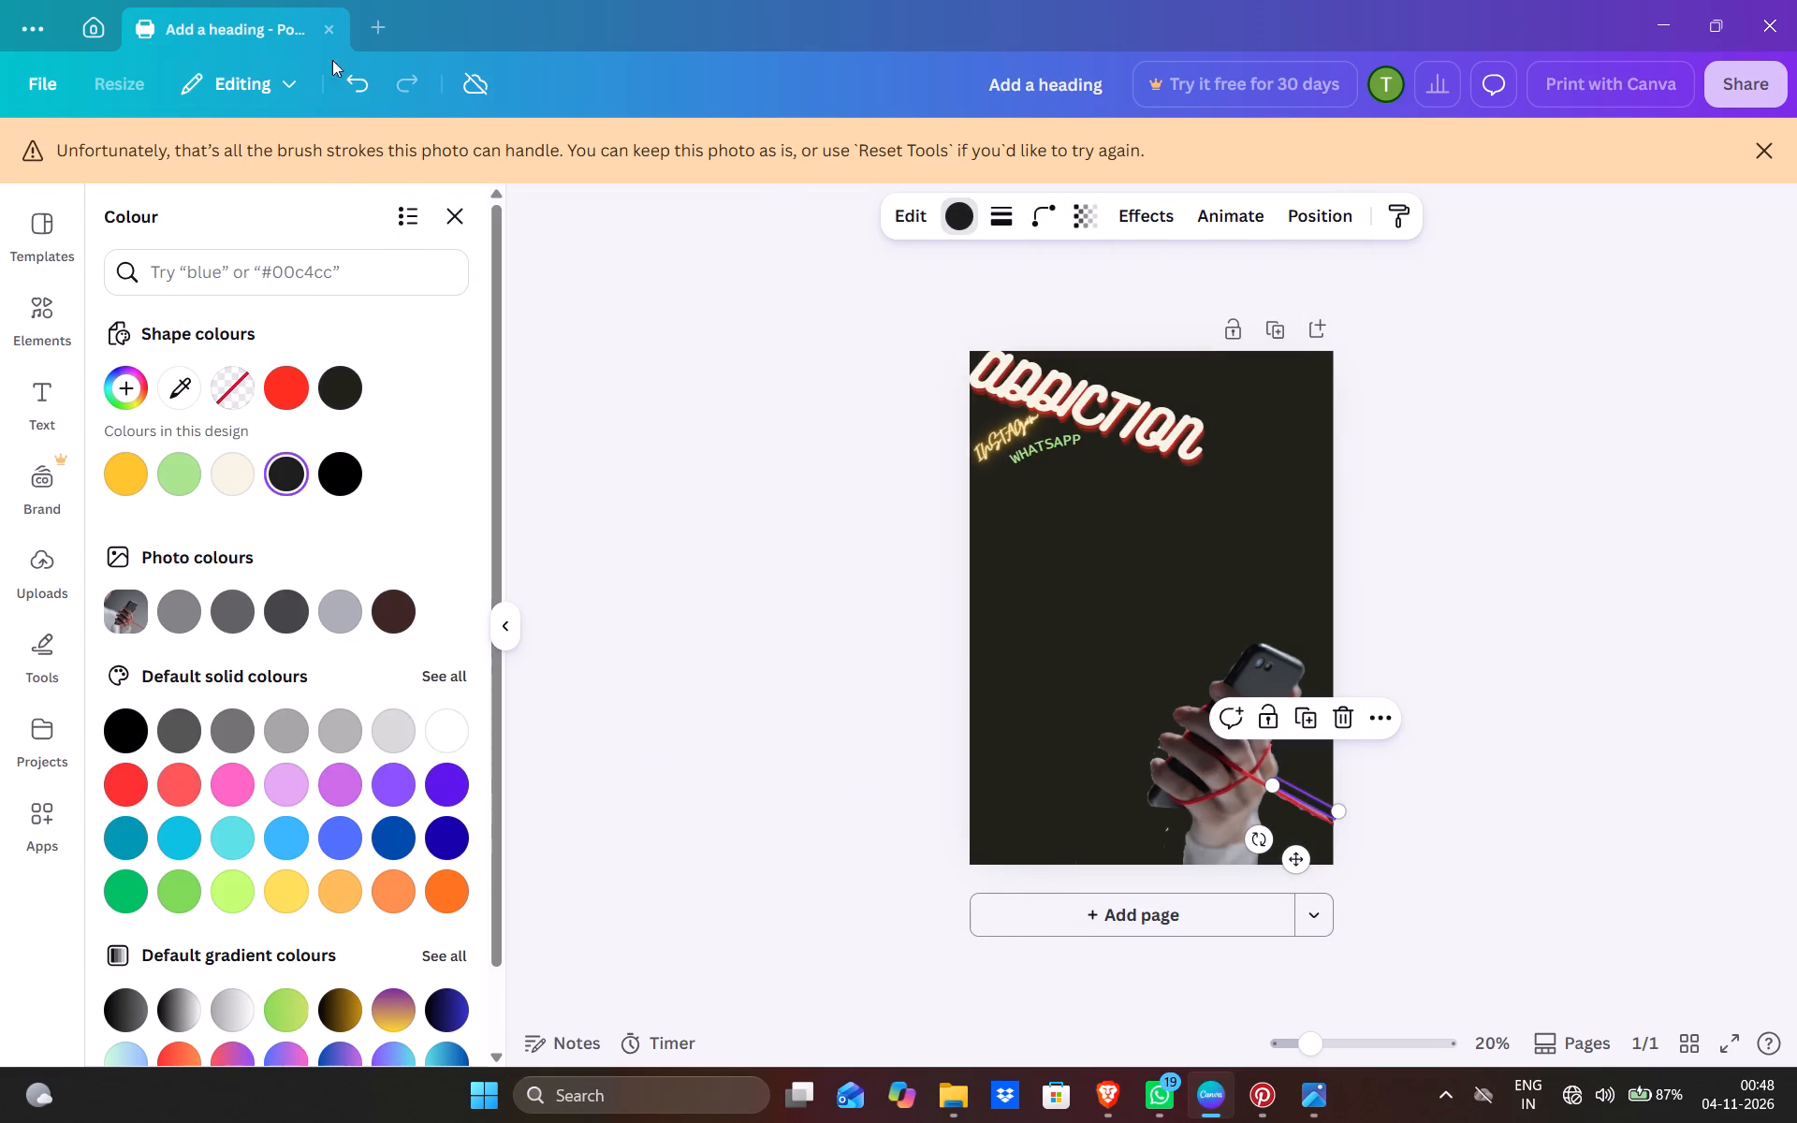
# Close Canva and minimise the browser window to get to the desktop.
pyautogui.click(1758, 45)
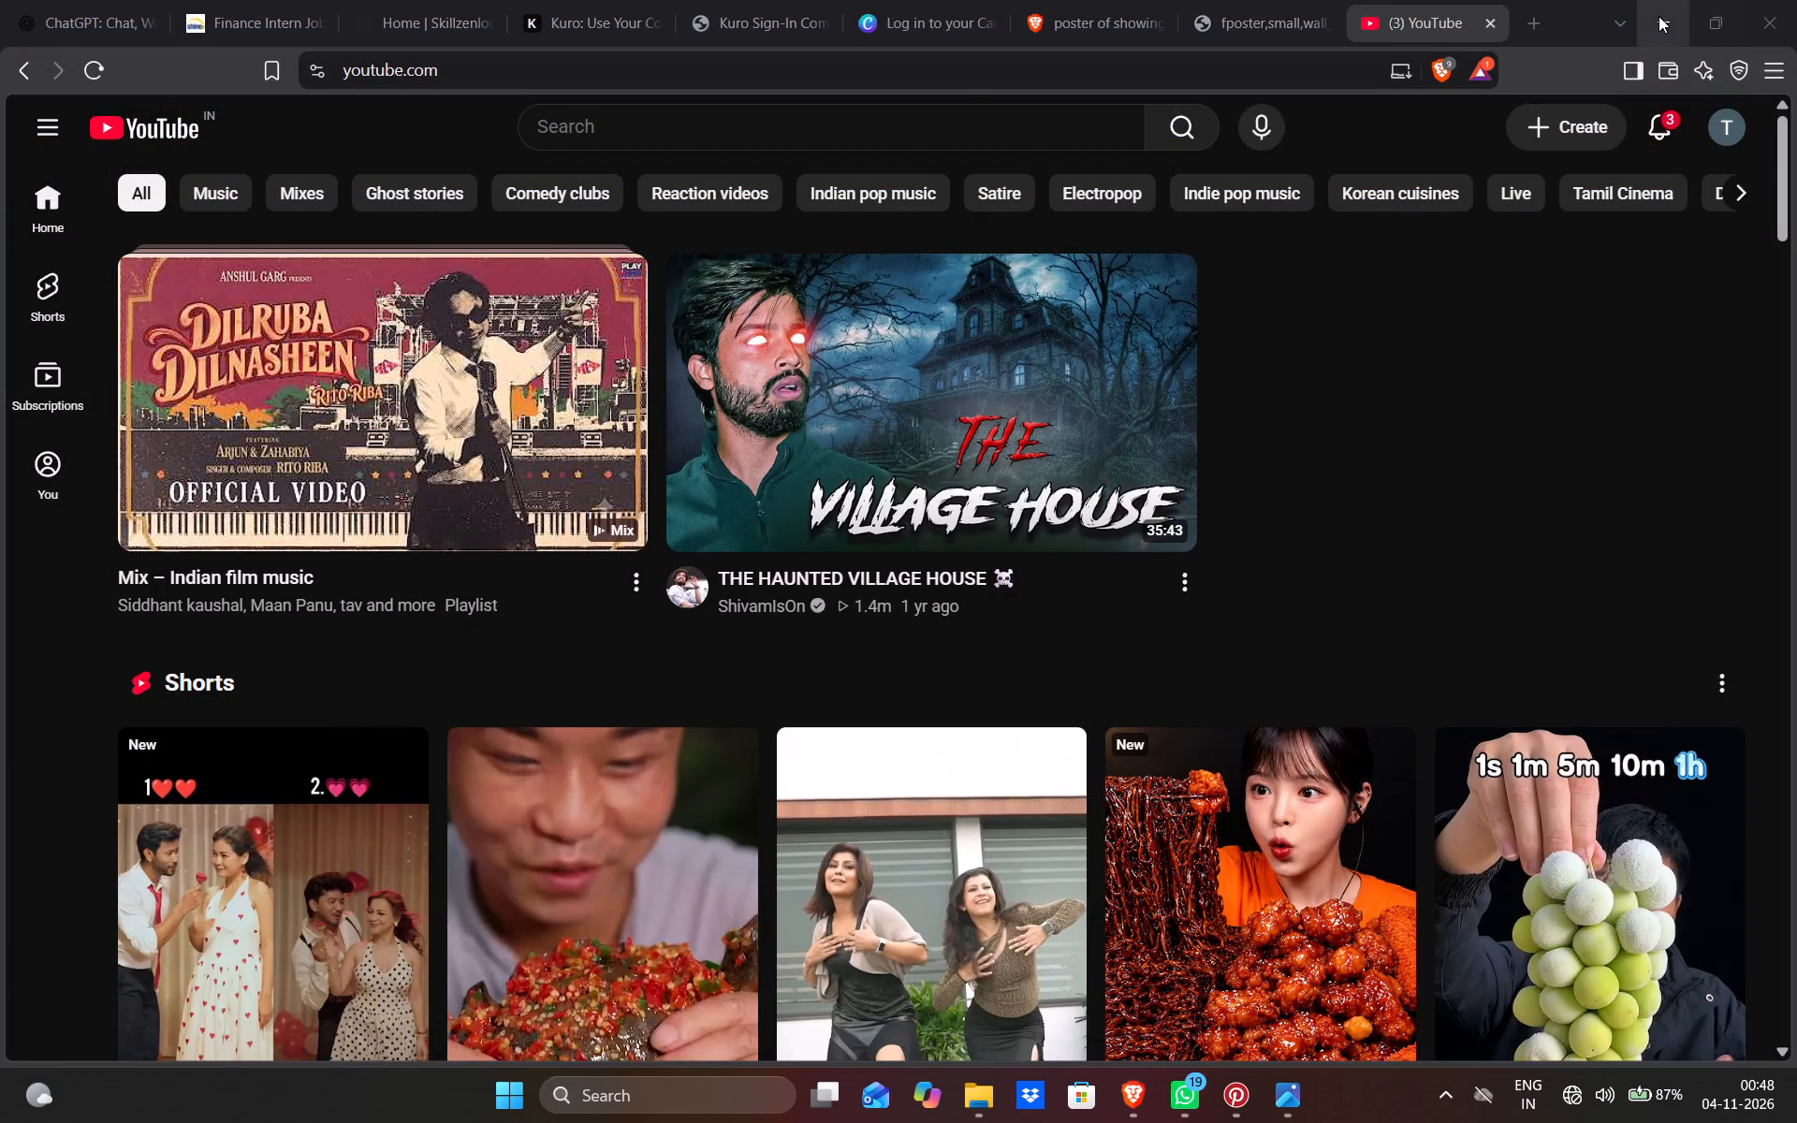
pyautogui.click(1658, 16)
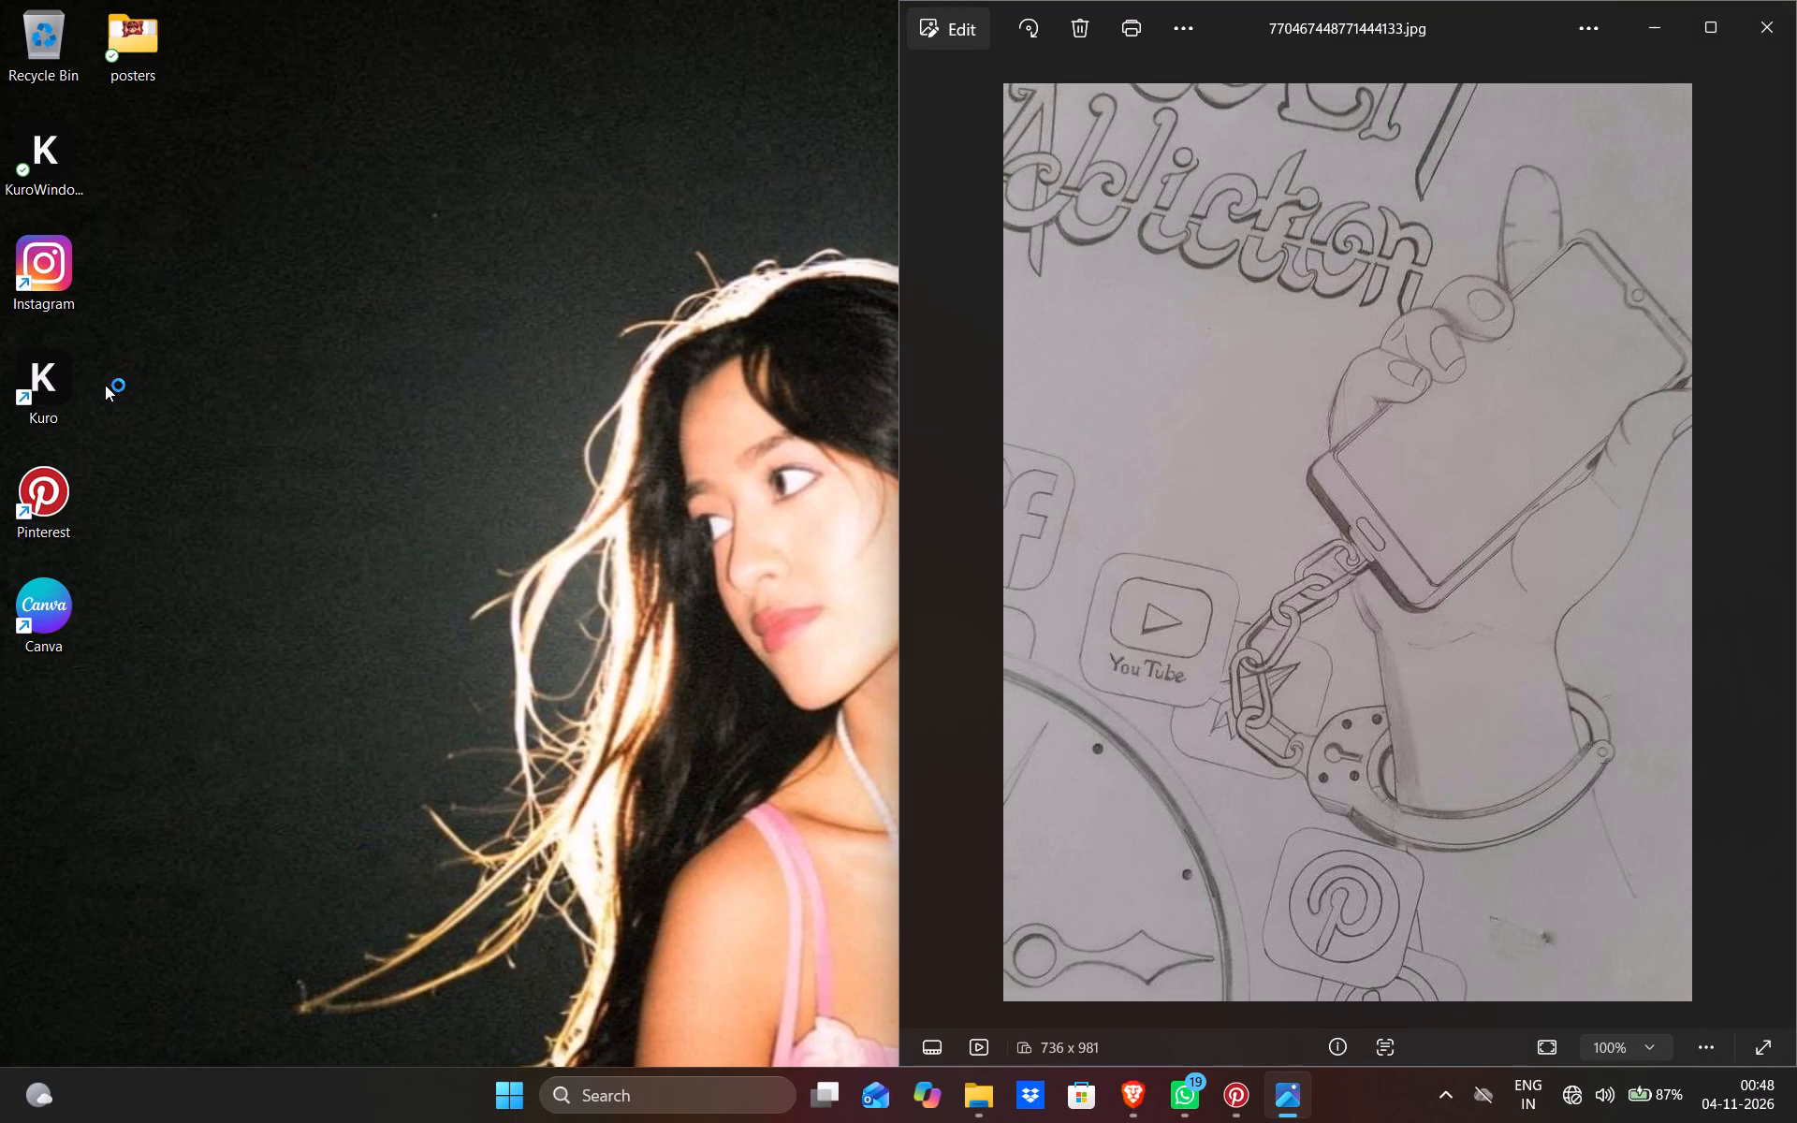
# Launch the Kuro app from its desktop shortcut.
pyautogui.click(68, 401)
pyautogui.doubleClick(68, 401)
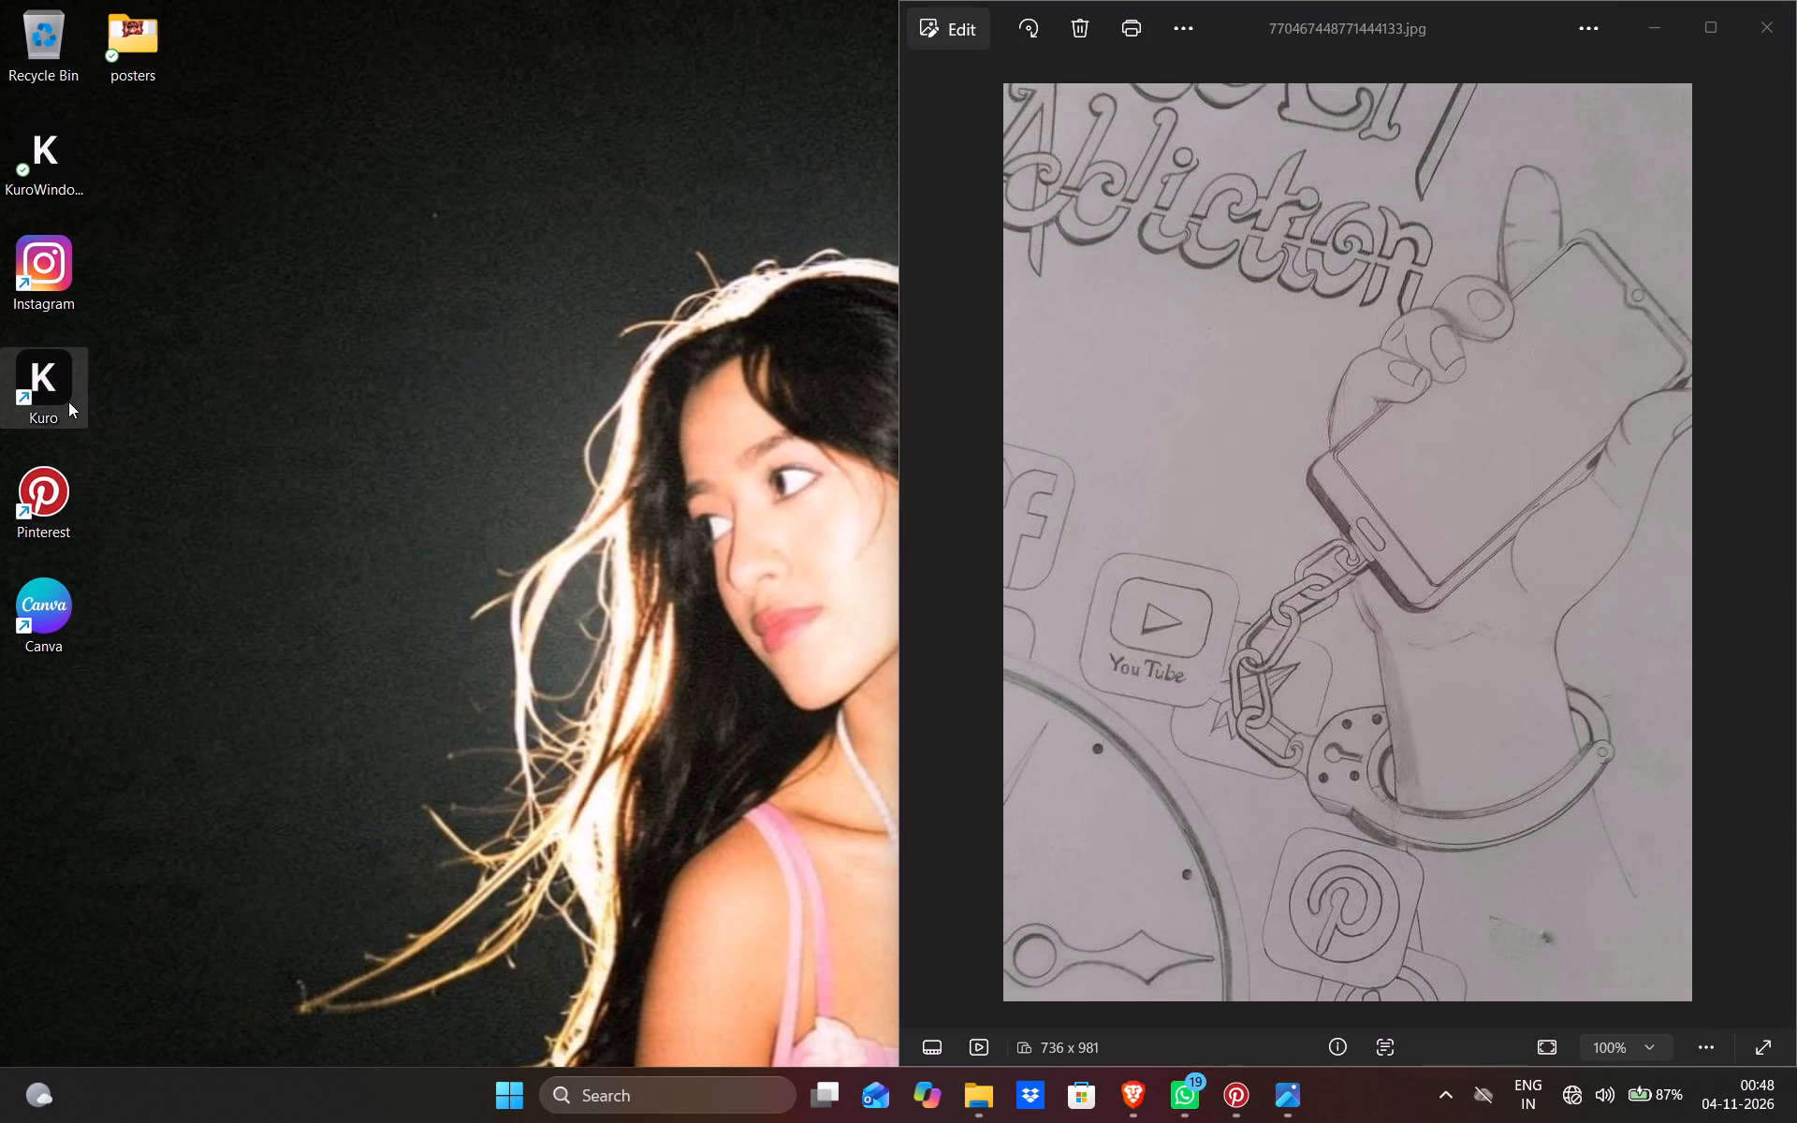
# Close the phone-addiction reference sketch in the Photos viewer.
pyautogui.click(1769, 33)
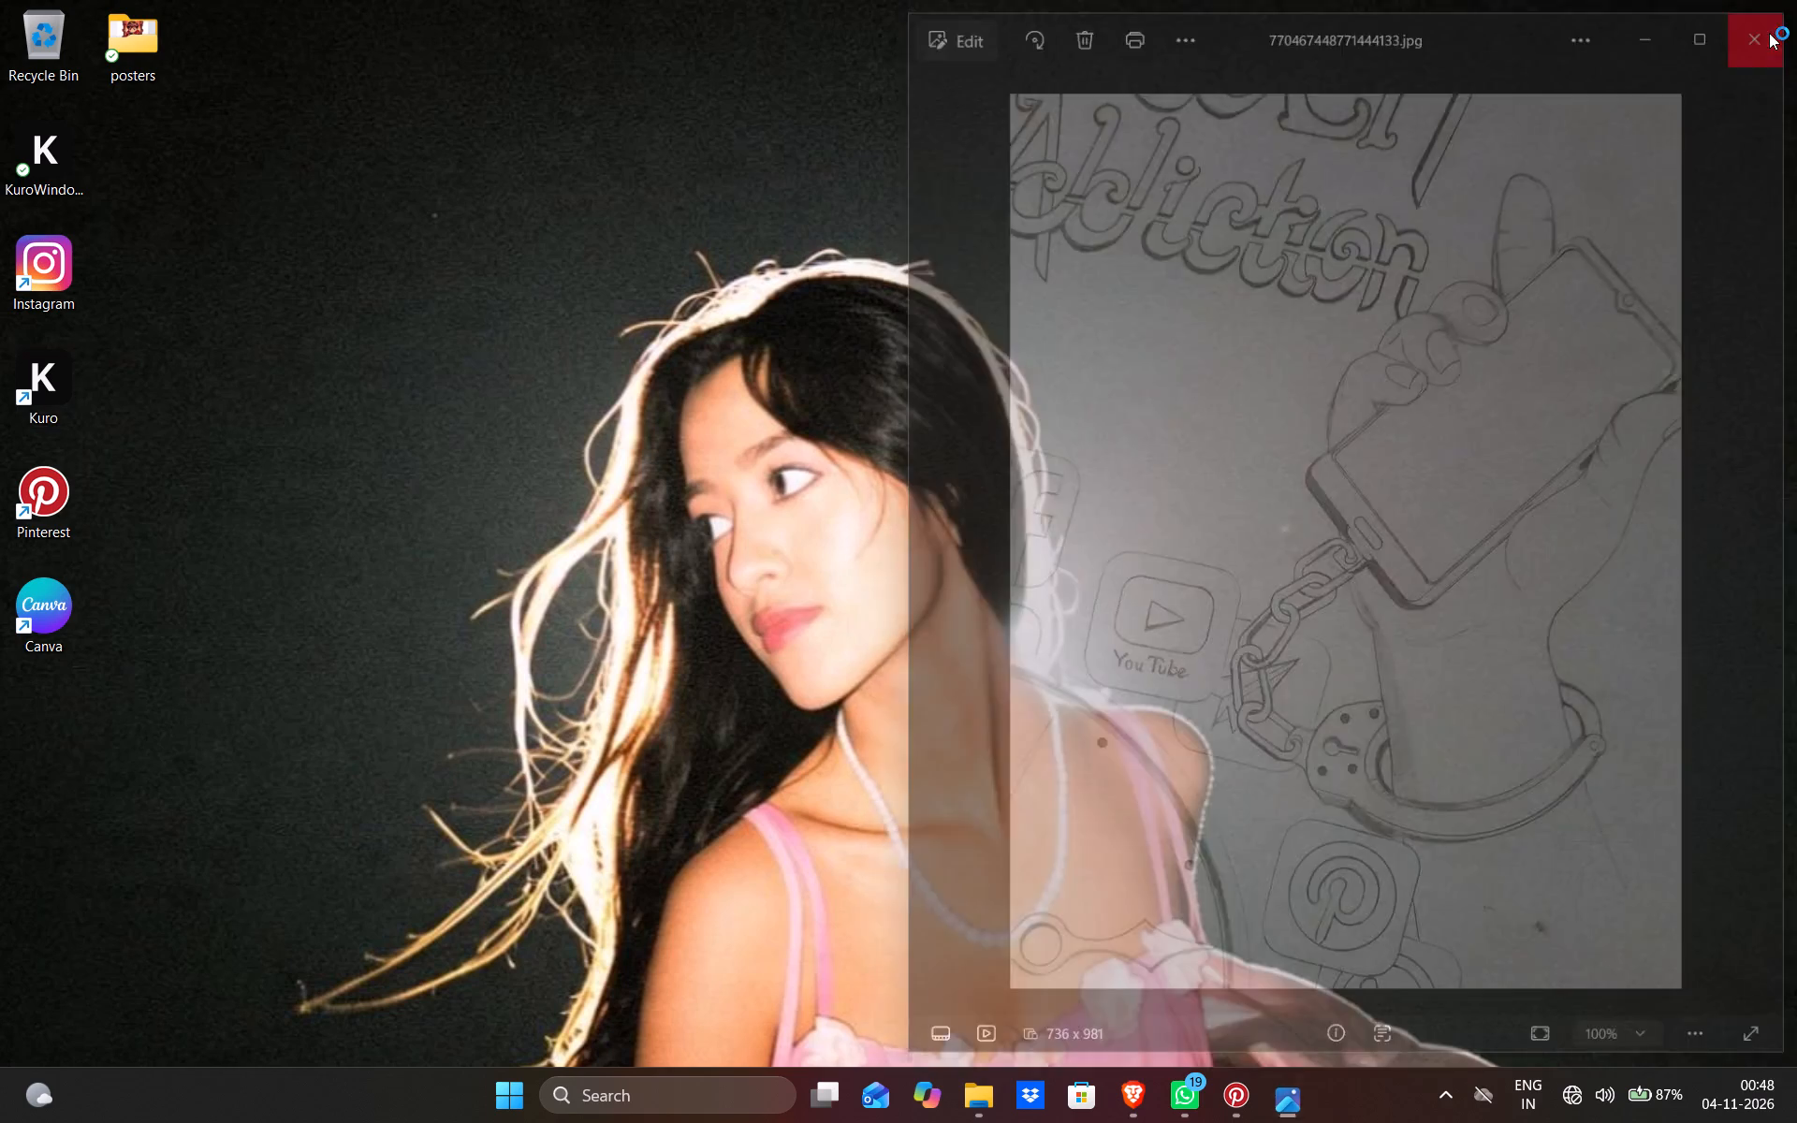
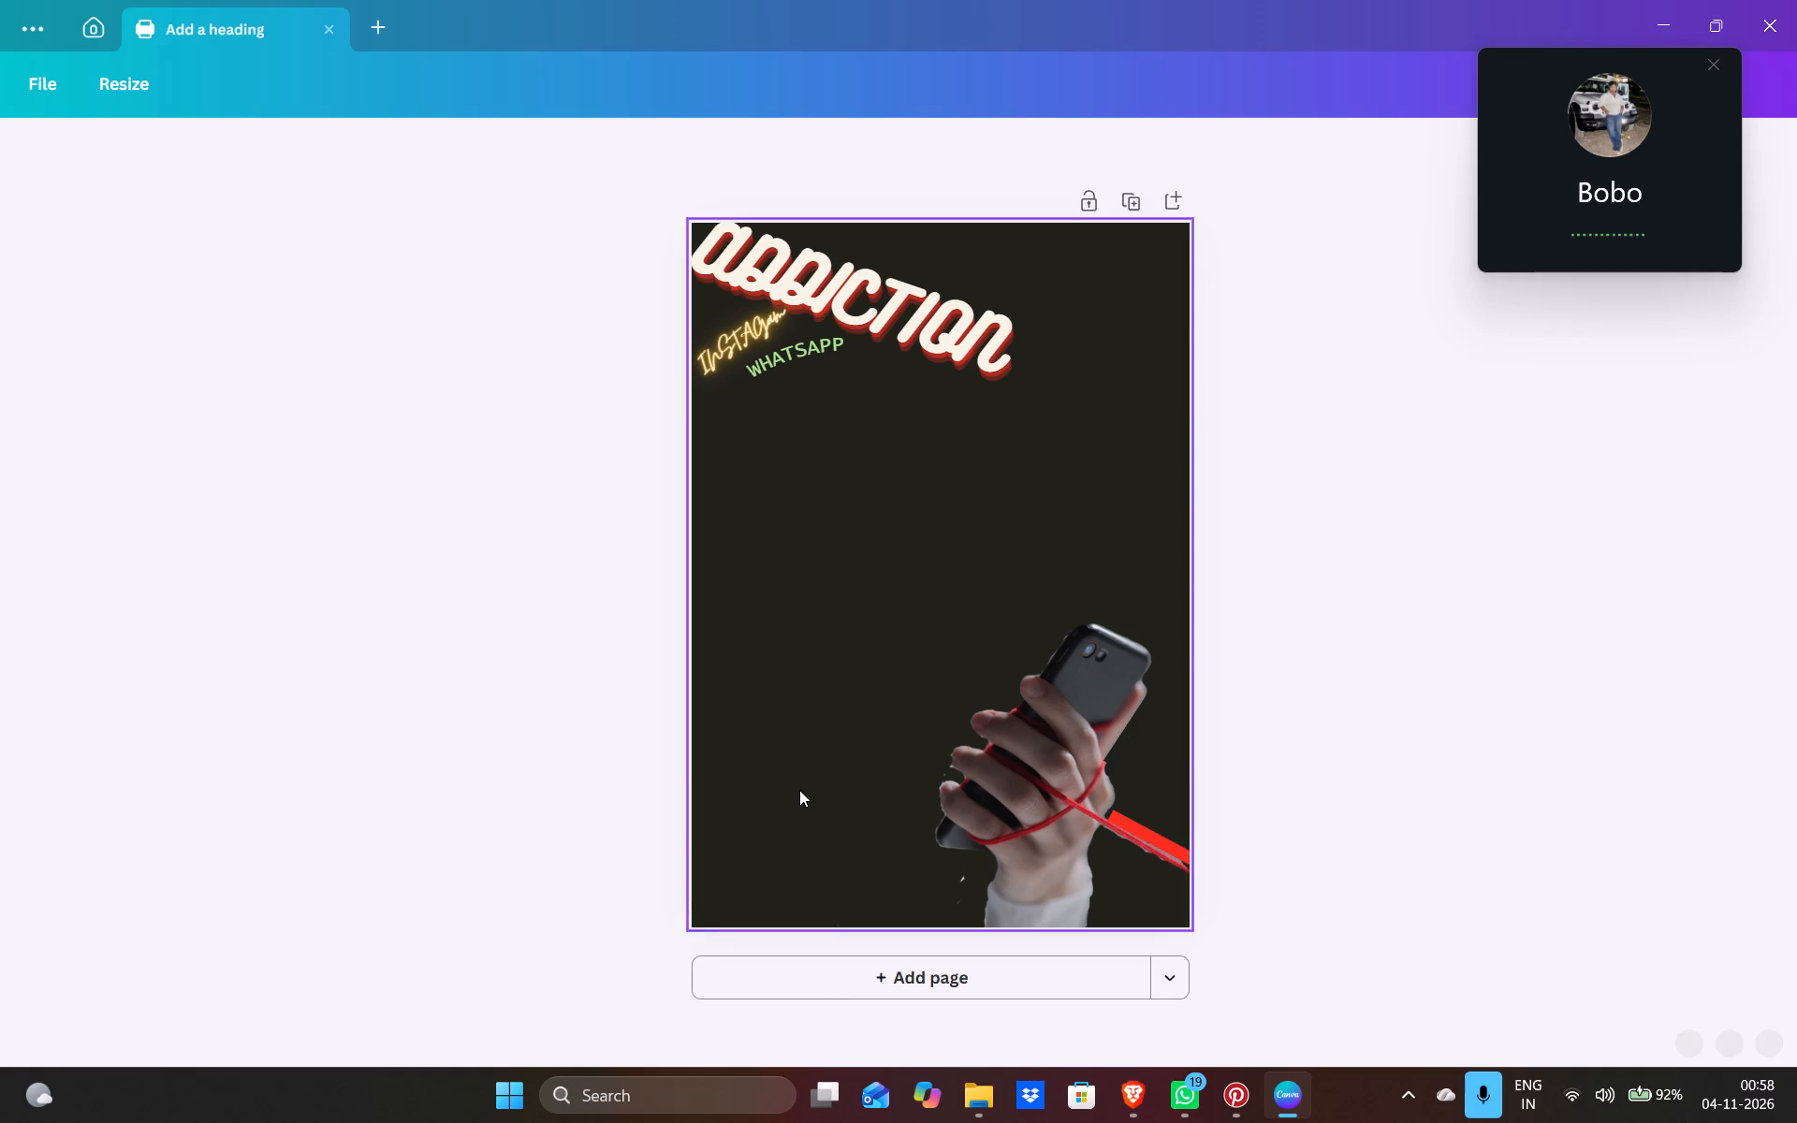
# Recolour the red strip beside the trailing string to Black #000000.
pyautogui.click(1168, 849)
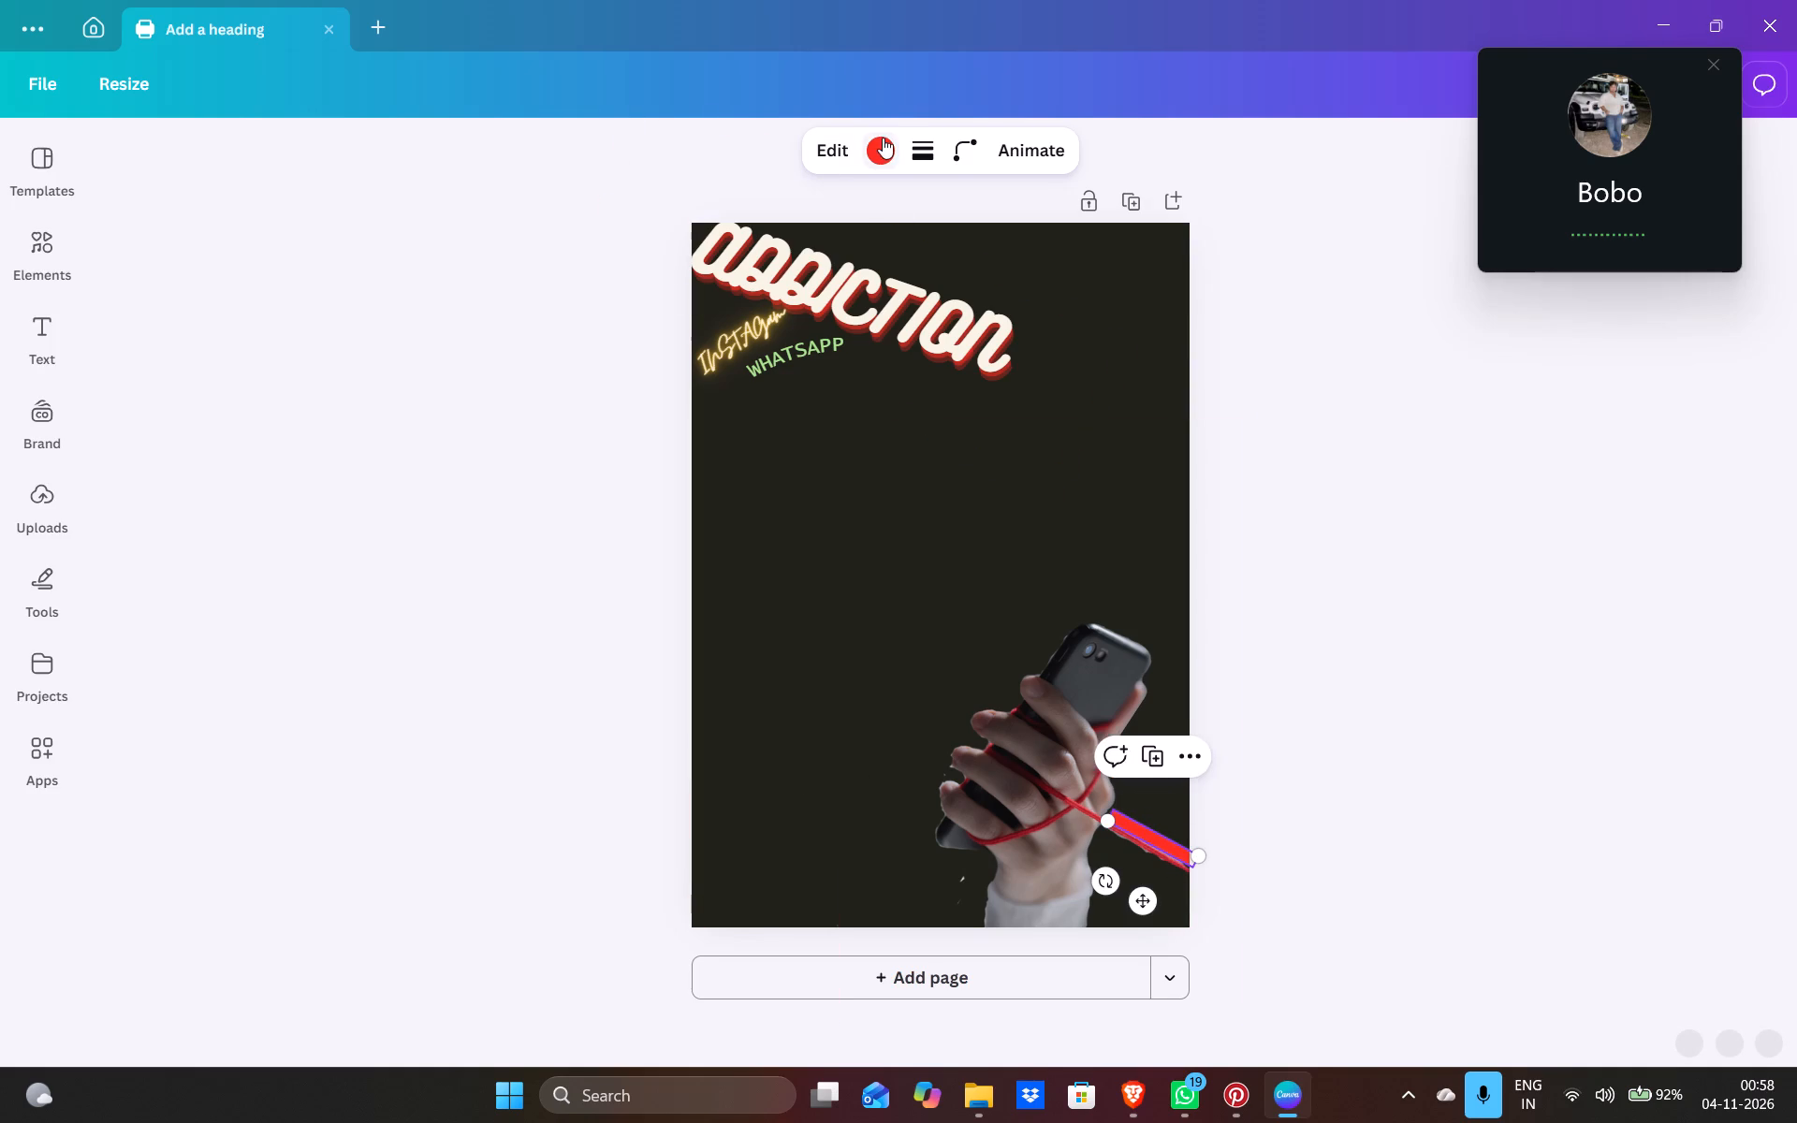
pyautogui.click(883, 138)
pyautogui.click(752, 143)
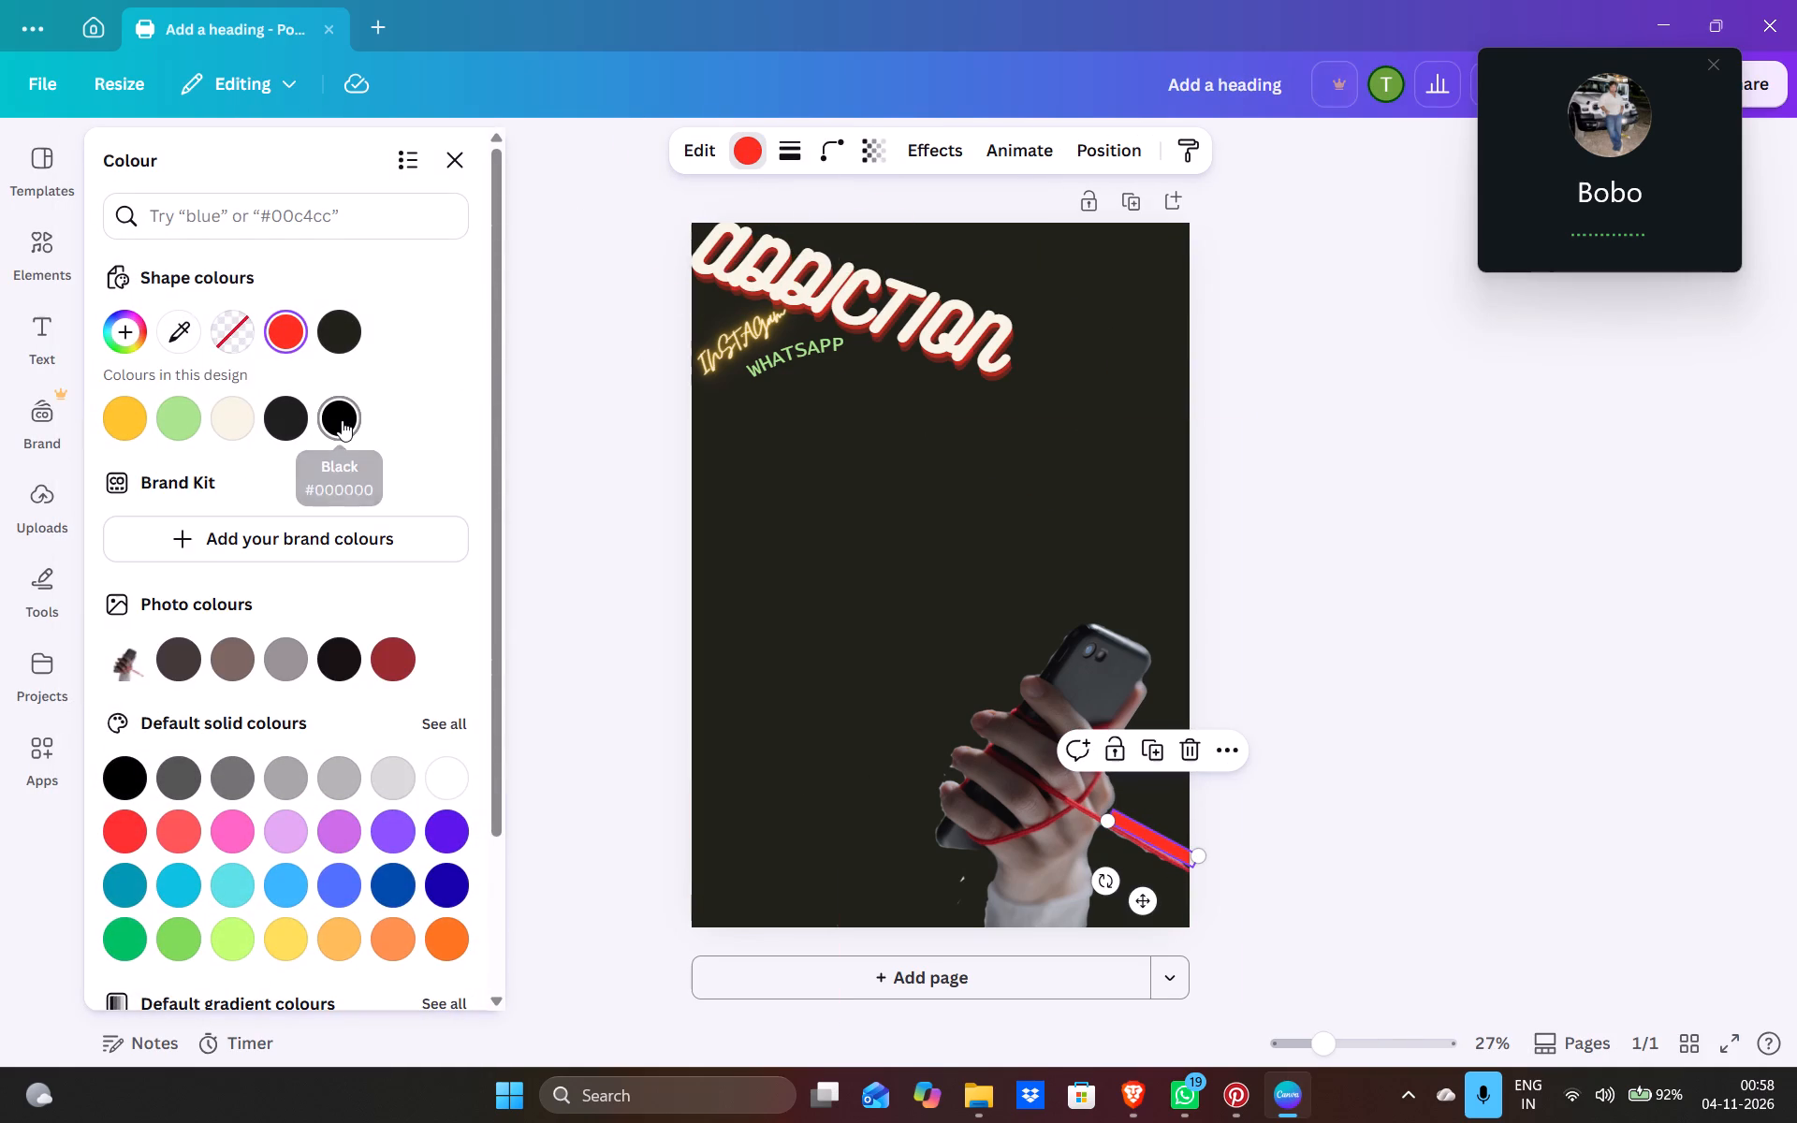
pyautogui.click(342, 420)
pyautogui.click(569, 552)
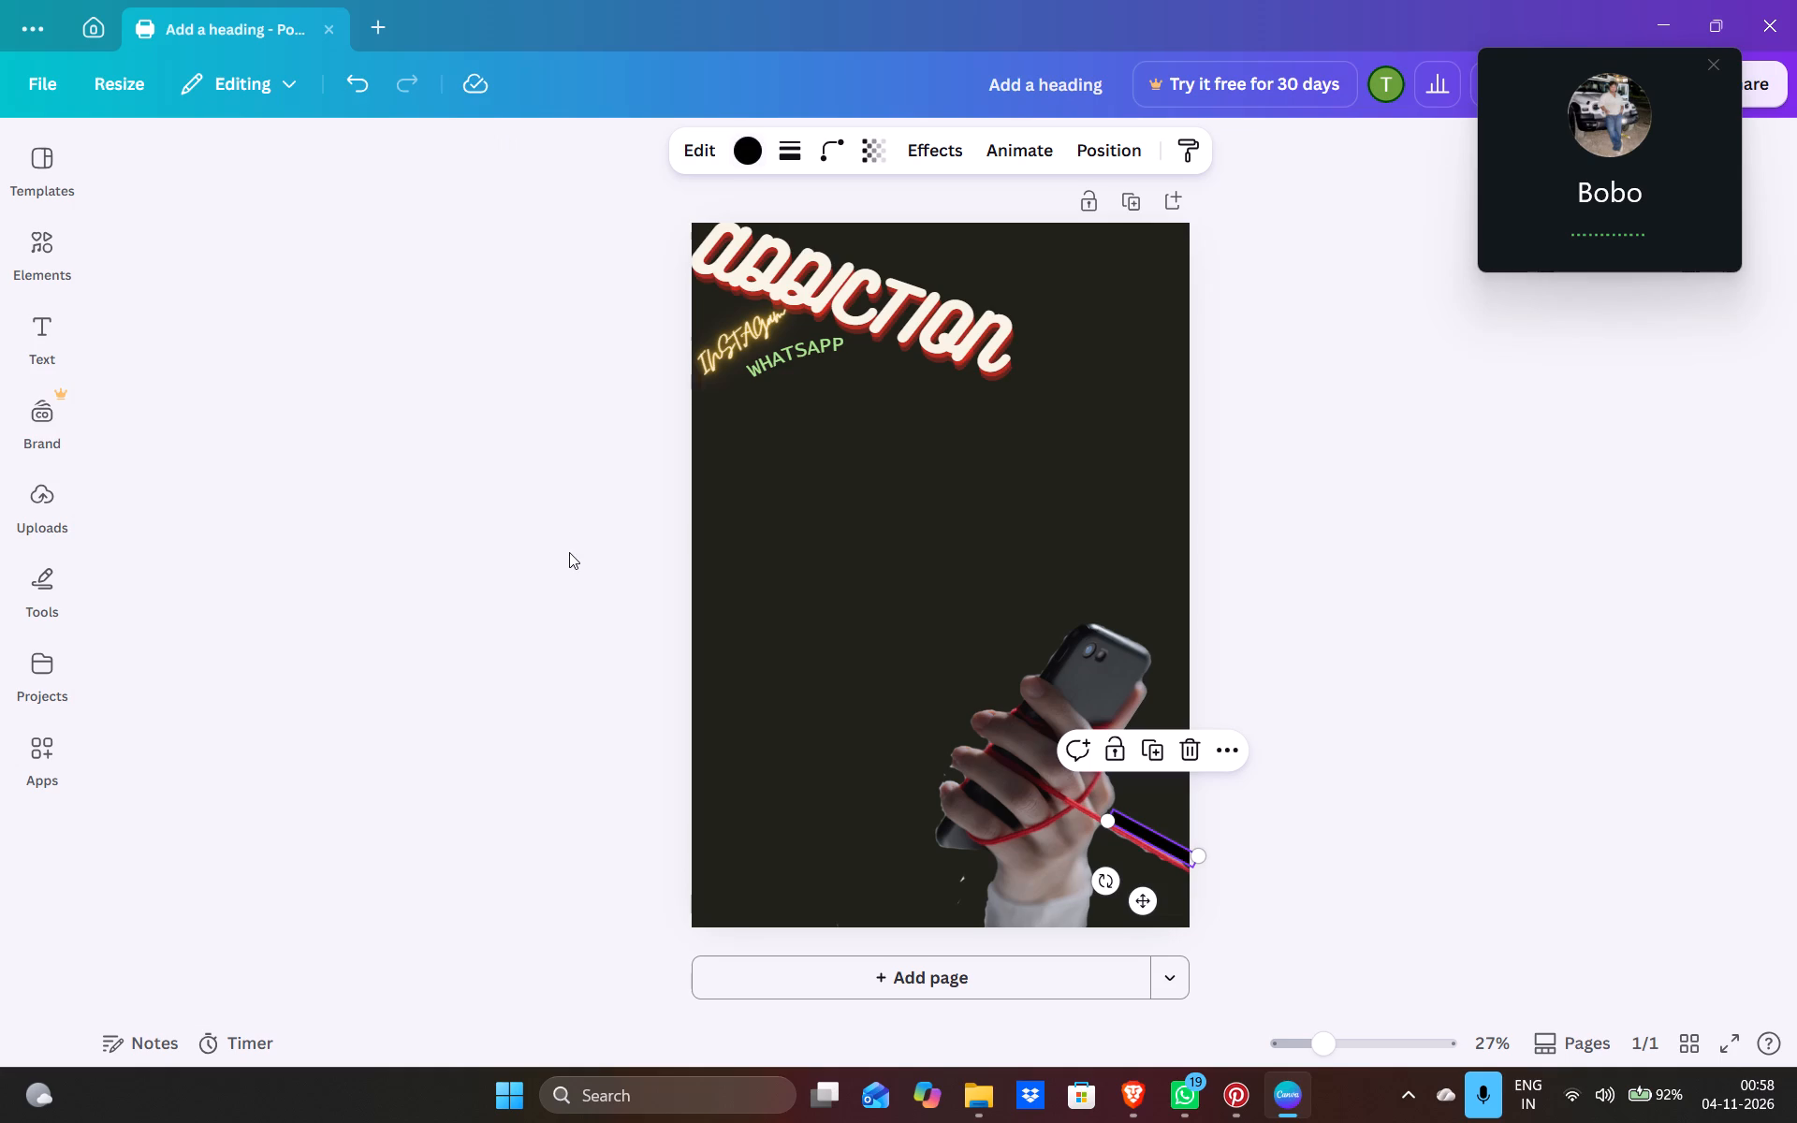
# Recolour the strip beside the trailing string to the background's dark greyolive #21211b.
pyautogui.click(1299, 802)
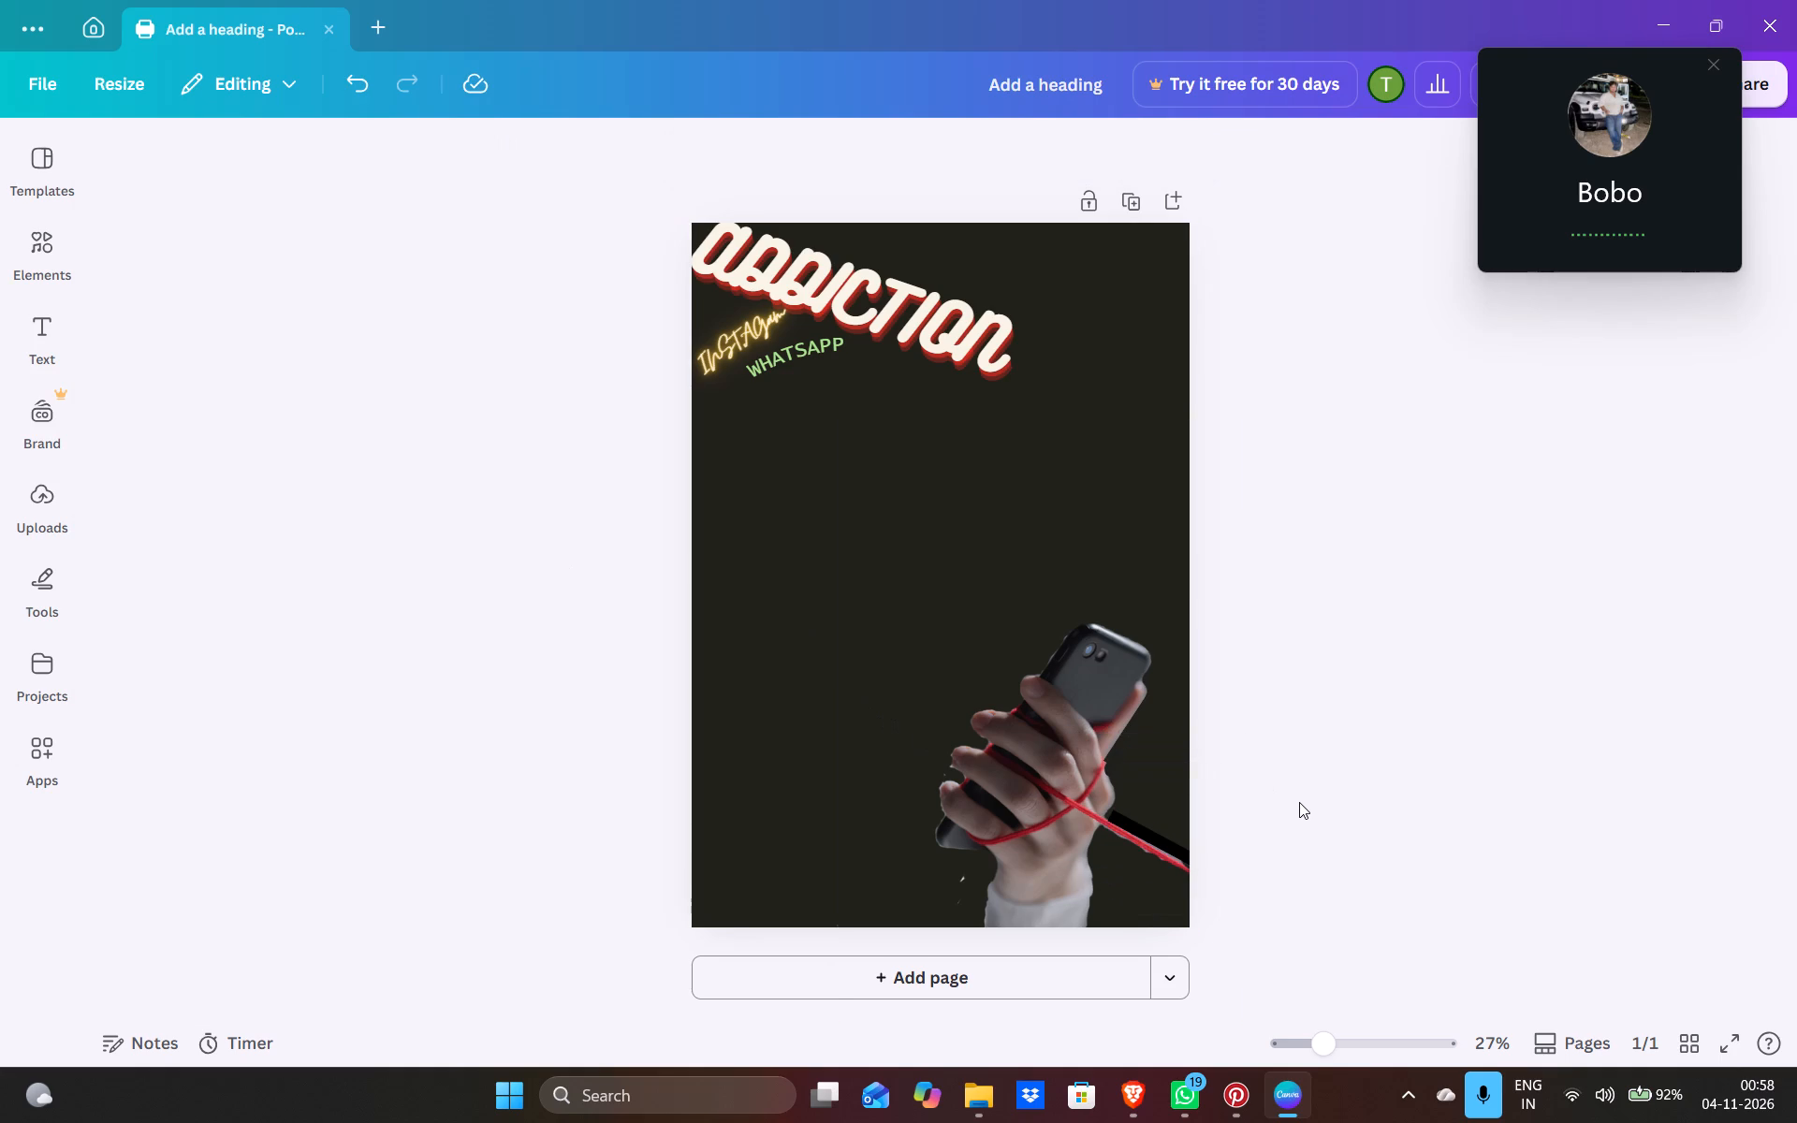
pyautogui.click(1149, 836)
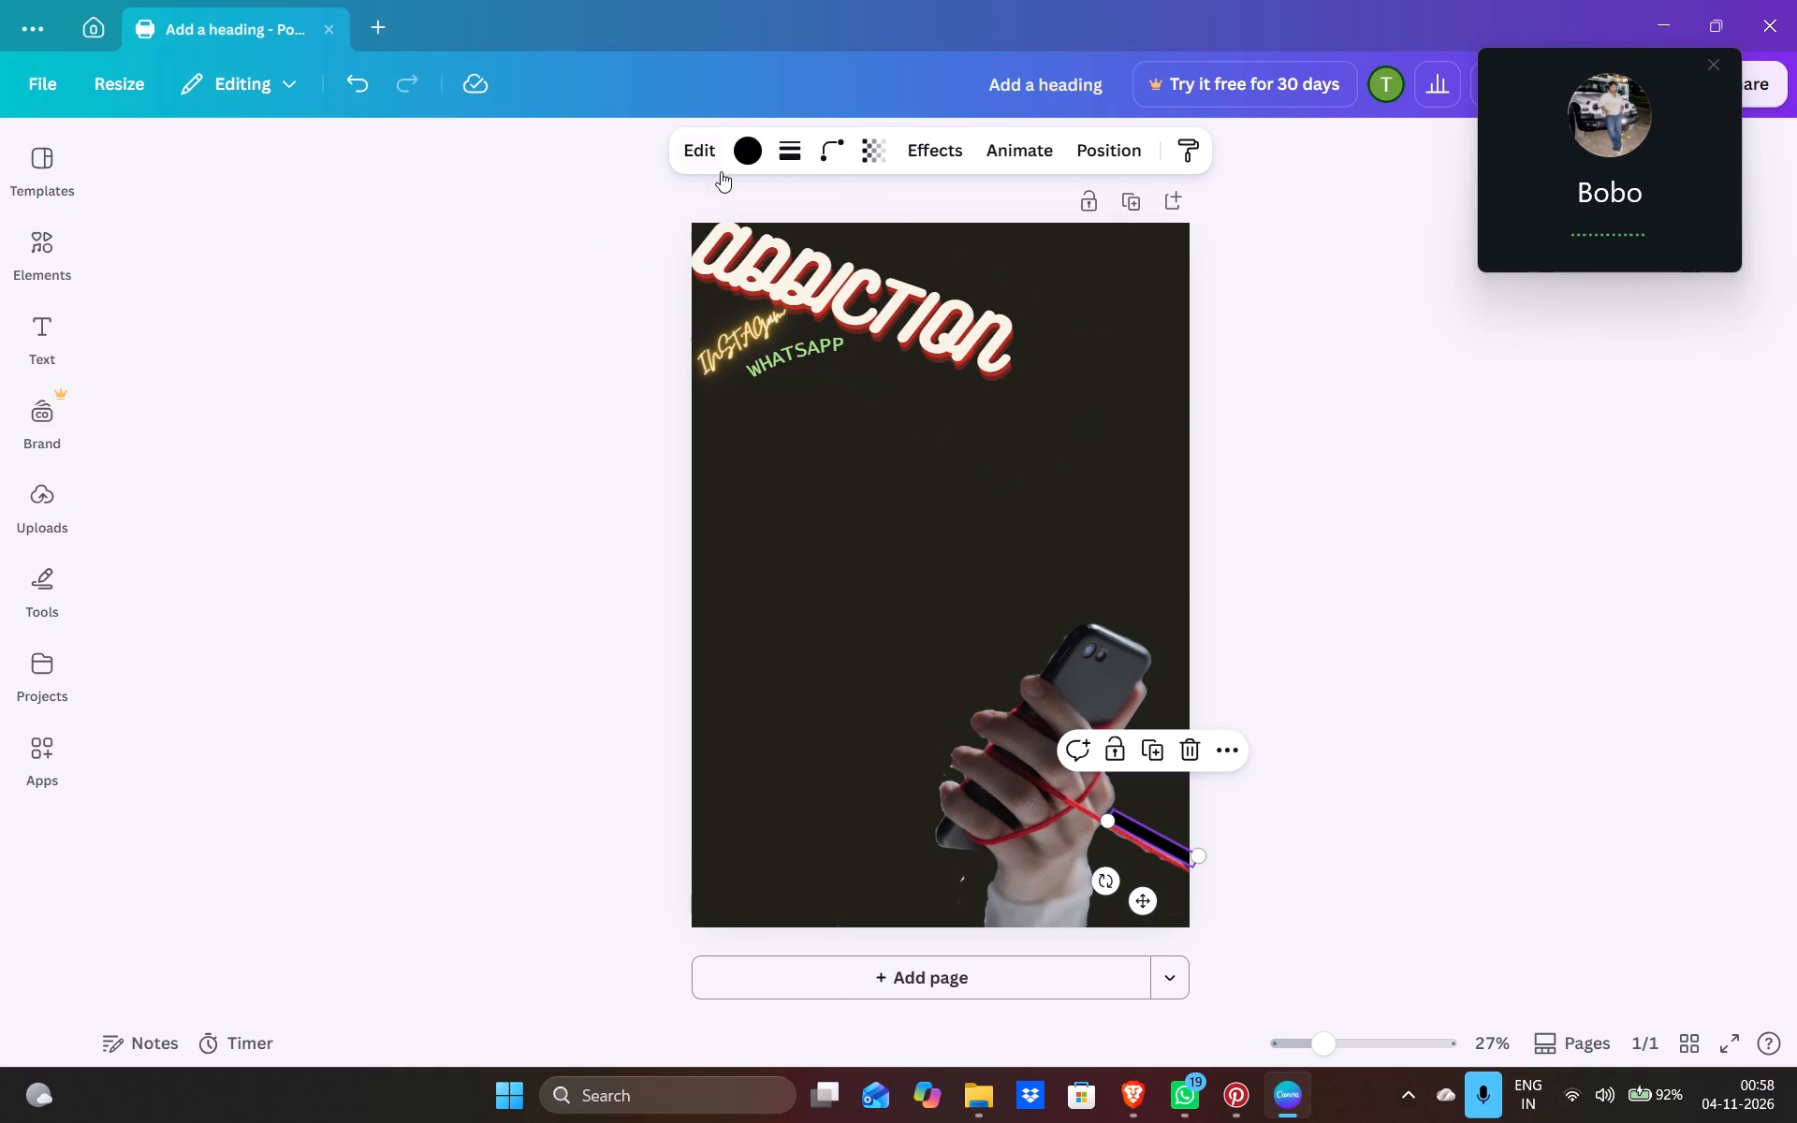
pyautogui.click(740, 151)
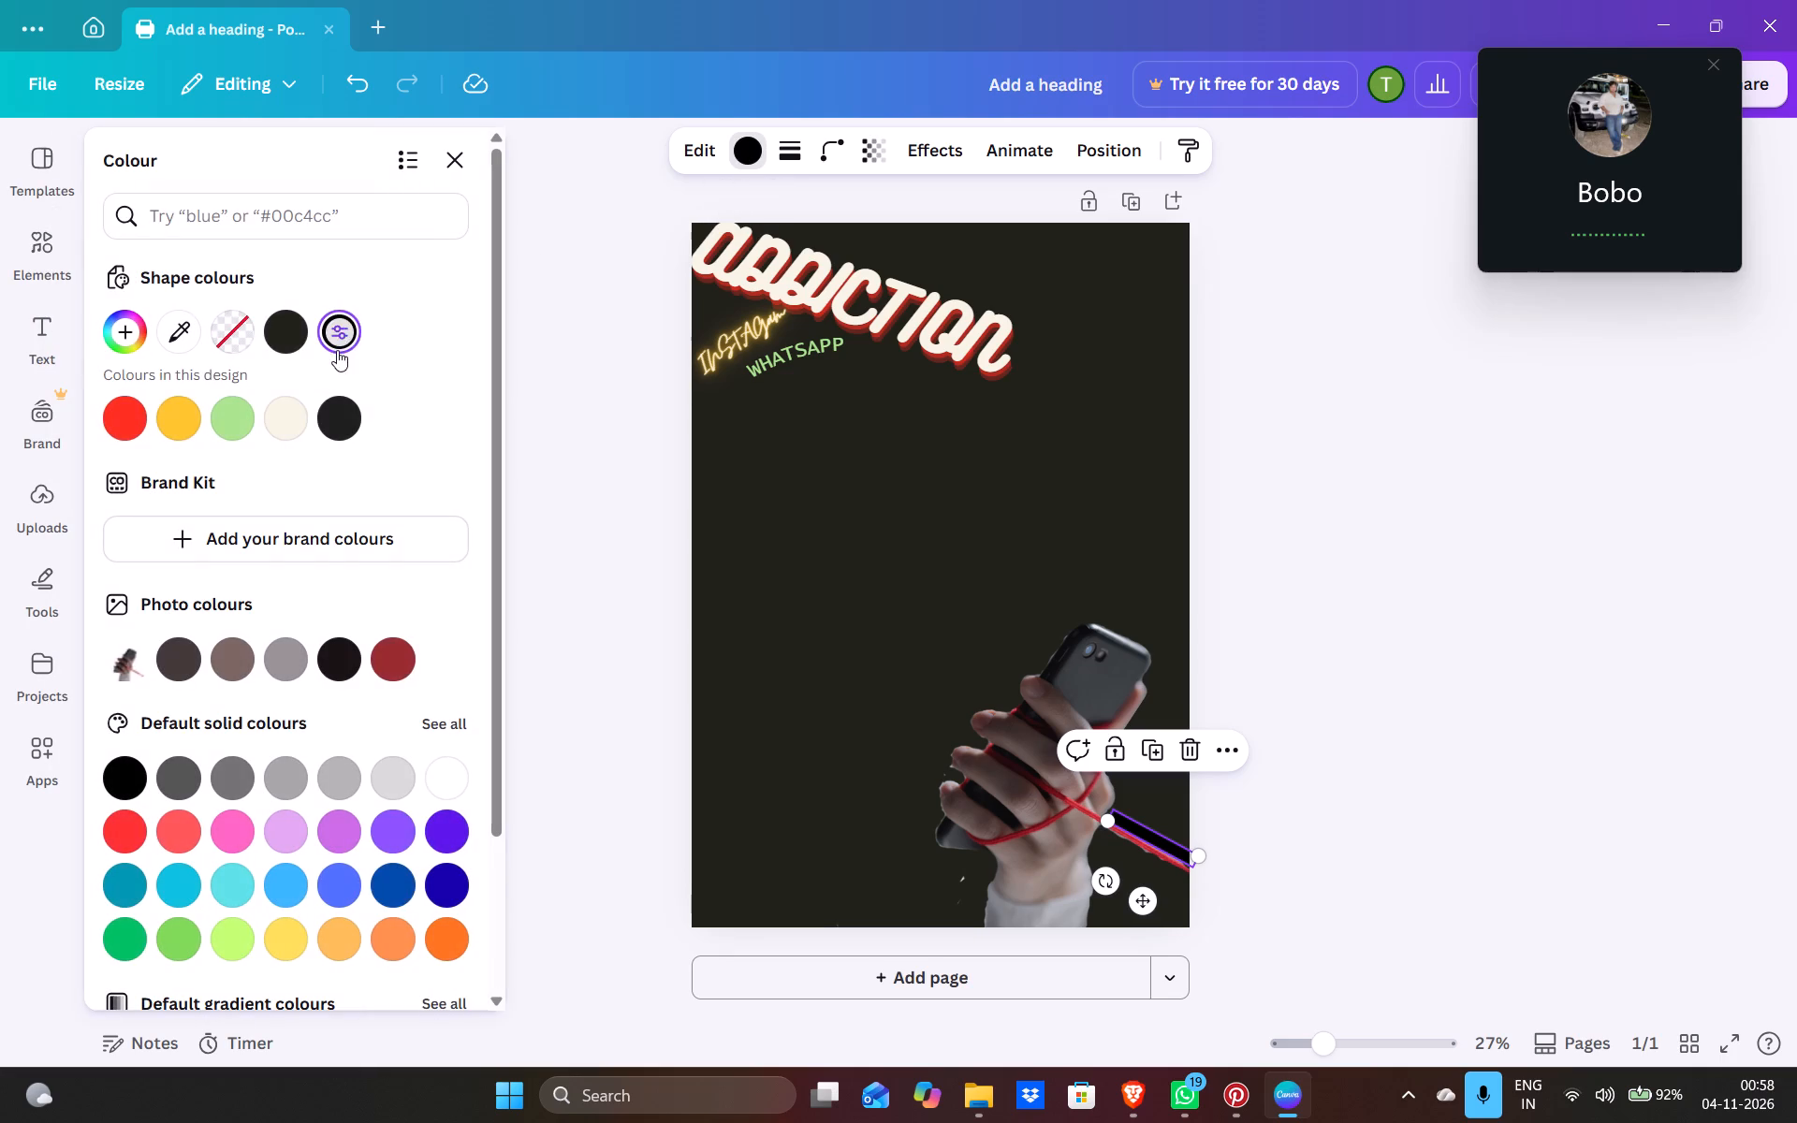
pyautogui.click(280, 332)
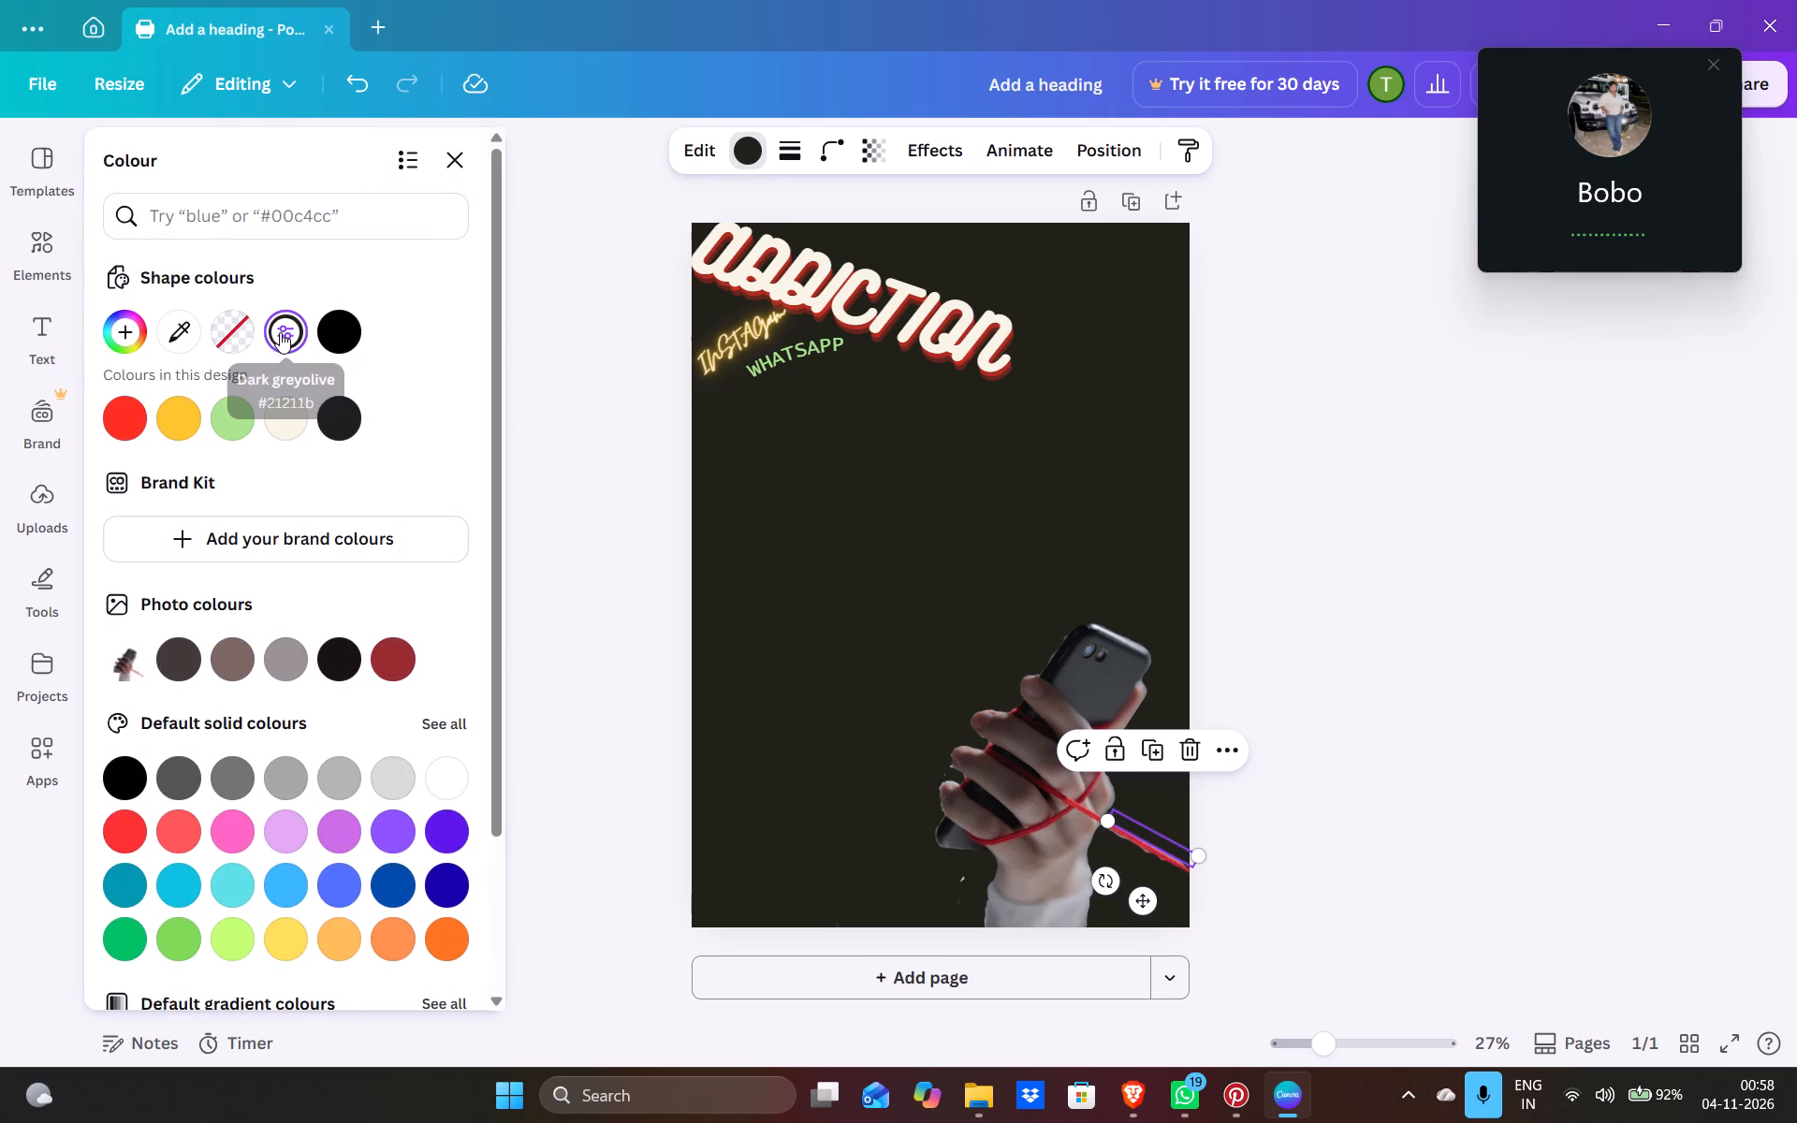
pyautogui.click(514, 505)
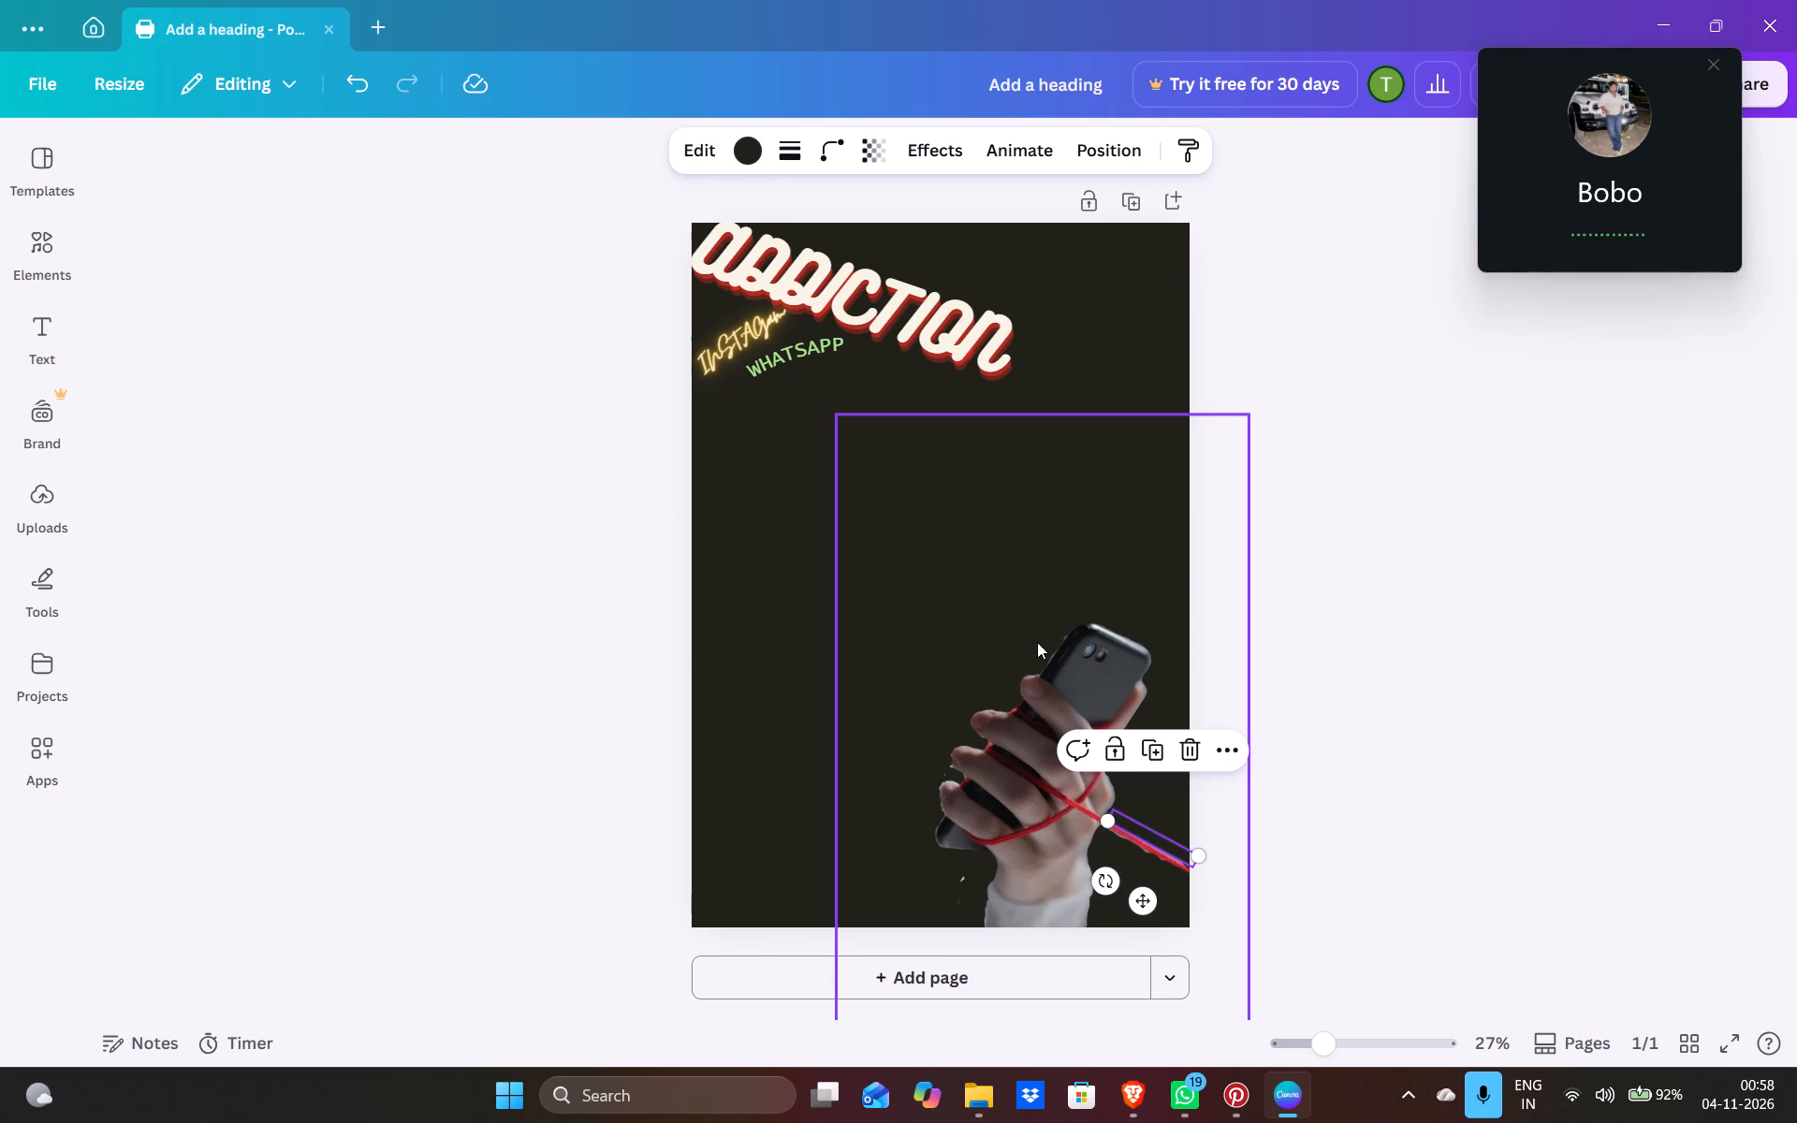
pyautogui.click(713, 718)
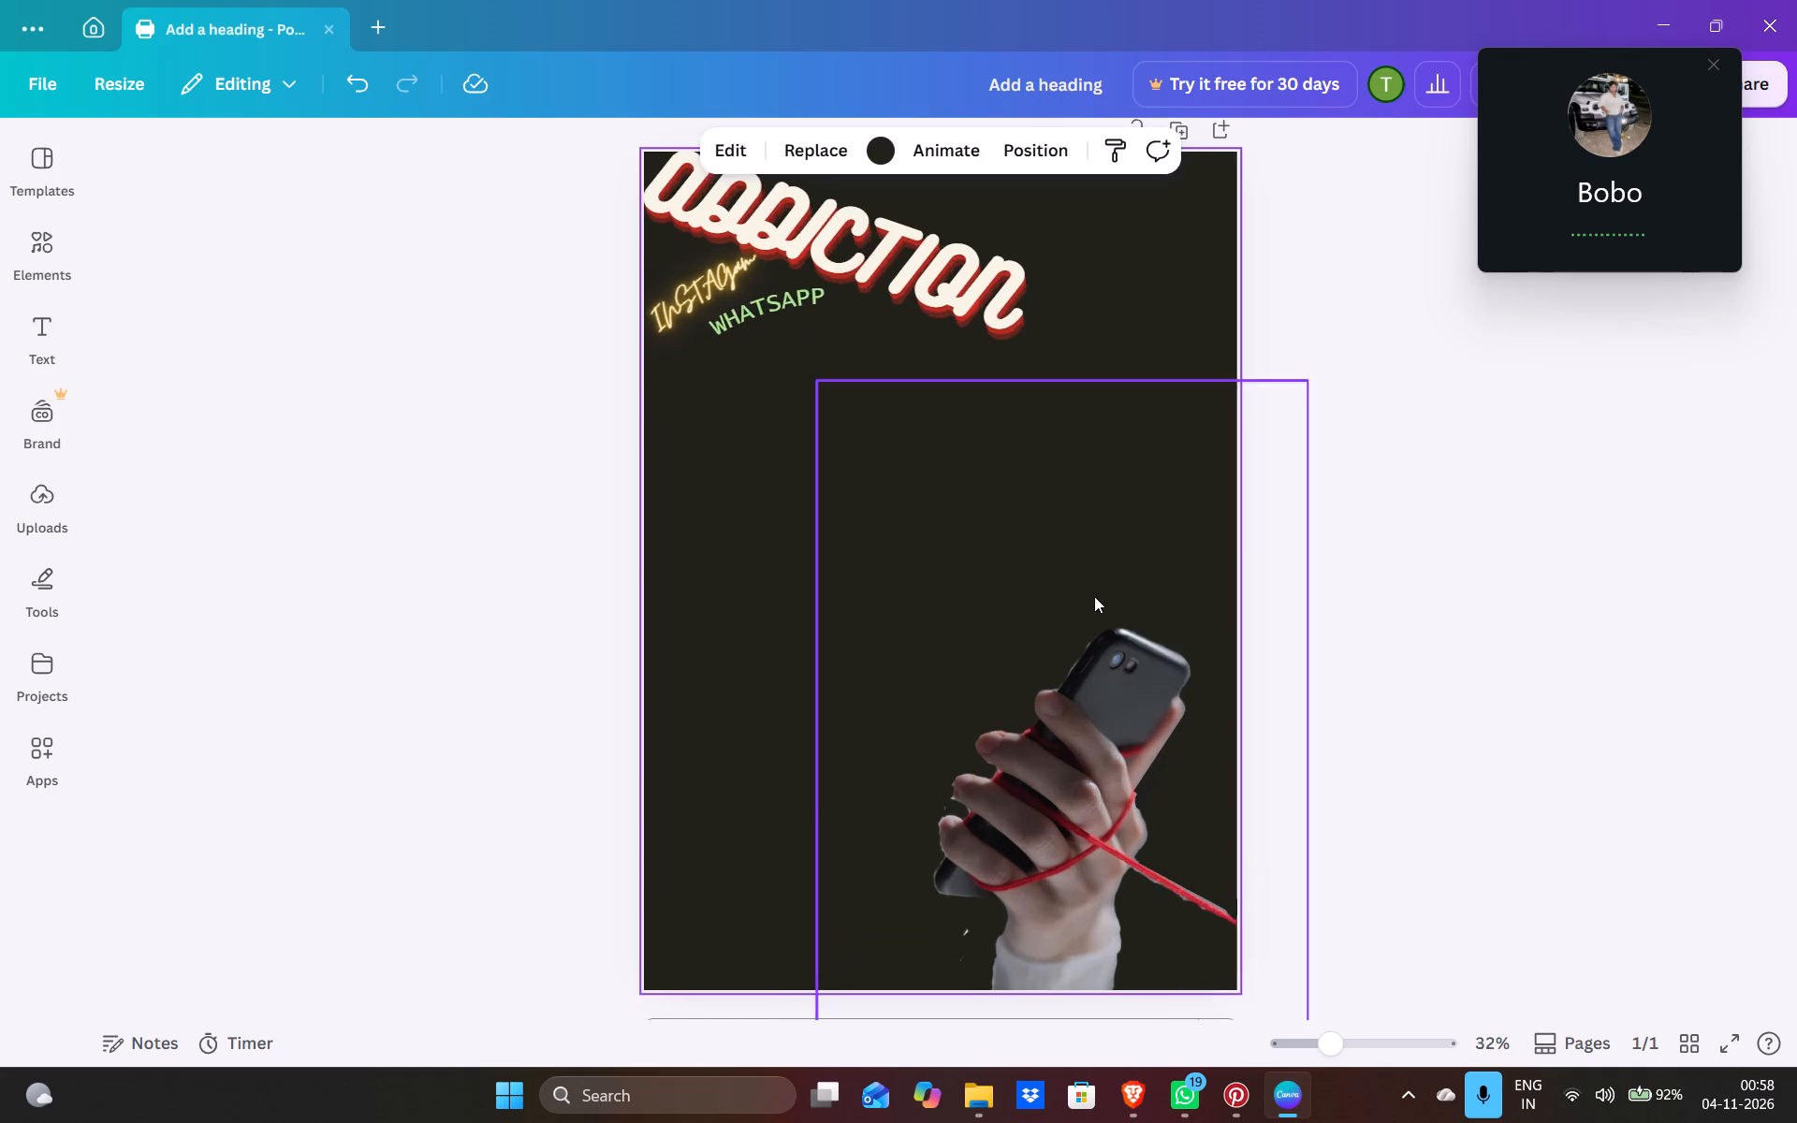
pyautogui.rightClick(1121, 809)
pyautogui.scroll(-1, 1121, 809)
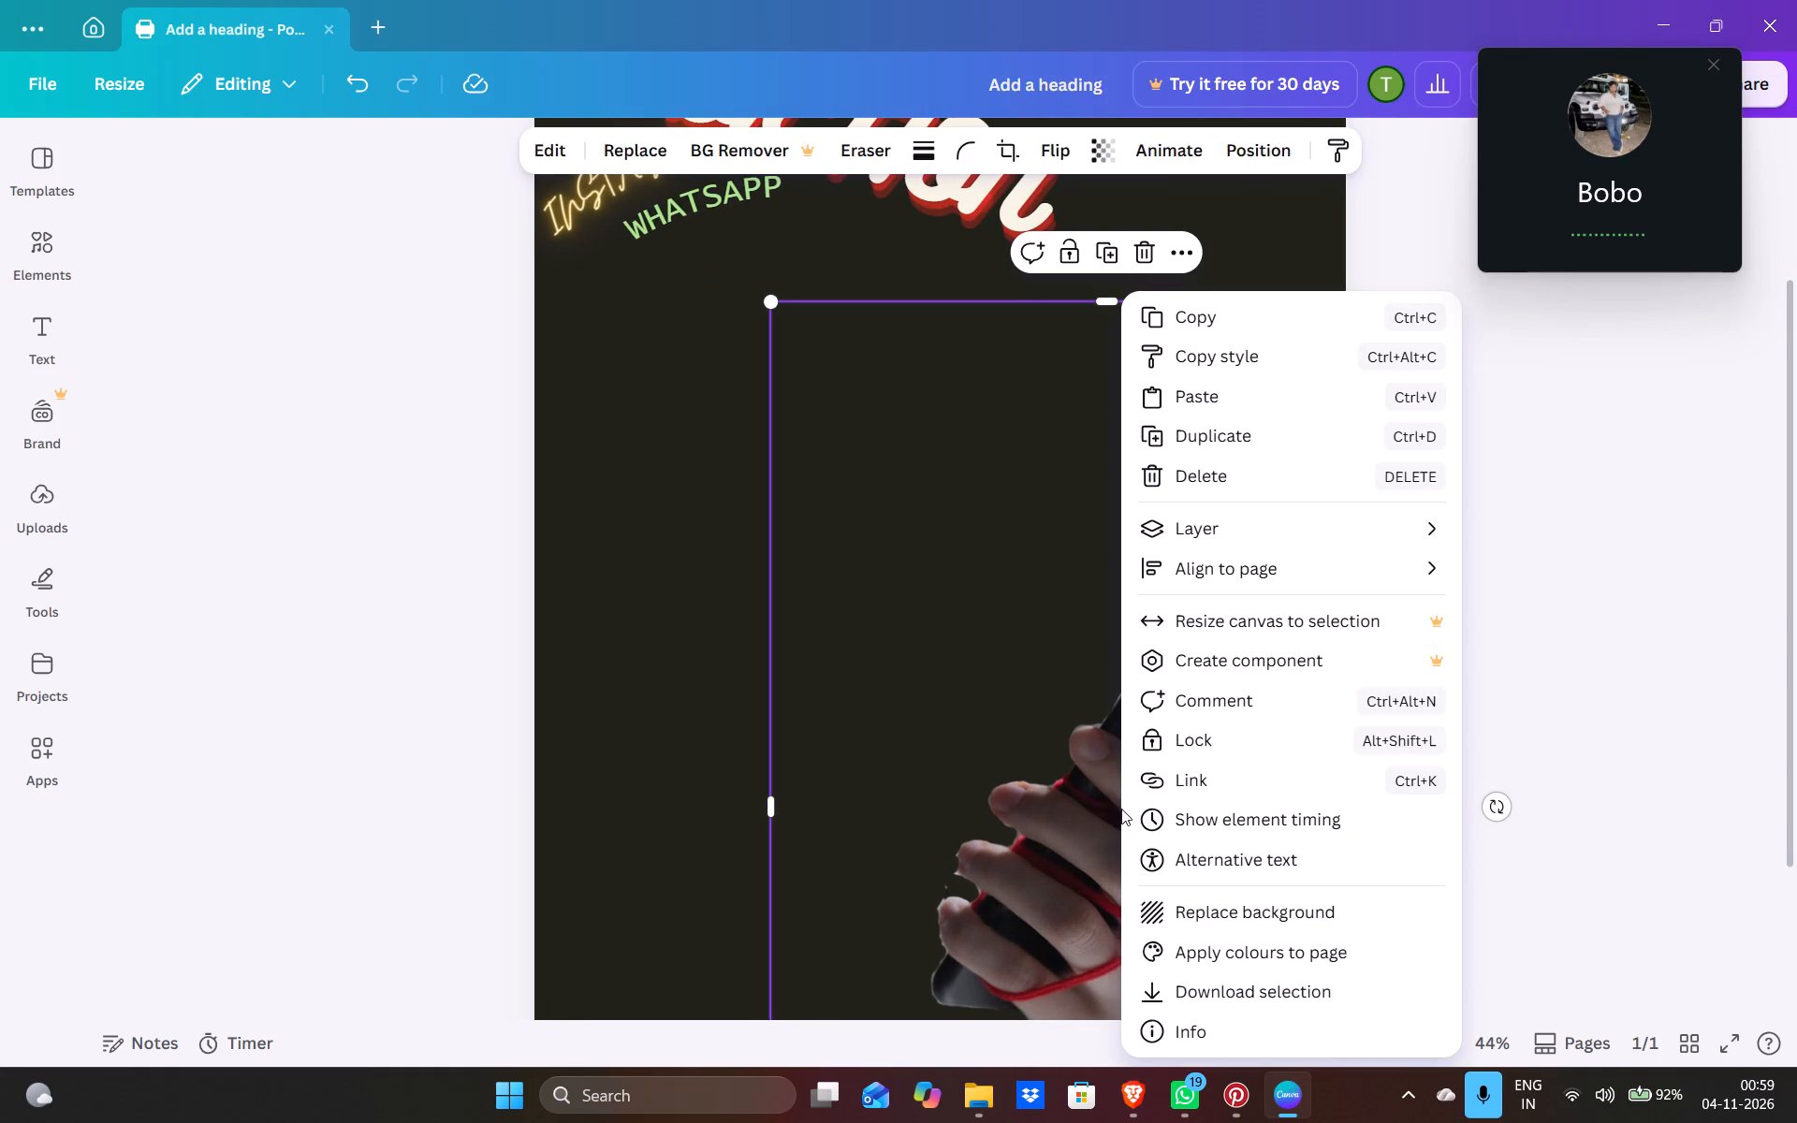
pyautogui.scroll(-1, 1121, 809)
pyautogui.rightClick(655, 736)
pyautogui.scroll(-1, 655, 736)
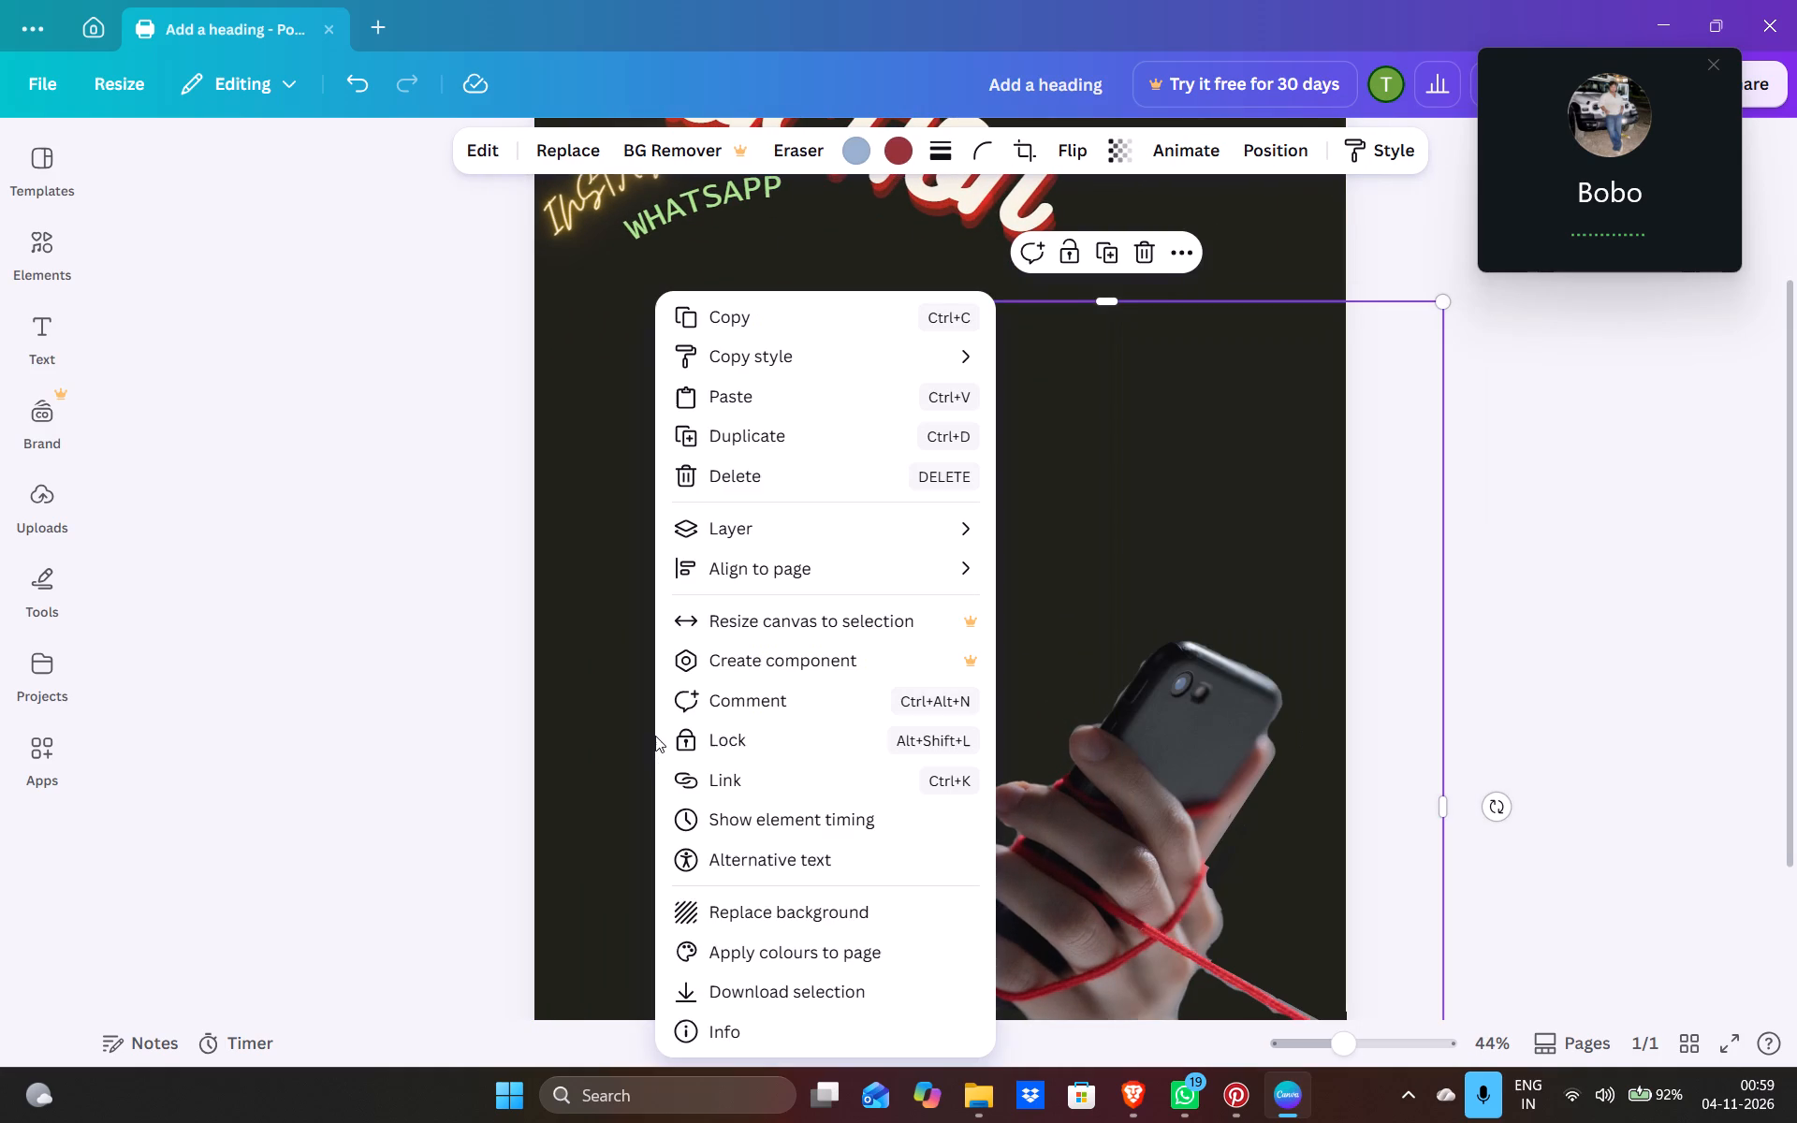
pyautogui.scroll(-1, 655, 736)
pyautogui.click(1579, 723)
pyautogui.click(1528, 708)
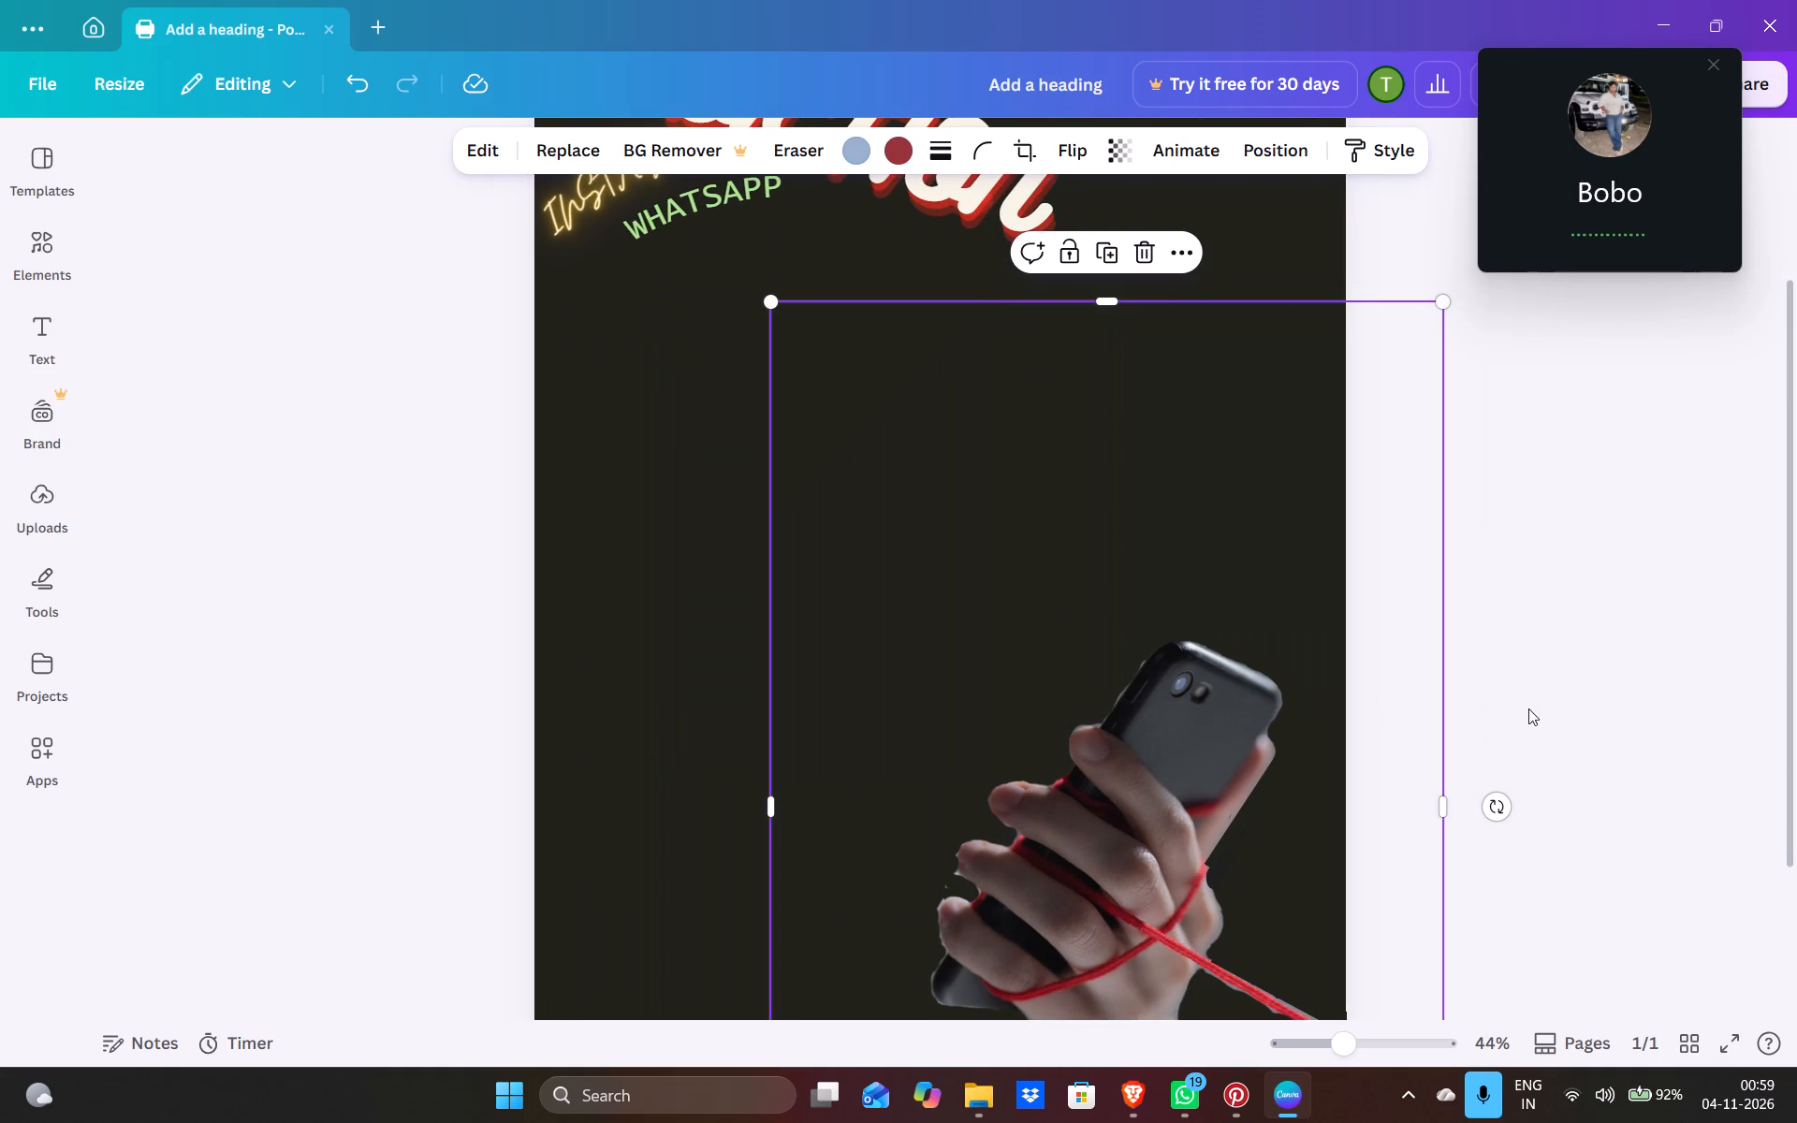
# Take the black marker from the drawing tools, dab over the grey fringe near the trailing string's end, and undo the last dab.
pyautogui.moveTo(708, 580); pyautogui.dragTo(730, 425)
pyautogui.moveTo(1787, 615); pyautogui.dragTo(1796, 786)
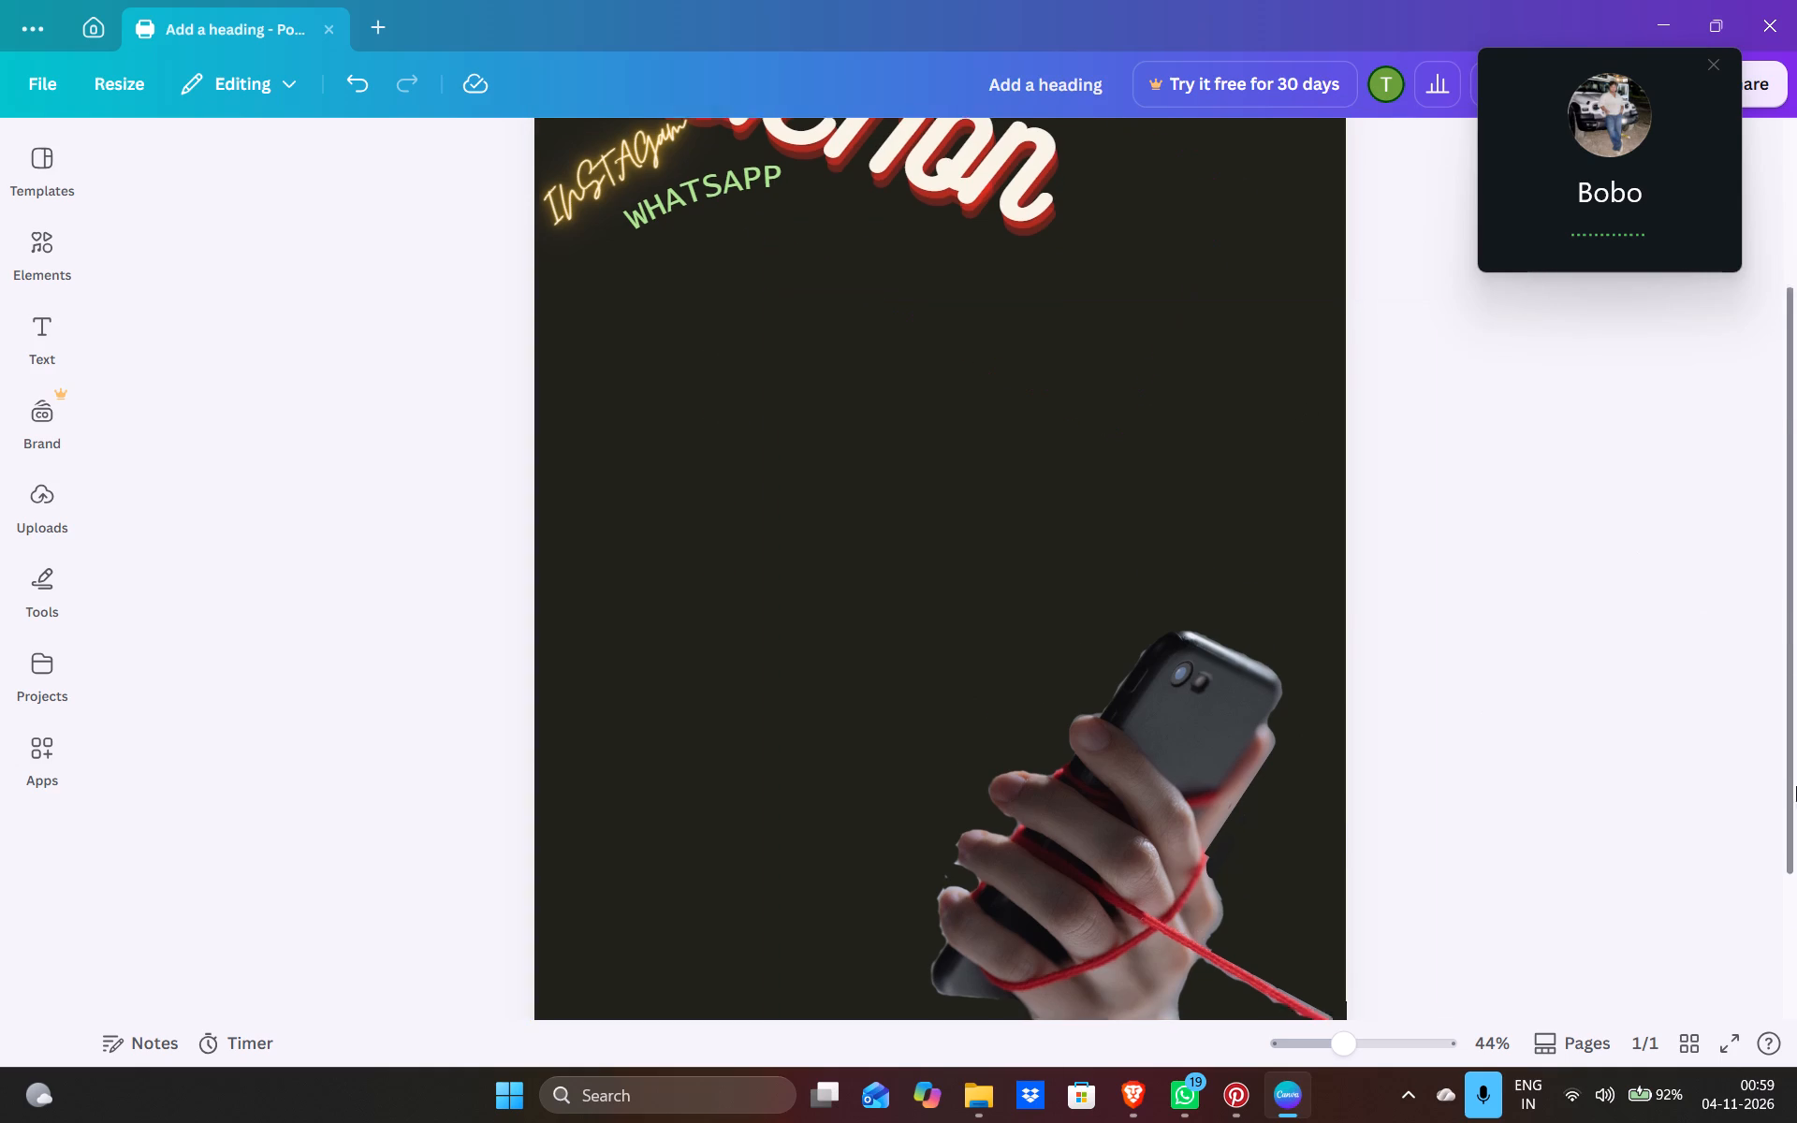
pyautogui.moveTo(1796, 786); pyautogui.dragTo(1796, 1030)
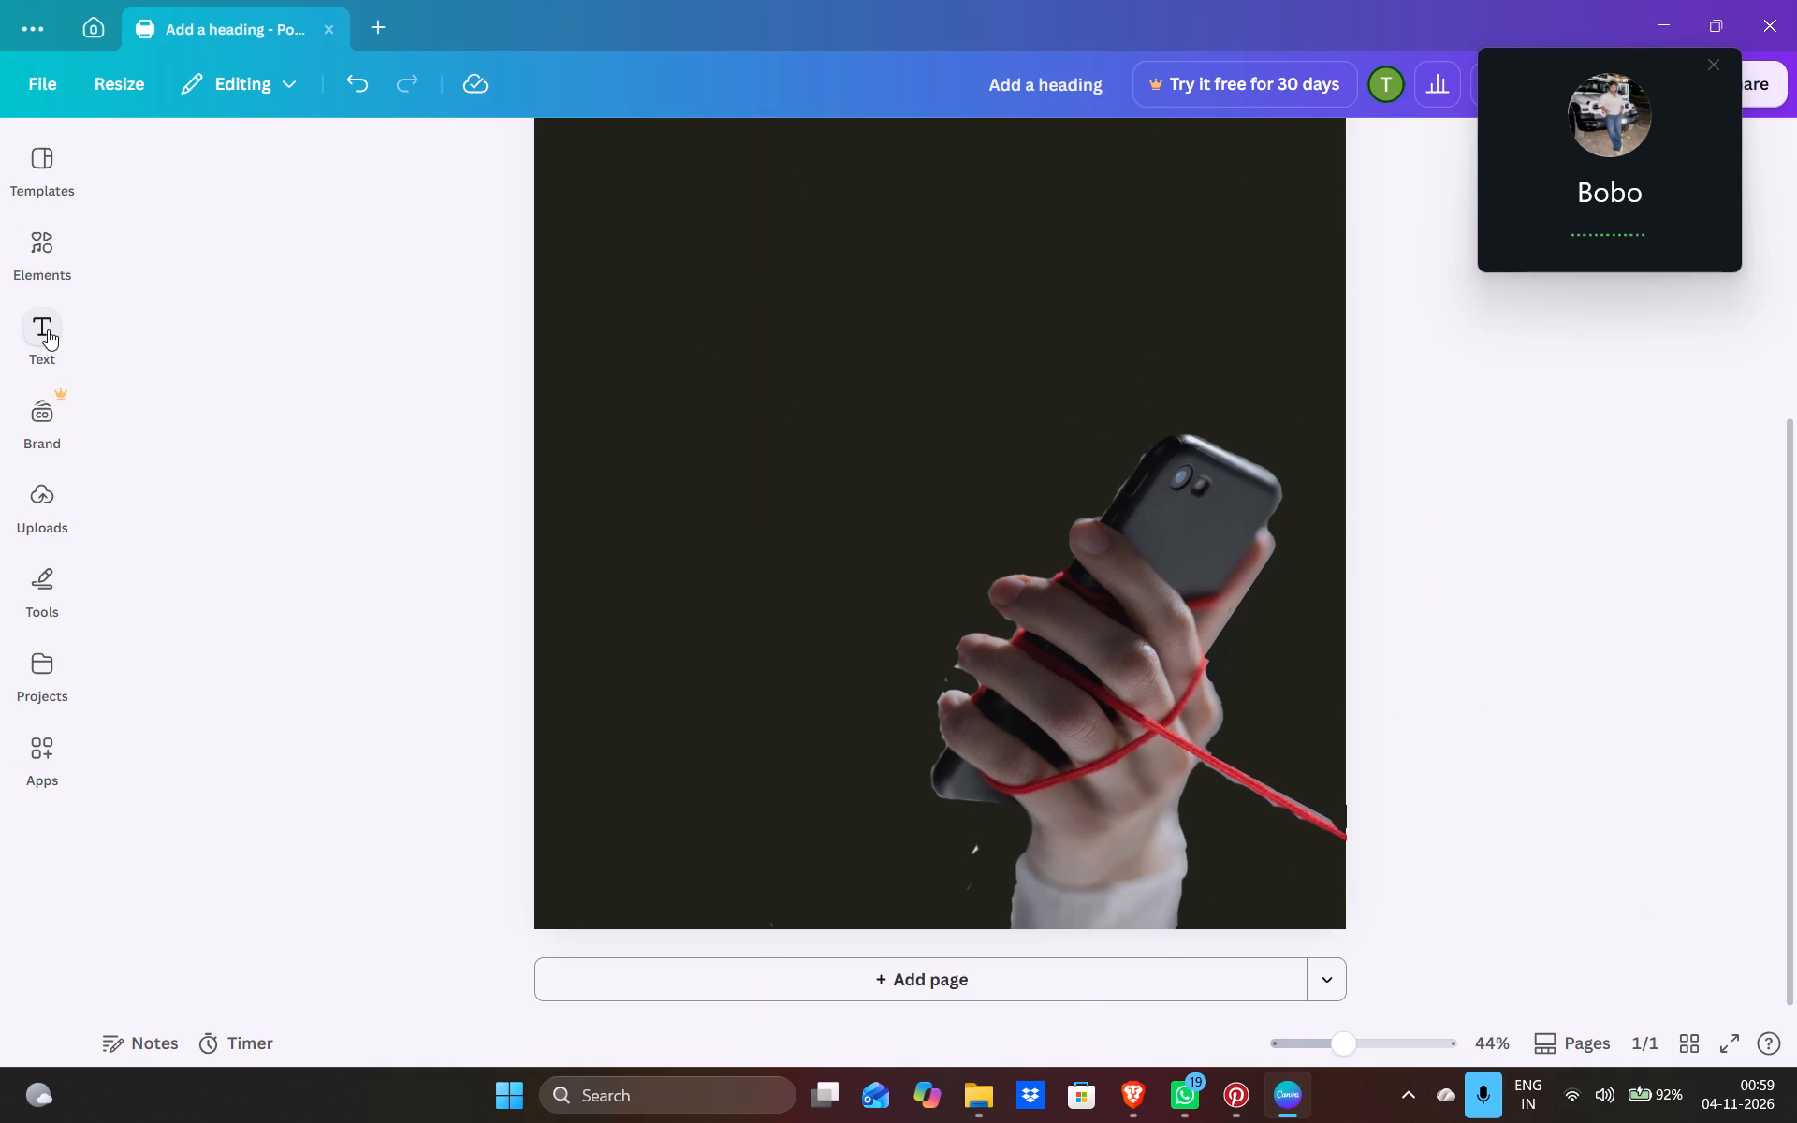
pyautogui.click(23, 605)
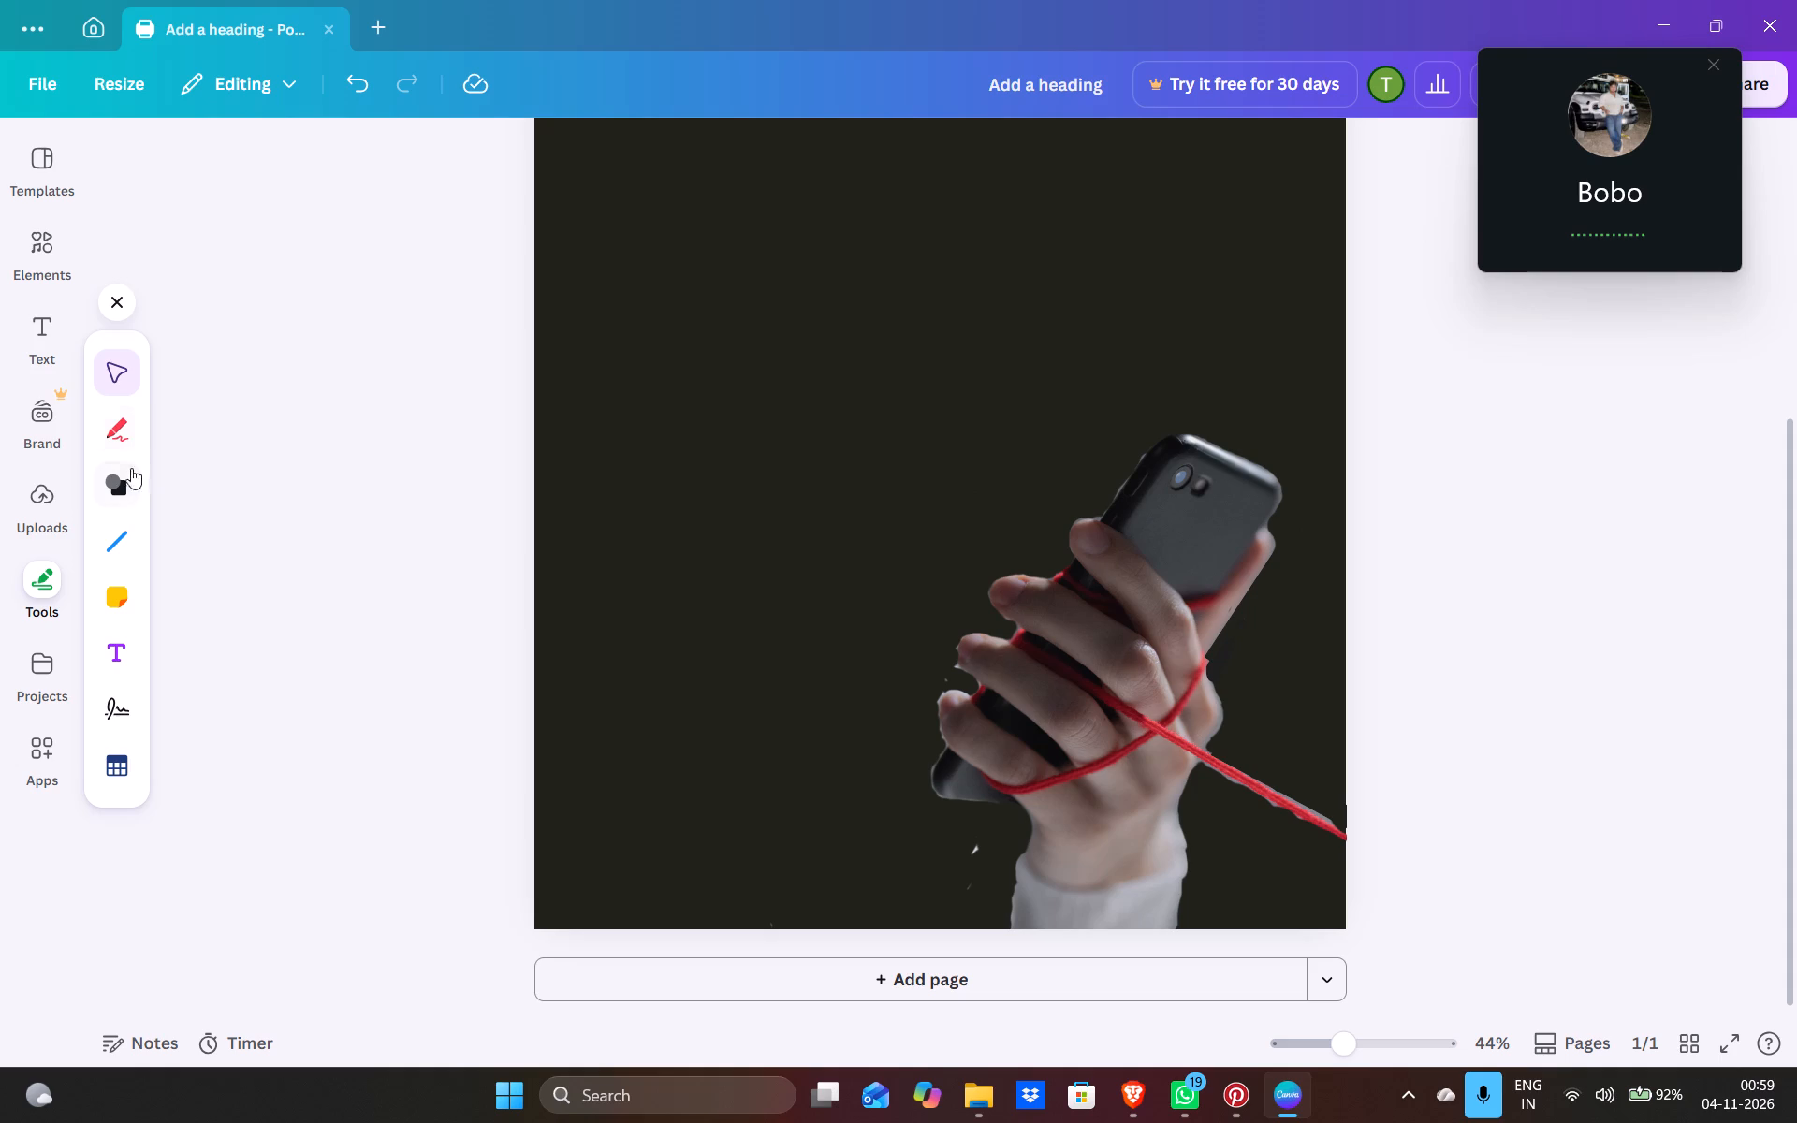
pyautogui.click(115, 427)
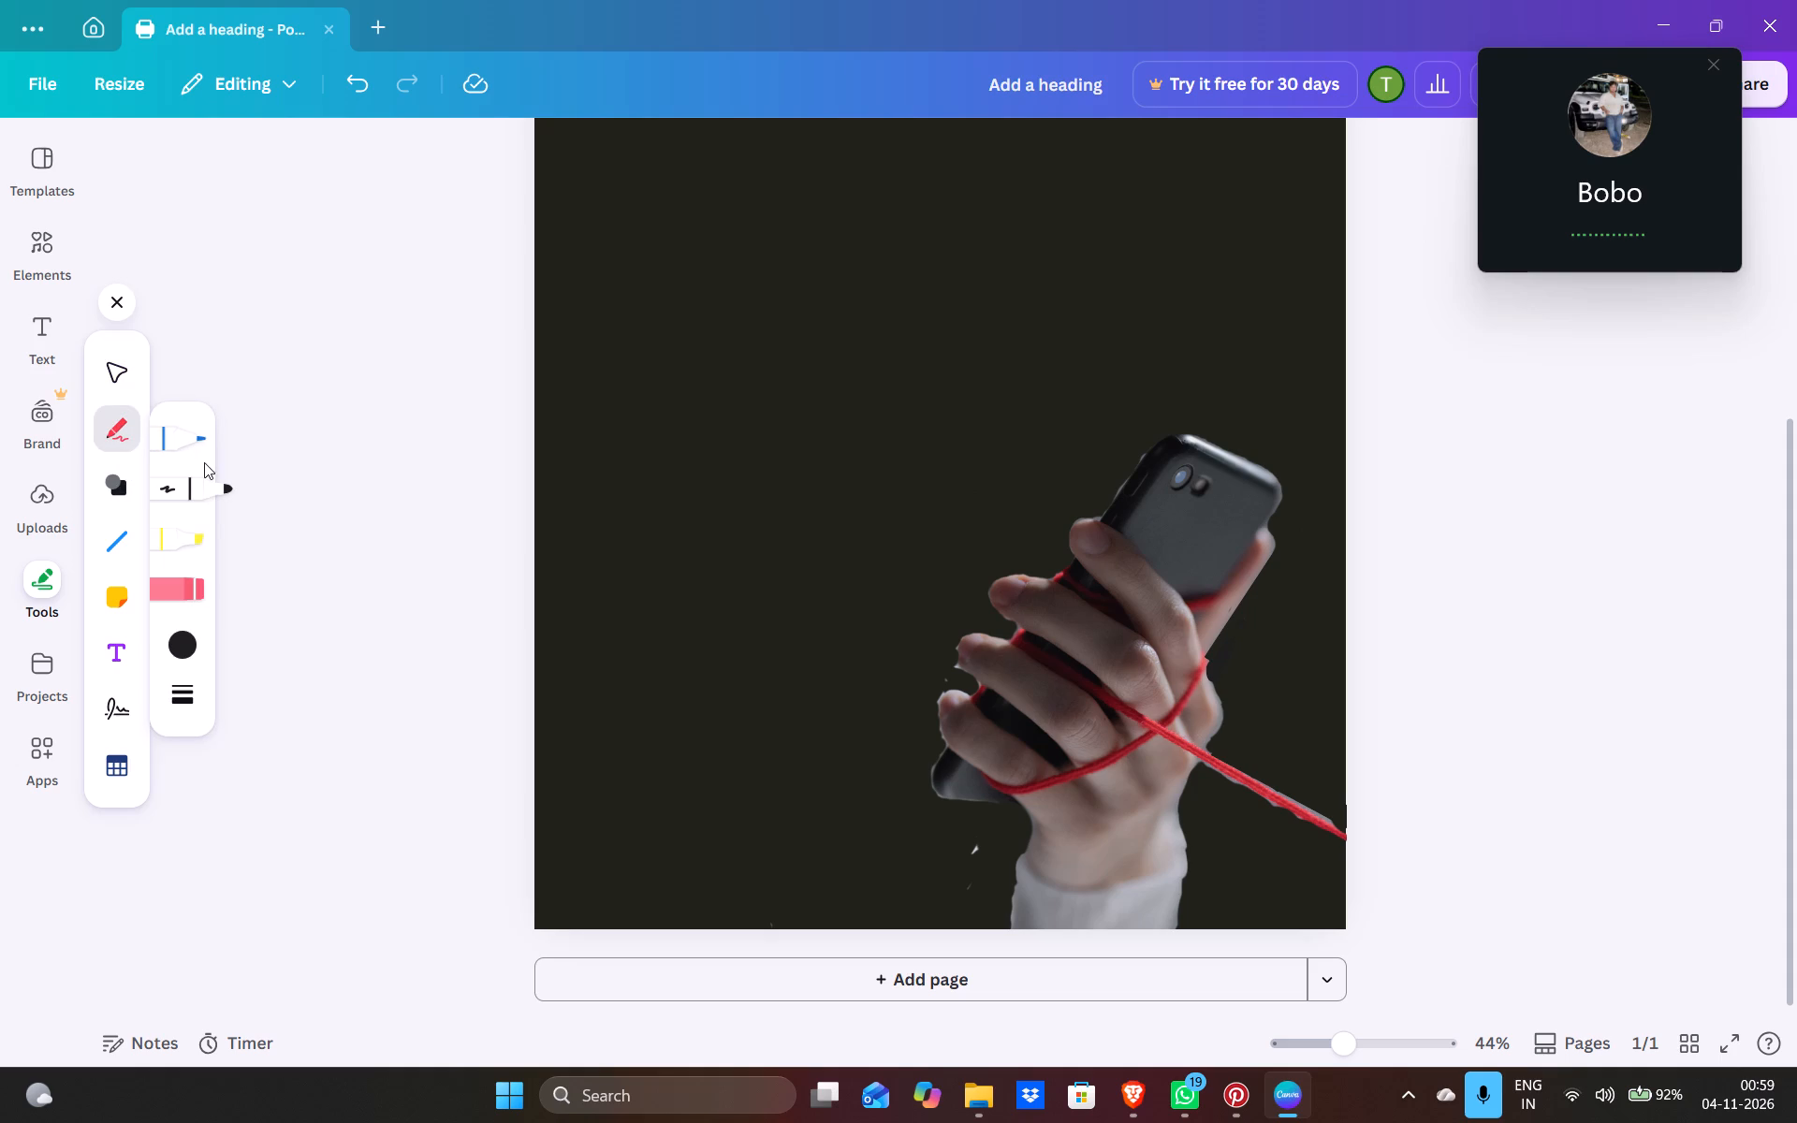
pyautogui.click(200, 513)
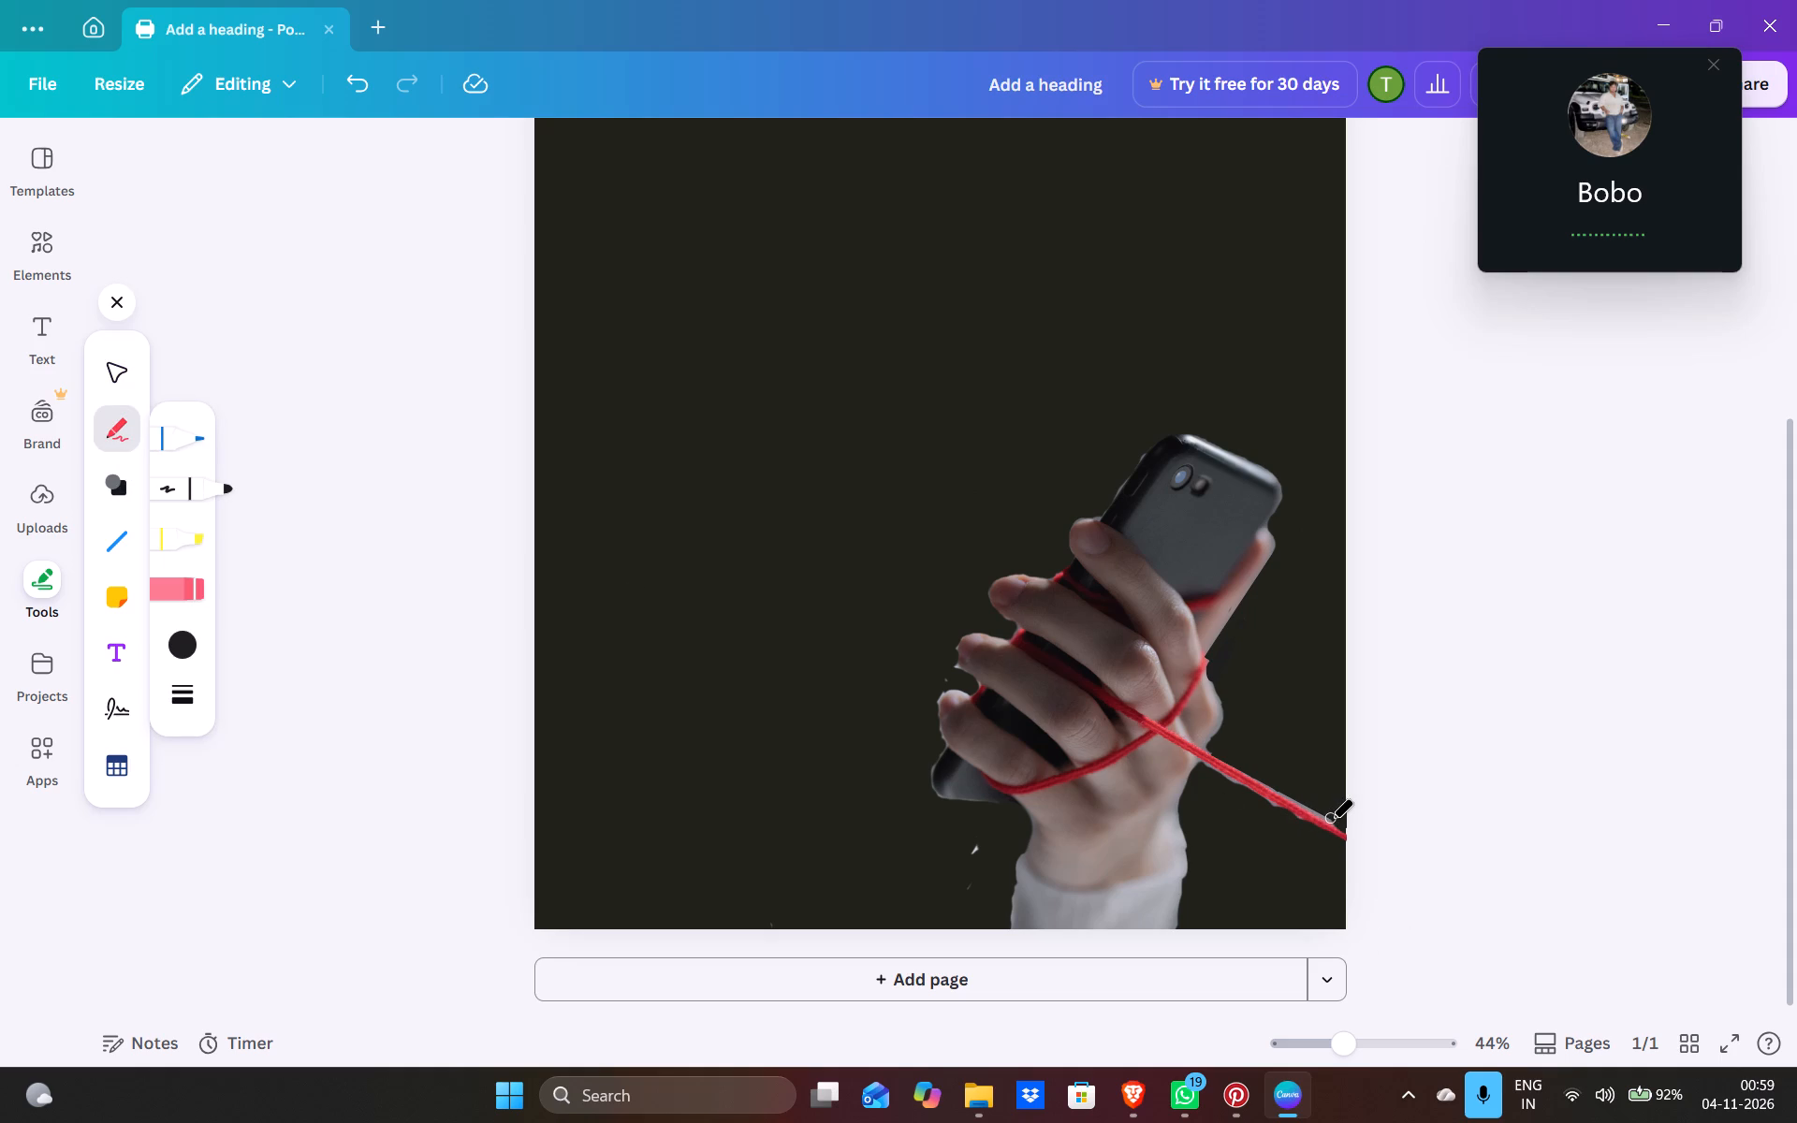
pyautogui.click(1332, 819)
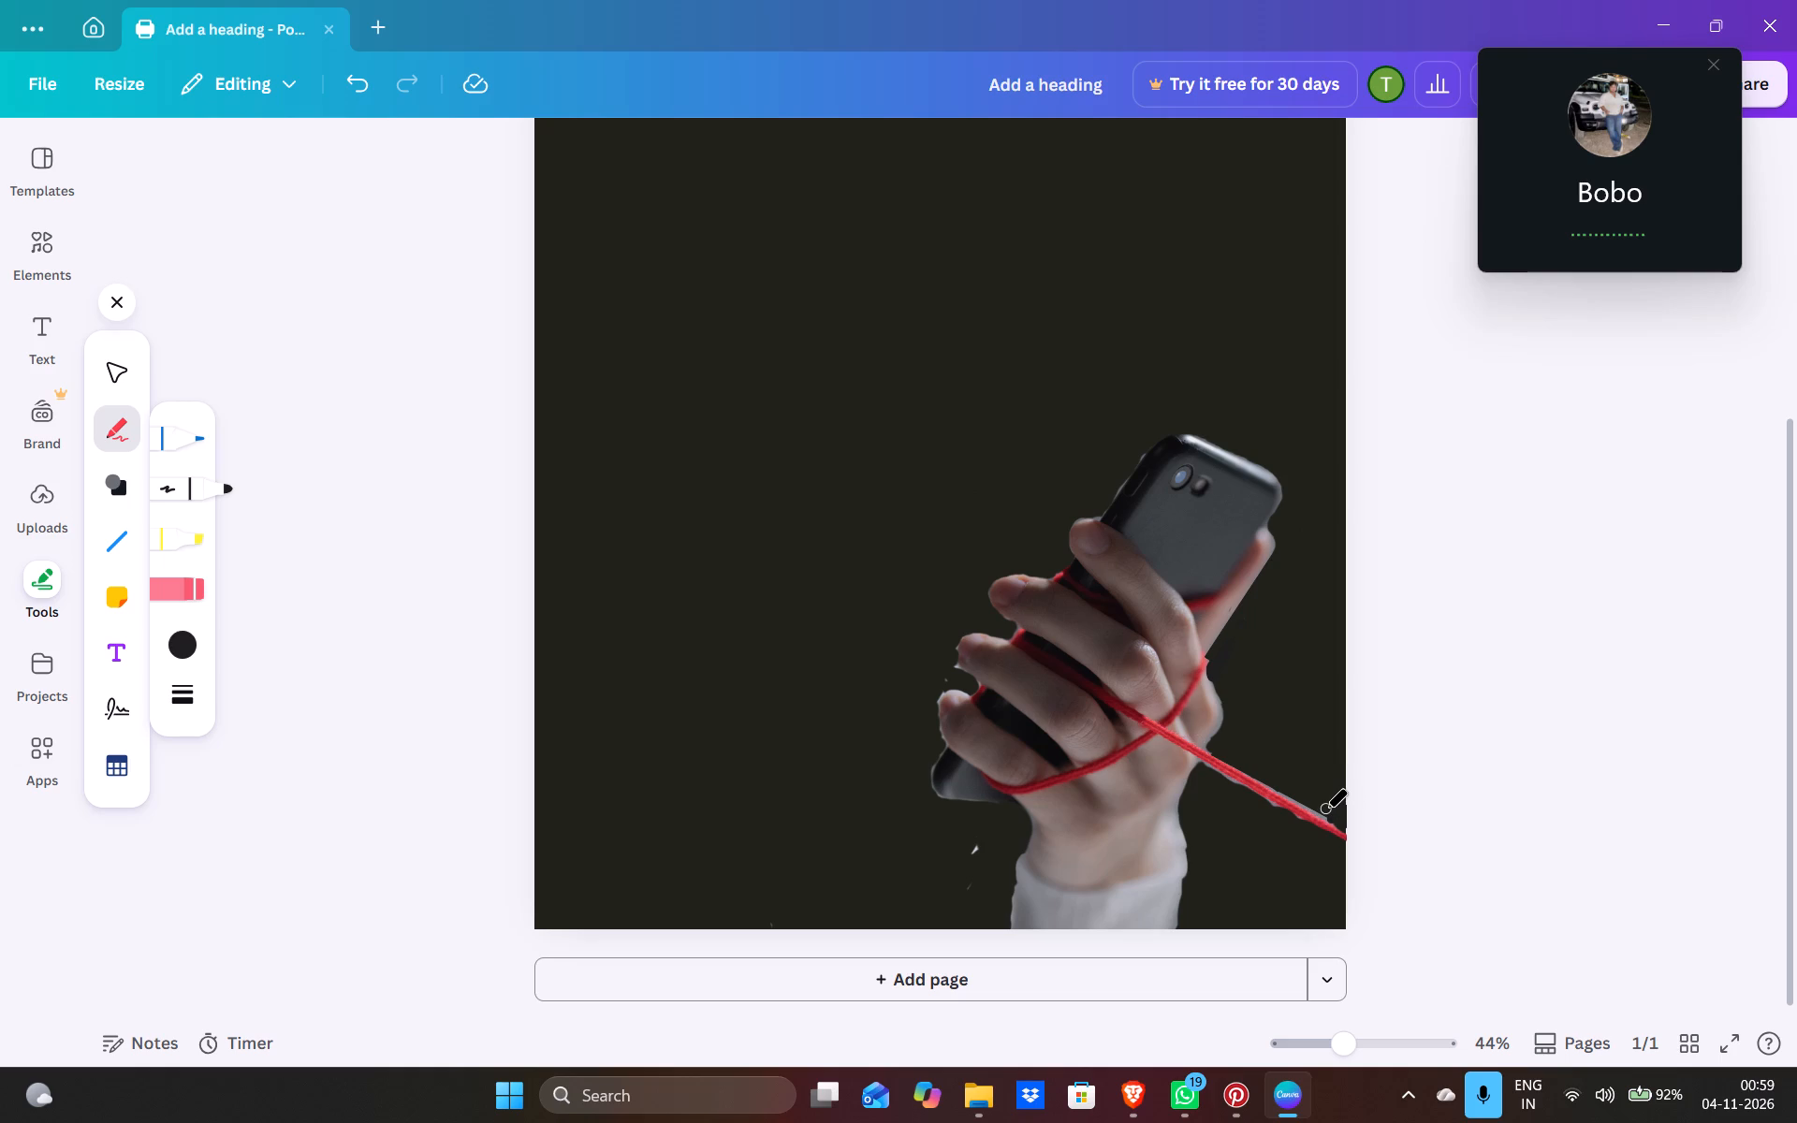
pyautogui.click(1327, 818)
pyautogui.hotkey('ctrl', 'z')
# Paint over the stray white specks beside the wrist, just above the sleeve, with the black marker.
pyautogui.moveTo(972, 852); pyautogui.dragTo(991, 856)
pyautogui.moveTo(991, 856); pyautogui.dragTo(968, 882)
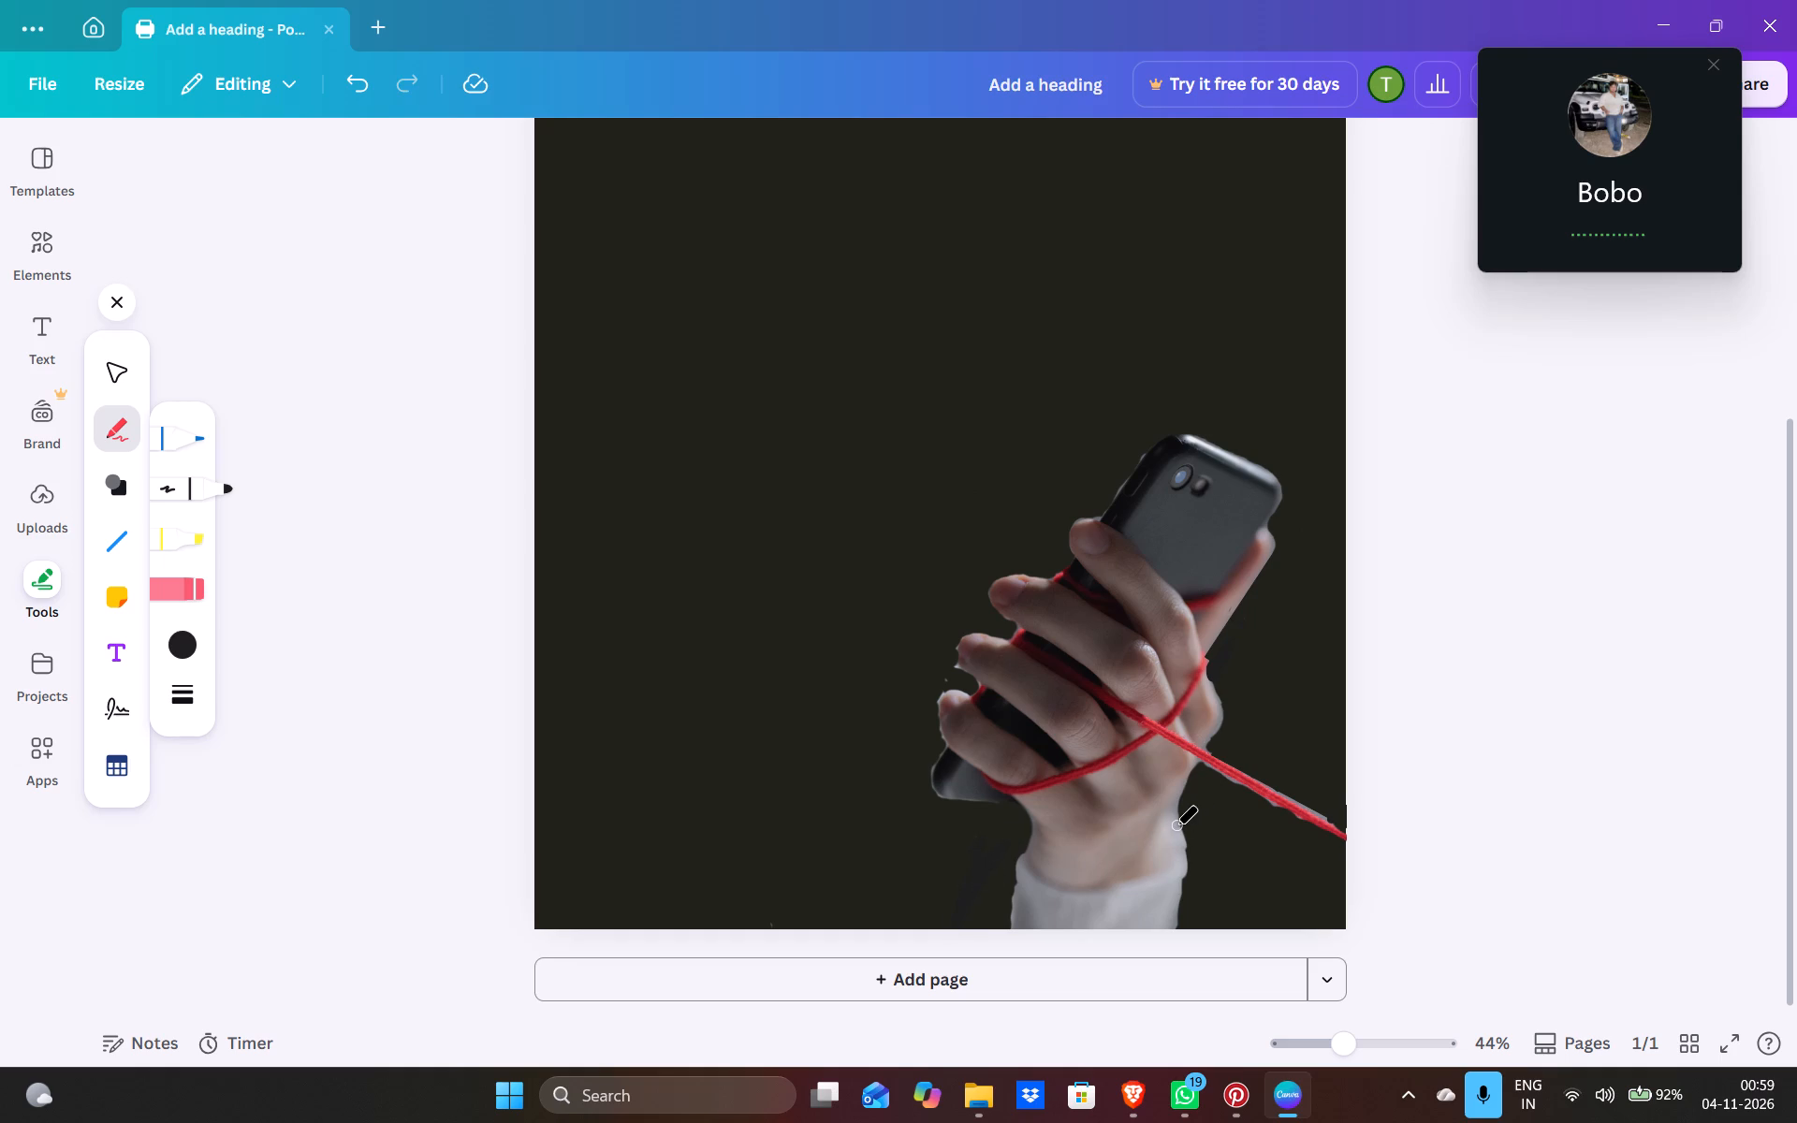
# Paint along the outer edge of the wrist and white sleeve, on the string's side, with the black marker to tidy the cutout.
pyautogui.moveTo(1181, 811); pyautogui.dragTo(1181, 828)
pyautogui.moveTo(1181, 828); pyautogui.dragTo(1189, 872)
pyautogui.moveTo(1189, 872); pyautogui.dragTo(1189, 916)
pyautogui.moveTo(1187, 831); pyautogui.dragTo(1187, 842)
pyautogui.moveTo(1187, 842); pyautogui.dragTo(1197, 885)
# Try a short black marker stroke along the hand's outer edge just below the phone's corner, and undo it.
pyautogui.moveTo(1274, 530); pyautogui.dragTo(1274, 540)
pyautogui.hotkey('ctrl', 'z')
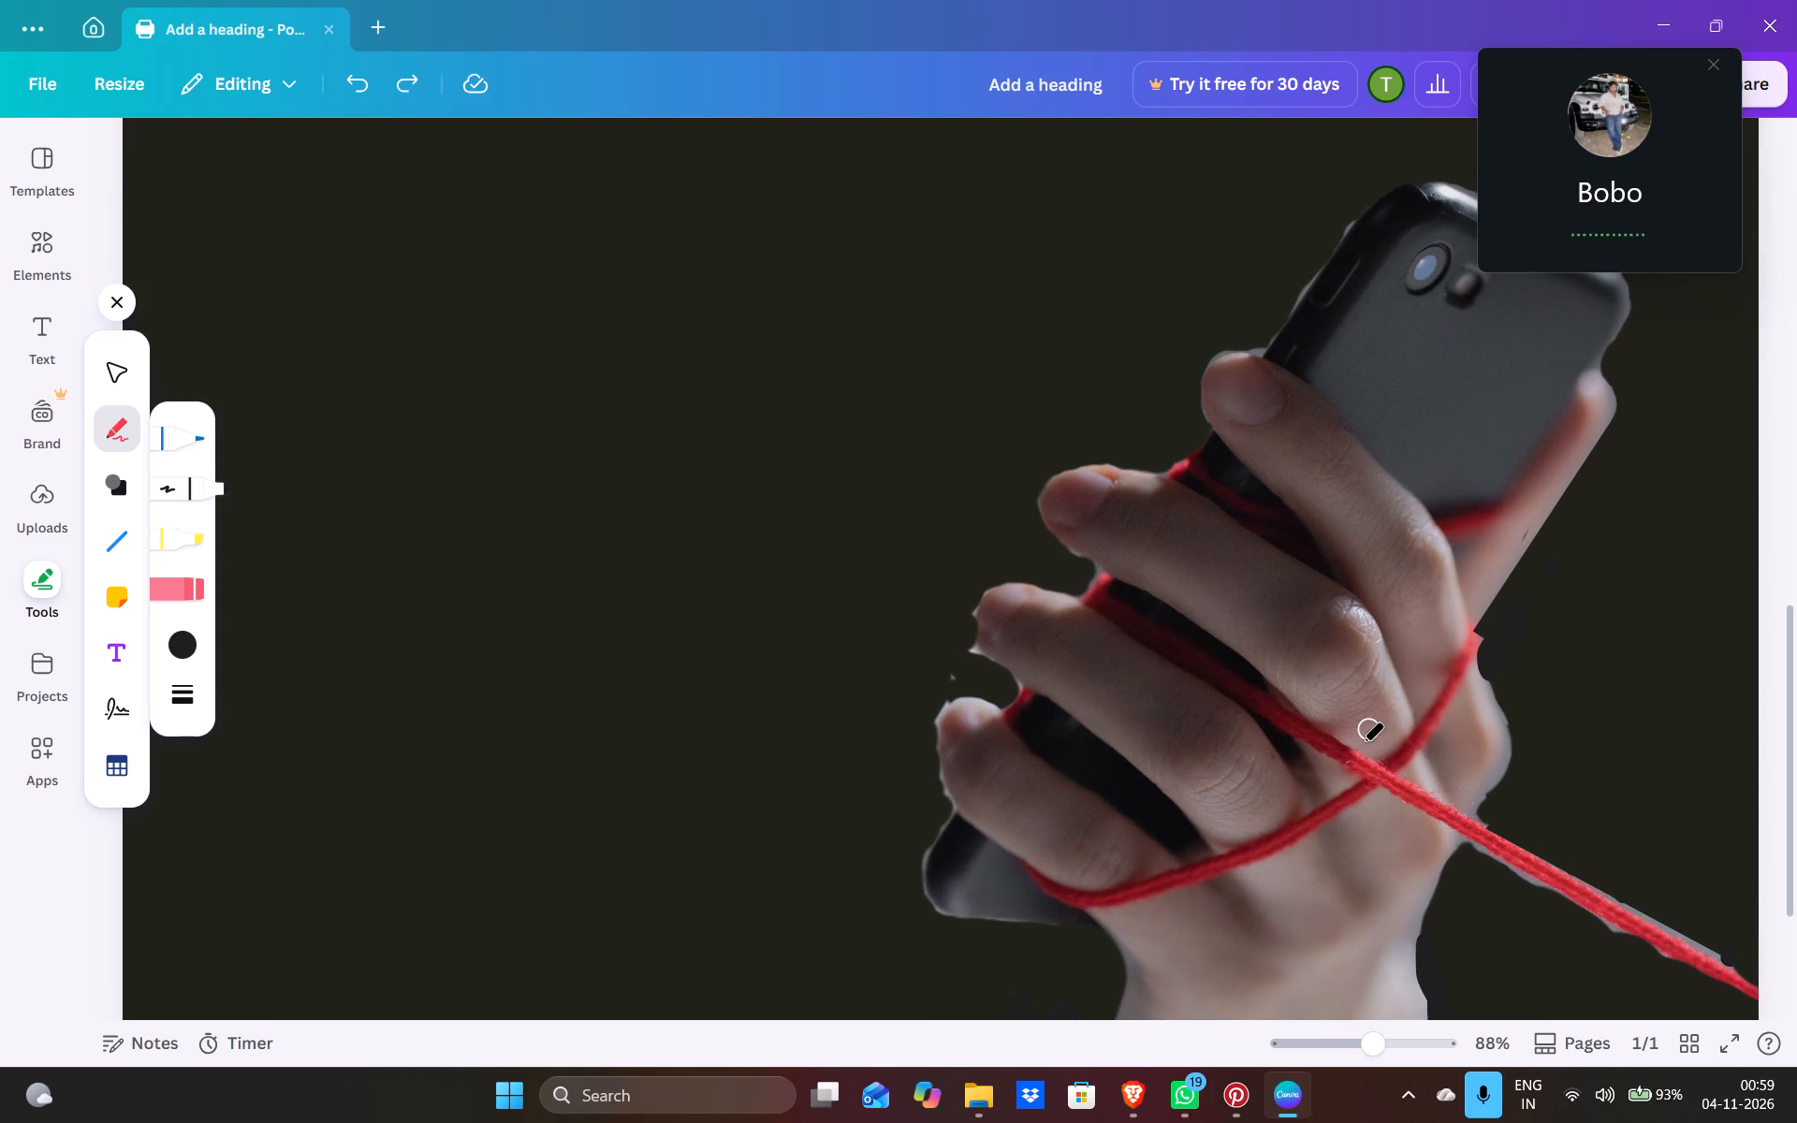
# Paint black marker strokes along the upper edge of the trailing red string to cover its grey fringe.
pyautogui.rightClick(1346, 795)
pyautogui.scroll(-3, 1346, 795)
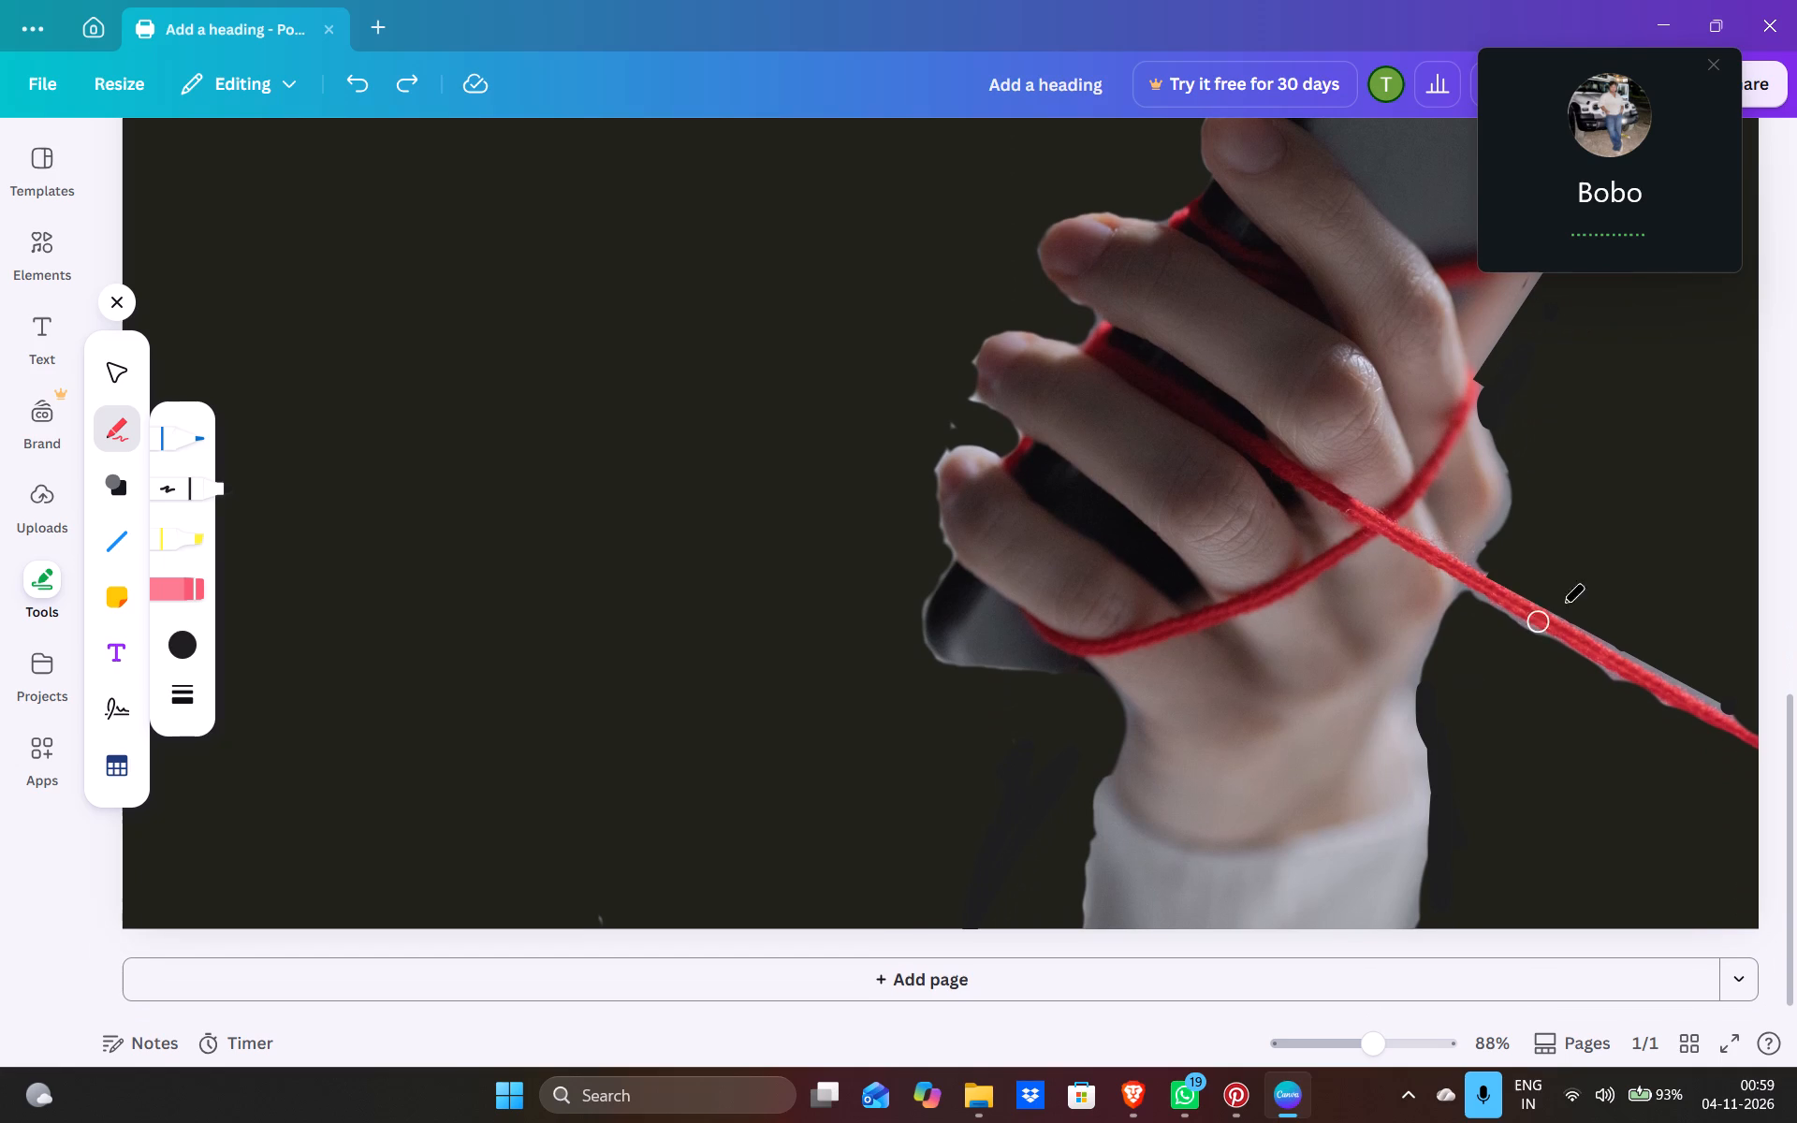
pyautogui.moveTo(1721, 693); pyautogui.dragTo(1714, 686)
pyautogui.moveTo(1714, 686); pyautogui.dragTo(1632, 643)
pyautogui.moveTo(1632, 643); pyautogui.dragTo(1653, 663)
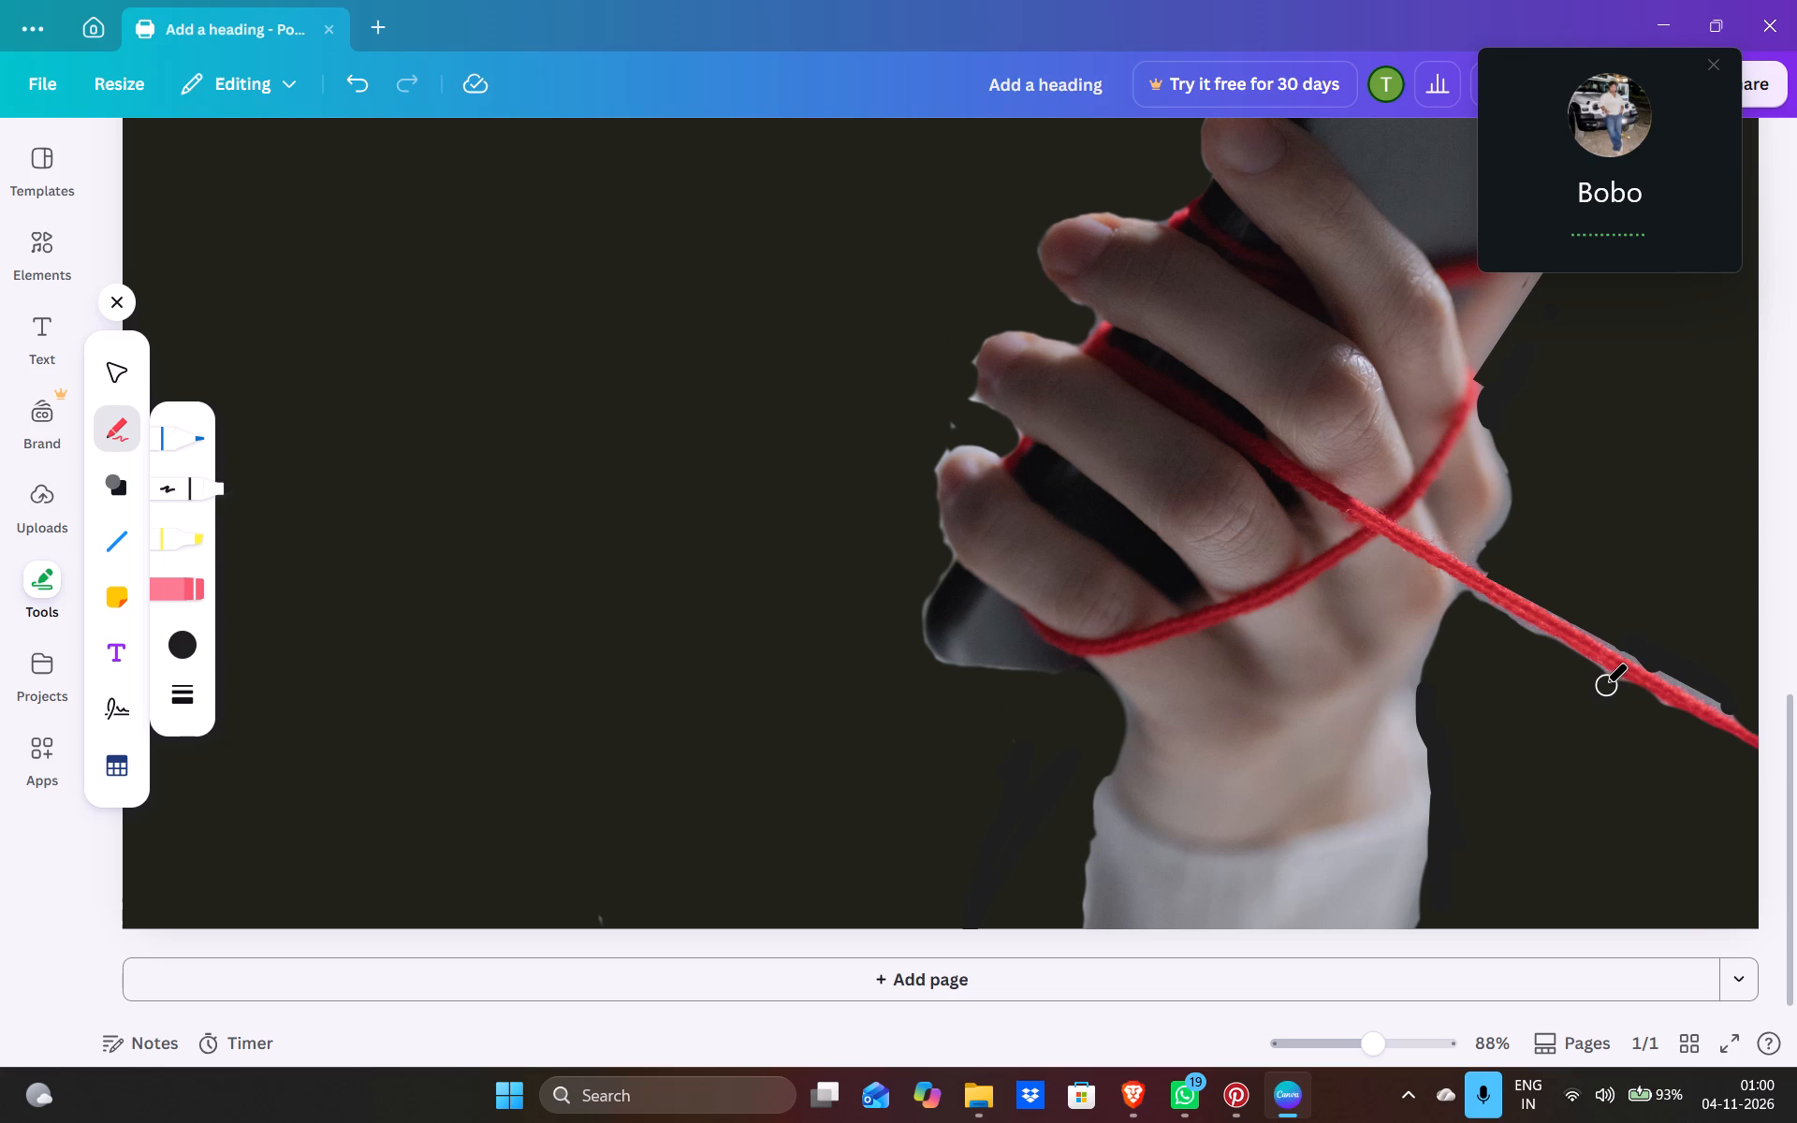
# Dab the black marker along the underside of the trailing string, working back towards the hand, to clean its lower edge.
pyautogui.click(1606, 683)
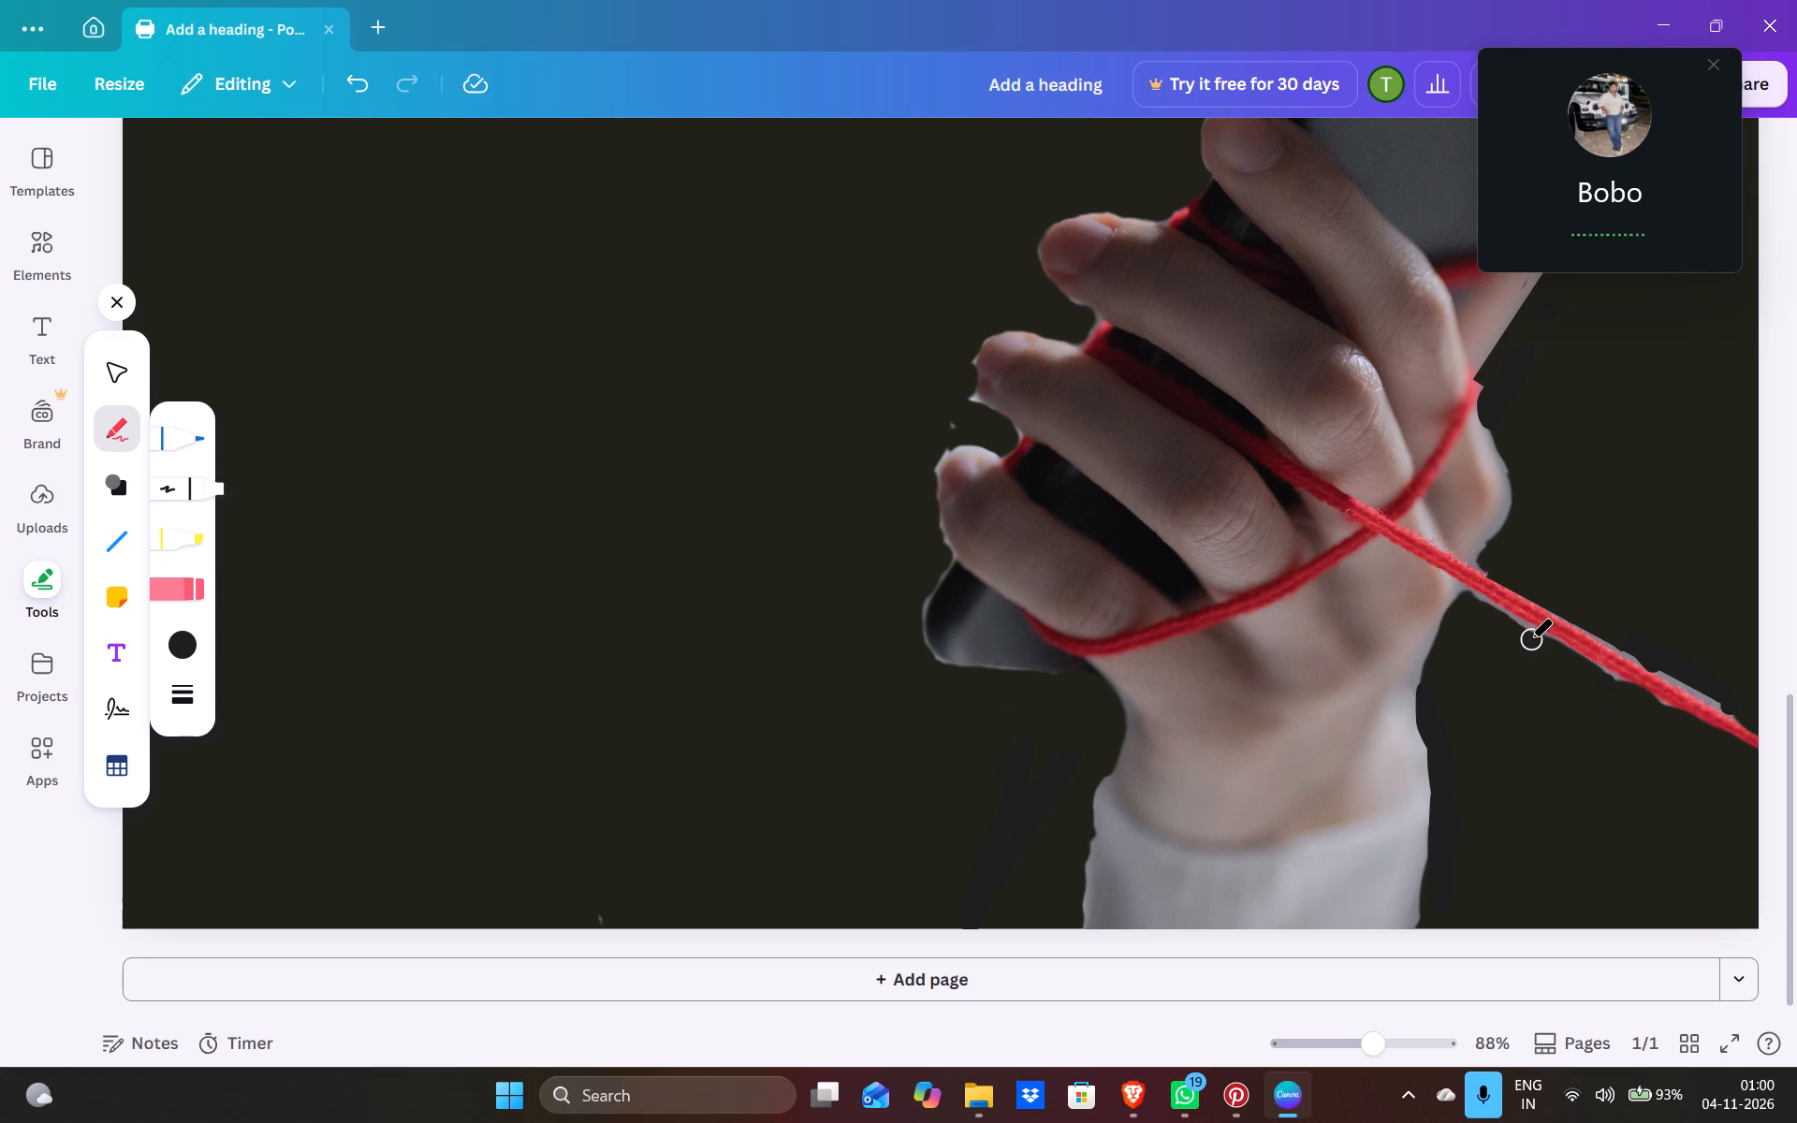
pyautogui.click(1531, 638)
pyautogui.click(1523, 633)
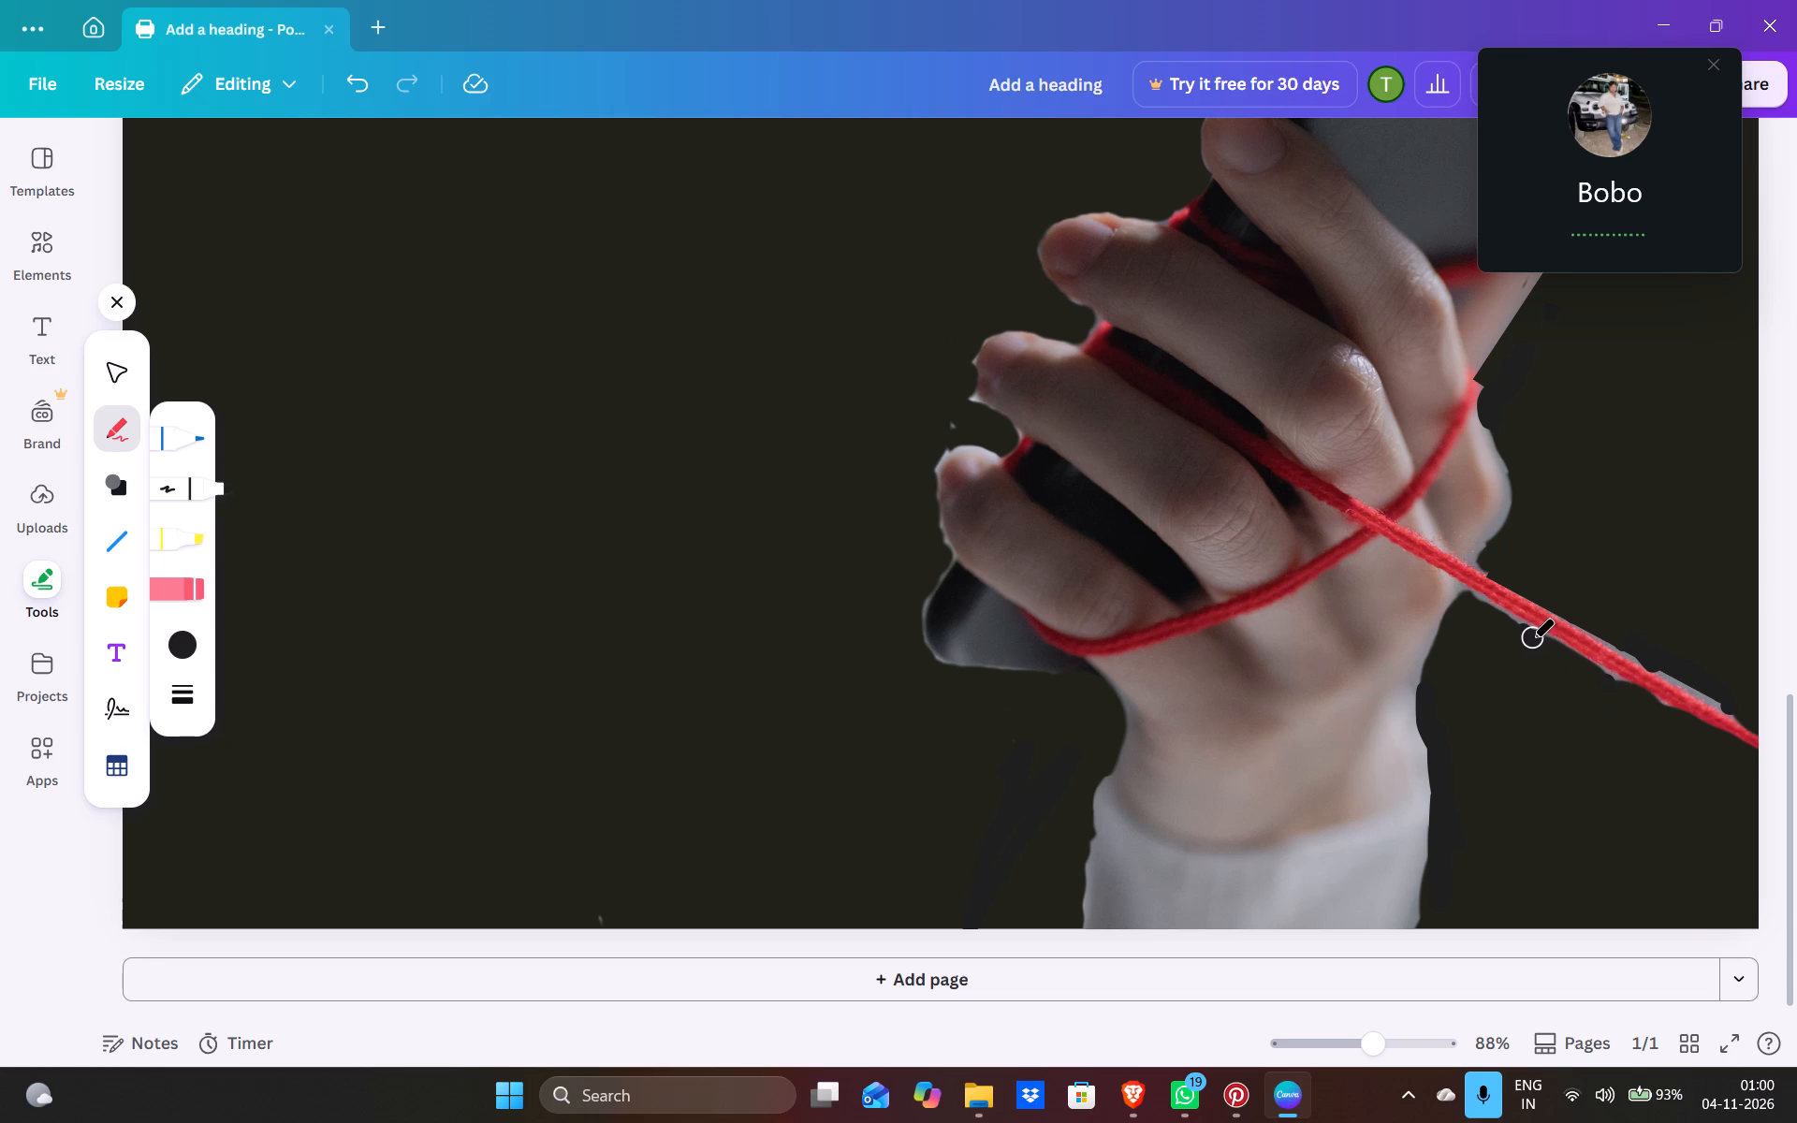
pyautogui.click(1535, 638)
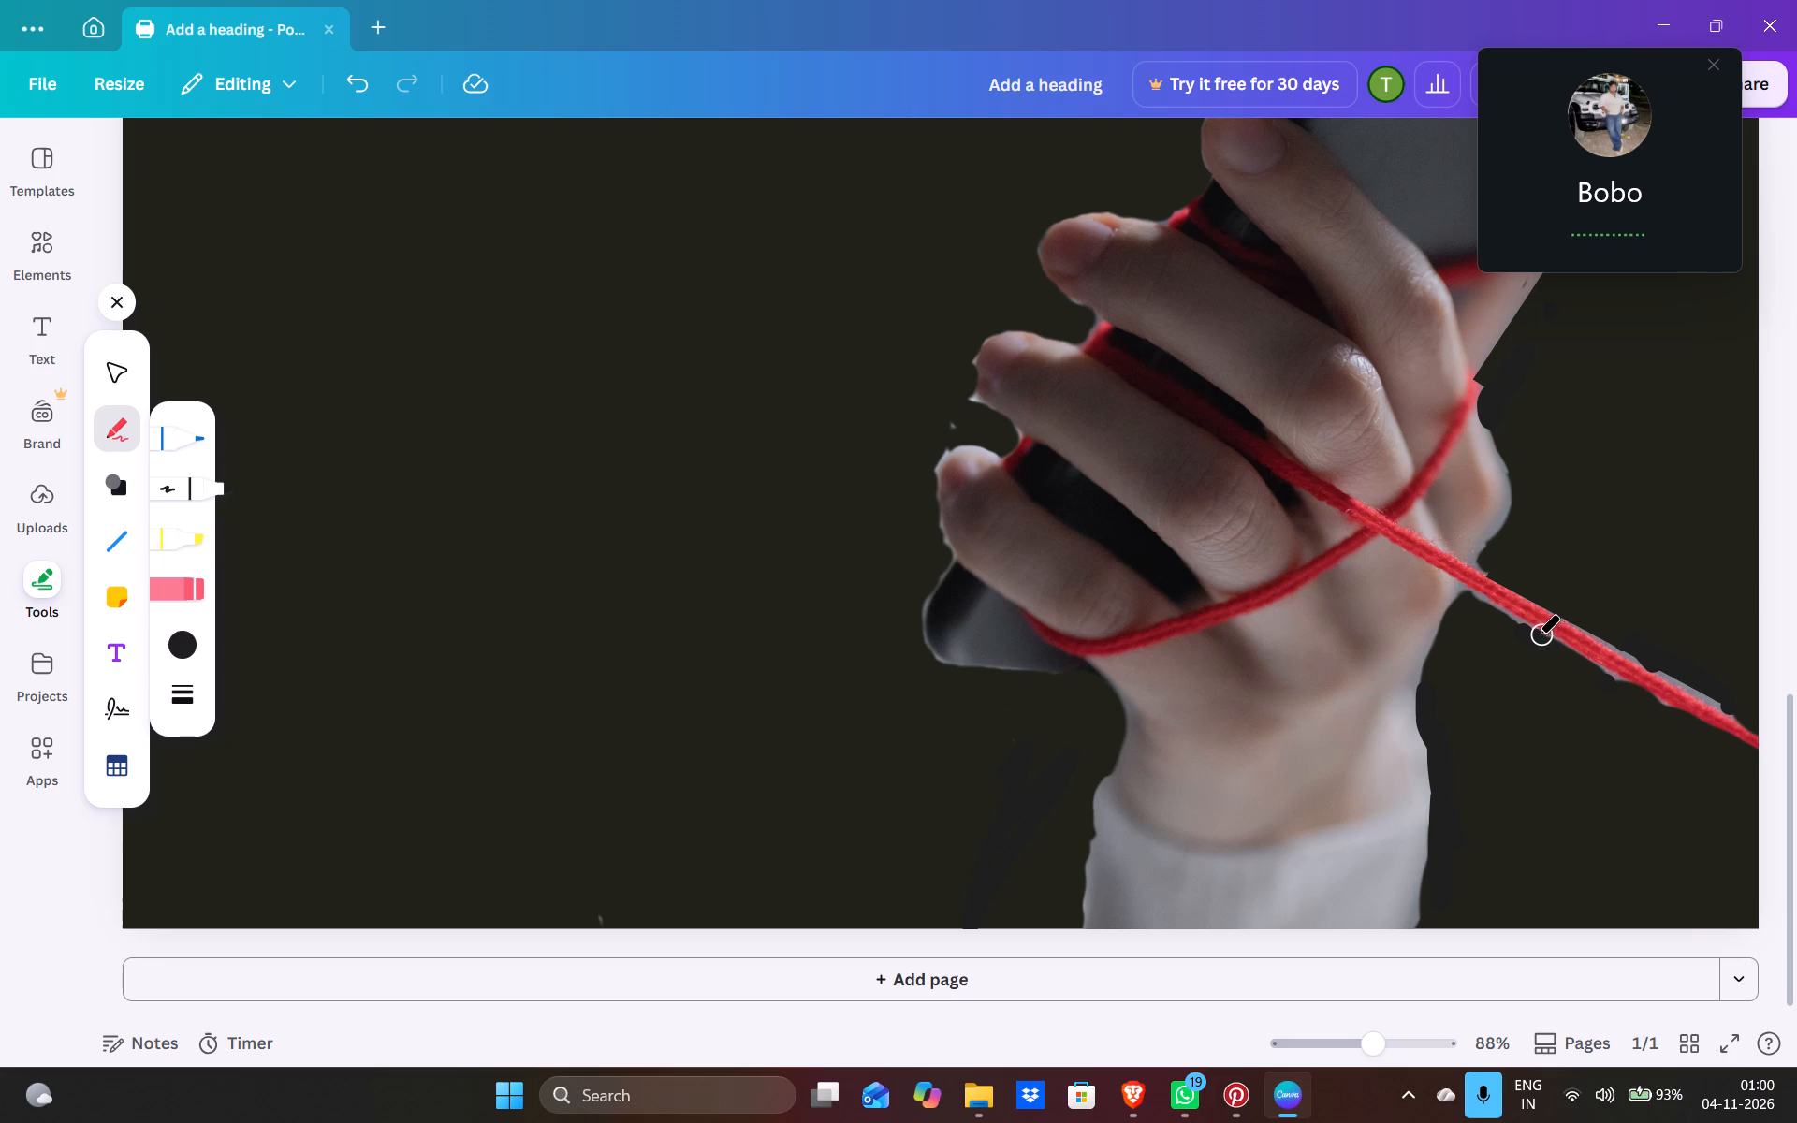
pyautogui.click(1527, 634)
pyautogui.click(1521, 630)
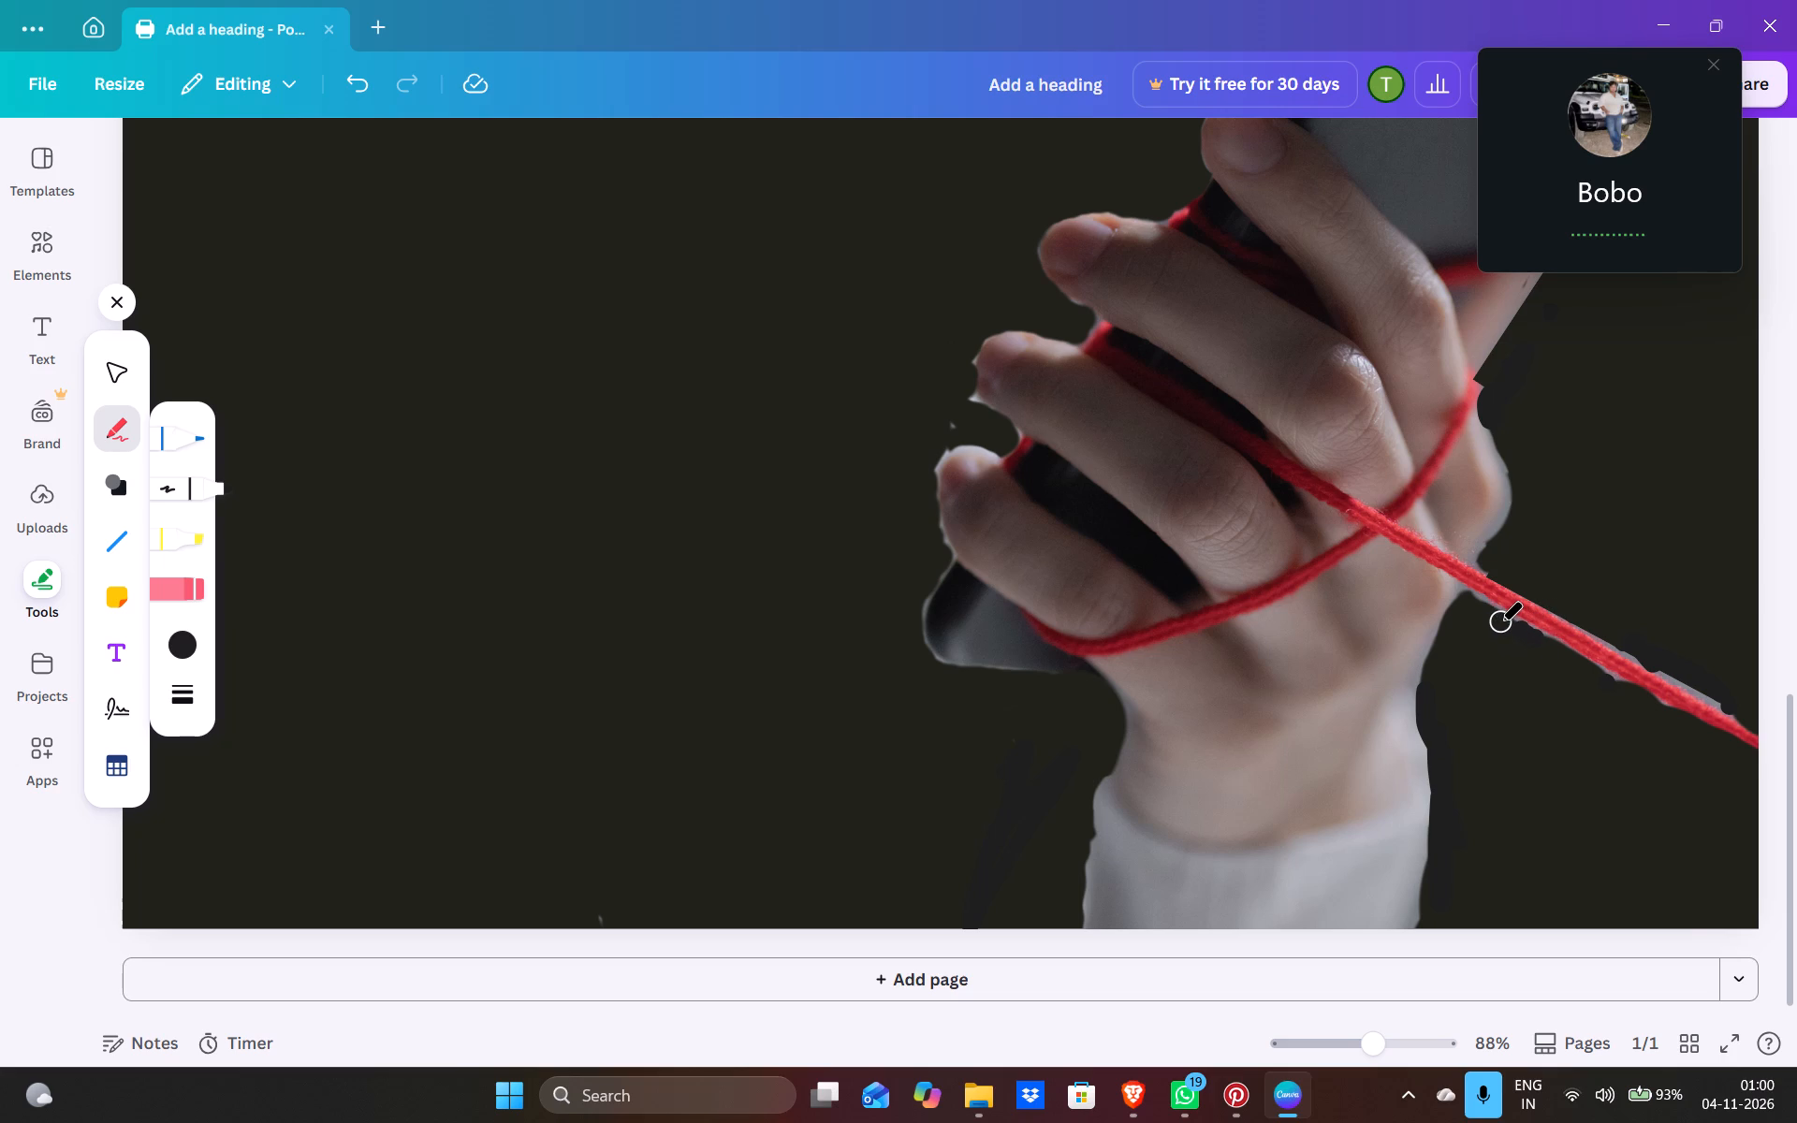
pyautogui.click(1506, 621)
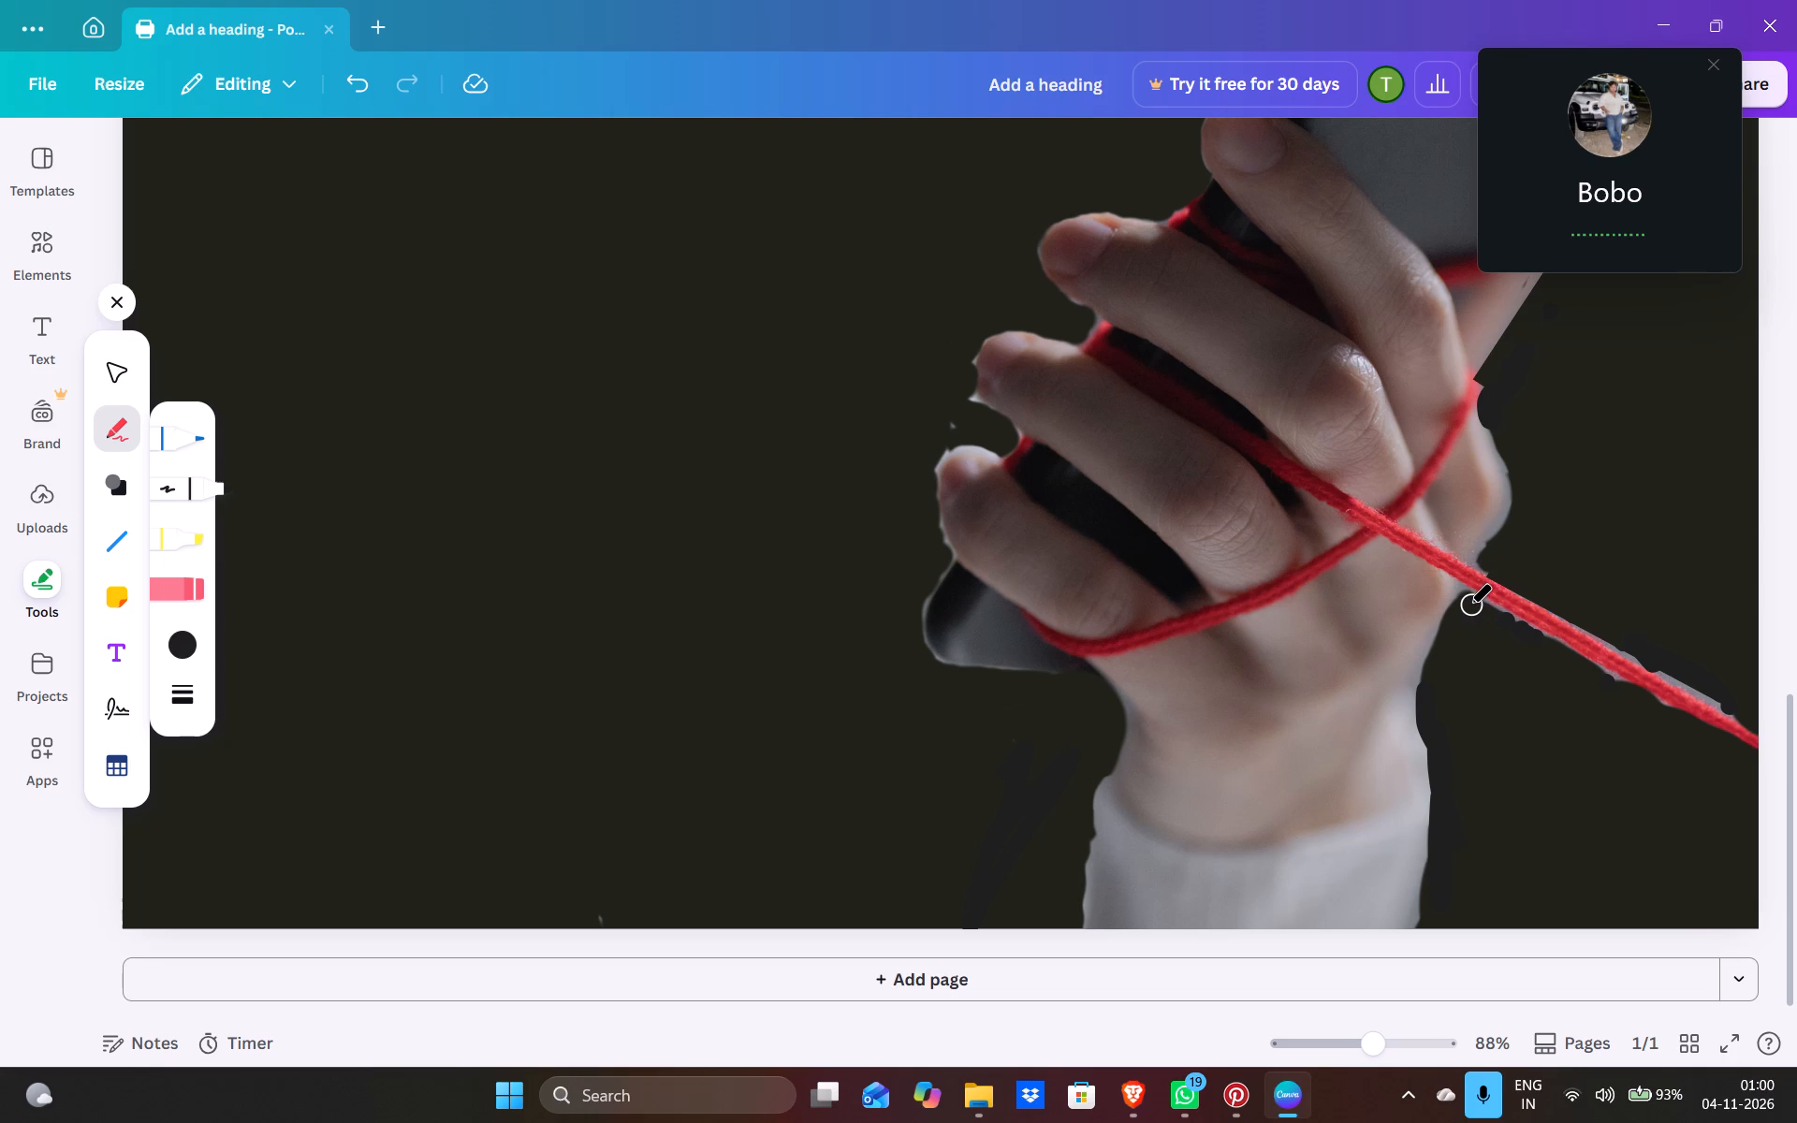
pyautogui.click(1475, 603)
# Dab the black marker over the remaining grey fringe above the string, near its outer end.
pyautogui.click(1657, 549)
pyautogui.click(1696, 682)
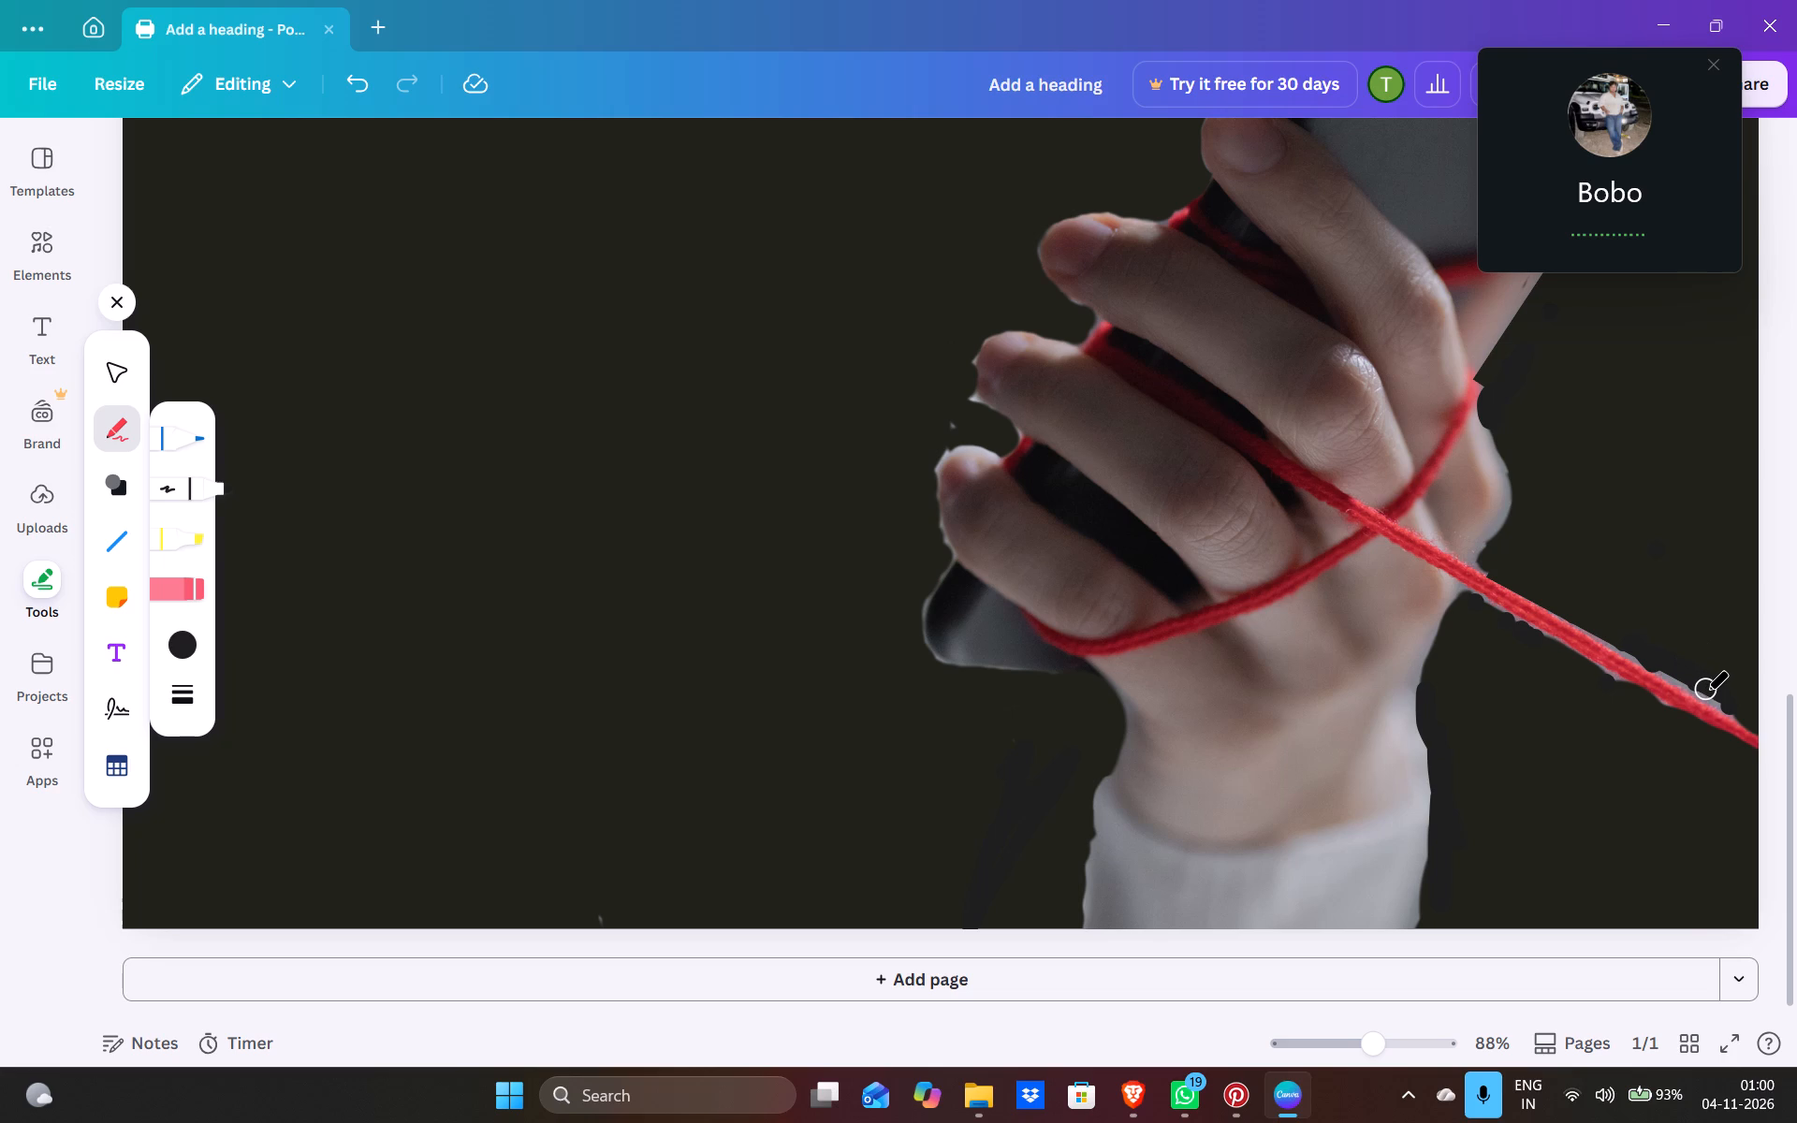
pyautogui.click(1707, 690)
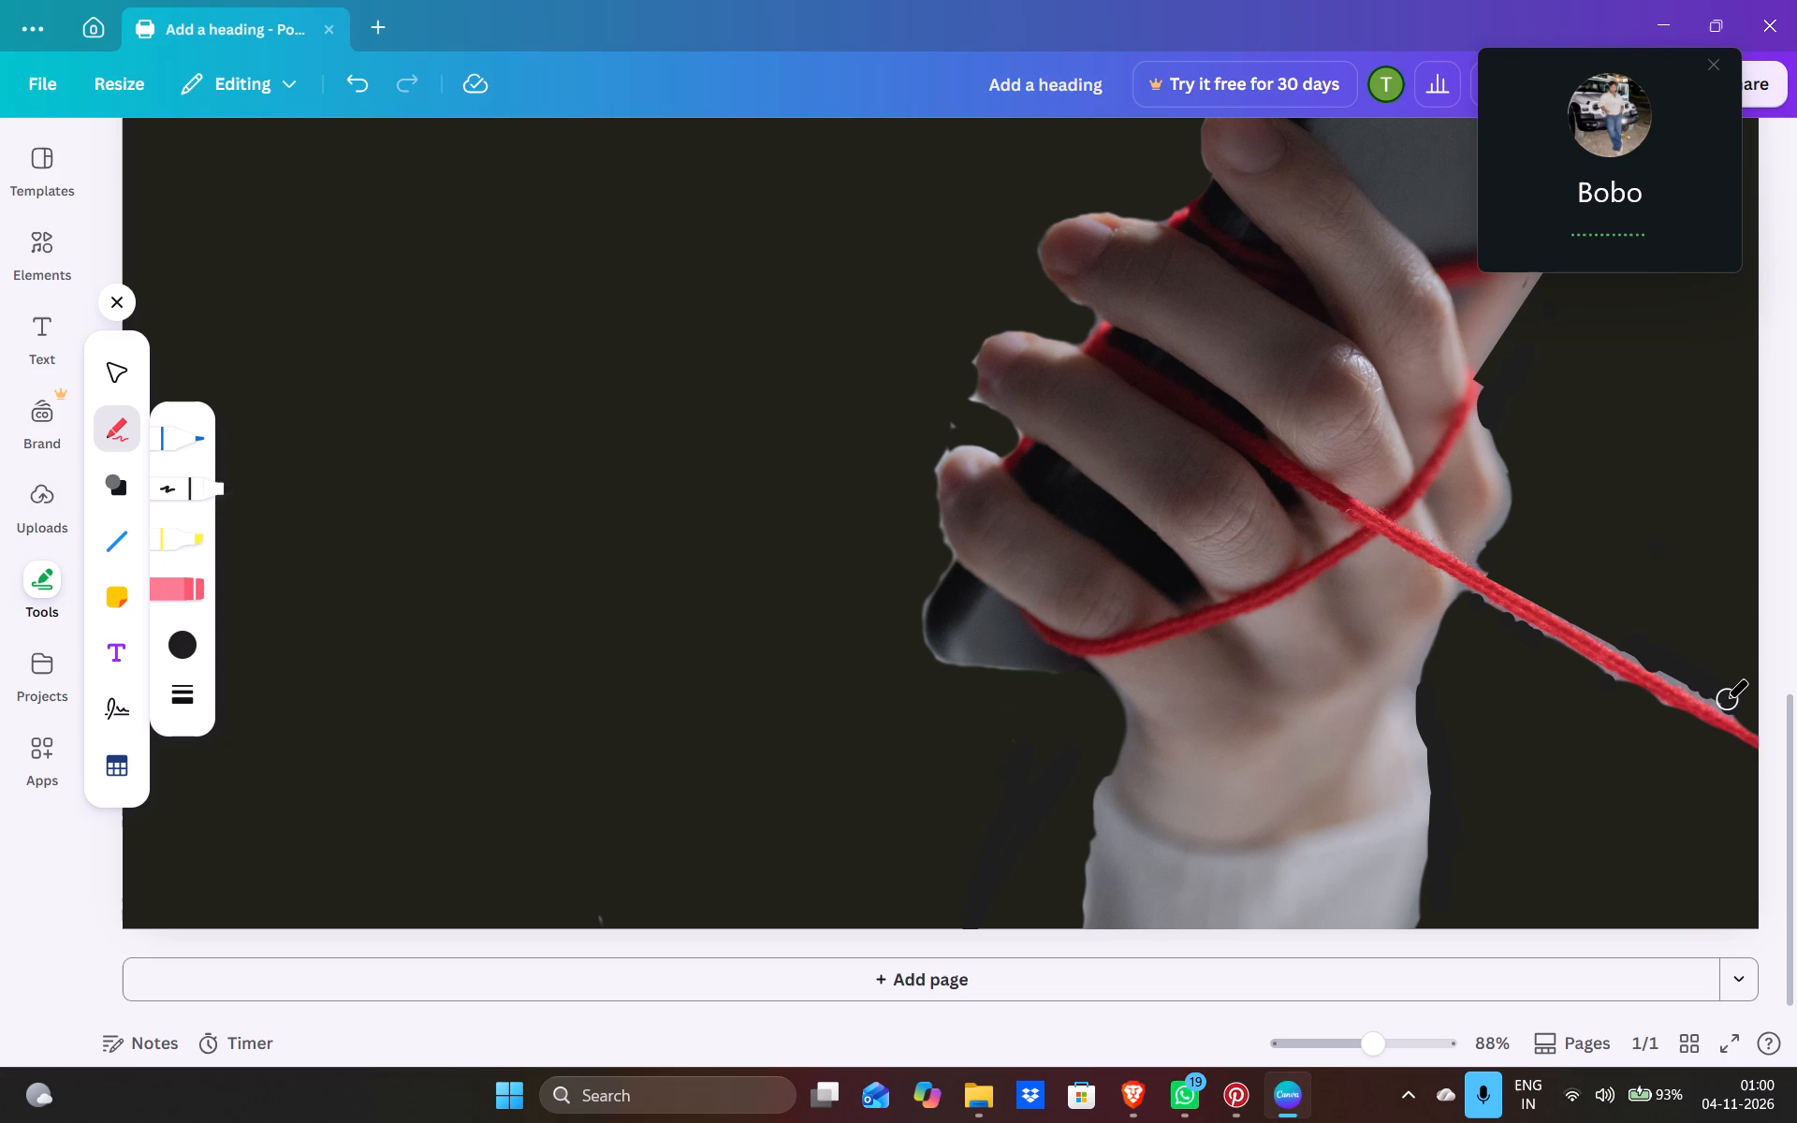
pyautogui.click(1727, 699)
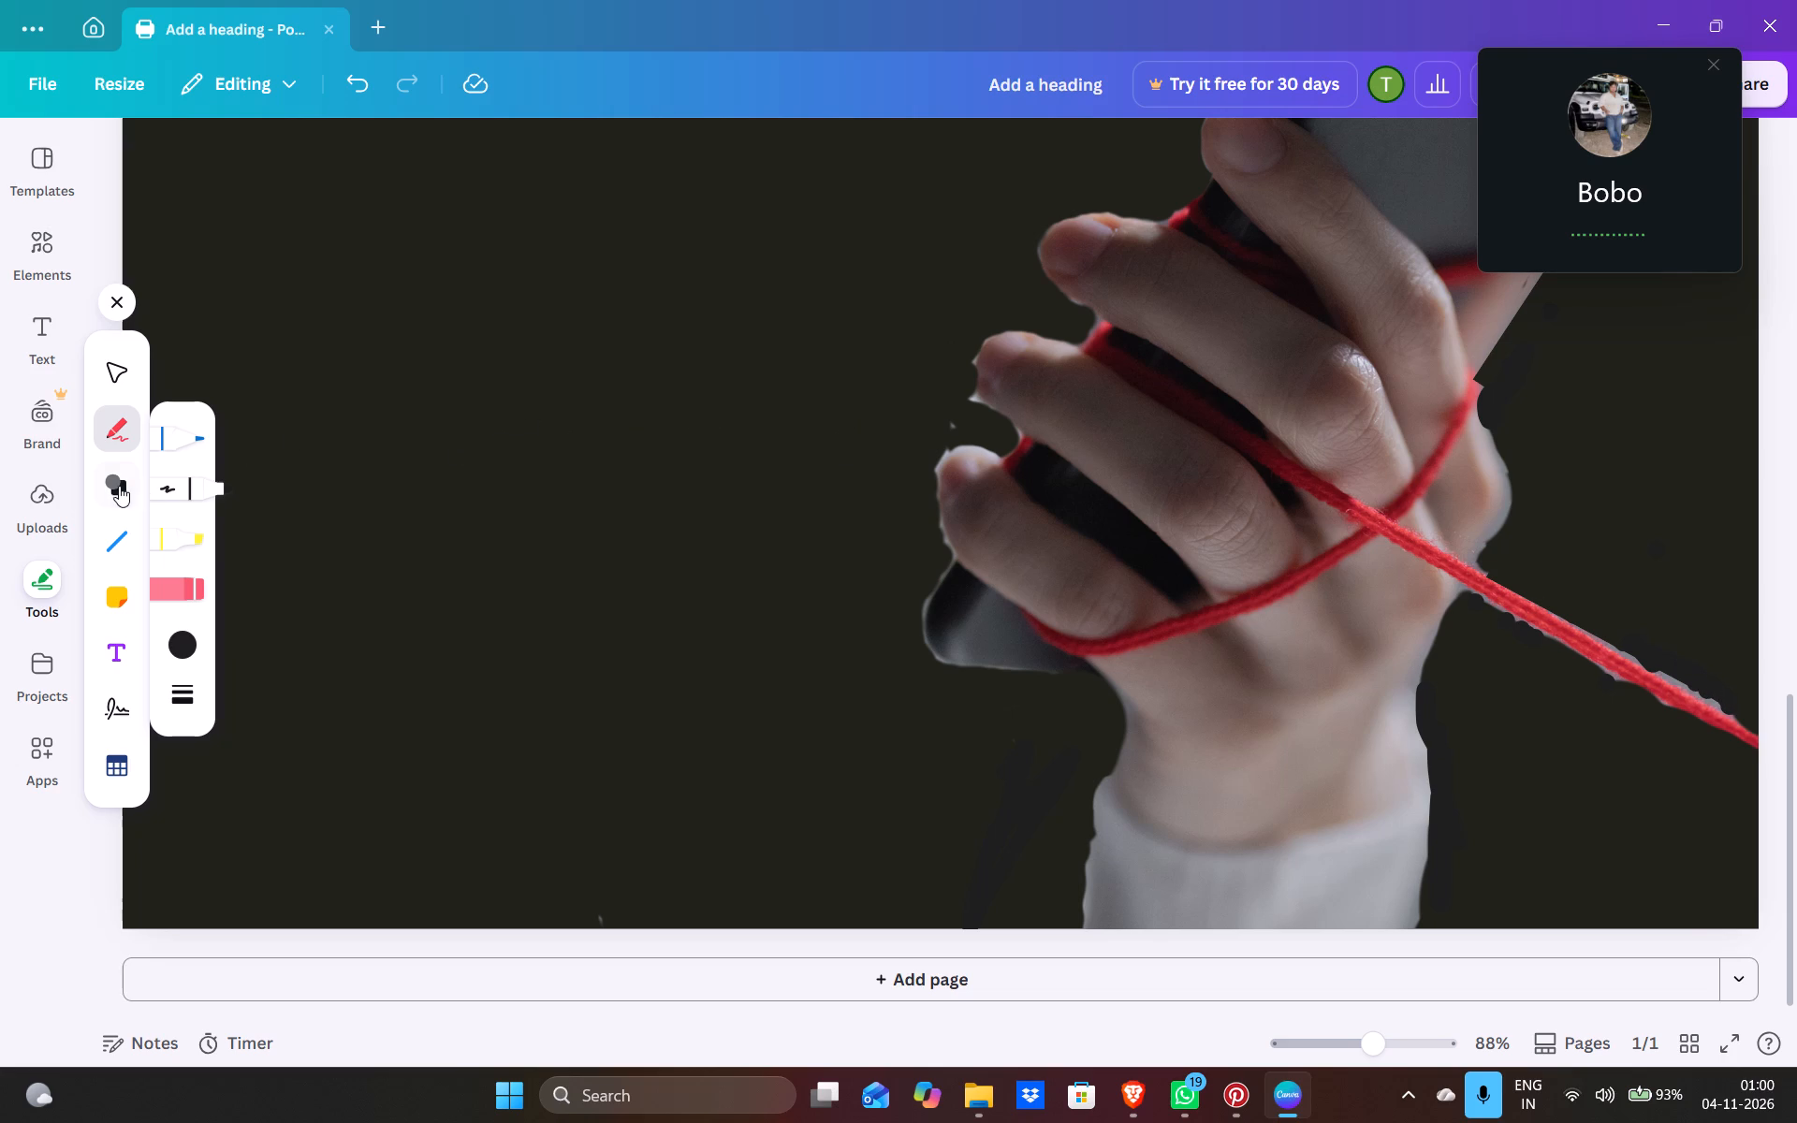
# Draw a red rectangle beside the hand, above the trailing string, and resize it into a long, thin strip.
pyautogui.click(117, 484)
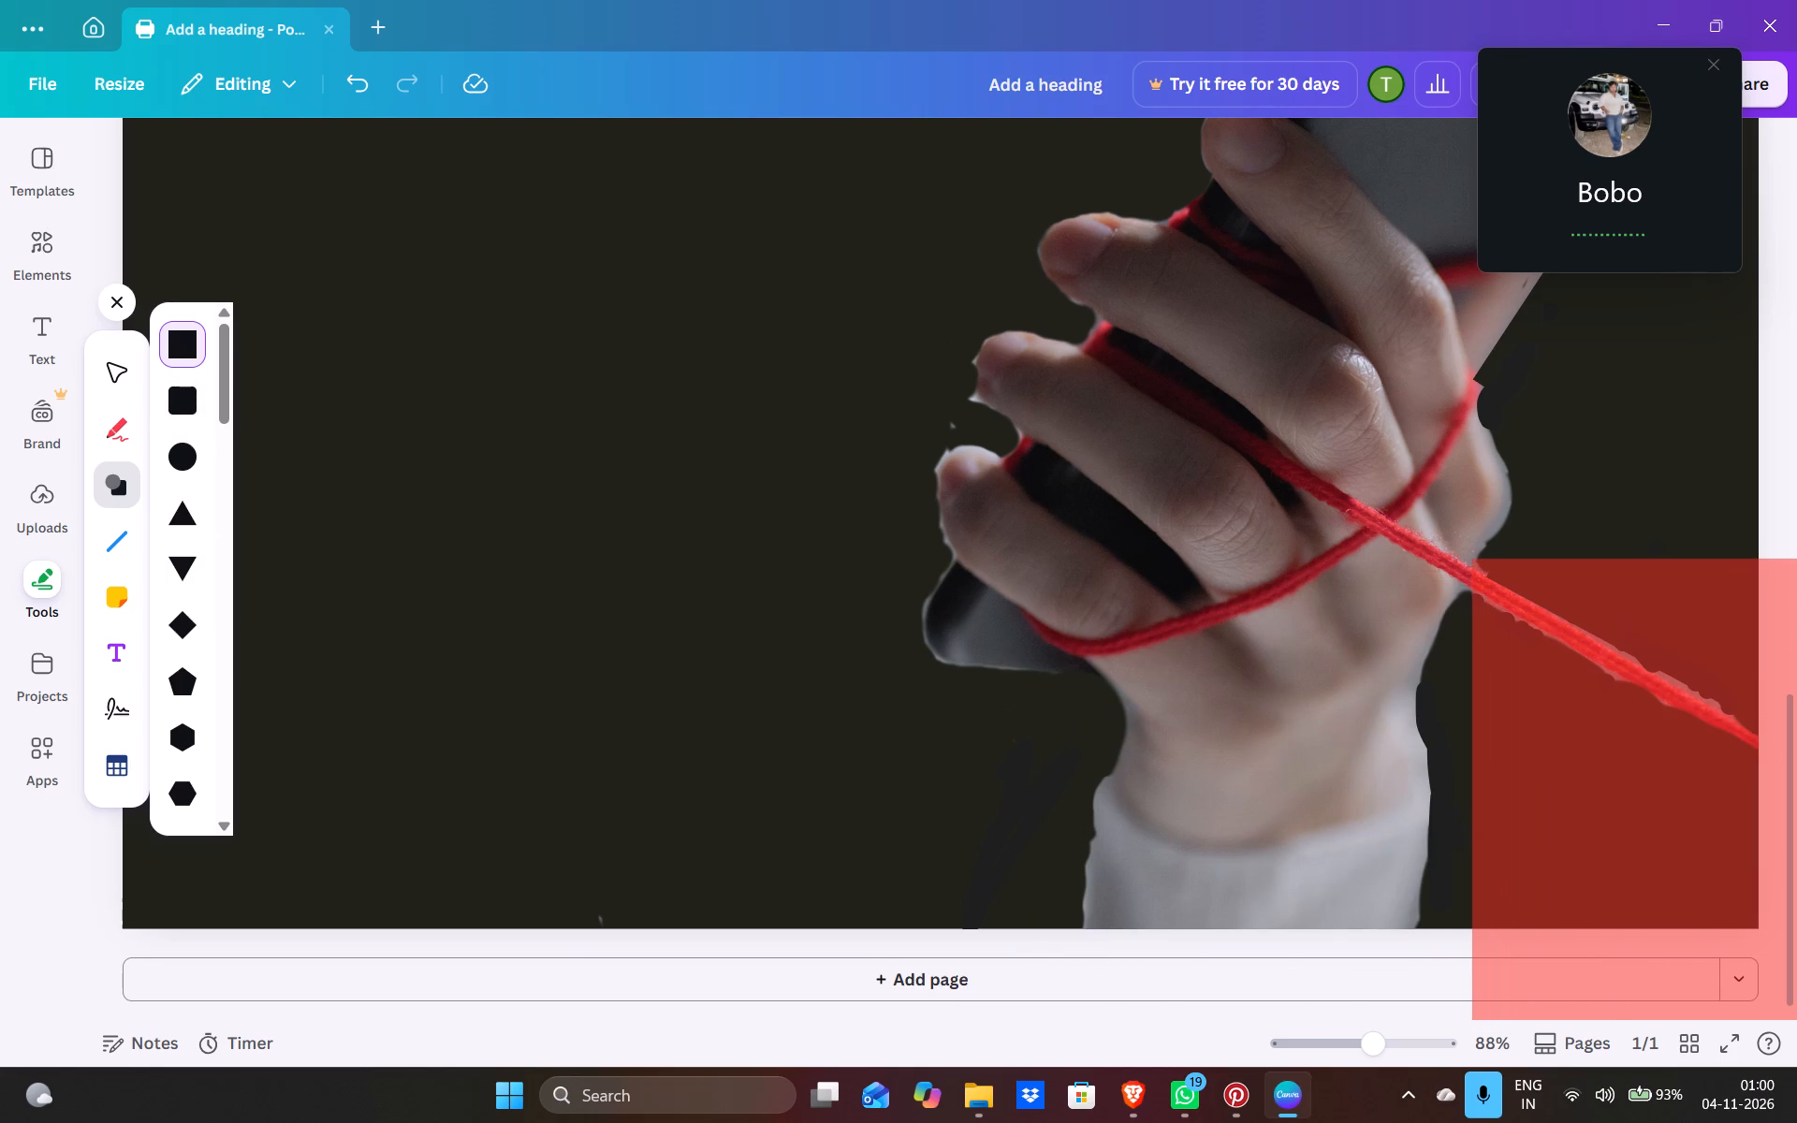
pyautogui.moveTo(1476, 562); pyautogui.dragTo(1497, 577)
pyautogui.click(1651, 511)
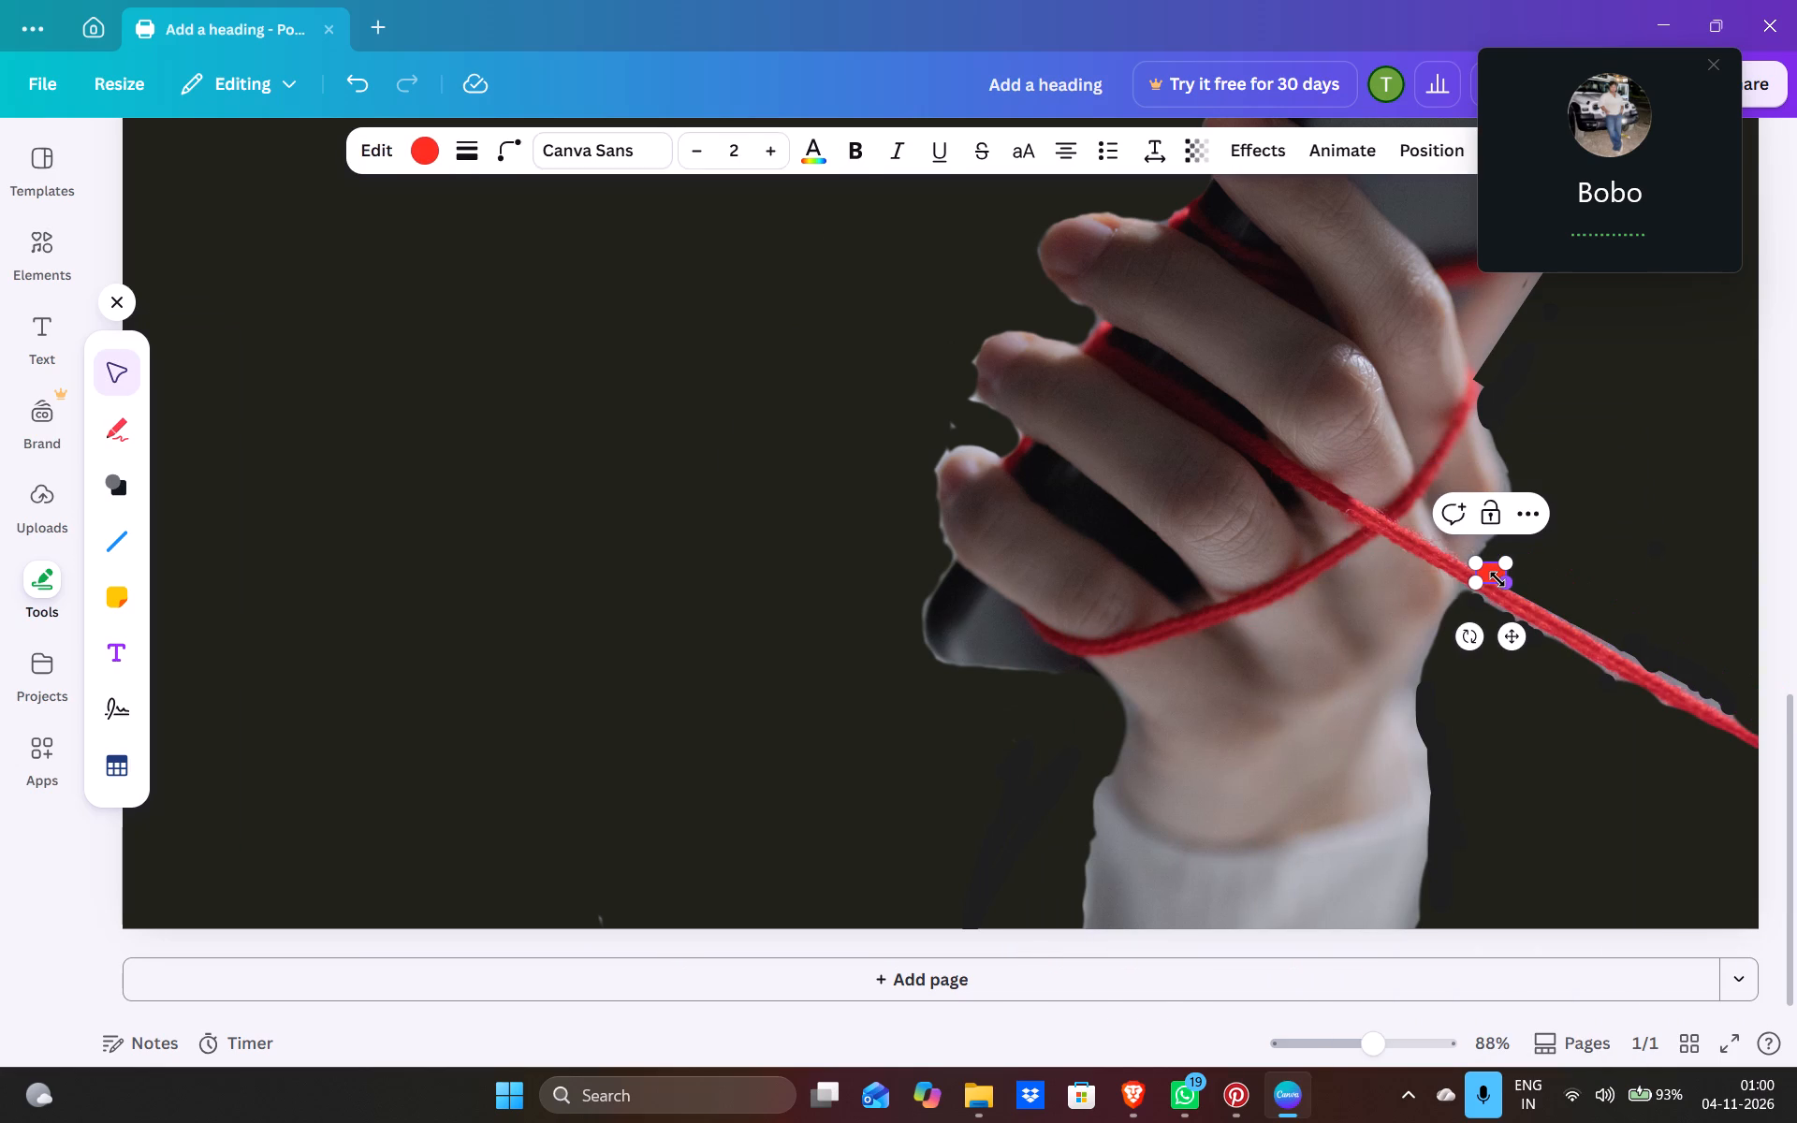
pyautogui.moveTo(1497, 579); pyautogui.dragTo(1753, 644)
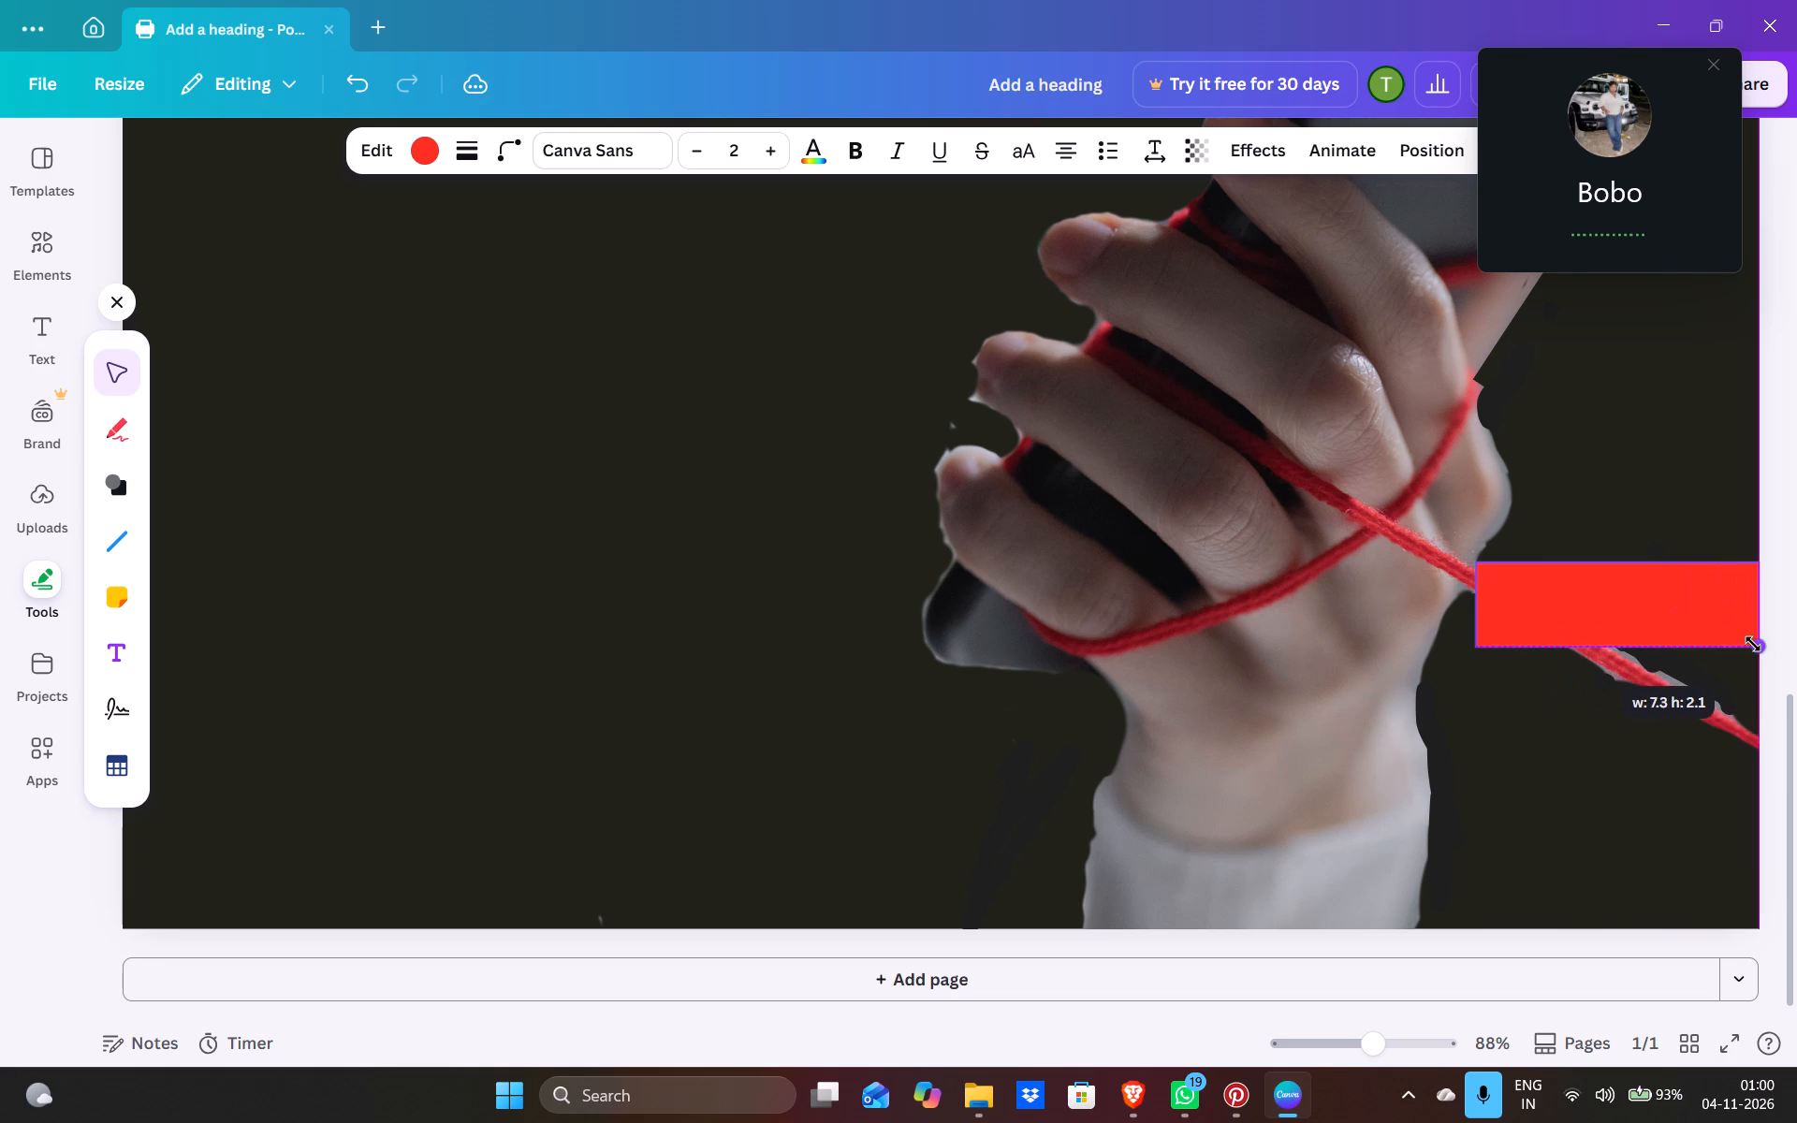
pyautogui.moveTo(1753, 644); pyautogui.dragTo(1737, 581)
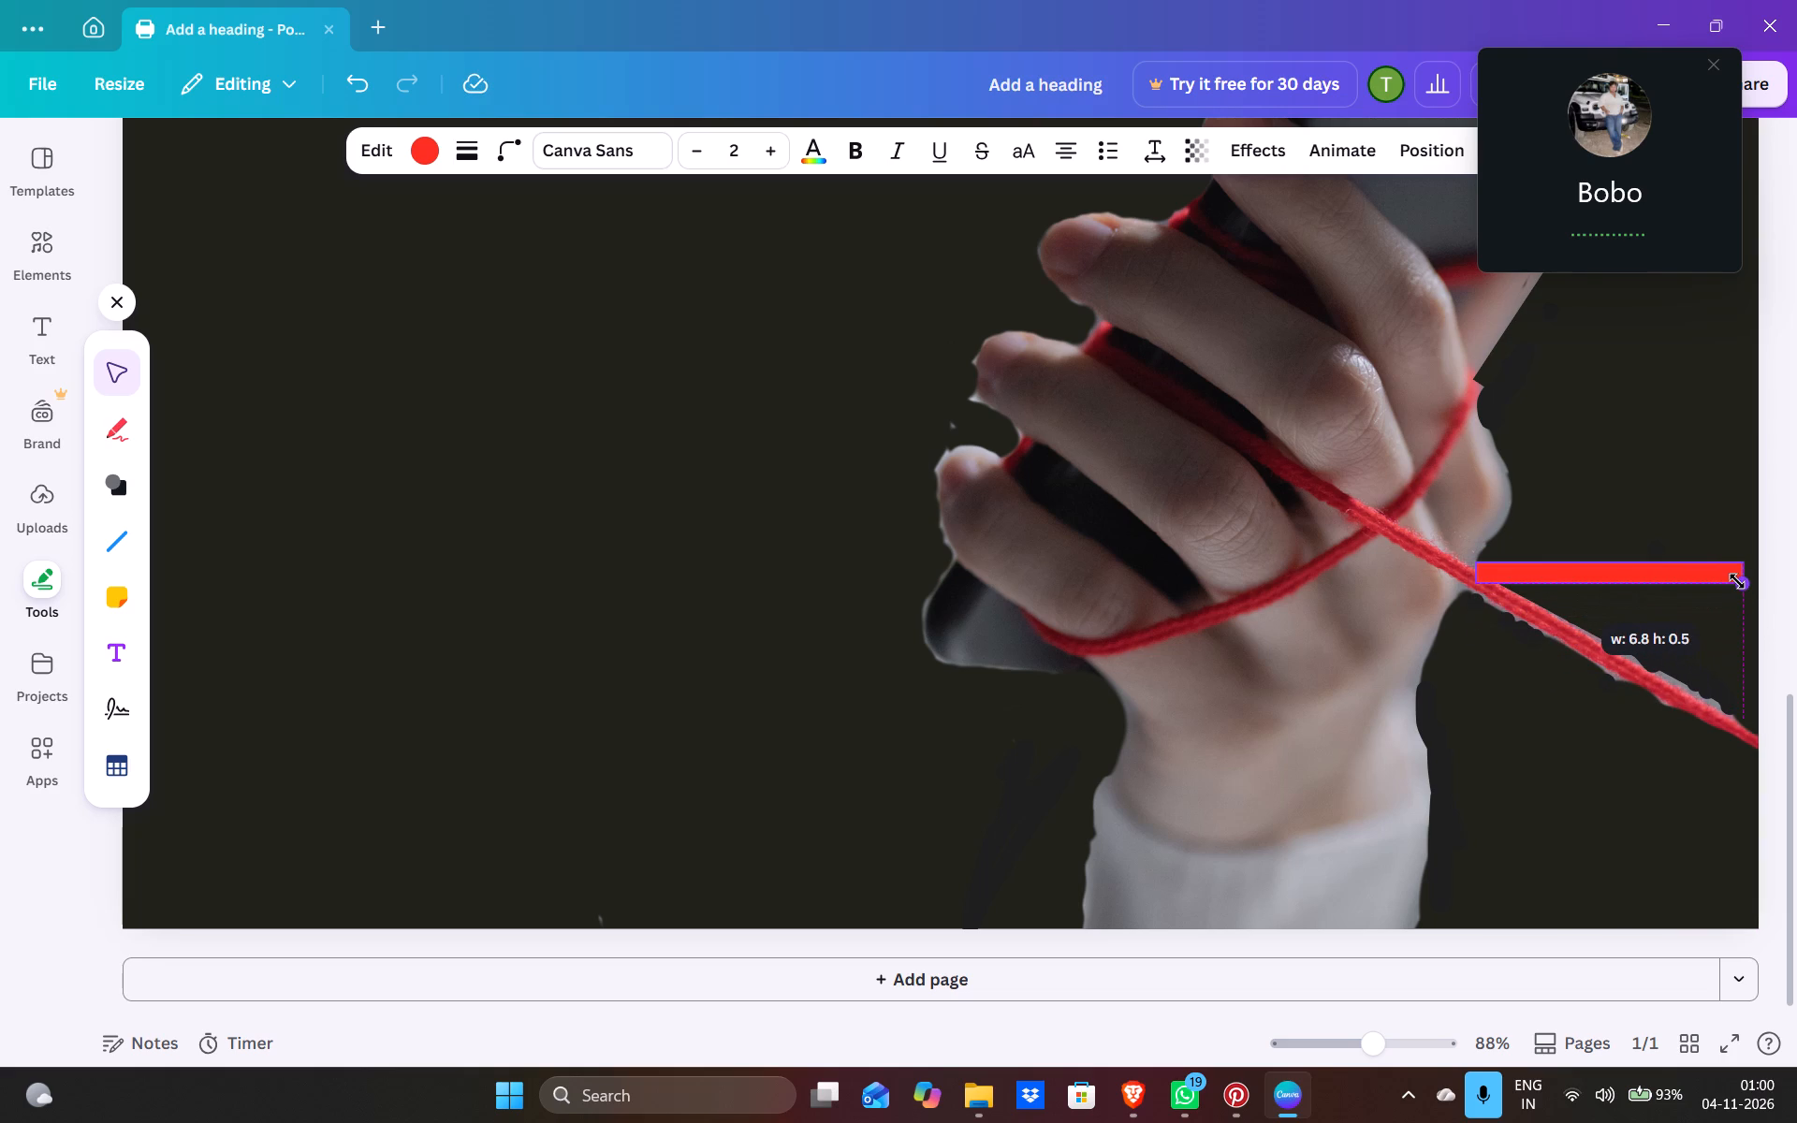
pyautogui.moveTo(1737, 581); pyautogui.dragTo(1728, 569)
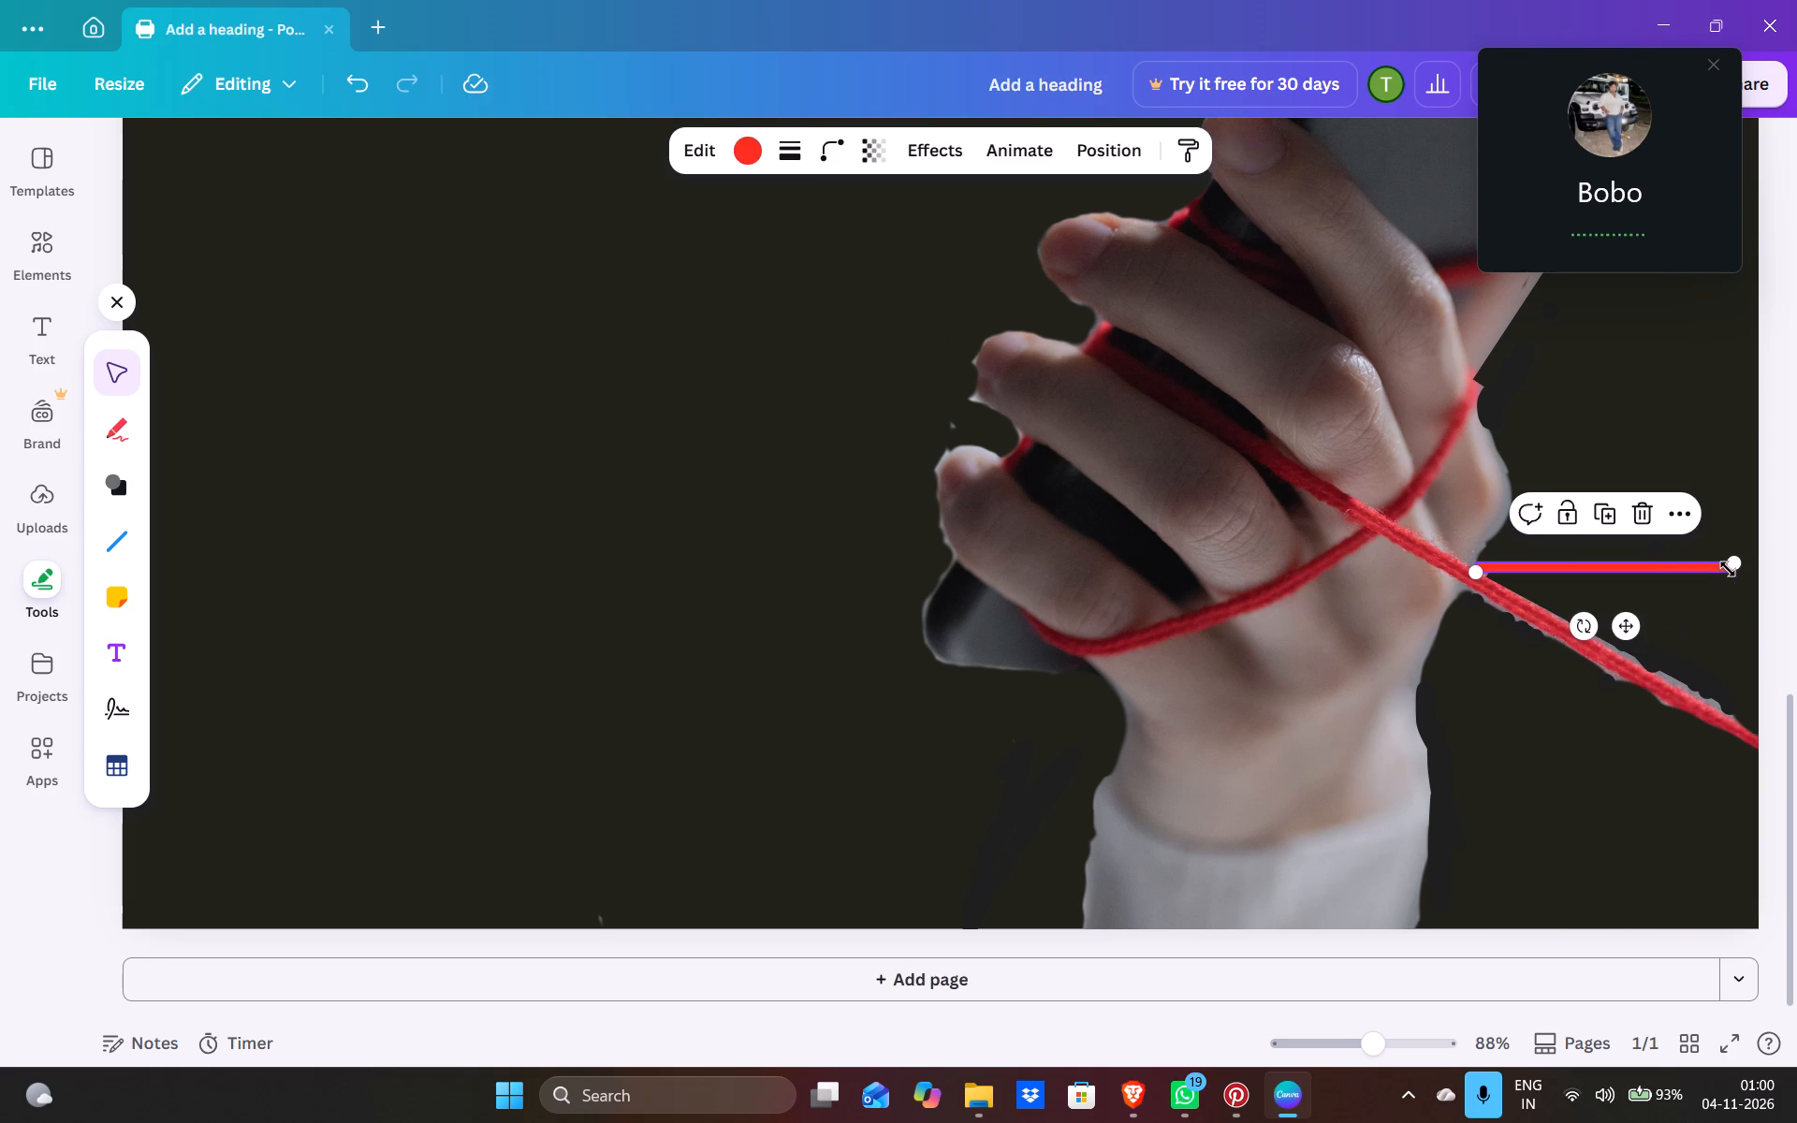
# Rotate the red strip to follow the trailing string's slope and move it against the string's upper edge.
pyautogui.moveTo(1590, 630); pyautogui.dragTo(1512, 627)
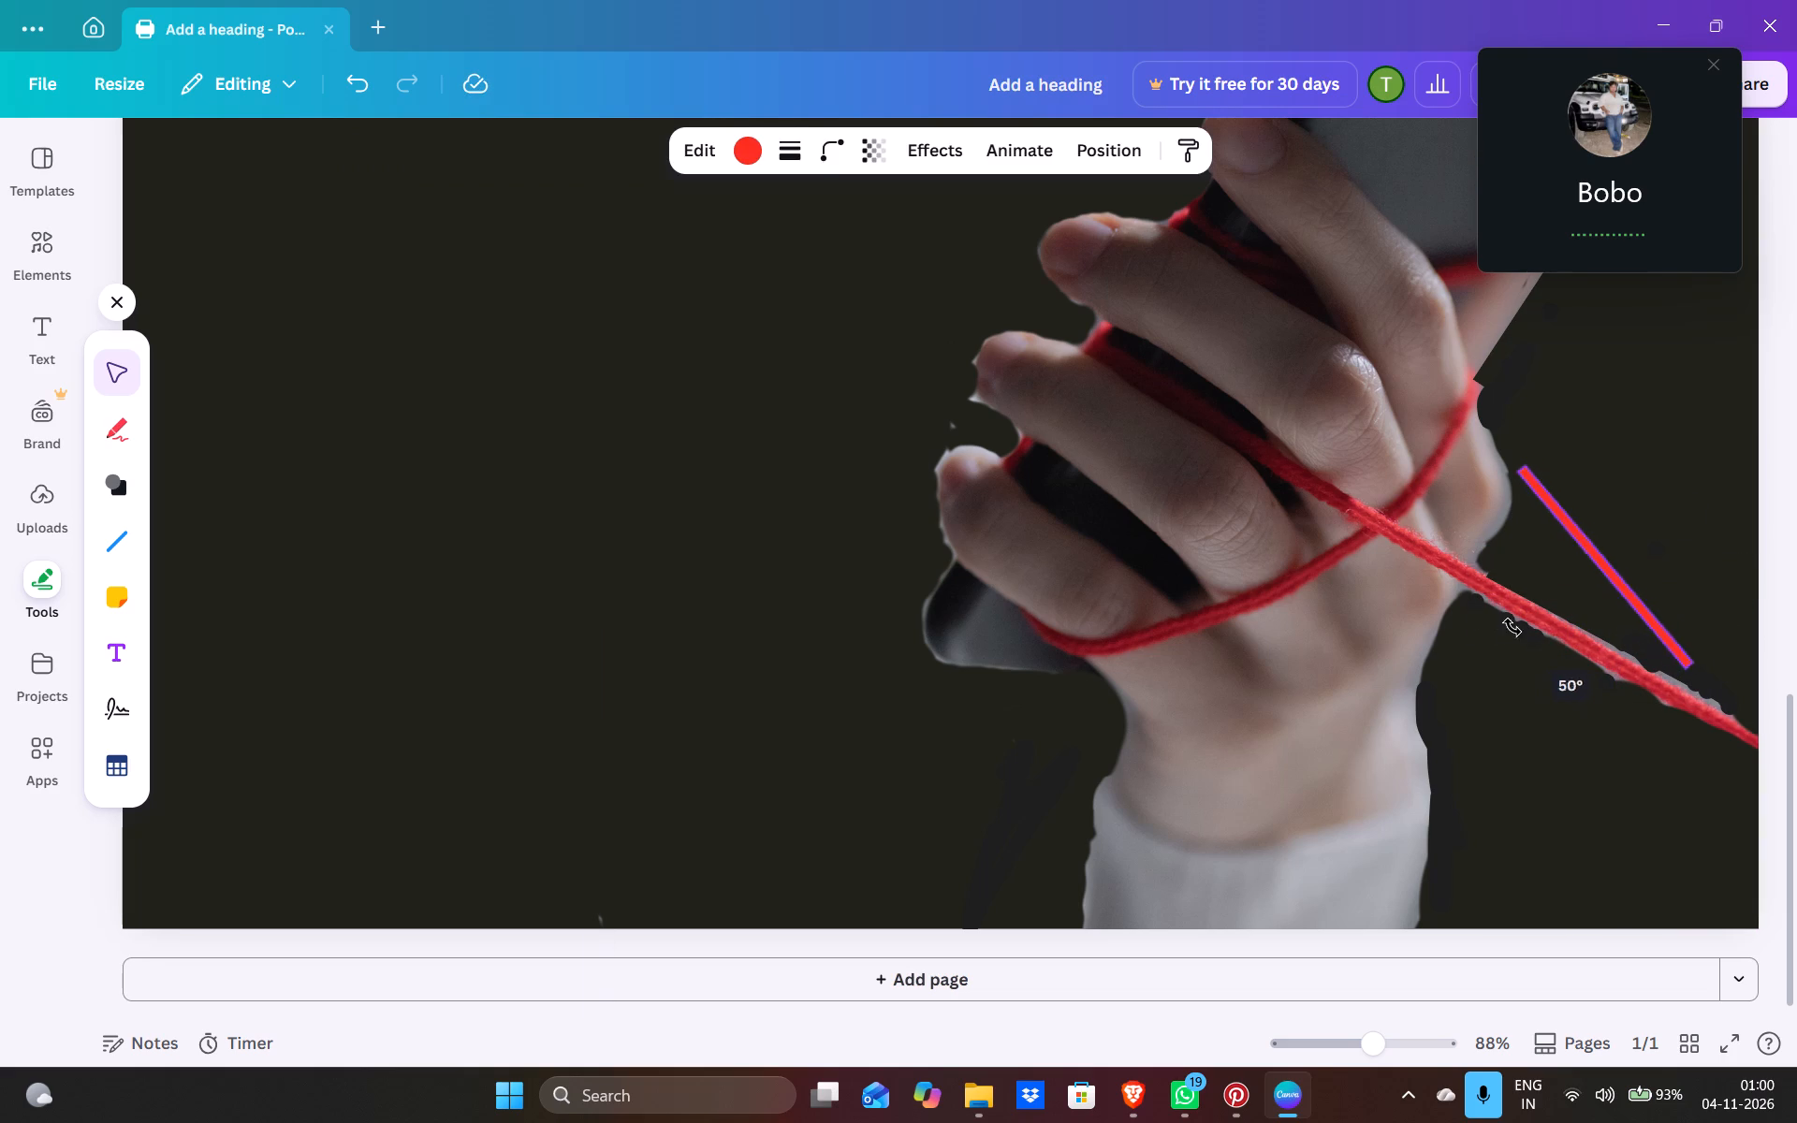
pyautogui.moveTo(1512, 627); pyautogui.dragTo(1546, 636)
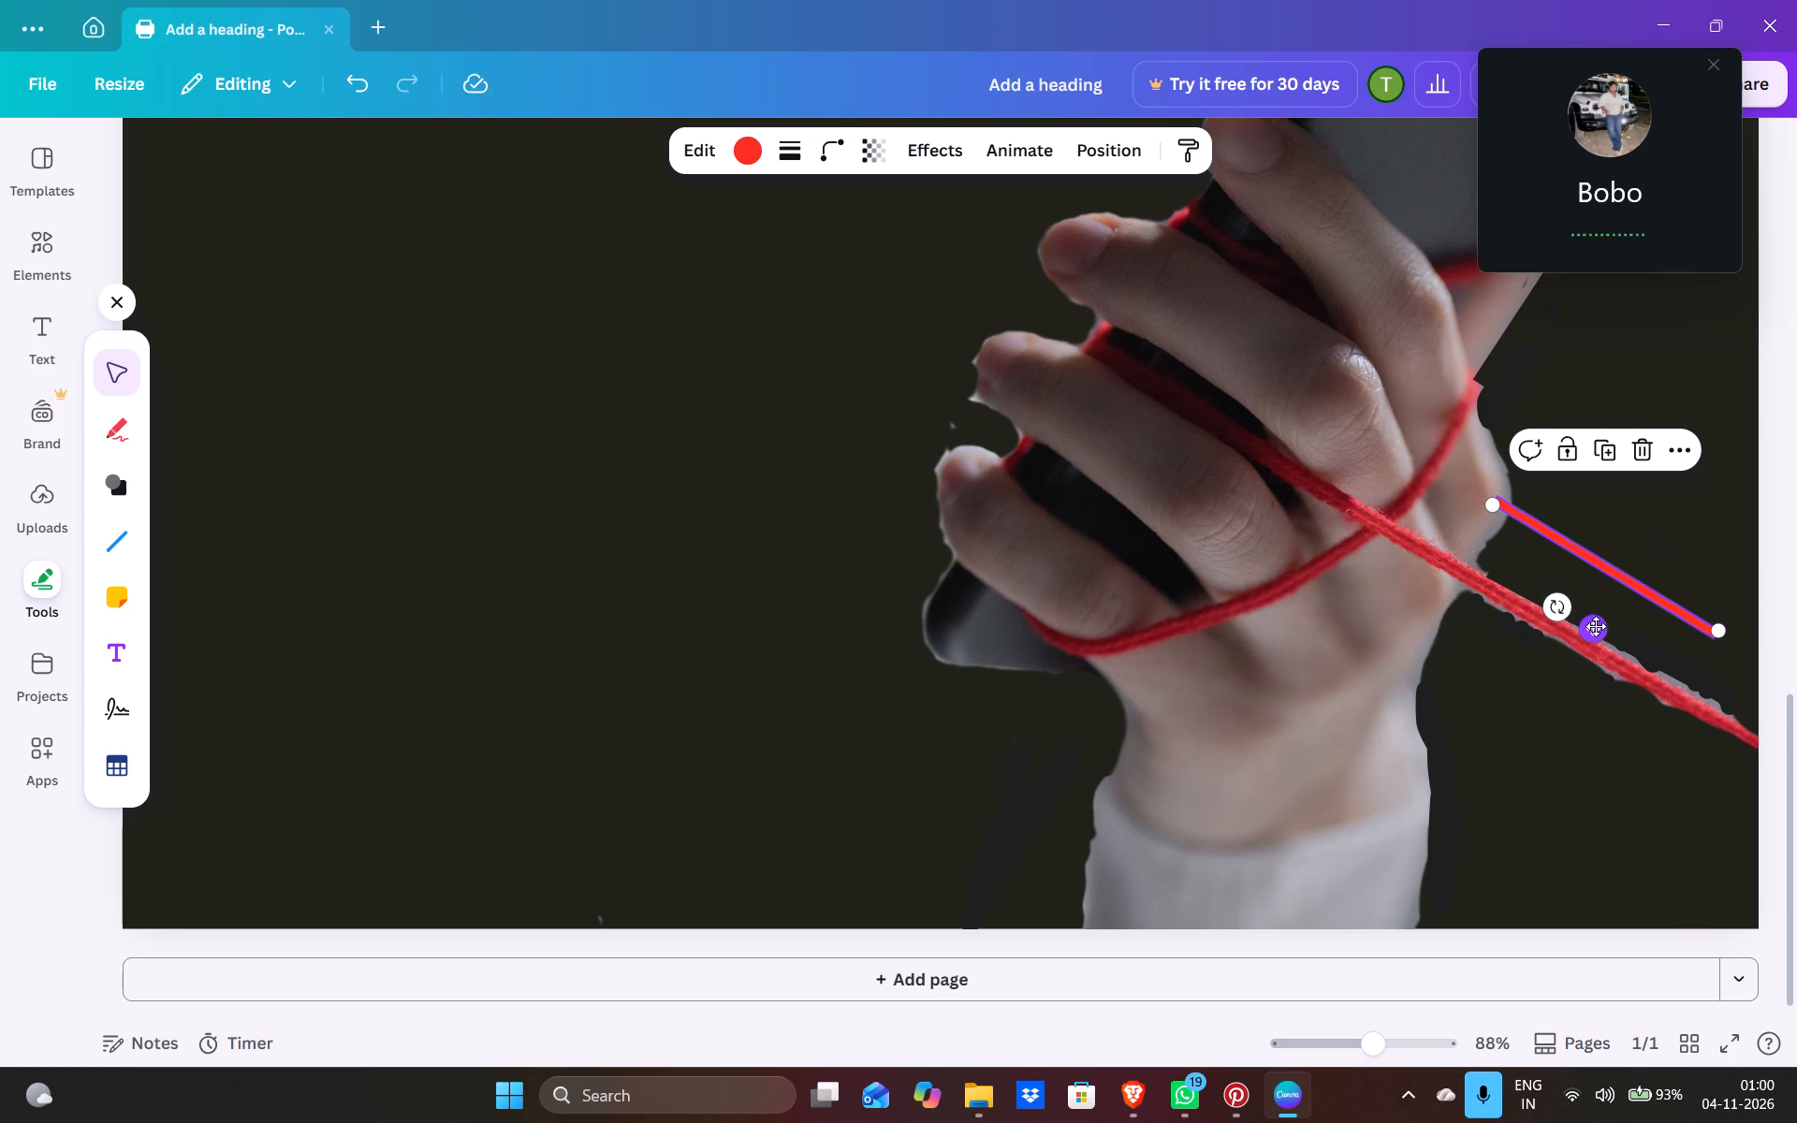
pyautogui.moveTo(1596, 626); pyautogui.dragTo(1586, 686)
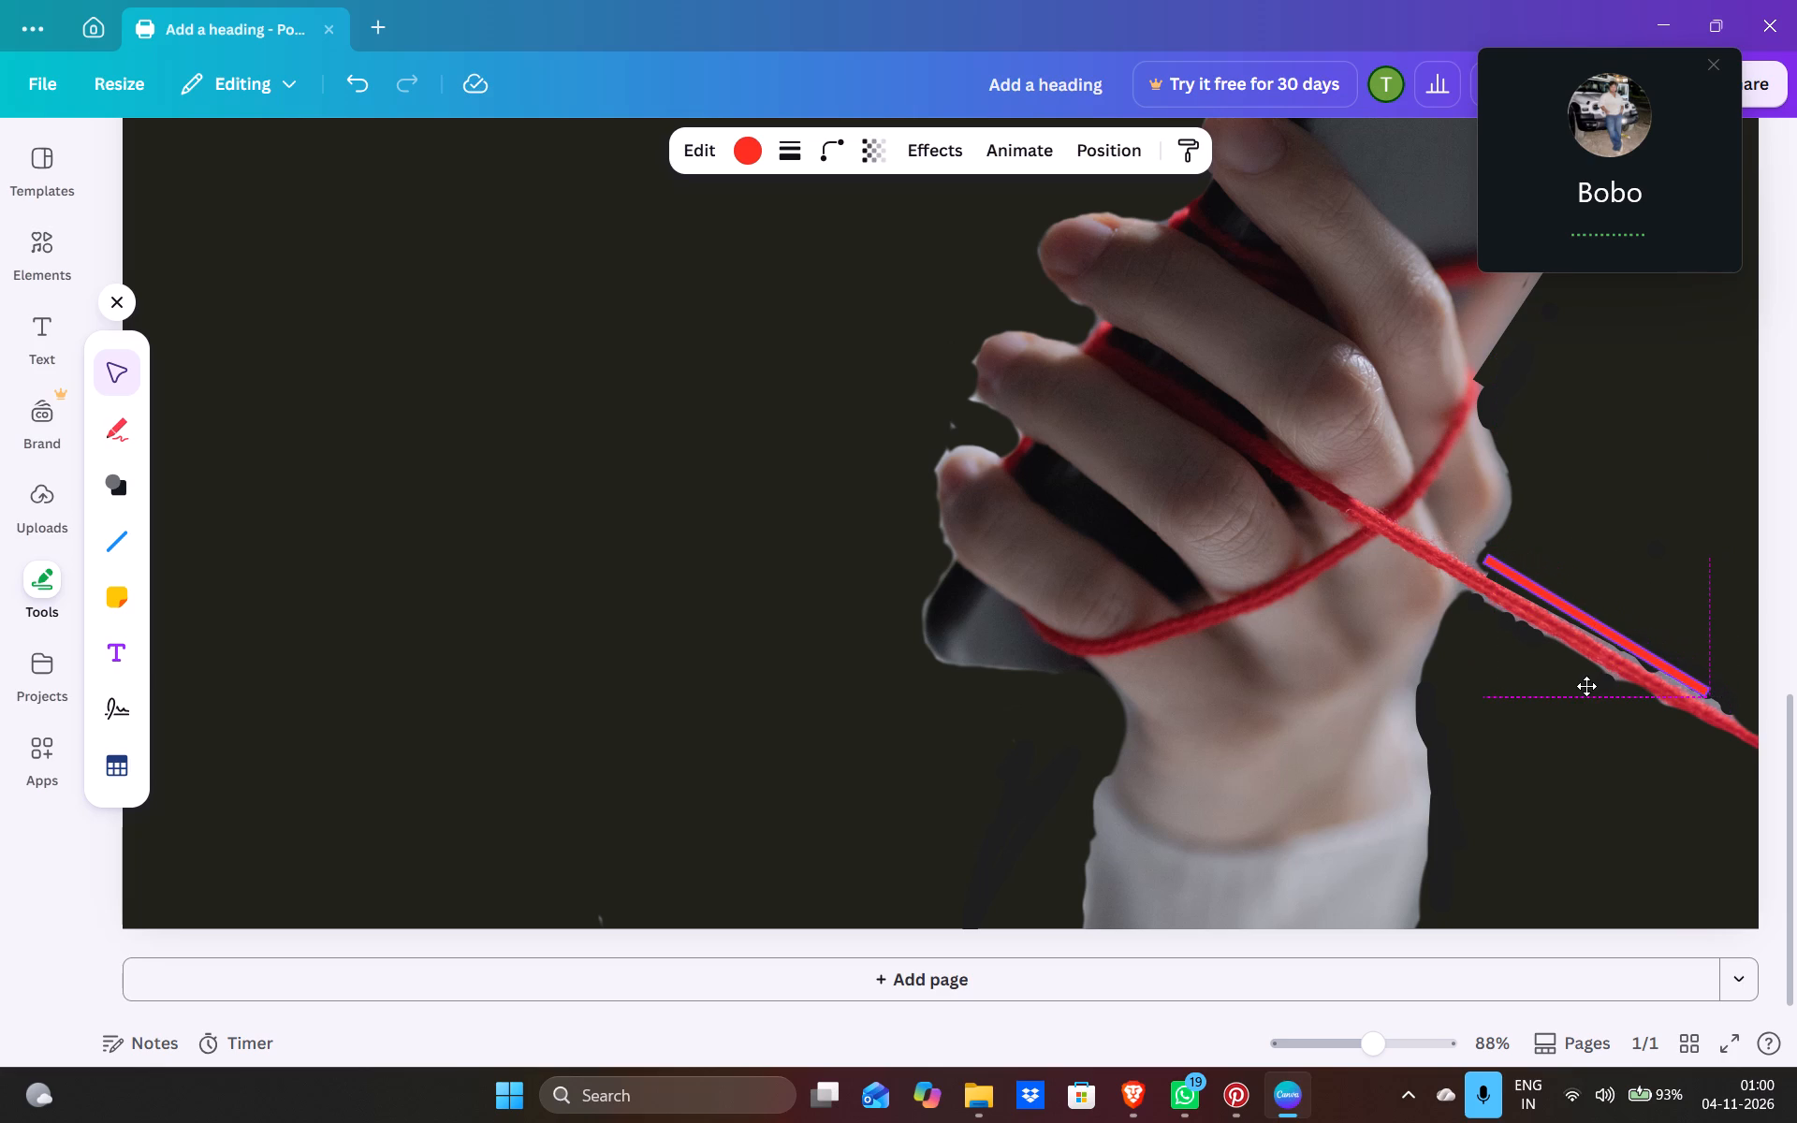
pyautogui.moveTo(1586, 686); pyautogui.dragTo(1574, 685)
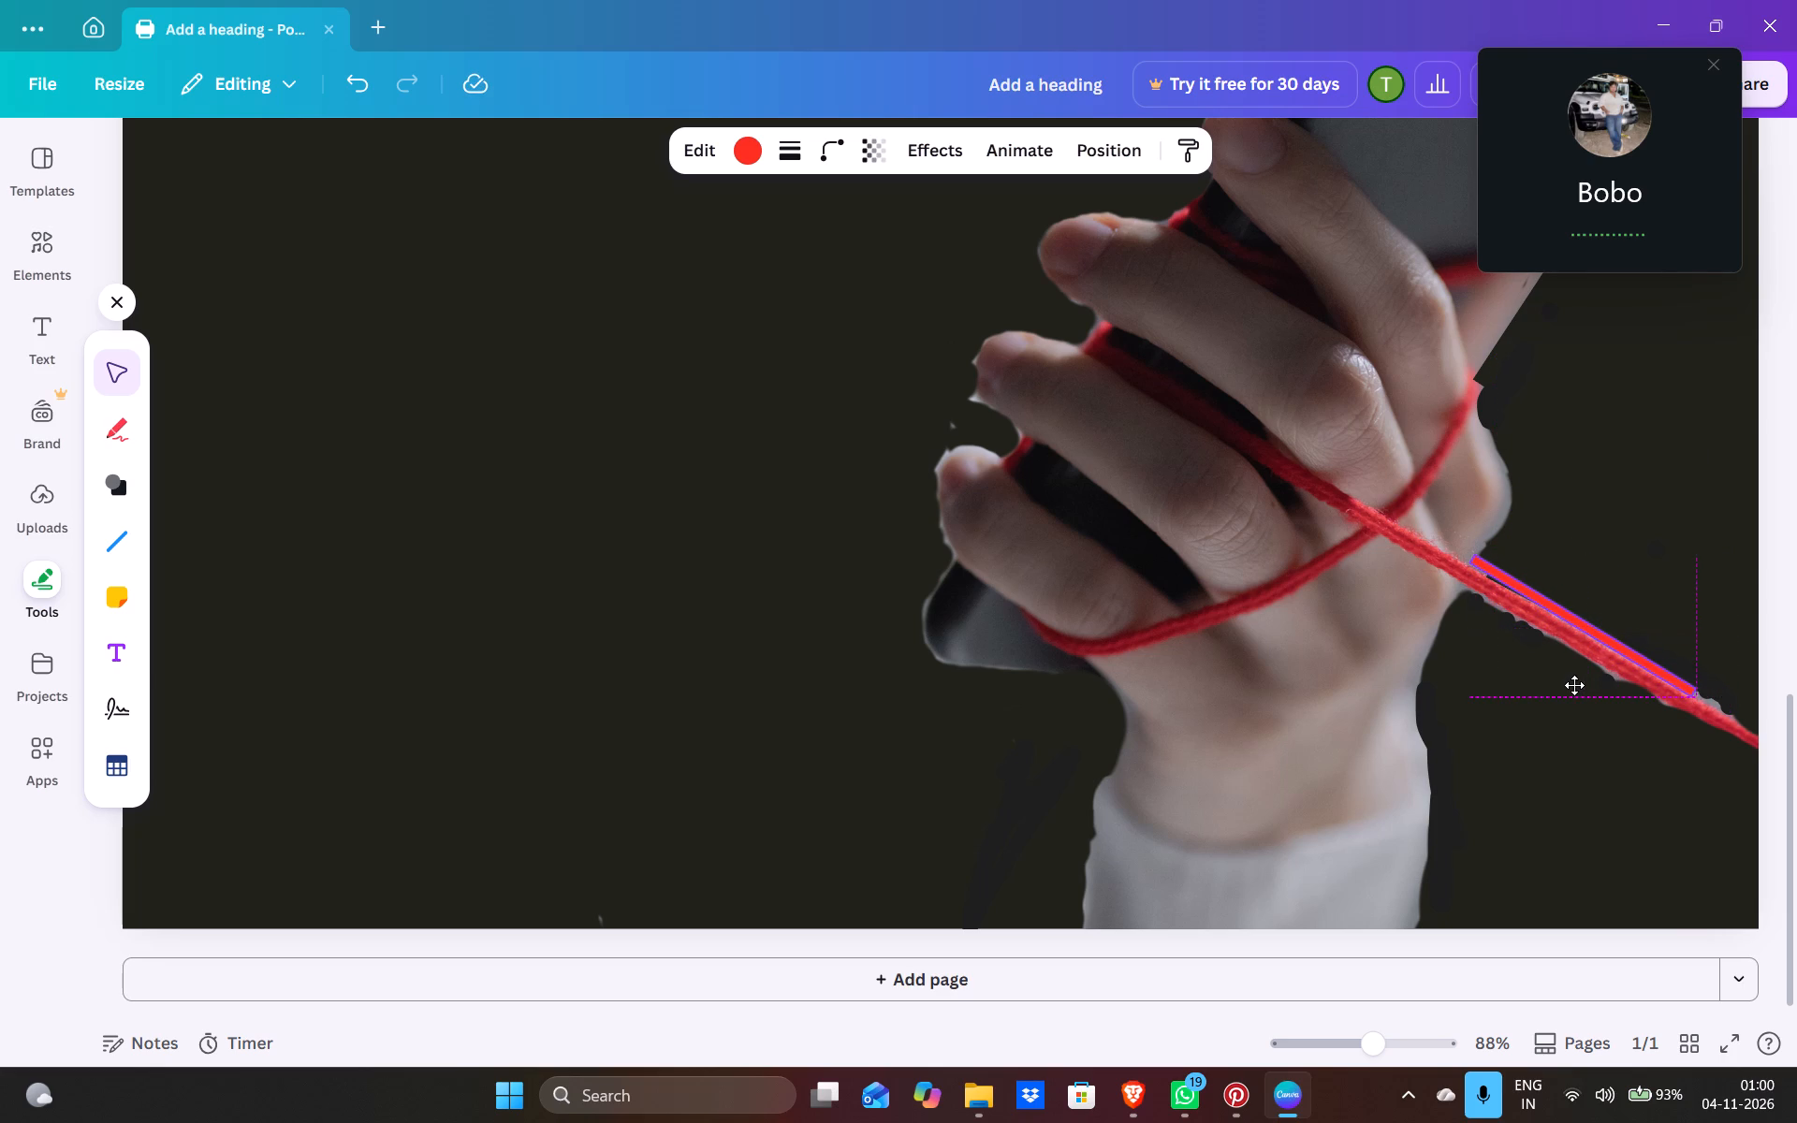
pyautogui.moveTo(1574, 685); pyautogui.dragTo(1576, 682)
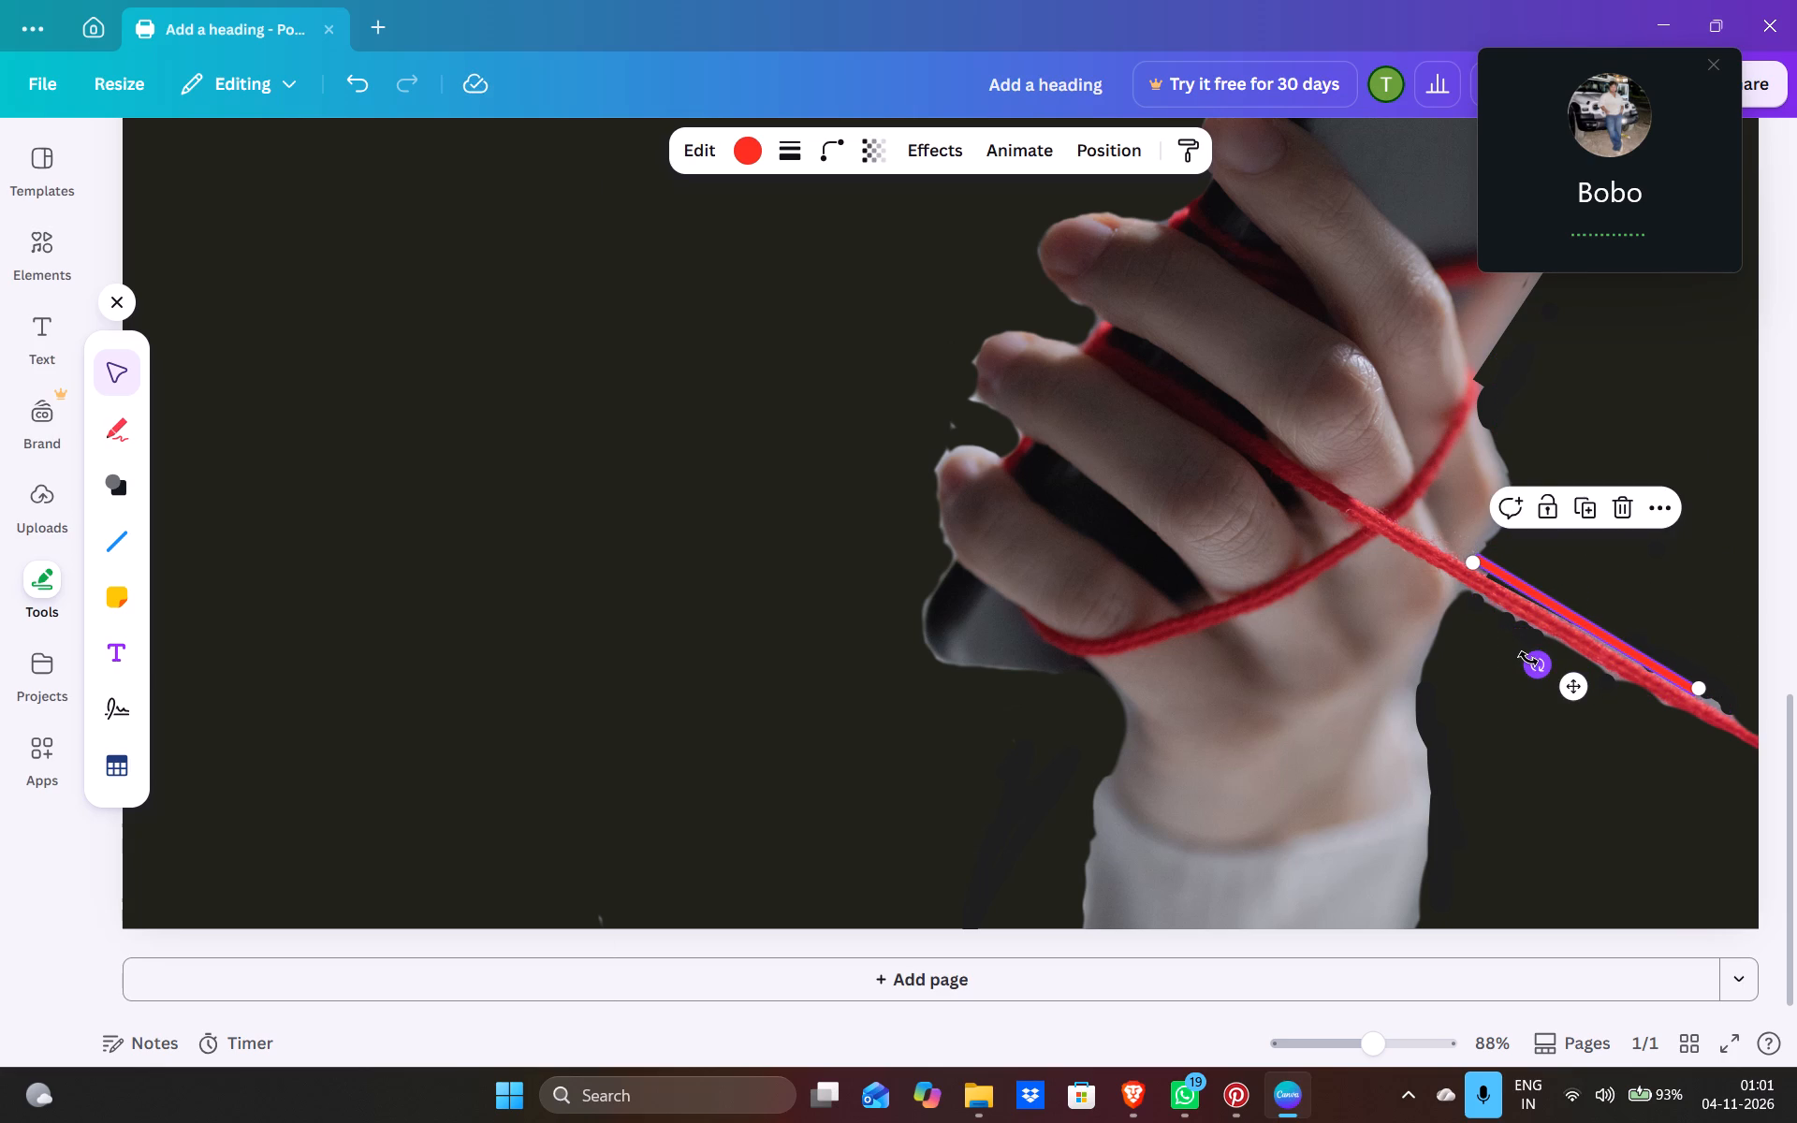
# Fine-tune the red strip's angle and shift it further along the string's upper edge, towards the outer end.
pyautogui.click(1528, 659)
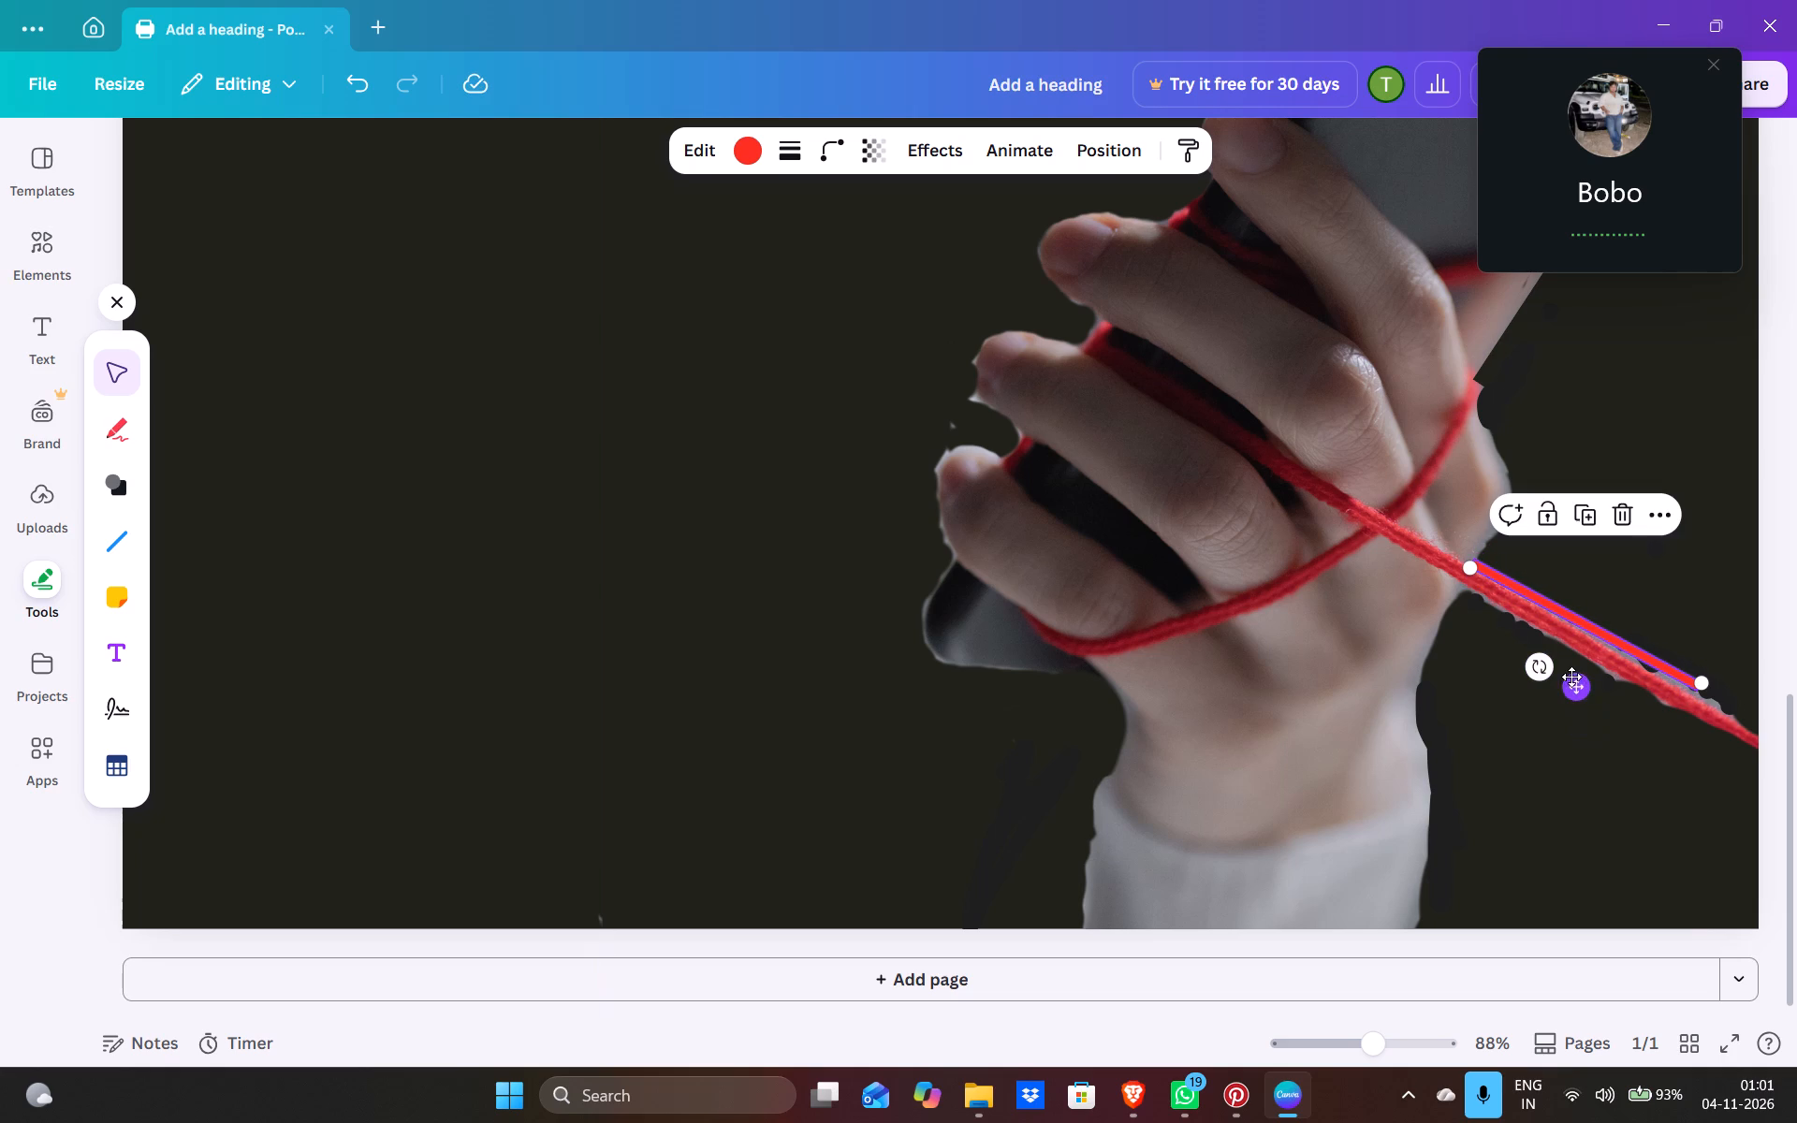
pyautogui.moveTo(1544, 668); pyautogui.dragTo(1551, 667)
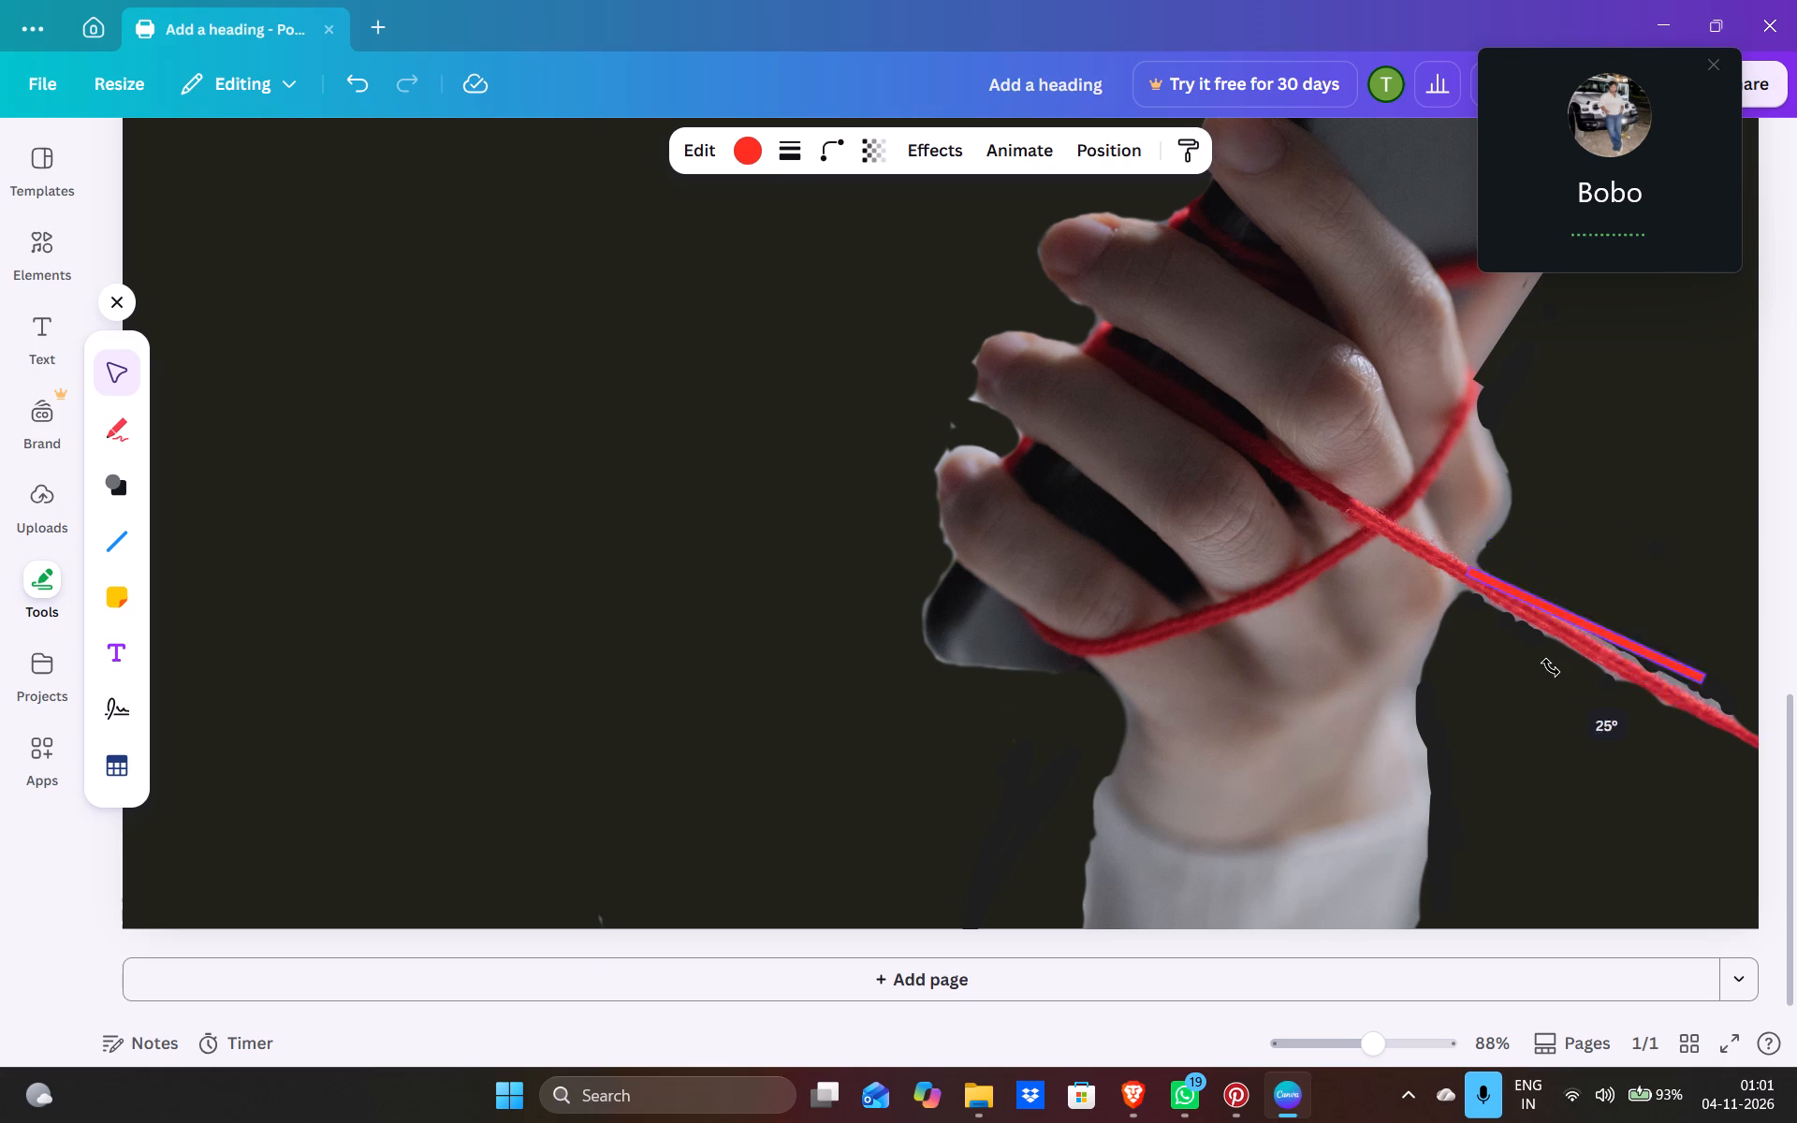
pyautogui.moveTo(1551, 667); pyautogui.dragTo(1556, 668)
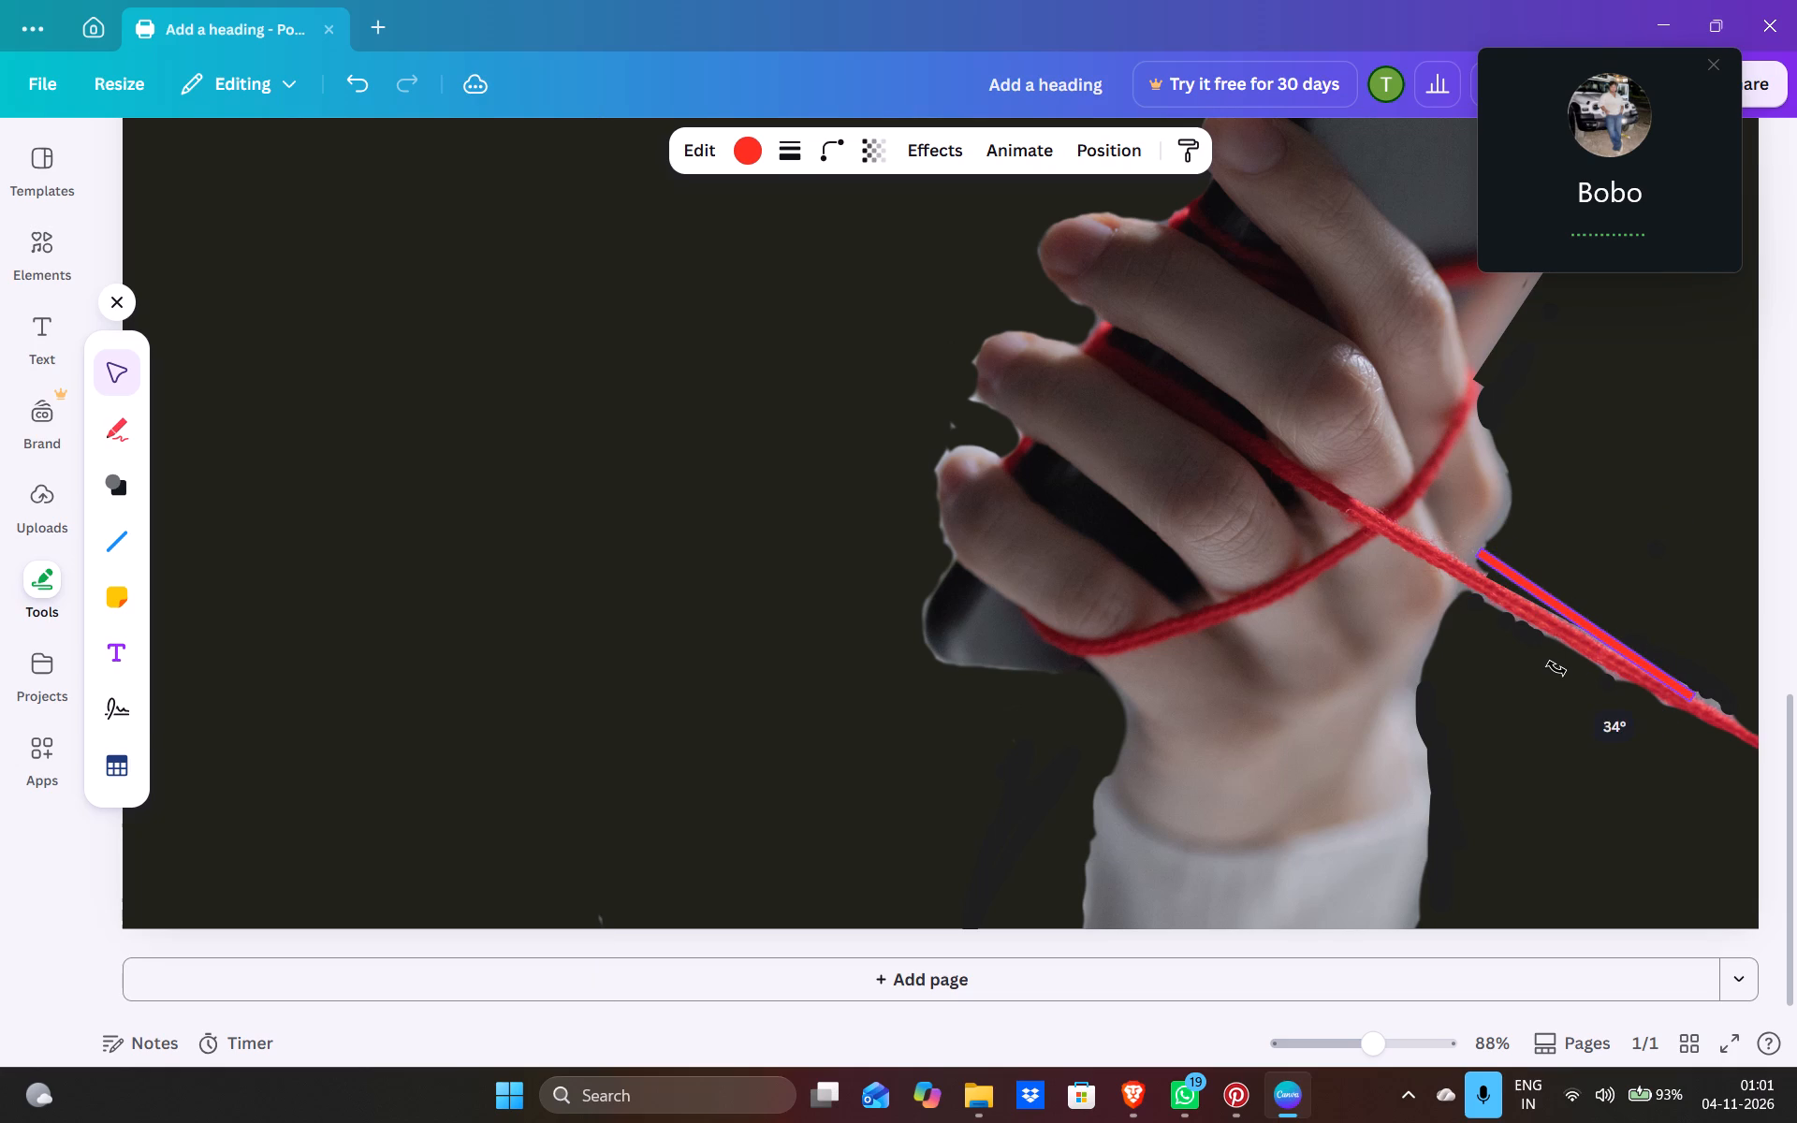
pyautogui.moveTo(1556, 668); pyautogui.dragTo(1562, 672)
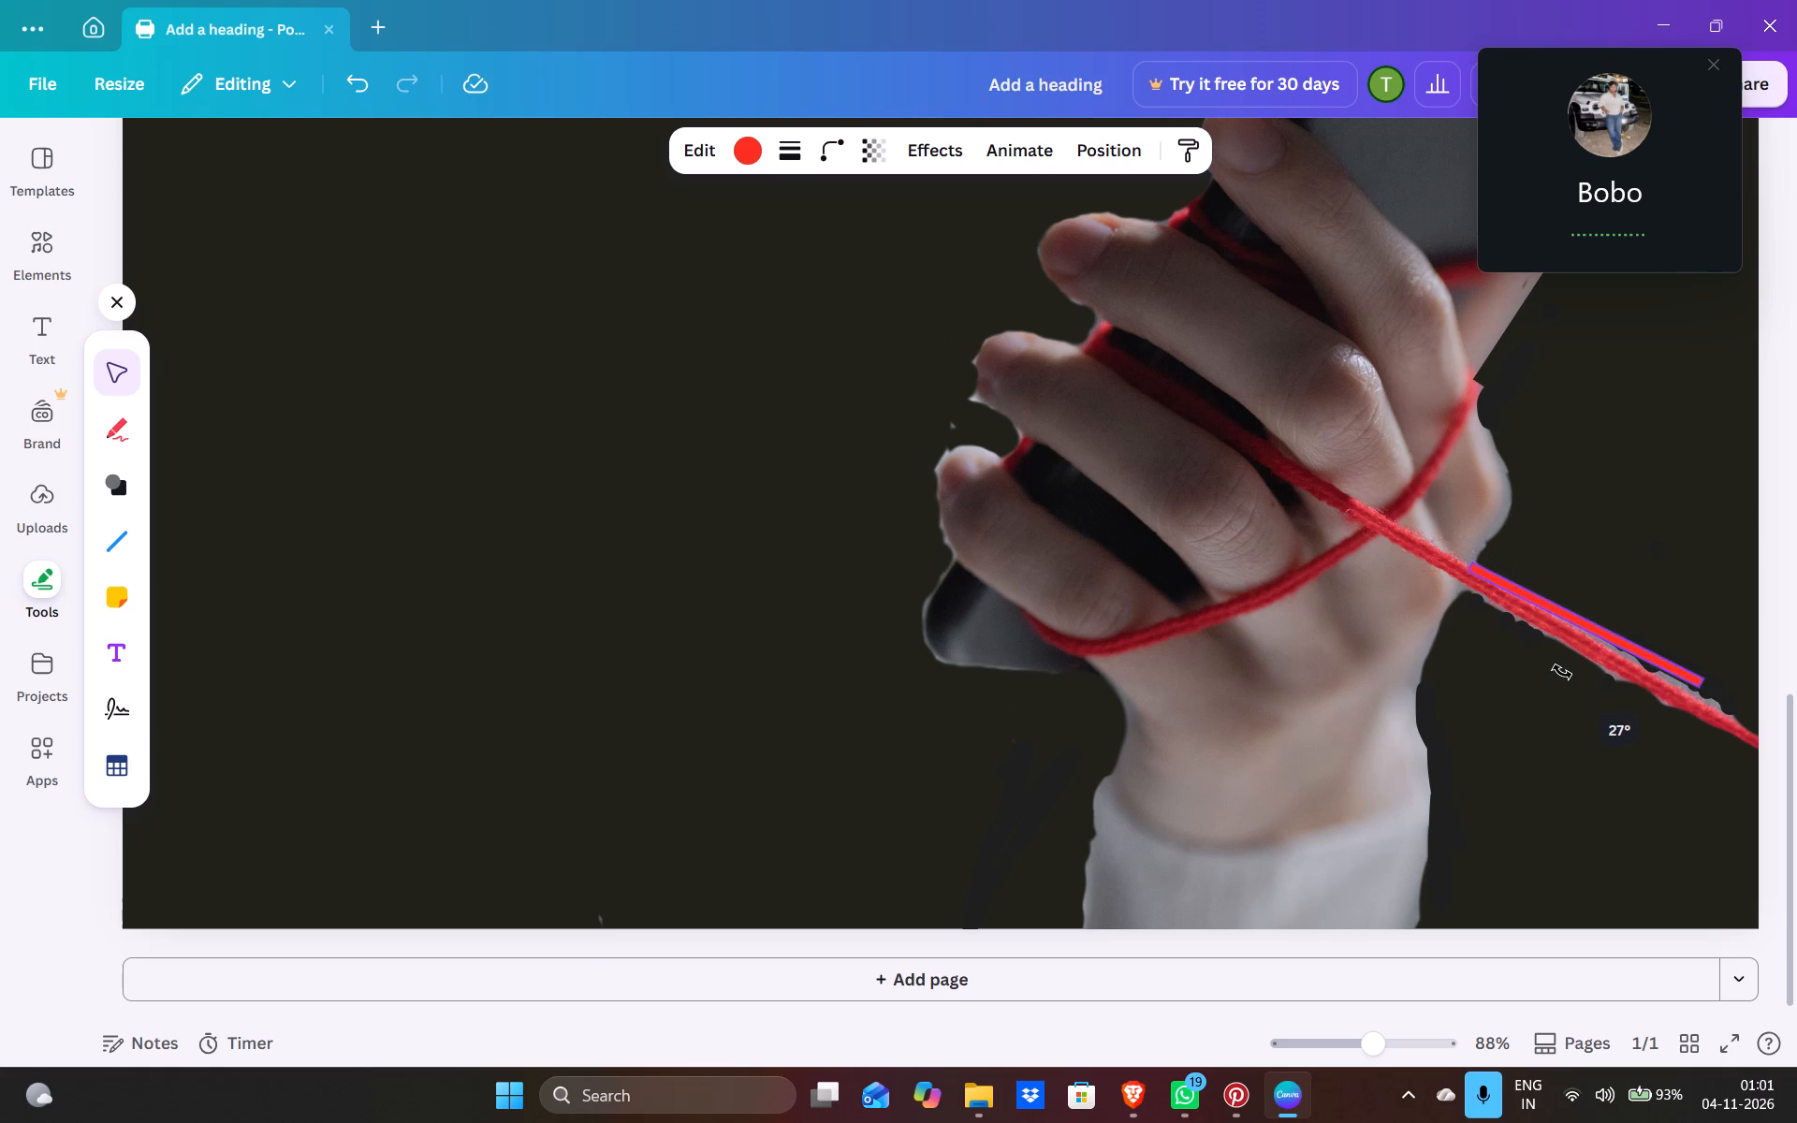
pyautogui.moveTo(1562, 672); pyautogui.dragTo(1559, 670)
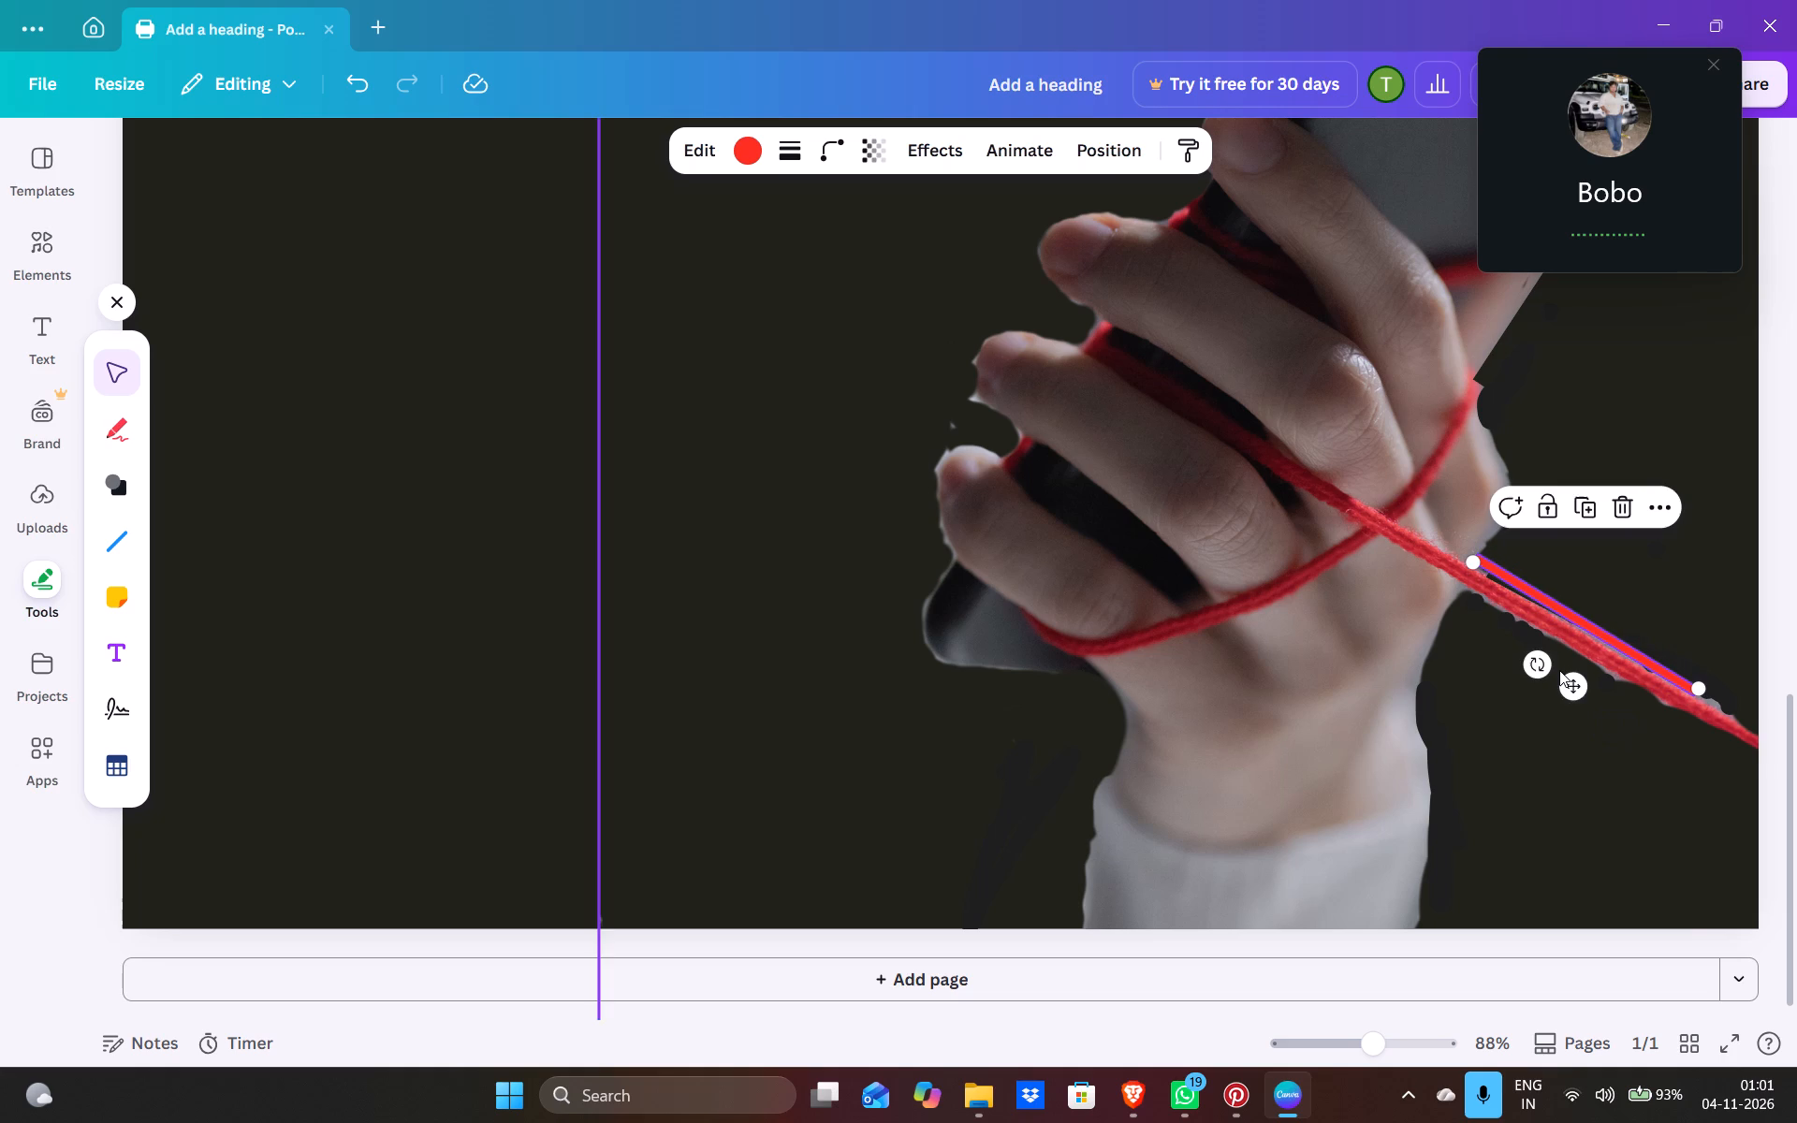
pyautogui.moveTo(1577, 680); pyautogui.dragTo(1586, 686)
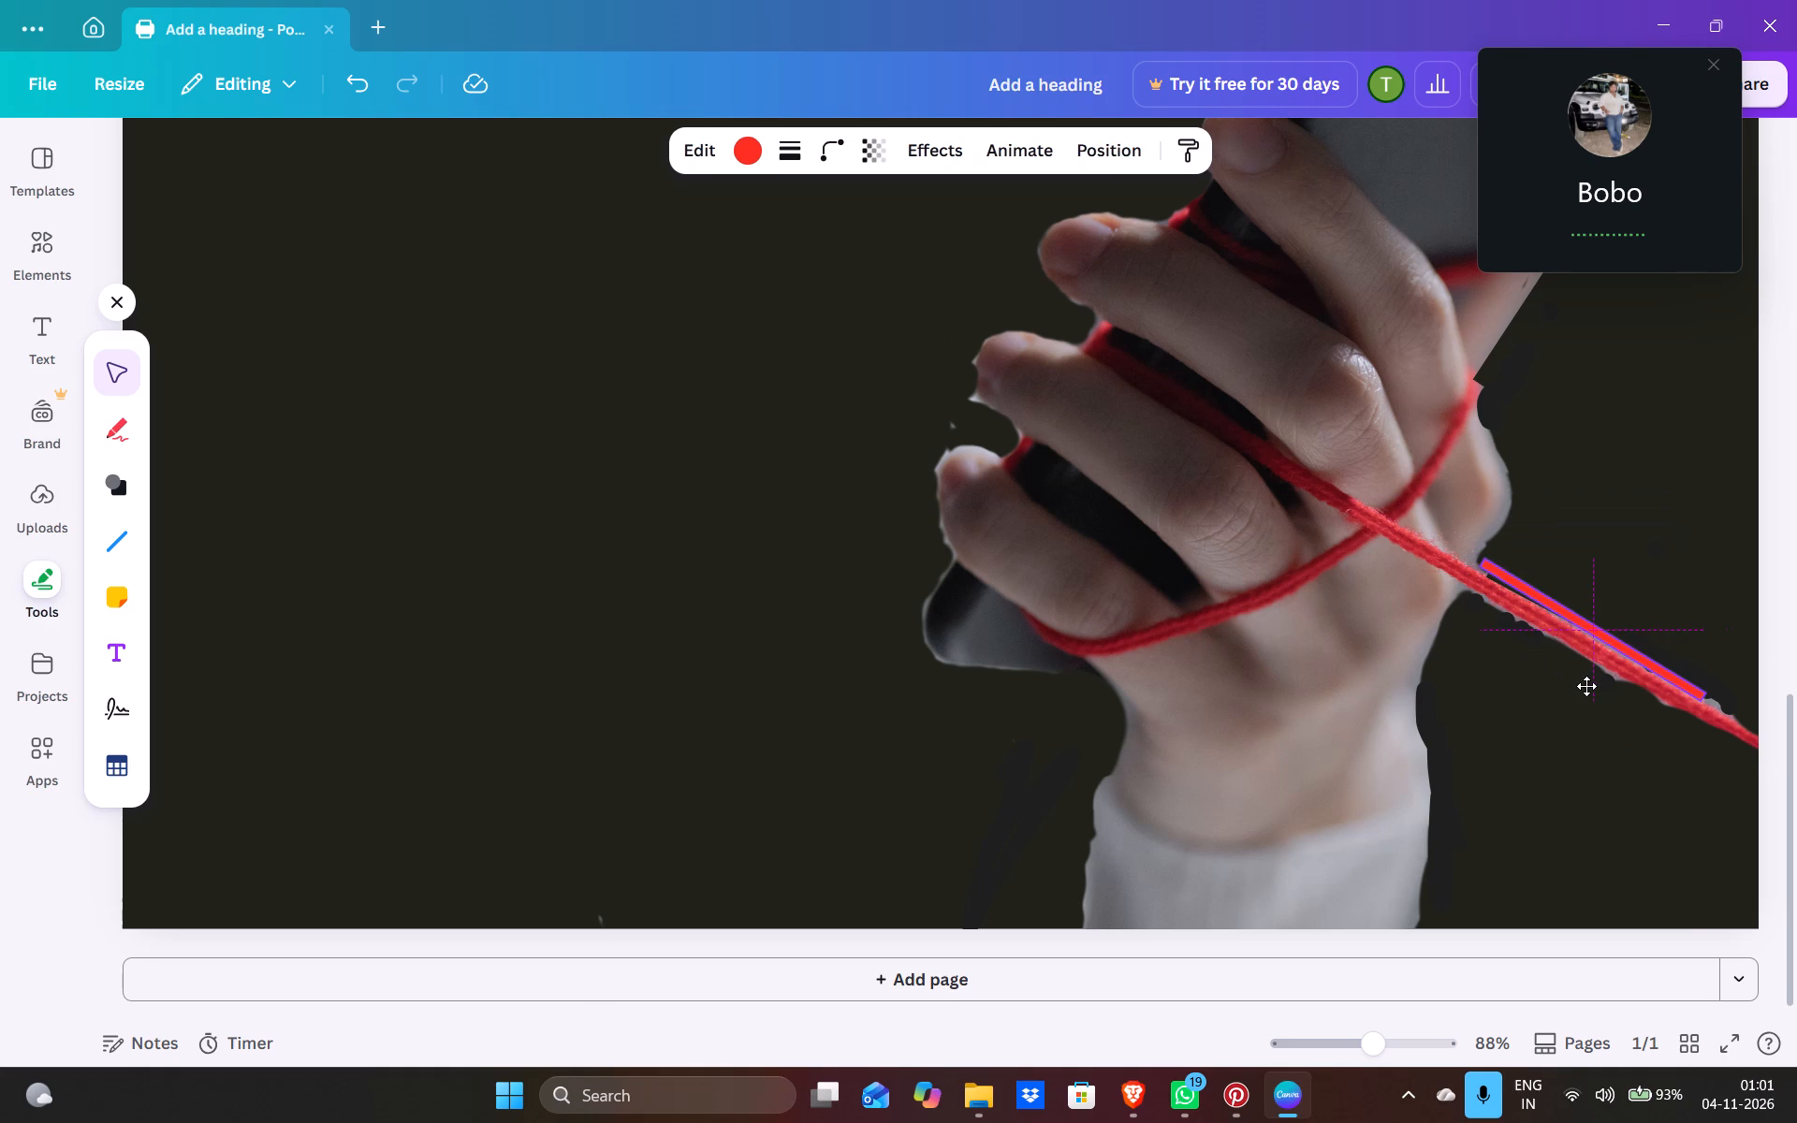
pyautogui.moveTo(1586, 686); pyautogui.dragTo(1610, 698)
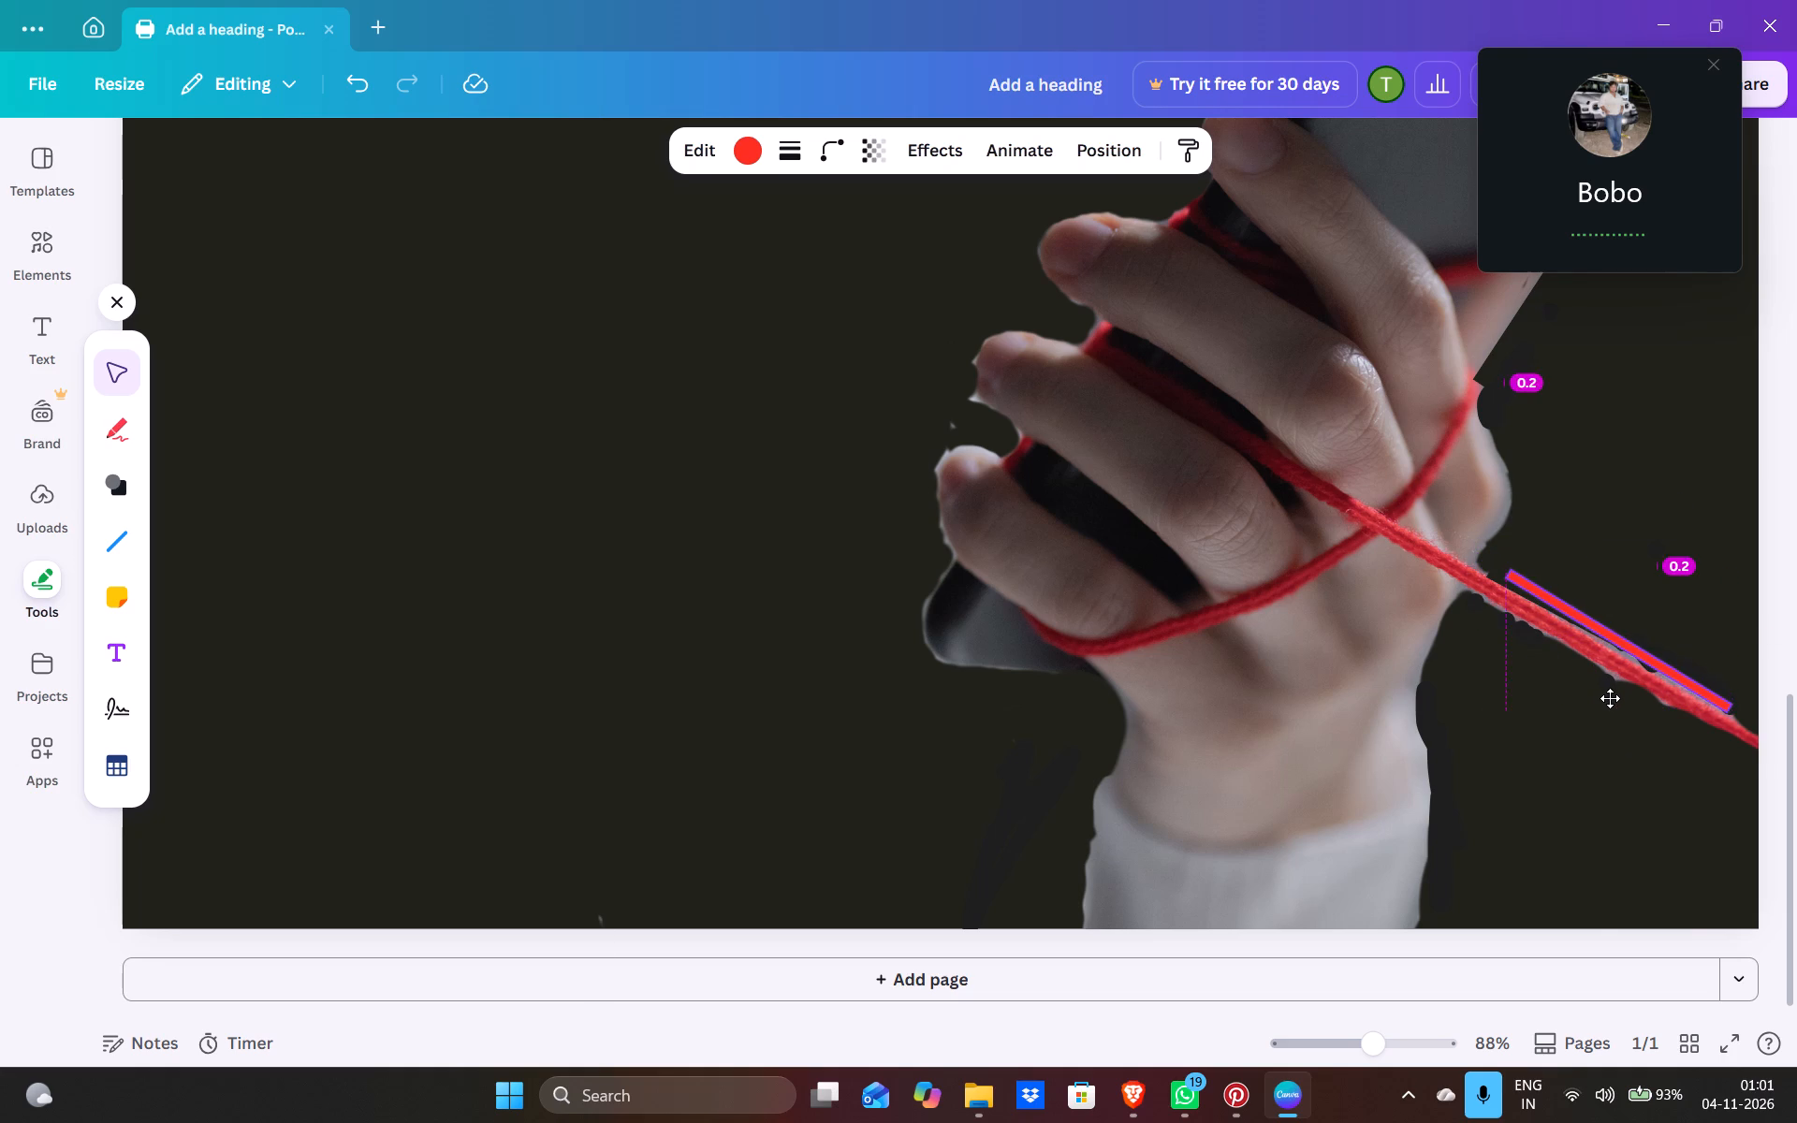
pyautogui.moveTo(1610, 698); pyautogui.dragTo(1614, 703)
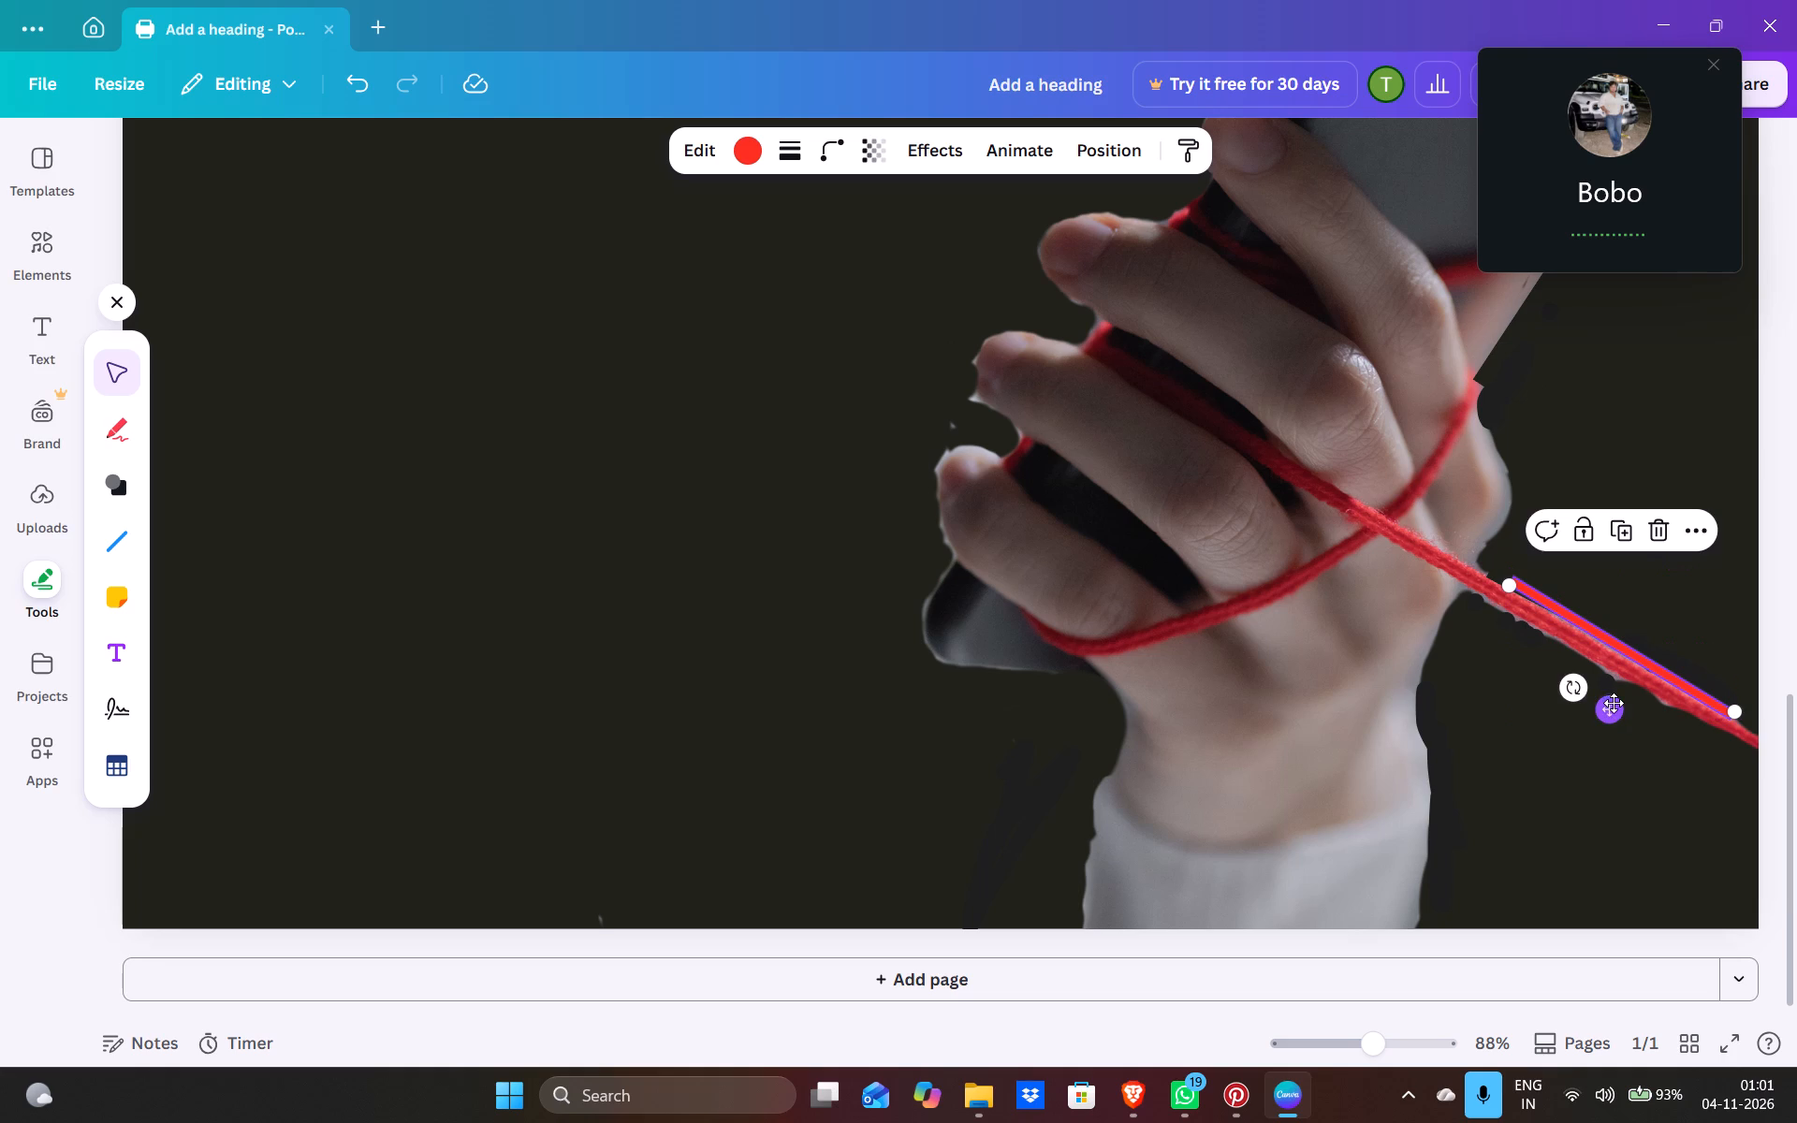
pyautogui.click(1583, 696)
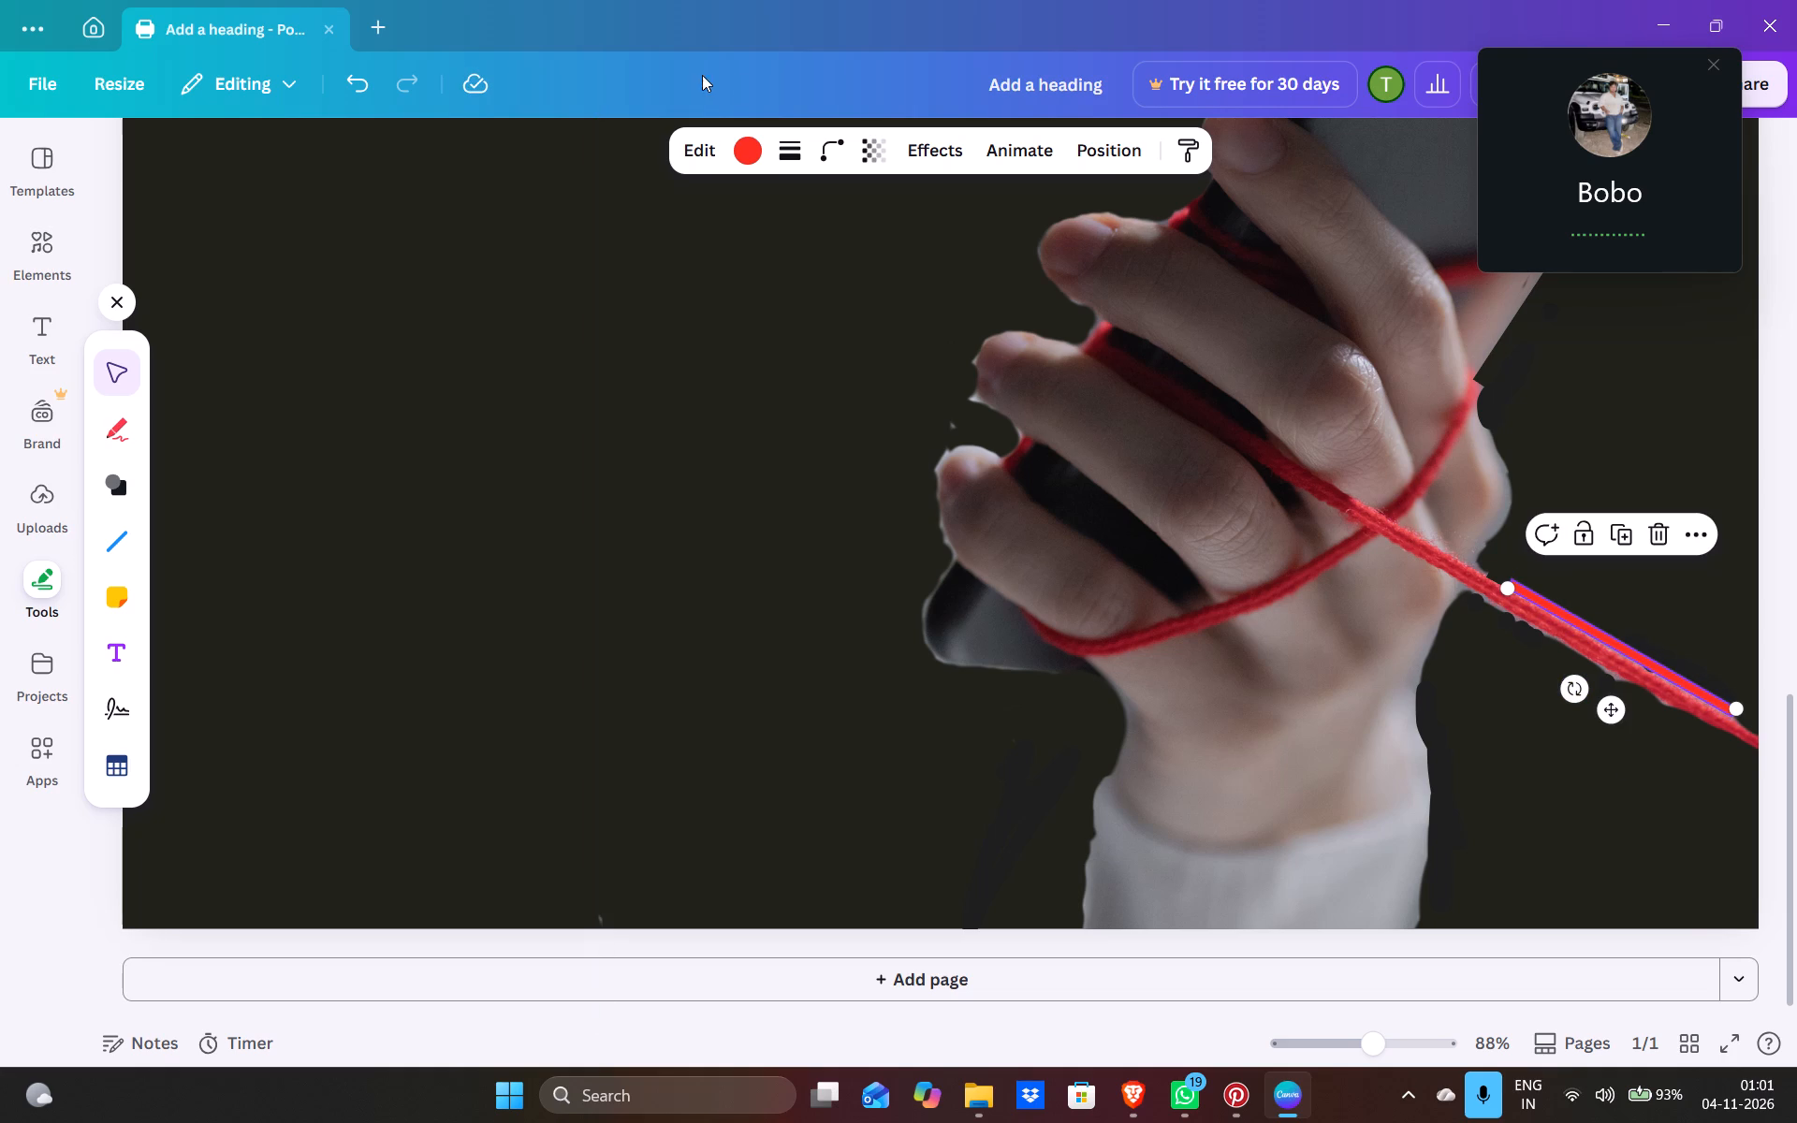
# Recolour the thin red strip with the dark charcoal from the design's colours.
pyautogui.click(742, 139)
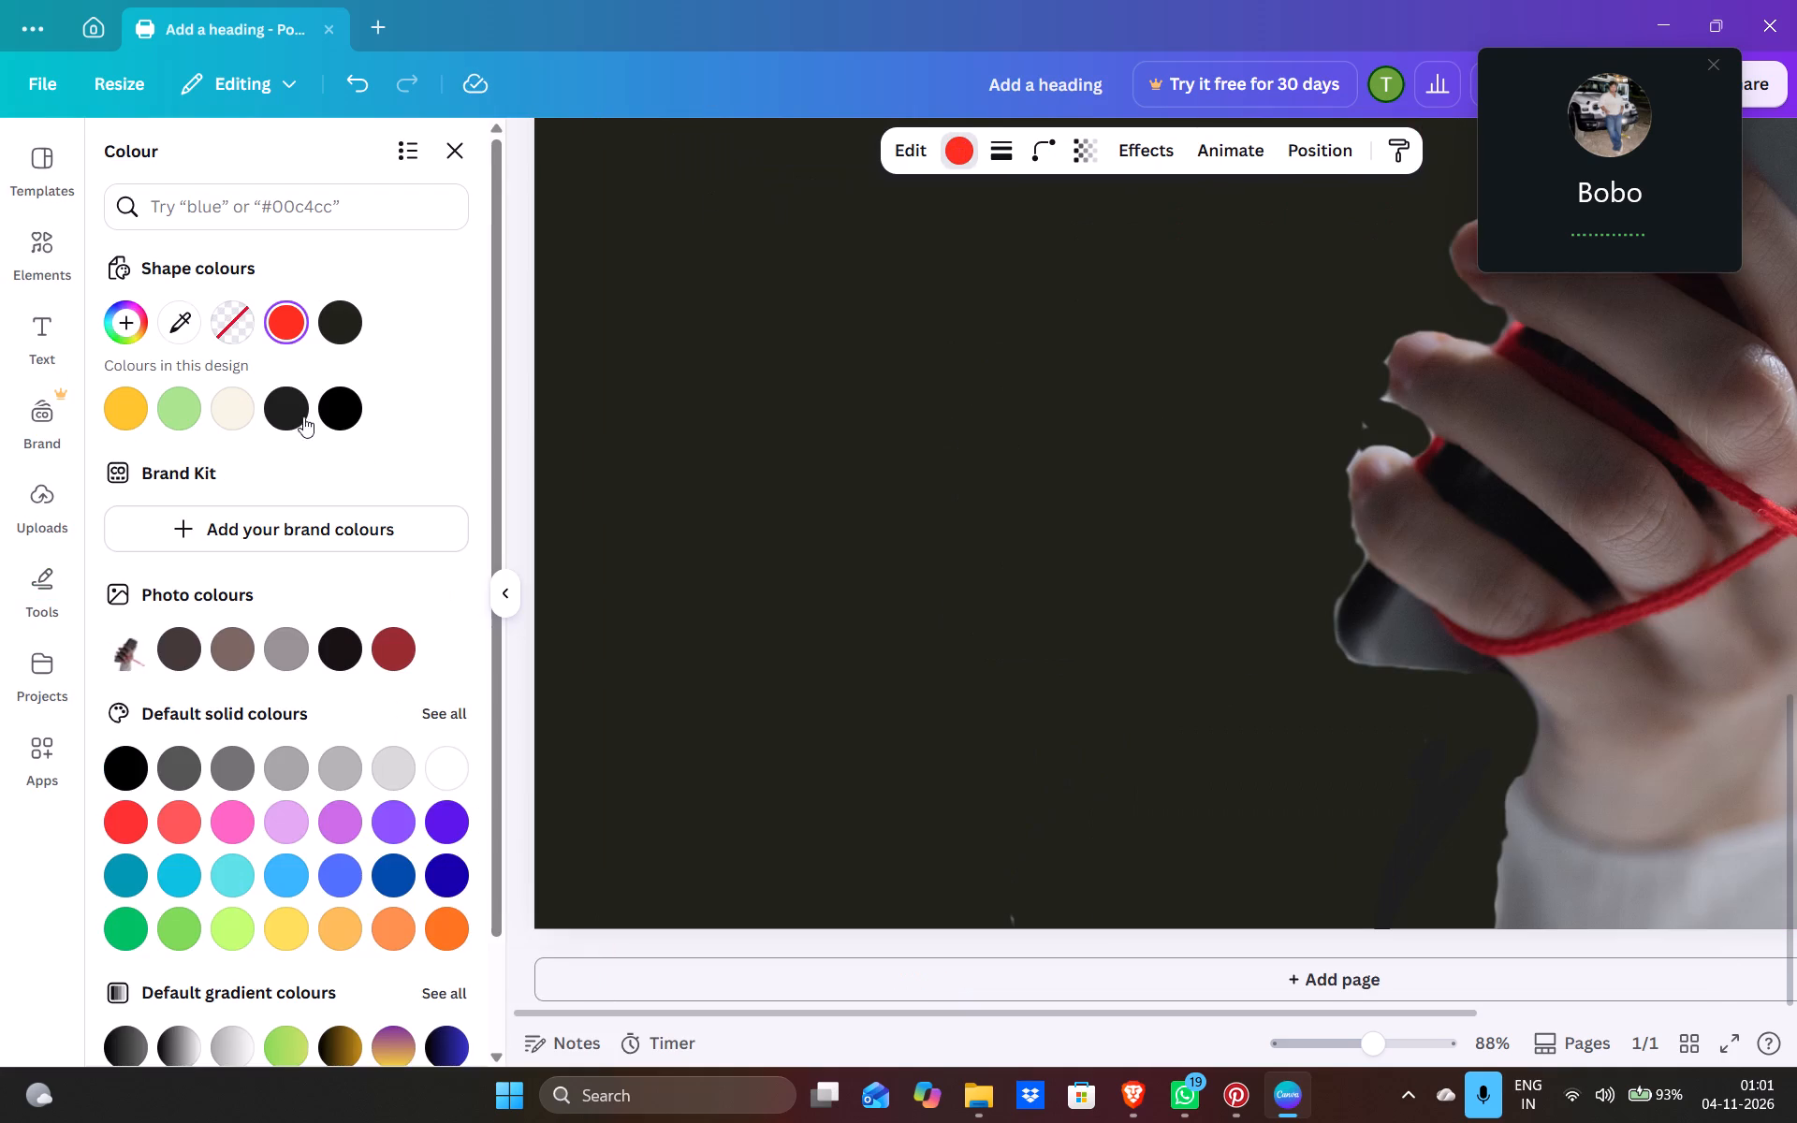
pyautogui.click(285, 404)
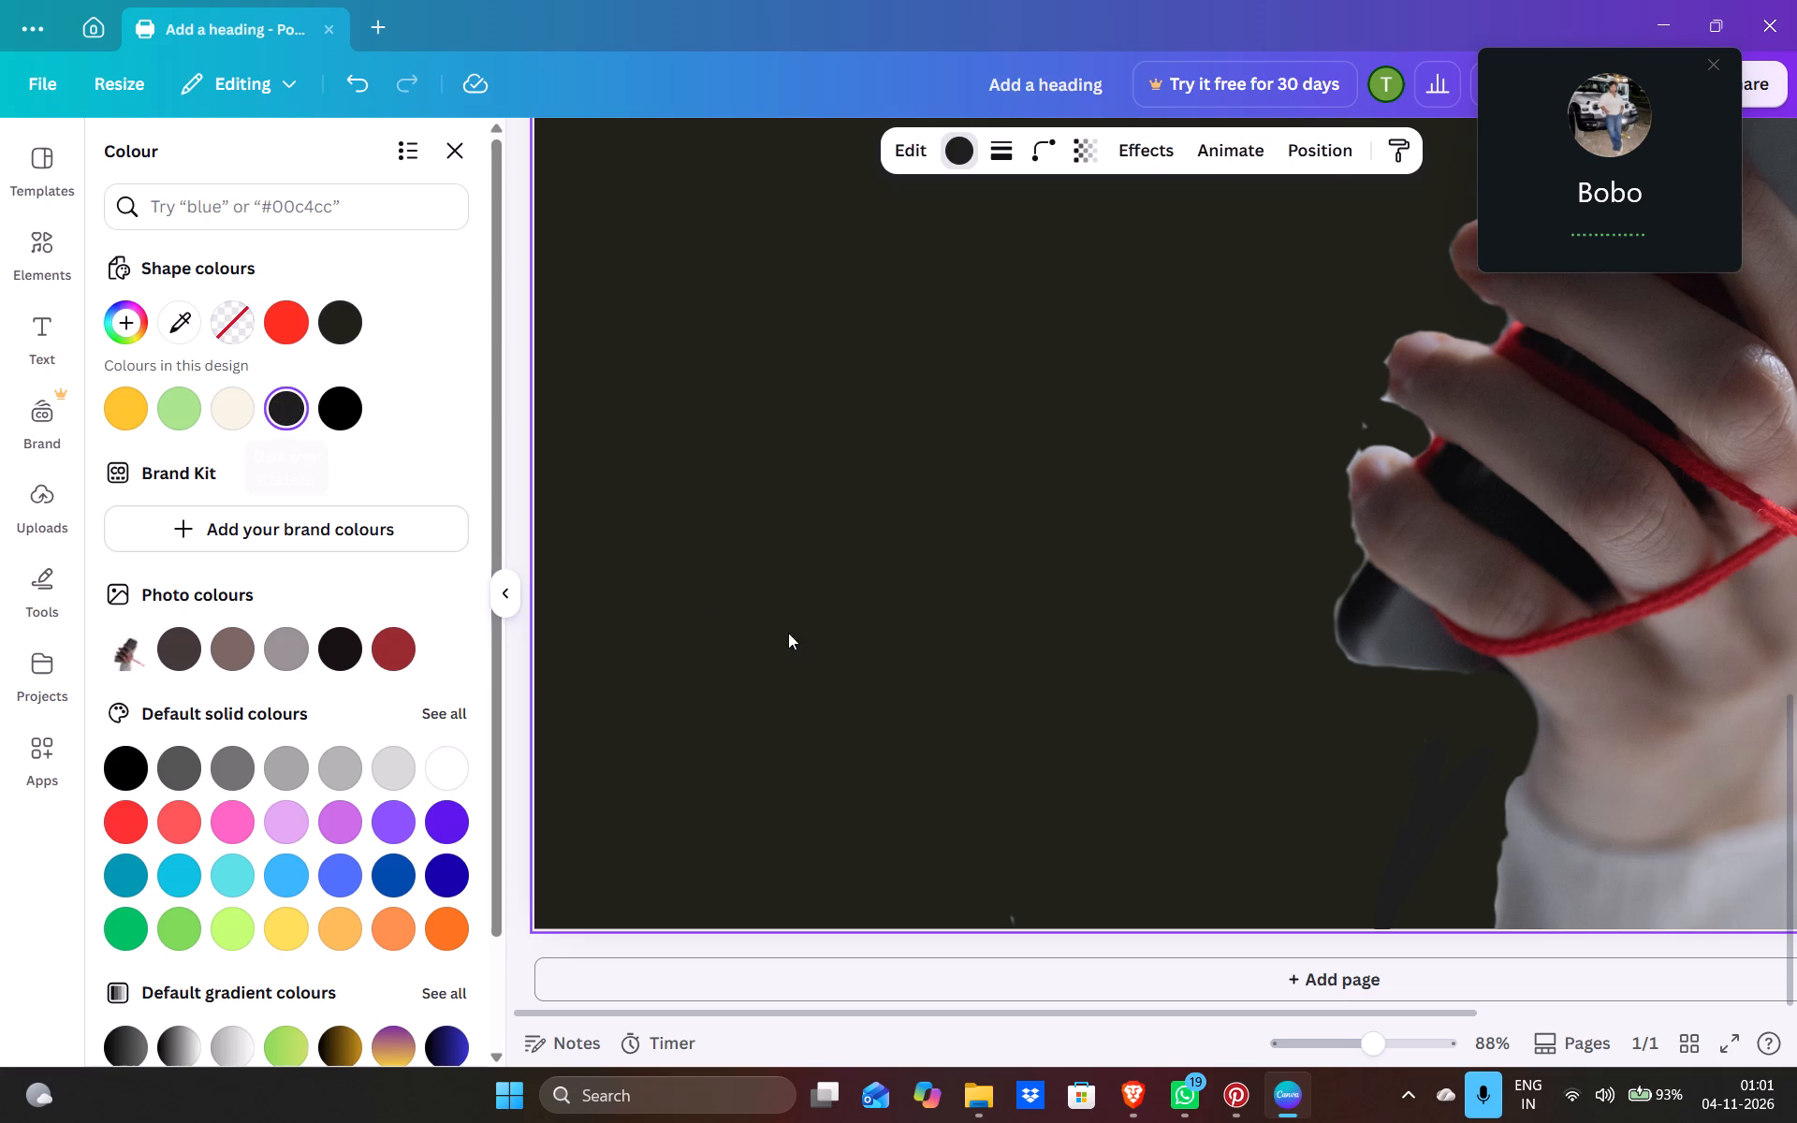
# Check how the recoloured strip and the hand cutout's edges blend with the dark background.
pyautogui.click(763, 638)
pyautogui.rightClick(910, 605)
pyautogui.hscroll(-1, 910, 605)
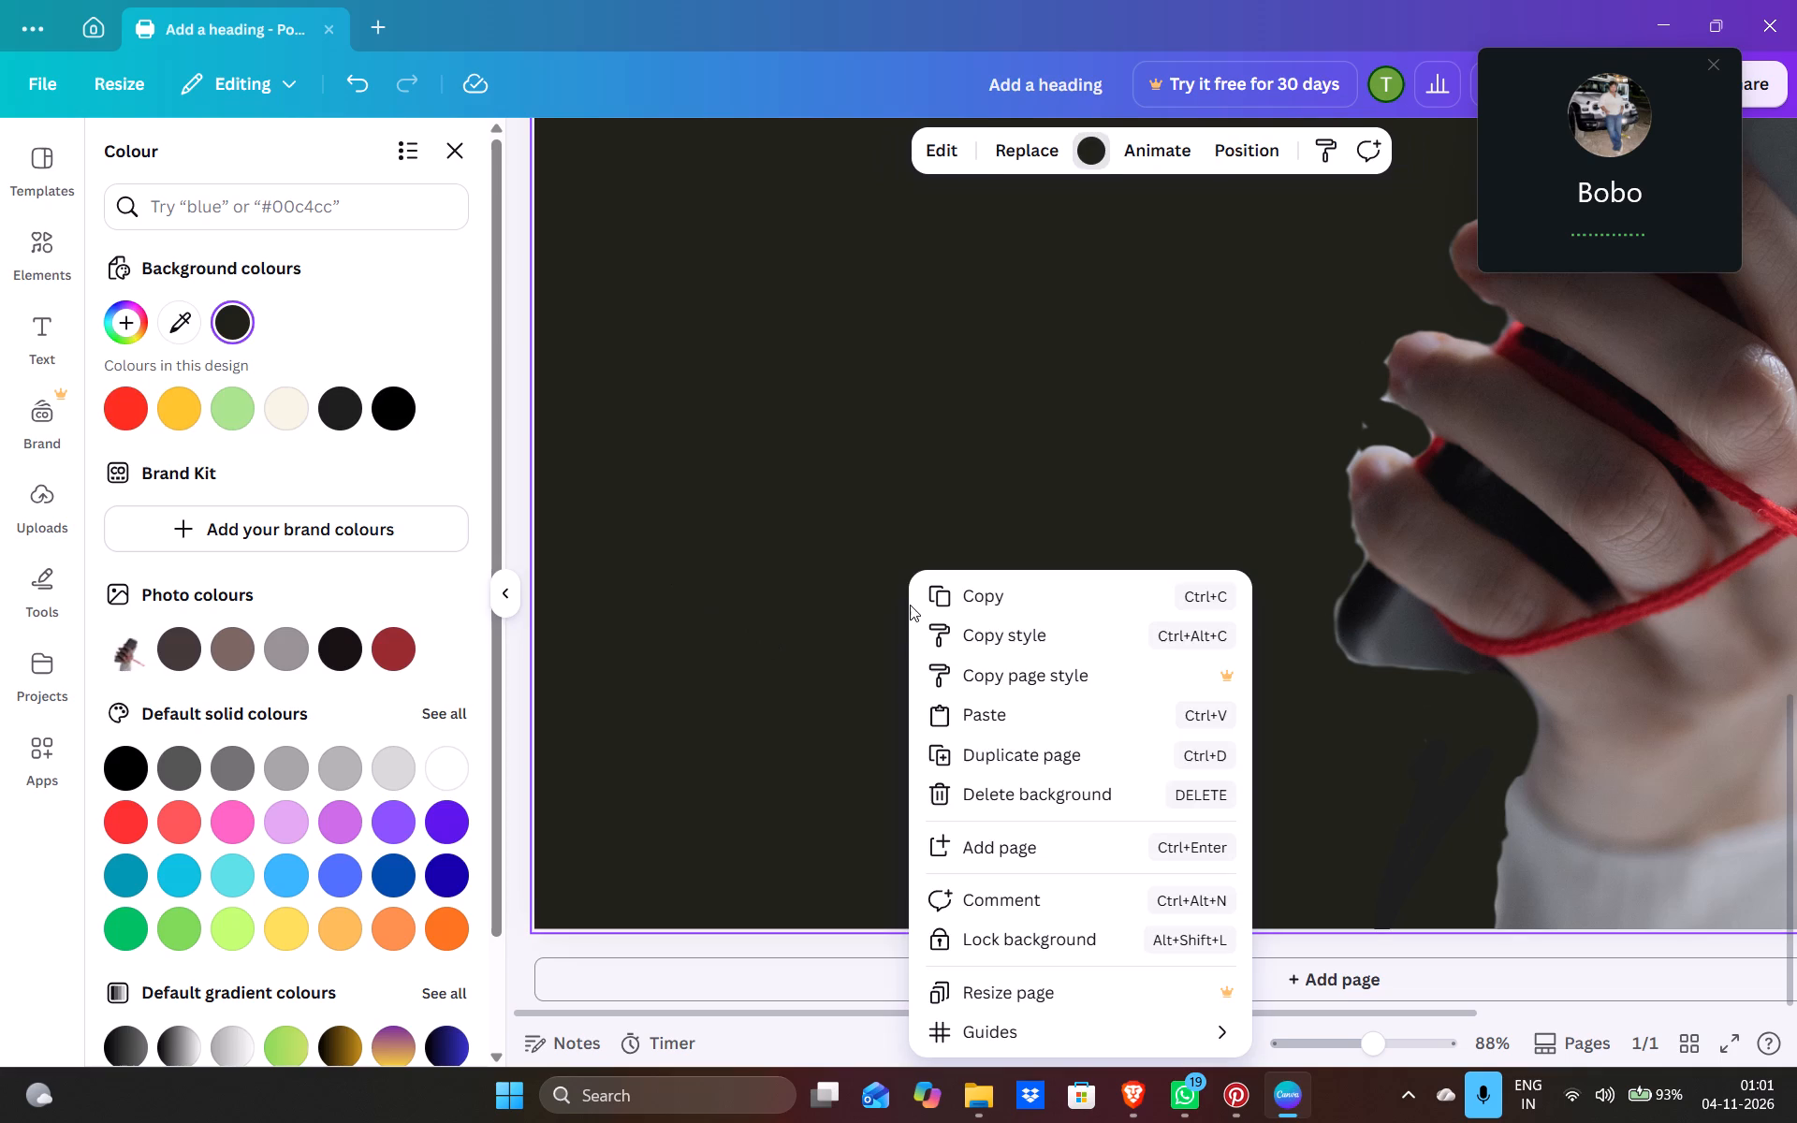
pyautogui.click(1064, 472)
pyautogui.click(1064, 472)
pyautogui.hscroll(-1, 1064, 472)
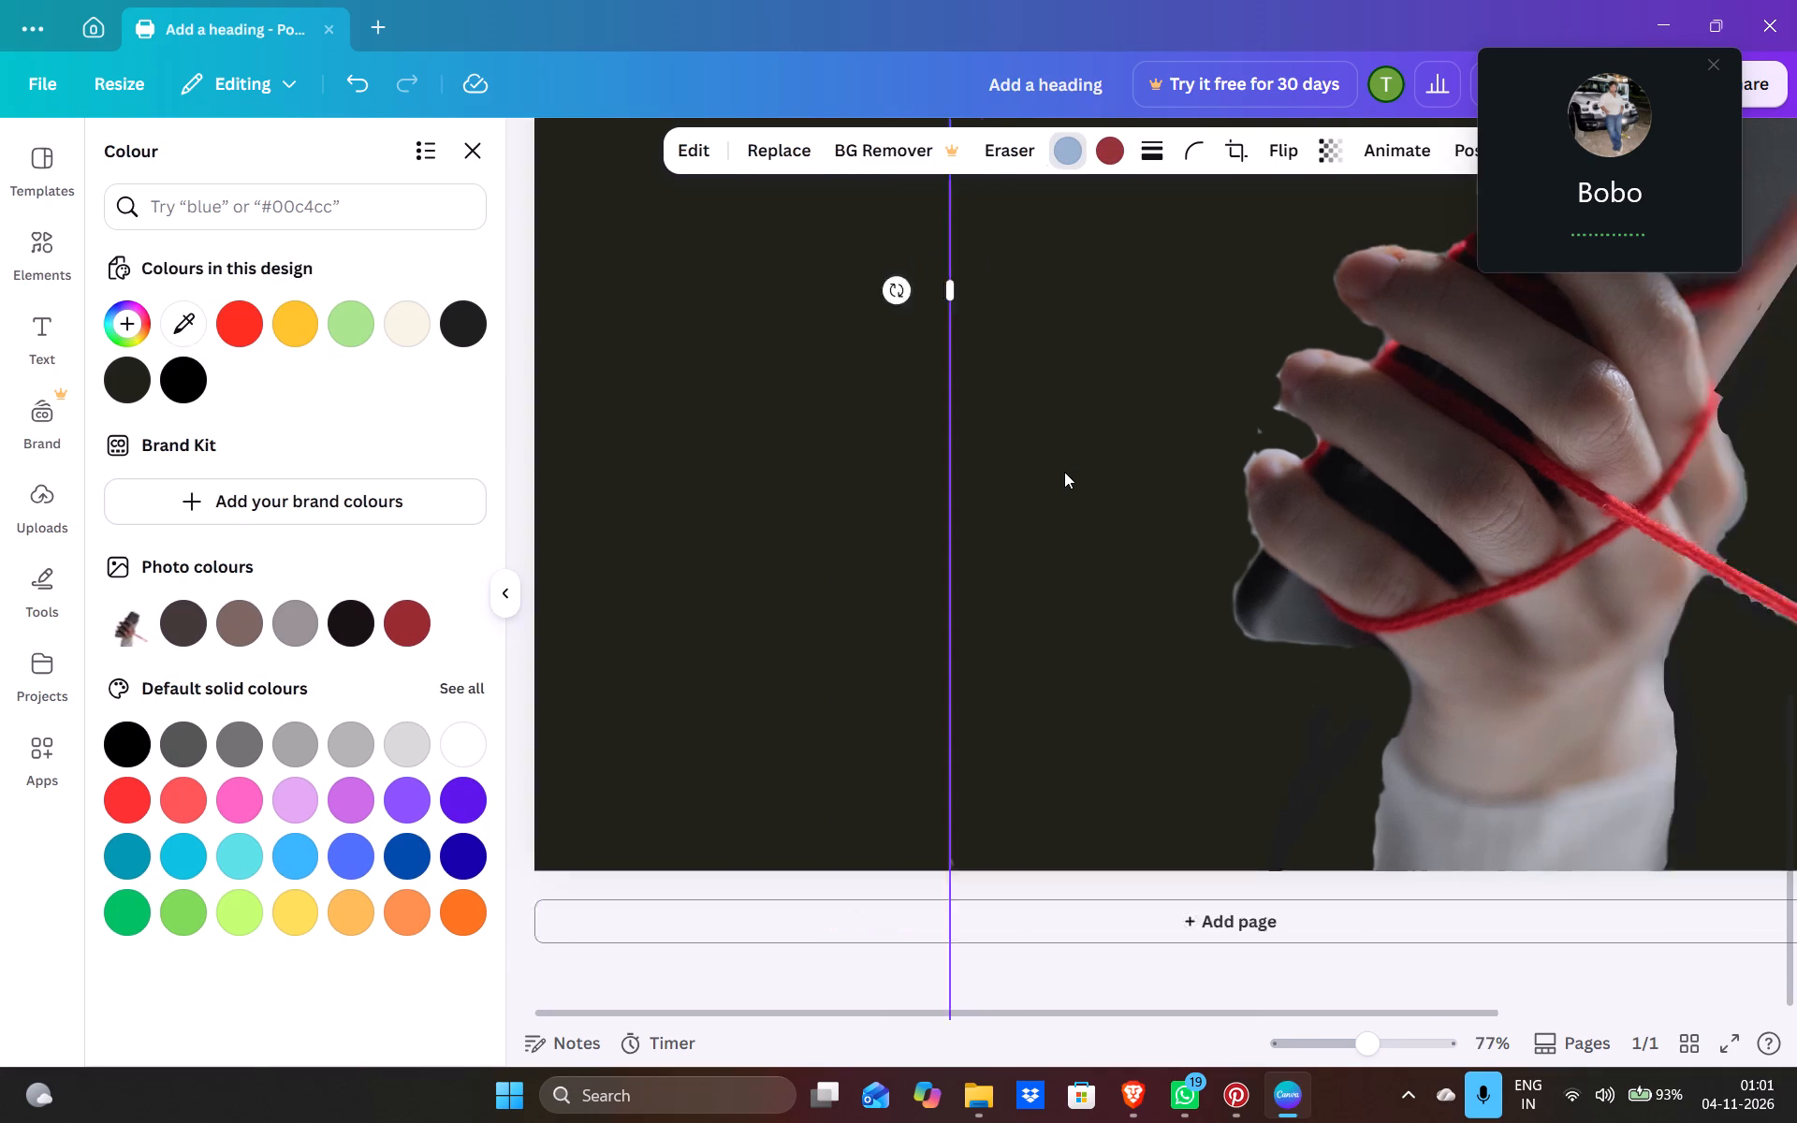
pyautogui.hscroll(-1, 1436, 671)
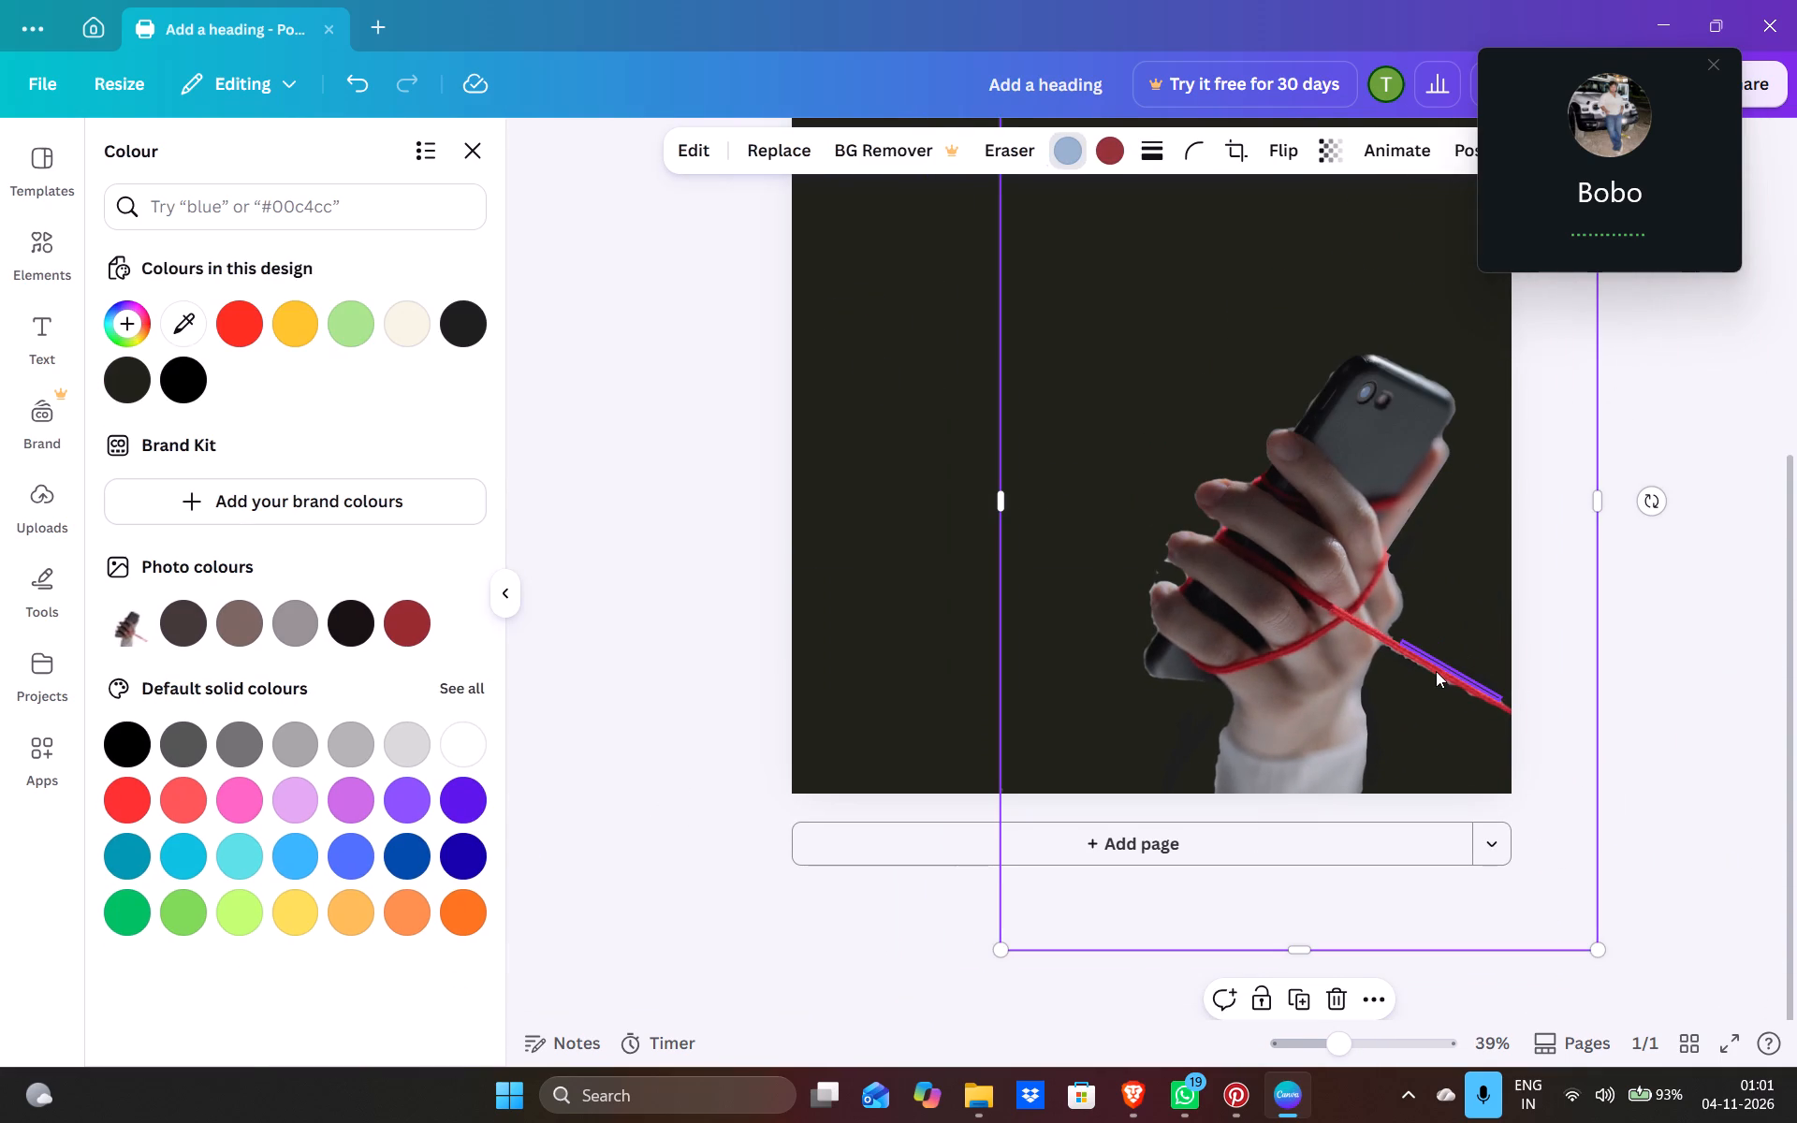
pyautogui.hscroll(-1, 1436, 678)
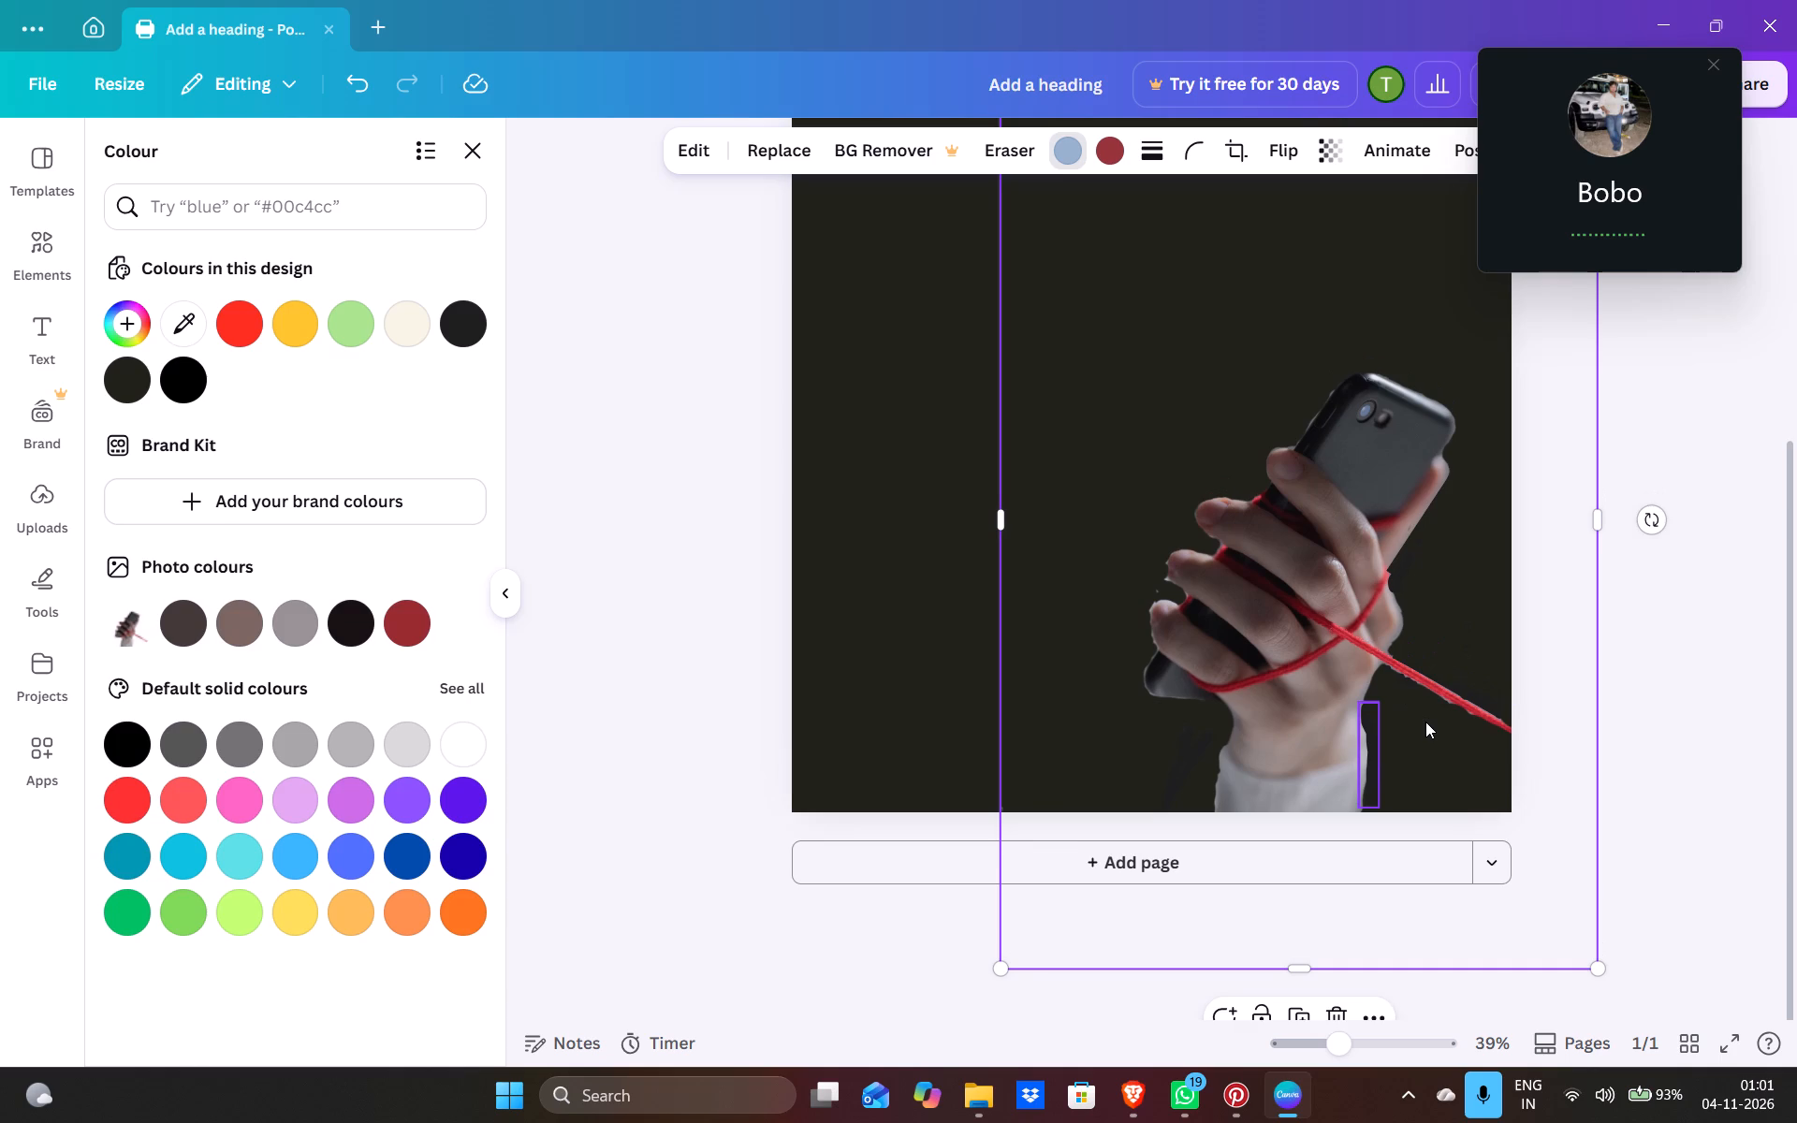
pyautogui.hscroll(-2, 1425, 726)
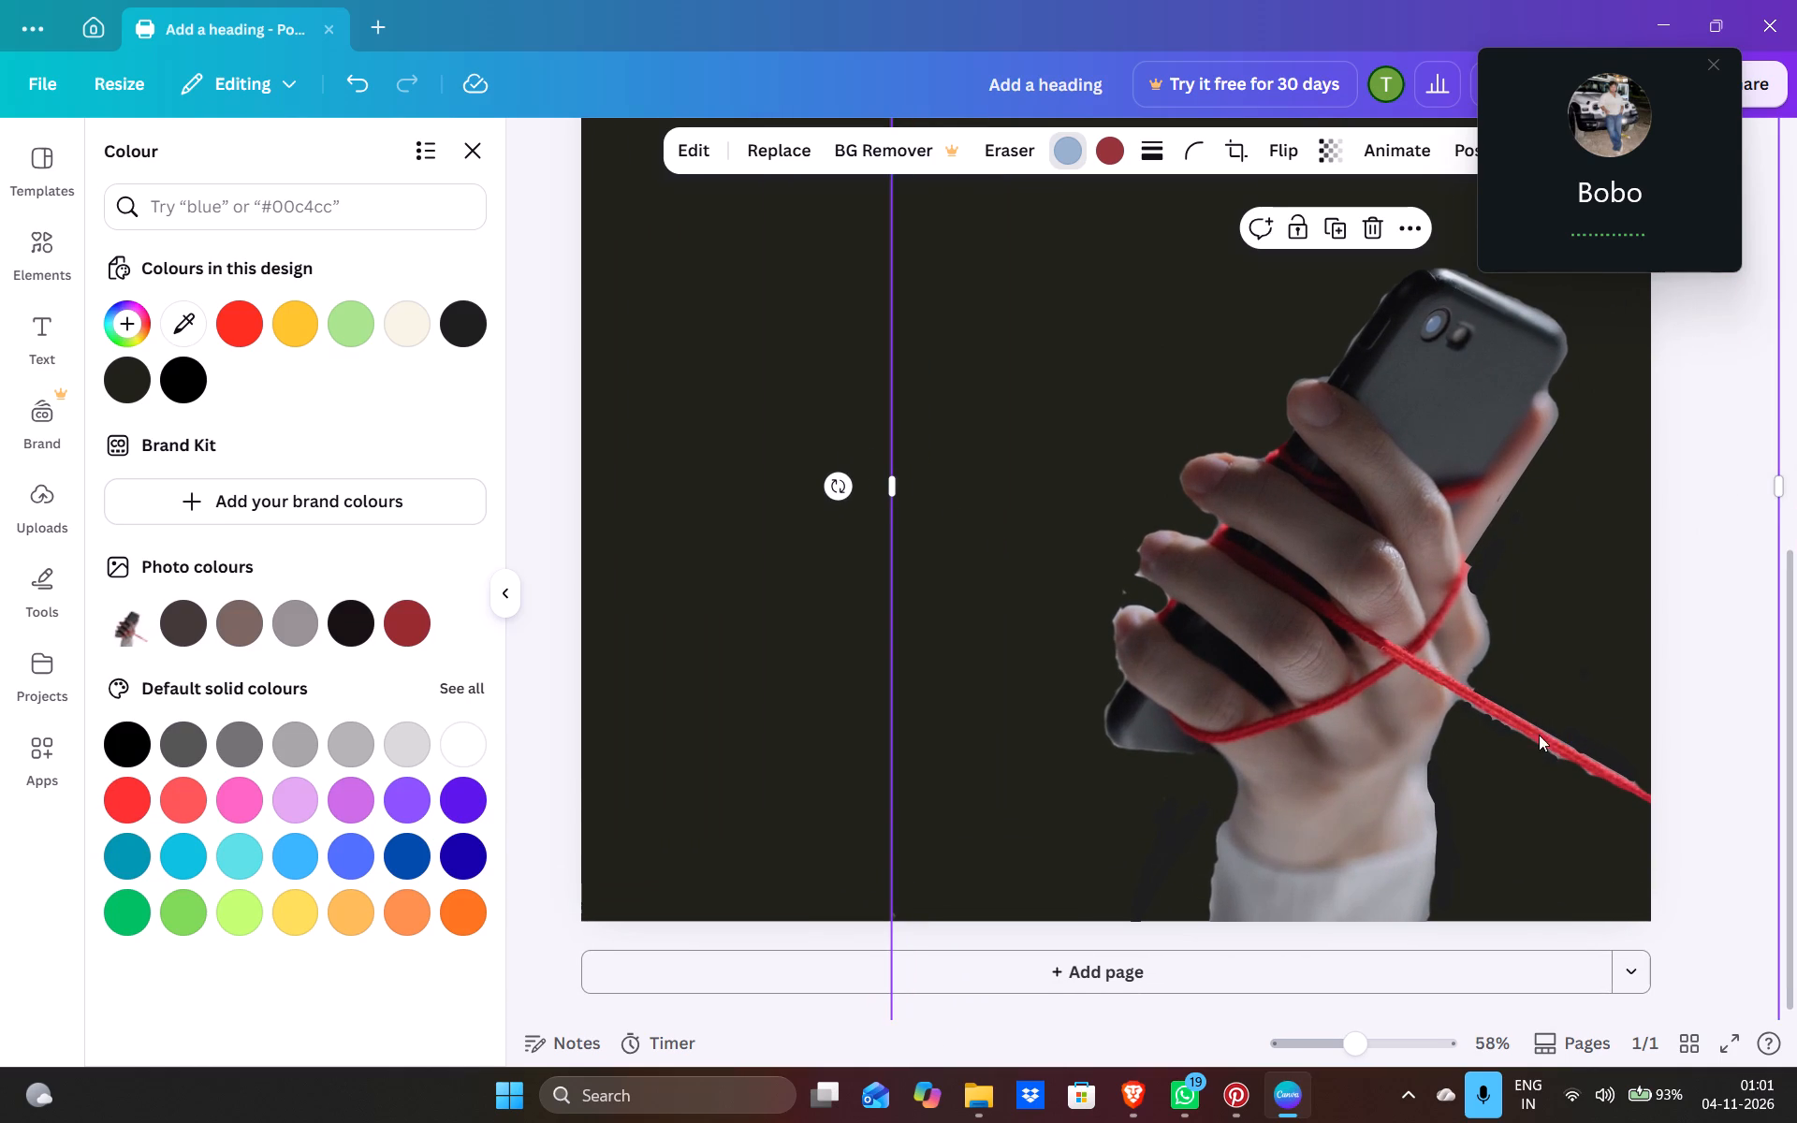
# Replace the hand cutout image's blue colour with the dark charcoal sampled from the poster background.
pyautogui.click(187, 321)
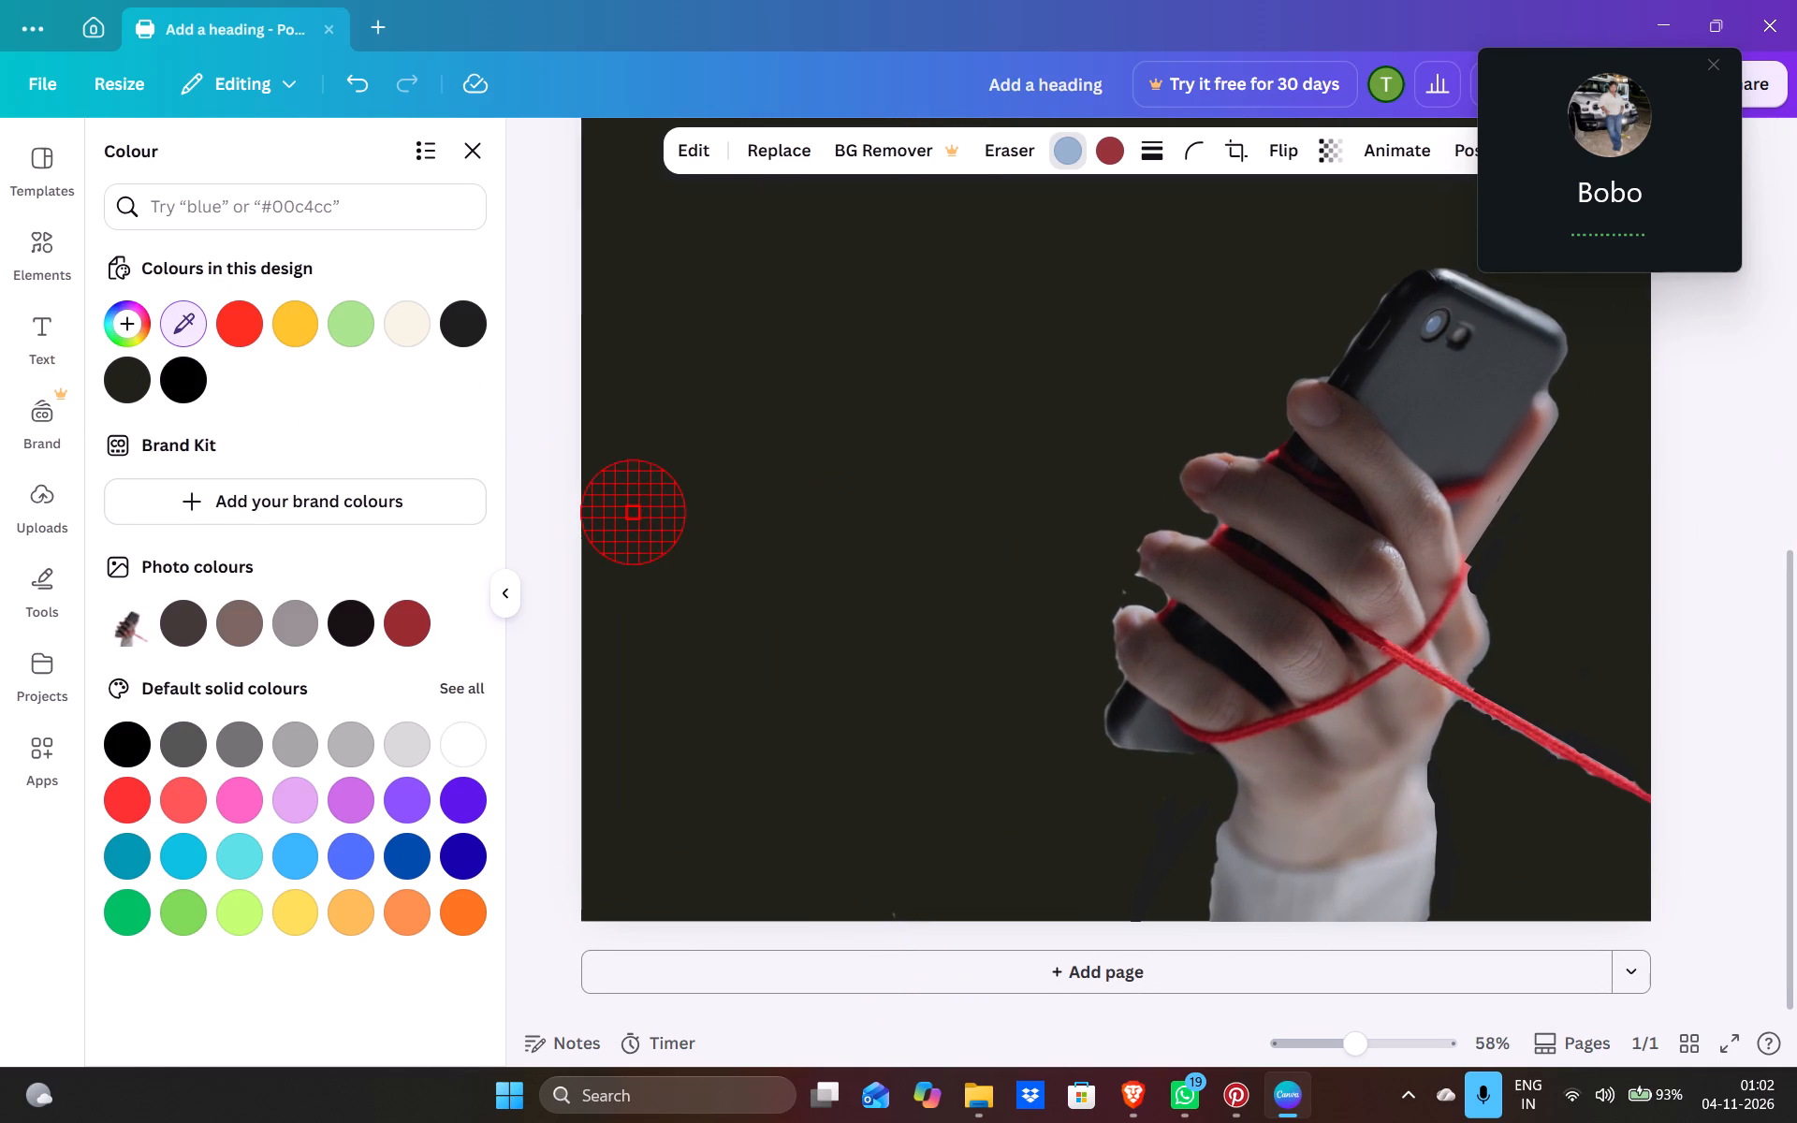
pyautogui.moveTo(634, 513); pyautogui.dragTo(805, 486)
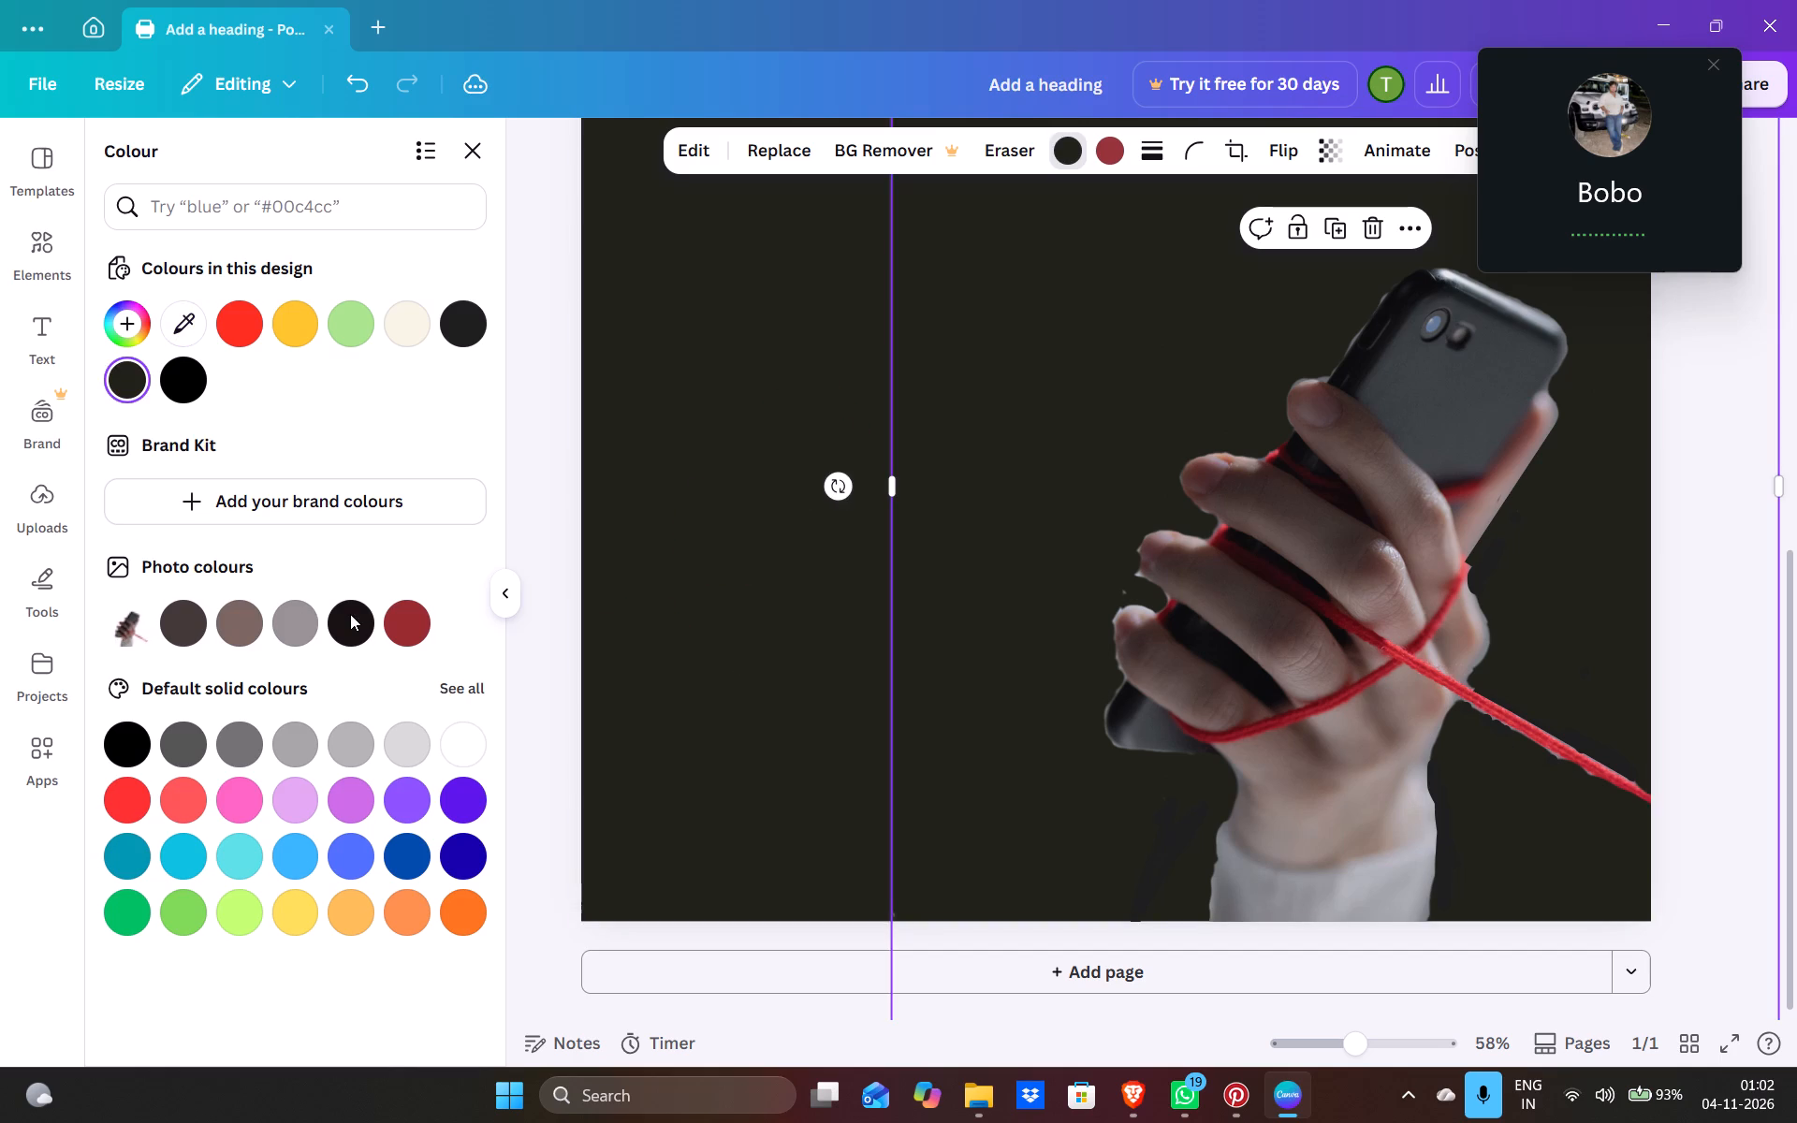
# Lock the hand cutout image in place on the poster.
pyautogui.hscroll(-1, 1025, 538)
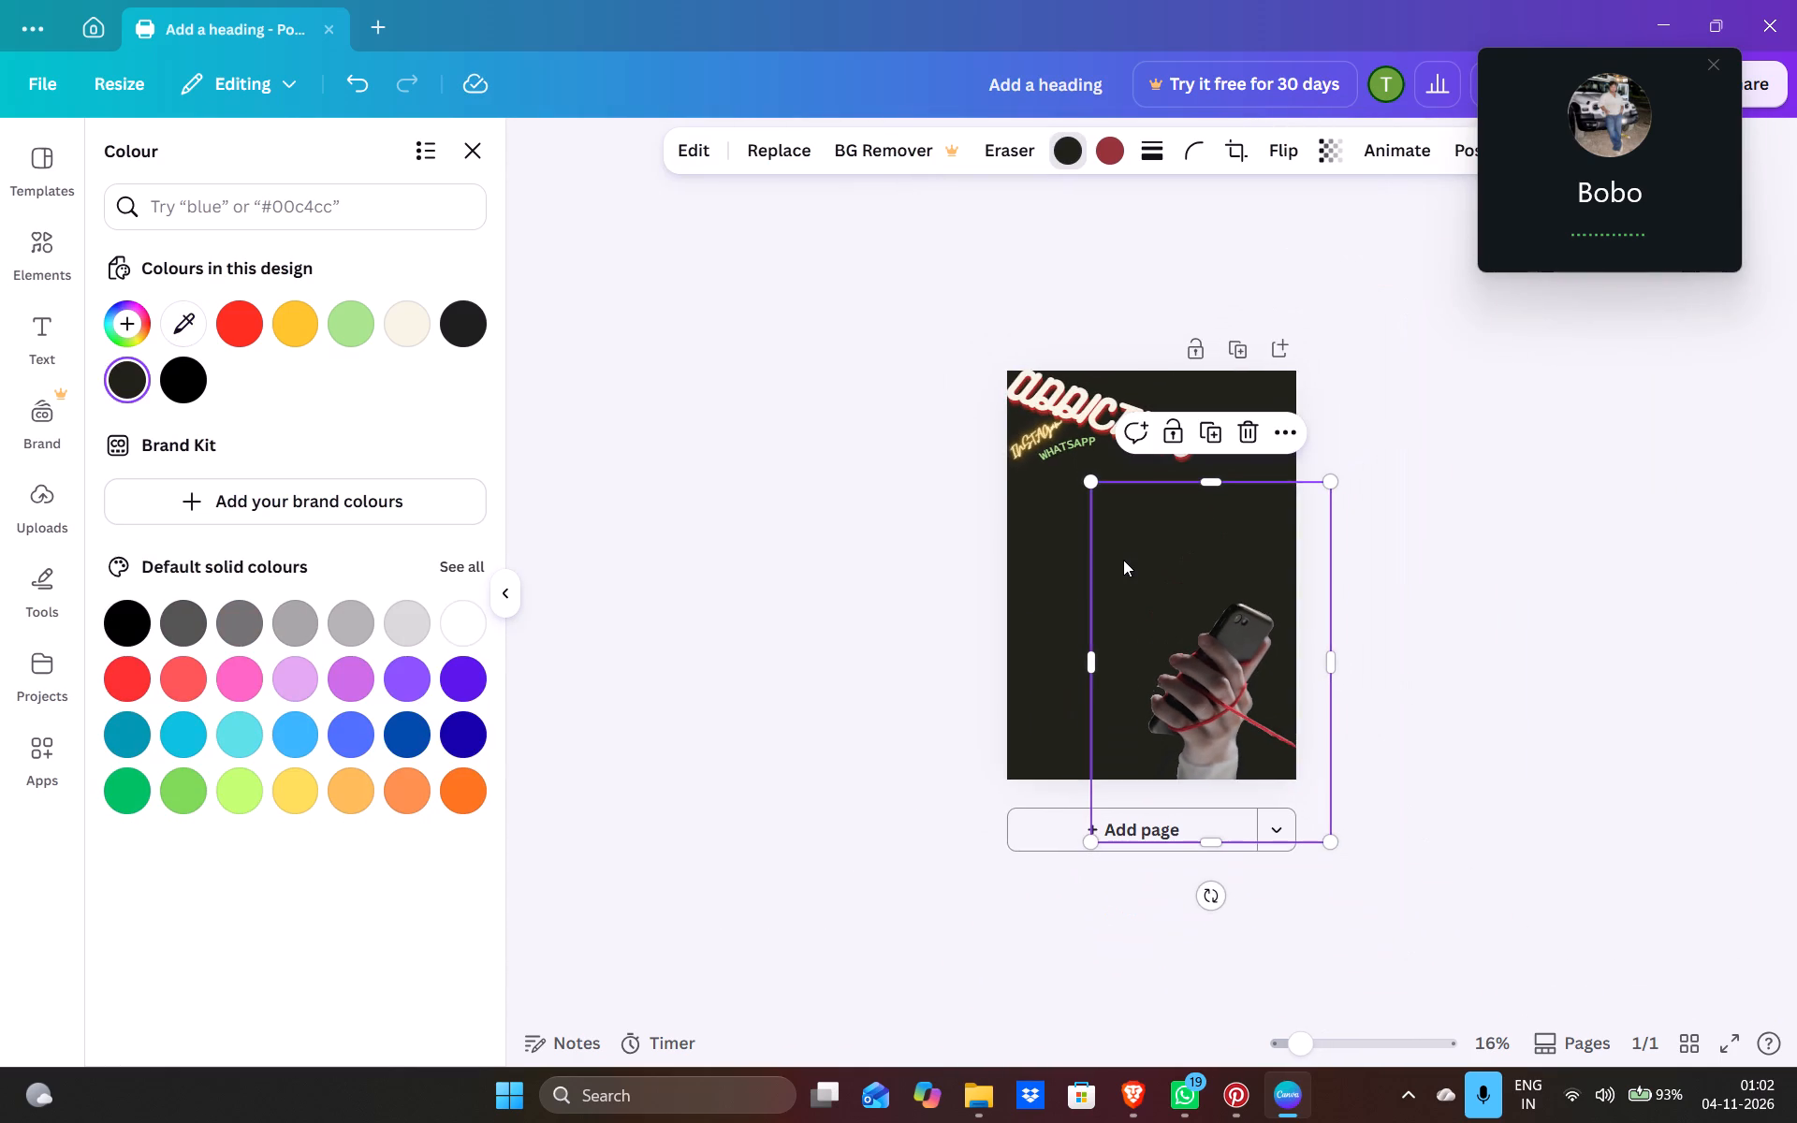
pyautogui.click(1018, 595)
pyautogui.click(1182, 611)
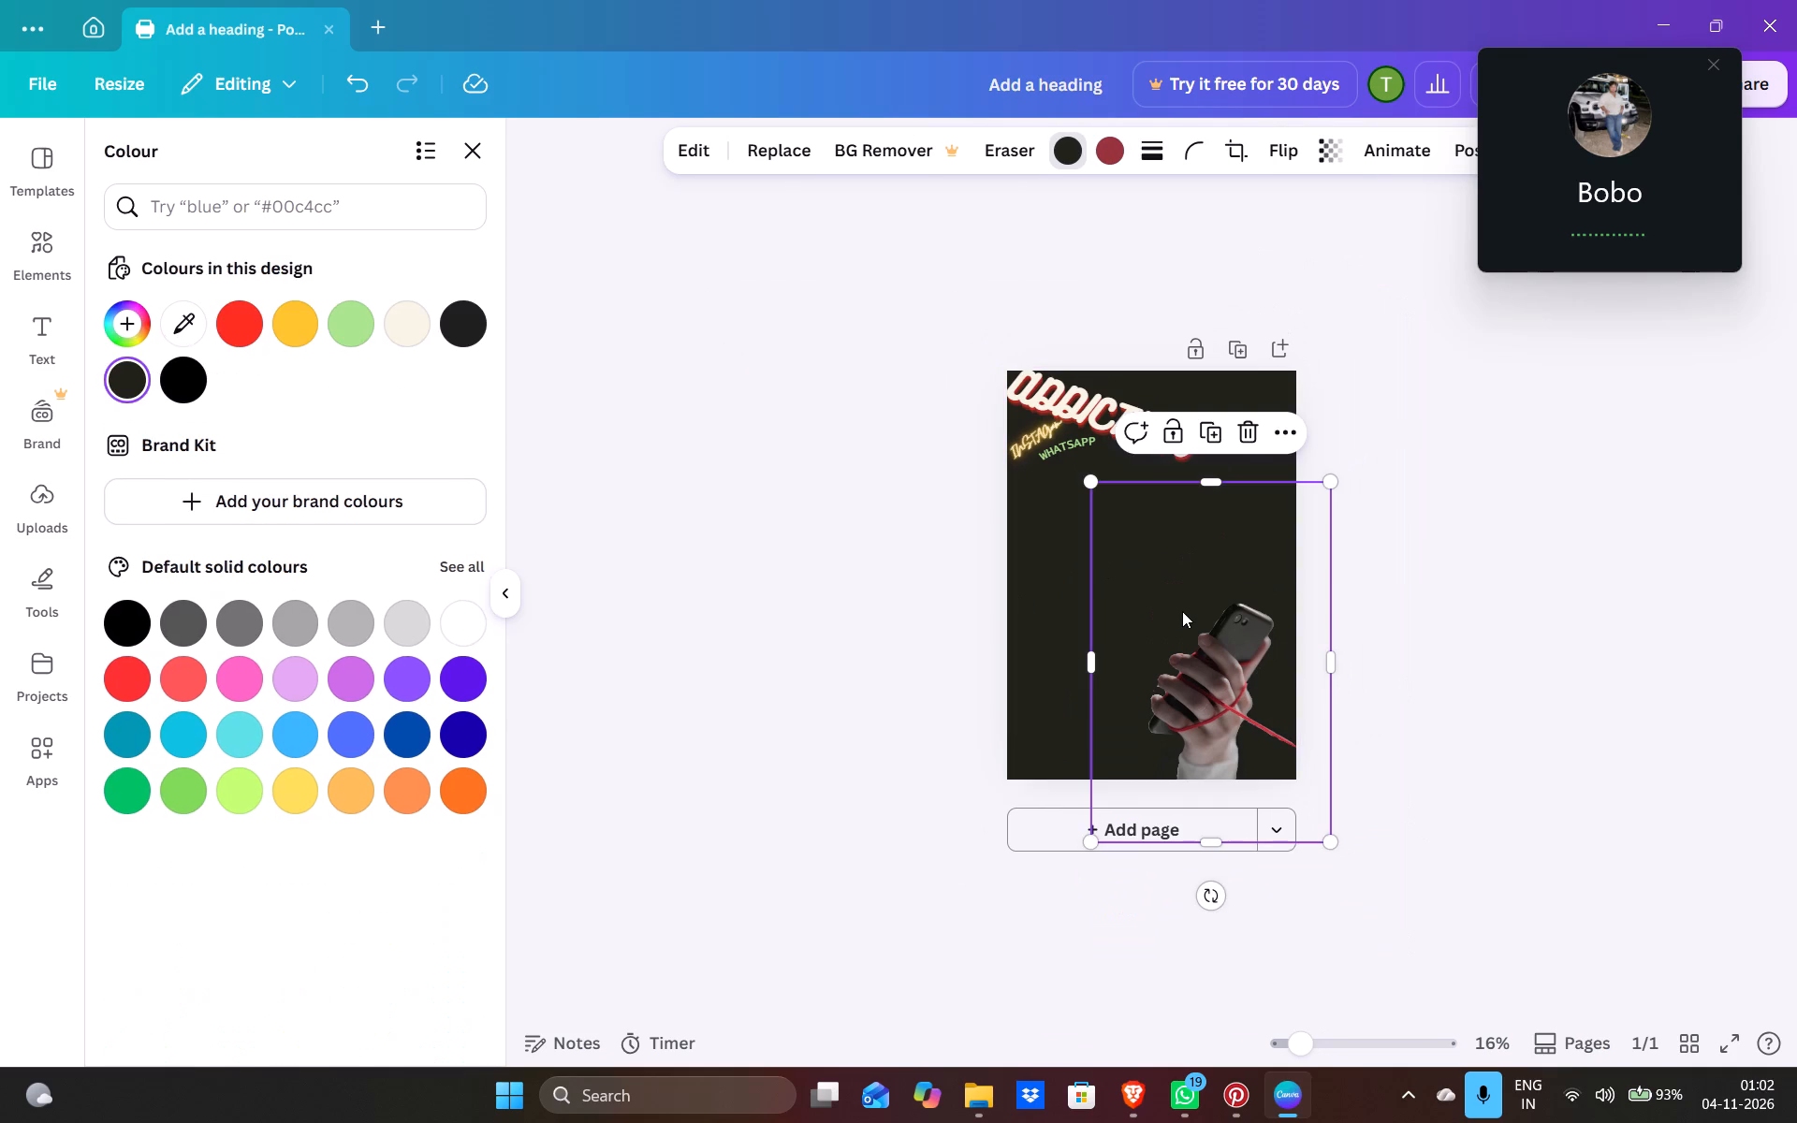
pyautogui.click(1182, 611)
pyautogui.click(948, 620)
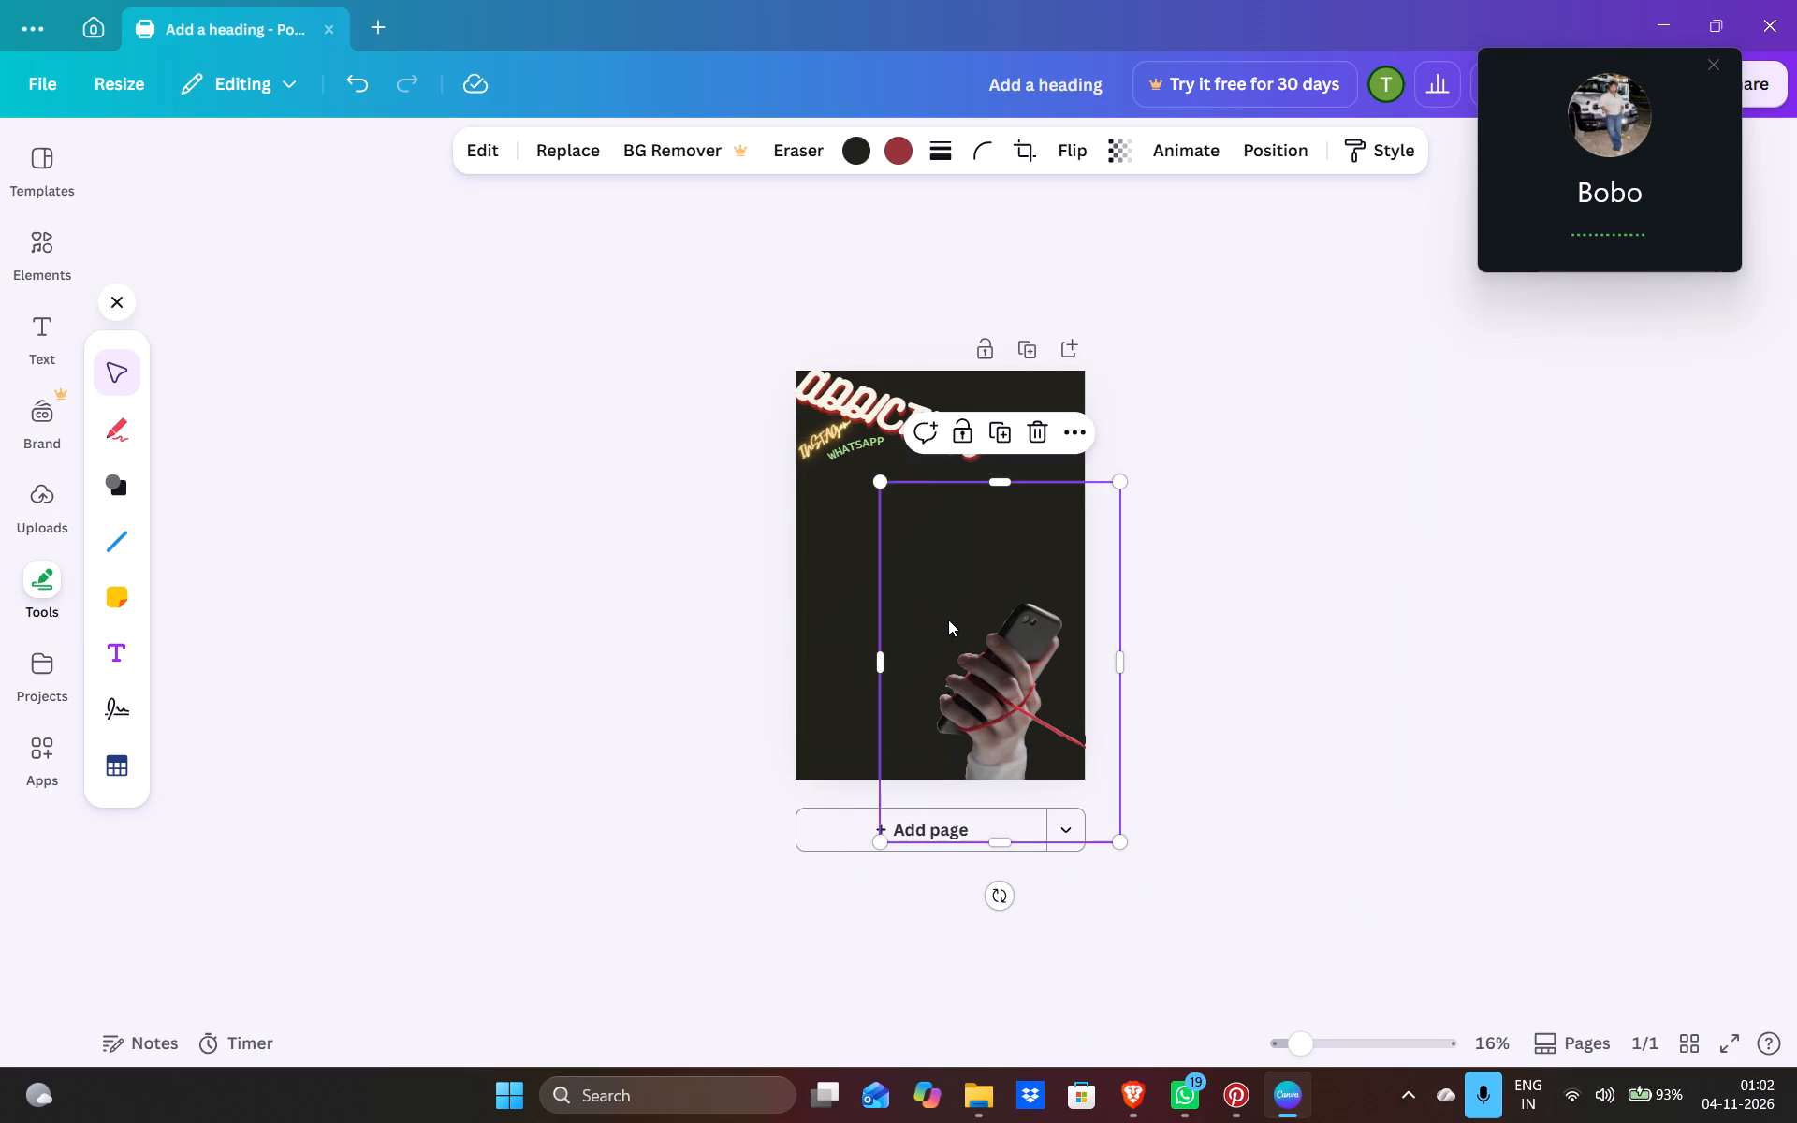
pyautogui.click(964, 438)
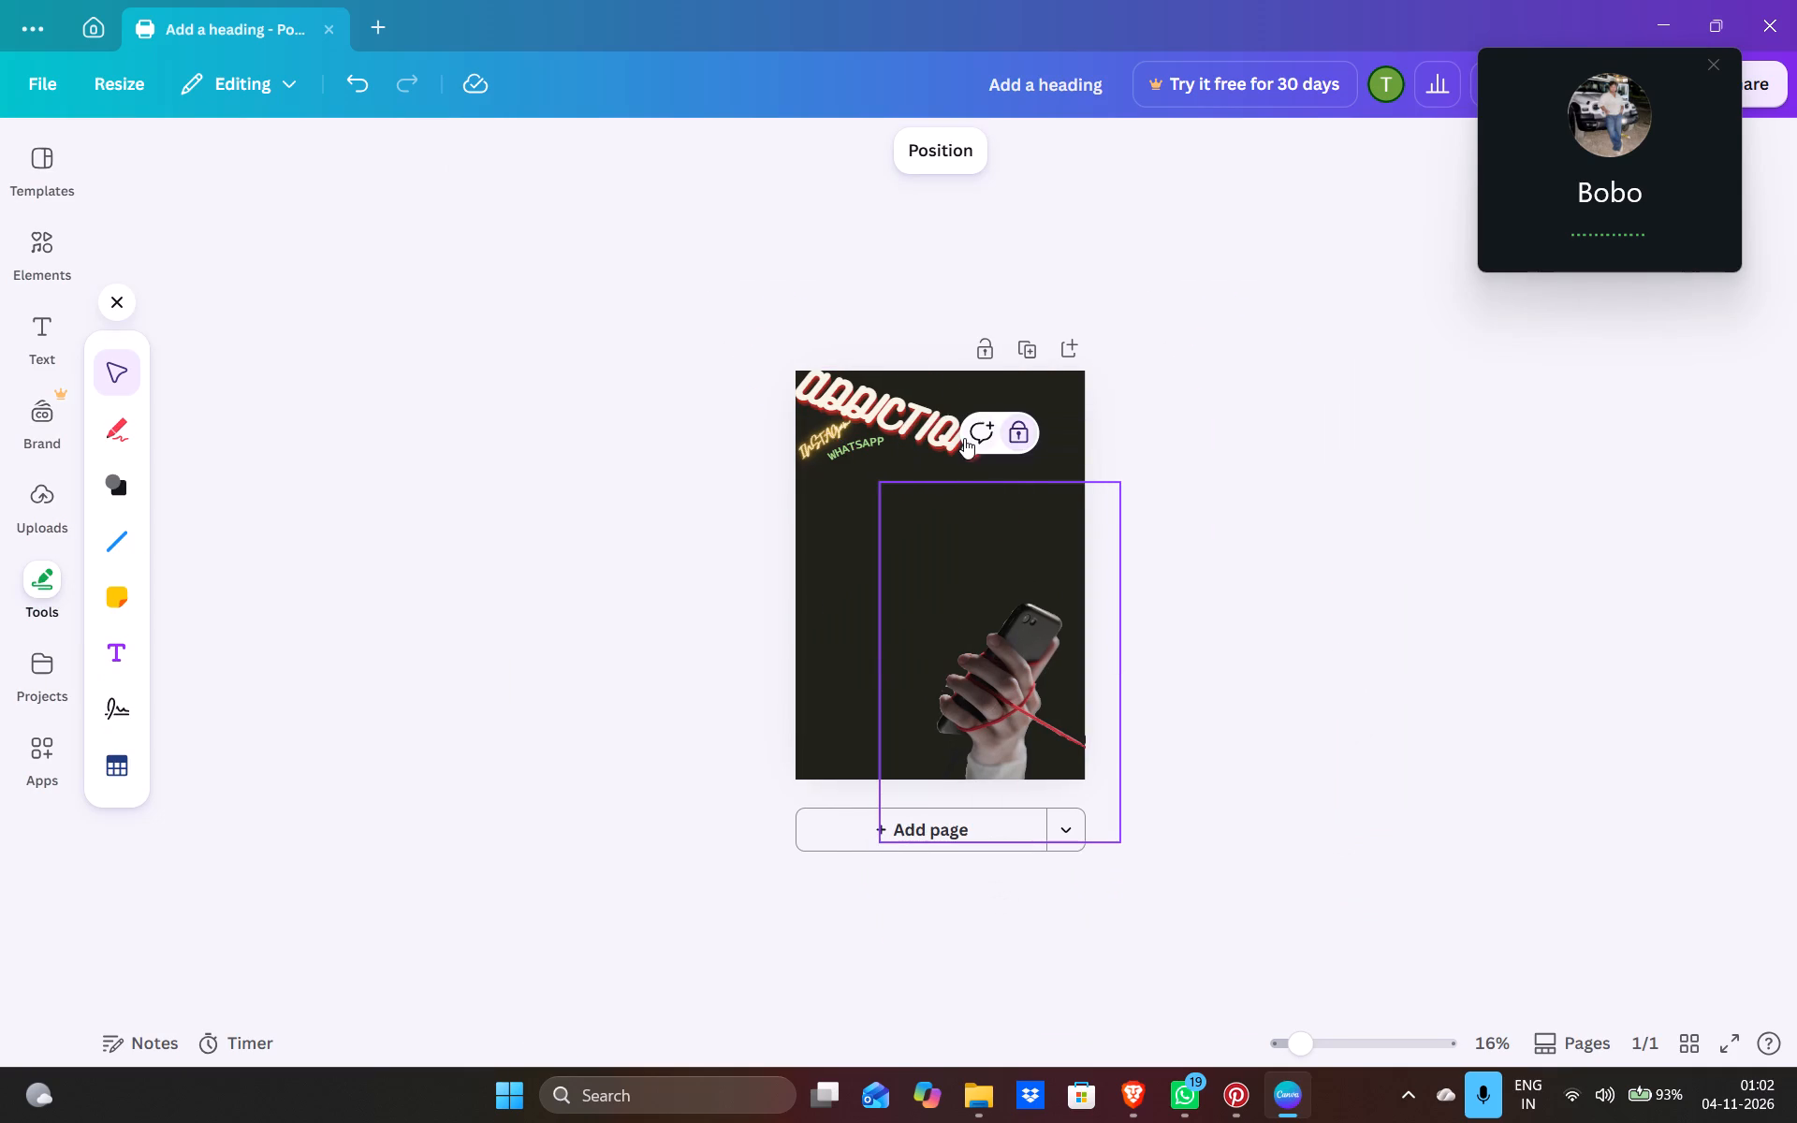
# Lock the dark cover-up strips along the trailing string and beside the wrist, and leave everything deselected.
pyautogui.click(1063, 729)
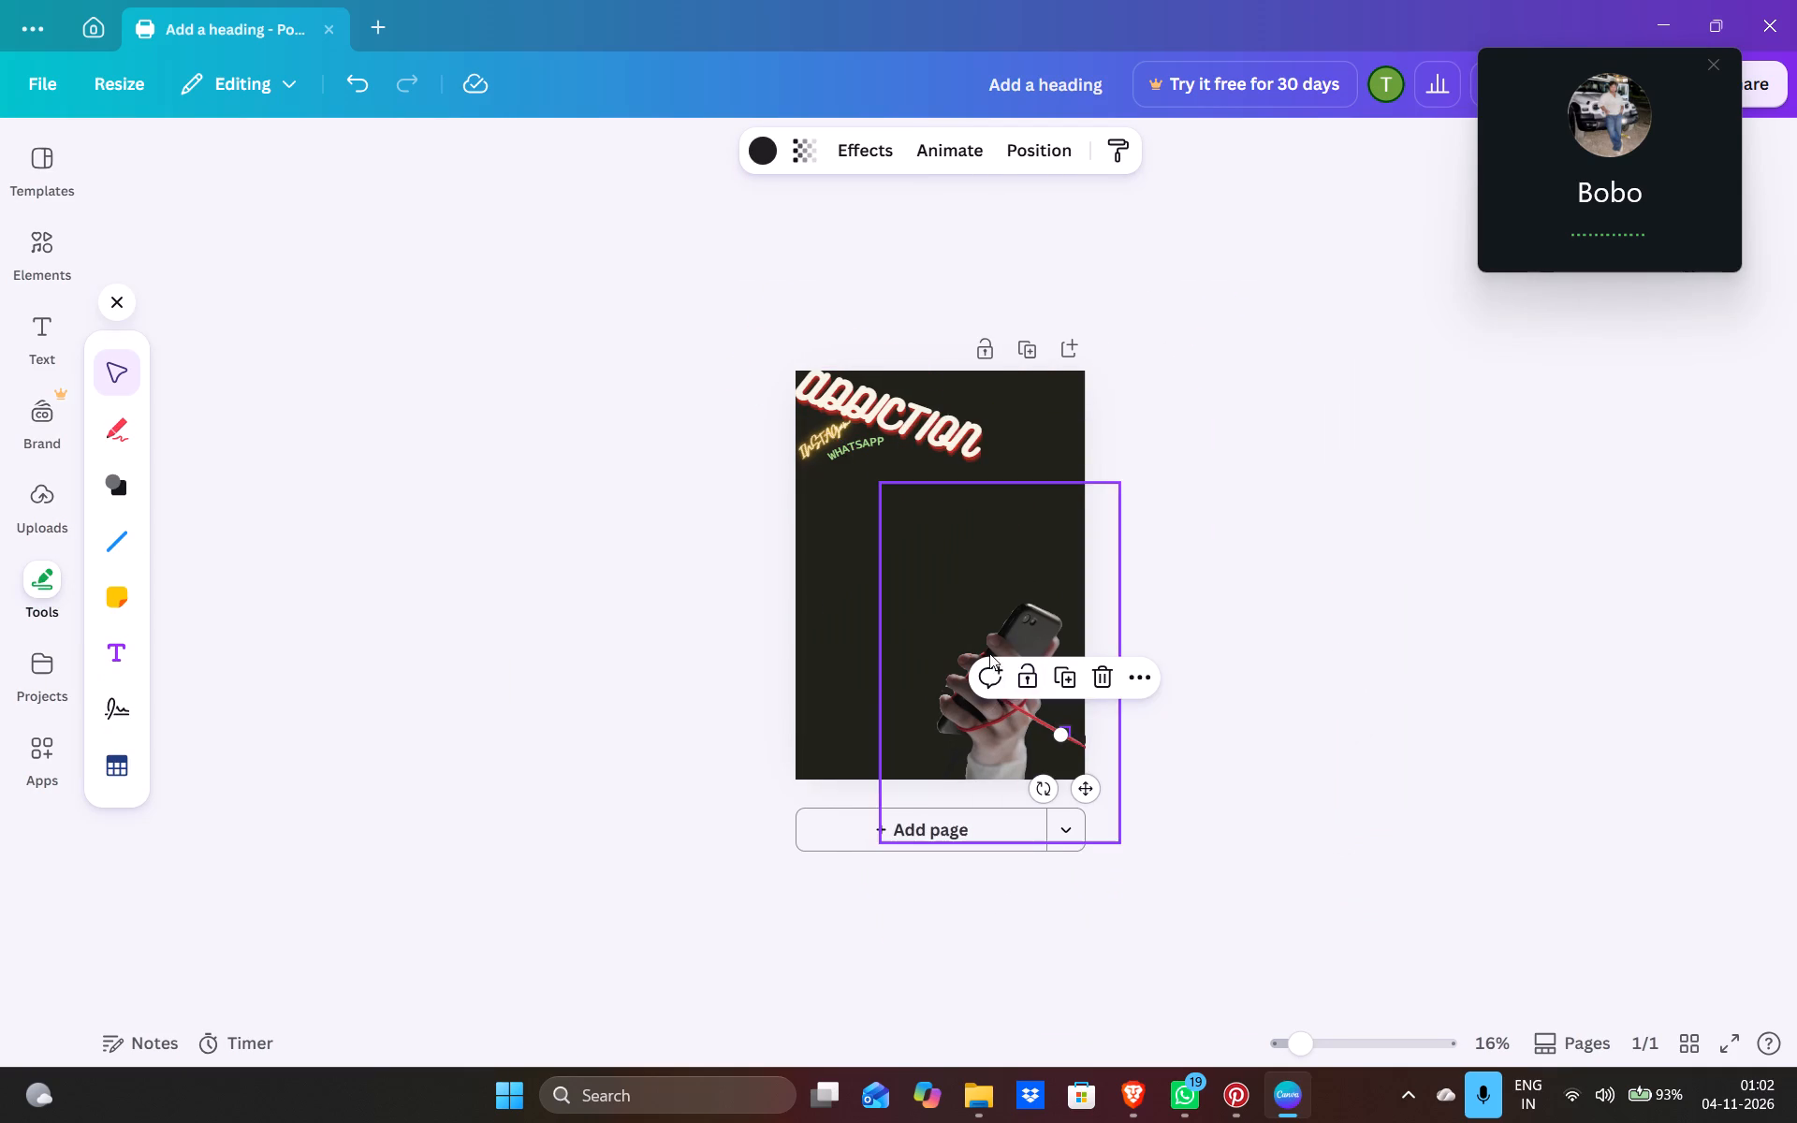
pyautogui.click(1031, 685)
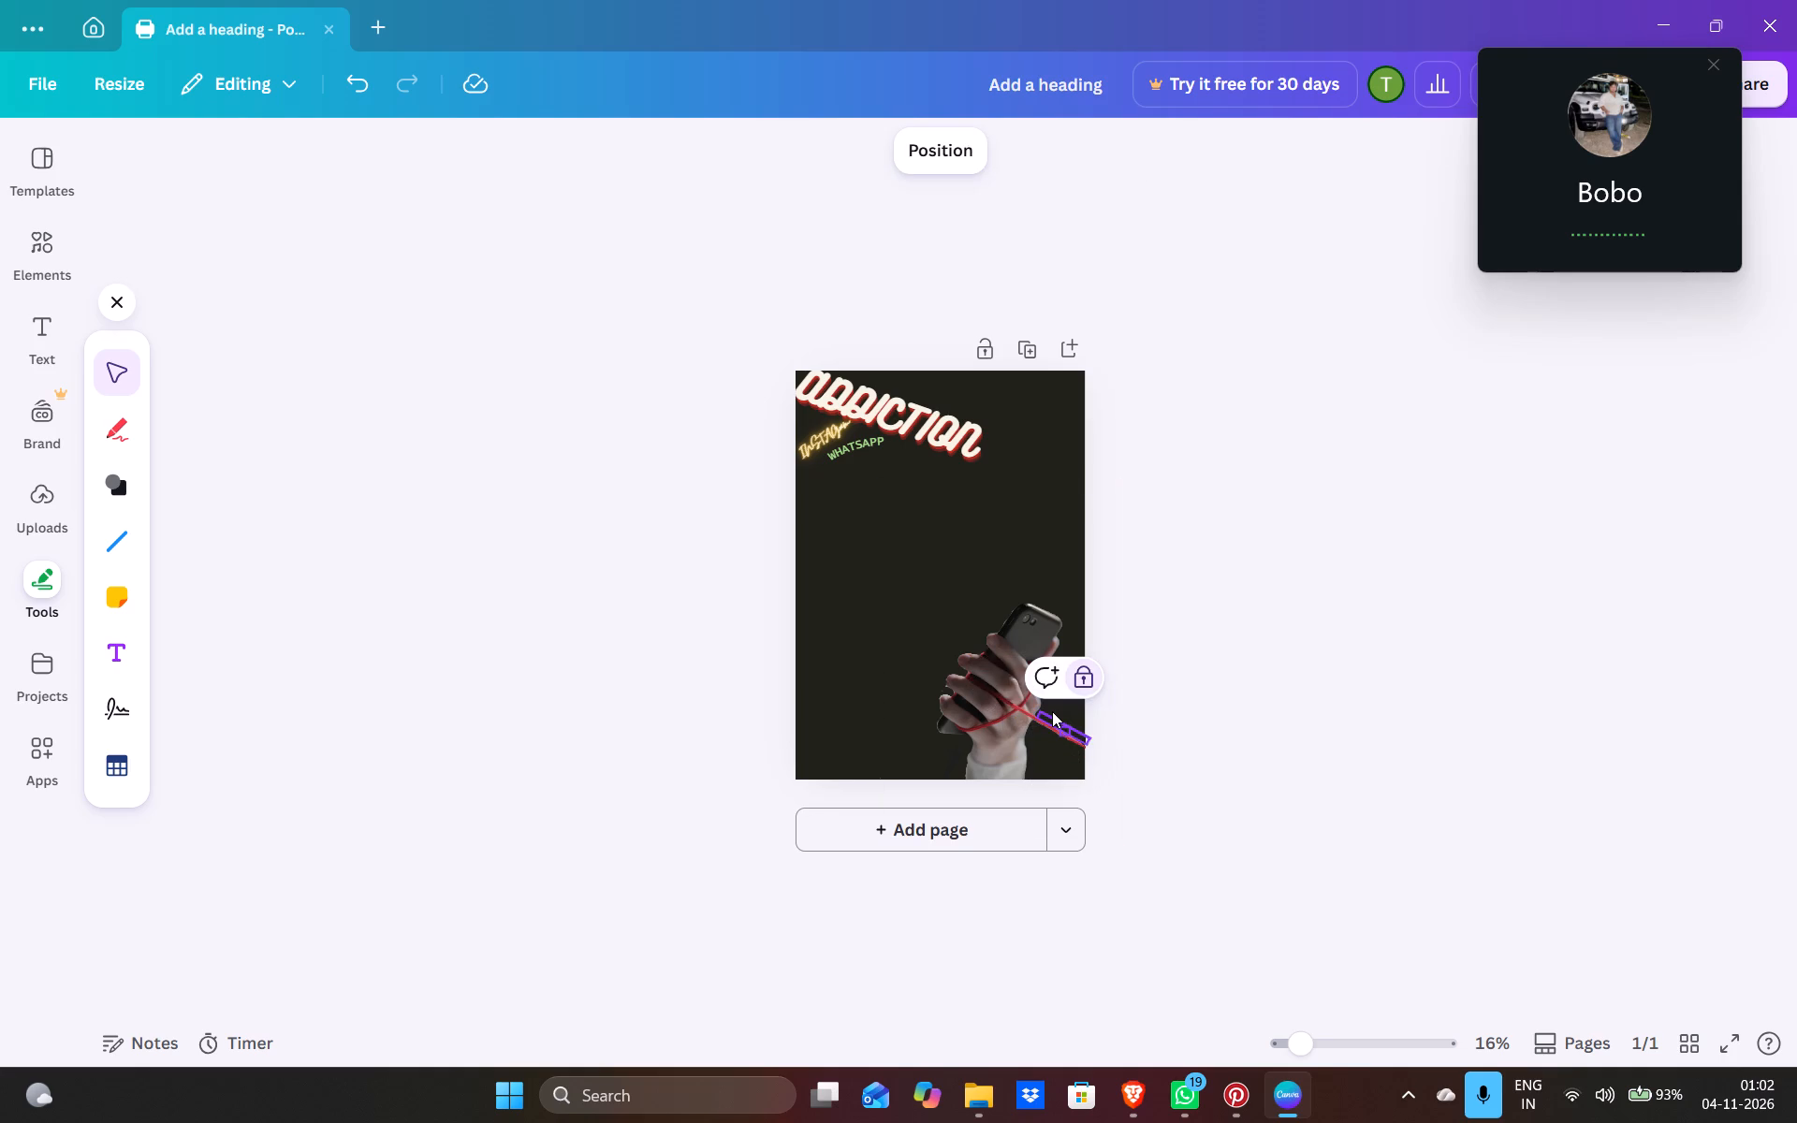
pyautogui.click(1052, 711)
pyautogui.click(1053, 721)
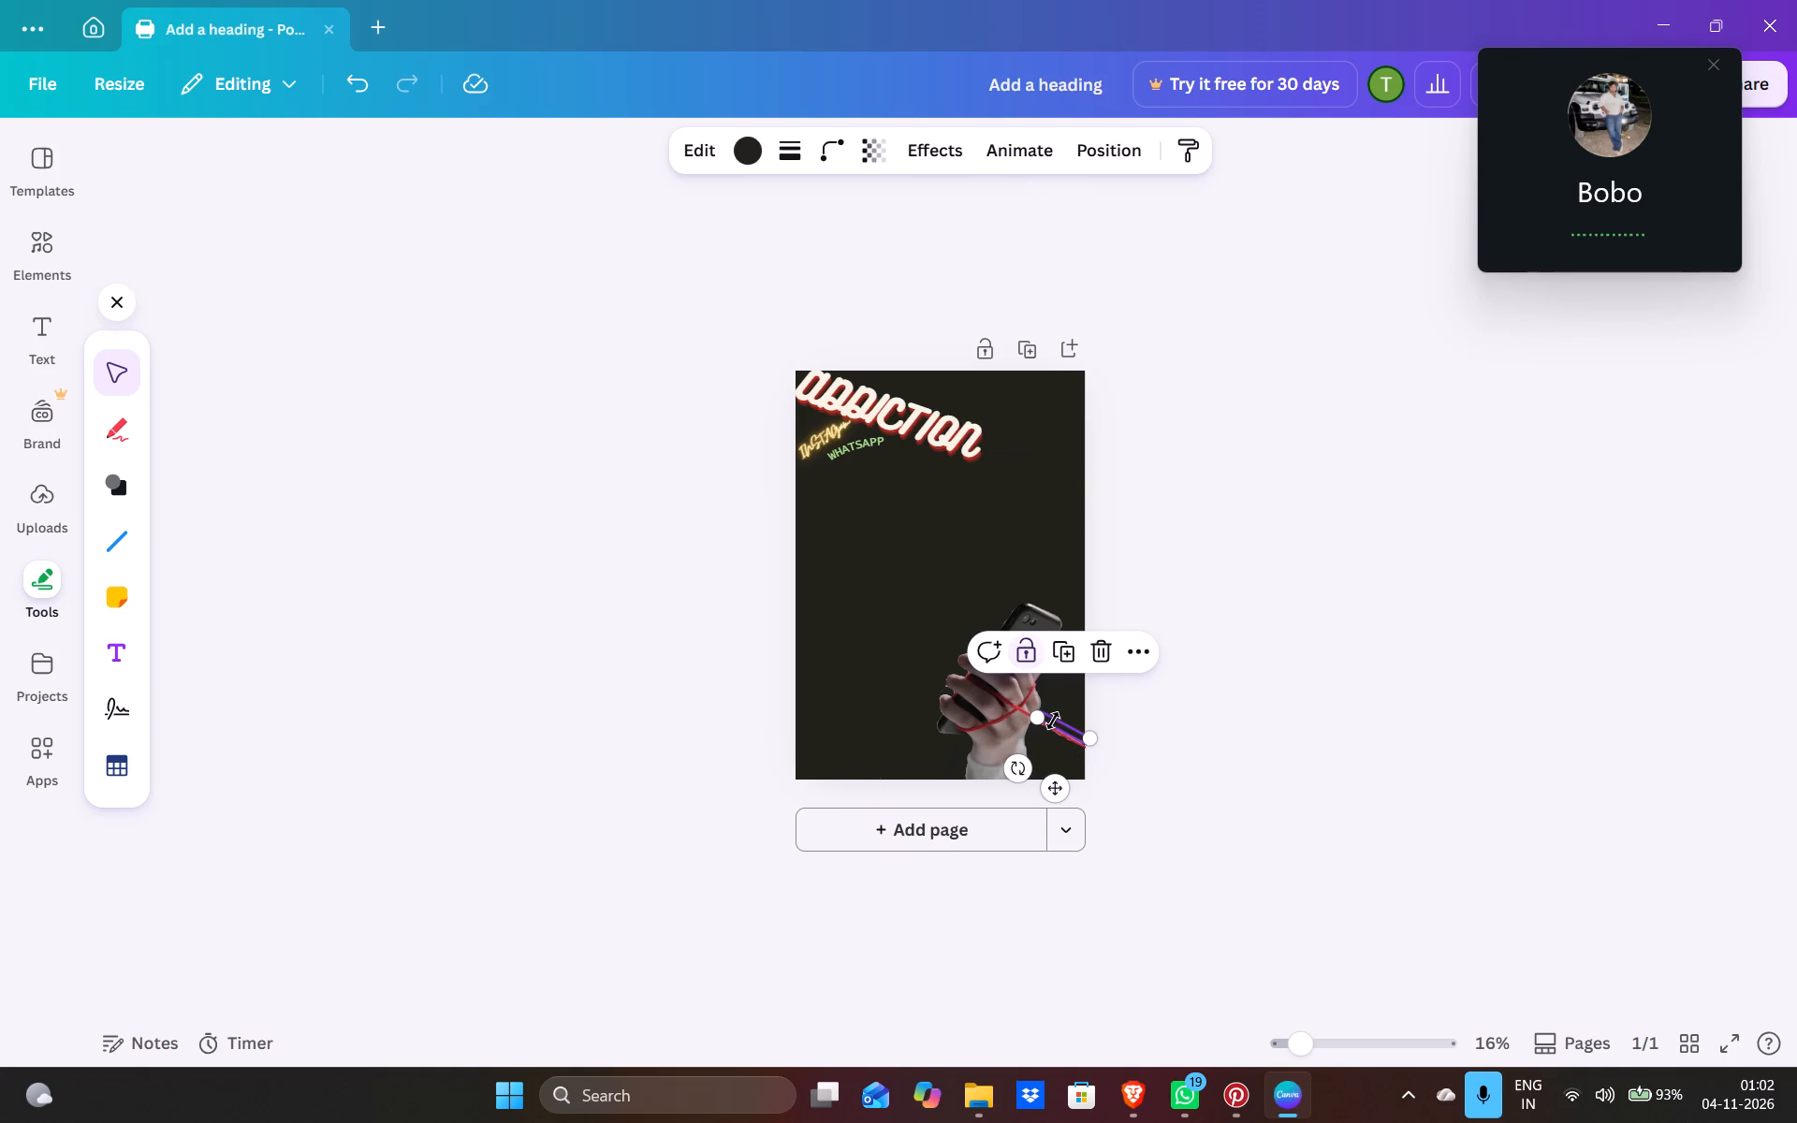
pyautogui.click(1022, 635)
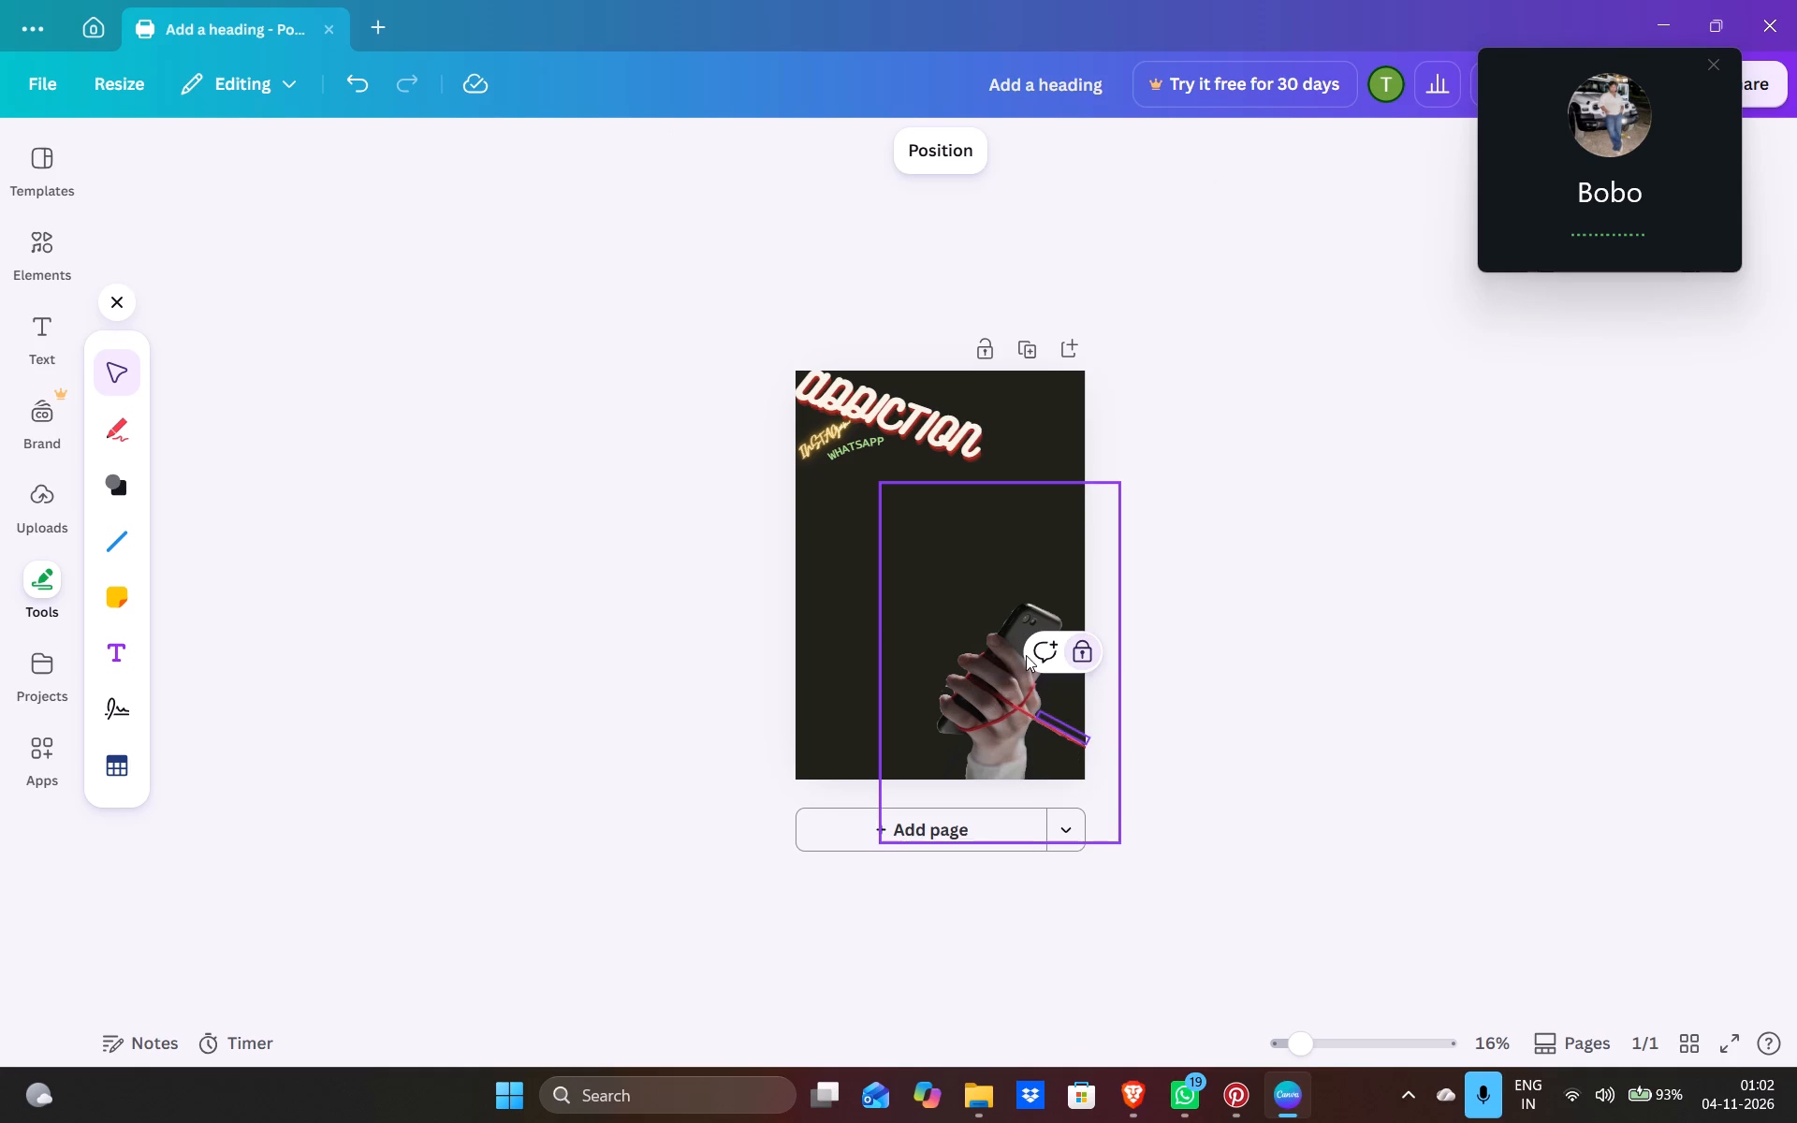
pyautogui.click(1031, 764)
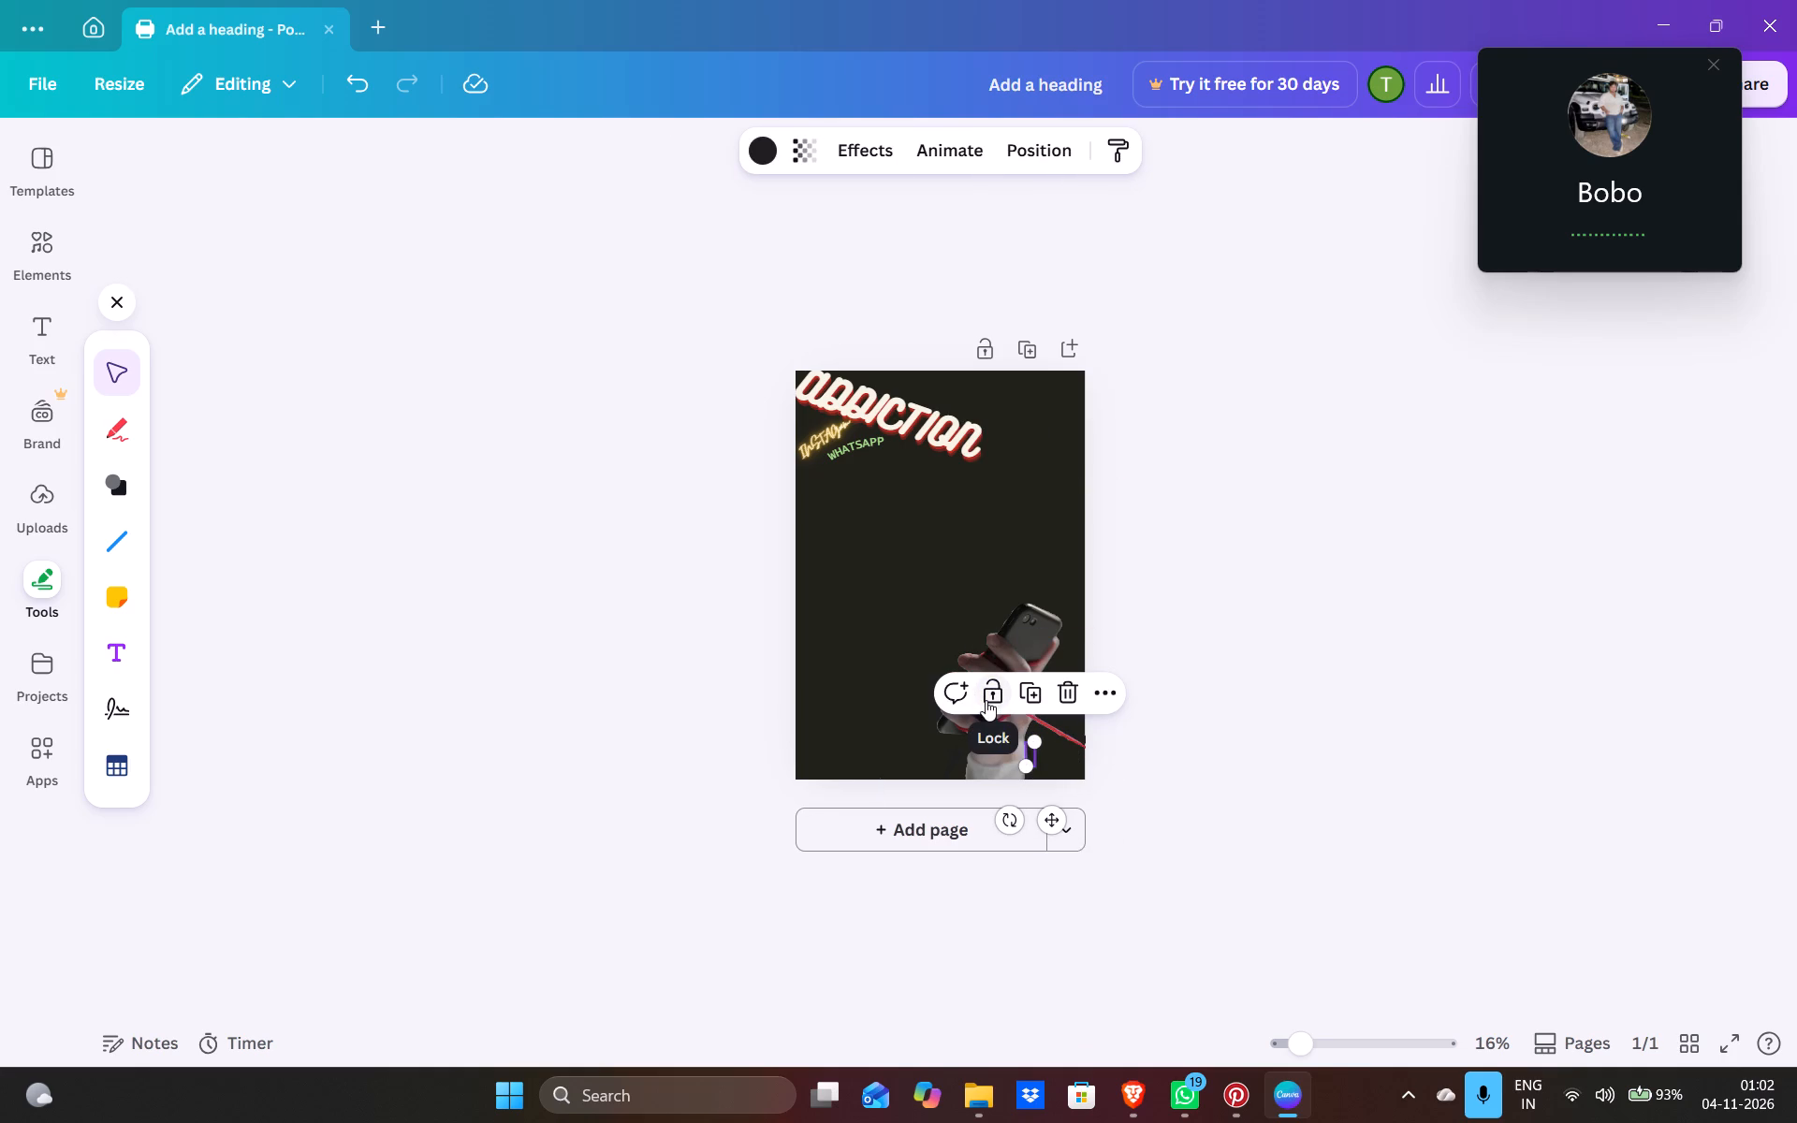
pyautogui.click(1003, 680)
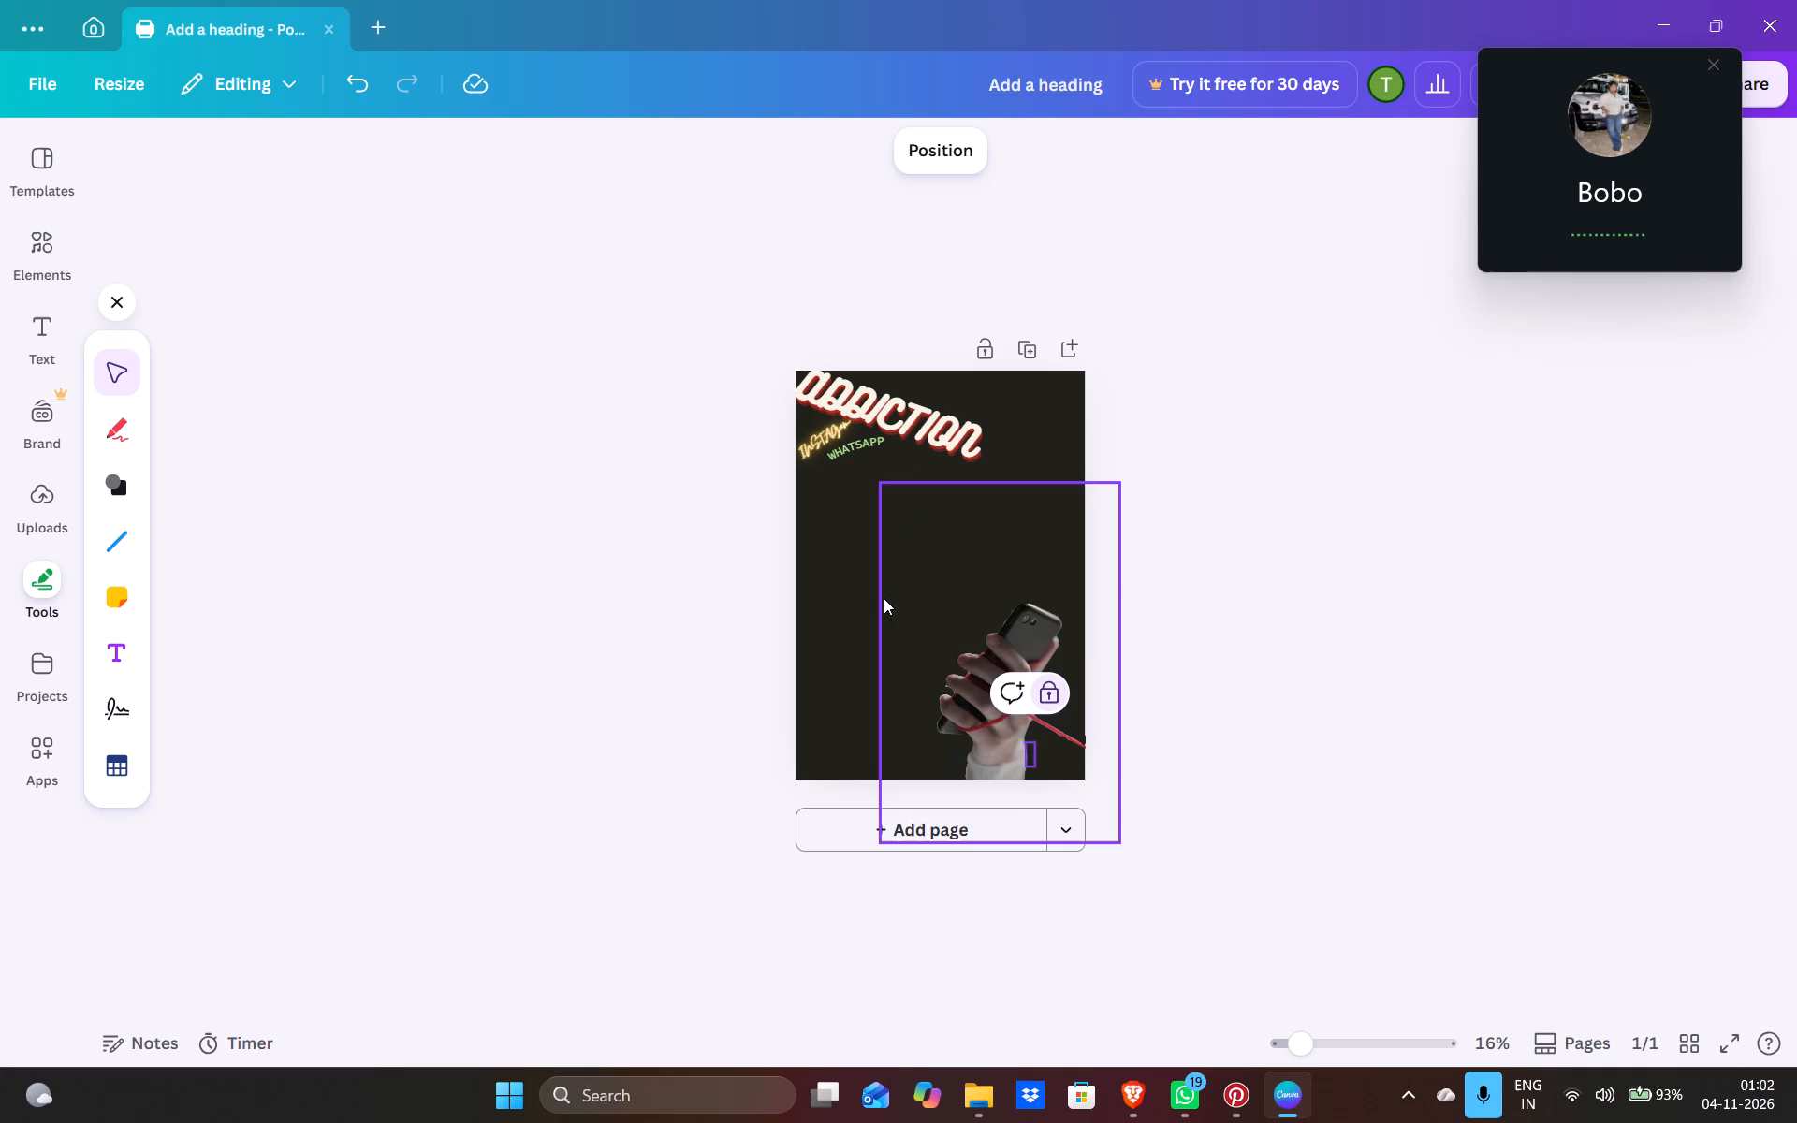
pyautogui.click(884, 598)
pyautogui.click(685, 654)
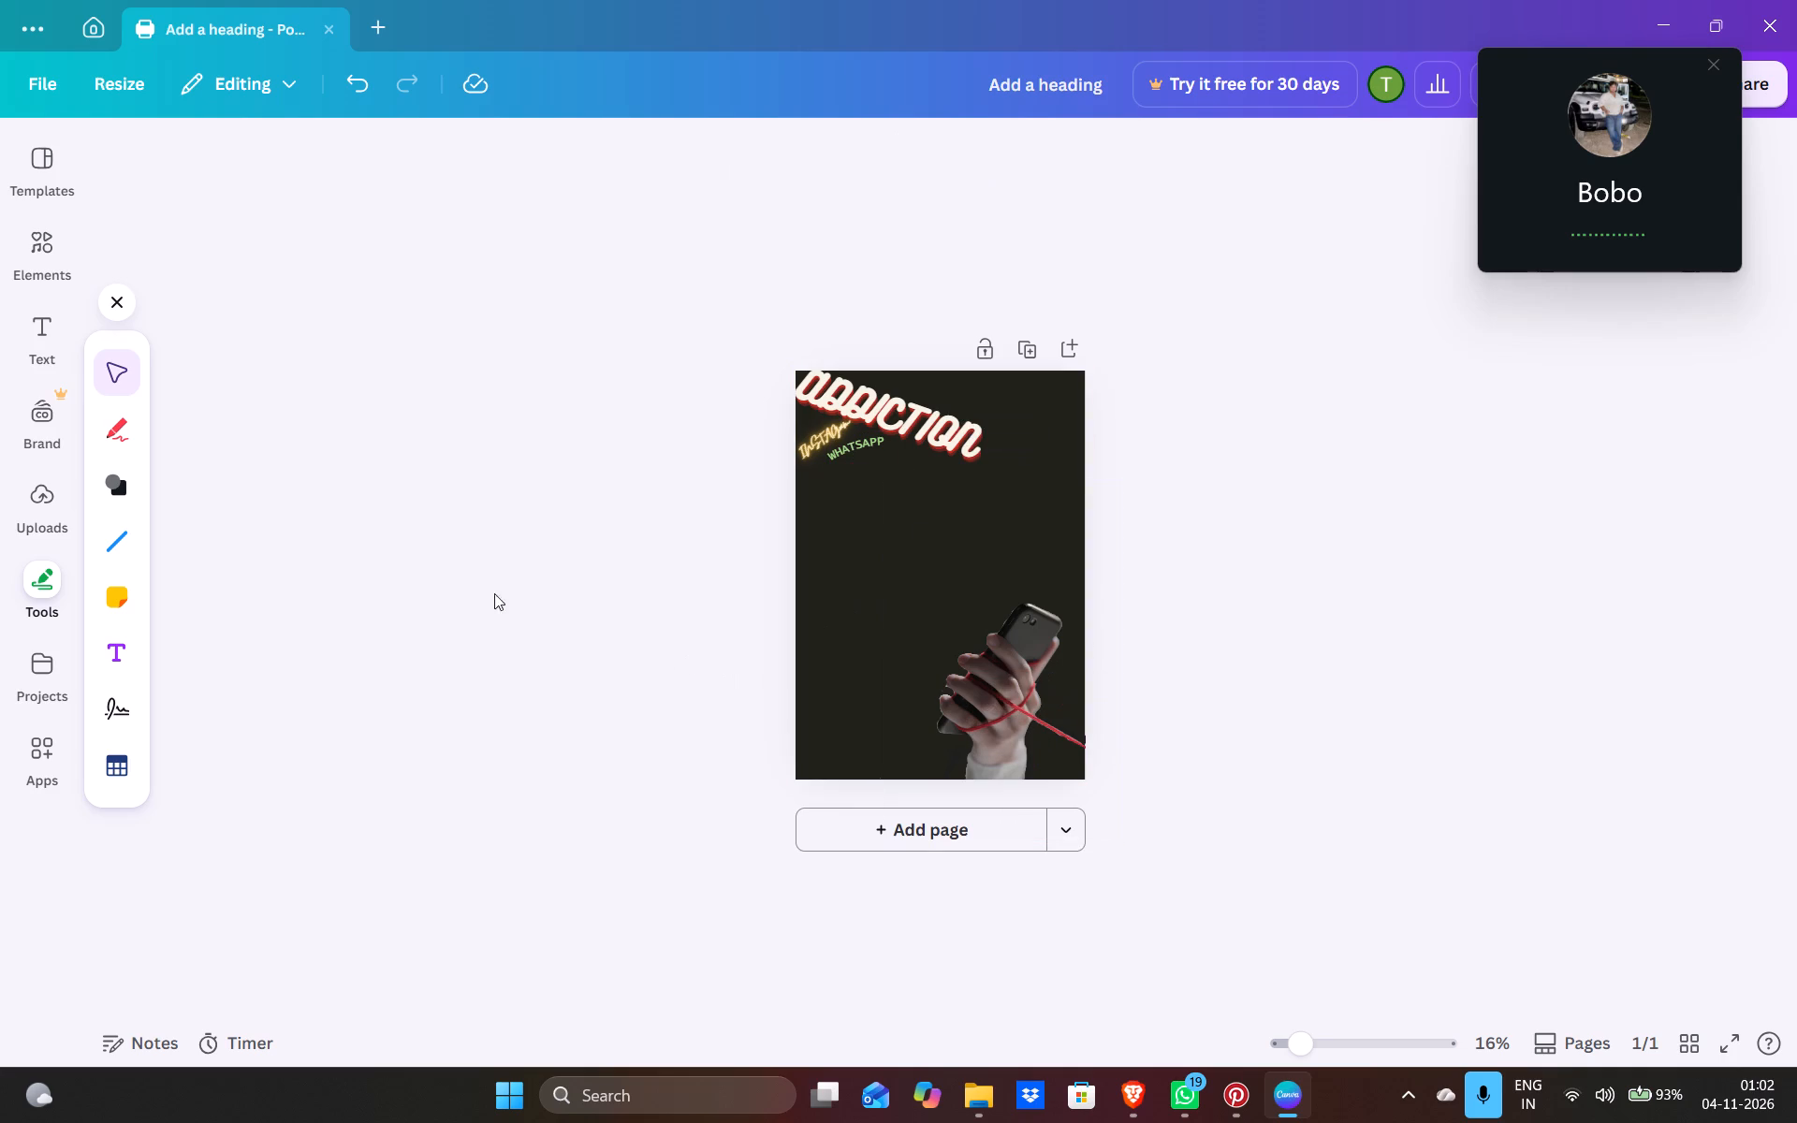
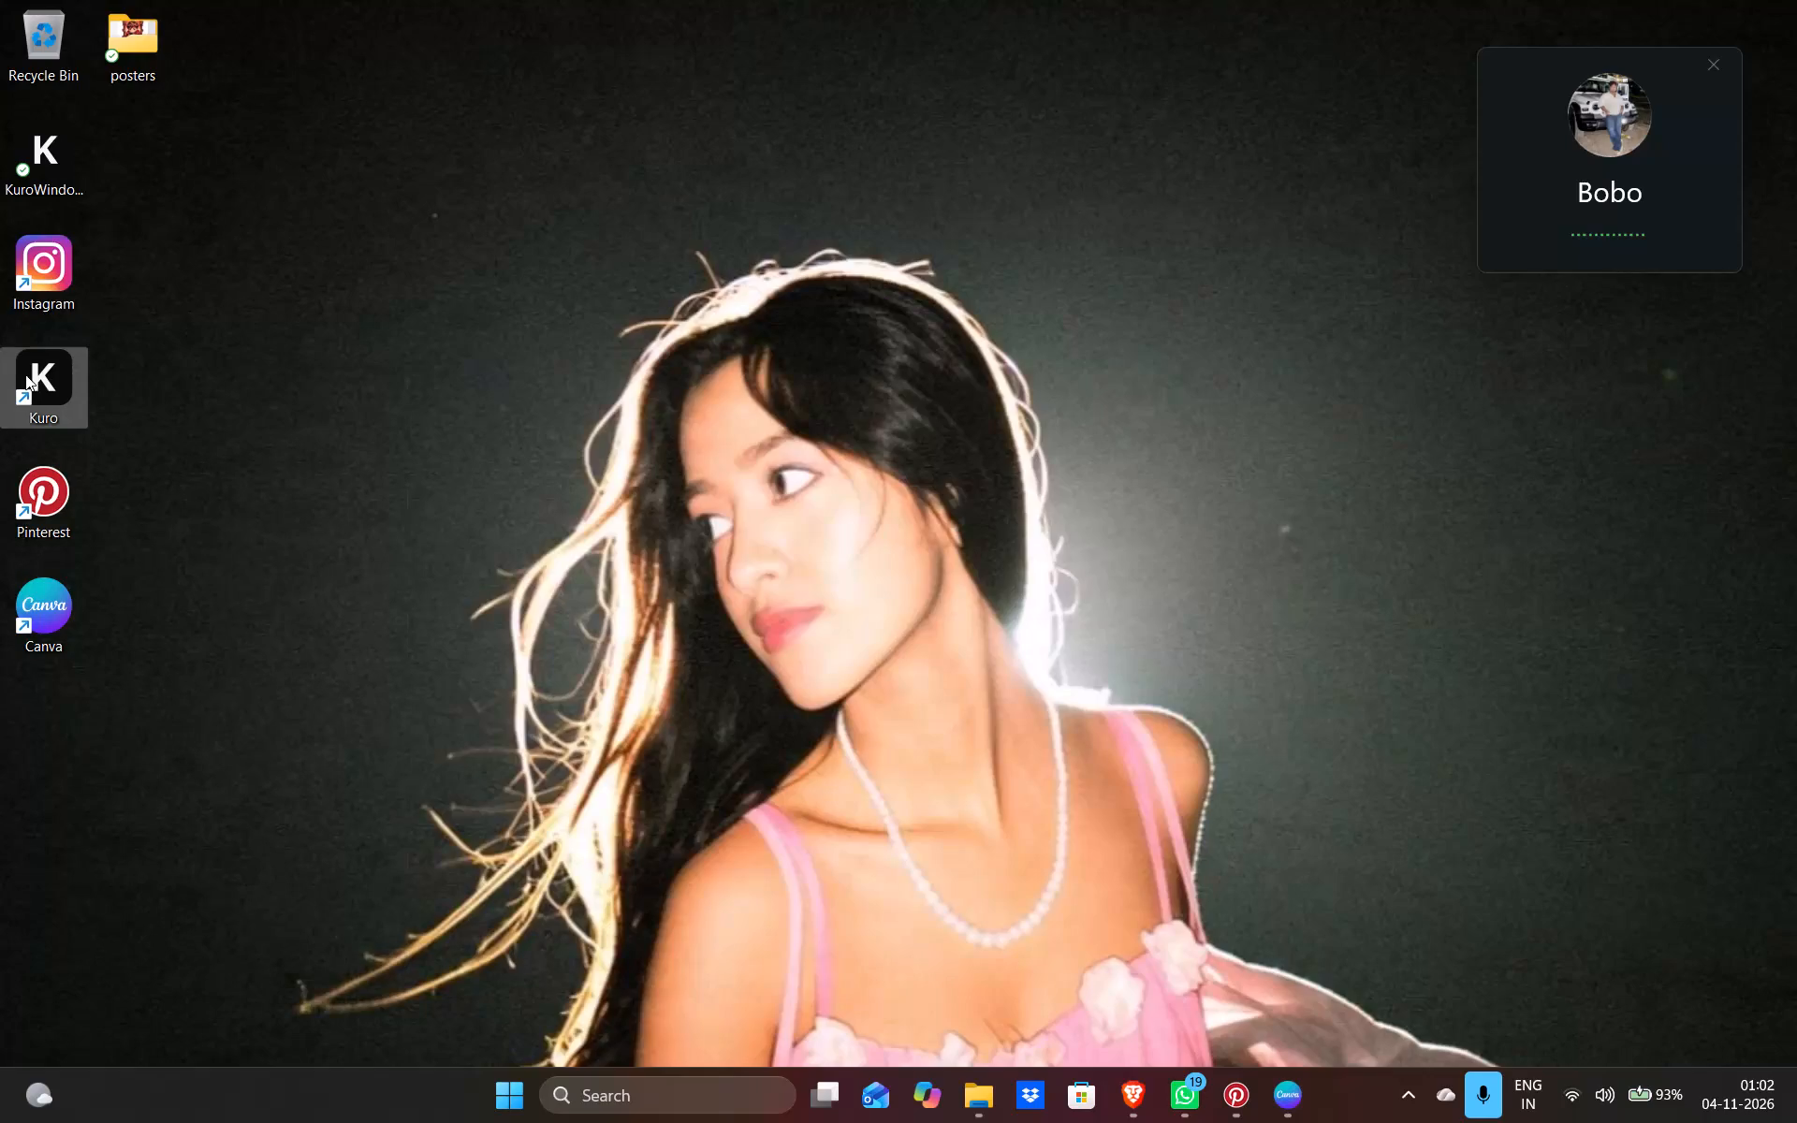
# Open the Kuro app from its desktop shortcut.
pyautogui.rightClick(25, 374)
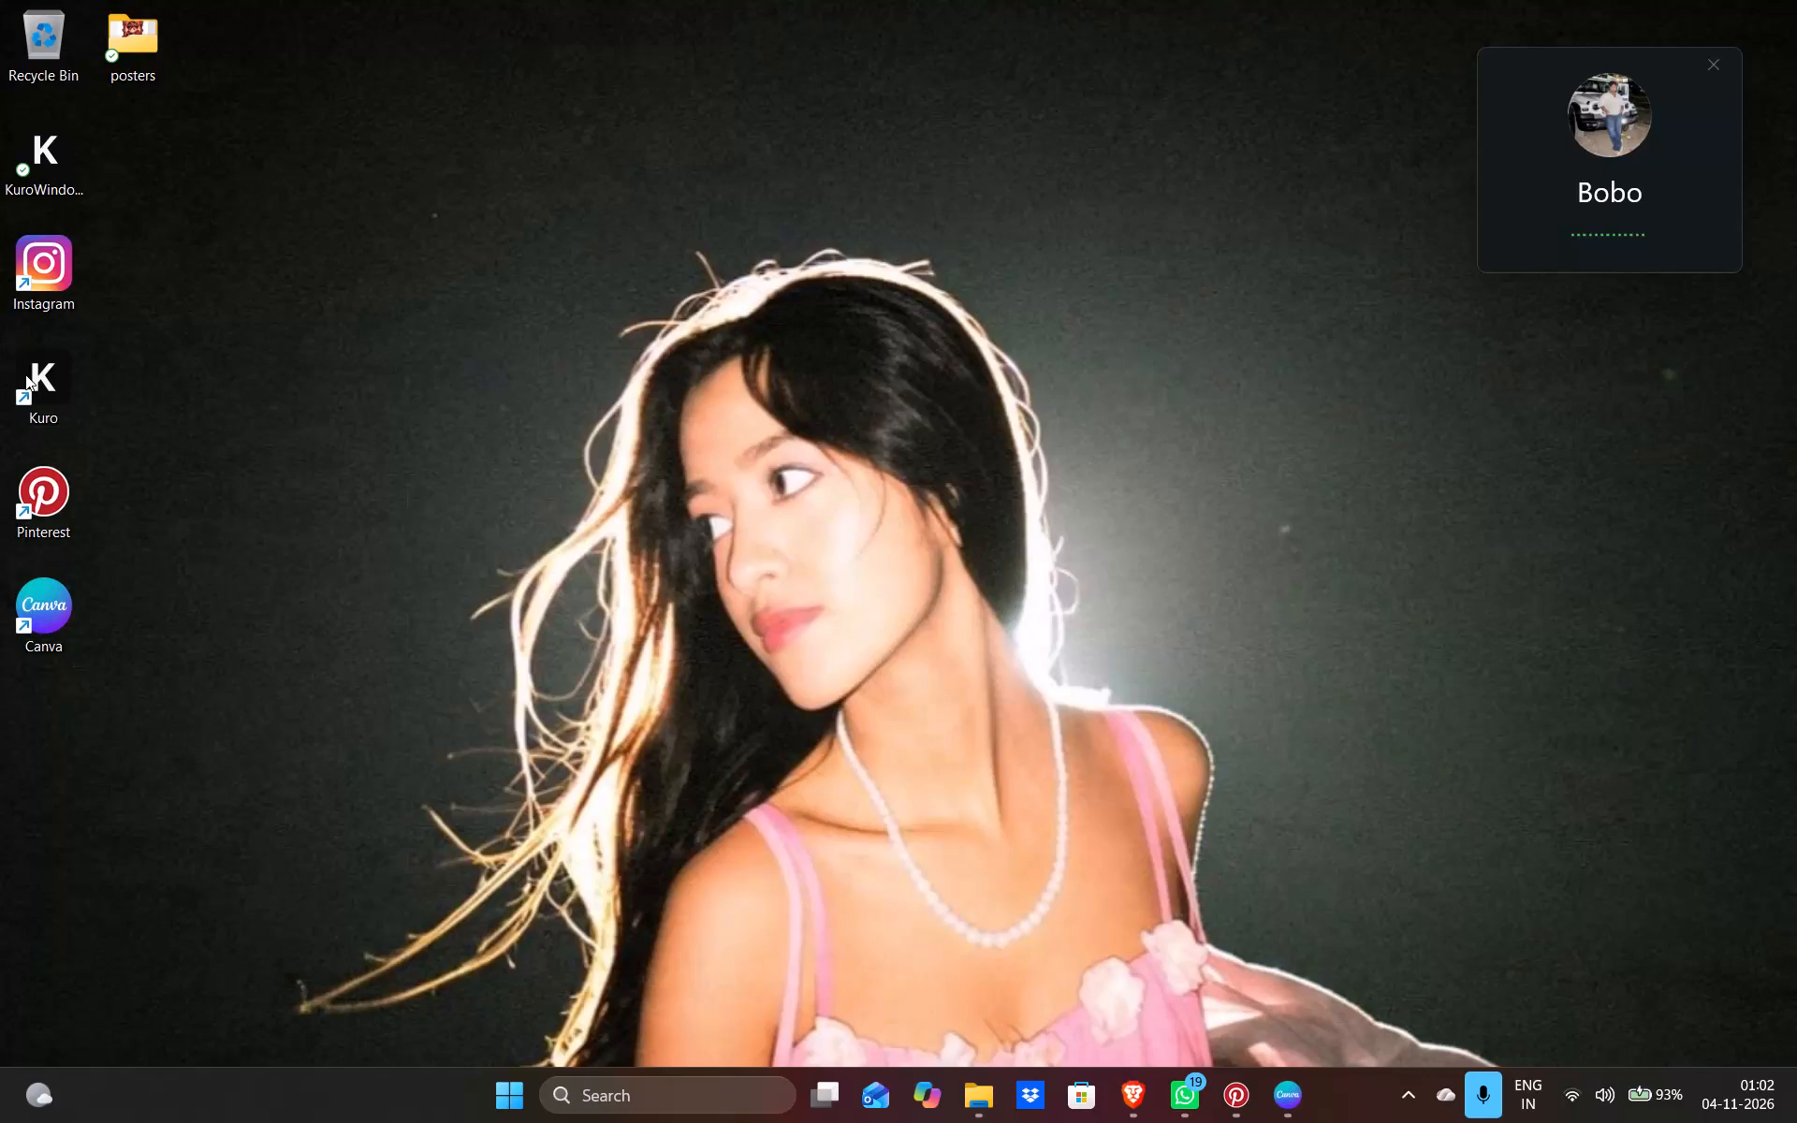
pyautogui.click(191, 460)
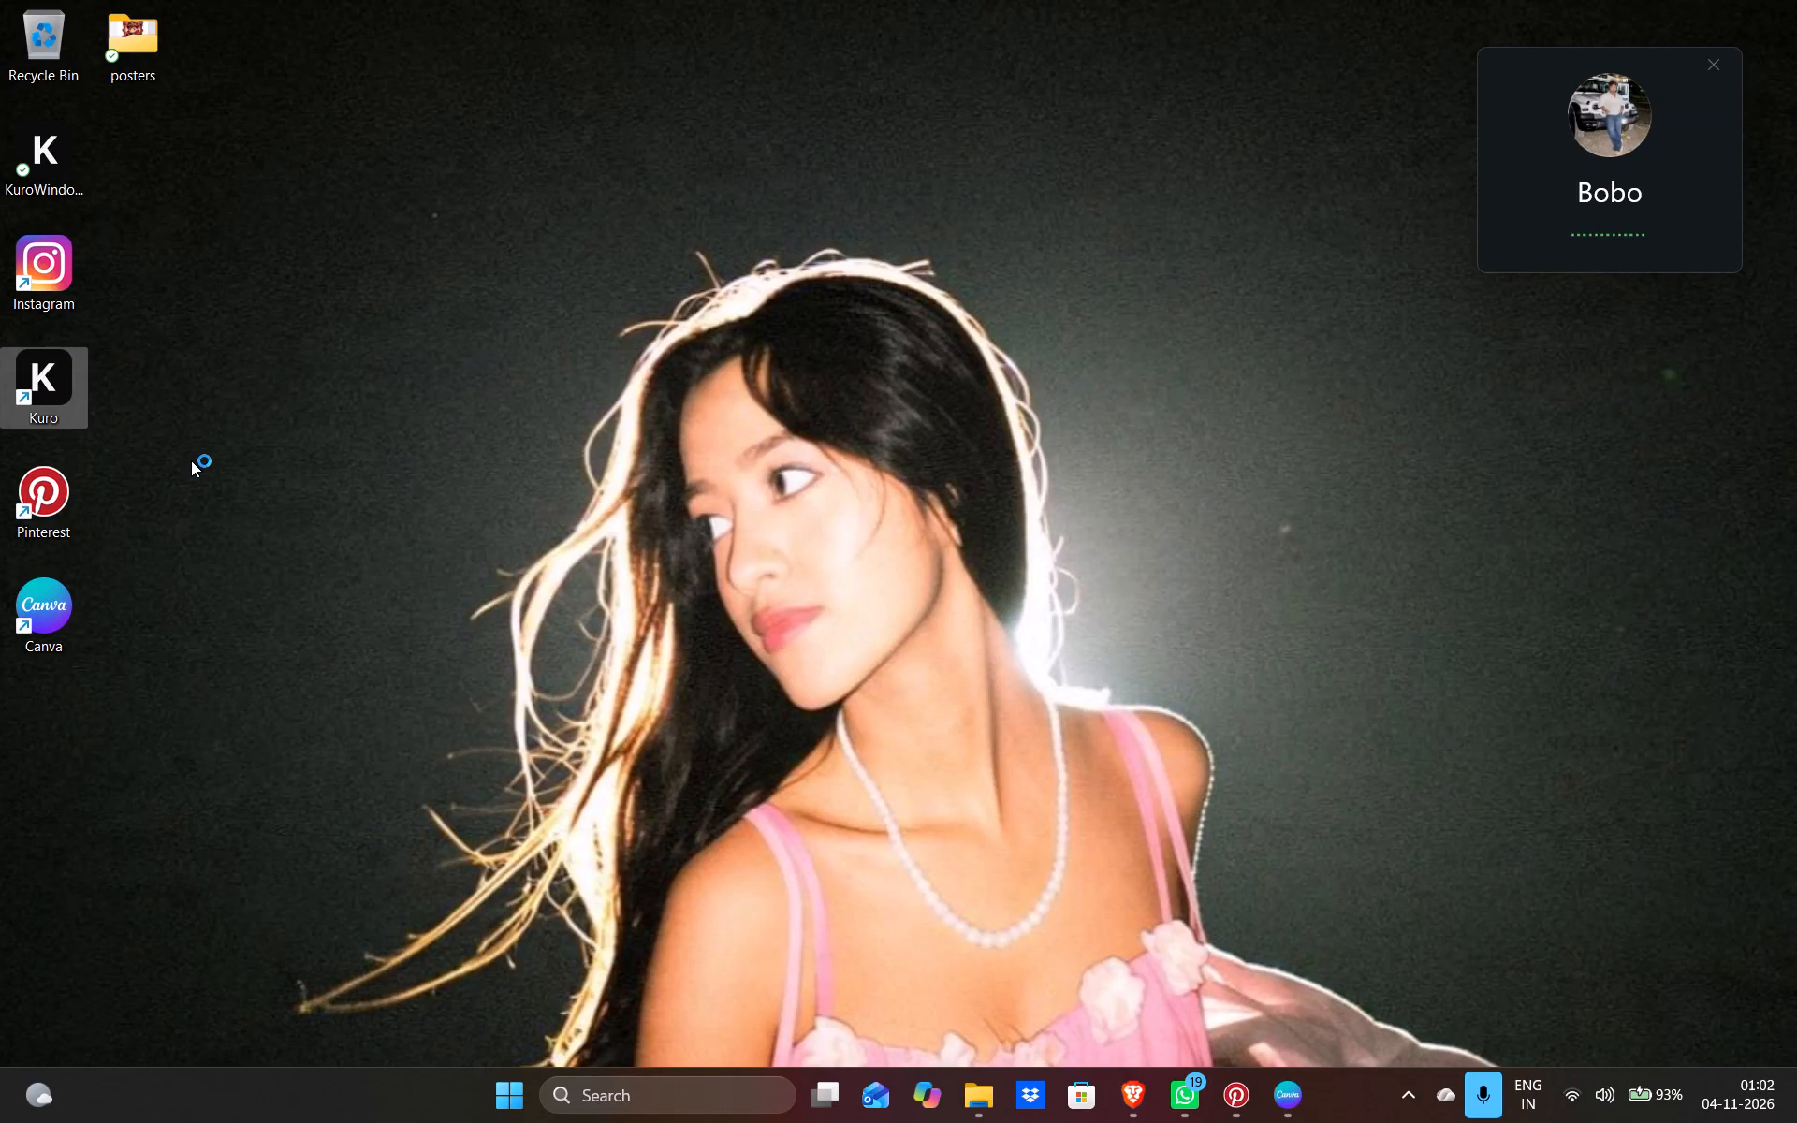
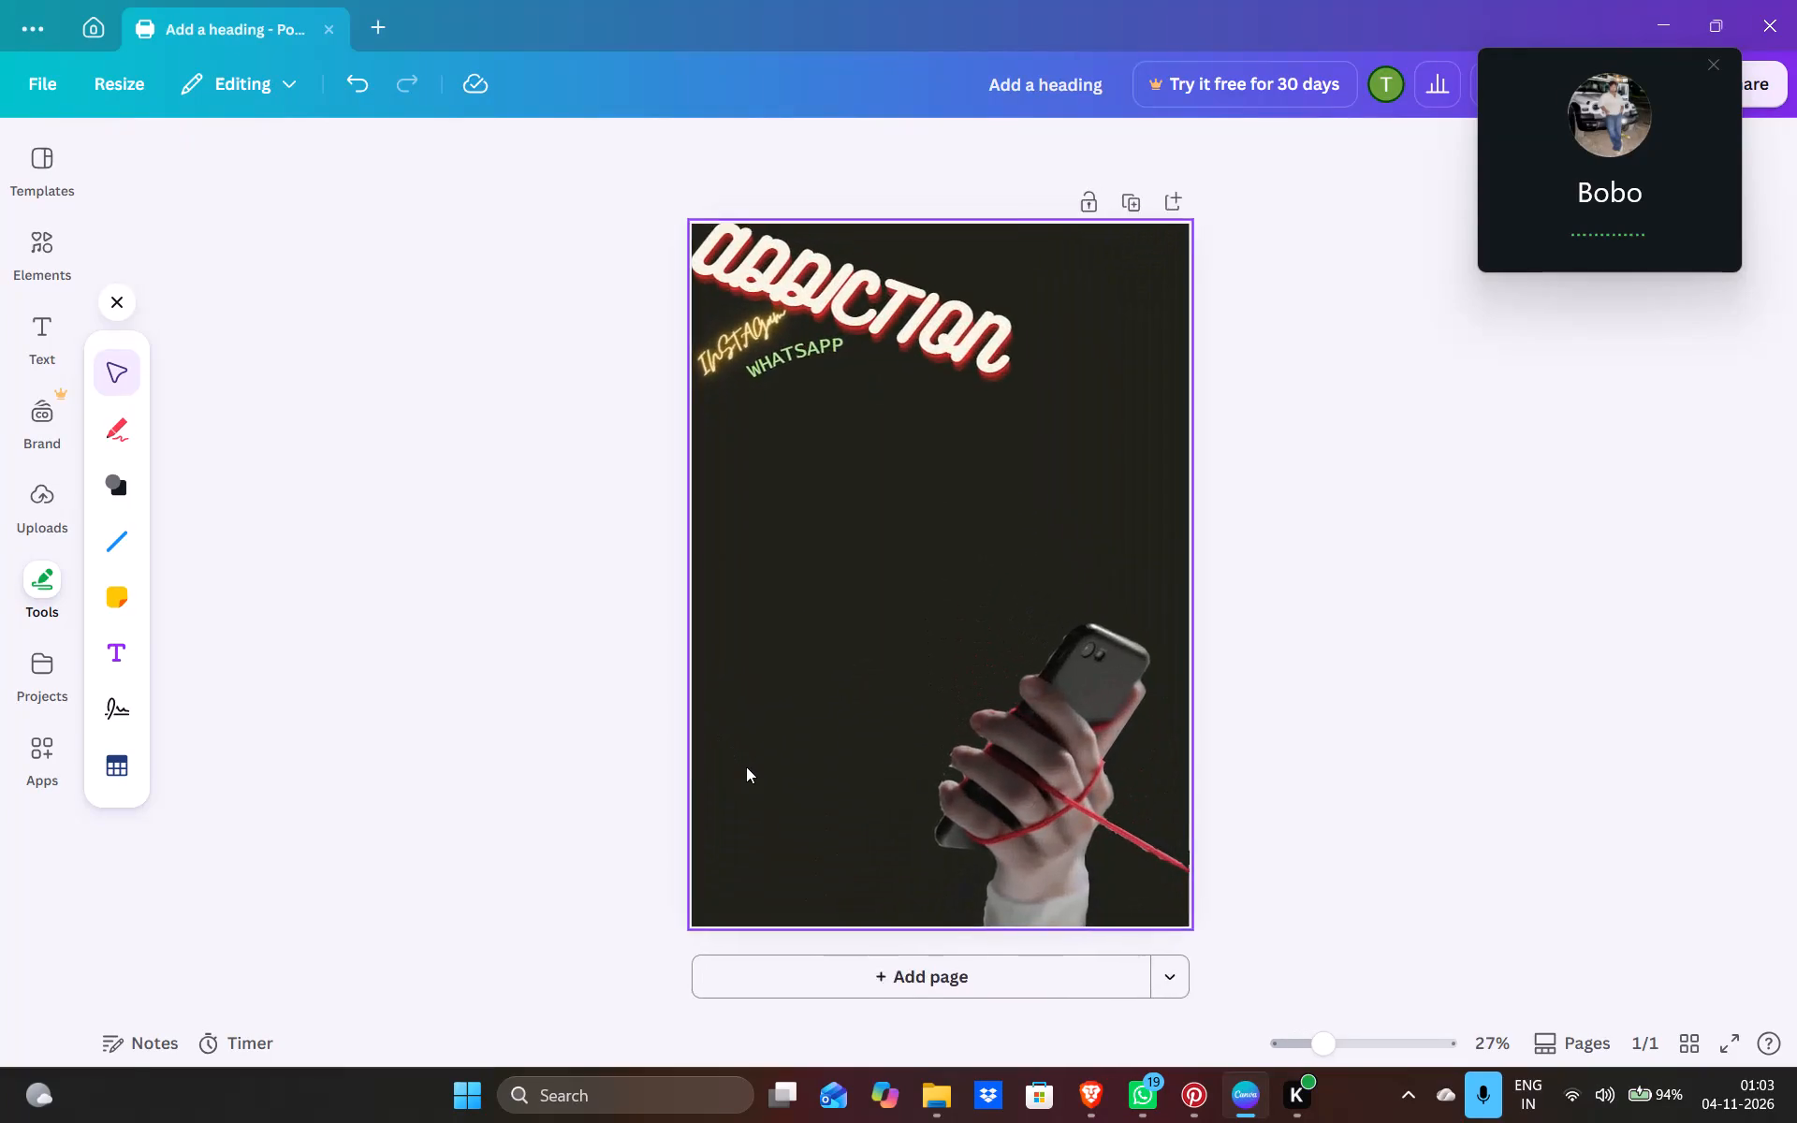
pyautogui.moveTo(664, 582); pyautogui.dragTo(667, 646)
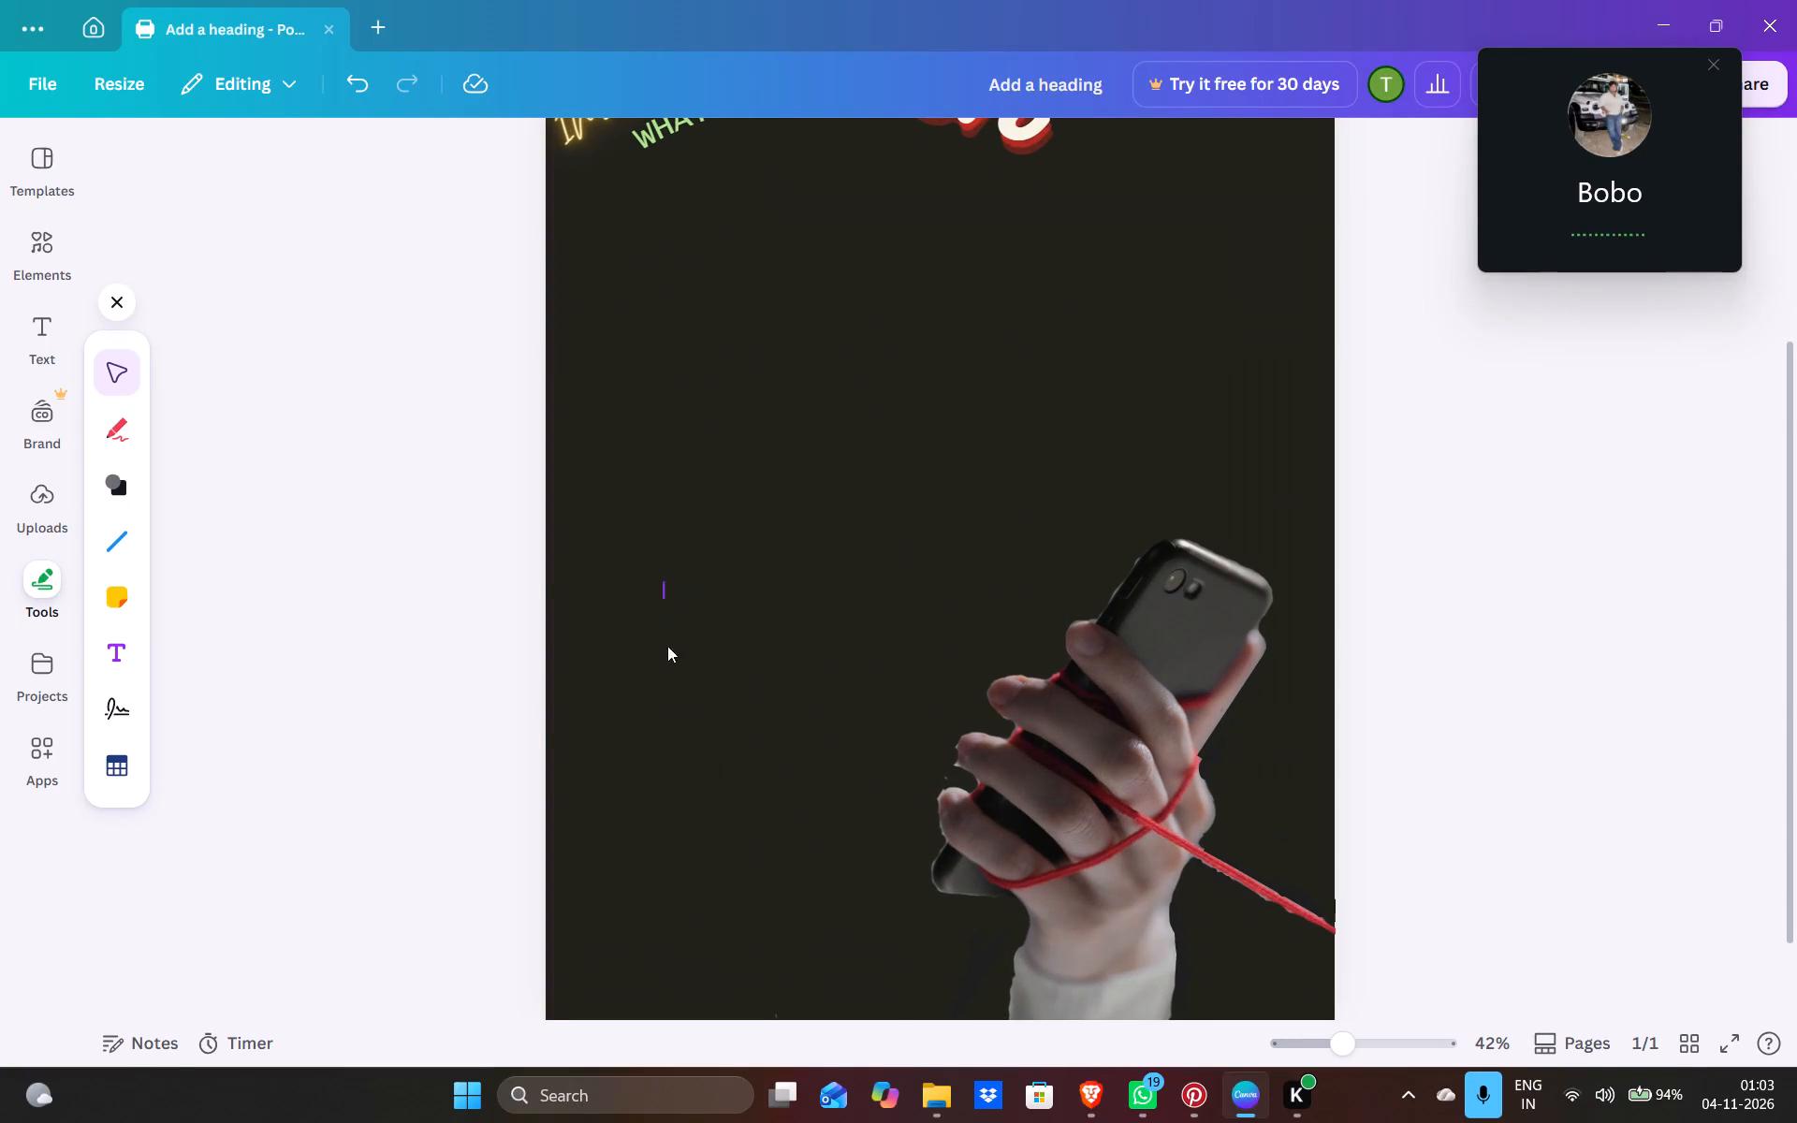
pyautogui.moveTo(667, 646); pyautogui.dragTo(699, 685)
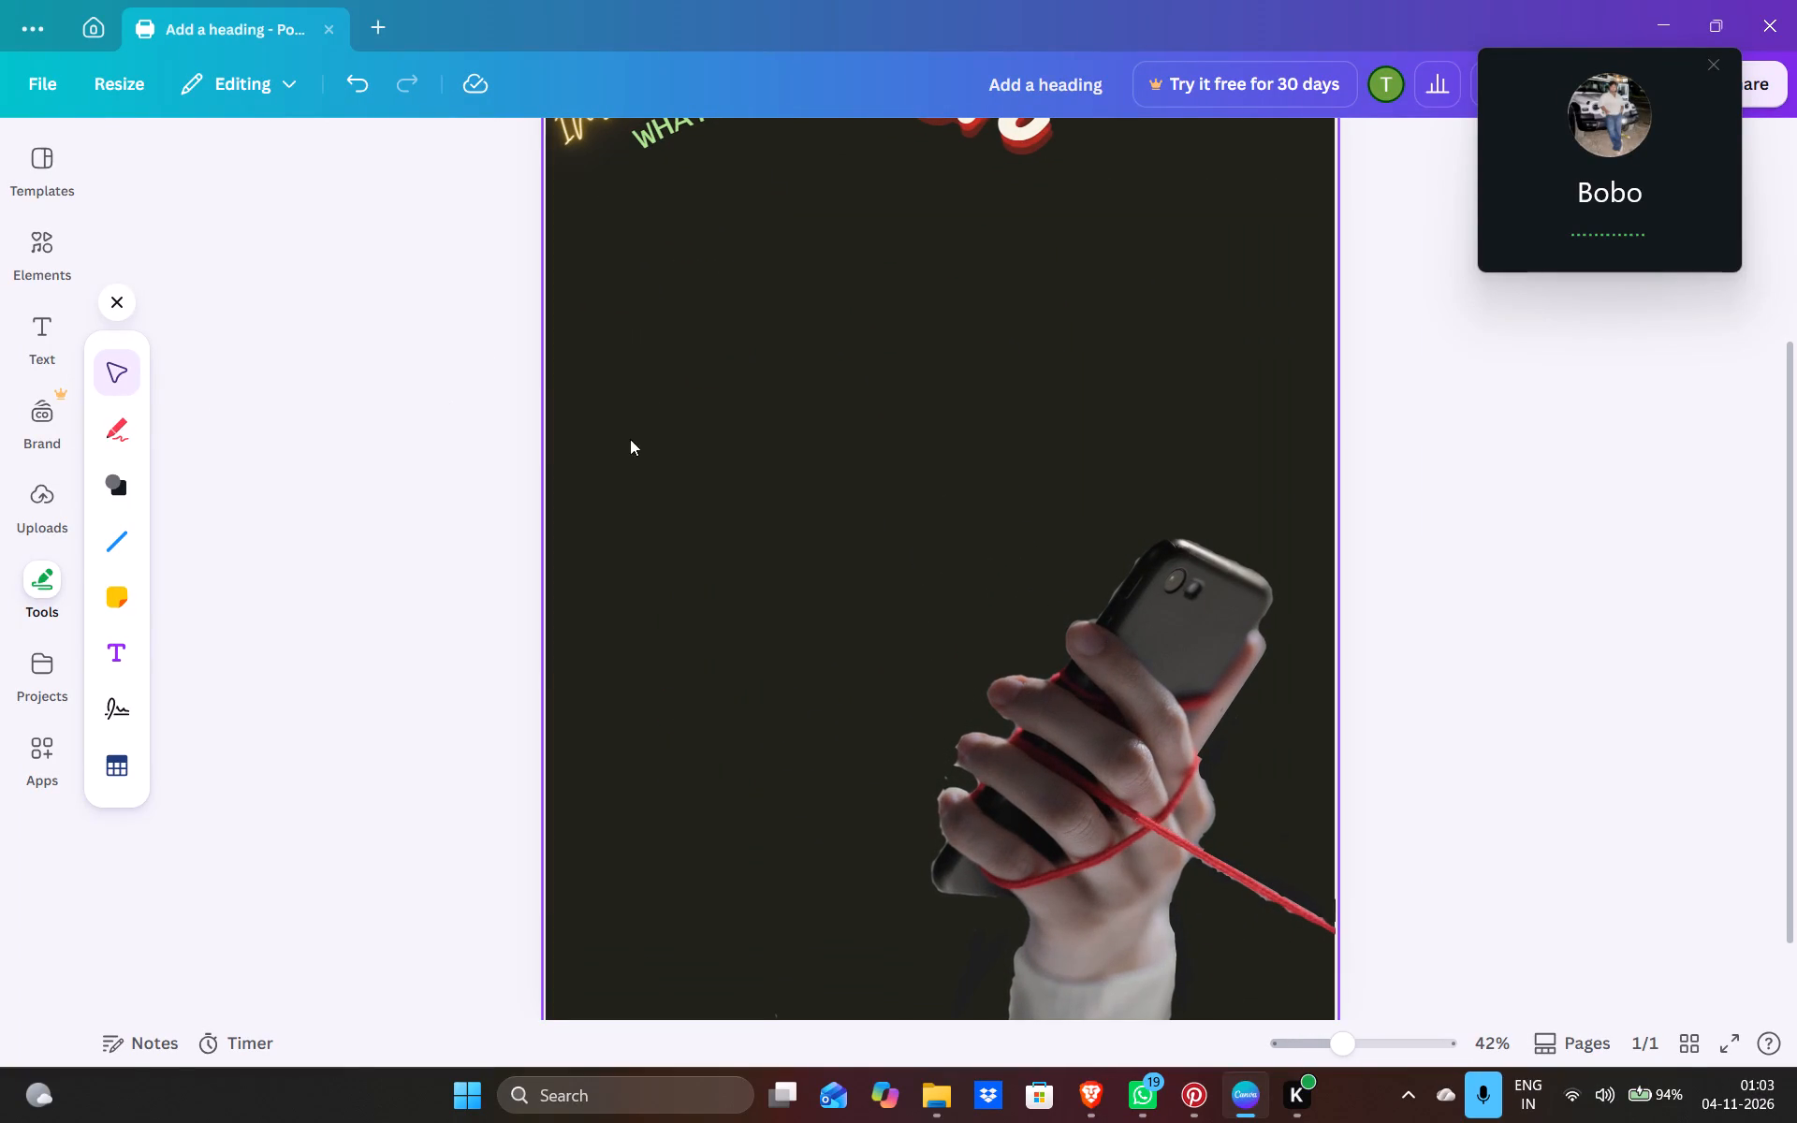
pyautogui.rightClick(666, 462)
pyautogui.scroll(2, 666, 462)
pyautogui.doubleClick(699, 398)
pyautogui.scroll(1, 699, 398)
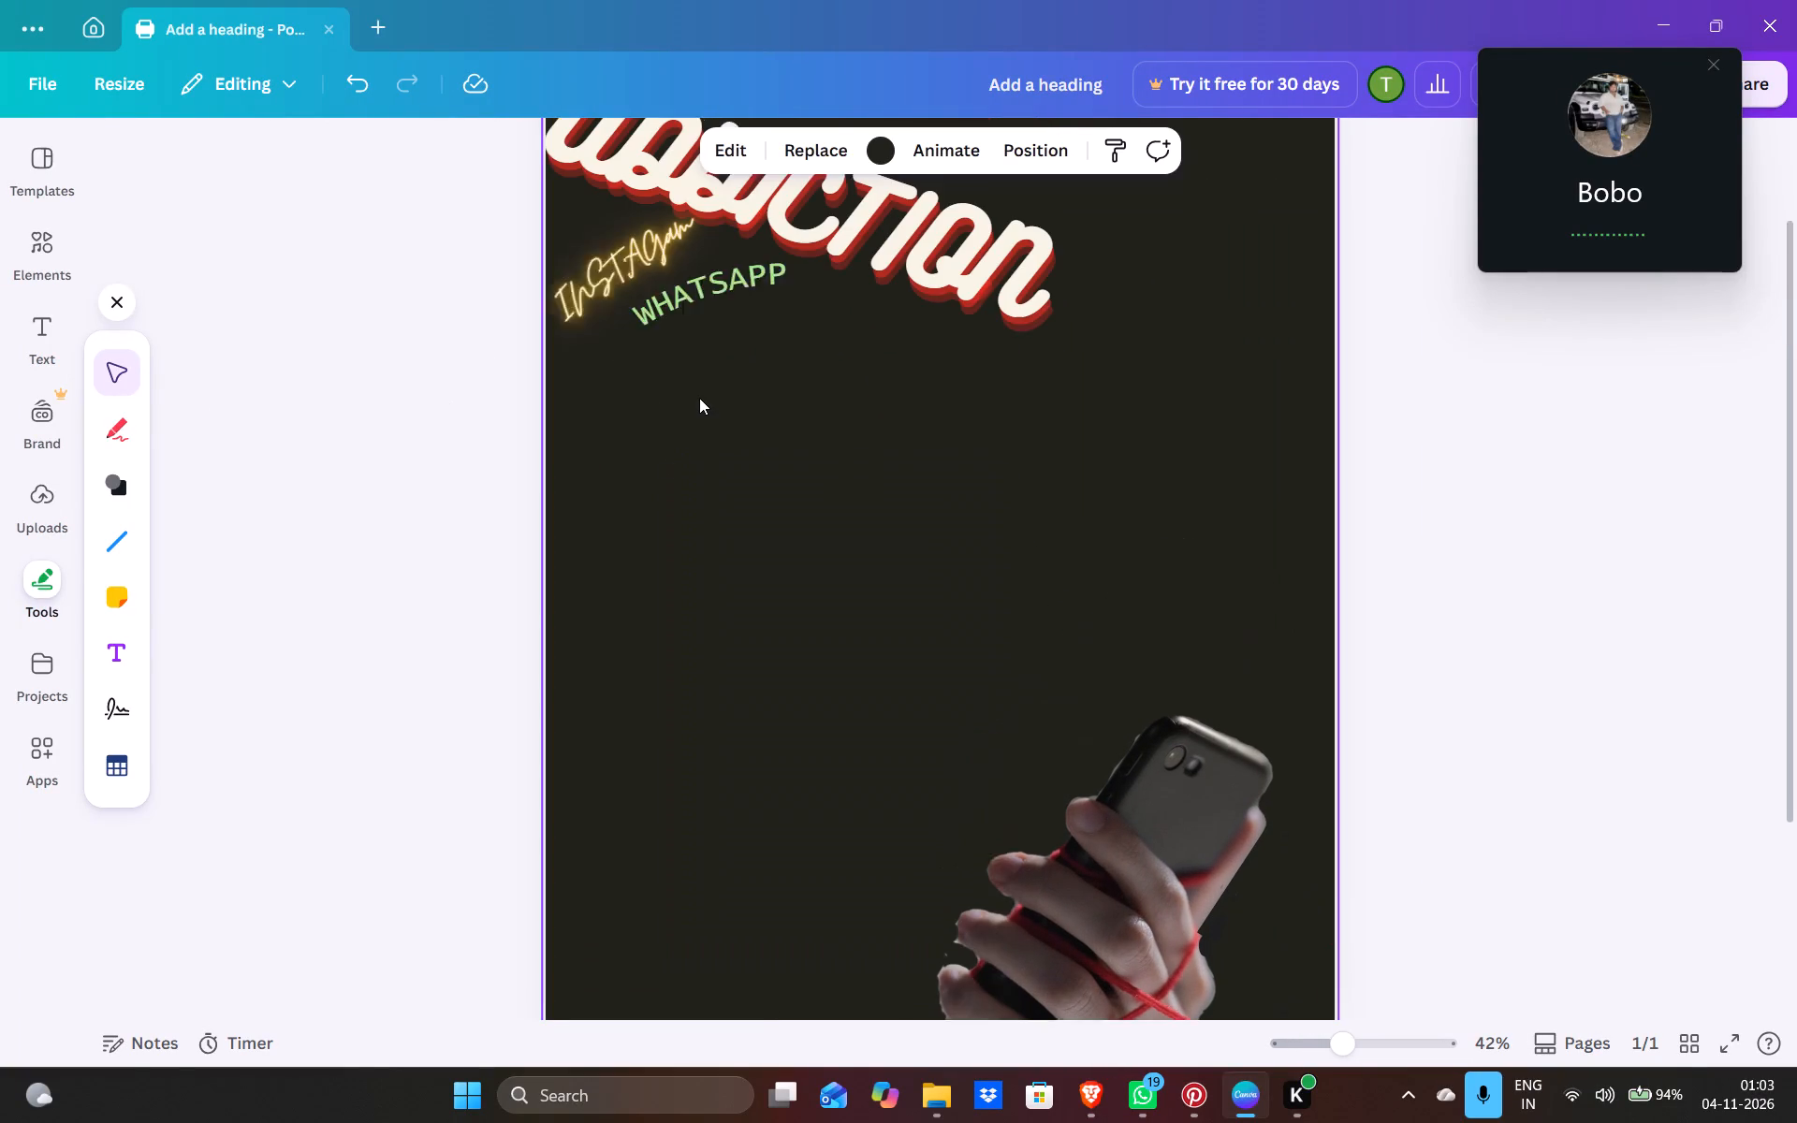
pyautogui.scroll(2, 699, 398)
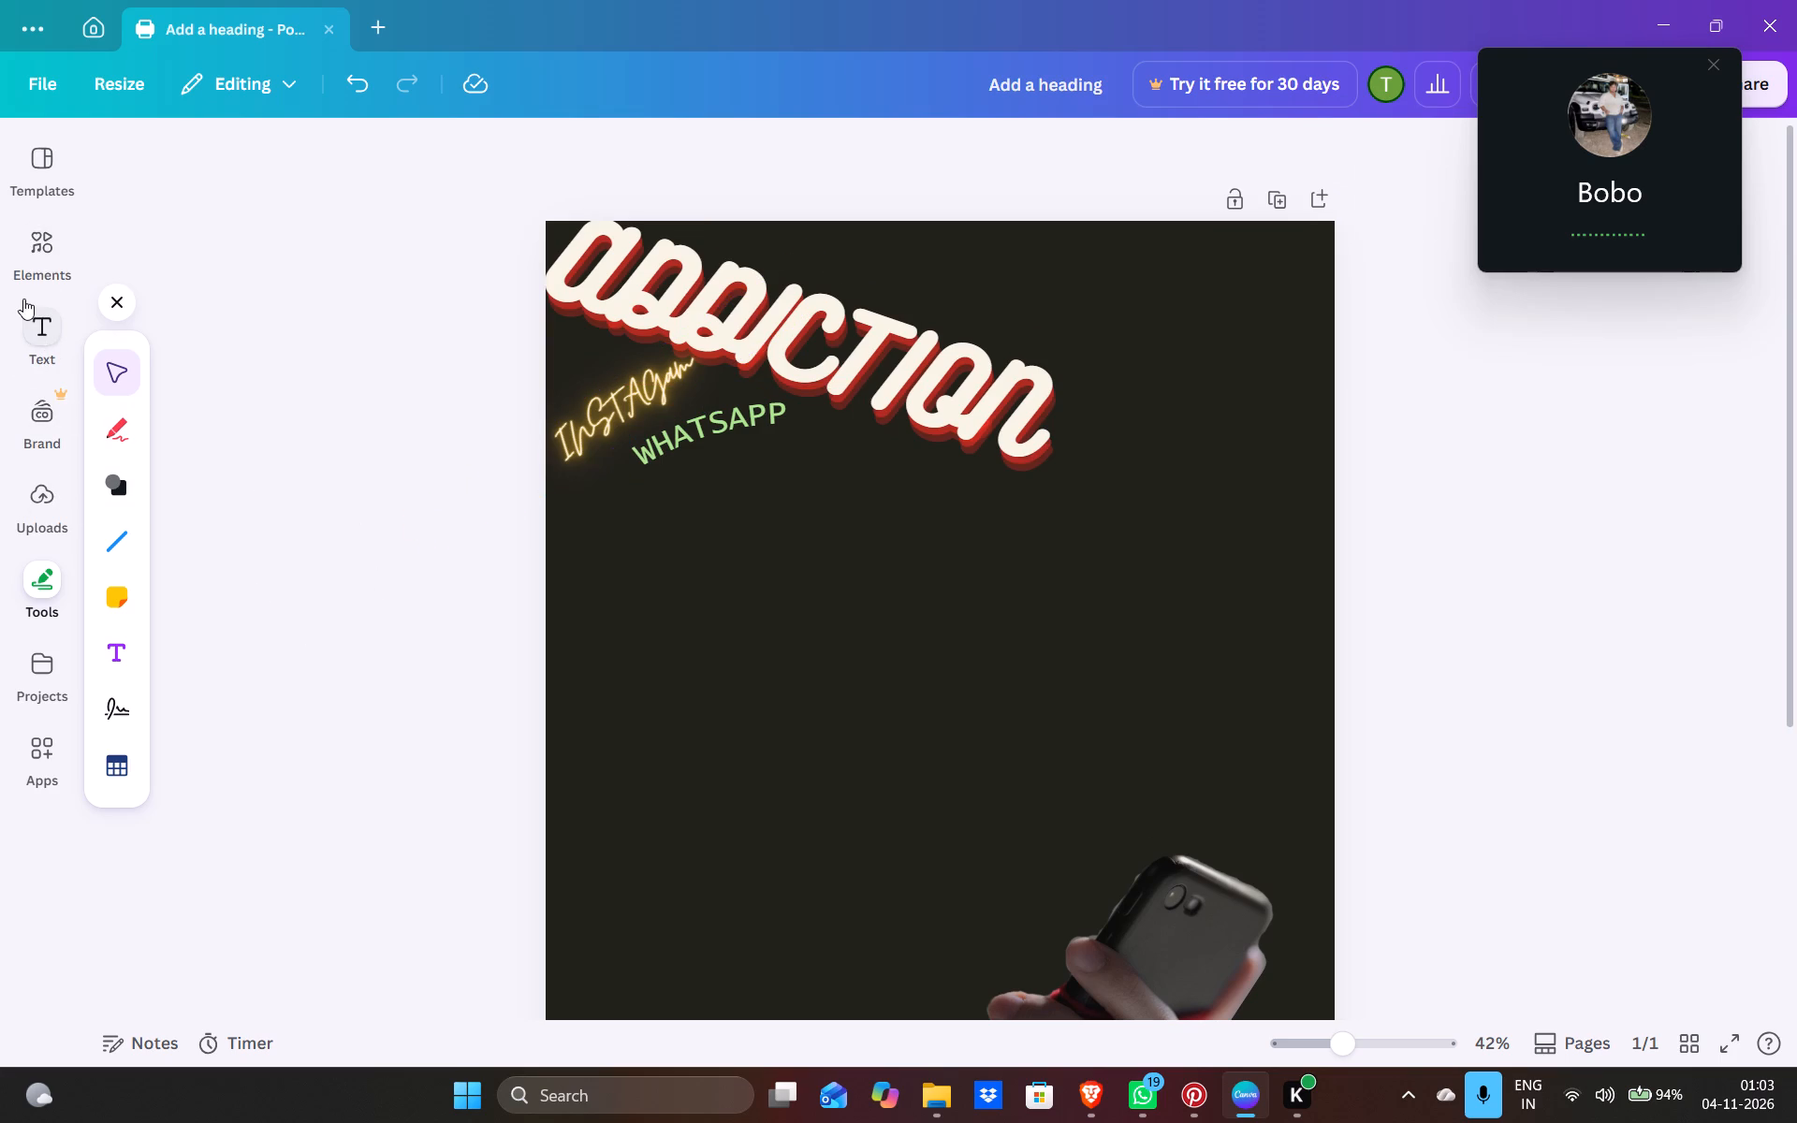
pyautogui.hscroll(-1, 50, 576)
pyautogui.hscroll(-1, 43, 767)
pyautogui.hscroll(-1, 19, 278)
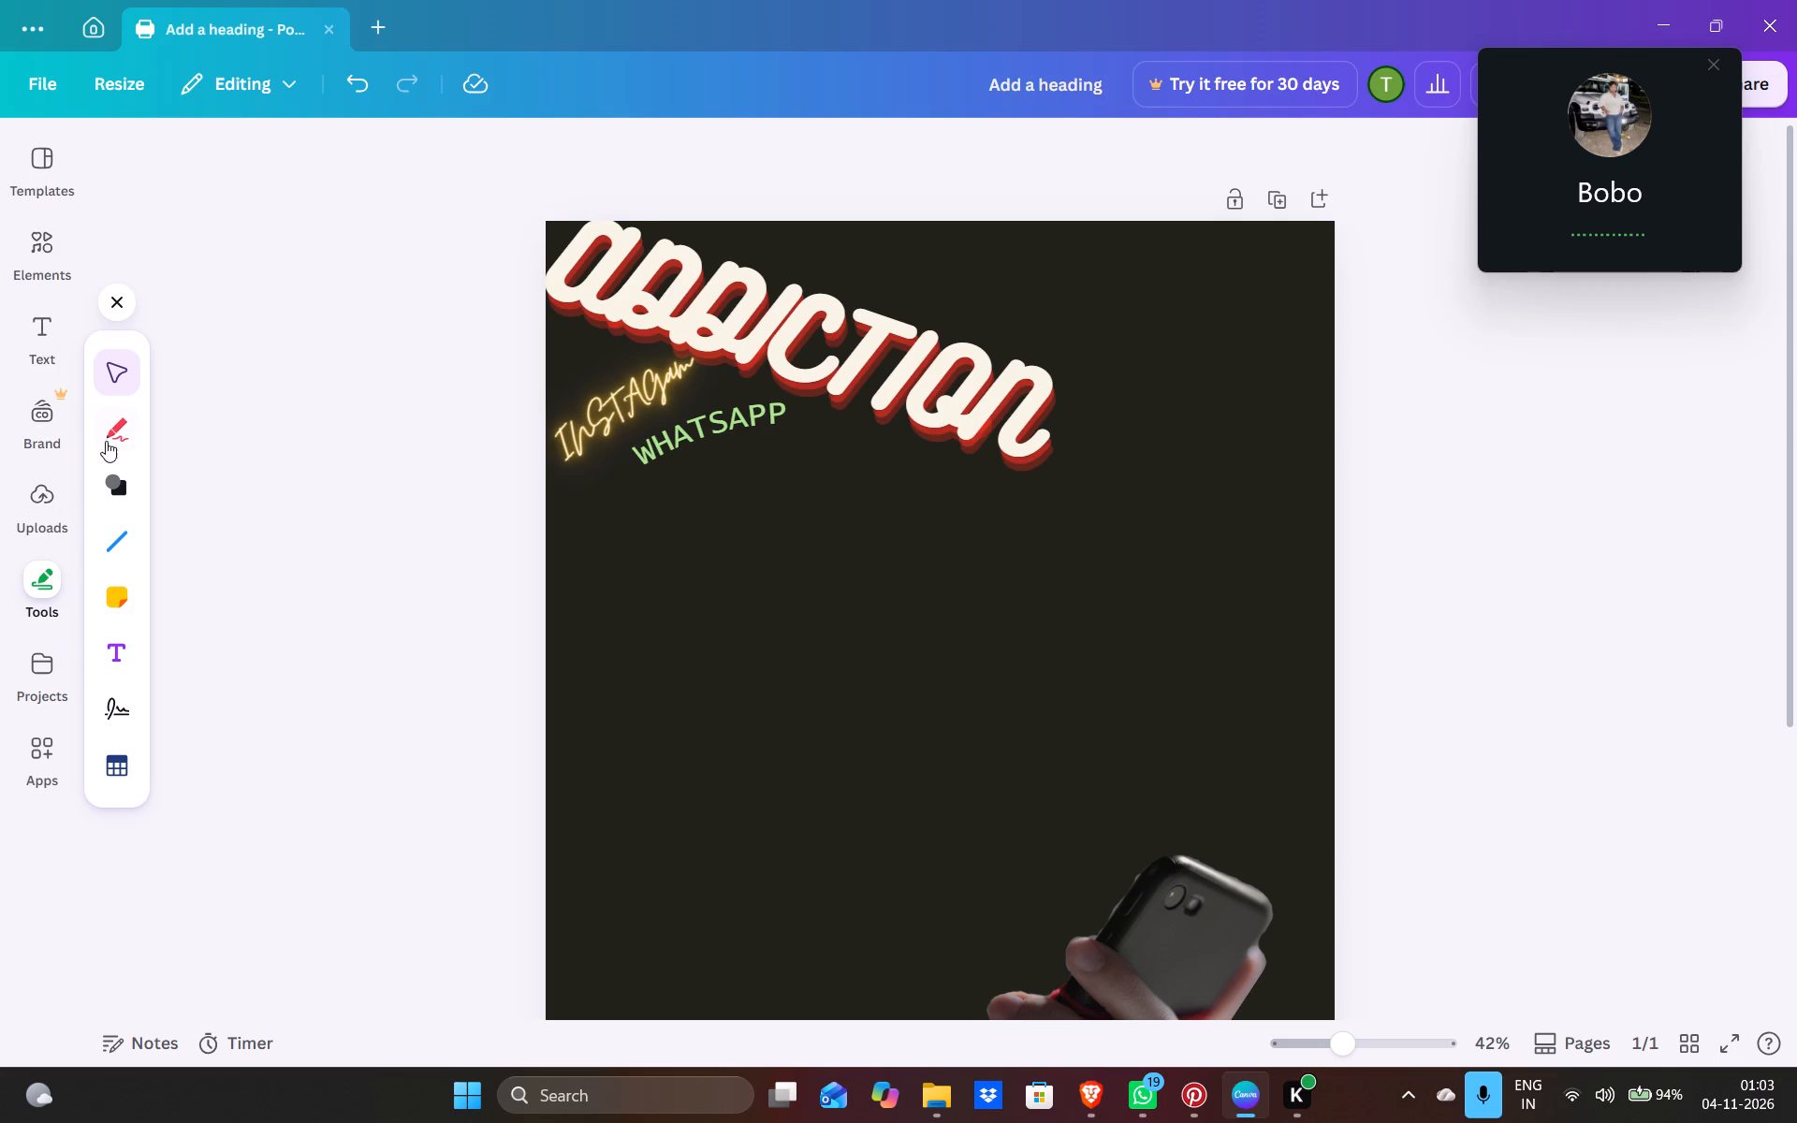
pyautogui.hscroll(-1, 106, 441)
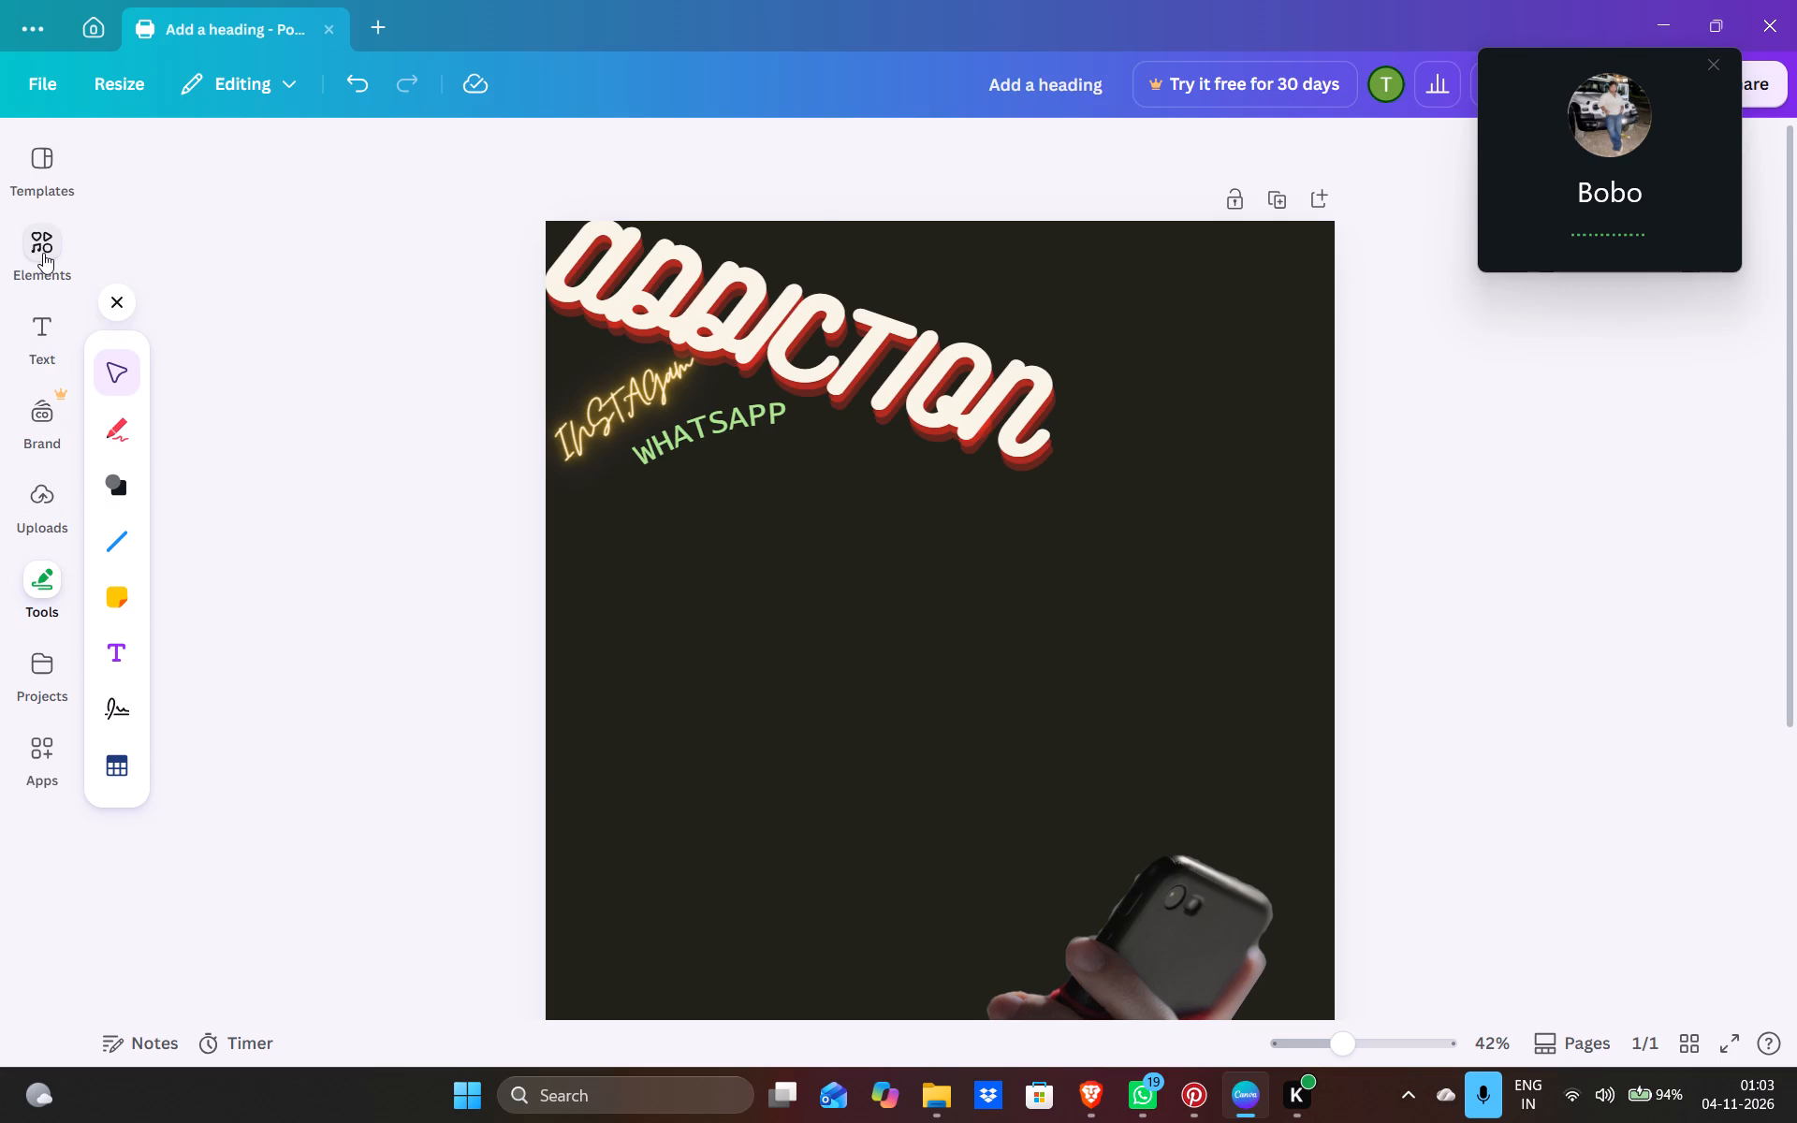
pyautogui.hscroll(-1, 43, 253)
# Search the elements library for "PHONE HAVINF SOCIAL MEDIA ICONS".
pyautogui.click(43, 253)
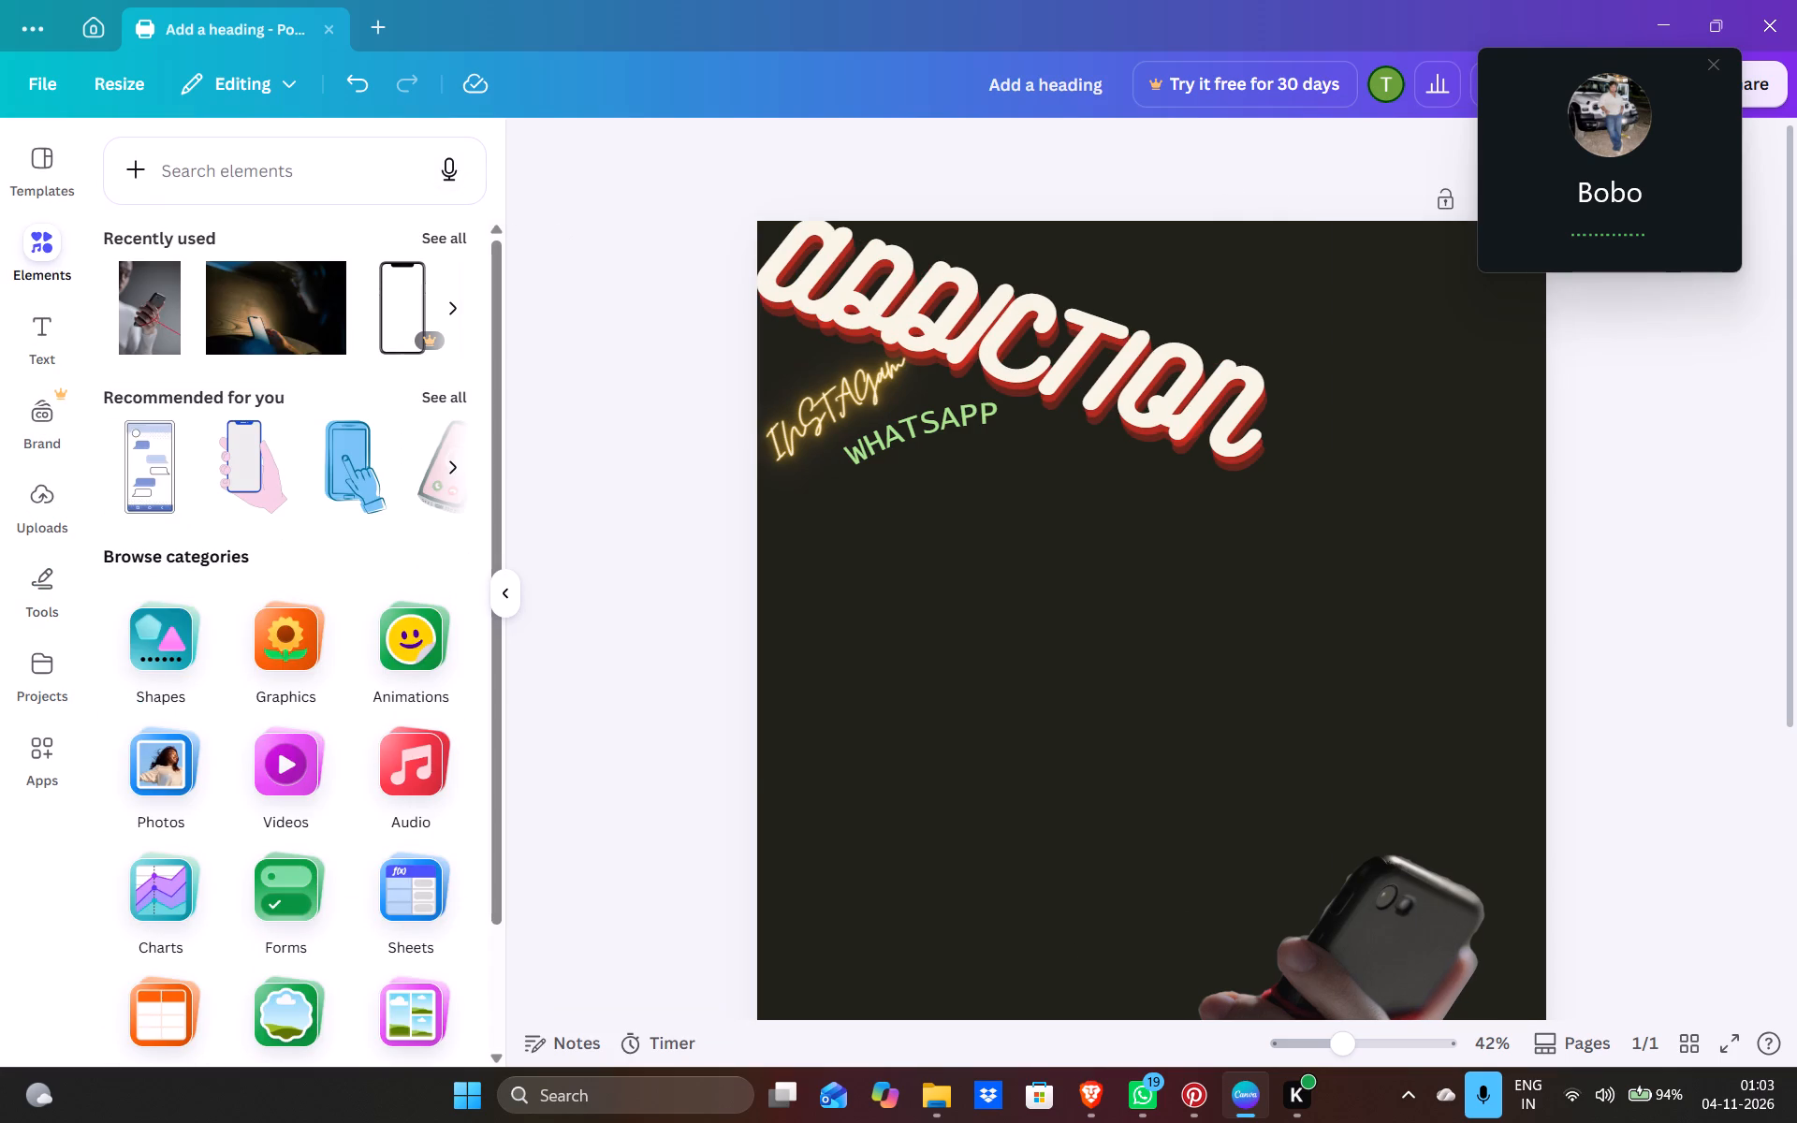
pyautogui.click(326, 186)
pyautogui.write('PHONE HAV')
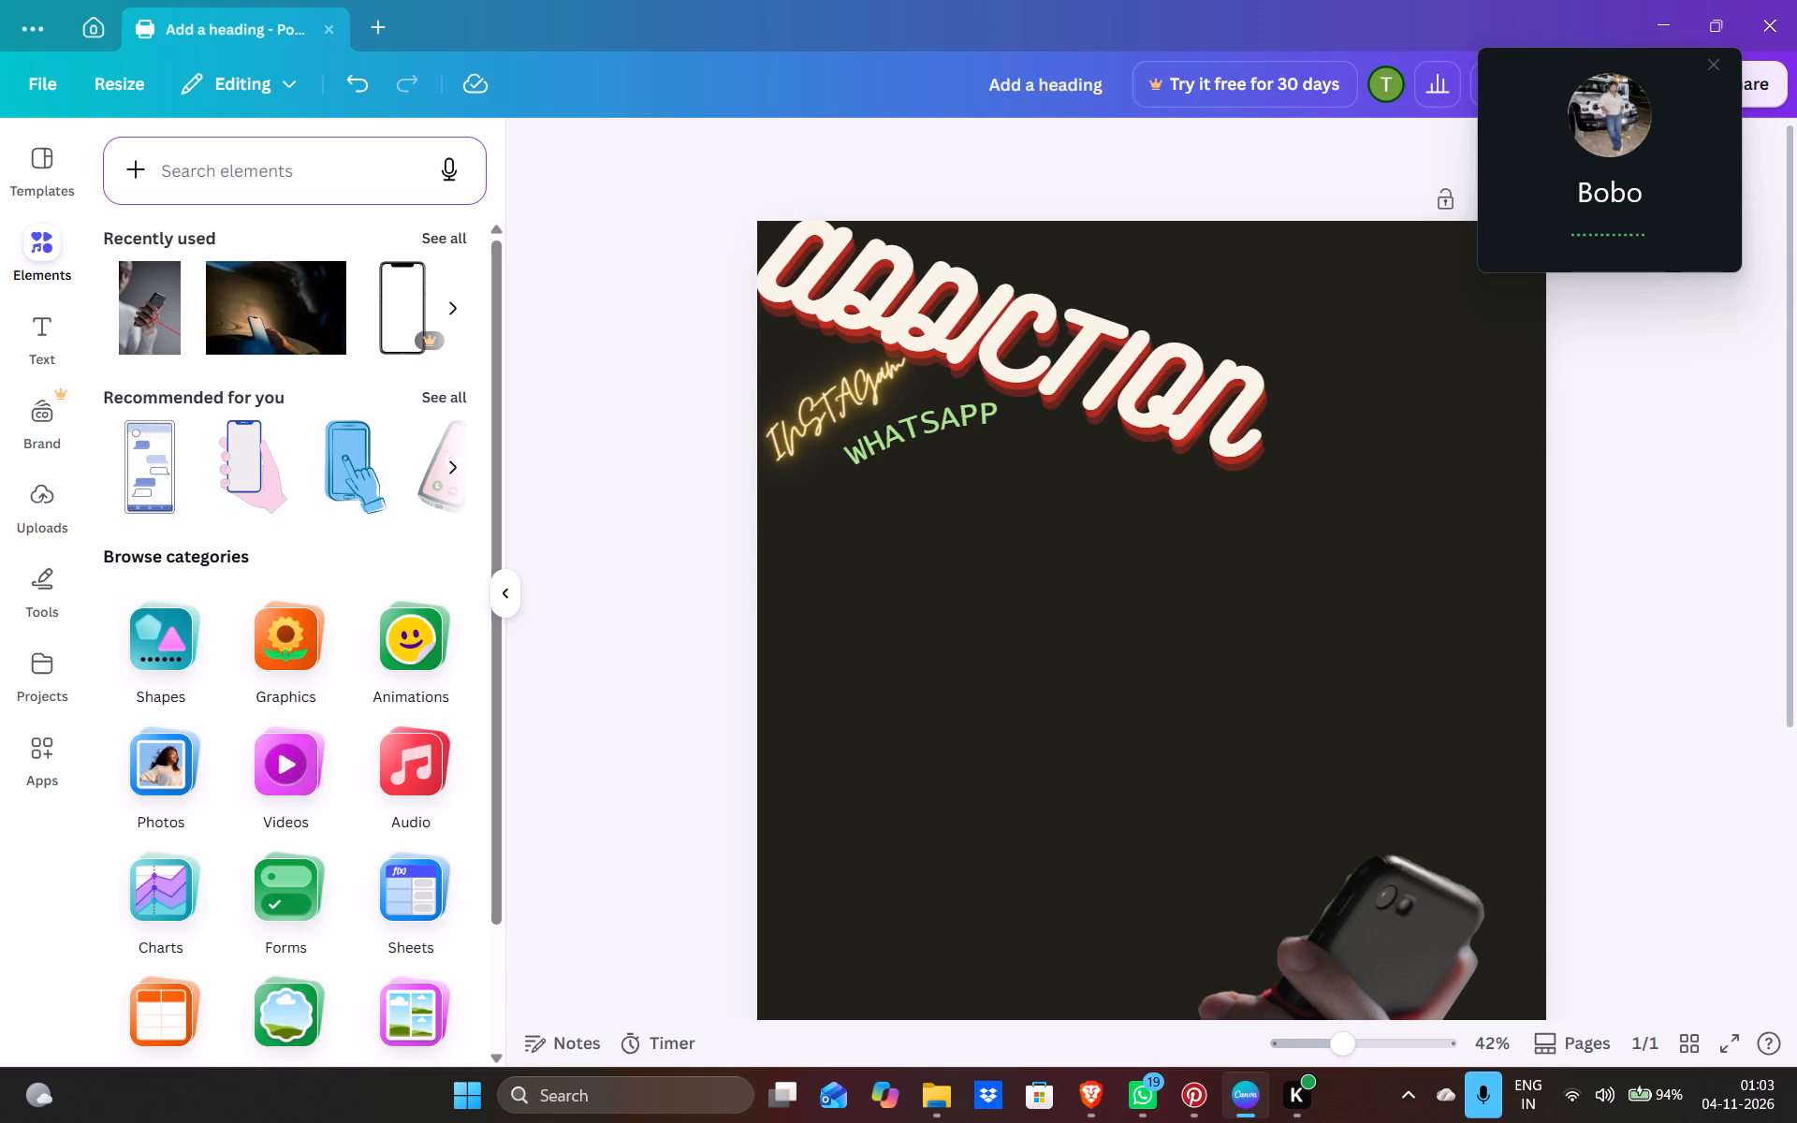
pyautogui.click(319, 176)
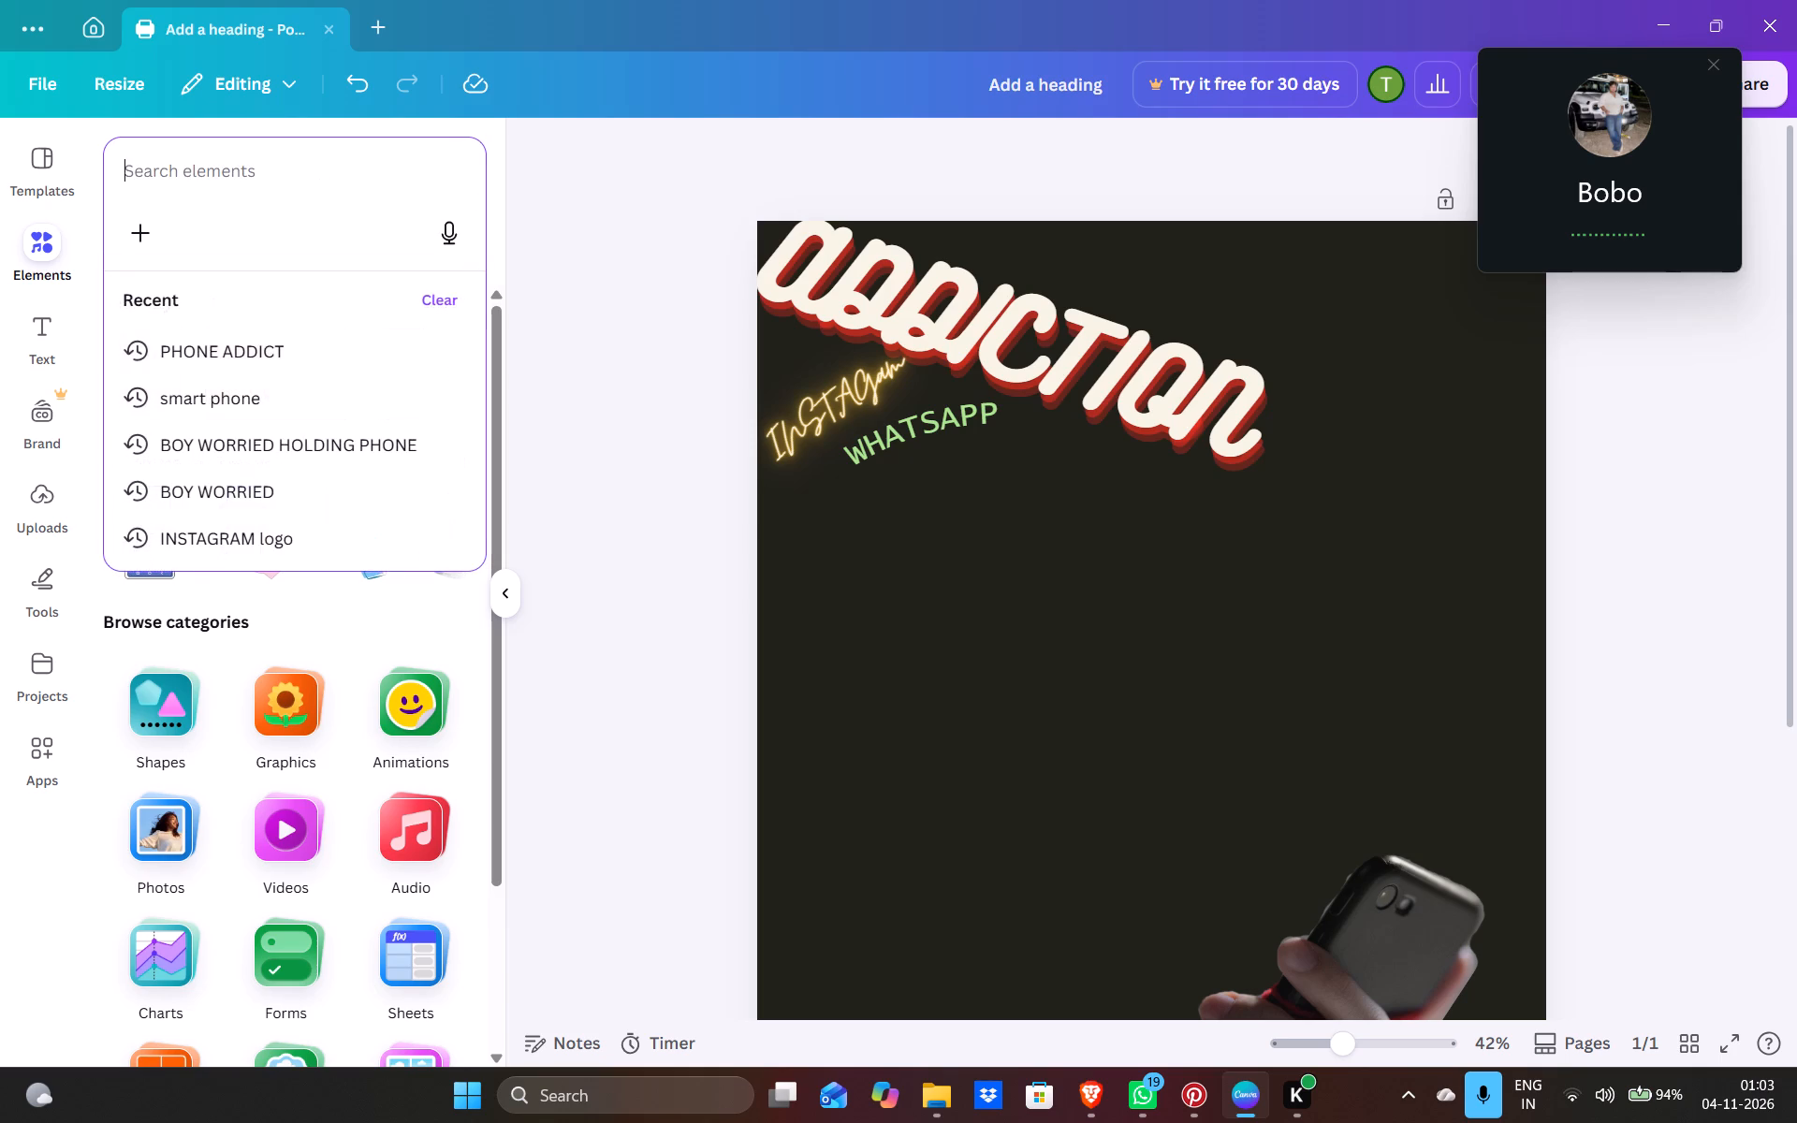
pyautogui.write('PHONE HAVIG')
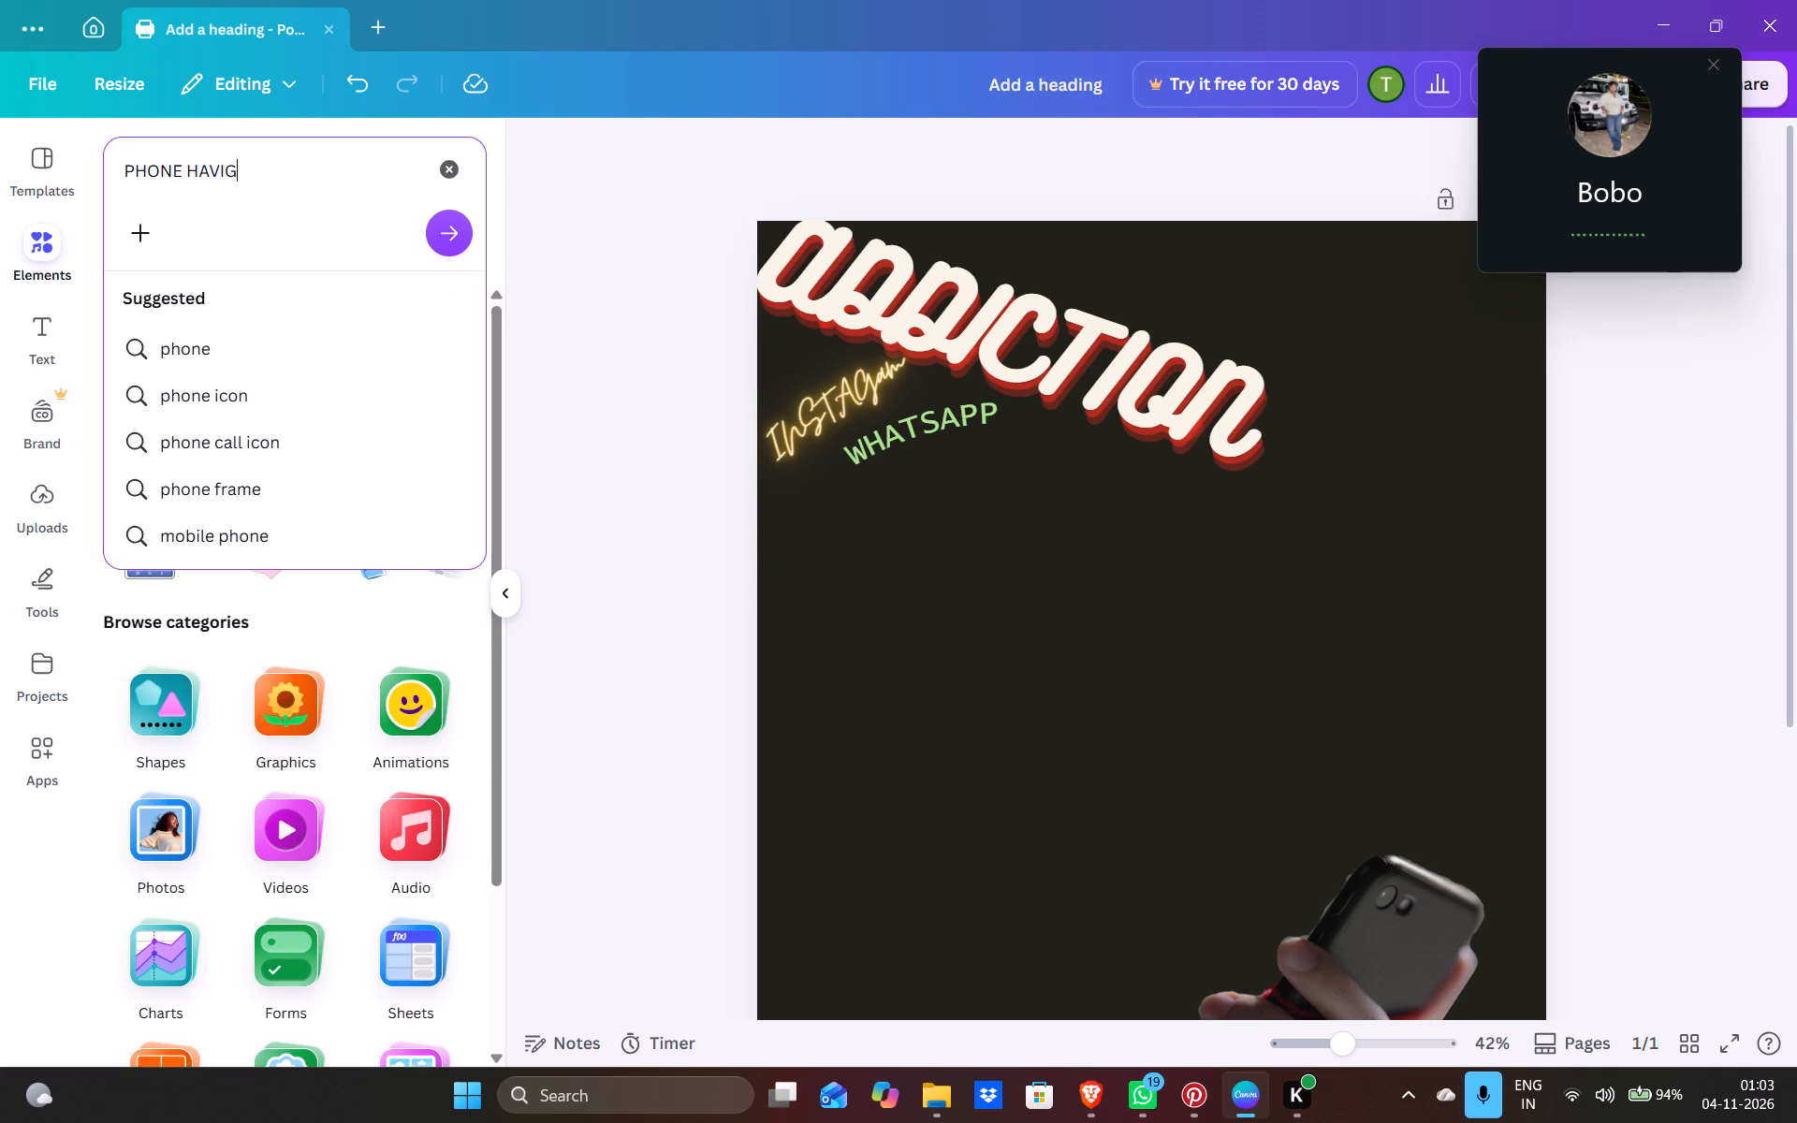
pyautogui.press('BackSpace')
pyautogui.write('NF SOCIAL')
pyautogui.press('space')
pyautogui.write('M')
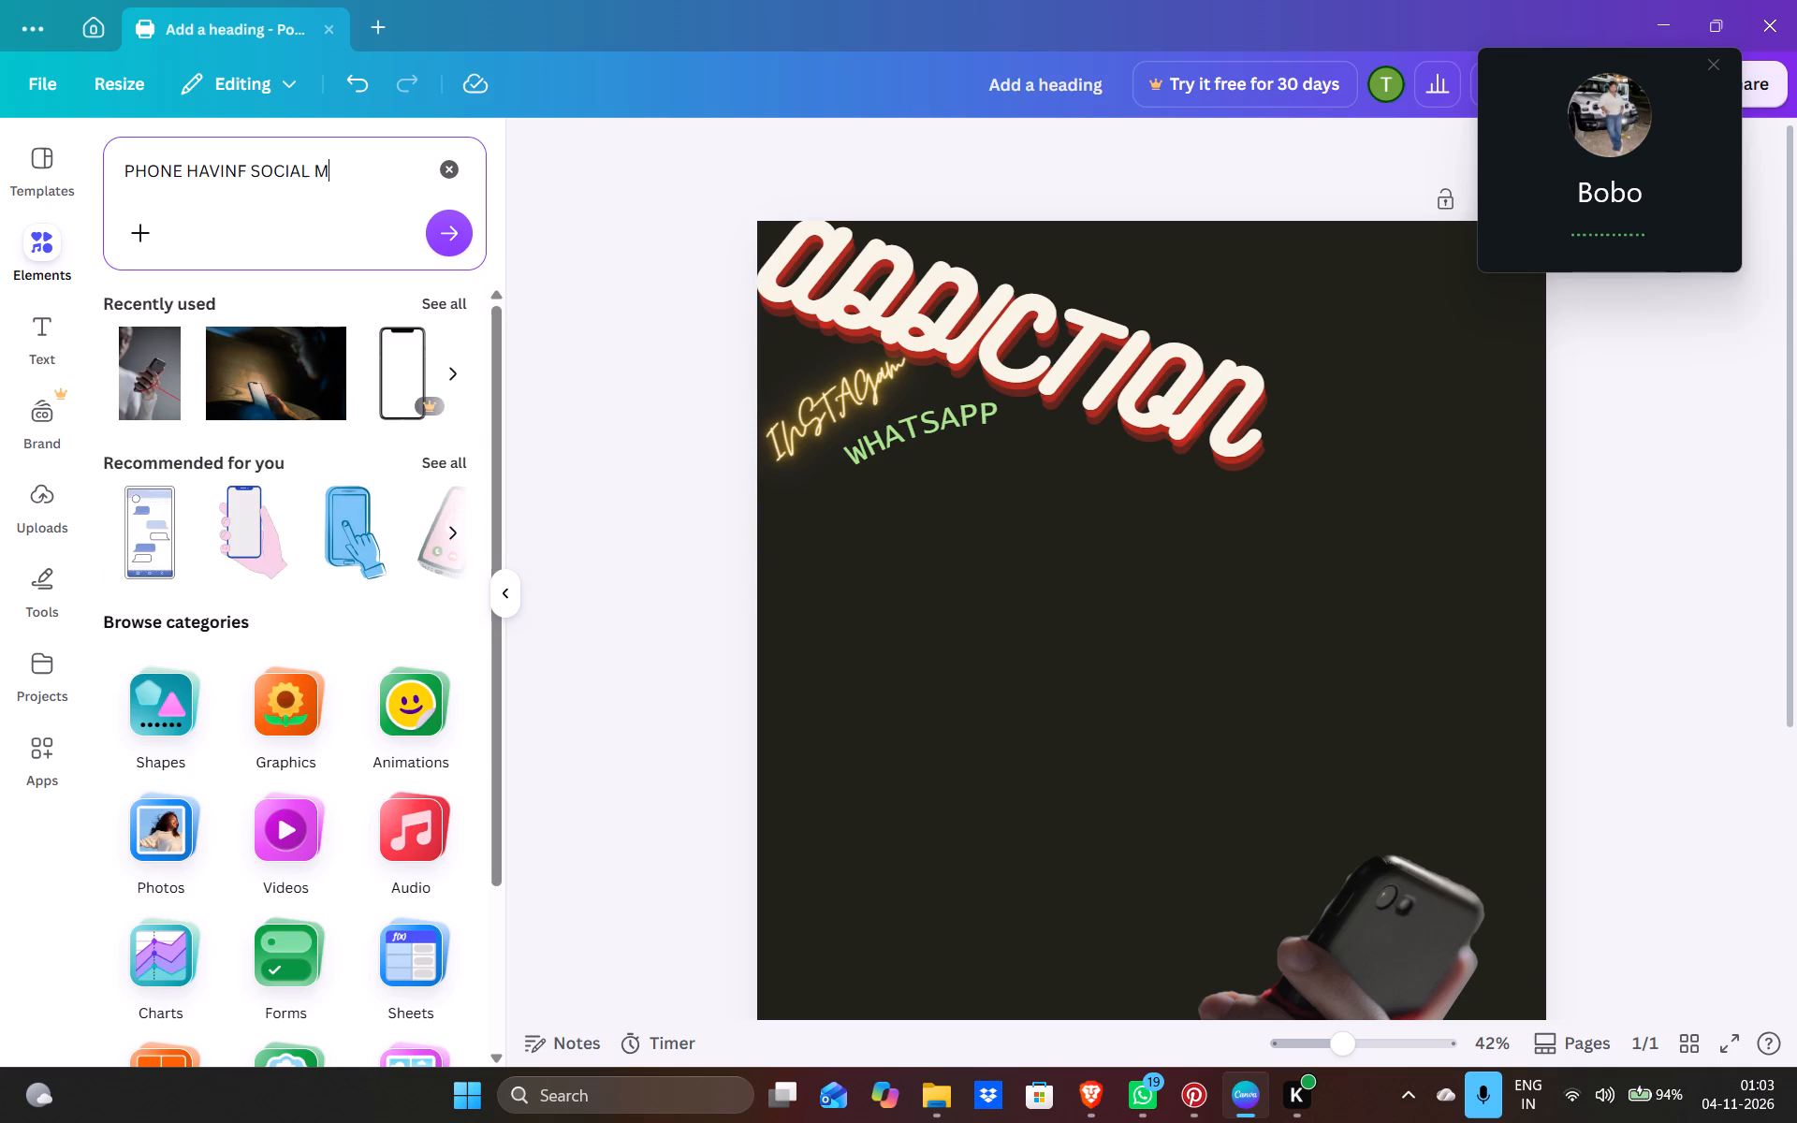
pyautogui.write('EDIA')
pyautogui.press('space')
pyautogui.write('ICONS')
pyautogui.press('Return')
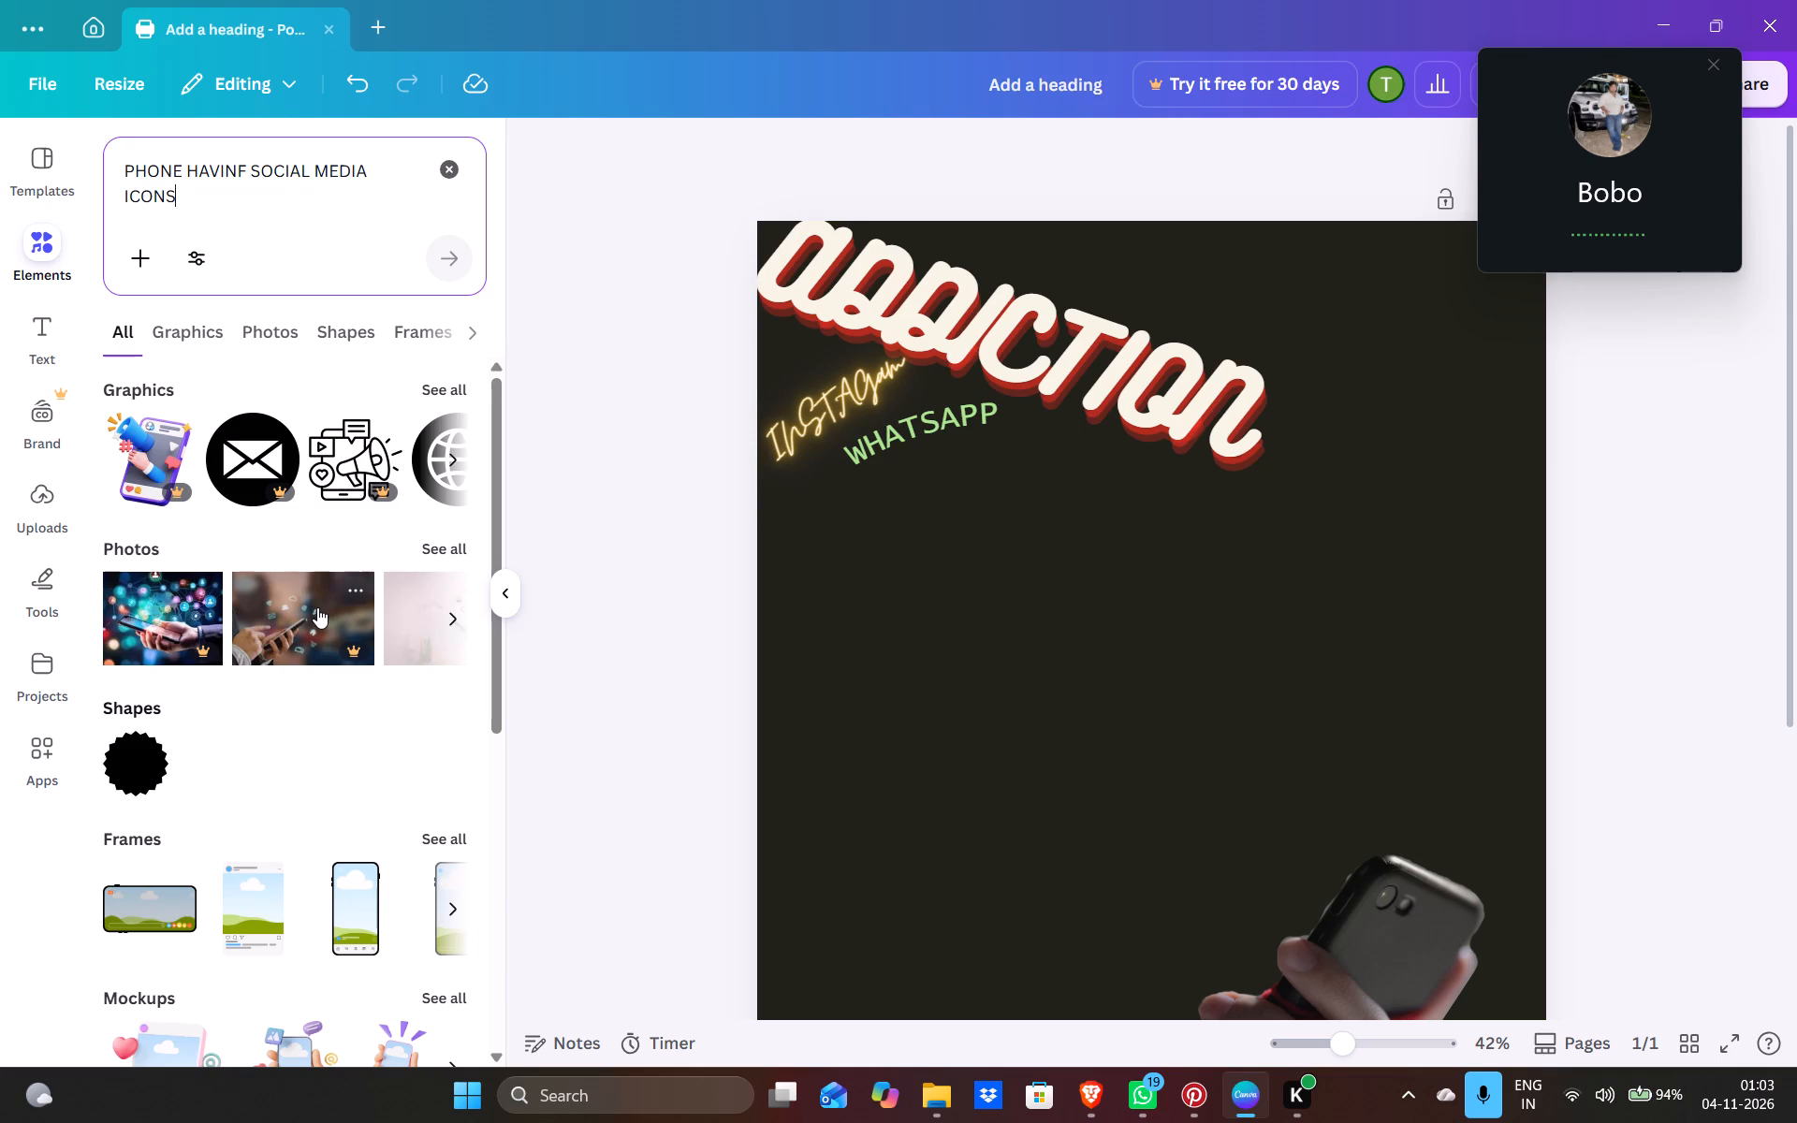
# Browse the search results across photos, shapes, mockups, 3D and charts for a suitable phone or social media element.
pyautogui.scroll(-2, 317, 607)
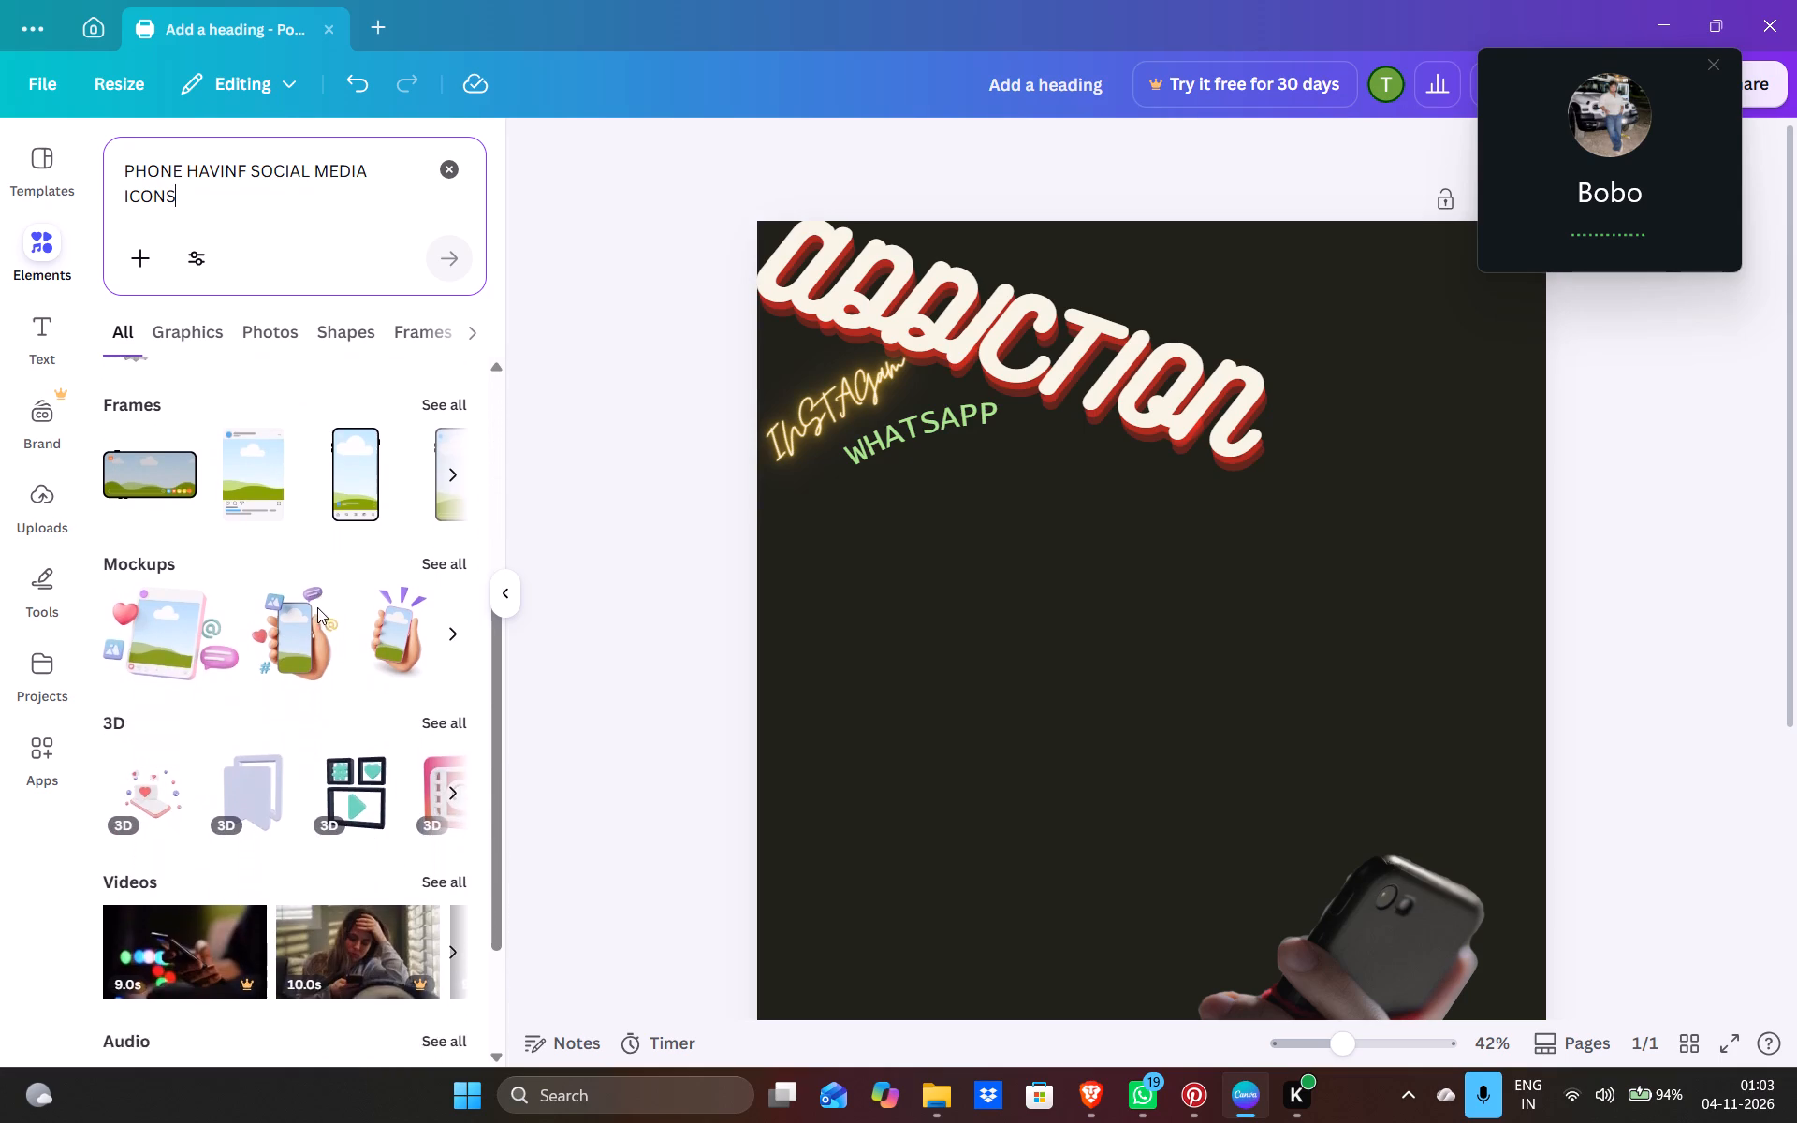
pyautogui.scroll(-1, 317, 607)
pyautogui.hscroll(-1, 402, 538)
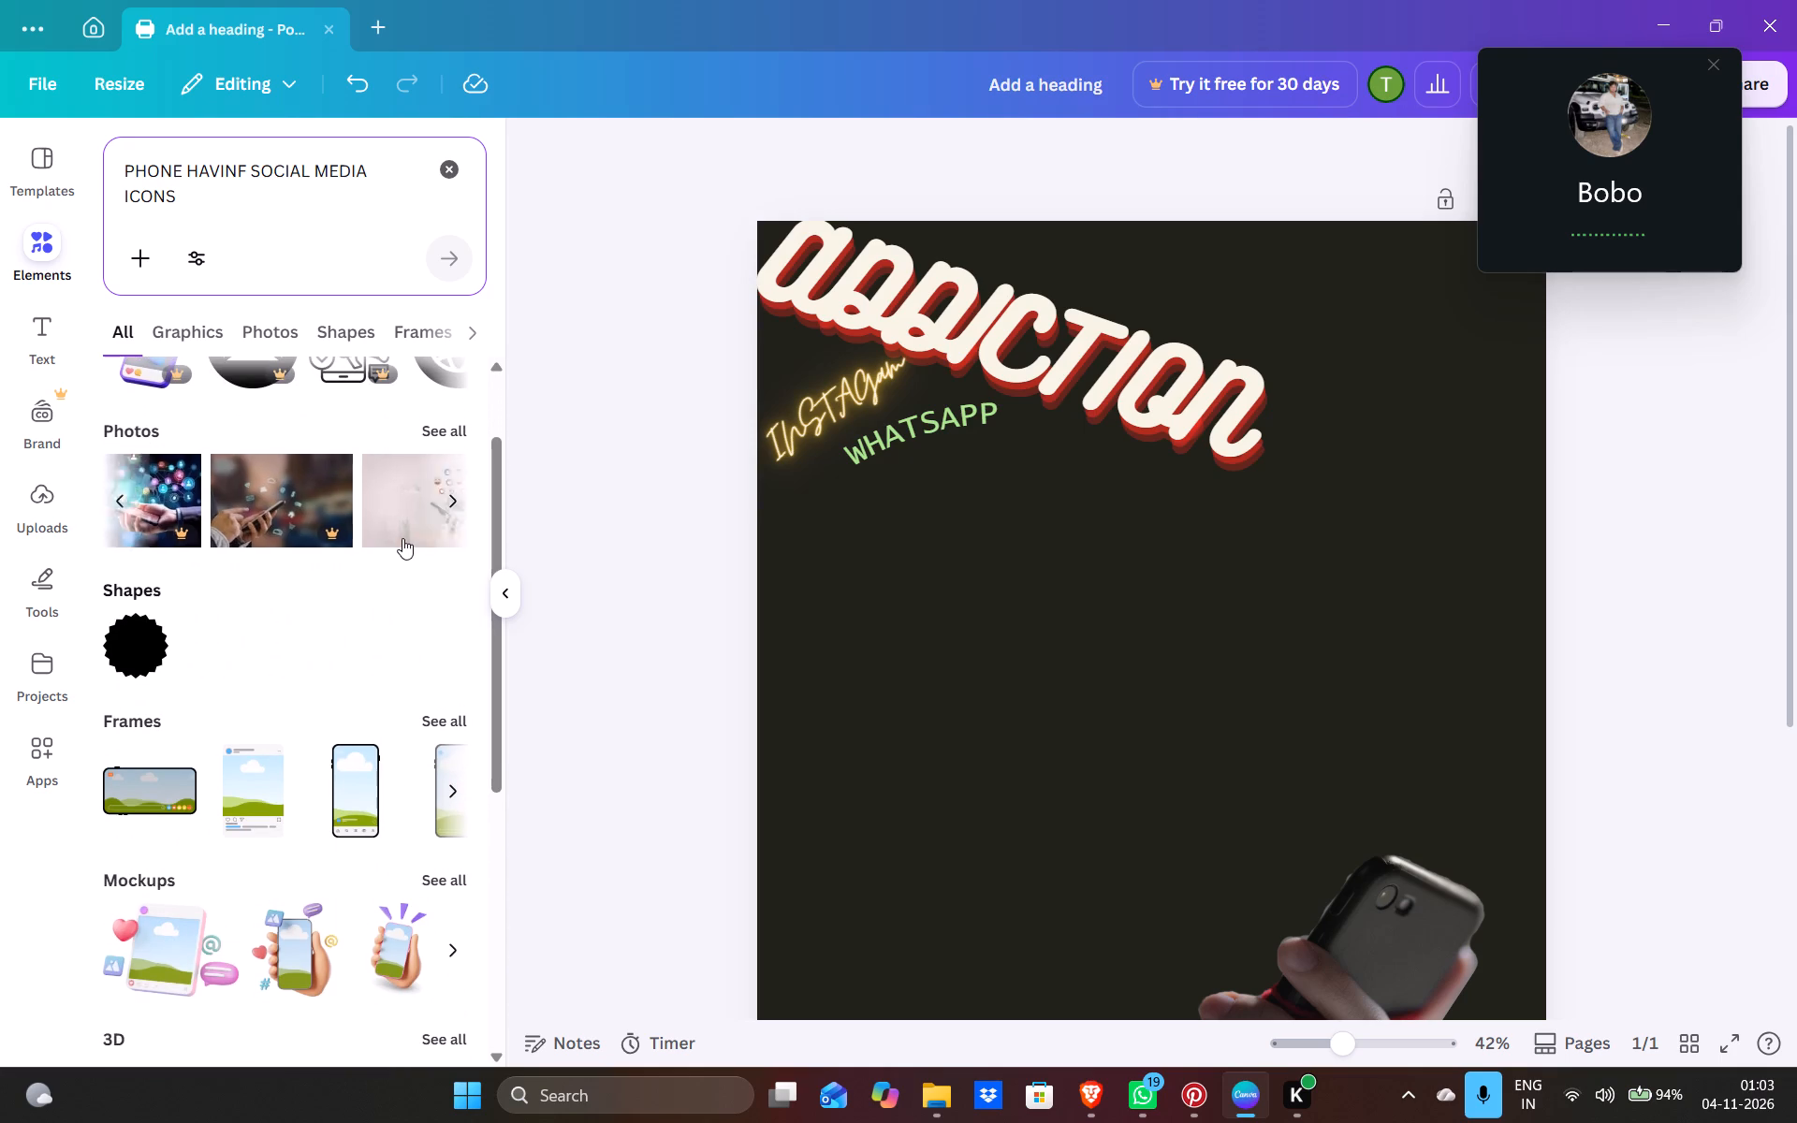
pyautogui.hscroll(-4, 402, 538)
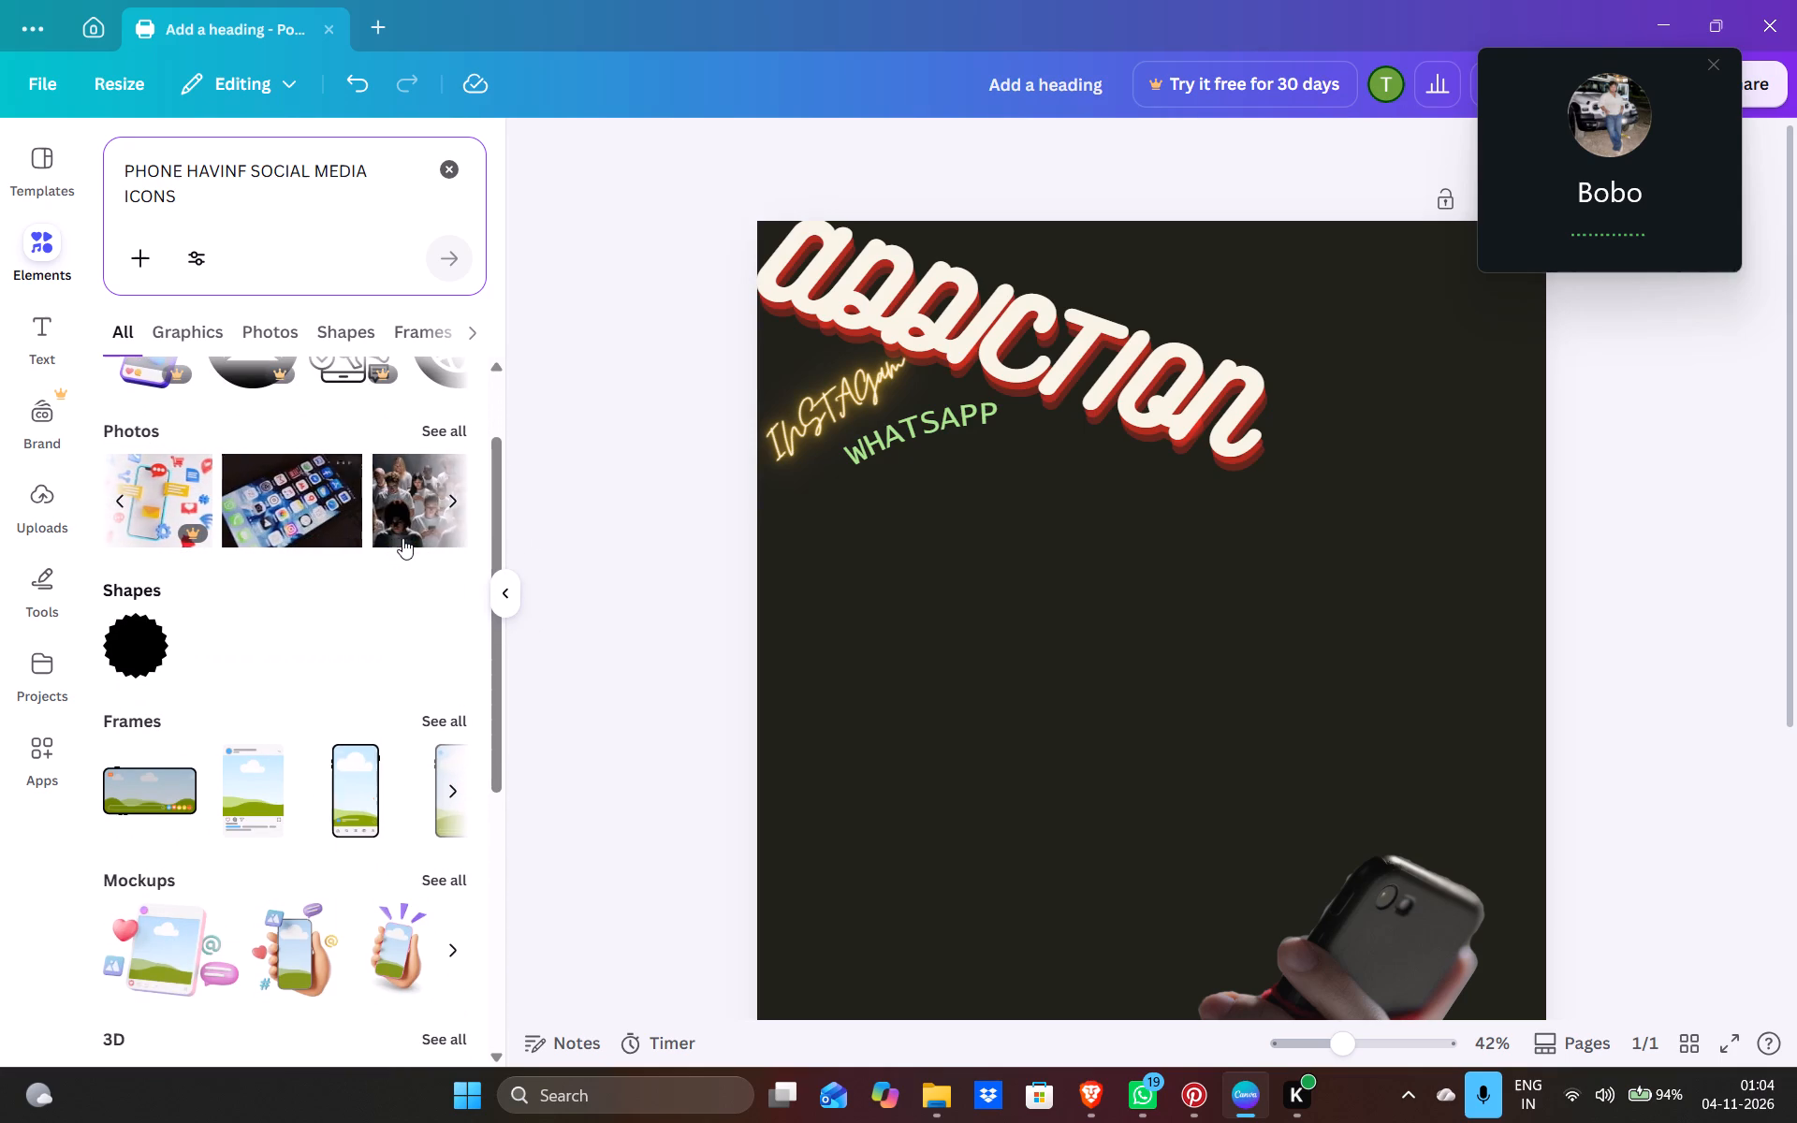
pyautogui.click(348, 333)
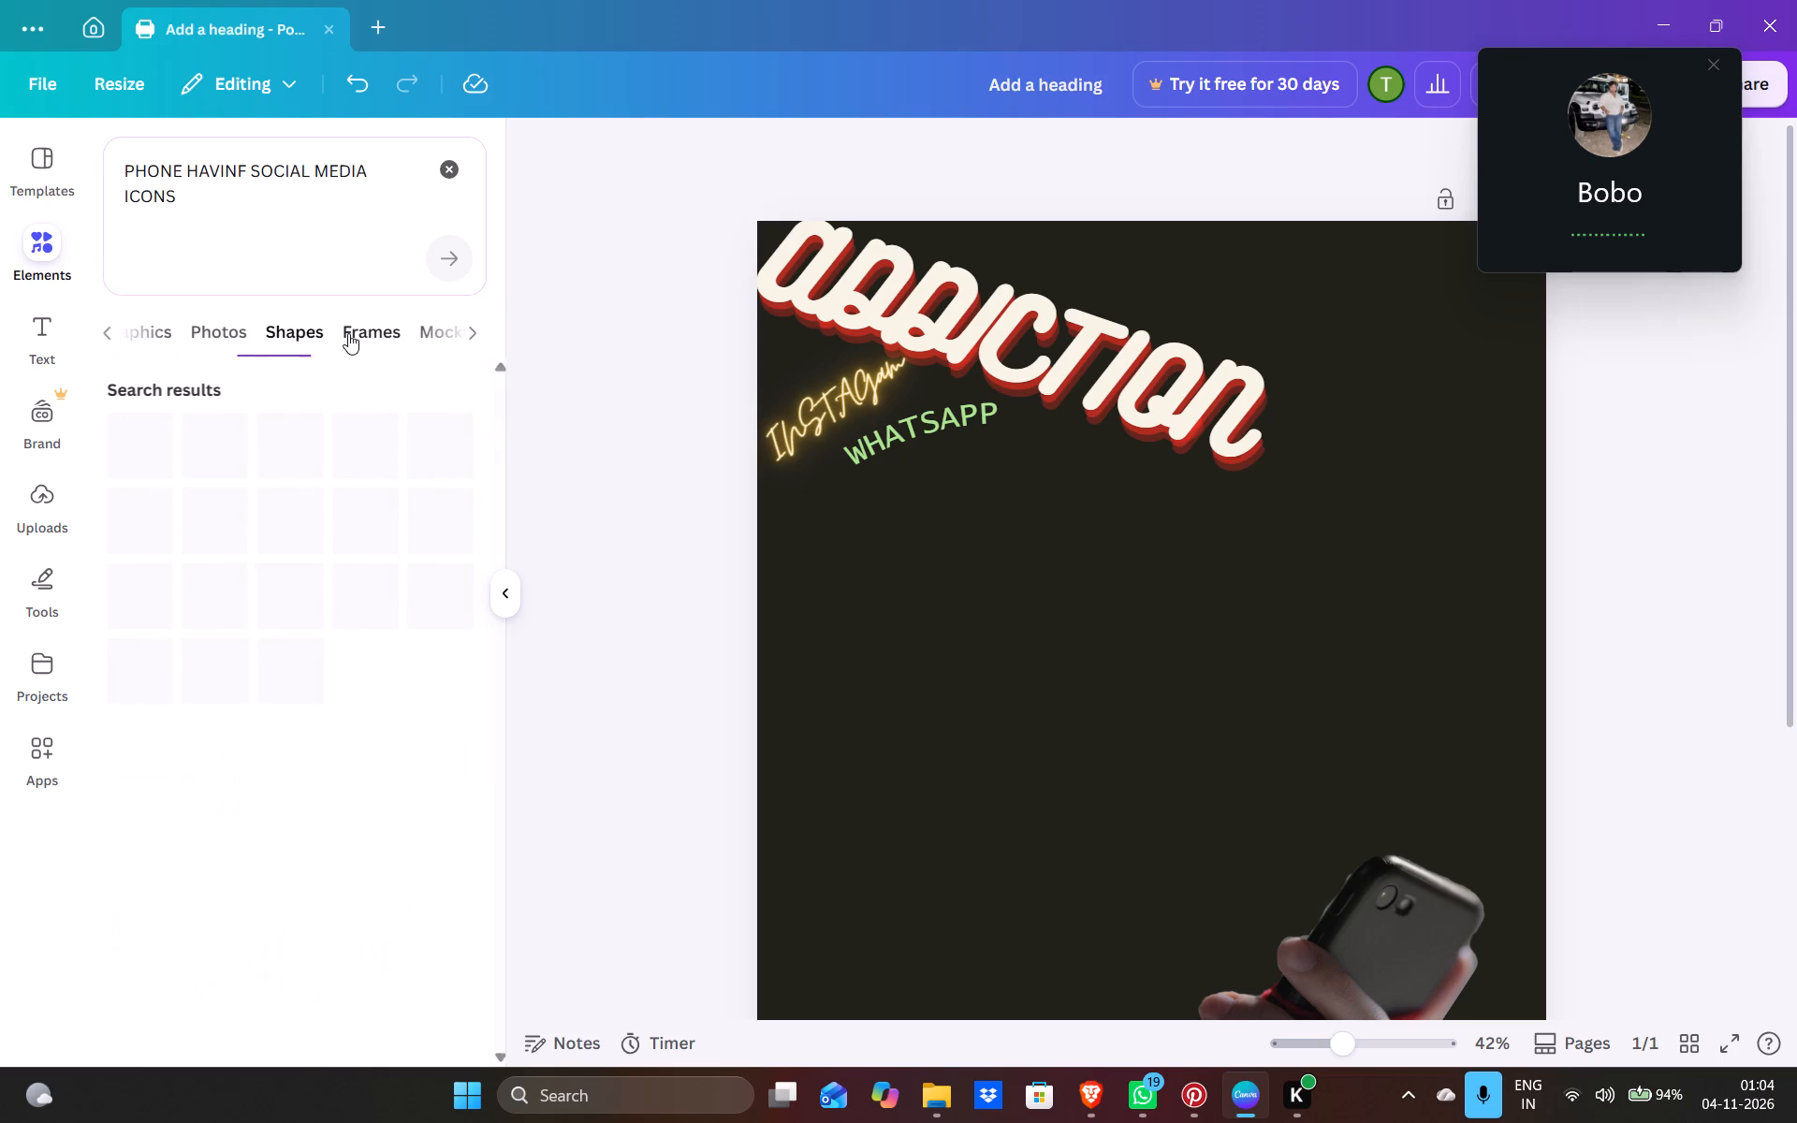
pyautogui.click(437, 320)
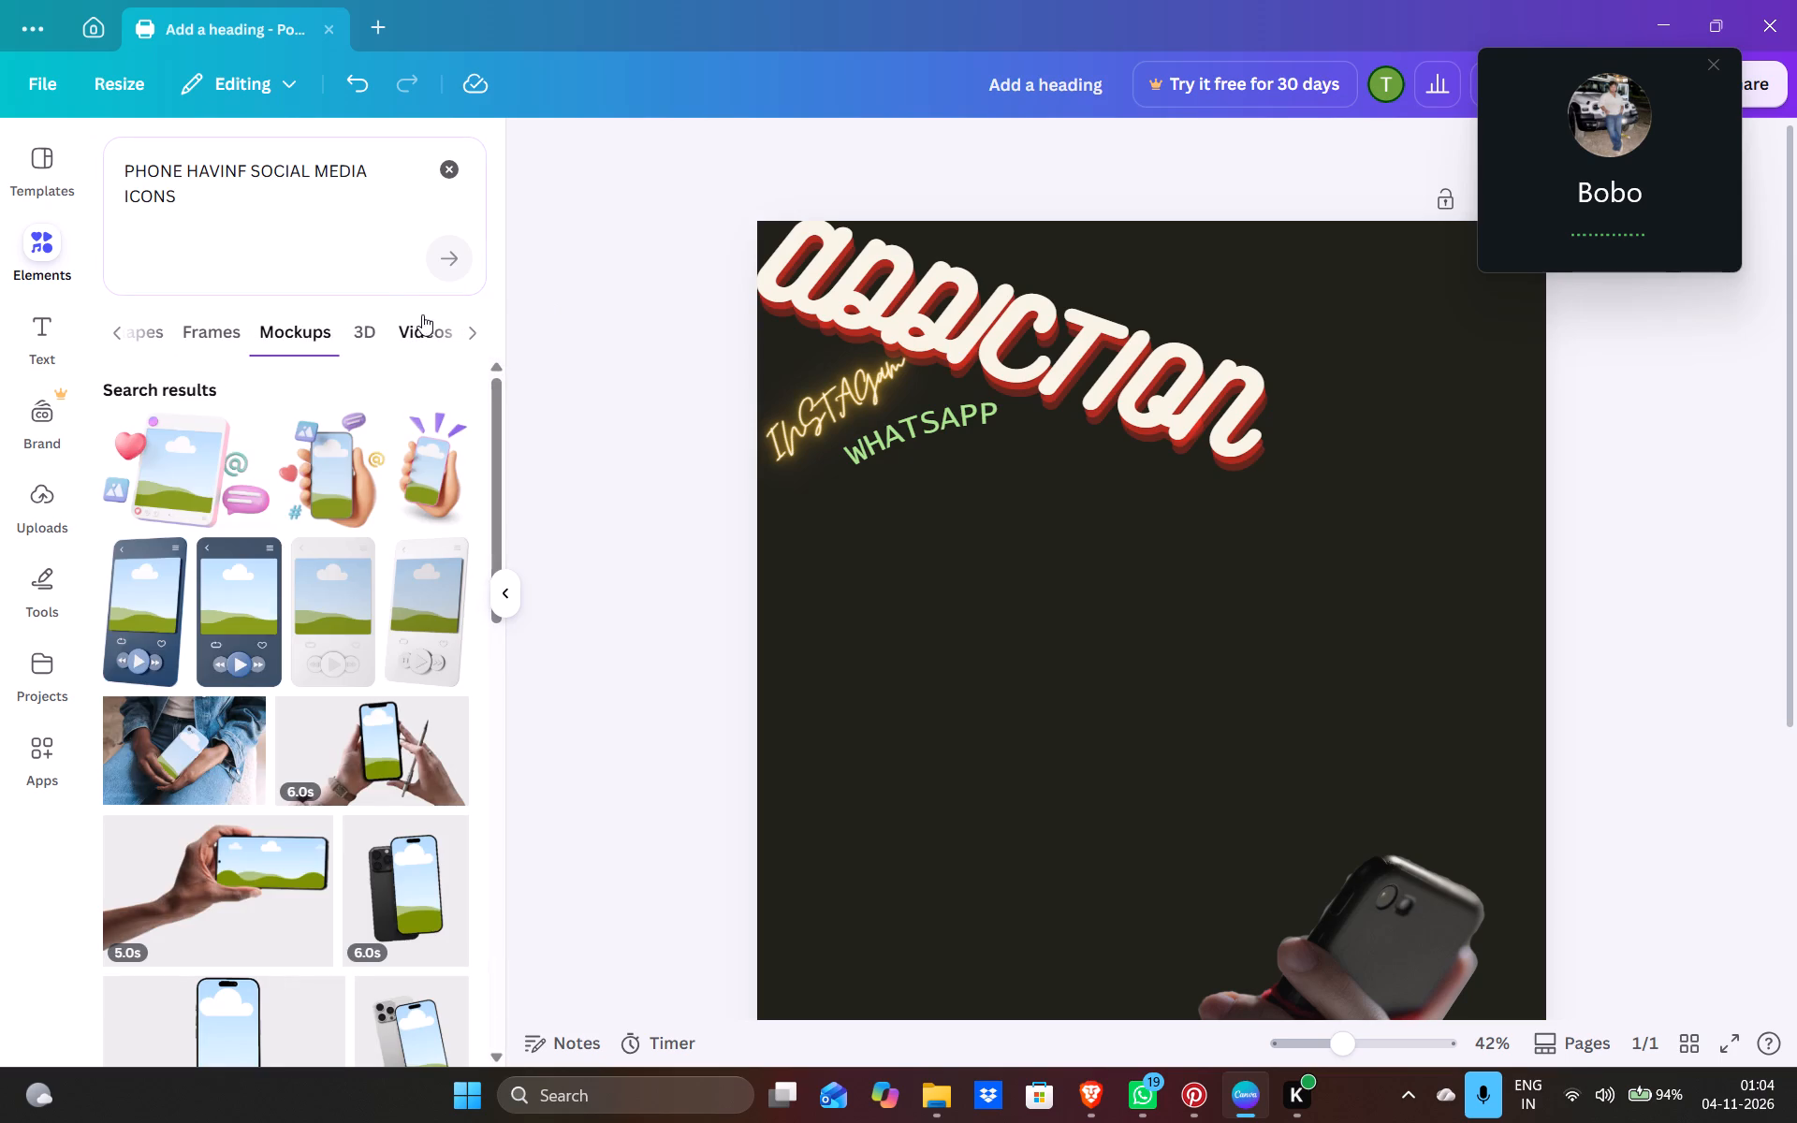
pyautogui.click(369, 334)
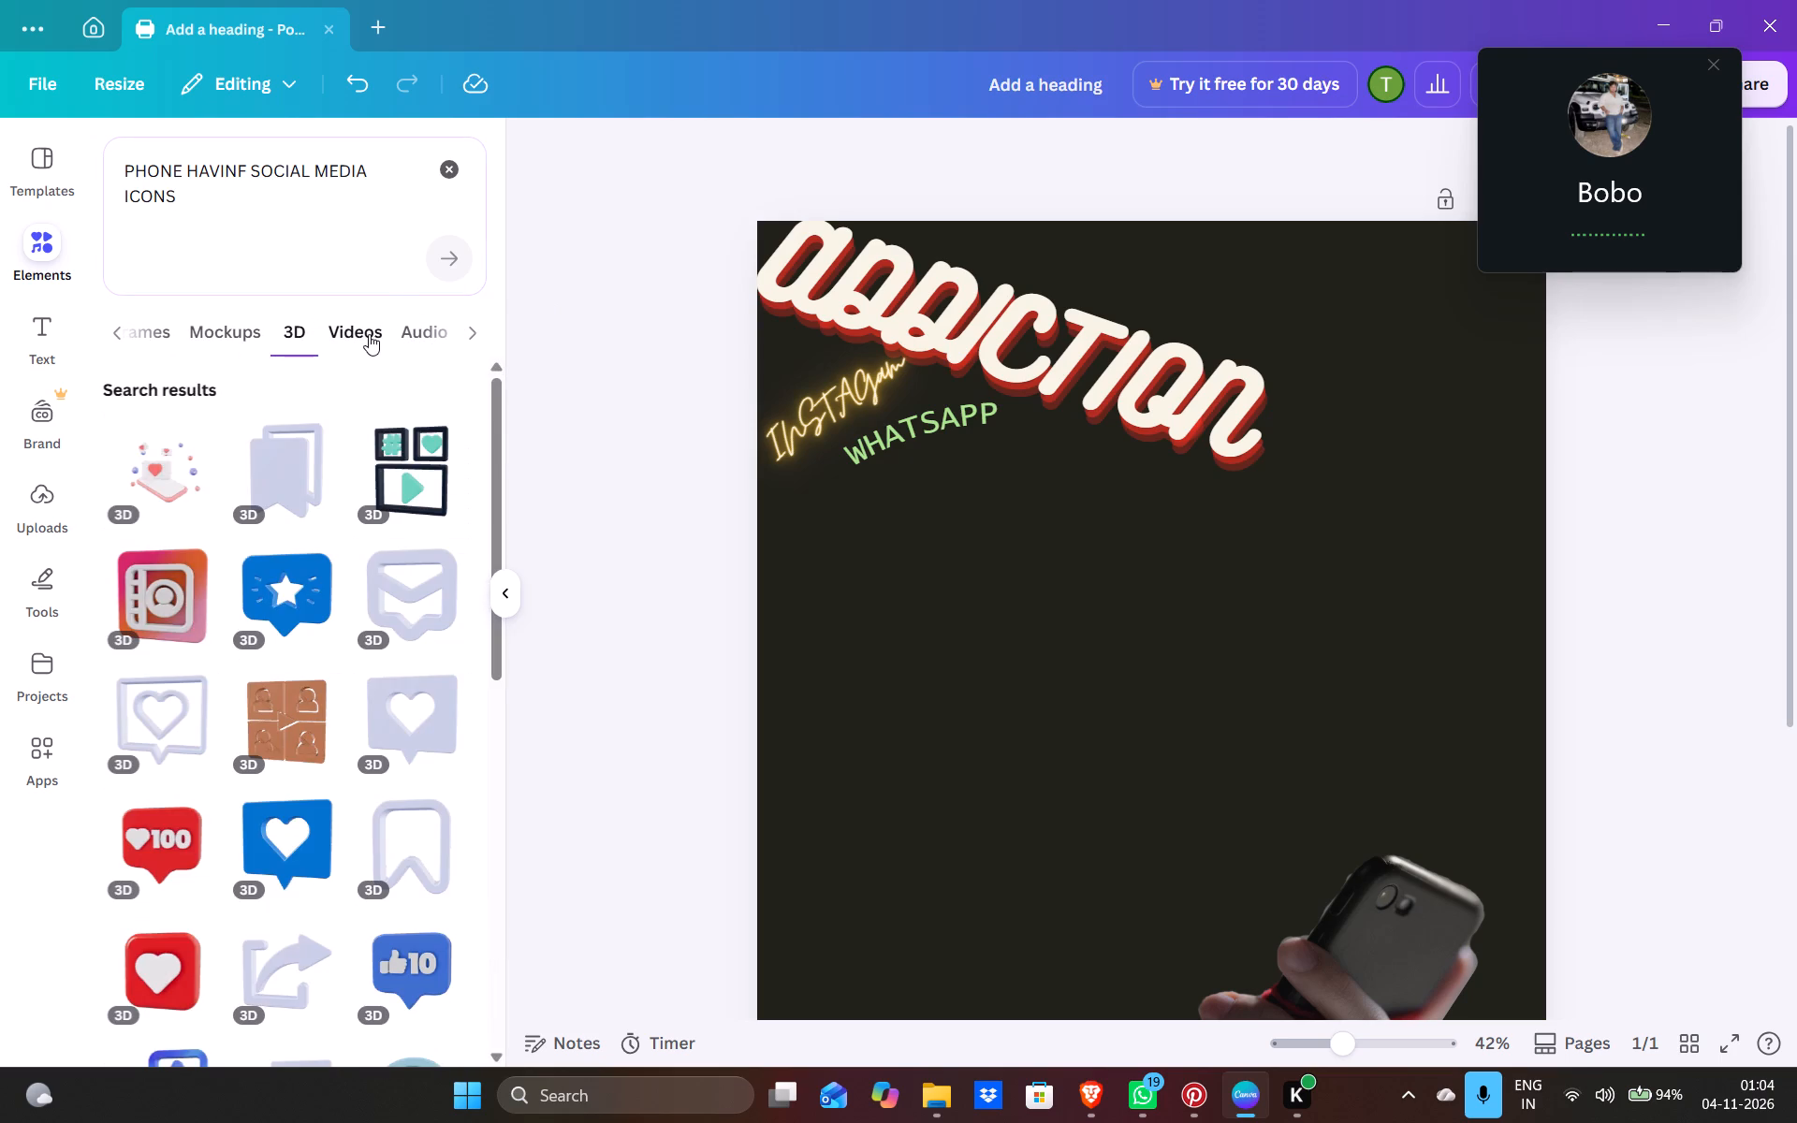
pyautogui.scroll(-5, 302, 800)
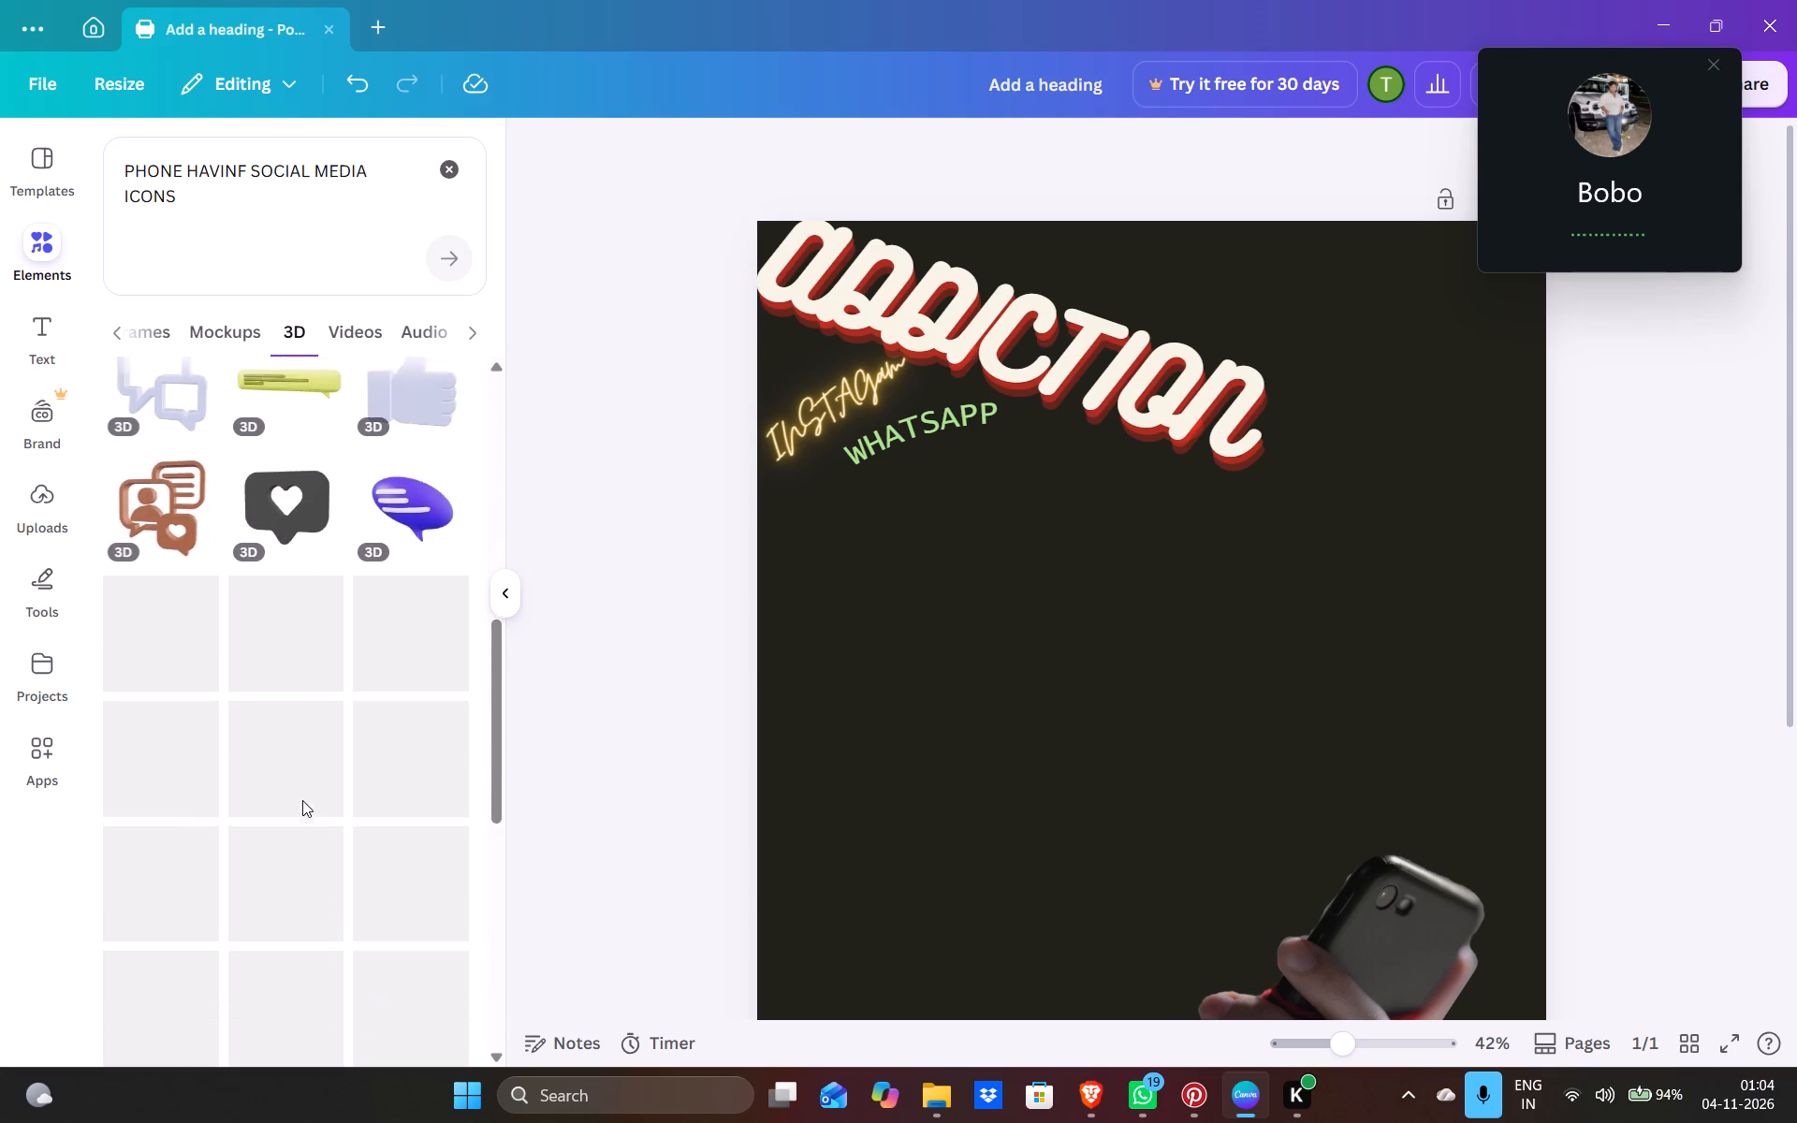
pyautogui.scroll(-2, 302, 800)
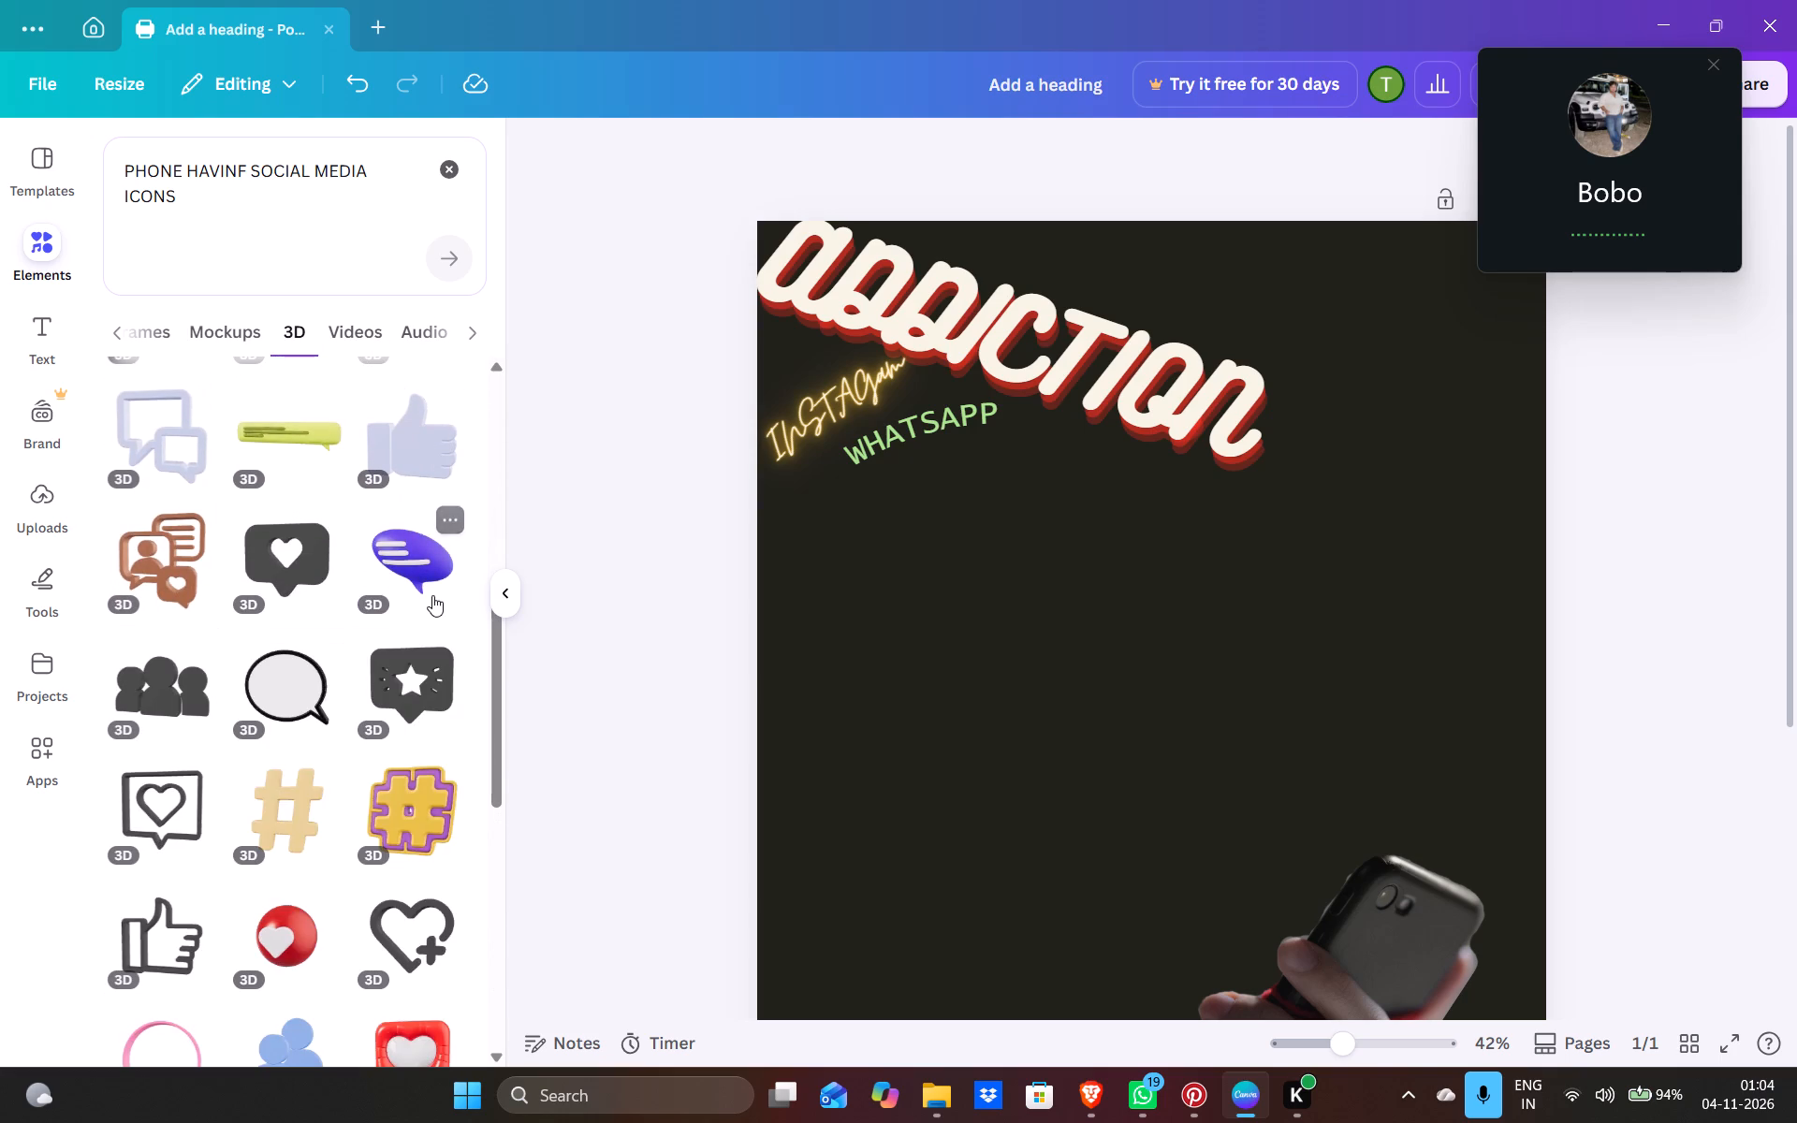
pyautogui.rightClick(314, 314)
pyautogui.hscroll(-1, 314, 314)
pyautogui.click(459, 328)
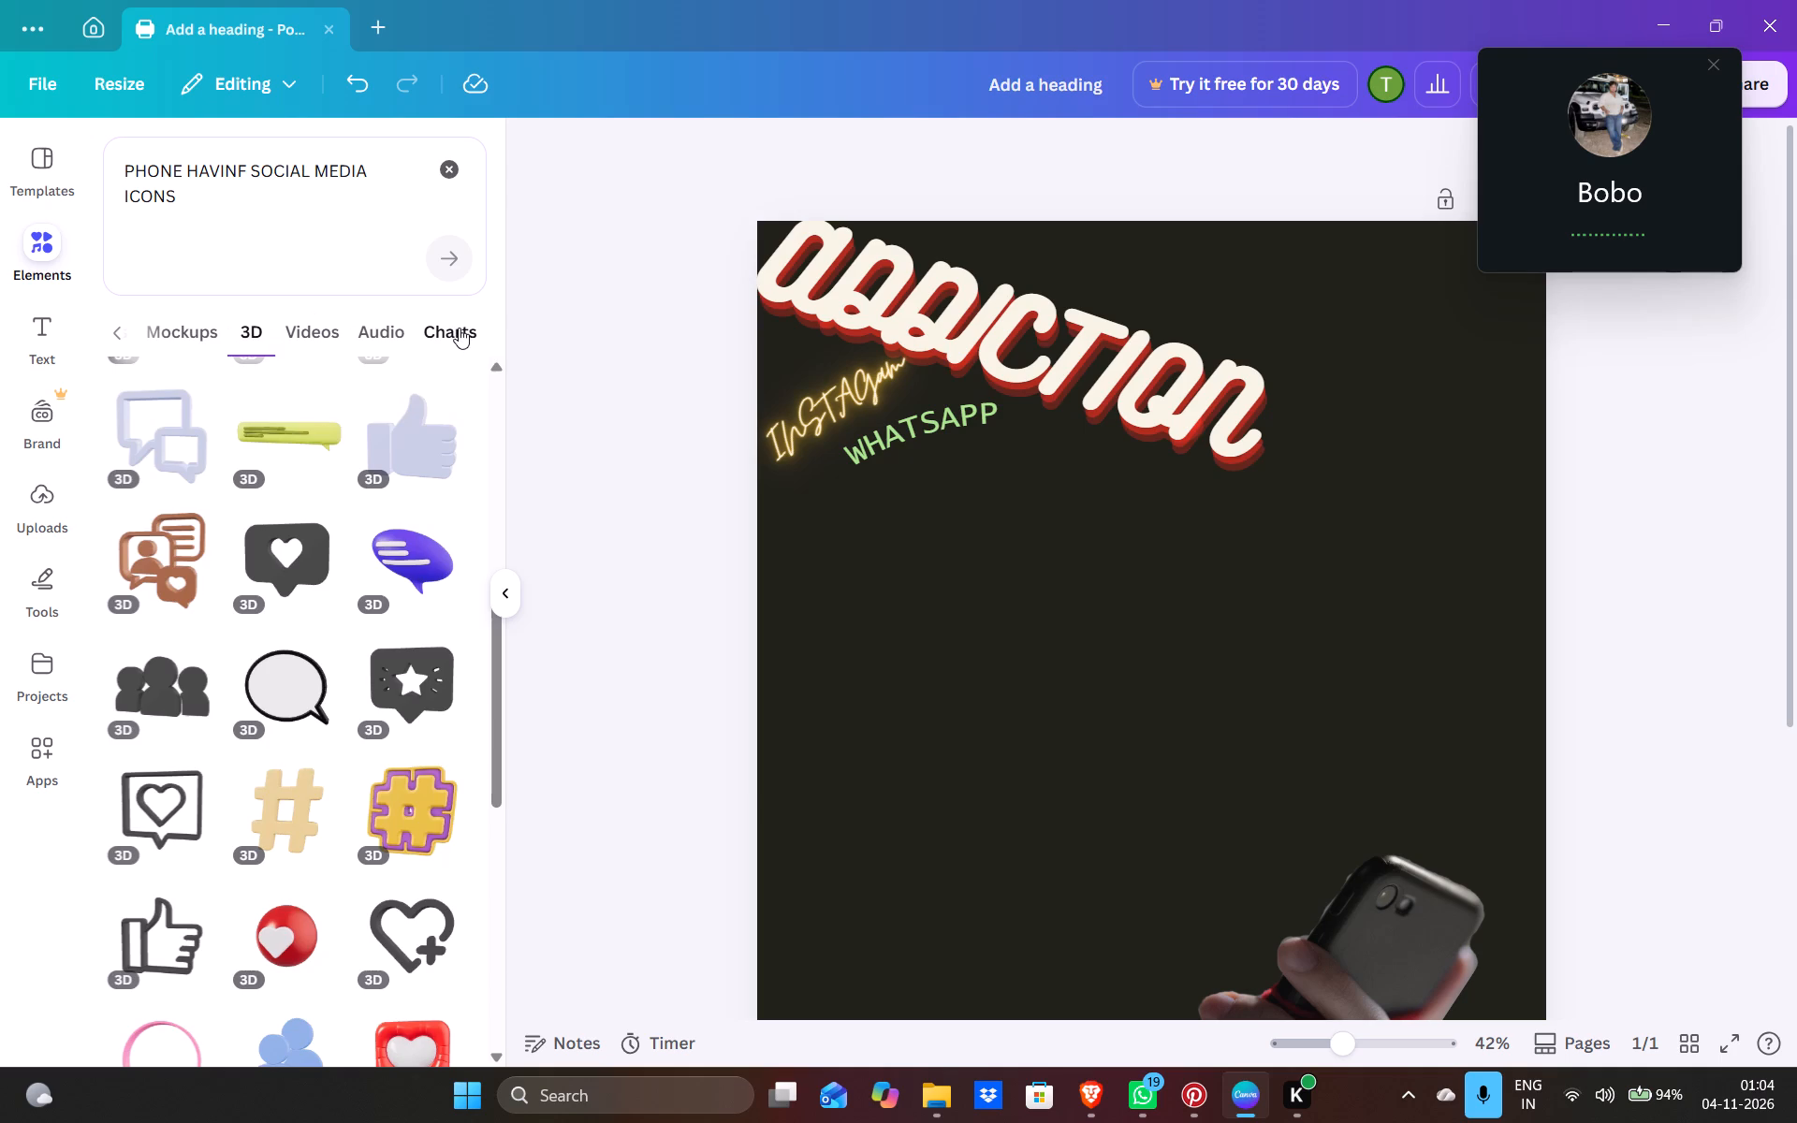
# Add the 3D pink phone with the floating heart message from the 3D results to the poster.
pyautogui.click(226, 324)
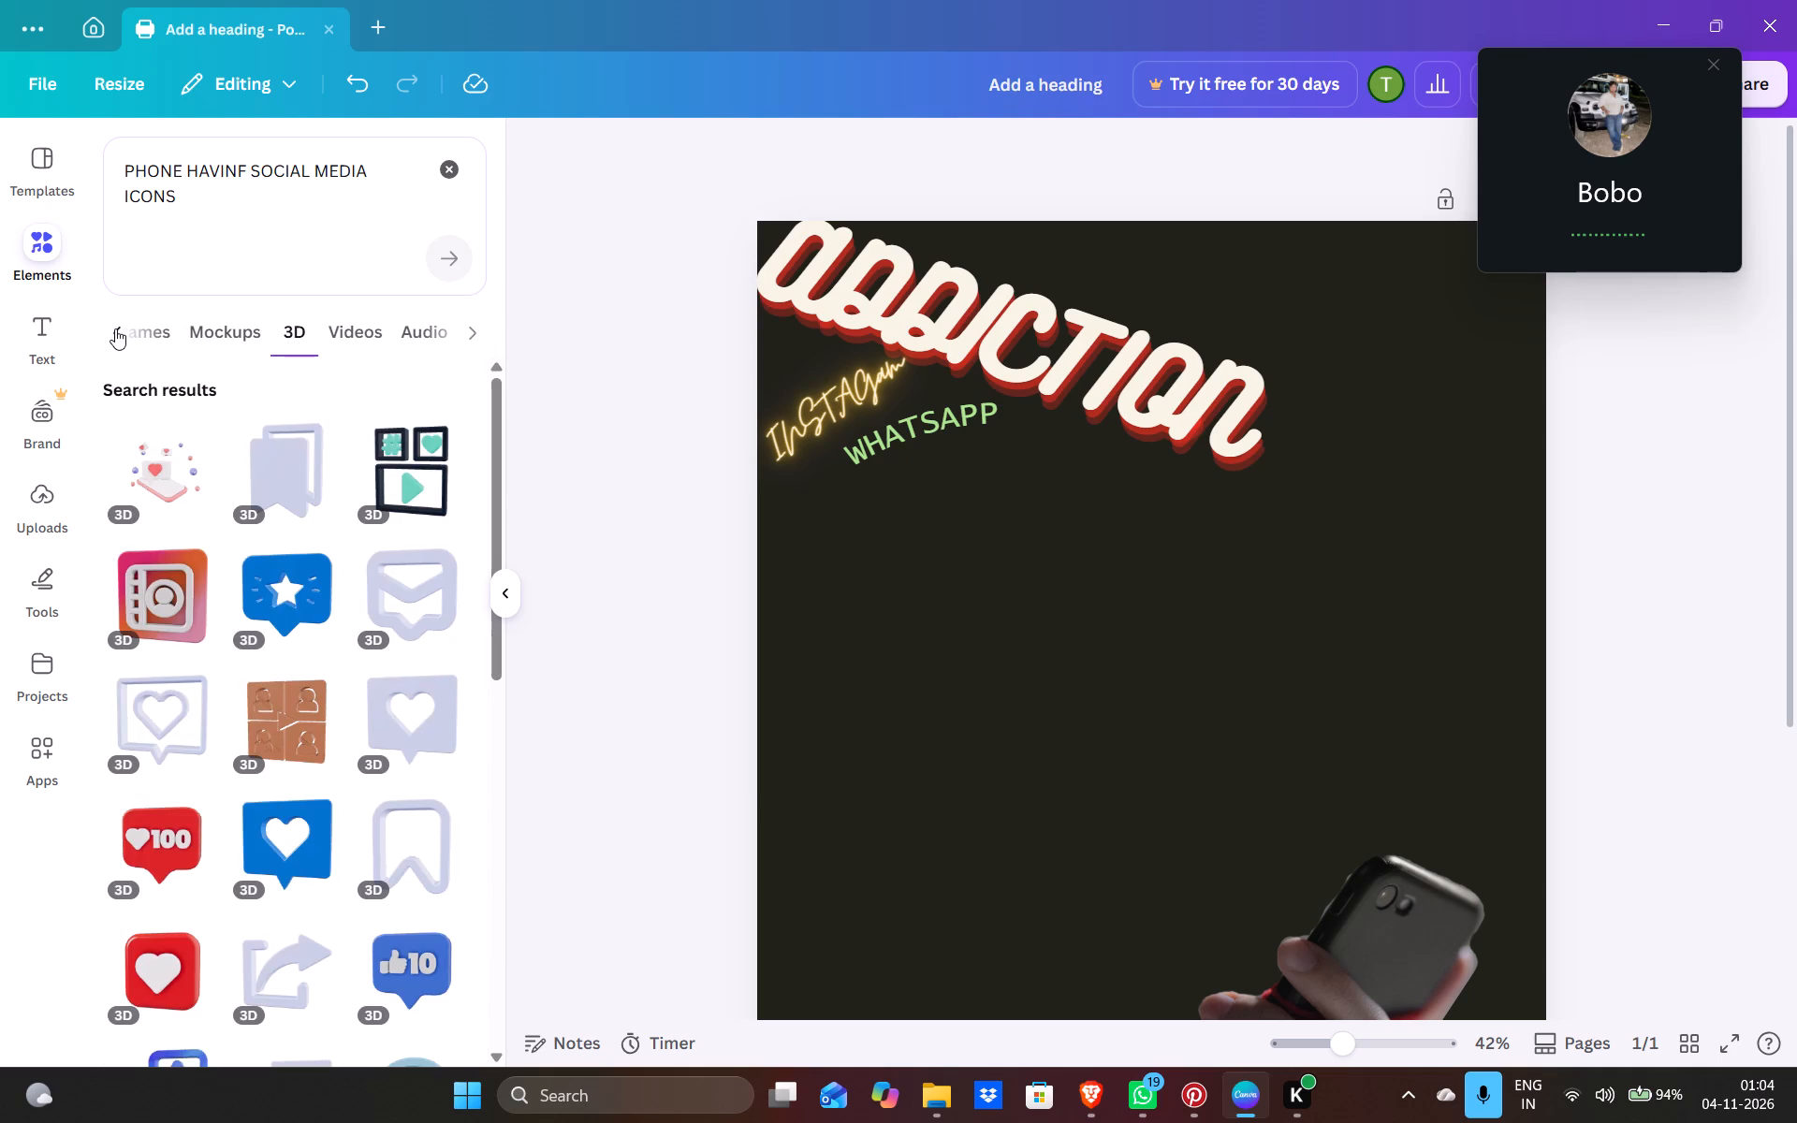
pyautogui.click(115, 328)
pyautogui.click(142, 457)
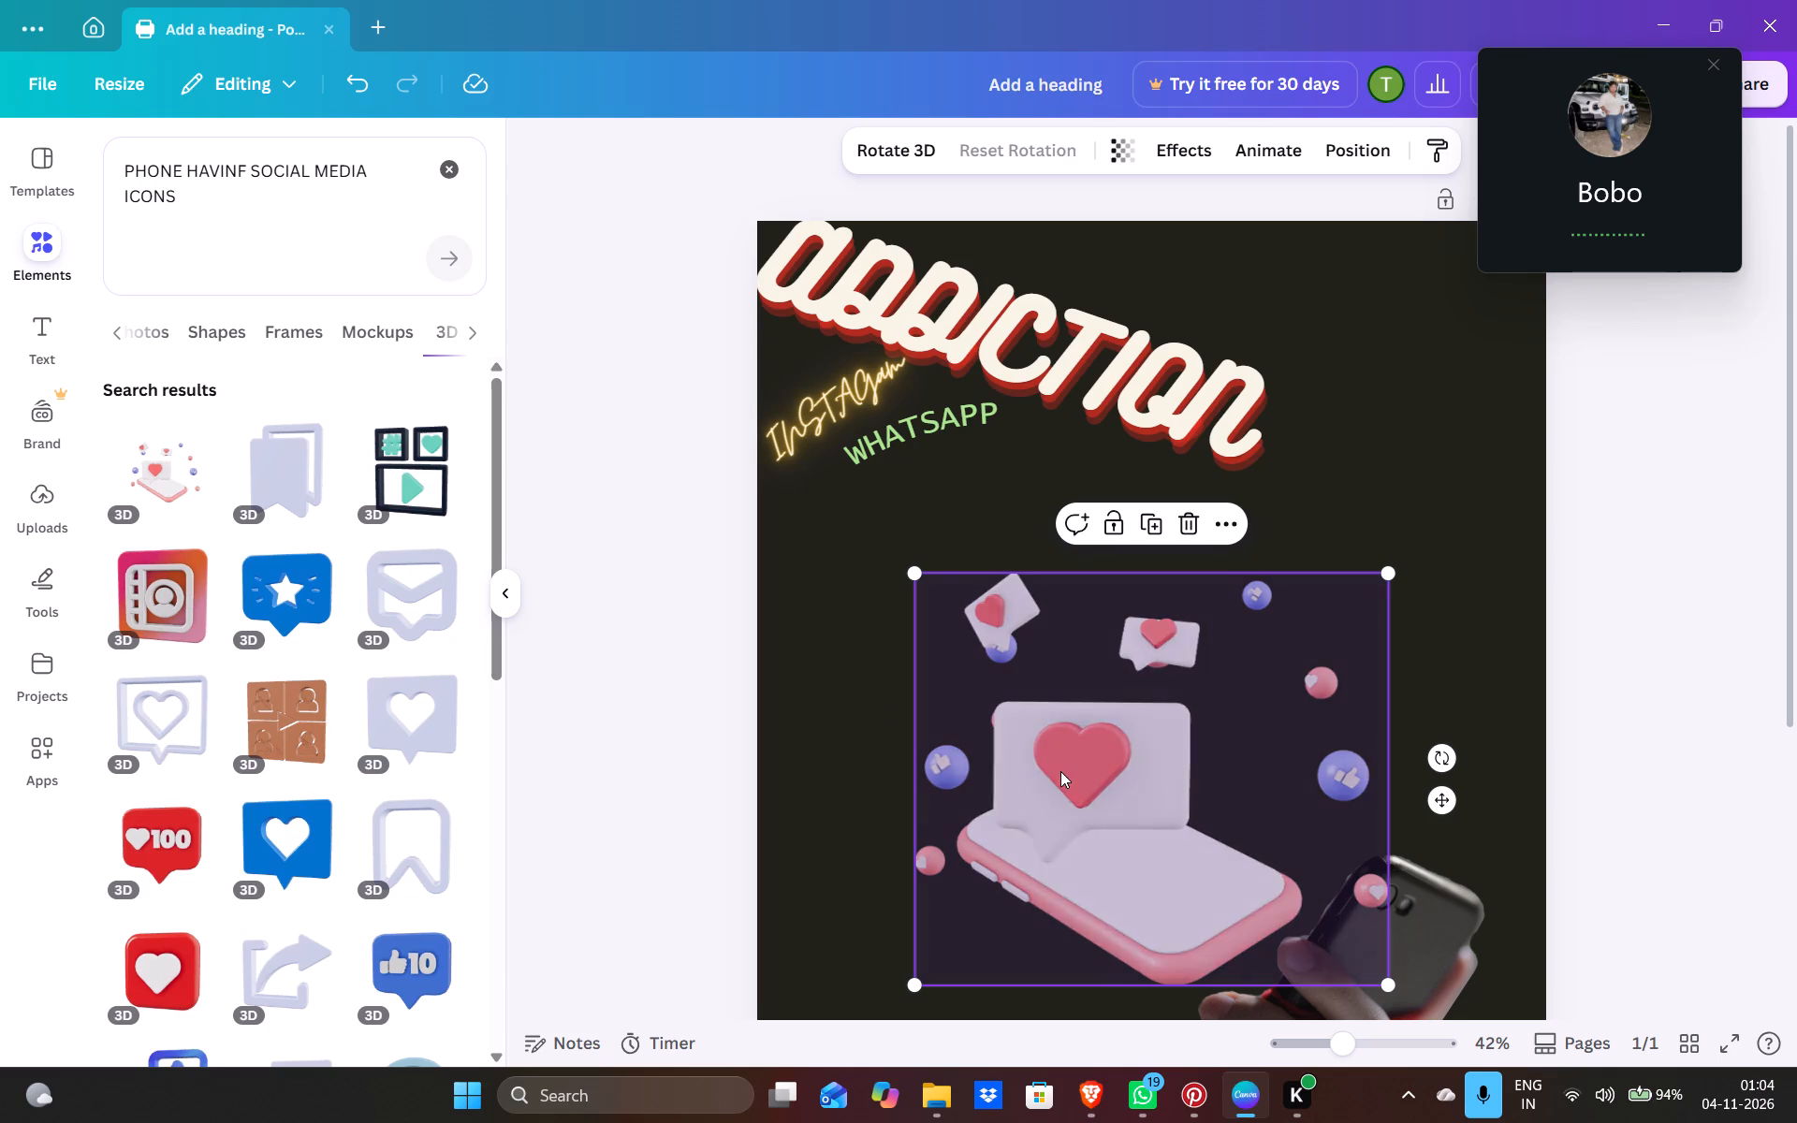
# Shrink the 3D pink phone to roughly a quarter of the poster's width and place it below the WHATSAPP text.
pyautogui.moveTo(1002, 954); pyautogui.dragTo(897, 863)
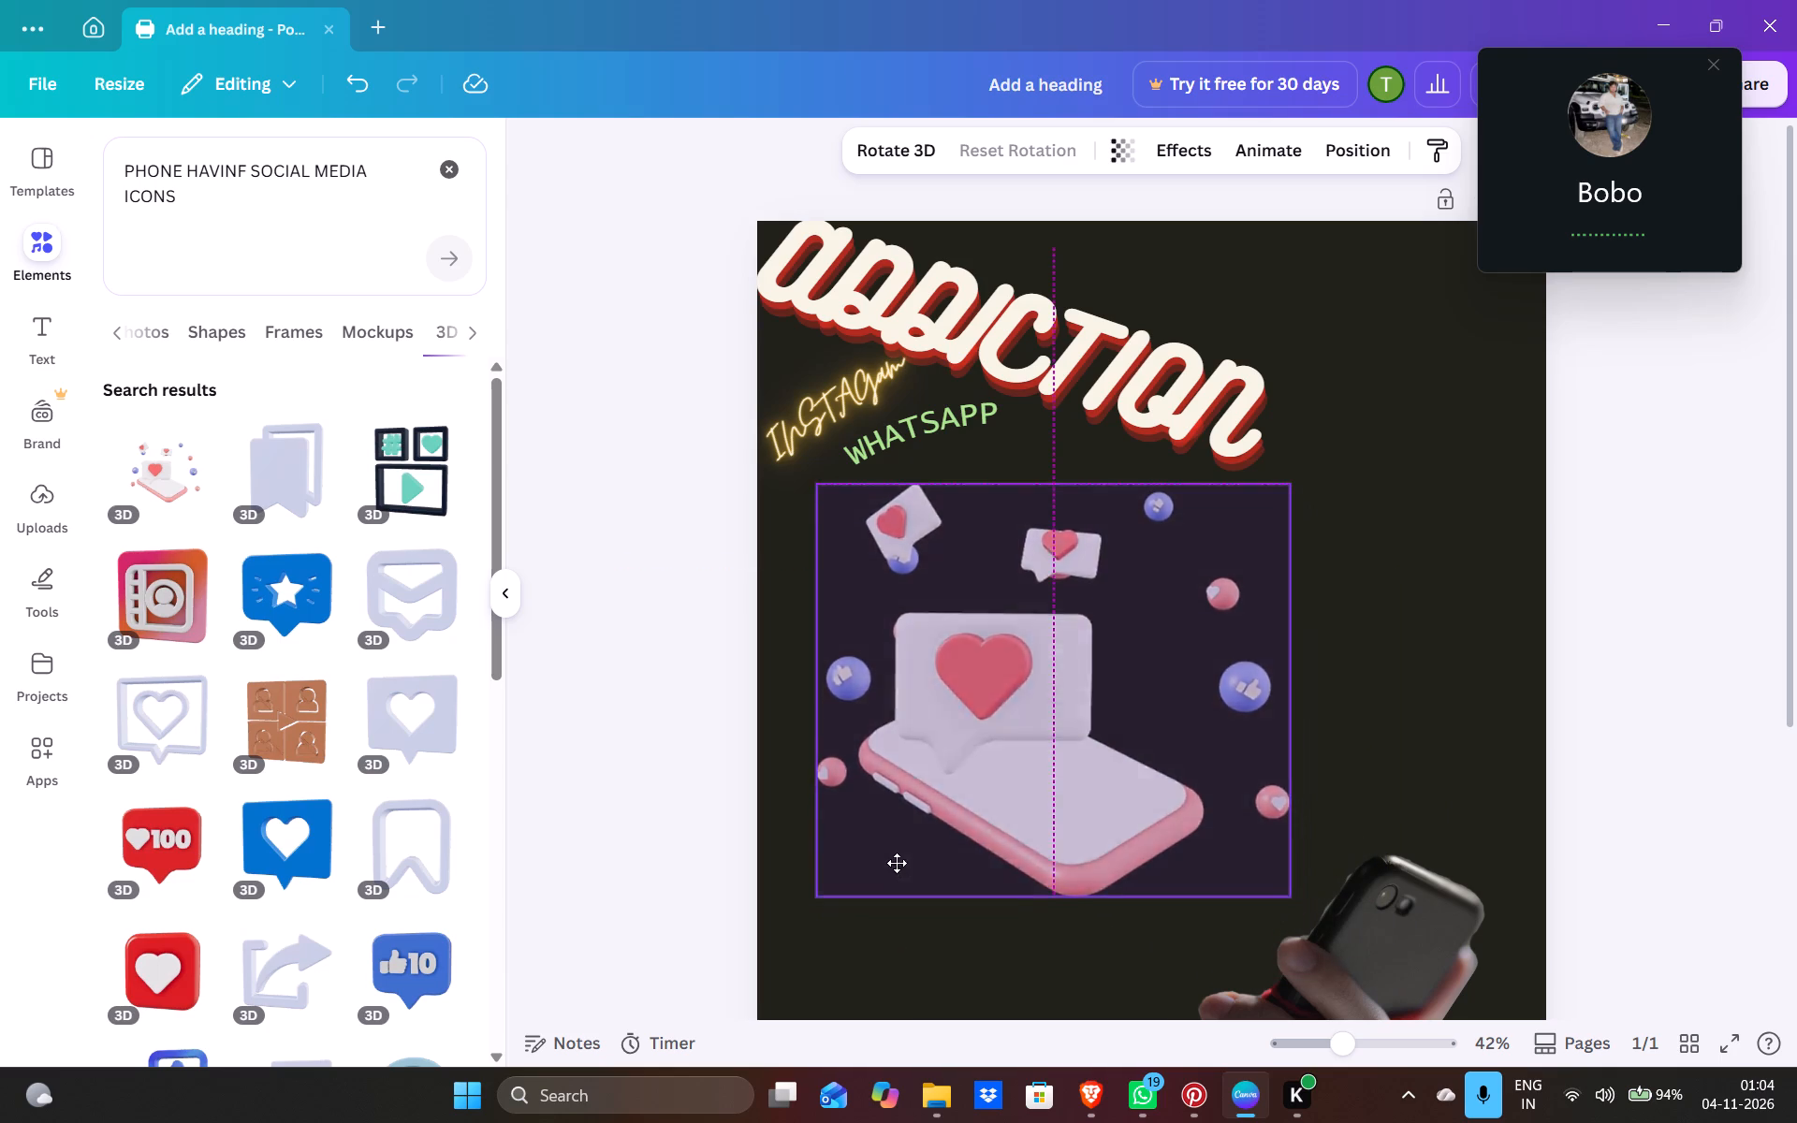
pyautogui.moveTo(897, 863); pyautogui.dragTo(1054, 809)
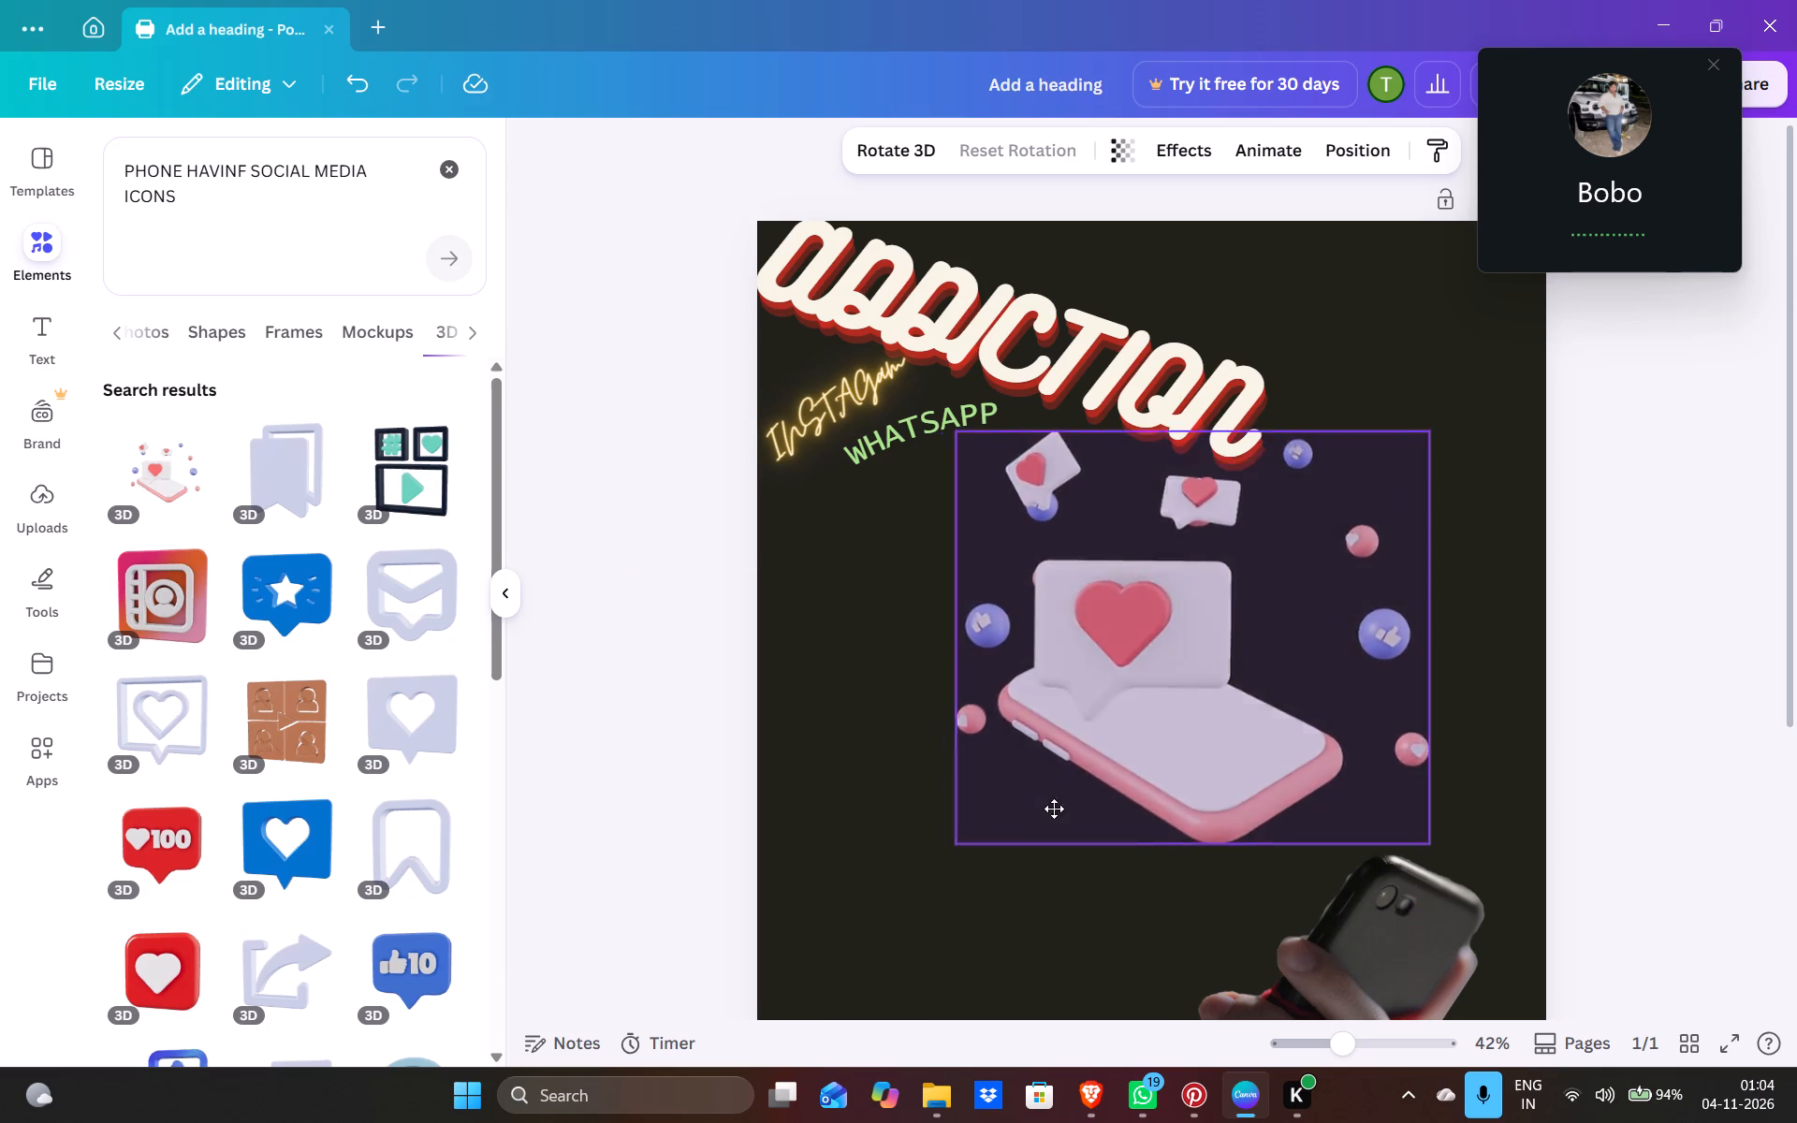
pyautogui.moveTo(1054, 809); pyautogui.dragTo(898, 851)
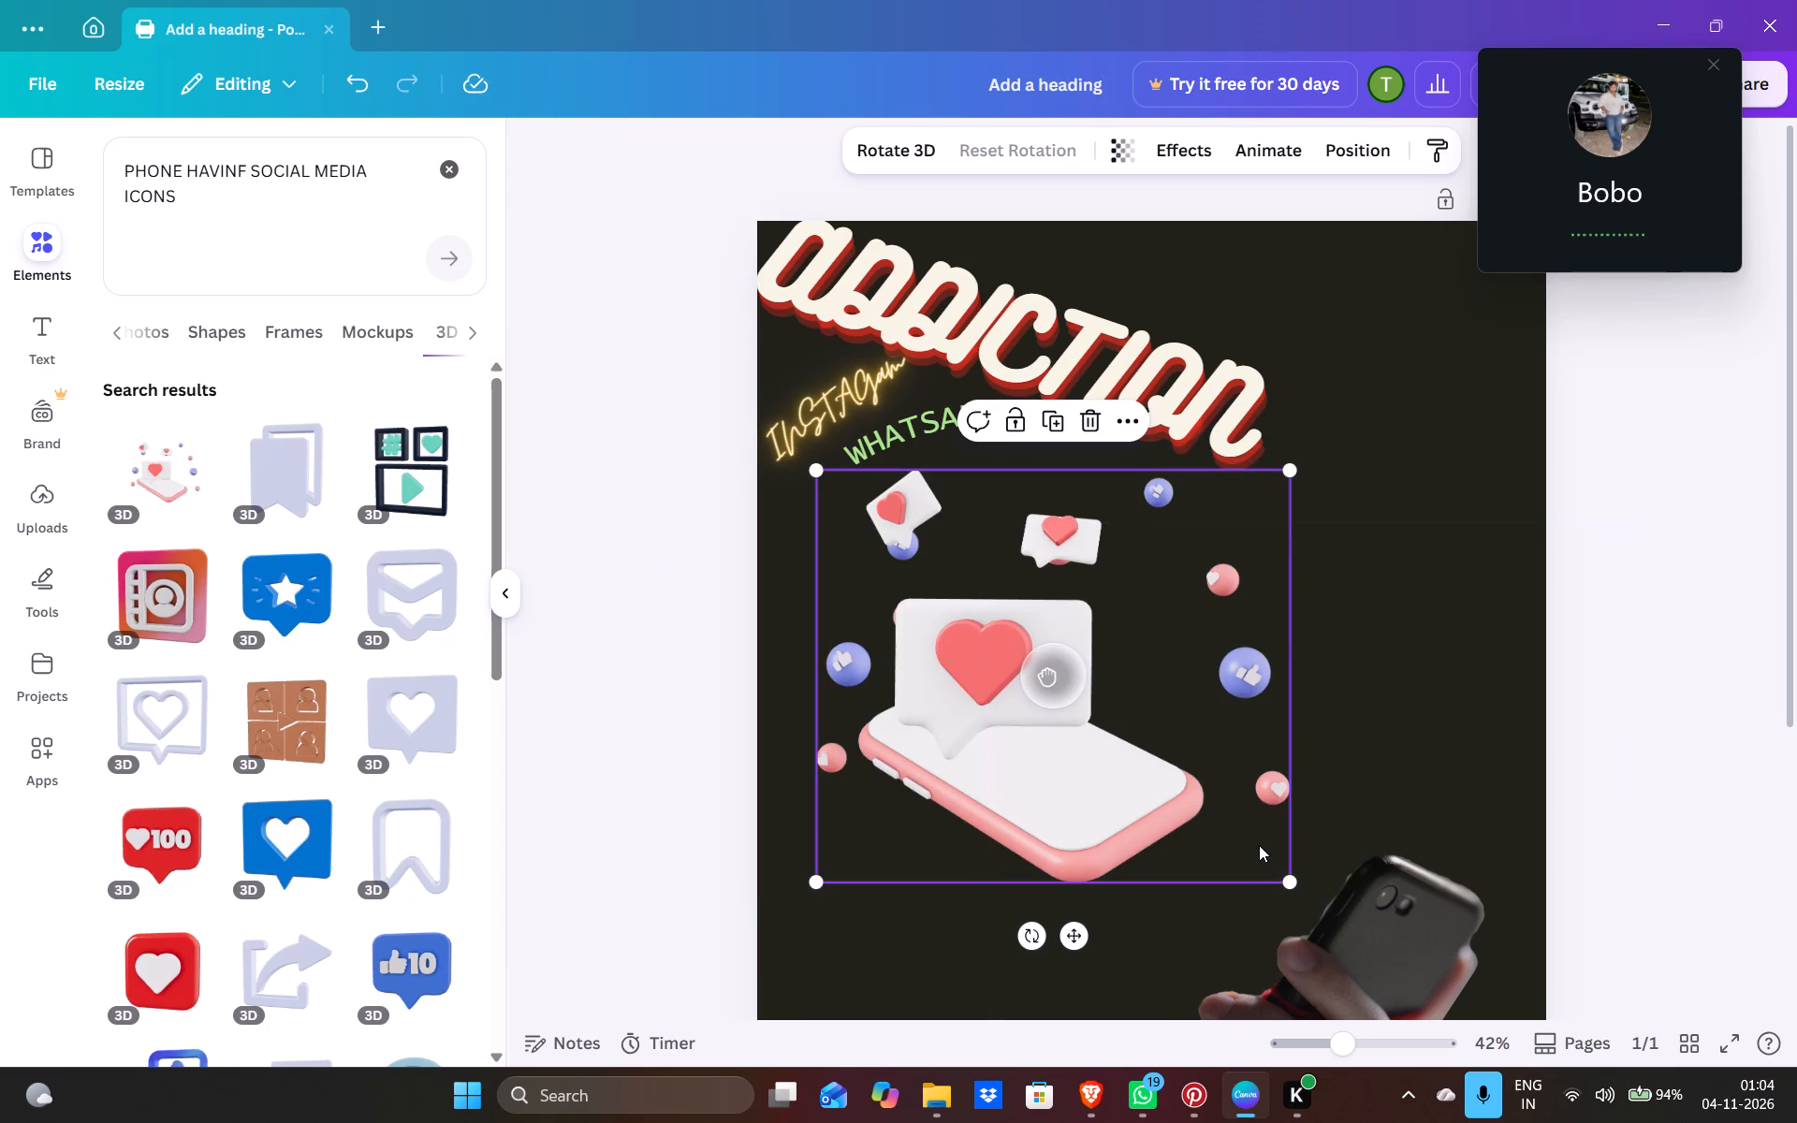
pyautogui.moveTo(1288, 876); pyautogui.dragTo(961, 597)
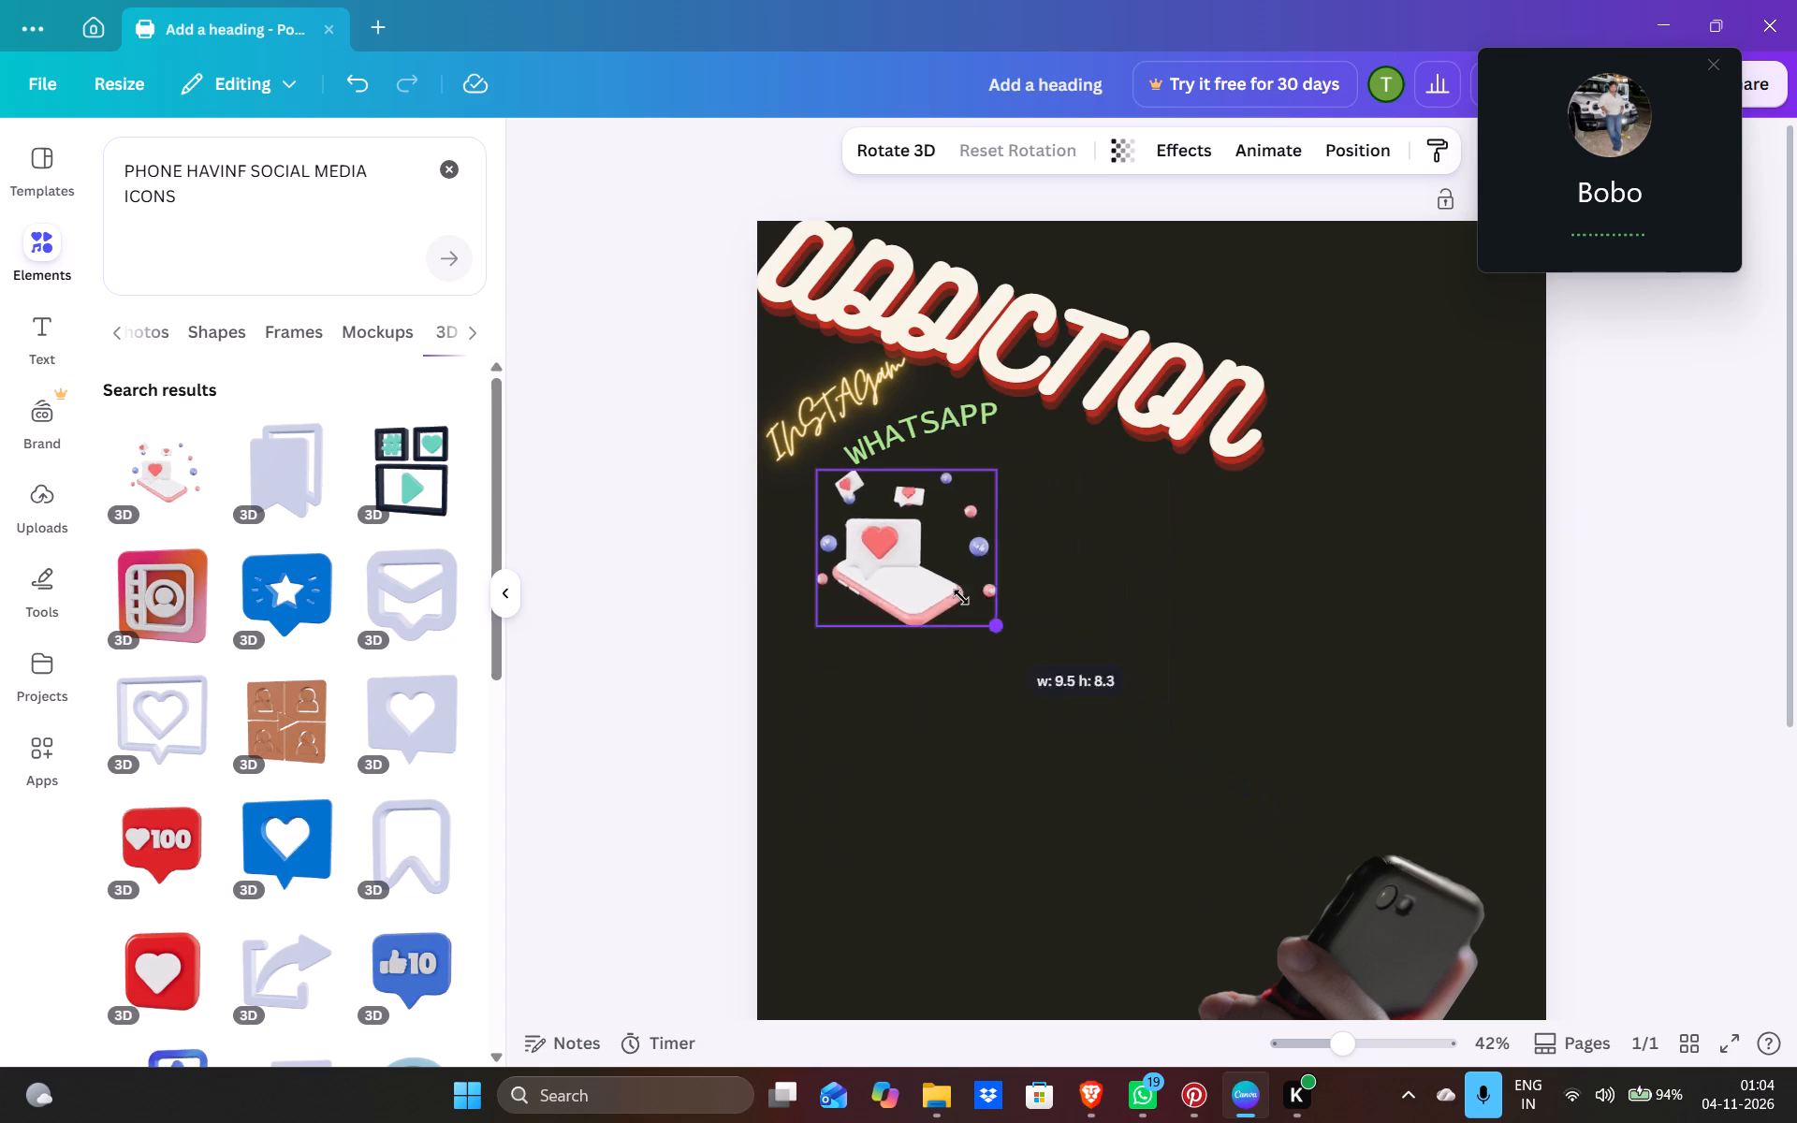
pyautogui.moveTo(961, 597); pyautogui.dragTo(1055, 584)
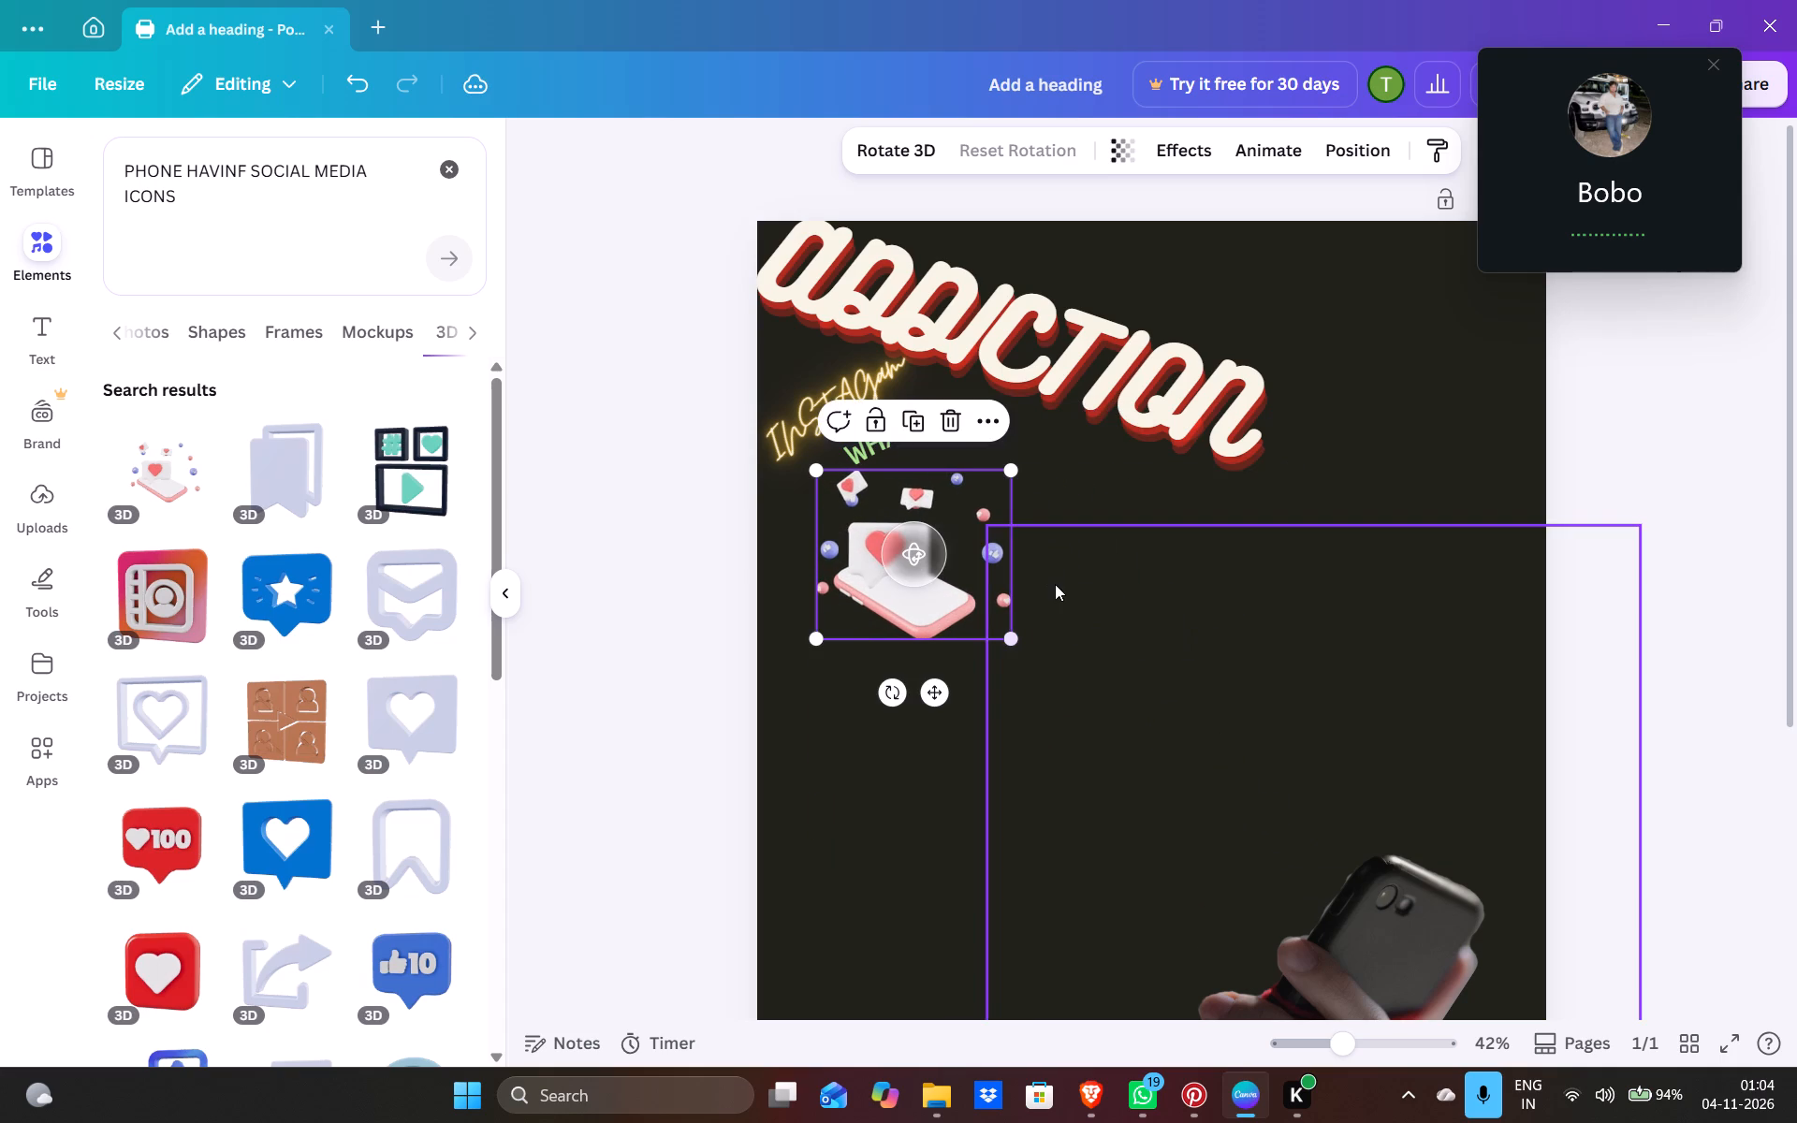
# Rotate the 3D phone so its screen tilts slightly toward the viewer, and move it against the poster's left edge below the social media names.
pyautogui.moveTo(921, 570); pyautogui.dragTo(960, 643)
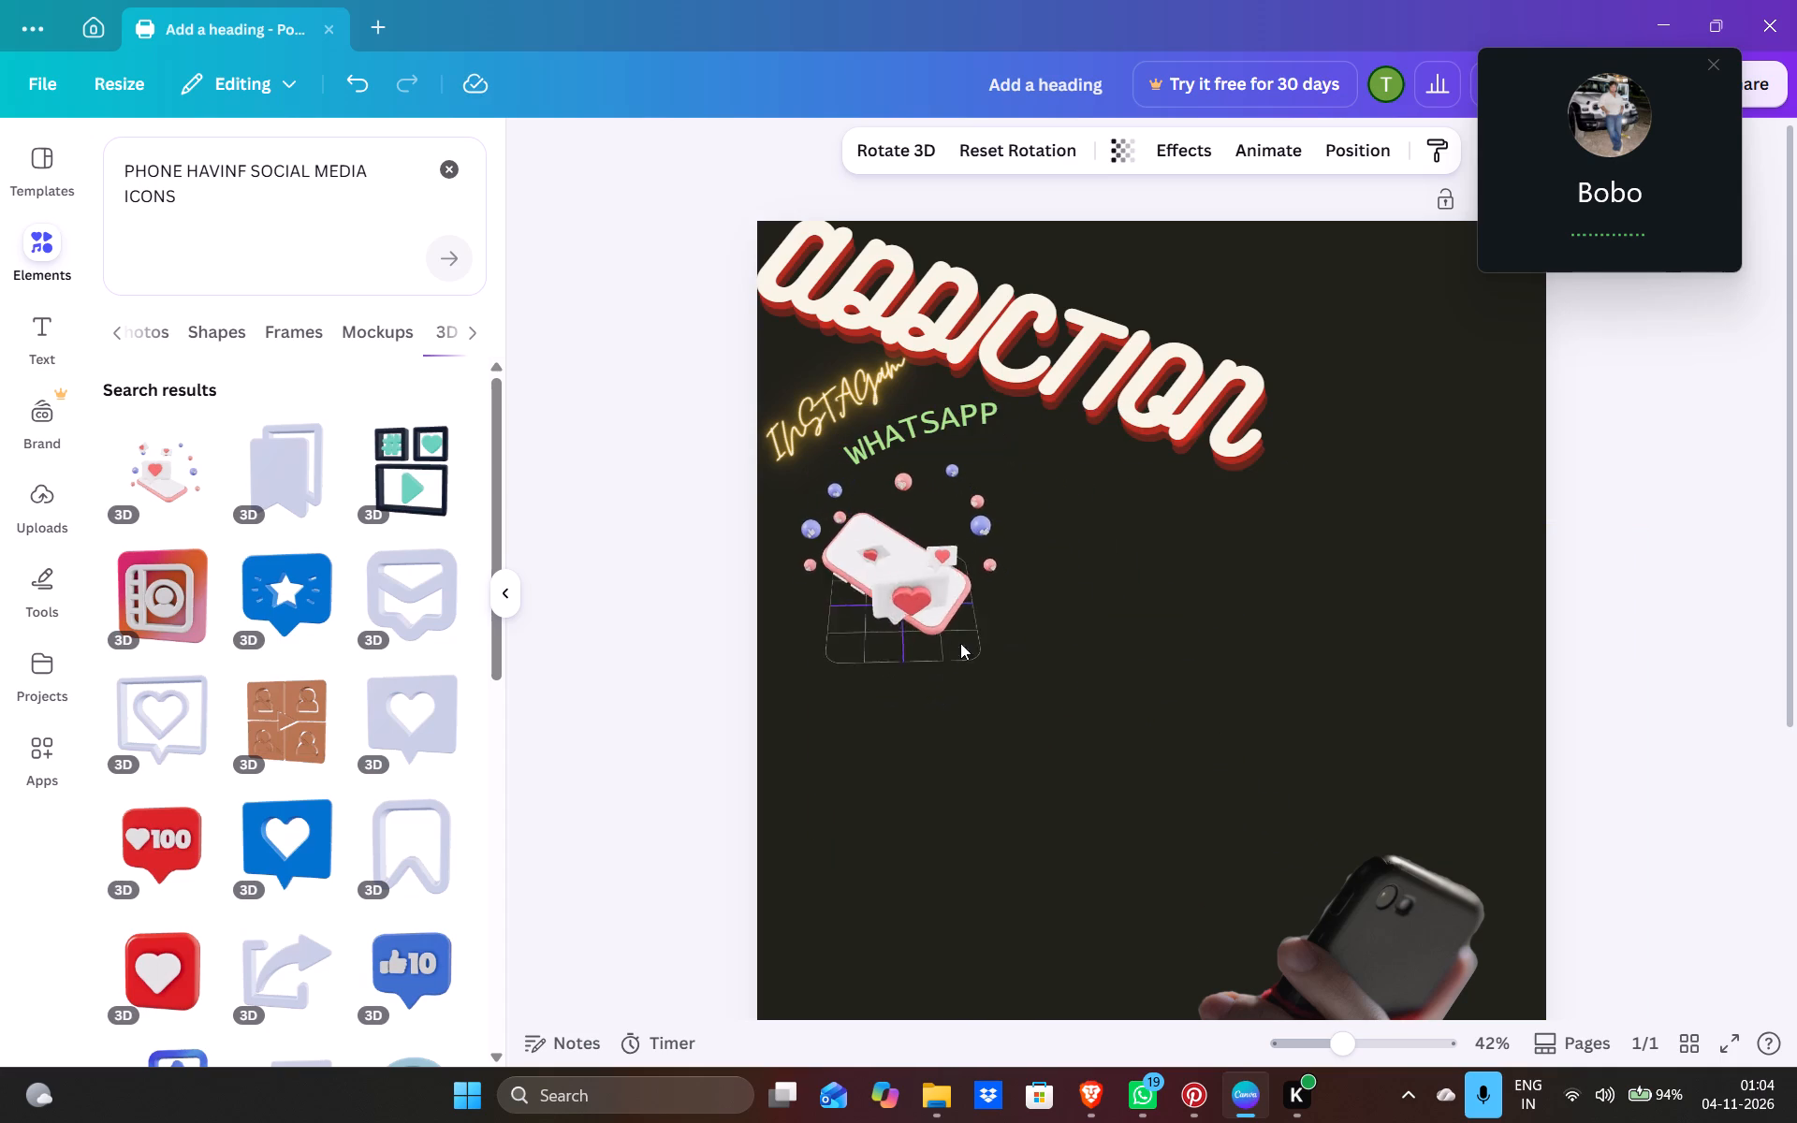
pyautogui.moveTo(960, 643); pyautogui.dragTo(952, 578)
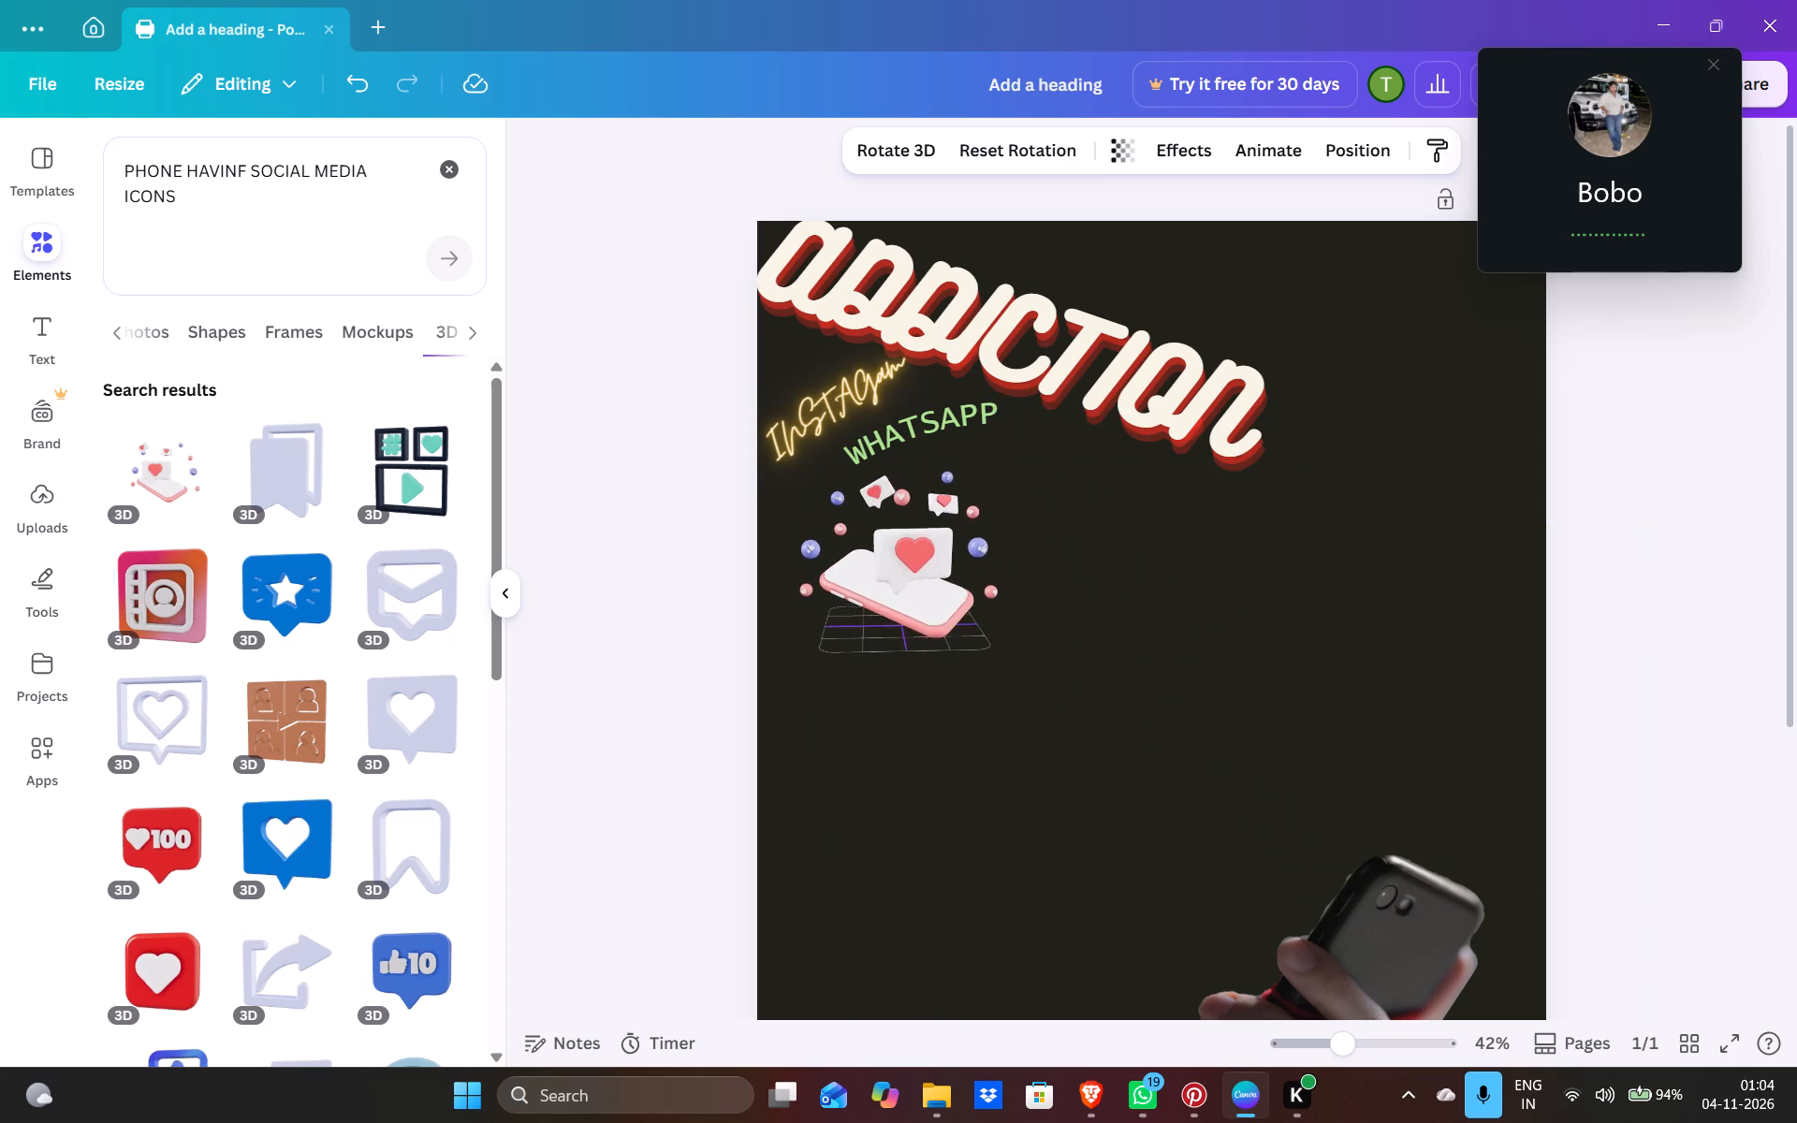
pyautogui.moveTo(952, 578); pyautogui.dragTo(947, 568)
pyautogui.moveTo(900, 598); pyautogui.dragTo(862, 609)
# Browse further through the 3D search results for more social media or phone icons that suit the poster.
pyautogui.scroll(-2, 314, 813)
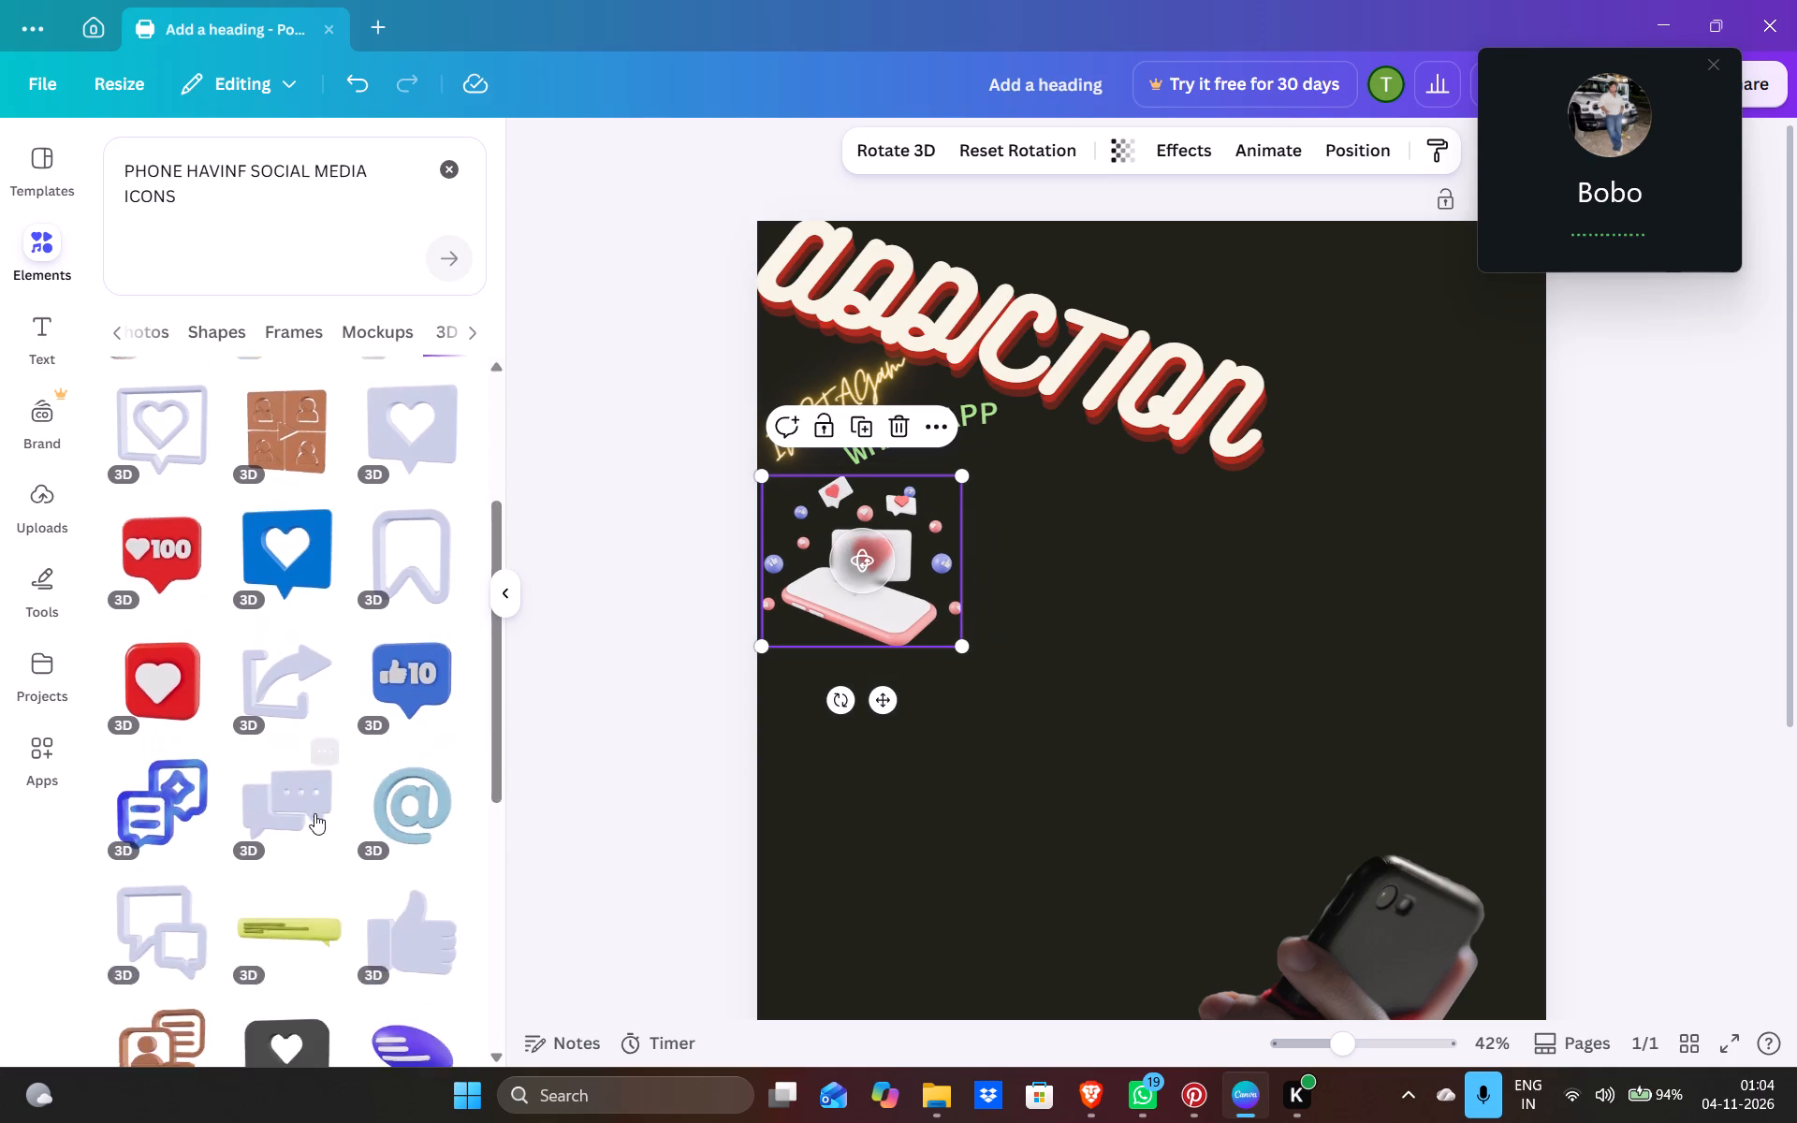
pyautogui.scroll(-3, 314, 813)
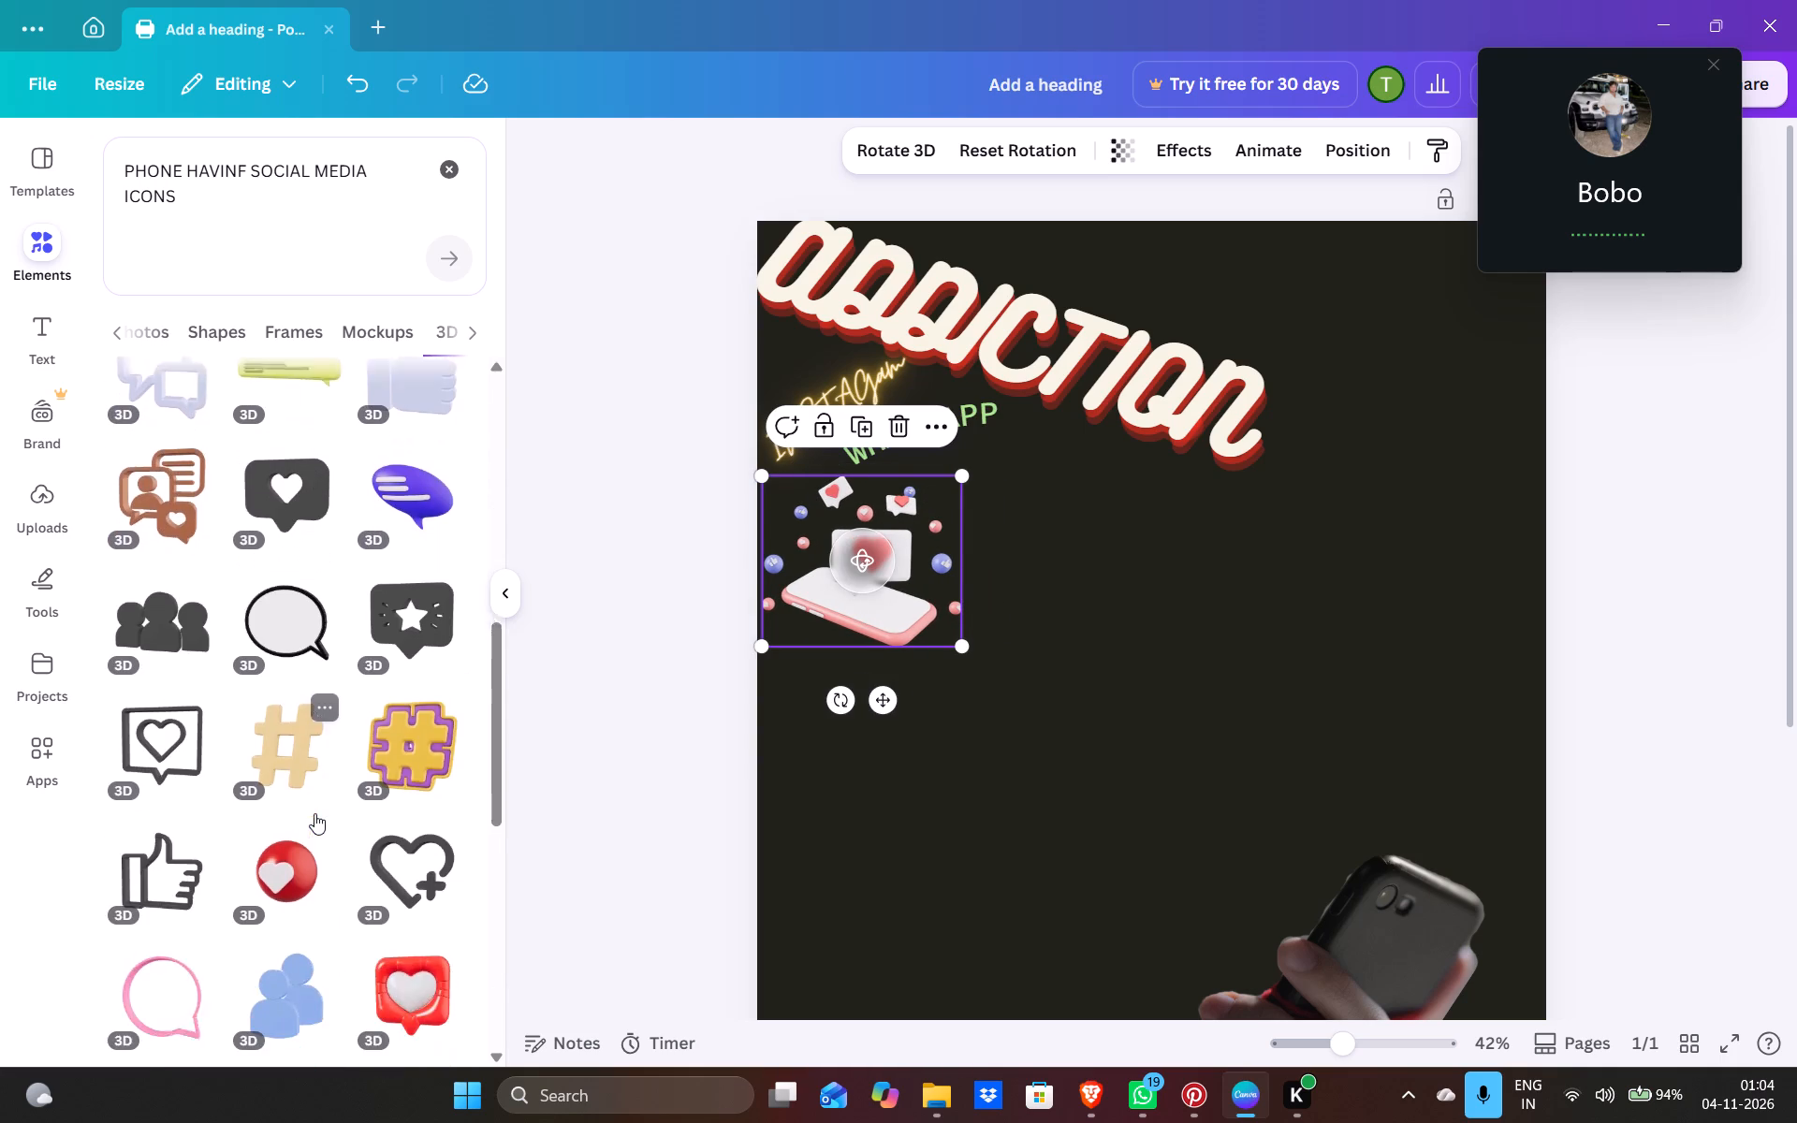
pyautogui.scroll(-3, 314, 813)
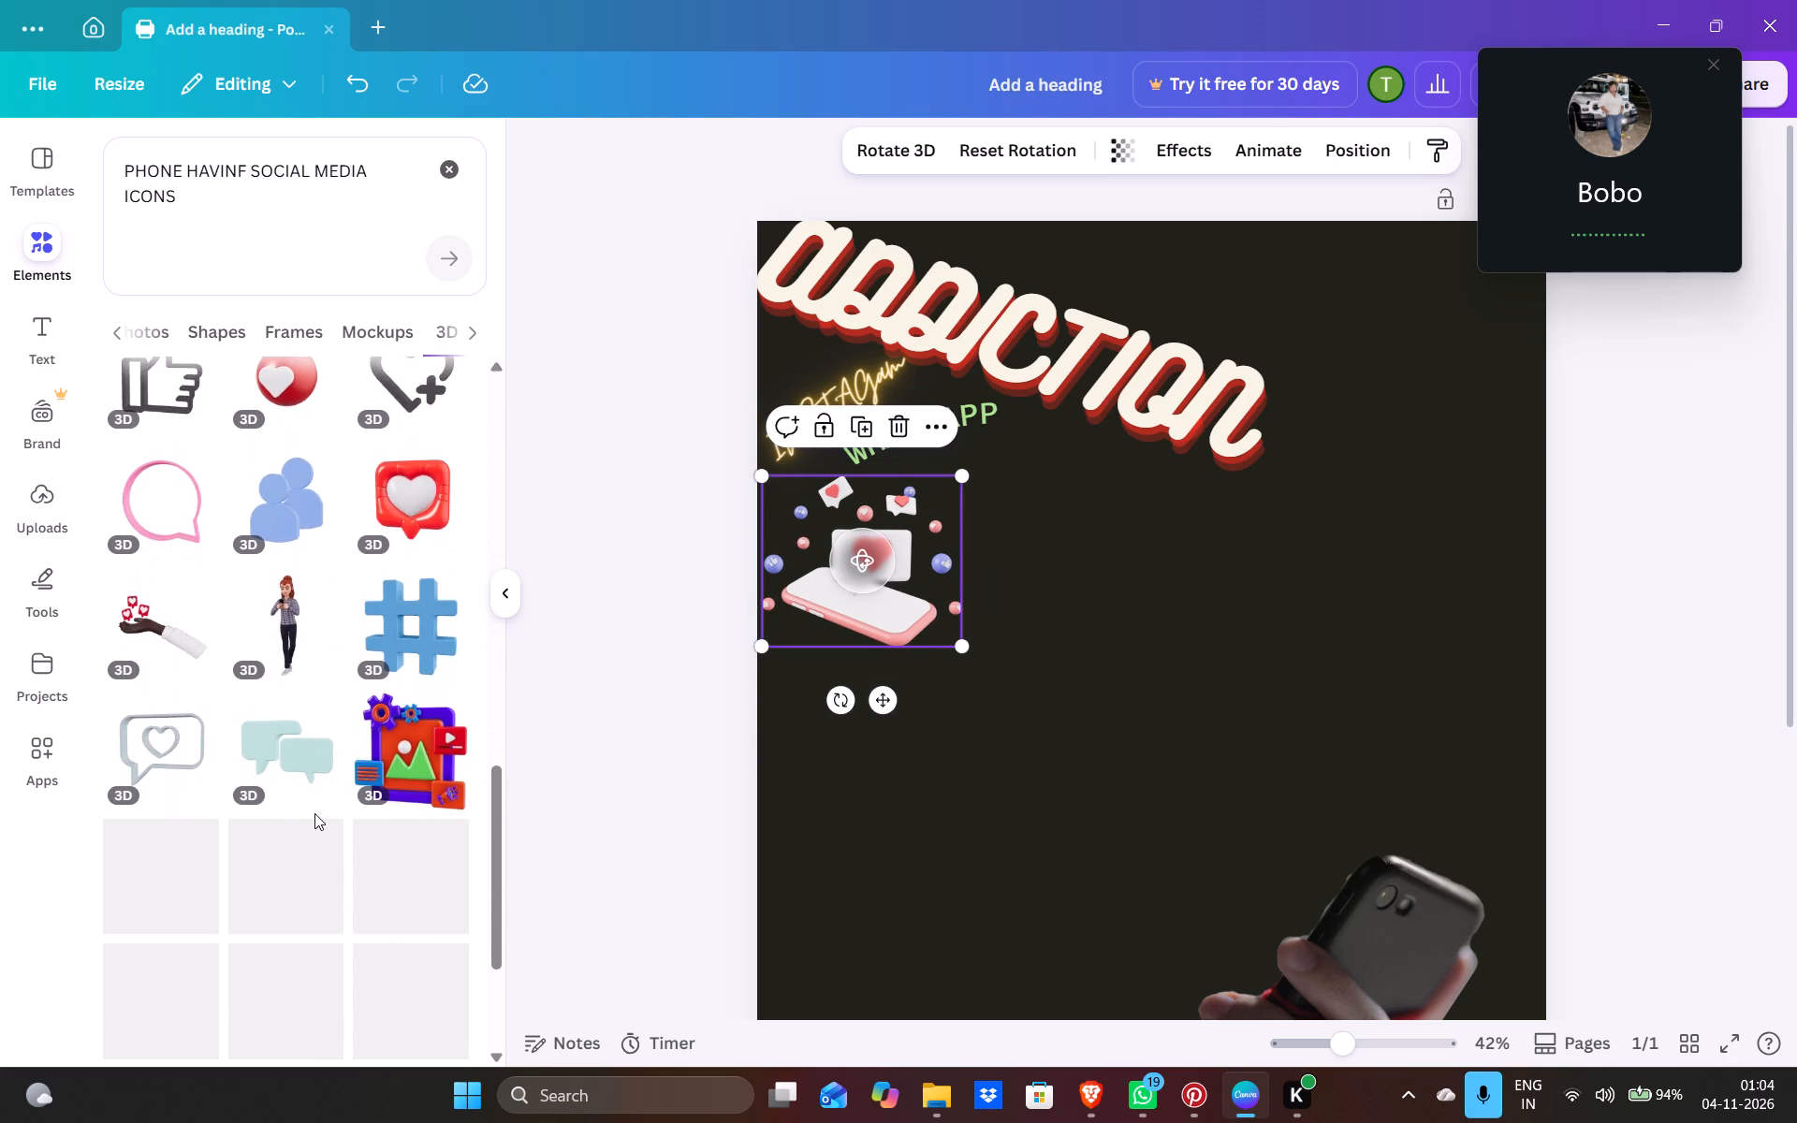
pyautogui.scroll(-3, 314, 813)
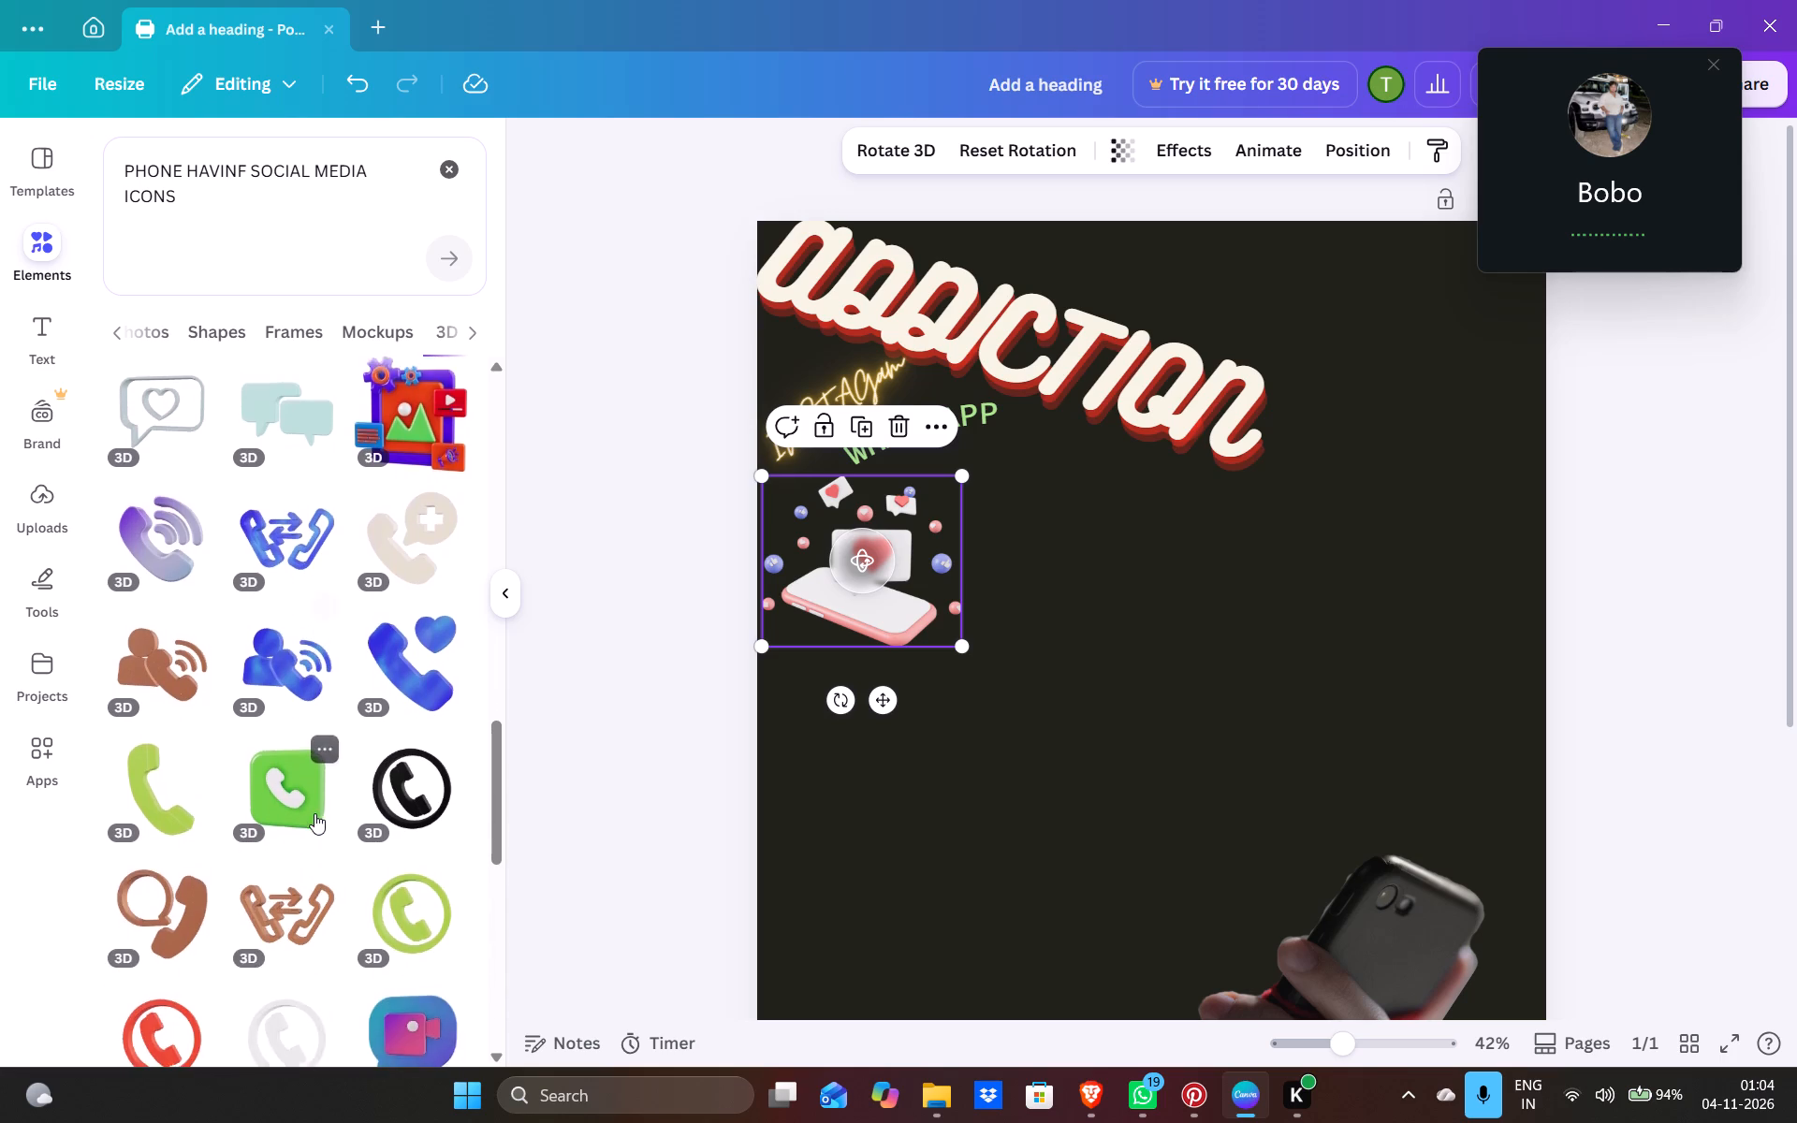
pyautogui.scroll(-3, 314, 813)
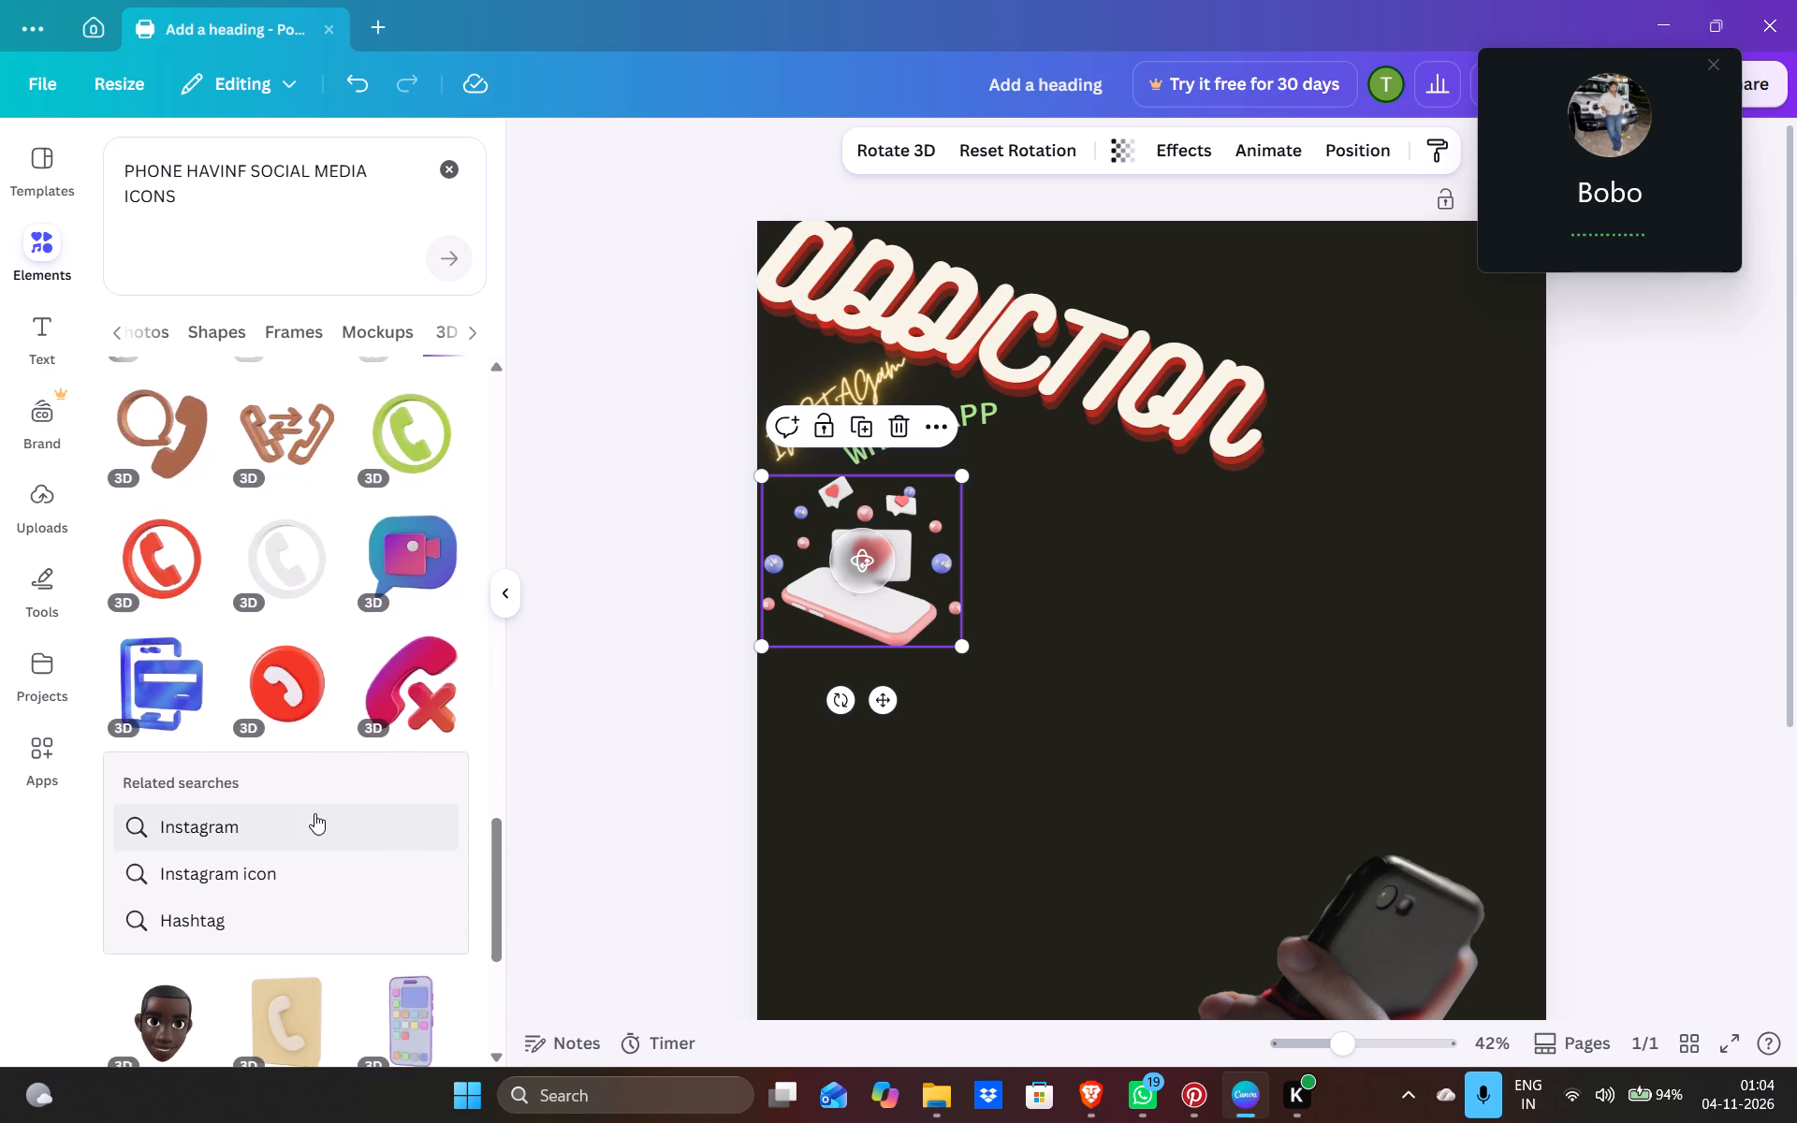
pyautogui.scroll(-3, 314, 813)
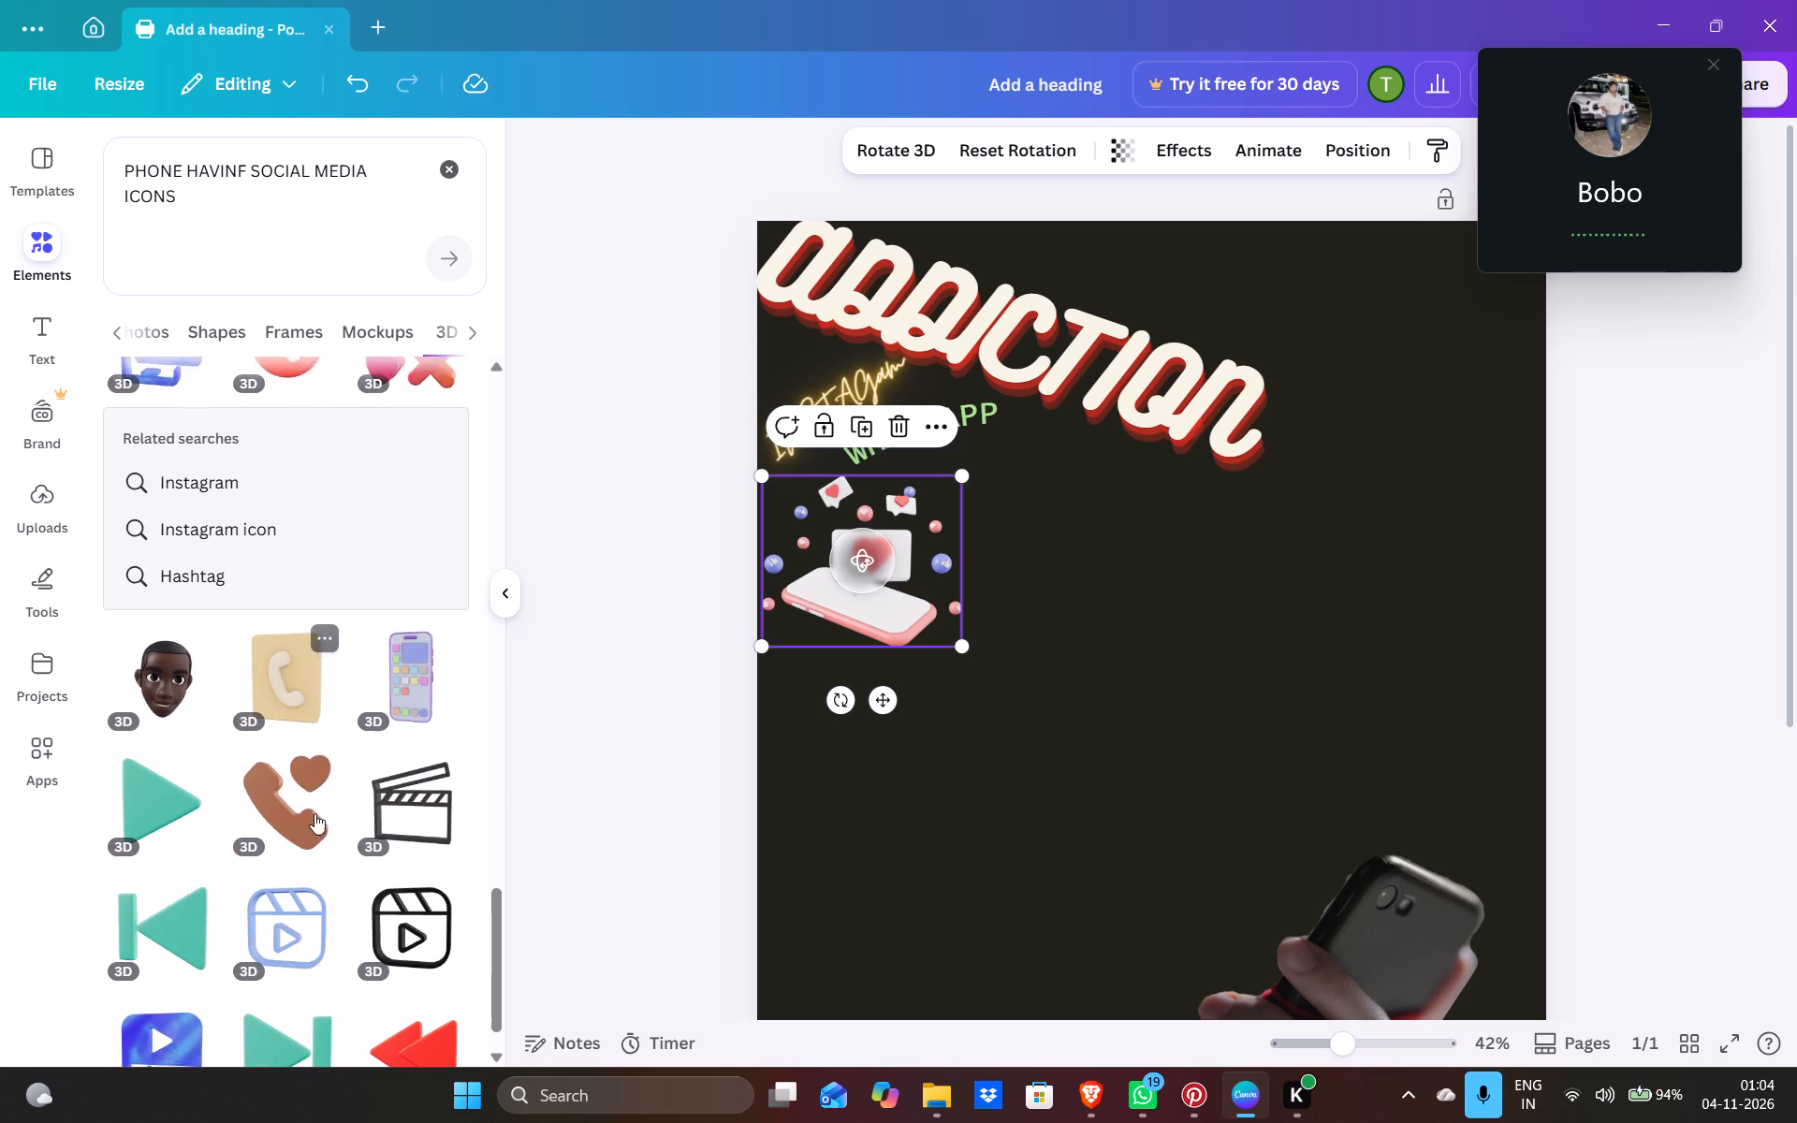
pyautogui.scroll(-3, 314, 813)
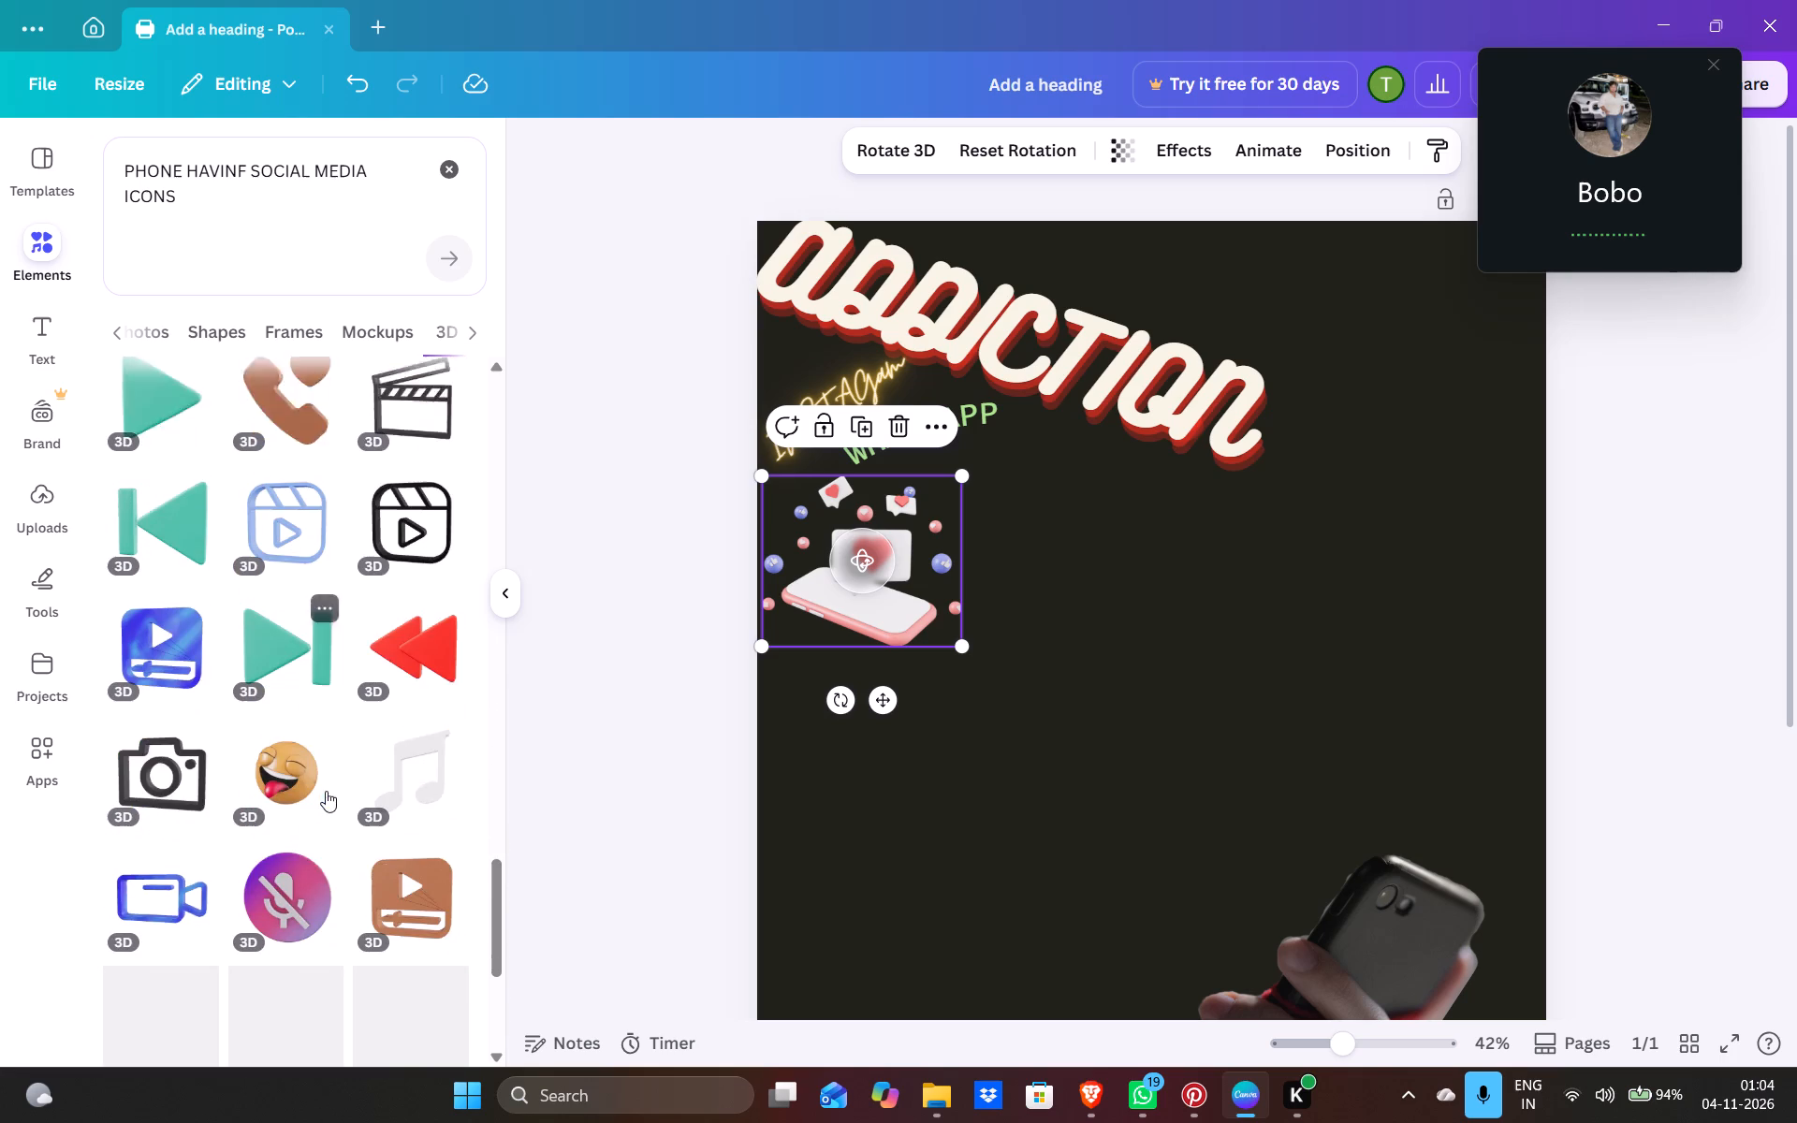
pyautogui.scroll(-3, 326, 791)
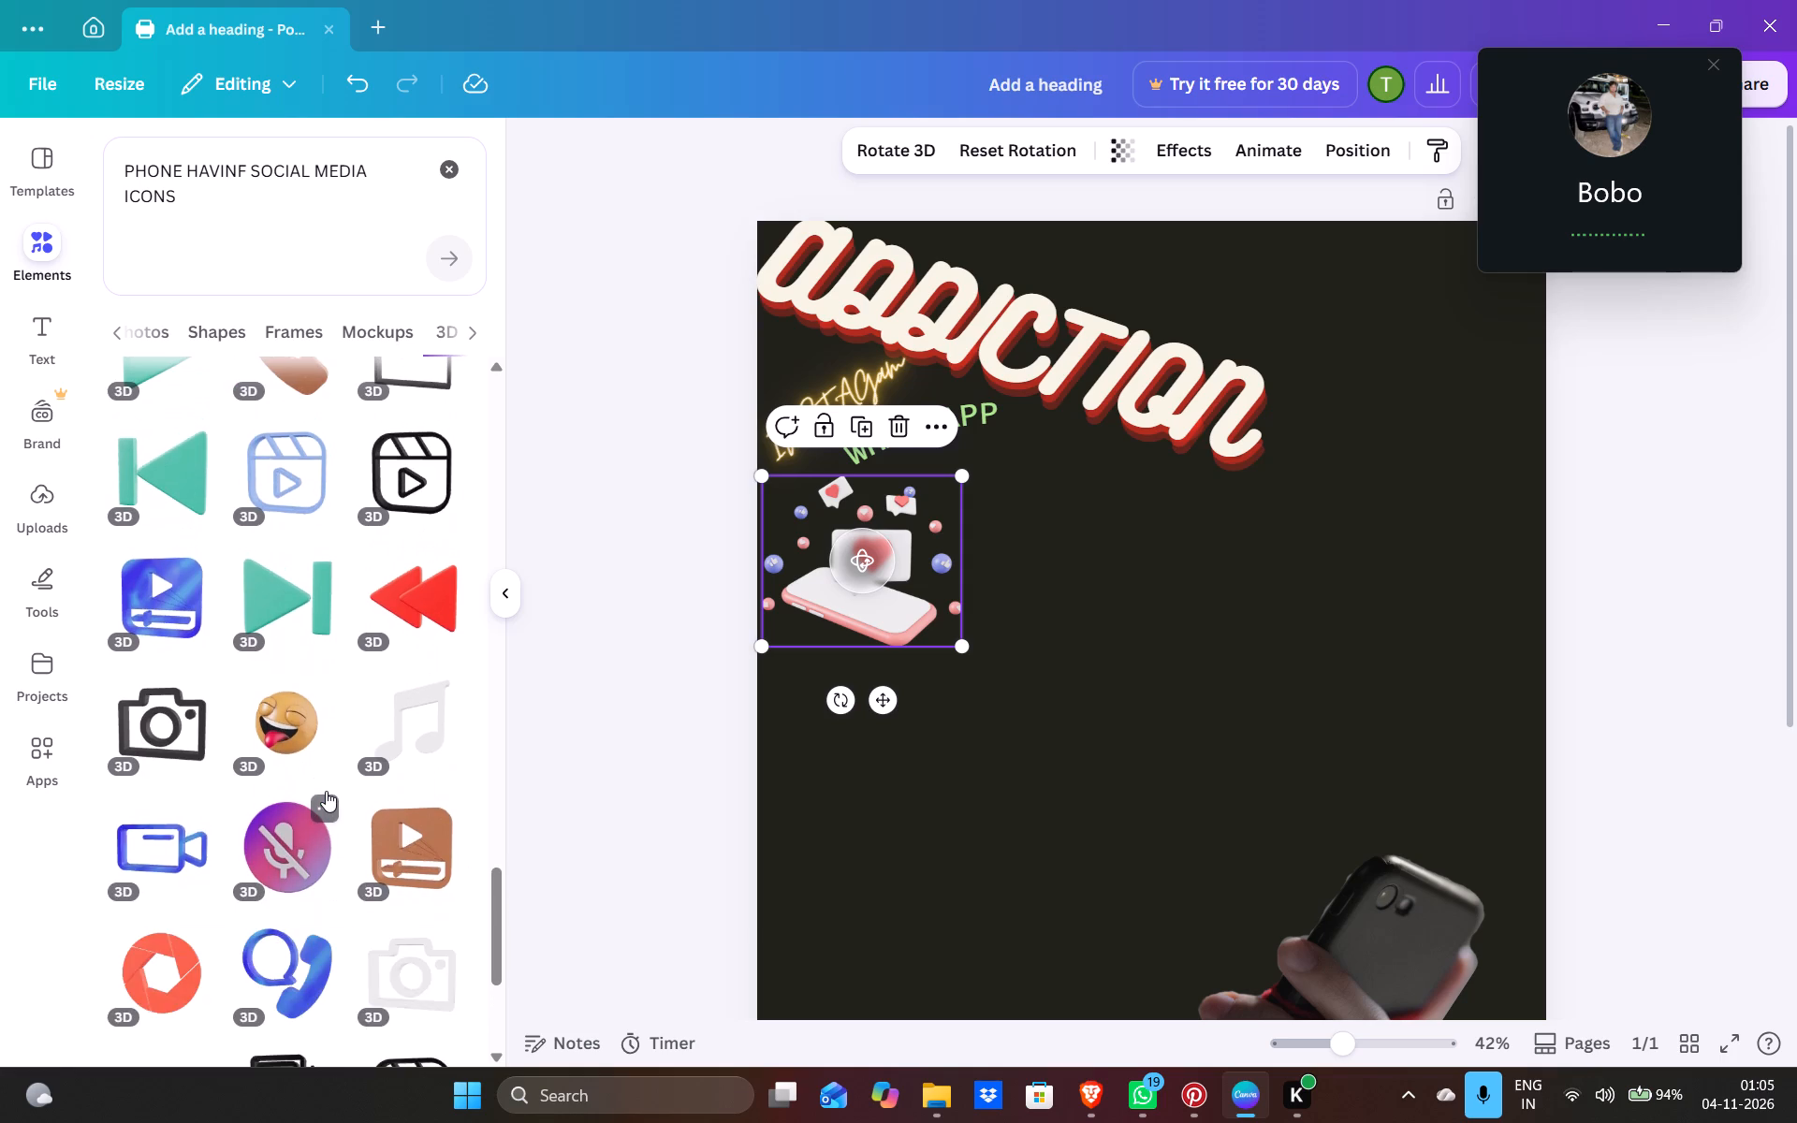
pyautogui.scroll(-3, 326, 791)
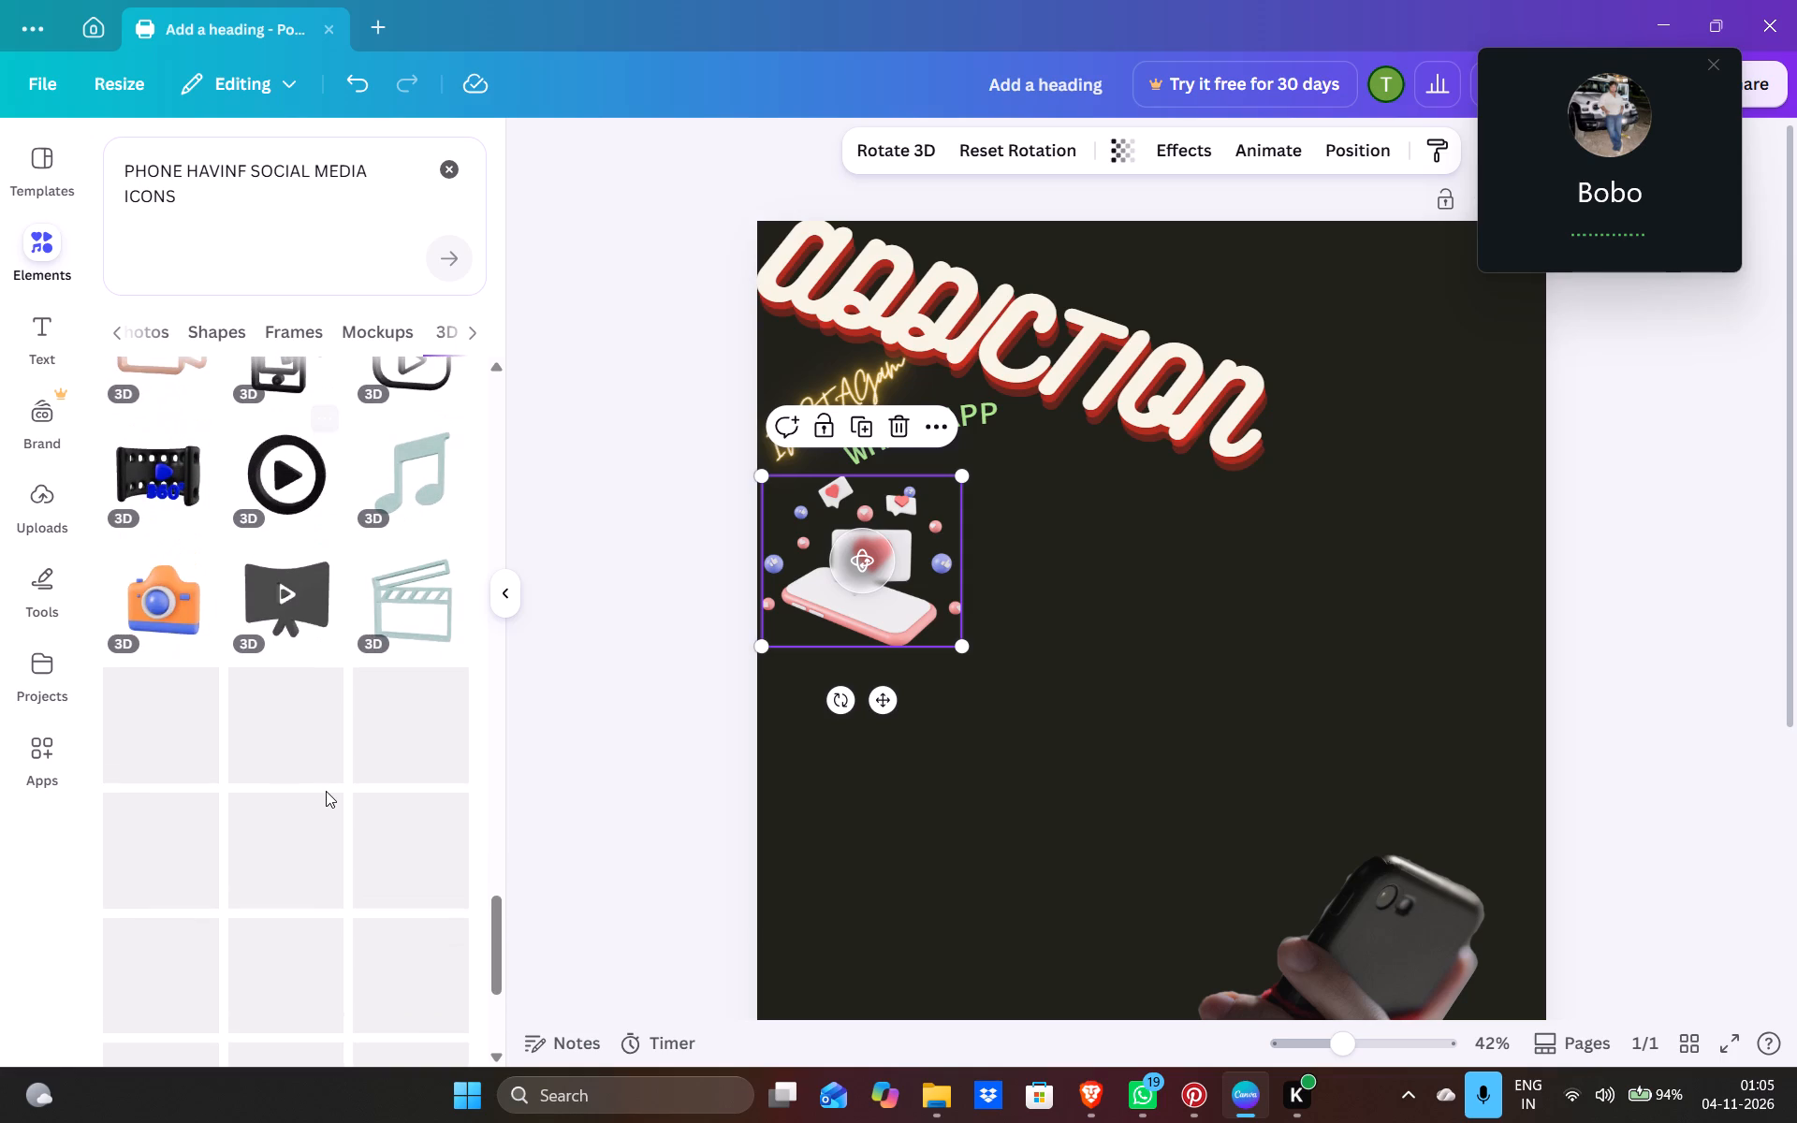
pyautogui.scroll(-2, 446, 455)
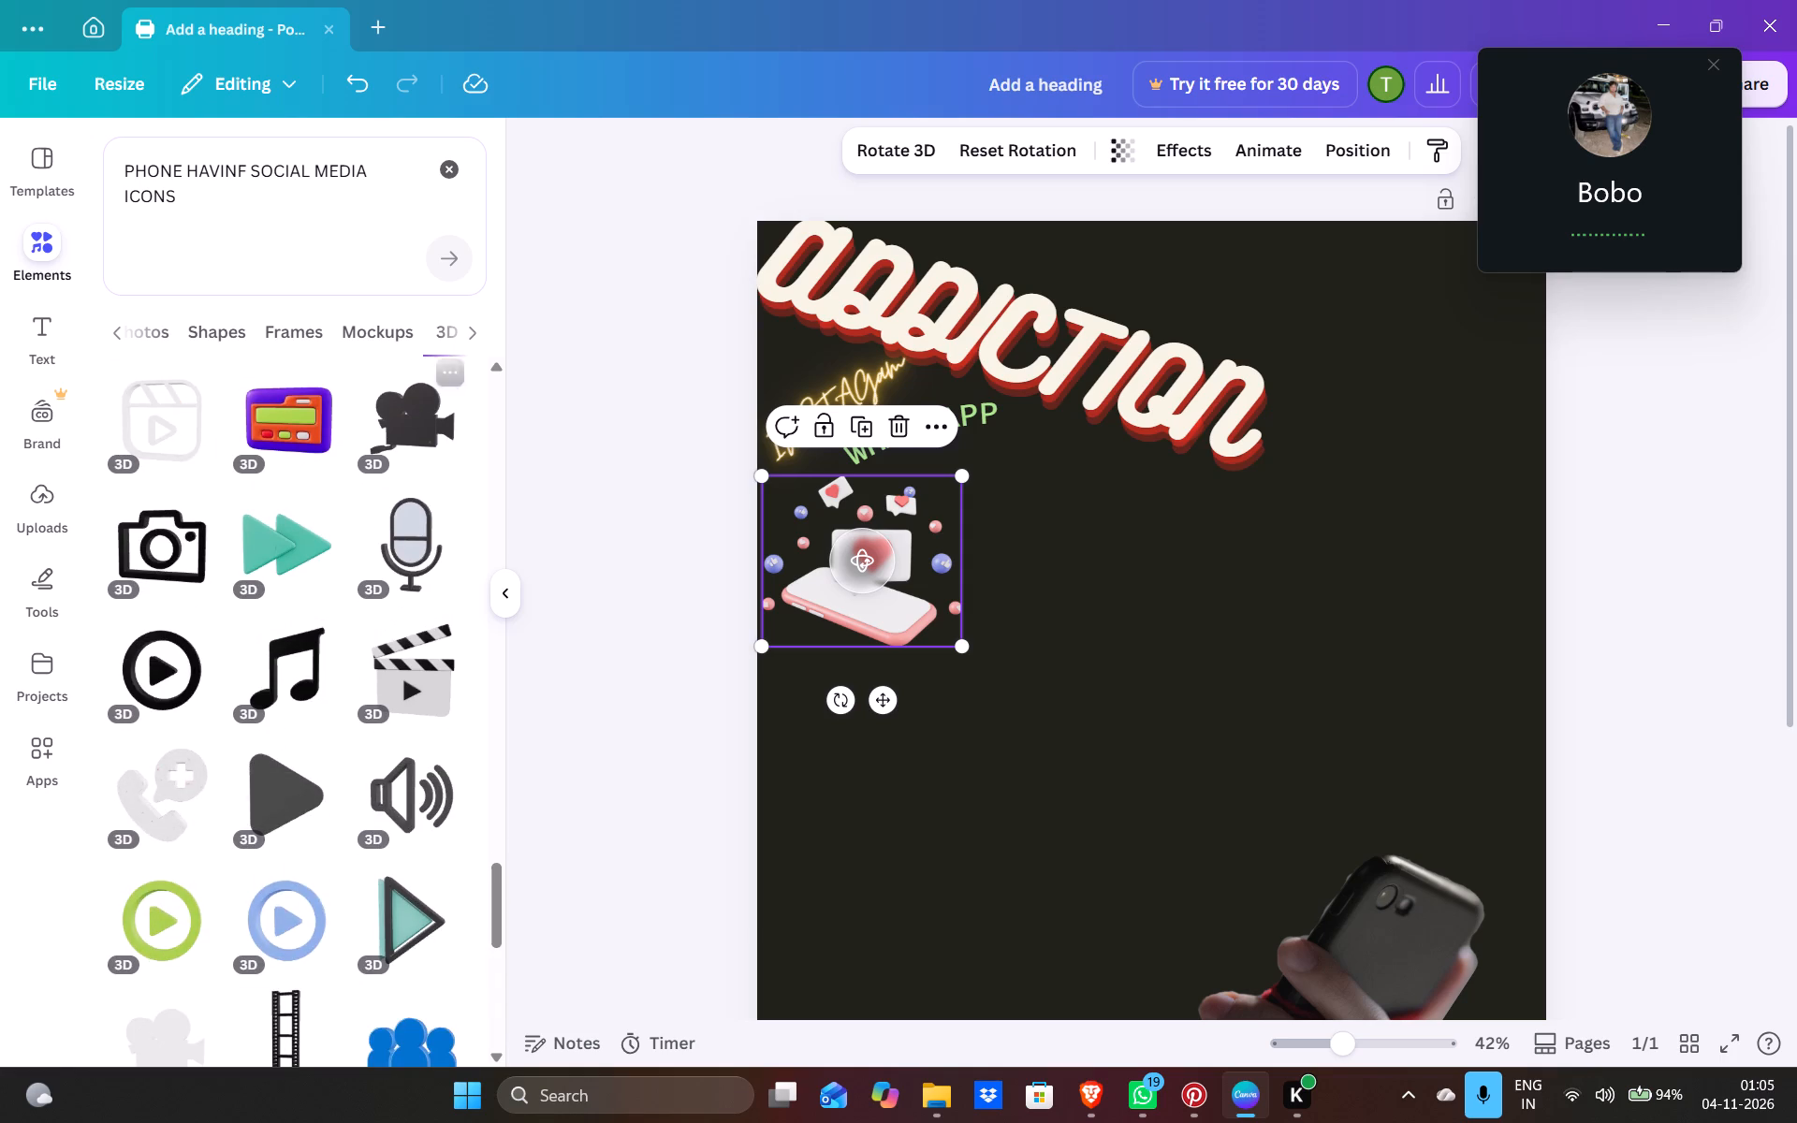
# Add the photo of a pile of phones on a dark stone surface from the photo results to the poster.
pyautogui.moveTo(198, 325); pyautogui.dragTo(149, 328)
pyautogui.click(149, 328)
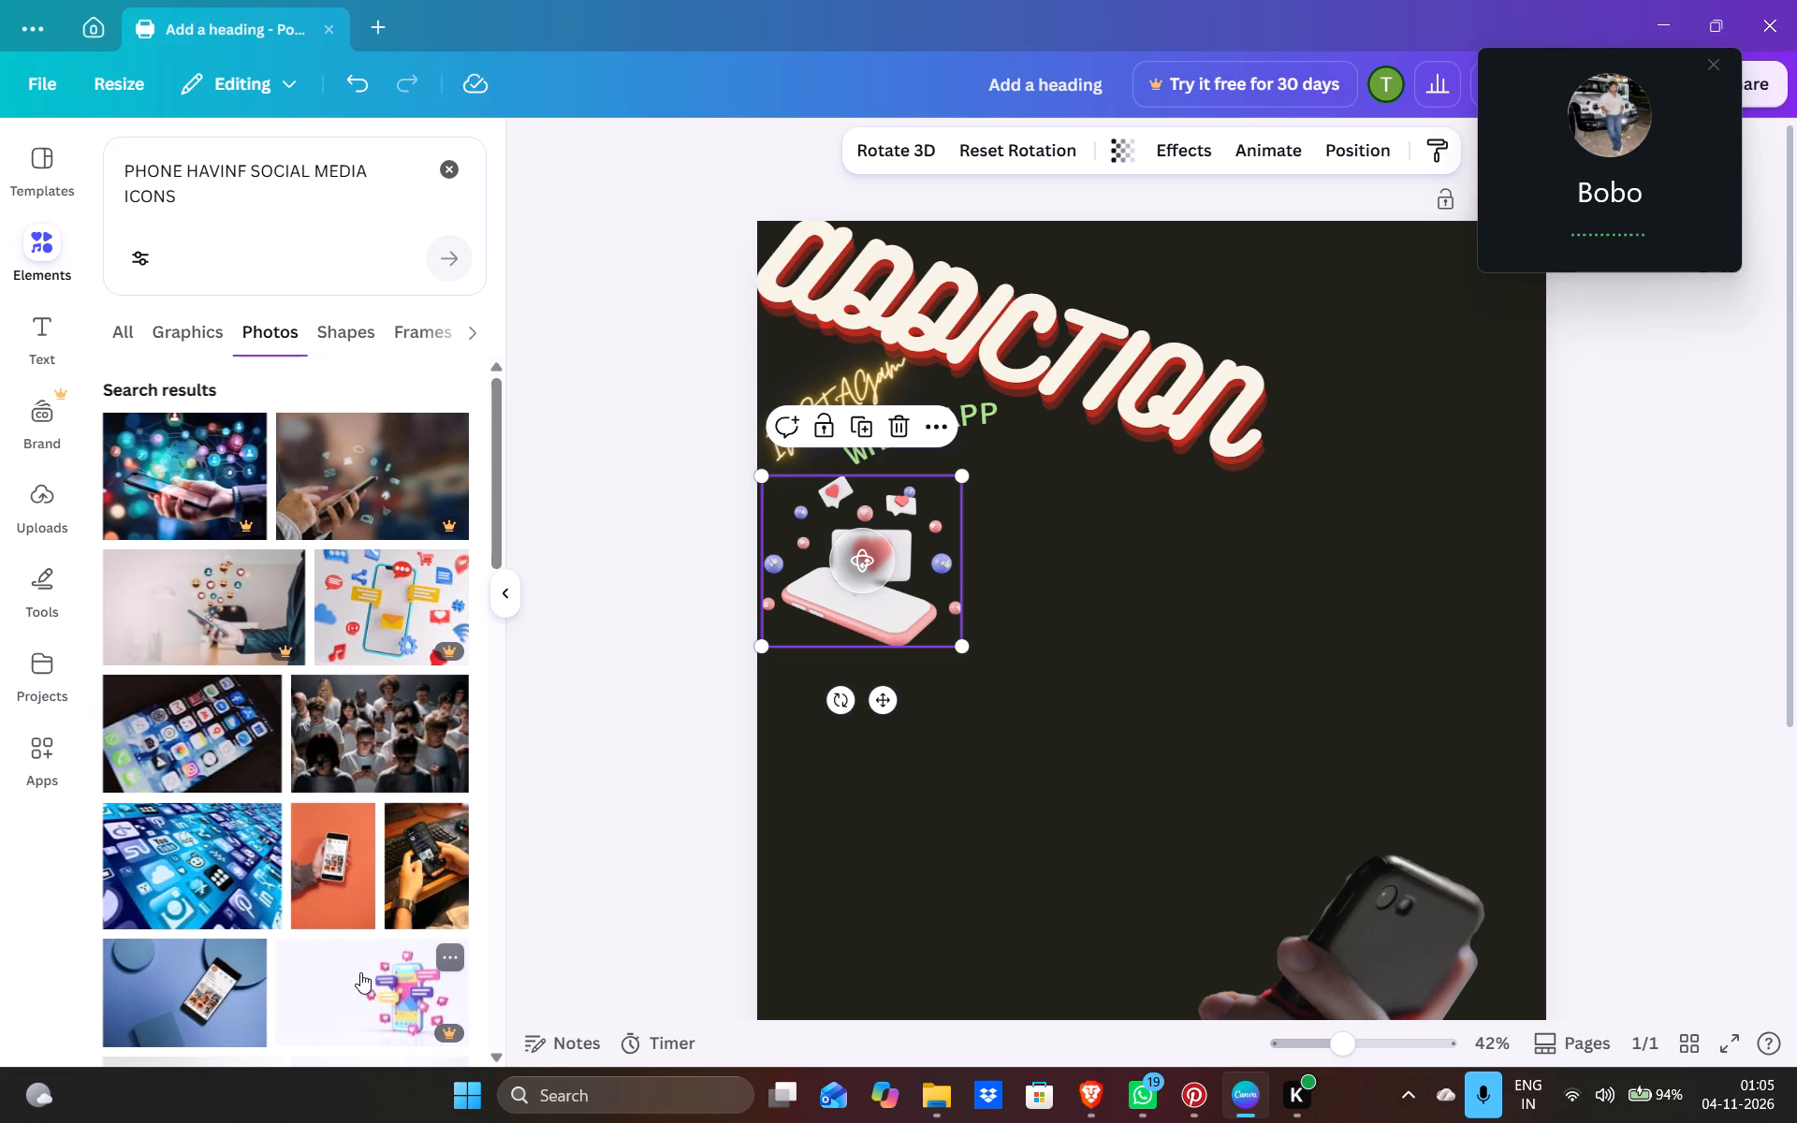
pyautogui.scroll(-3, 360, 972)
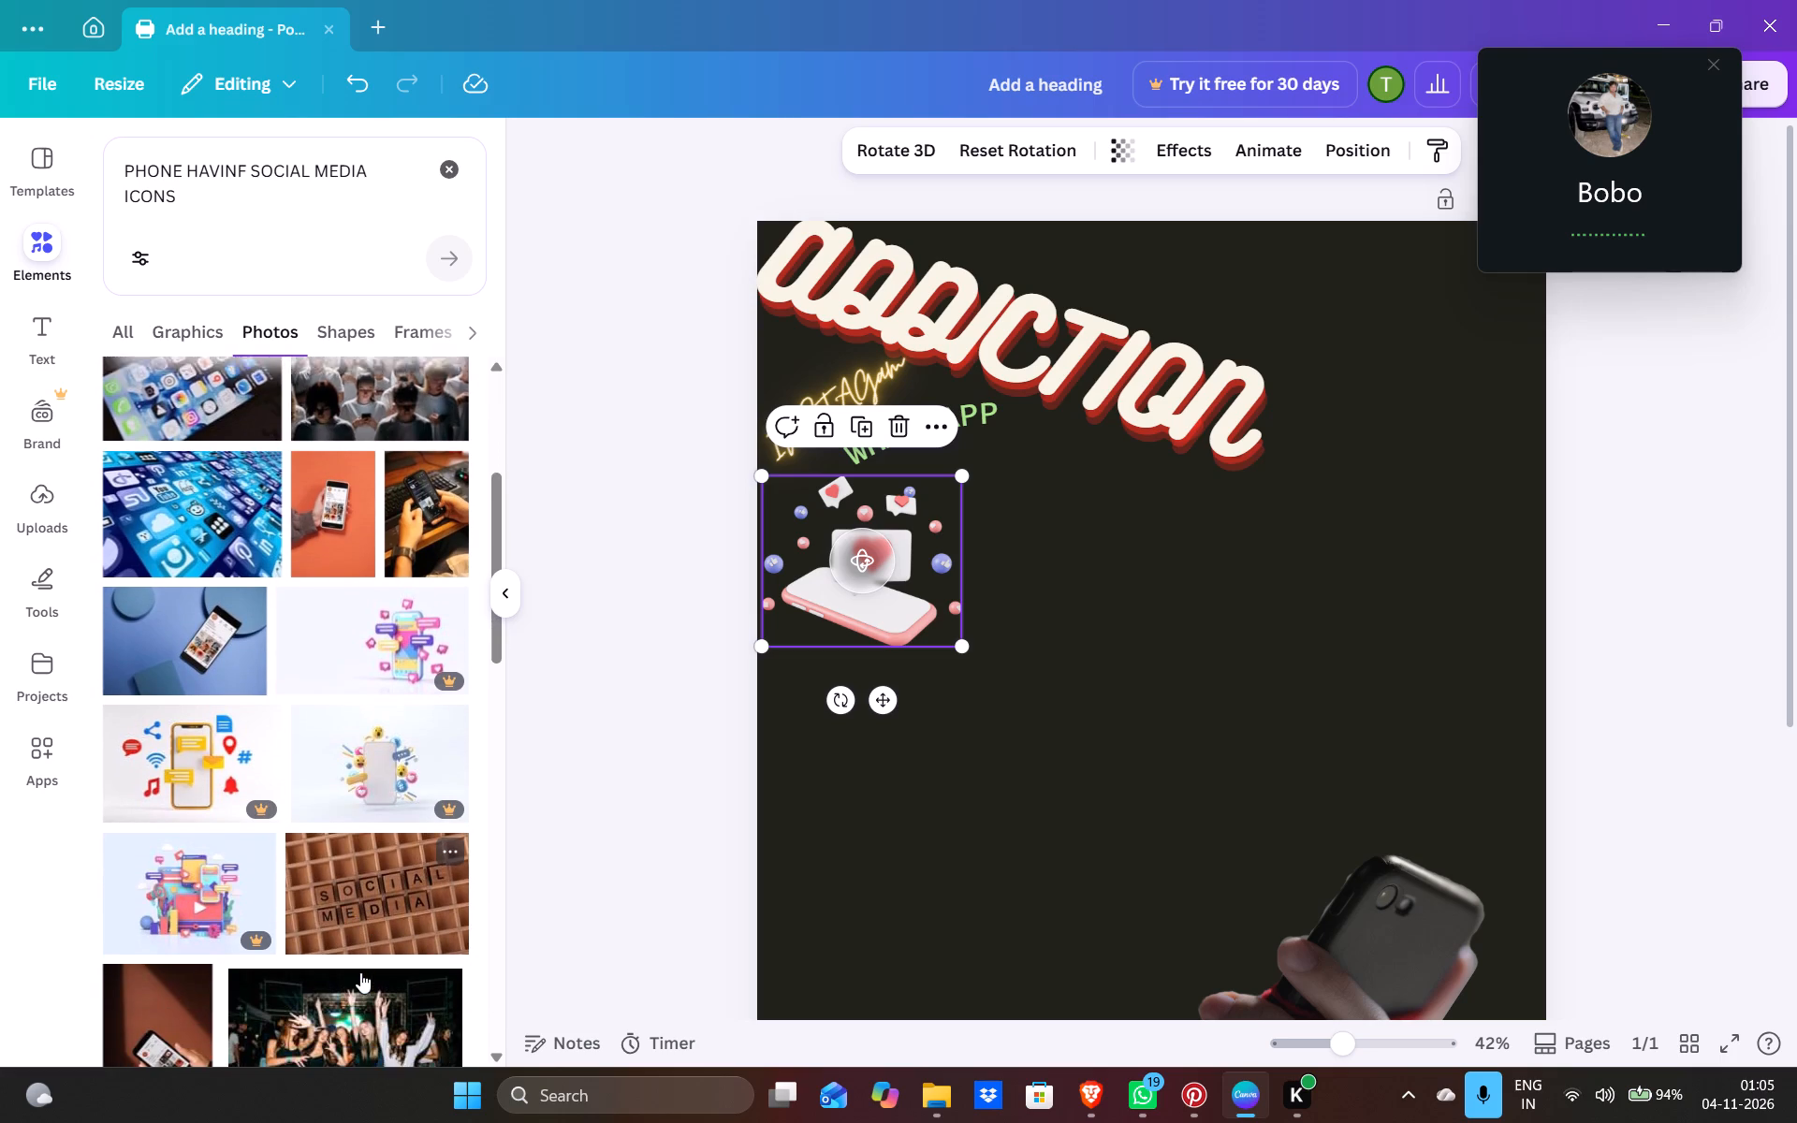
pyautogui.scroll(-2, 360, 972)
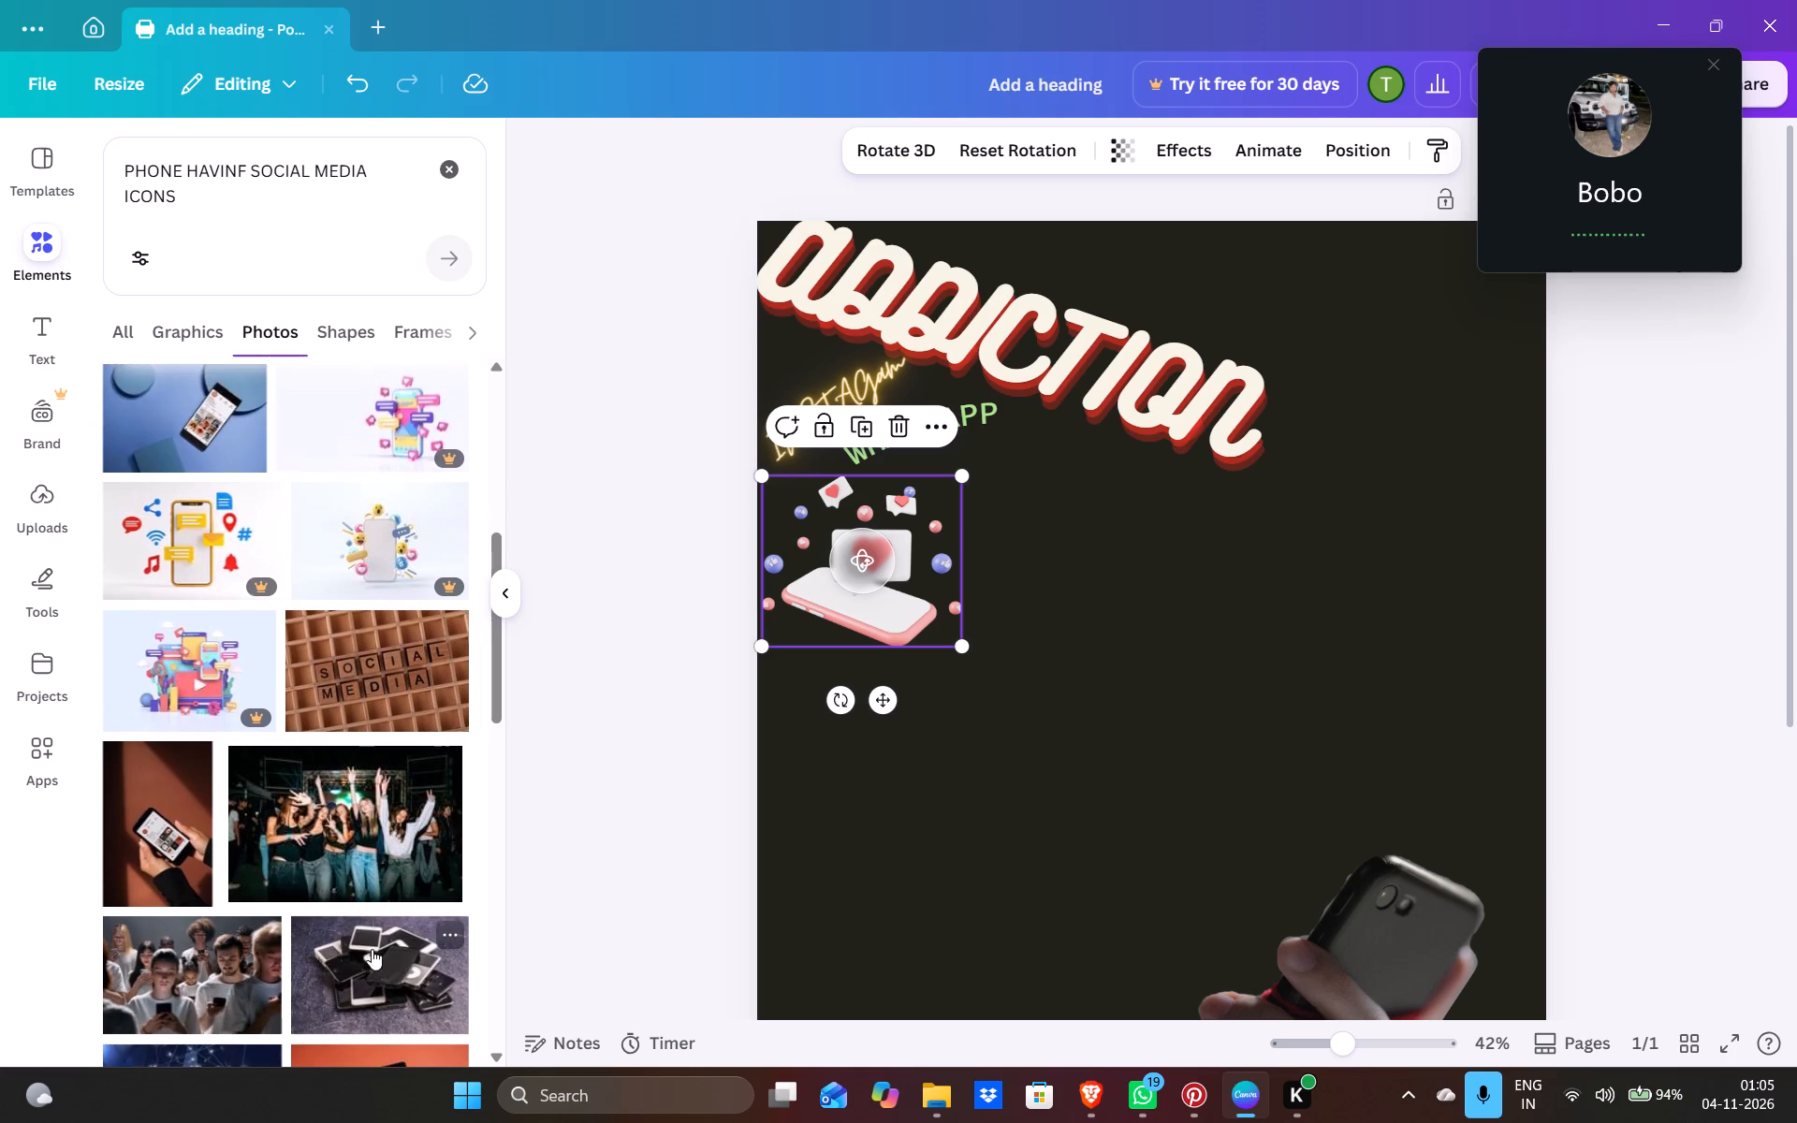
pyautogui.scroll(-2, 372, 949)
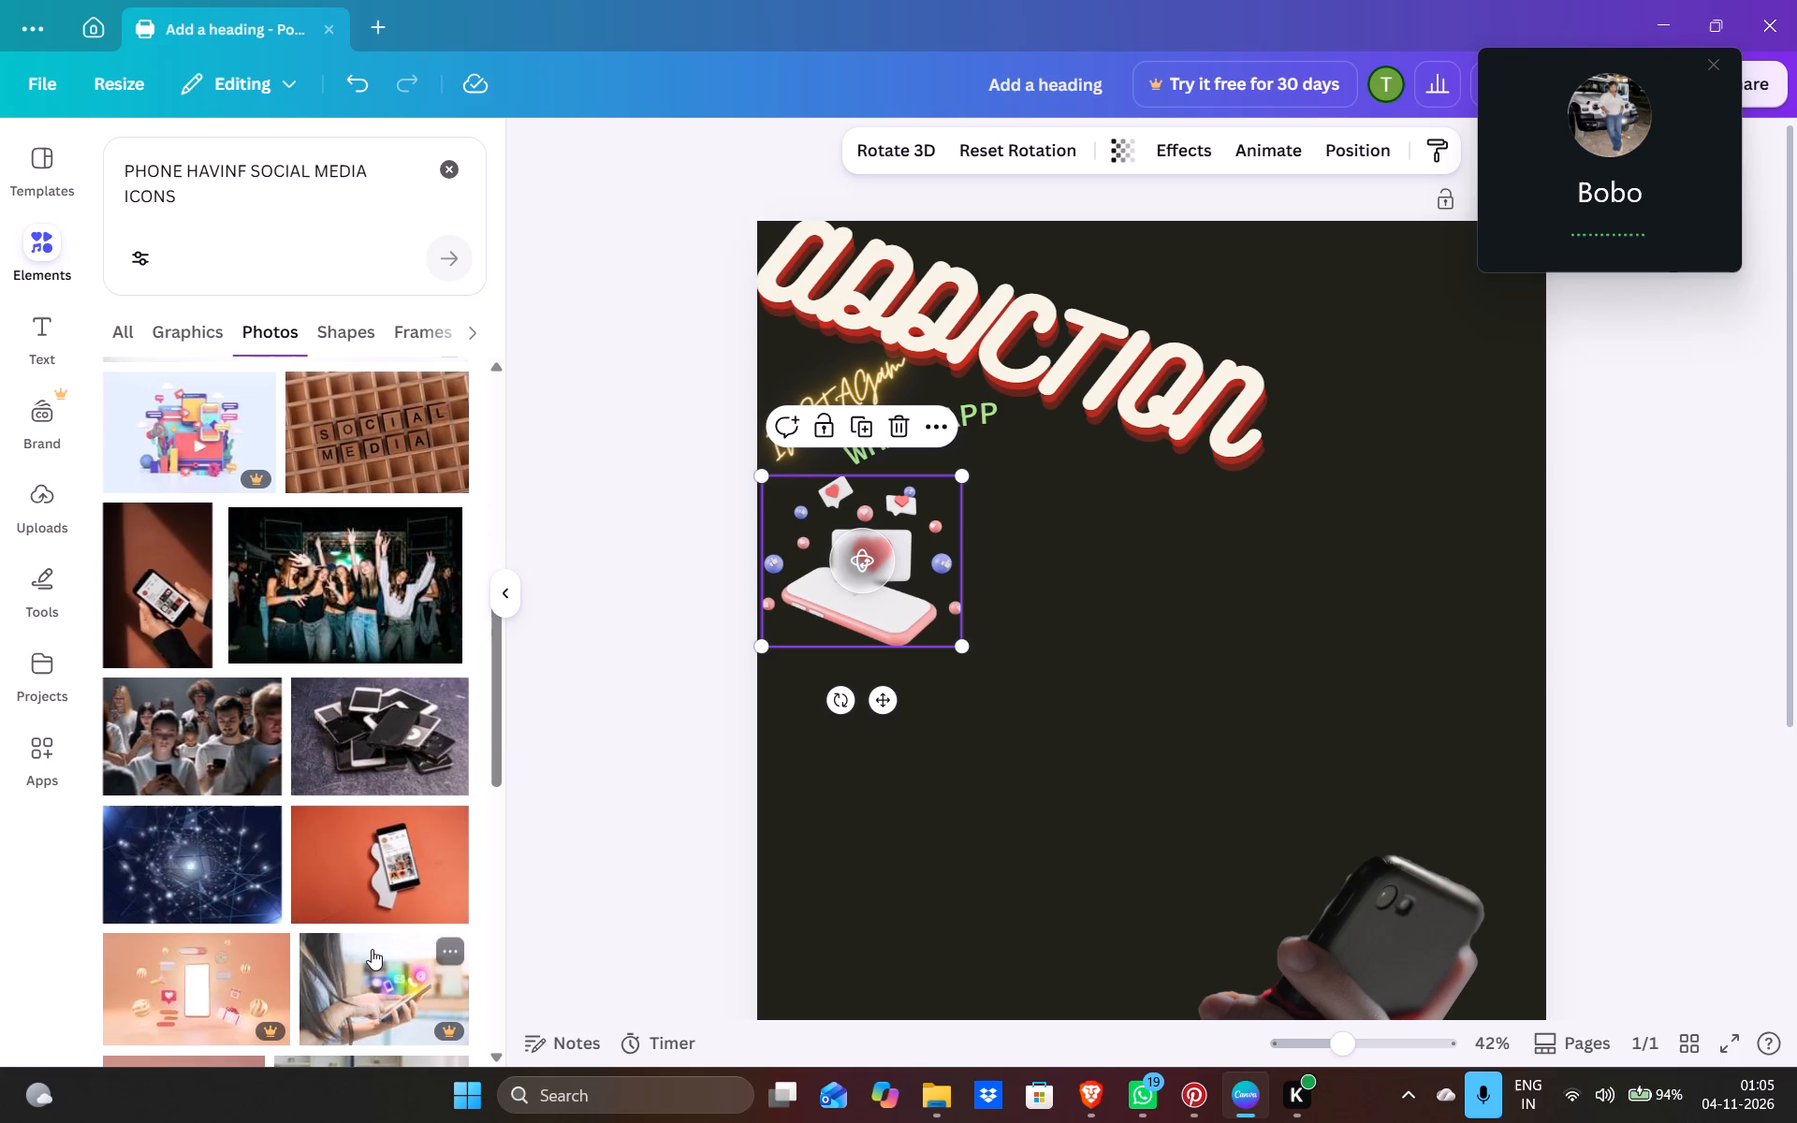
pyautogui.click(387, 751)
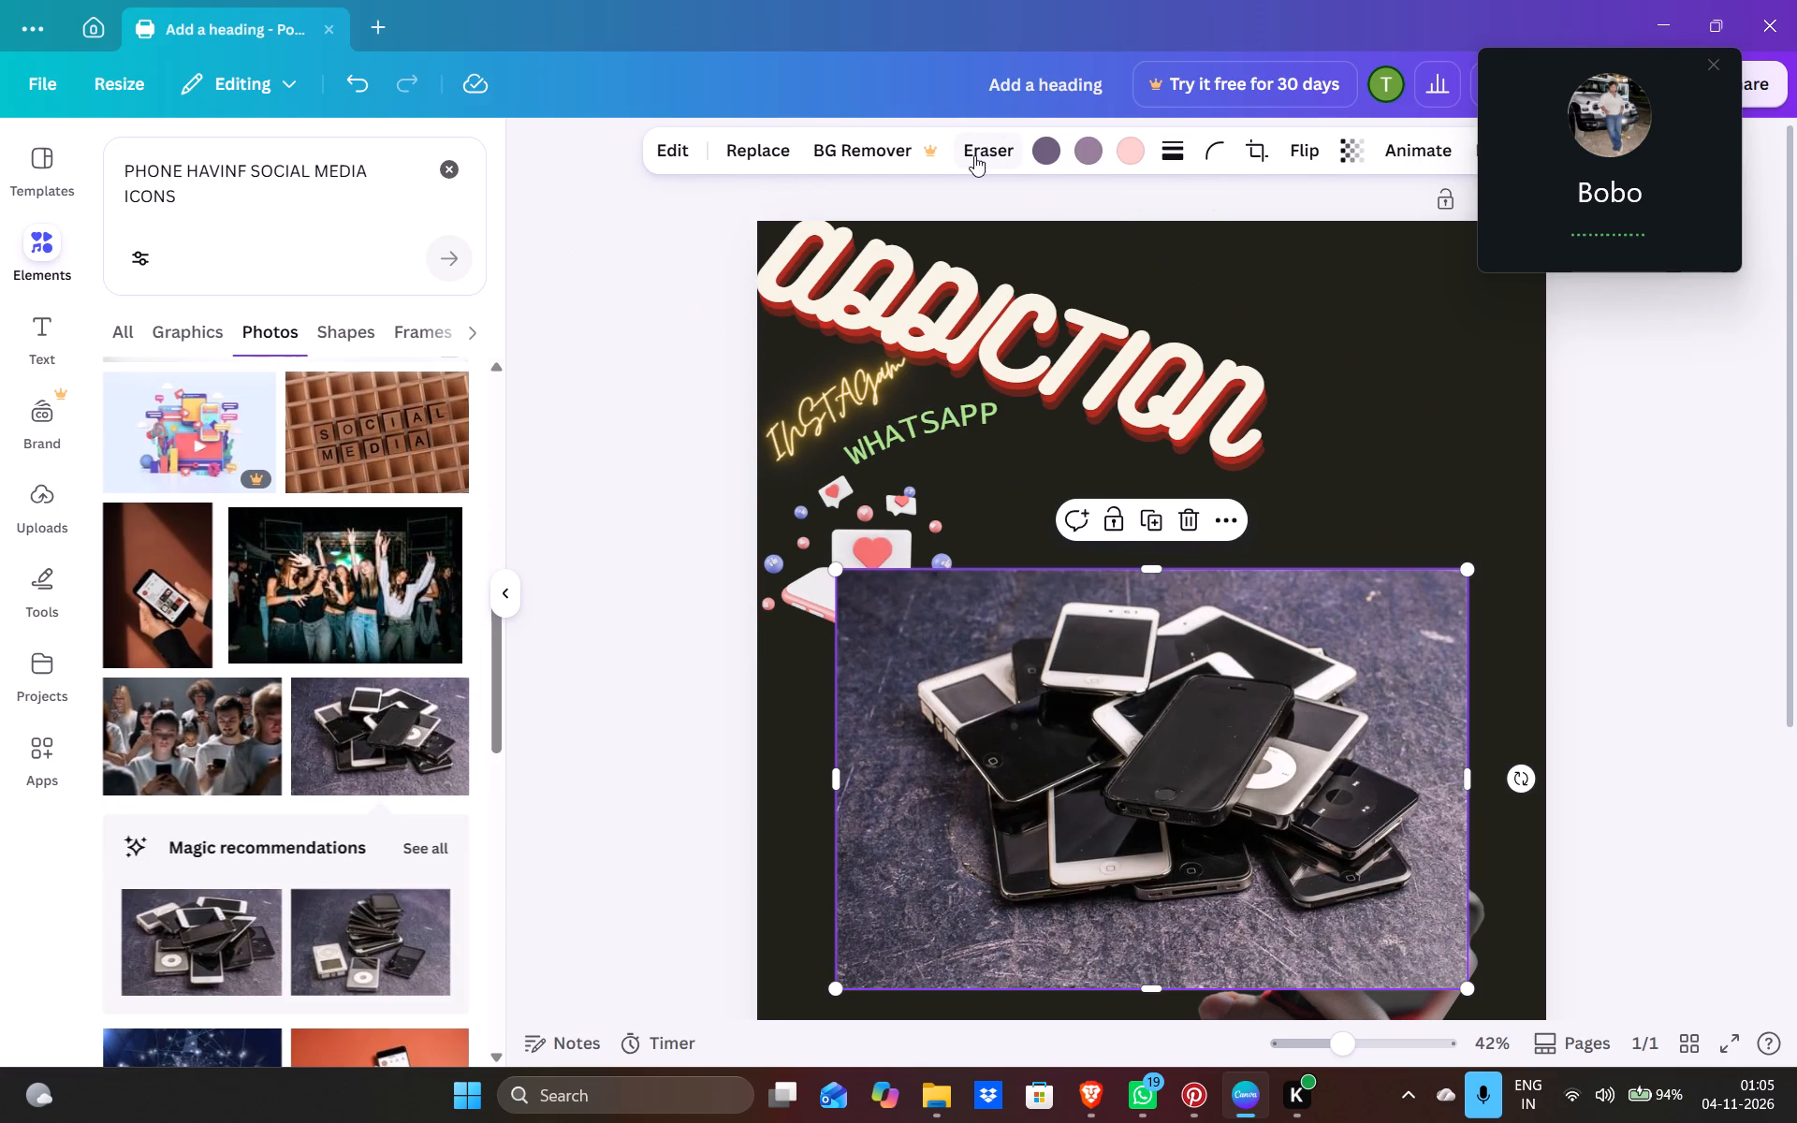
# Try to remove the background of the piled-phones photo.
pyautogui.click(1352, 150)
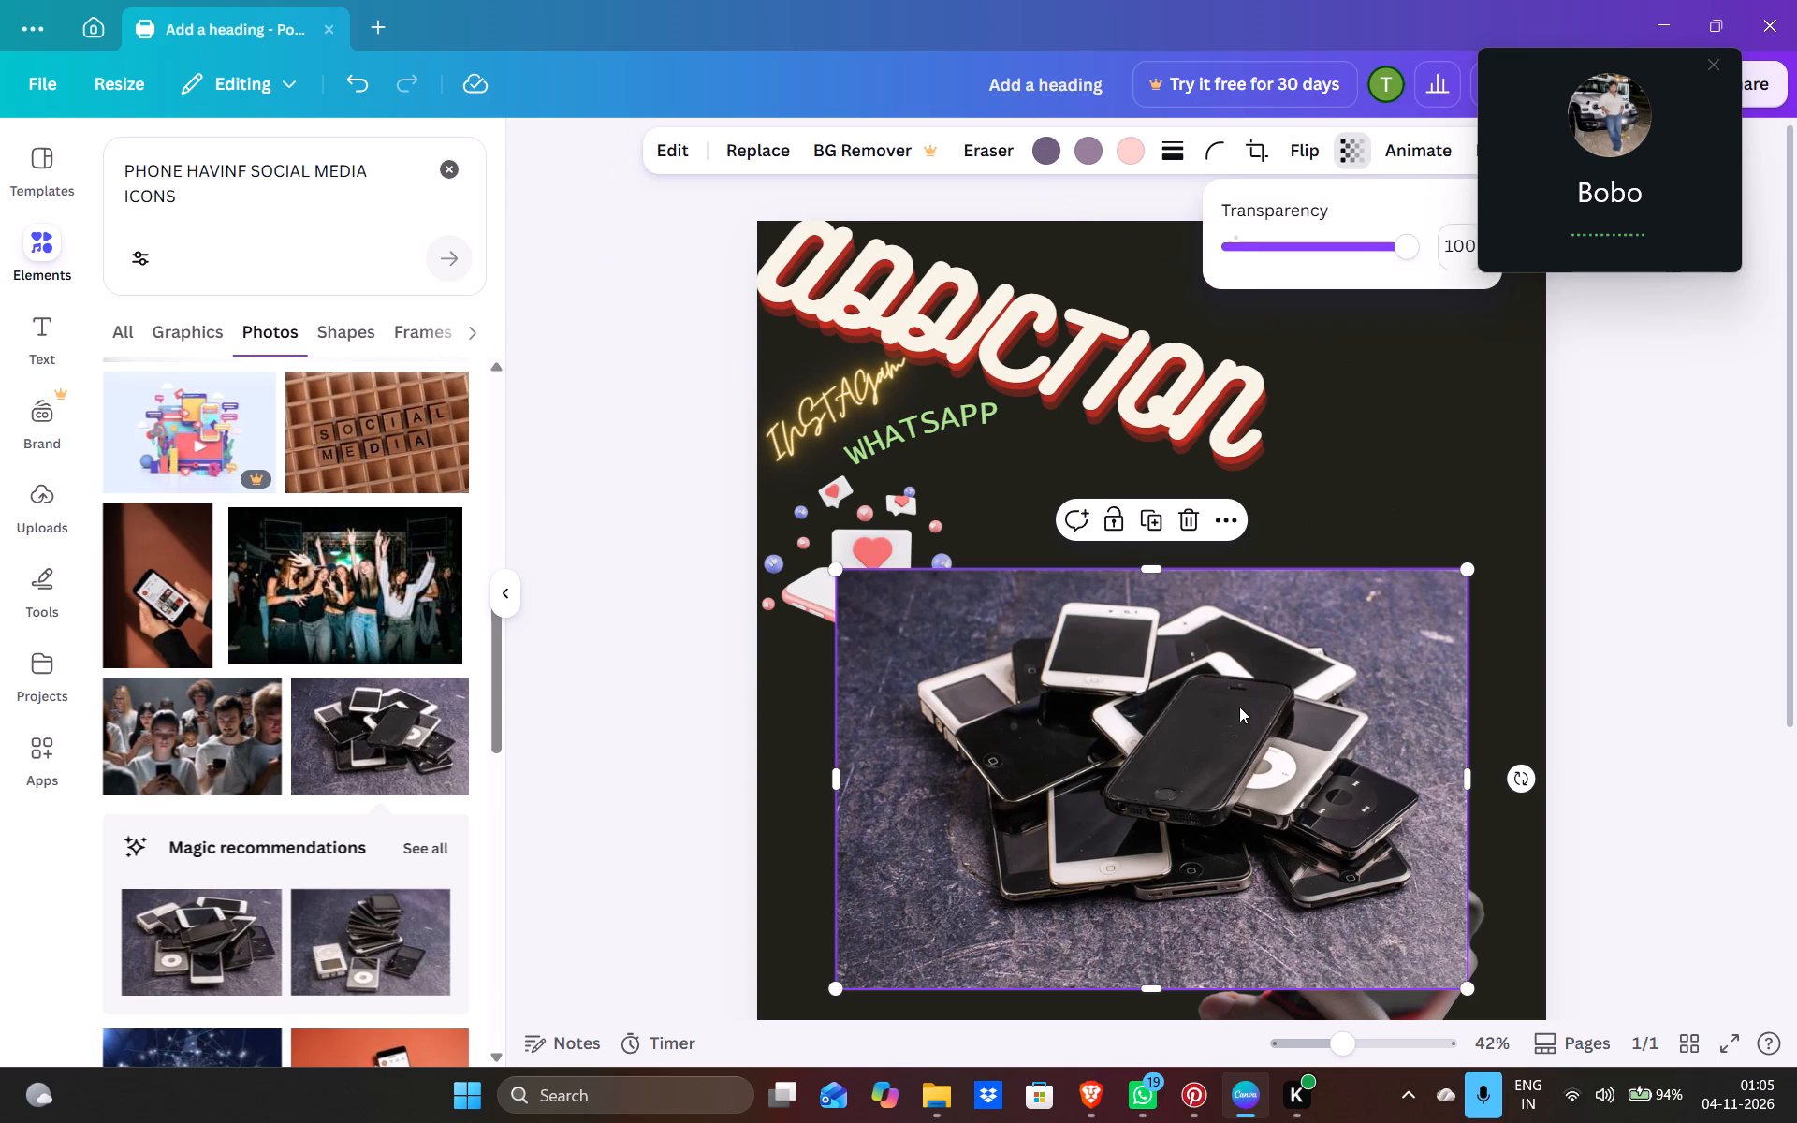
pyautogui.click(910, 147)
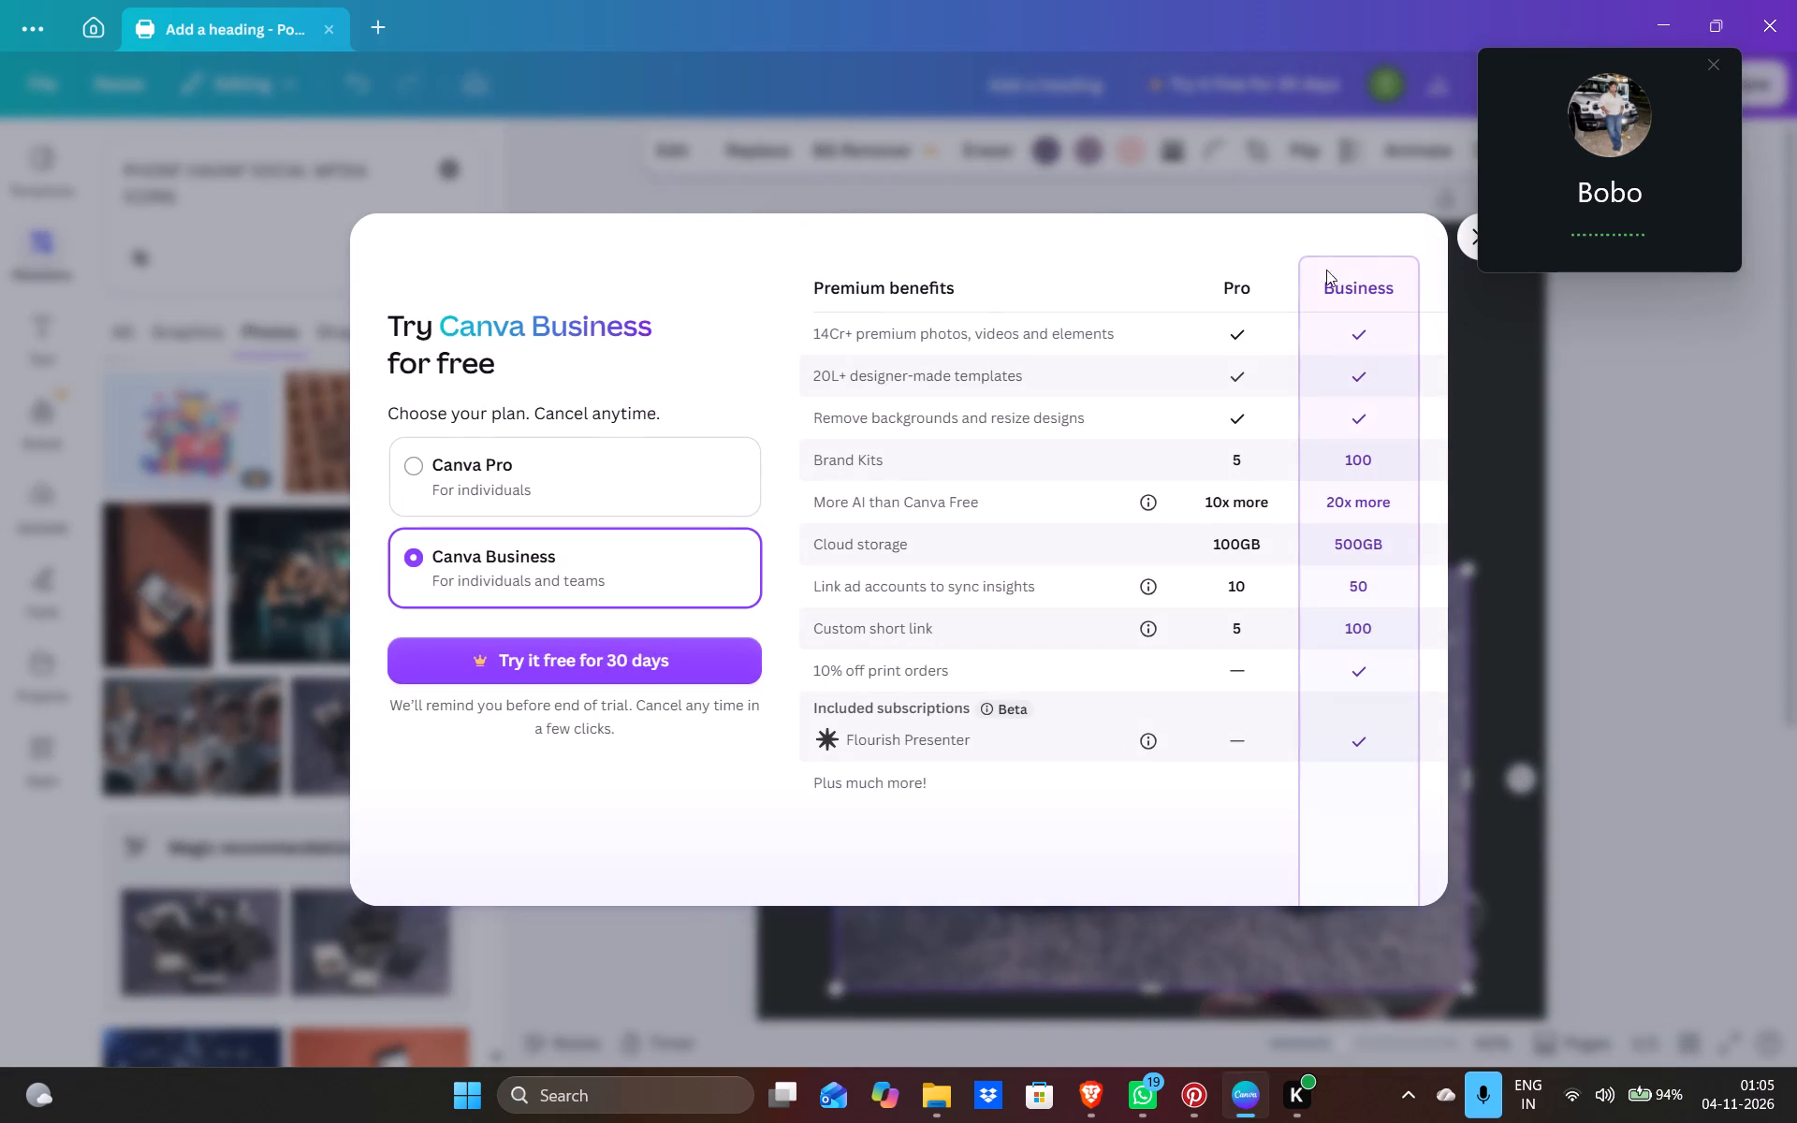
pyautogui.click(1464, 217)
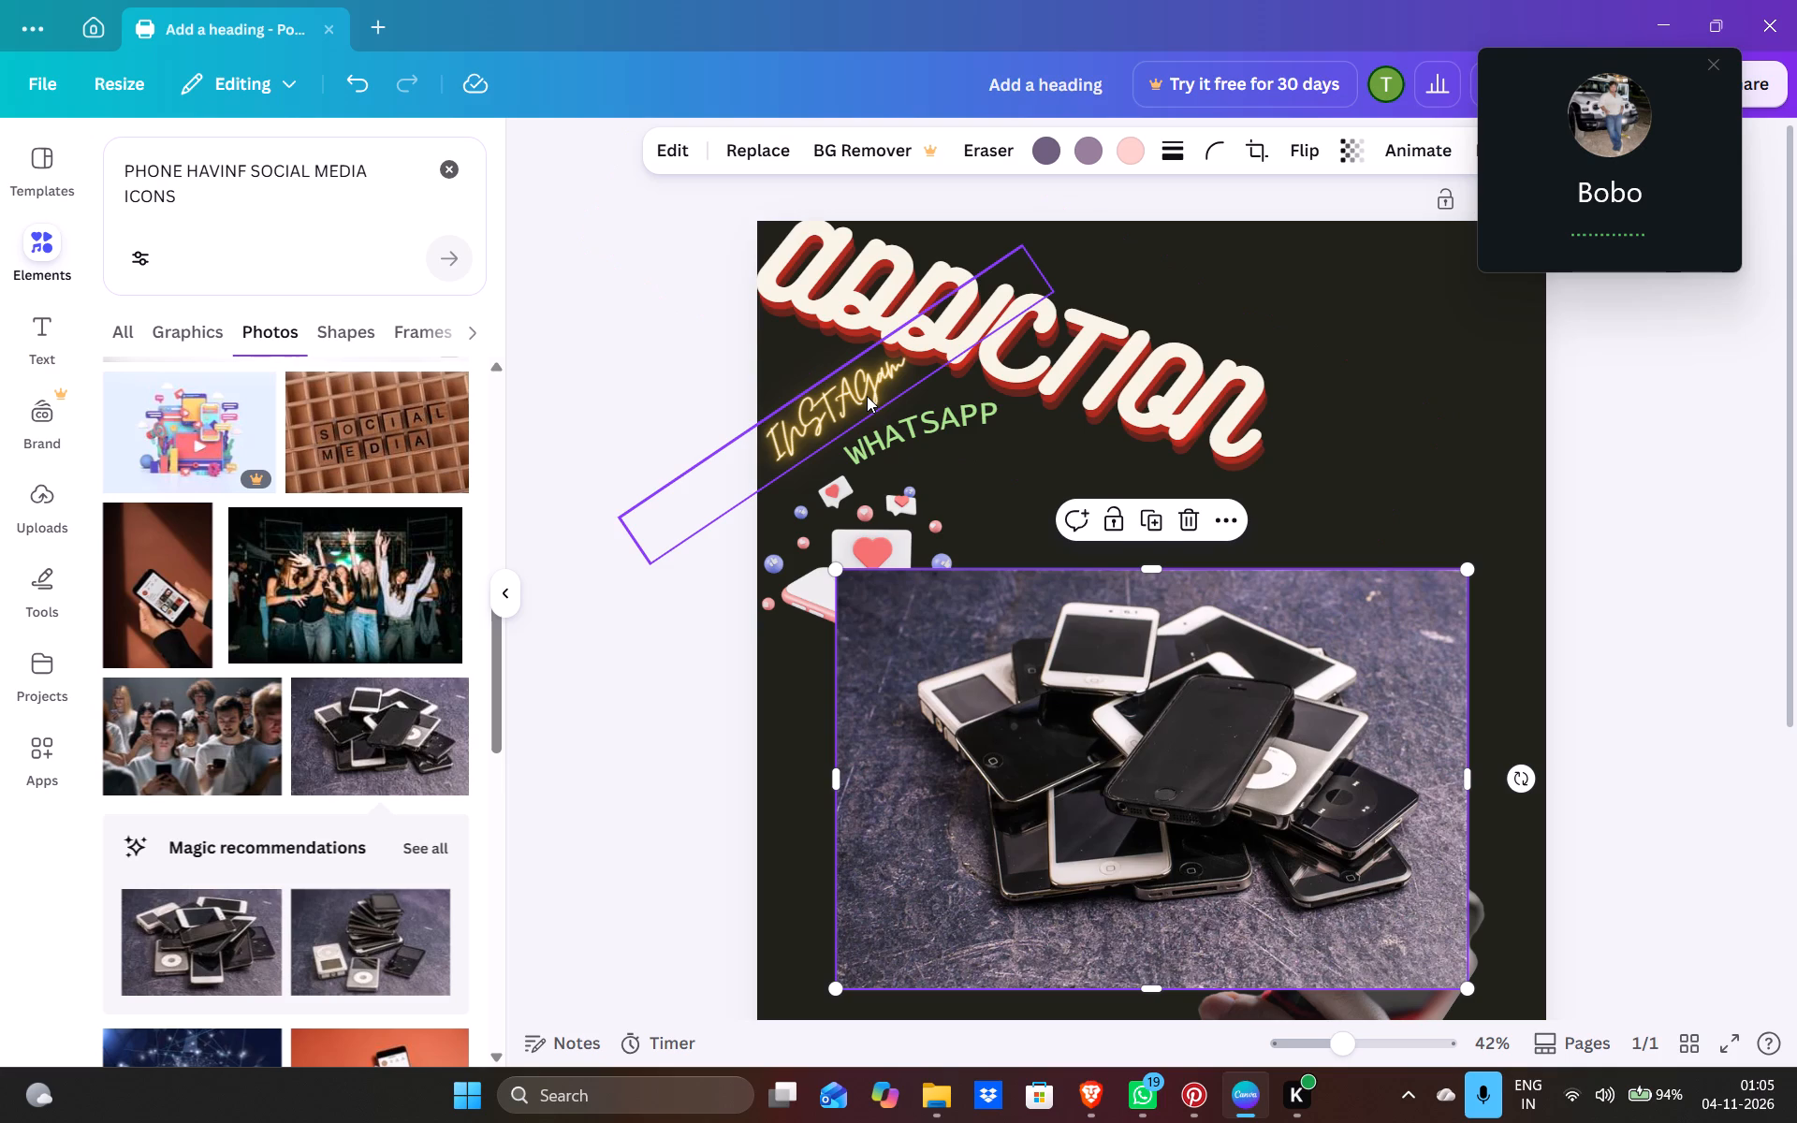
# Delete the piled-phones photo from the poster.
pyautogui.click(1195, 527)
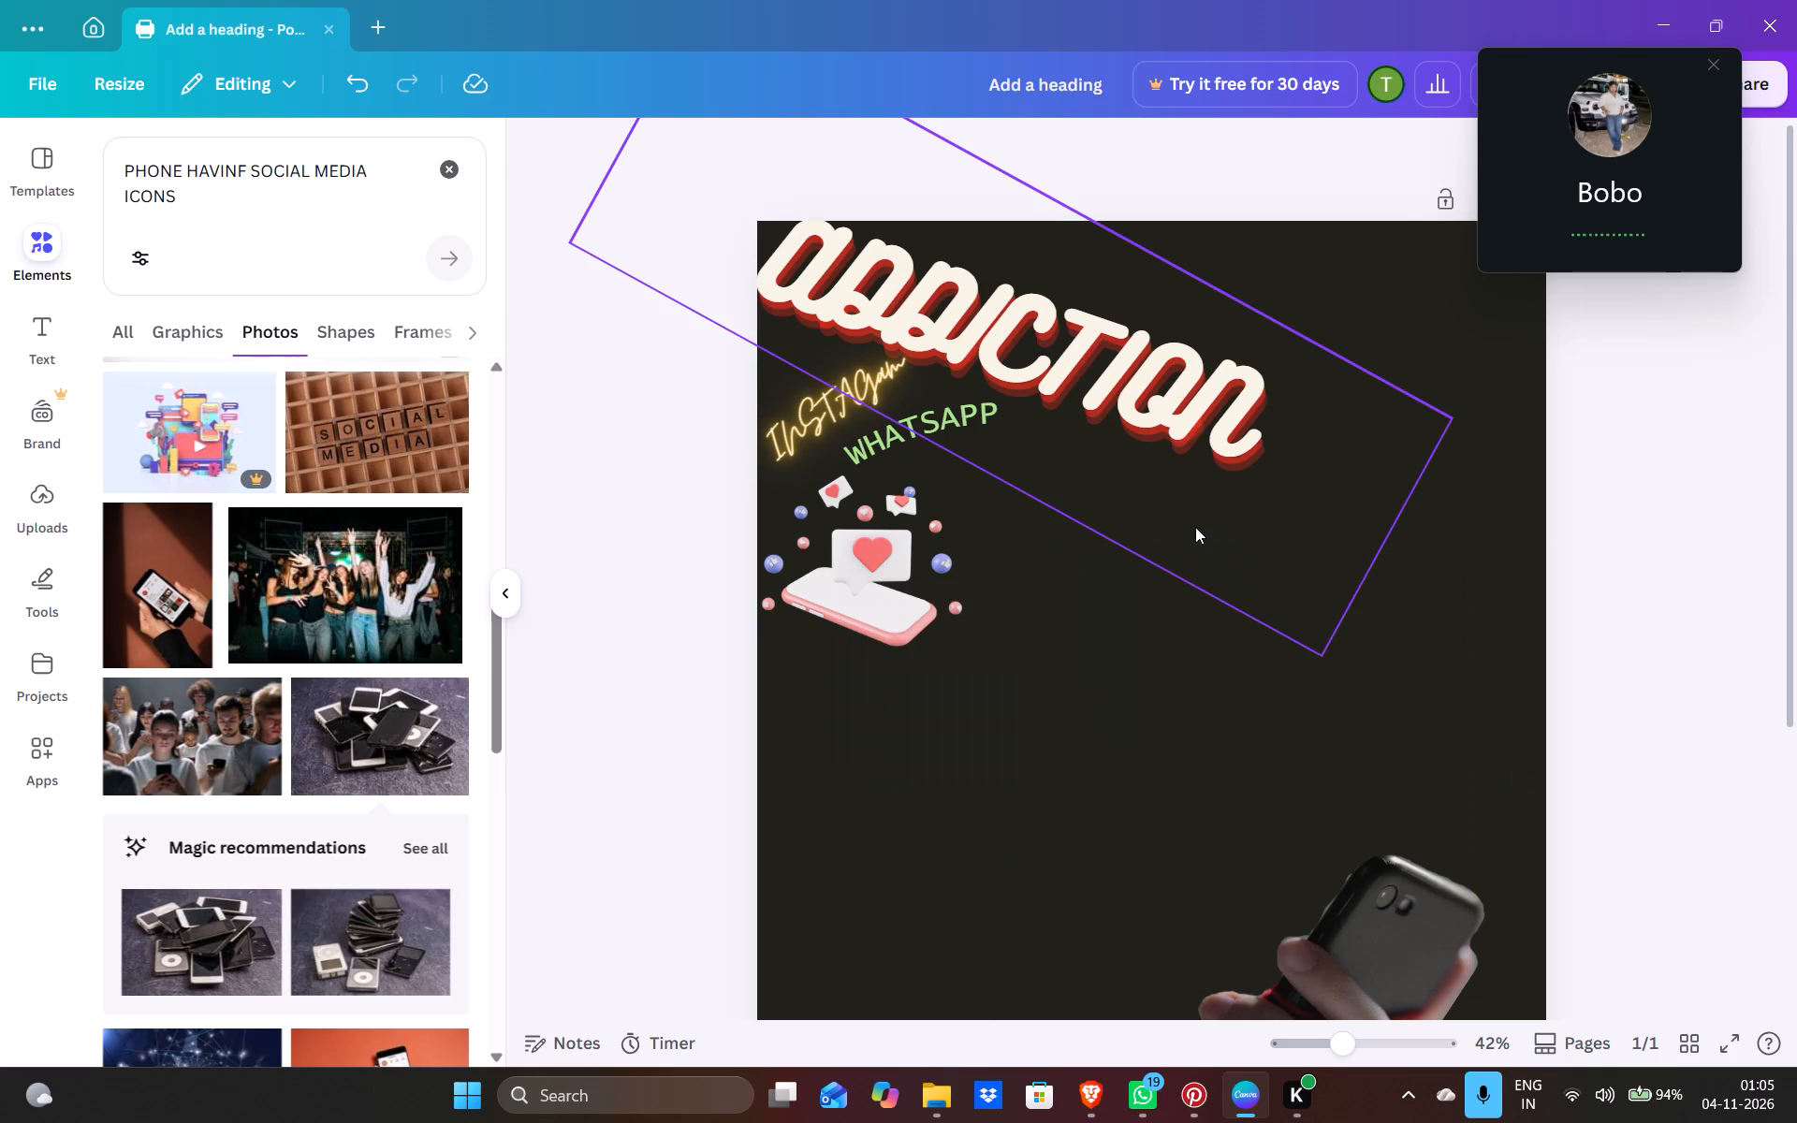
# Search the elements for "smart phone" using the recent search and show only the 3D results.
pyautogui.click(450, 170)
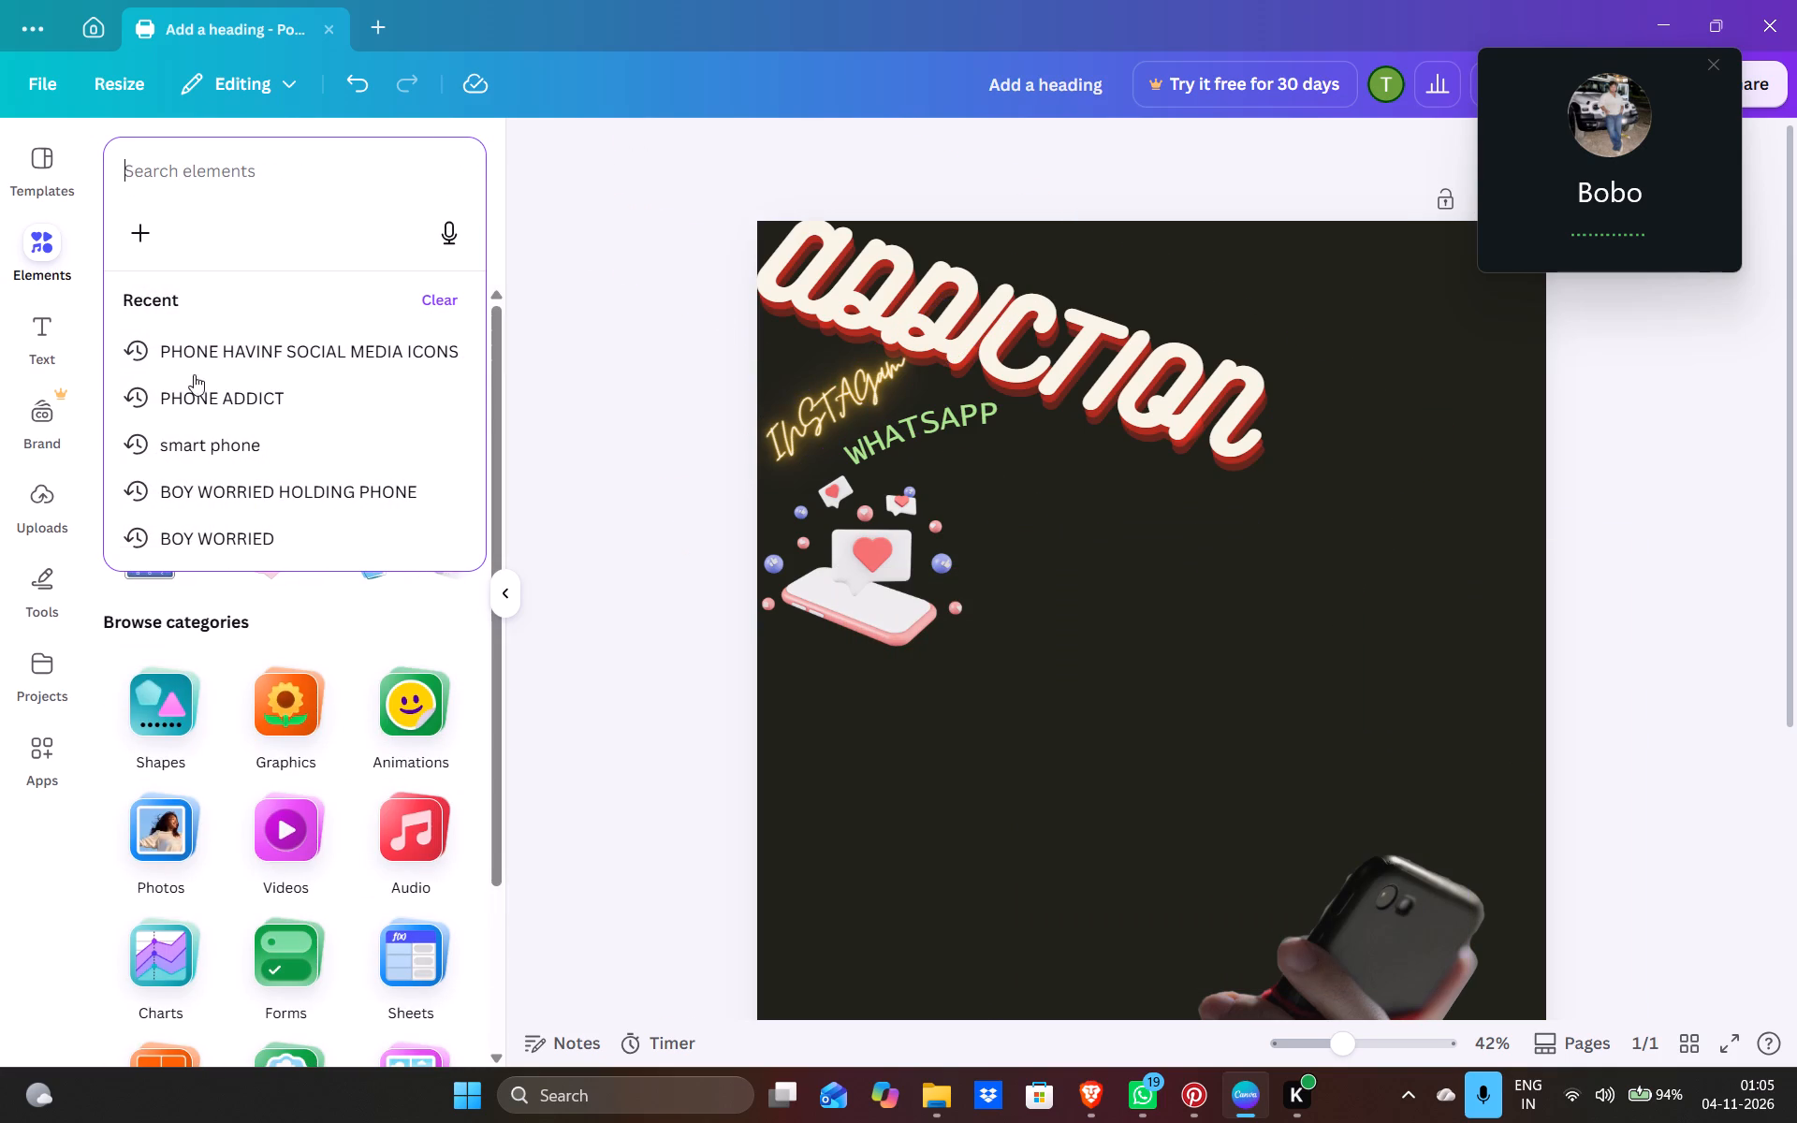
pyautogui.click(245, 423)
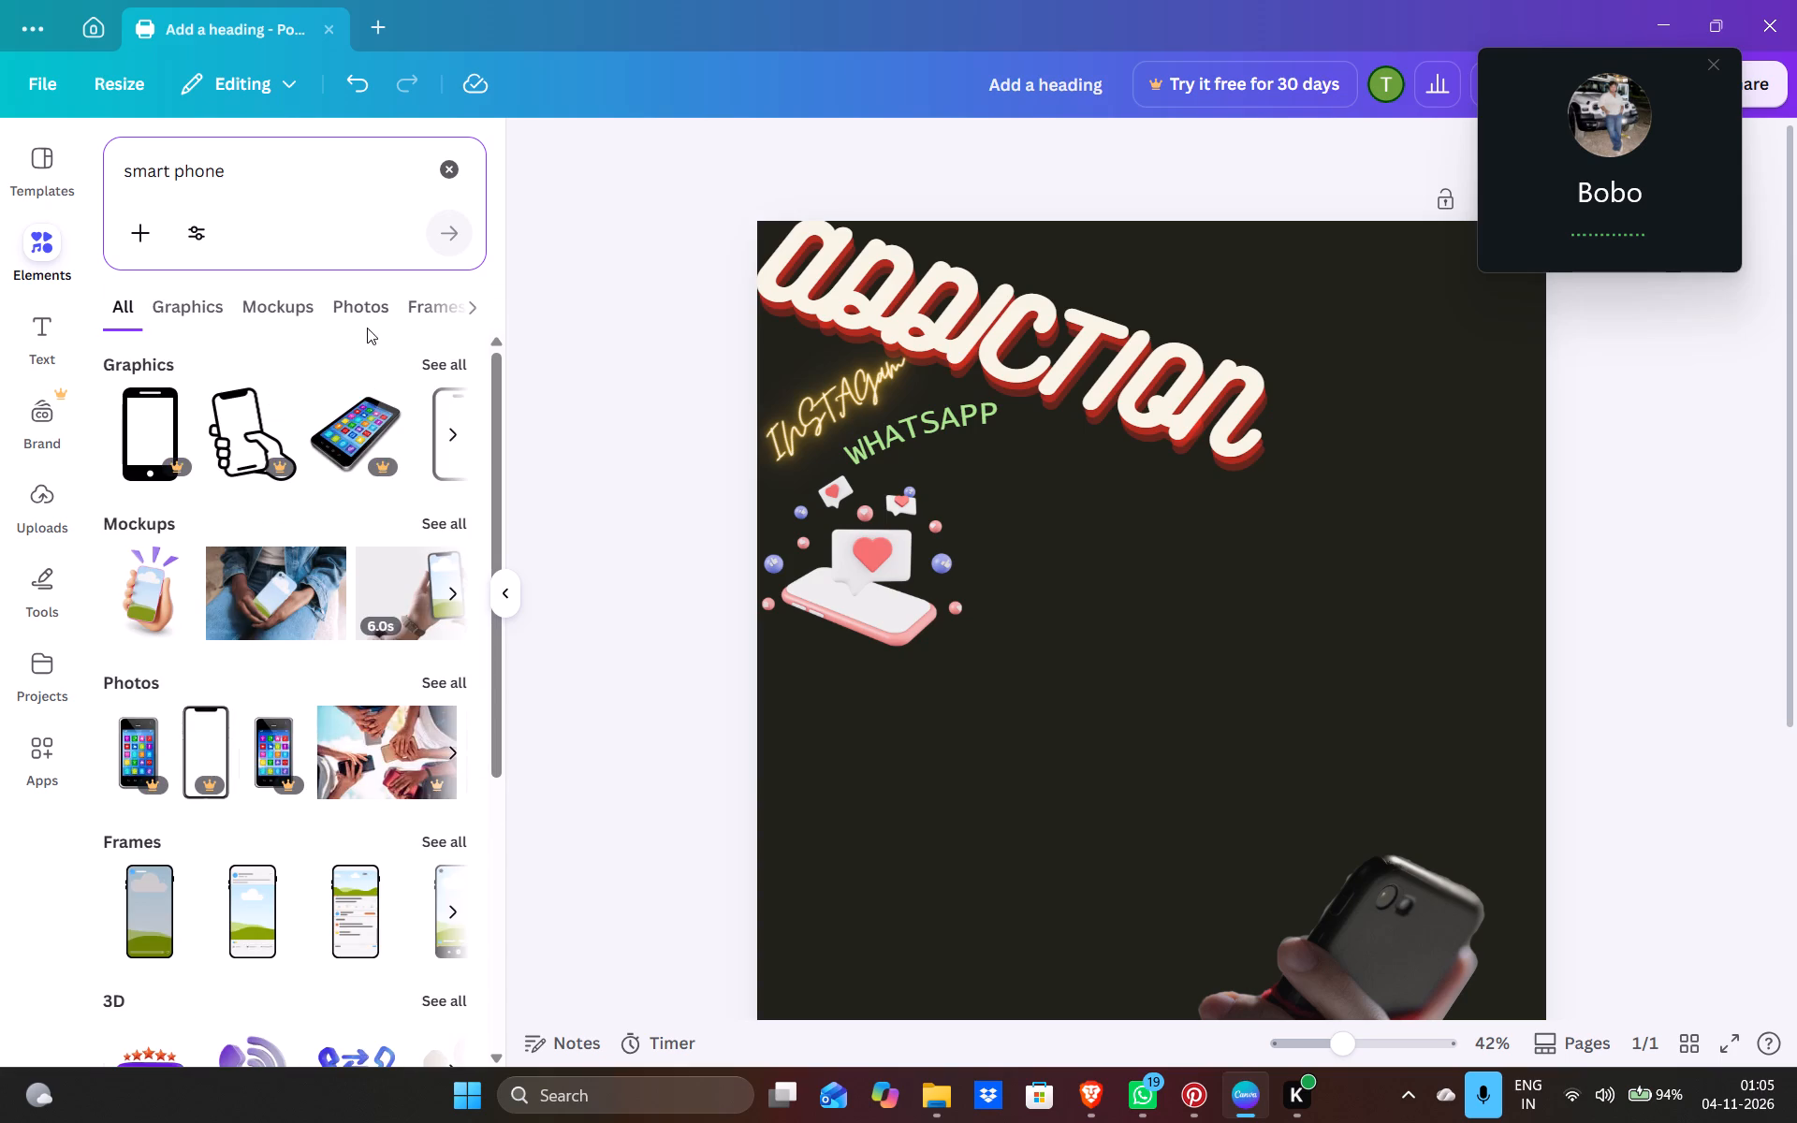
pyautogui.click(450, 299)
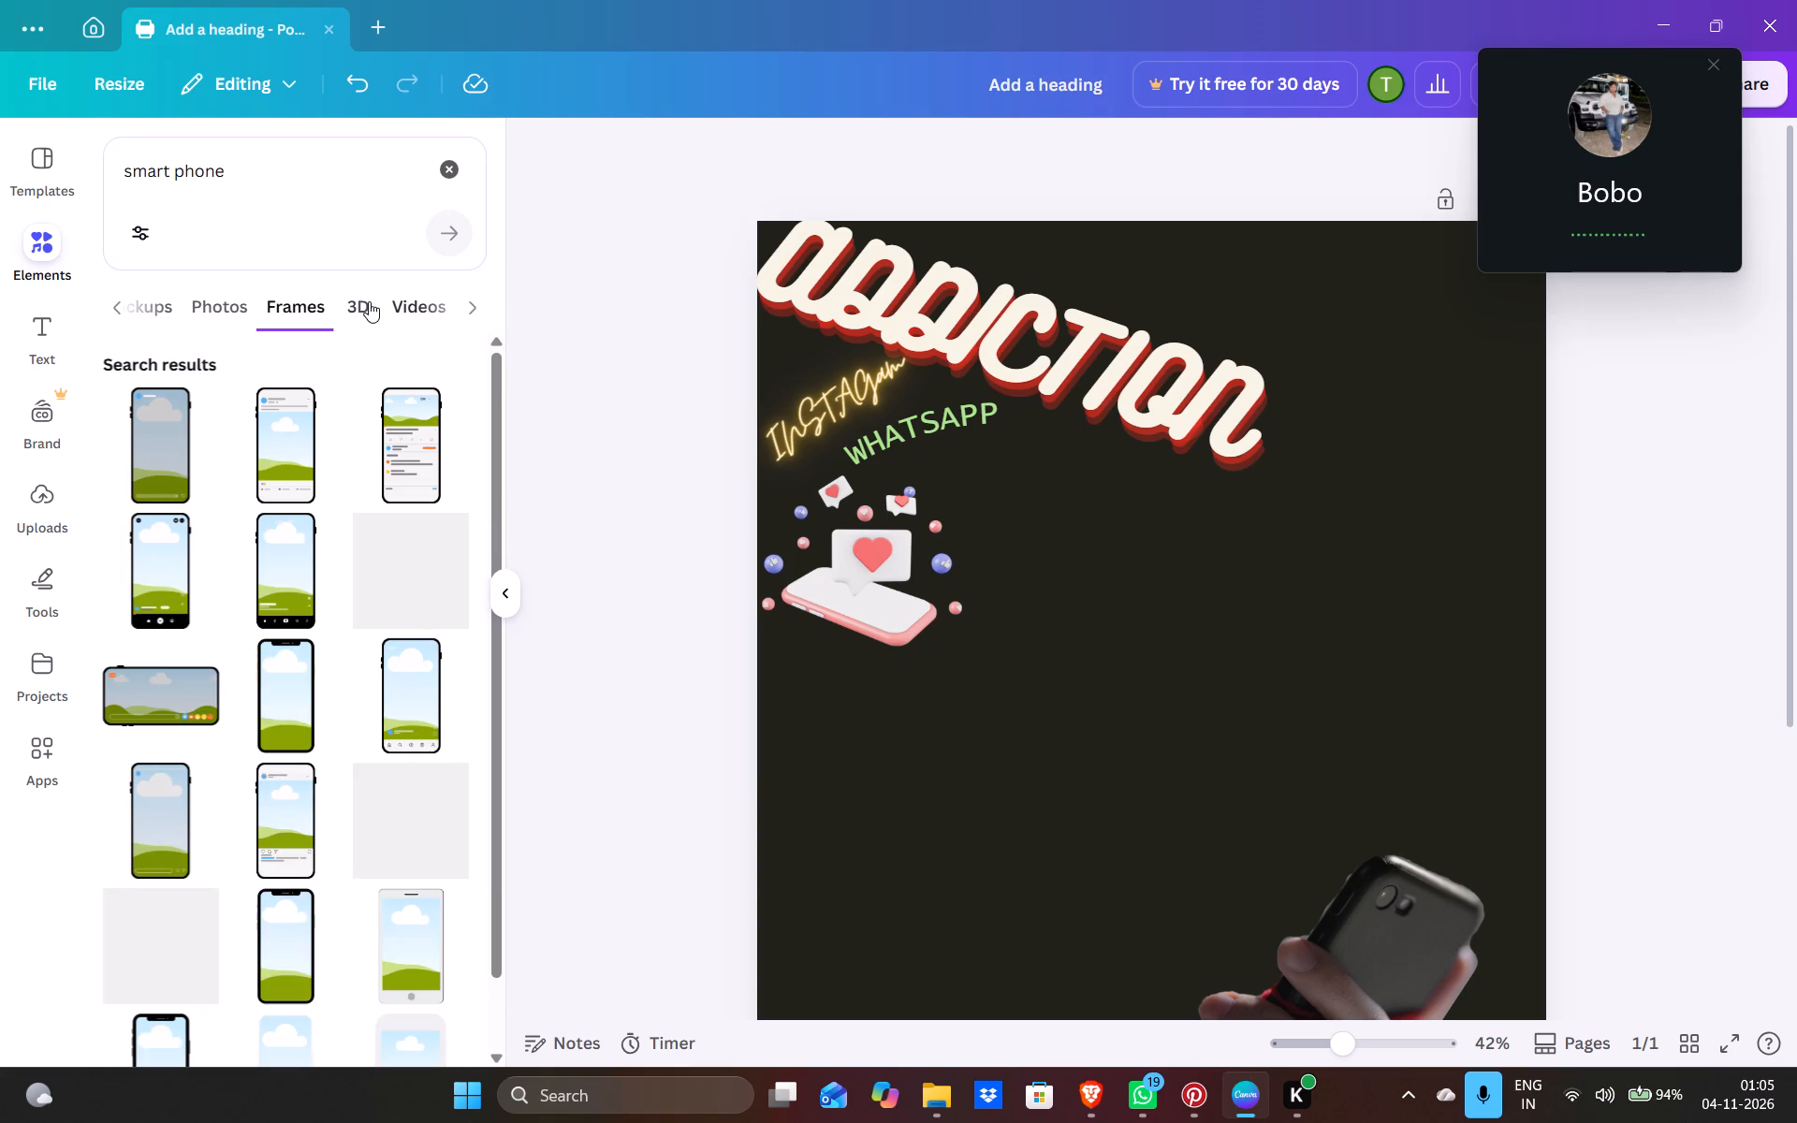
pyautogui.click(368, 301)
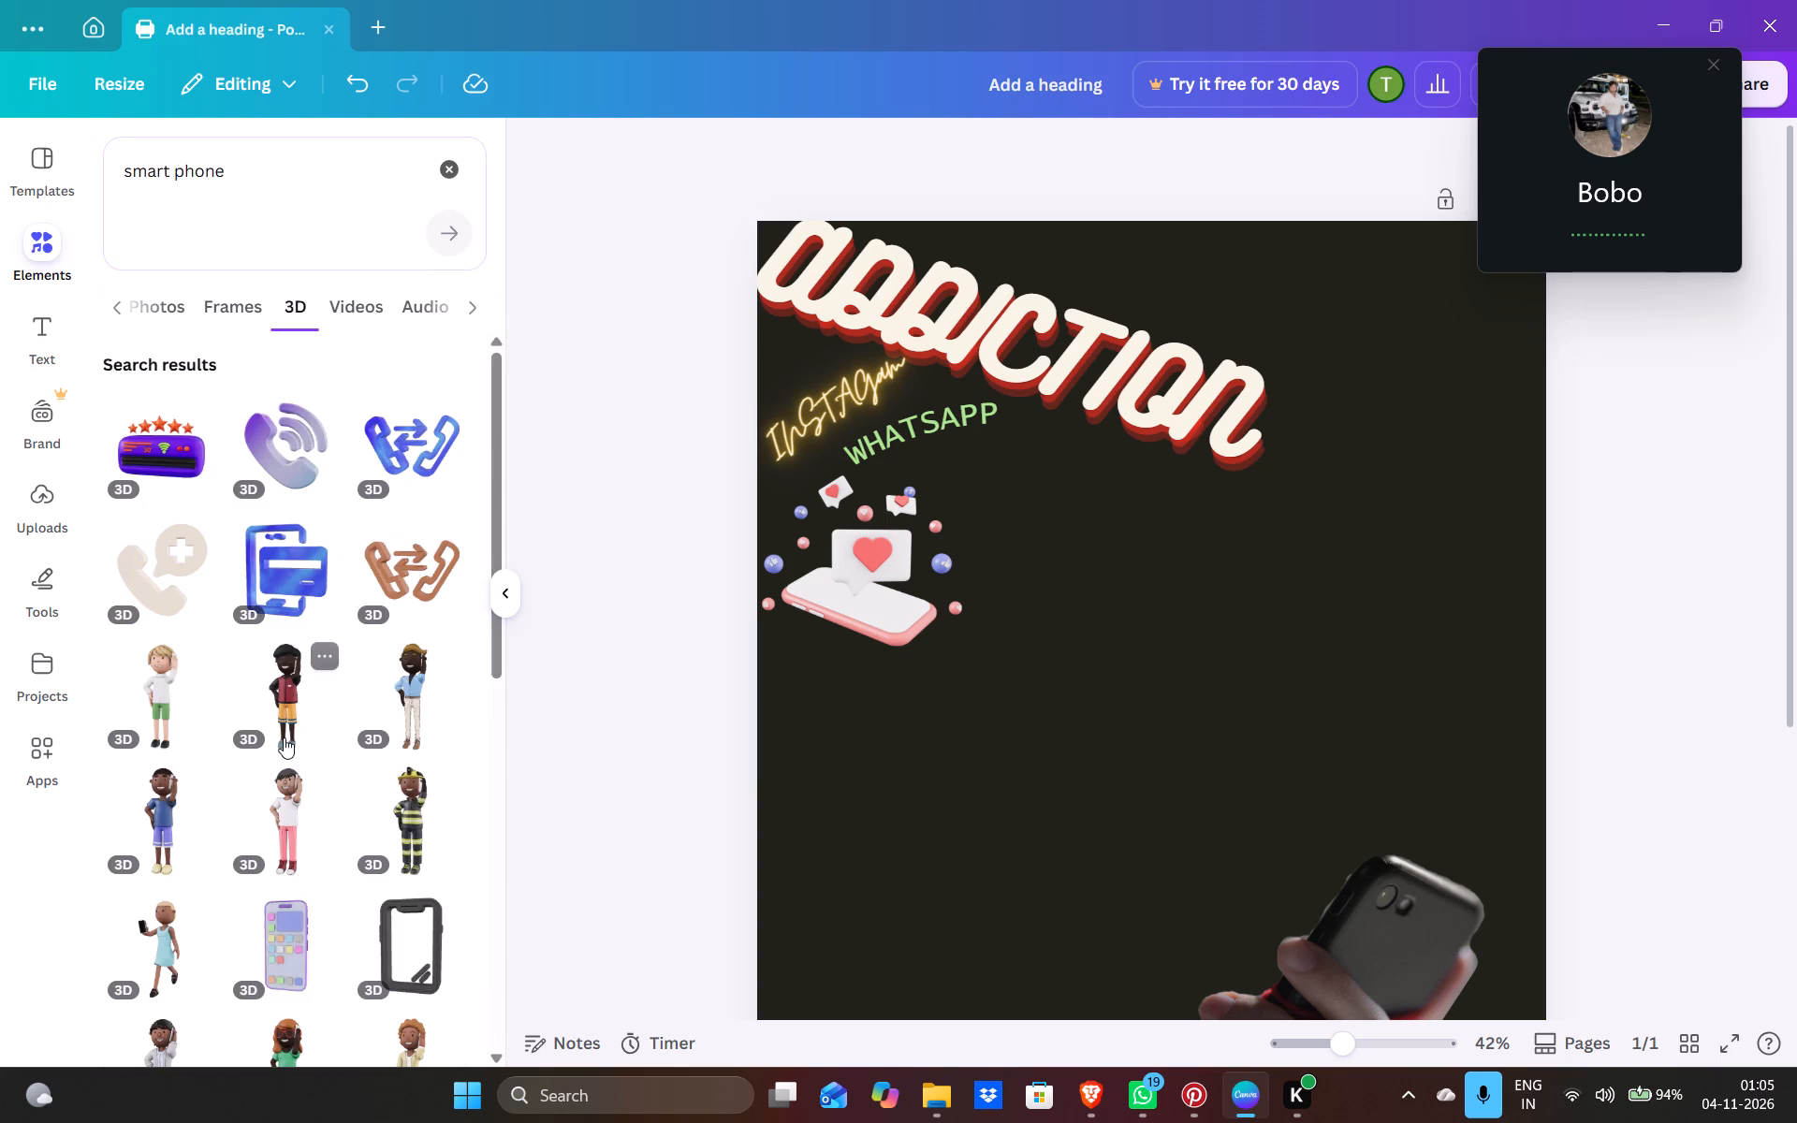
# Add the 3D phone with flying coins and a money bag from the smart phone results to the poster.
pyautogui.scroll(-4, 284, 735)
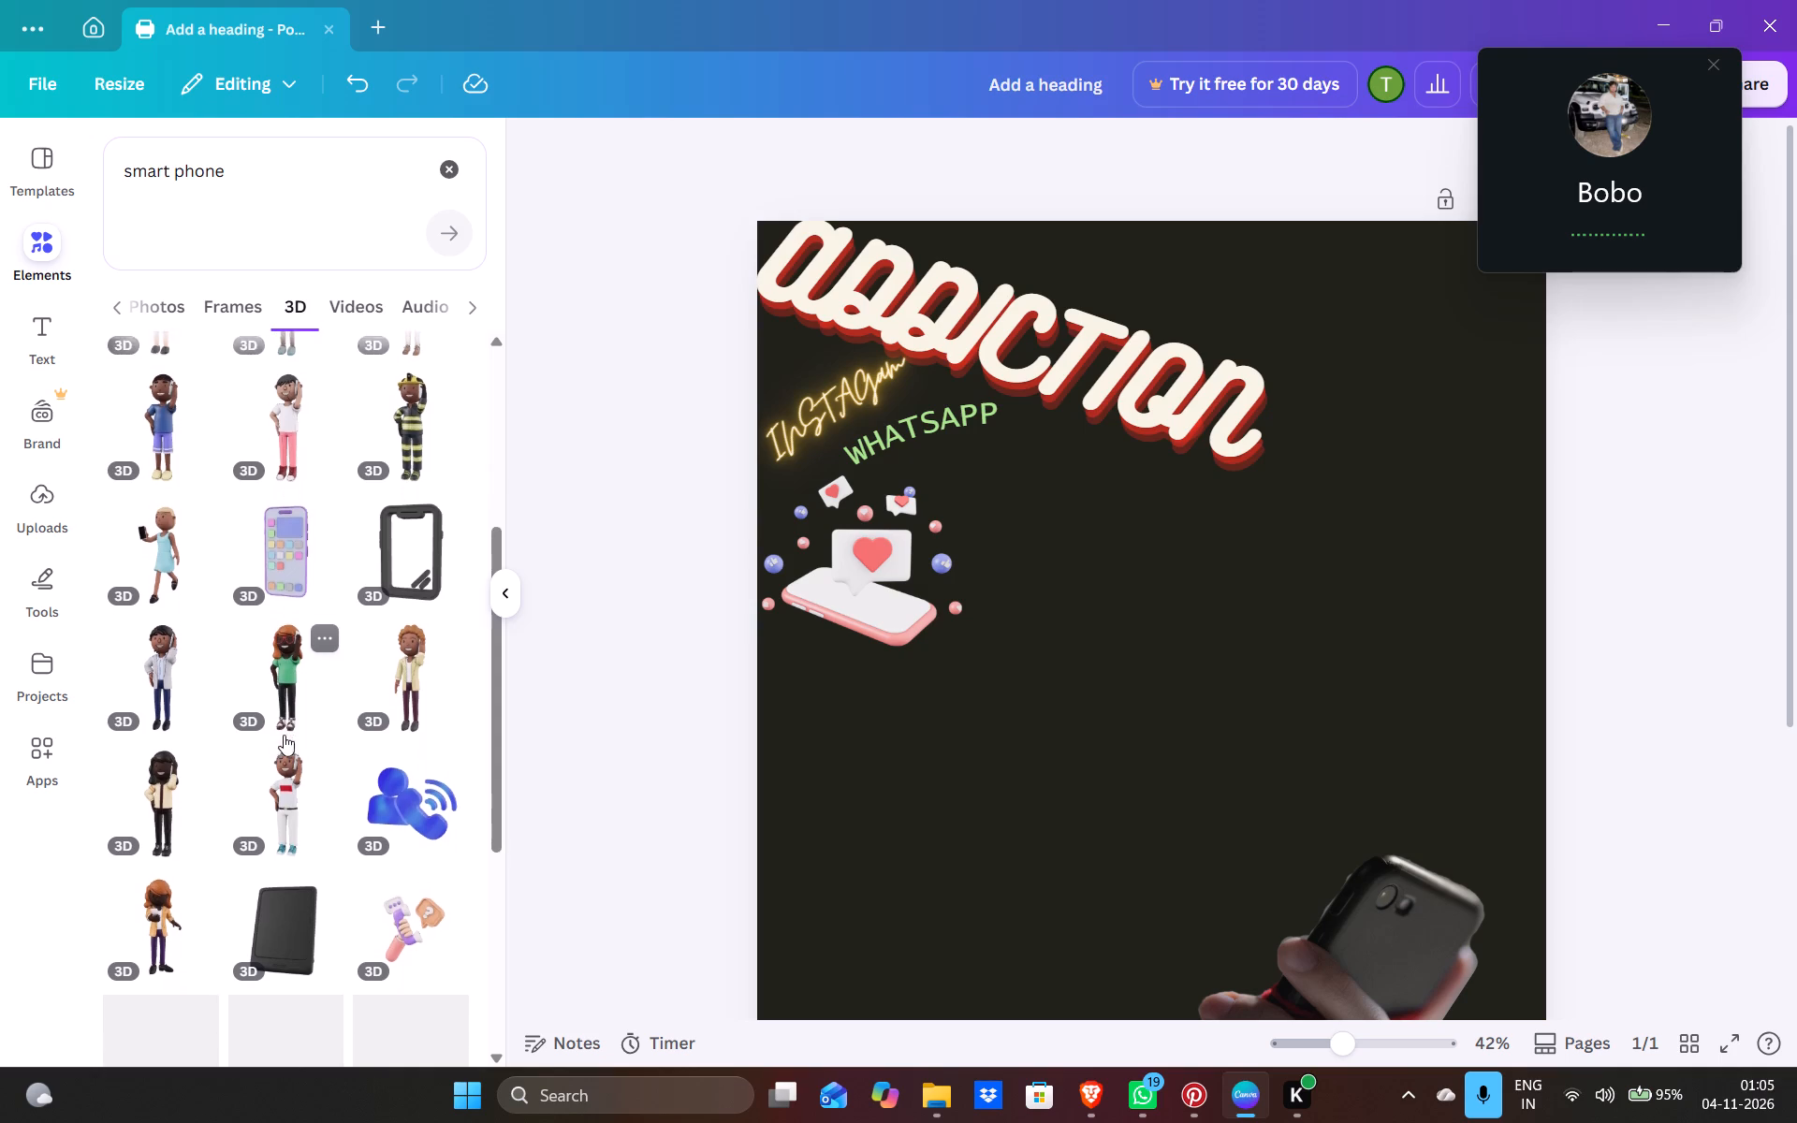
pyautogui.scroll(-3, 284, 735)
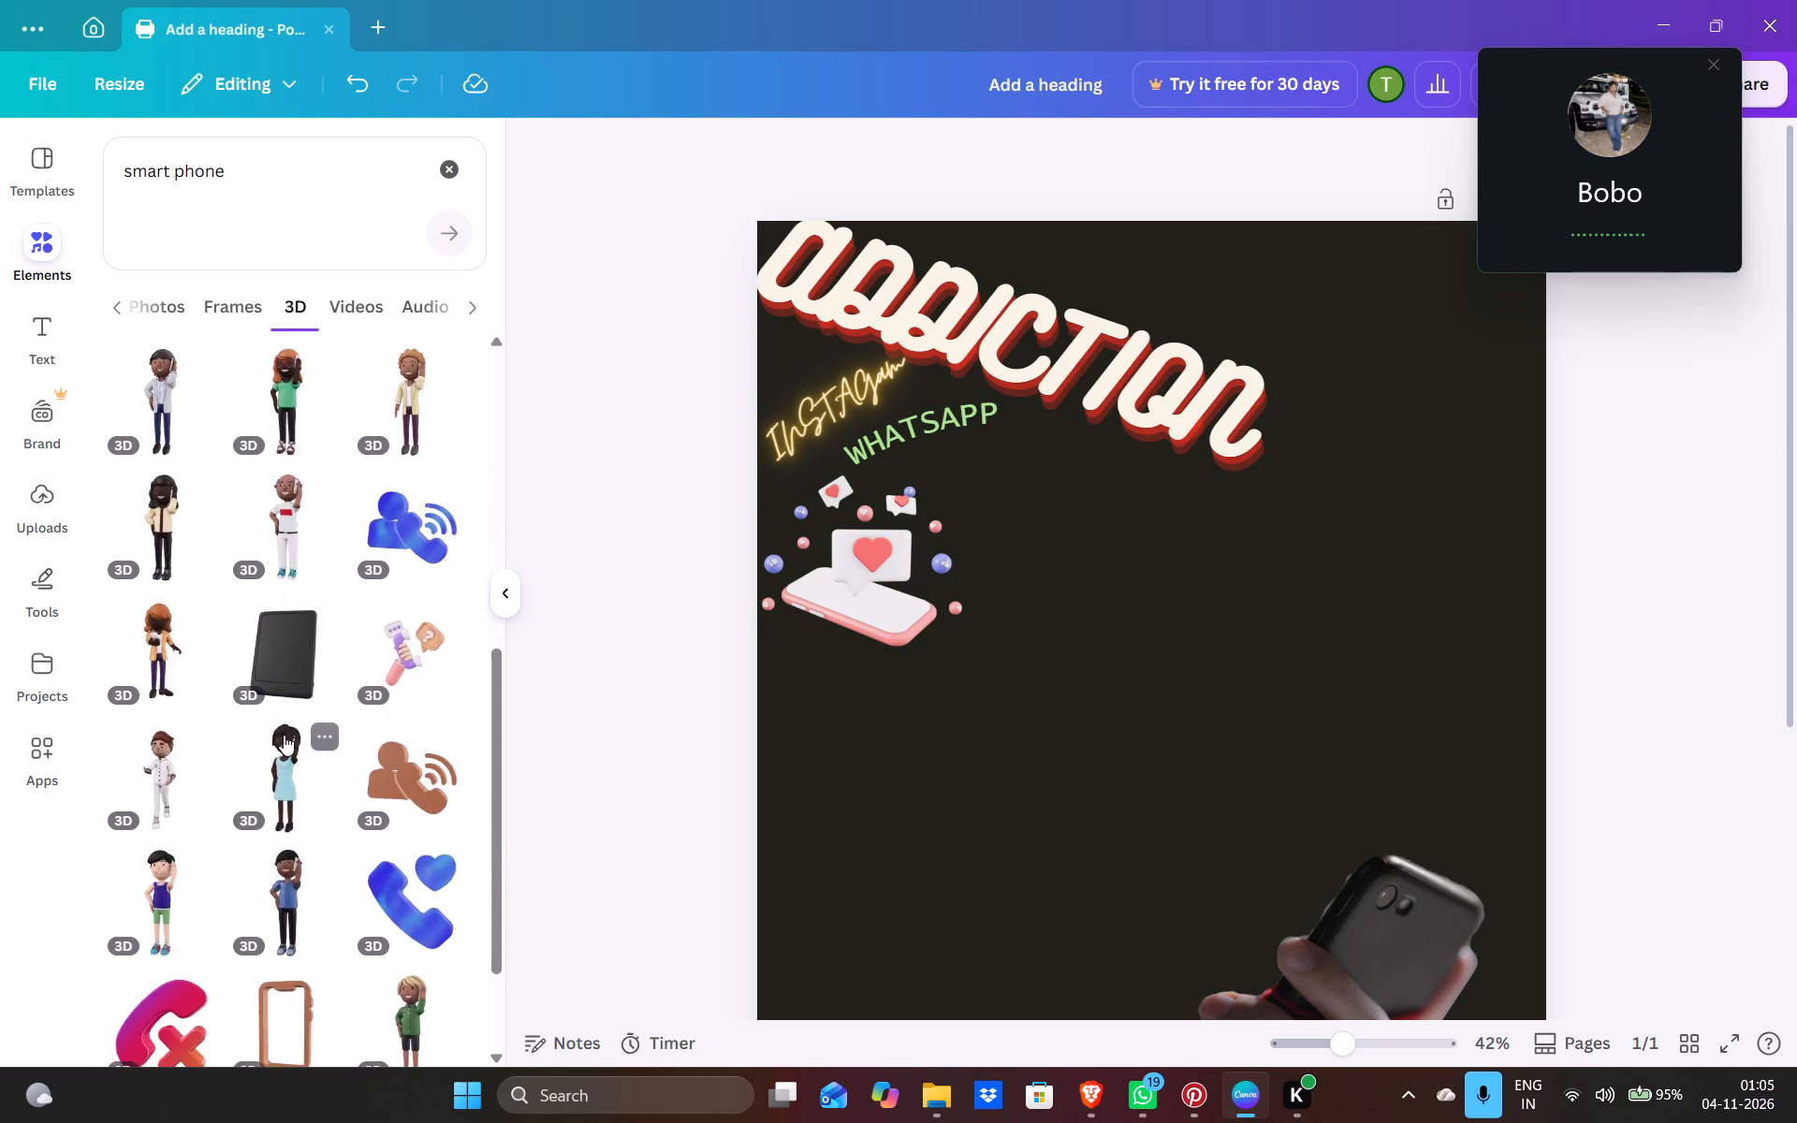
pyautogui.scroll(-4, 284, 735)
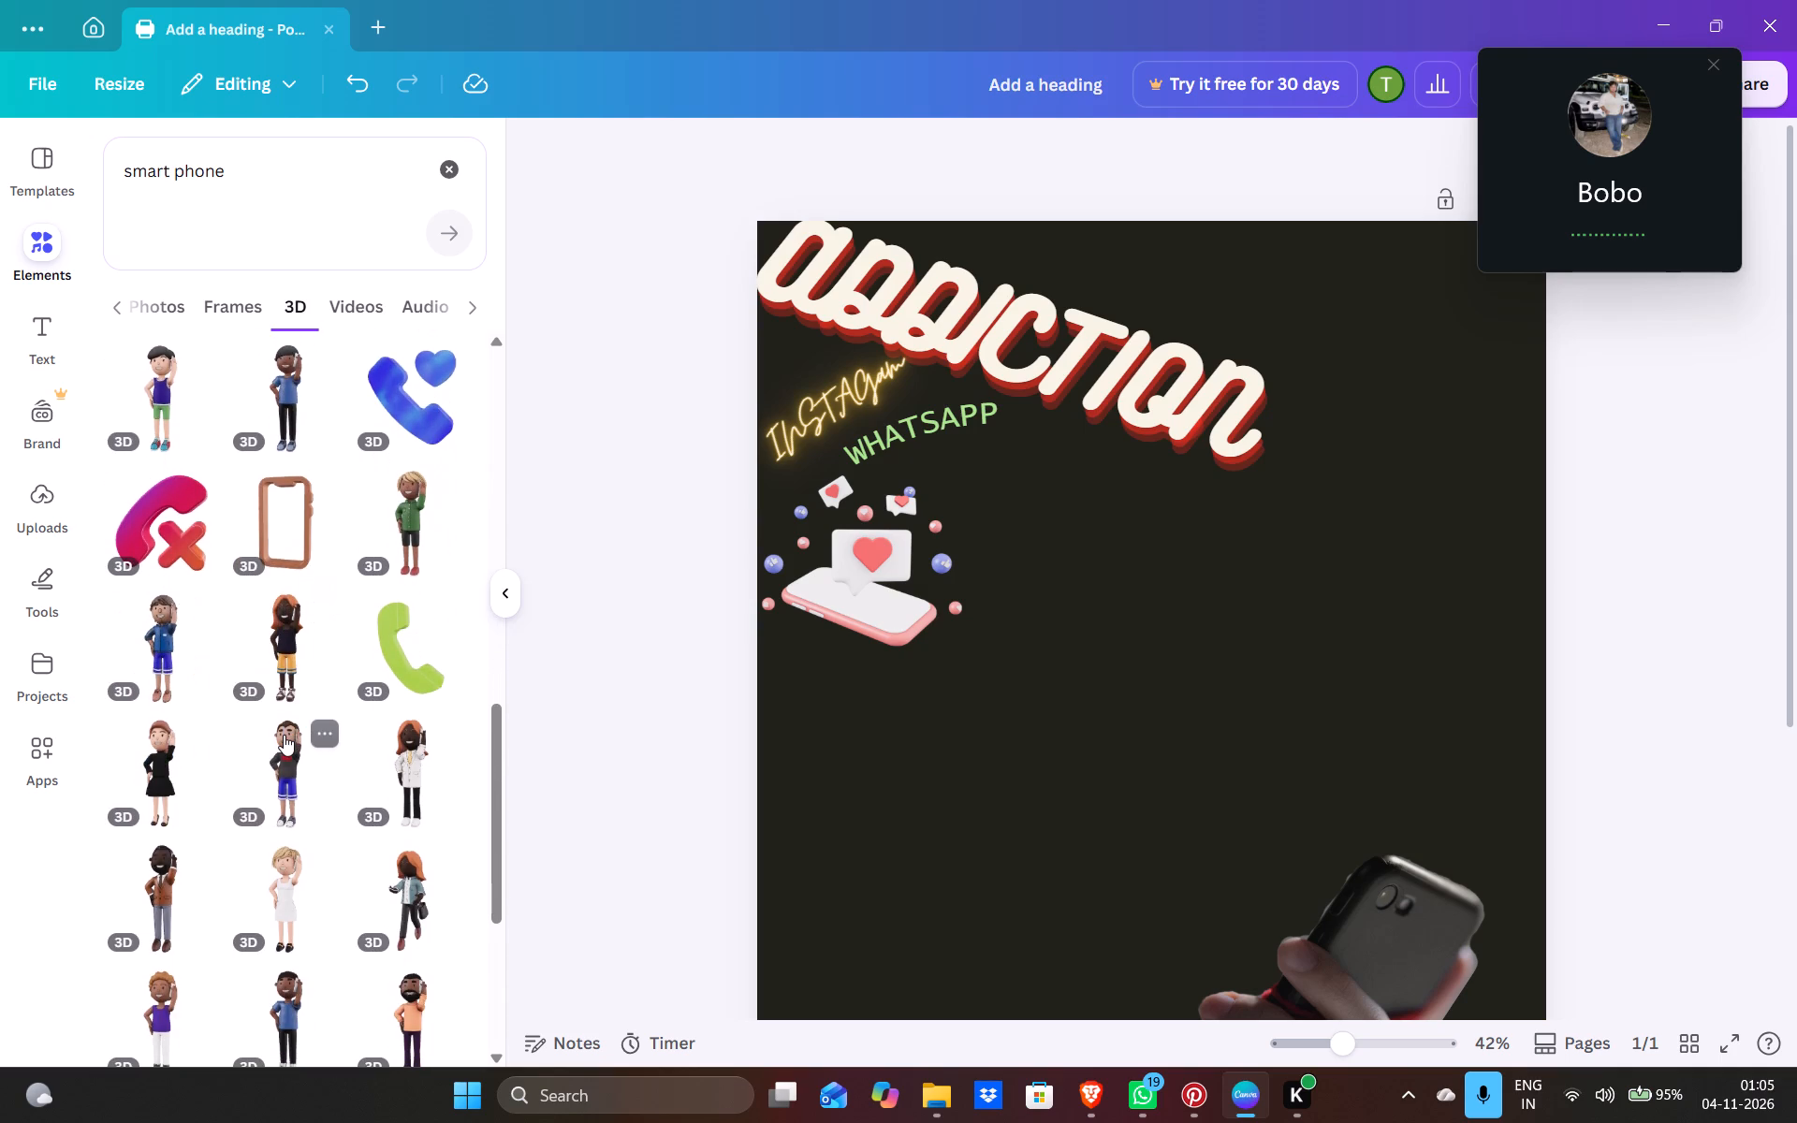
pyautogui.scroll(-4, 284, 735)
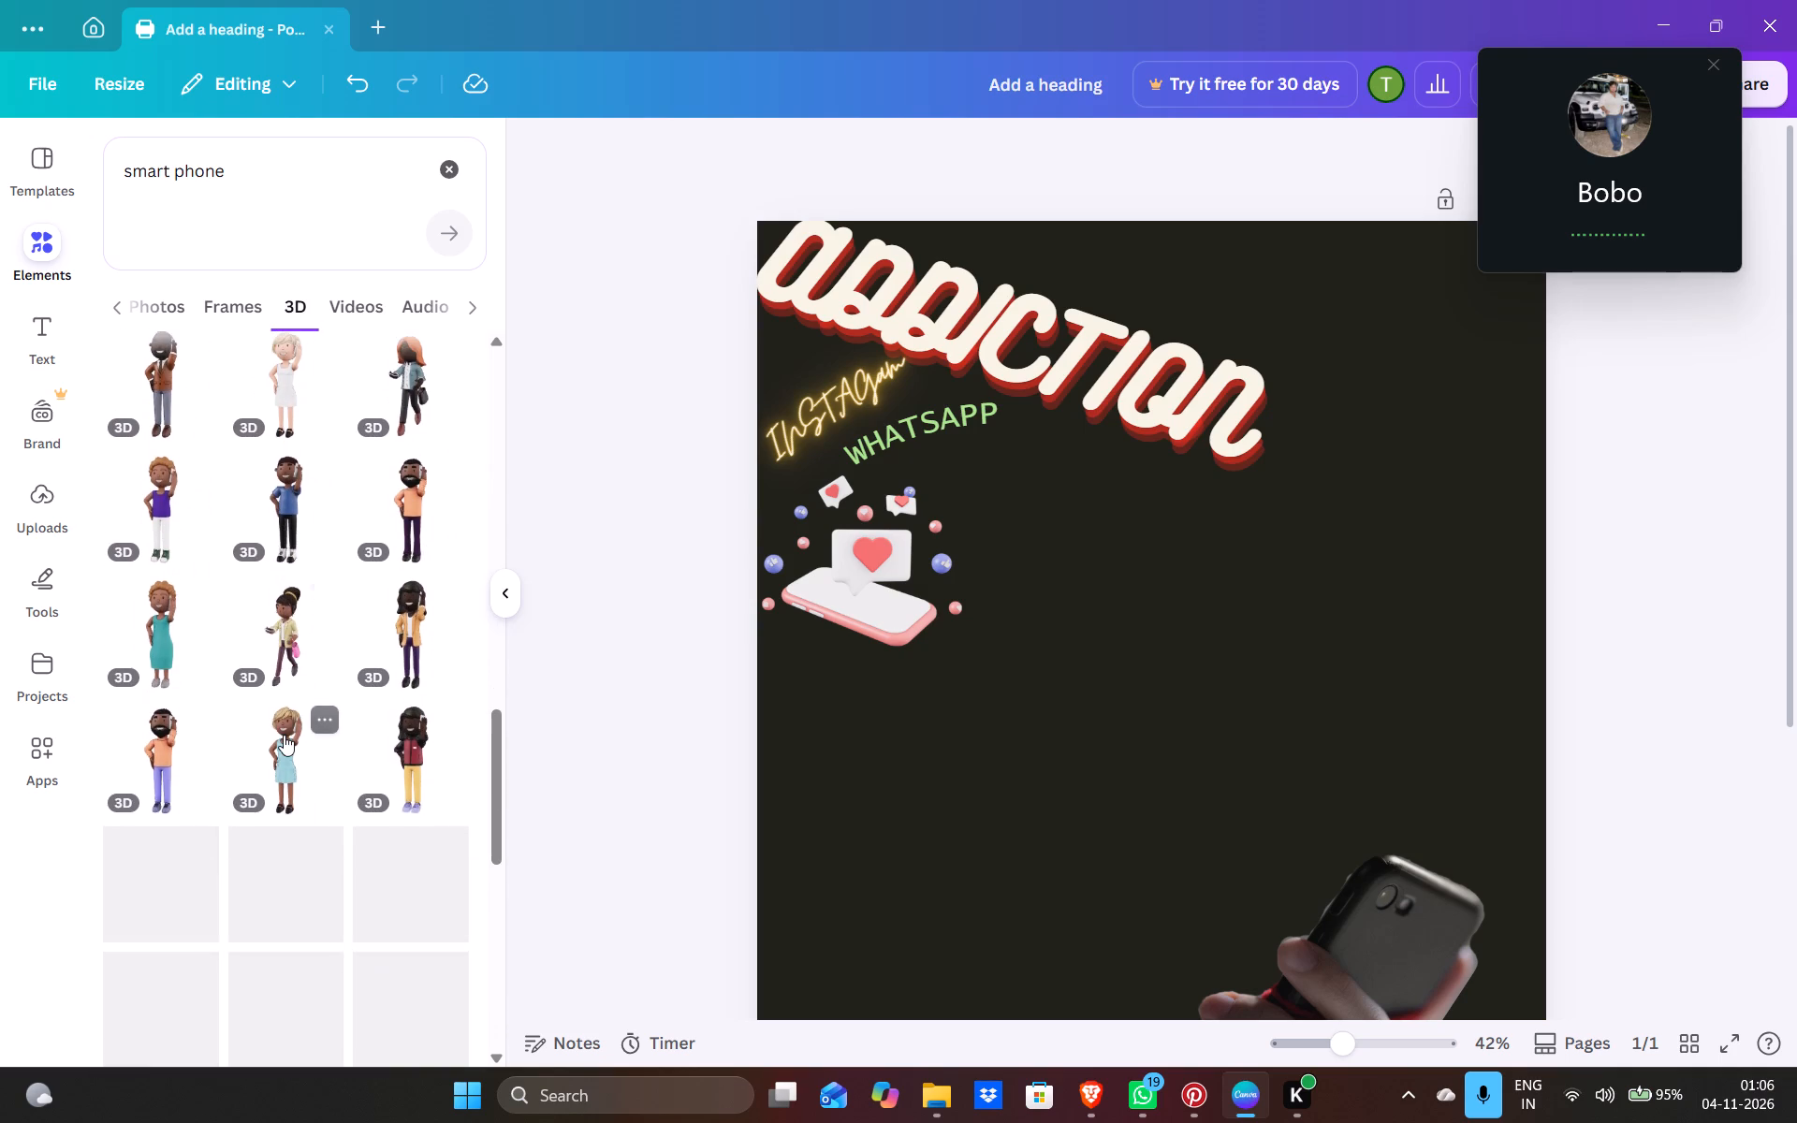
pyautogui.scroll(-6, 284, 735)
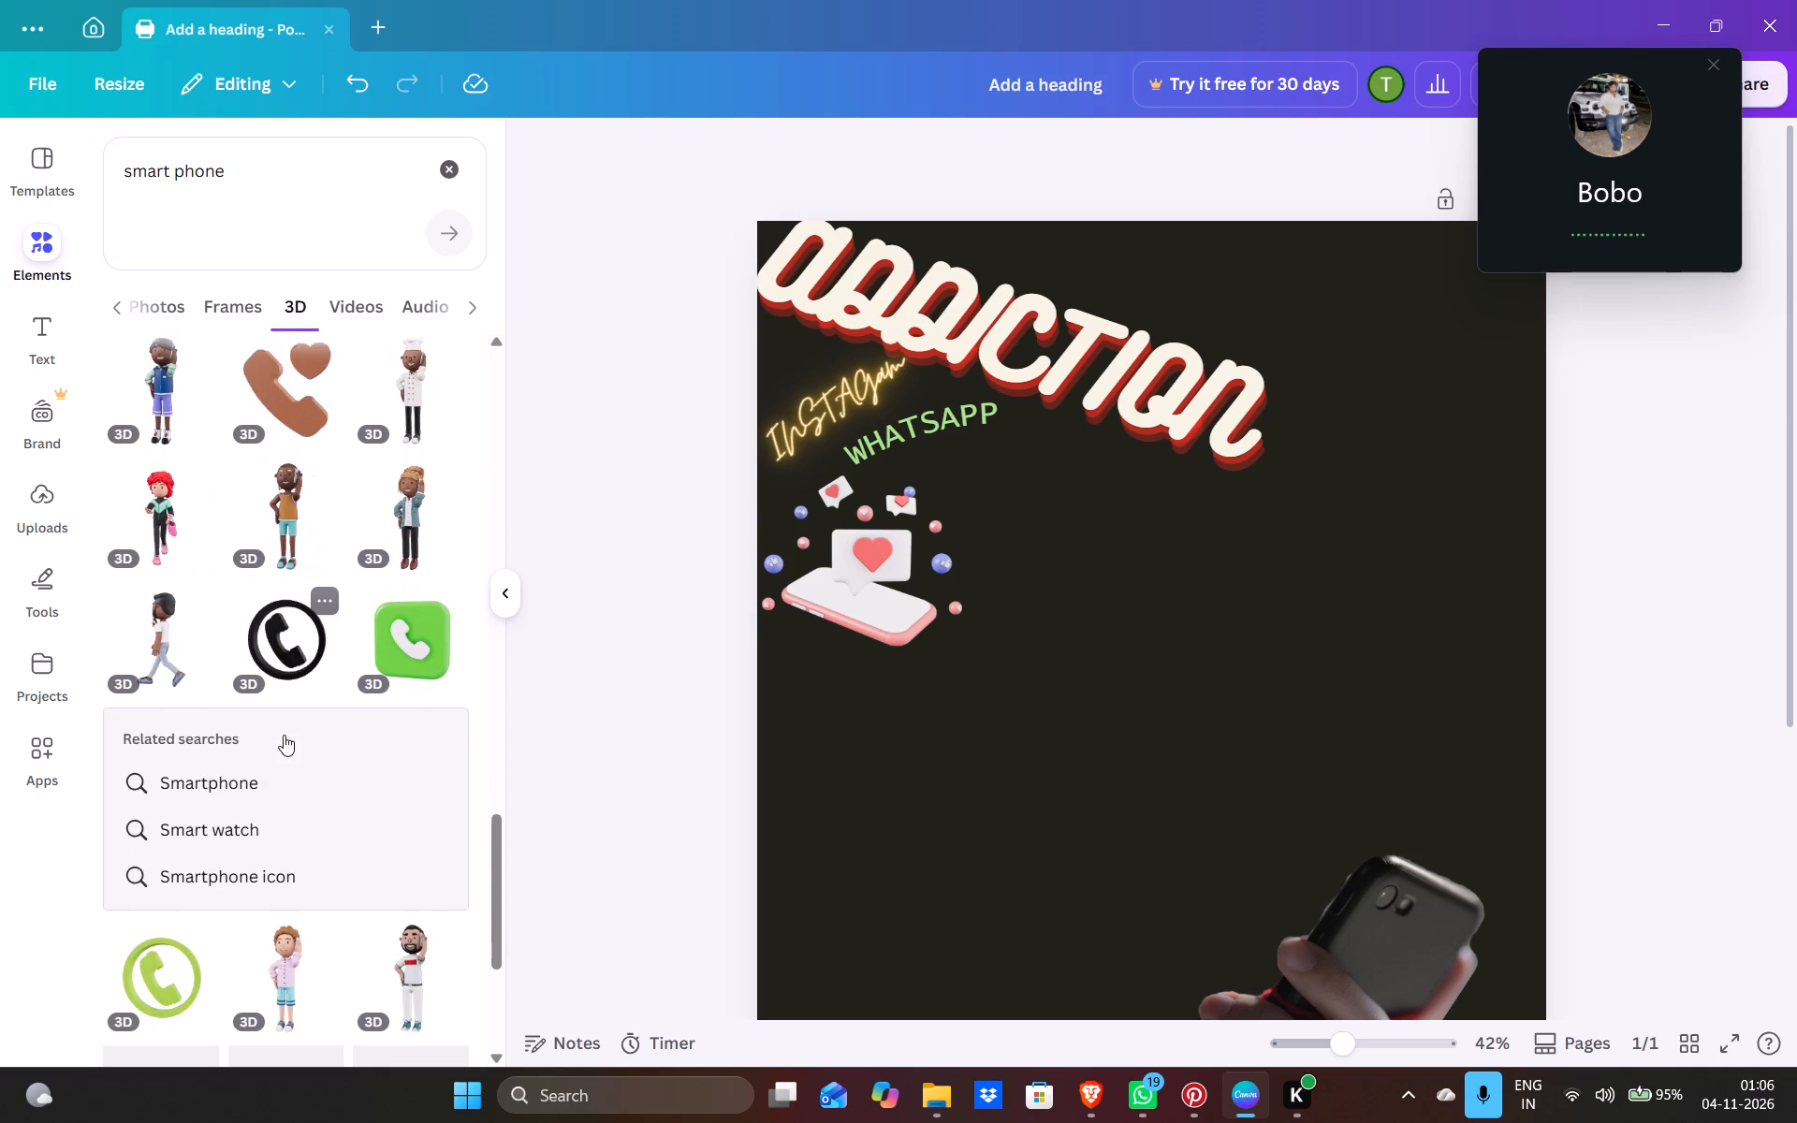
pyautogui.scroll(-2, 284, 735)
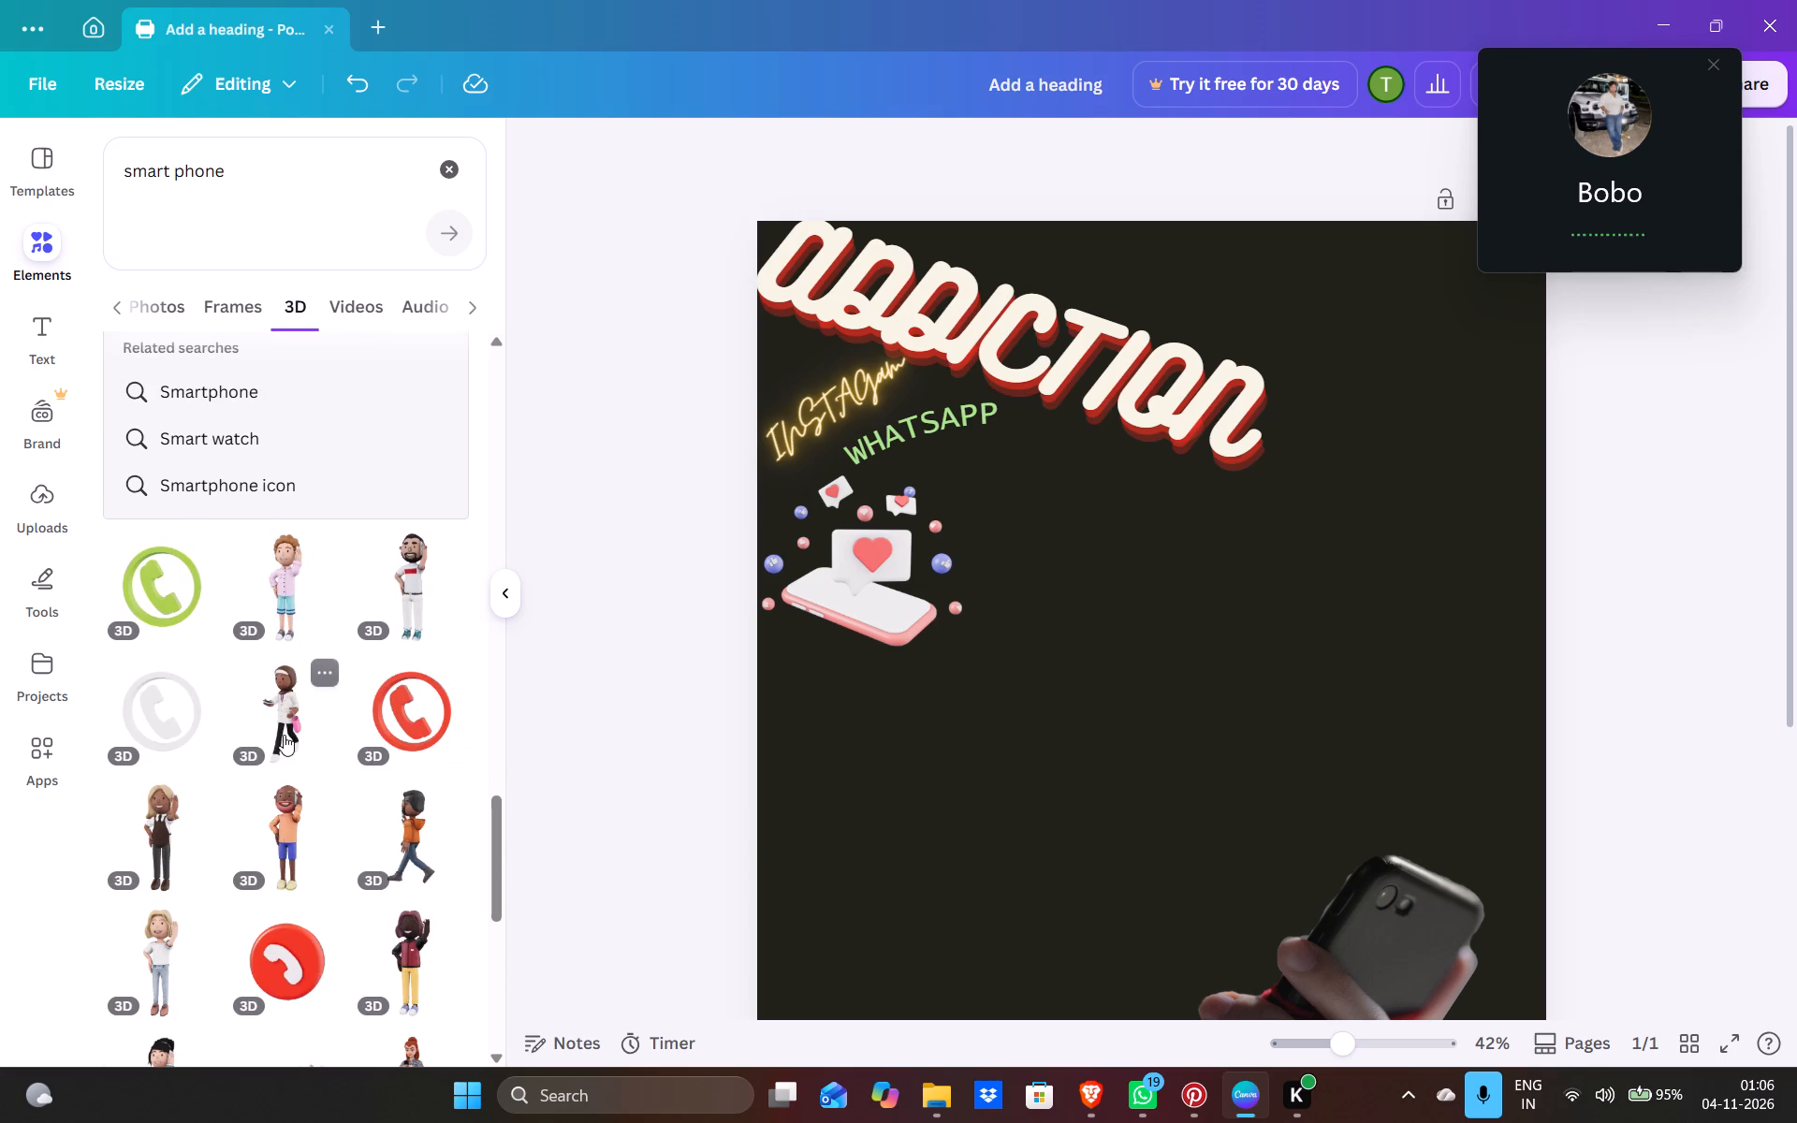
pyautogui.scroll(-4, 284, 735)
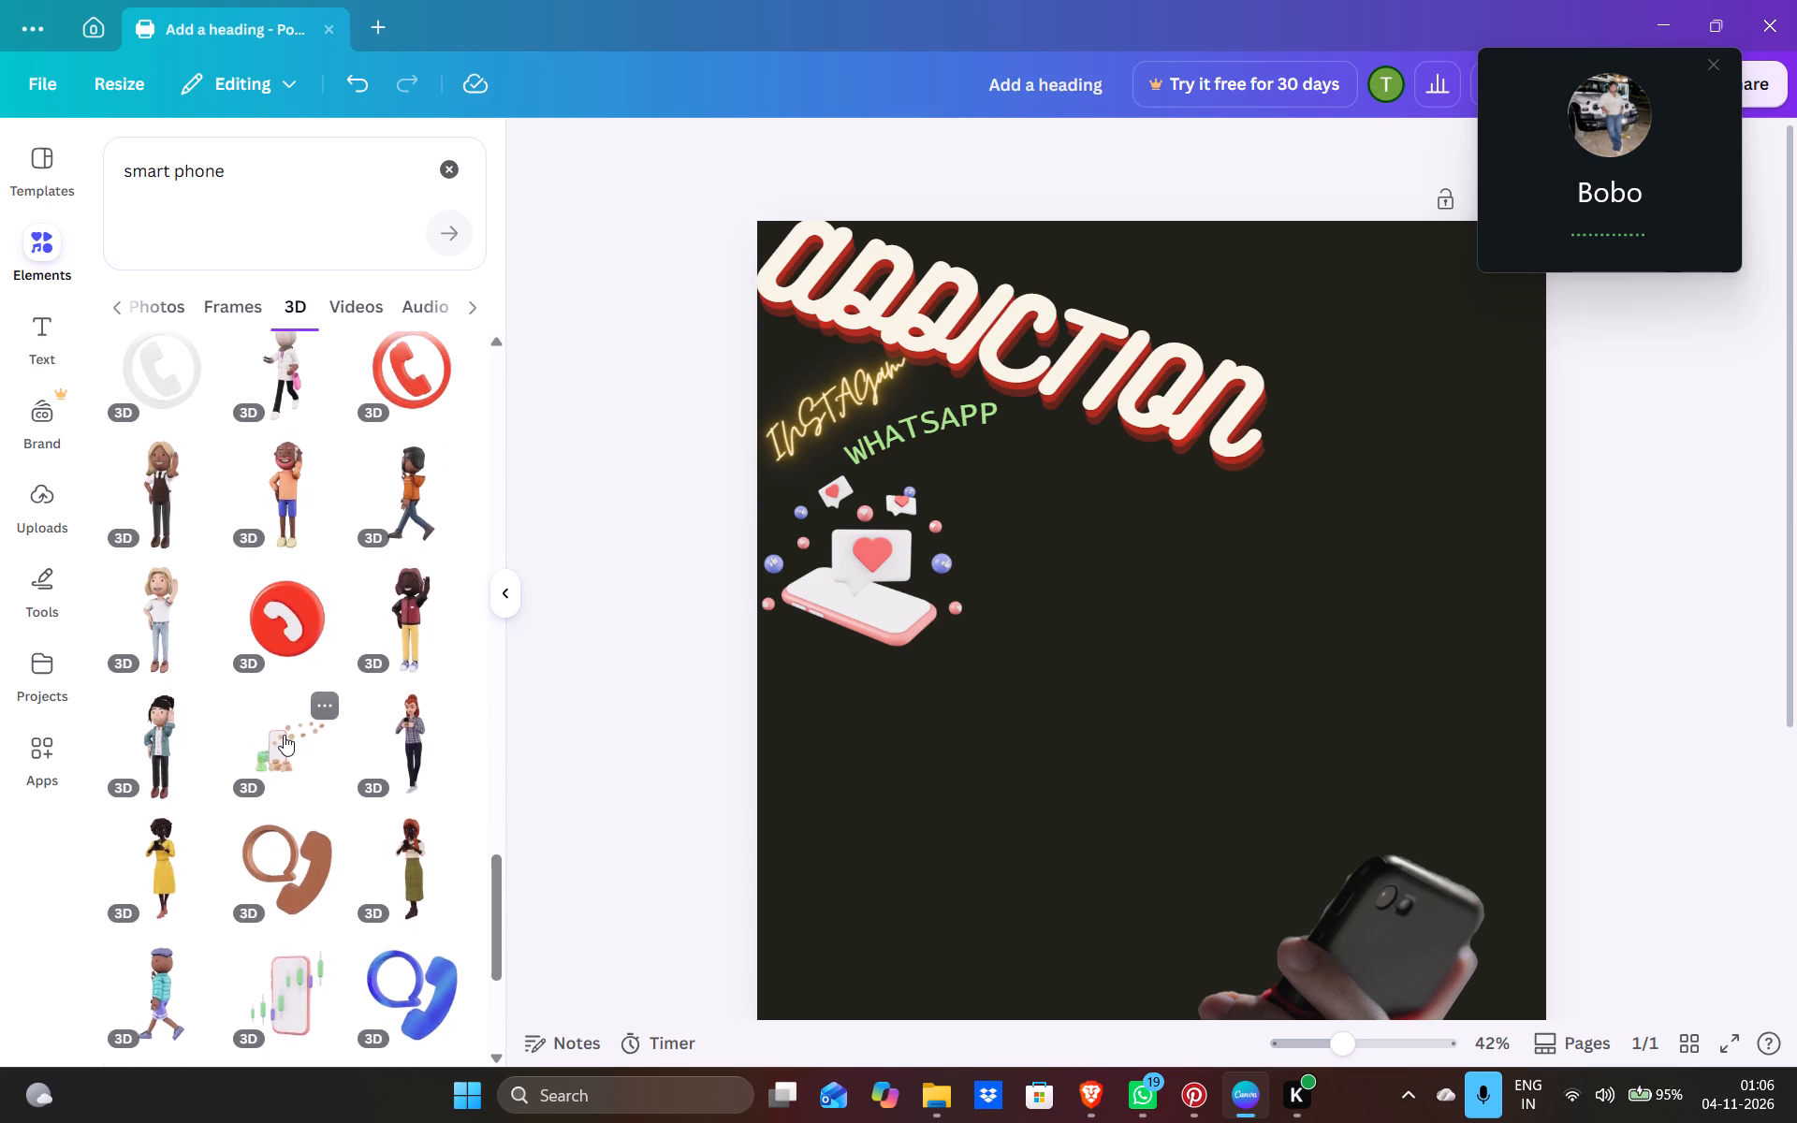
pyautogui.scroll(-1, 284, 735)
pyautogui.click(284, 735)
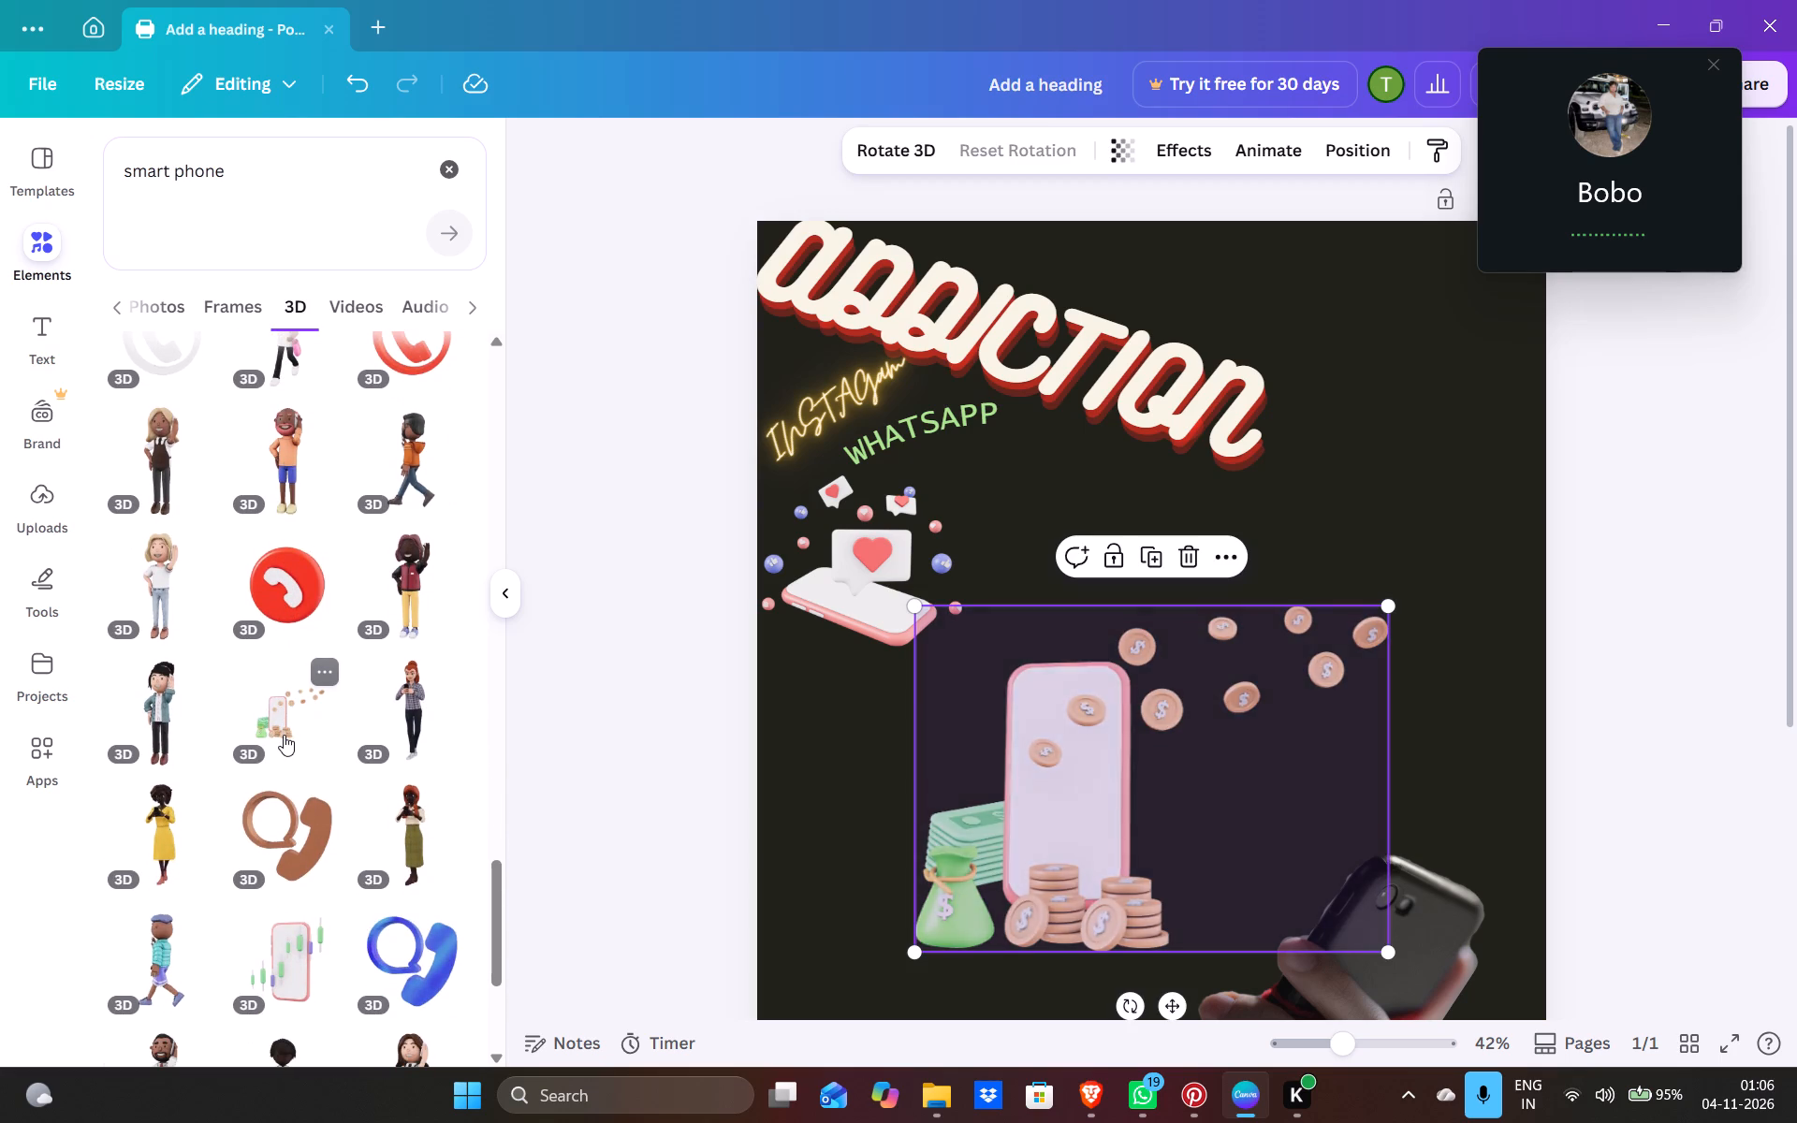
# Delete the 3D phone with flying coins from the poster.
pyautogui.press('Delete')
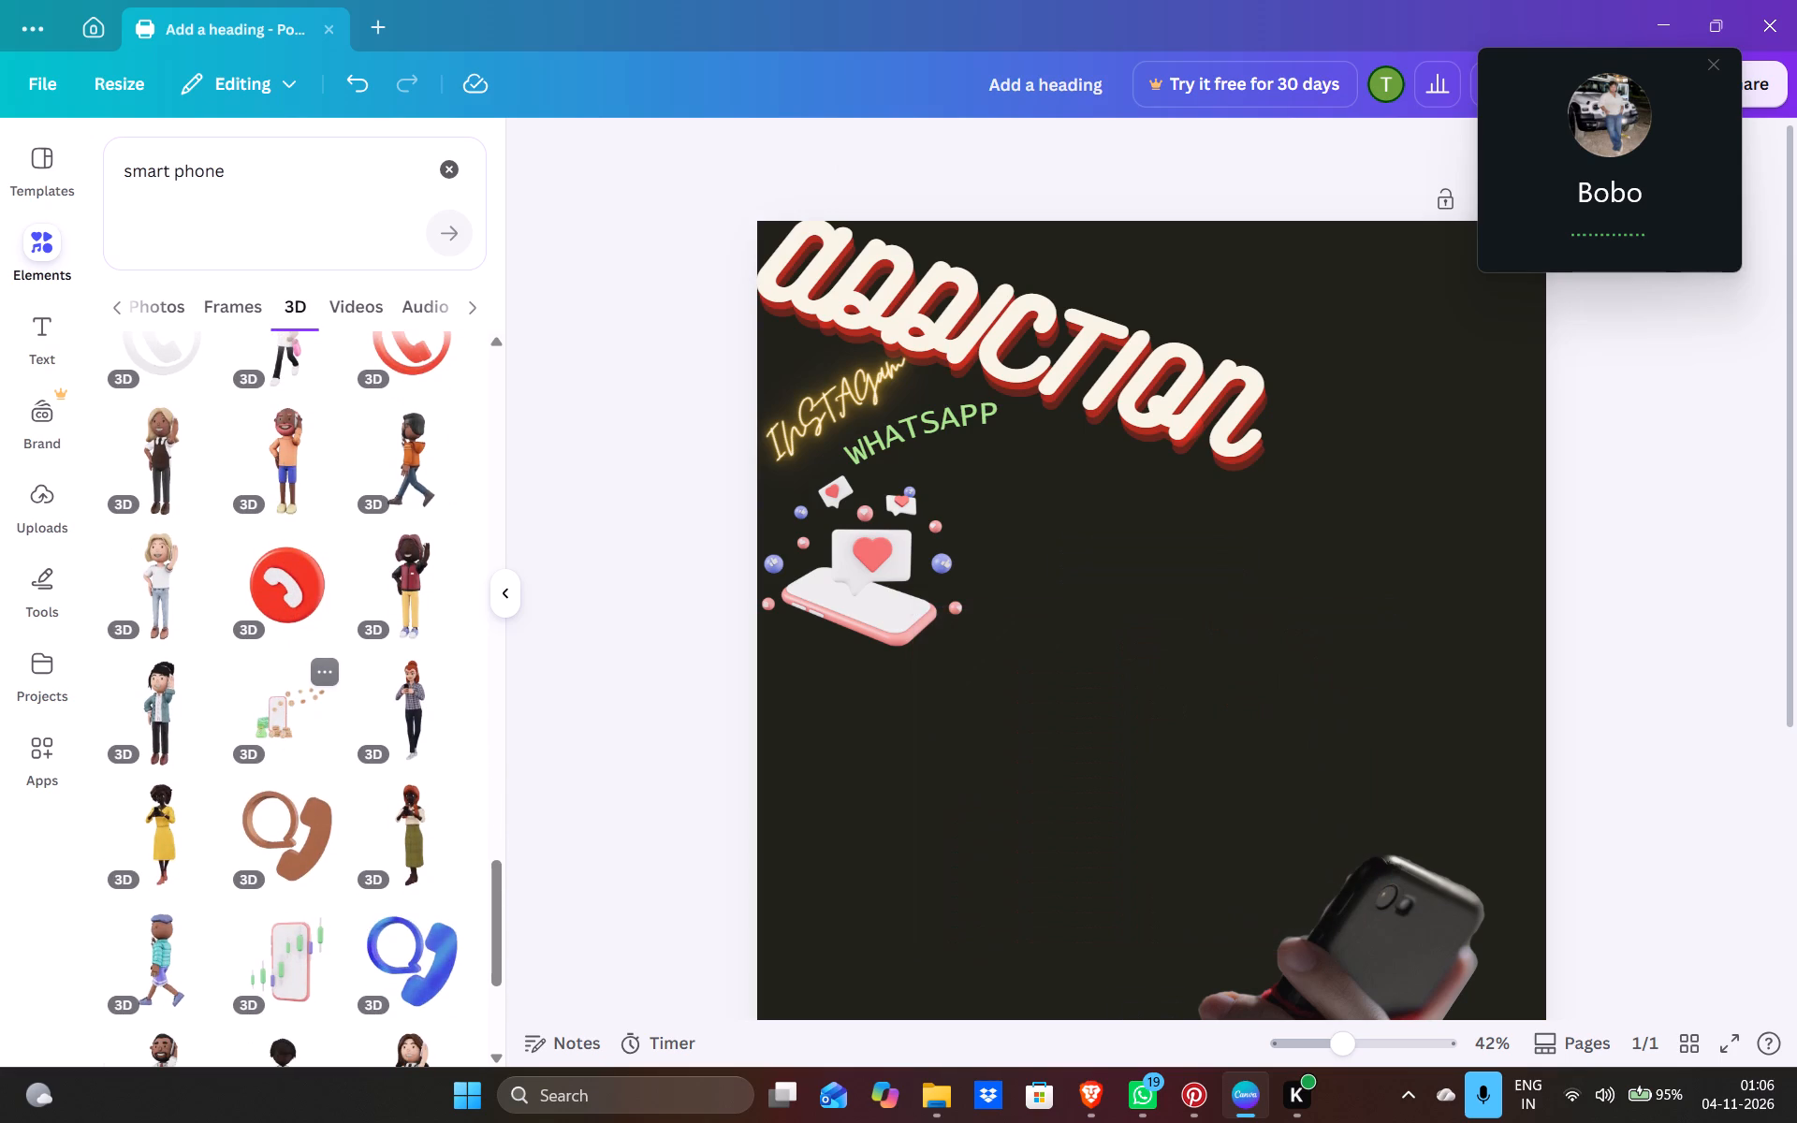
# Add the 3D laughing brown bear holding a phone from the smart phone results to the poster.
pyautogui.scroll(-1, 307, 880)
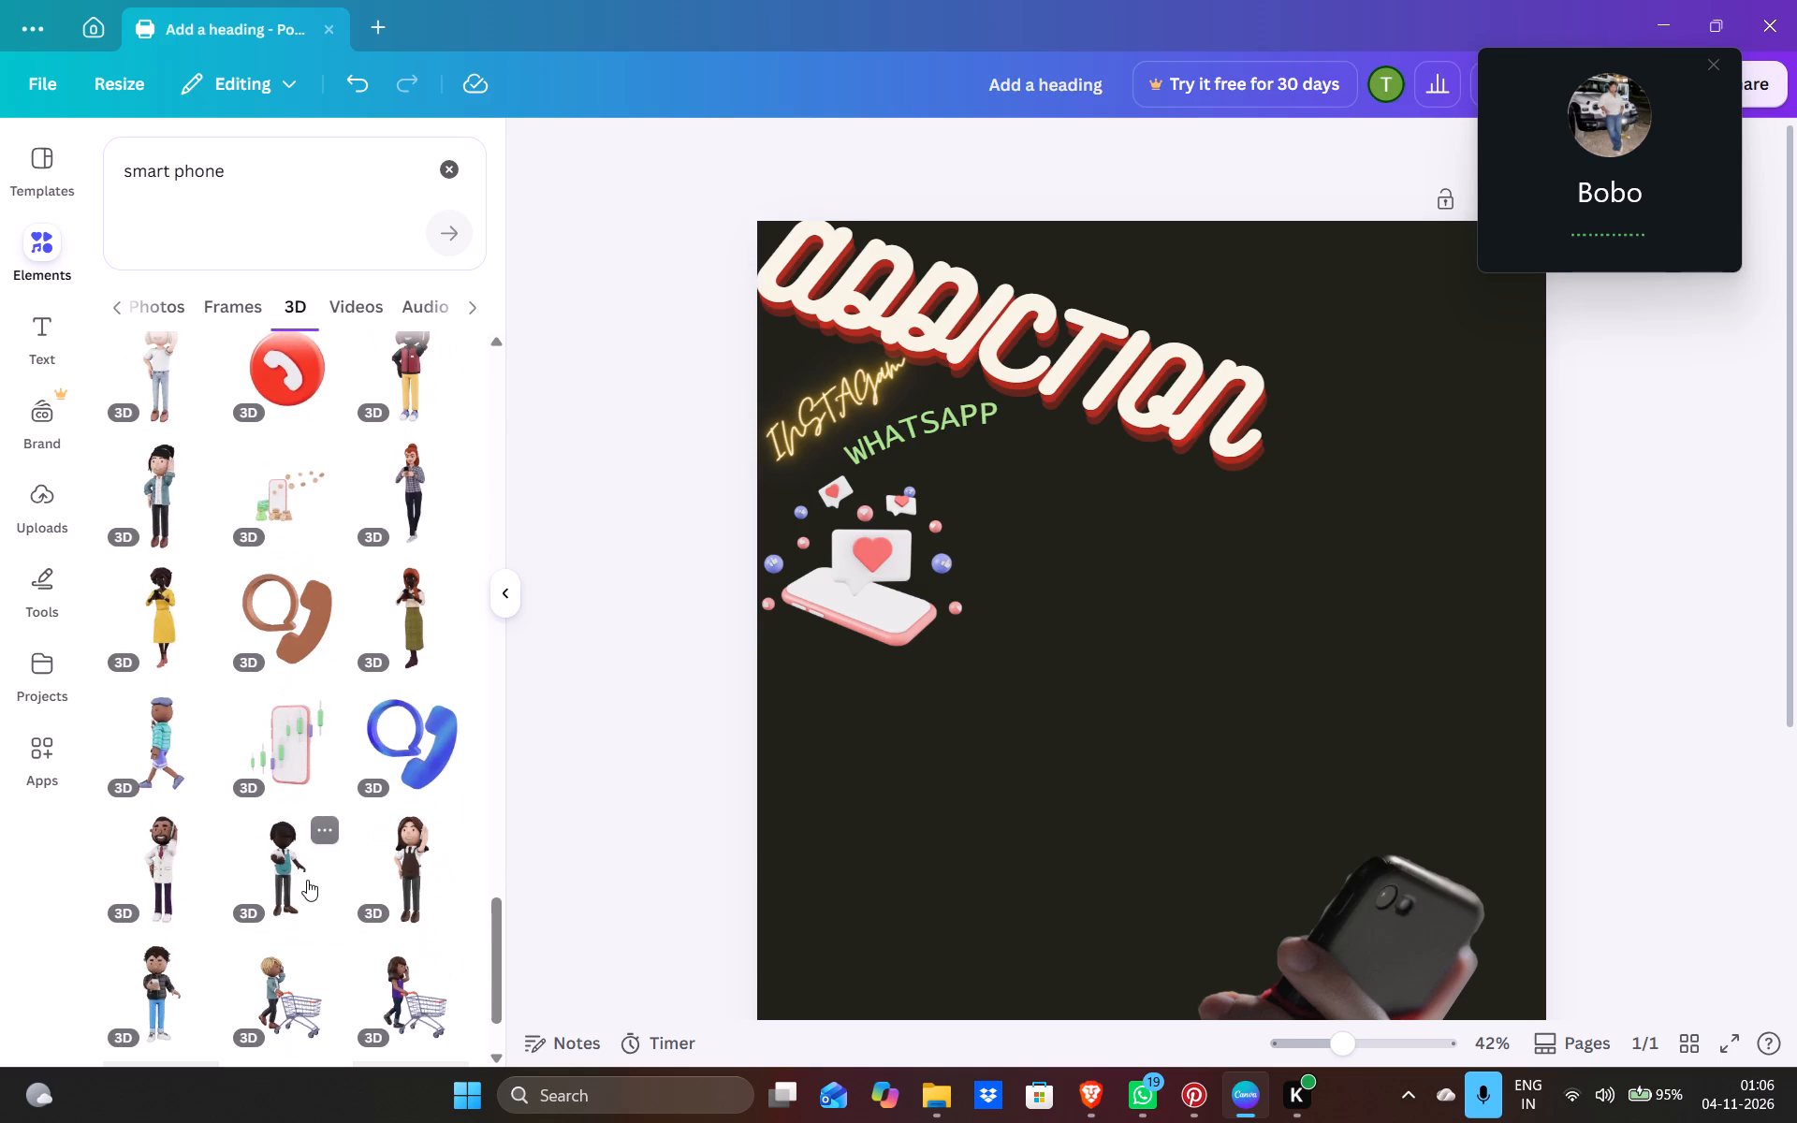
pyautogui.hscroll(-2, 307, 880)
pyautogui.rightClick(262, 808)
pyautogui.scroll(-1, 262, 808)
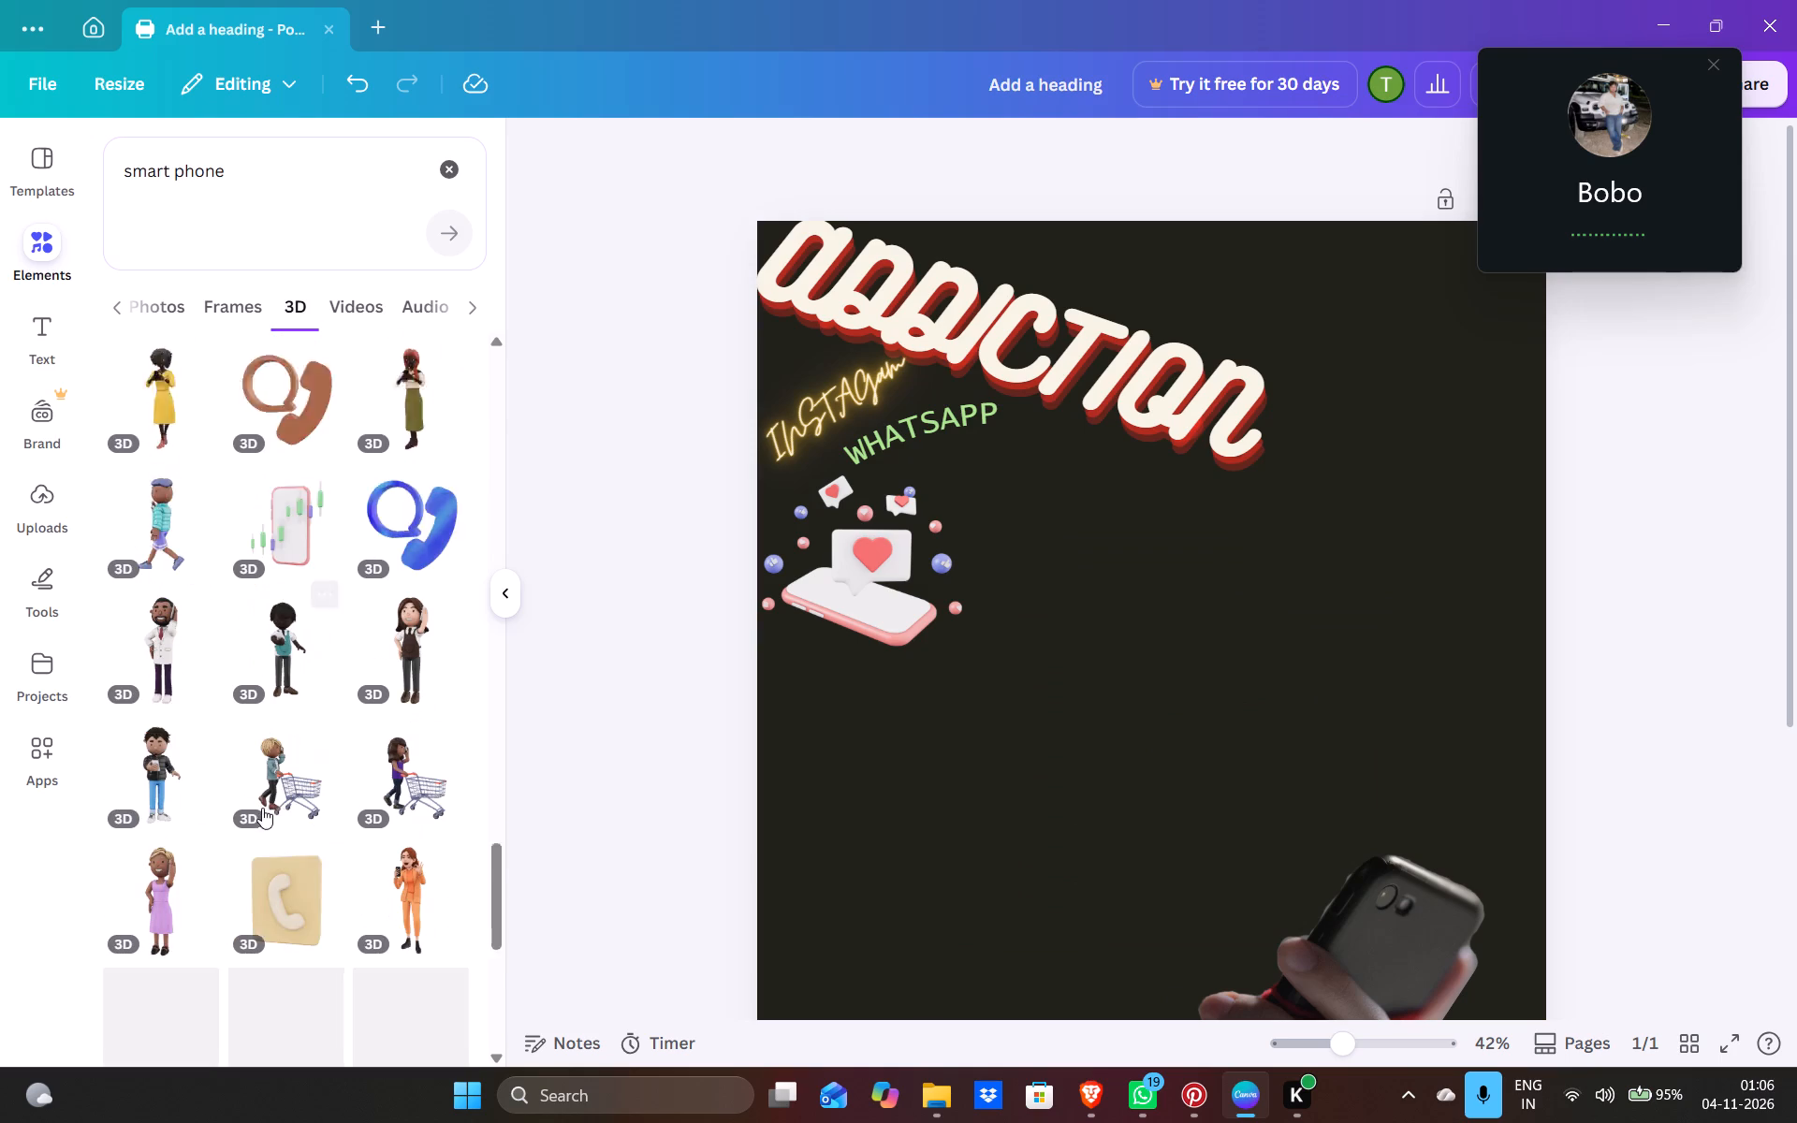
pyautogui.scroll(-5, 262, 808)
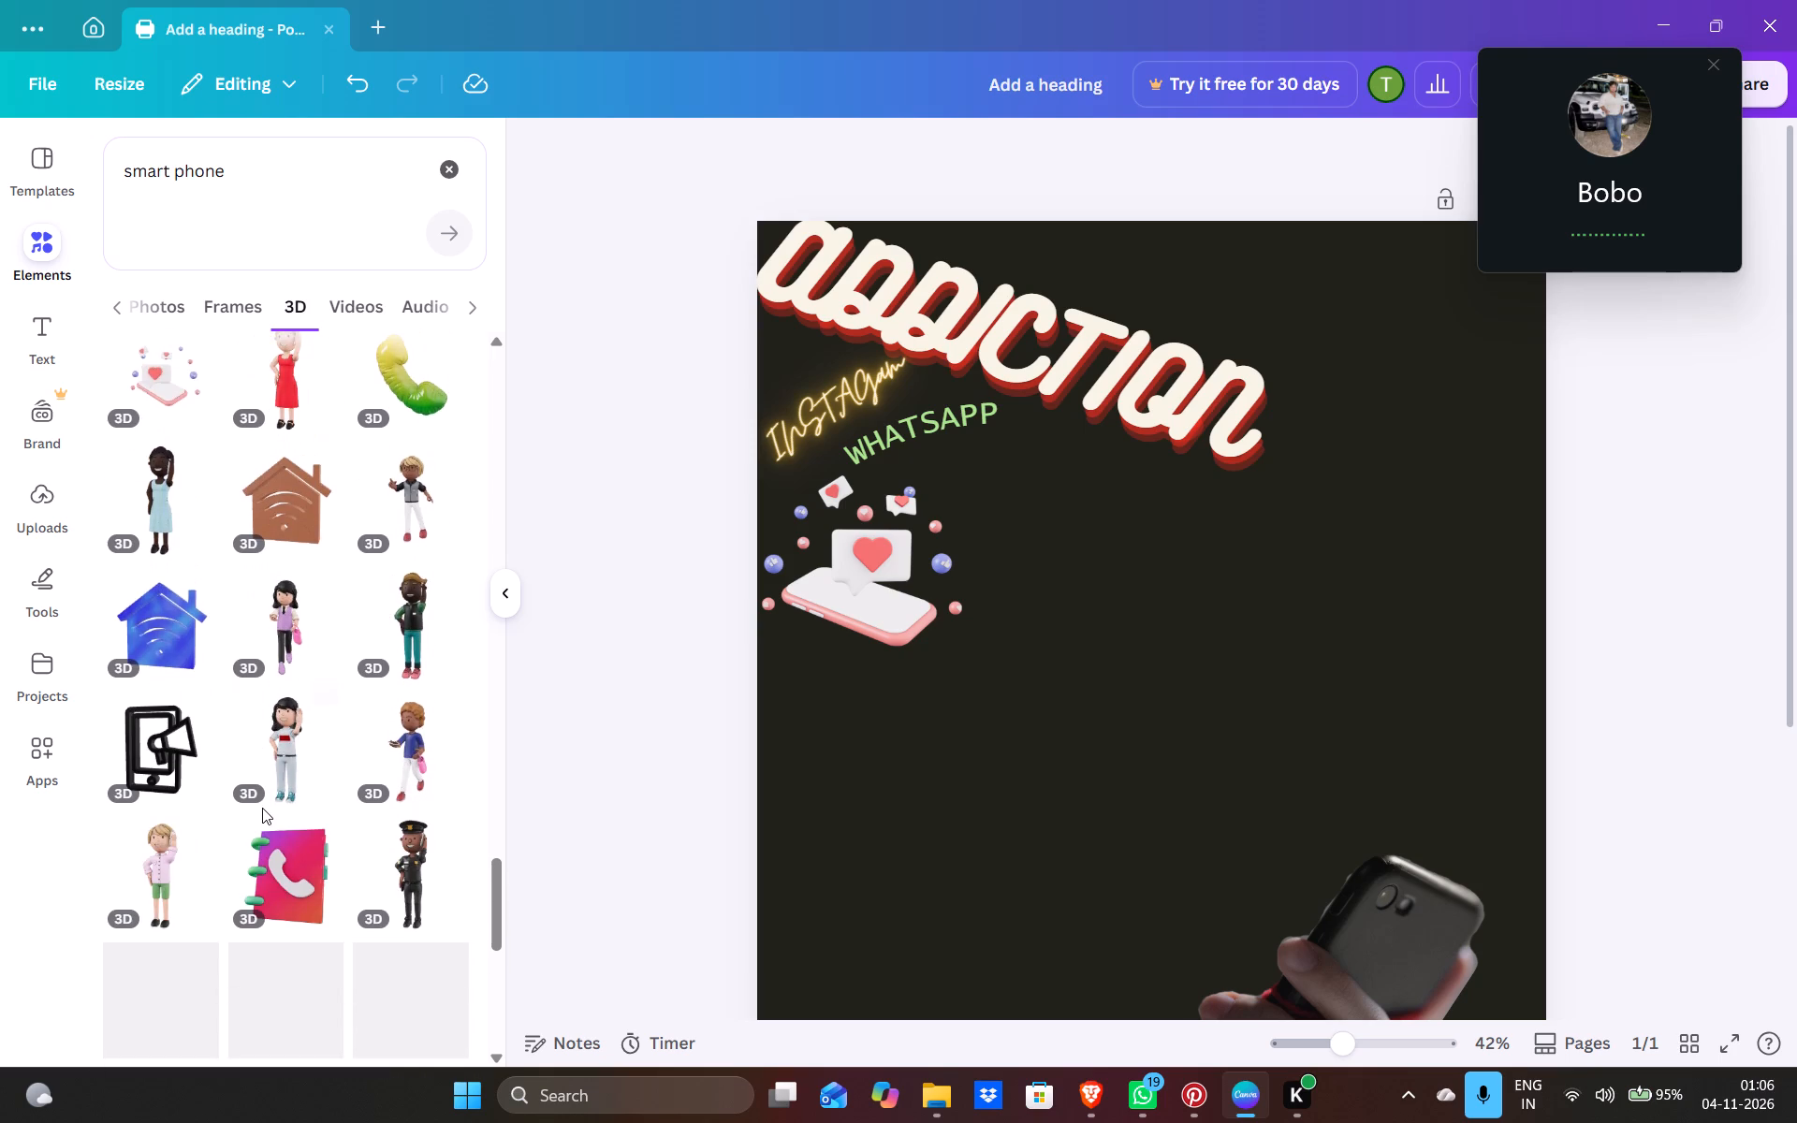
pyautogui.scroll(-4, 262, 808)
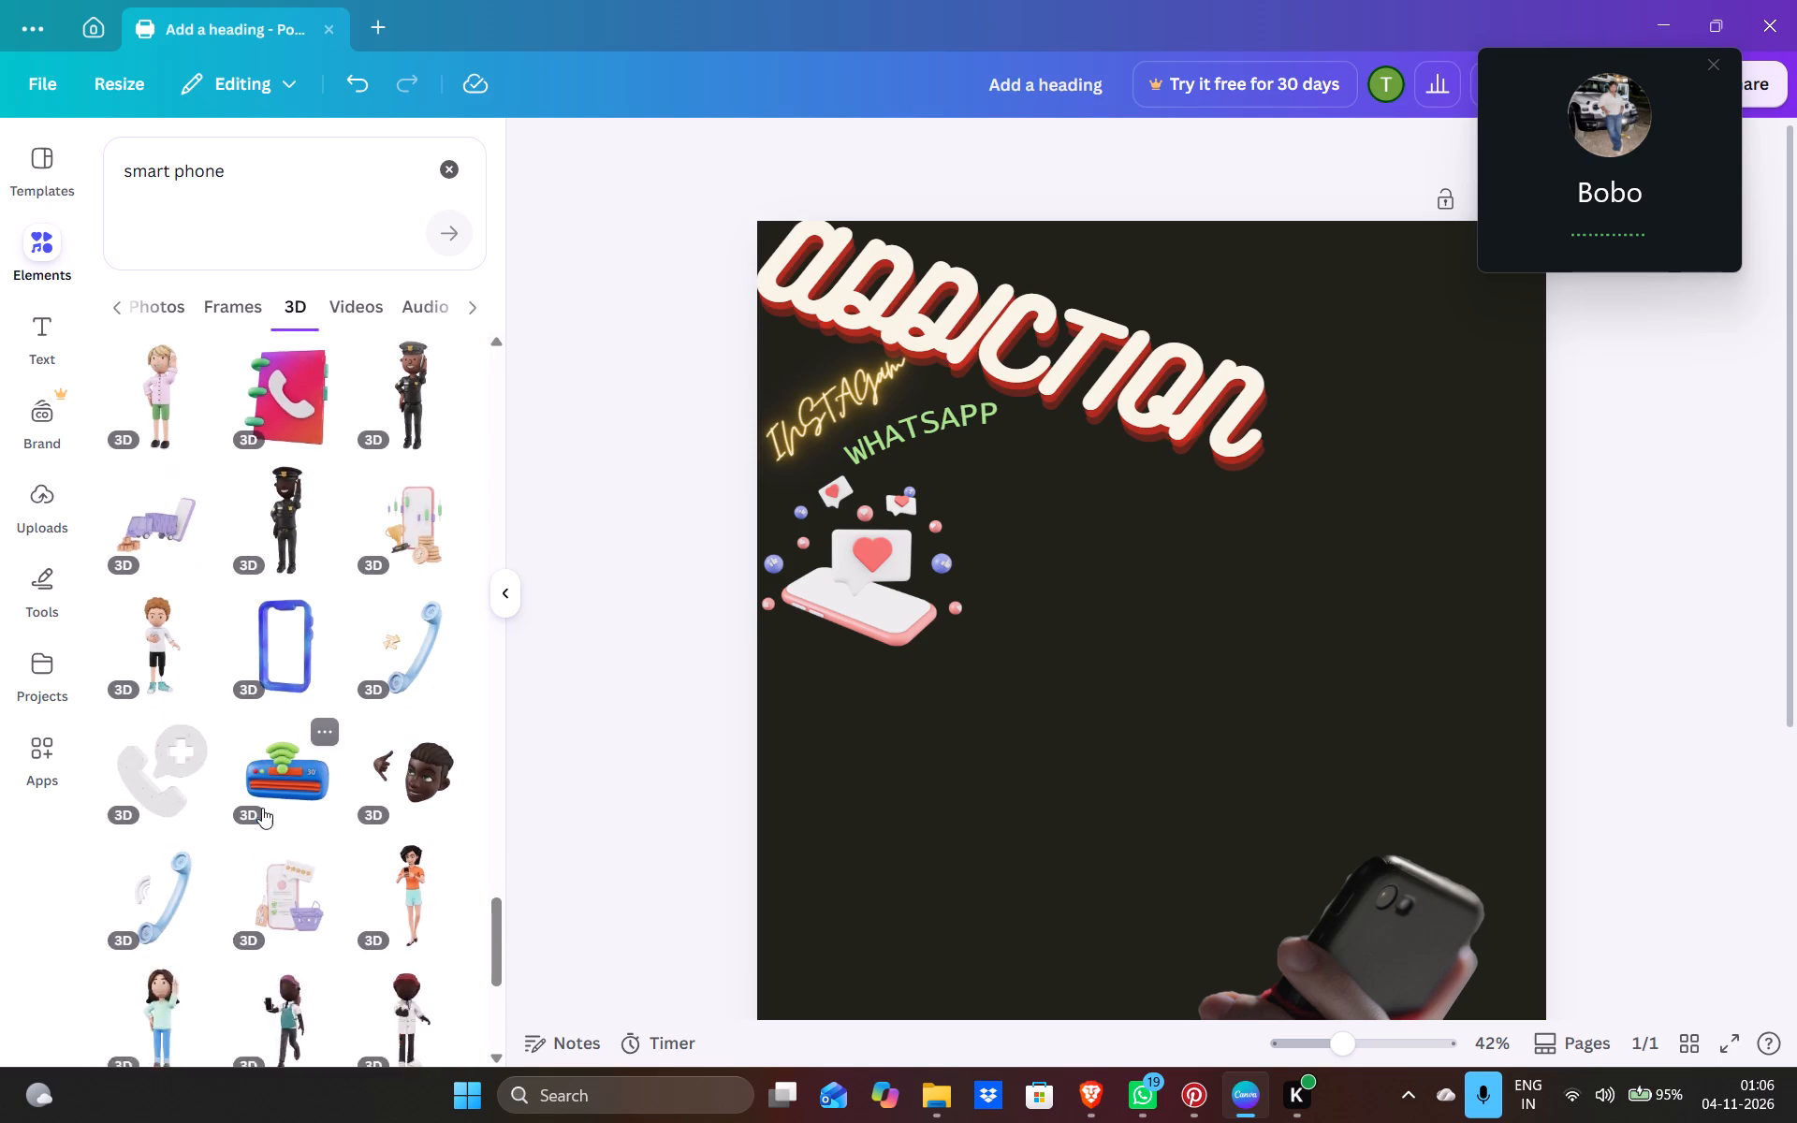
pyautogui.scroll(-5, 262, 808)
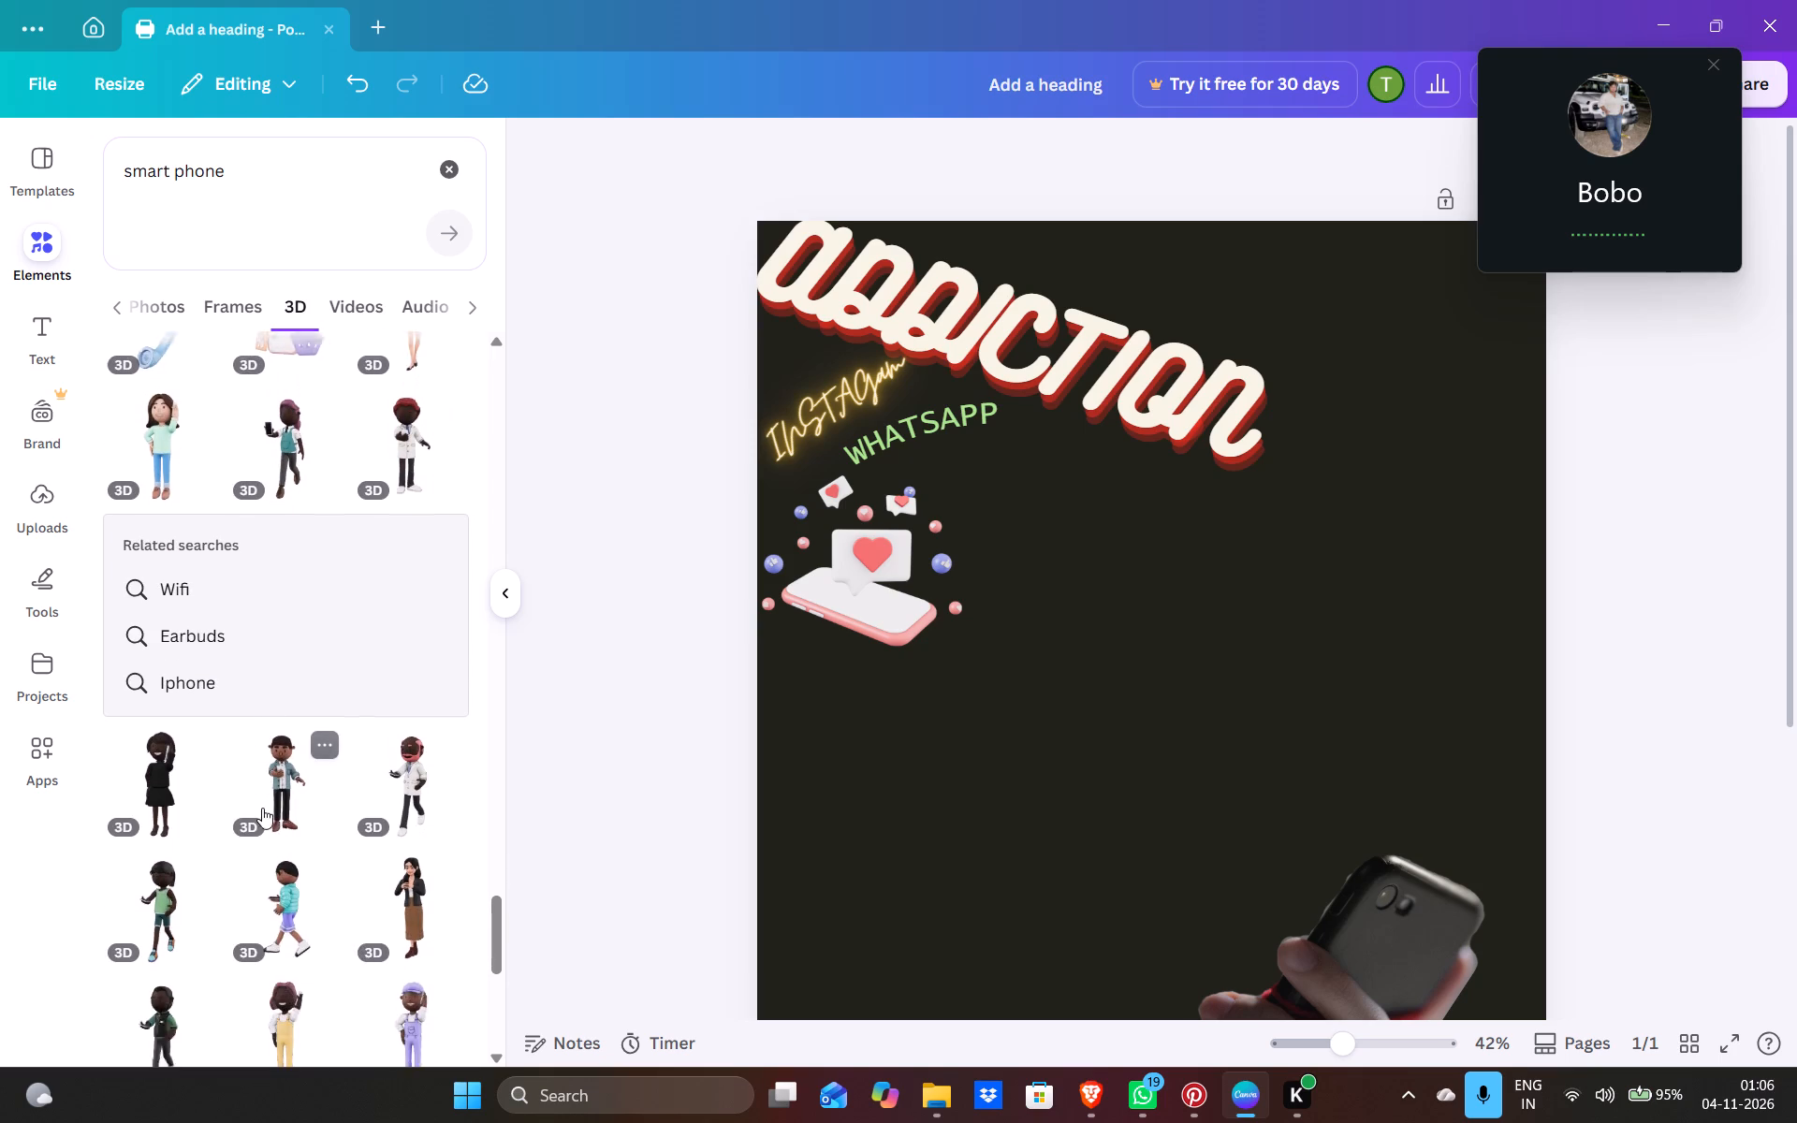
pyautogui.scroll(-4, 262, 808)
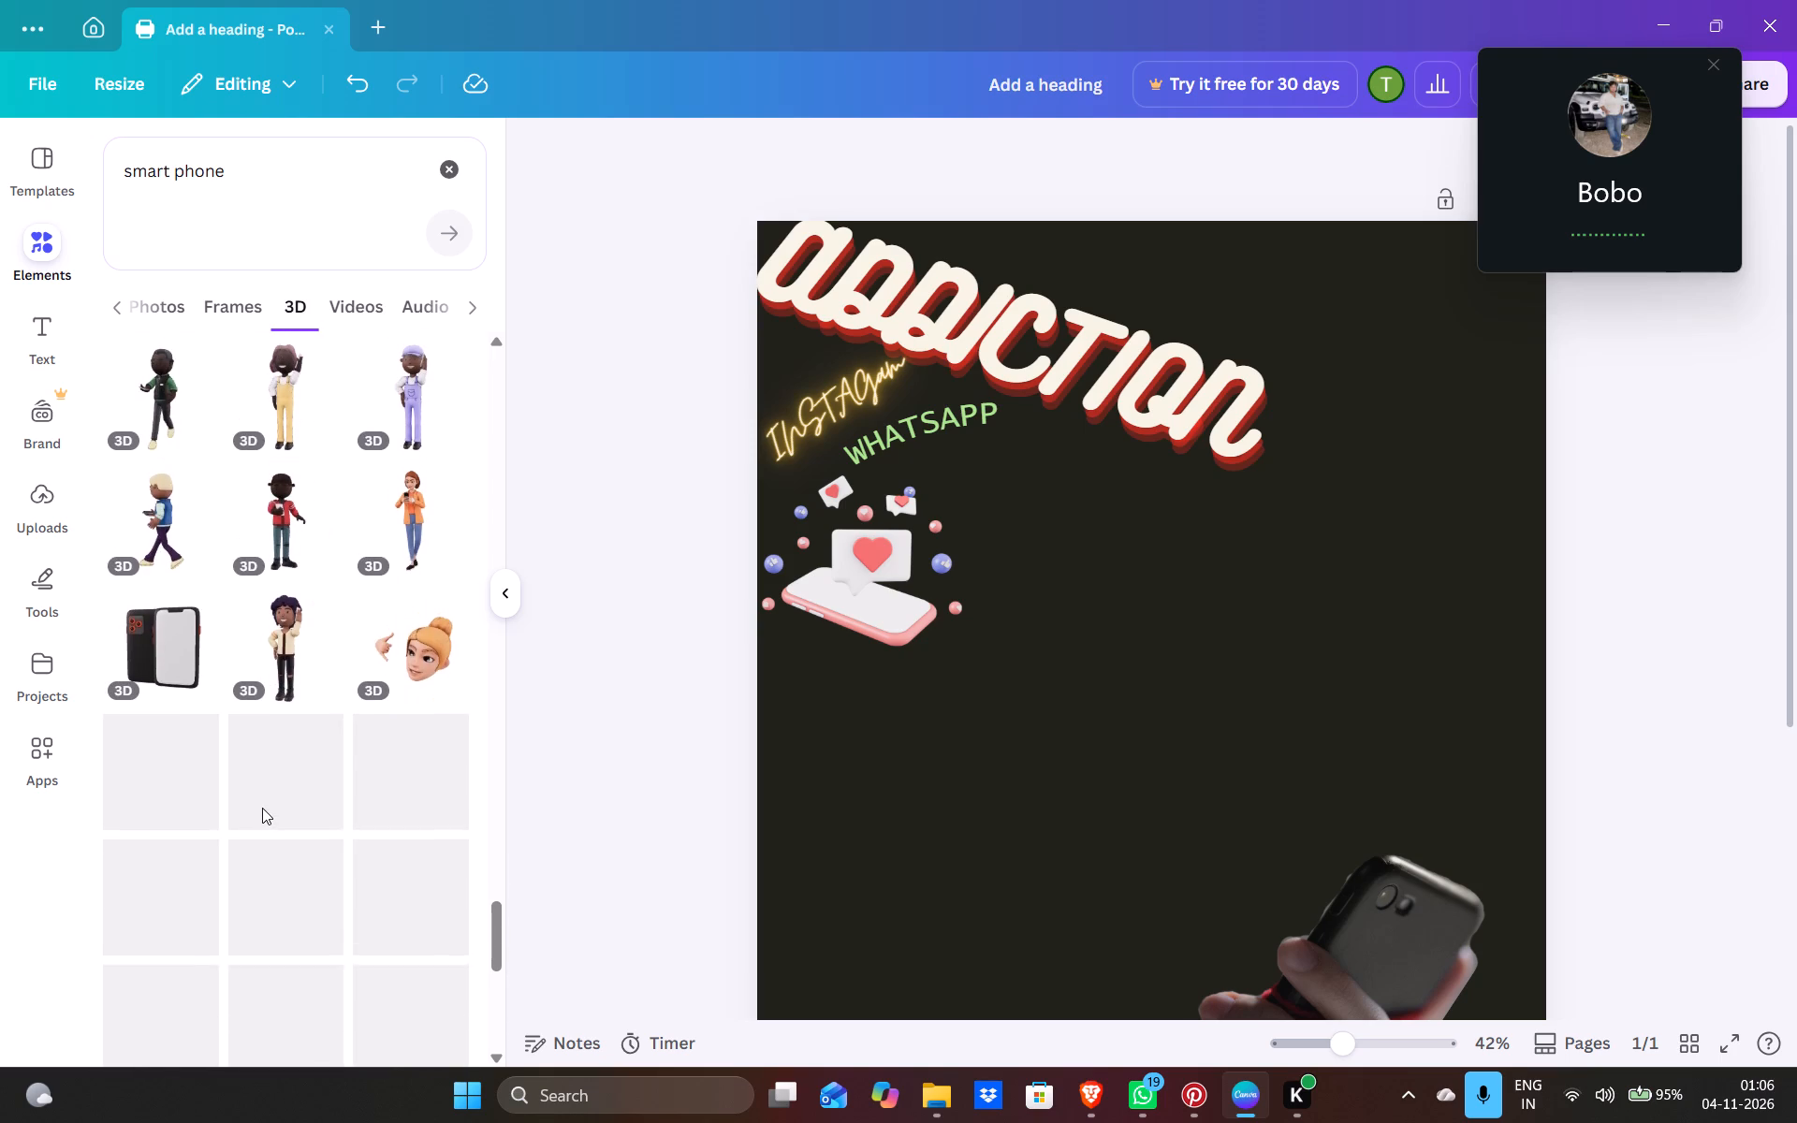
pyautogui.scroll(-1, 262, 808)
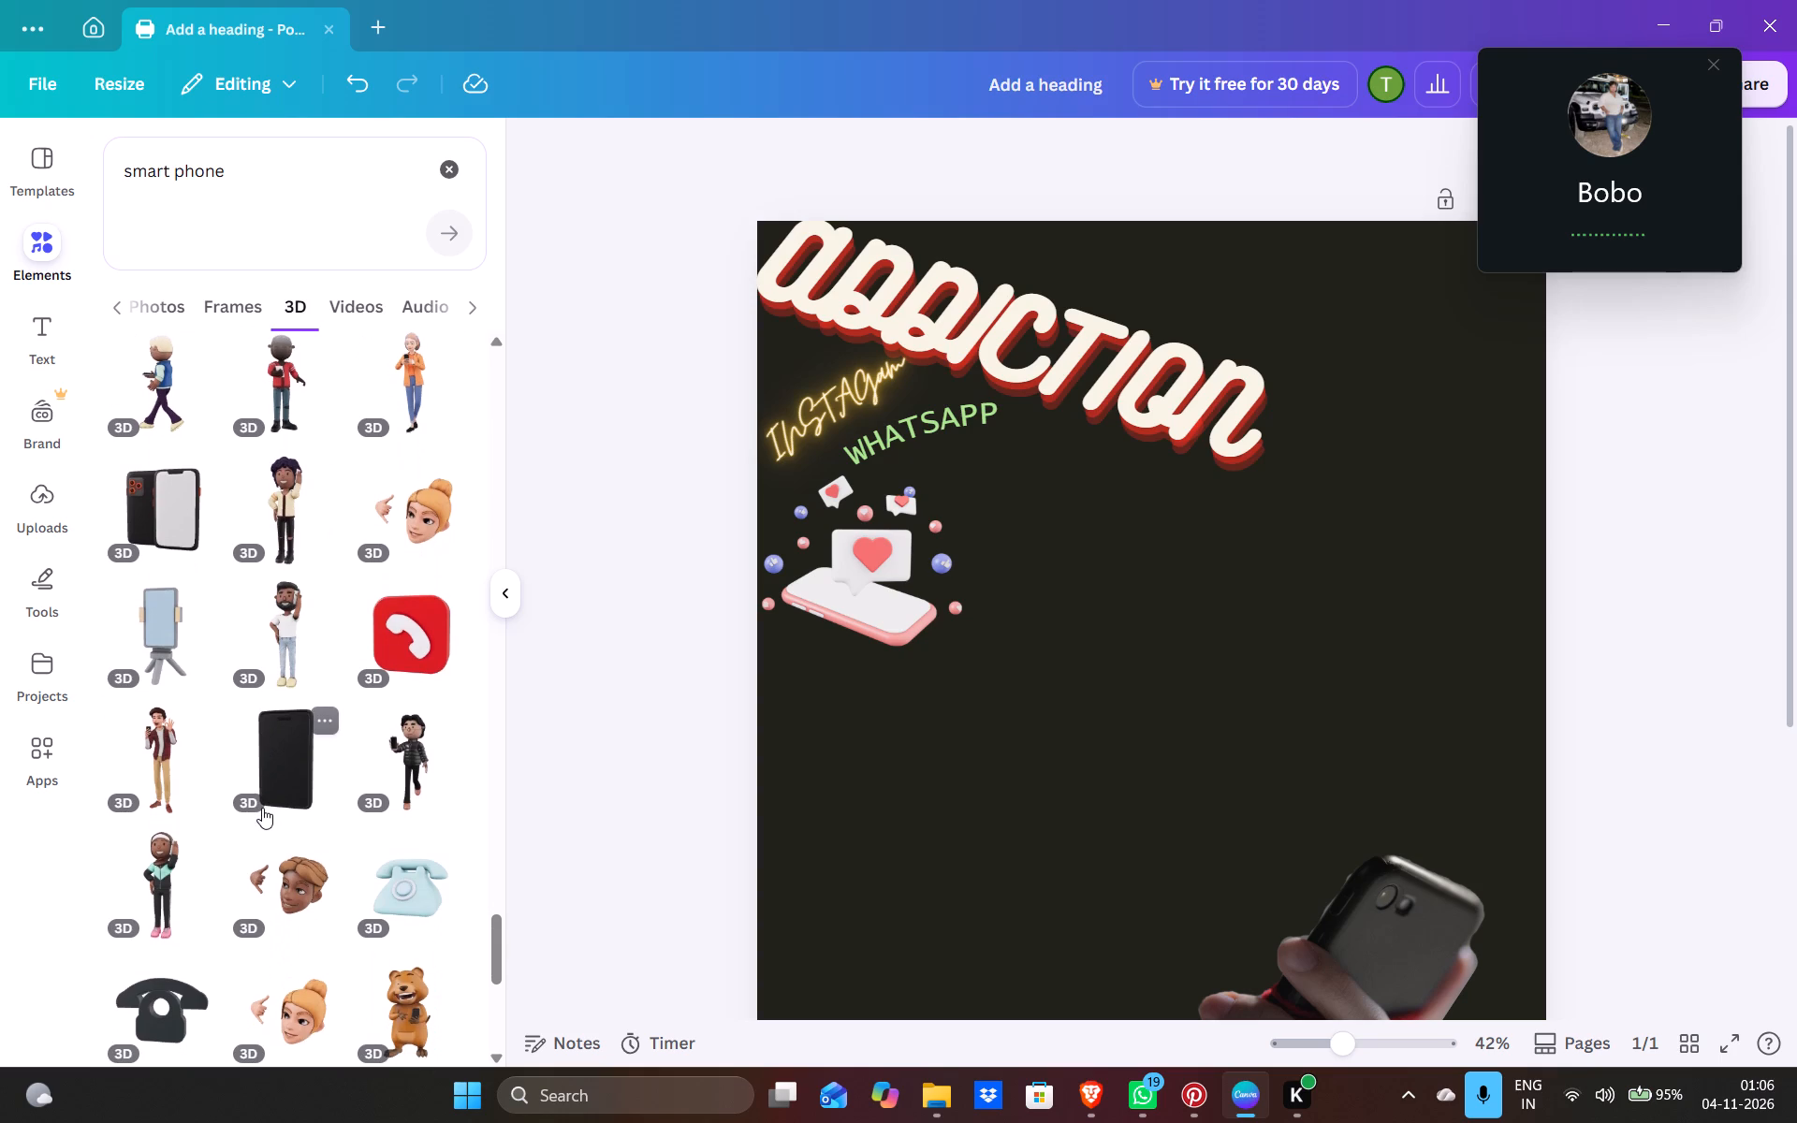
pyautogui.scroll(-1, 331, 650)
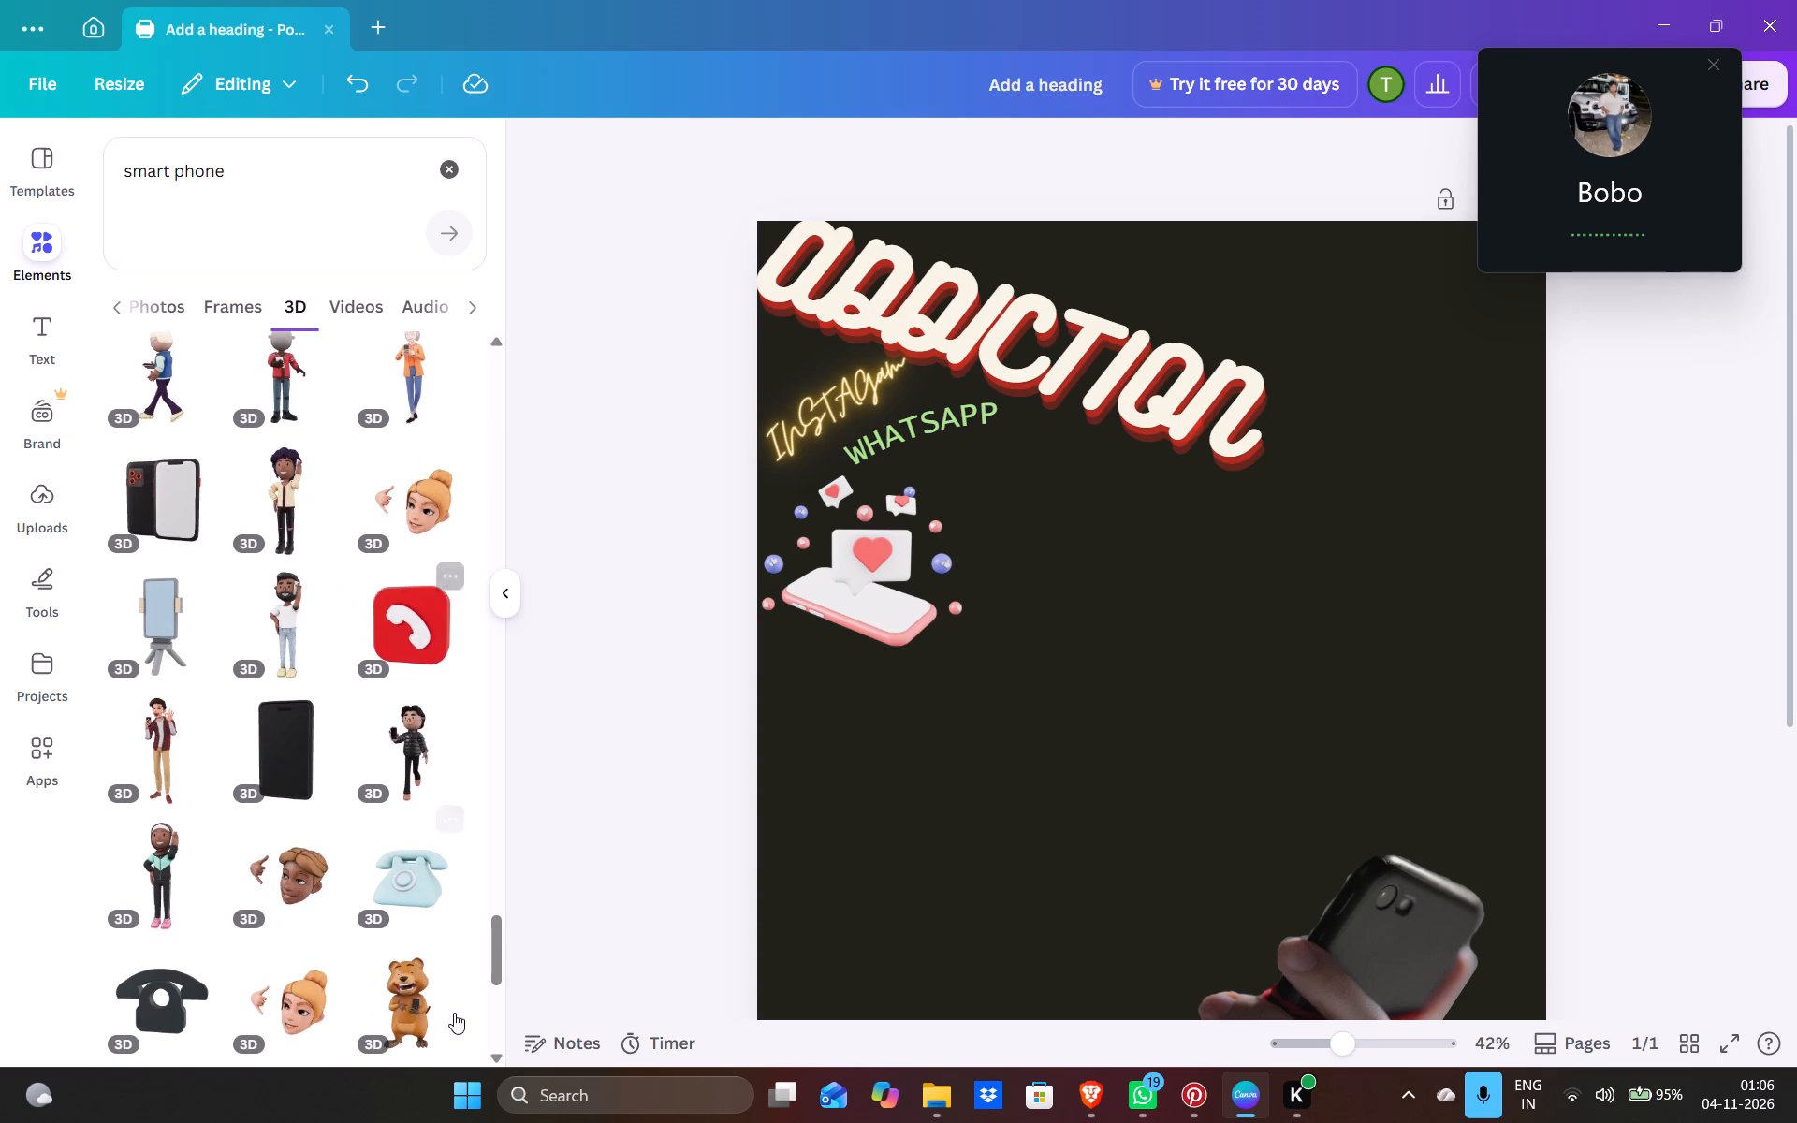
pyautogui.scroll(-1, 410, 1013)
pyautogui.click(415, 870)
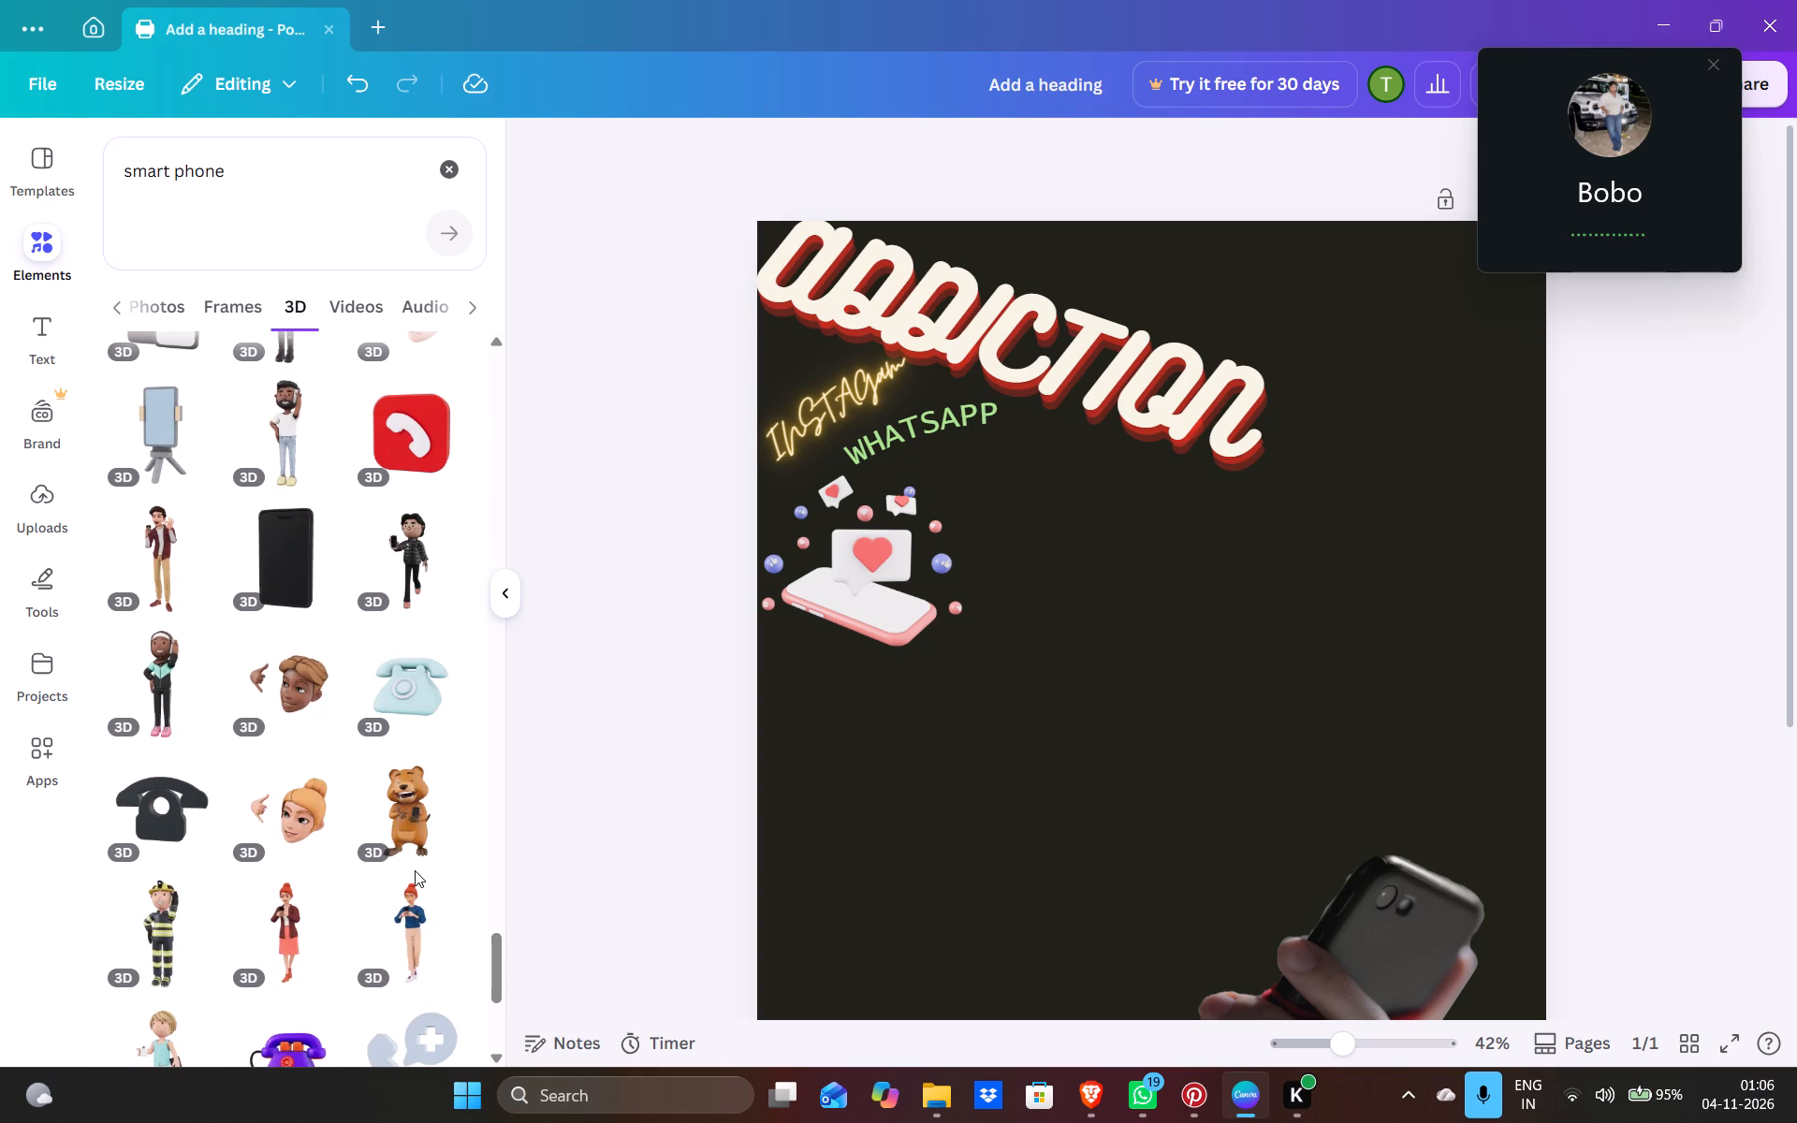
pyautogui.click(411, 829)
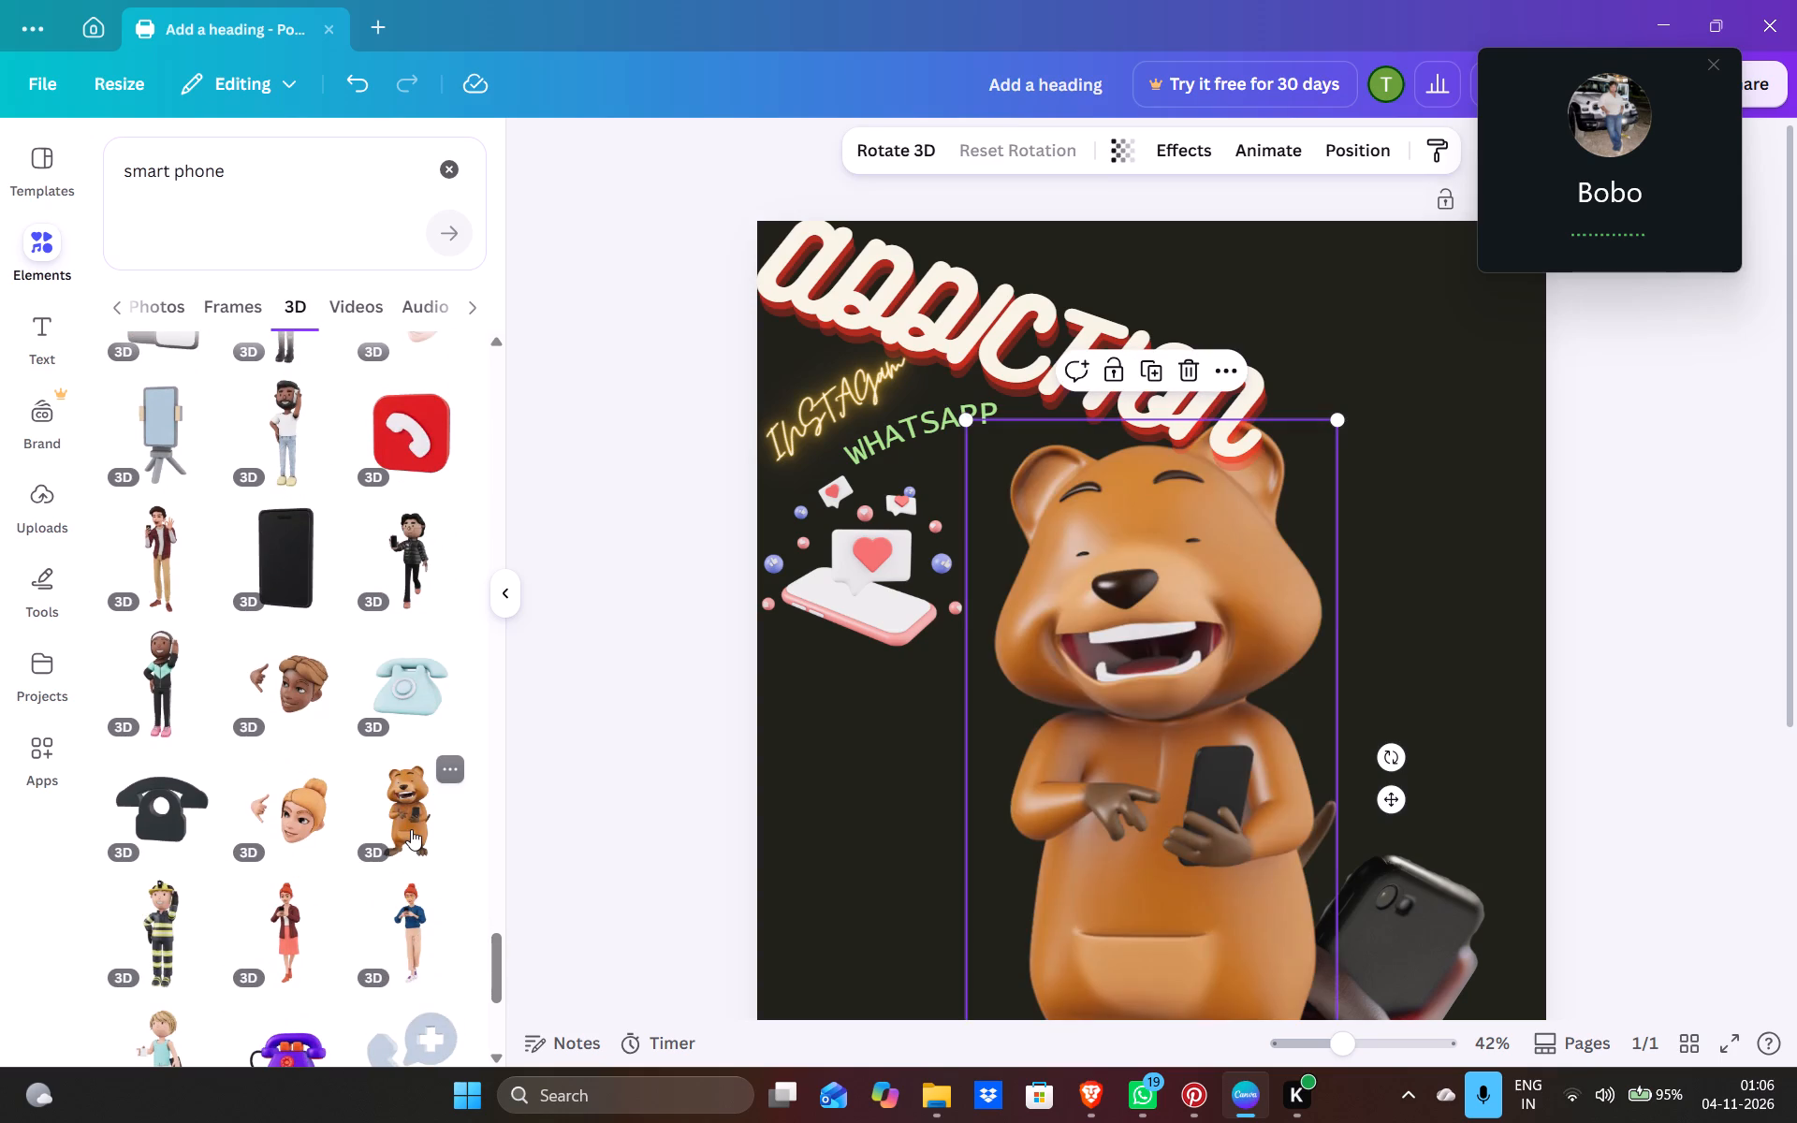
# Resize the bear to about 4.6 wide by 9 high and place it below the pink heart phone.
pyautogui.moveTo(957, 416); pyautogui.dragTo(1241, 804)
pyautogui.moveTo(1281, 961); pyautogui.dragTo(1252, 726)
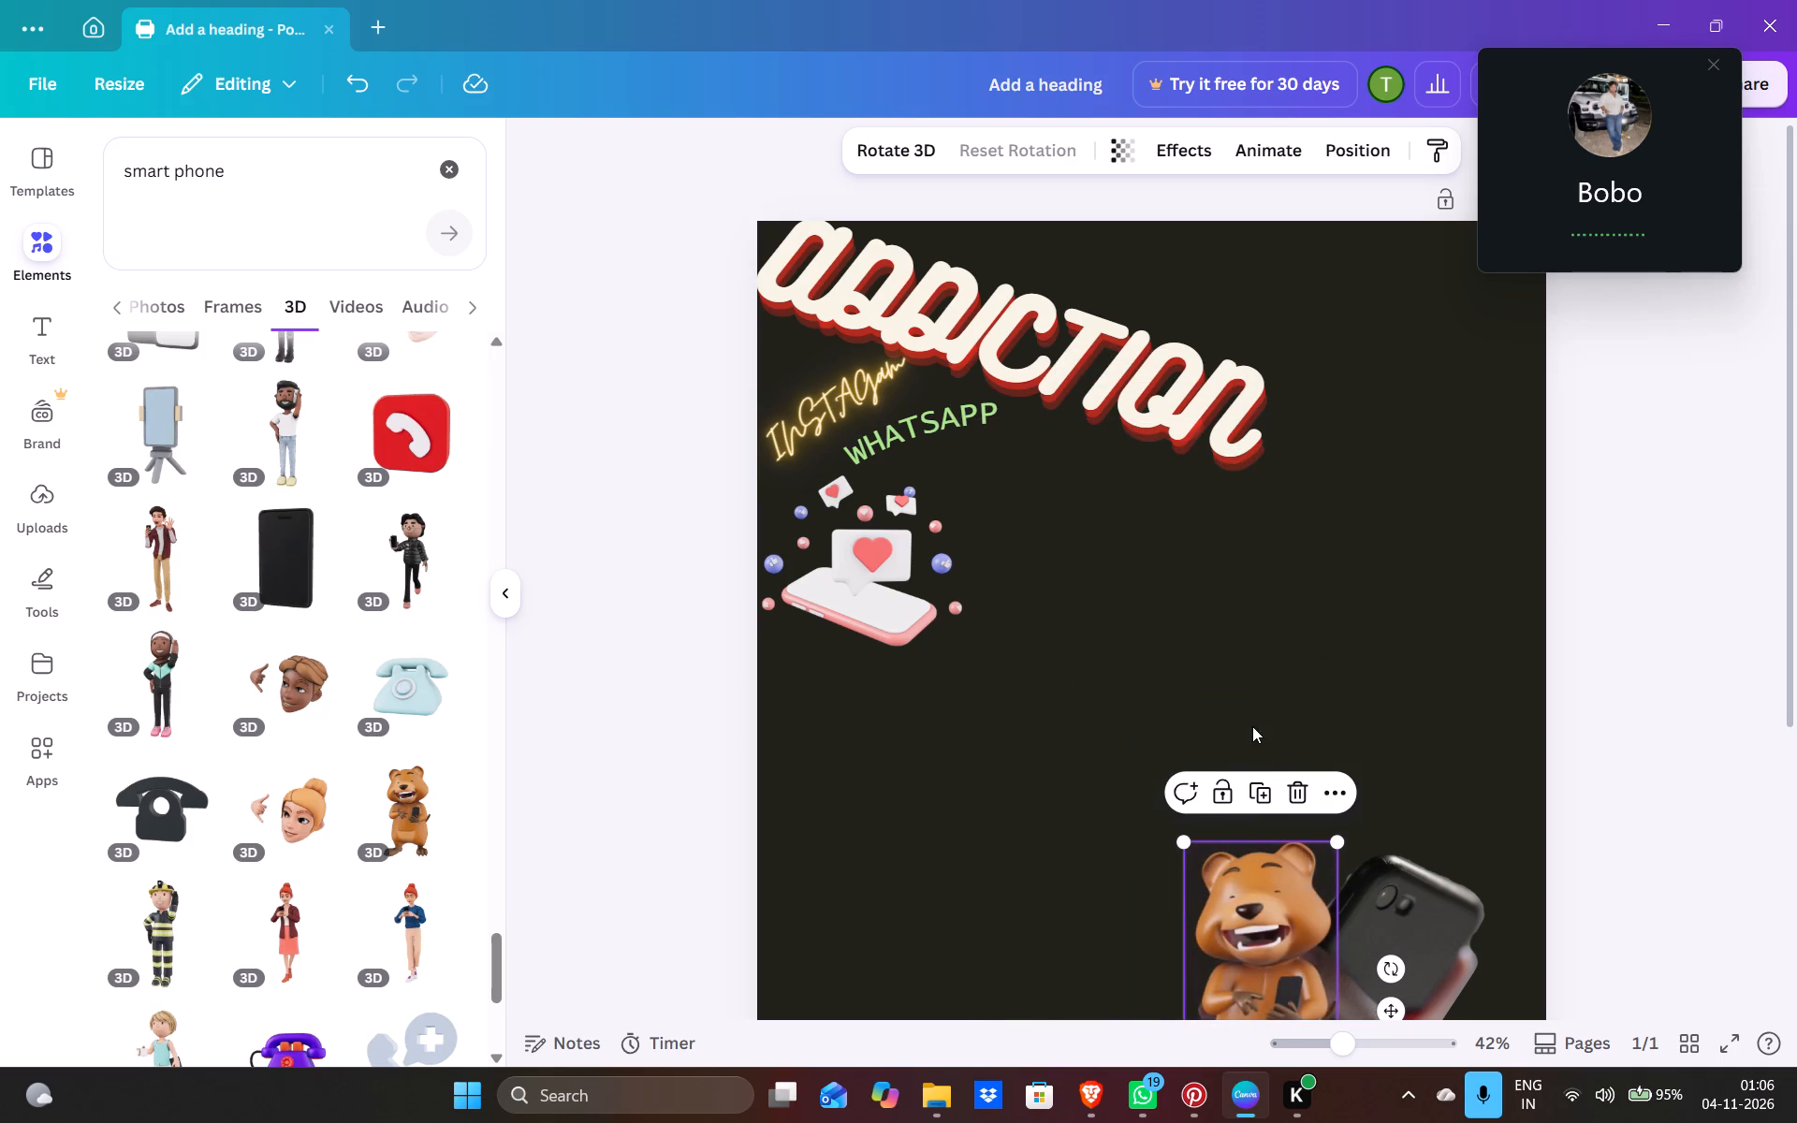
pyautogui.moveTo(1252, 726); pyautogui.dragTo(1249, 719)
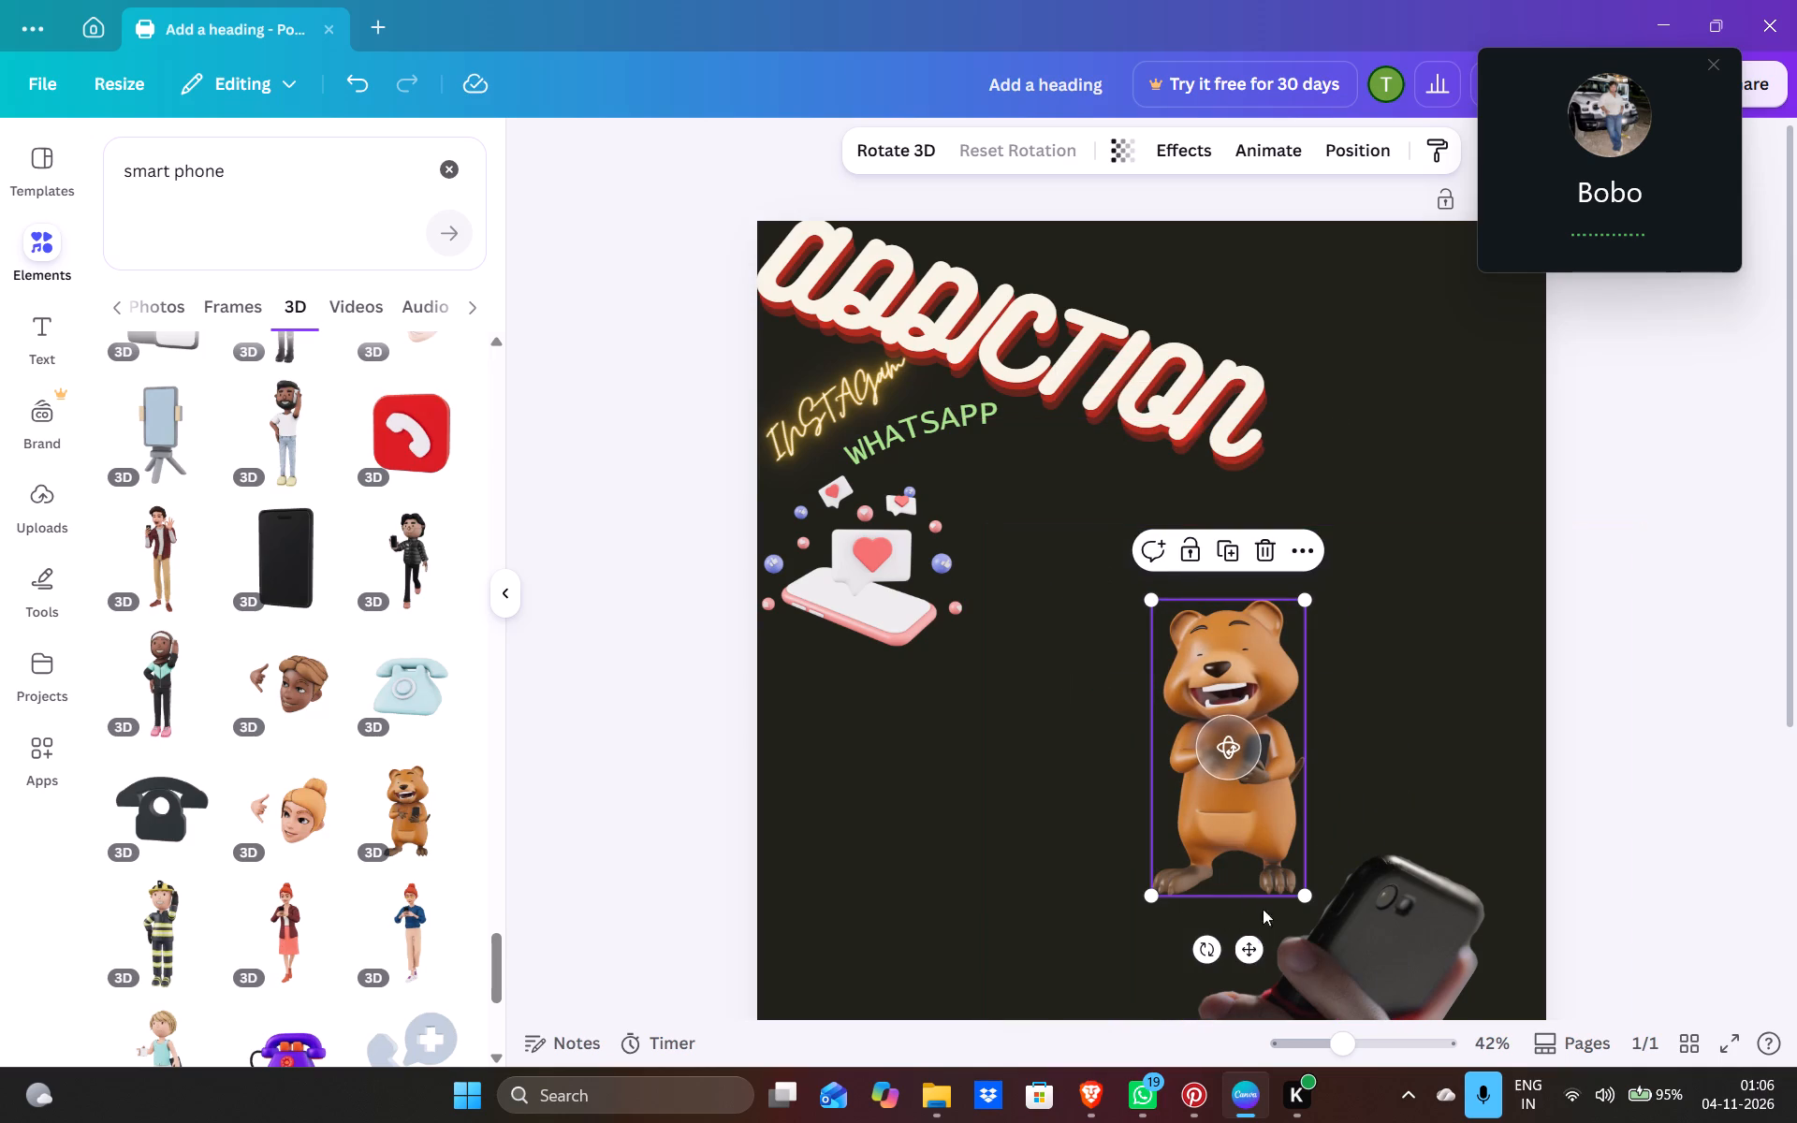
pyautogui.moveTo(1300, 895); pyautogui.dragTo(1198, 691)
pyautogui.moveTo(1182, 667); pyautogui.dragTo(962, 743)
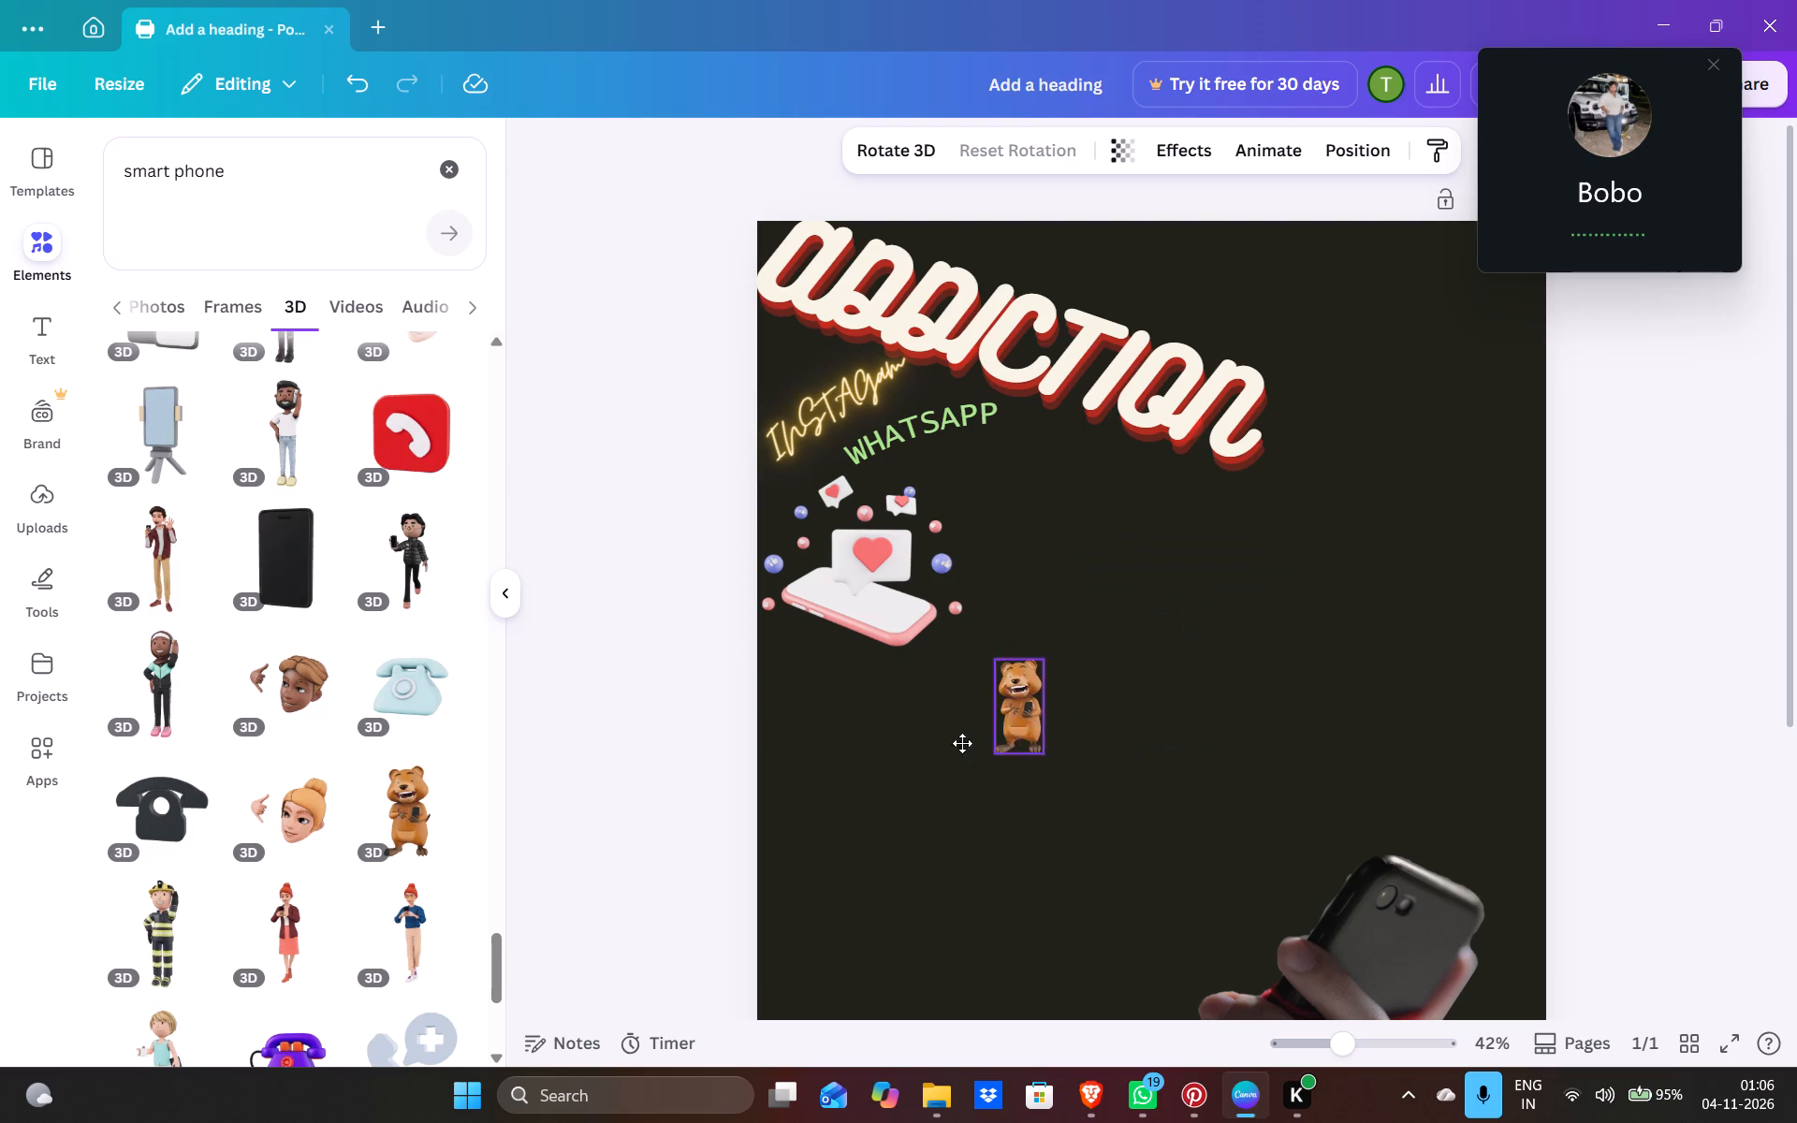
pyautogui.moveTo(962, 743); pyautogui.dragTo(818, 731)
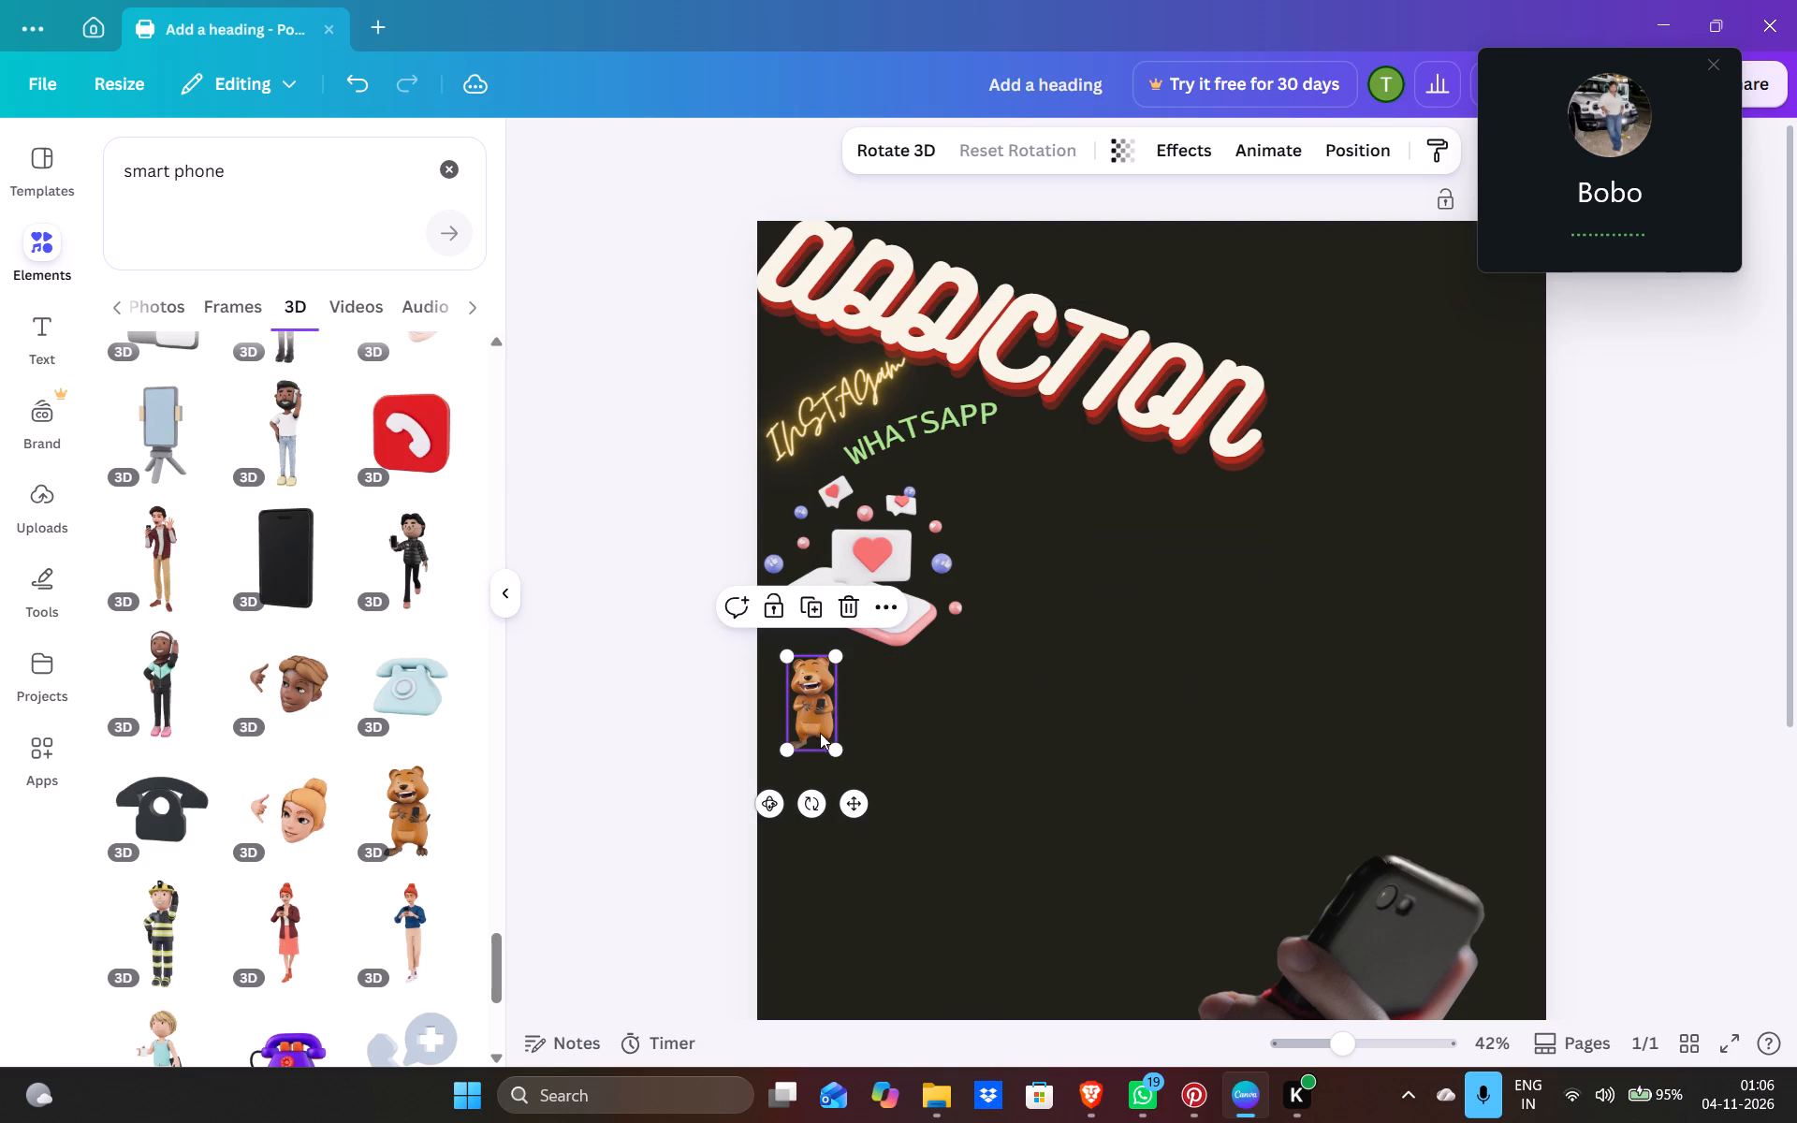
pyautogui.moveTo(836, 746); pyautogui.dragTo(893, 808)
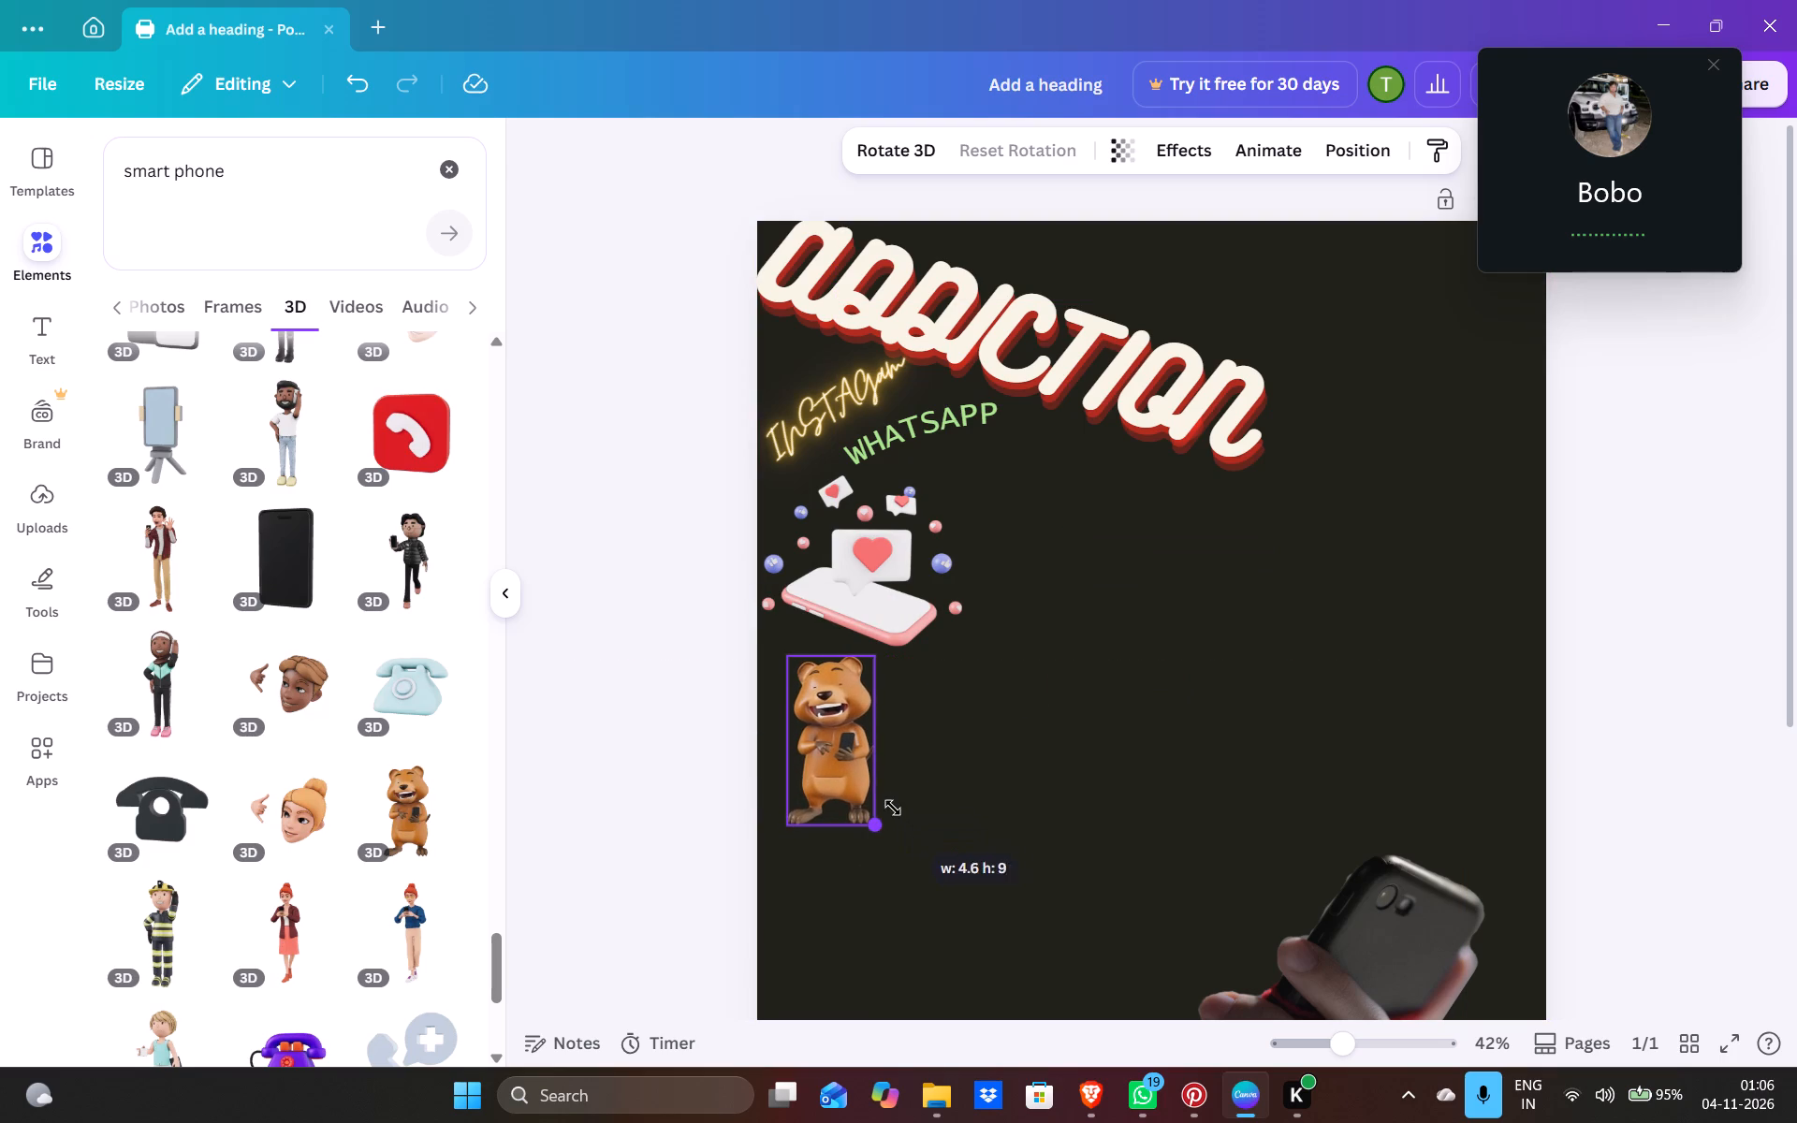
pyautogui.moveTo(893, 808); pyautogui.dragTo(891, 806)
# Tilt the bear slightly counterclockwise and move it against the poster's left edge.
pyautogui.click(838, 866)
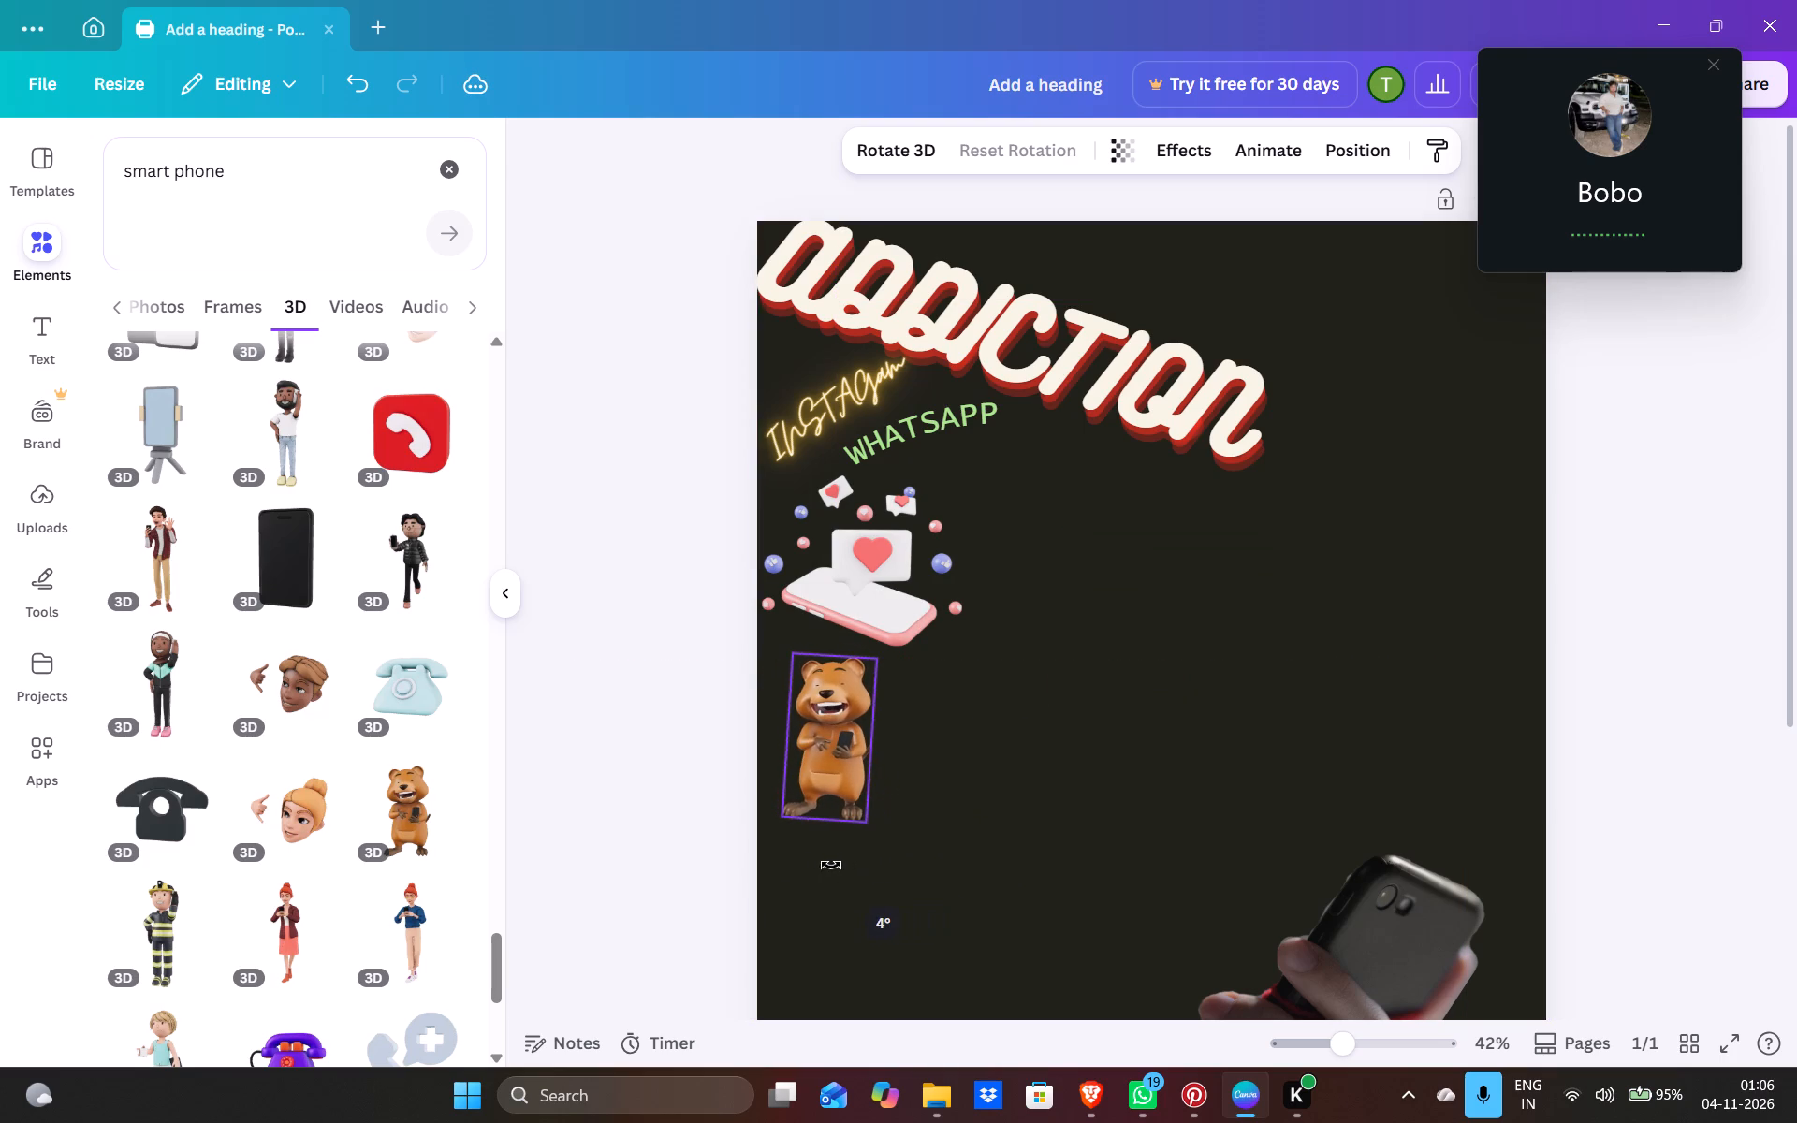
pyautogui.click(780, 876)
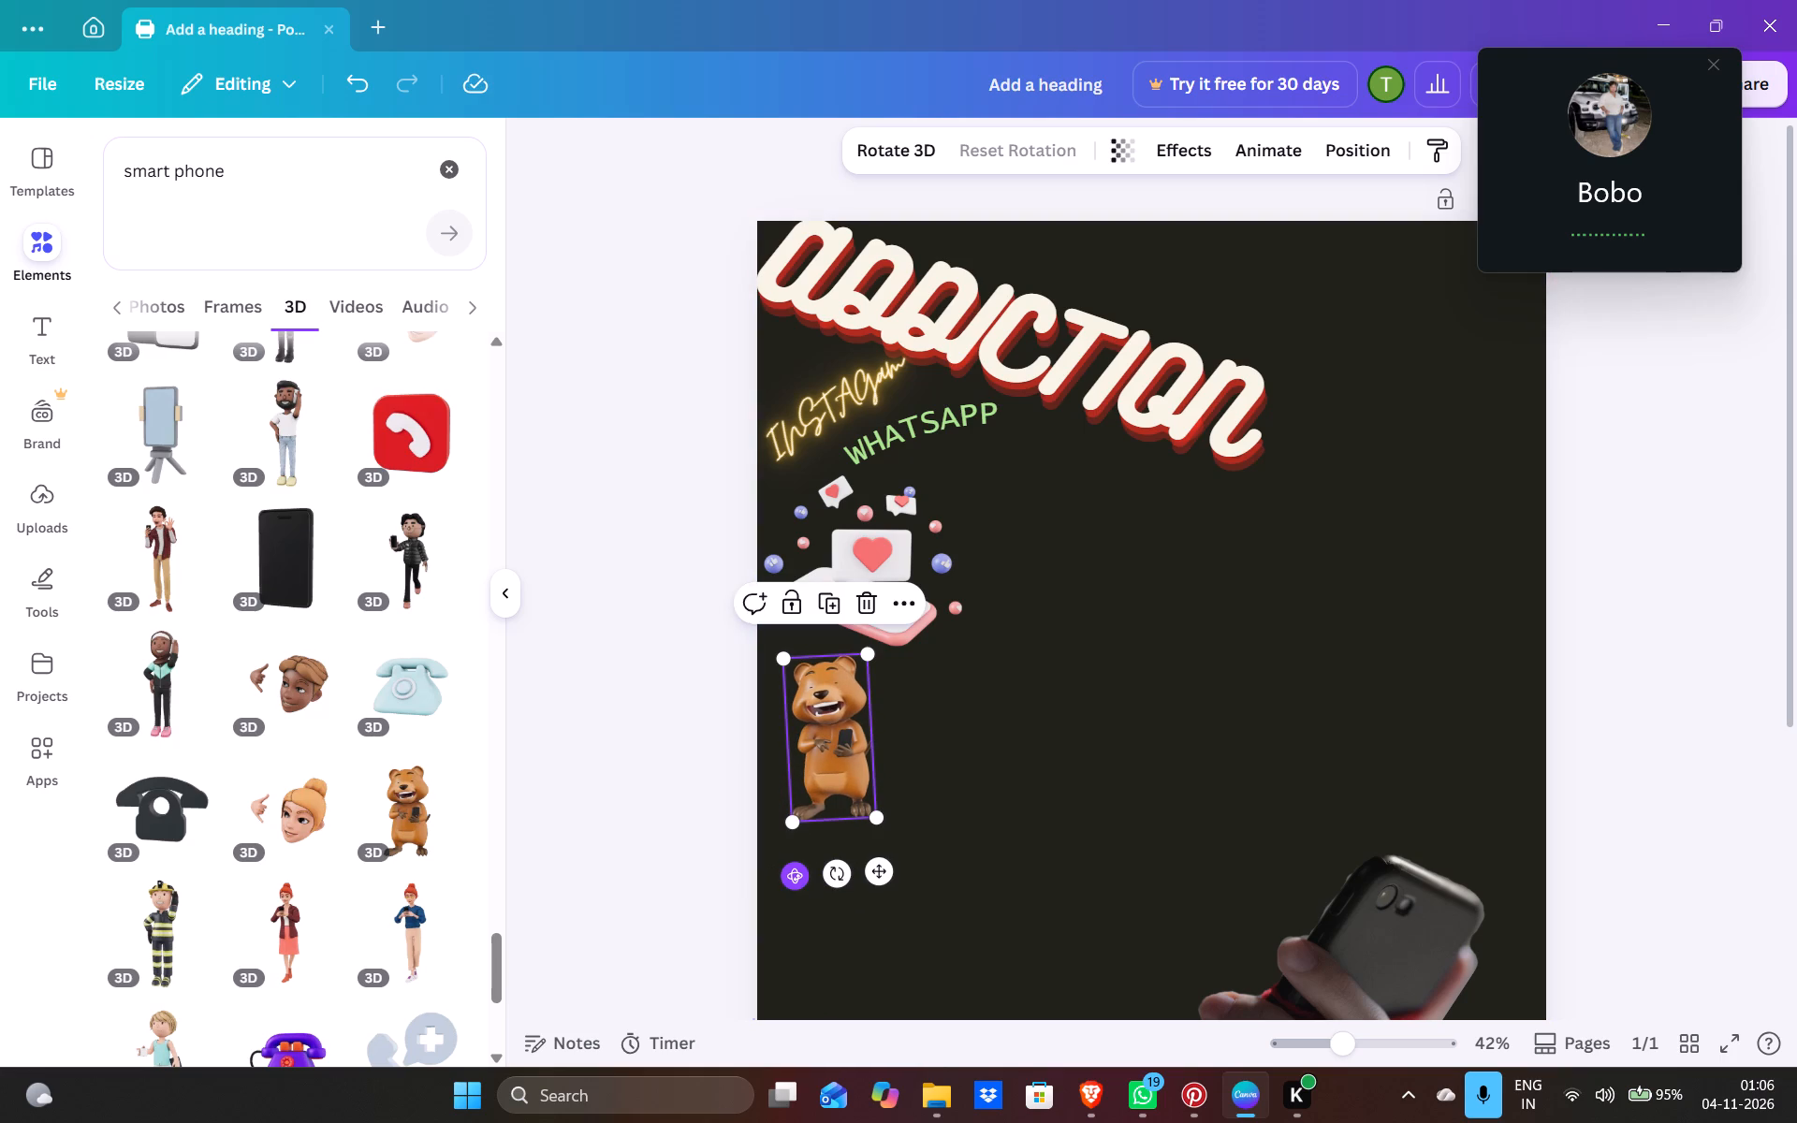
pyautogui.moveTo(823, 771); pyautogui.dragTo(791, 766)
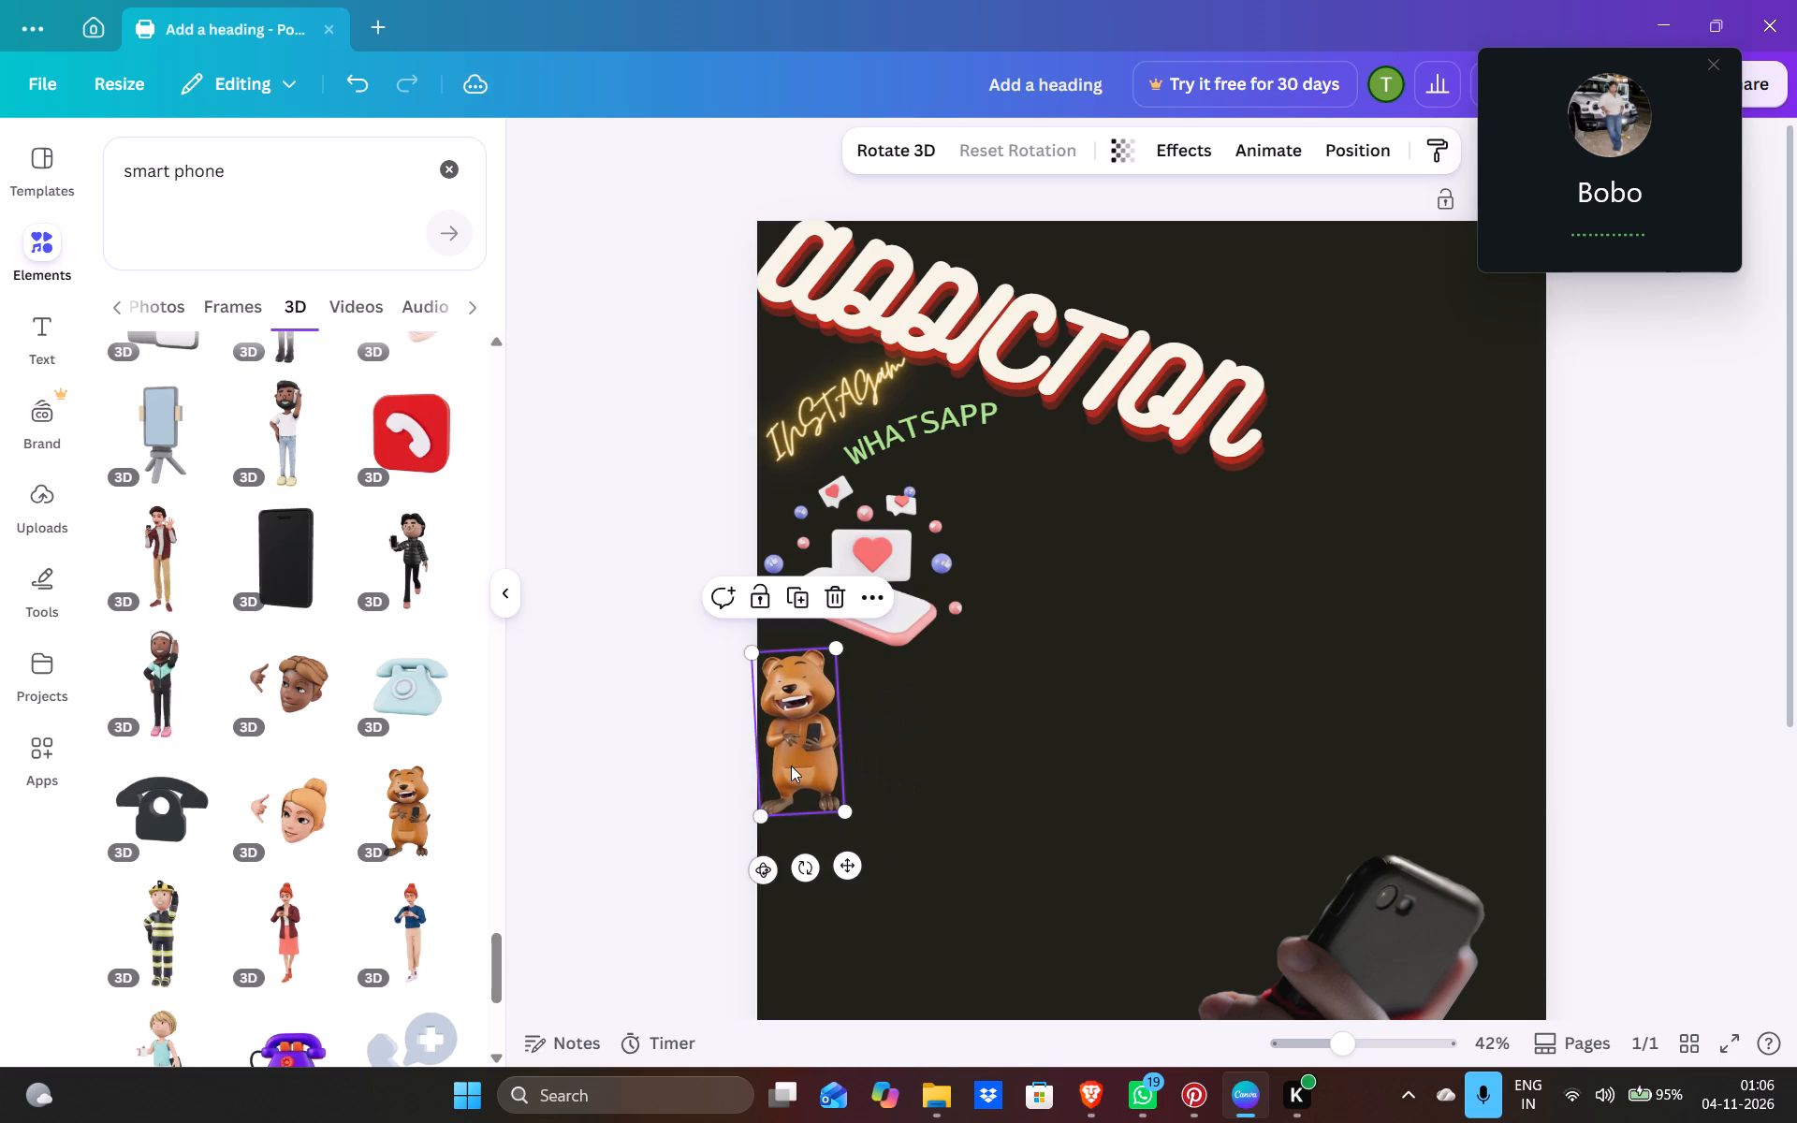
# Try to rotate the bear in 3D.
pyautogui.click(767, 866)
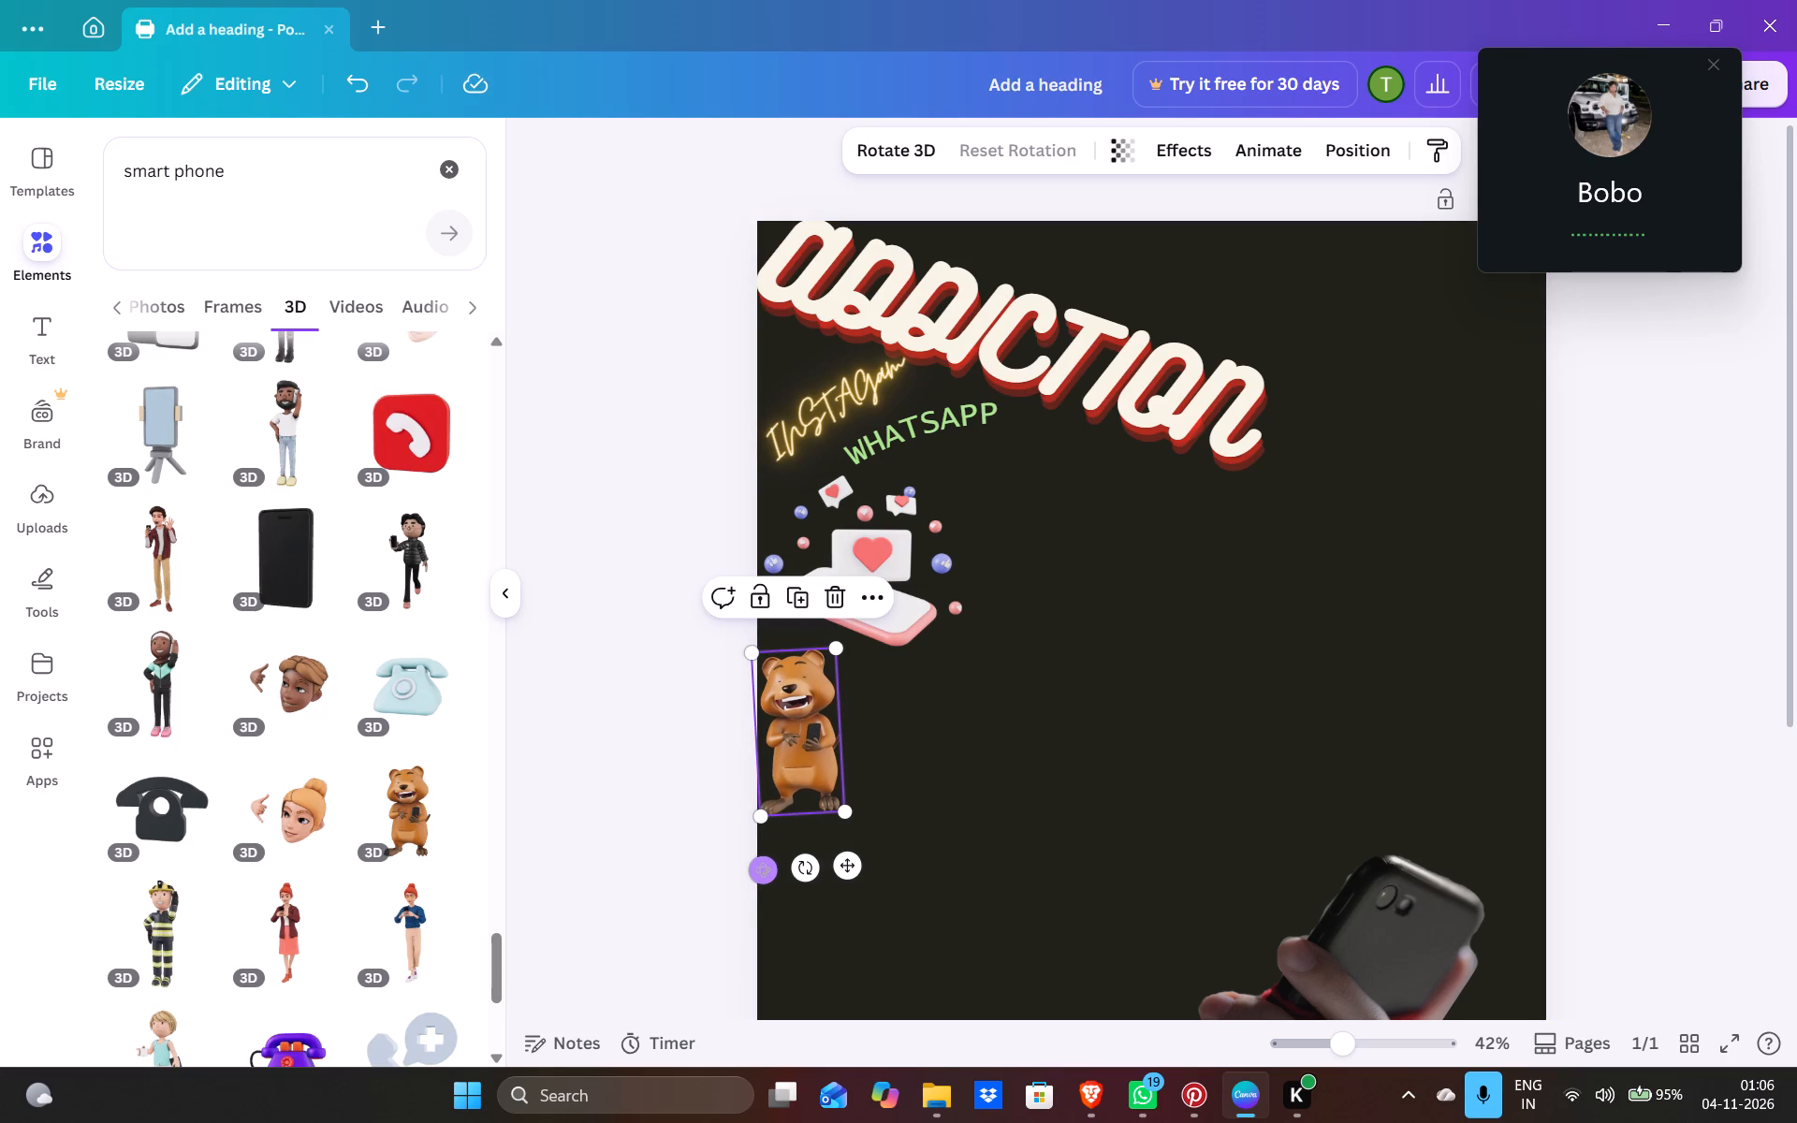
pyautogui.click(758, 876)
# Paste the copied thin vertical line onto the poster.
pyautogui.rightClick(758, 876)
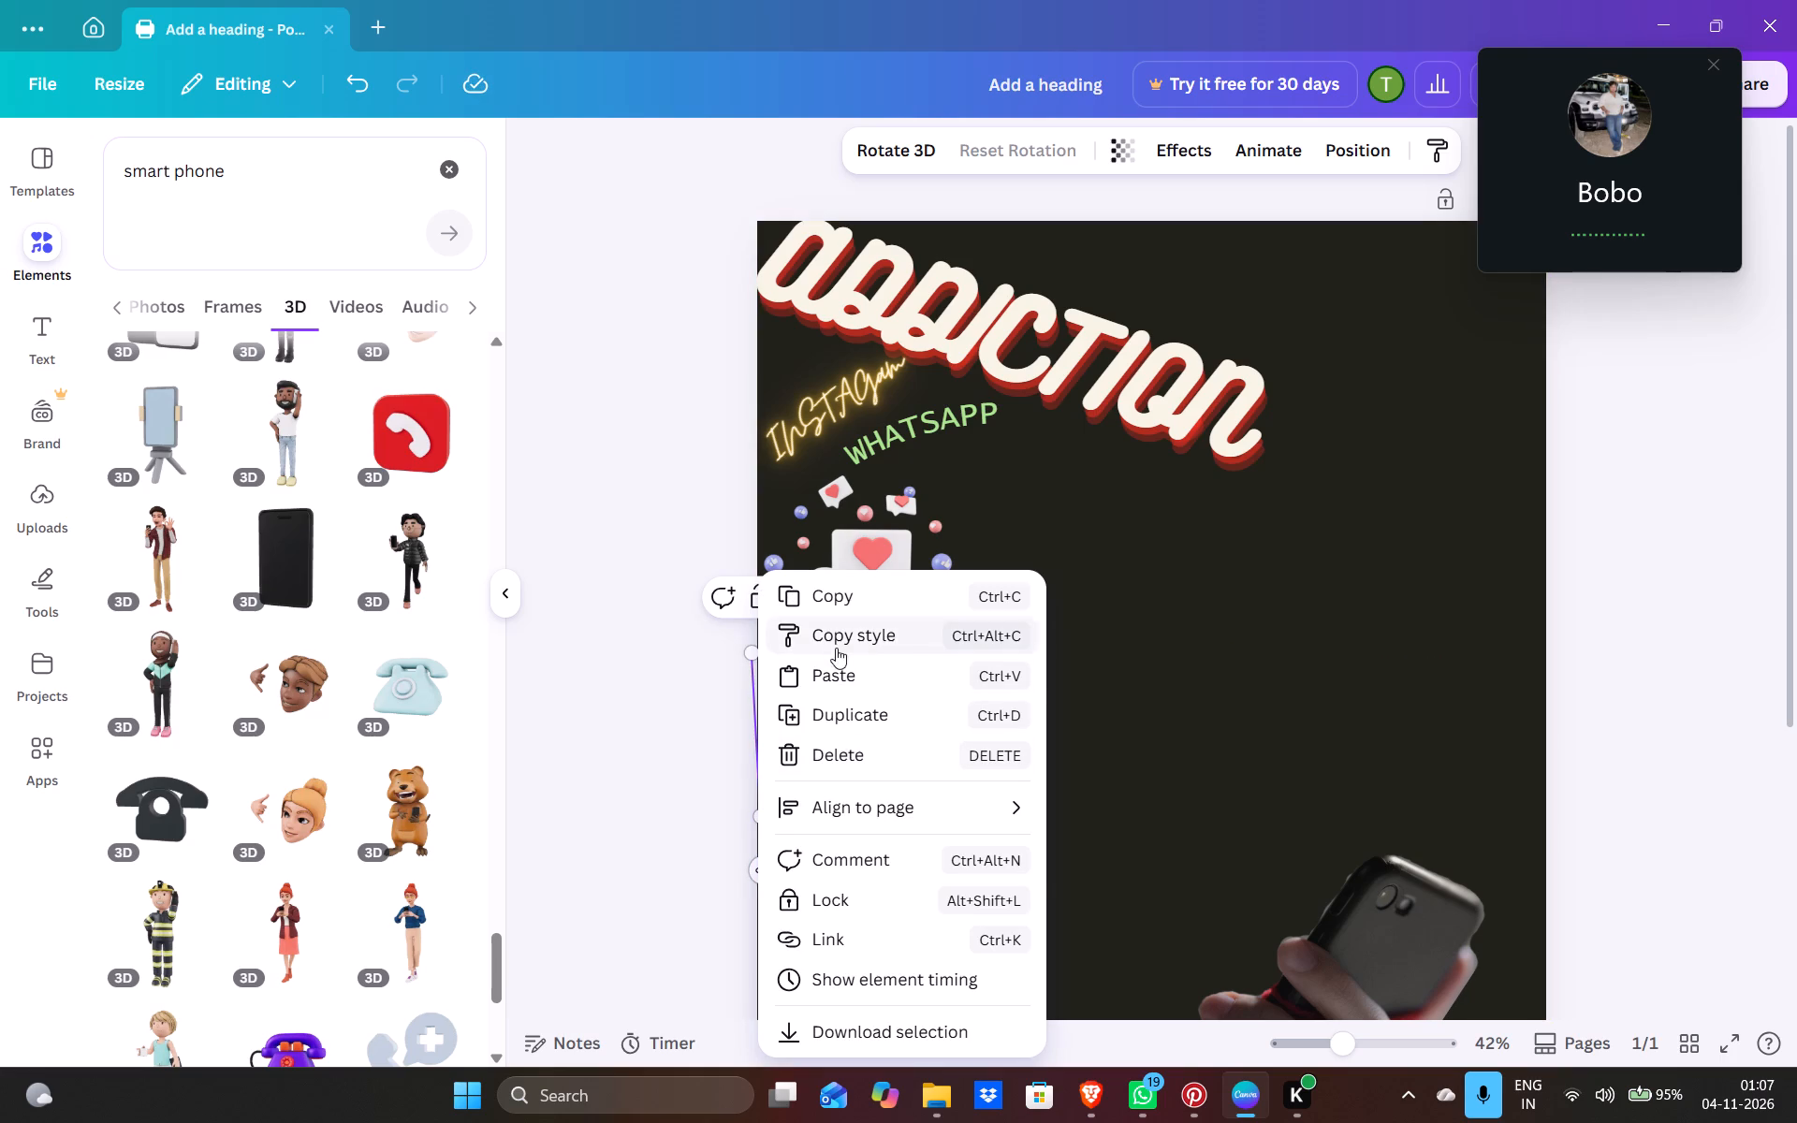
pyautogui.click(1033, 680)
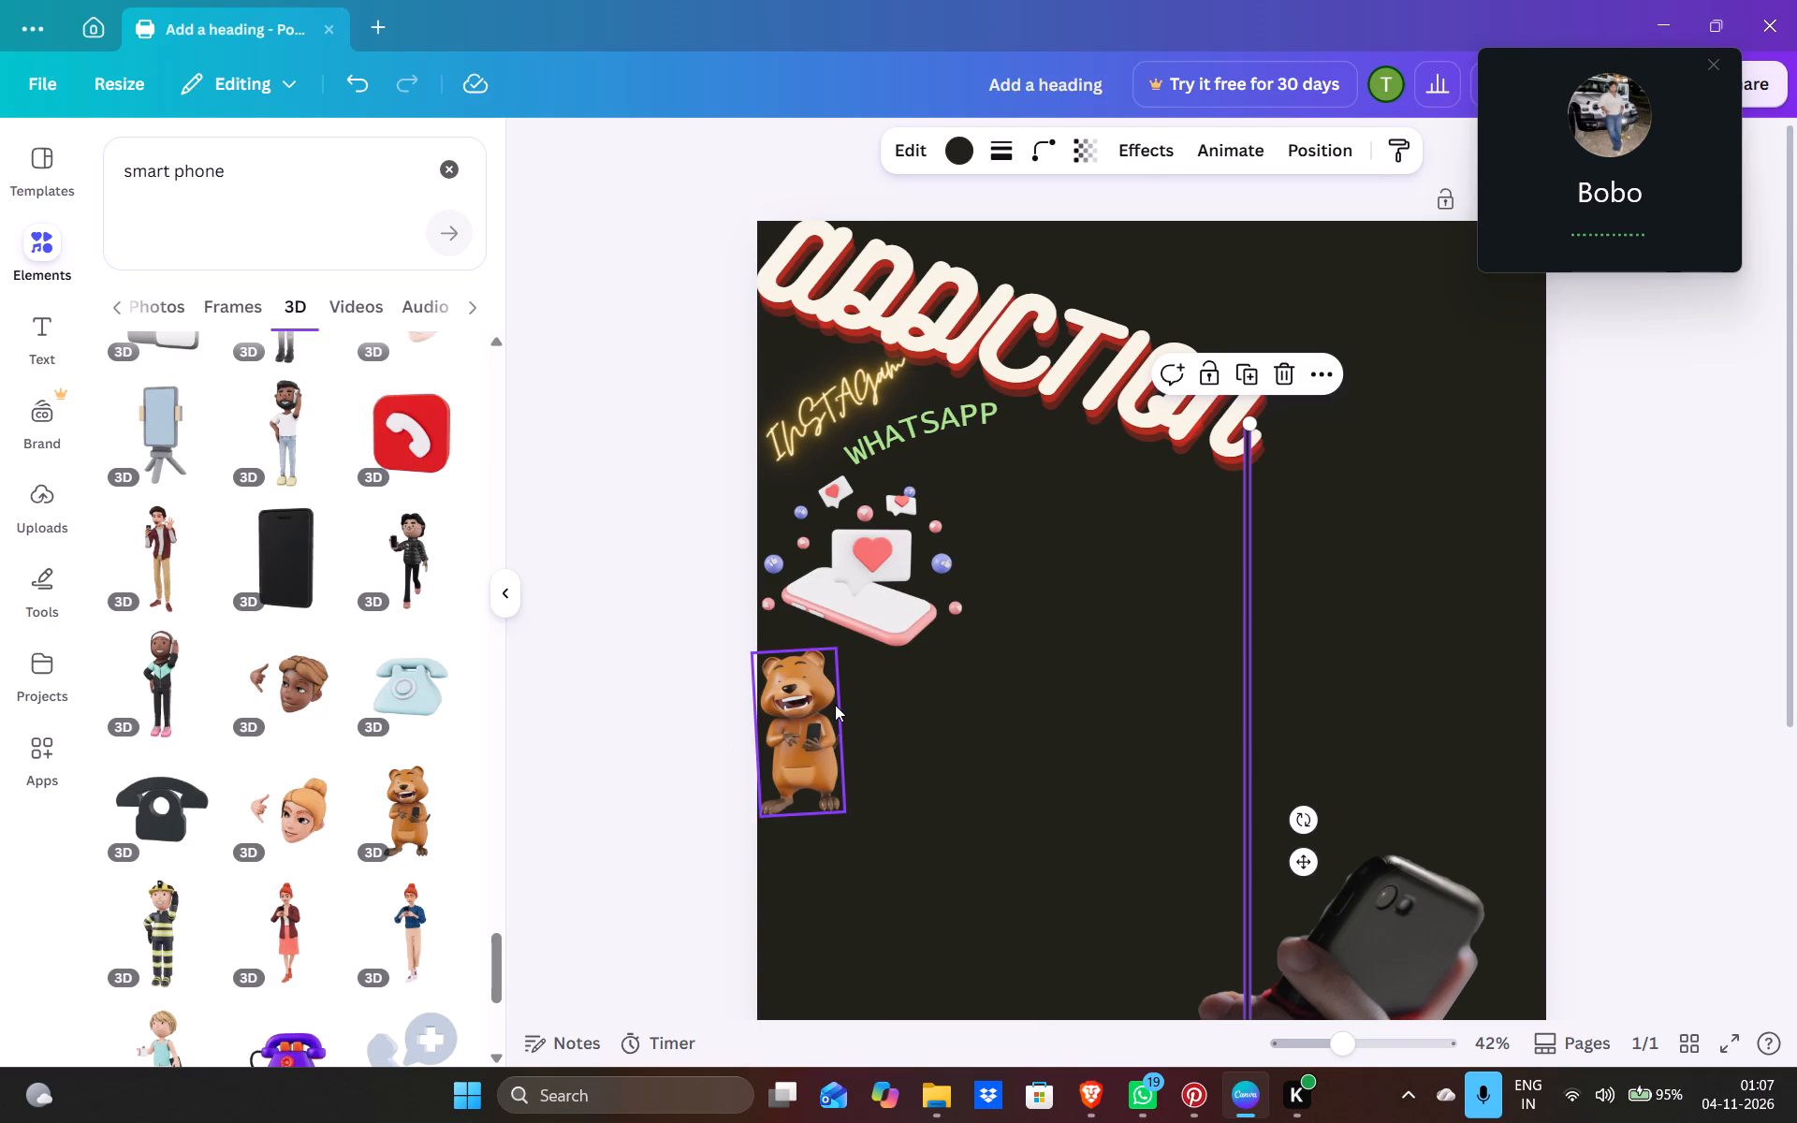
# Move the bear inward from the poster's left edge, keeping it below the pink heart phone.
pyautogui.click(835, 705)
pyautogui.moveTo(835, 705); pyautogui.dragTo(884, 742)
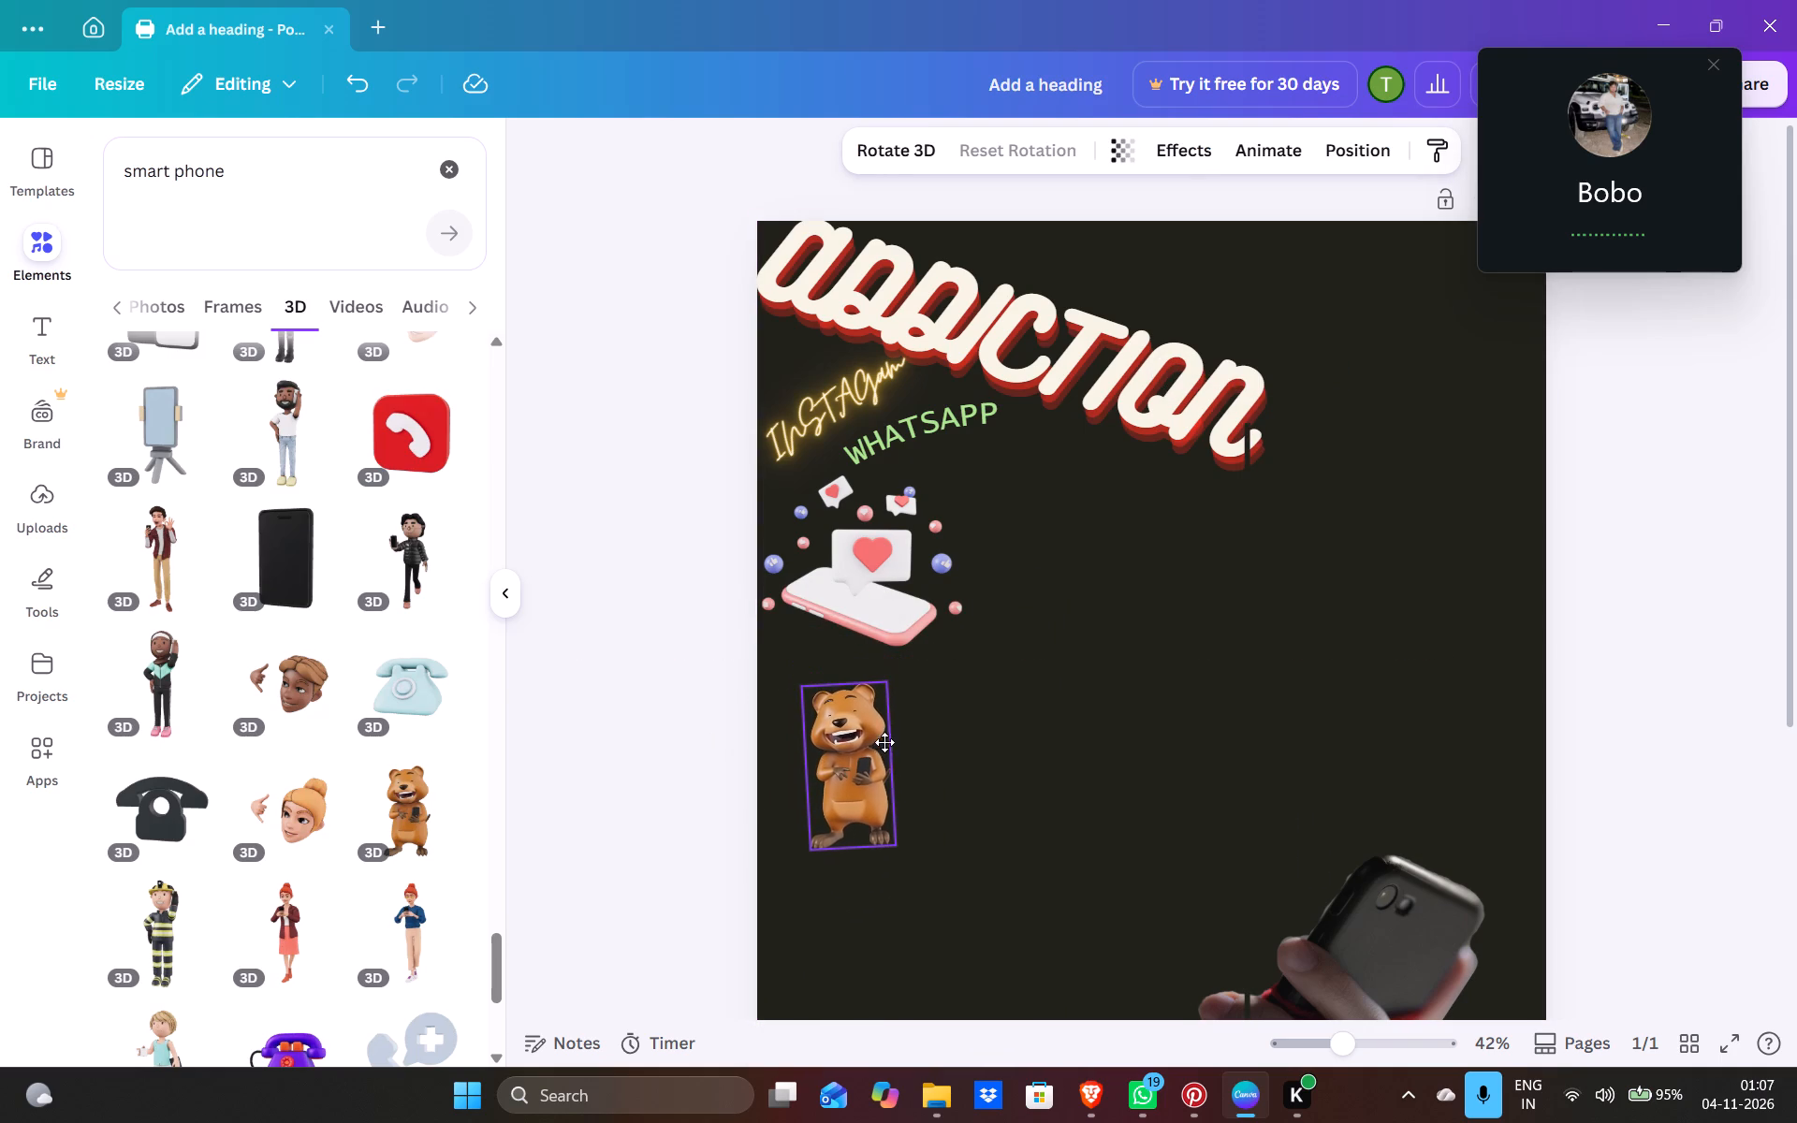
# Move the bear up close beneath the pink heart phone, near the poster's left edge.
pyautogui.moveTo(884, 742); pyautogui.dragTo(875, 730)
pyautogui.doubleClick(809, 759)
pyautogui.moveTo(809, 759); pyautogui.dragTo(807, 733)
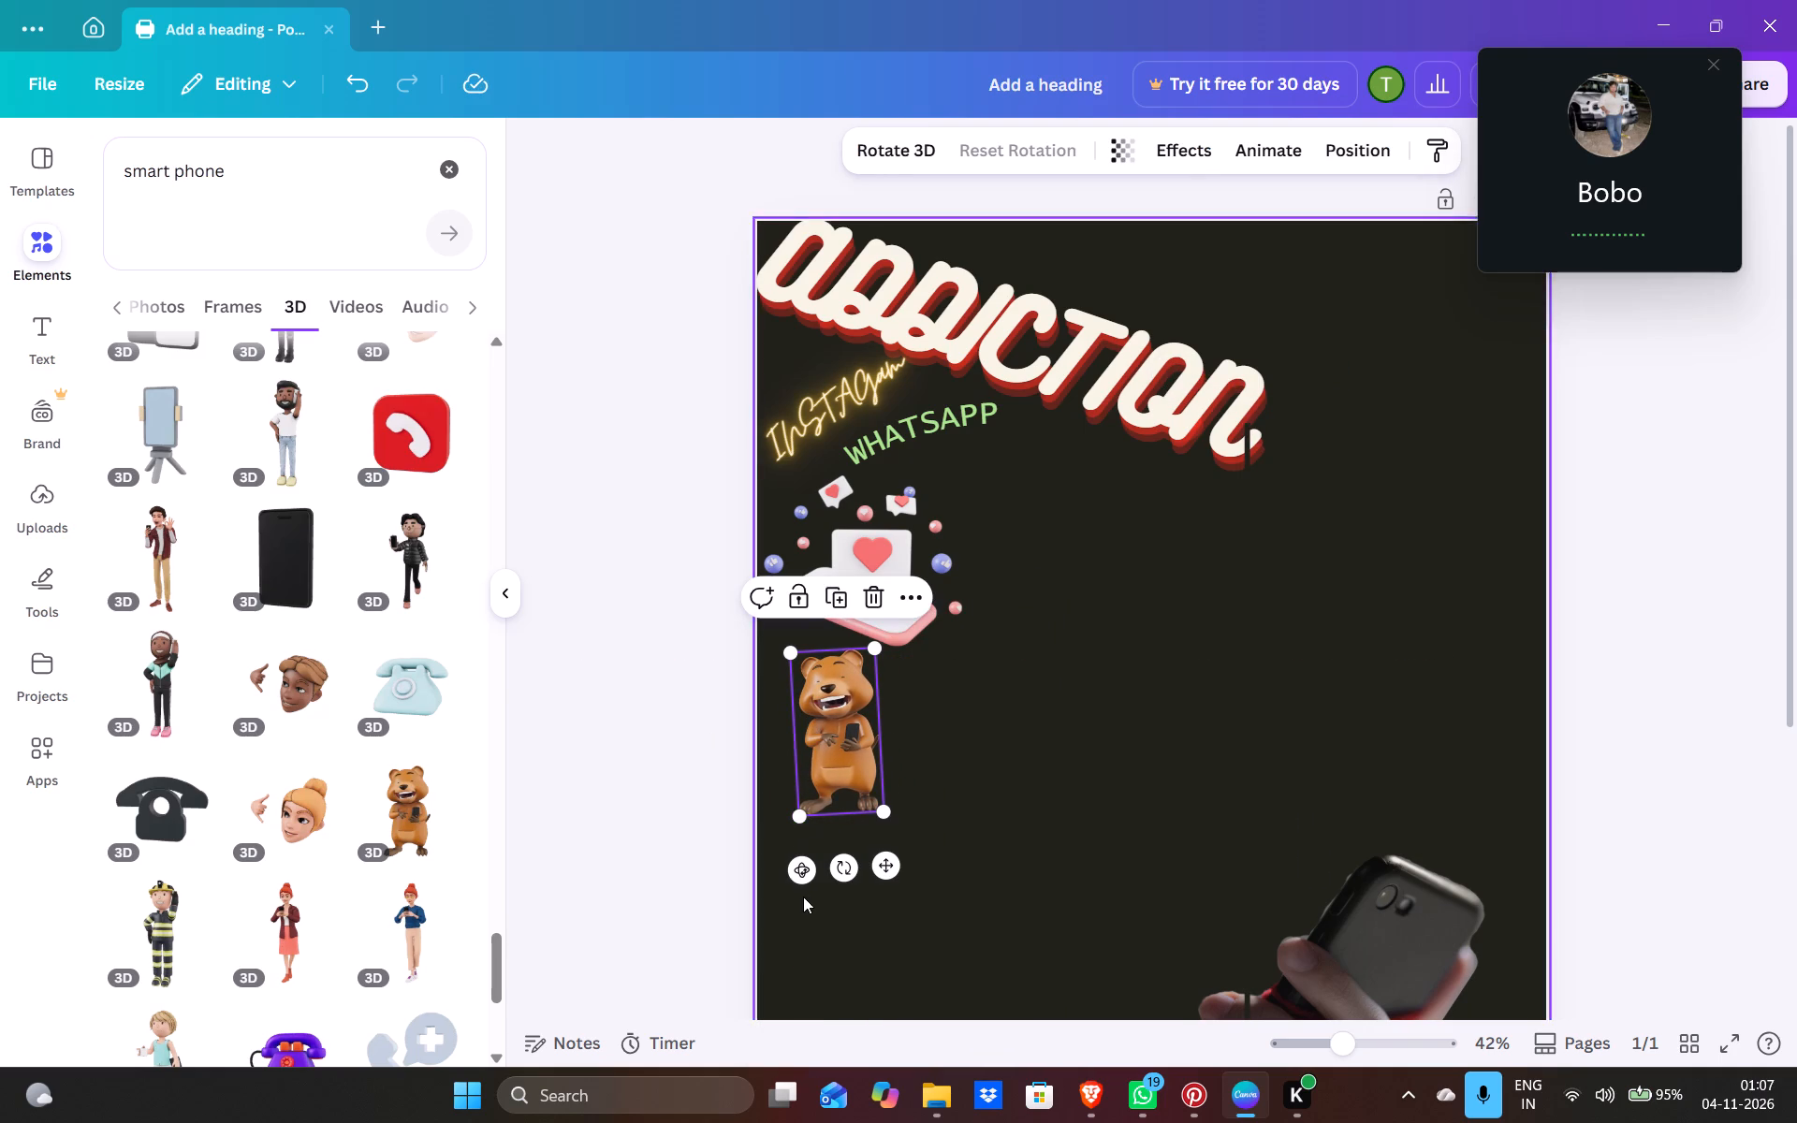
# Rotate the bear in 3D so its head tips forward and it looks down toward its phone.
pyautogui.click(805, 874)
pyautogui.moveTo(797, 869); pyautogui.dragTo(795, 892)
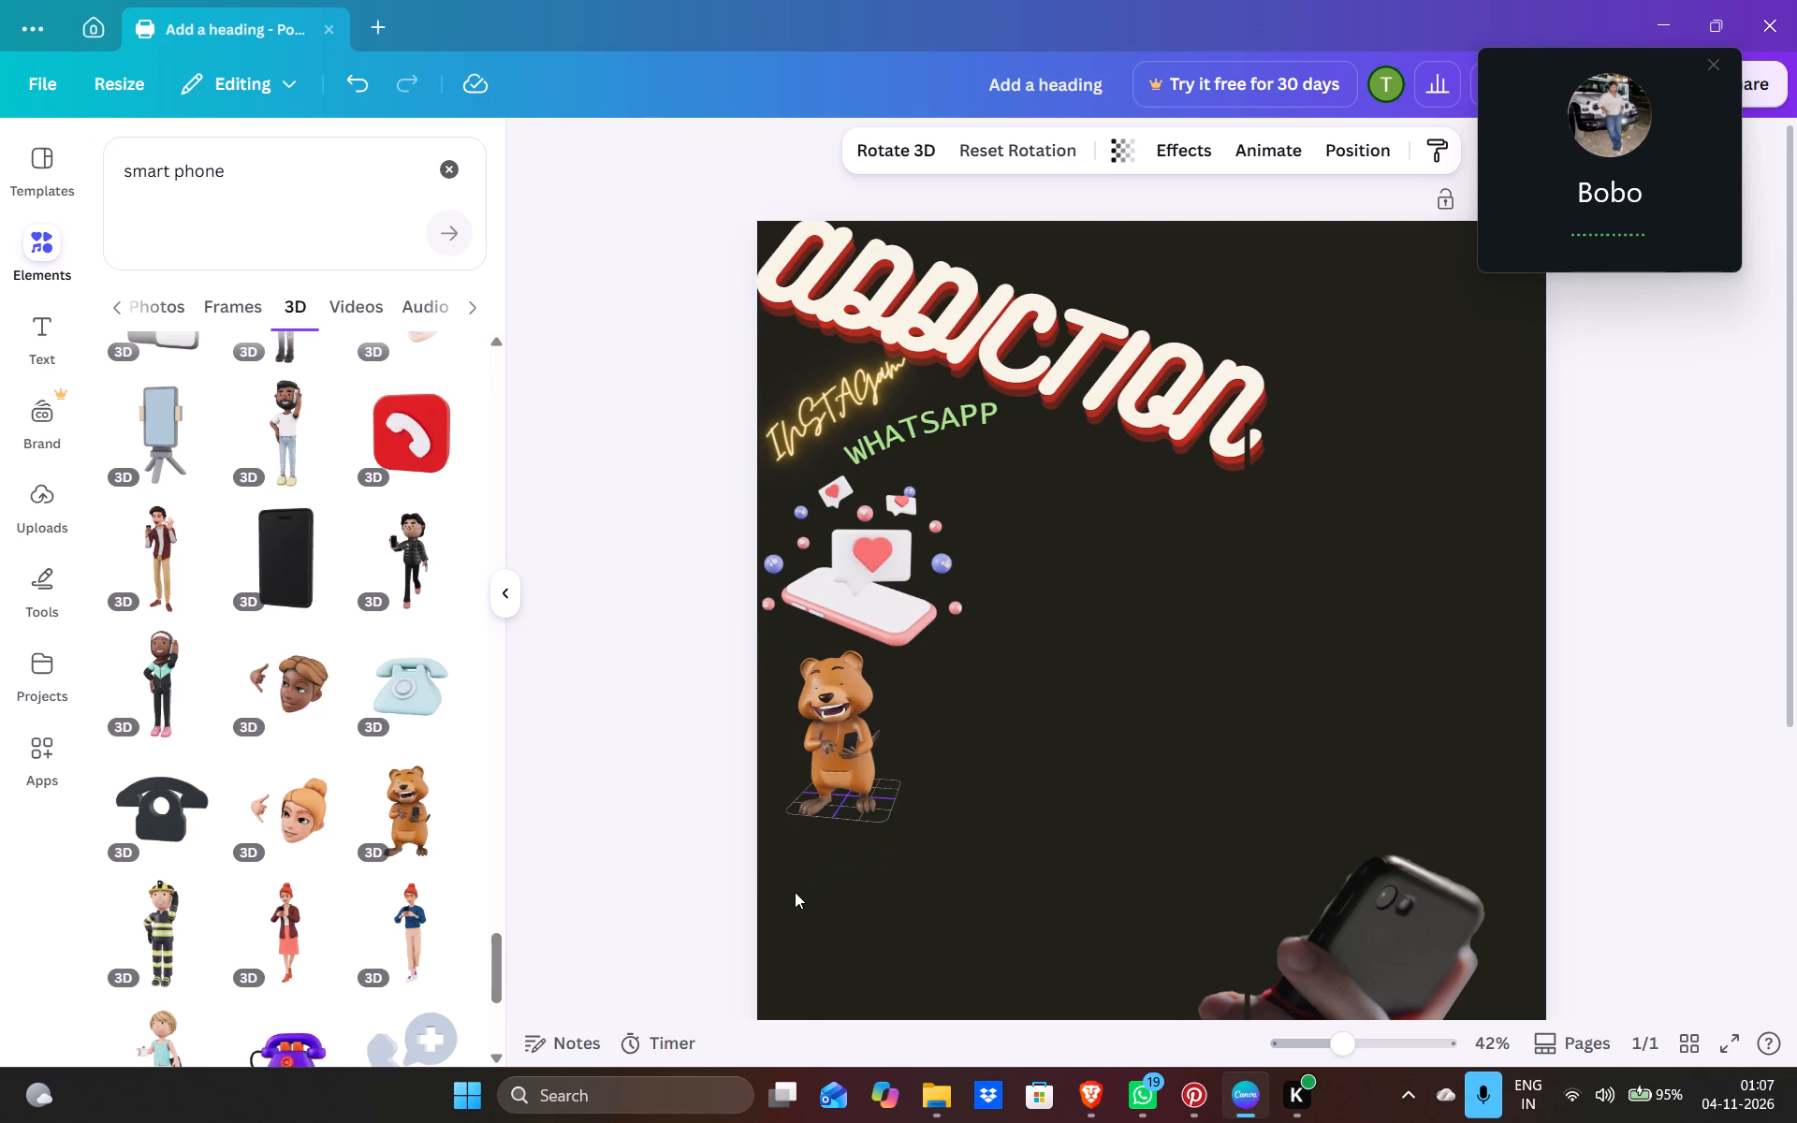
pyautogui.moveTo(795, 892); pyautogui.dragTo(806, 926)
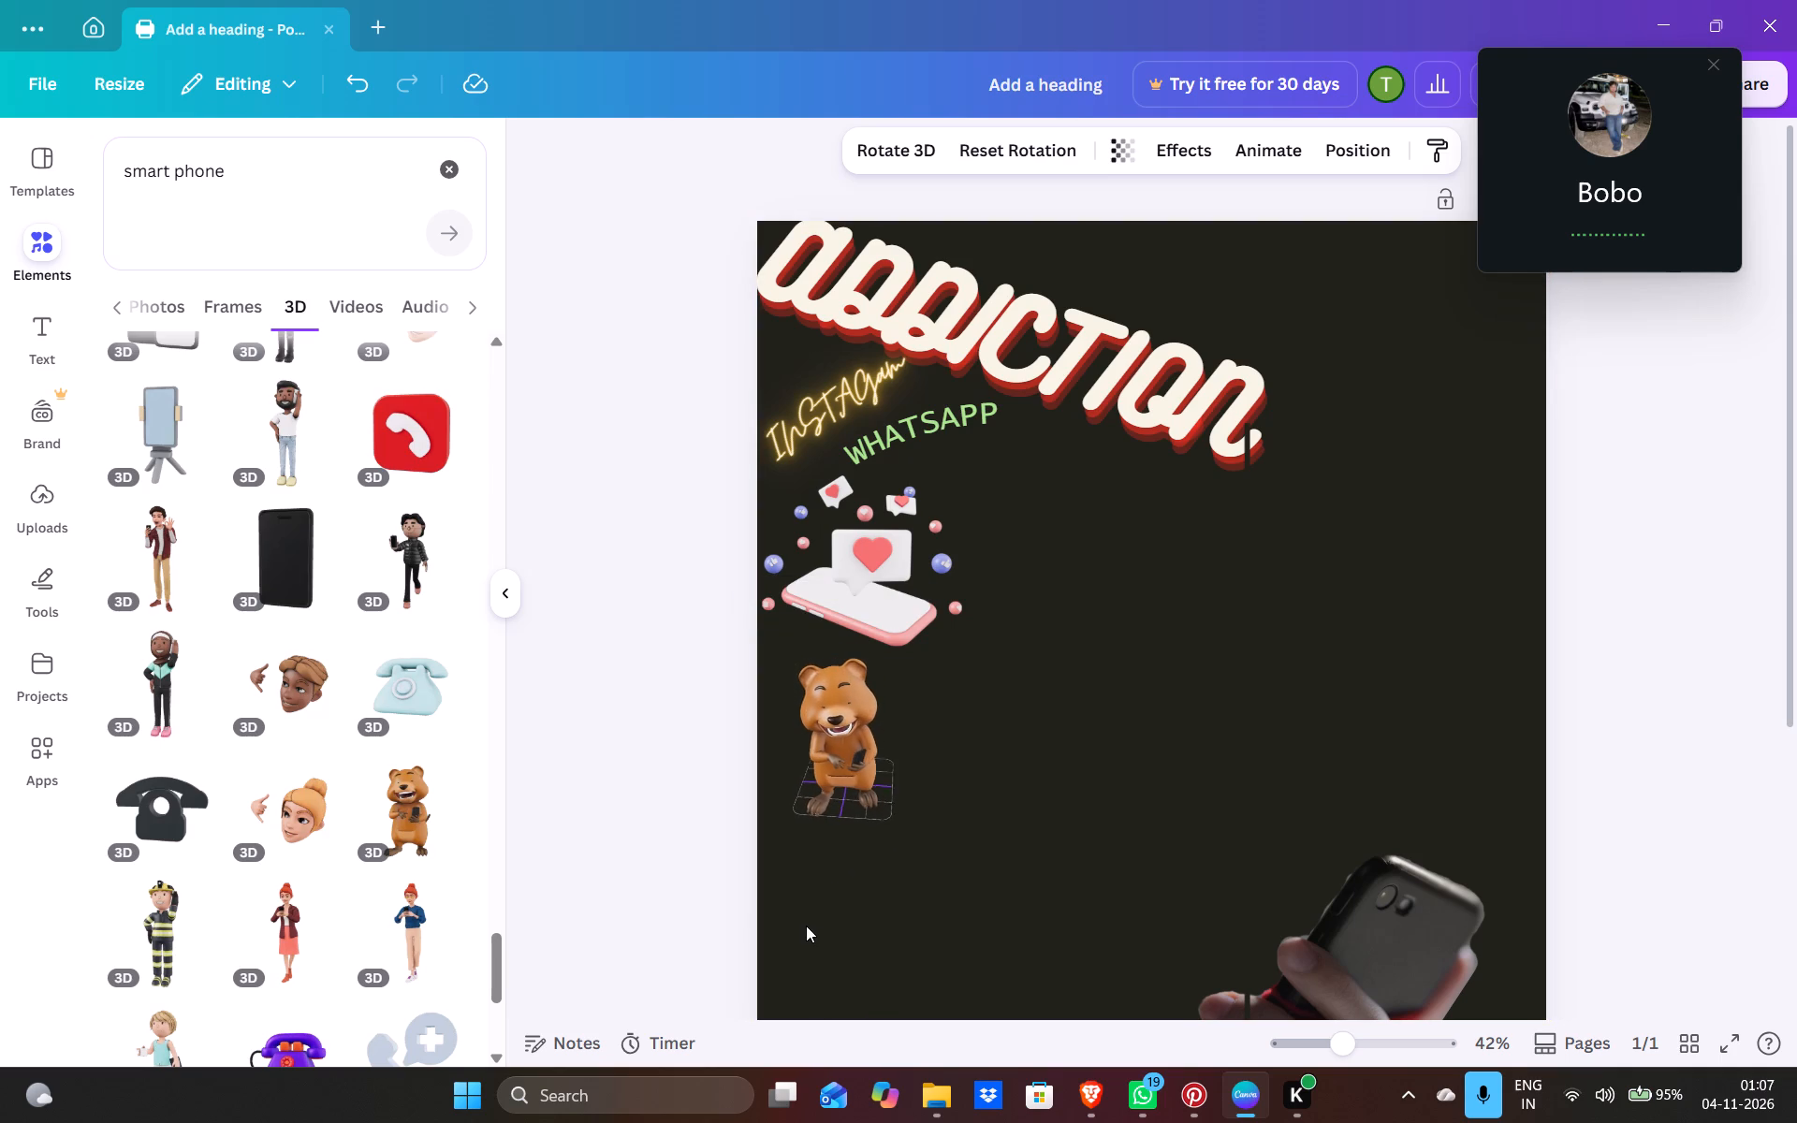
pyautogui.moveTo(806, 926); pyautogui.dragTo(798, 917)
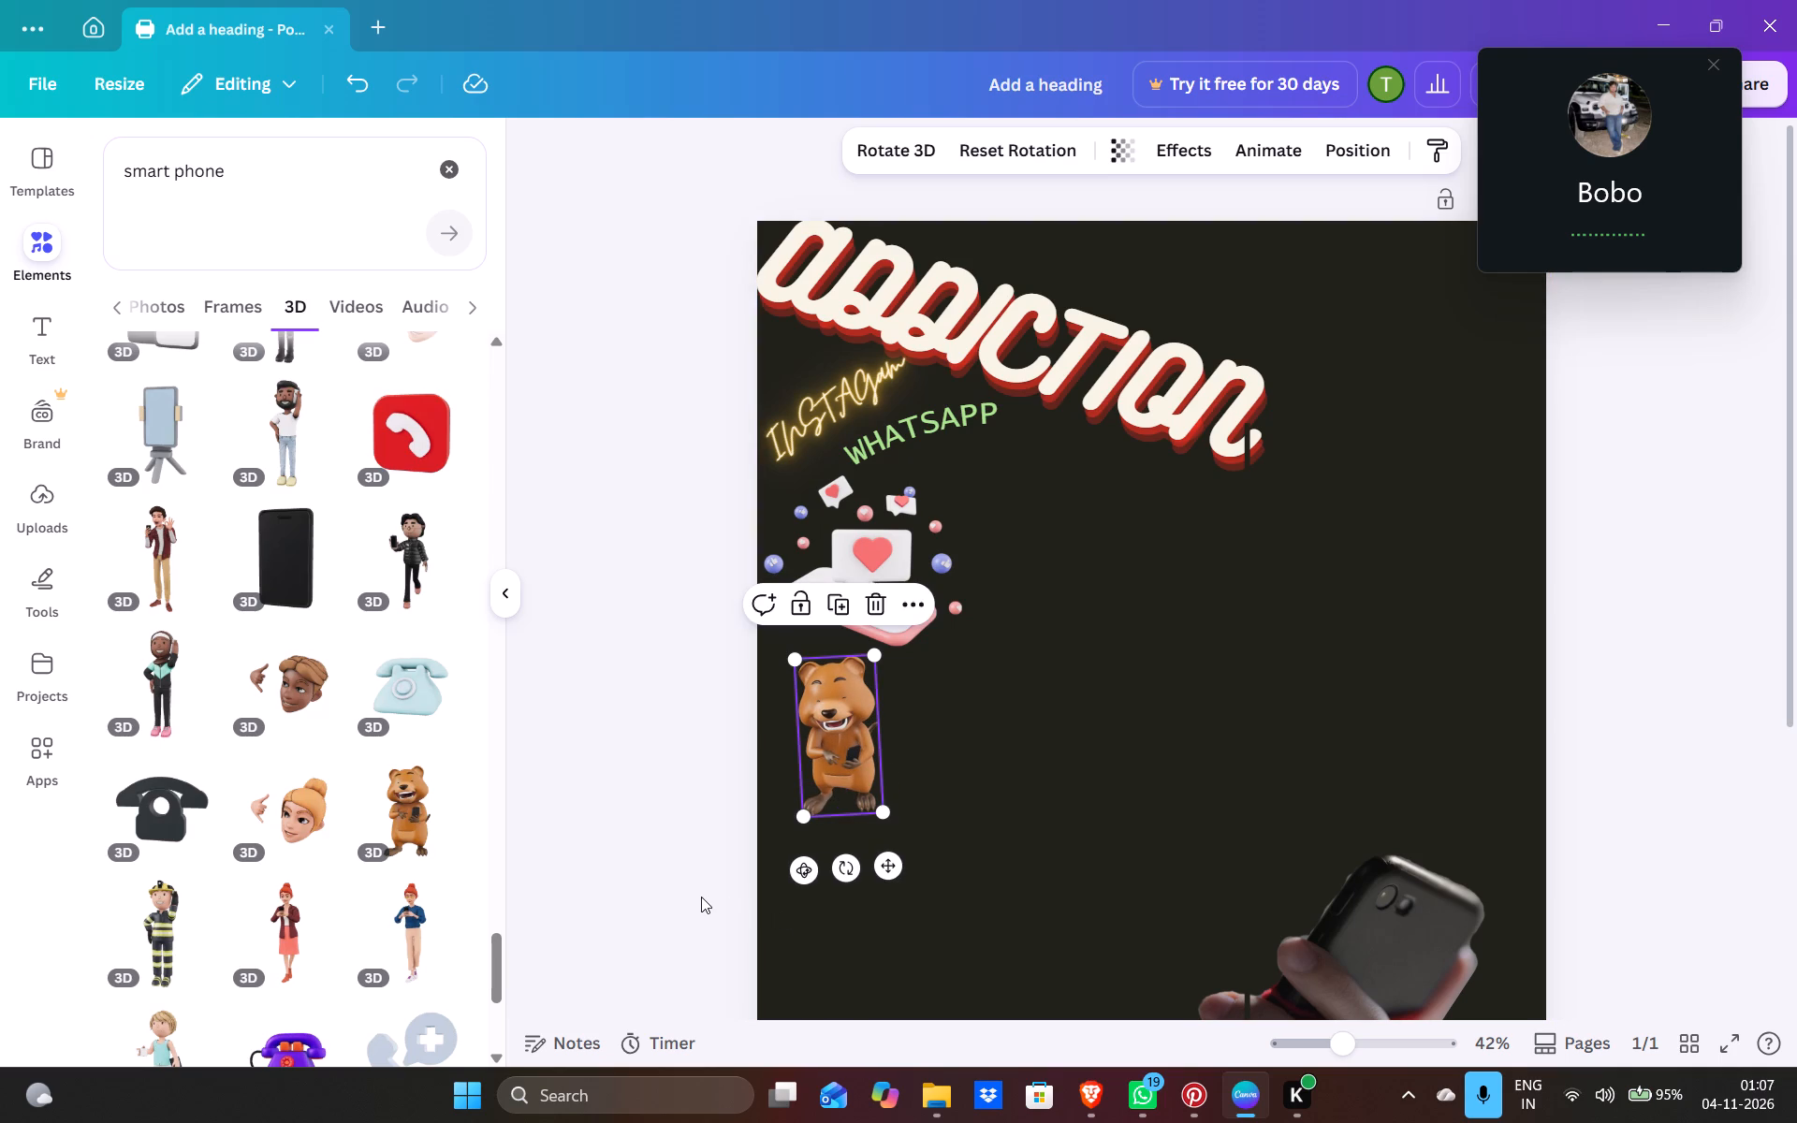
pyautogui.click(705, 894)
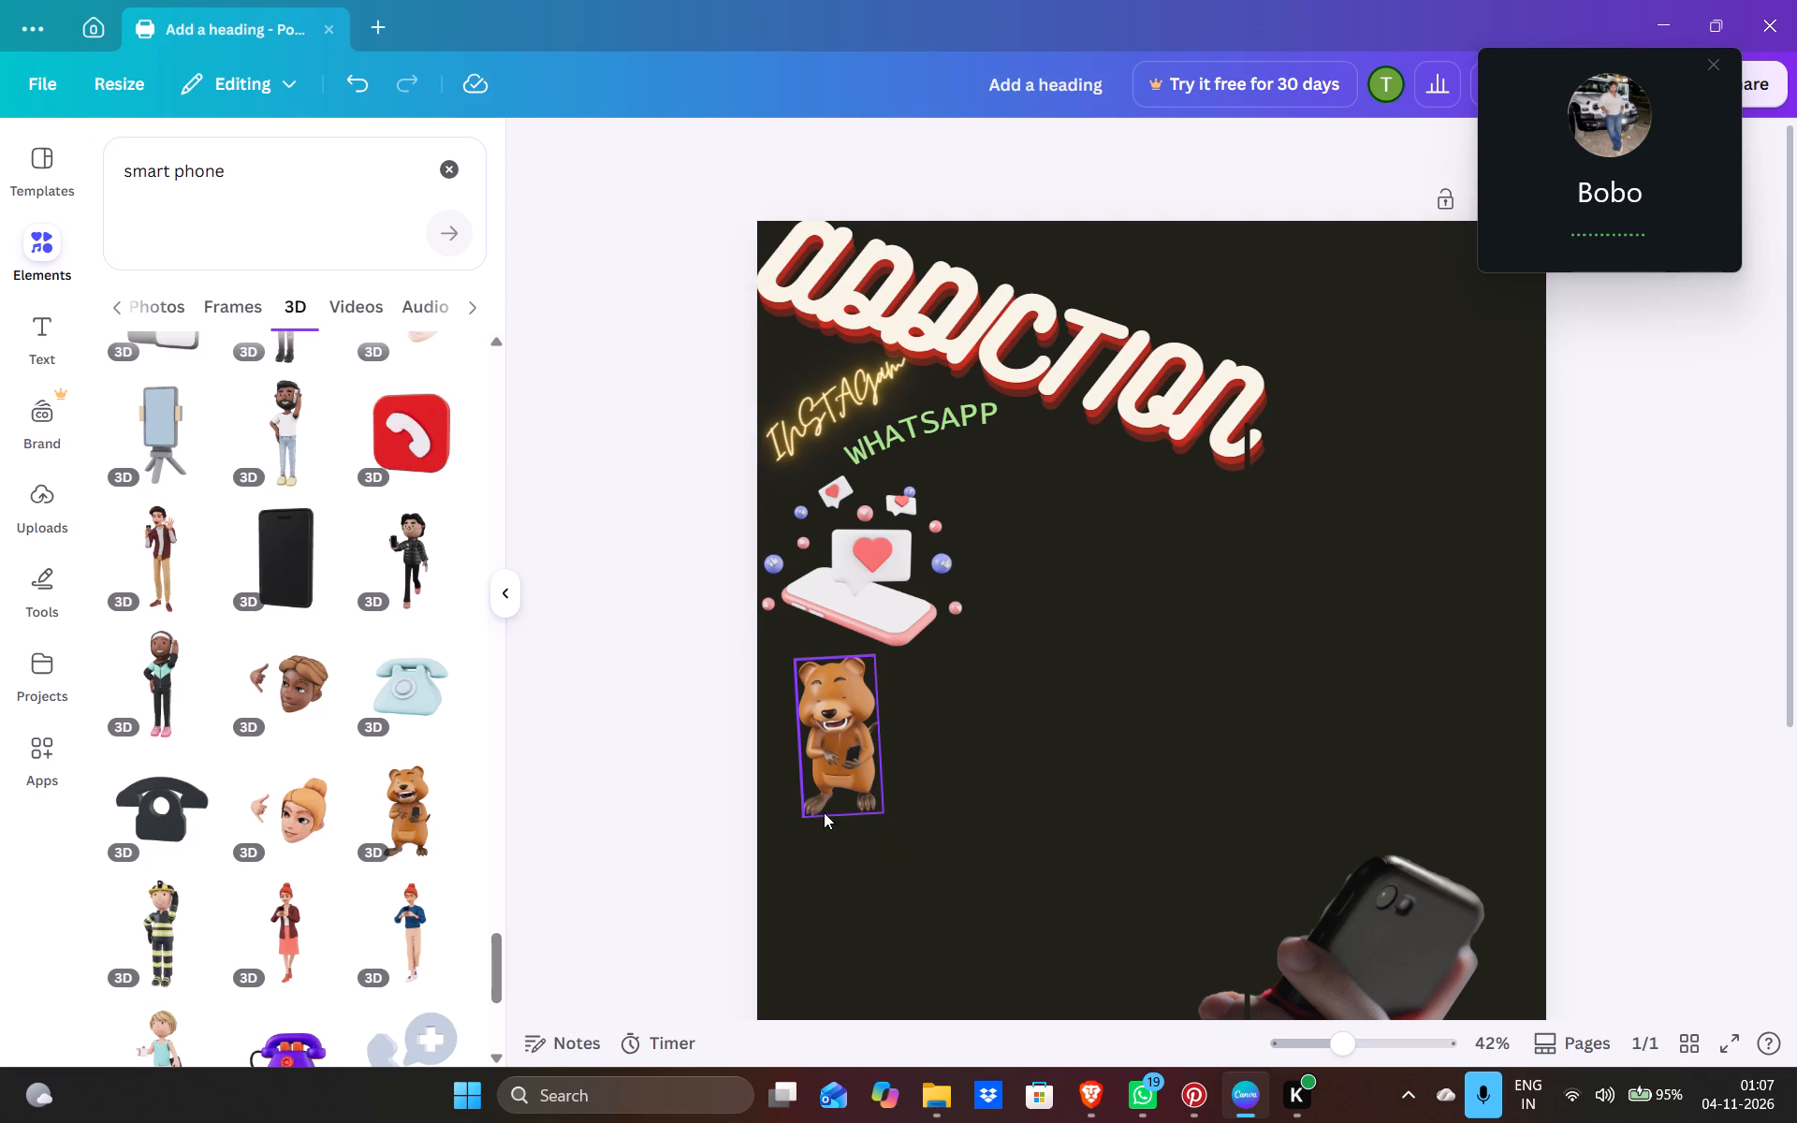
pyautogui.click(824, 812)
pyautogui.moveTo(799, 878); pyautogui.dragTo(789, 901)
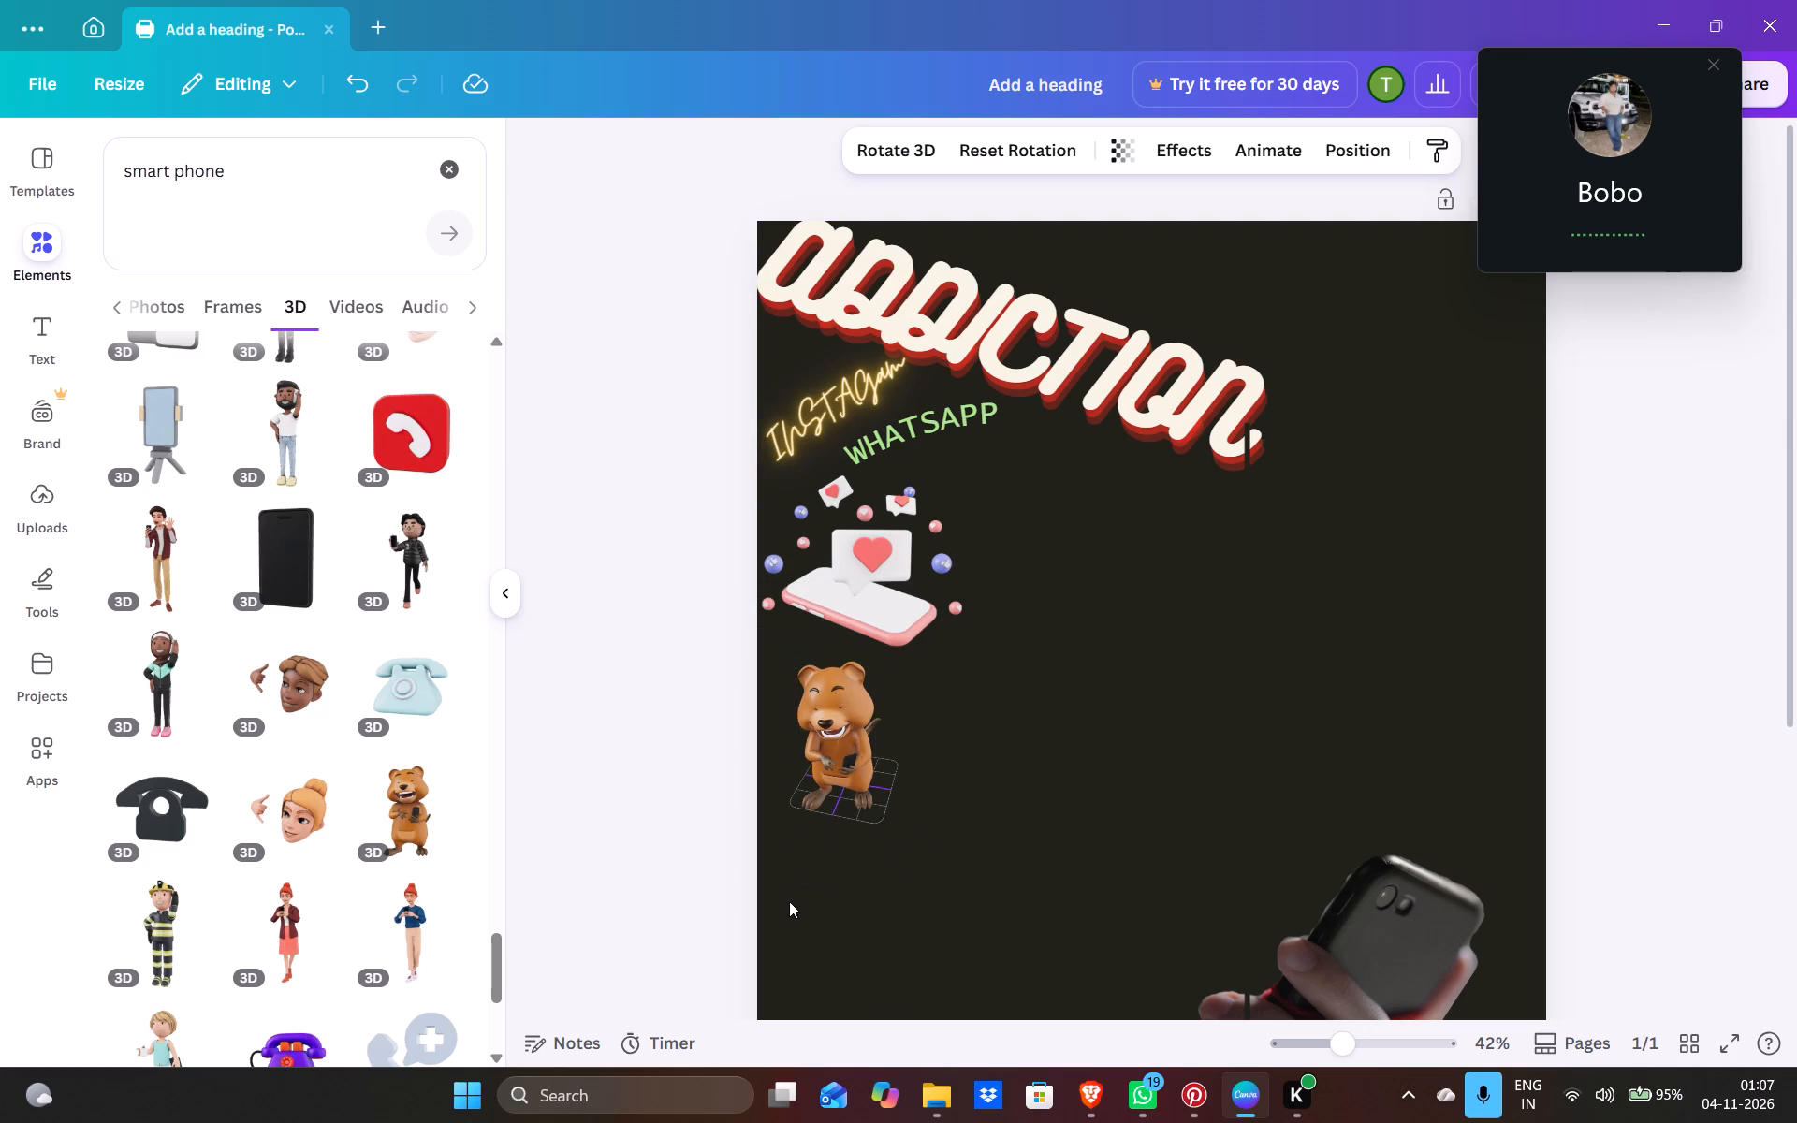
pyautogui.moveTo(789, 901); pyautogui.dragTo(790, 911)
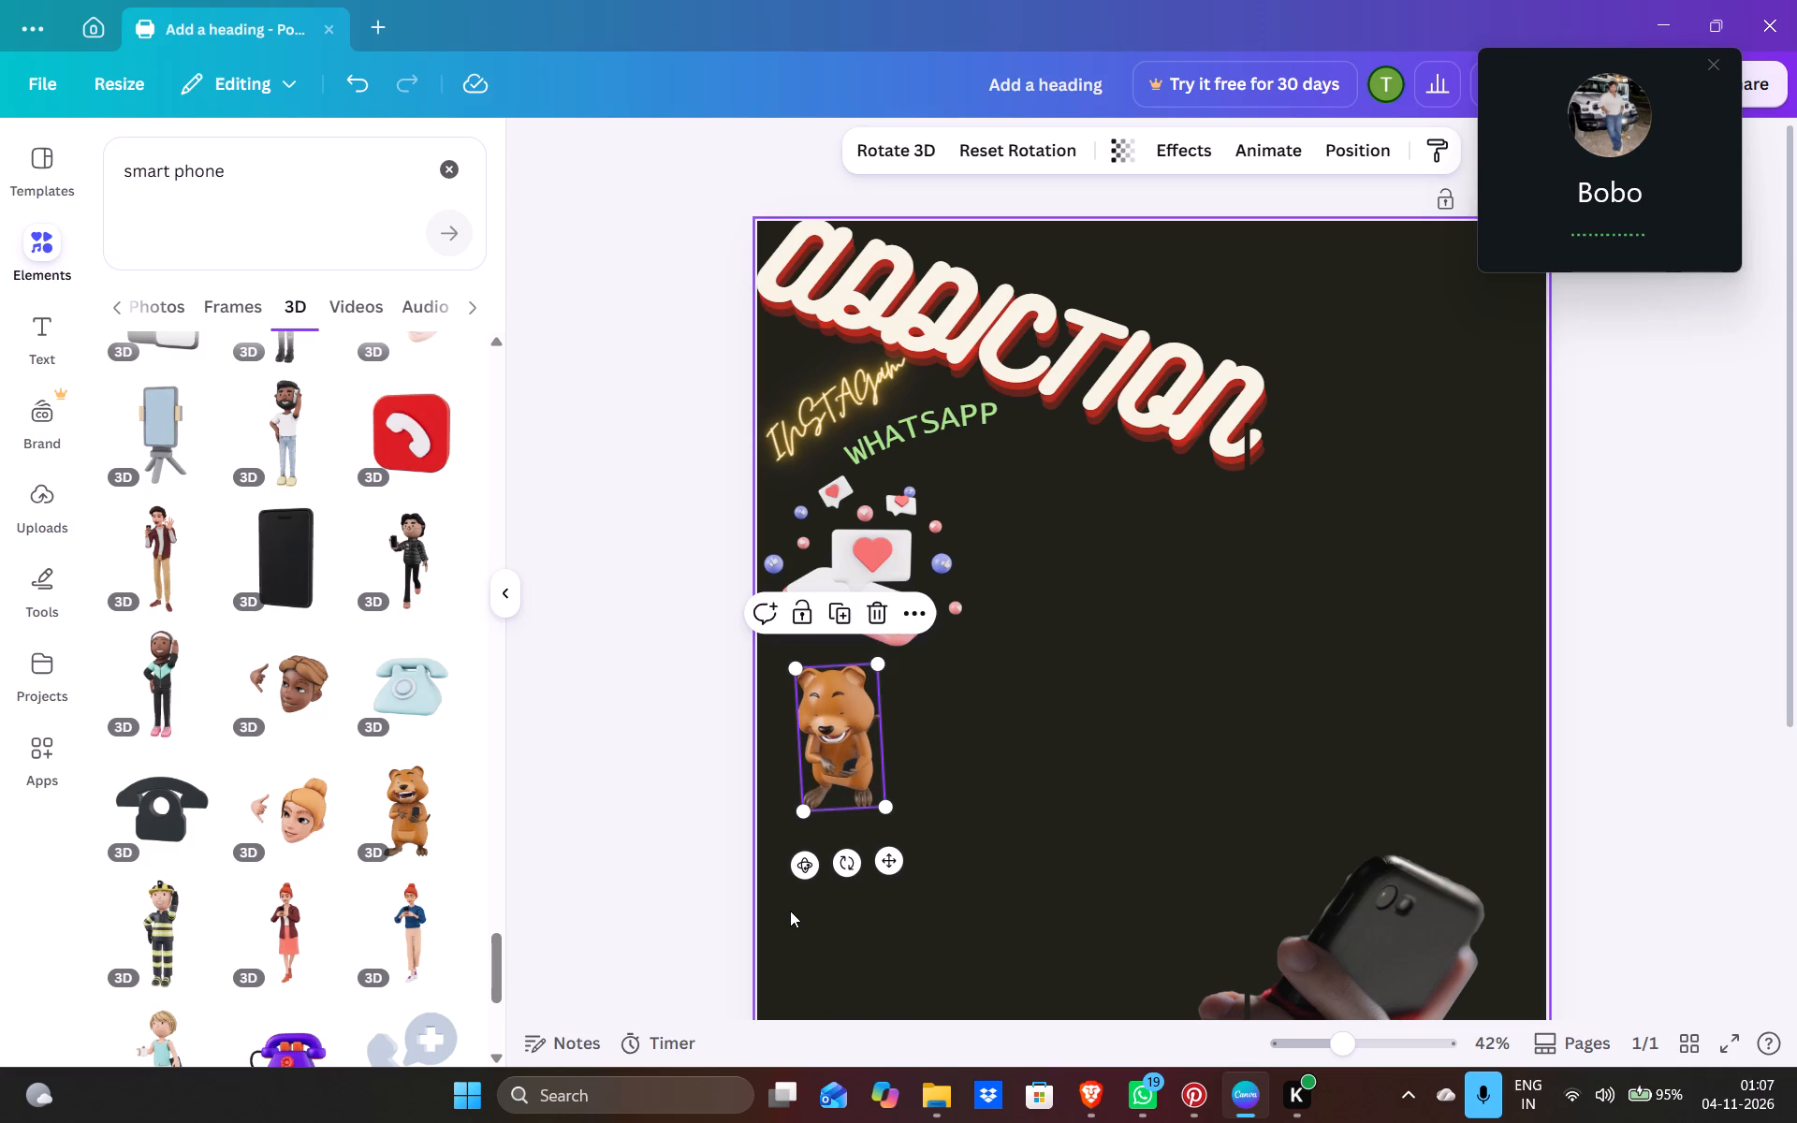
pyautogui.click(659, 850)
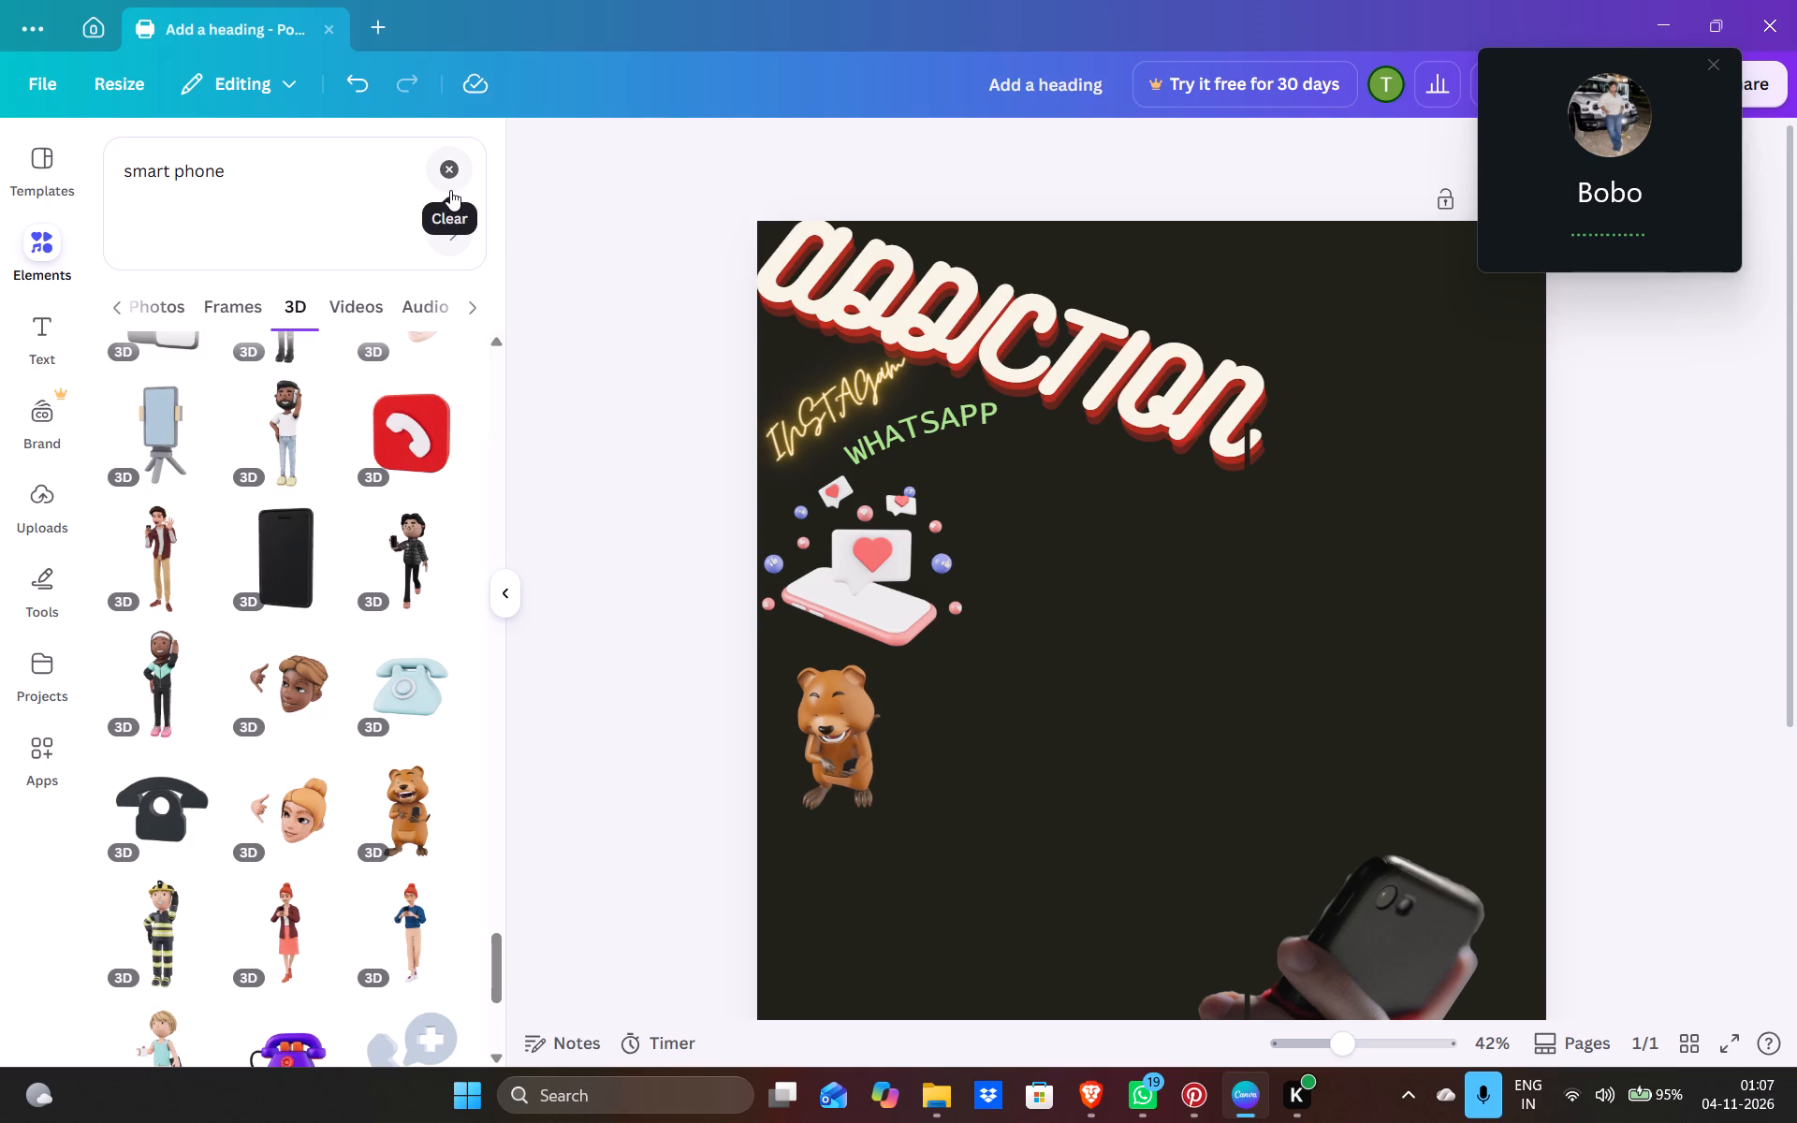
# Add the 3D man in the plaid shirt holding a phone, shrink him and place him below the title.
pyautogui.click(162, 529)
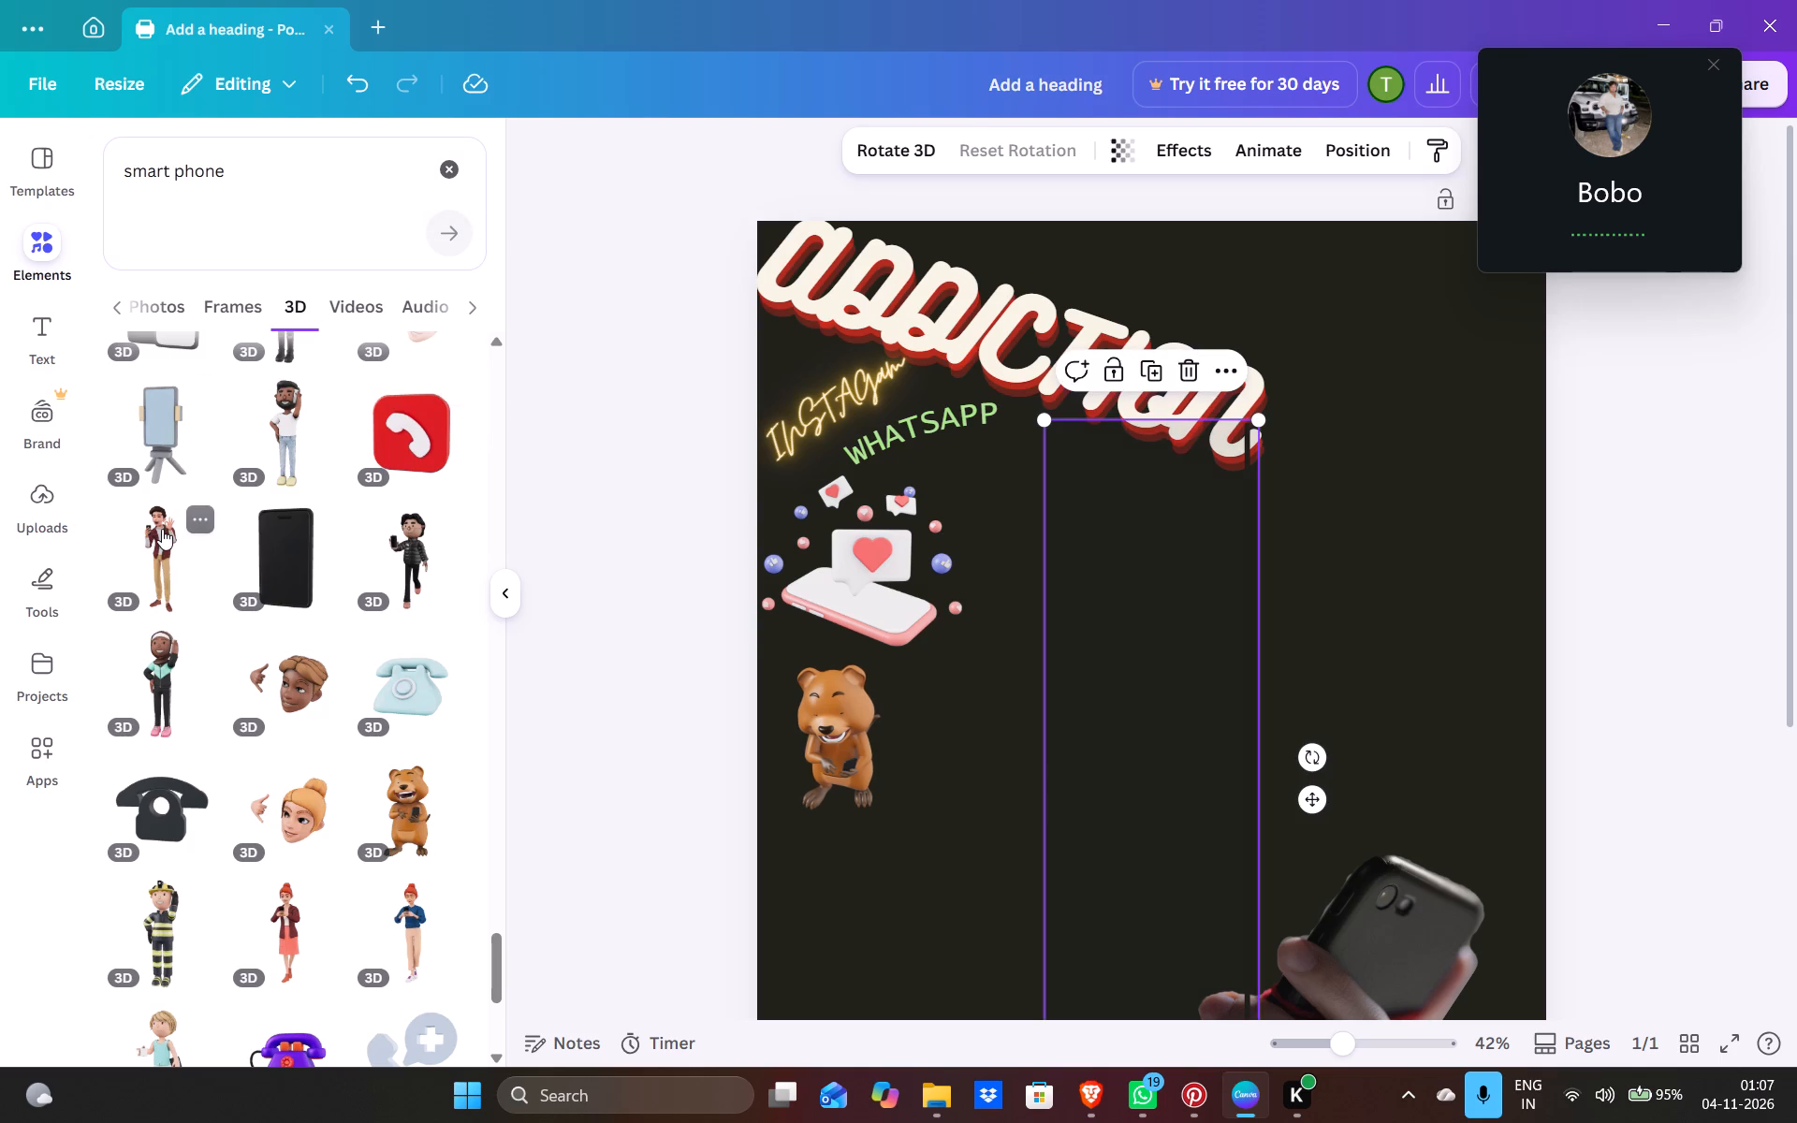
pyautogui.moveTo(1045, 419); pyautogui.dragTo(1126, 857)
pyautogui.moveTo(1218, 961); pyautogui.dragTo(1018, 863)
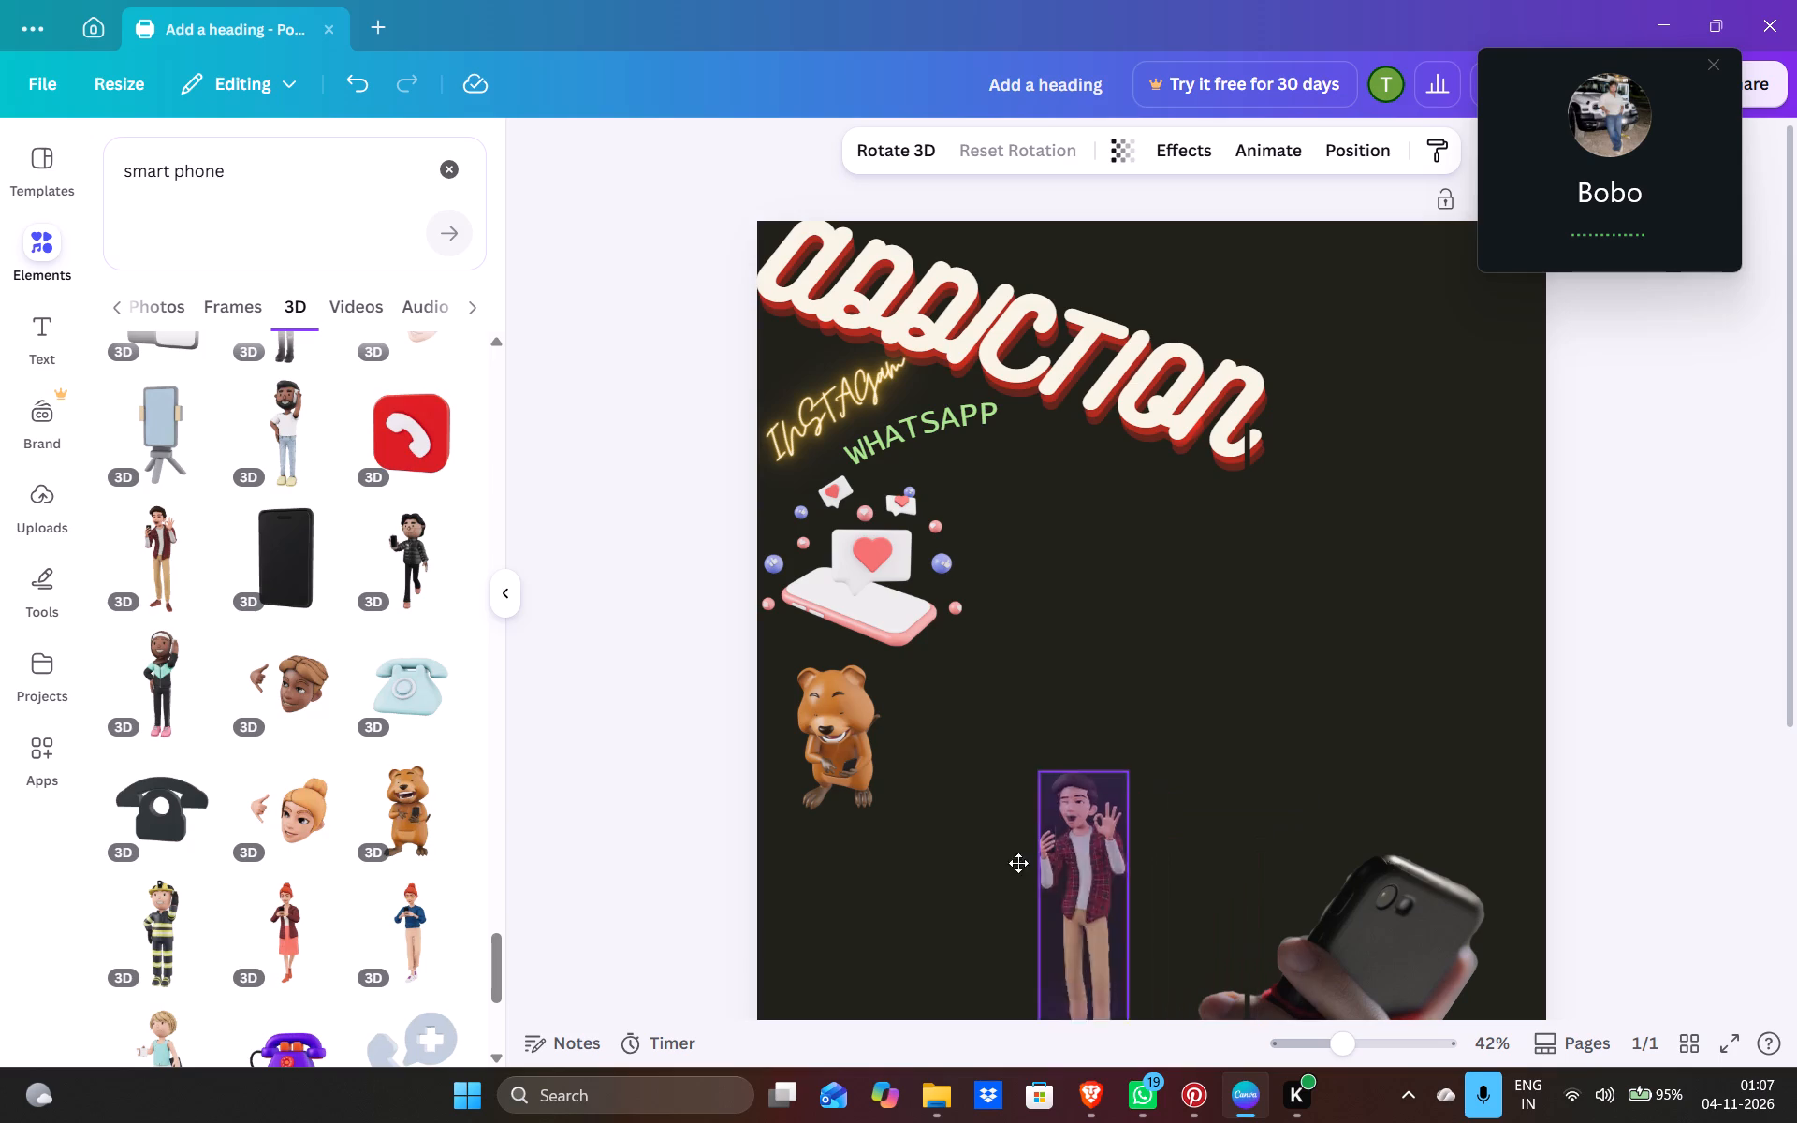
pyautogui.moveTo(1018, 863); pyautogui.dragTo(977, 766)
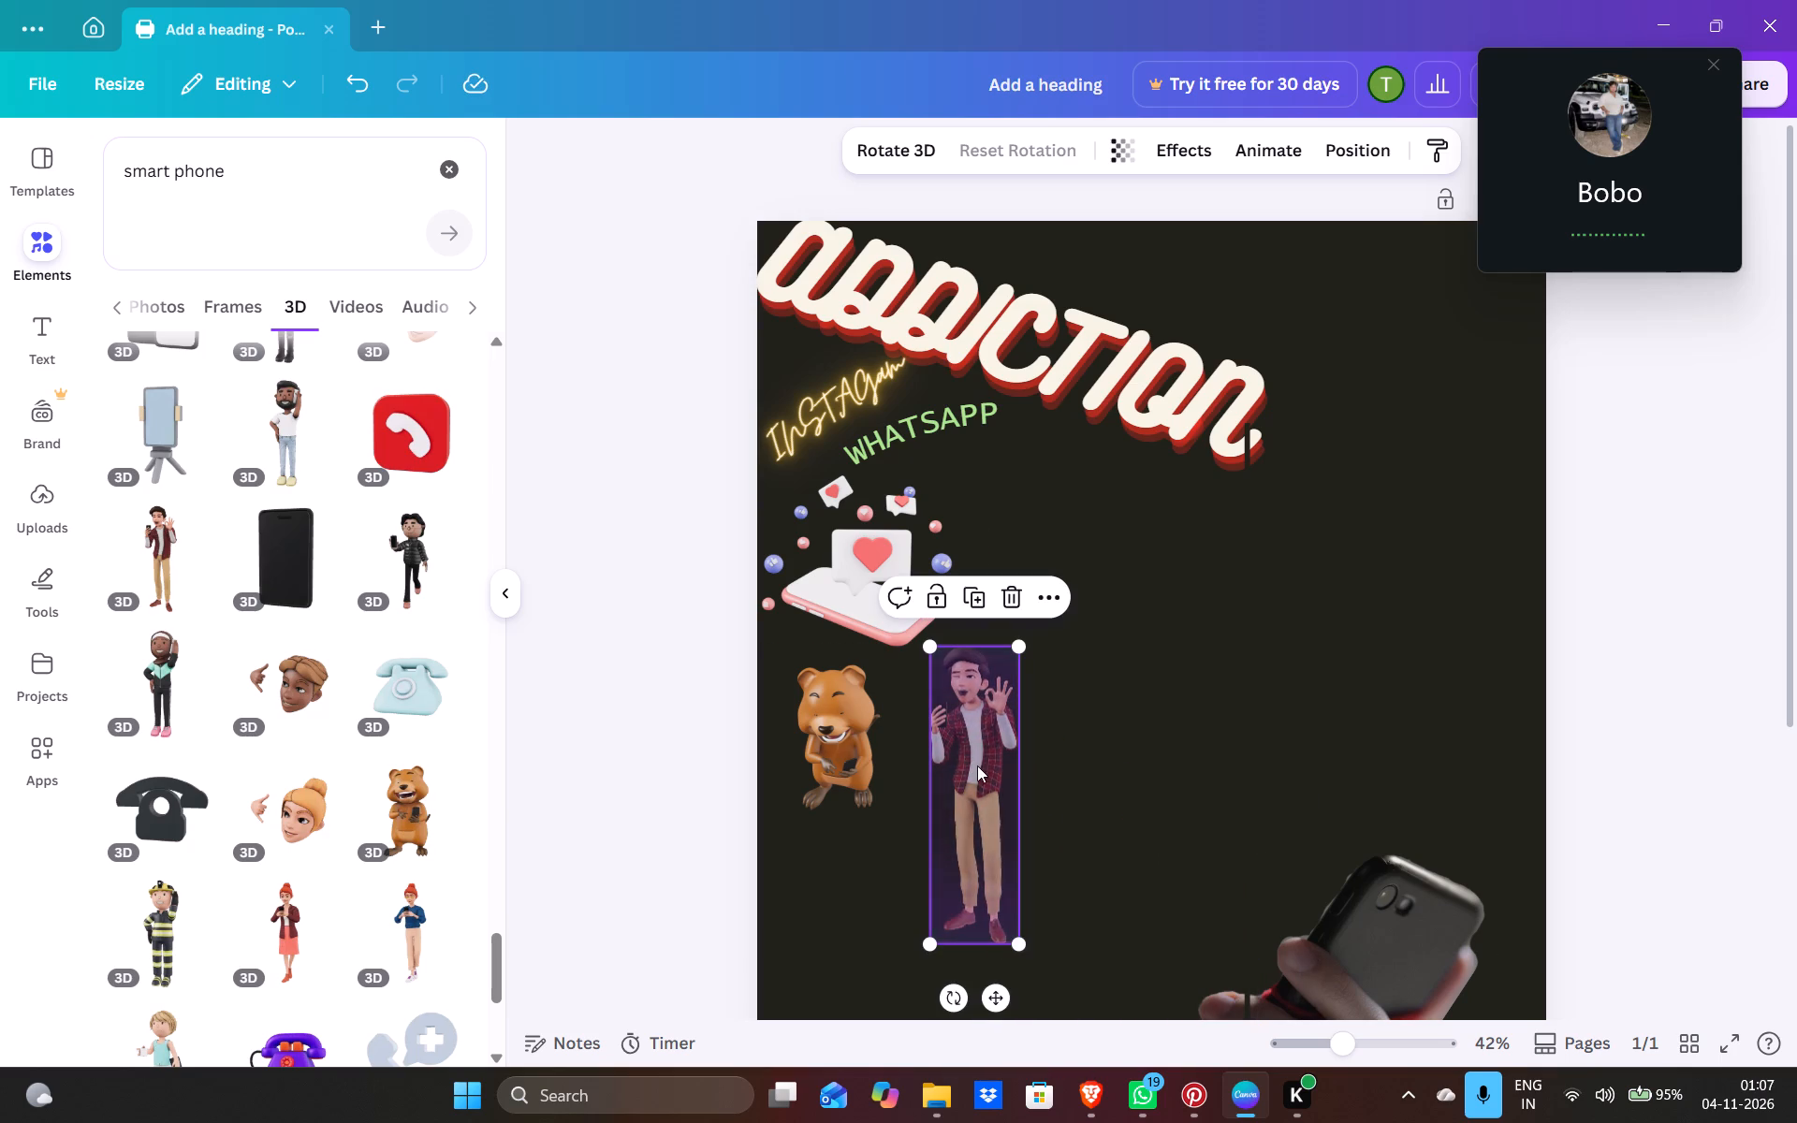
pyautogui.click(983, 852)
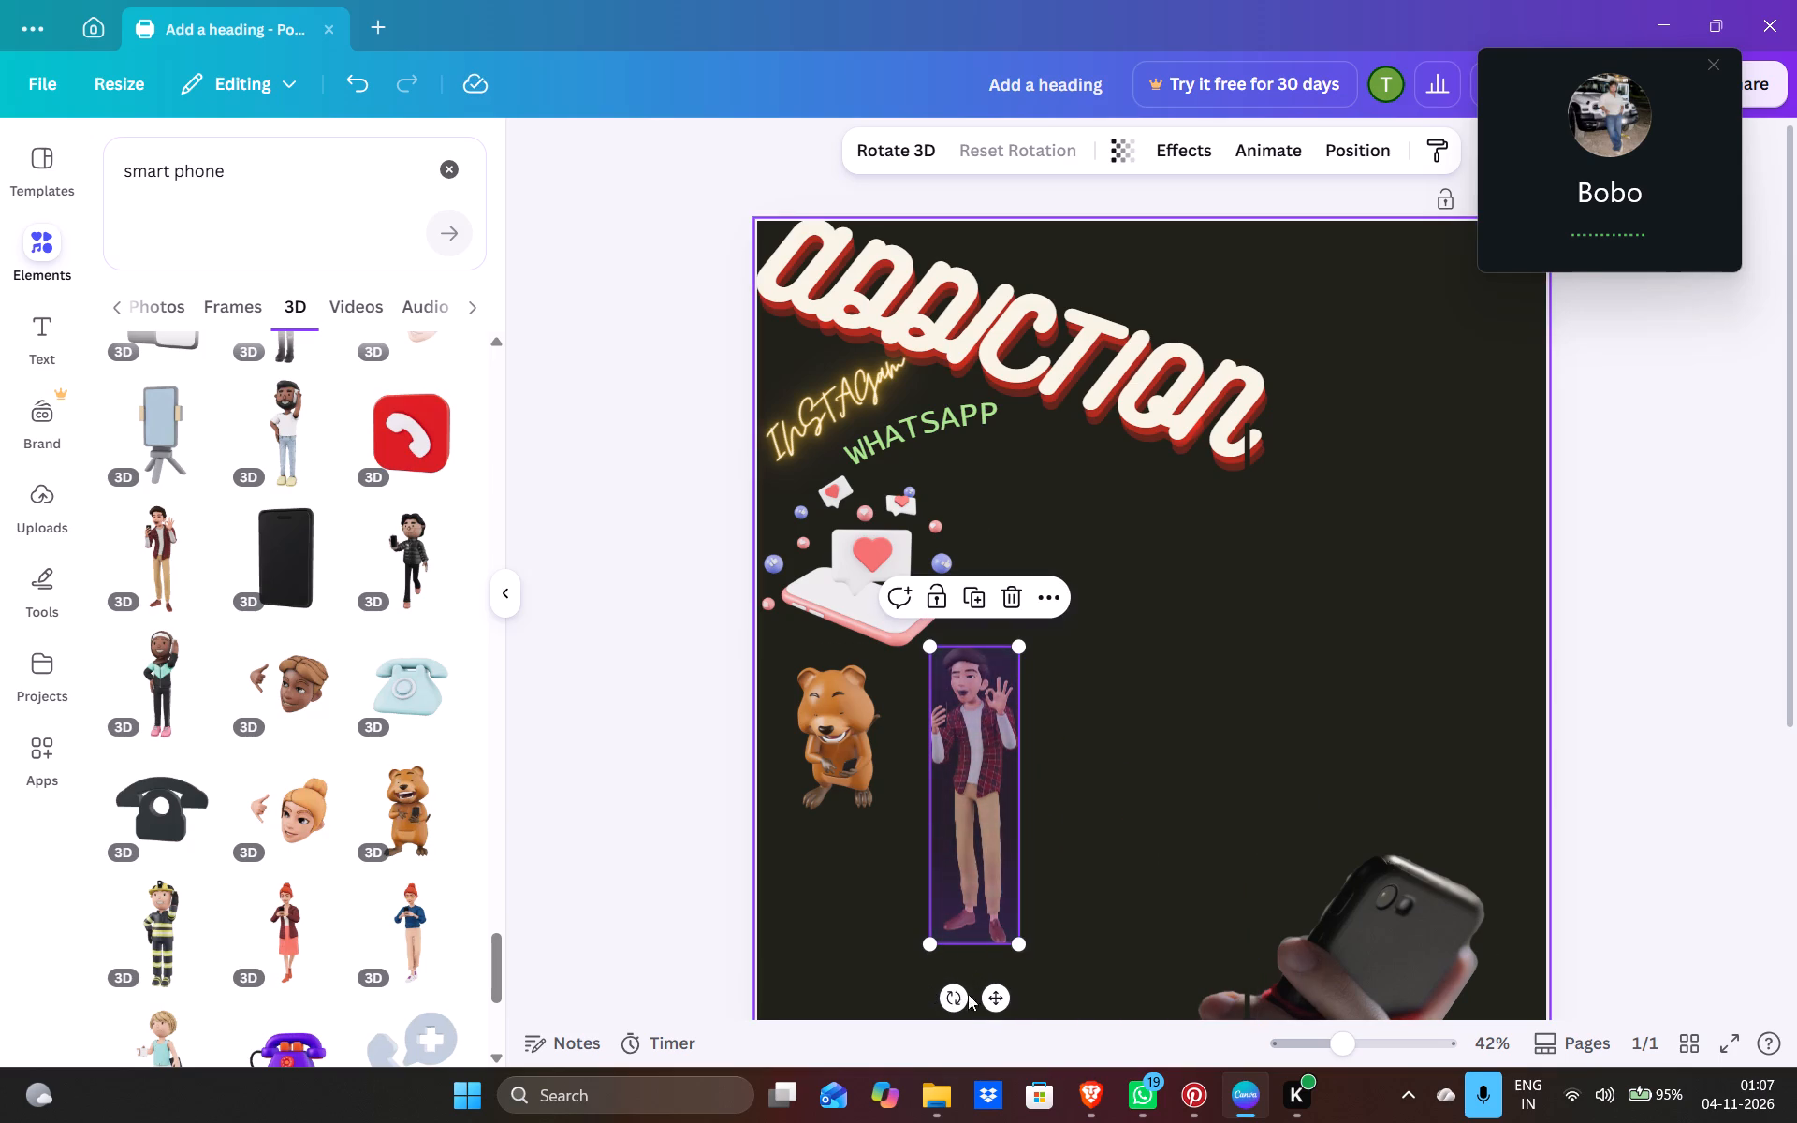
pyautogui.moveTo(999, 895); pyautogui.dragTo(1152, 675)
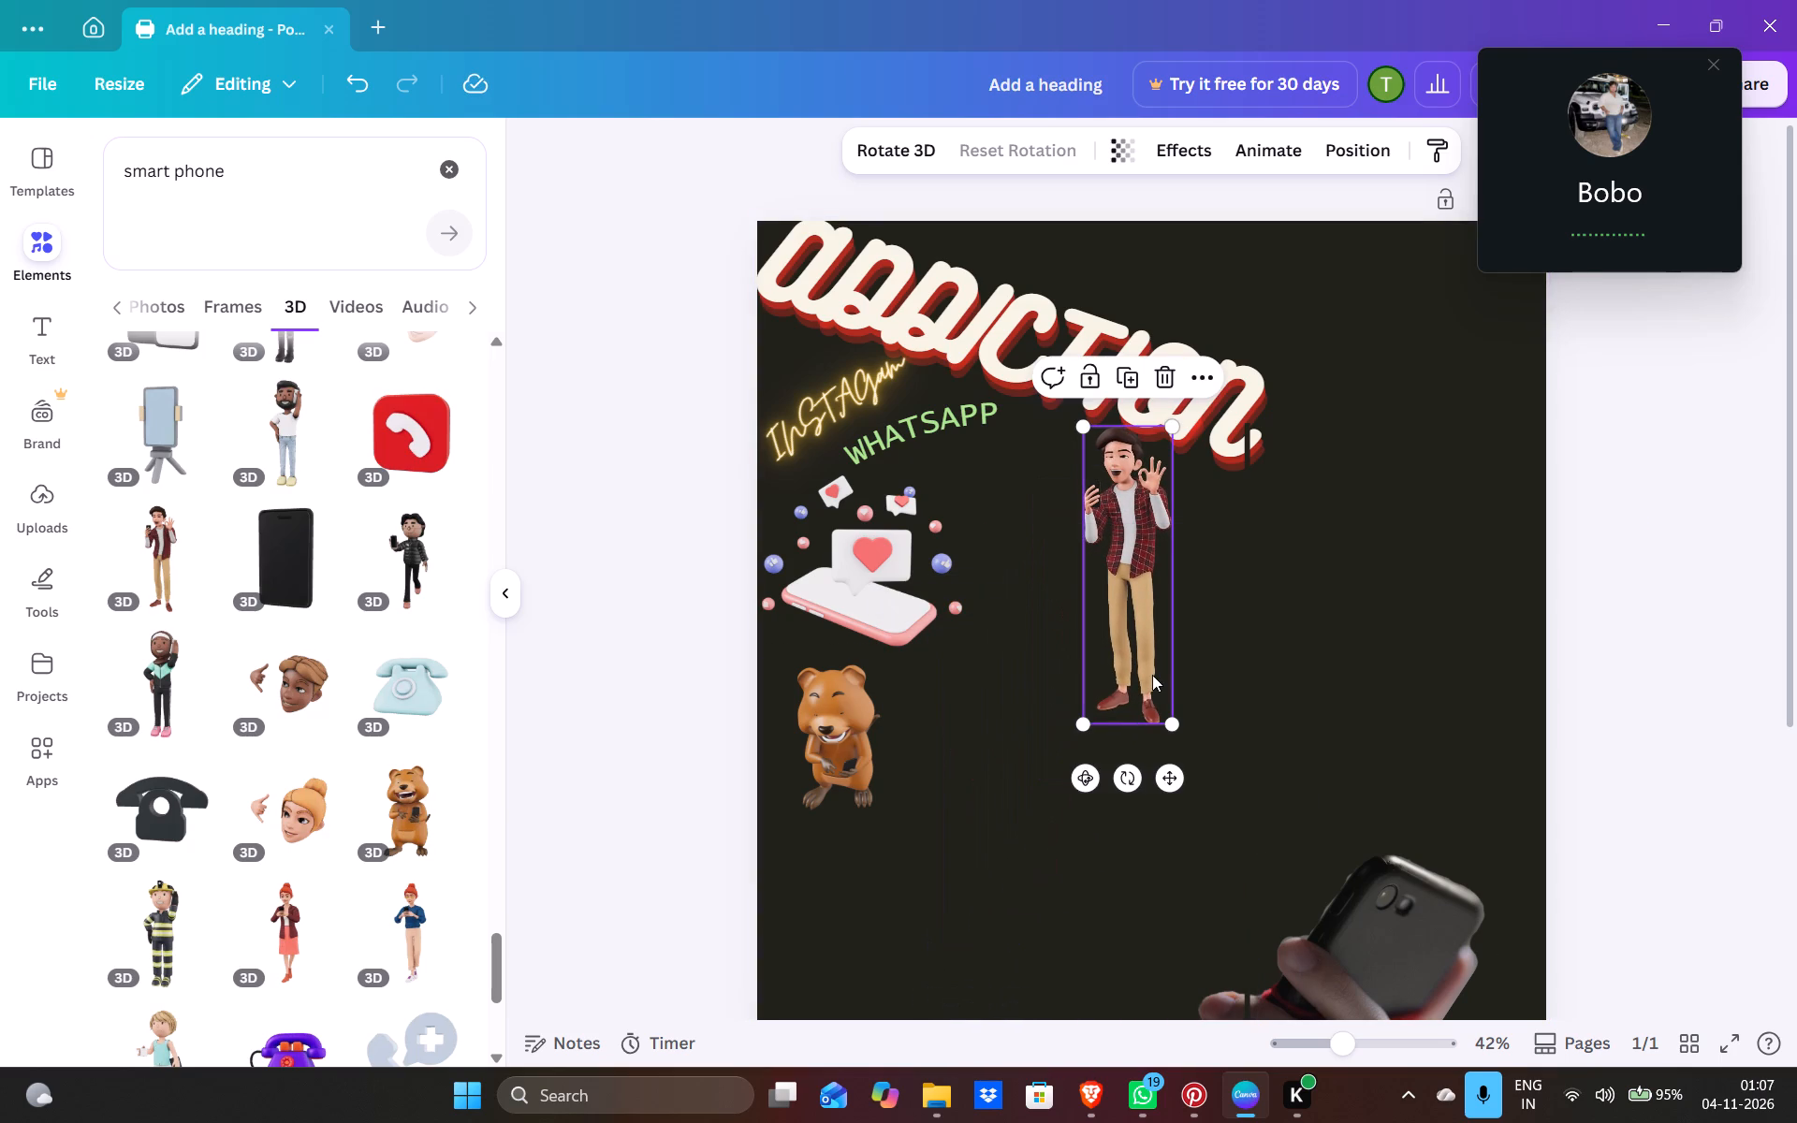
# Rotate the man in 3D so he tips forward, and position him at the poster's centre beneath the title's end.
pyautogui.moveTo(1096, 774); pyautogui.dragTo(1102, 853)
pyautogui.moveTo(1087, 757); pyautogui.dragTo(1084, 724)
pyautogui.moveTo(1137, 634); pyautogui.dragTo(1078, 664)
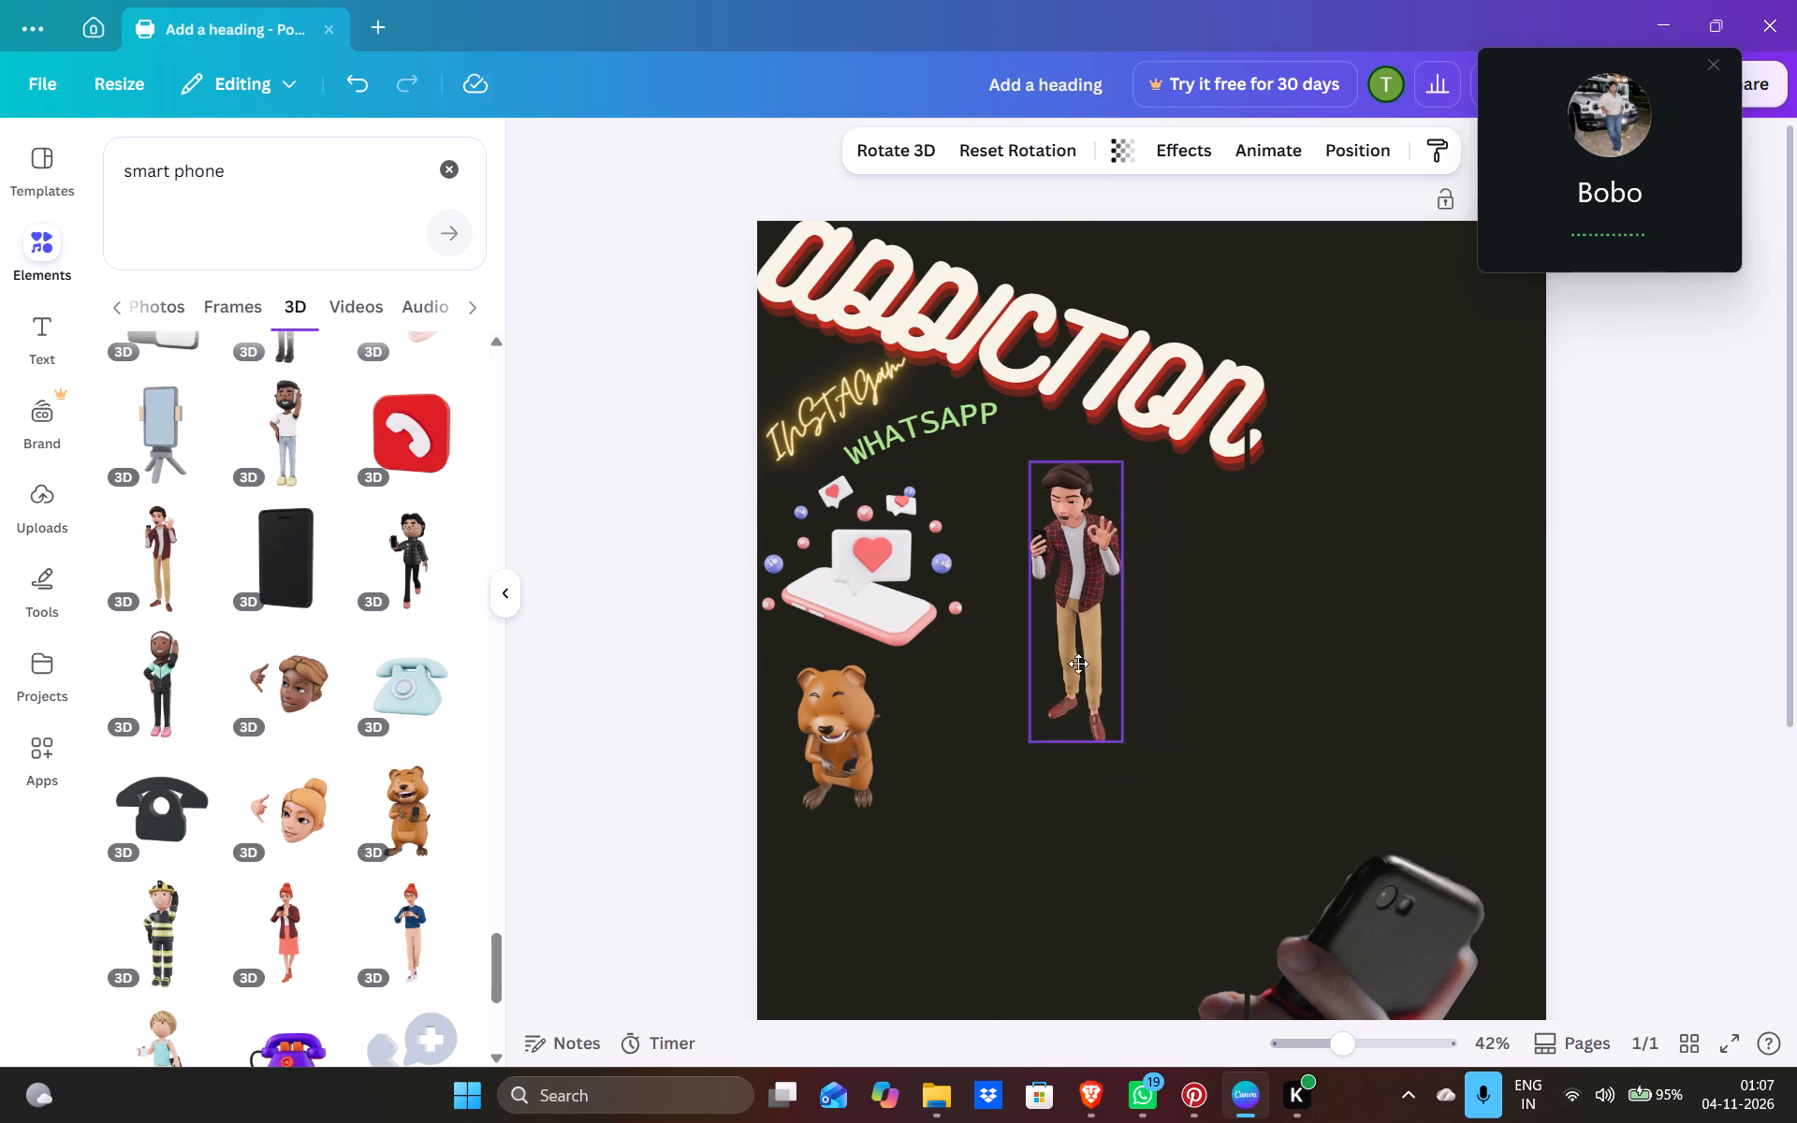
pyautogui.moveTo(1078, 664); pyautogui.dragTo(1345, 780)
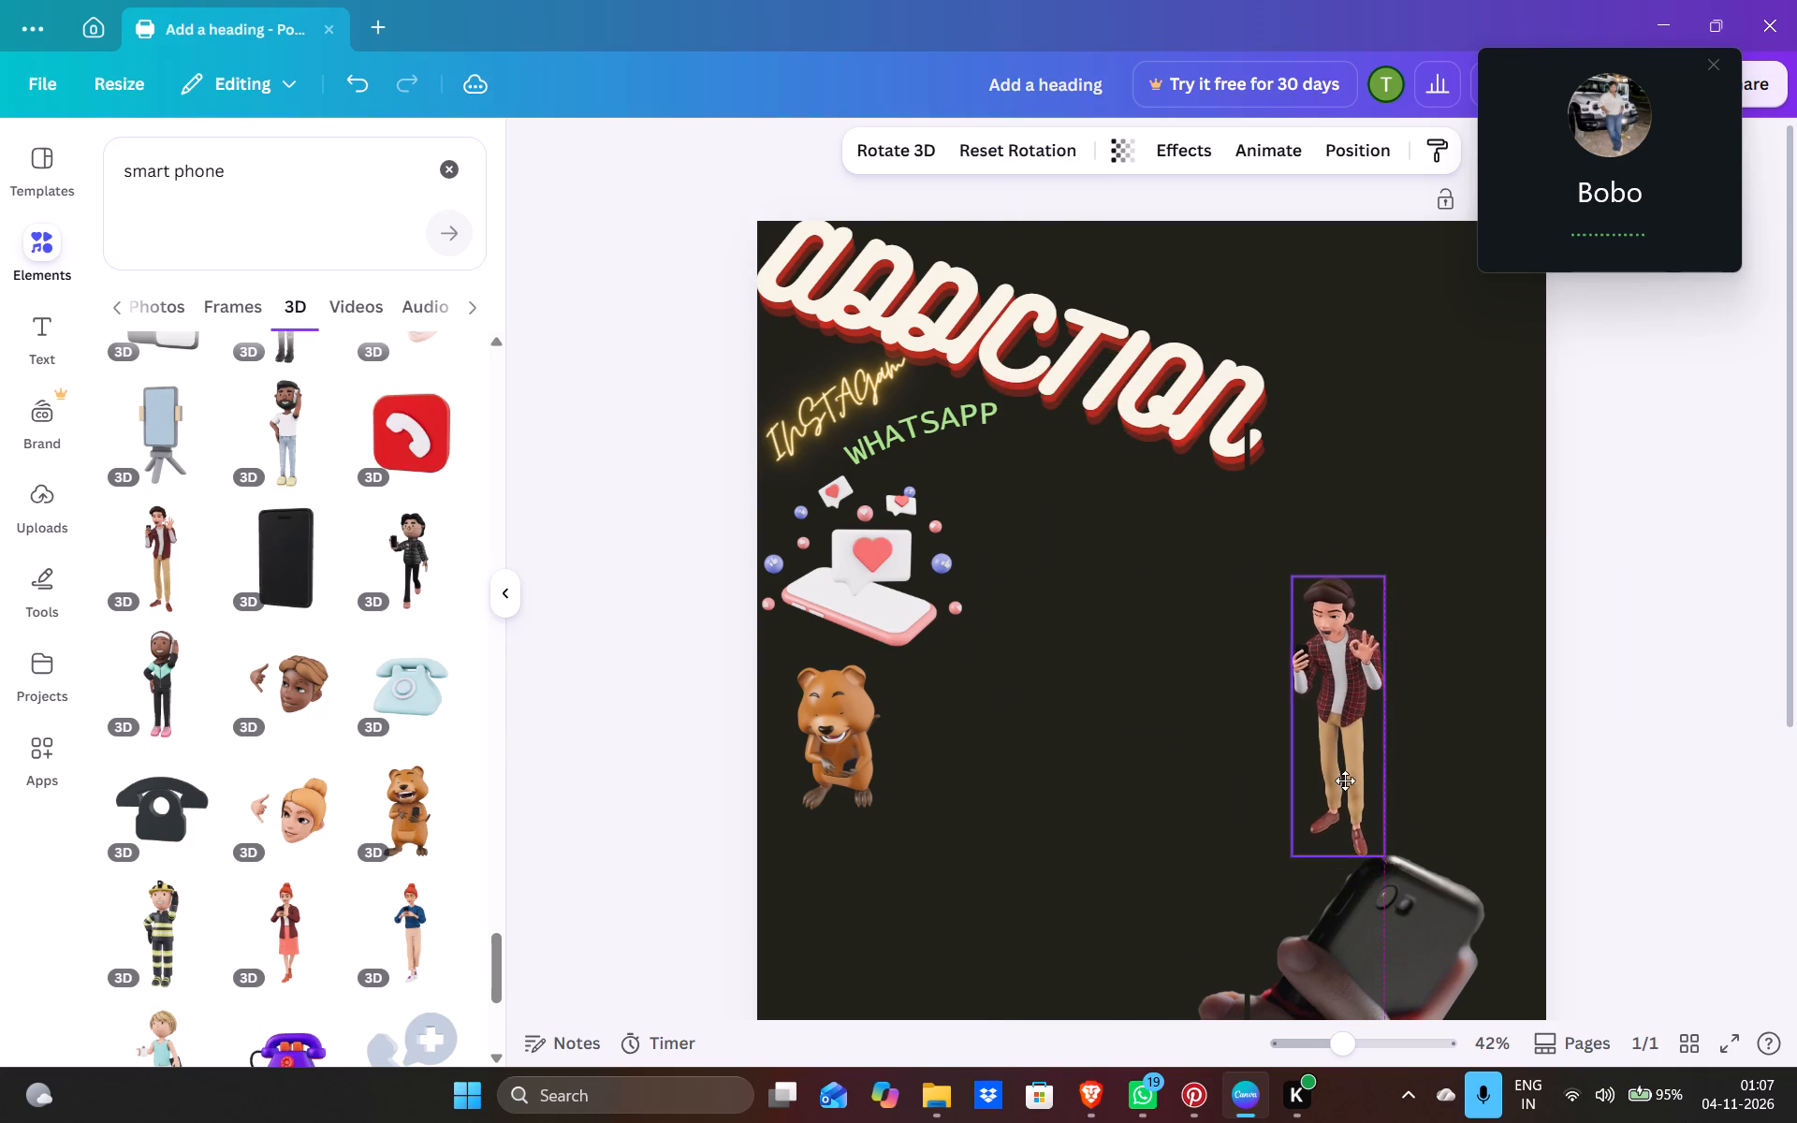
pyautogui.moveTo(1345, 780); pyautogui.dragTo(1159, 709)
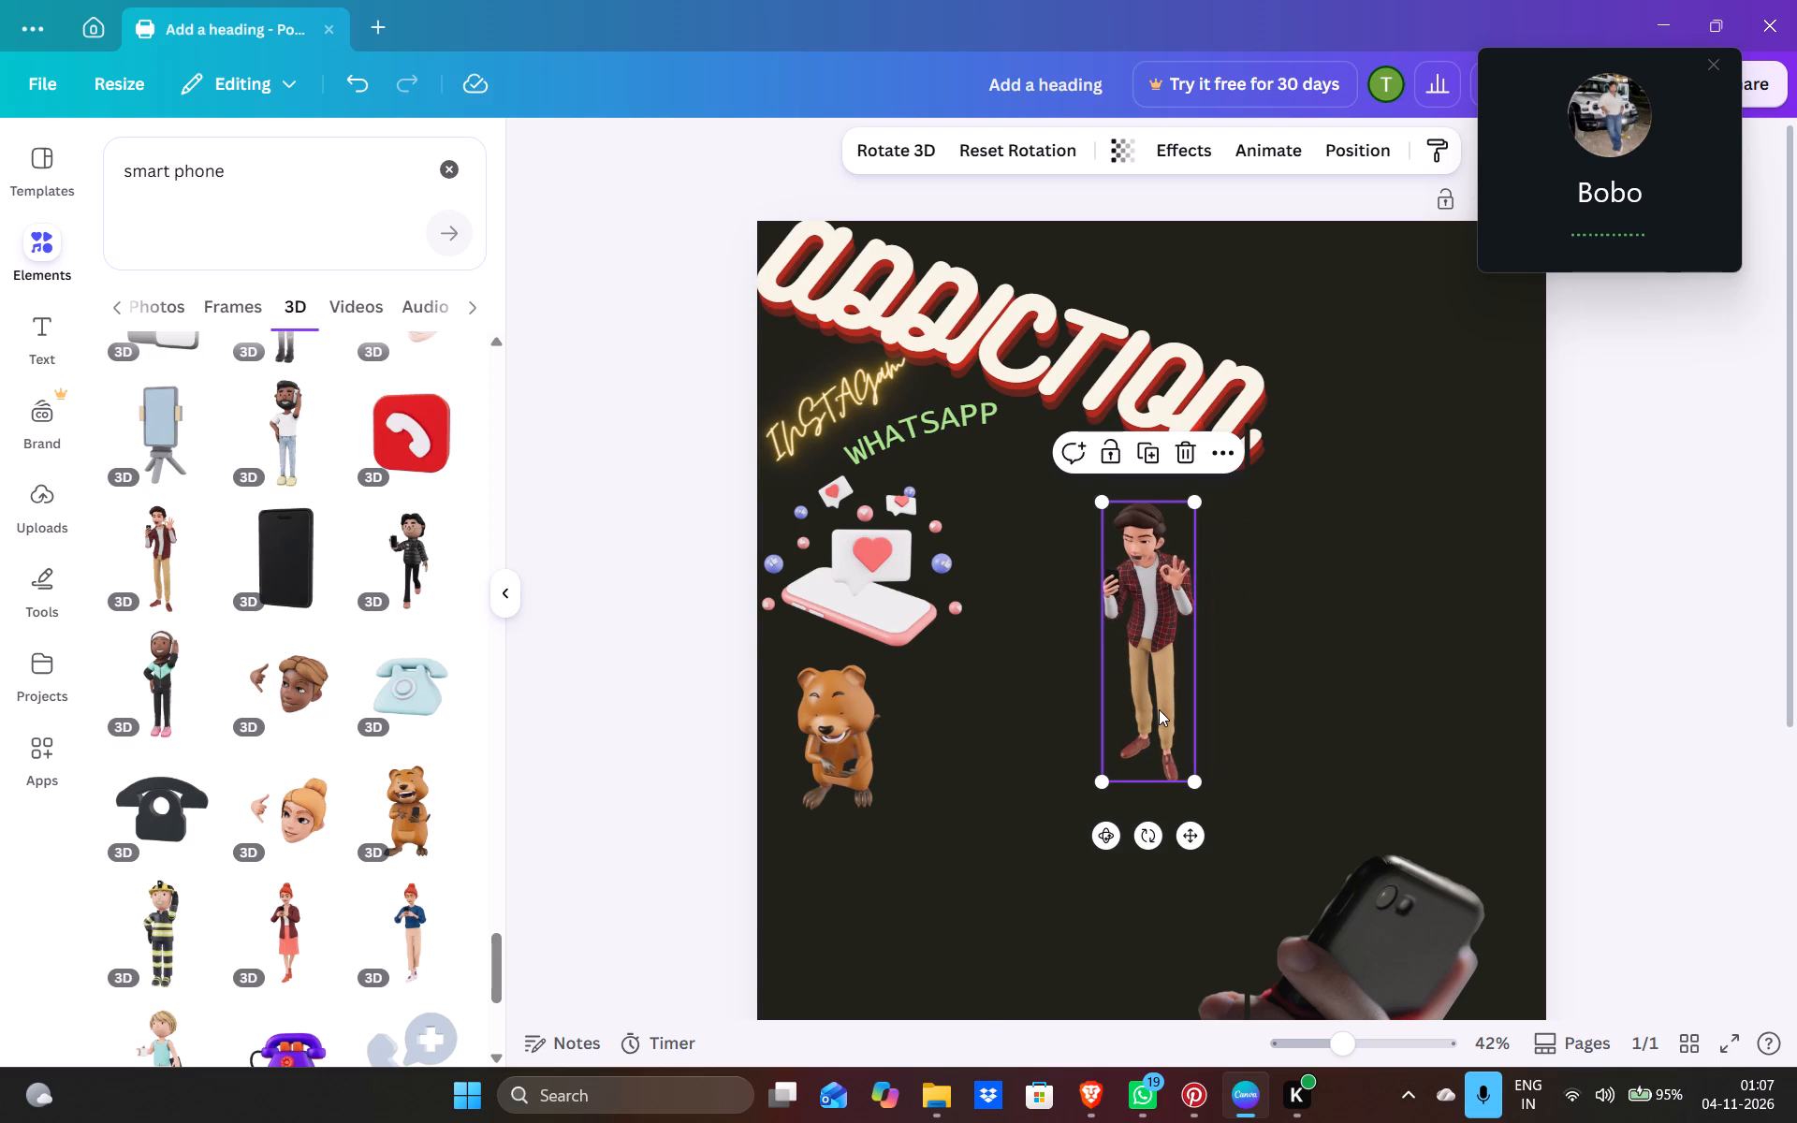
# Move the bear directly beside the man's legs, on the heart phone's side, and tilt it counterclockwise.
pyautogui.moveTo(846, 748); pyautogui.dragTo(998, 763)
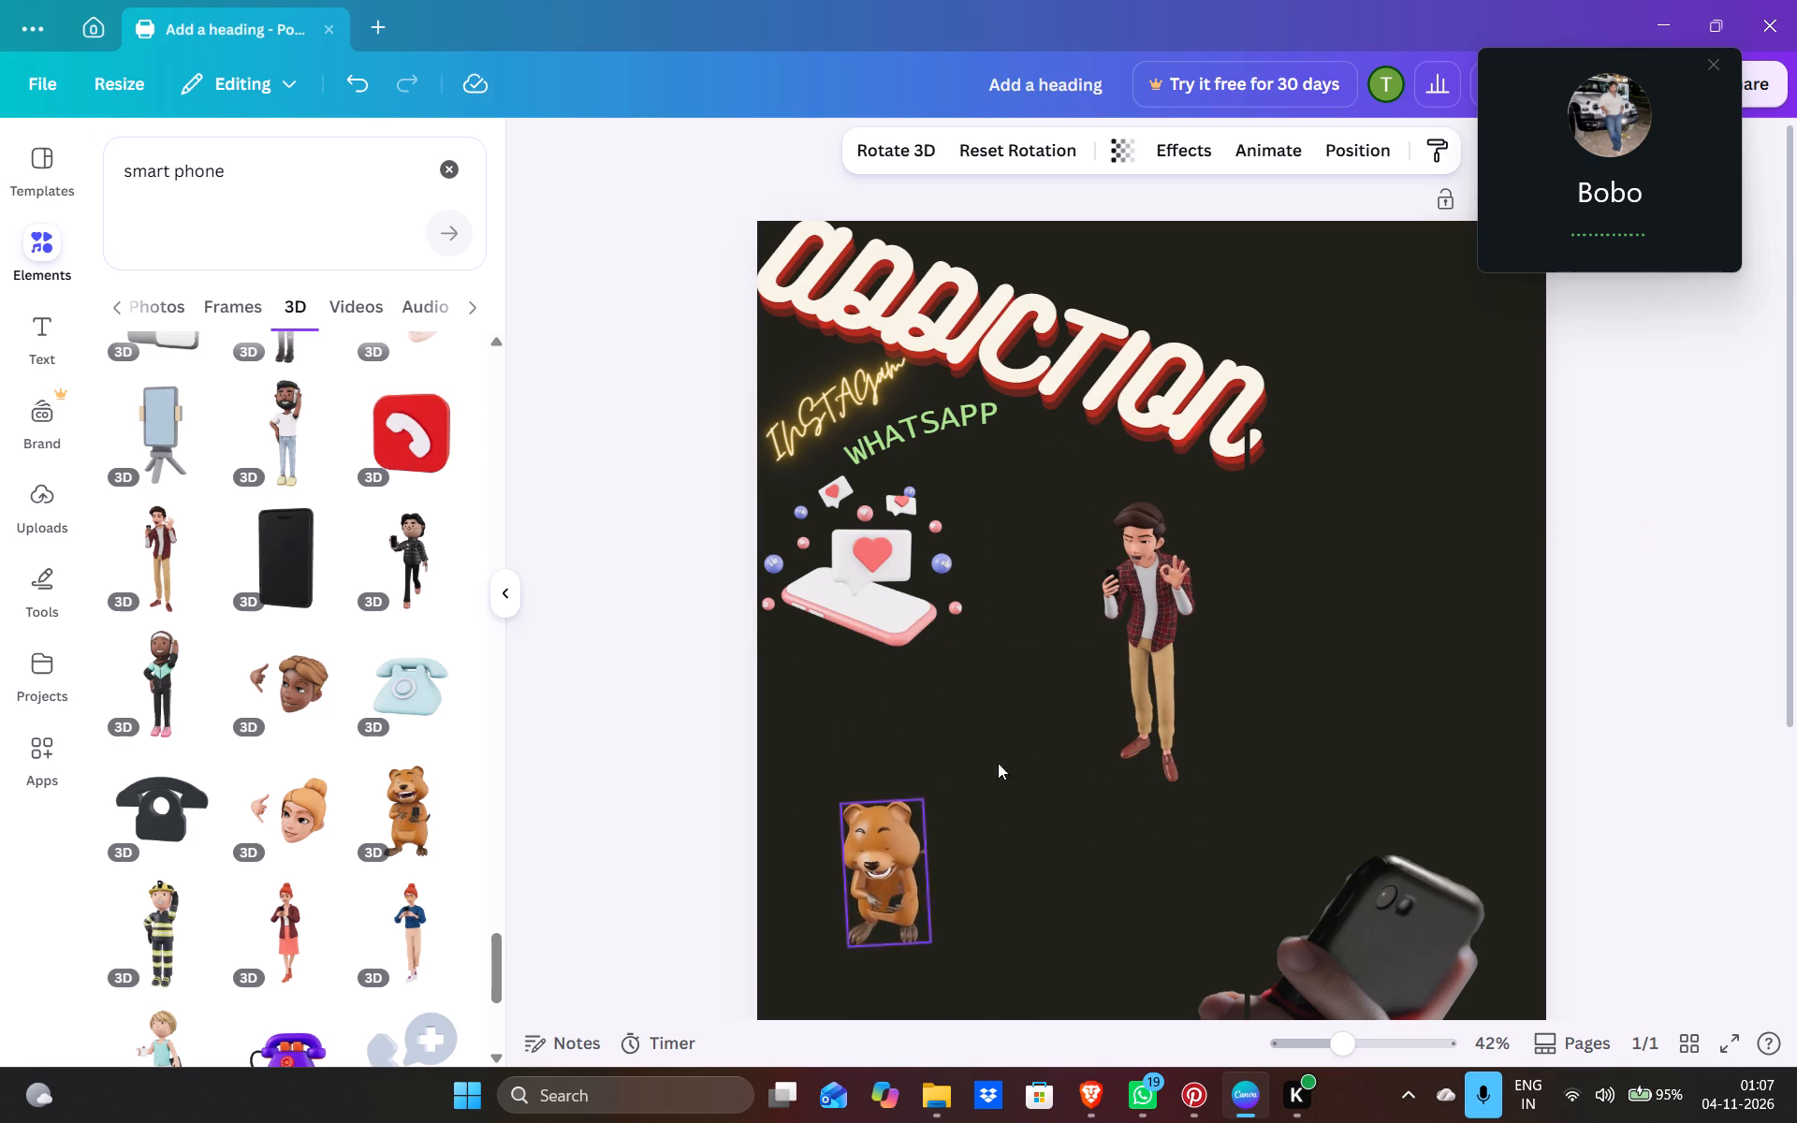
pyautogui.moveTo(998, 763); pyautogui.dragTo(1018, 722)
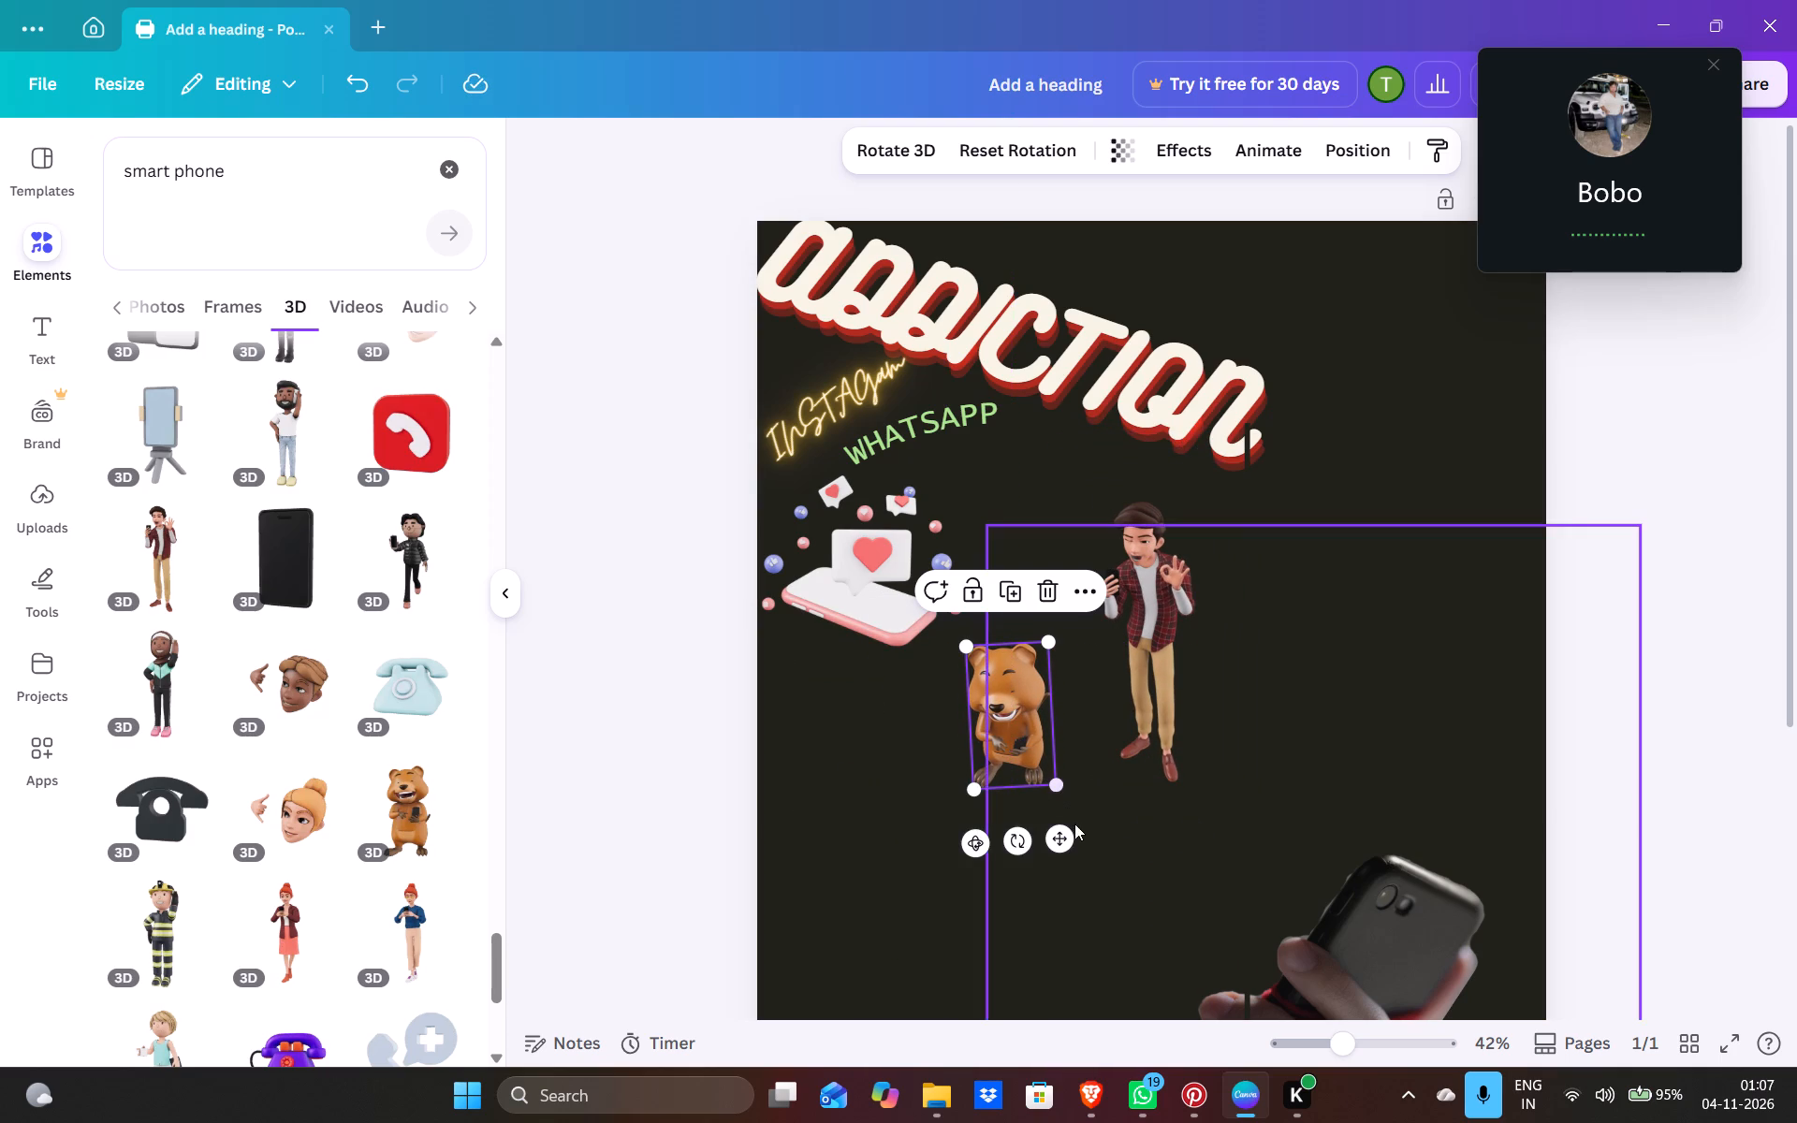
pyautogui.click(1059, 835)
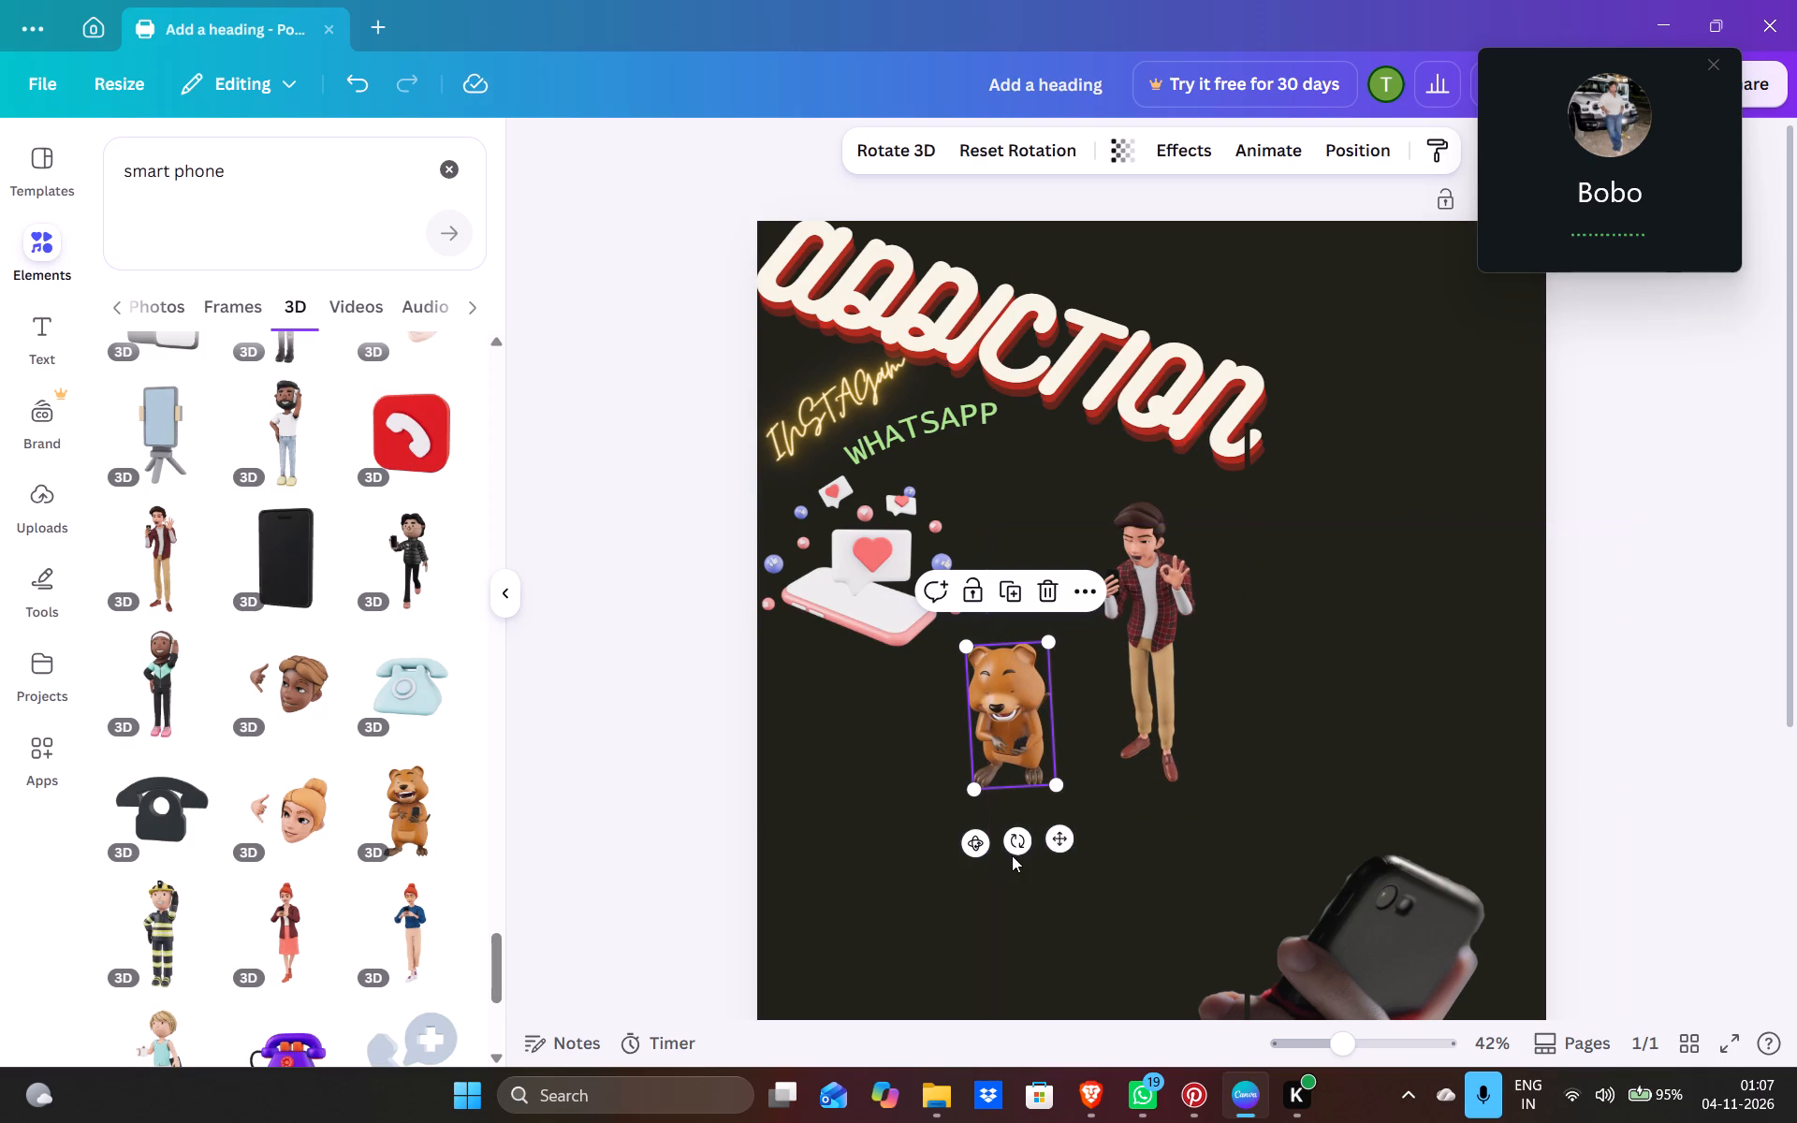
pyautogui.moveTo(1014, 839); pyautogui.dragTo(1038, 841)
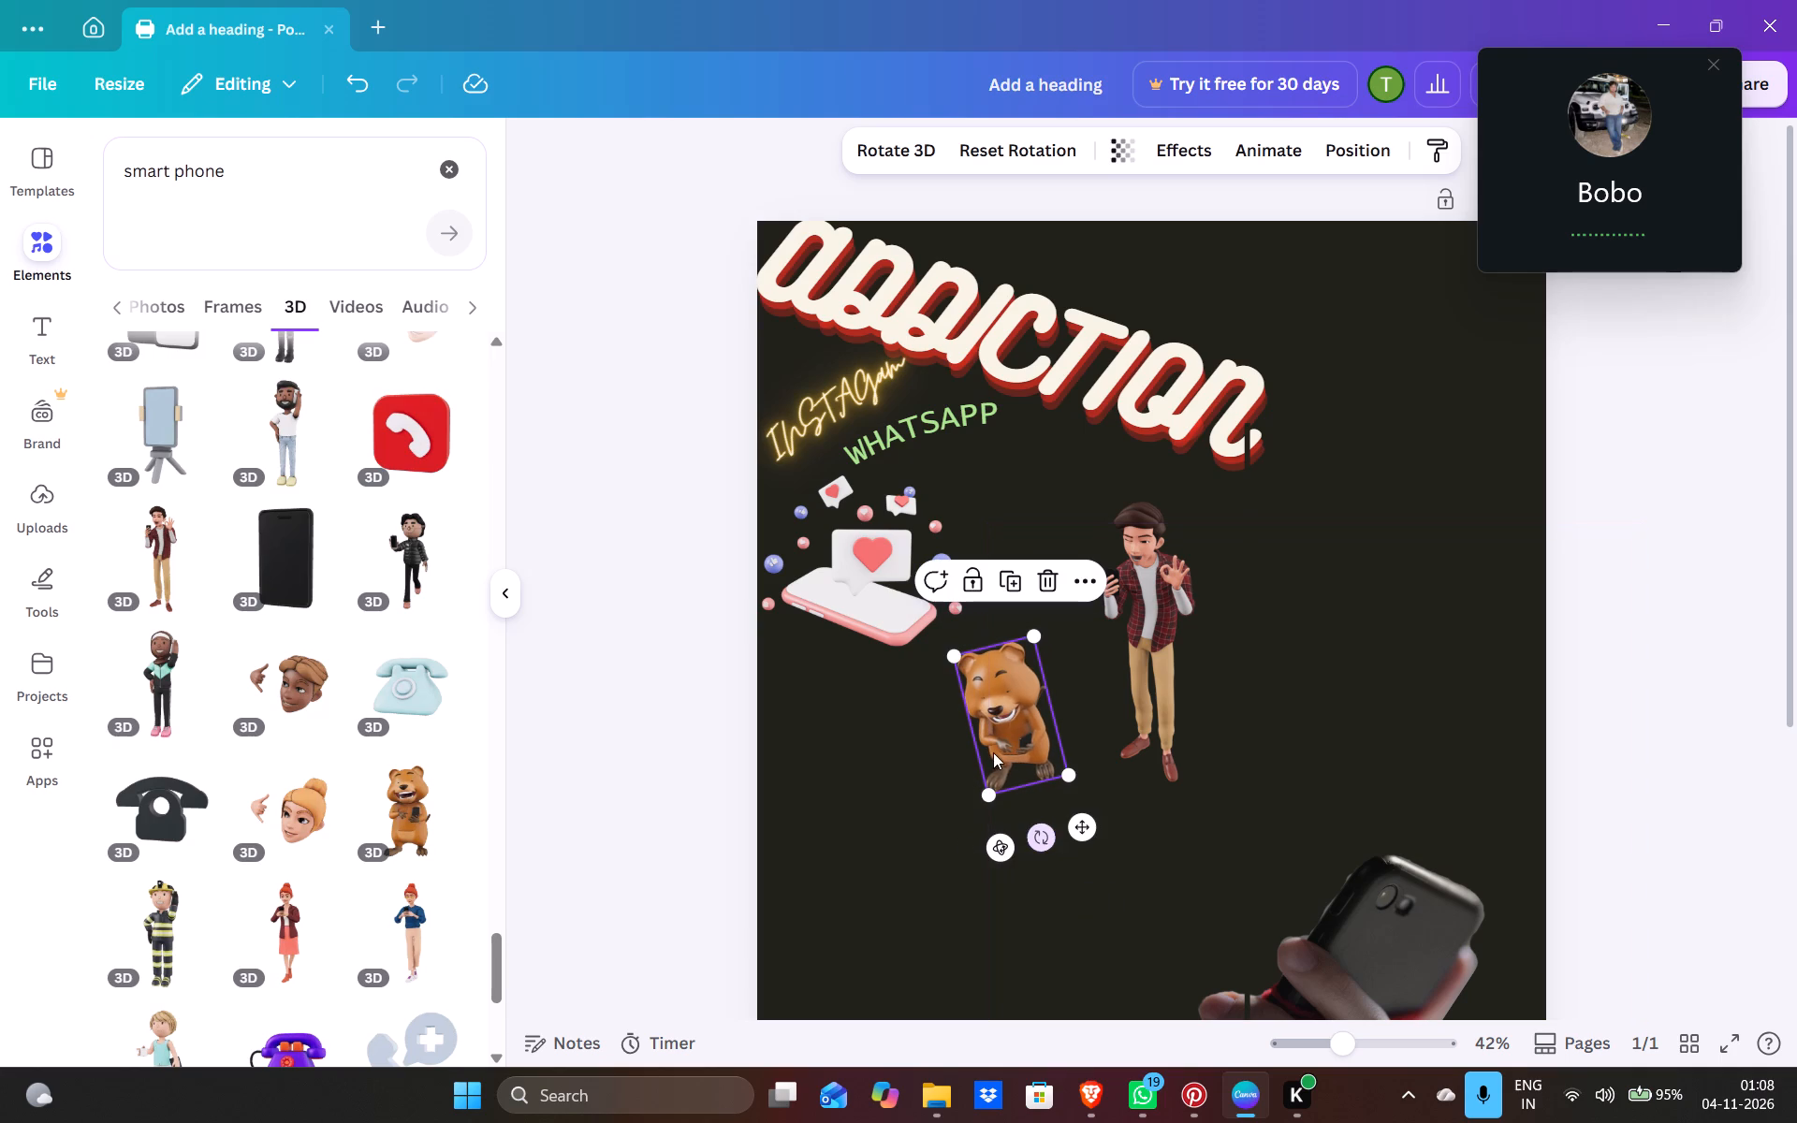
pyautogui.moveTo(991, 750); pyautogui.dragTo(1034, 720)
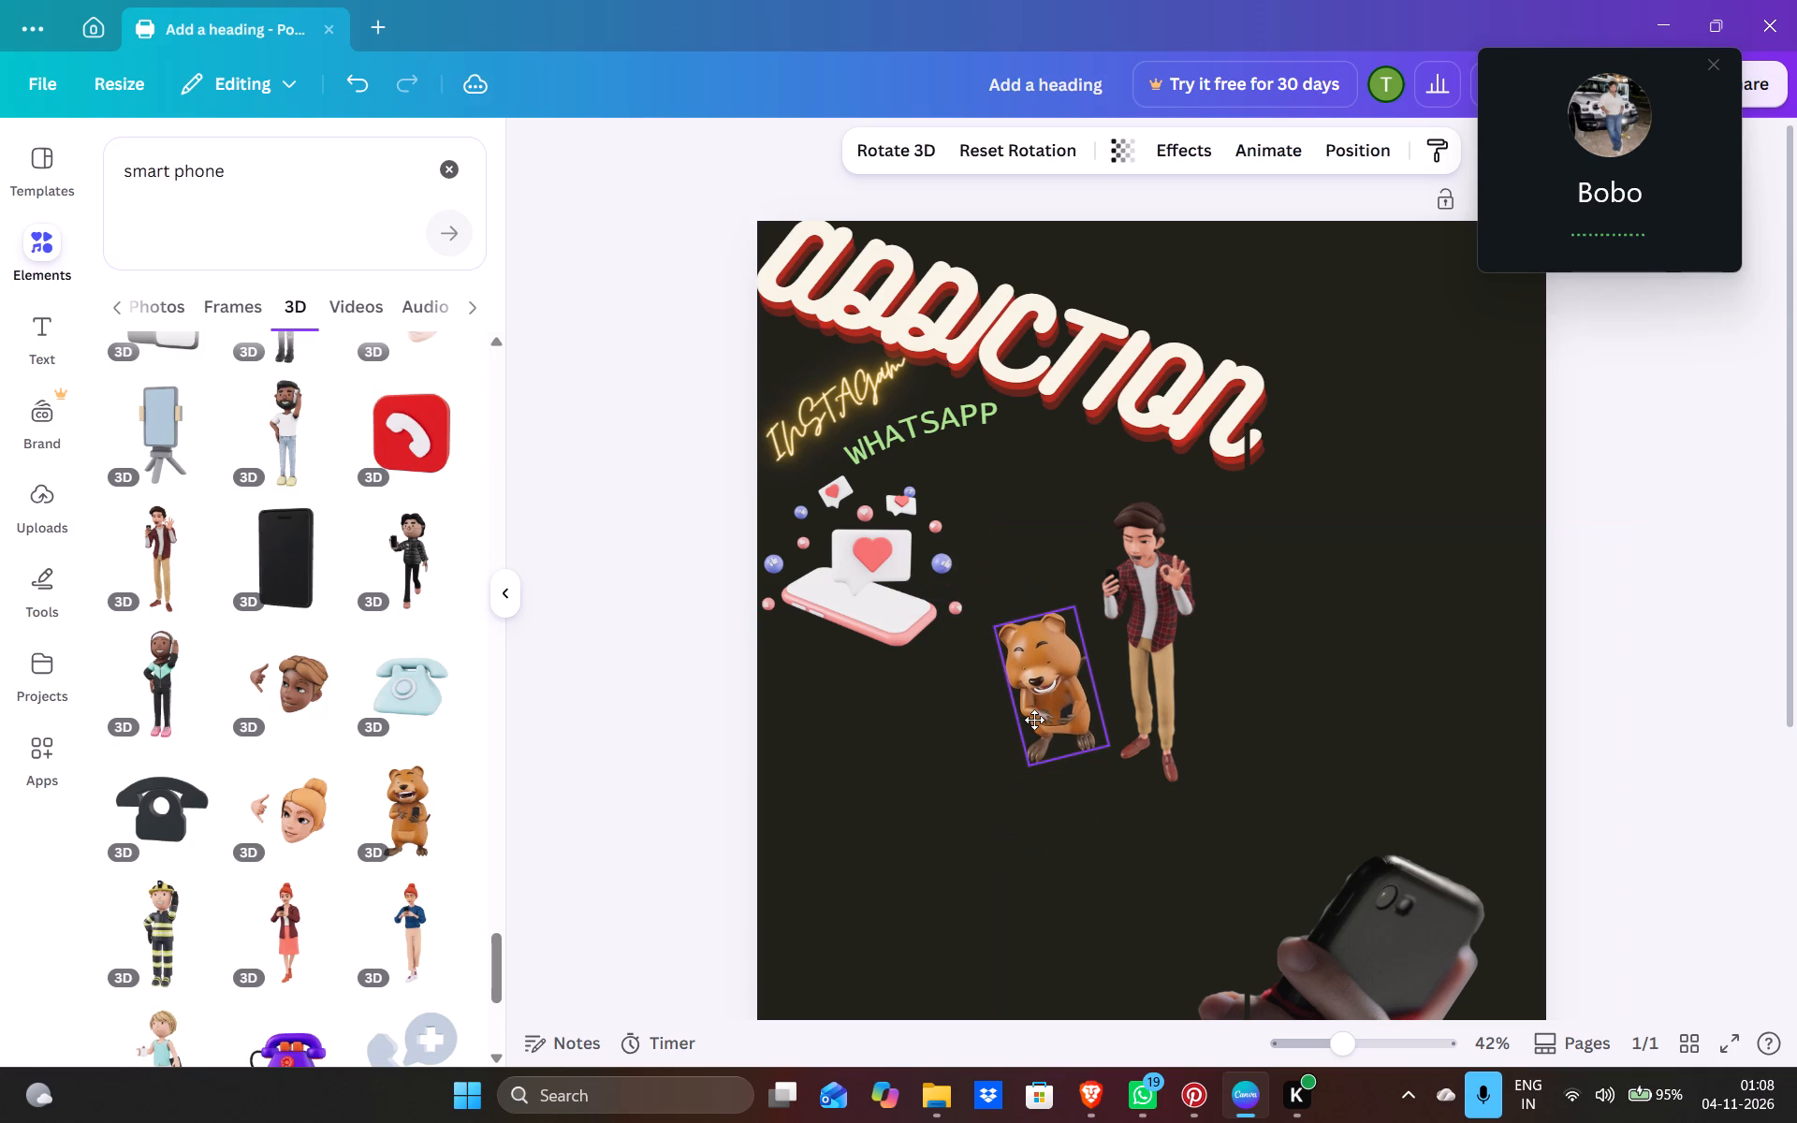
pyautogui.moveTo(1034, 720); pyautogui.dragTo(1036, 715)
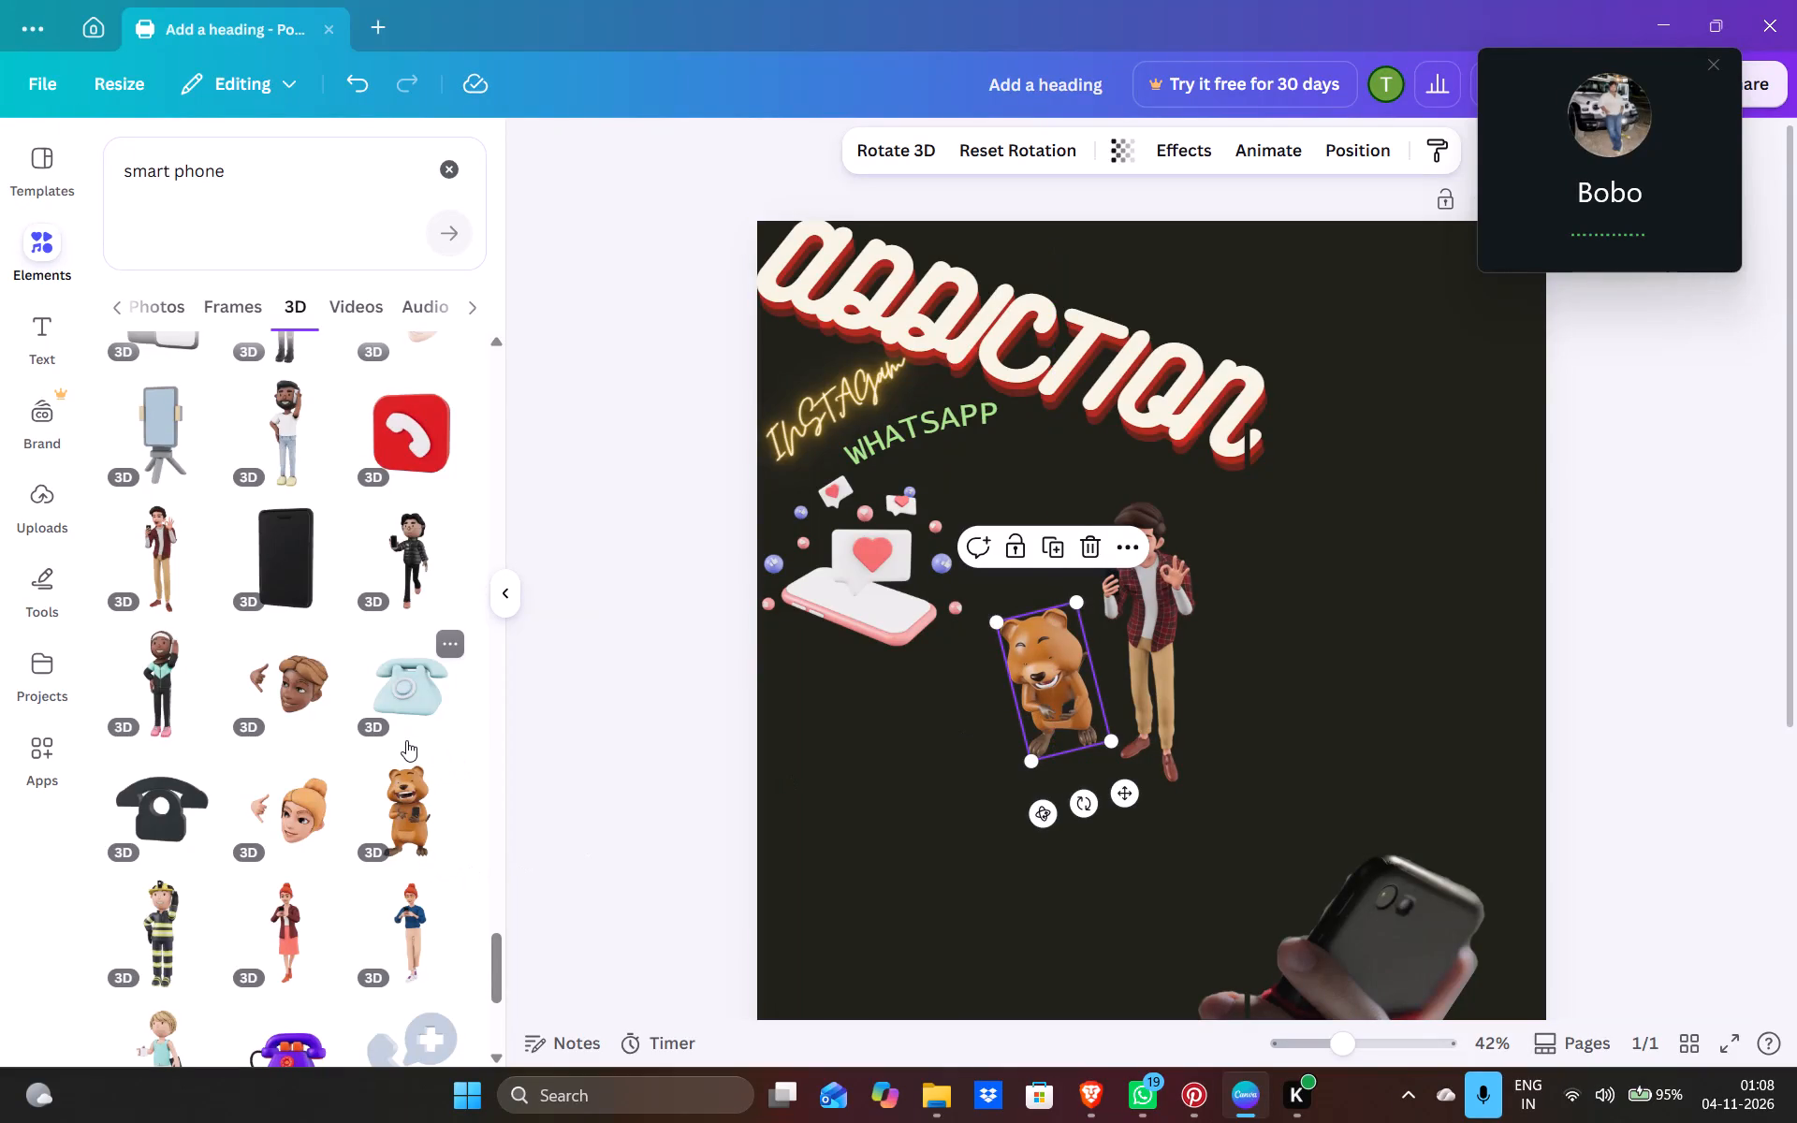
# Add the red-haired 3D woman in the blue sweater, shrink her to about 3.1 by 9.8 and place her beside the man.
pyautogui.scroll(-1, 377, 602)
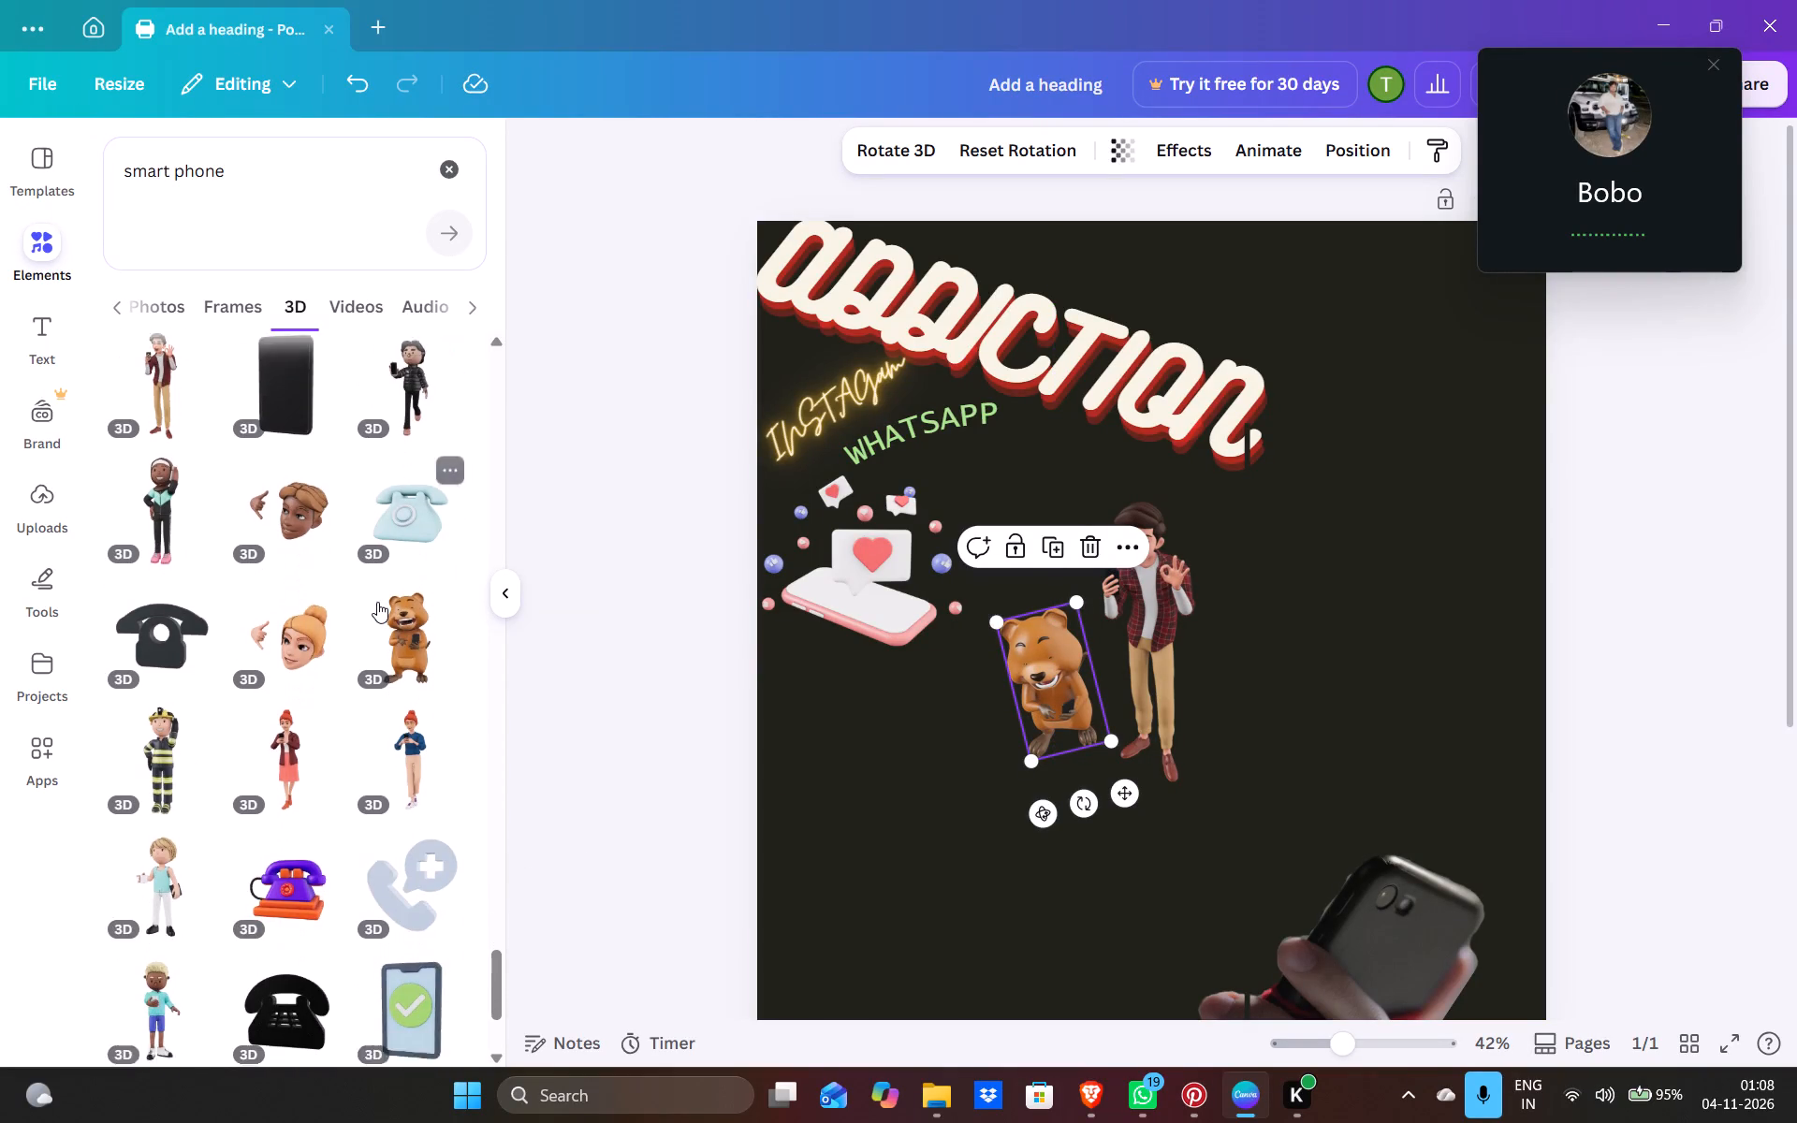
pyautogui.scroll(-2, 377, 602)
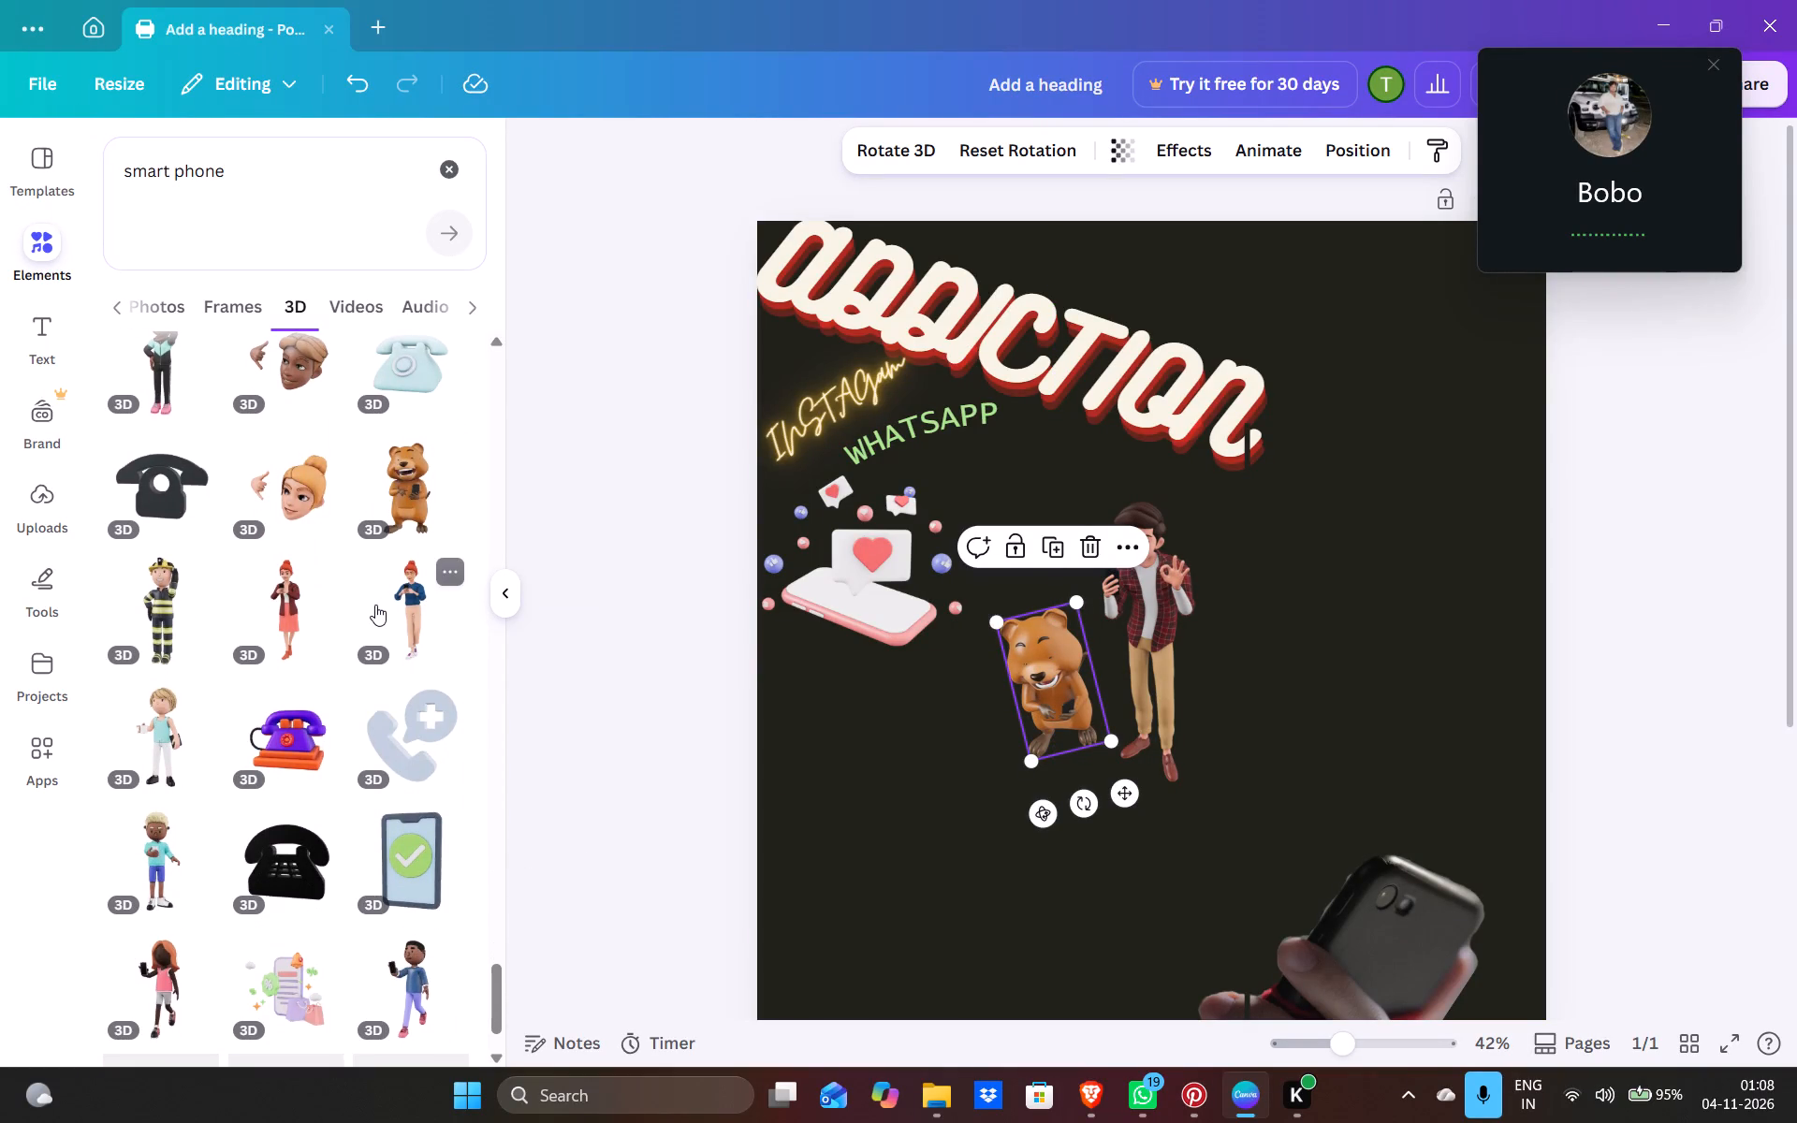
pyautogui.click(383, 602)
pyautogui.scroll(-1, 1150, 649)
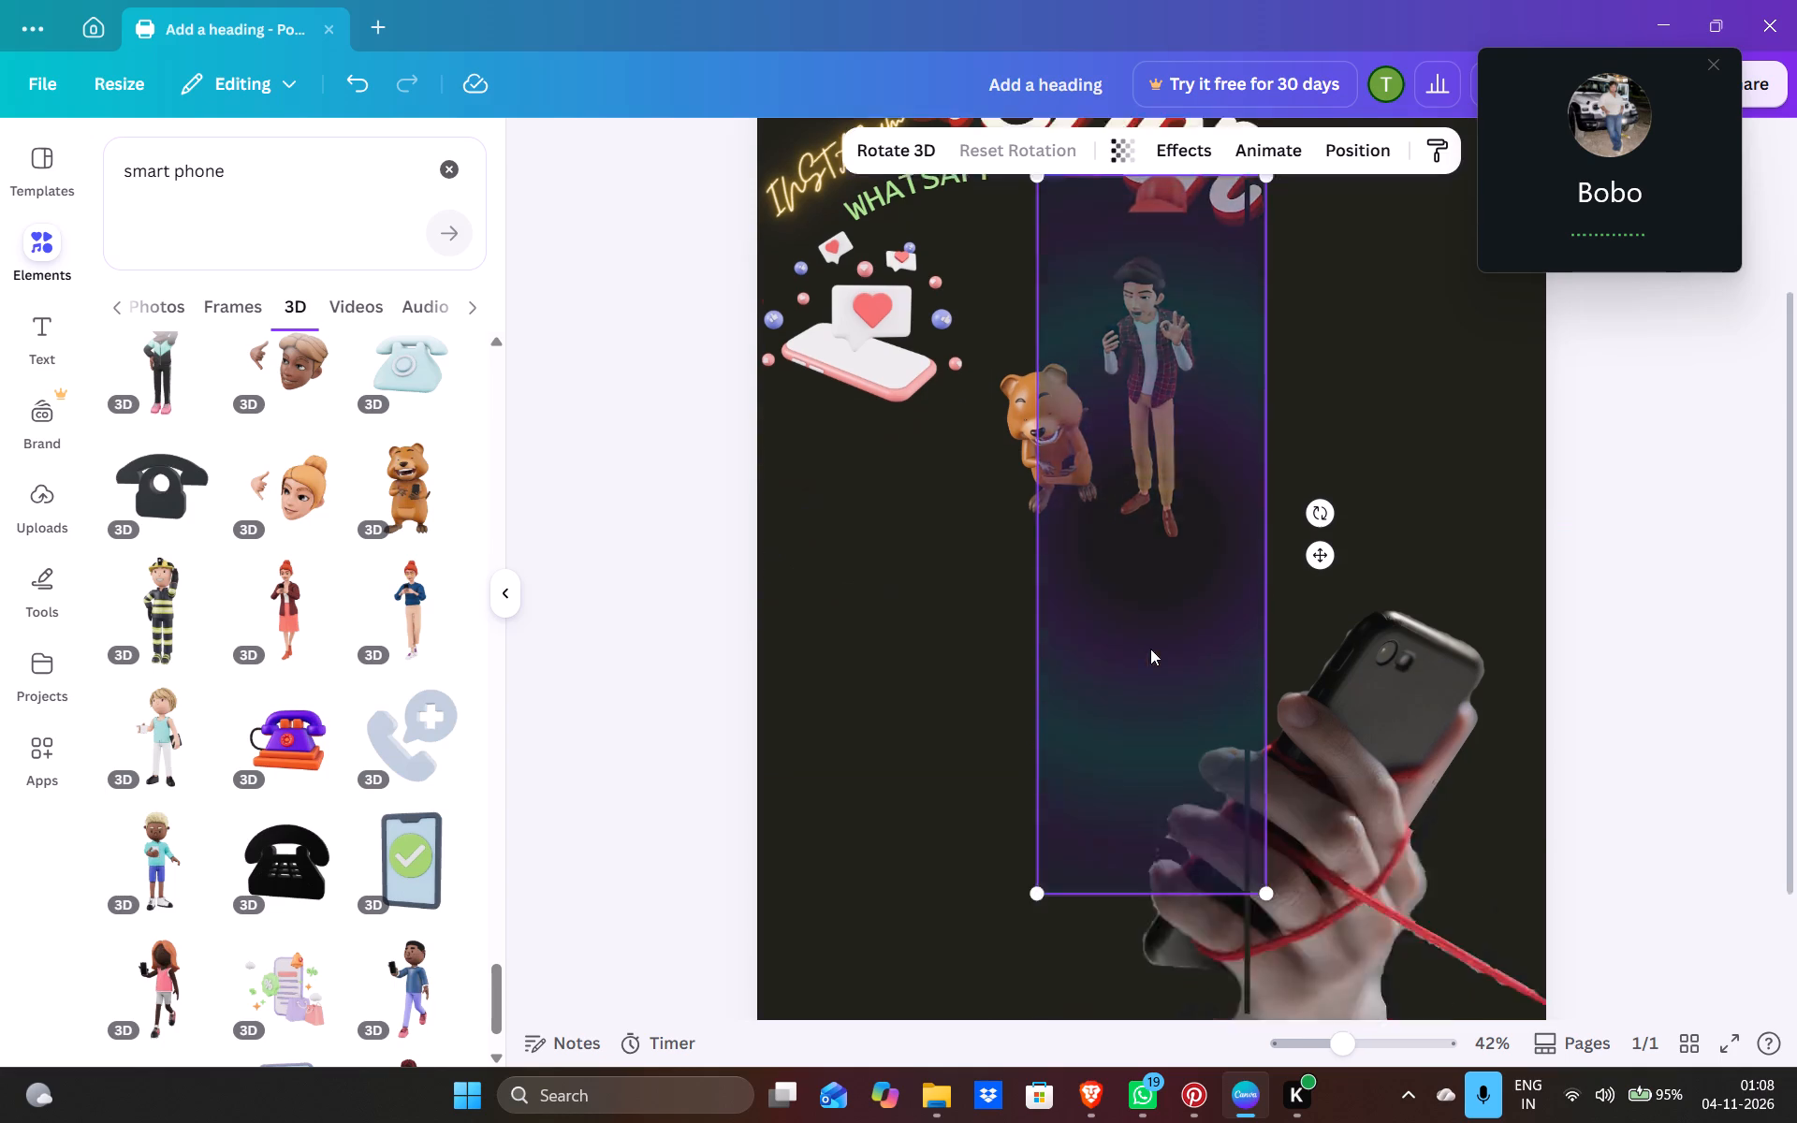
pyautogui.scroll(-1, 1150, 649)
pyautogui.scroll(1, 1150, 649)
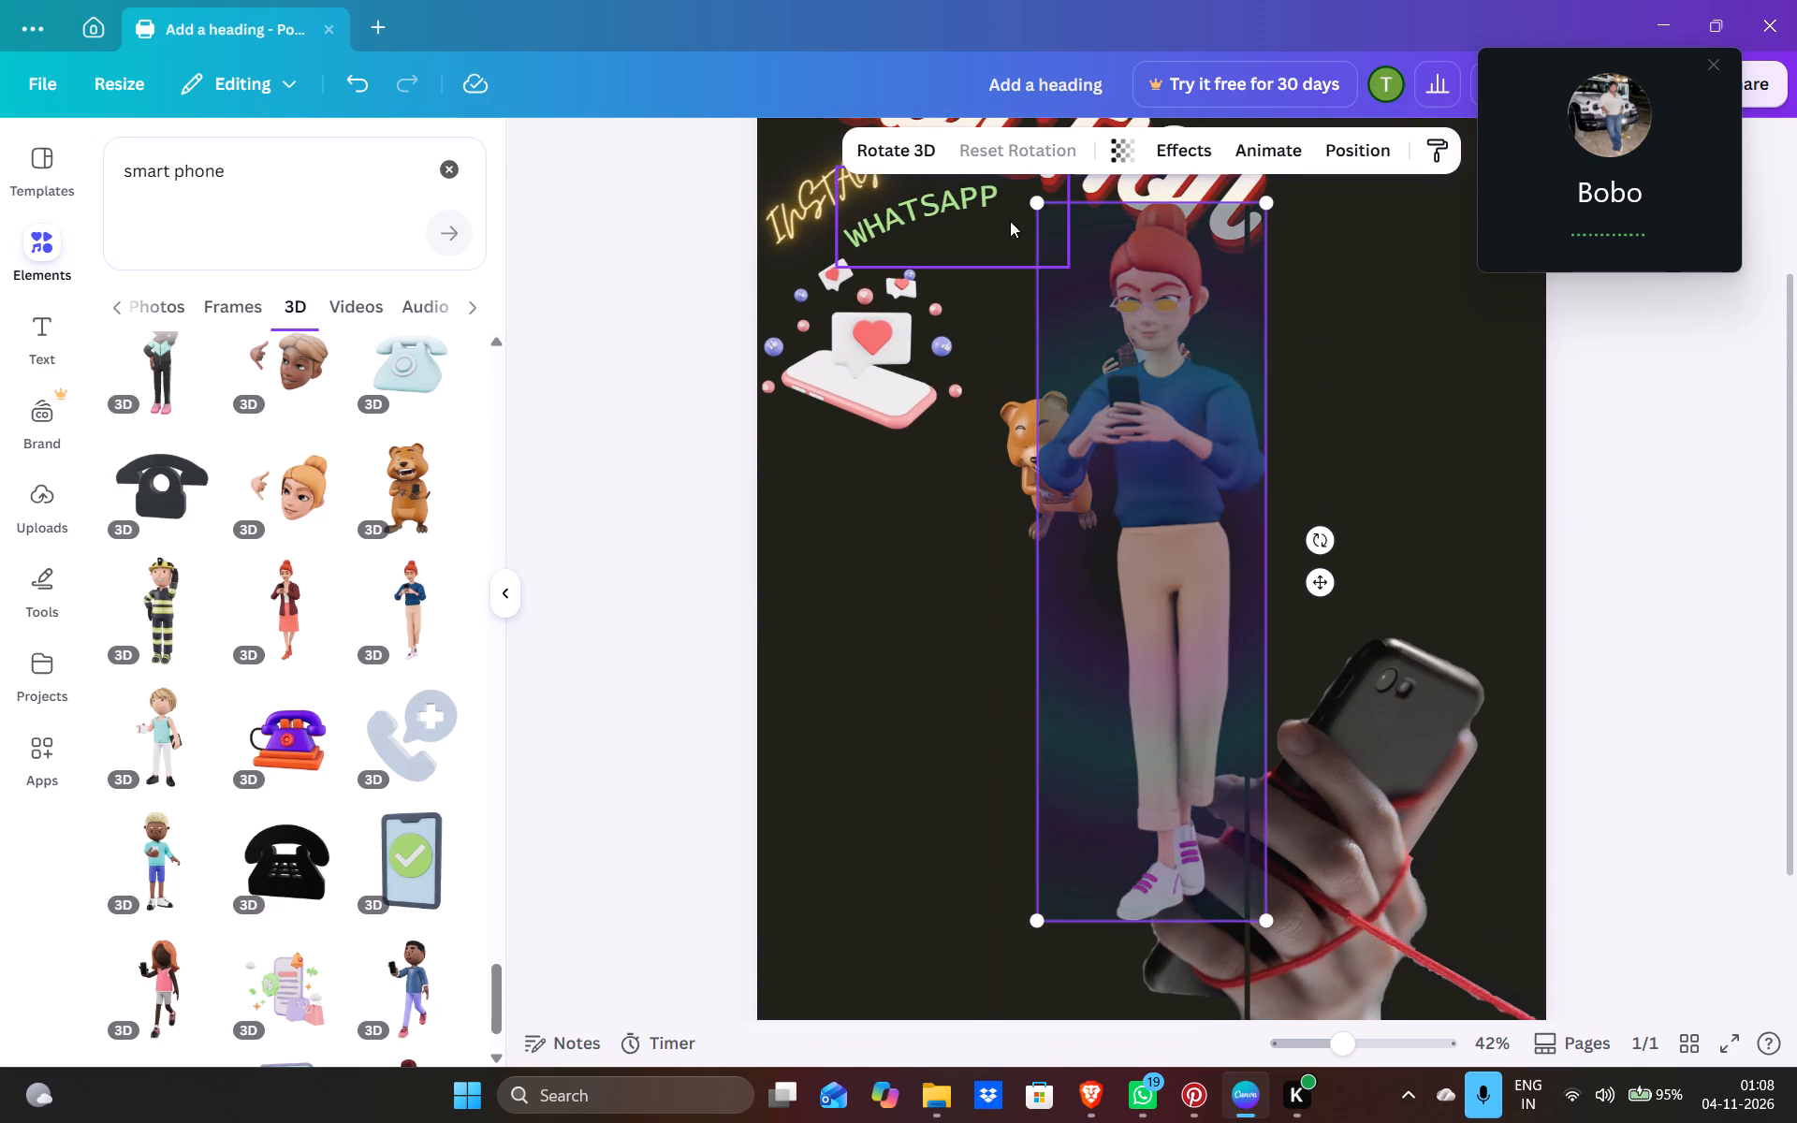
pyautogui.moveTo(1037, 202); pyautogui.dragTo(1238, 731)
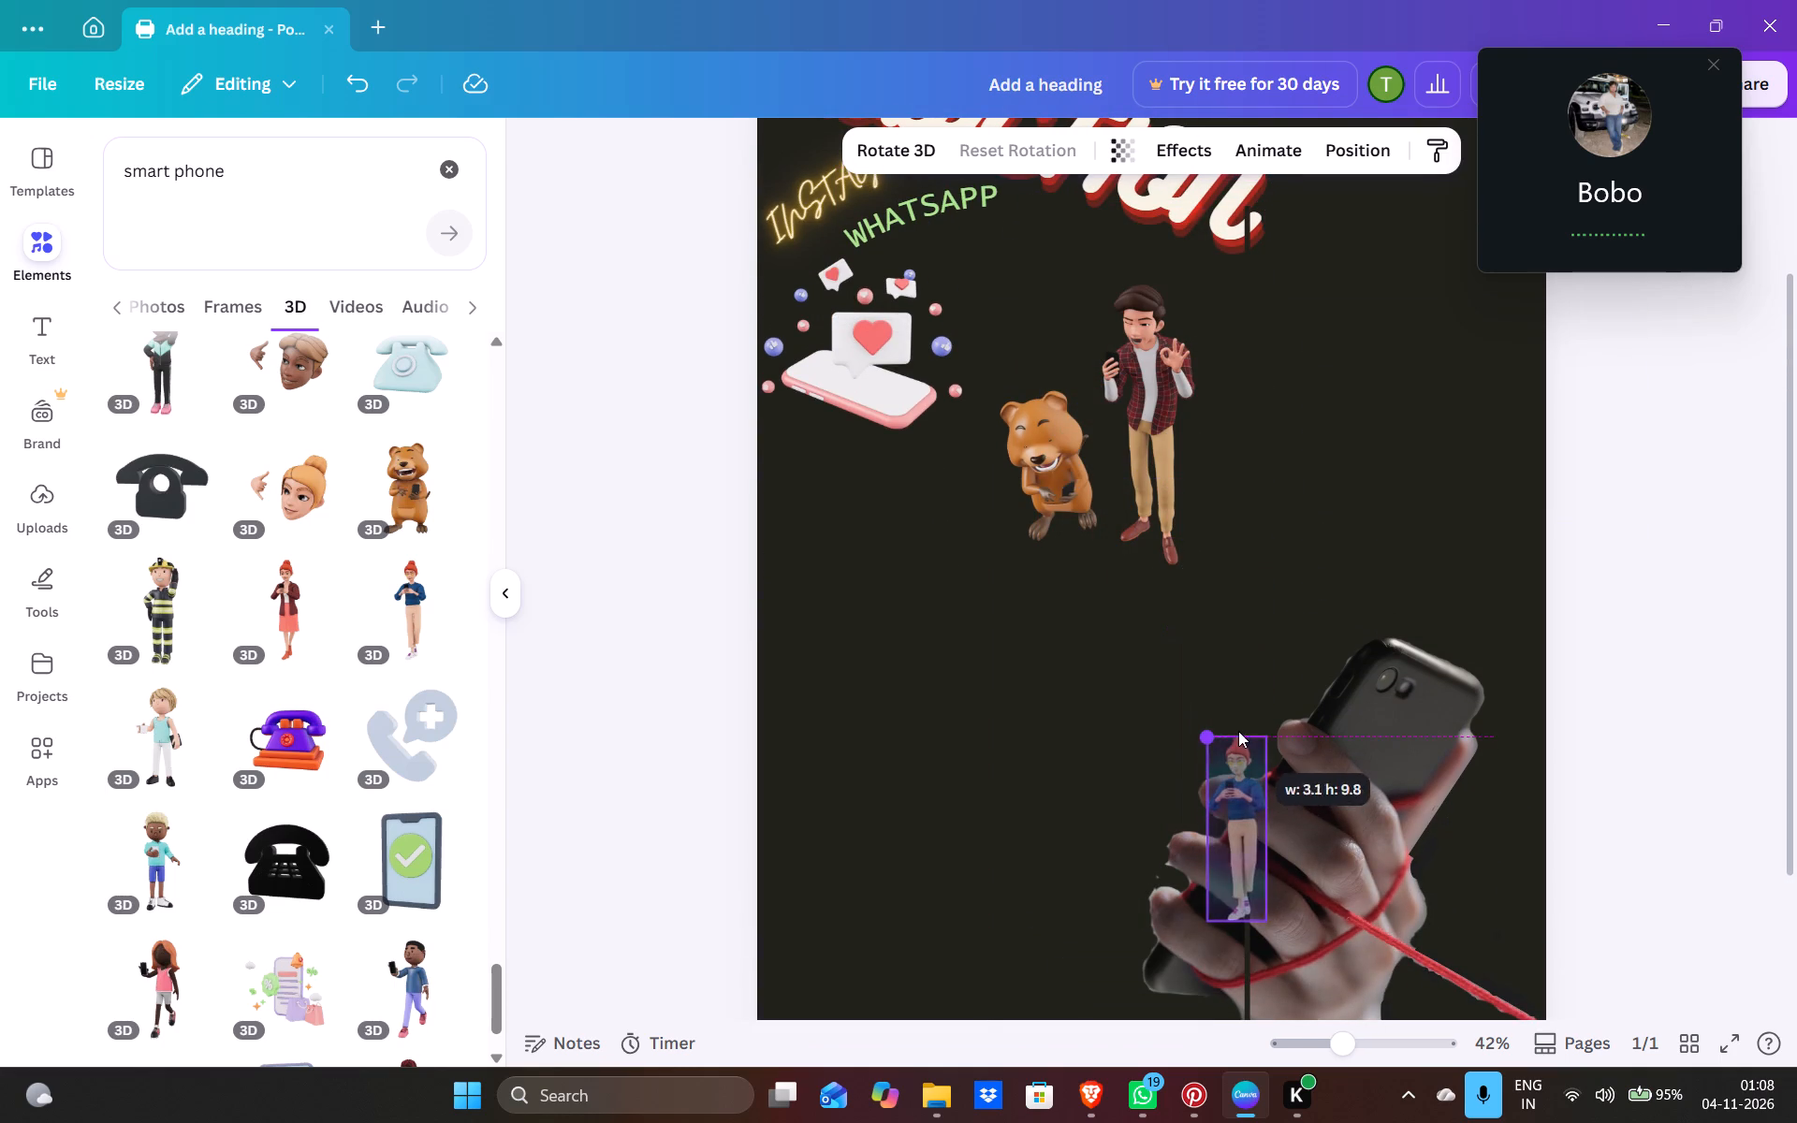
pyautogui.moveTo(1230, 881); pyautogui.dragTo(1239, 403)
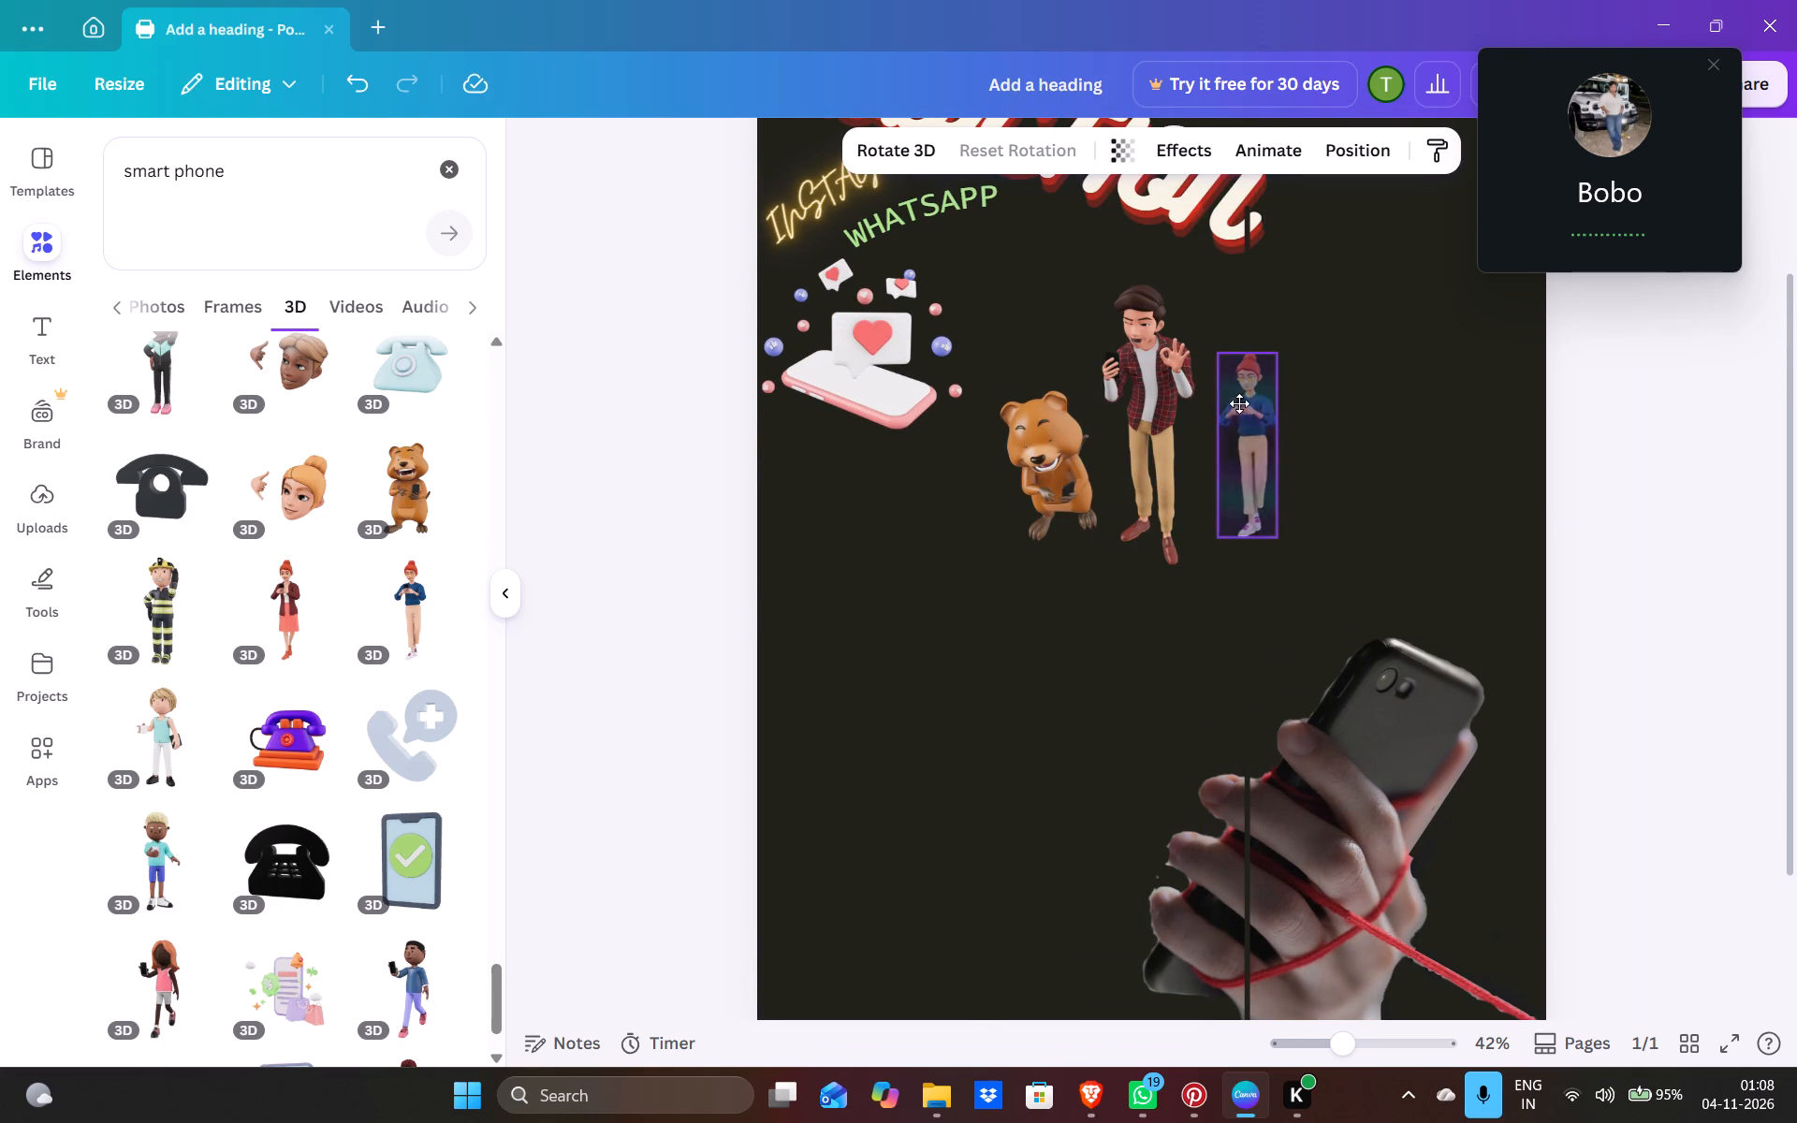
# Rotate the red-haired woman in 3D so she tips forward over her phone, and place her level with the man.
pyautogui.moveTo(1195, 501); pyautogui.dragTo(1235, 544)
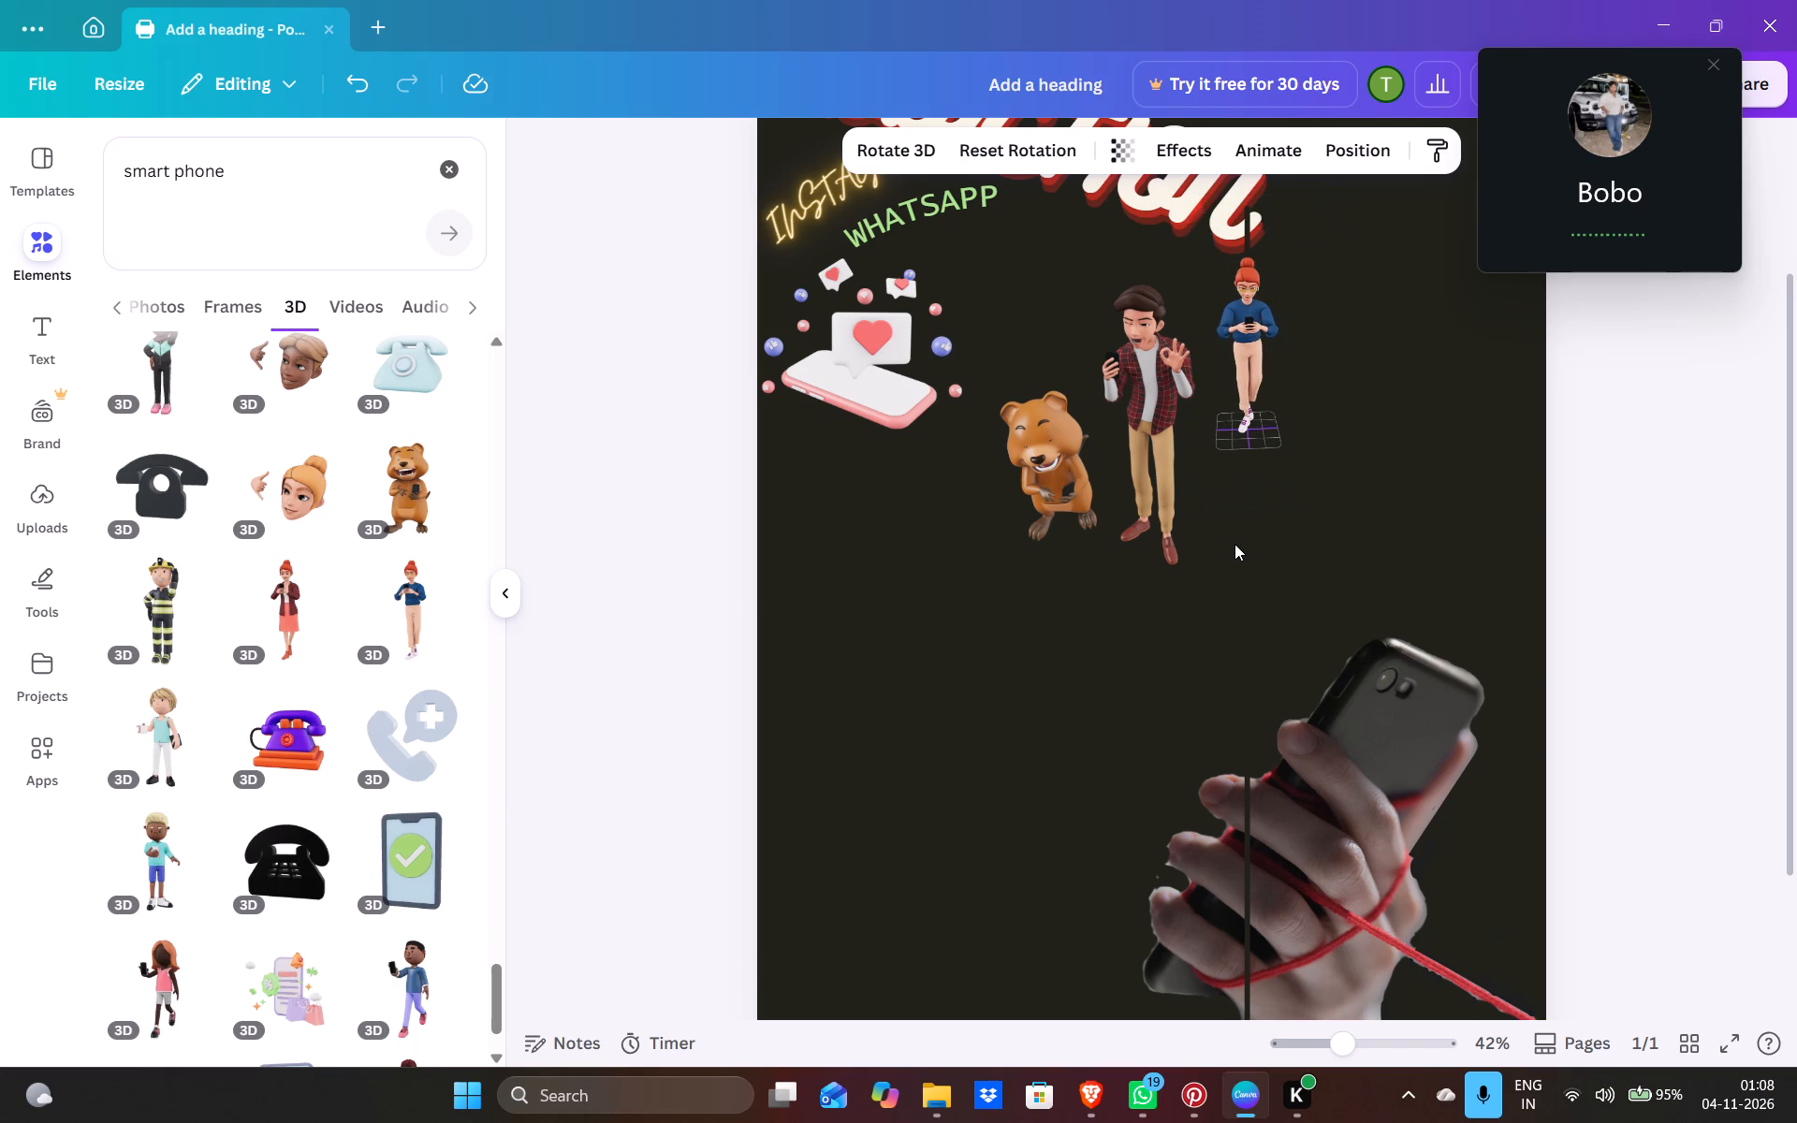
pyautogui.moveTo(1235, 544); pyautogui.dragTo(1235, 544)
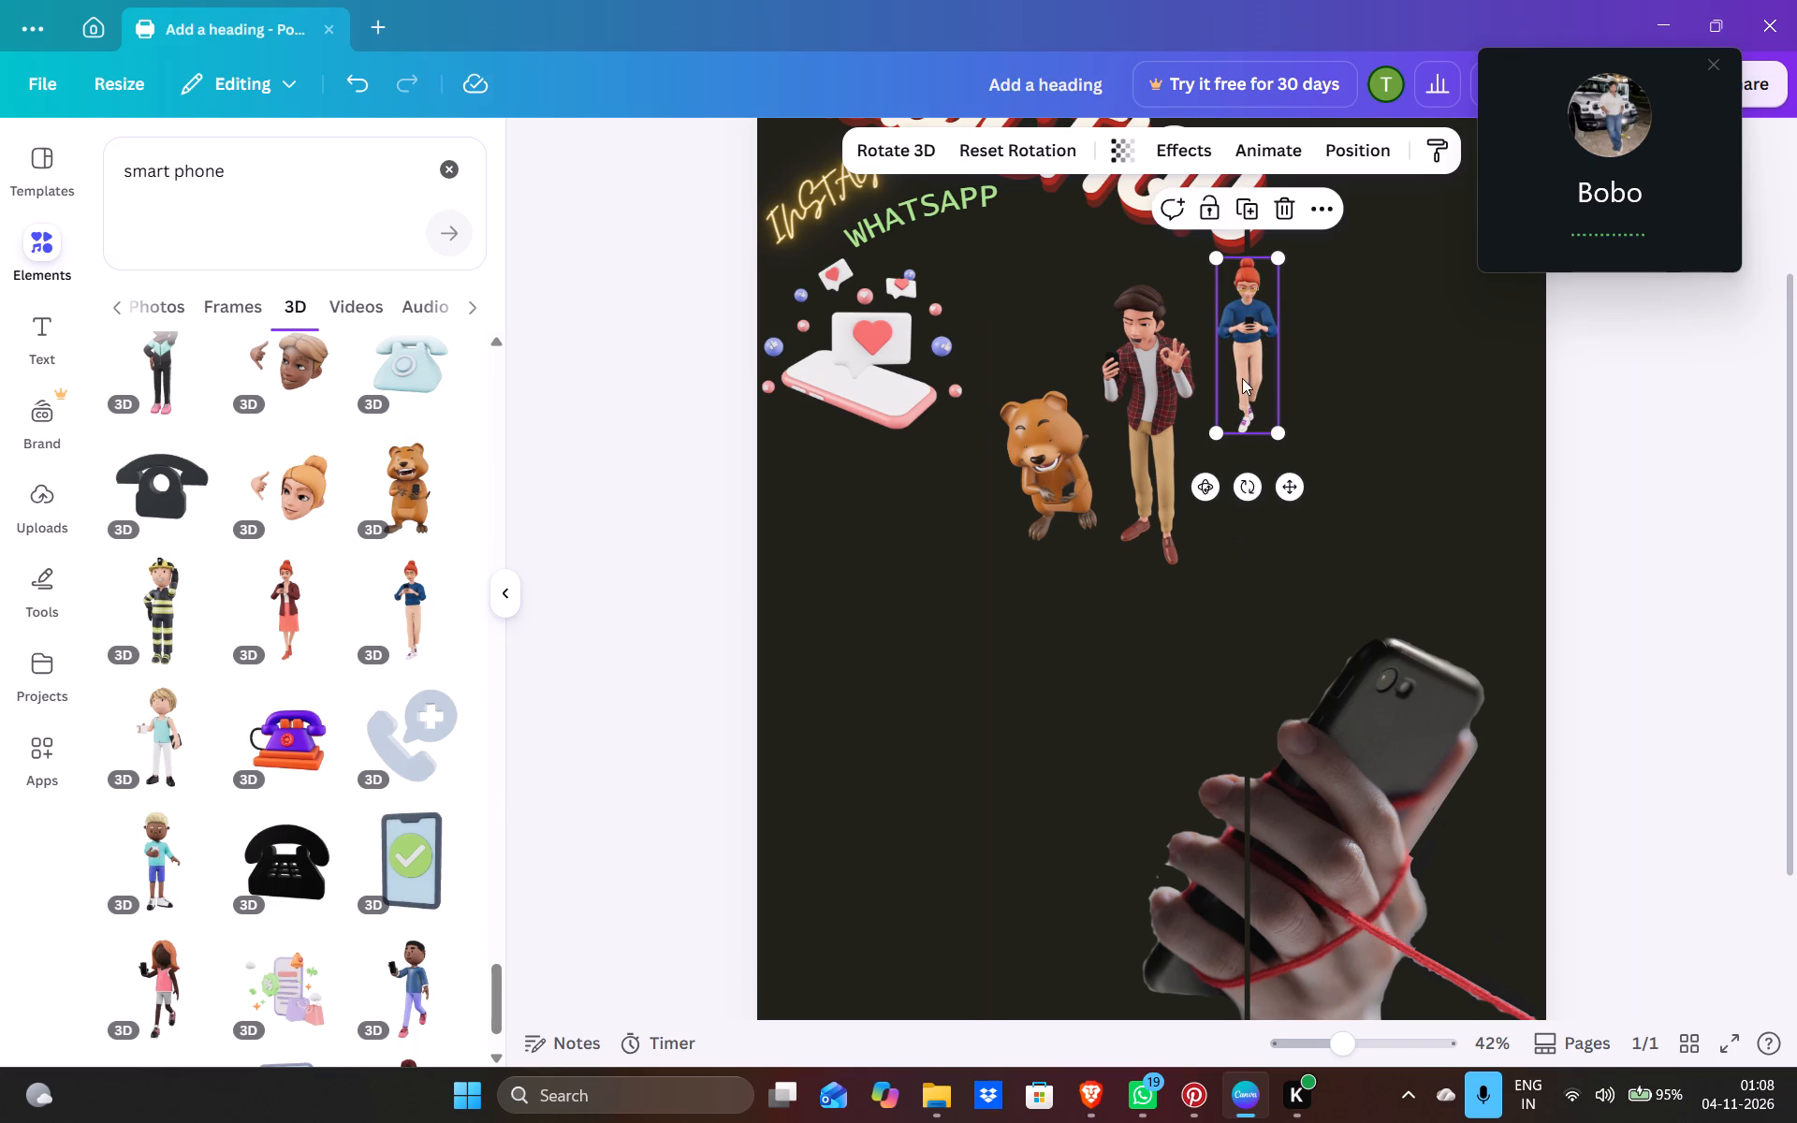
pyautogui.moveTo(1242, 378); pyautogui.dragTo(1235, 445)
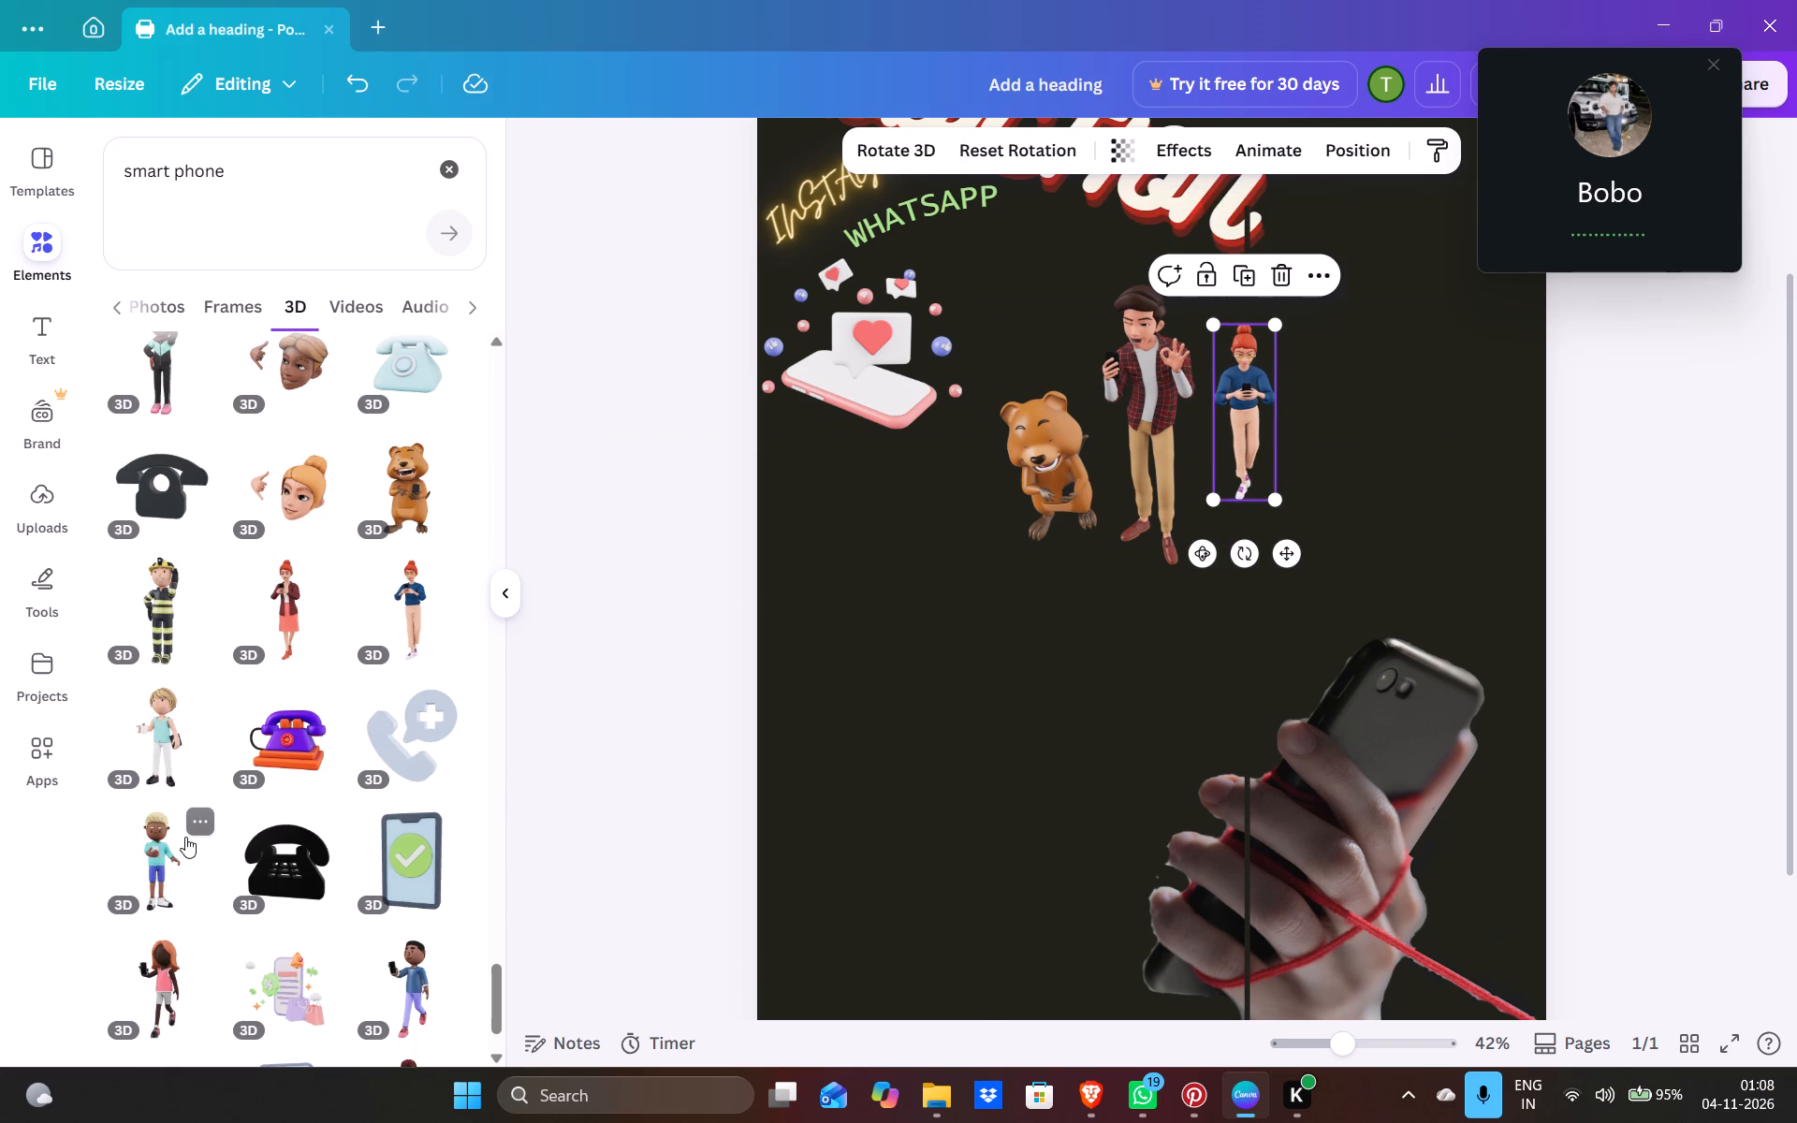
# Browse the 3D smart phone results for another character using a phone to add to the poster.
pyautogui.hscroll(1, 185, 837)
pyautogui.moveTo(205, 837); pyautogui.dragTo(246, 839)
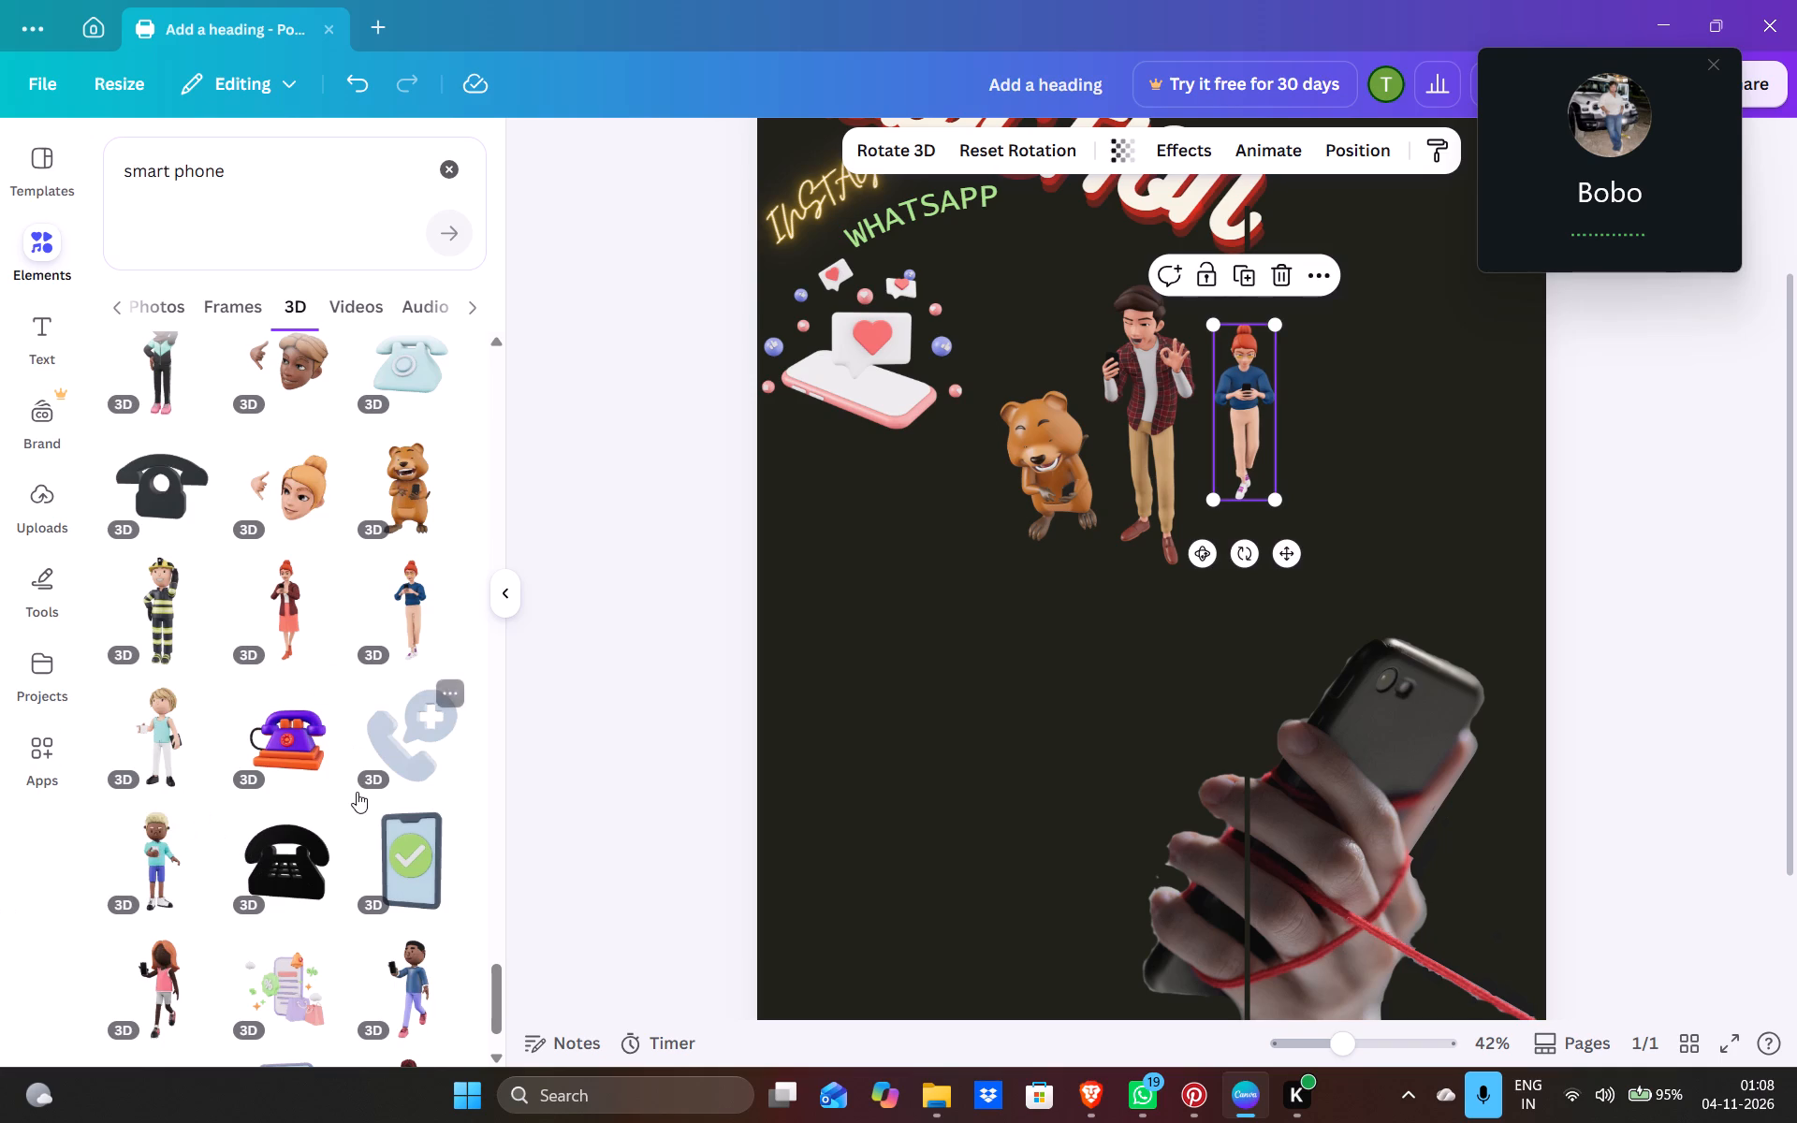
pyautogui.scroll(-3, 357, 792)
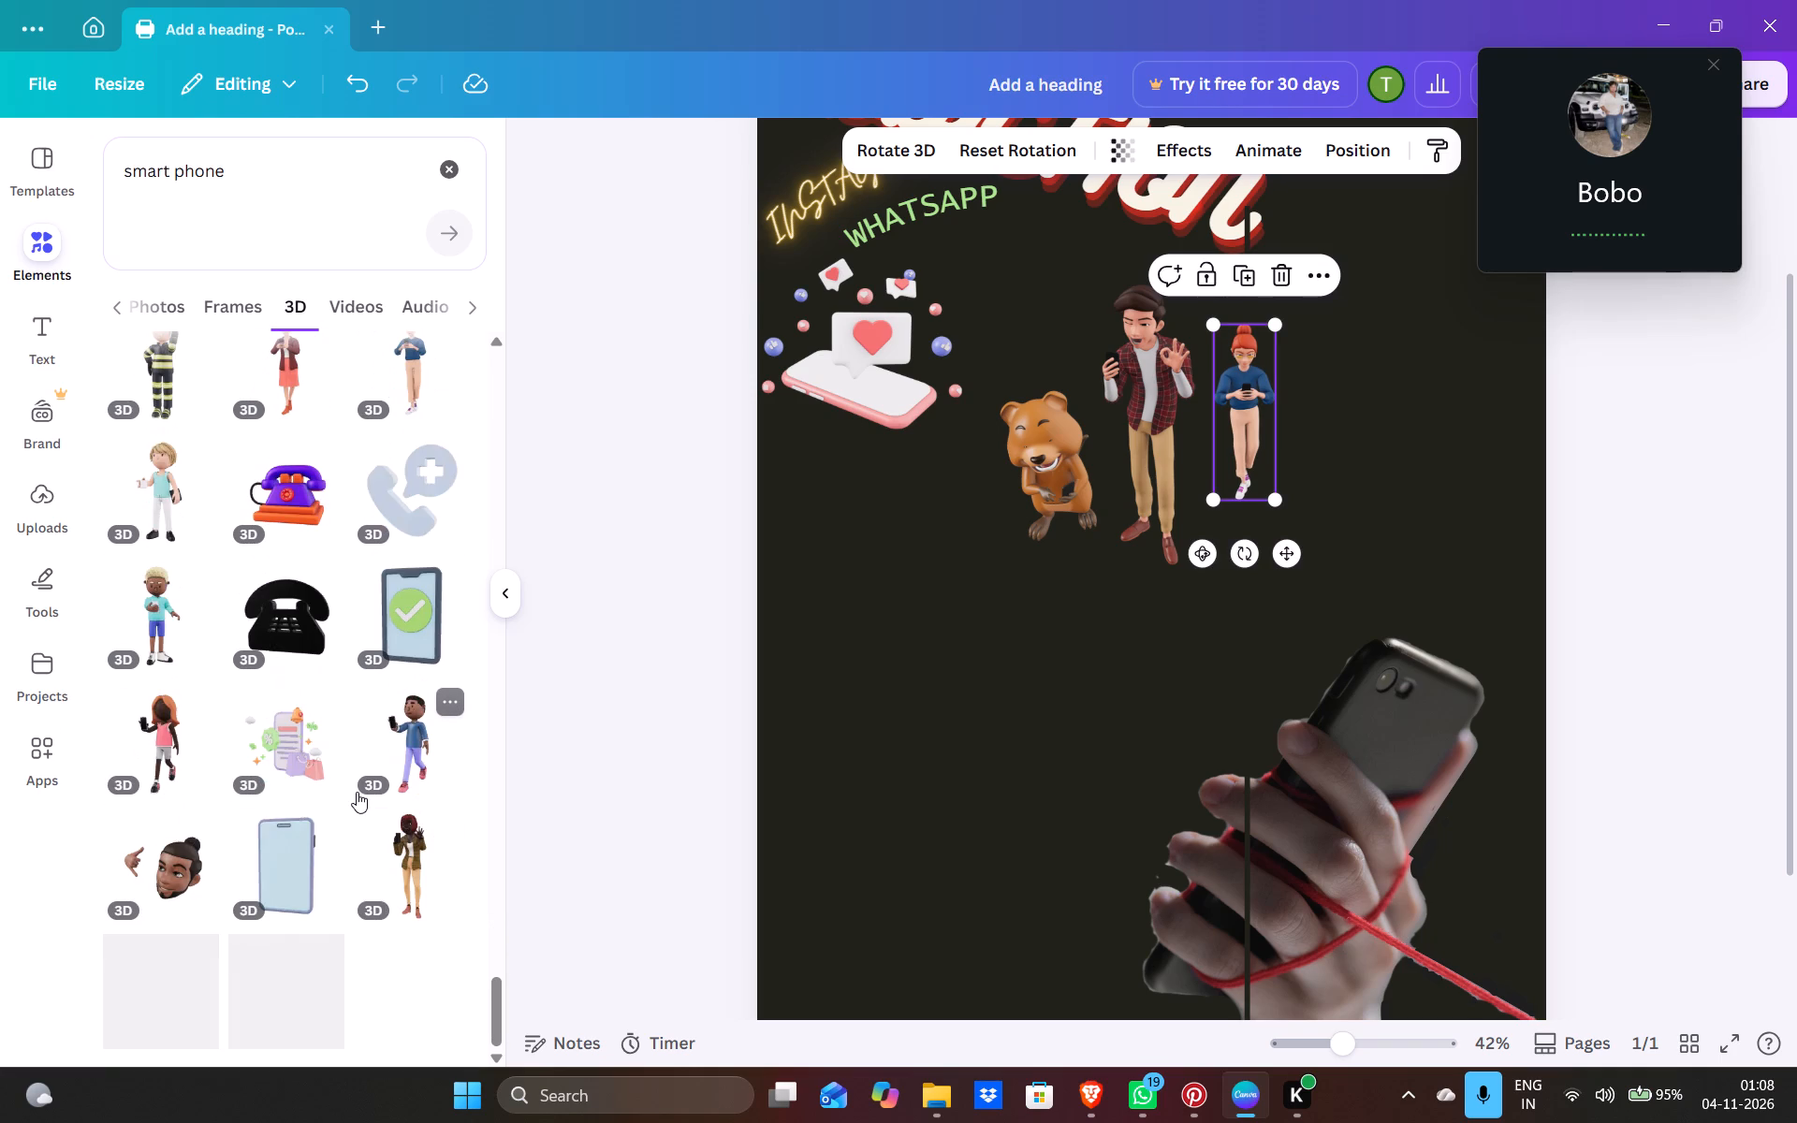
pyautogui.scroll(-1, 357, 792)
pyautogui.scroll(2, 357, 792)
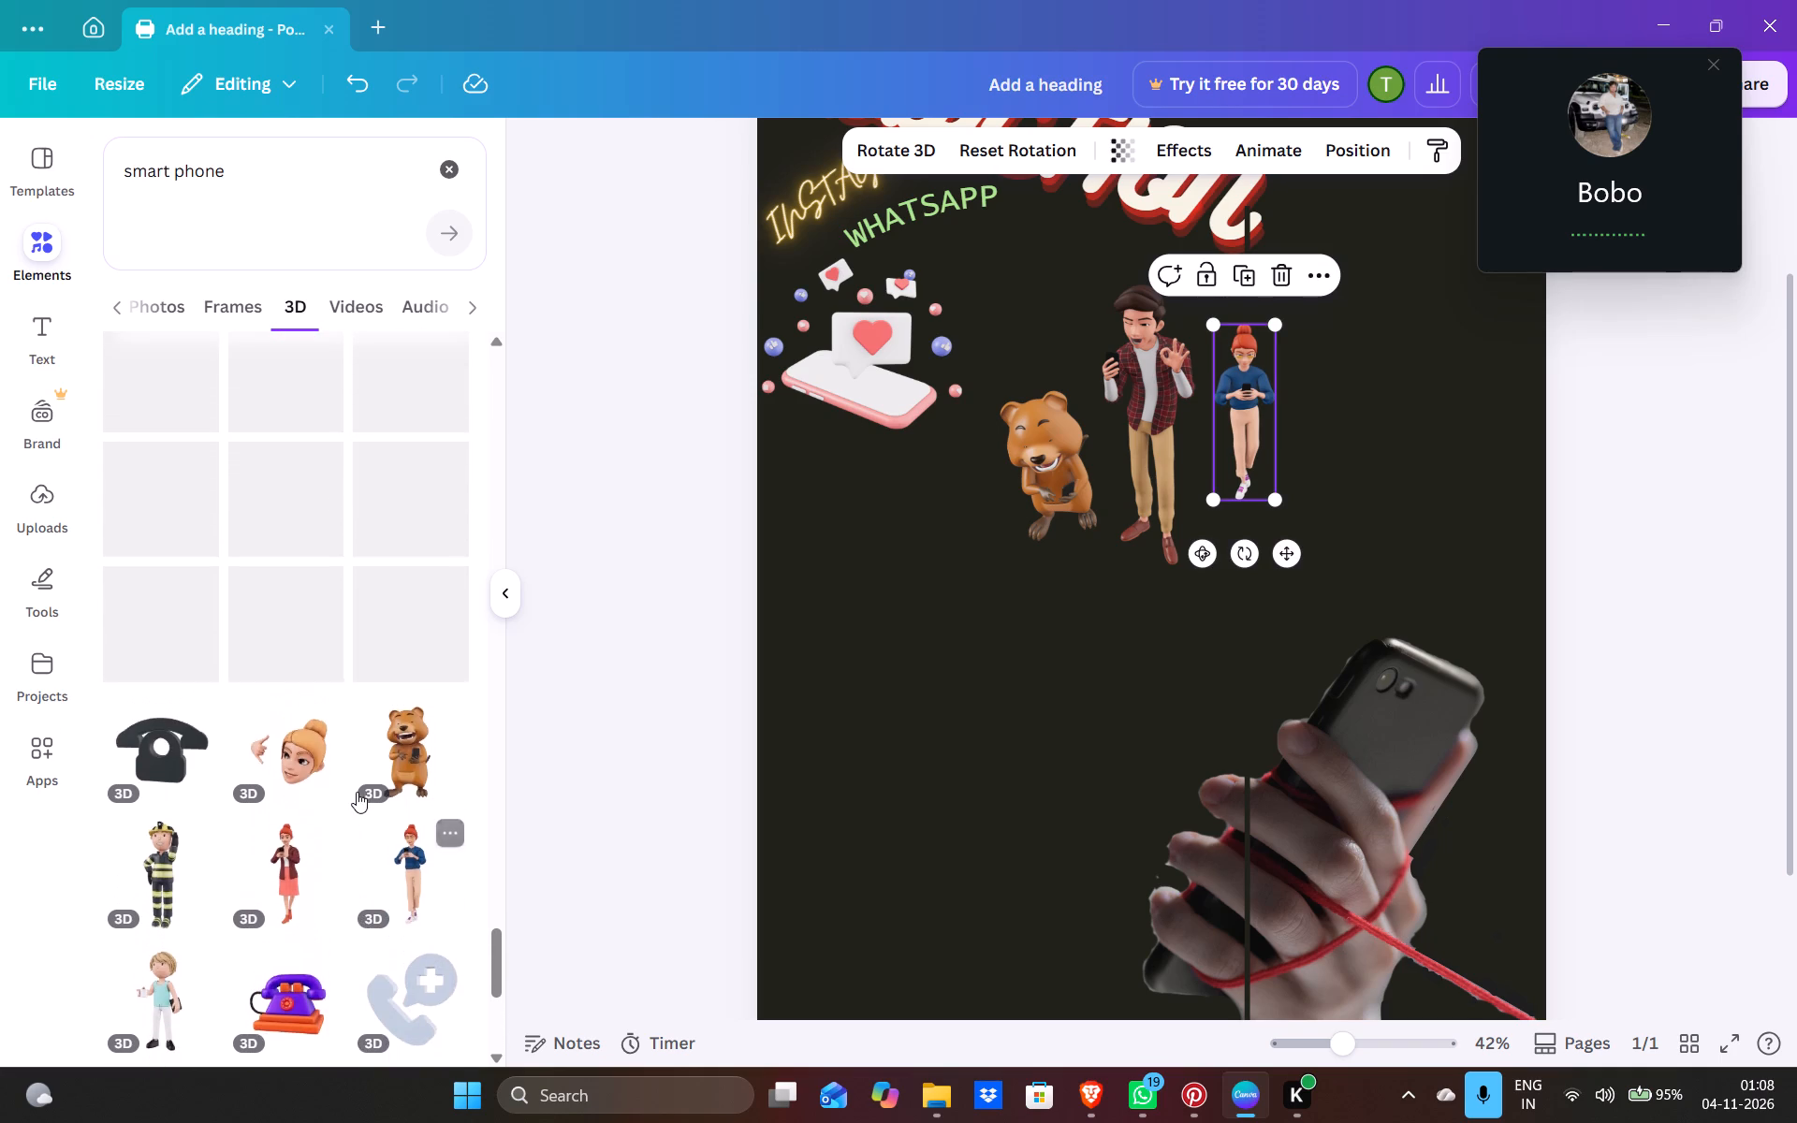
pyautogui.scroll(2, 357, 792)
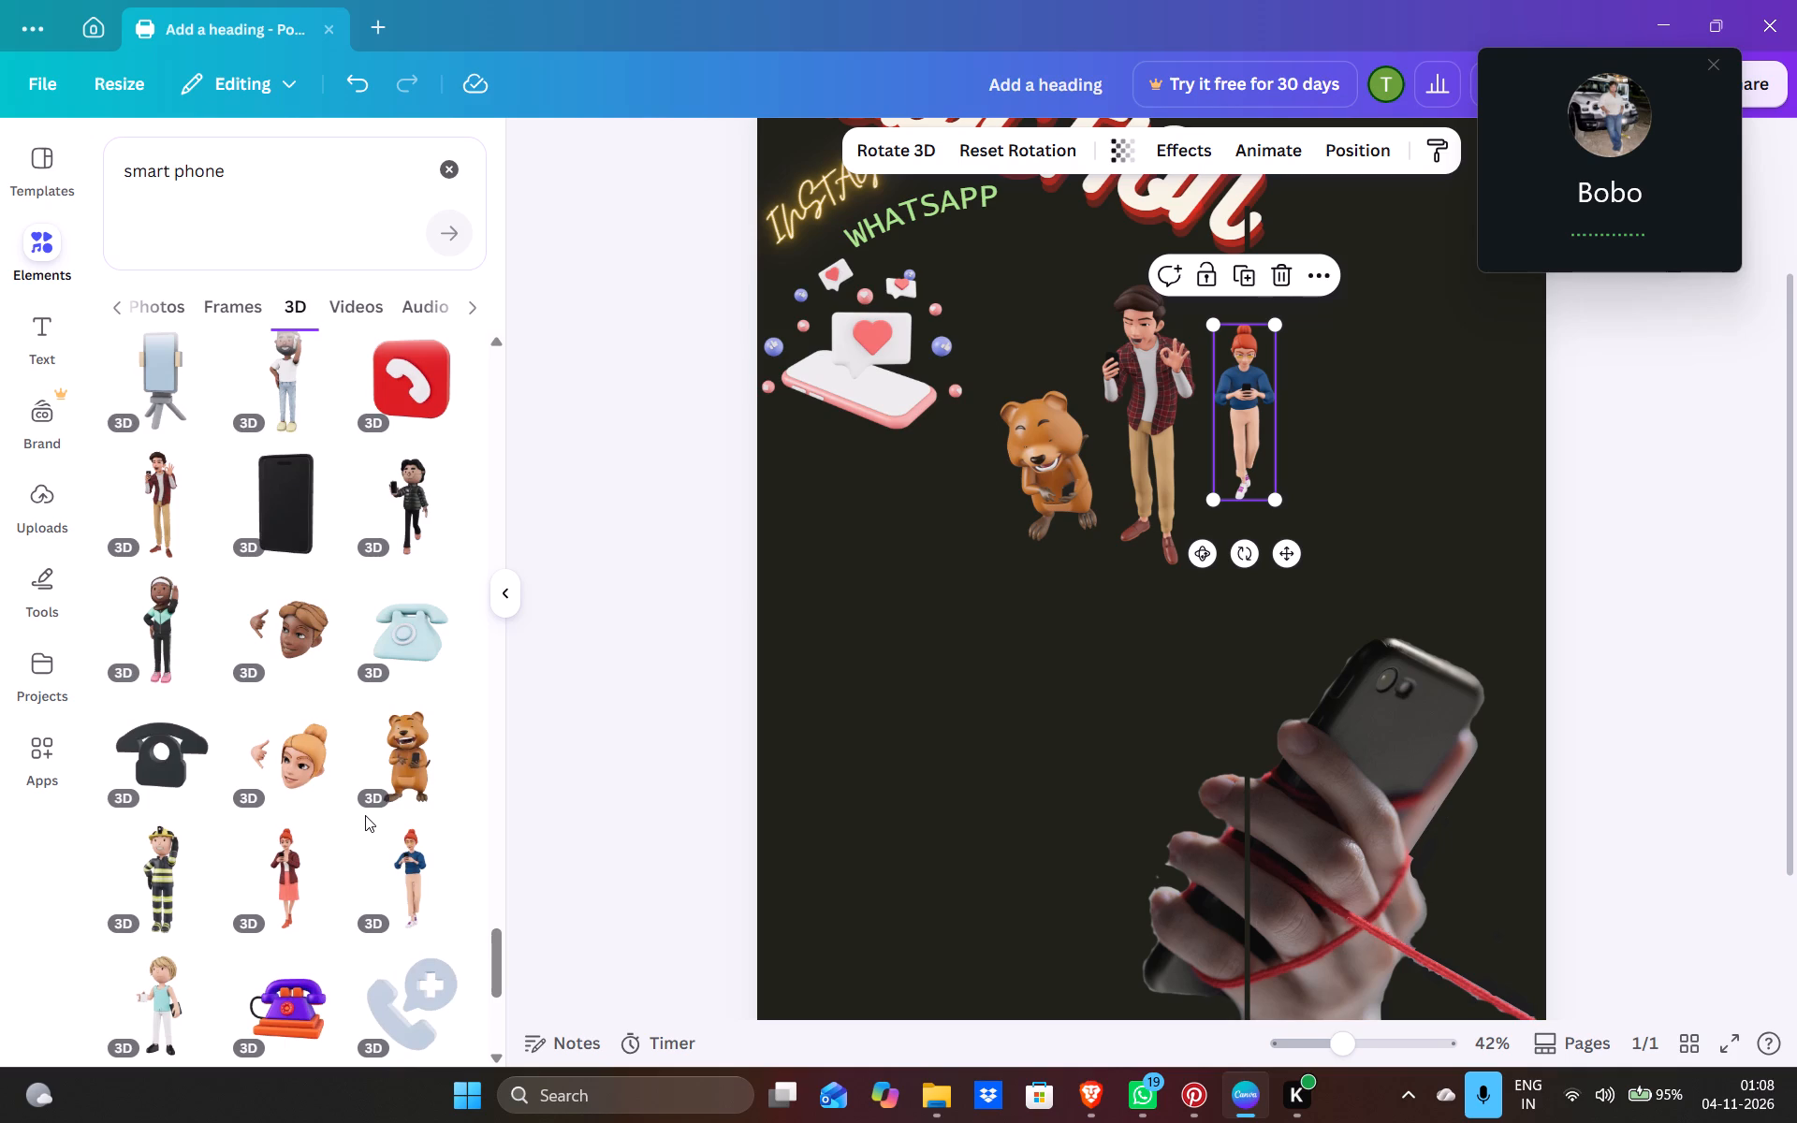
pyautogui.rightClick(299, 691)
pyautogui.scroll(3, 299, 691)
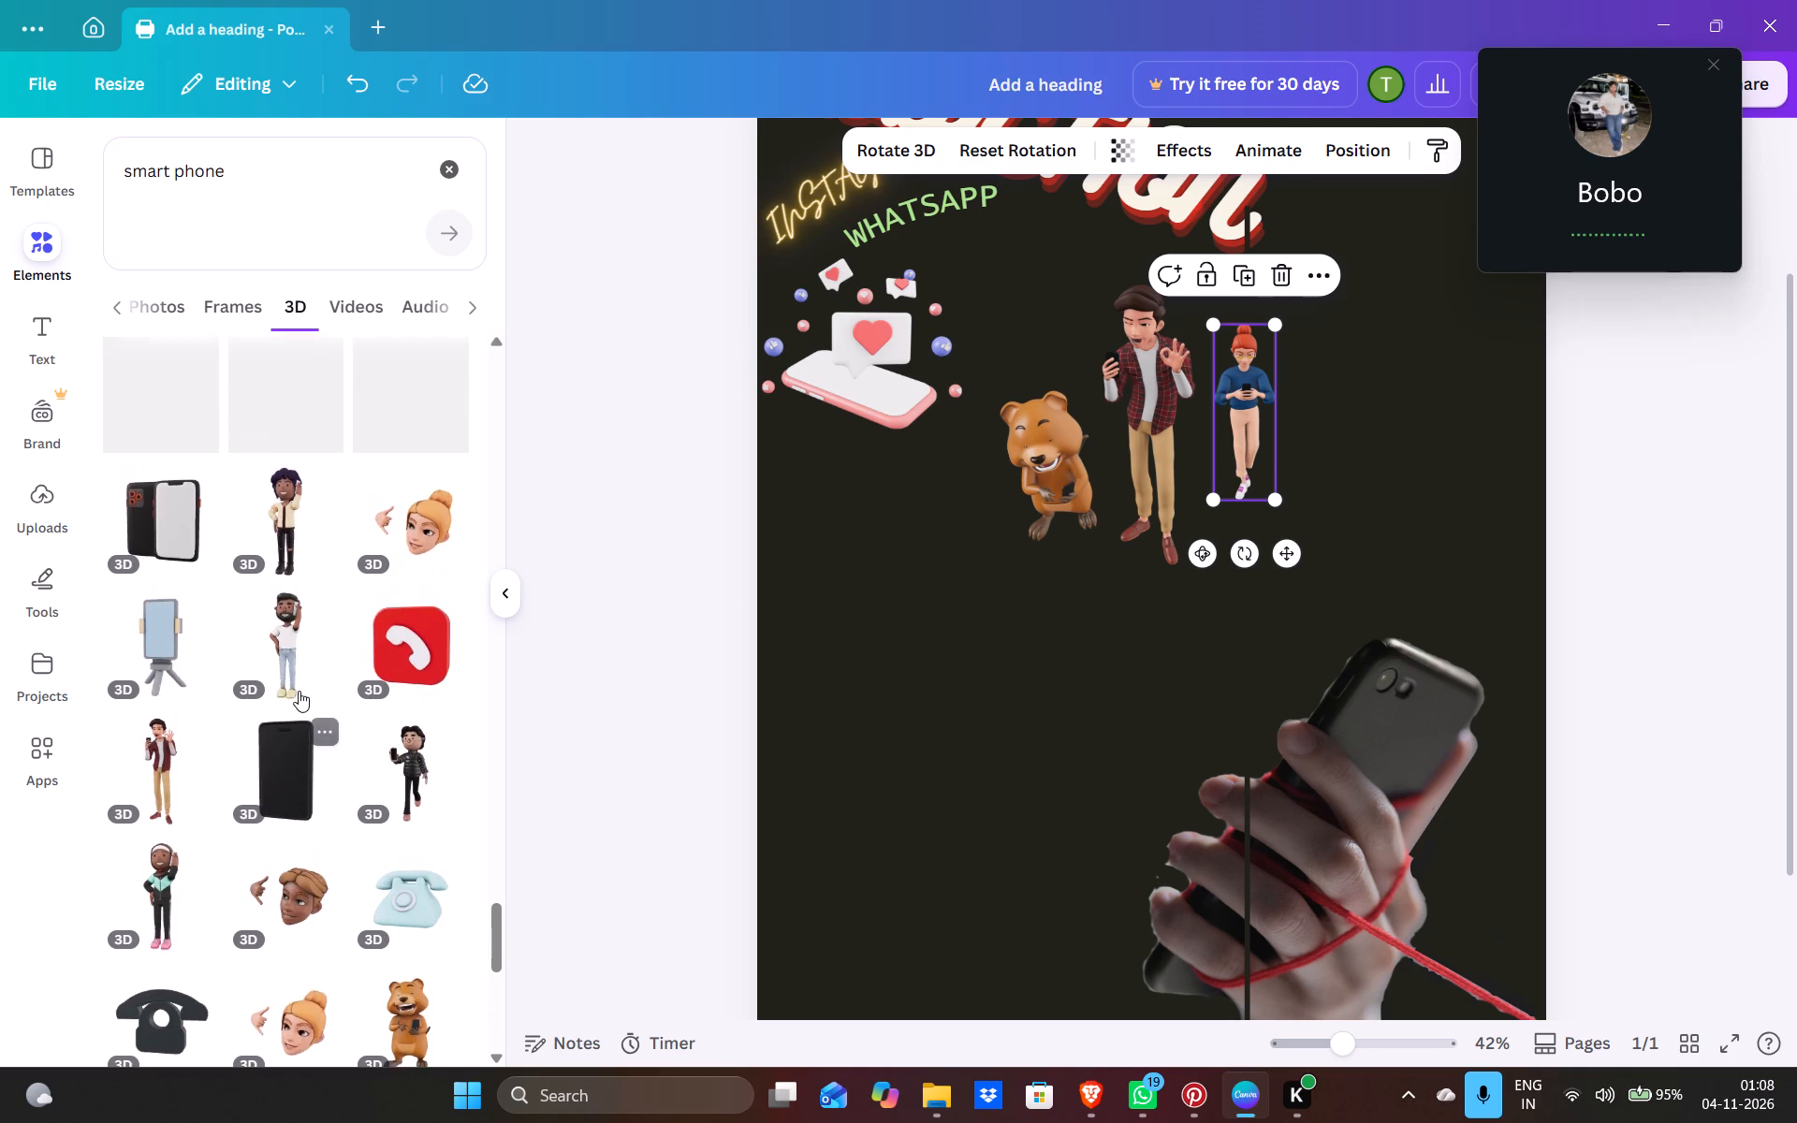
pyautogui.scroll(4, 299, 691)
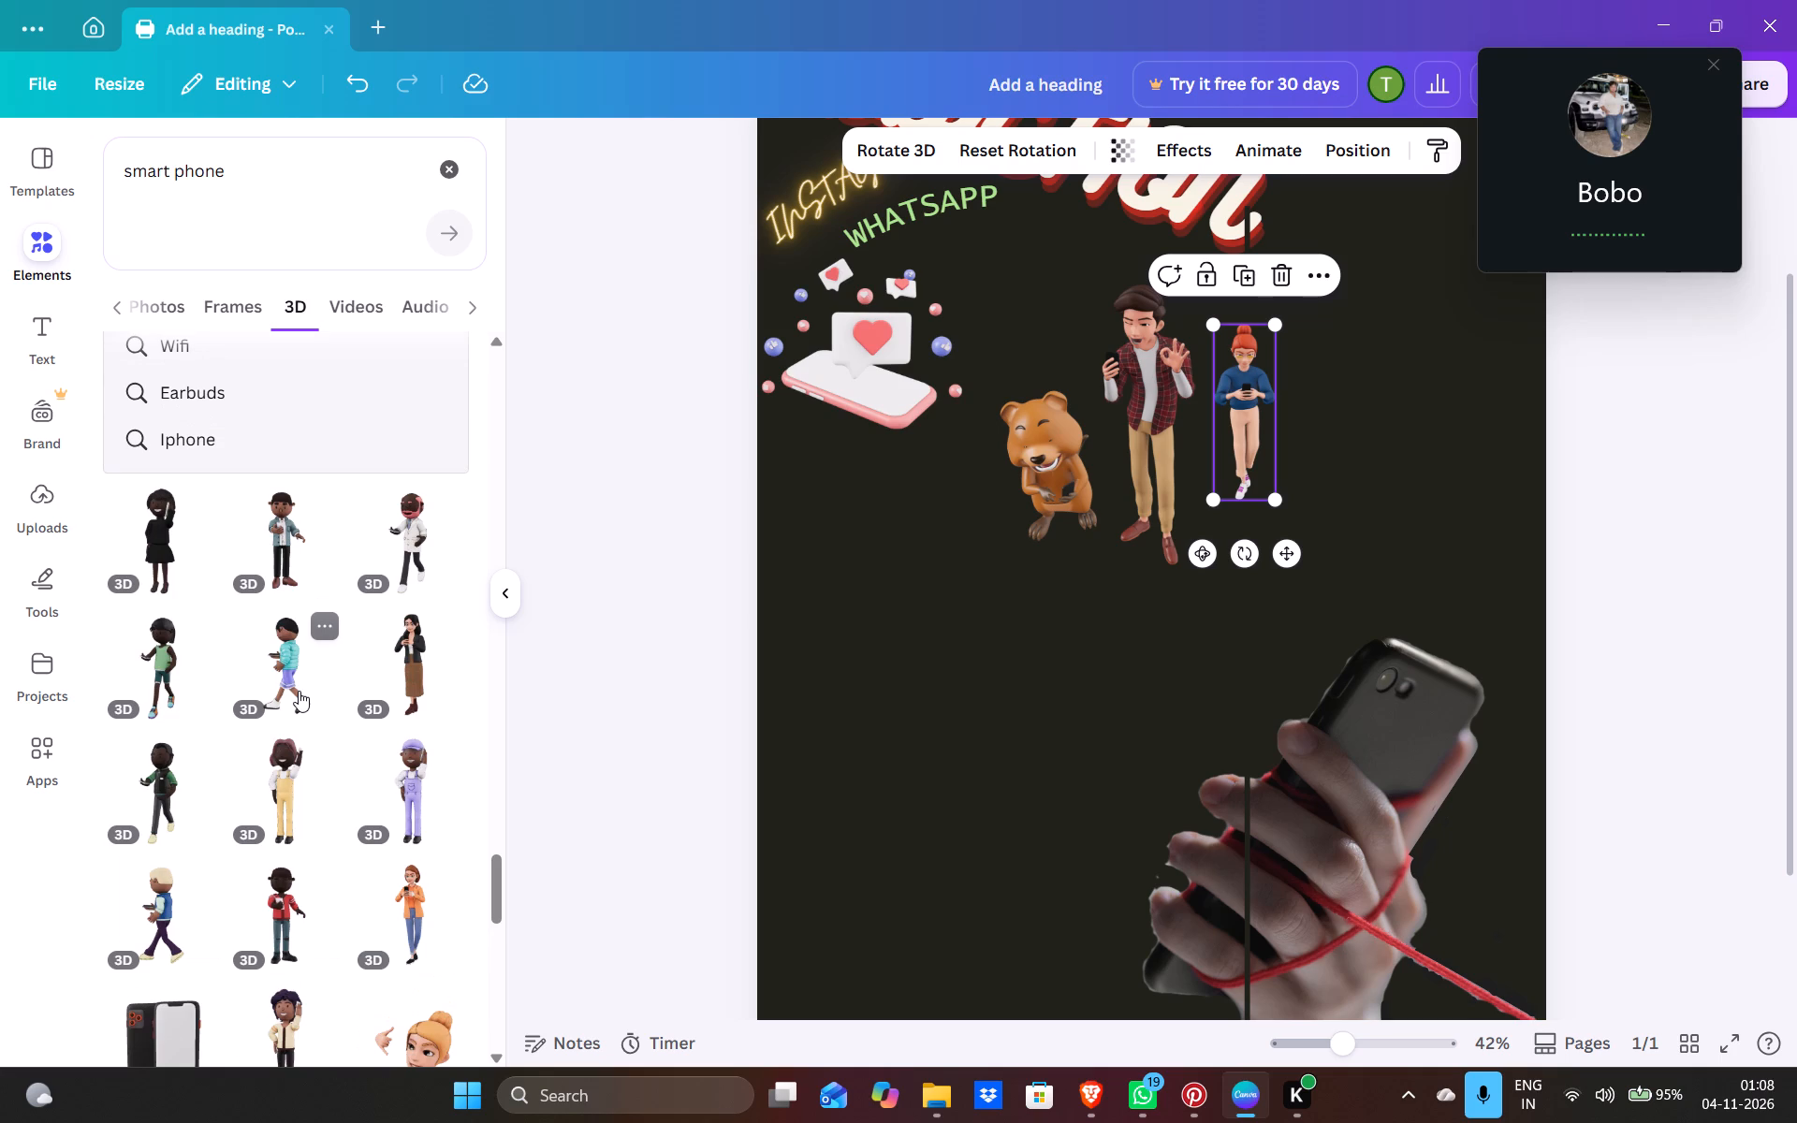
pyautogui.scroll(-1, 299, 691)
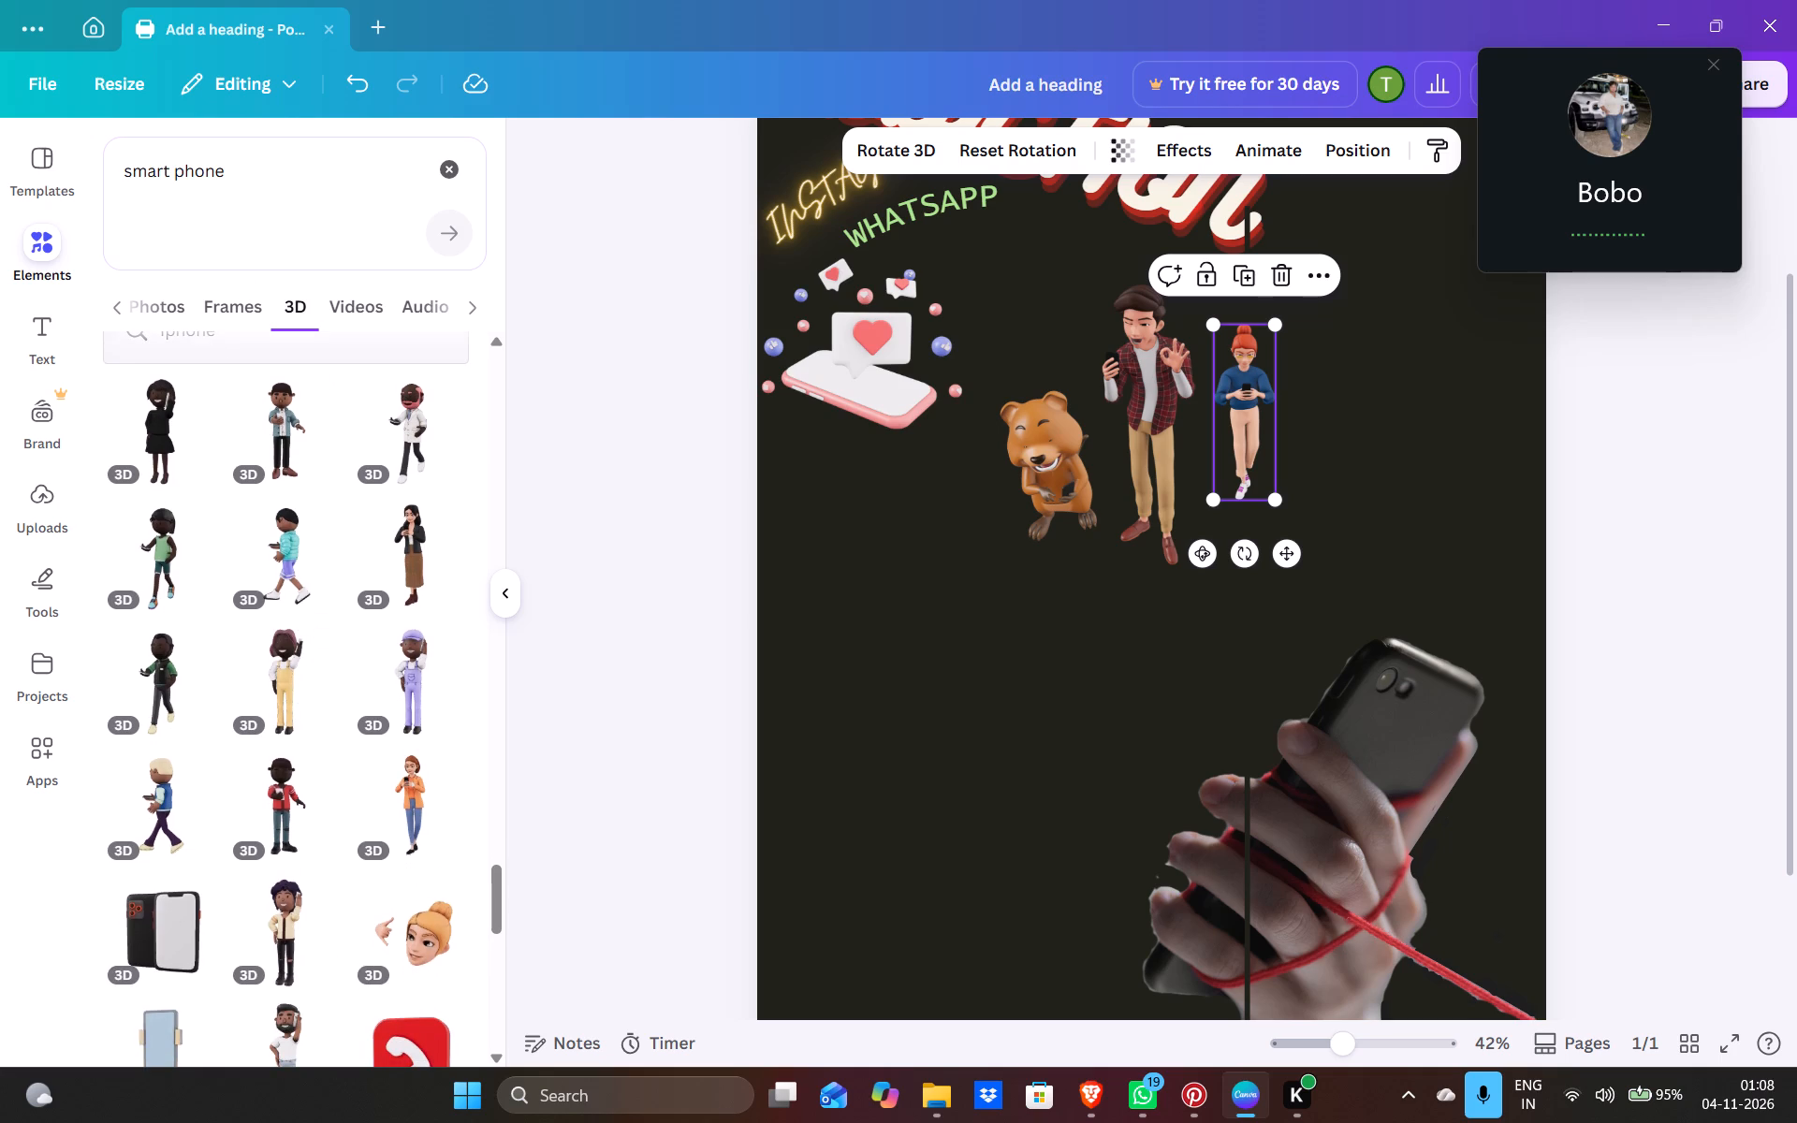
# Refine the 3D element search by adding BOY in front of smart phone.
pyautogui.click(130, 168)
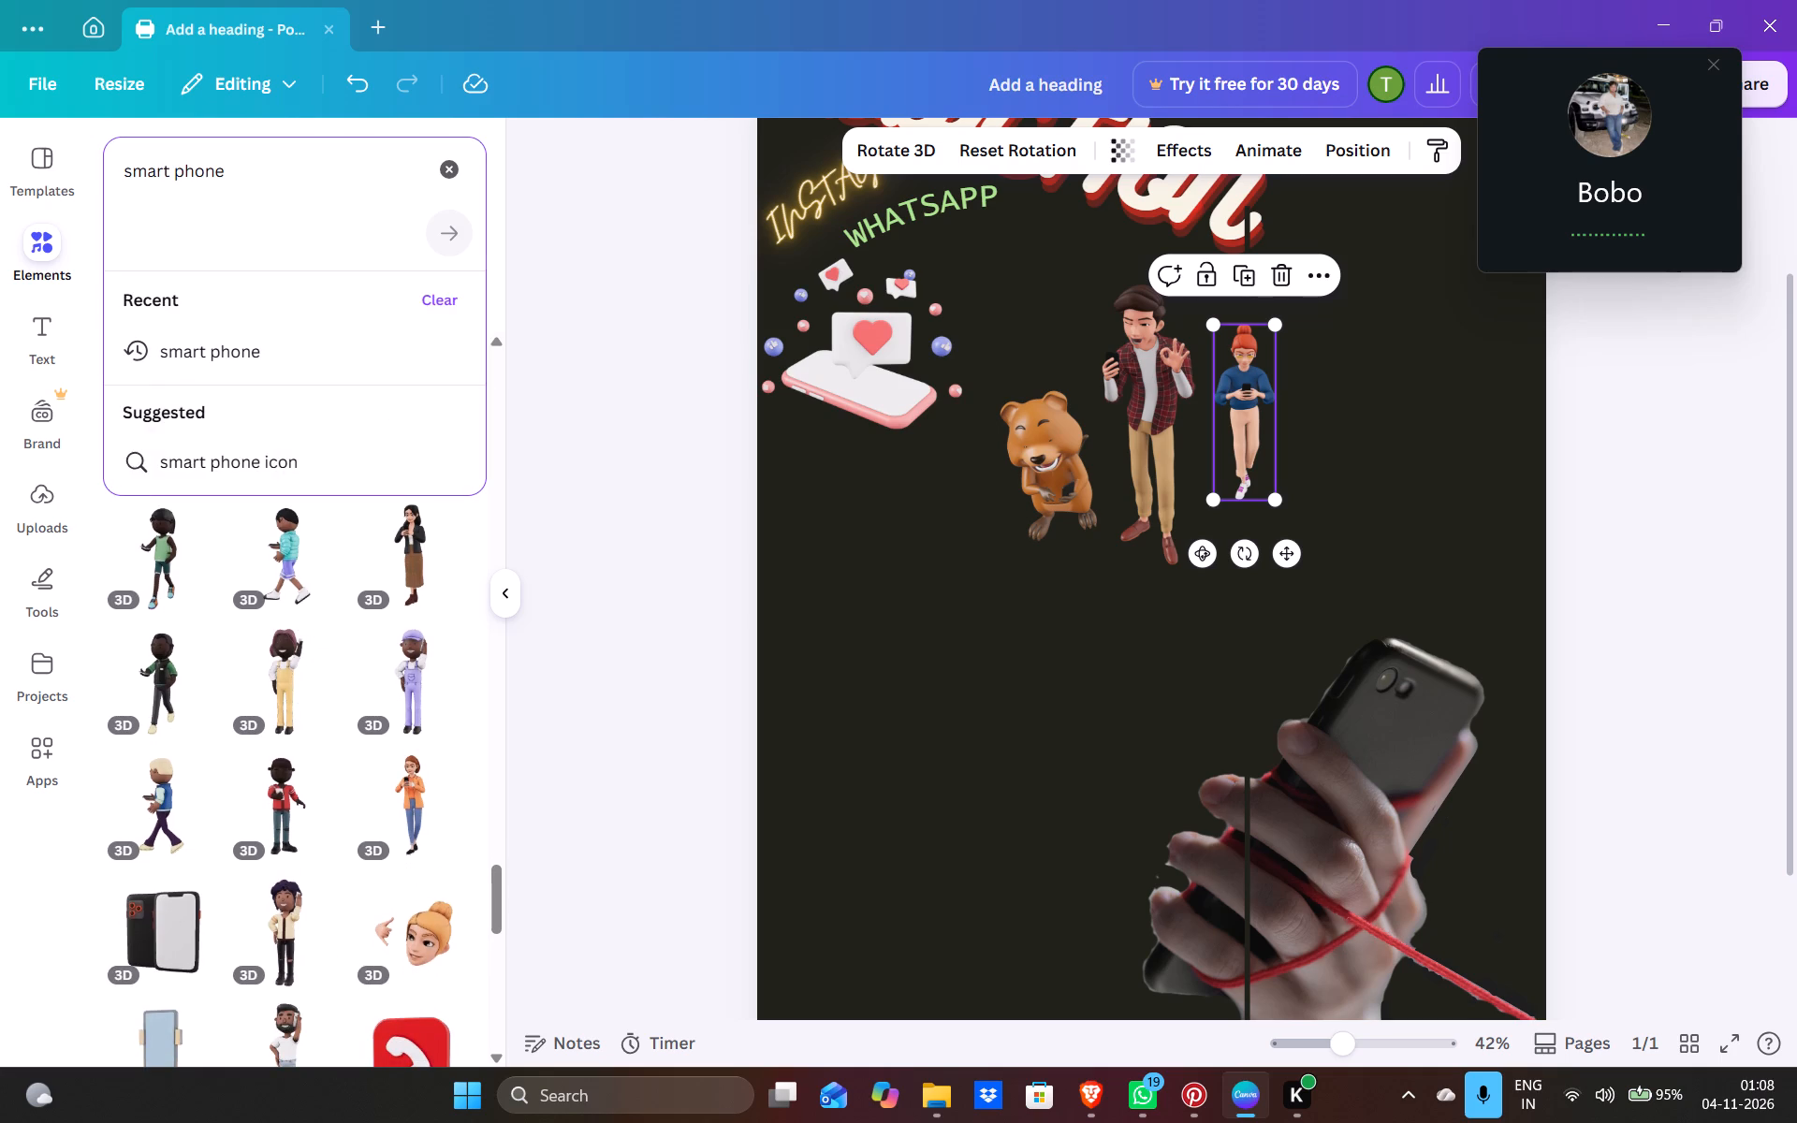
pyautogui.click(111, 168)
pyautogui.click(121, 170)
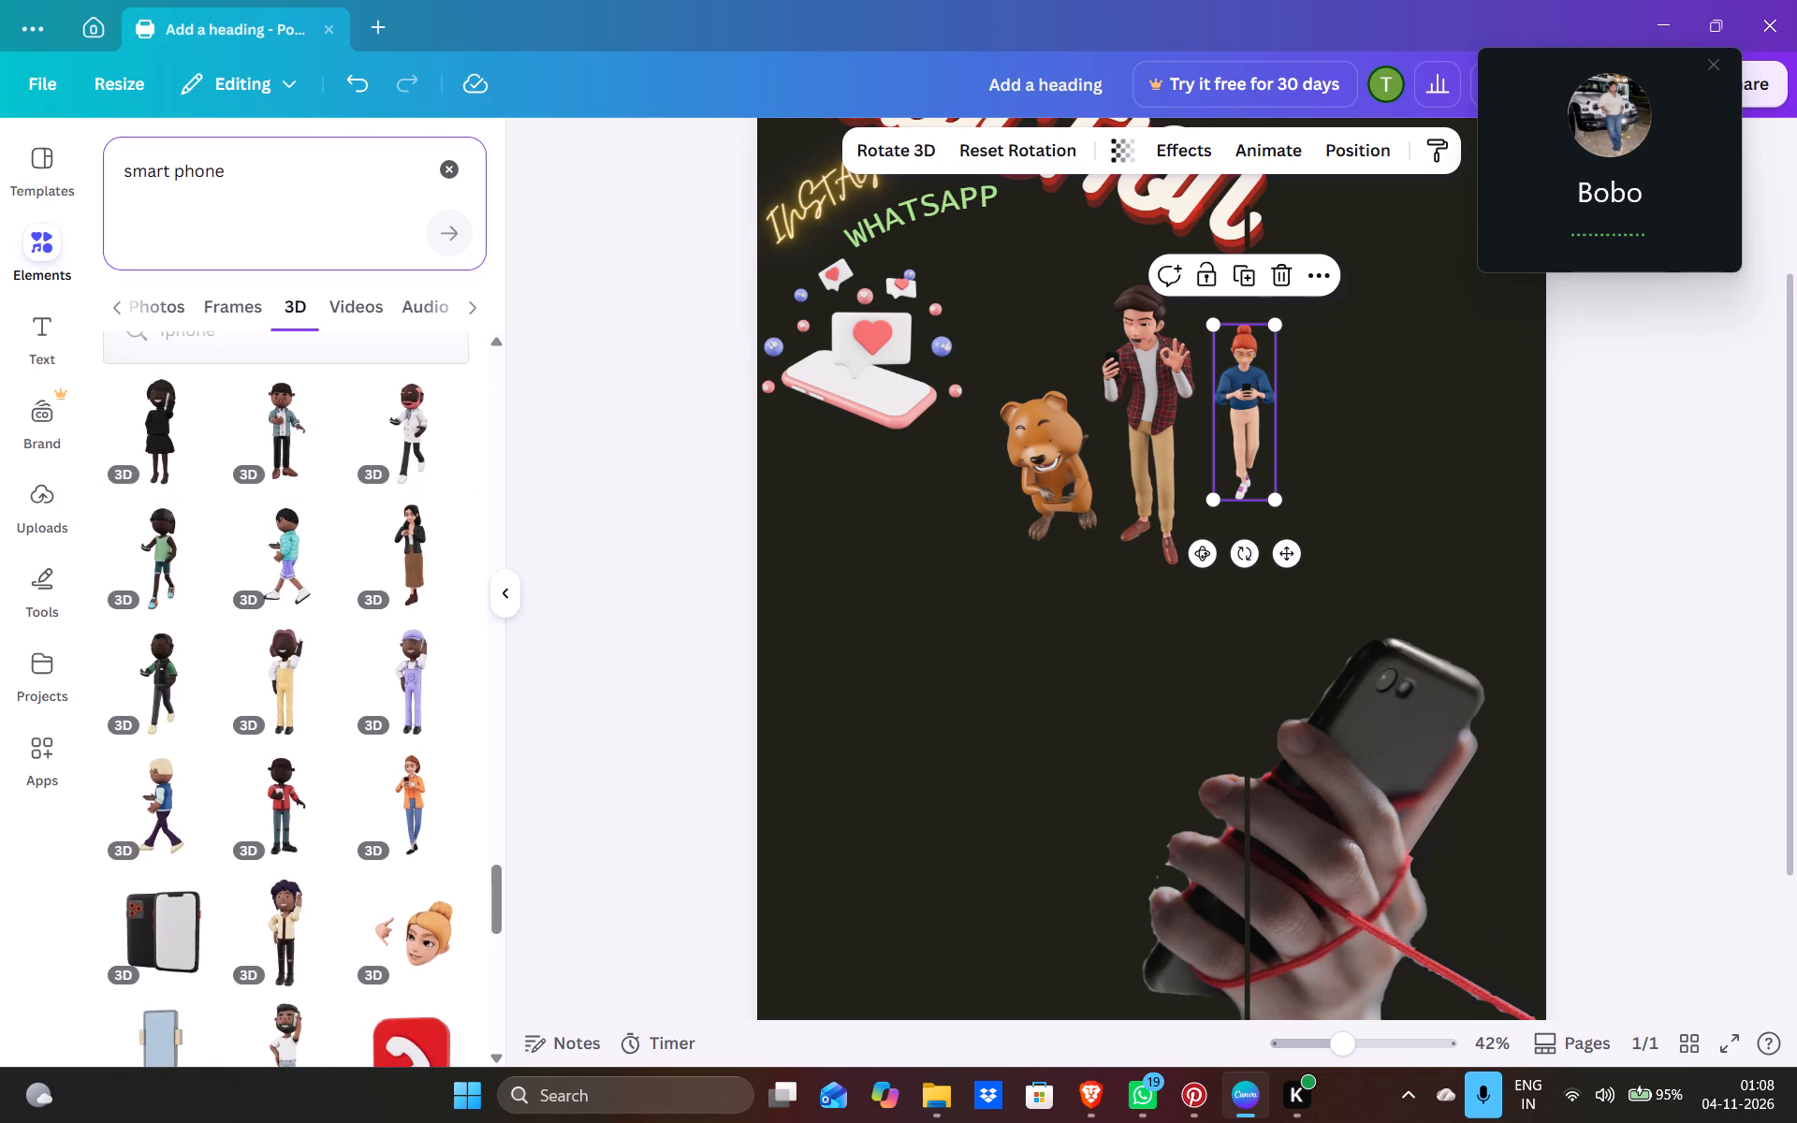
pyautogui.click(125, 170)
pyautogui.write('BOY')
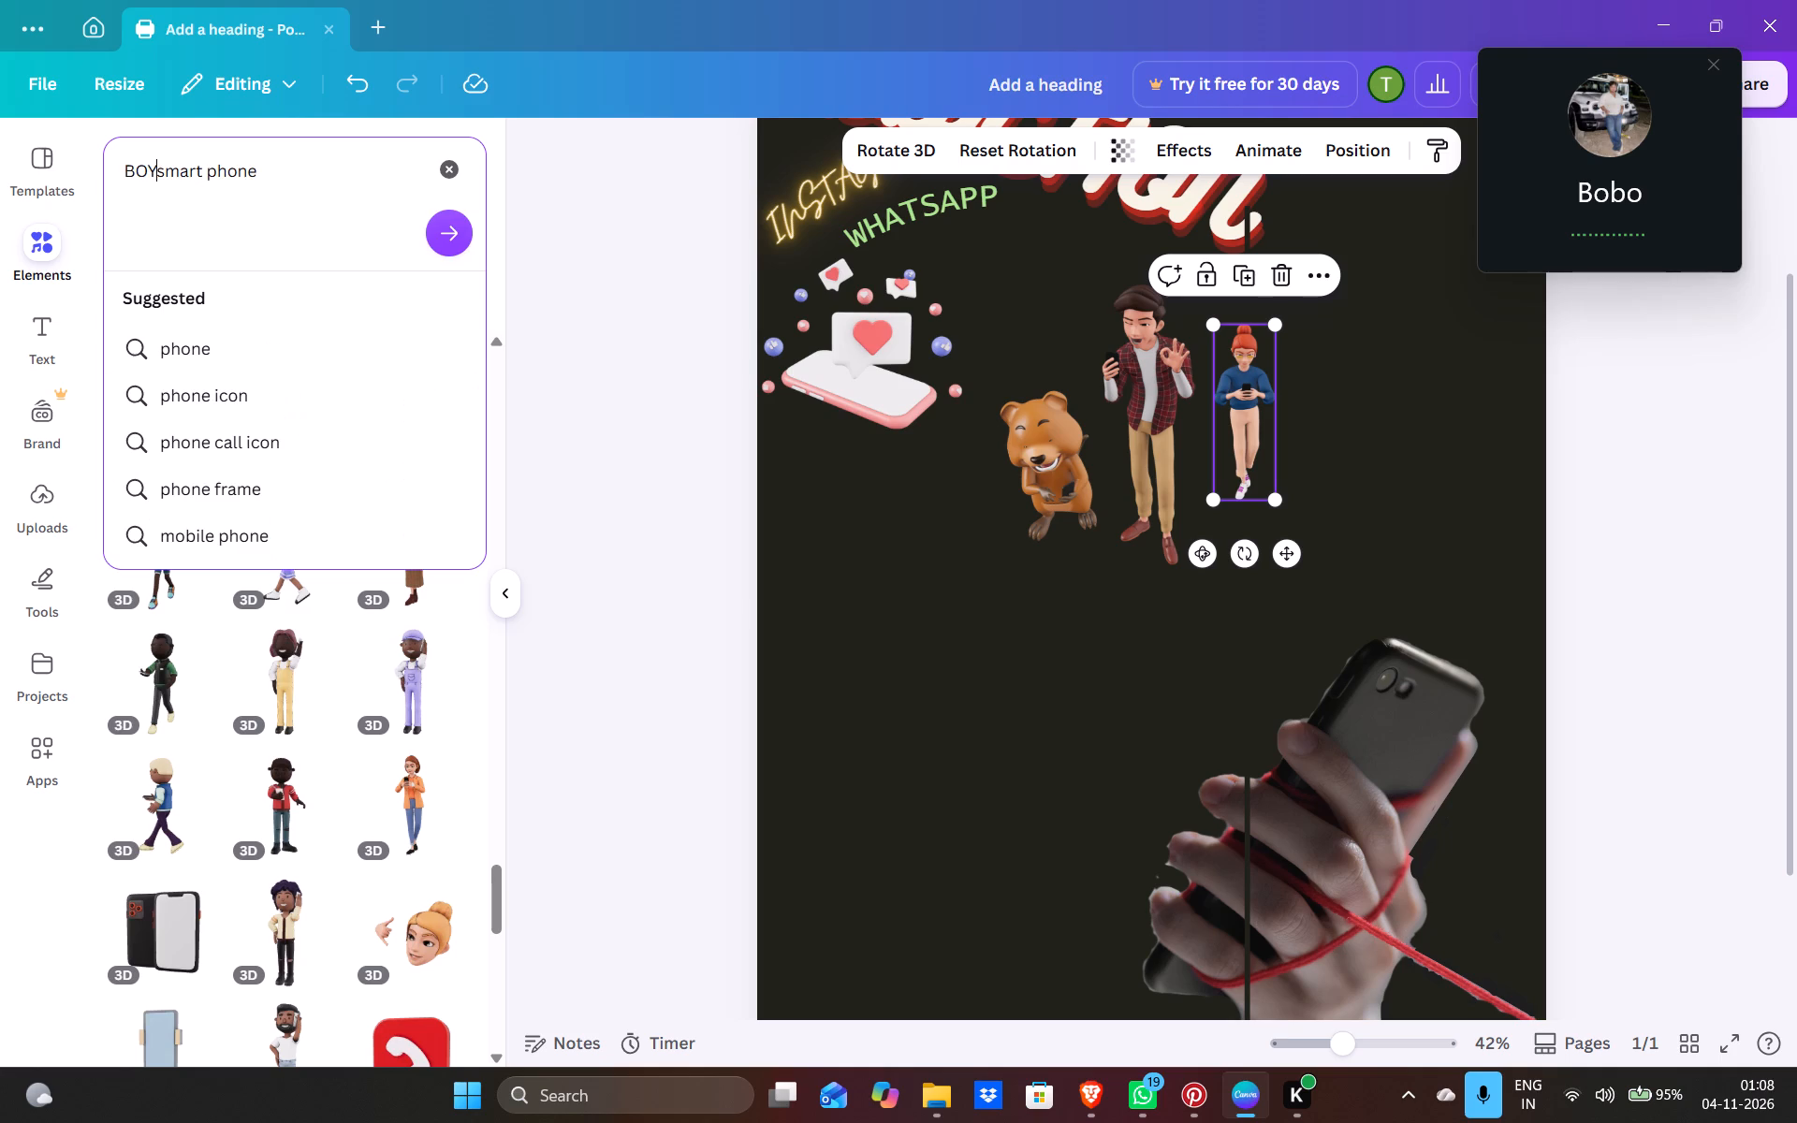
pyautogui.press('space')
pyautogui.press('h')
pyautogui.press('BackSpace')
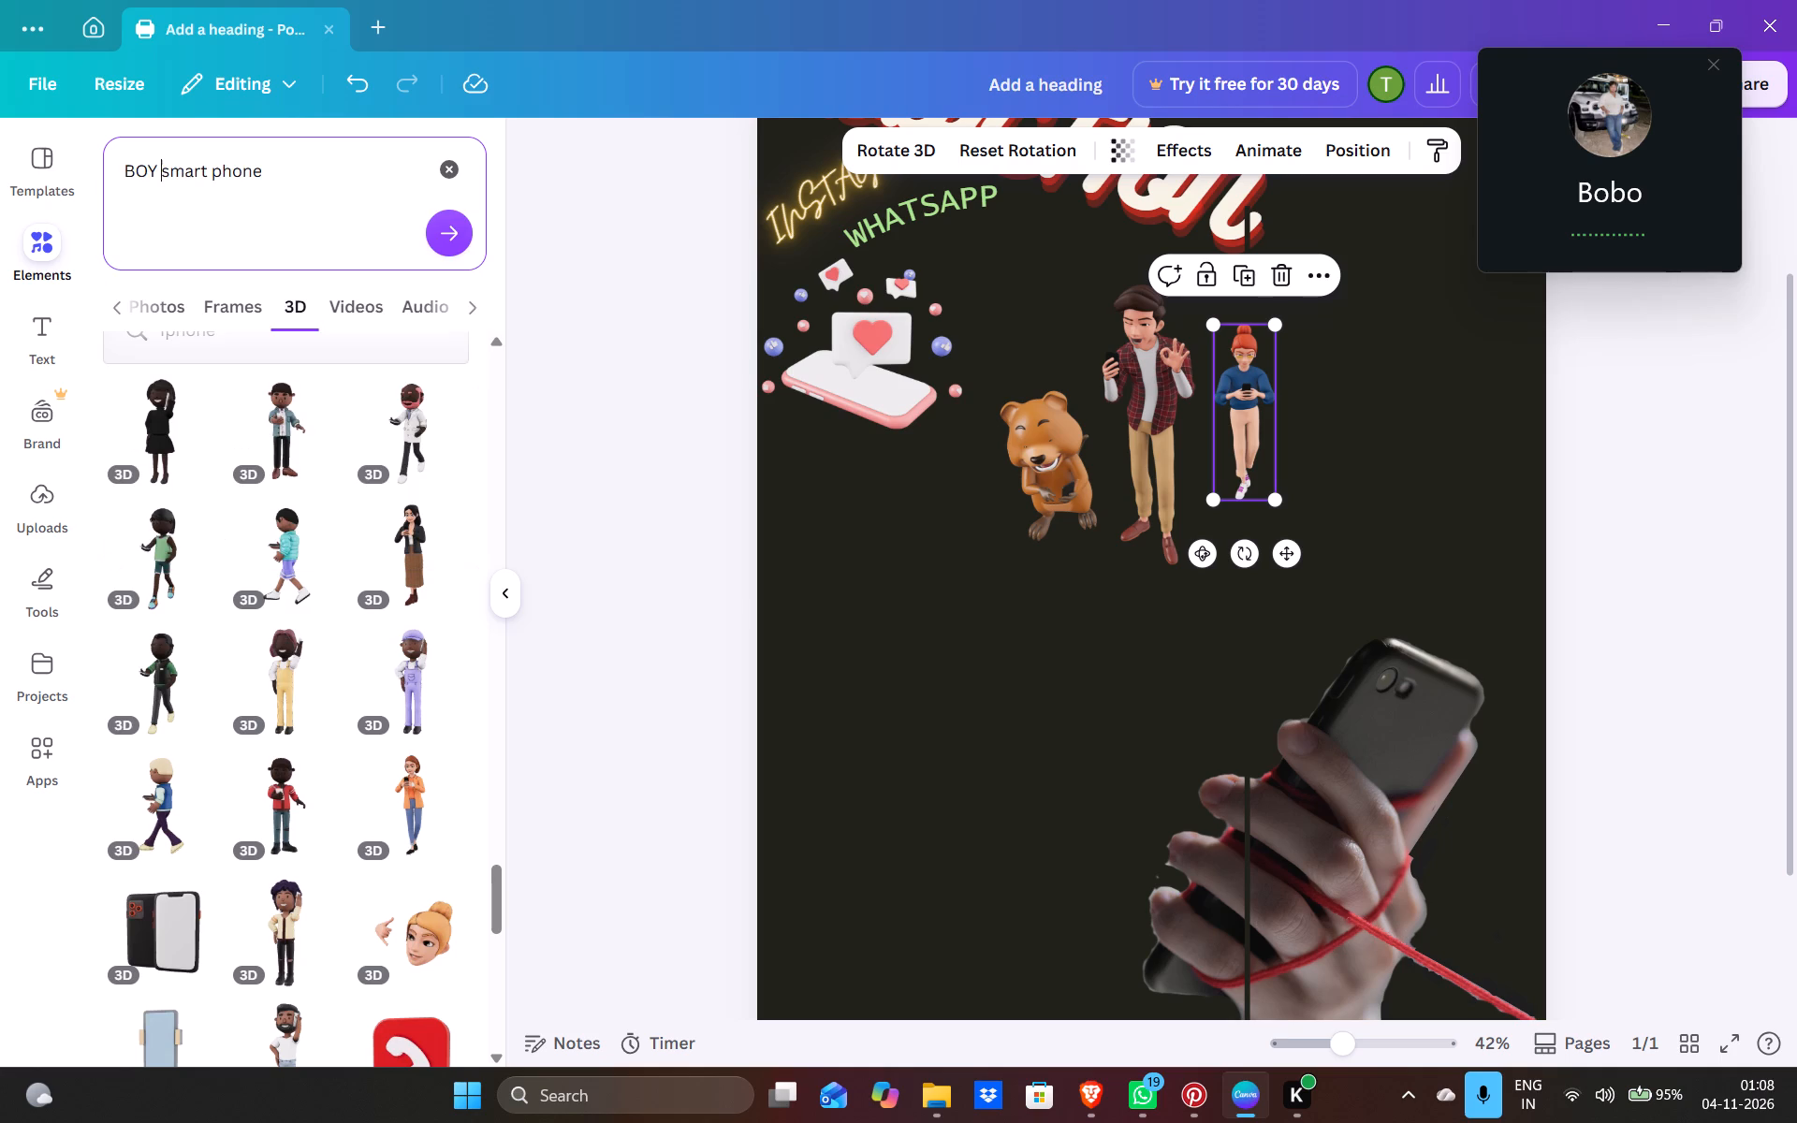
# Search the 3D elements for "SMALL BOY smart phone".
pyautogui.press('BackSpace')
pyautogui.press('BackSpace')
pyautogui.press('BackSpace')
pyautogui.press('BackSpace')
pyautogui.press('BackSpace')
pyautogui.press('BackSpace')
pyautogui.write('SMALL')
pyautogui.press('space')
pyautogui.write('BO')
pyautogui.write('YB')
pyautogui.press('BackSpace')
pyautogui.press('space')
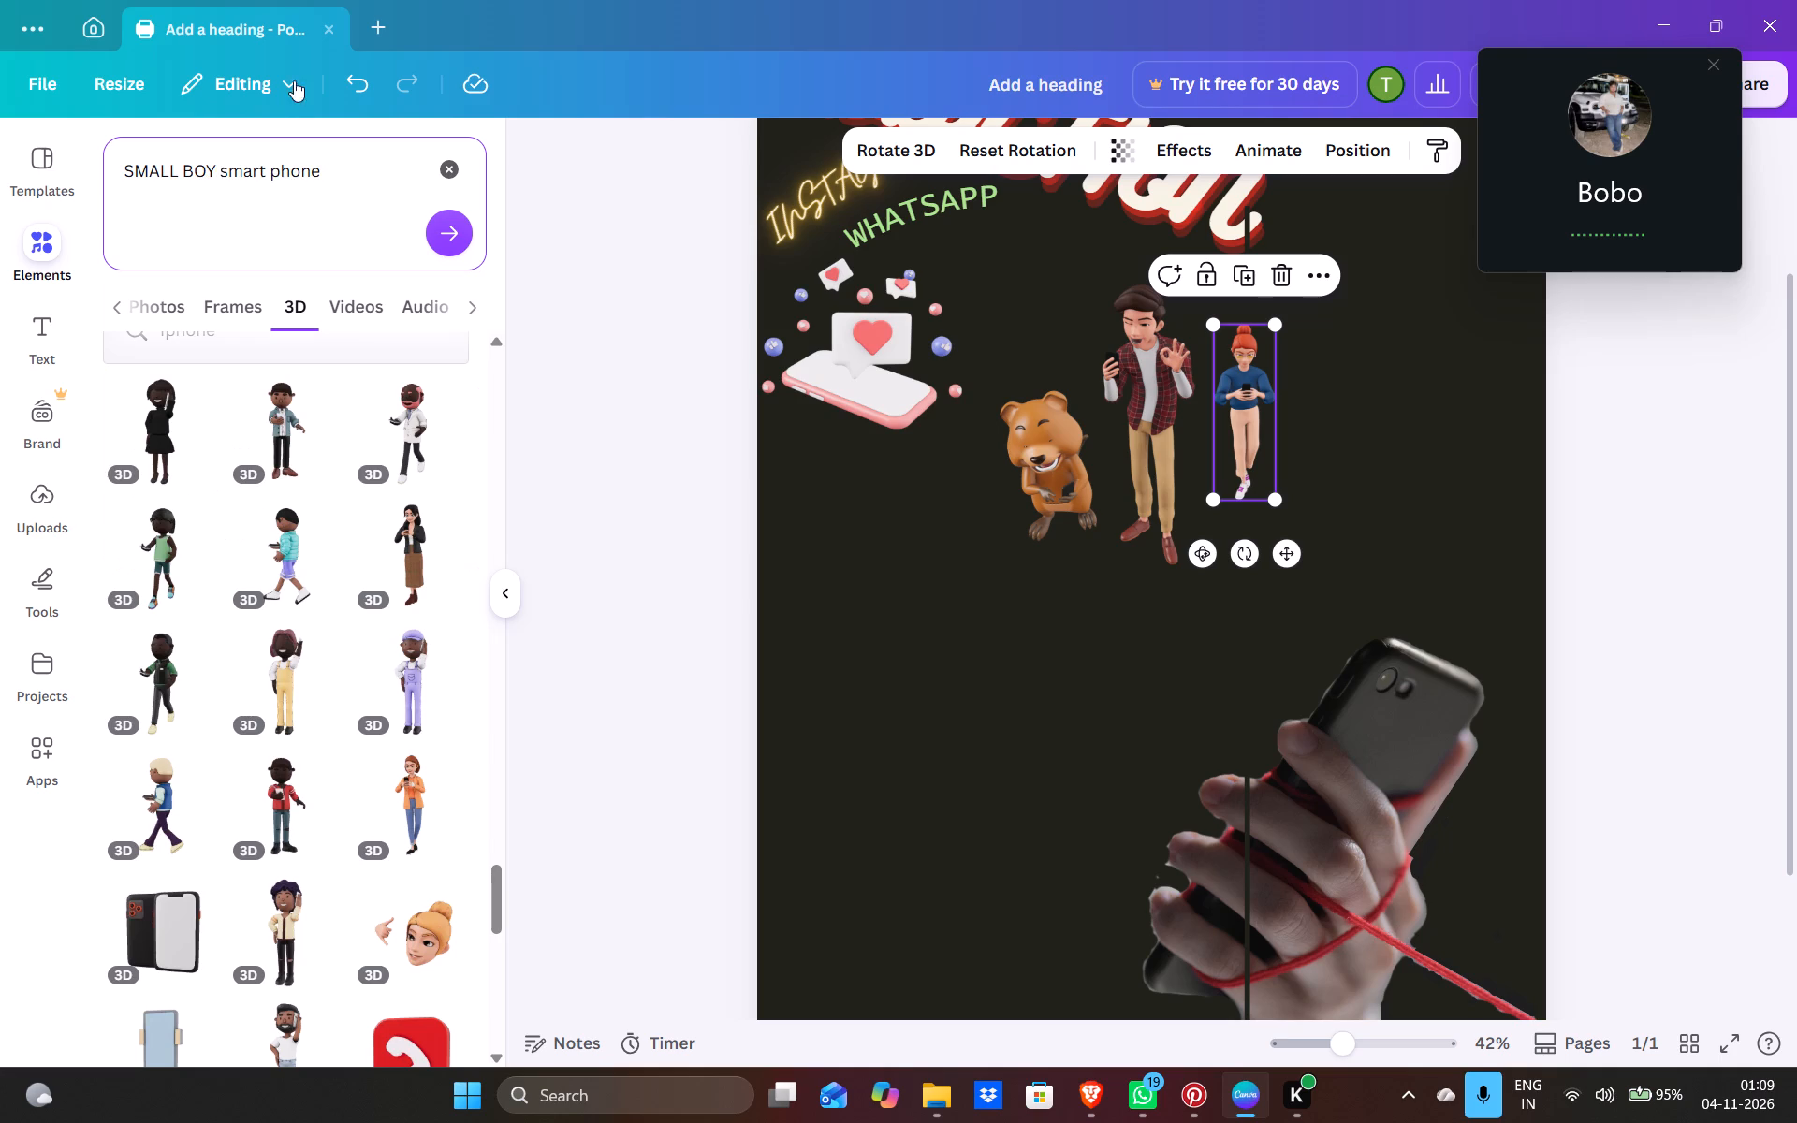
pyautogui.click(442, 235)
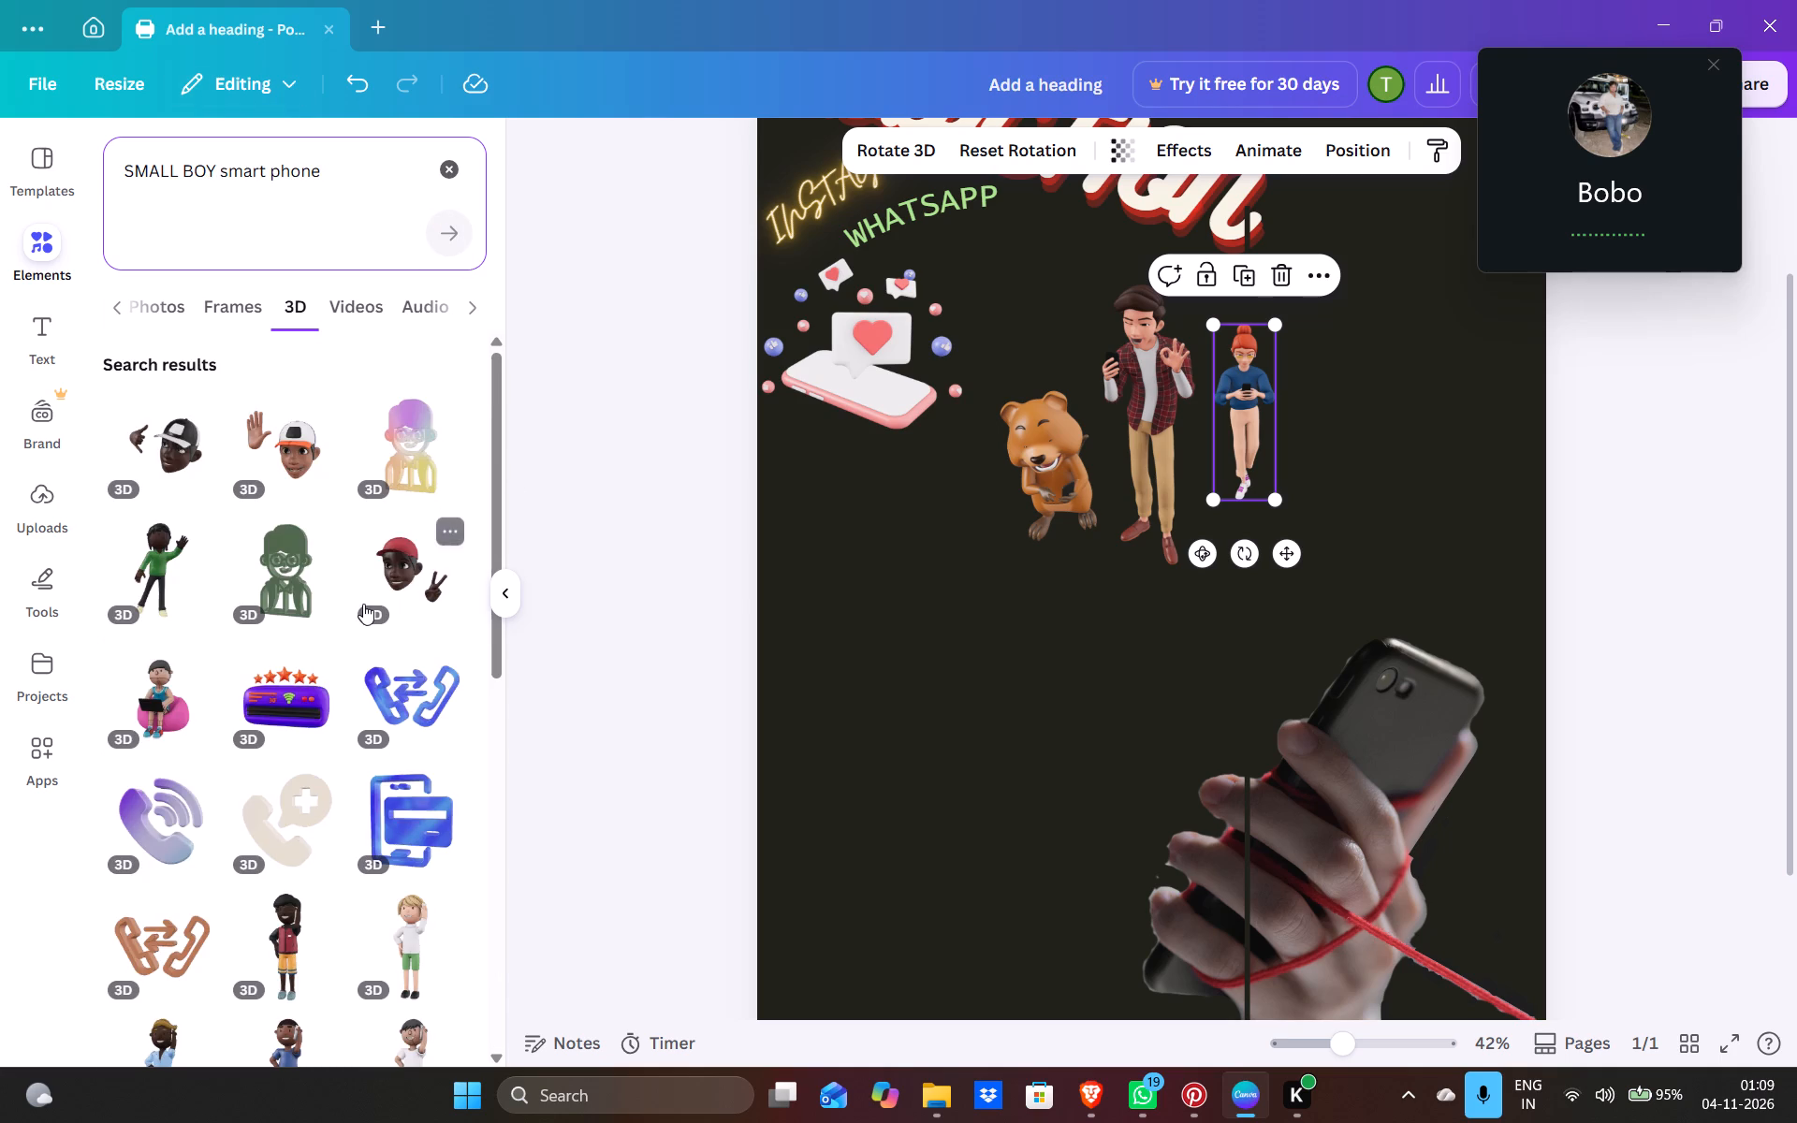
# Add the 3D woman in a purple top pushing a shopping cart, tilt her counterclockwise, shrink her and place her just below the bear.
pyautogui.scroll(-2, 283, 690)
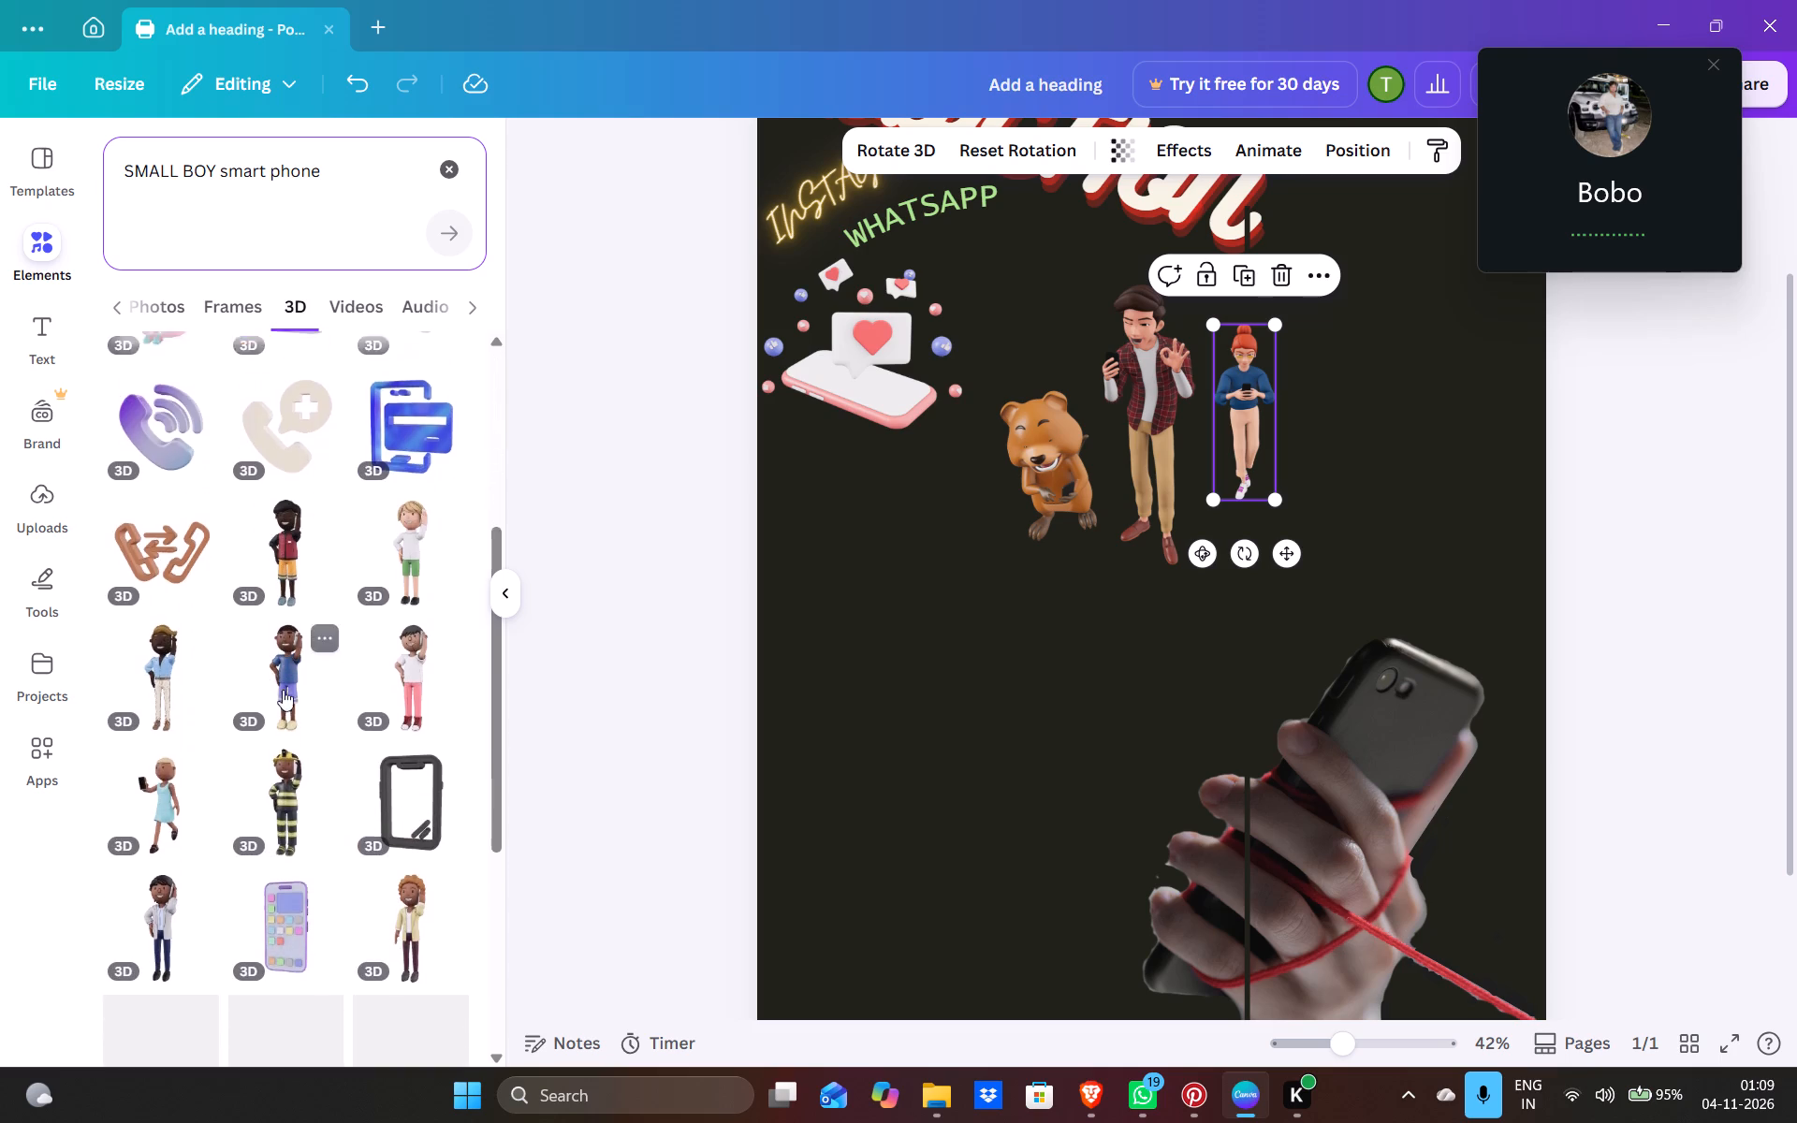
pyautogui.scroll(-5, 283, 690)
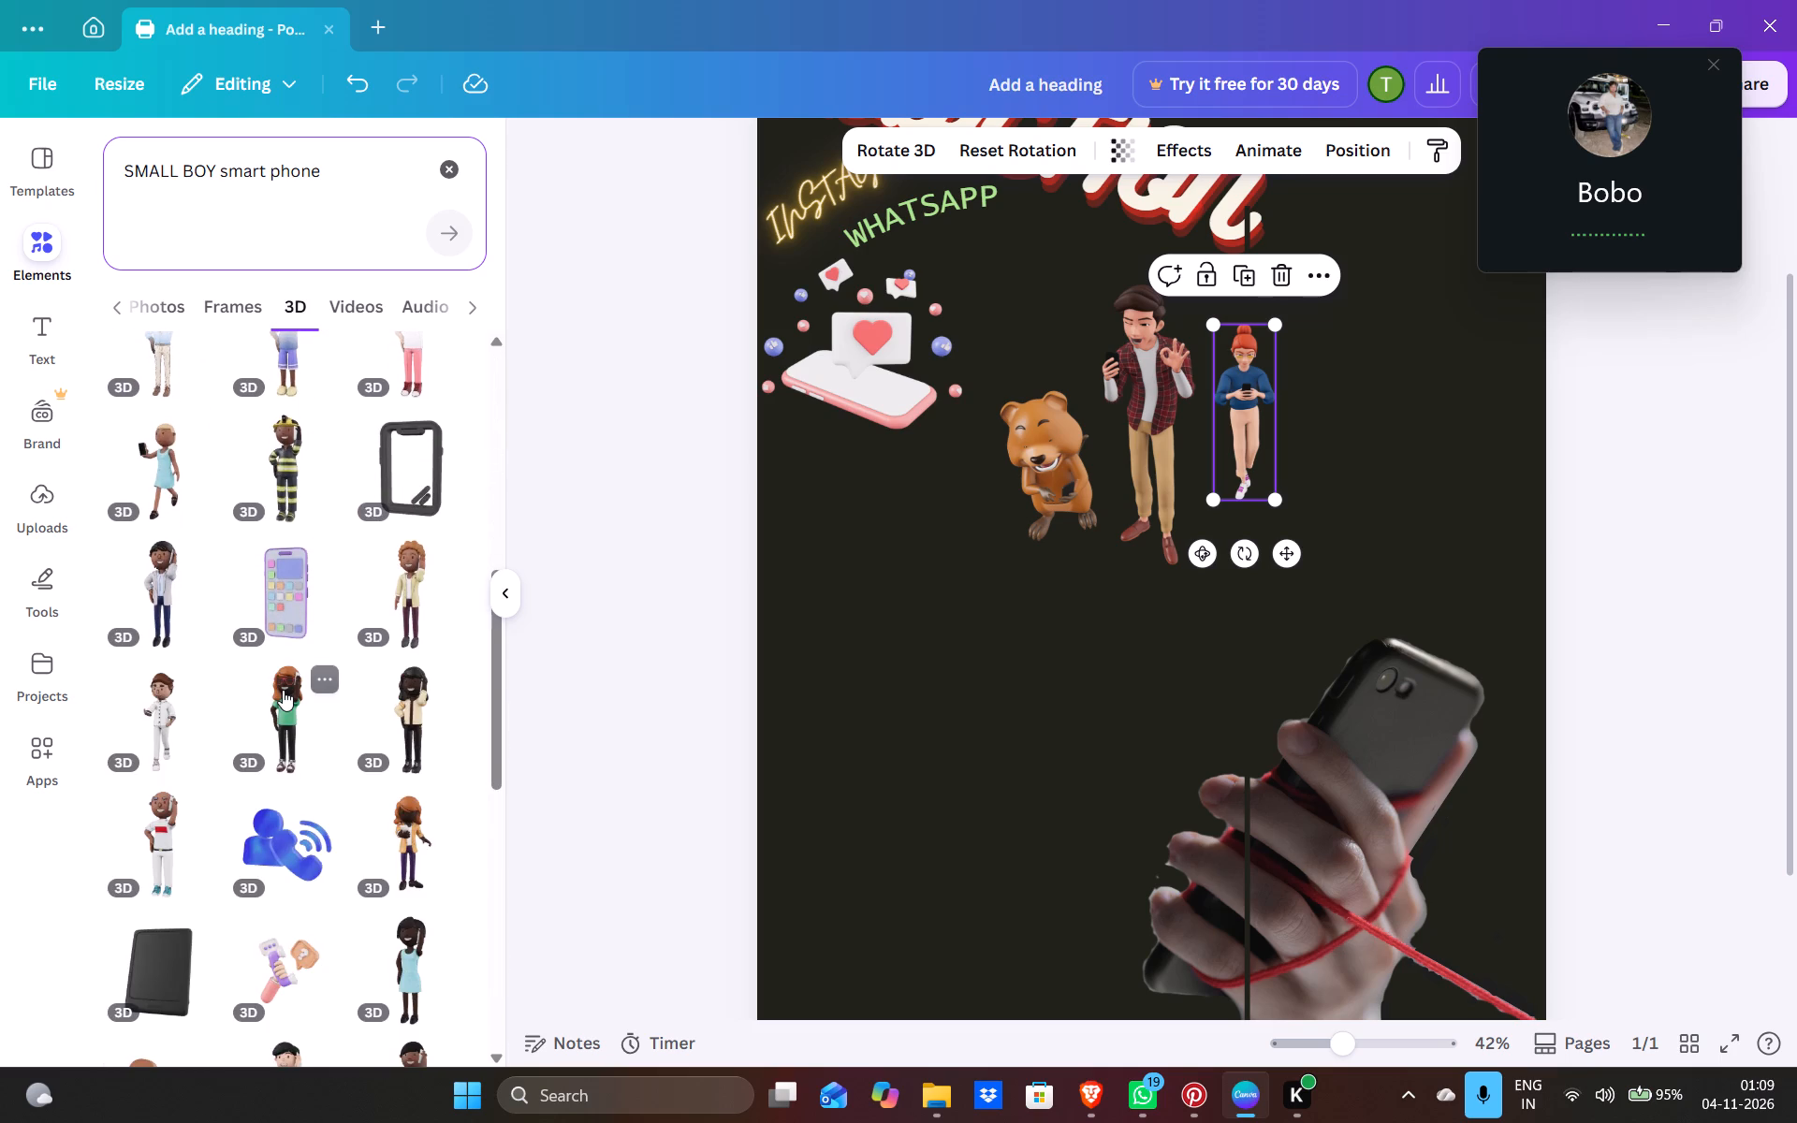
pyautogui.scroll(-3, 283, 690)
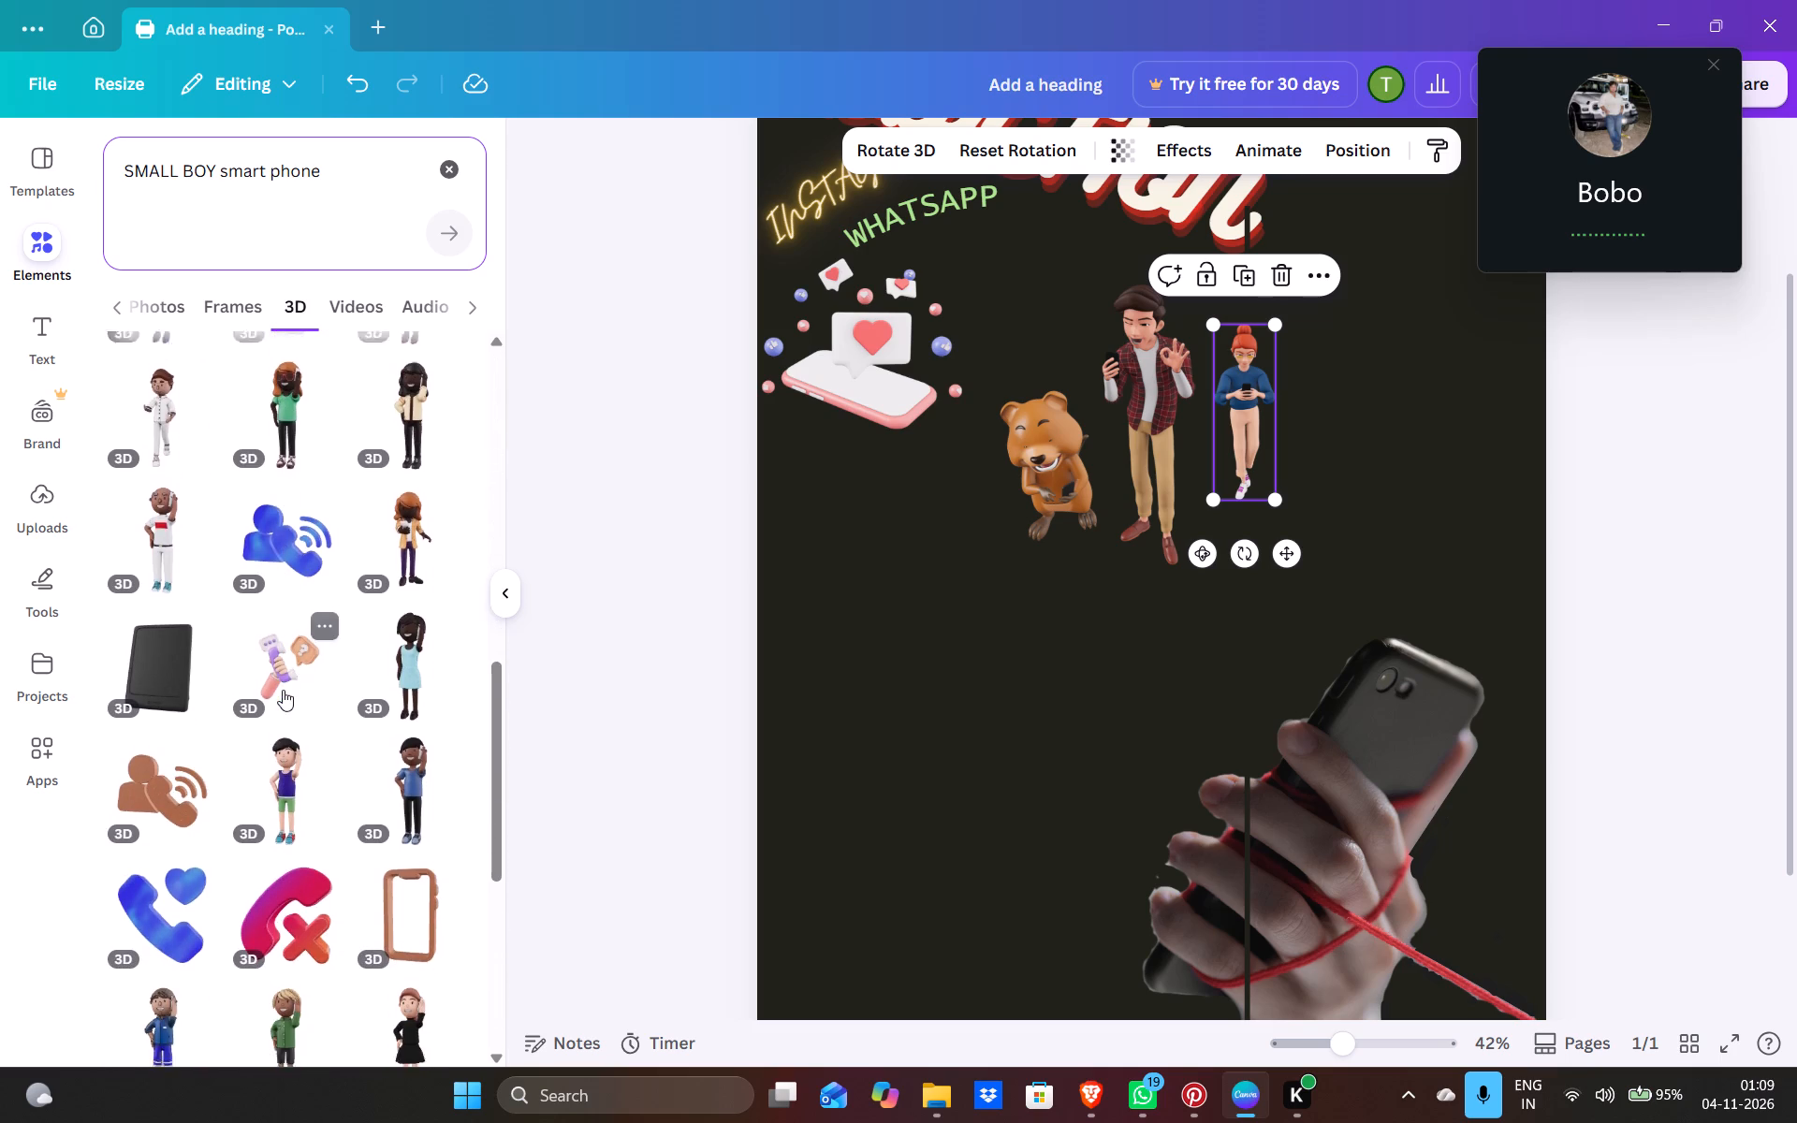
pyautogui.scroll(-2, 283, 690)
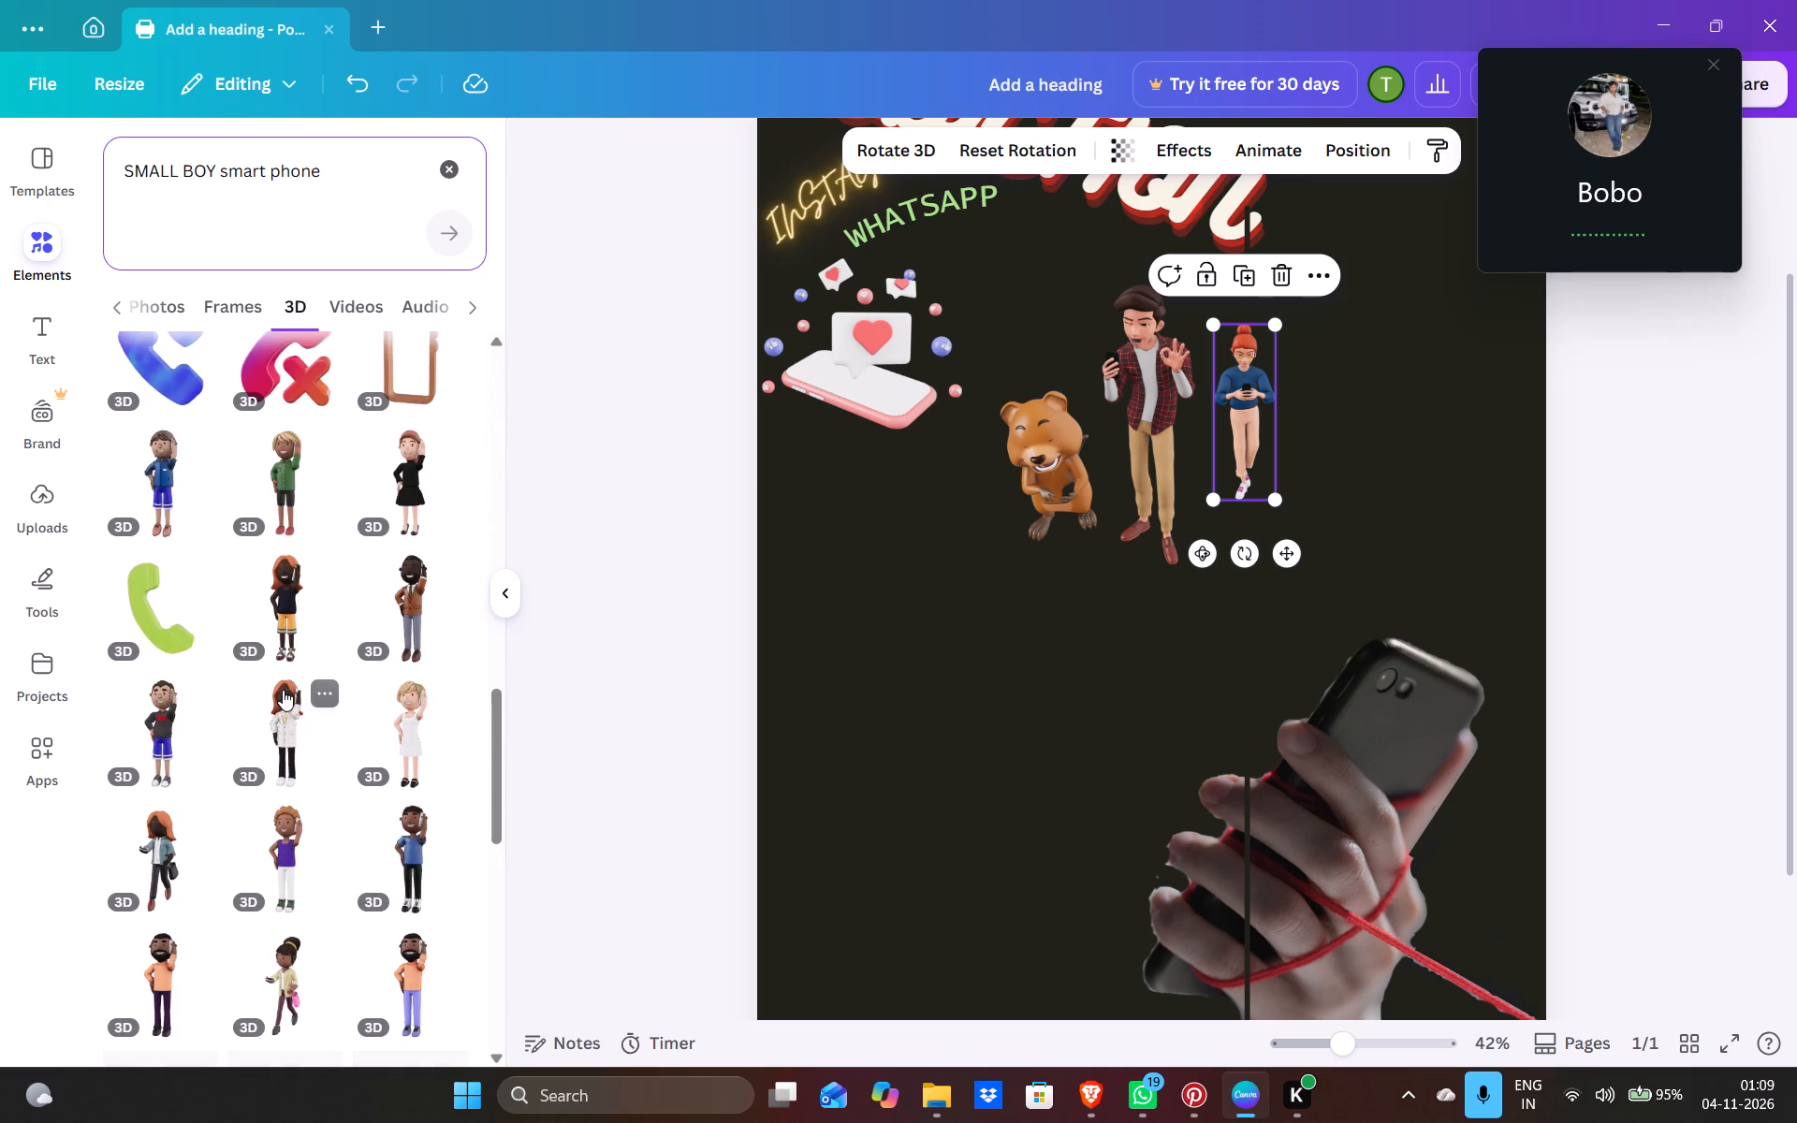
pyautogui.scroll(-4, 283, 690)
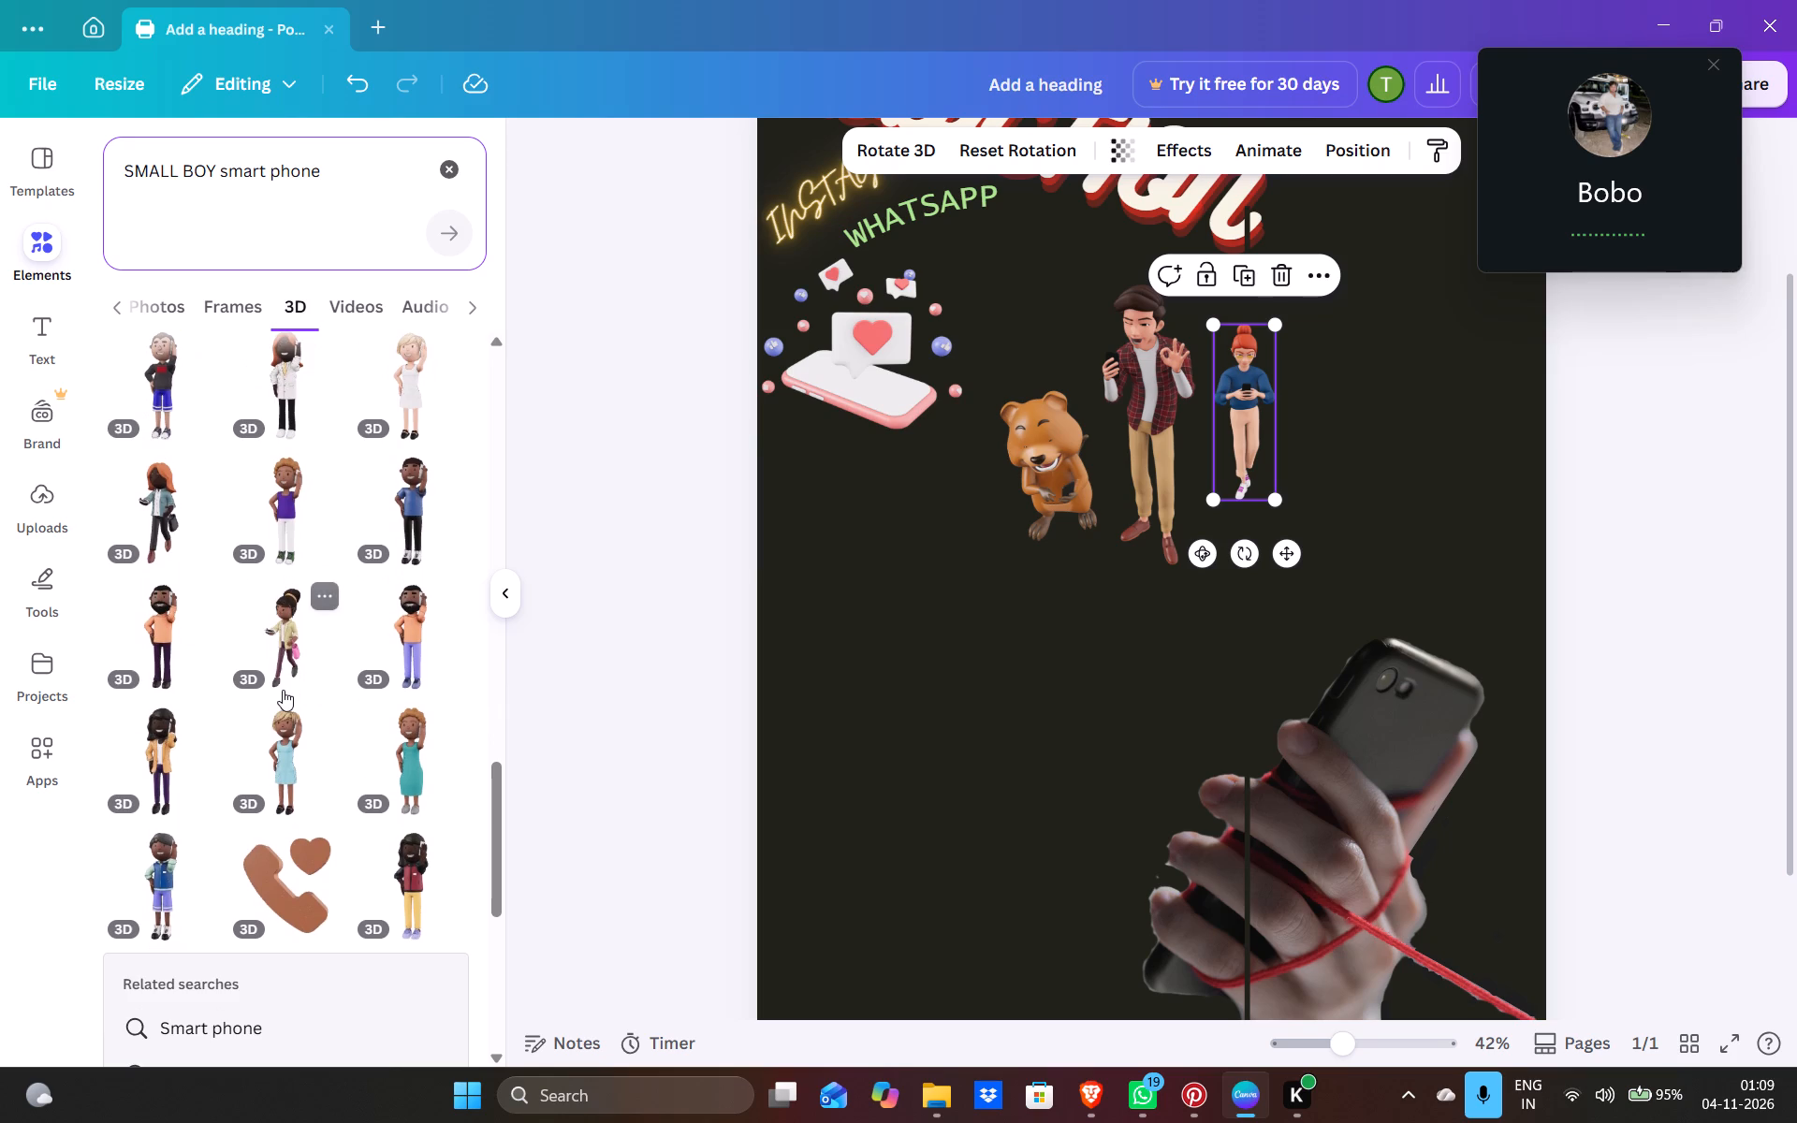
pyautogui.scroll(-3, 283, 690)
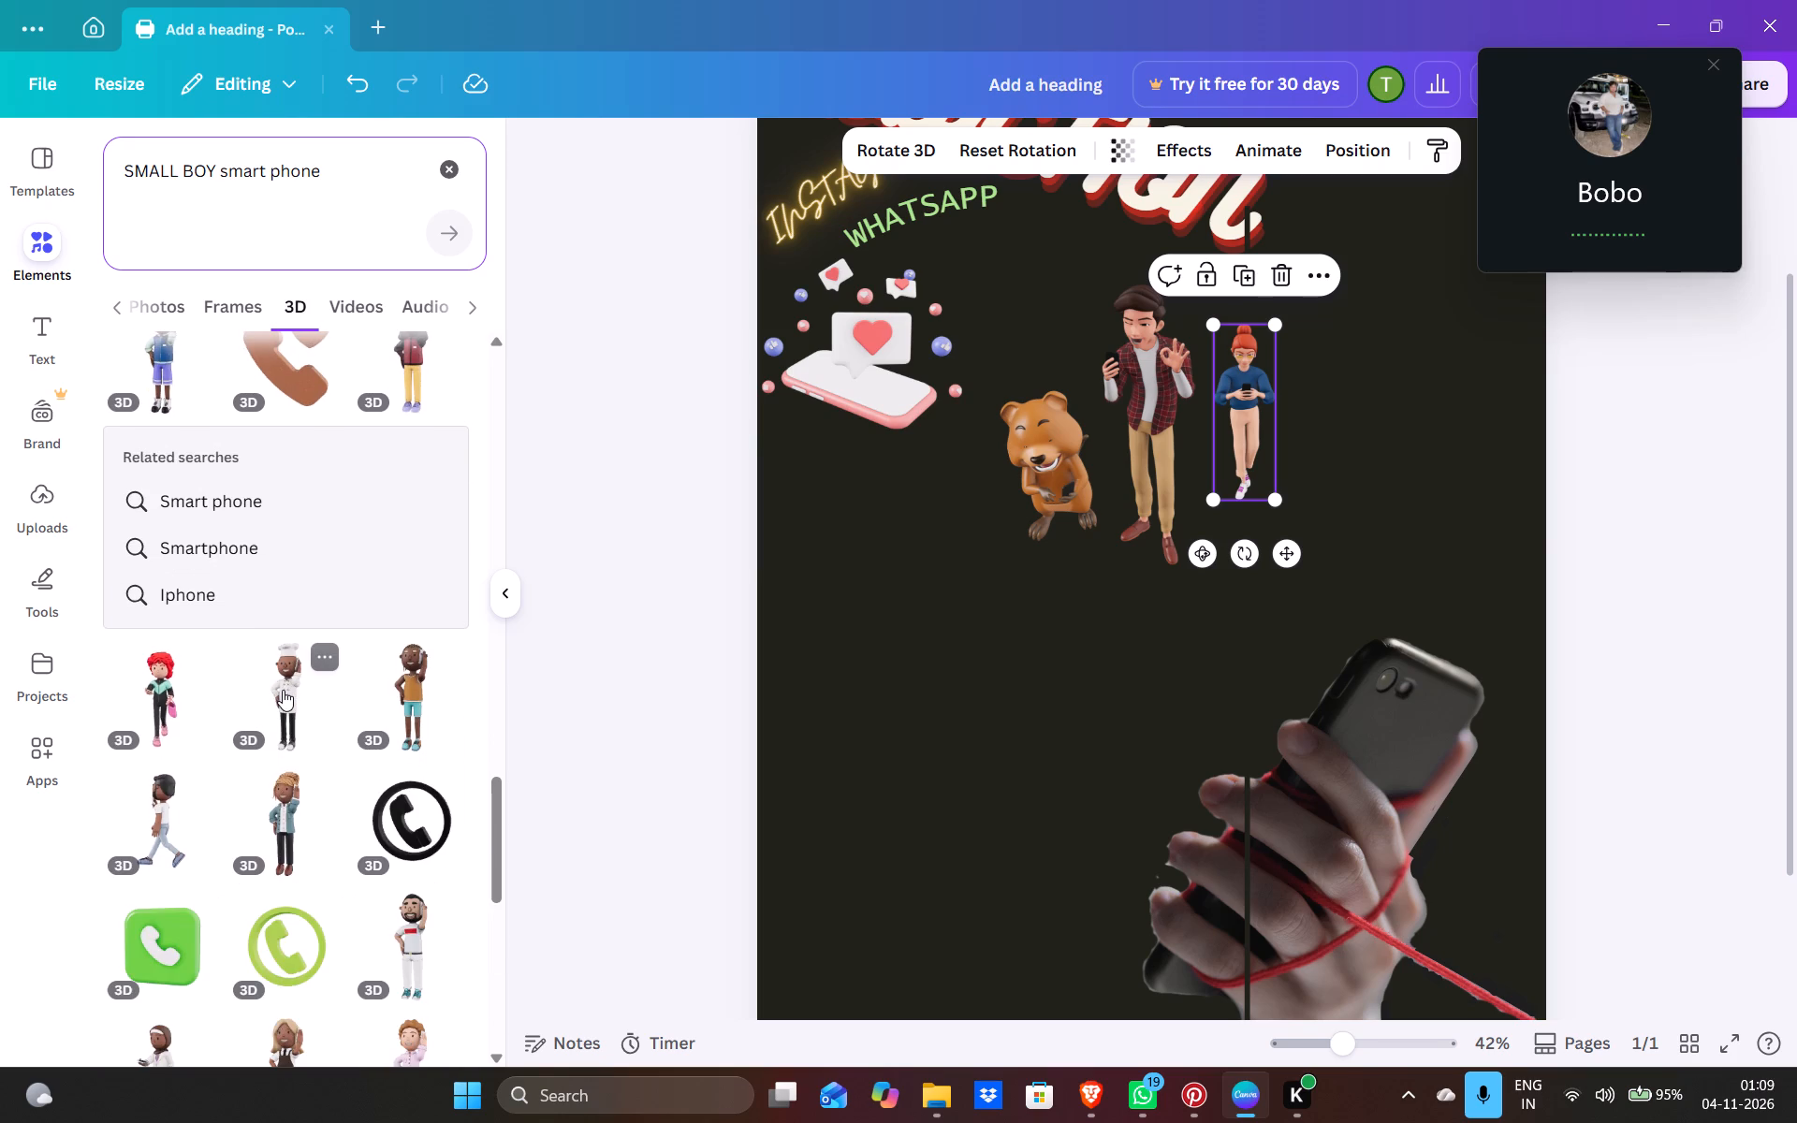
pyautogui.scroll(-4, 283, 690)
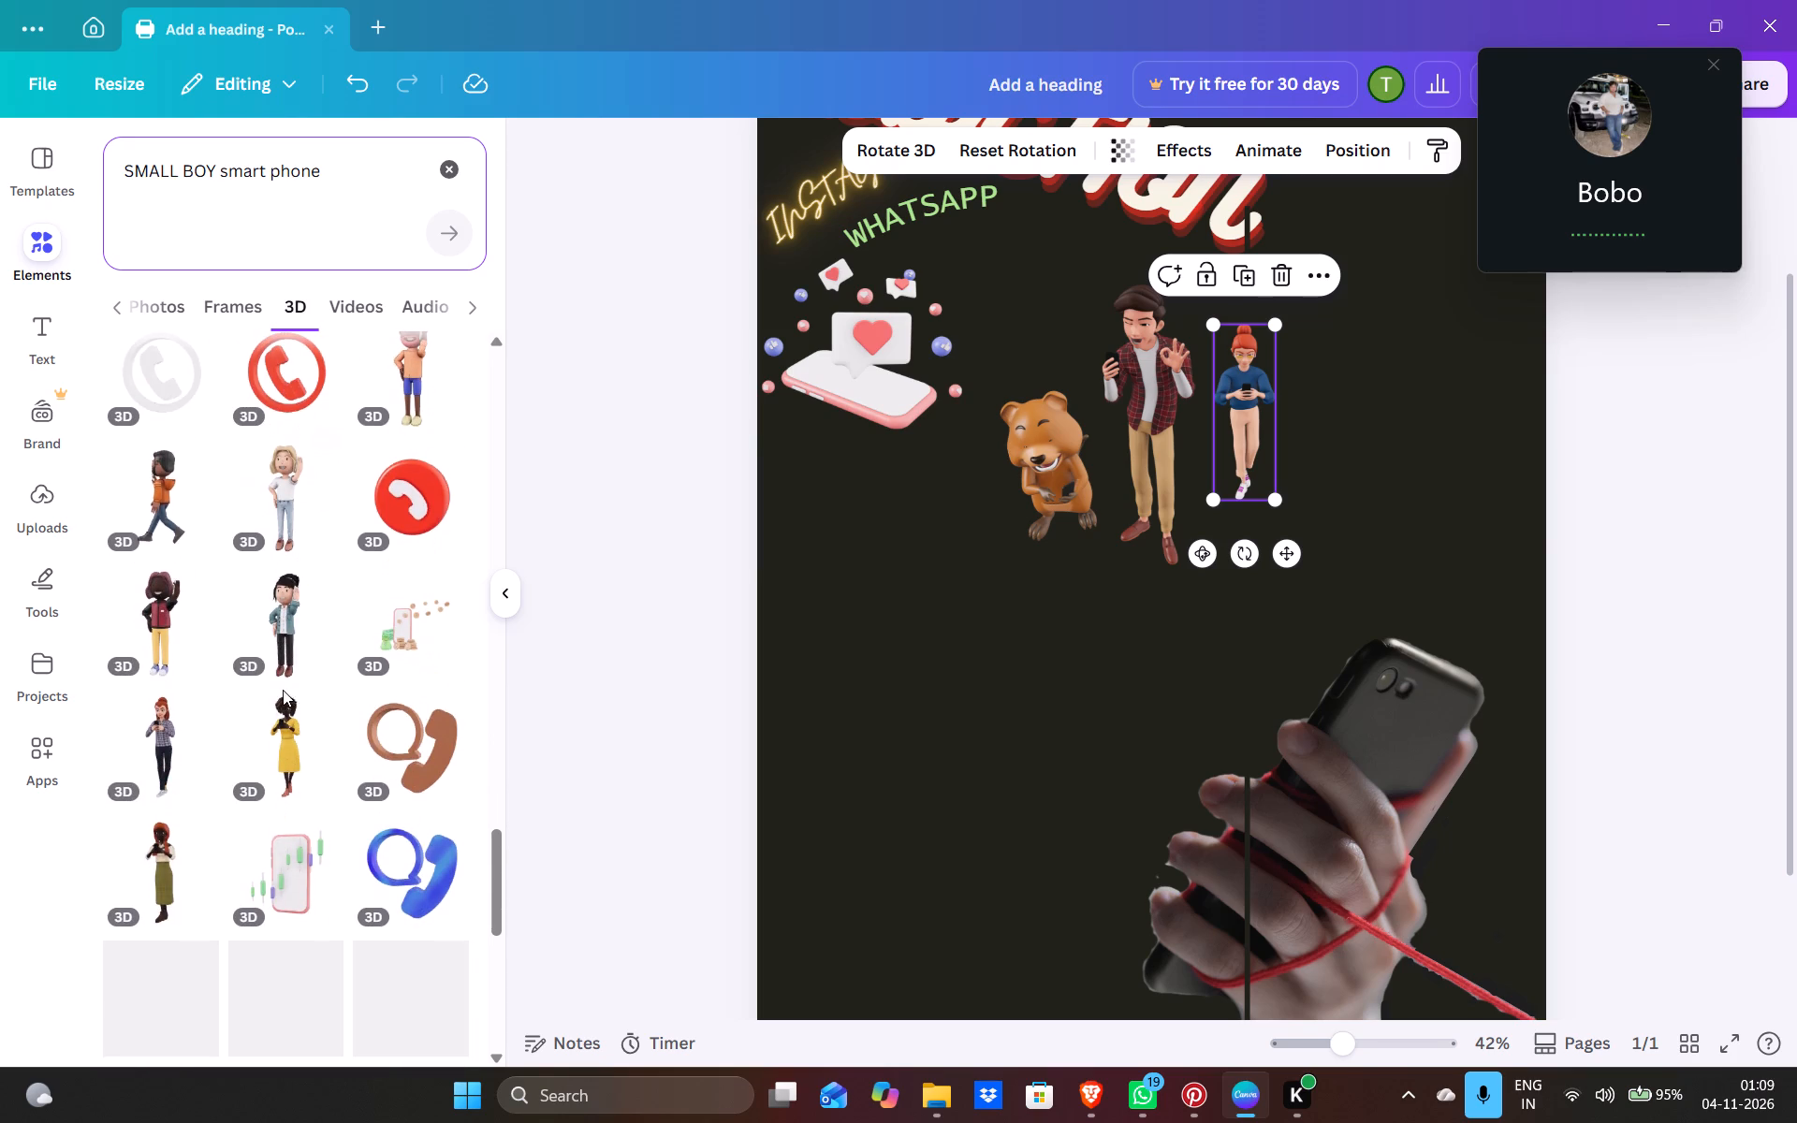
pyautogui.scroll(-2, 283, 690)
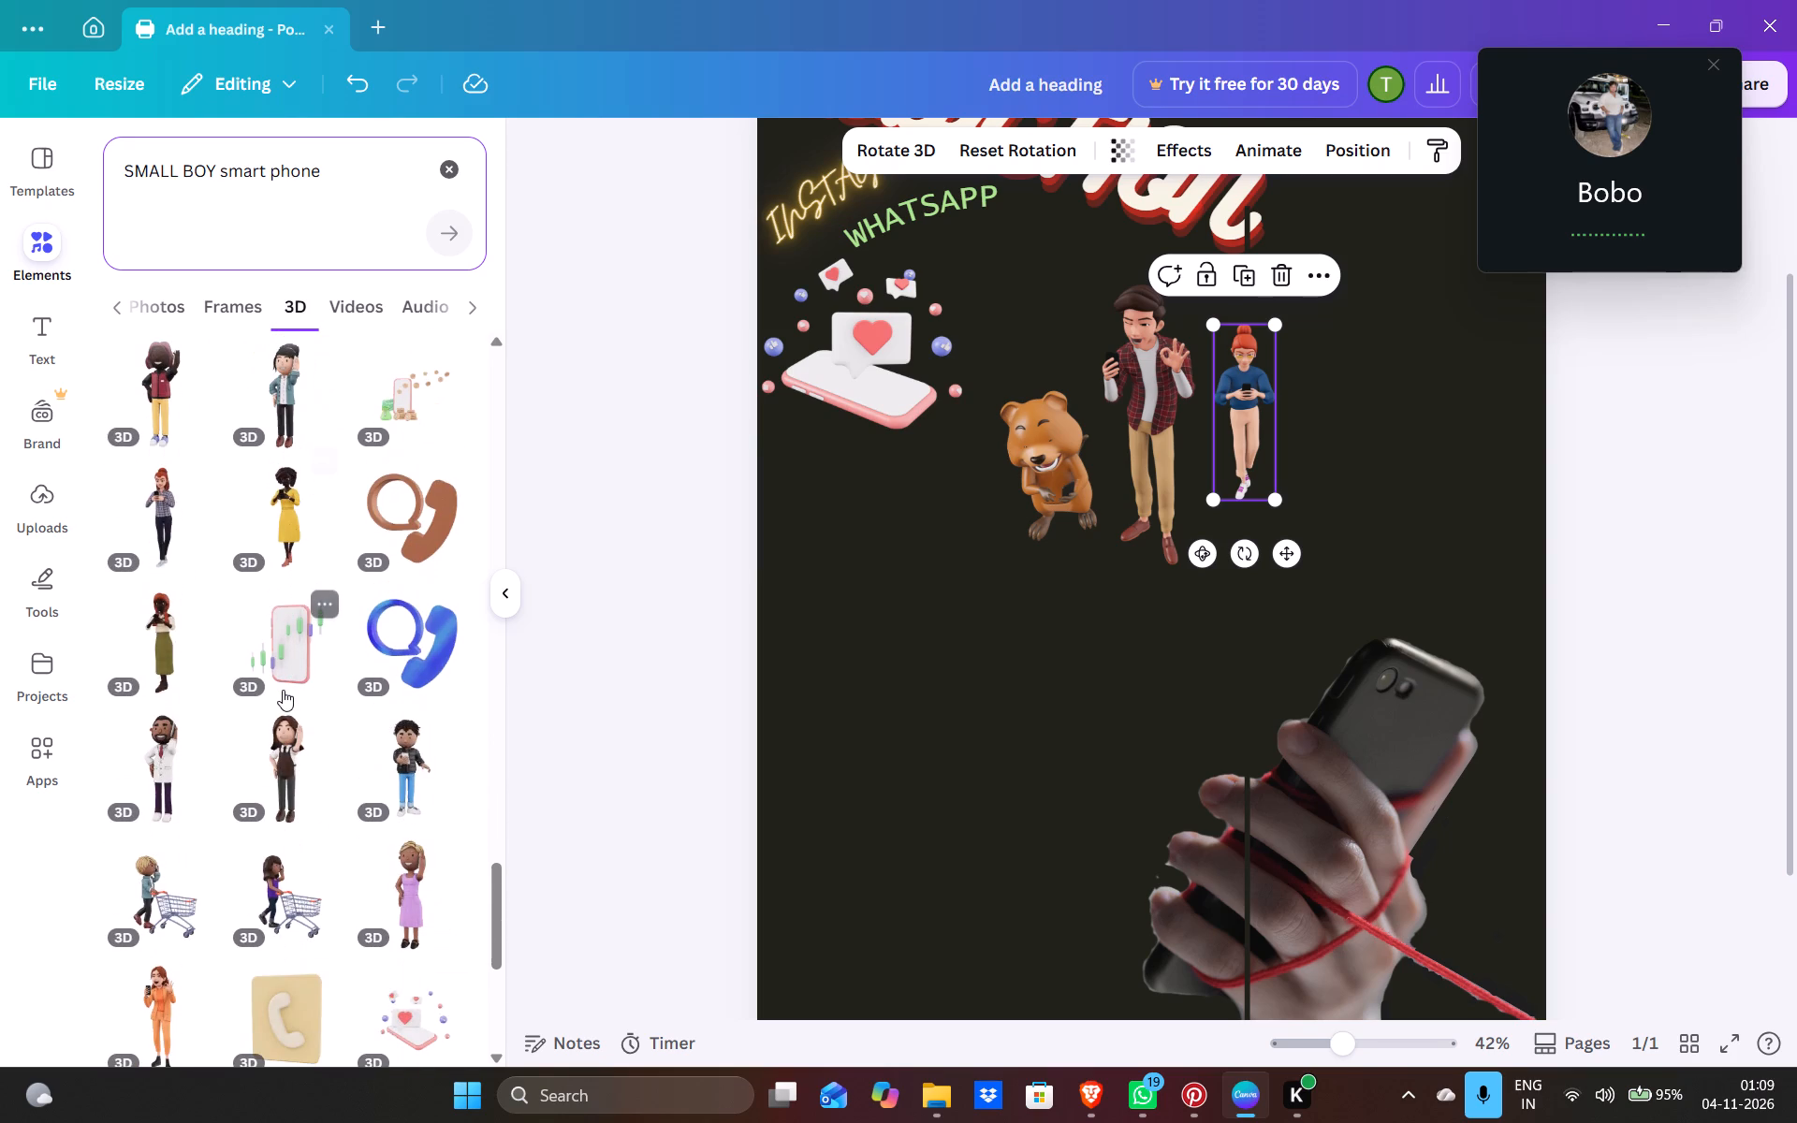
pyautogui.scroll(-4, 283, 690)
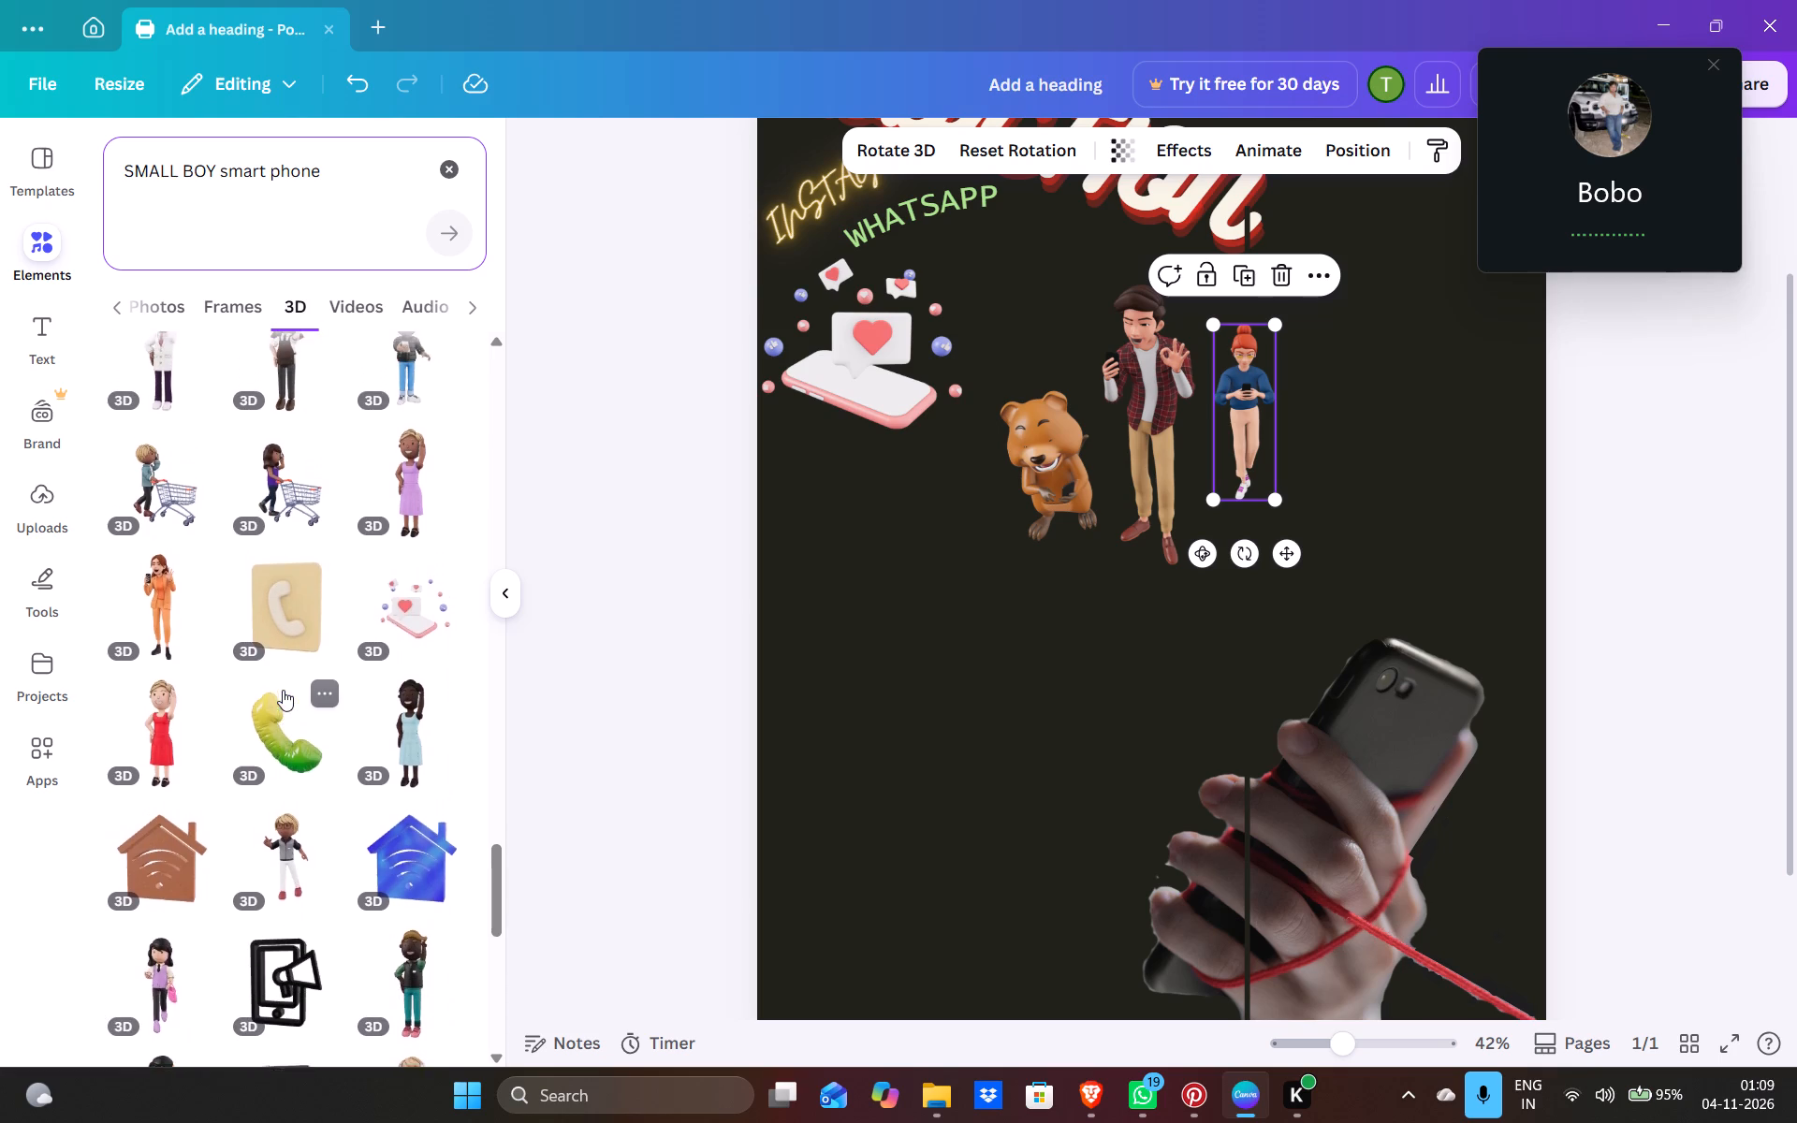
pyautogui.scroll(1, 283, 690)
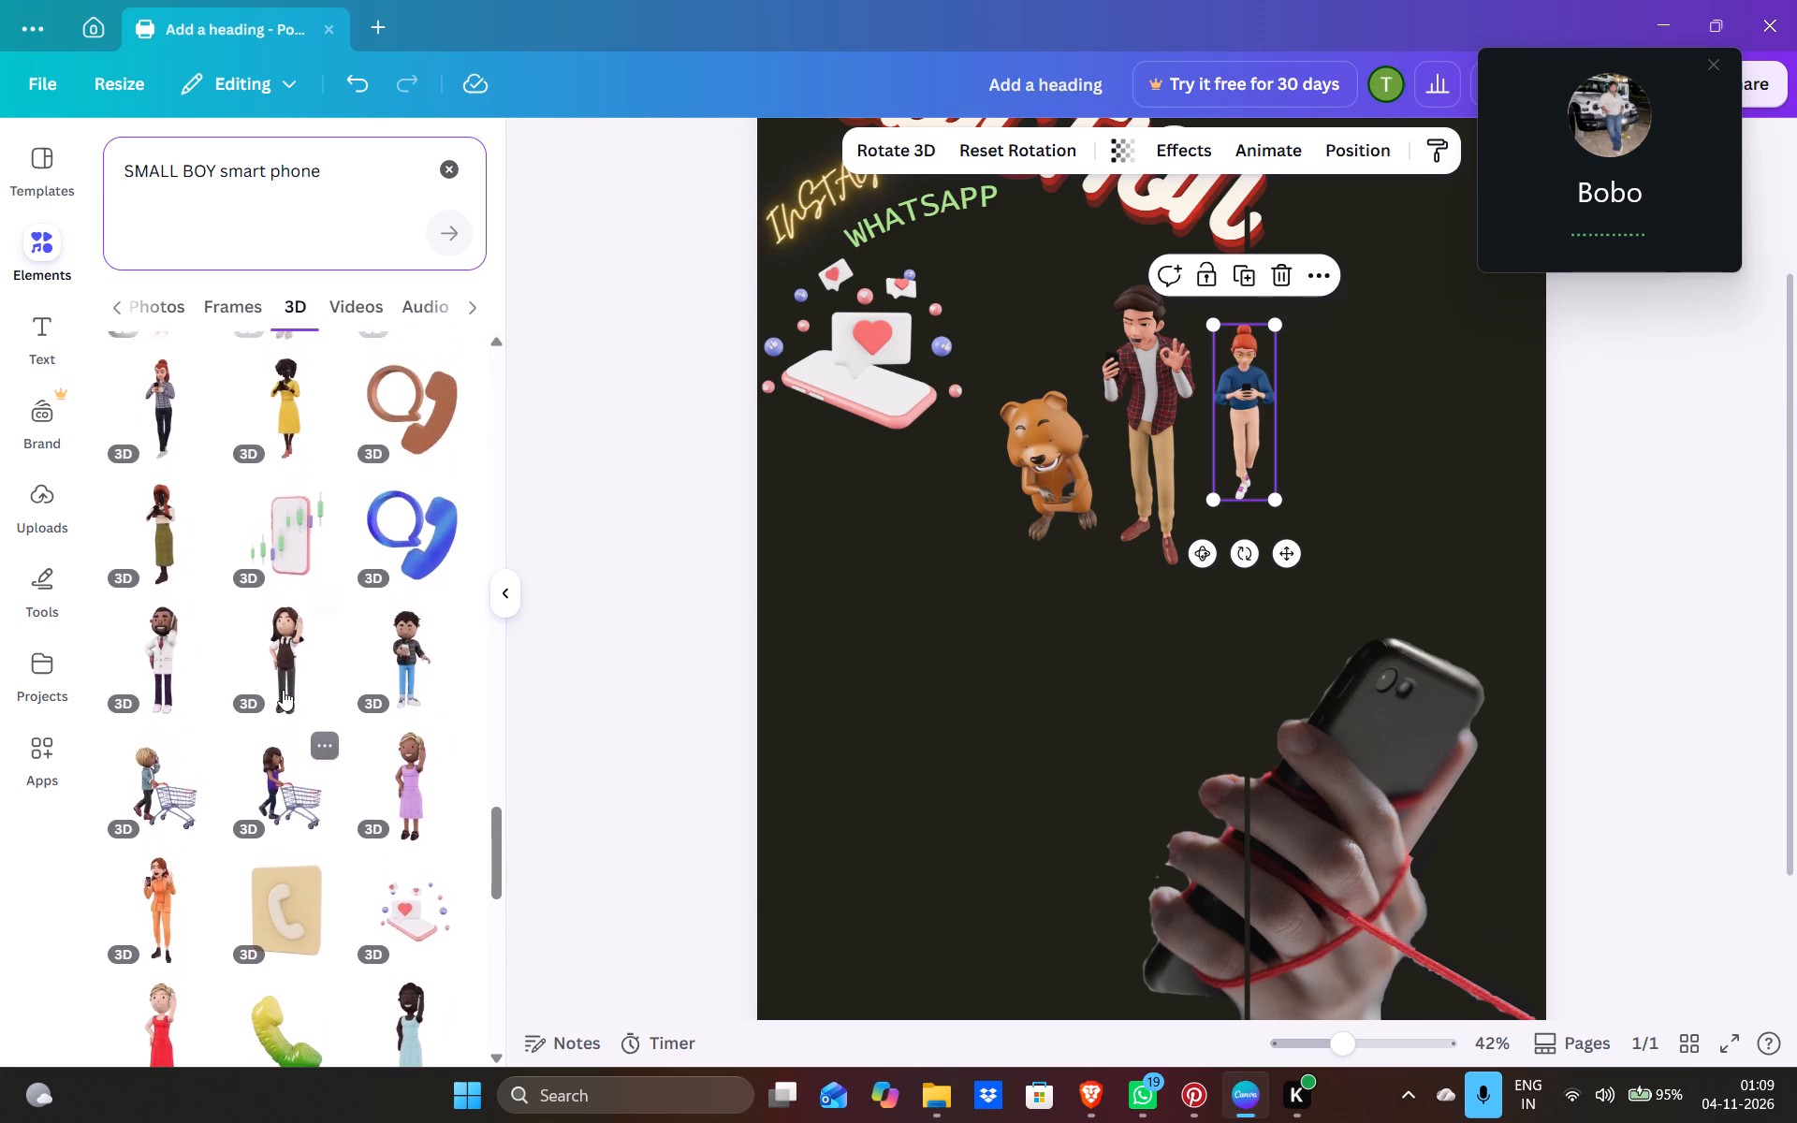
pyautogui.scroll(3, 283, 690)
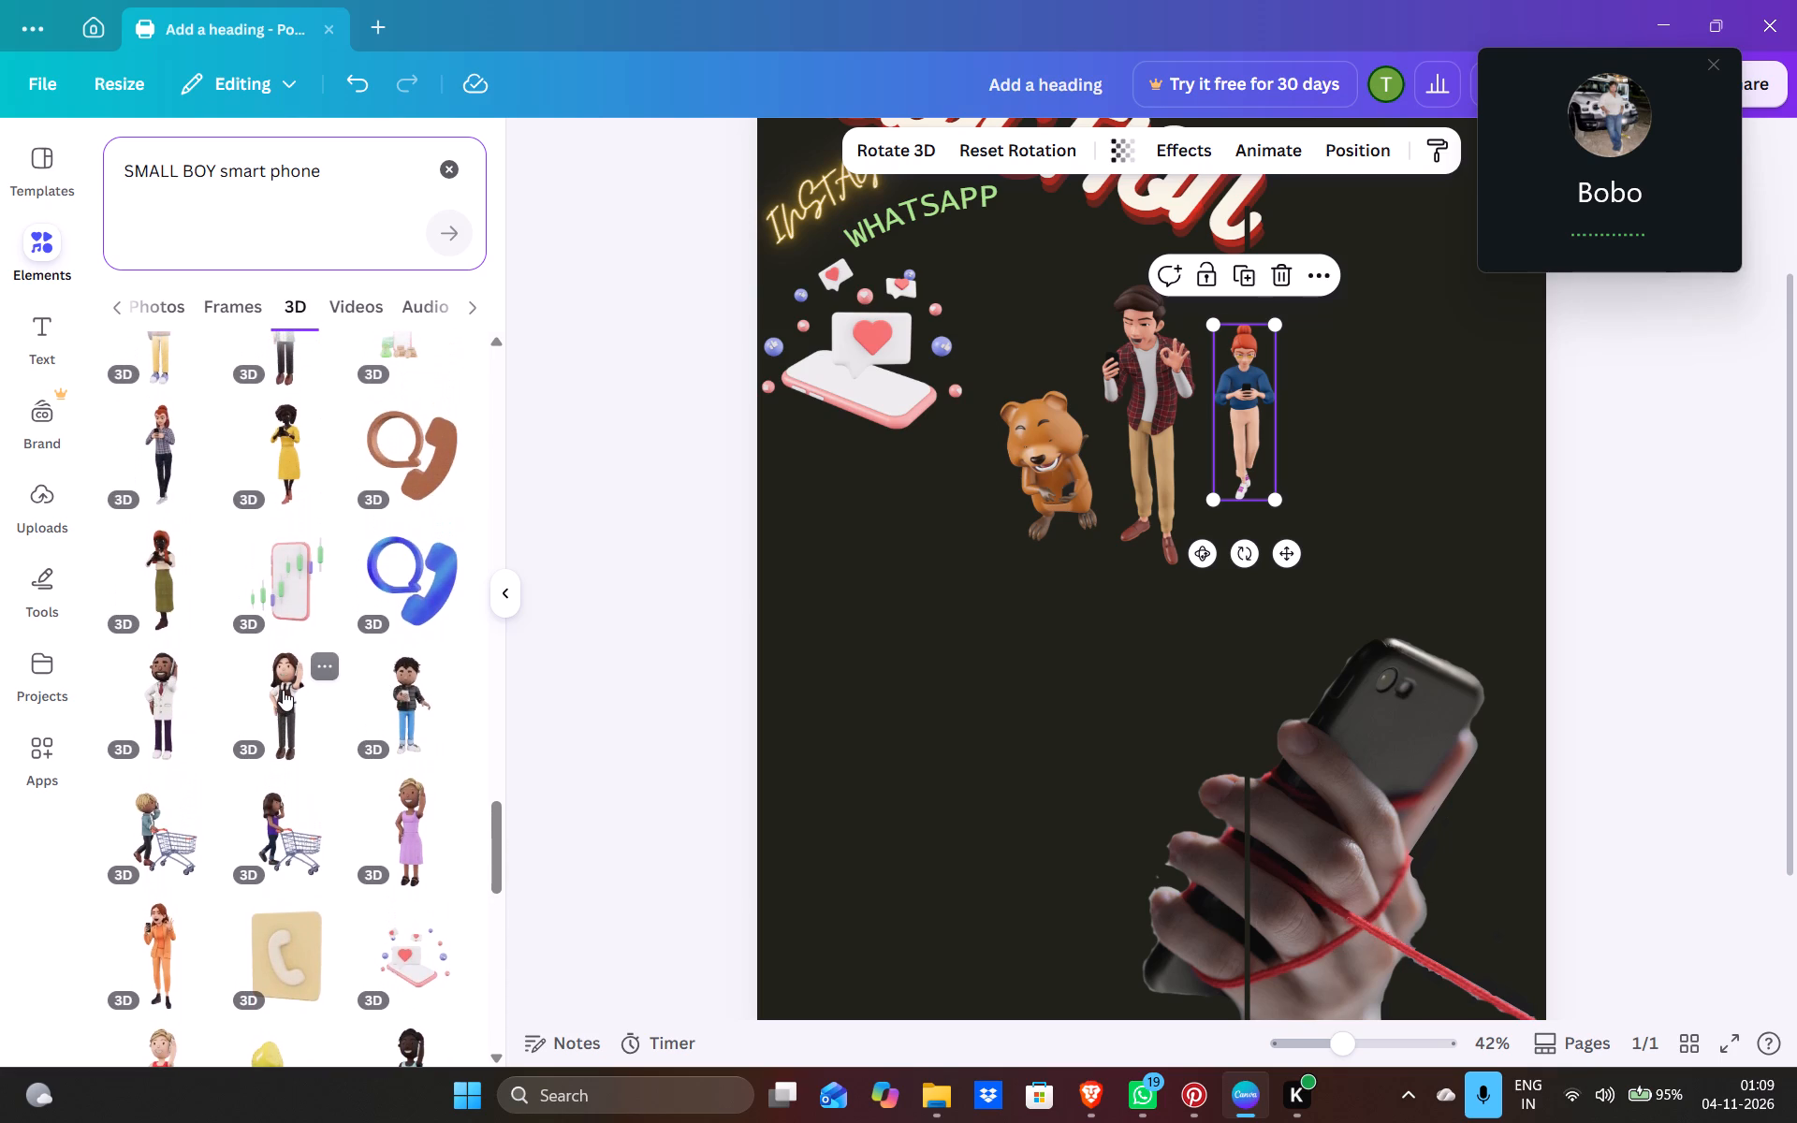
pyautogui.click(282, 843)
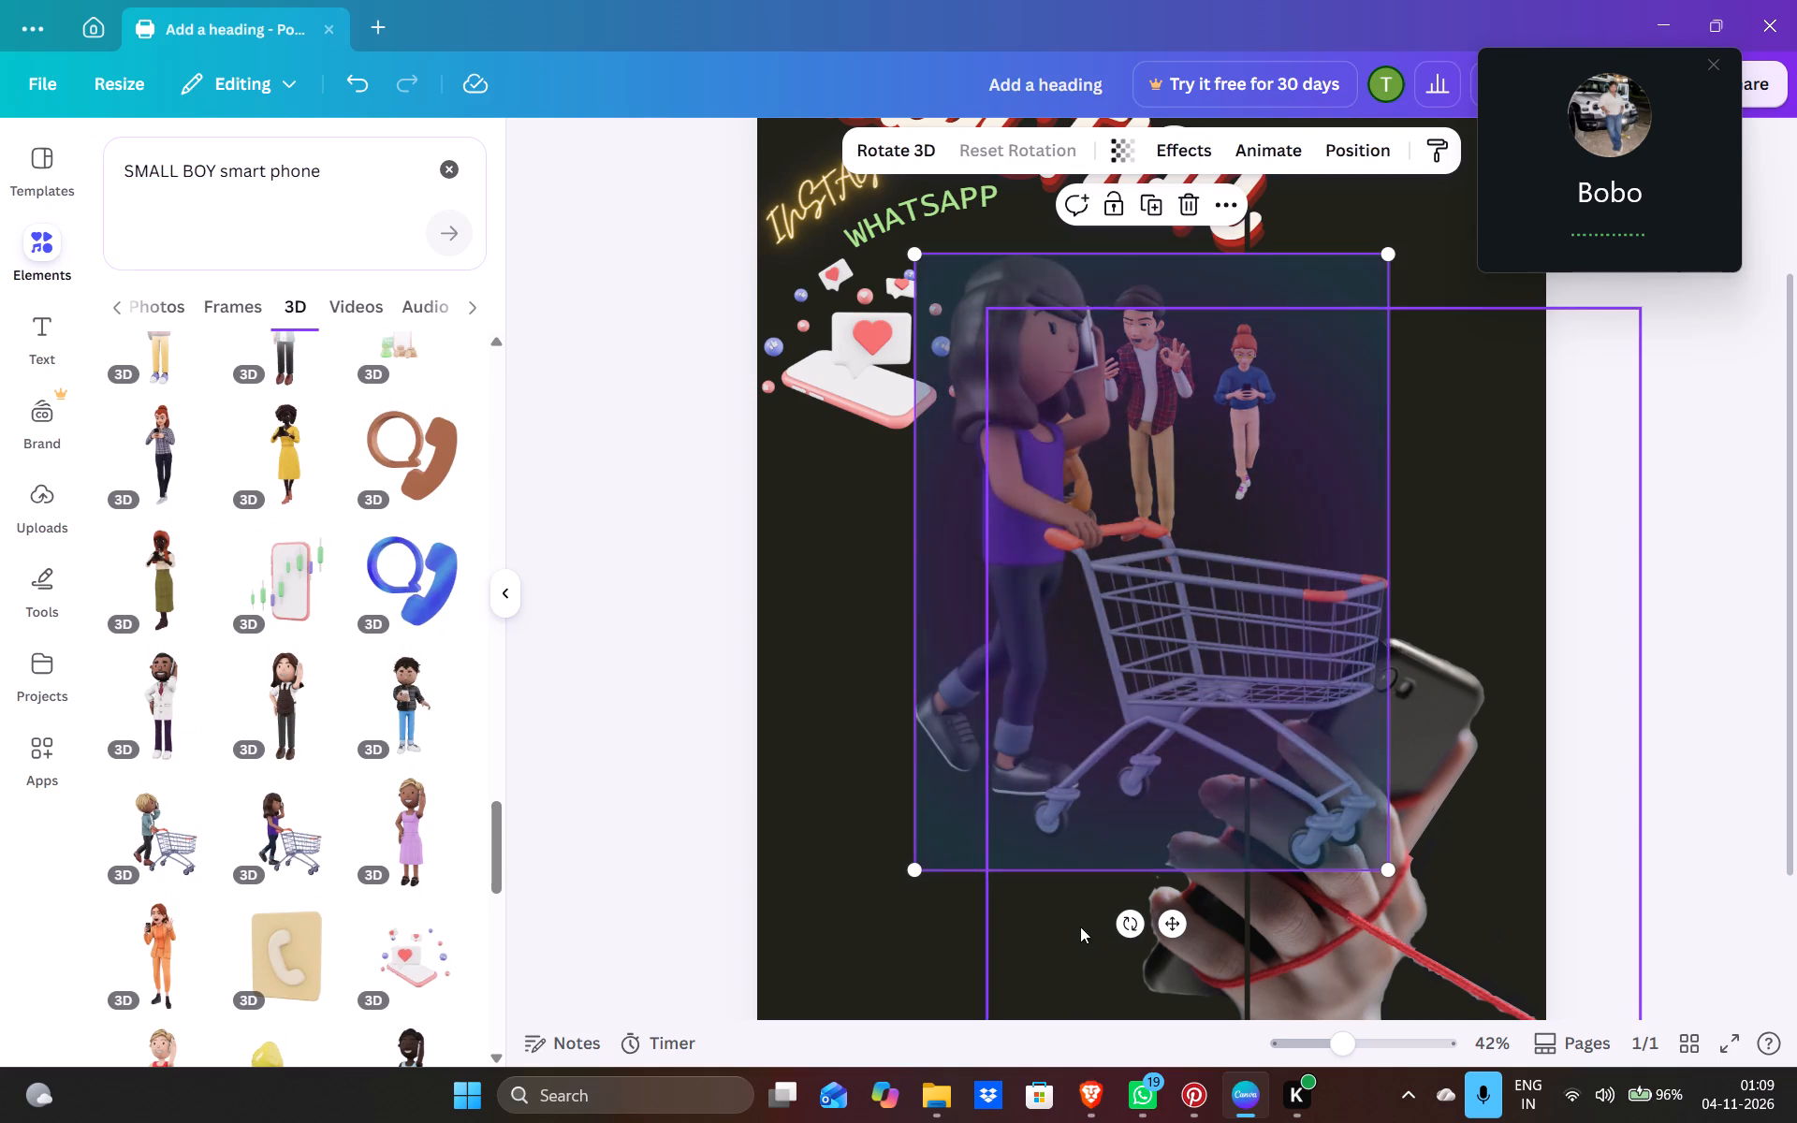
pyautogui.moveTo(1133, 922); pyautogui.dragTo(1293, 864)
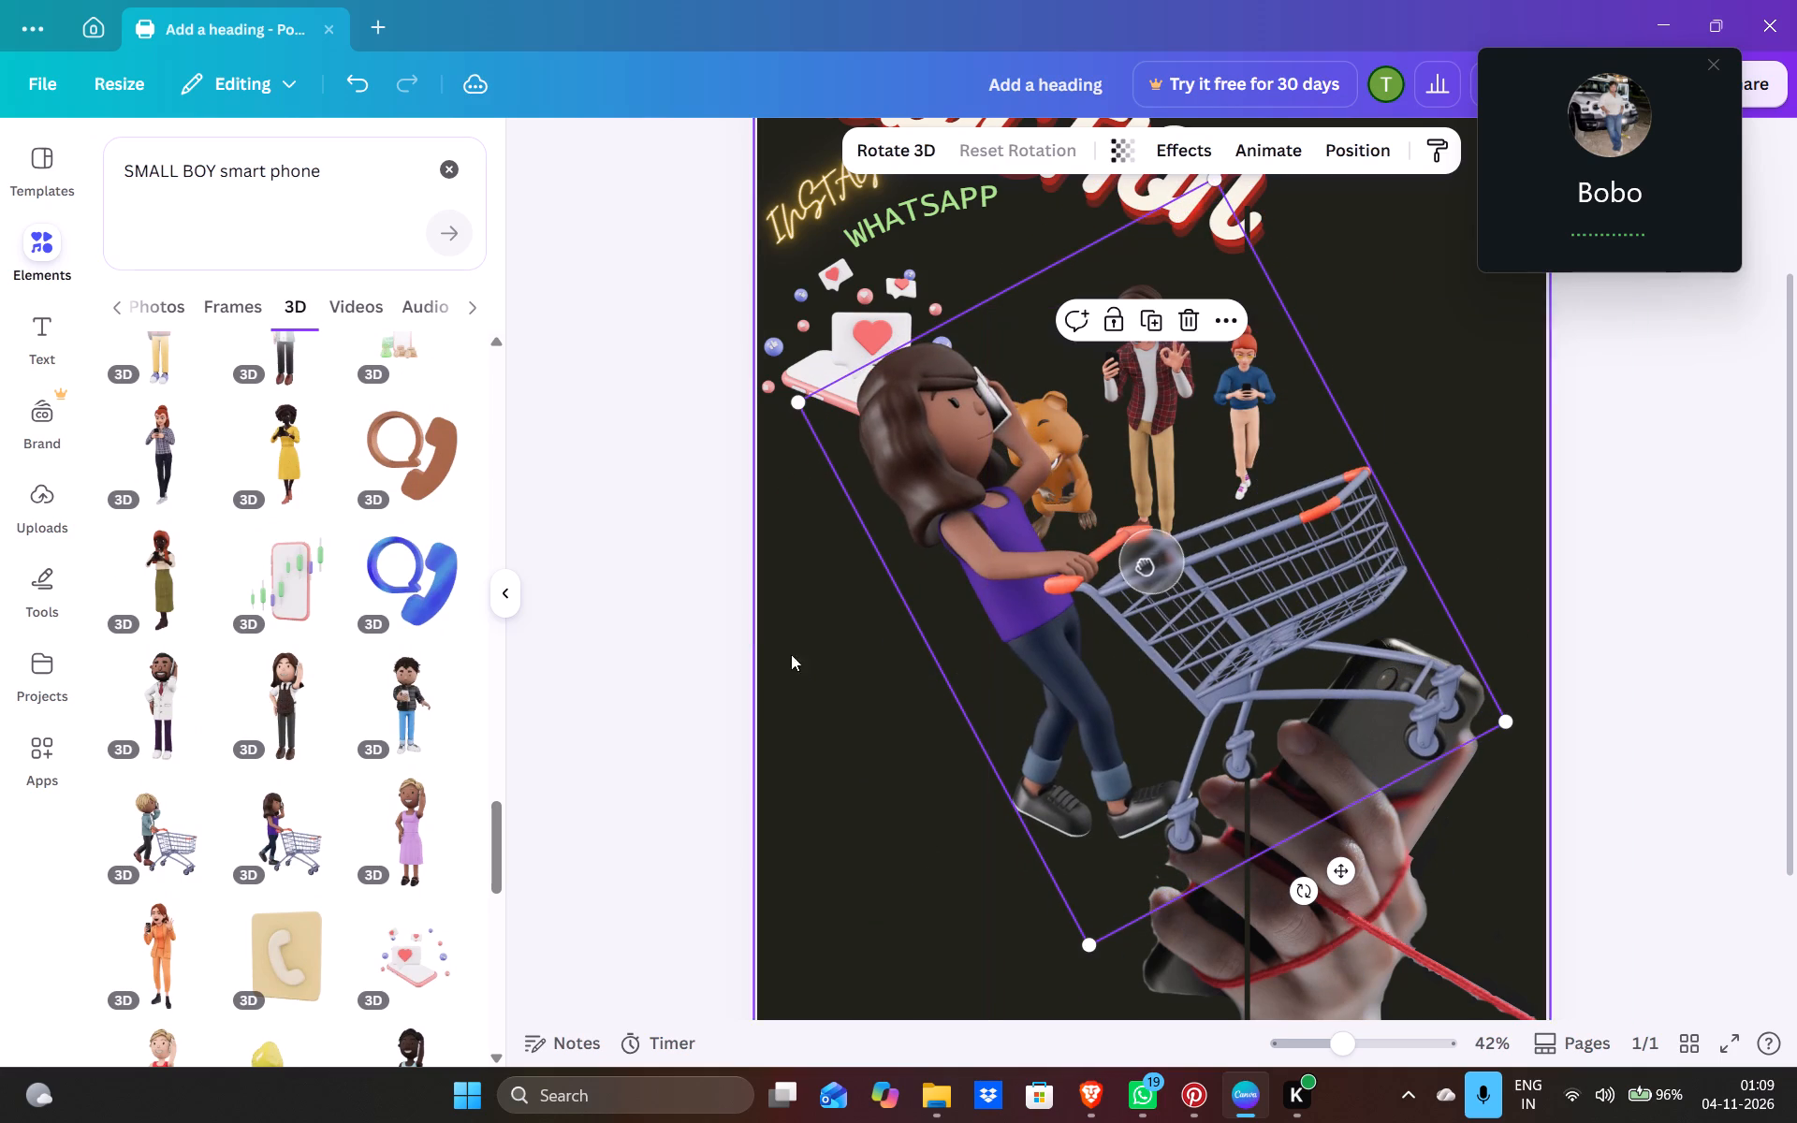
pyautogui.moveTo(787, 402); pyautogui.dragTo(1338, 518)
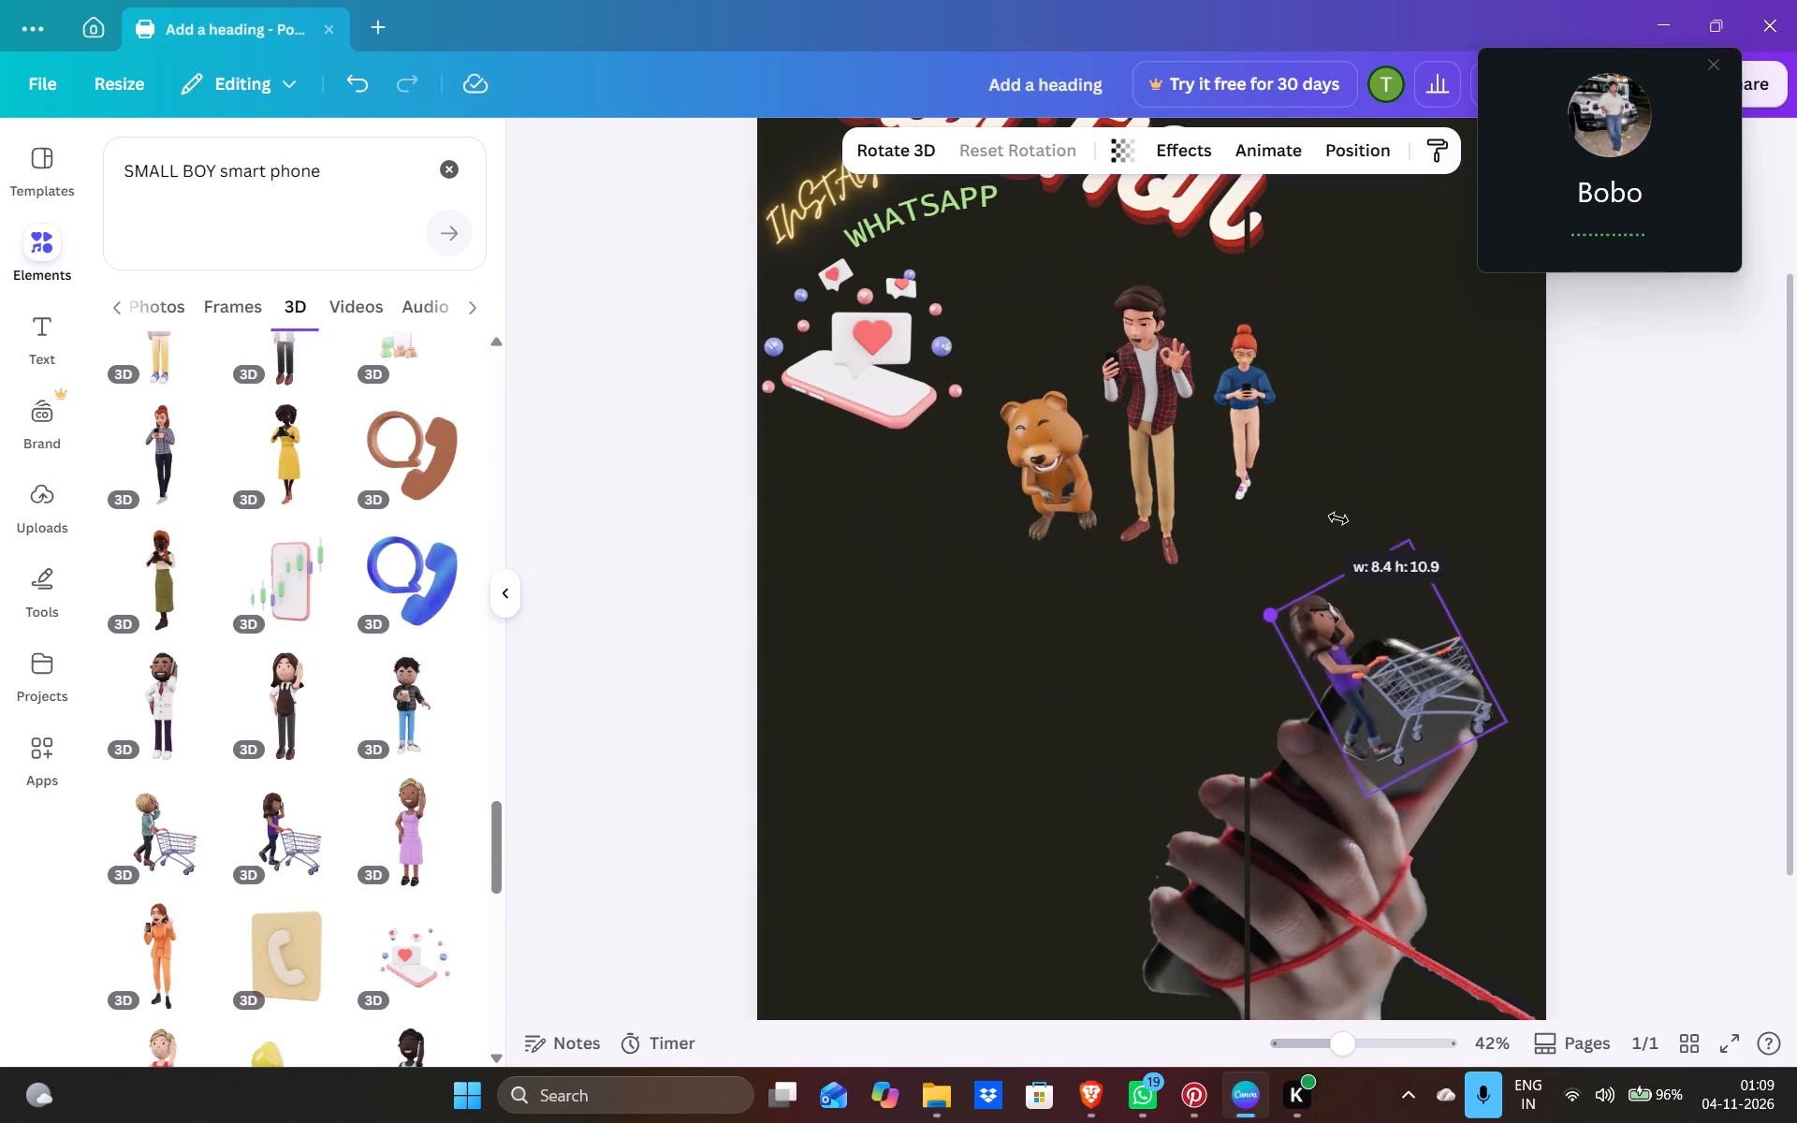
pyautogui.moveTo(1338, 518); pyautogui.dragTo(1412, 570)
pyautogui.moveTo(1471, 696); pyautogui.dragTo(1146, 632)
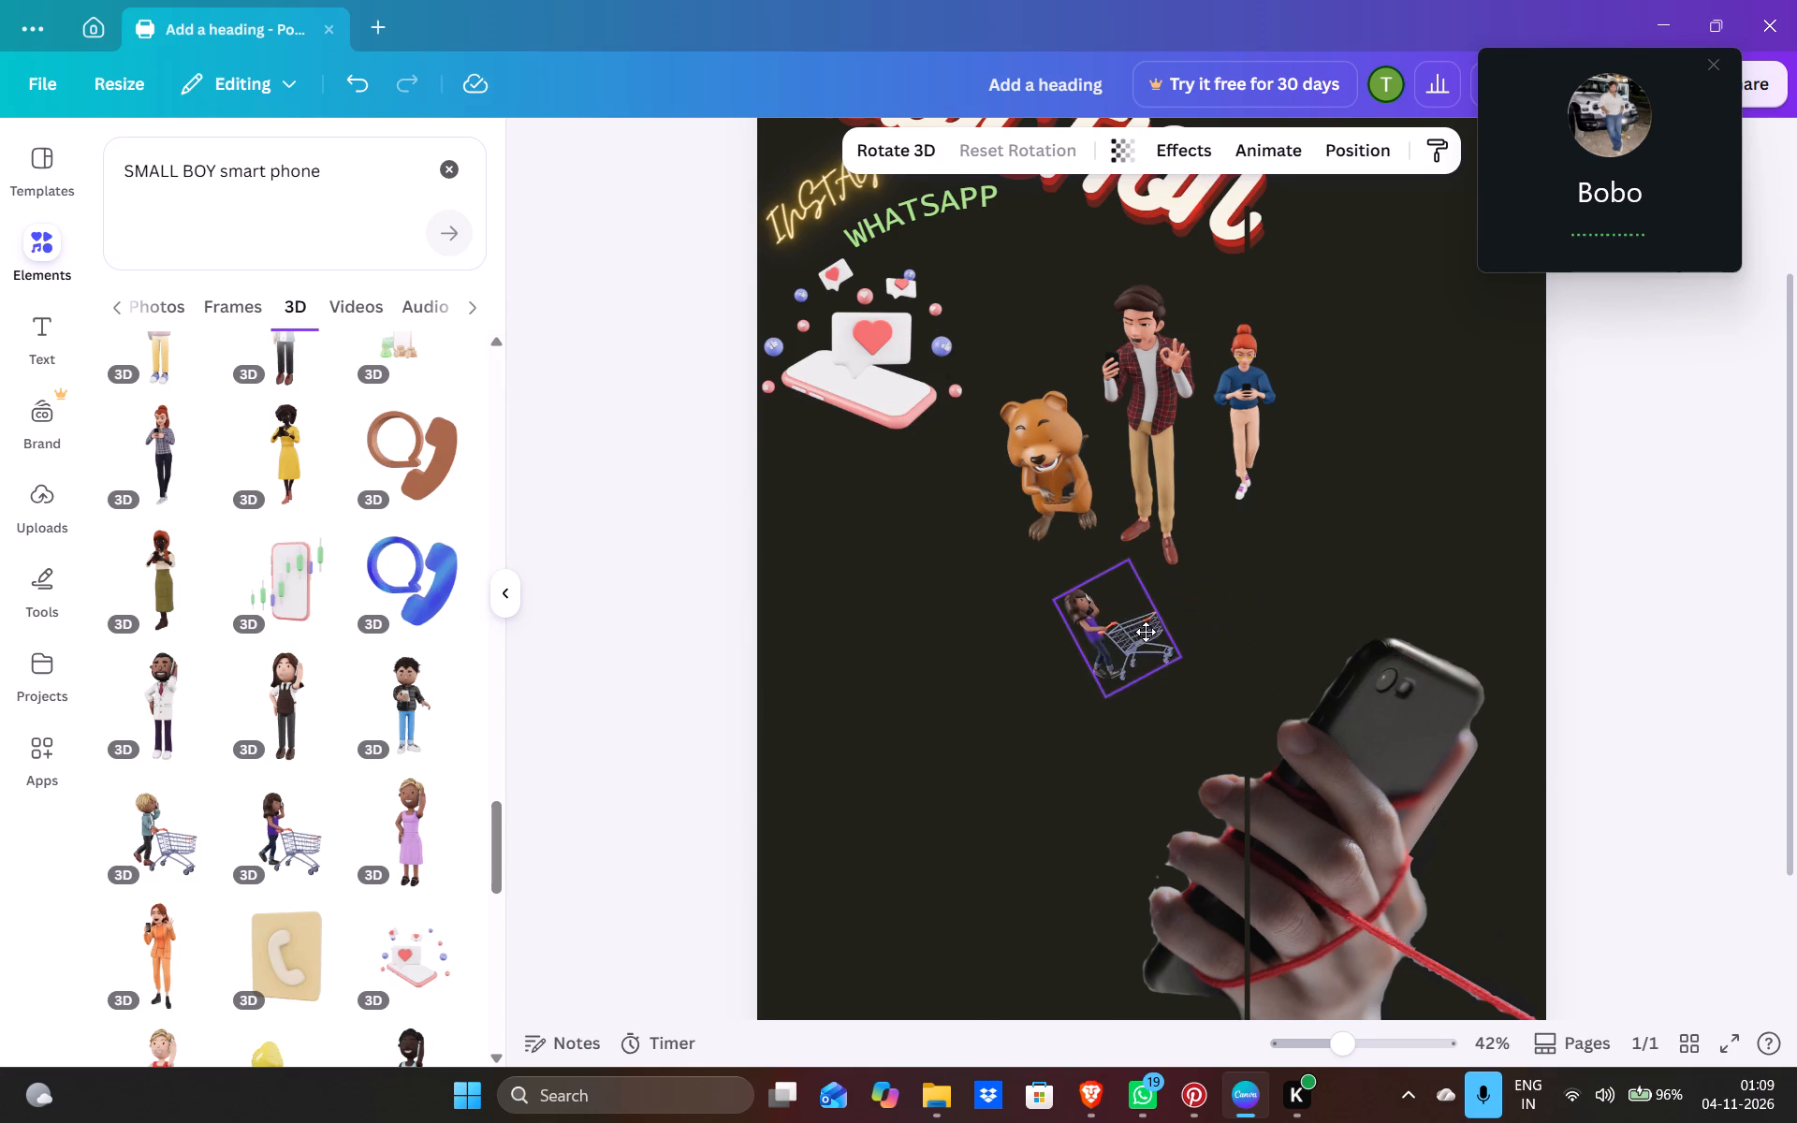
pyautogui.moveTo(1146, 632); pyautogui.dragTo(1126, 601)
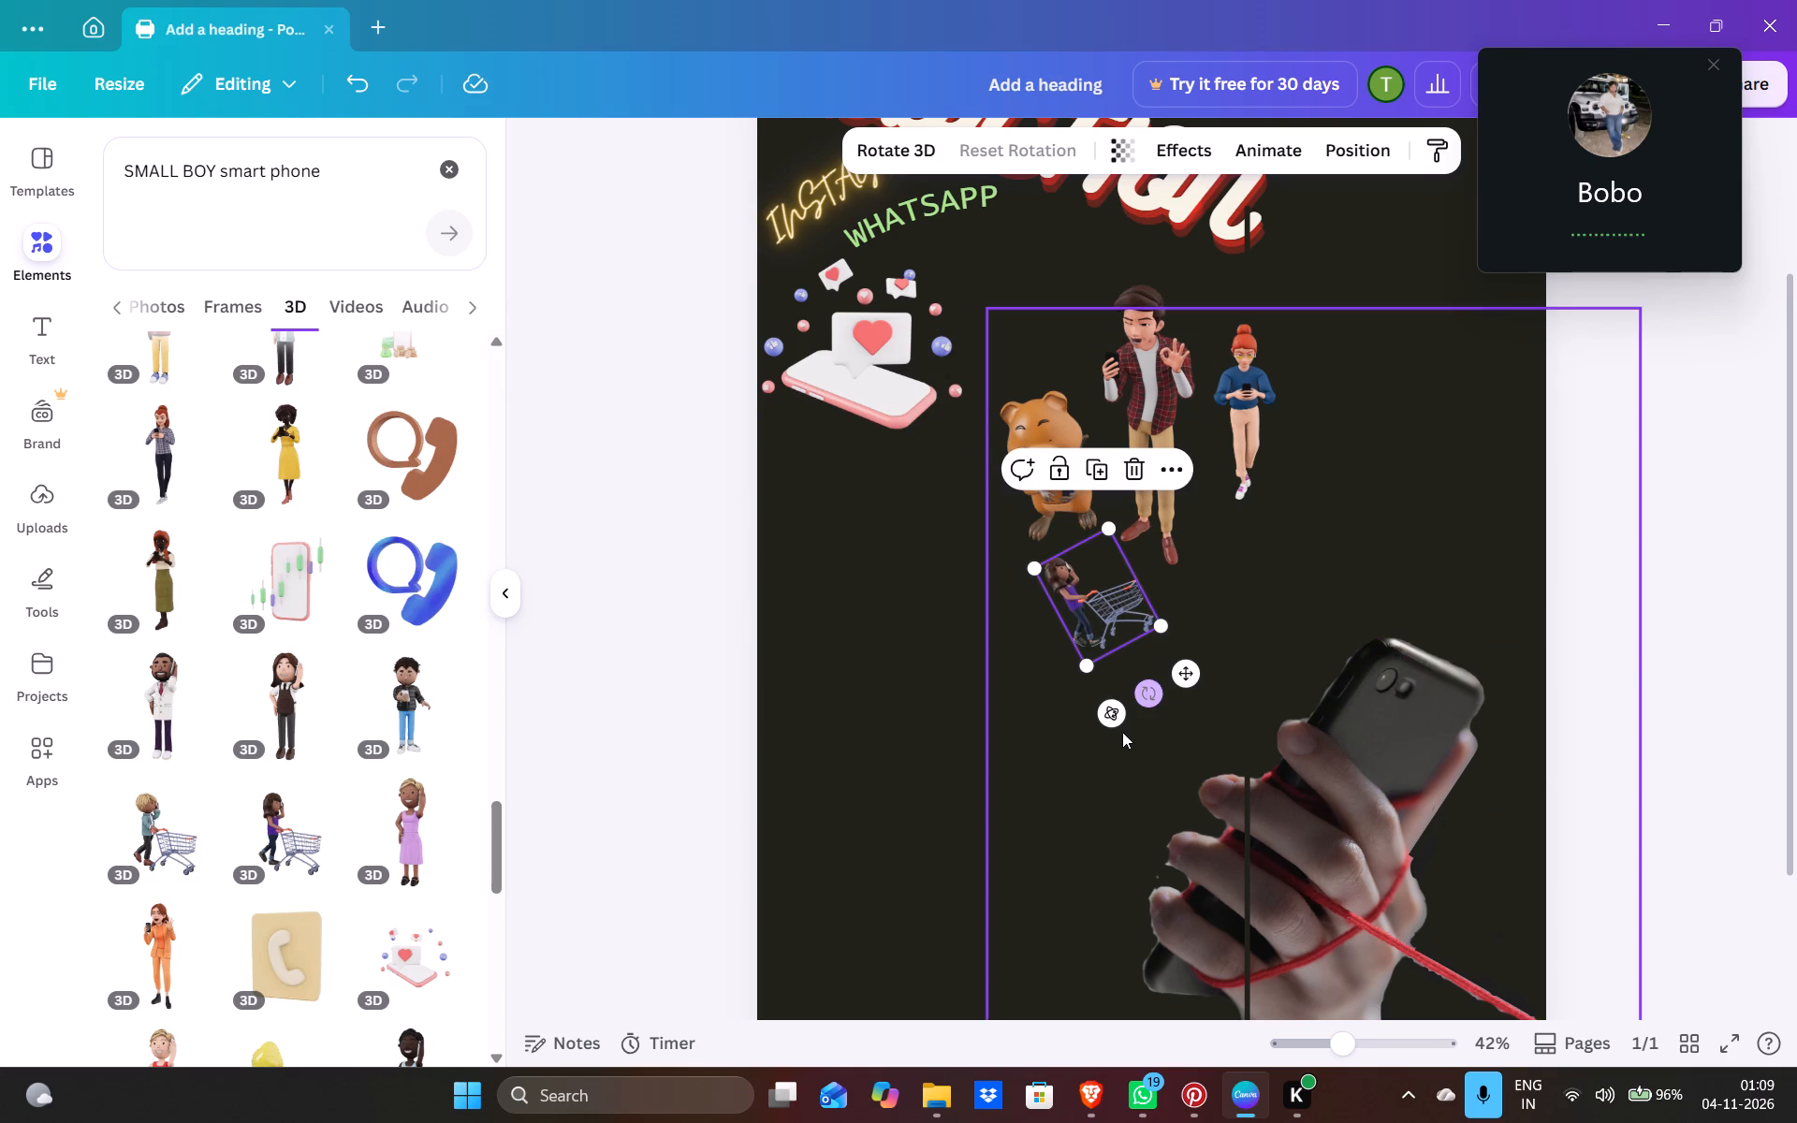
# Rotate the shopping-cart woman in 3D, shrink her slightly and nudge her into place beneath the bear.
pyautogui.moveTo(1117, 726); pyautogui.dragTo(1176, 780)
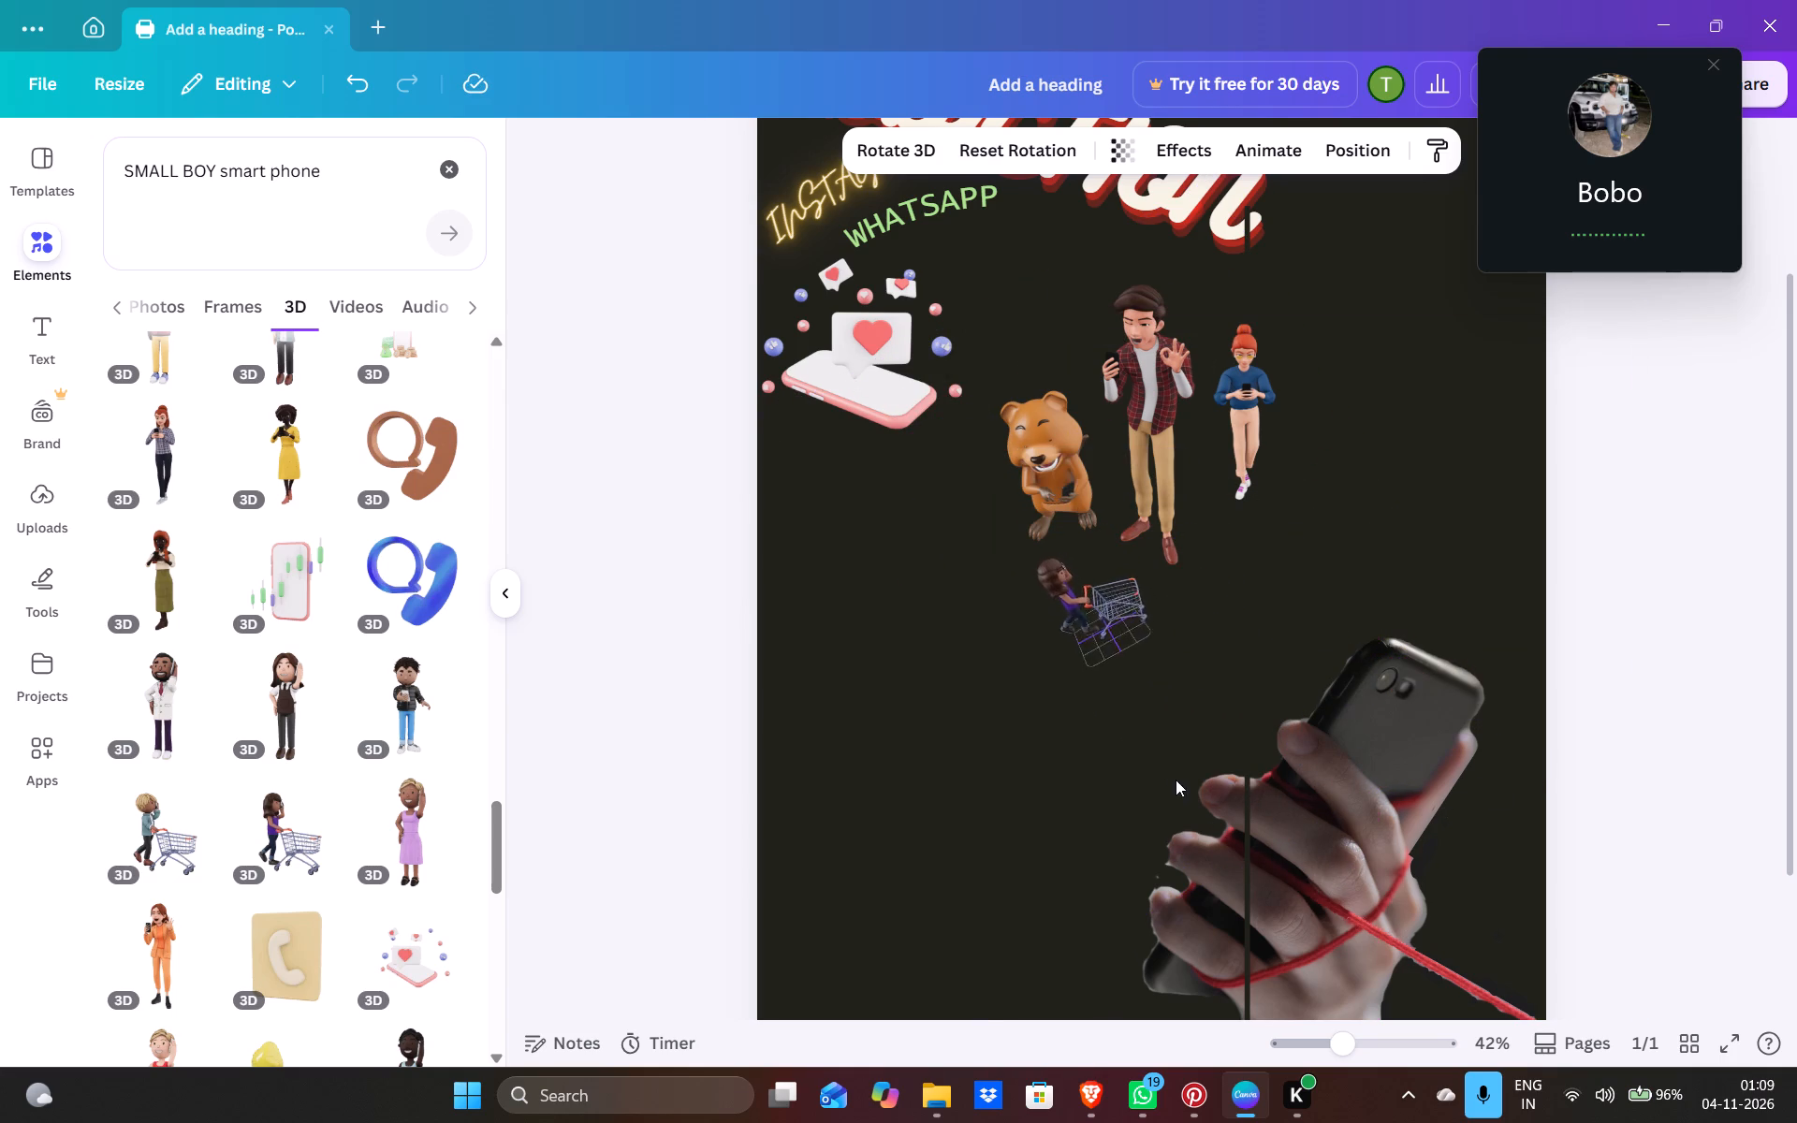
pyautogui.moveTo(1176, 780); pyautogui.dragTo(1115, 805)
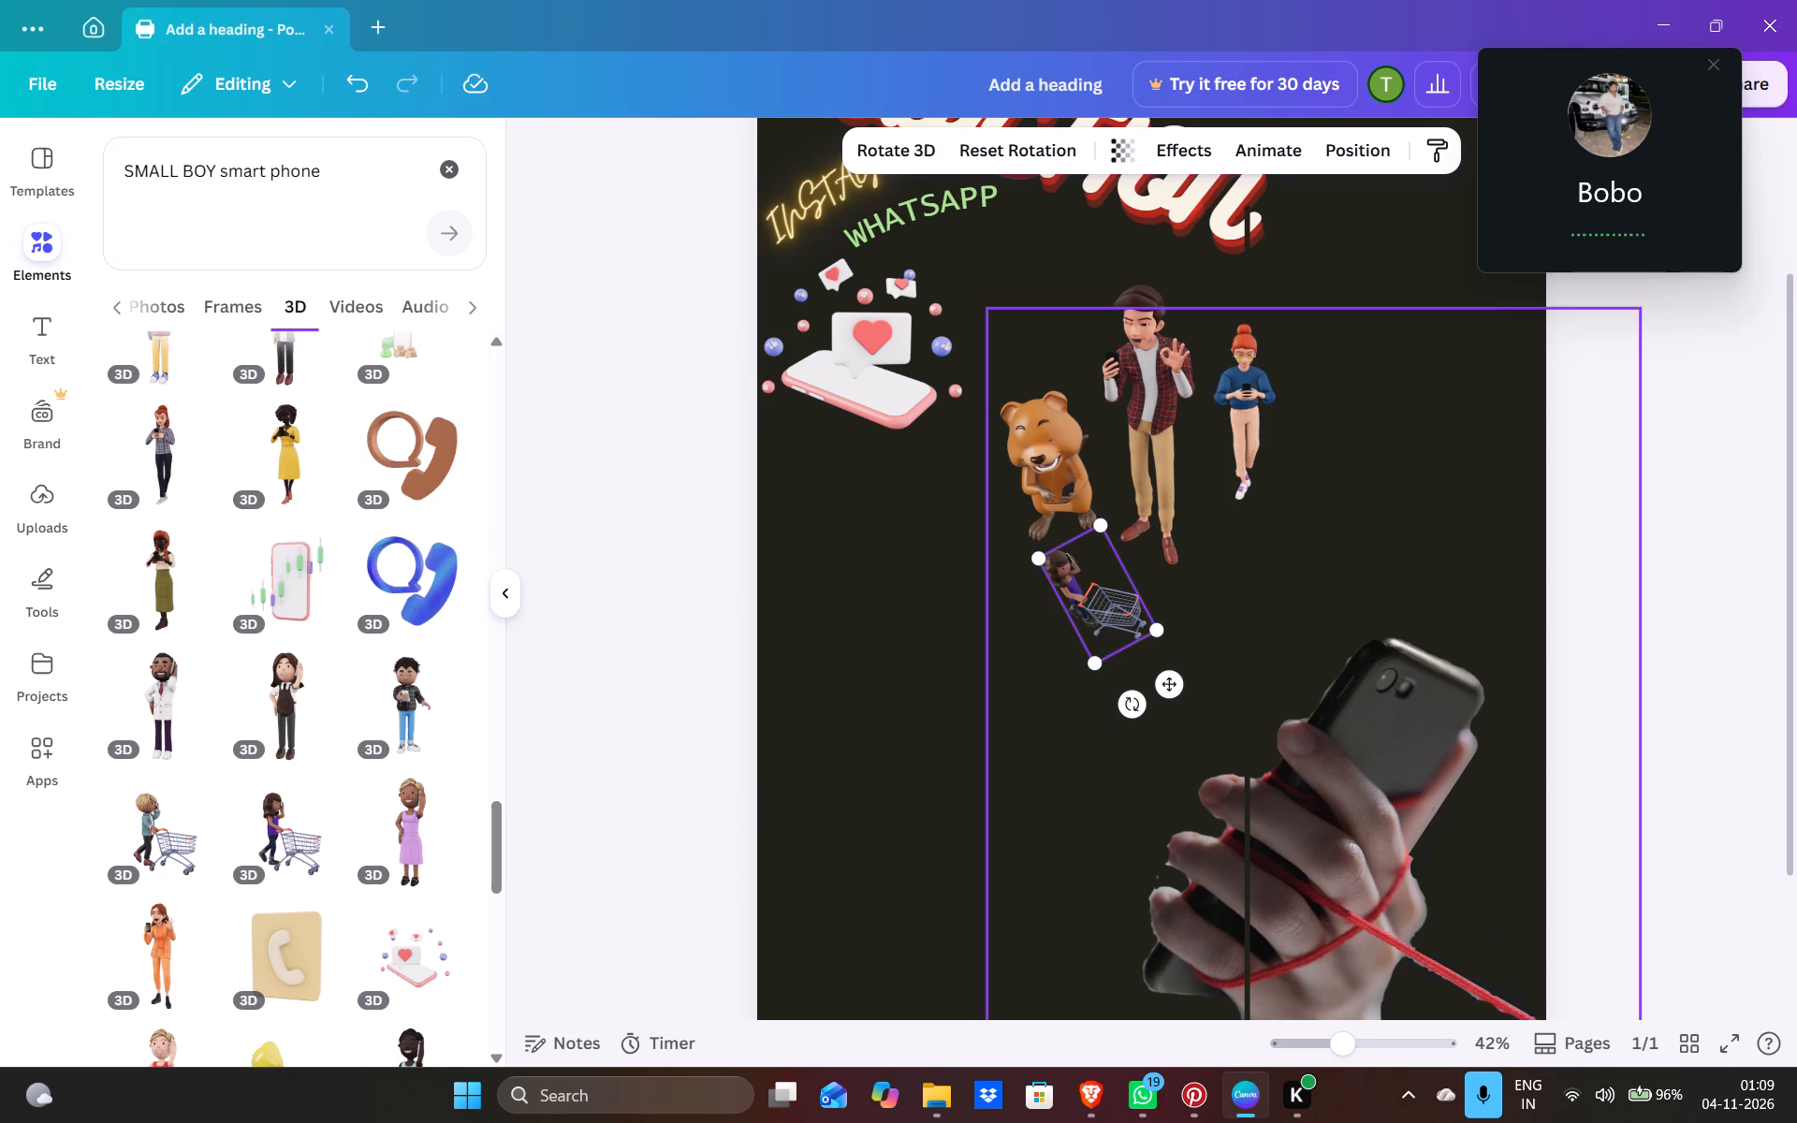
pyautogui.moveTo(1095, 662); pyautogui.dragTo(1084, 658)
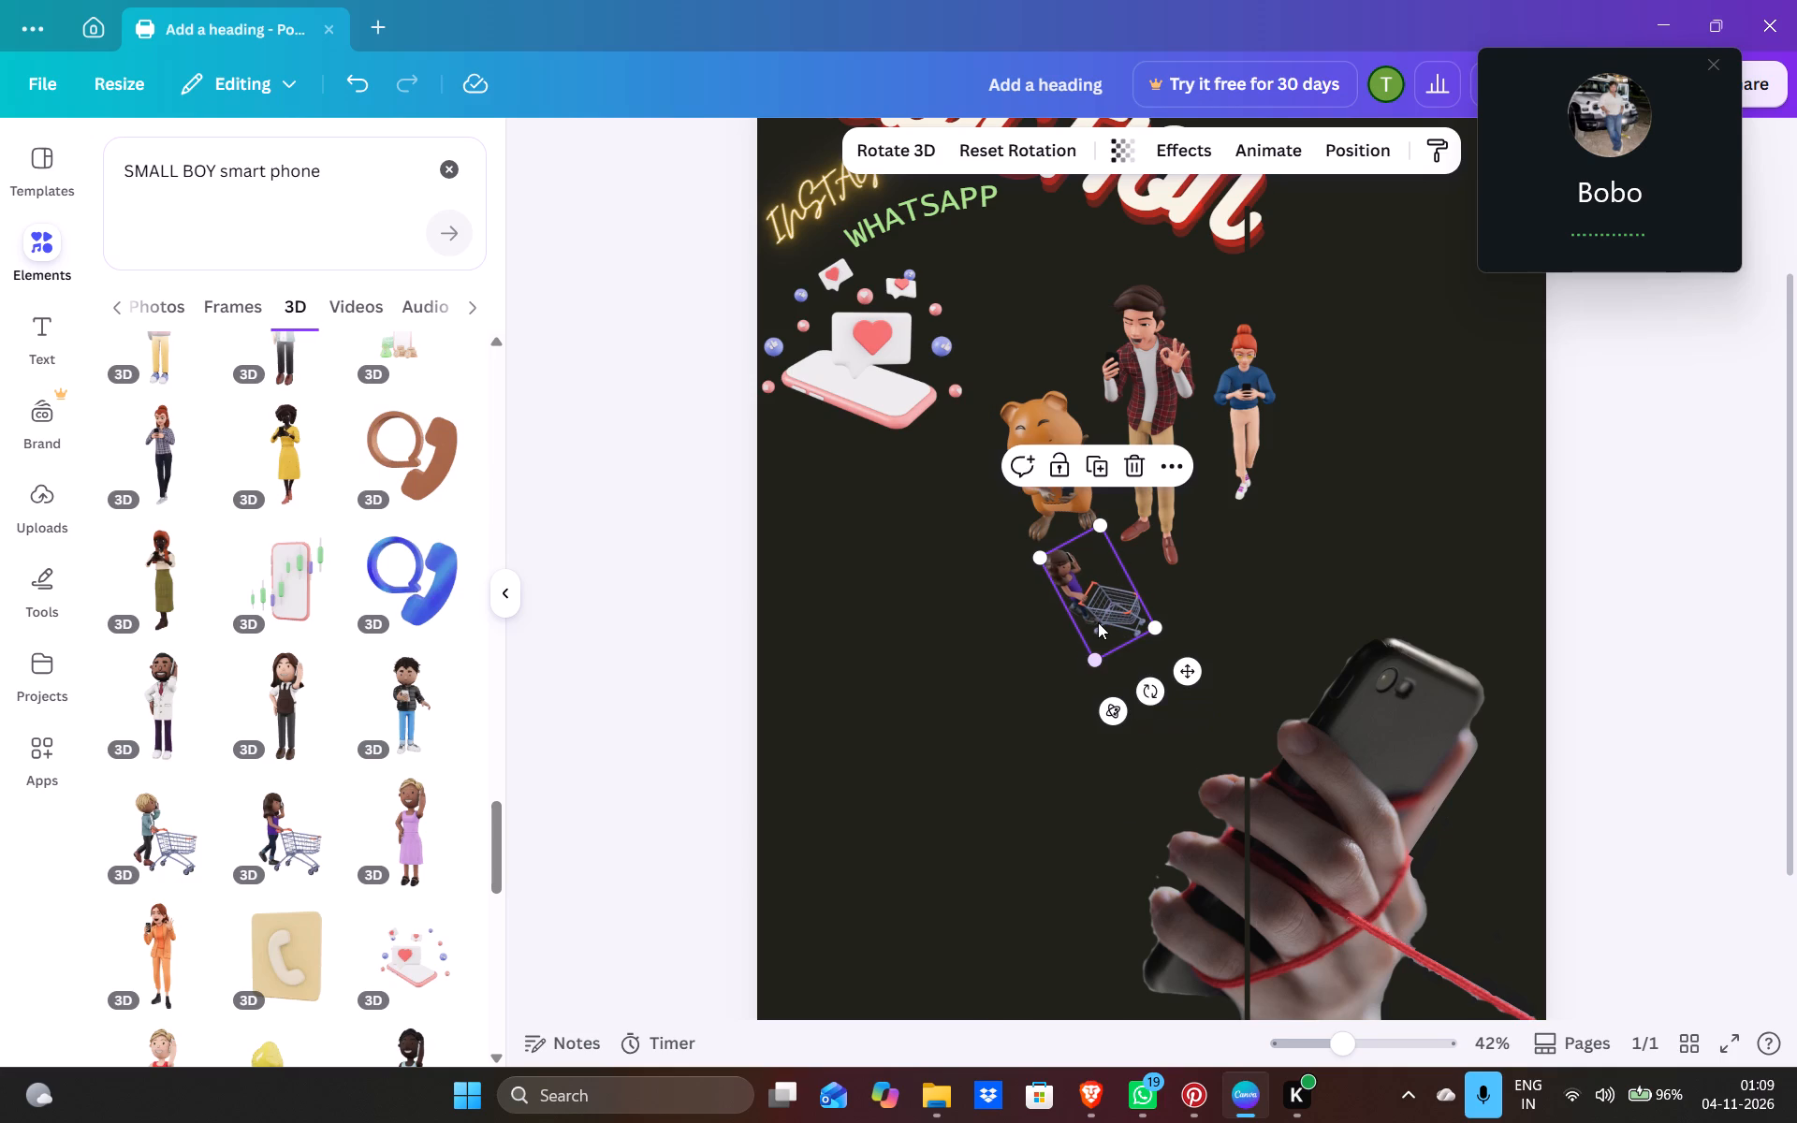
pyautogui.click(1098, 621)
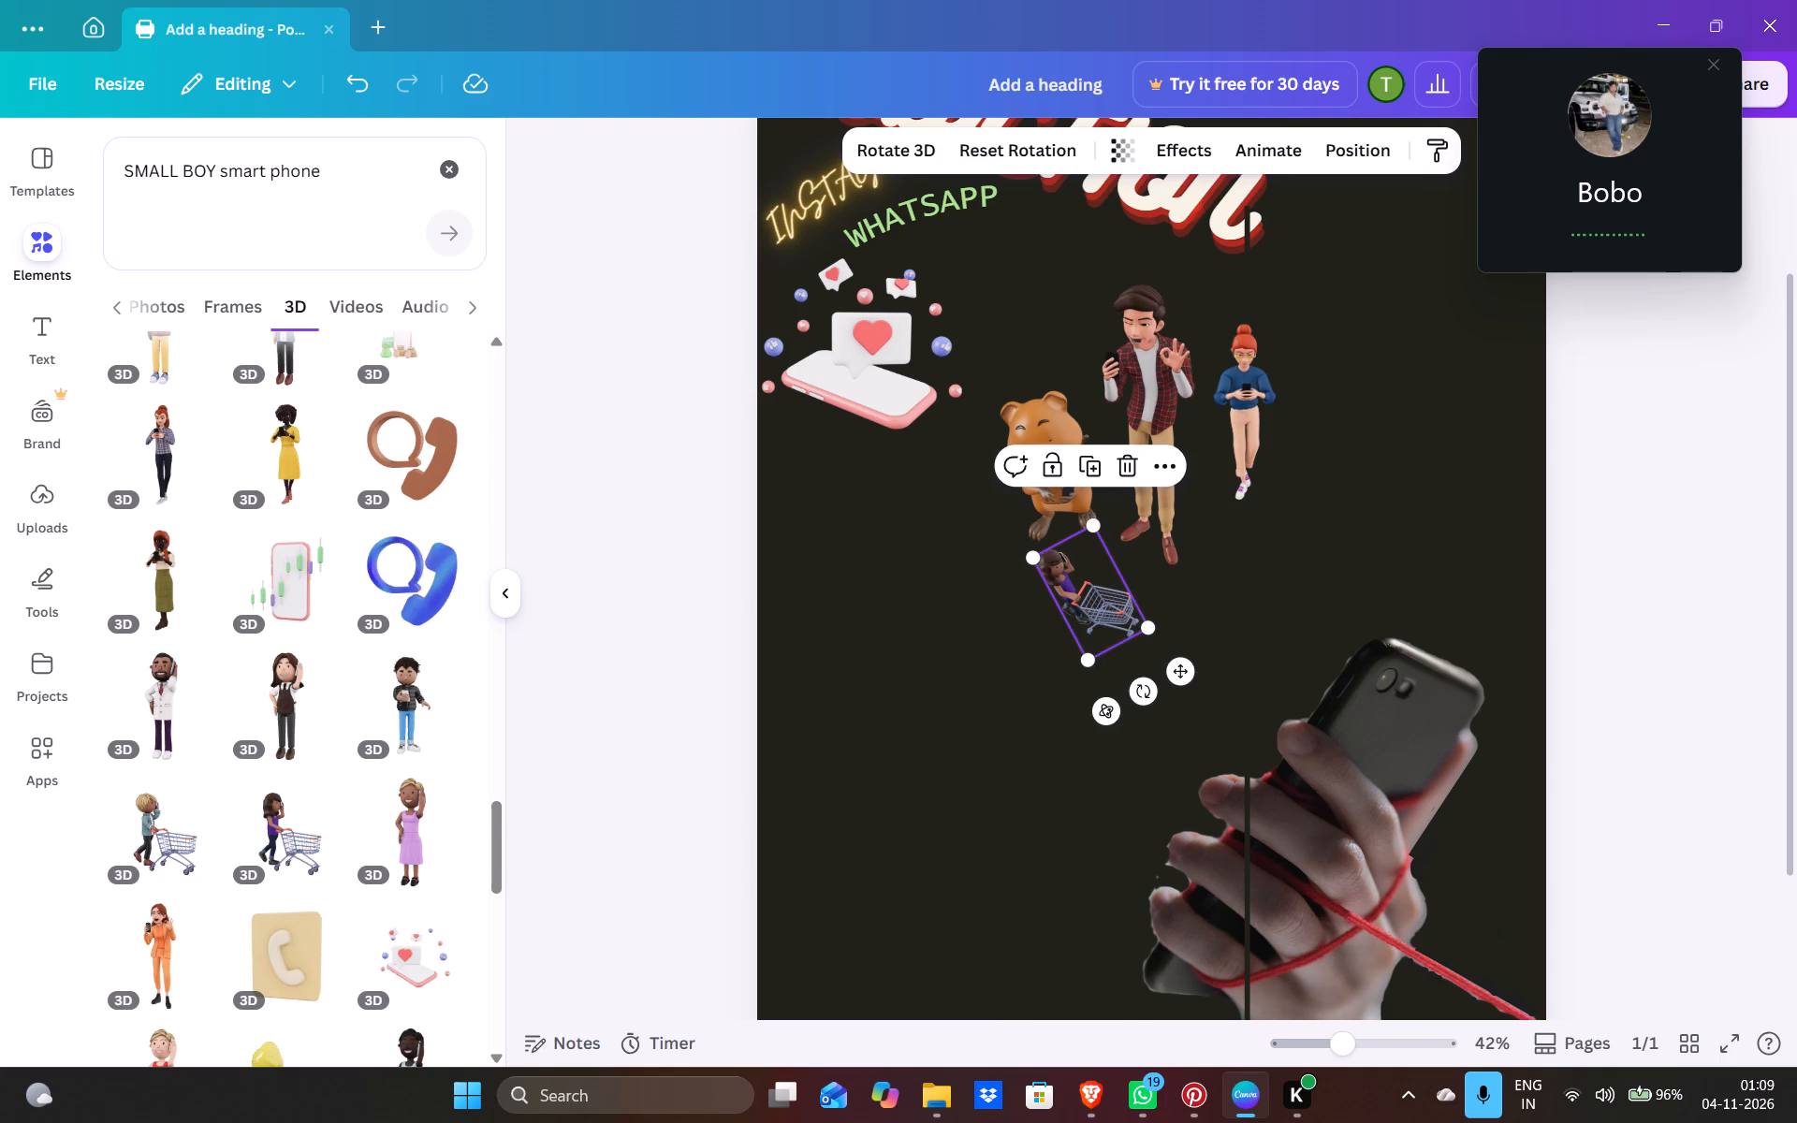
# Search the 3D elements for "smart phone USING IN BATHROOM".
pyautogui.click(212, 164)
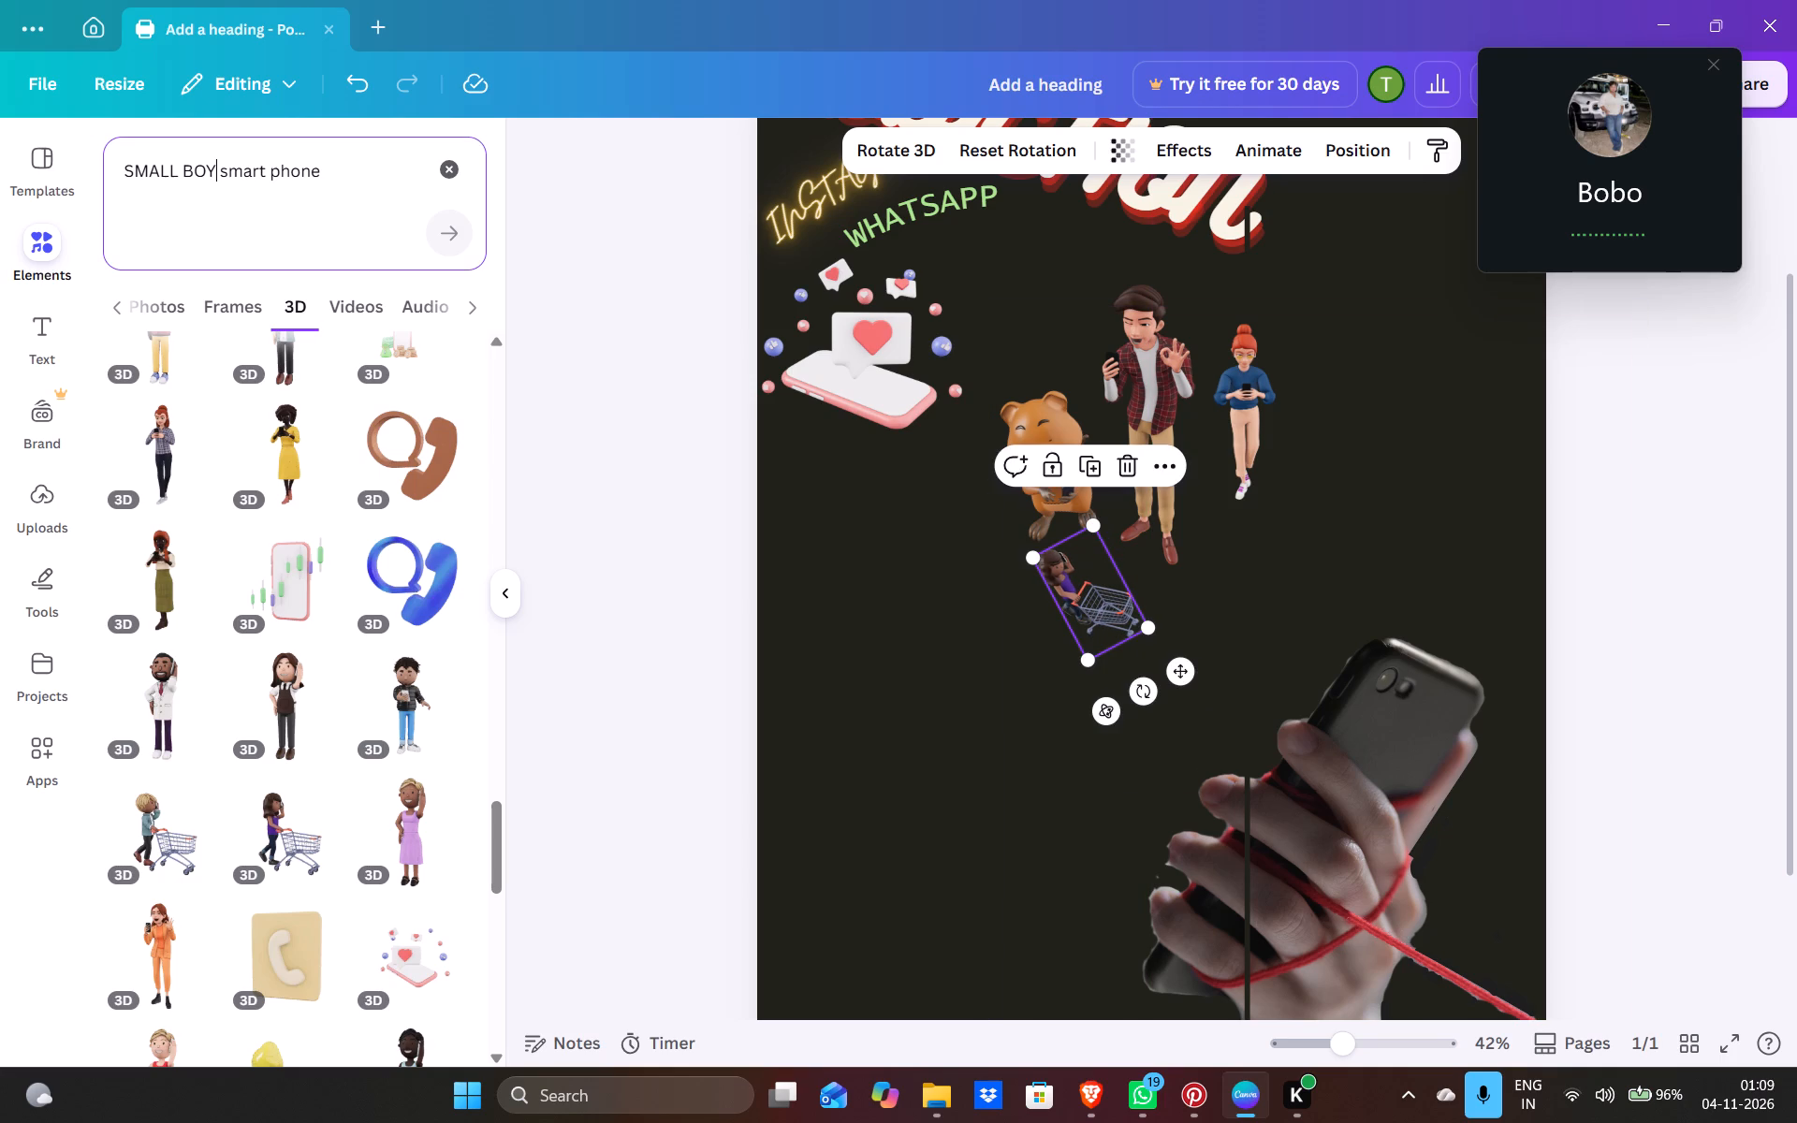
pyautogui.press('BackSpace')
pyautogui.press('BackSpace')
pyautogui.press('BackSpace')
pyautogui.press('BackSpace')
pyautogui.press('BackSpace')
pyautogui.press('BackSpace')
pyautogui.press('BackSpace')
pyautogui.press('BackSpace')
pyautogui.press('BackSpace')
pyautogui.press('BackSpace')
pyautogui.press('BackSpace')
pyautogui.press('BackSpace')
pyautogui.press('BackSpace')
pyautogui.press('BackSpace')
pyautogui.press('BackSpace')
pyautogui.press('BackSpace')
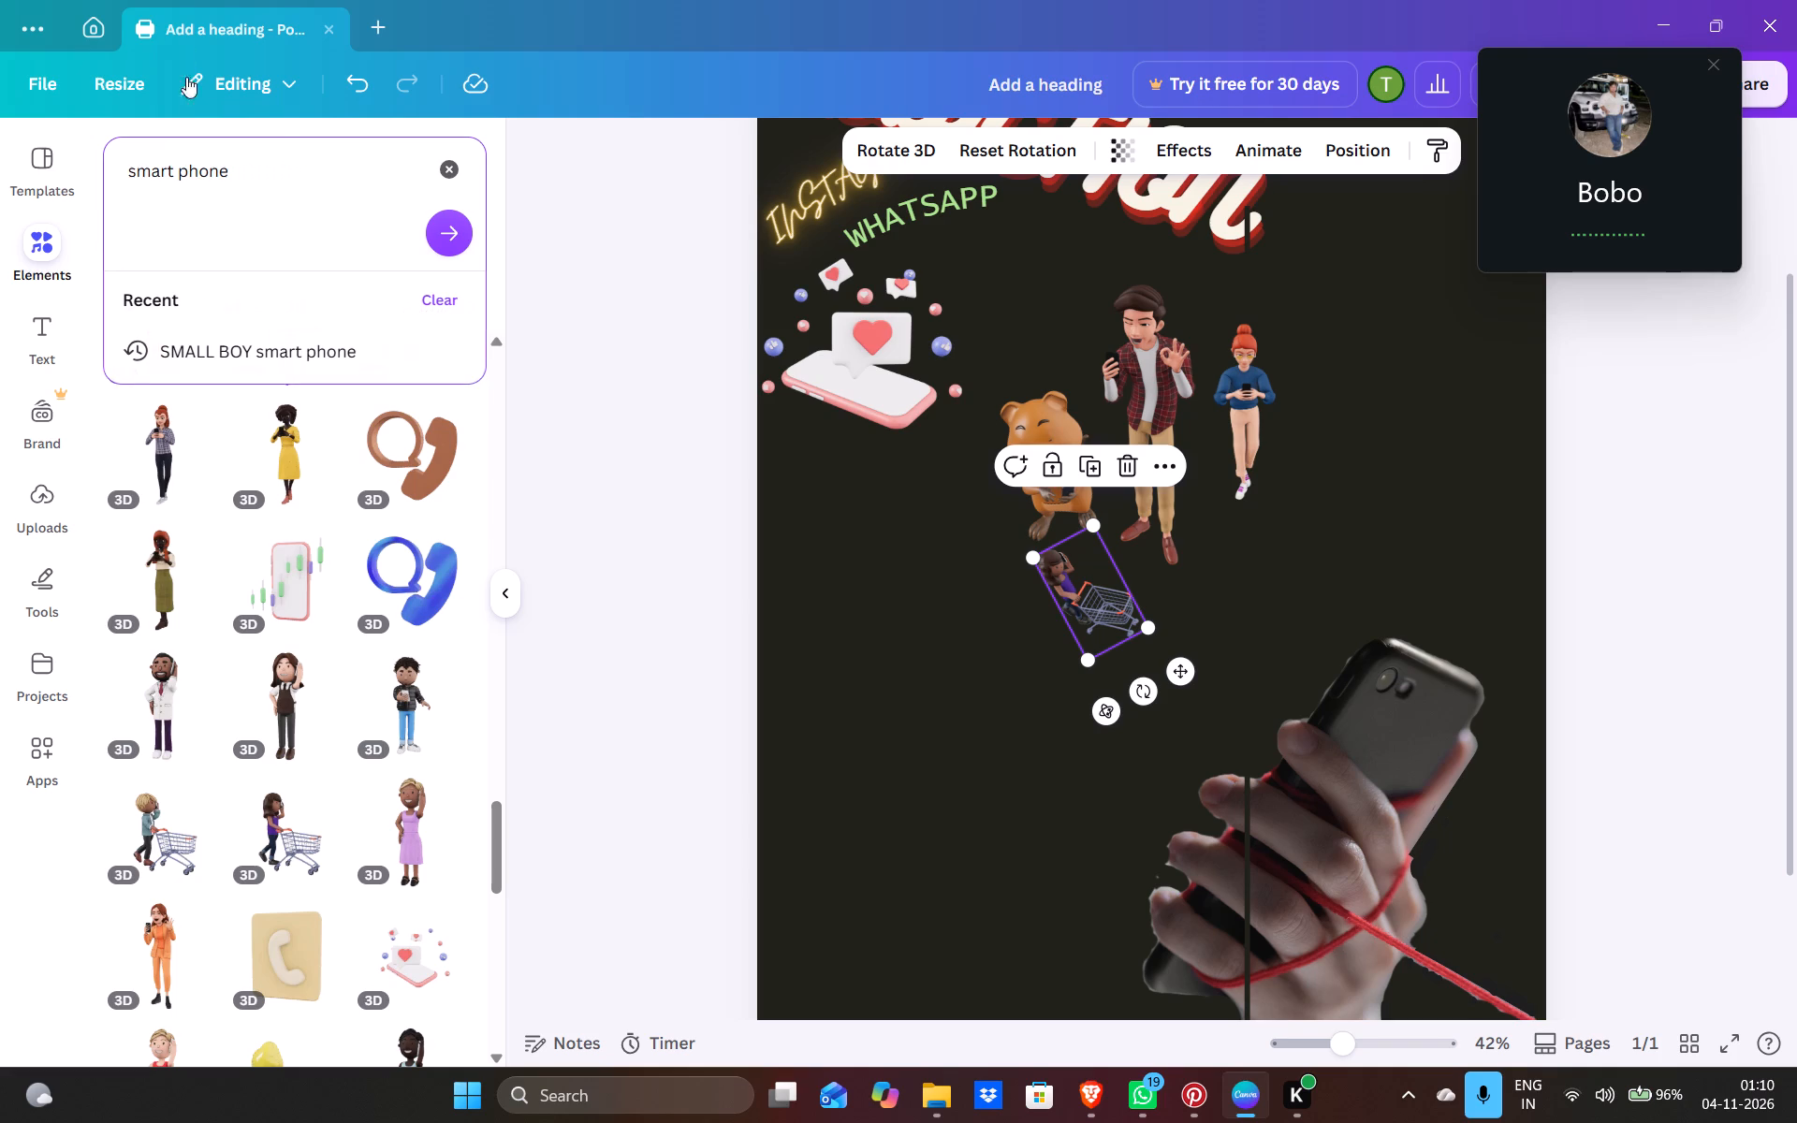
pyautogui.click(252, 177)
pyautogui.press('space')
pyautogui.write('USING')
pyautogui.press('space')
pyautogui.write('I')
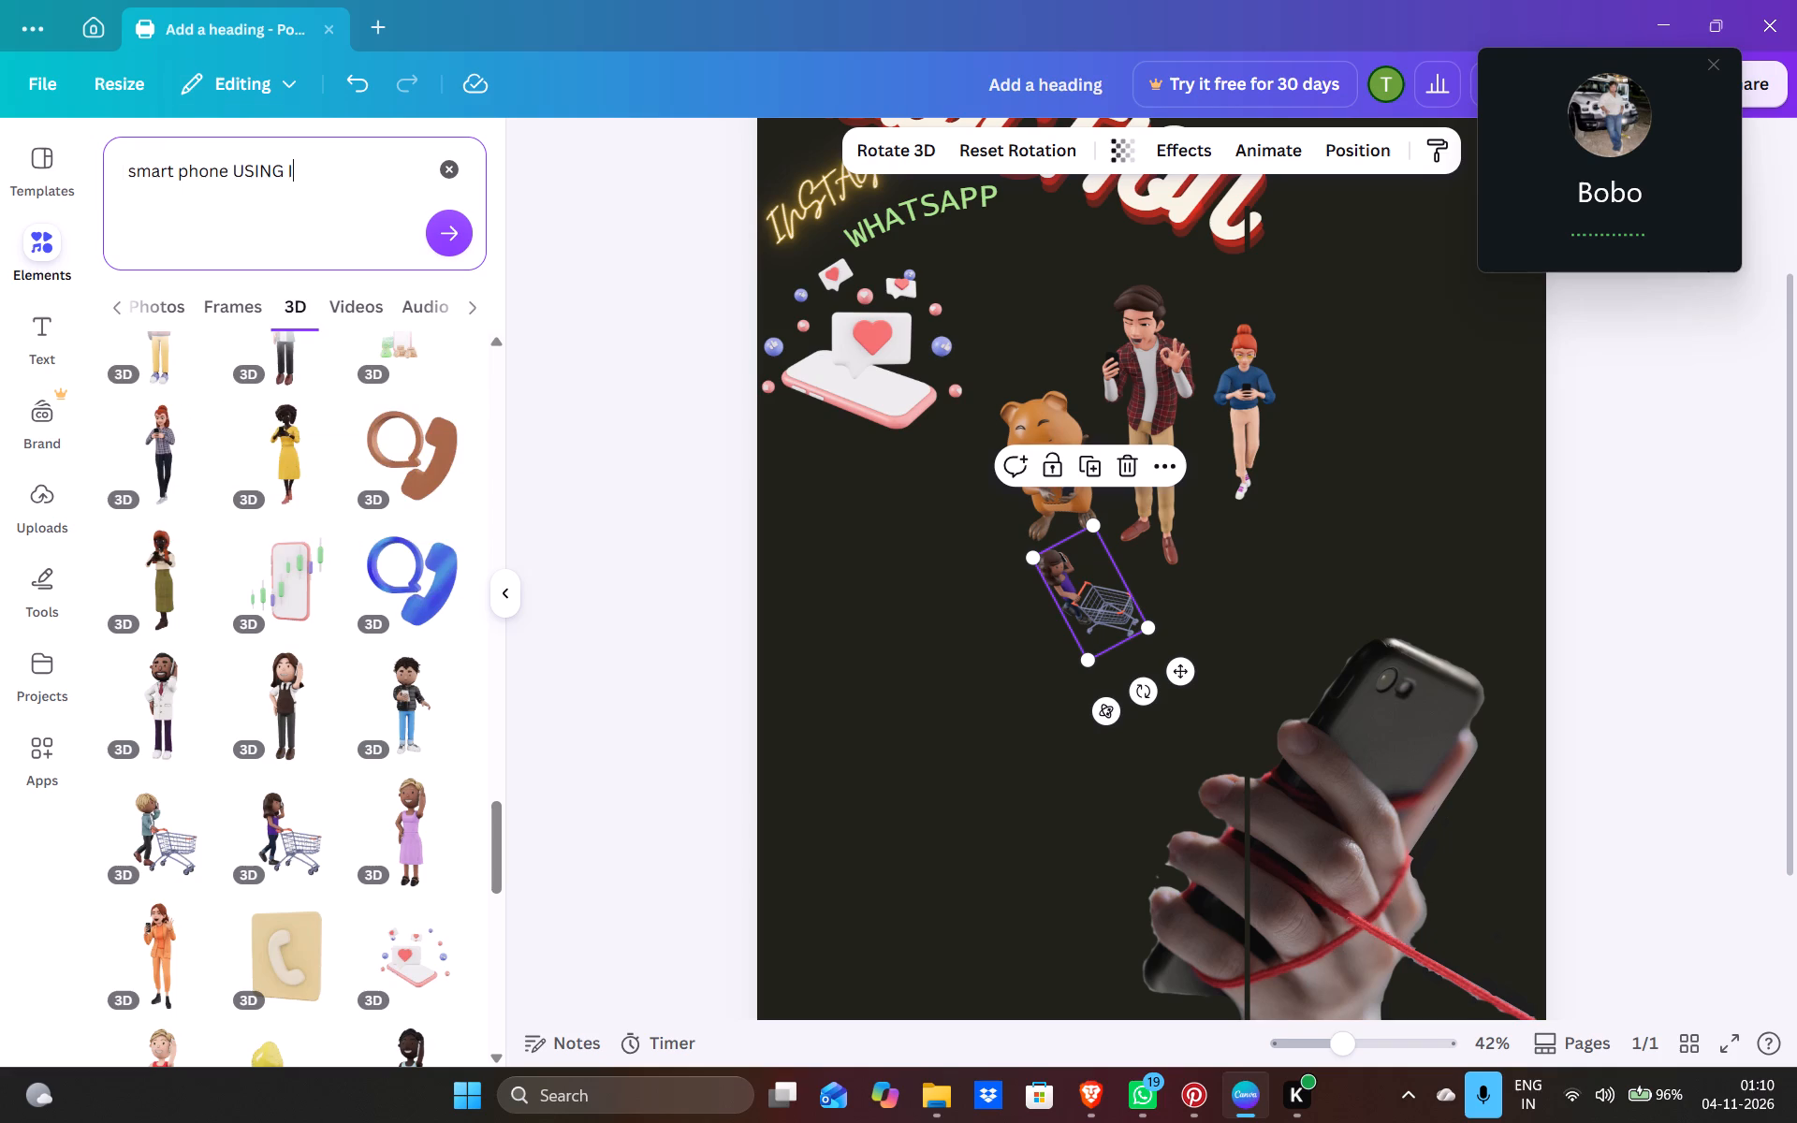
pyautogui.press('space')
pyautogui.press('BackSpace')
pyautogui.write('N BATHRRO')
pyautogui.press('space')
pyautogui.press('BackSpace')
pyautogui.press('BackSpace')
pyautogui.press('BackSpace')
pyautogui.write('OOM')
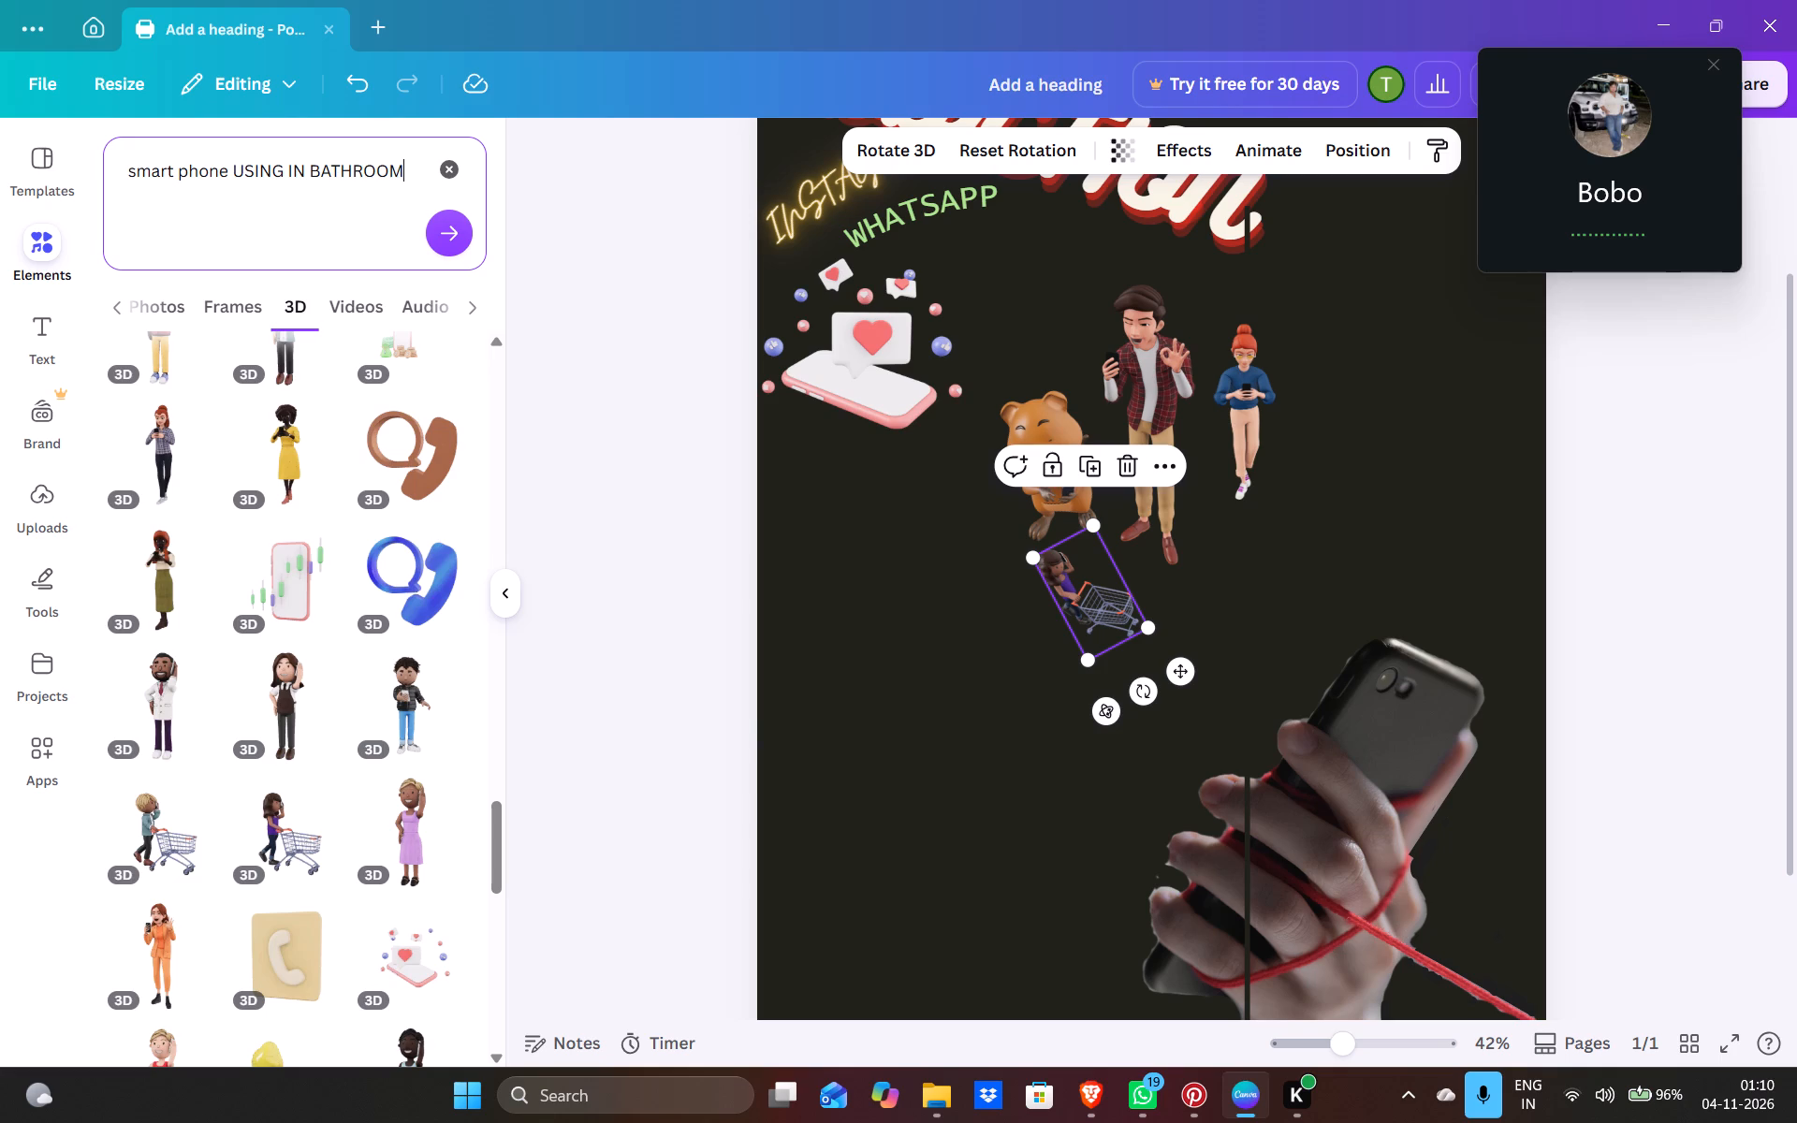
pyautogui.press('Return')
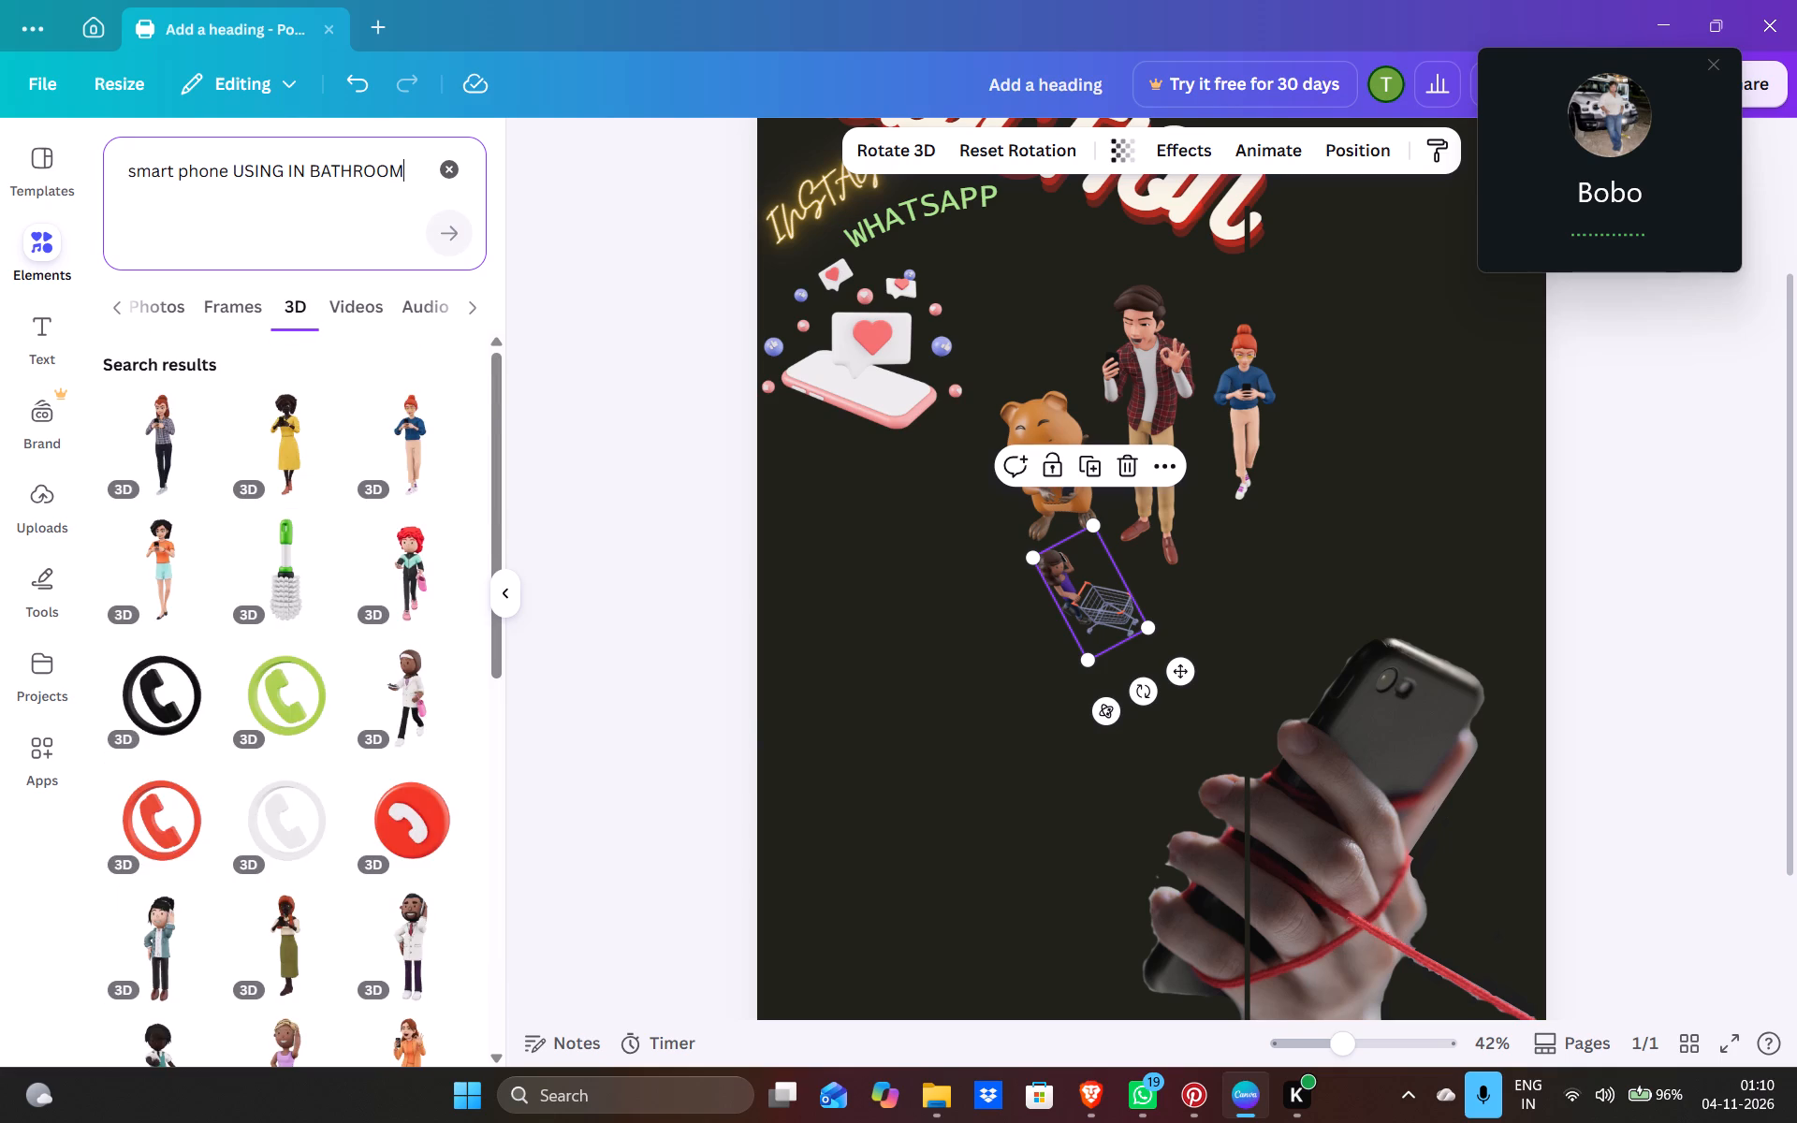
# Look through the 3D results for a character using a smartphone in a bathroom.
pyautogui.scroll(-3, 382, 887)
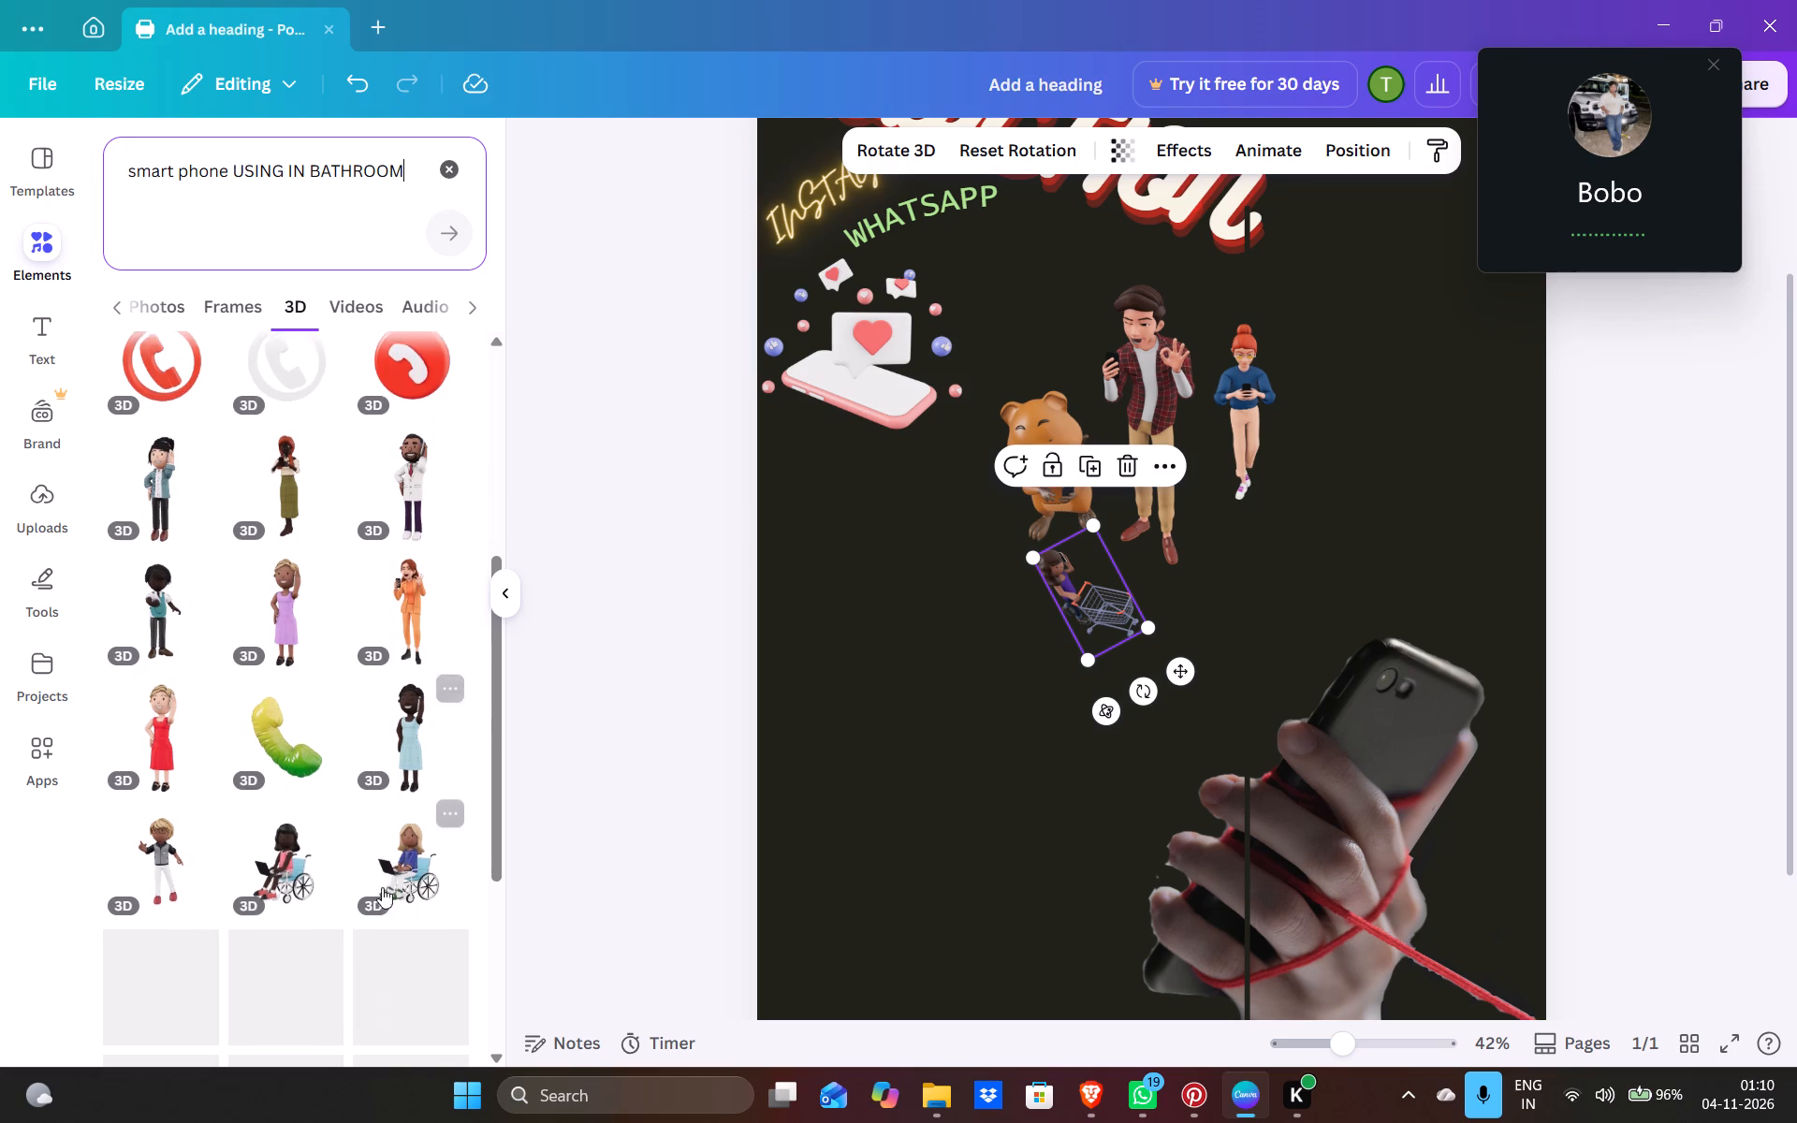
pyautogui.scroll(-2, 382, 887)
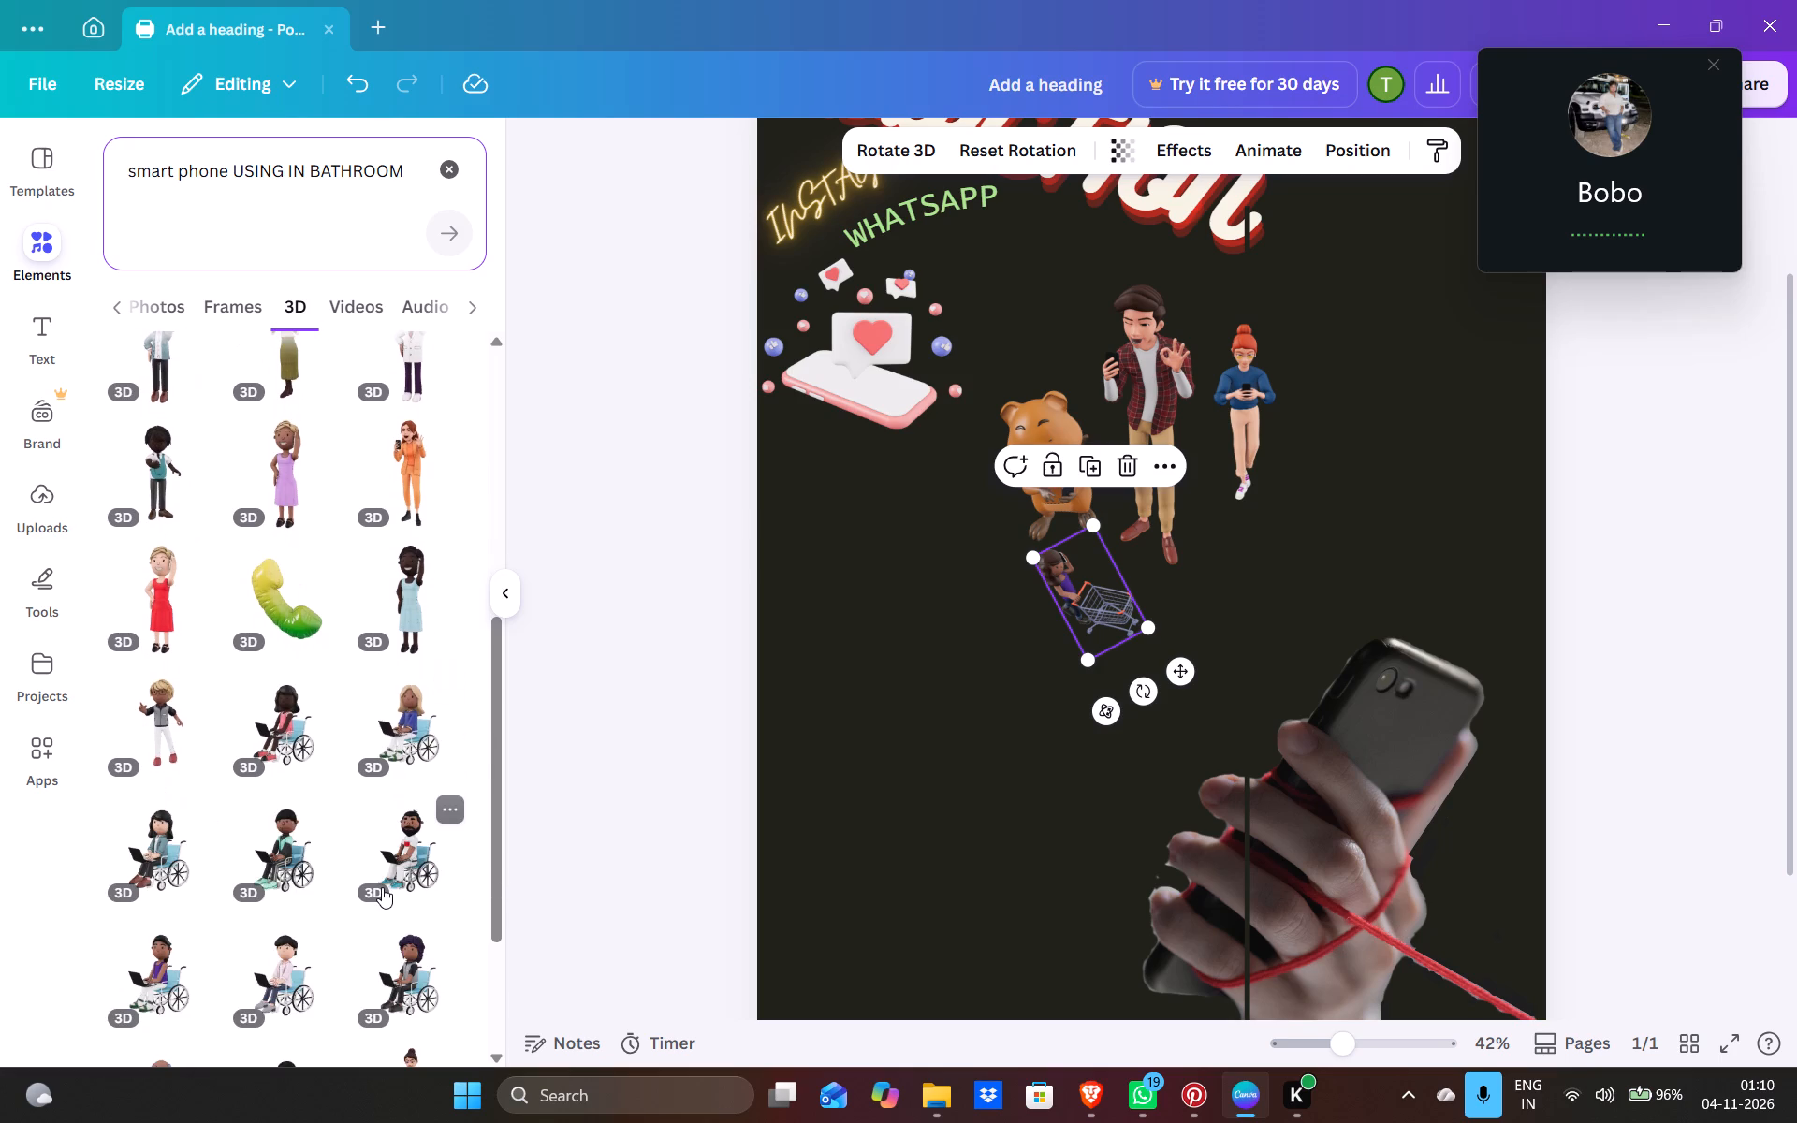
pyautogui.scroll(-5, 382, 887)
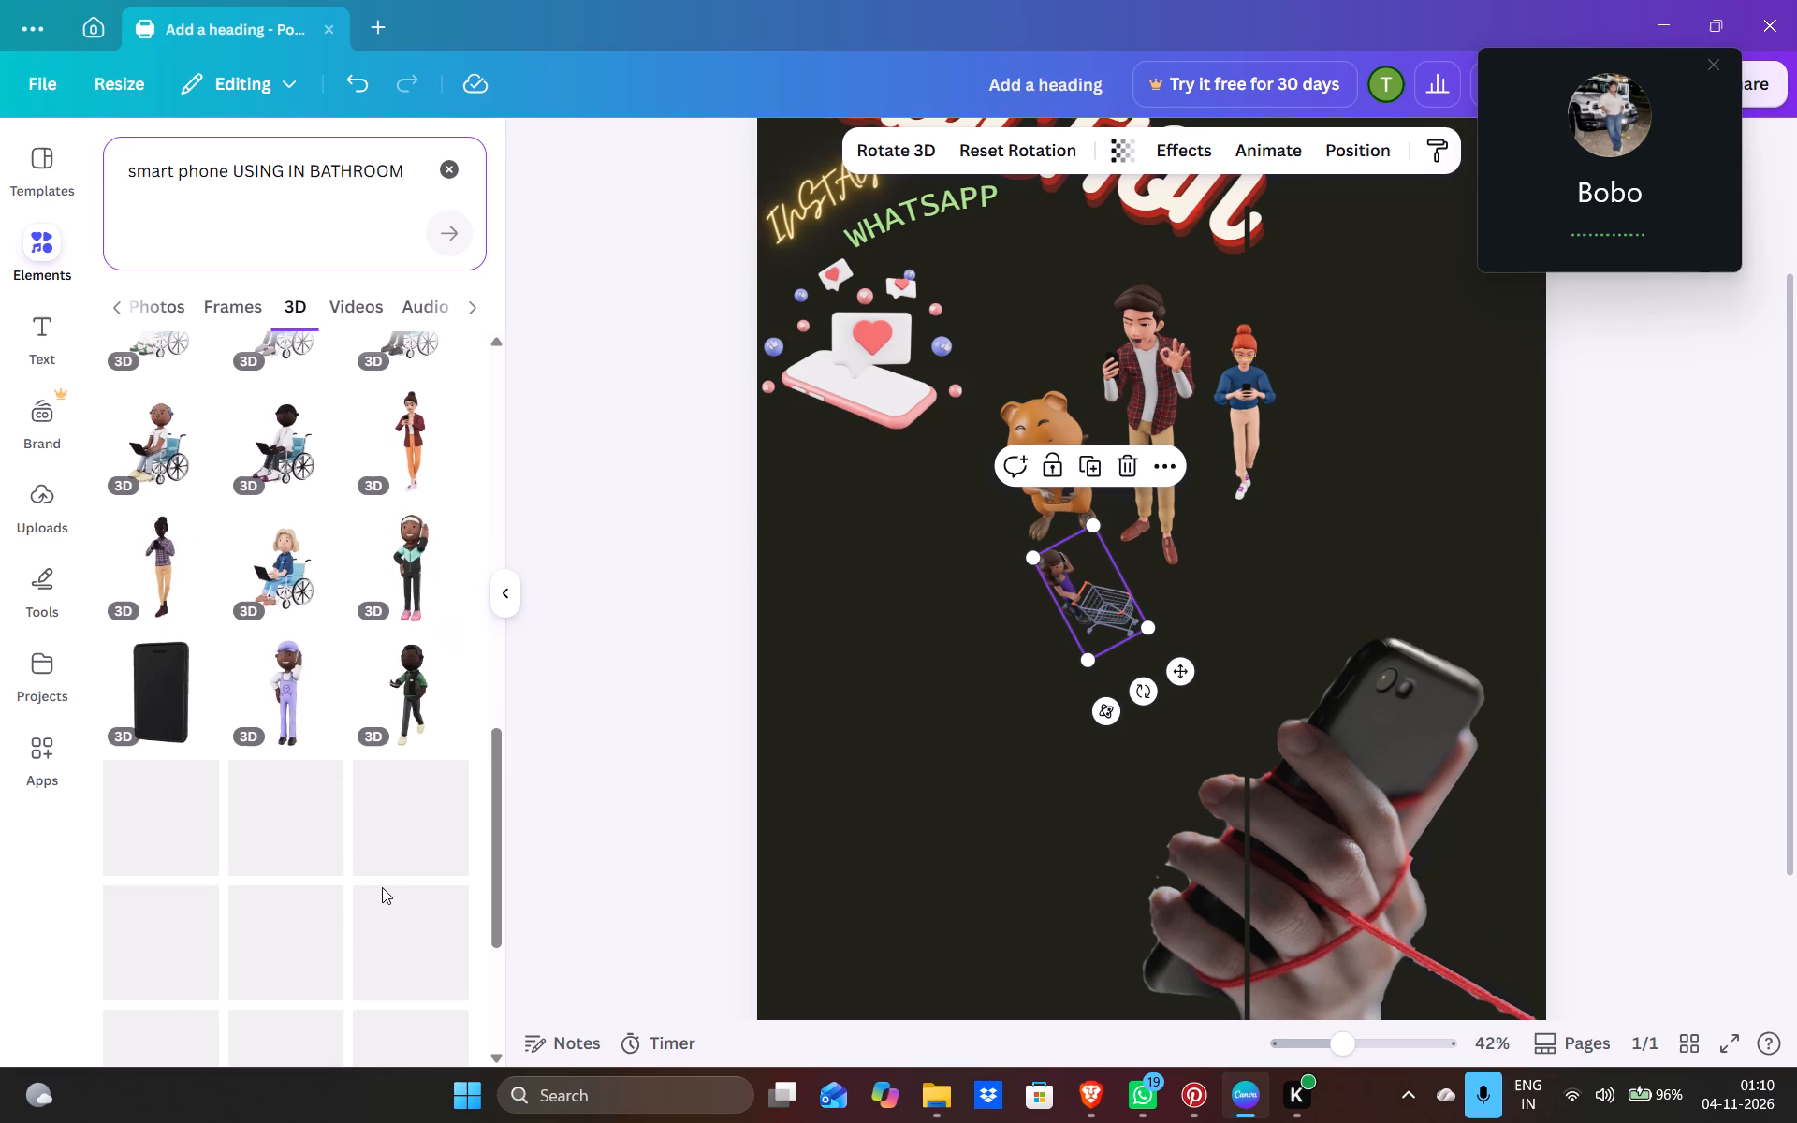
pyautogui.scroll(-3, 382, 887)
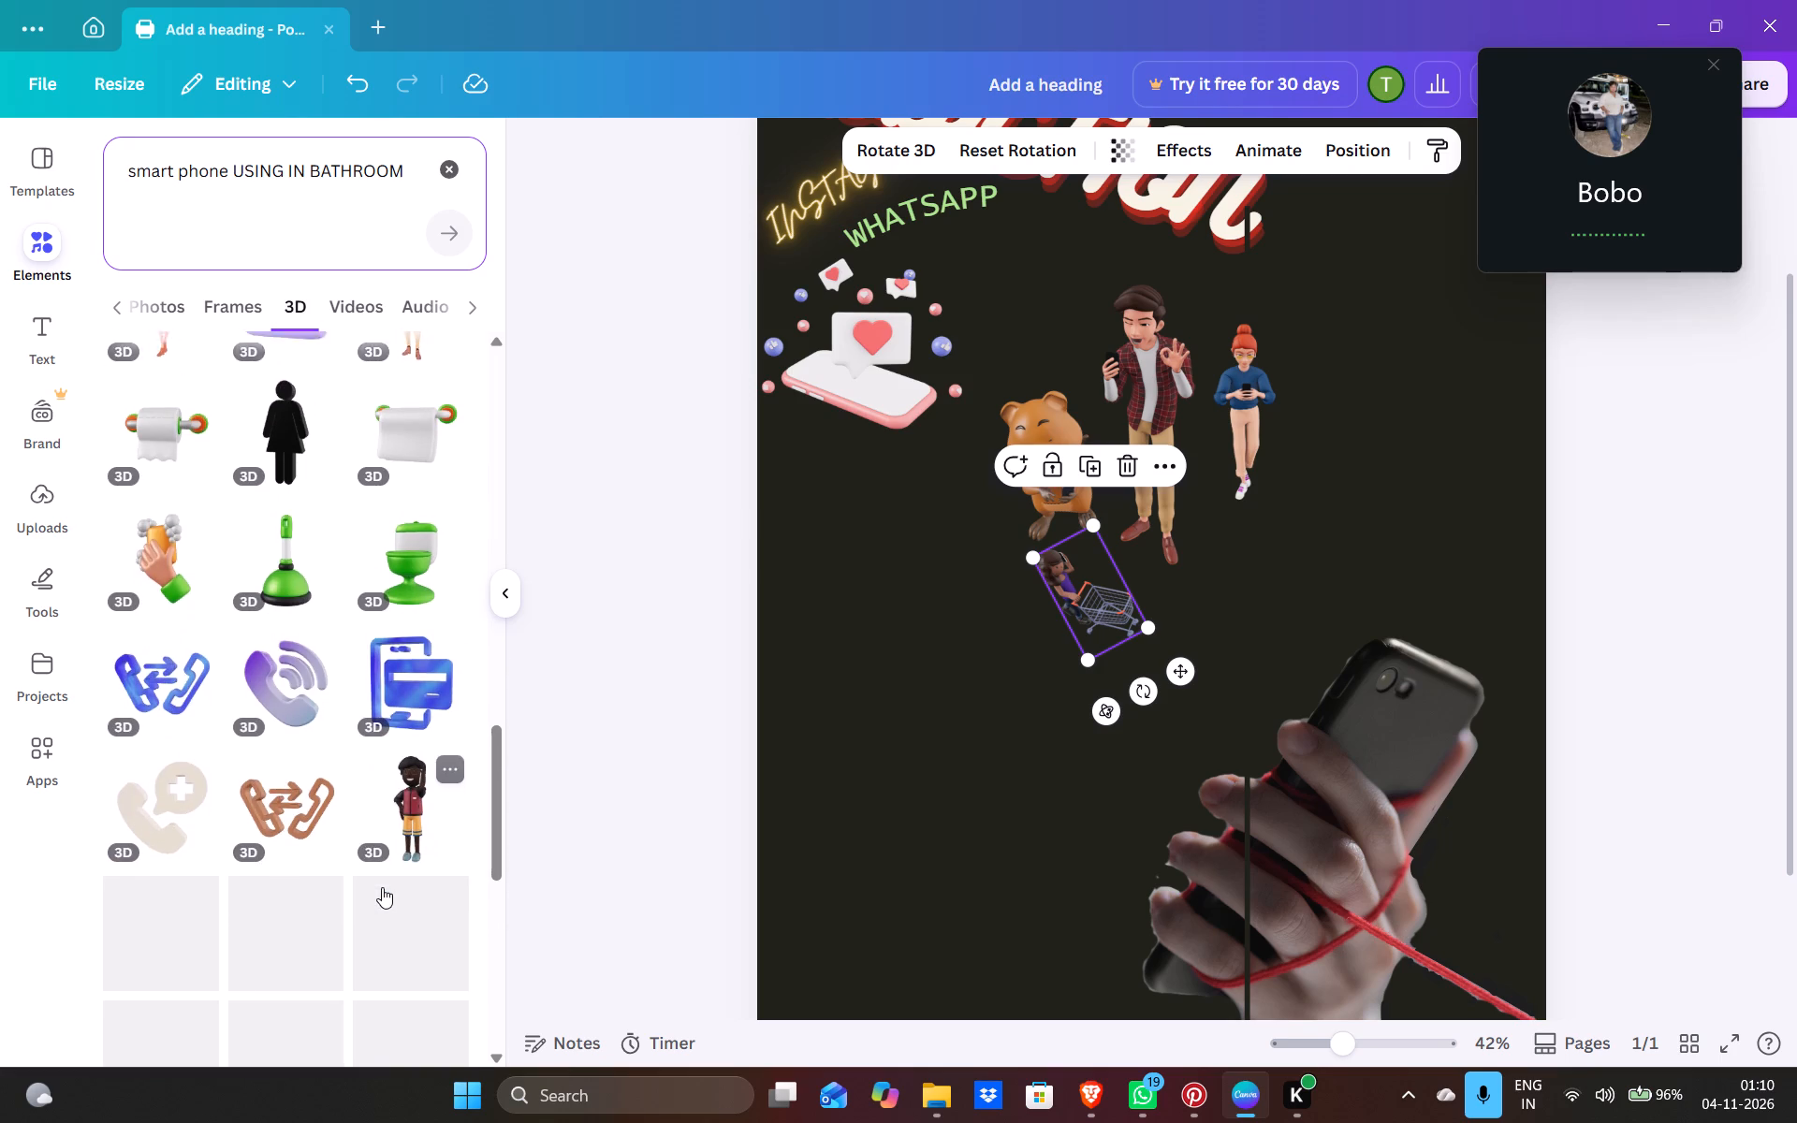
pyautogui.scroll(-4, 382, 887)
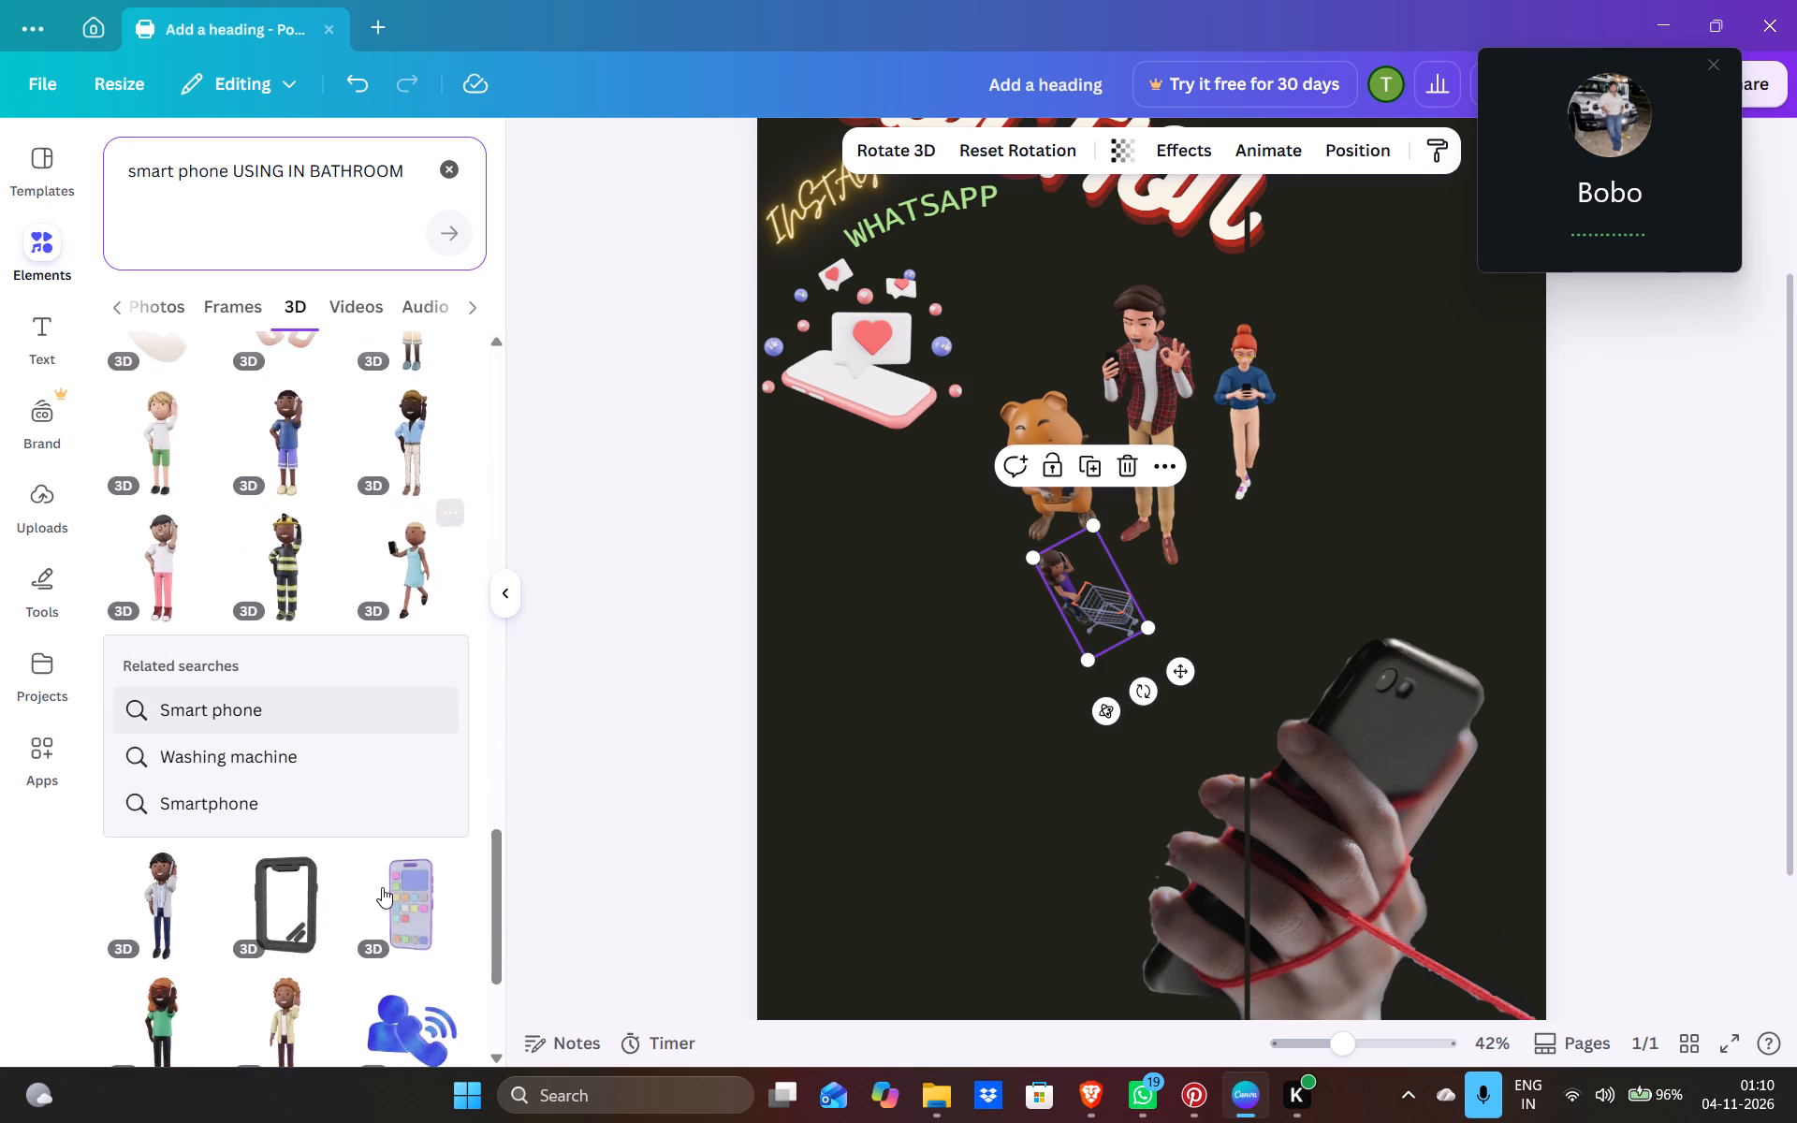
pyautogui.scroll(-2, 382, 887)
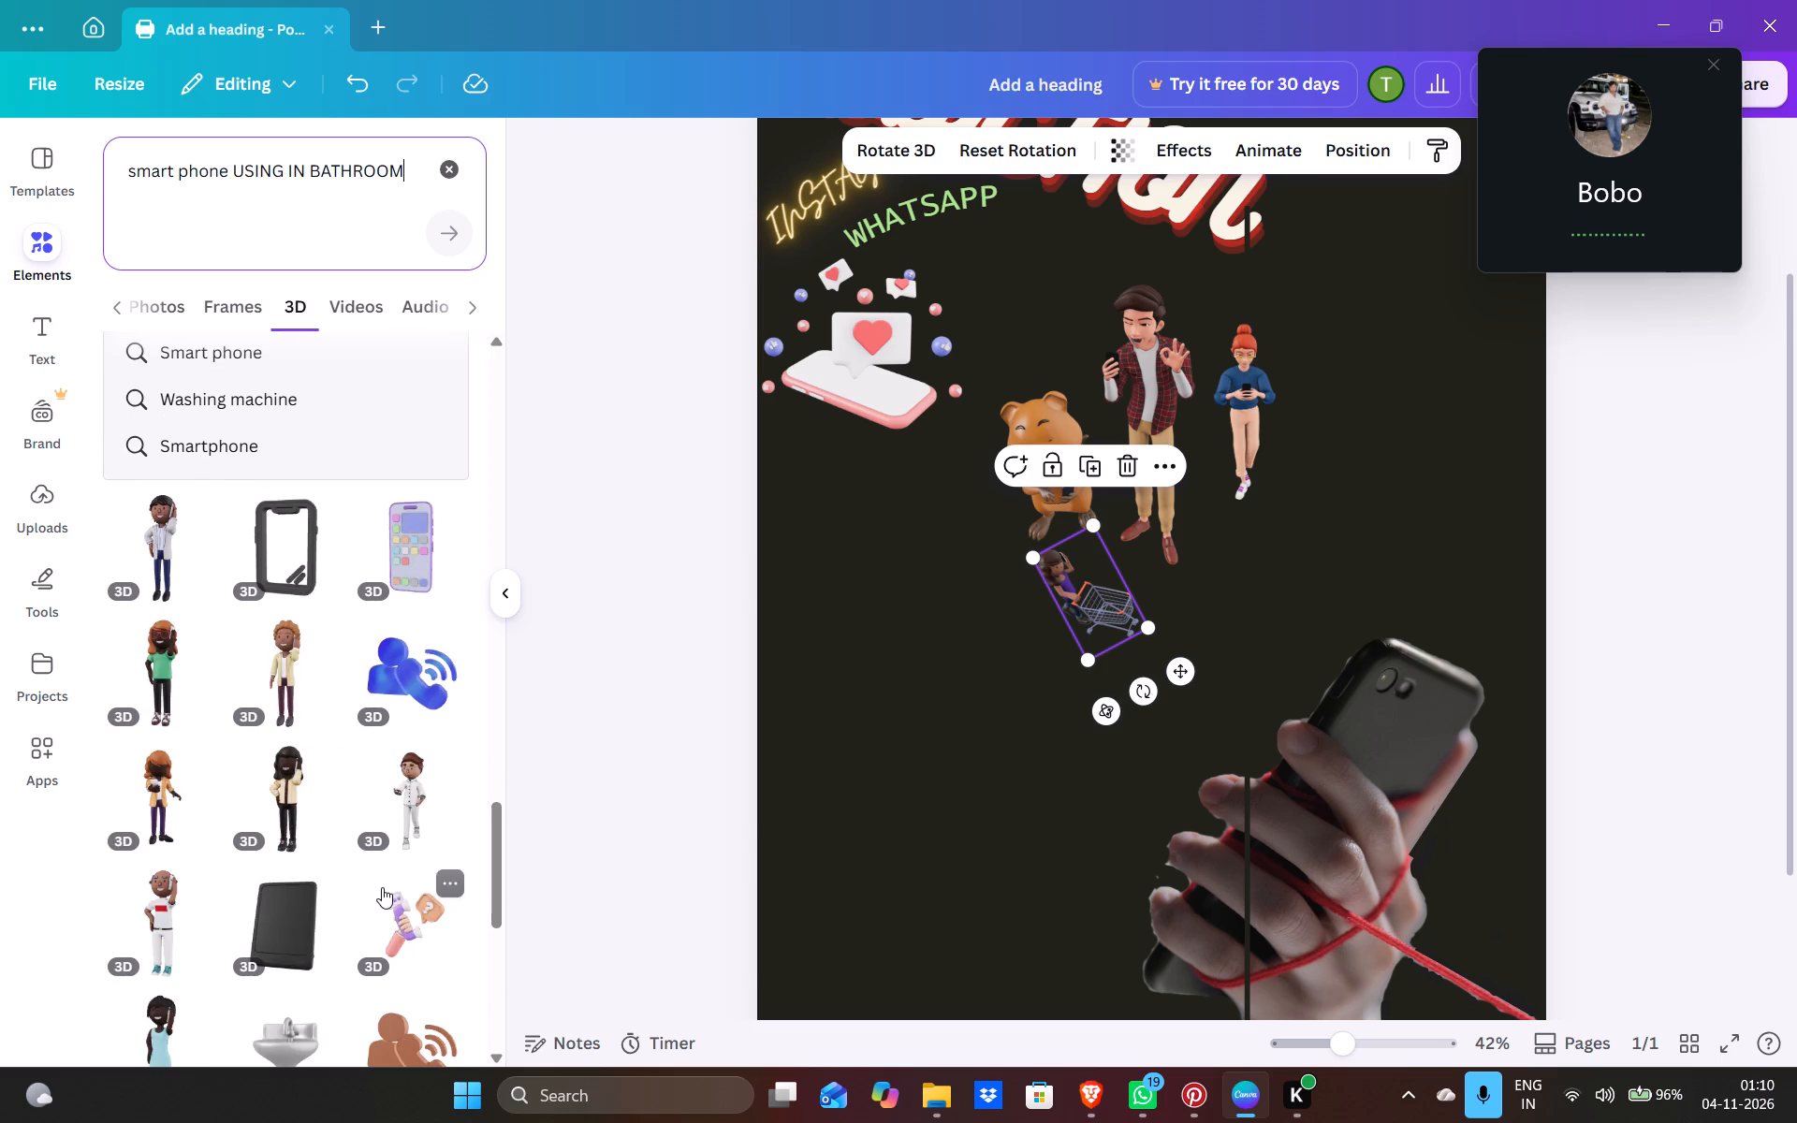
pyautogui.scroll(-4, 382, 887)
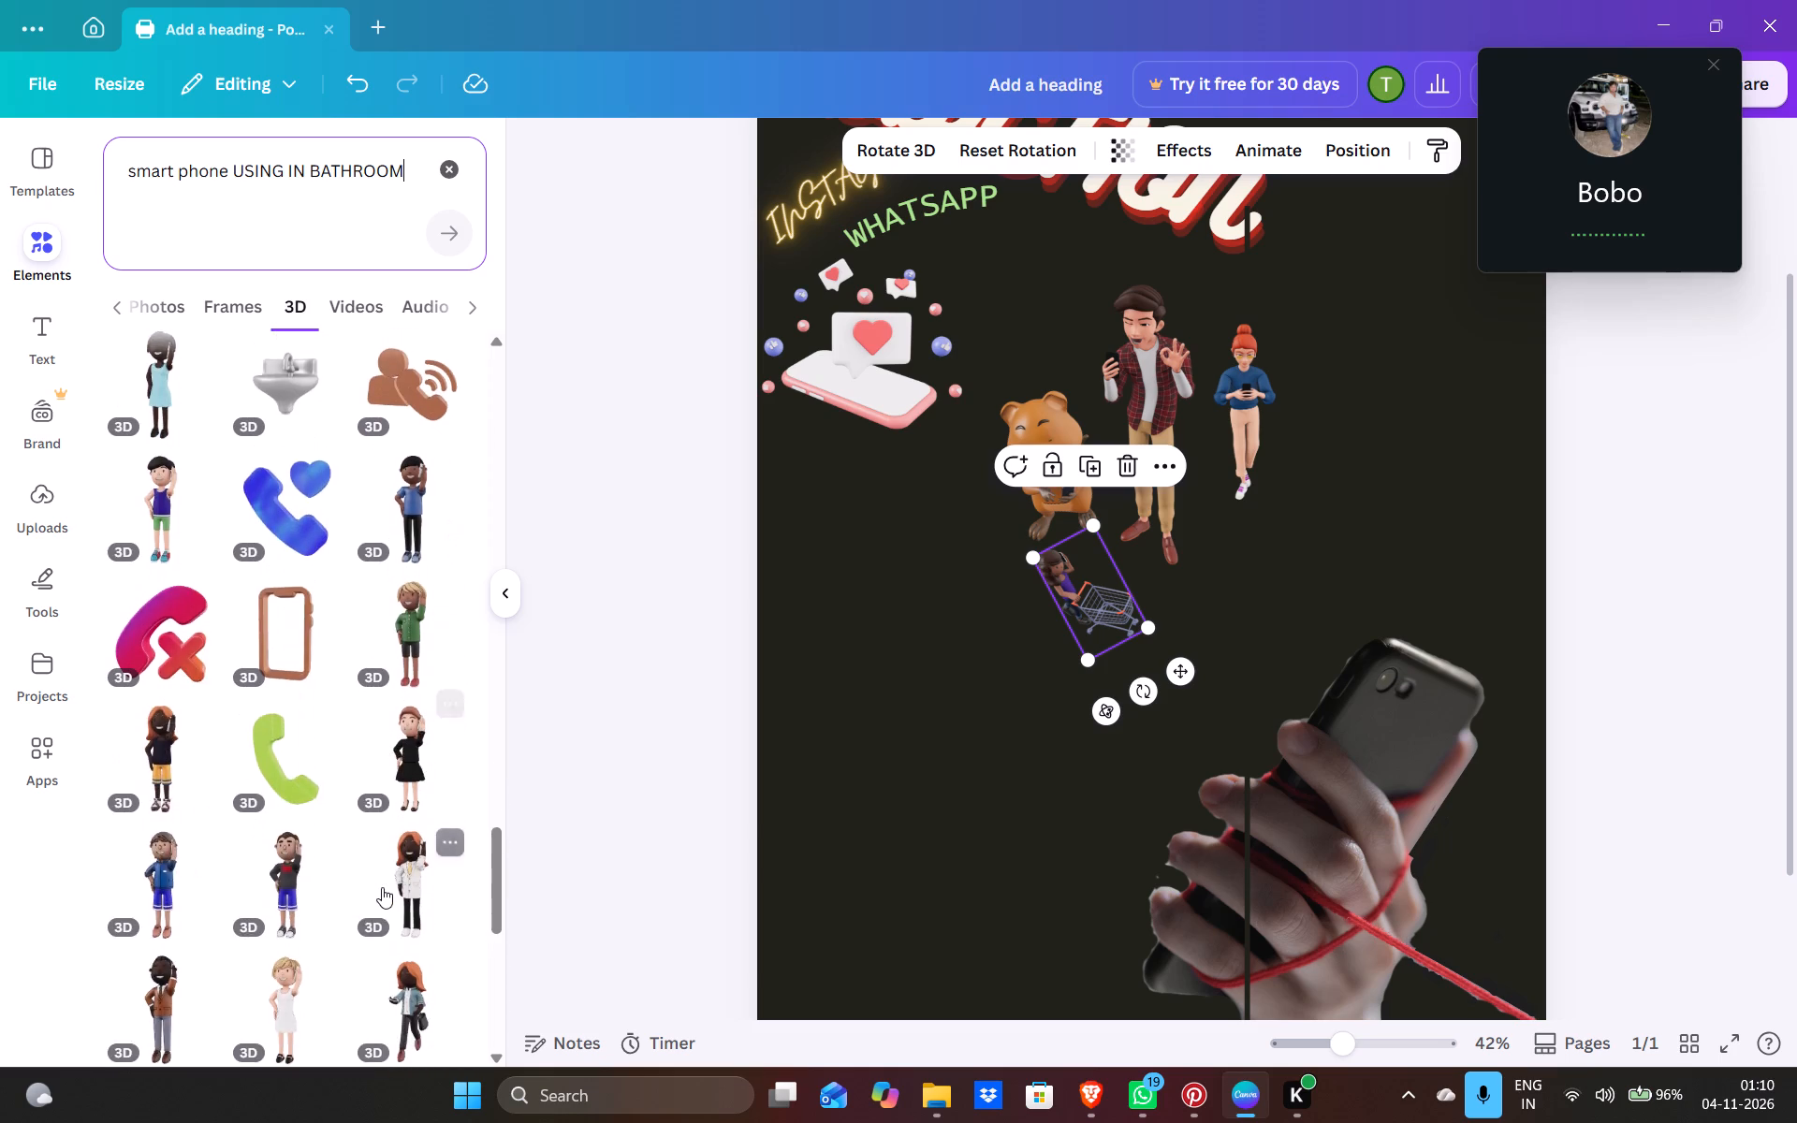
pyautogui.scroll(-3, 382, 887)
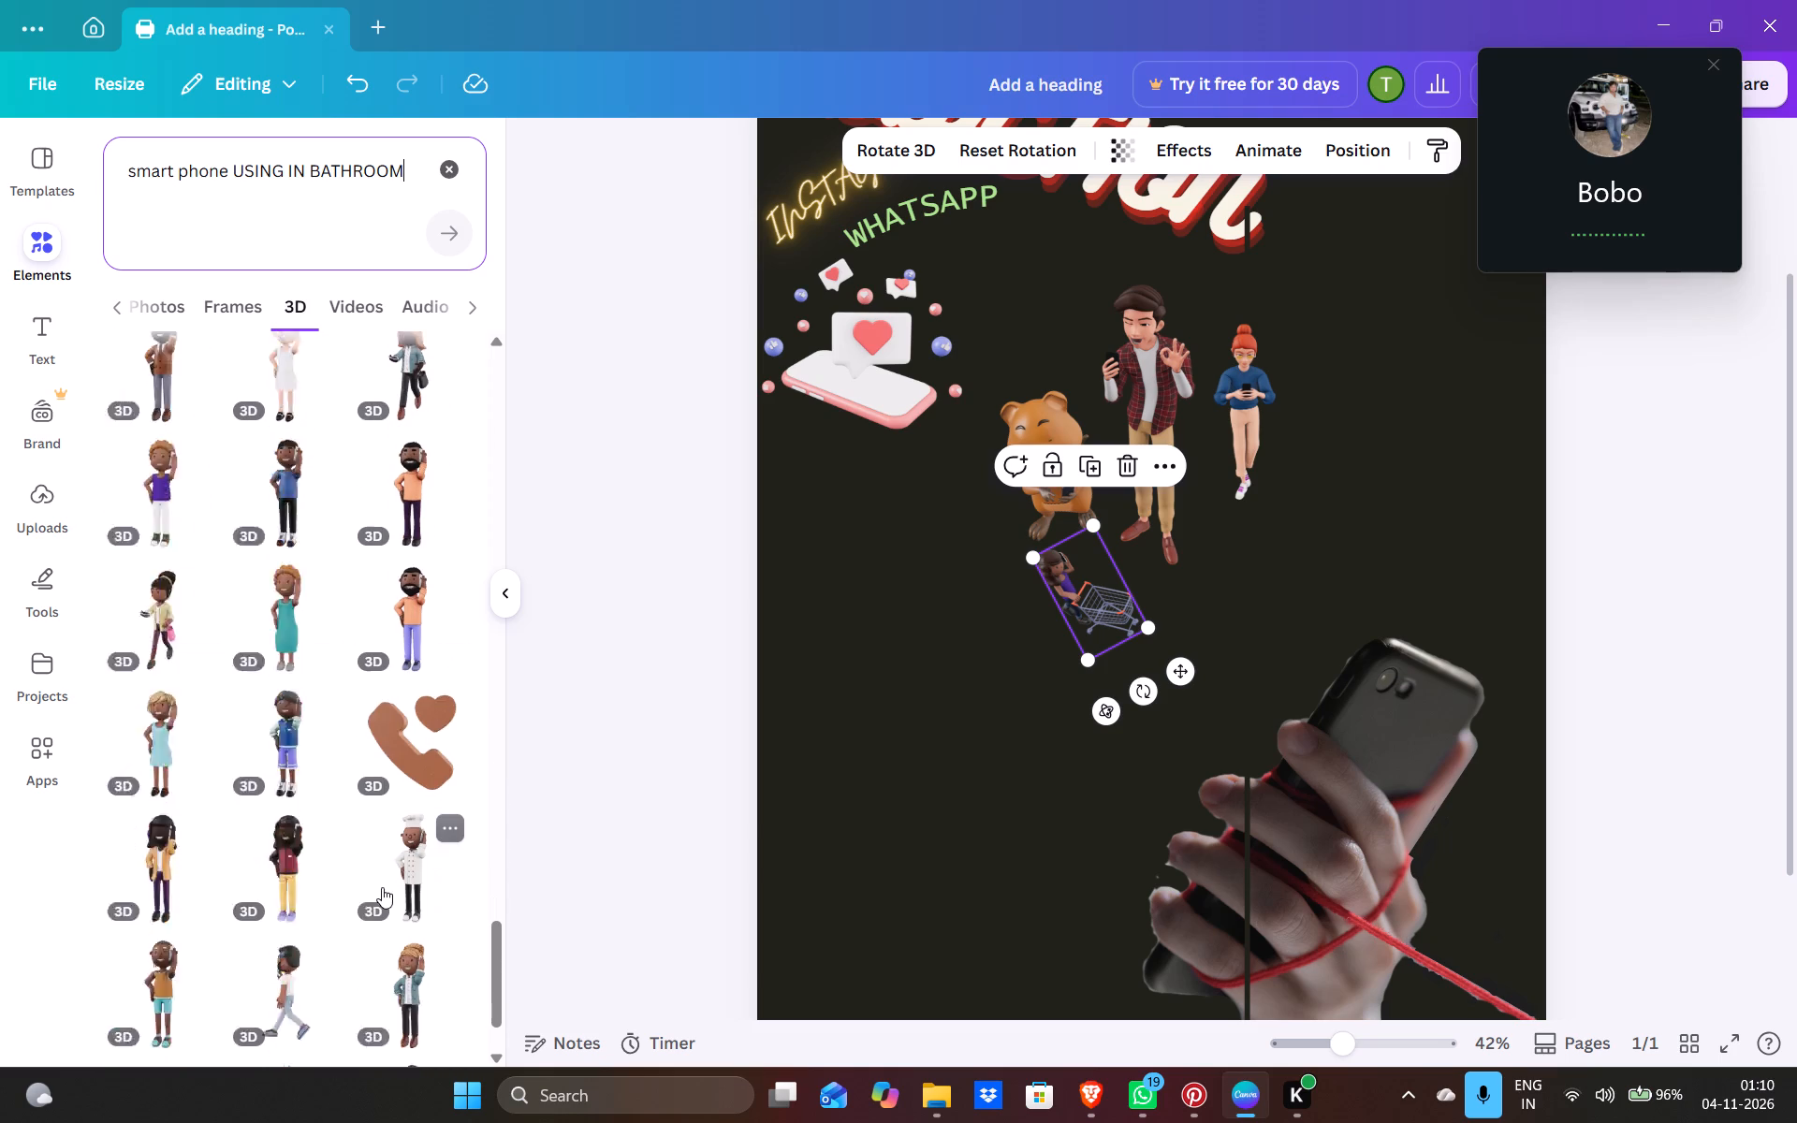
pyautogui.scroll(-3, 382, 887)
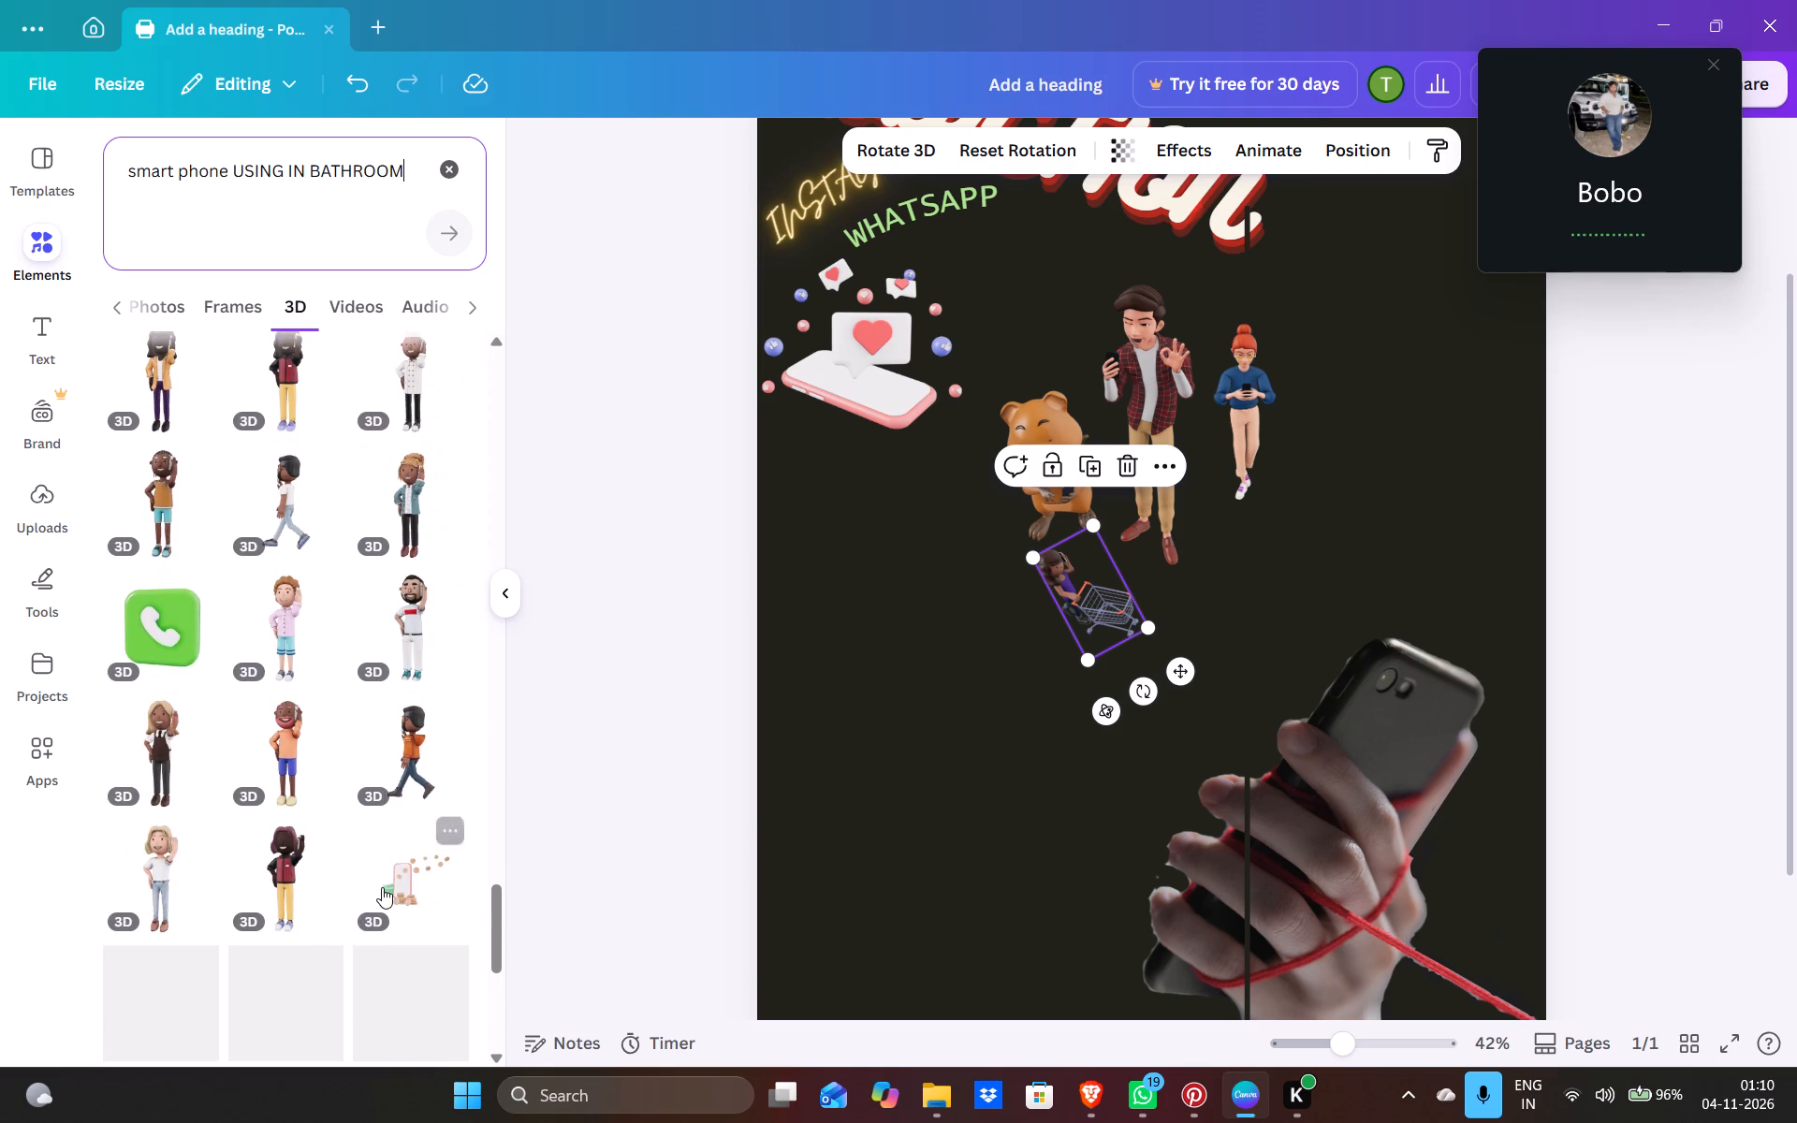
pyautogui.scroll(-1, 382, 887)
pyautogui.scroll(1, 382, 887)
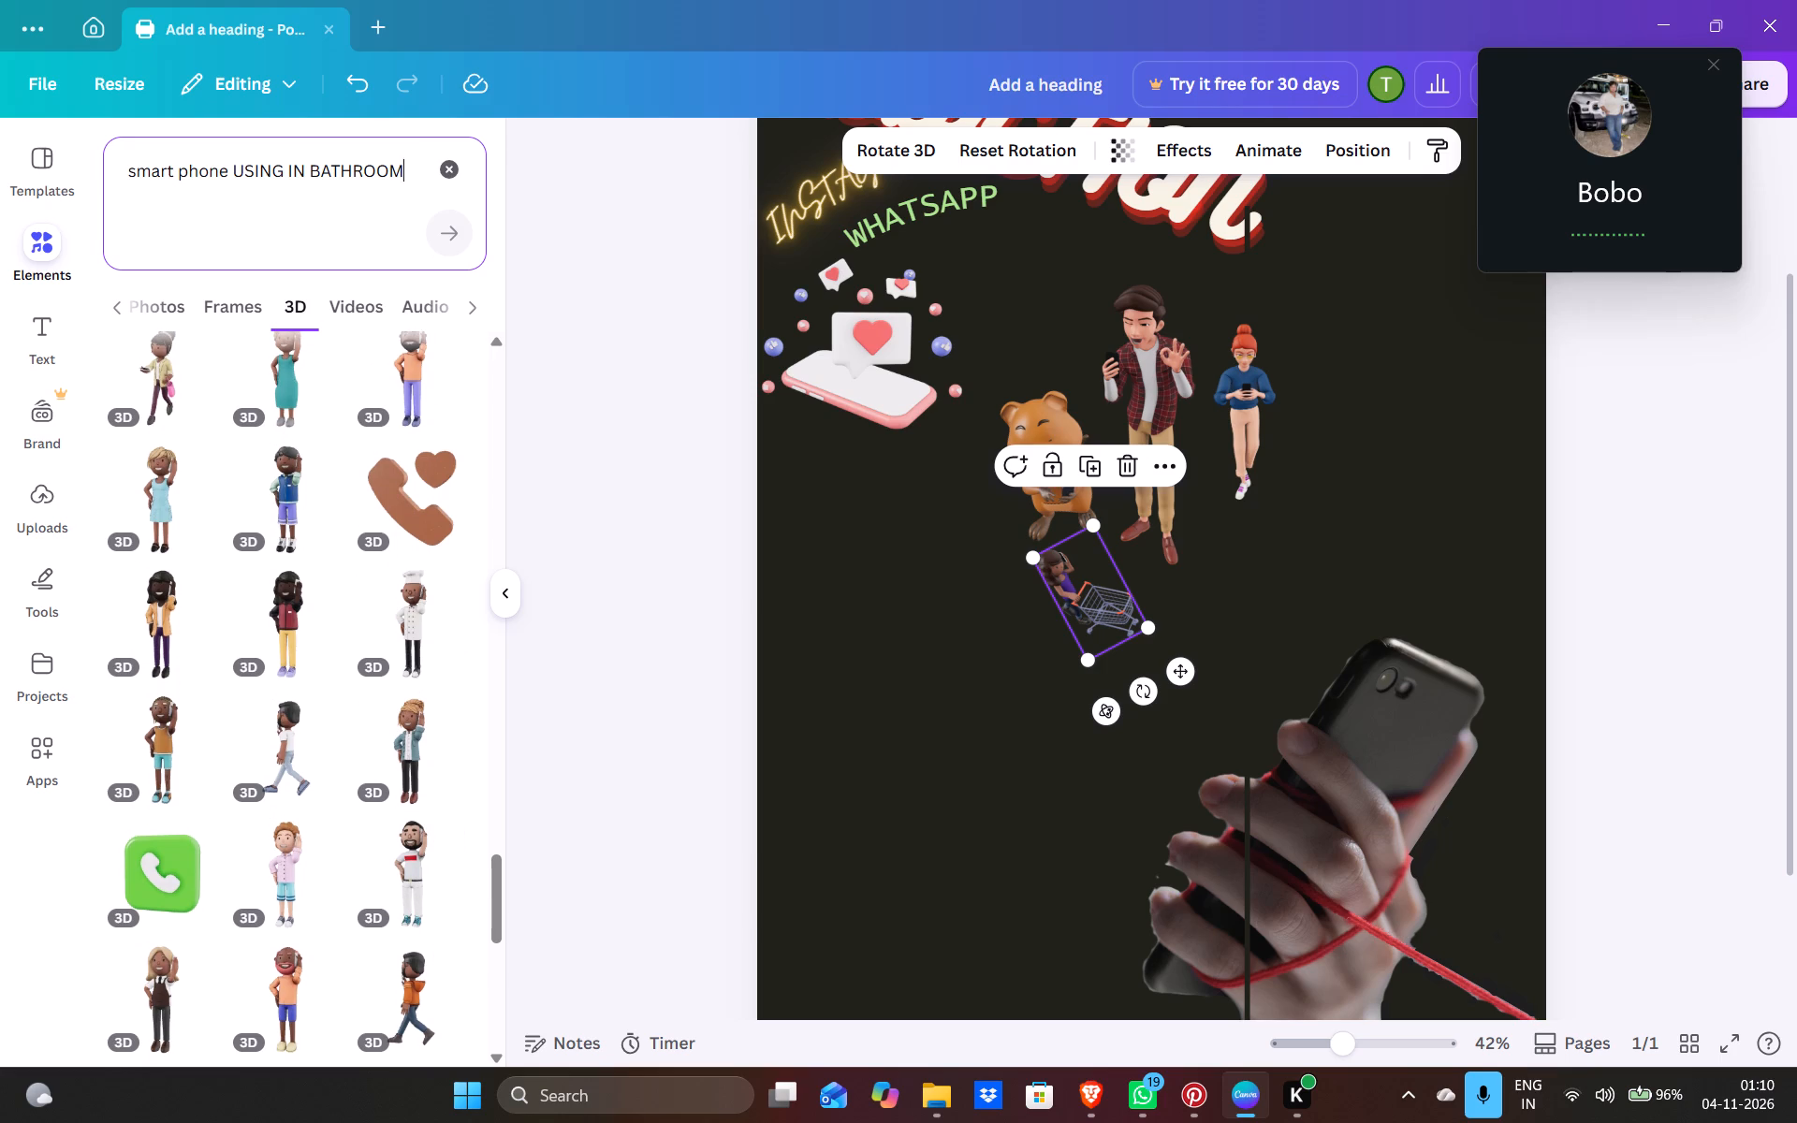
# Search the 3D elements for "smart phone USING WHILE EATING".
pyautogui.press('BackSpace')
pyautogui.press('BackSpace')
pyautogui.press('BackSpace')
pyautogui.press('BackSpace')
pyautogui.press('BackSpace')
pyautogui.press('BackSpace')
pyautogui.press('BackSpace')
pyautogui.press('BackSpace')
pyautogui.press('BackSpace')
pyautogui.press('BackSpace')
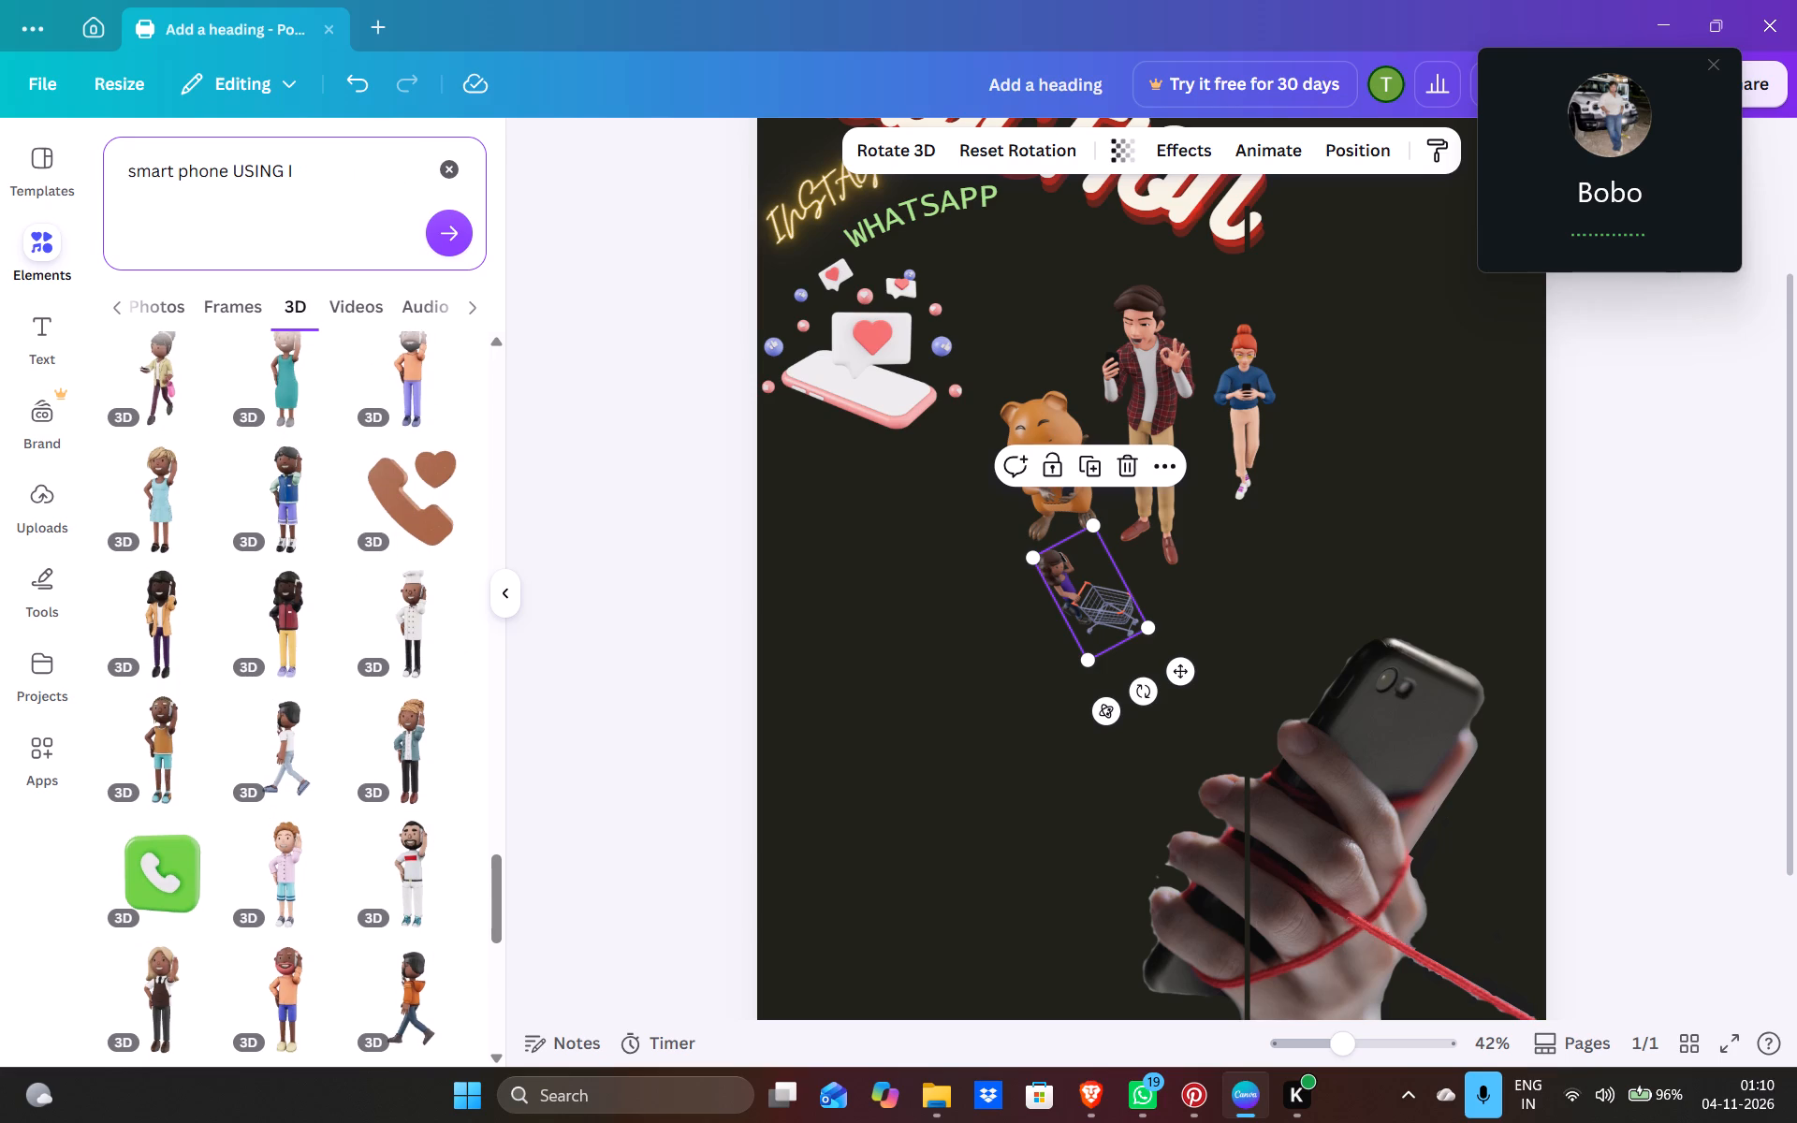
pyautogui.press('BackSpace')
pyautogui.write('WHO')
pyautogui.press('BackSpace')
pyautogui.write('ILE EA')
pyautogui.write('TING')
pyautogui.press('Return')
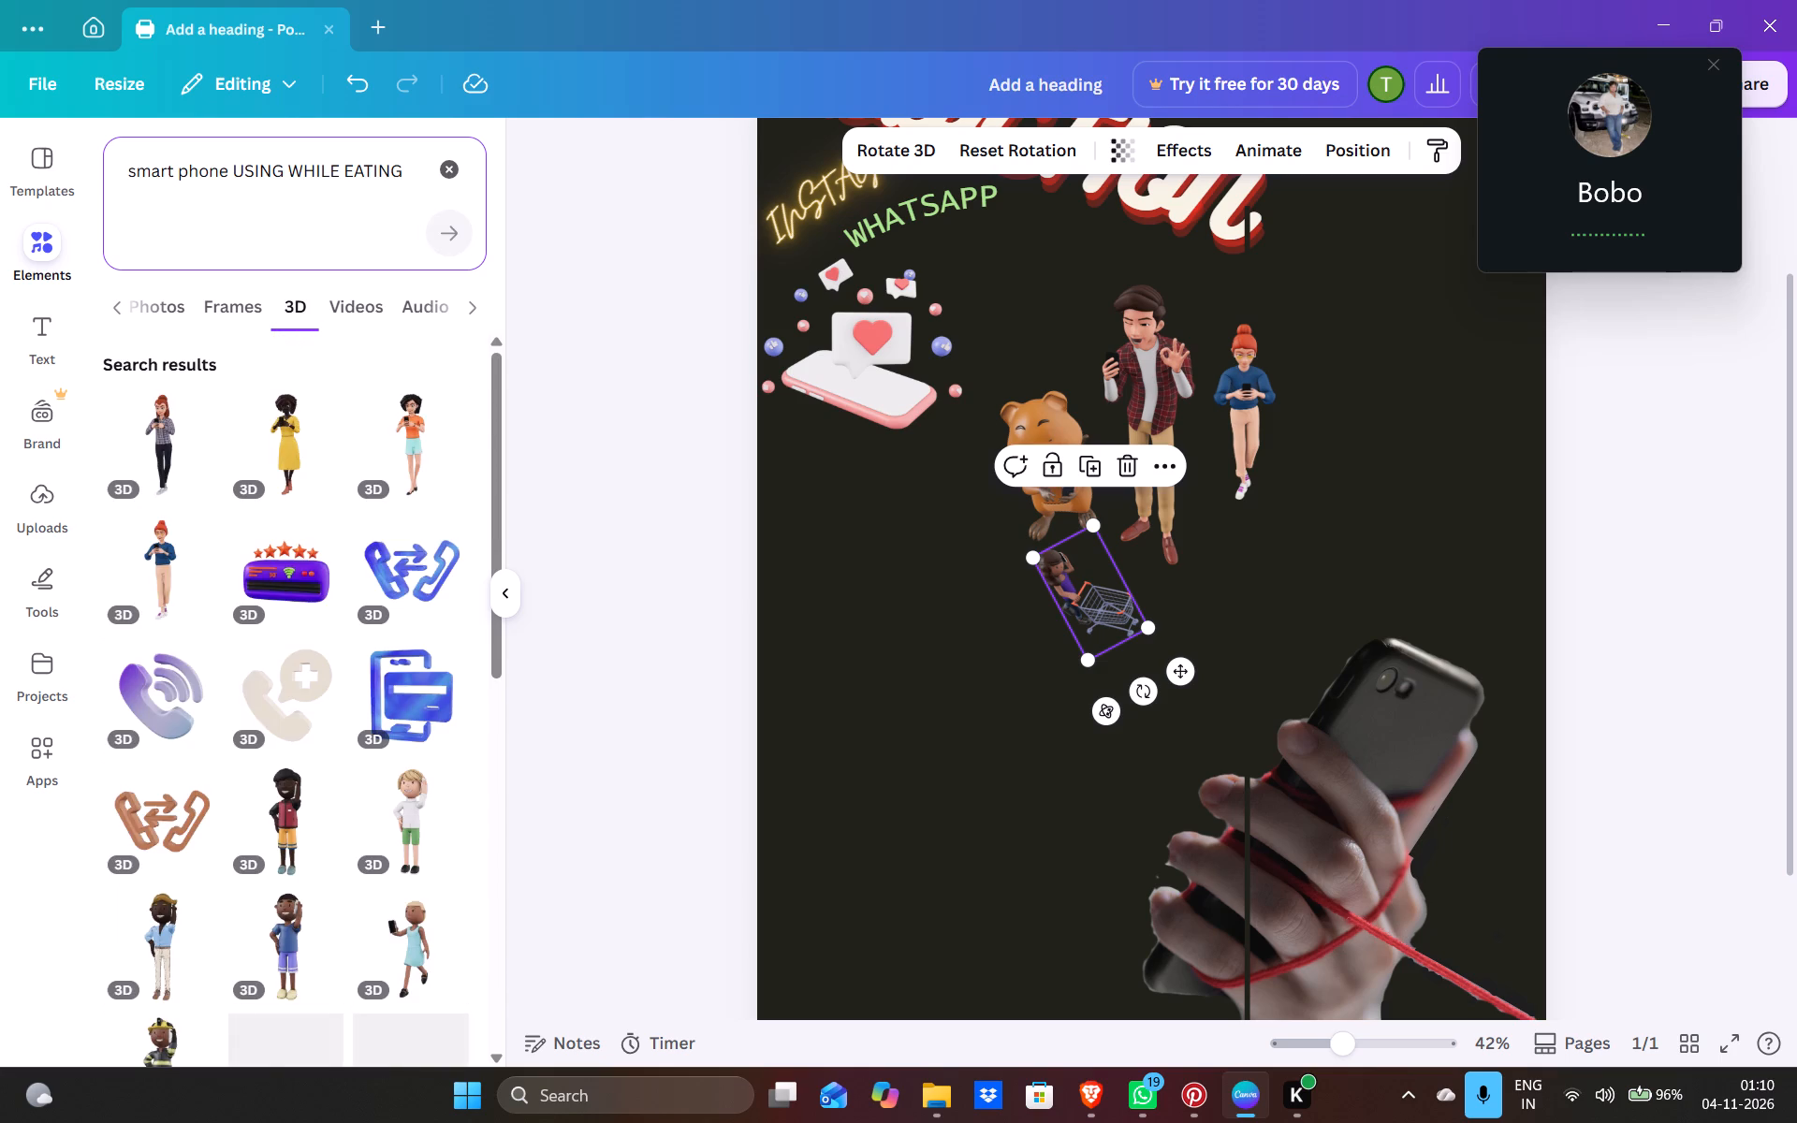
# Look through the 3D results for a character using a phone while eating.
pyautogui.scroll(-2, 314, 508)
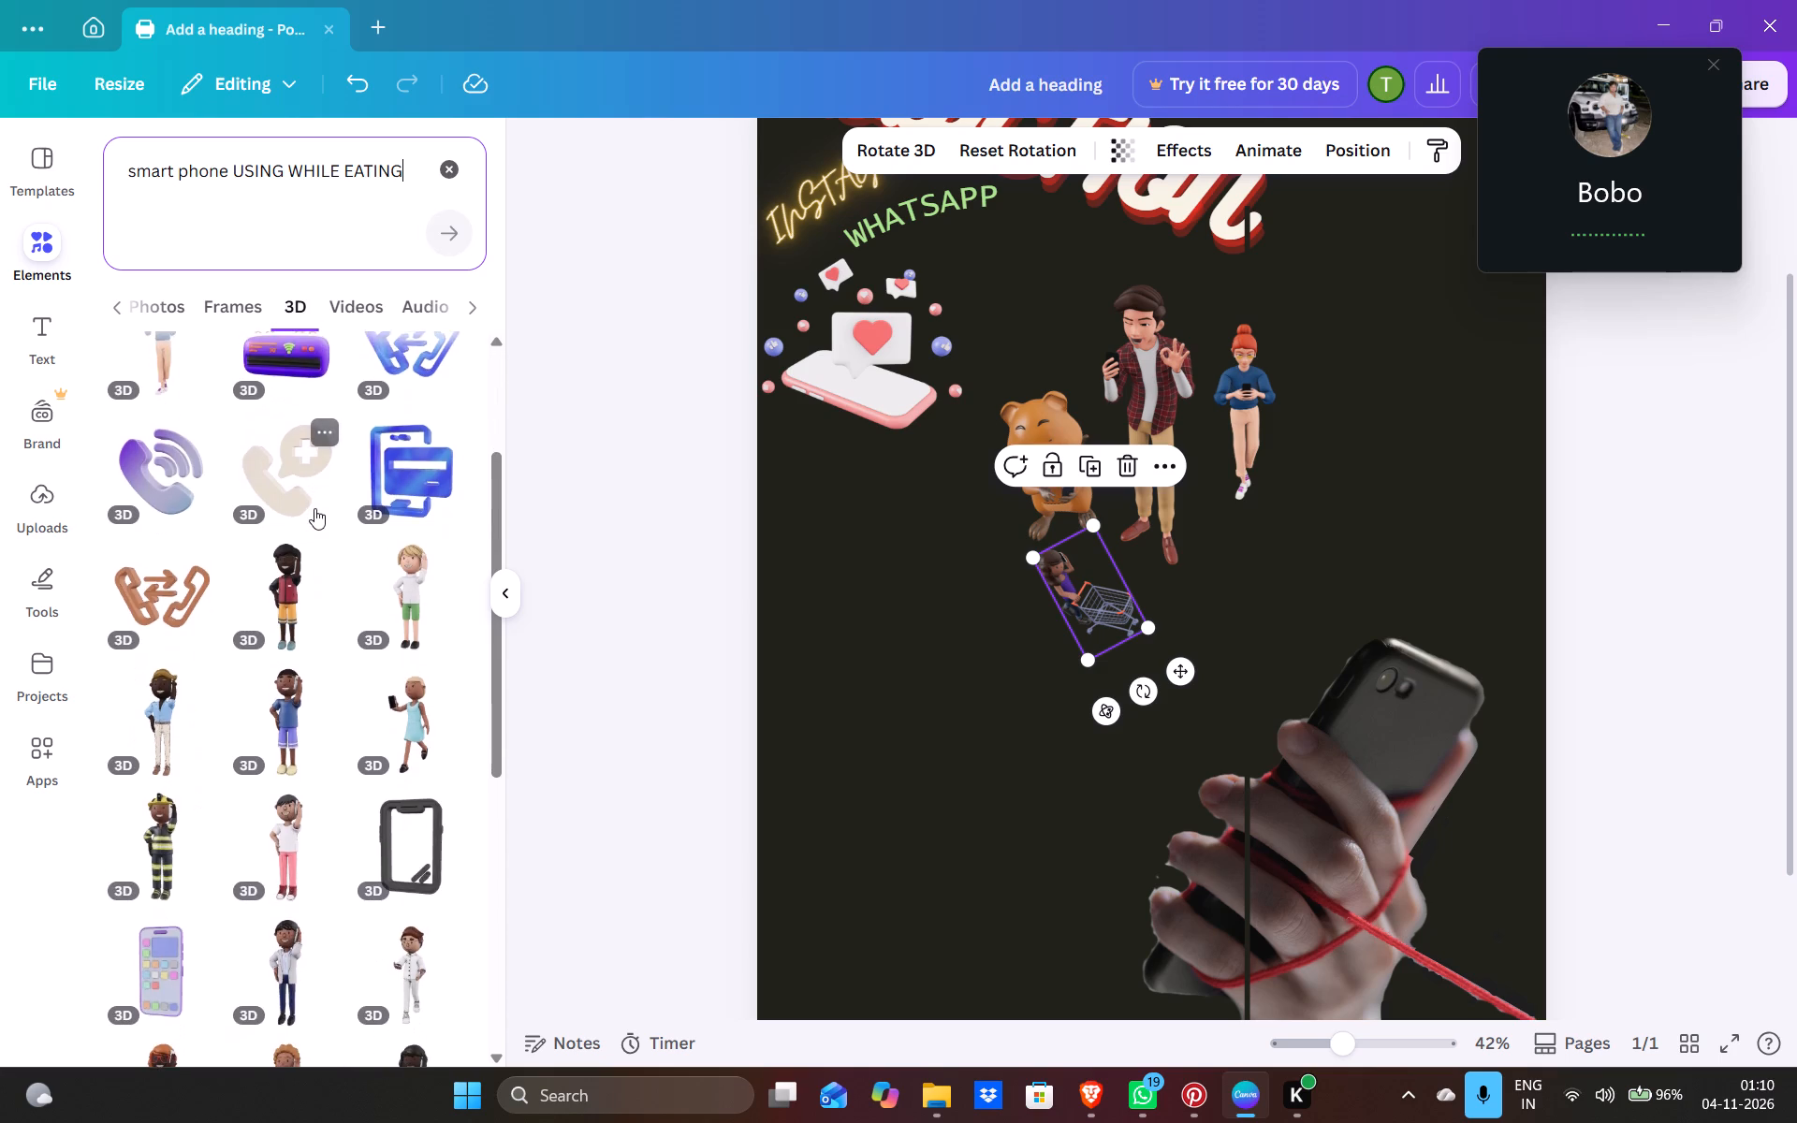
pyautogui.scroll(-3, 314, 508)
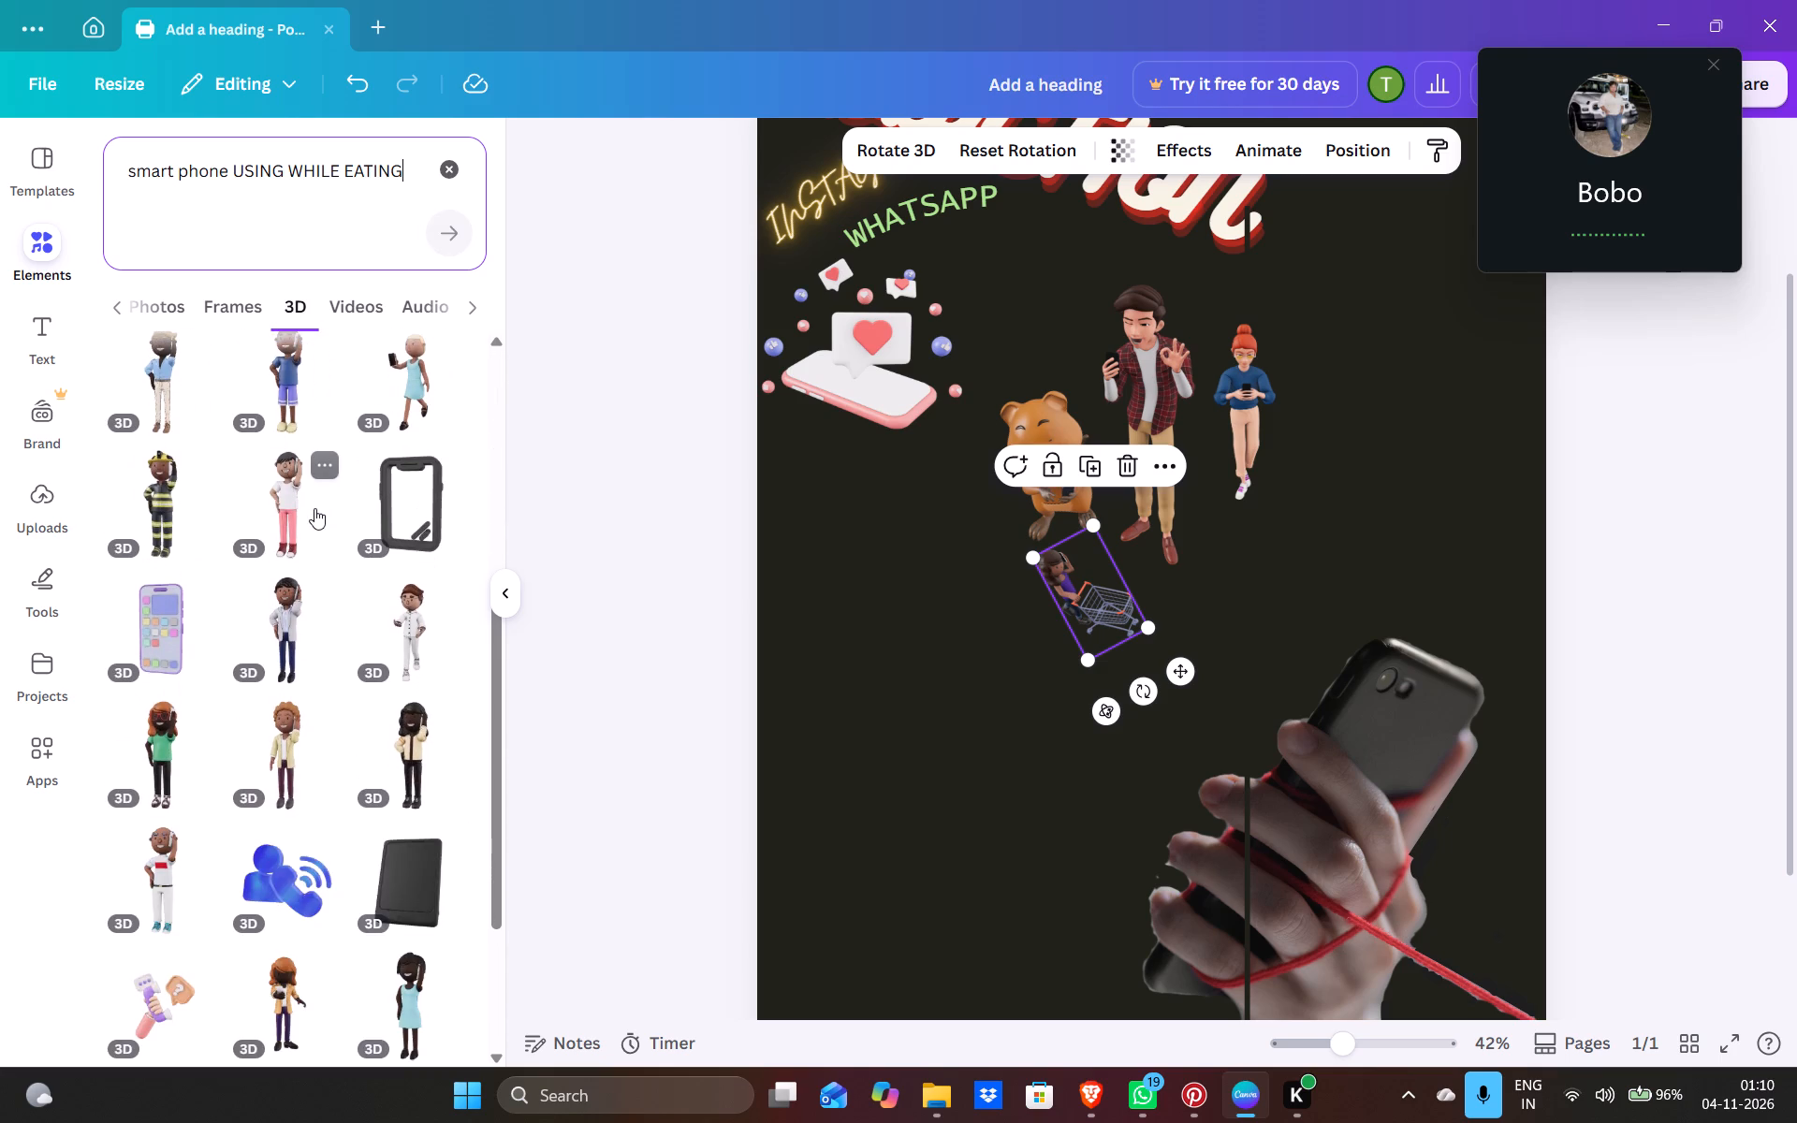
pyautogui.scroll(-3, 314, 508)
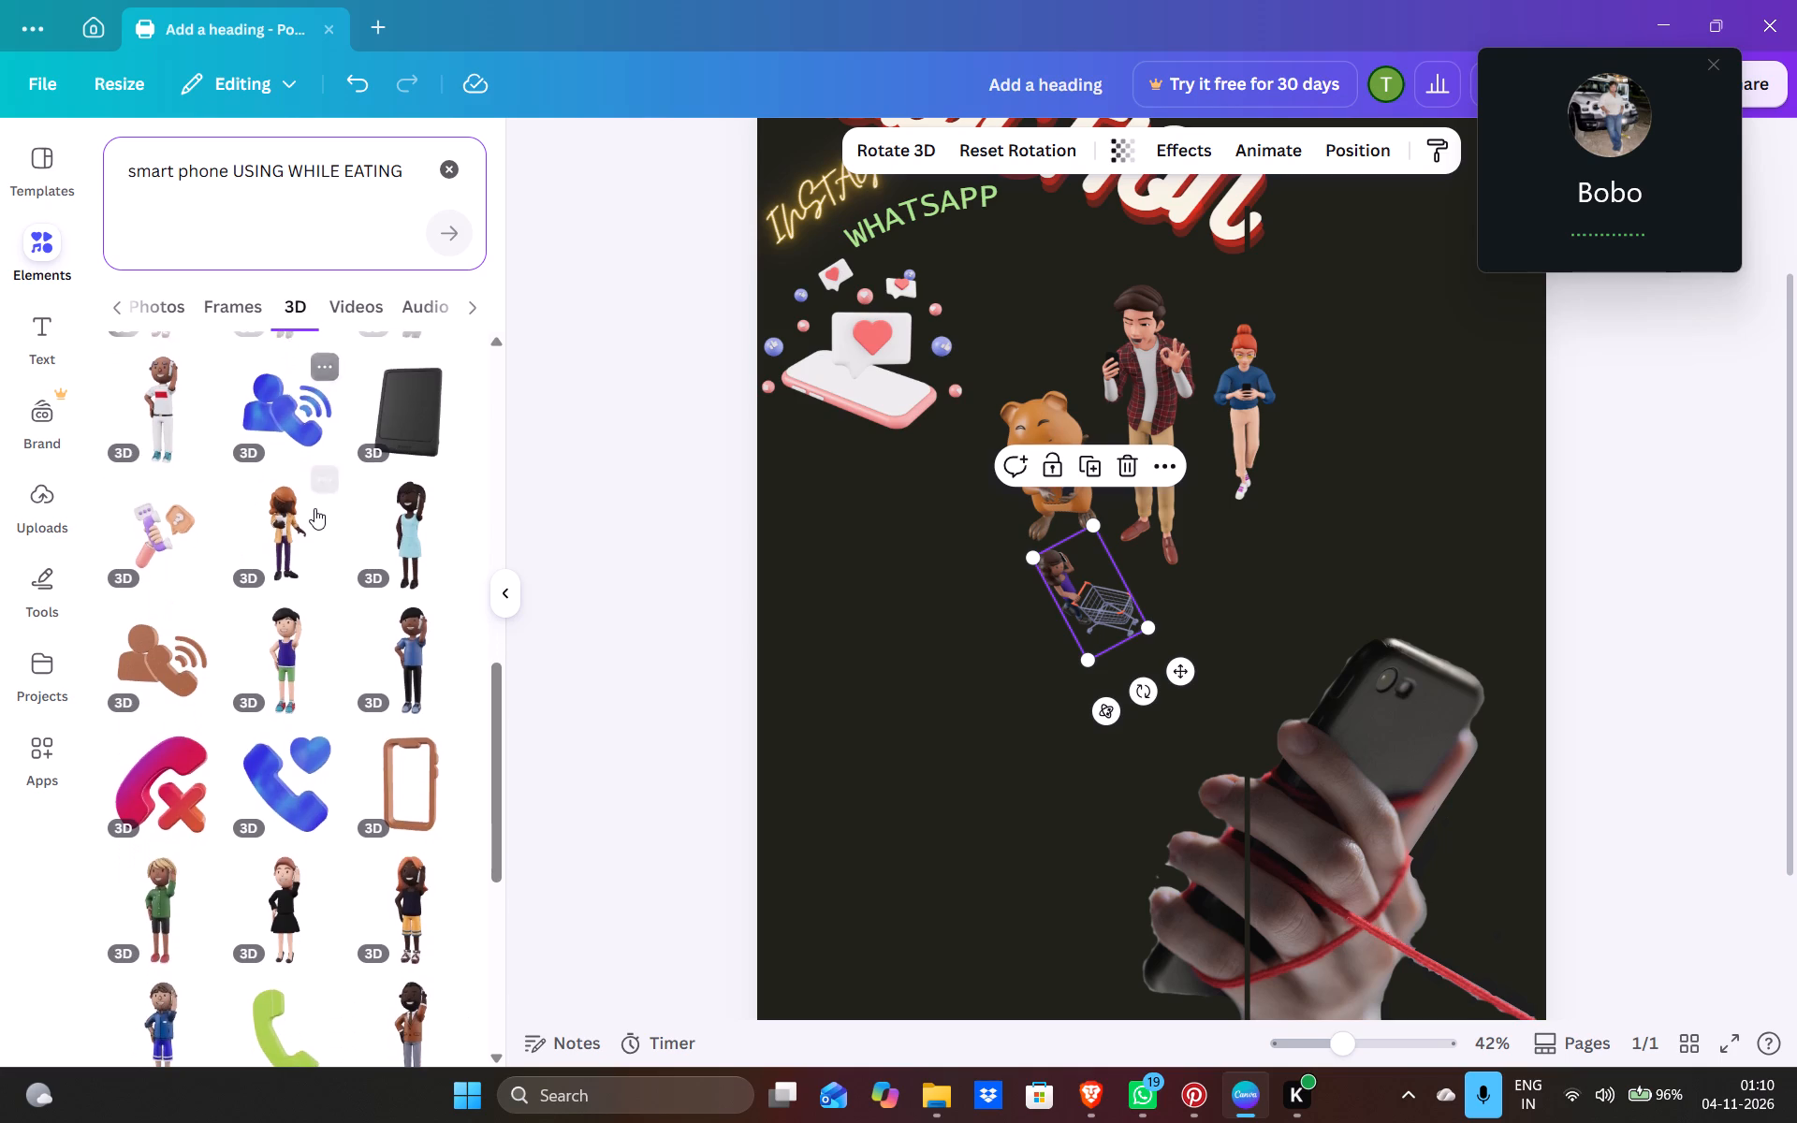
pyautogui.scroll(-3, 314, 508)
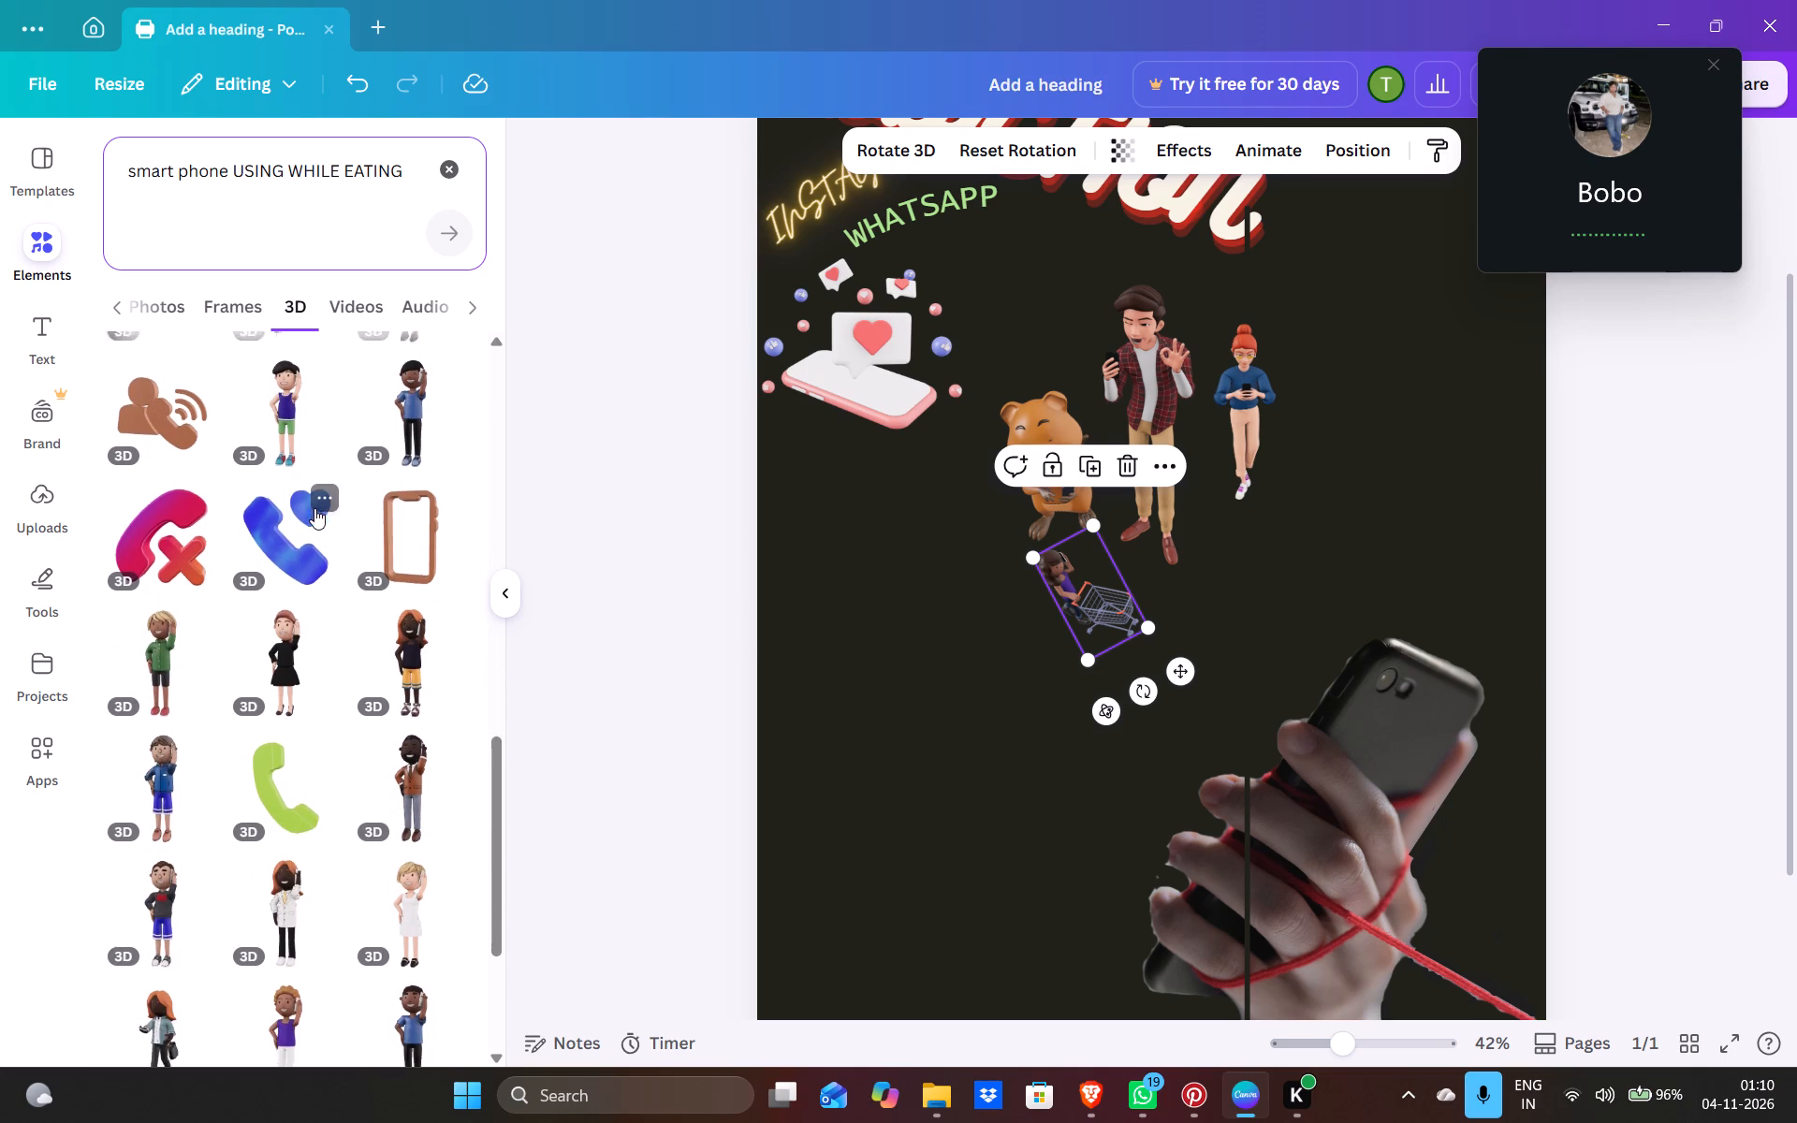
pyautogui.scroll(-4, 314, 508)
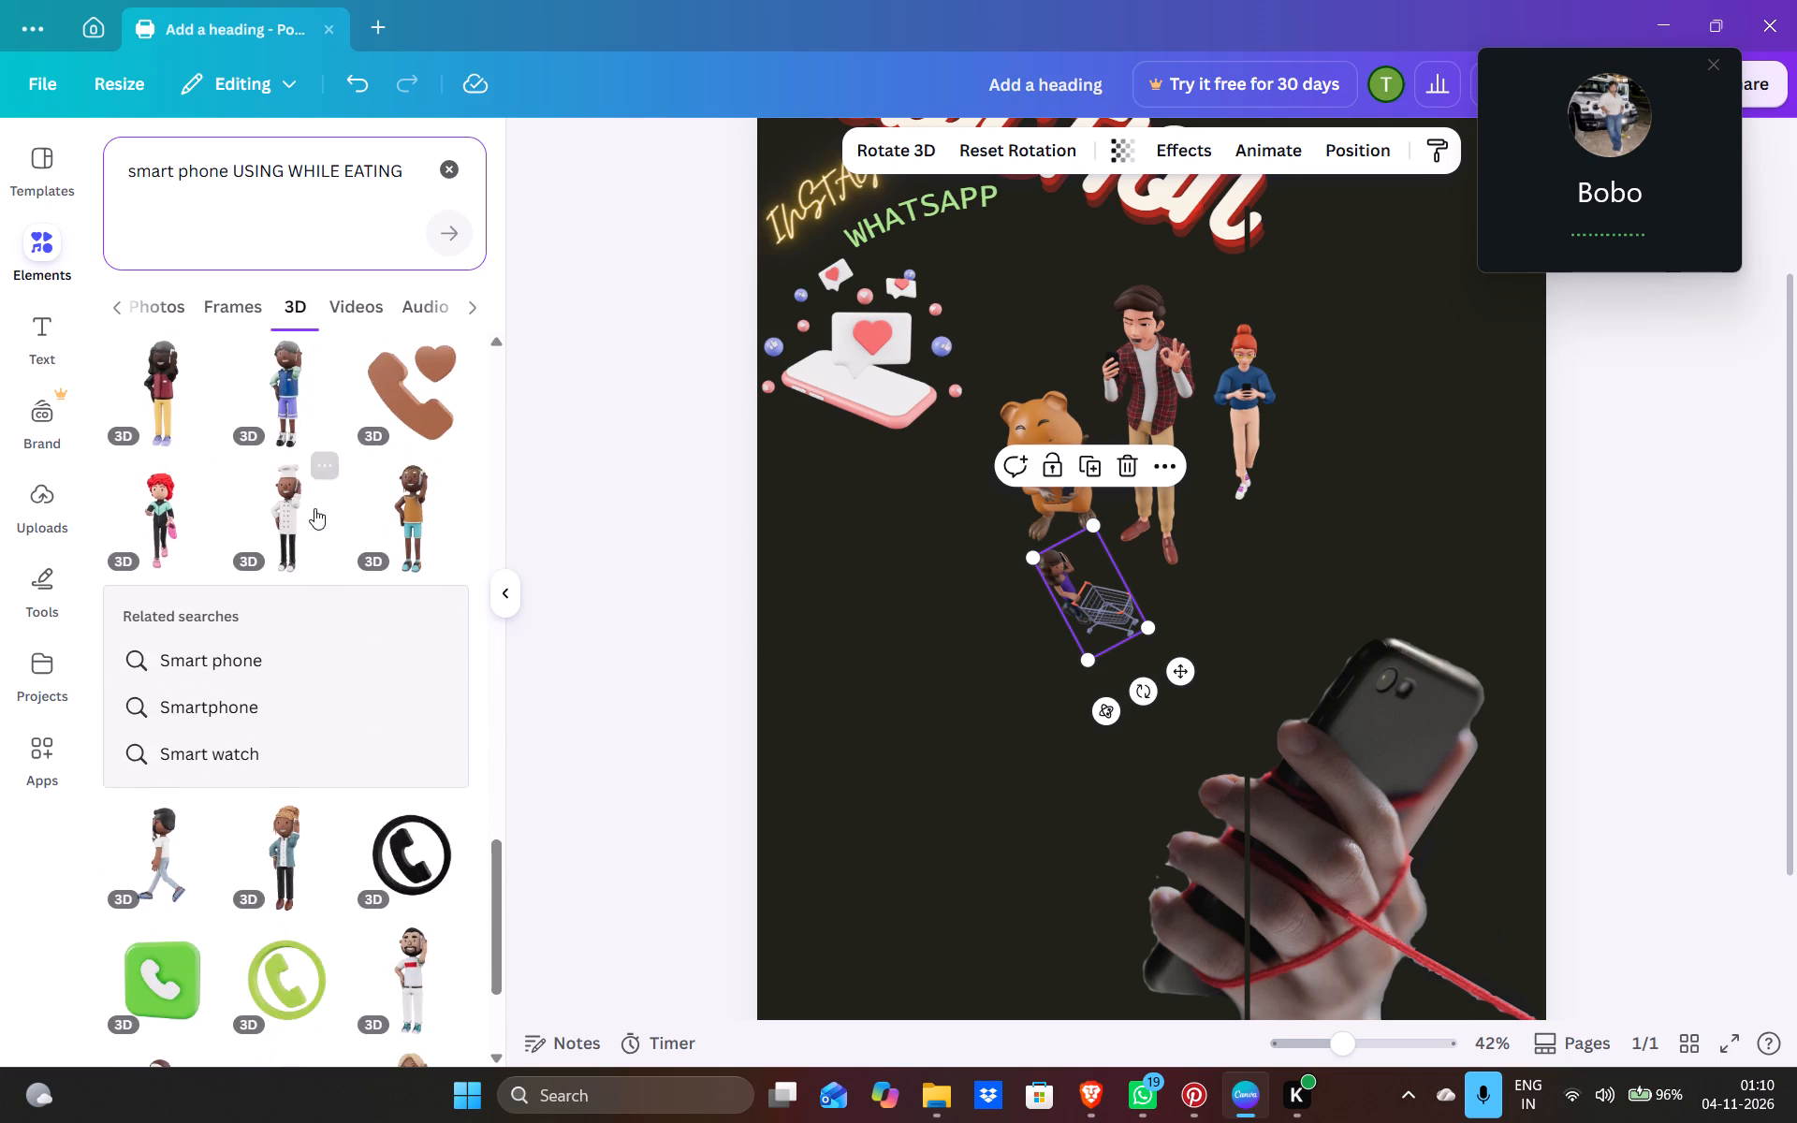
pyautogui.scroll(-1, 314, 508)
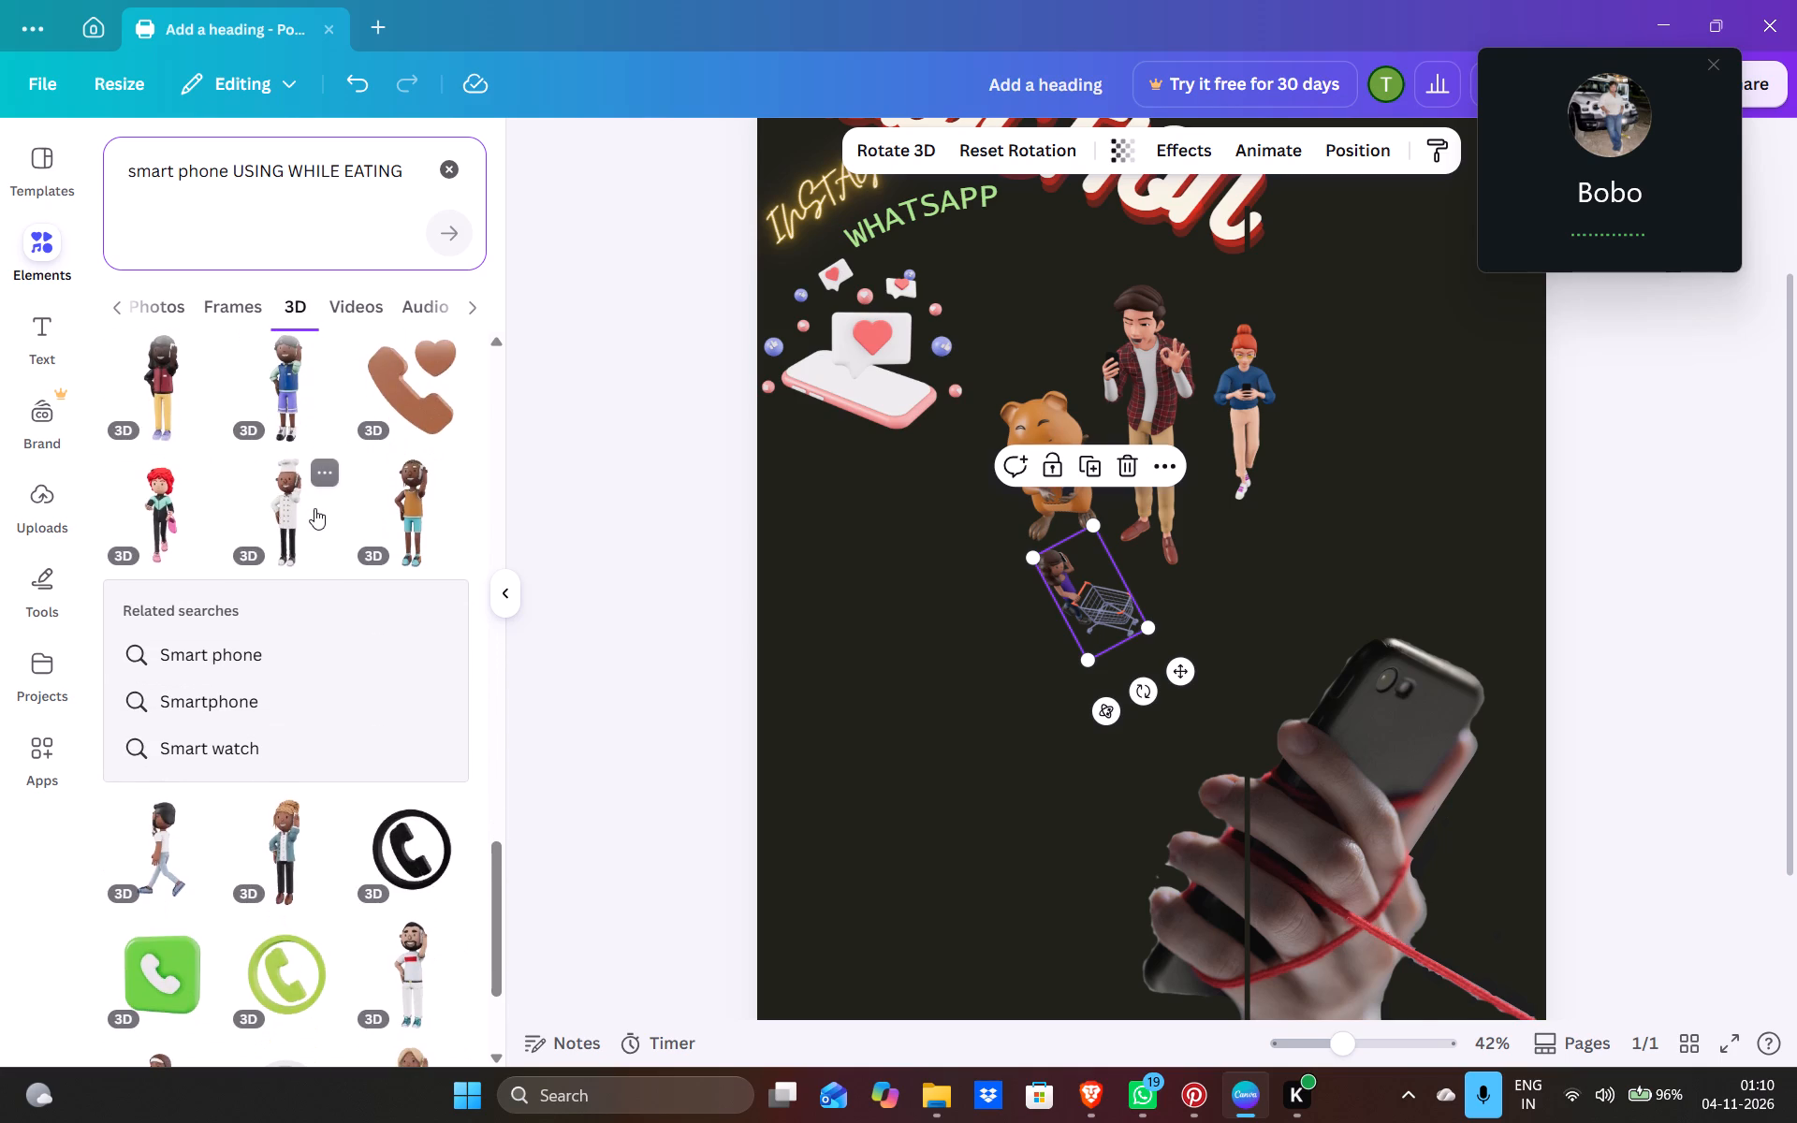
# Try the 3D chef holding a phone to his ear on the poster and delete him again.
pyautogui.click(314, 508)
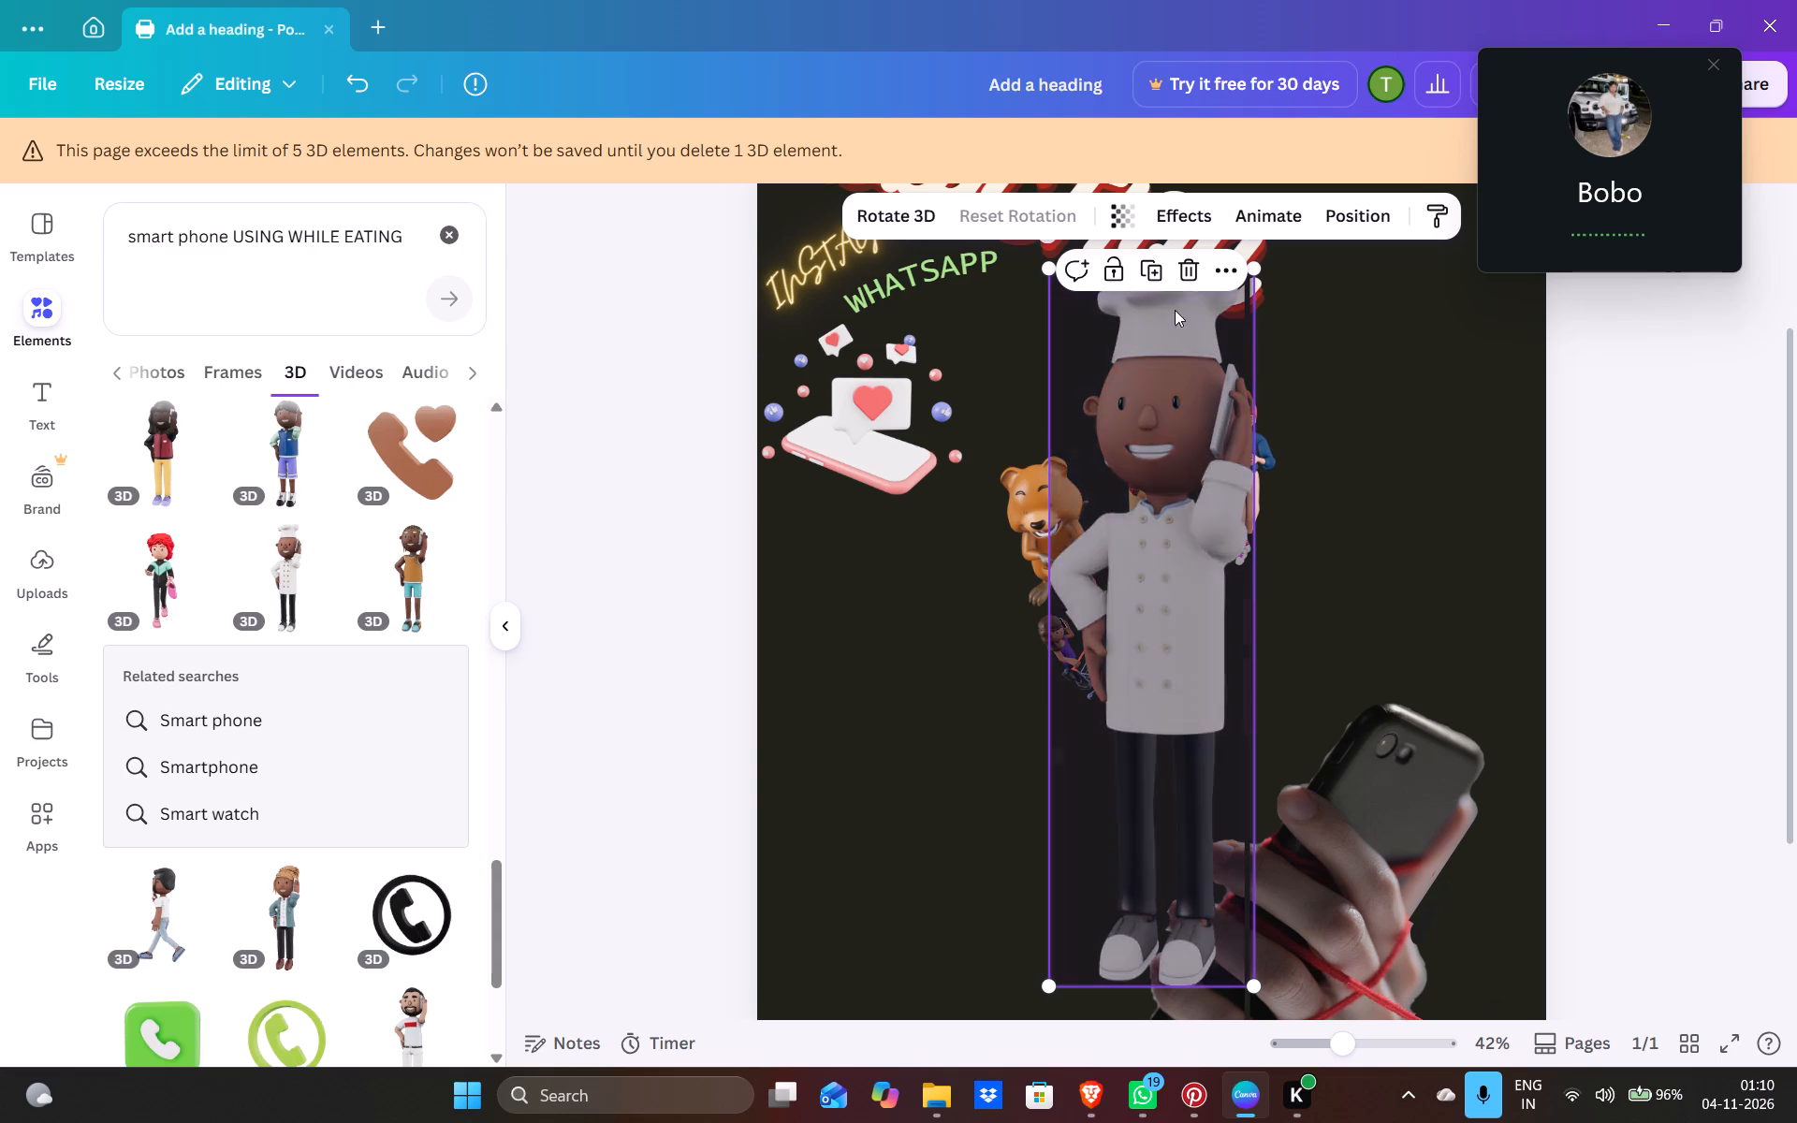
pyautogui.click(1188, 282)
# Look further through the 3D results for a character using a phone while eating.
pyautogui.scroll(-3, 327, 708)
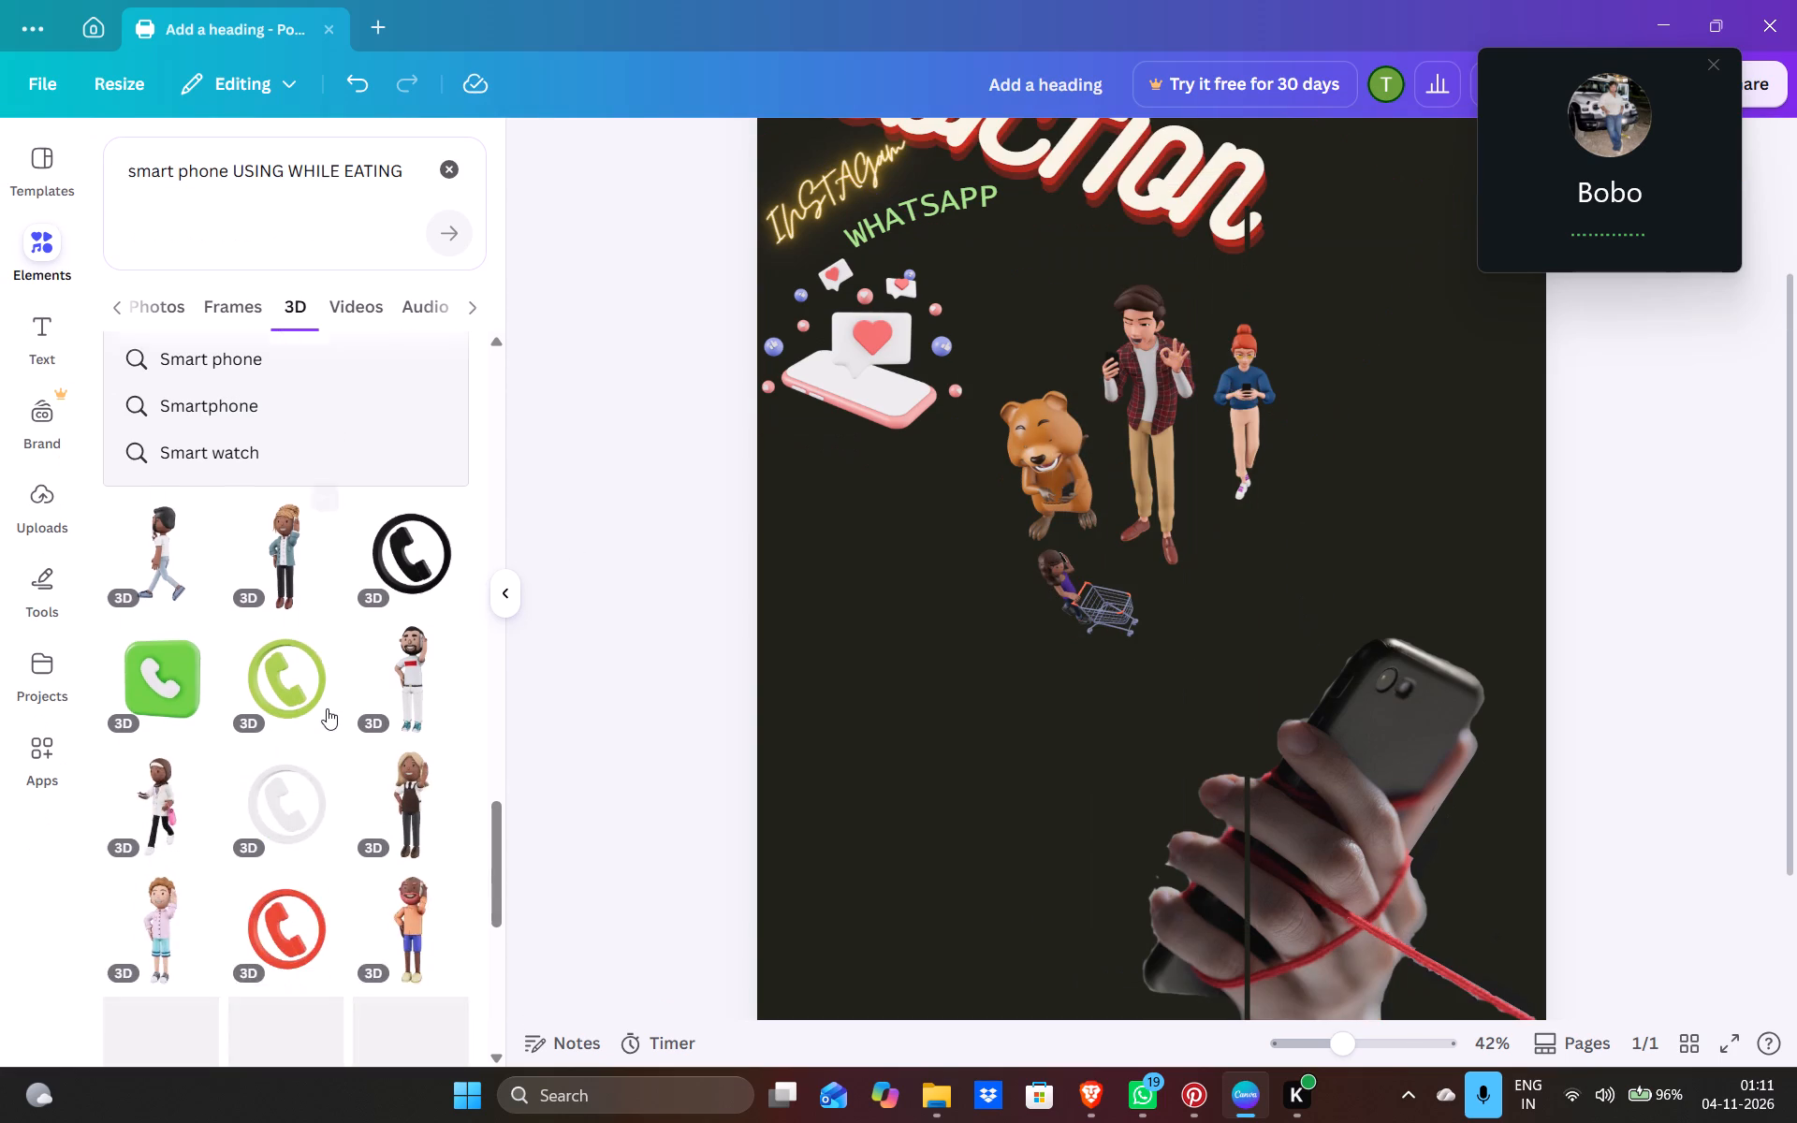
pyautogui.scroll(-3, 327, 708)
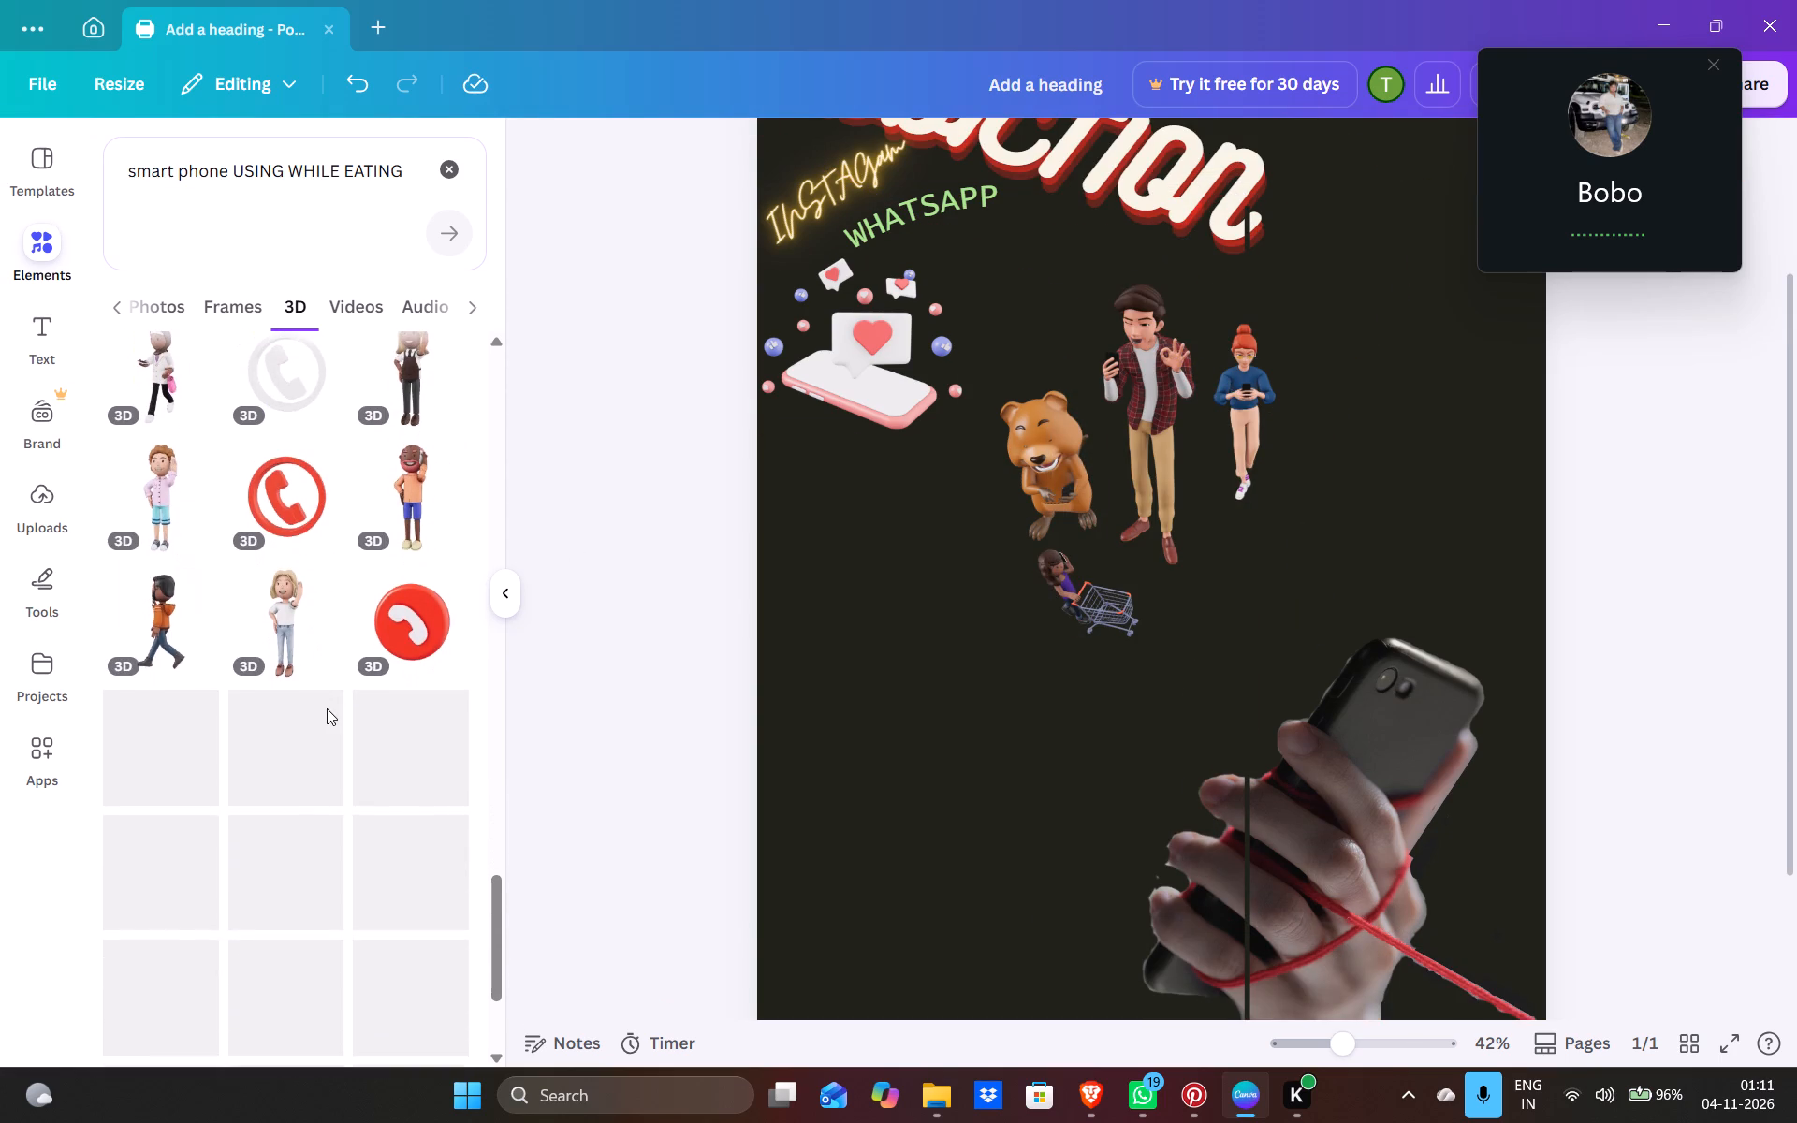
pyautogui.scroll(-3, 327, 708)
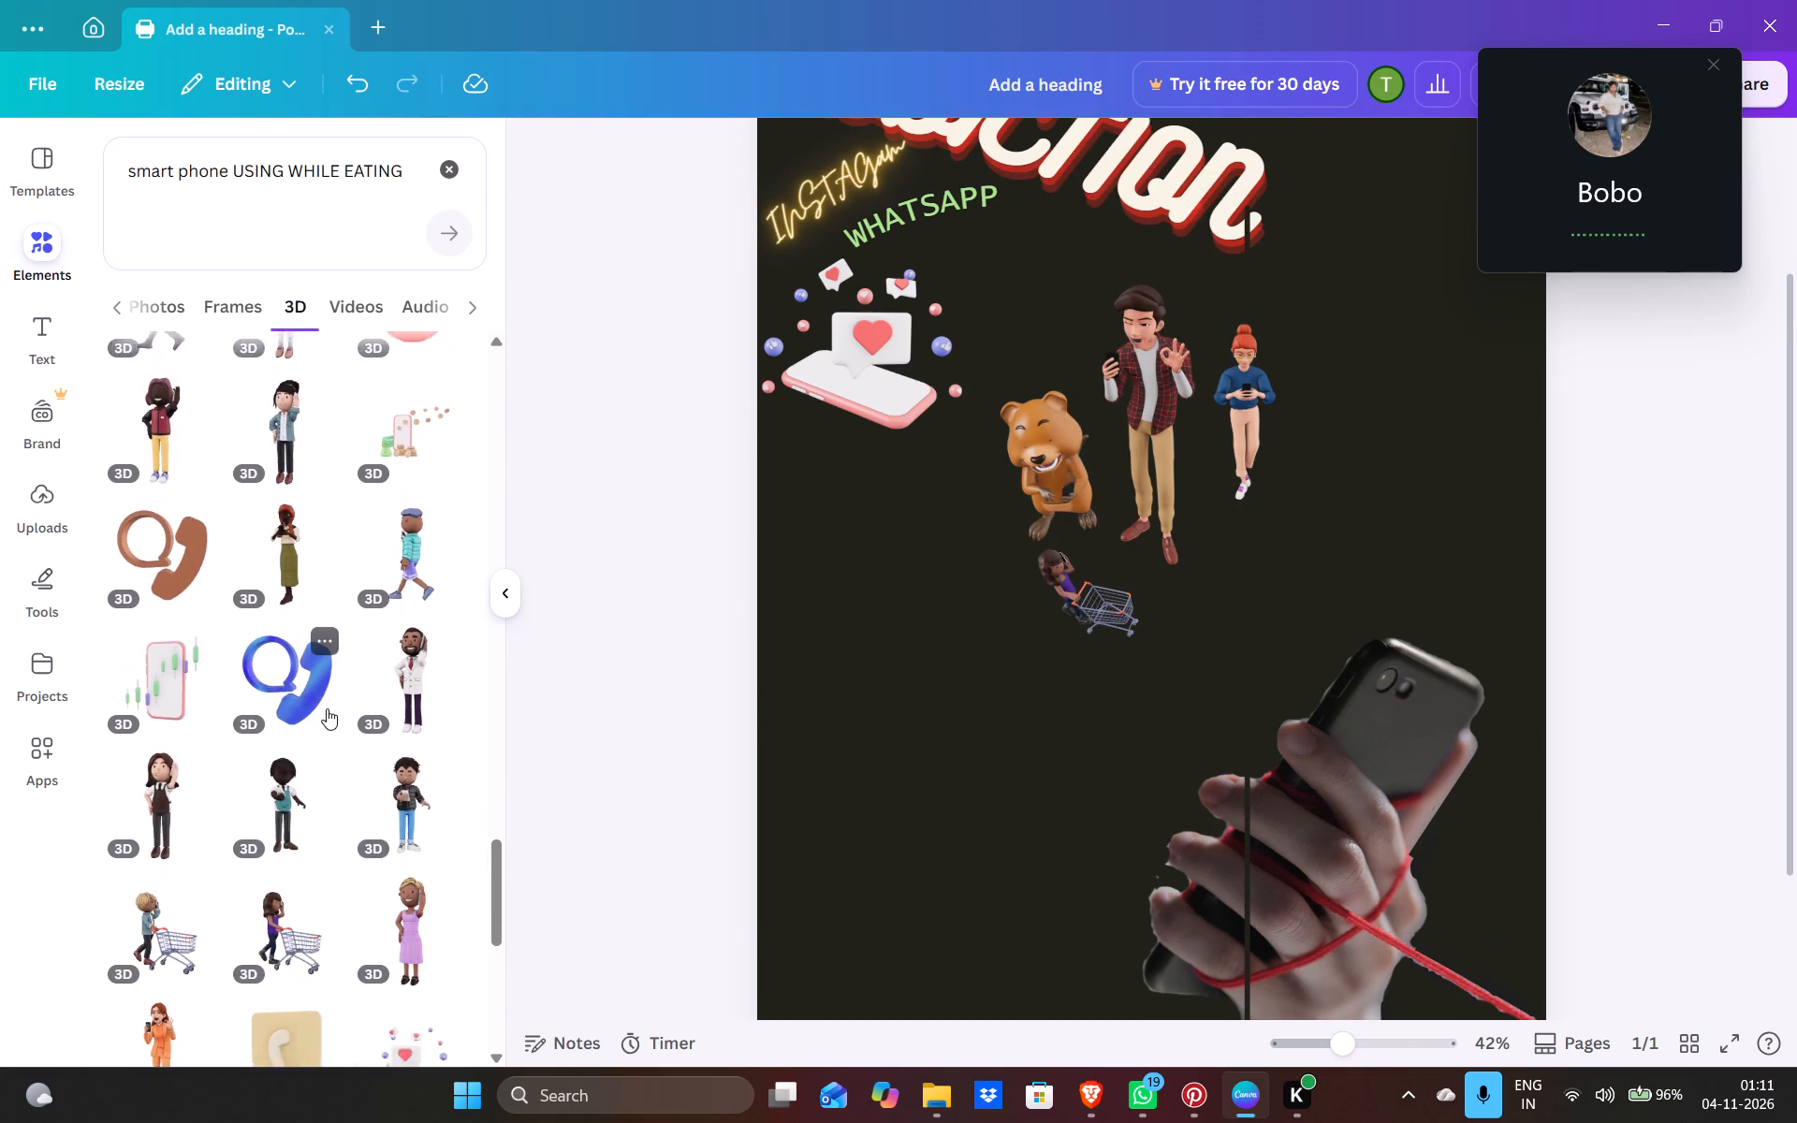
pyautogui.scroll(-2, 327, 708)
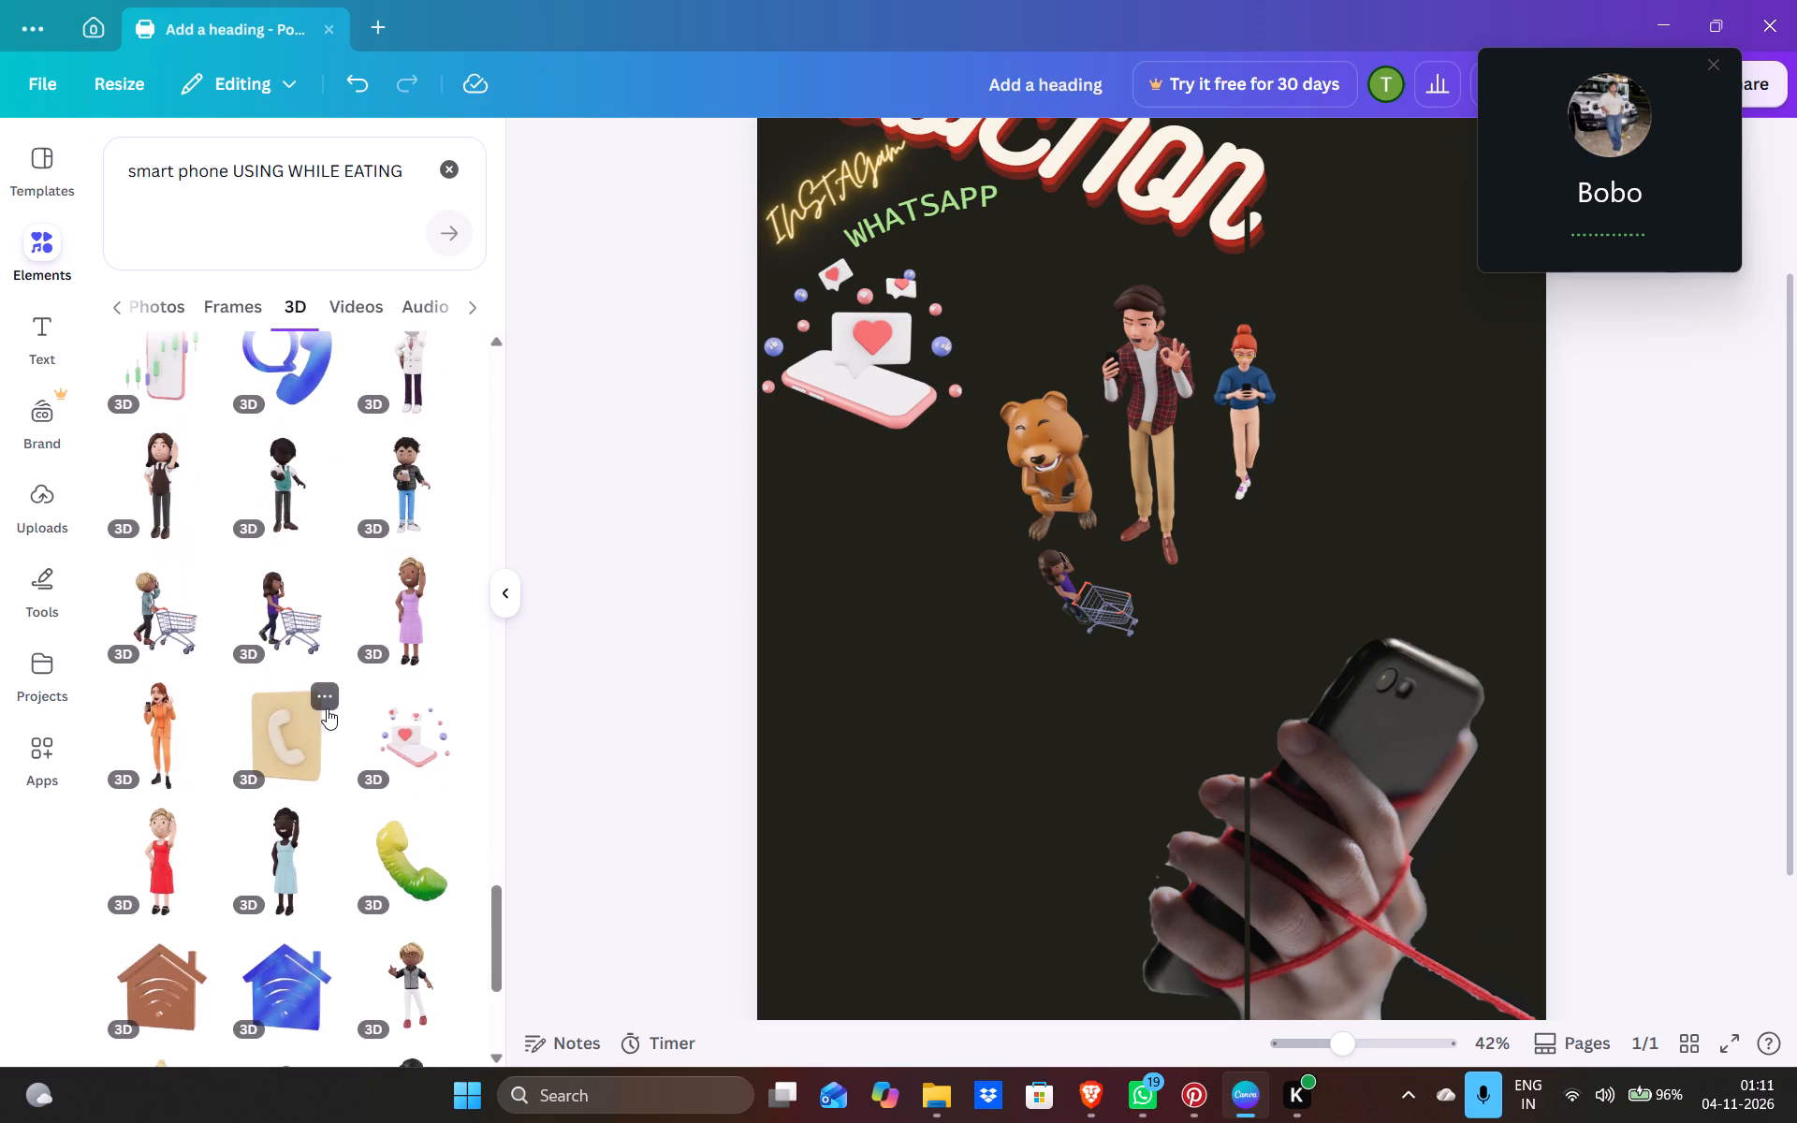
pyautogui.scroll(-3, 327, 708)
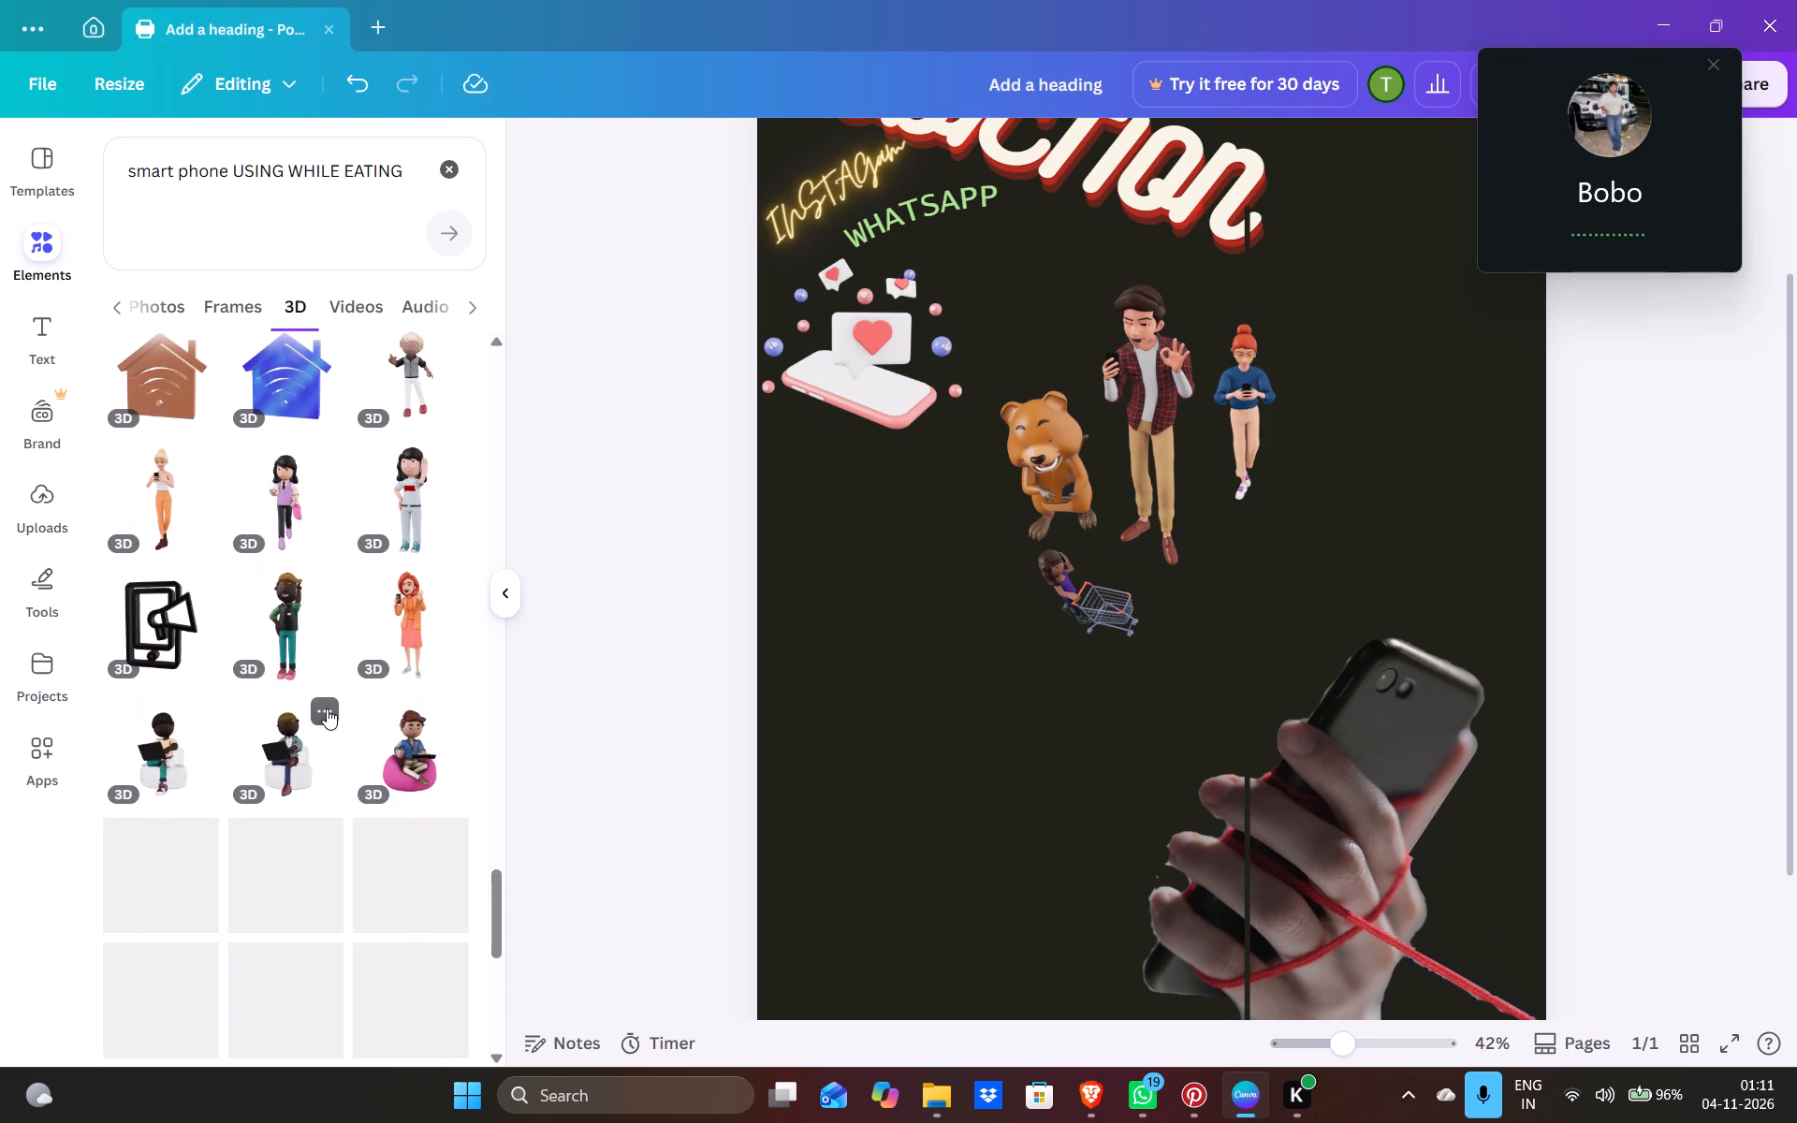
pyautogui.scroll(-6, 327, 708)
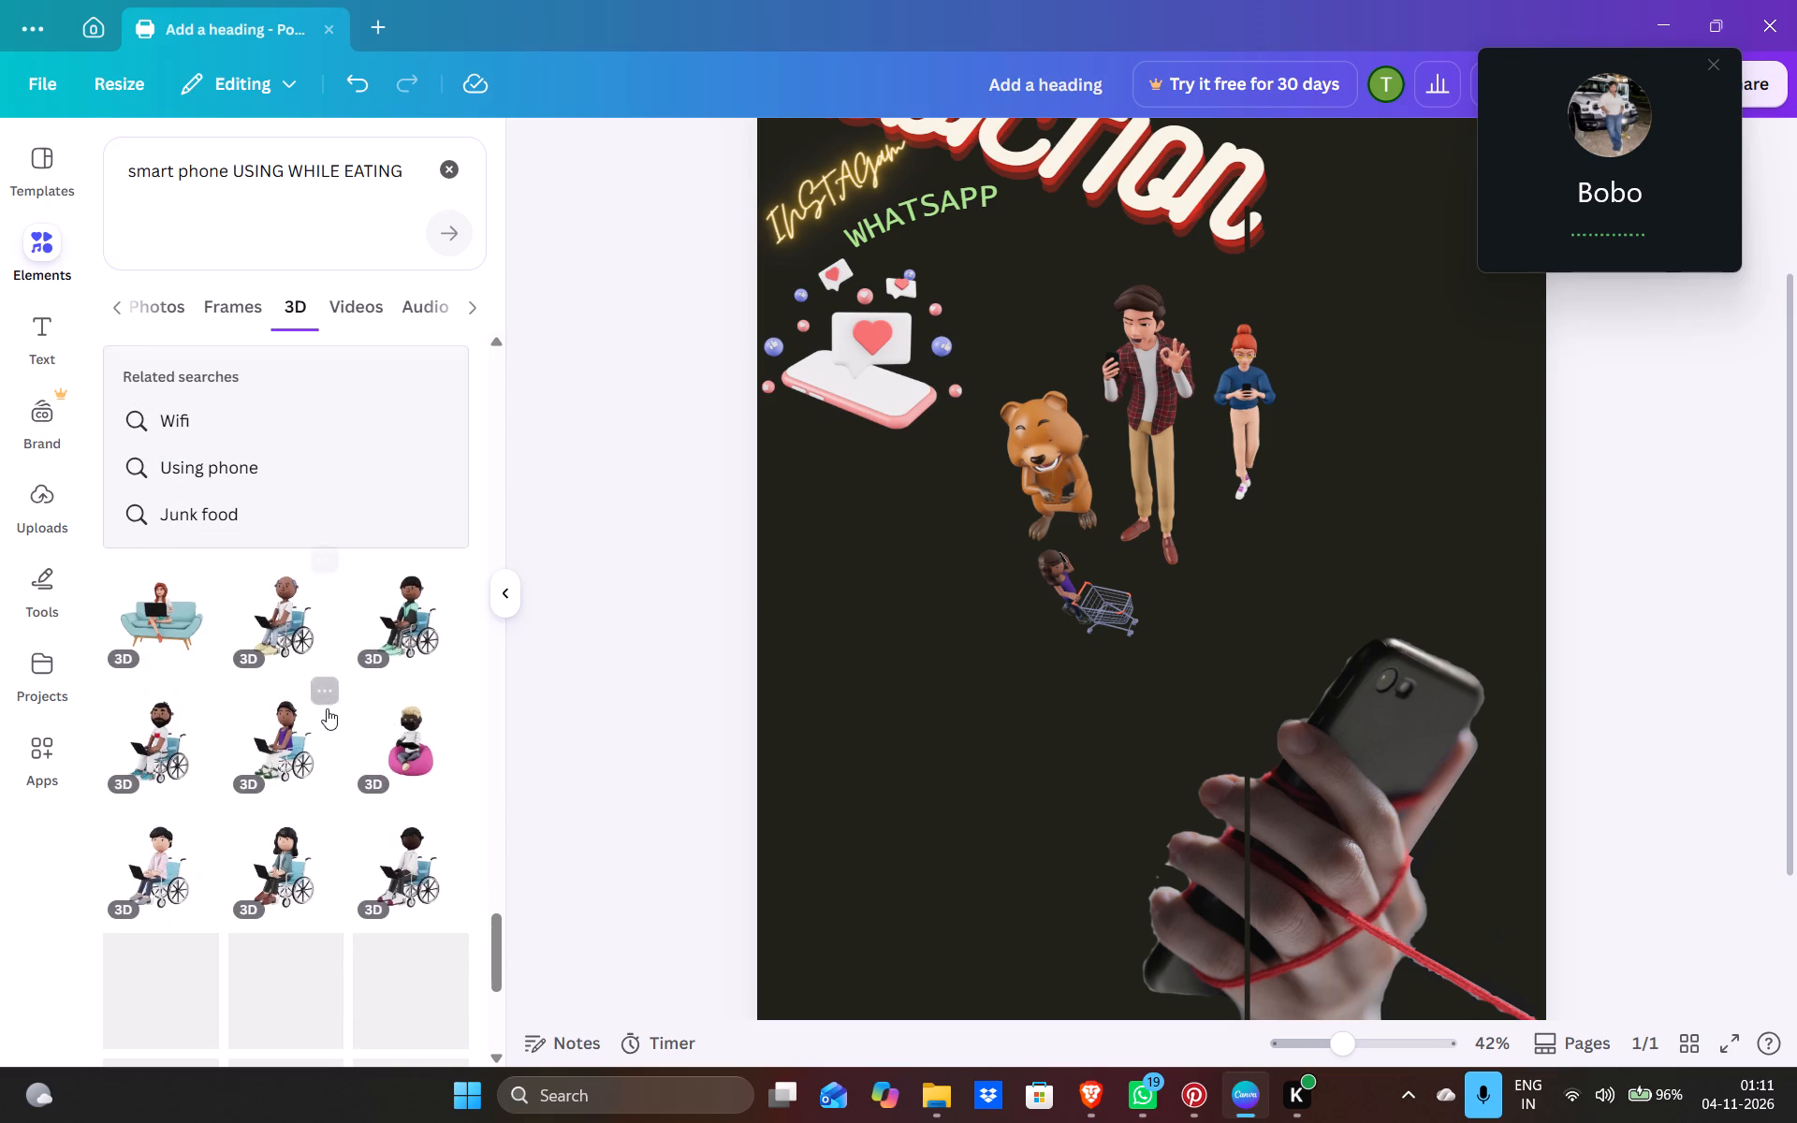
pyautogui.scroll(-2, 327, 708)
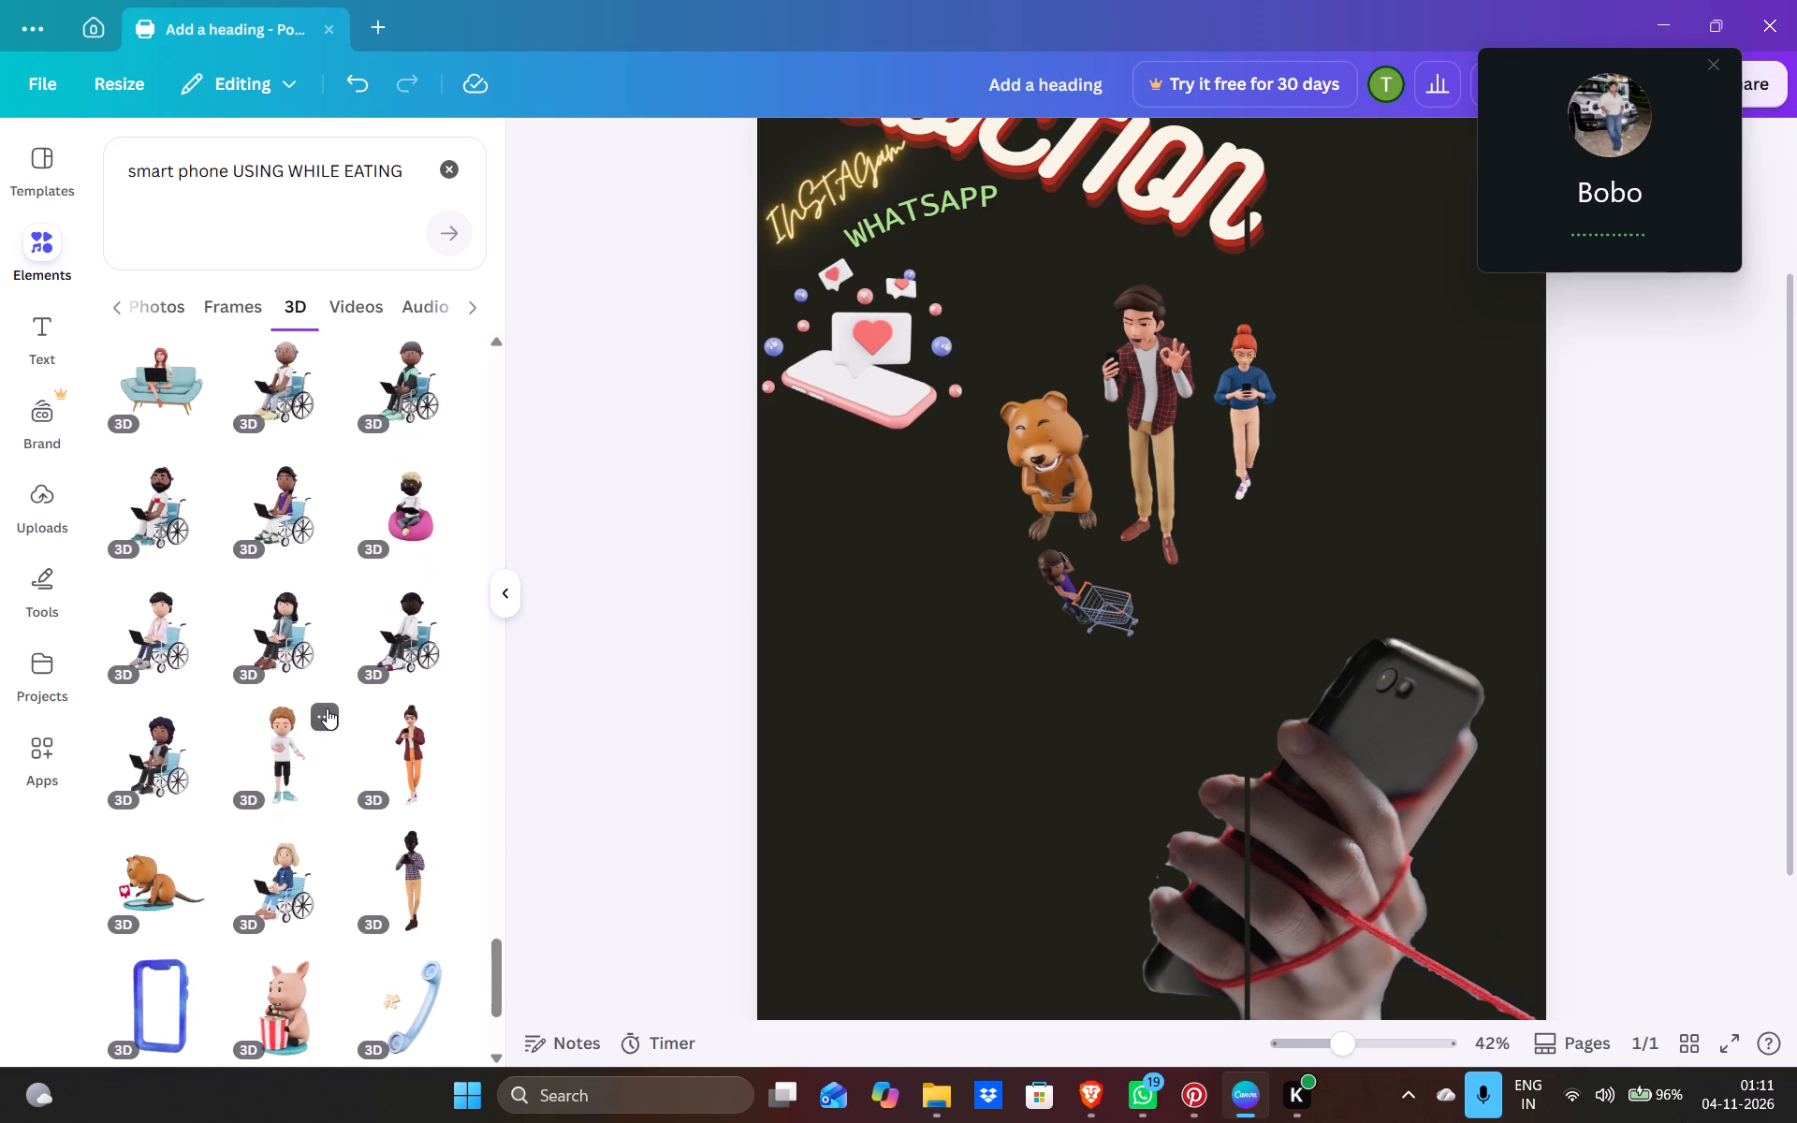
pyautogui.scroll(-3, 327, 708)
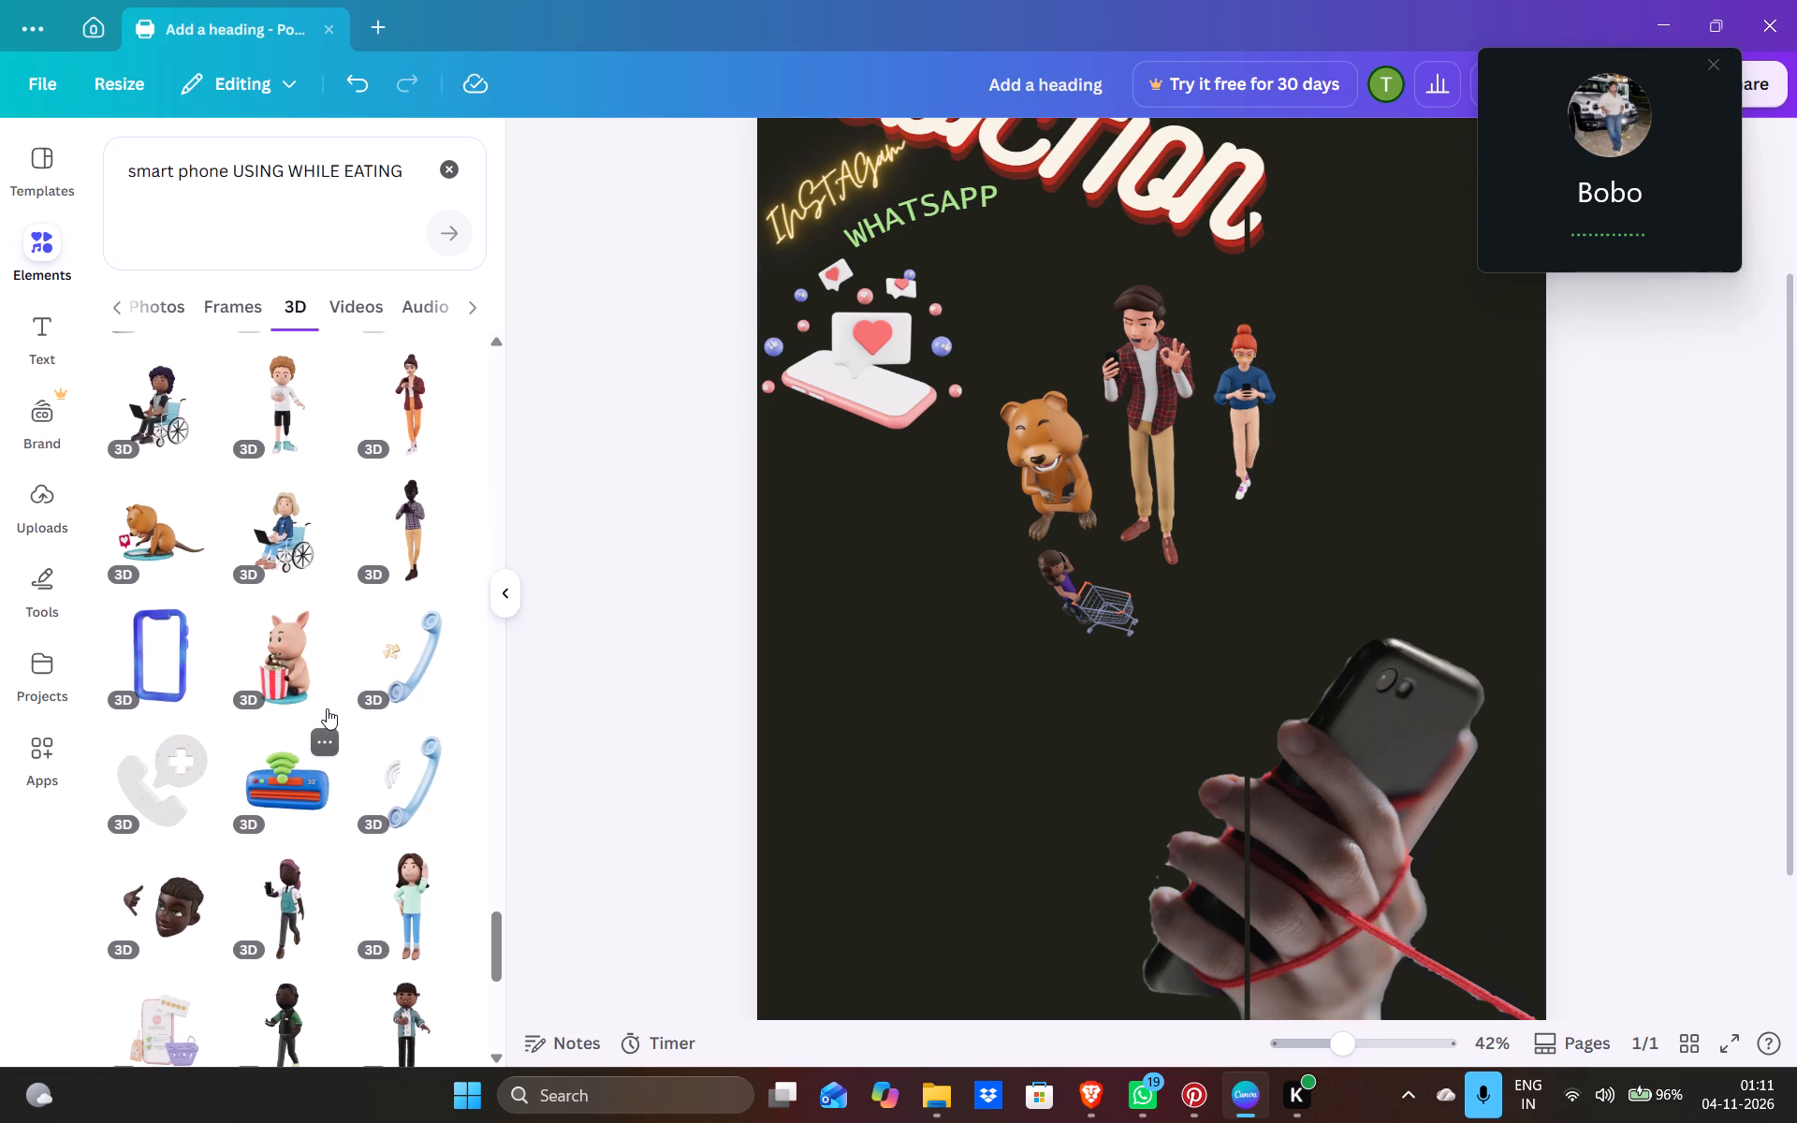
pyautogui.scroll(-1, 300, 762)
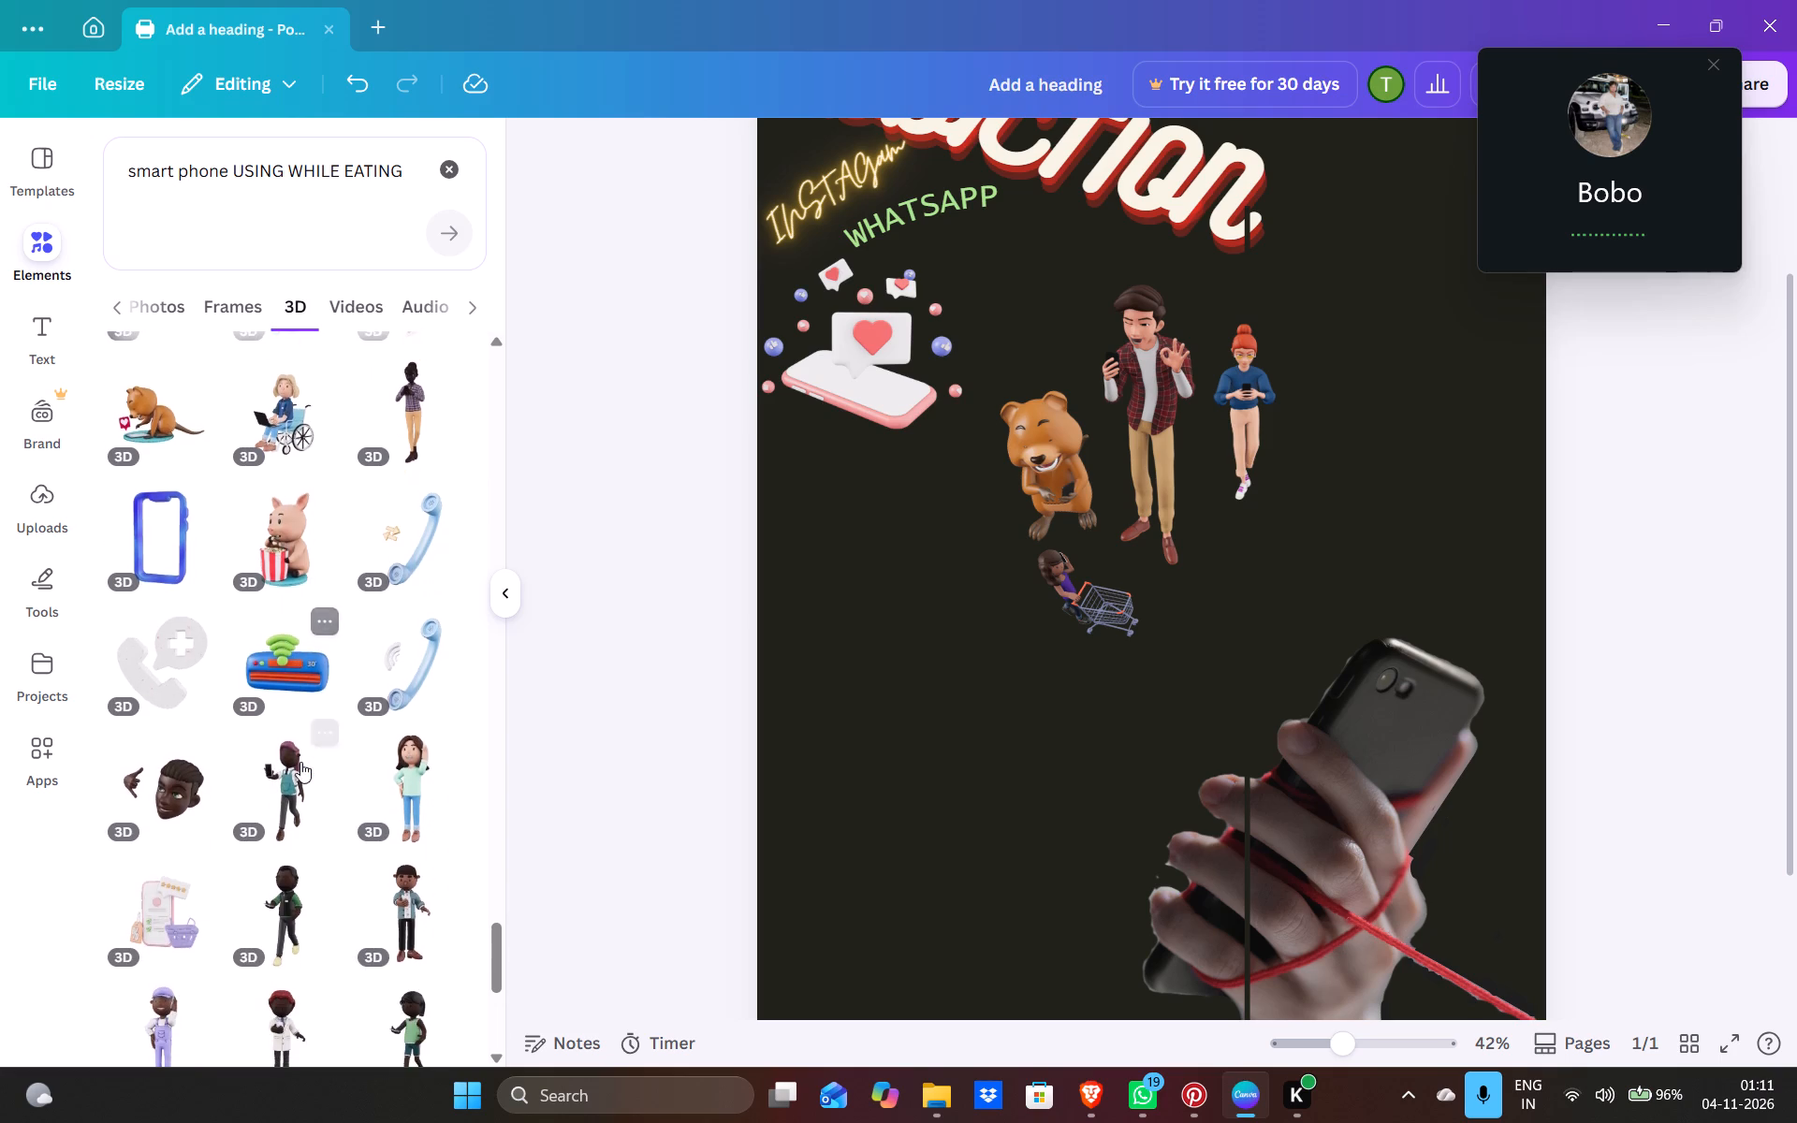
pyautogui.scroll(-4, 300, 762)
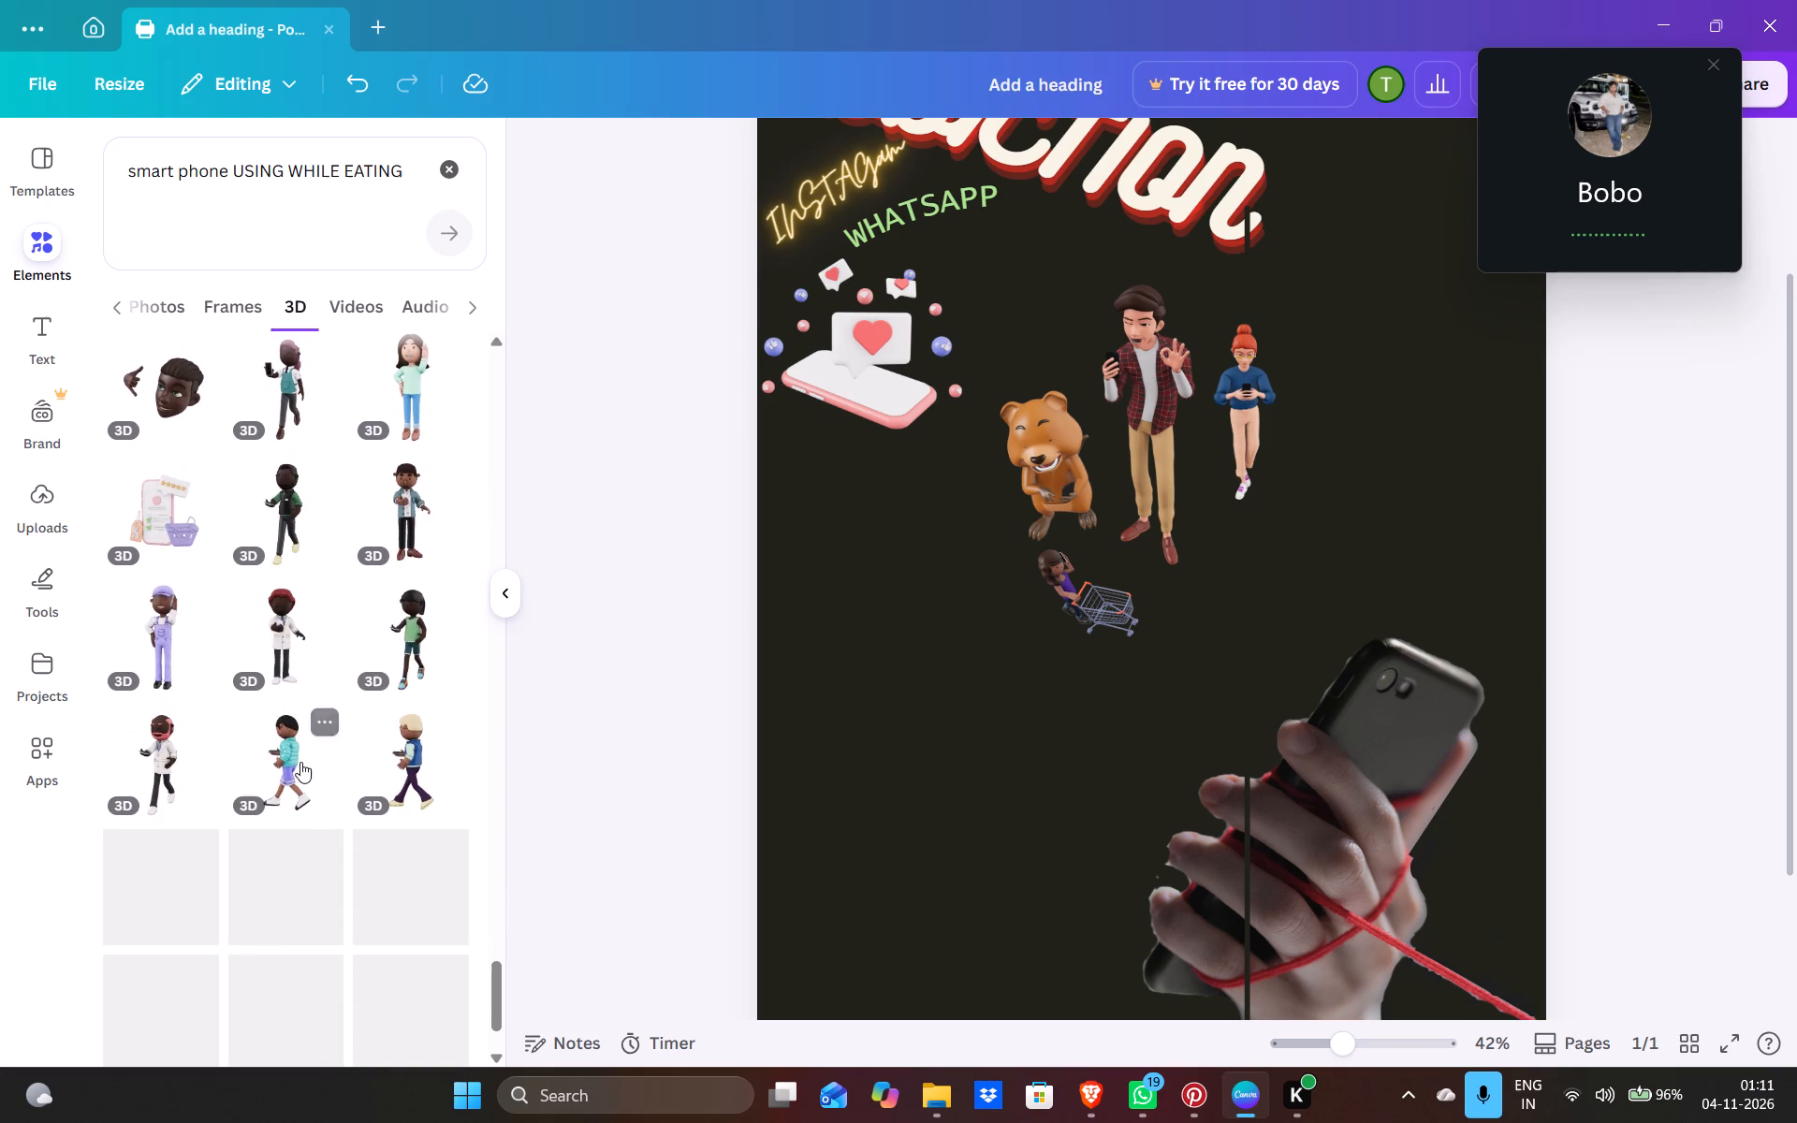
pyautogui.scroll(-1, 273, 839)
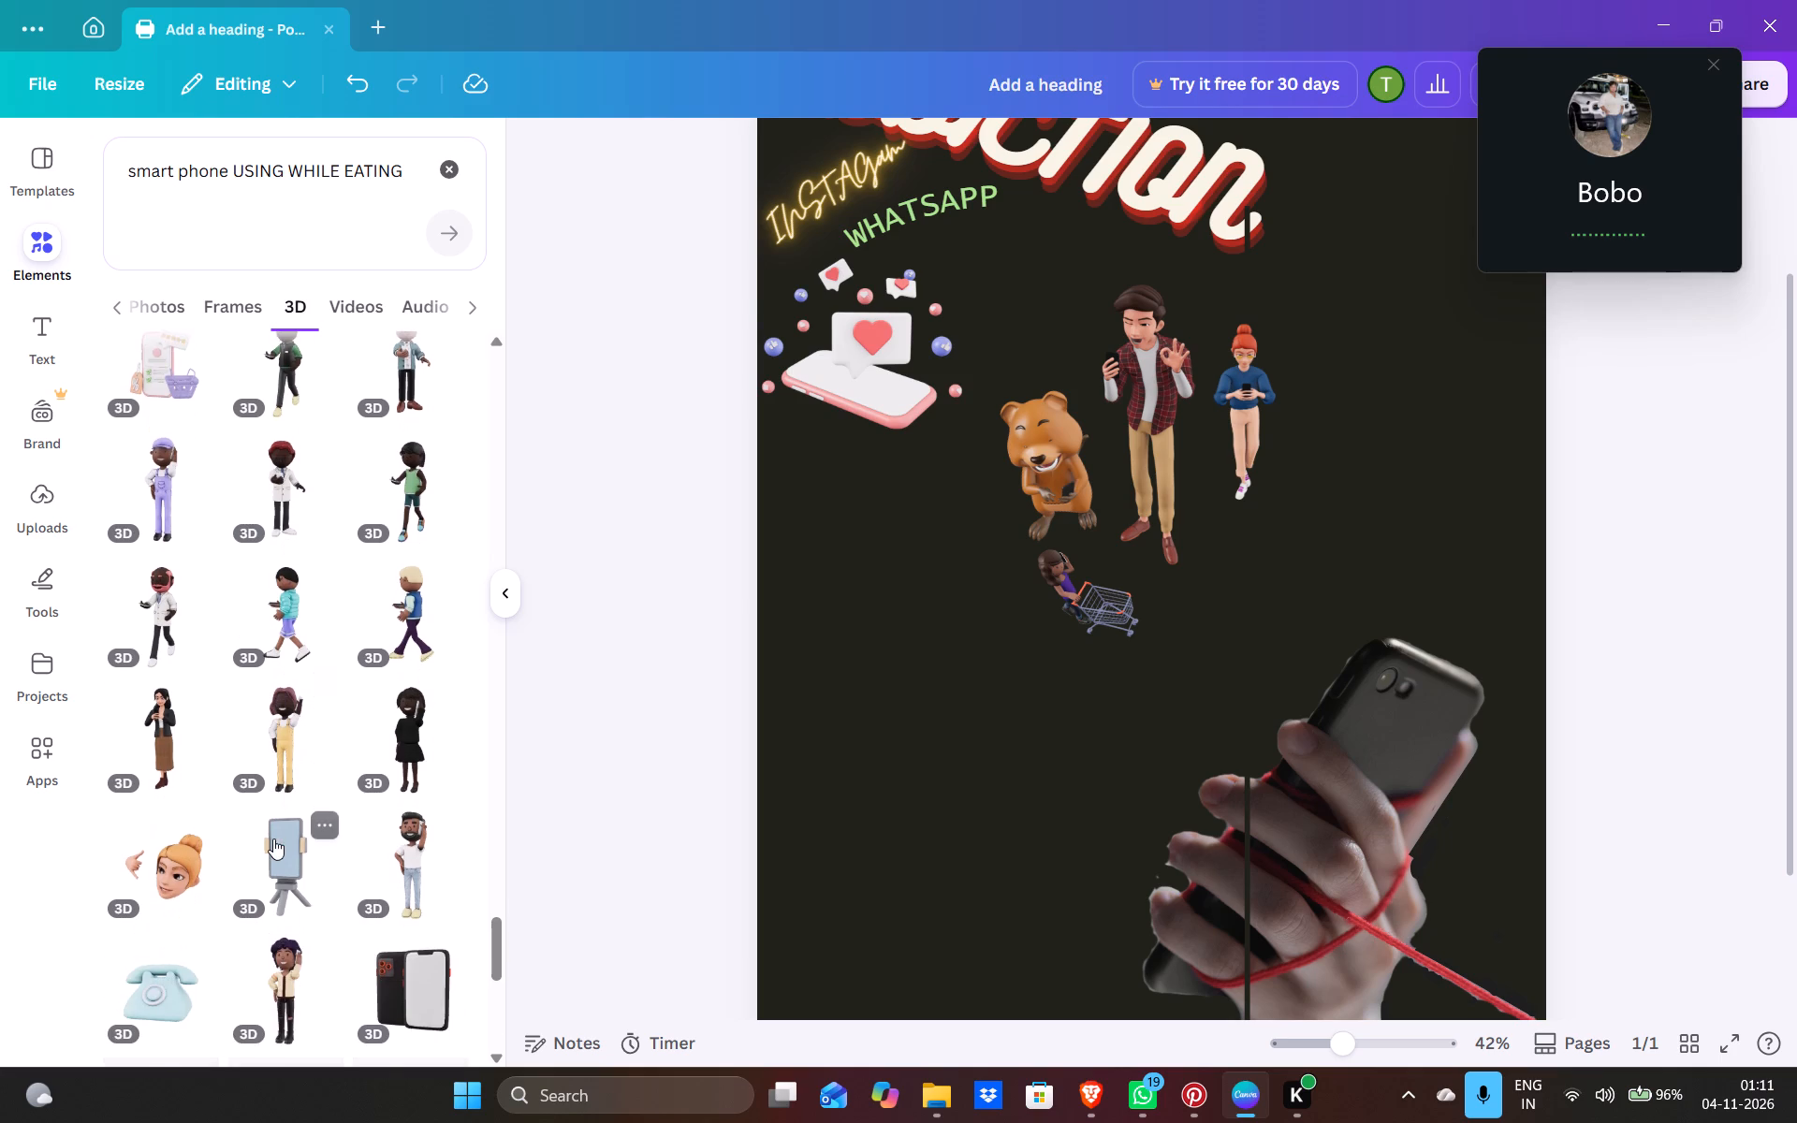
pyautogui.scroll(-3, 273, 839)
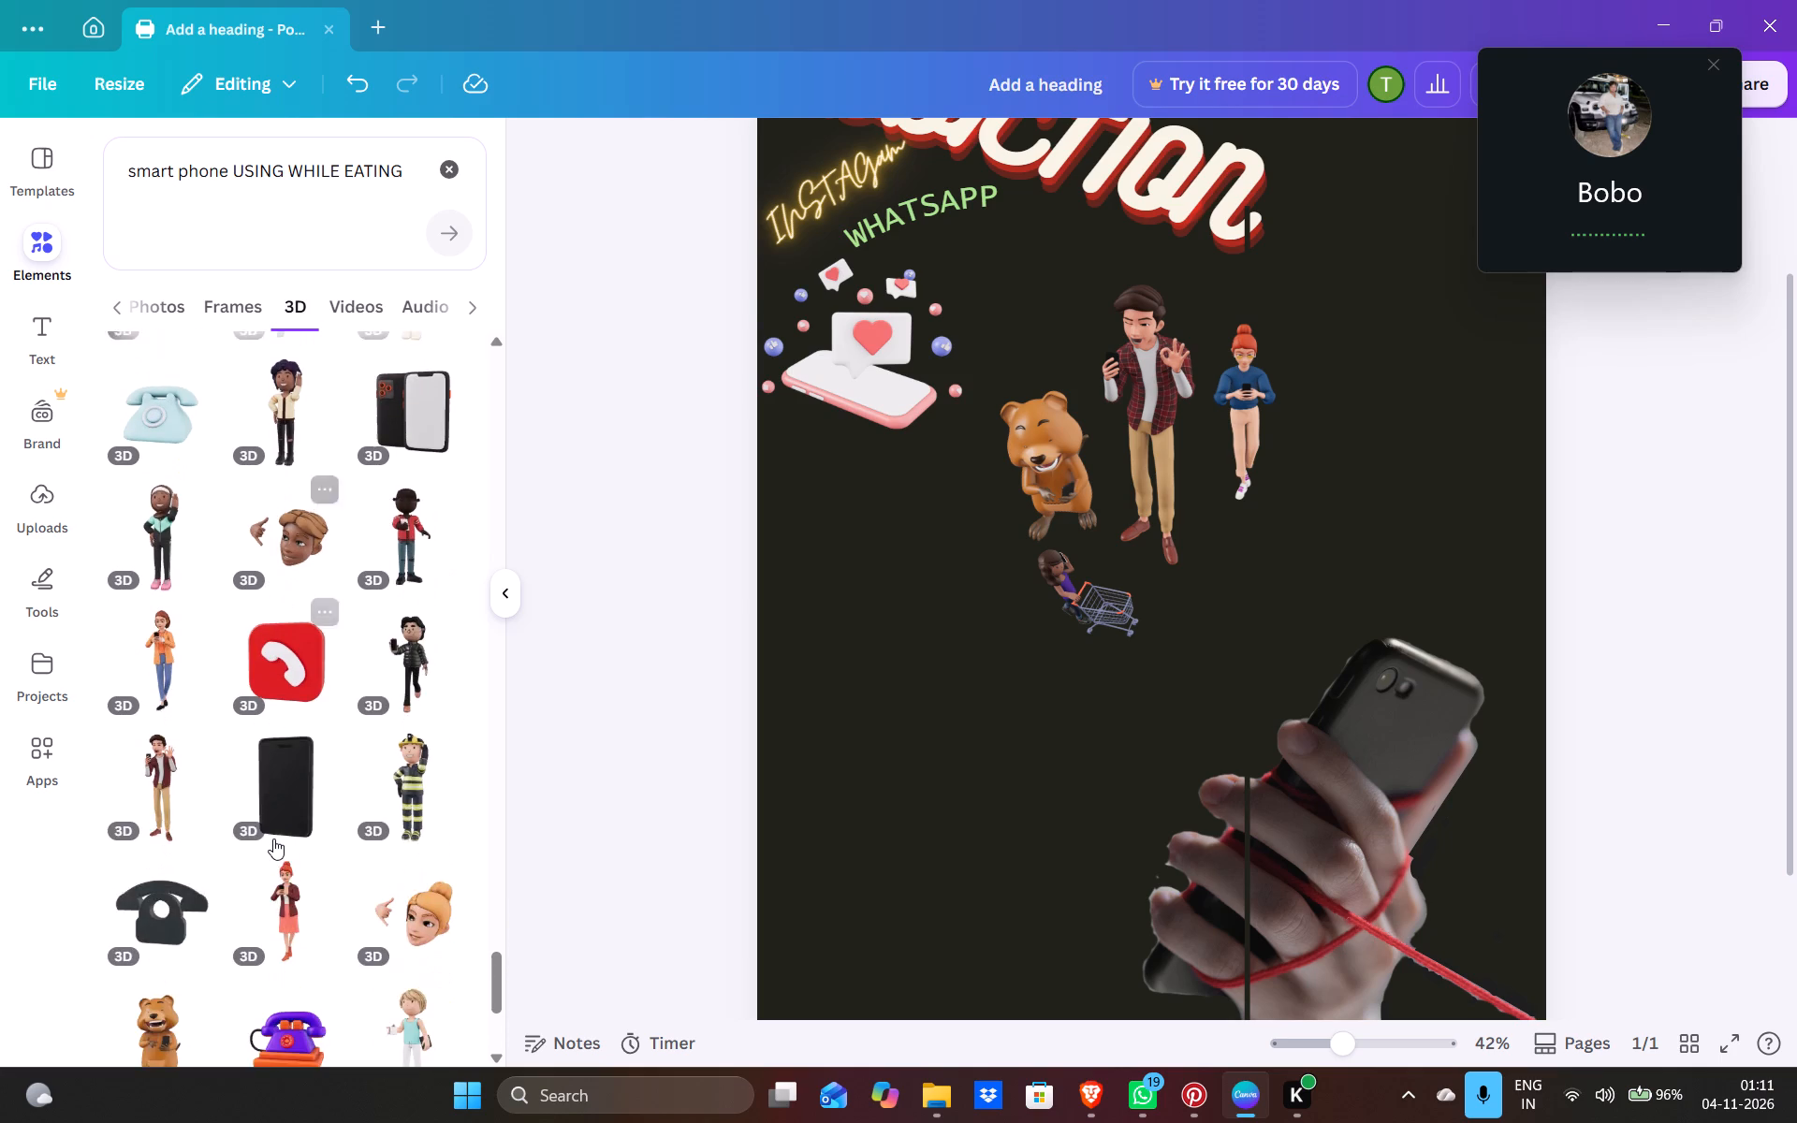
pyautogui.scroll(-3, 273, 839)
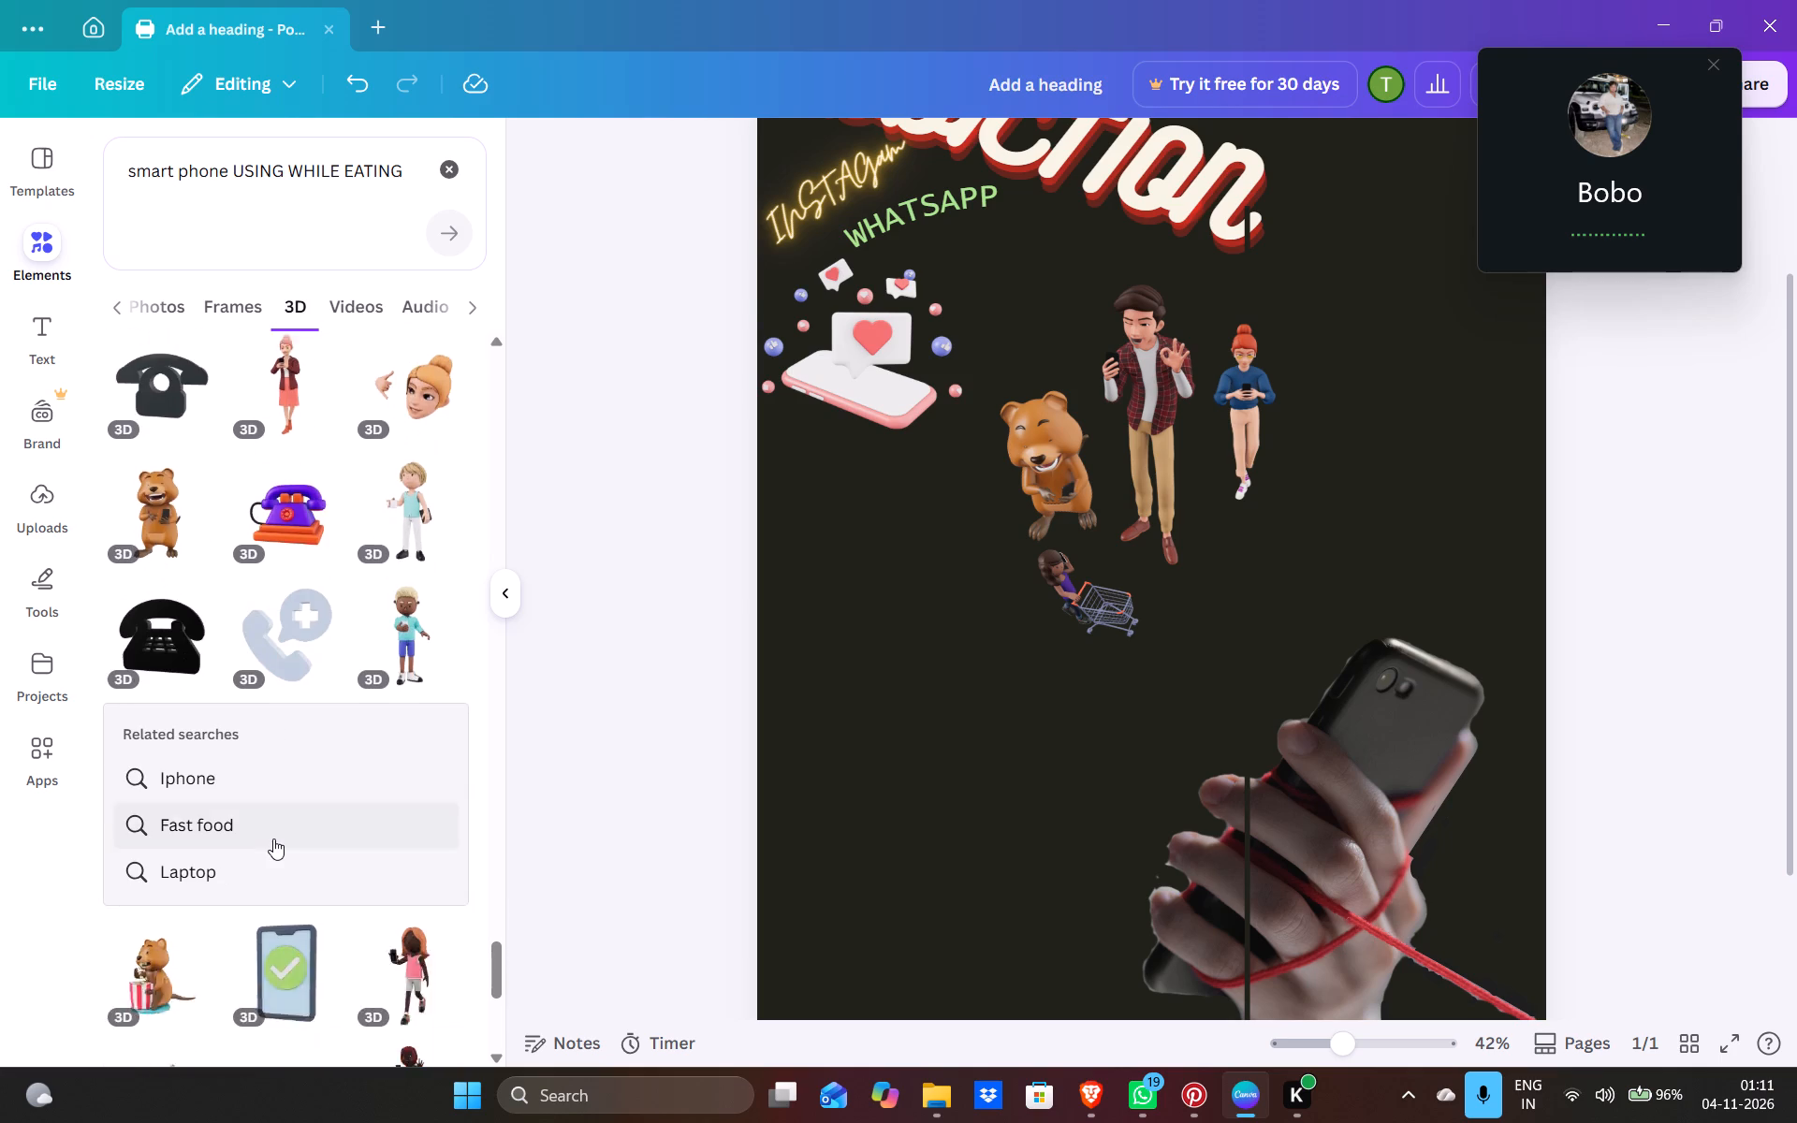
pyautogui.scroll(-3, 273, 839)
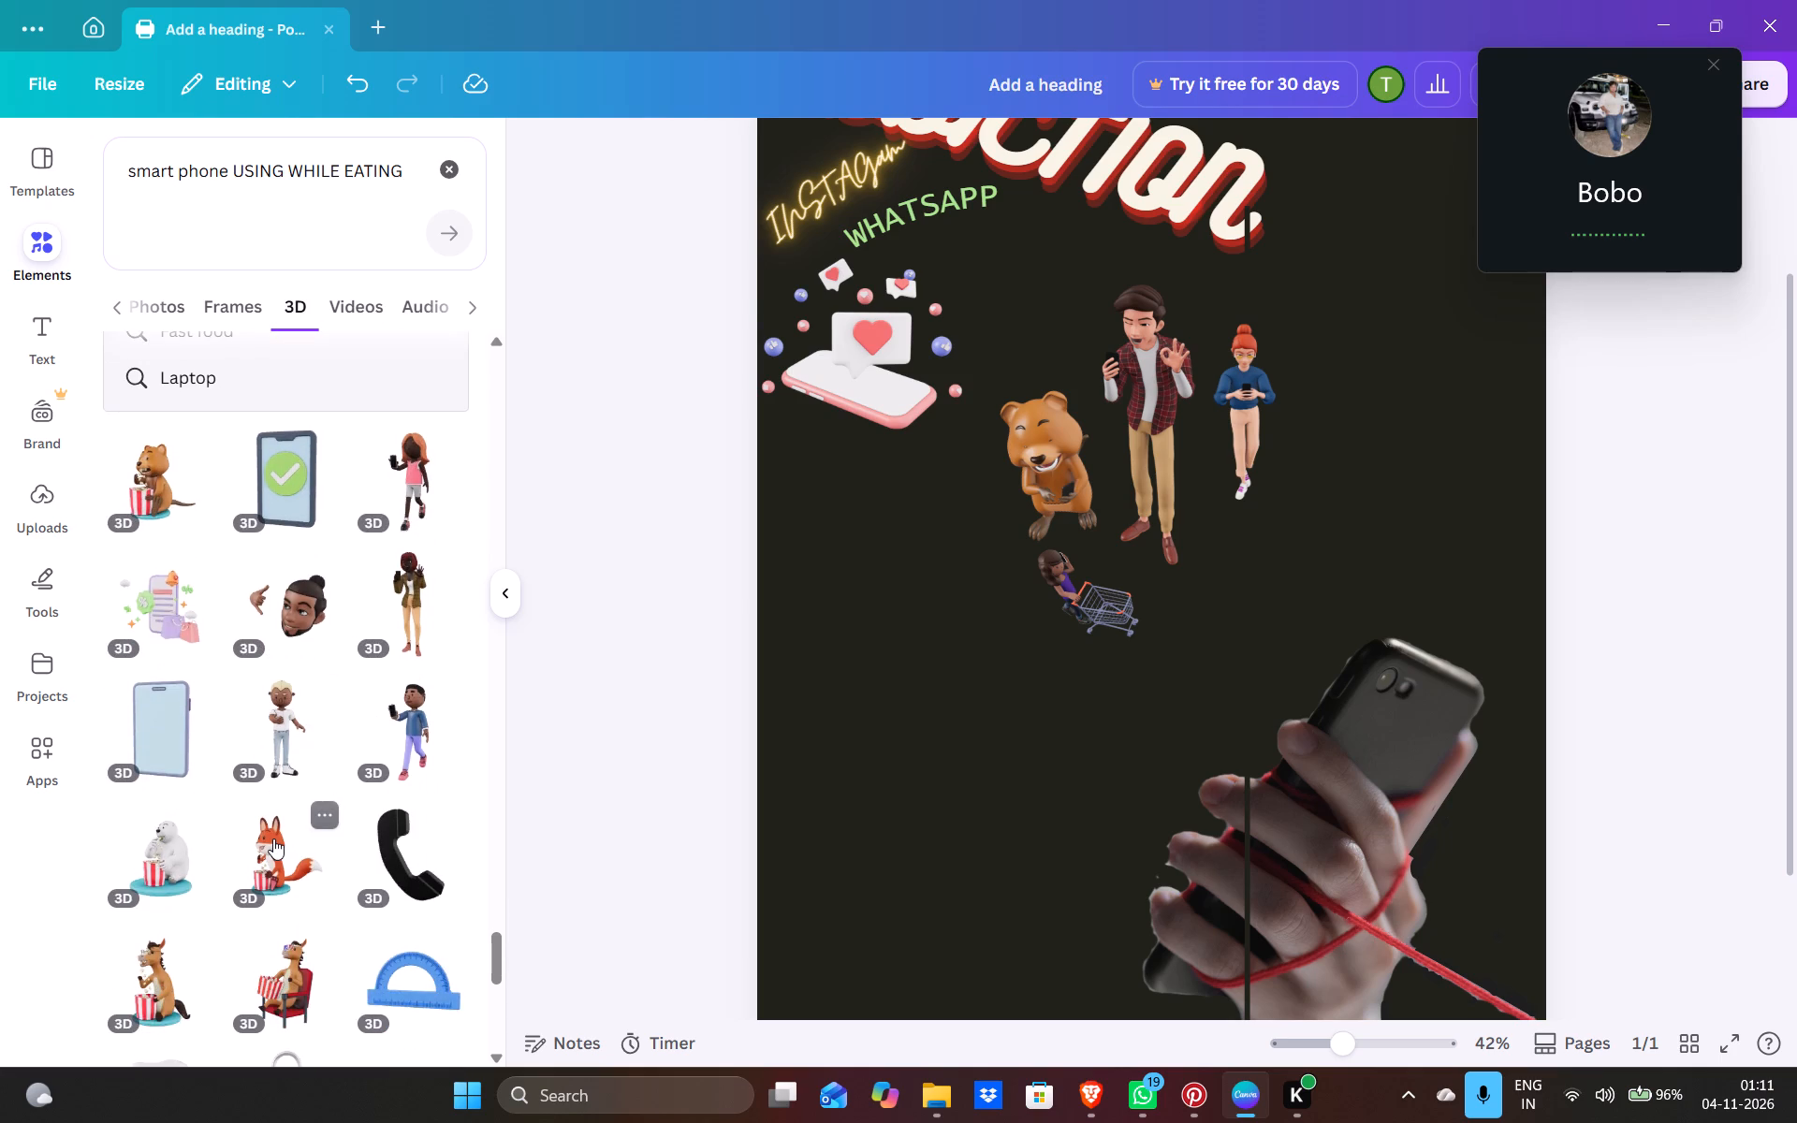
pyautogui.scroll(-2, 273, 839)
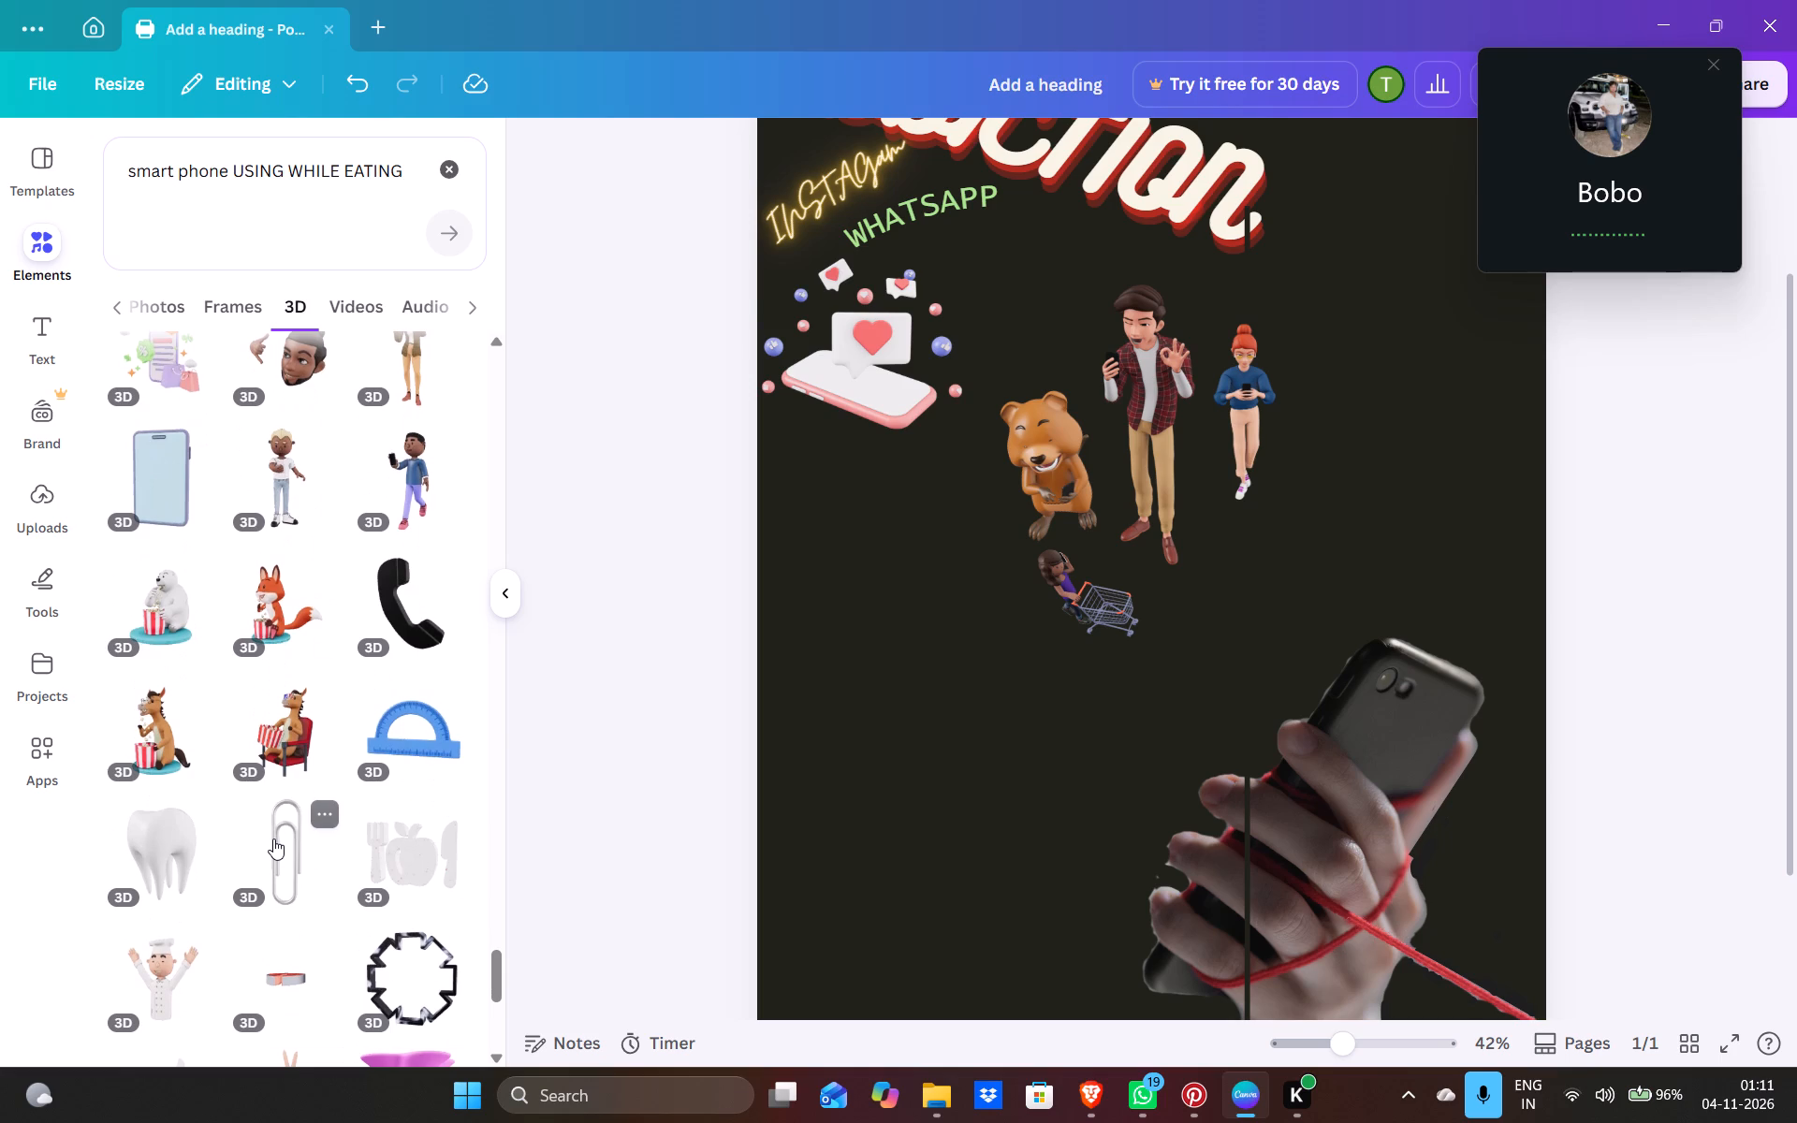
pyautogui.scroll(-4, 273, 839)
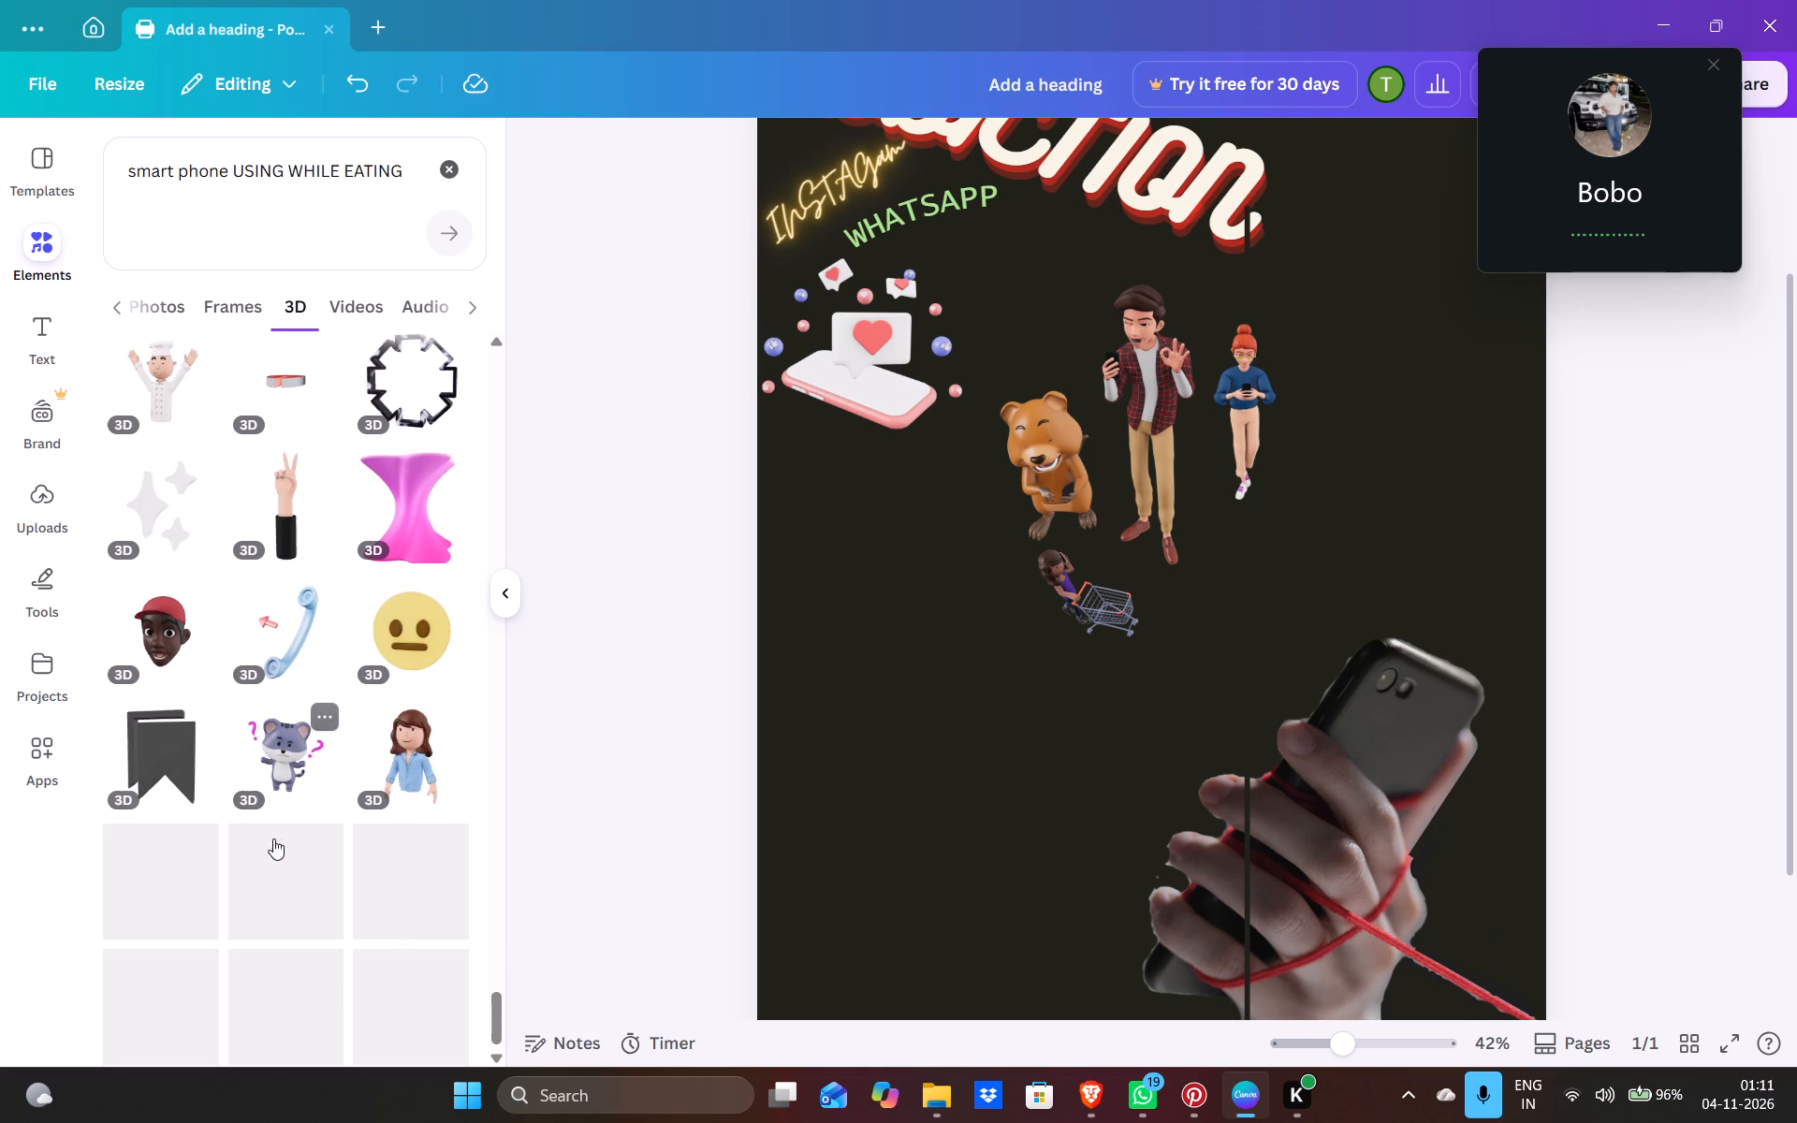
pyautogui.scroll(-3, 273, 839)
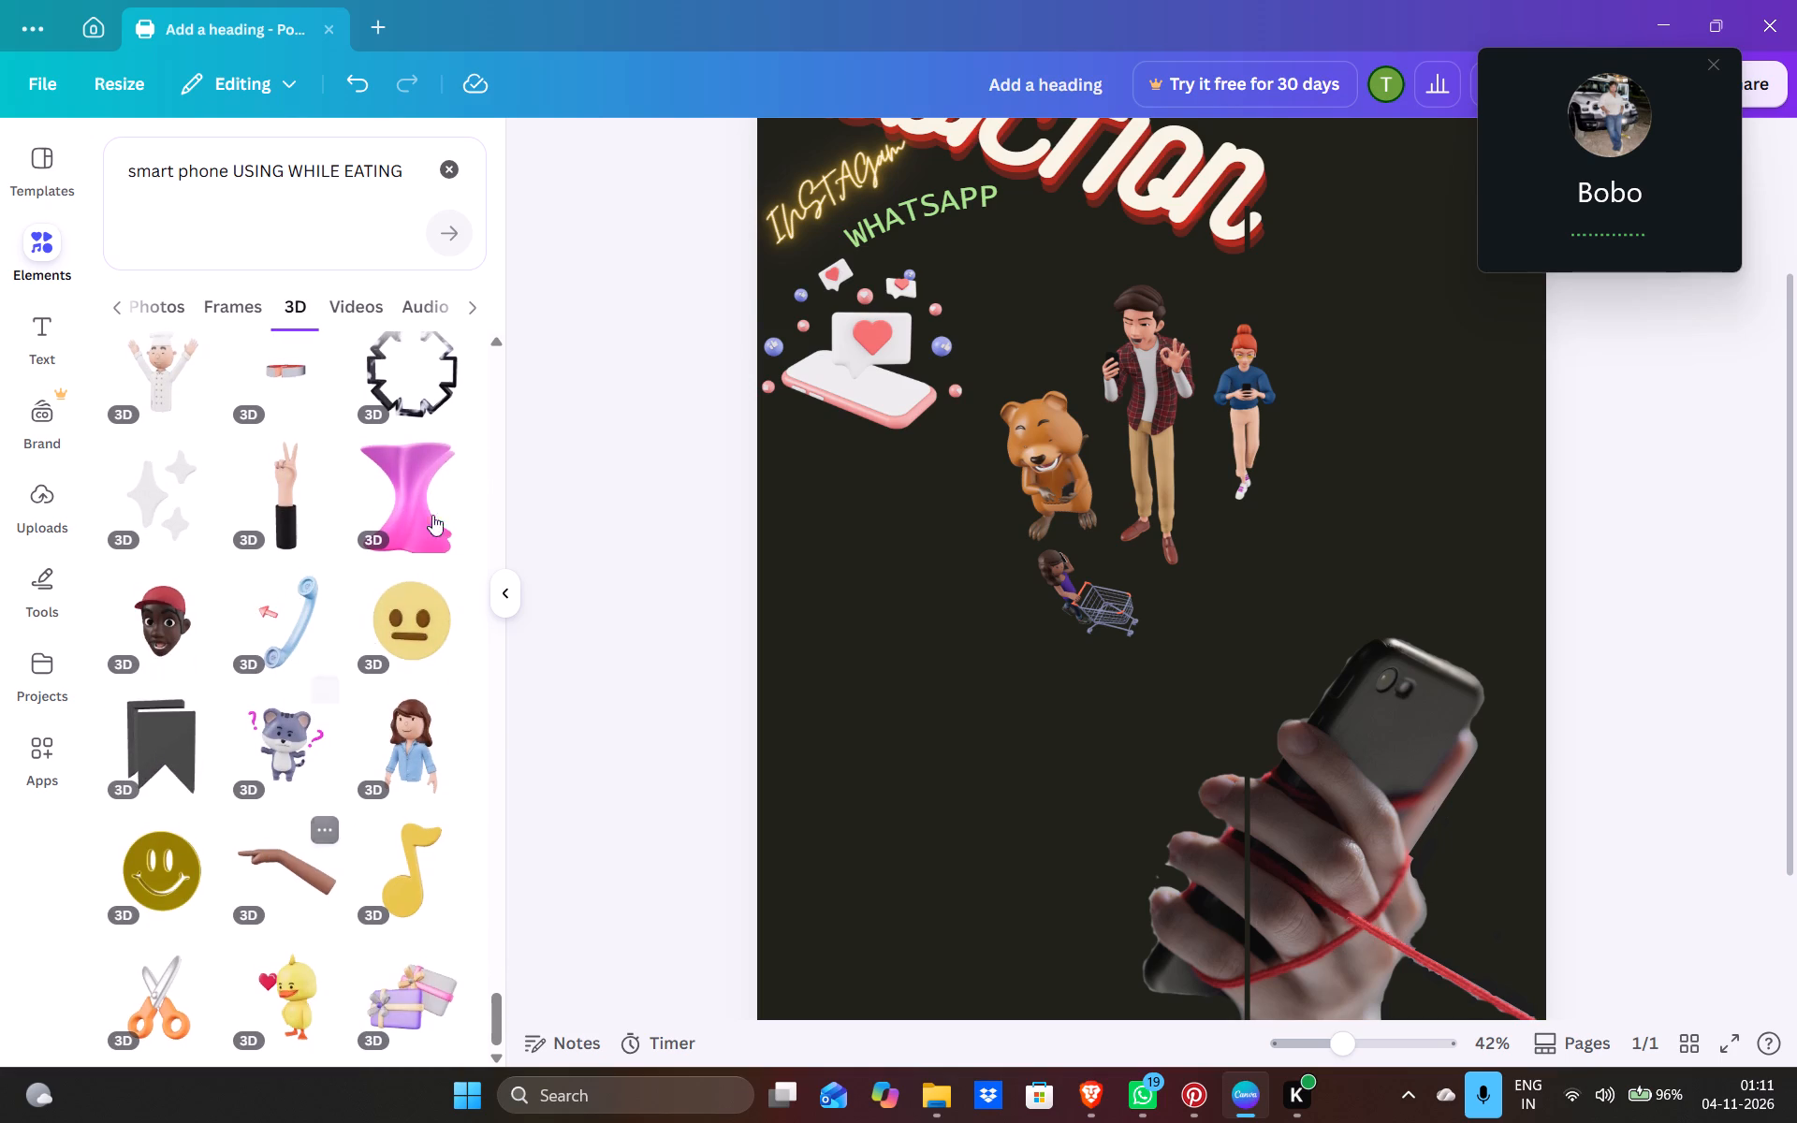
# Search the elements for "USING PHONE WHILE EATING".
pyautogui.click(453, 181)
pyautogui.write('USING PHONE WHILE EAT')
pyautogui.press('i')
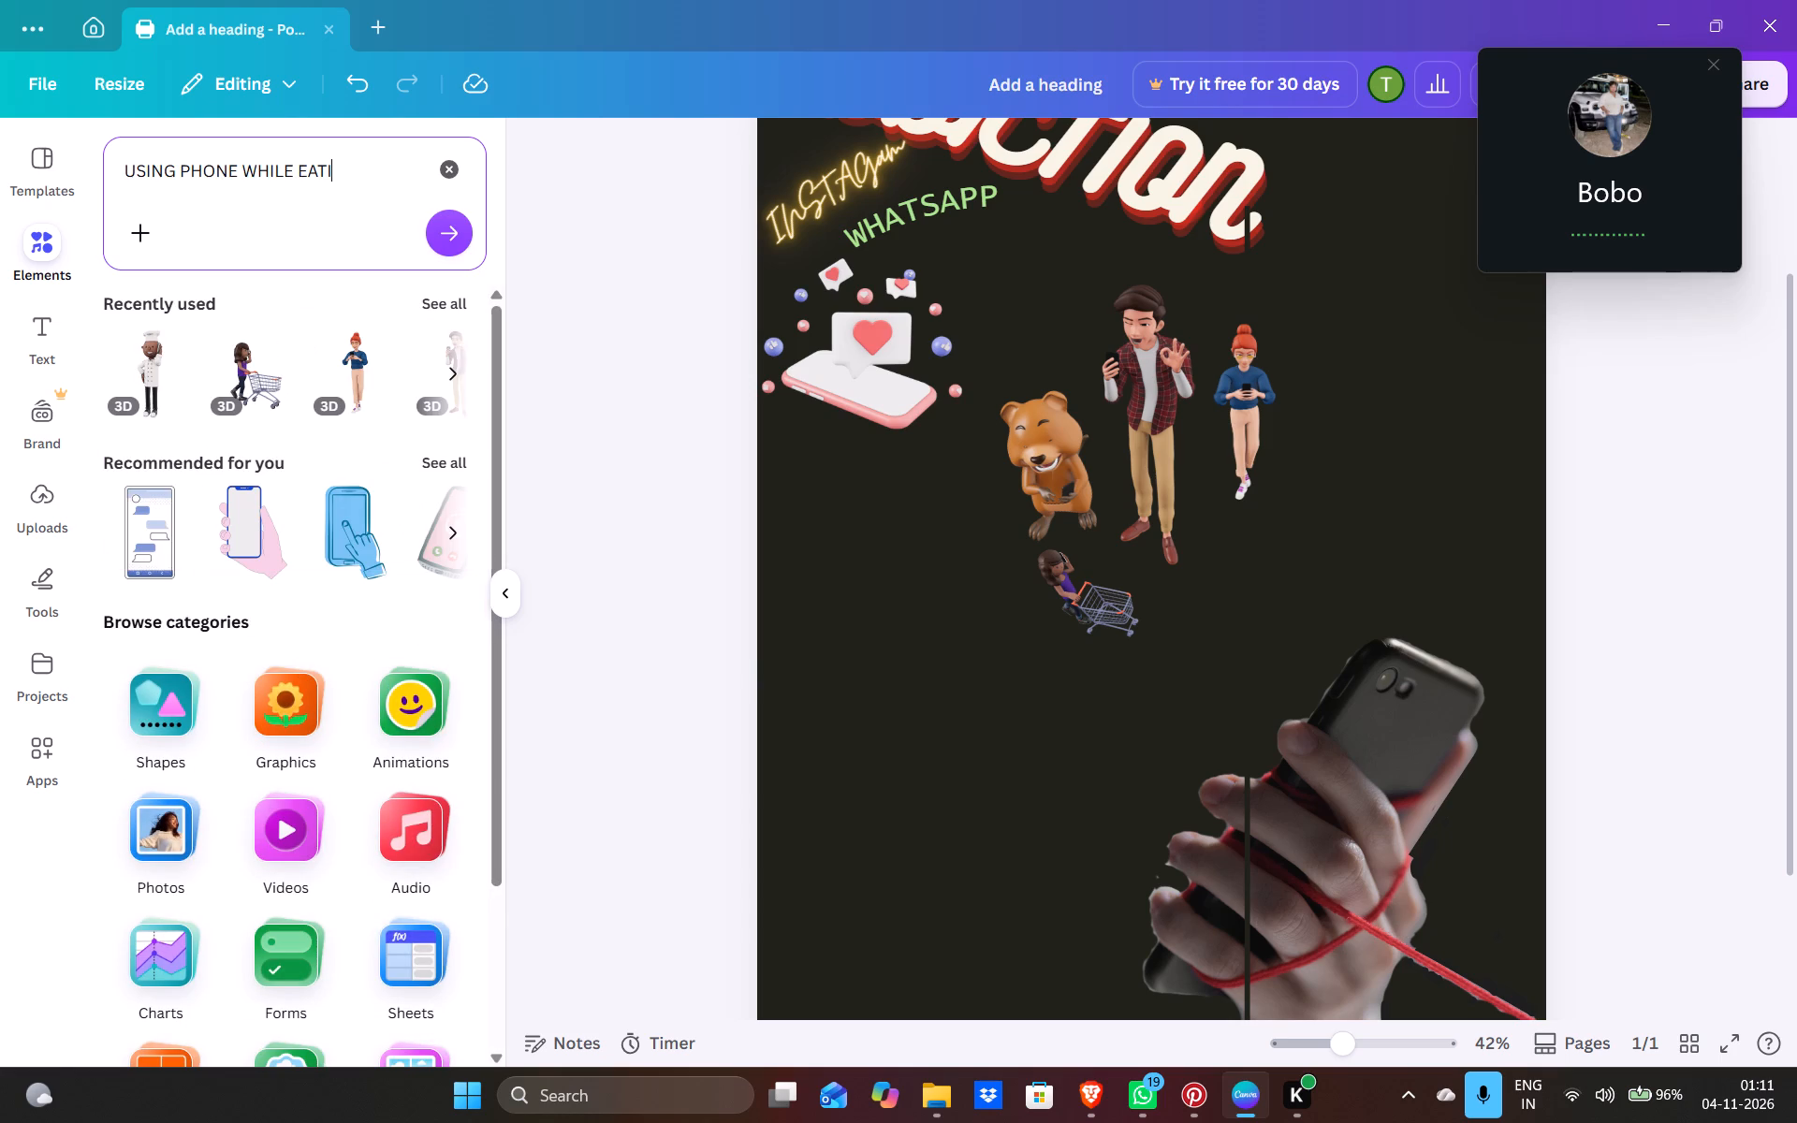
pyautogui.write('NG')
pyautogui.click(456, 228)
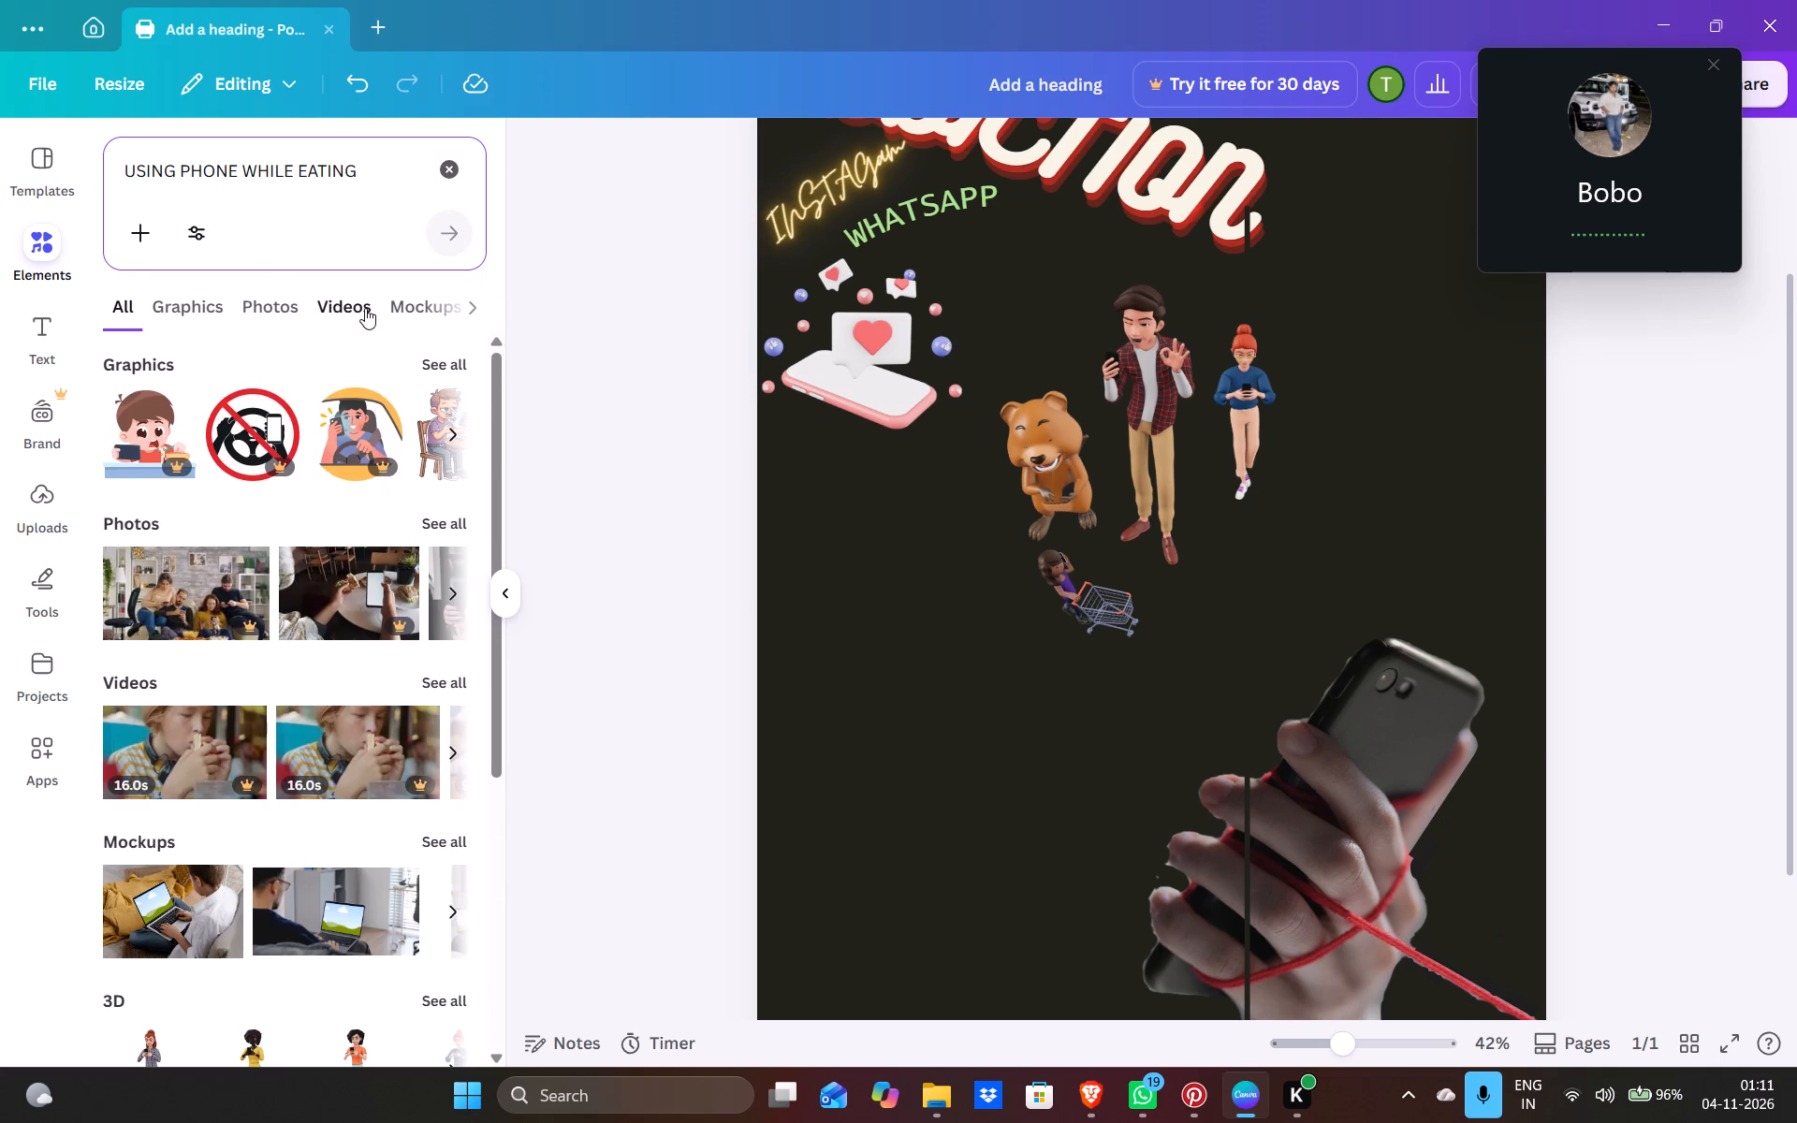
# Look through the 3D, mockup, photo and graphics results for someone using a phone while eating.
pyautogui.click(463, 307)
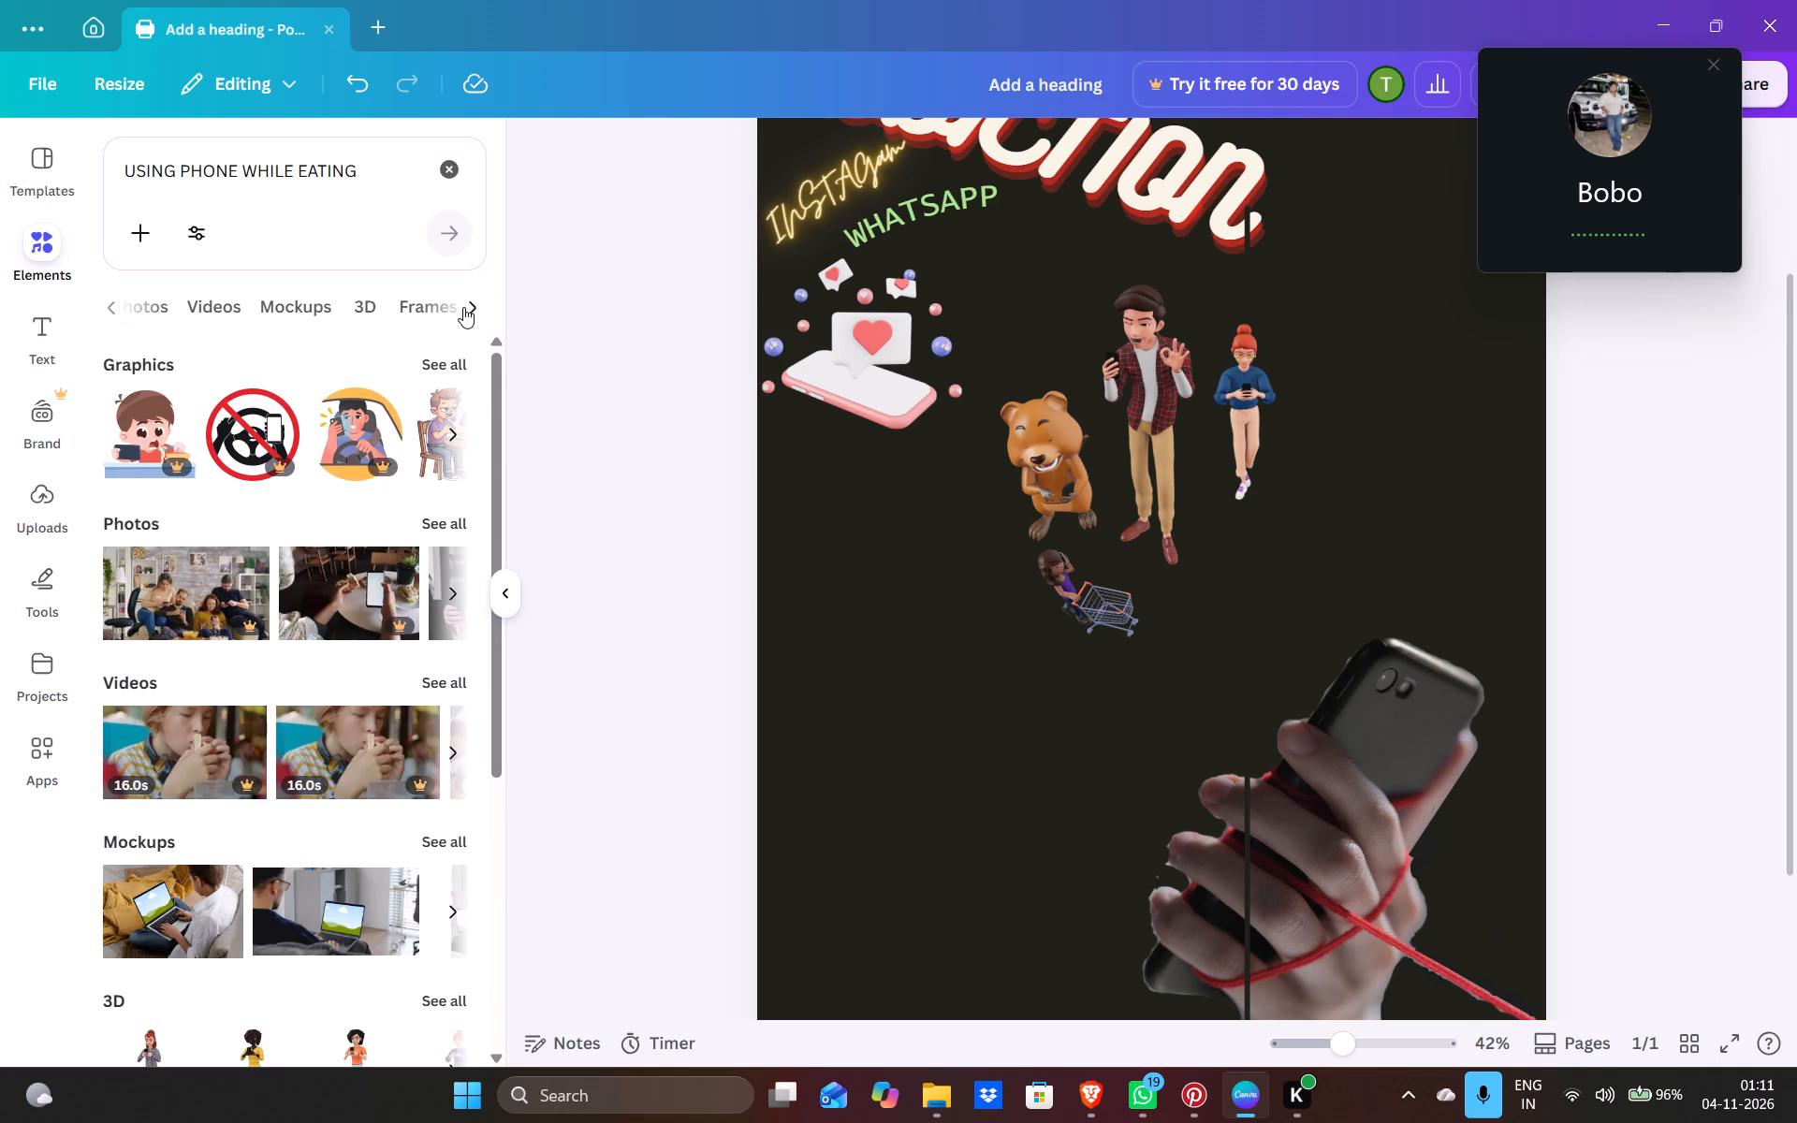
pyautogui.click(369, 304)
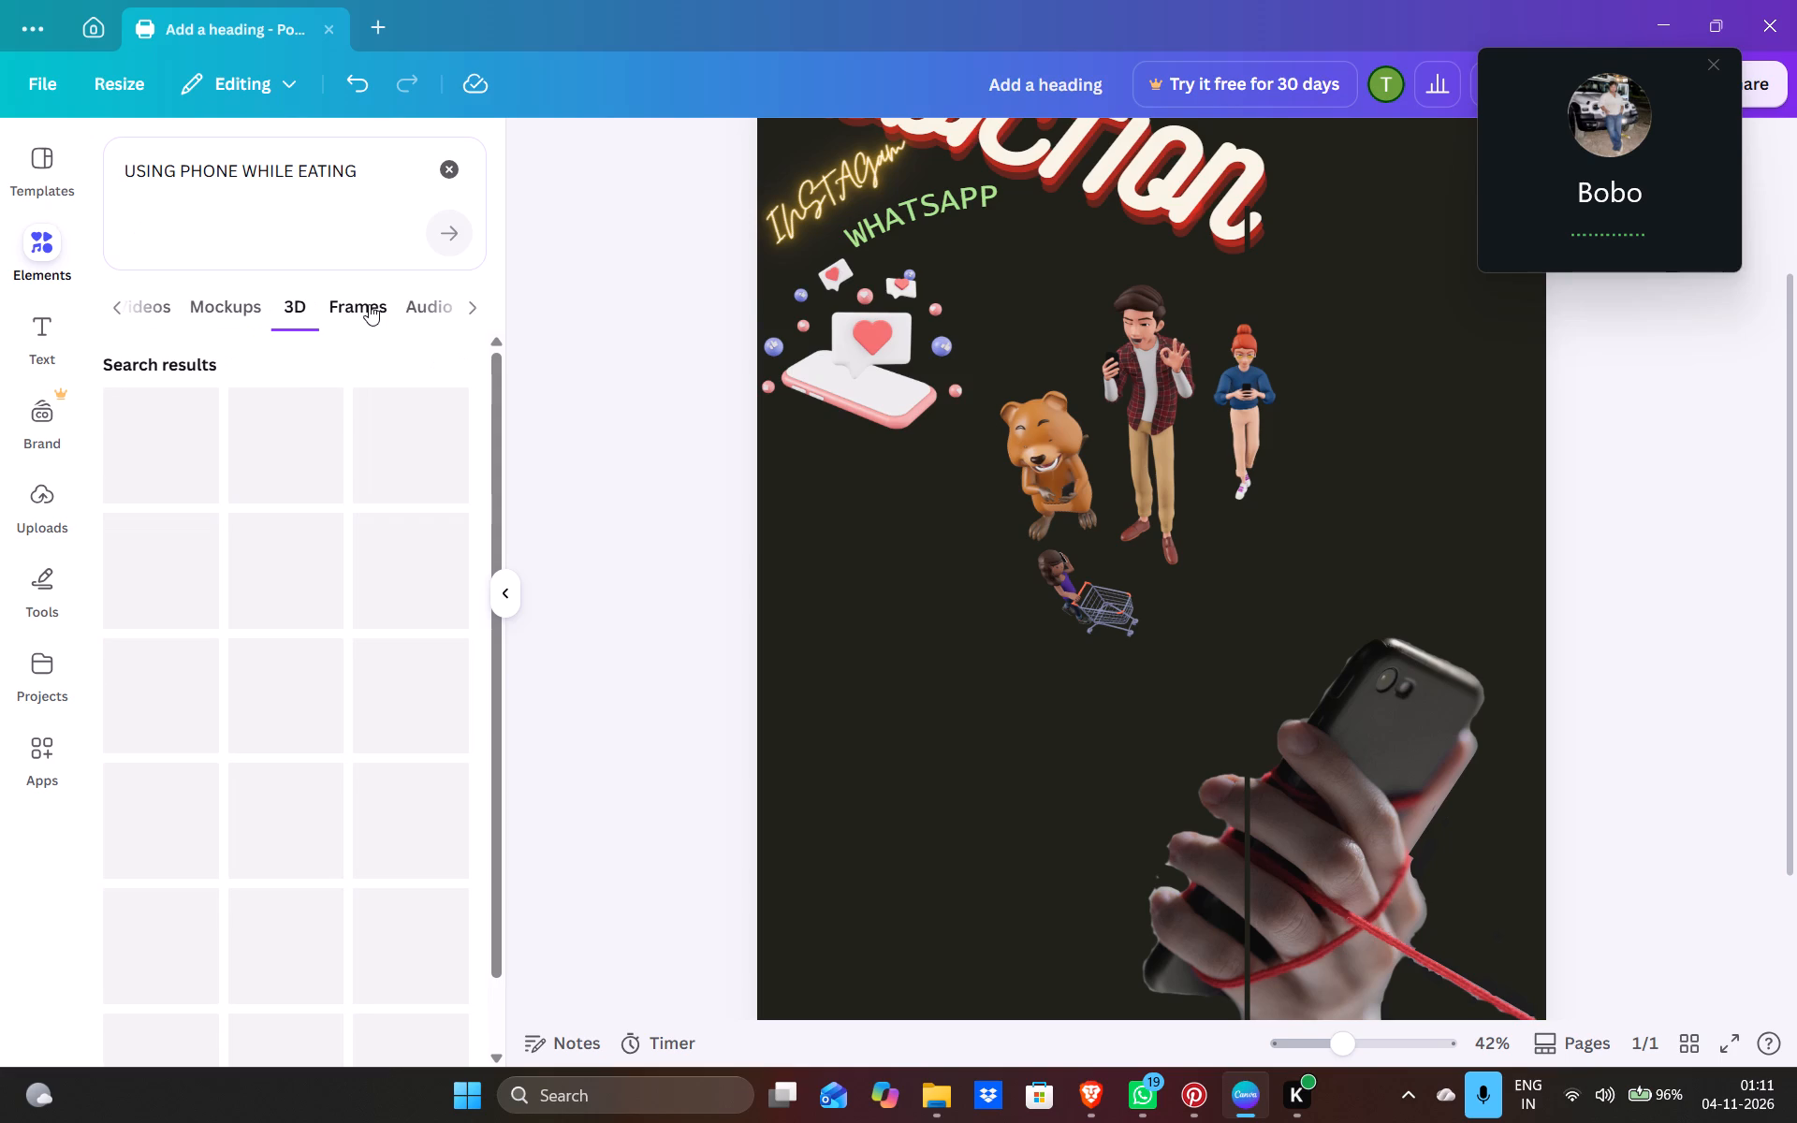
pyautogui.scroll(-2, 314, 811)
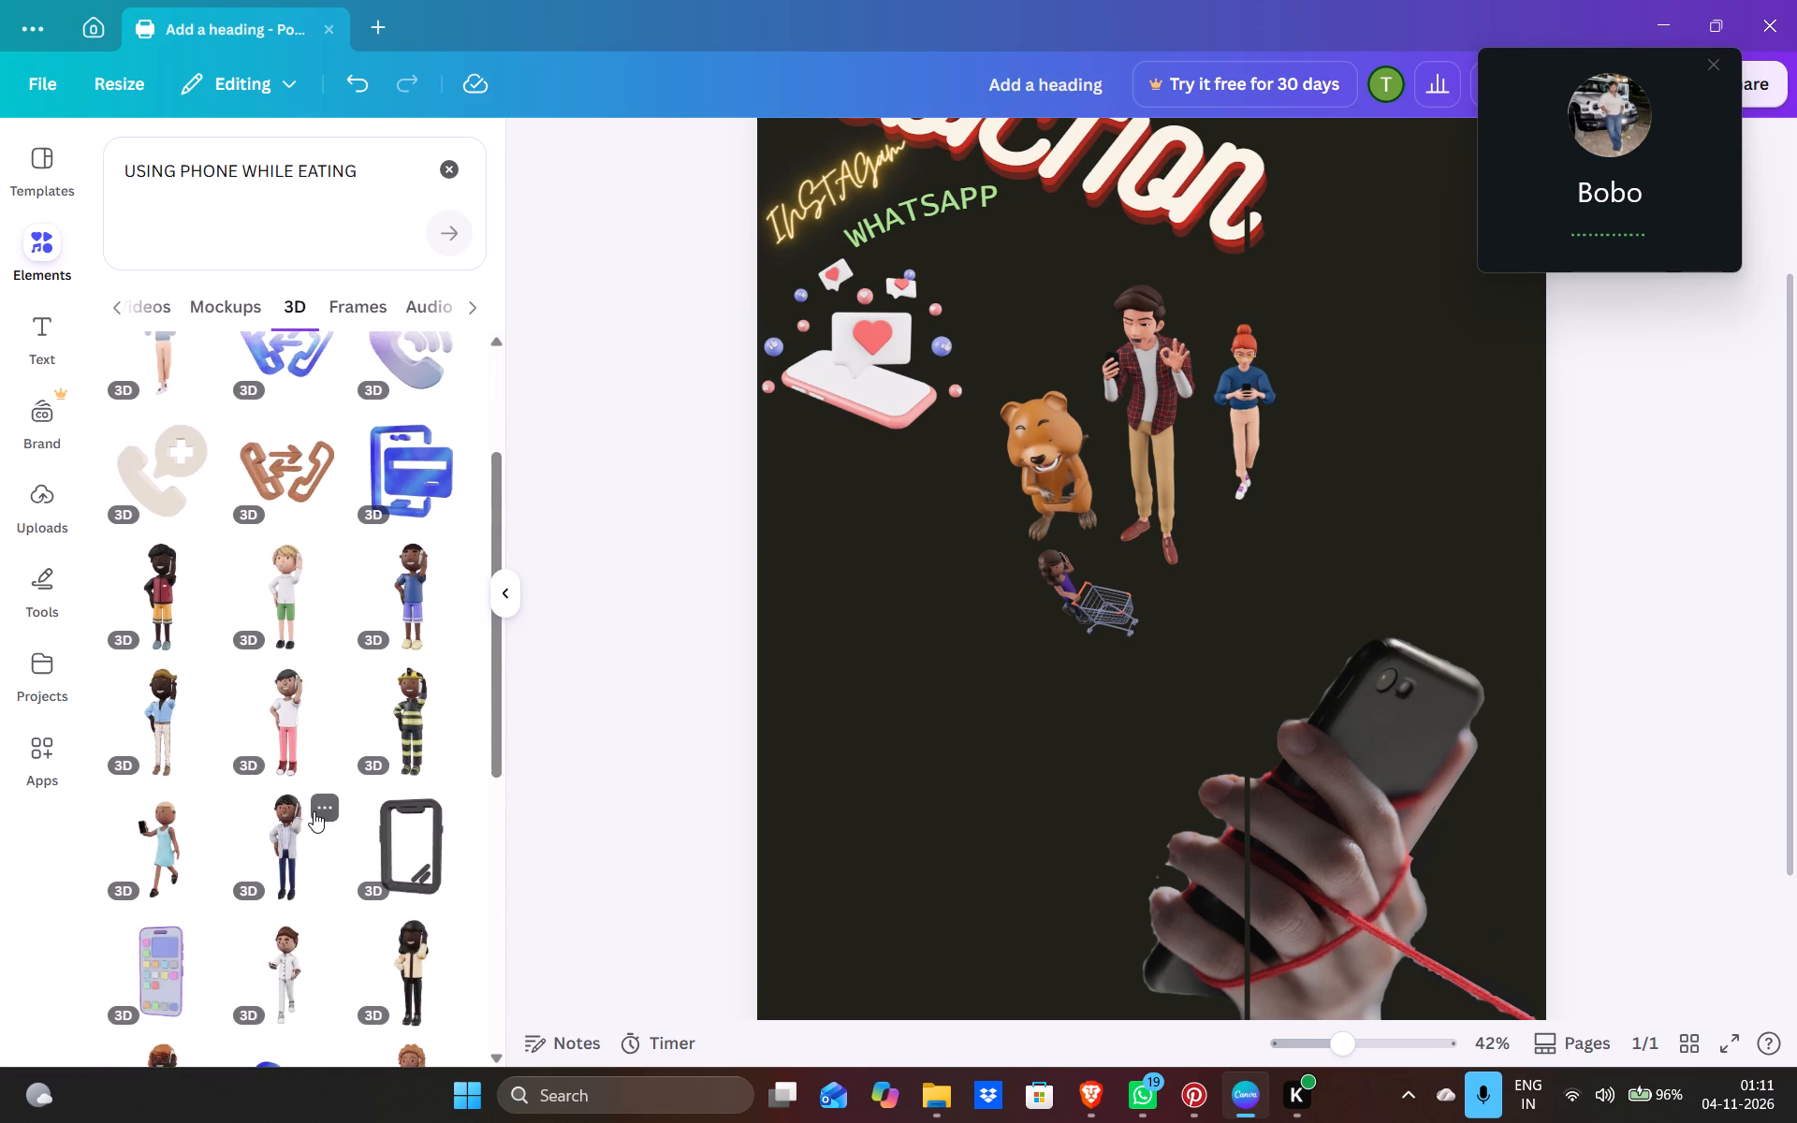
pyautogui.scroll(-2, 314, 811)
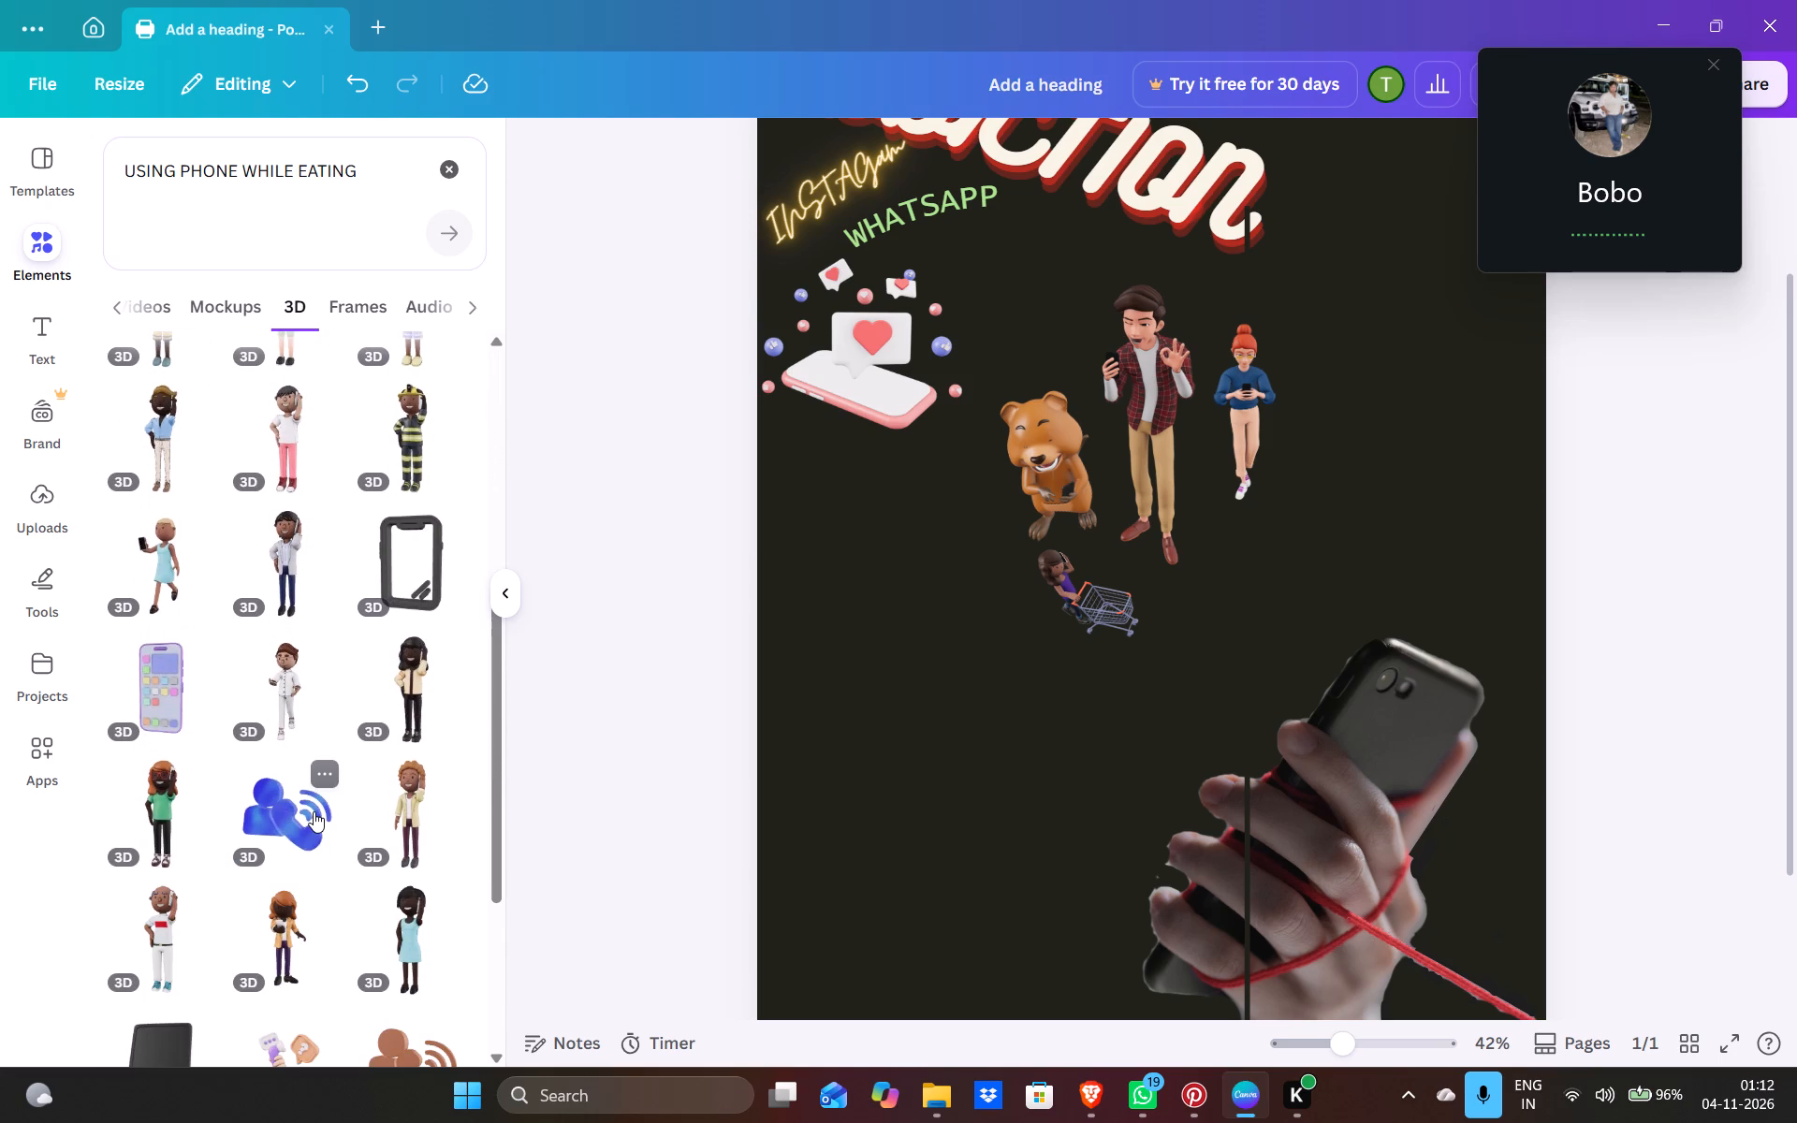
pyautogui.scroll(-4, 314, 811)
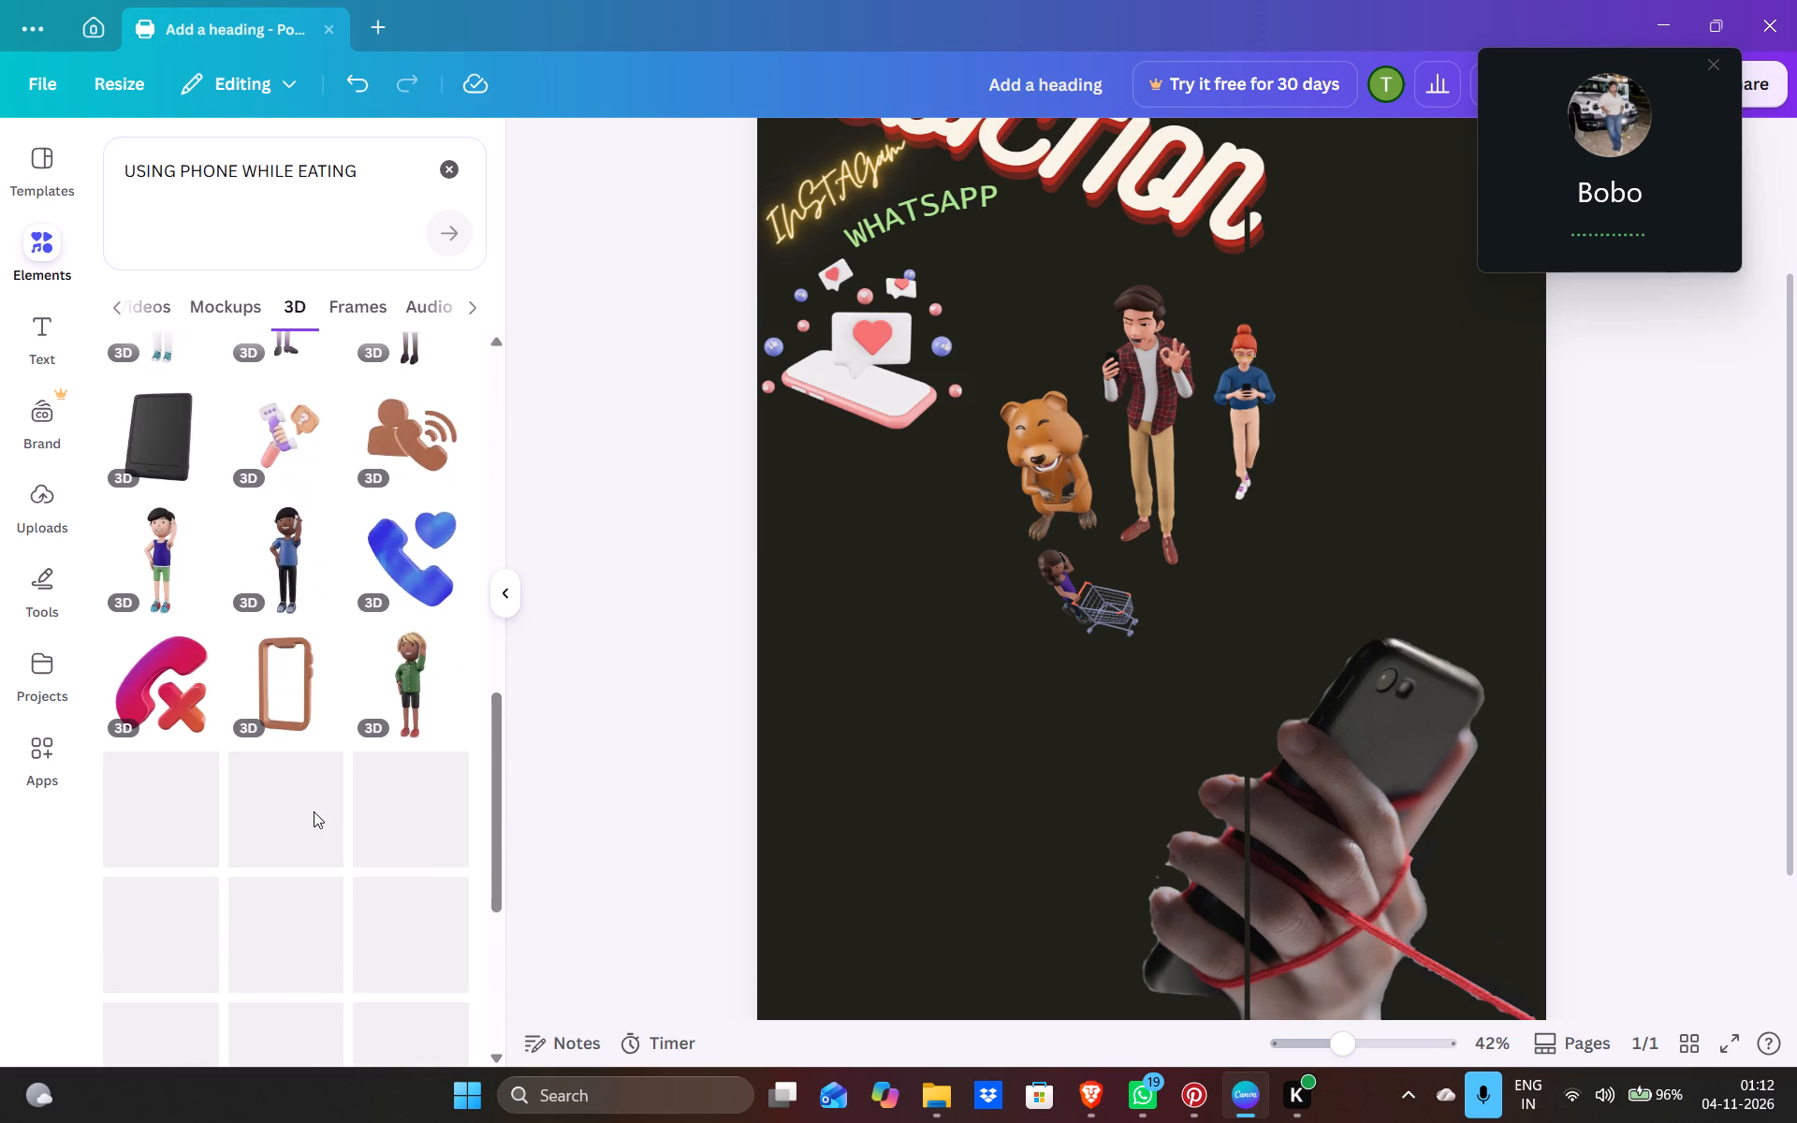
pyautogui.scroll(-1, 314, 811)
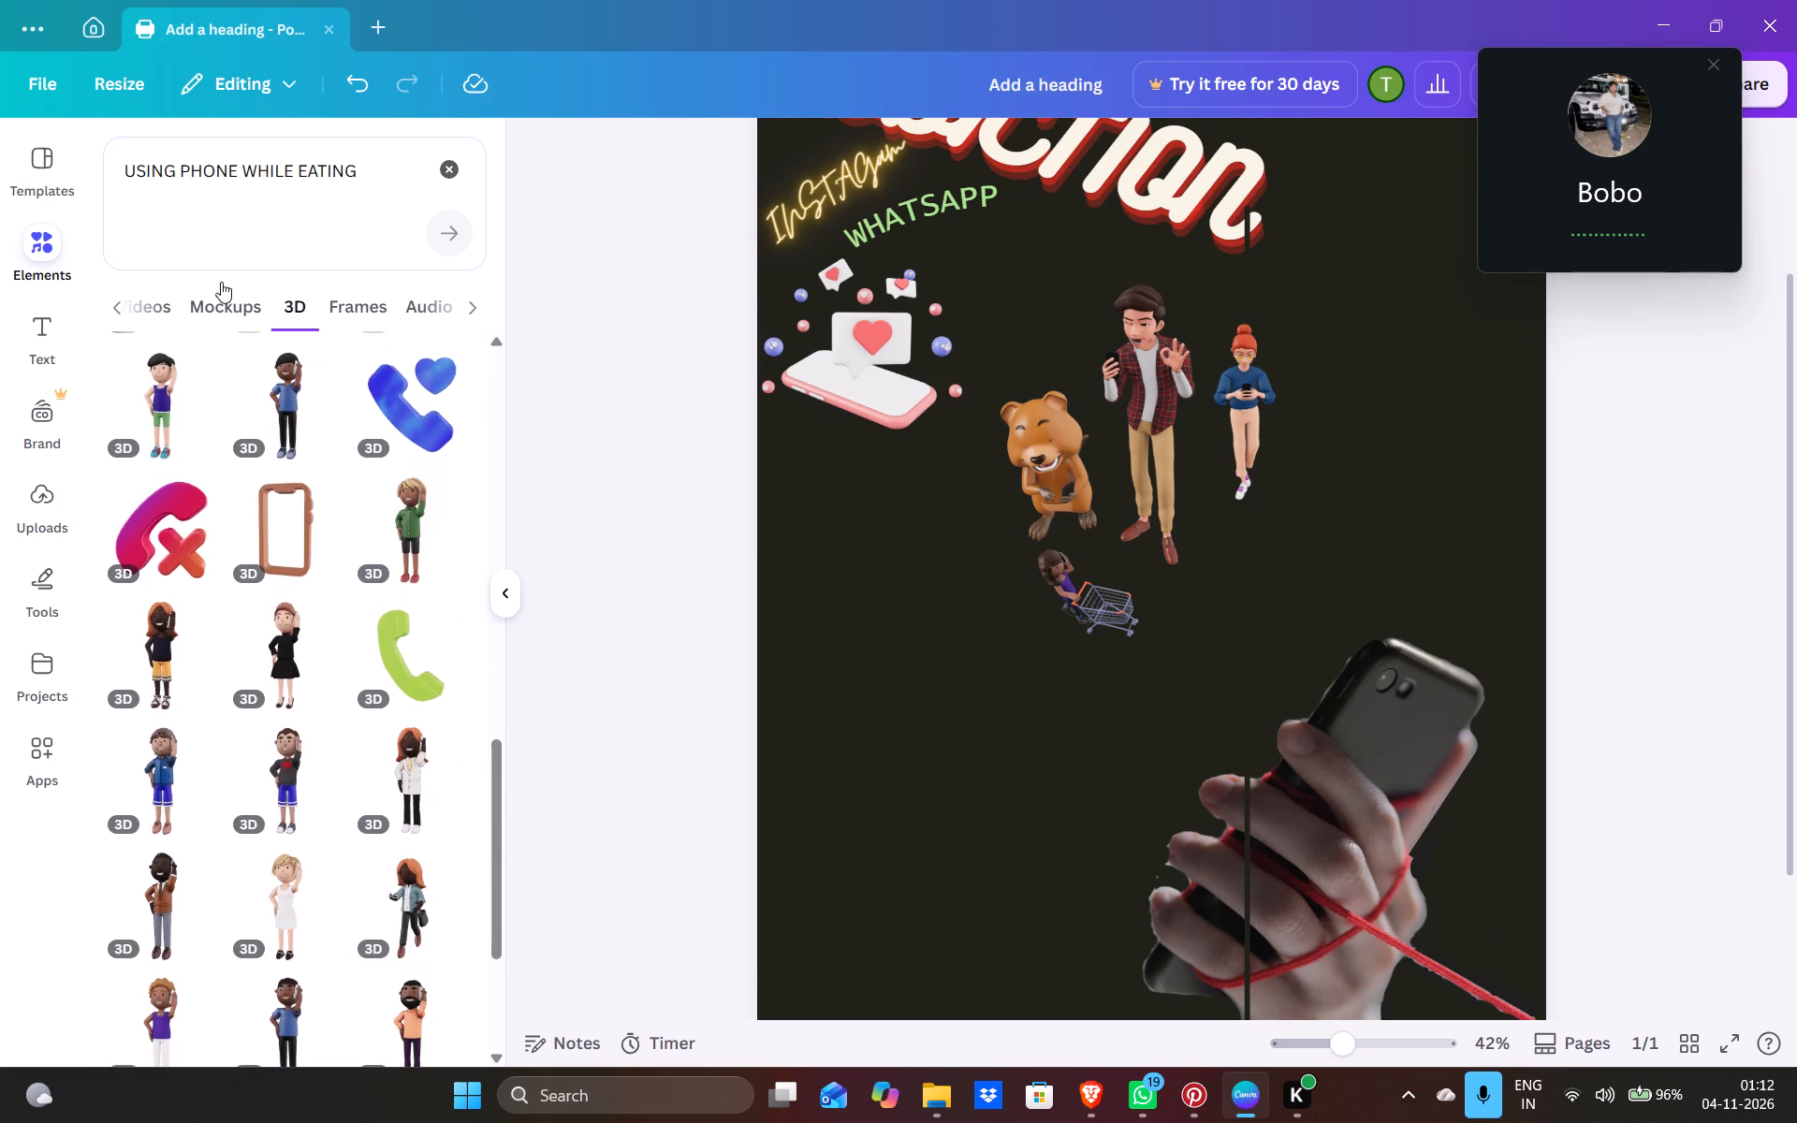
pyautogui.click(225, 295)
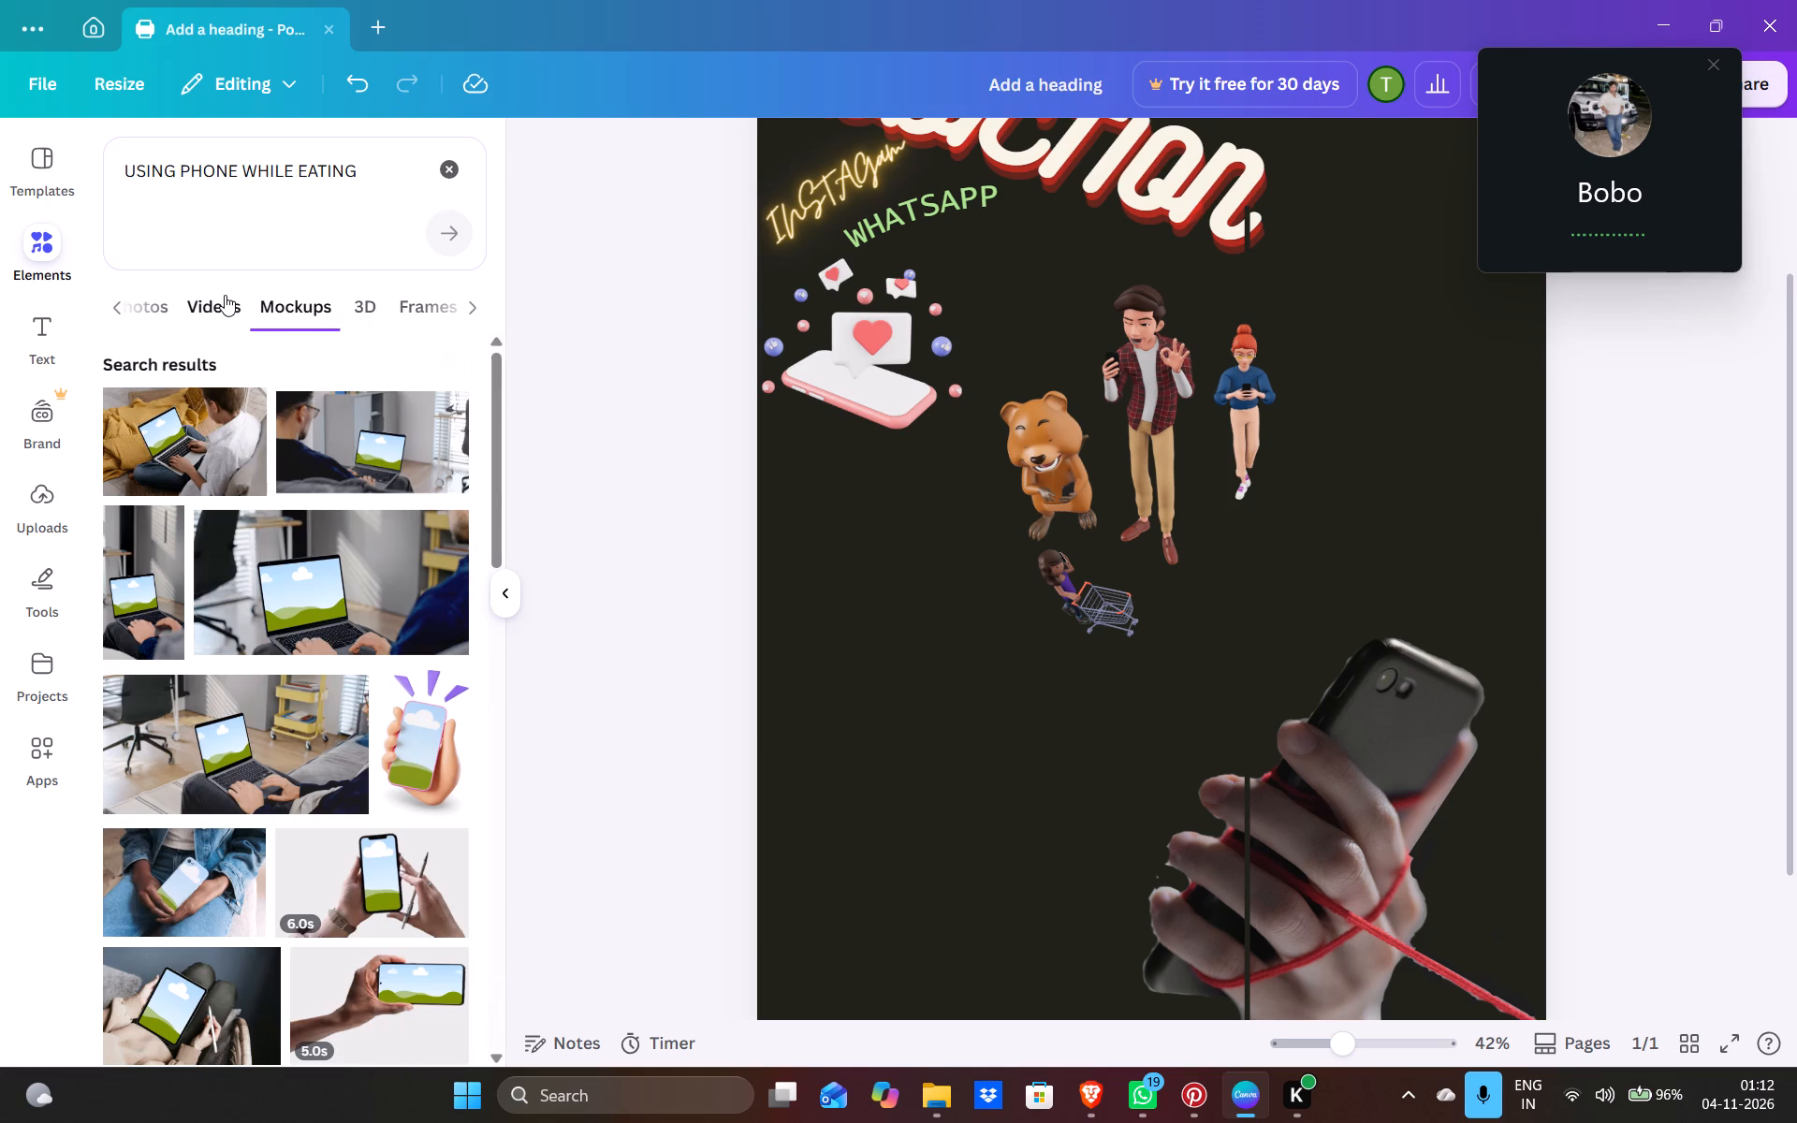
pyautogui.click(157, 296)
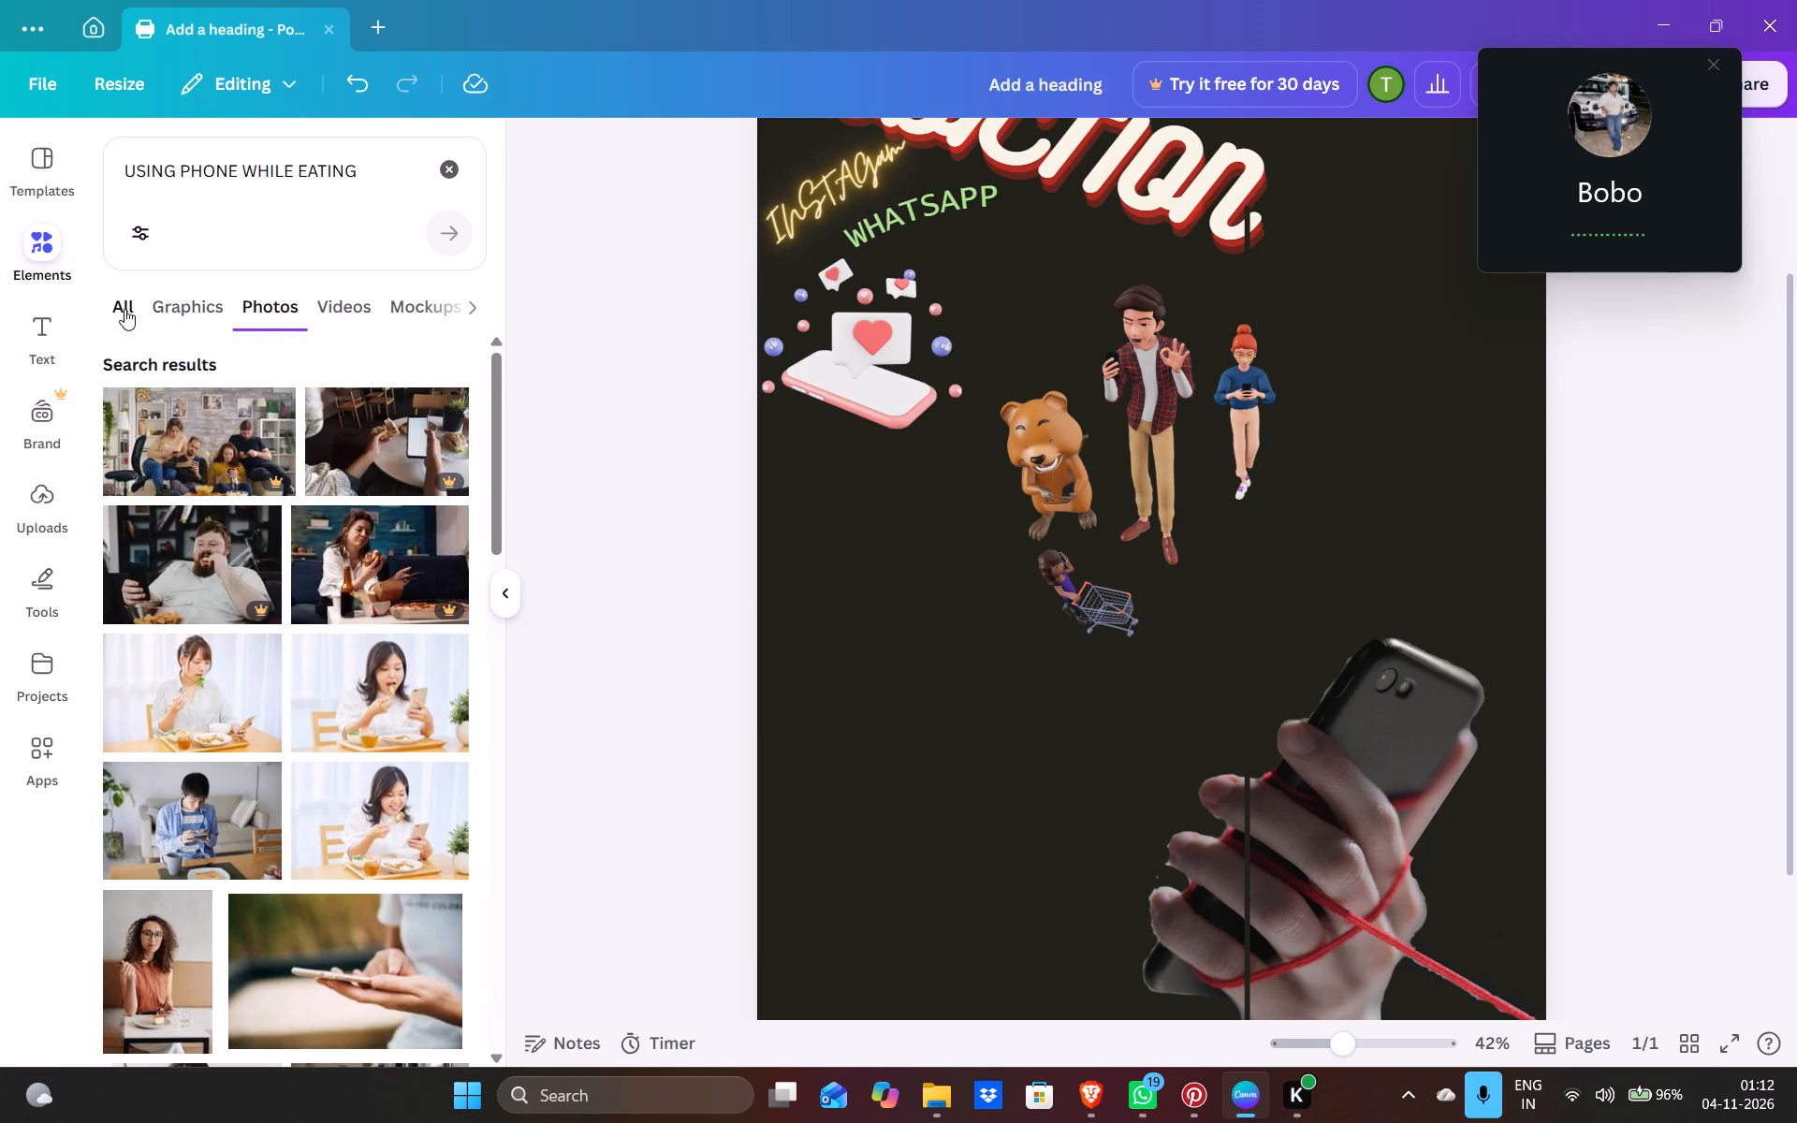
pyautogui.click(124, 309)
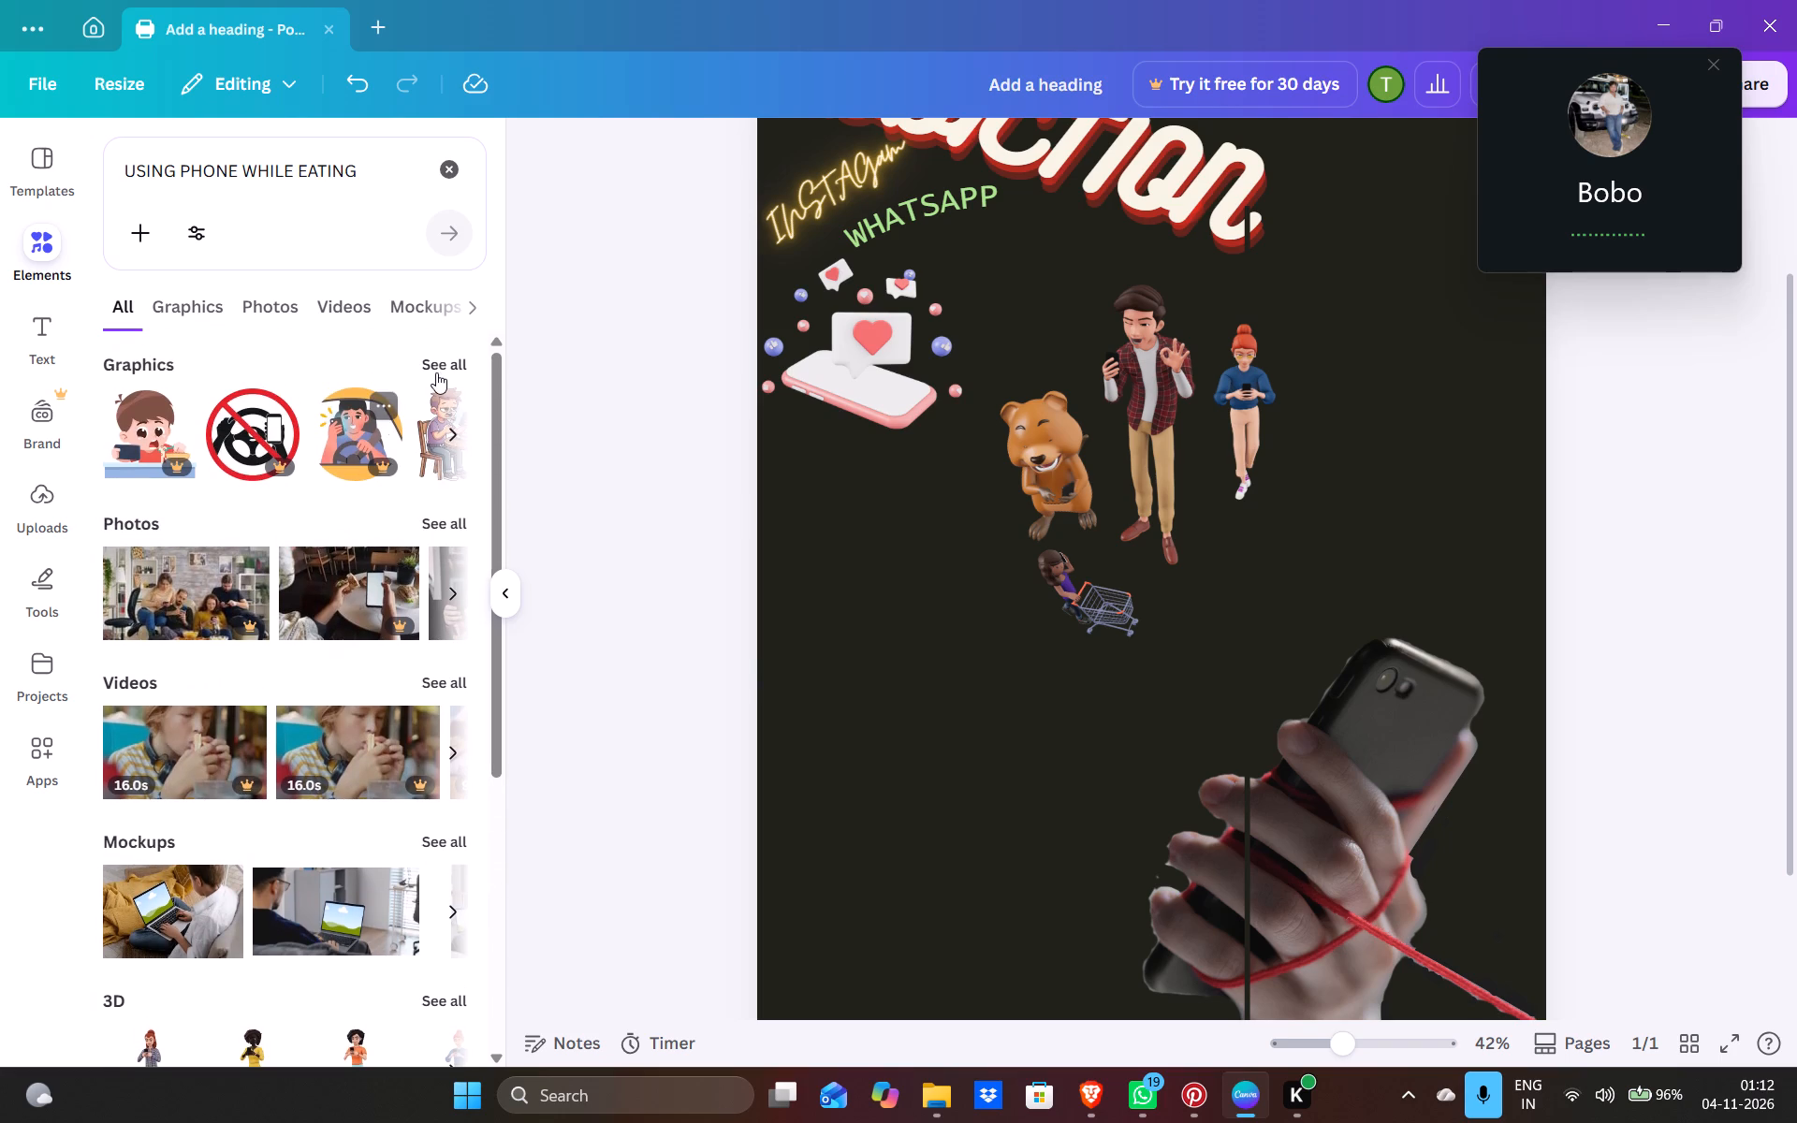
pyautogui.click(440, 367)
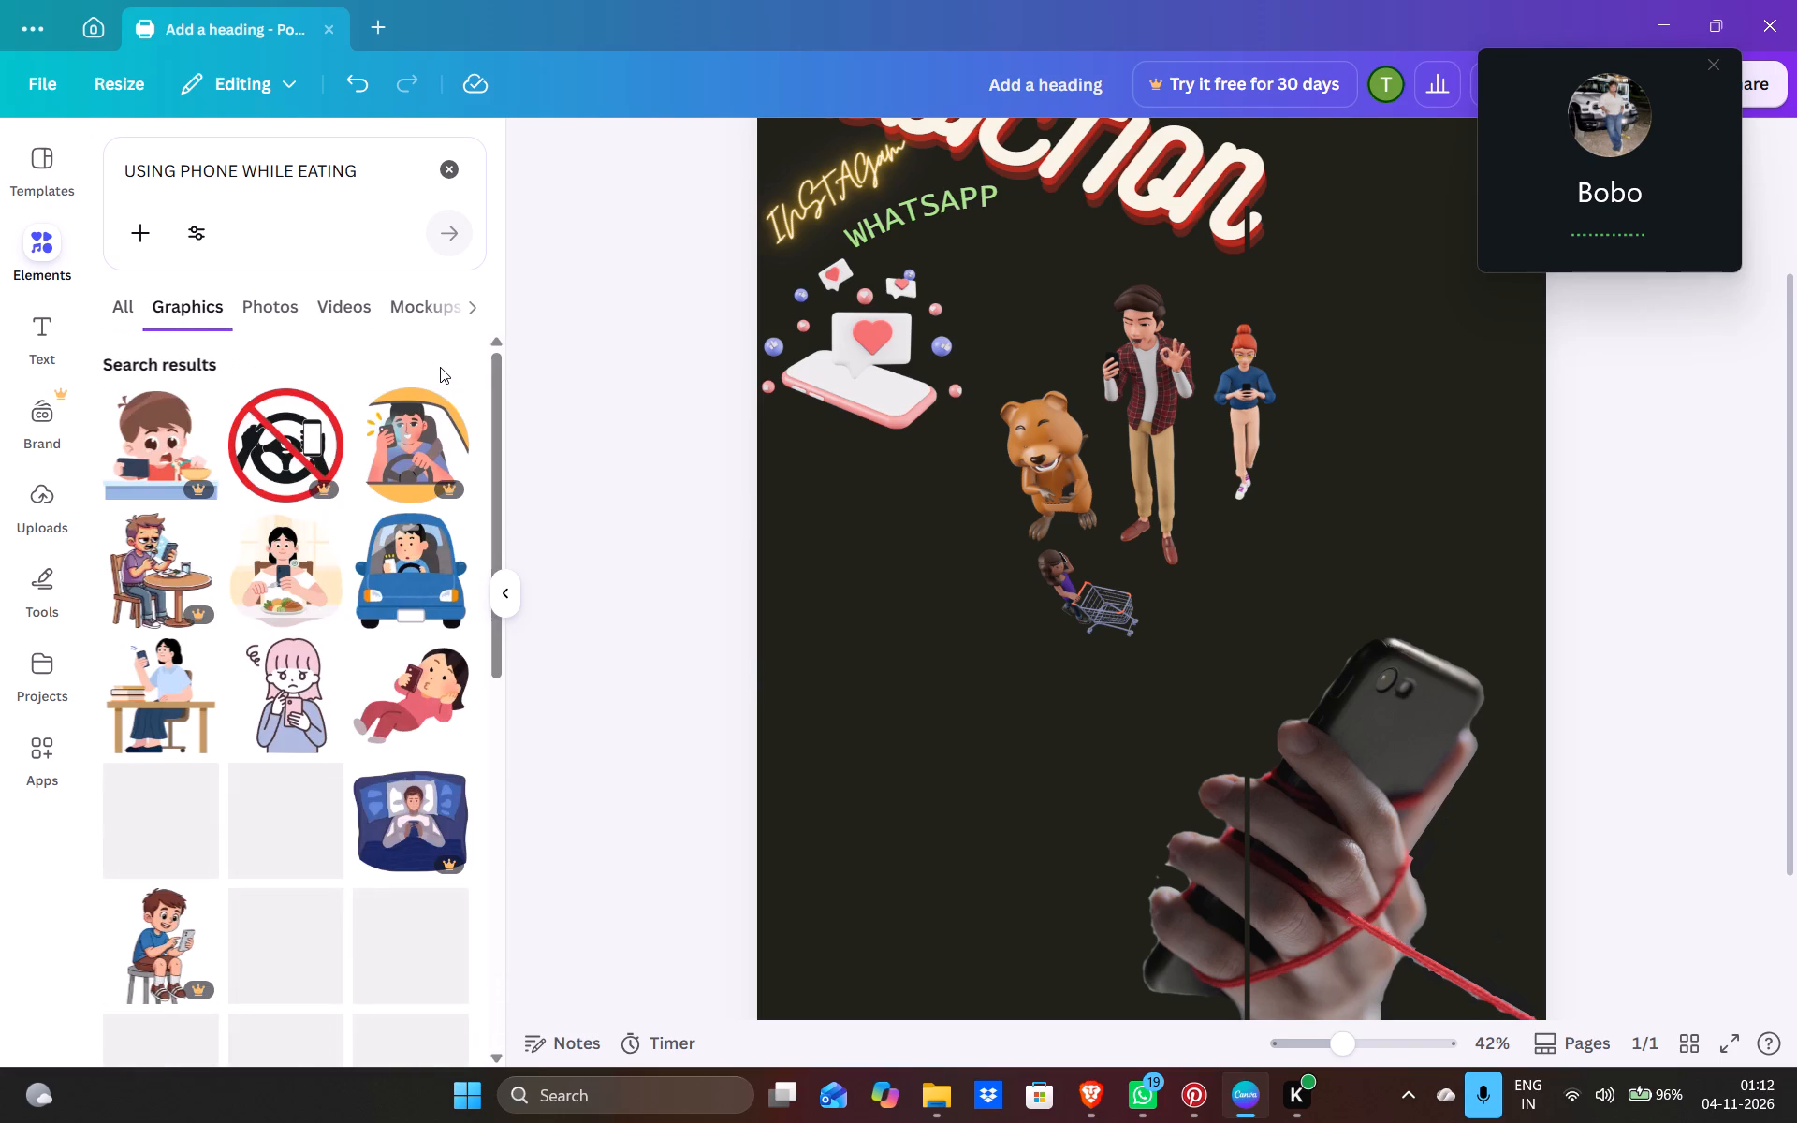
# Add the graphic of the man eating at a table with his phone, shrunk, tilted counterclockwise and placed beside the shopping-cart character.
pyautogui.click(205, 593)
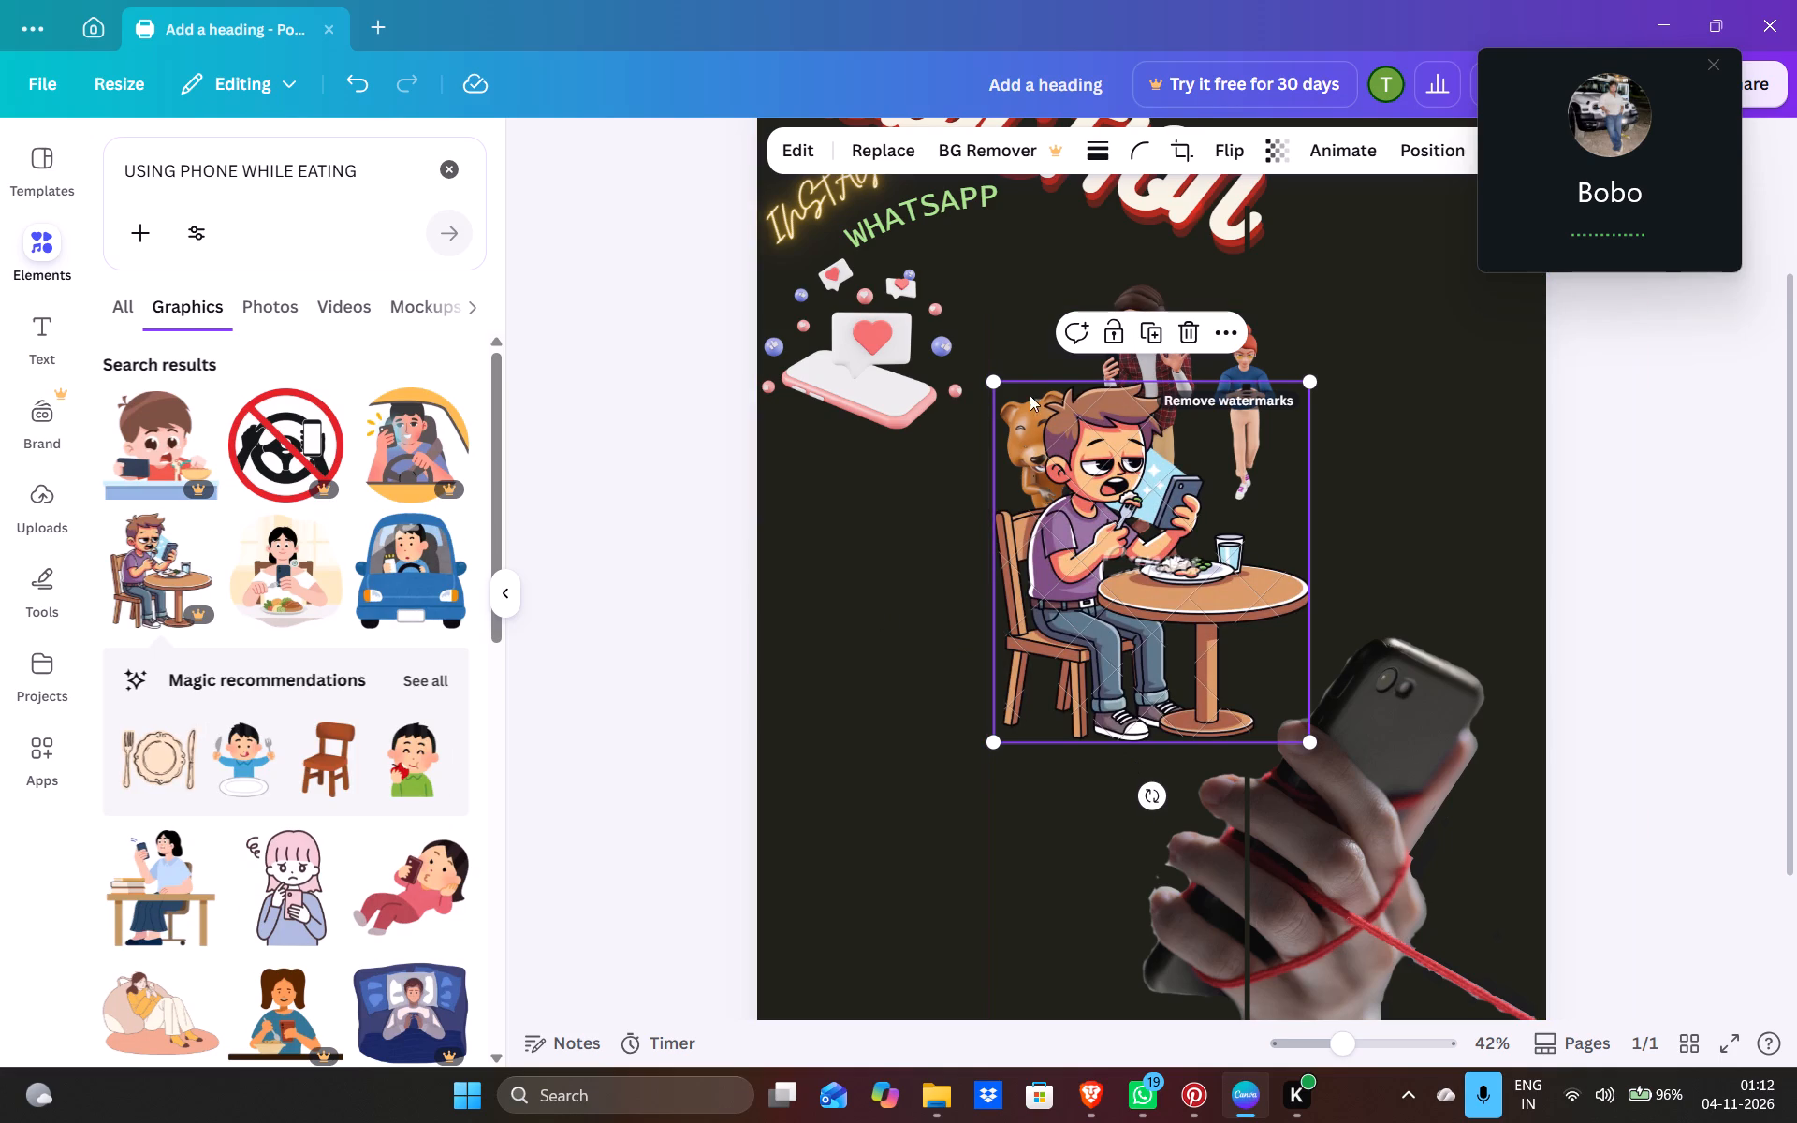
pyautogui.moveTo(987, 374); pyautogui.dragTo(1060, 467)
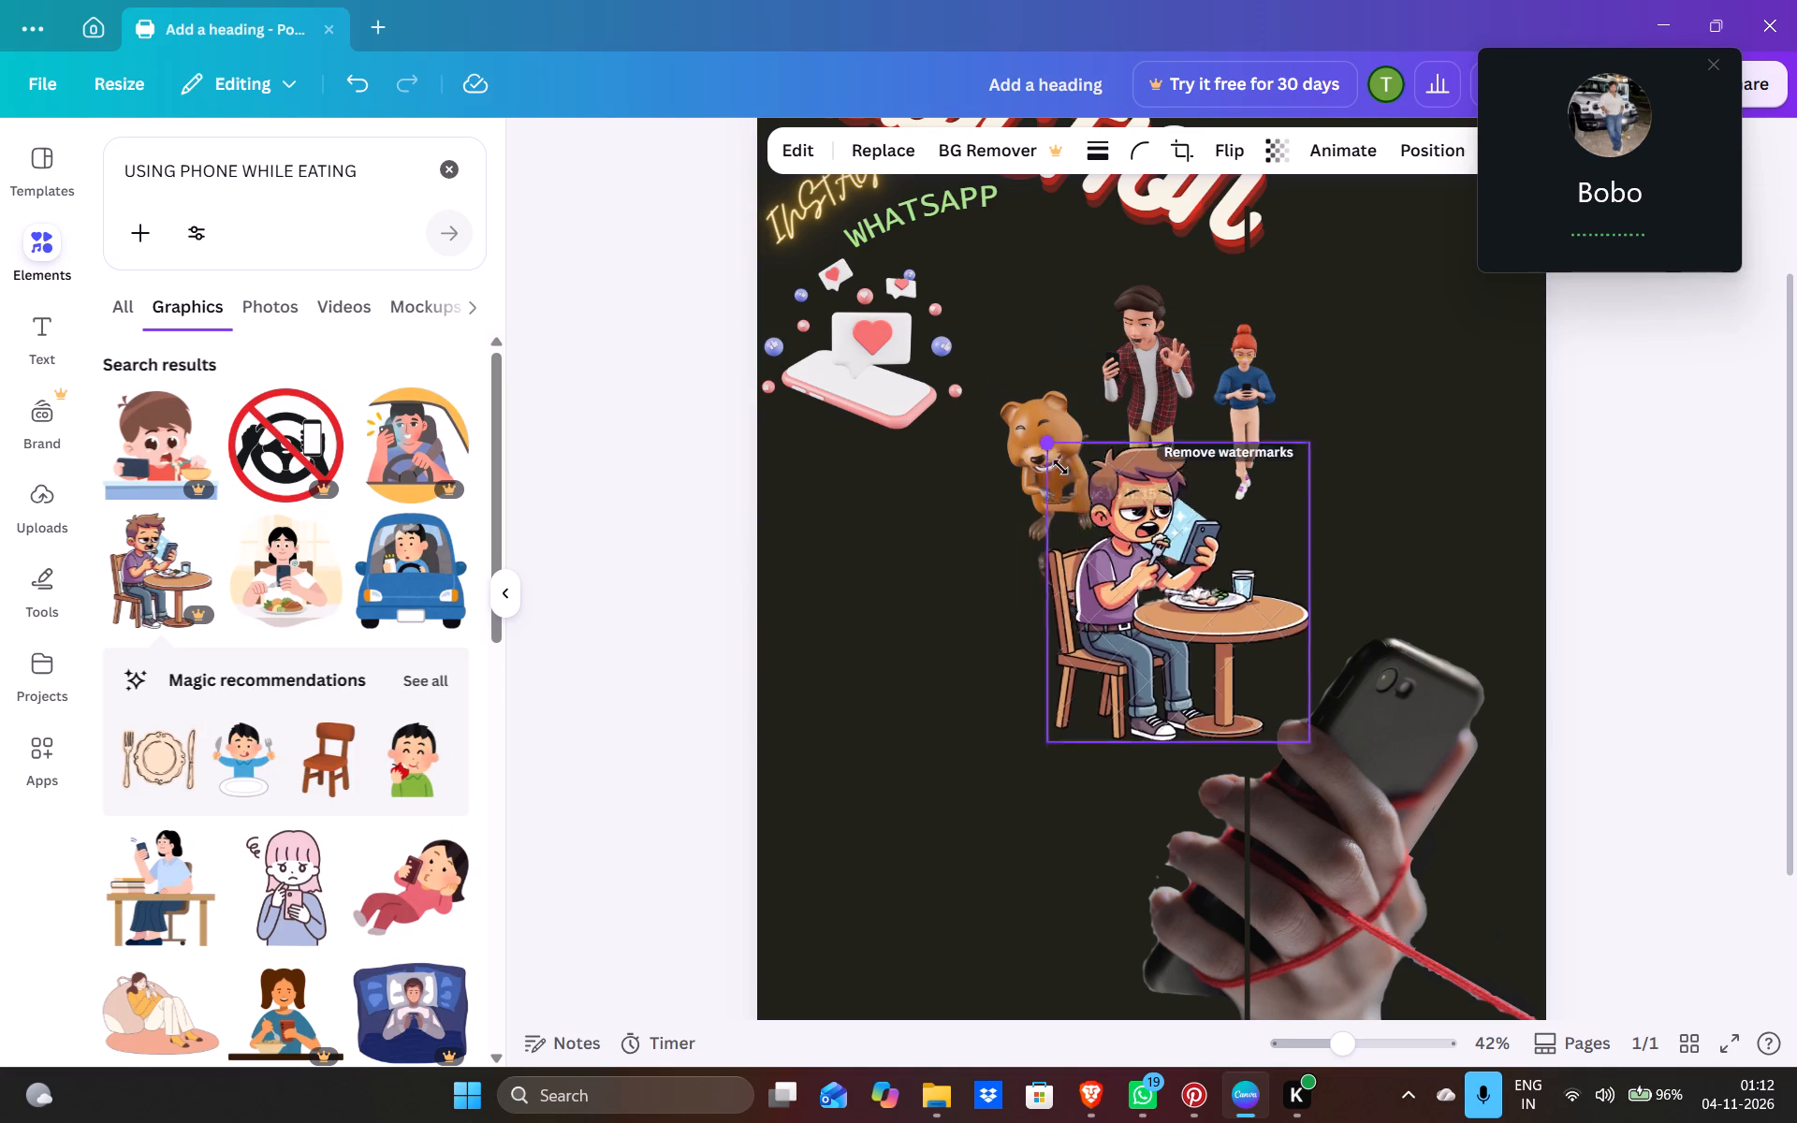
pyautogui.moveTo(1060, 467); pyautogui.dragTo(1223, 632)
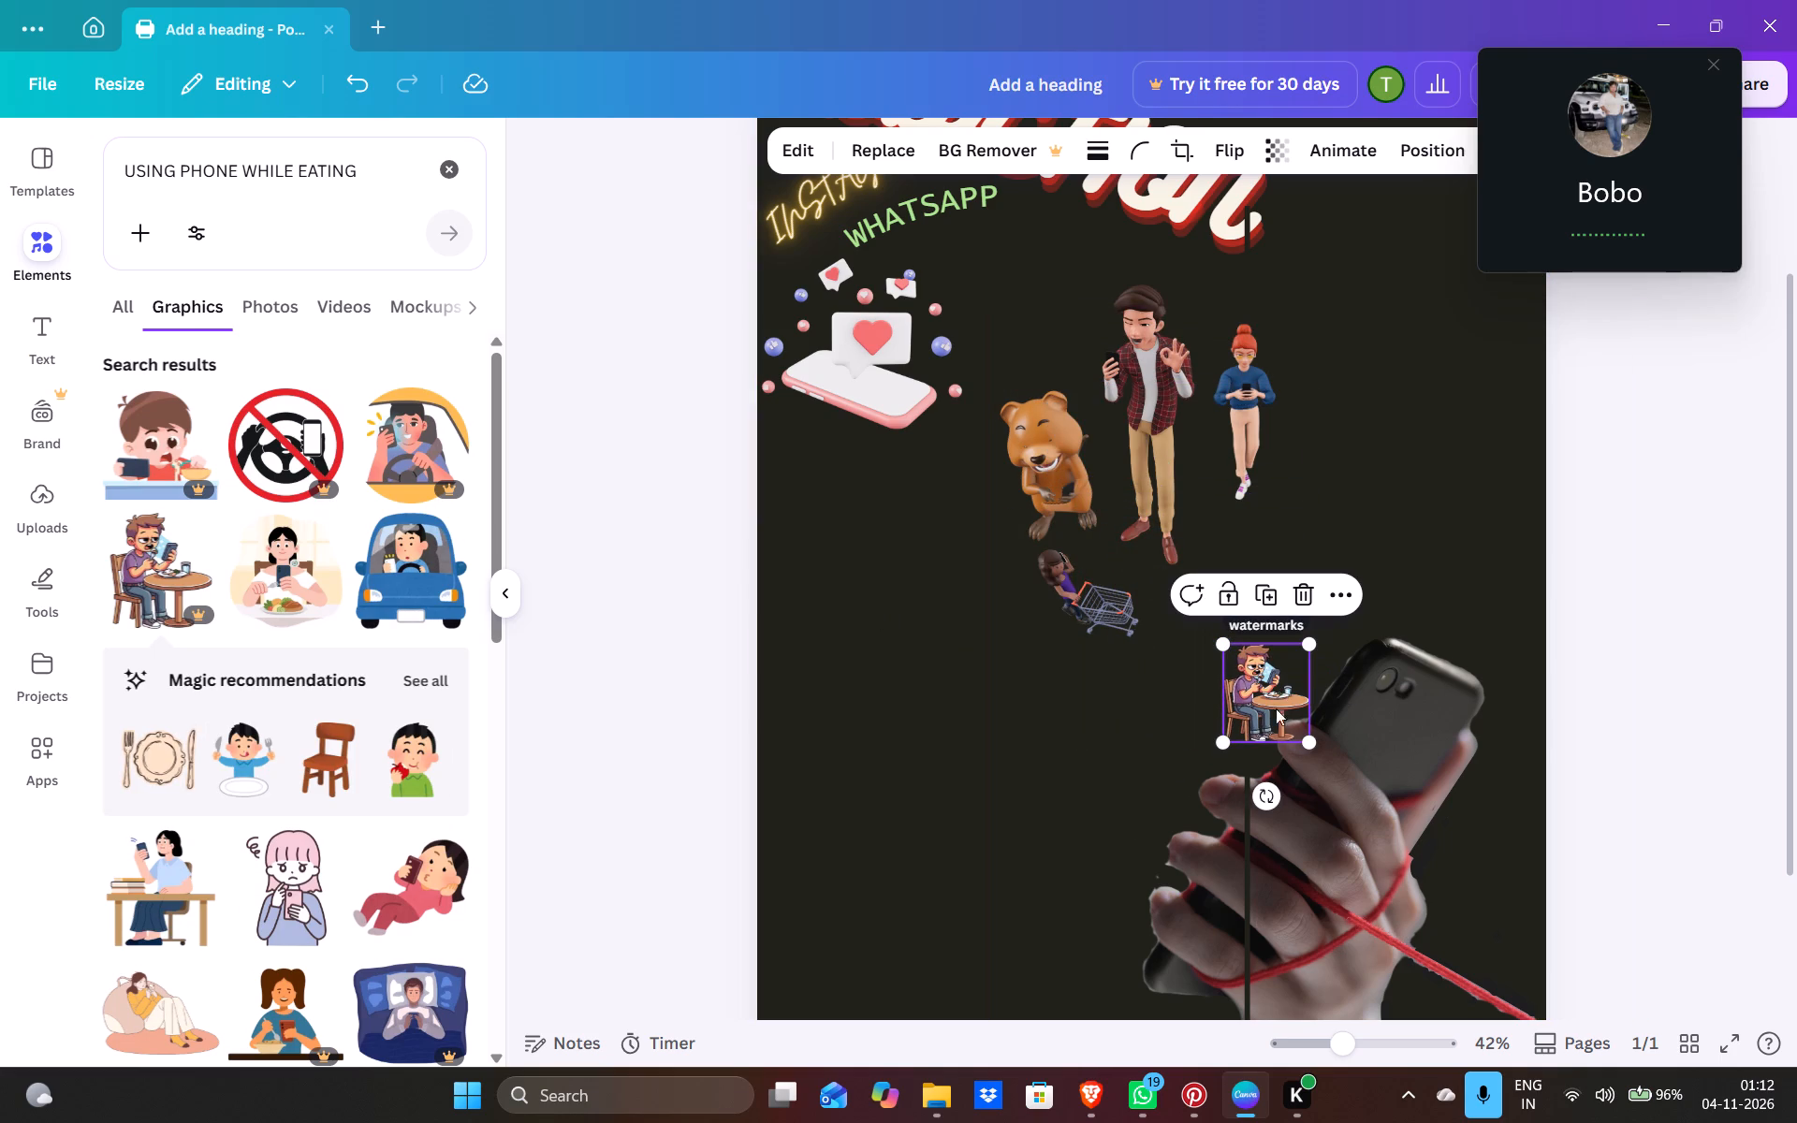
pyautogui.moveTo(1267, 789); pyautogui.dragTo(1317, 788)
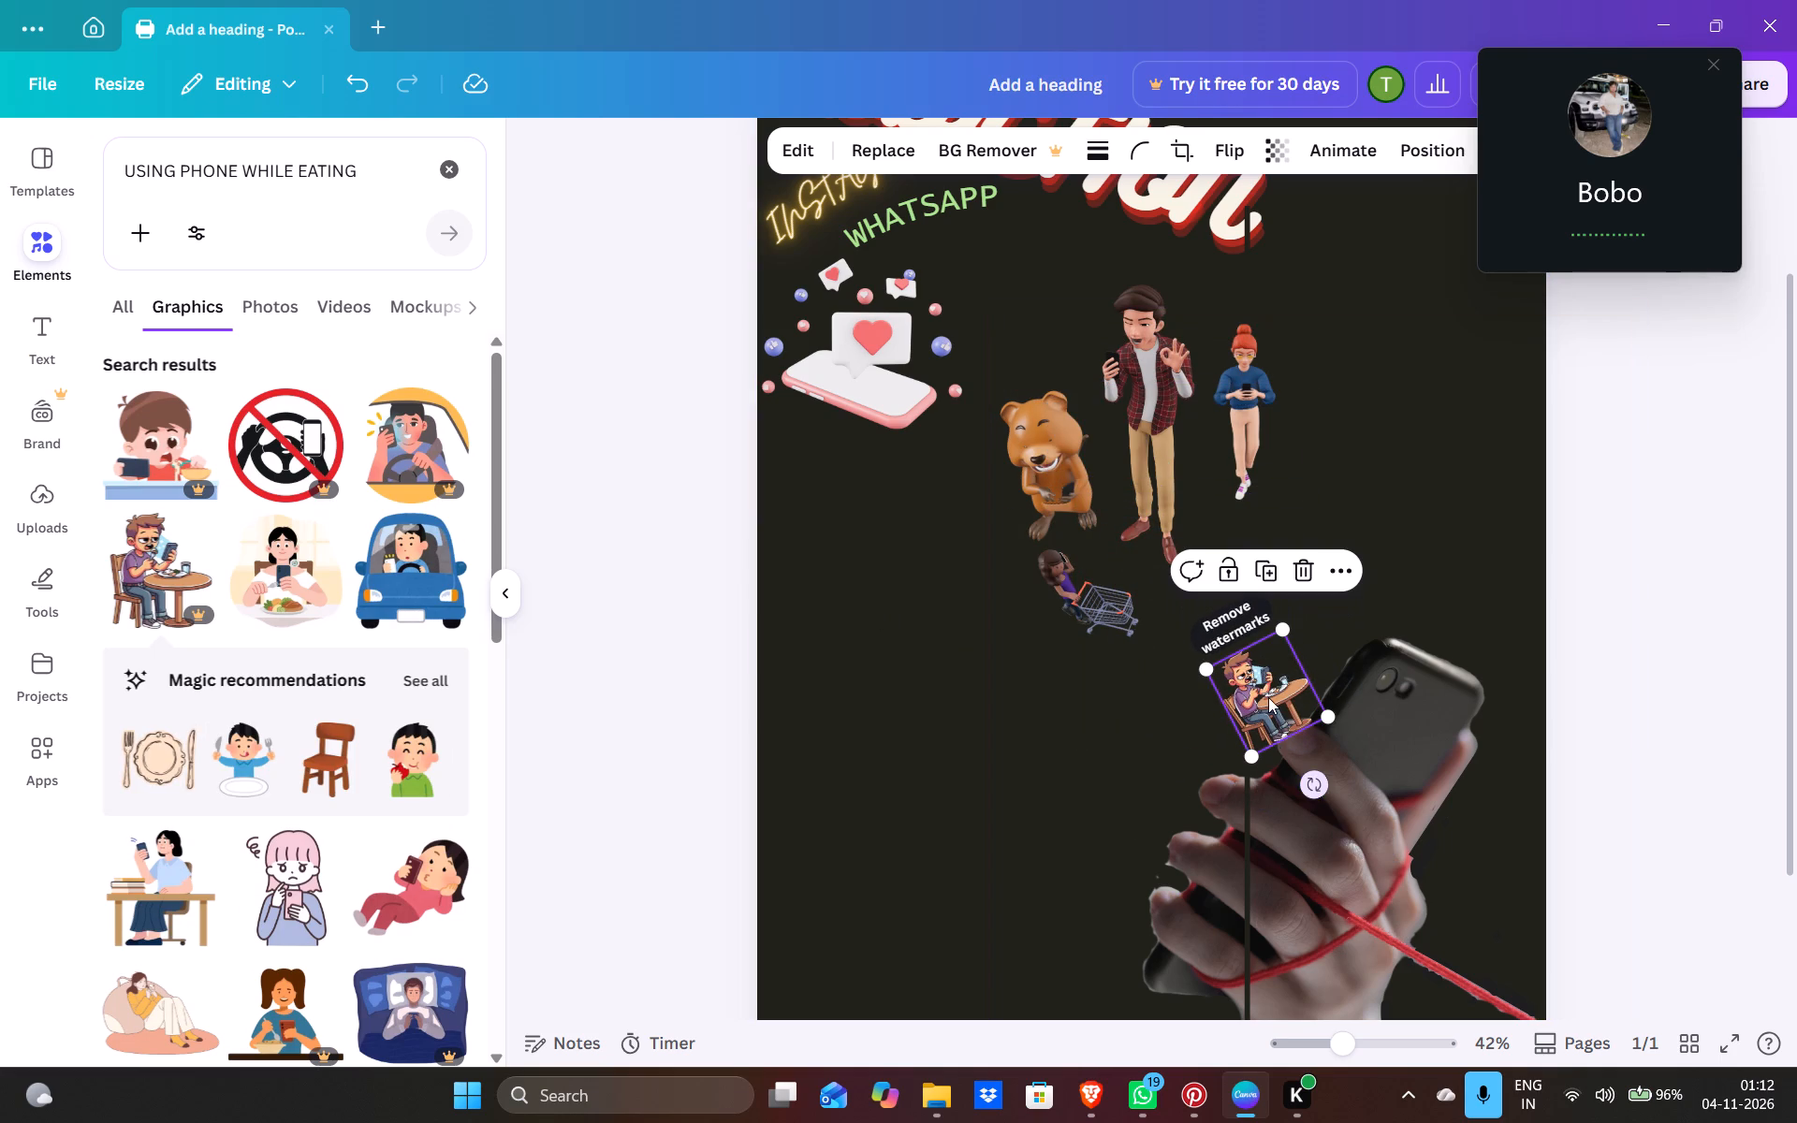
pyautogui.moveTo(1268, 697); pyautogui.dragTo(1214, 627)
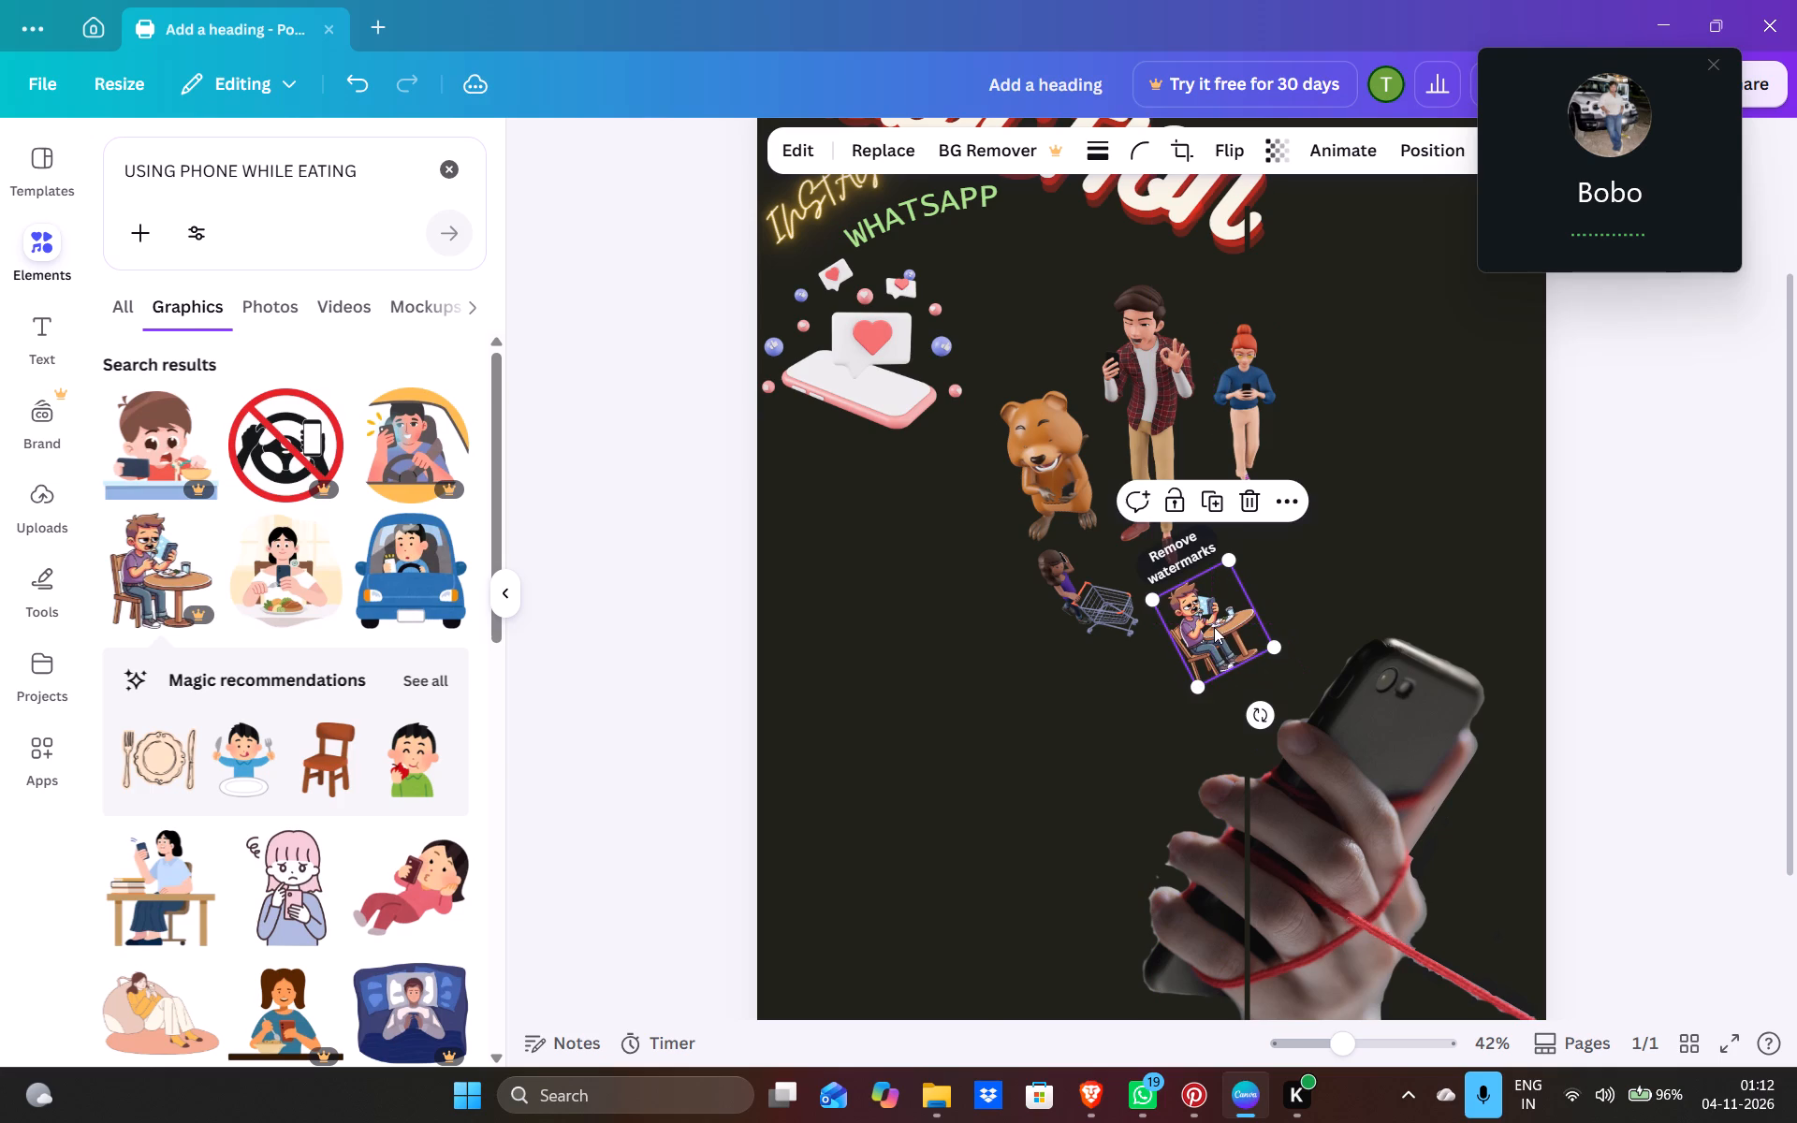
# Rotate the man eating at the table upright and settle him just beside the shopping-cart character.
pyautogui.click(1132, 679)
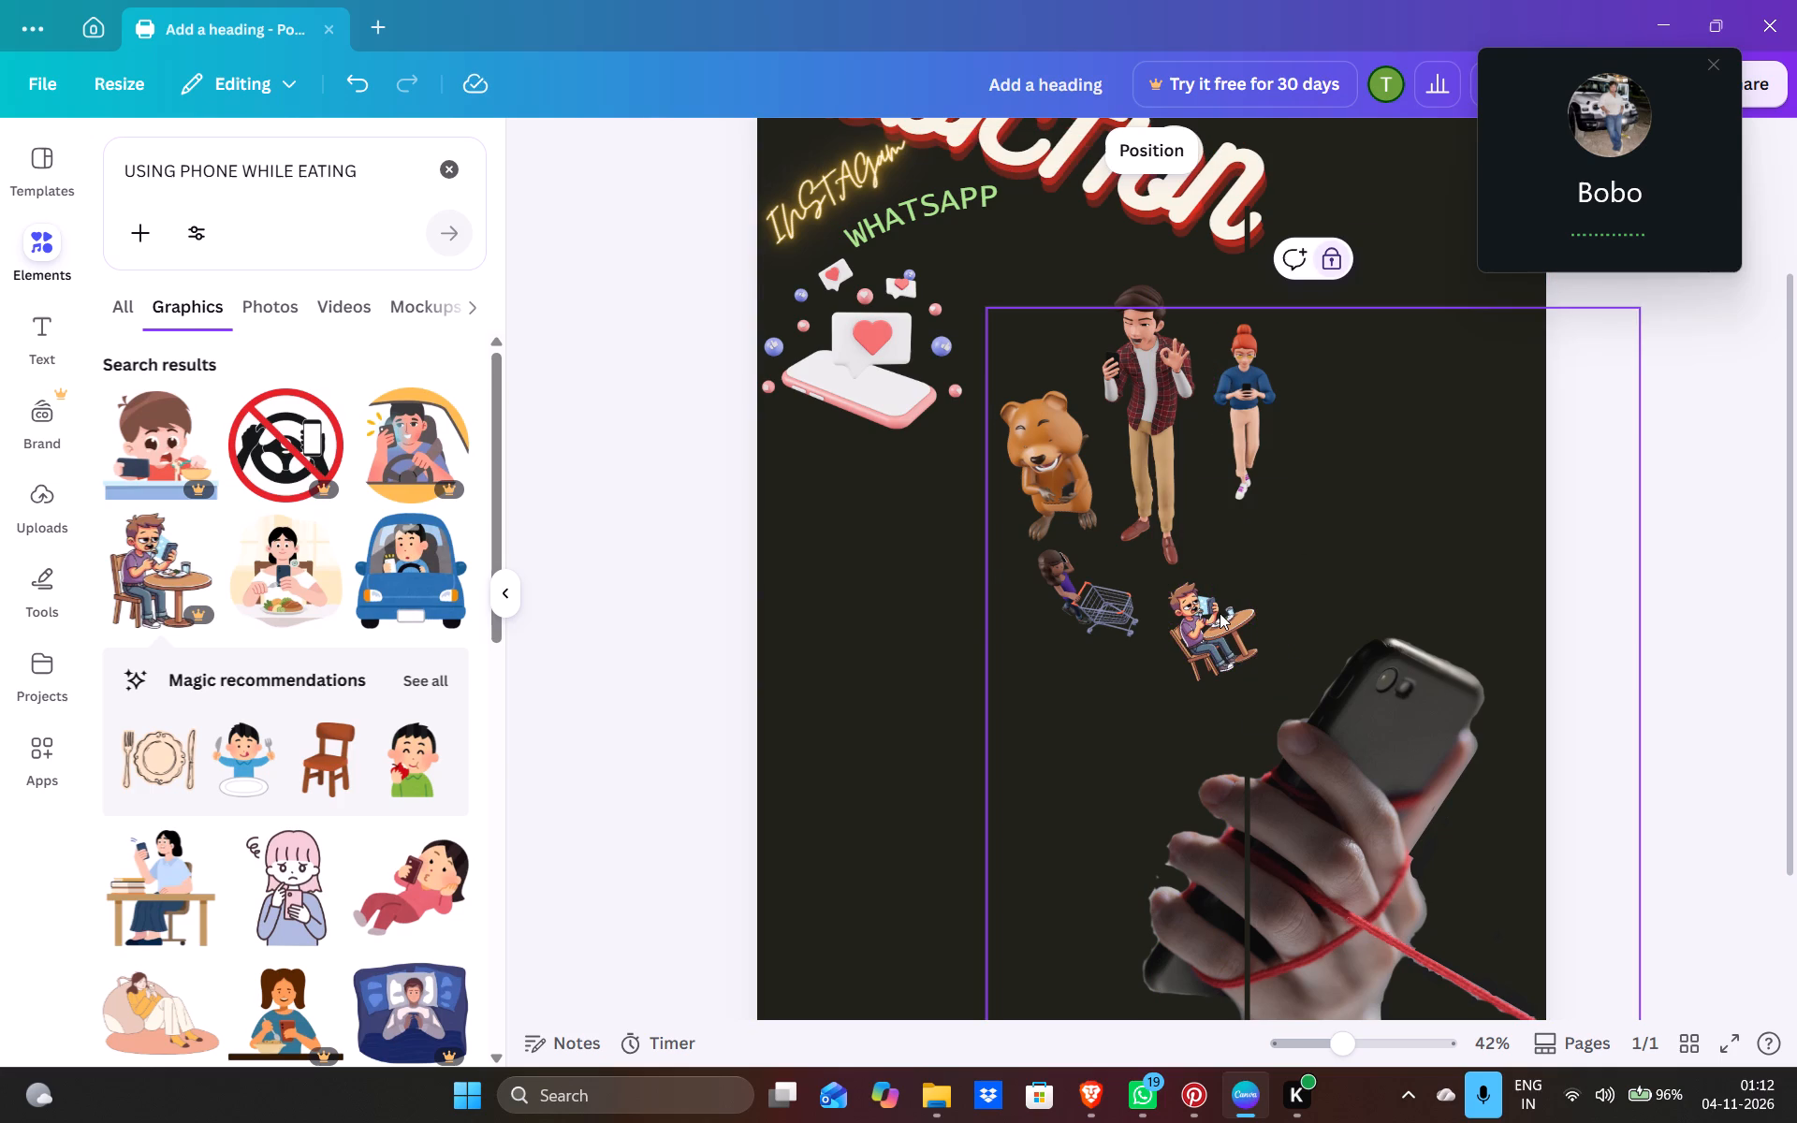
pyautogui.moveTo(1220, 613); pyautogui.dragTo(1201, 630)
pyautogui.moveTo(1208, 604); pyautogui.dragTo(1222, 564)
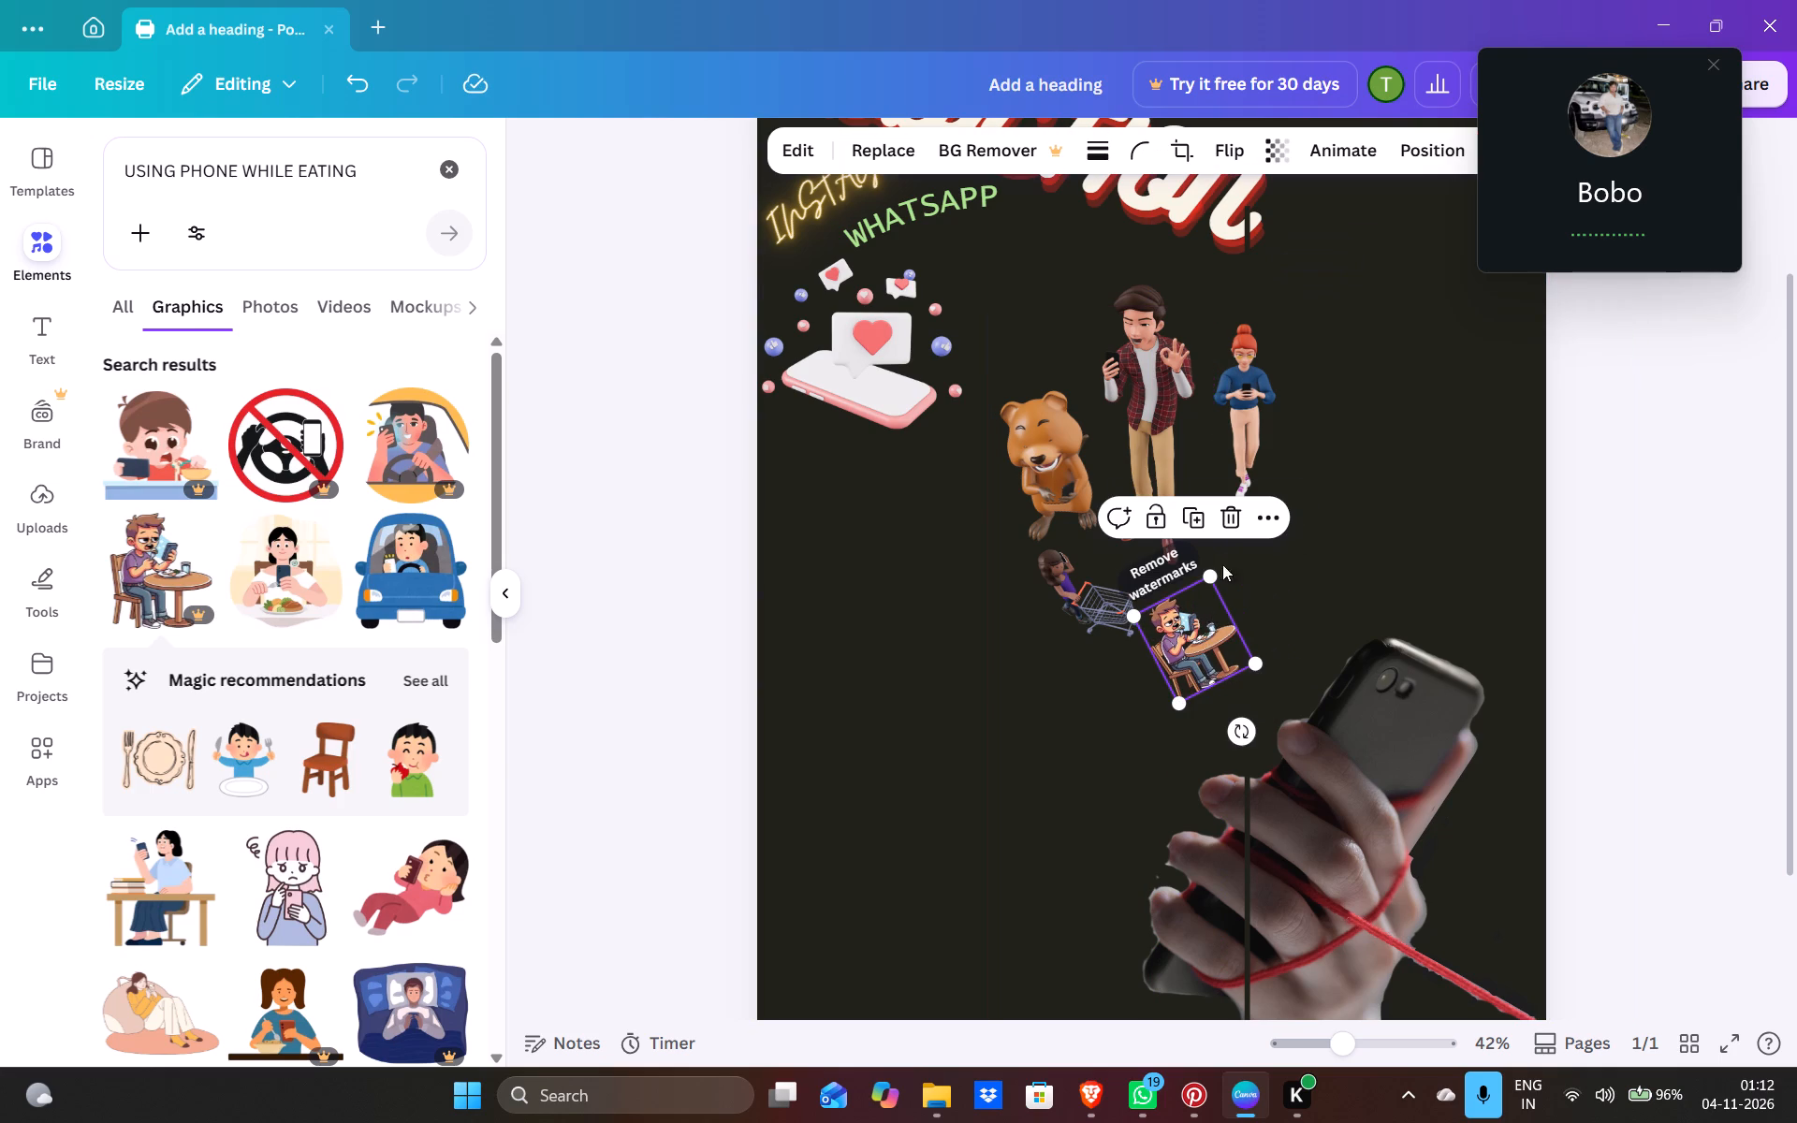
pyautogui.moveTo(1222, 564); pyautogui.dragTo(1223, 569)
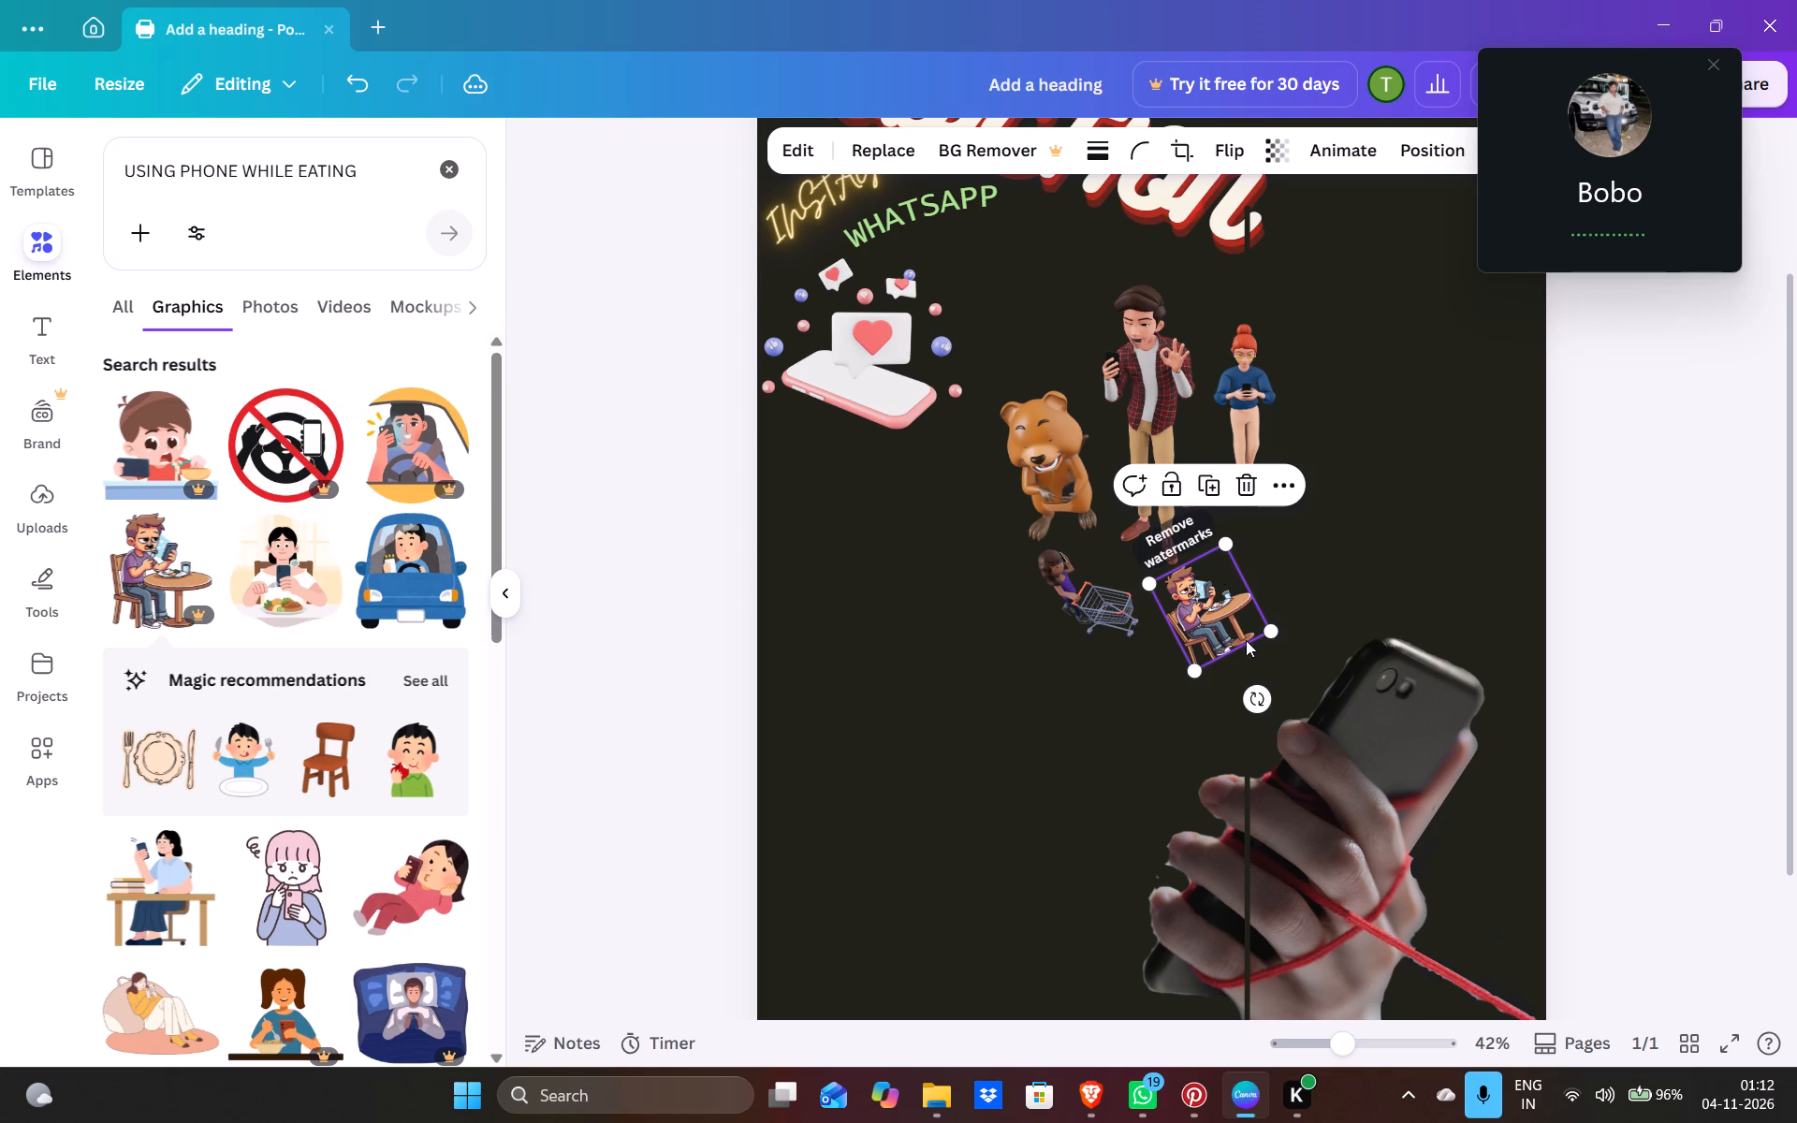
pyautogui.moveTo(1271, 701); pyautogui.dragTo(1221, 716)
pyautogui.click(1115, 725)
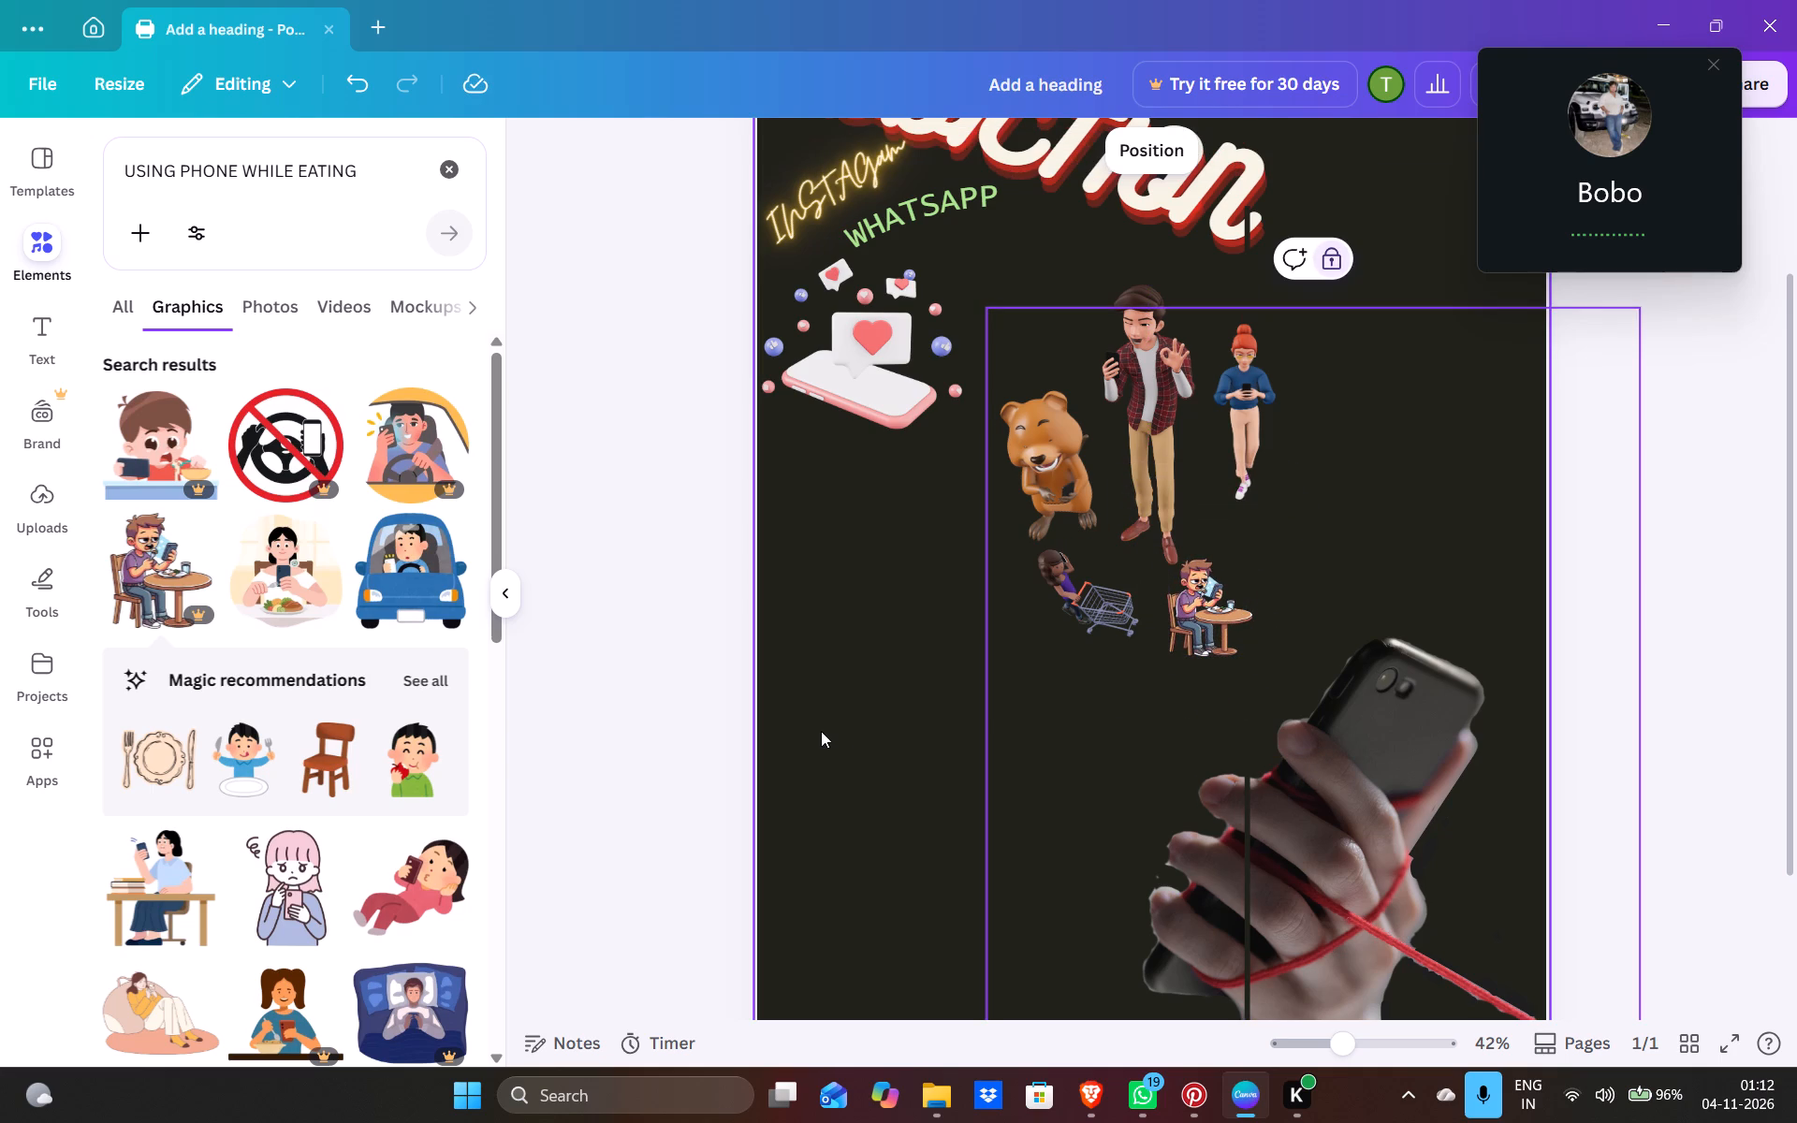
pyautogui.click(821, 731)
# Add the graphic of the girl lying under a blue blanket with her phone and shrink it to a small oval.
pyautogui.scroll(-1, 419, 865)
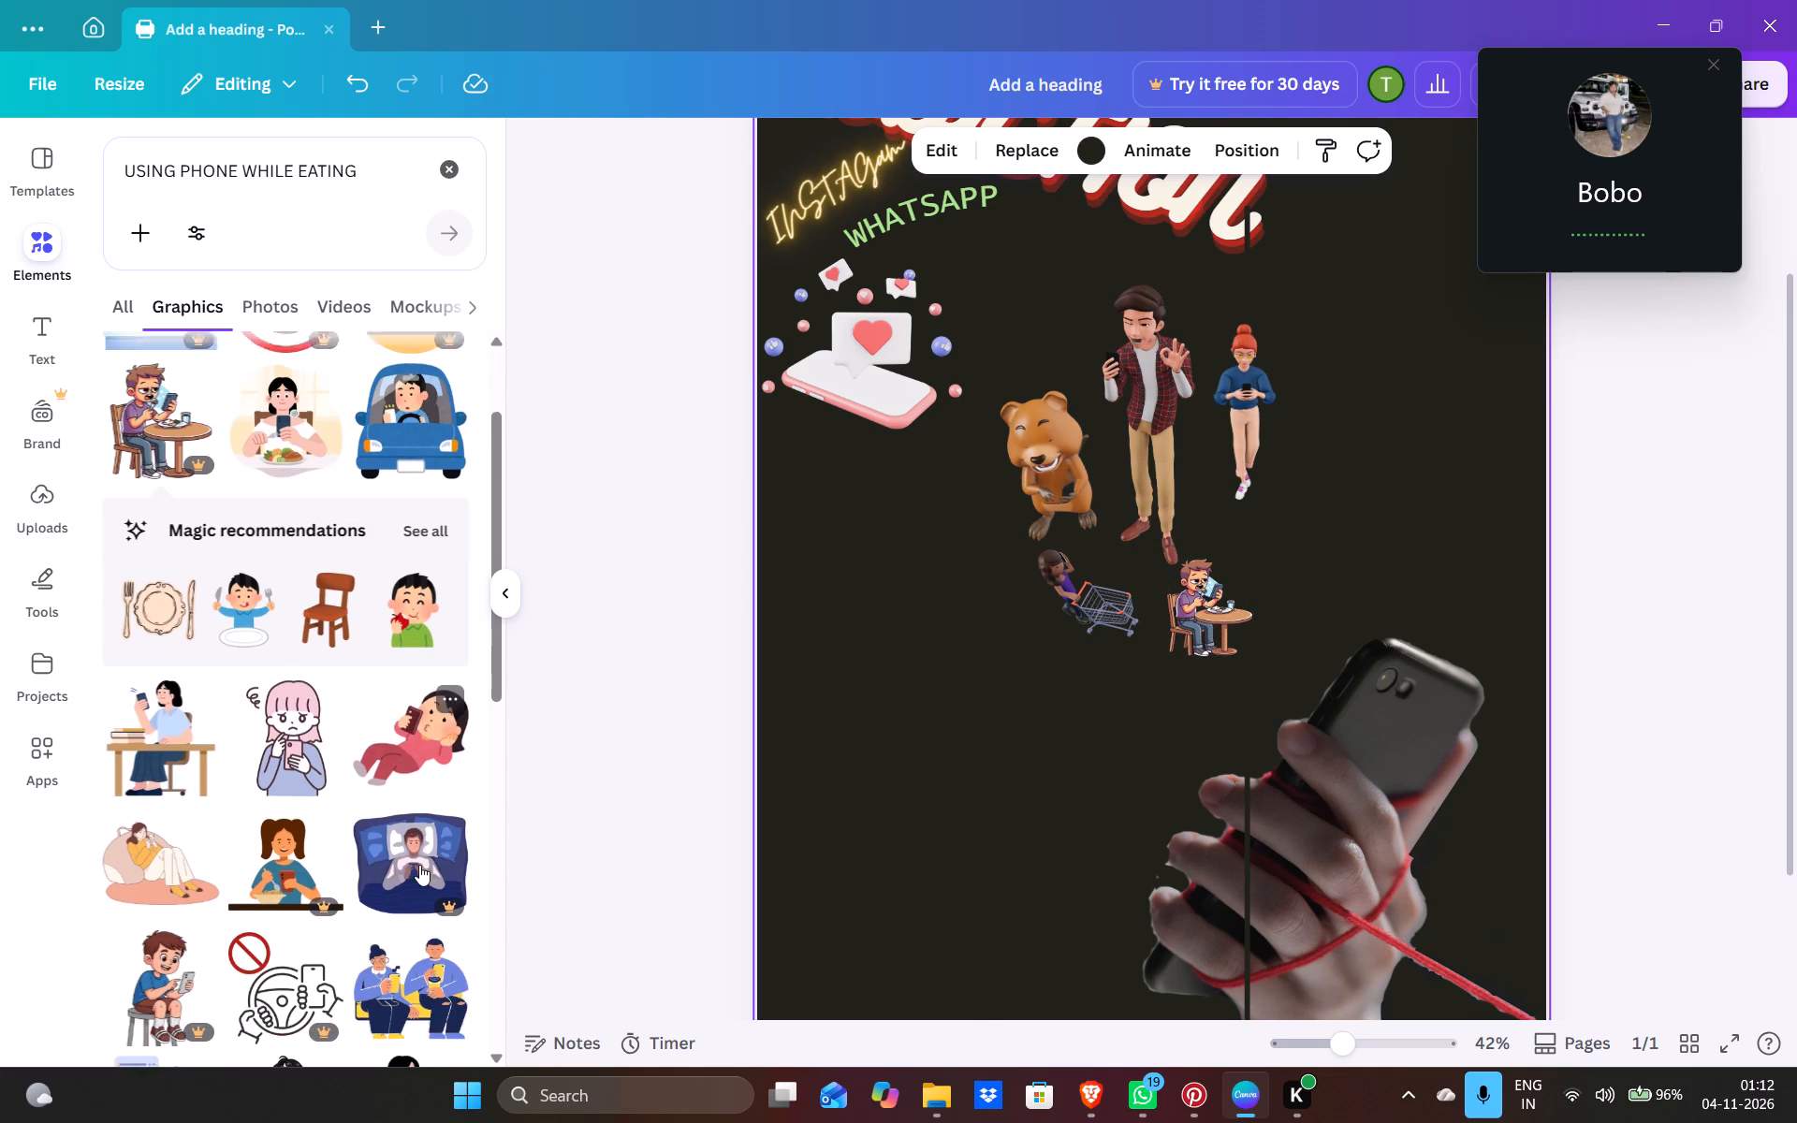
pyautogui.scroll(-1, 419, 865)
pyautogui.scroll(-1, 364, 942)
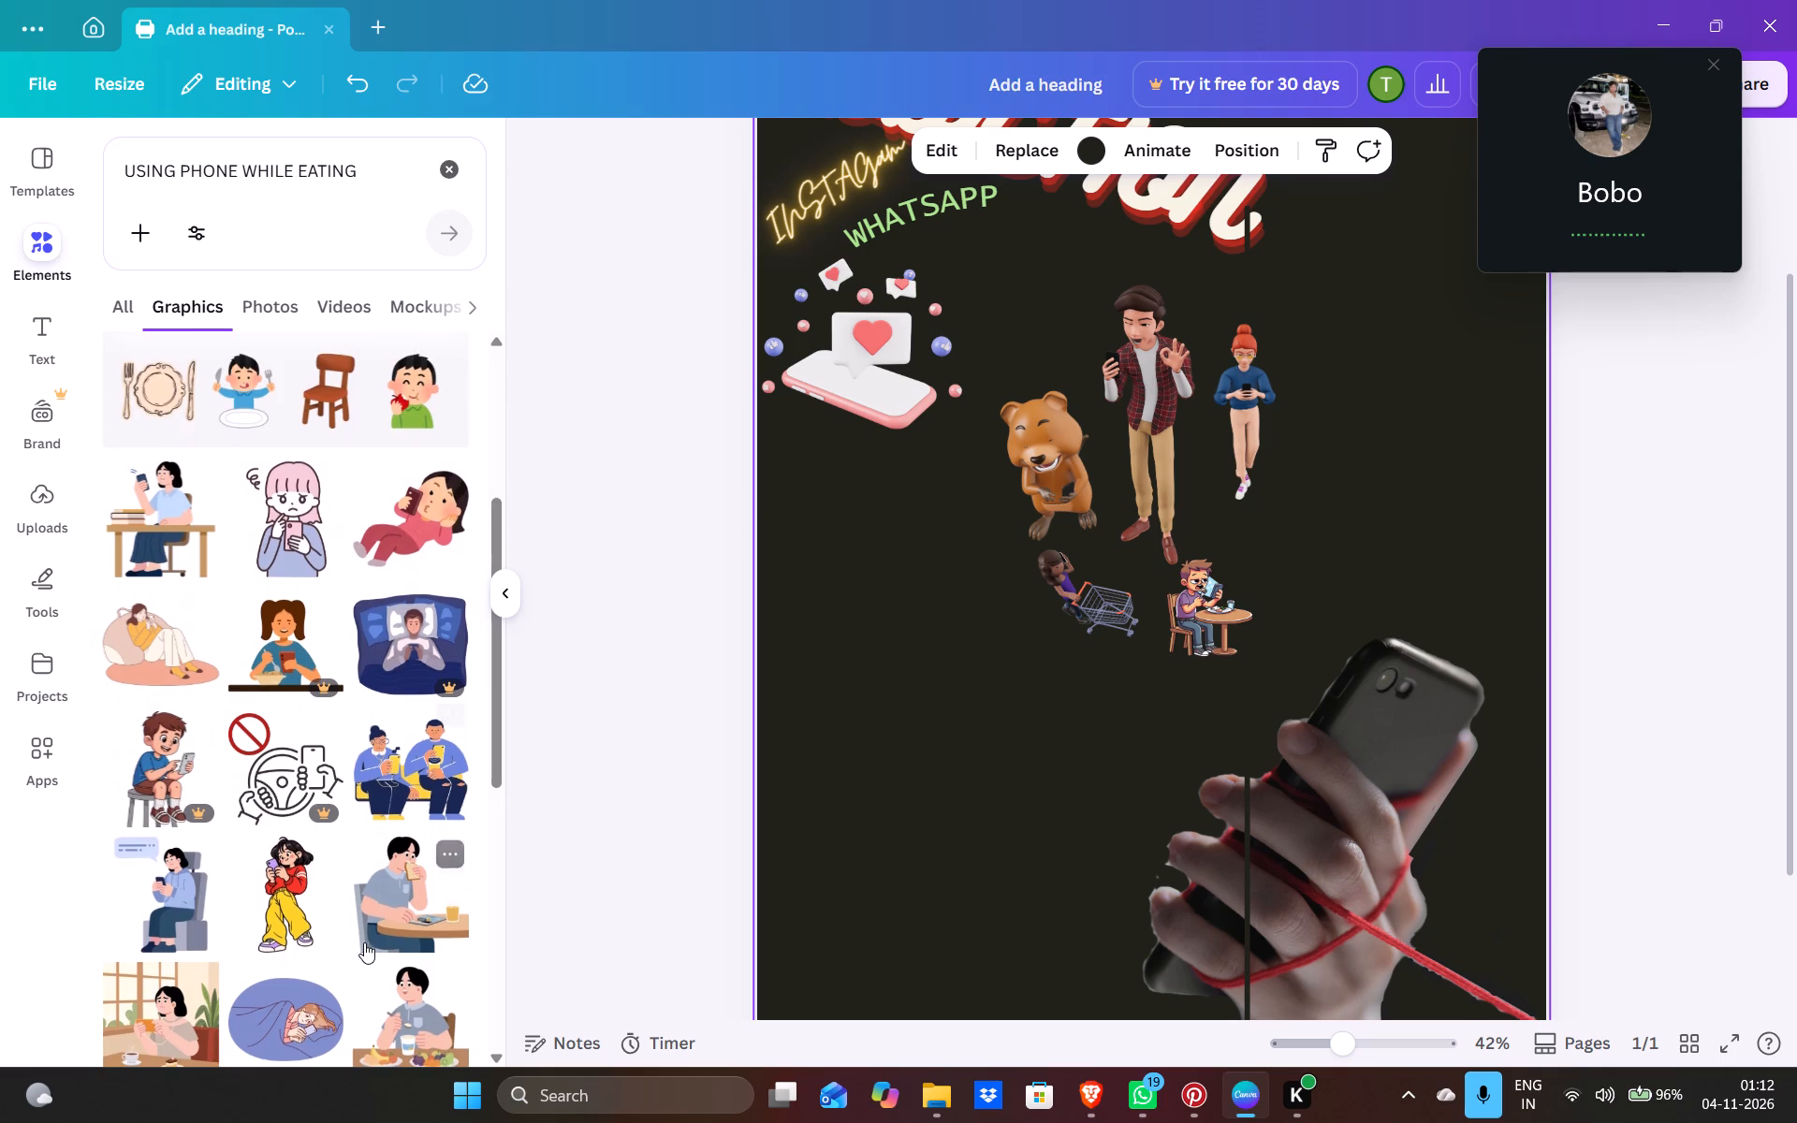
pyautogui.scroll(-1, 364, 942)
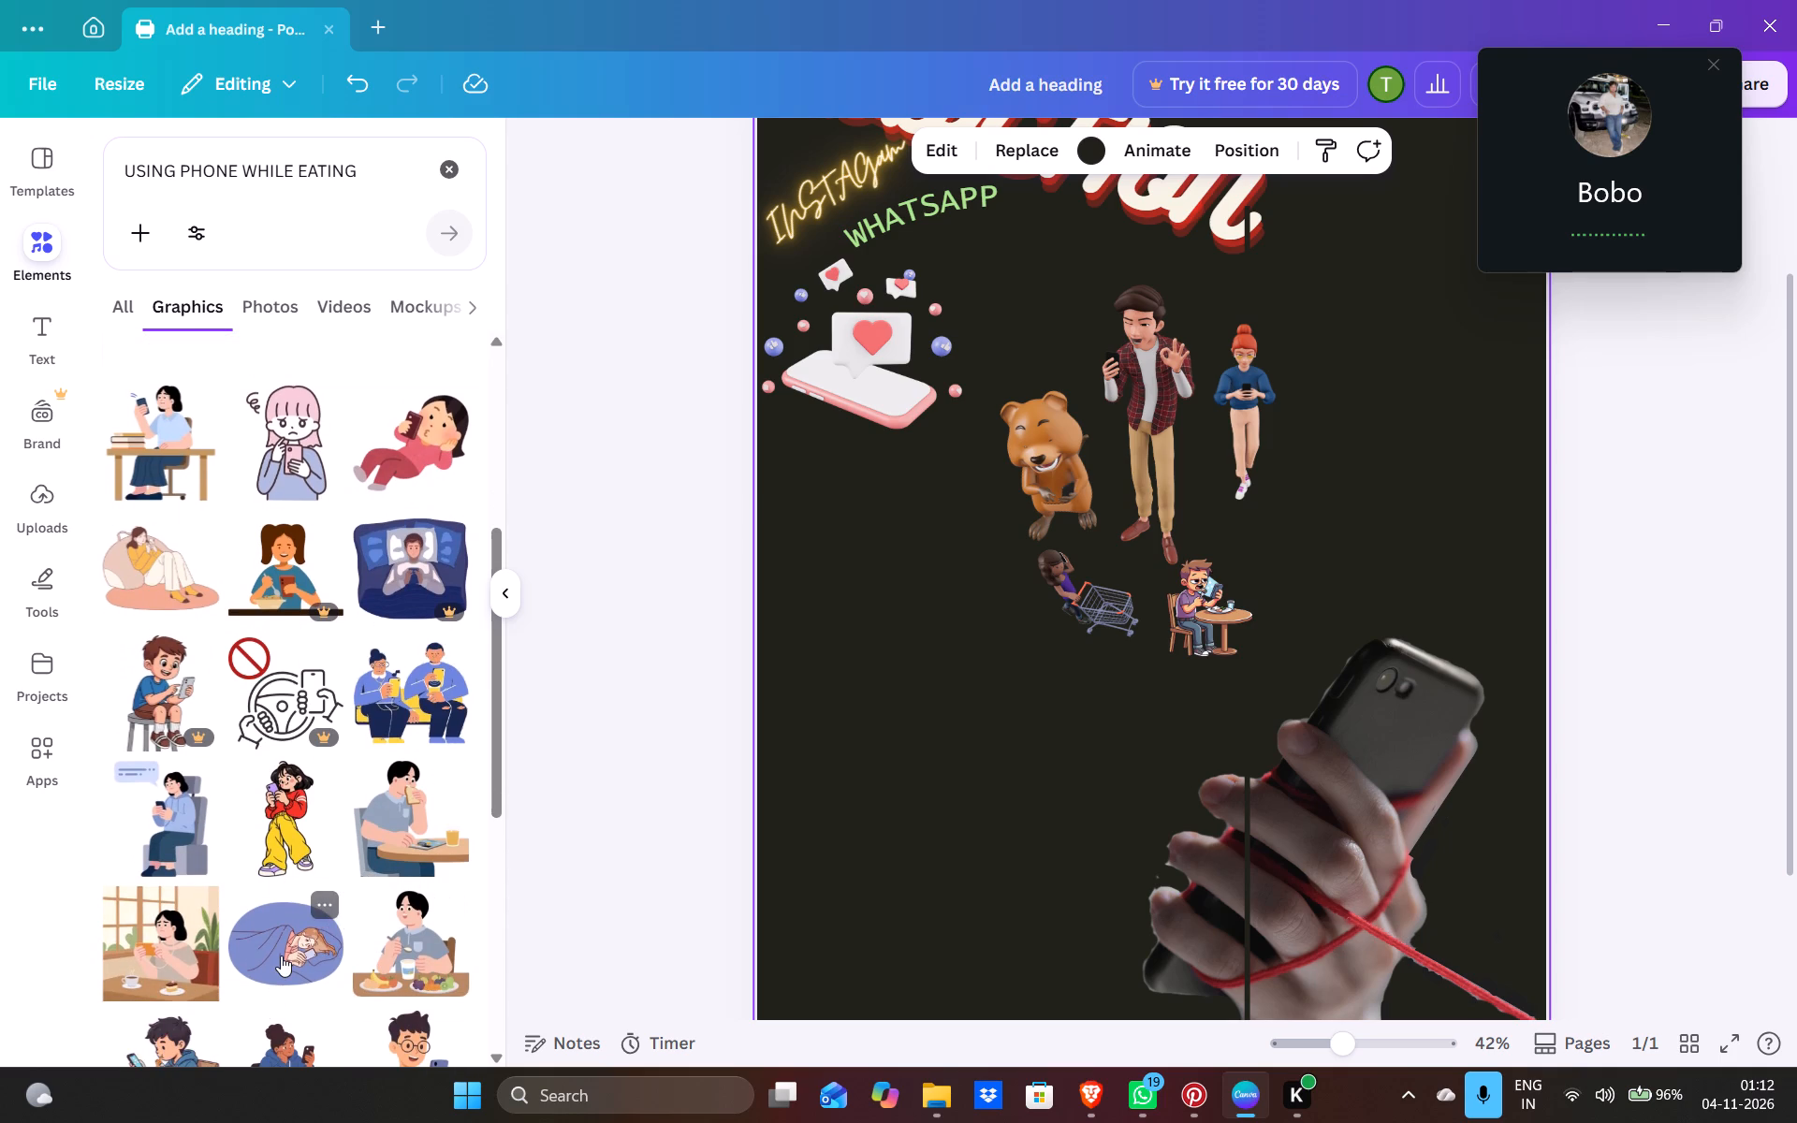
pyautogui.click(281, 955)
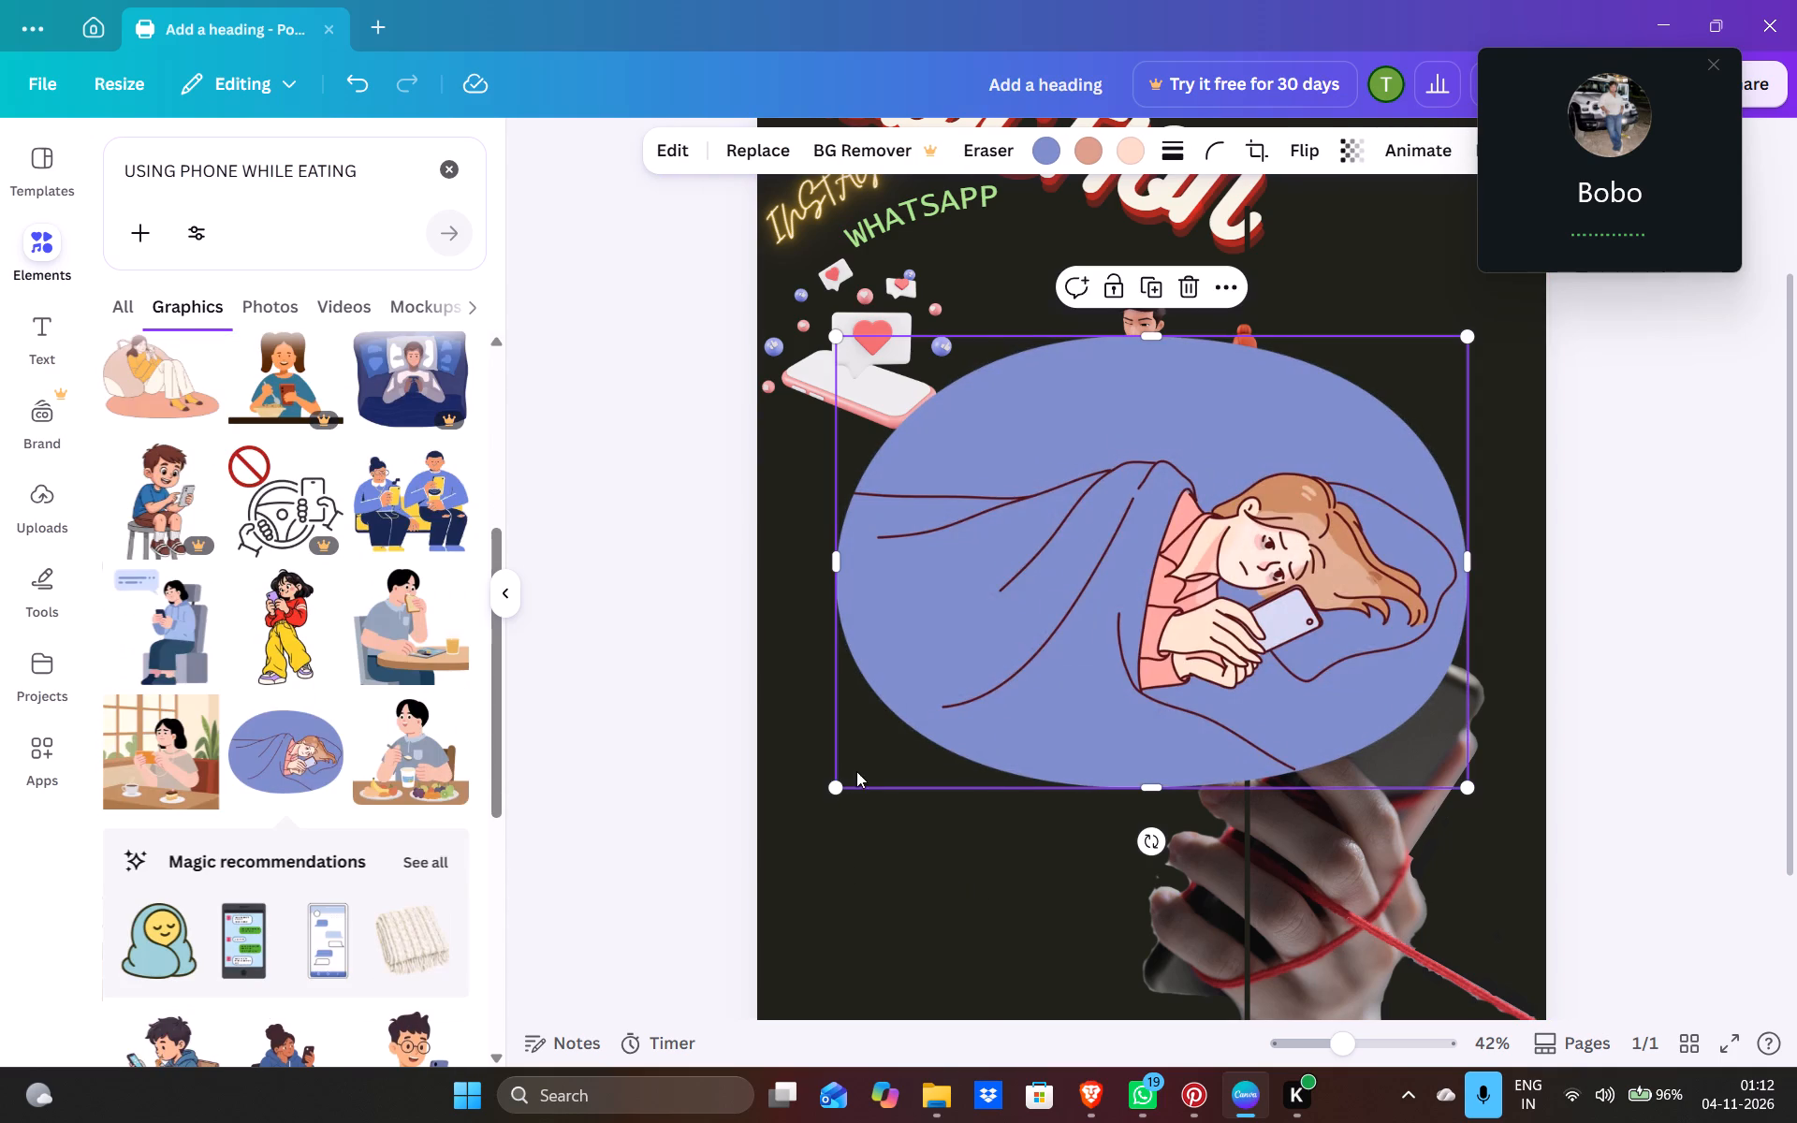
pyautogui.moveTo(840, 780); pyautogui.dragTo(1322, 538)
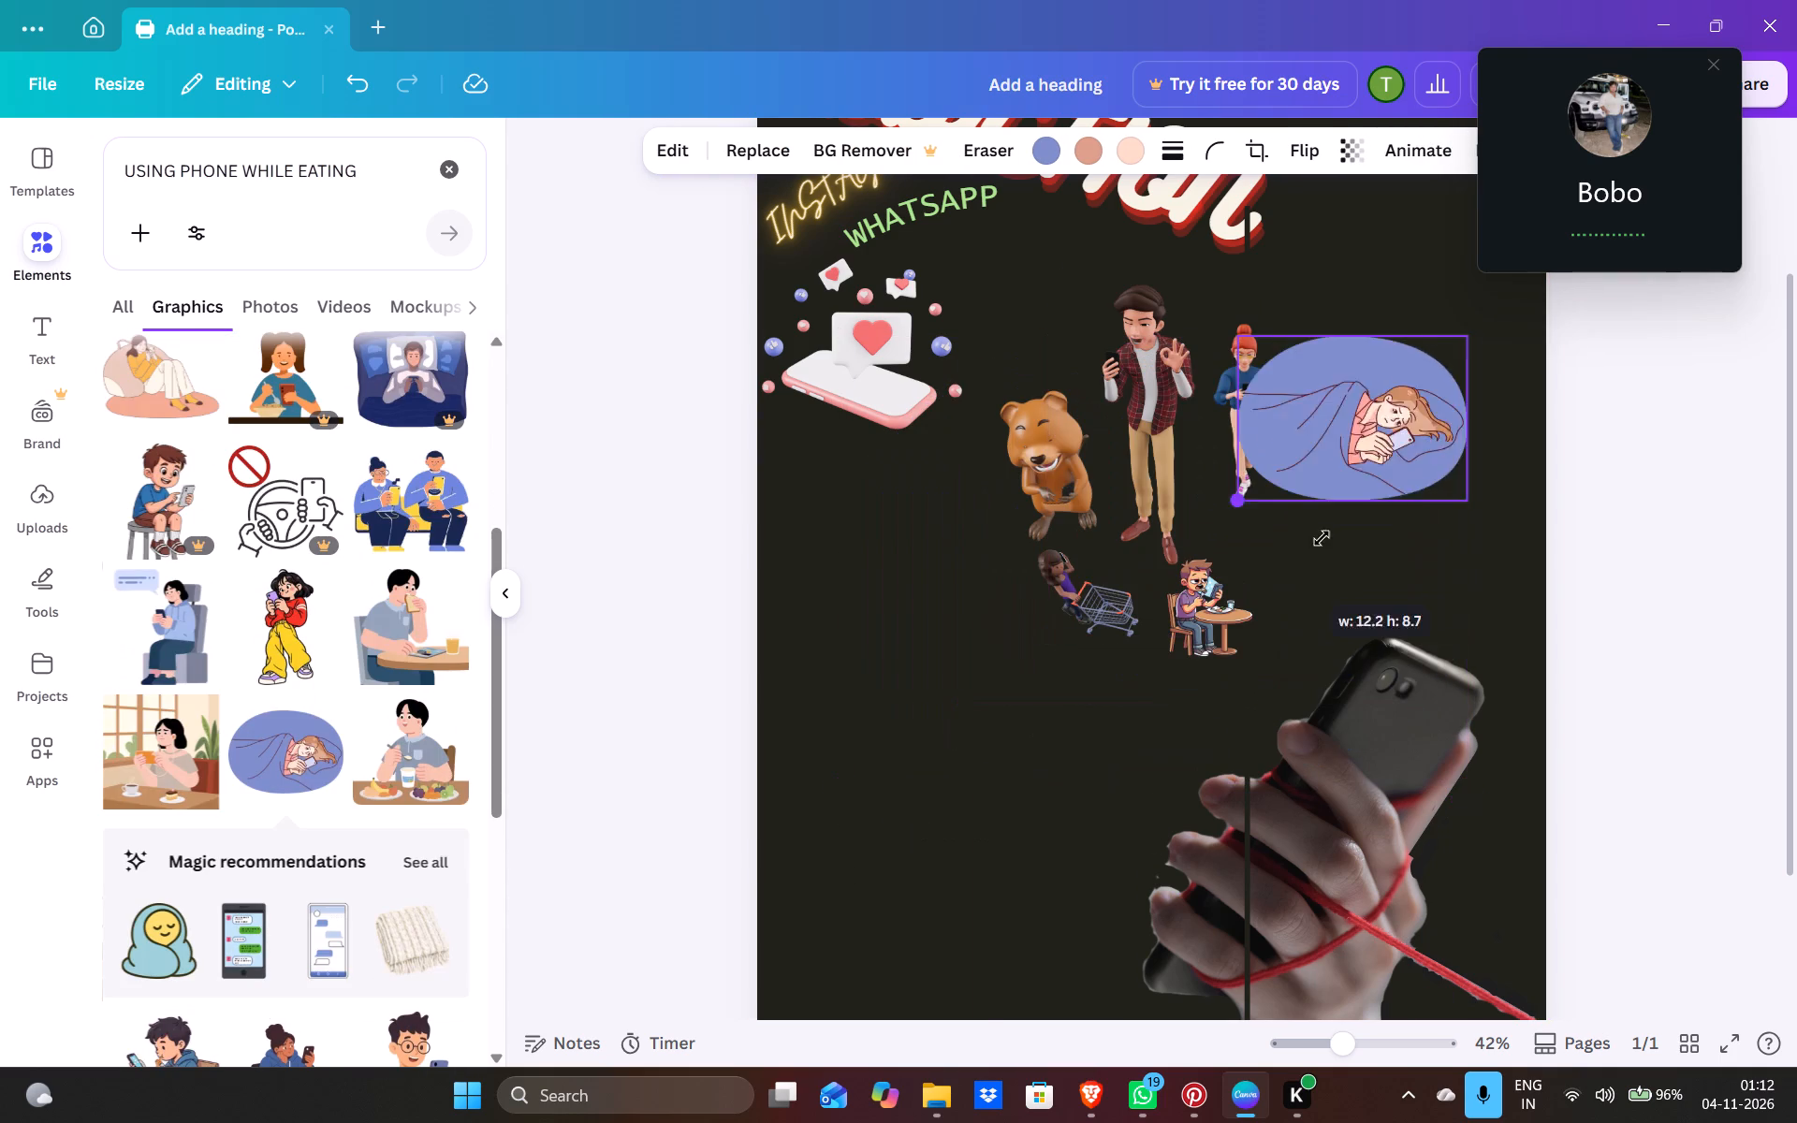
pyautogui.moveTo(1322, 538); pyautogui.dragTo(1366, 429)
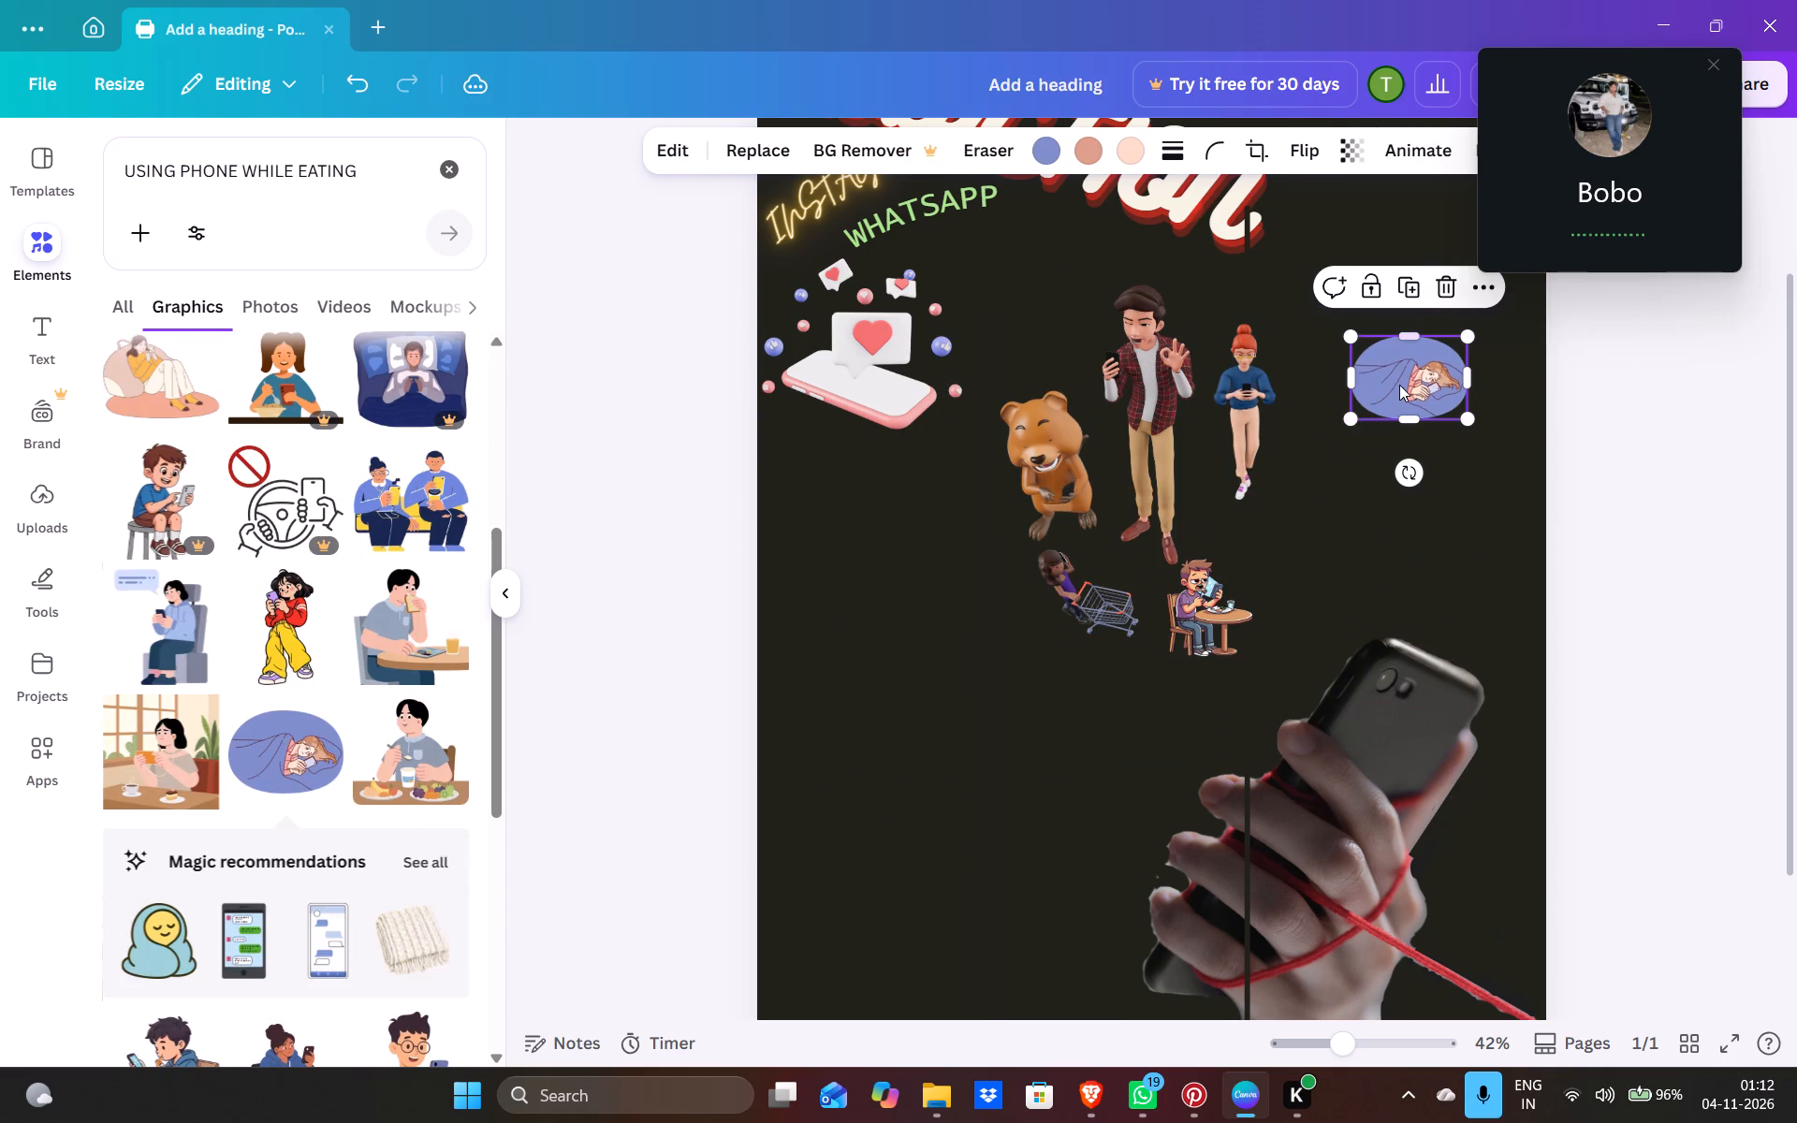
# Place the blue blanket girl graphic below the red-haired woman, beside the eating man, and shrink it slightly more.
pyautogui.moveTo(1399, 385); pyautogui.dragTo(1300, 559)
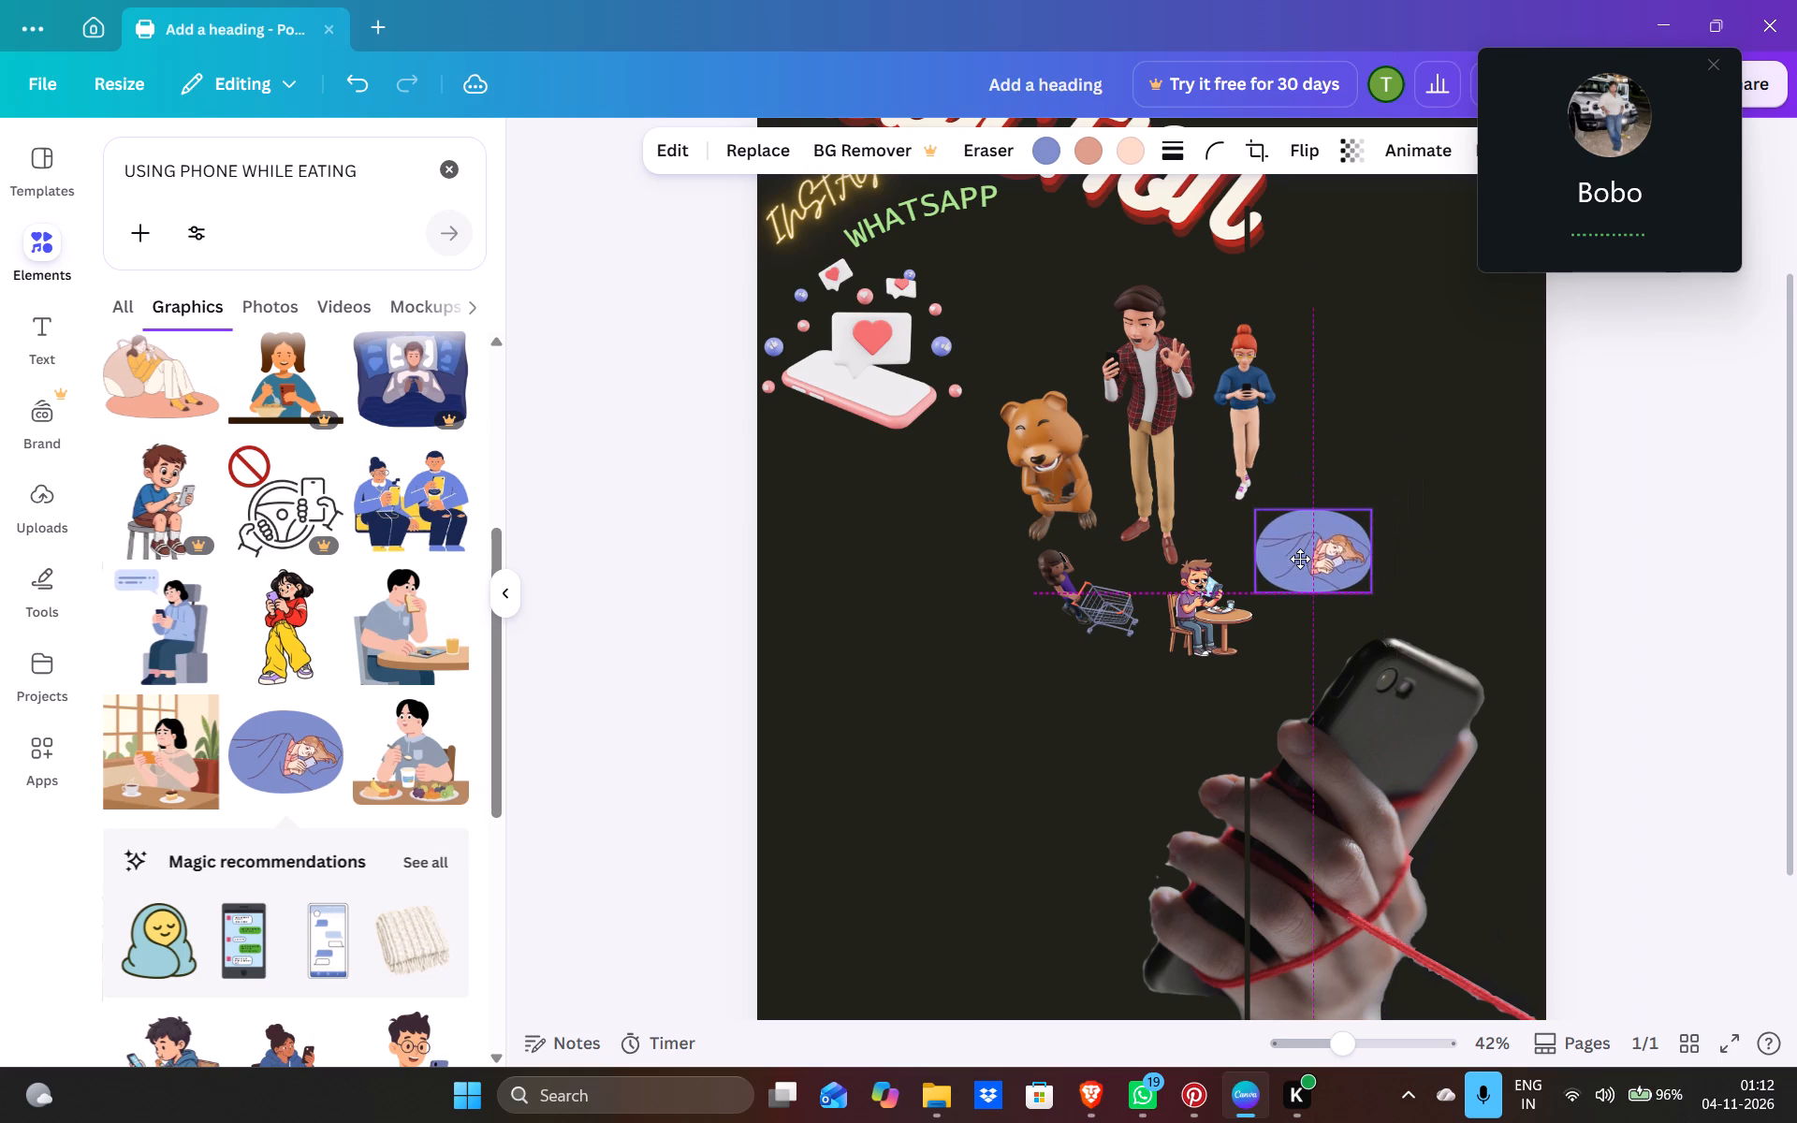
pyautogui.moveTo(1300, 559); pyautogui.dragTo(1261, 561)
pyautogui.click(1261, 561)
pyautogui.moveTo(1261, 561); pyautogui.dragTo(1282, 548)
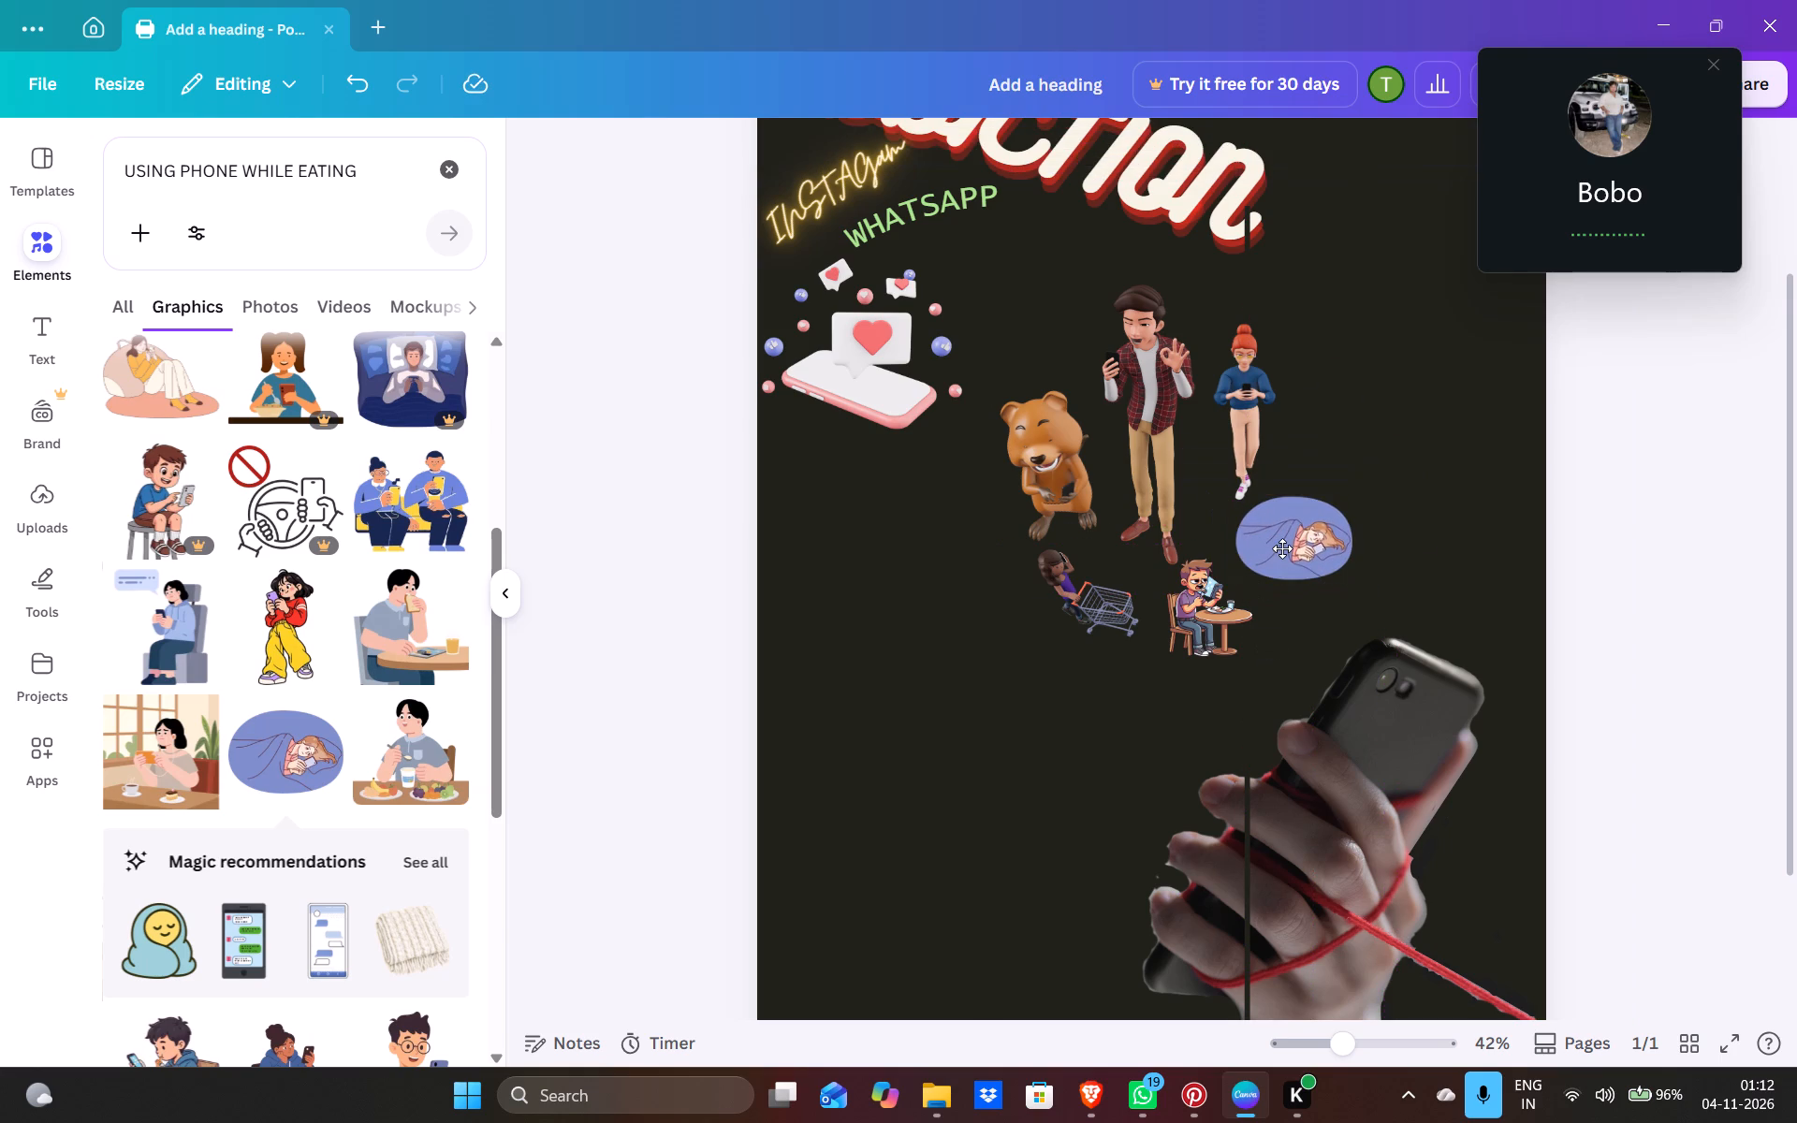
pyautogui.moveTo(1282, 548); pyautogui.dragTo(1280, 548)
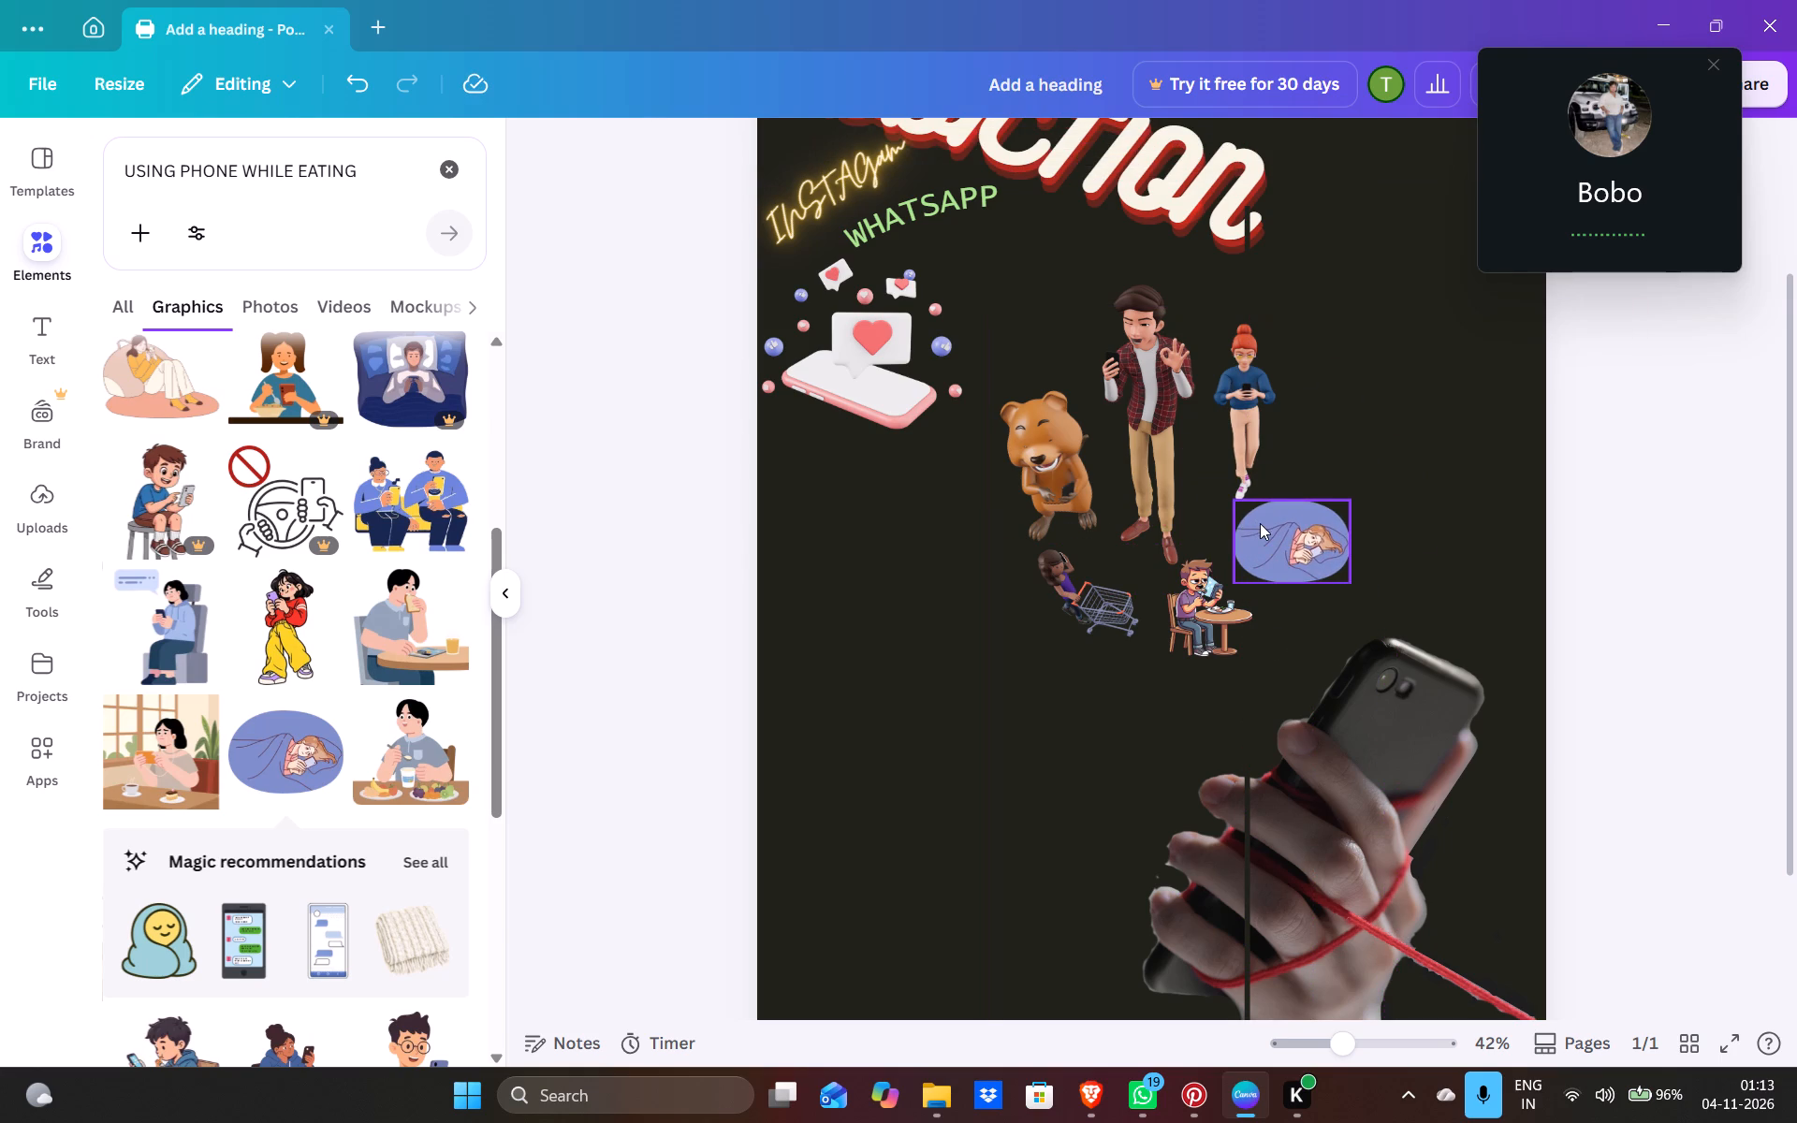
pyautogui.click(1260, 523)
pyautogui.moveTo(1231, 492); pyautogui.dragTo(1249, 516)
pyautogui.moveTo(1298, 544); pyautogui.dragTo(1286, 543)
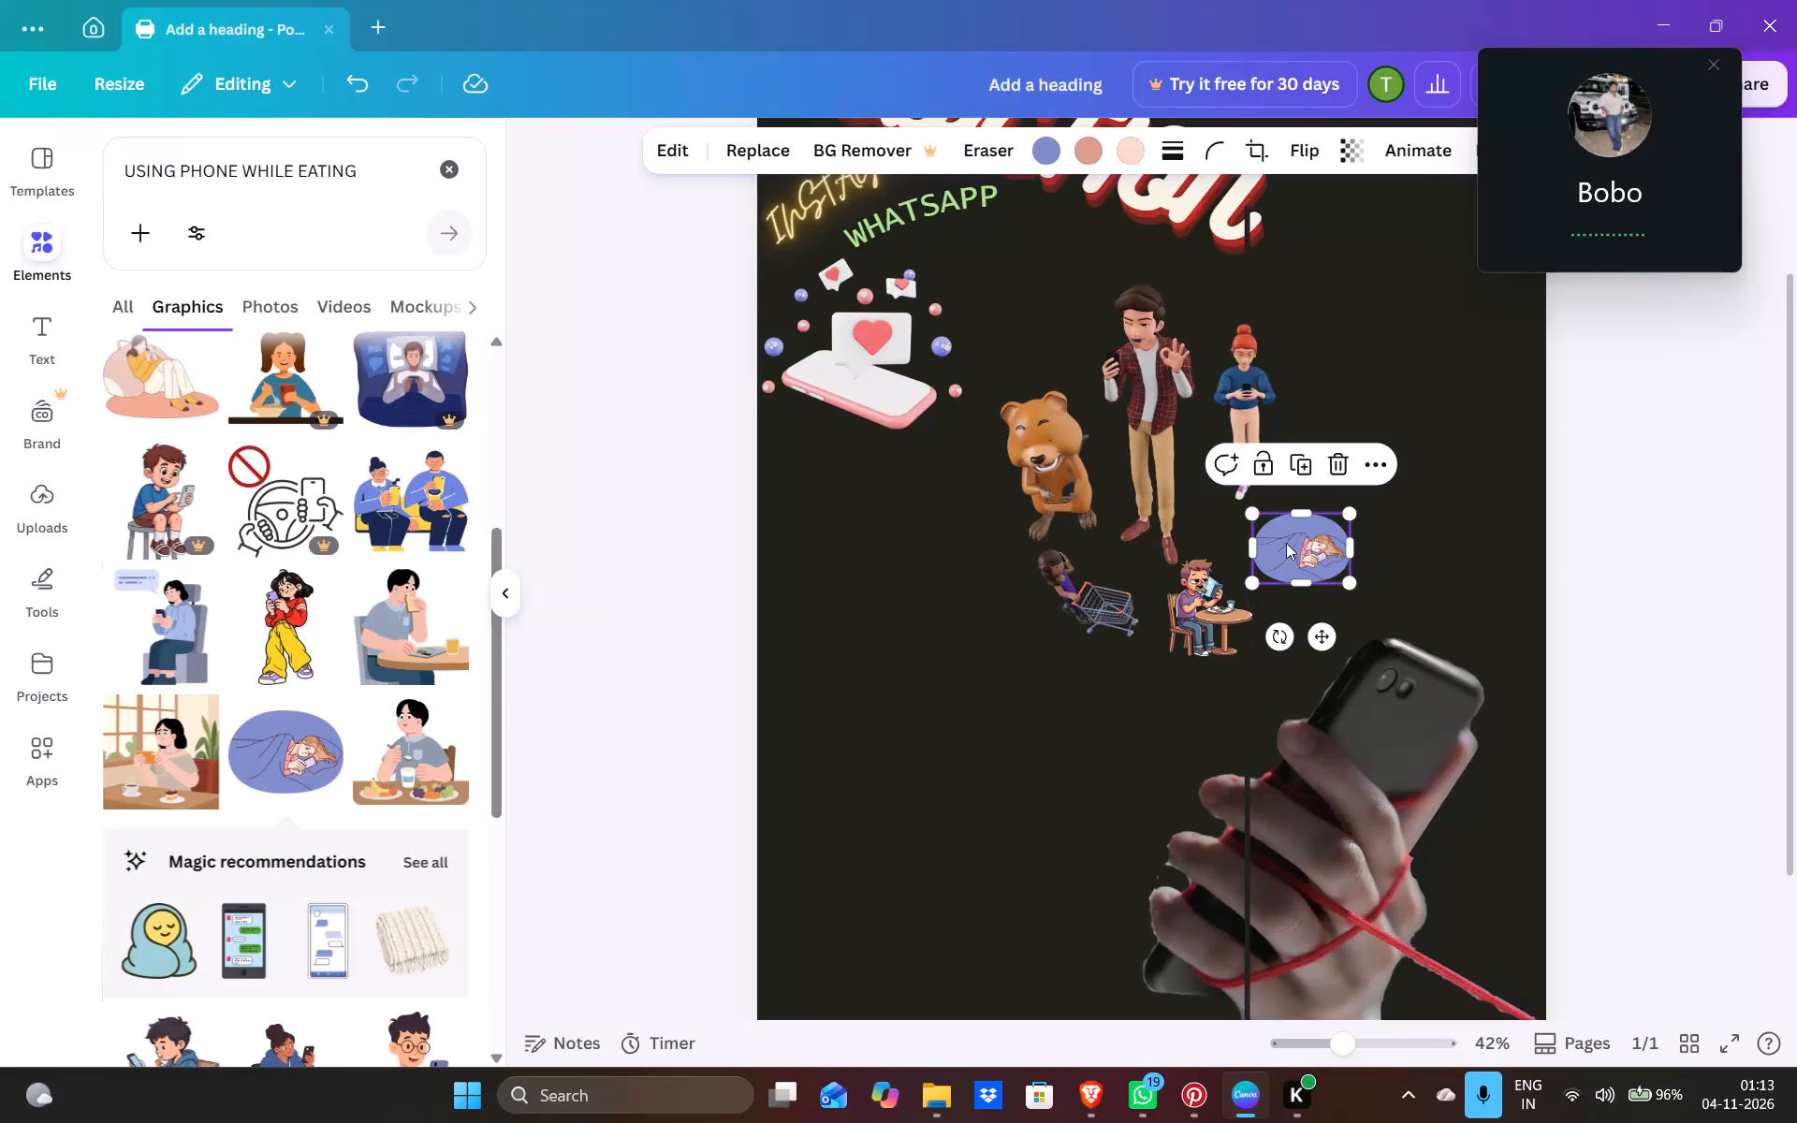
pyautogui.moveTo(1286, 543); pyautogui.dragTo(1266, 543)
pyautogui.click(932, 716)
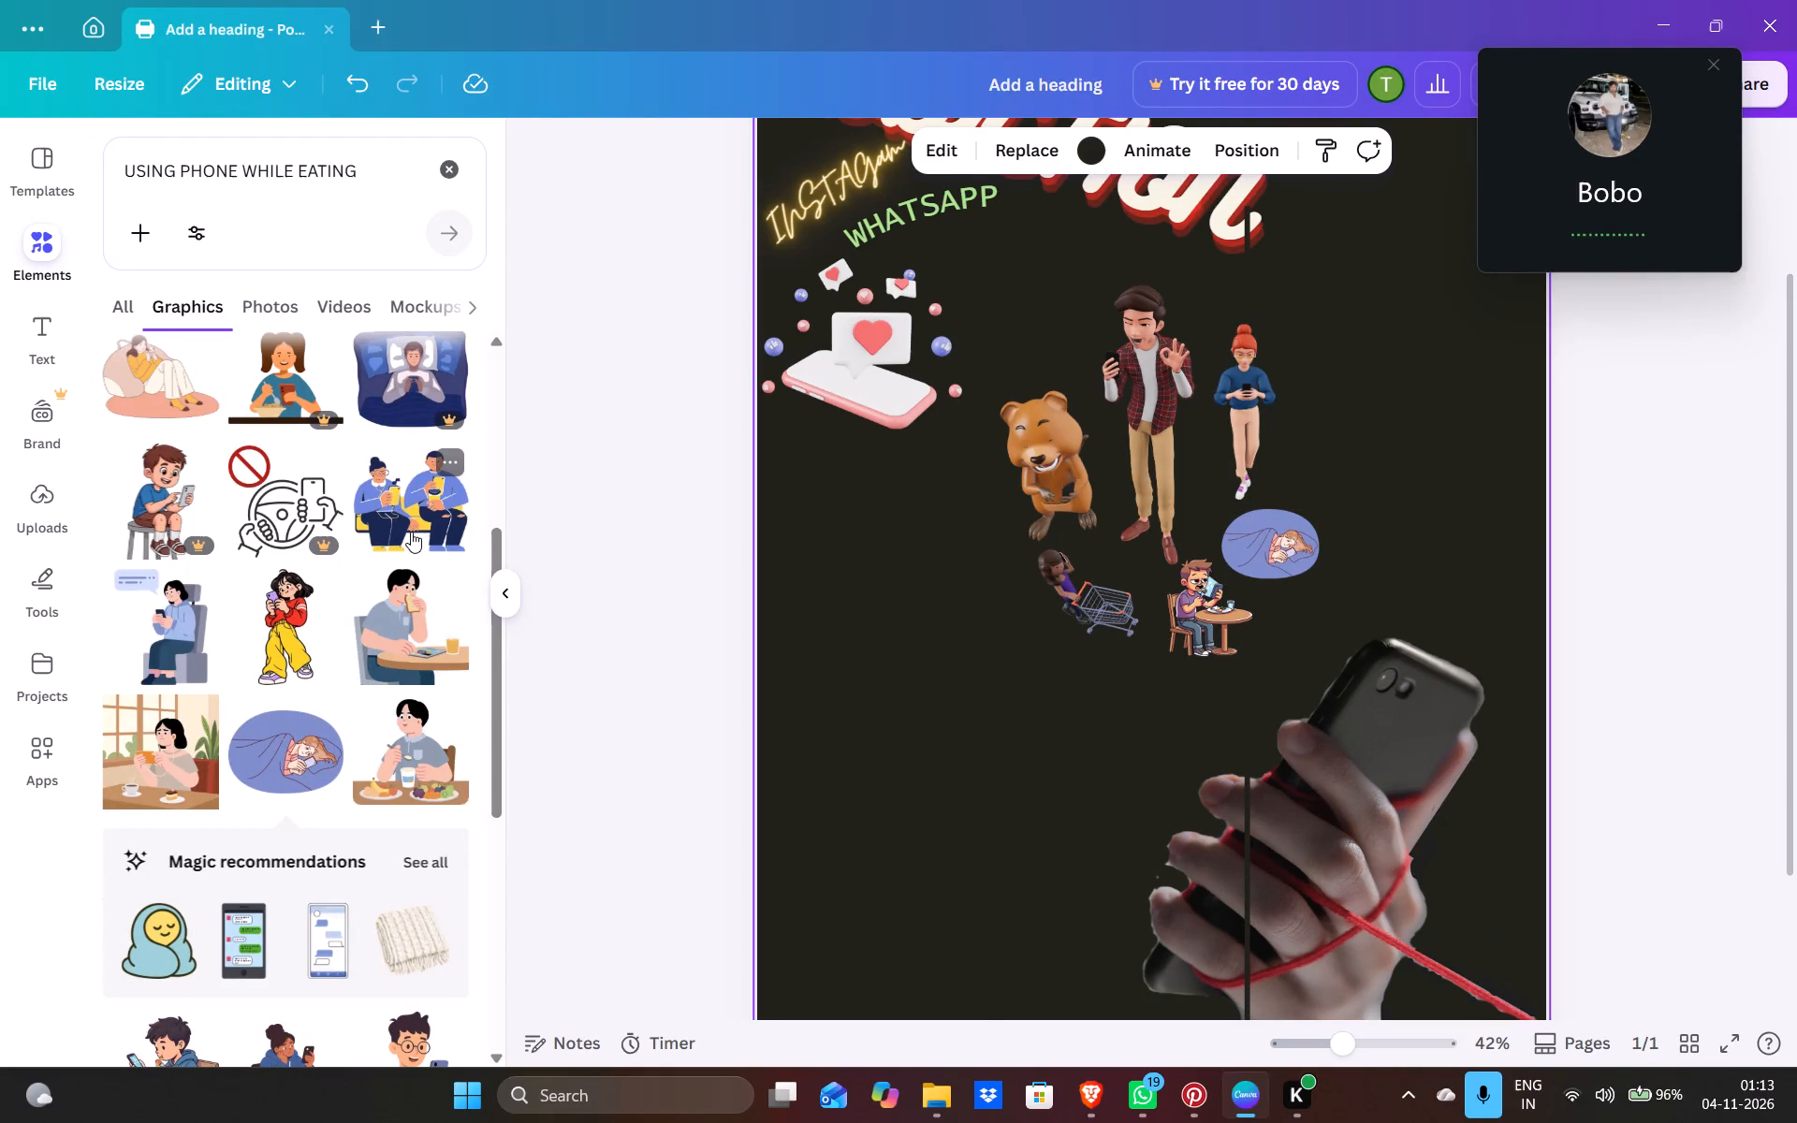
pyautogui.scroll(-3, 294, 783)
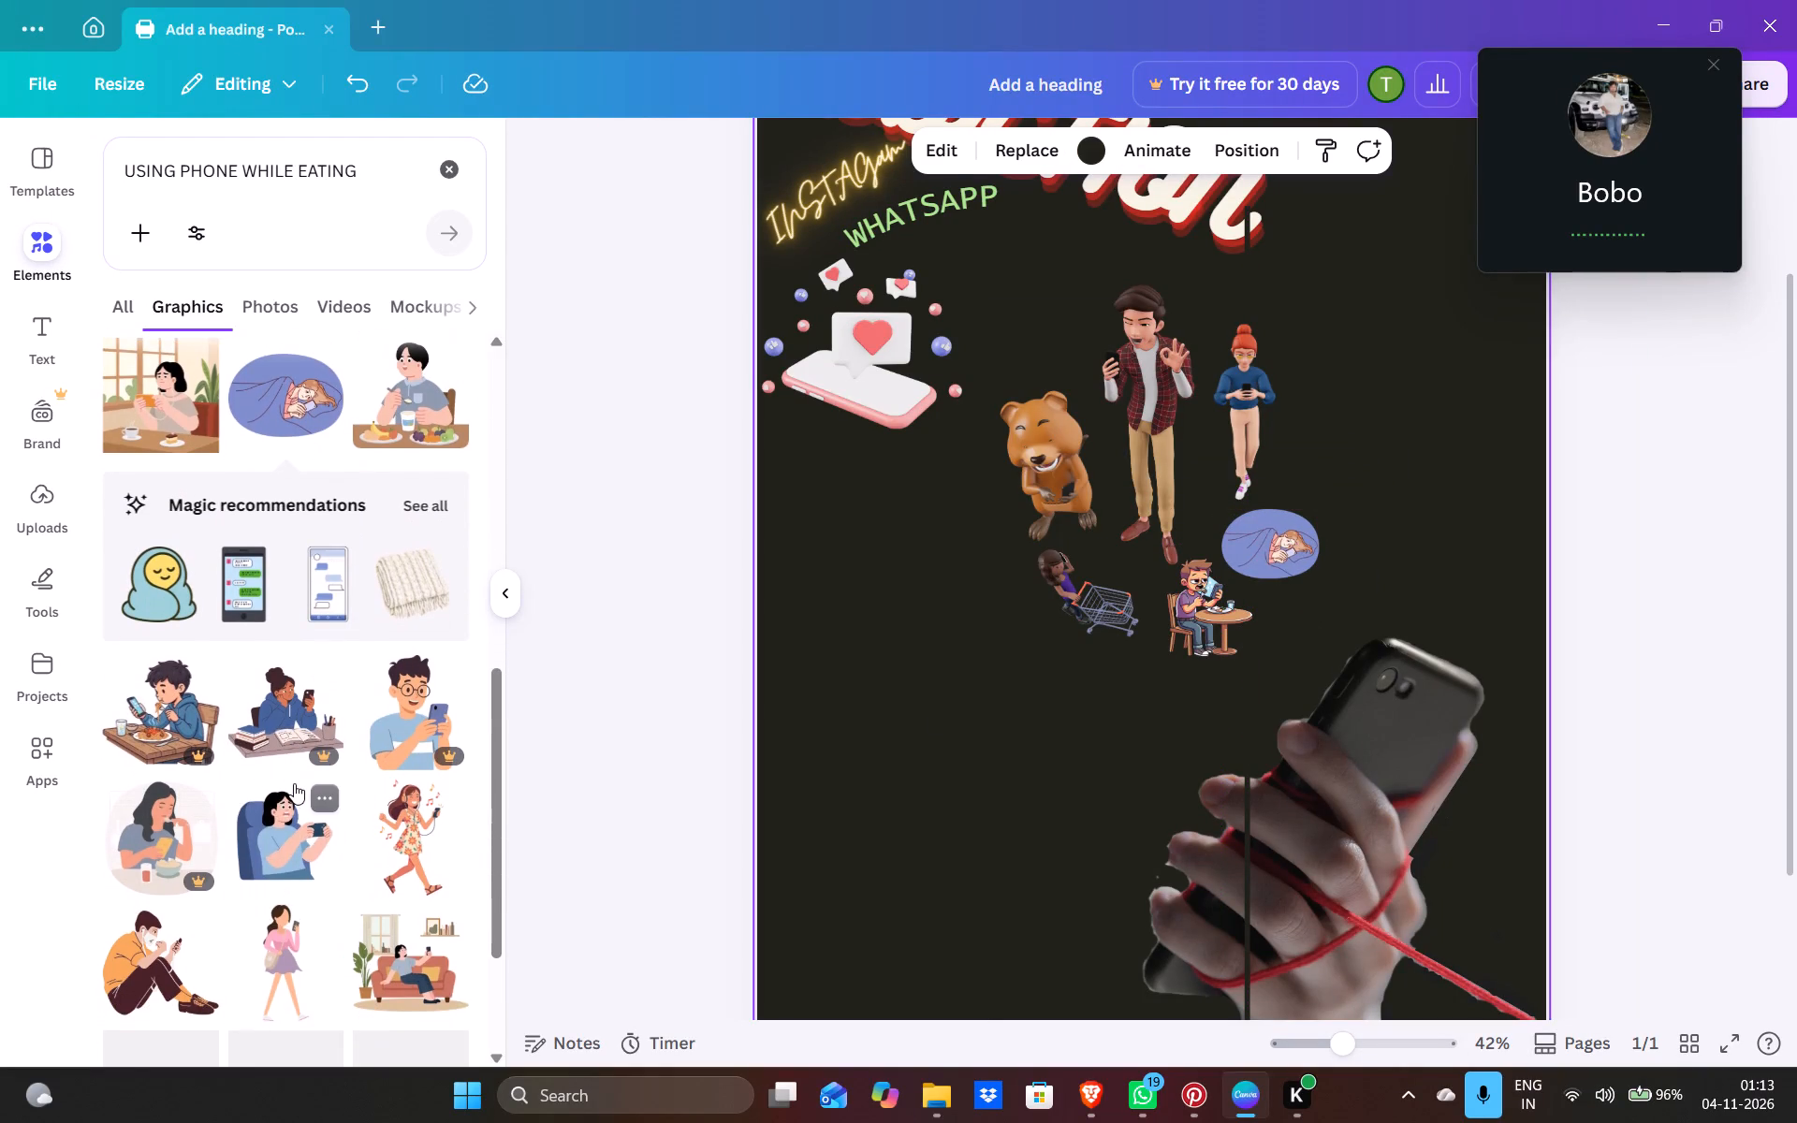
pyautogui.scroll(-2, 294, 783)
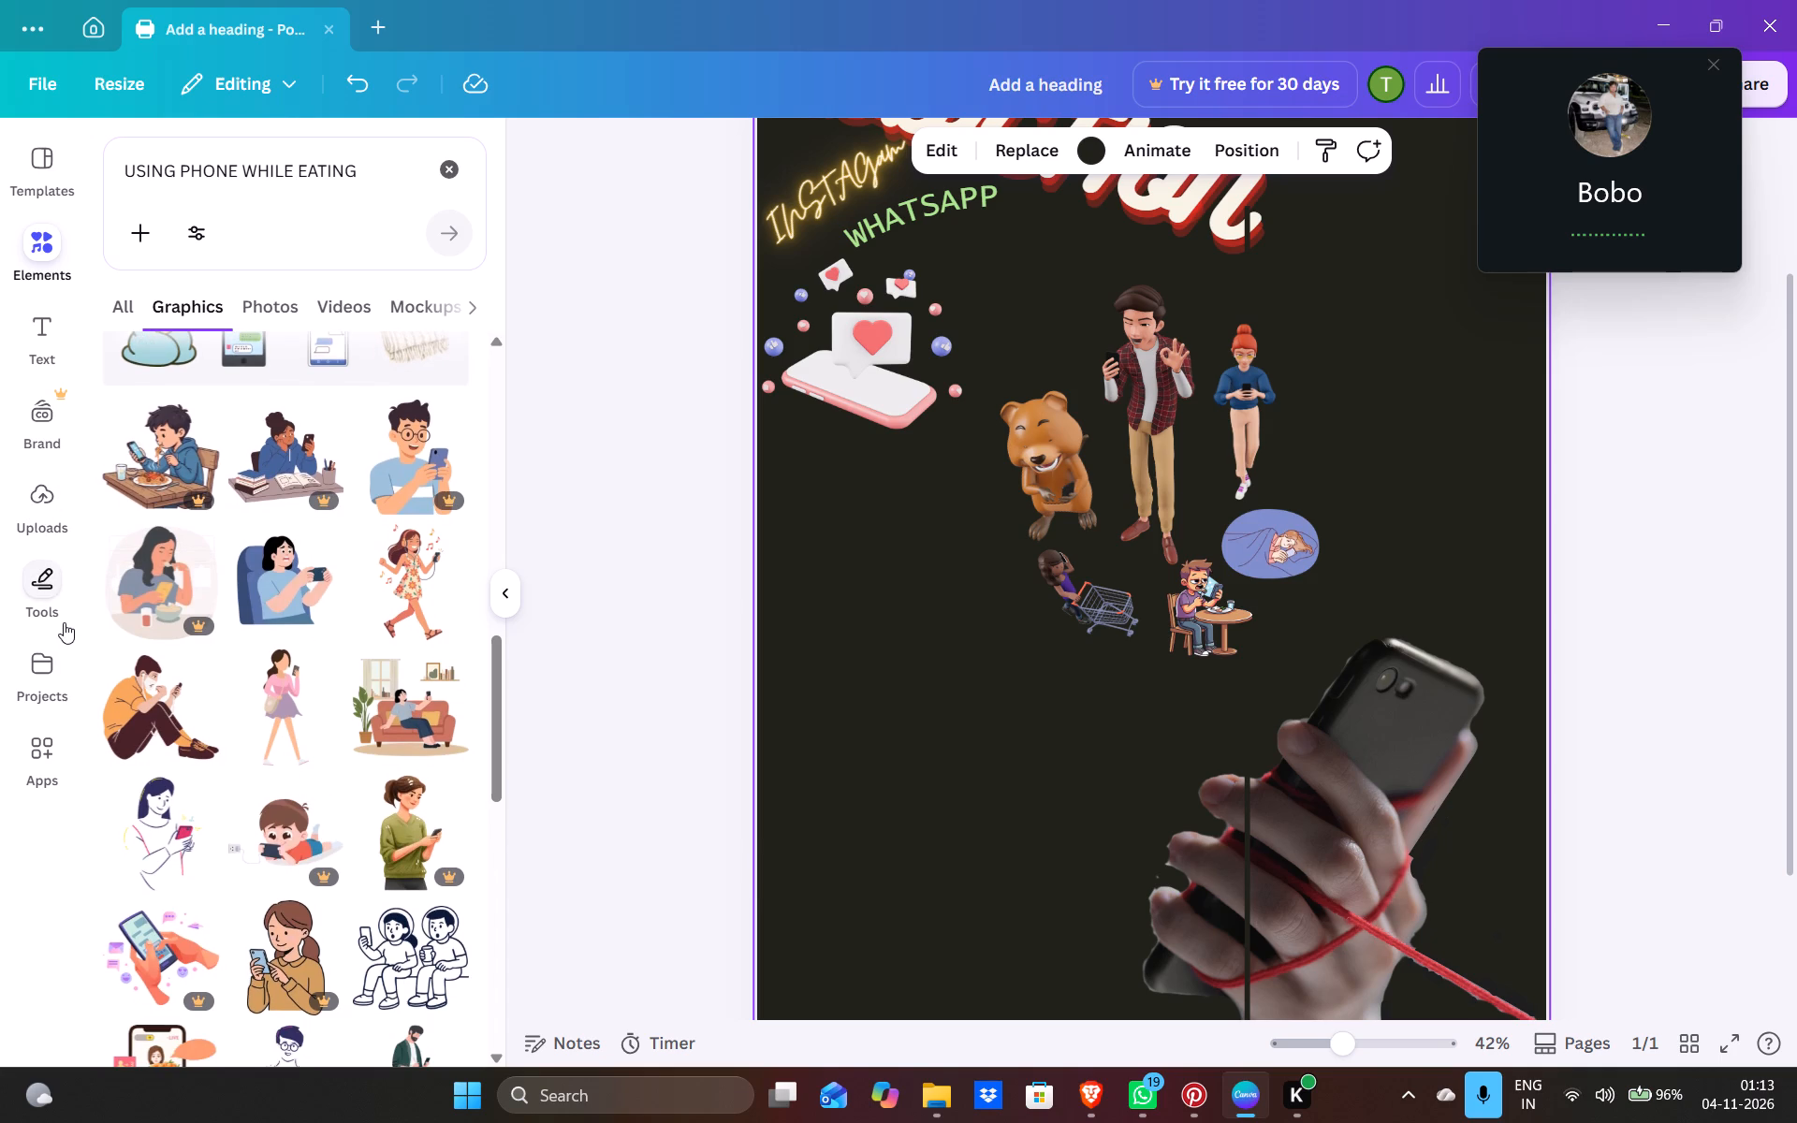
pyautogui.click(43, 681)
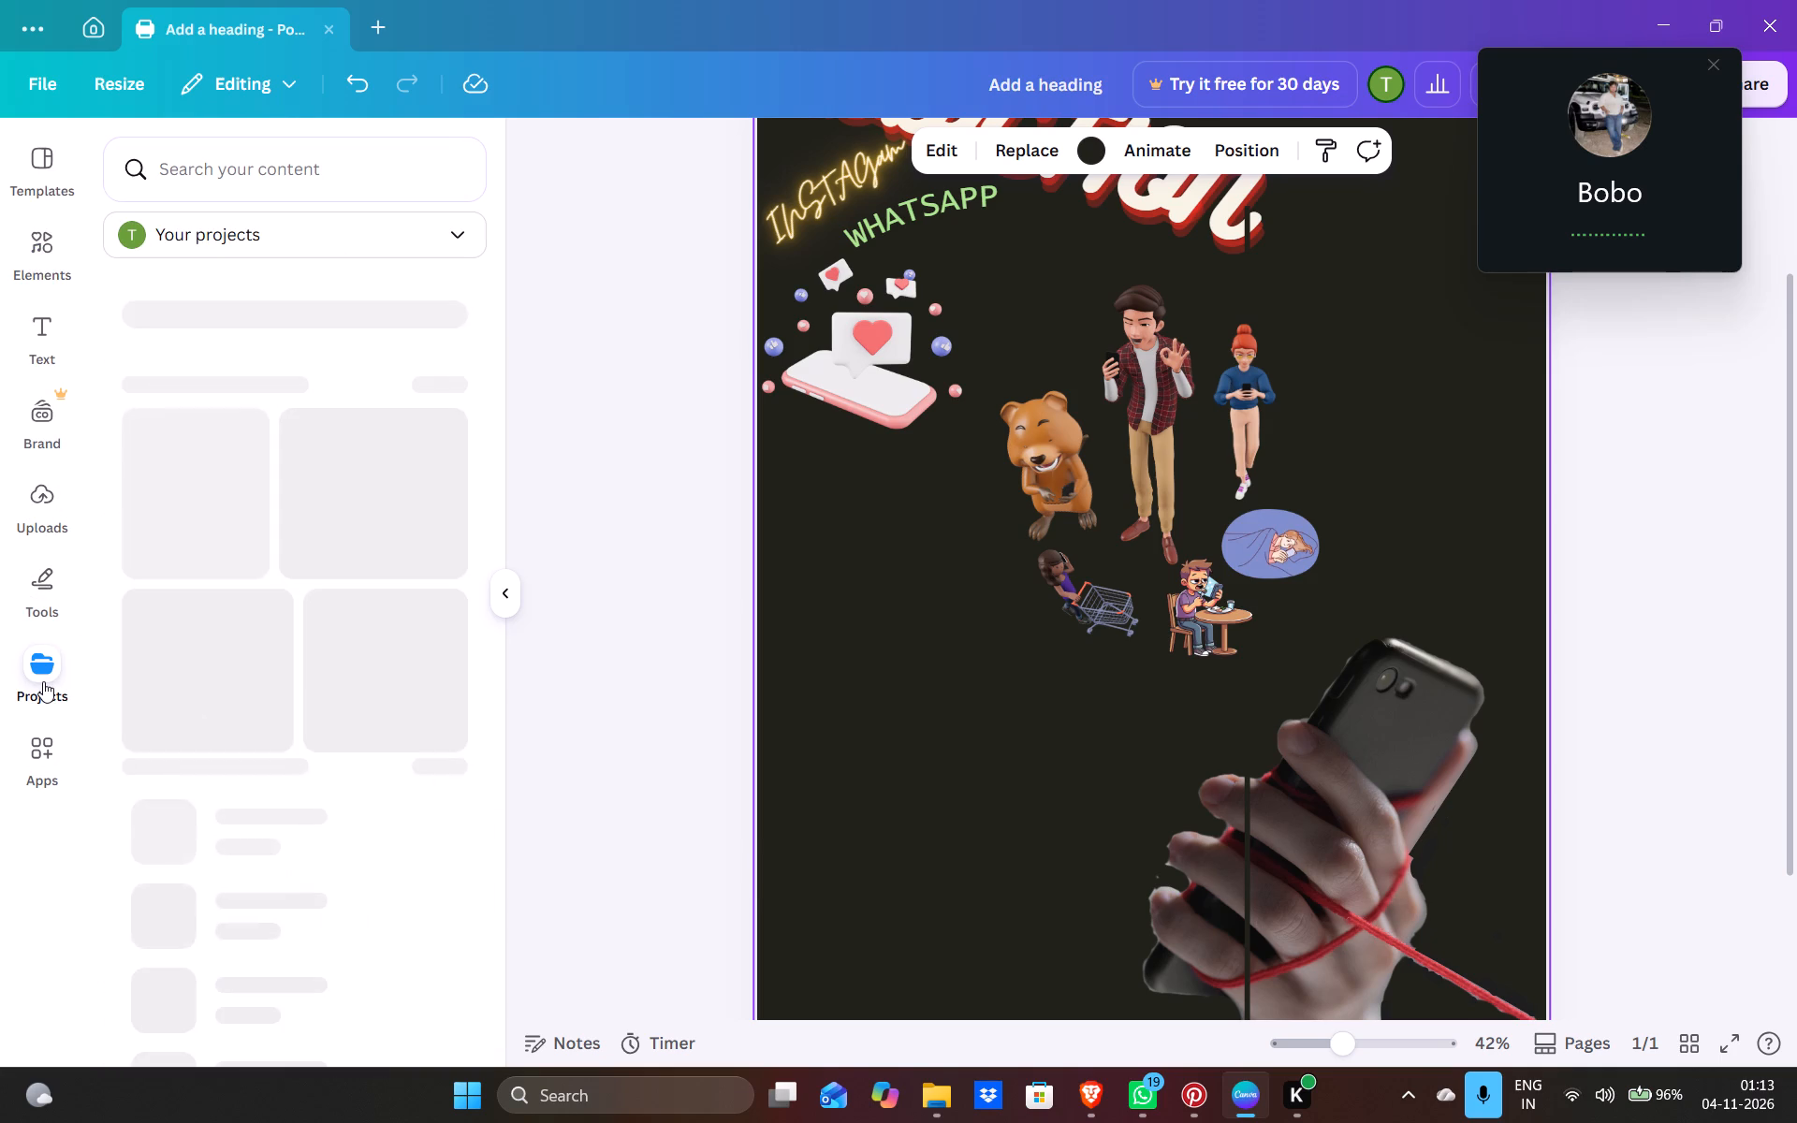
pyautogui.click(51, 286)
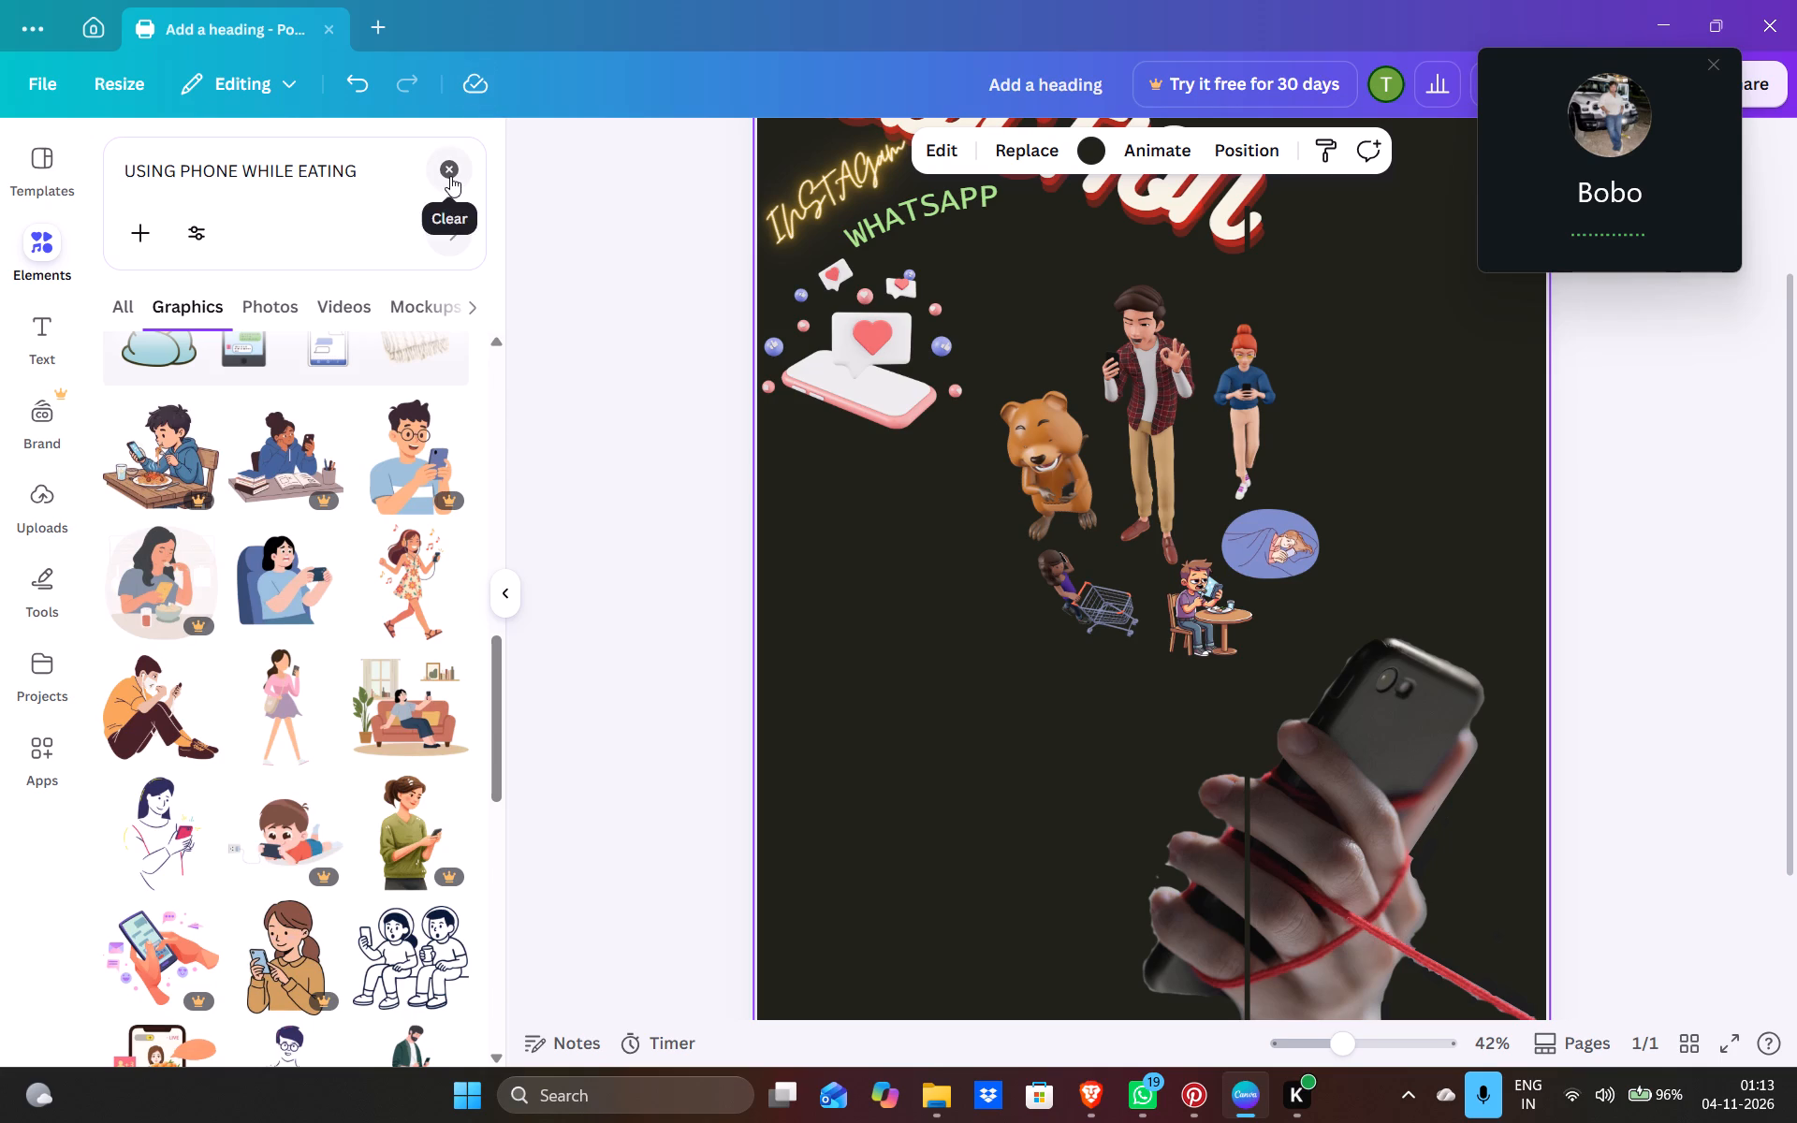
# Search the elements for "cloud" and look through the shape and 3D results.
pyautogui.click(450, 176)
pyautogui.write('CLOUD')
pyautogui.press('space')
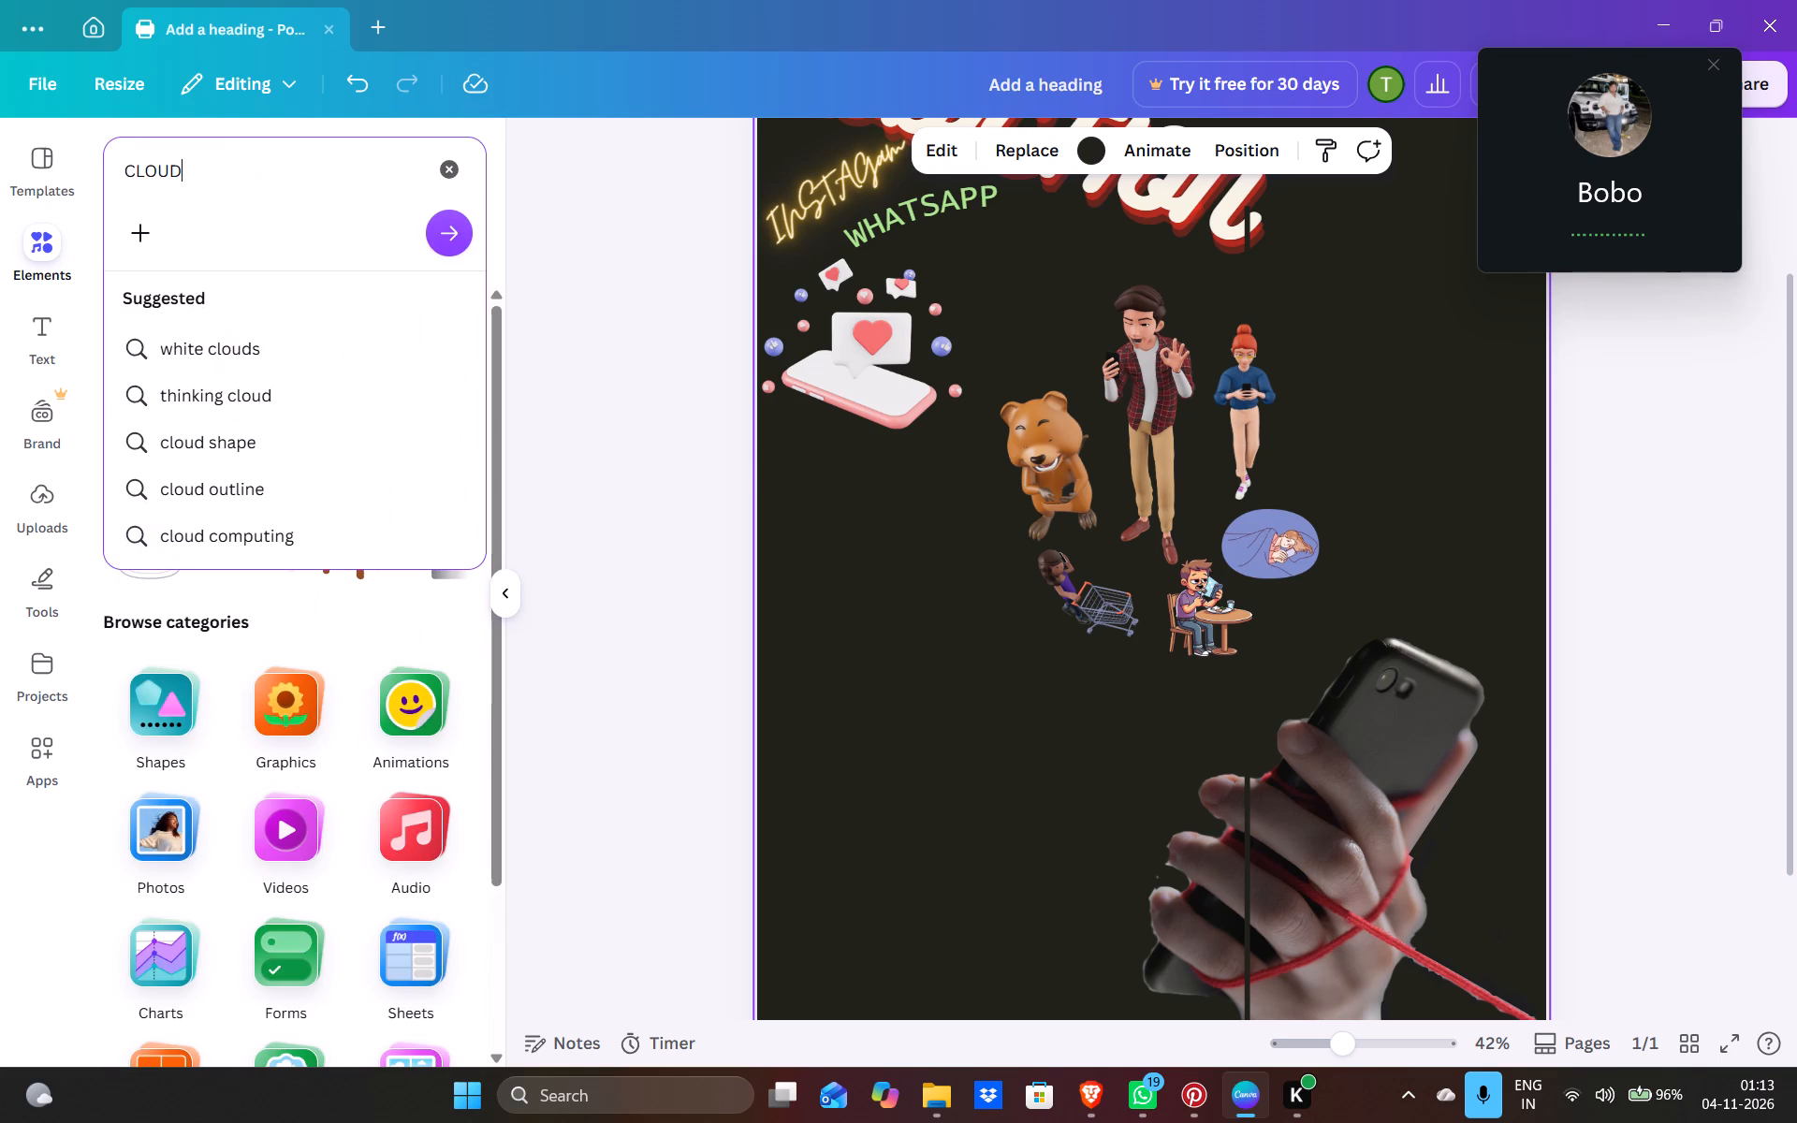
pyautogui.write('TRANSPARAT')
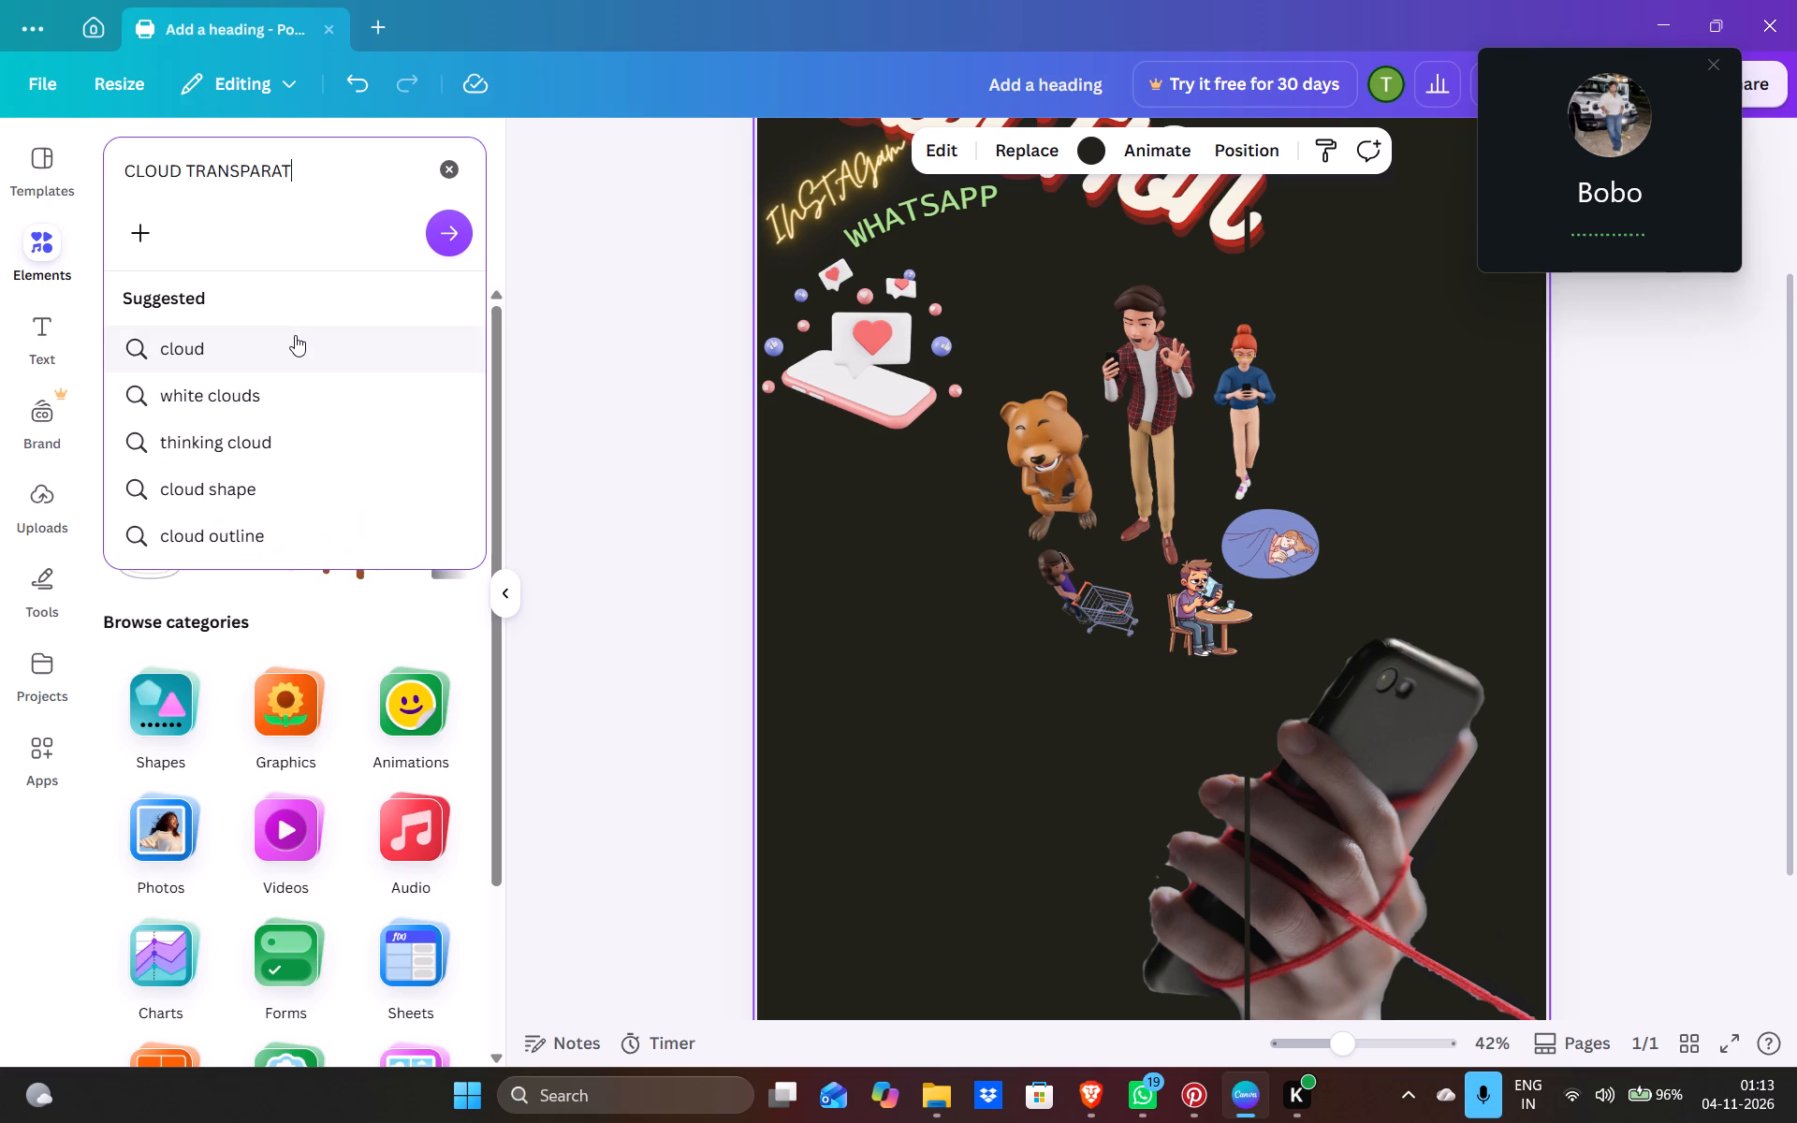
pyautogui.click(295, 335)
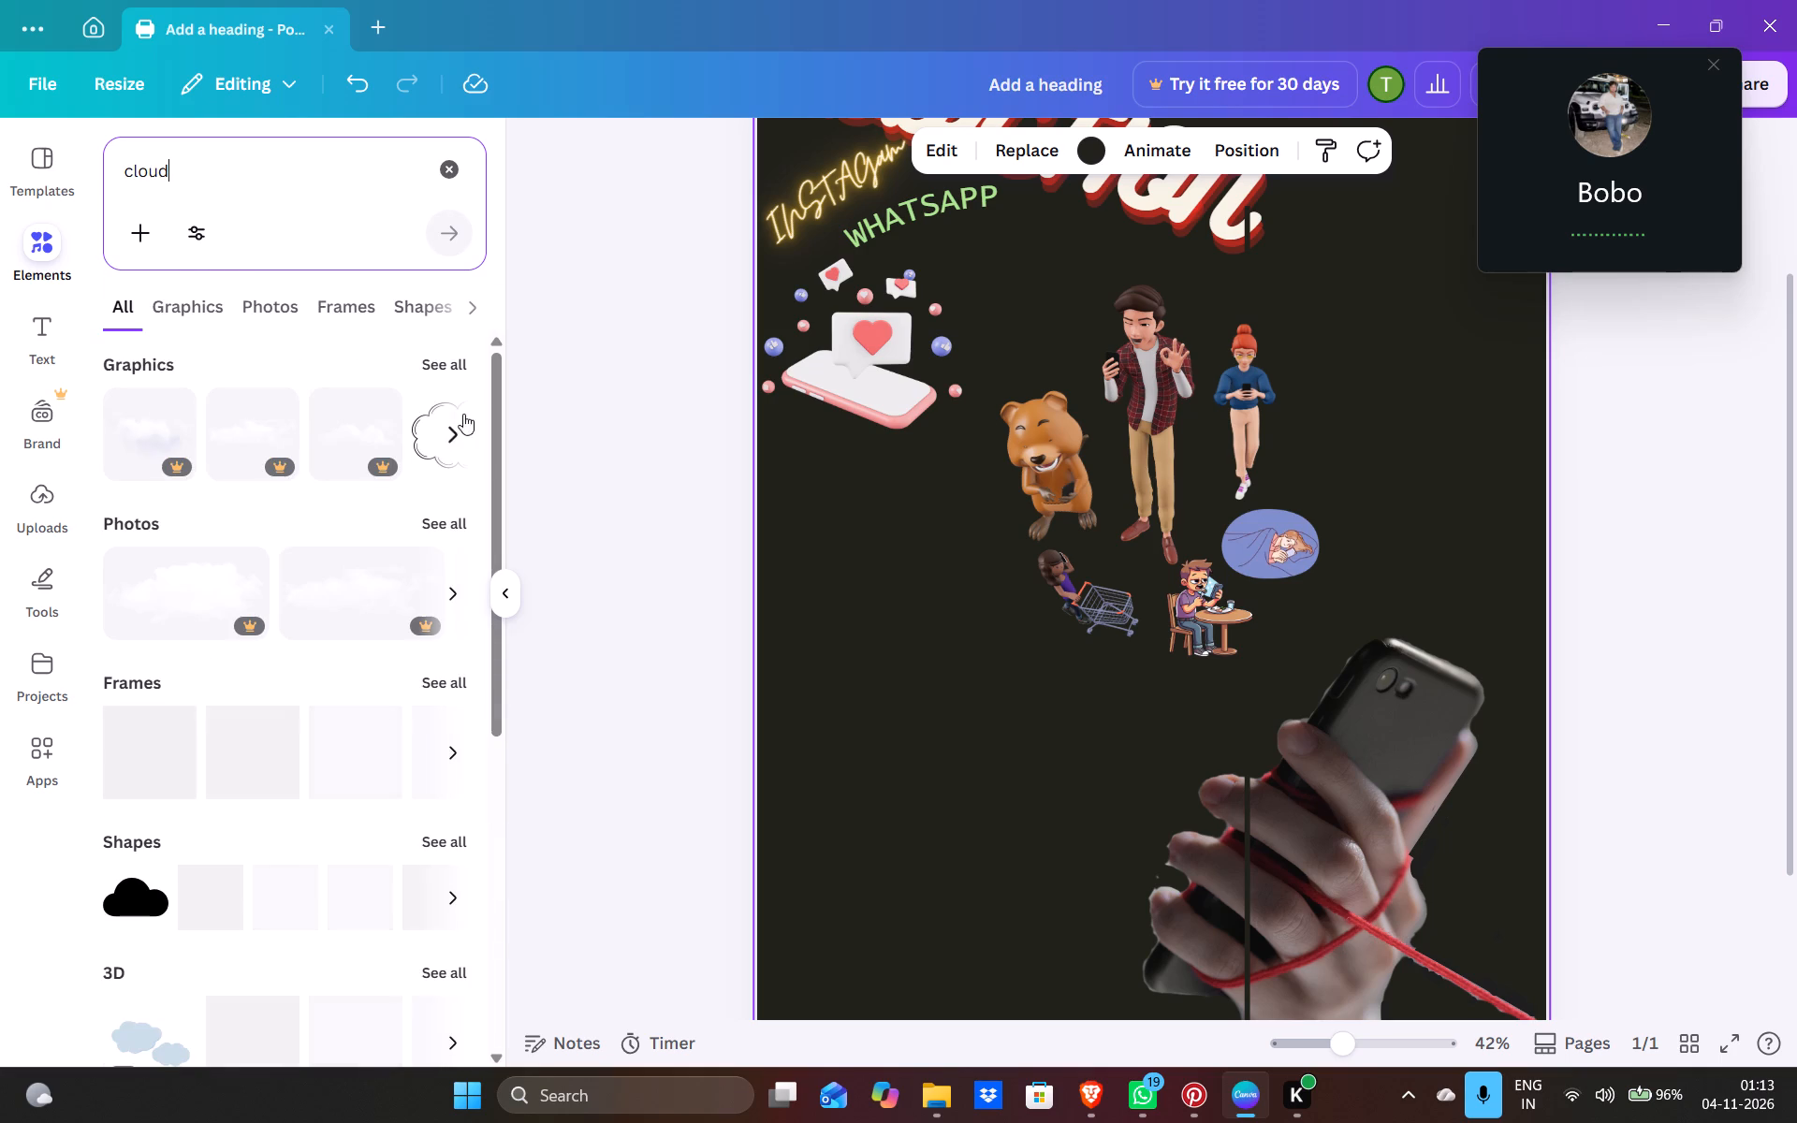
pyautogui.click(445, 827)
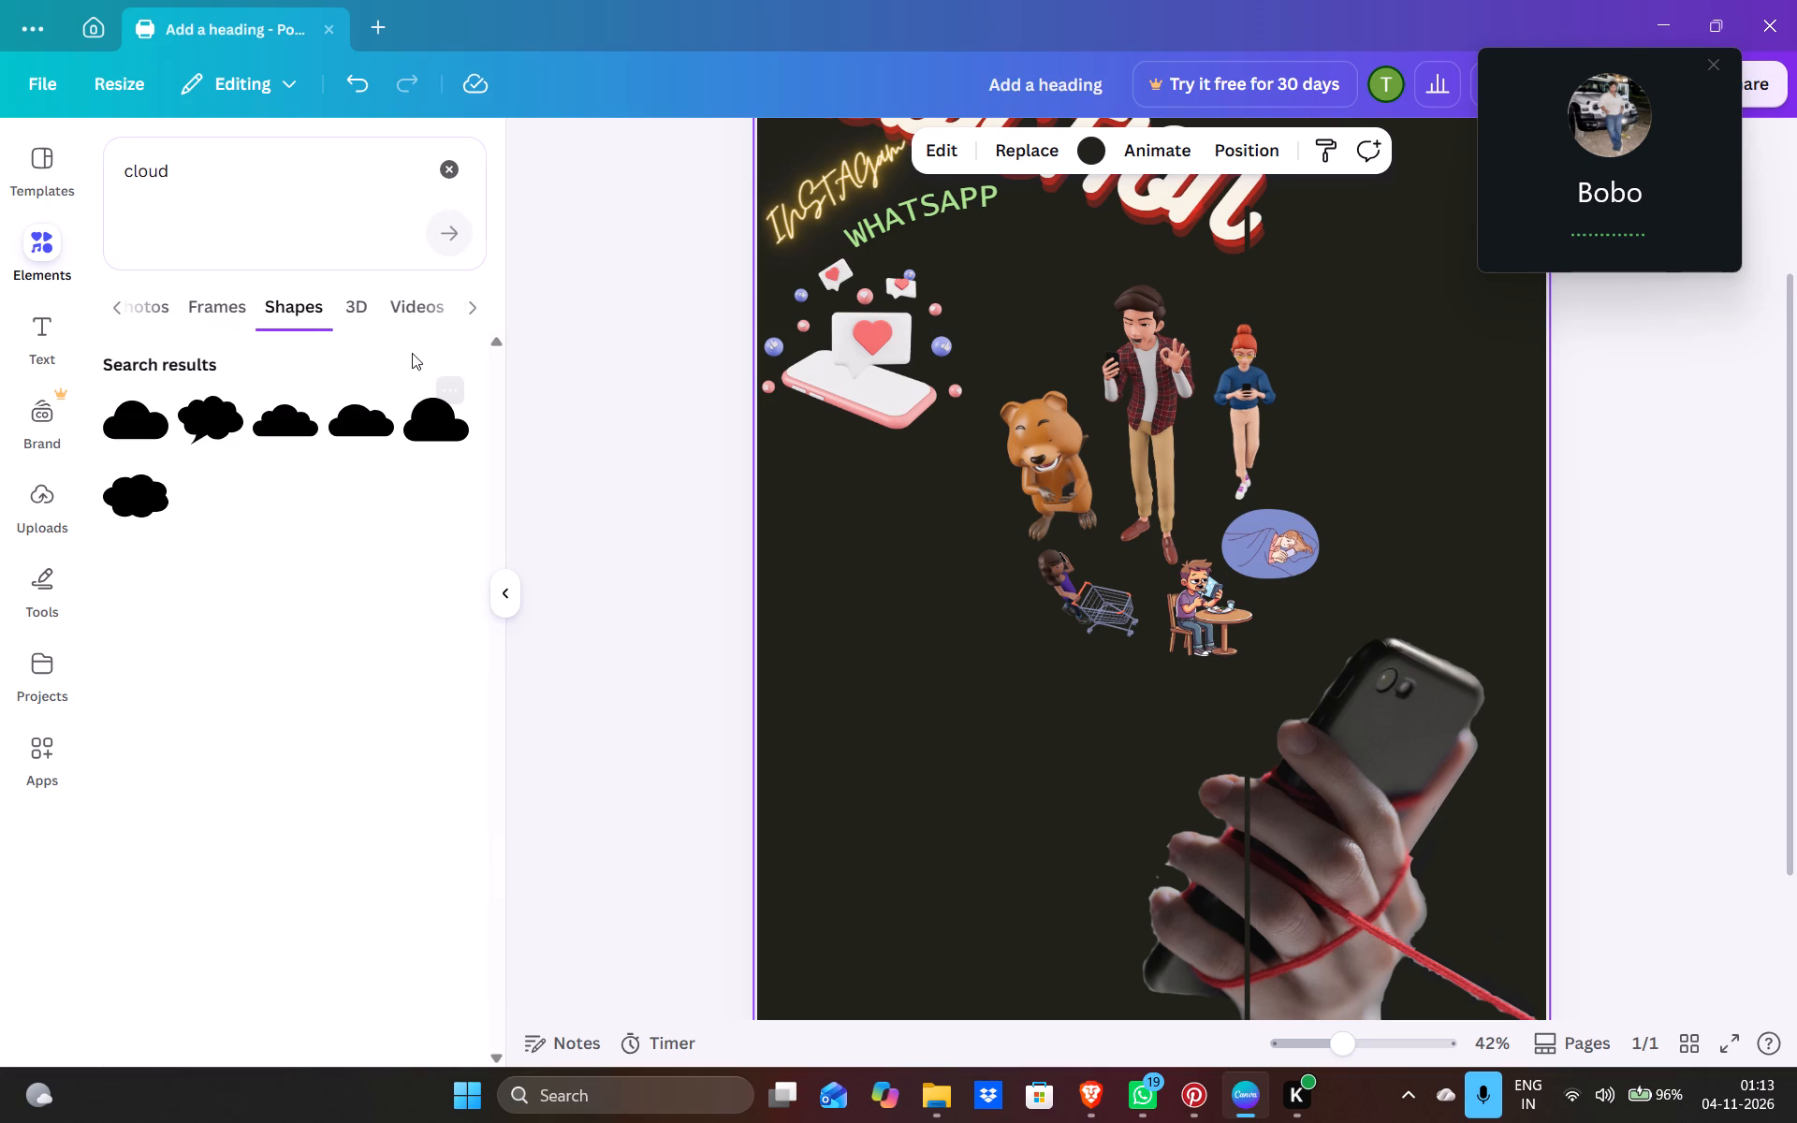
pyautogui.click(360, 300)
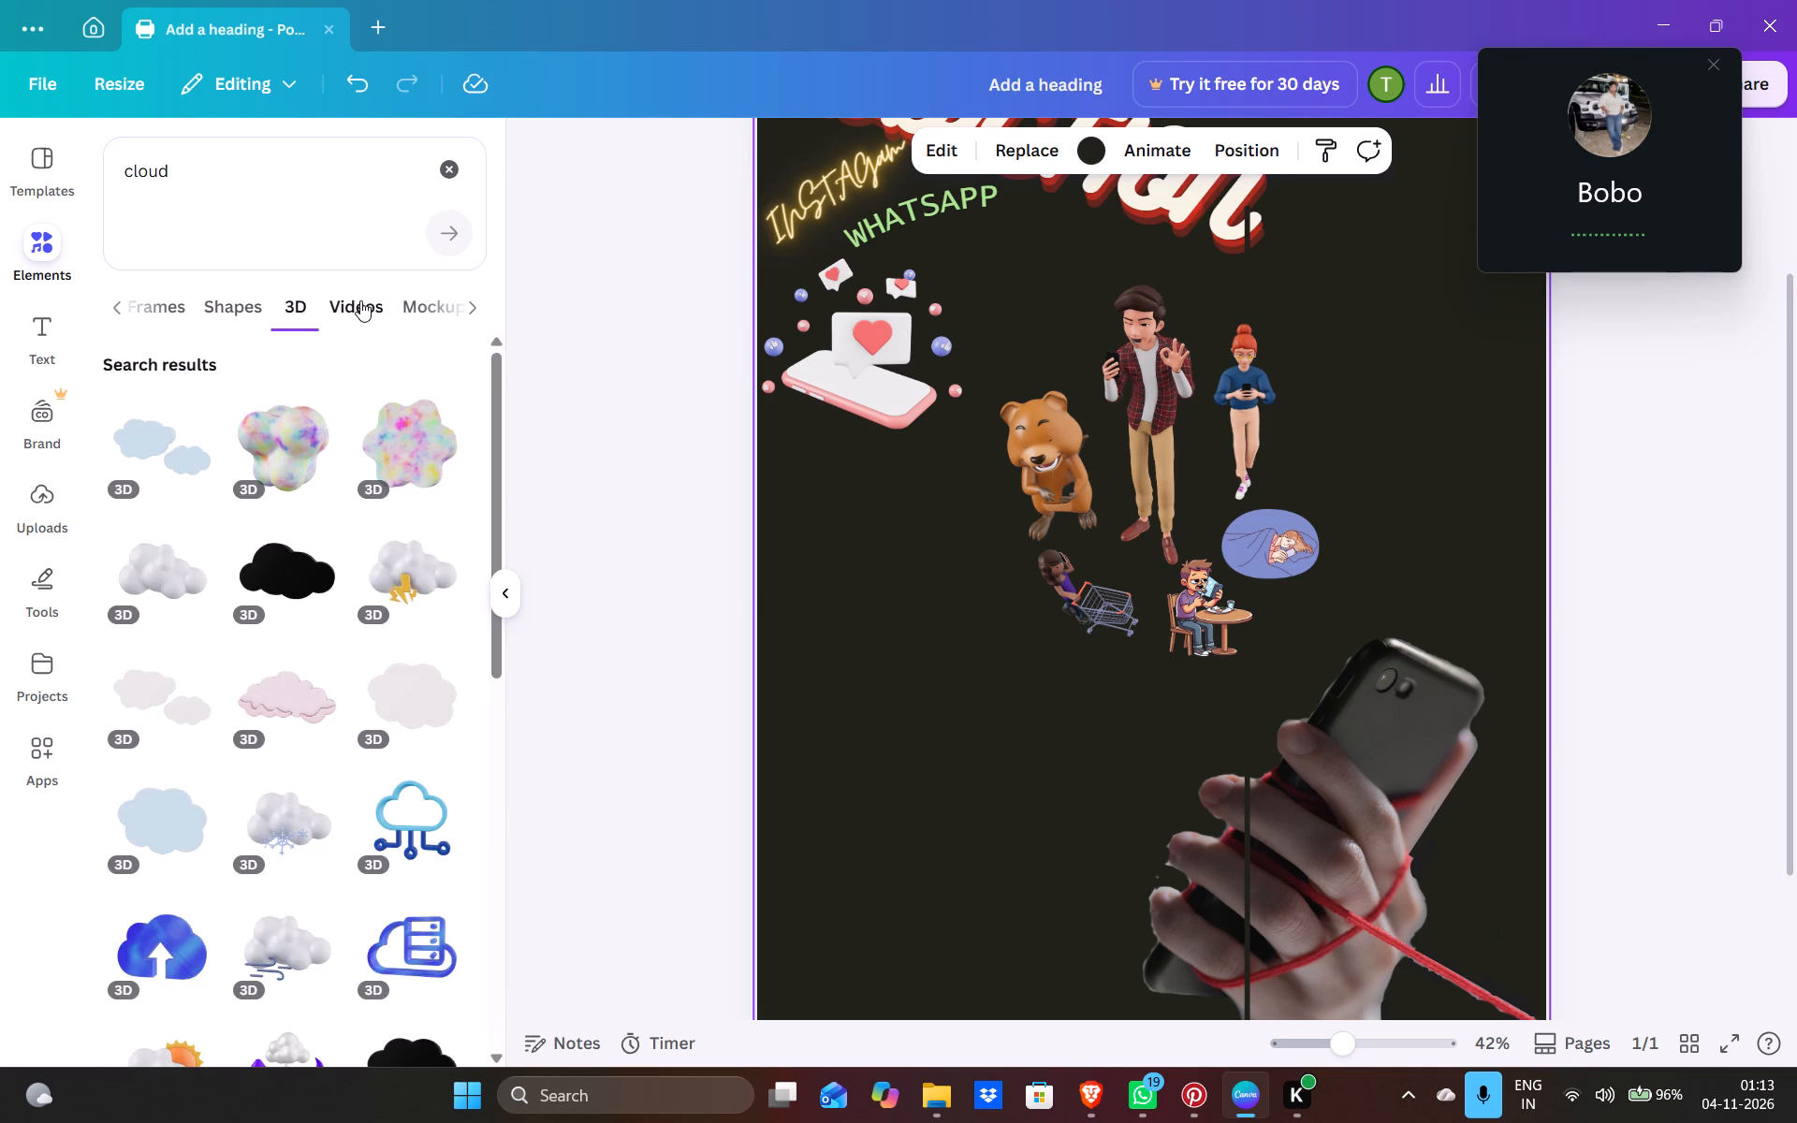
pyautogui.scroll(-1, 341, 892)
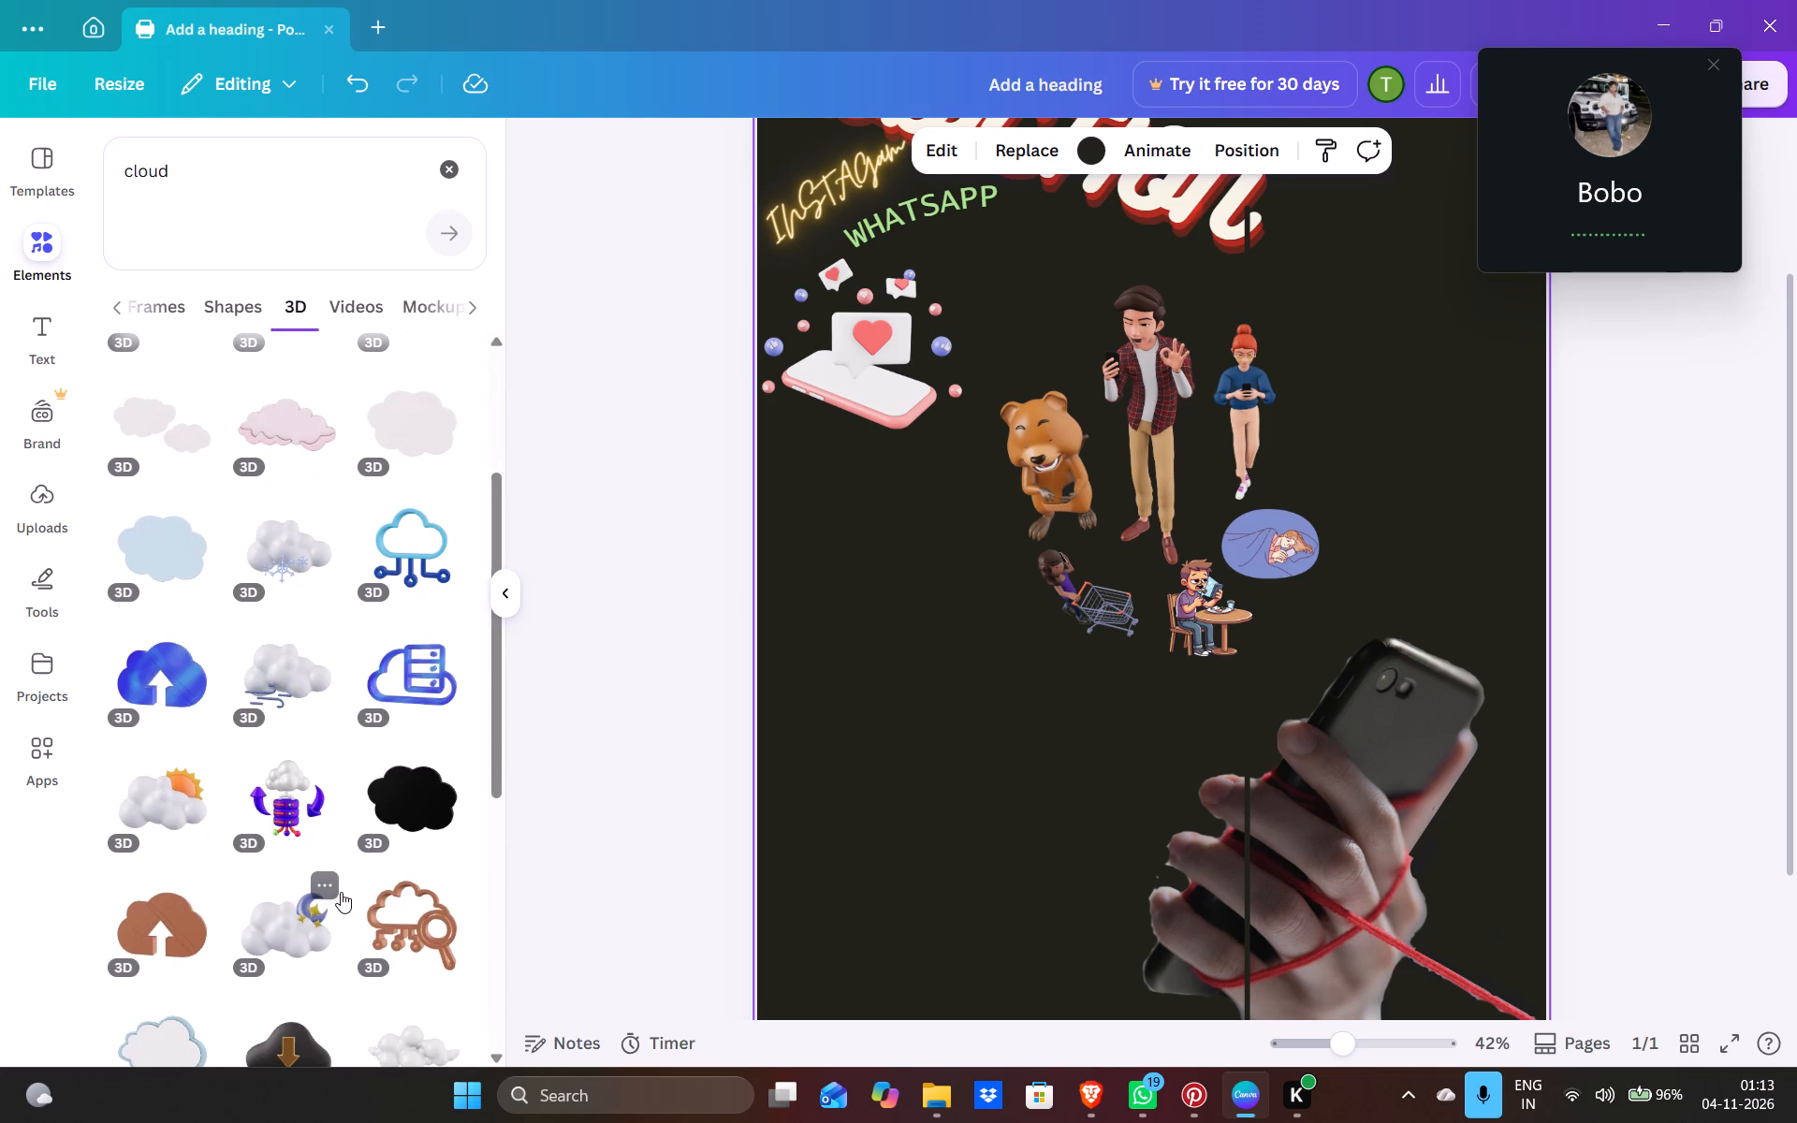
pyautogui.scroll(-1, 341, 892)
pyautogui.scroll(1, 341, 892)
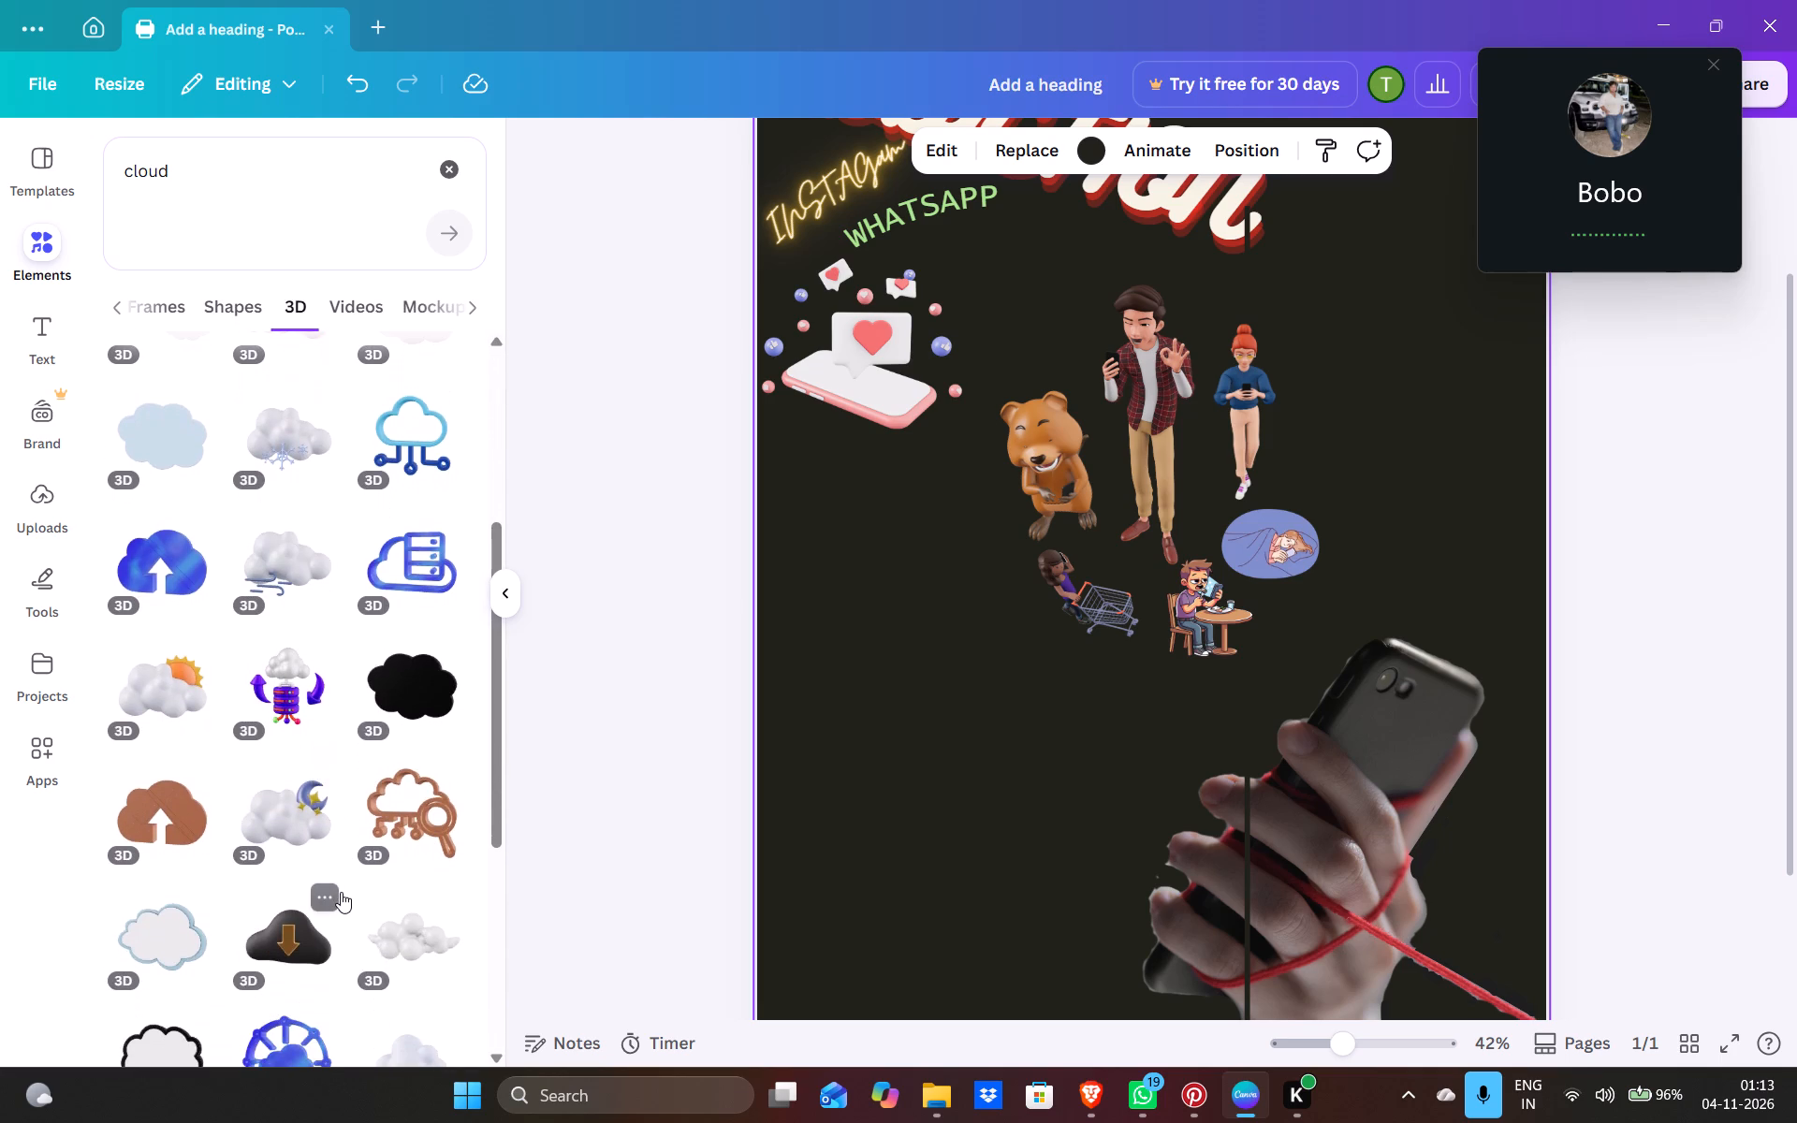
pyautogui.scroll(1, 341, 892)
# Search the elements for "cloud outline".
pyautogui.click(308, 182)
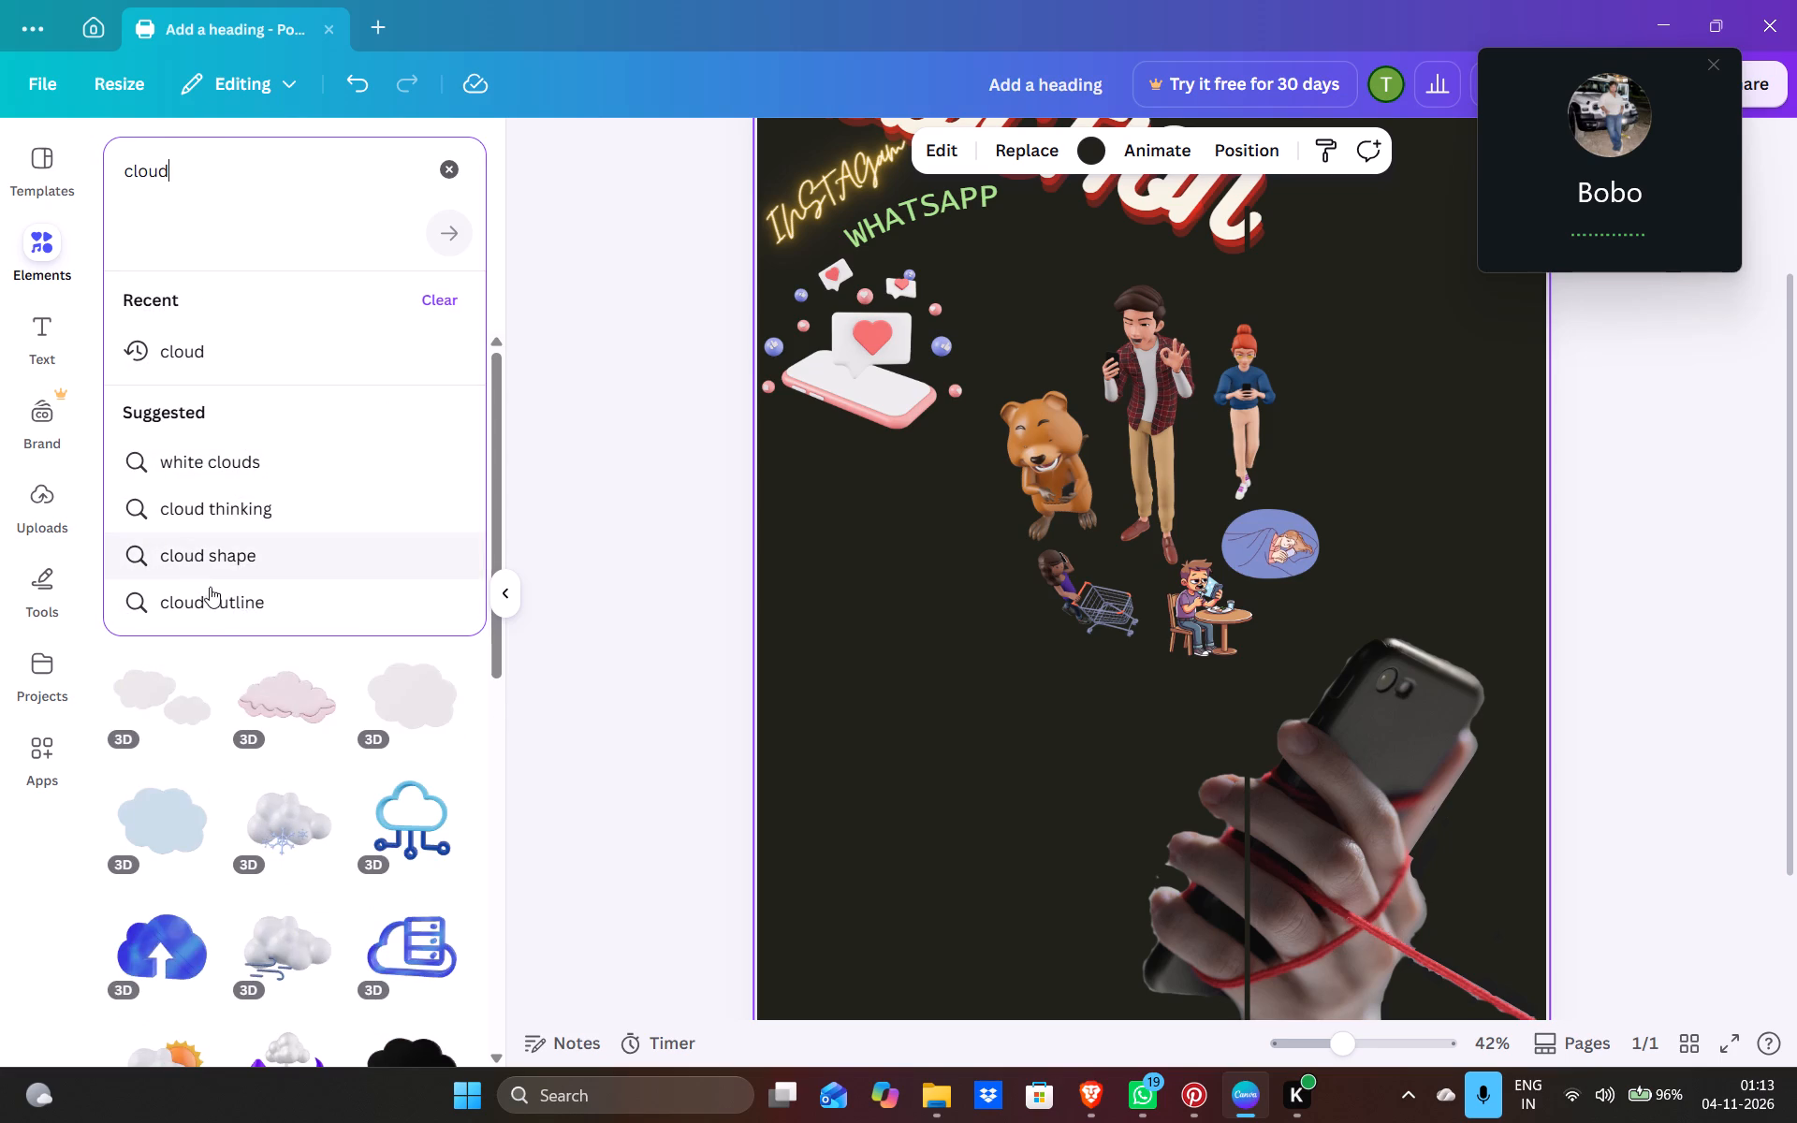
pyautogui.click(224, 610)
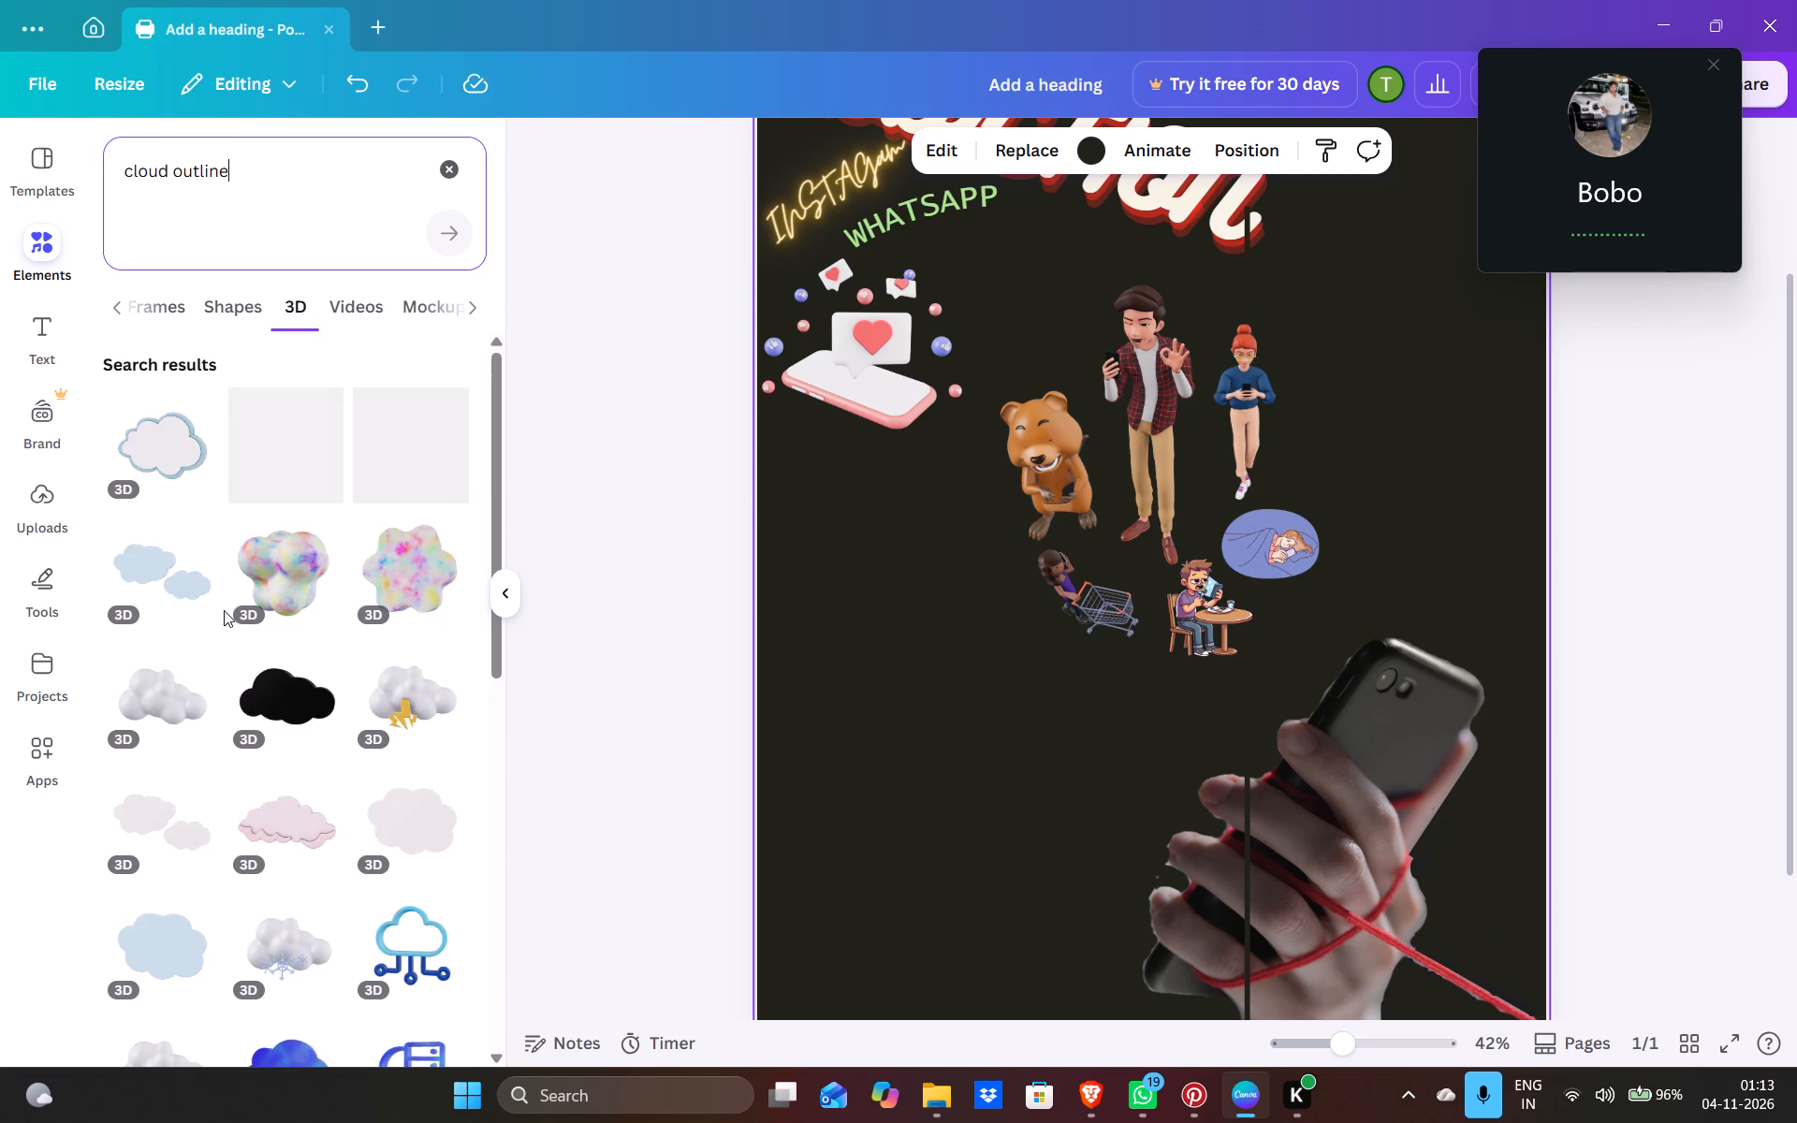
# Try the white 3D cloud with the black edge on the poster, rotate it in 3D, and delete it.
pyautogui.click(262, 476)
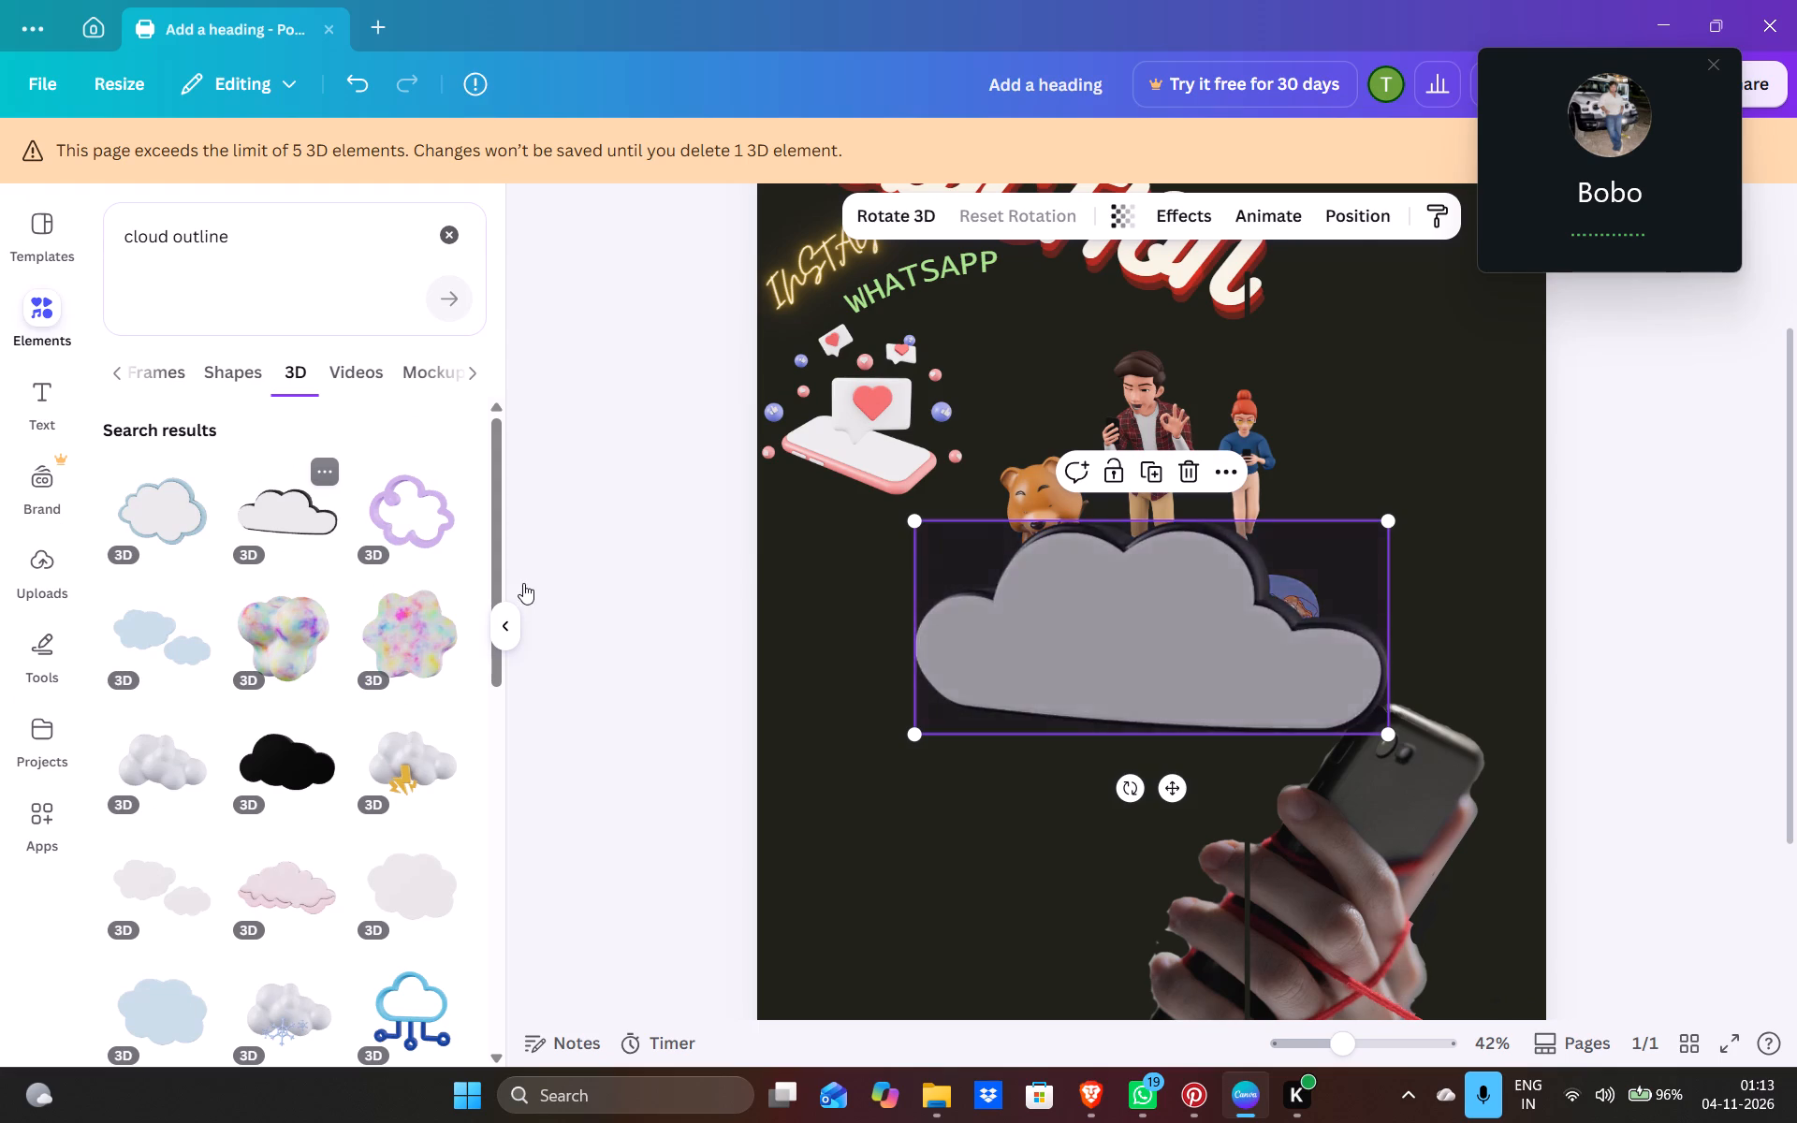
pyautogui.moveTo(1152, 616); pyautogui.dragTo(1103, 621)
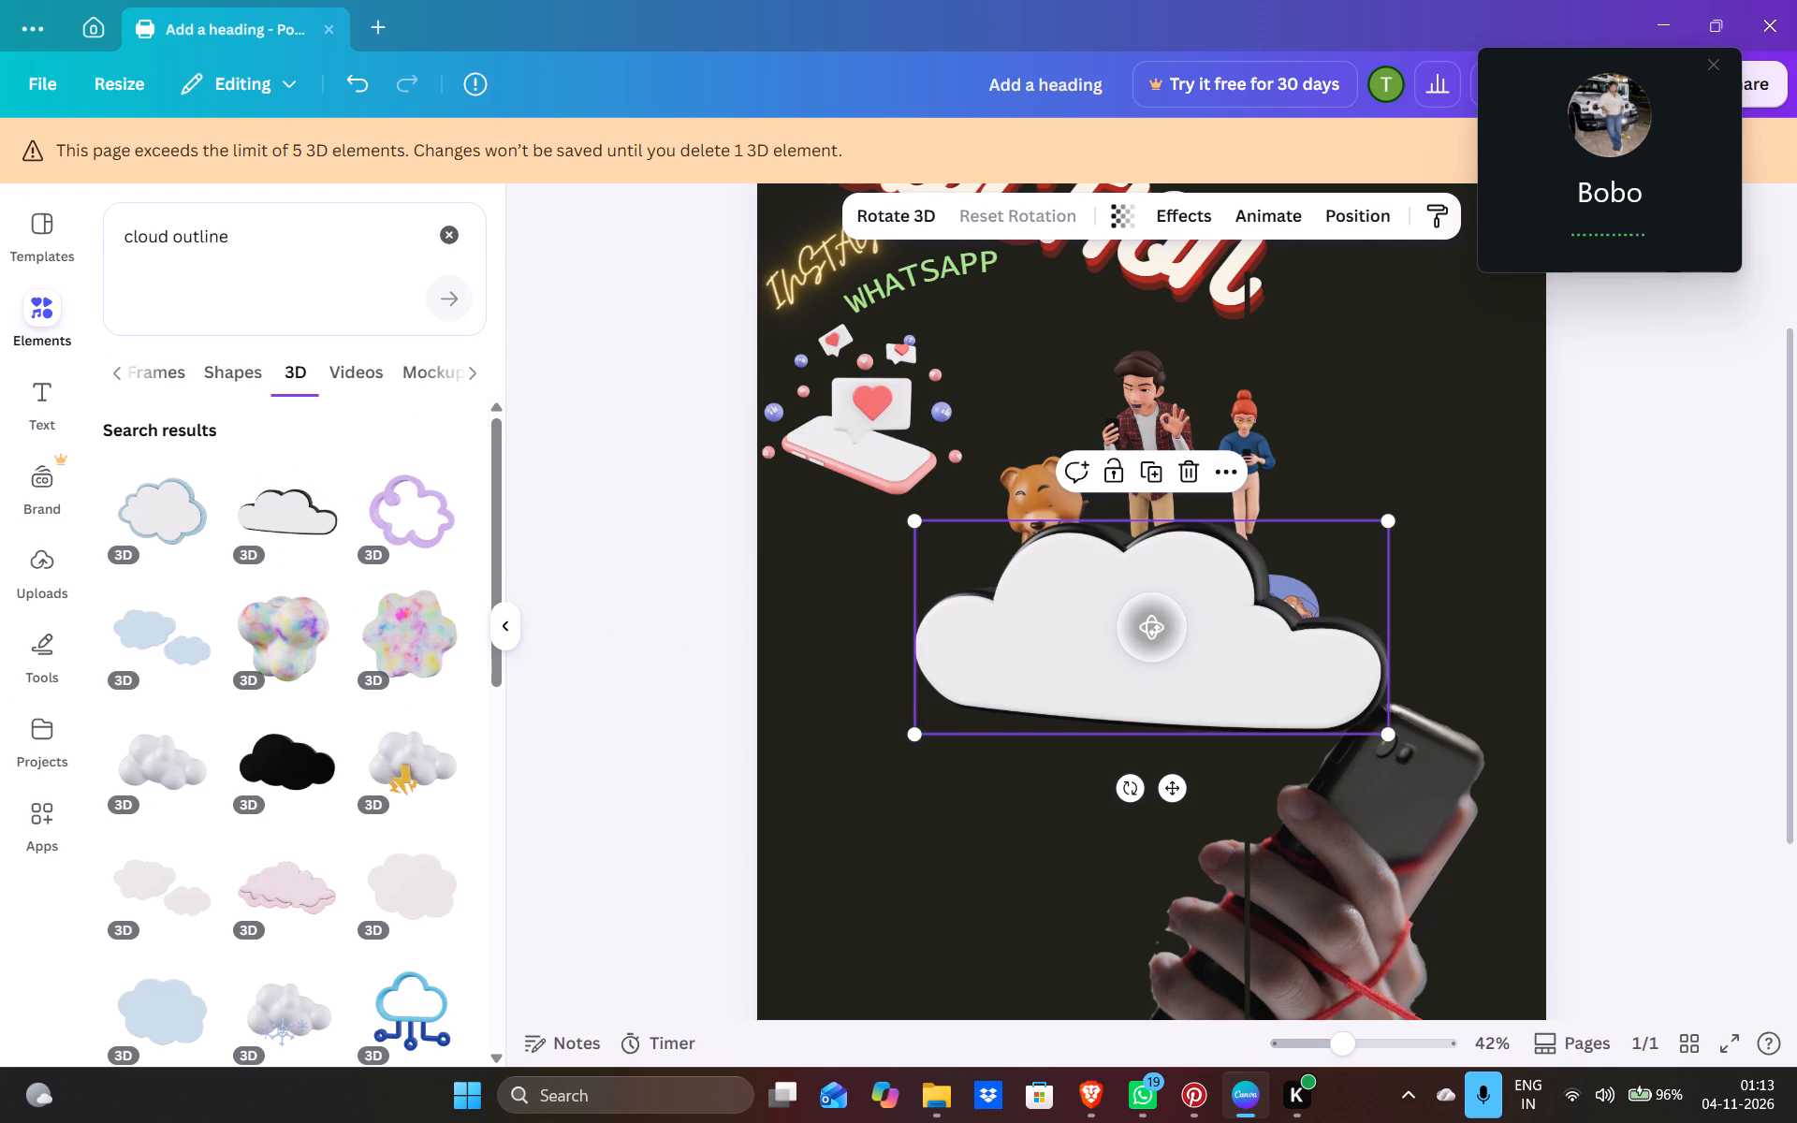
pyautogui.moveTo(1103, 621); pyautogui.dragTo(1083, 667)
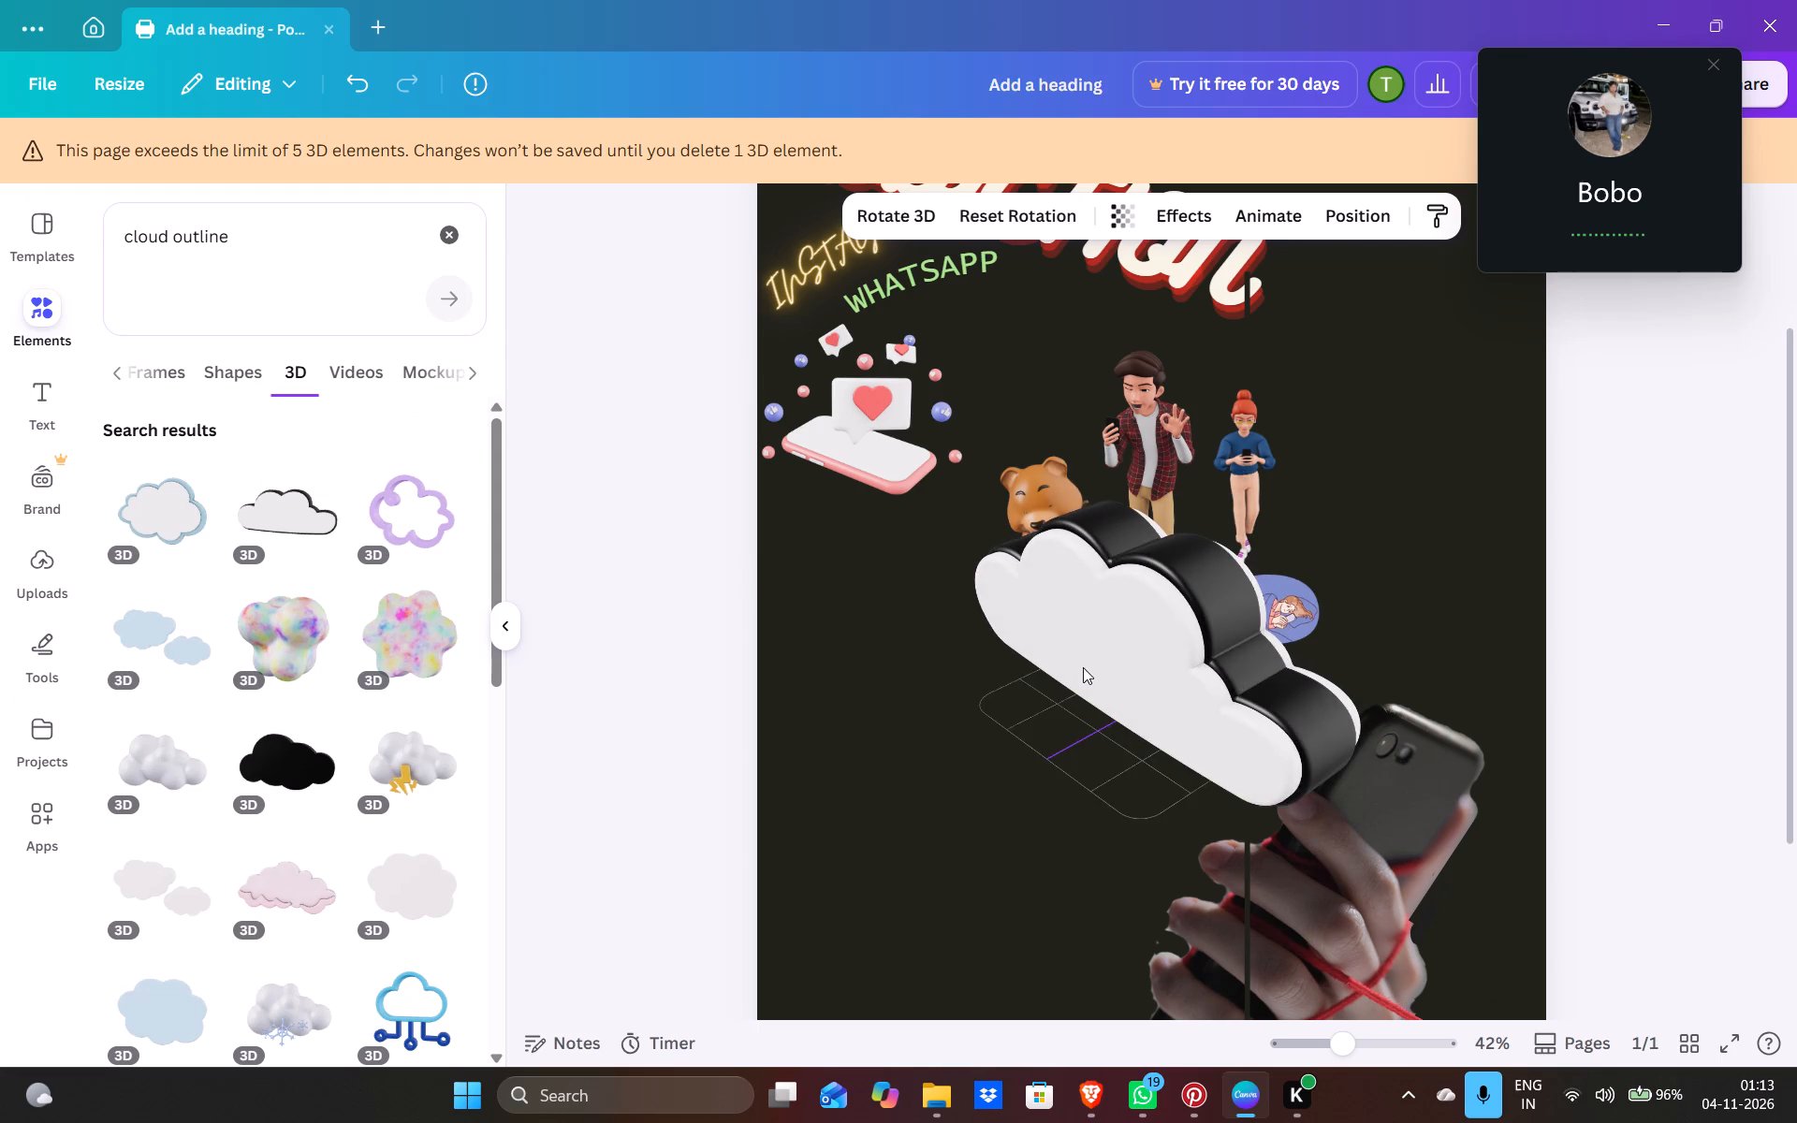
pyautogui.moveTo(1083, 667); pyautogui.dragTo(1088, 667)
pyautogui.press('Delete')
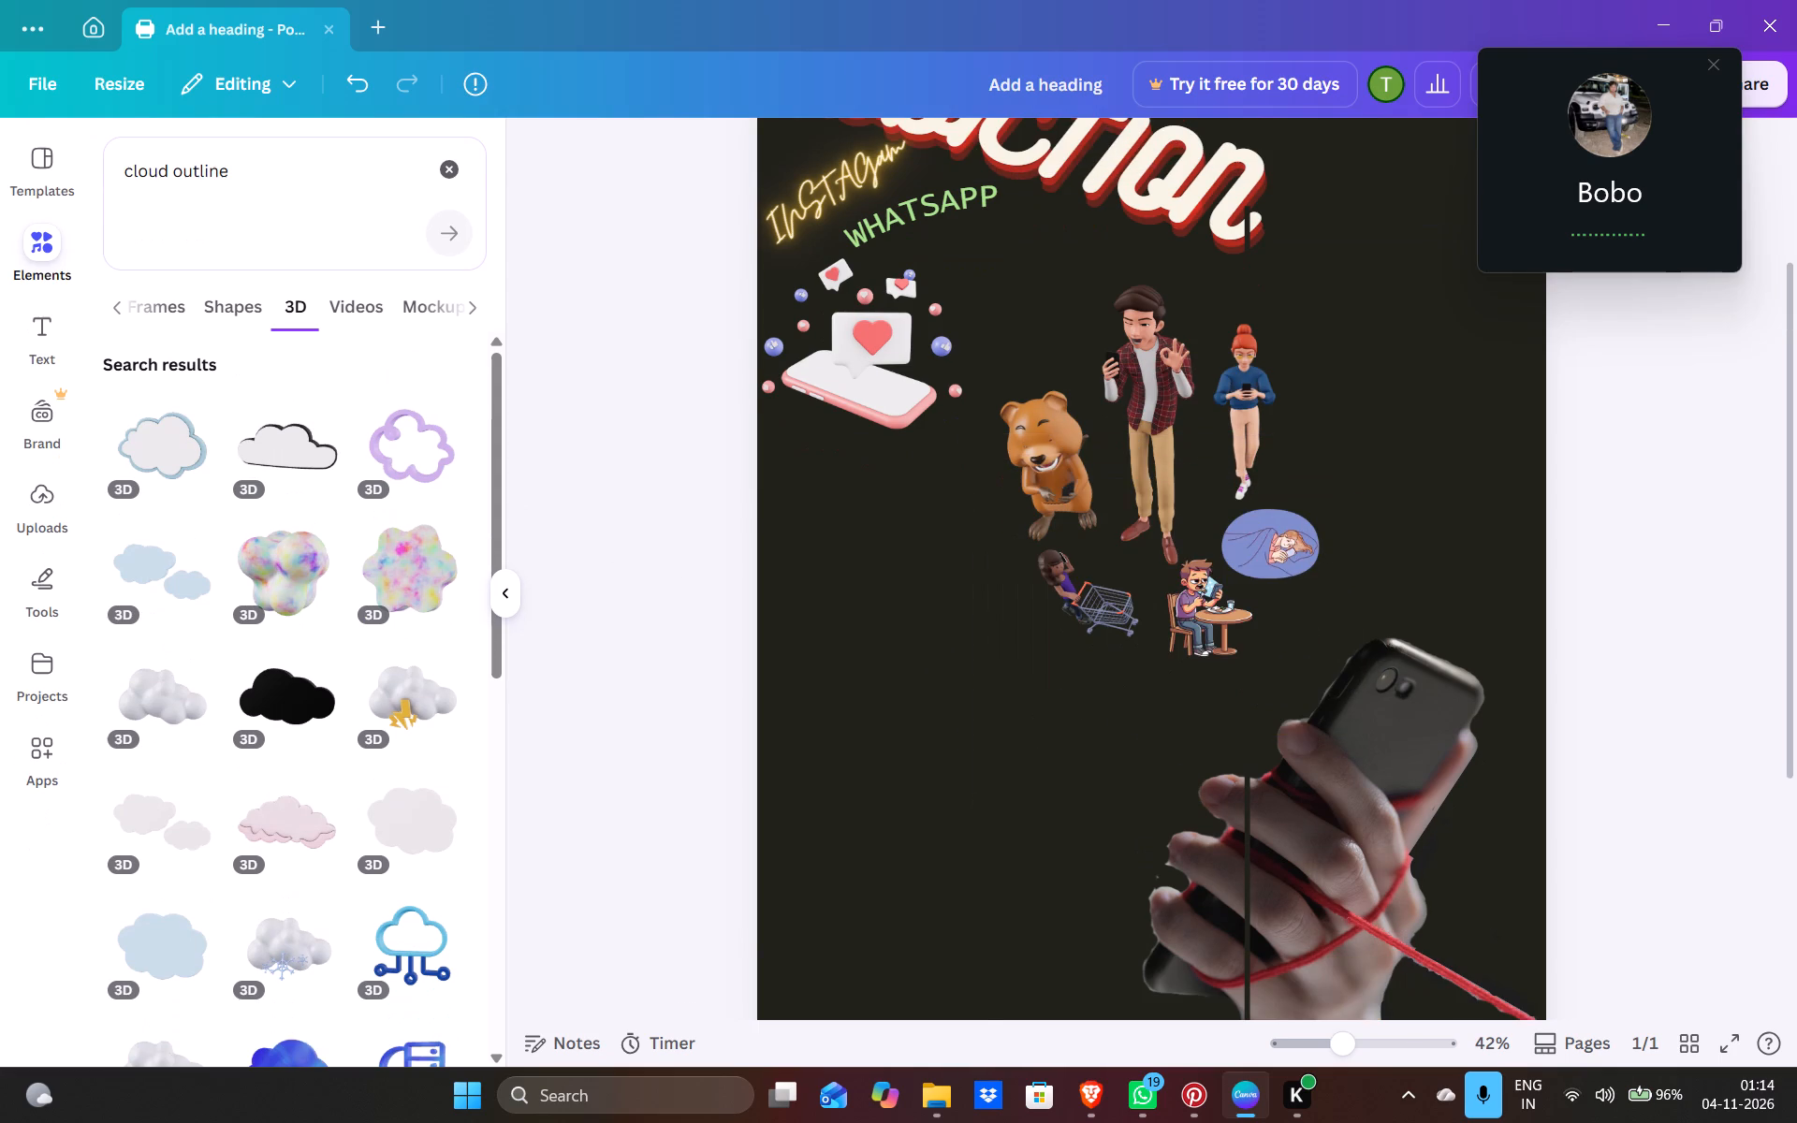
# Add the outlined cloud thought-bubble shape from the shape results and enlarge it to about 26.4 by 19.7 cm around the characters.
pyautogui.click(239, 307)
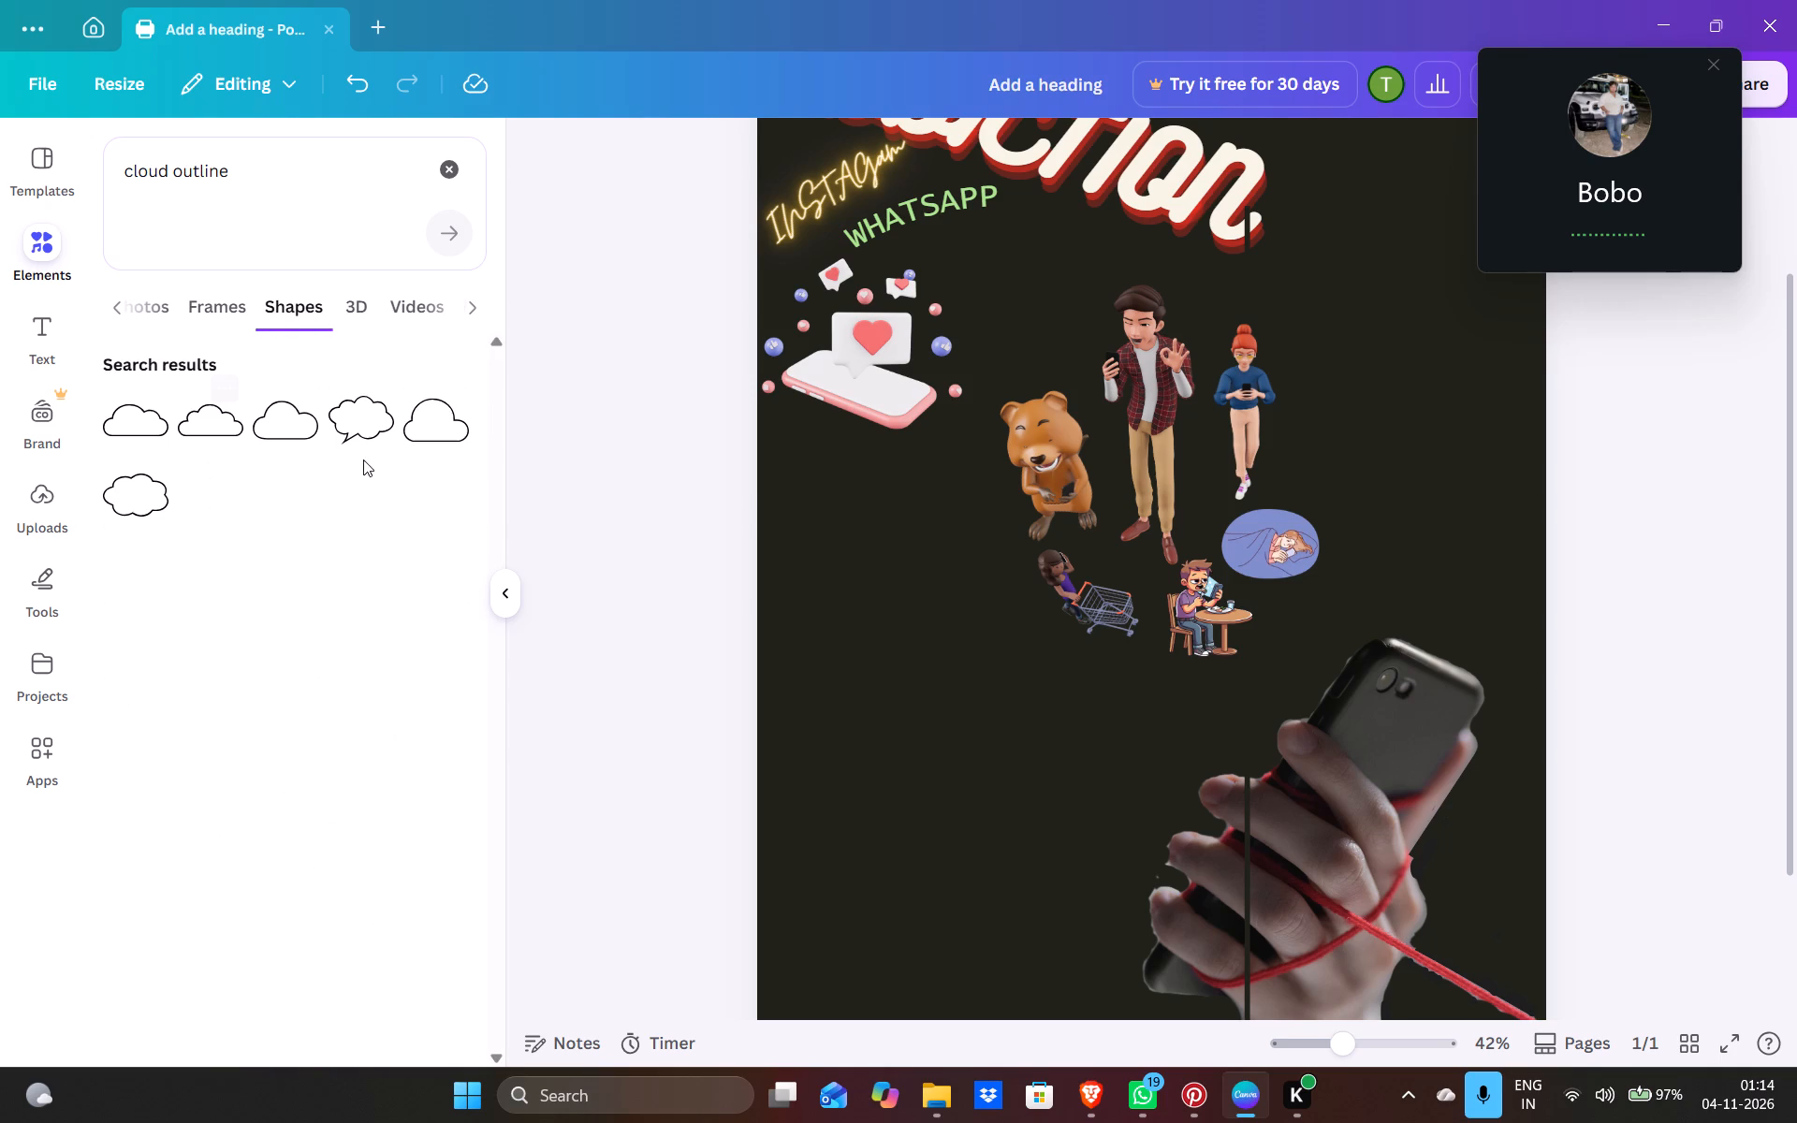
pyautogui.click(358, 430)
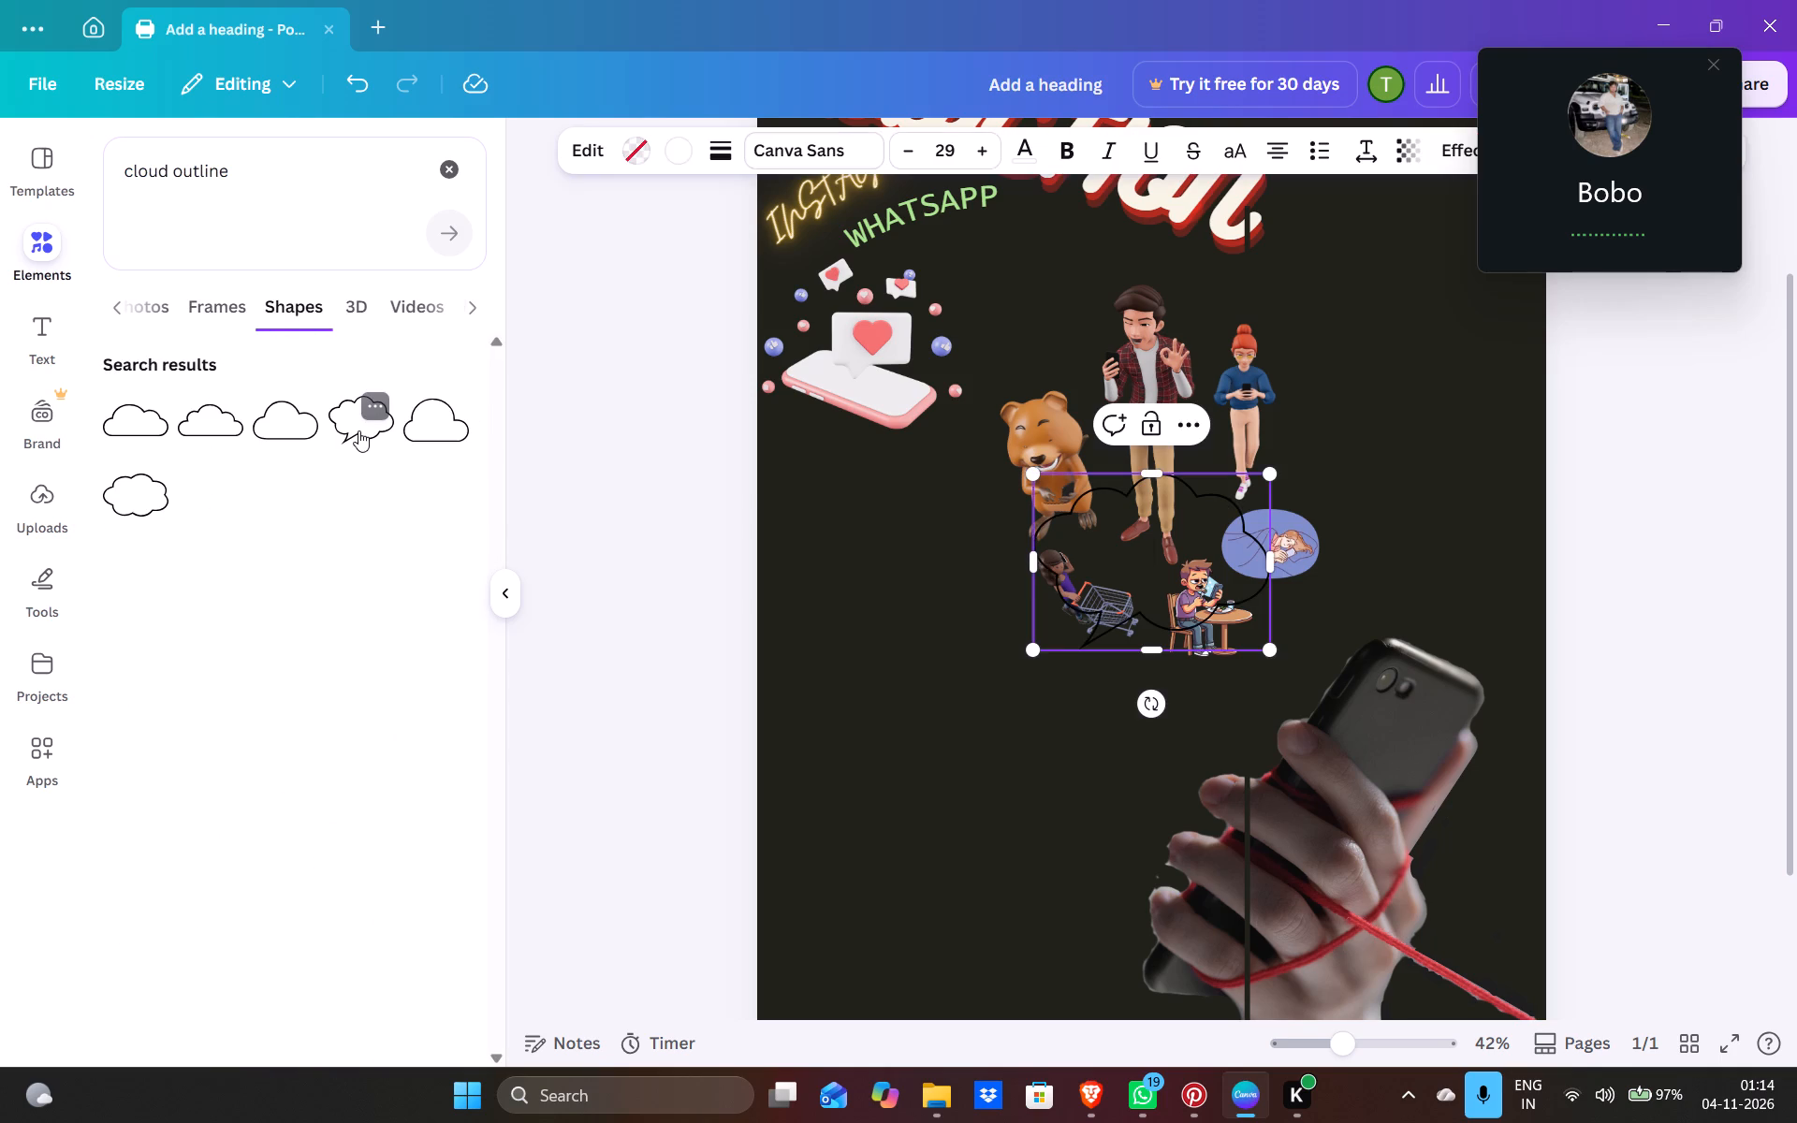
pyautogui.moveTo(1029, 482); pyautogui.dragTo(979, 345)
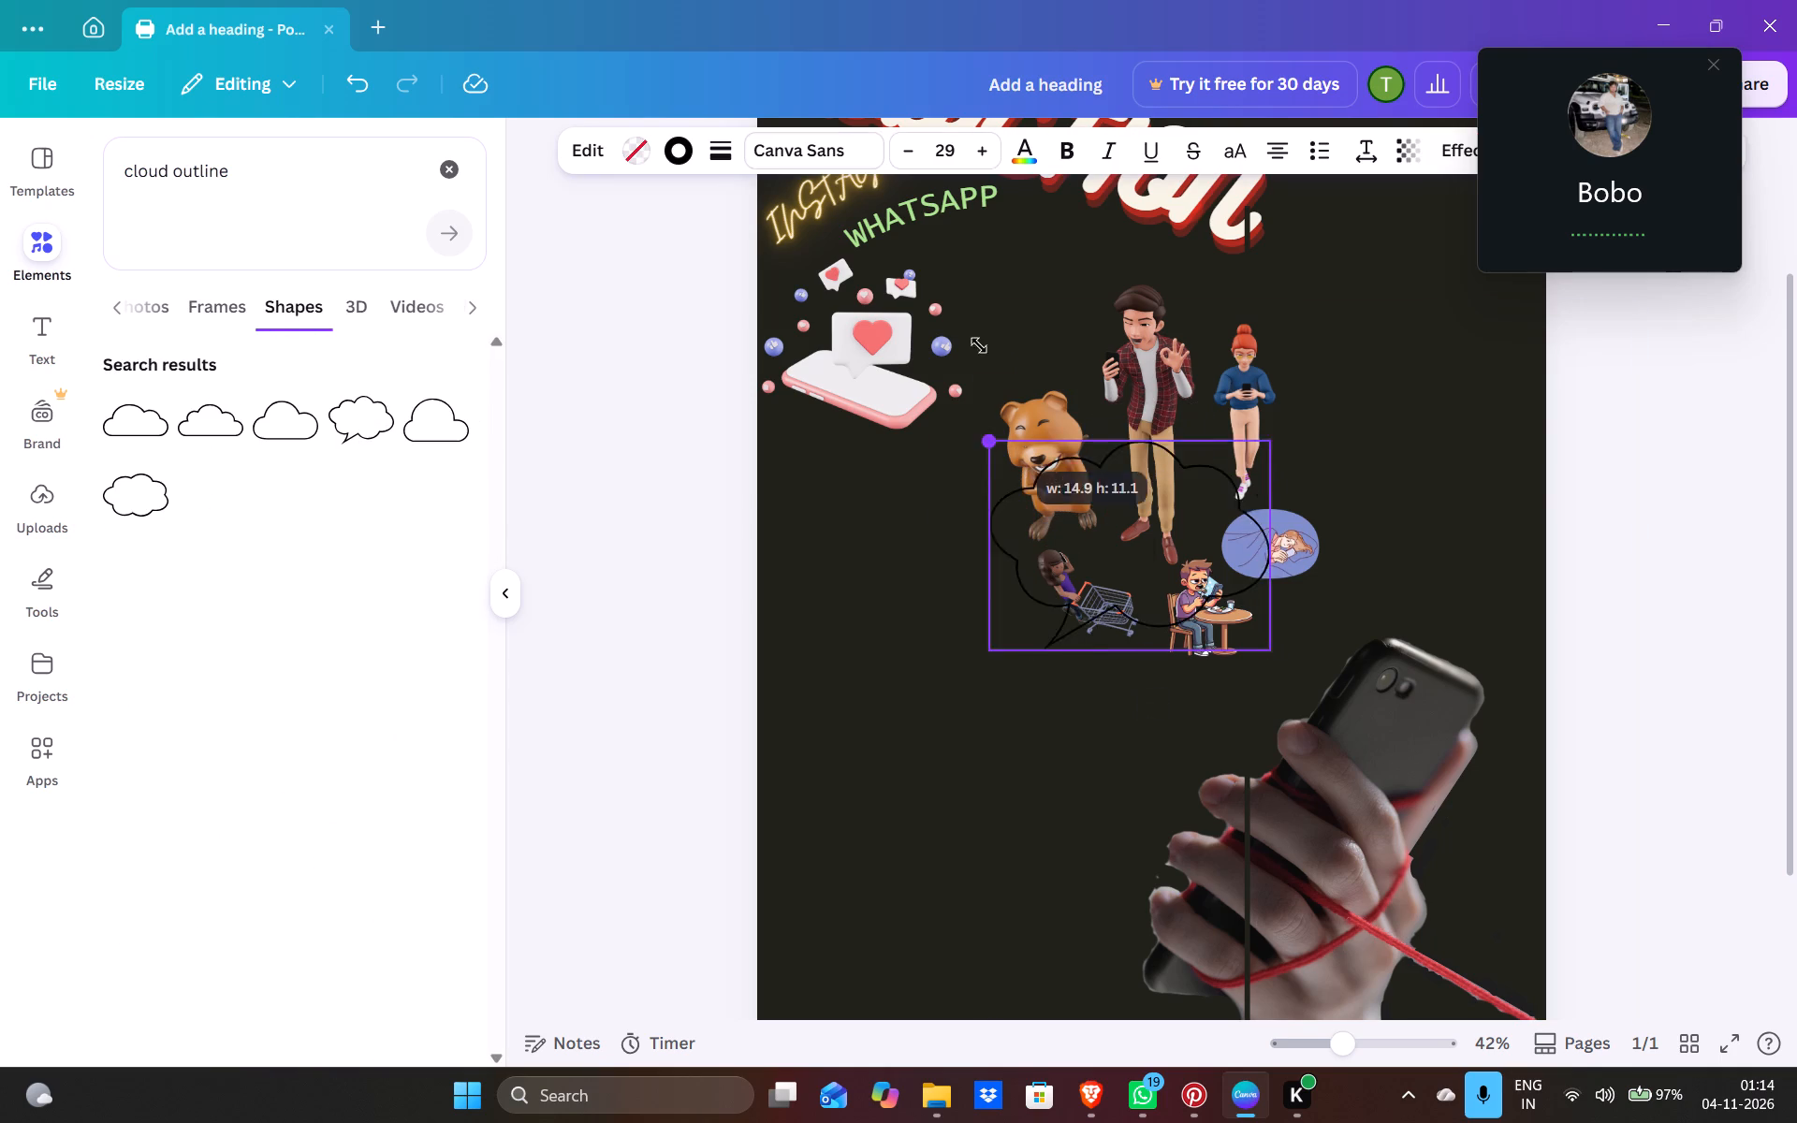
pyautogui.moveTo(979, 345); pyautogui.dragTo(982, 200)
pyautogui.moveTo(983, 435); pyautogui.dragTo(1121, 440)
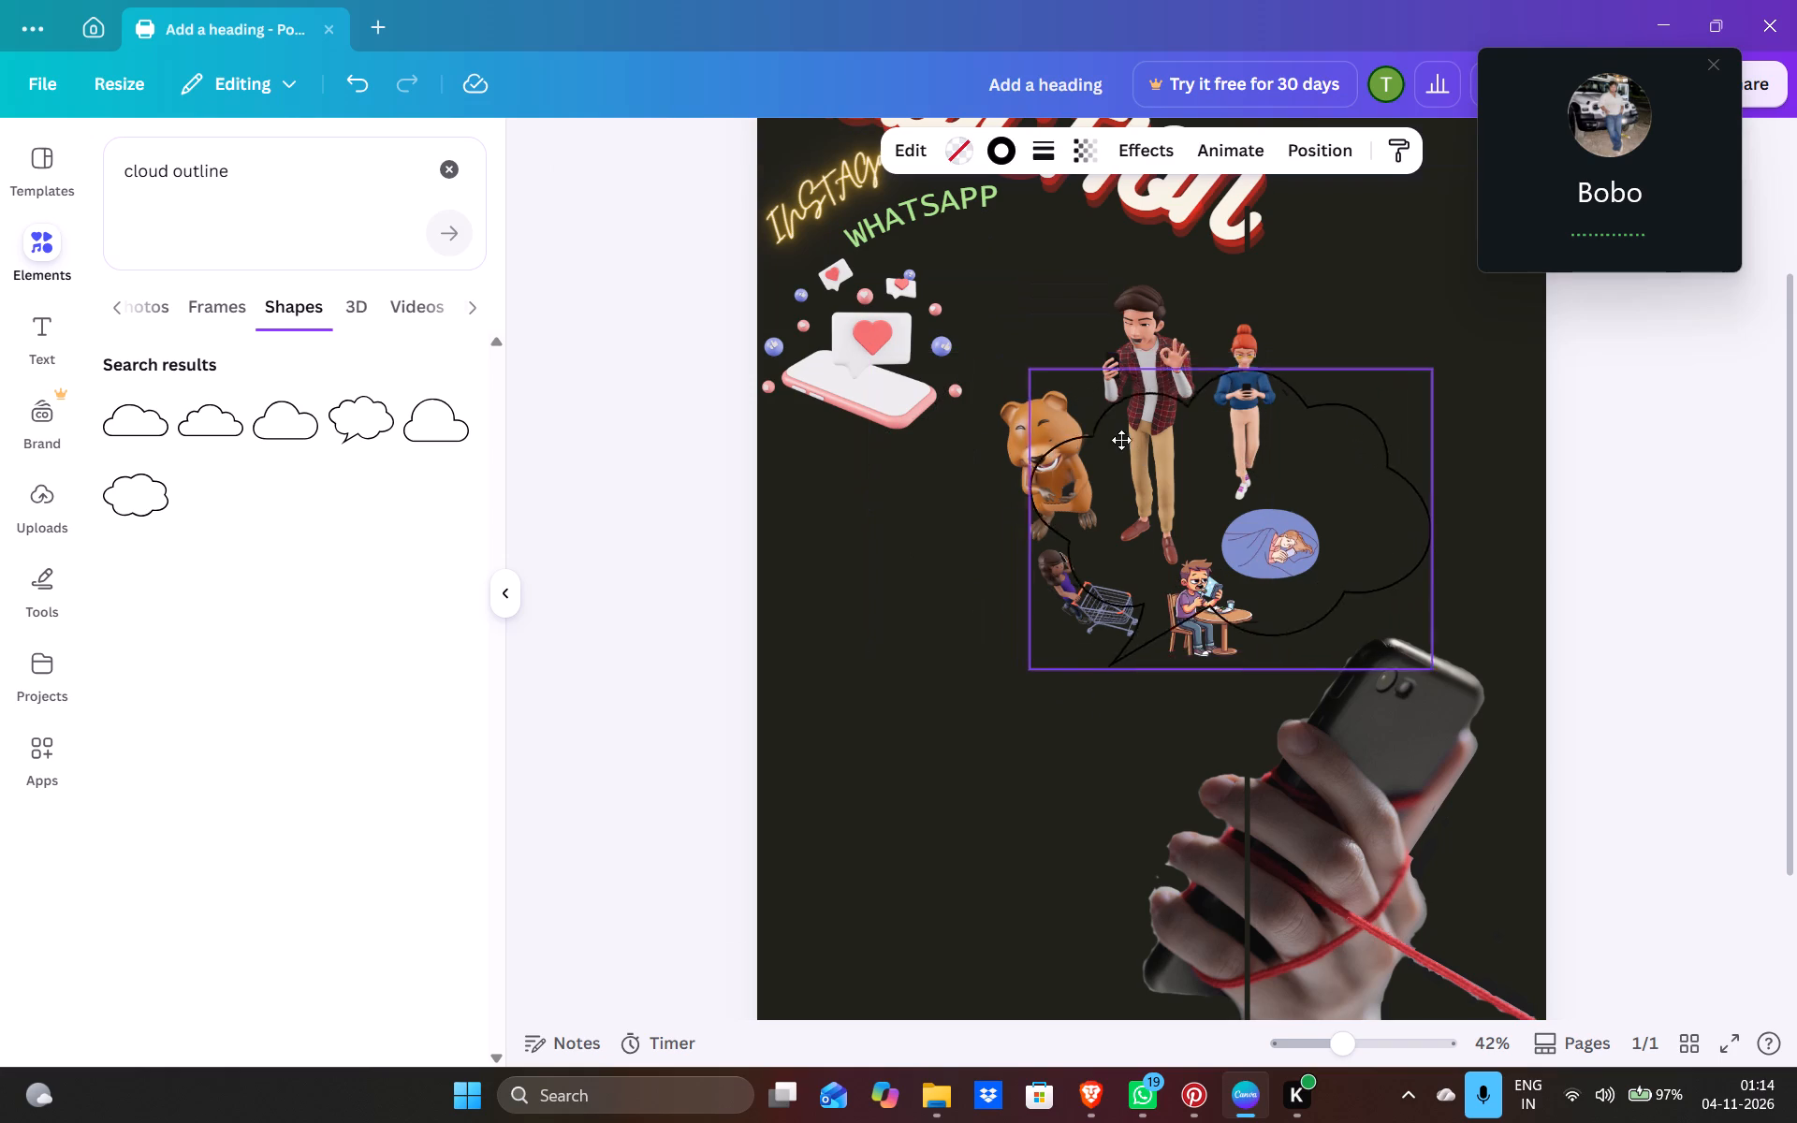
pyautogui.moveTo(1121, 440); pyautogui.dragTo(1114, 434)
pyautogui.moveTo(1002, 353); pyautogui.dragTo(969, 281)
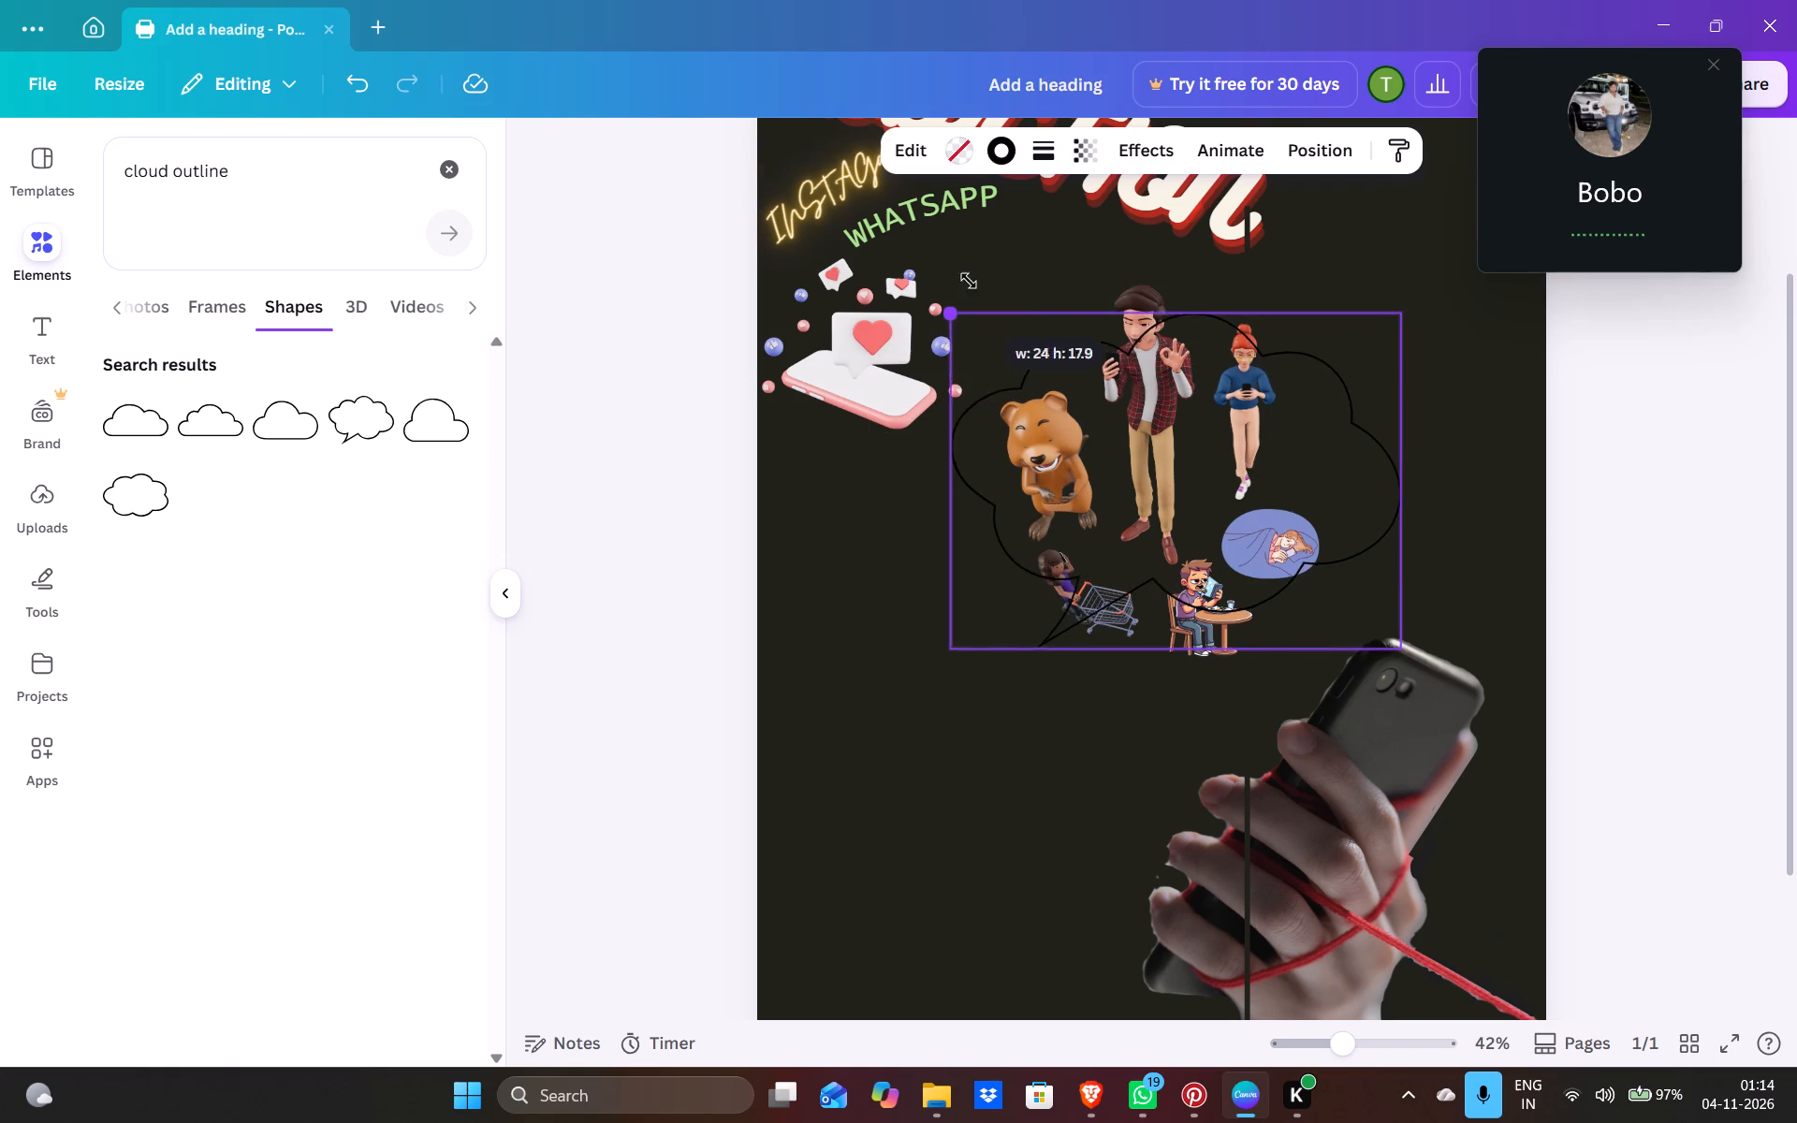
pyautogui.moveTo(969, 281); pyautogui.dragTo(936, 245)
pyautogui.moveTo(1090, 474); pyautogui.dragTo(1141, 518)
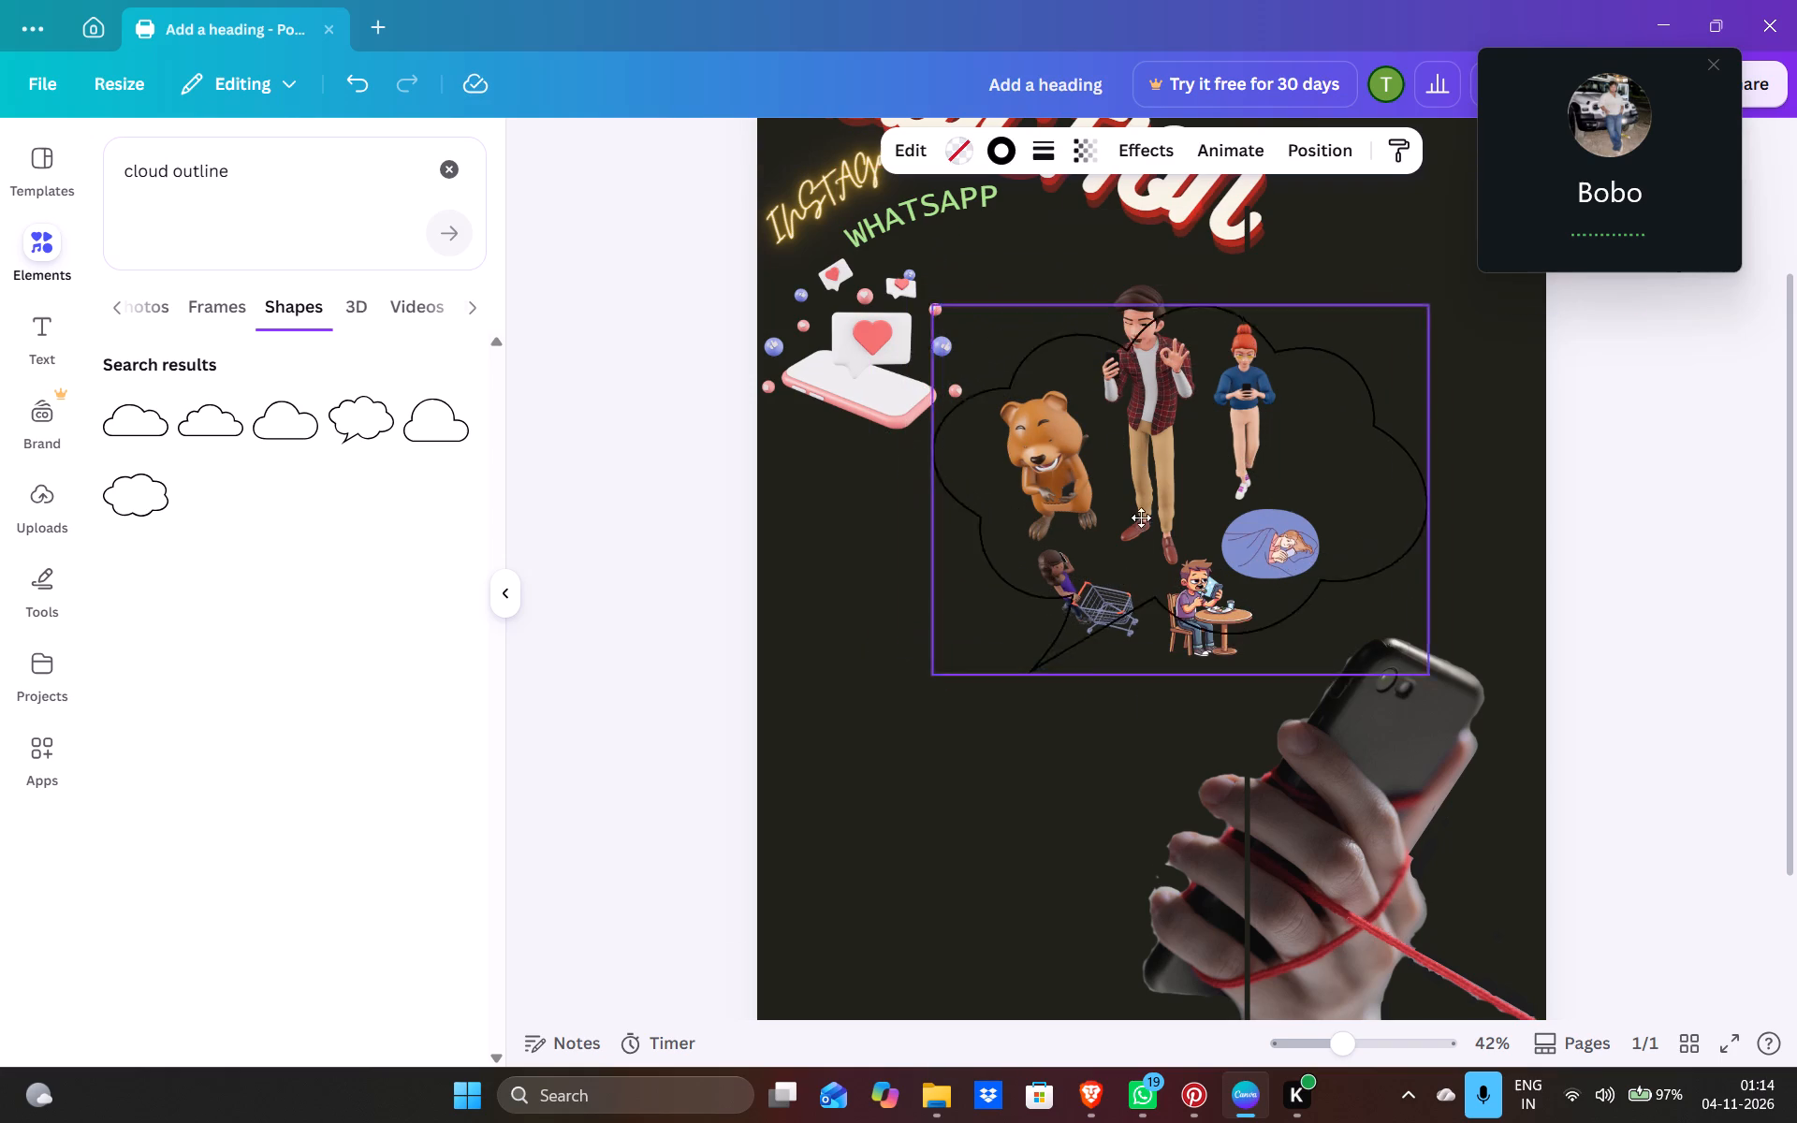
pyautogui.moveTo(1141, 518); pyautogui.dragTo(1148, 499)
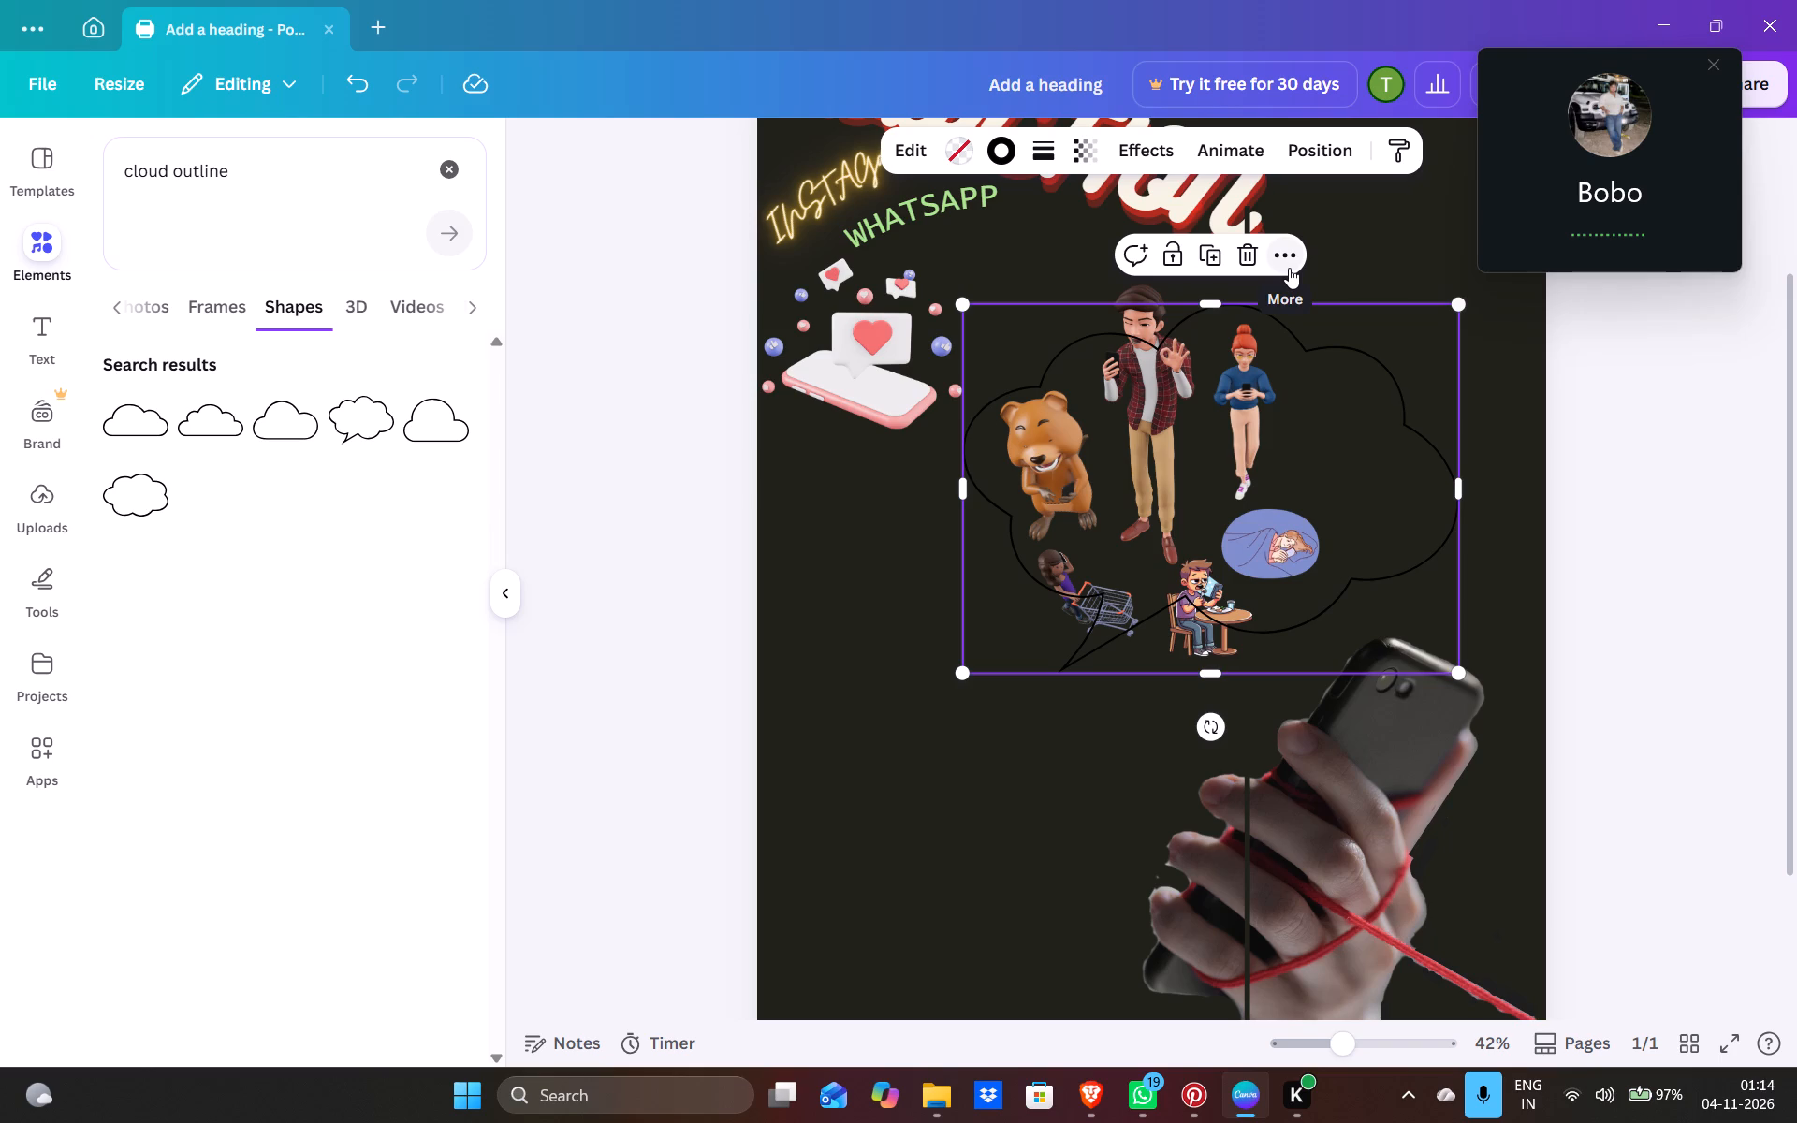
# Look through the cloud bubble's additional options, effects, animations and position settings.
pyautogui.click(1289, 268)
pyautogui.scroll(1, 1354, 328)
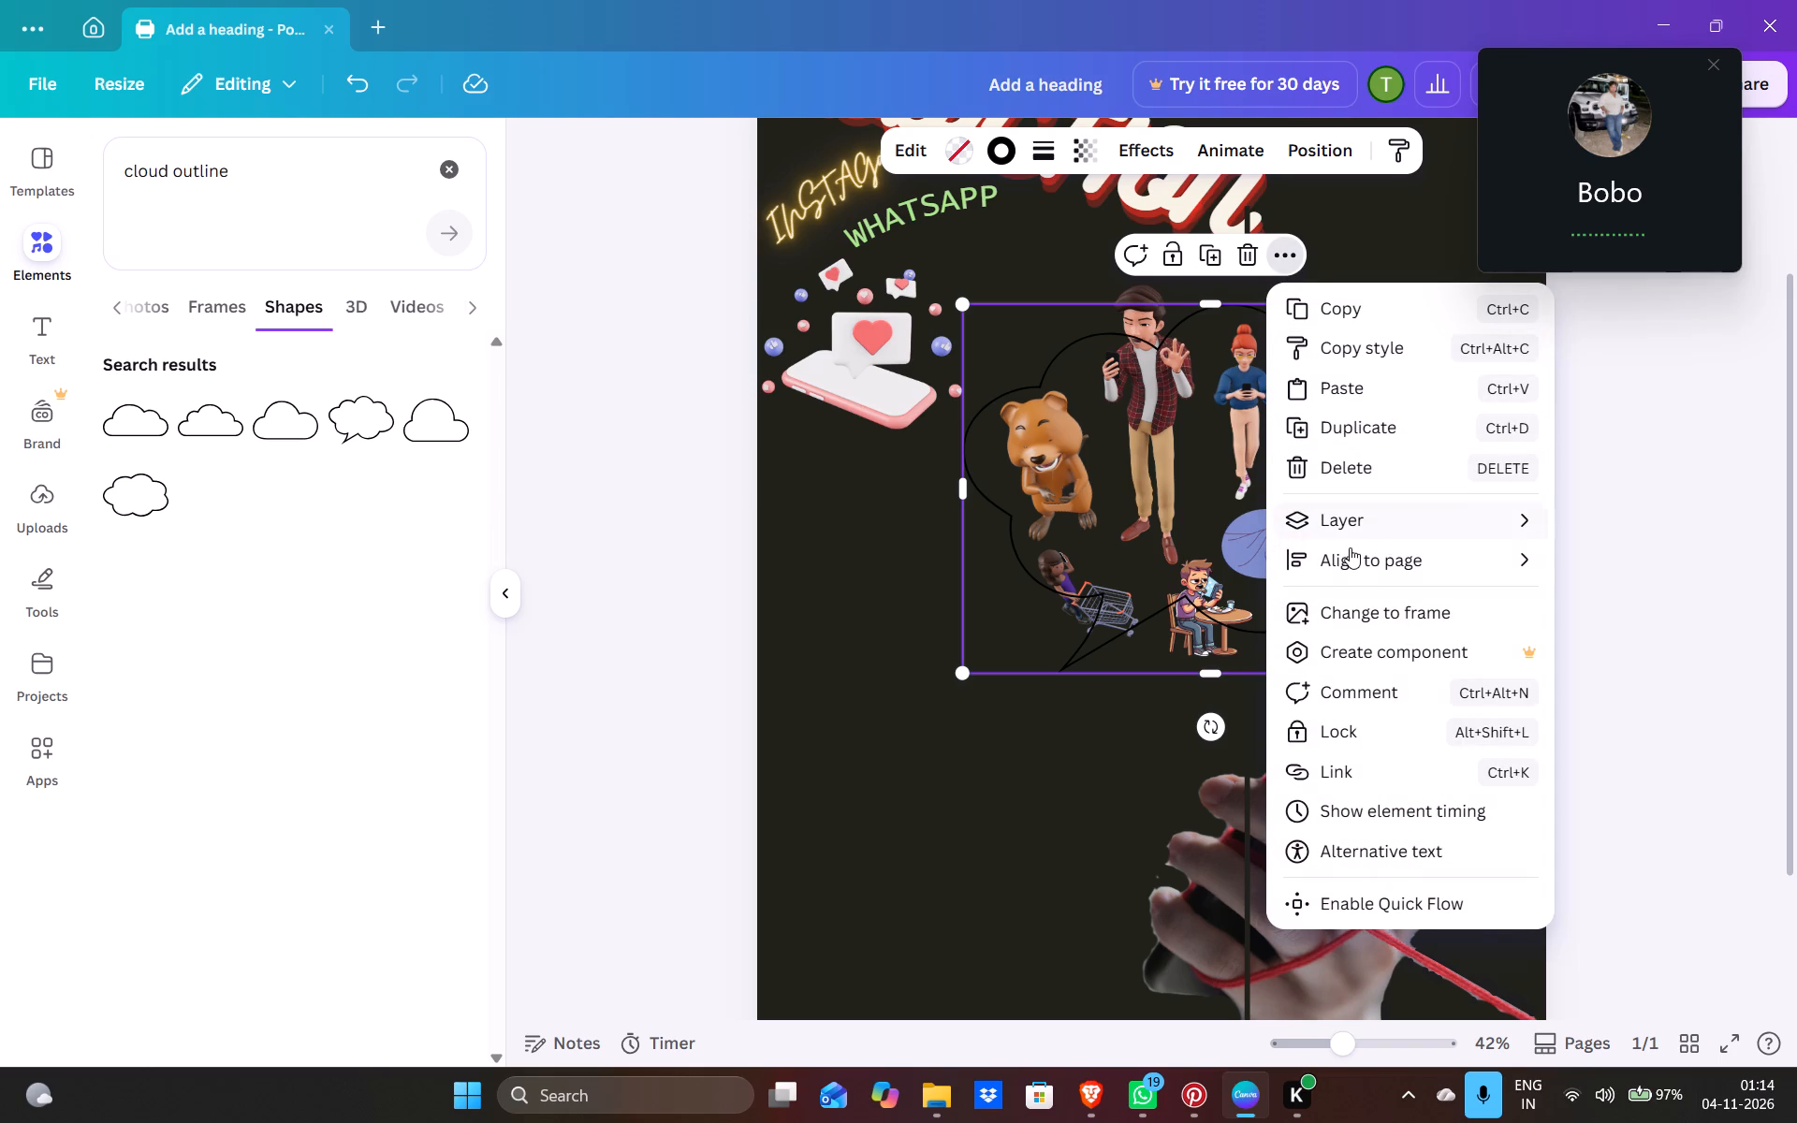
pyautogui.scroll(2, 1350, 547)
pyautogui.hscroll(-1, 1295, 243)
pyautogui.click(1147, 148)
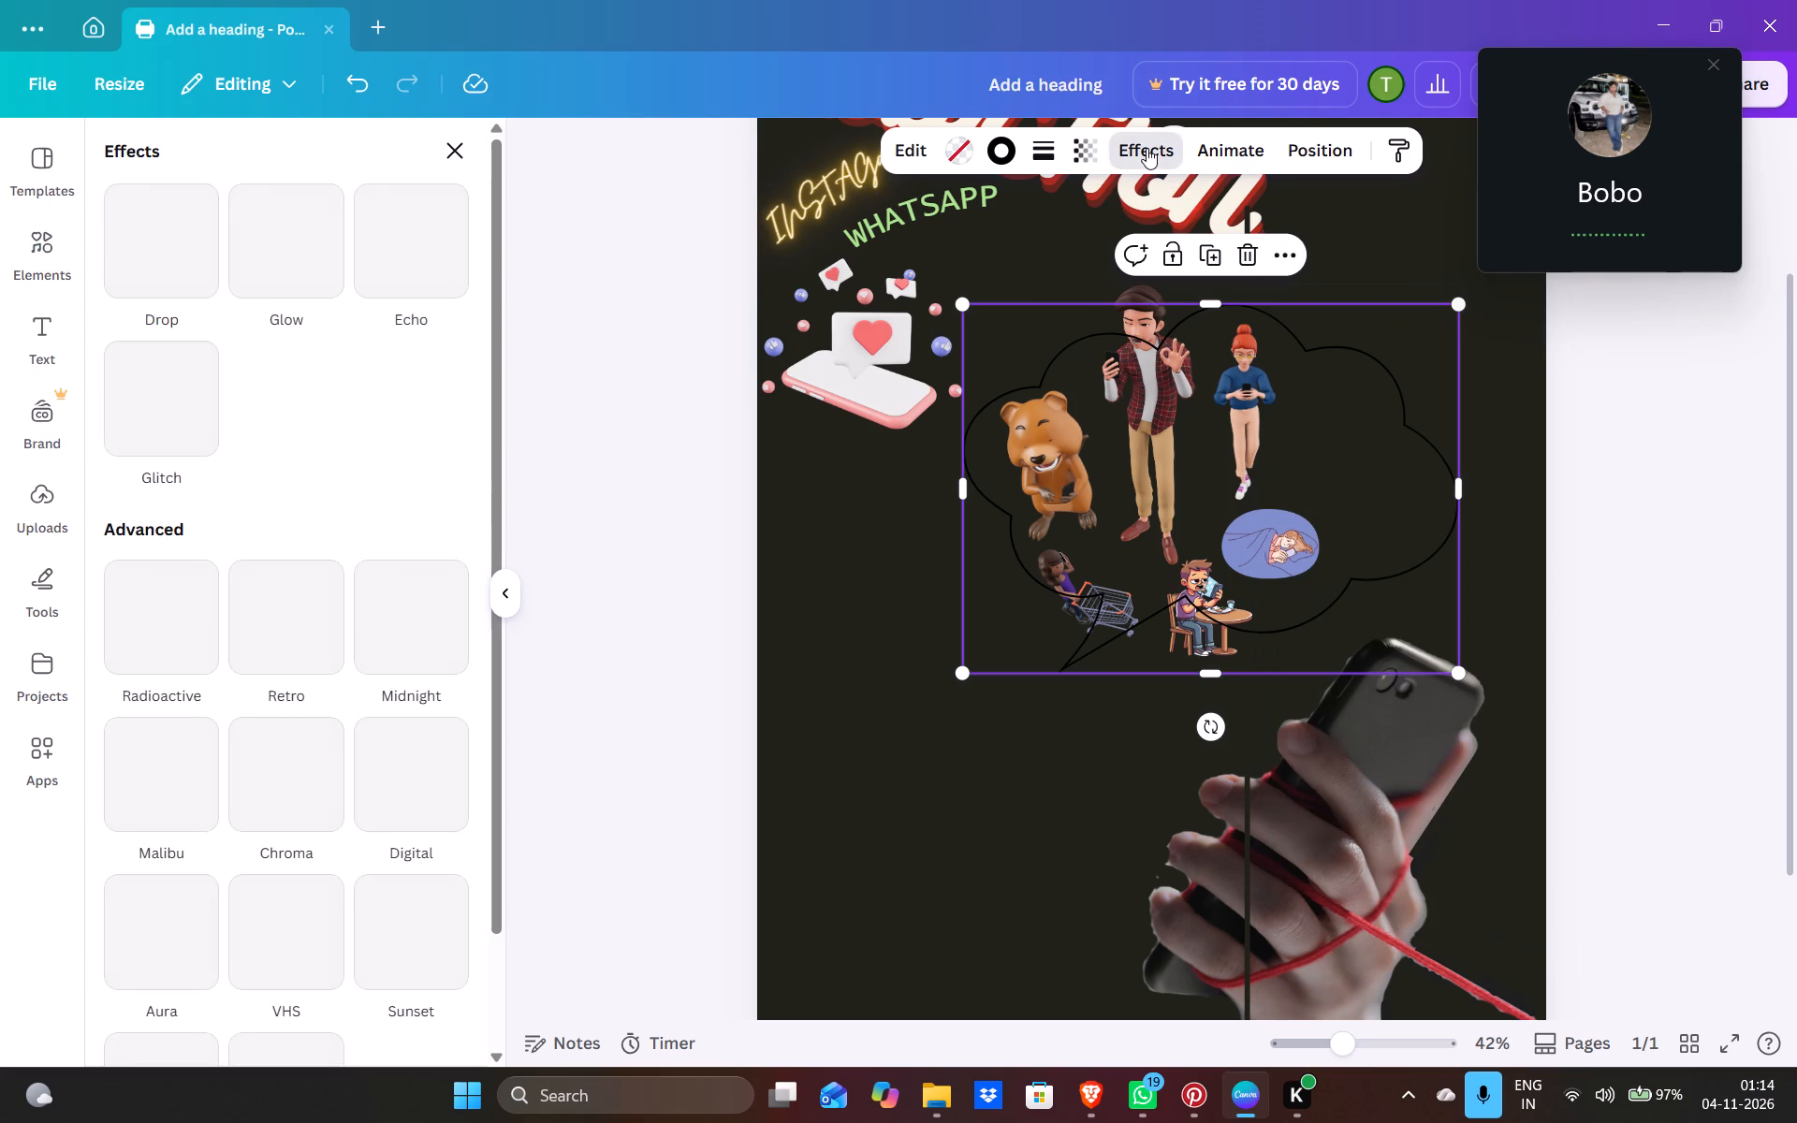
pyautogui.hscroll(-2, 1147, 148)
pyautogui.hscroll(1, 420, 578)
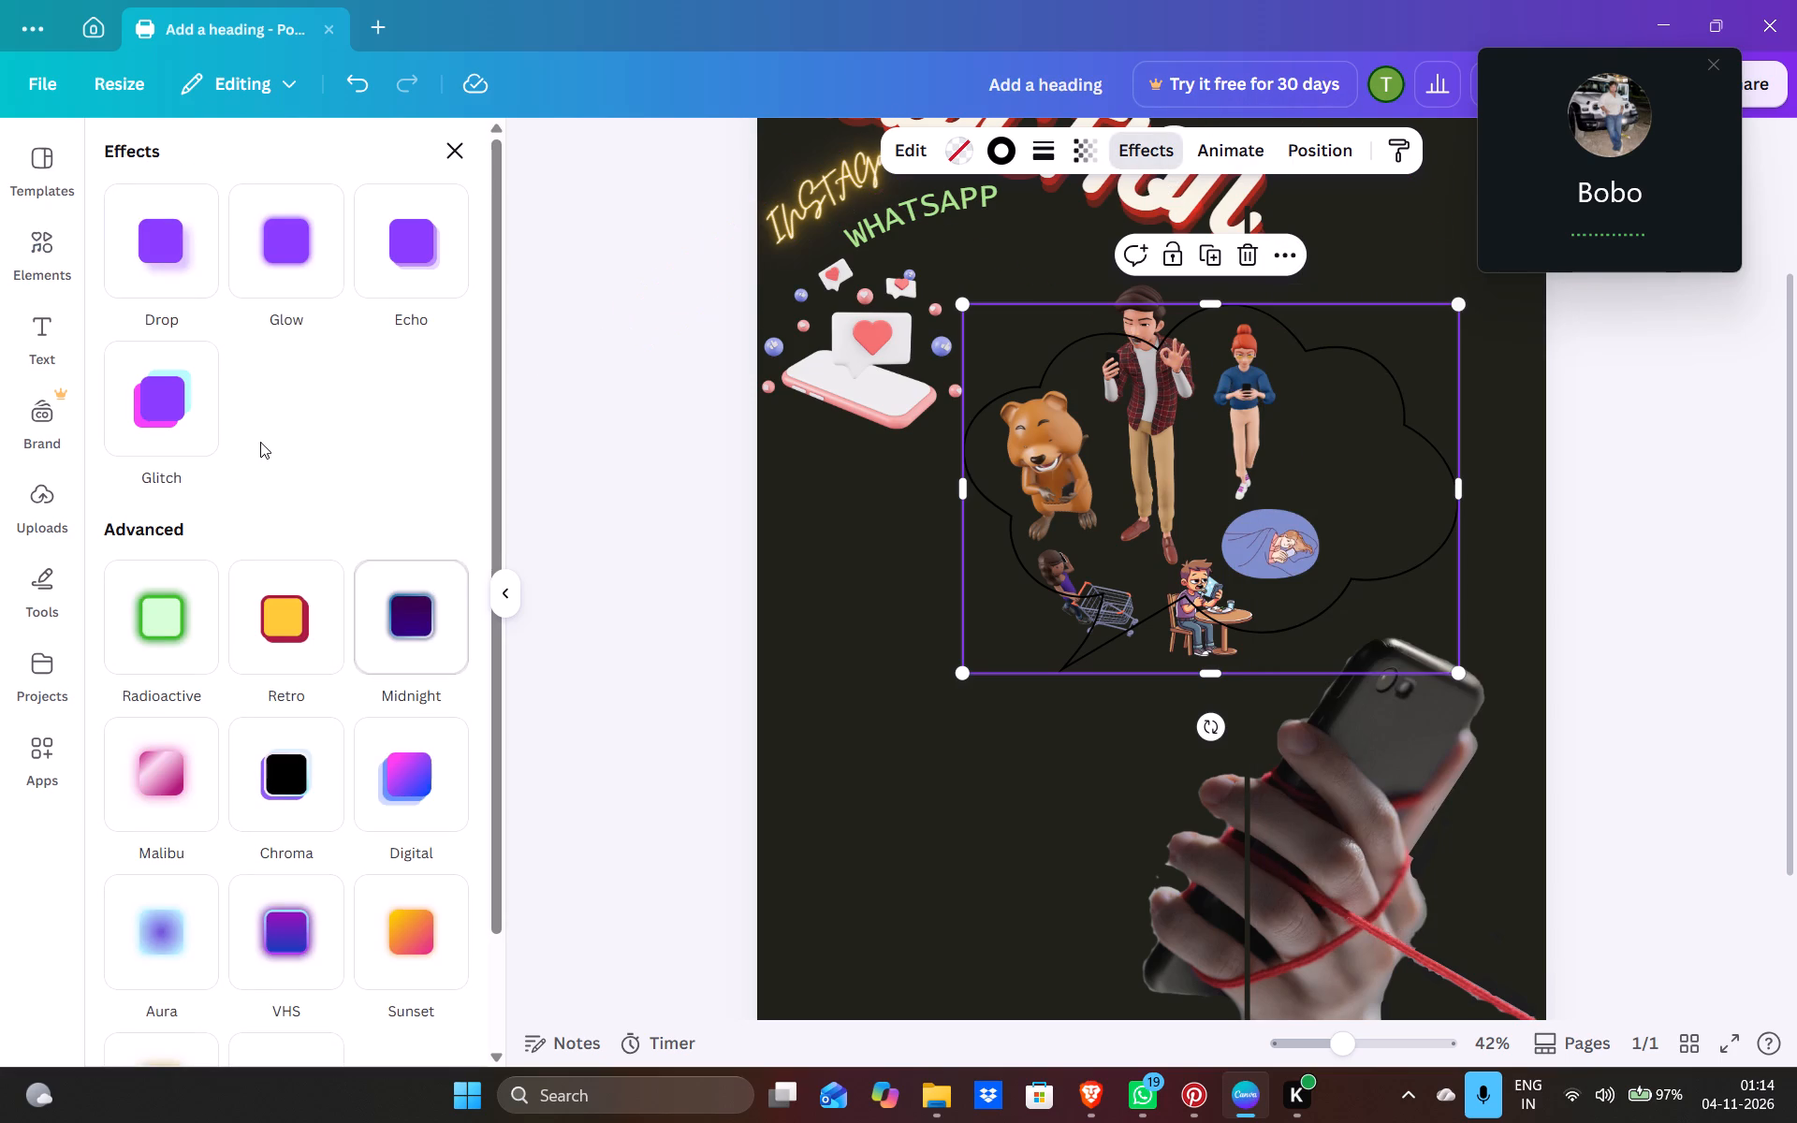
pyautogui.hscroll(1, 260, 442)
pyautogui.click(1248, 141)
pyautogui.hscroll(1, 1248, 141)
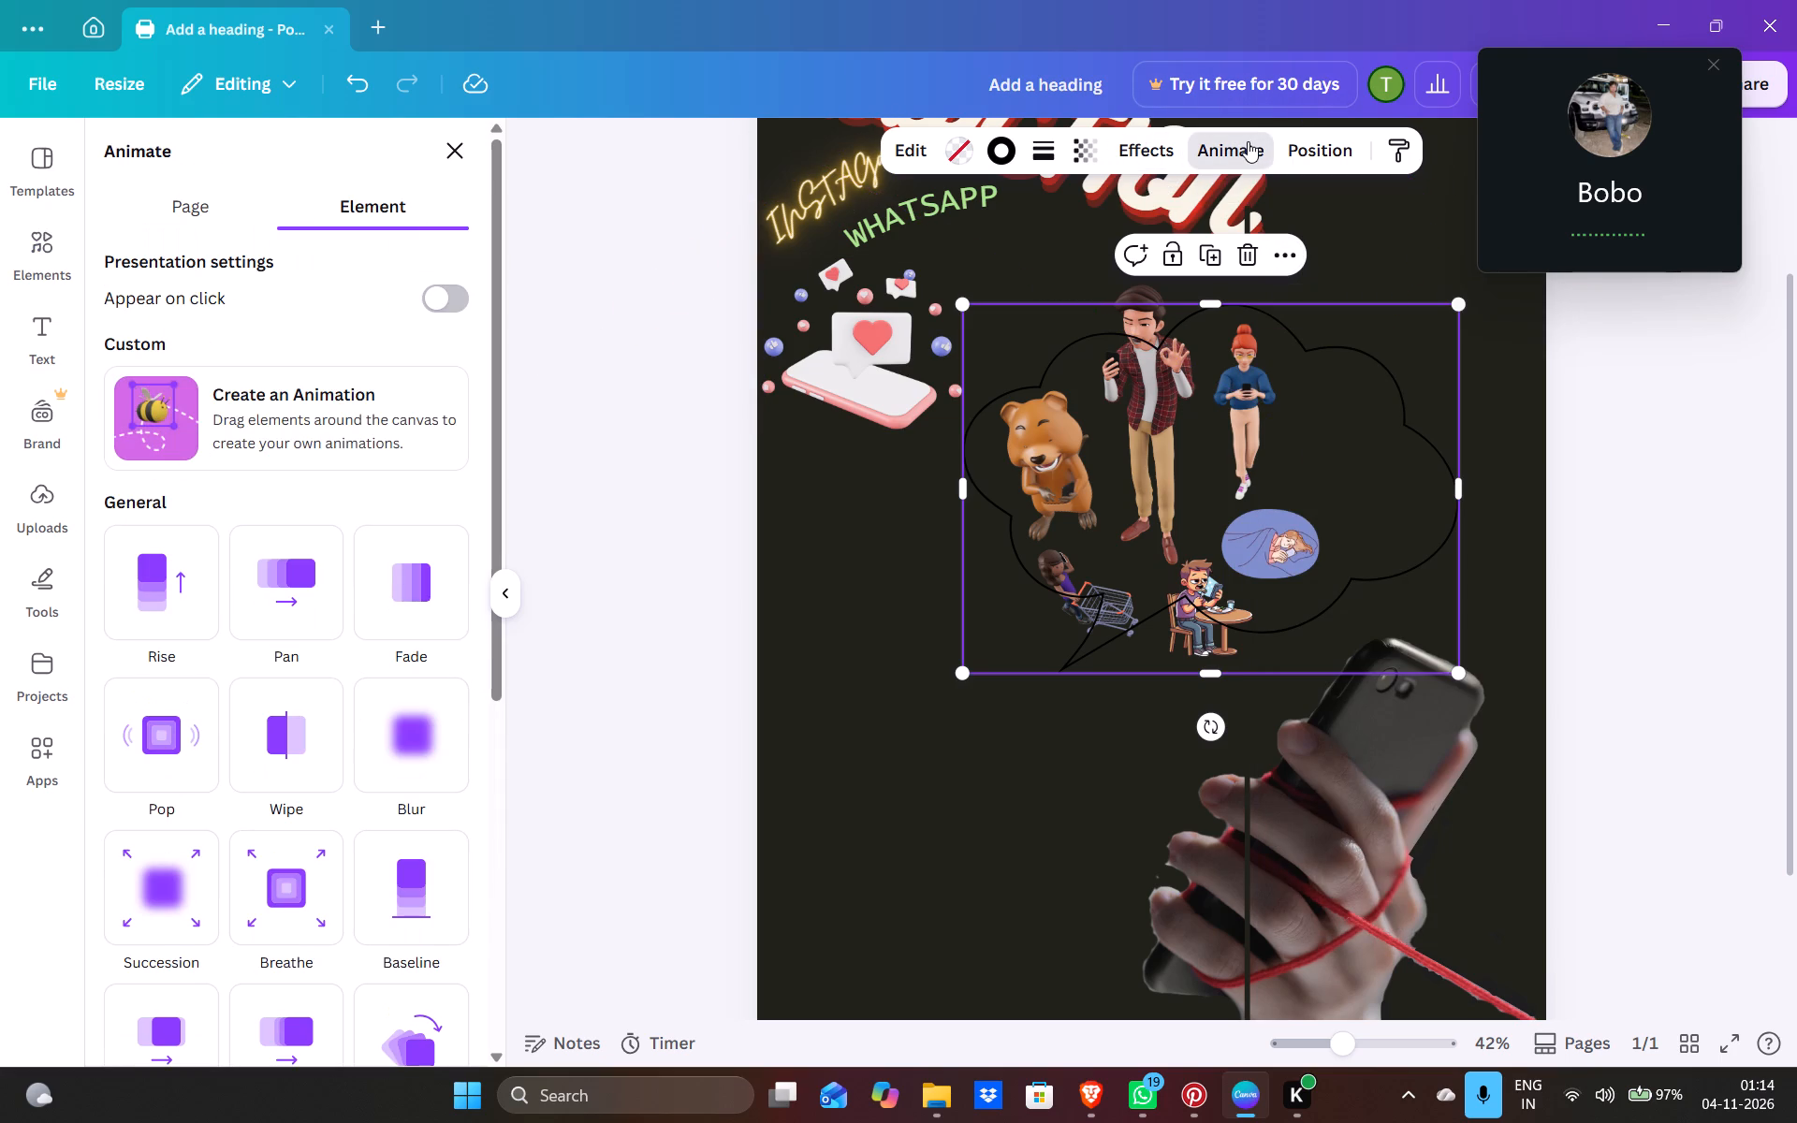
pyautogui.click(1293, 141)
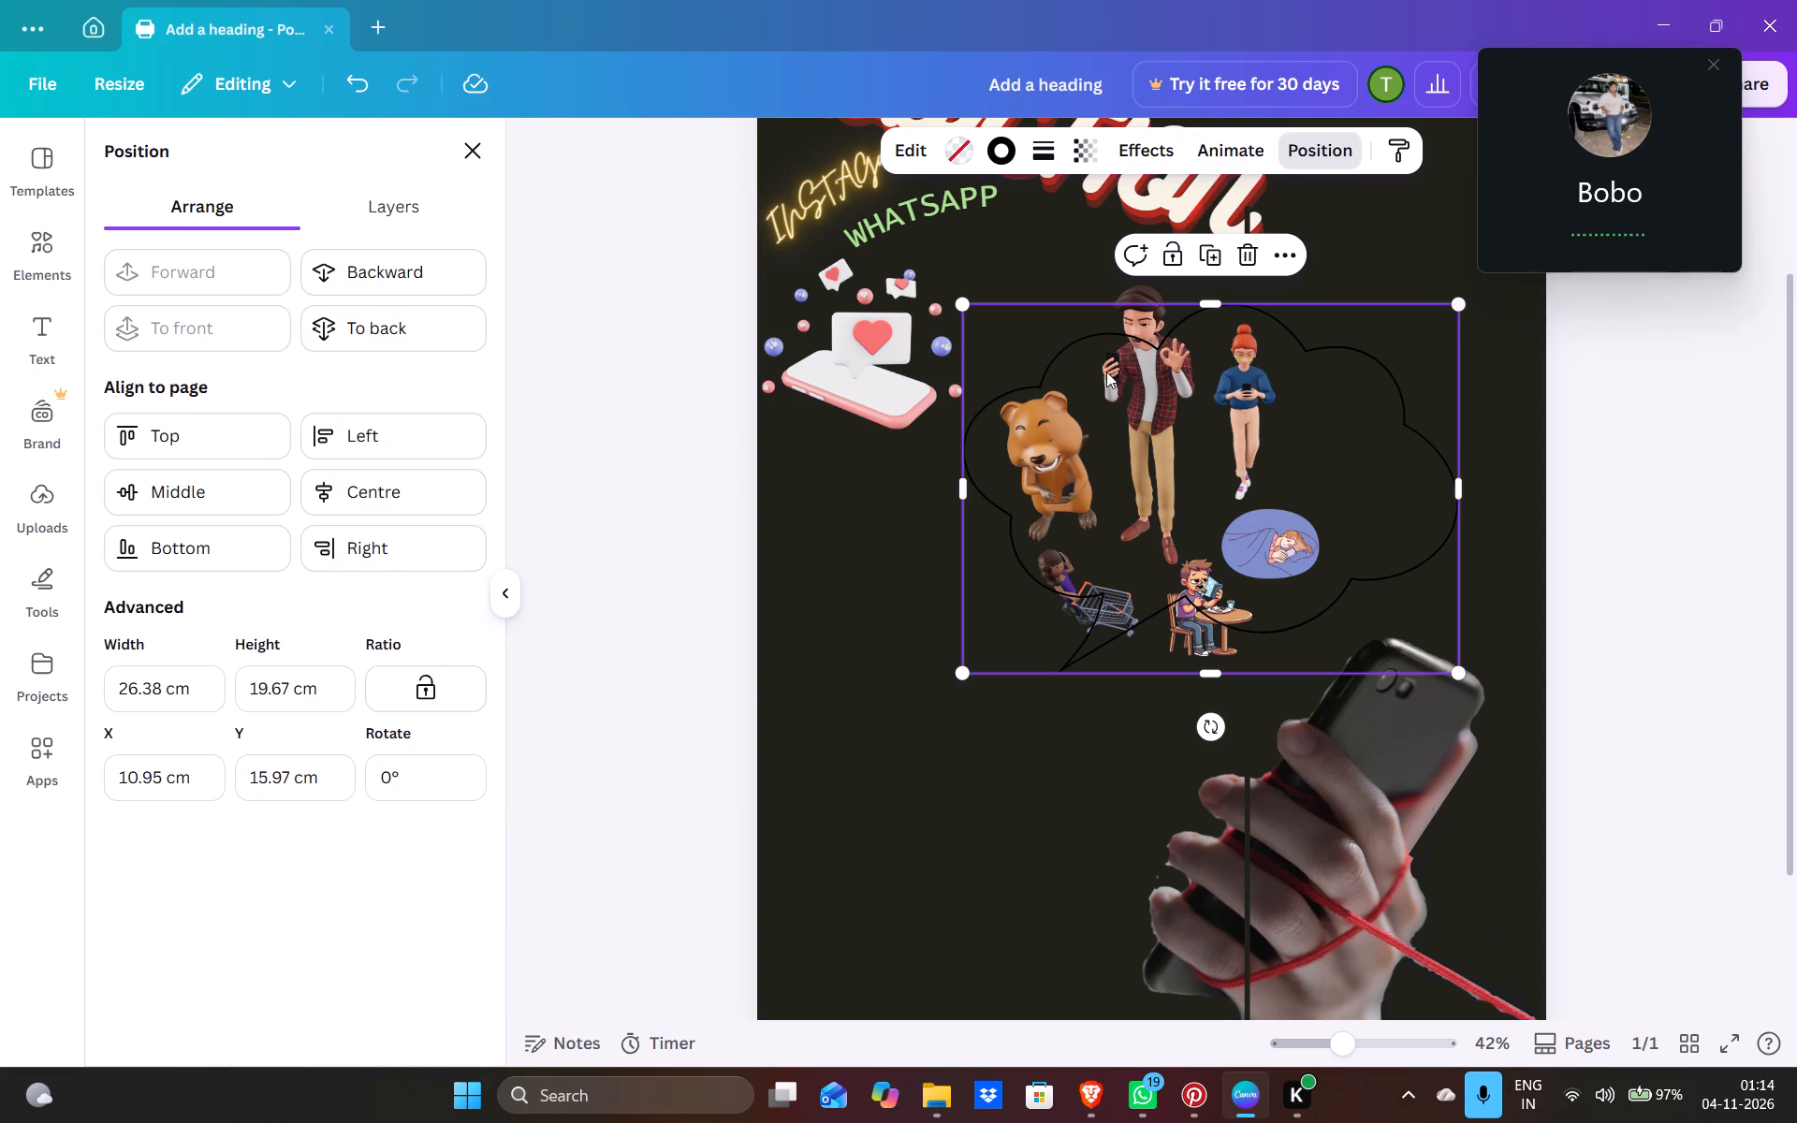
# Rotate the cloud bubble counterclockwise to about -26° and shift it slightly up and left over the characters.
pyautogui.click(1168, 514)
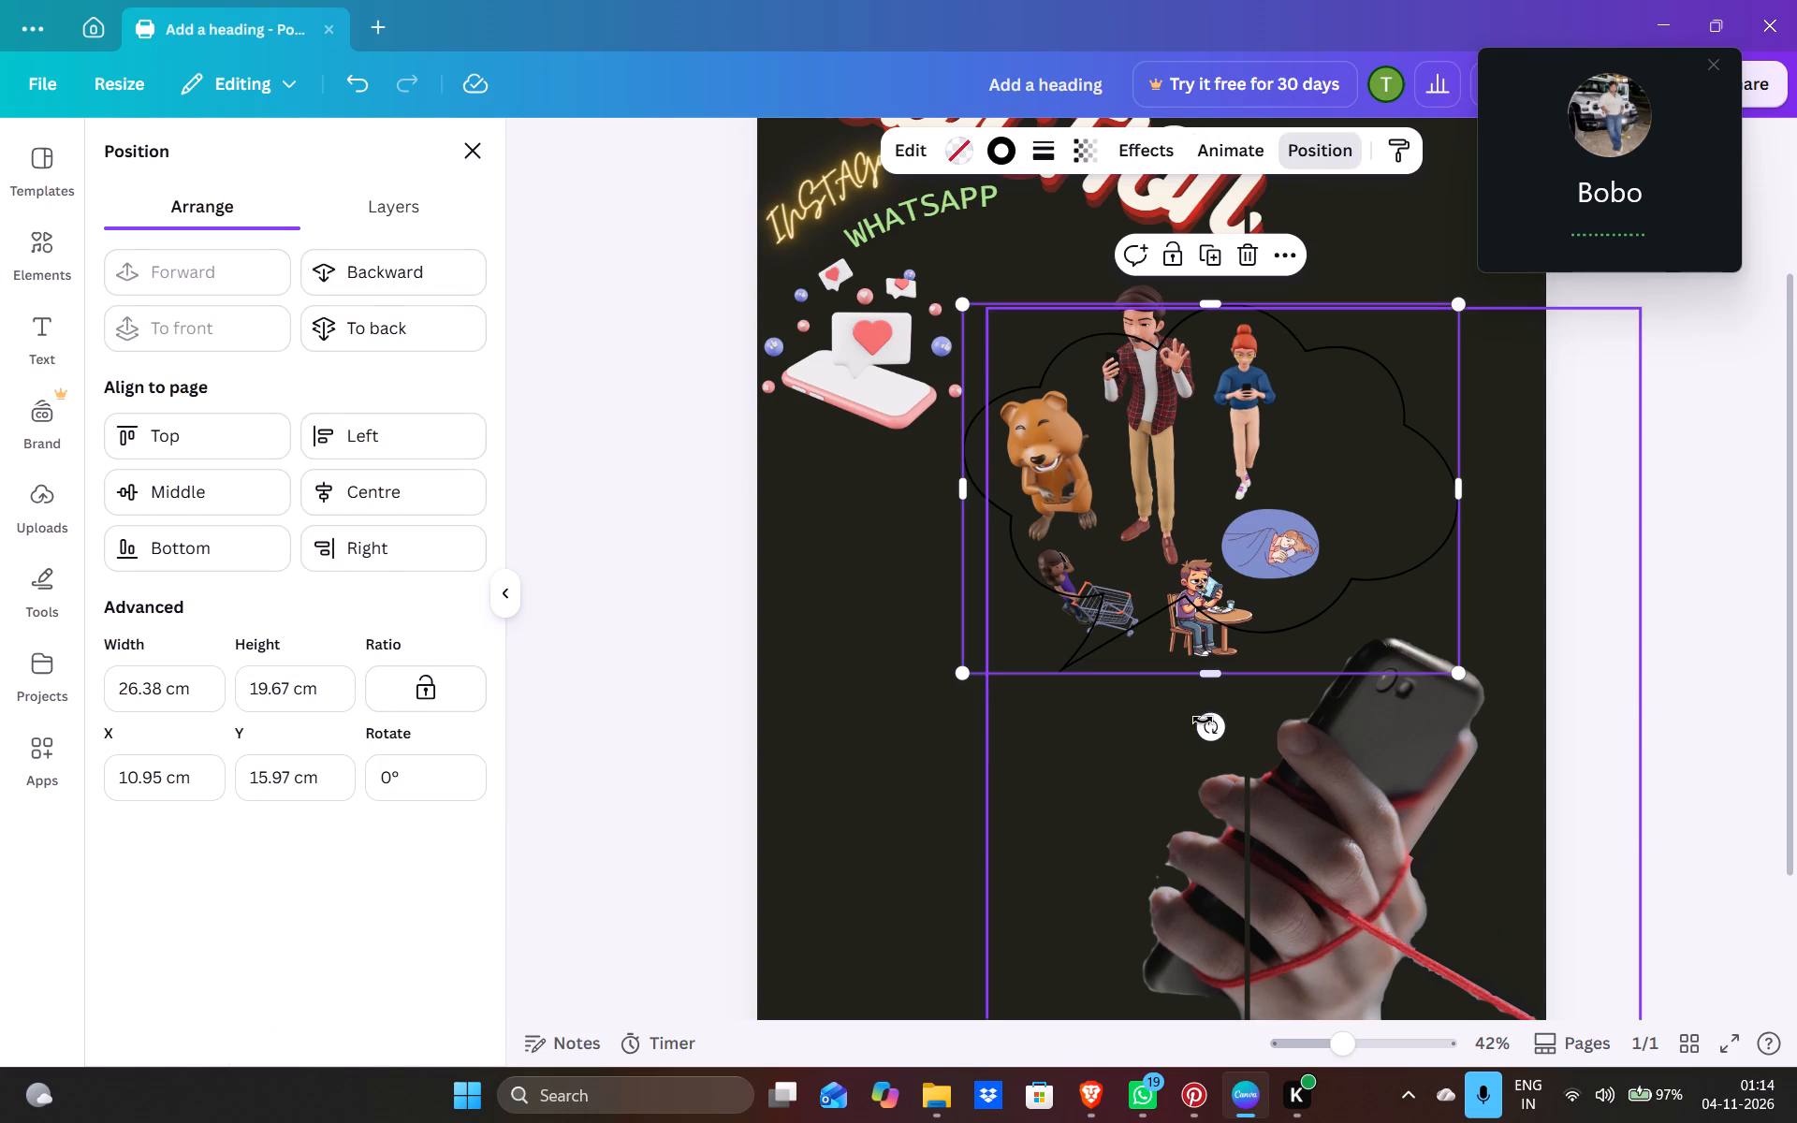
pyautogui.moveTo(1205, 720); pyautogui.dragTo(1339, 766)
pyautogui.moveTo(1204, 648); pyautogui.dragTo(1154, 615)
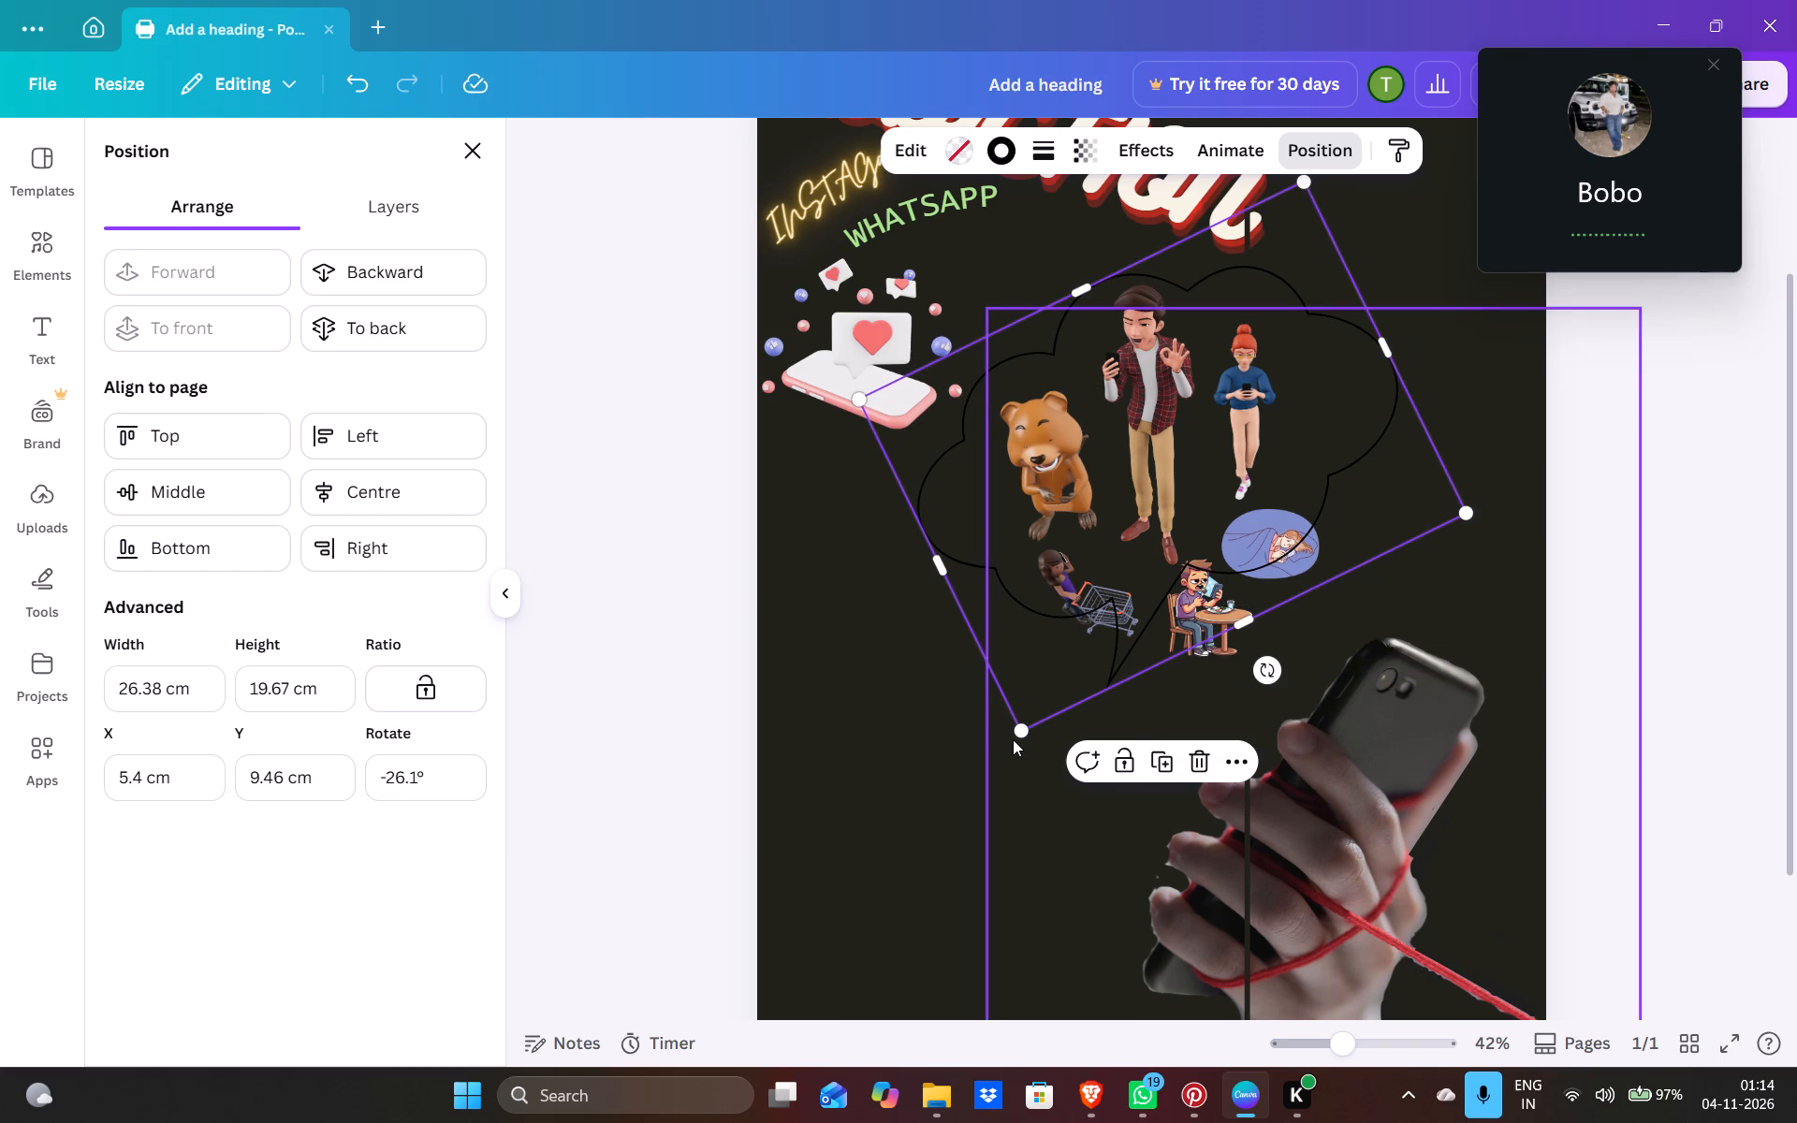
# Enlarge the tilted cloud bubble and reposition it so its outline surrounds all the phone-using characters.
pyautogui.moveTo(1013, 739); pyautogui.dragTo(1064, 793)
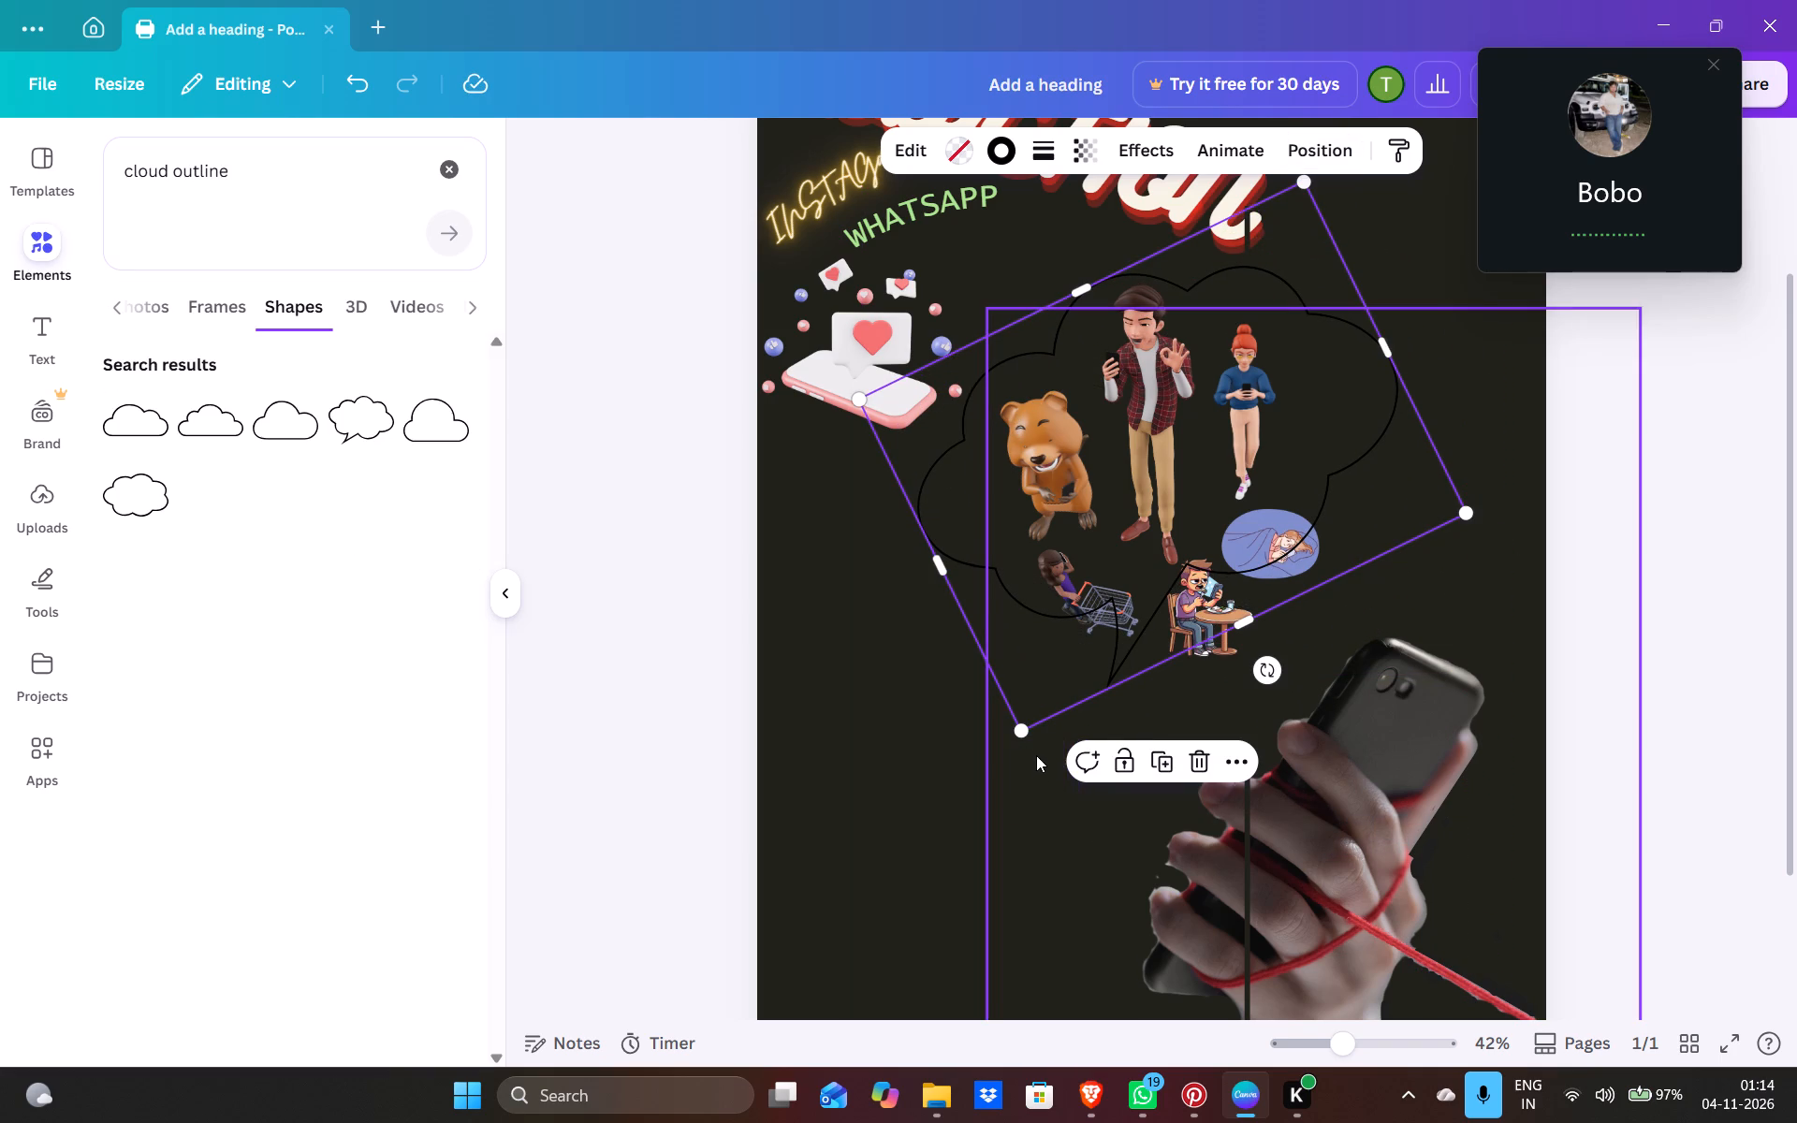
pyautogui.click(1031, 717)
pyautogui.moveTo(1018, 733); pyautogui.dragTo(1045, 775)
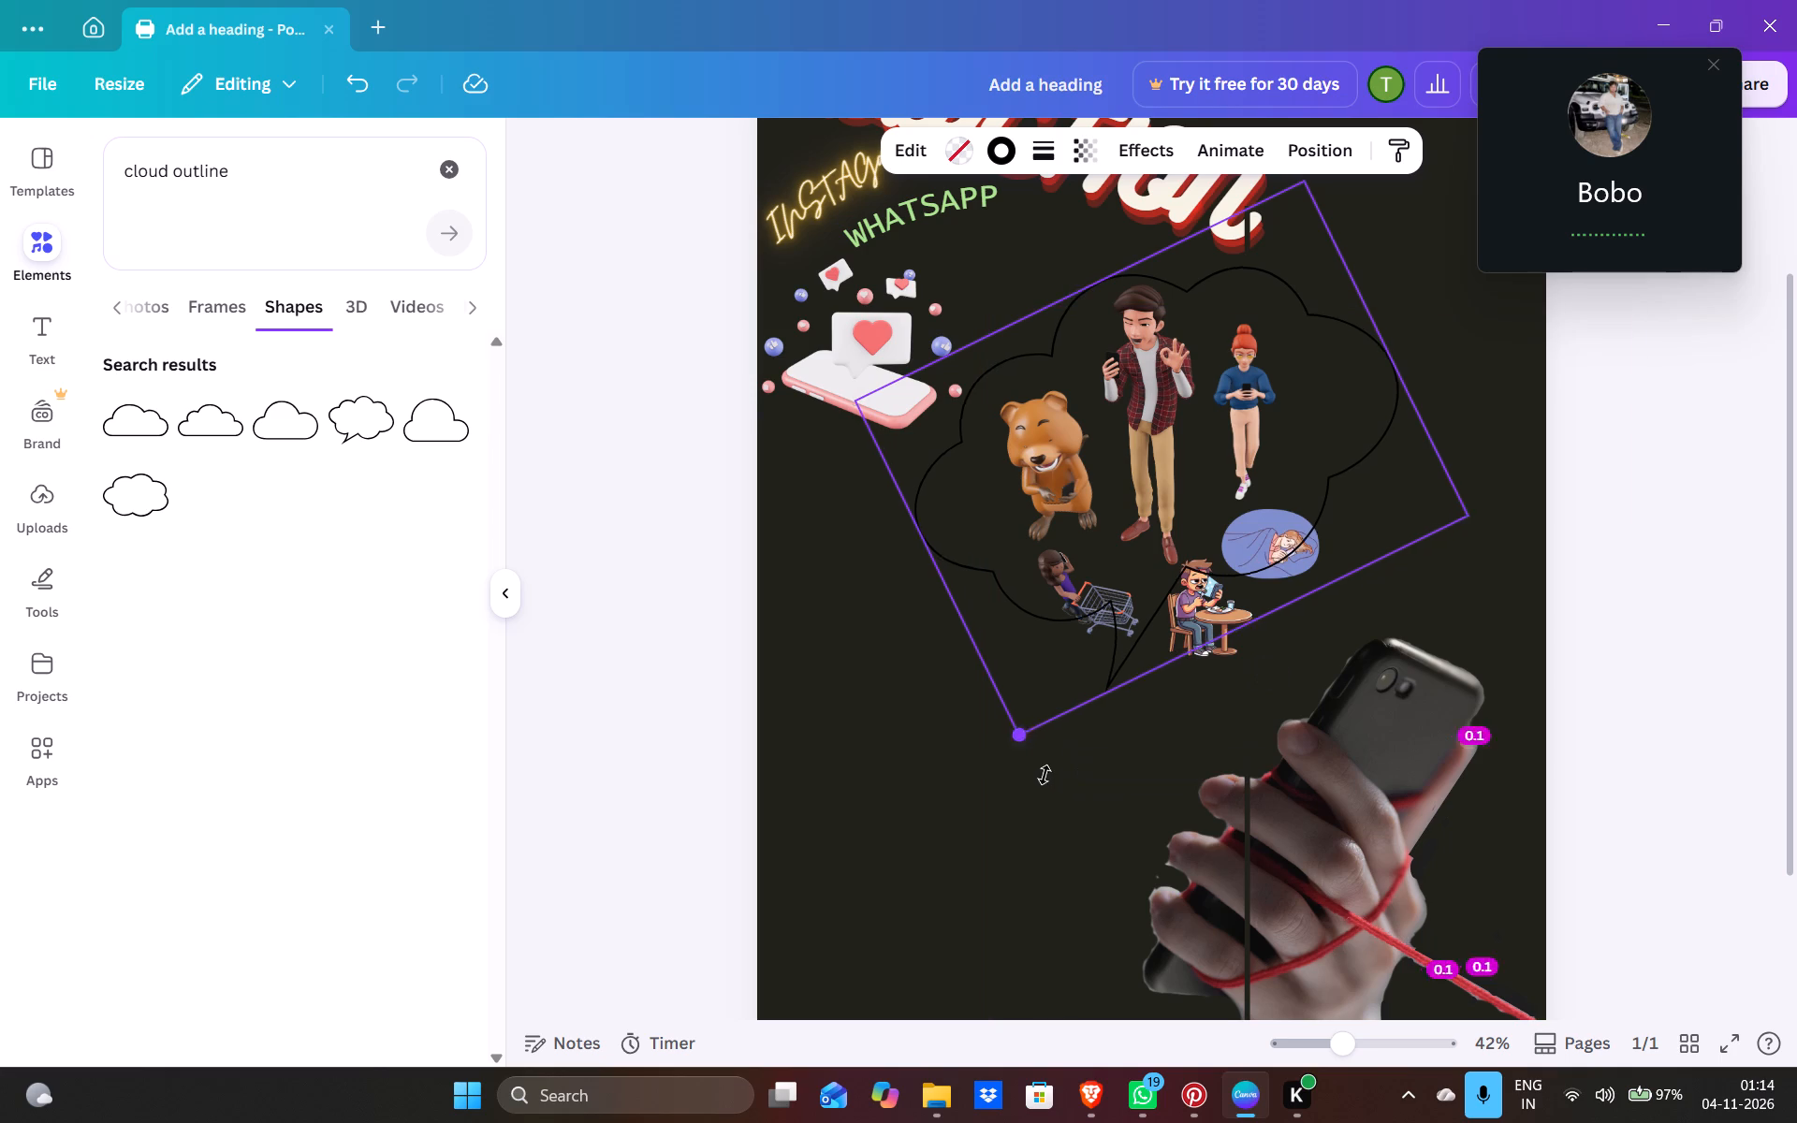
pyautogui.moveTo(1045, 775); pyautogui.dragTo(1205, 993)
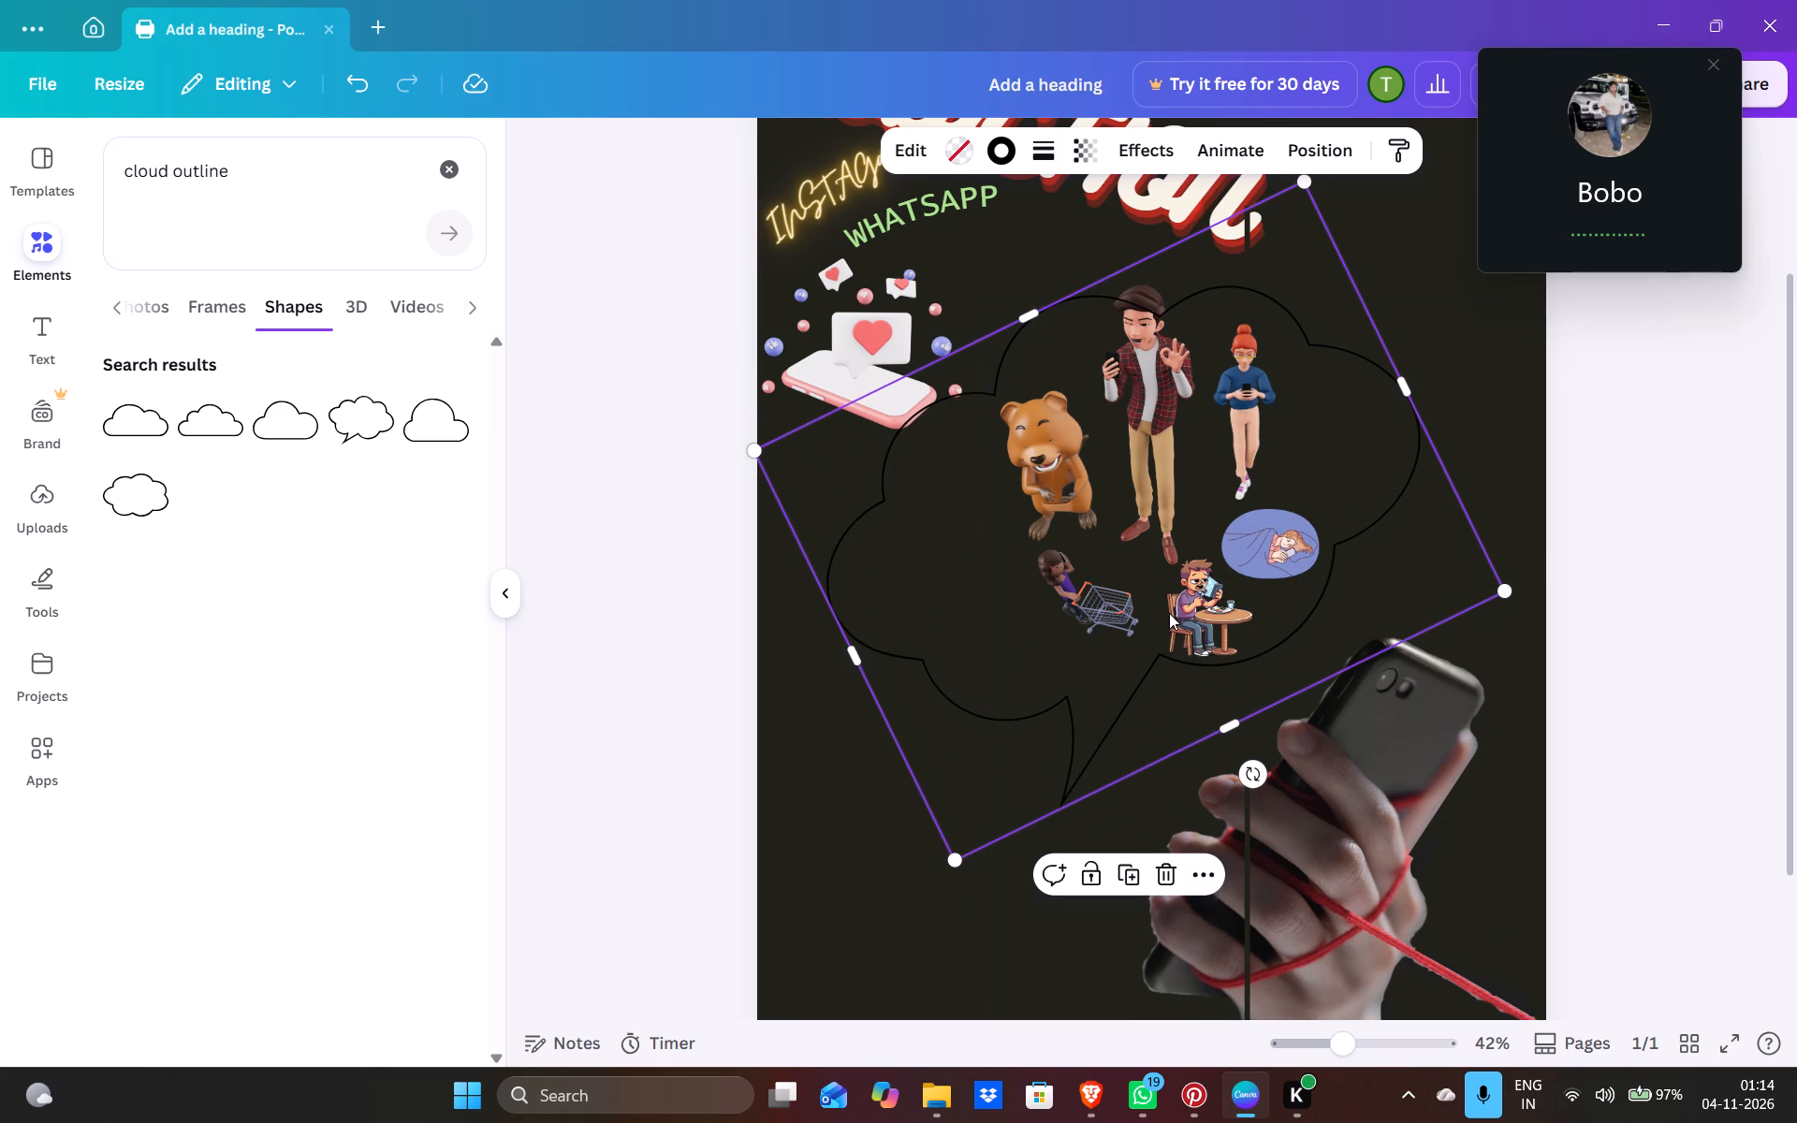
pyautogui.moveTo(1169, 613); pyautogui.dragTo(1244, 575)
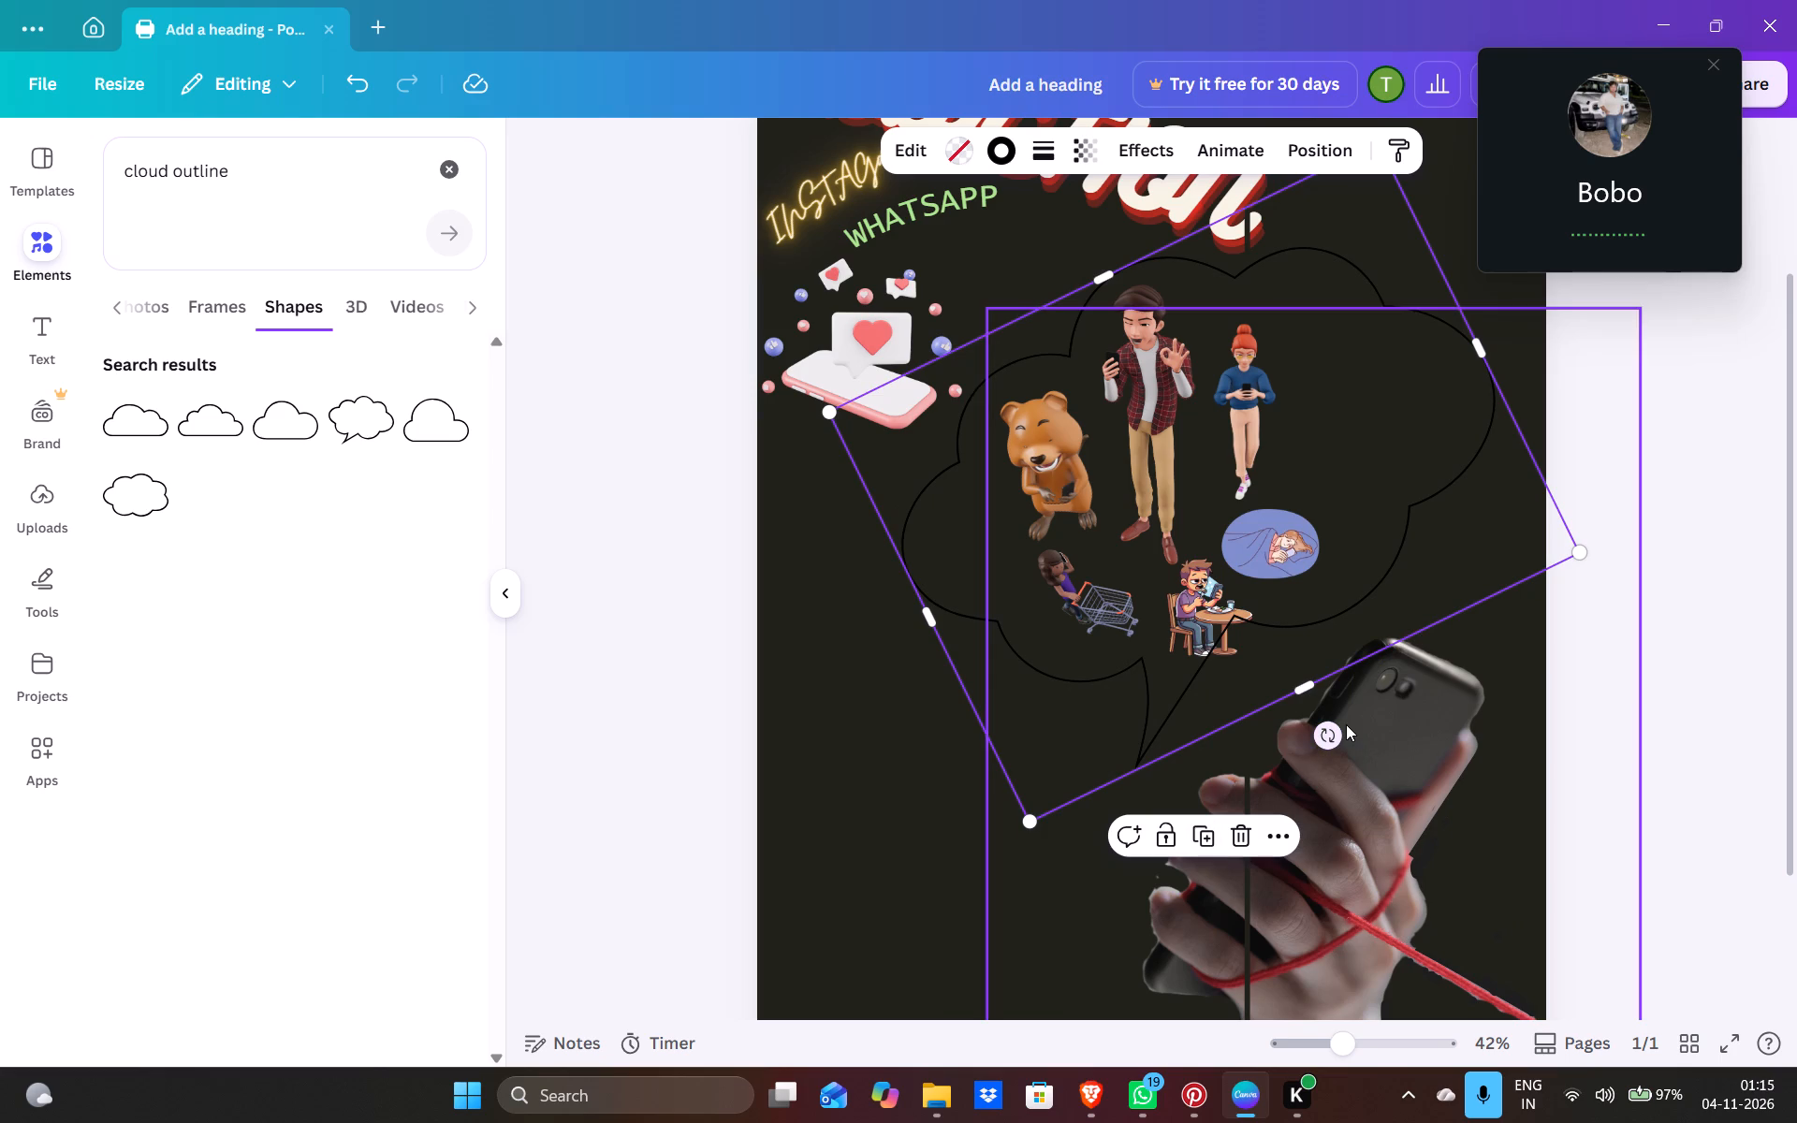
# Rotate the cloud bubble further counterclockwise so its tail points toward the hand holding the phone.
pyautogui.moveTo(1346, 724); pyautogui.dragTo(1399, 736)
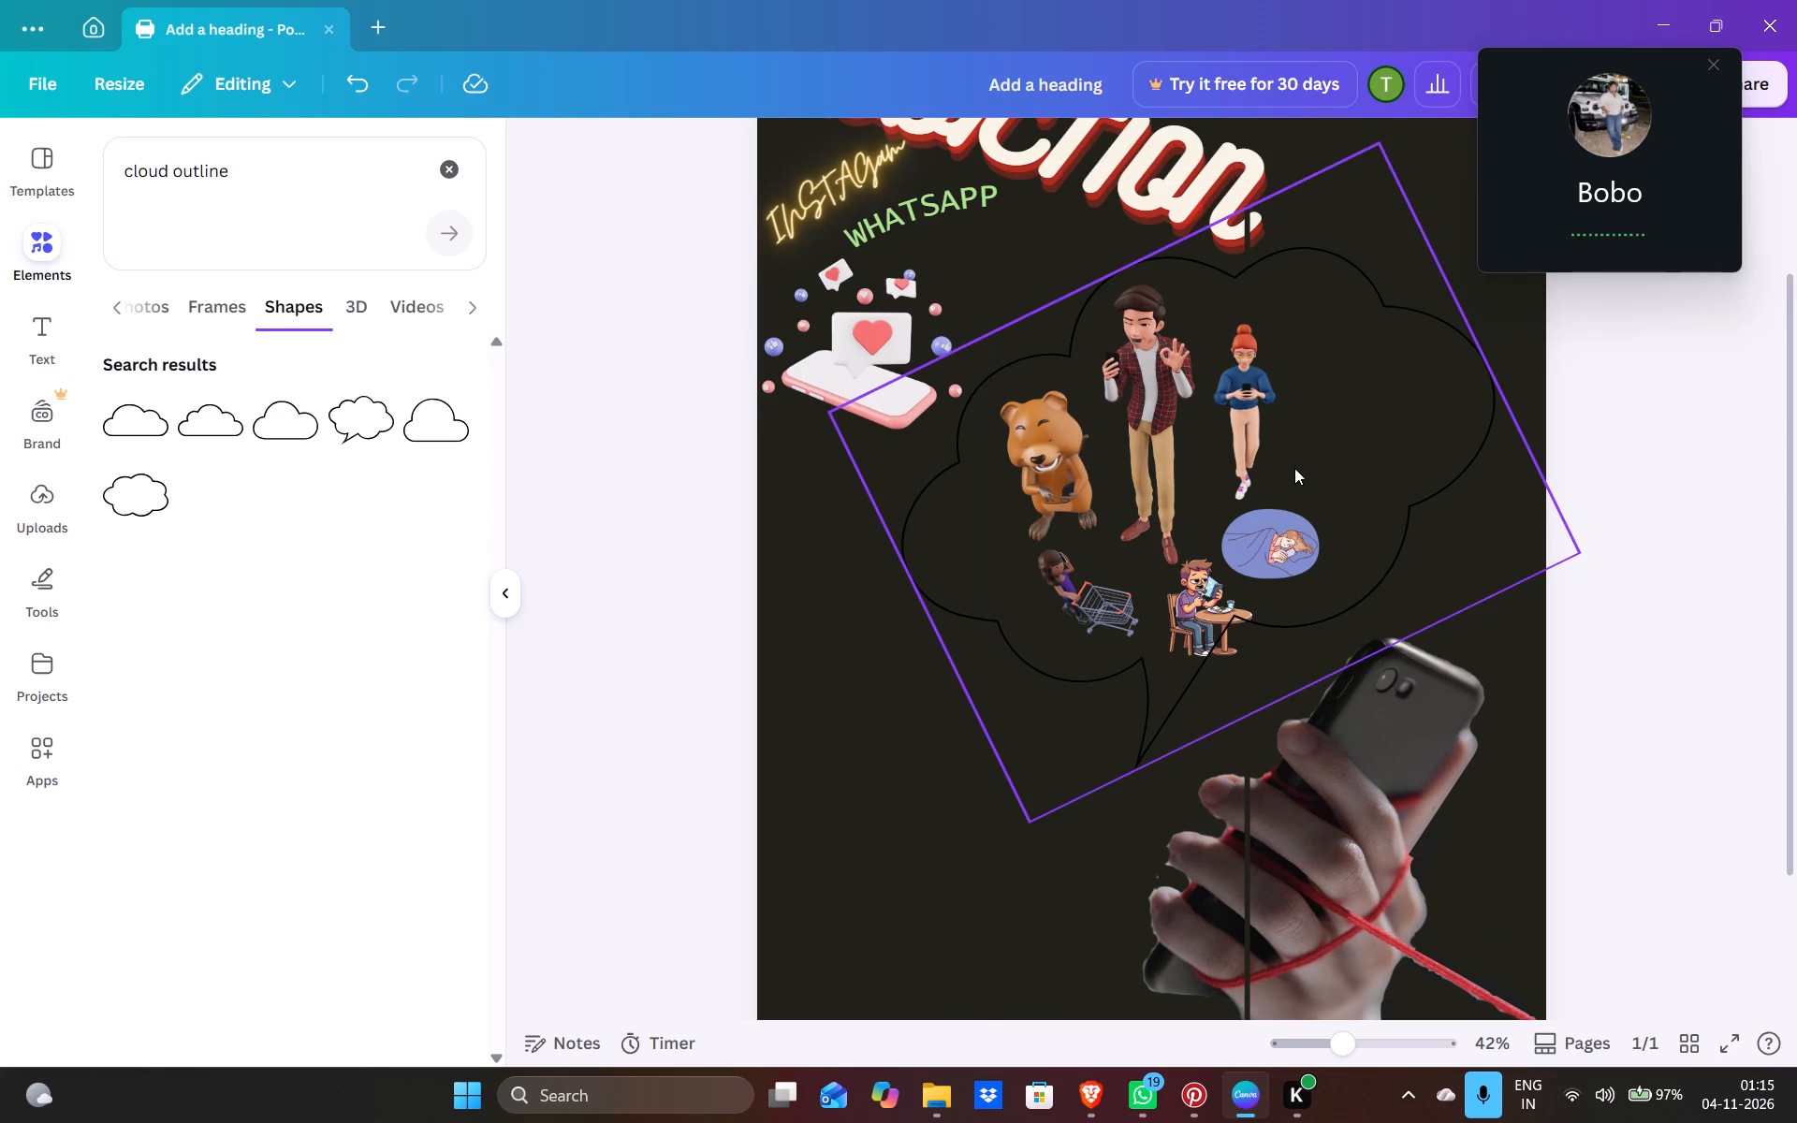
pyautogui.click(1294, 468)
pyautogui.moveTo(1313, 737); pyautogui.dragTo(1400, 750)
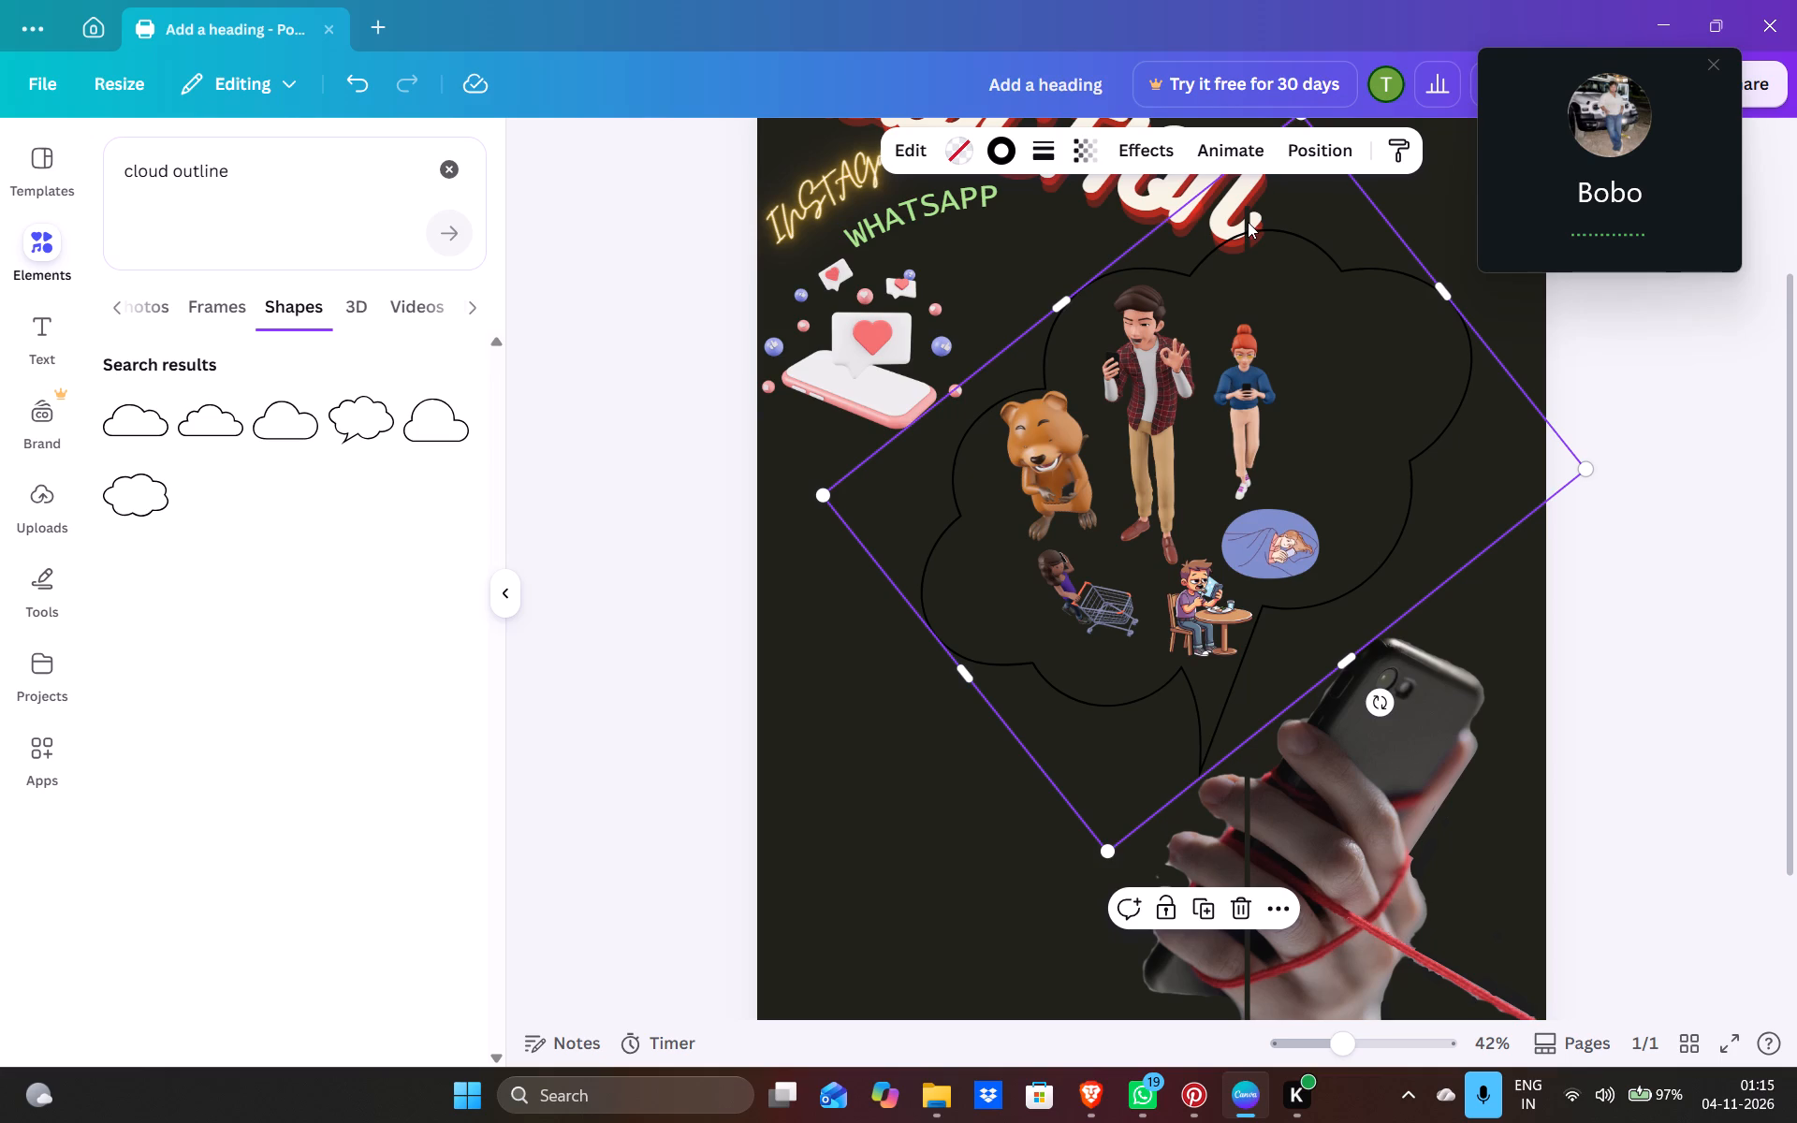
pyautogui.click(1248, 222)
pyautogui.doubleClick(1248, 222)
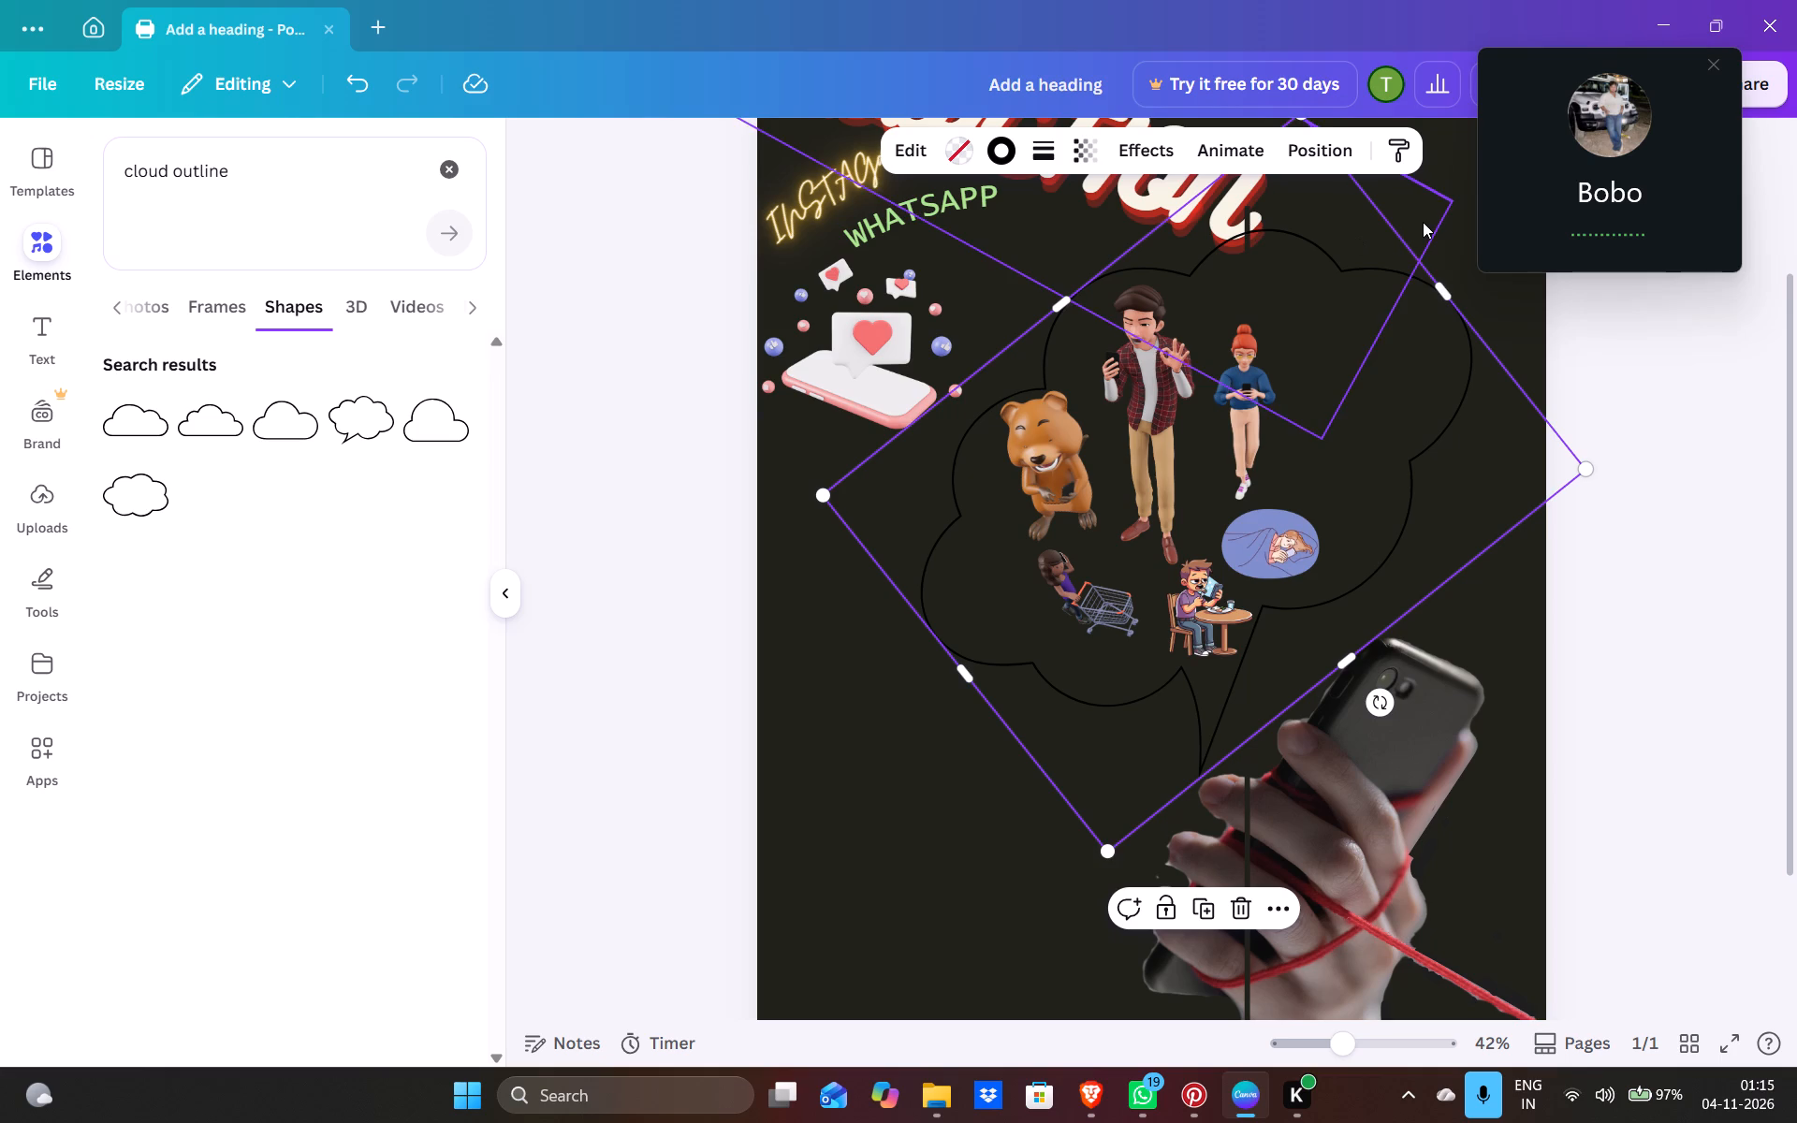
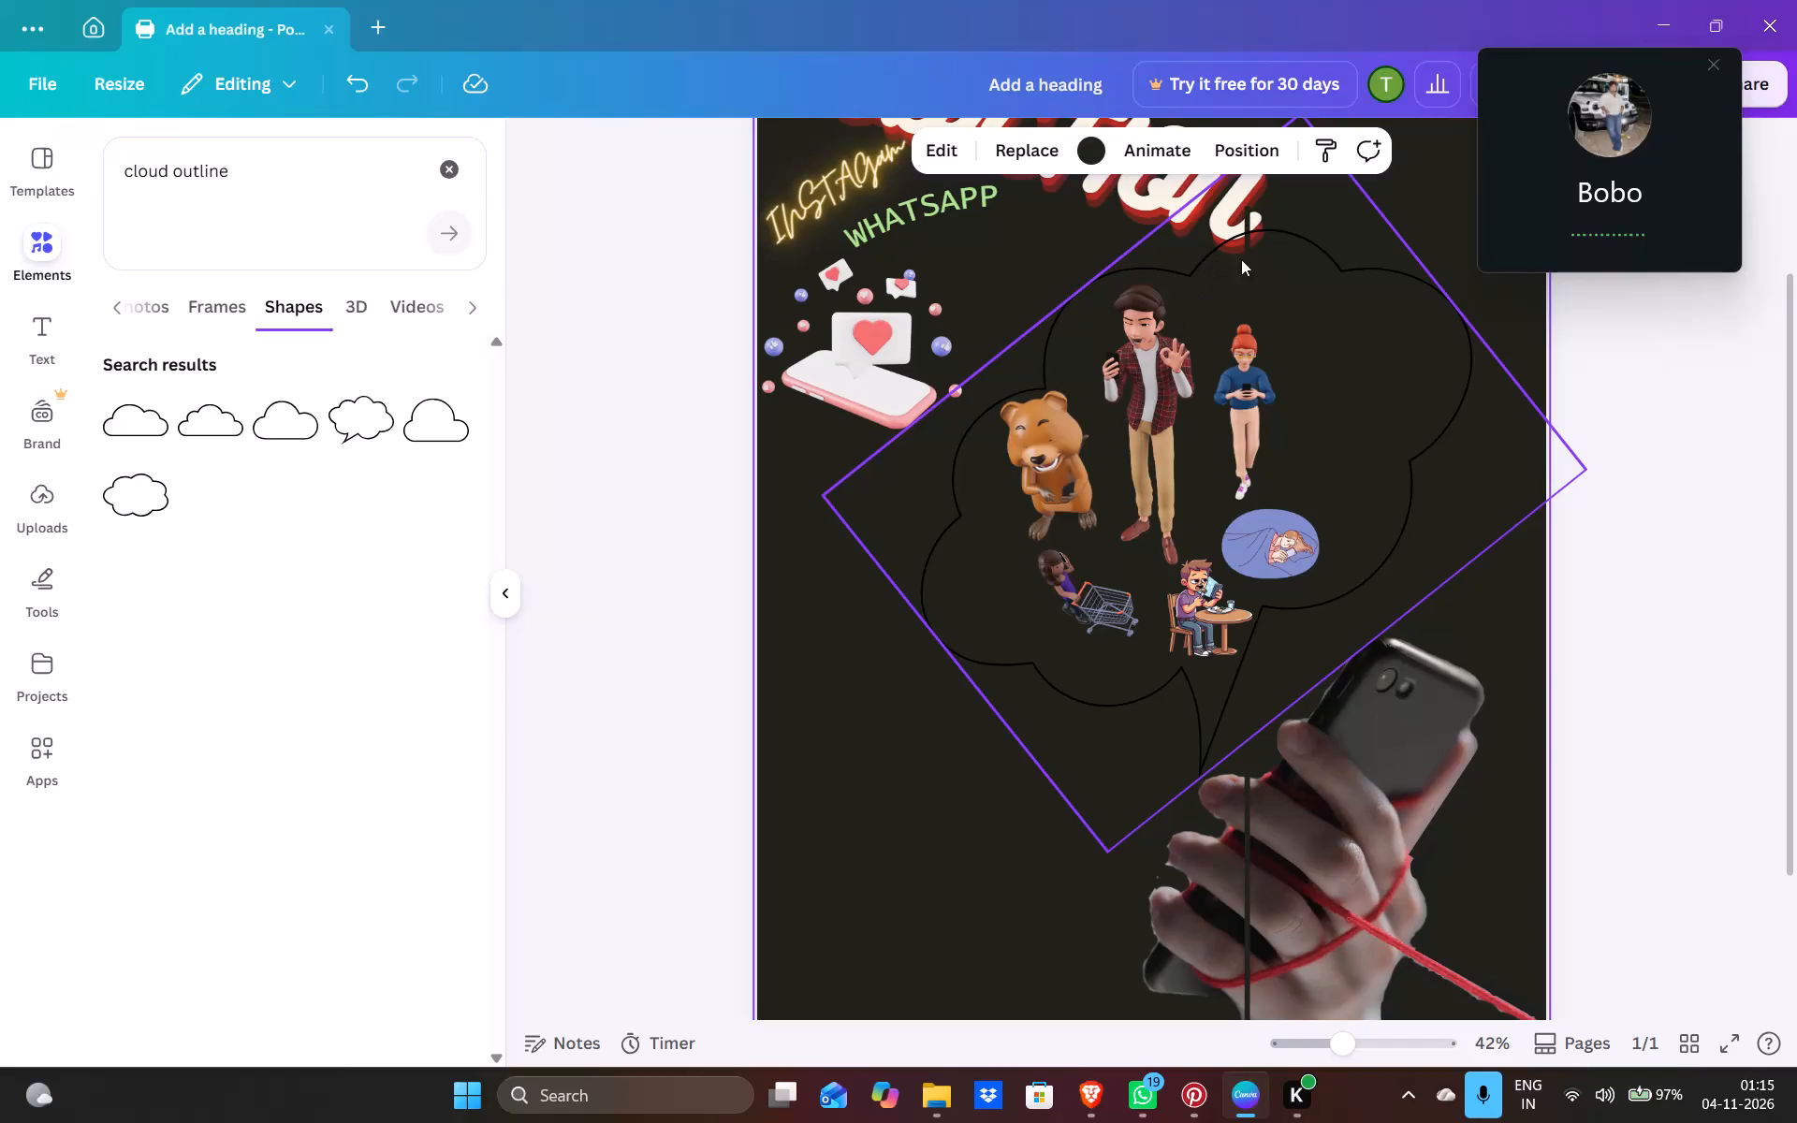
# Delete the stray vertical line running down from the heading, shifting the cloud bubble out of its way.
pyautogui.click(1247, 220)
pyautogui.doubleClick(1247, 220)
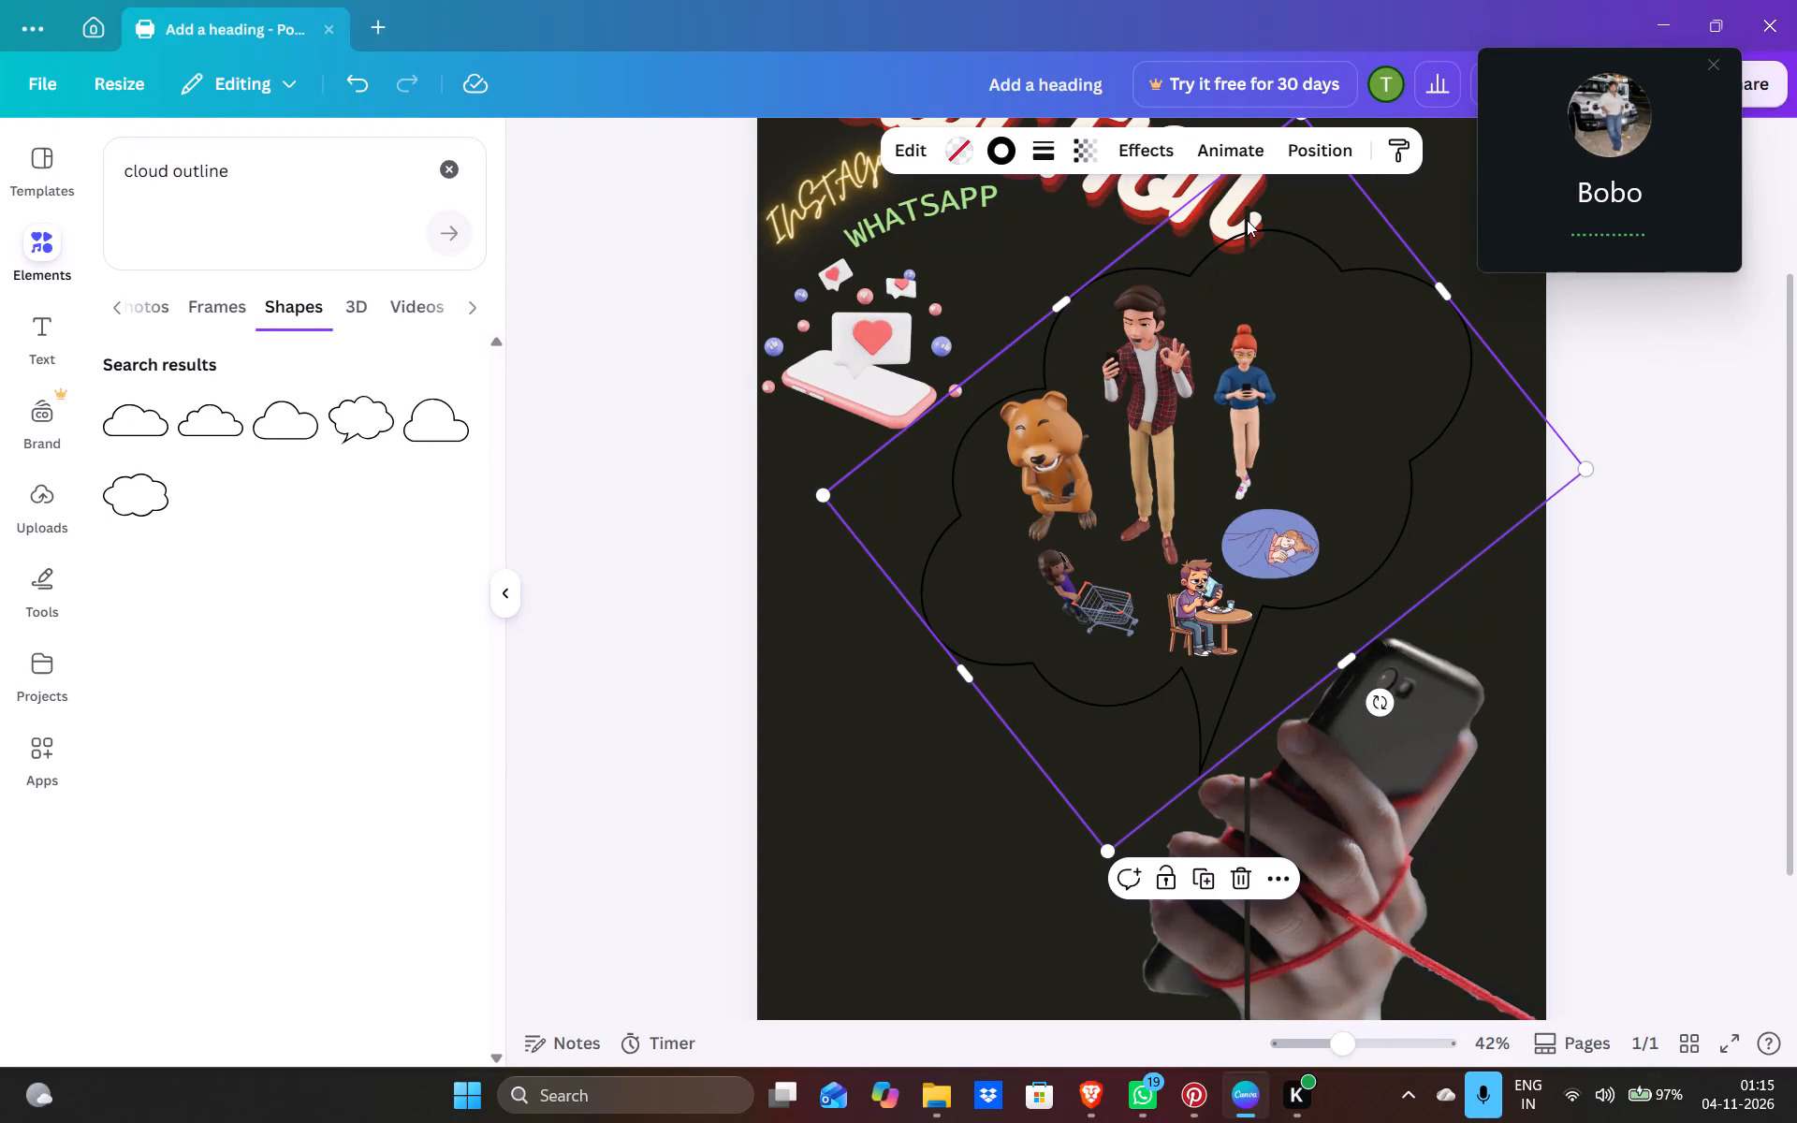
pyautogui.moveTo(1347, 232); pyautogui.dragTo(1241, 451)
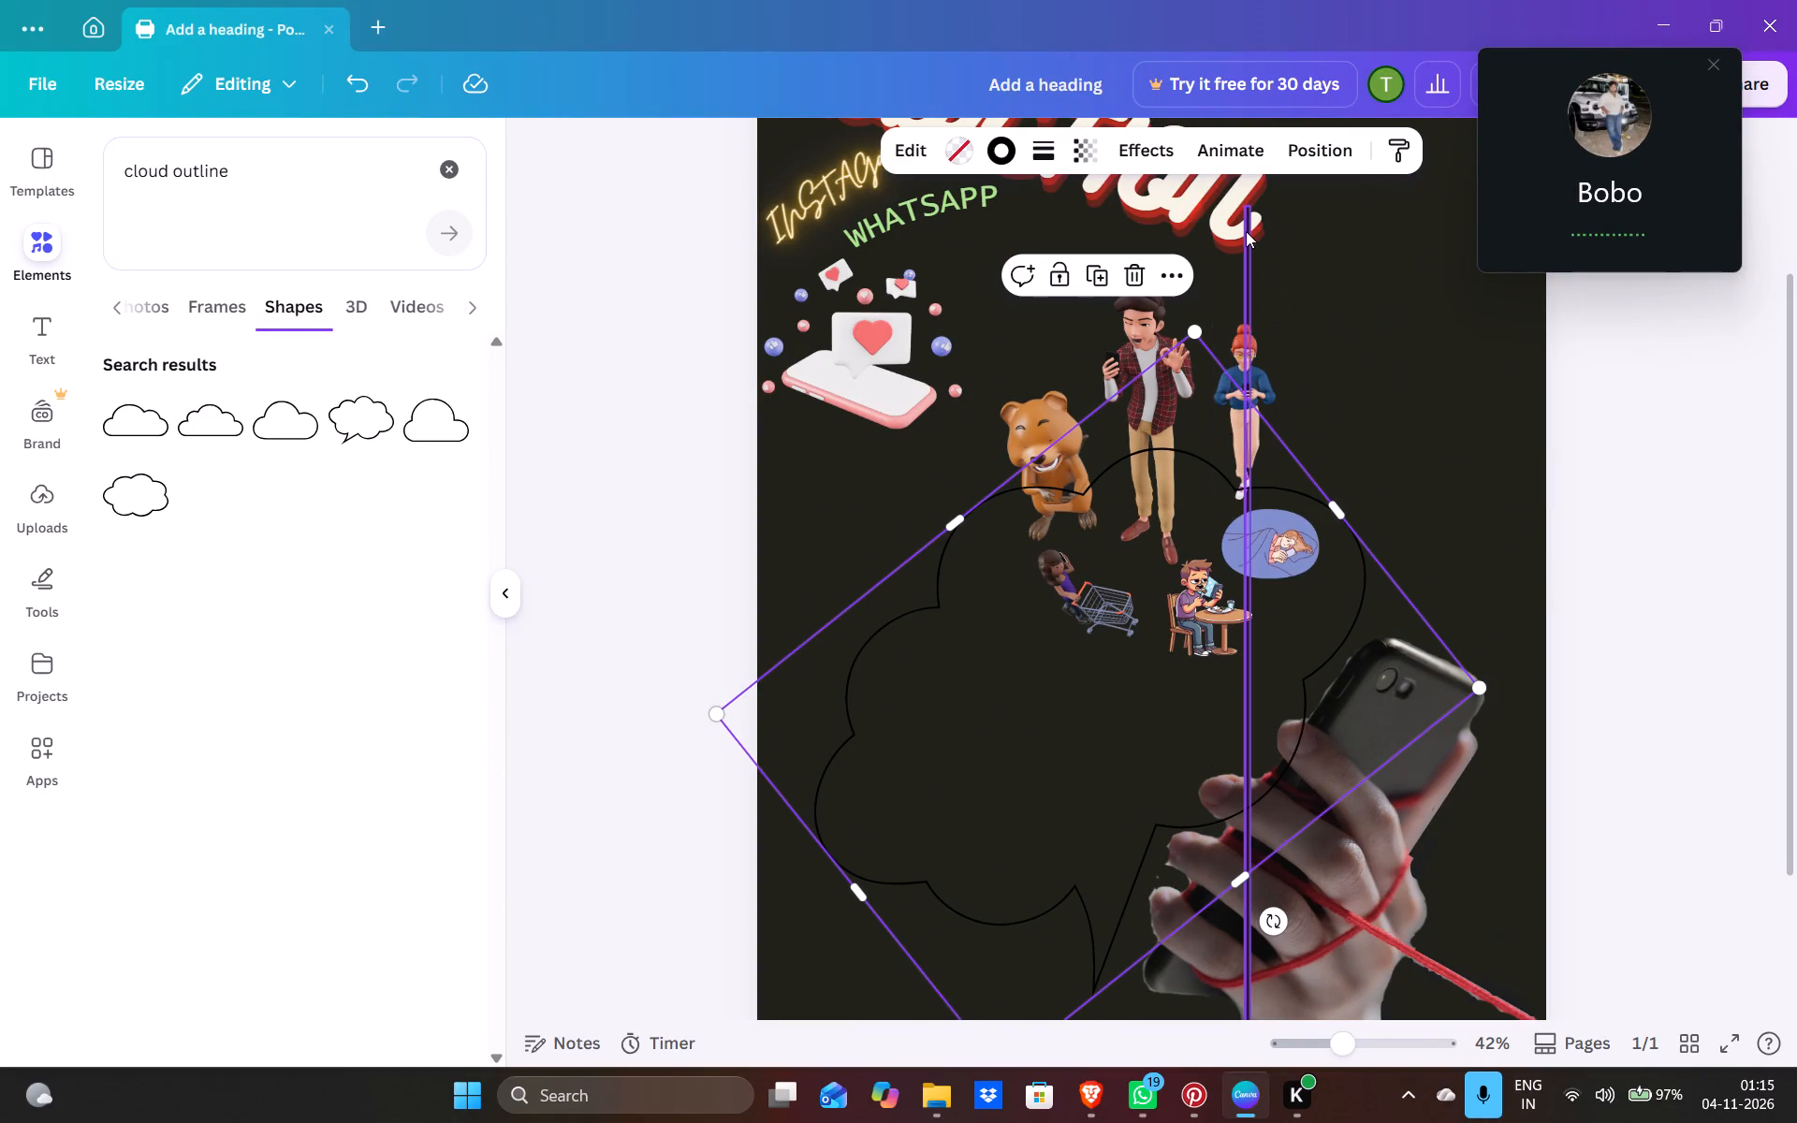
pyautogui.press('Delete')
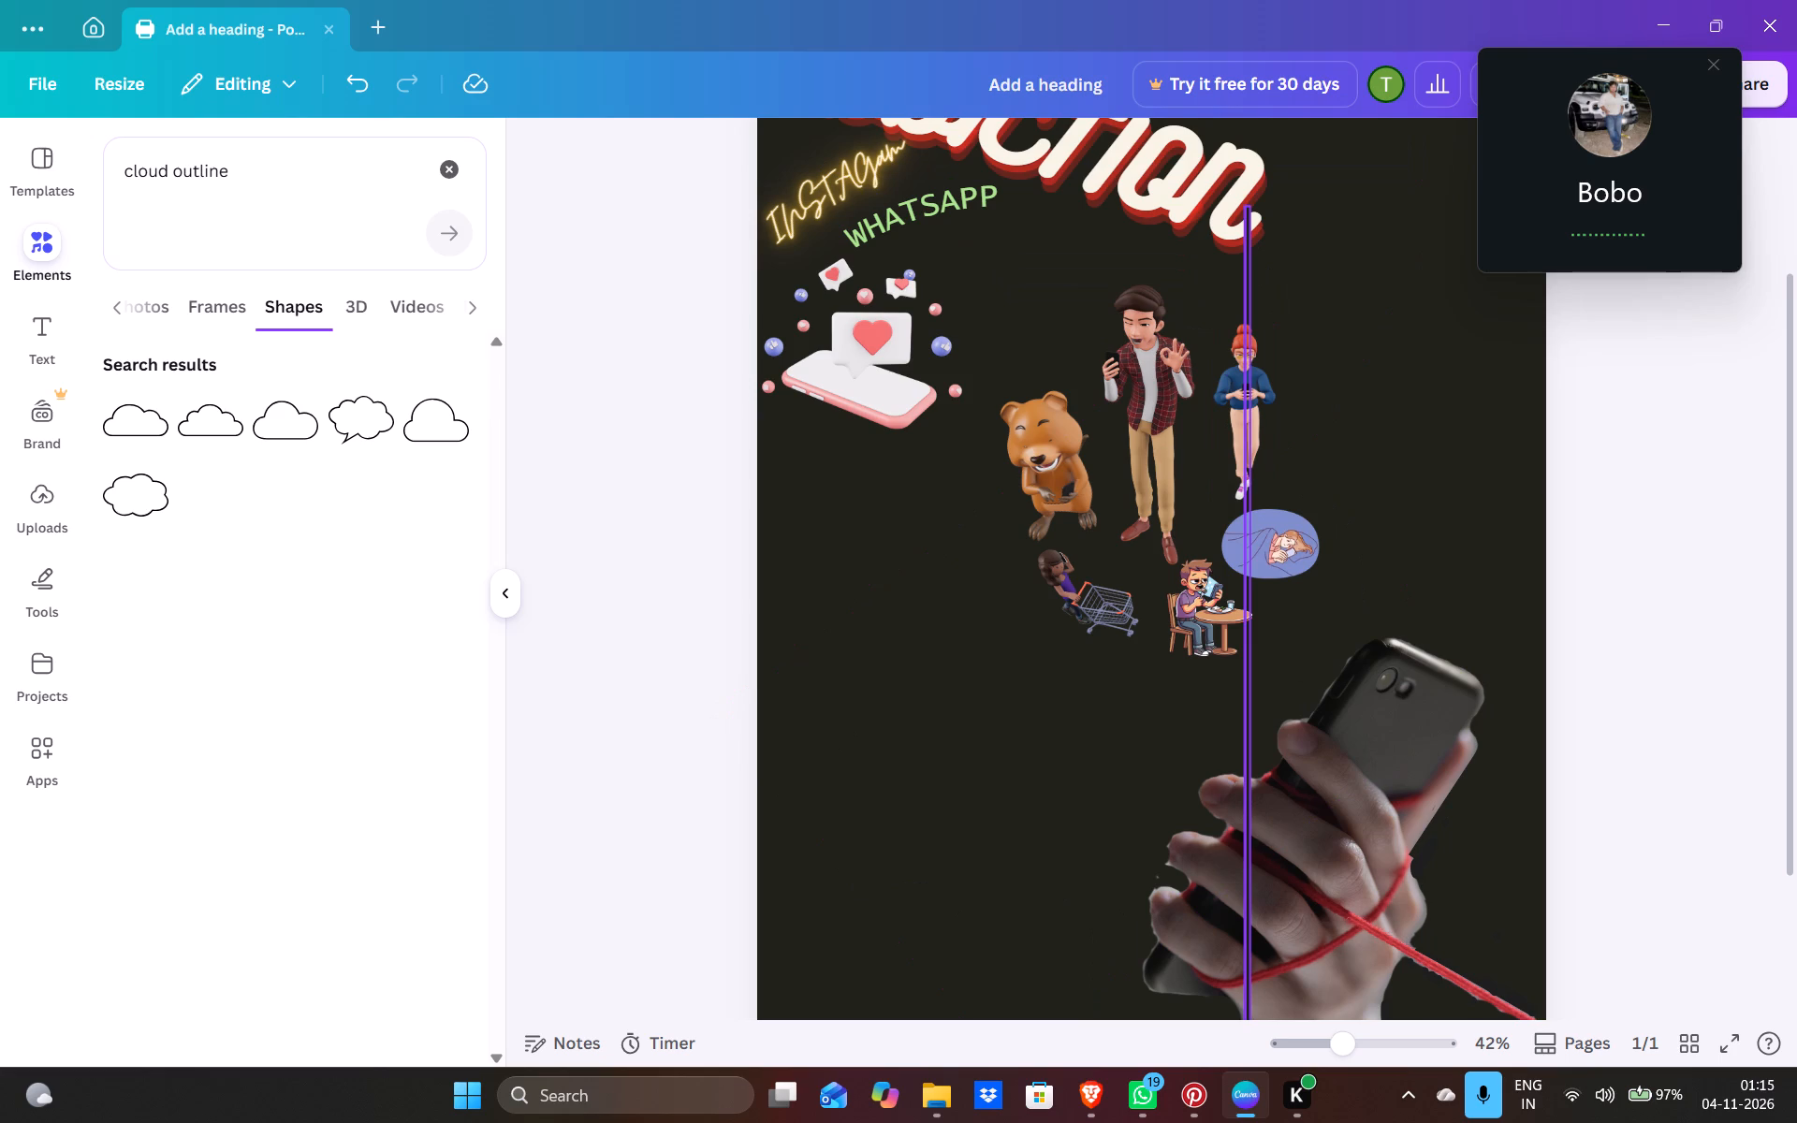
pyautogui.hotkey('ctrl', 'z')
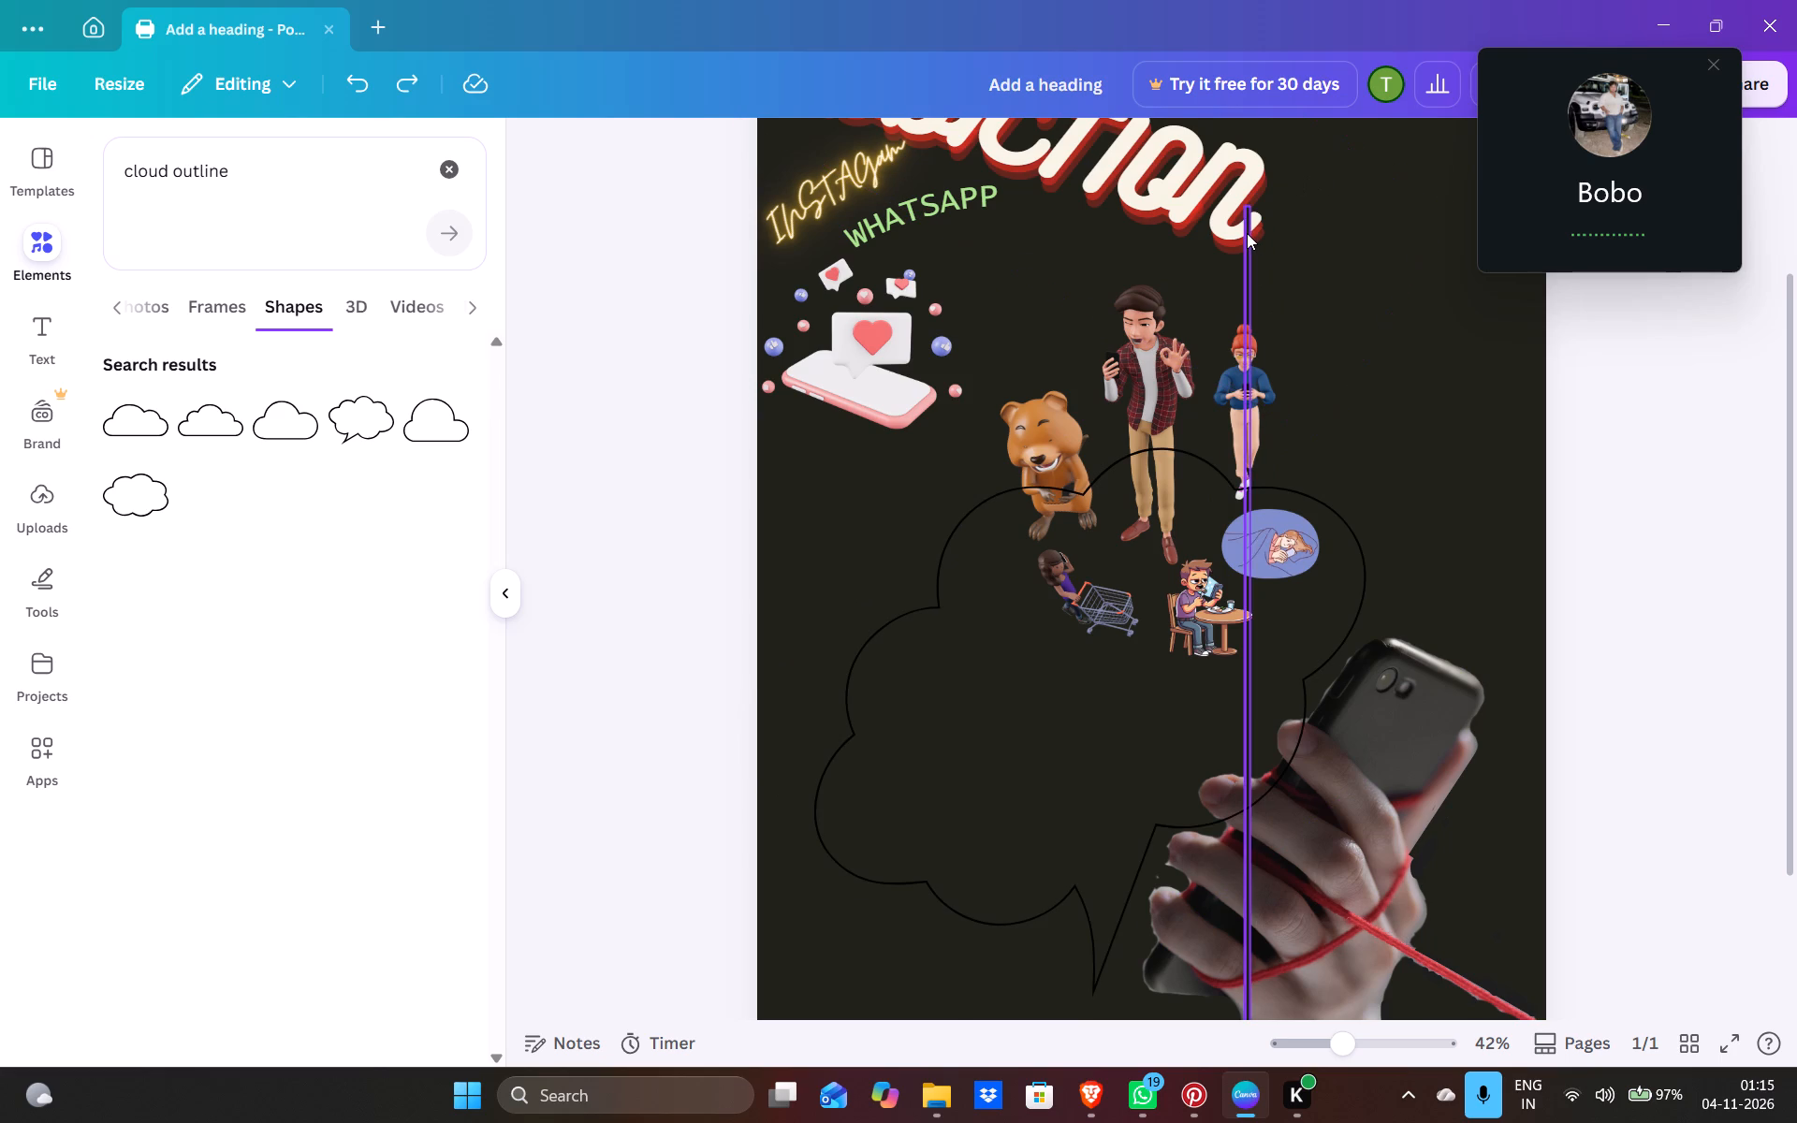
pyautogui.doubleClick(1247, 233)
pyautogui.press('Delete')
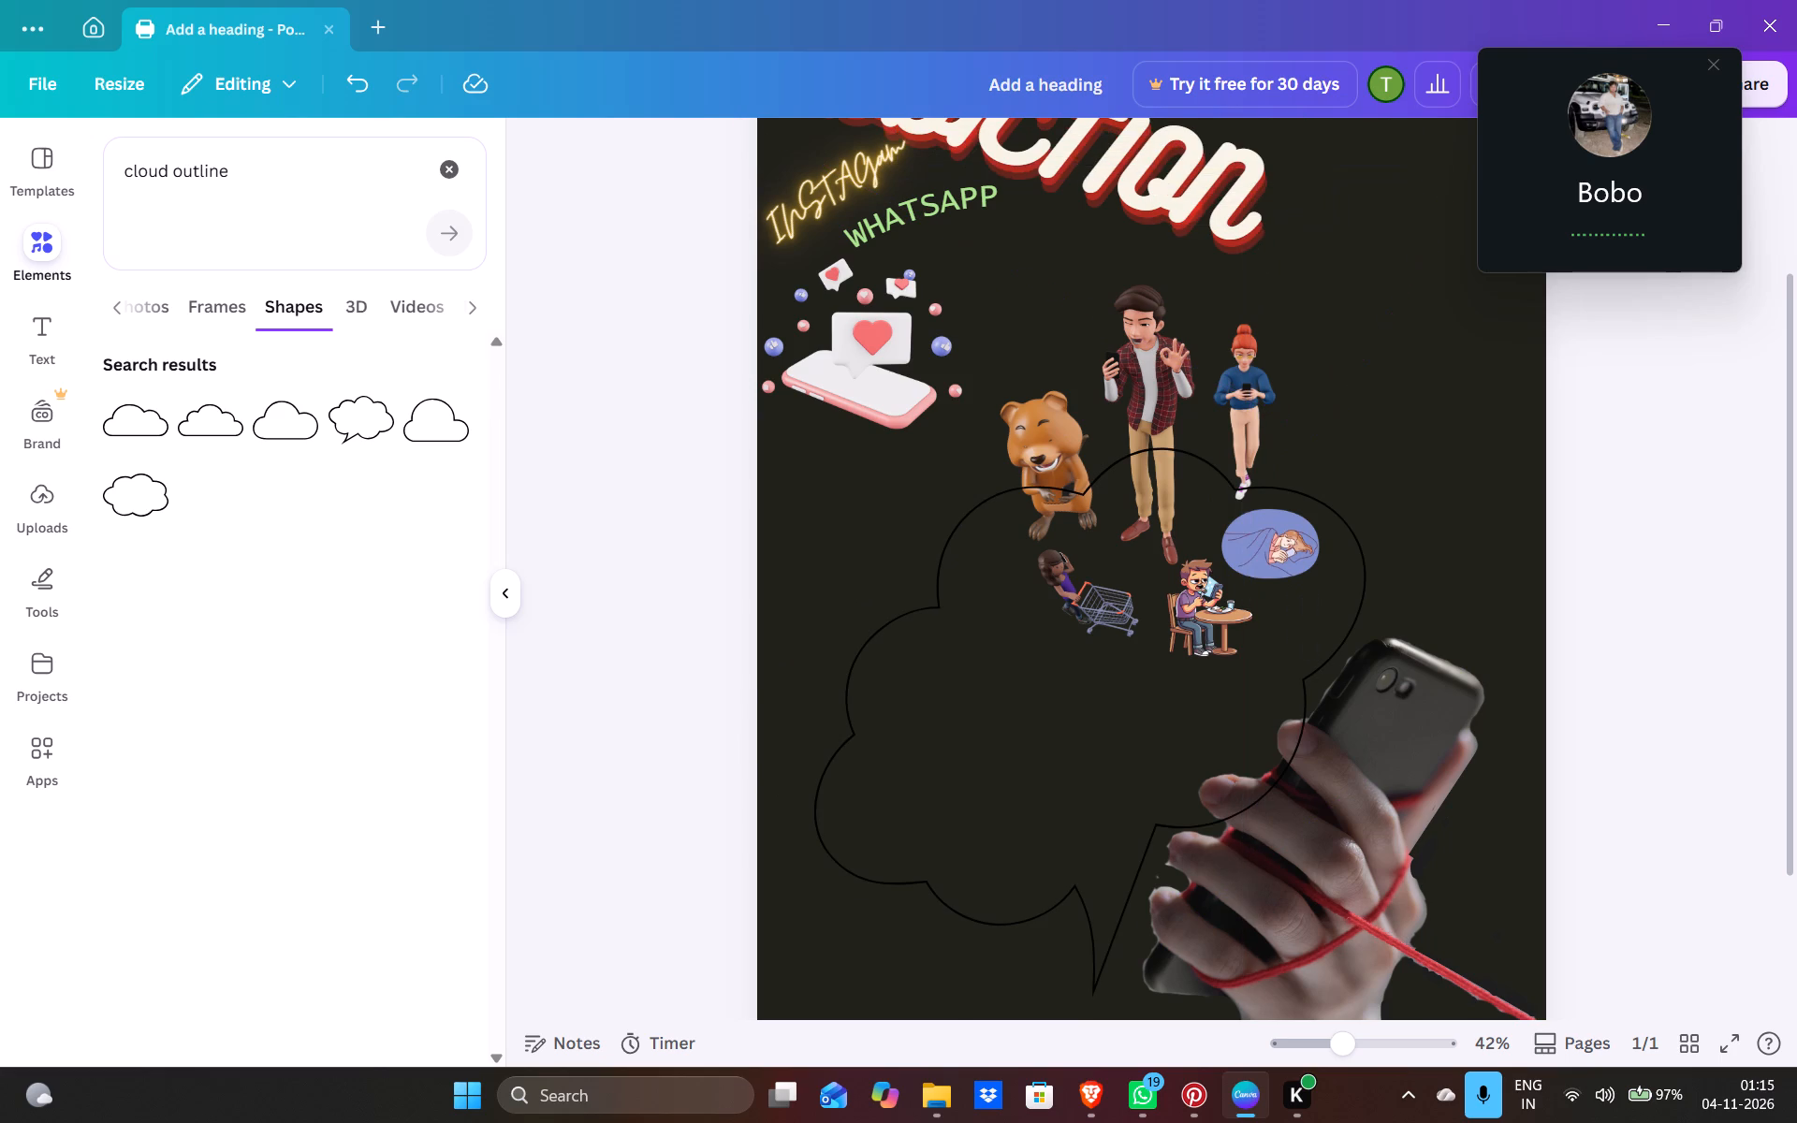
# Move the cloud bubble back up so it surrounds the phone-using characters.
pyautogui.moveTo(1096, 634); pyautogui.dragTo(1174, 429)
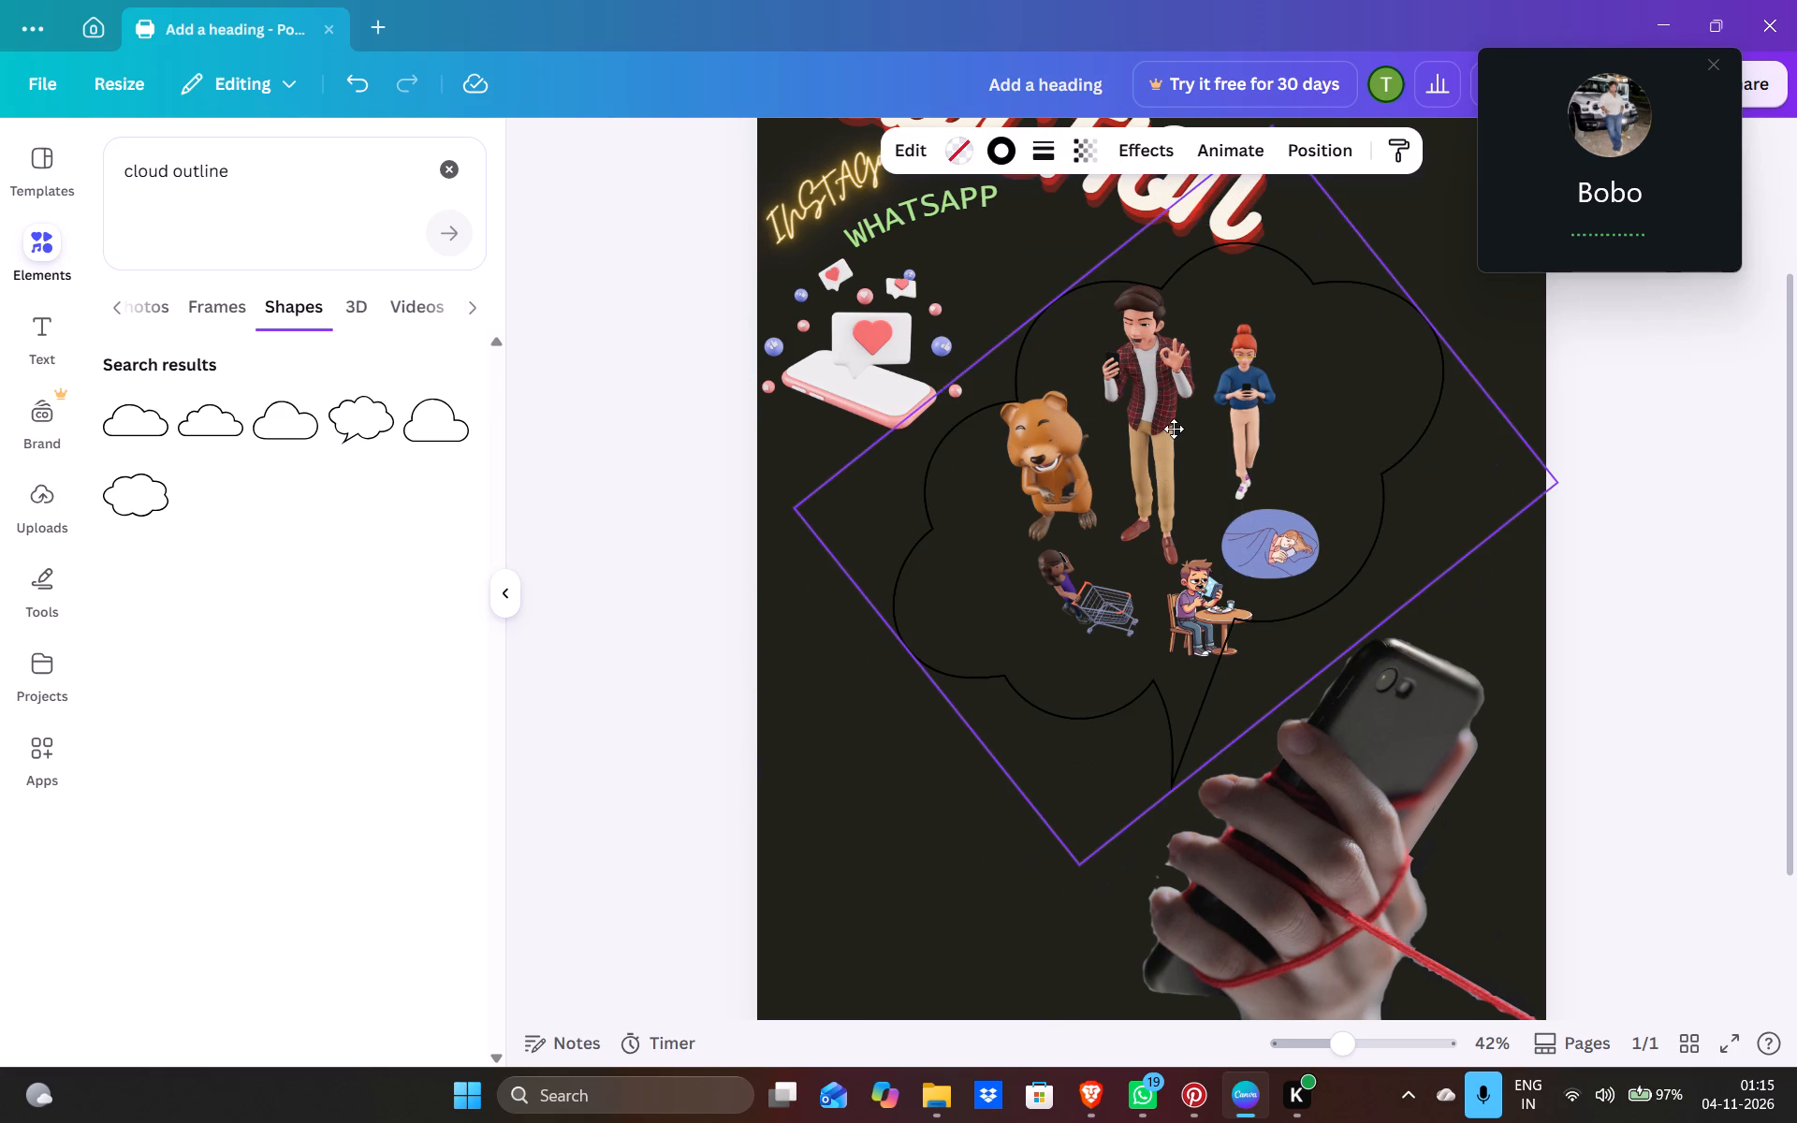
pyautogui.moveTo(1174, 429); pyautogui.dragTo(1175, 425)
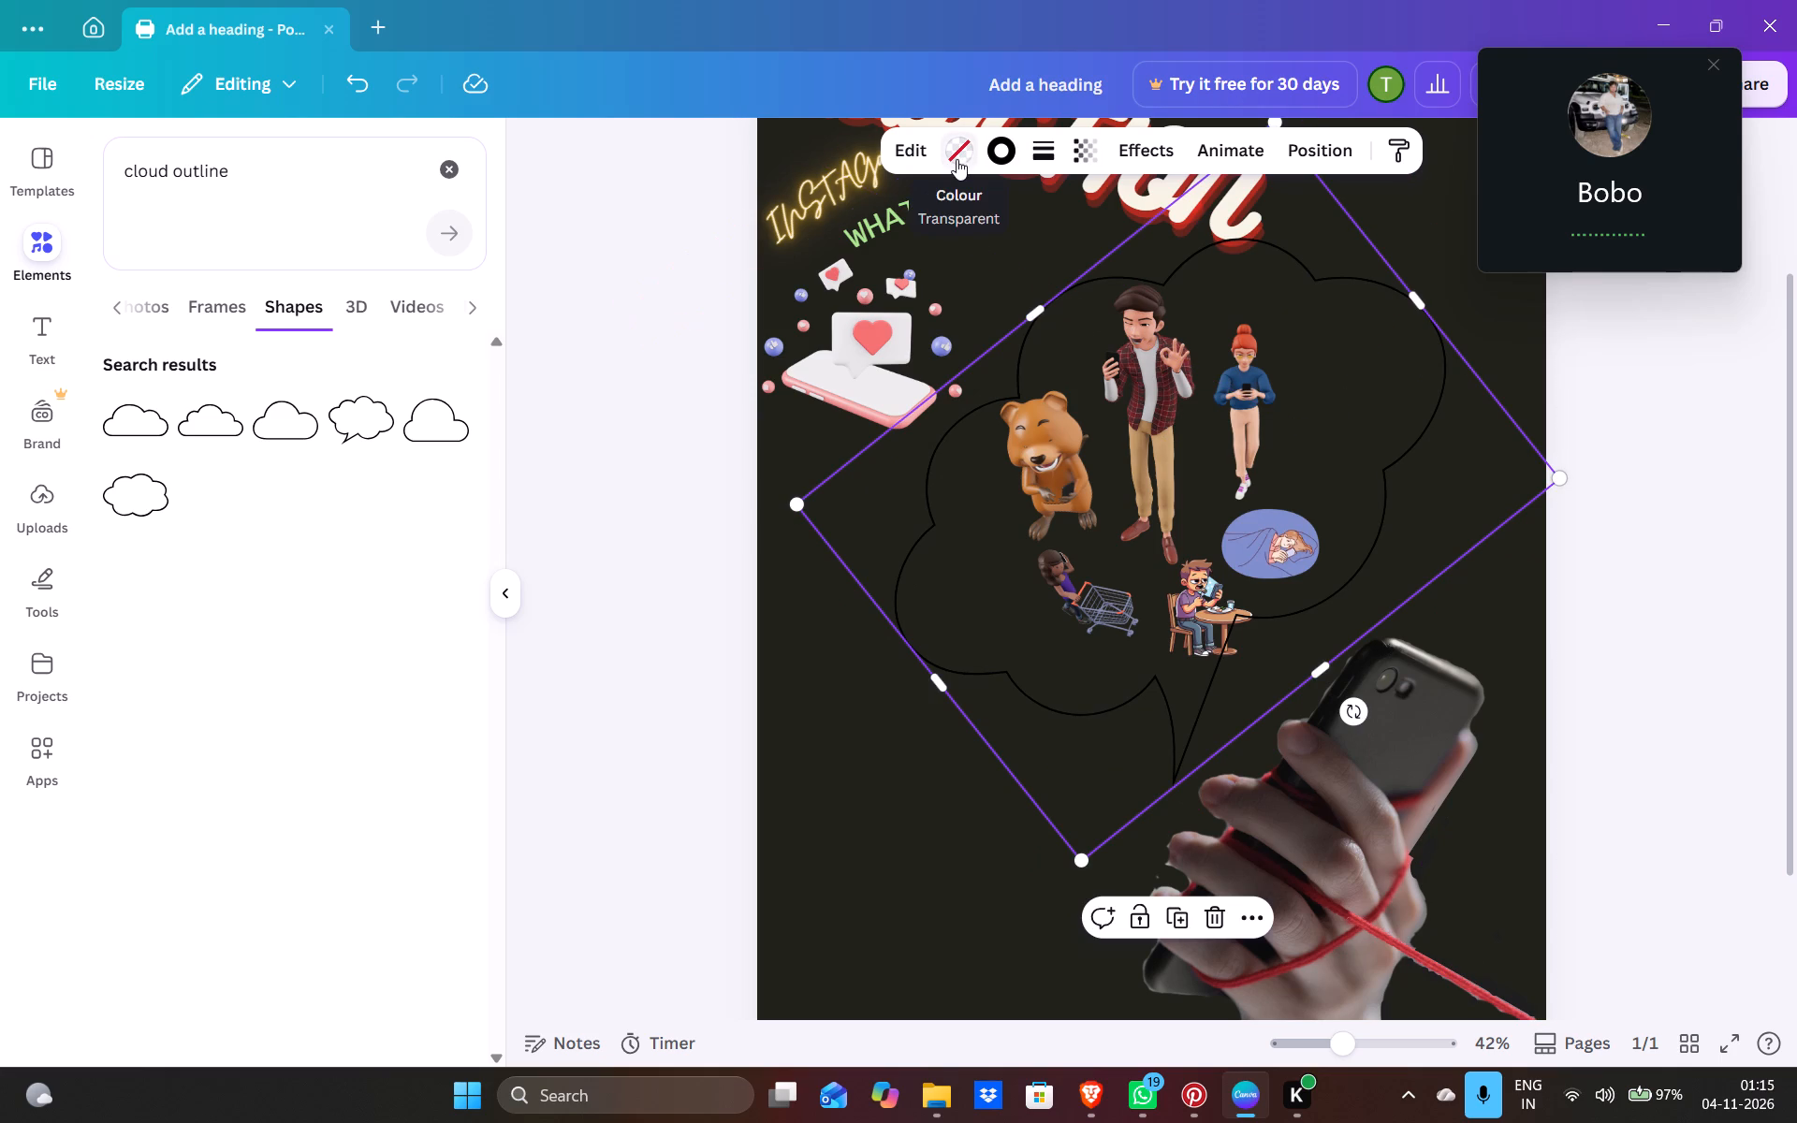
# Change the cloud bubble's outline to the cream colour already used in the design.
pyautogui.click(1012, 153)
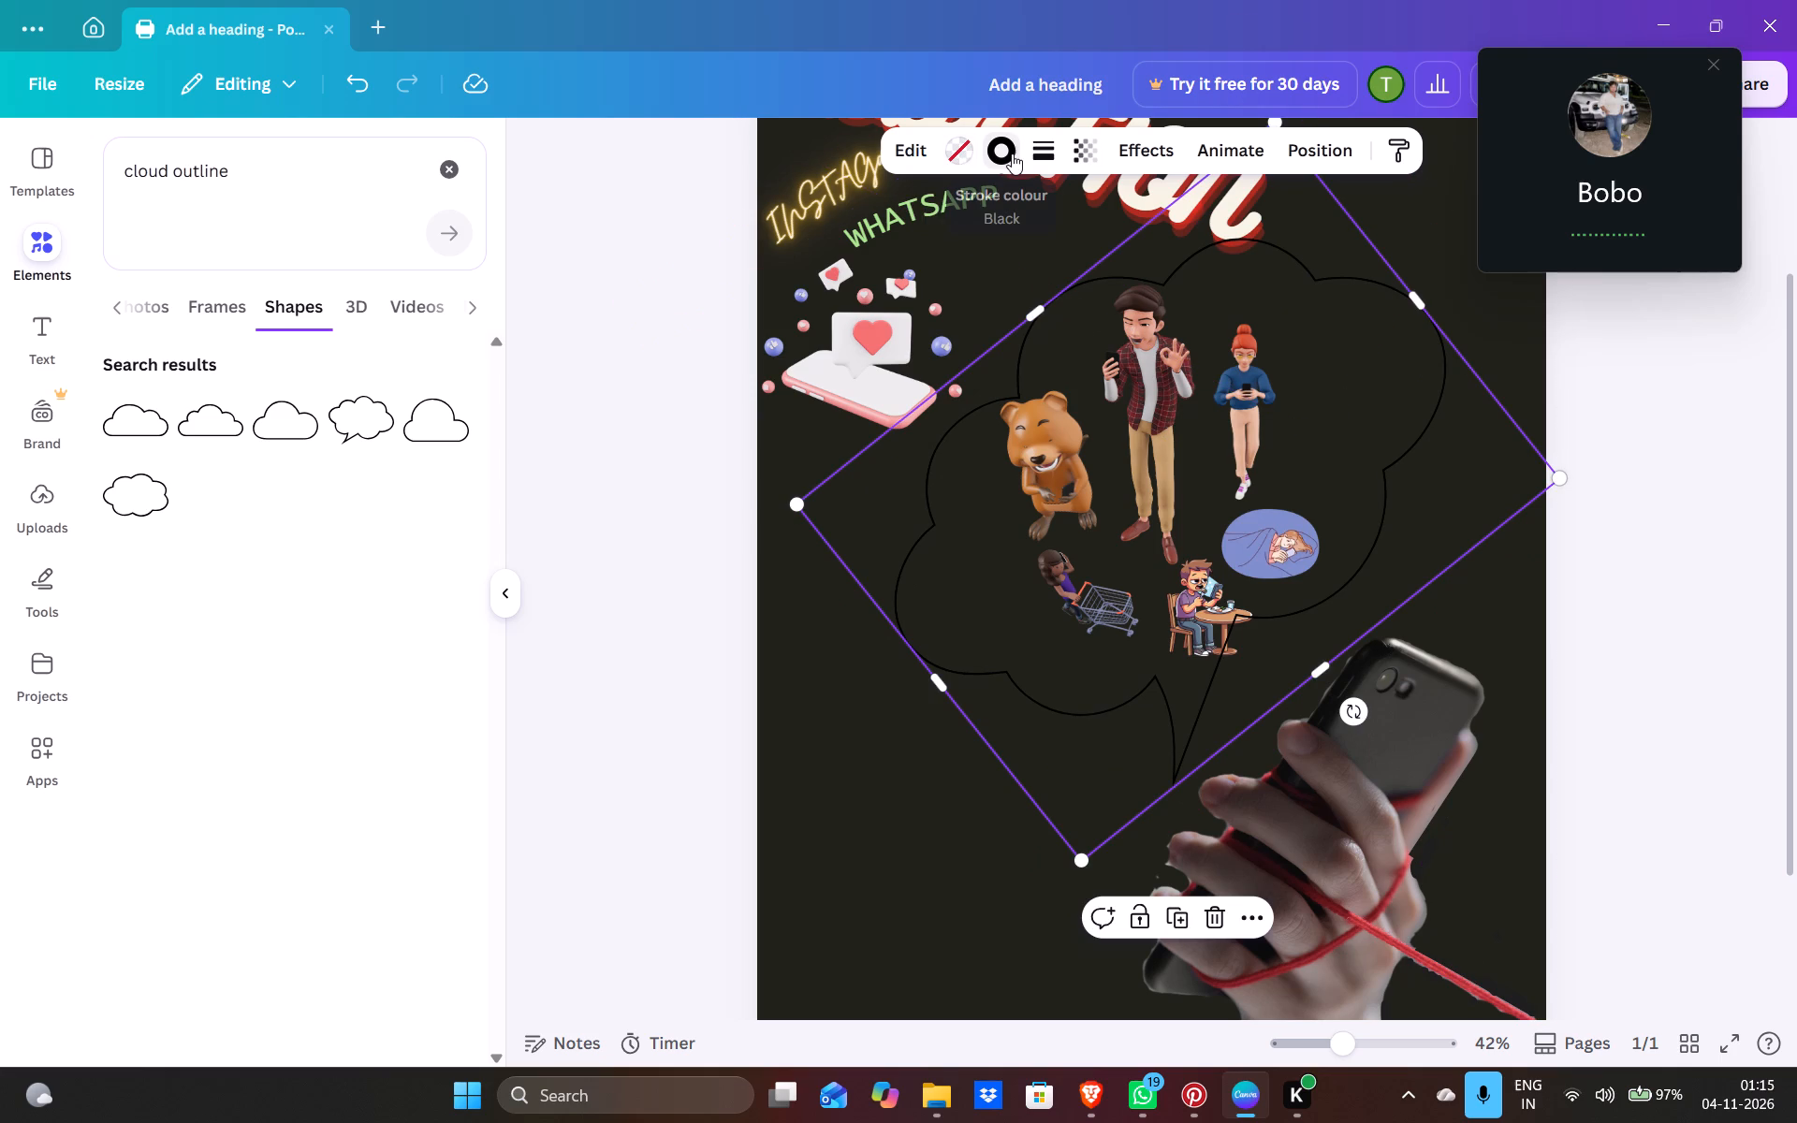
pyautogui.click(300, 406)
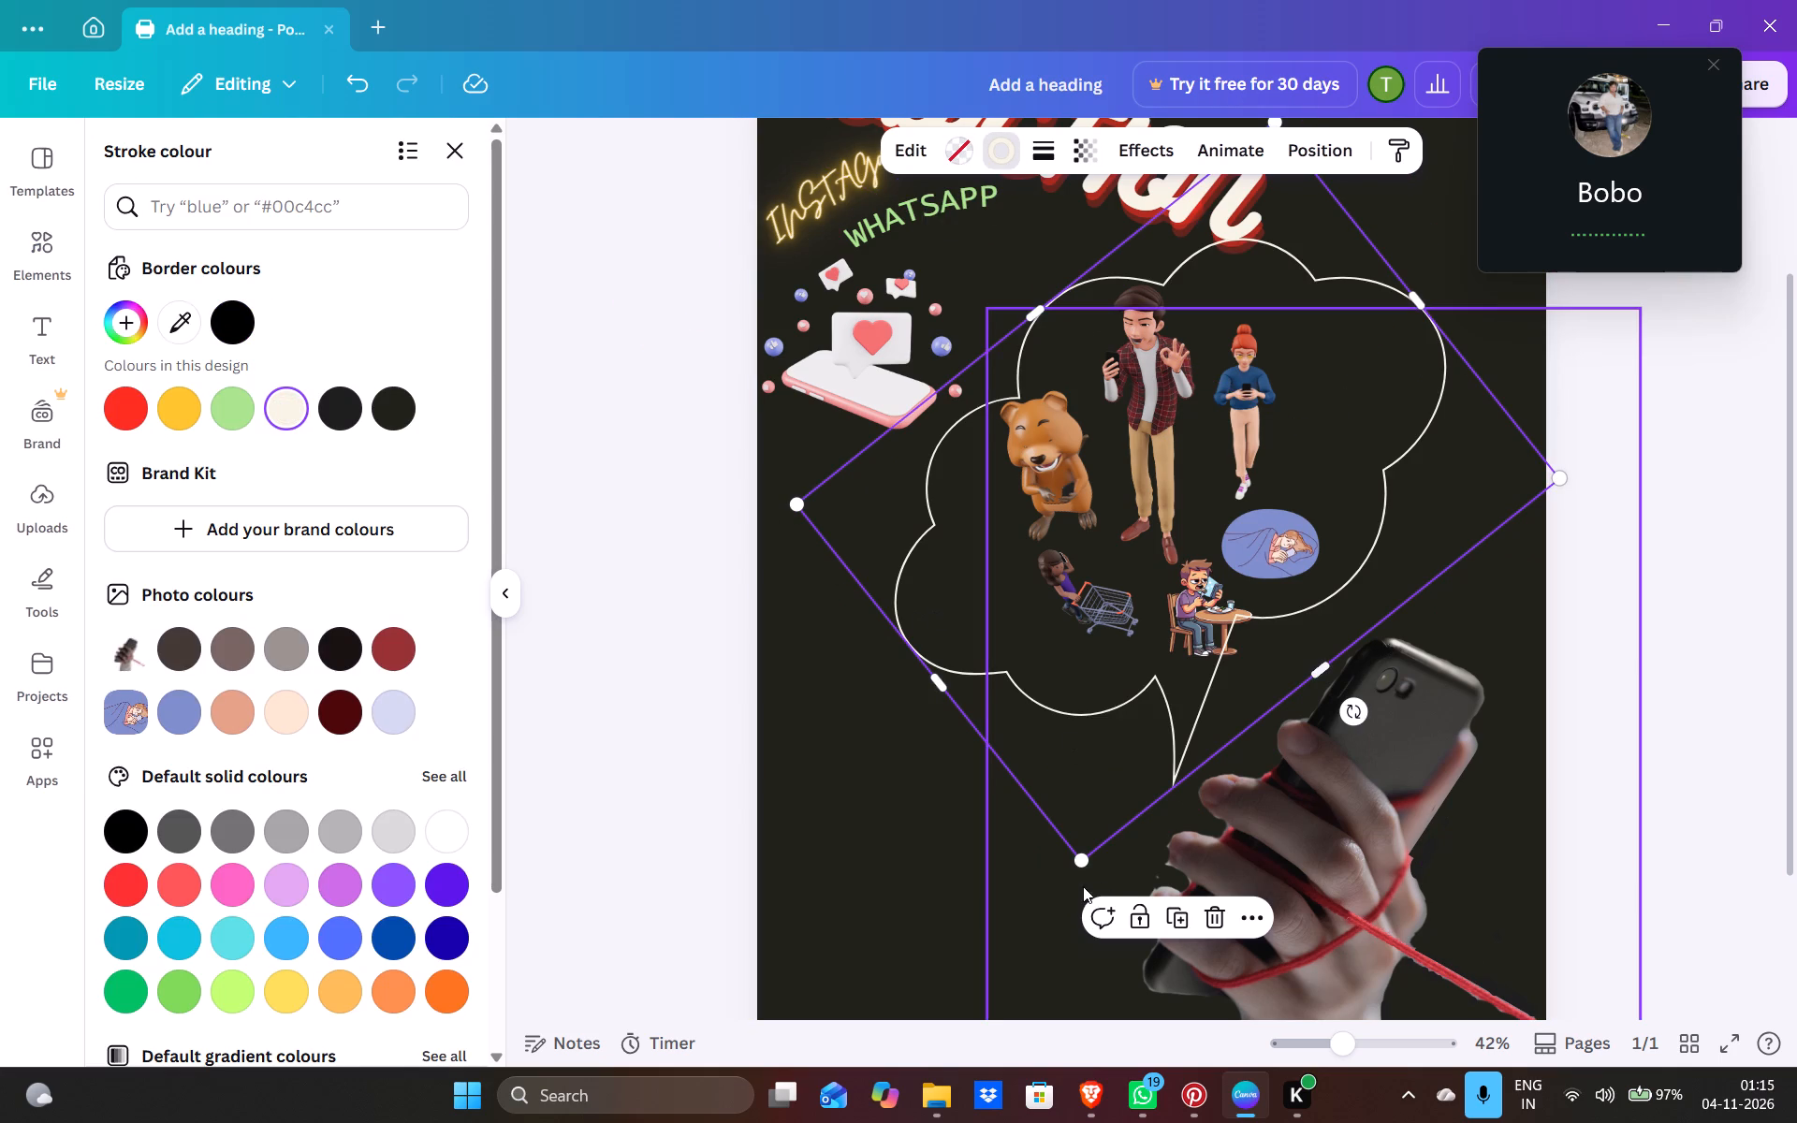
# Rotate the cloud bubble counterclockwise to about -90° so its tail points at the top of the phone.
pyautogui.moveTo(1088, 869); pyautogui.dragTo(1127, 899)
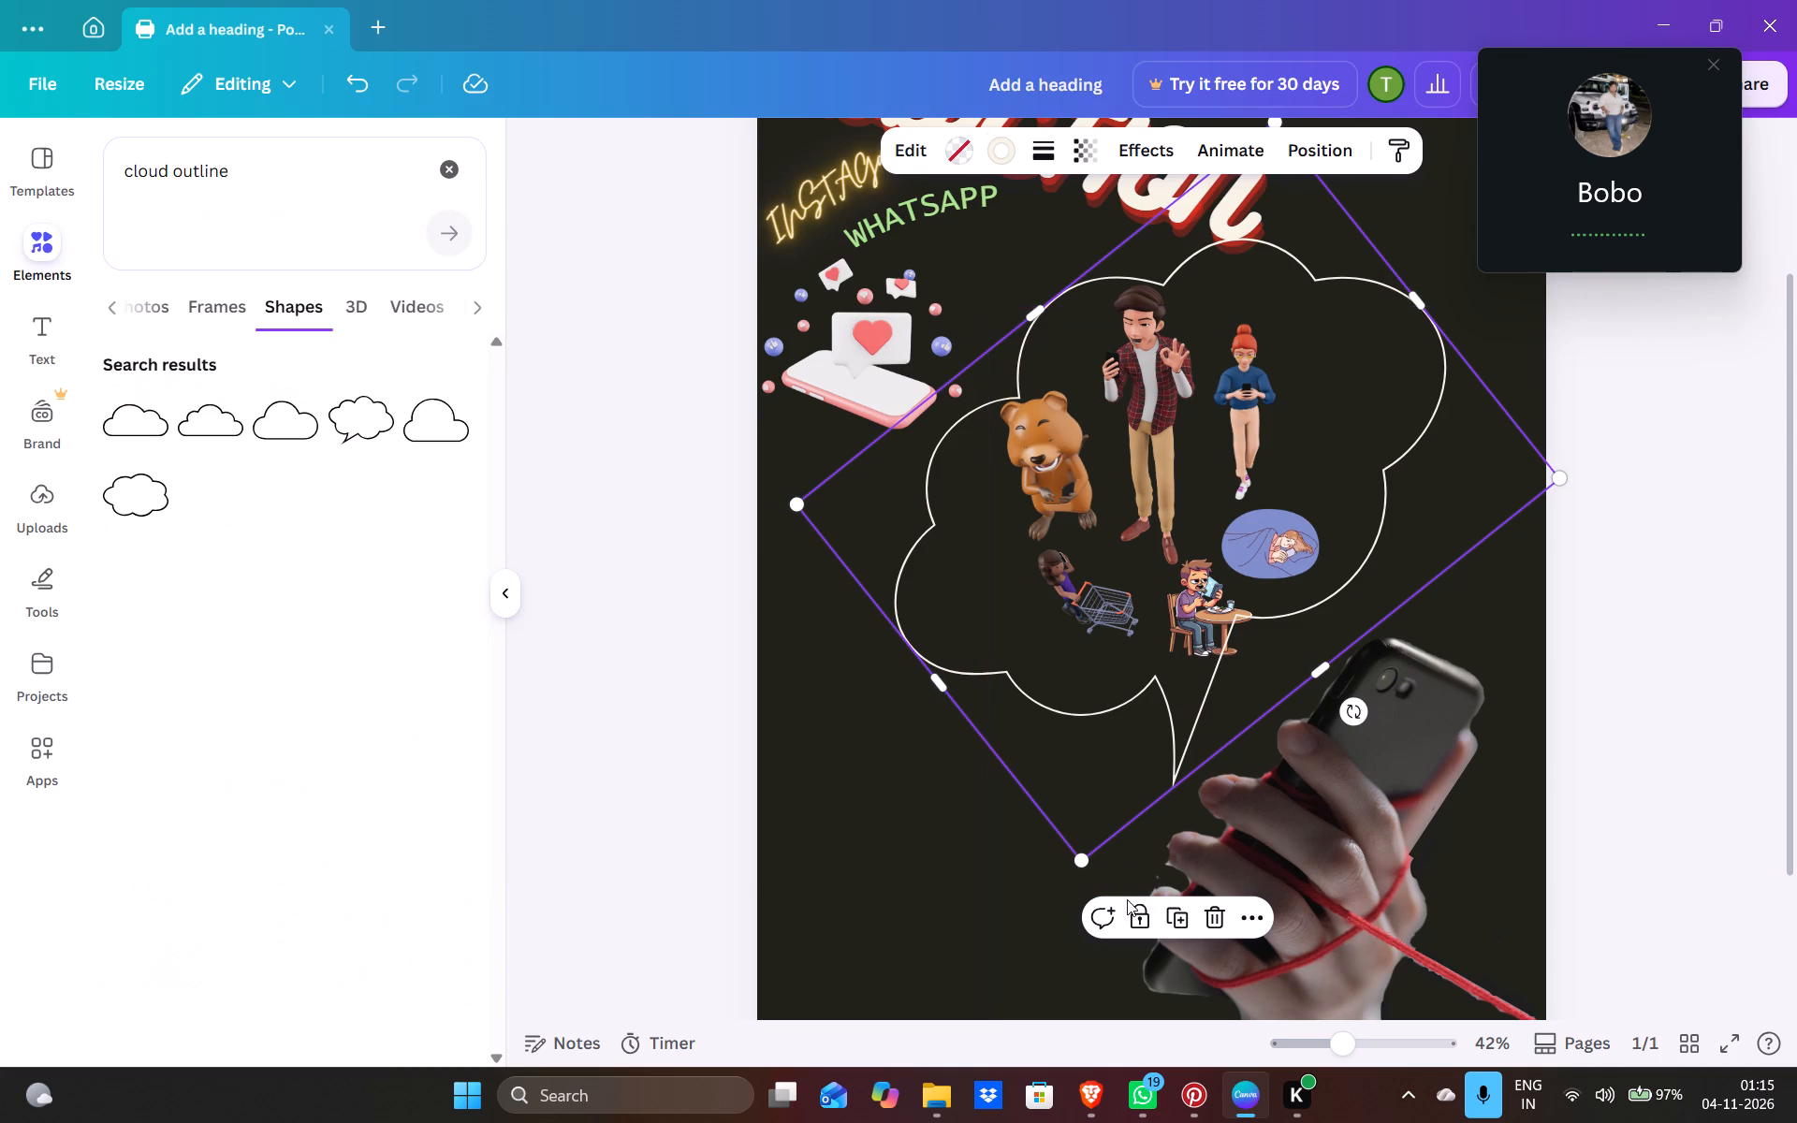
pyautogui.moveTo(1092, 864); pyautogui.dragTo(1172, 895)
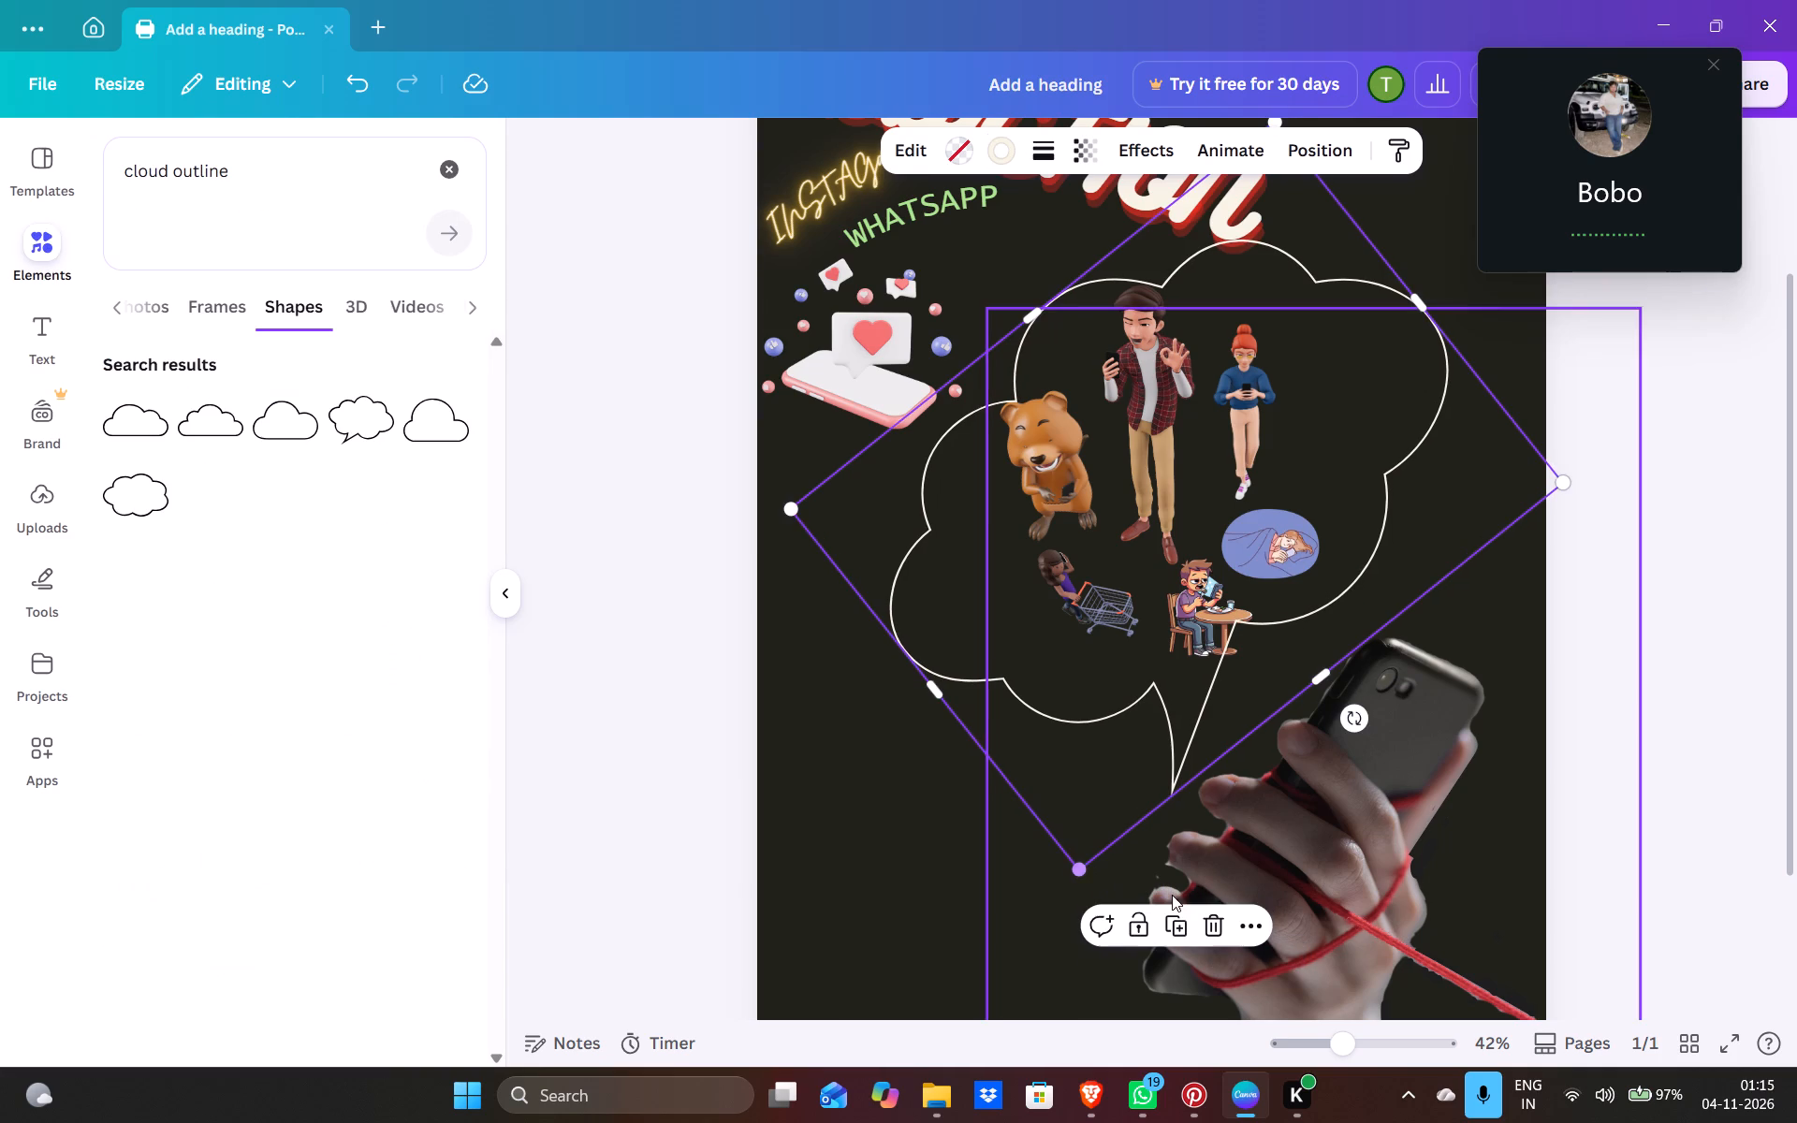
pyautogui.moveTo(1356, 722); pyautogui.dragTo(1459, 722)
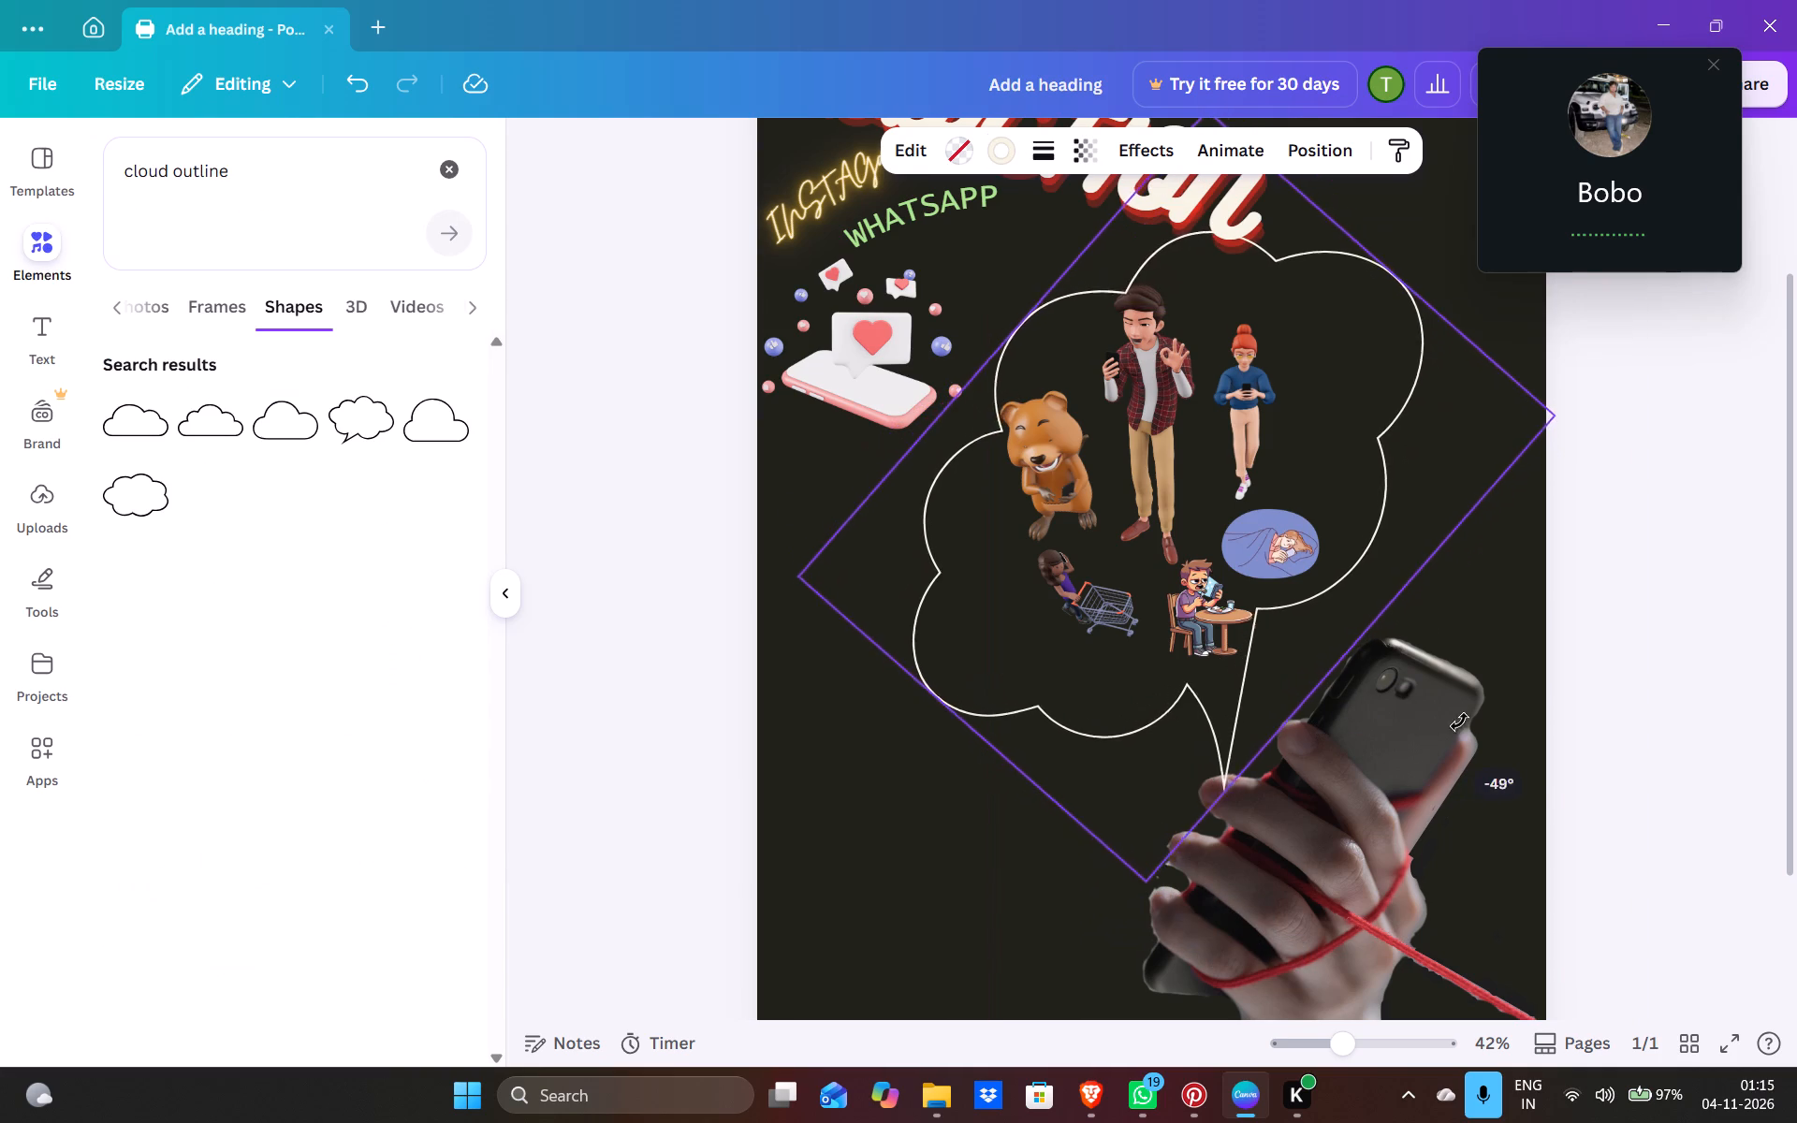
pyautogui.moveTo(1459, 722); pyautogui.dragTo(1504, 713)
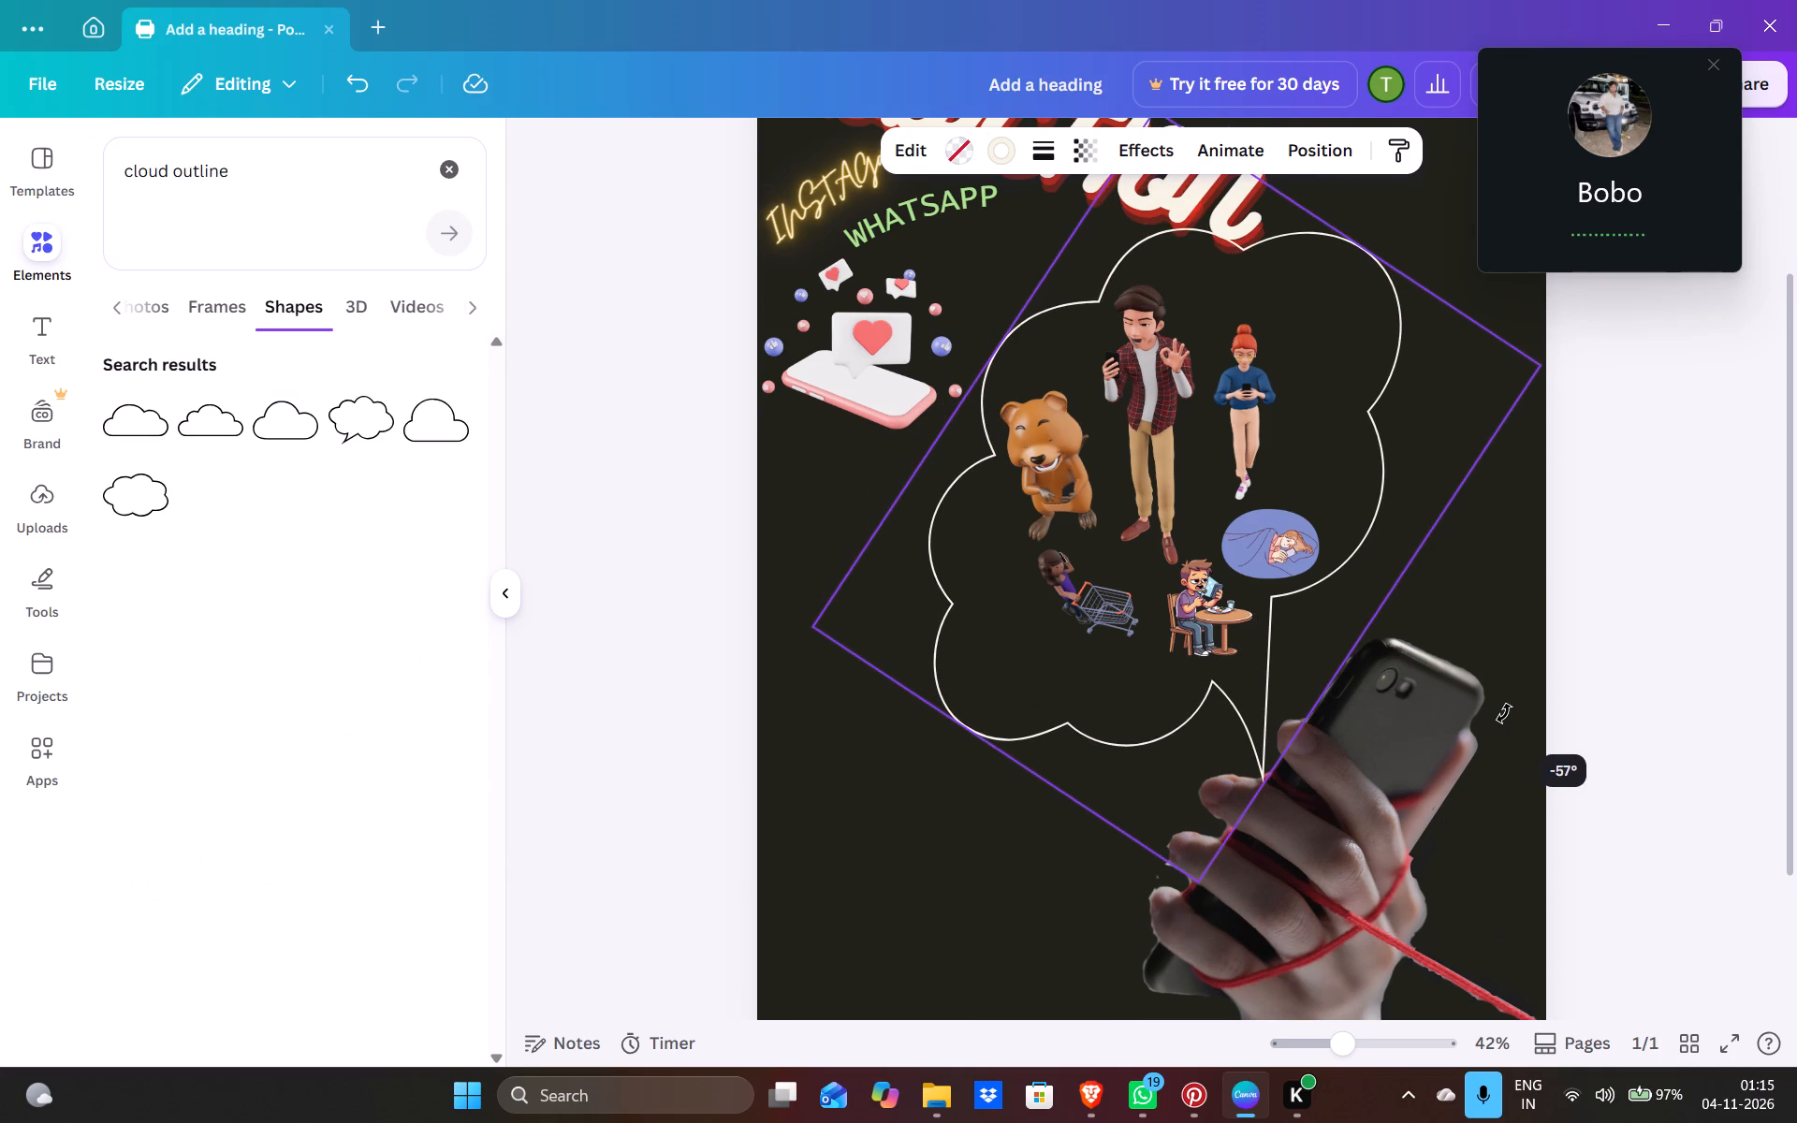
pyautogui.moveTo(1504, 713); pyautogui.dragTo(1577, 445)
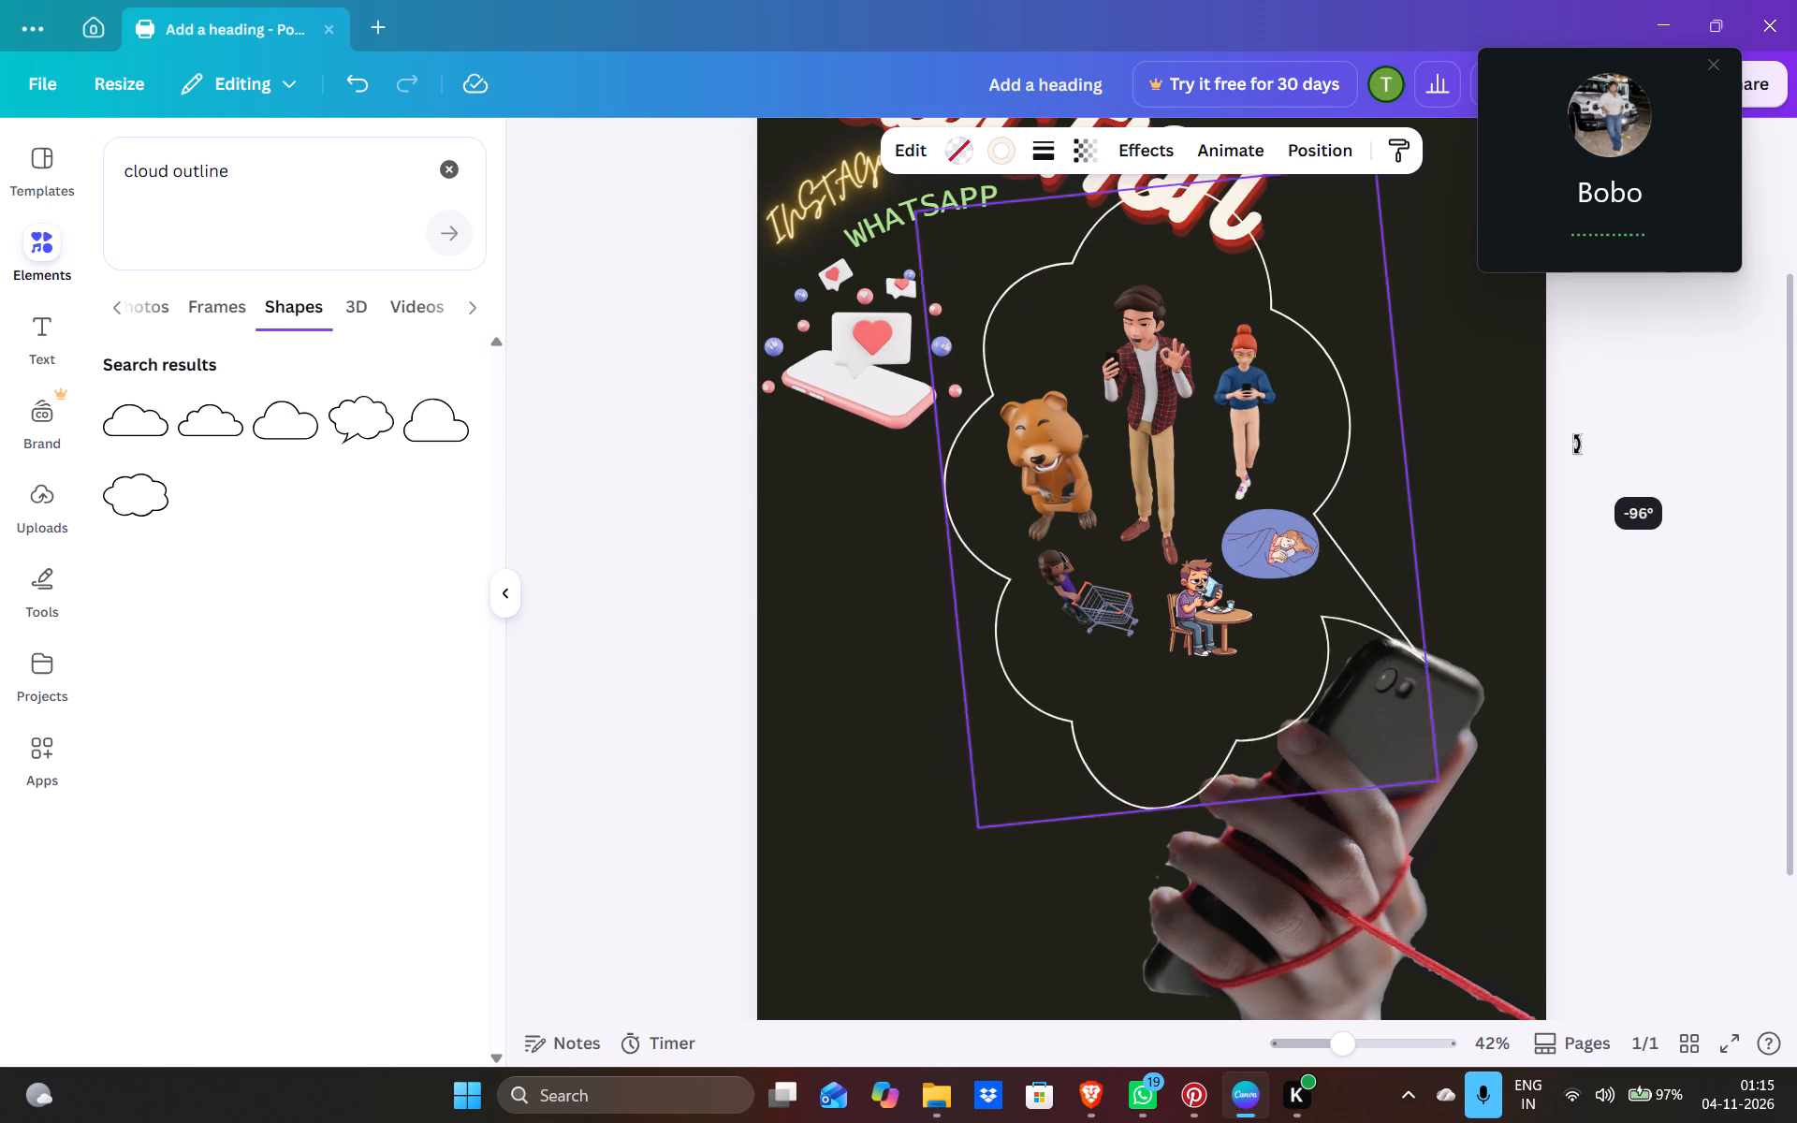
pyautogui.moveTo(1577, 445); pyautogui.dragTo(1475, 500)
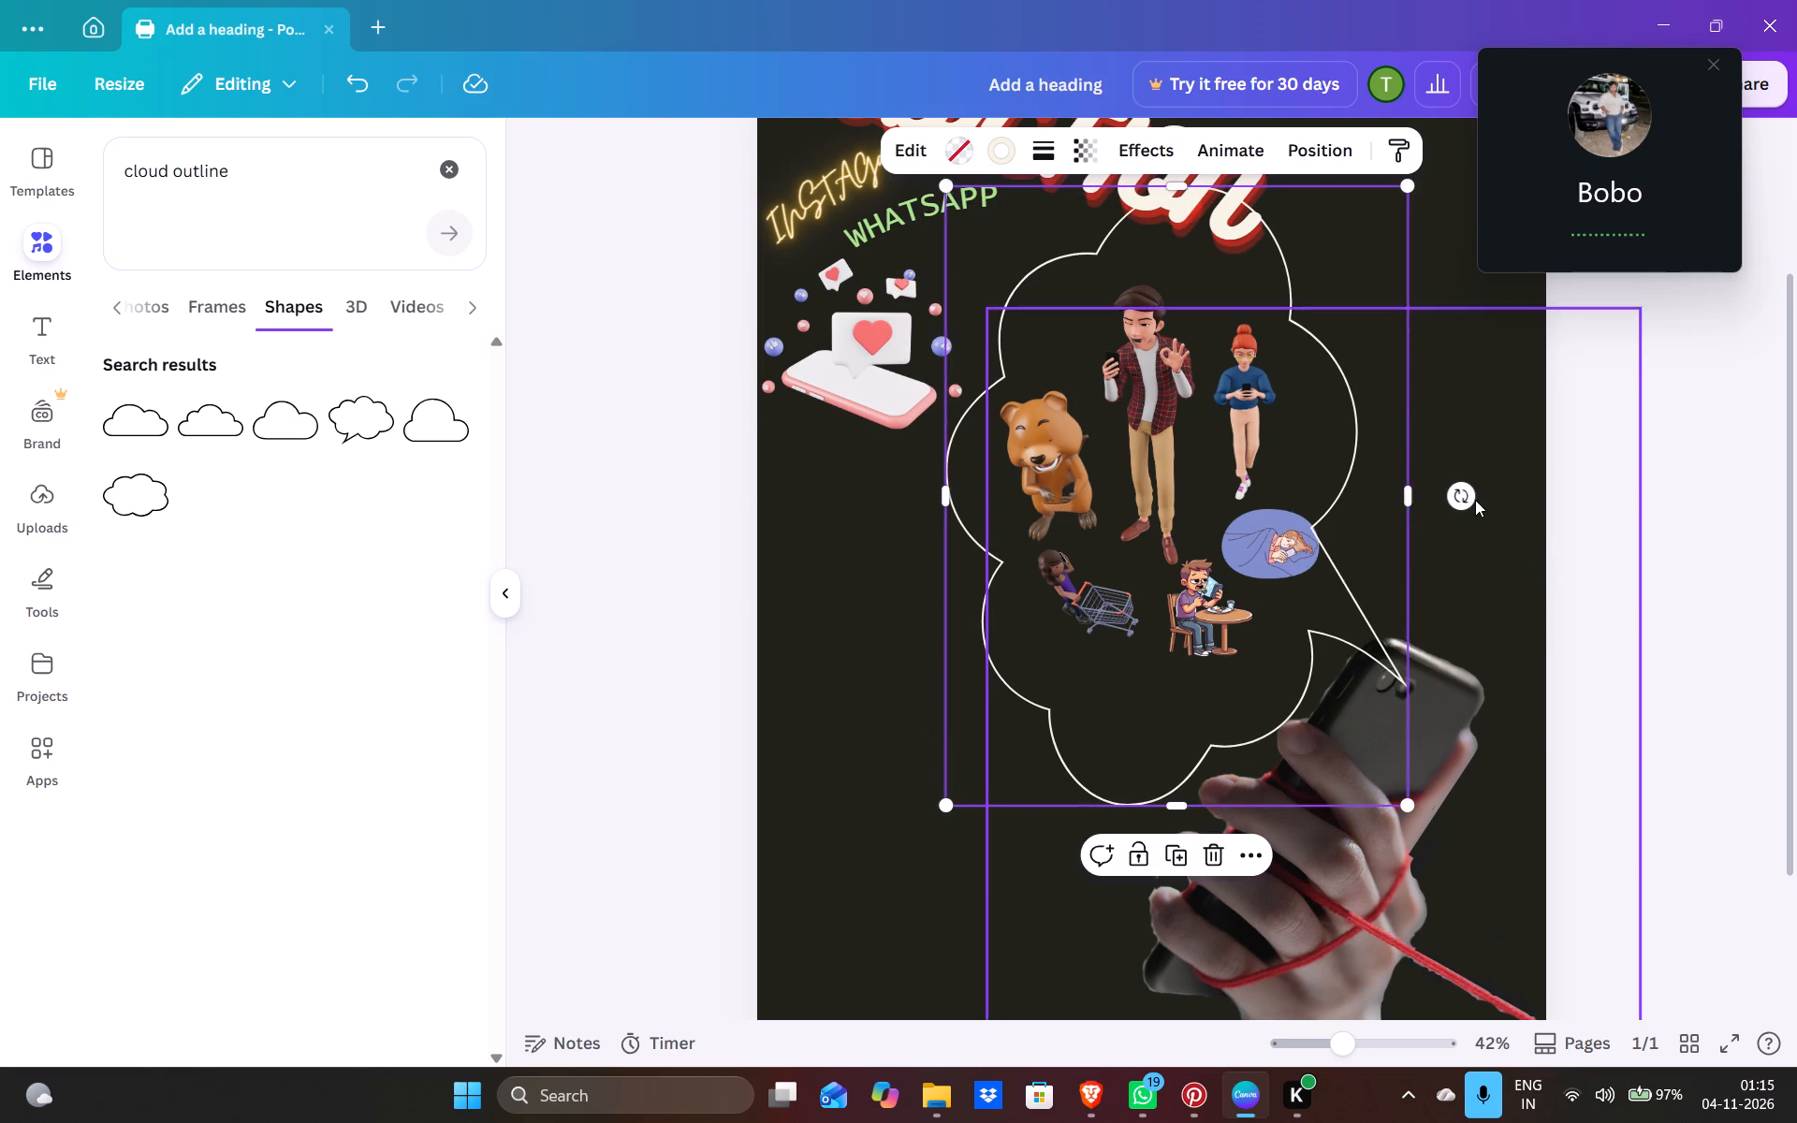
# Shrink, reposition and stretch the cloud bubble to fit around all the characters, with its tail ending at the phone's top edge.
pyautogui.moveTo(1410, 812); pyautogui.dragTo(1347, 720)
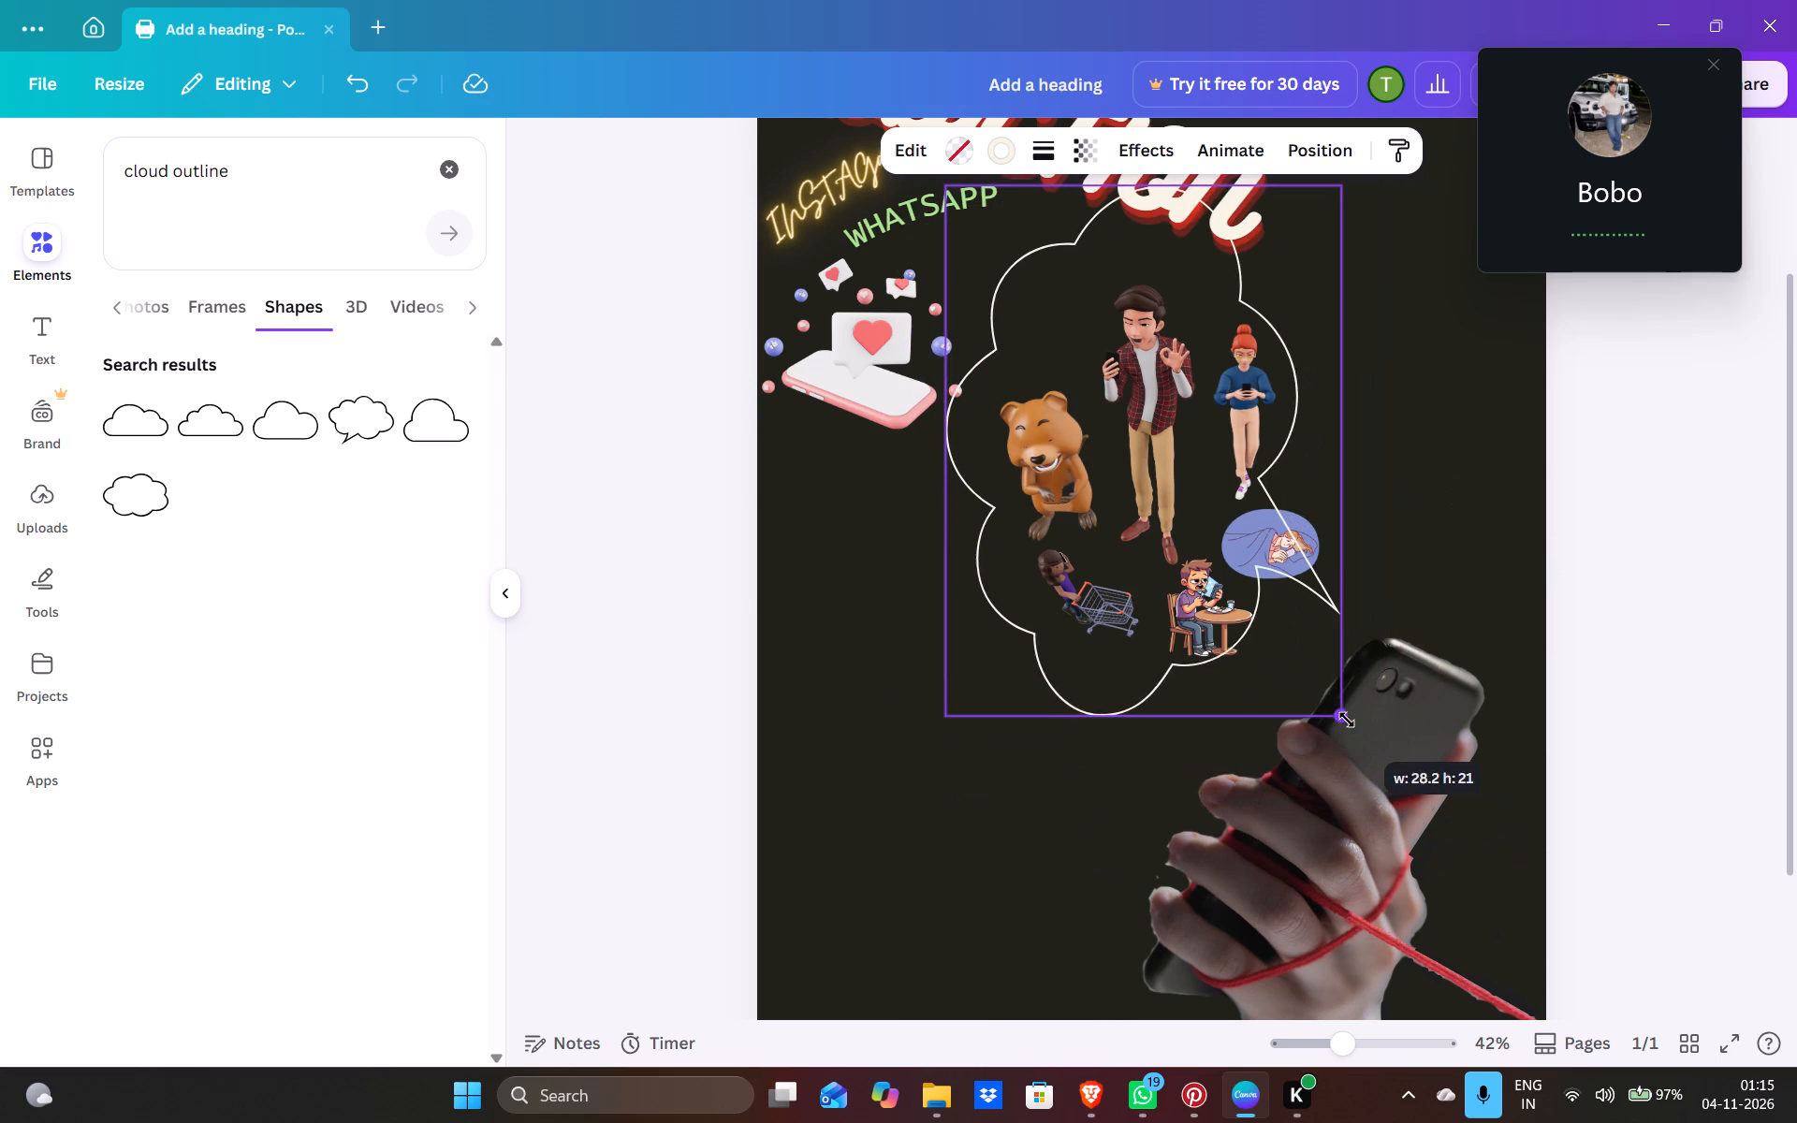
pyautogui.moveTo(1347, 720); pyautogui.dragTo(1385, 720)
pyautogui.moveTo(1194, 611); pyautogui.dragTo(1257, 592)
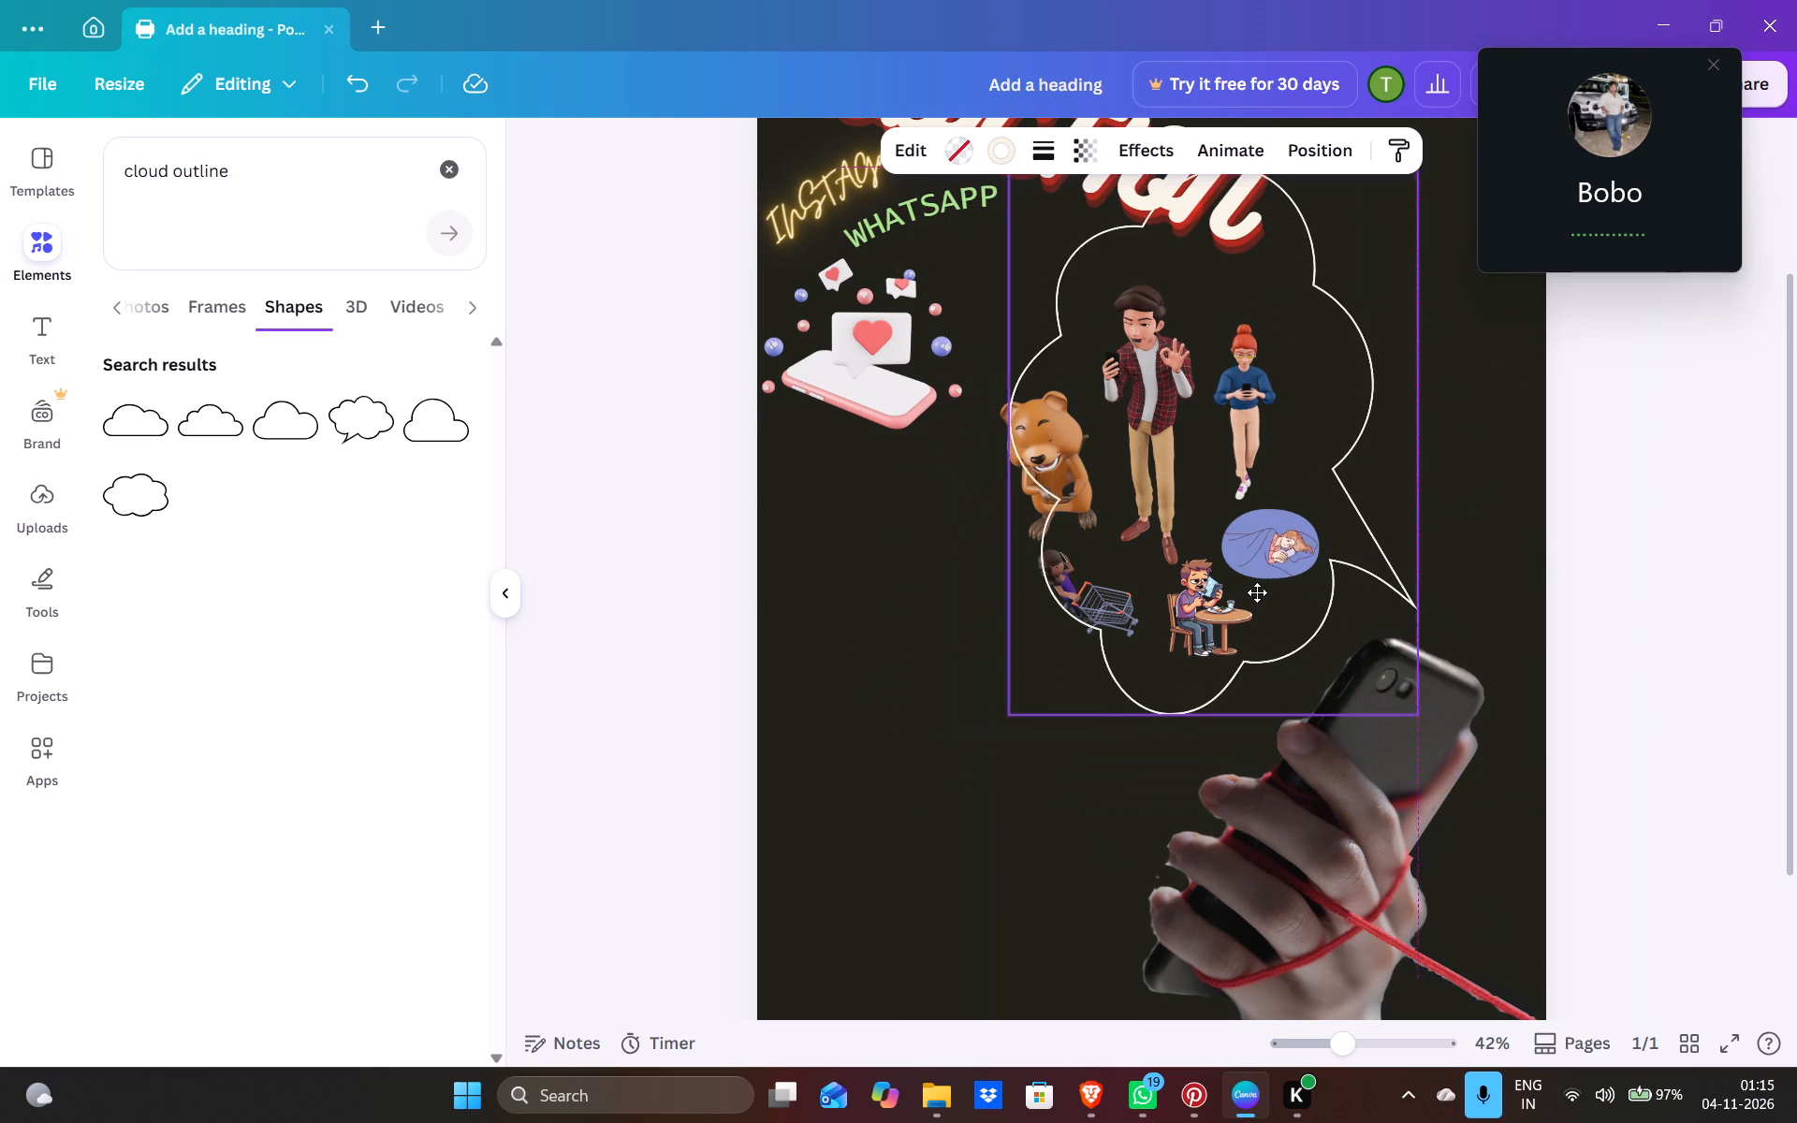
pyautogui.moveTo(1257, 592); pyautogui.dragTo(1237, 605)
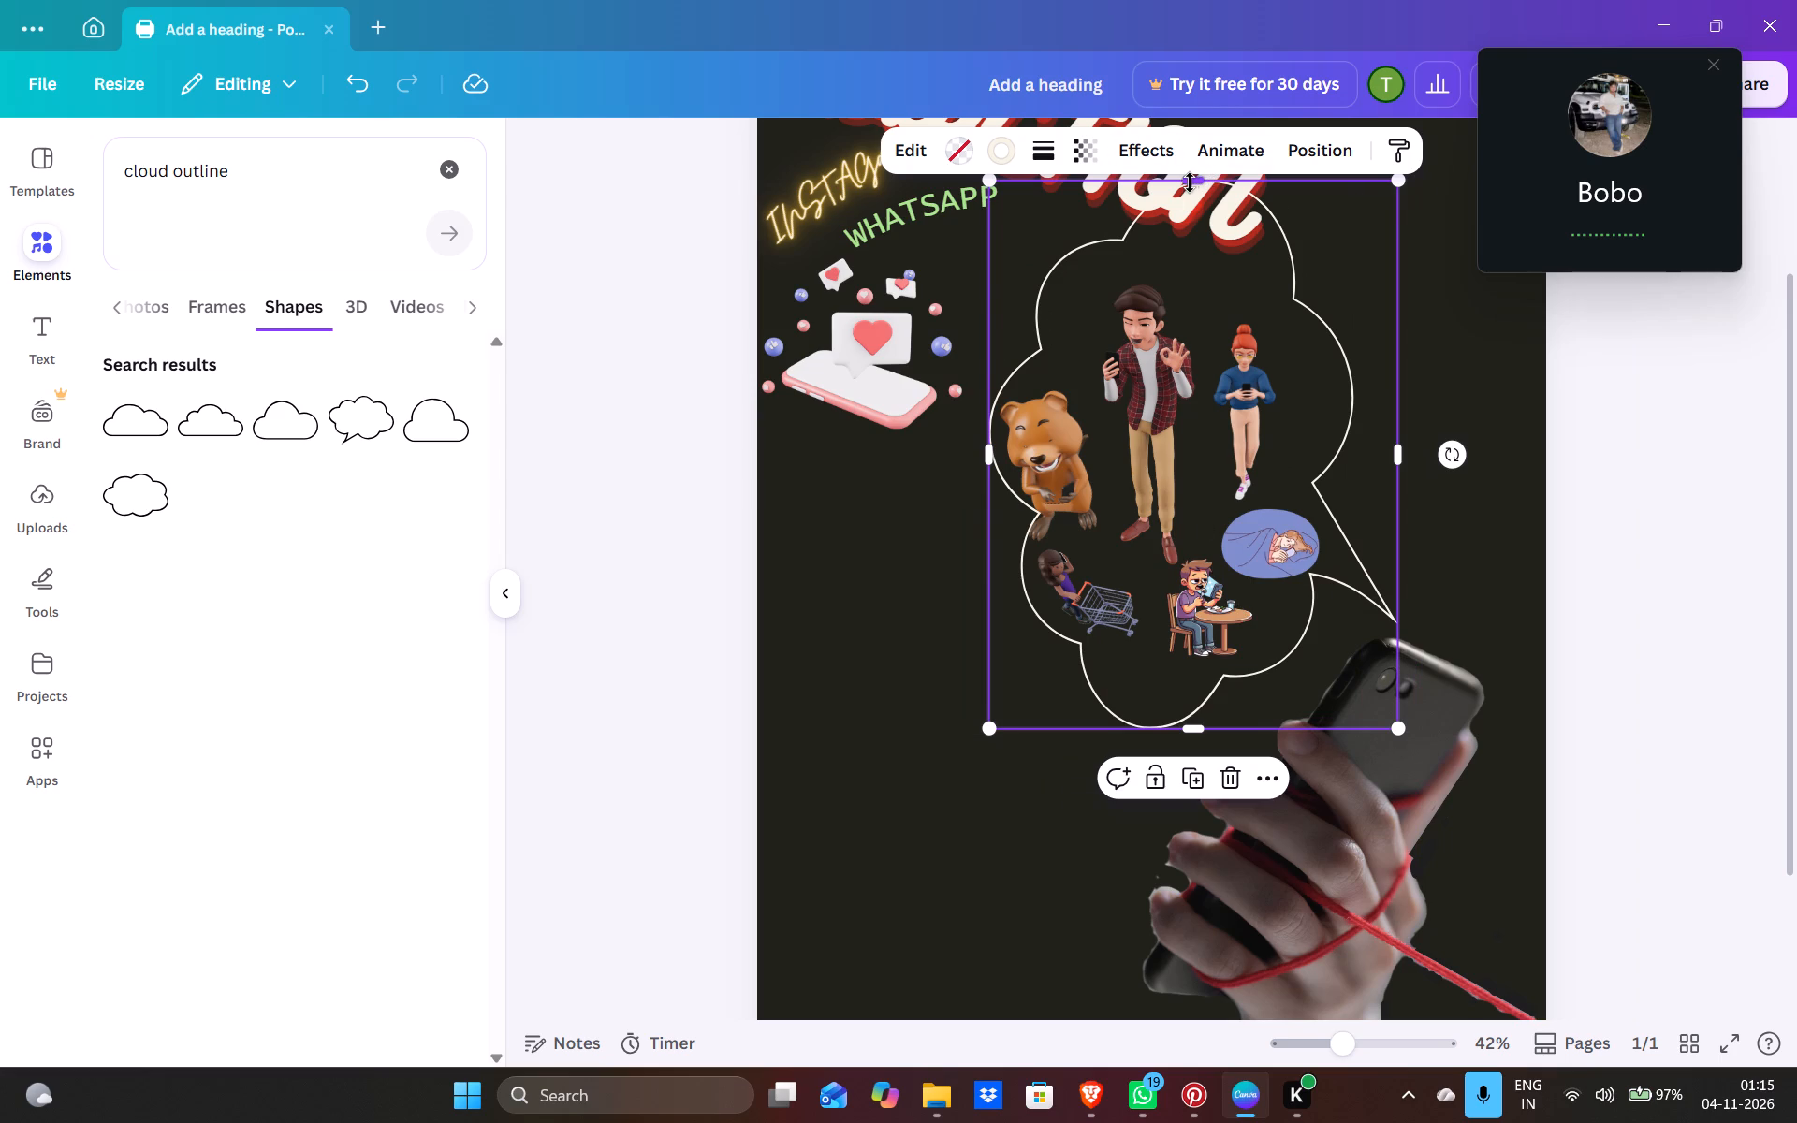
pyautogui.moveTo(1190, 182); pyautogui.dragTo(1190, 244)
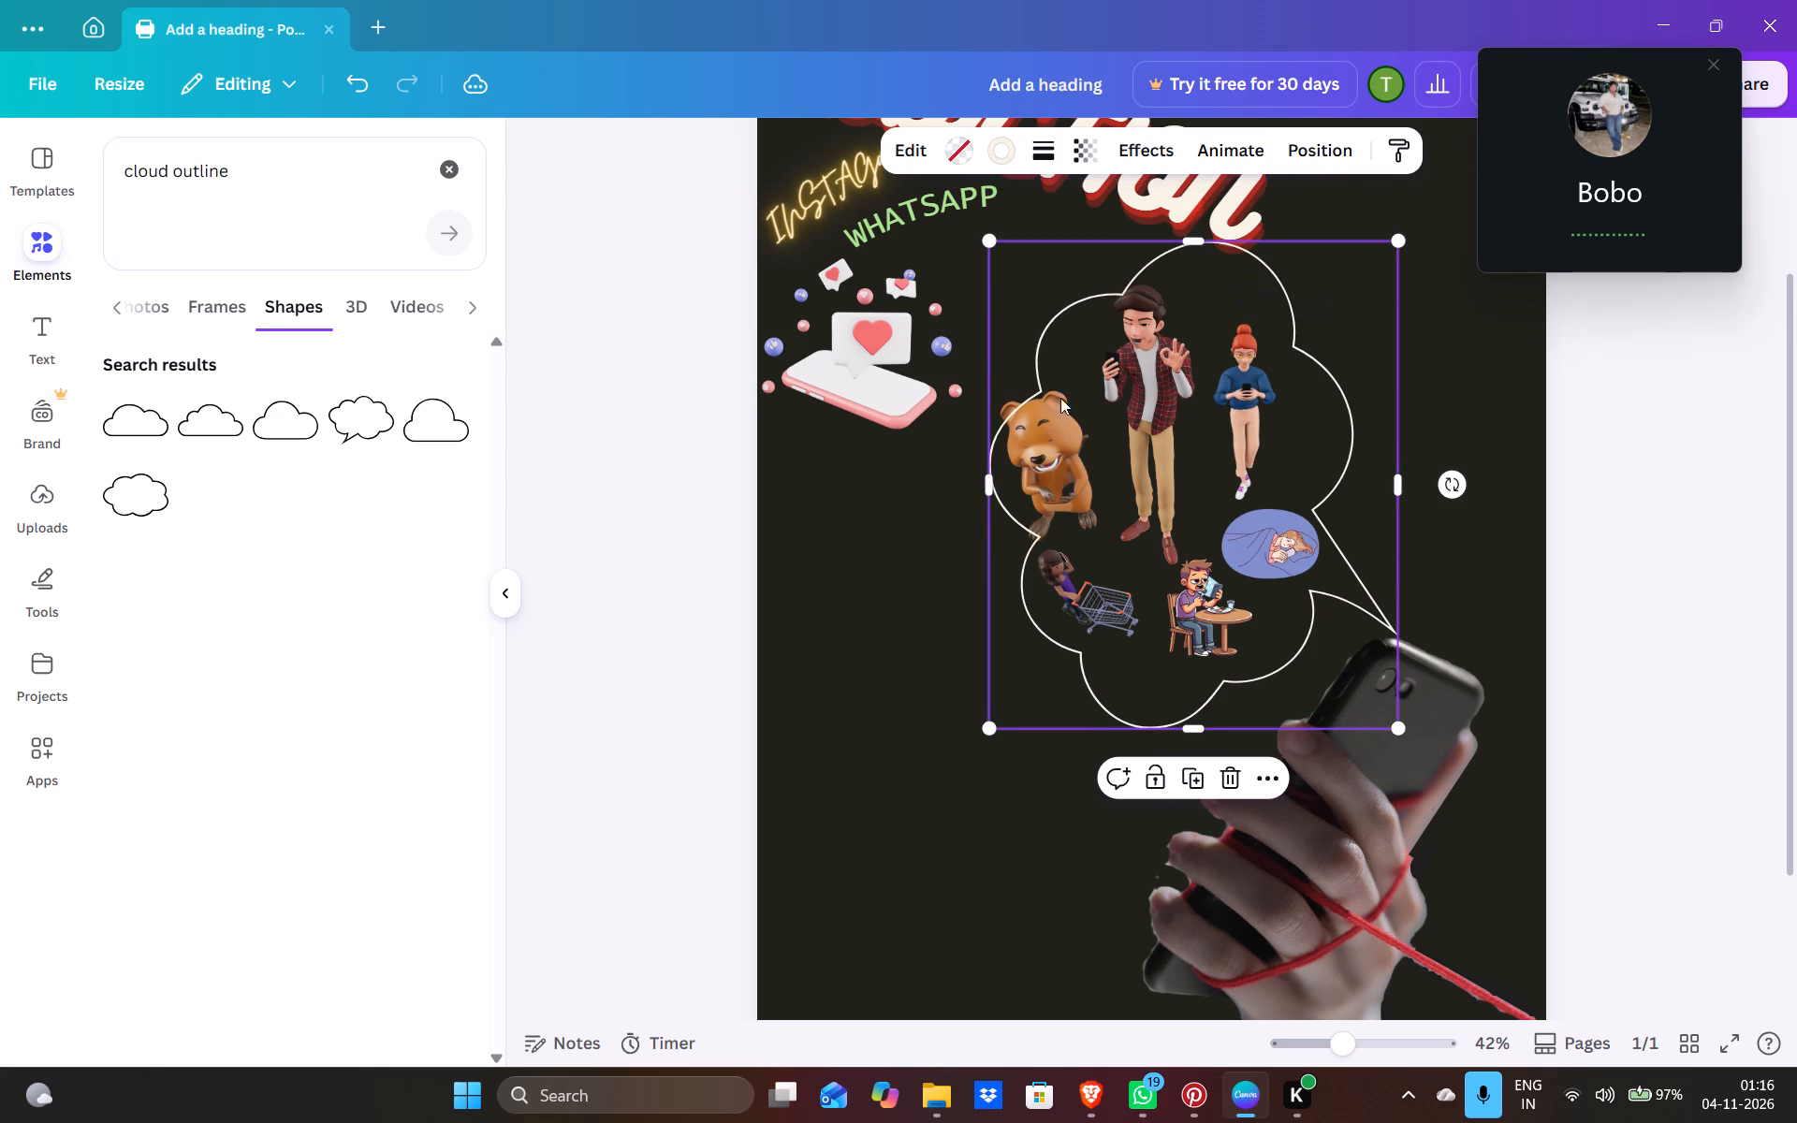
pyautogui.moveTo(982, 478); pyautogui.dragTo(945, 474)
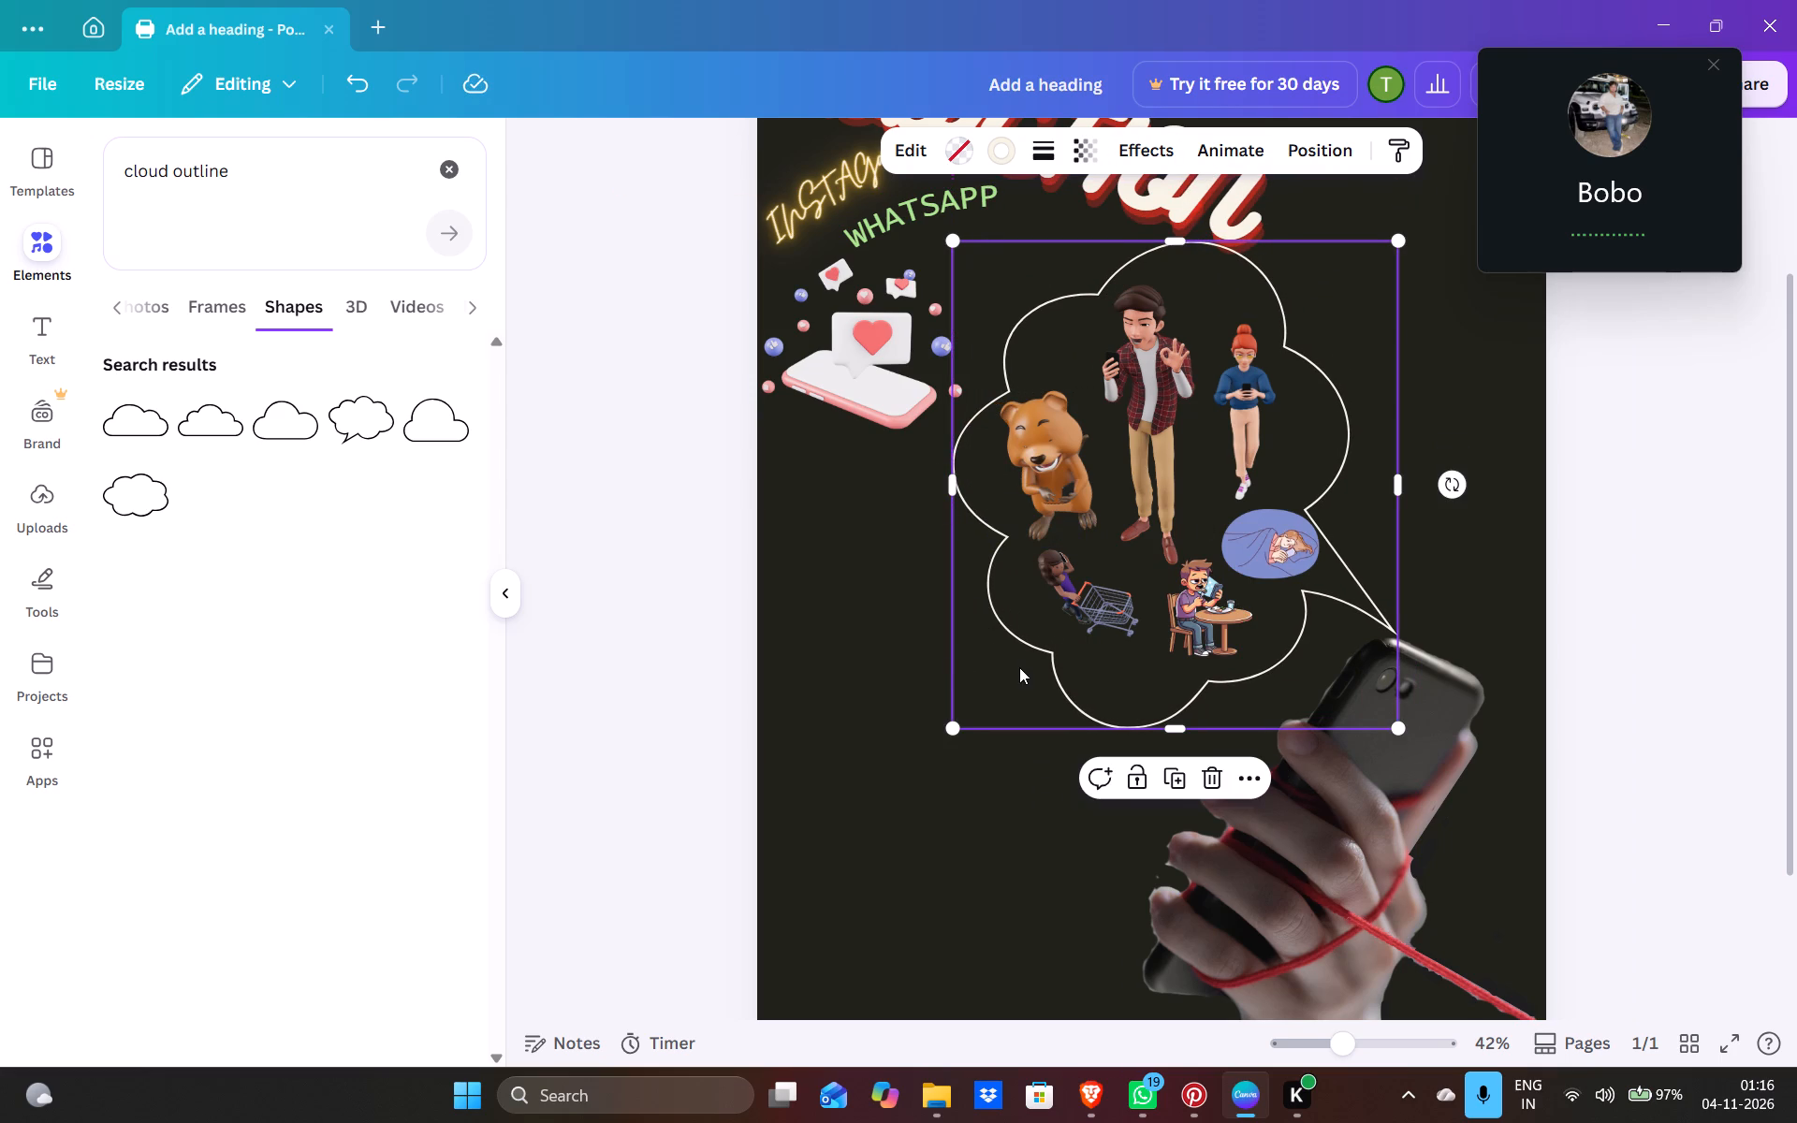
pyautogui.click(965, 926)
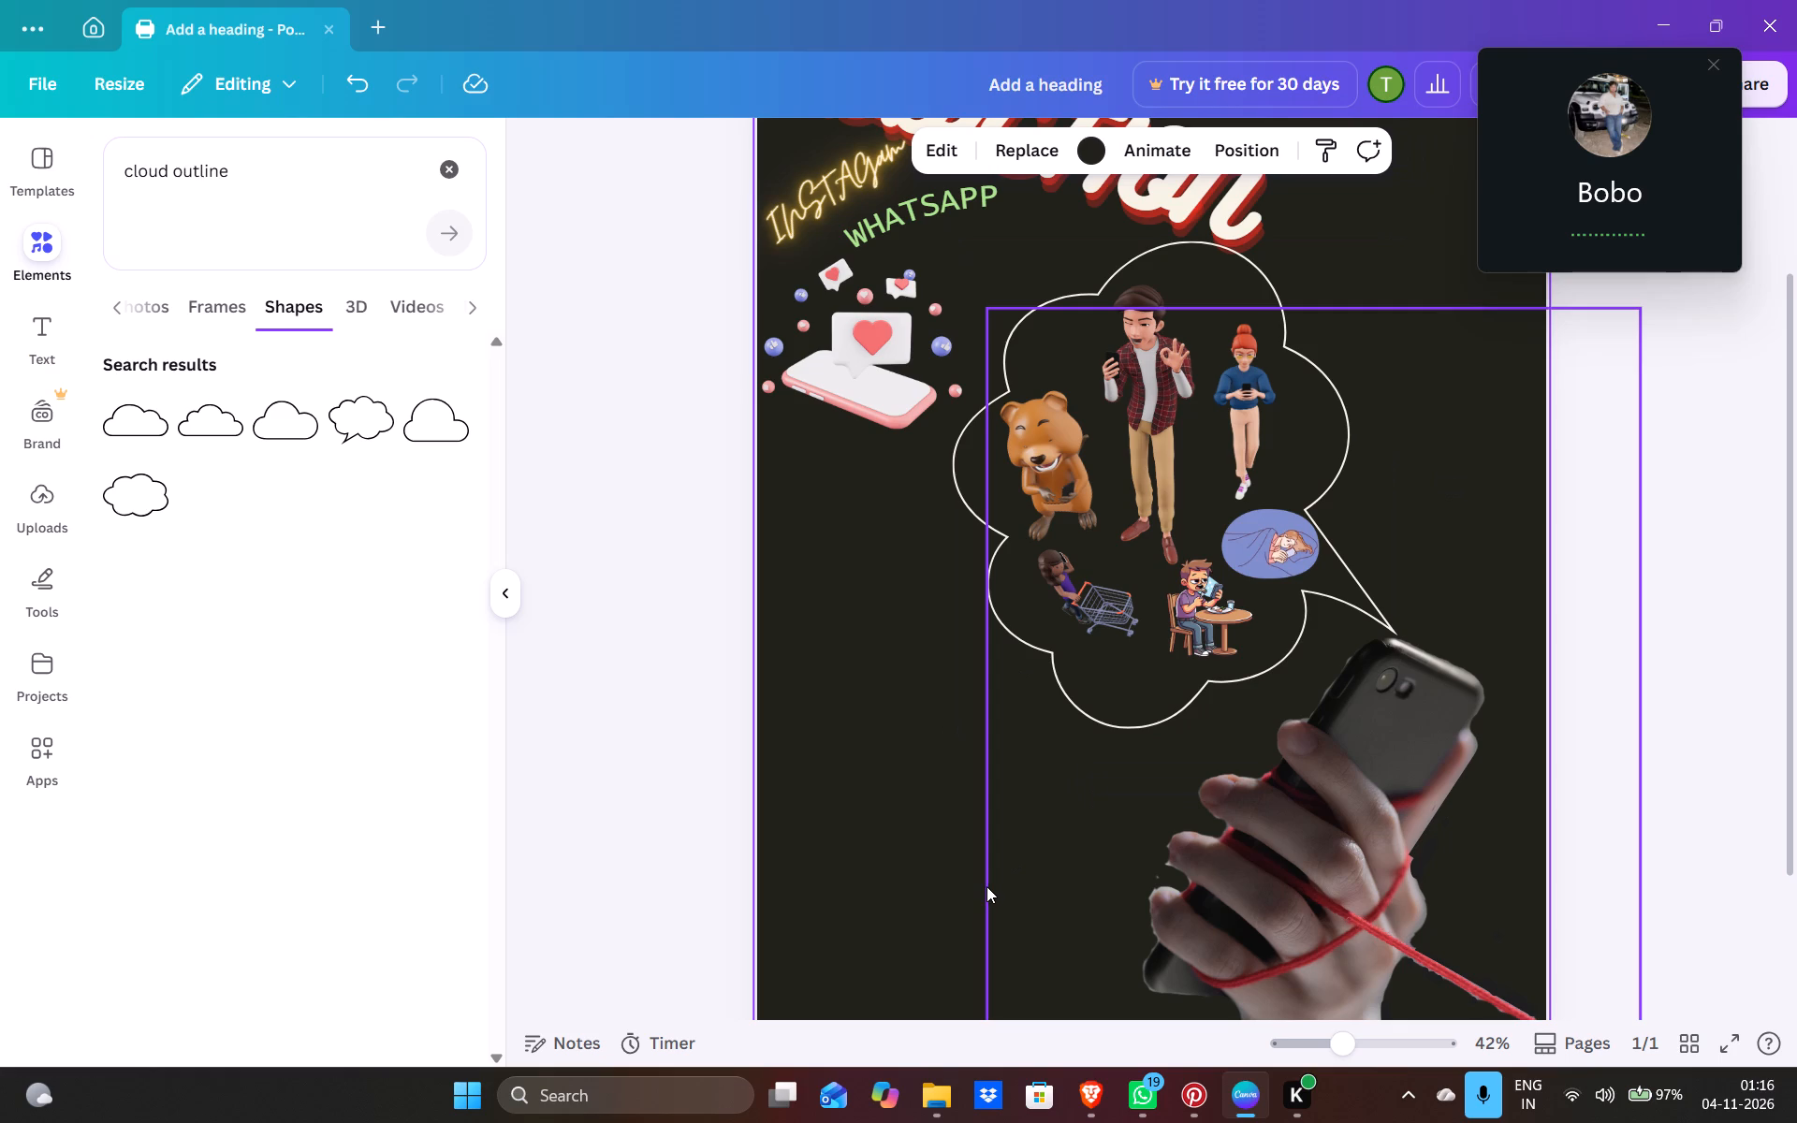
pyautogui.click(919, 831)
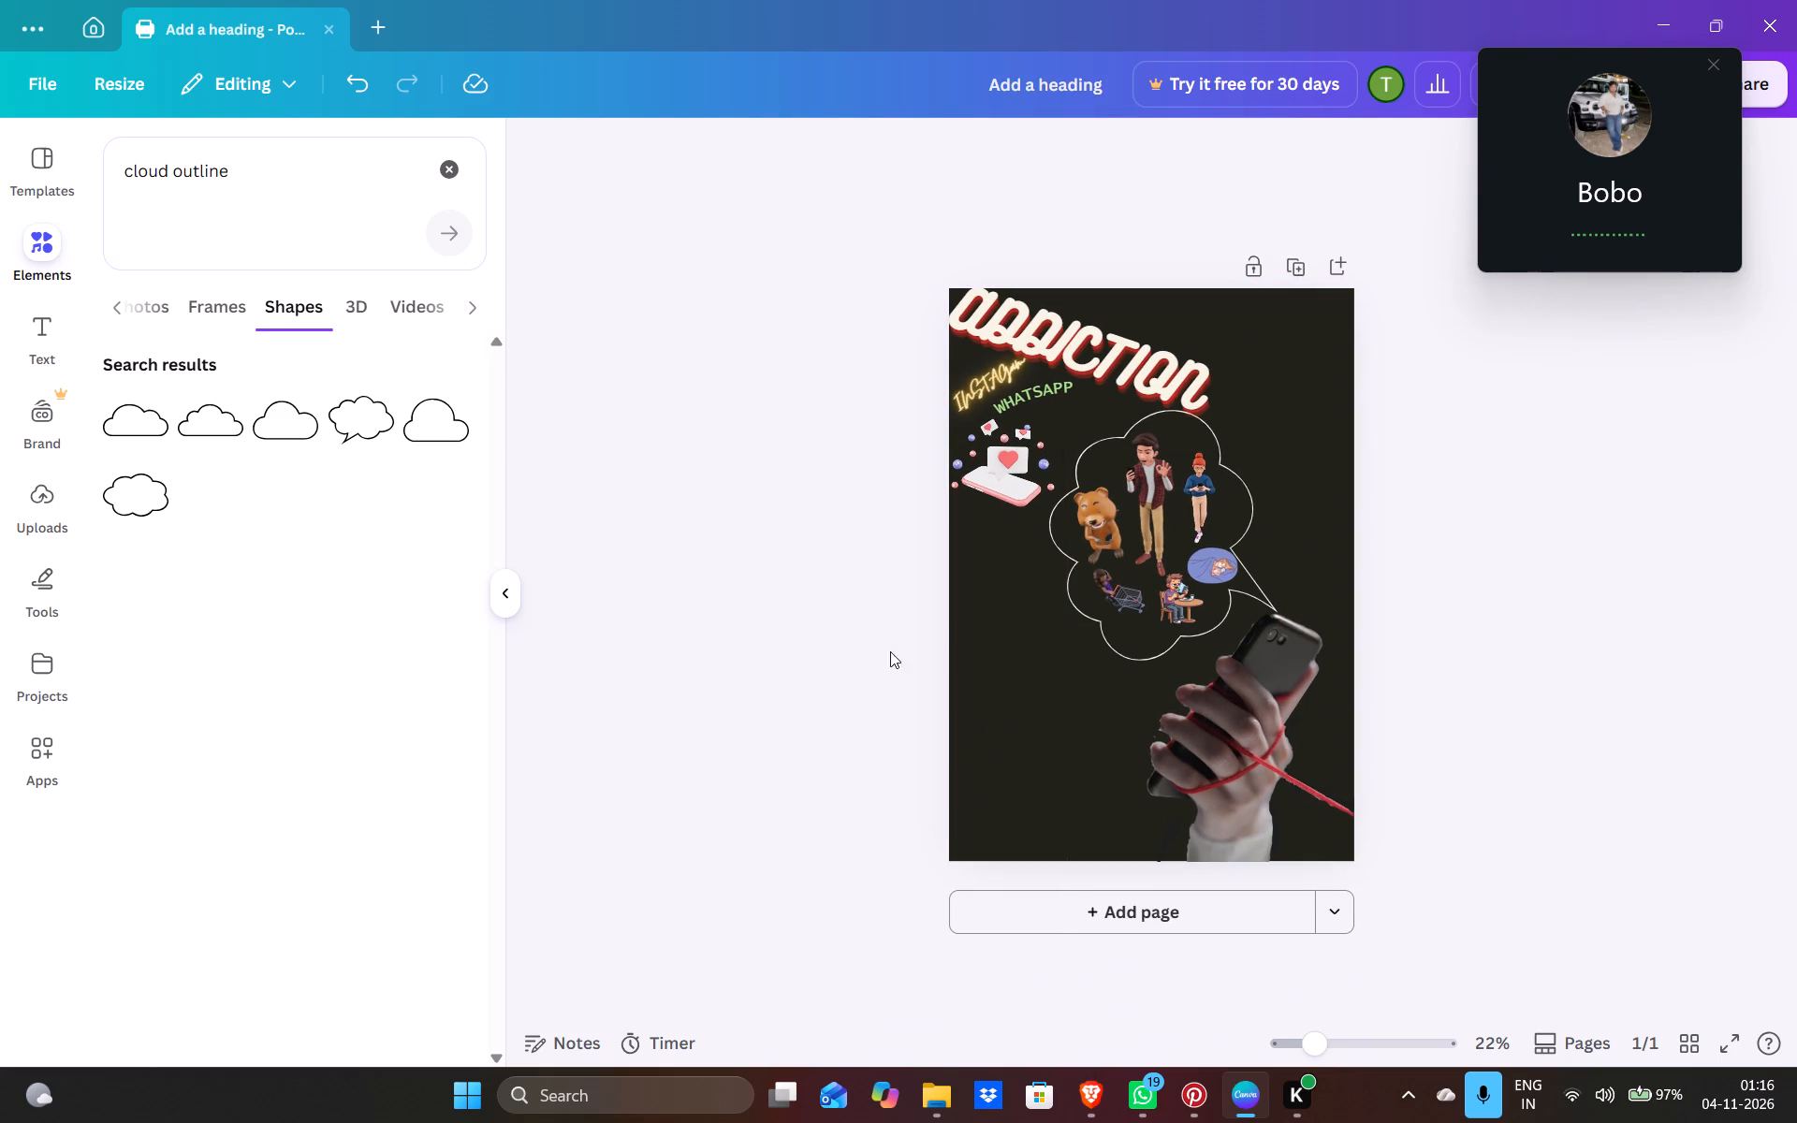
# Review all result types for the cloud outline search and clear the search.
pyautogui.click(118, 307)
pyautogui.tripleClick(118, 307)
pyautogui.tripleClick(118, 307)
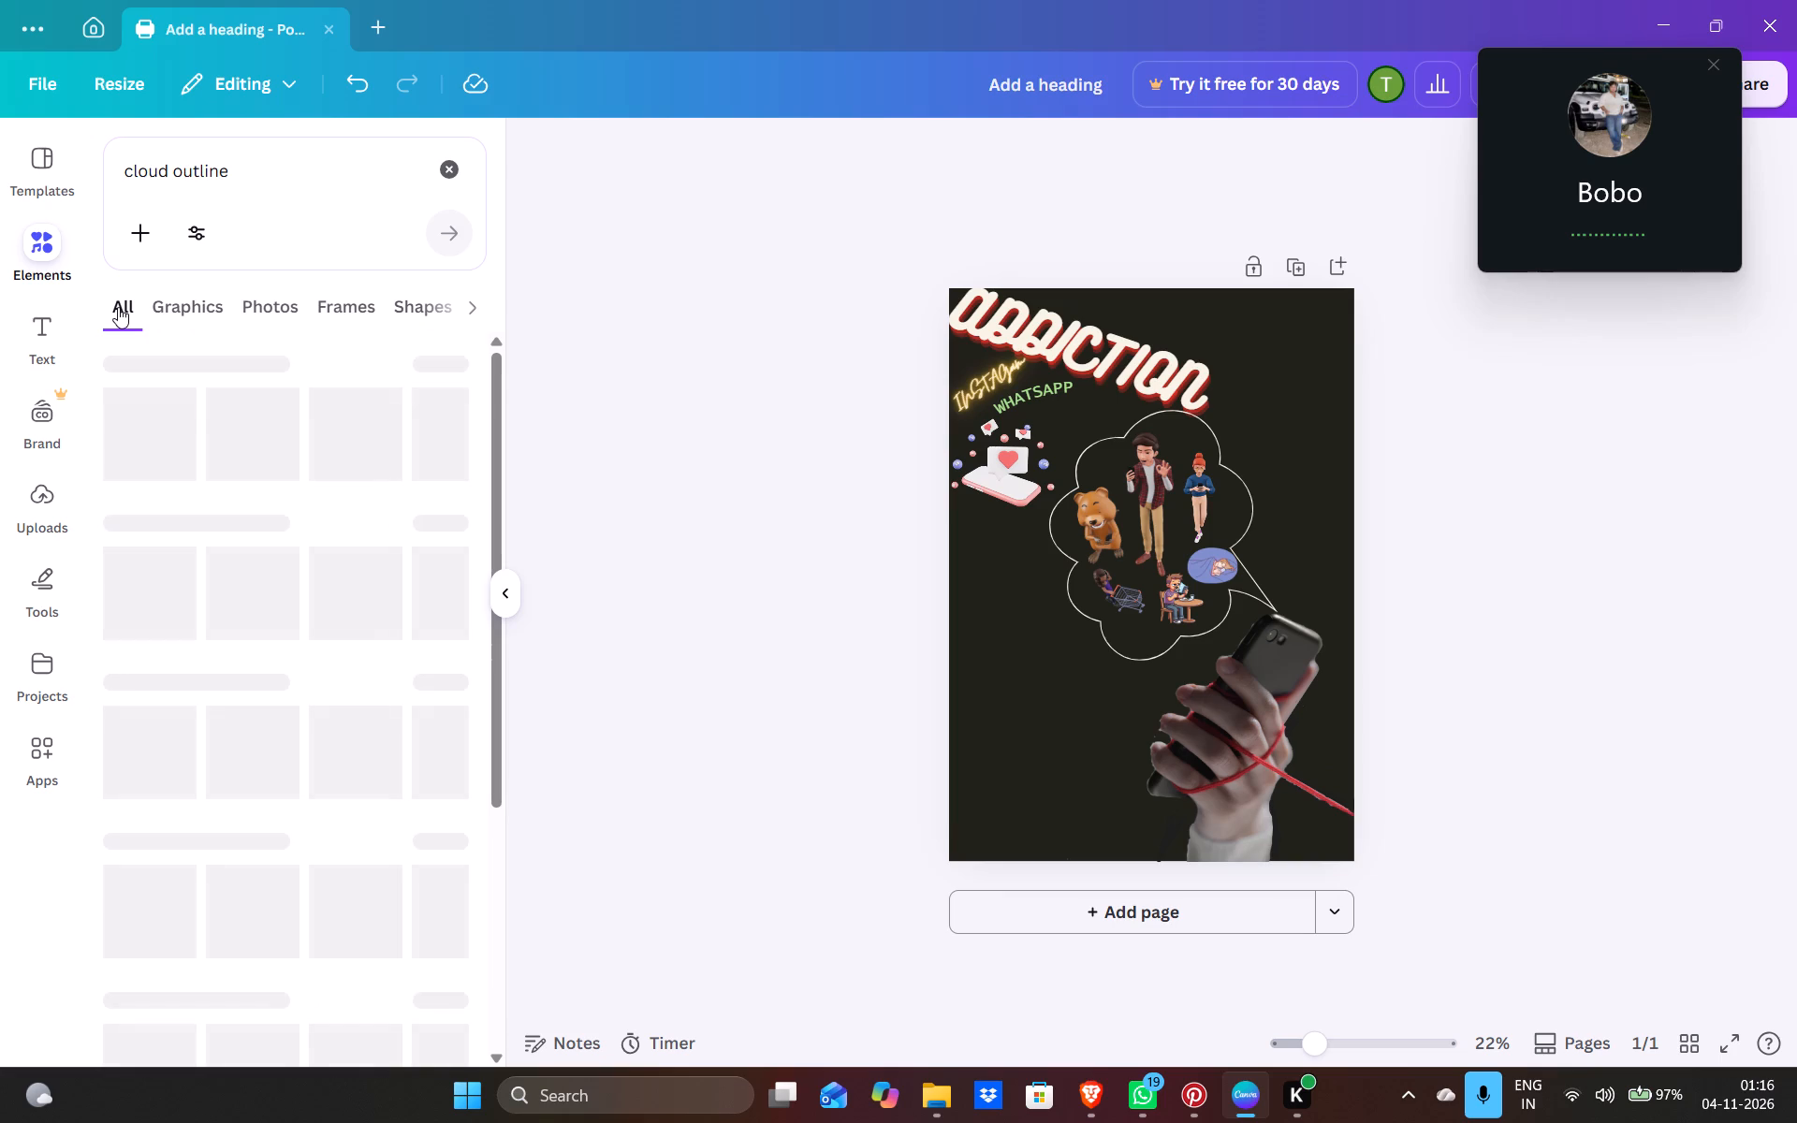
pyautogui.click(118, 307)
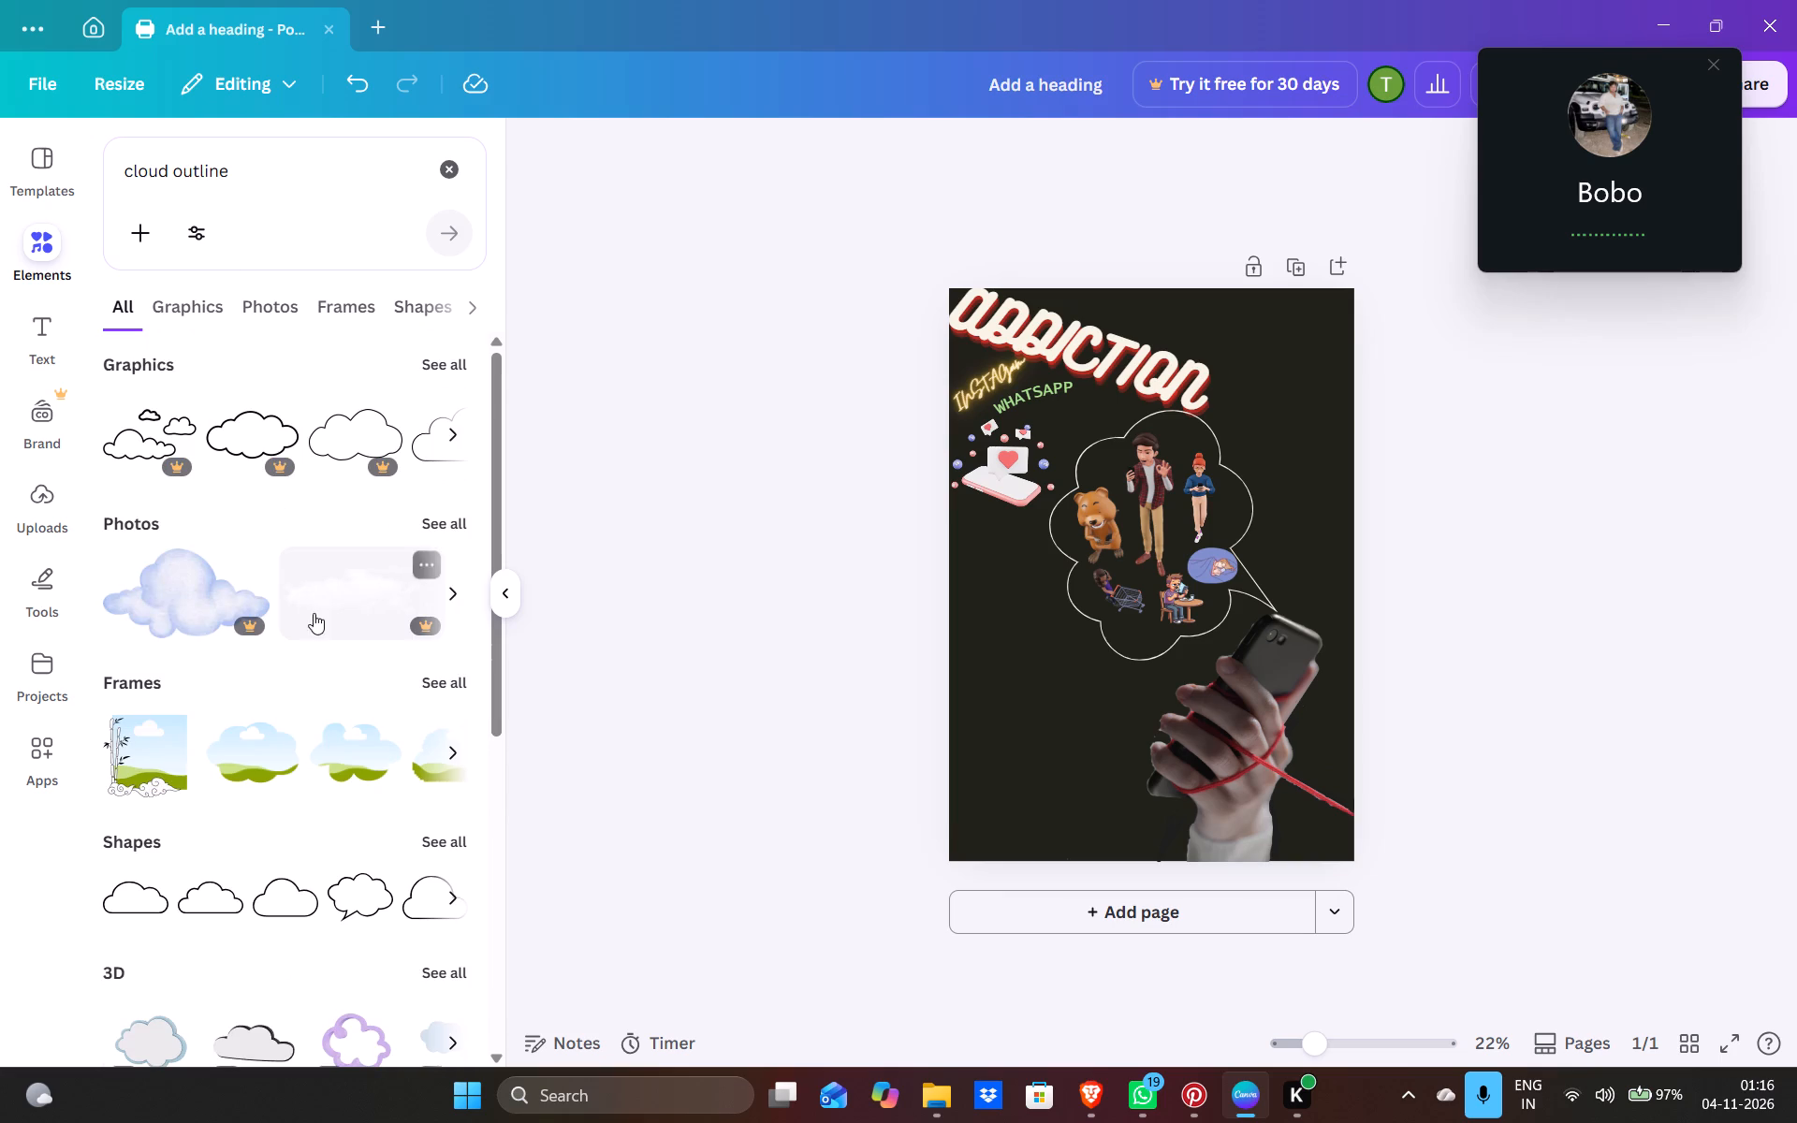
pyautogui.click(452, 165)
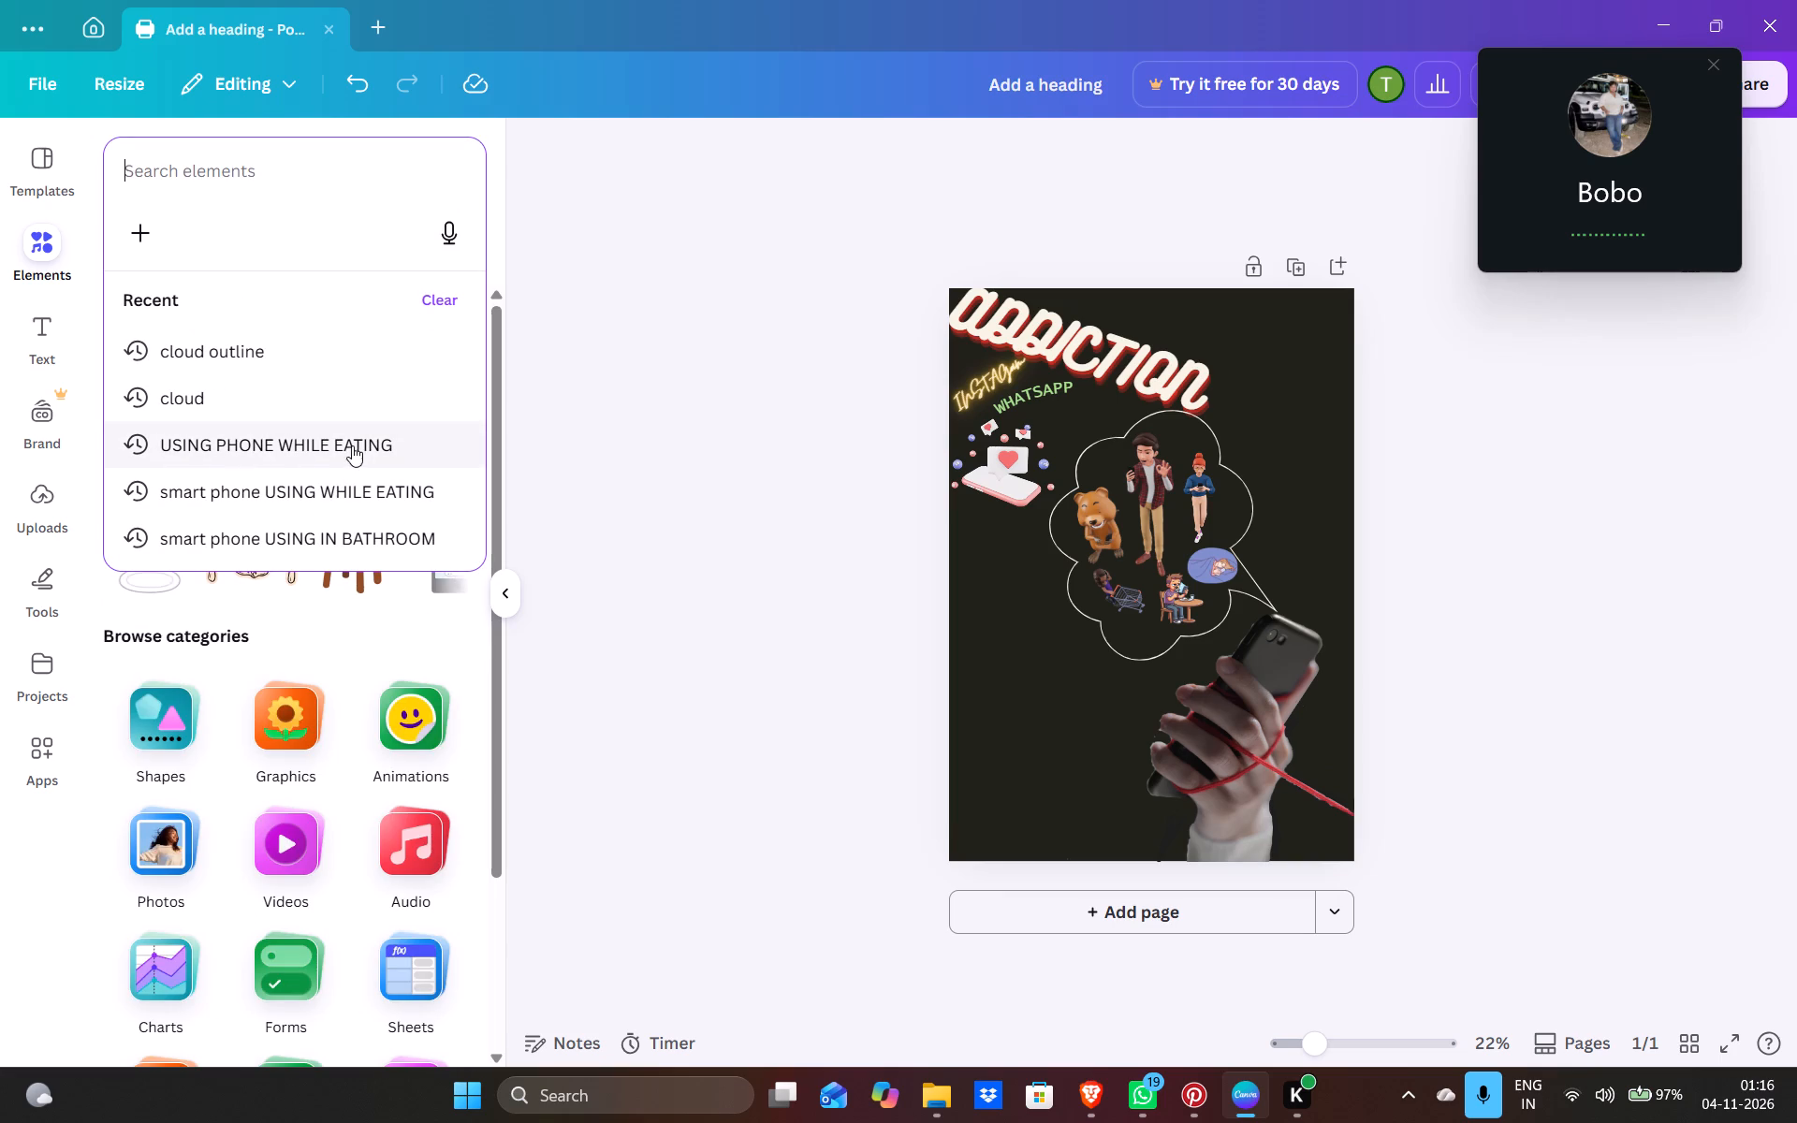
# Browse the Photos category's recommended and trending images and the saved projects for more poster material.
pyautogui.click(178, 883)
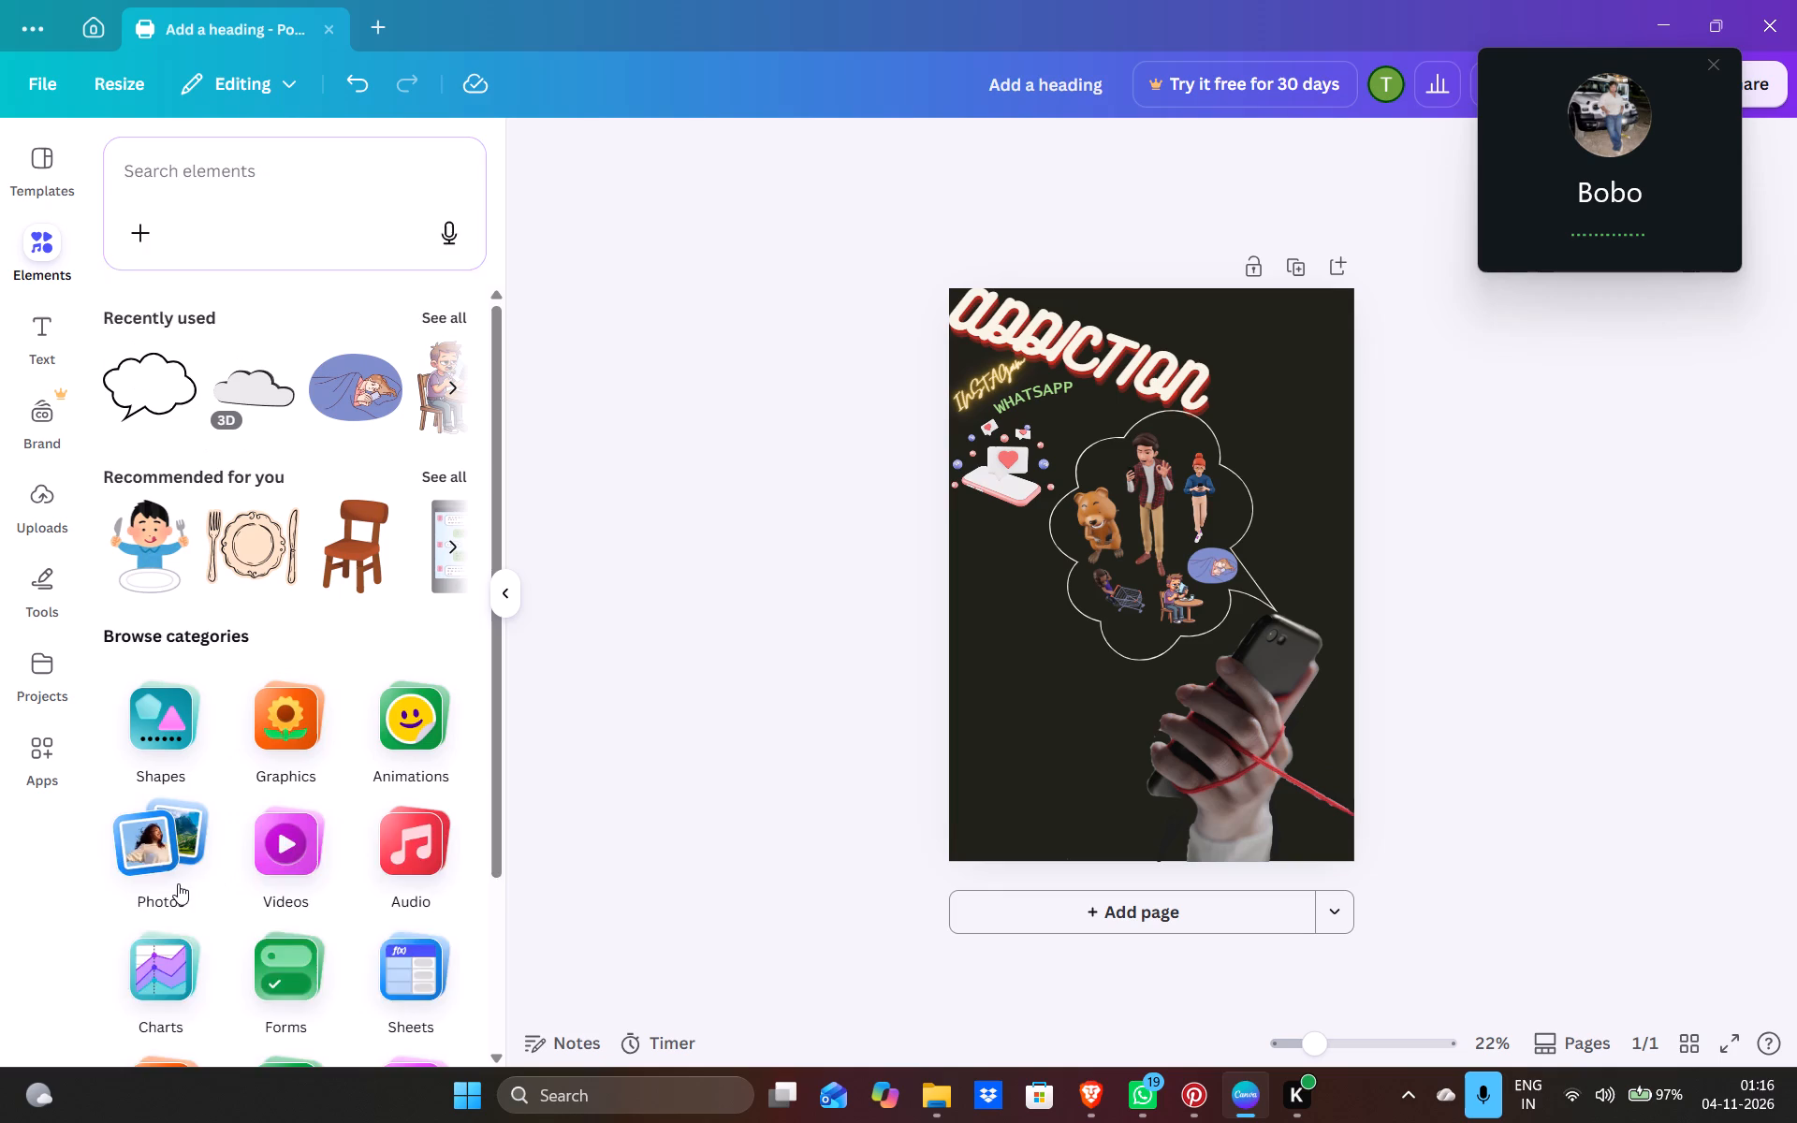
pyautogui.doubleClick(178, 883)
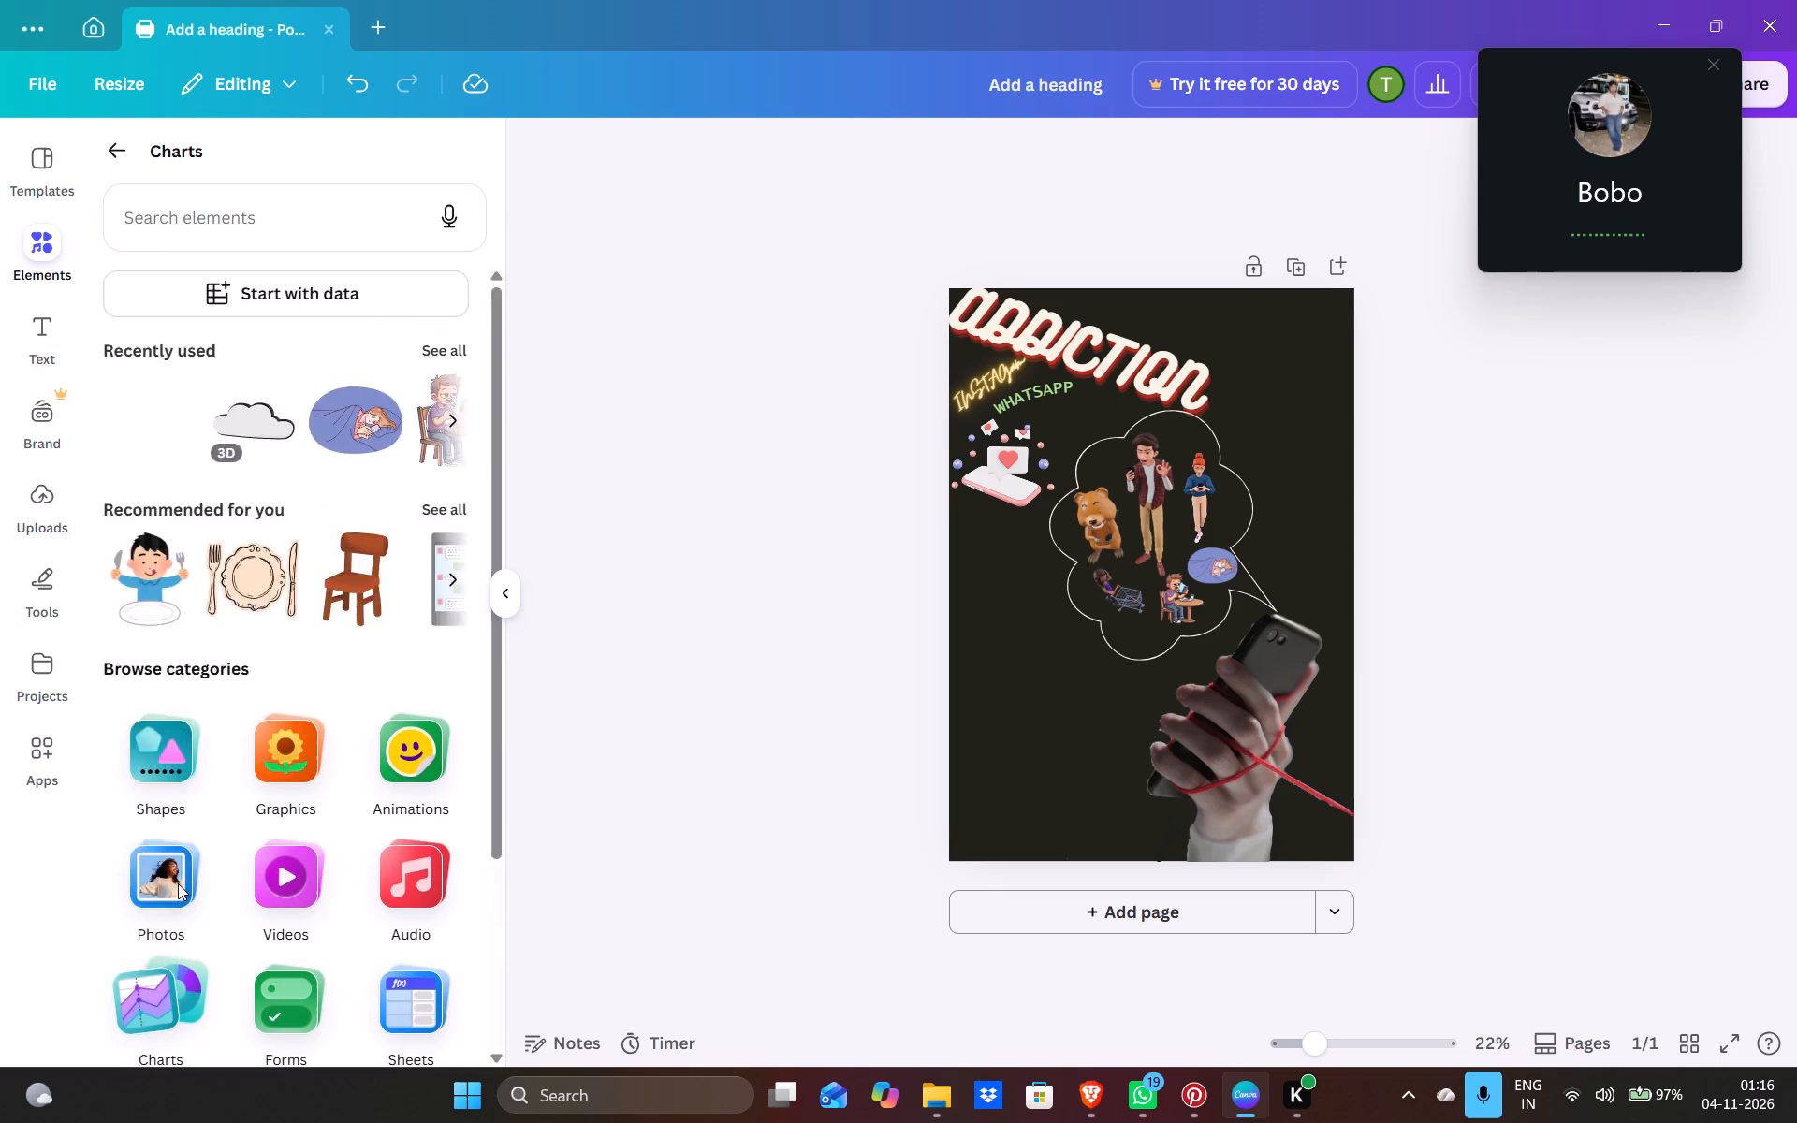
pyautogui.click(125, 148)
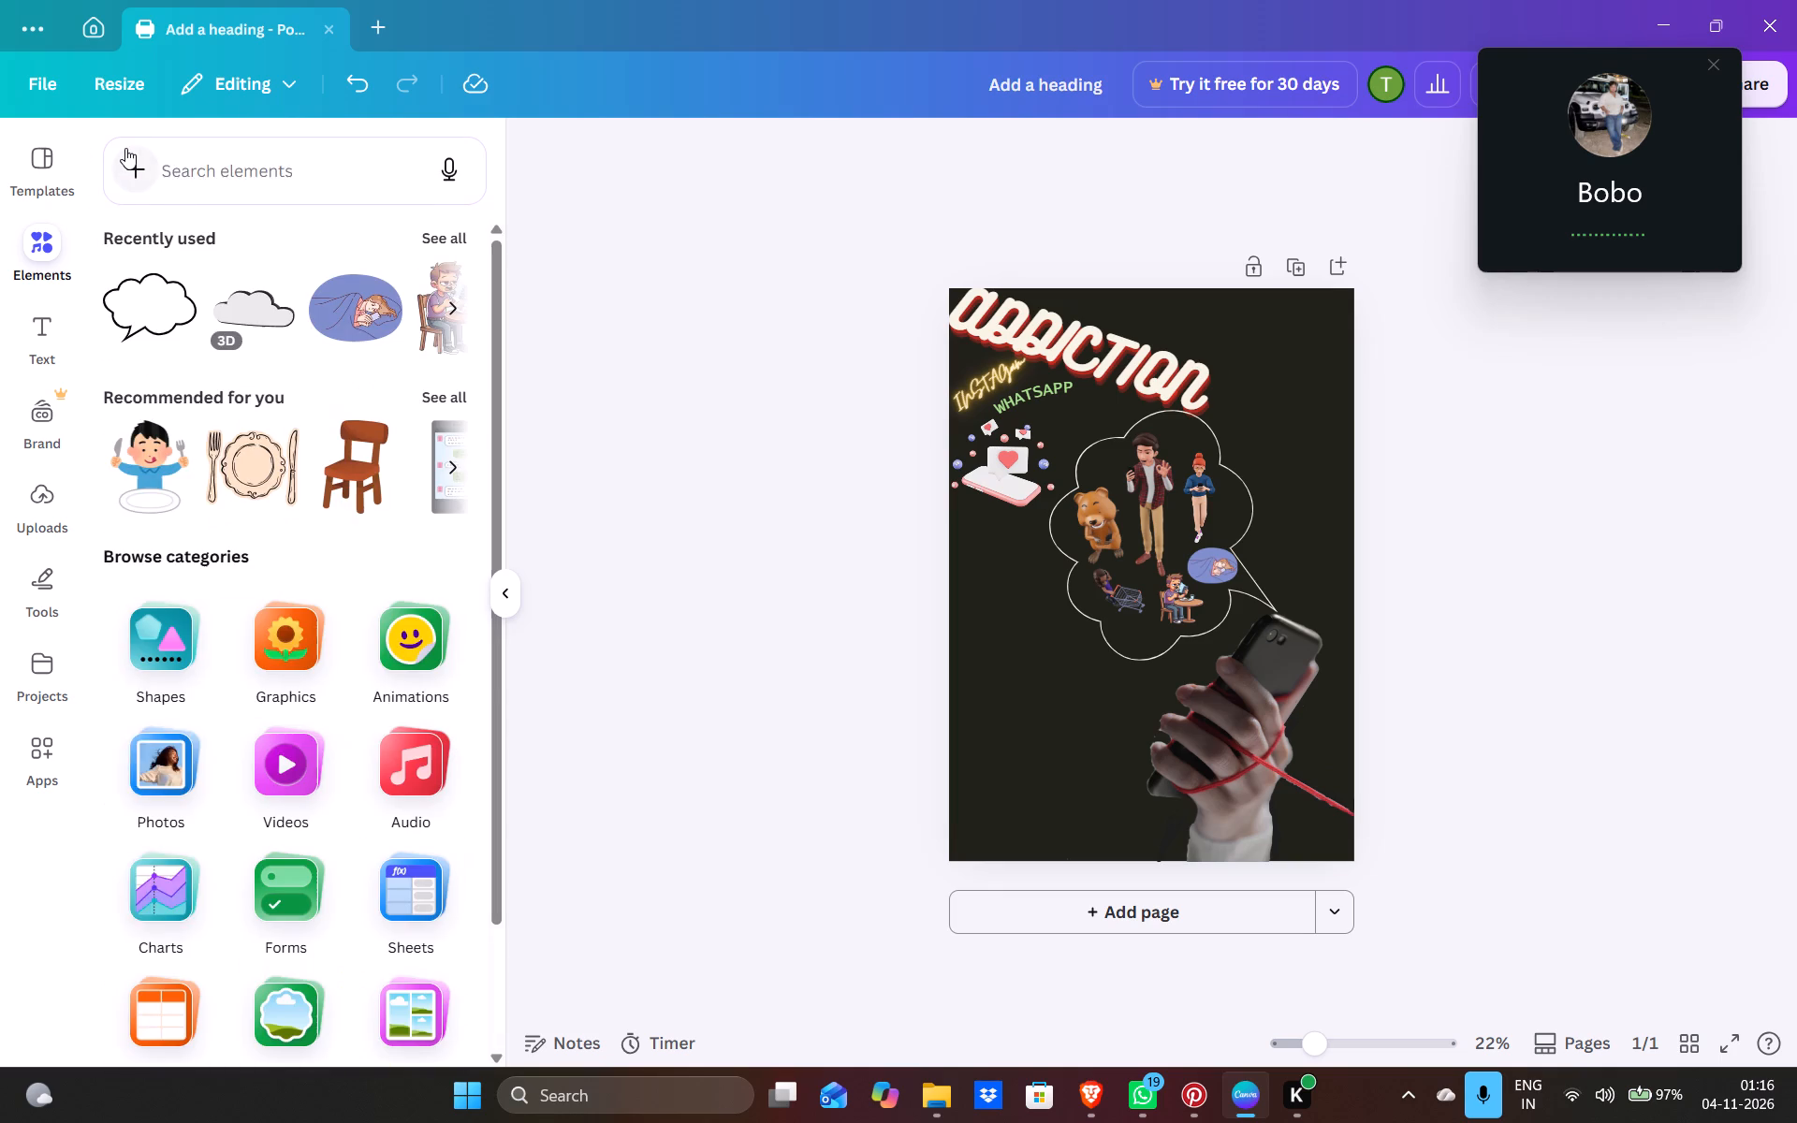
pyautogui.click(153, 781)
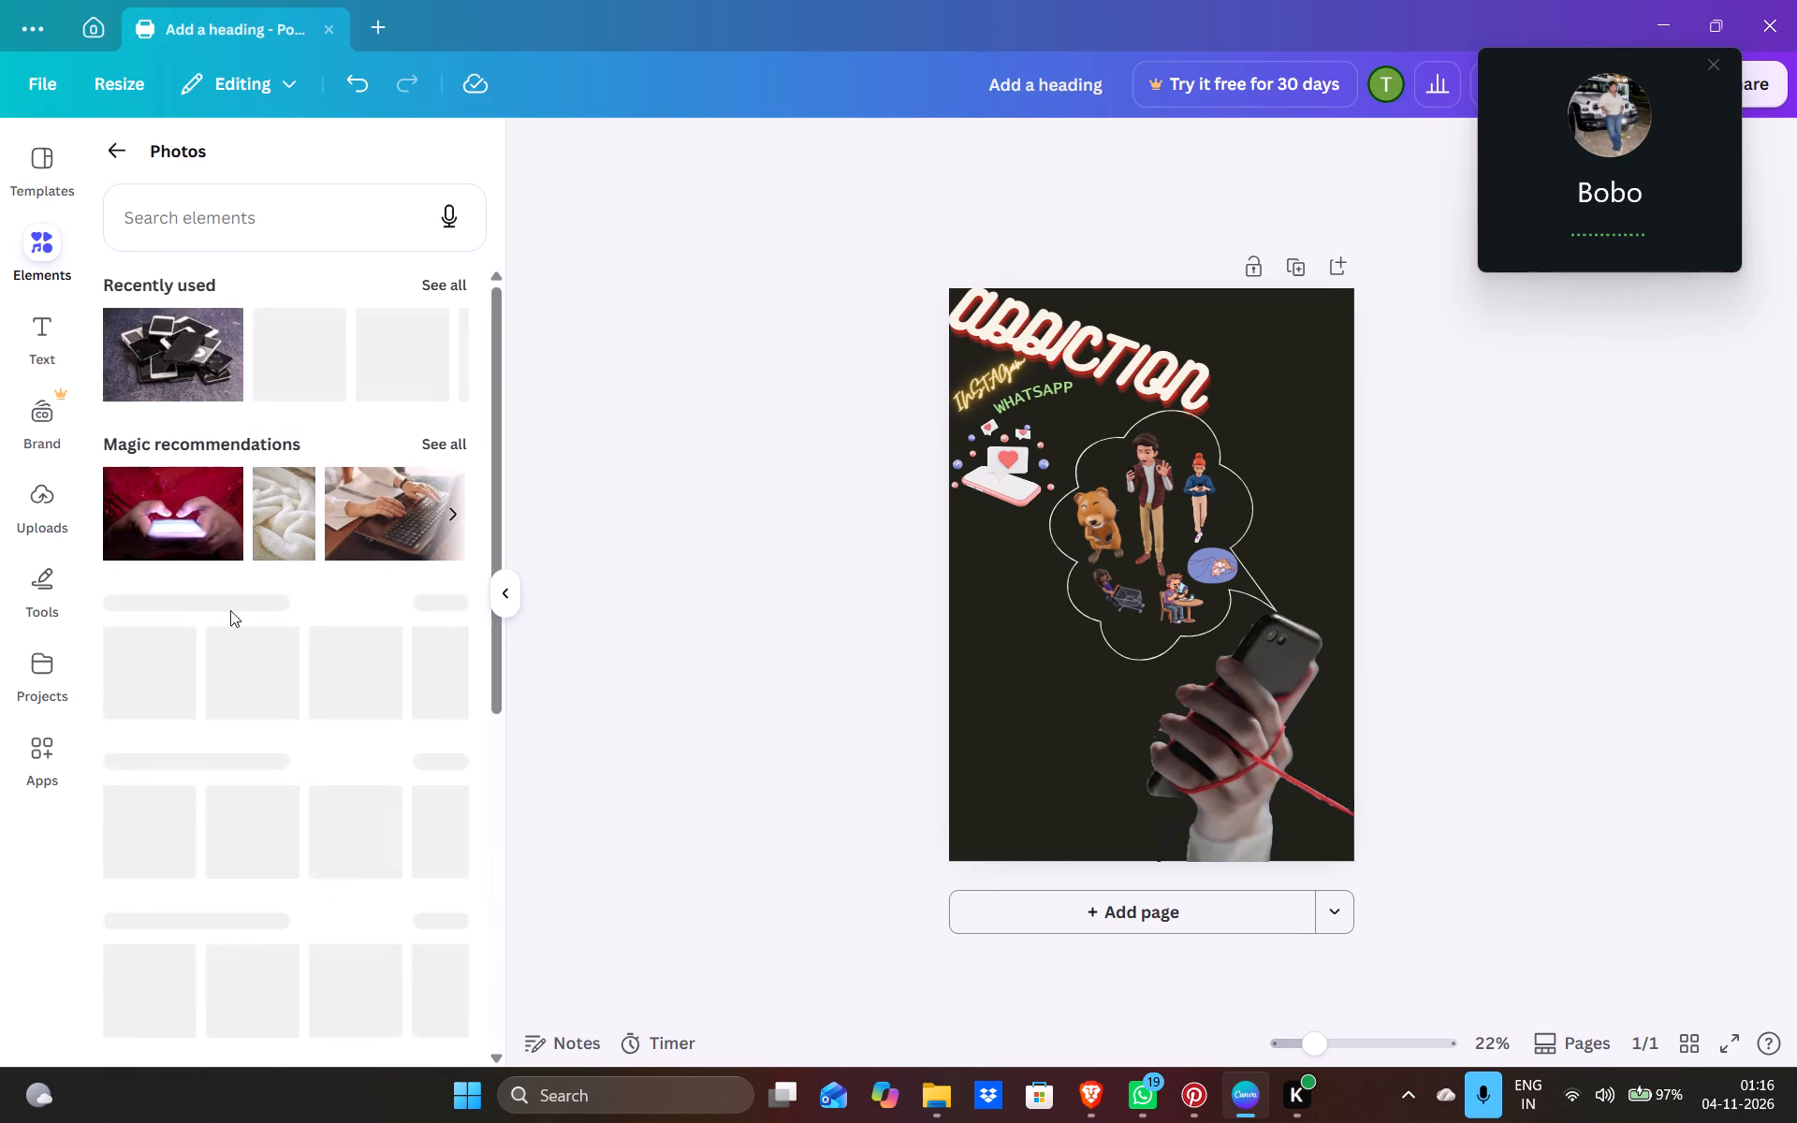
pyautogui.scroll(-1, 339, 722)
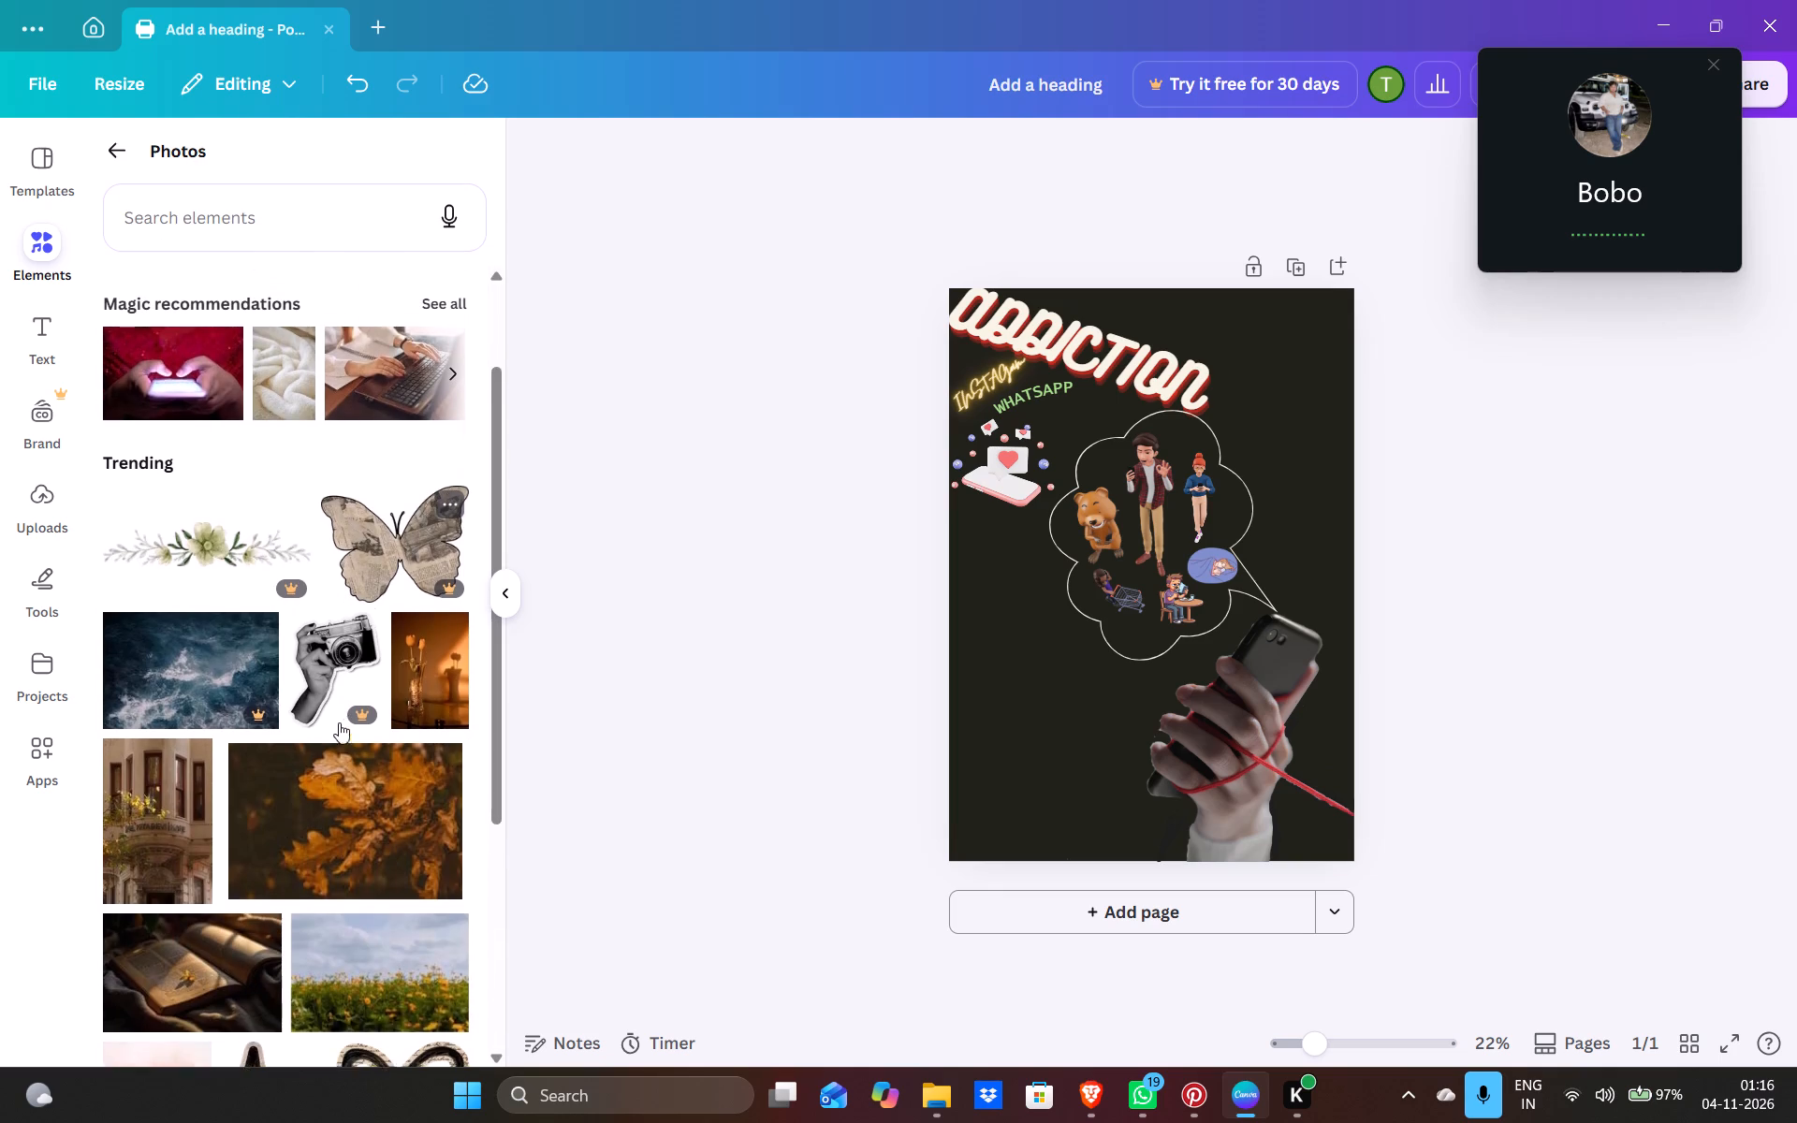
pyautogui.scroll(-3, 339, 722)
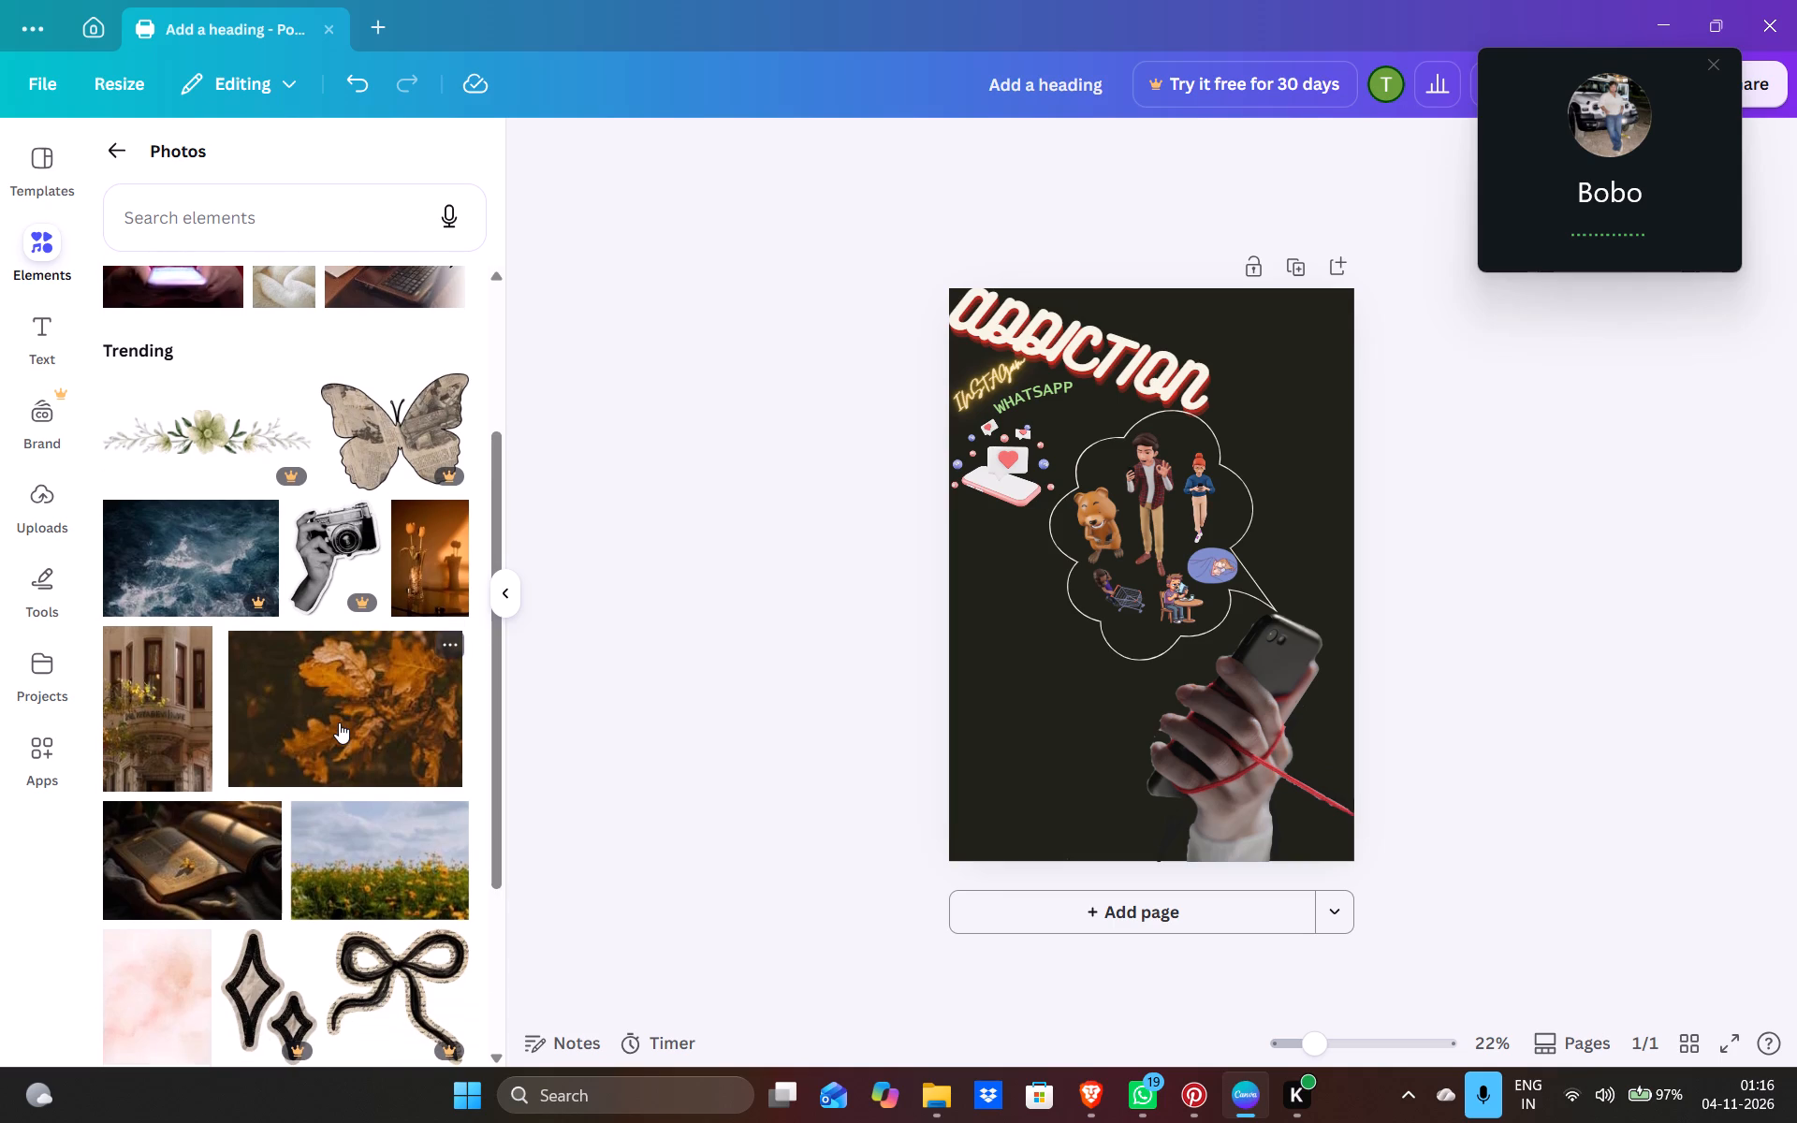
pyautogui.scroll(-4, 339, 722)
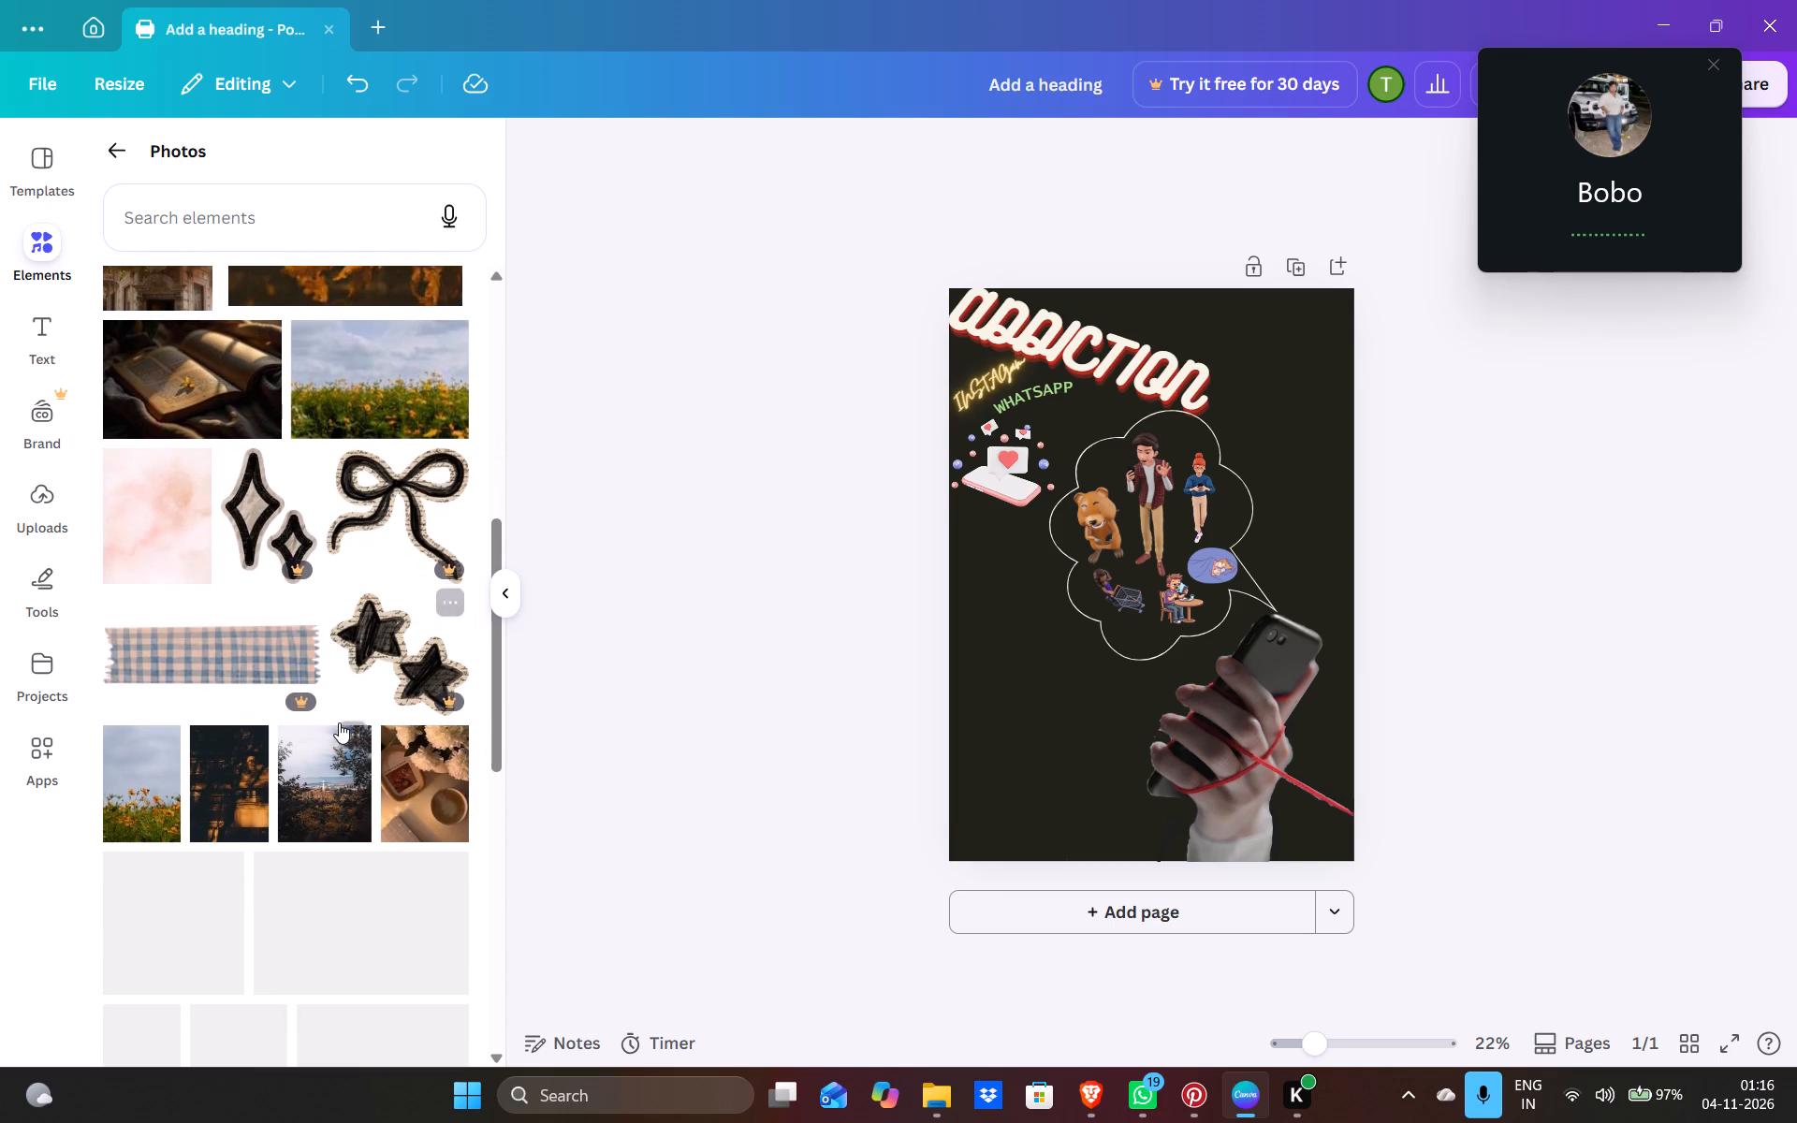
pyautogui.scroll(-2, 339, 722)
pyautogui.scroll(1, 339, 722)
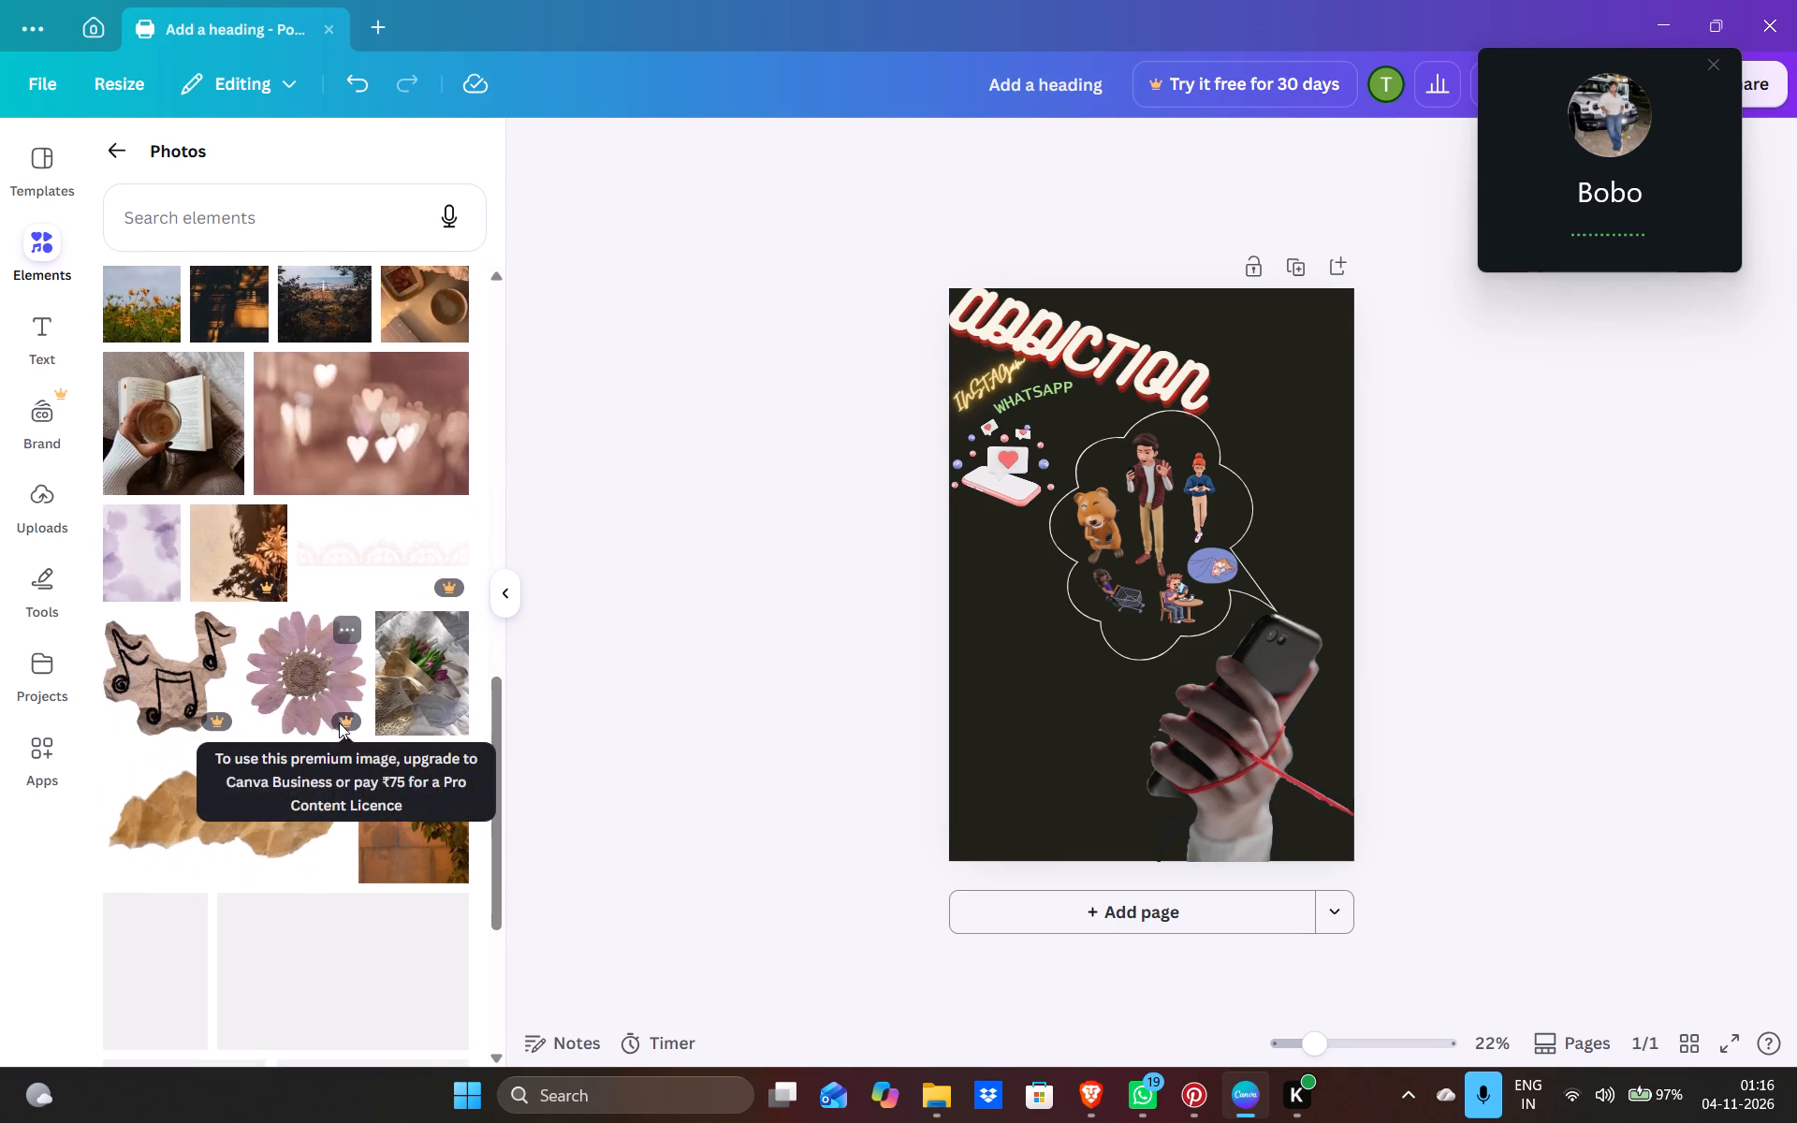
pyautogui.scroll(6, 339, 722)
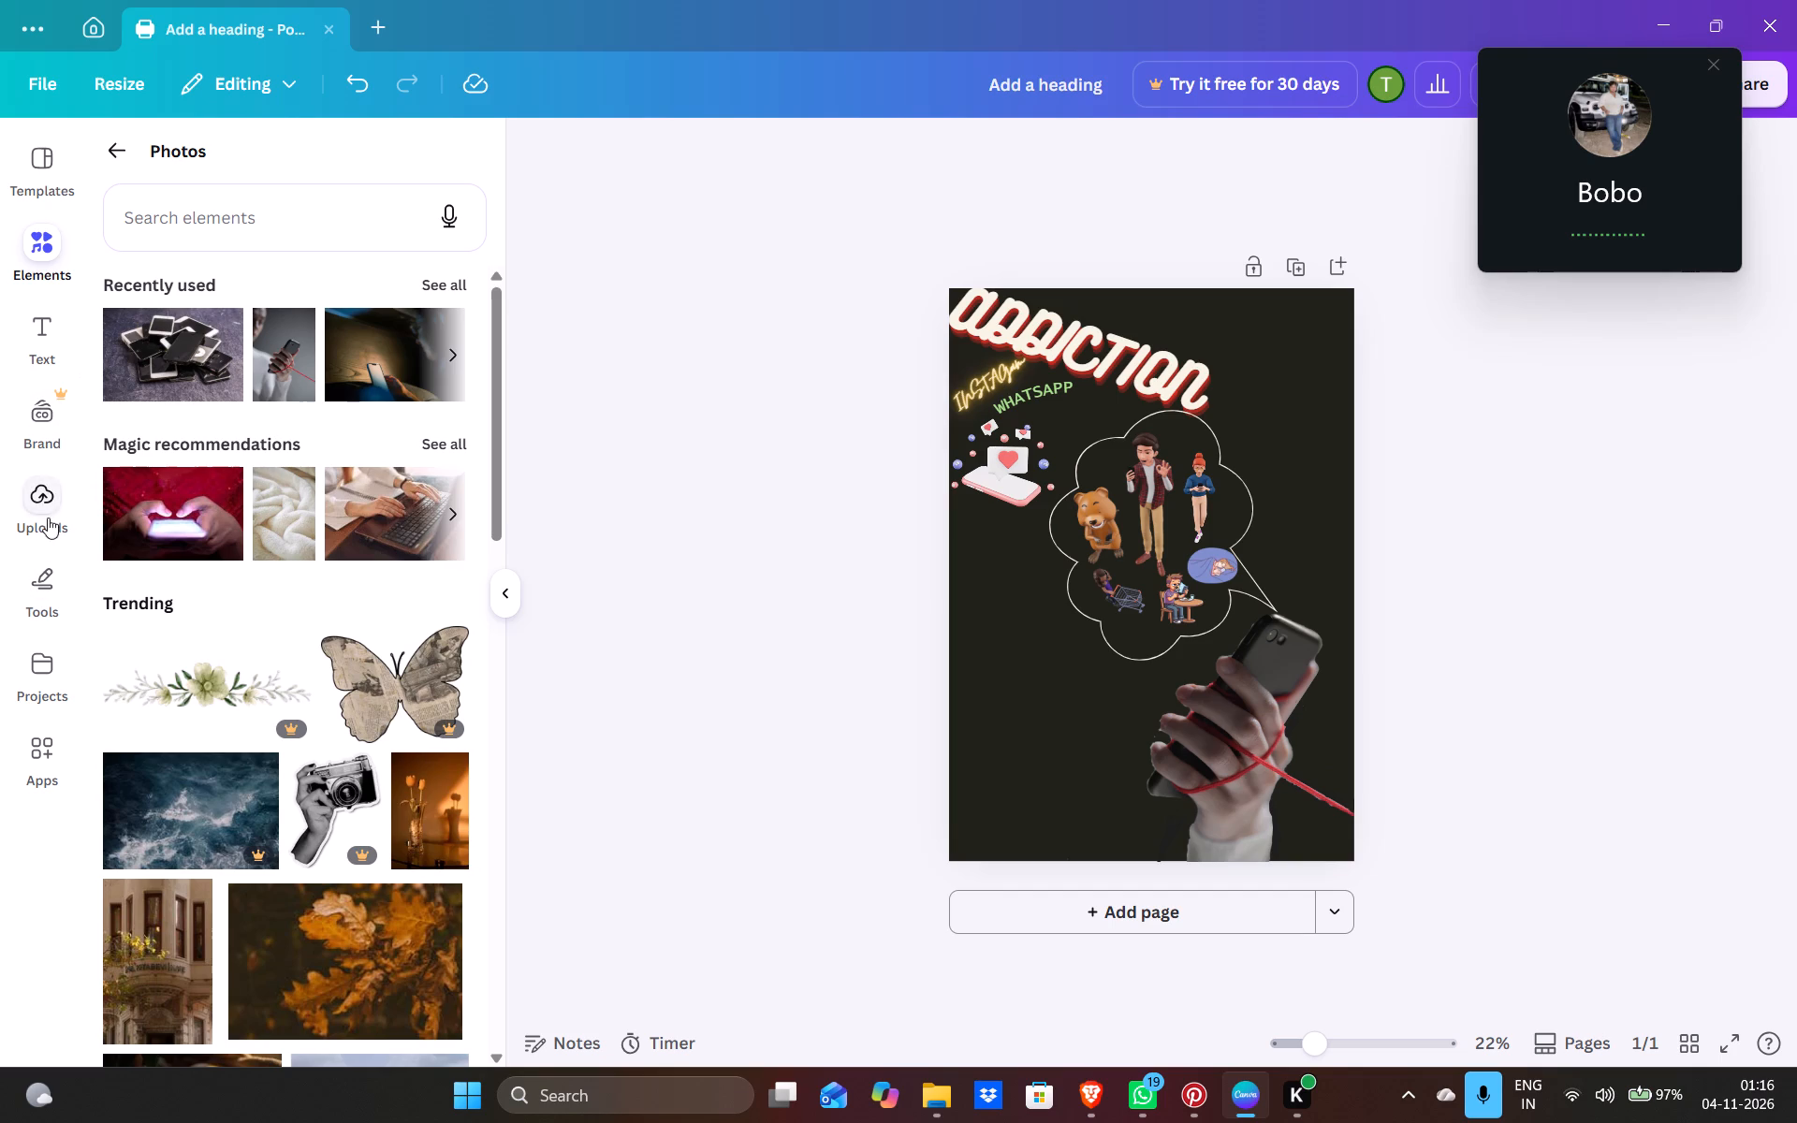
pyautogui.click(58, 675)
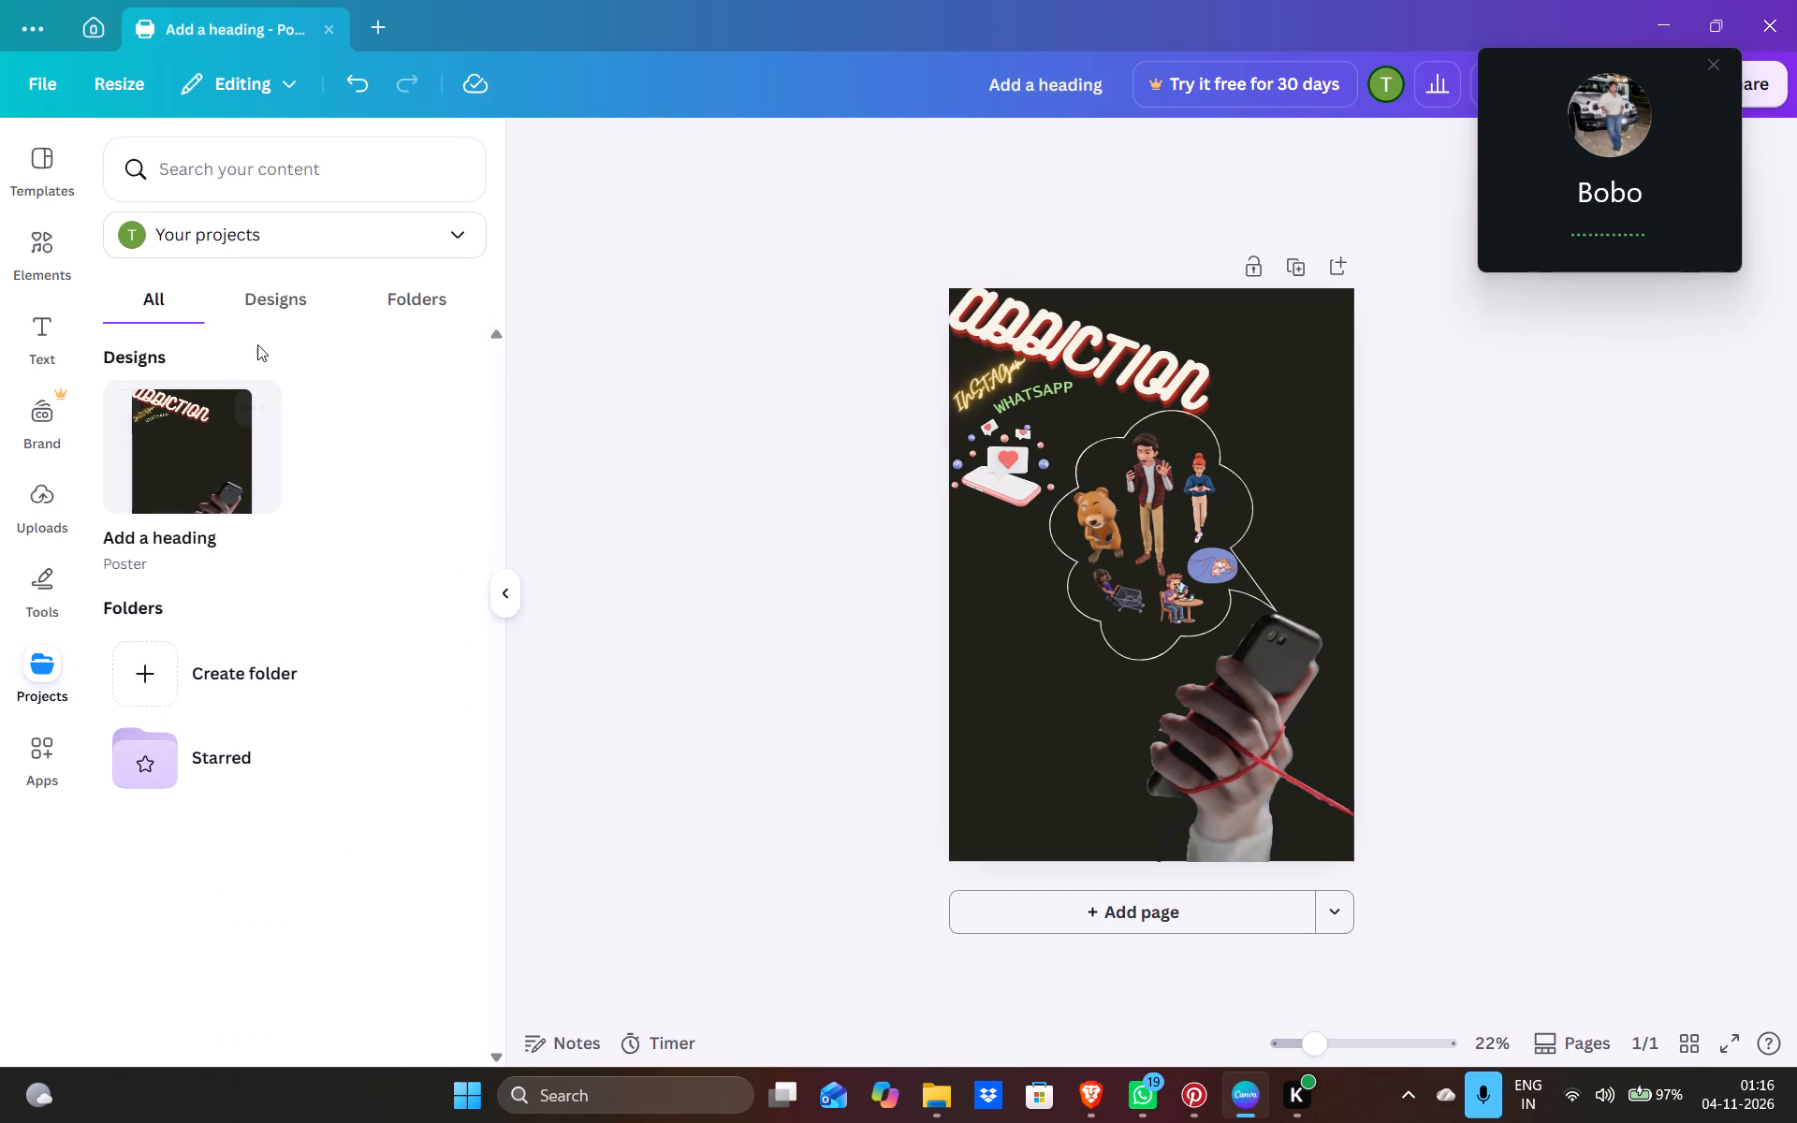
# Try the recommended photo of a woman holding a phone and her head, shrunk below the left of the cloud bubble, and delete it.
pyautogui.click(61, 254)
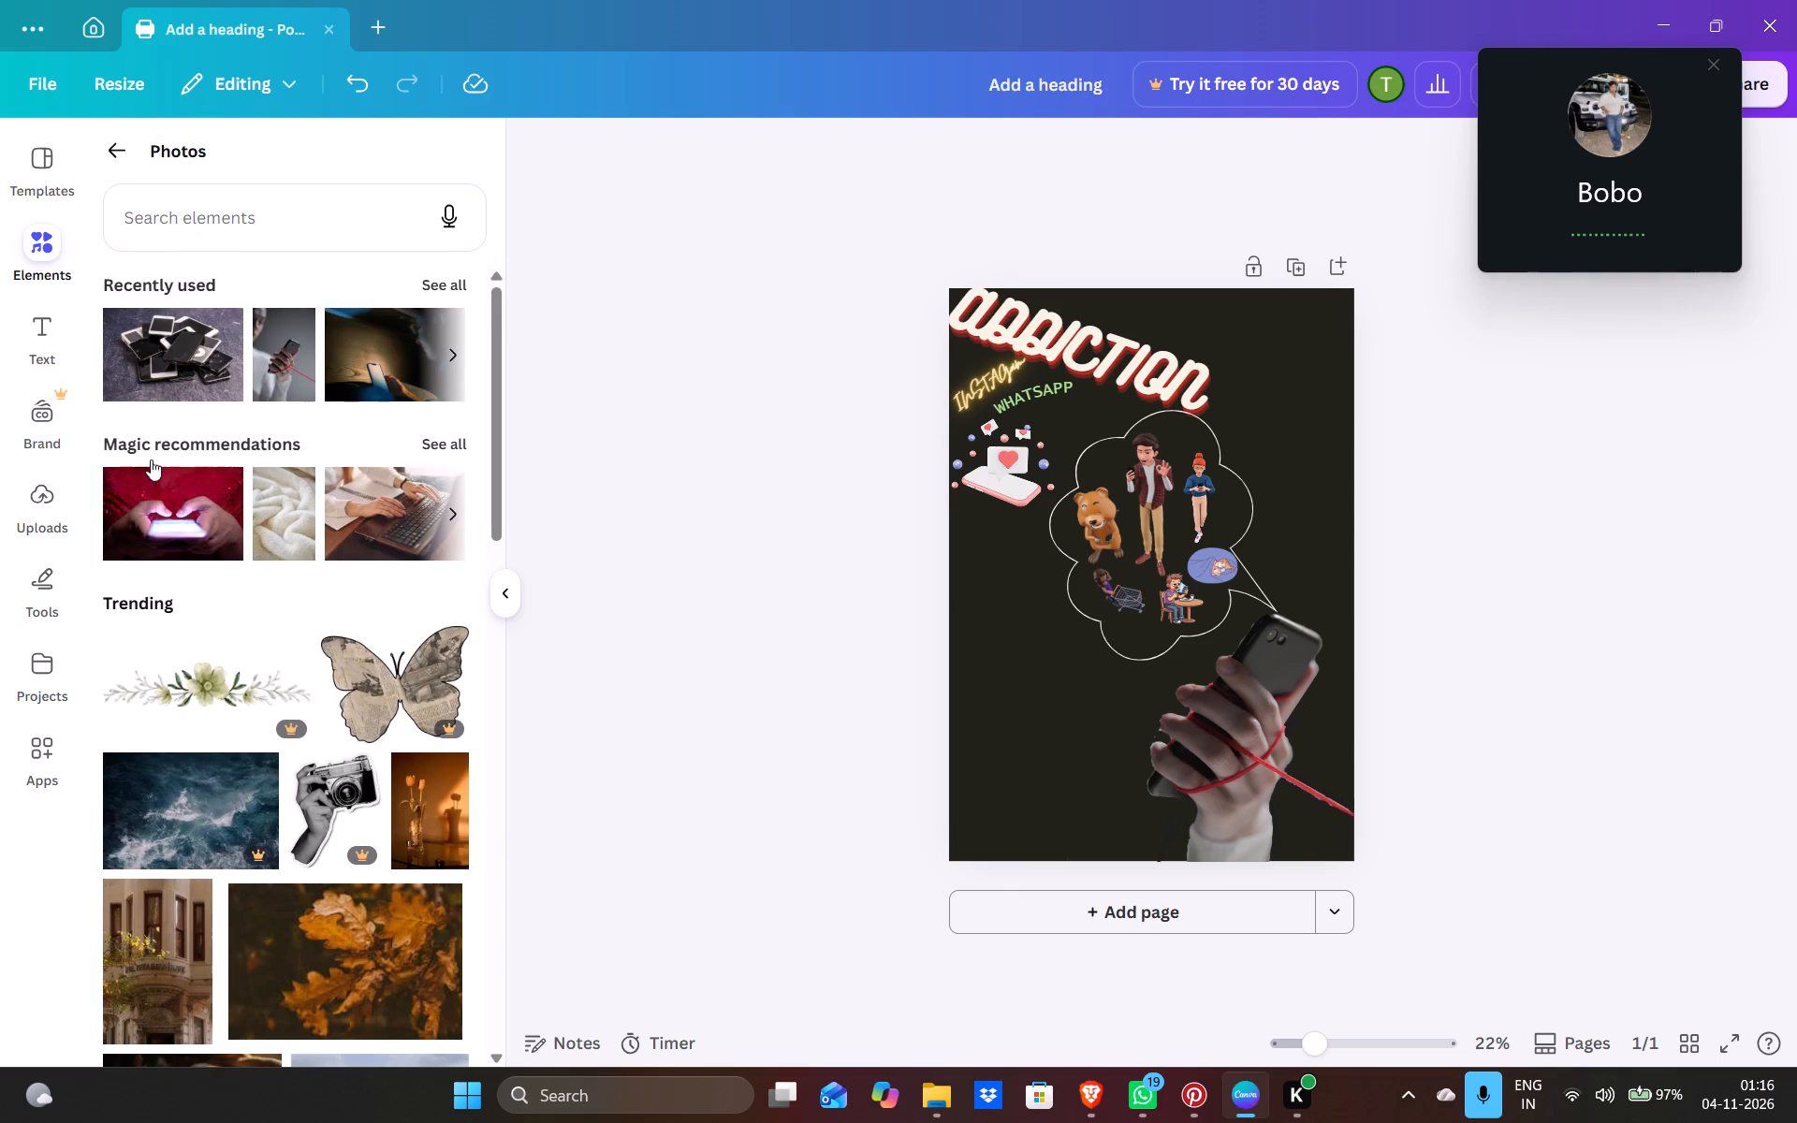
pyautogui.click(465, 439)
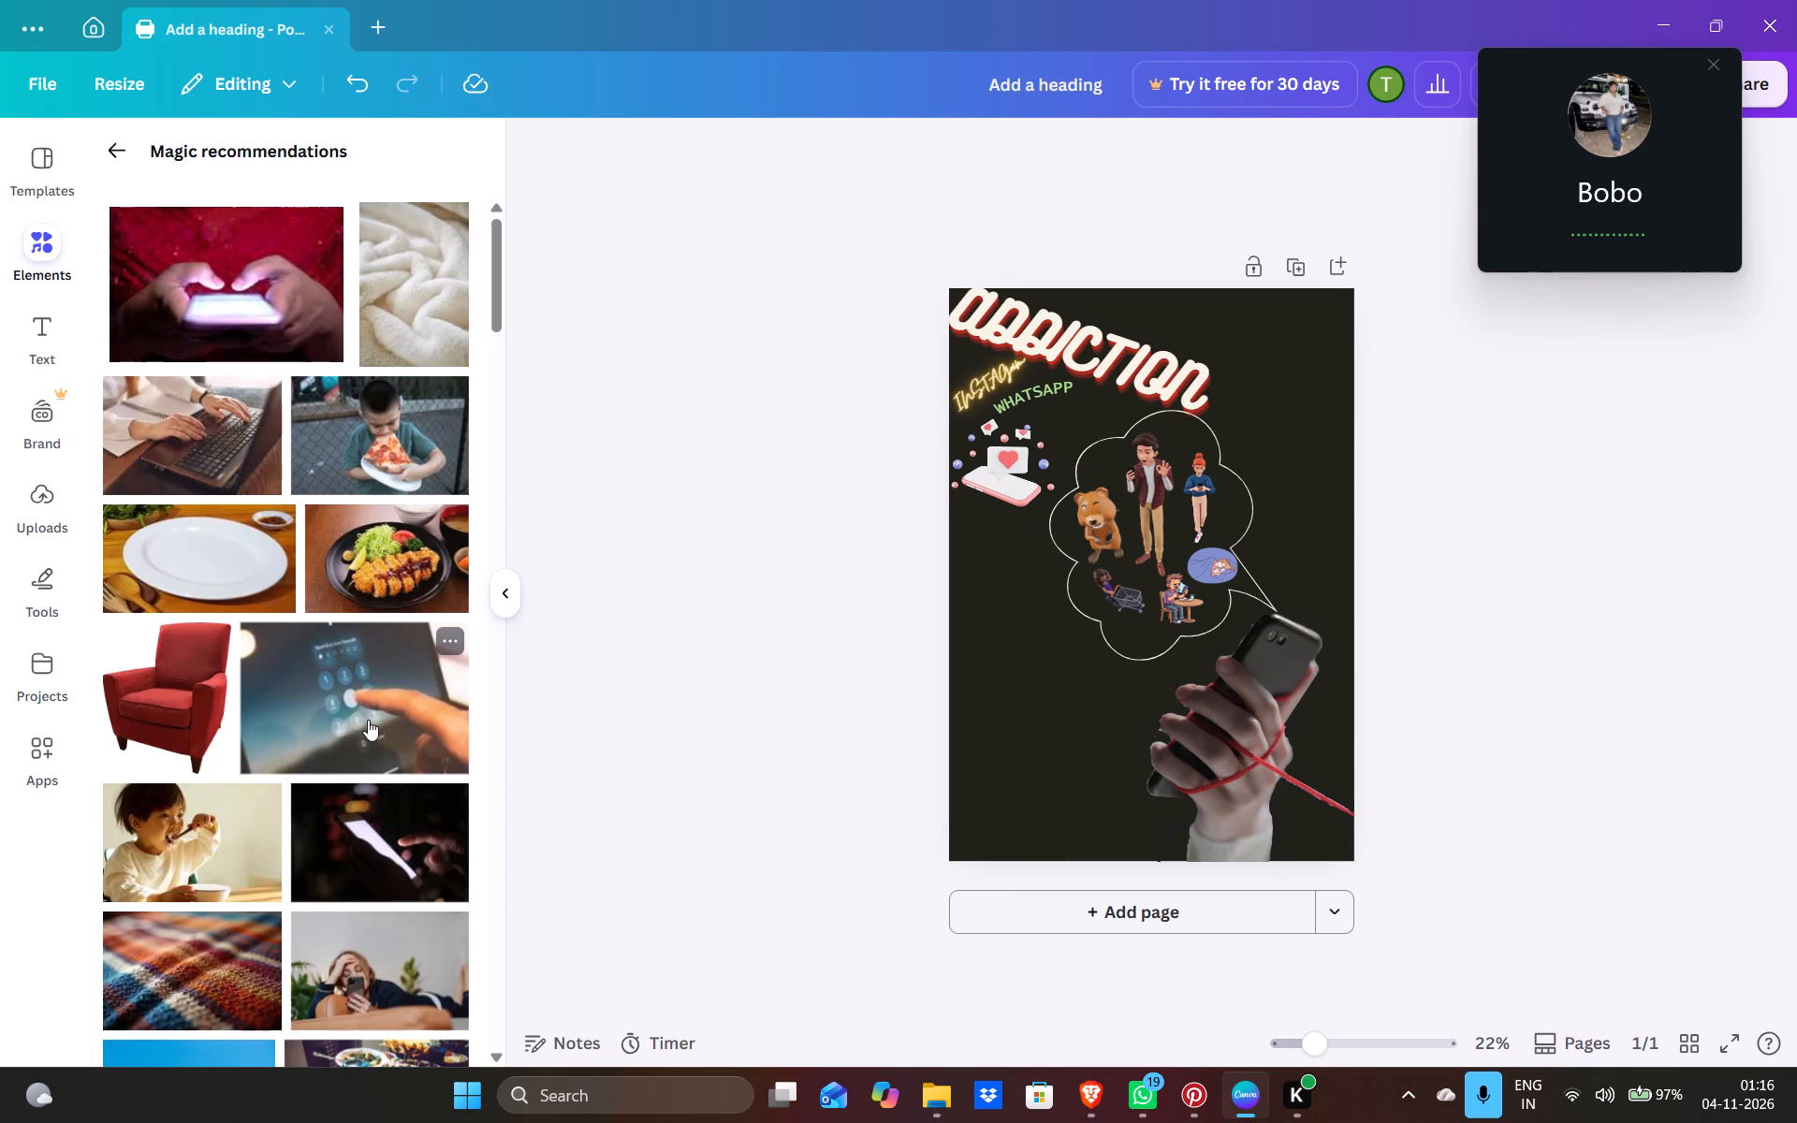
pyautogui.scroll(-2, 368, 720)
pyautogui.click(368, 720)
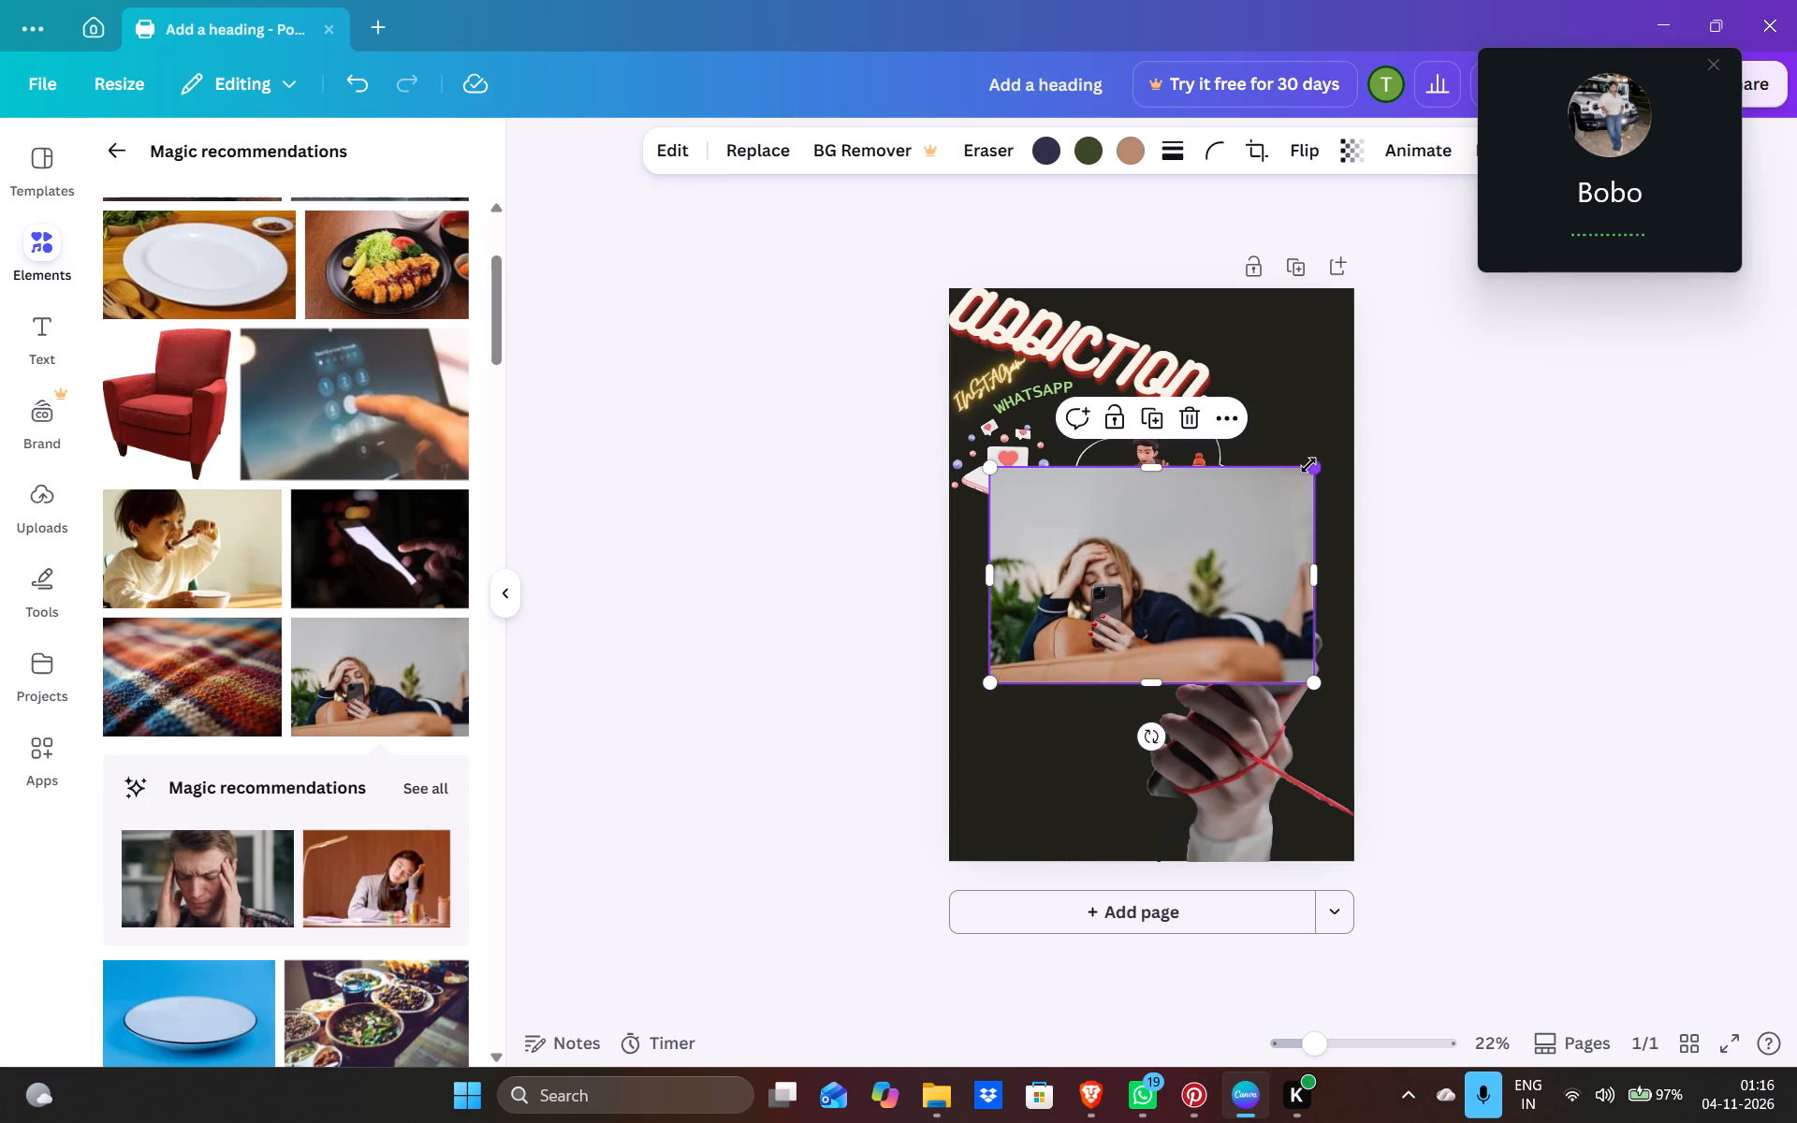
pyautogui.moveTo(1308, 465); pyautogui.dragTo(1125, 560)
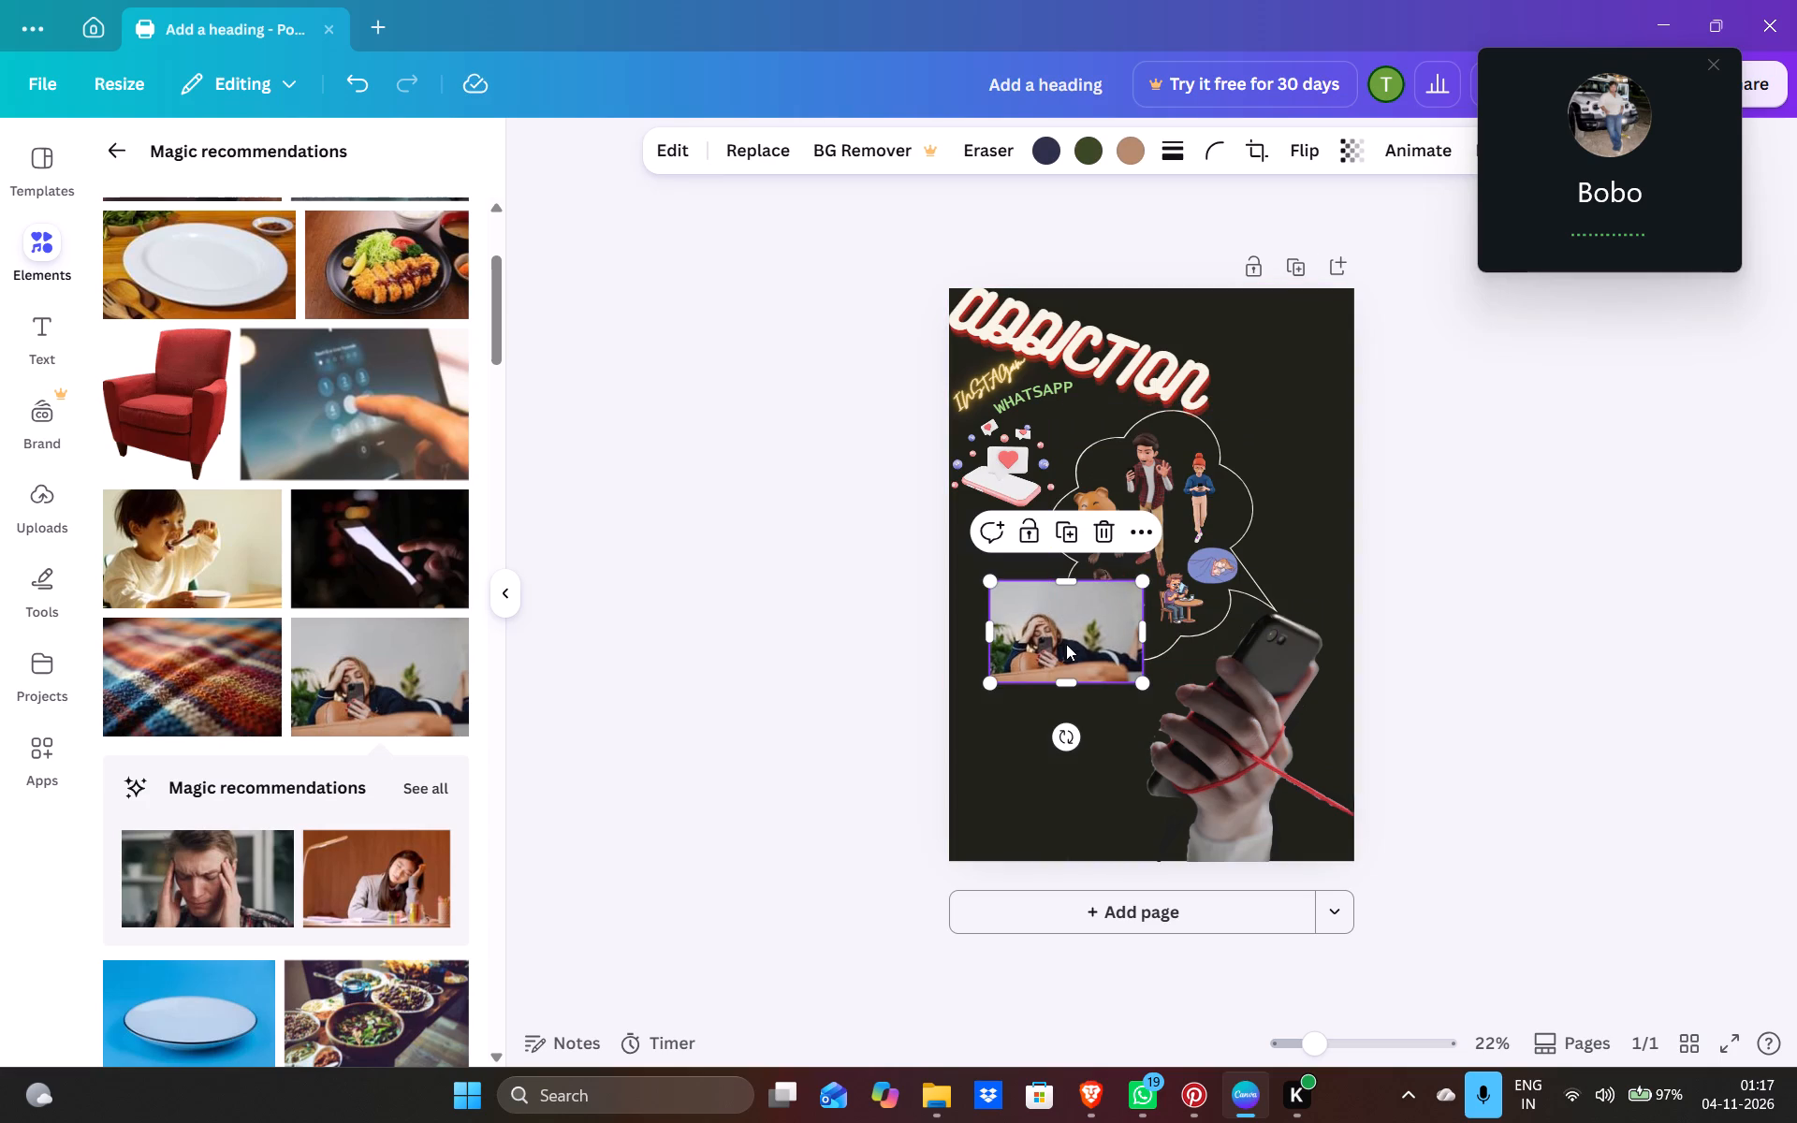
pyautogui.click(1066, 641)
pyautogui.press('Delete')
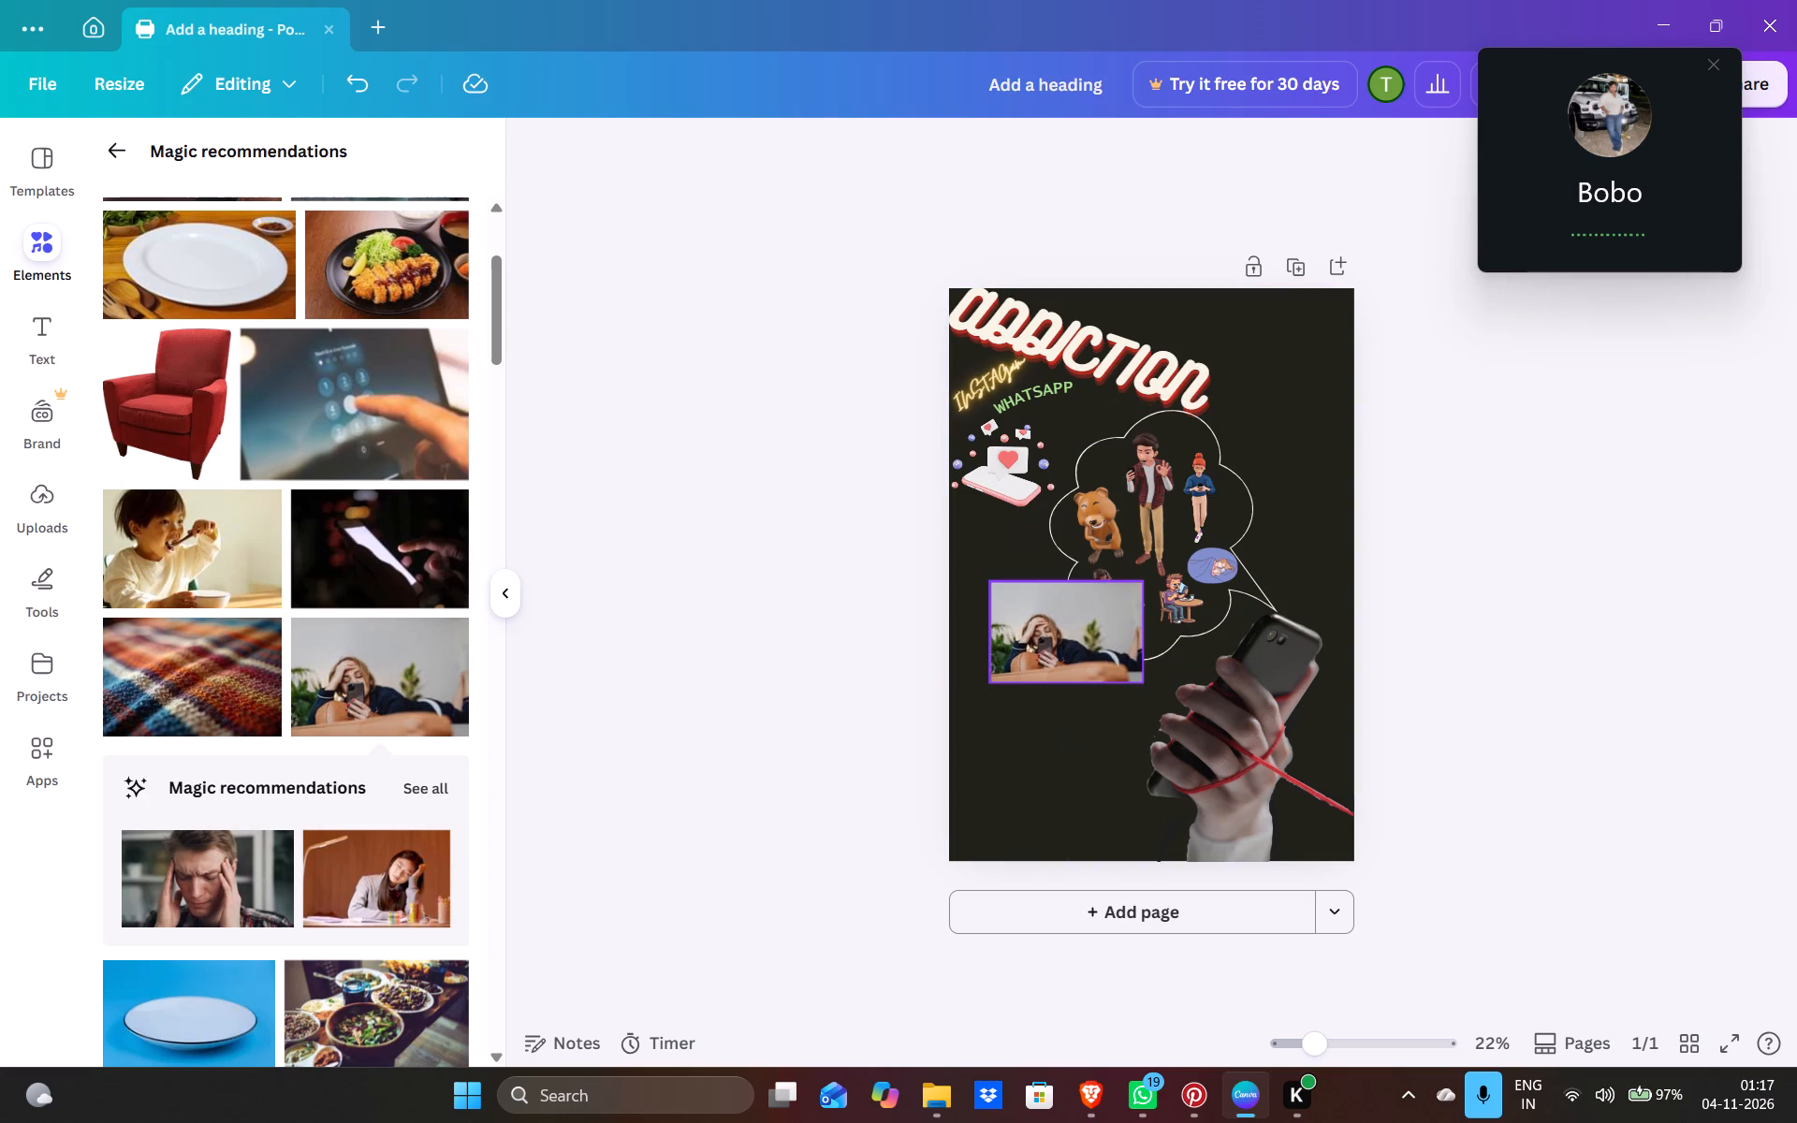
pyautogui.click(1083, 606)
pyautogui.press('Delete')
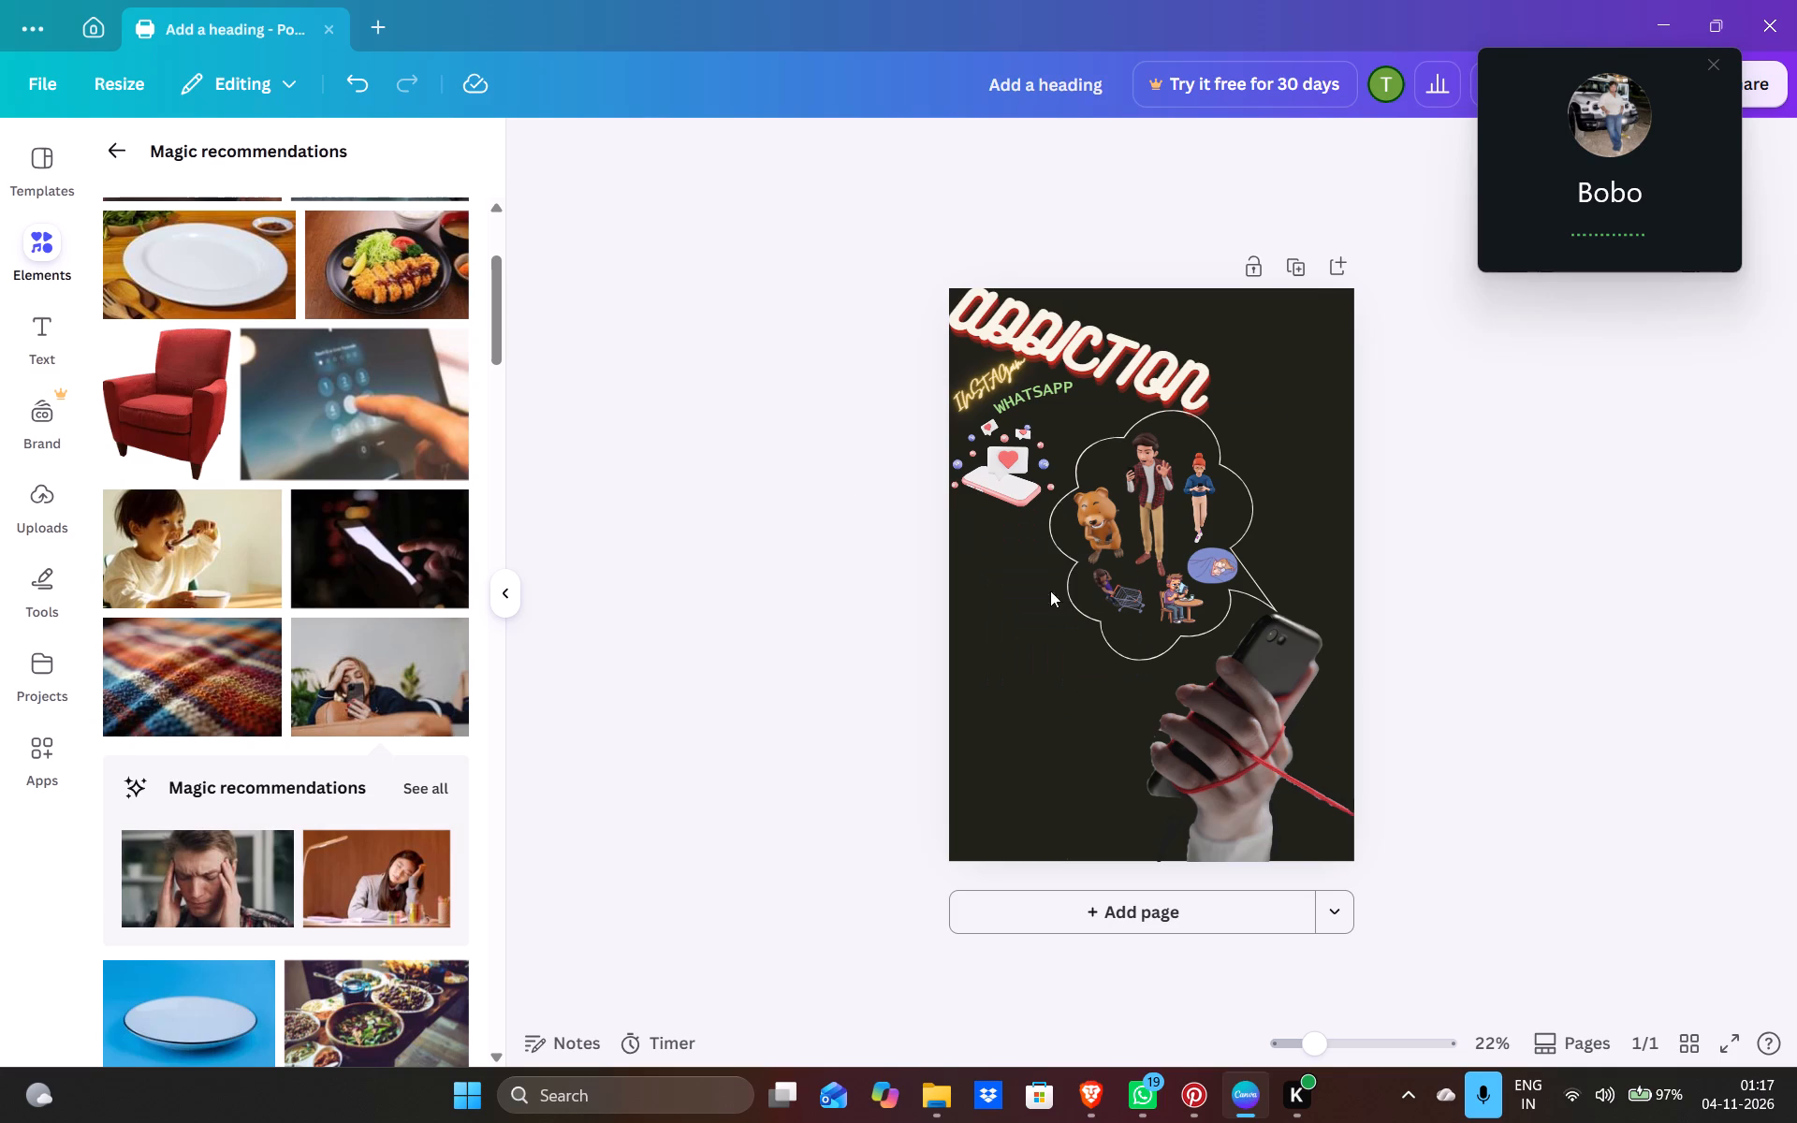
# Search the Photos category for "PHONE HANDCUFFED" and look through the first results.
pyautogui.scroll(5, 338, 389)
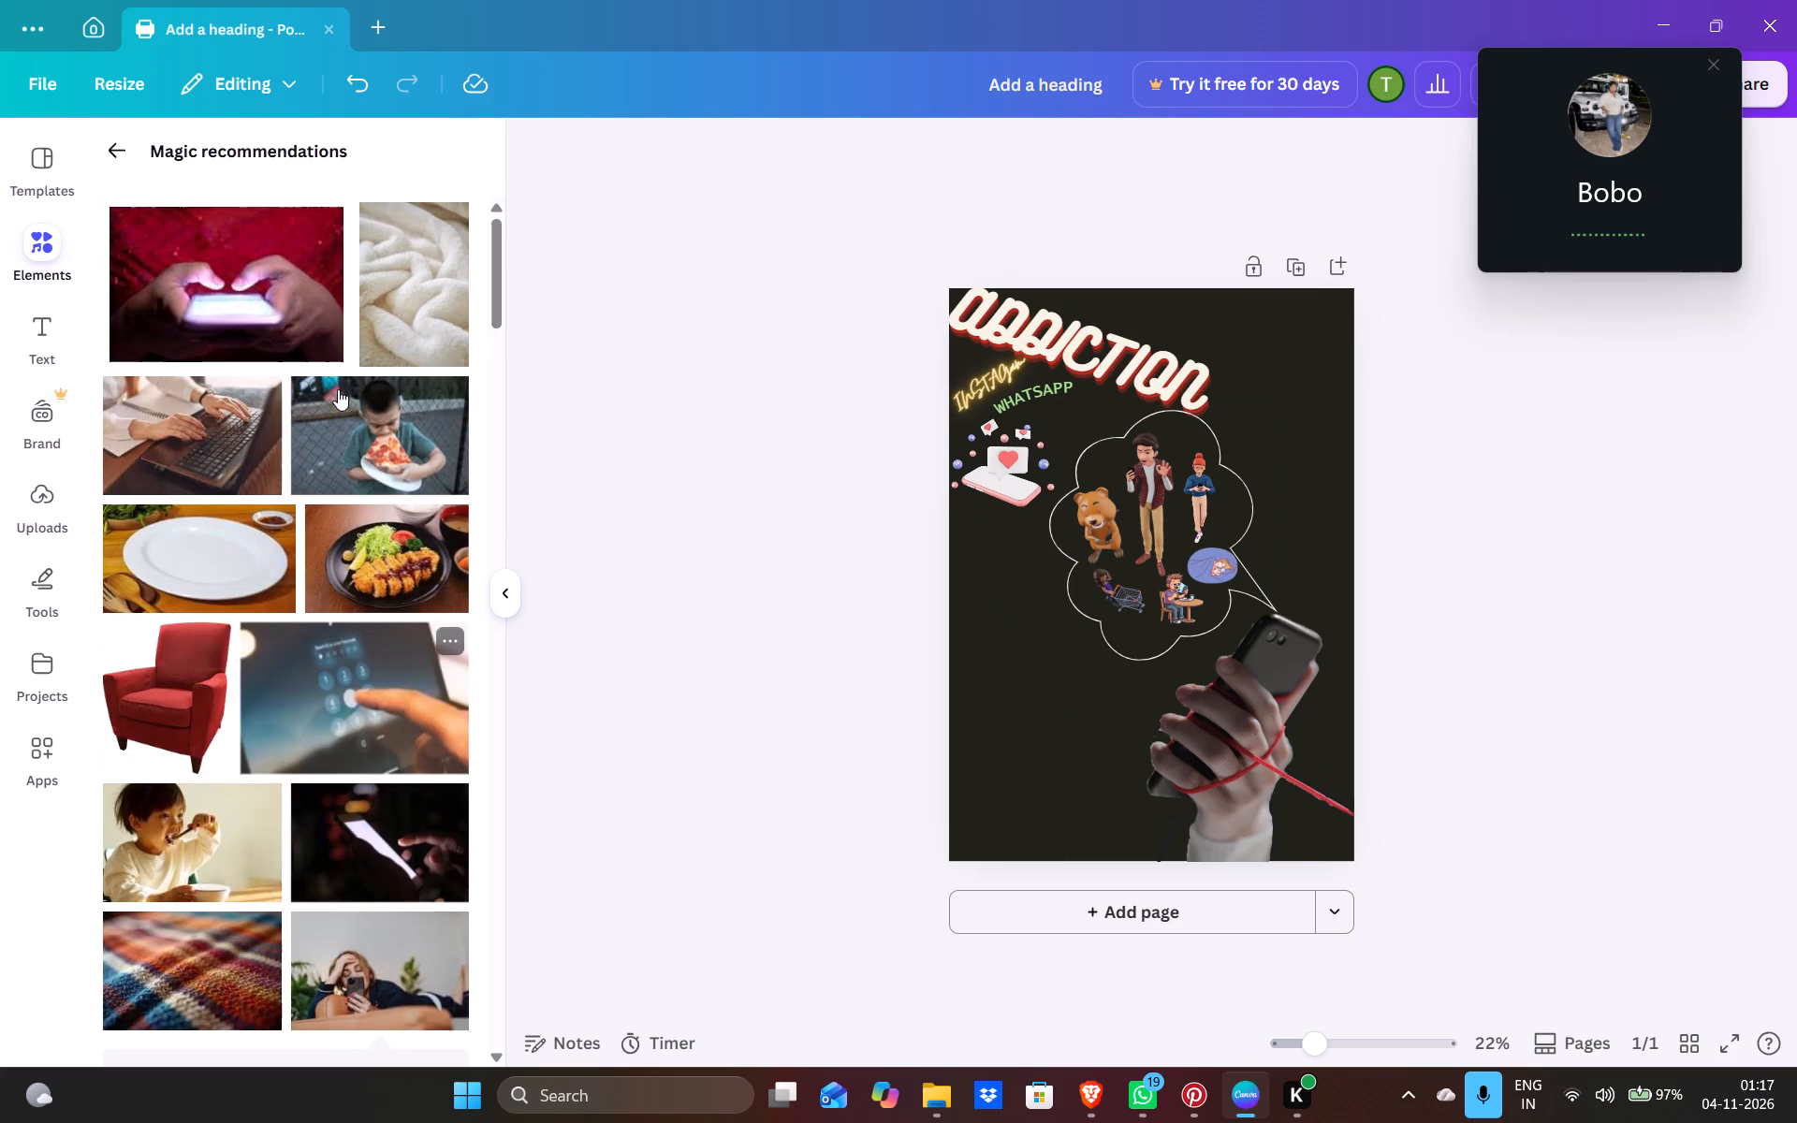
pyautogui.click(113, 162)
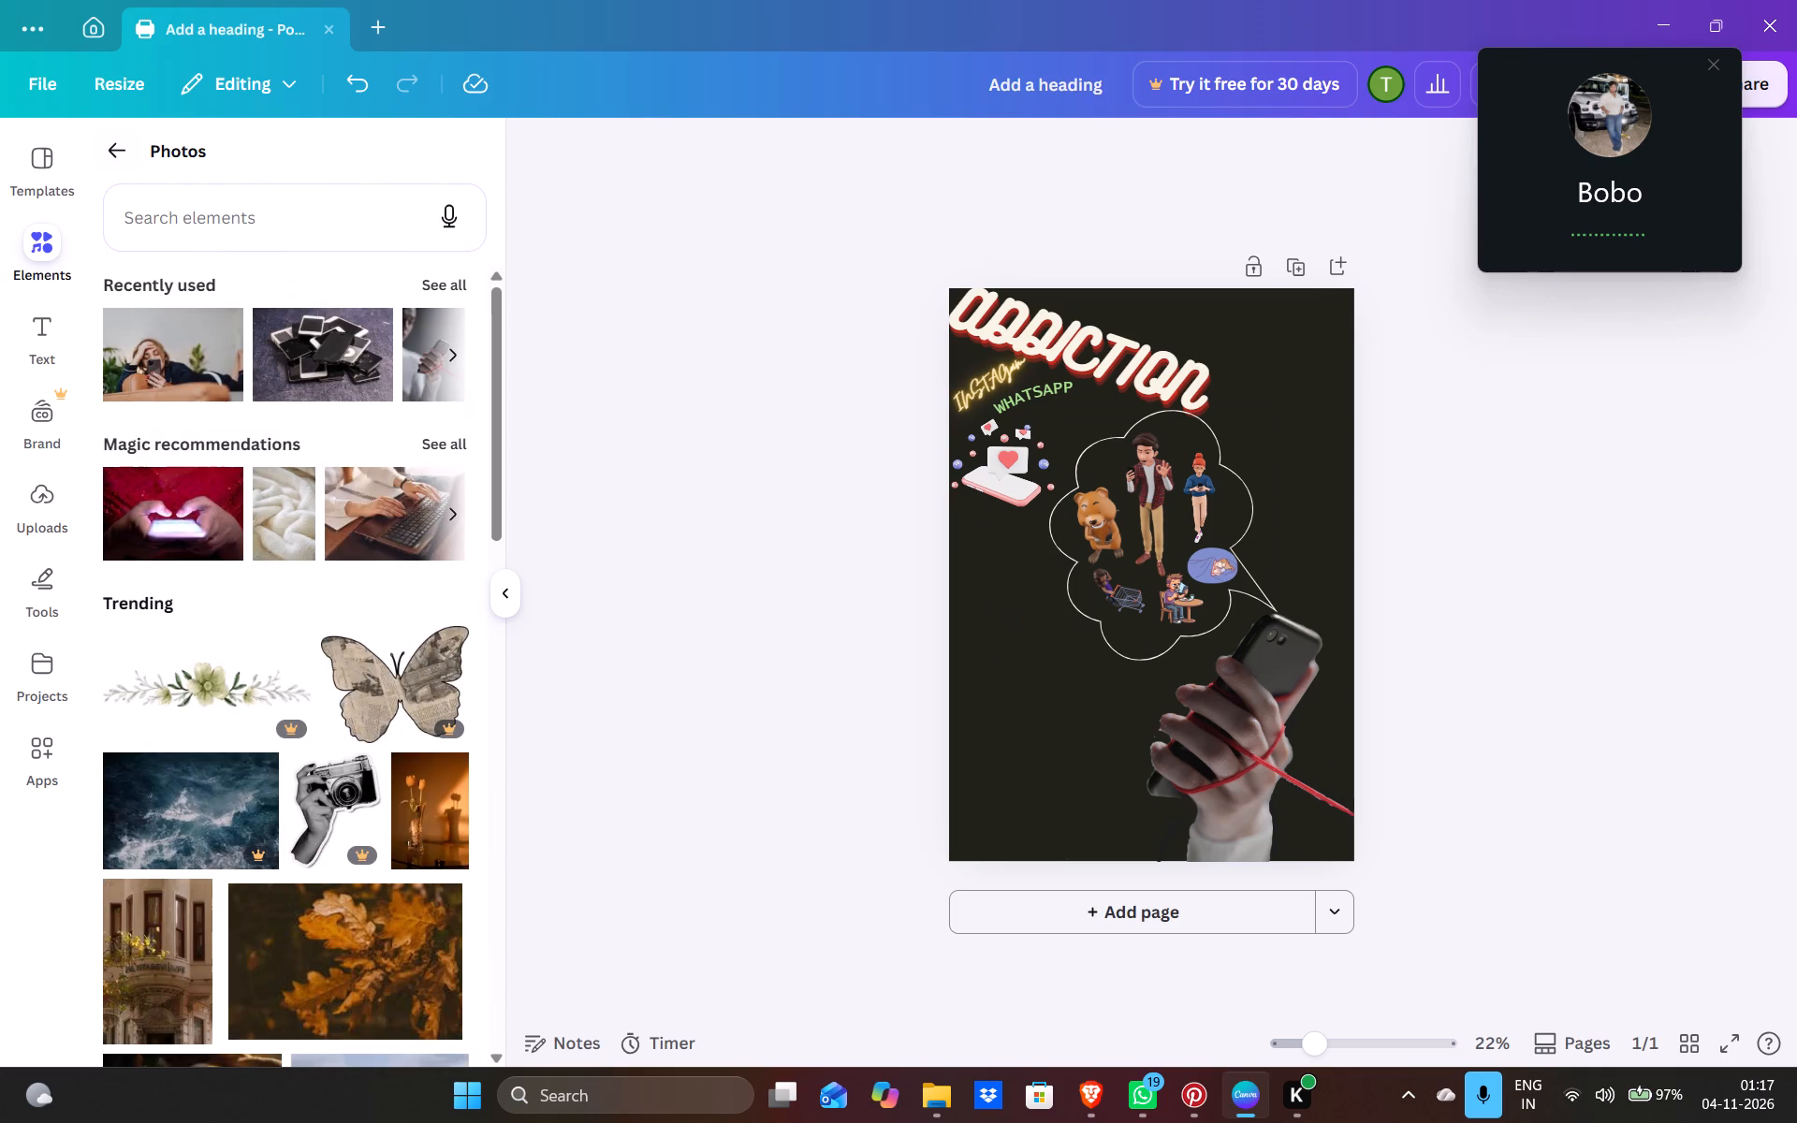
pyautogui.click(344, 249)
pyautogui.click(344, 249)
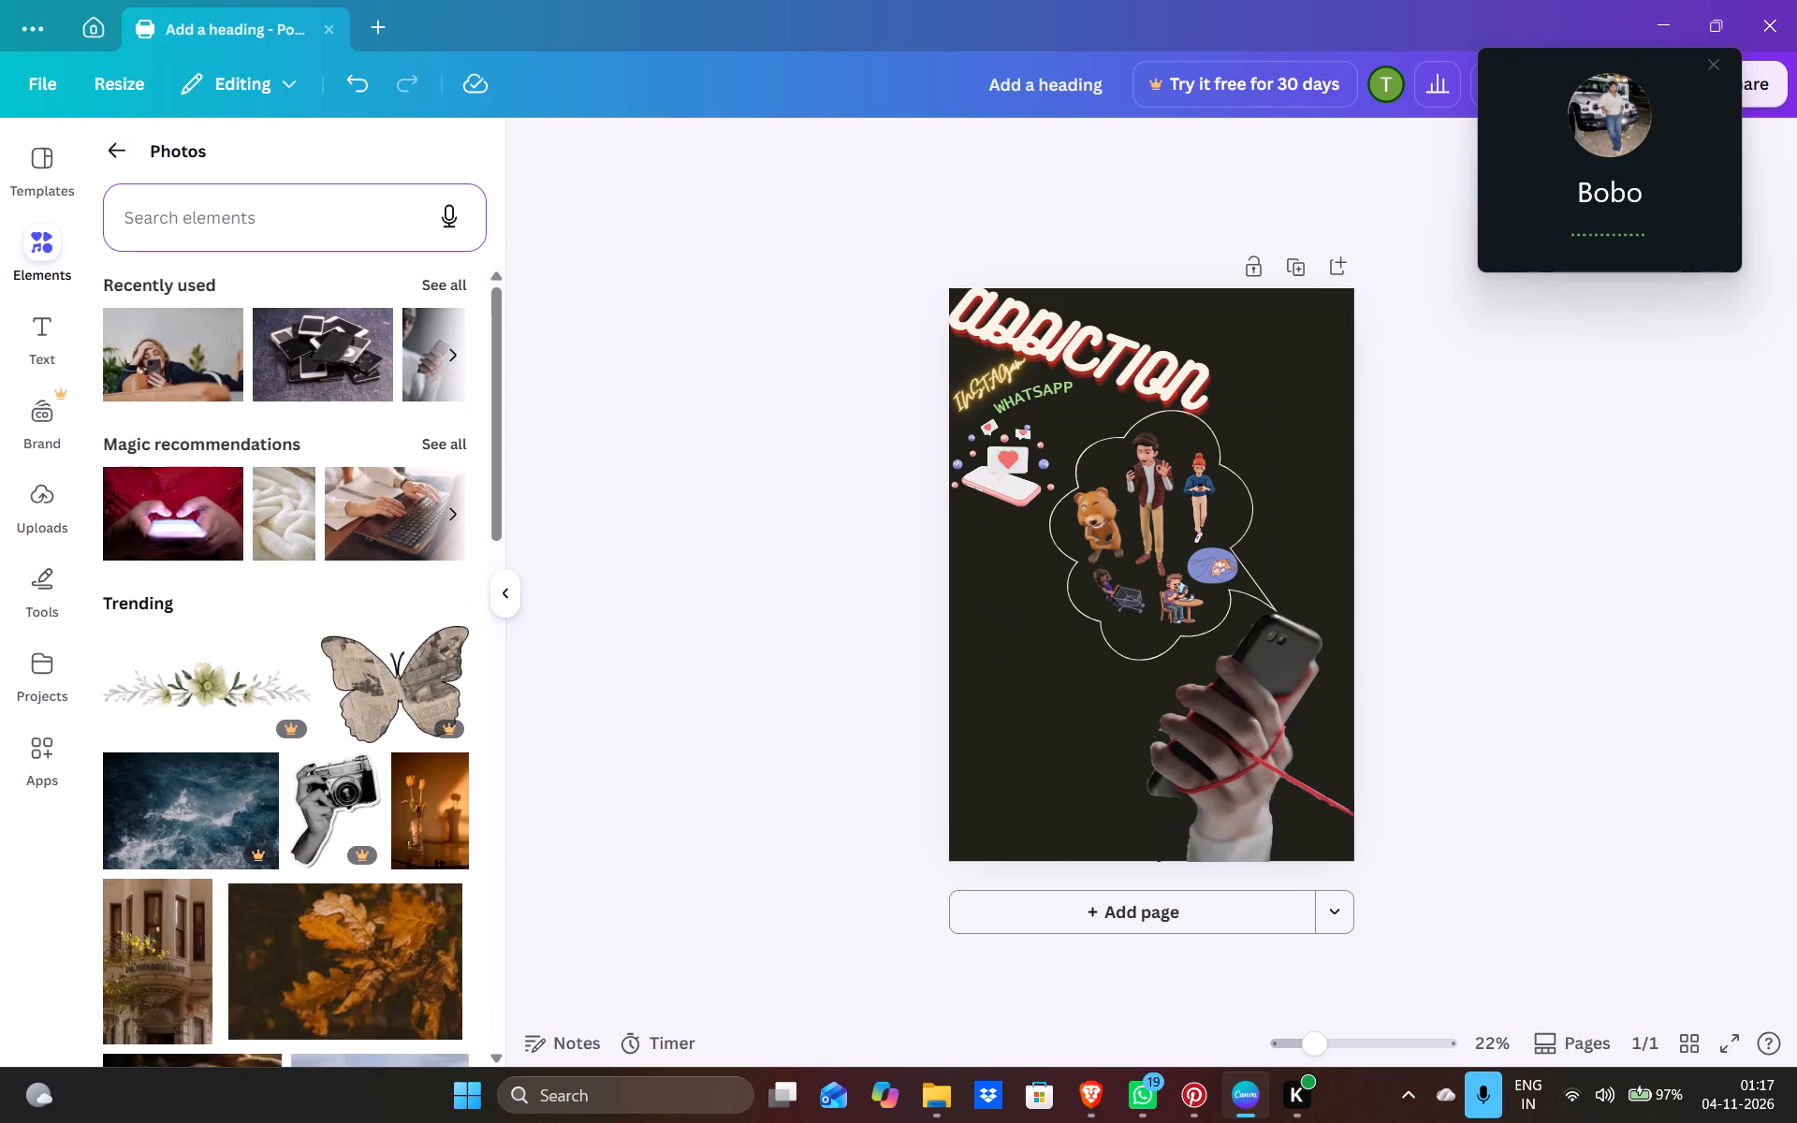
pyautogui.click(331, 214)
pyautogui.write('PHONE HAND')
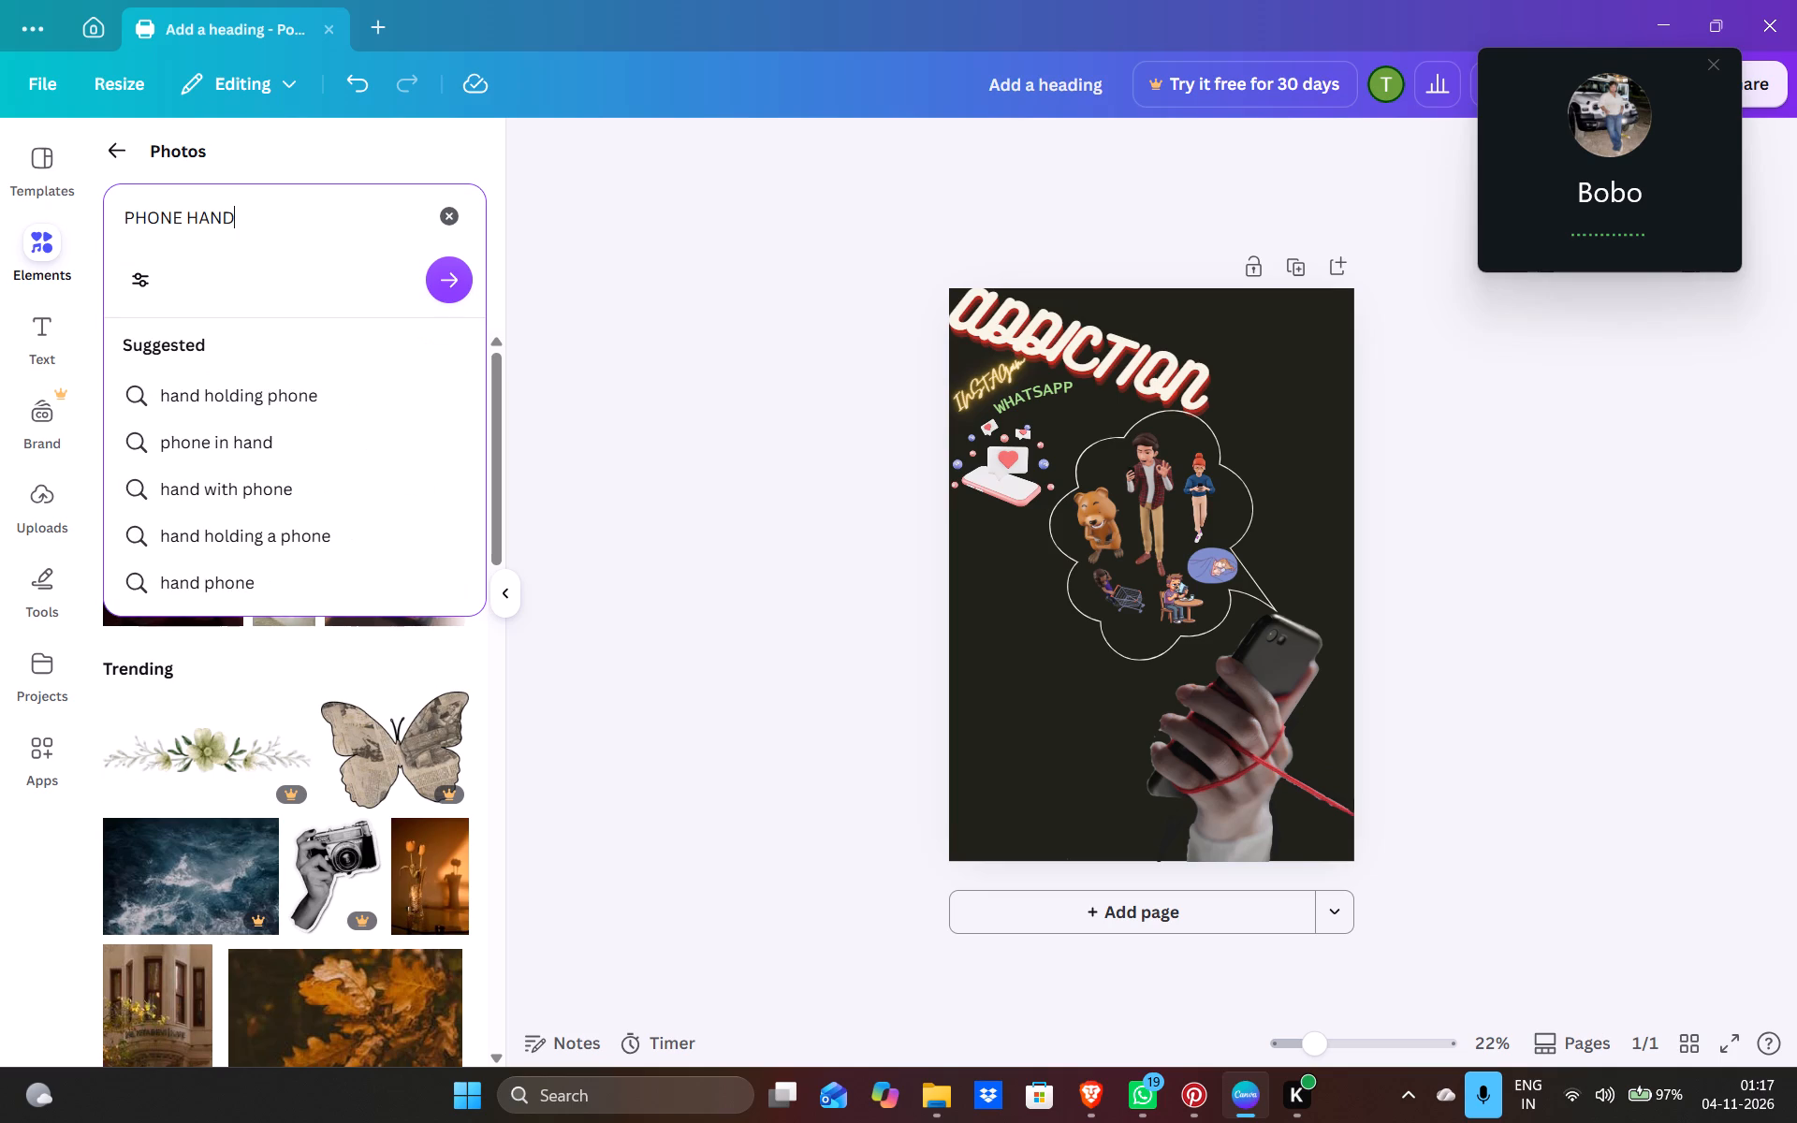
pyautogui.write('CUFFE')
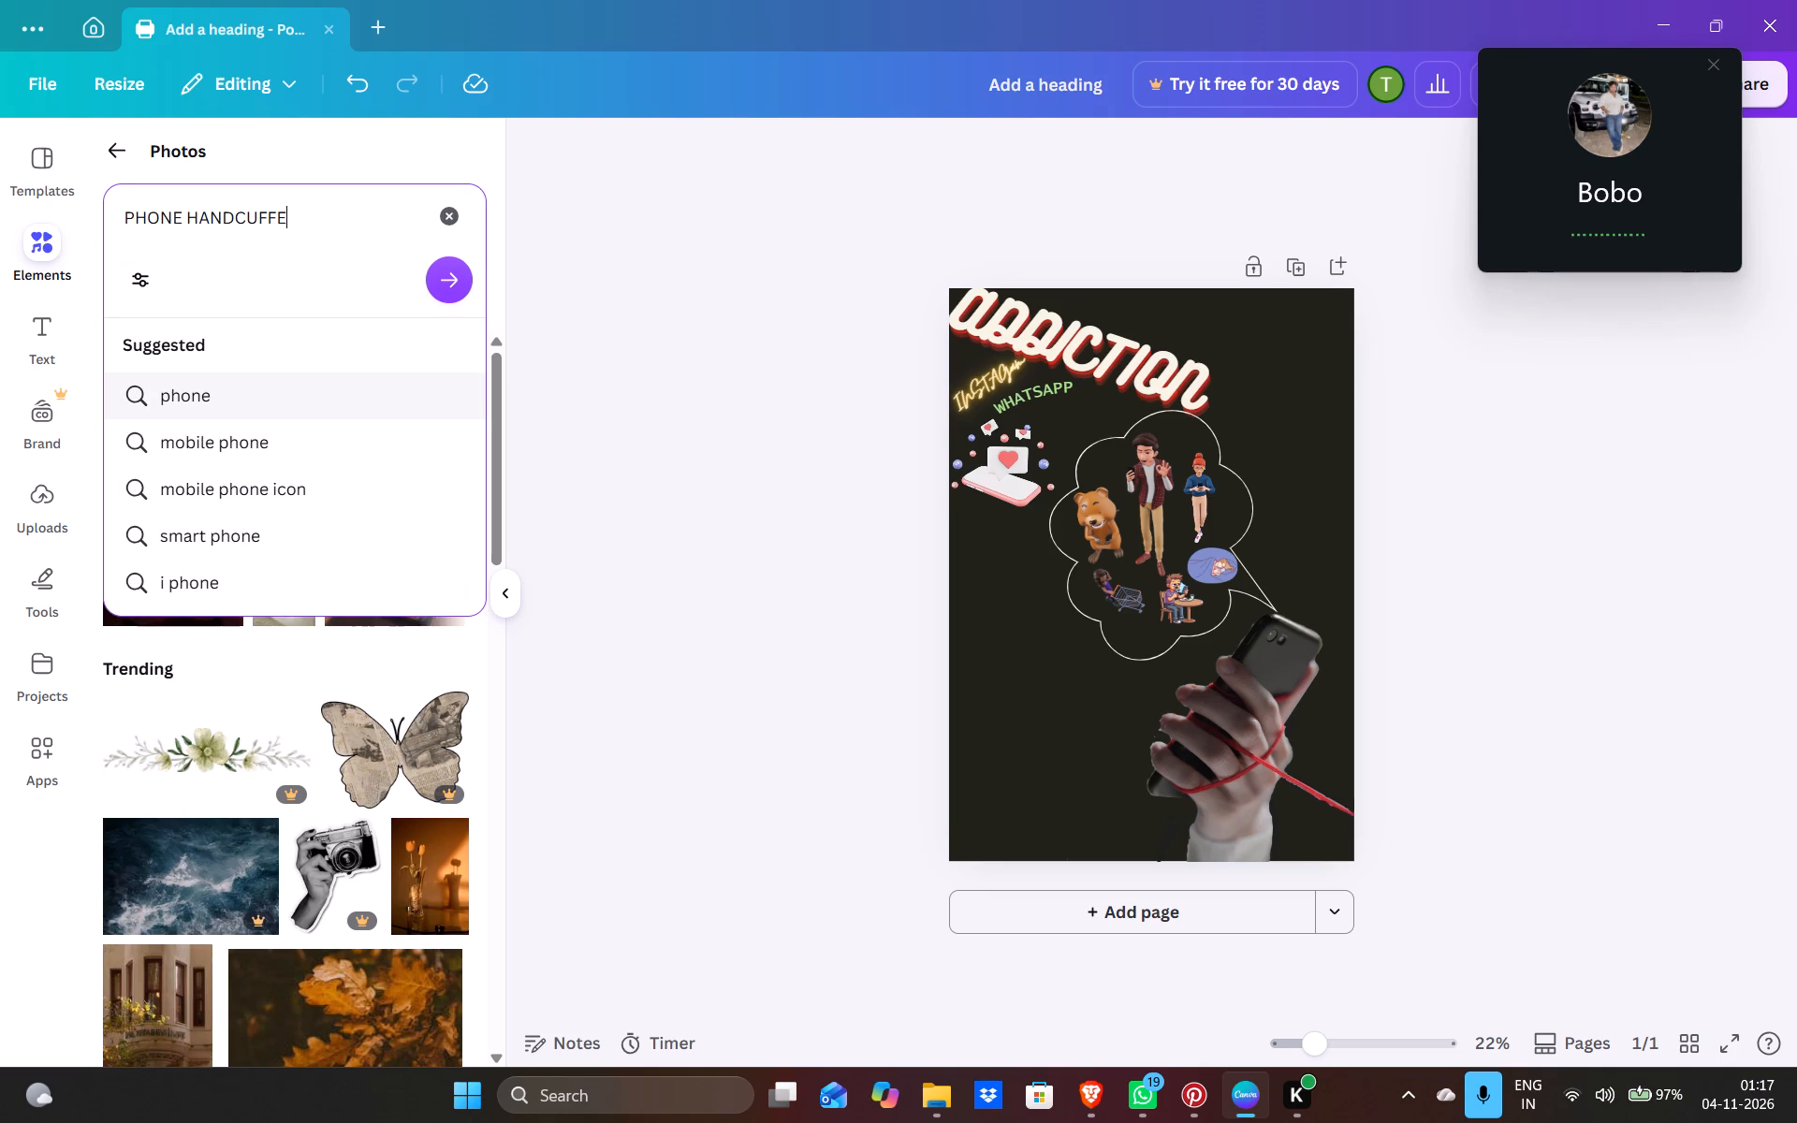
pyautogui.press('d')
pyautogui.press('Return')
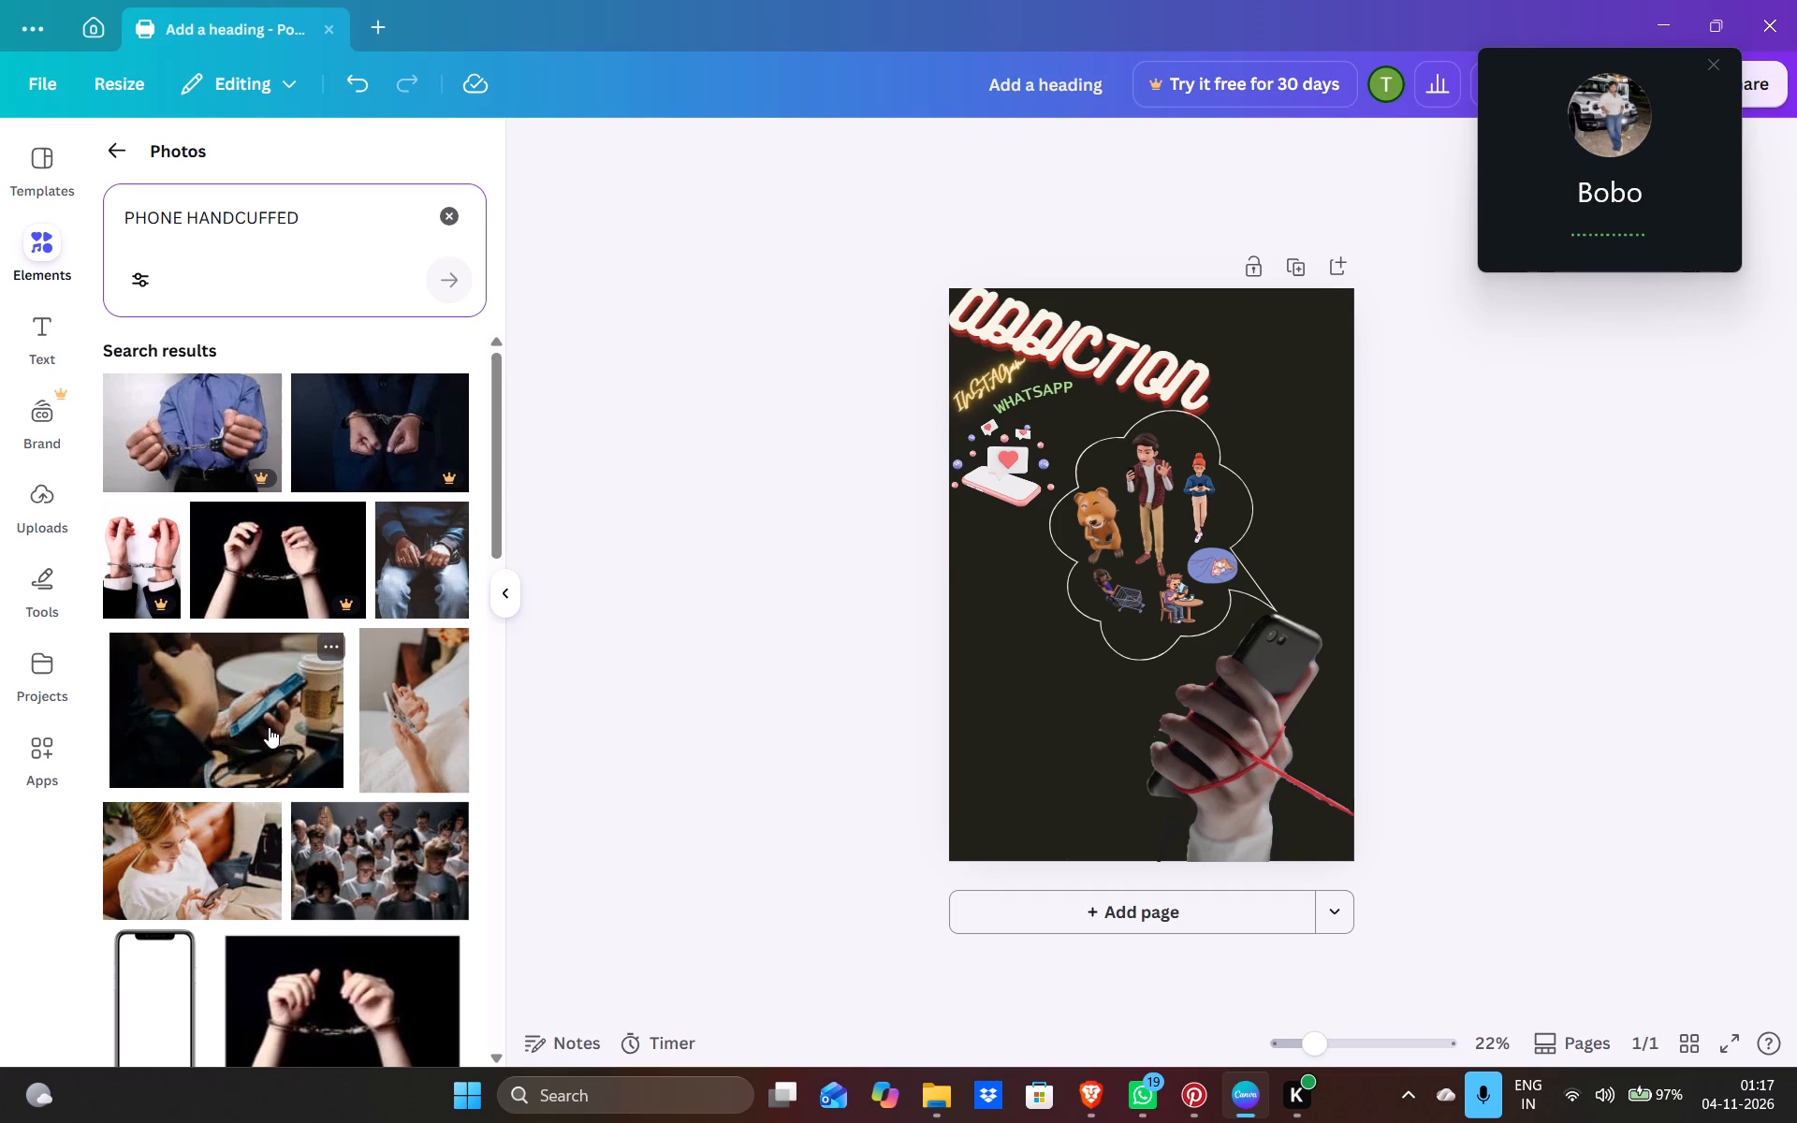
pyautogui.scroll(-4, 269, 728)
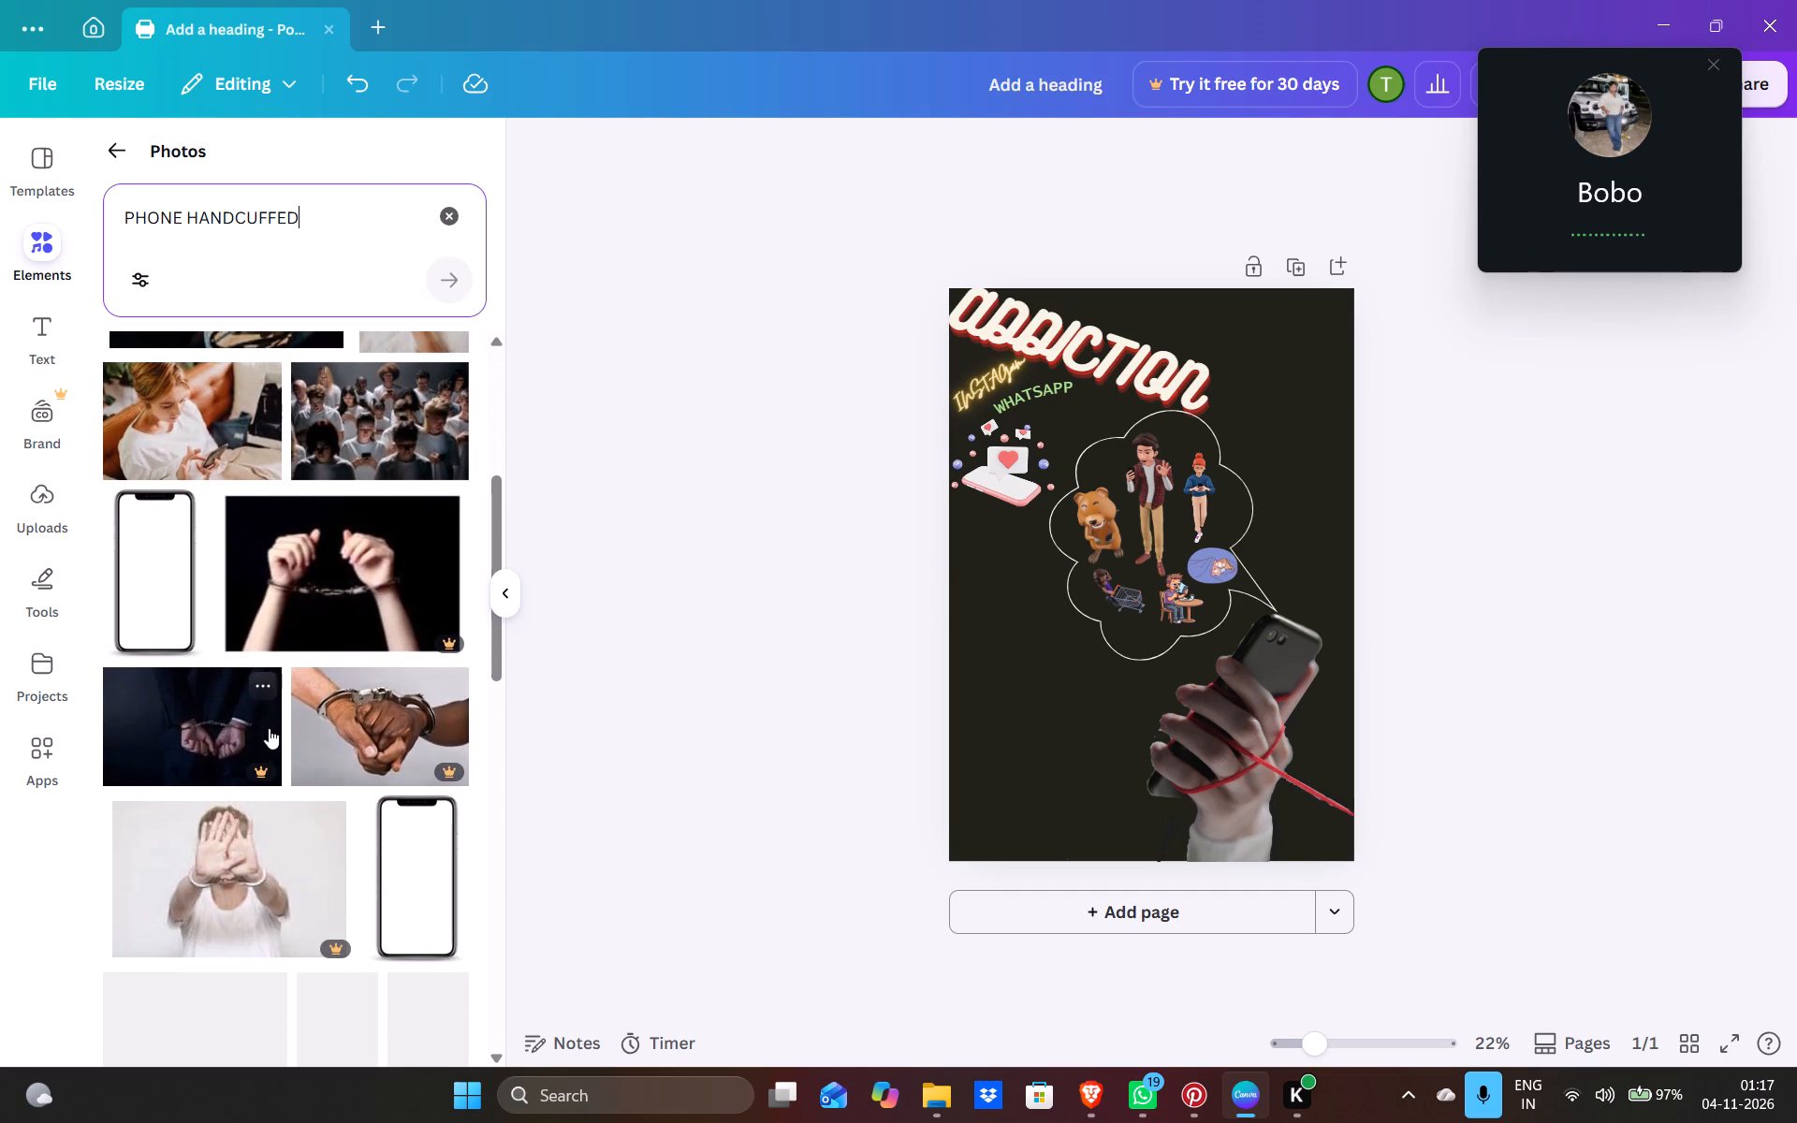
# Refine the photo search to "PHONE HANDCUFFED TO HAND" and review the results for a suitable image.
pyautogui.click(320, 233)
pyautogui.press('space')
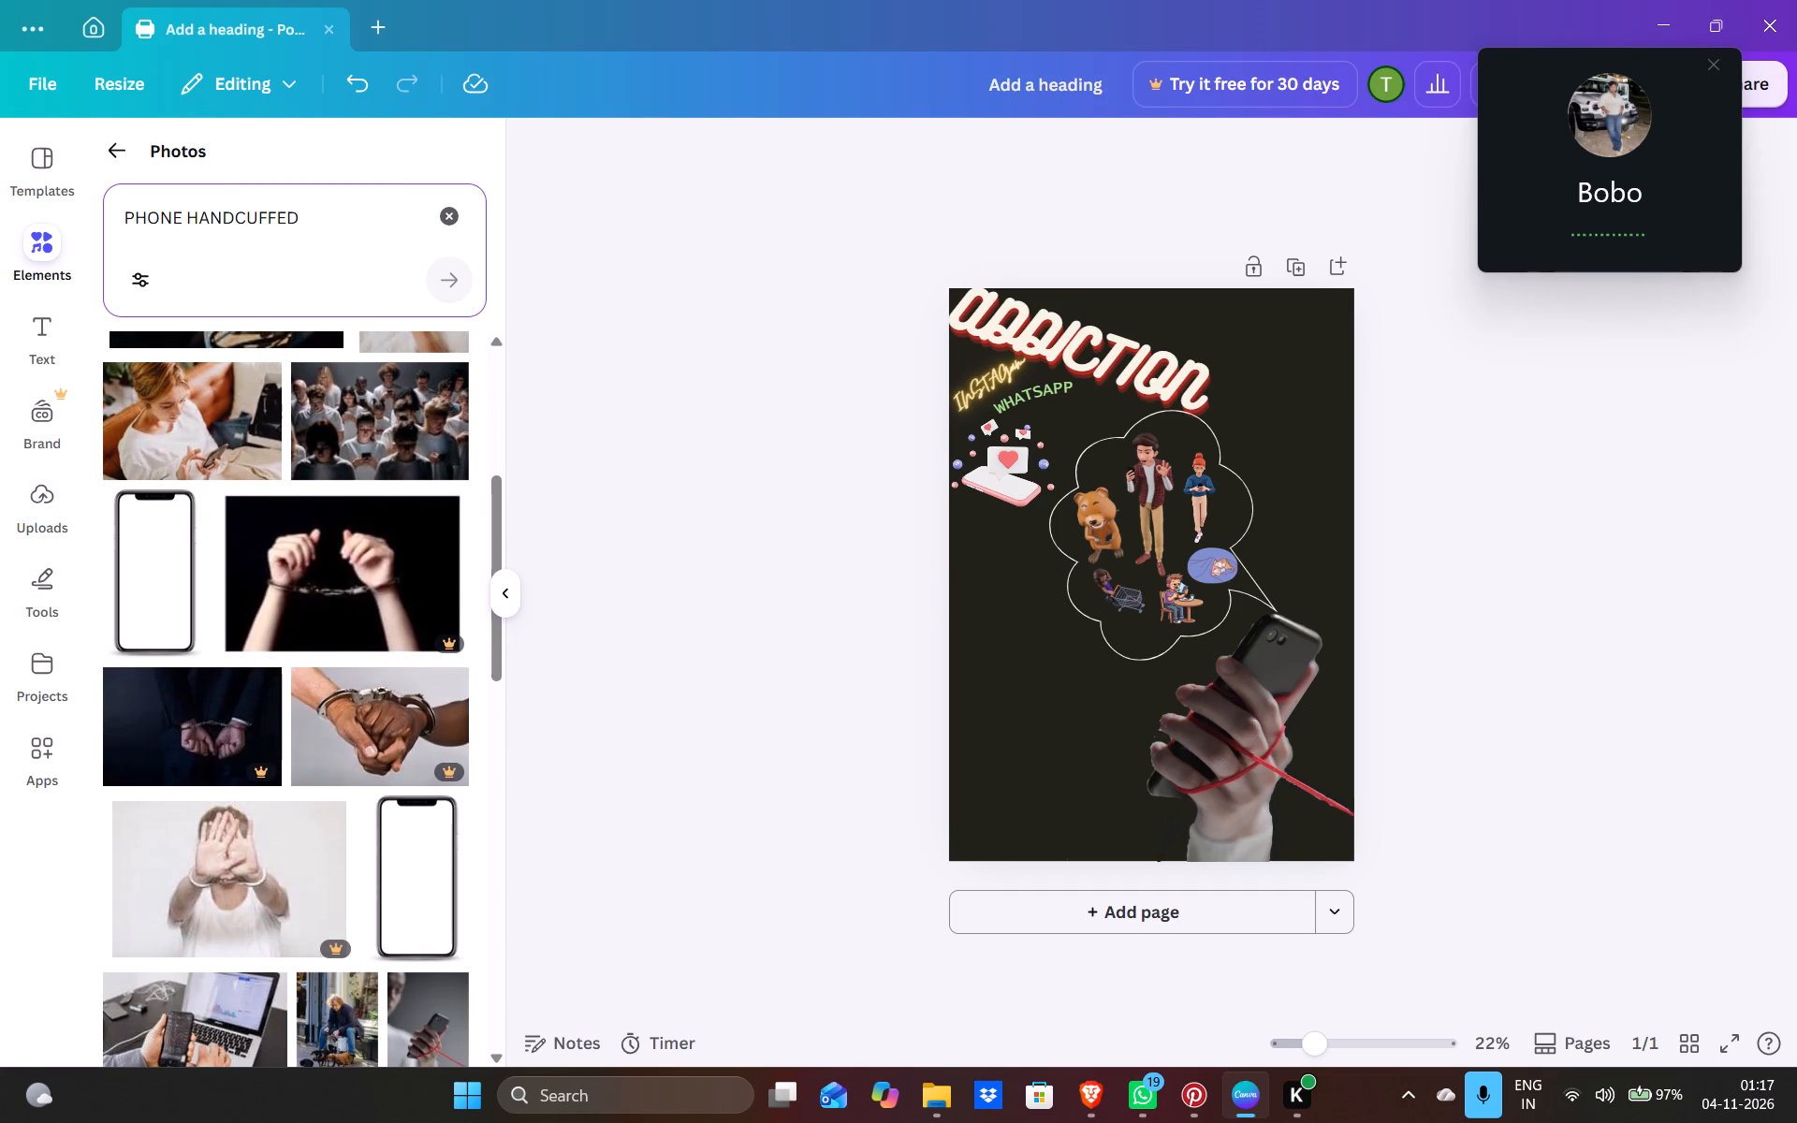
pyautogui.write('TO')
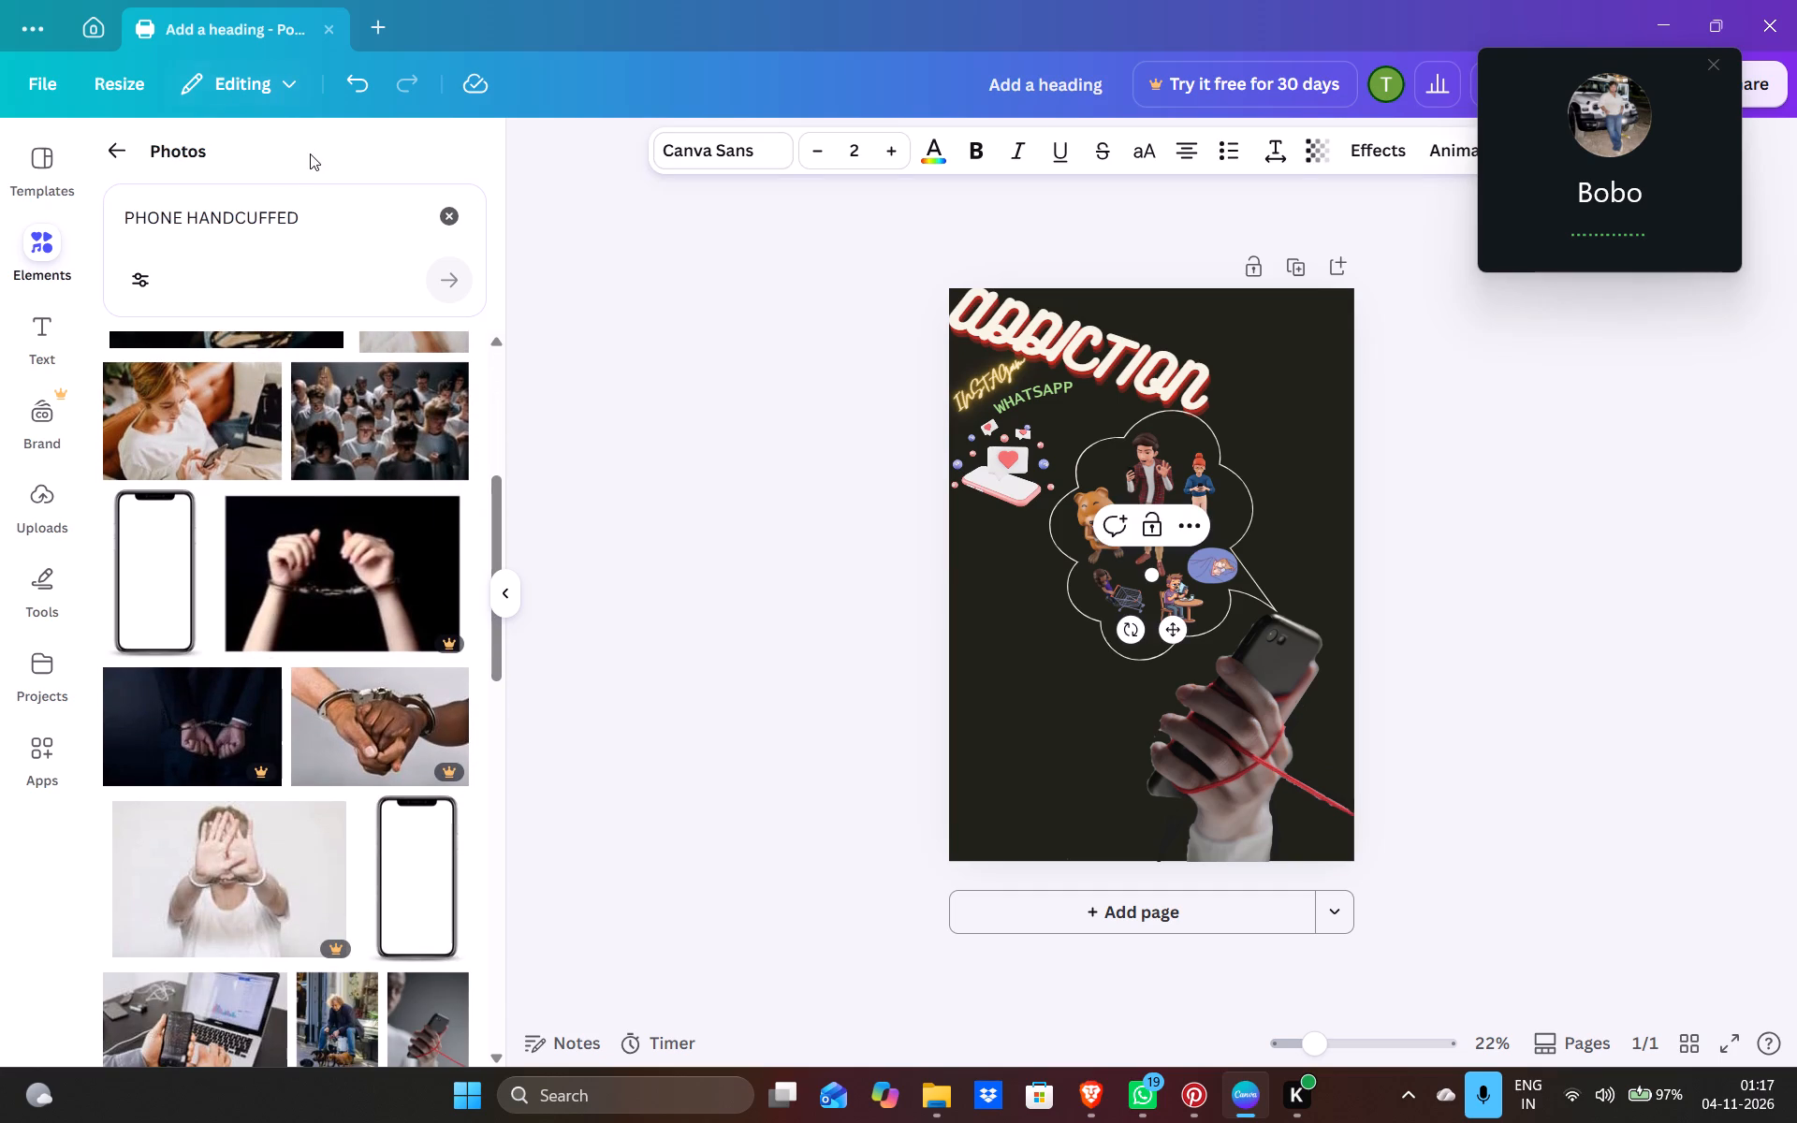
pyautogui.click(313, 224)
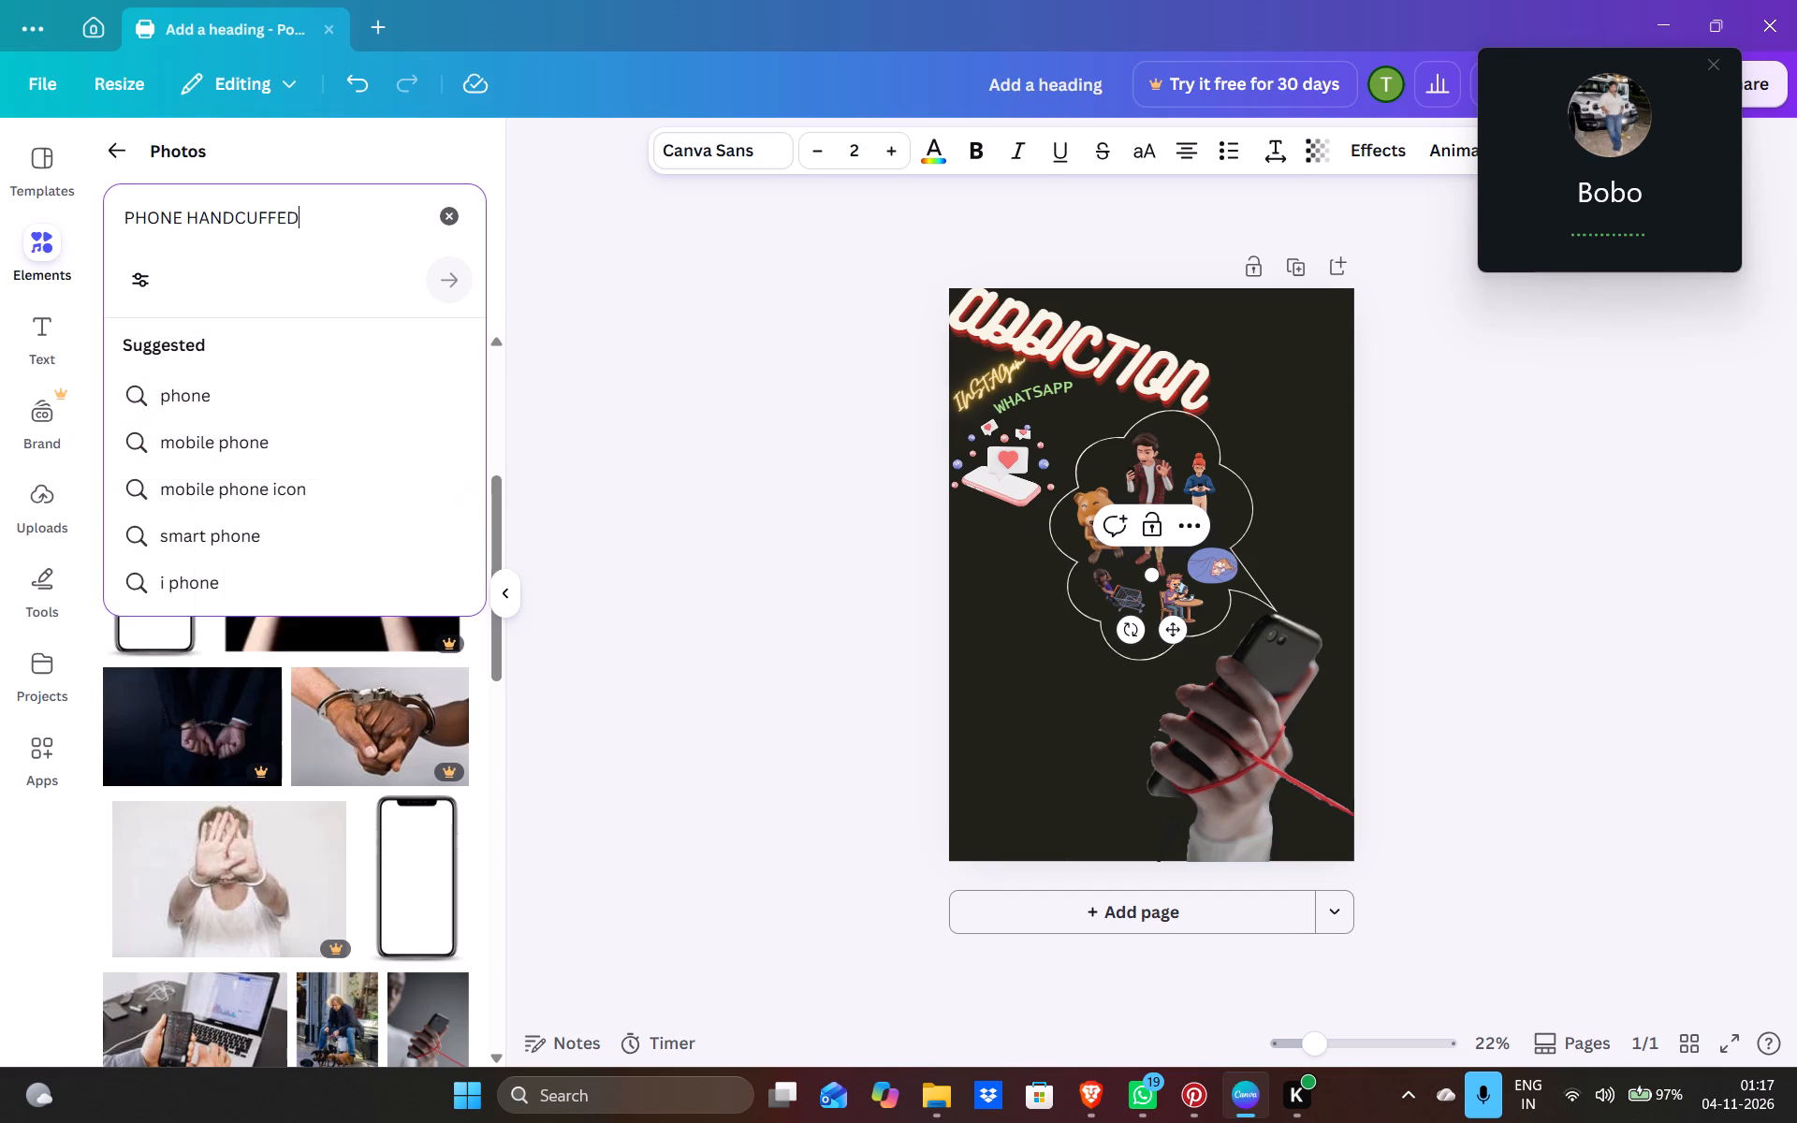
pyautogui.press('space')
pyautogui.write('TO HAND')
pyautogui.press('Return')
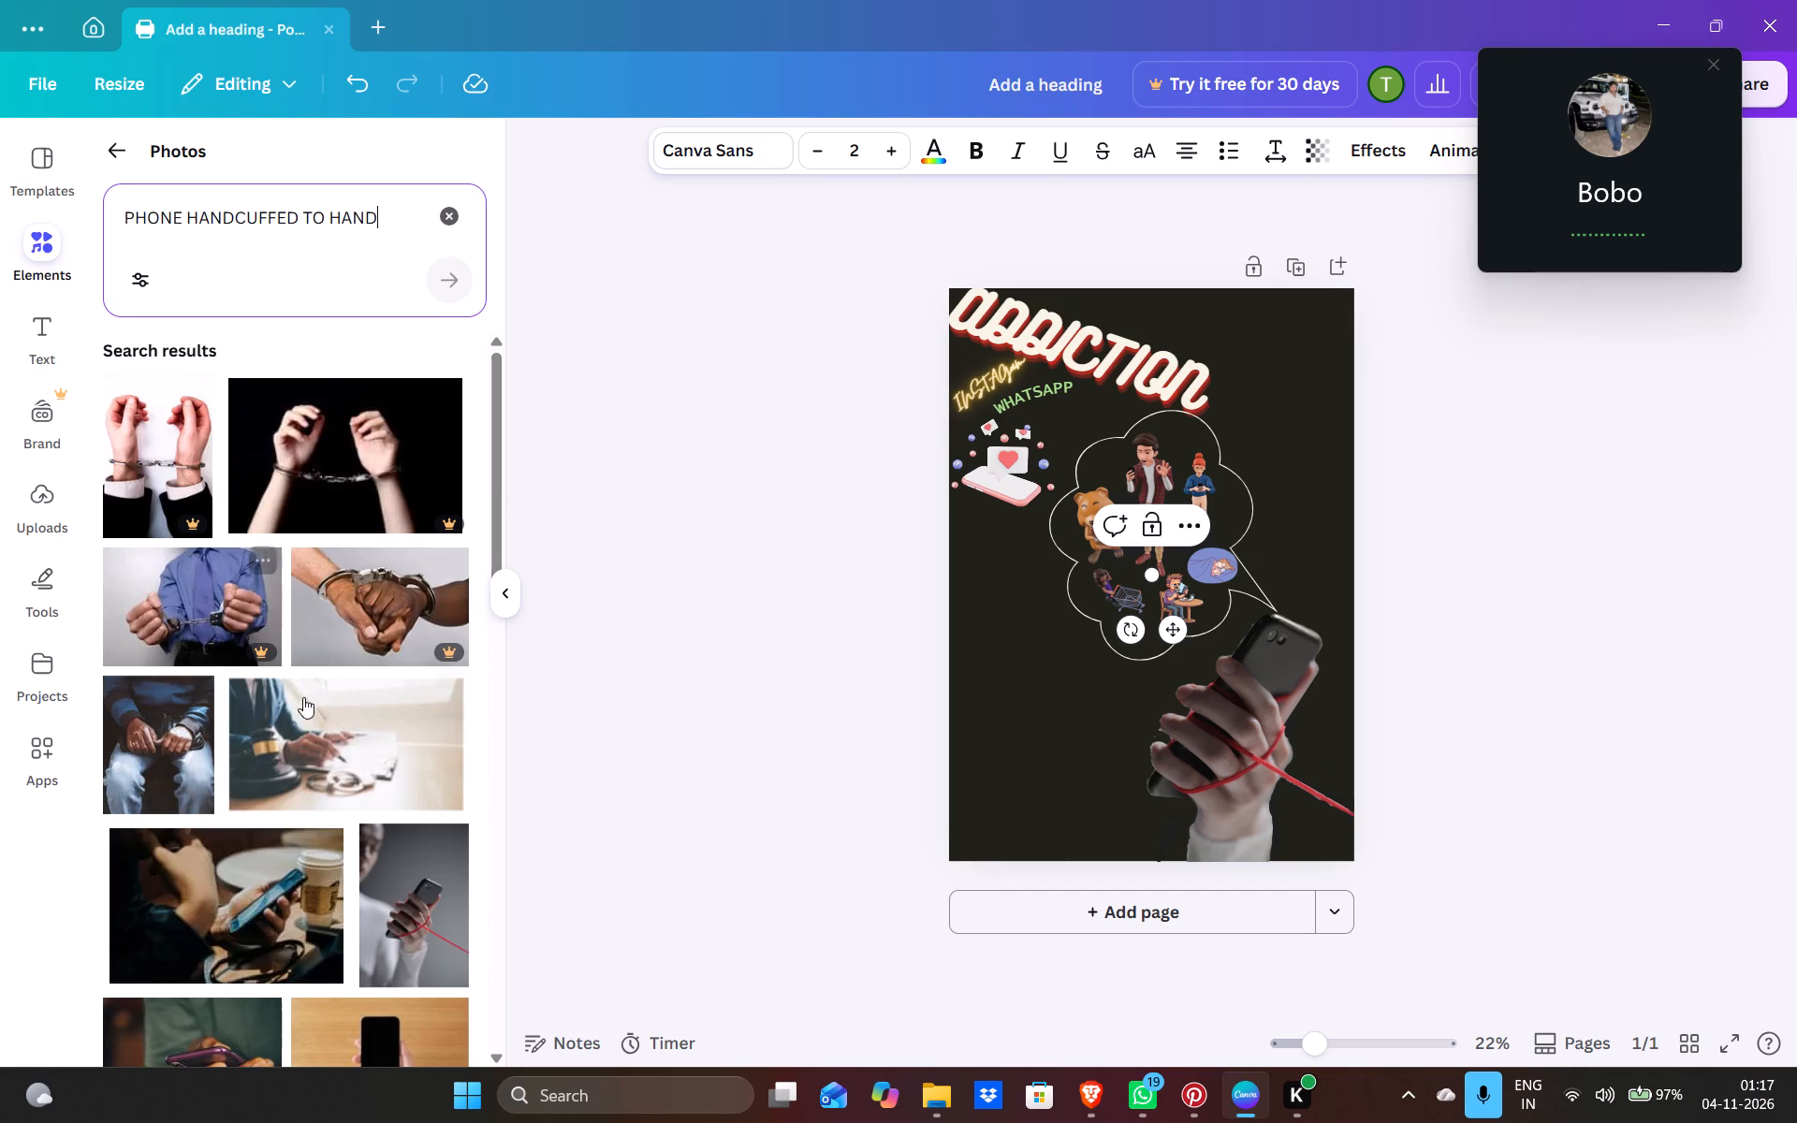
pyautogui.scroll(-4, 309, 705)
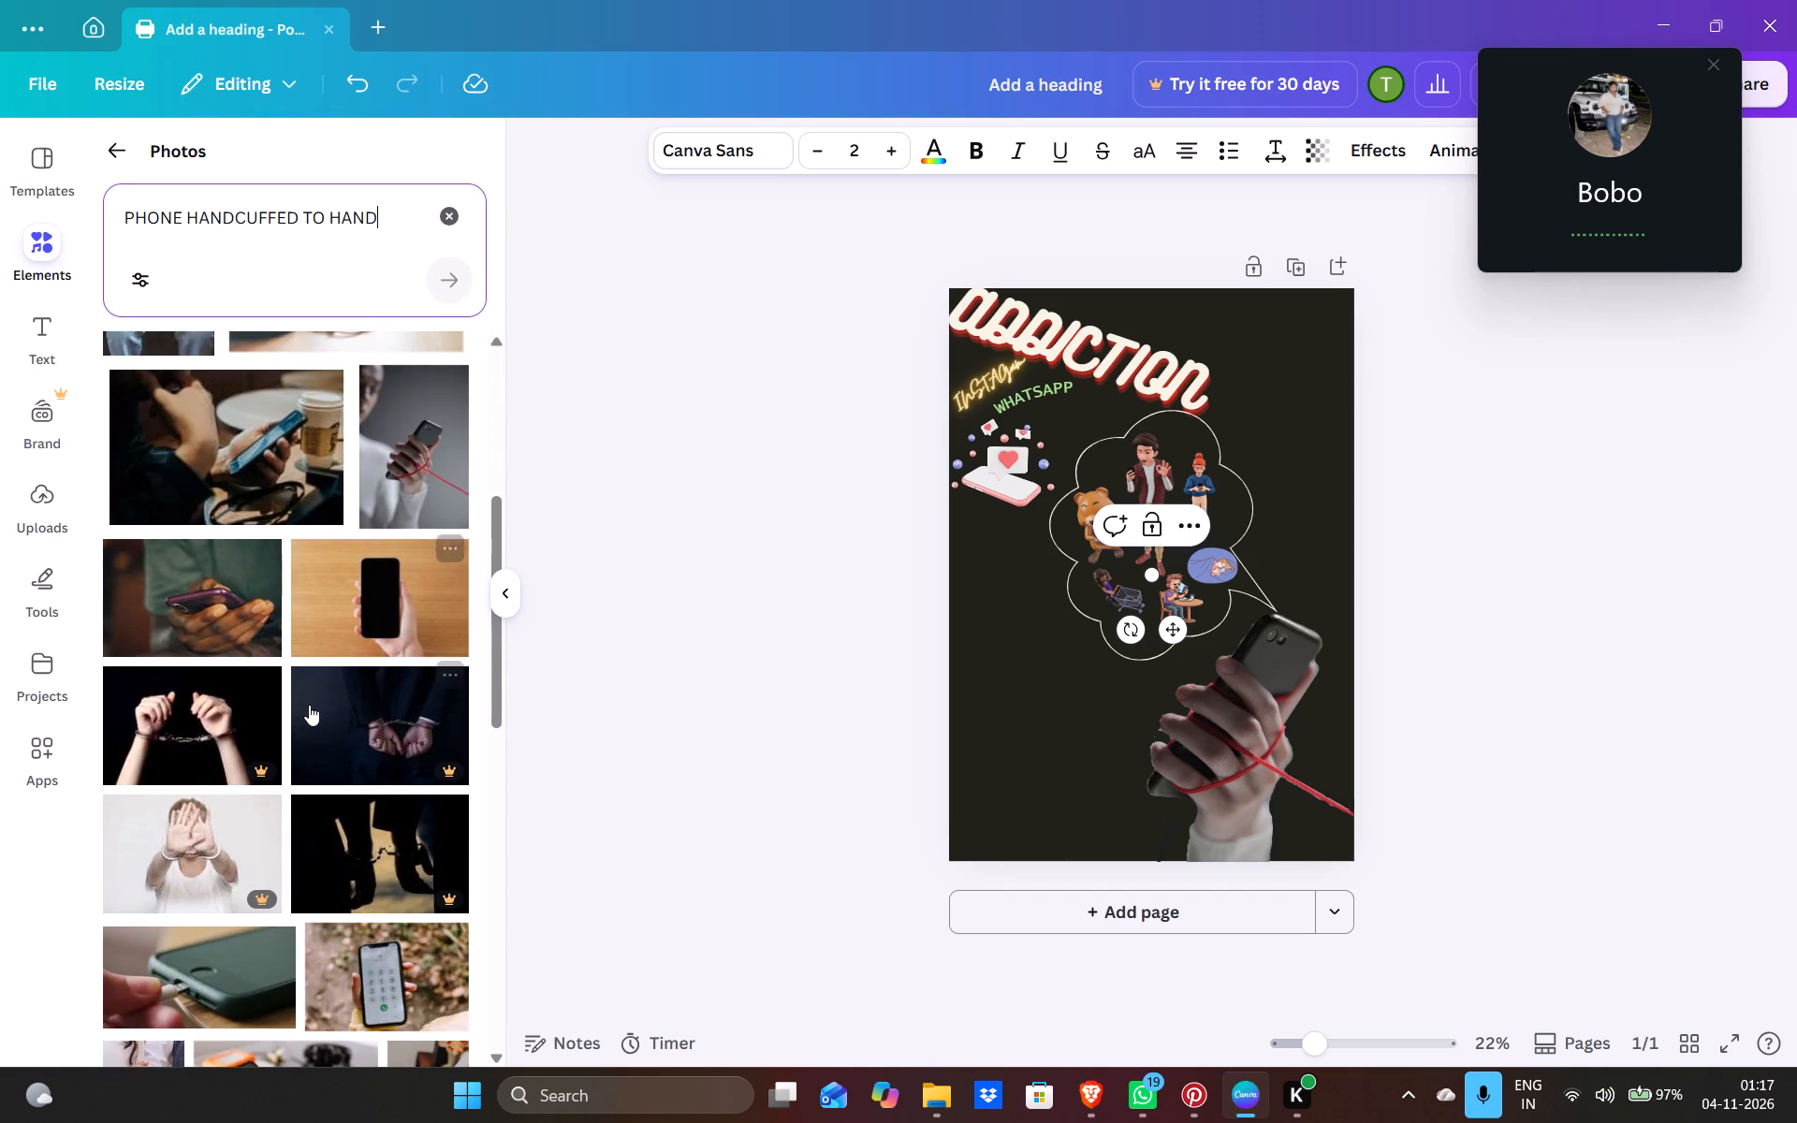
pyautogui.scroll(-3, 309, 705)
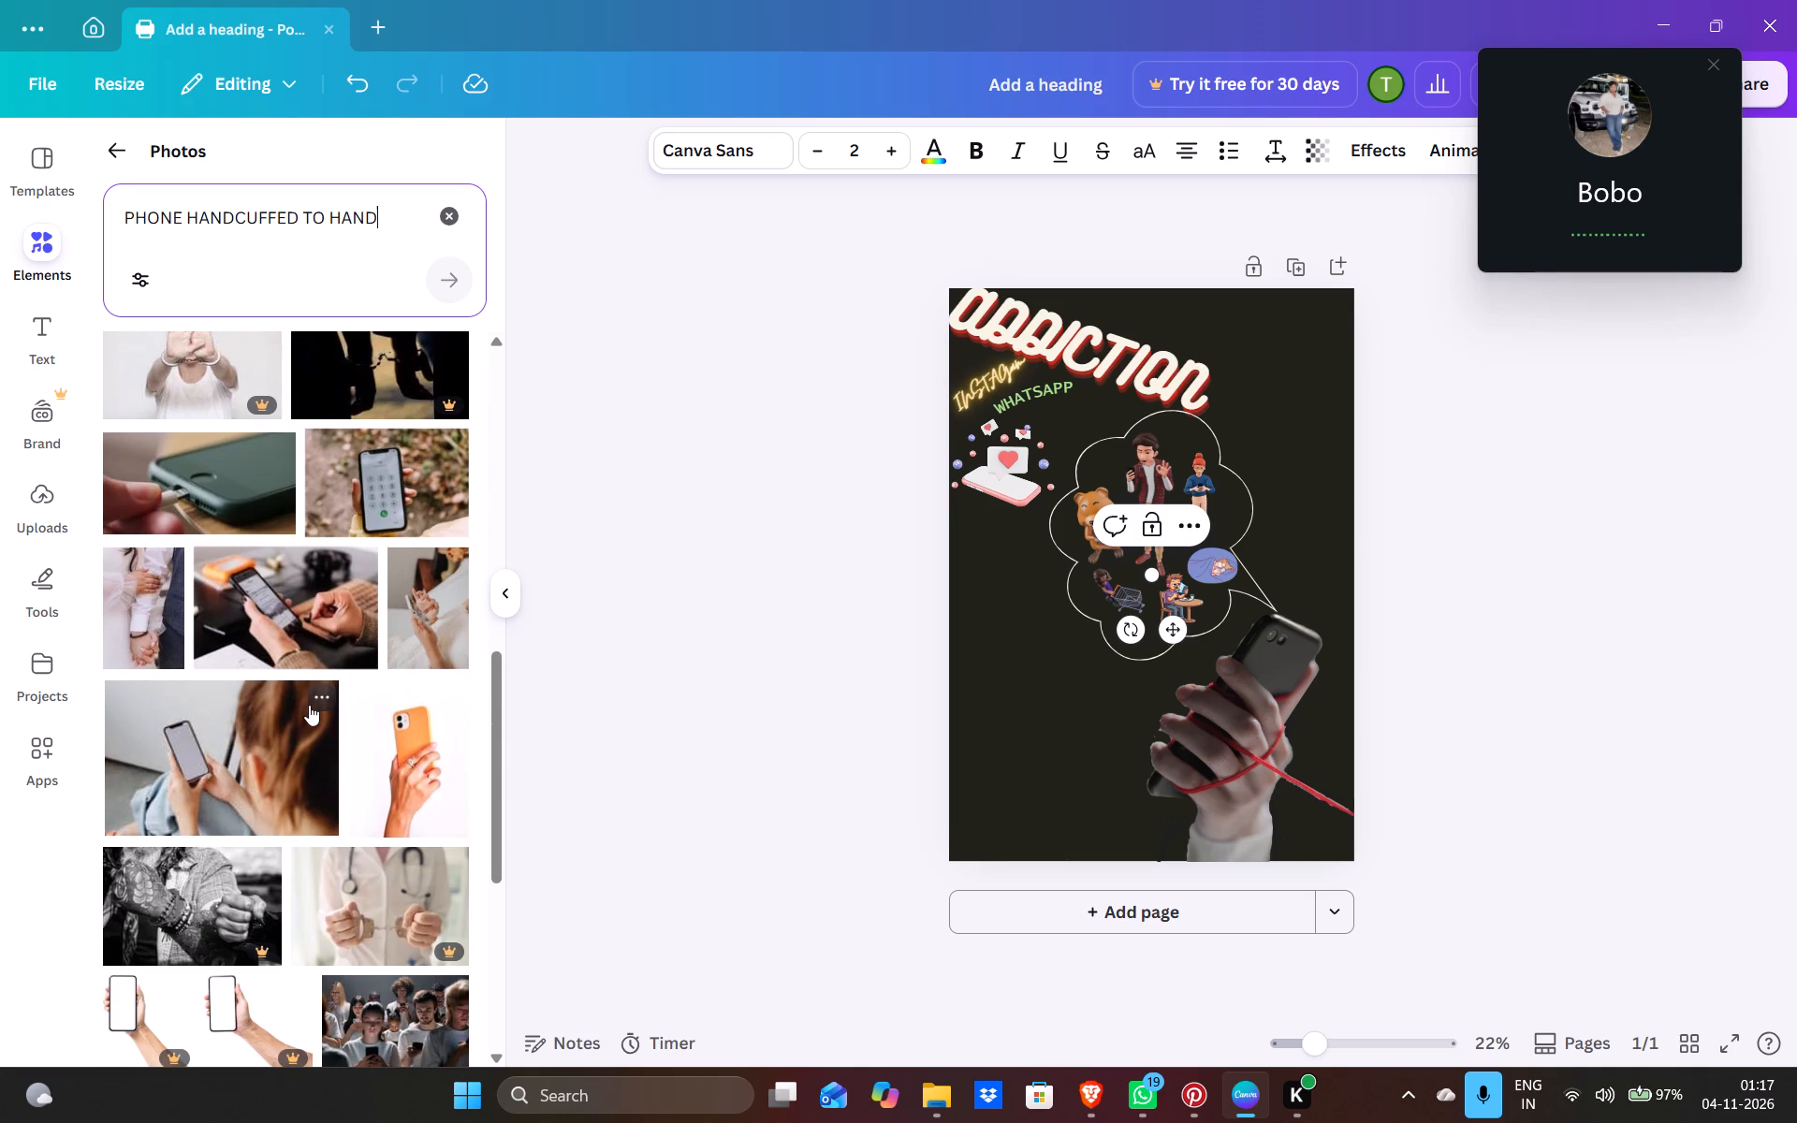
pyautogui.scroll(-4, 309, 705)
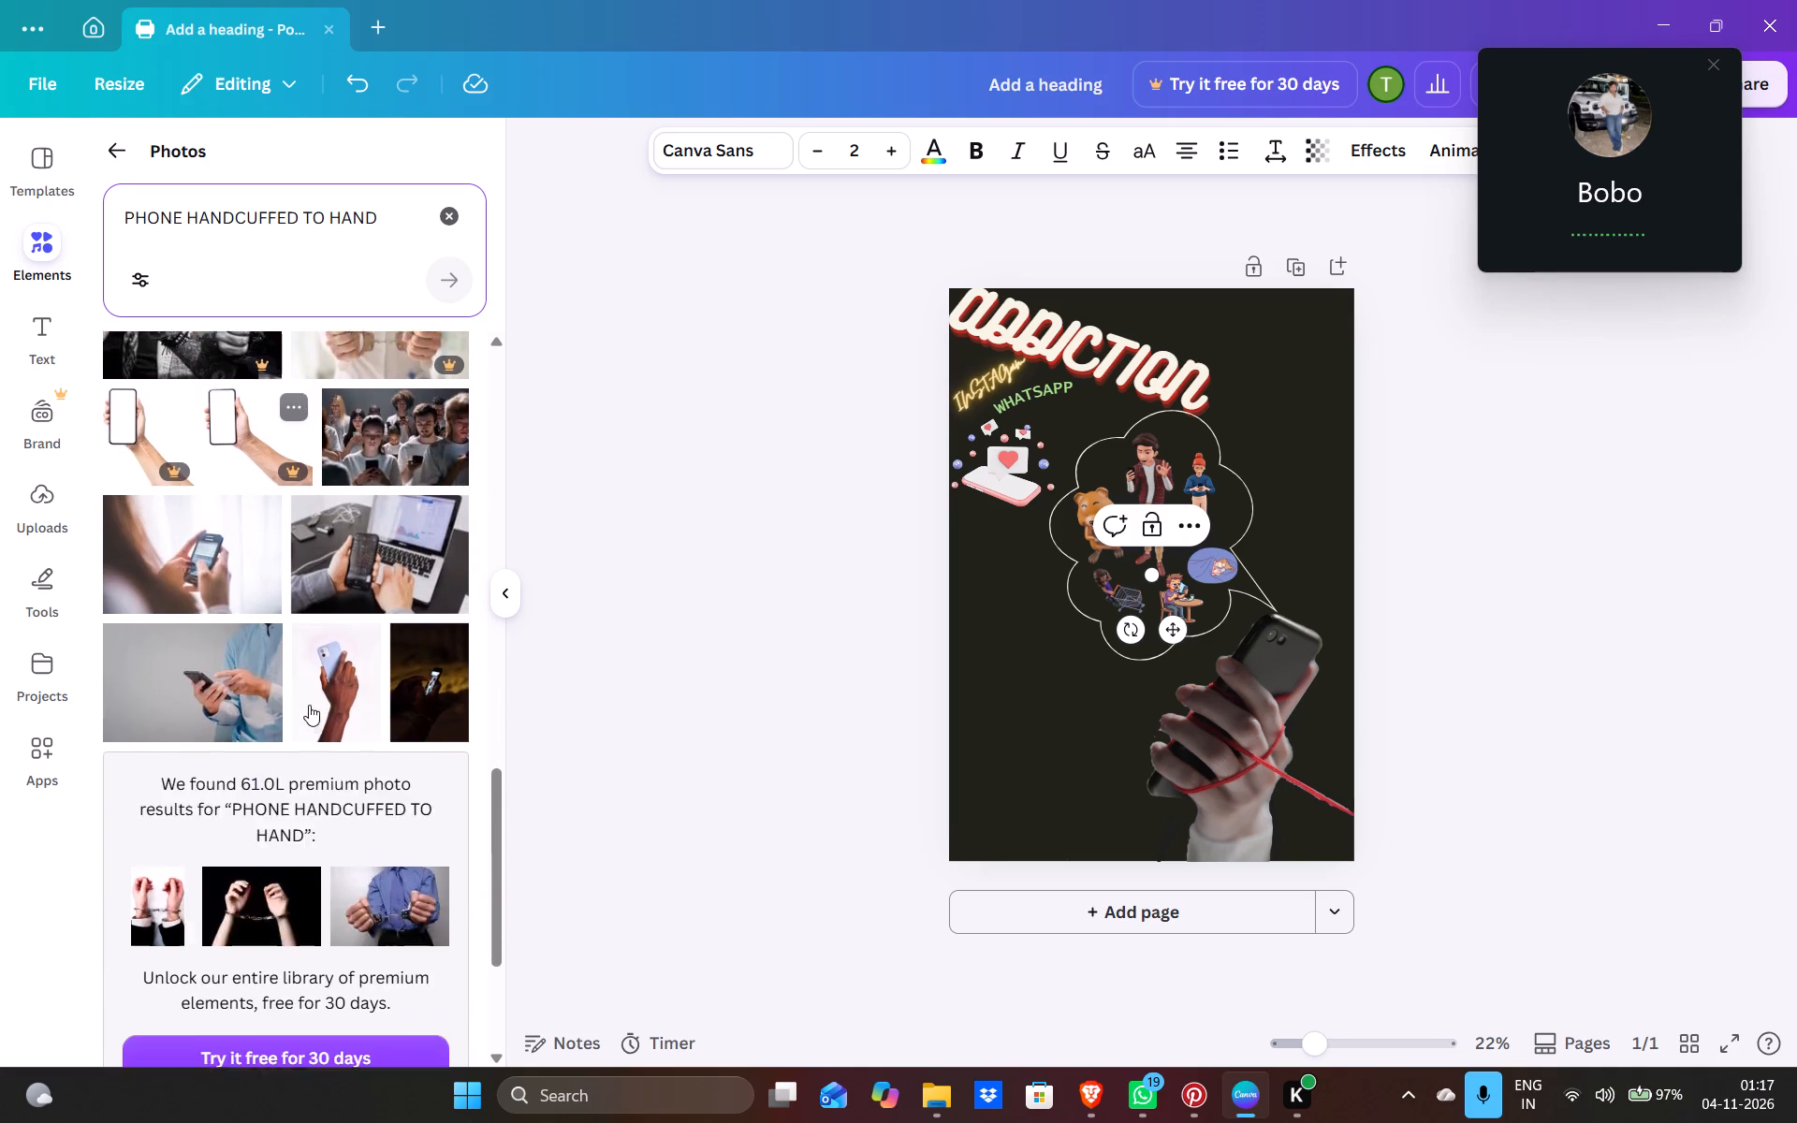
pyautogui.scroll(-4, 309, 705)
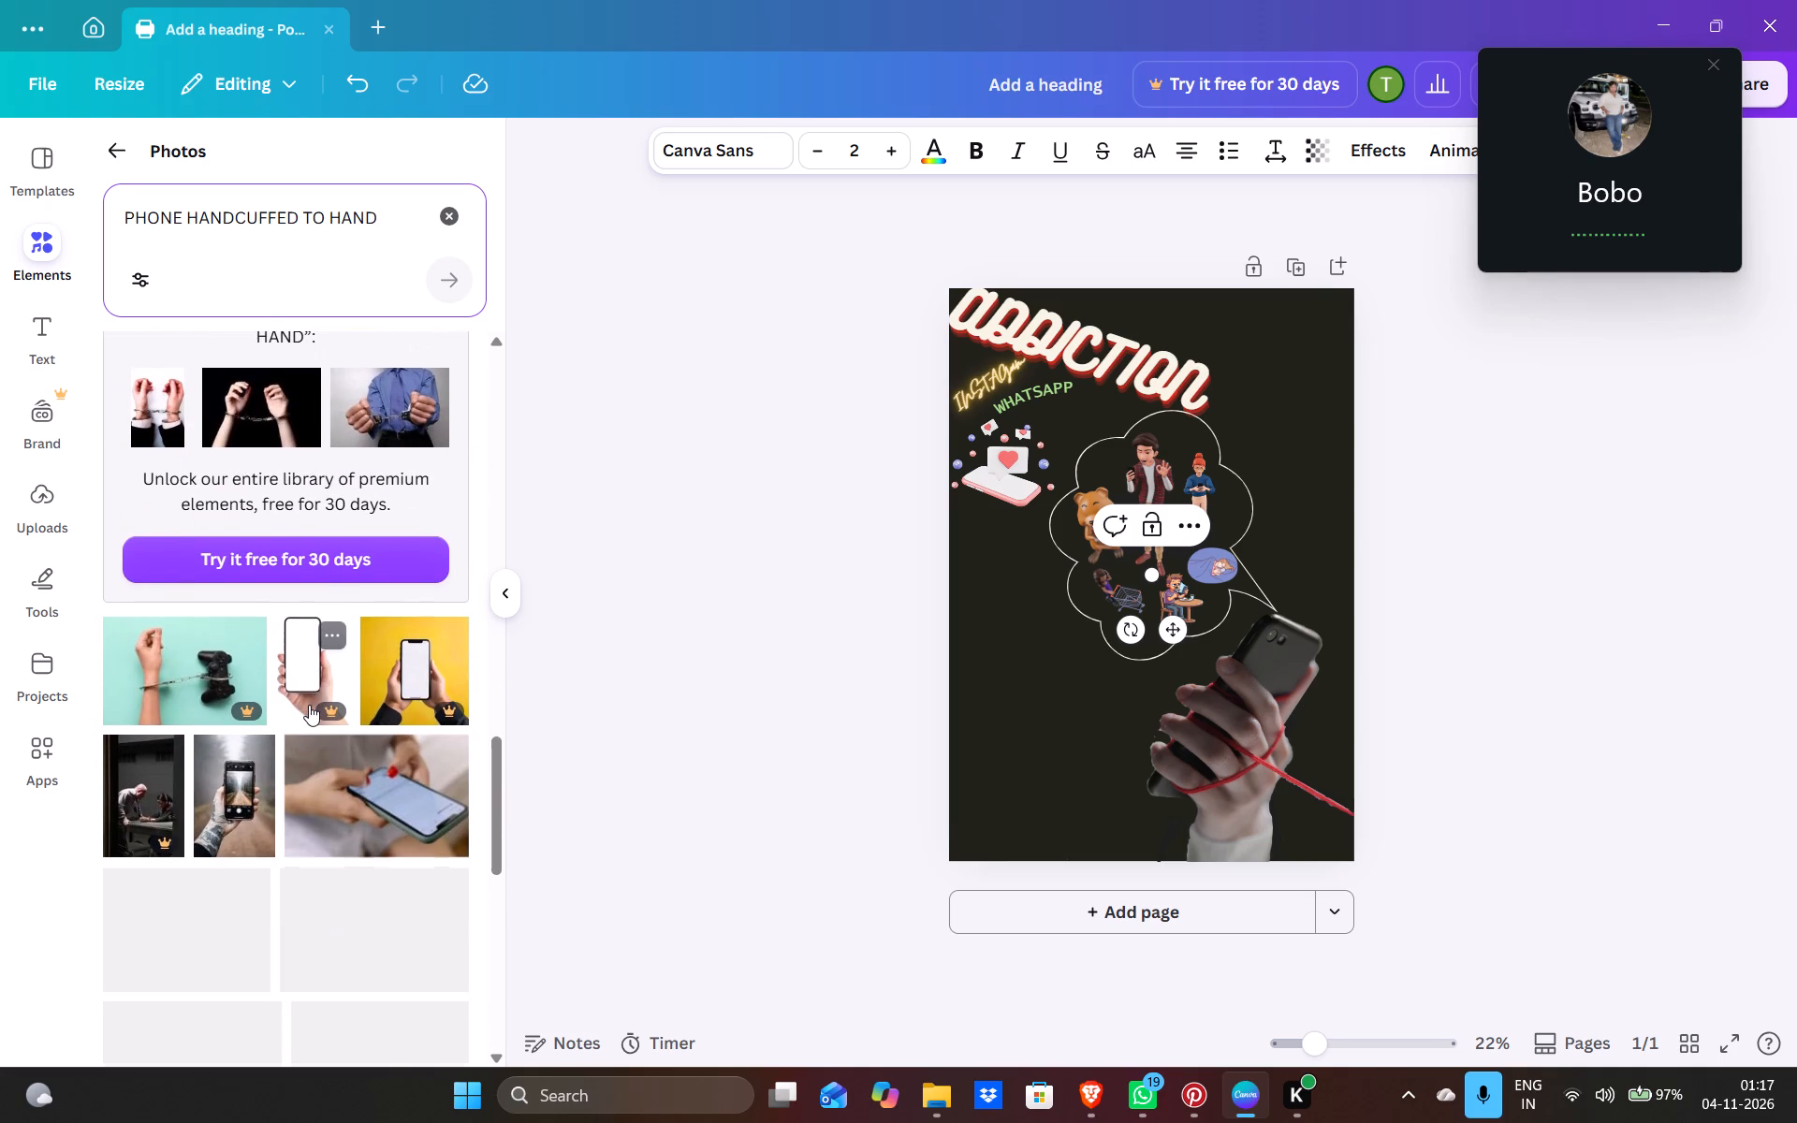
pyautogui.scroll(-4, 309, 705)
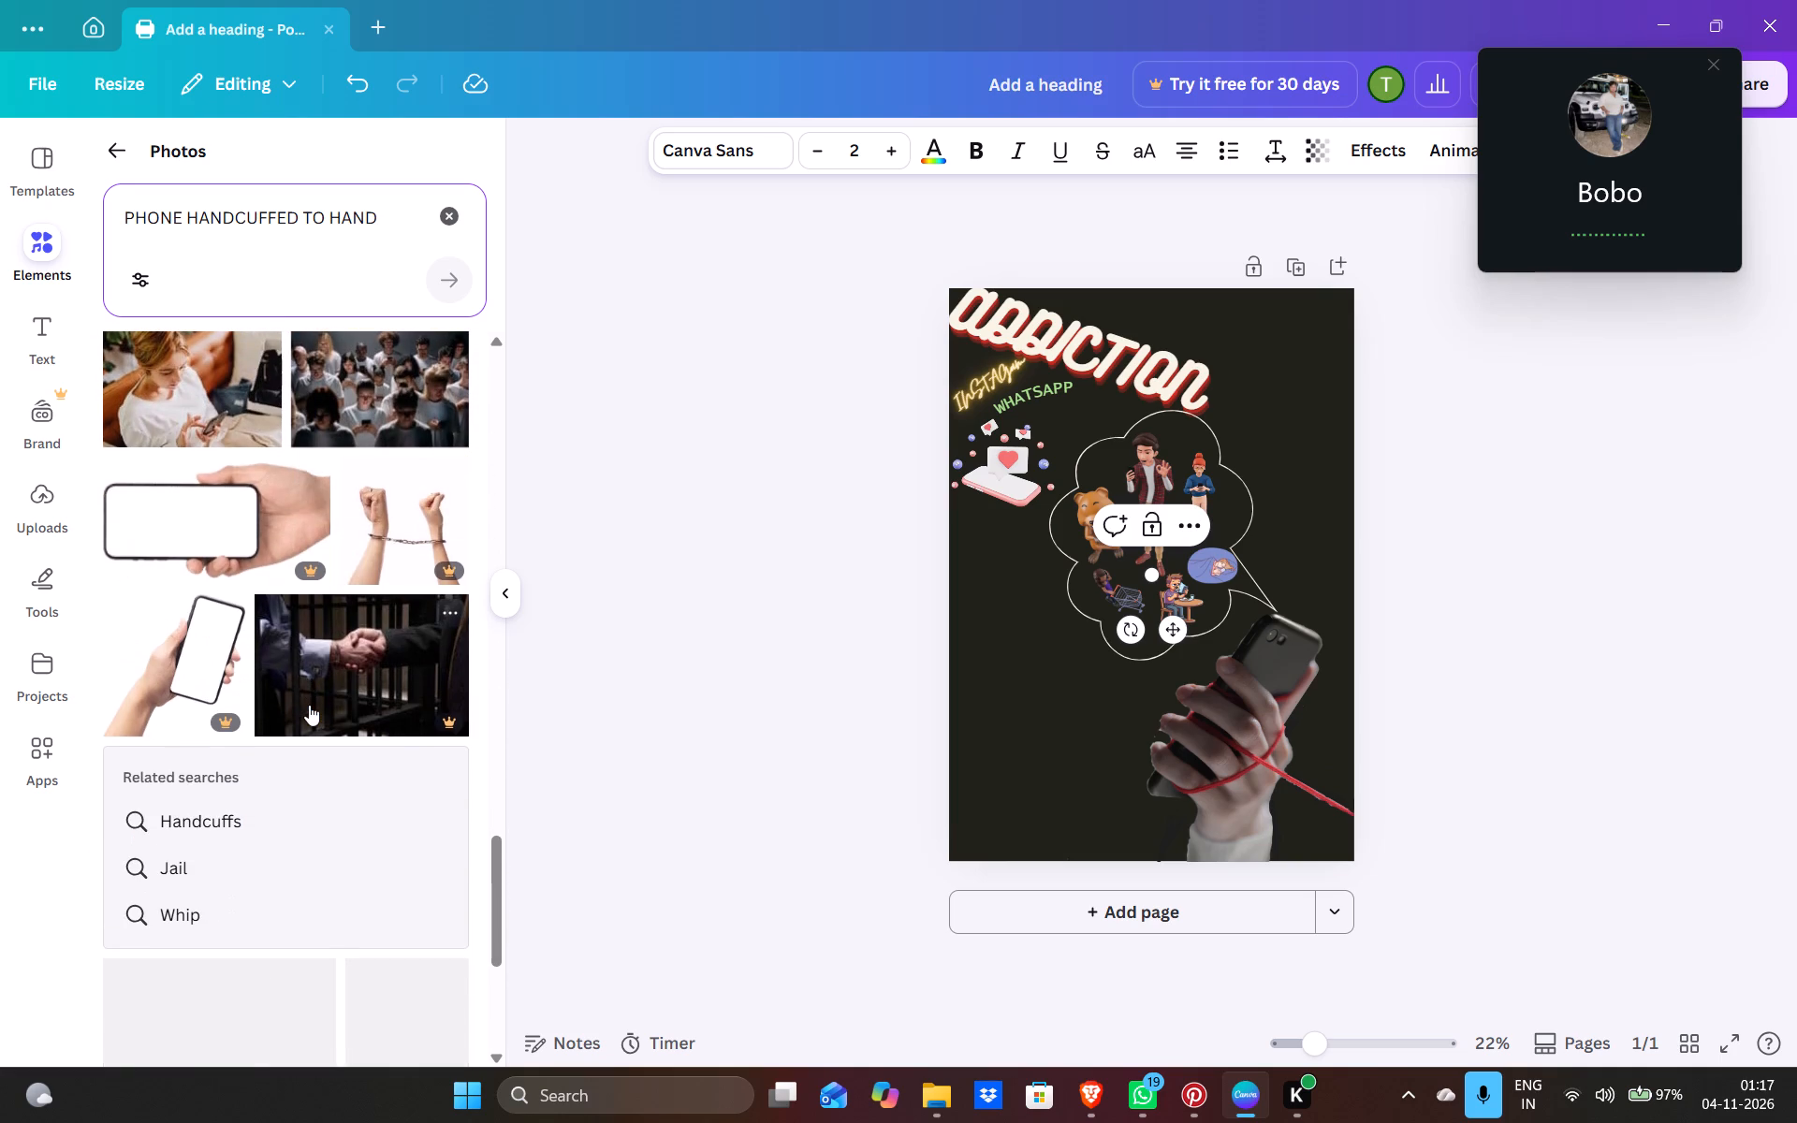
pyautogui.scroll(-2, 309, 705)
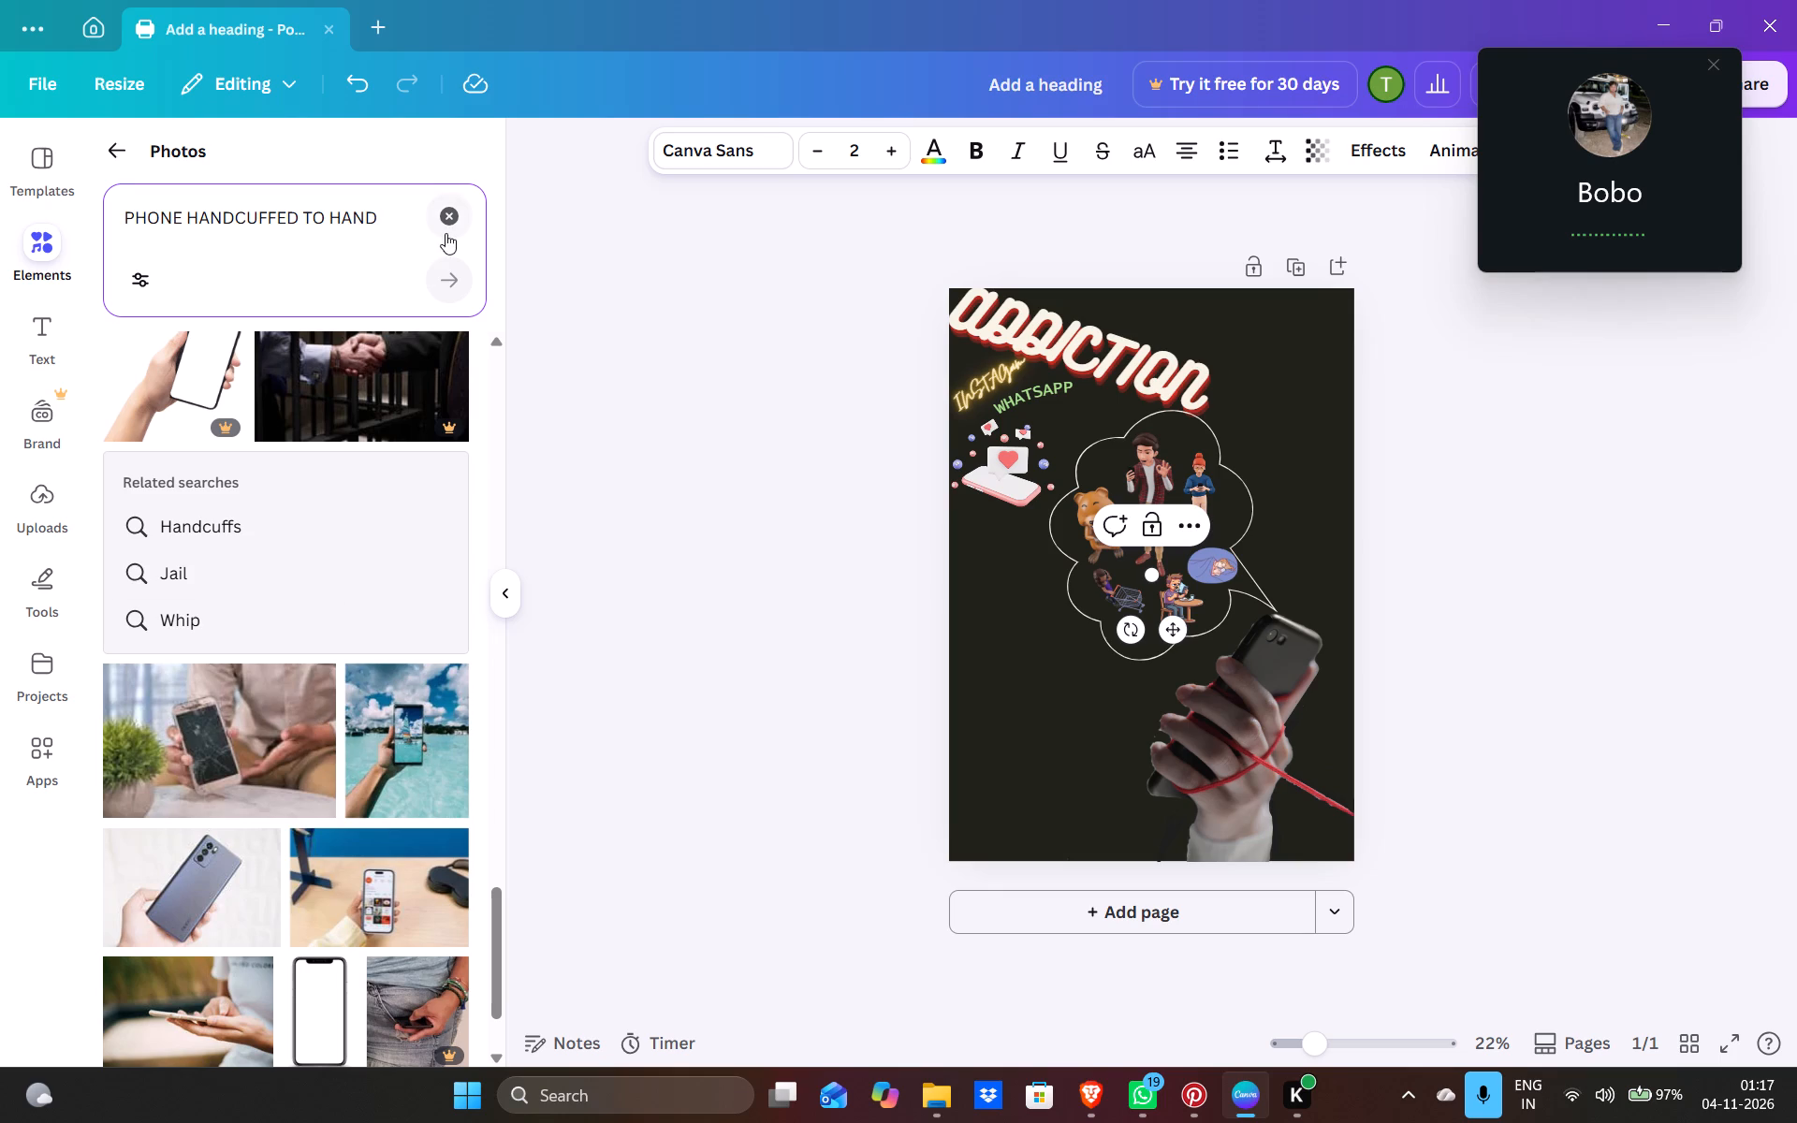
# Search the photos for "ADDICTION OF PHONR" and add the red photo of letter dice spelling ADDICT to the poster.
pyautogui.click(460, 197)
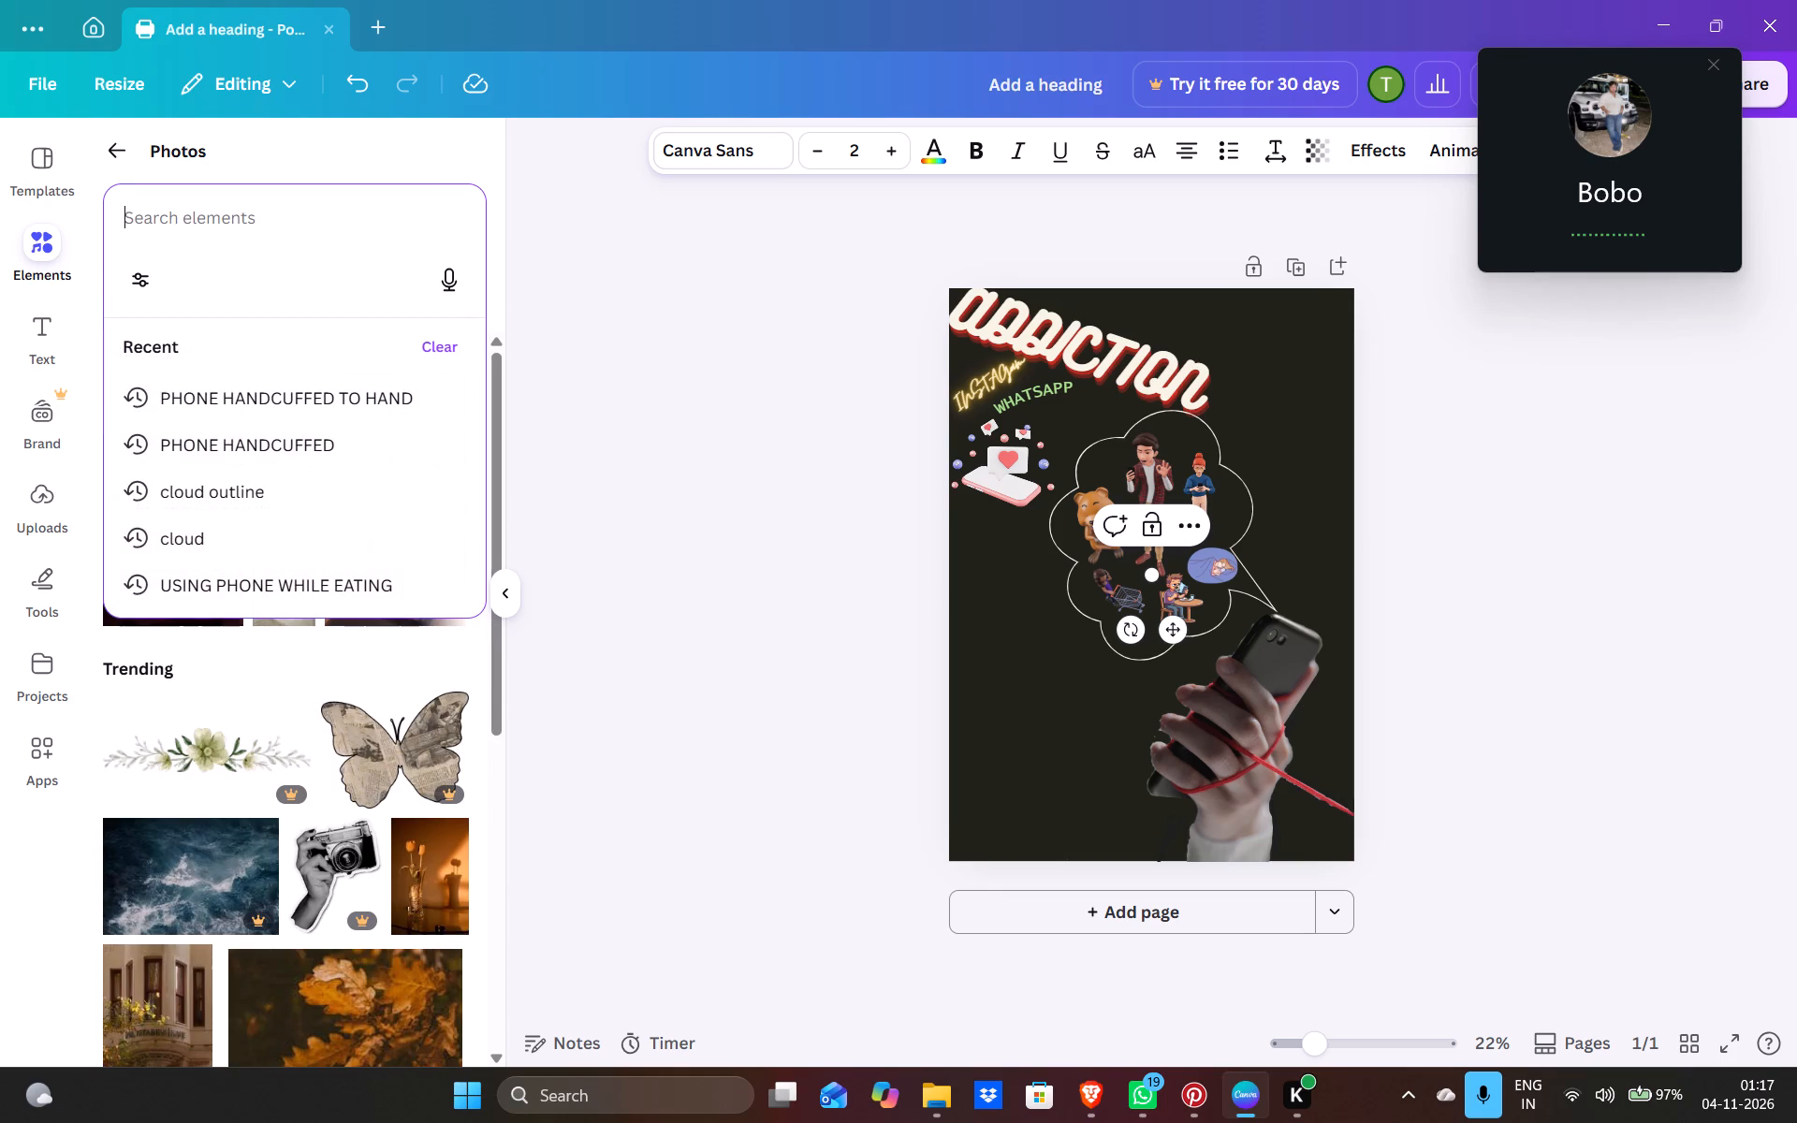
pyautogui.write('ADDICTION OF [')
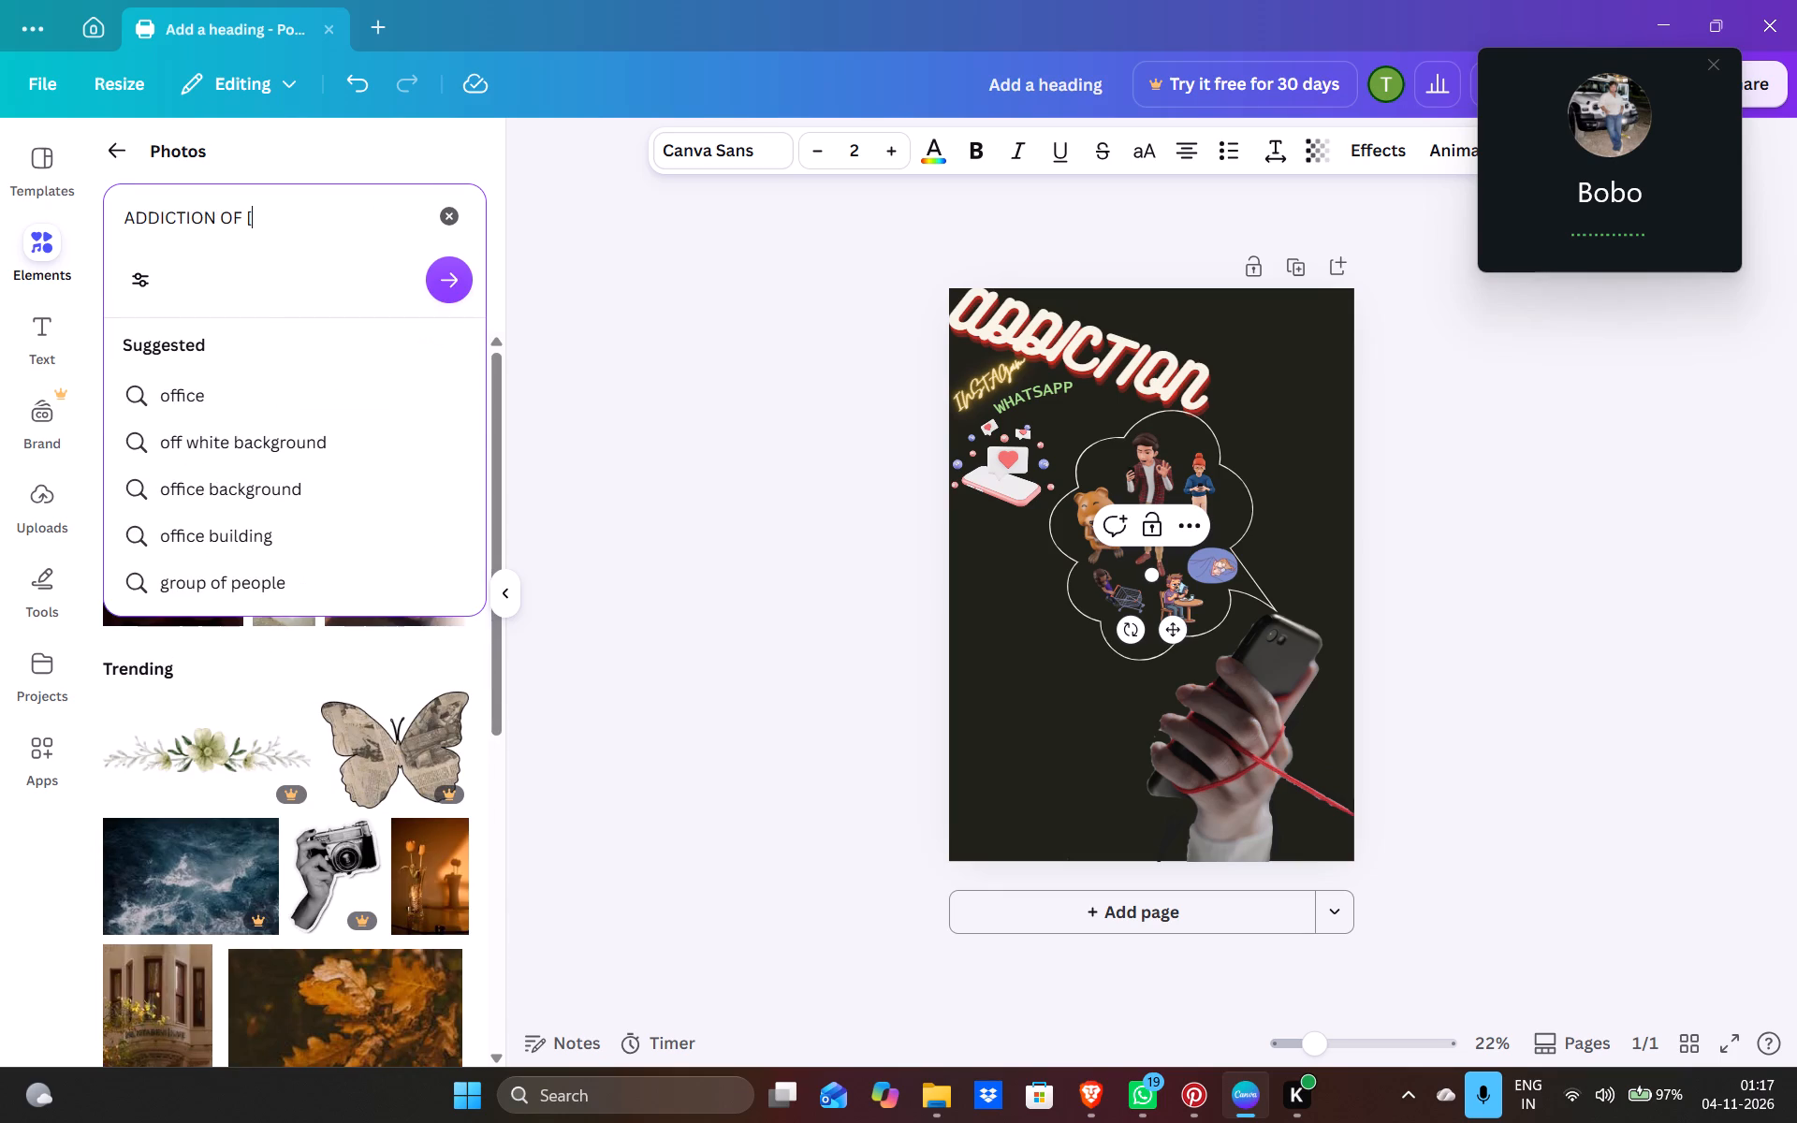
pyautogui.press('BackSpace')
pyautogui.write('PHONR')
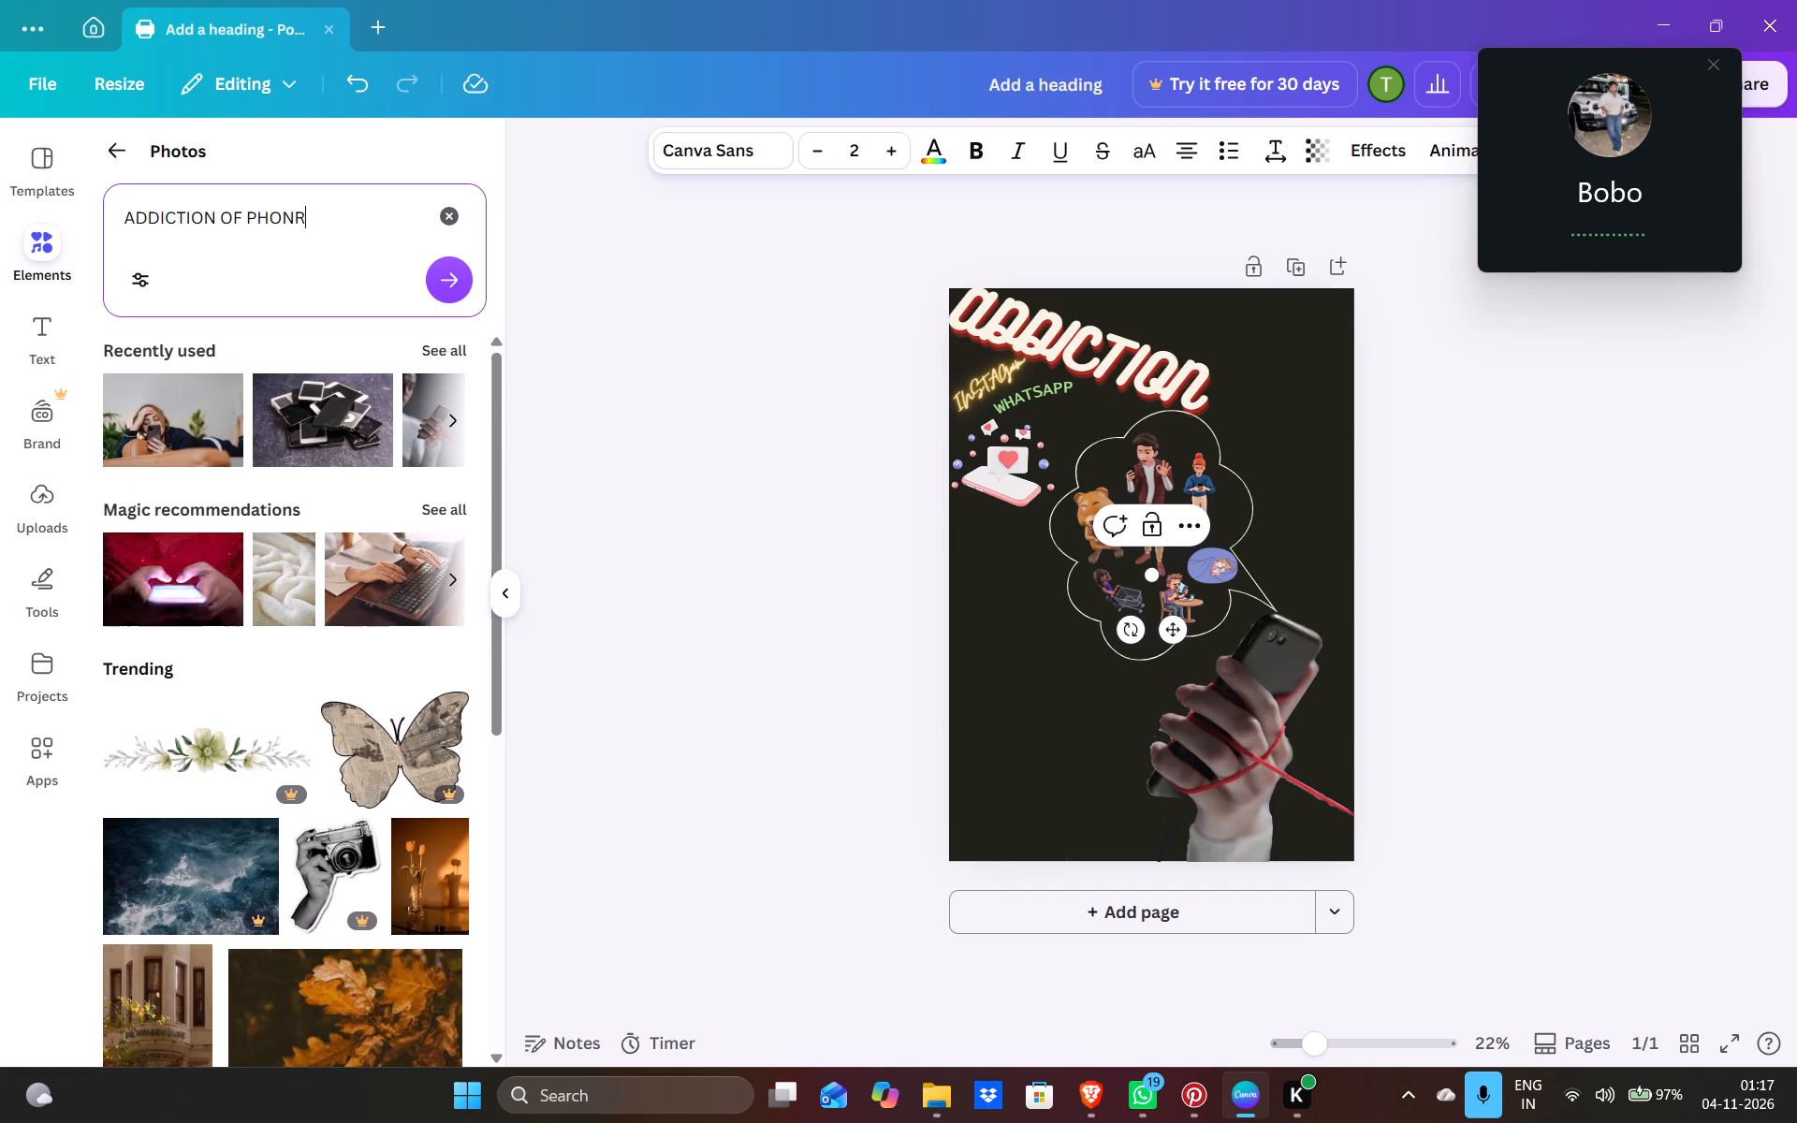
pyautogui.press('Return')
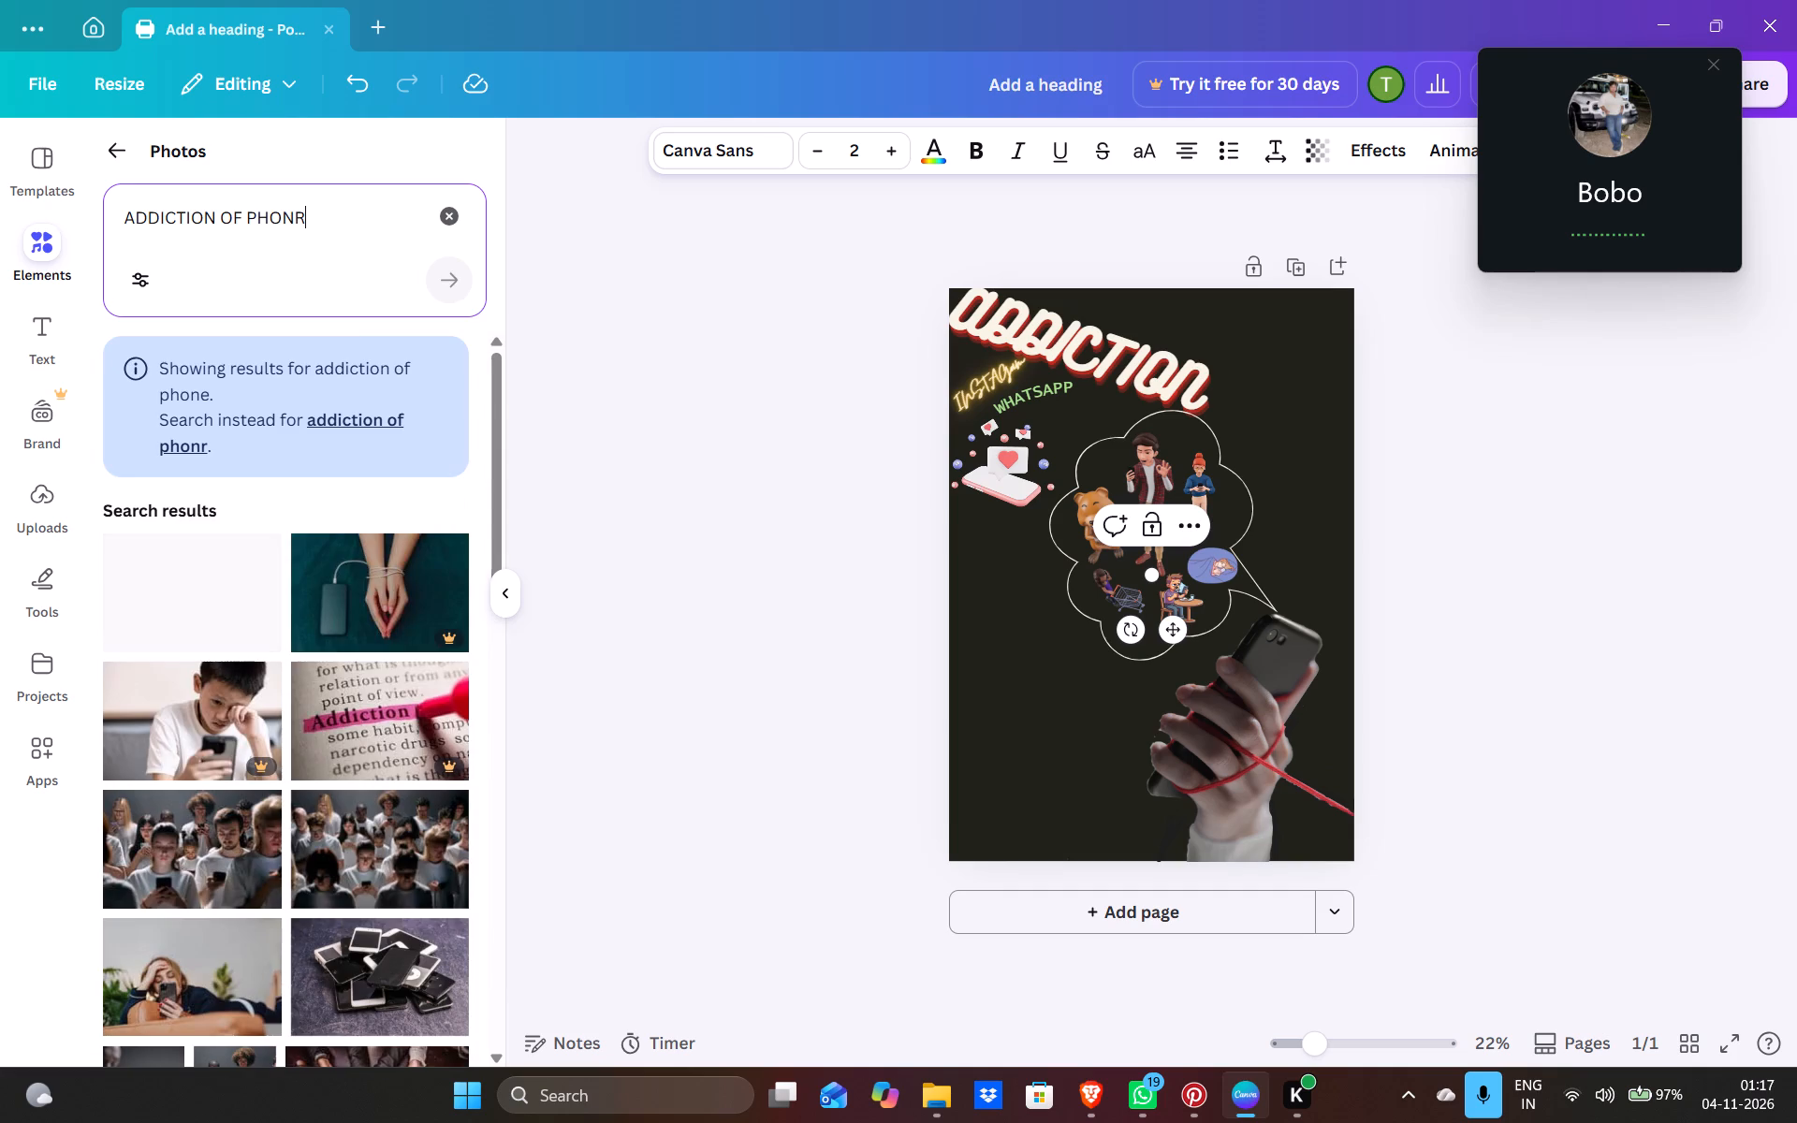
pyautogui.scroll(-2, 375, 754)
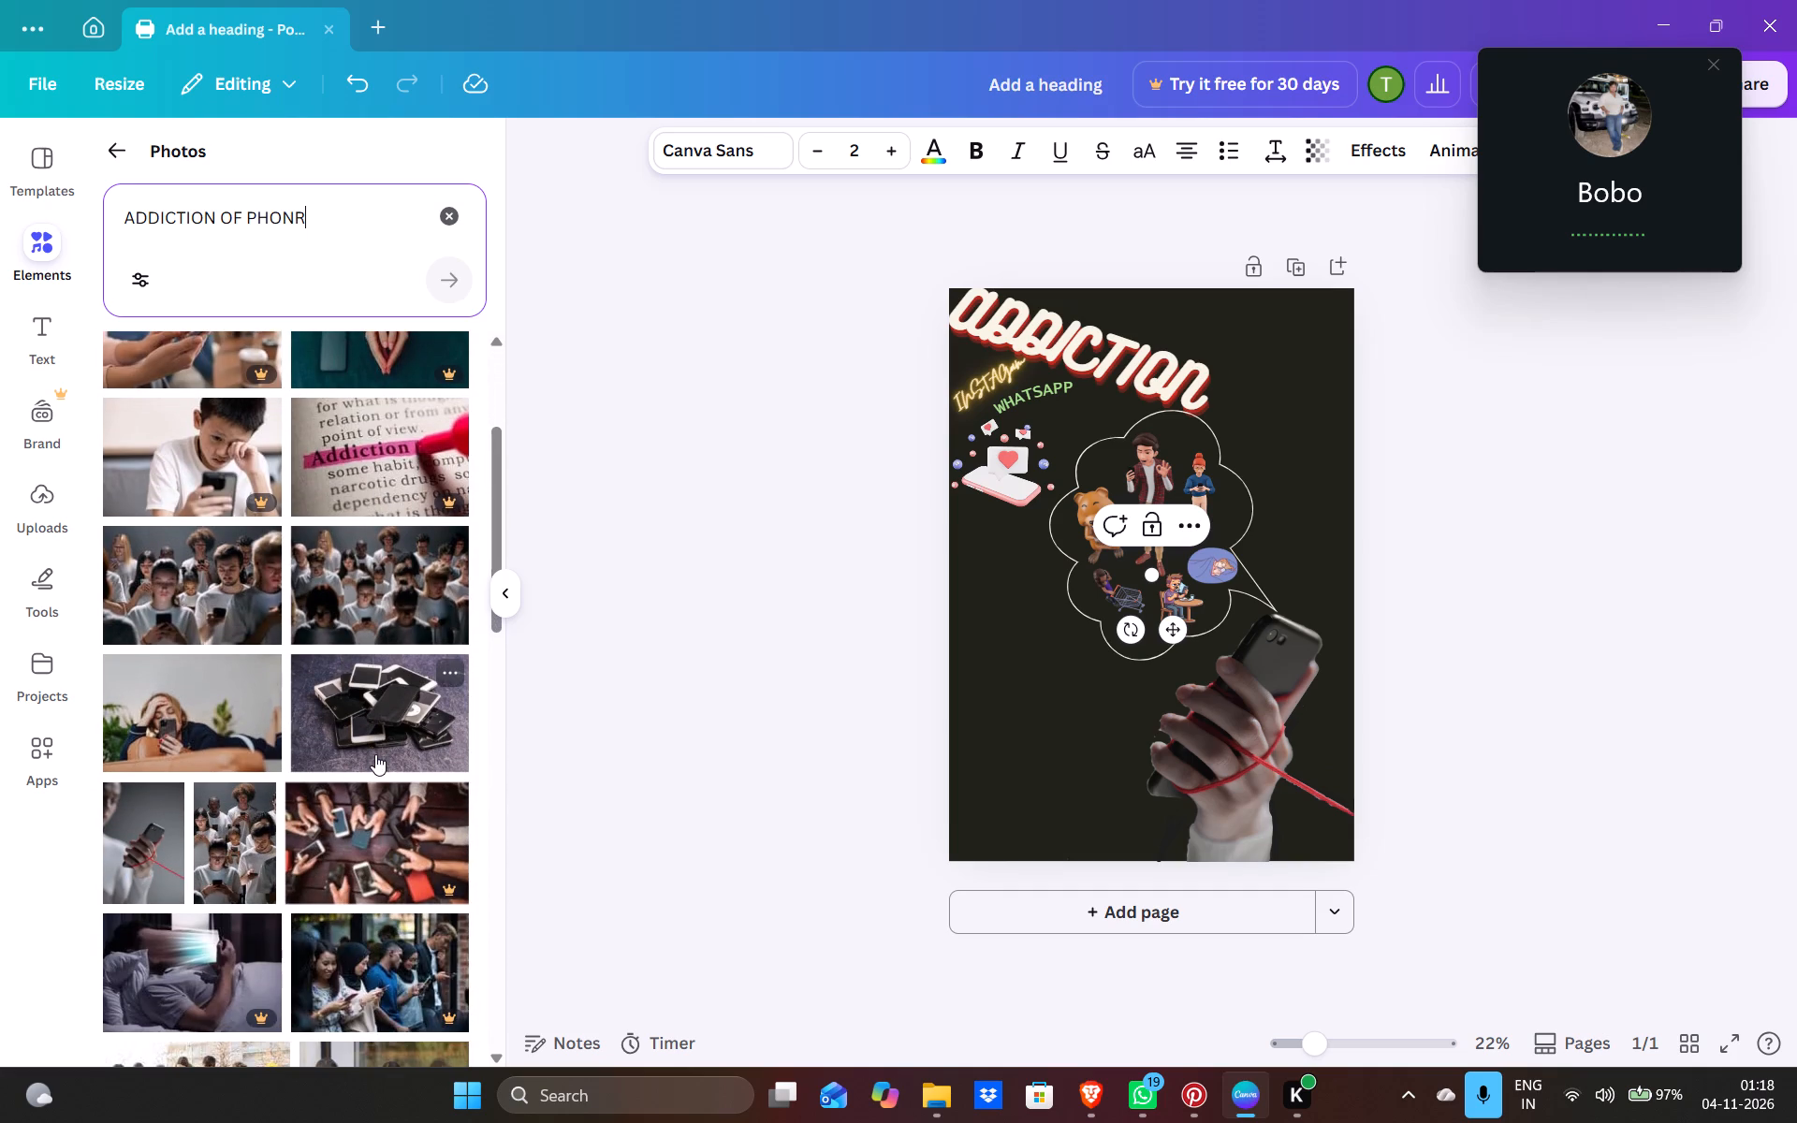
pyautogui.scroll(-4, 375, 754)
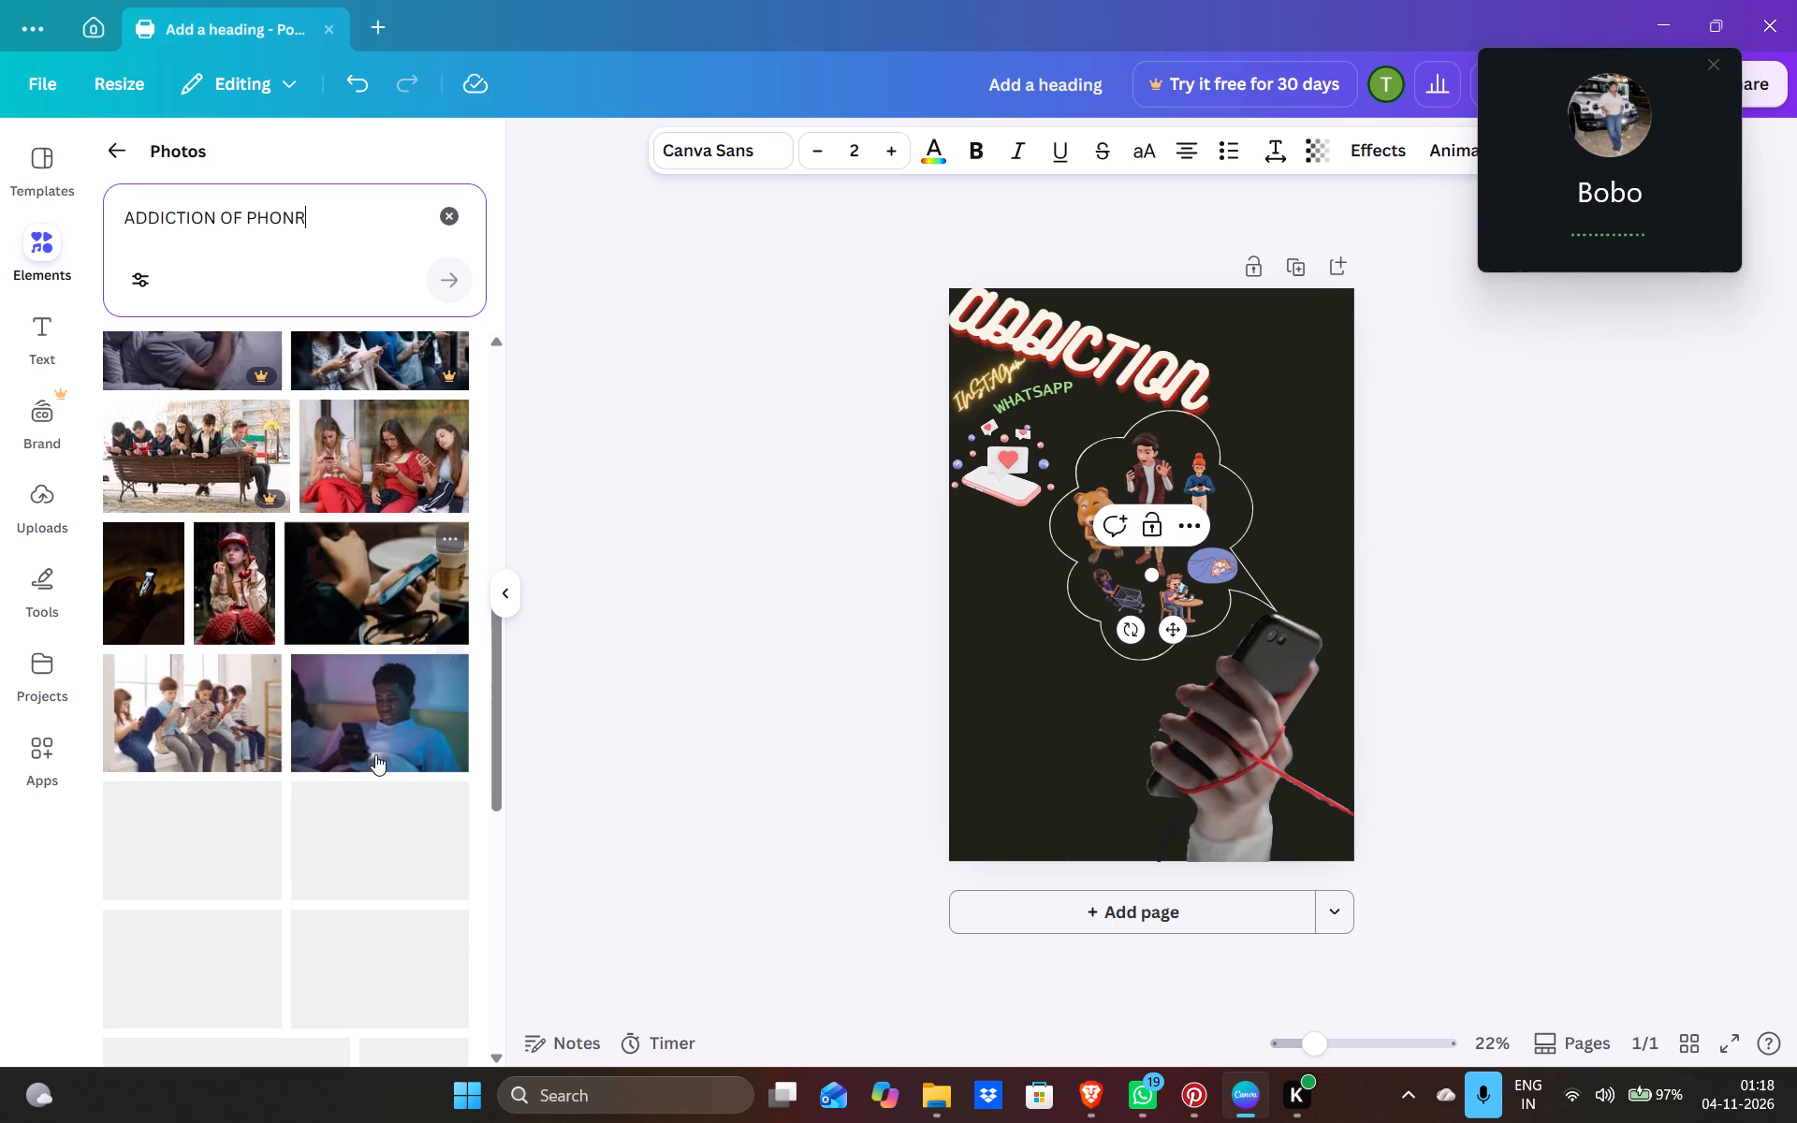
pyautogui.scroll(-2, 375, 754)
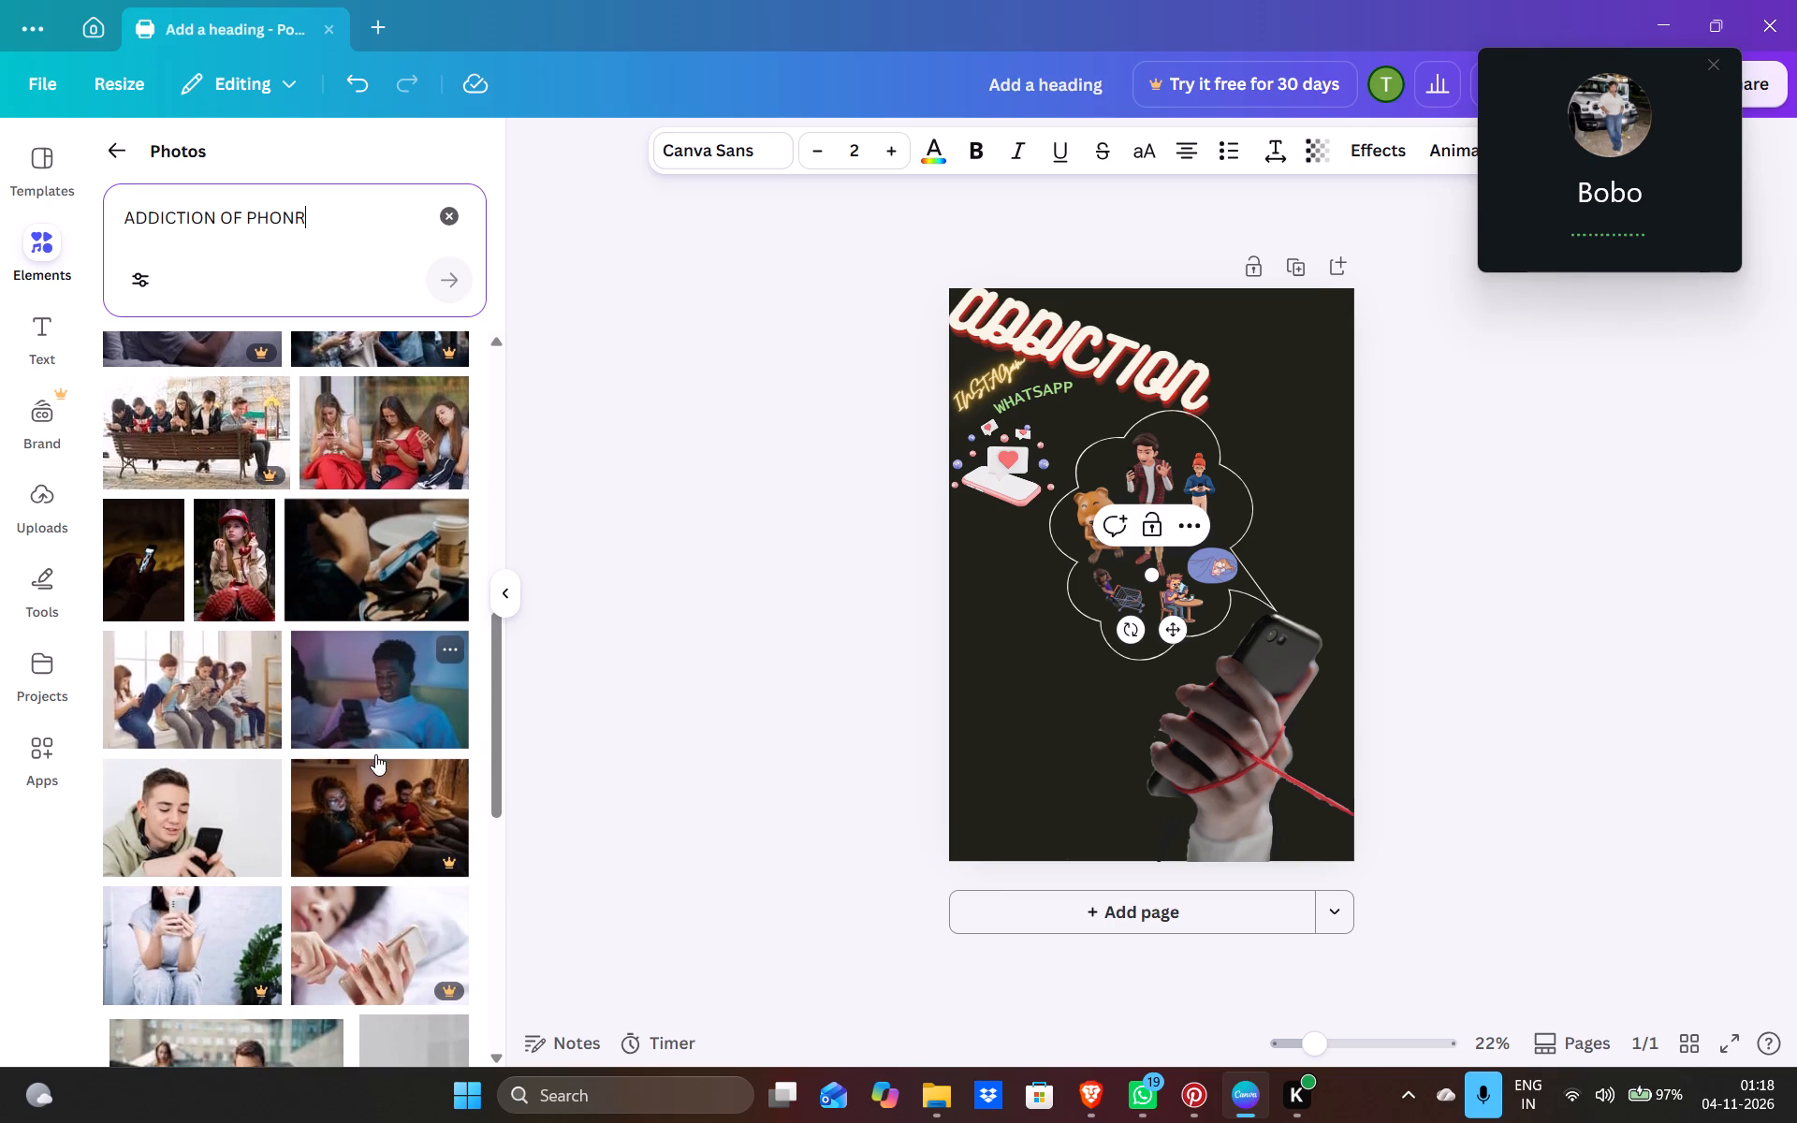
pyautogui.scroll(-1, 375, 754)
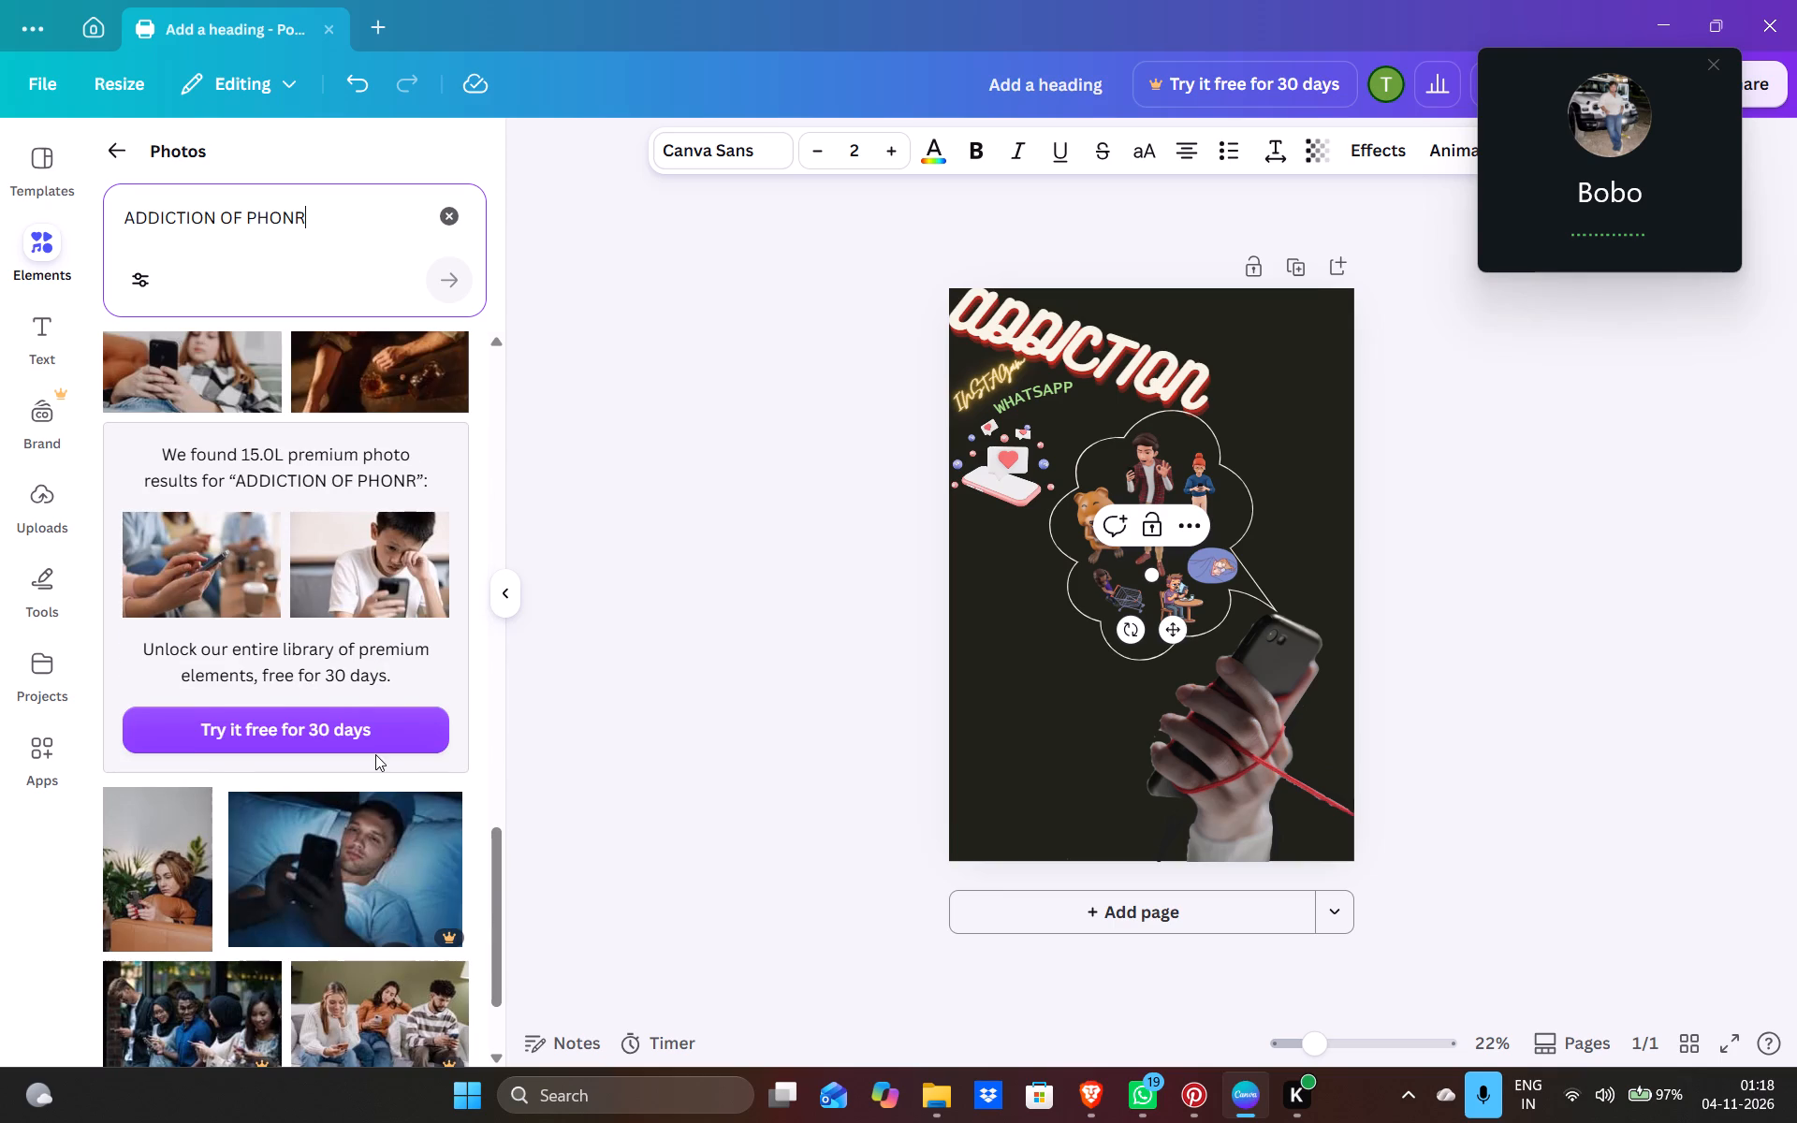
pyautogui.scroll(-3, 375, 754)
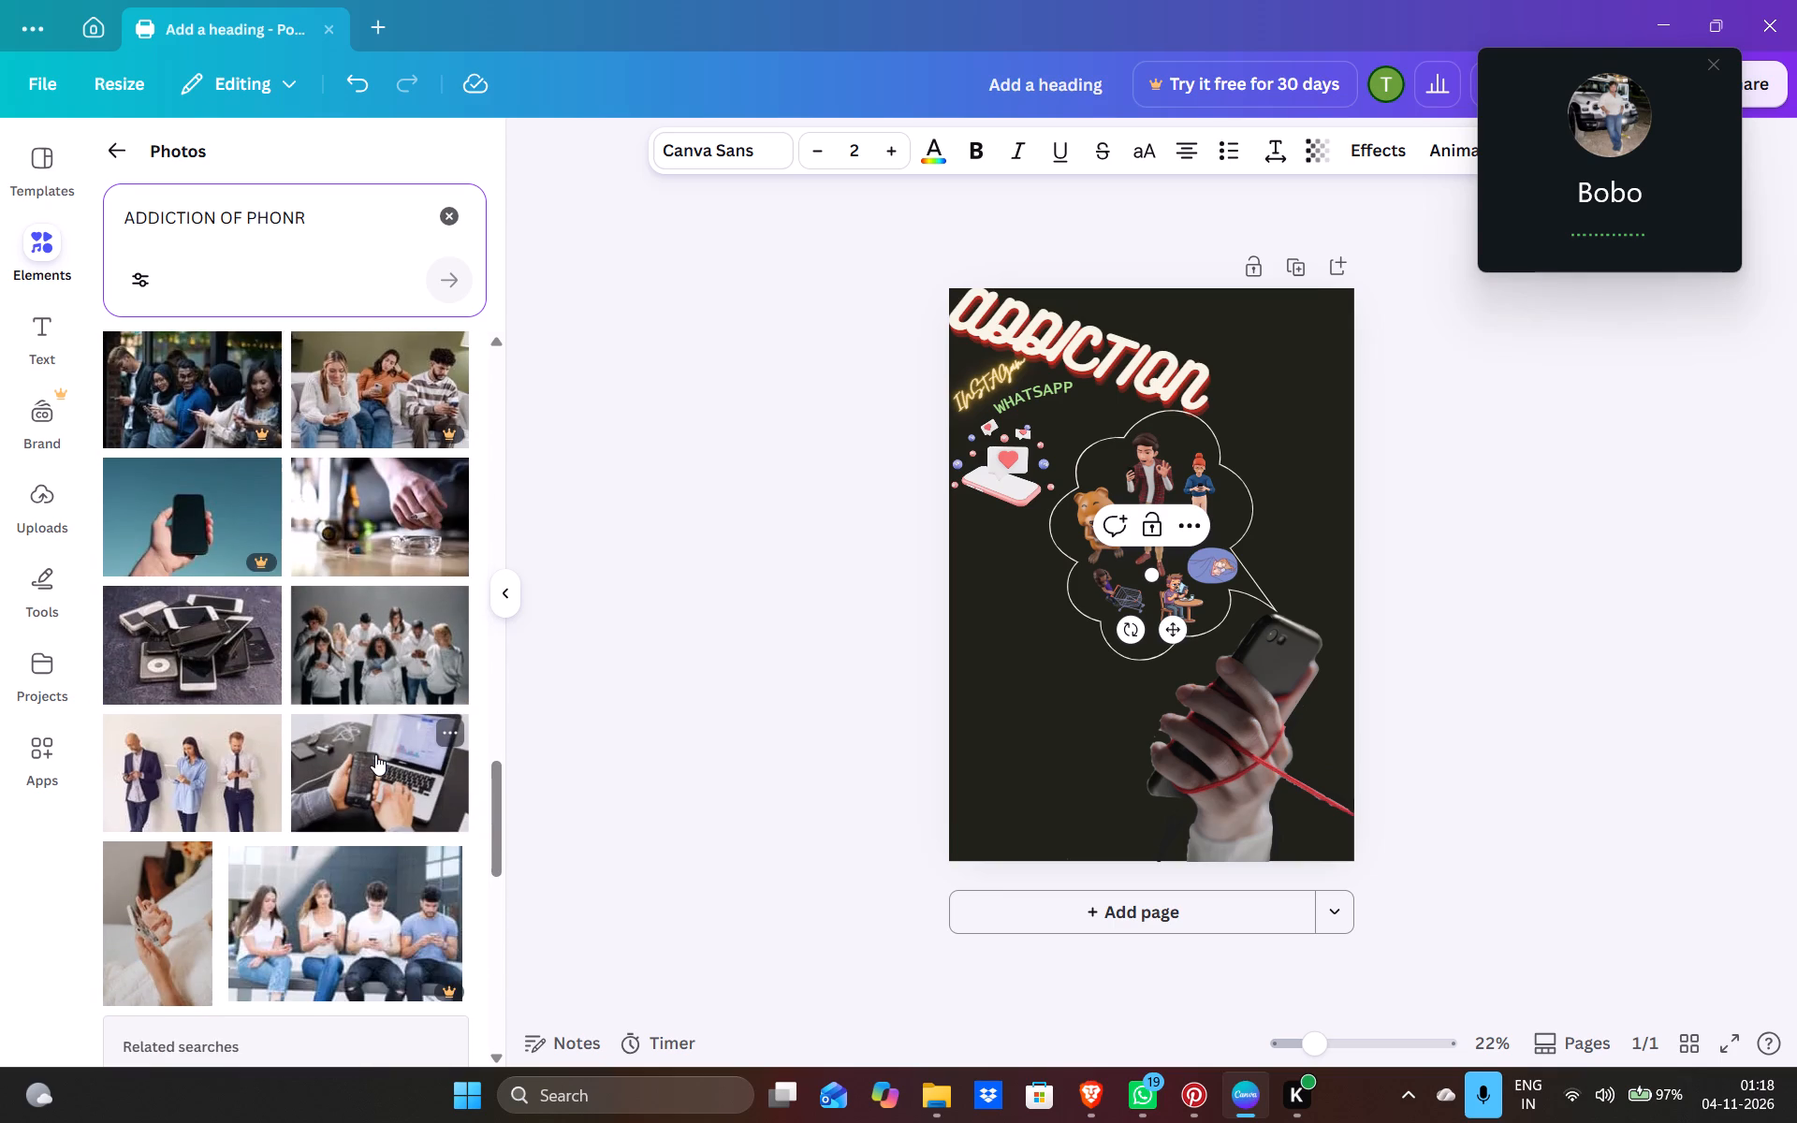
pyautogui.scroll(-4, 375, 754)
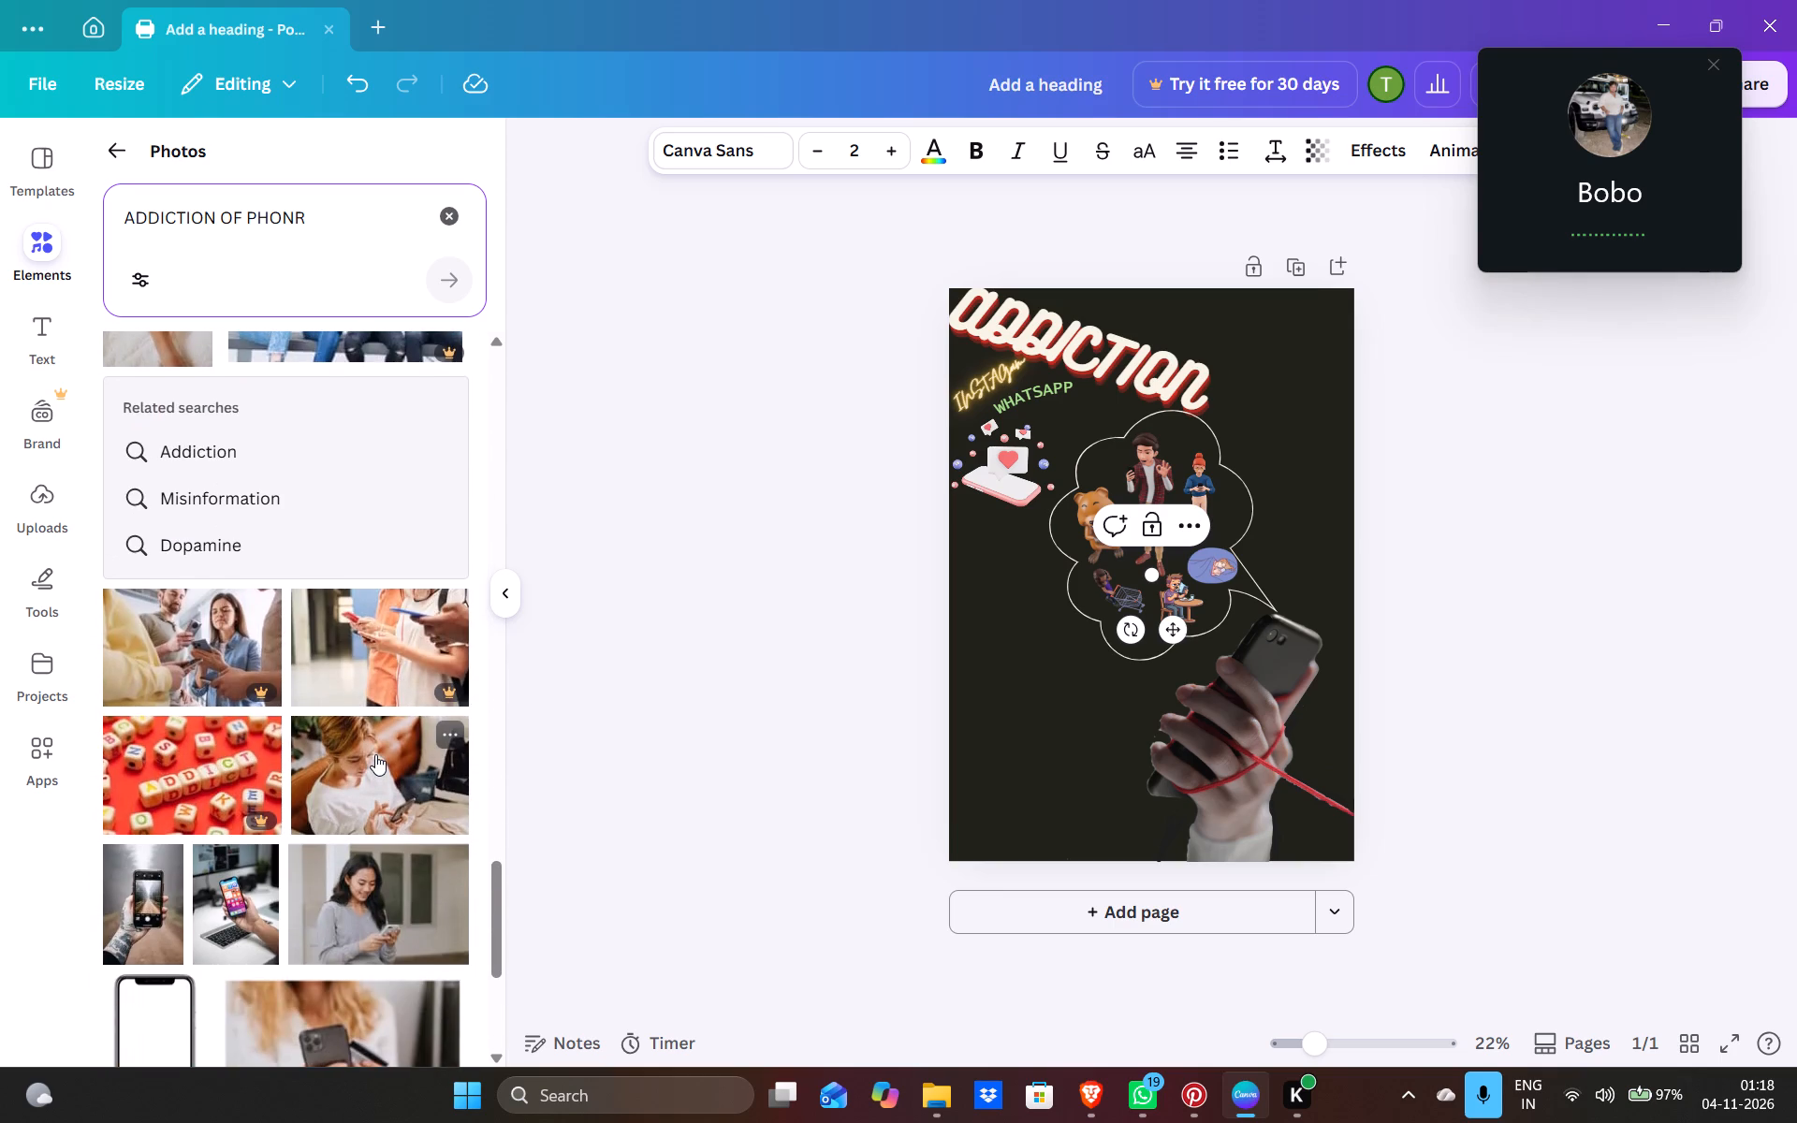
pyautogui.scroll(-2, 375, 754)
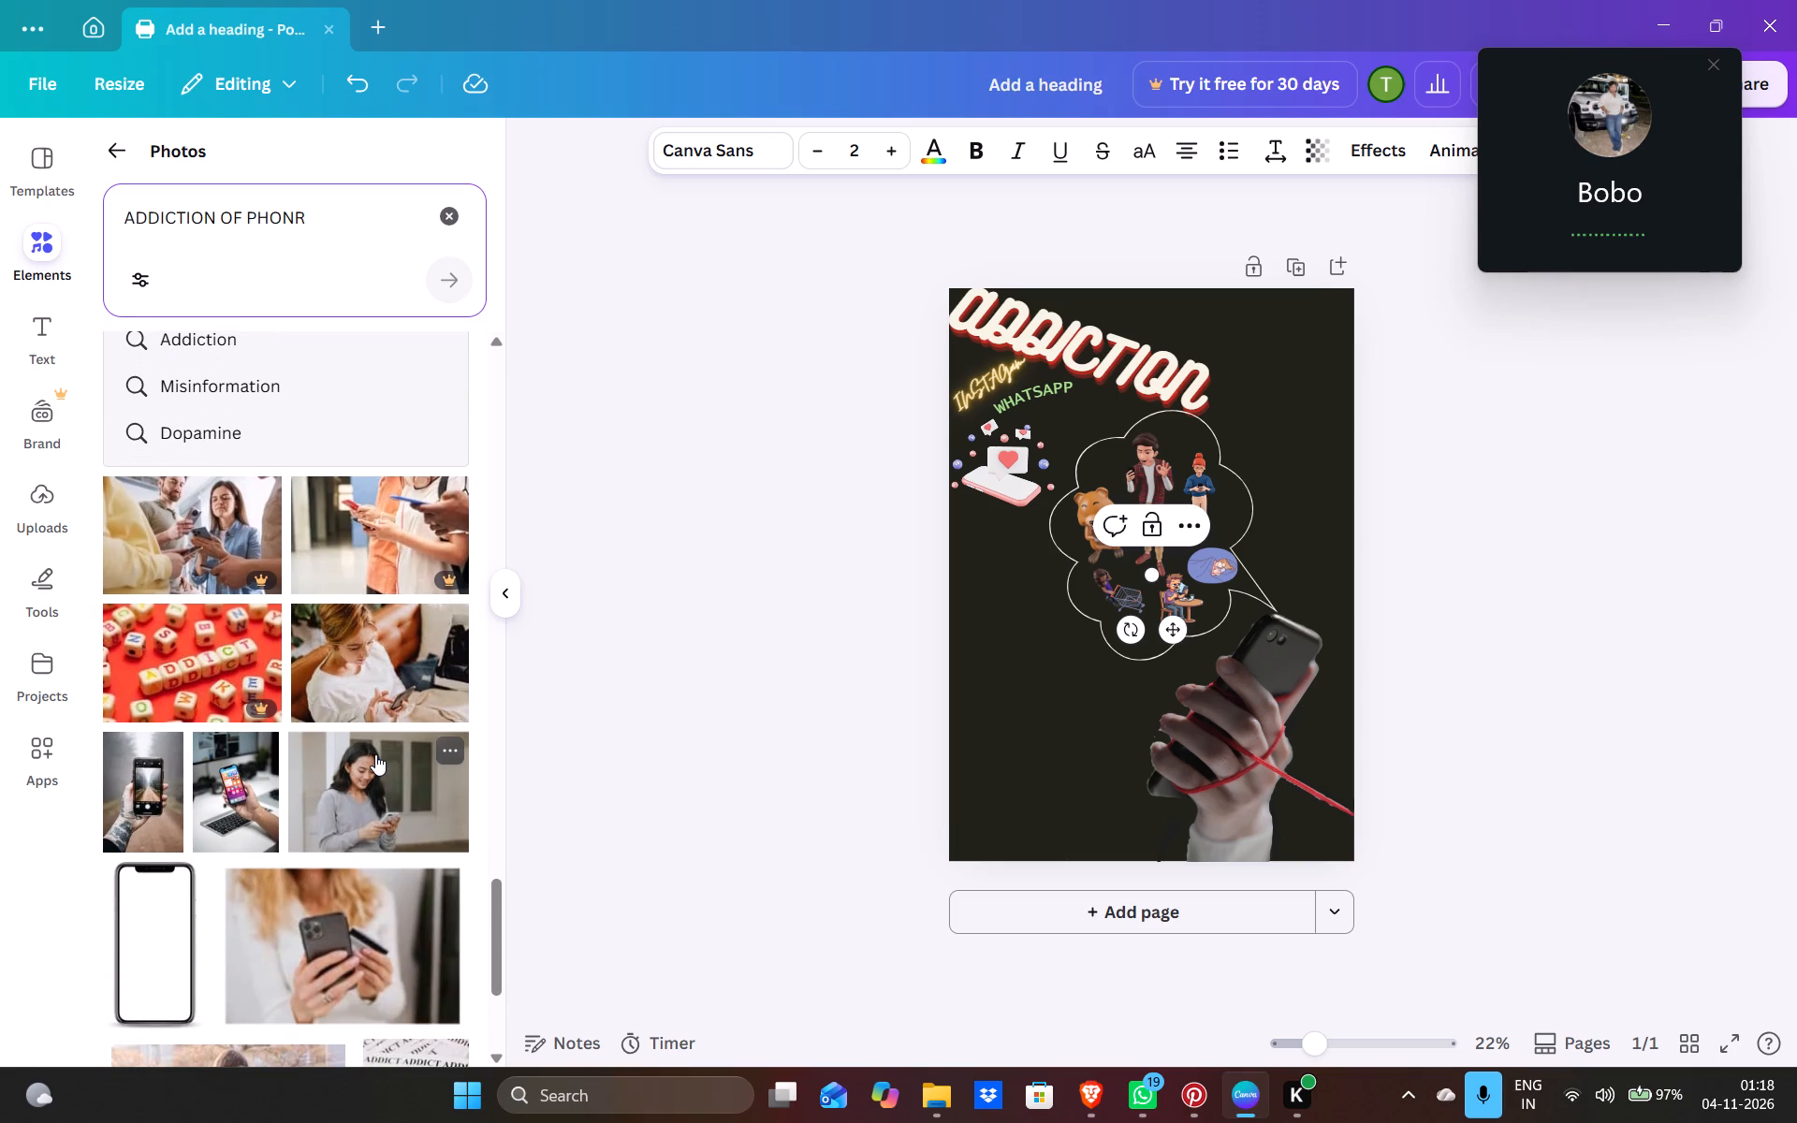
pyautogui.scroll(-1, 375, 754)
pyautogui.click(239, 691)
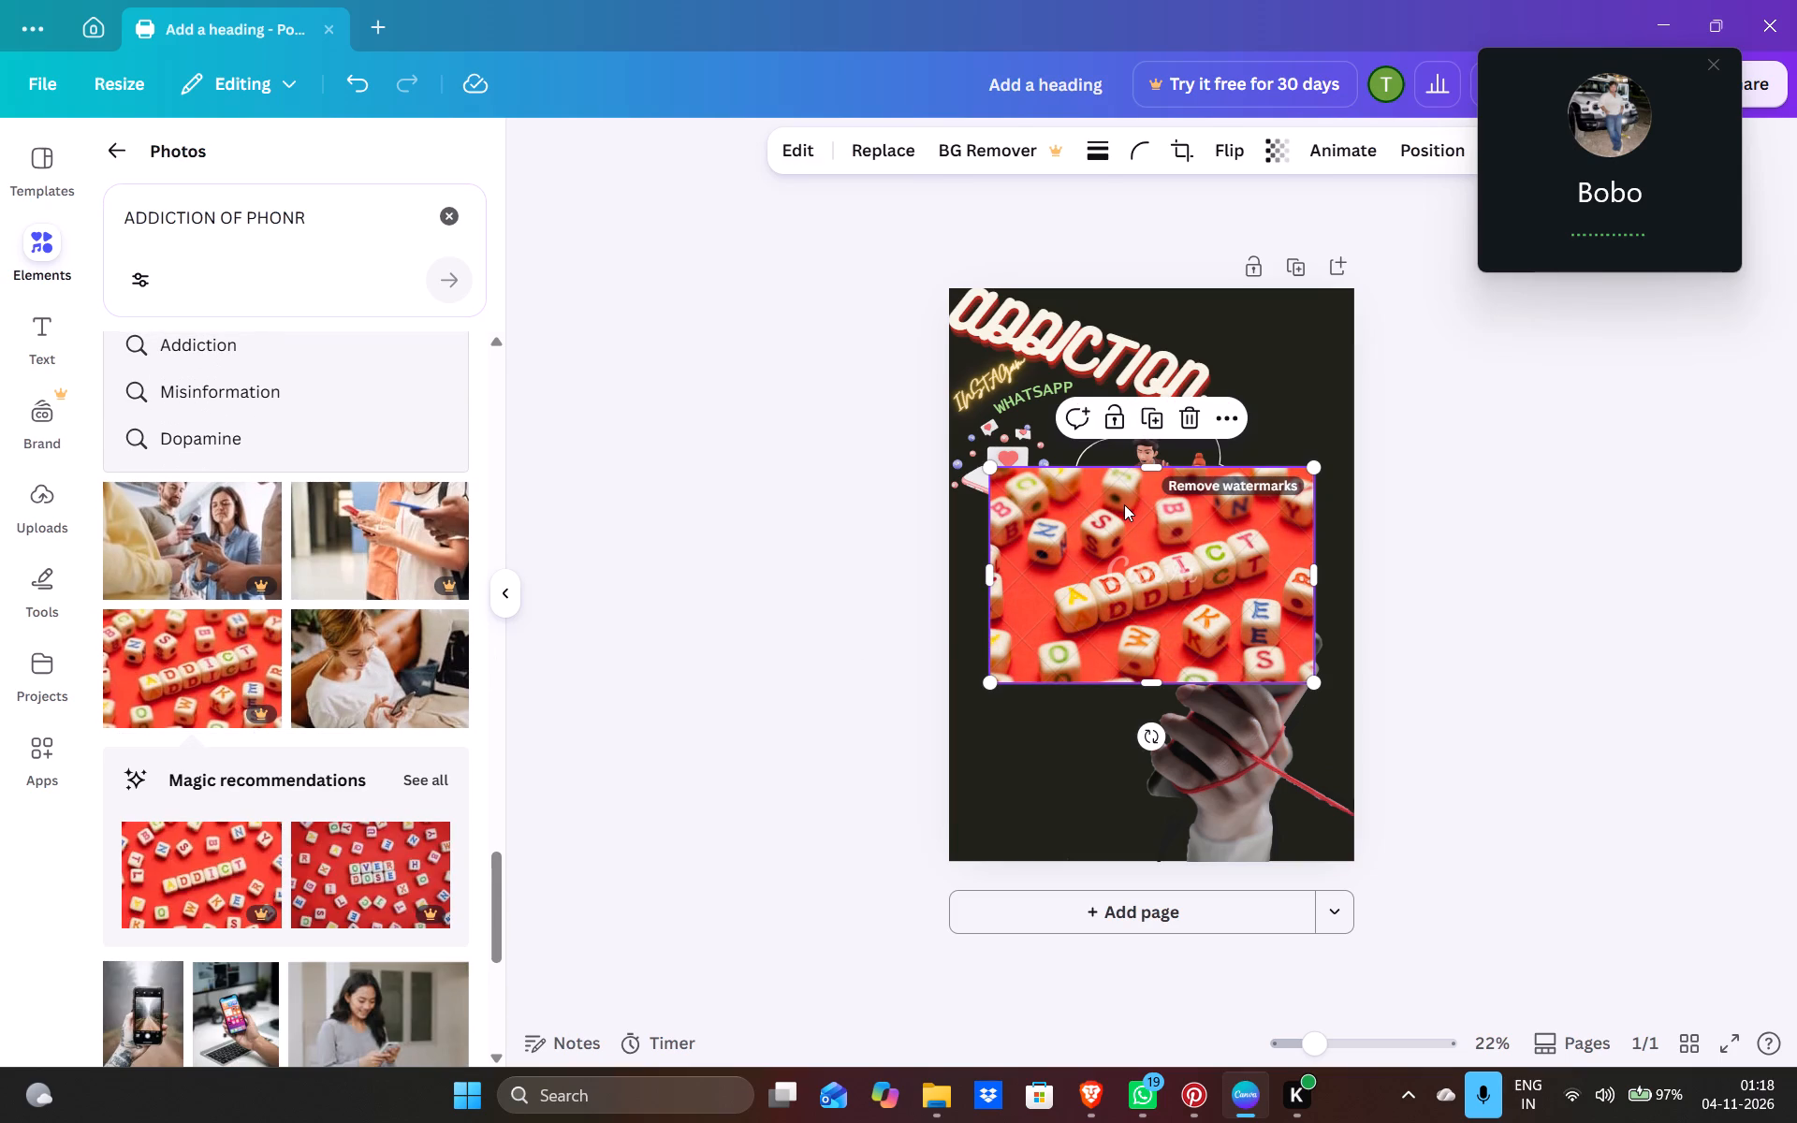
# Move the red ADDICT dice photo to the poster's lower-left corner and send it to the back, behind the hand with the phone.
pyautogui.moveTo(1103, 580); pyautogui.dragTo(1061, 649)
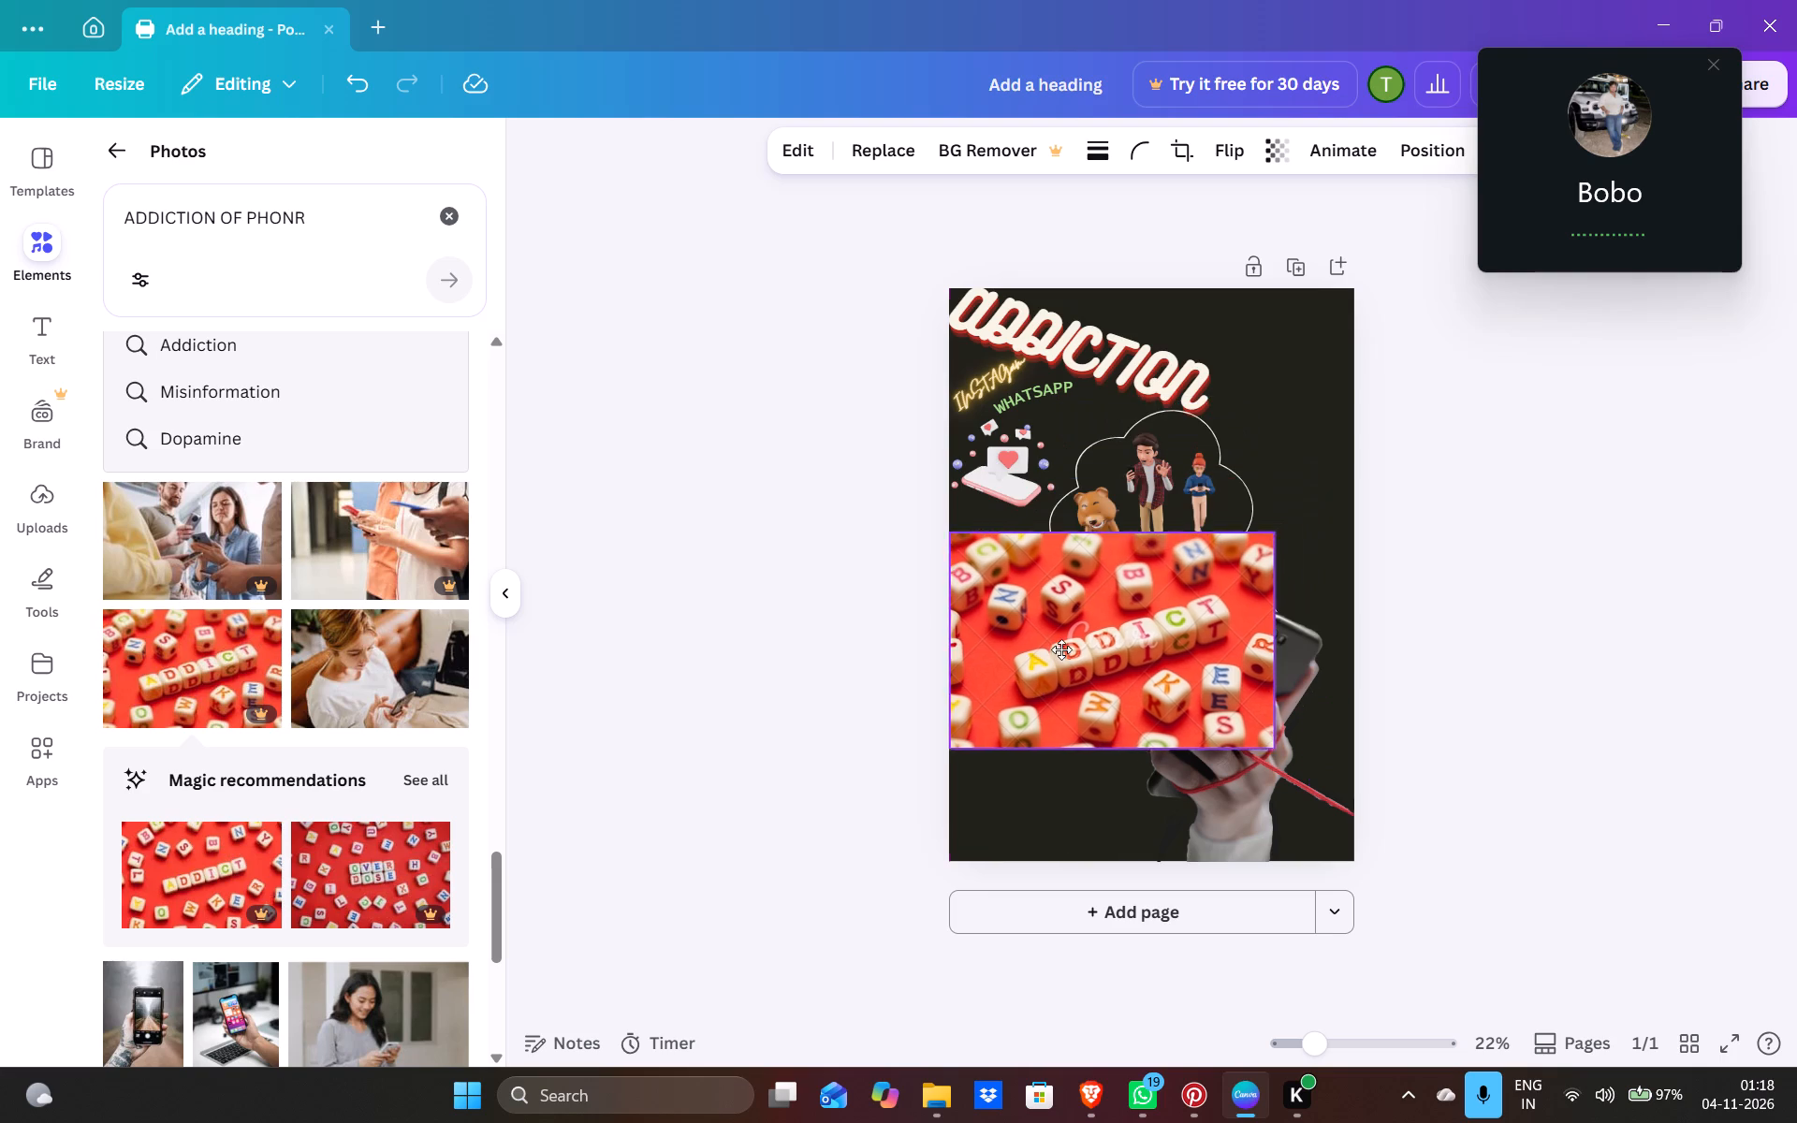
pyautogui.moveTo(1061, 649); pyautogui.dragTo(977, 779)
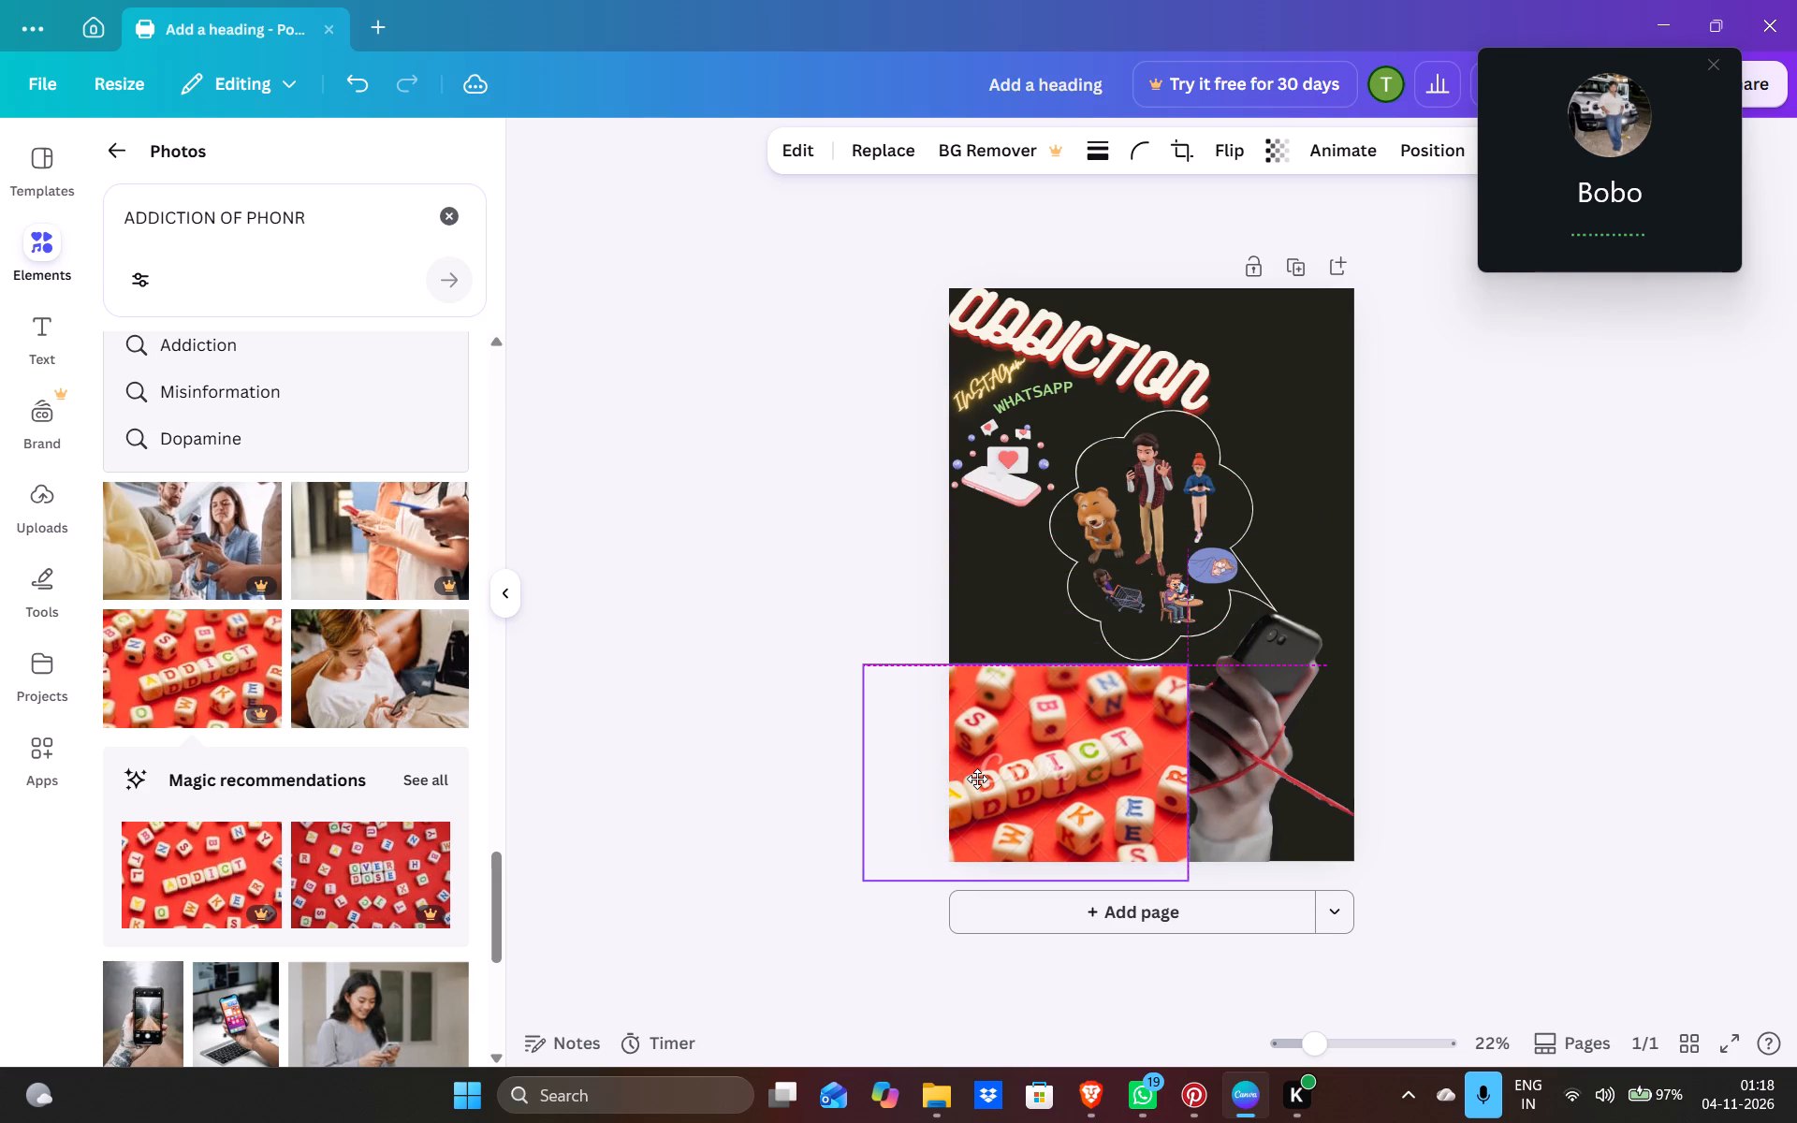
pyautogui.moveTo(977, 779); pyautogui.dragTo(1003, 821)
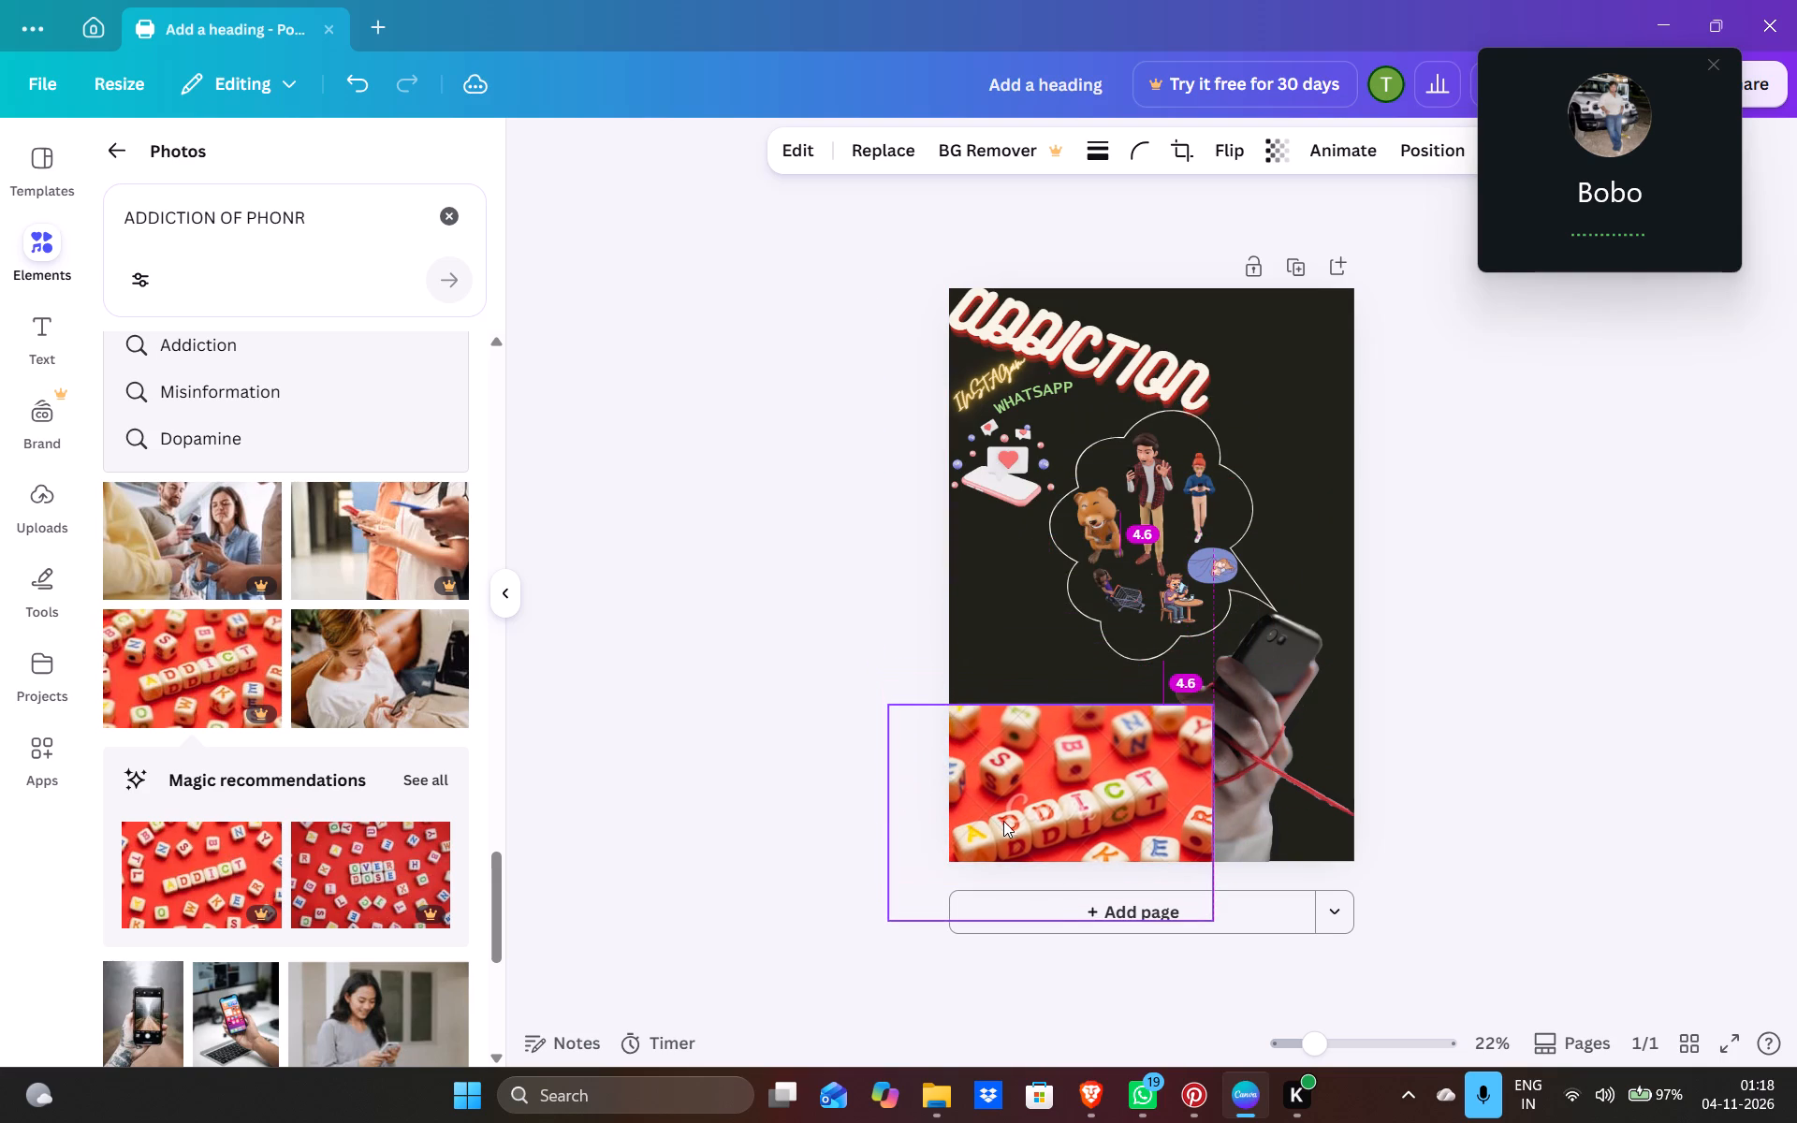
pyautogui.rightClick(1119, 768)
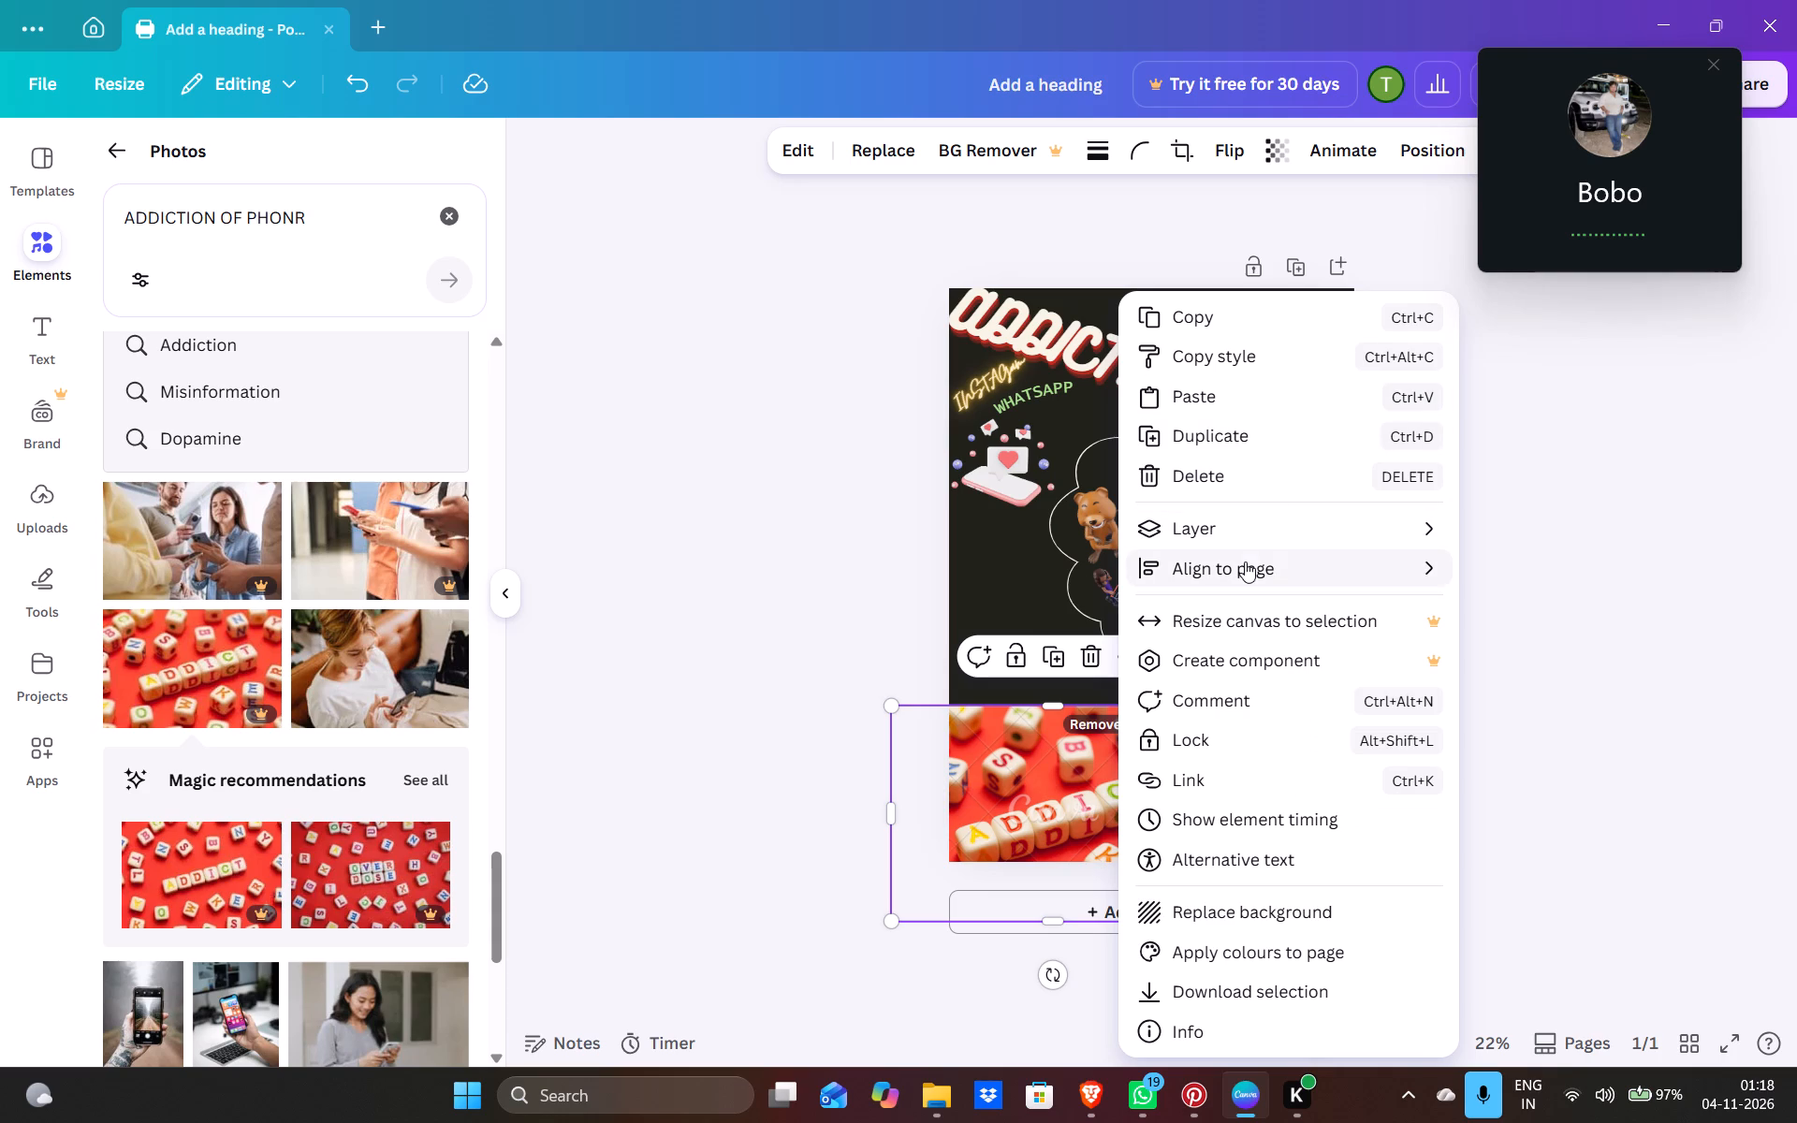
pyautogui.click(1245, 536)
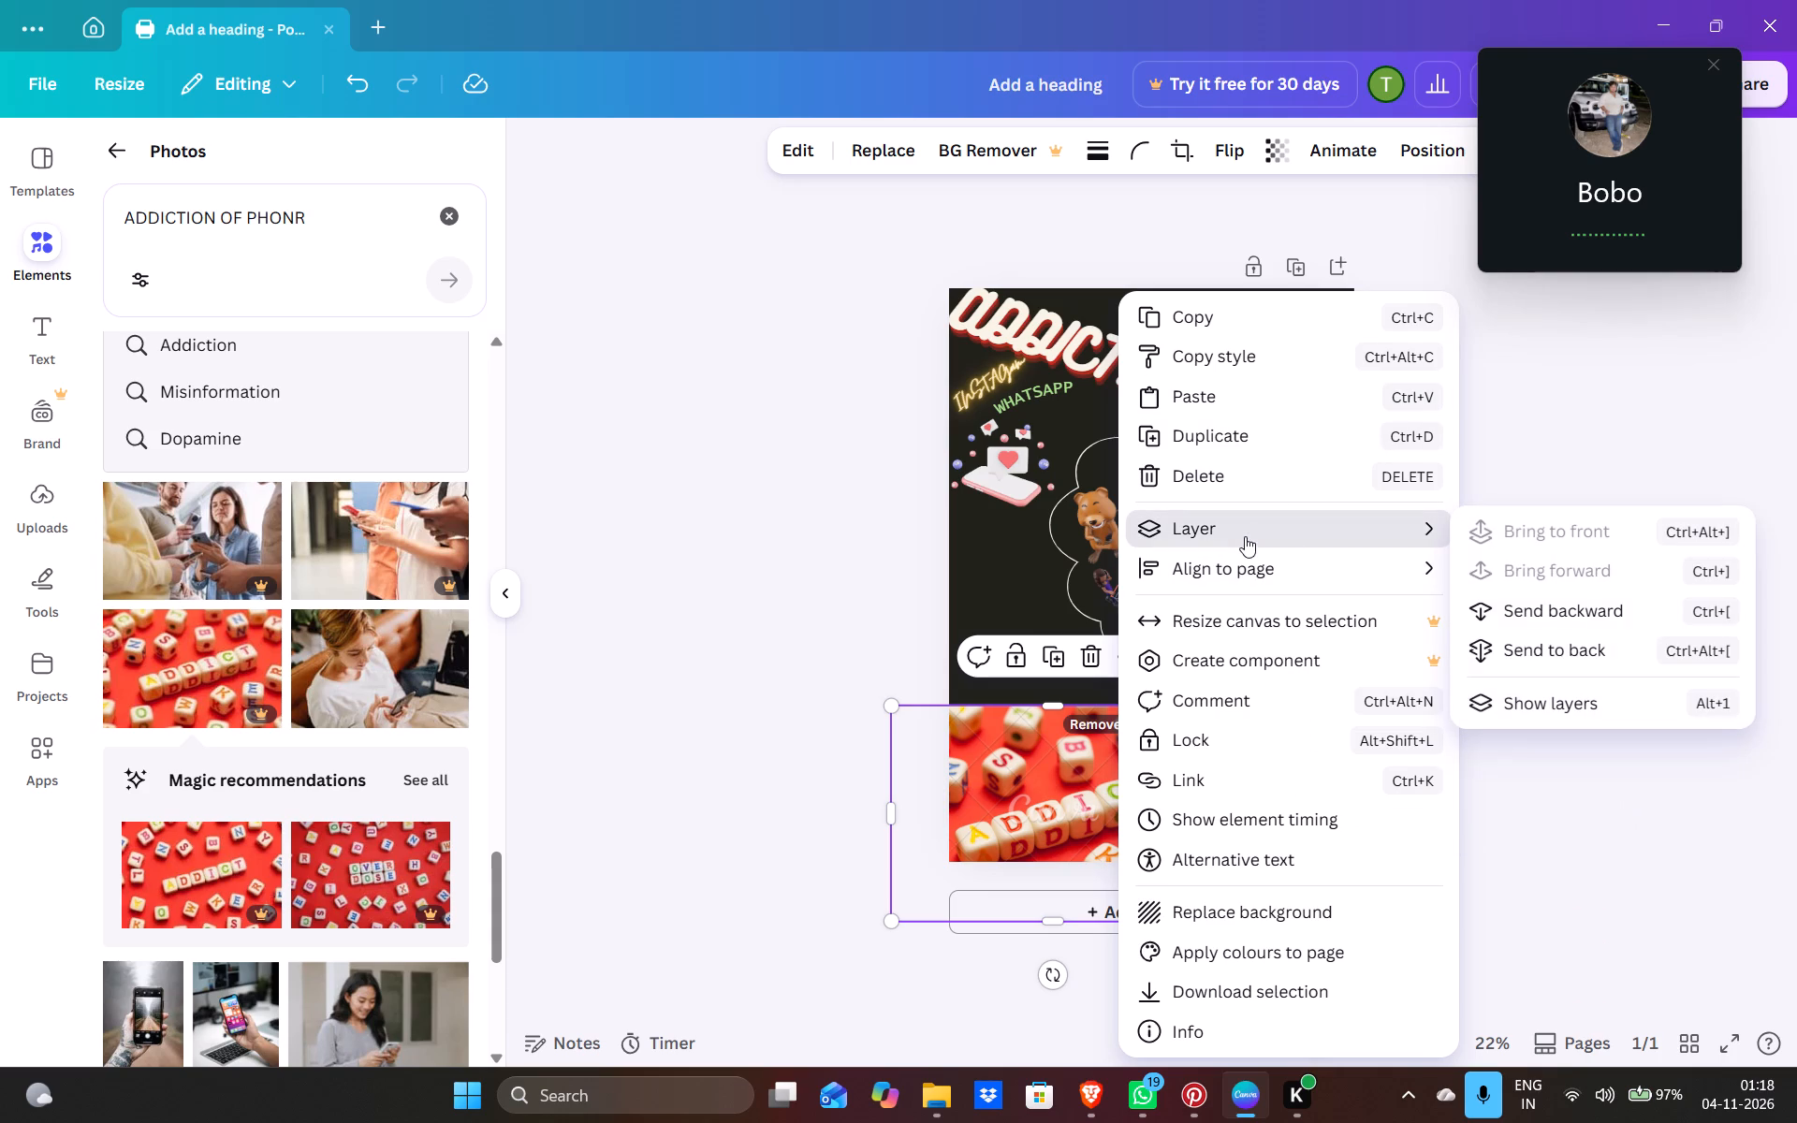
pyautogui.click(1519, 653)
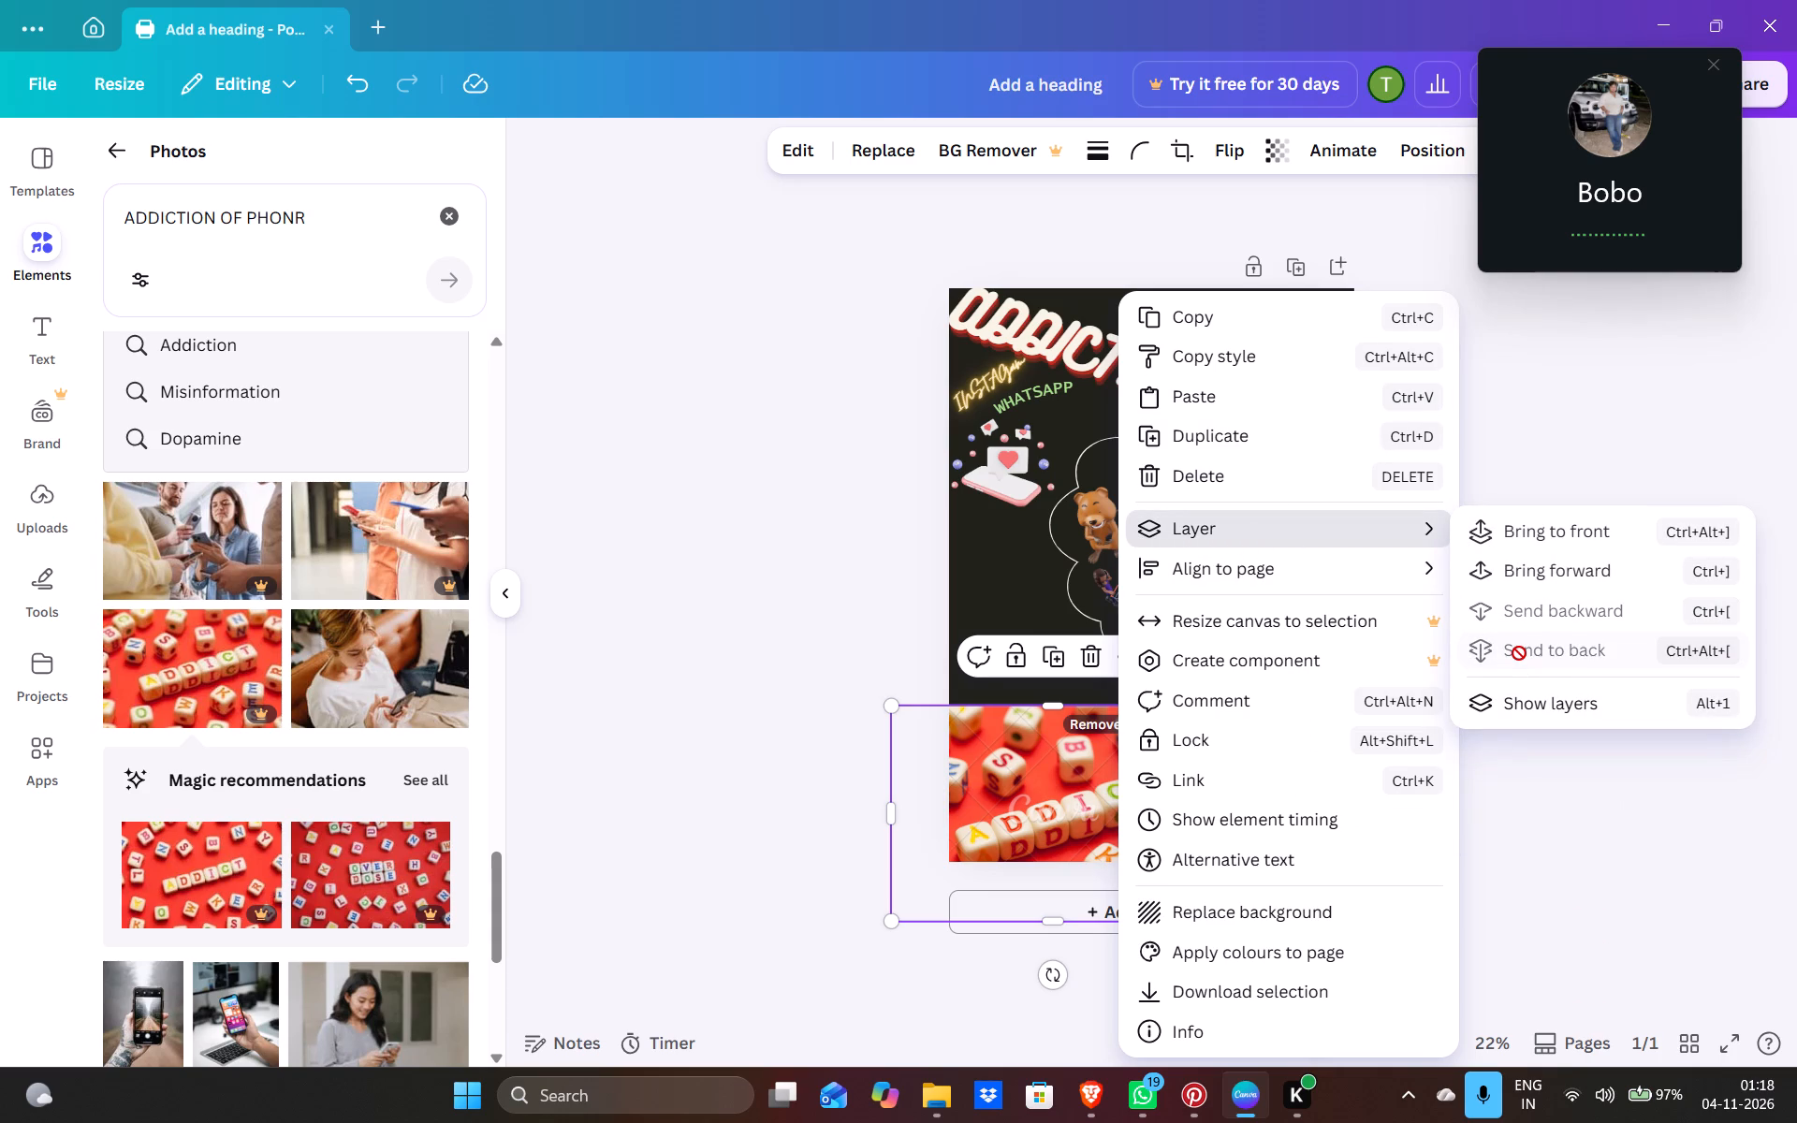
pyautogui.tripleClick(1519, 653)
pyautogui.click(1556, 945)
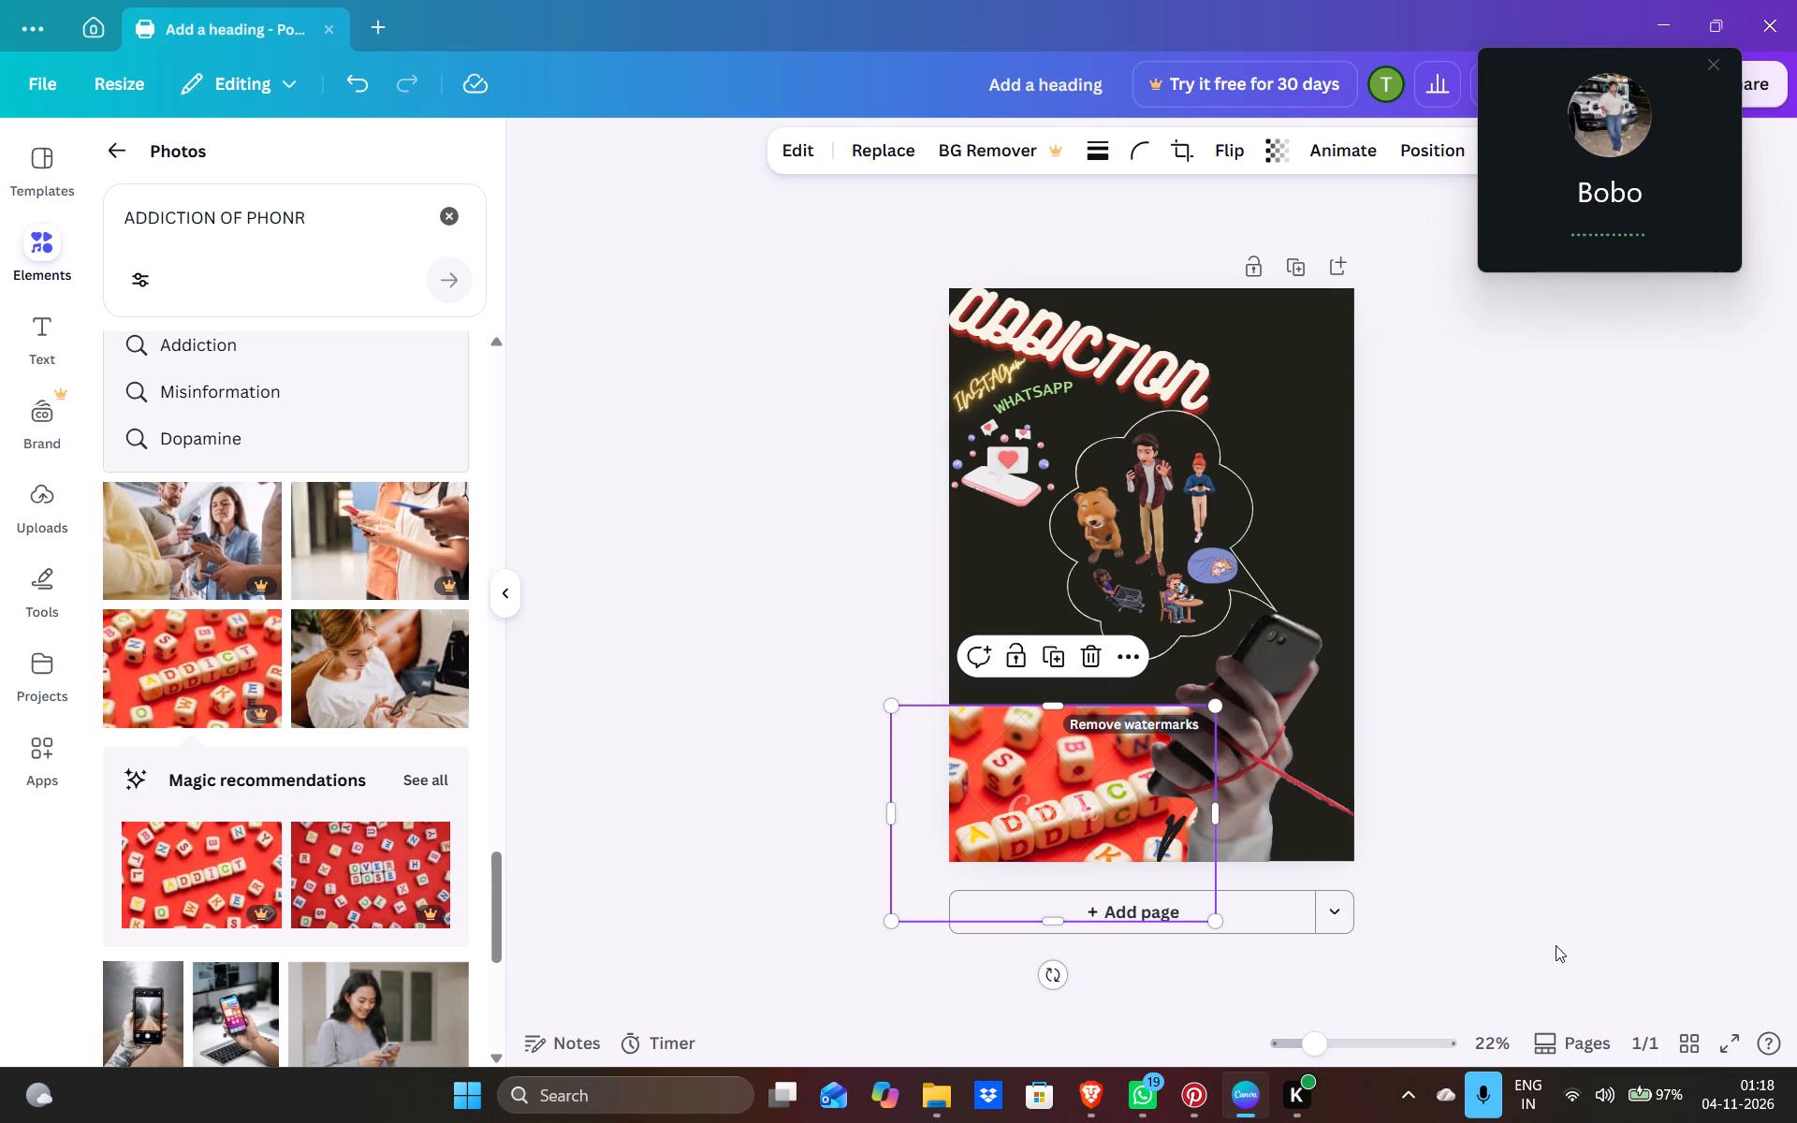
# Set the ADDICT dice photo's transparency to 39.
pyautogui.click(1126, 810)
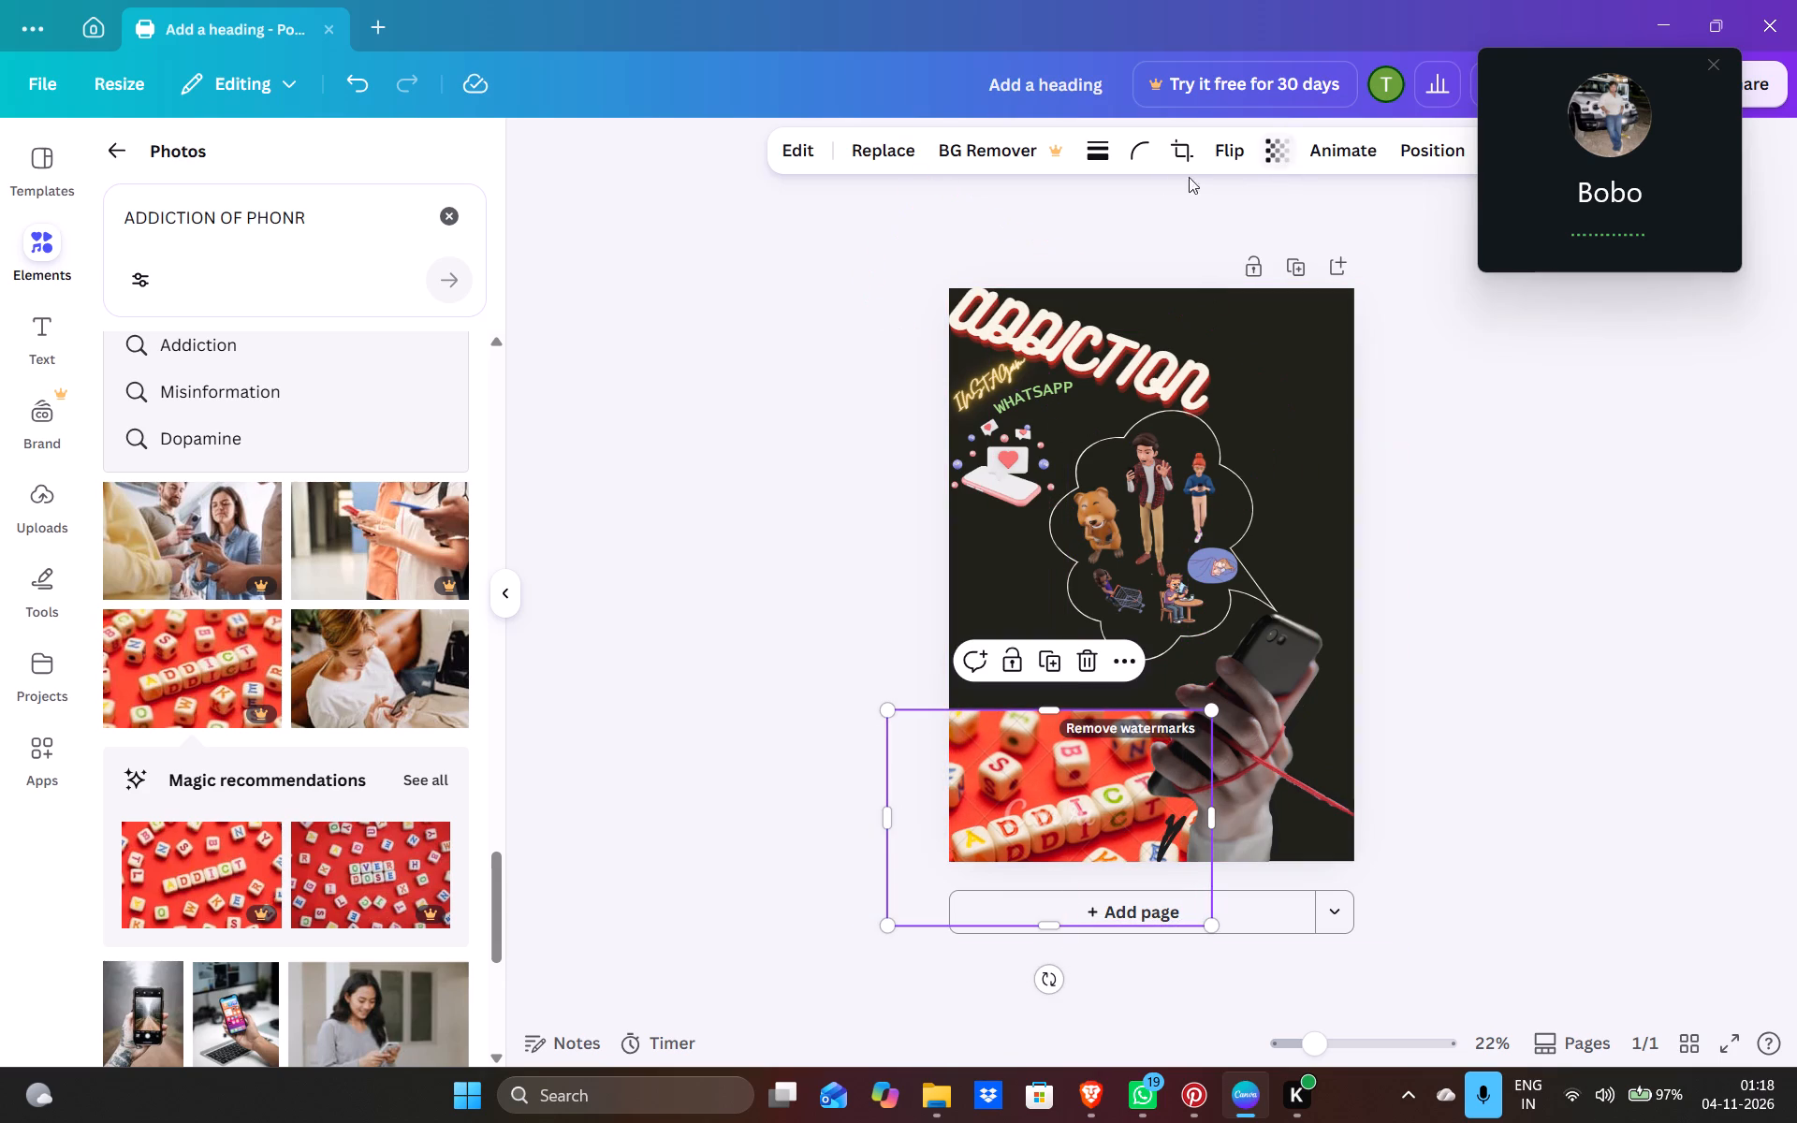
pyautogui.click(1269, 151)
pyautogui.click(1279, 230)
pyautogui.moveTo(1279, 230); pyautogui.dragTo(1225, 248)
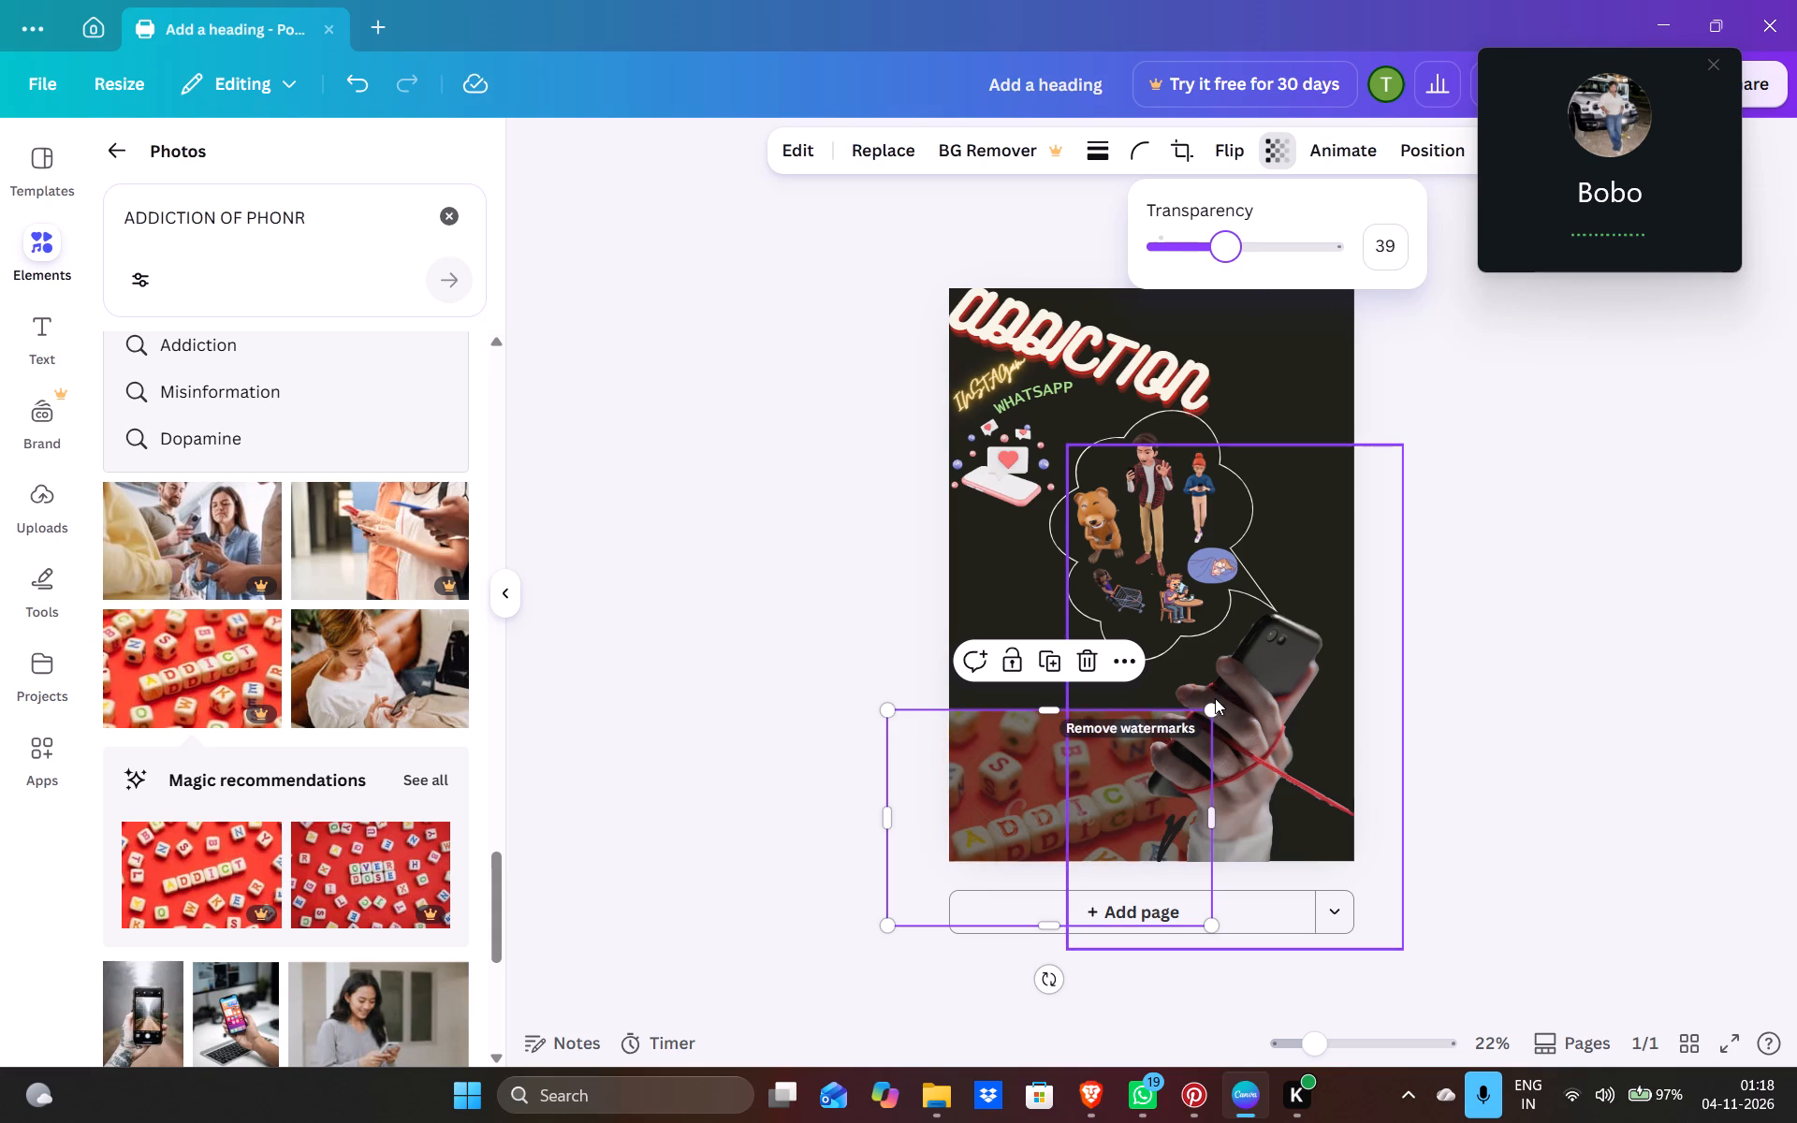
# Enlarge the dice photo past the poster's width, align it with the top edge, and extend it down to just below the cloud bubble.
pyautogui.moveTo(1211, 702); pyautogui.dragTo(1259, 436)
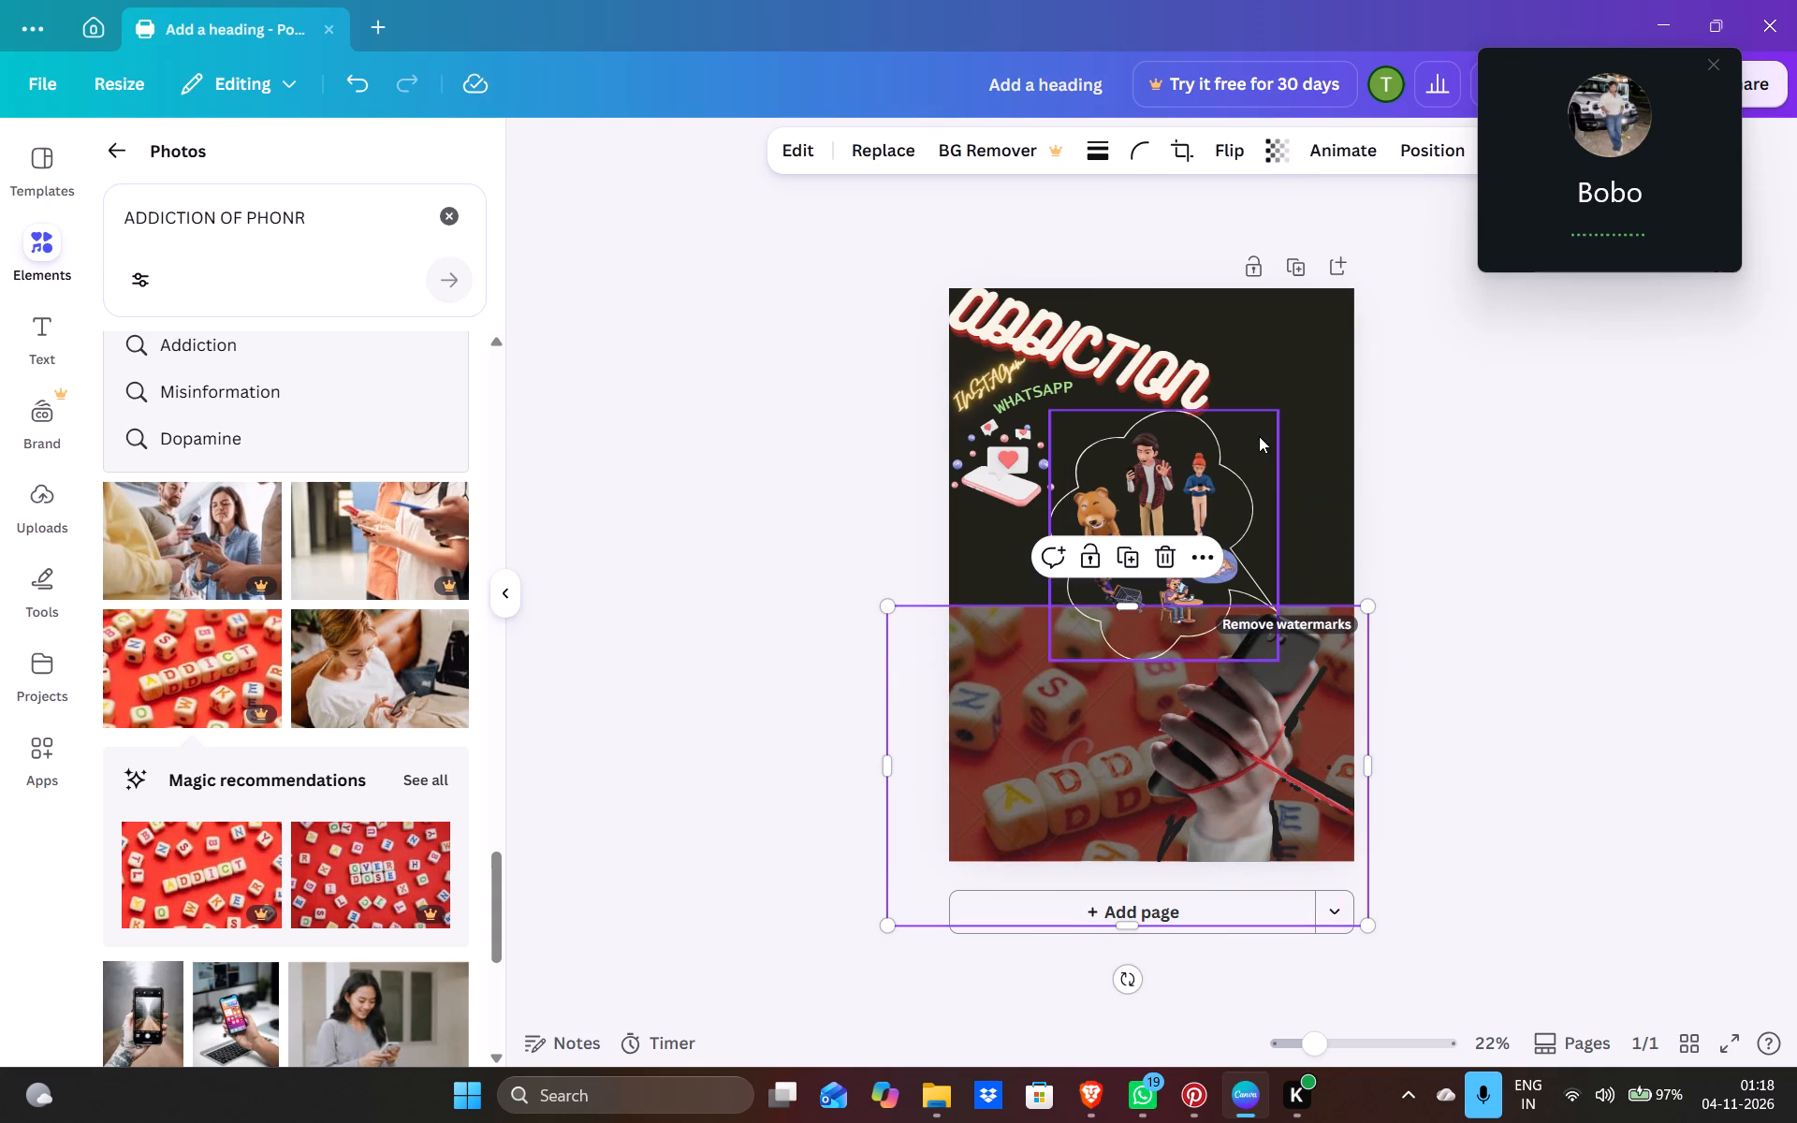
pyautogui.moveTo(1094, 730); pyautogui.dragTo(1092, 547)
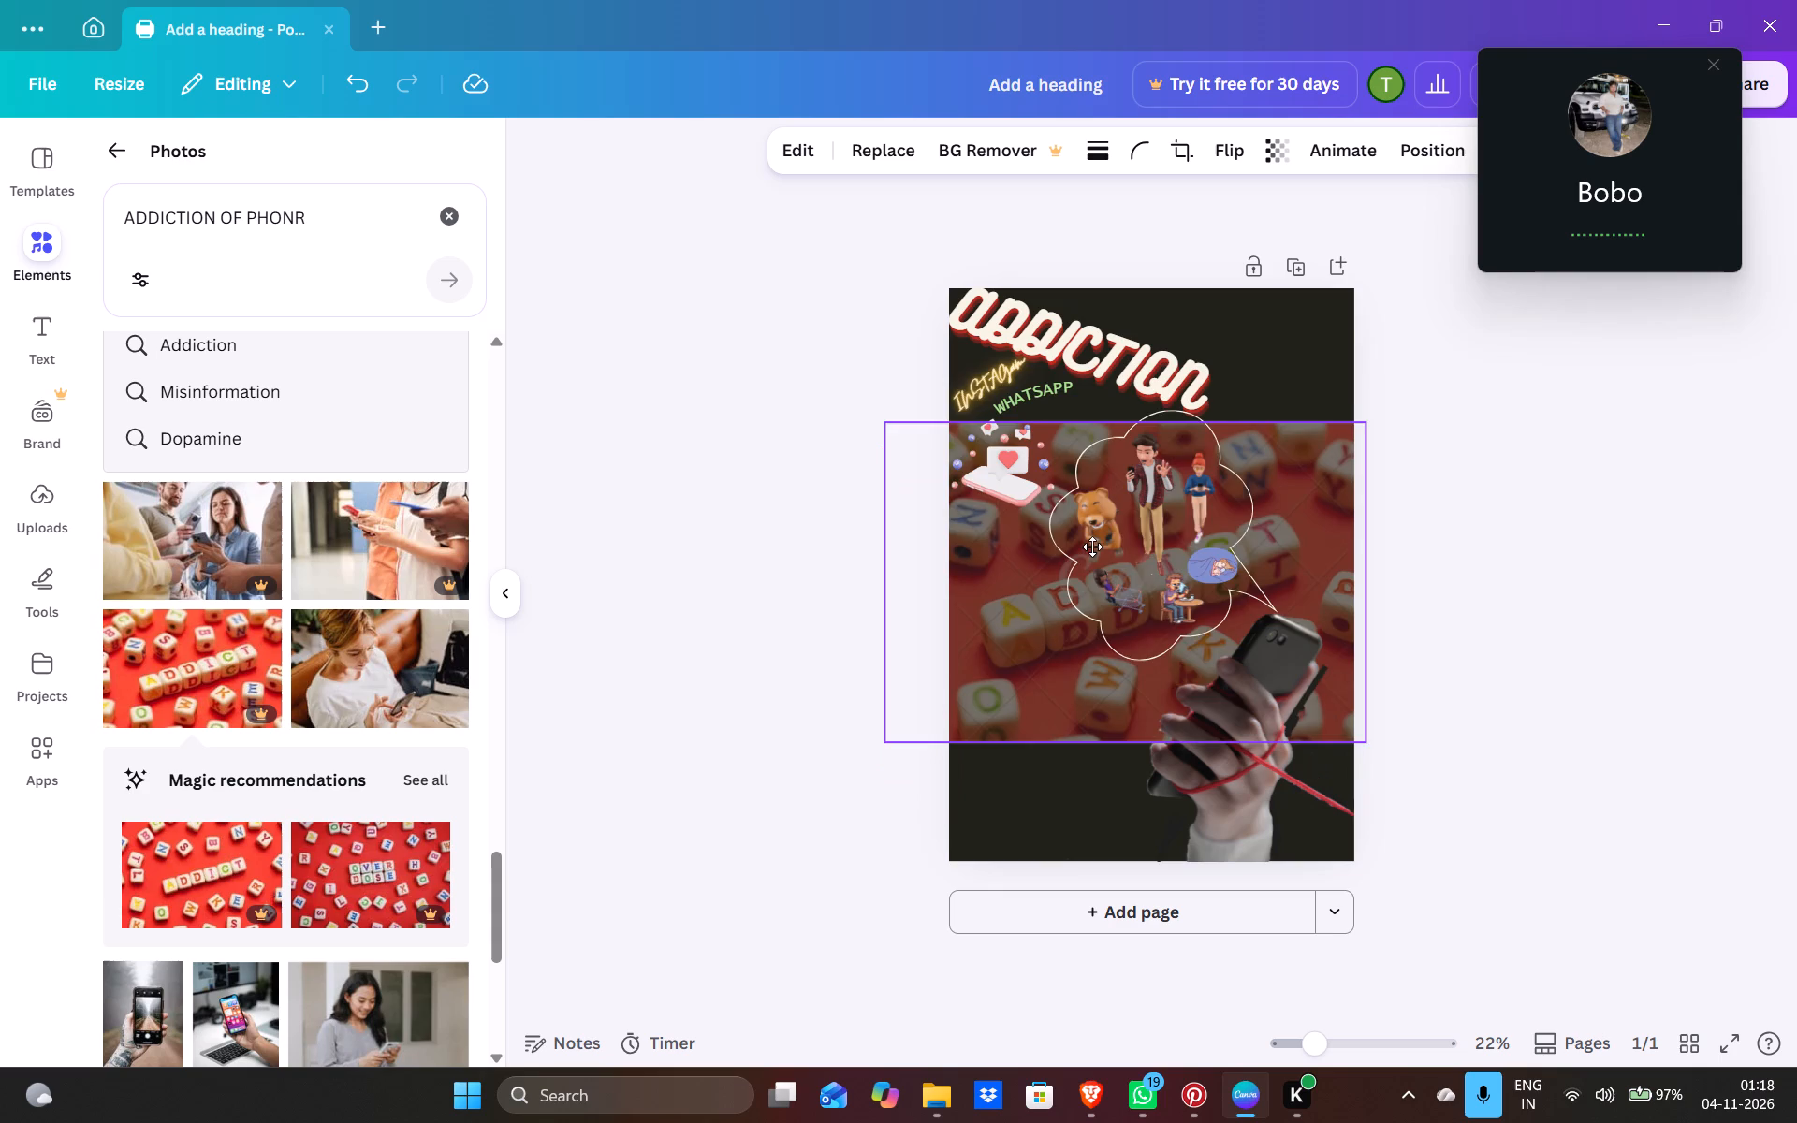
pyautogui.moveTo(1092, 547); pyautogui.dragTo(1106, 411)
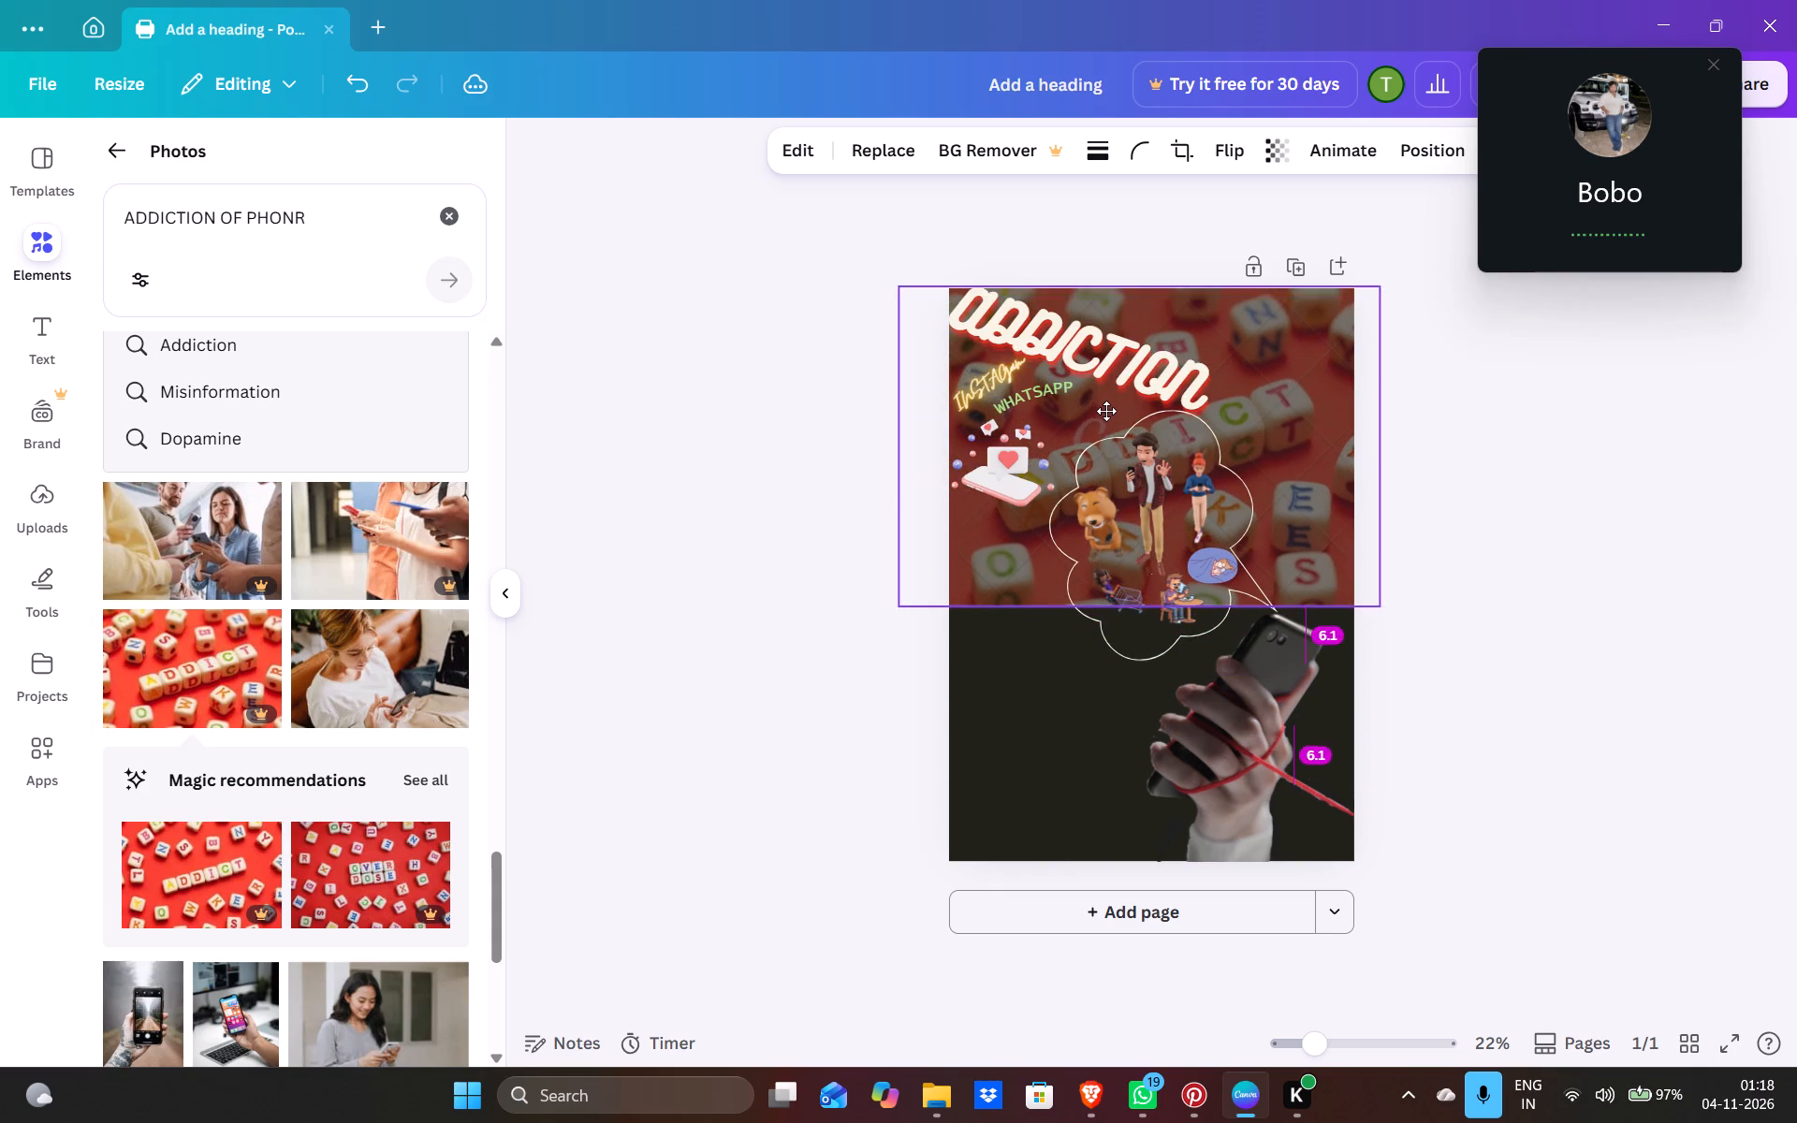
pyautogui.moveTo(1106, 411); pyautogui.dragTo(1106, 410)
pyautogui.moveTo(1136, 612); pyautogui.dragTo(1154, 694)
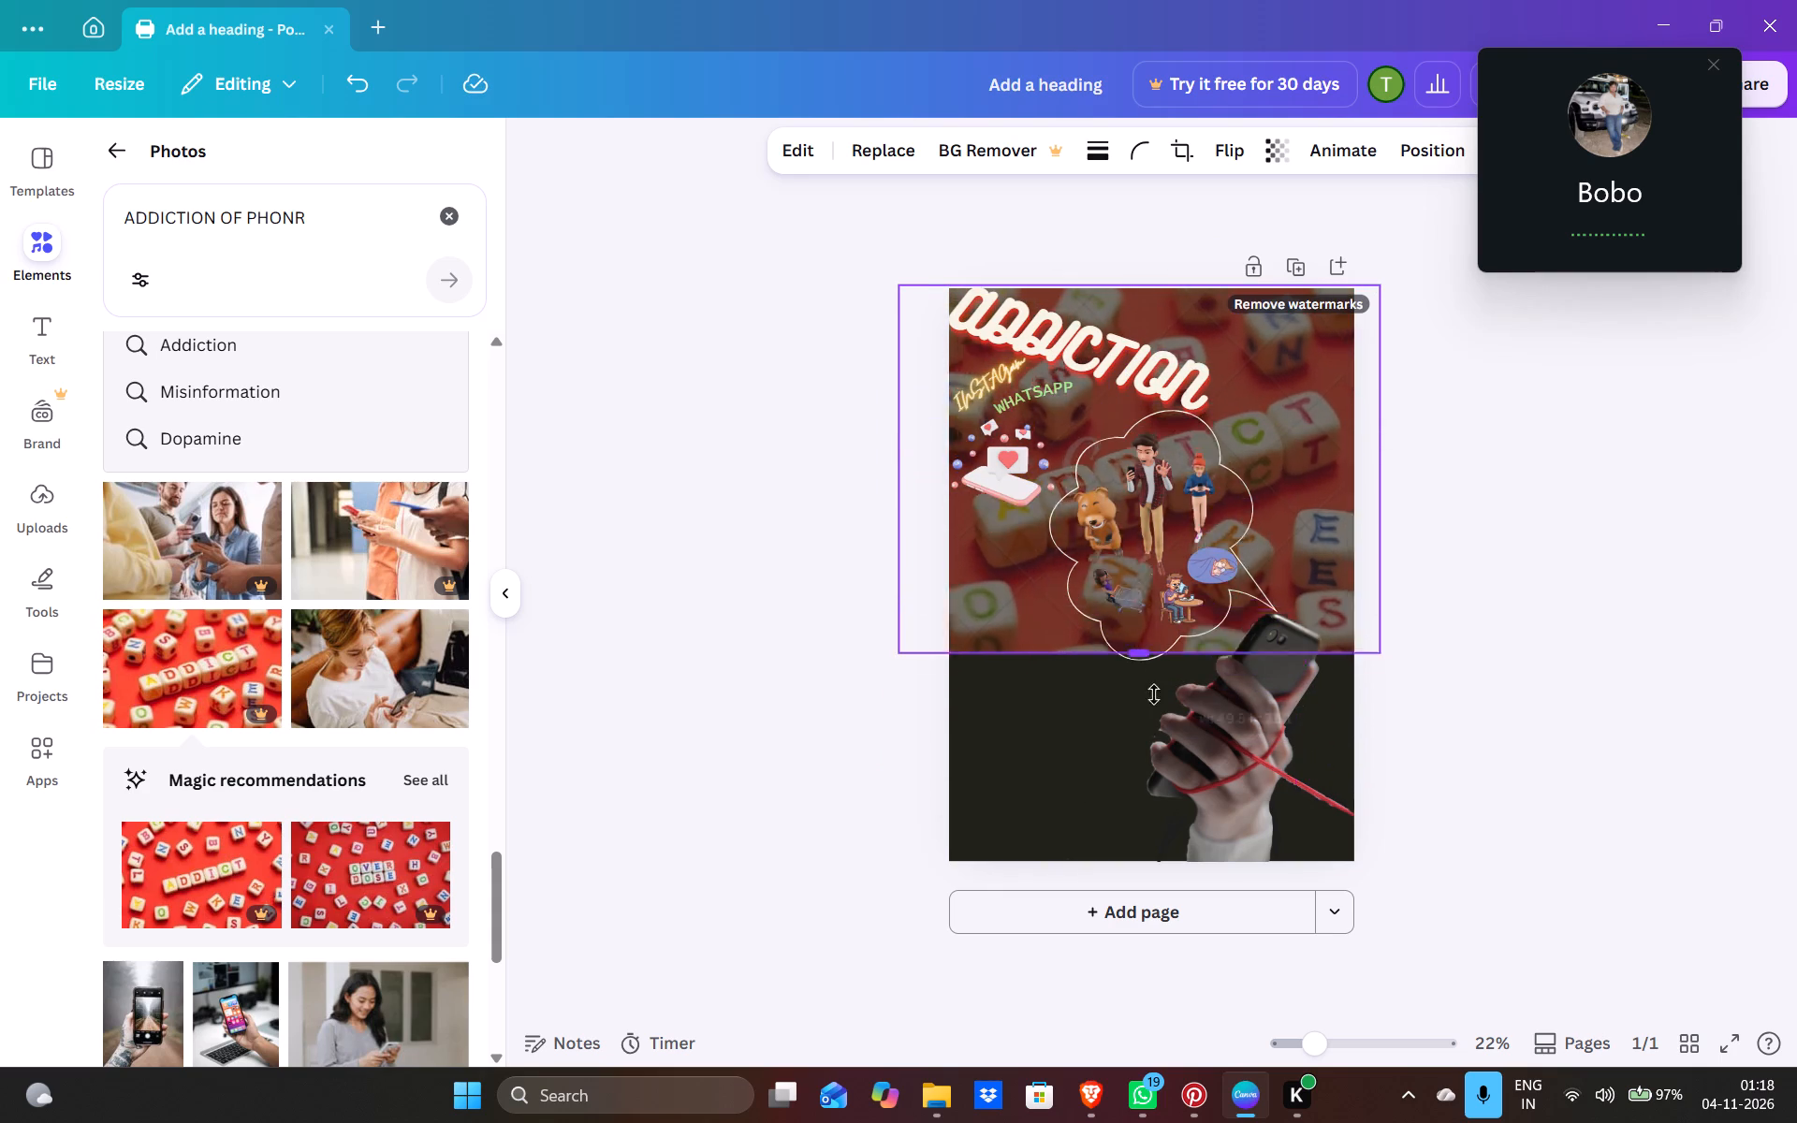
pyautogui.moveTo(1154, 694); pyautogui.dragTo(1139, 683)
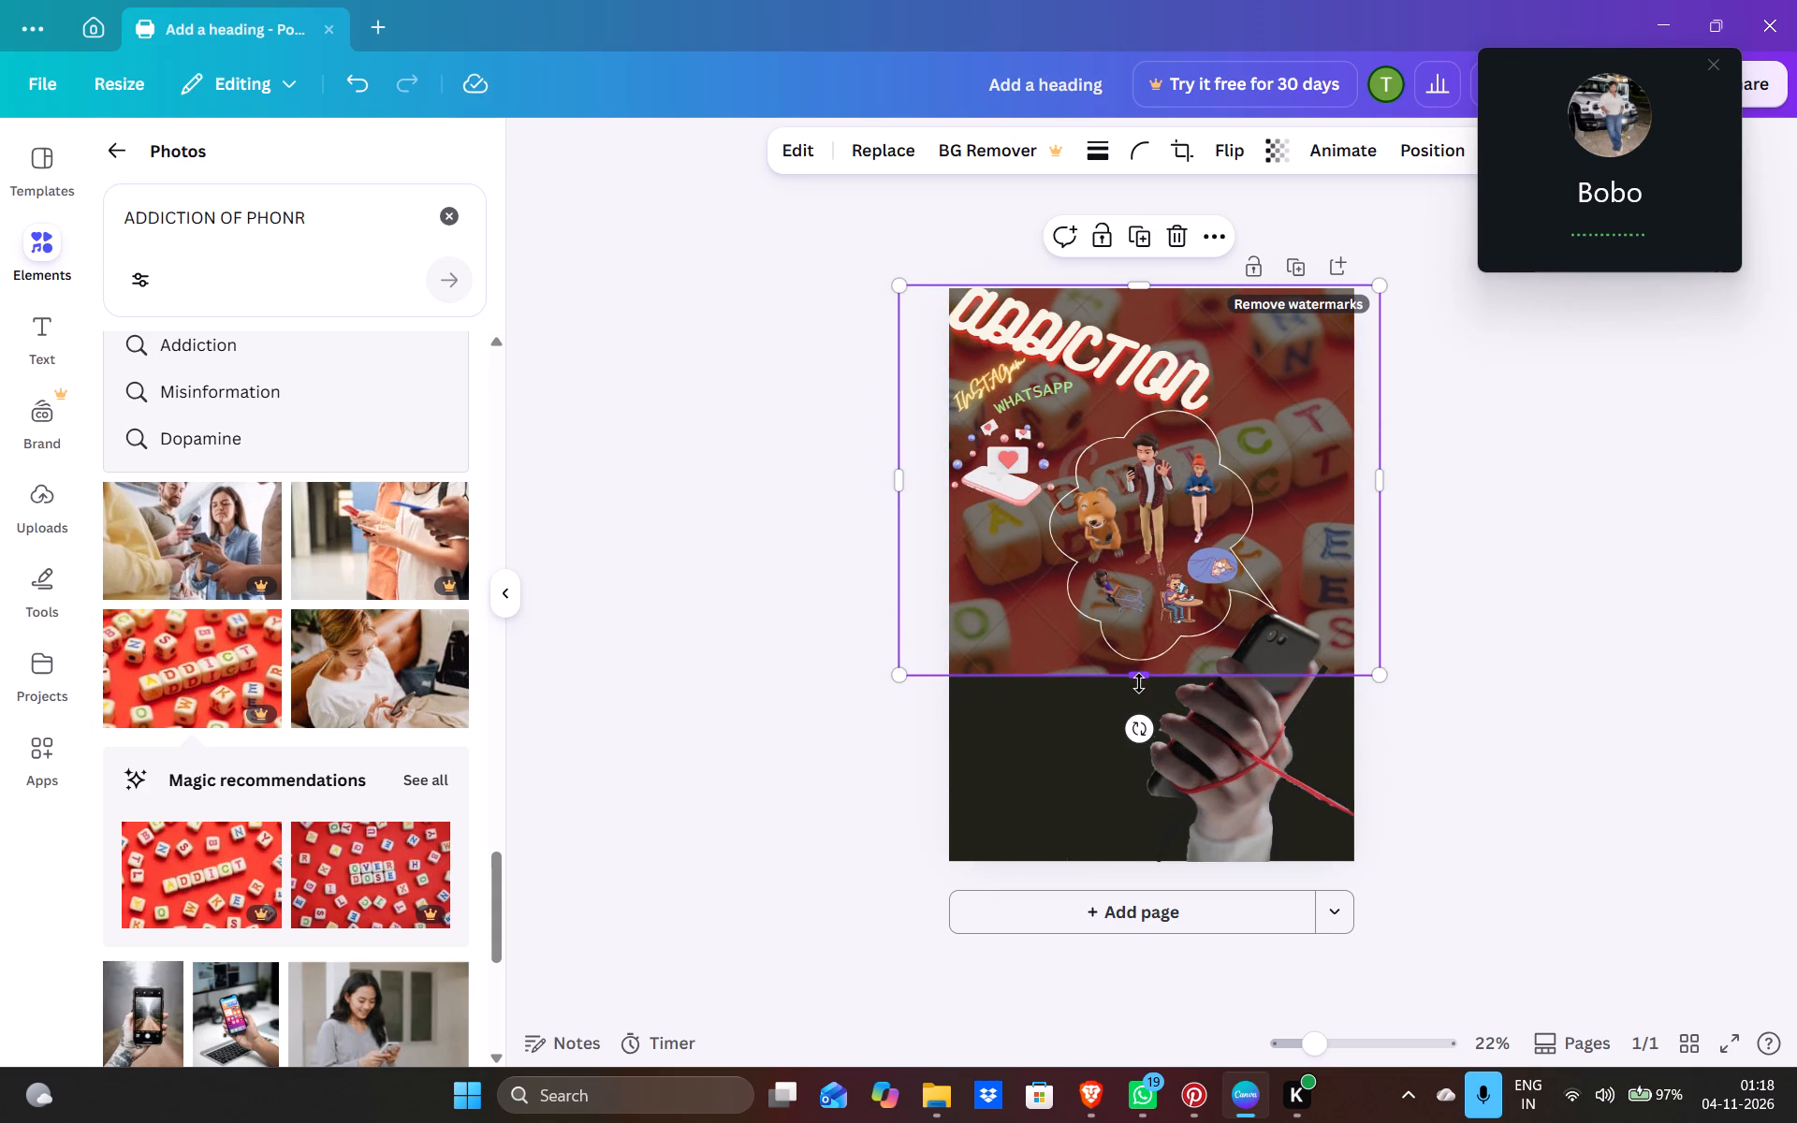
pyautogui.click(816, 732)
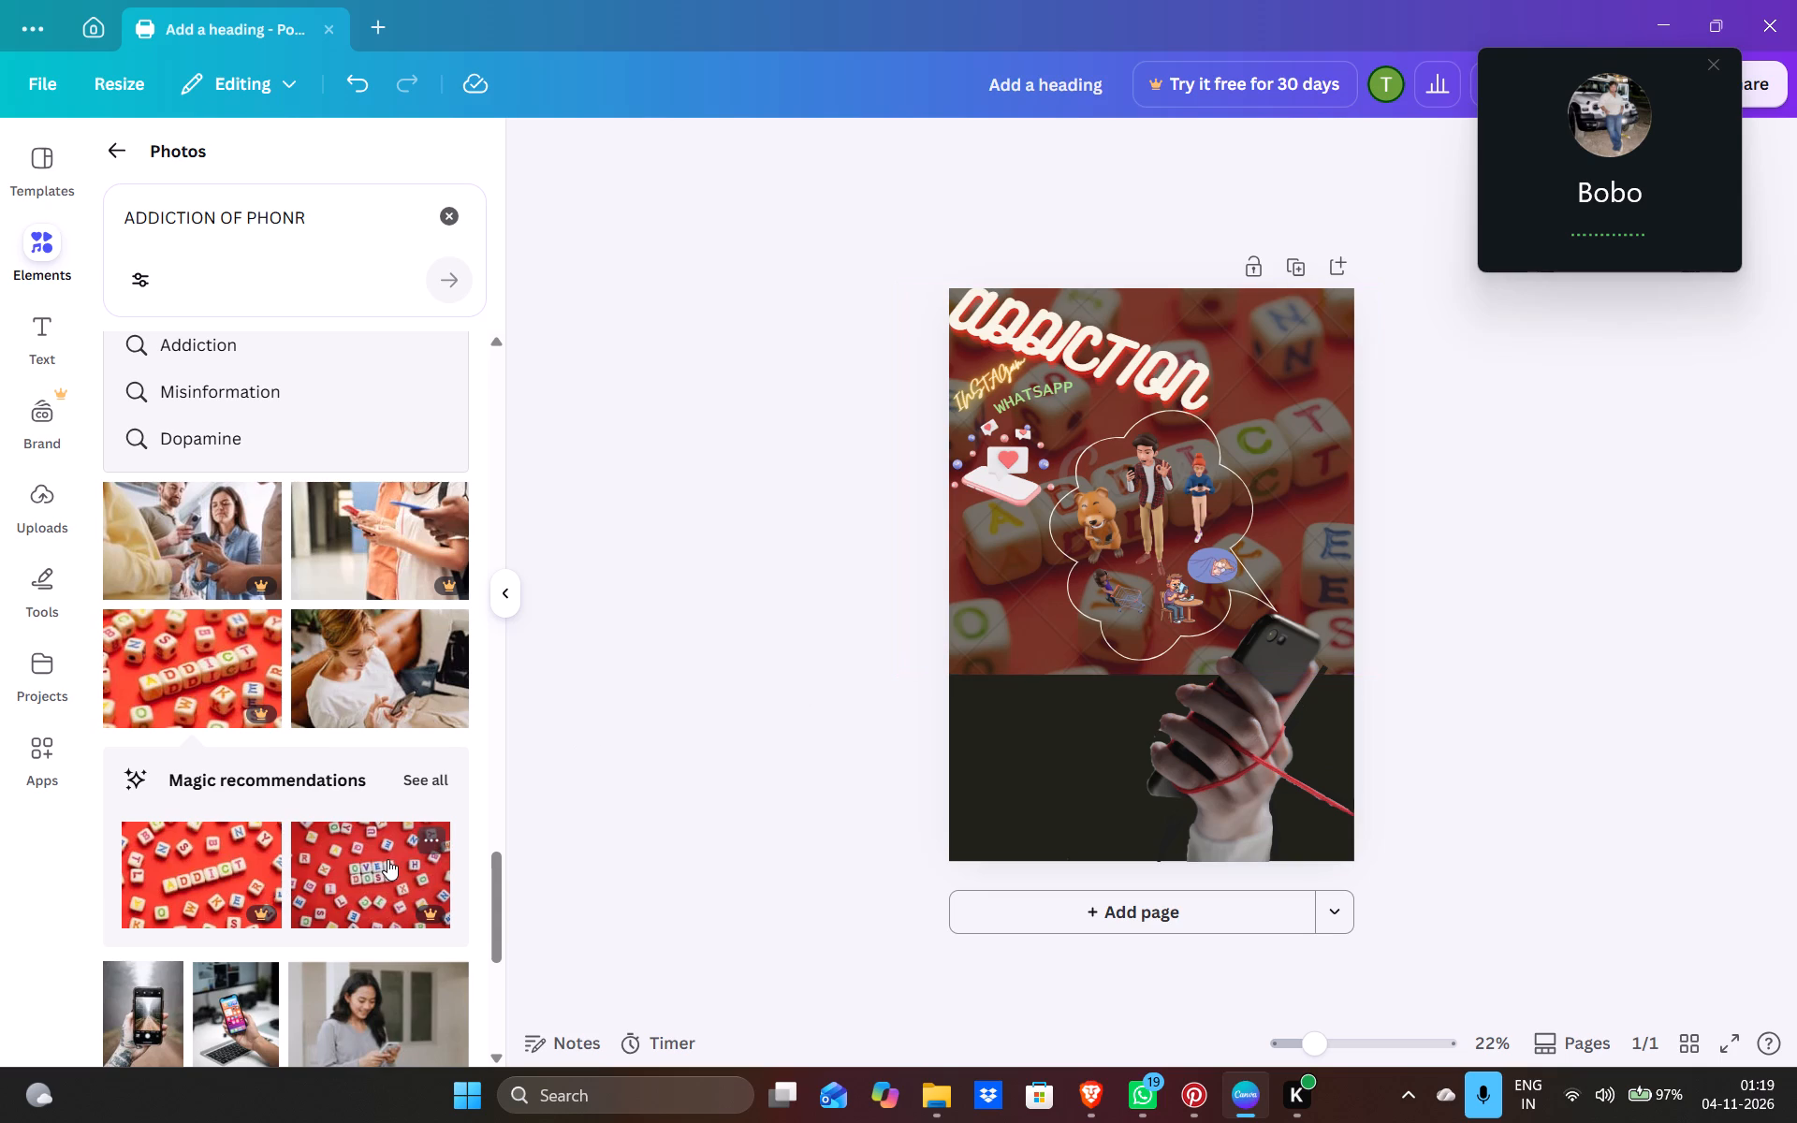
# Browse the "ADDICTION OF PHONR" photo results for another suitable phone-addiction image.
pyautogui.scroll(-2, 387, 859)
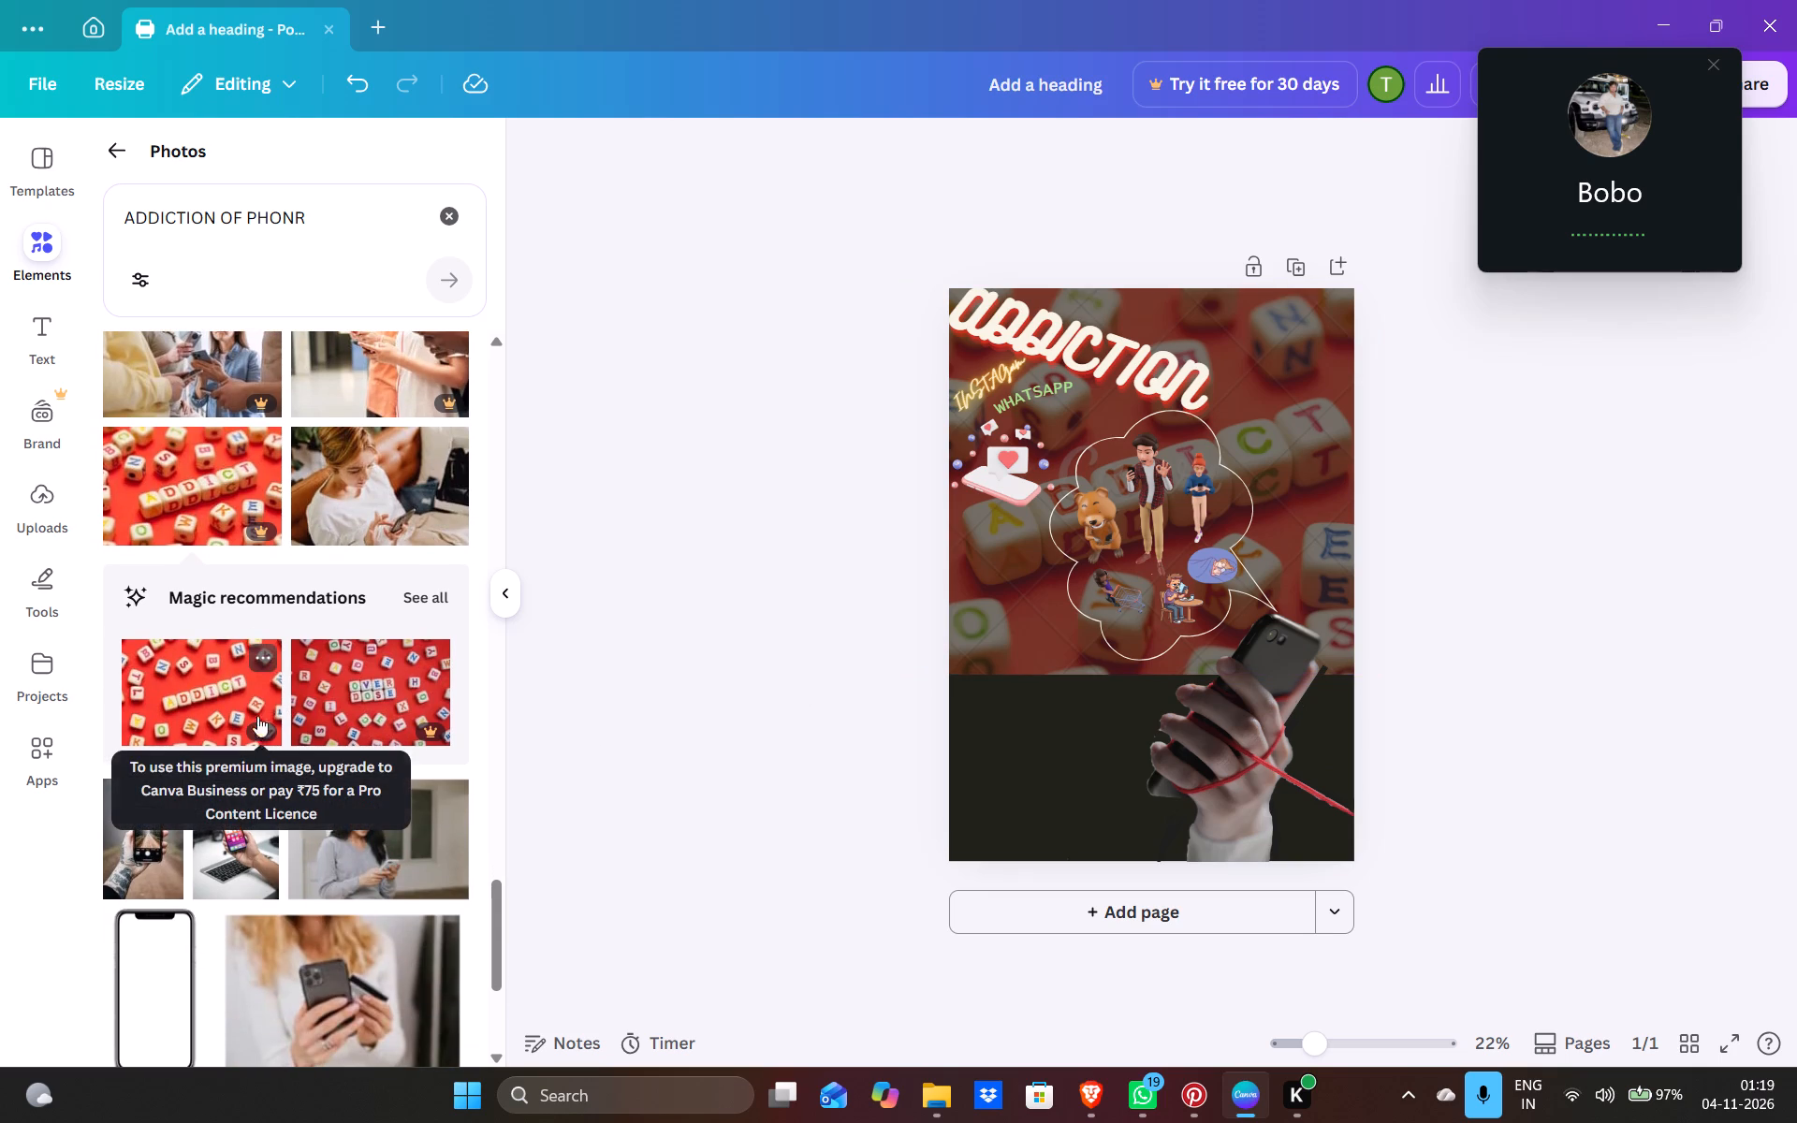
pyautogui.scroll(-3, 313, 656)
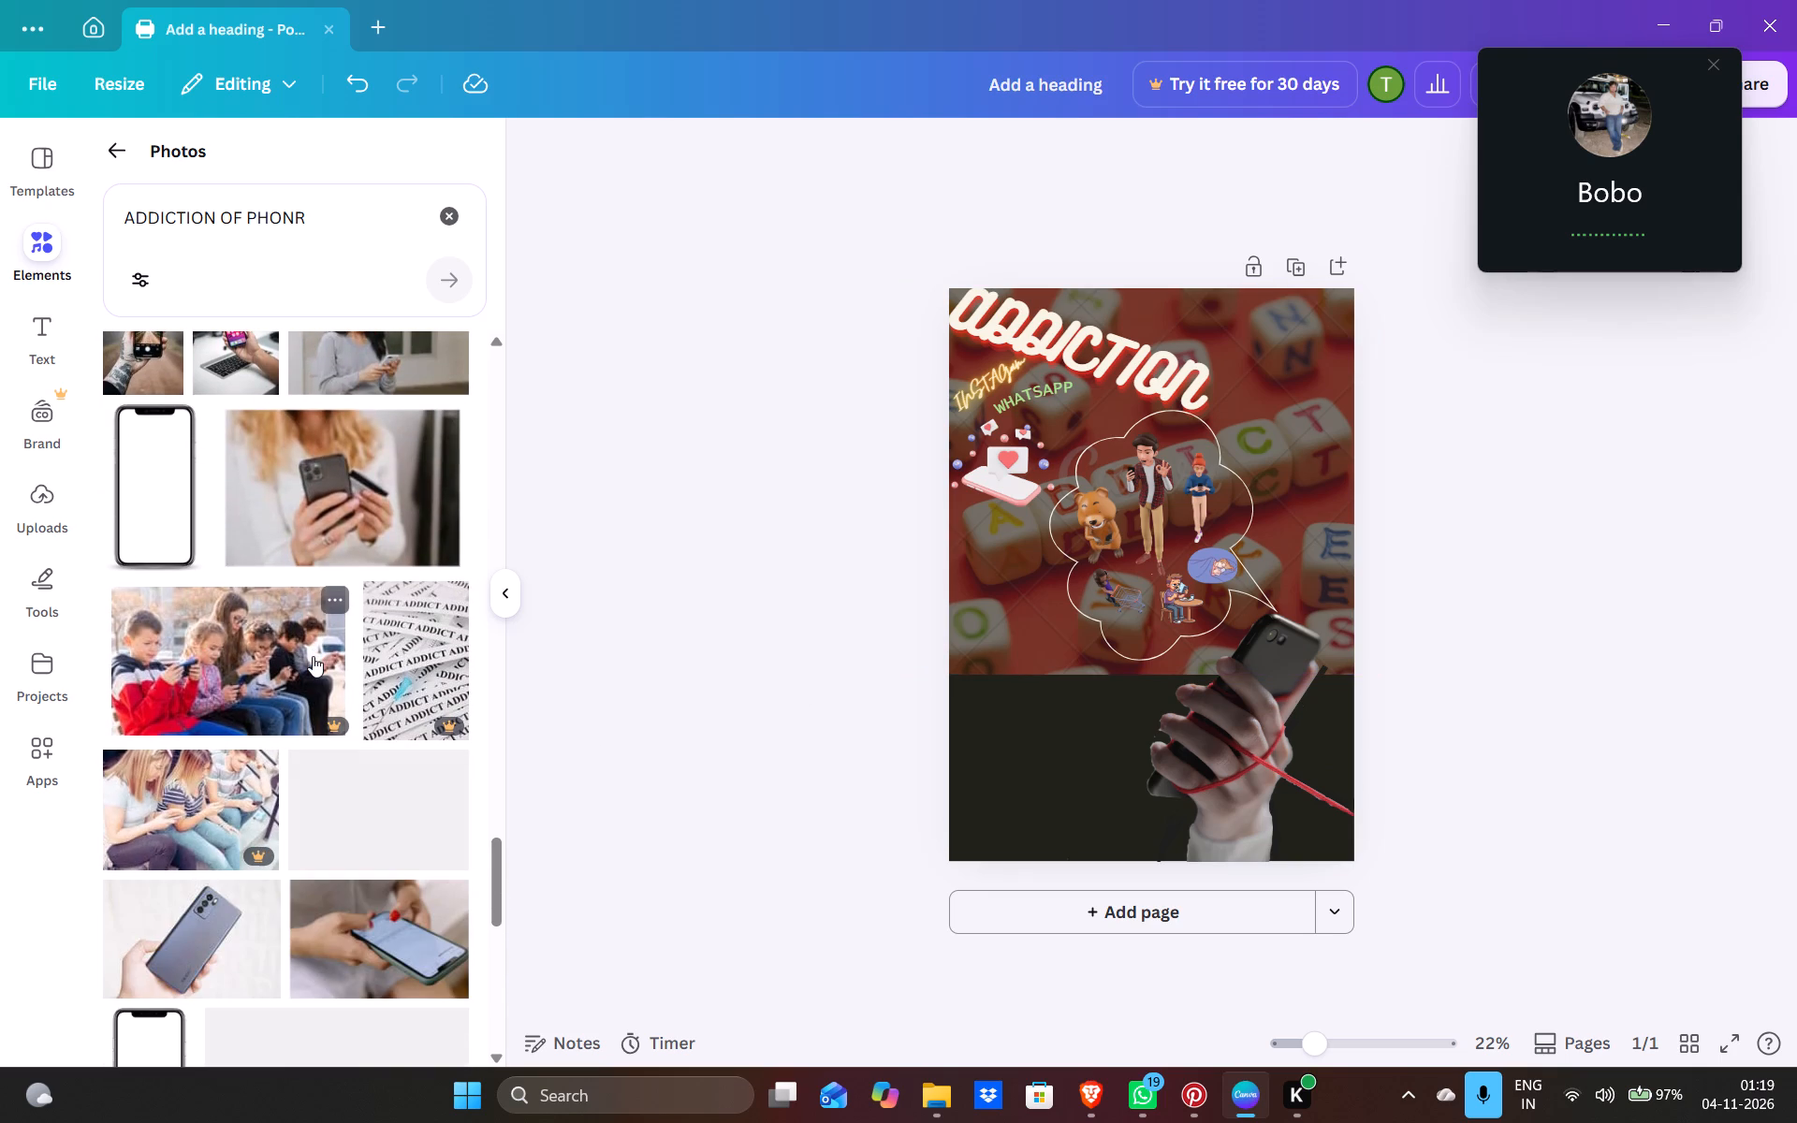
pyautogui.scroll(-3, 269, 810)
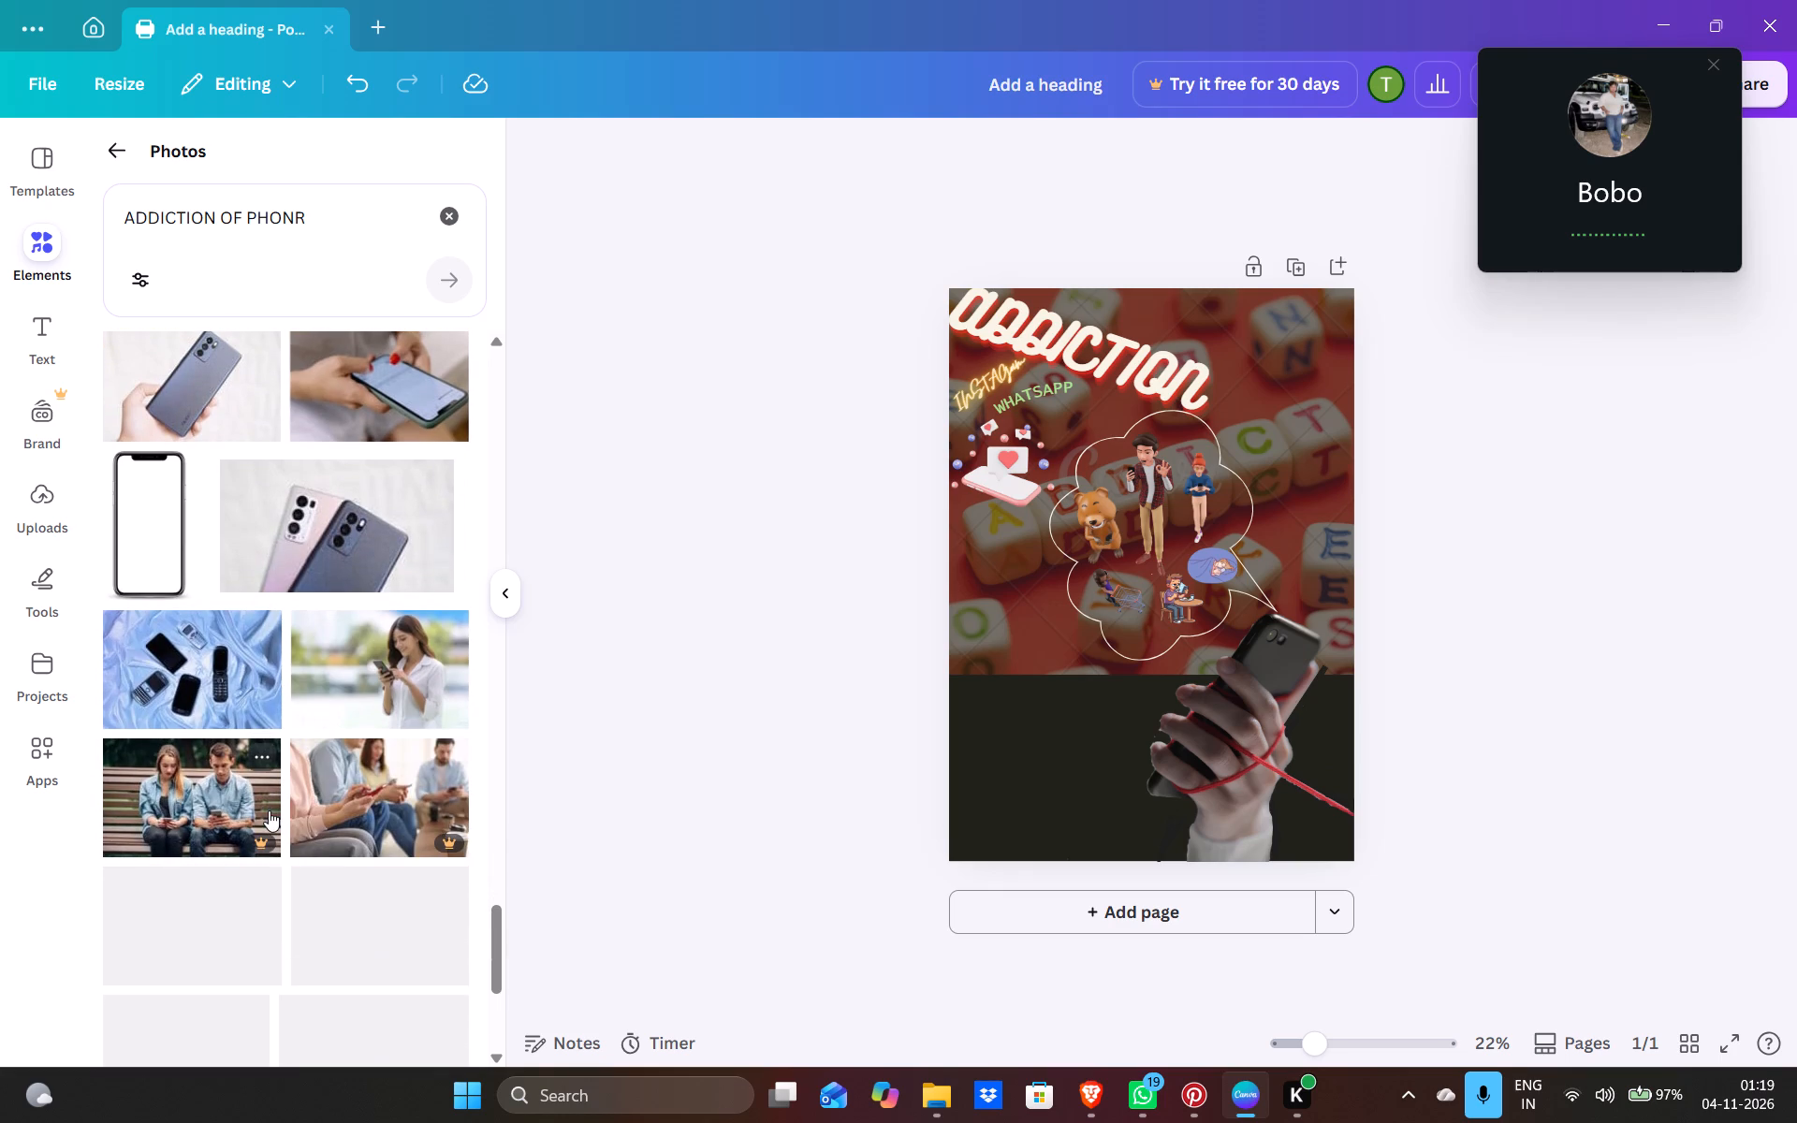
pyautogui.scroll(-1, 269, 810)
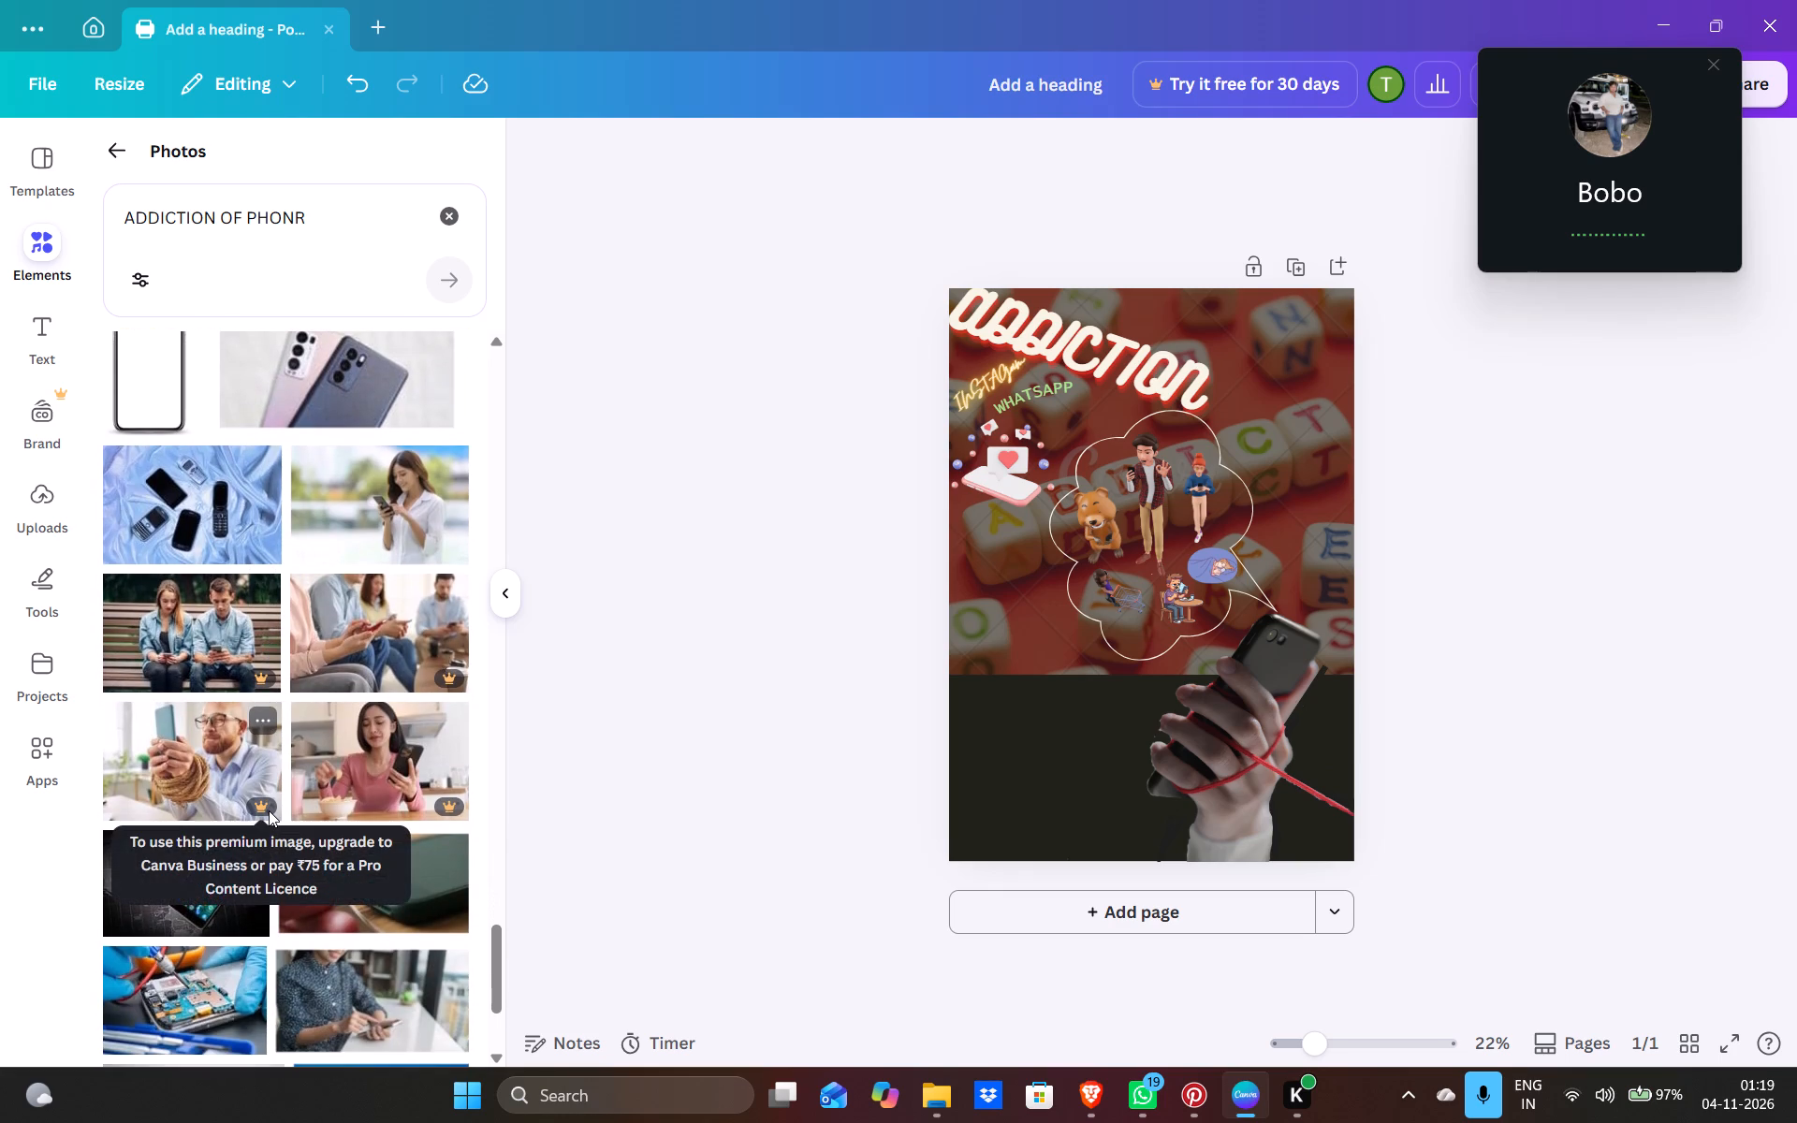
pyautogui.scroll(-4, 269, 810)
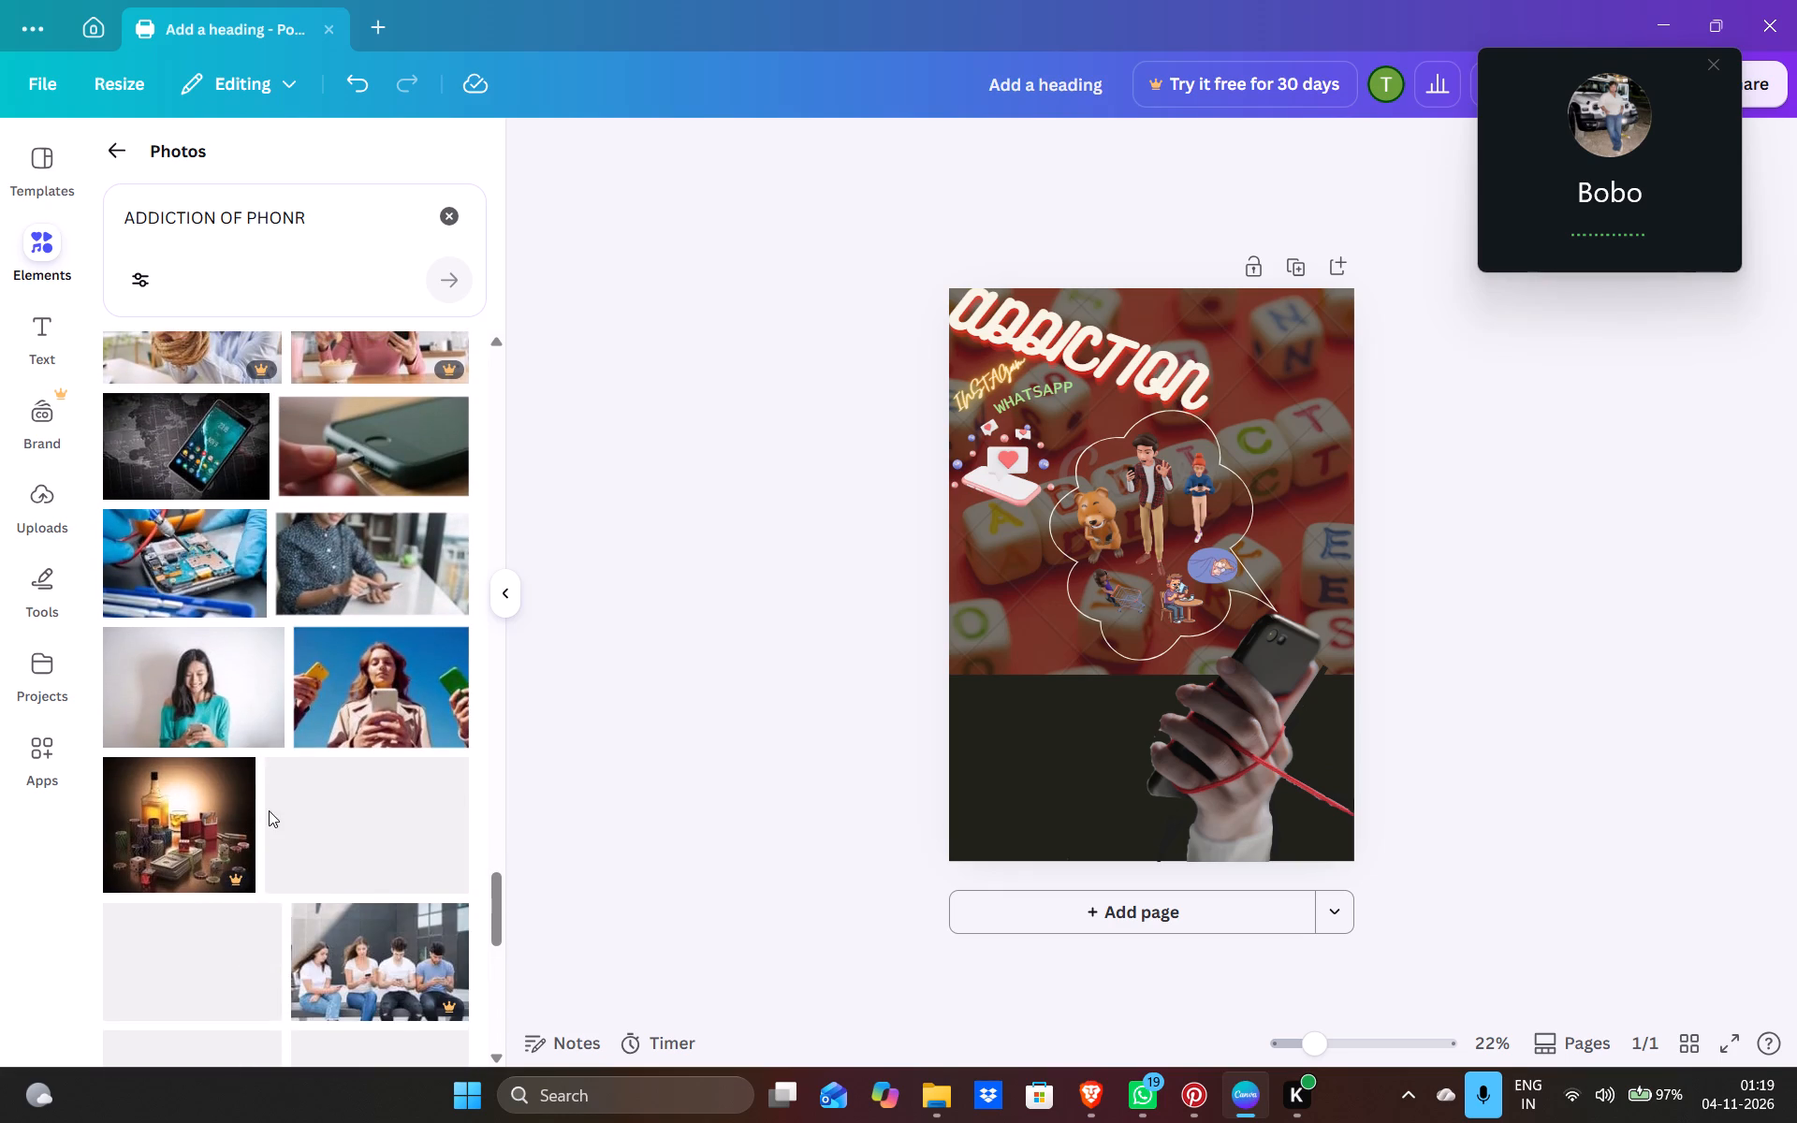
pyautogui.hscroll(-3, 811, 780)
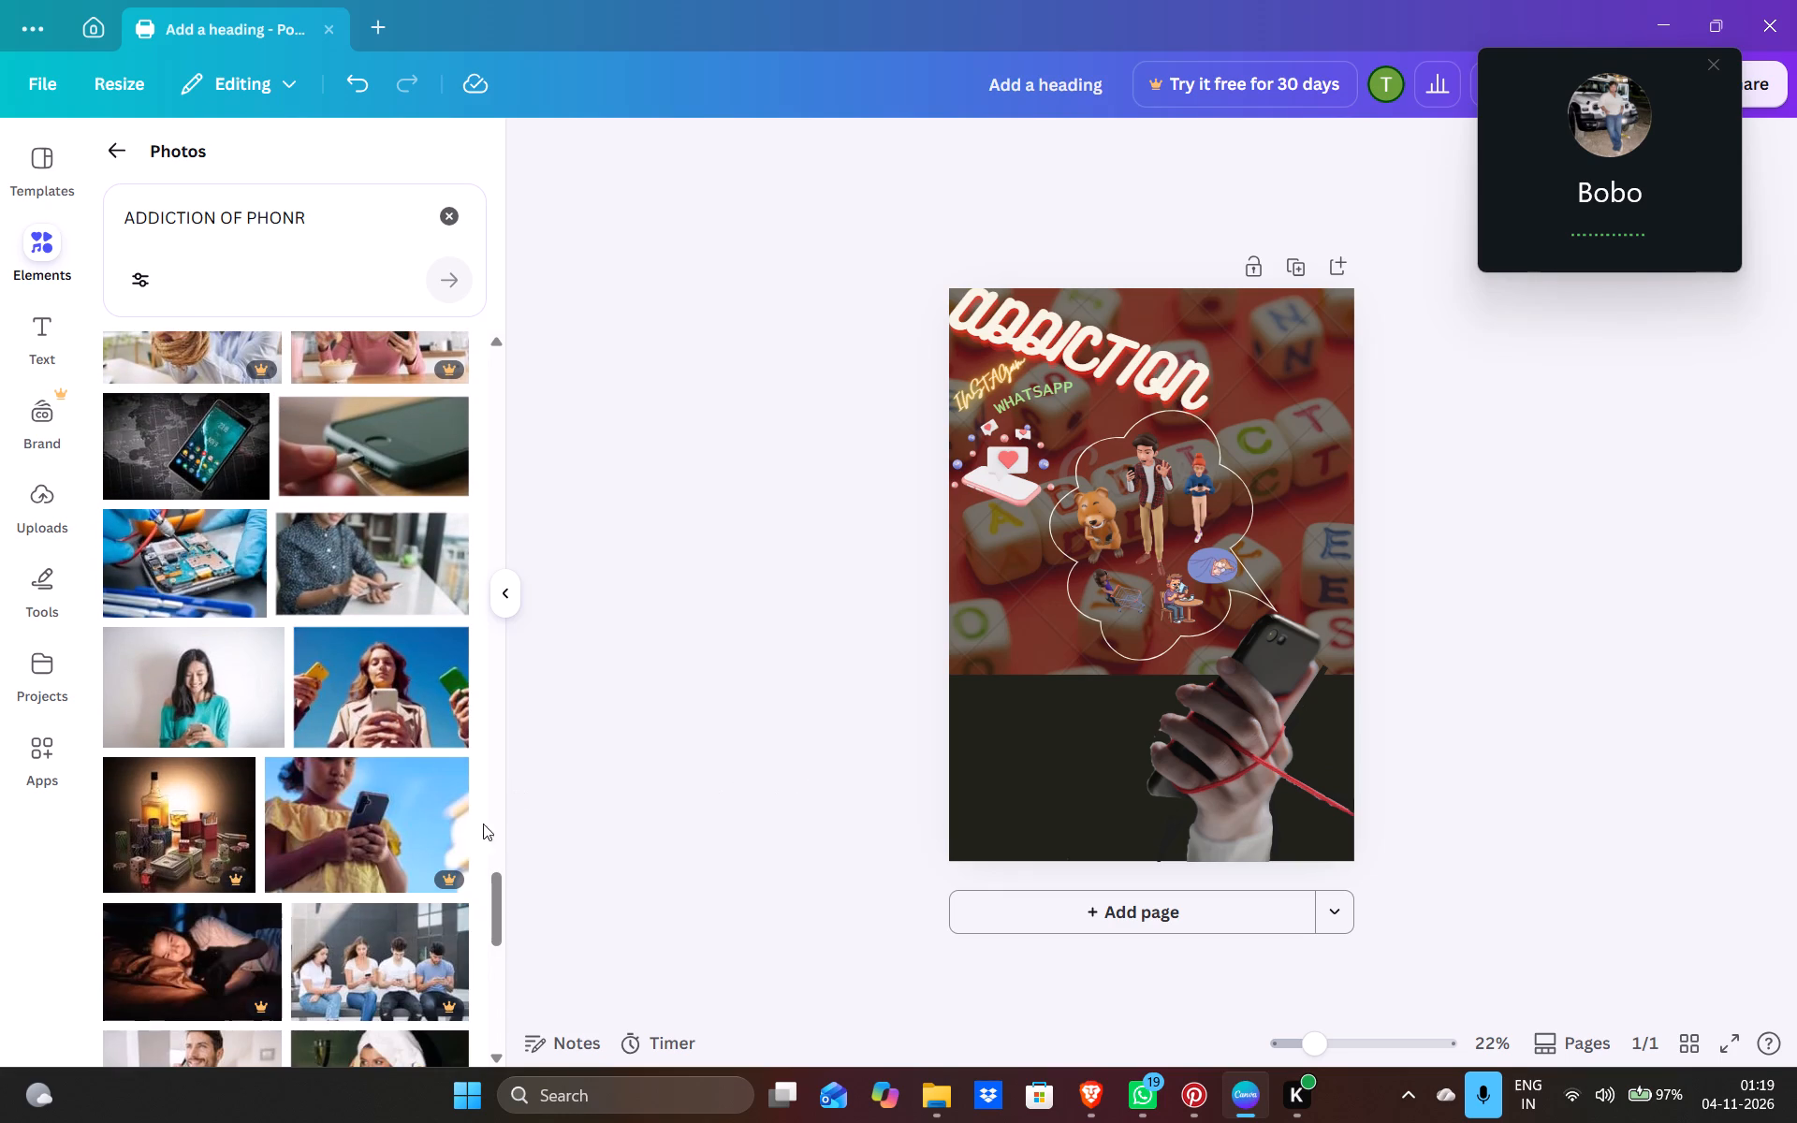
# Delete the glowing ADDICTION heading from the poster.
pyautogui.click(1158, 378)
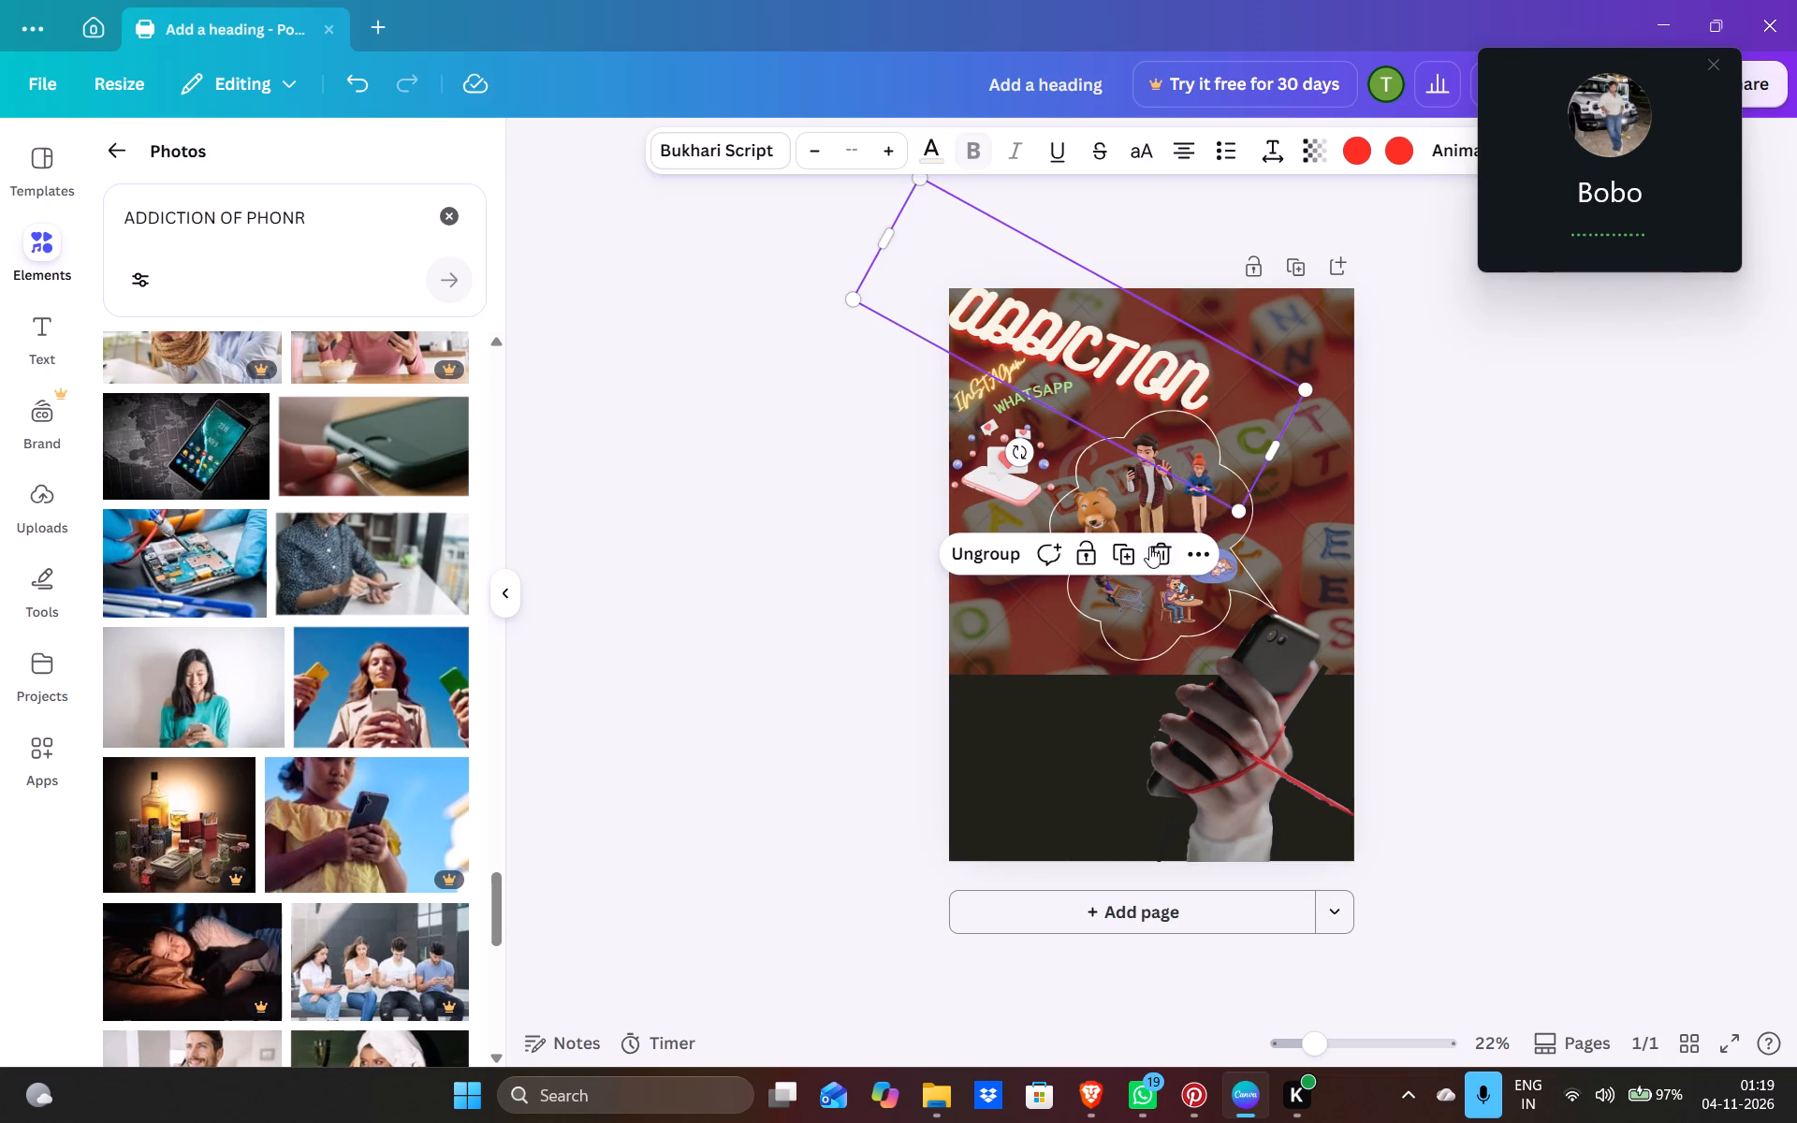
pyautogui.click(1152, 556)
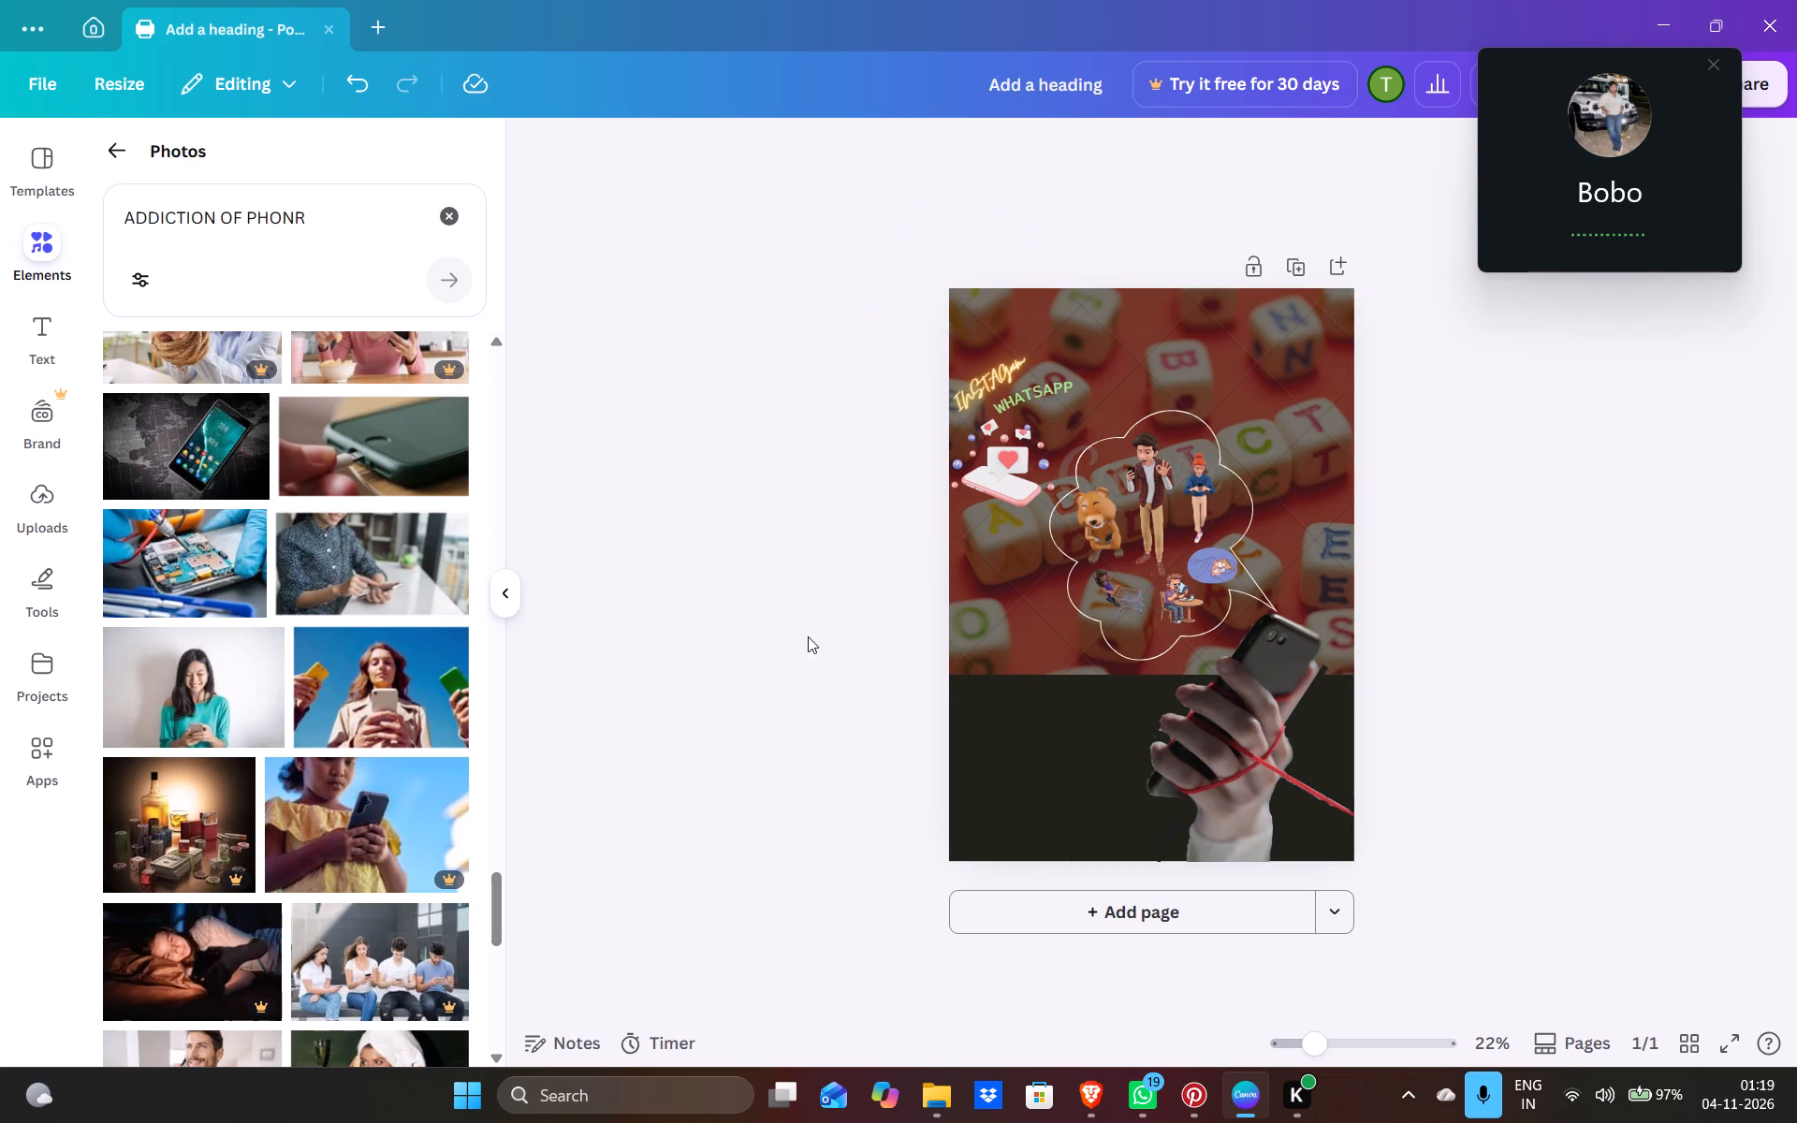
pyautogui.click(752, 657)
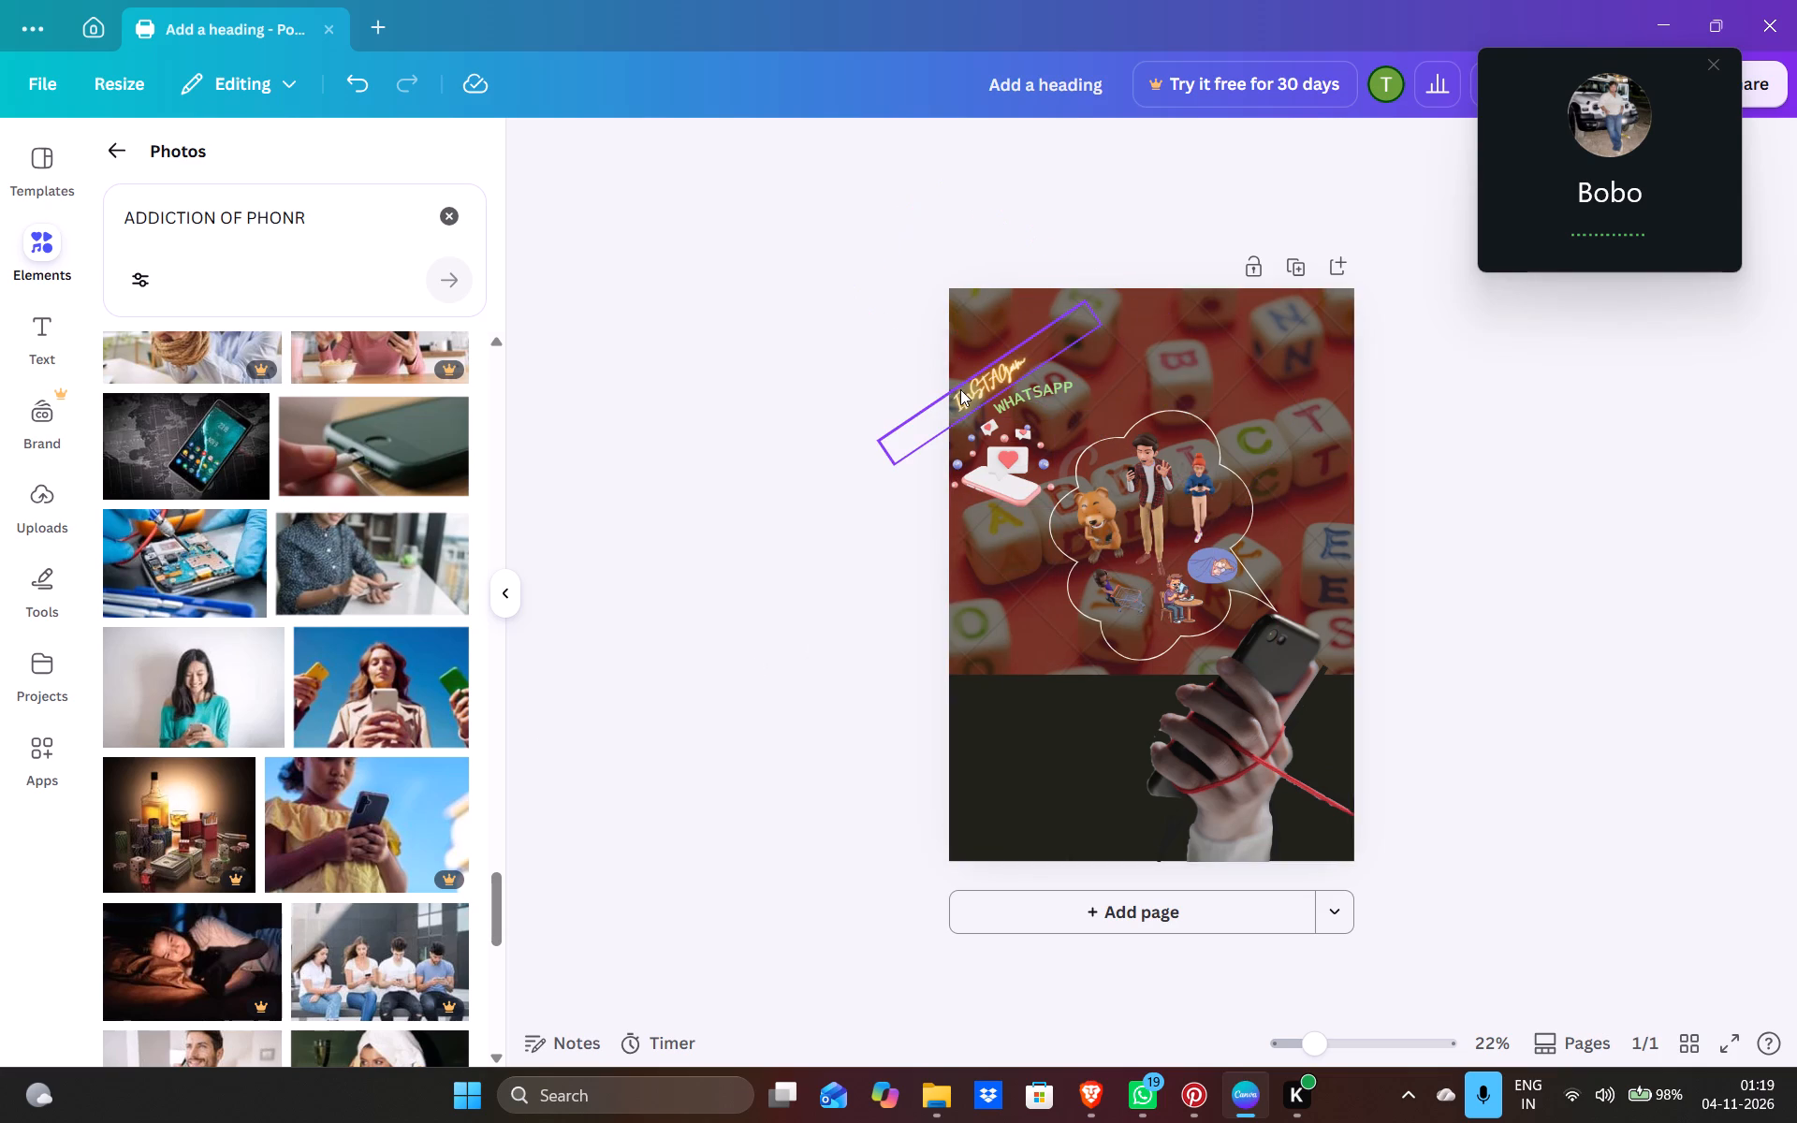
# Move the Instagram text, WHATSAPP text and 3D phone-with-heart graphic up into the poster's upper-left corner.
pyautogui.moveTo(960, 389); pyautogui.dragTo(964, 324)
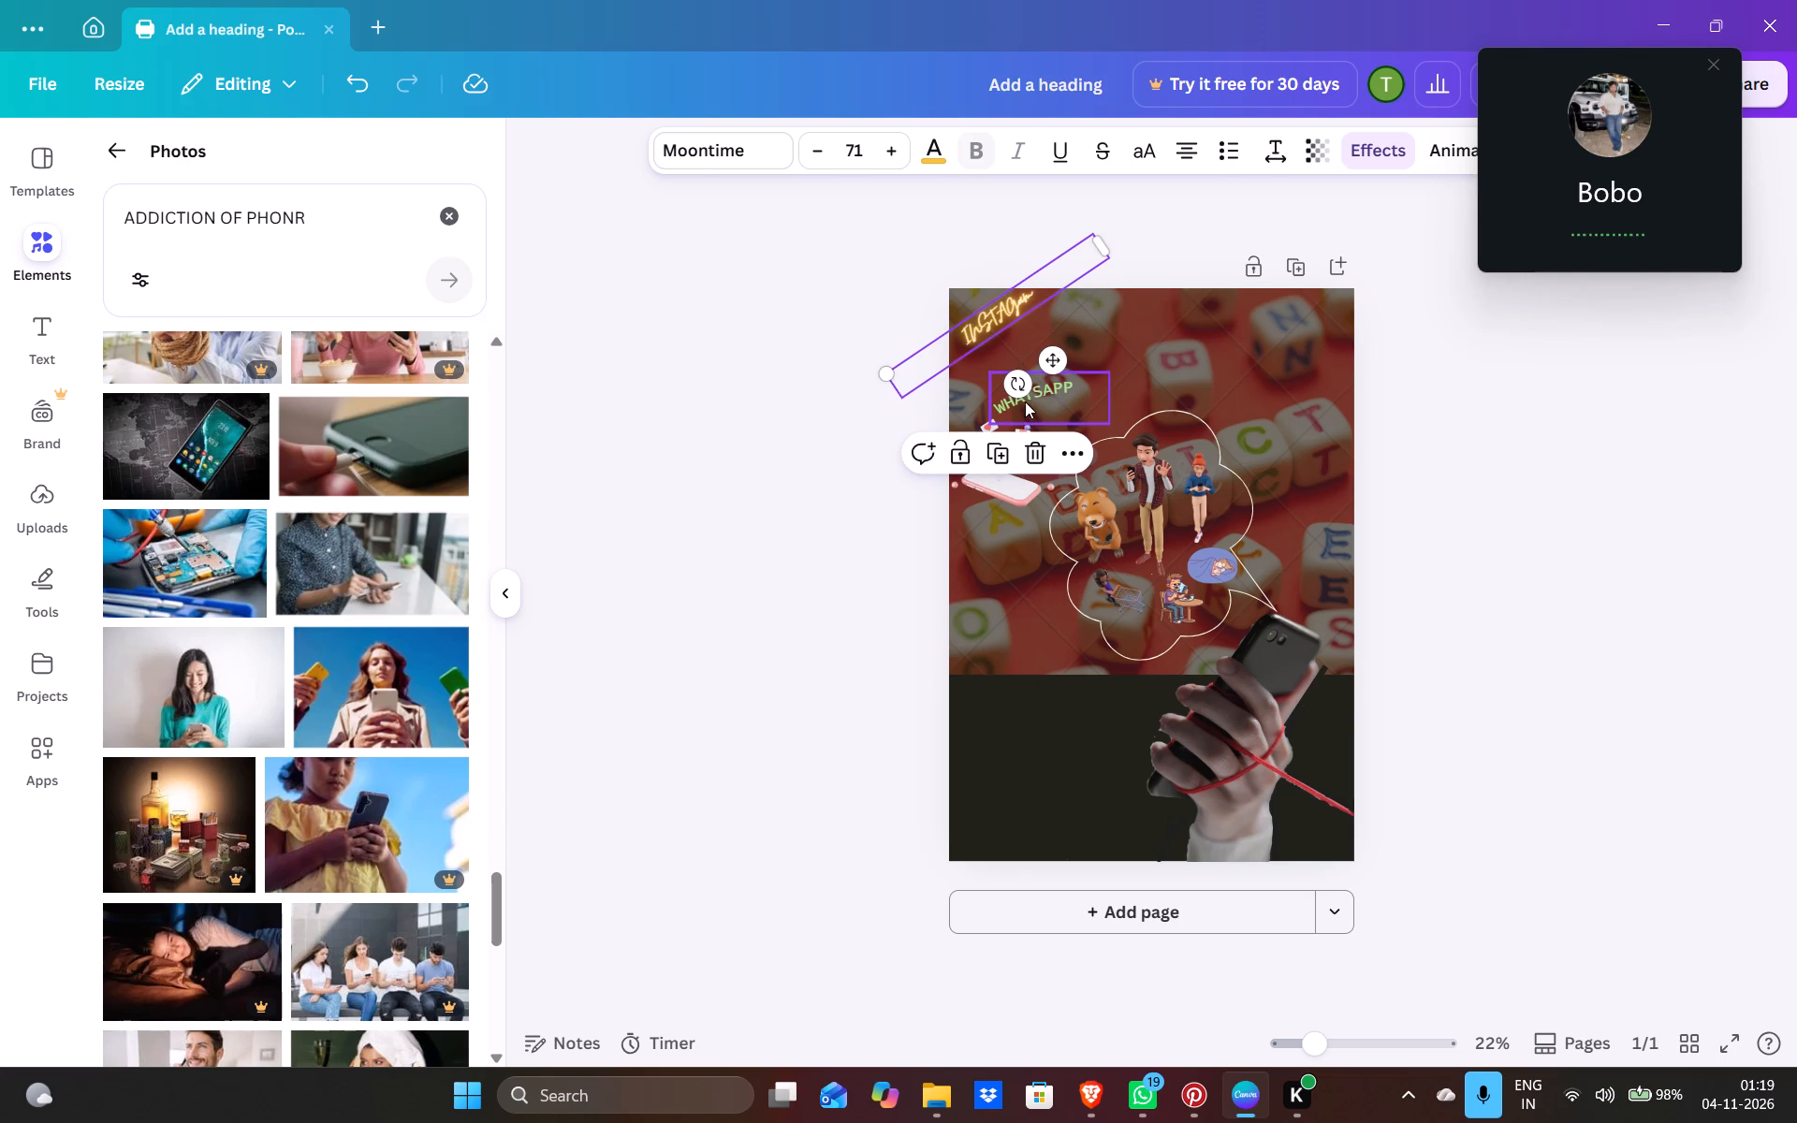
pyautogui.moveTo(1025, 401); pyautogui.dragTo(1056, 328)
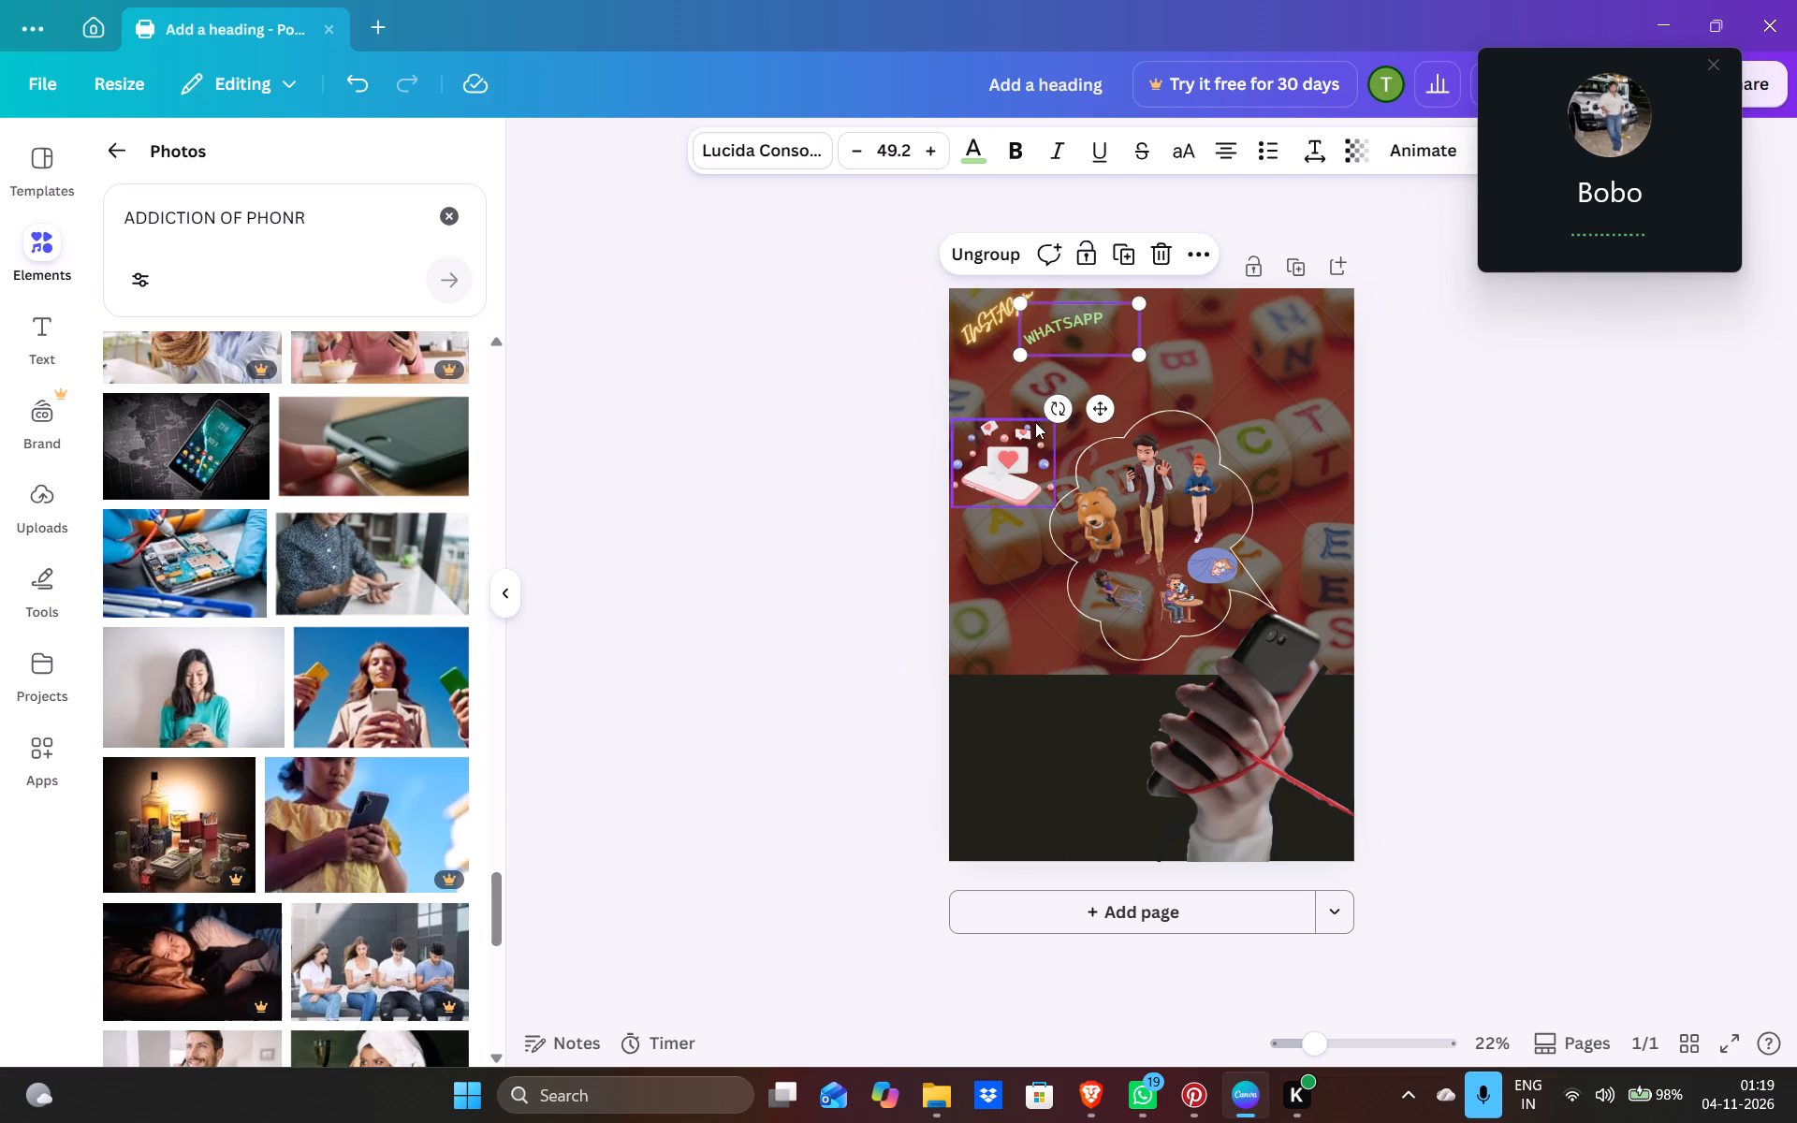
pyautogui.moveTo(1013, 448); pyautogui.dragTo(1013, 387)
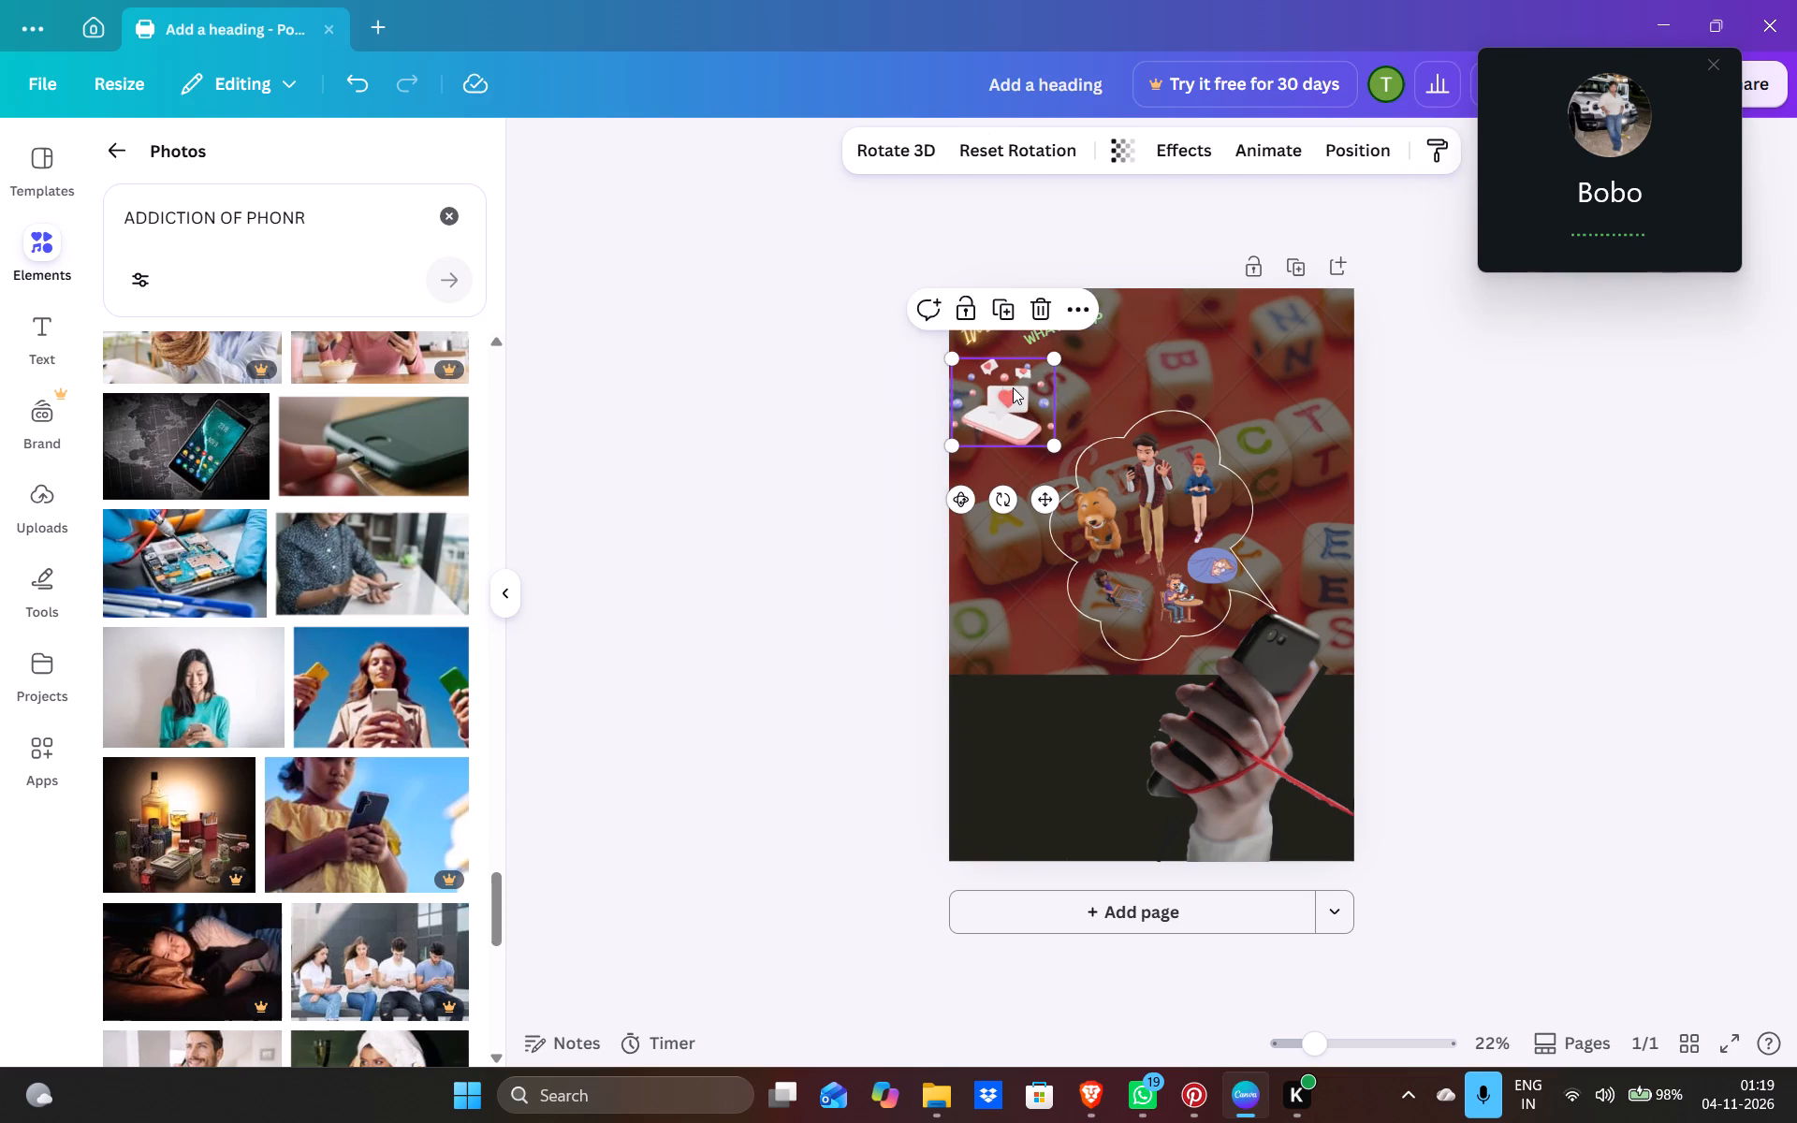
pyautogui.click(881, 552)
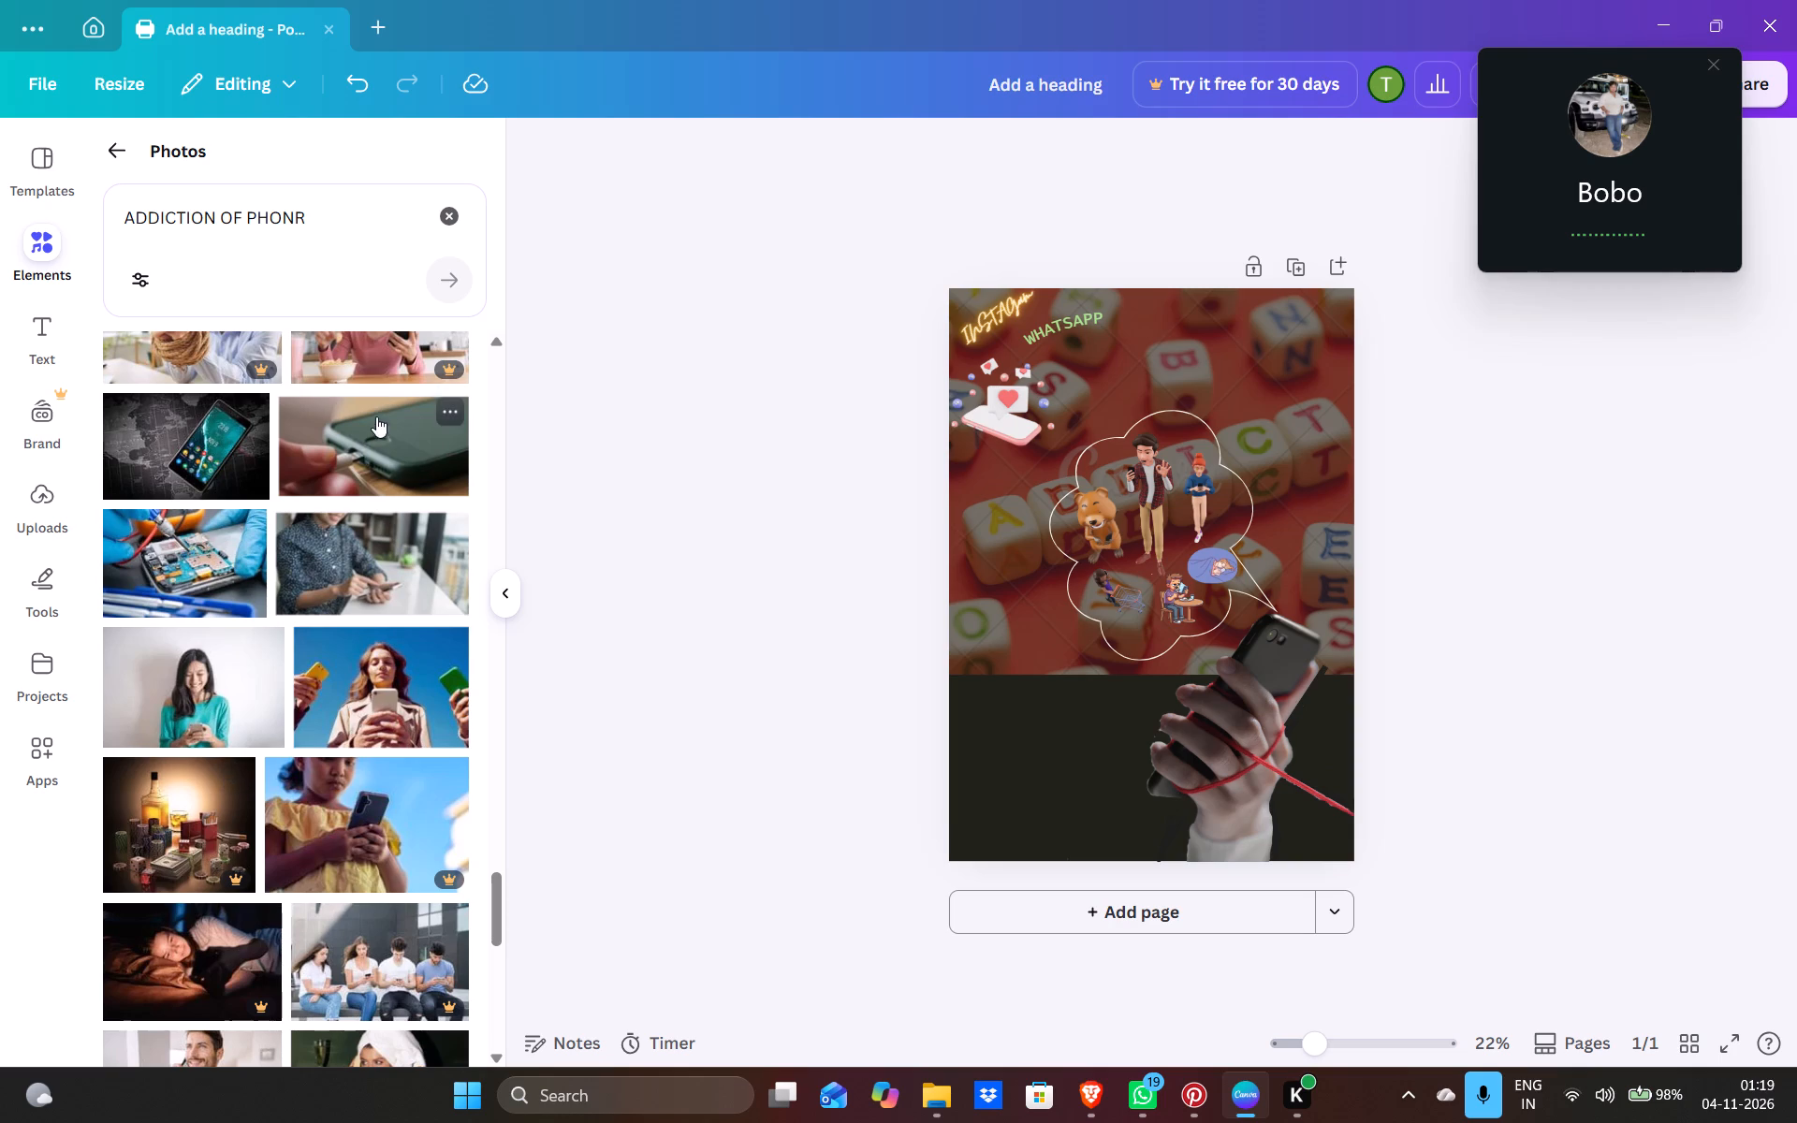
# Correct the photo search term and search for "ADDICTION OF PHONE".
pyautogui.scroll(1, 455, 228)
pyautogui.scroll(17, 248, 374)
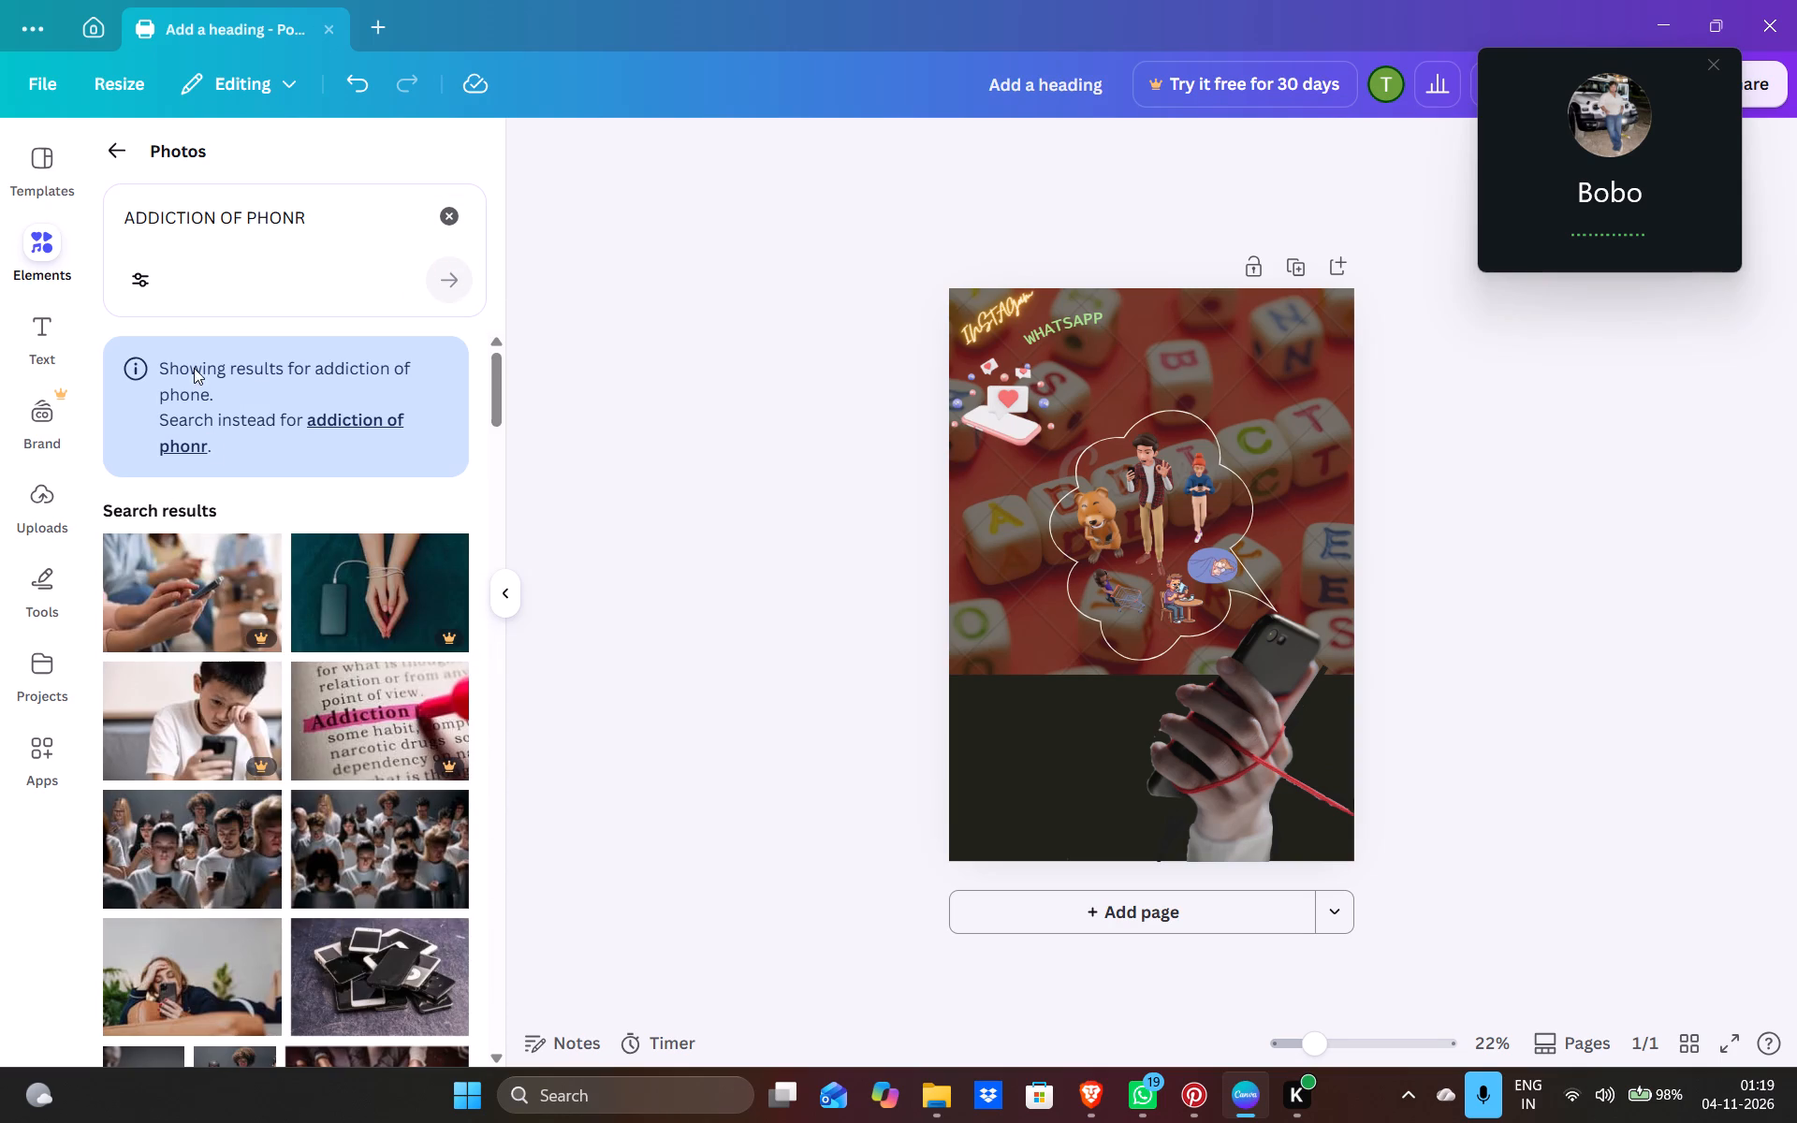
pyautogui.scroll(-1, 203, 378)
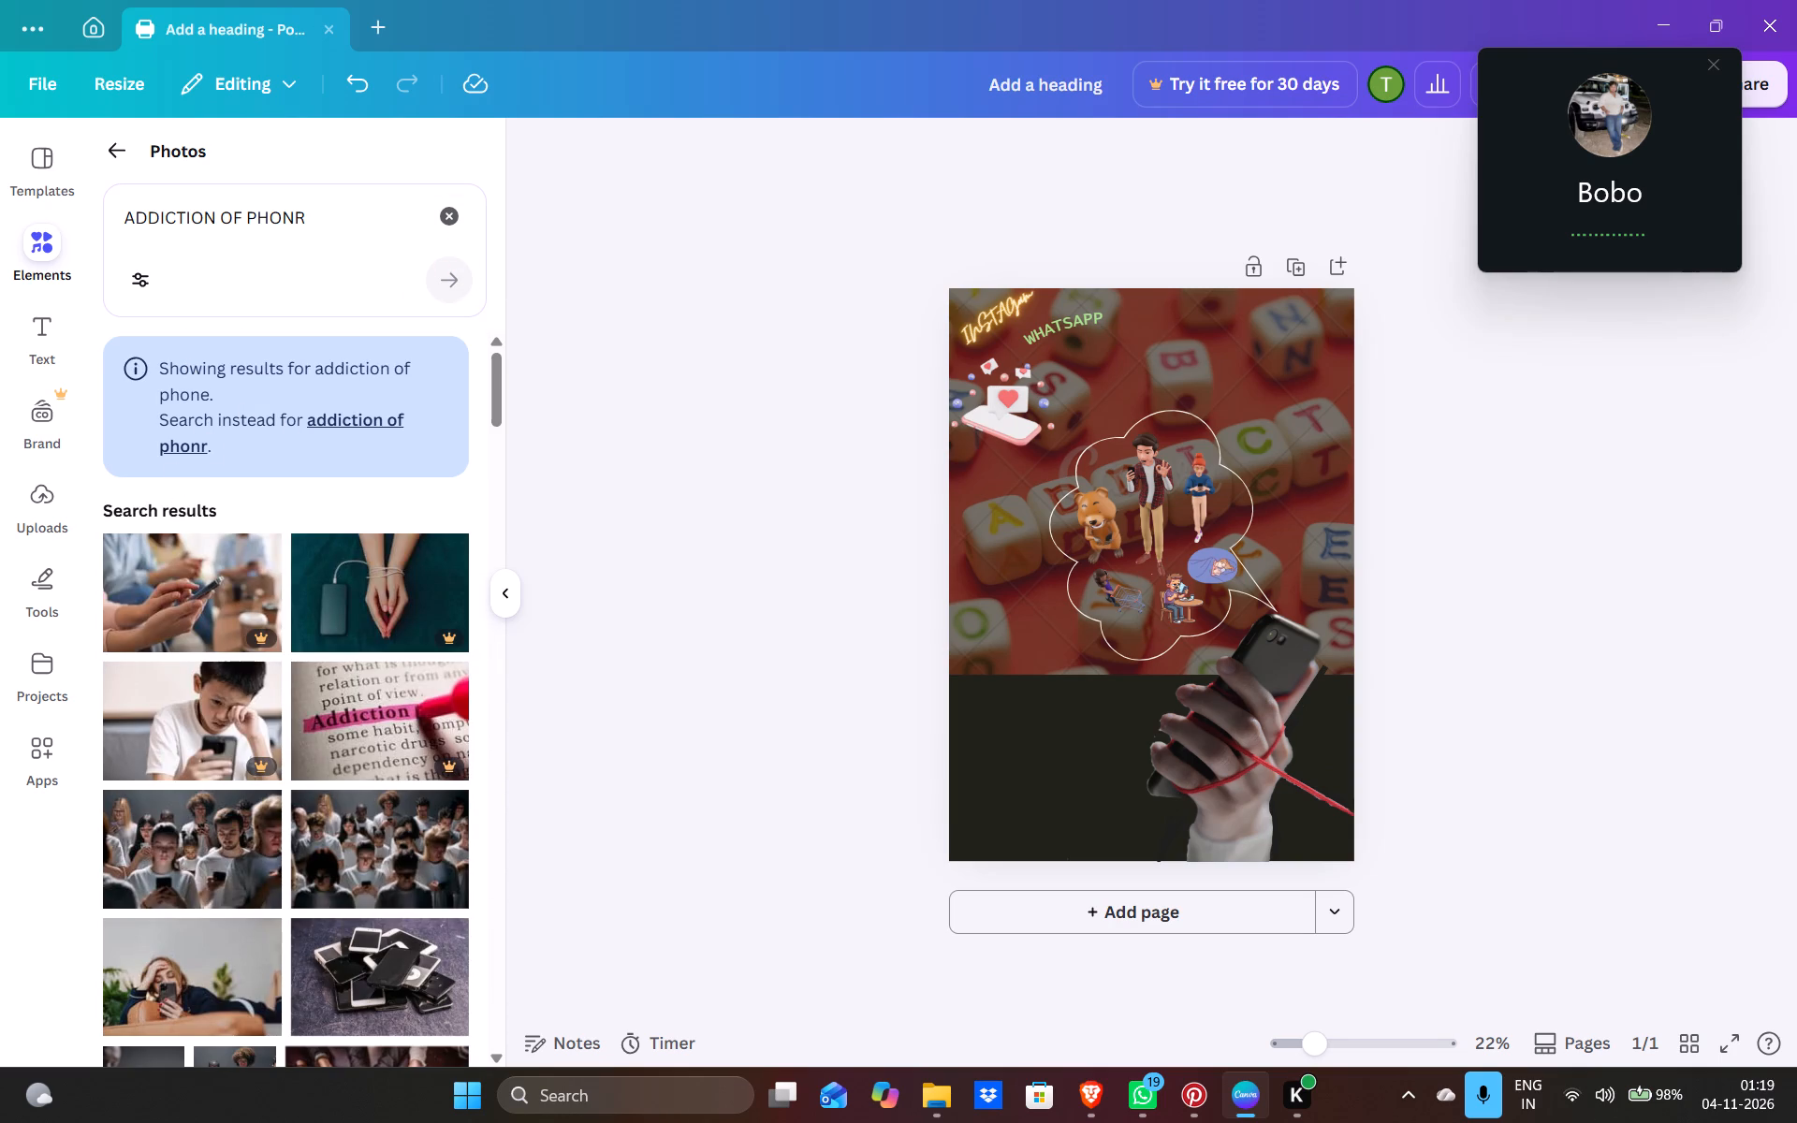
pyautogui.click(309, 222)
pyautogui.press('BackSpace')
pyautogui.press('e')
pyautogui.press('Return')
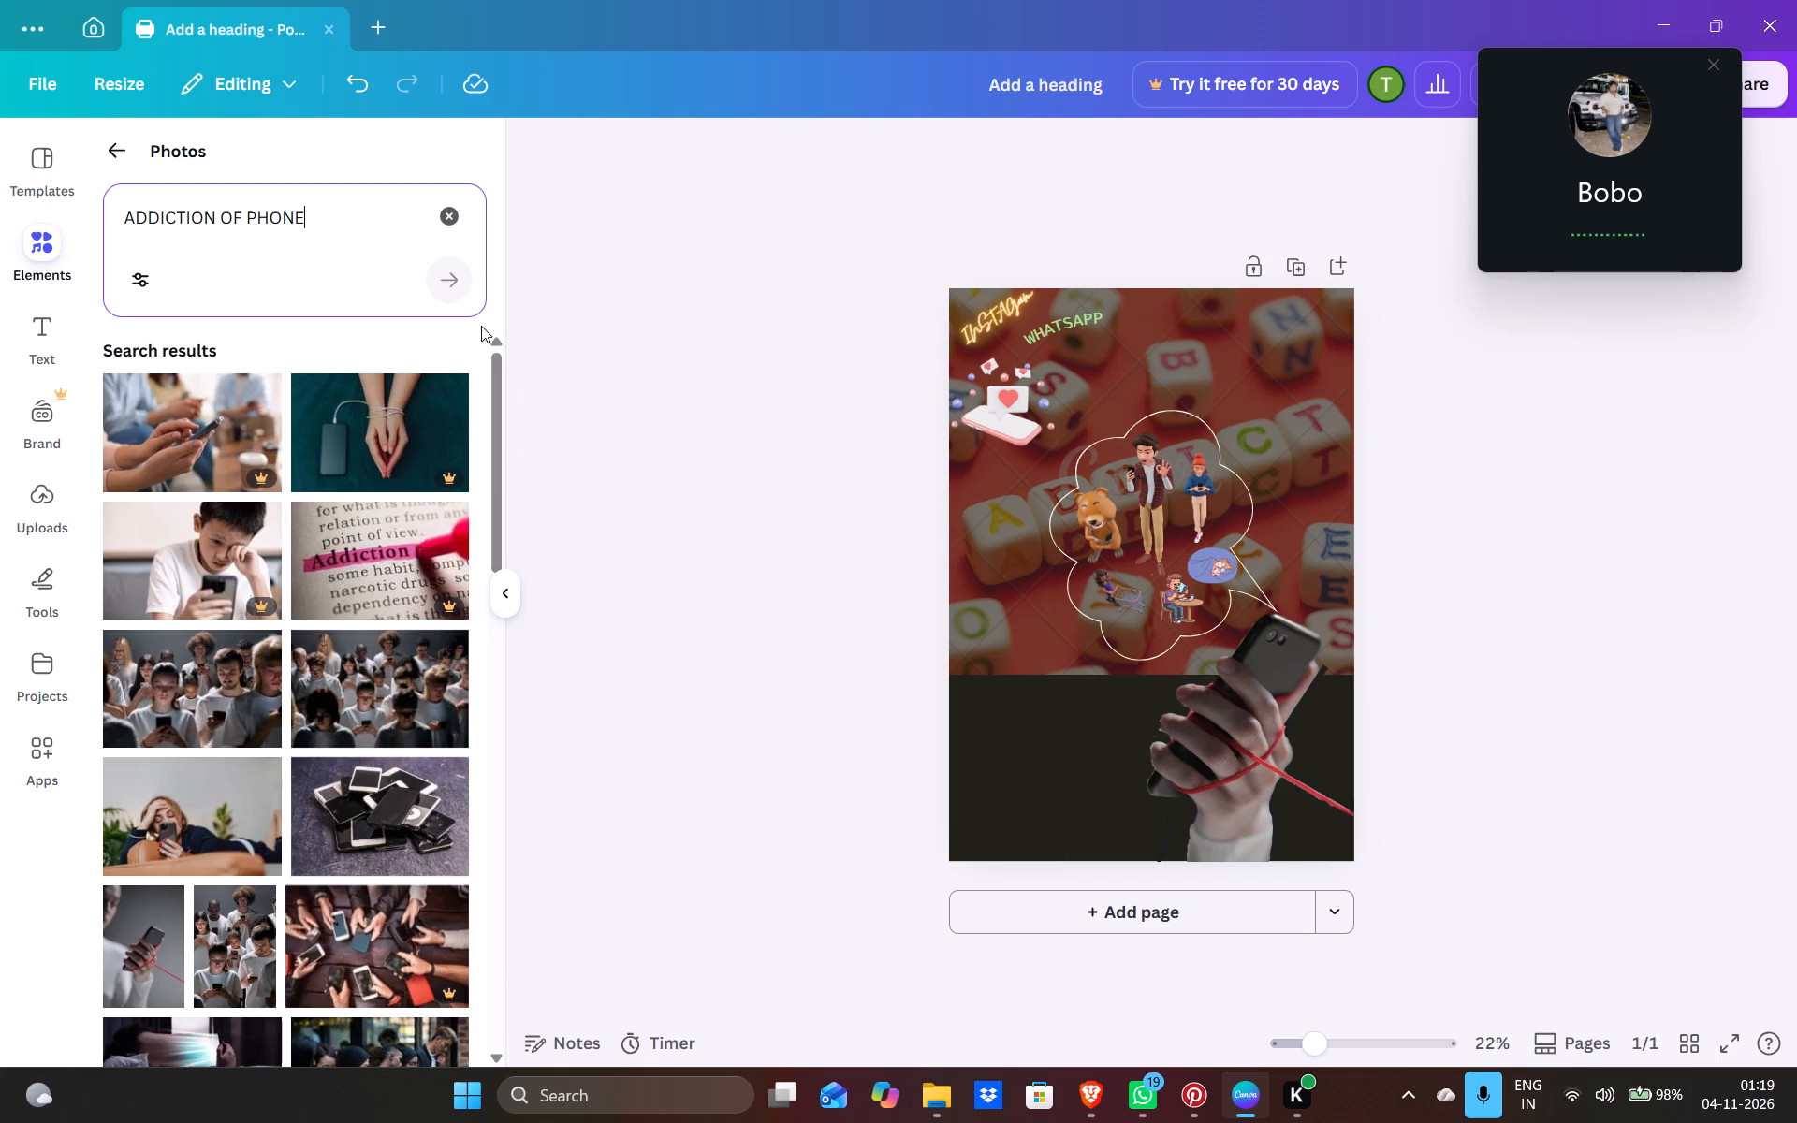
# Filter the photo results to show cut-outs only.
pyautogui.click(129, 289)
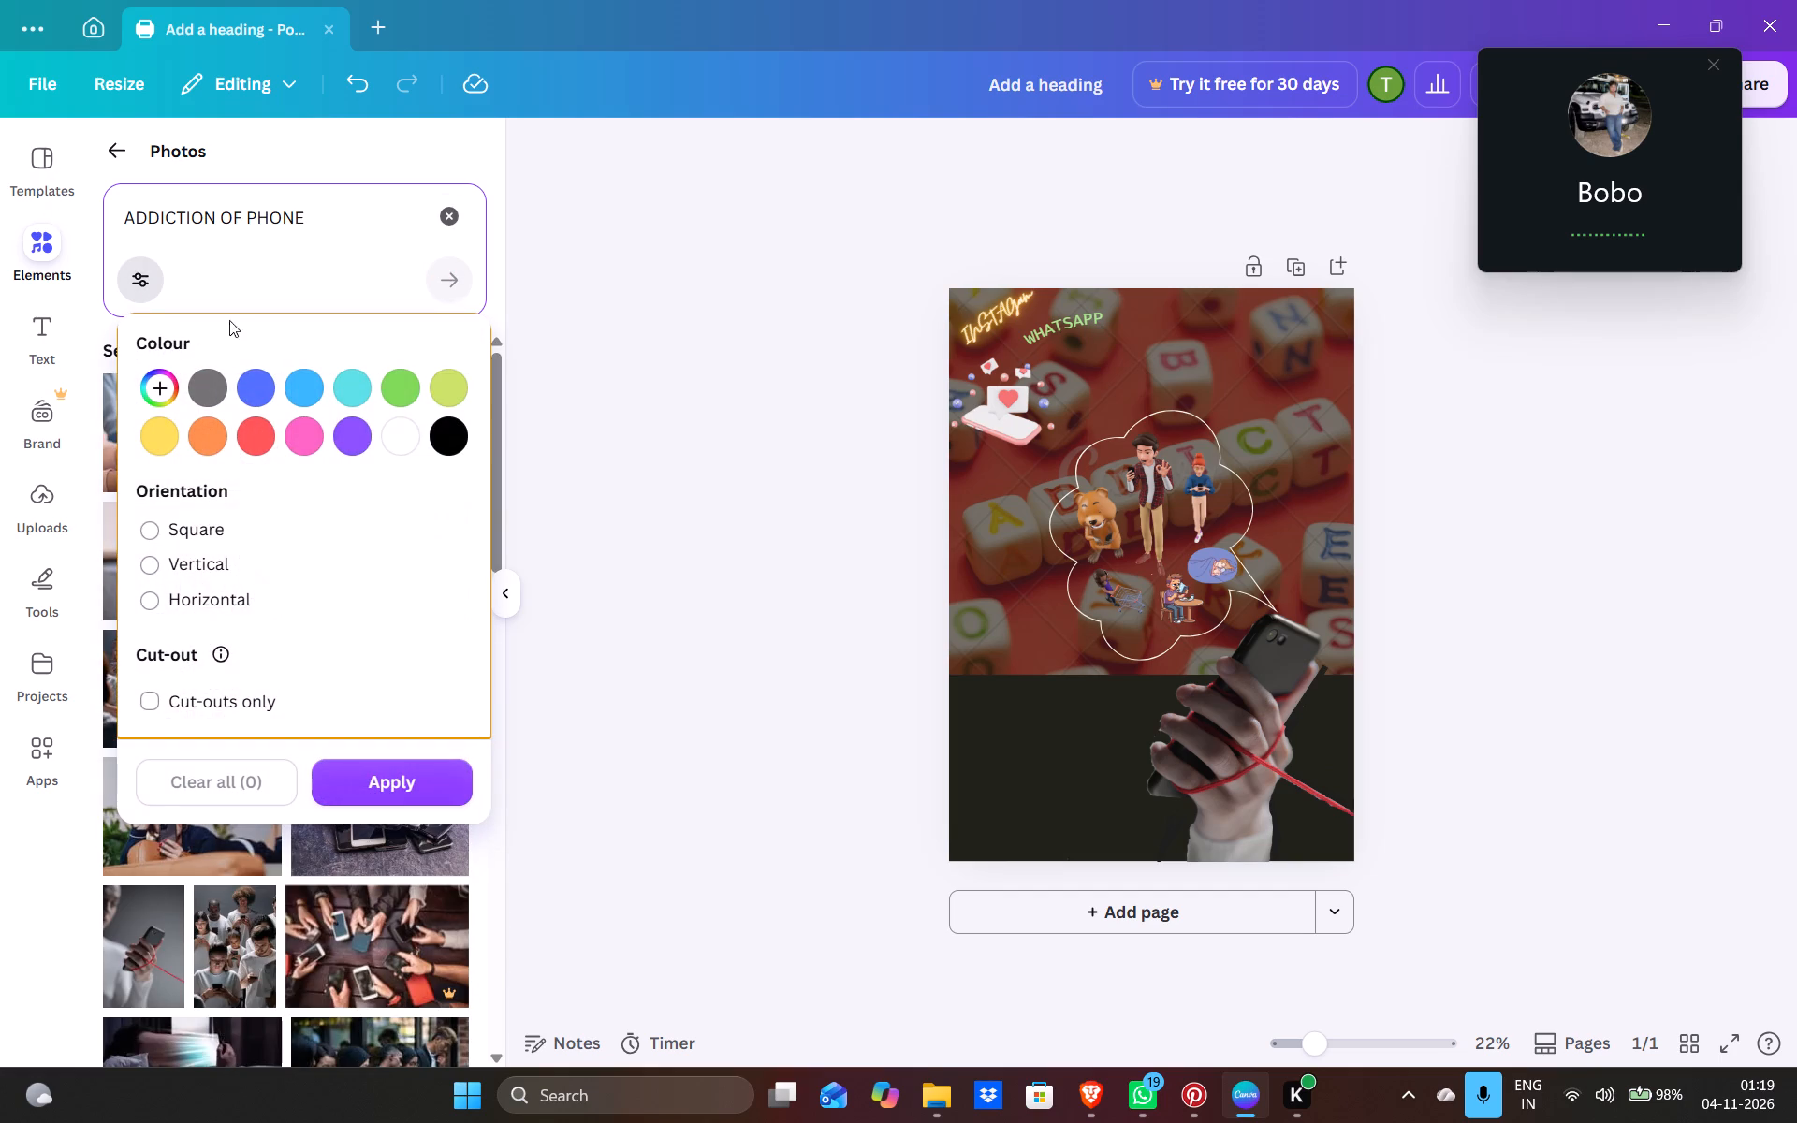
pyautogui.moveTo(620, 559); pyautogui.dragTo(296, 738)
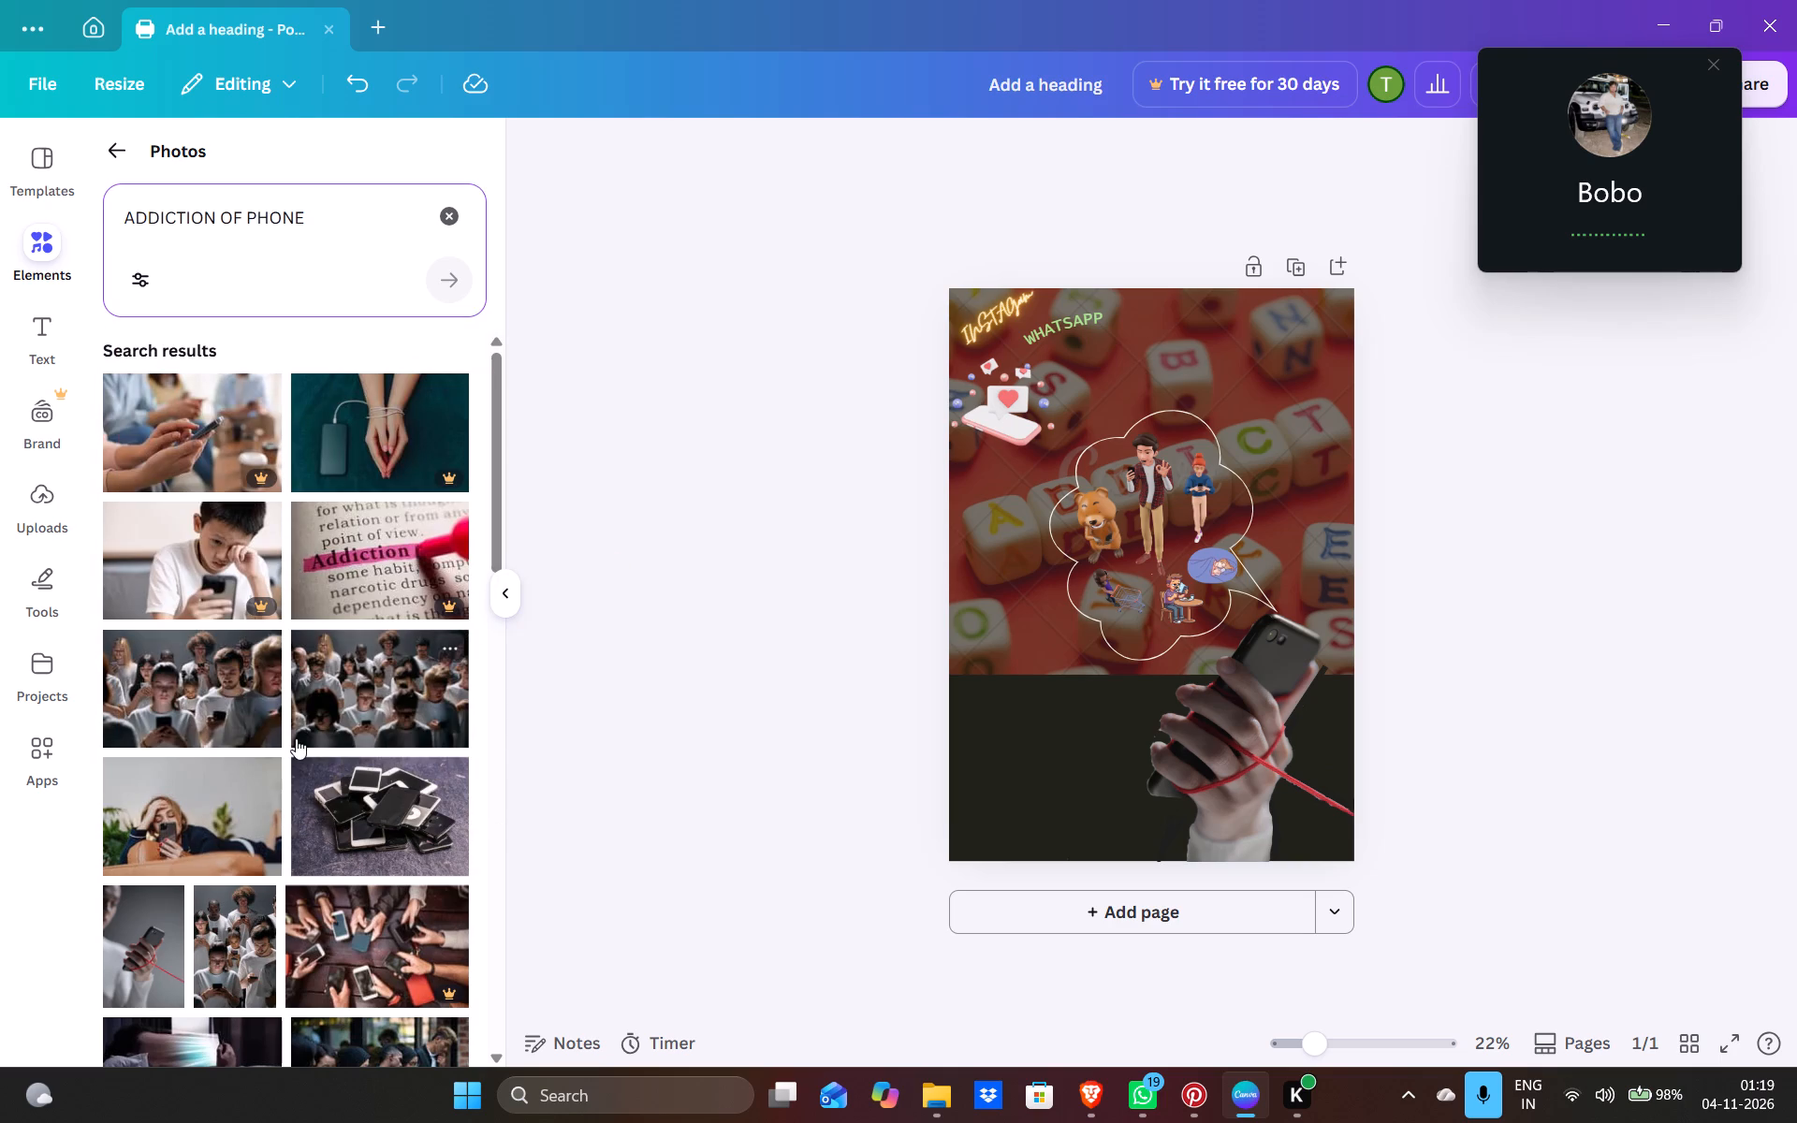
pyautogui.scroll(-2, 205, 385)
pyautogui.click(149, 292)
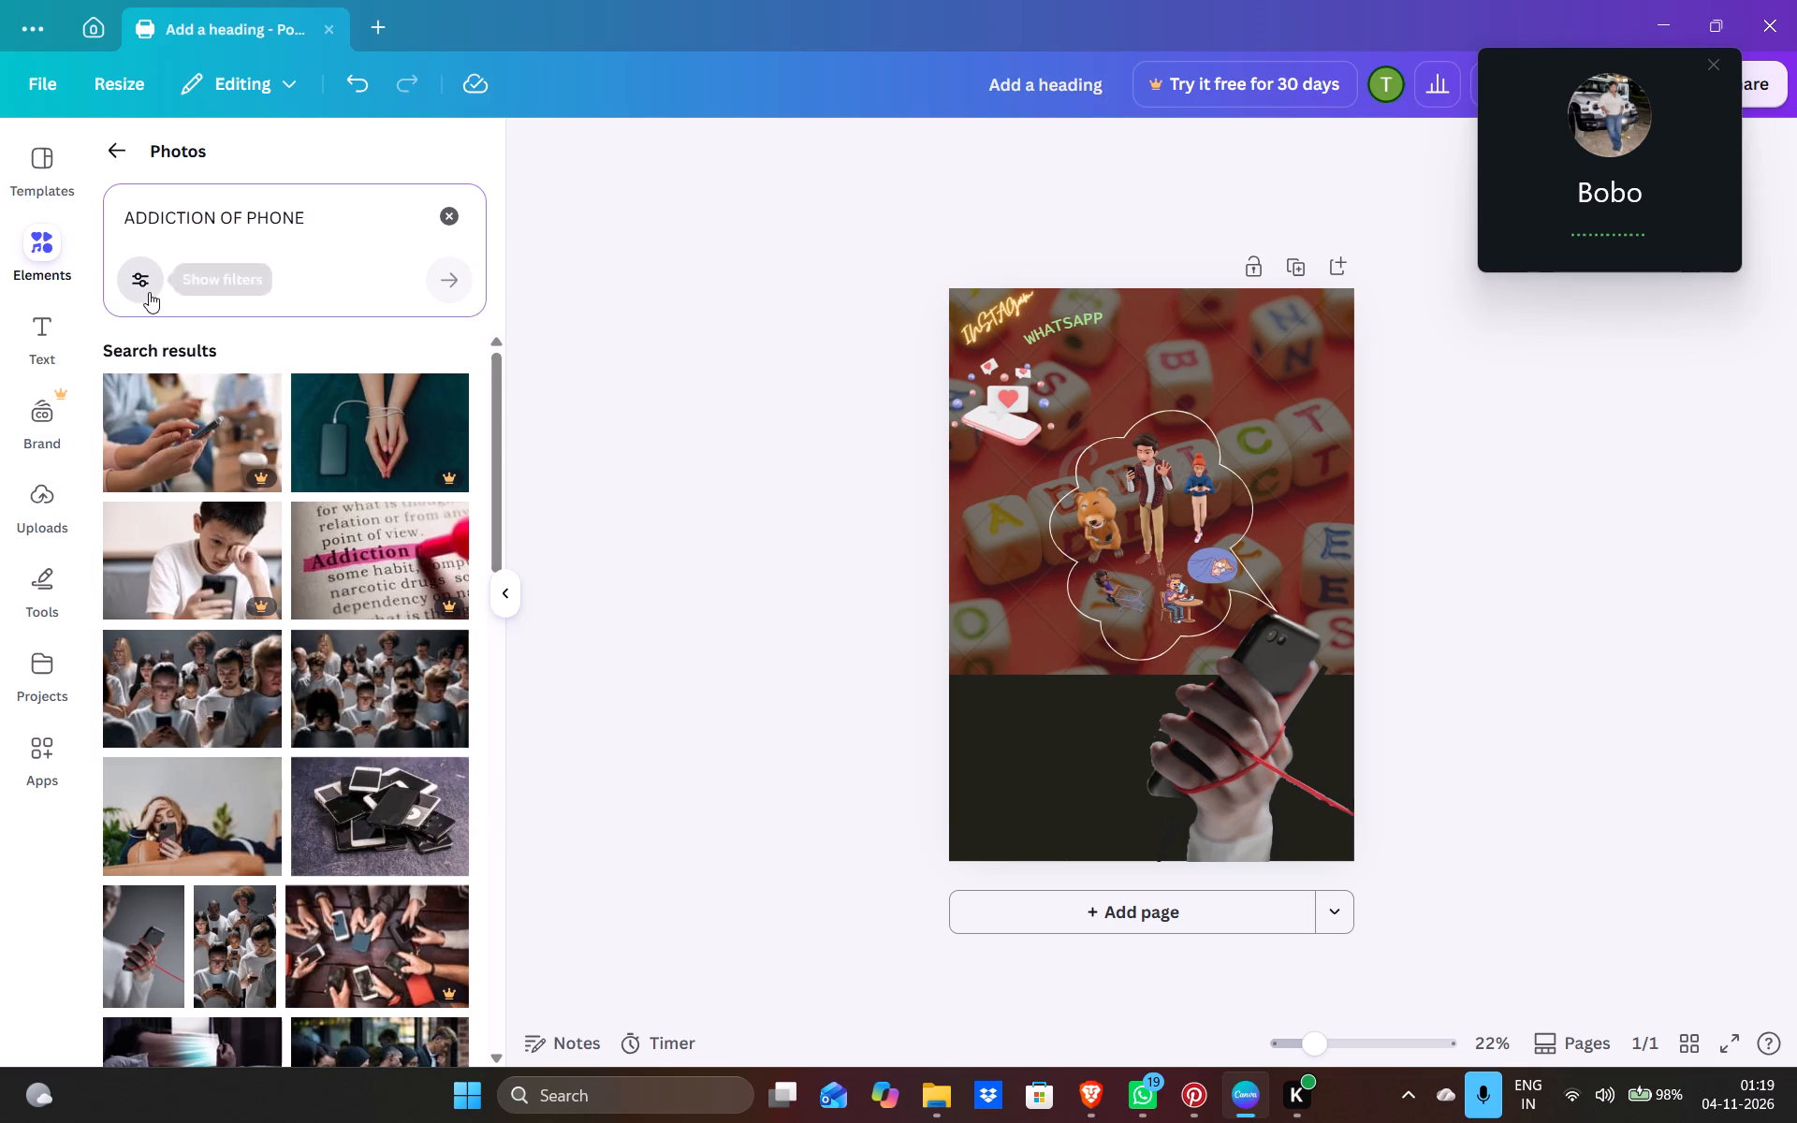
pyautogui.scroll(3, 149, 292)
pyautogui.click(156, 693)
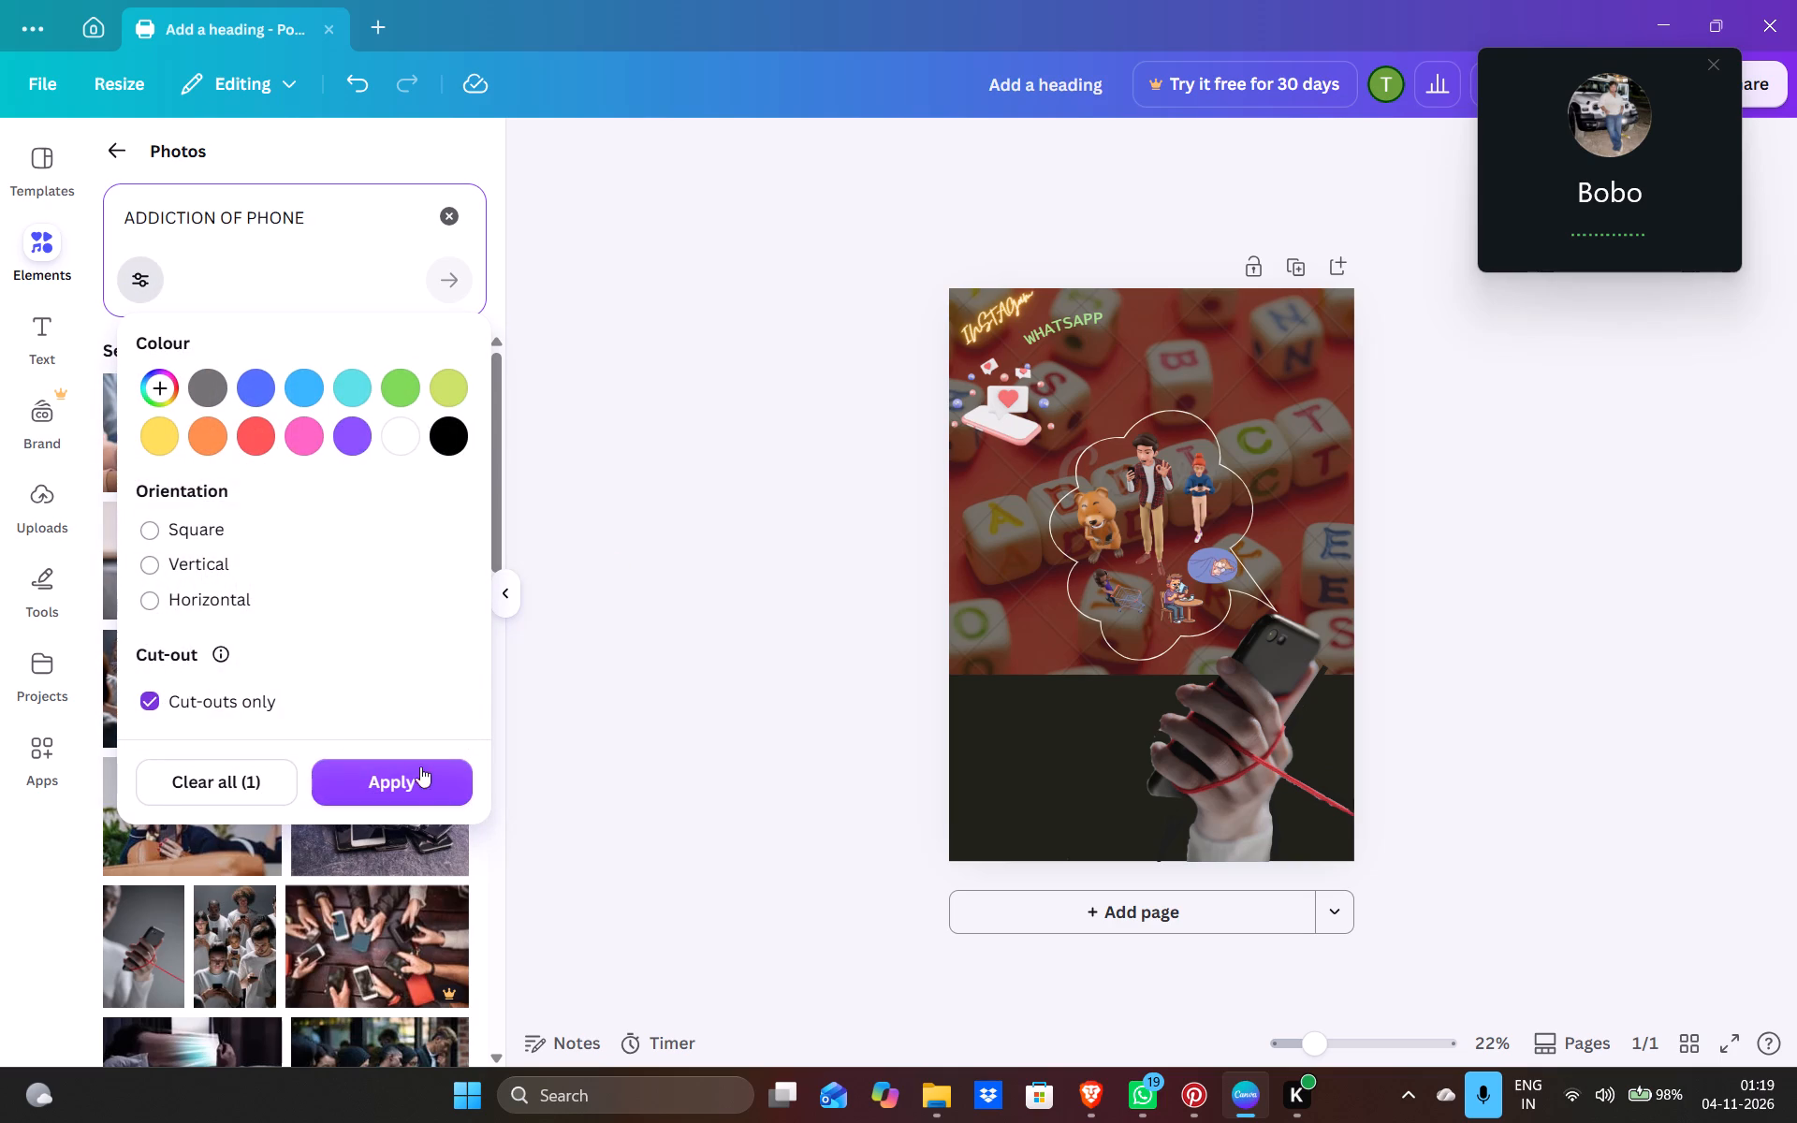
pyautogui.click(405, 777)
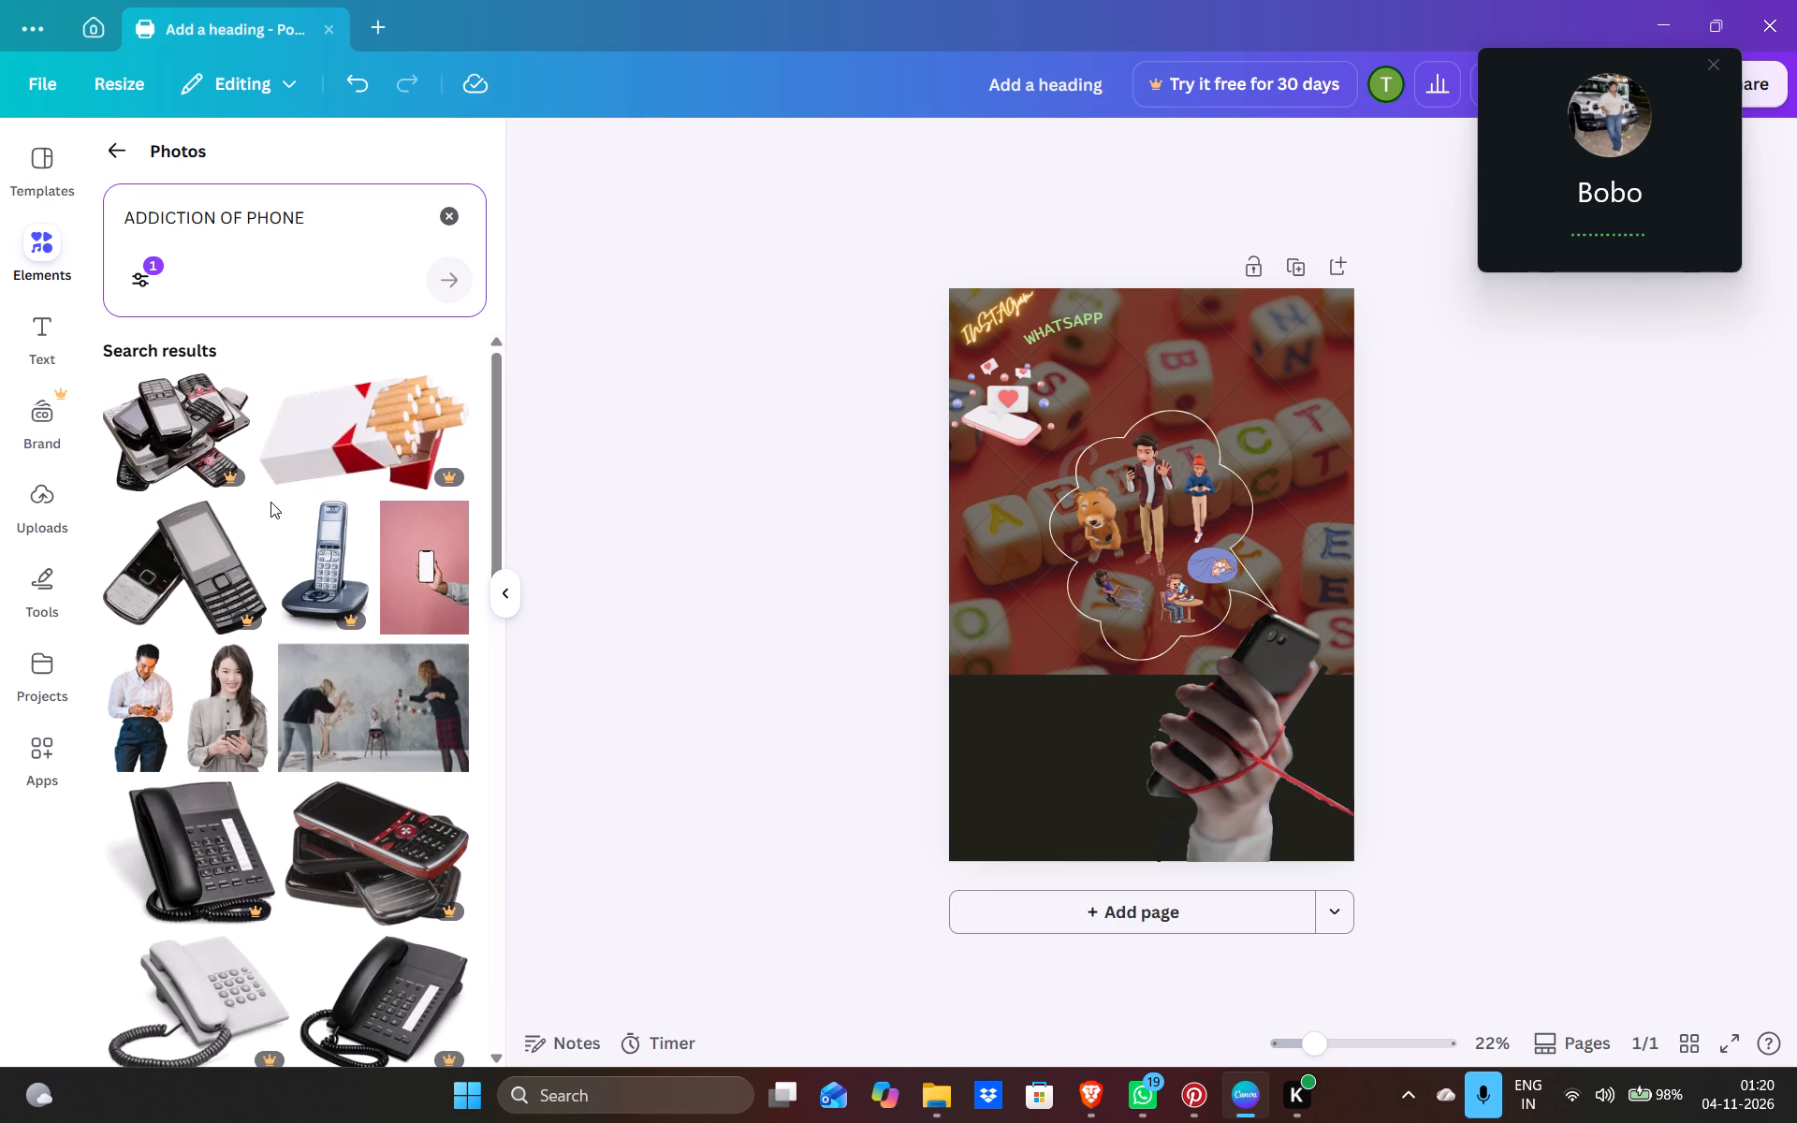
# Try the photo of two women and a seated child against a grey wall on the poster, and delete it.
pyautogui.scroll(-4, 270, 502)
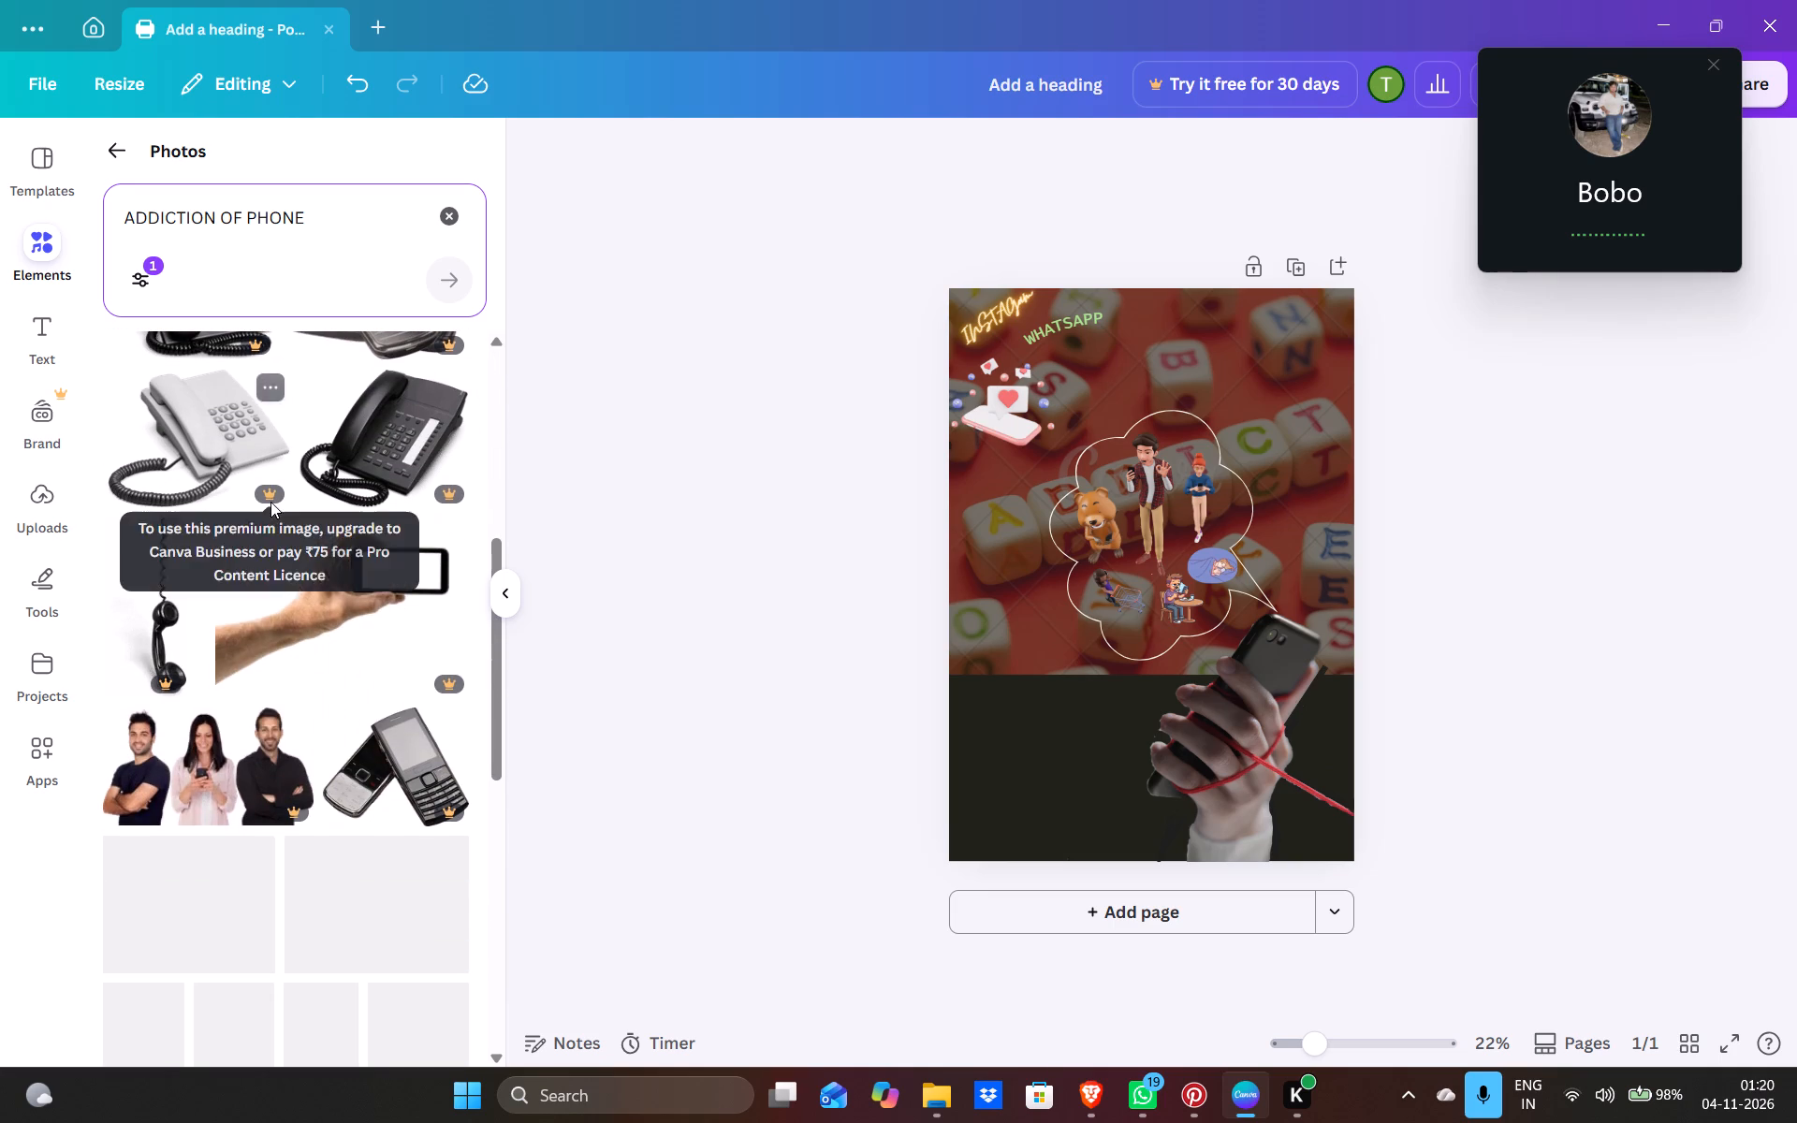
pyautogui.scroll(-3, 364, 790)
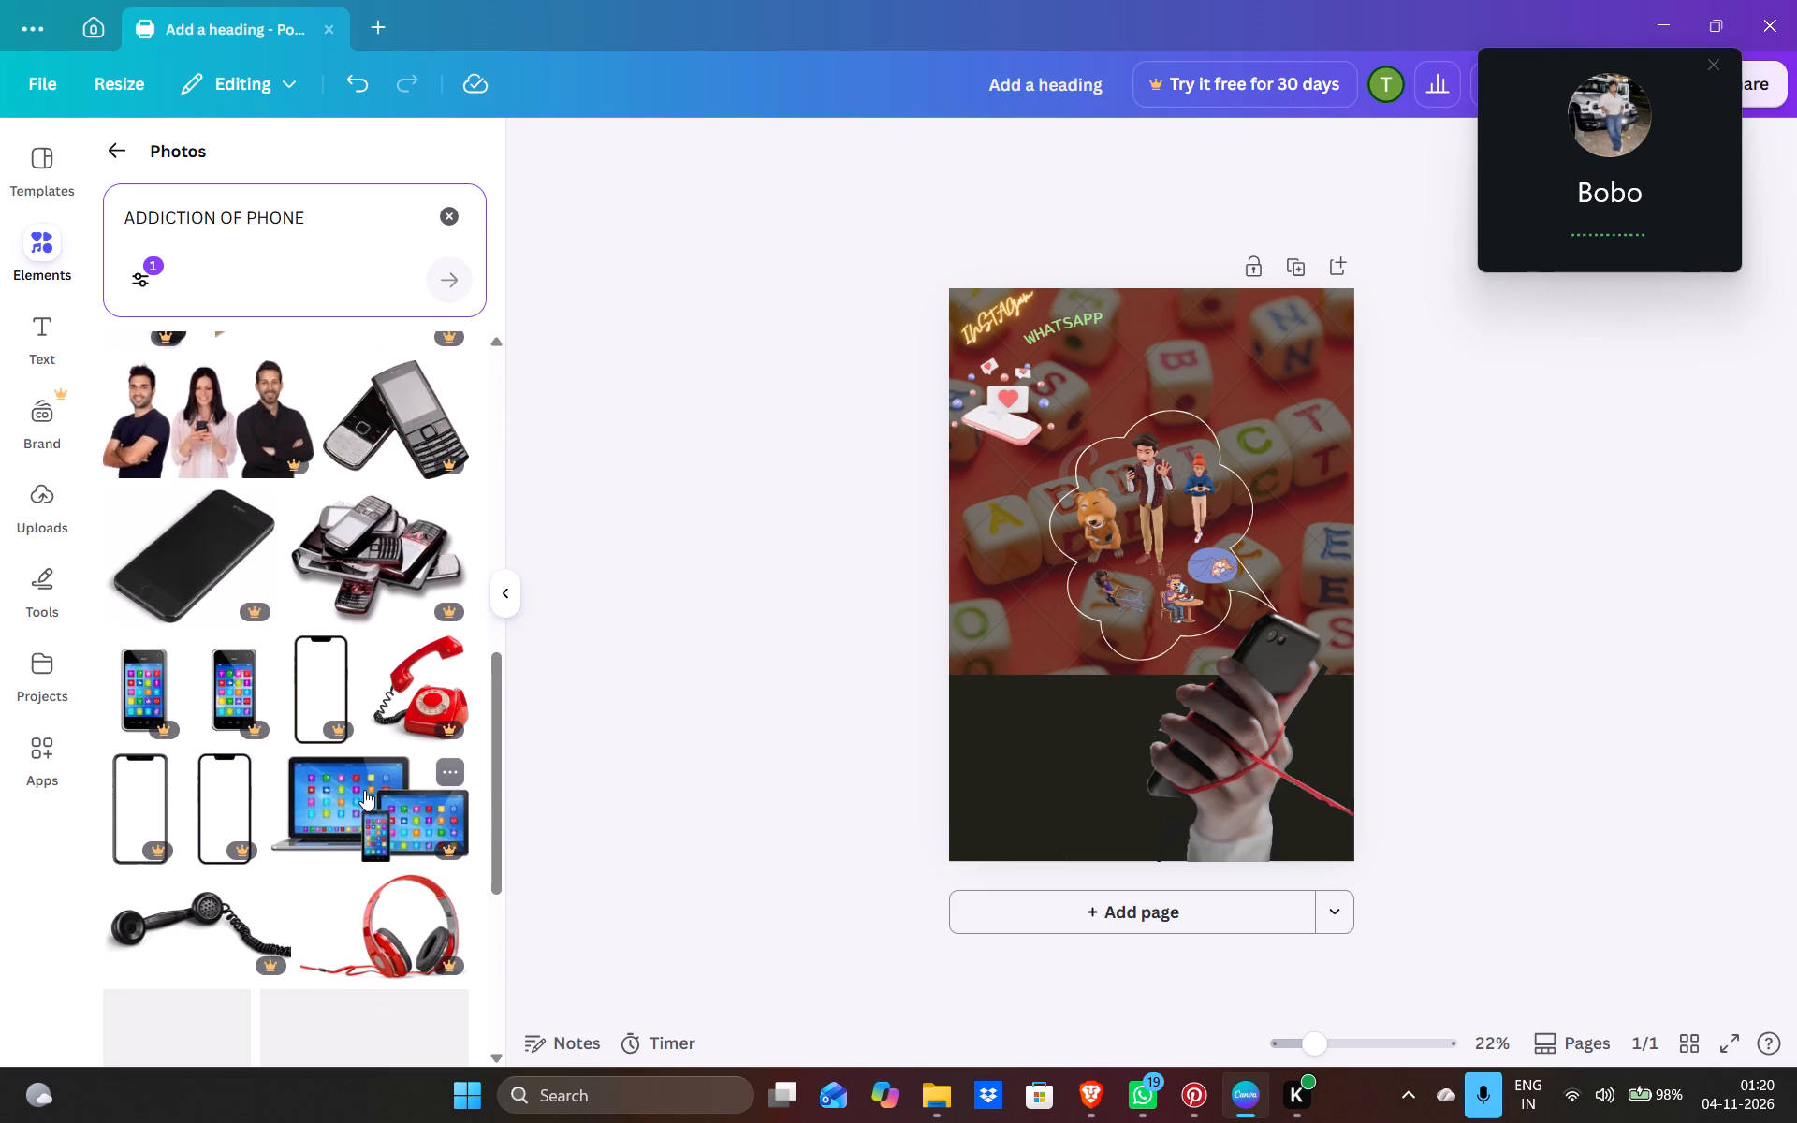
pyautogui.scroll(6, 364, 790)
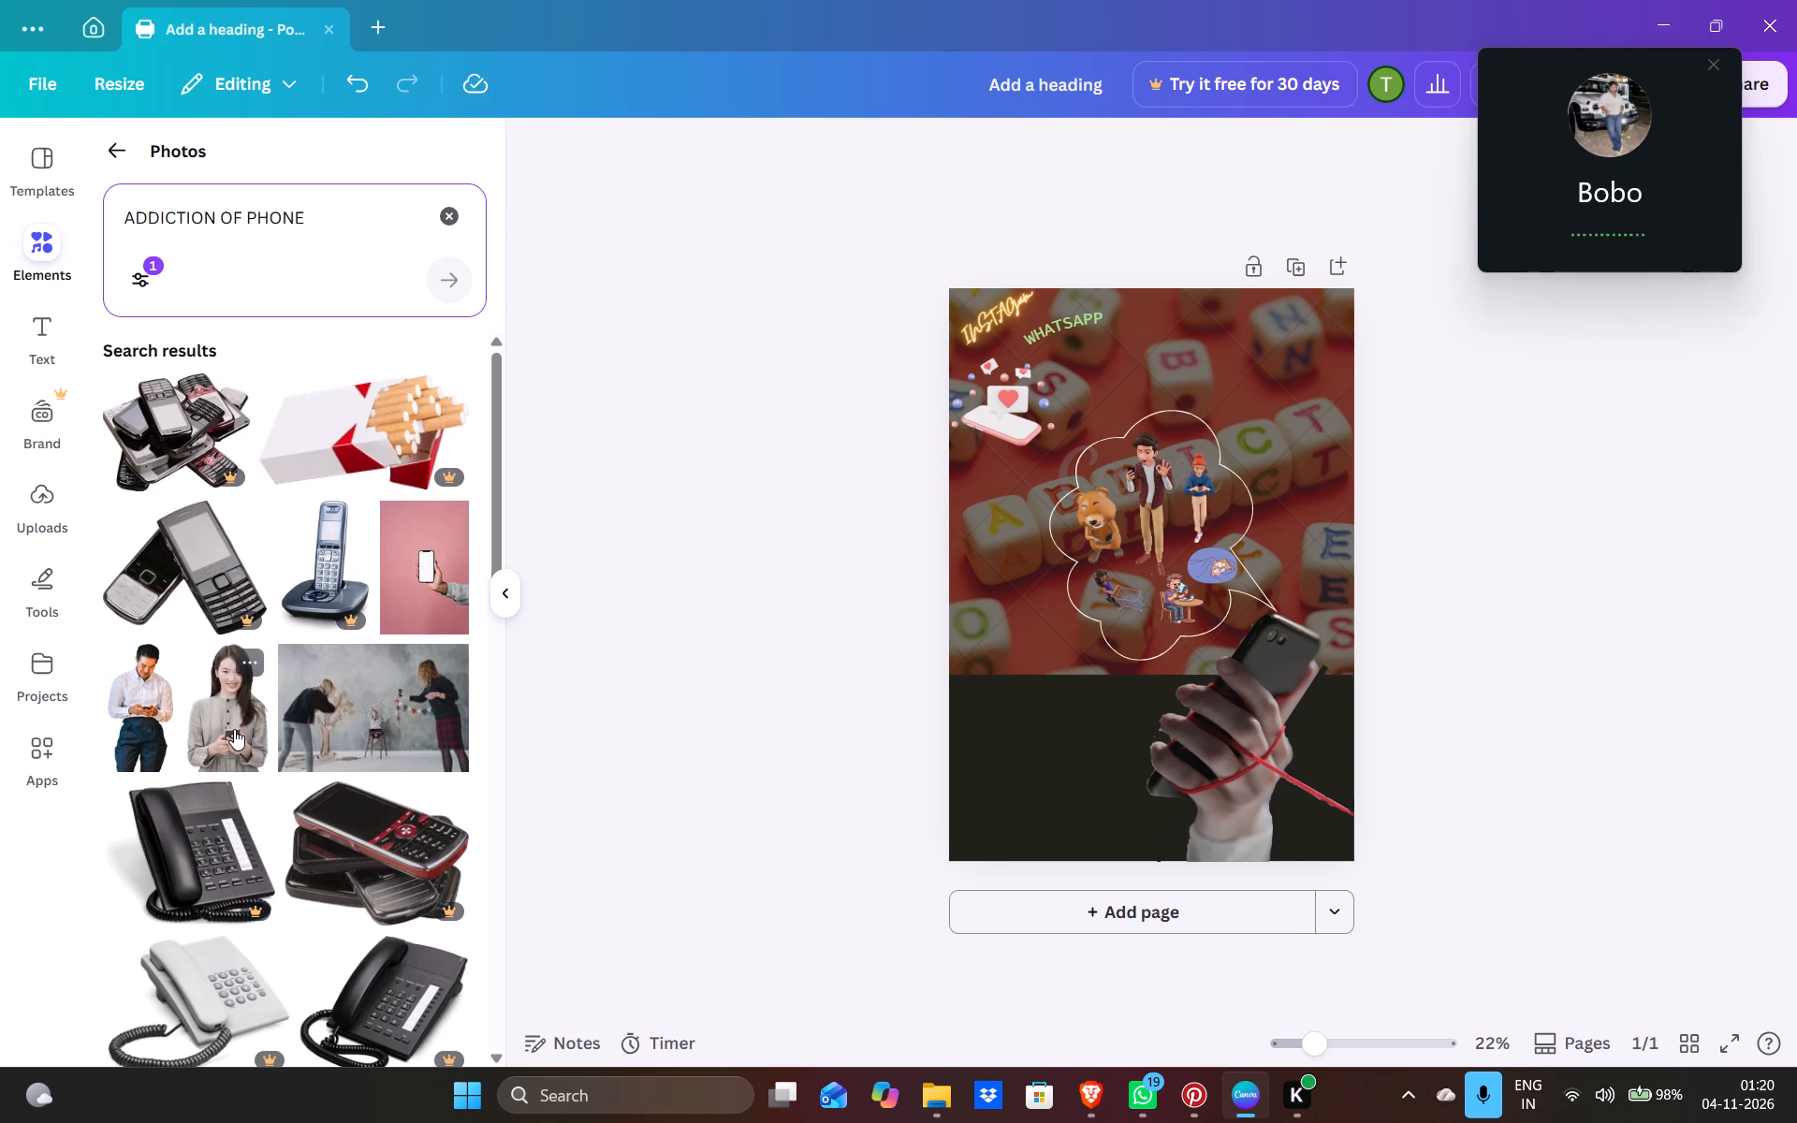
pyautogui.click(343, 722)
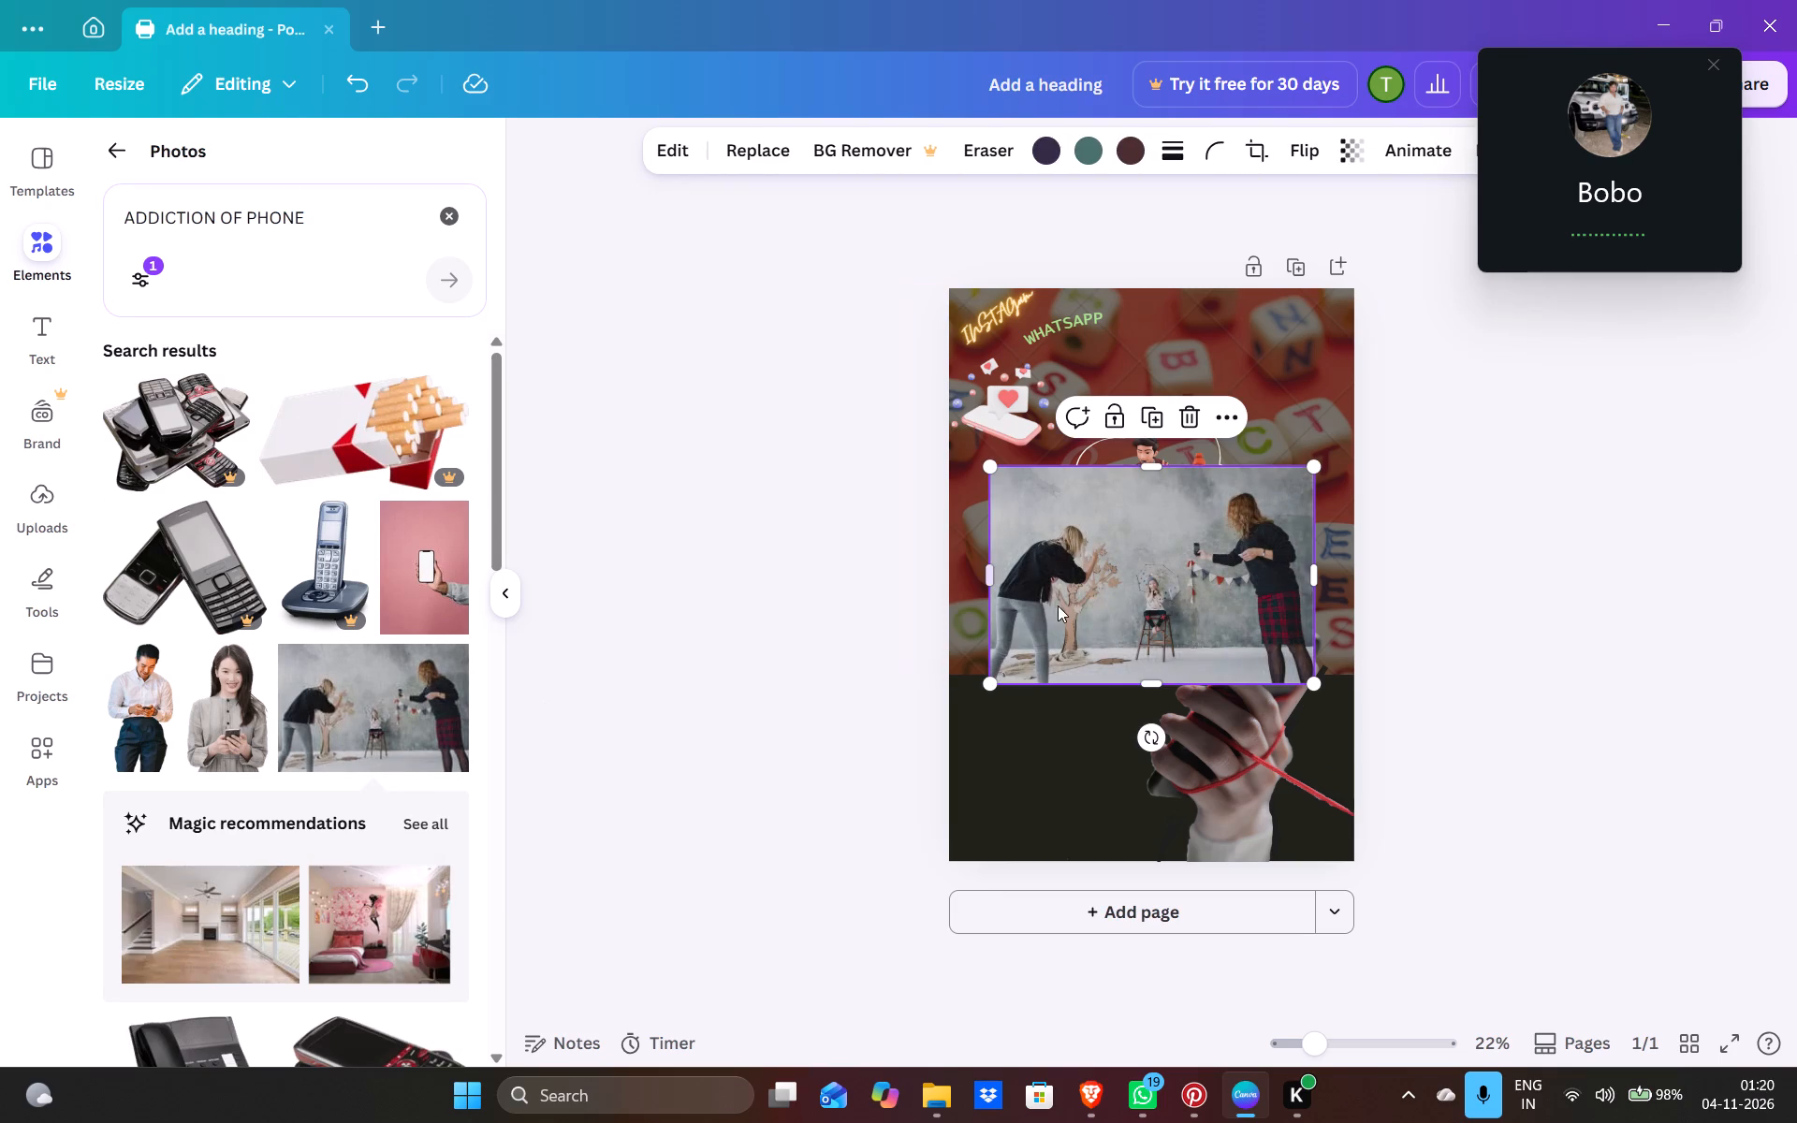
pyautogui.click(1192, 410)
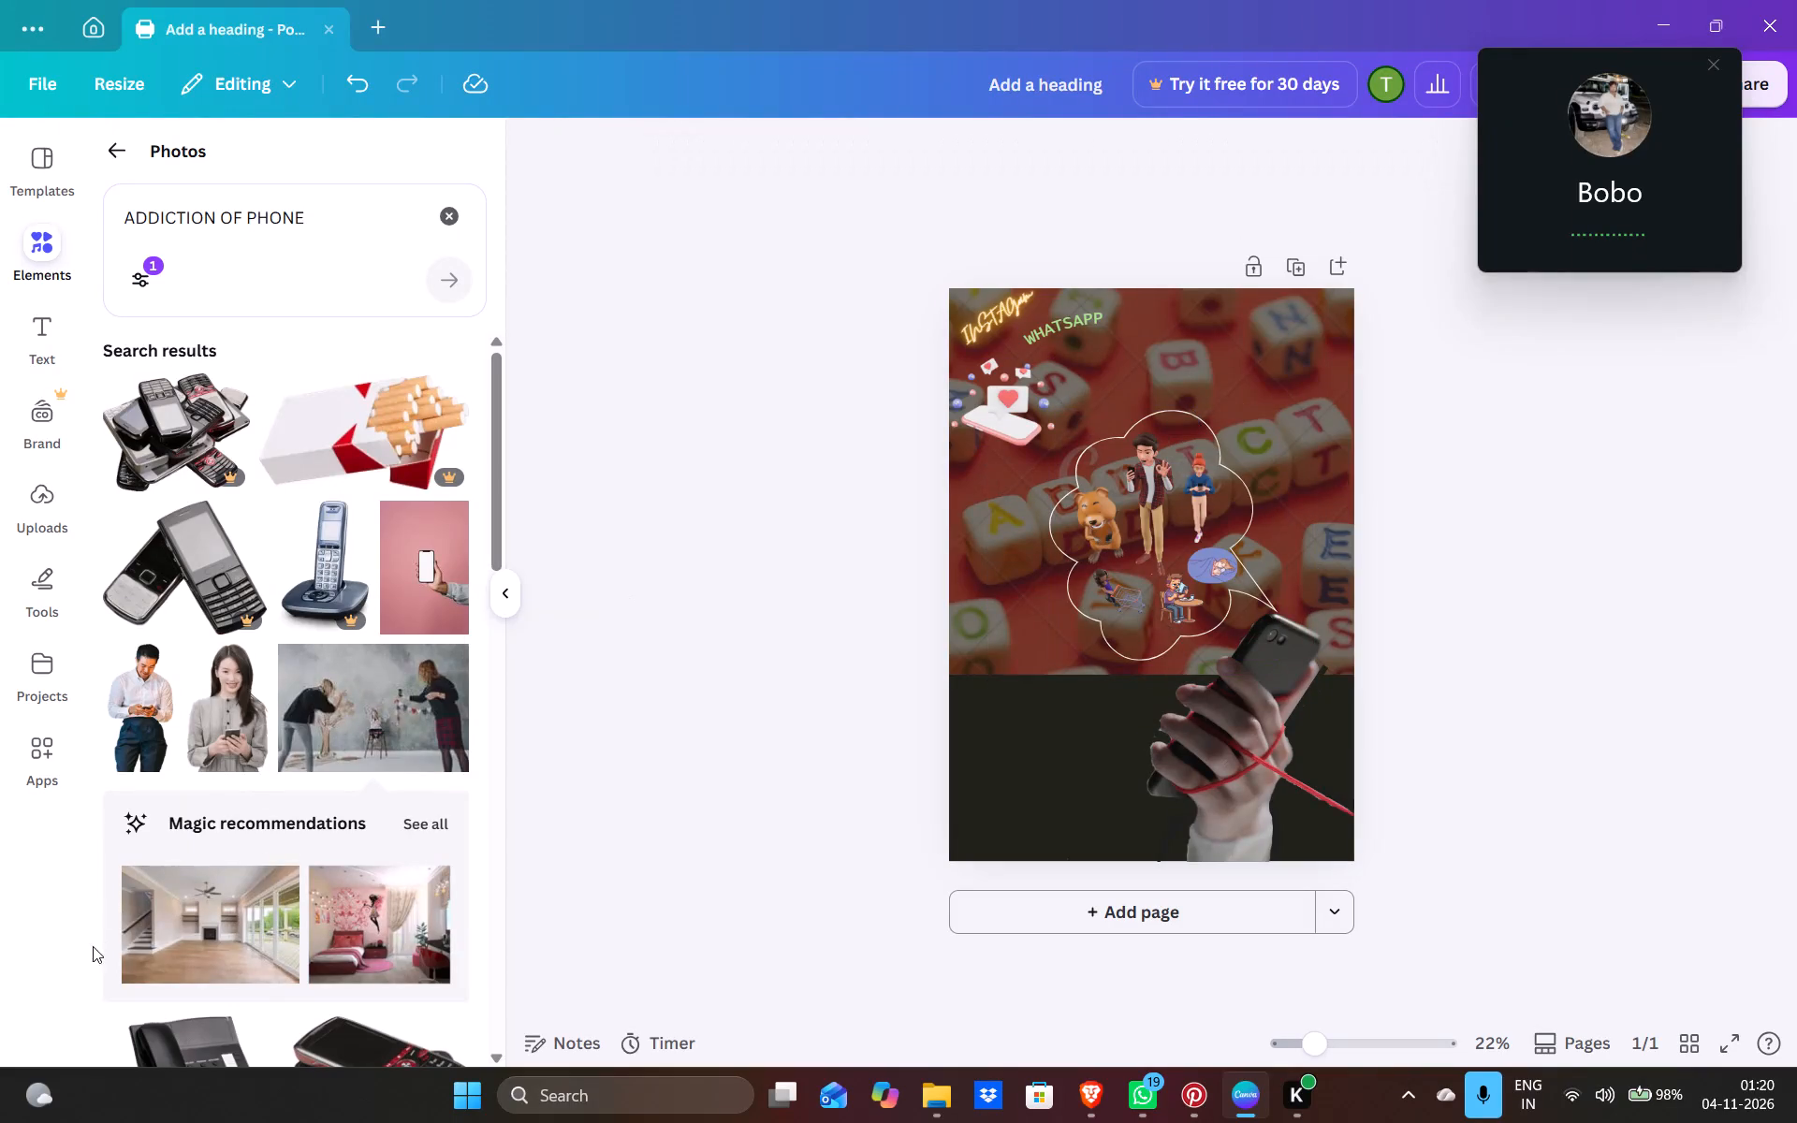
# Look through the cut-out photo results for "ADDICTION OF PHONE" for an image that suits the poster.
pyautogui.scroll(-4, 286, 808)
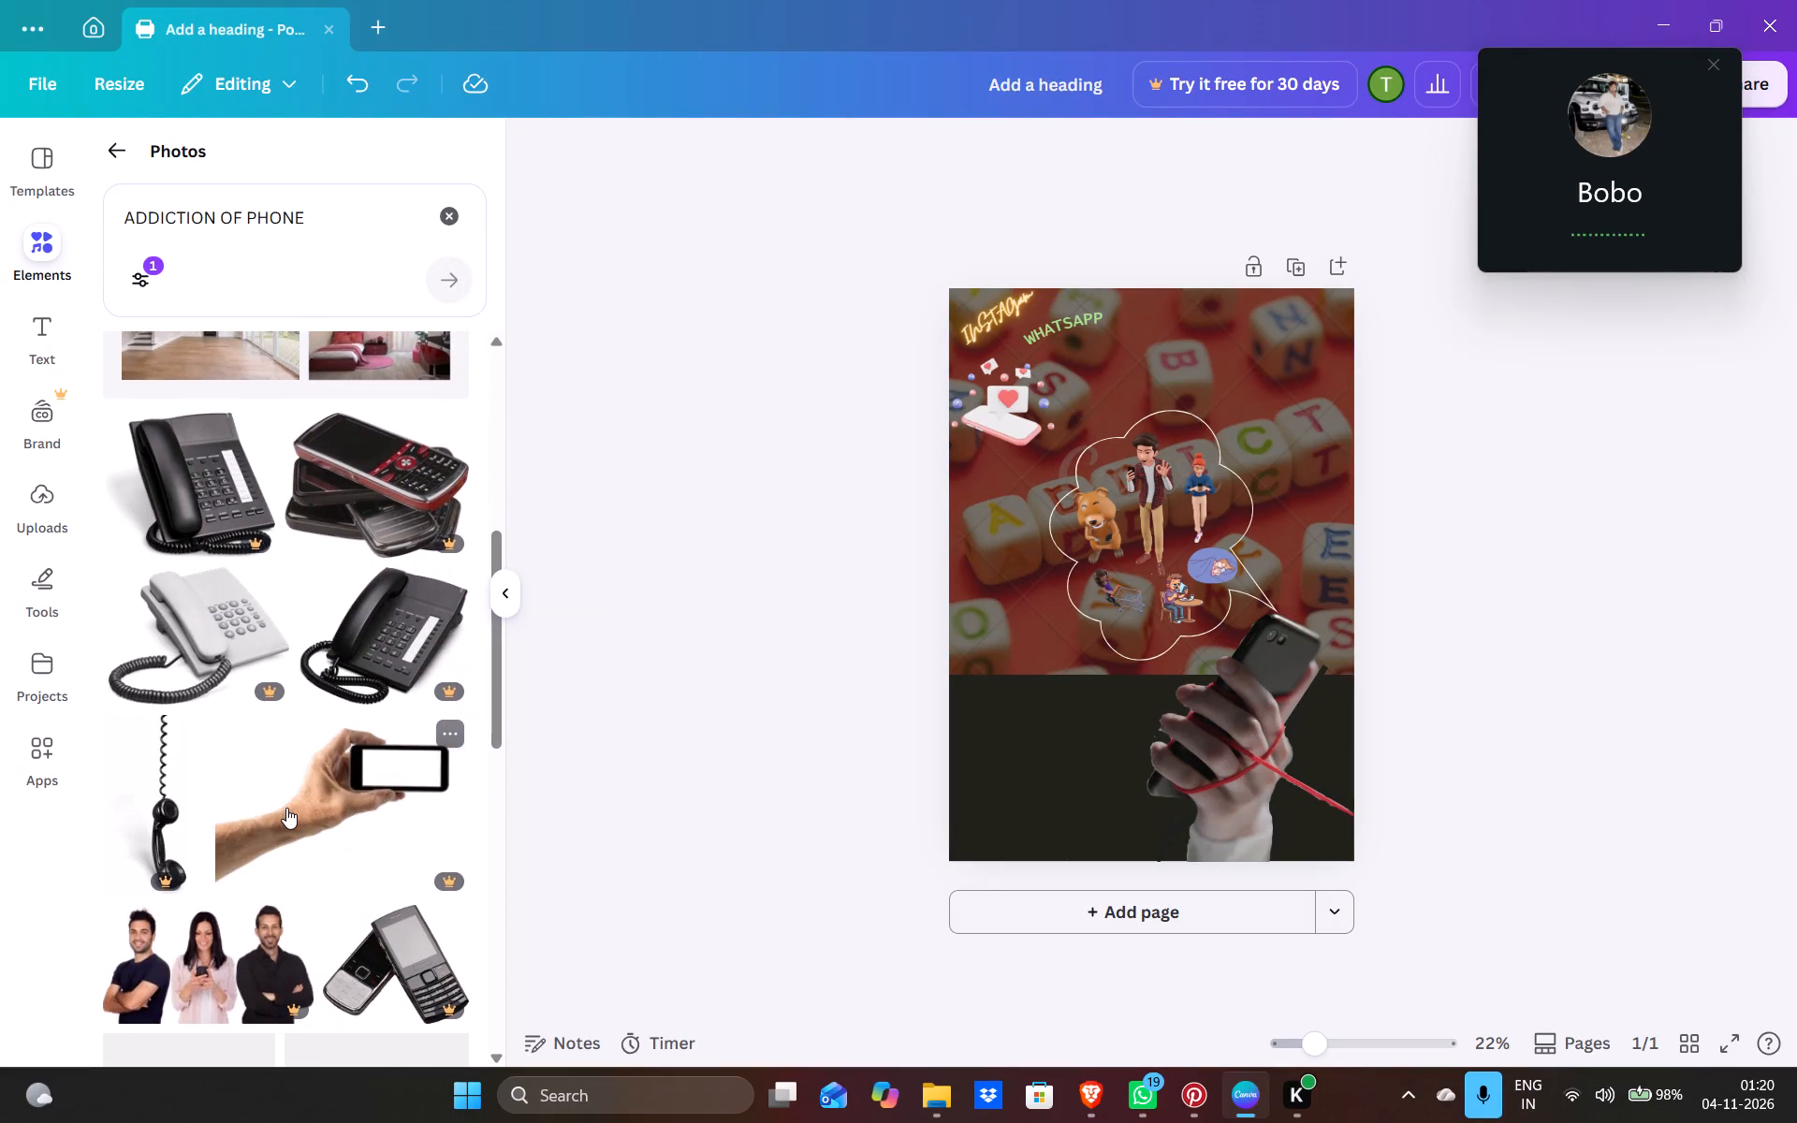
pyautogui.scroll(-3, 286, 808)
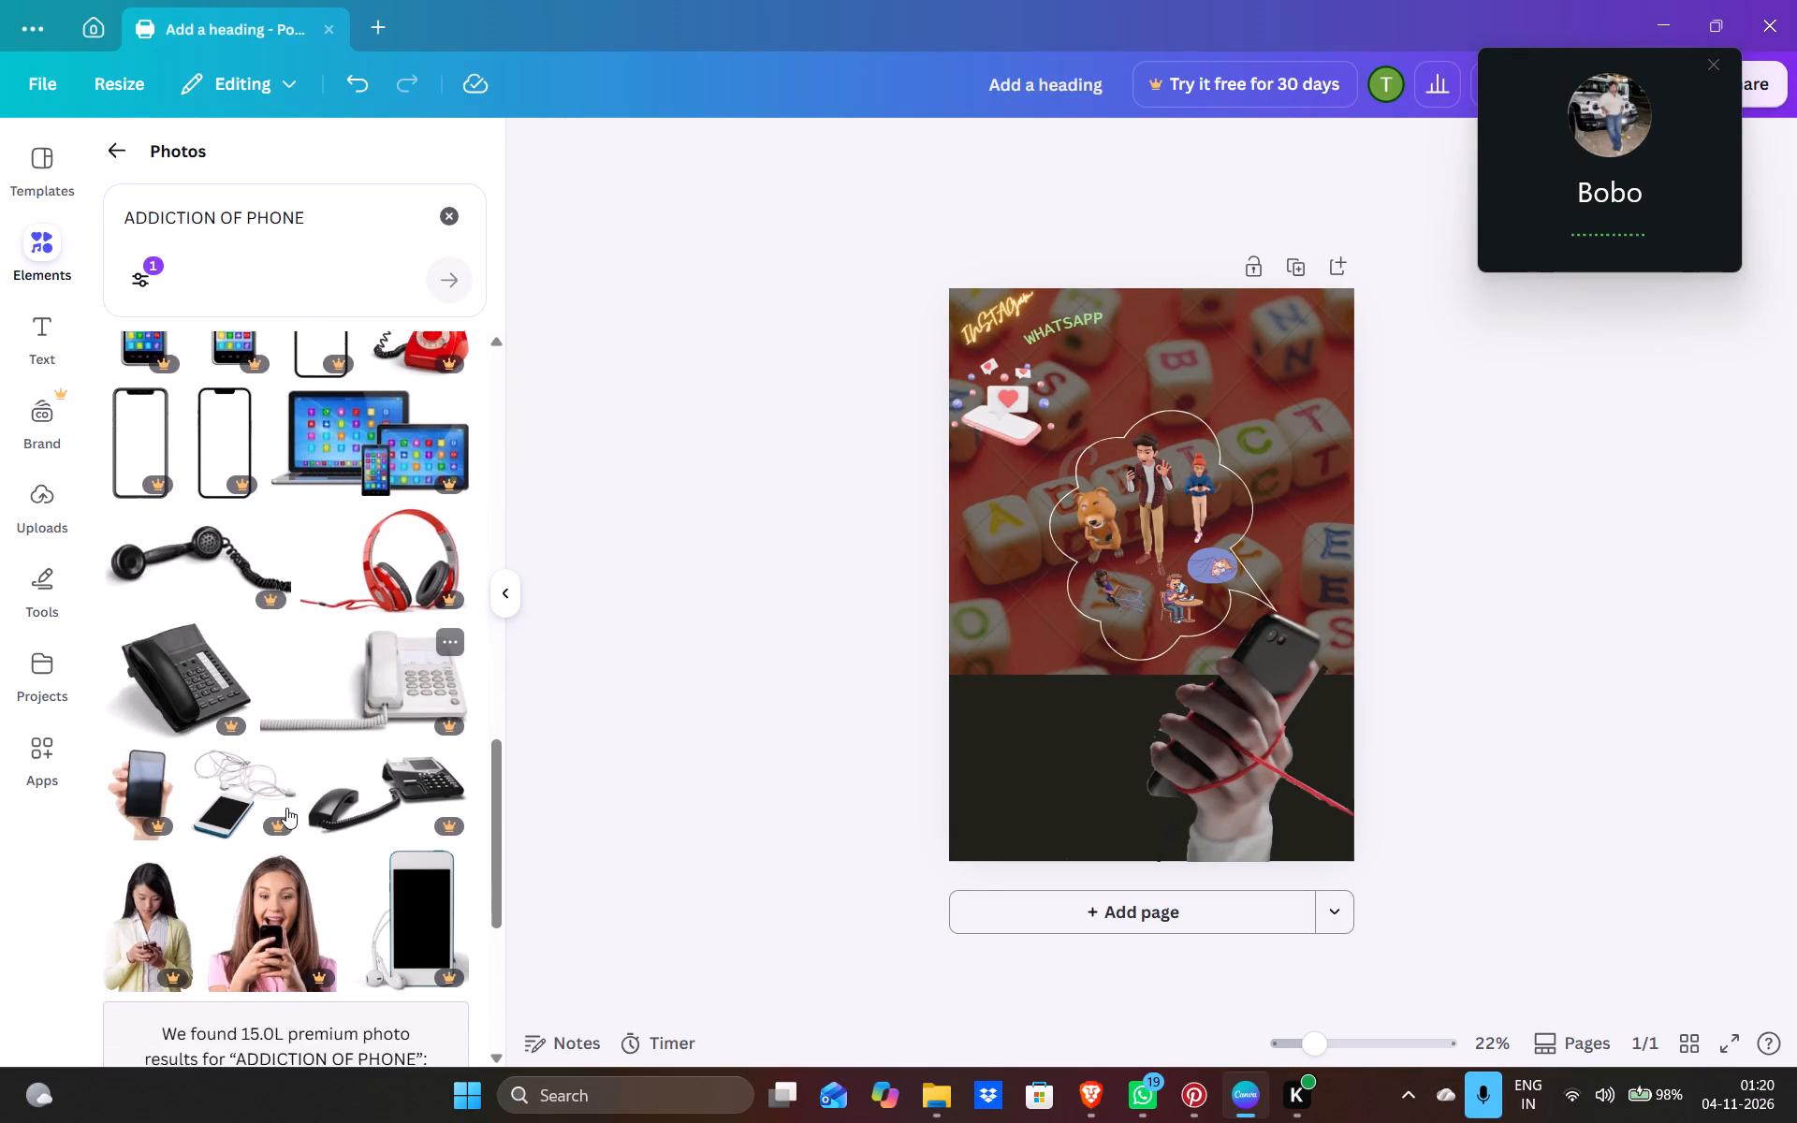
pyautogui.scroll(-5, 286, 808)
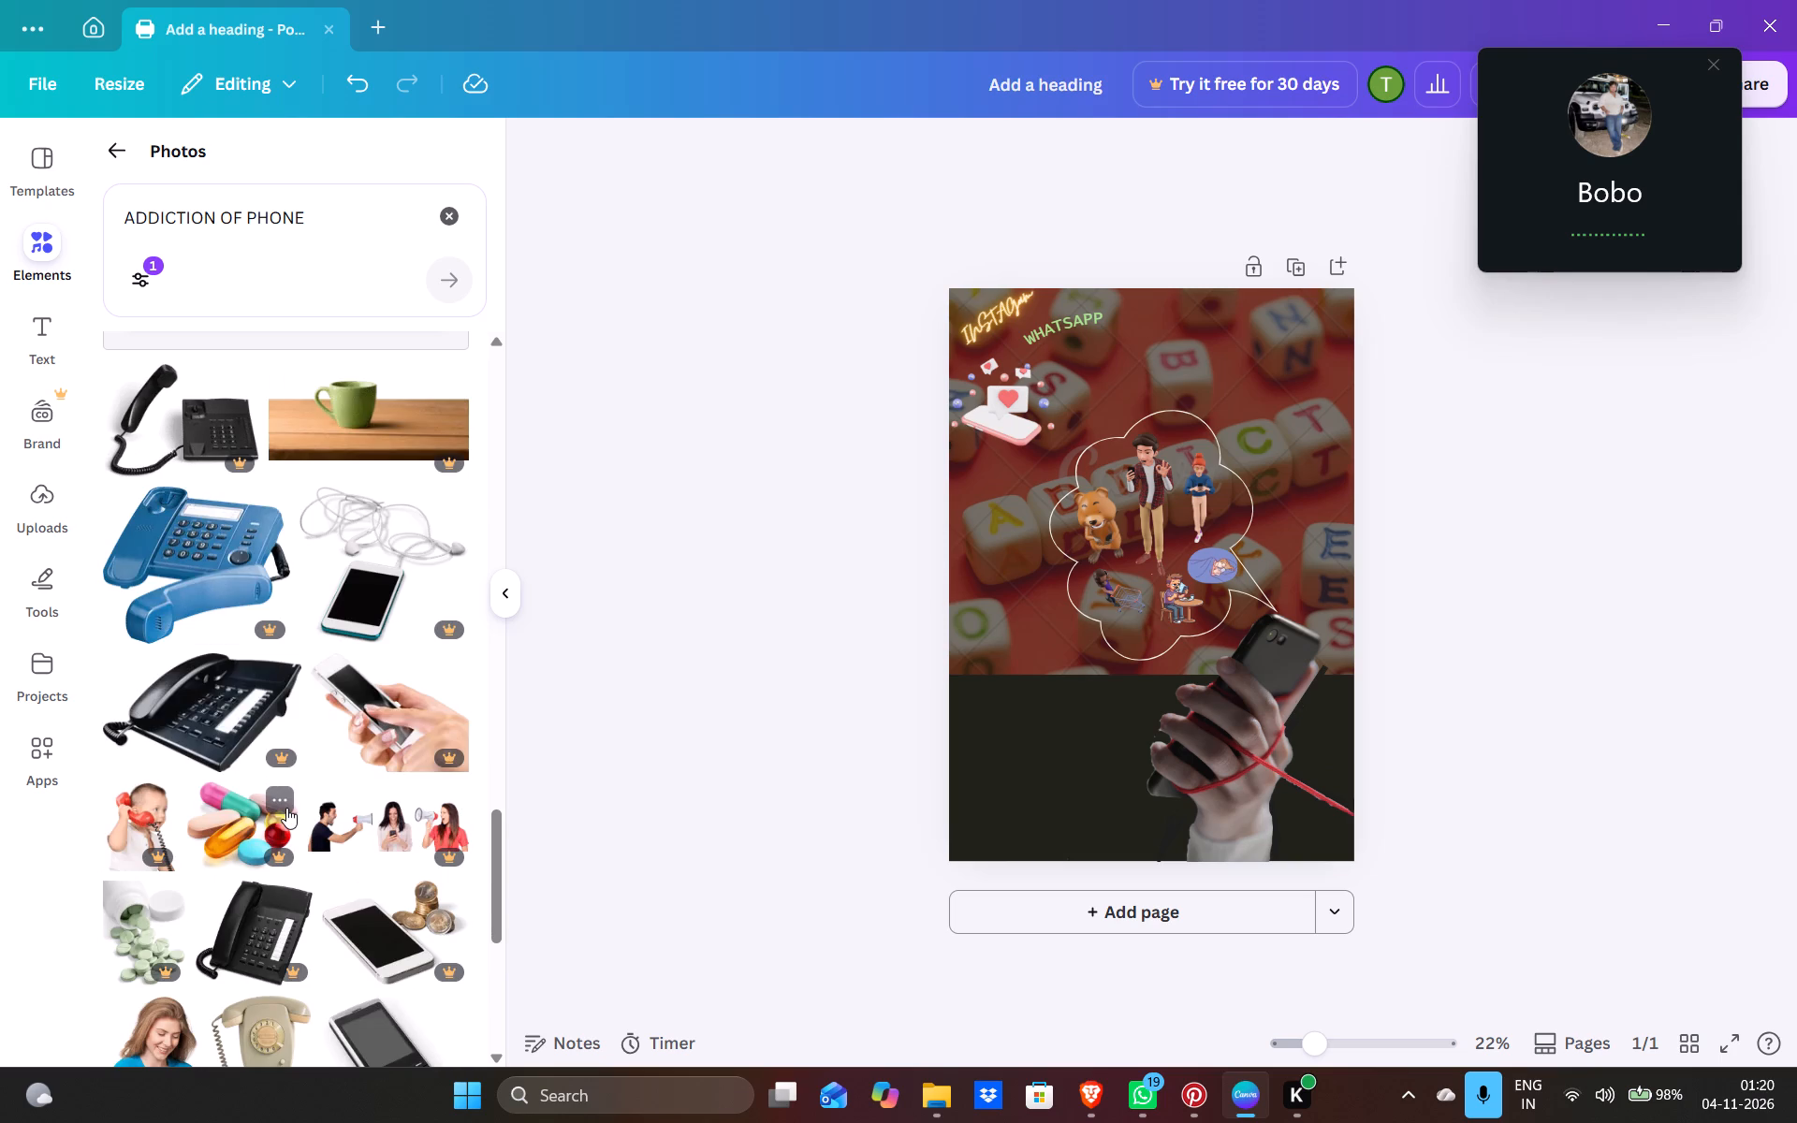
pyautogui.scroll(-5, 286, 808)
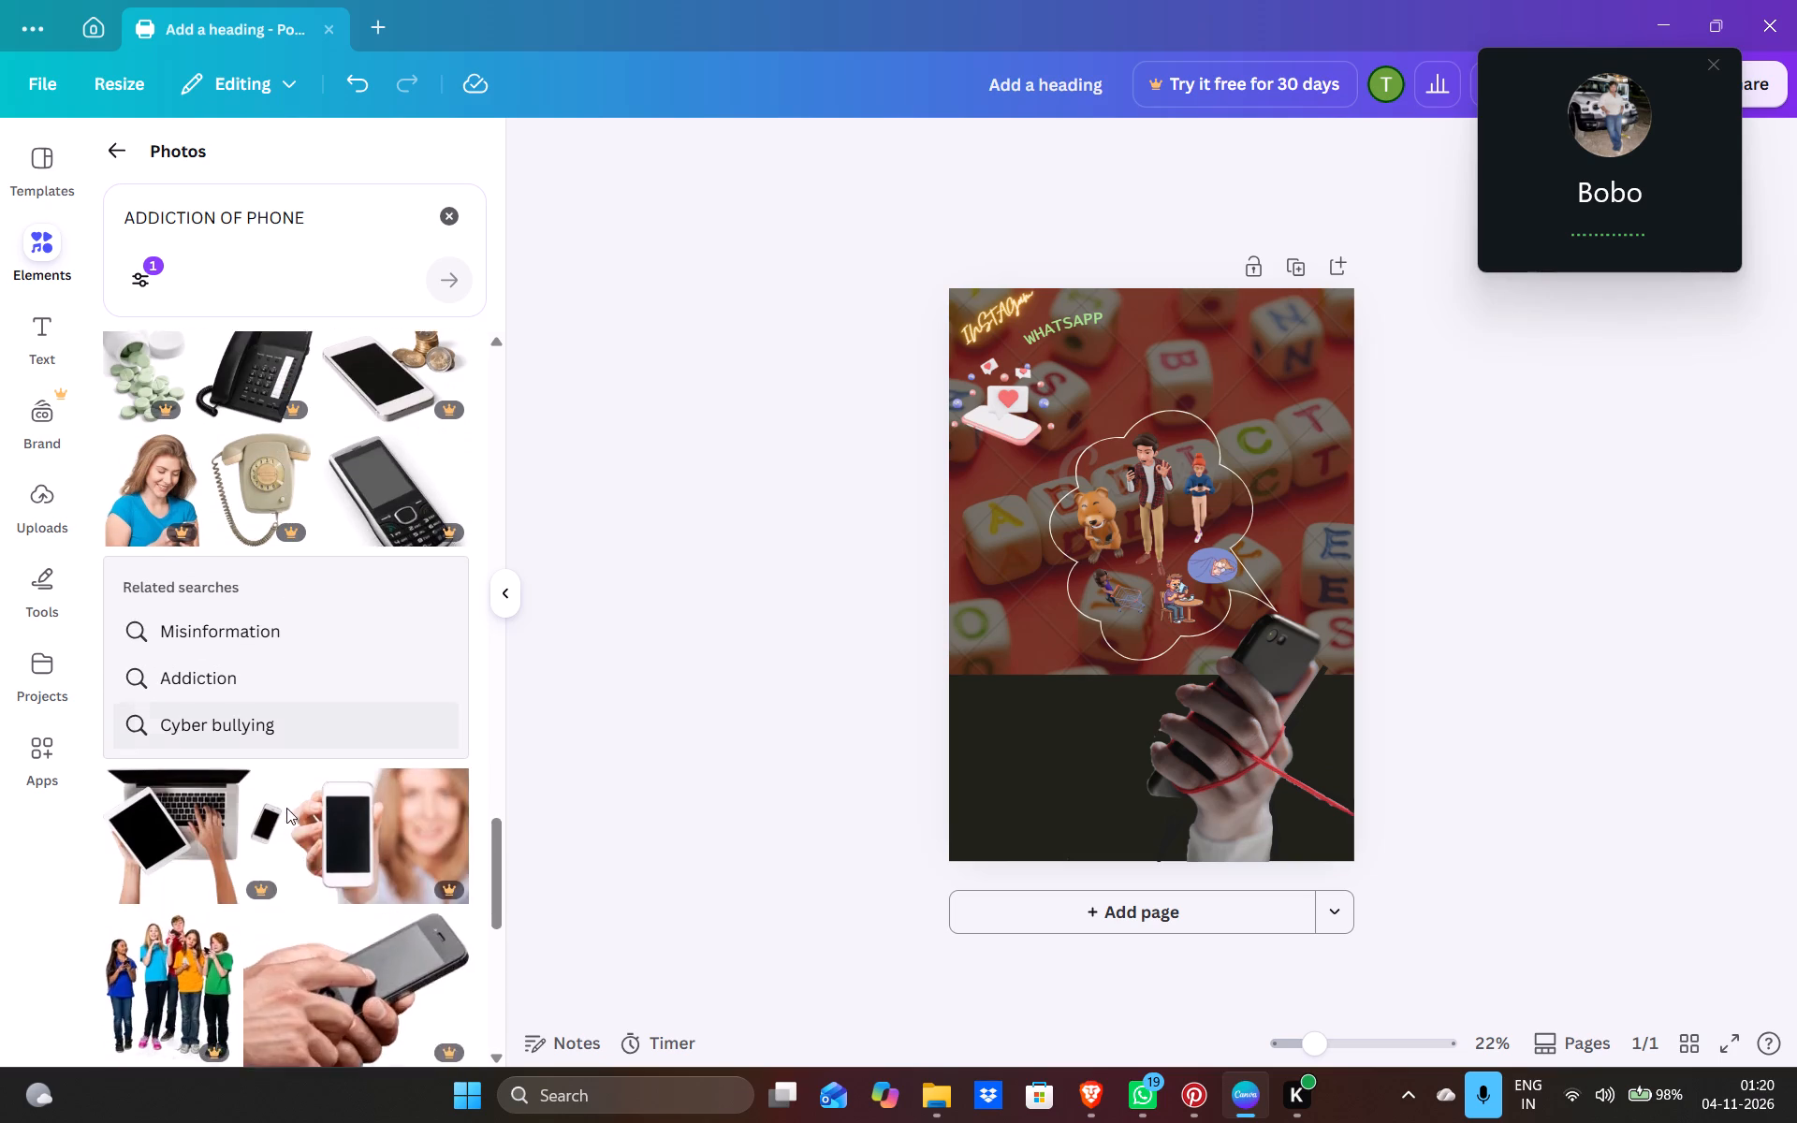
pyautogui.scroll(-2, 286, 808)
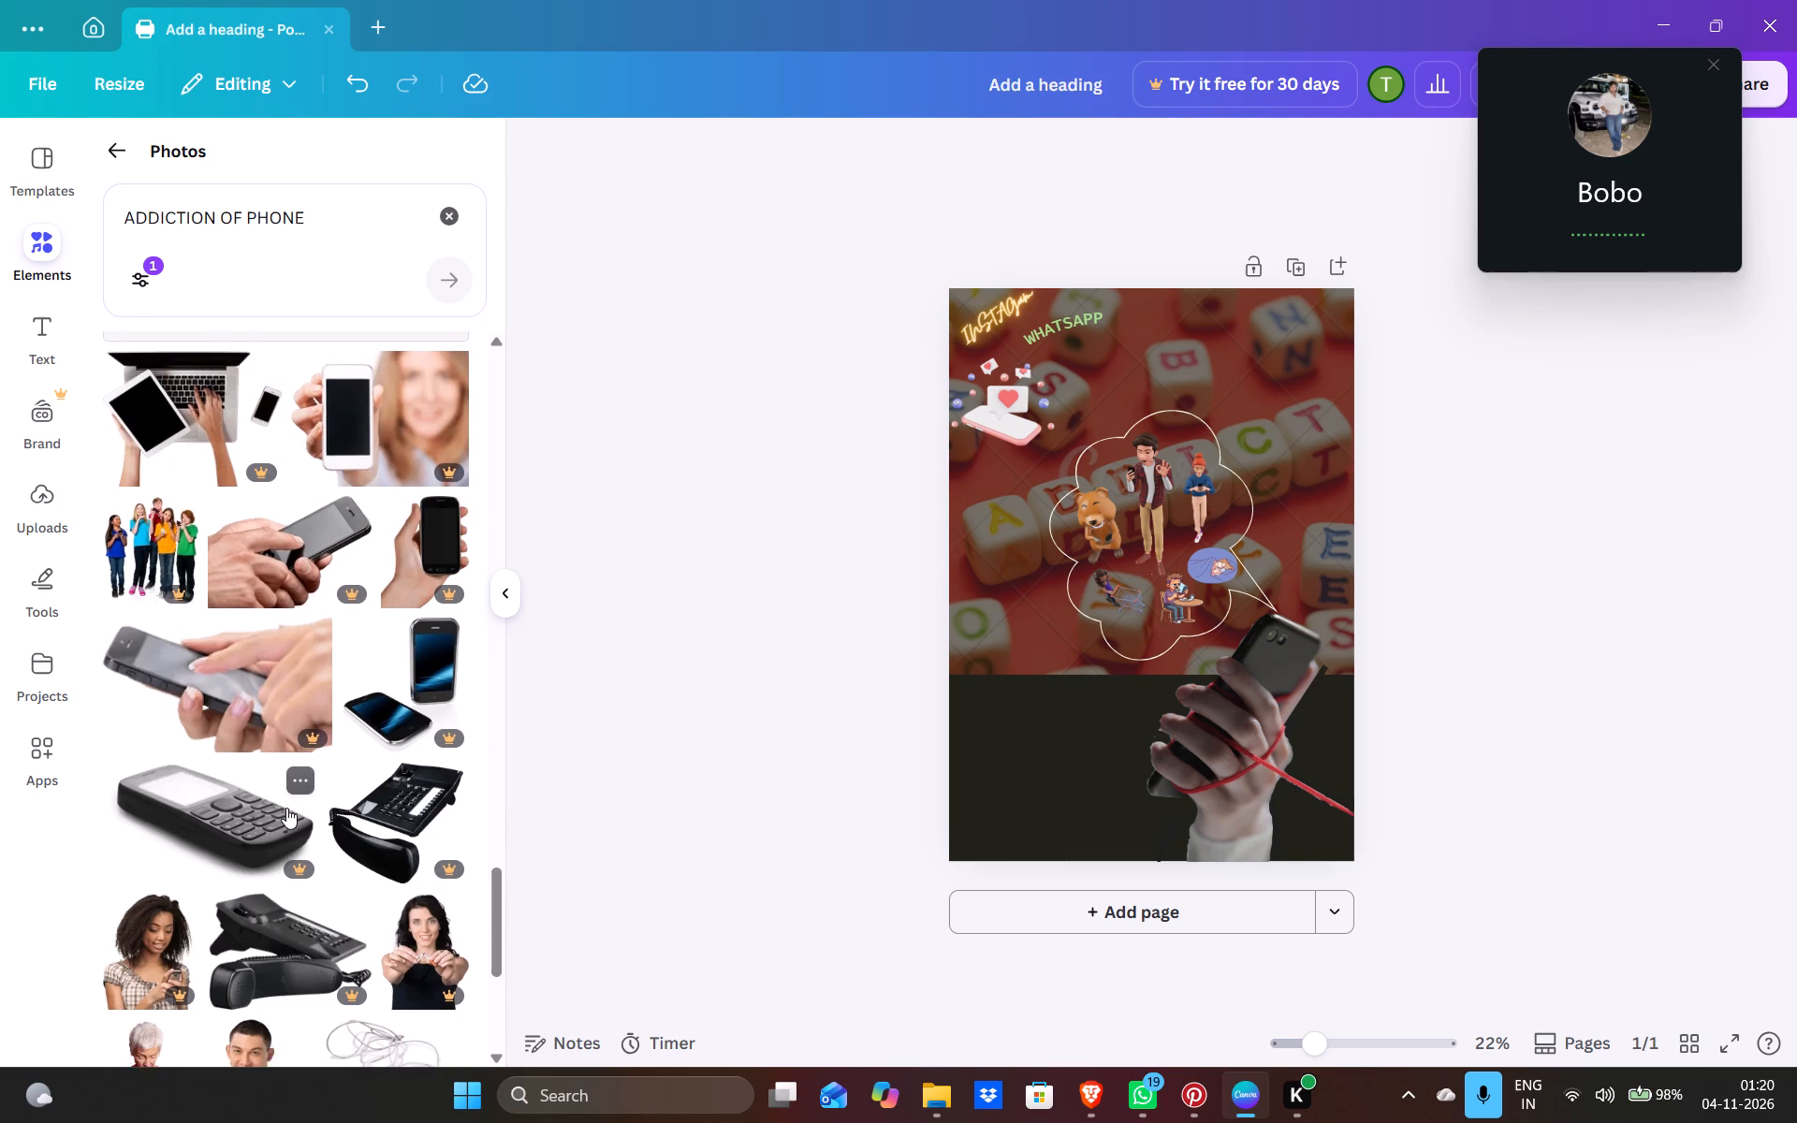
pyautogui.scroll(-3, 286, 808)
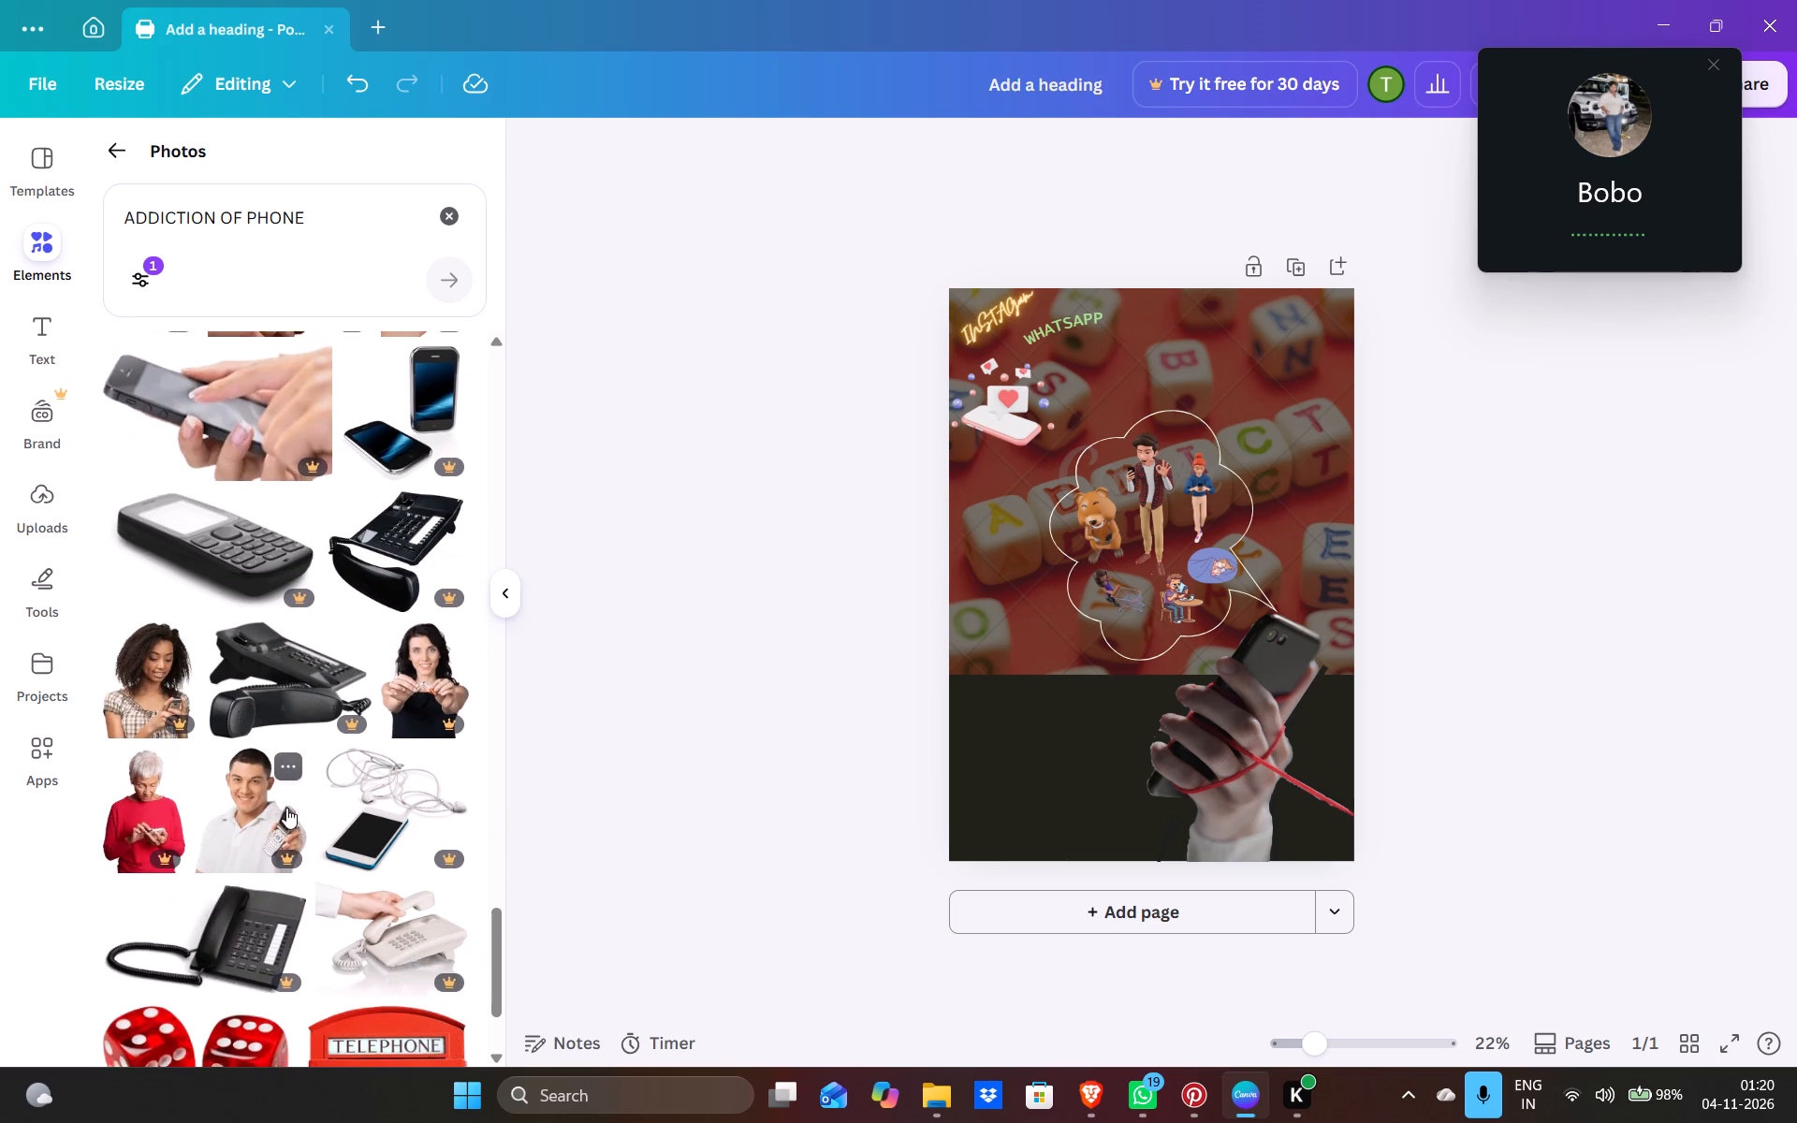
pyautogui.scroll(-3, 286, 808)
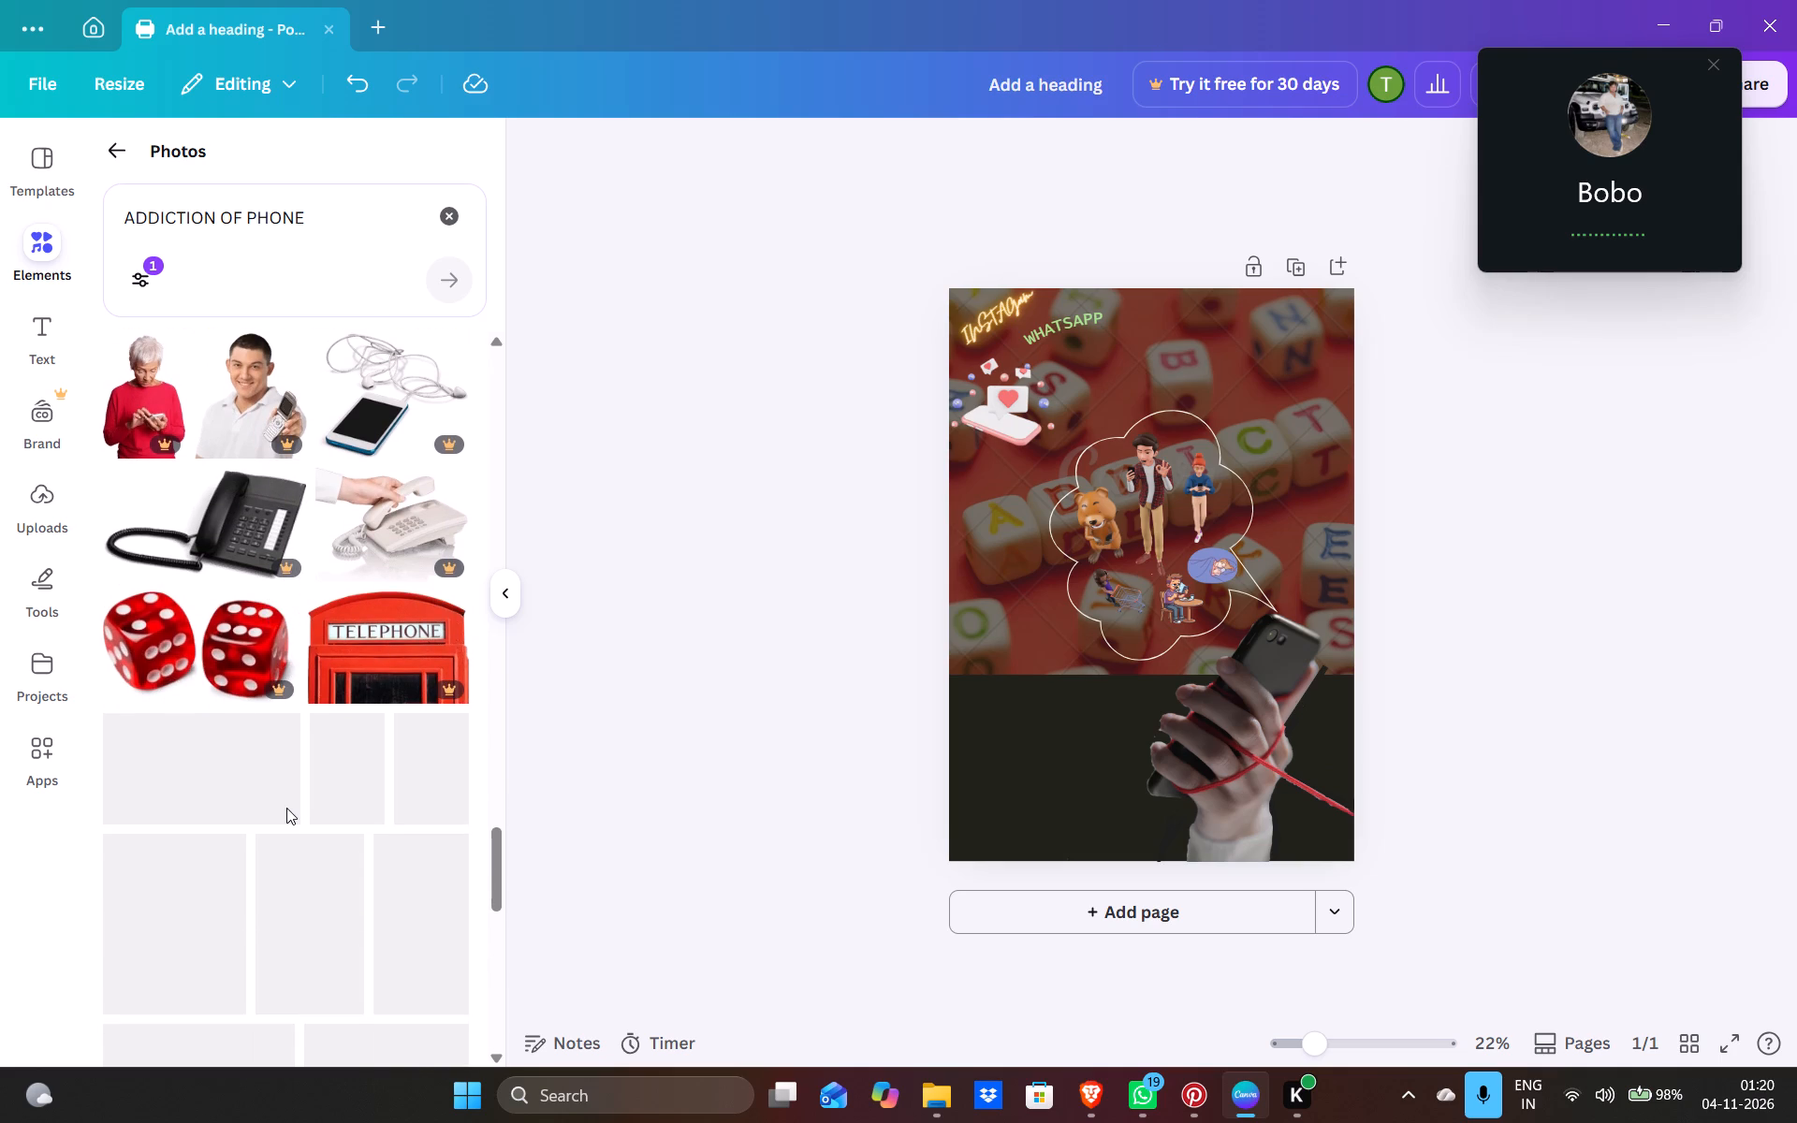
# Leave the photo results and search all elements for "PHONE ADDICT".
pyautogui.click(125, 153)
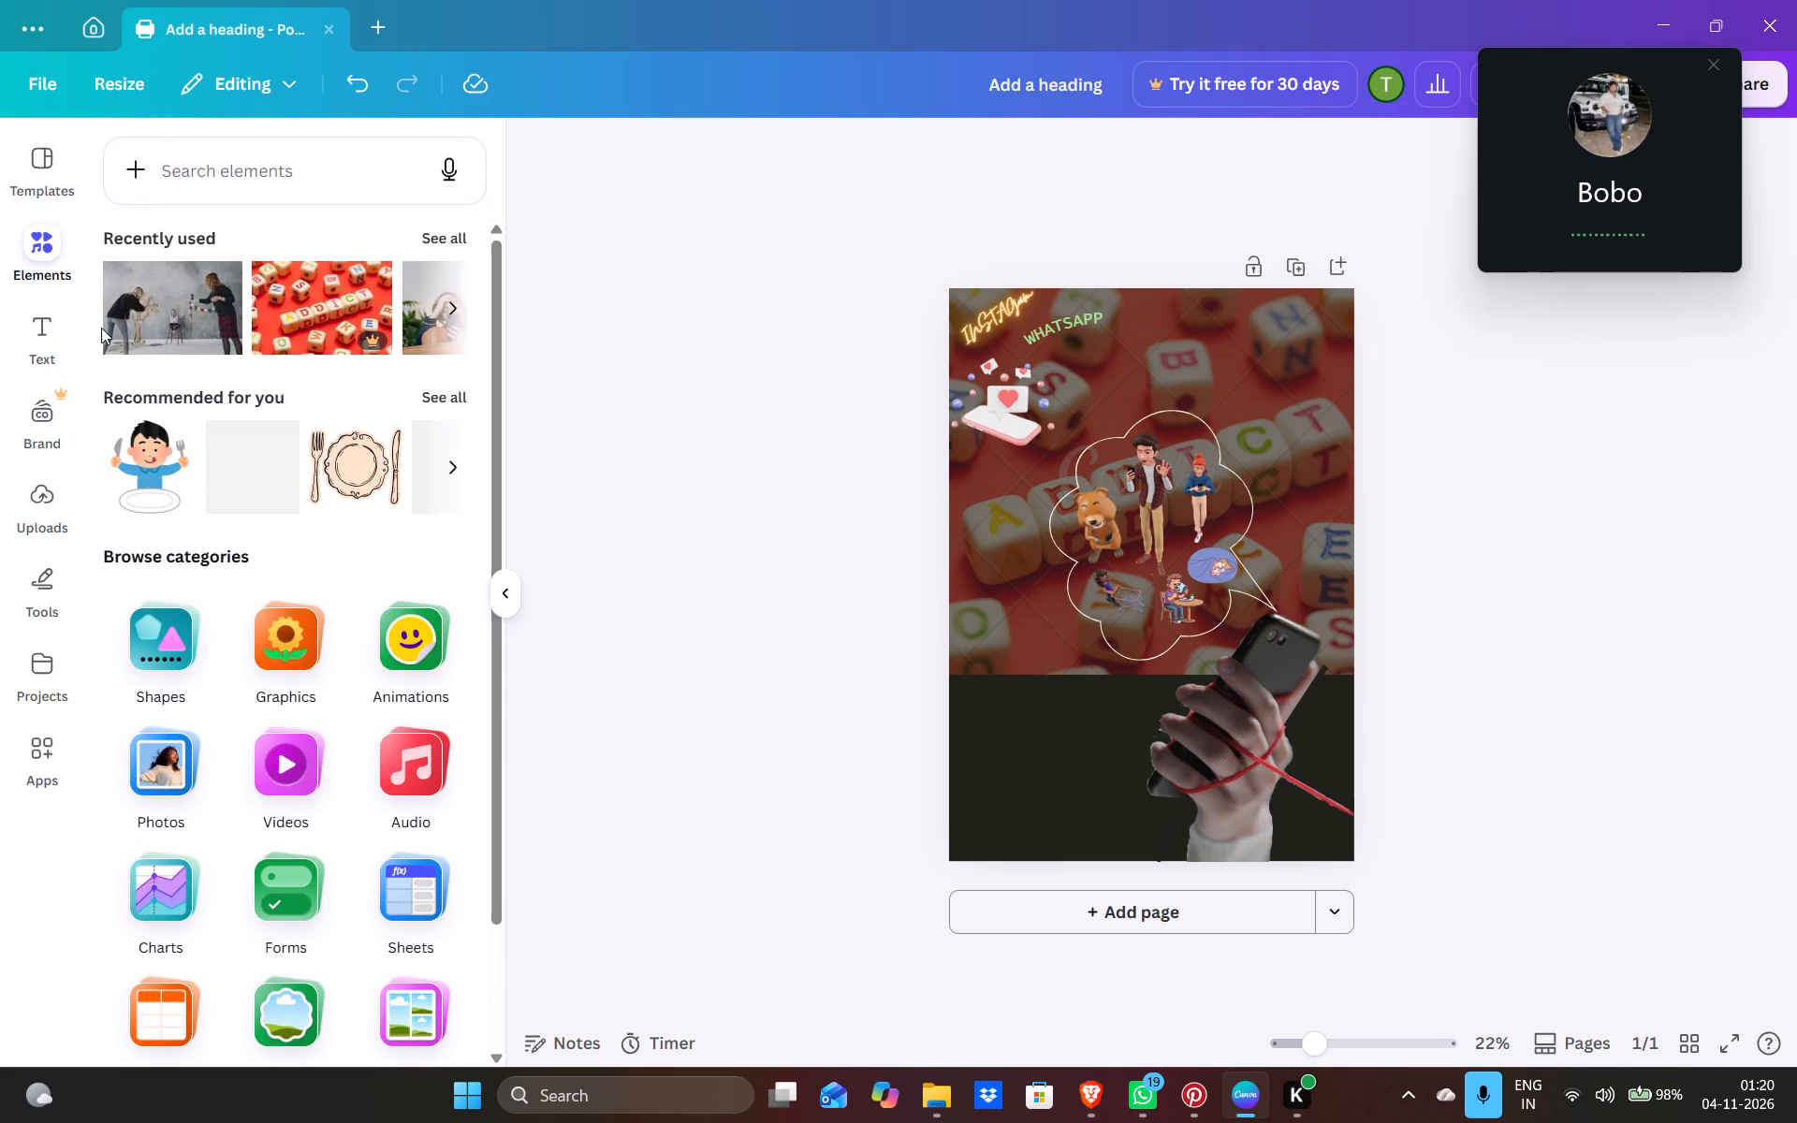
pyautogui.click(37, 263)
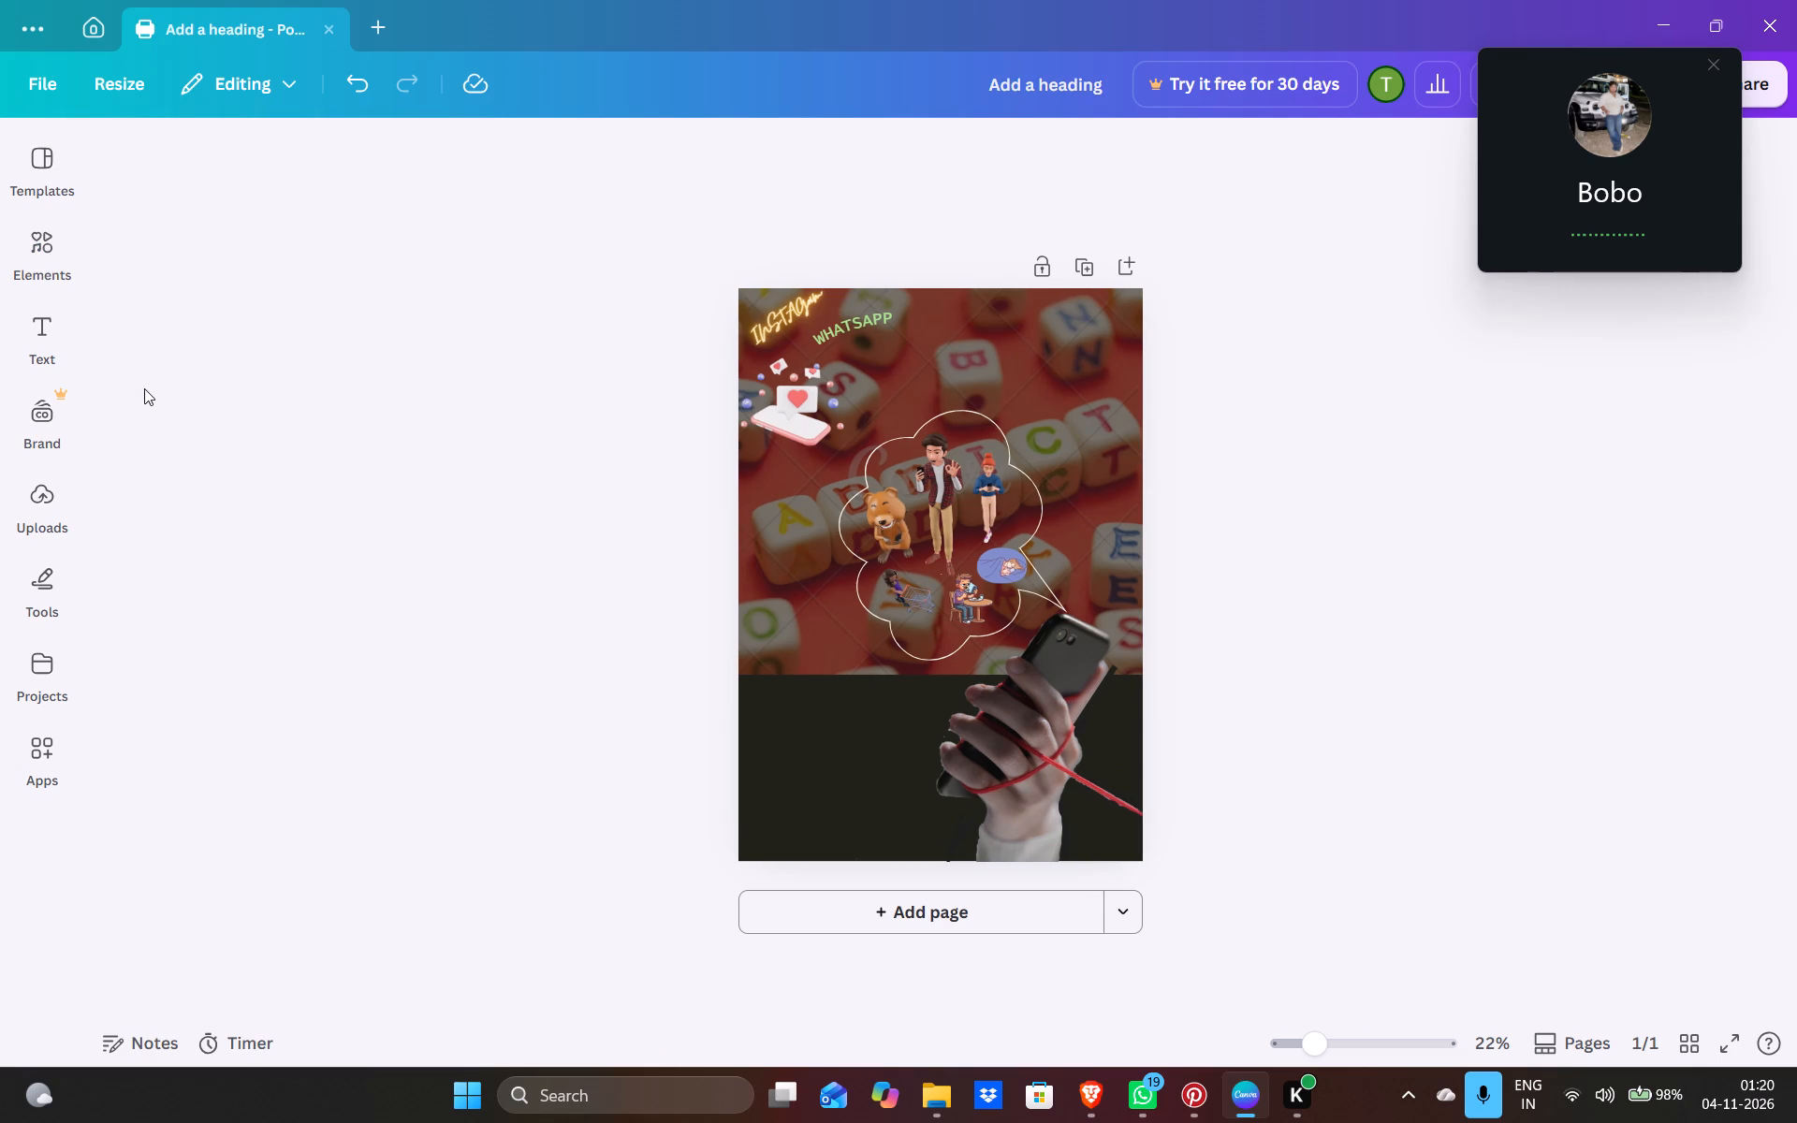
pyautogui.click(38, 238)
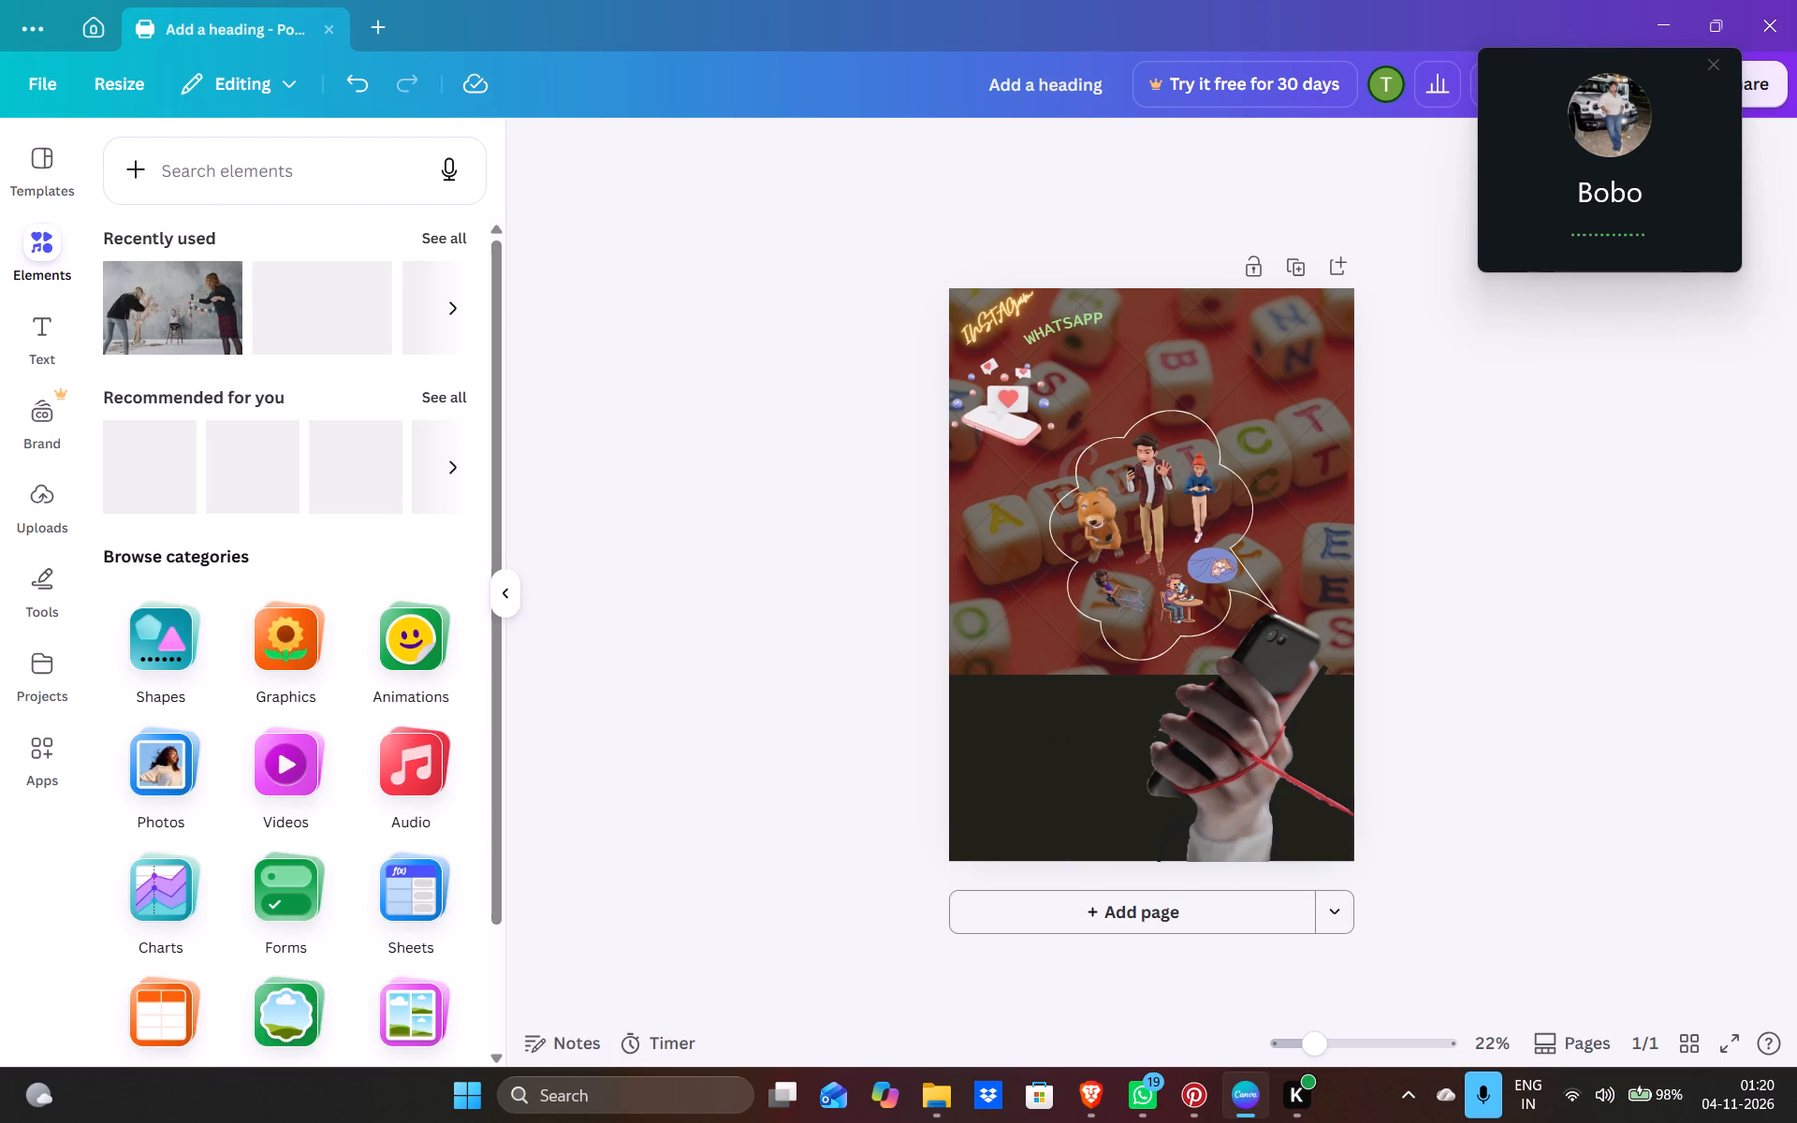
pyautogui.click(230, 175)
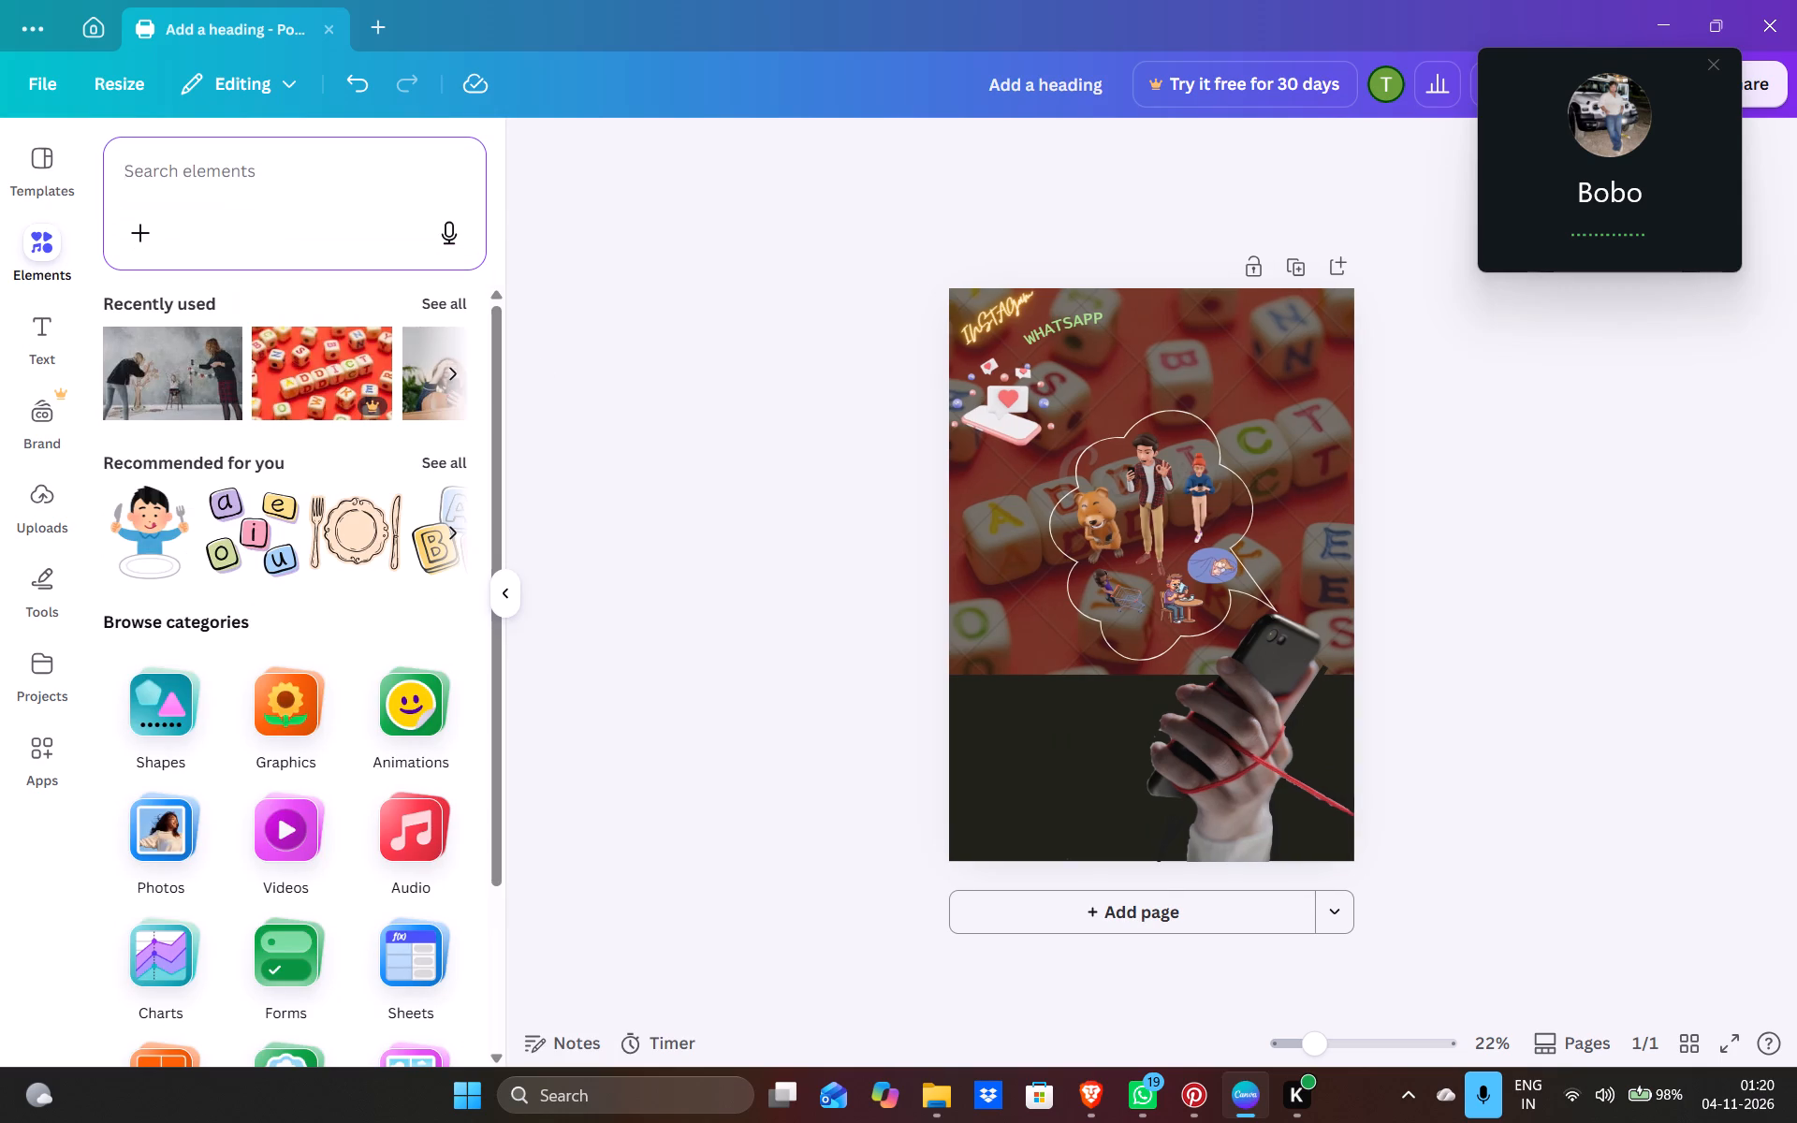
pyautogui.write('PHONE ADD')
pyautogui.click(289, 333)
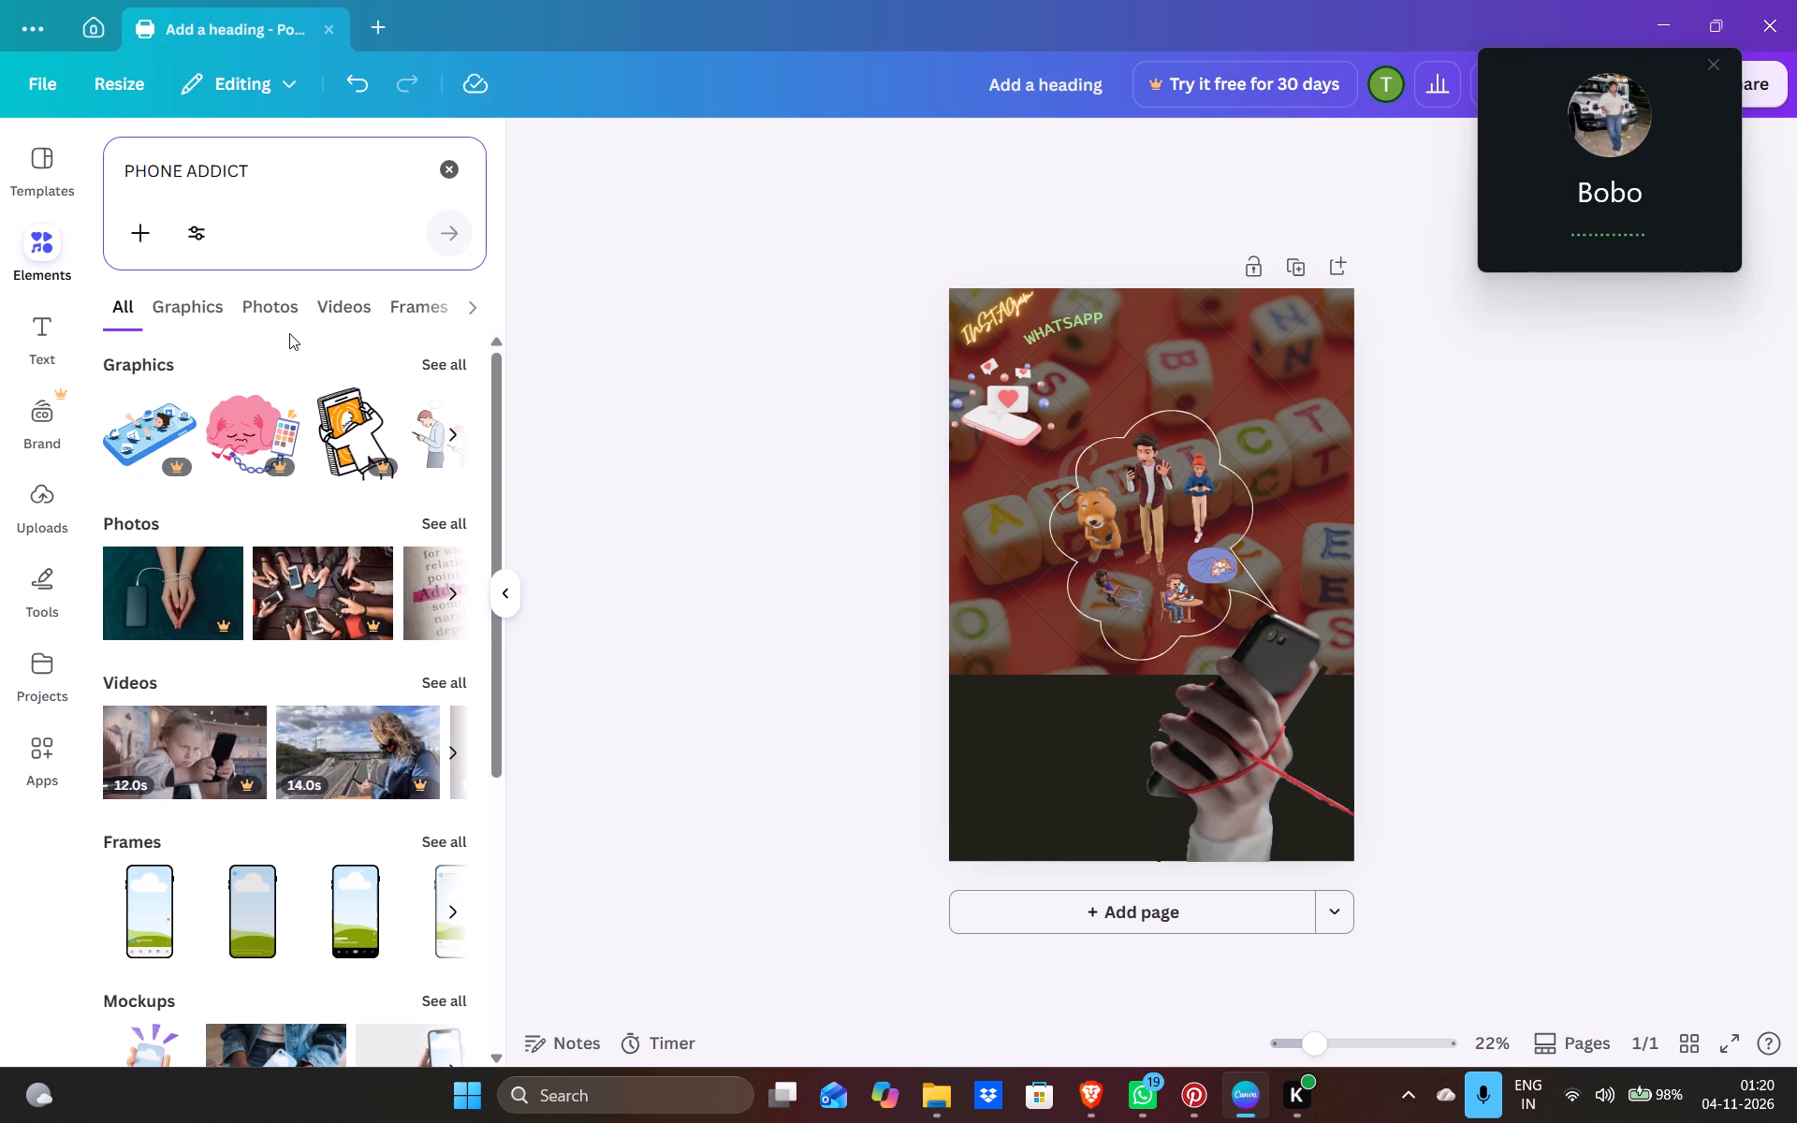
# Add the purple 3D smartphone with coloured app tiles to the poster's lower-left area and turn it slightly in 3D.
pyautogui.scroll(-1, 259, 747)
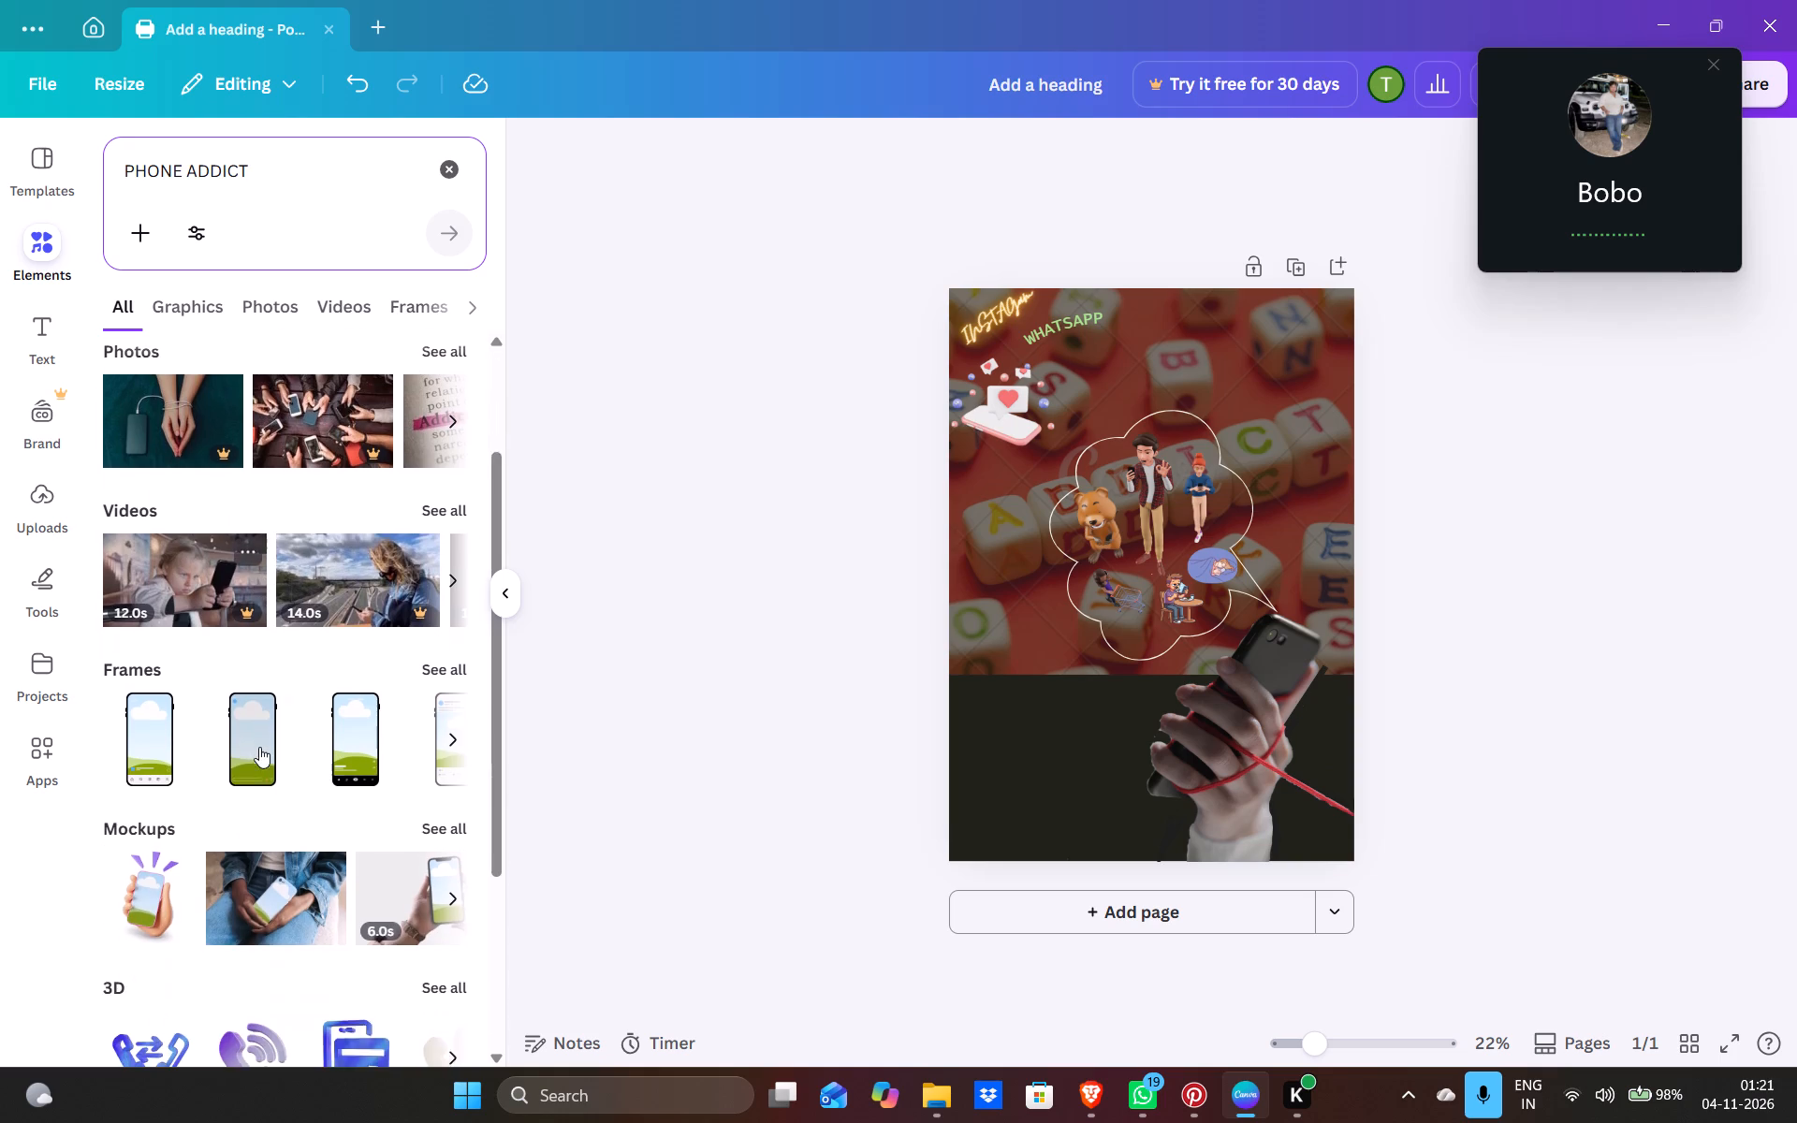
pyautogui.scroll(-1, 259, 747)
pyautogui.scroll(2, 259, 747)
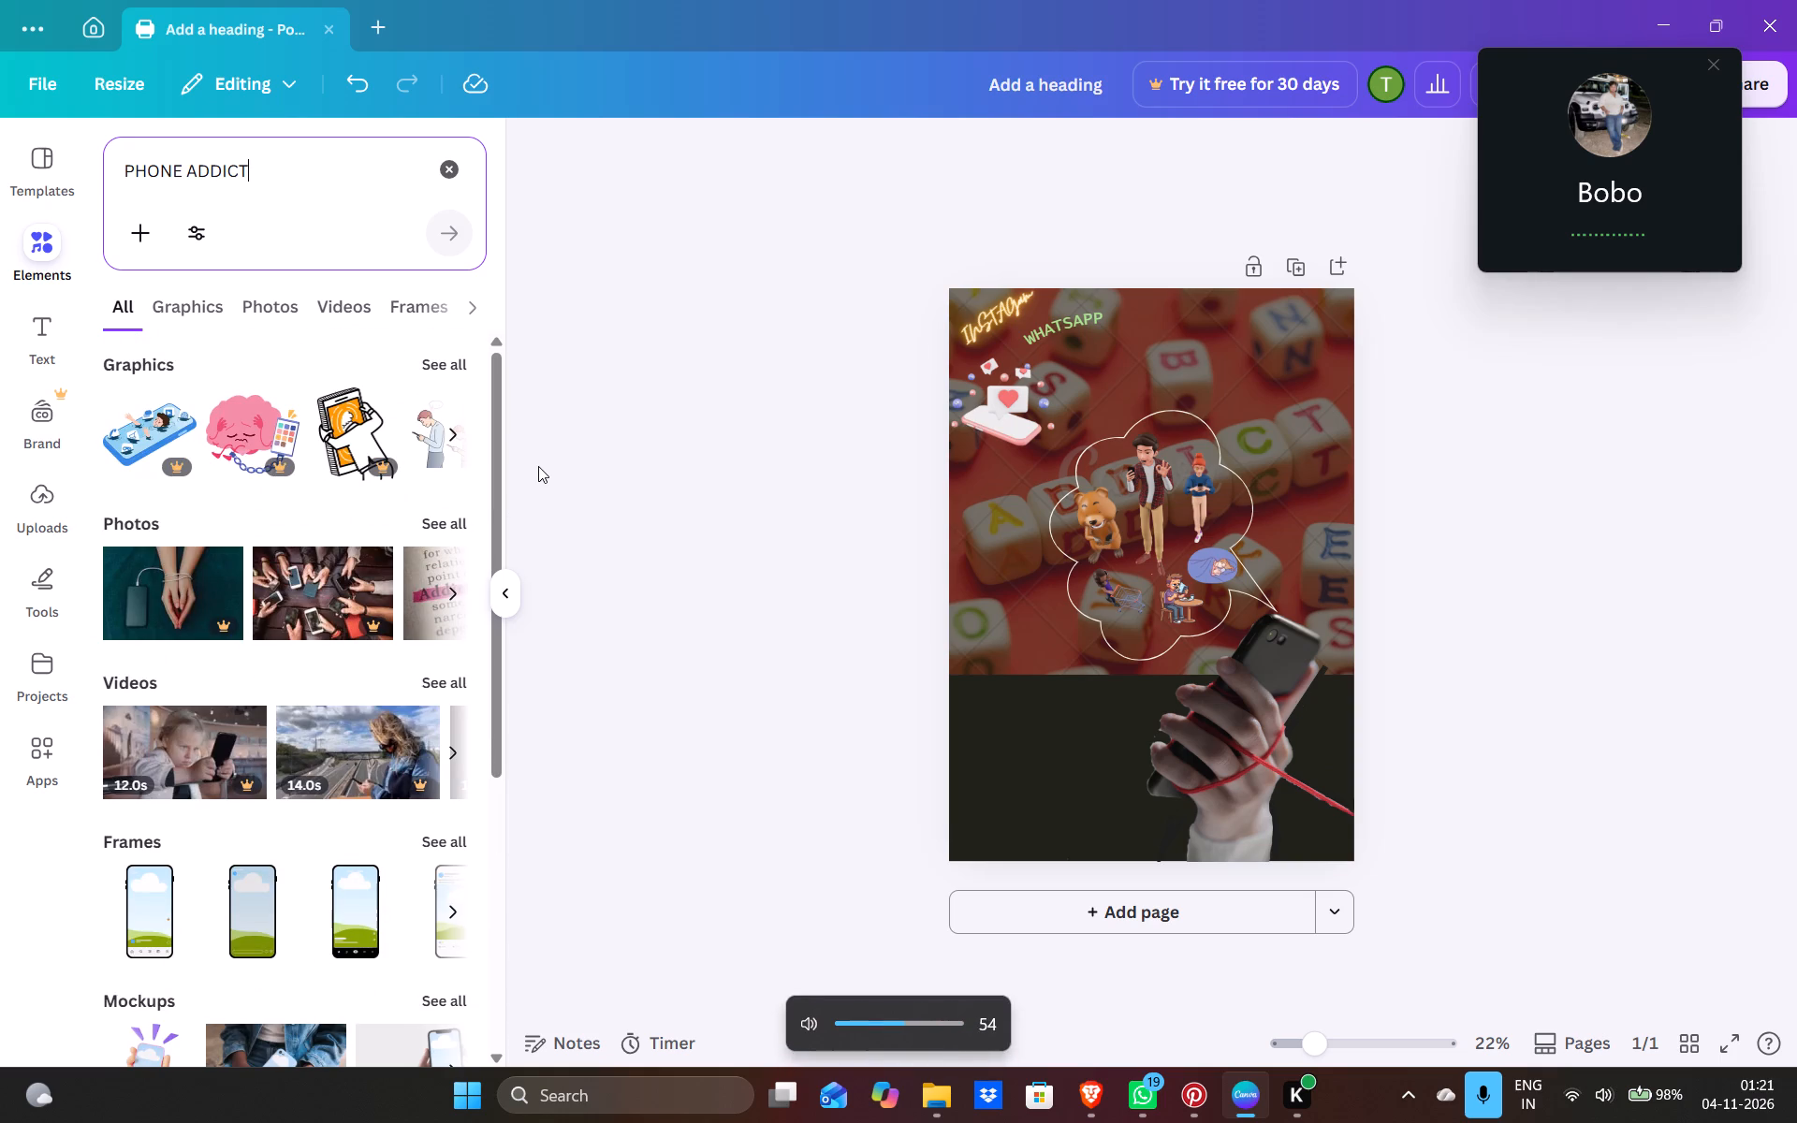
pyautogui.click(456, 299)
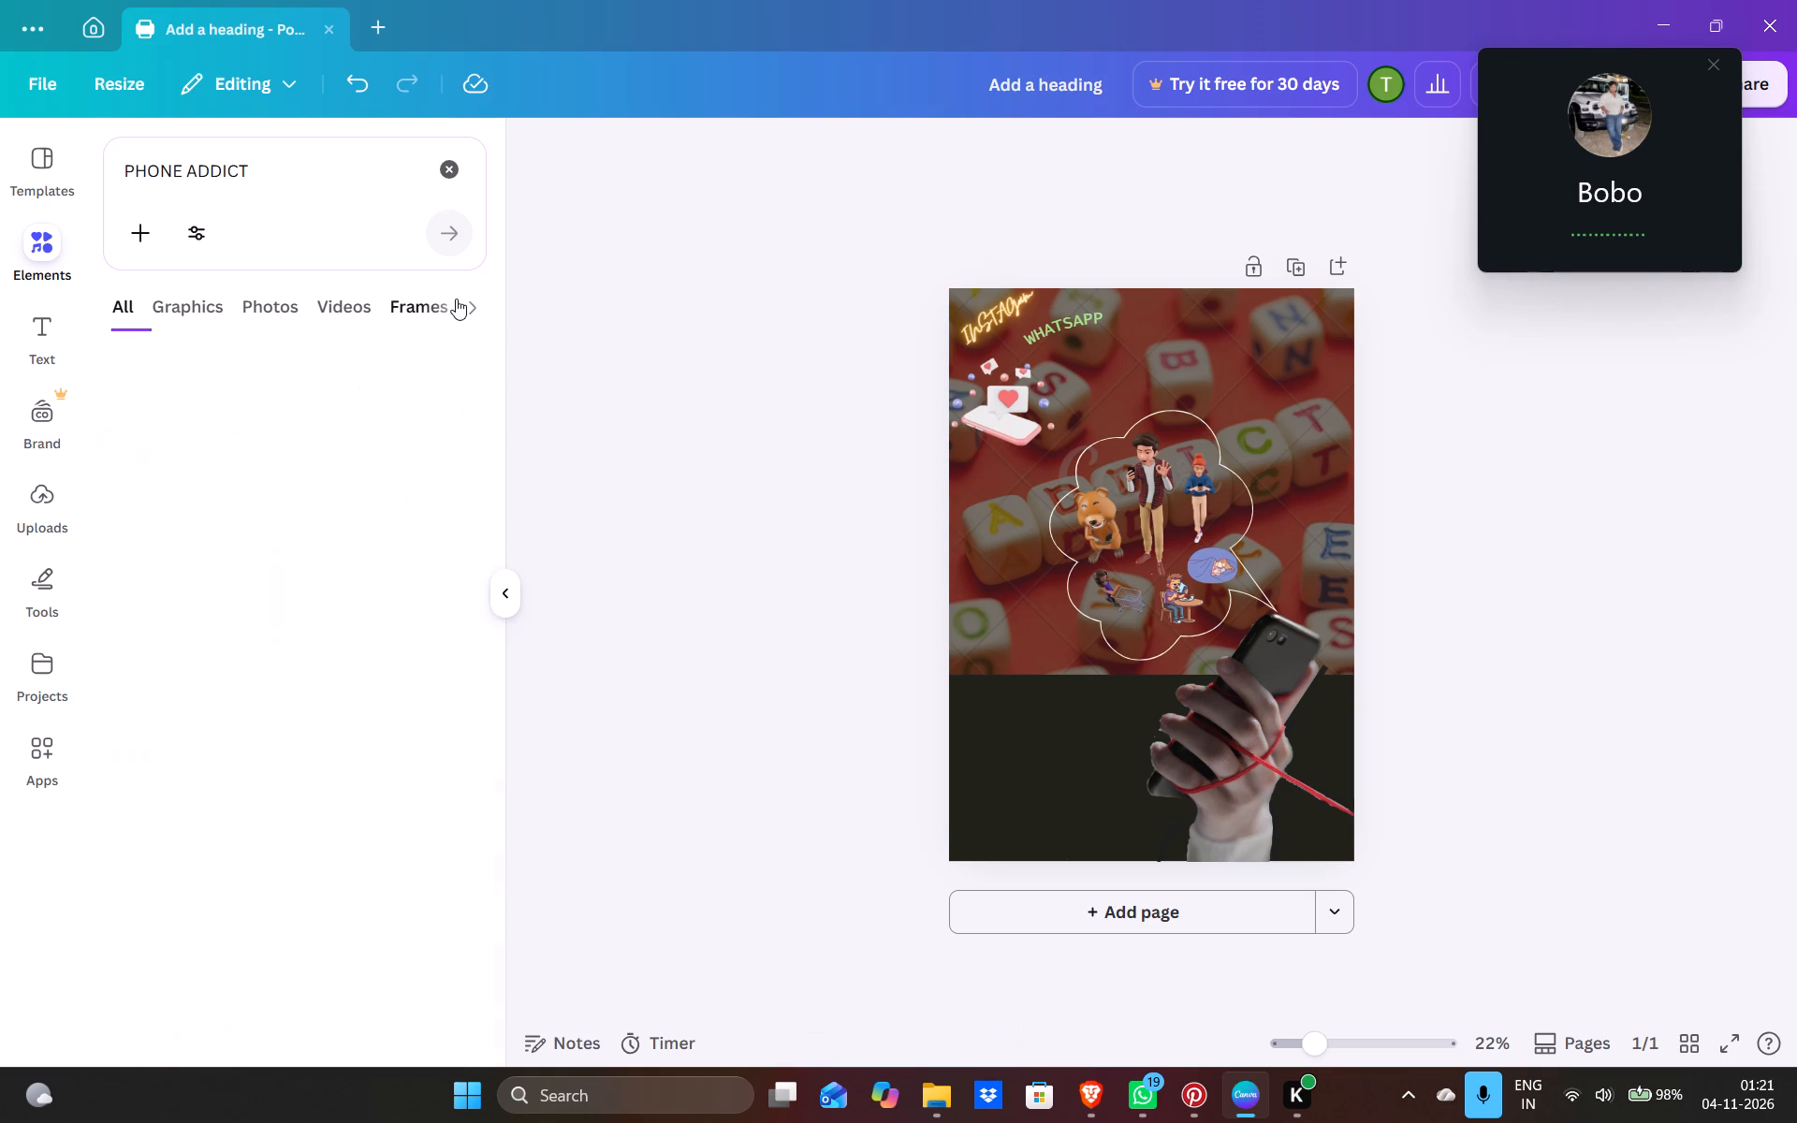
pyautogui.click(452, 298)
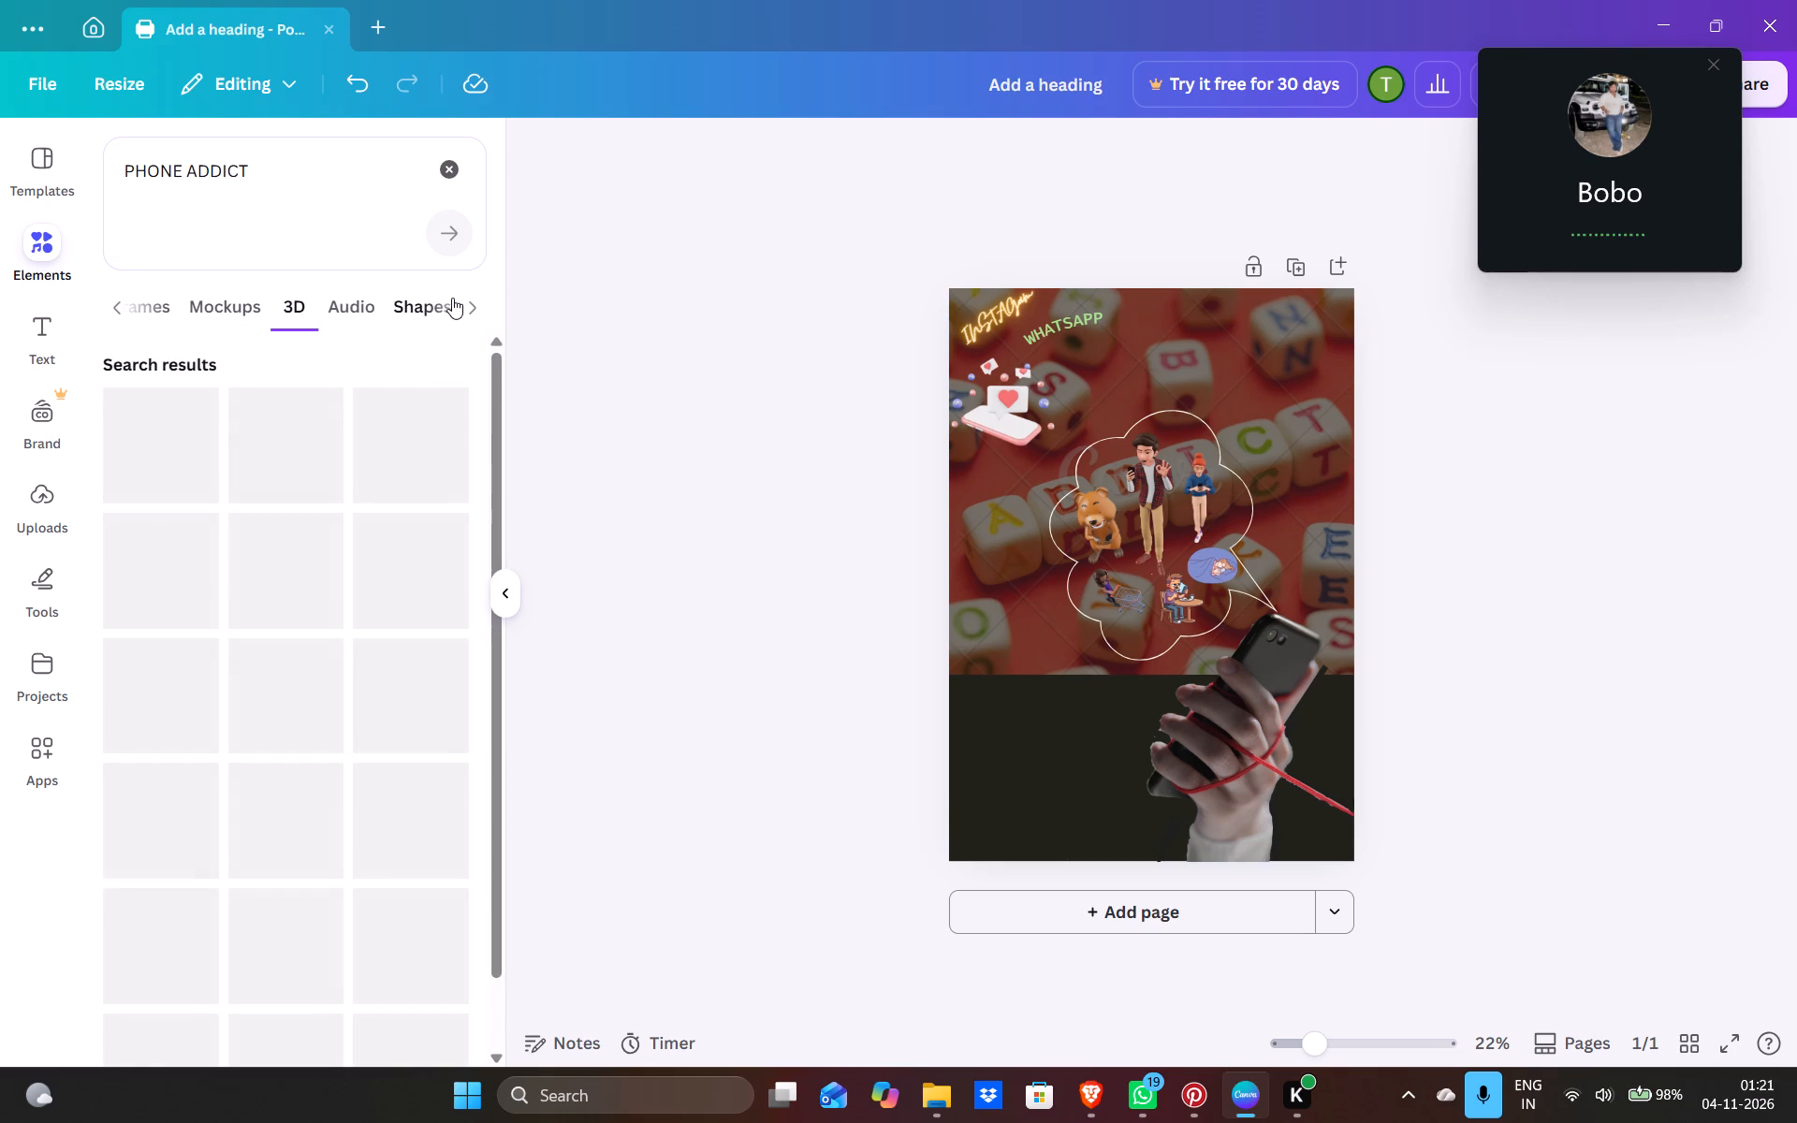
pyautogui.scroll(-2, 307, 695)
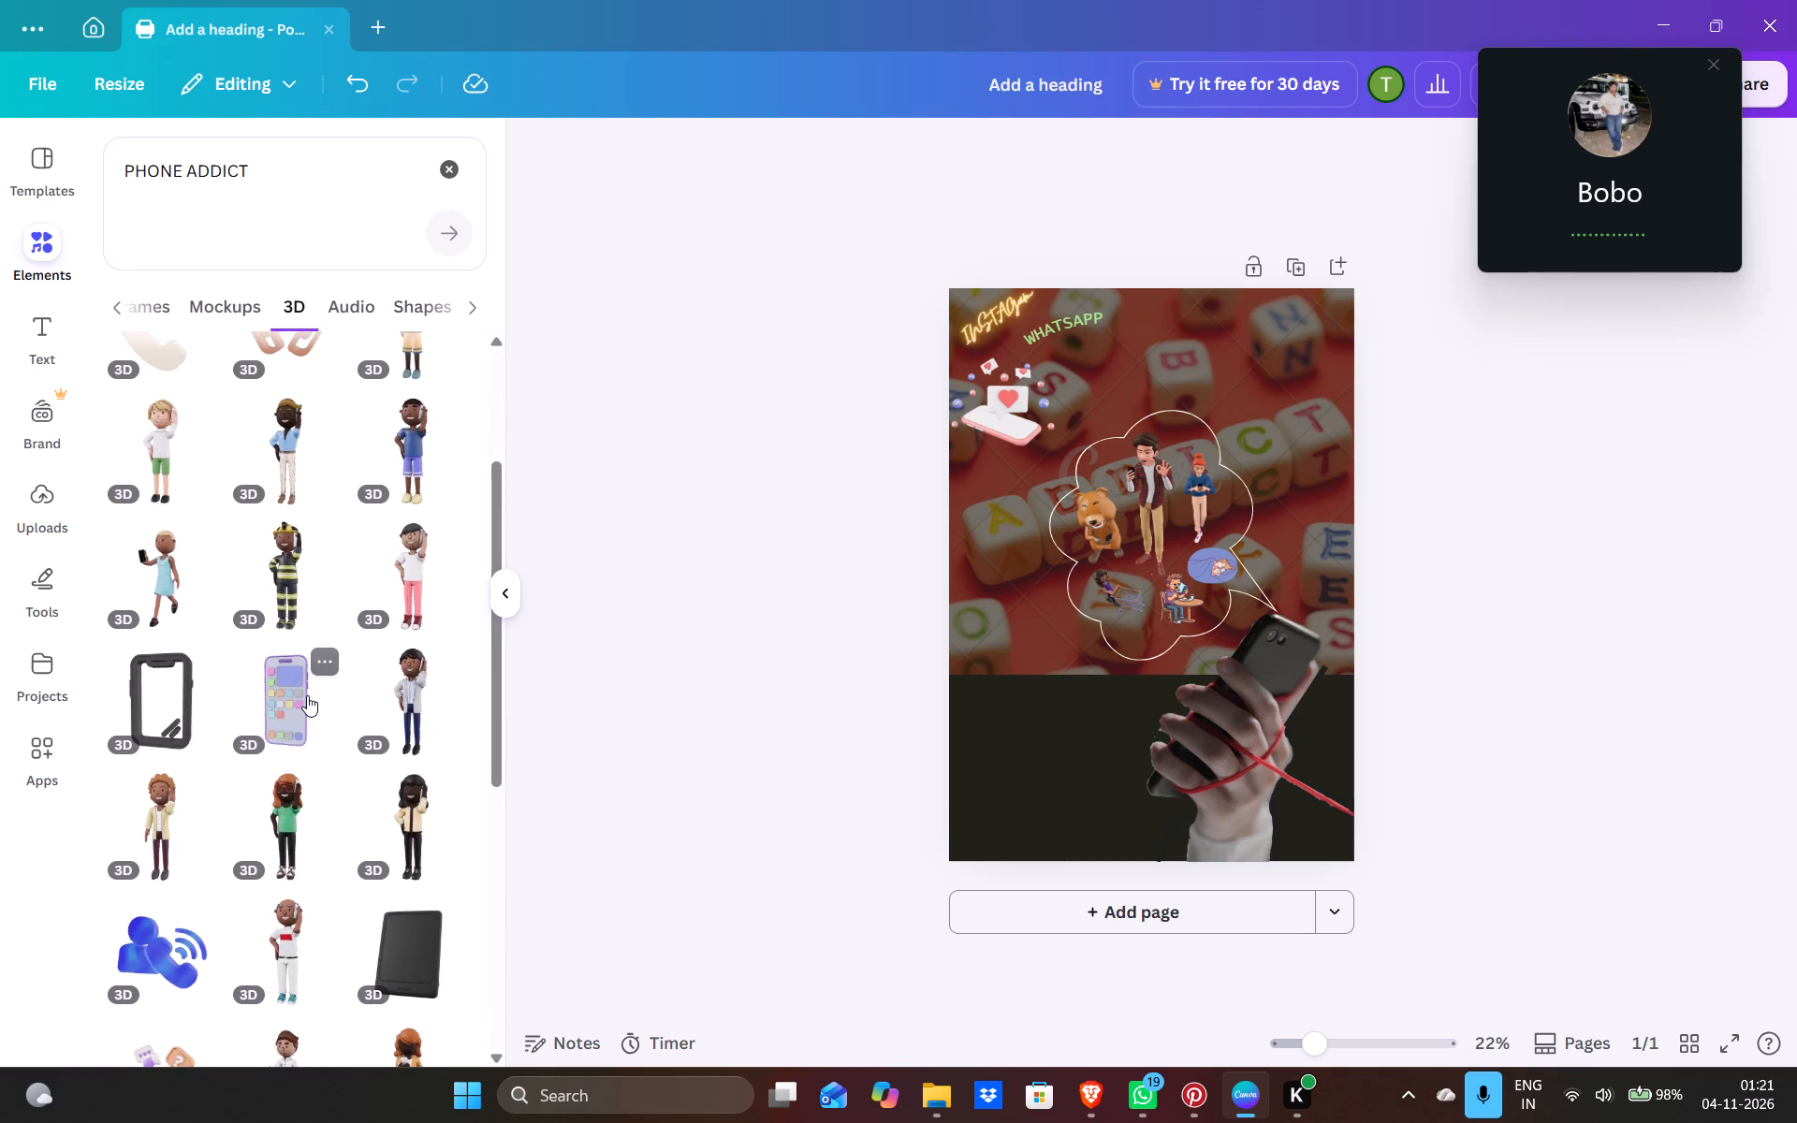
pyautogui.click(307, 695)
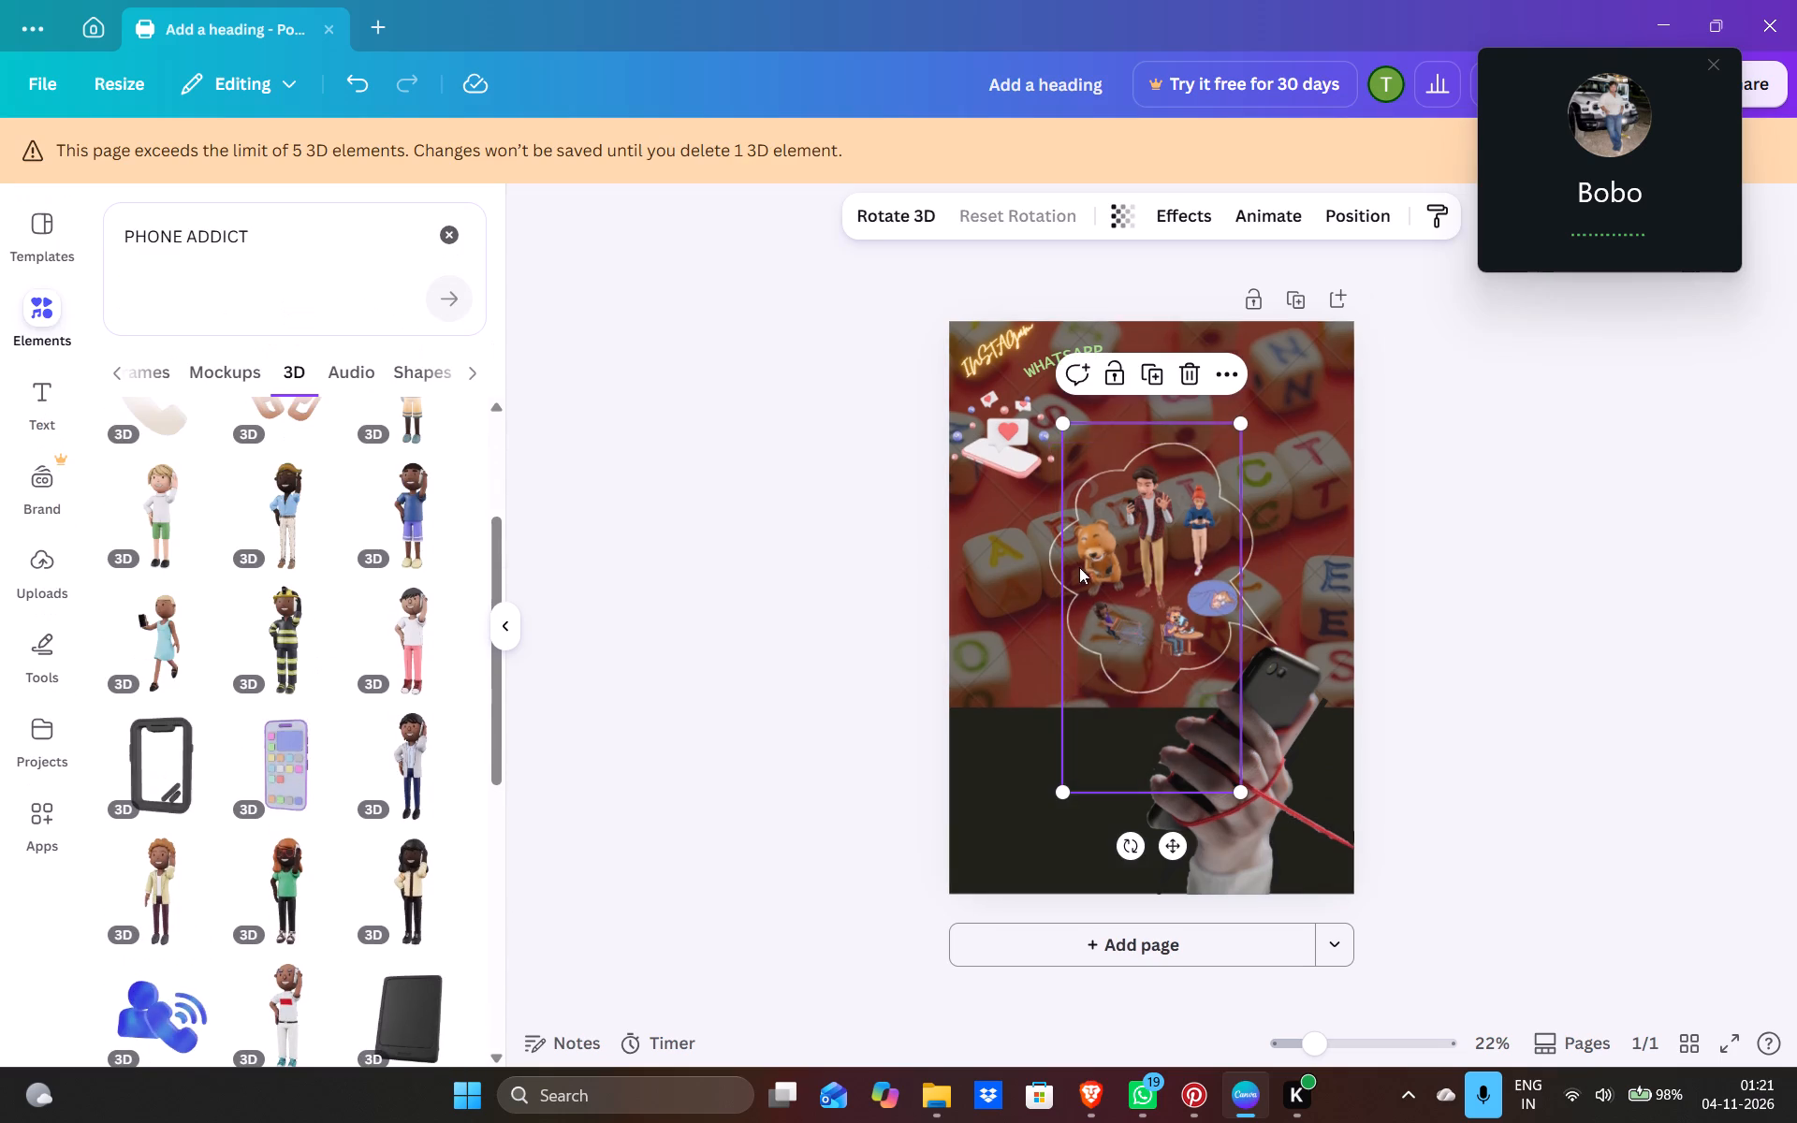
pyautogui.moveTo(1132, 649); pyautogui.dragTo(1020, 794)
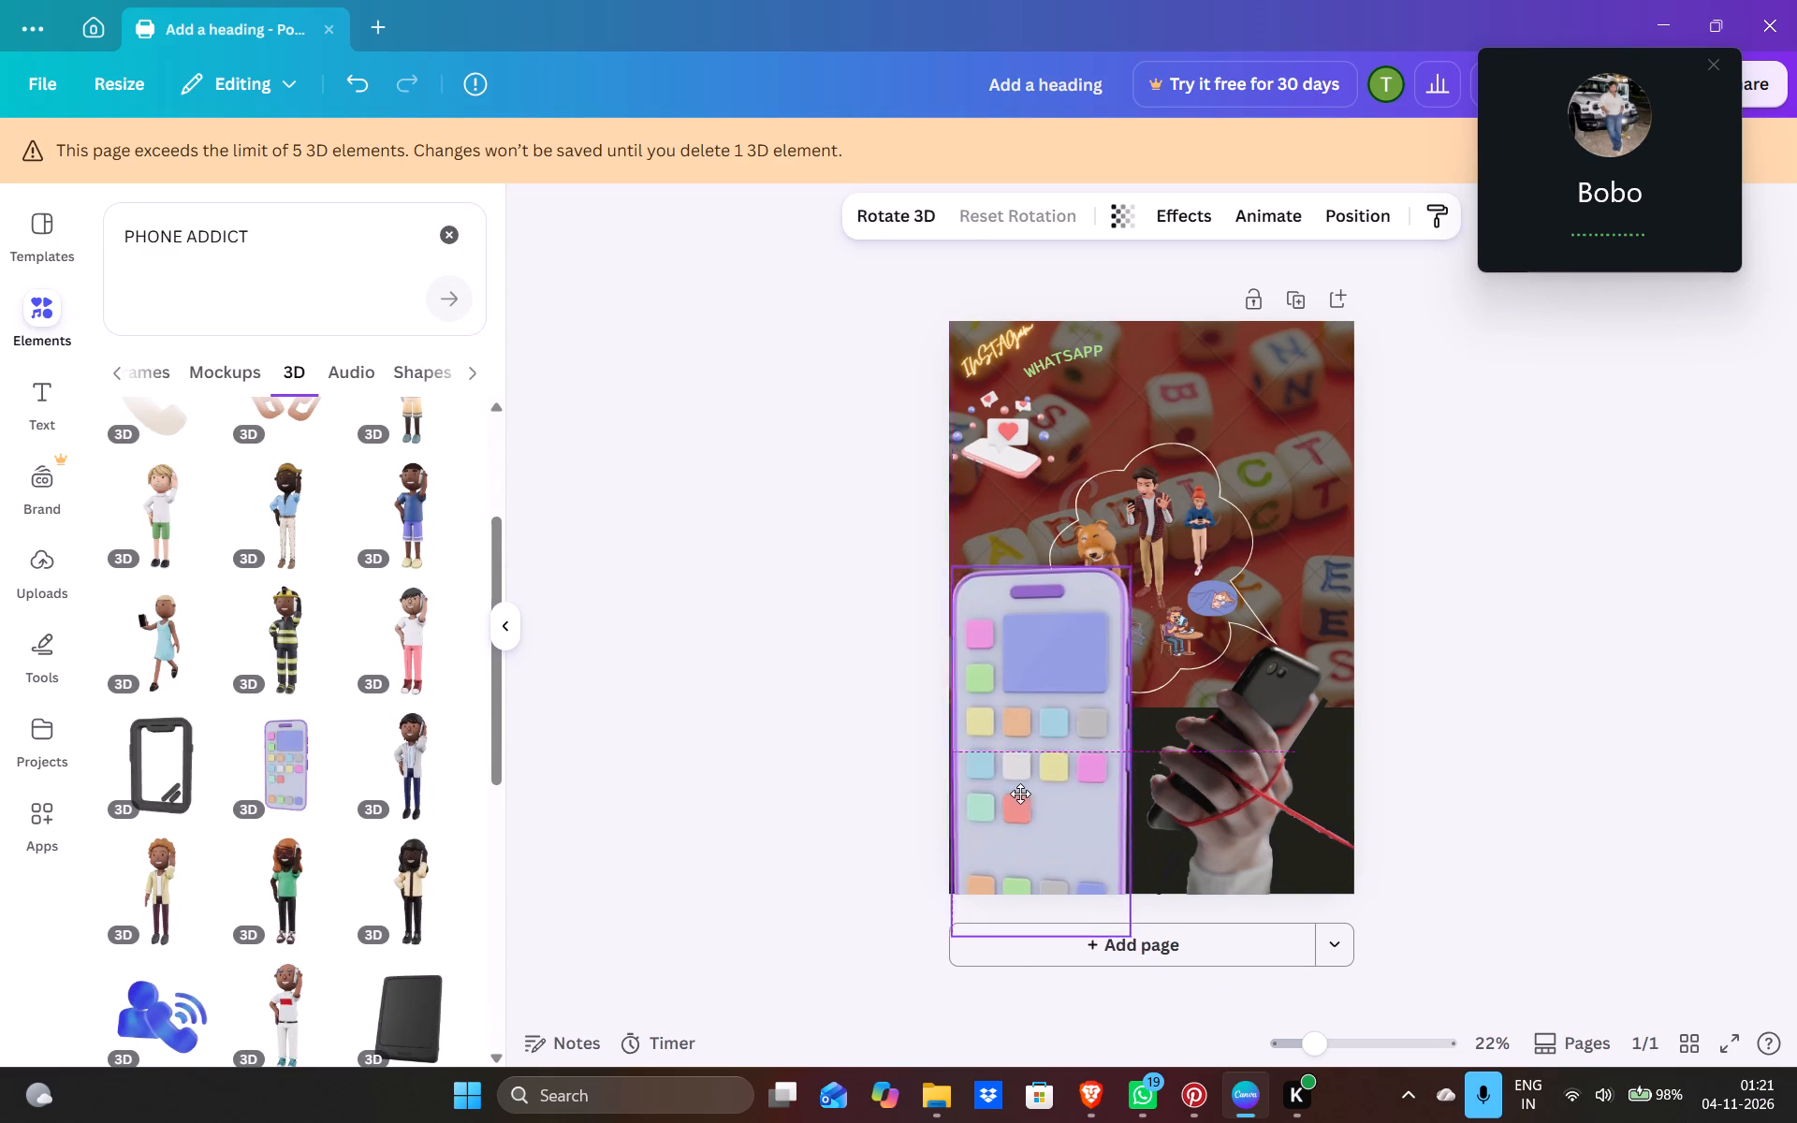
pyautogui.moveTo(1020, 794); pyautogui.dragTo(1010, 791)
pyautogui.moveTo(1034, 740); pyautogui.dragTo(1154, 686)
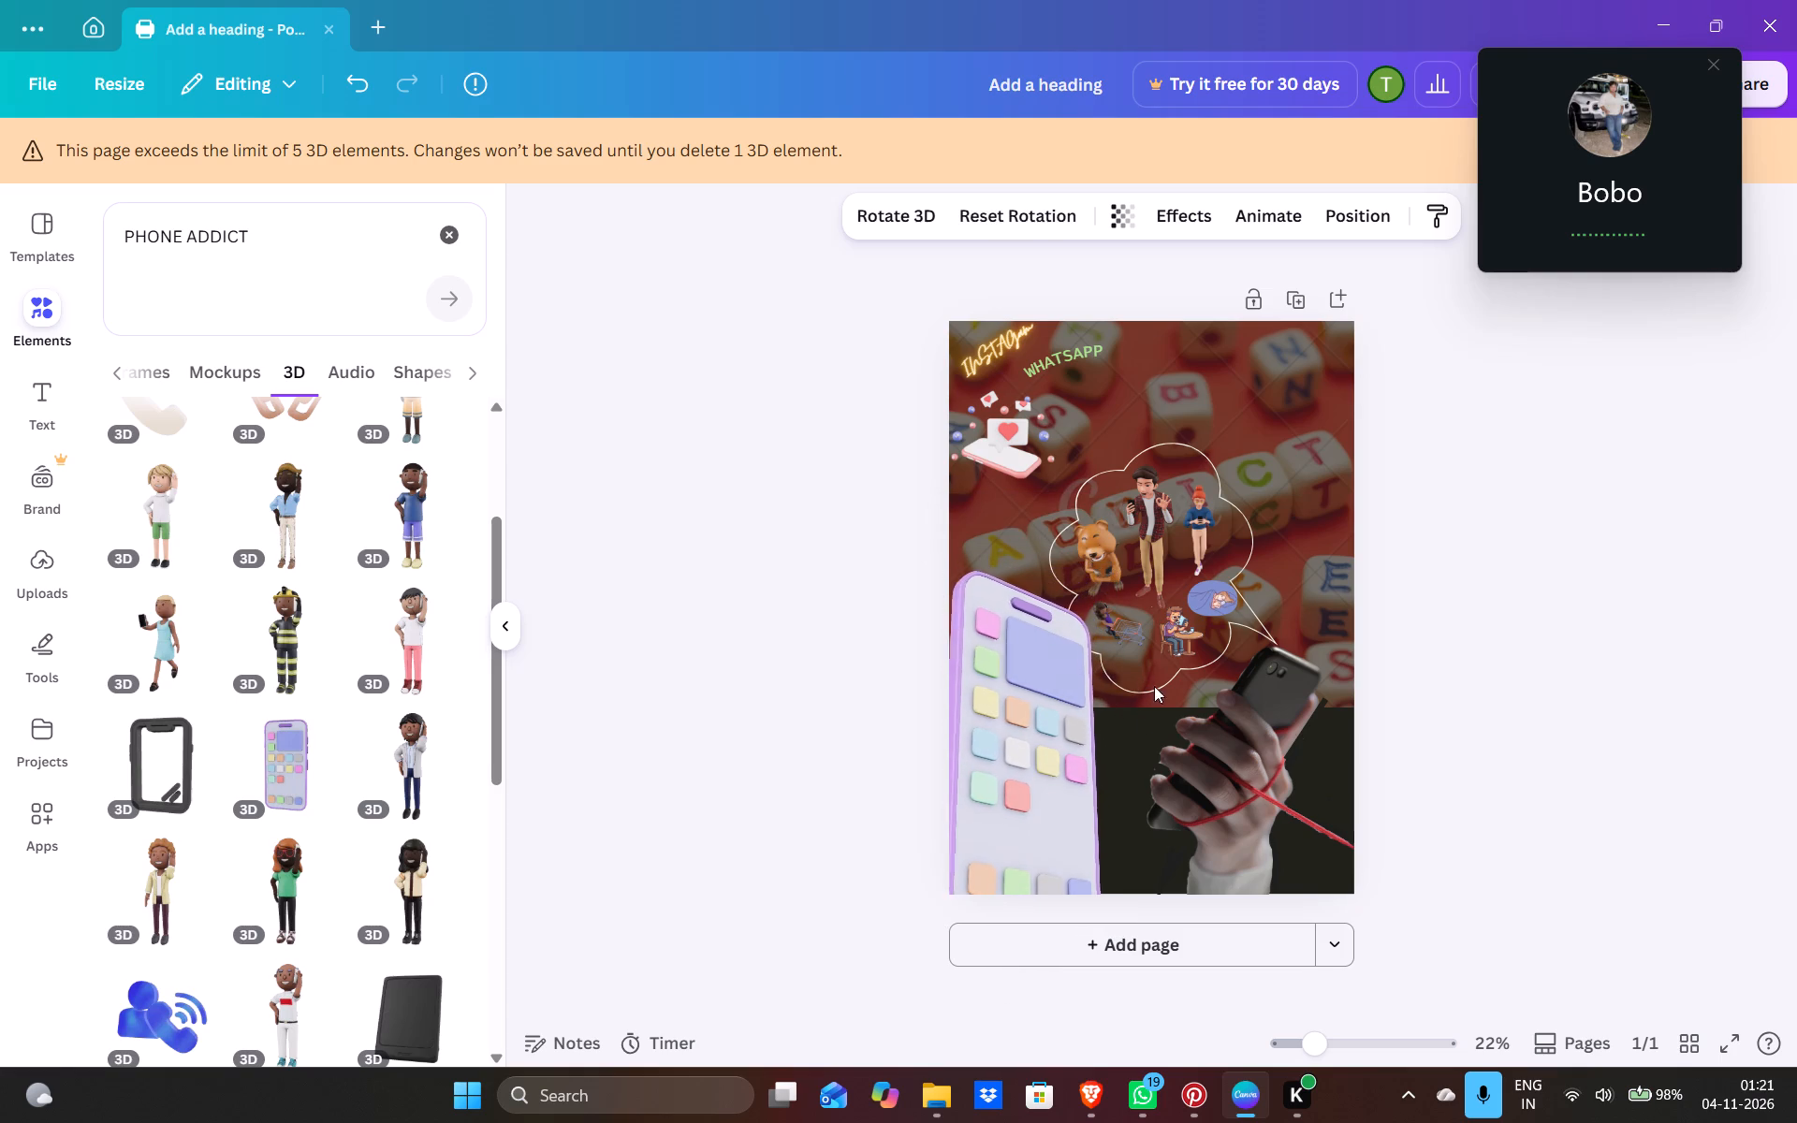
pyautogui.moveTo(1154, 686); pyautogui.dragTo(1150, 723)
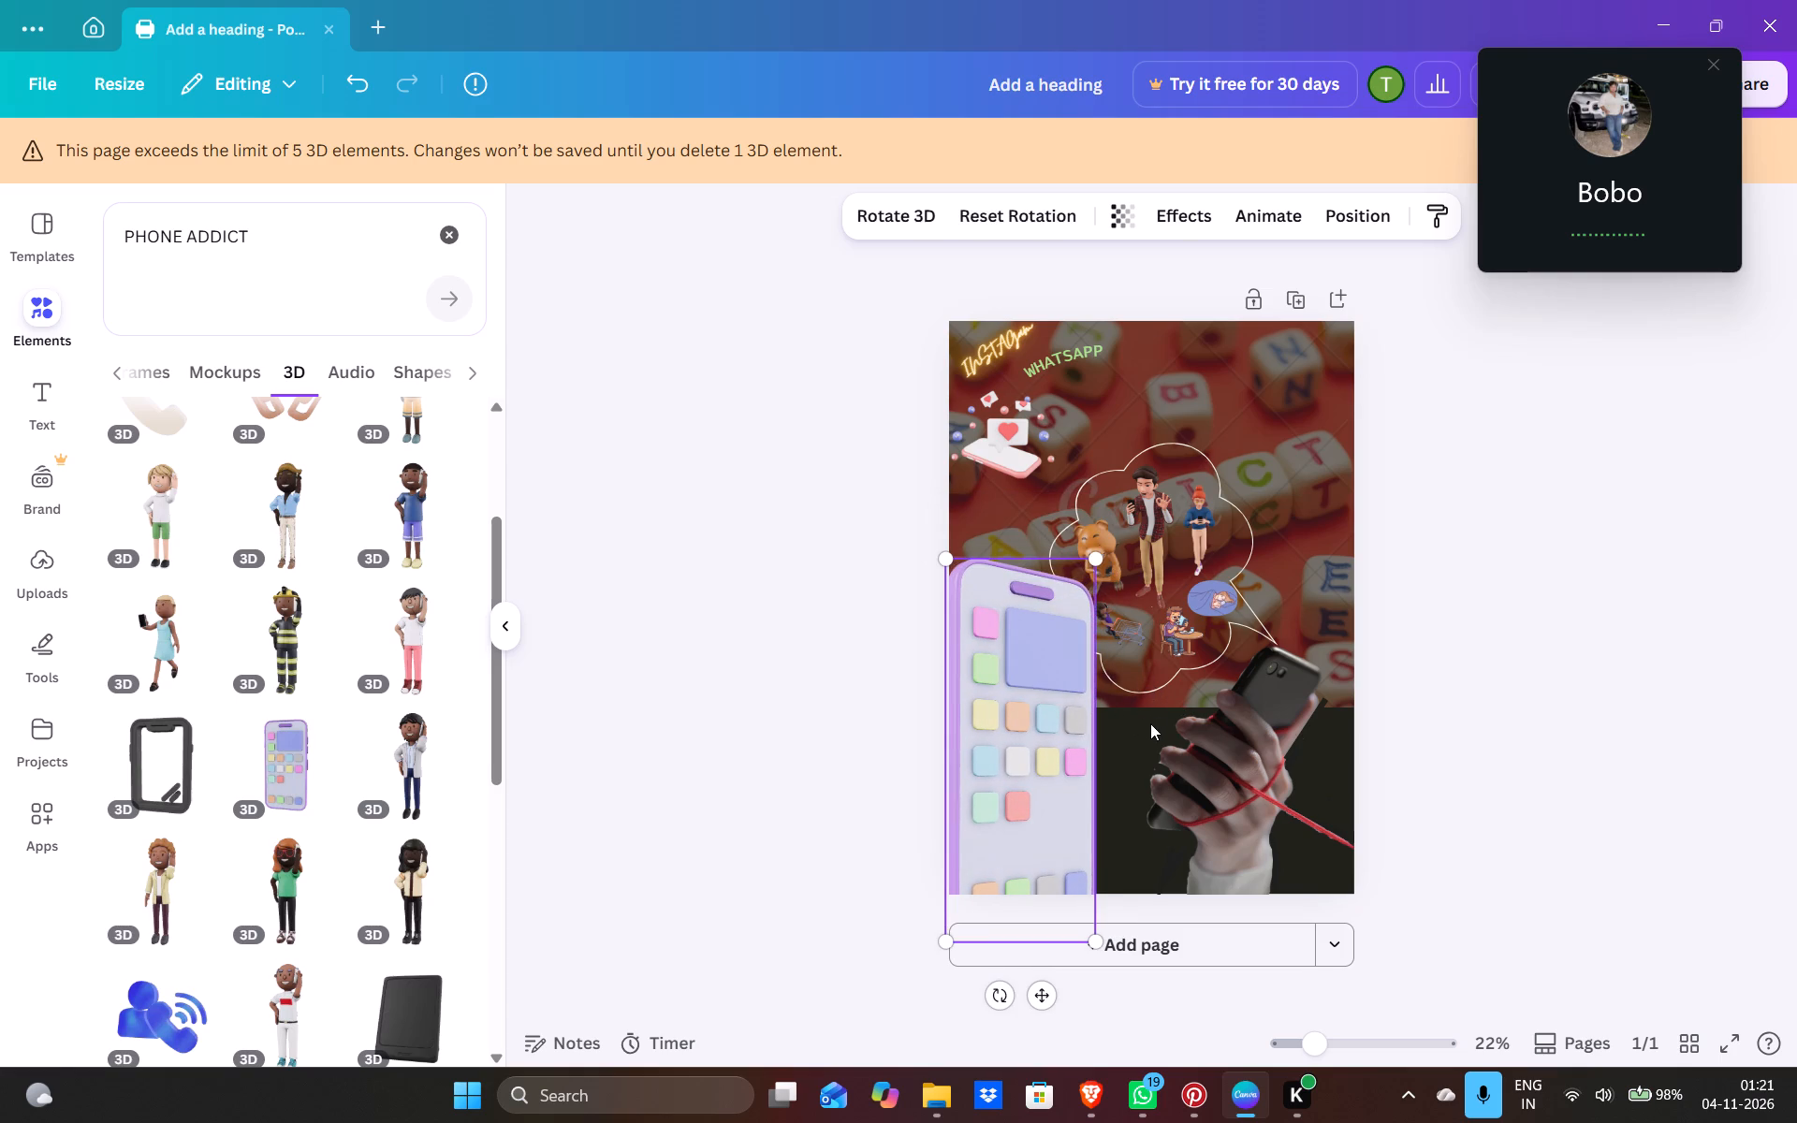
# Shrink the 3D smartphone to about two-thirds of its size and place it in the poster's lower-left corner beside the held phone.
pyautogui.moveTo(1030, 642); pyautogui.dragTo(1018, 685)
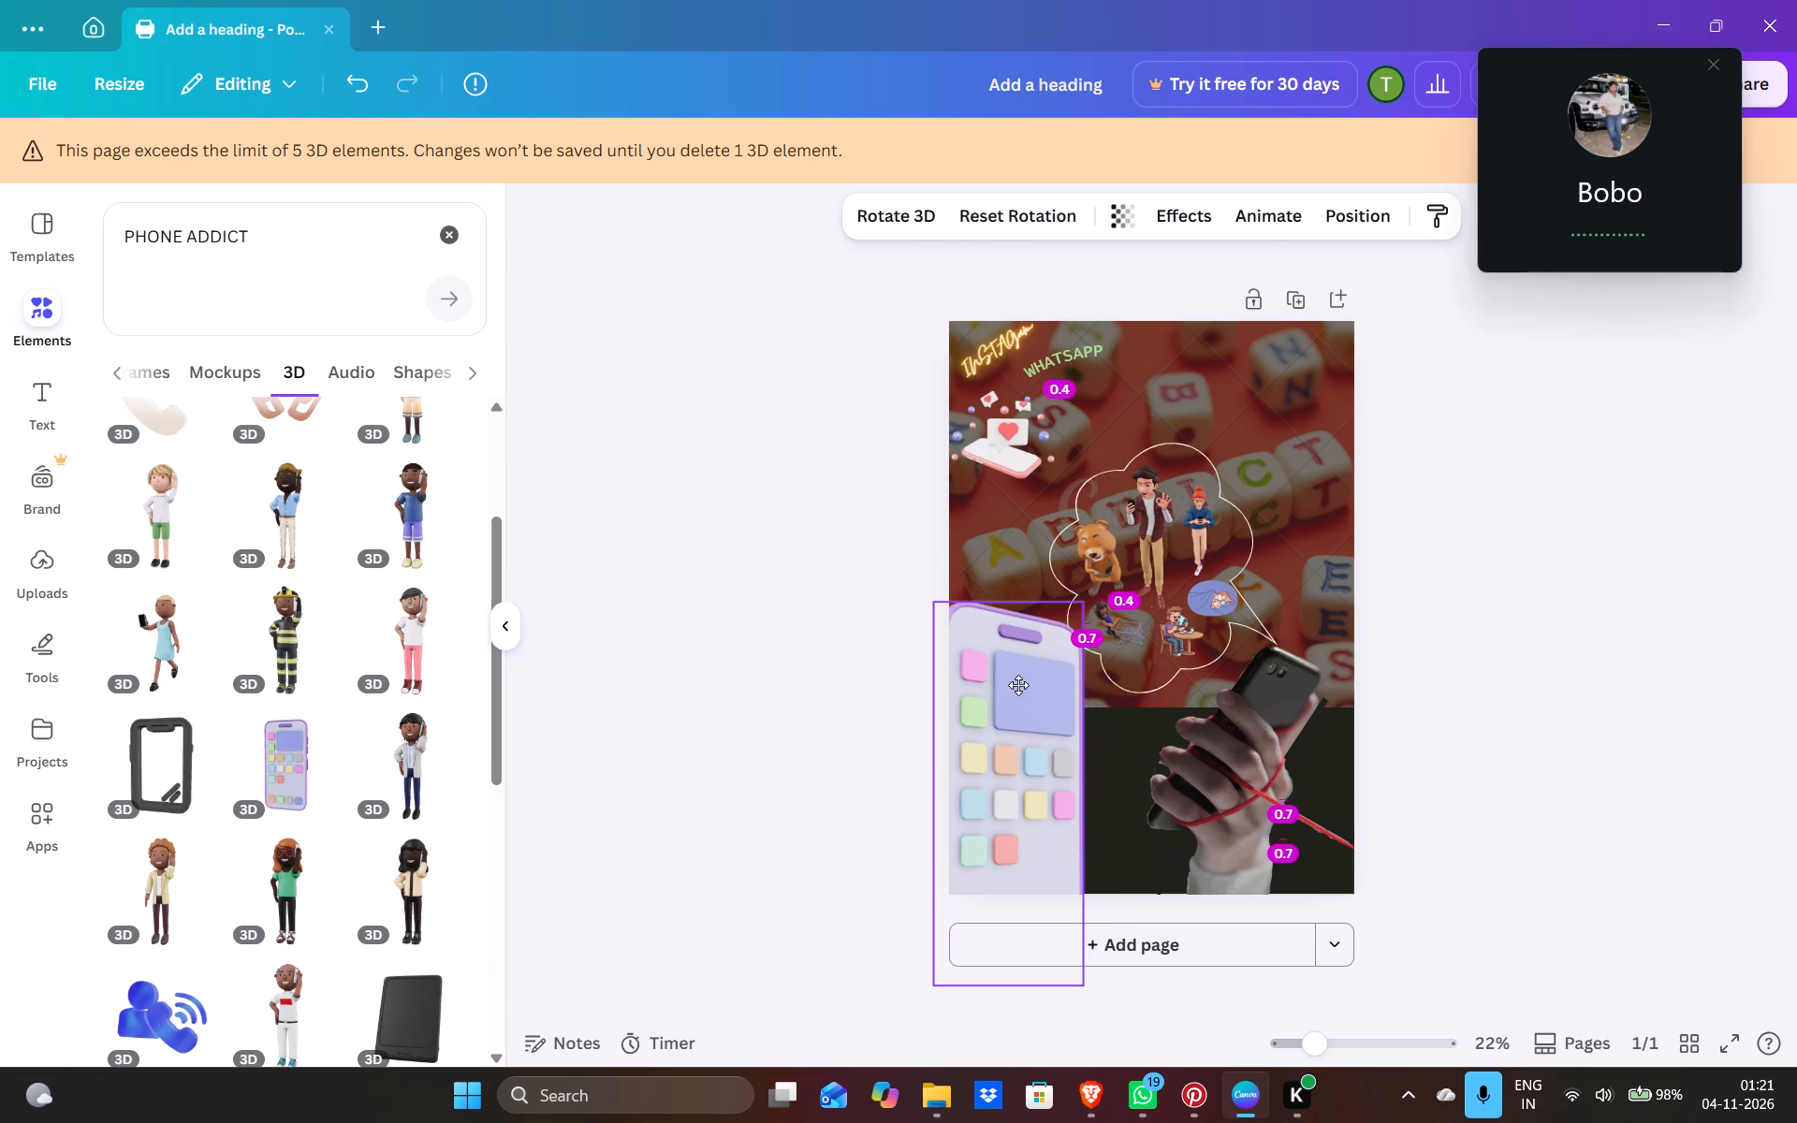
pyautogui.moveTo(1018, 685); pyautogui.dragTo(1043, 580)
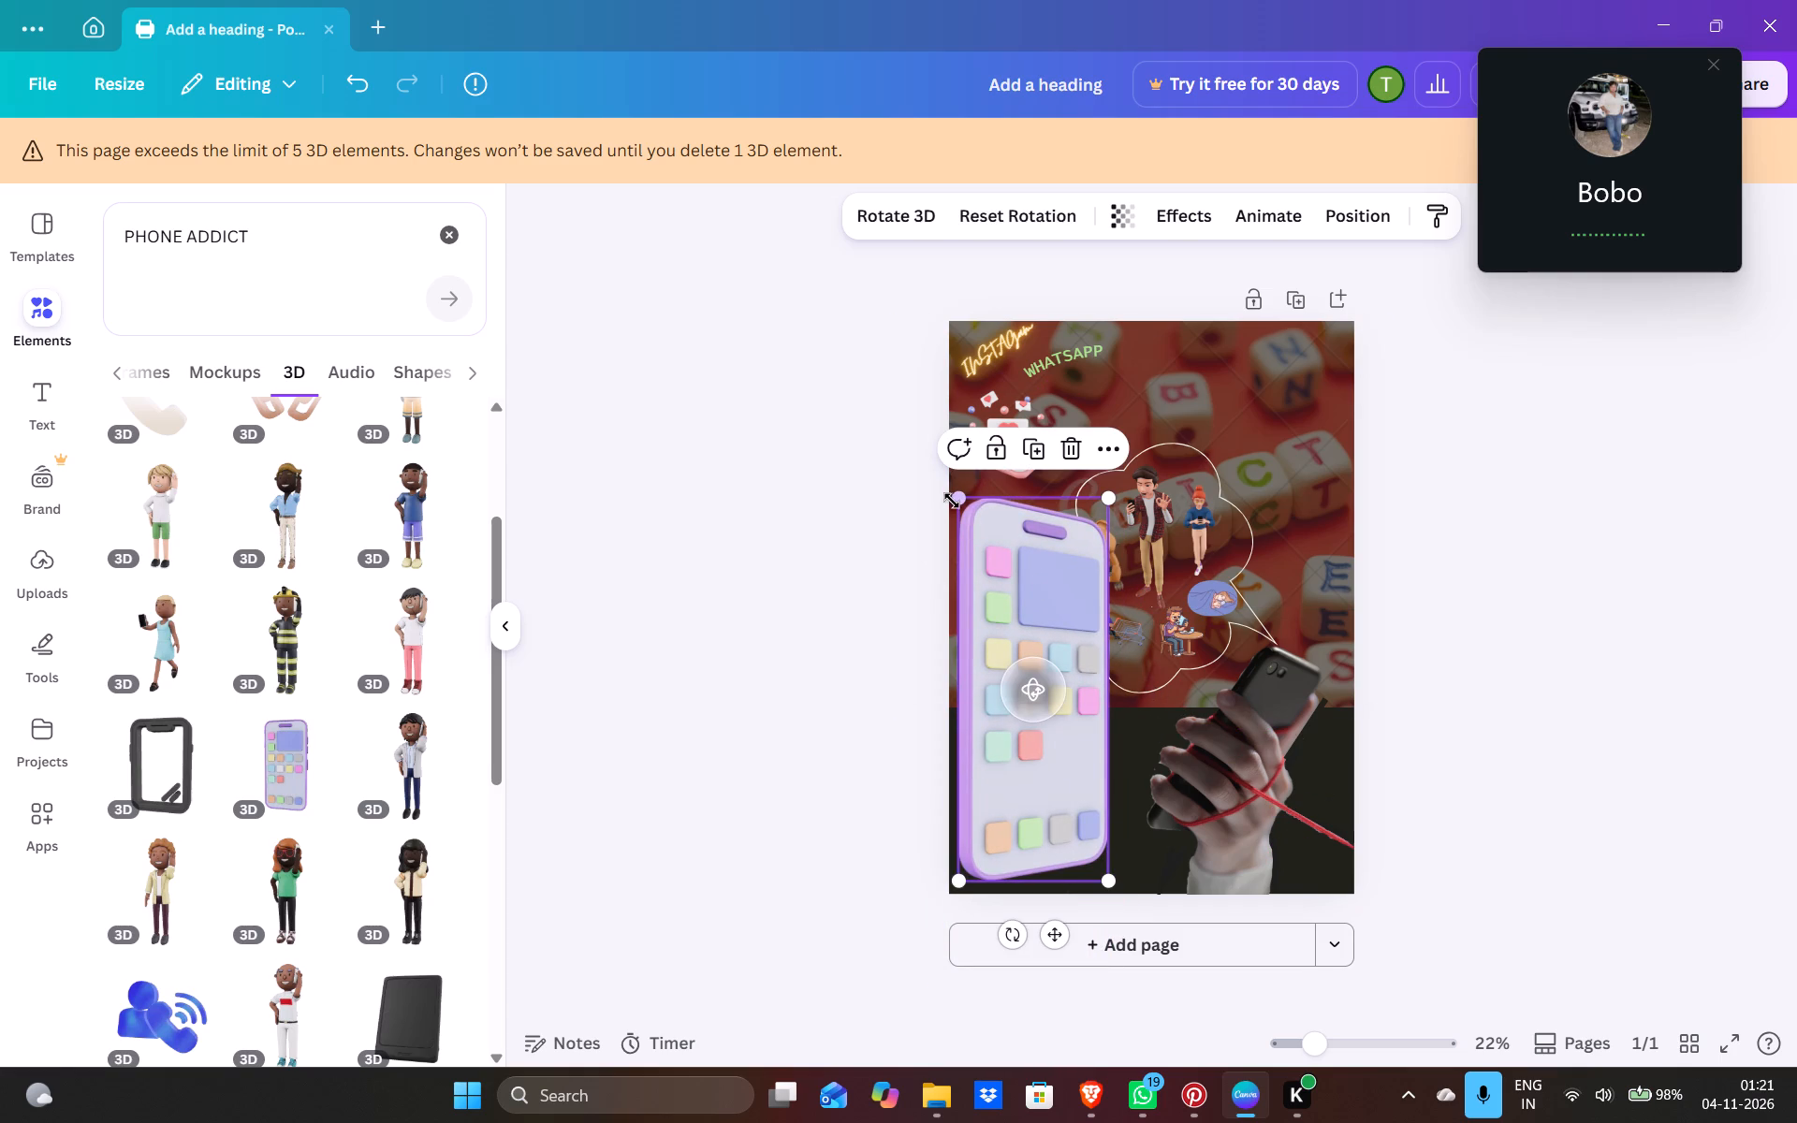
pyautogui.moveTo(952, 499); pyautogui.dragTo(1022, 624)
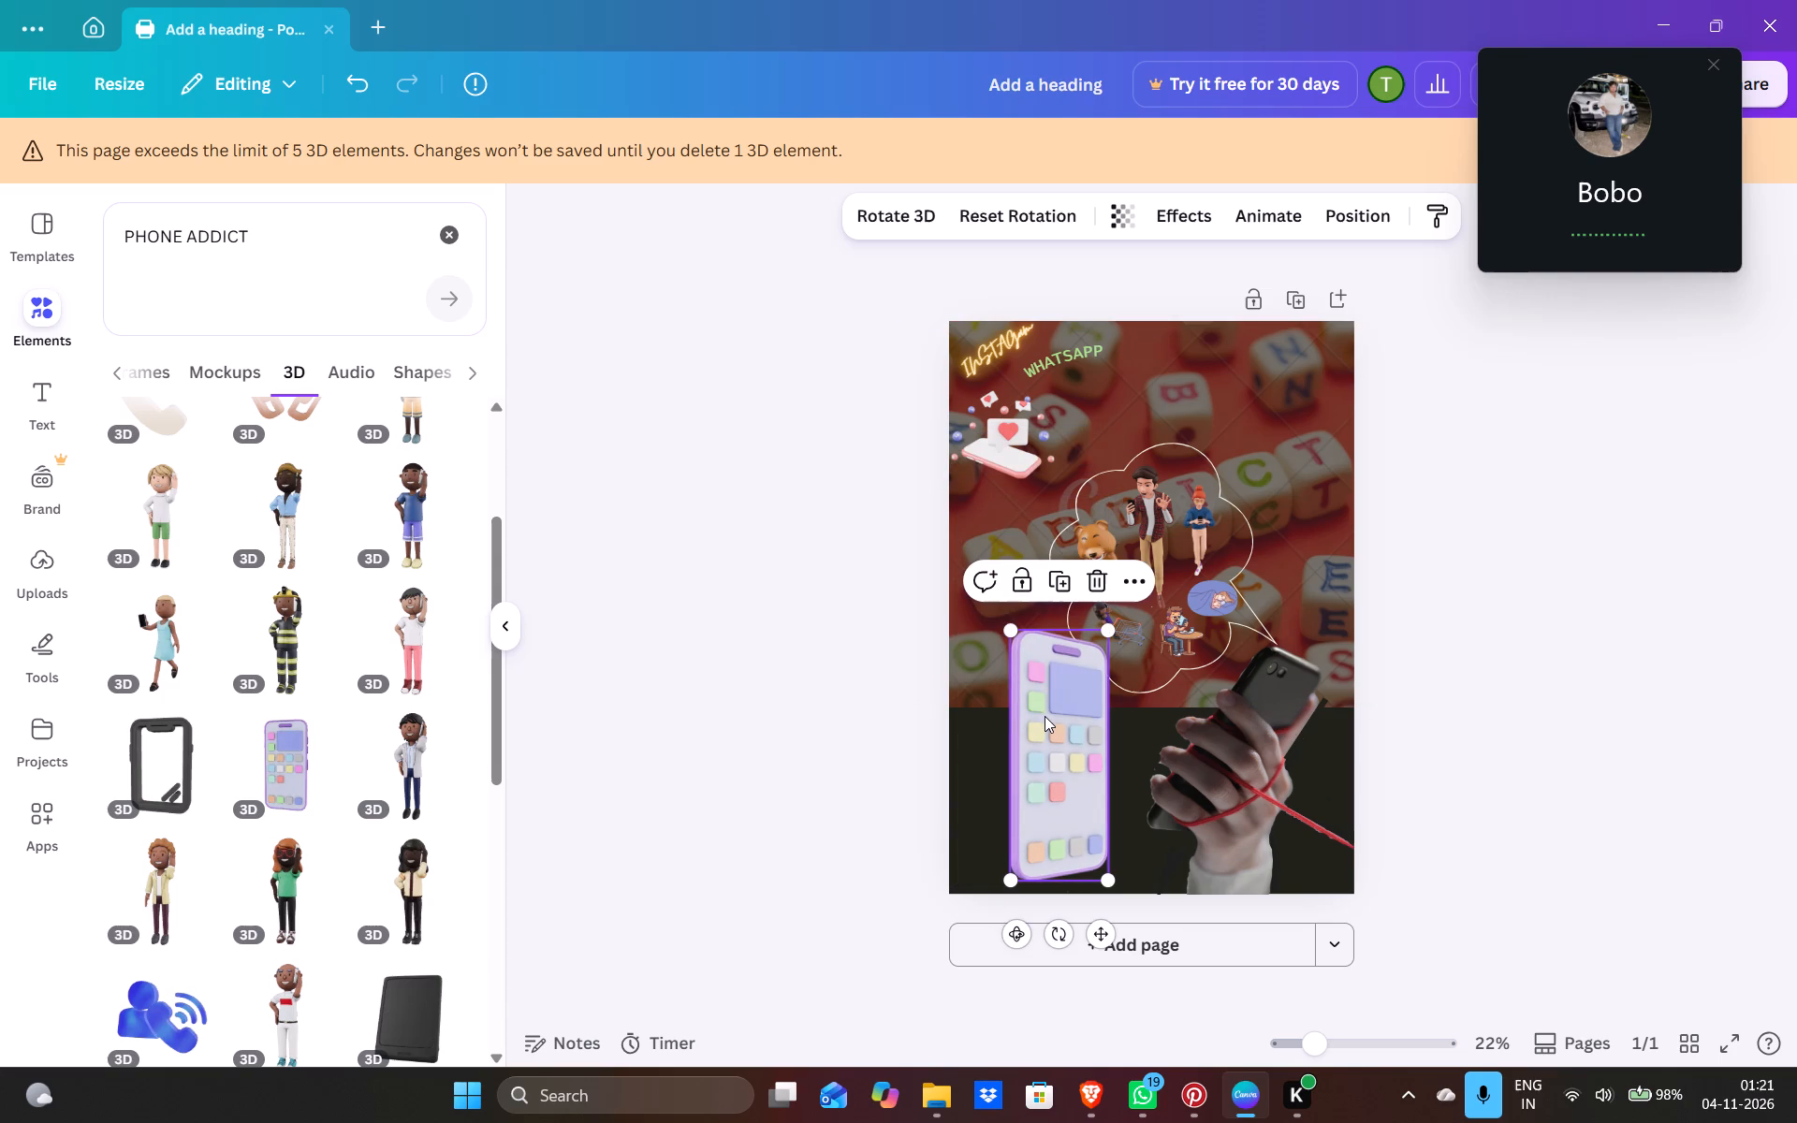
pyautogui.click(1045, 716)
pyautogui.moveTo(1045, 716); pyautogui.dragTo(984, 724)
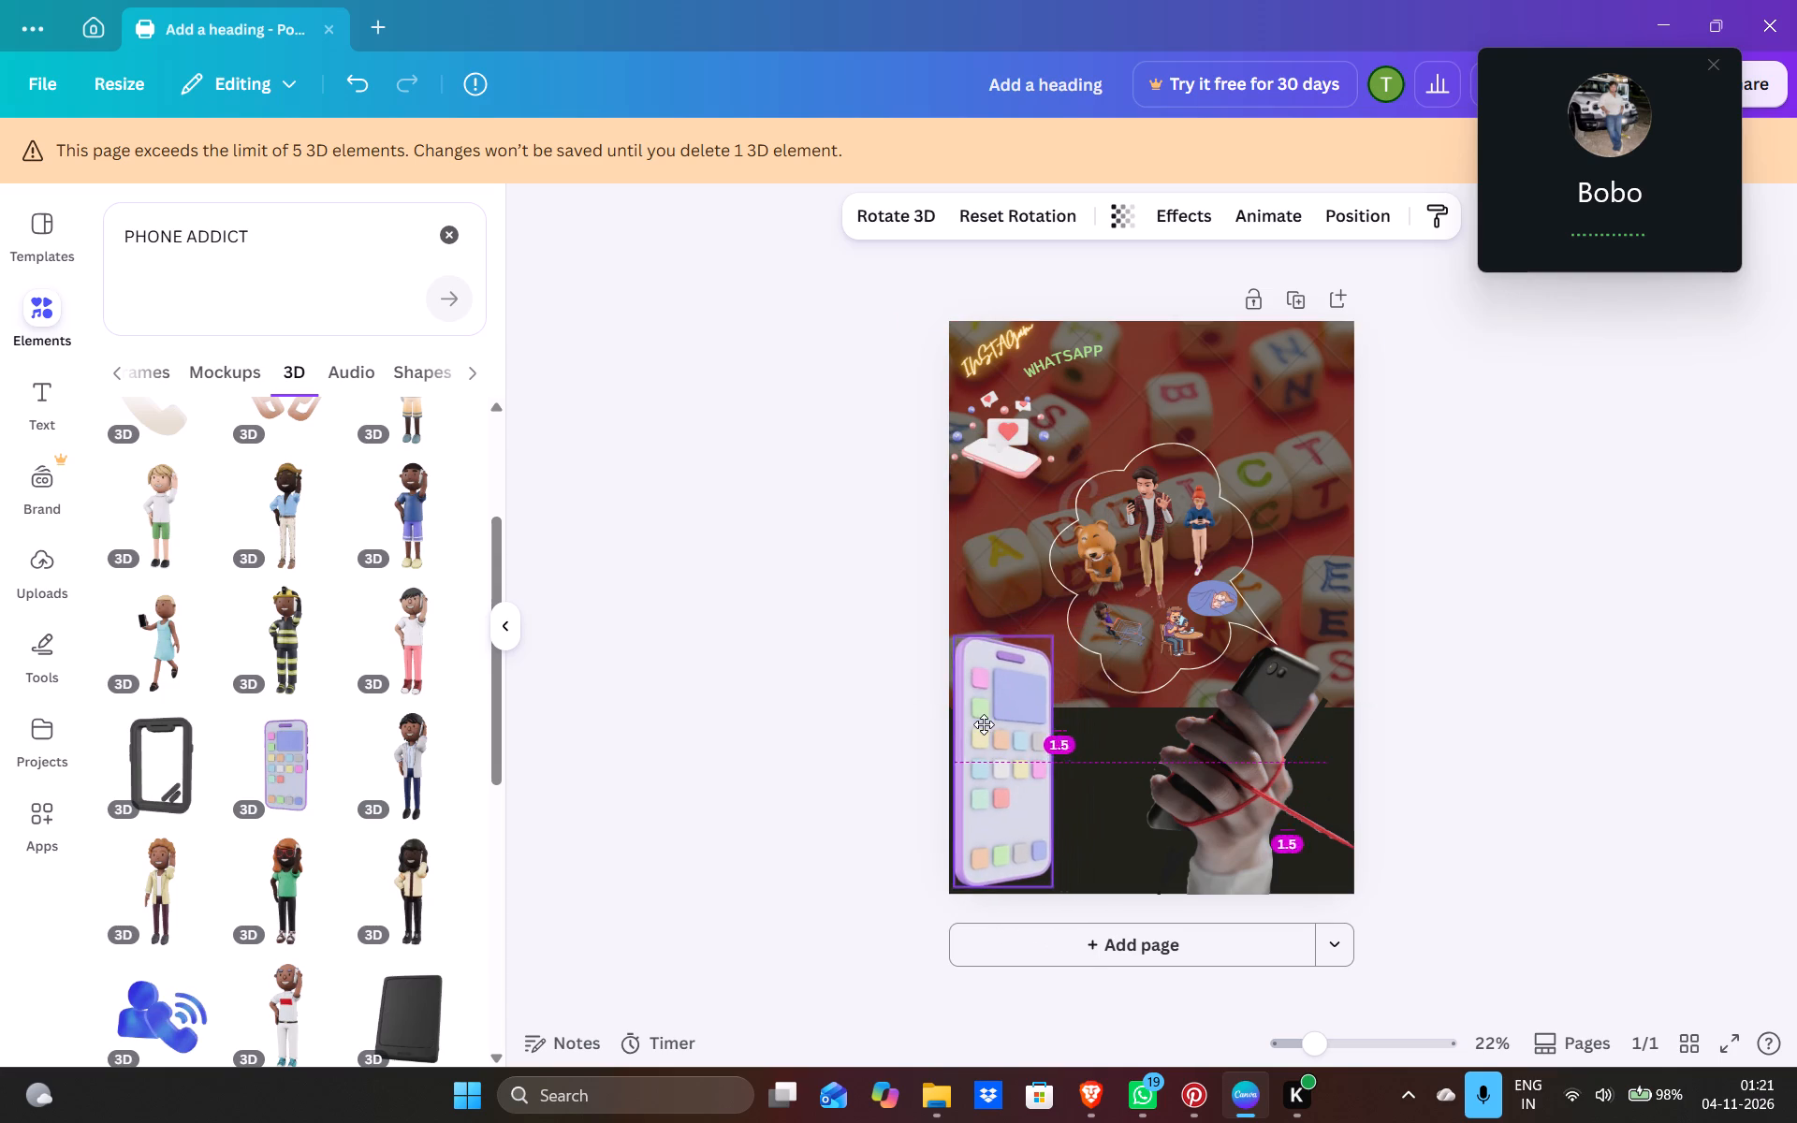
pyautogui.moveTo(984, 724); pyautogui.dragTo(987, 724)
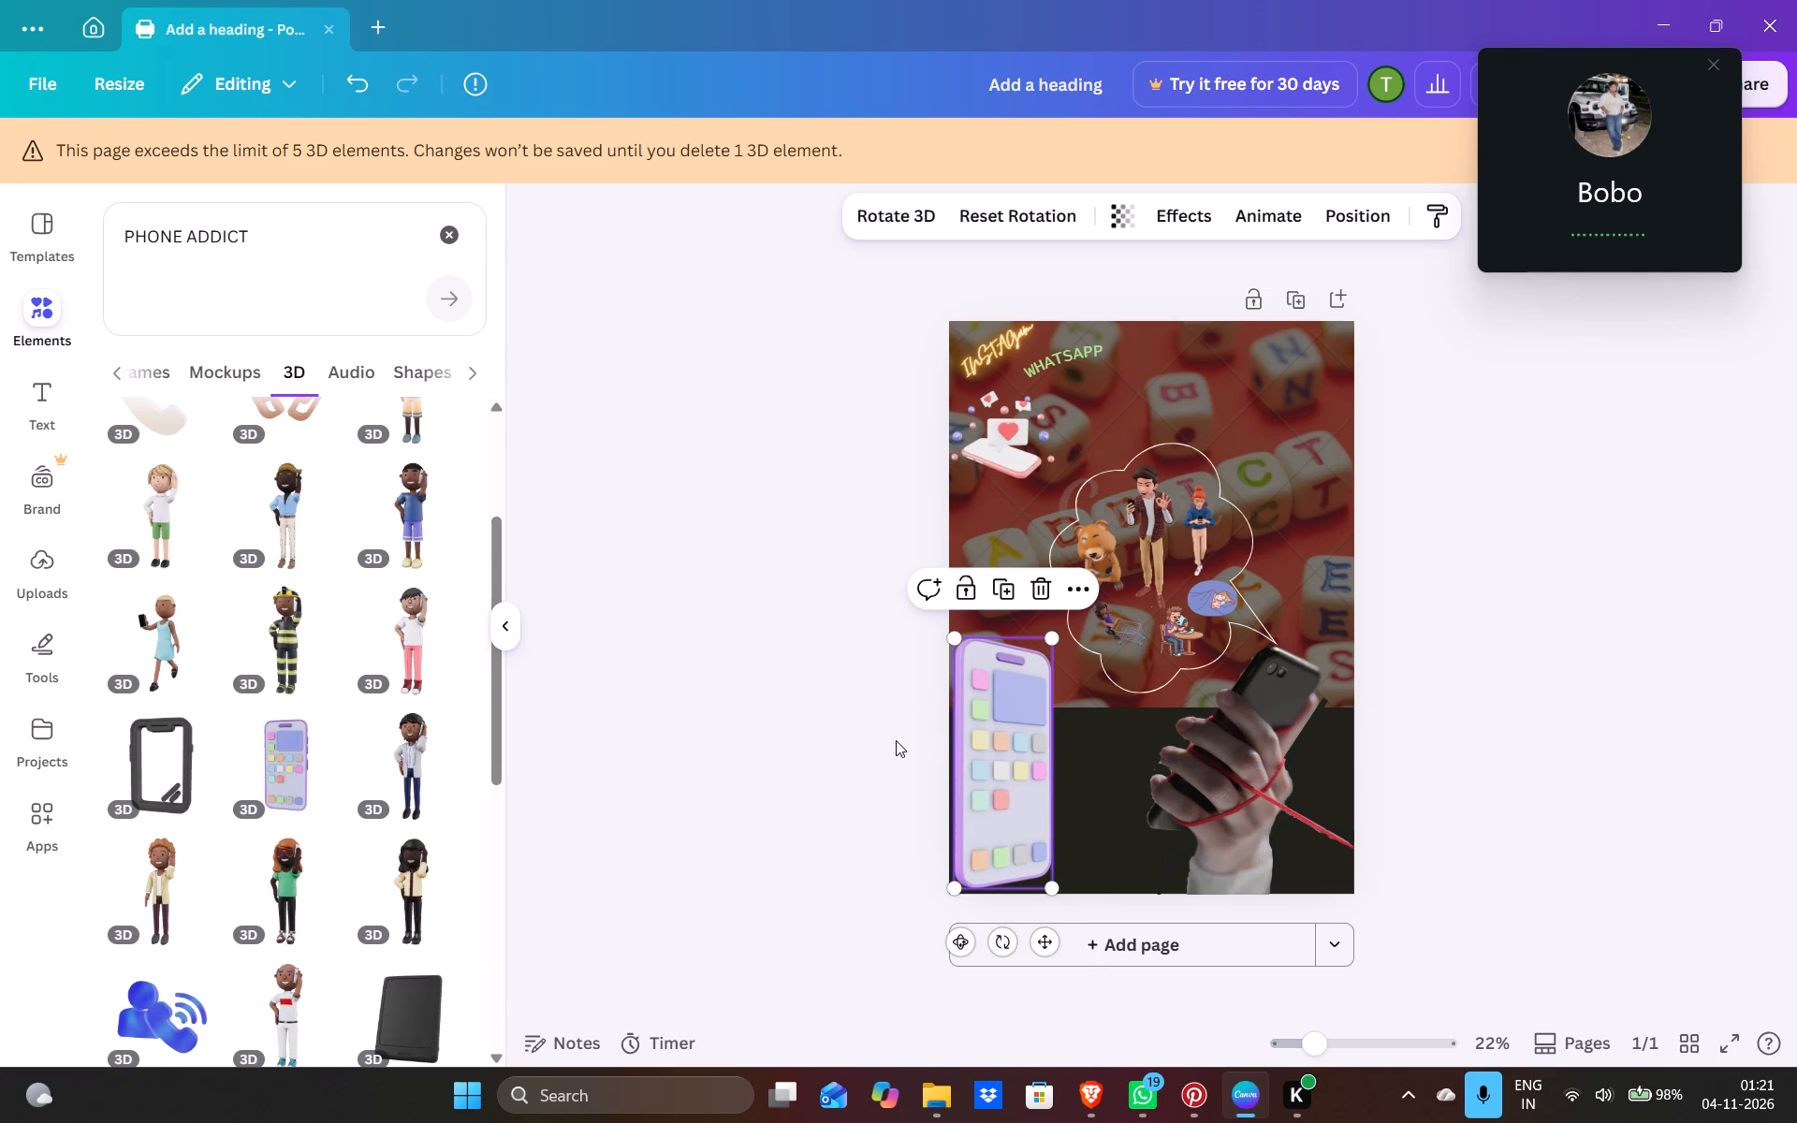
pyautogui.click(896, 740)
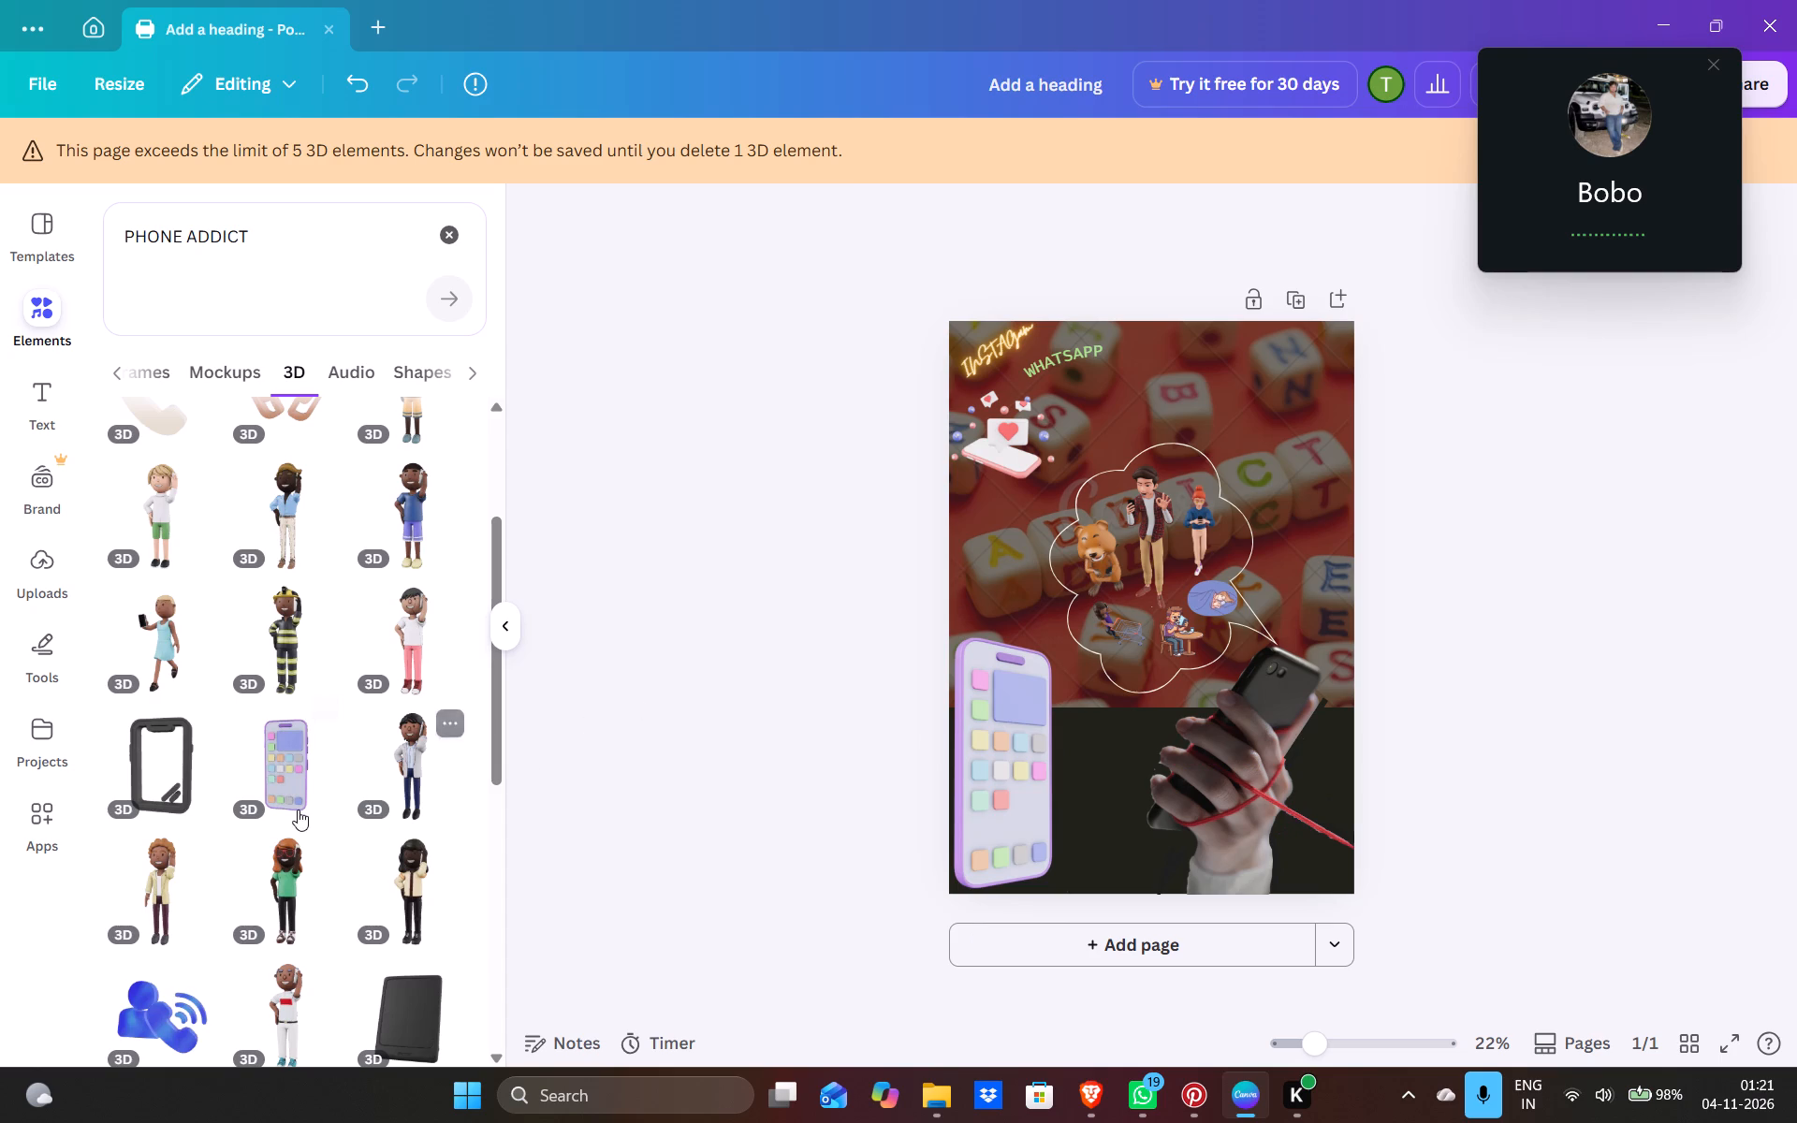
# Look through the 3D, video, graphic and combined results for "PHONE ADDICT" for another element that suits the poster.
pyautogui.scroll(-5, 298, 809)
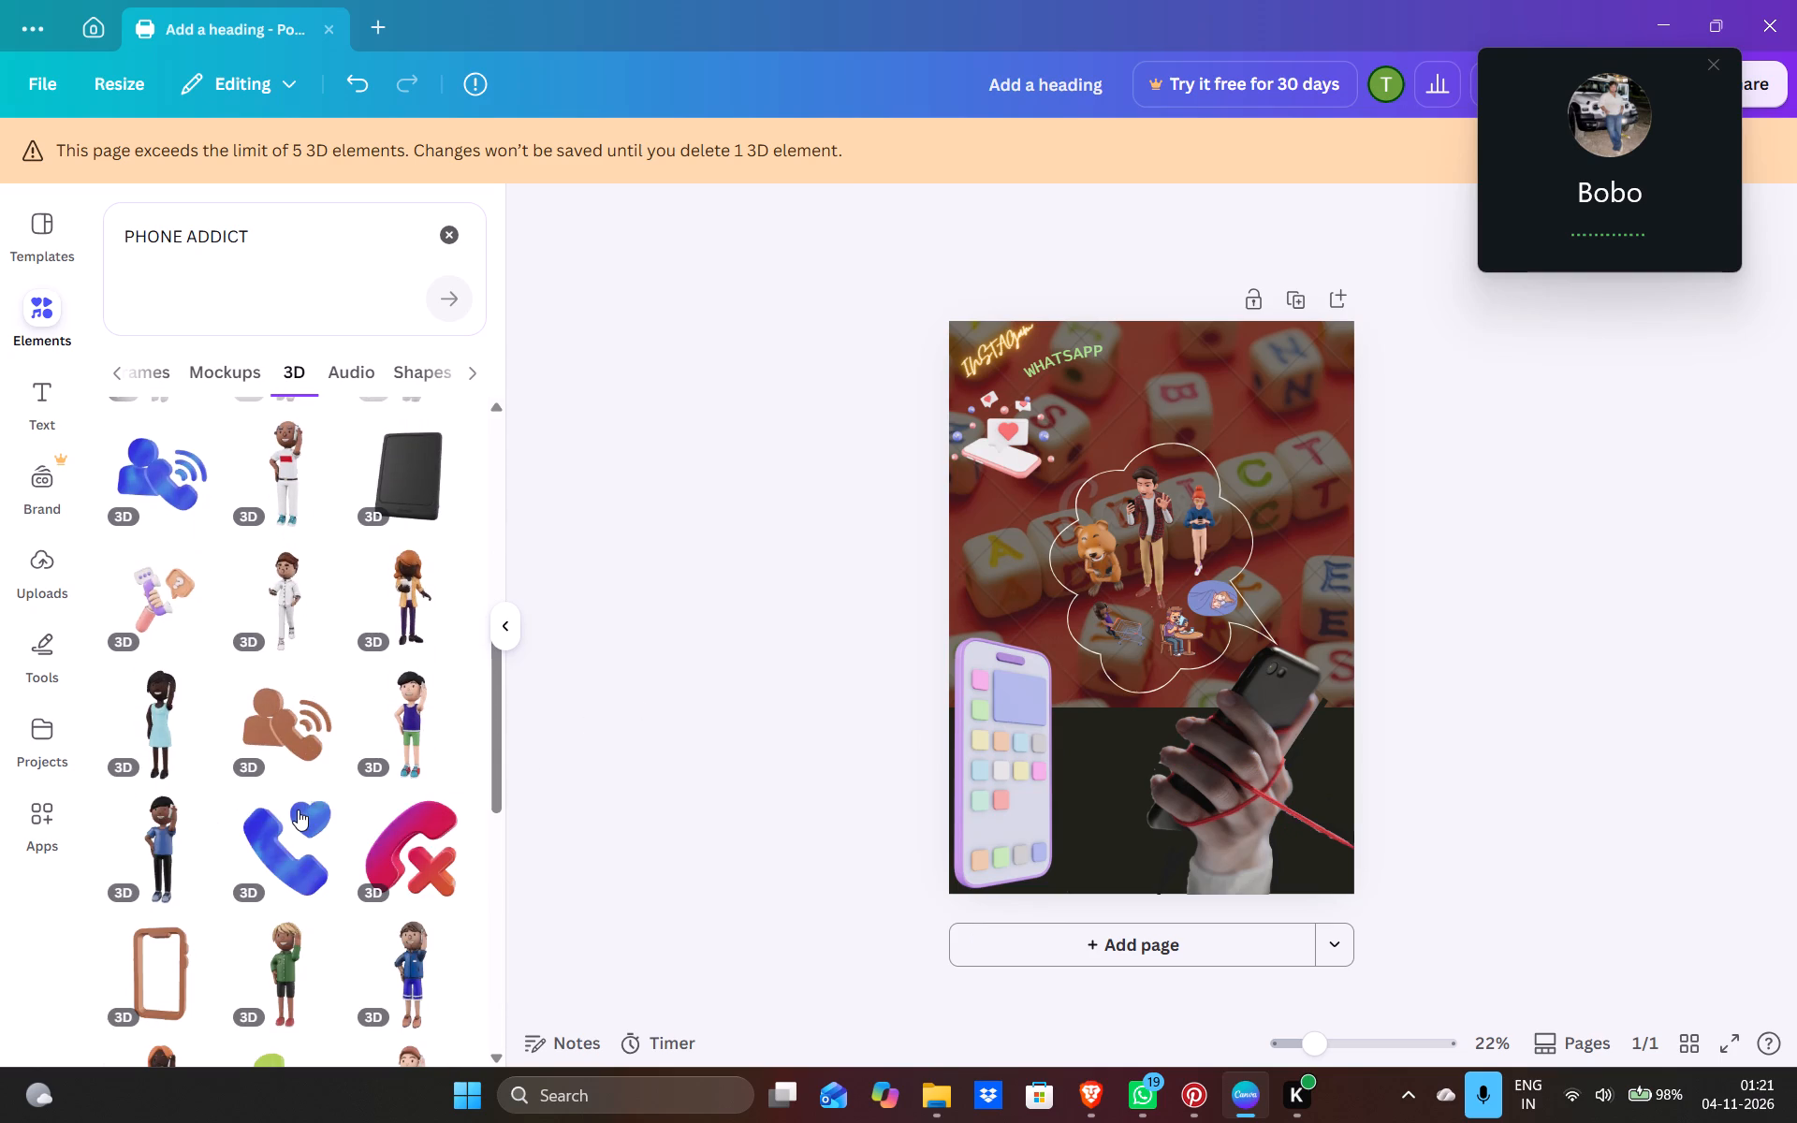
pyautogui.scroll(-2, 298, 809)
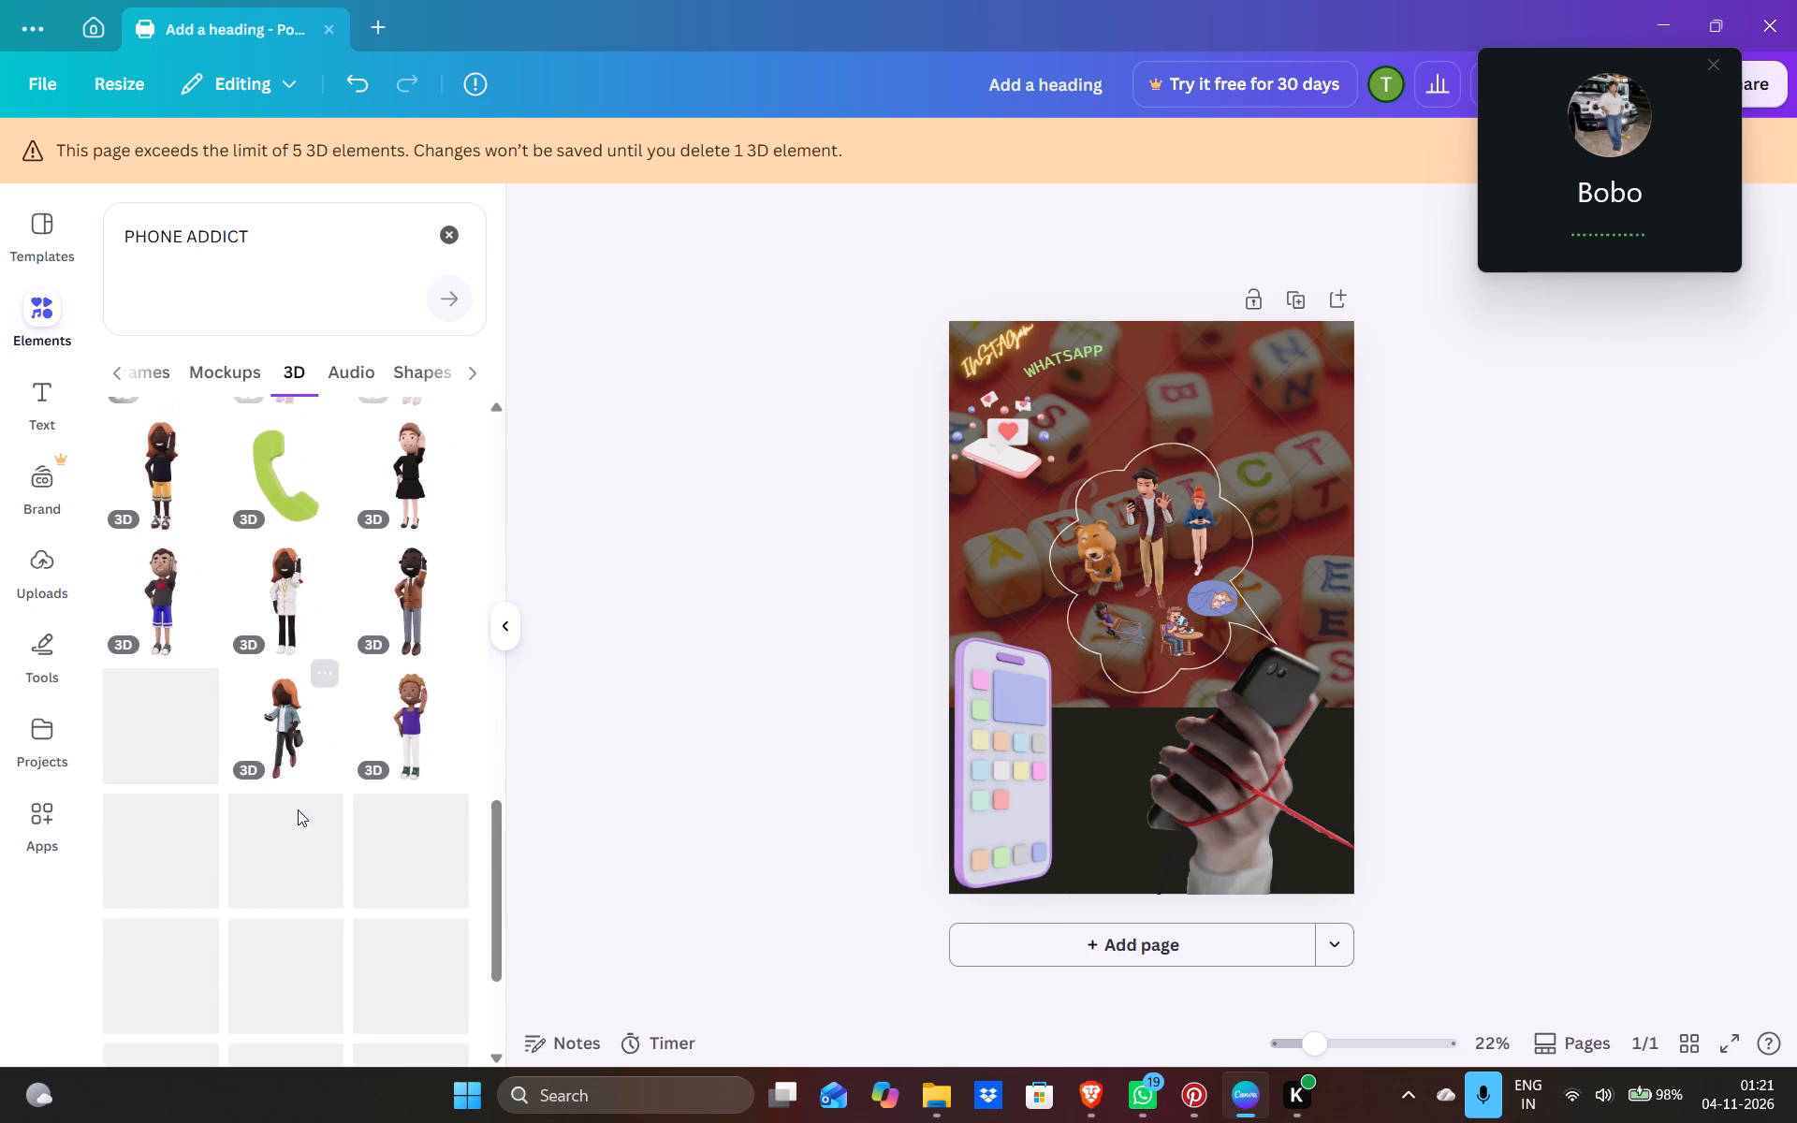
pyautogui.scroll(-2, 298, 809)
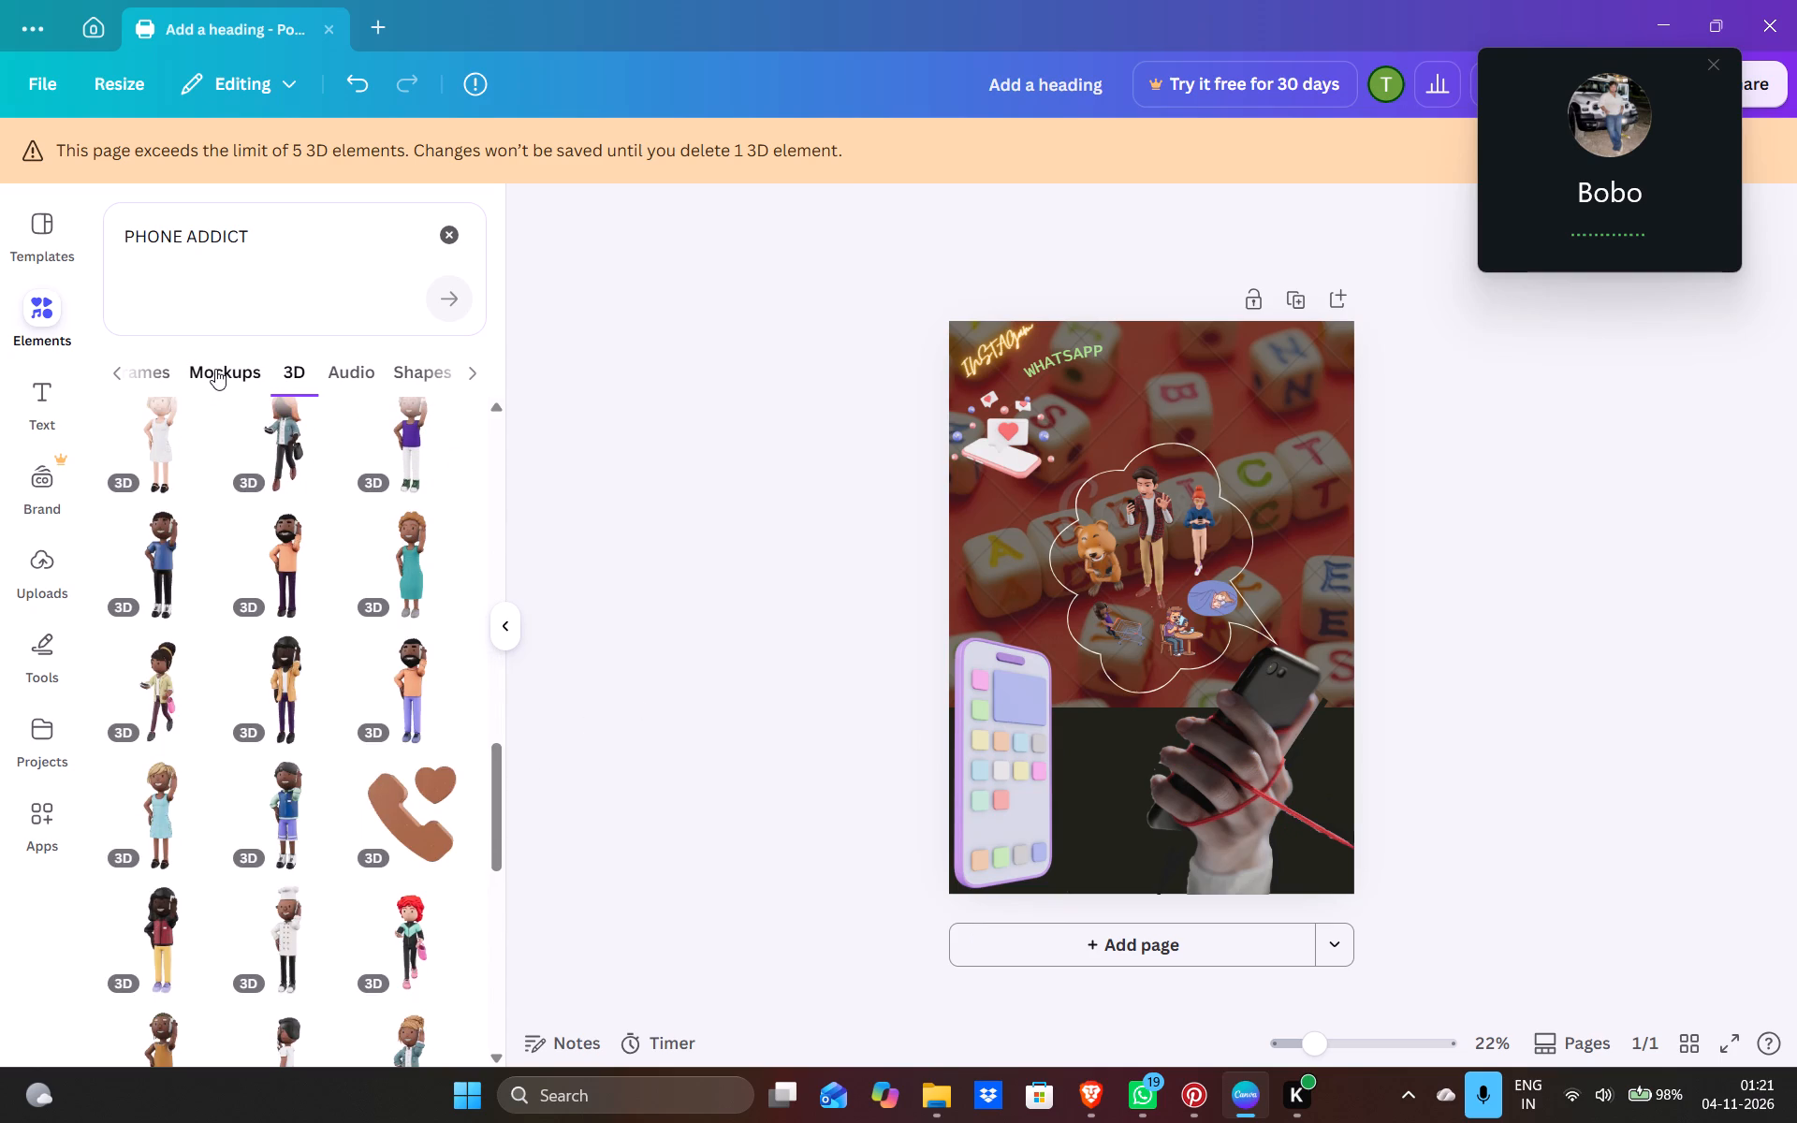
pyautogui.click(215, 369)
pyautogui.click(156, 357)
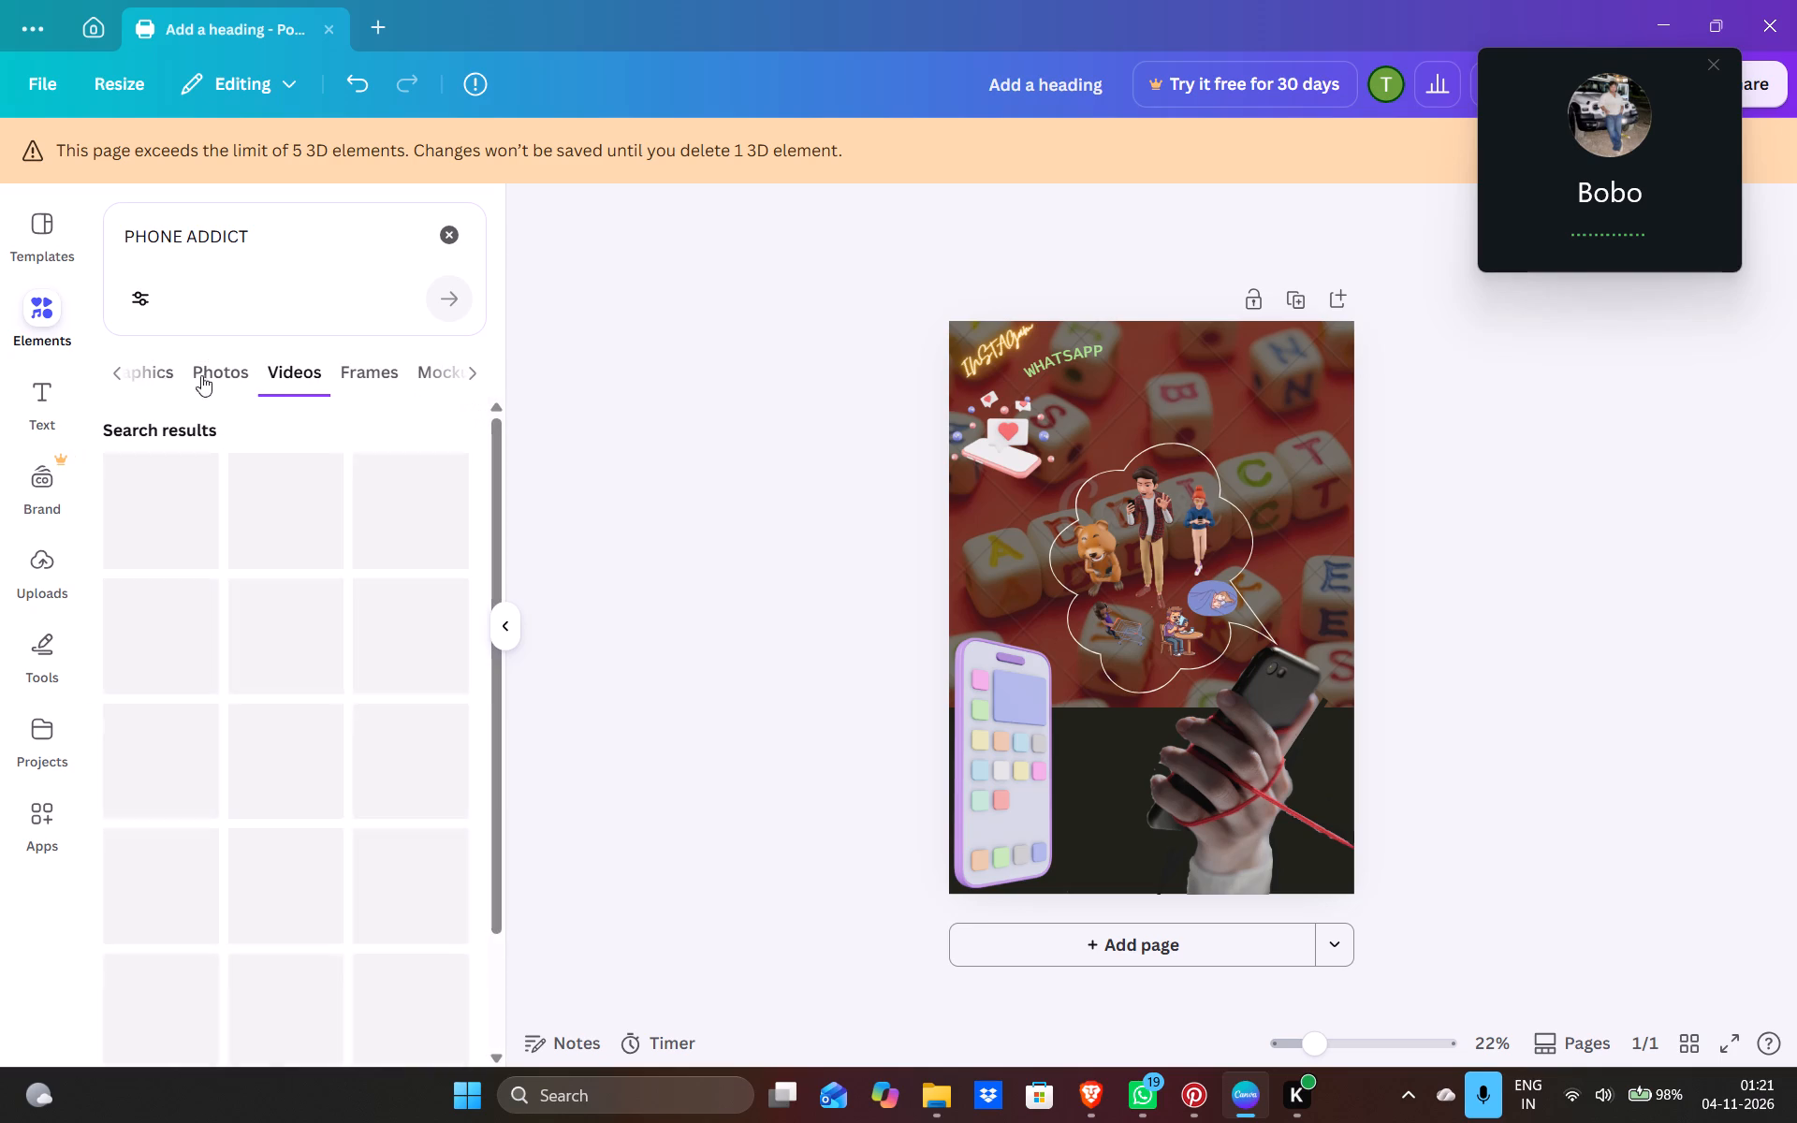
pyautogui.click(168, 371)
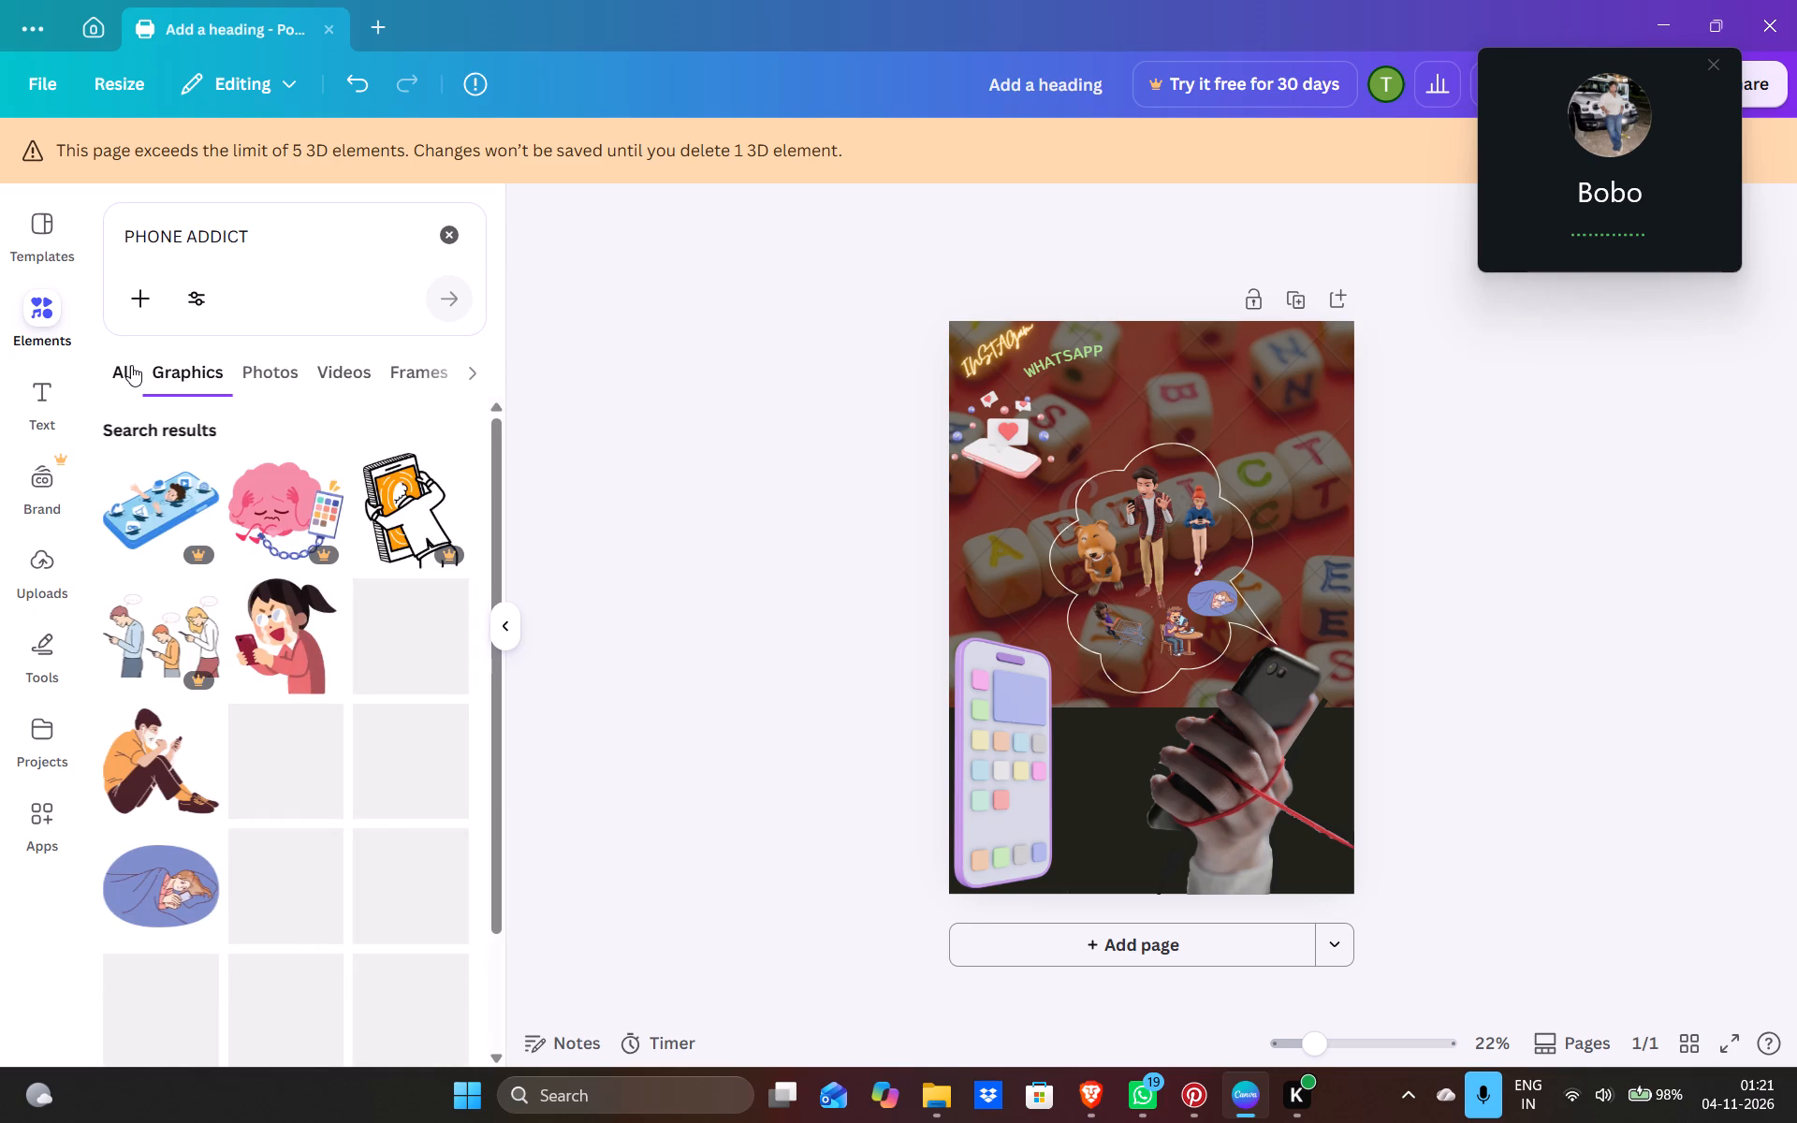
pyautogui.click(131, 365)
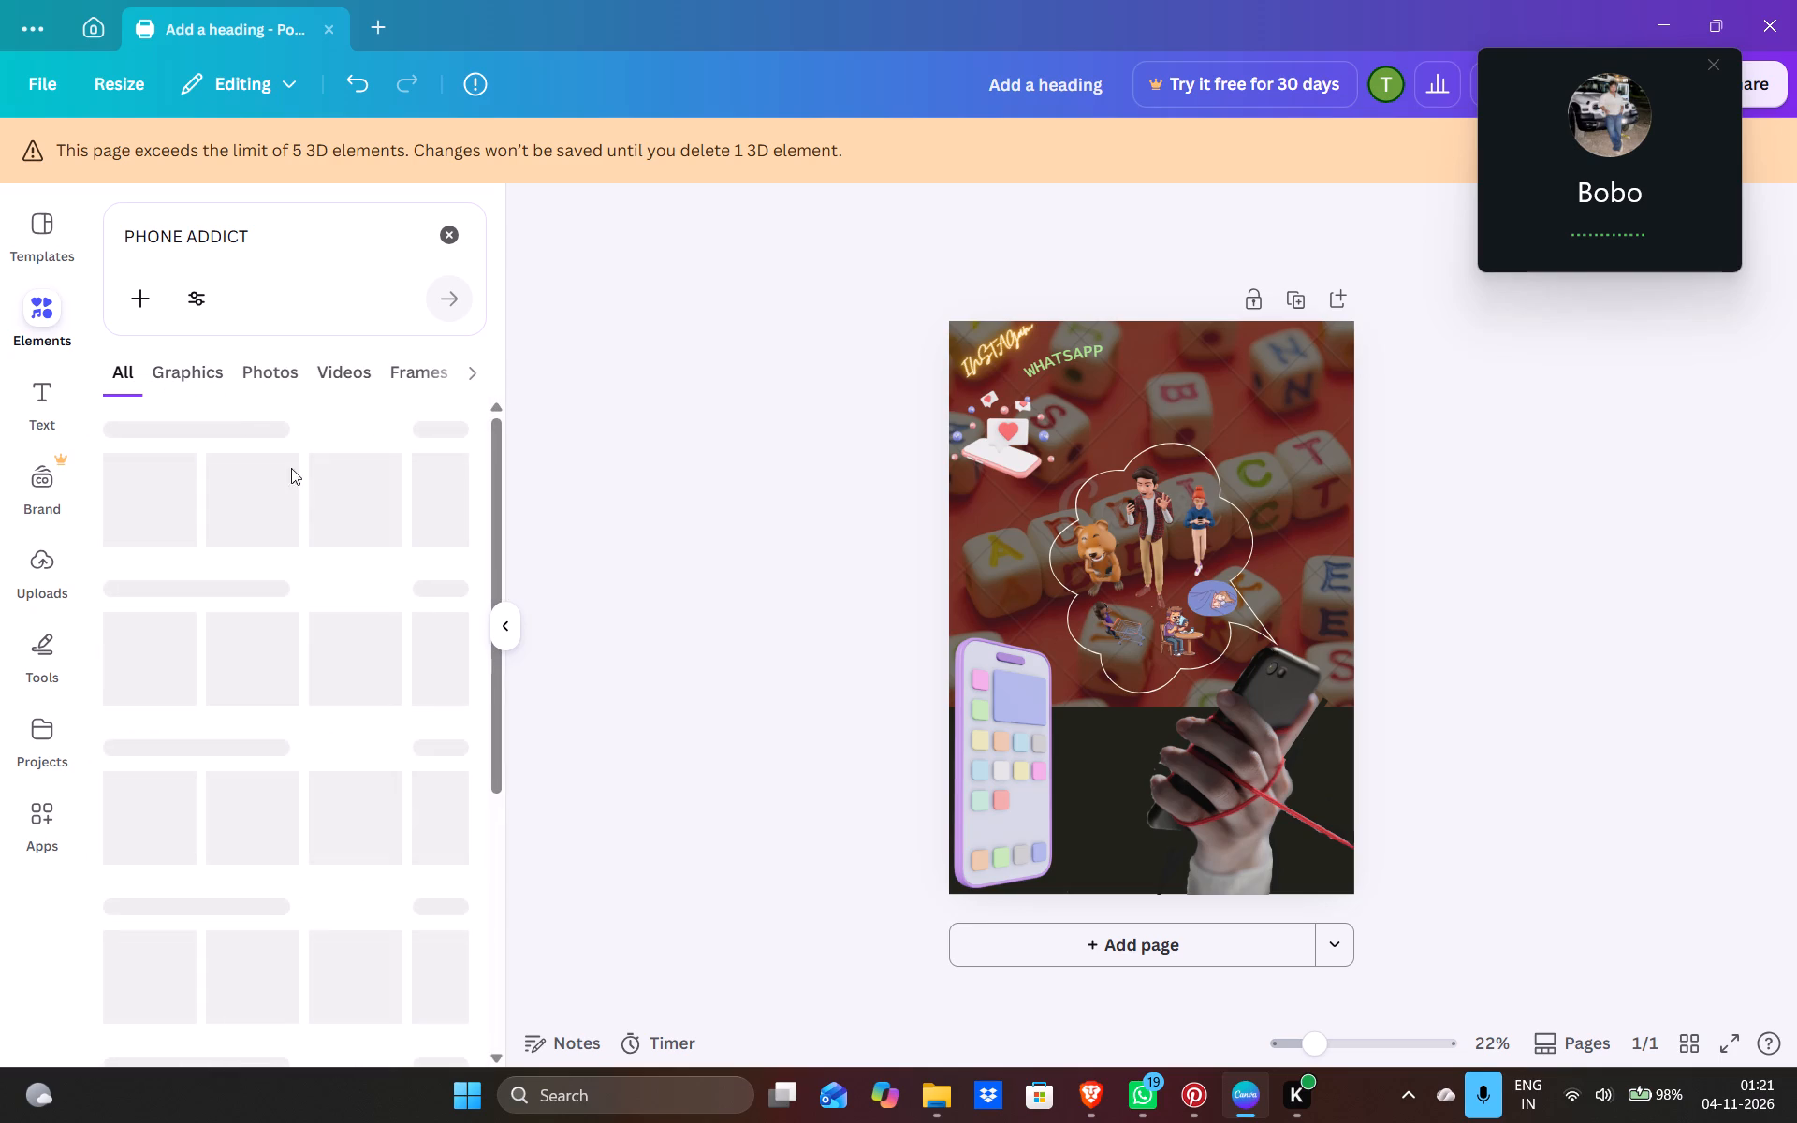
pyautogui.scroll(-1, 355, 582)
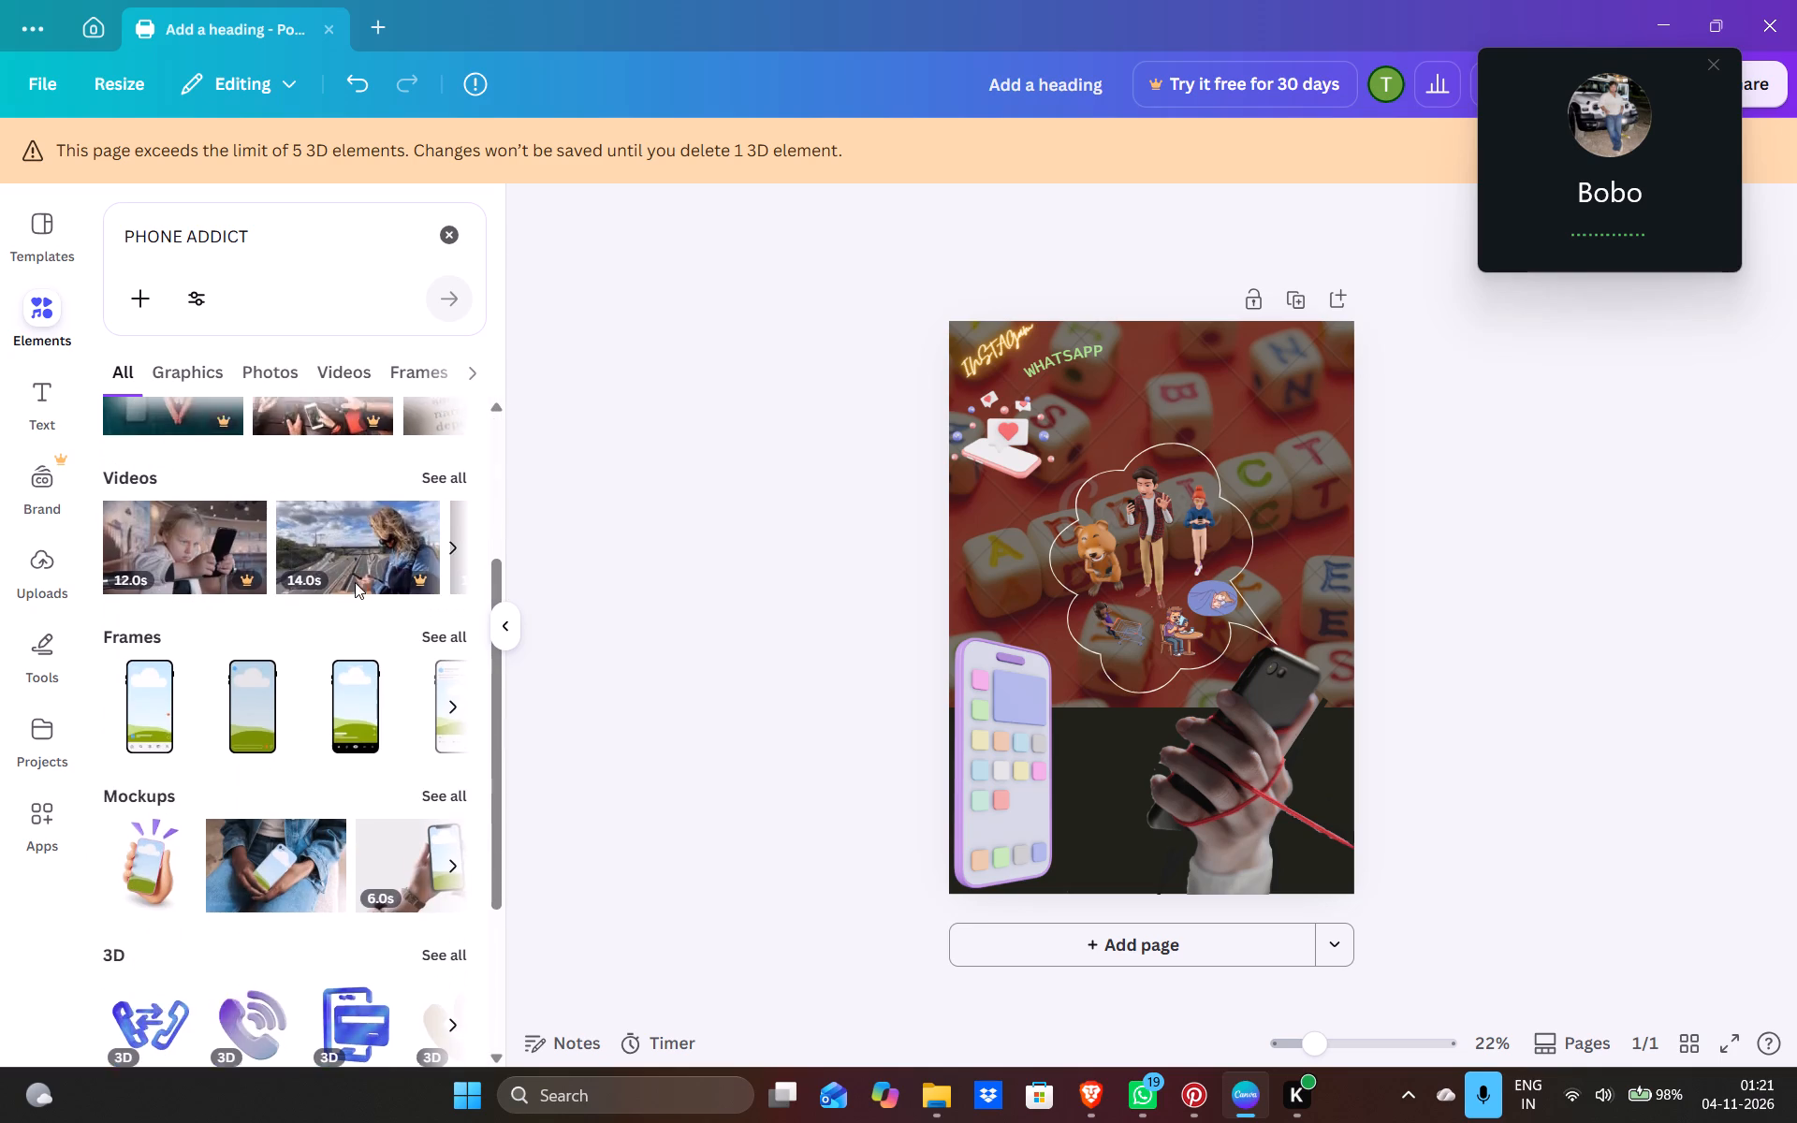
pyautogui.scroll(-1, 355, 582)
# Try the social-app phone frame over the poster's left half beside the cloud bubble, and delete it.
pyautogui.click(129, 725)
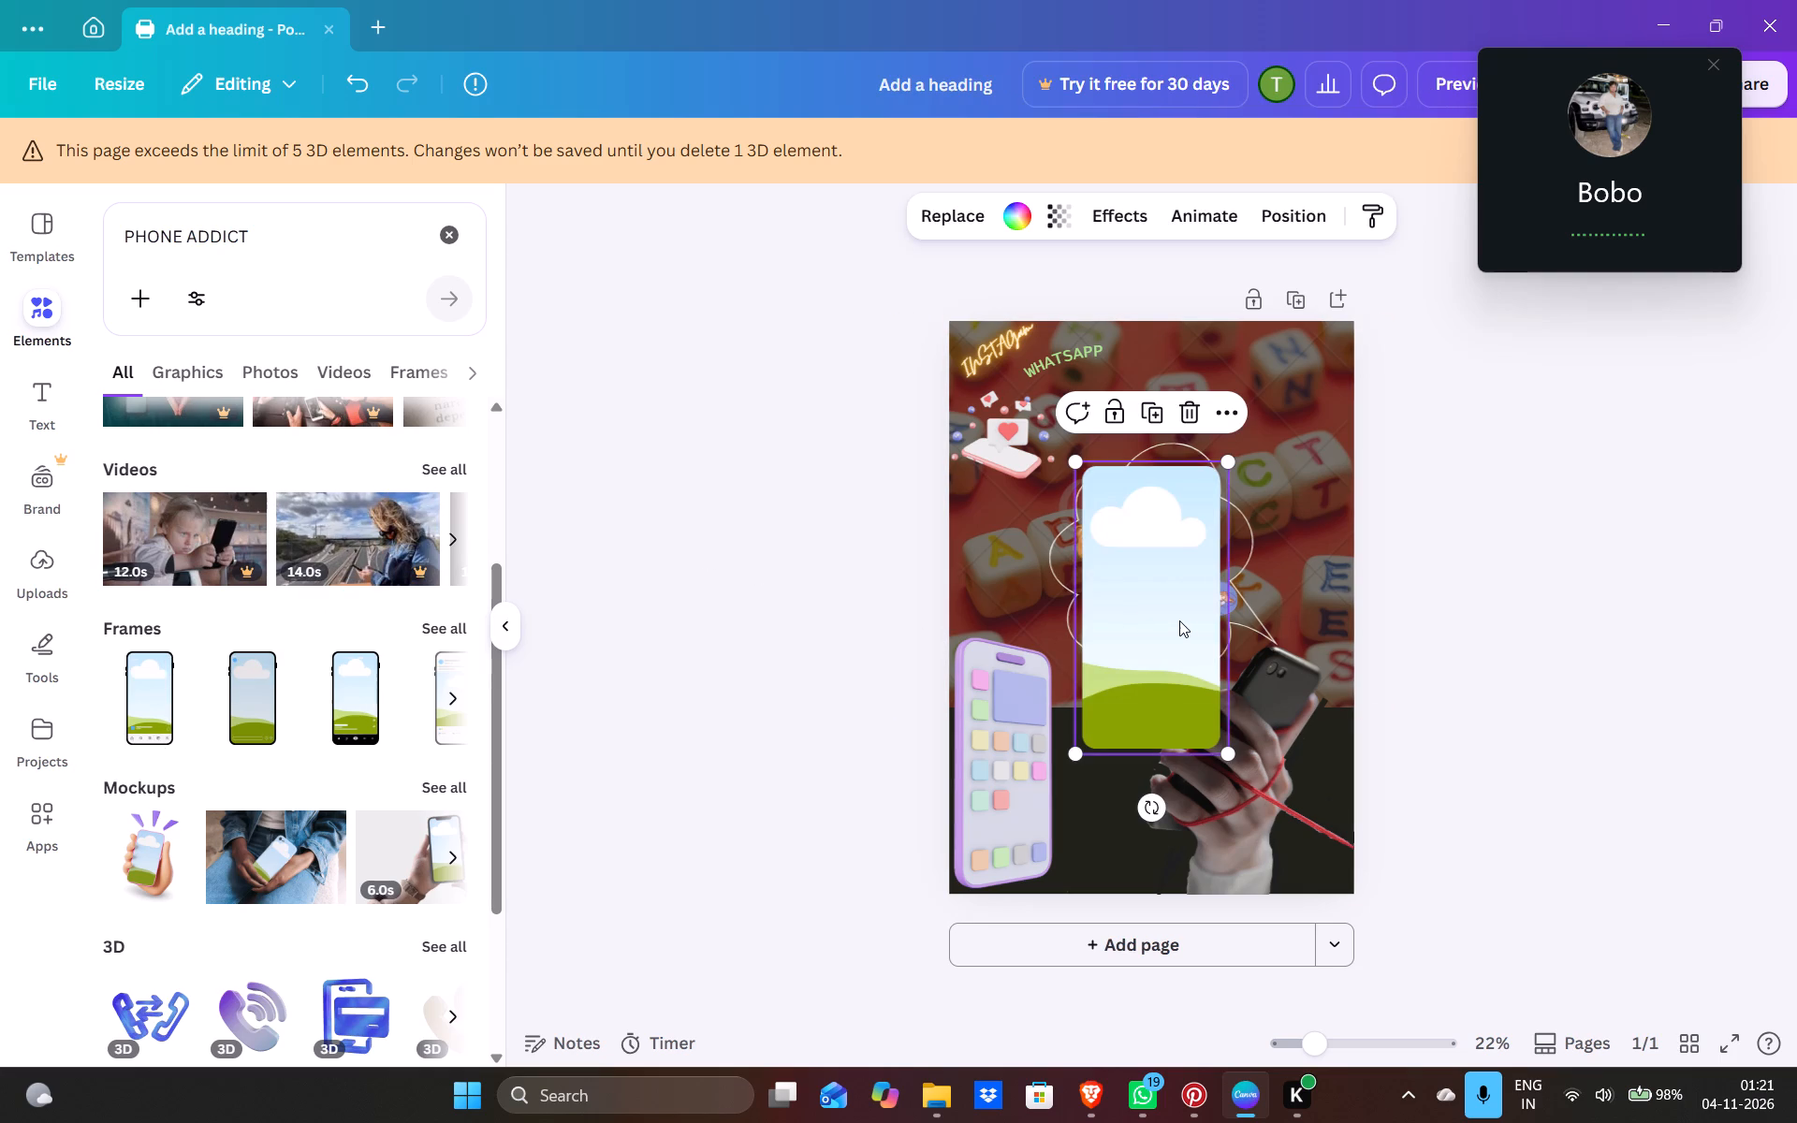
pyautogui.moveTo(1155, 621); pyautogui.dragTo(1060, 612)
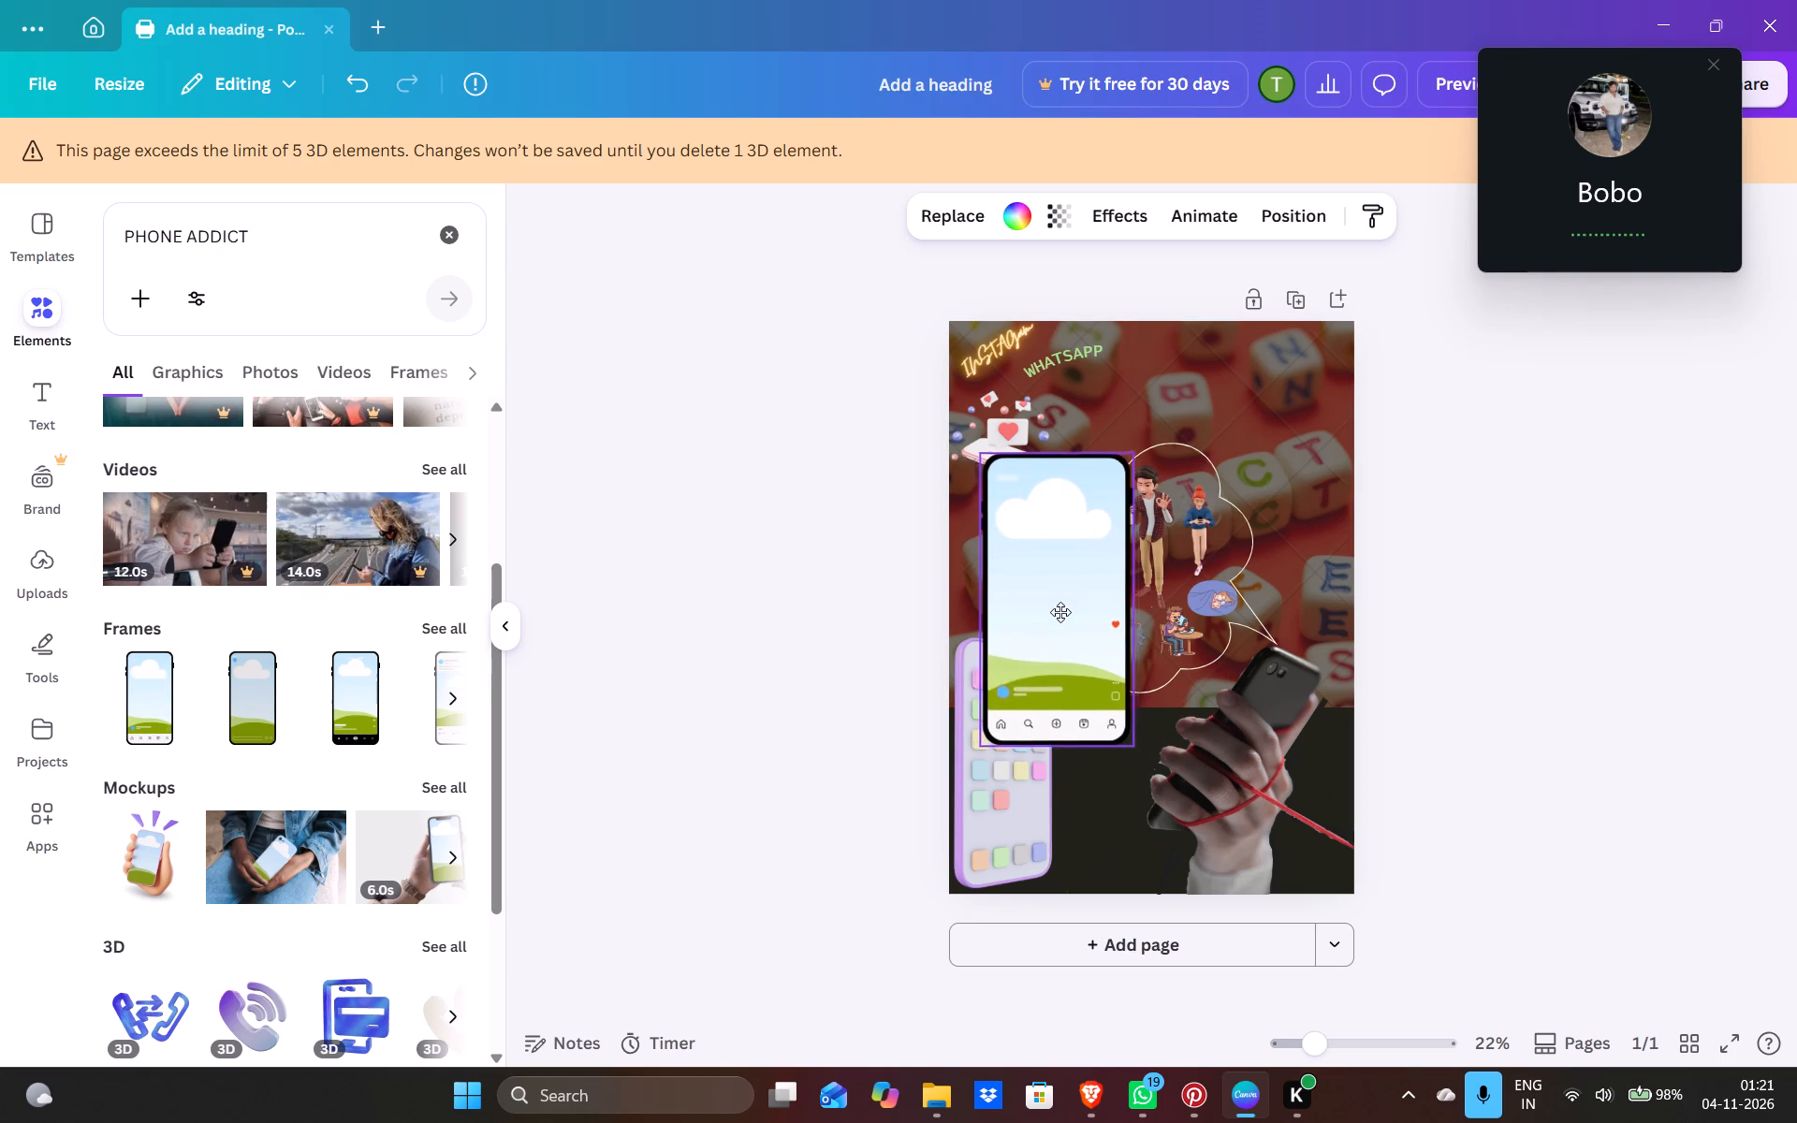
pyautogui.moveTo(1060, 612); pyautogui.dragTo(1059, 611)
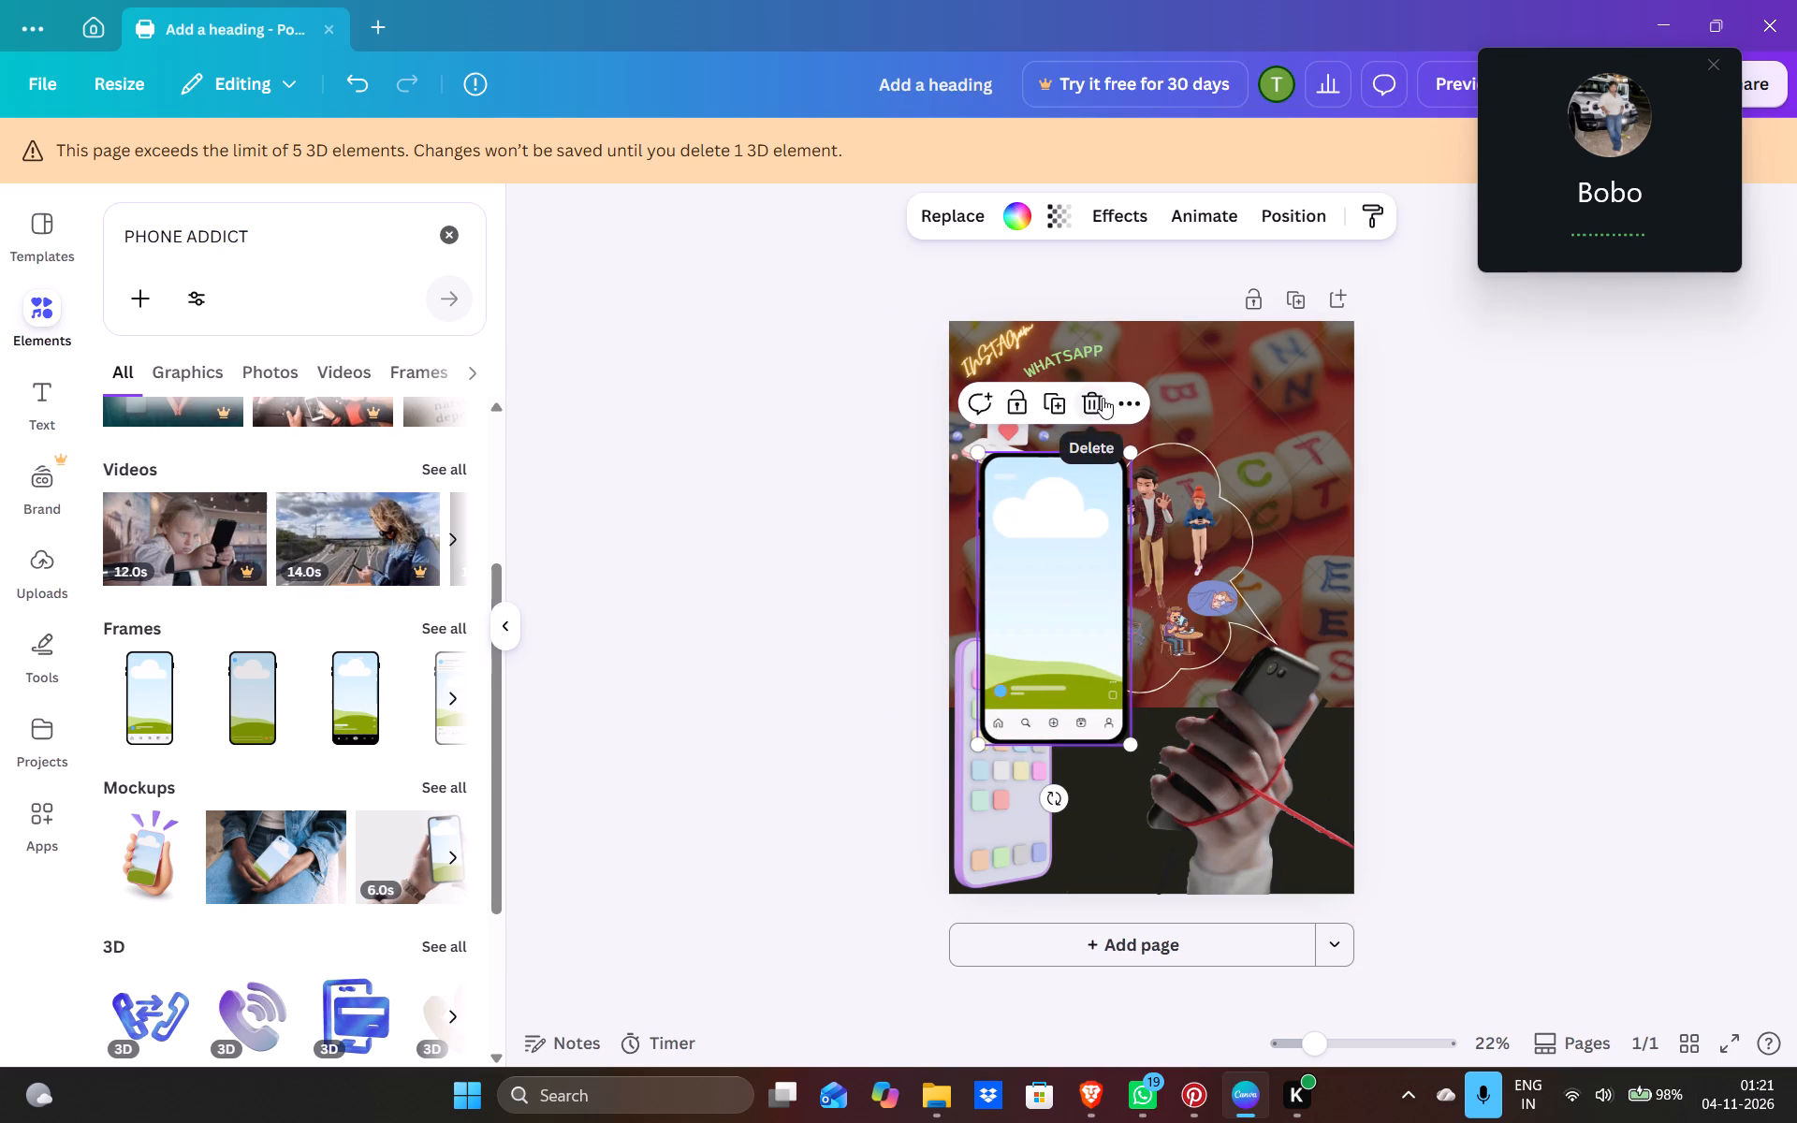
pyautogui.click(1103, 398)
# Filter the "PHONE ADDICT" results to cut-outs only and show all of the matching photos.
pyautogui.scroll(-1, 227, 871)
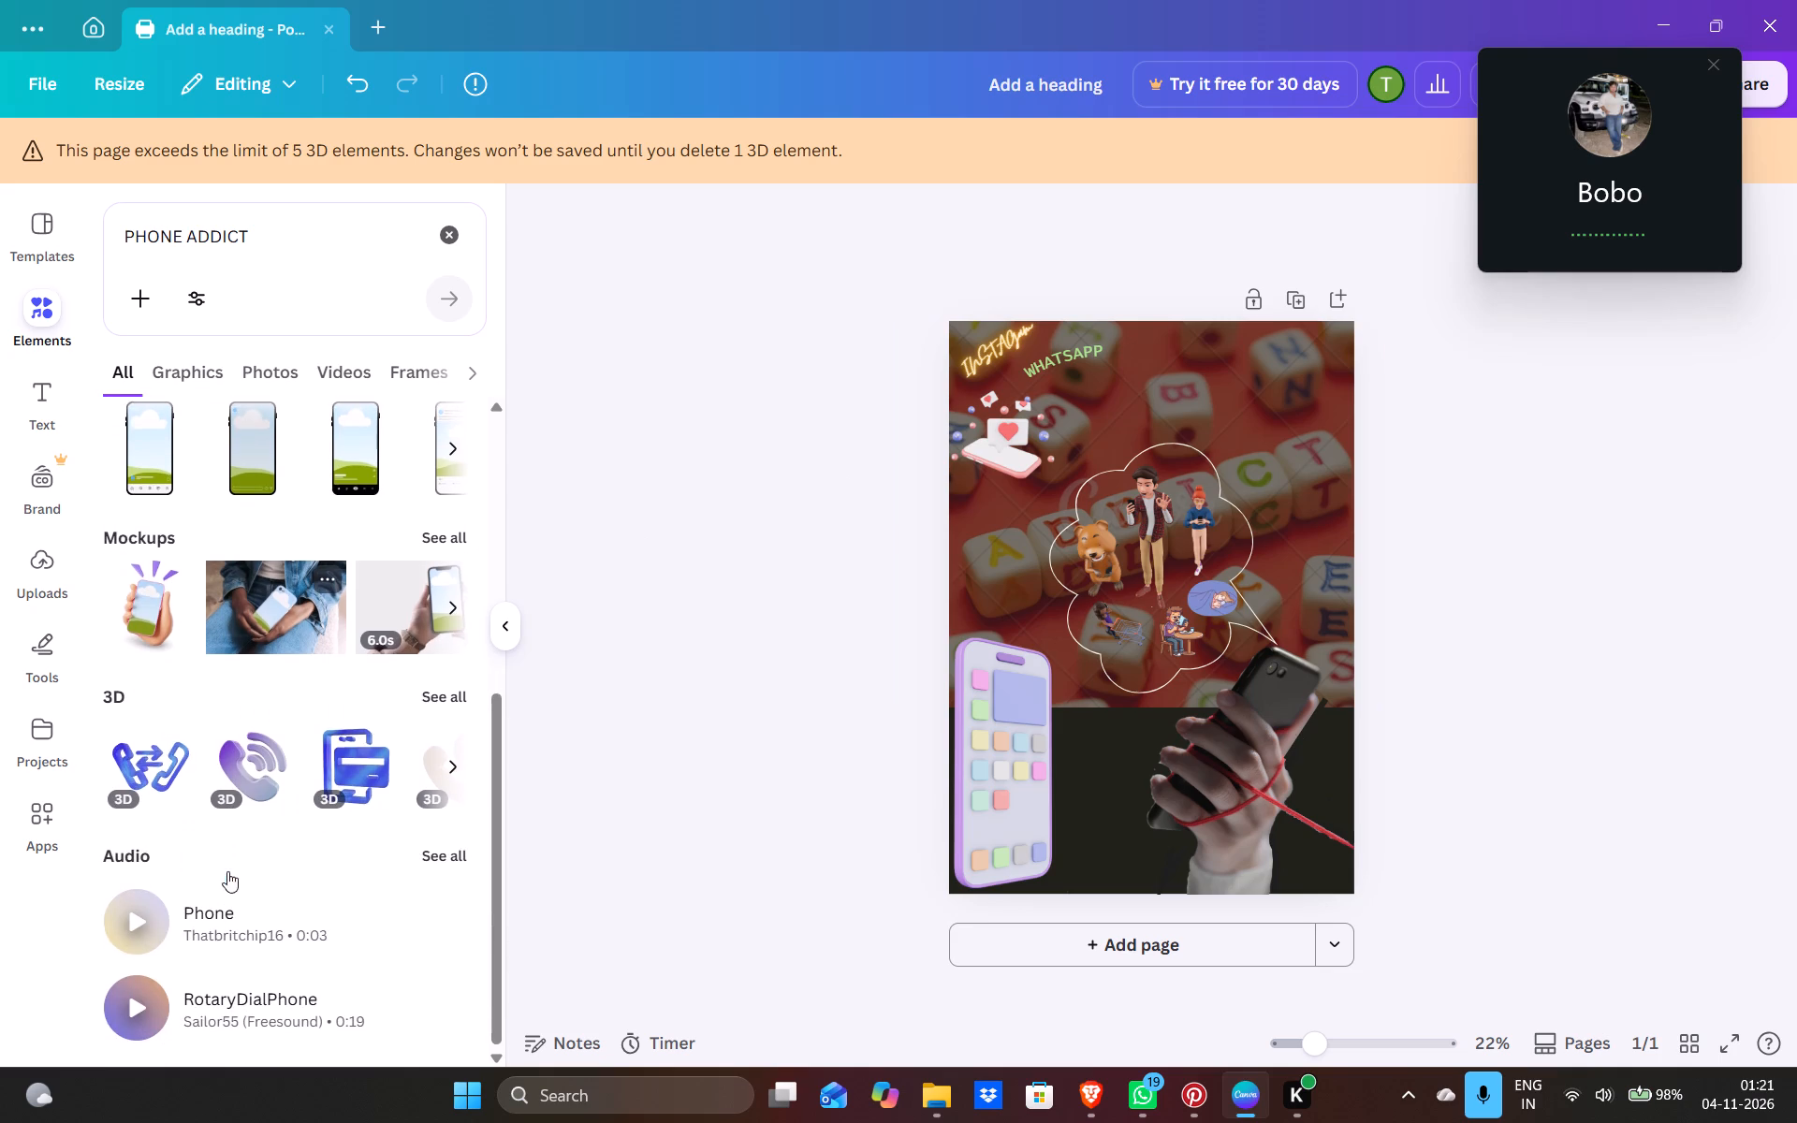
pyautogui.scroll(-2, 227, 871)
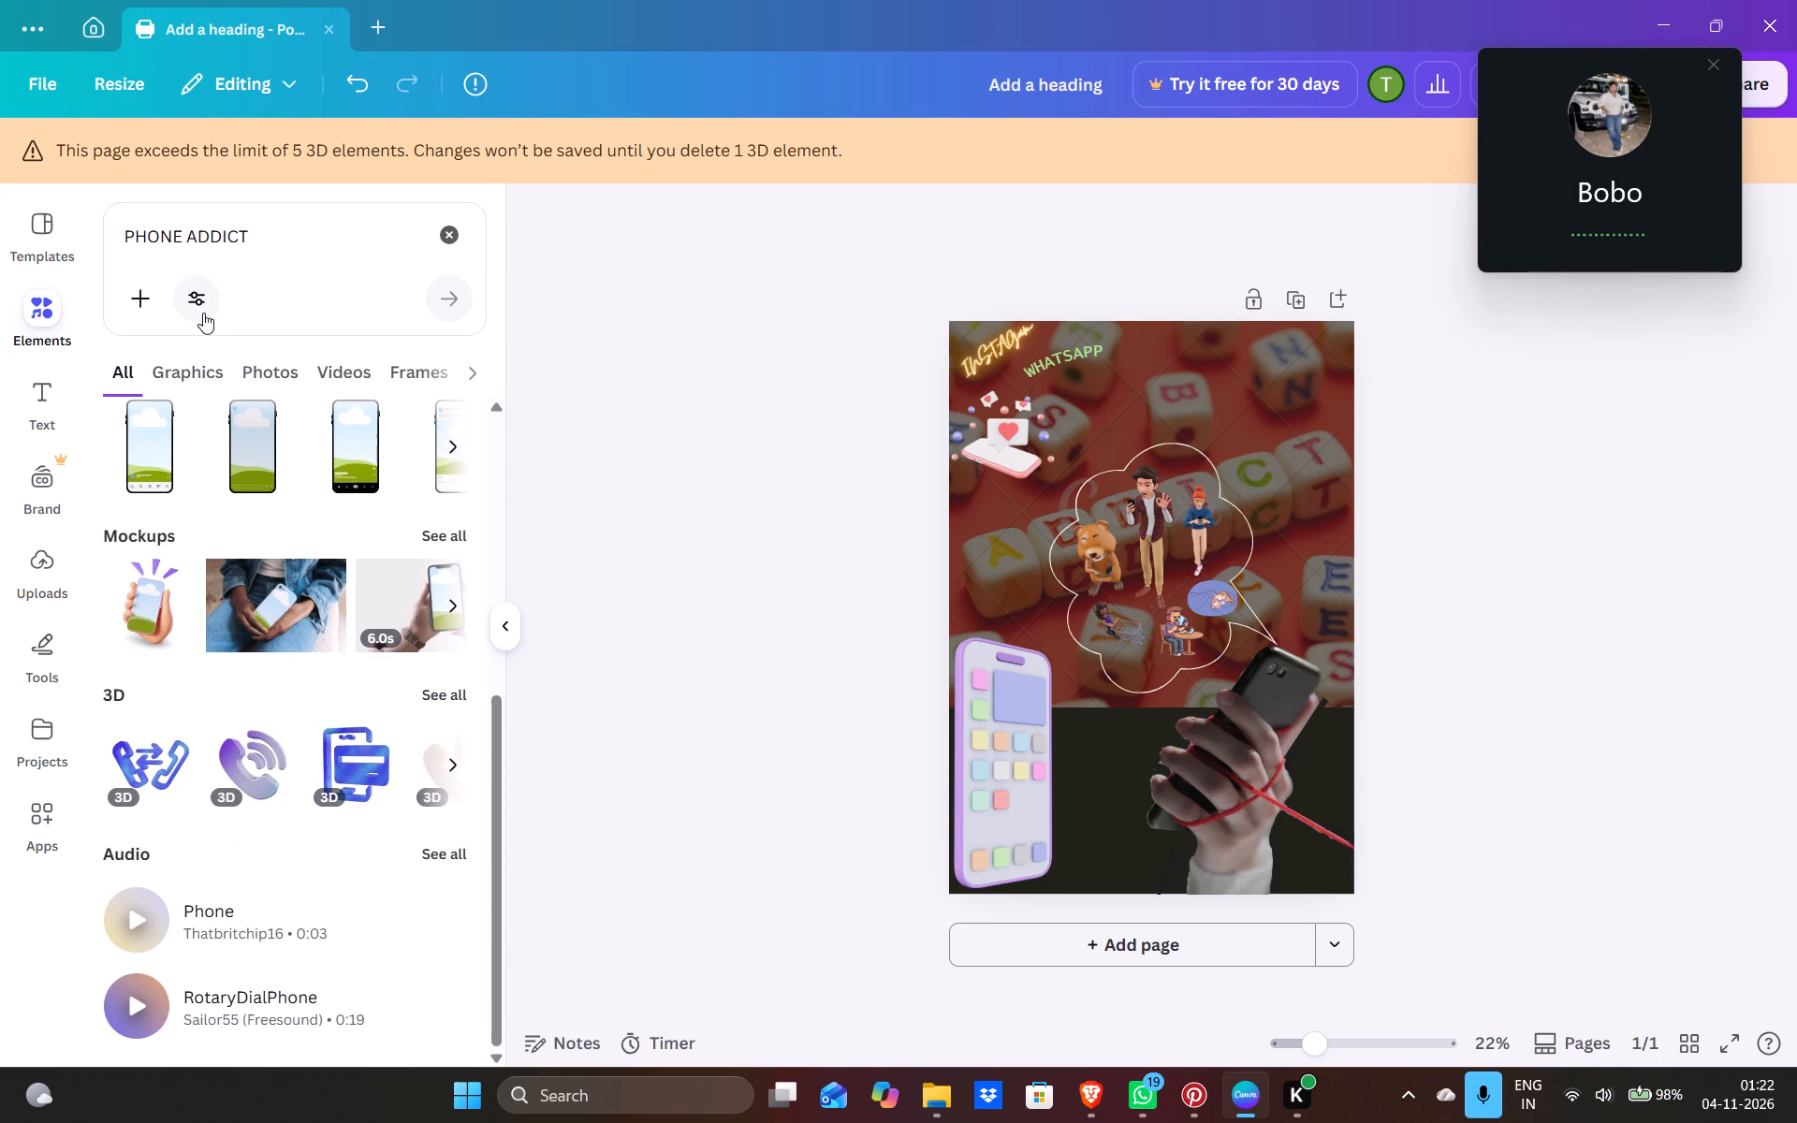
pyautogui.click(204, 322)
pyautogui.click(197, 319)
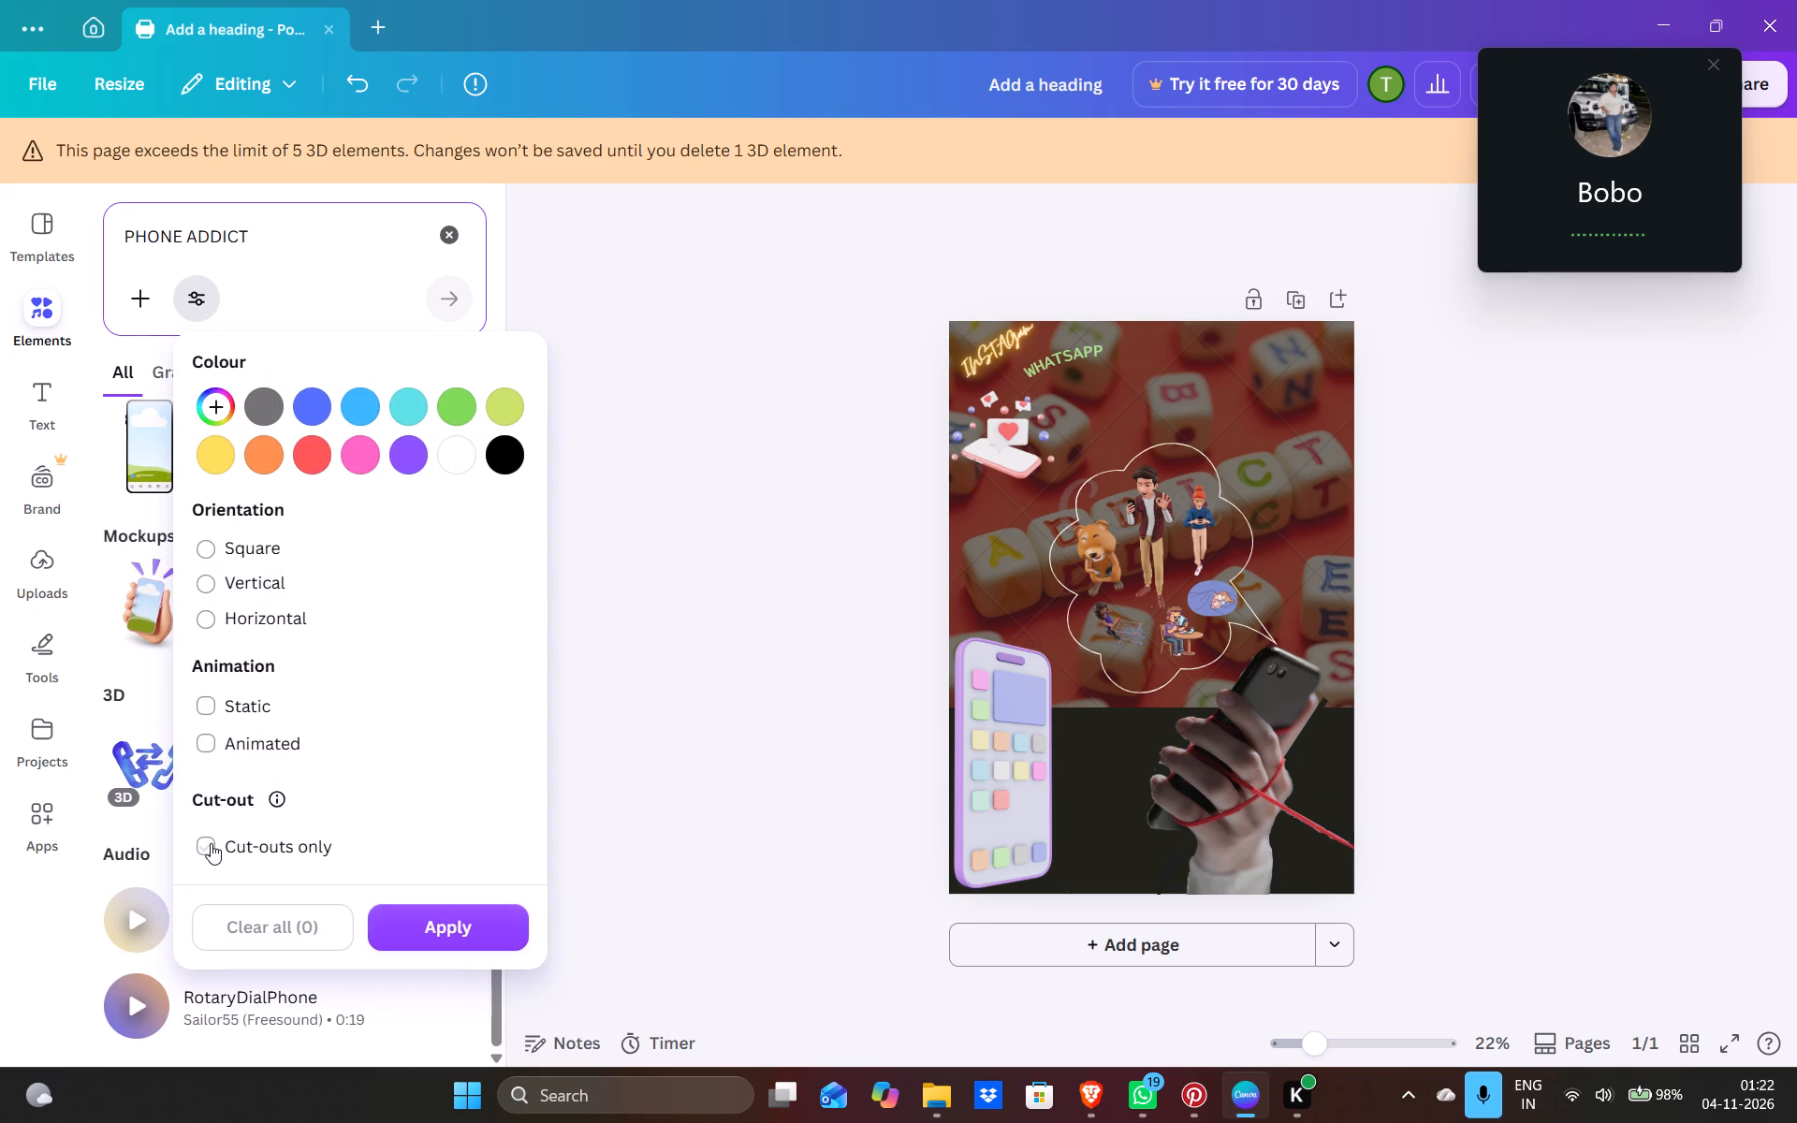
pyautogui.click(211, 843)
pyautogui.click(460, 932)
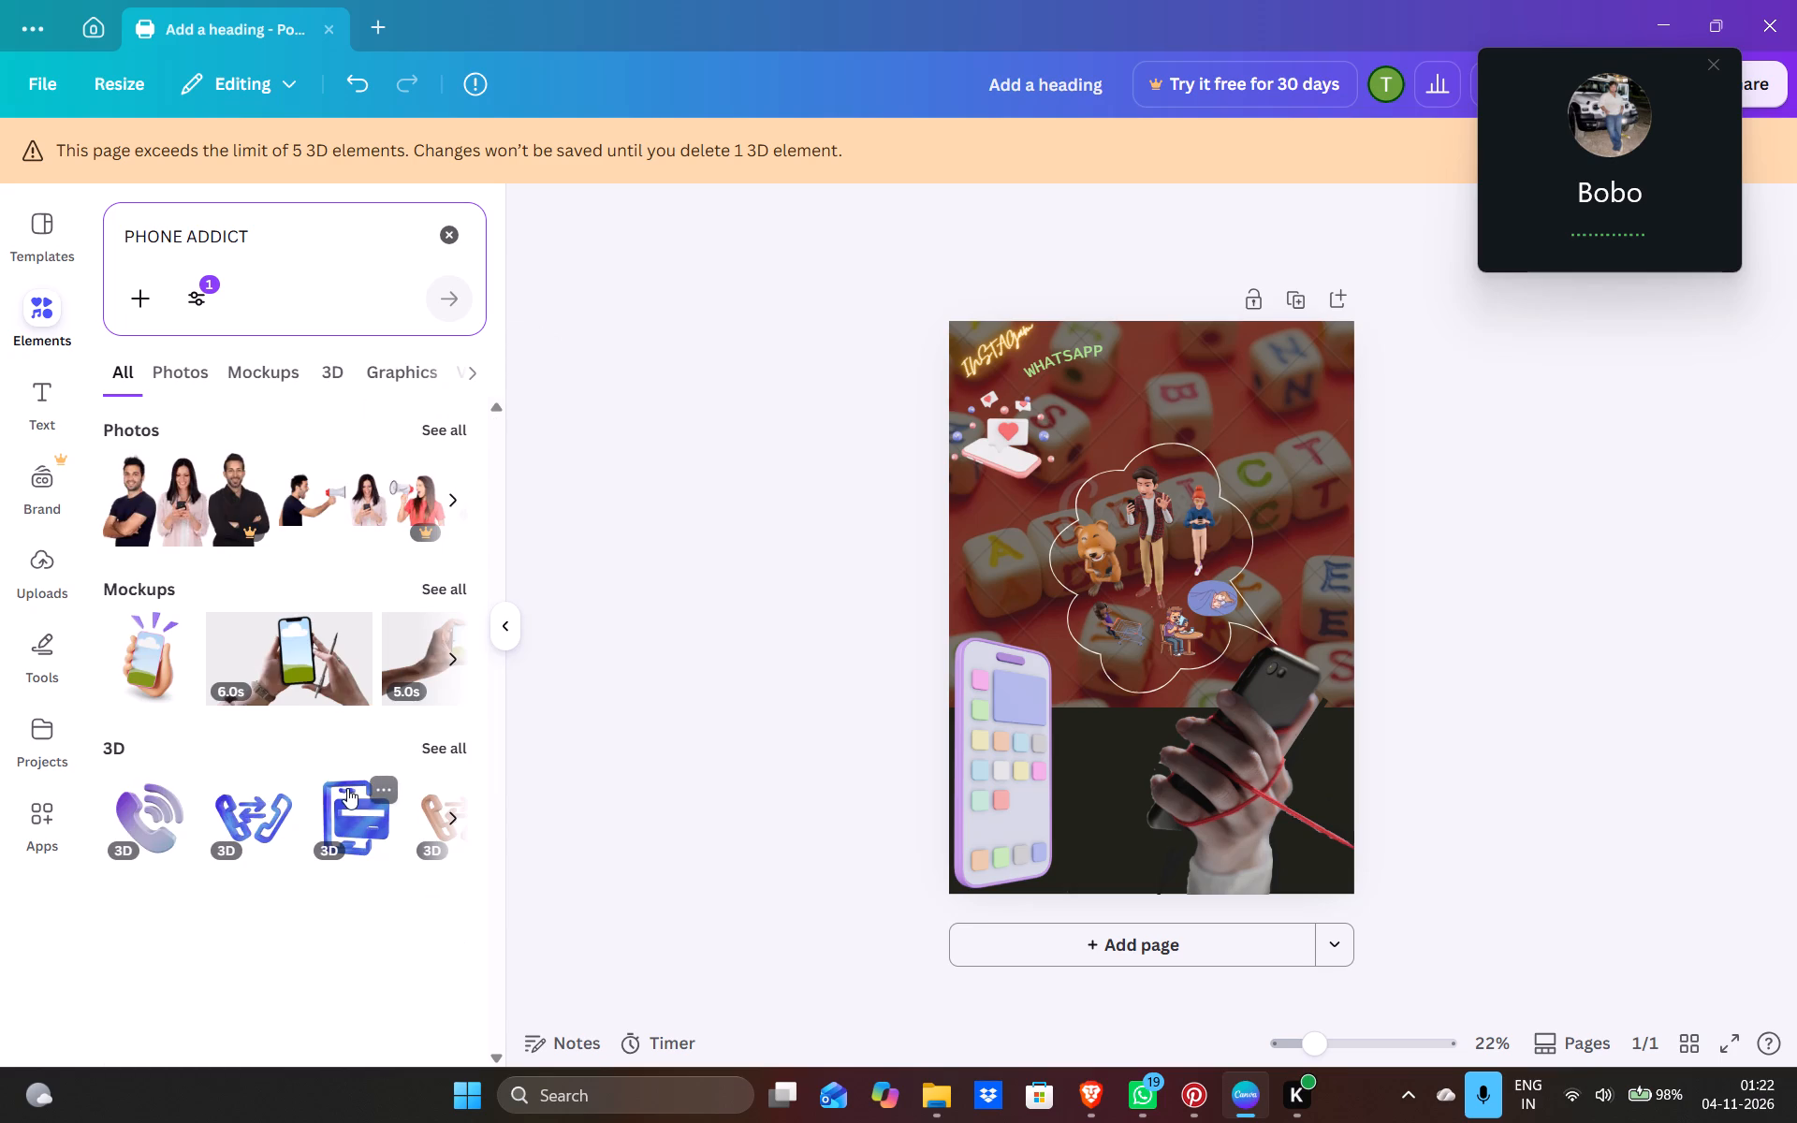
pyautogui.scroll(-1, 347, 788)
pyautogui.click(449, 430)
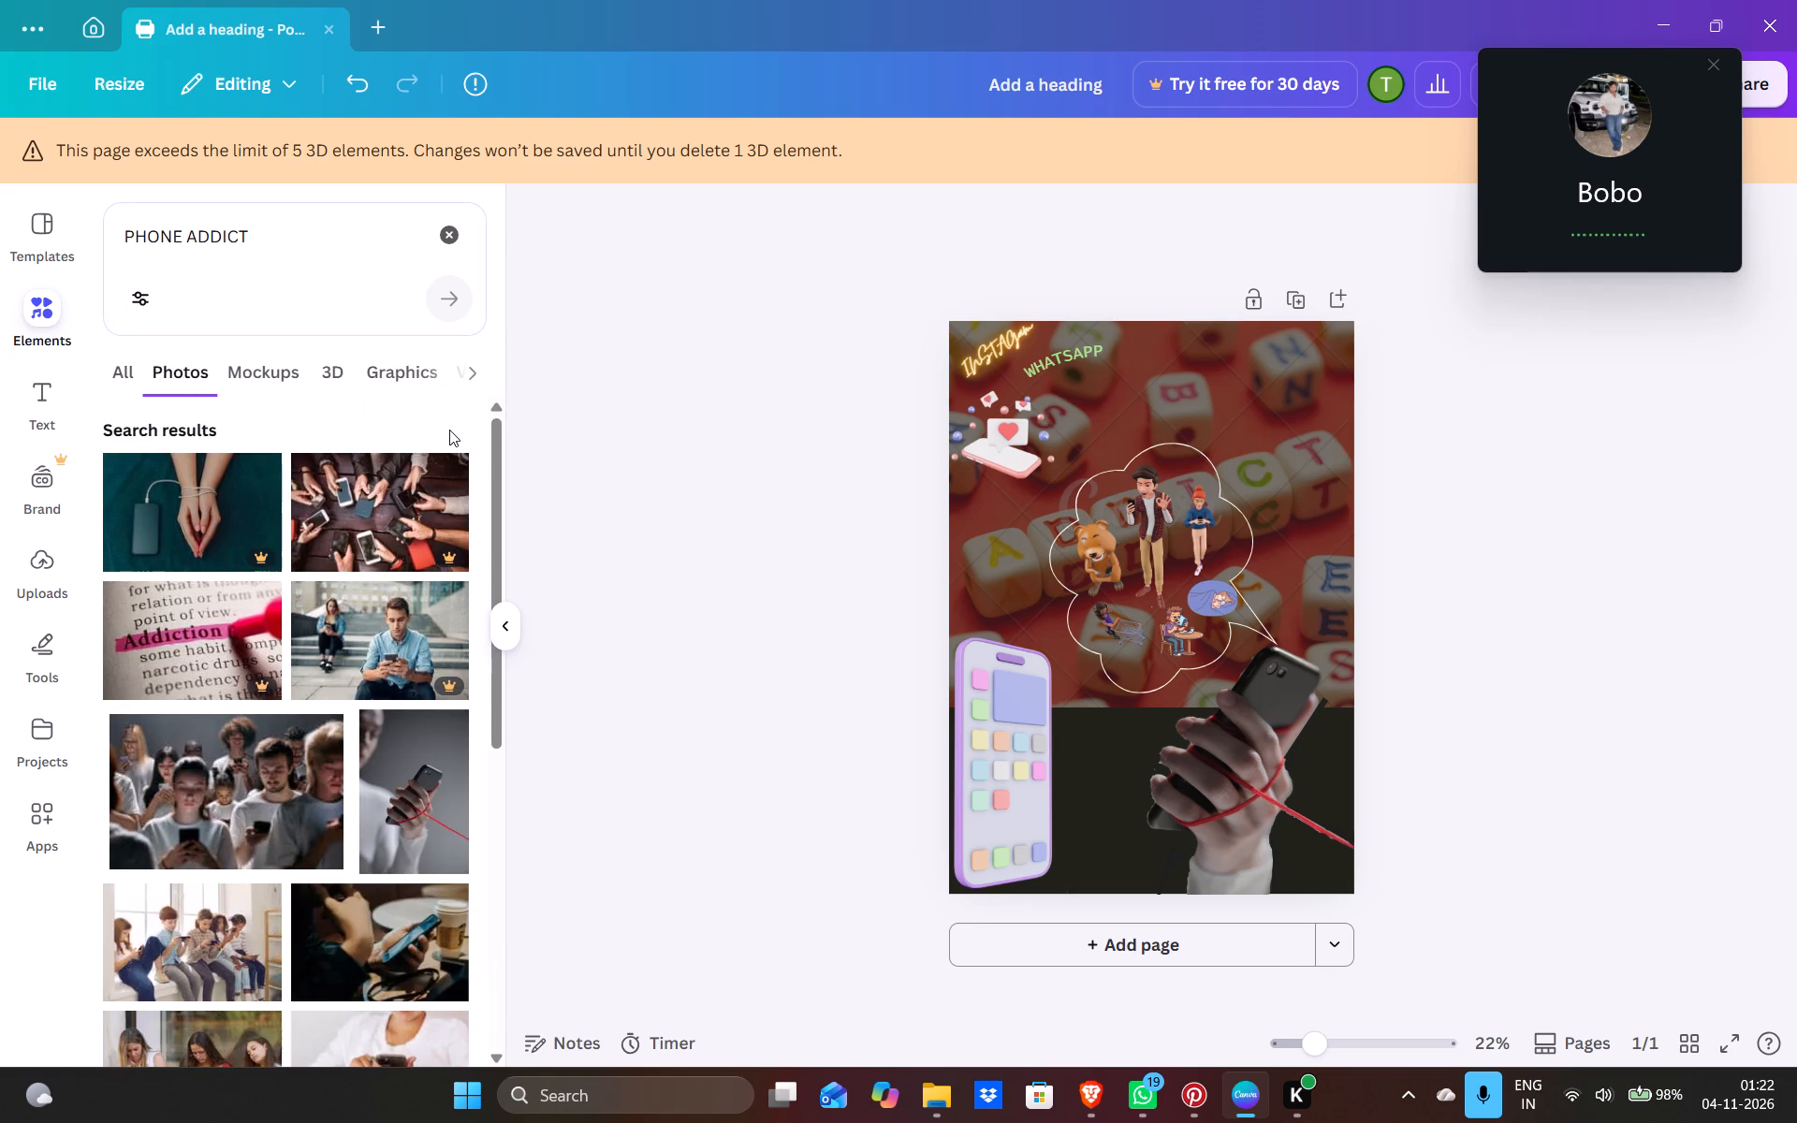
# Search the photos for "PHONE" and add the upright black smartphone outline with an empty screen to the poster.
pyautogui.click(310, 246)
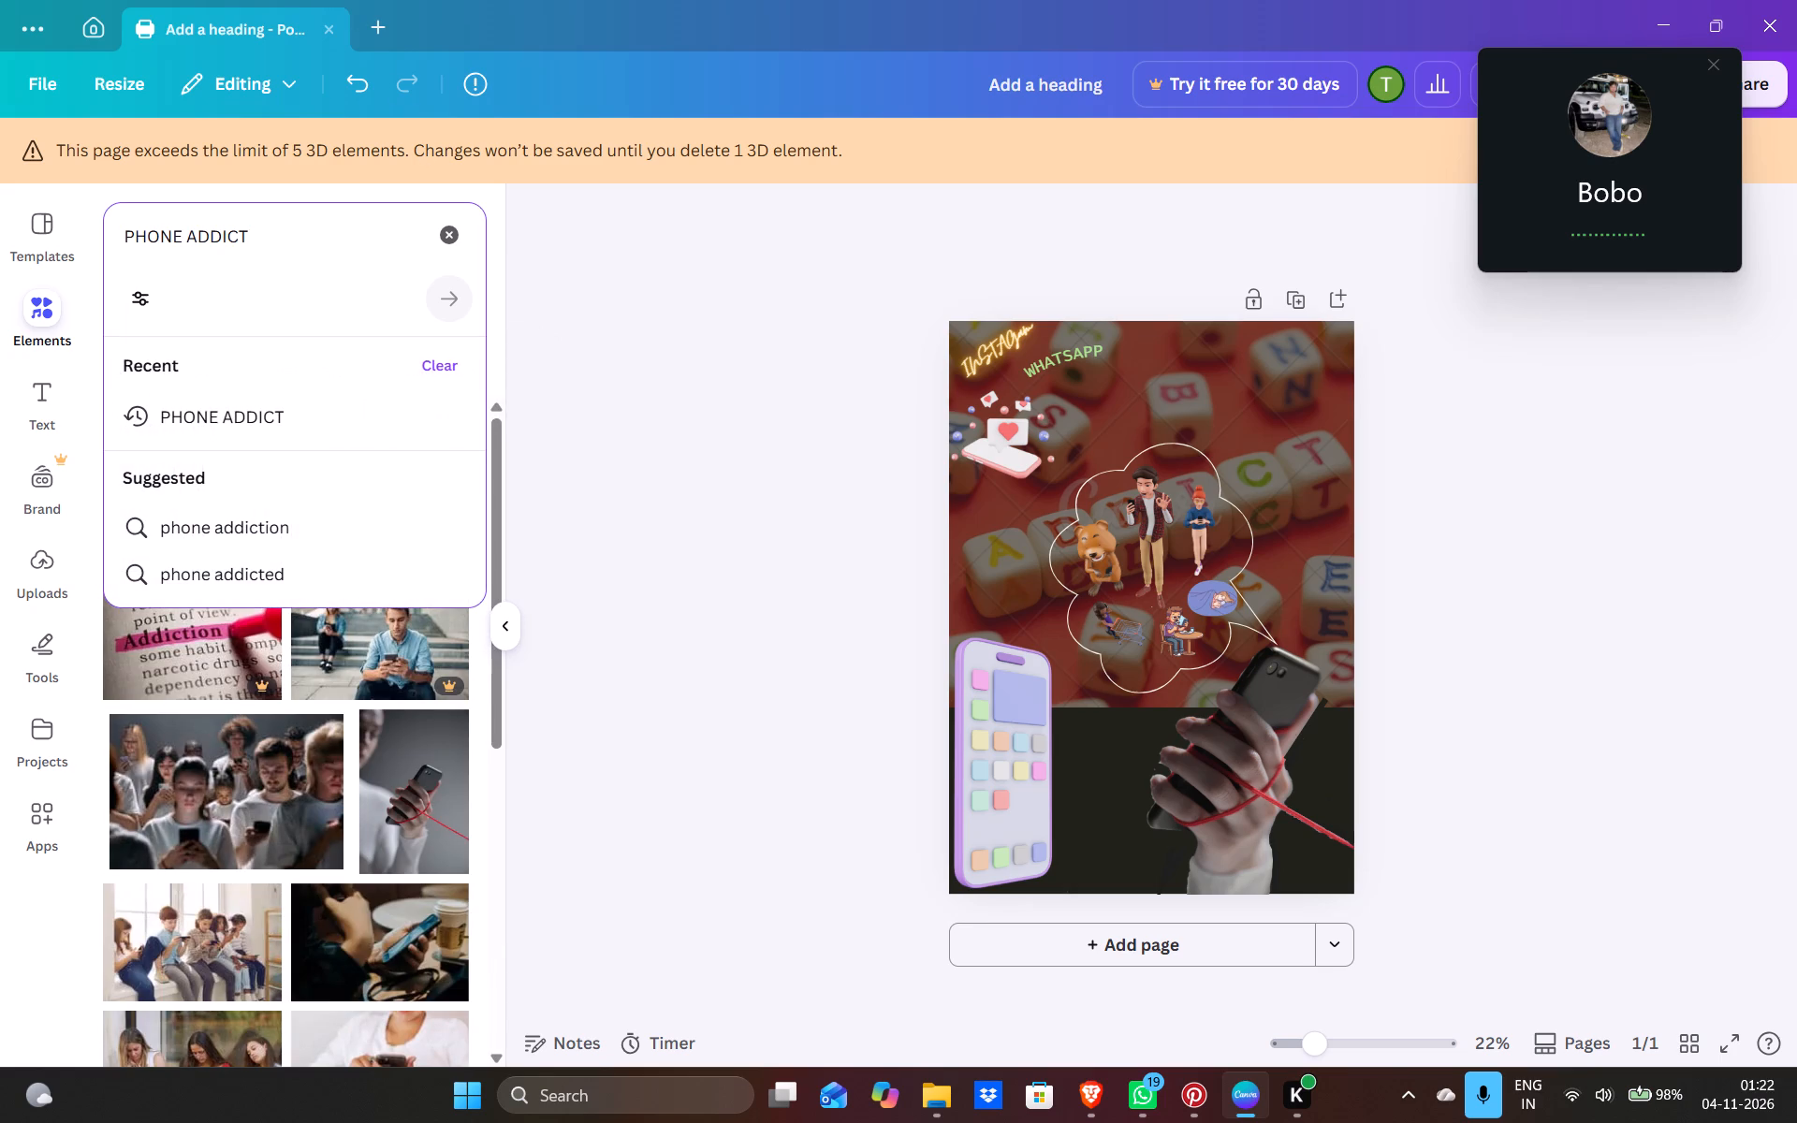
pyautogui.press('BackSpace')
pyautogui.press('BackSpace')
pyautogui.press('BackSpace')
pyautogui.press('BackSpace')
pyautogui.press('BackSpace')
pyautogui.press('BackSpace')
pyautogui.press('Return')
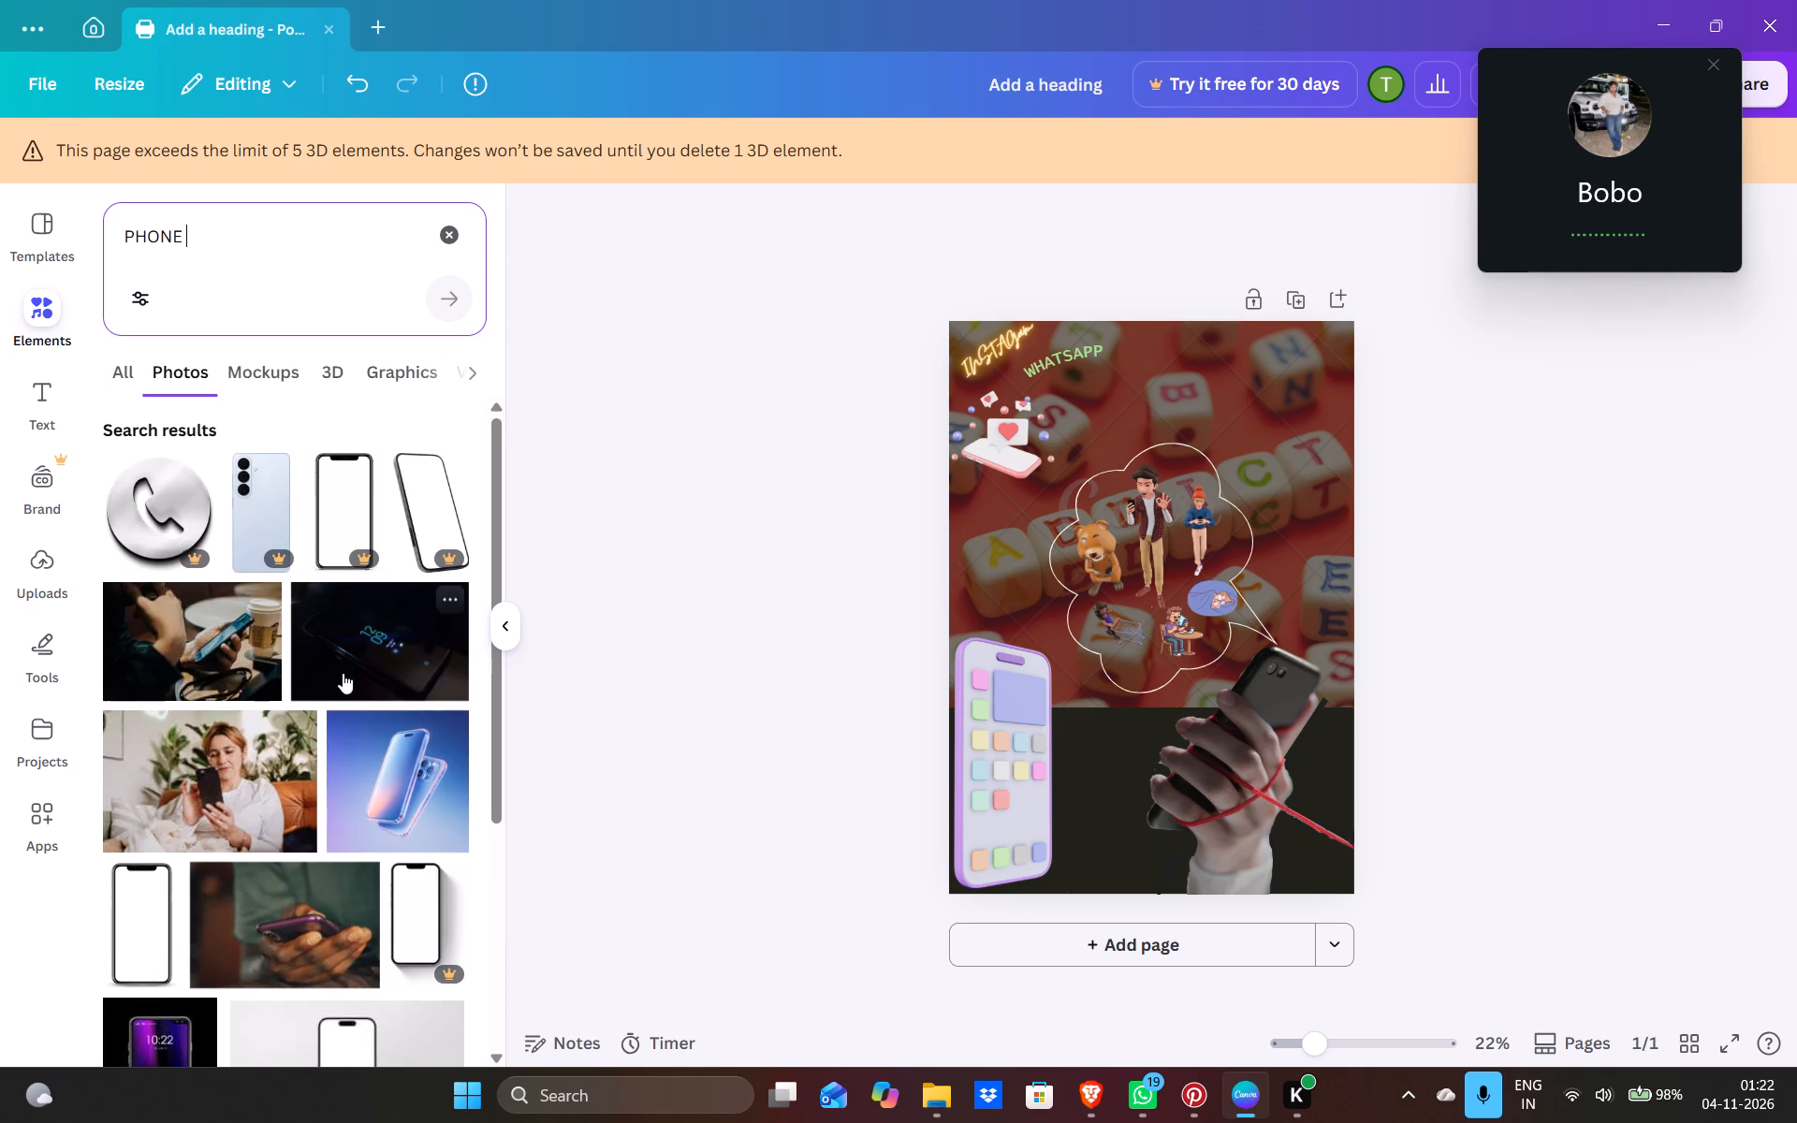
pyautogui.scroll(-1, 343, 673)
pyautogui.click(142, 724)
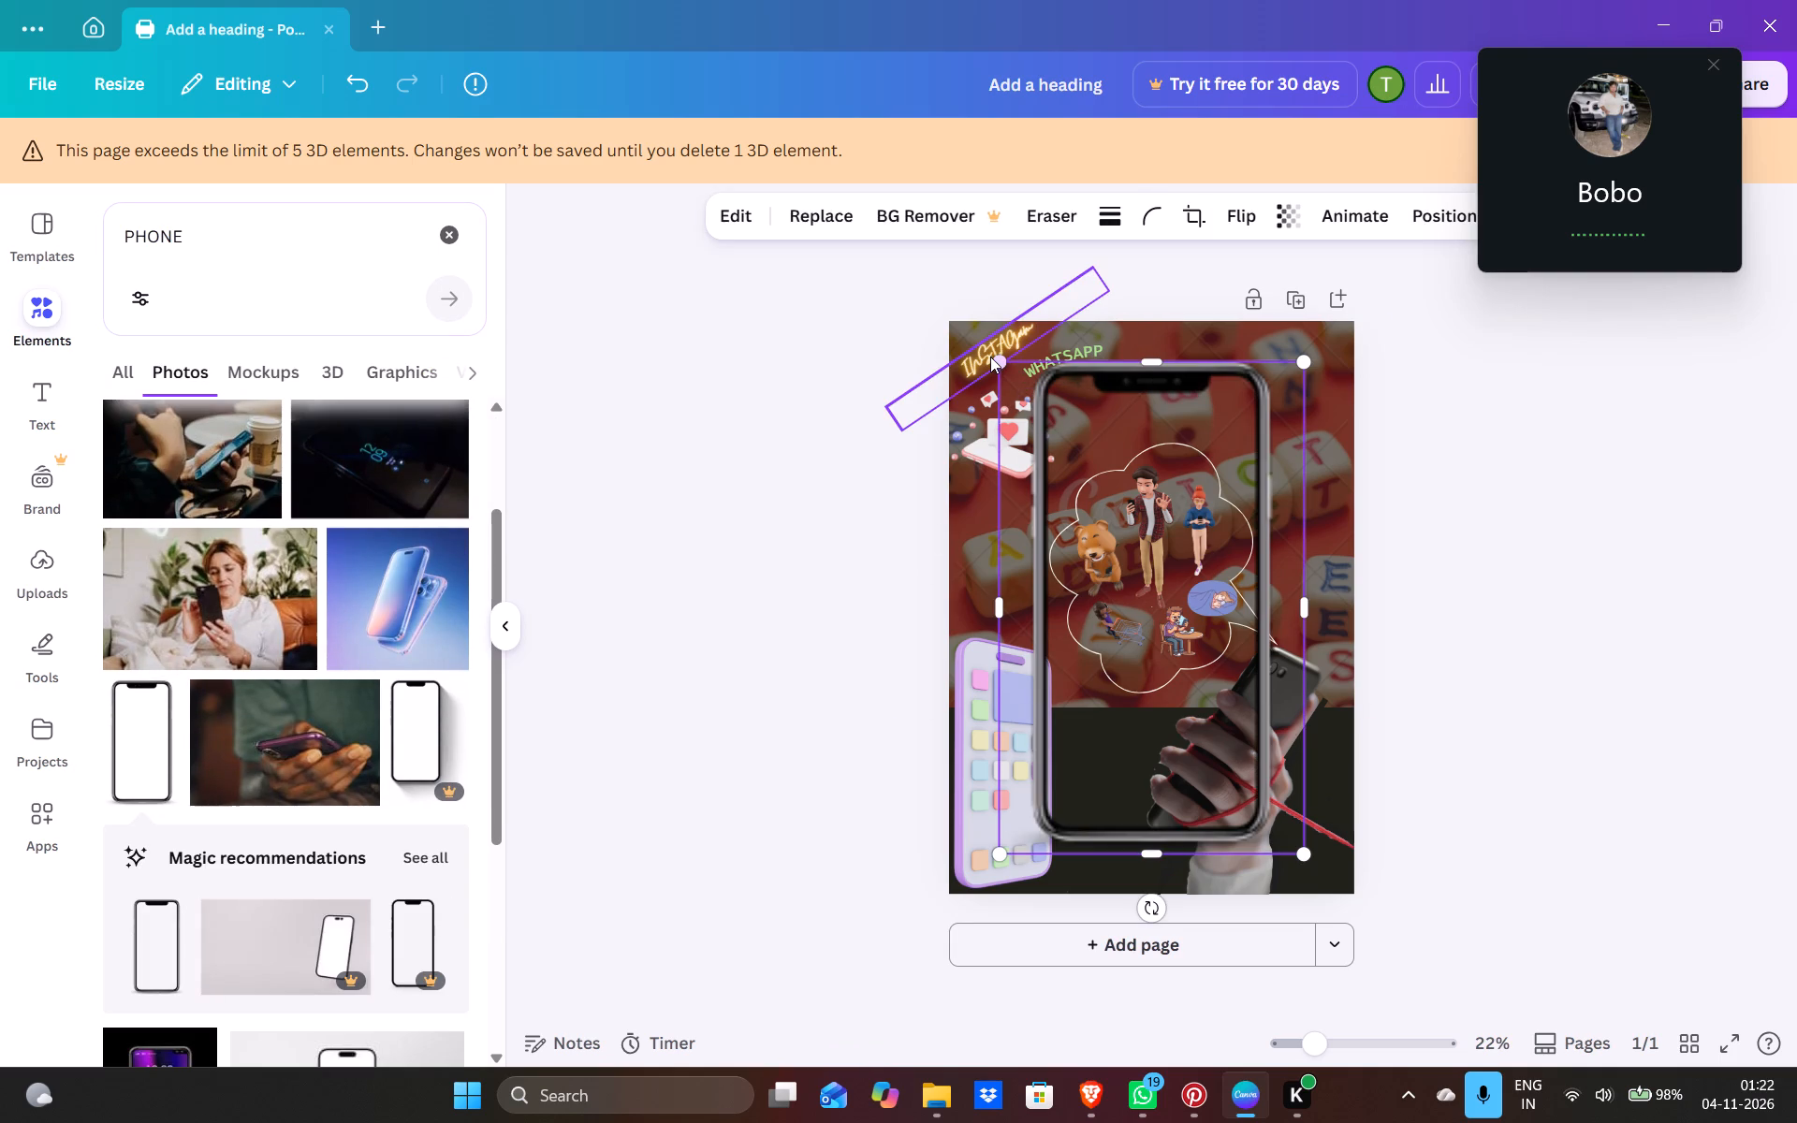
# Stretch the empty smartphone outline wider towards the poster's left edge and up to its top edge, about 55 high.
pyautogui.moveTo(1000, 372); pyautogui.dragTo(965, 343)
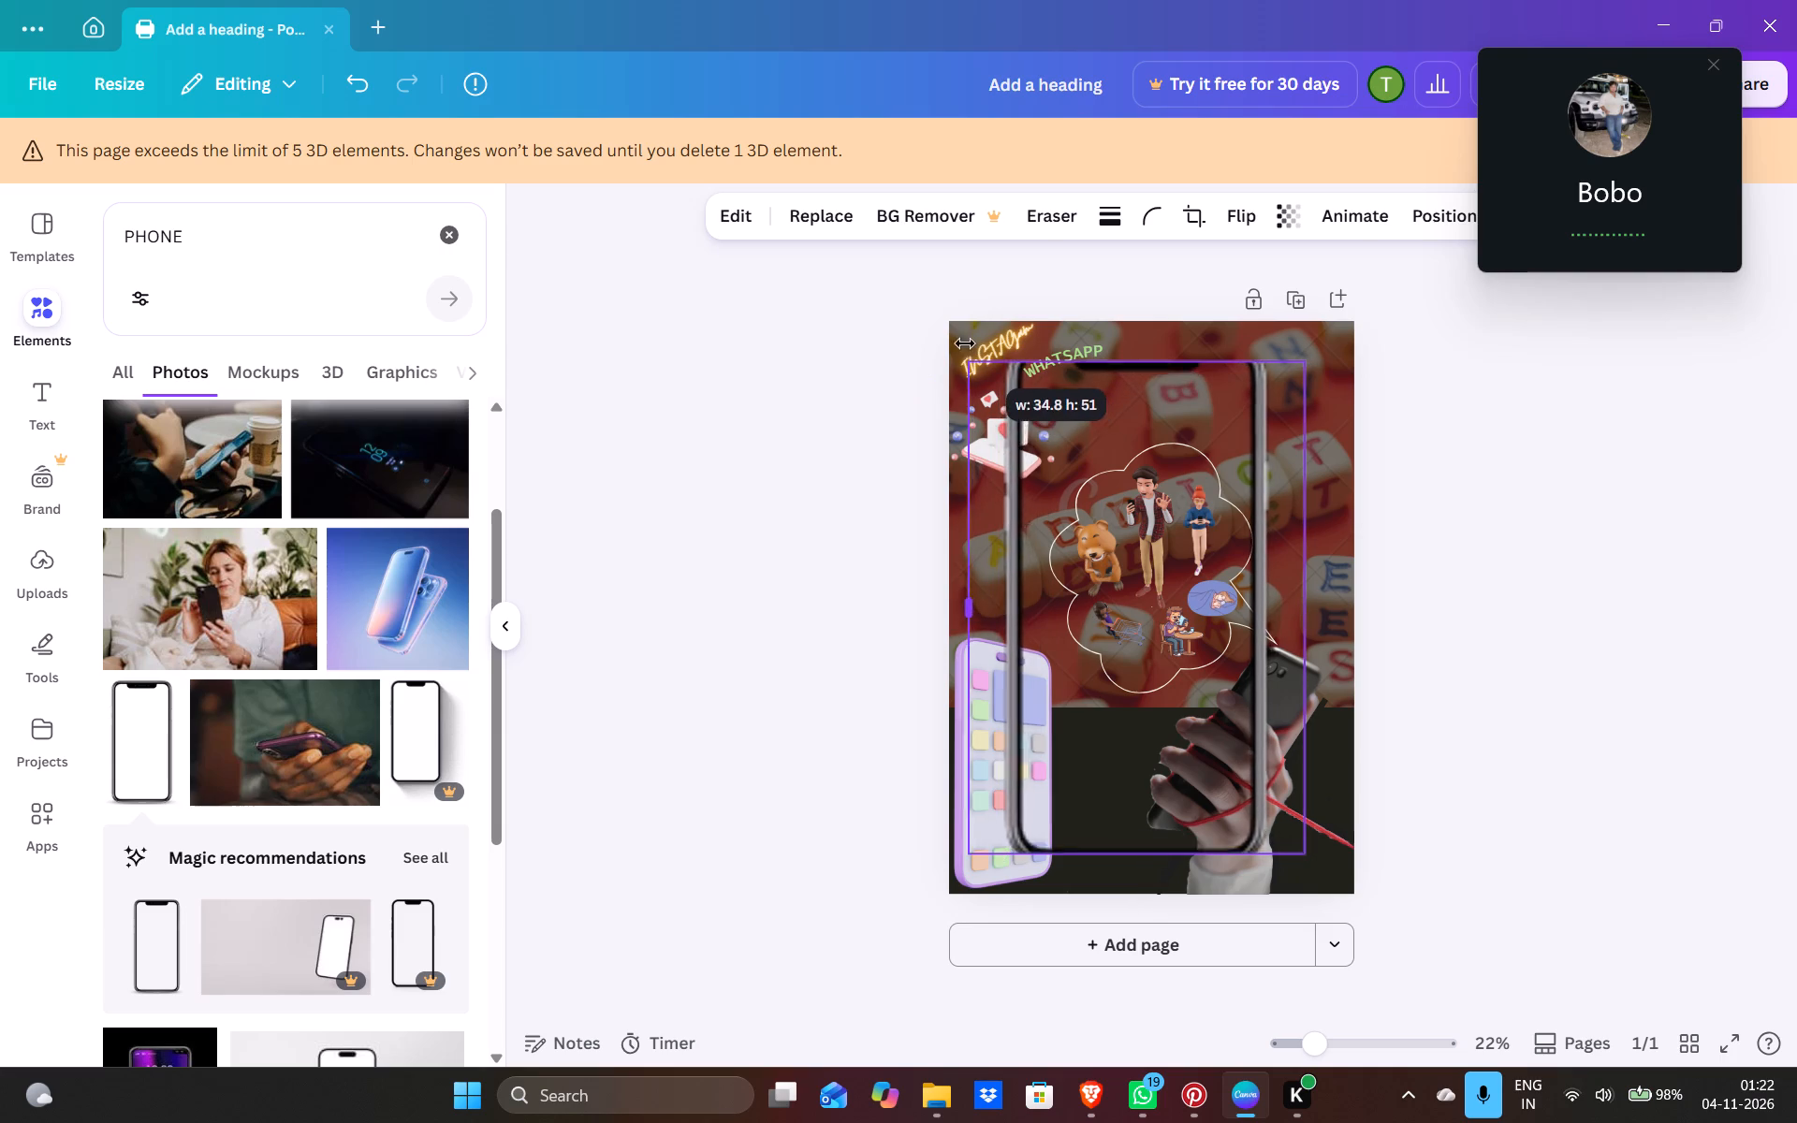
pyautogui.moveTo(965, 343); pyautogui.dragTo(973, 530)
pyautogui.moveTo(1139, 368); pyautogui.dragTo(1138, 363)
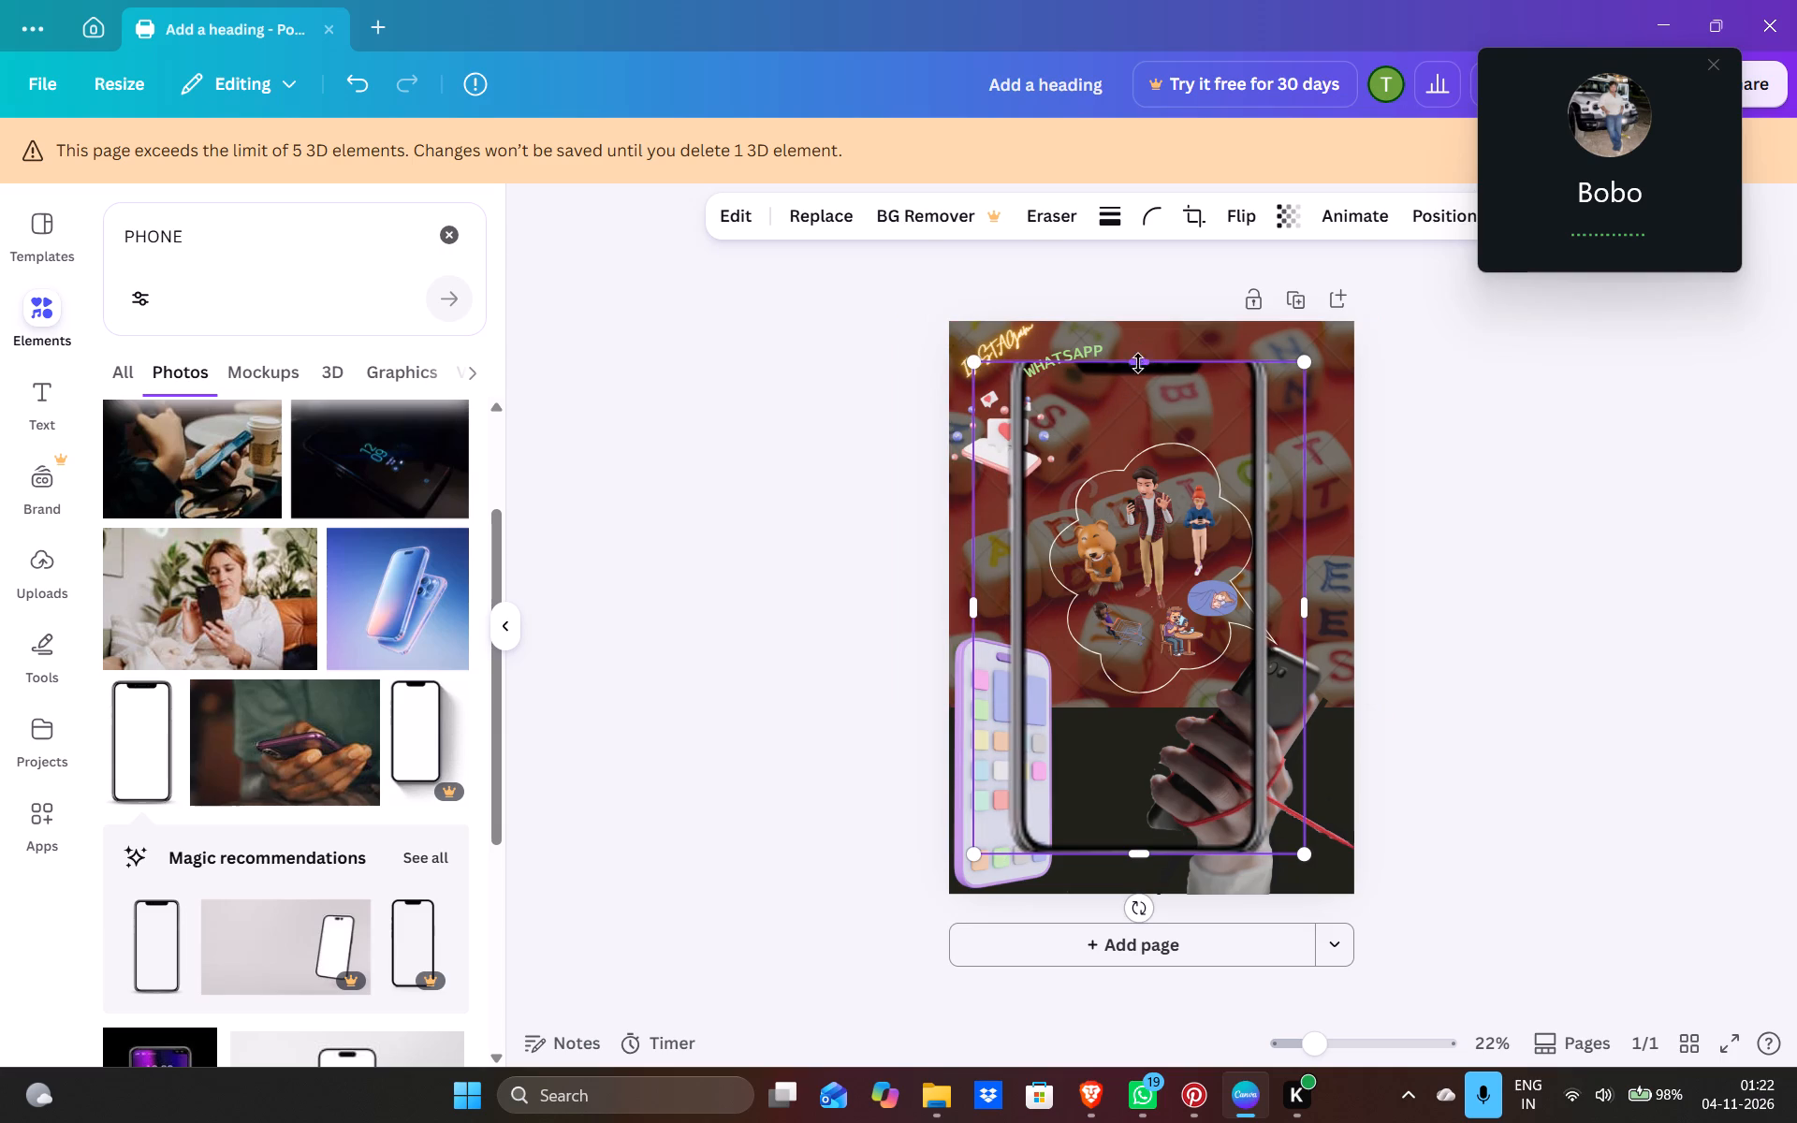
pyautogui.moveTo(1138, 363); pyautogui.dragTo(1145, 328)
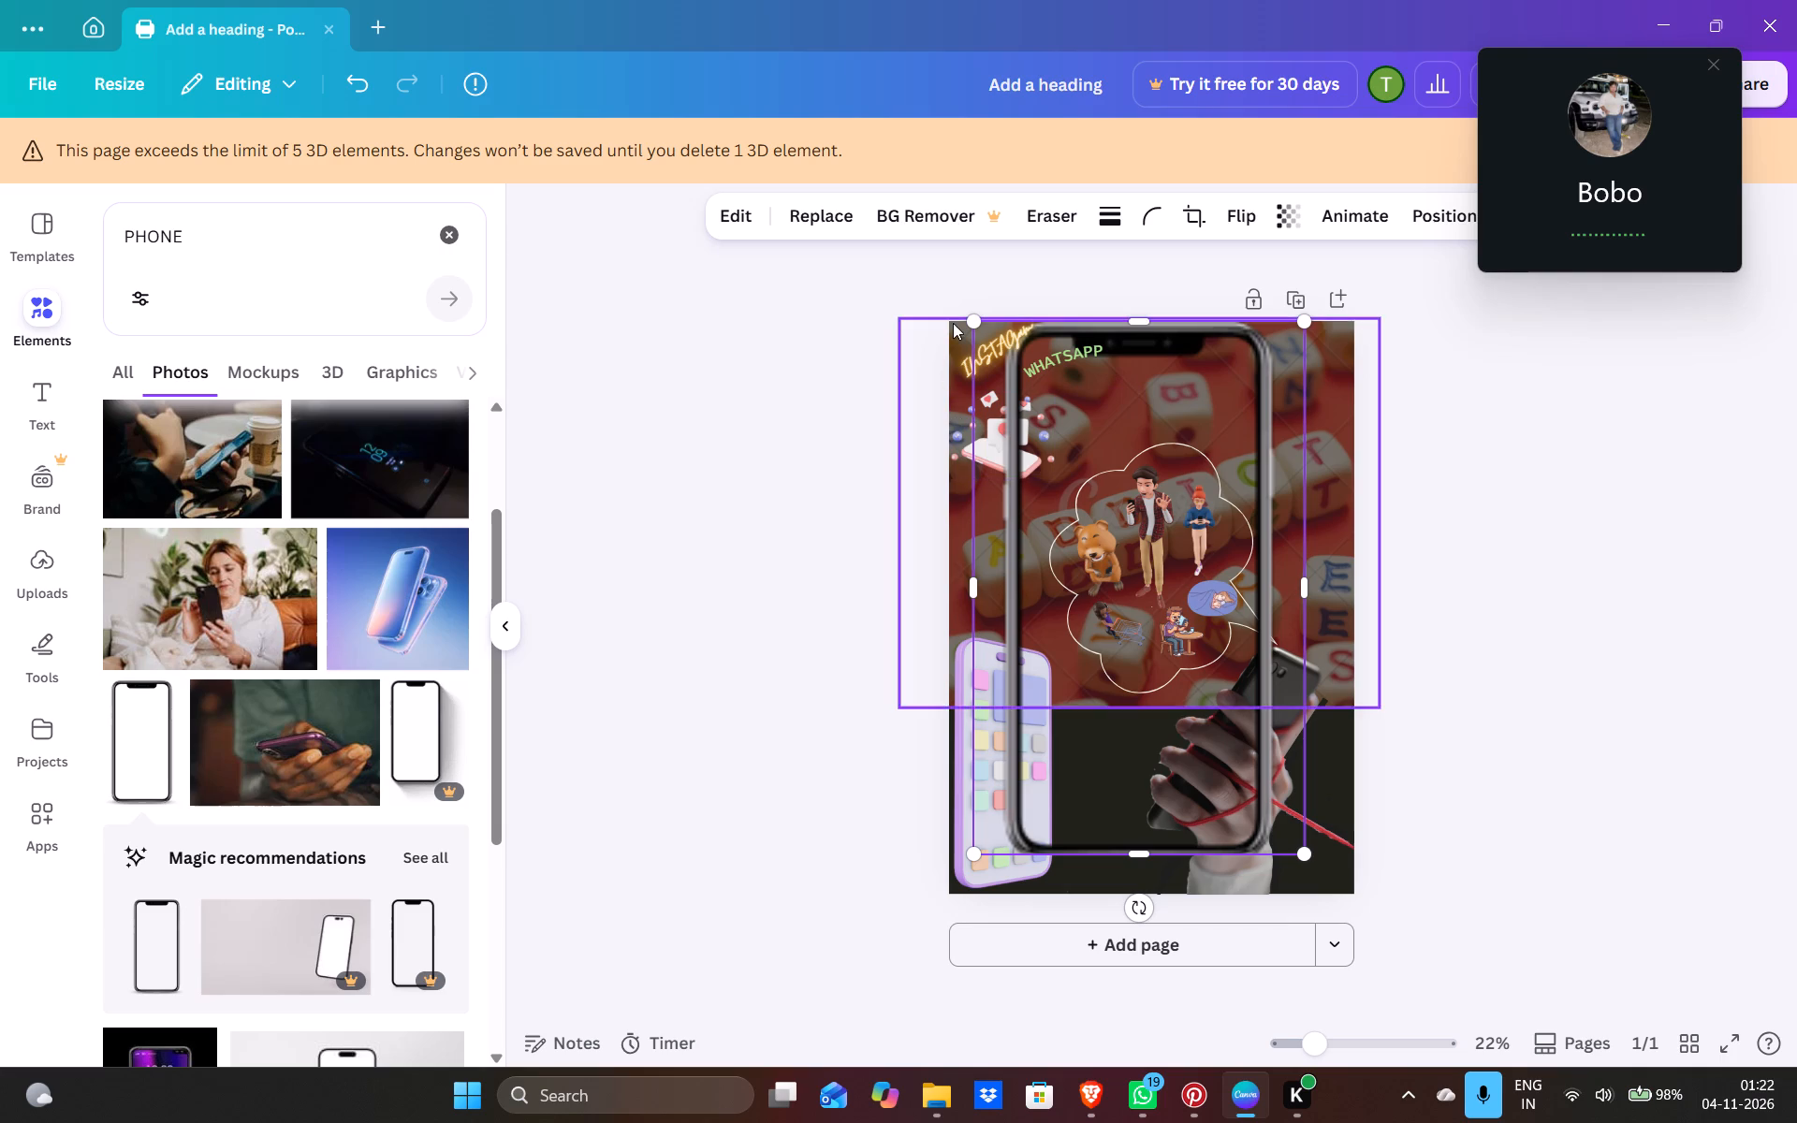
pyautogui.moveTo(950, 320); pyautogui.dragTo(960, 341)
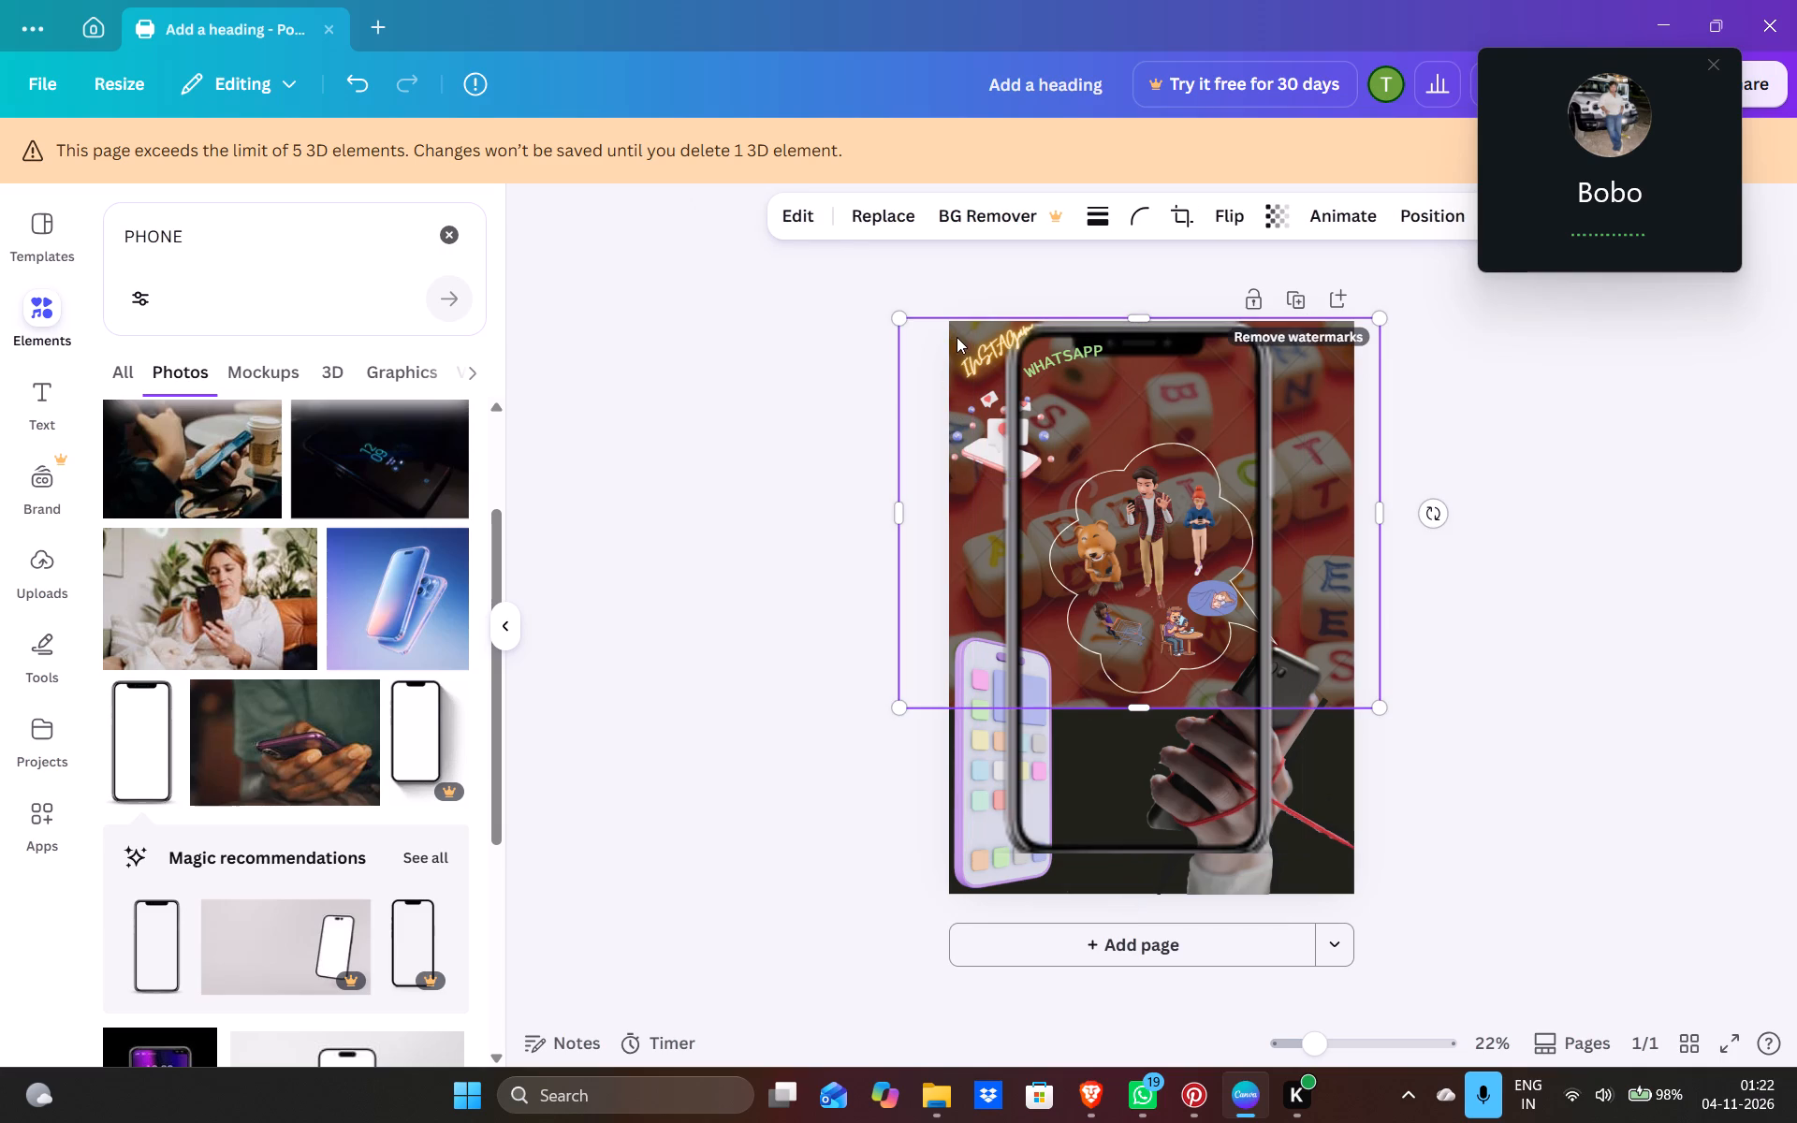
pyautogui.click(839, 491)
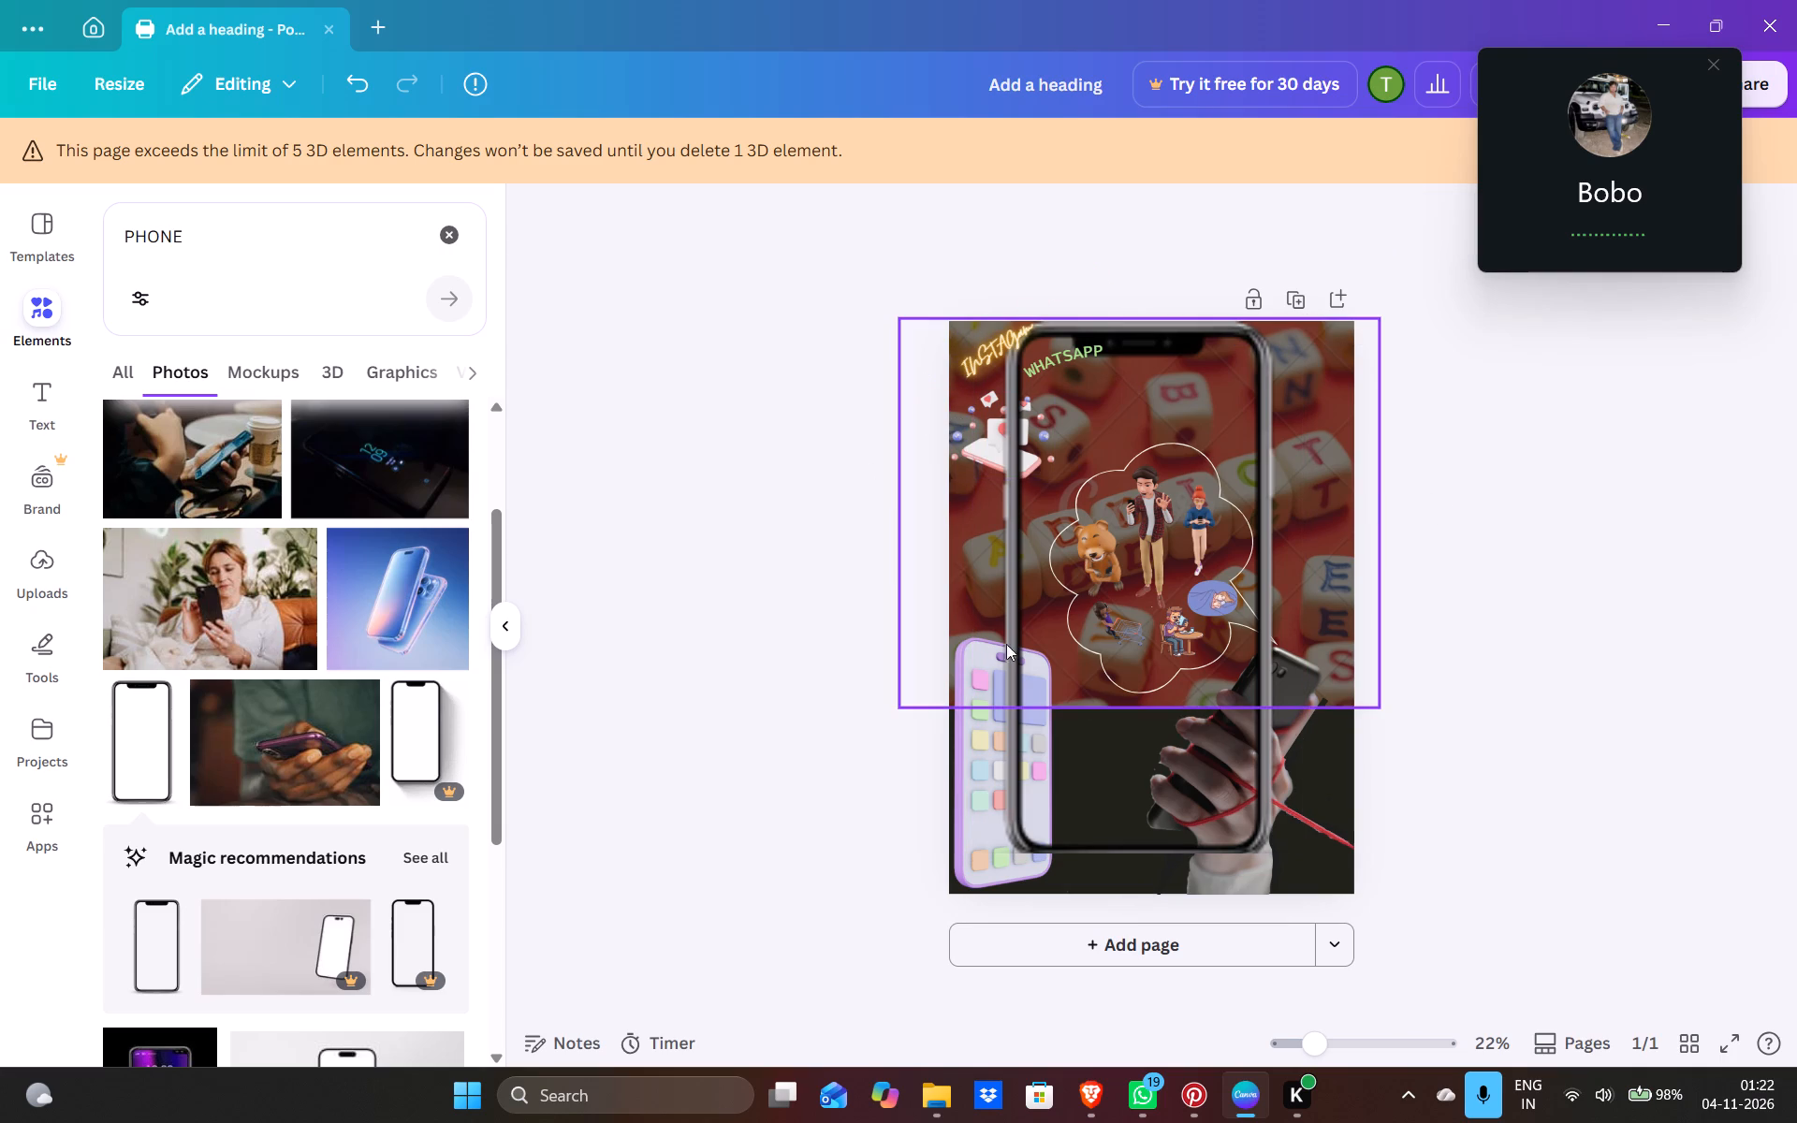
pyautogui.click(1059, 868)
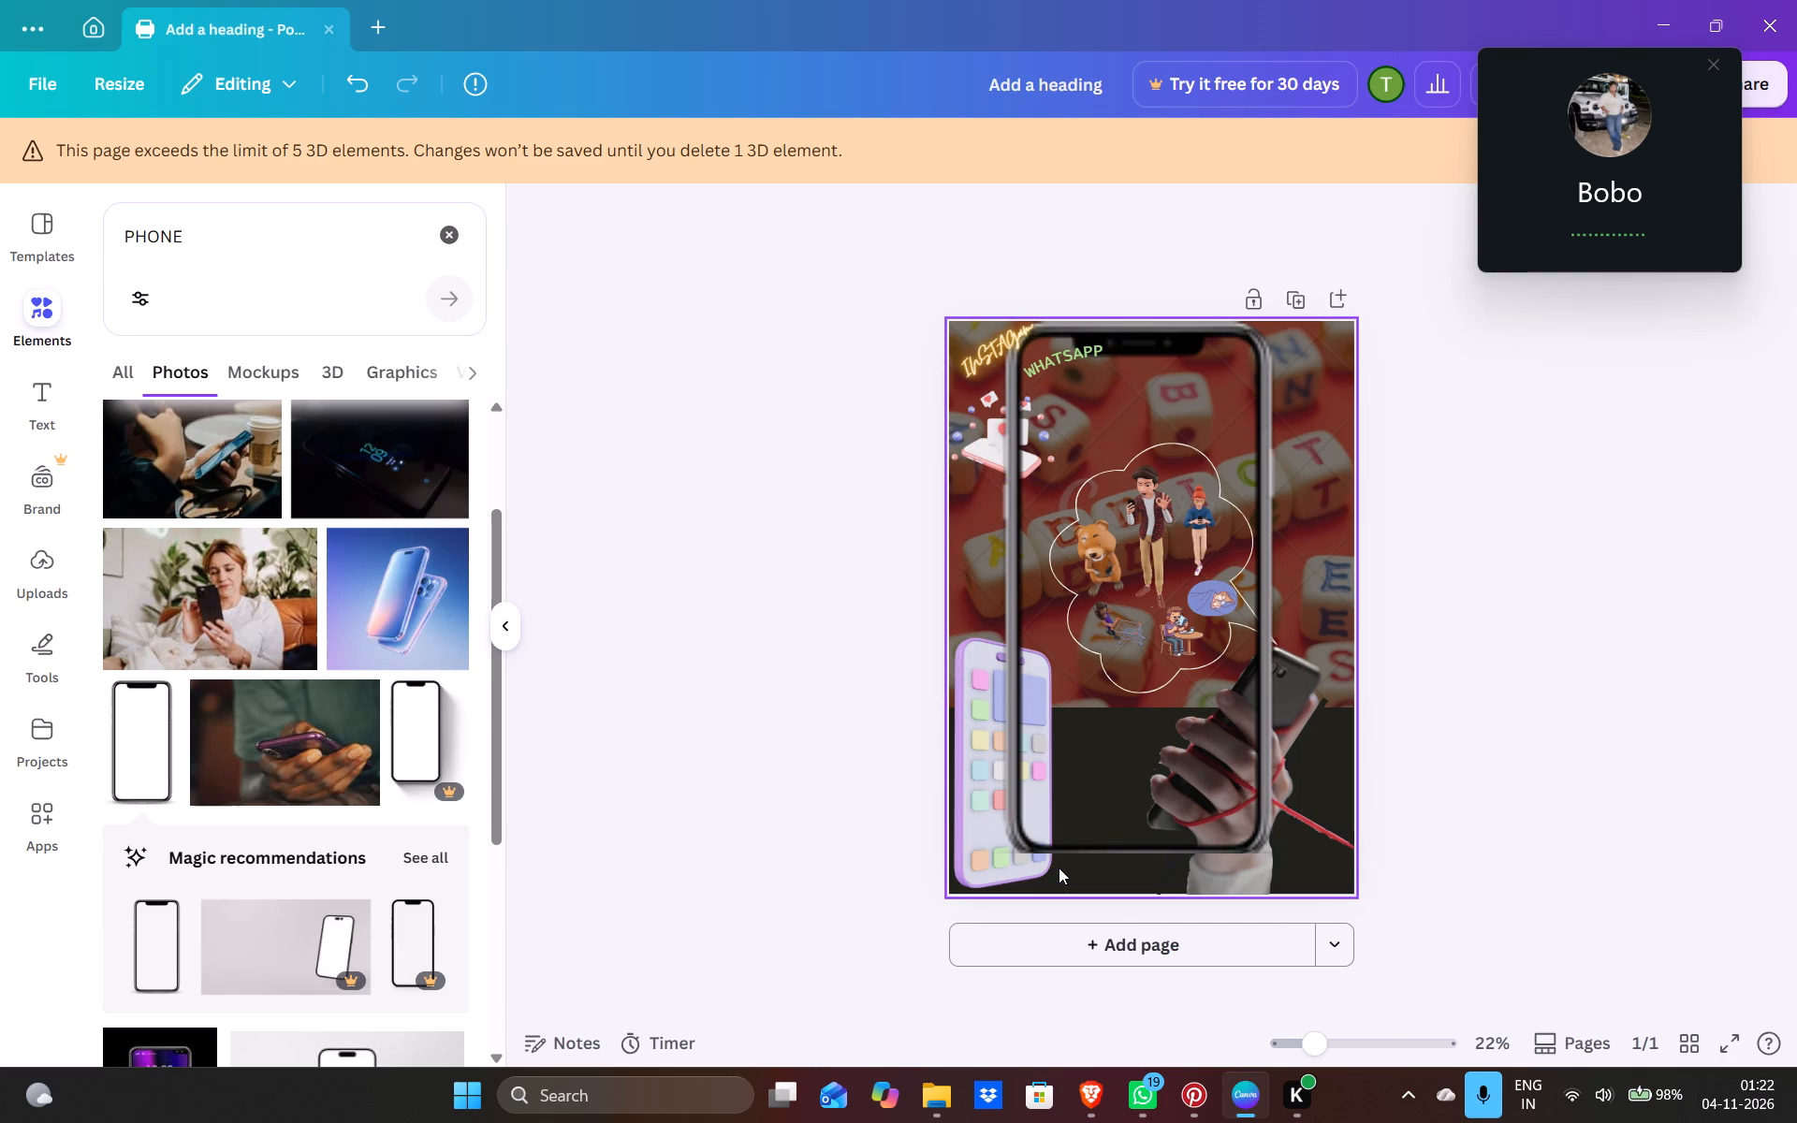
pyautogui.click(947, 314)
# Stretch the smartphone outline beyond the poster's left, right and bottom edges so its side borders frame the whole design.
pyautogui.click(1171, 441)
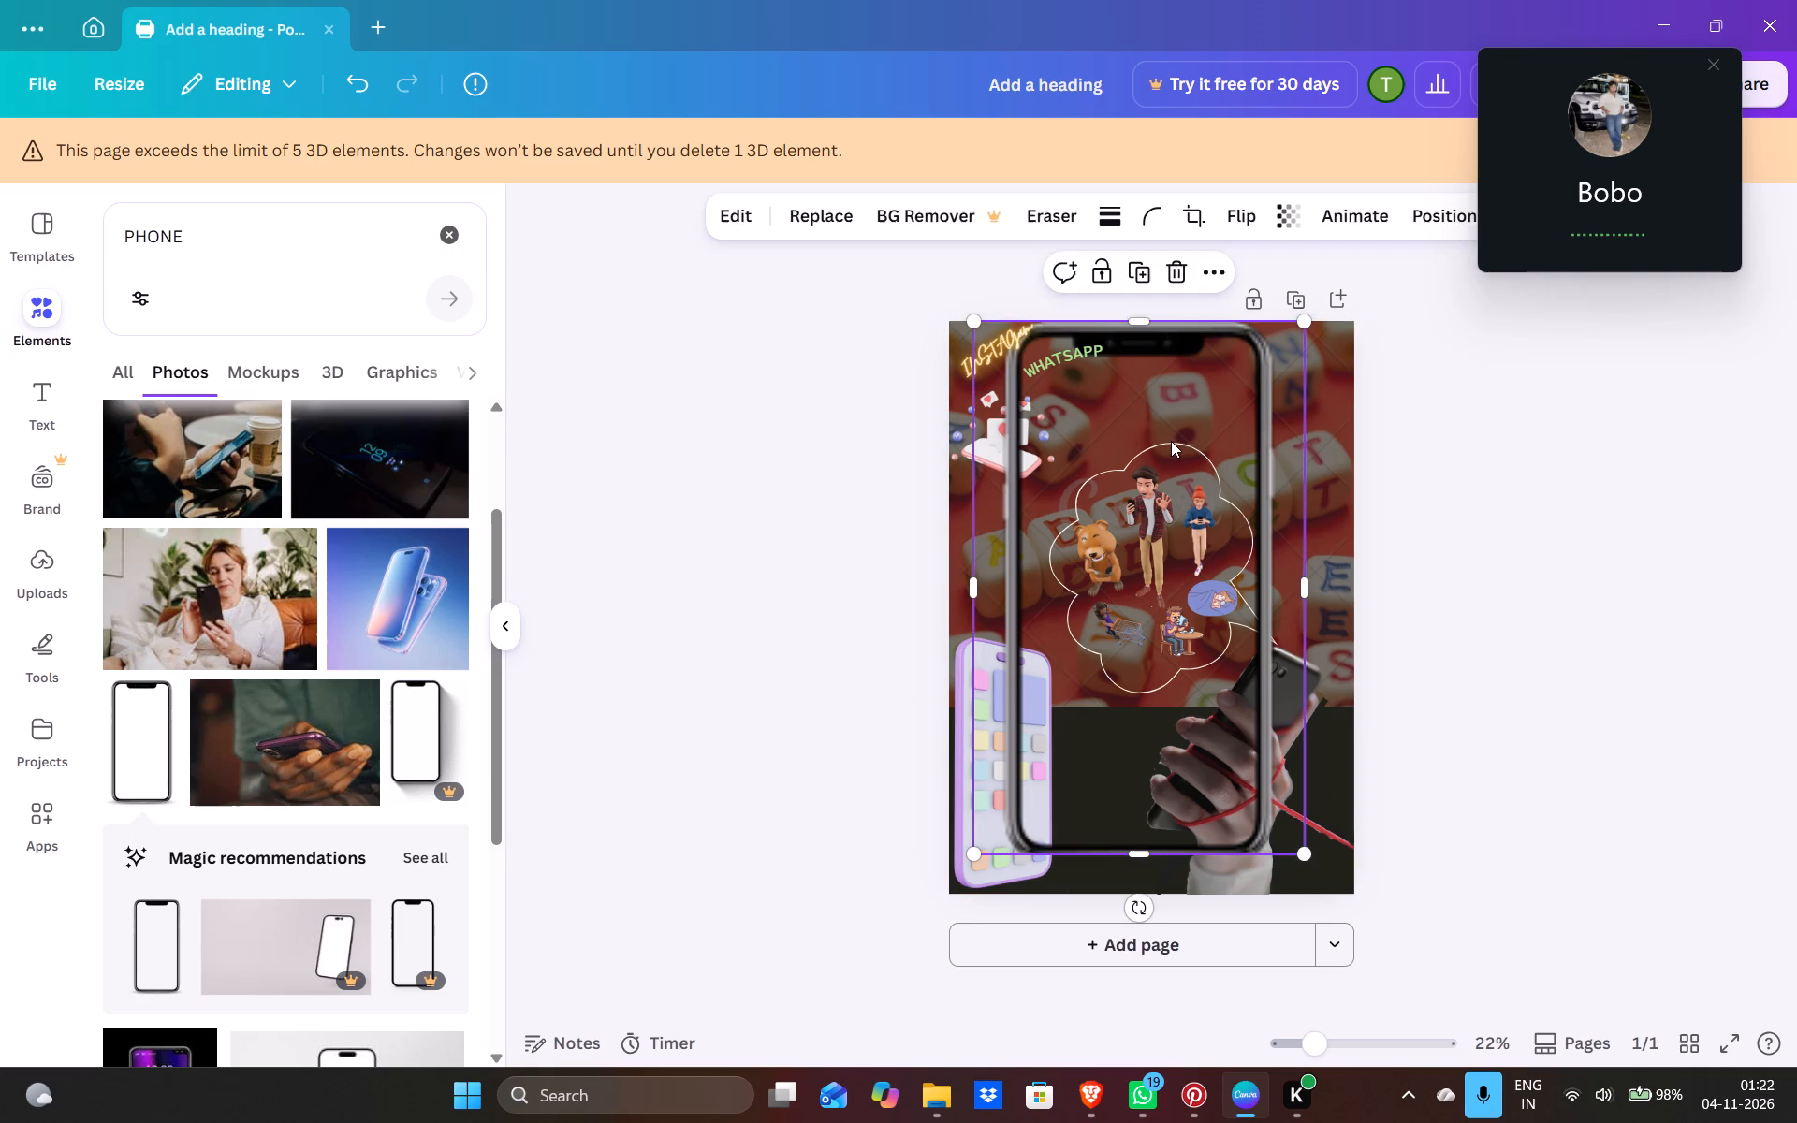
pyautogui.moveTo(976, 591); pyautogui.dragTo(923, 585)
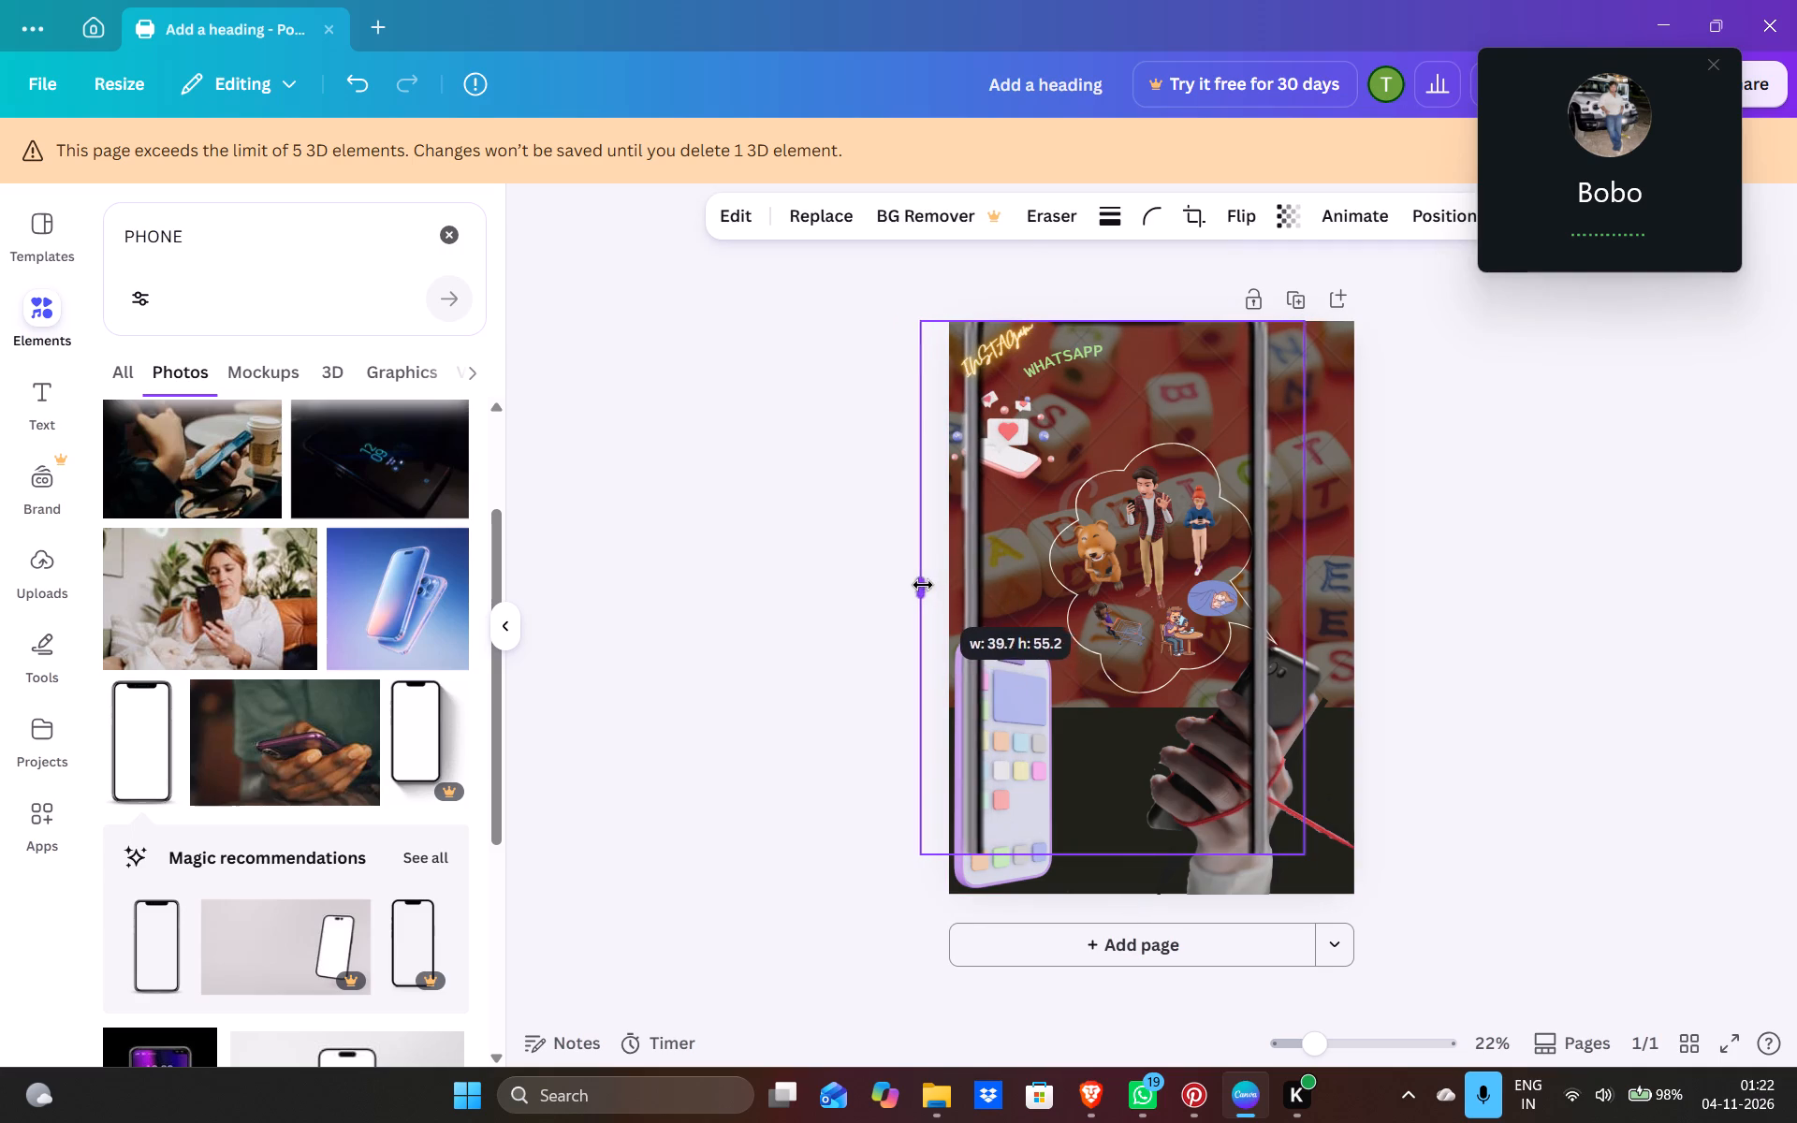
pyautogui.moveTo(923, 585); pyautogui.dragTo(924, 632)
pyautogui.moveTo(1309, 599); pyautogui.dragTo(1414, 607)
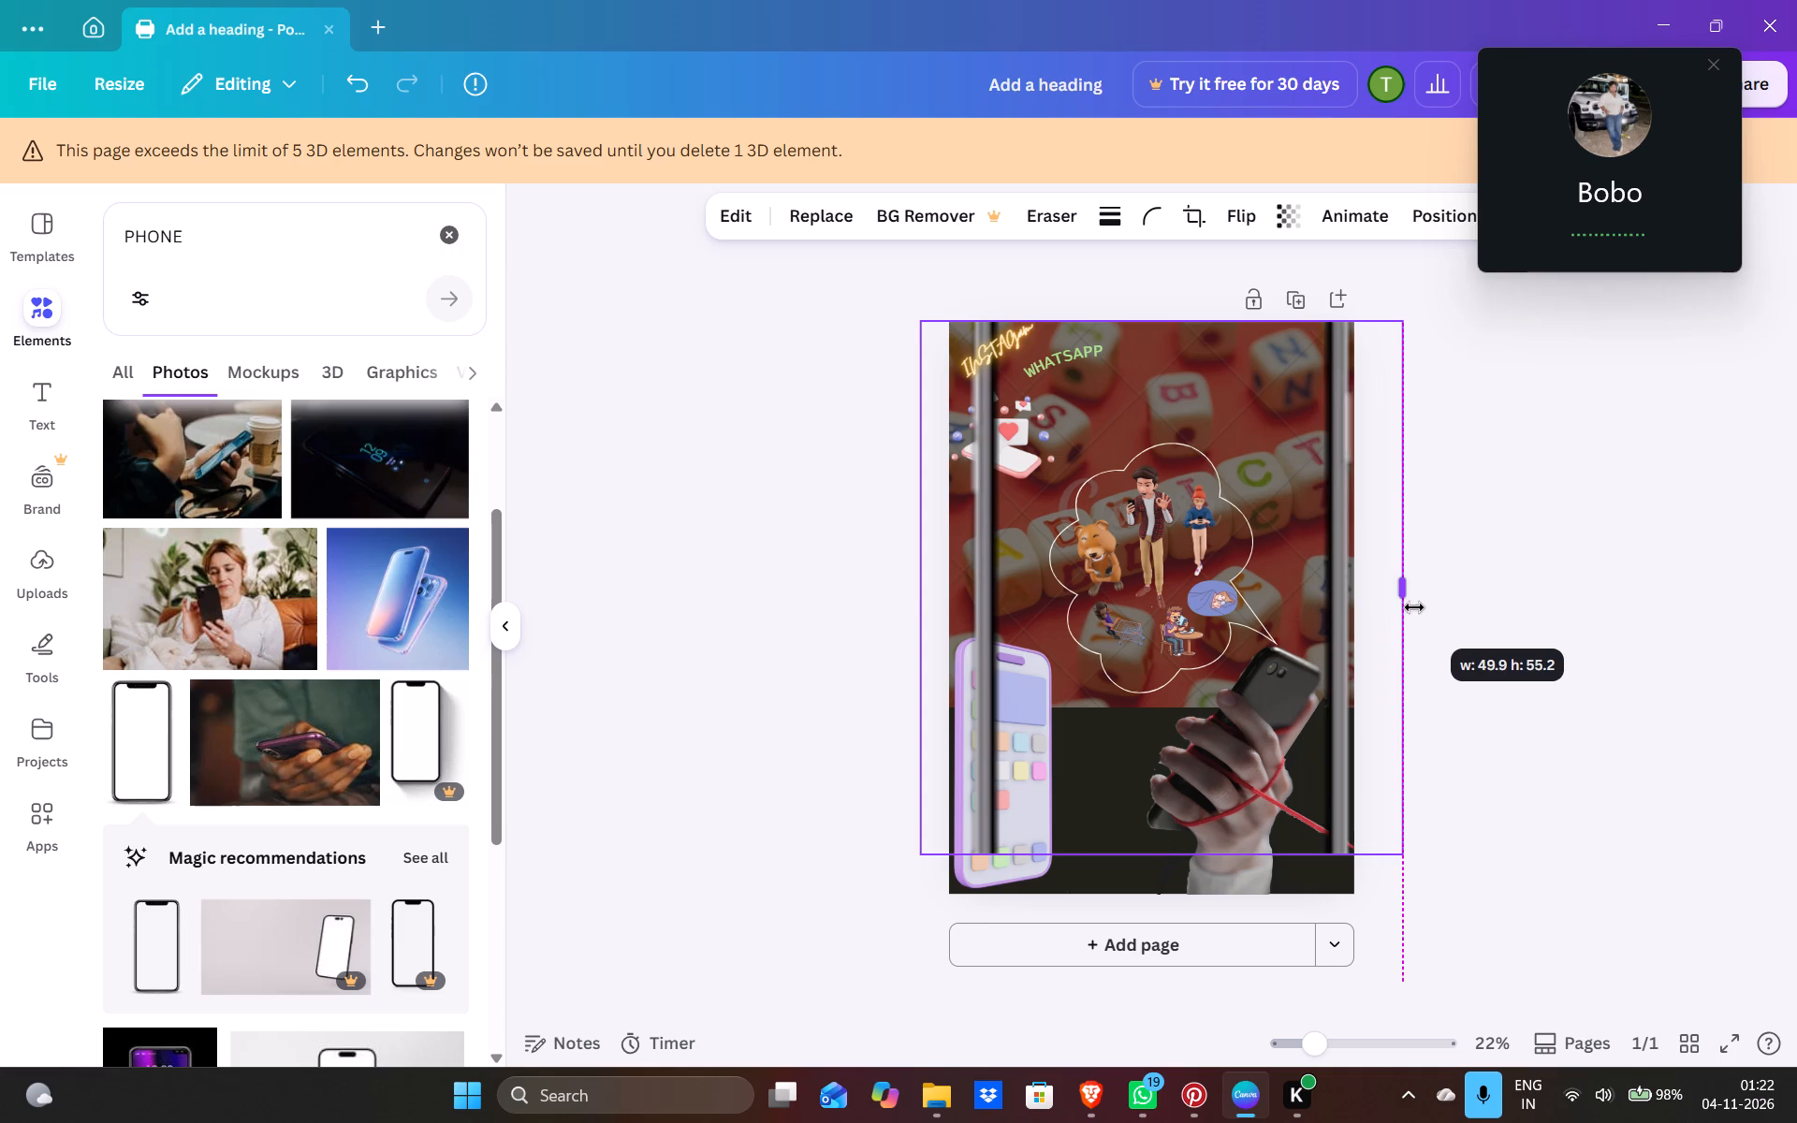
pyautogui.moveTo(1414, 607); pyautogui.dragTo(1418, 608)
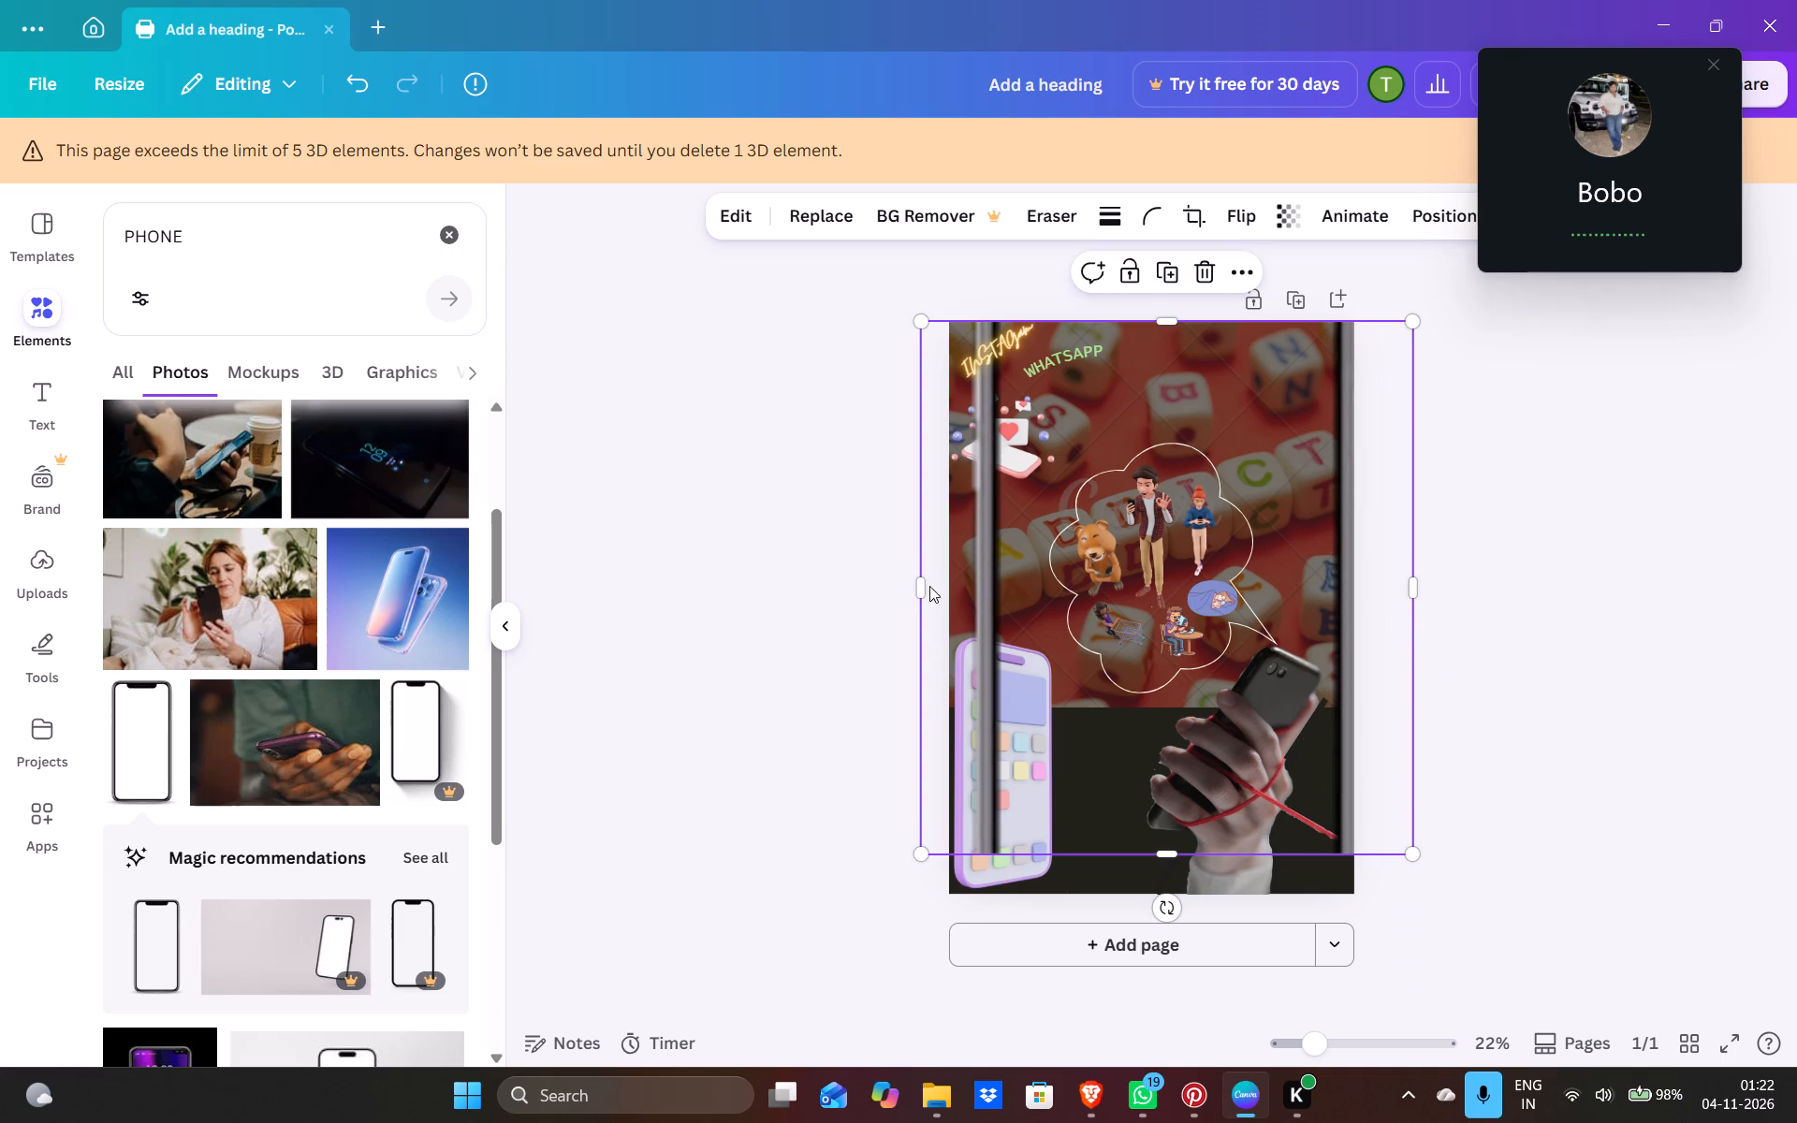
pyautogui.moveTo(913, 586); pyautogui.dragTo(874, 594)
pyautogui.doubleClick(1147, 326)
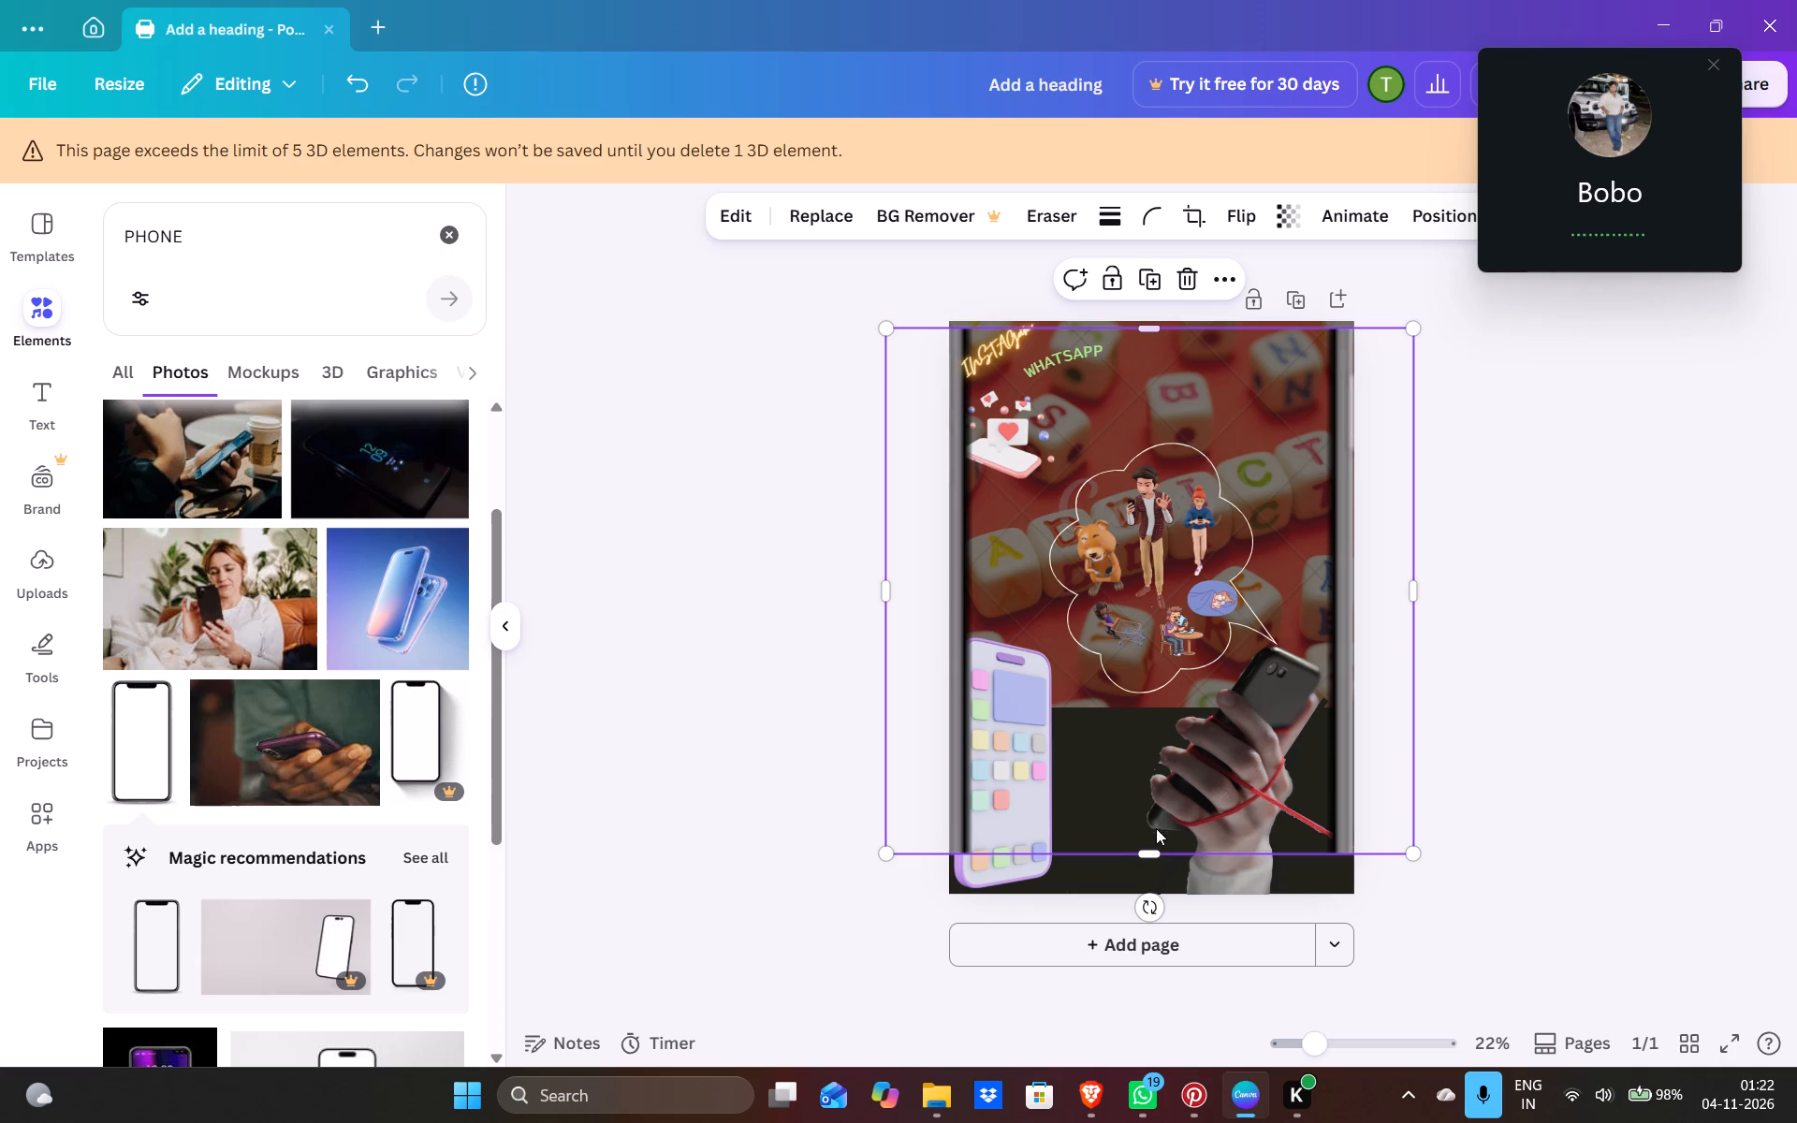
pyautogui.moveTo(1145, 861); pyautogui.dragTo(1153, 927)
pyautogui.rightClick(1160, 780)
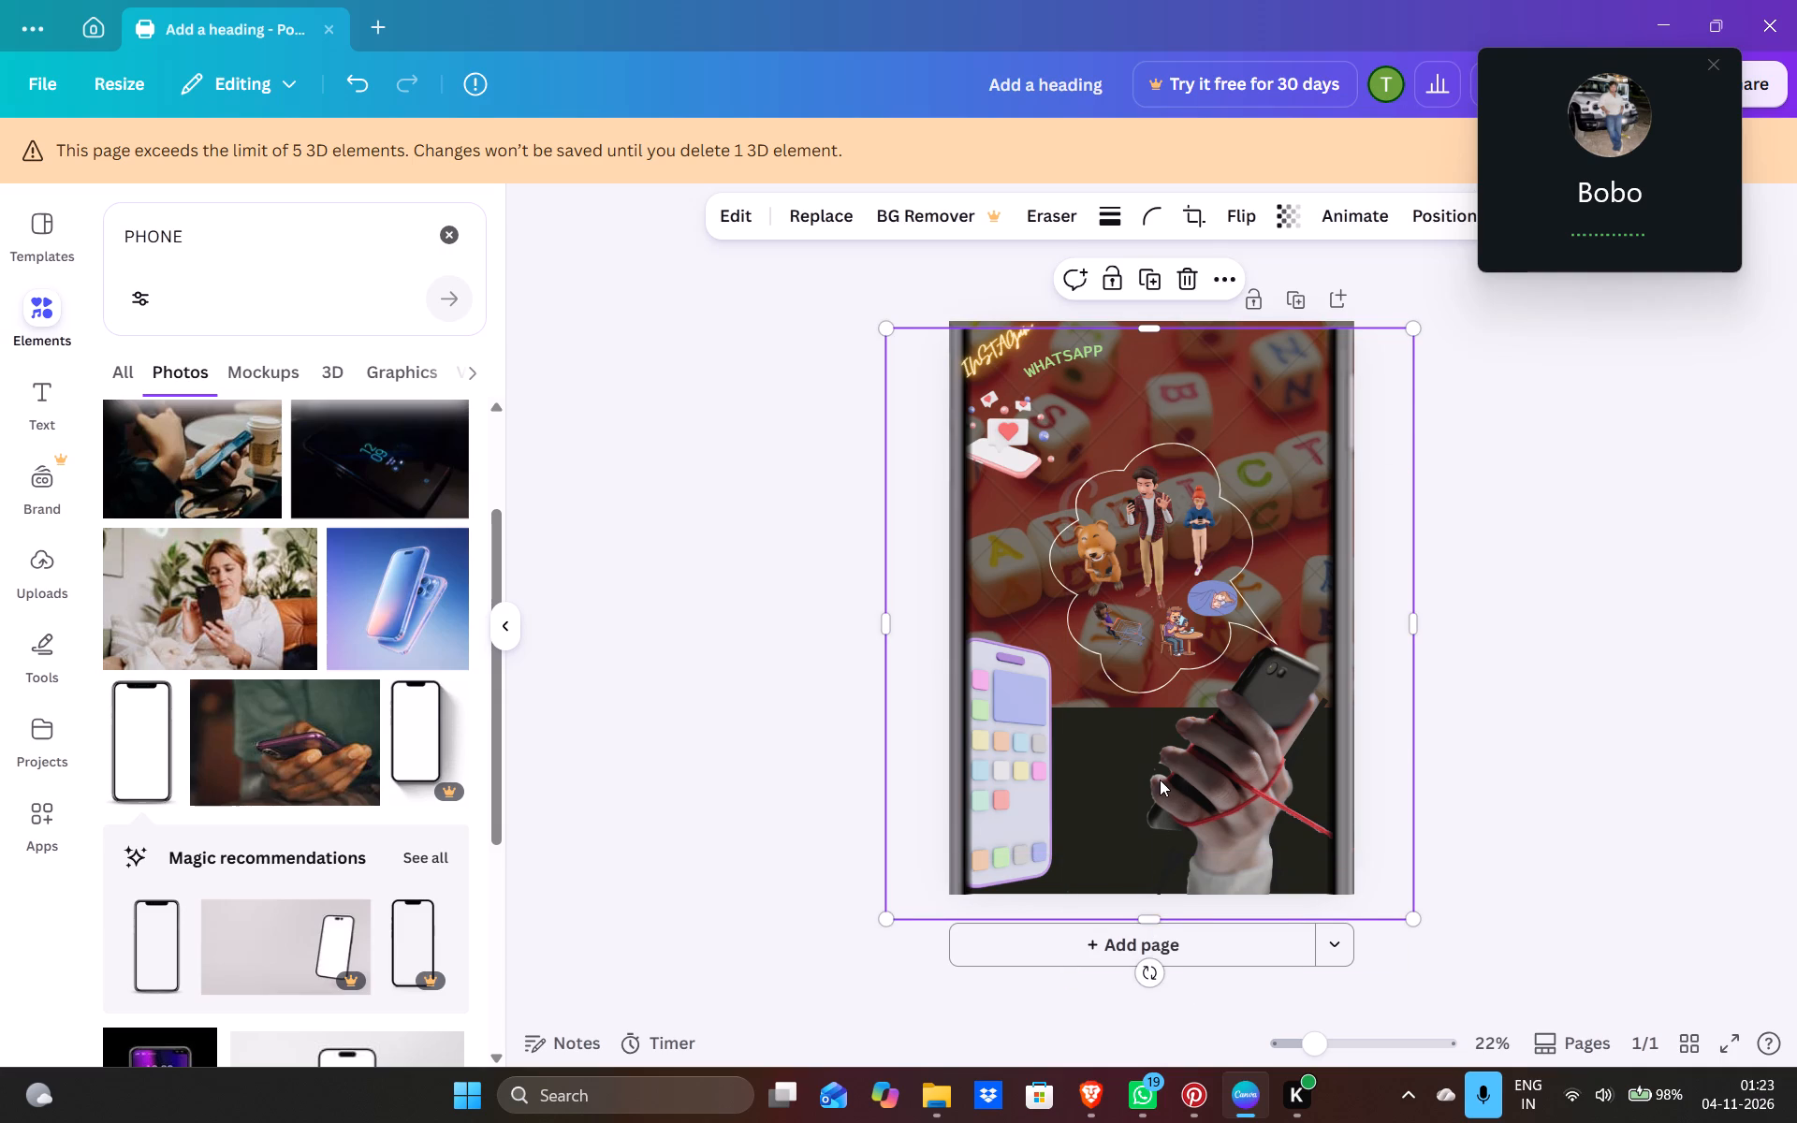
# Narrow the large smartphone outline, keep it reaching the poster's top edge, and shift it so both side borders sit inside the poster.
pyautogui.click(884, 326)
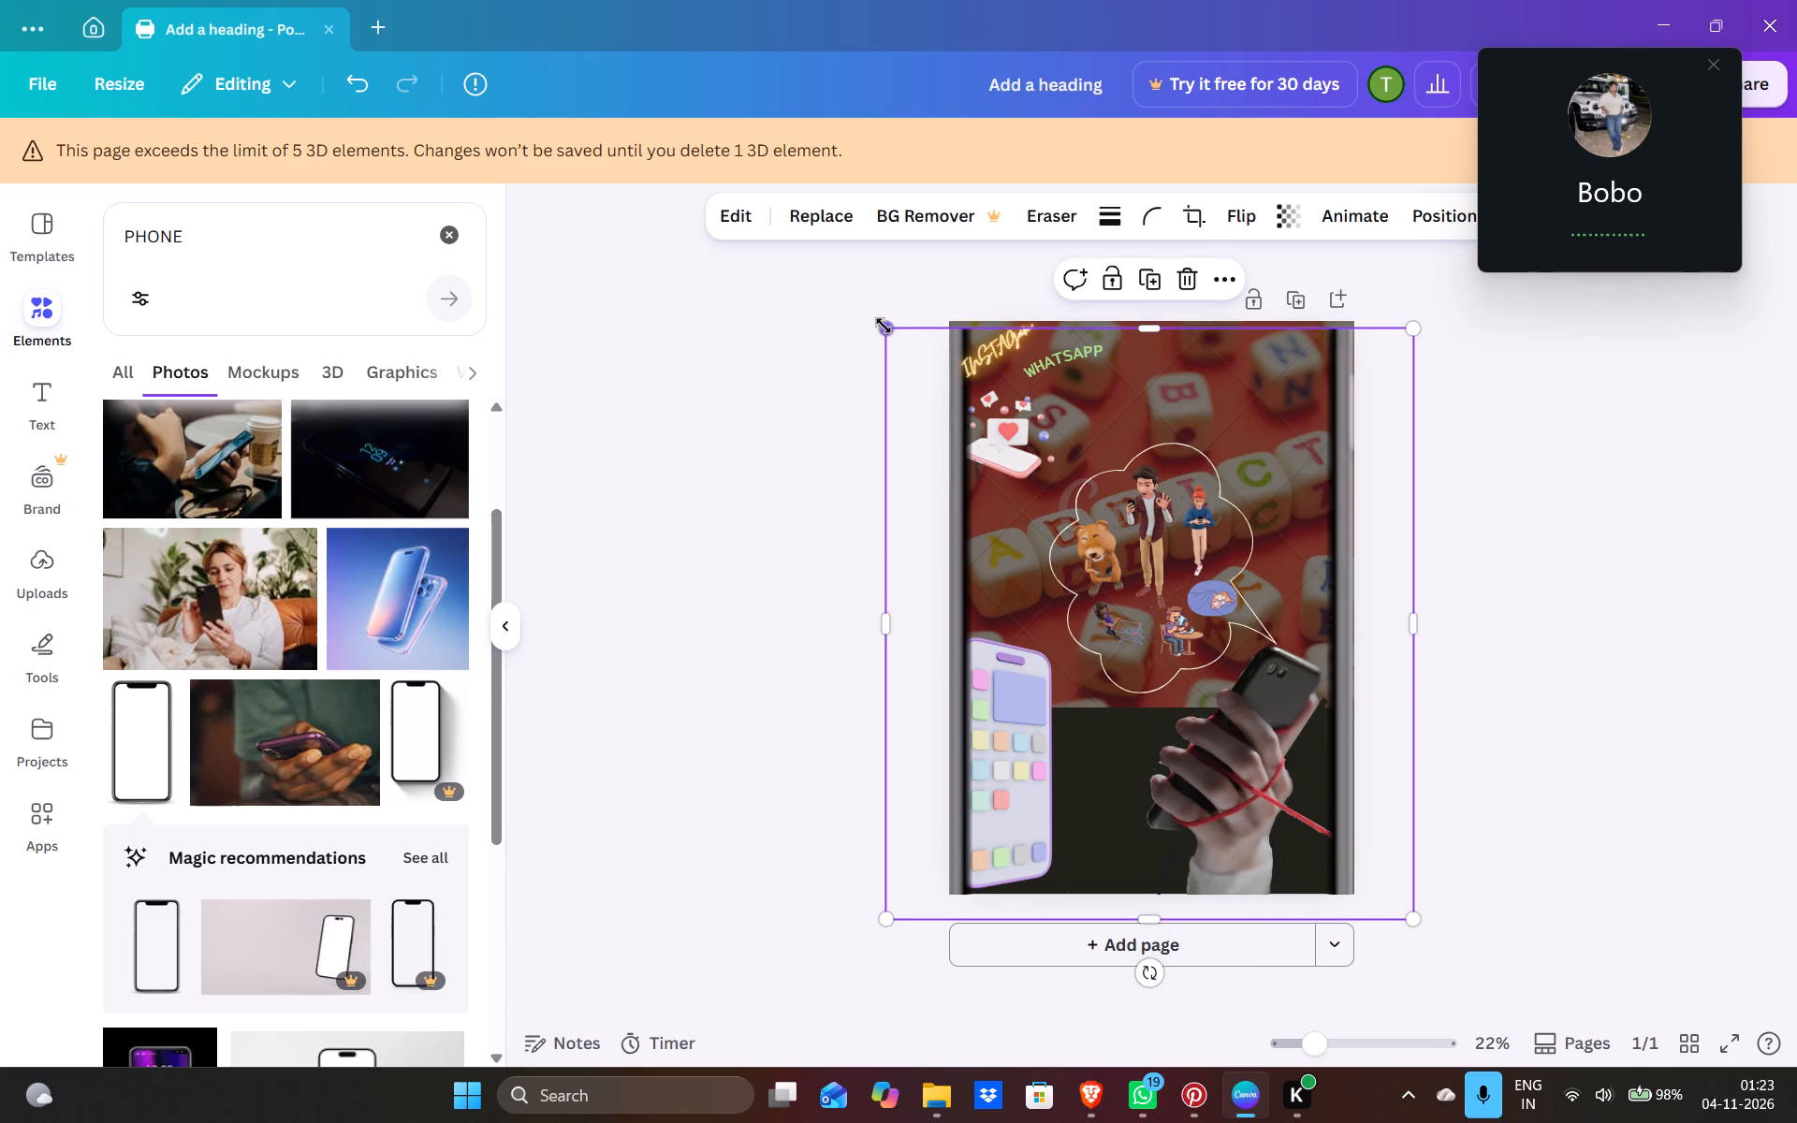
pyautogui.moveTo(886, 331); pyautogui.dragTo(942, 319)
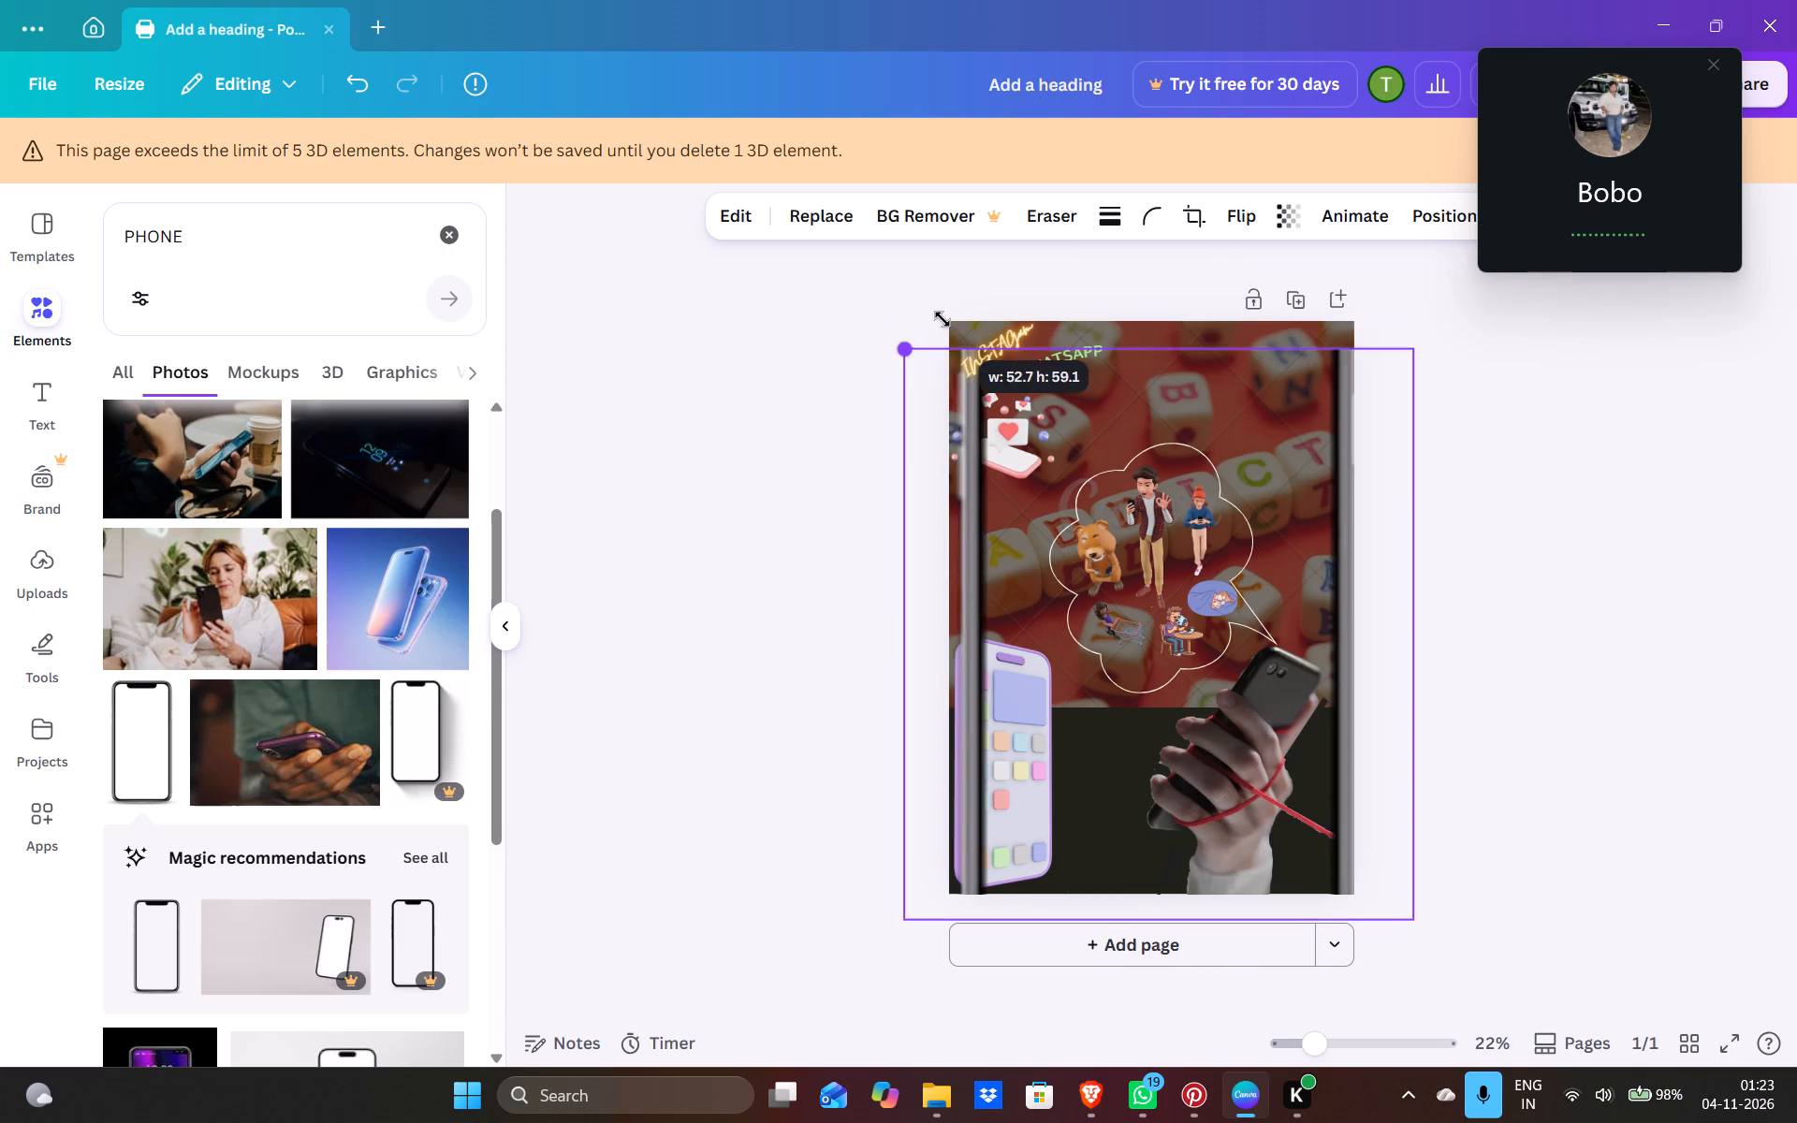
pyautogui.moveTo(942, 319); pyautogui.dragTo(996, 501)
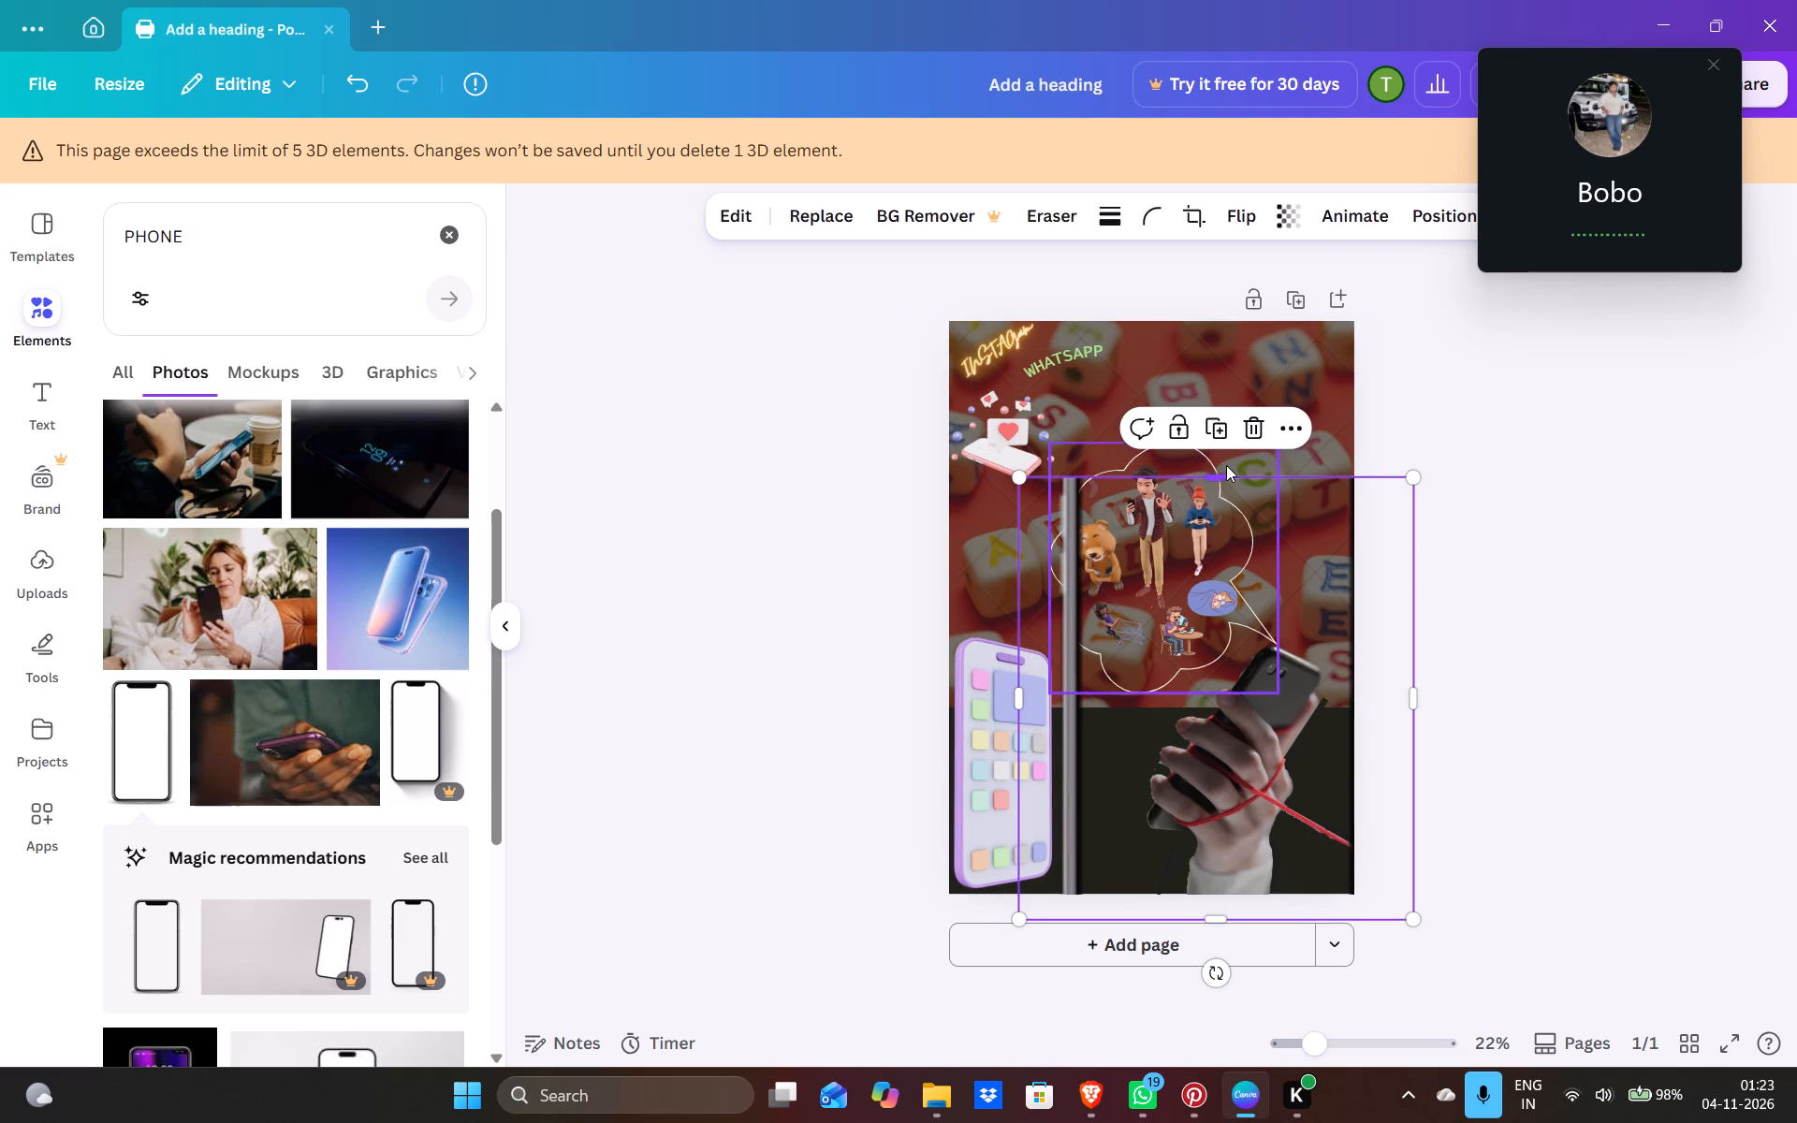
pyautogui.moveTo(1216, 480); pyautogui.dragTo(1217, 324)
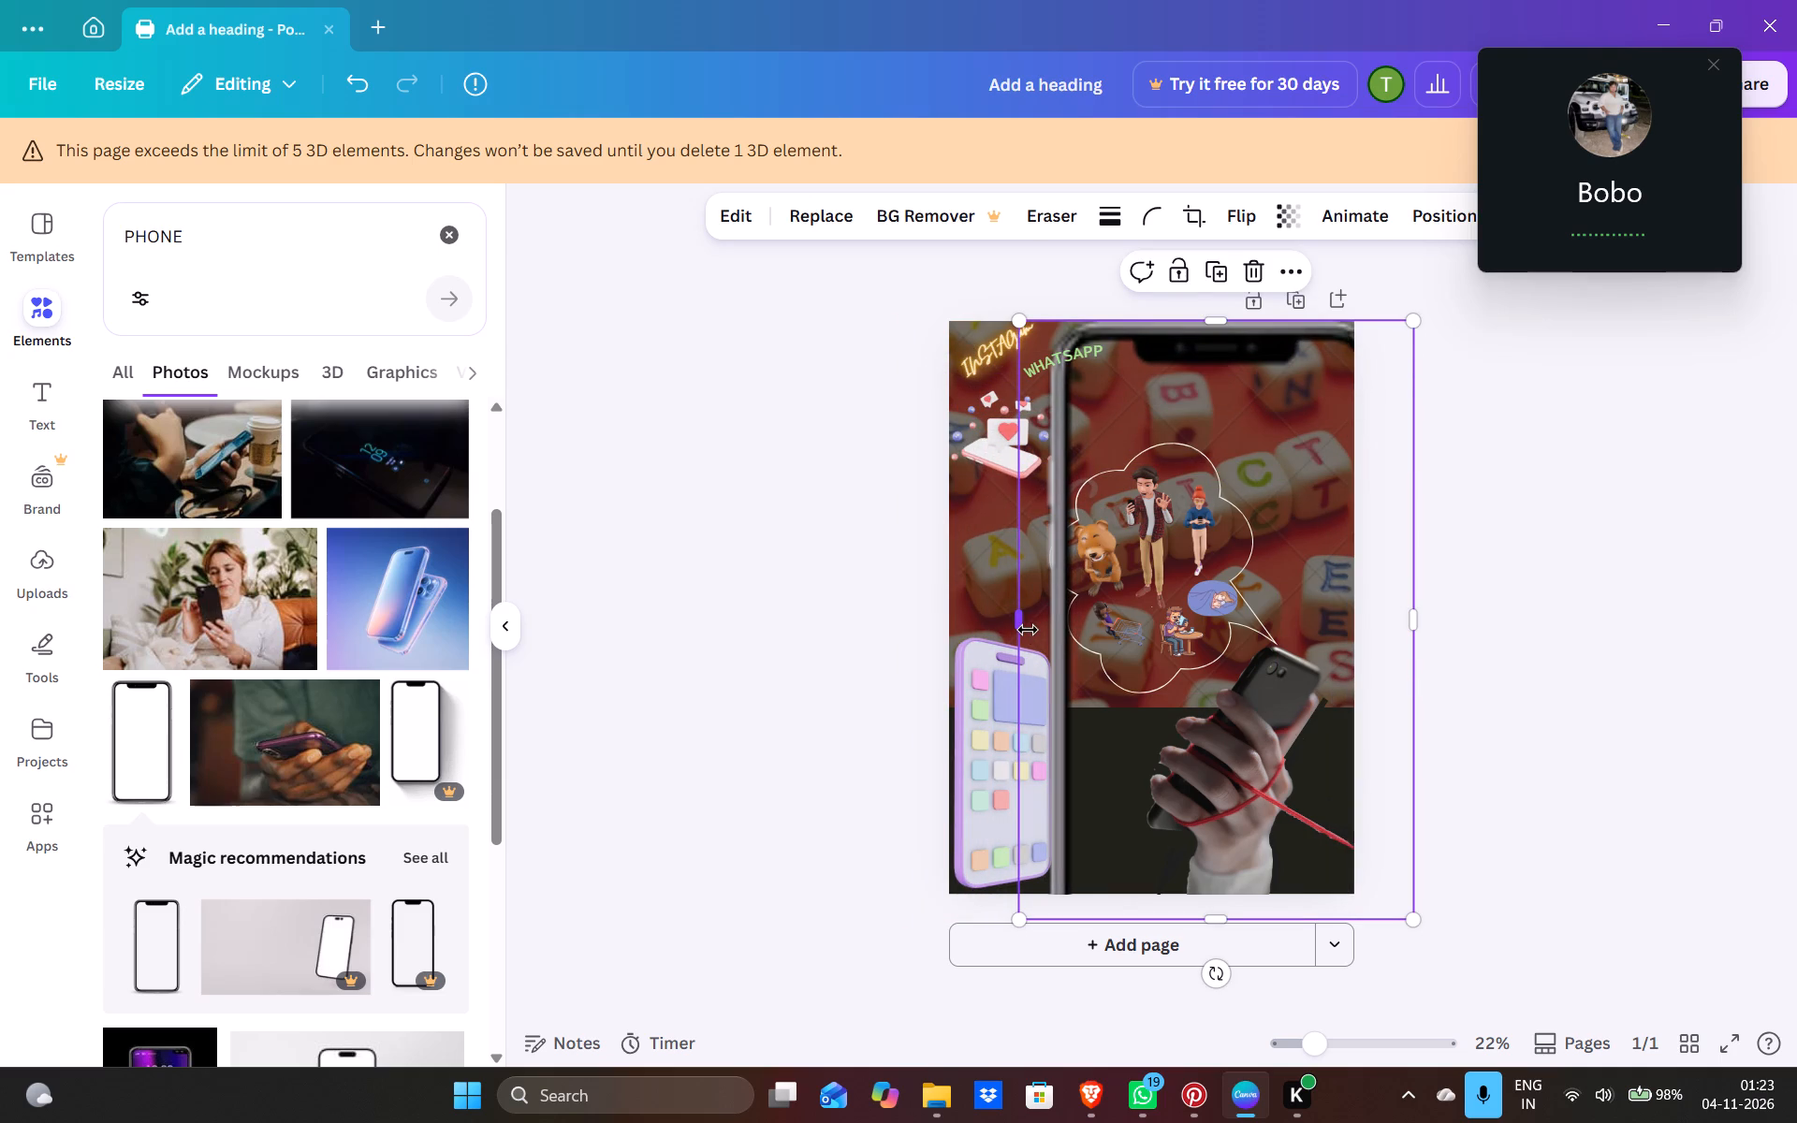
pyautogui.moveTo(1028, 630); pyautogui.dragTo(990, 642)
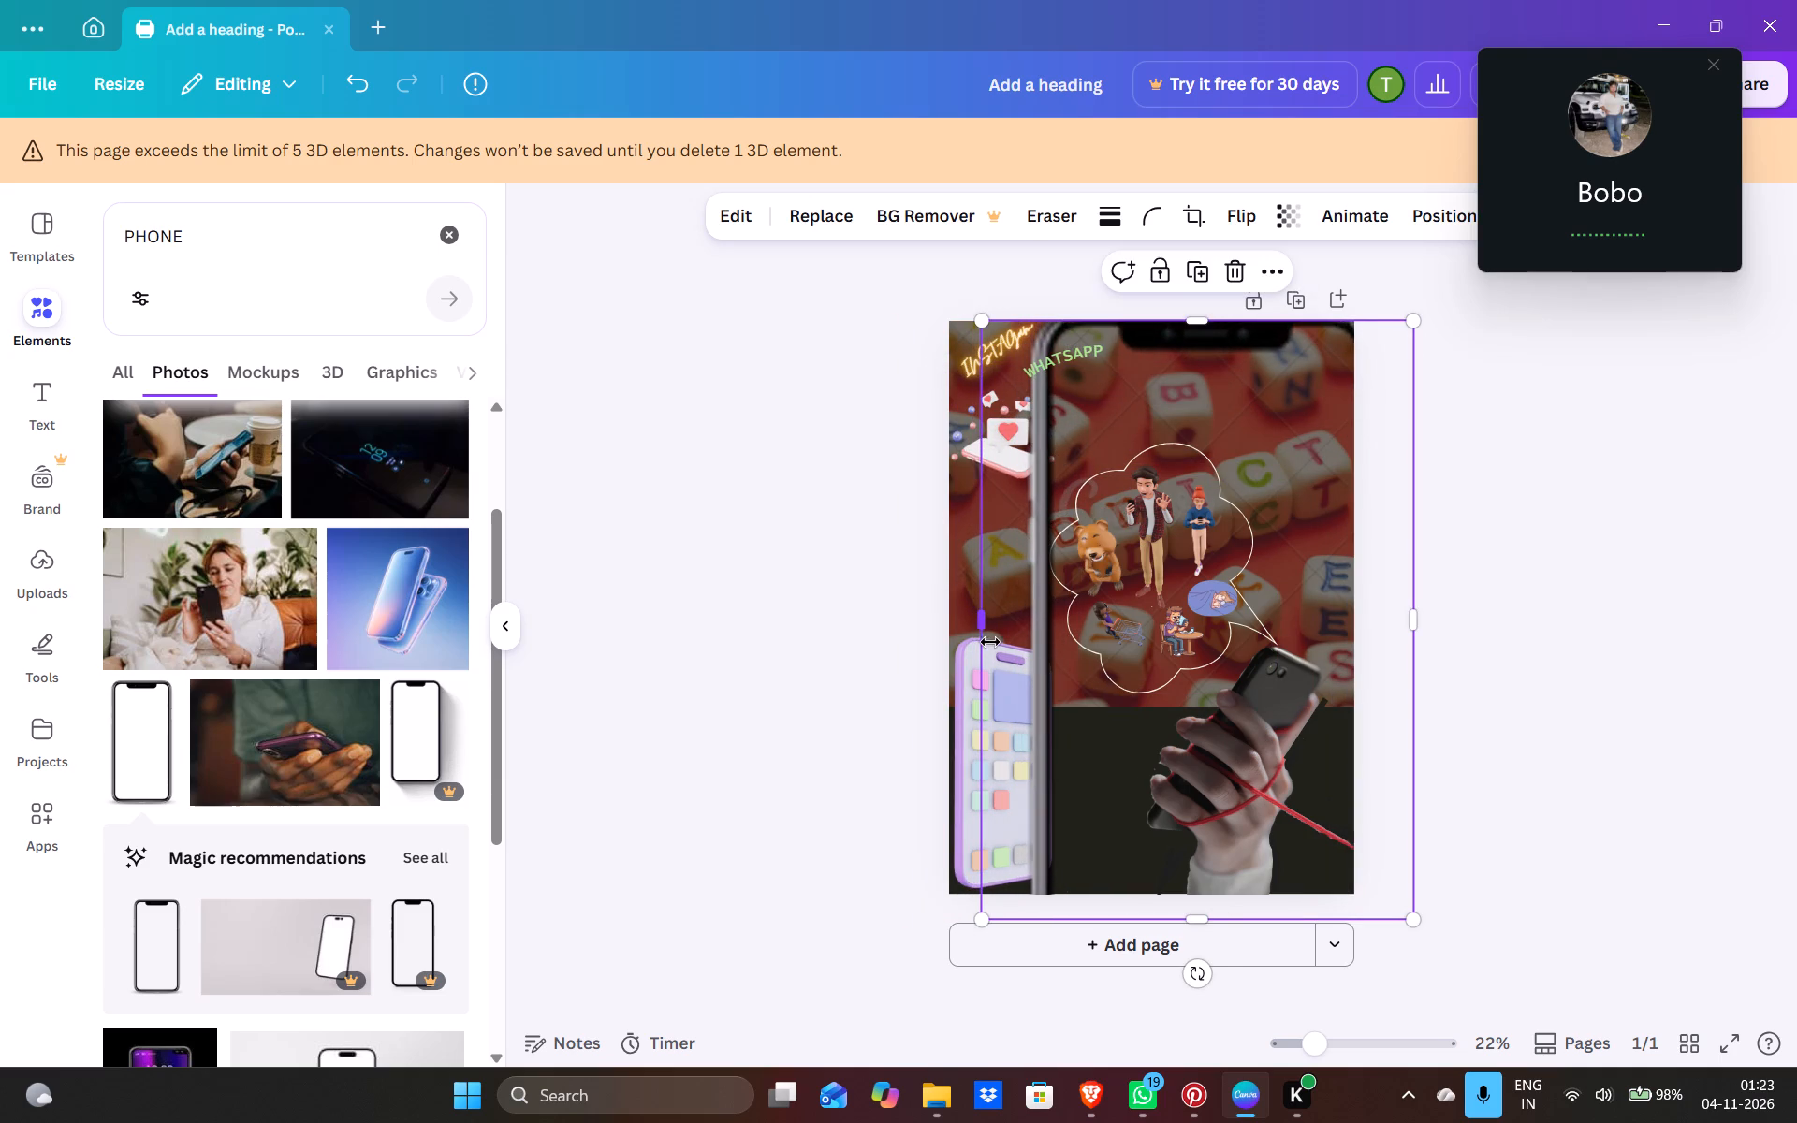
pyautogui.moveTo(1205, 605); pyautogui.dragTo(1133, 639)
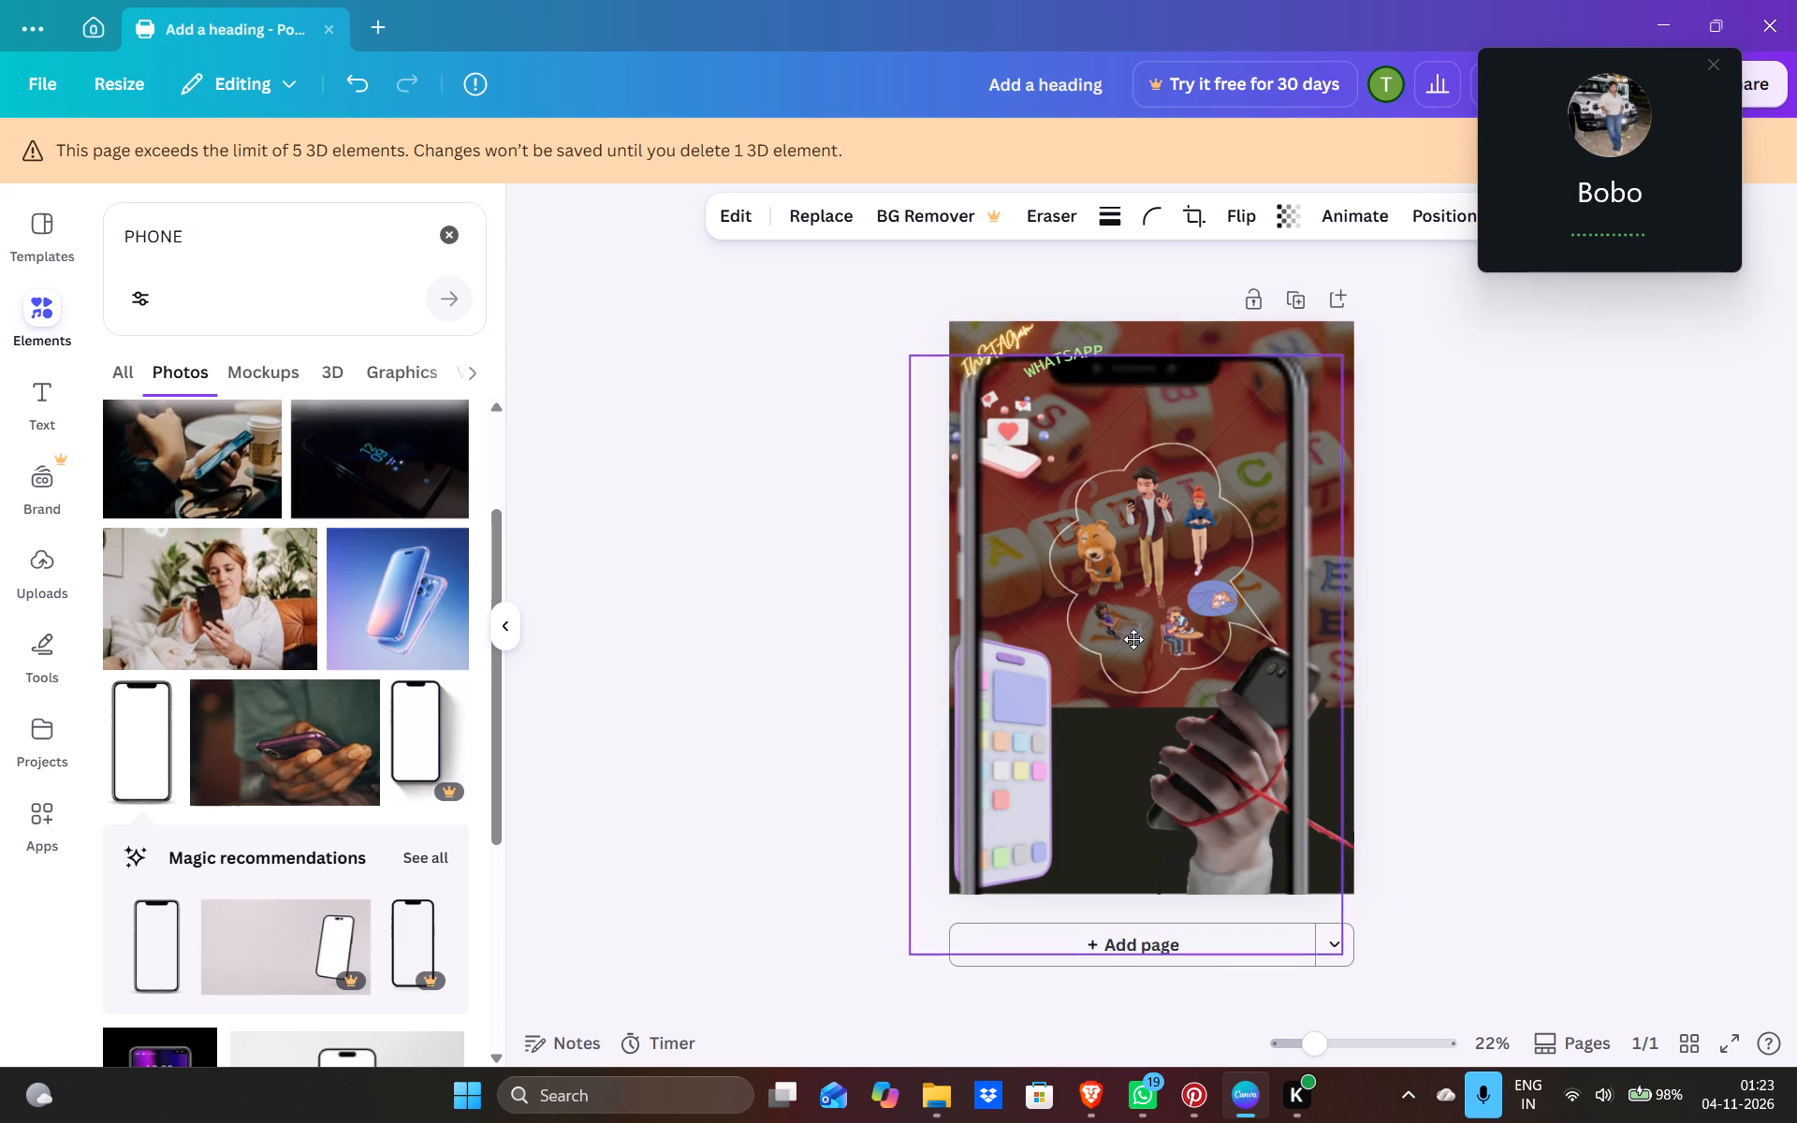
pyautogui.moveTo(1133, 639); pyautogui.dragTo(1138, 611)
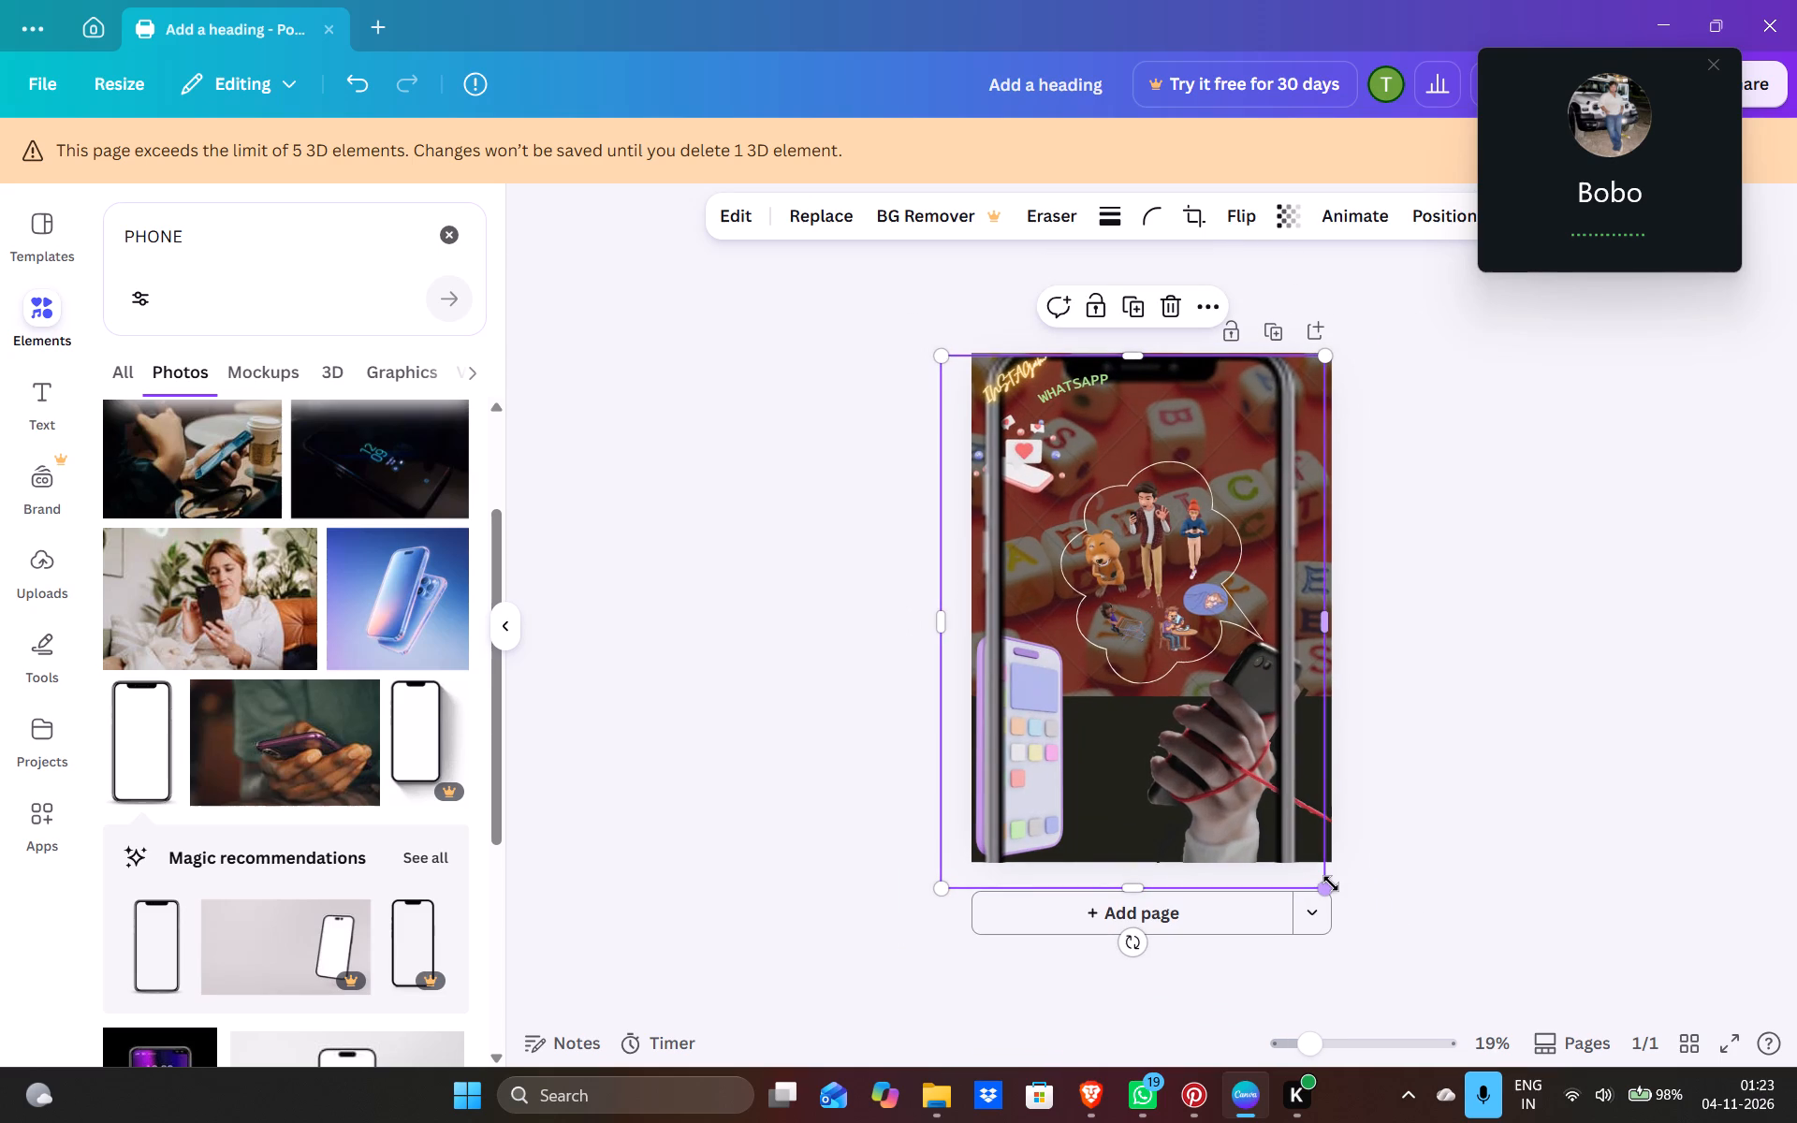
# Shrink the smartphone outline until its whole frame fits within the poster's upper-left area.
pyautogui.moveTo(1331, 883); pyautogui.dragTo(1315, 796)
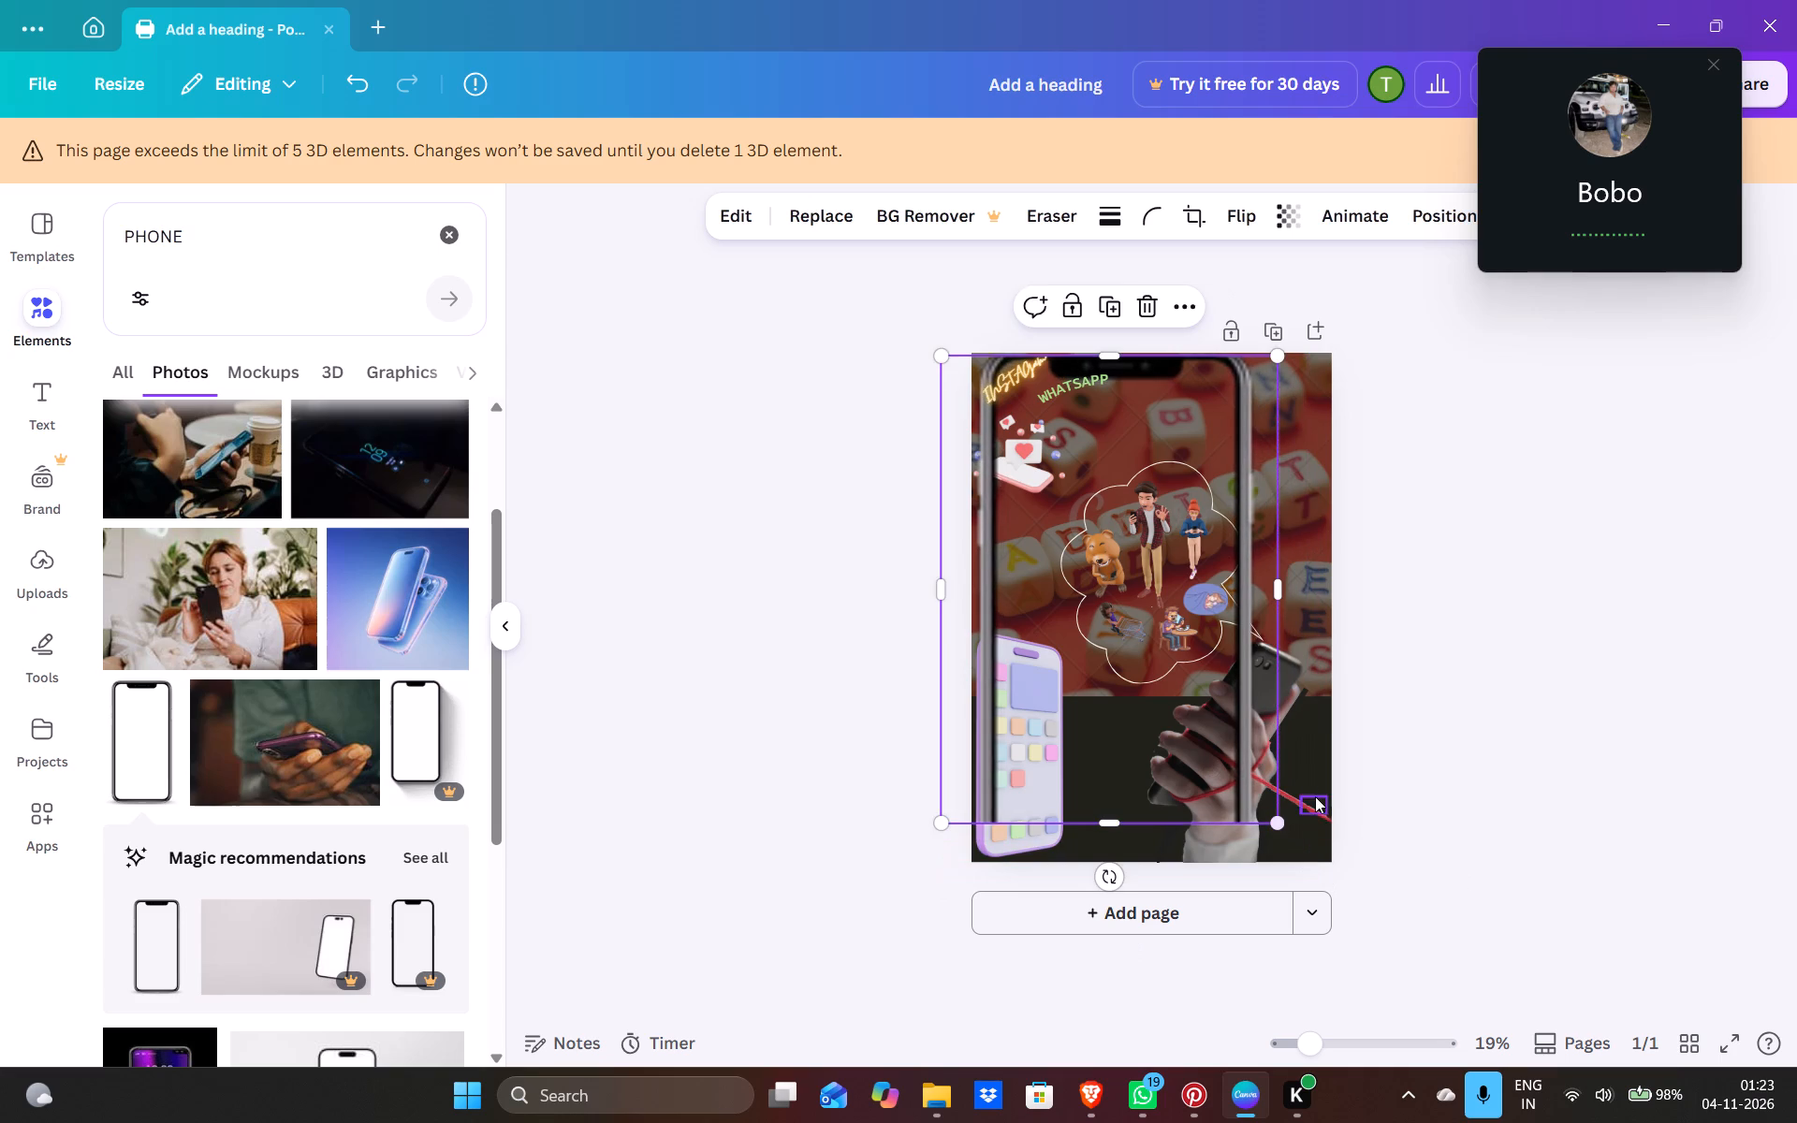
pyautogui.moveTo(1106, 827); pyautogui.dragTo(1112, 863)
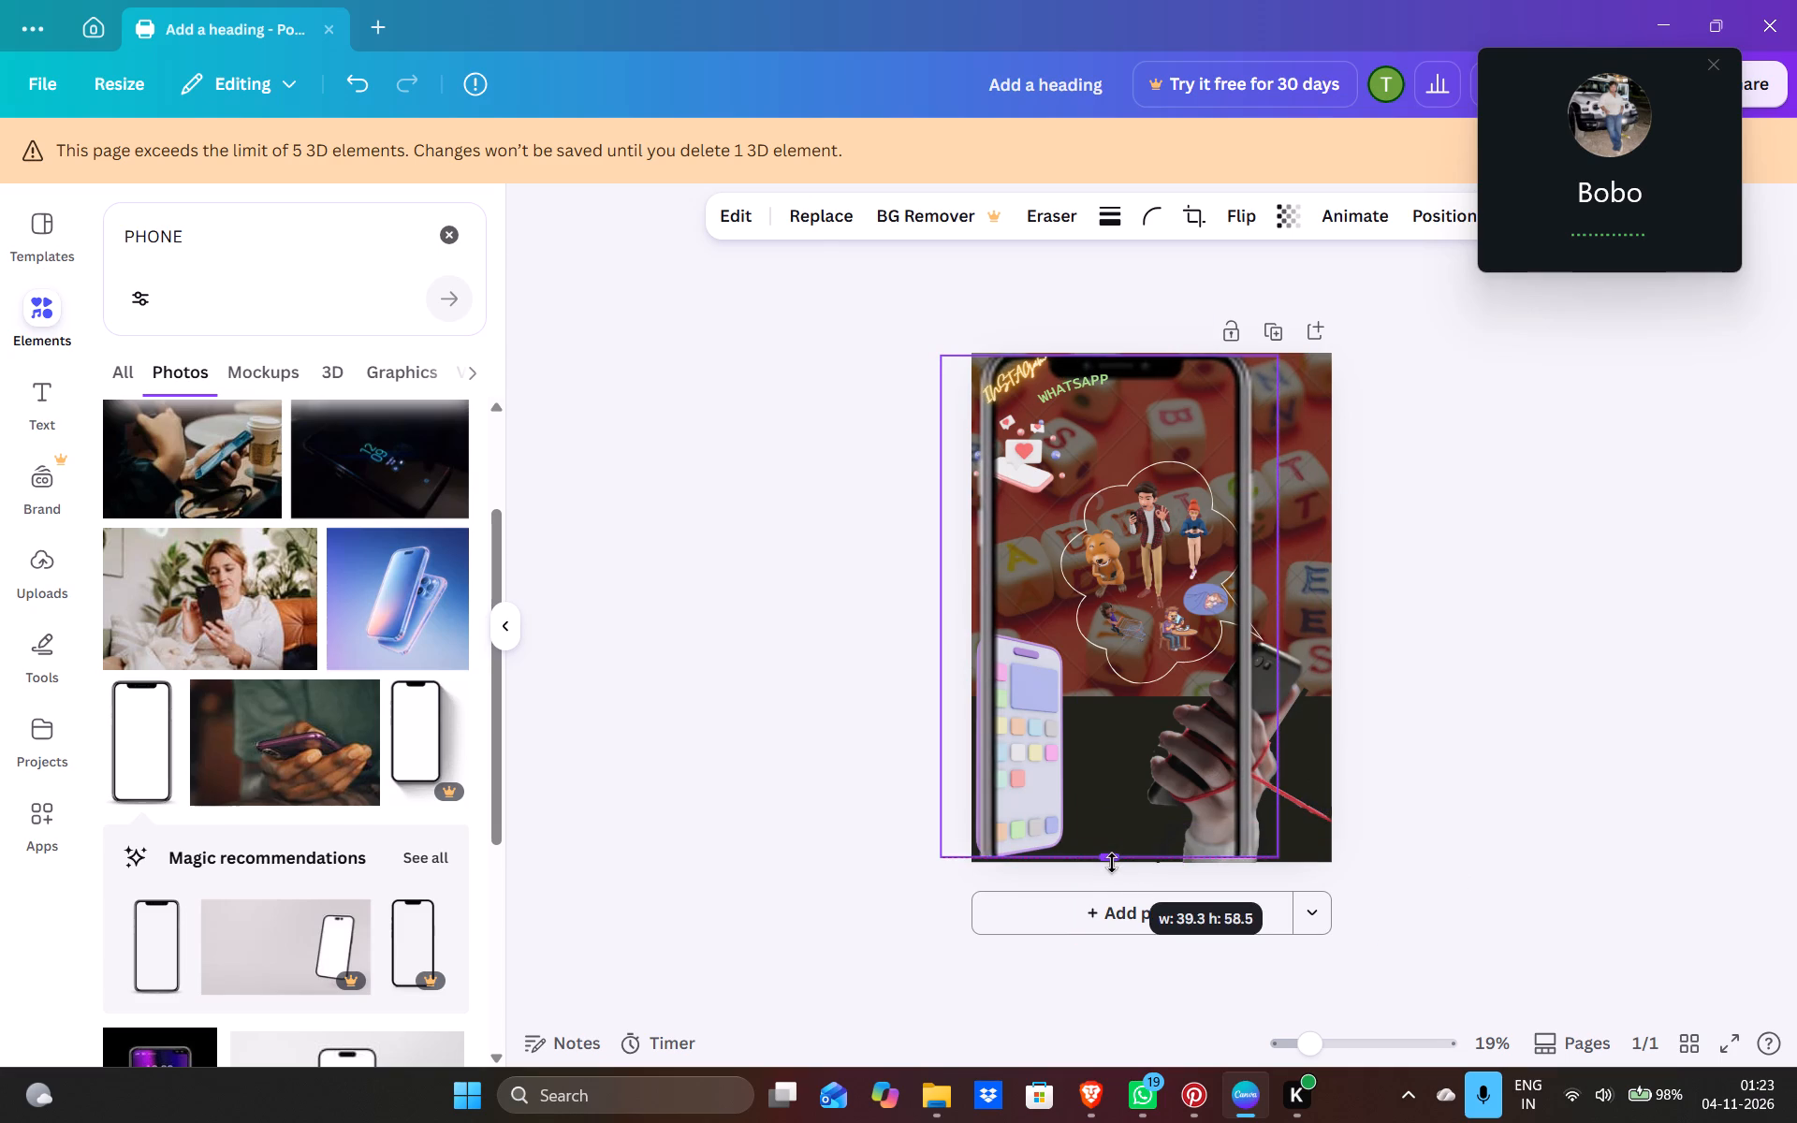
pyautogui.moveTo(1112, 863); pyautogui.dragTo(1112, 876)
pyautogui.moveTo(1272, 859); pyautogui.dragTo(1225, 778)
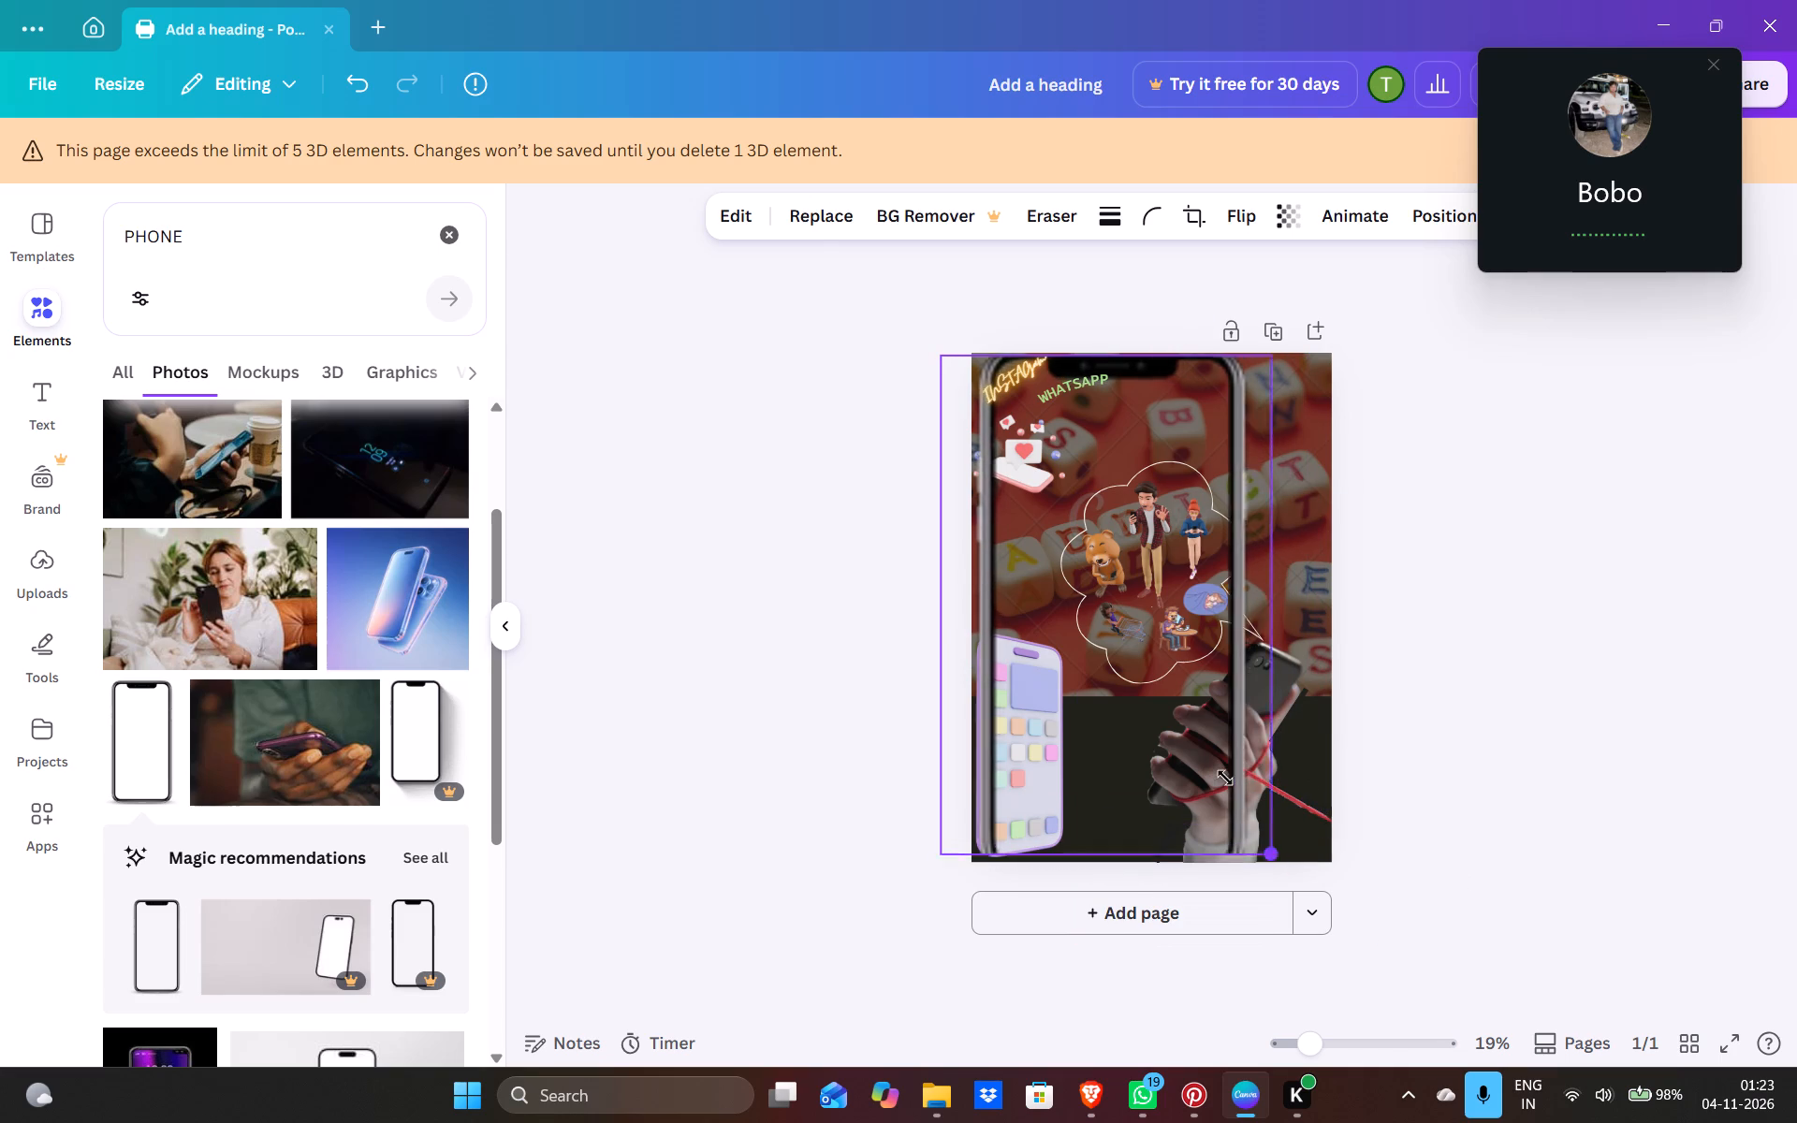
pyautogui.moveTo(1225, 778); pyautogui.dragTo(1159, 690)
pyautogui.moveTo(1042, 706); pyautogui.dragTo(1044, 746)
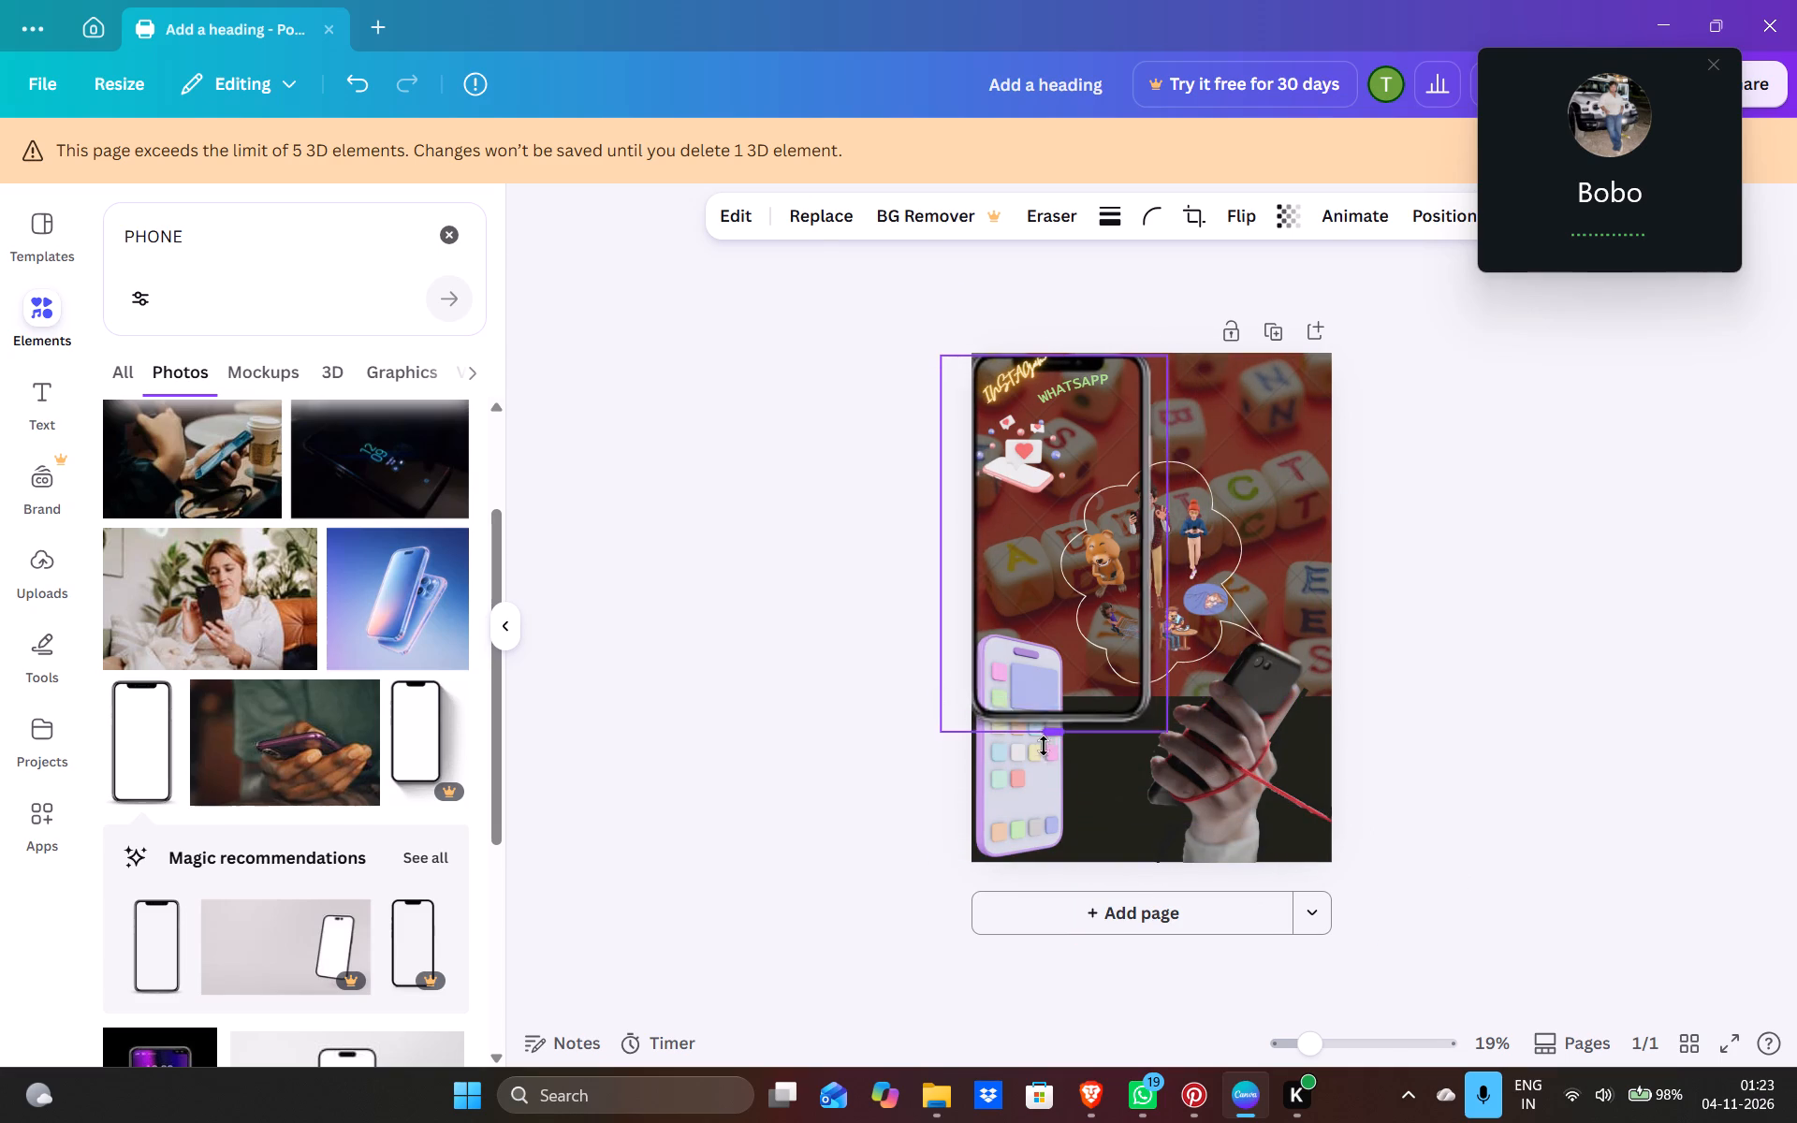
pyautogui.moveTo(1044, 746); pyautogui.dragTo(1089, 758)
# Move the smartphone outline to the poster's bottom-right corner around the held phone and enlarge it towards the upper left.
pyautogui.moveTo(1020, 634); pyautogui.dragTo(1106, 660)
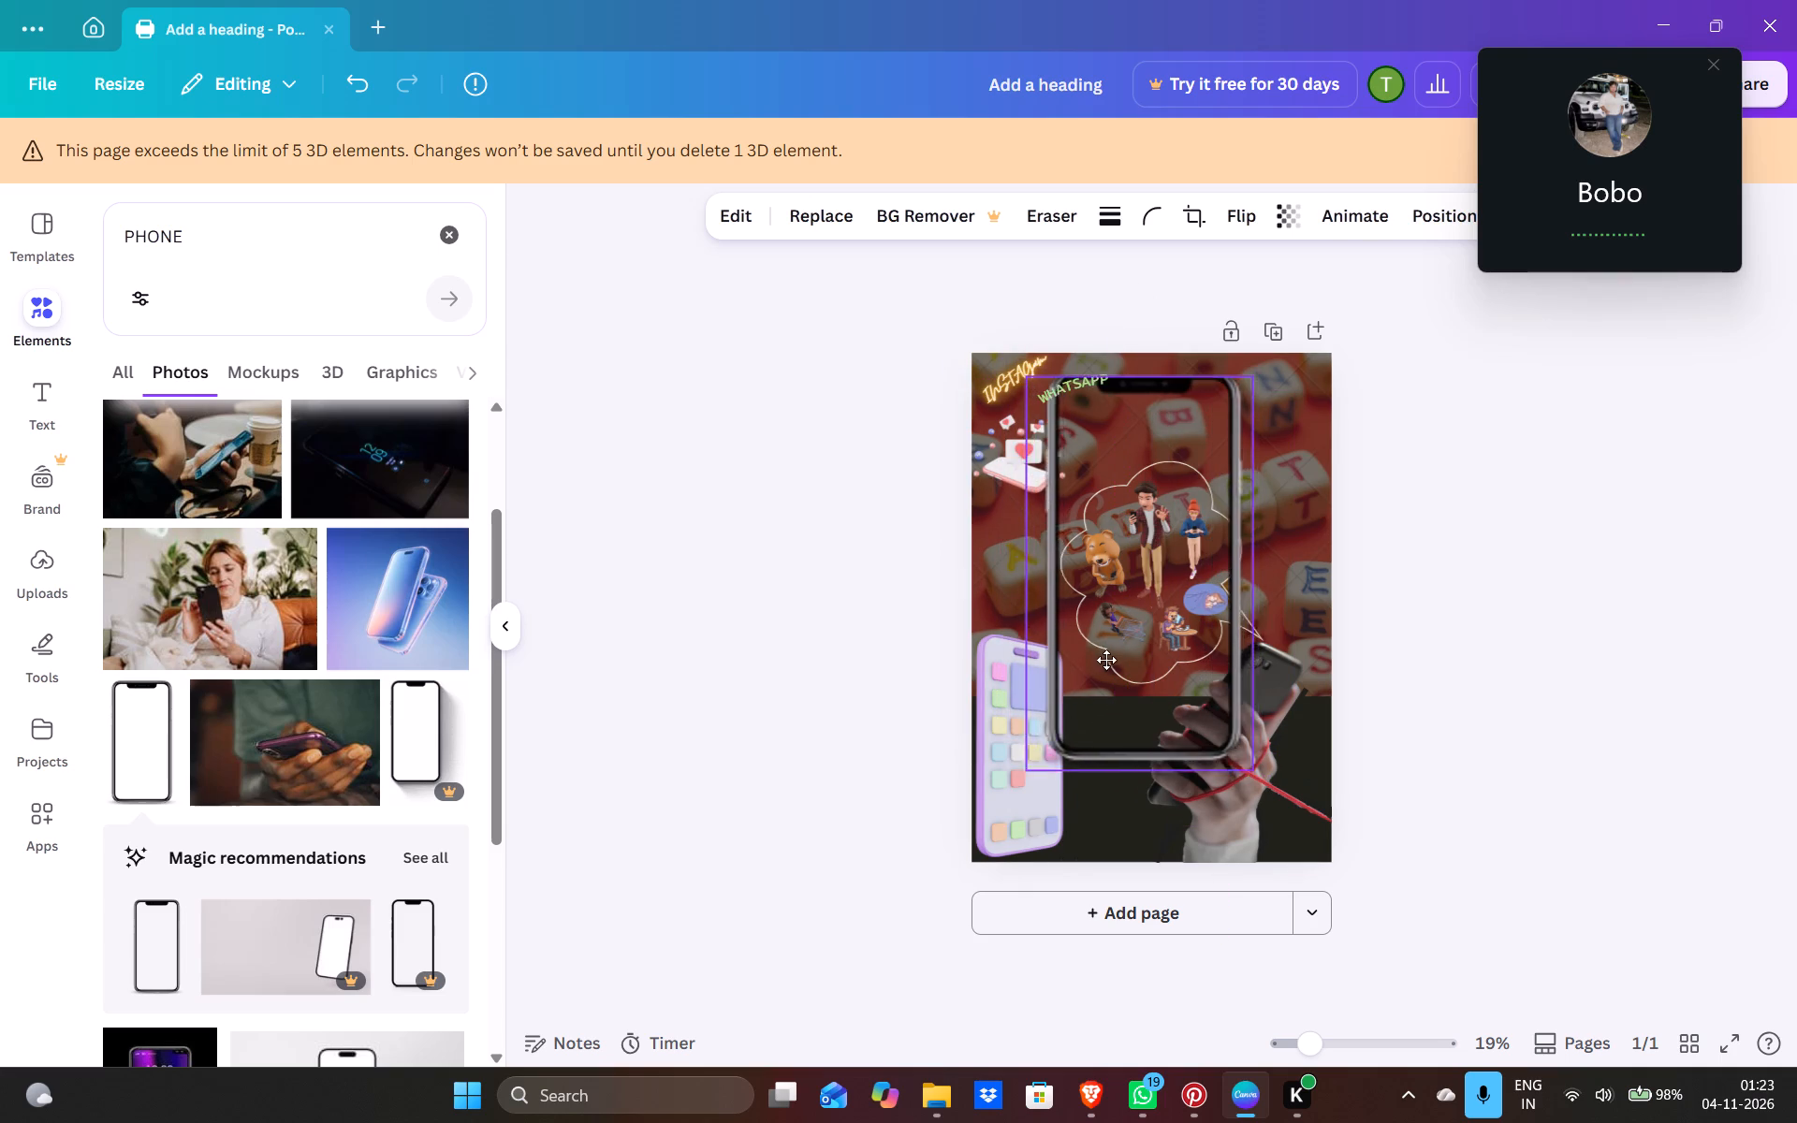
pyautogui.moveTo(1106, 660); pyautogui.dragTo(1175, 729)
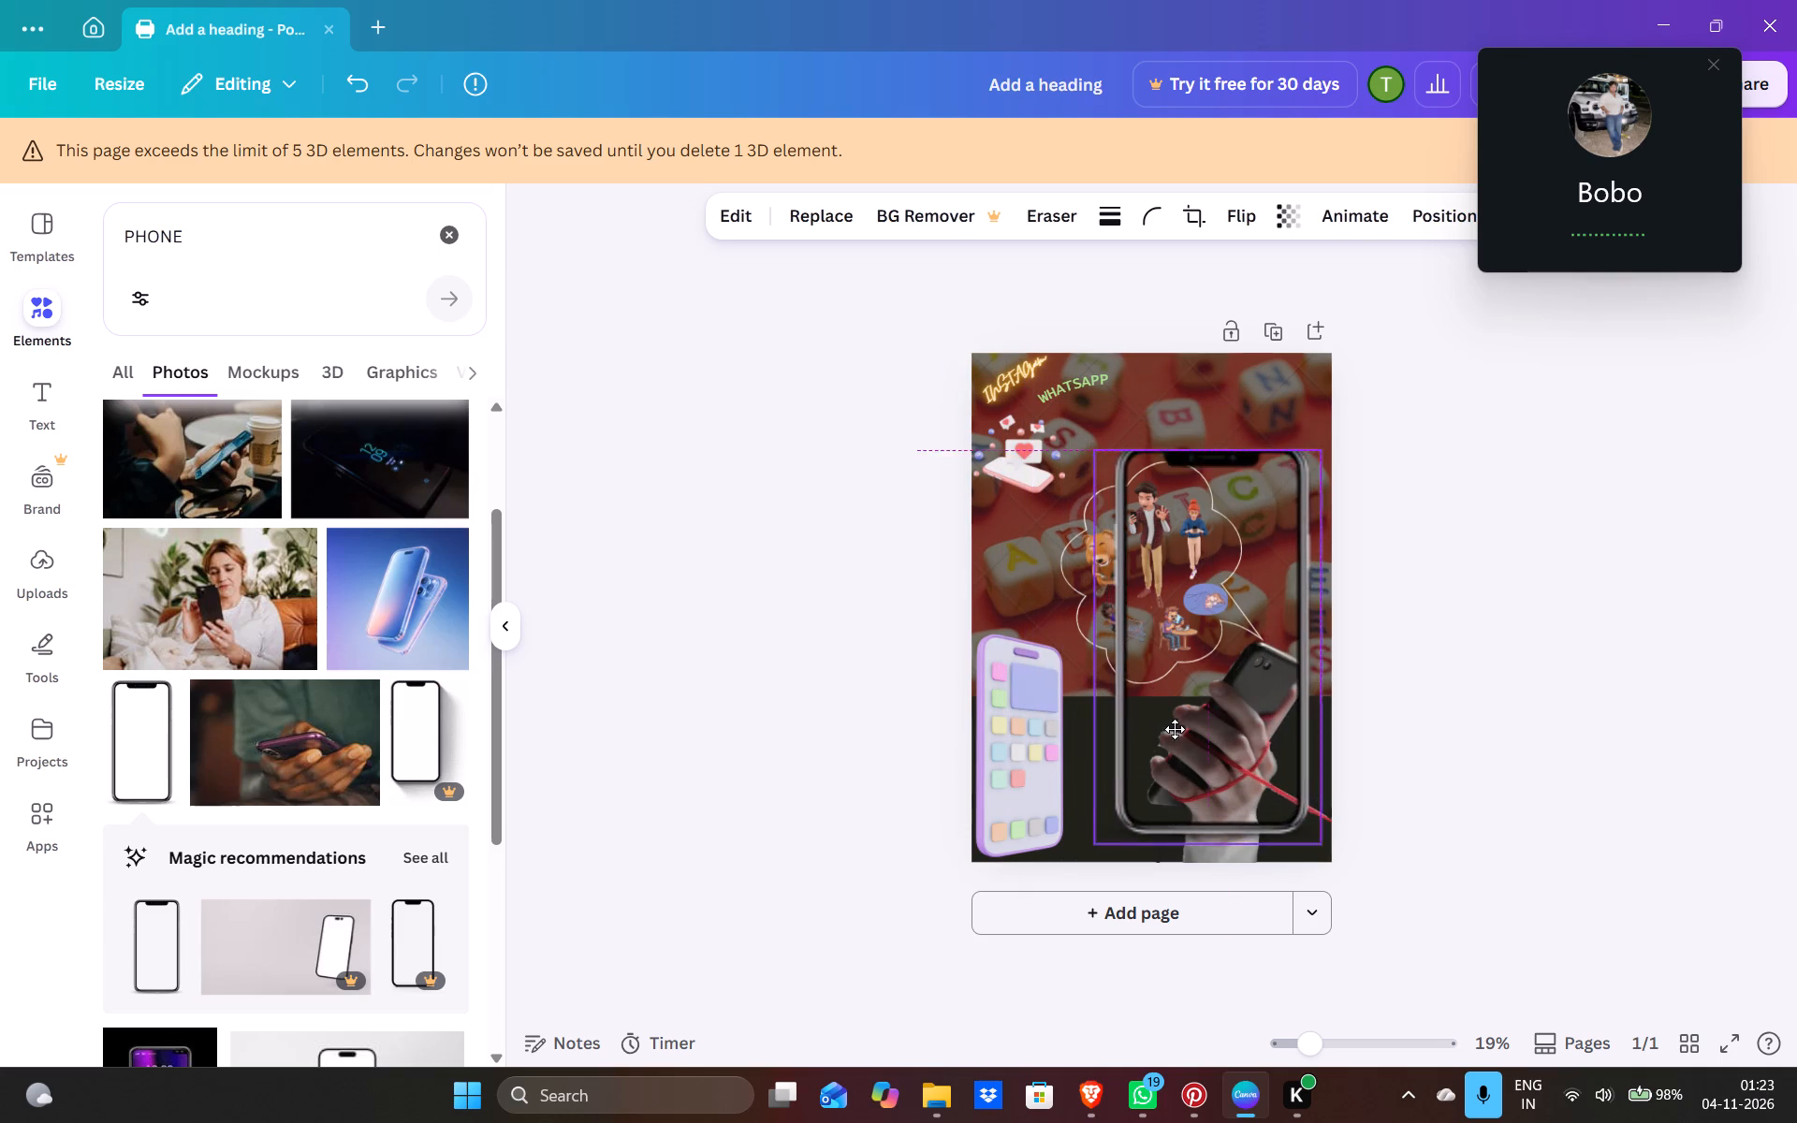
pyautogui.moveTo(1175, 729); pyautogui.dragTo(1184, 755)
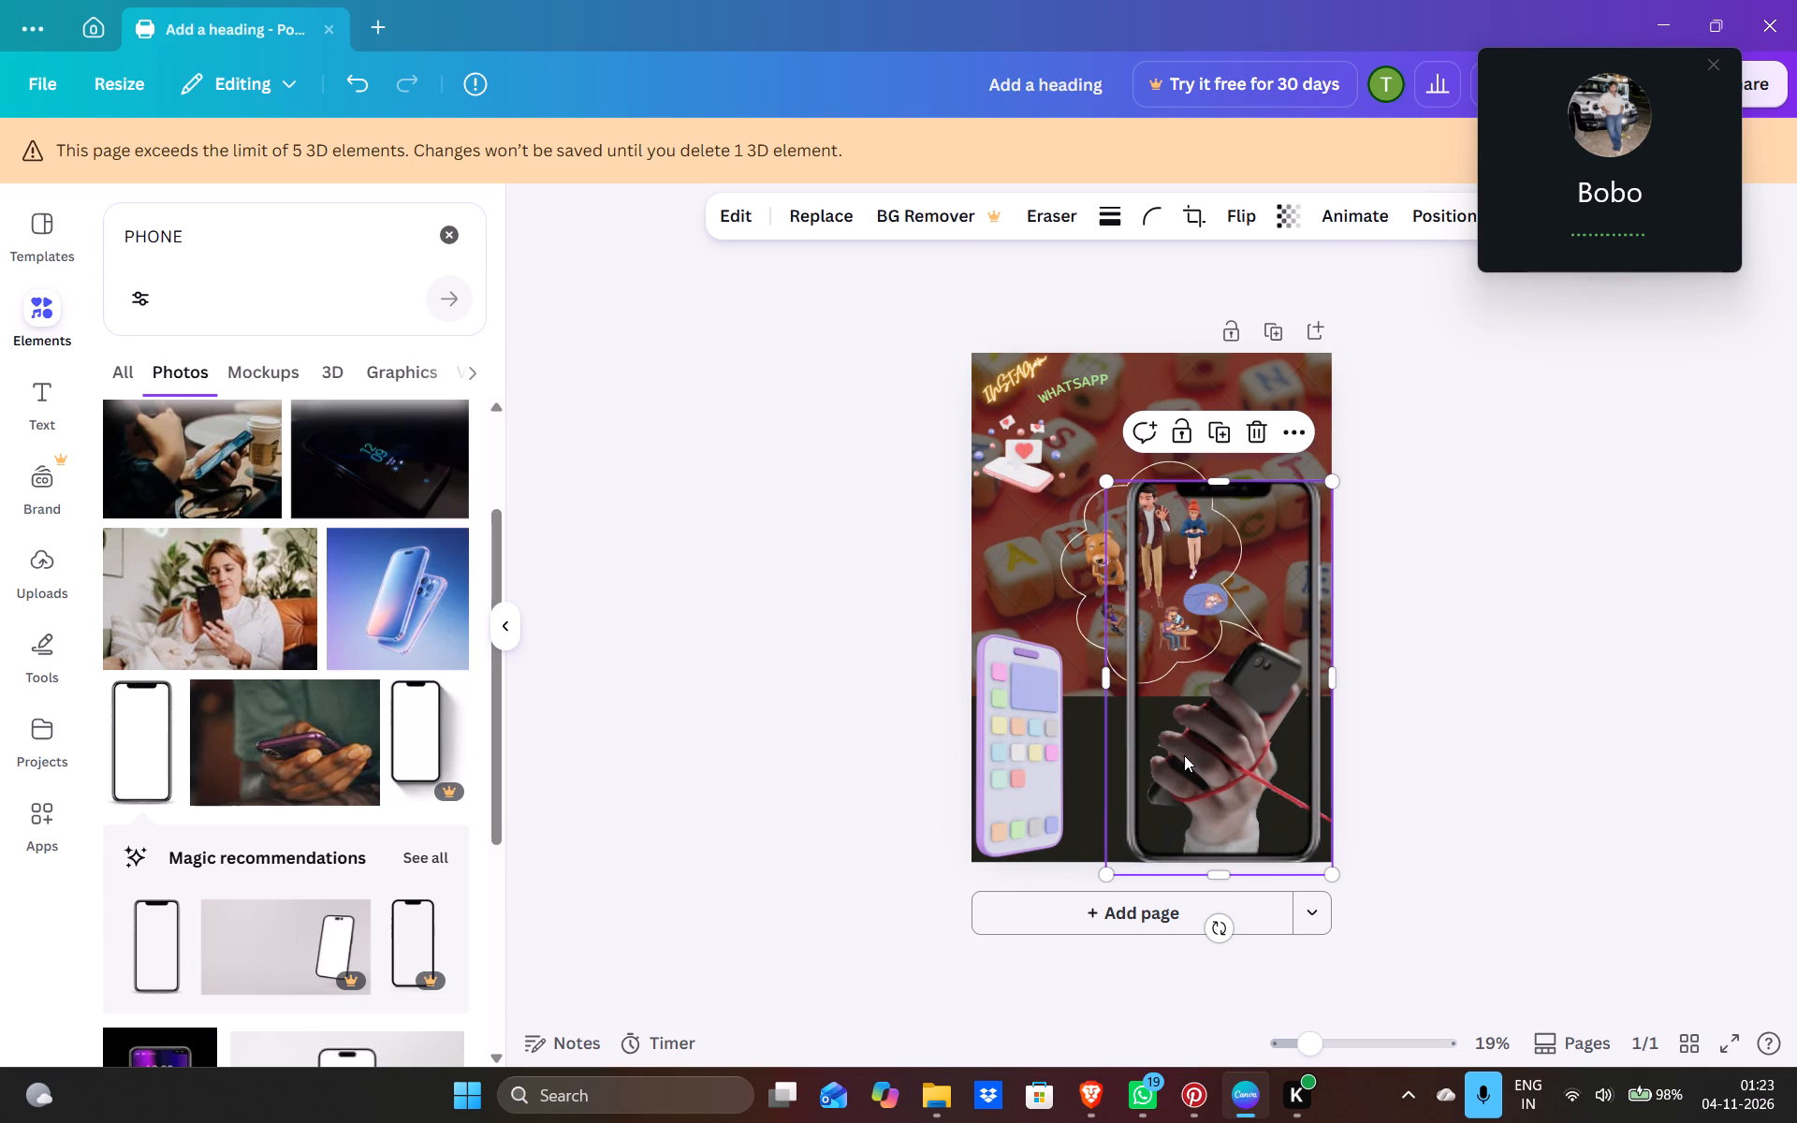
pyautogui.moveTo(1108, 488); pyautogui.dragTo(1075, 461)
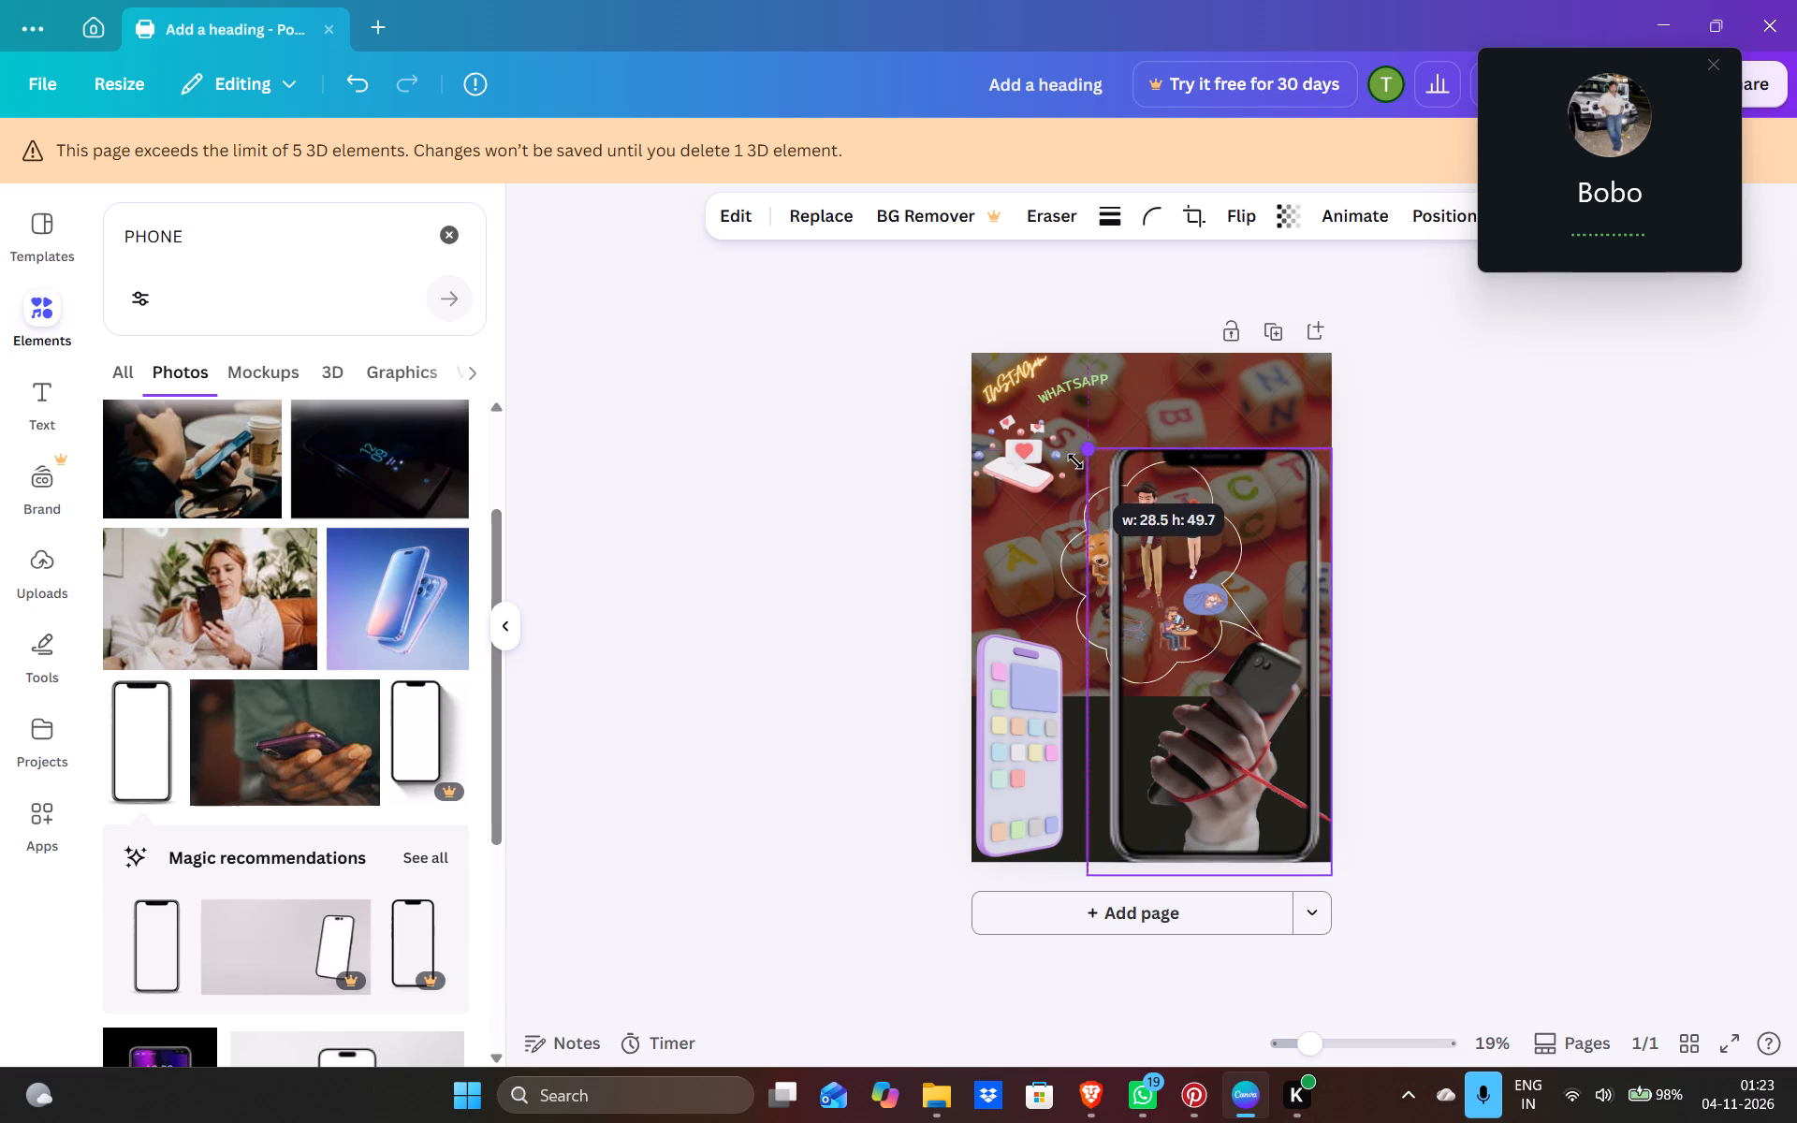
pyautogui.moveTo(1075, 461); pyautogui.dragTo(1011, 441)
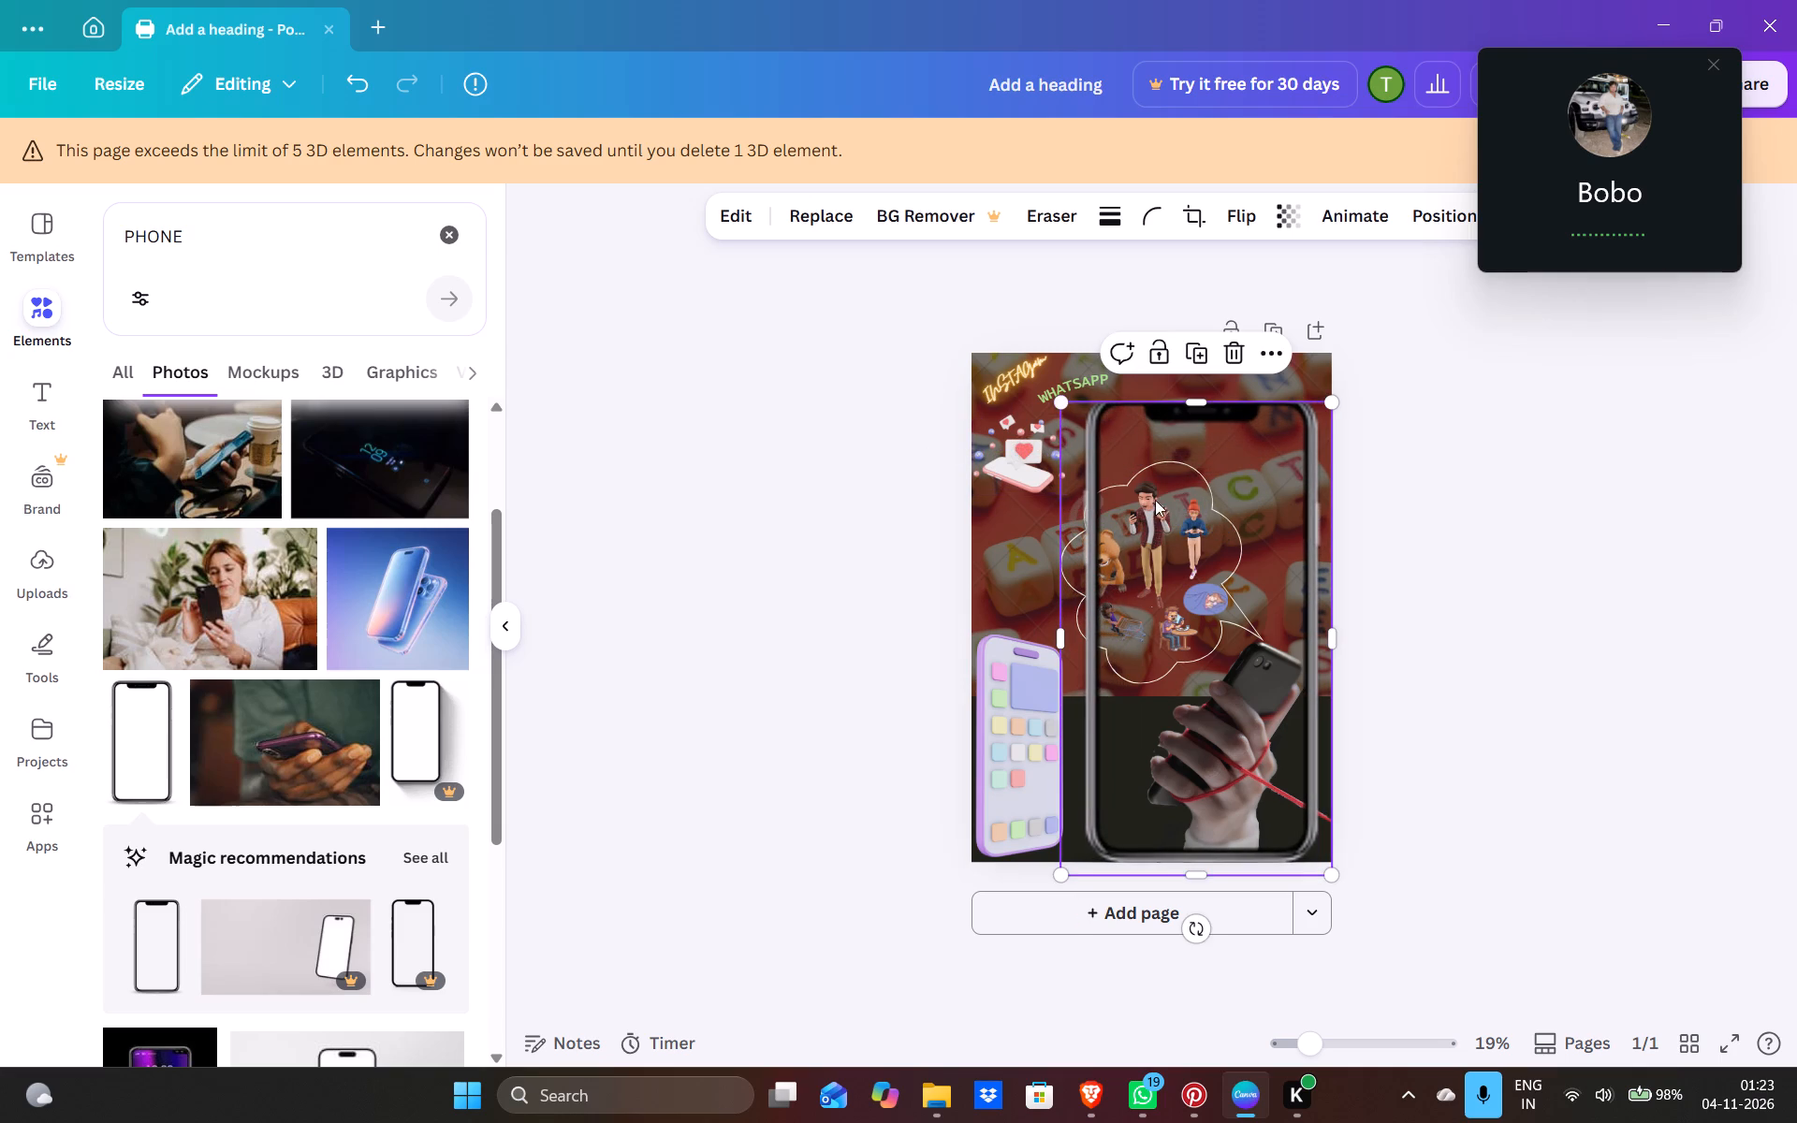
# Move the smartphone outline to the poster's middle and stretch it upwards and downwards to span nearly the full poster height.
pyautogui.moveTo(1156, 506); pyautogui.dragTo(1092, 471)
pyautogui.moveTo(1092, 471); pyautogui.dragTo(1105, 474)
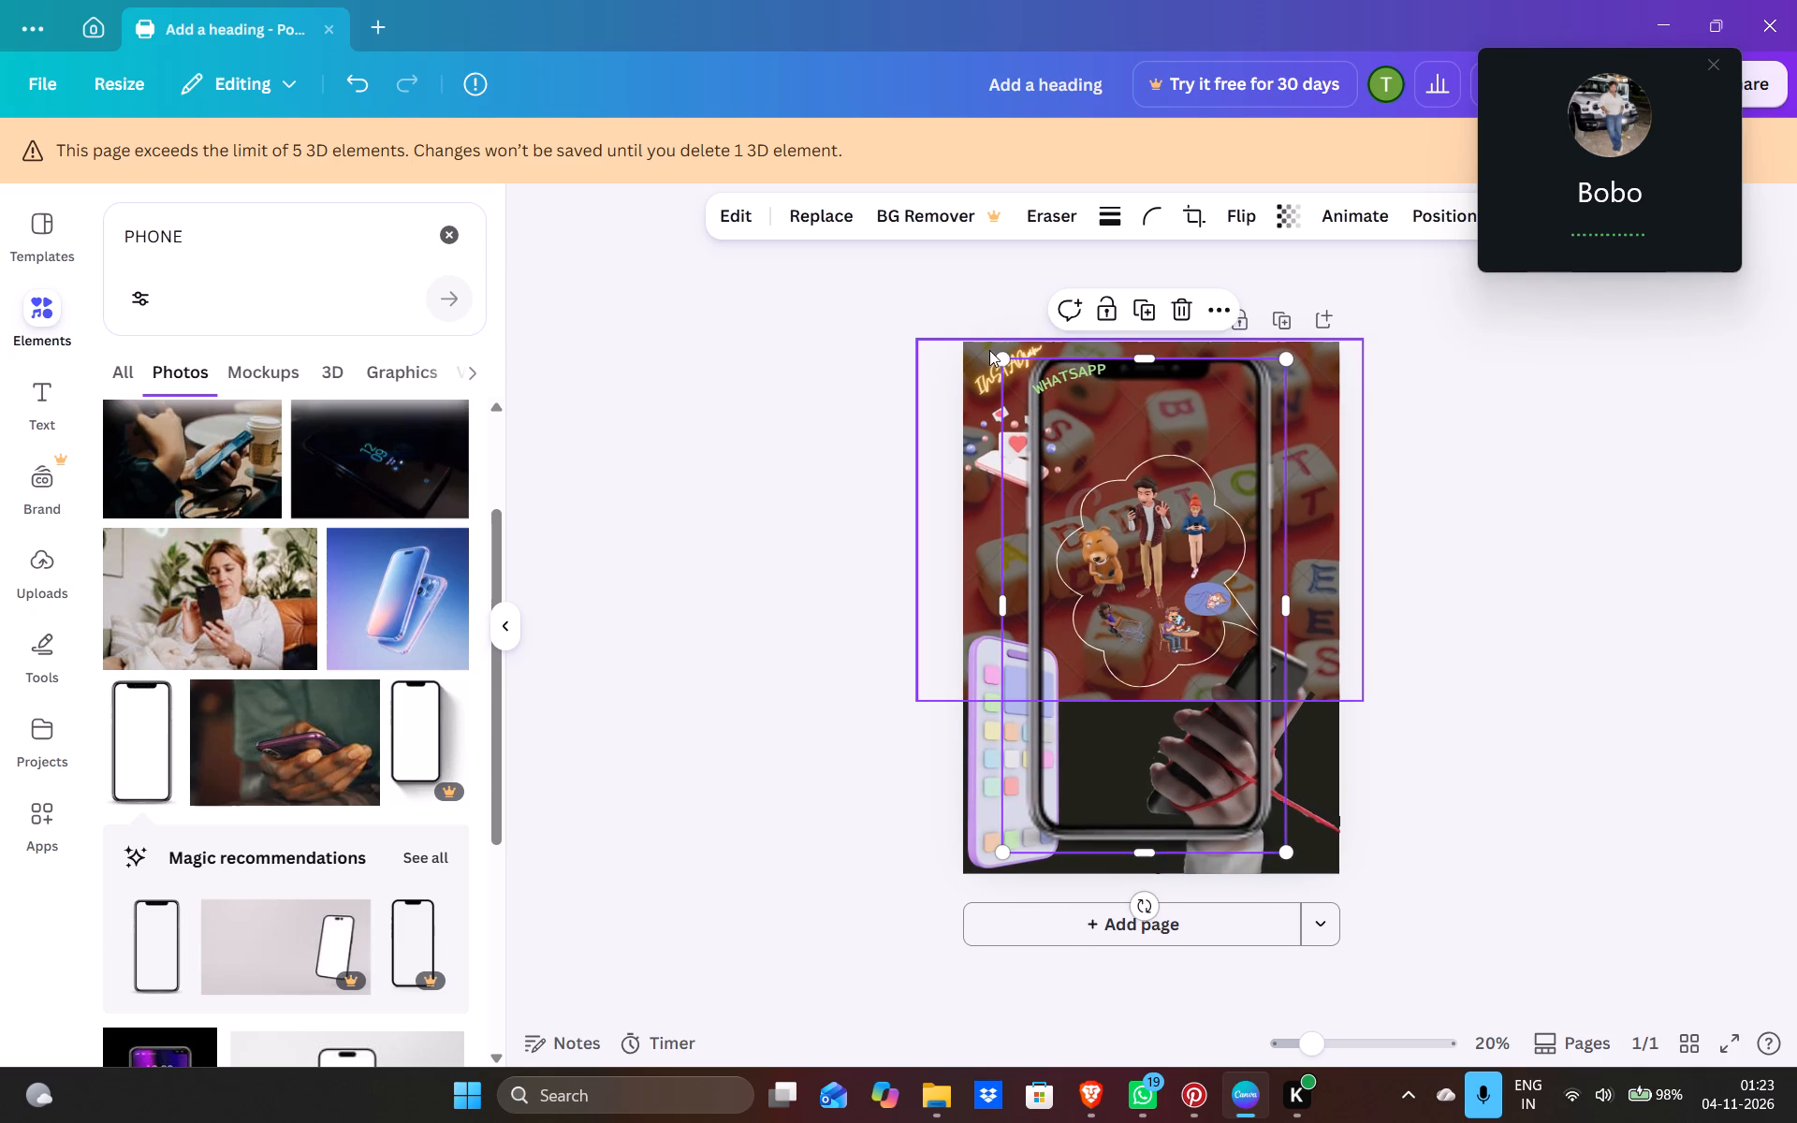
pyautogui.moveTo(999, 356); pyautogui.dragTo(967, 355)
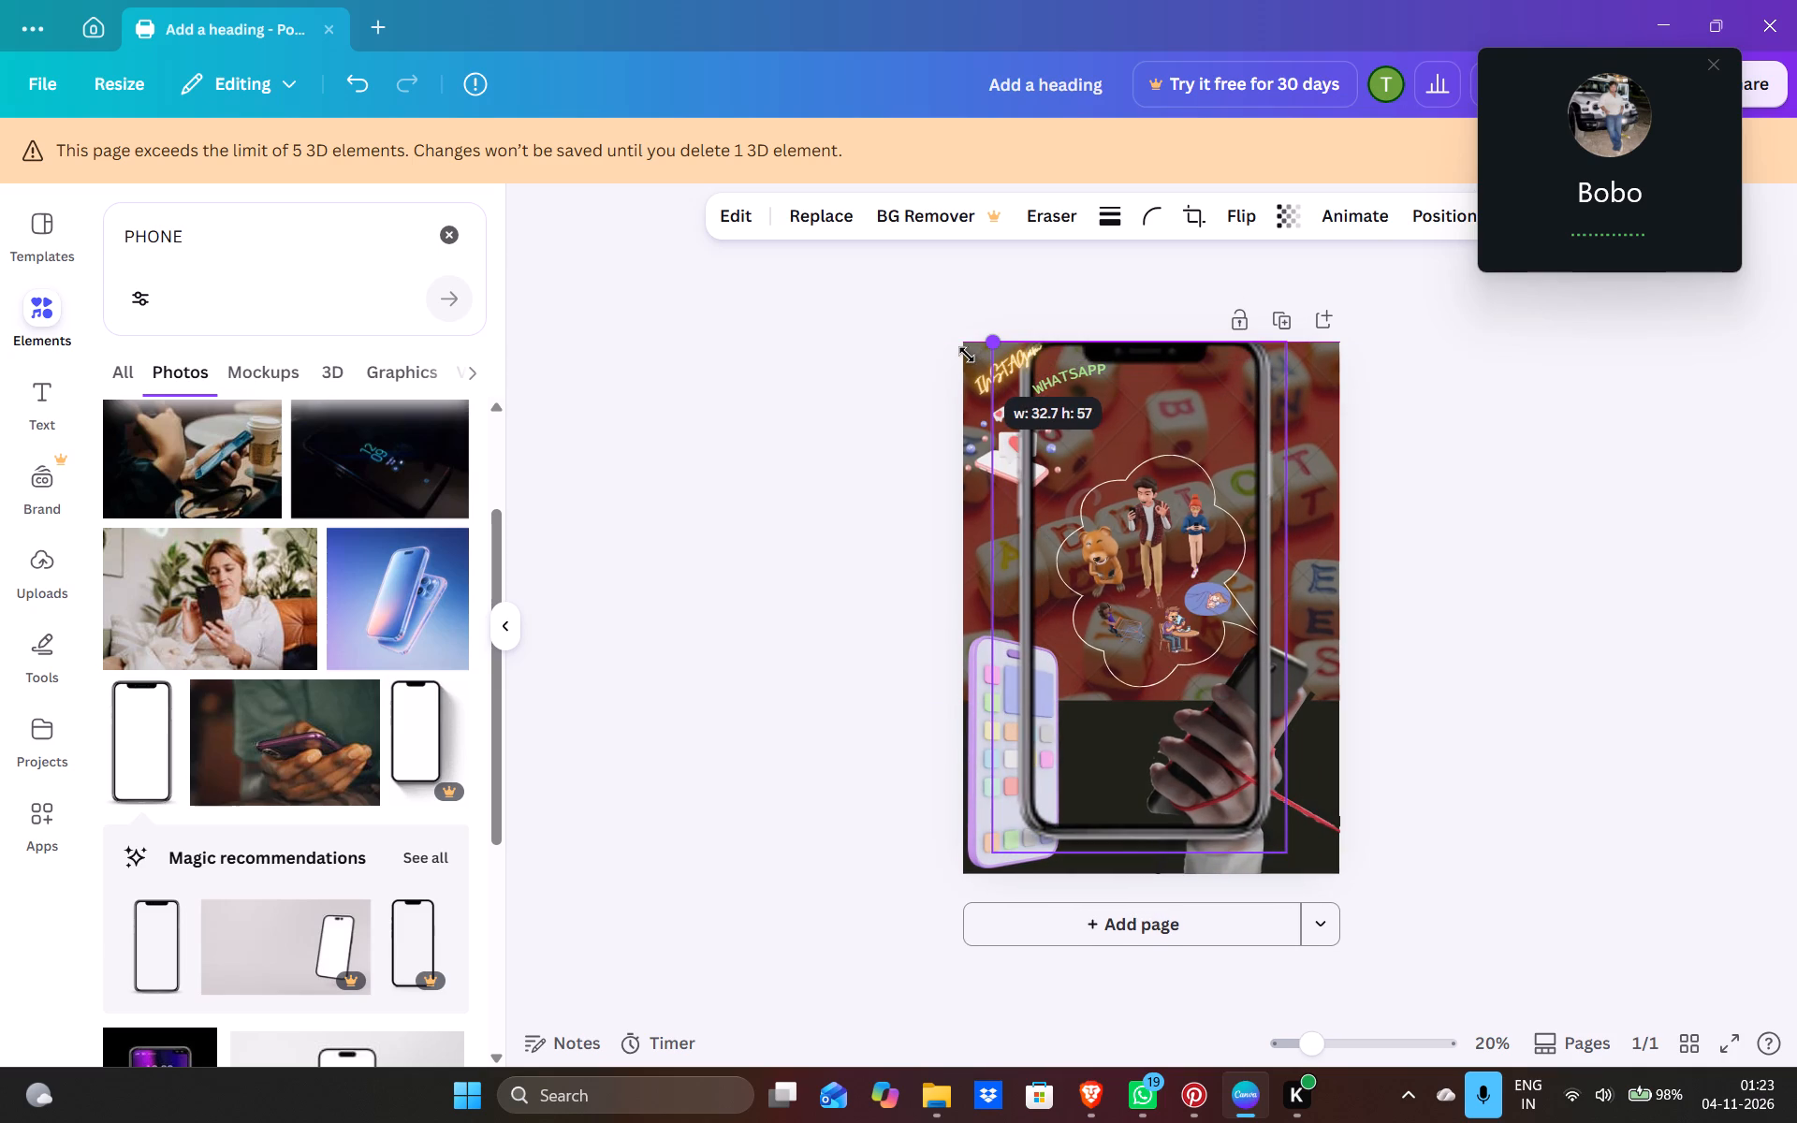
pyautogui.moveTo(967, 355); pyautogui.dragTo(970, 365)
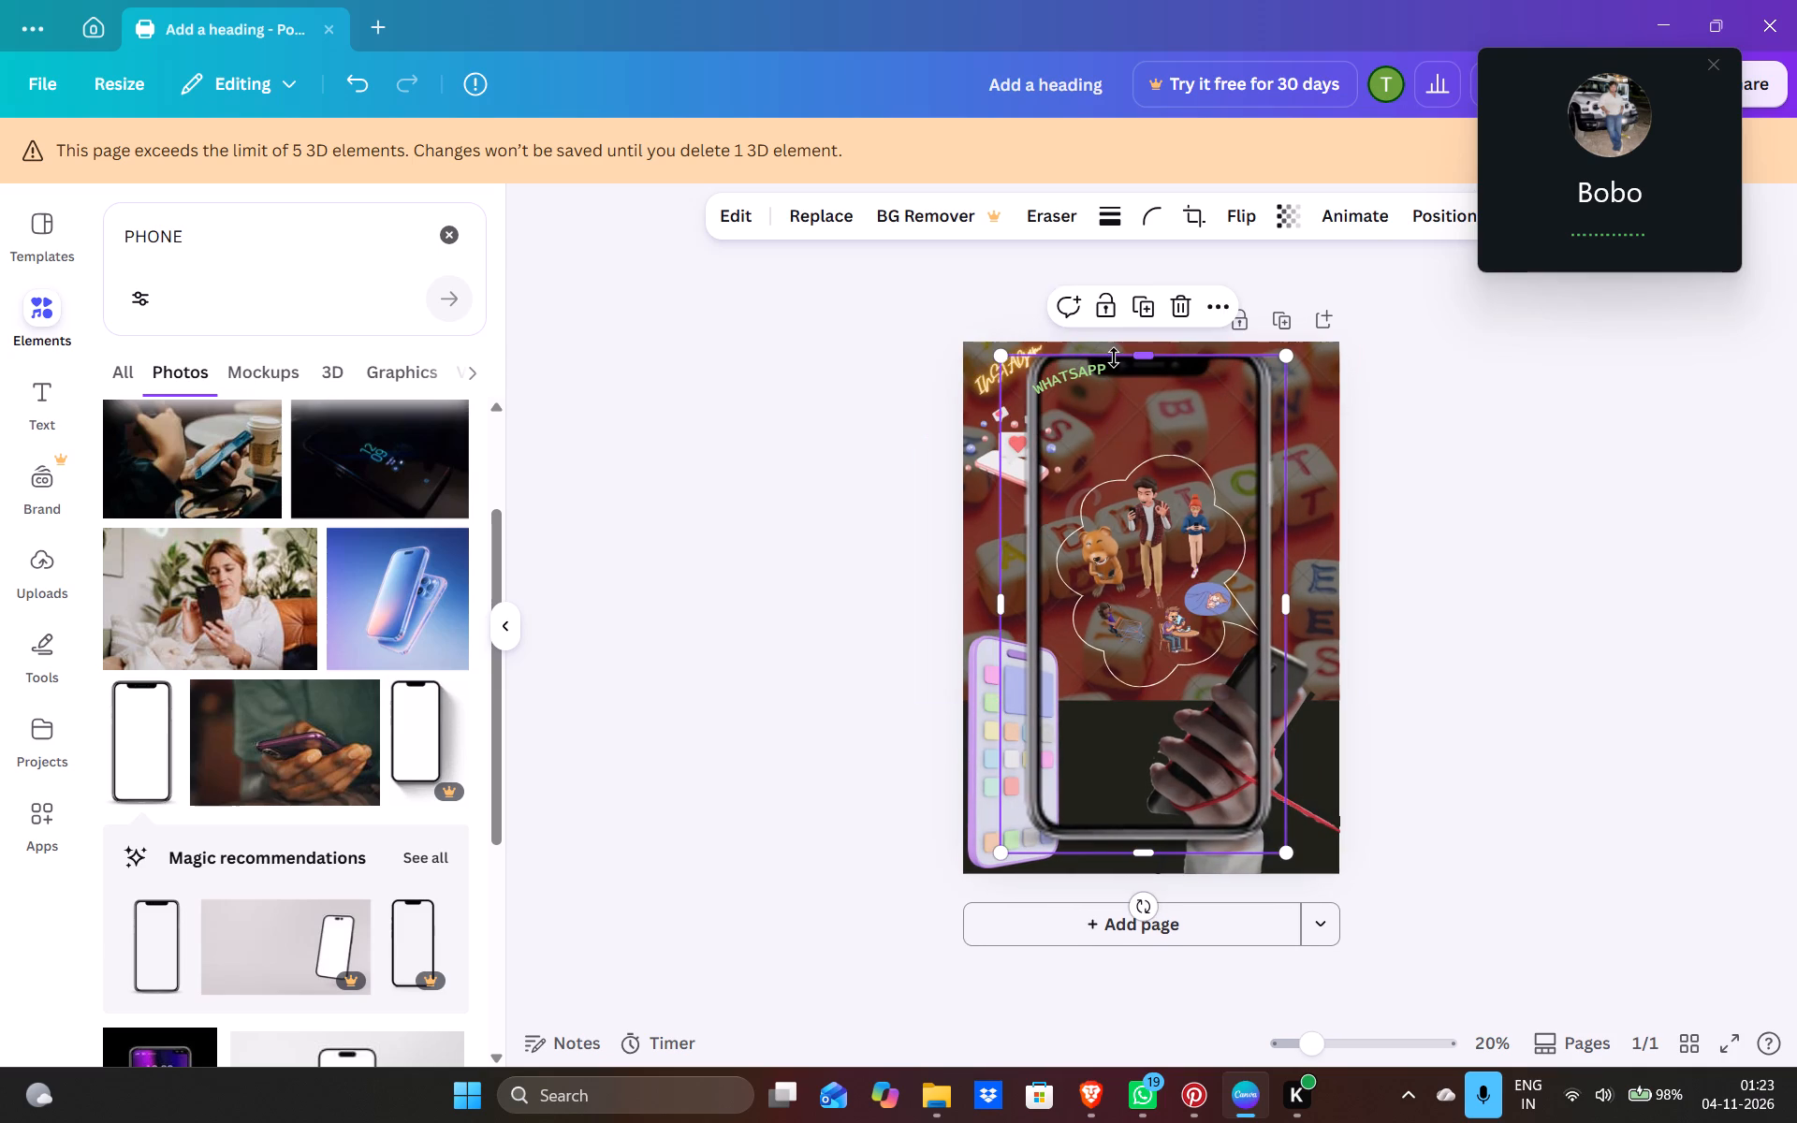
pyautogui.moveTo(1130, 357); pyautogui.dragTo(1130, 343)
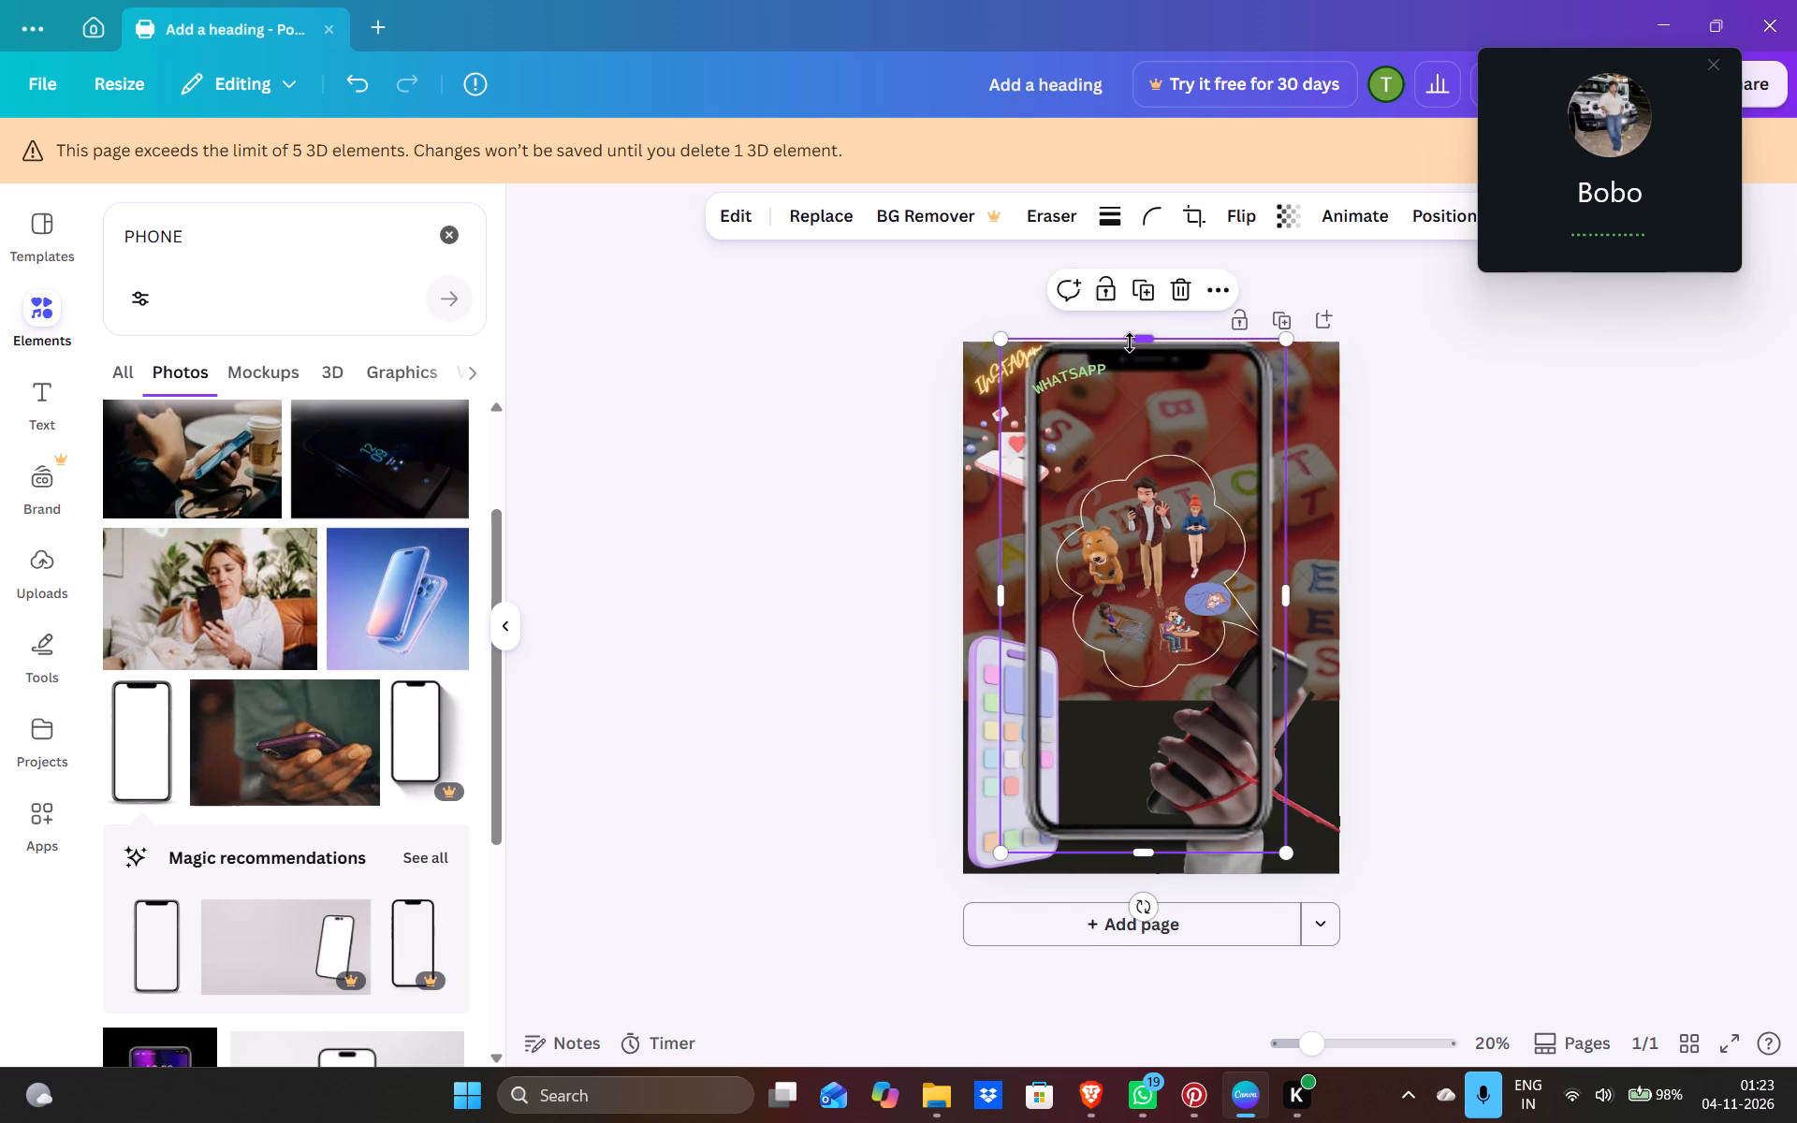
pyautogui.click(1114, 438)
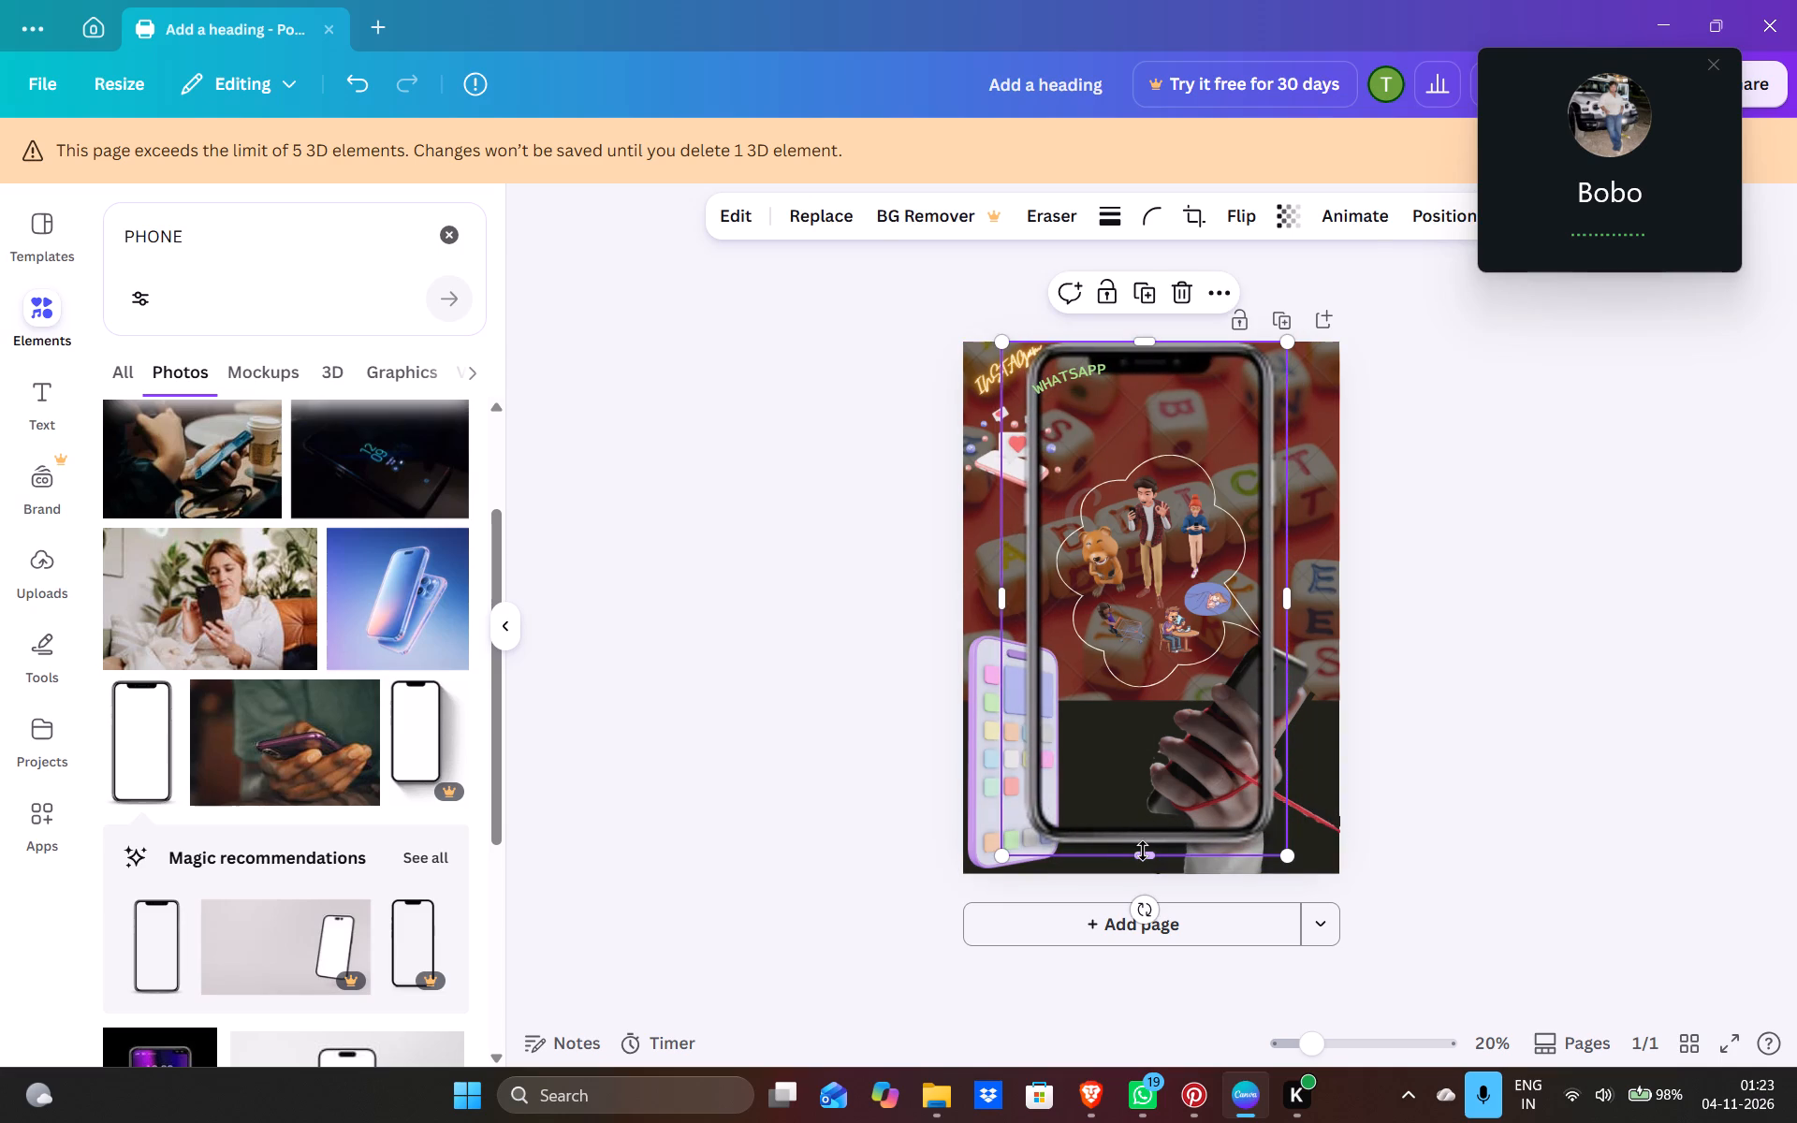
pyautogui.moveTo(1143, 851); pyautogui.dragTo(1146, 868)
# Place the full-height smartphone outline along the poster's right side, framing the held phone and clear of the 3D phone.
pyautogui.moveTo(1149, 795); pyautogui.dragTo(1138, 810)
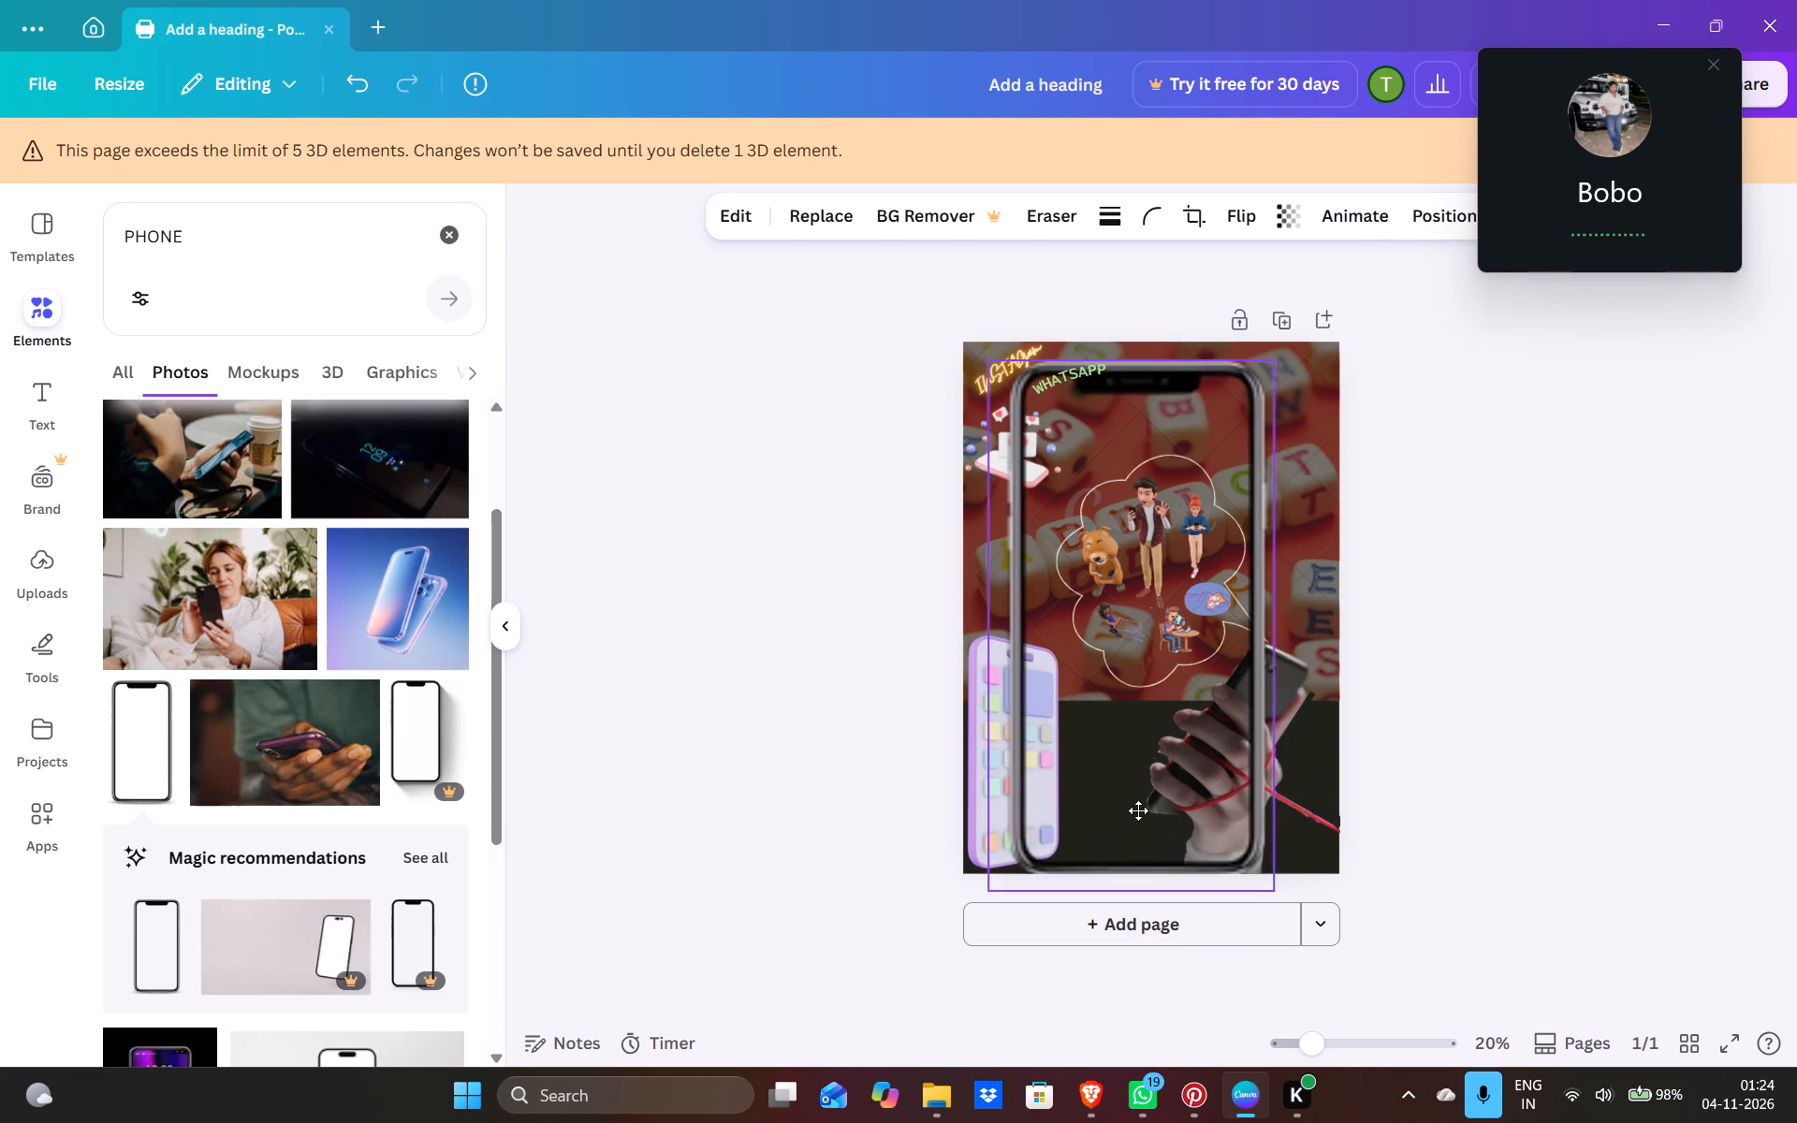
pyautogui.moveTo(1138, 810); pyautogui.dragTo(1140, 805)
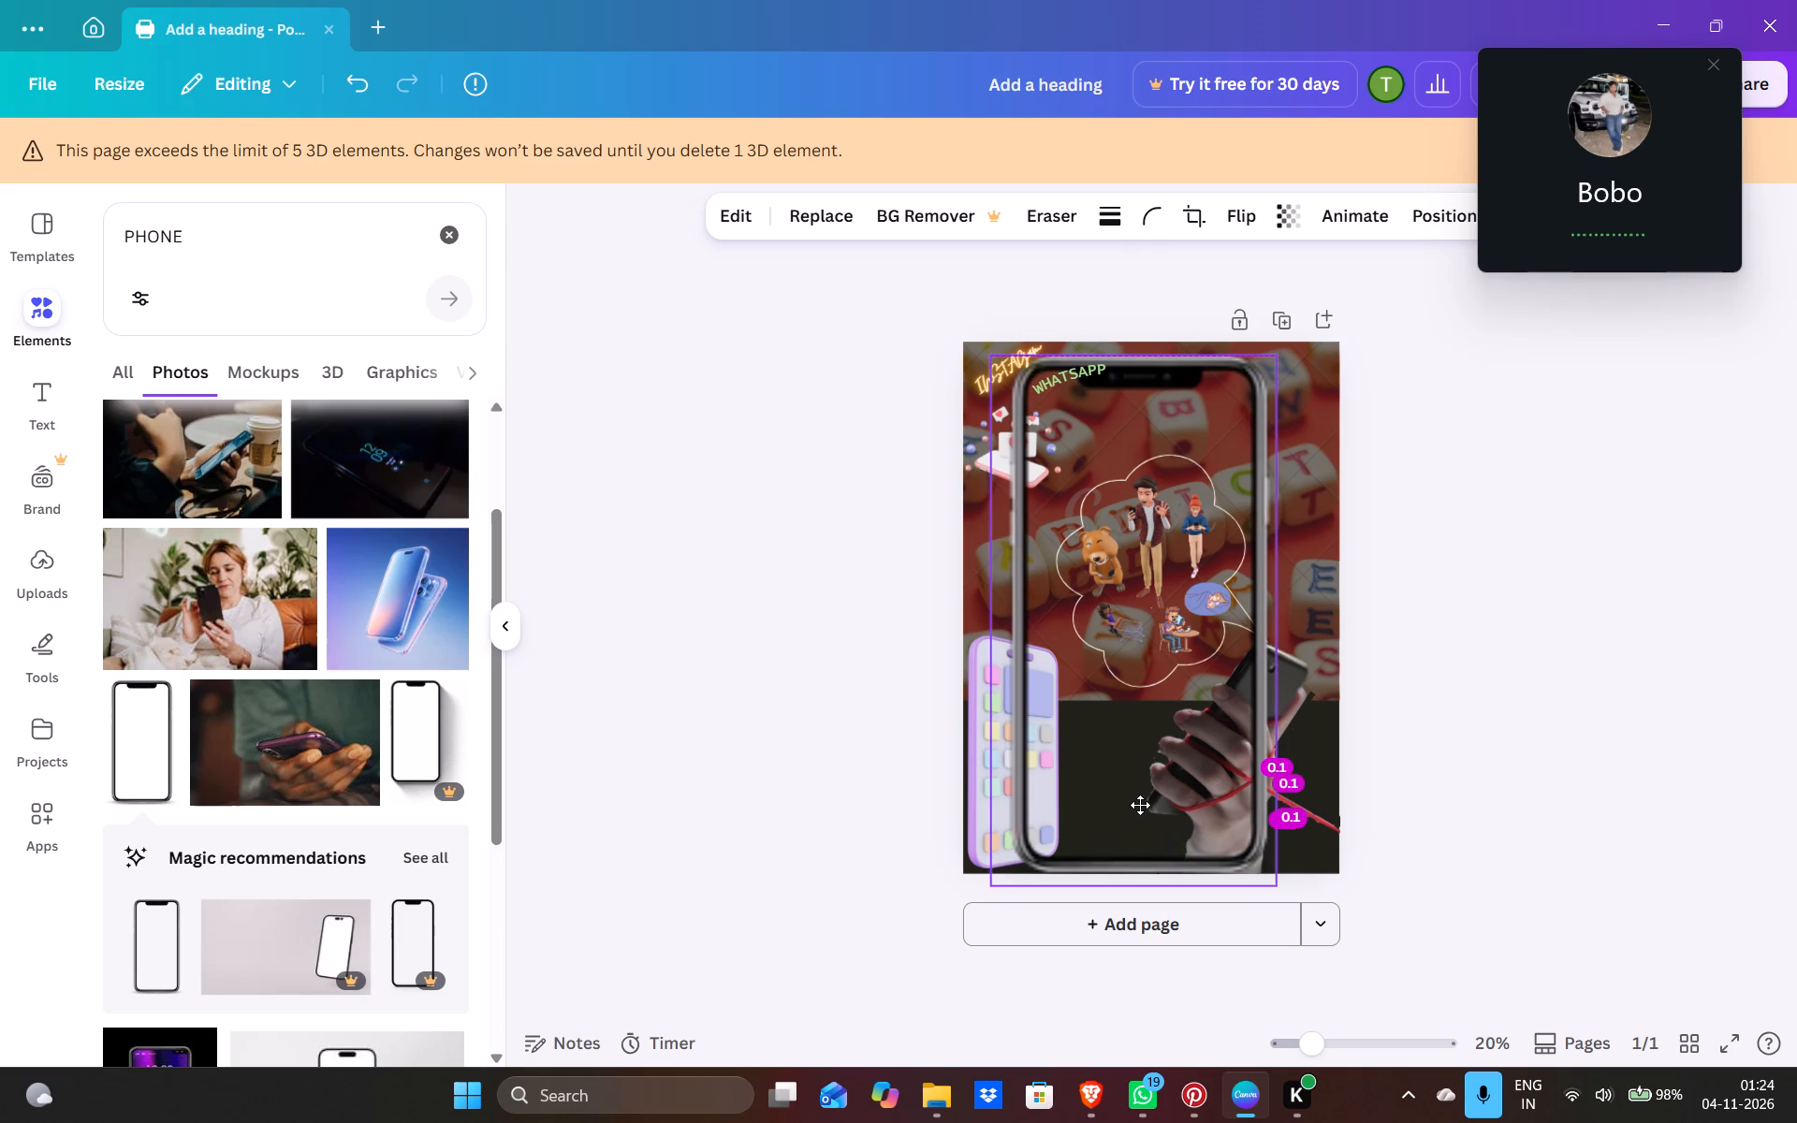
pyautogui.moveTo(1140, 805); pyautogui.dragTo(1176, 807)
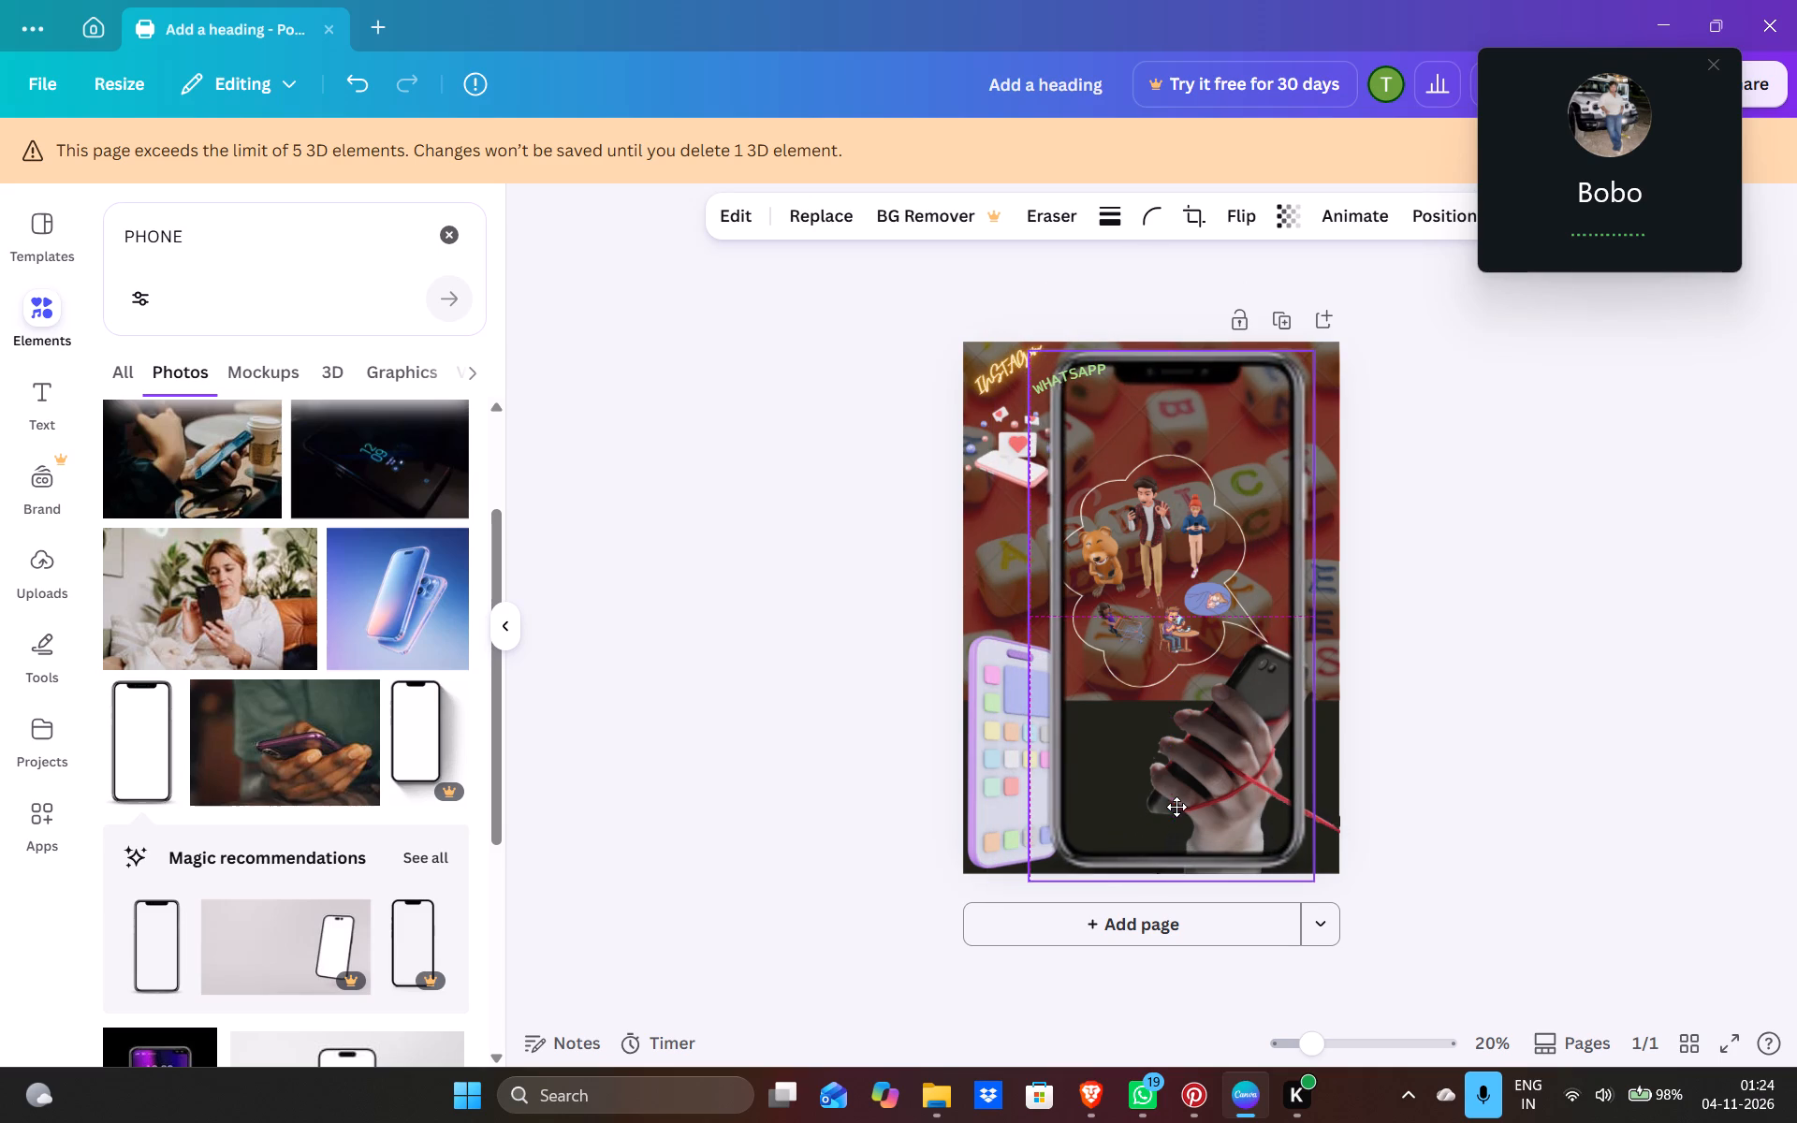
pyautogui.moveTo(1176, 807); pyautogui.dragTo(1198, 809)
pyautogui.click(1198, 809)
pyautogui.moveTo(1198, 809); pyautogui.dragTo(1182, 809)
pyautogui.click(1182, 809)
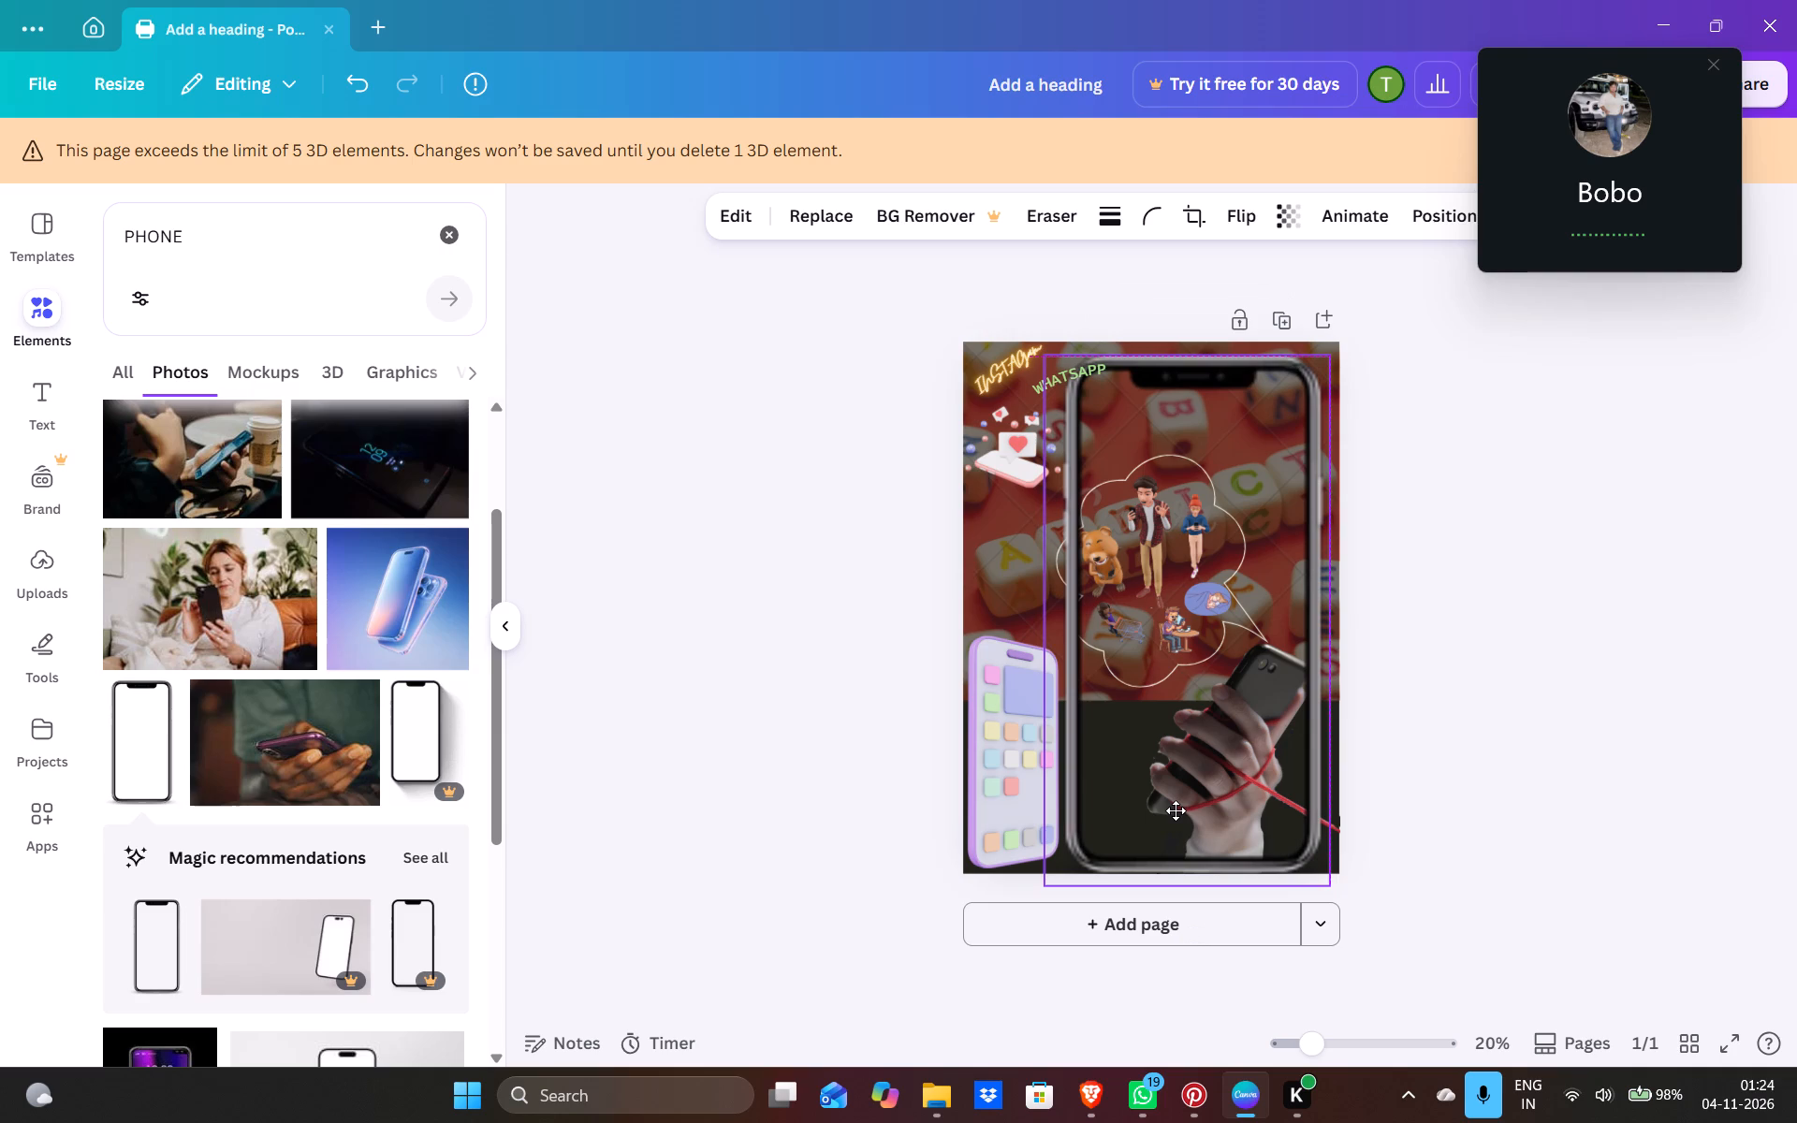
pyautogui.click(854, 844)
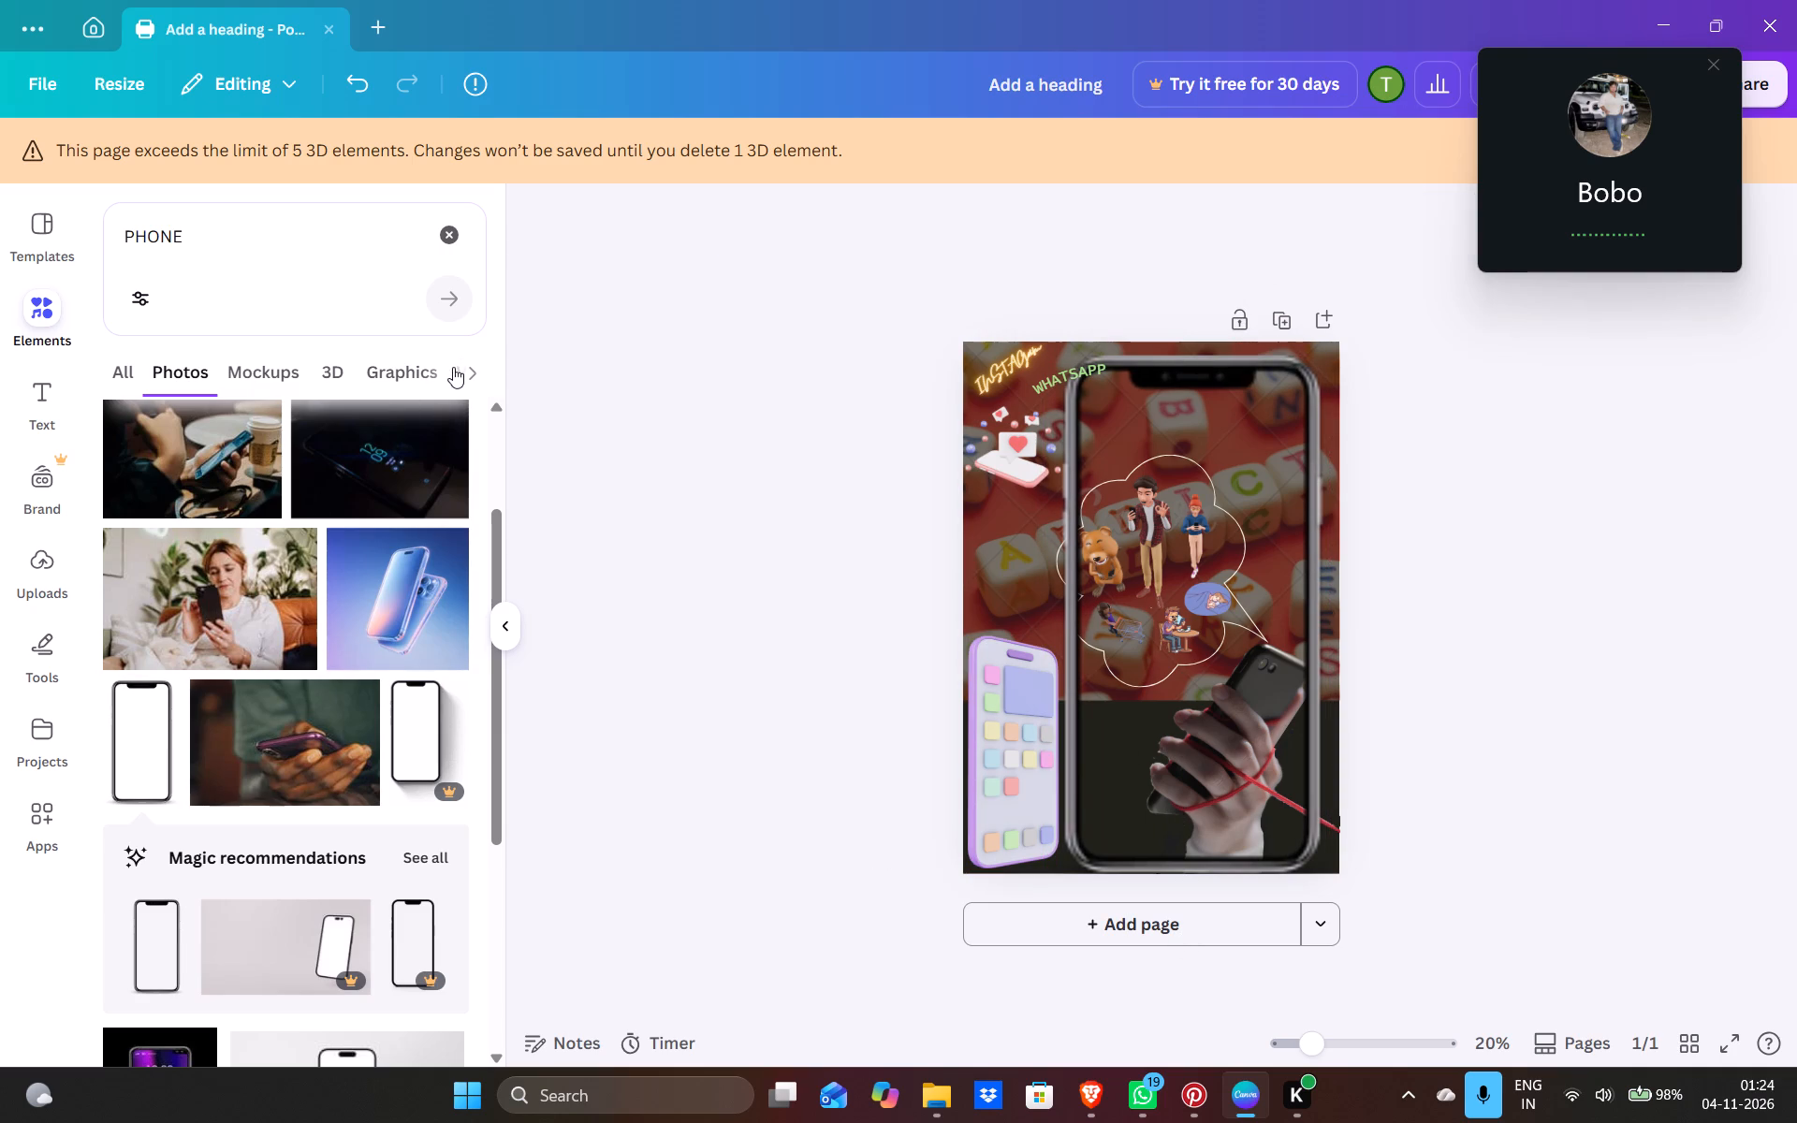
# Clear the element search, add the atom model from the 3D Education collection, and place it at the poster's bottom centre.
pyautogui.click(450, 231)
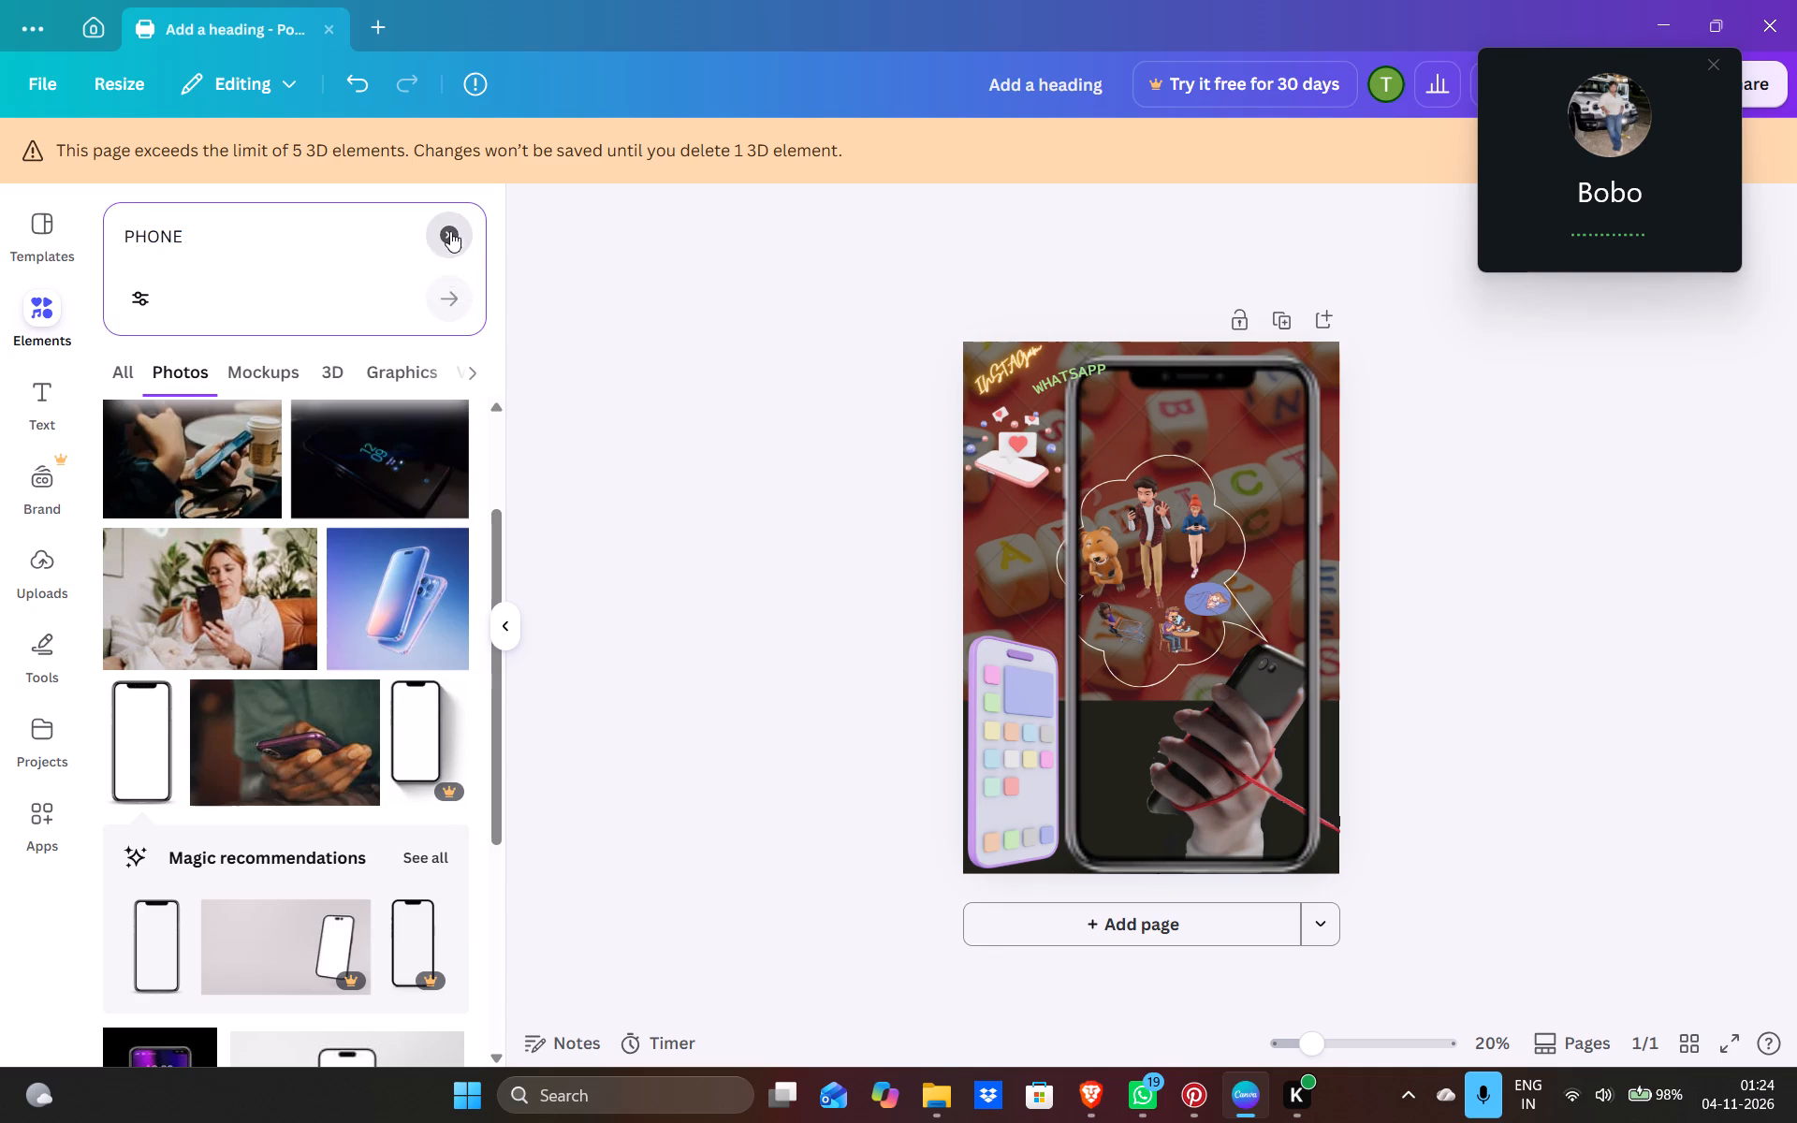
pyautogui.scroll(-1, 139, 977)
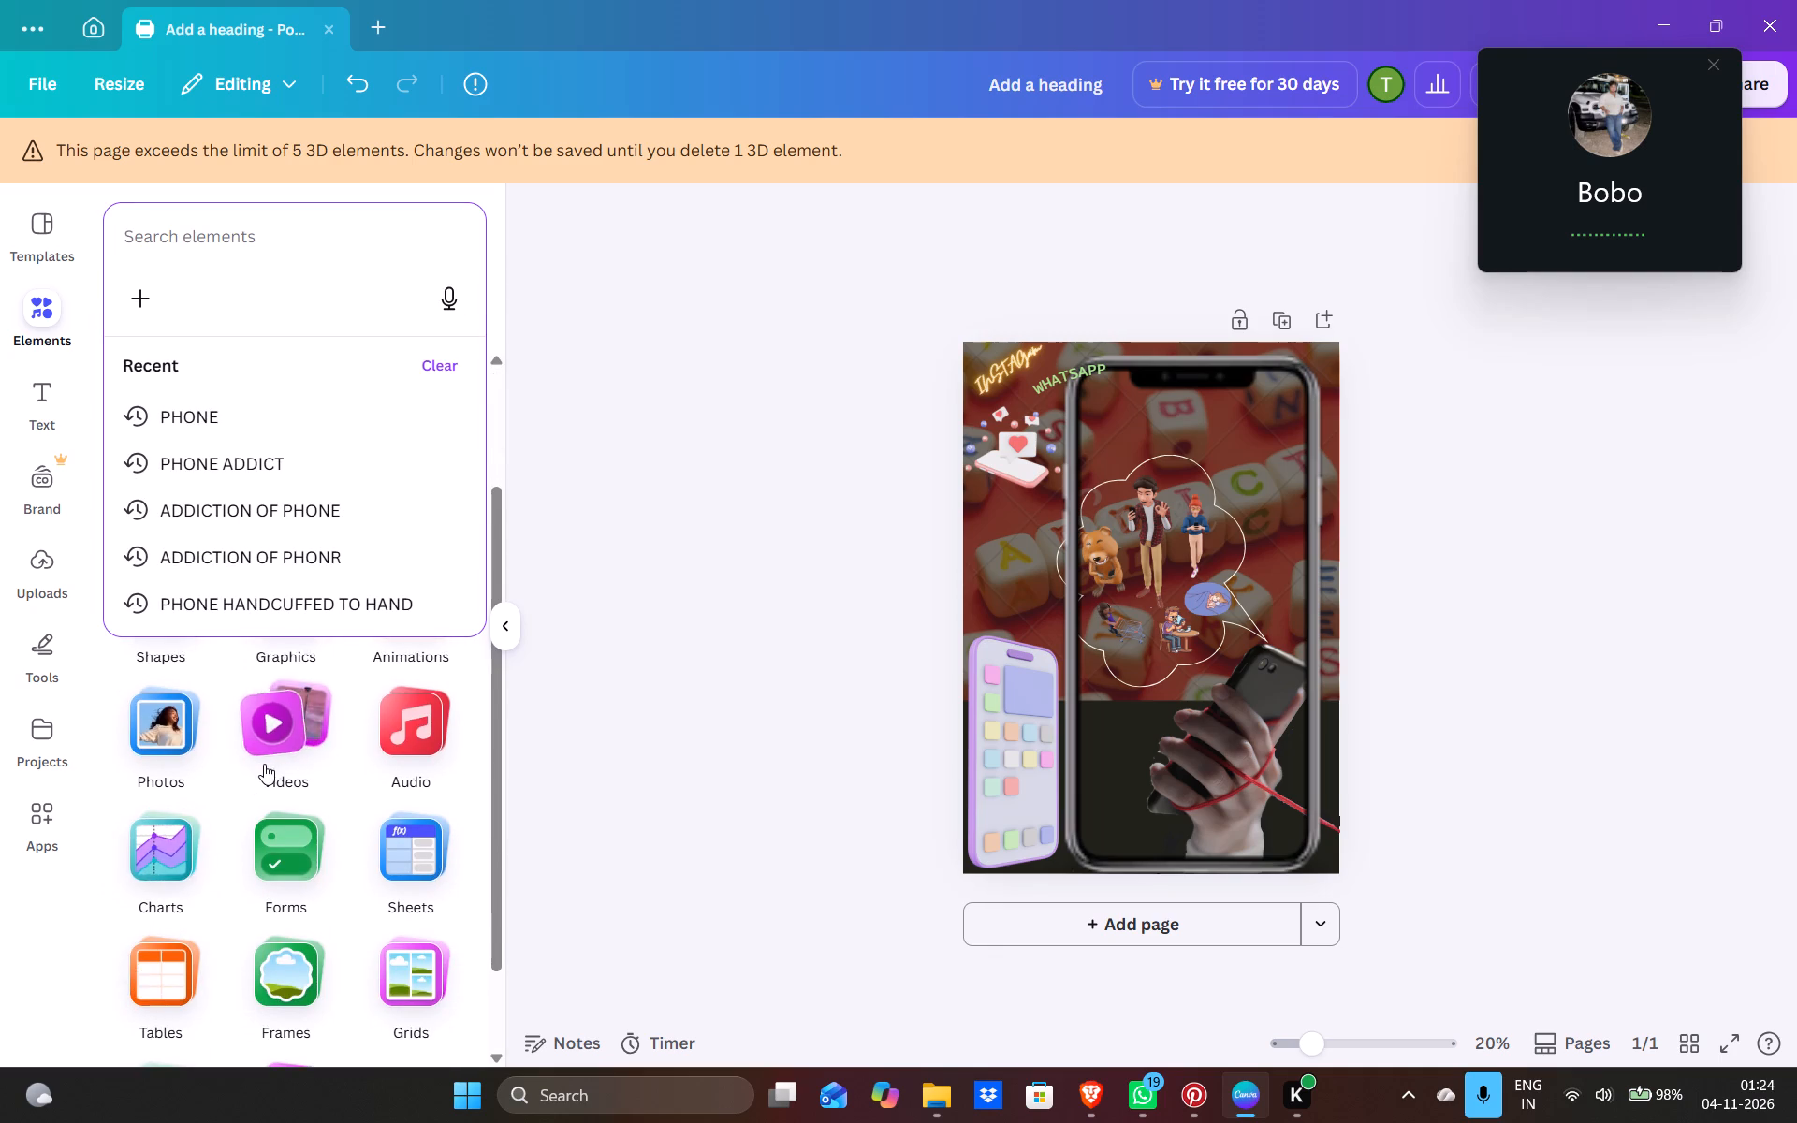
pyautogui.scroll(-2, 264, 764)
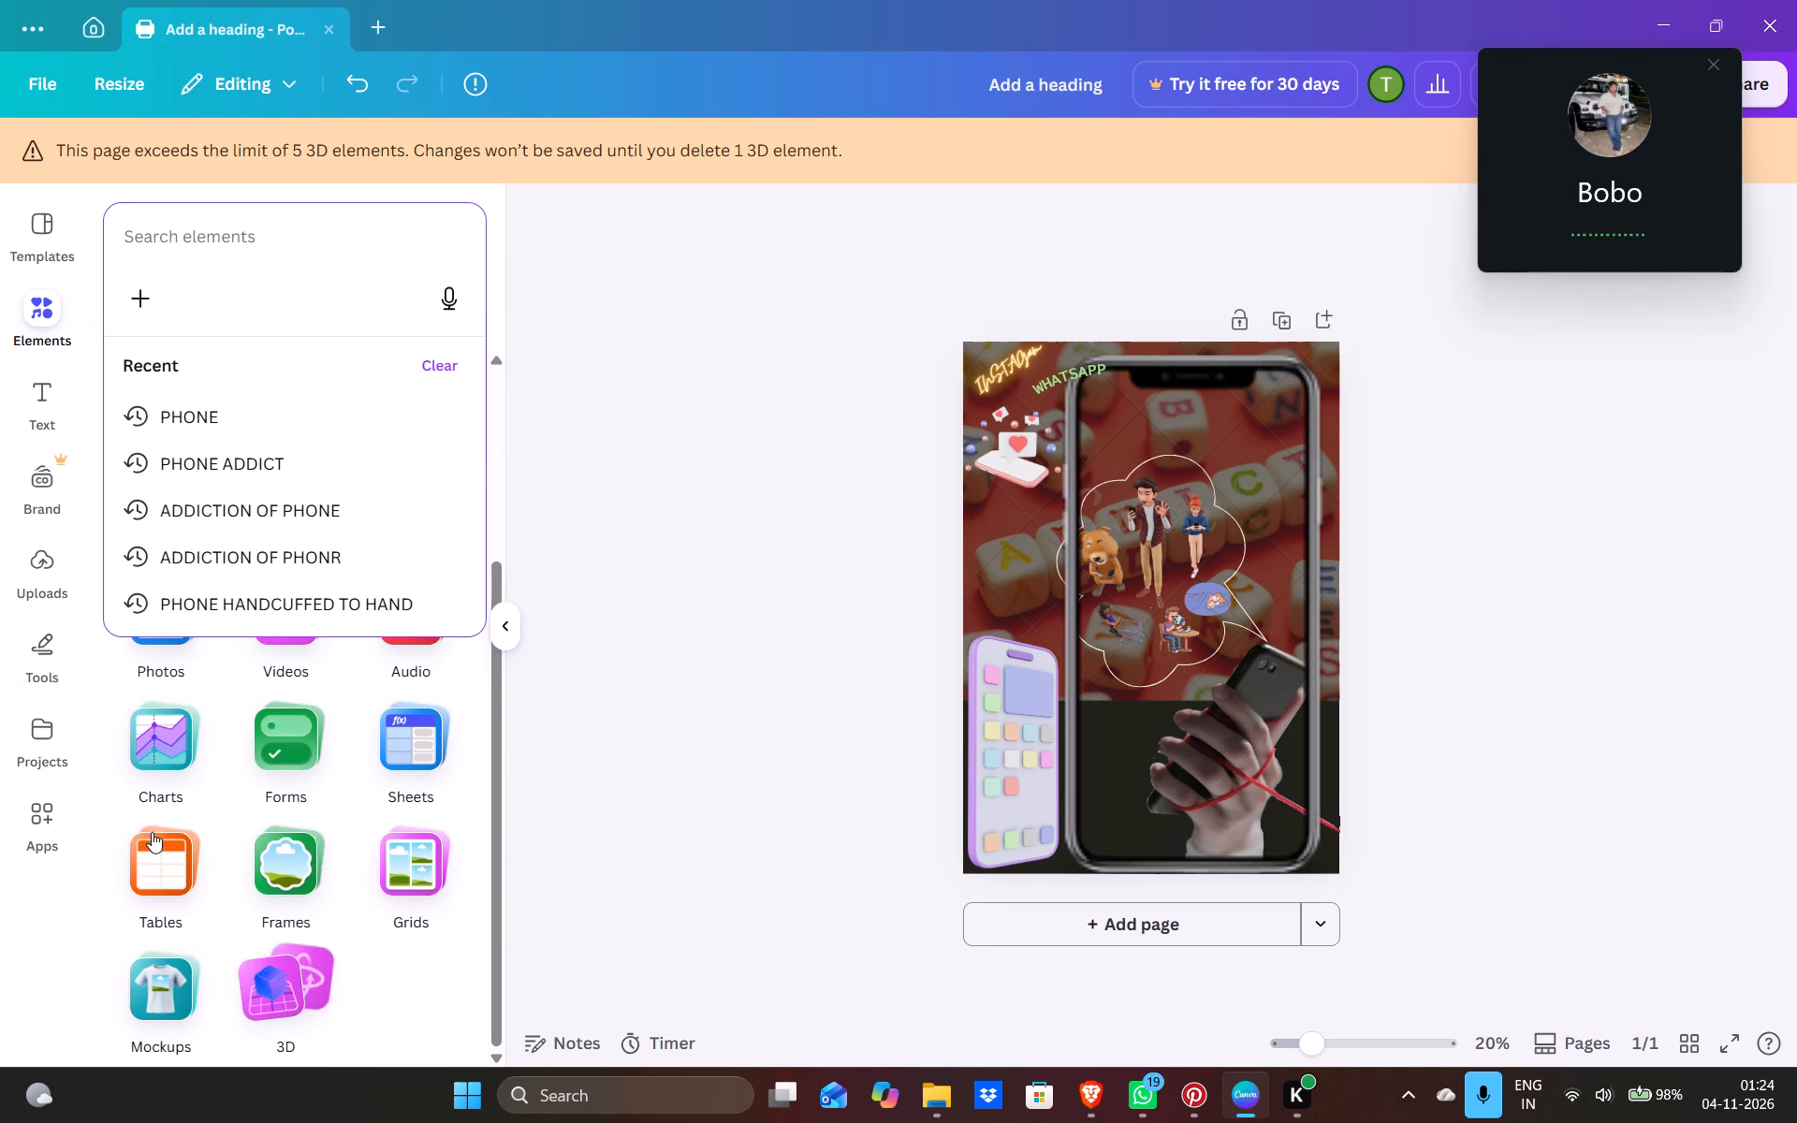
pyautogui.click(275, 1000)
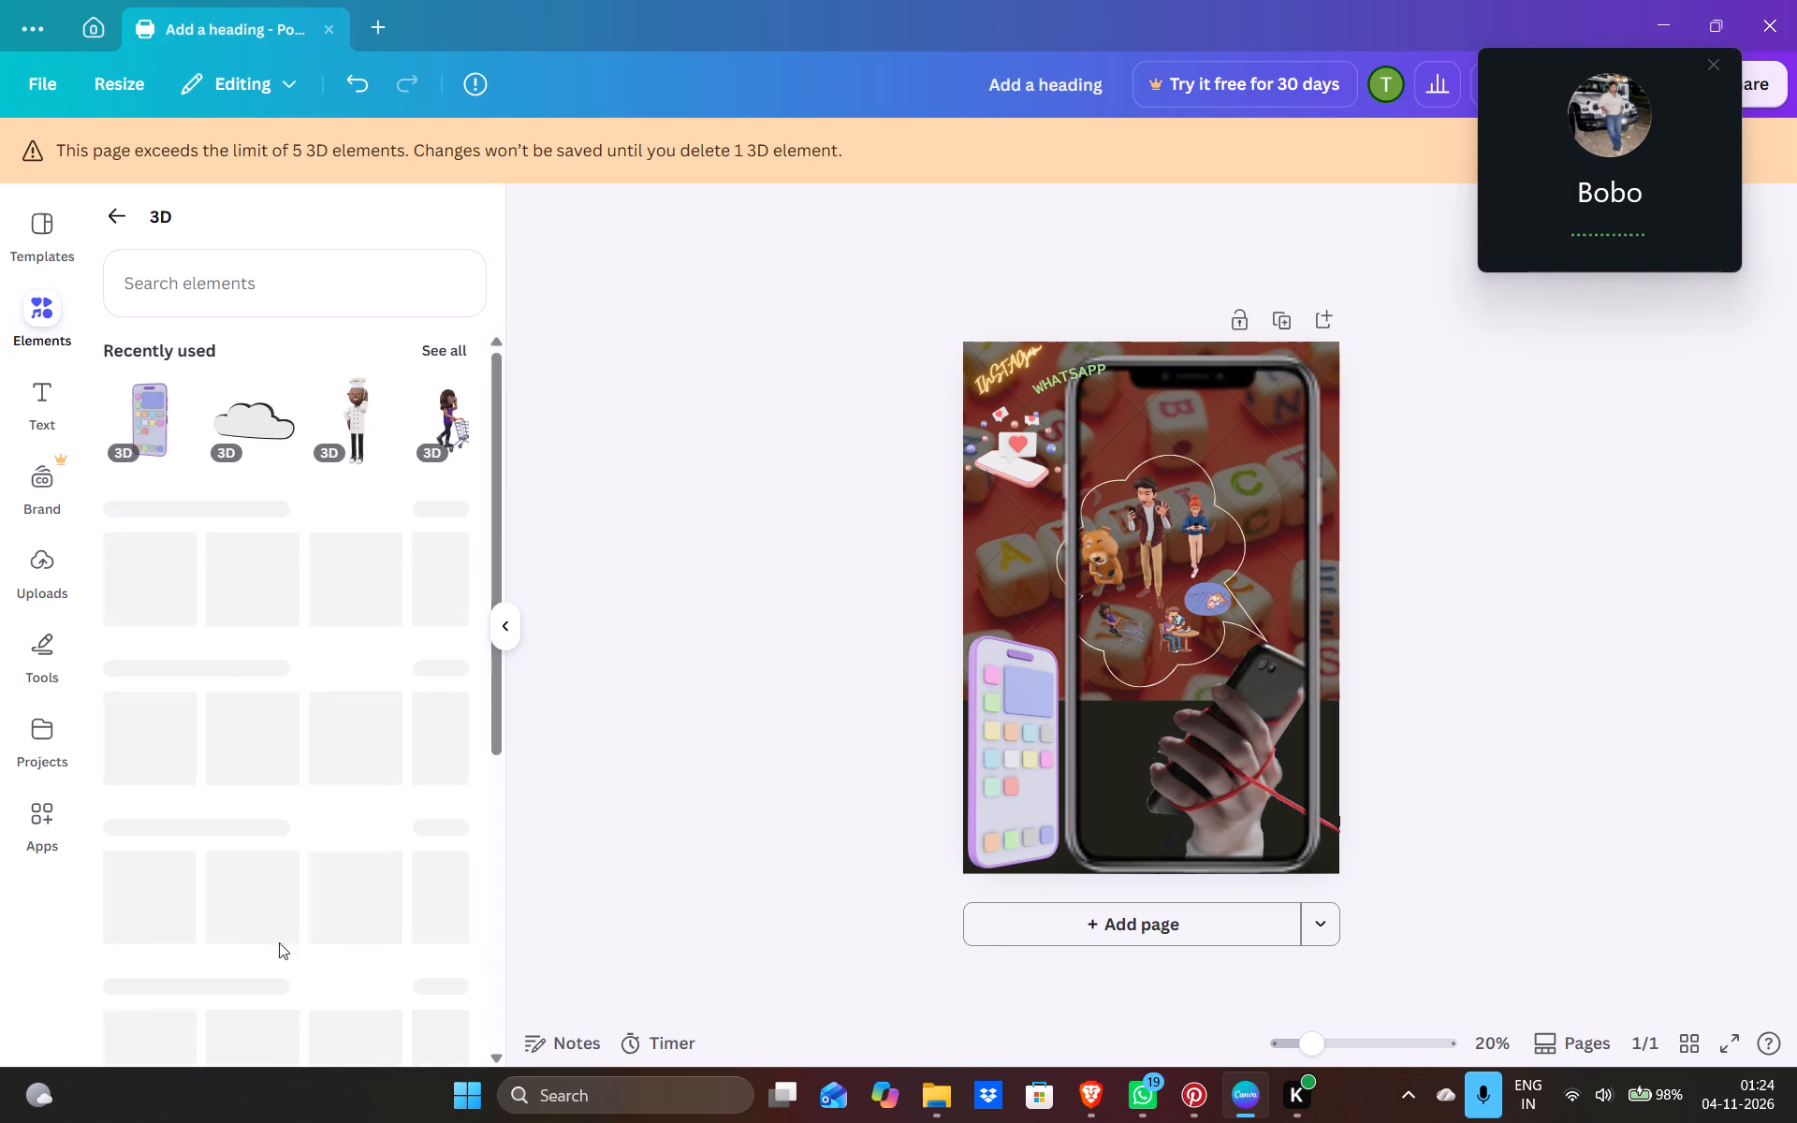
pyautogui.scroll(-3, 304, 810)
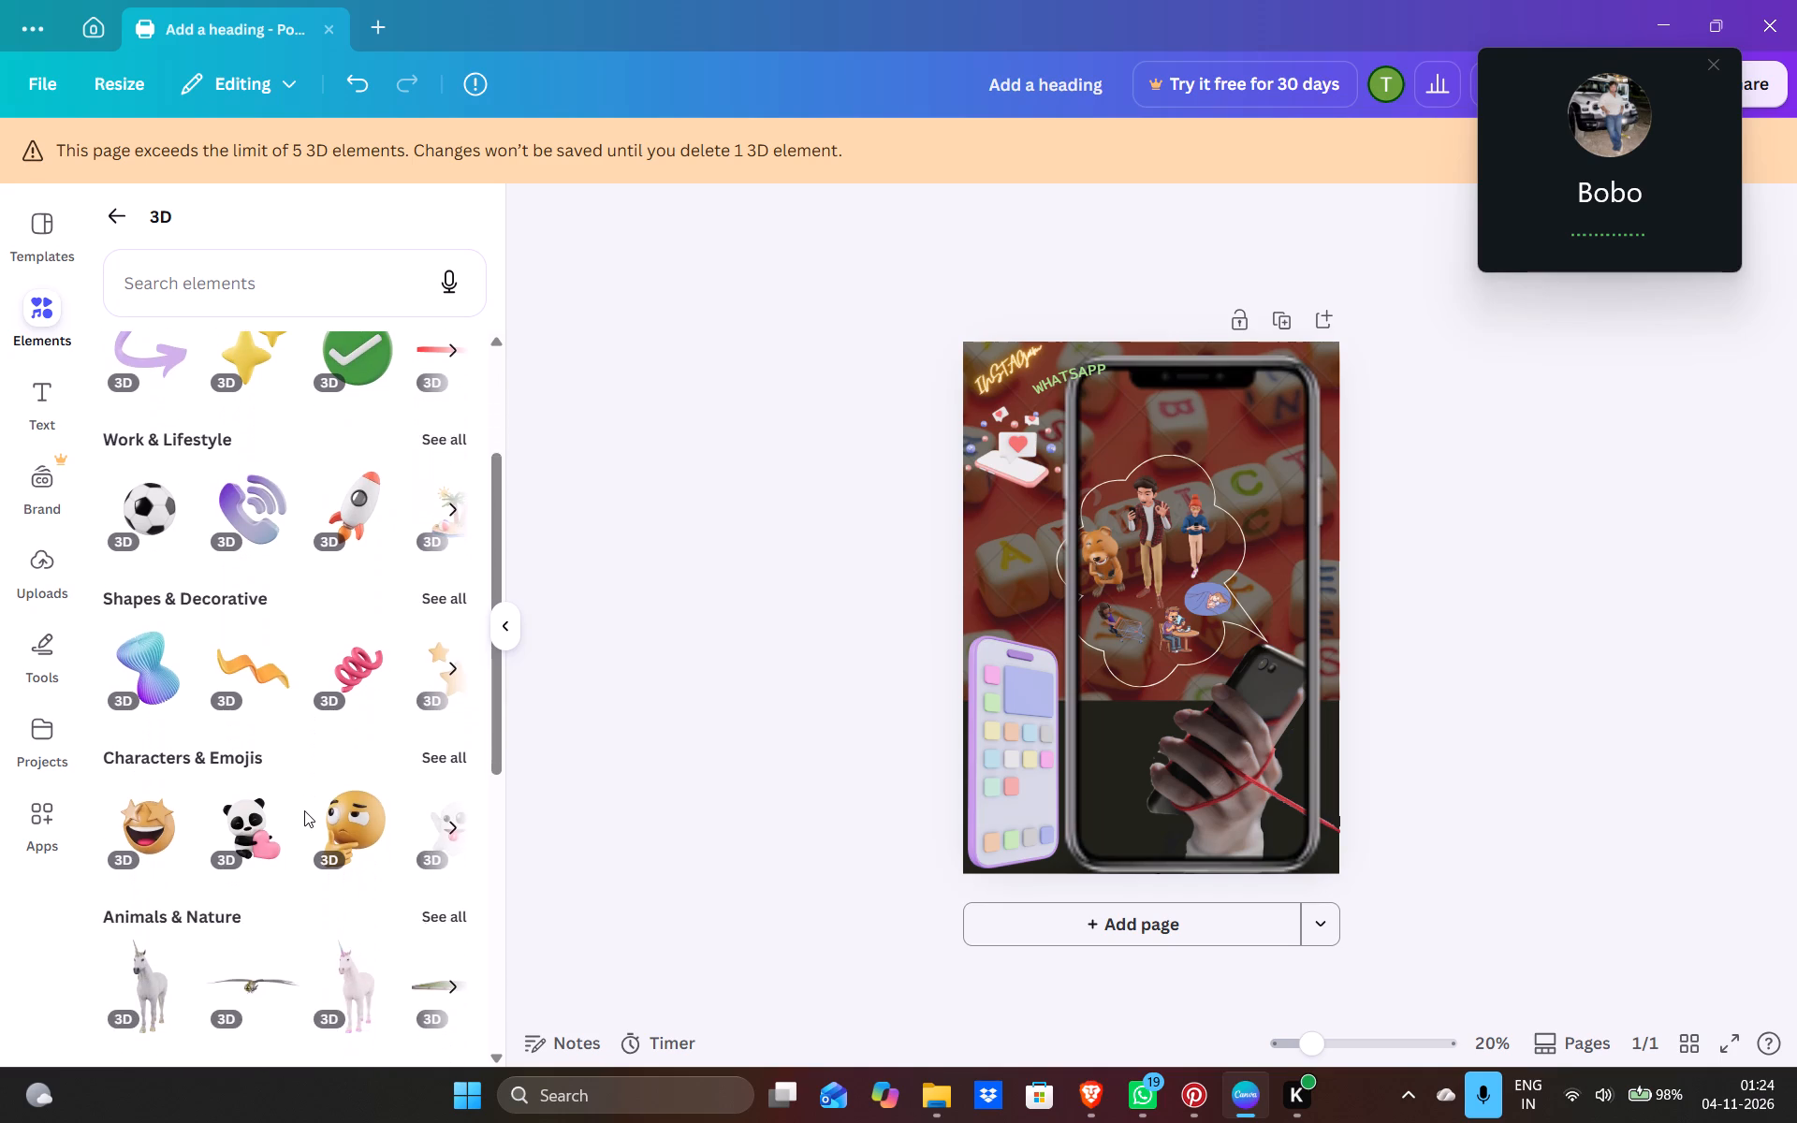
pyautogui.scroll(-2, 304, 810)
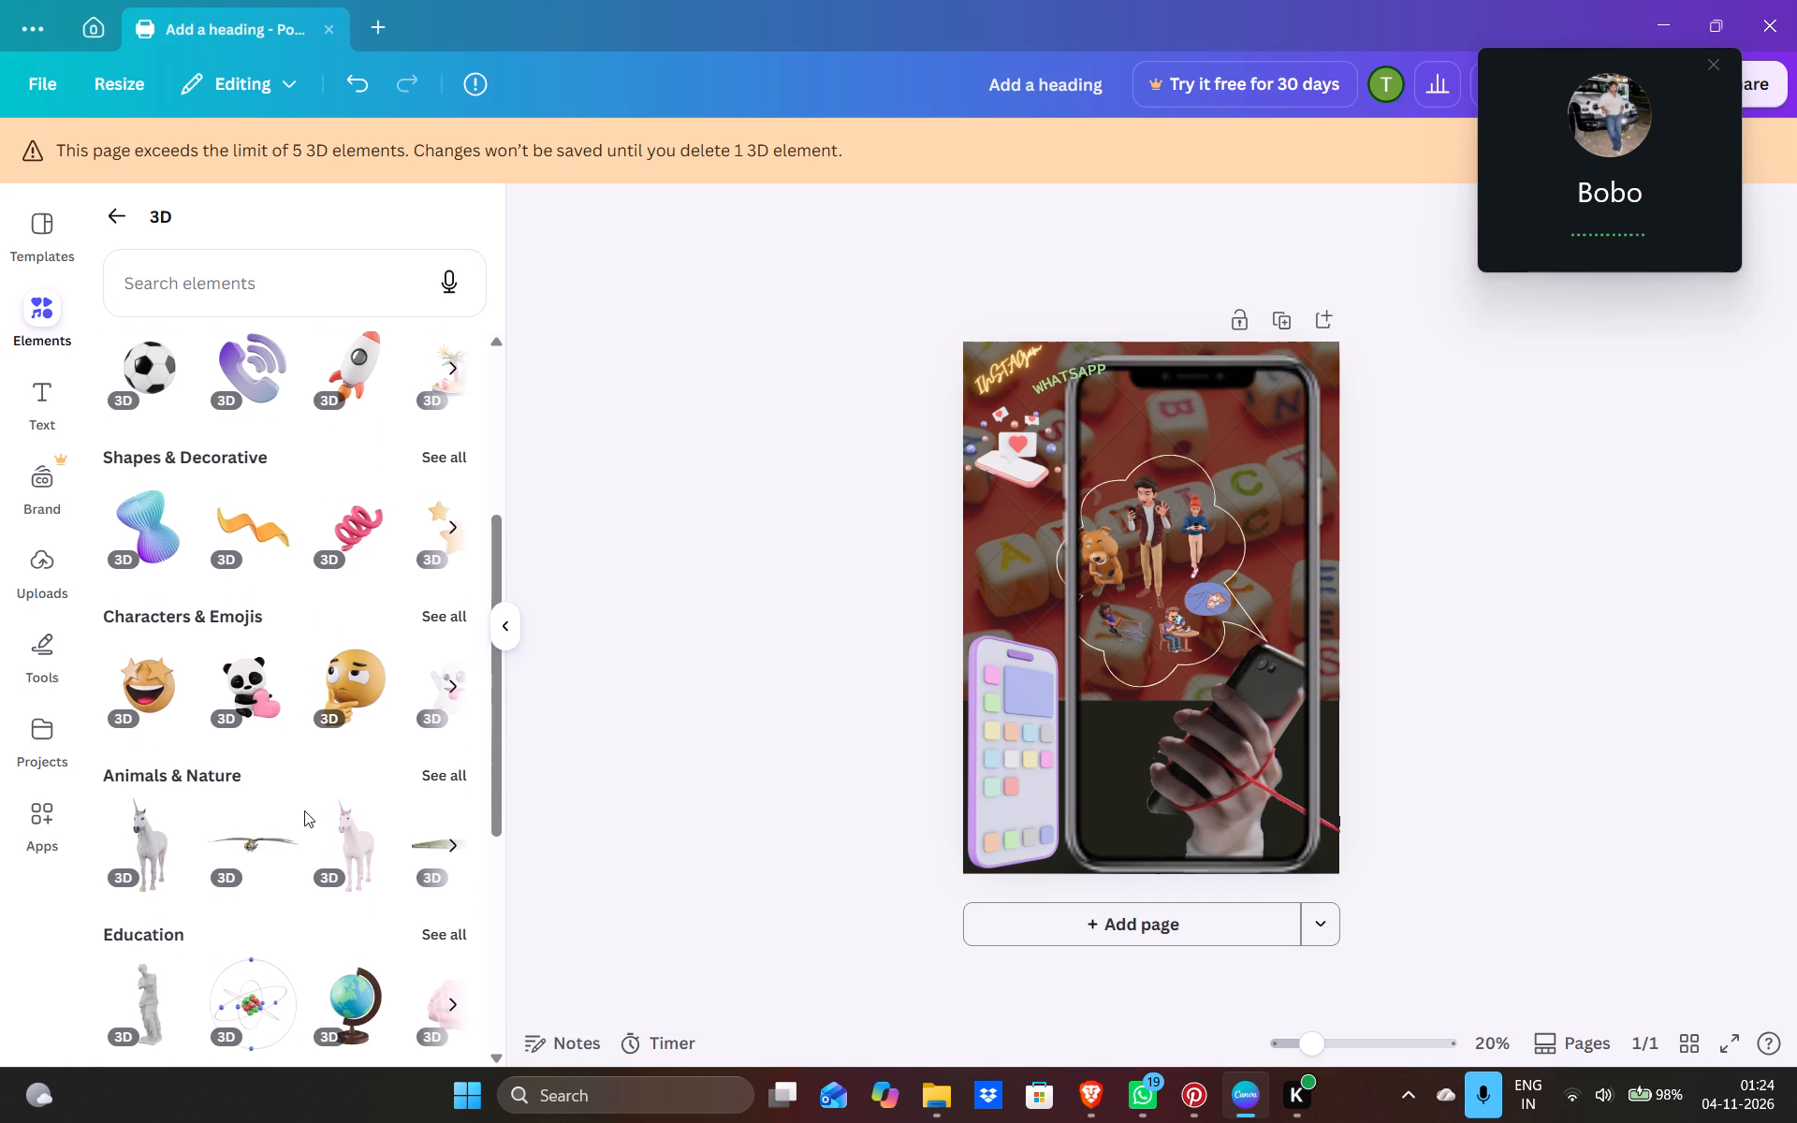
pyautogui.scroll(4, 304, 810)
pyautogui.scroll(-3, 304, 810)
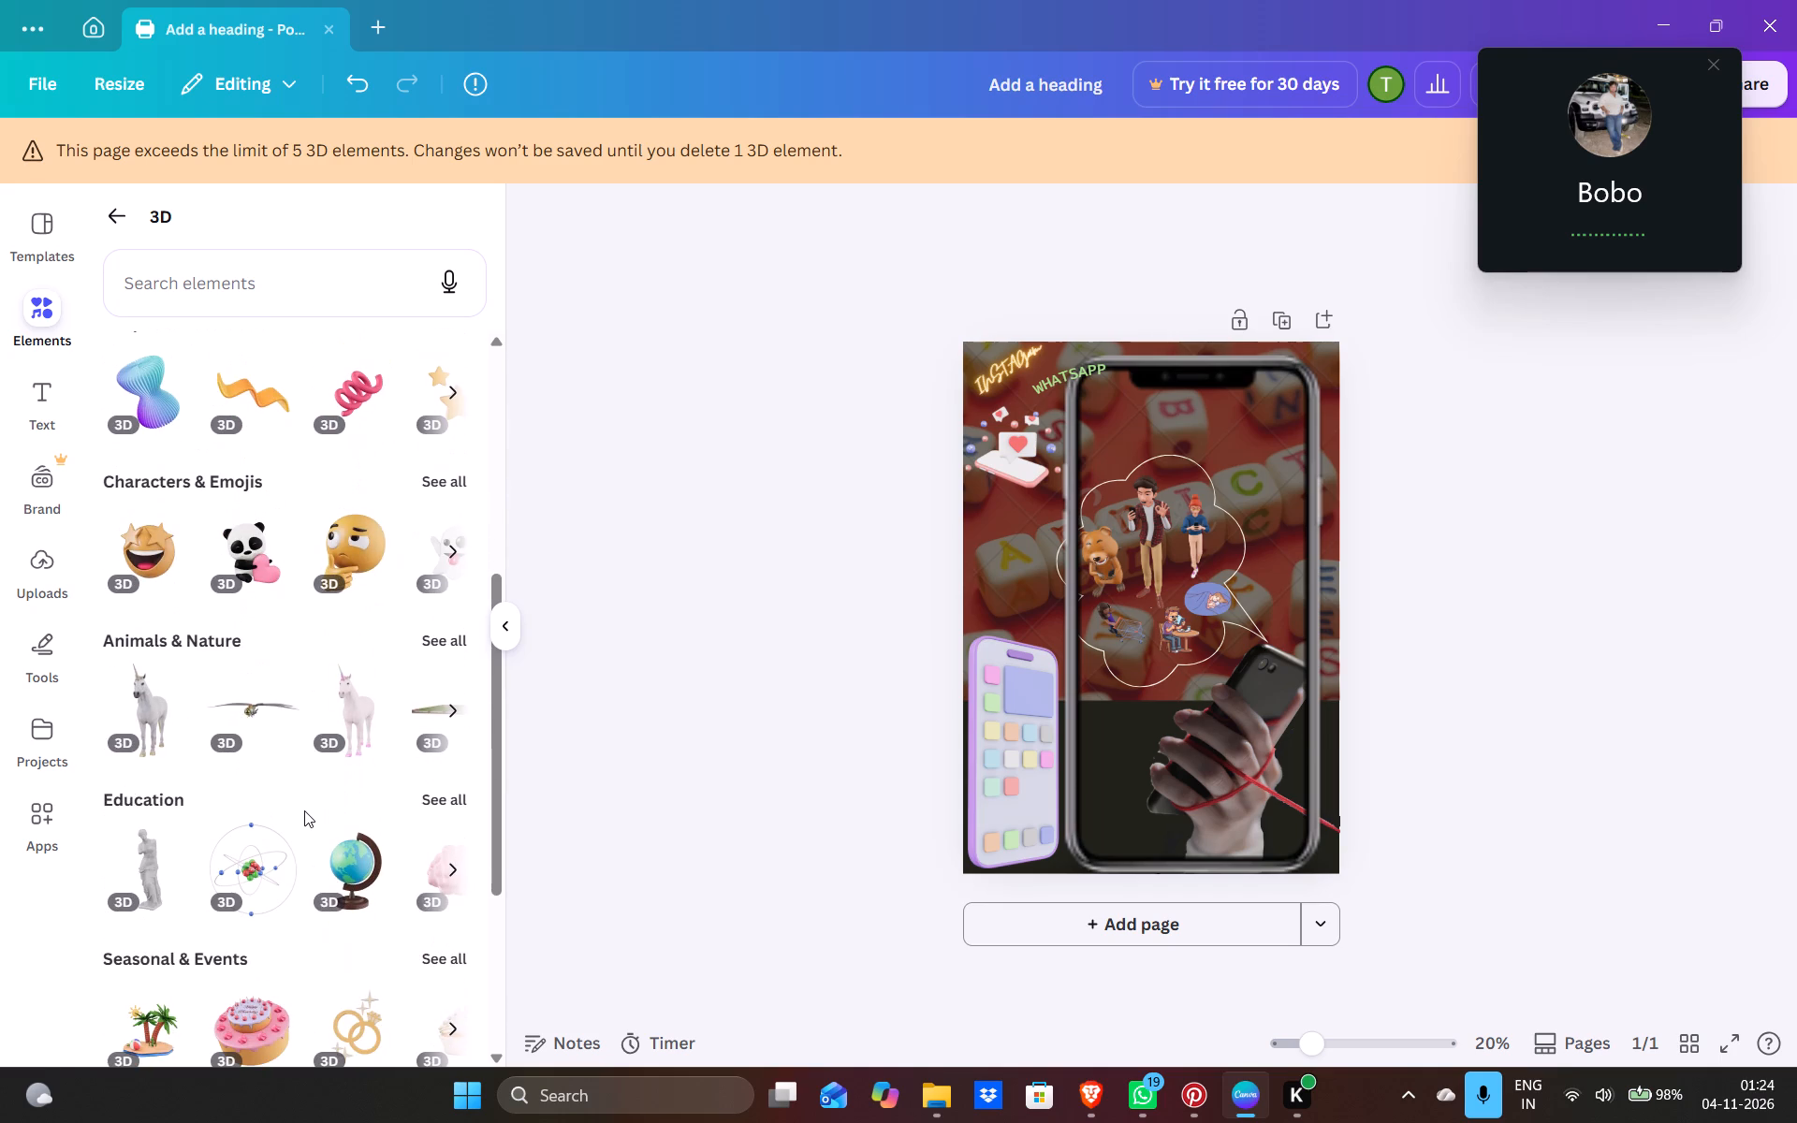
pyautogui.click(264, 871)
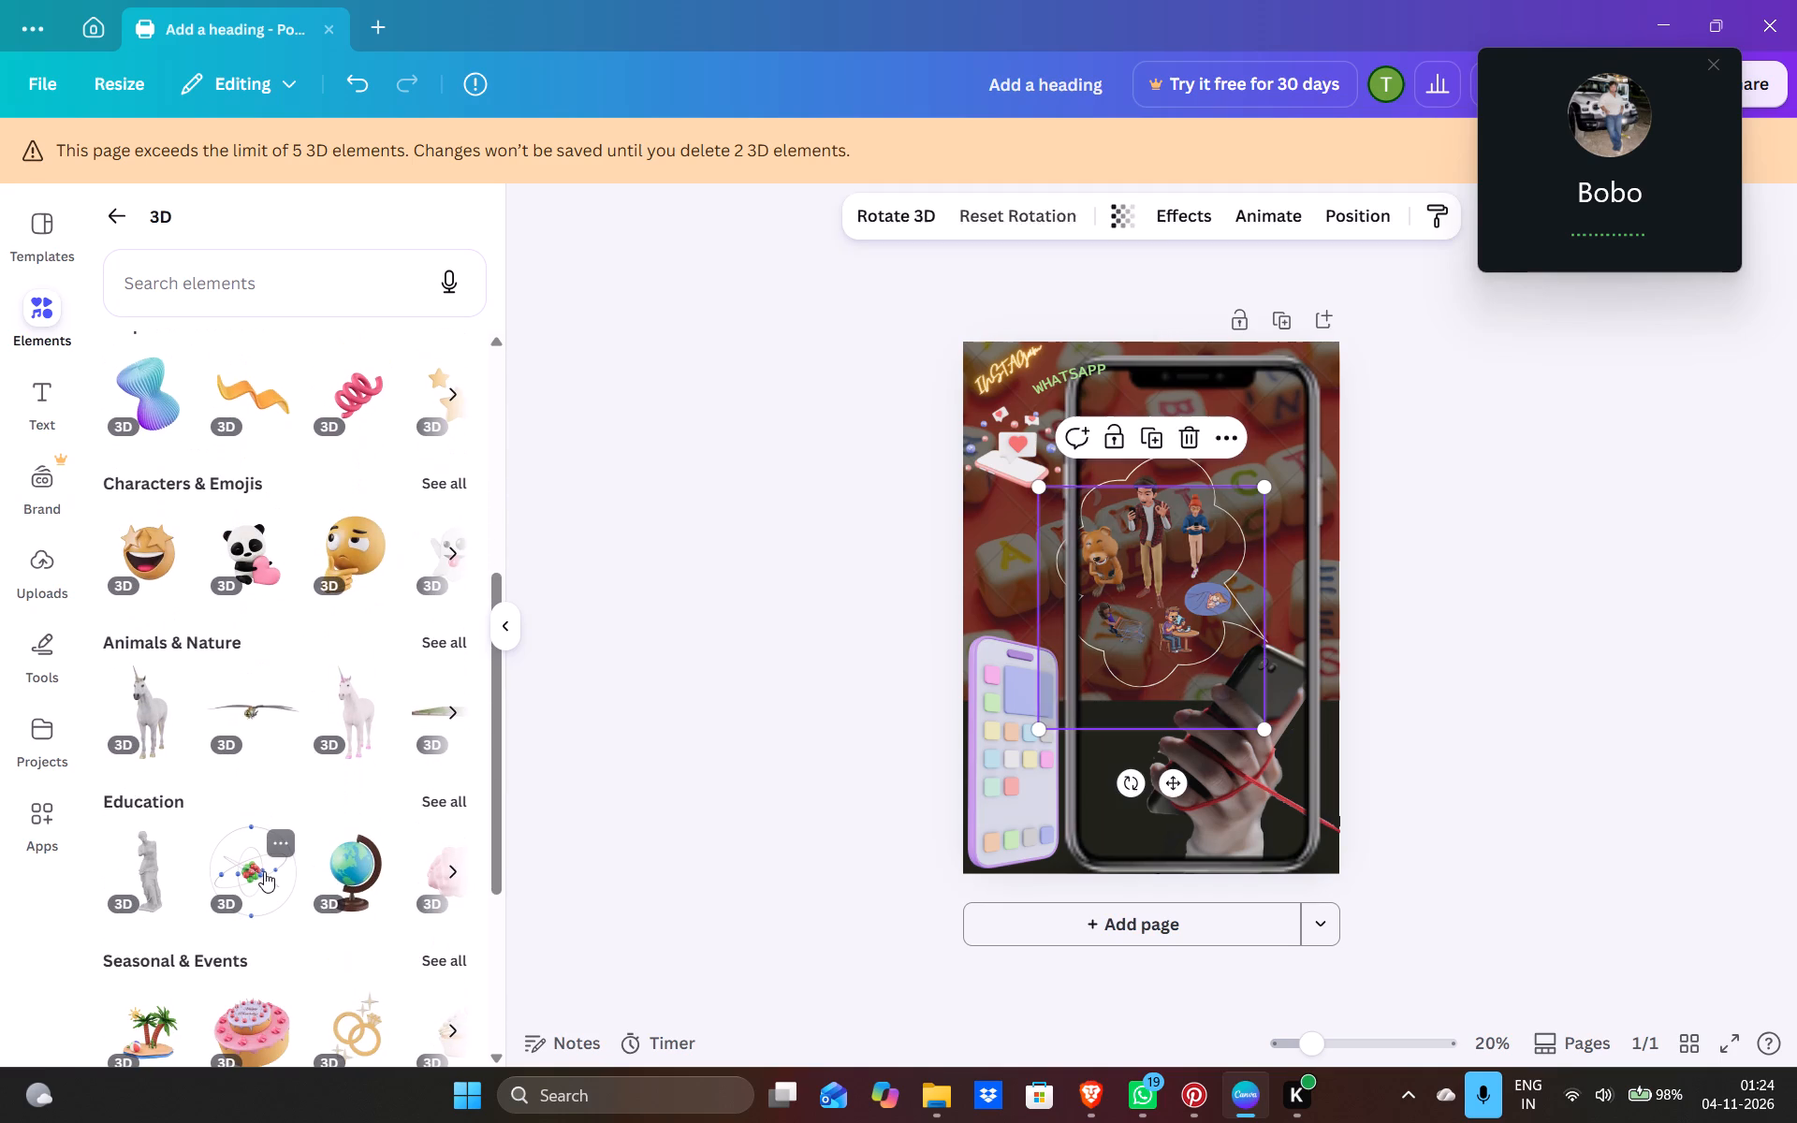
pyautogui.moveTo(1146, 591); pyautogui.dragTo(1139, 734)
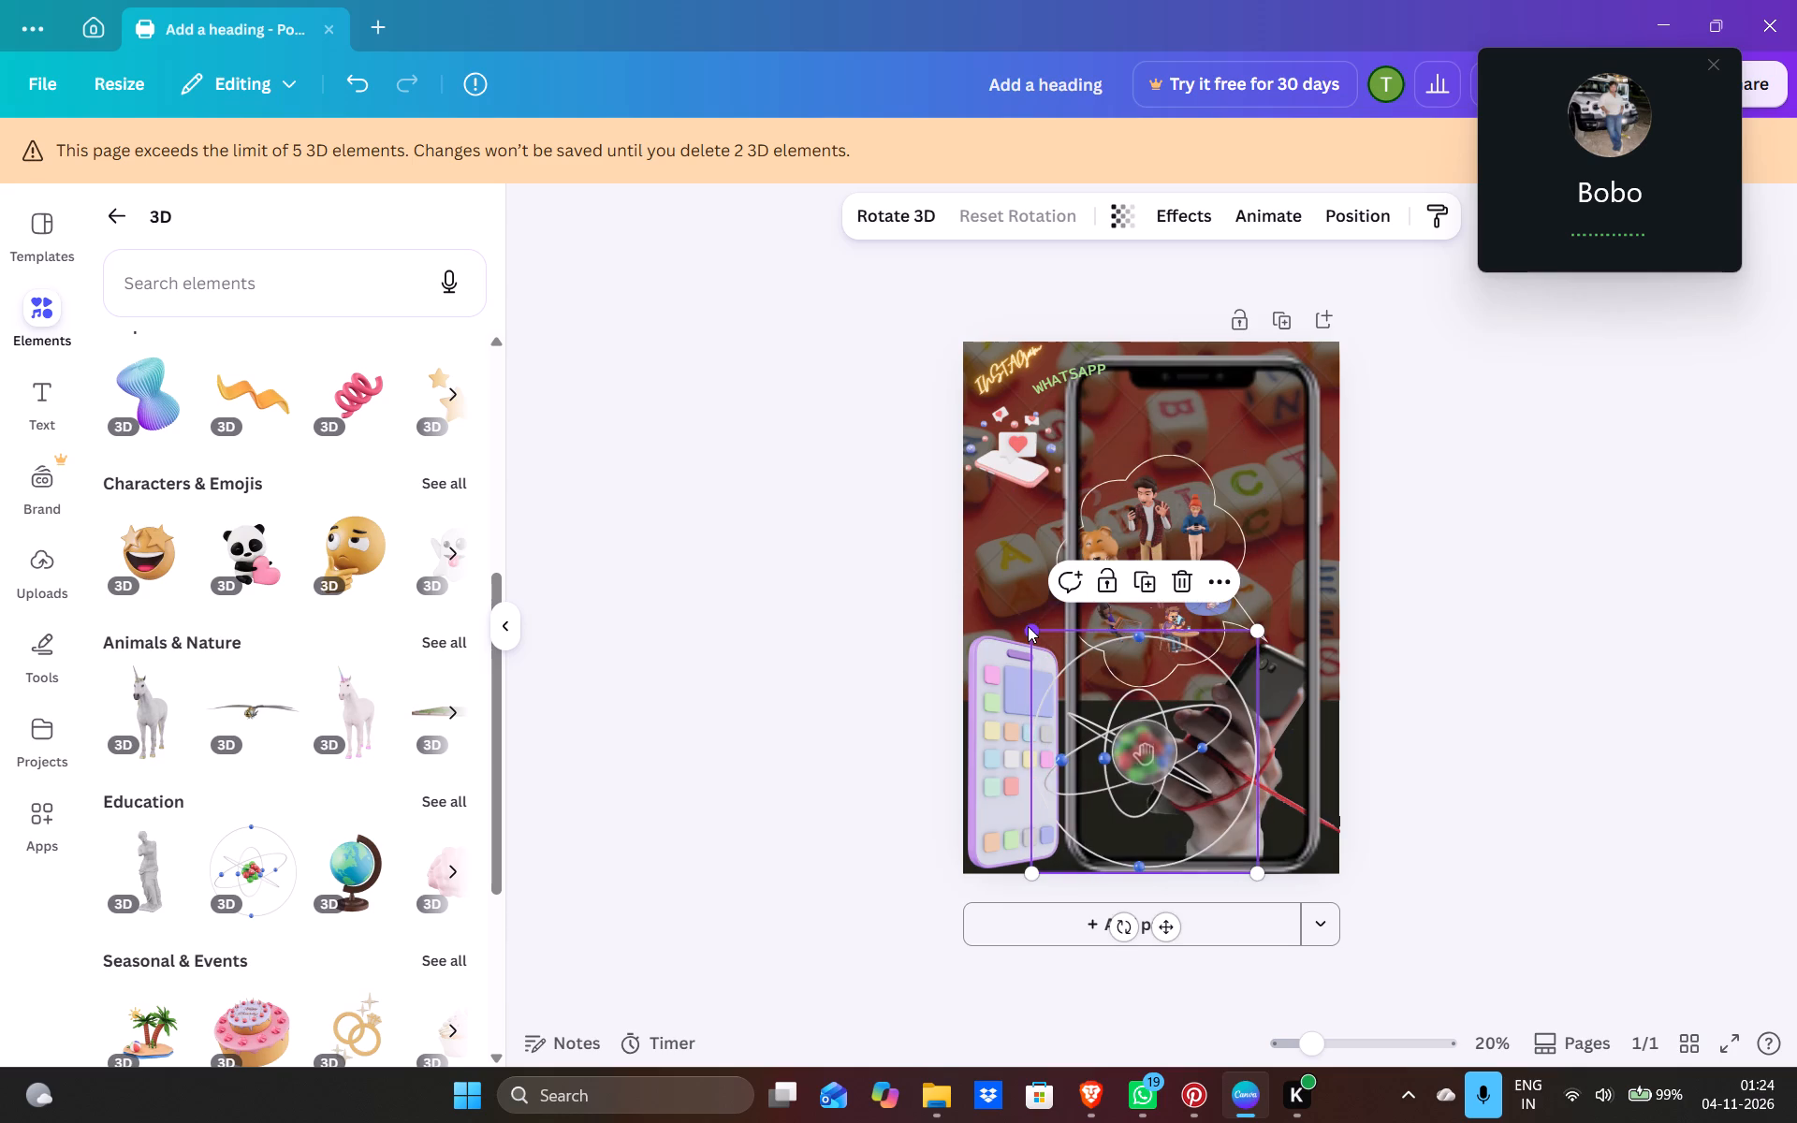
# Shrink the atom model at the poster's bottom centre and delete it from the poster.
pyautogui.moveTo(1028, 626); pyautogui.dragTo(1242, 743)
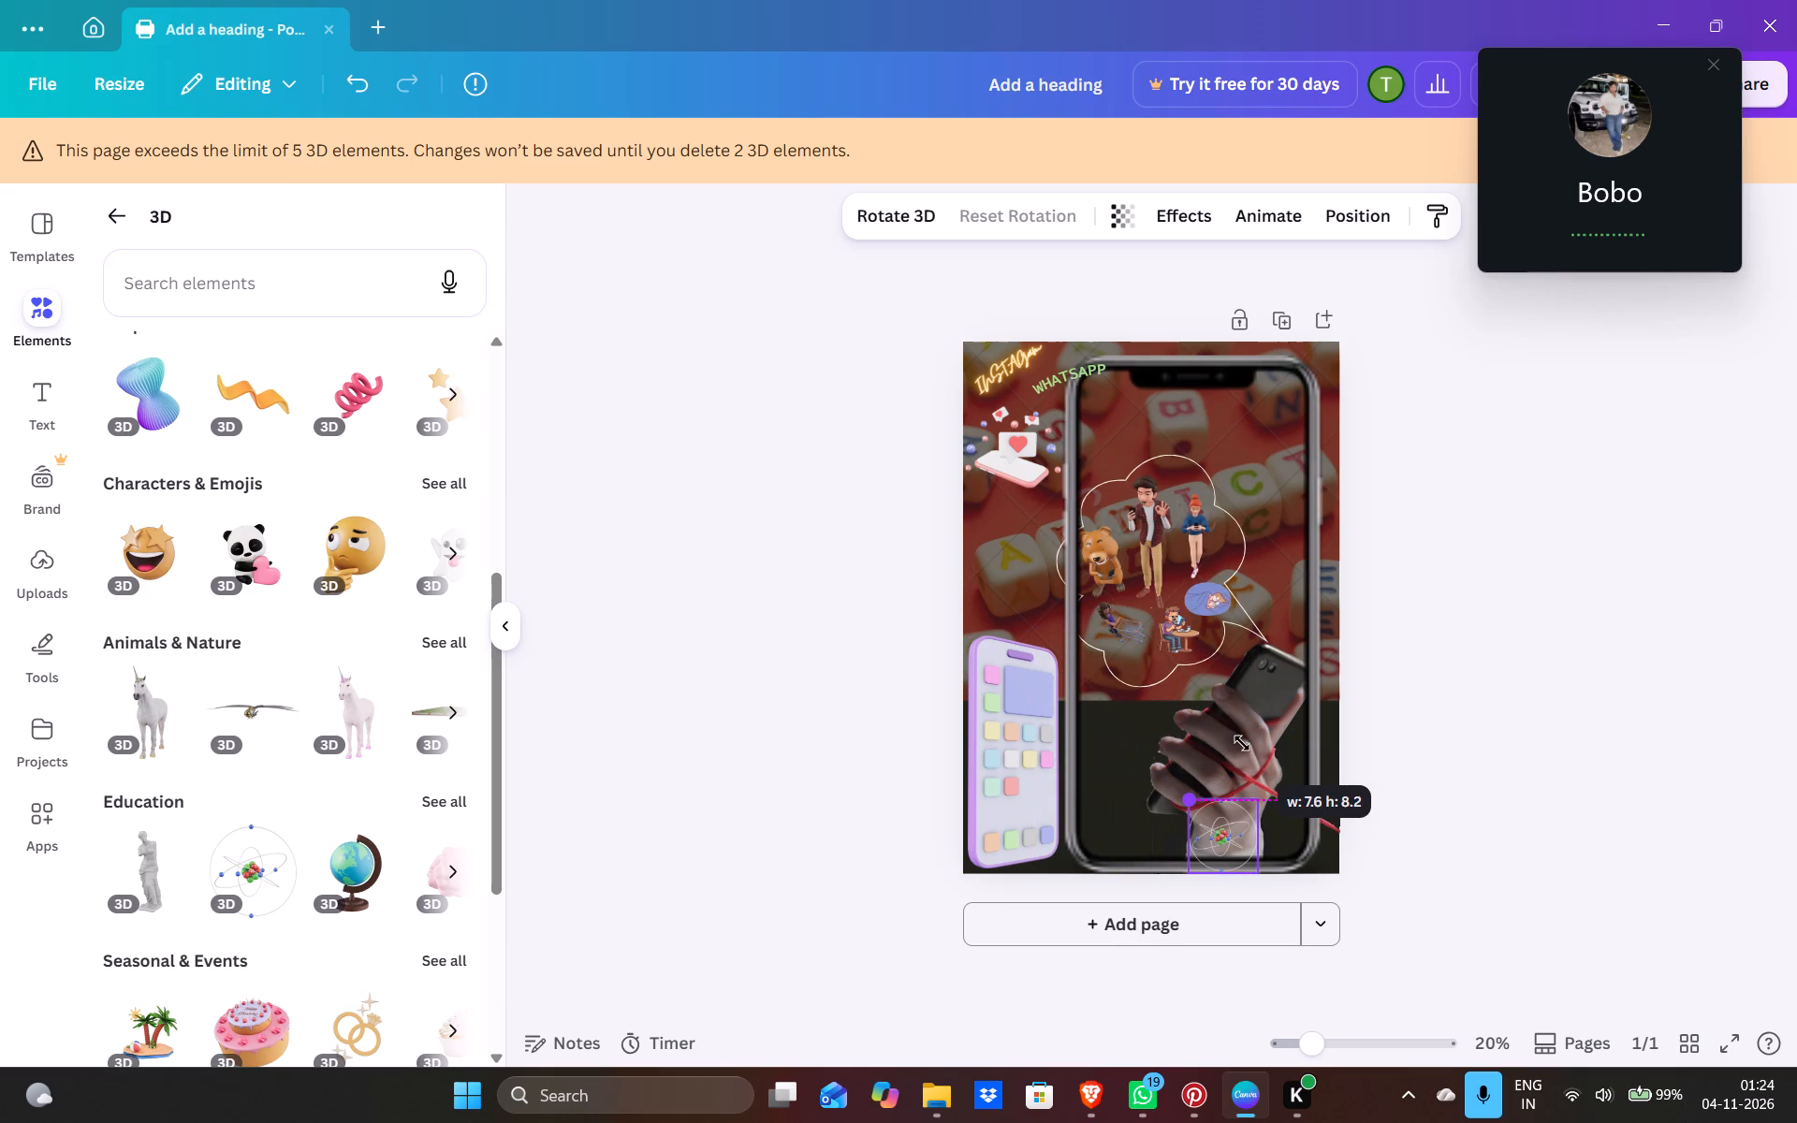
pyautogui.moveTo(1242, 743); pyautogui.dragTo(1228, 727)
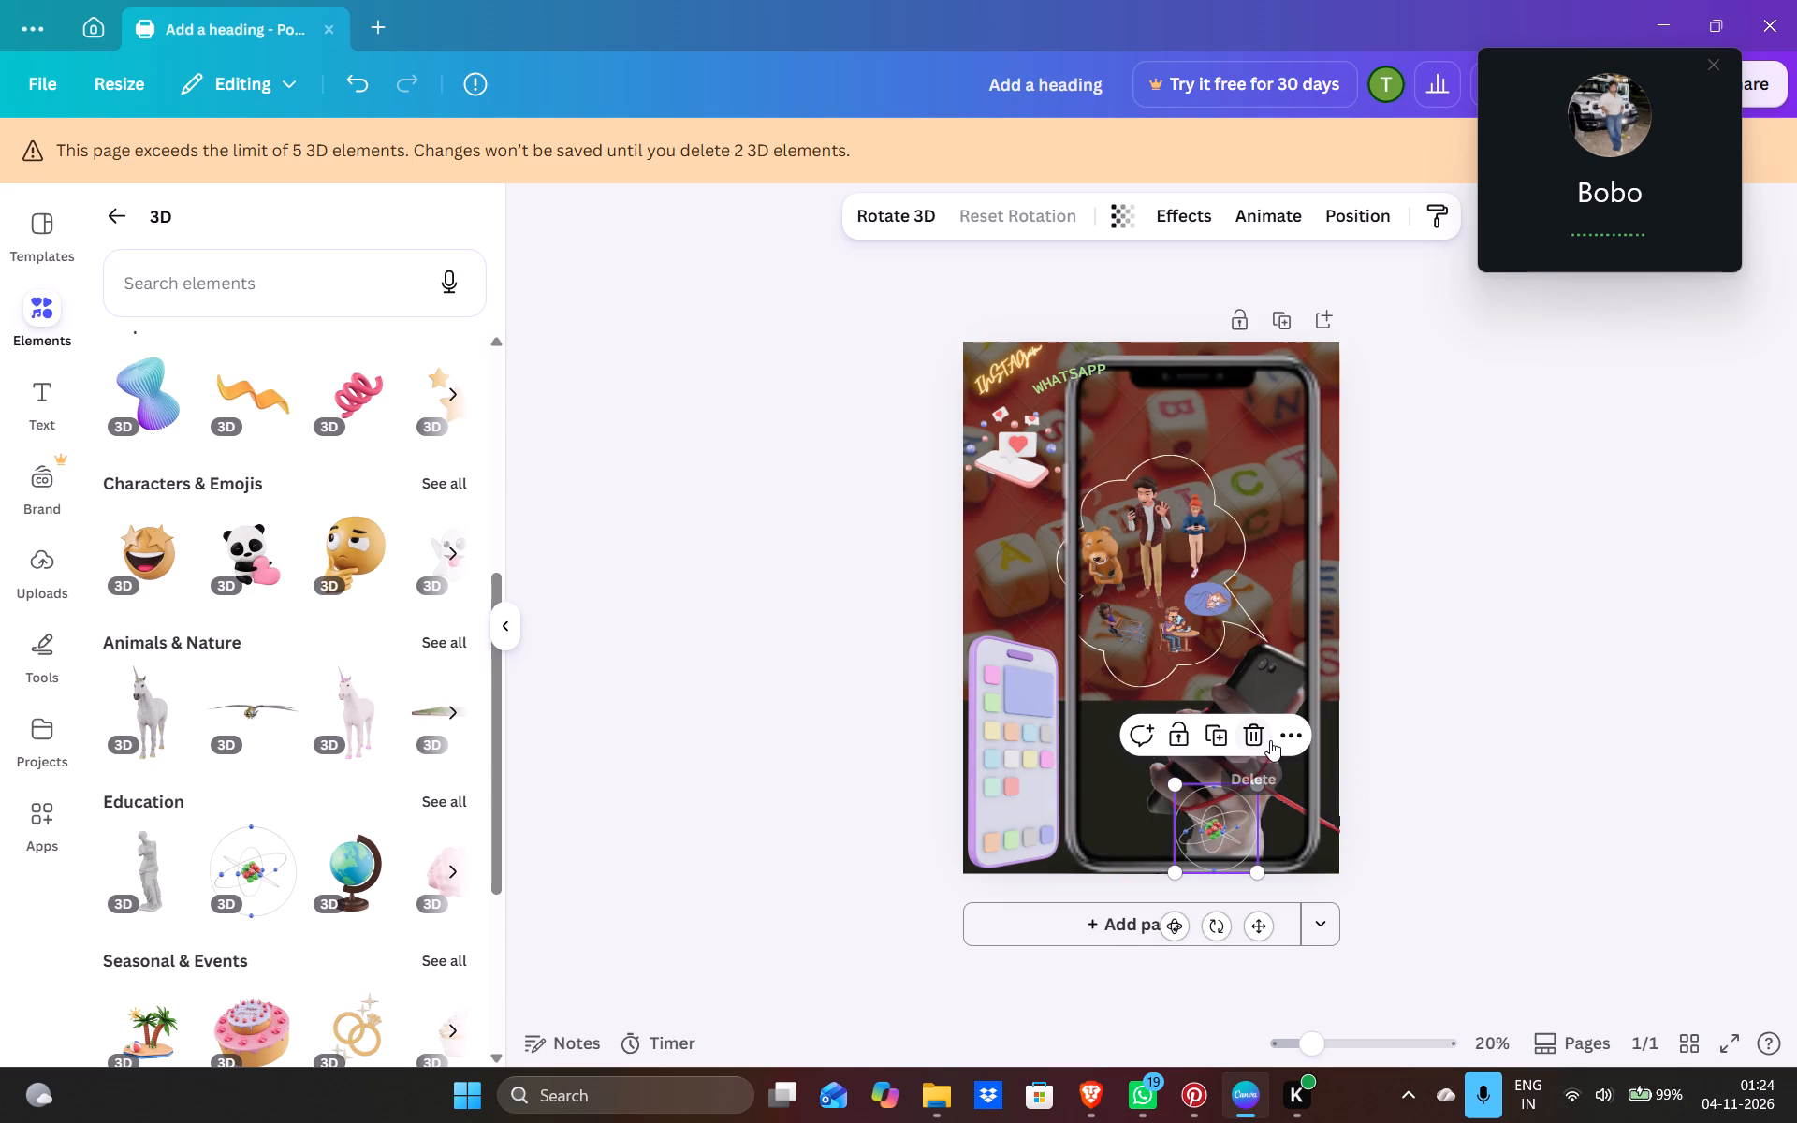
pyautogui.click(1261, 738)
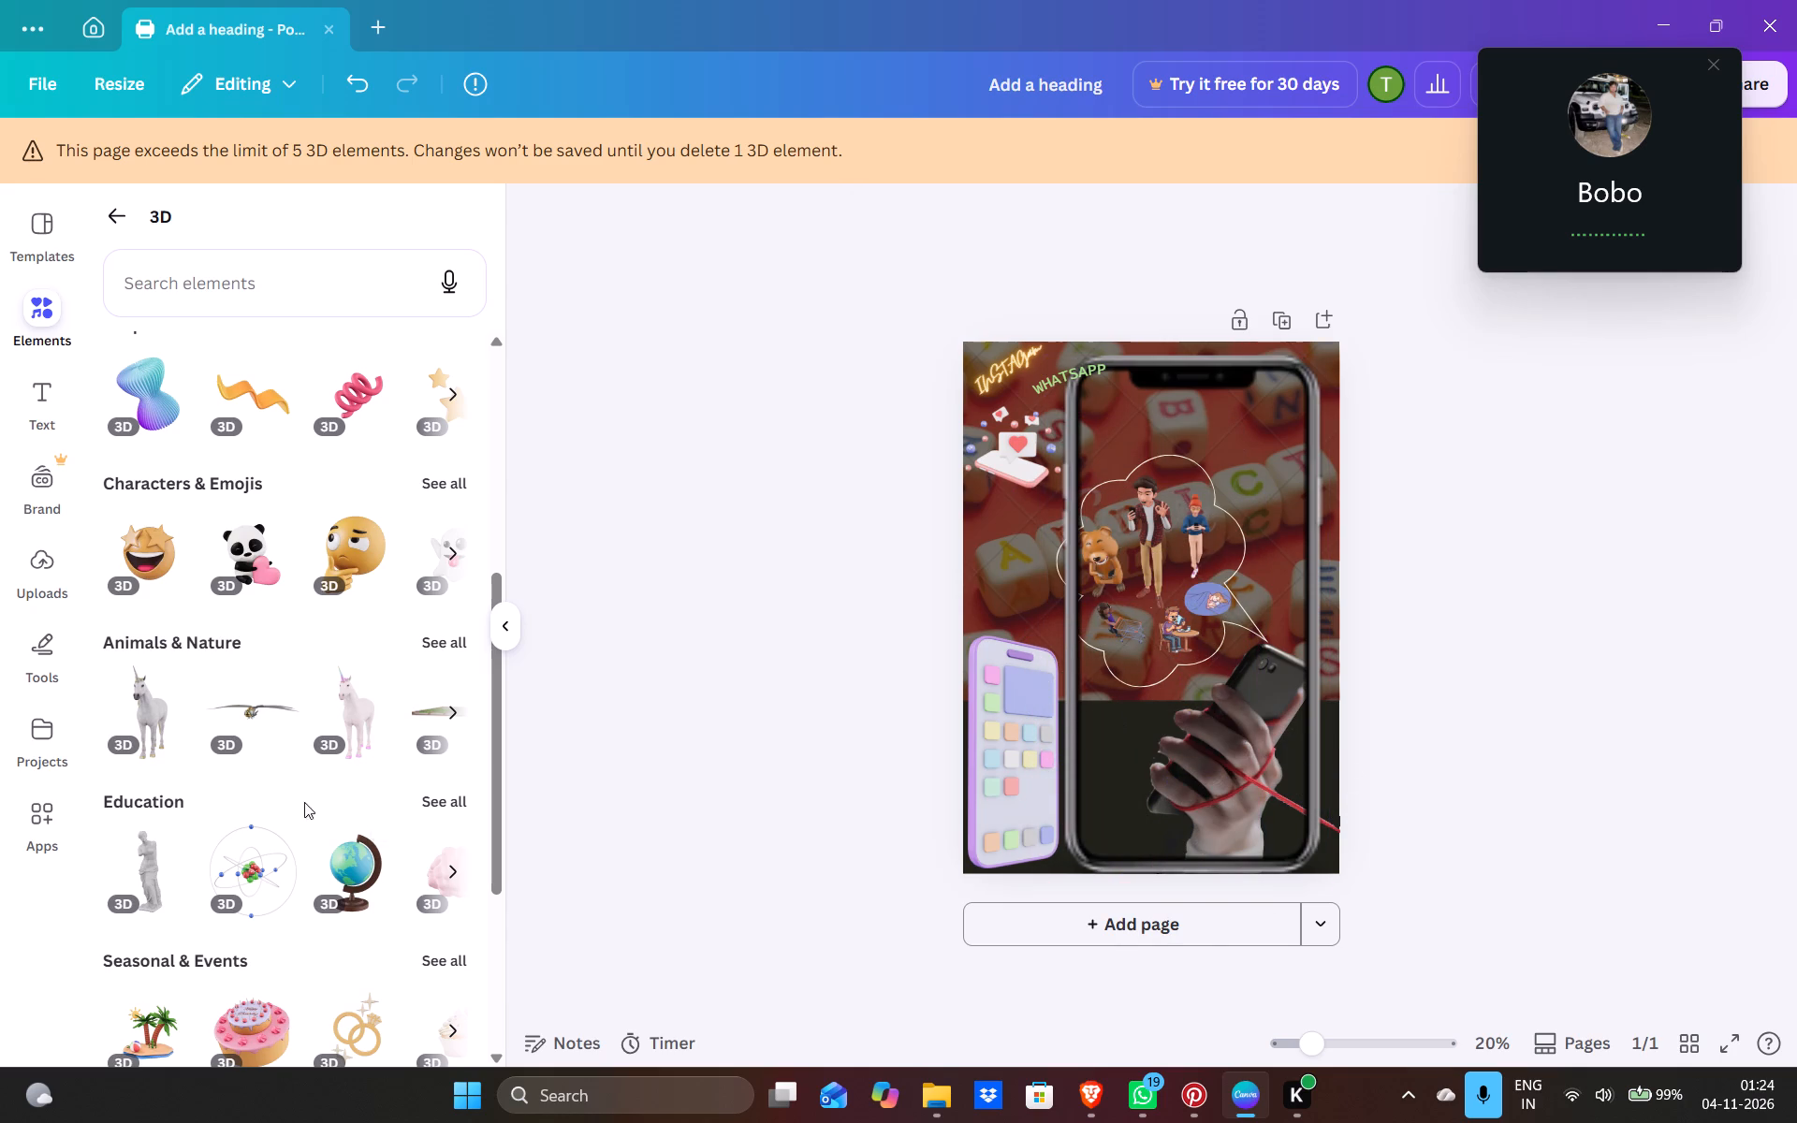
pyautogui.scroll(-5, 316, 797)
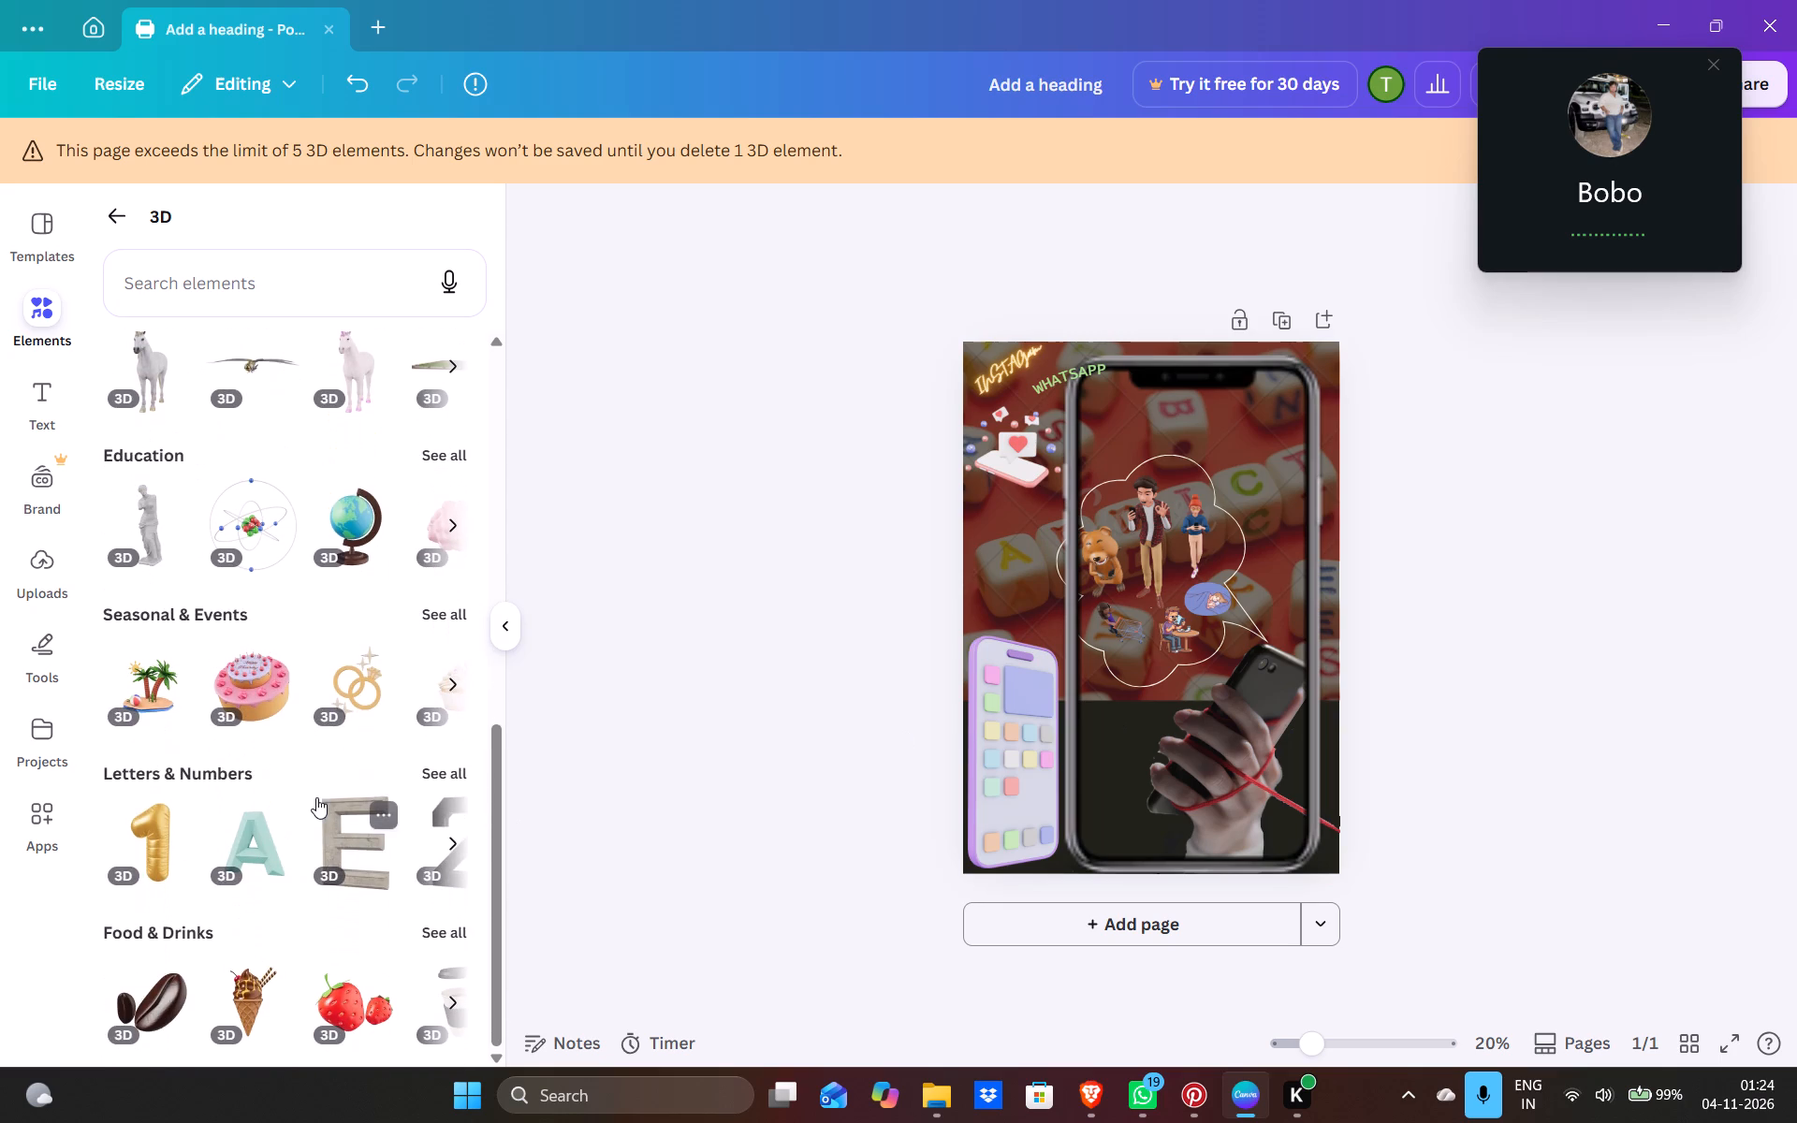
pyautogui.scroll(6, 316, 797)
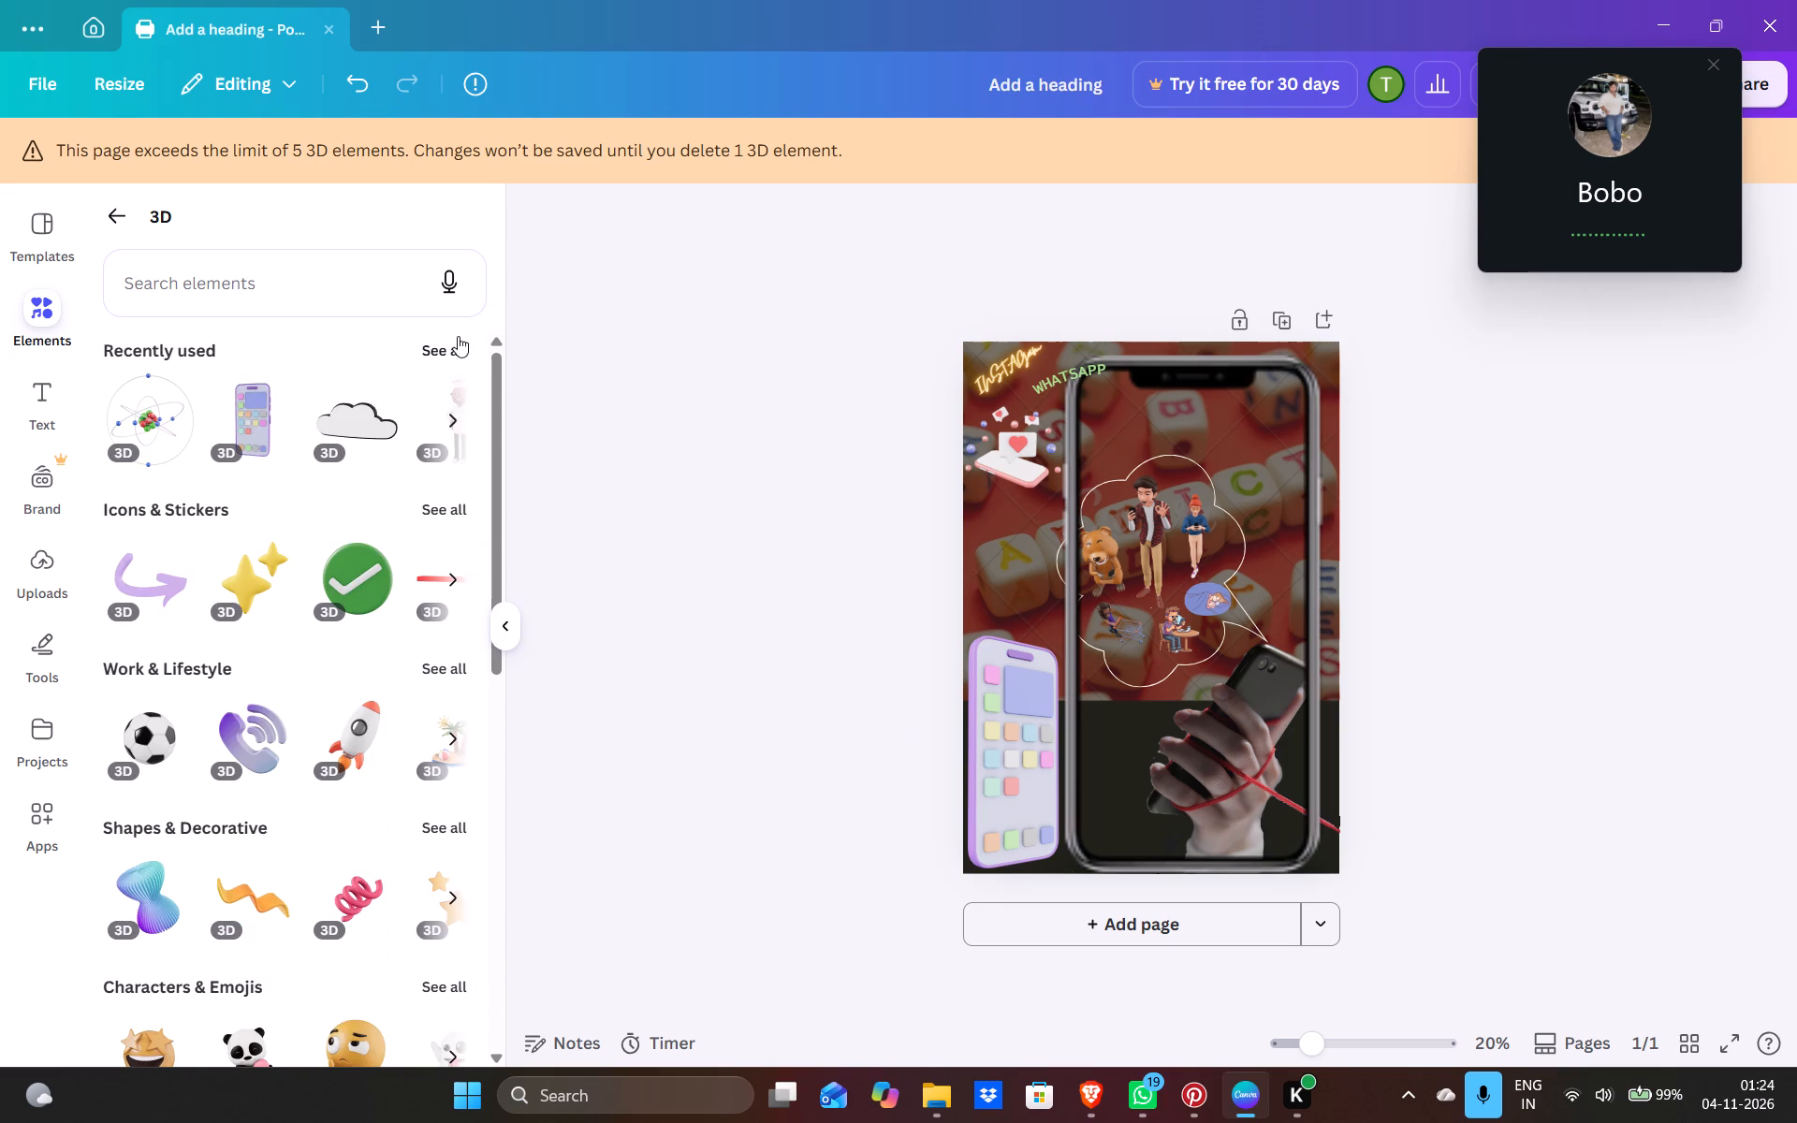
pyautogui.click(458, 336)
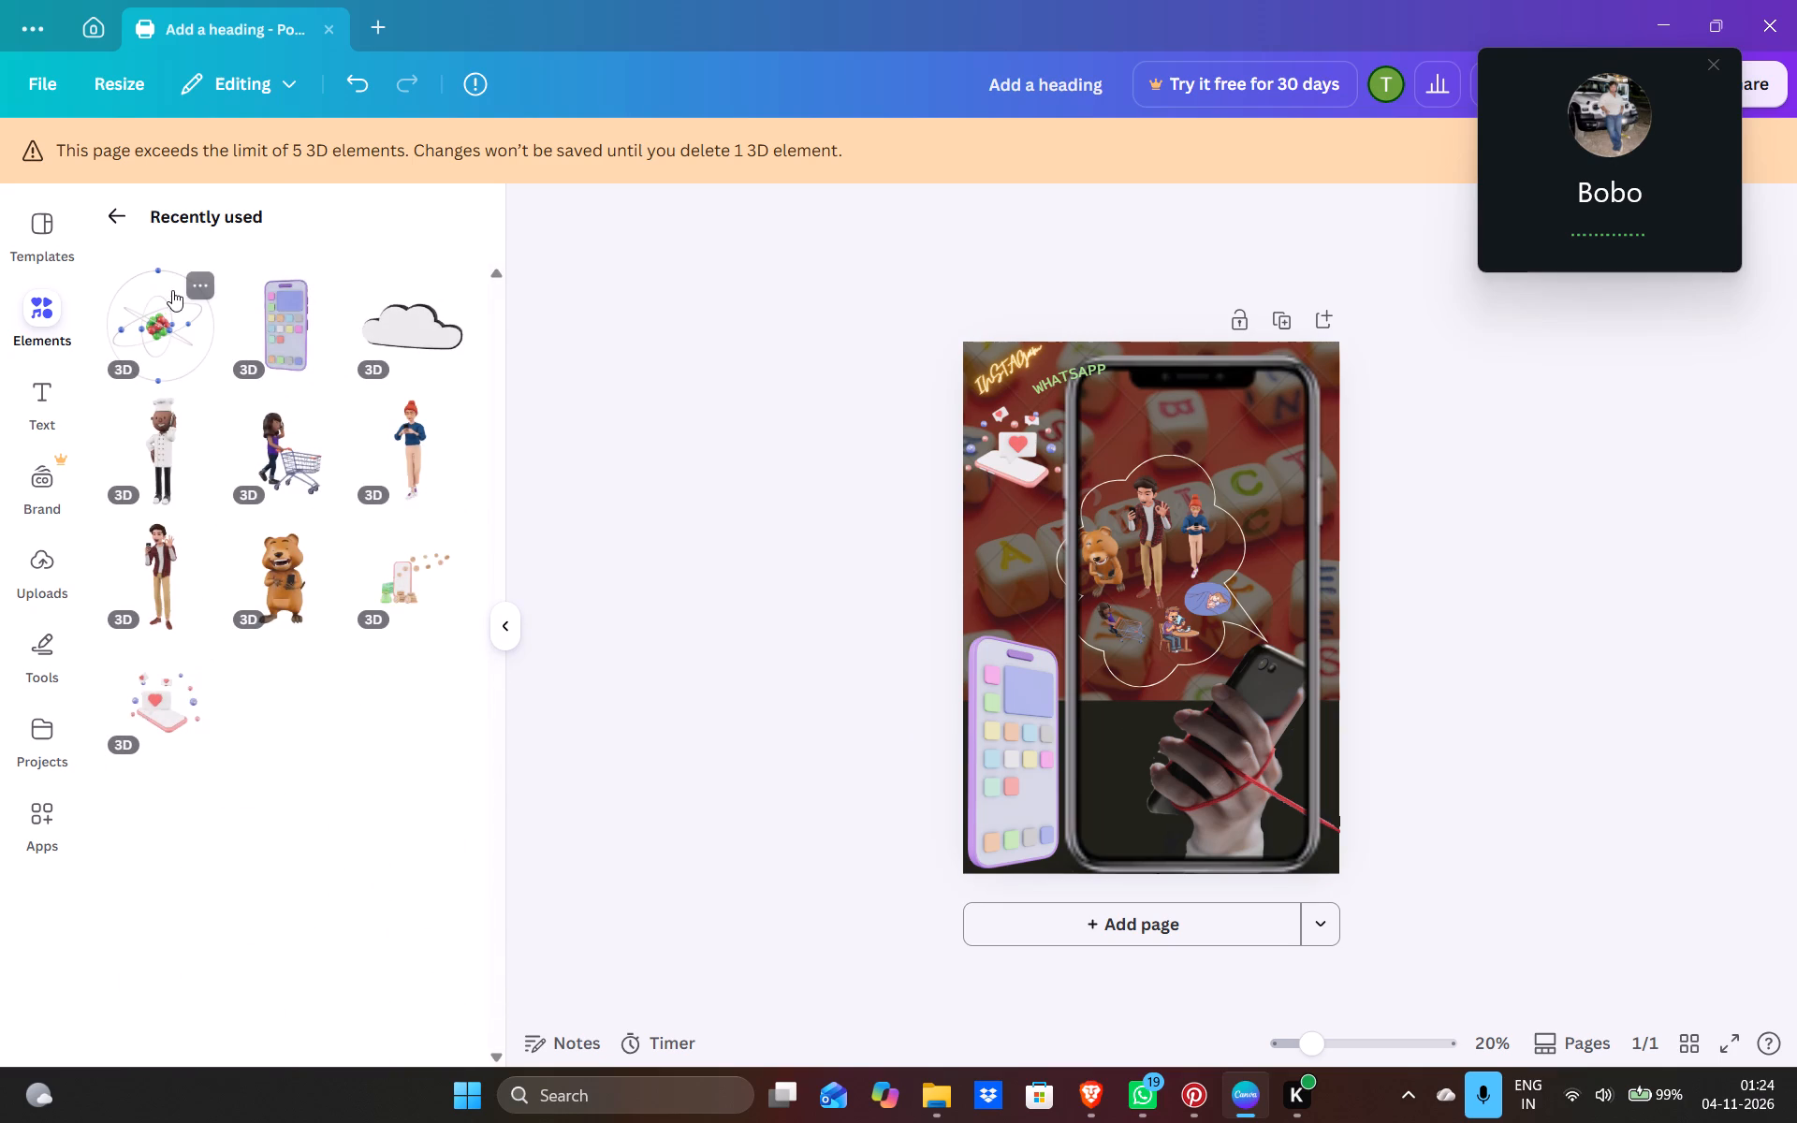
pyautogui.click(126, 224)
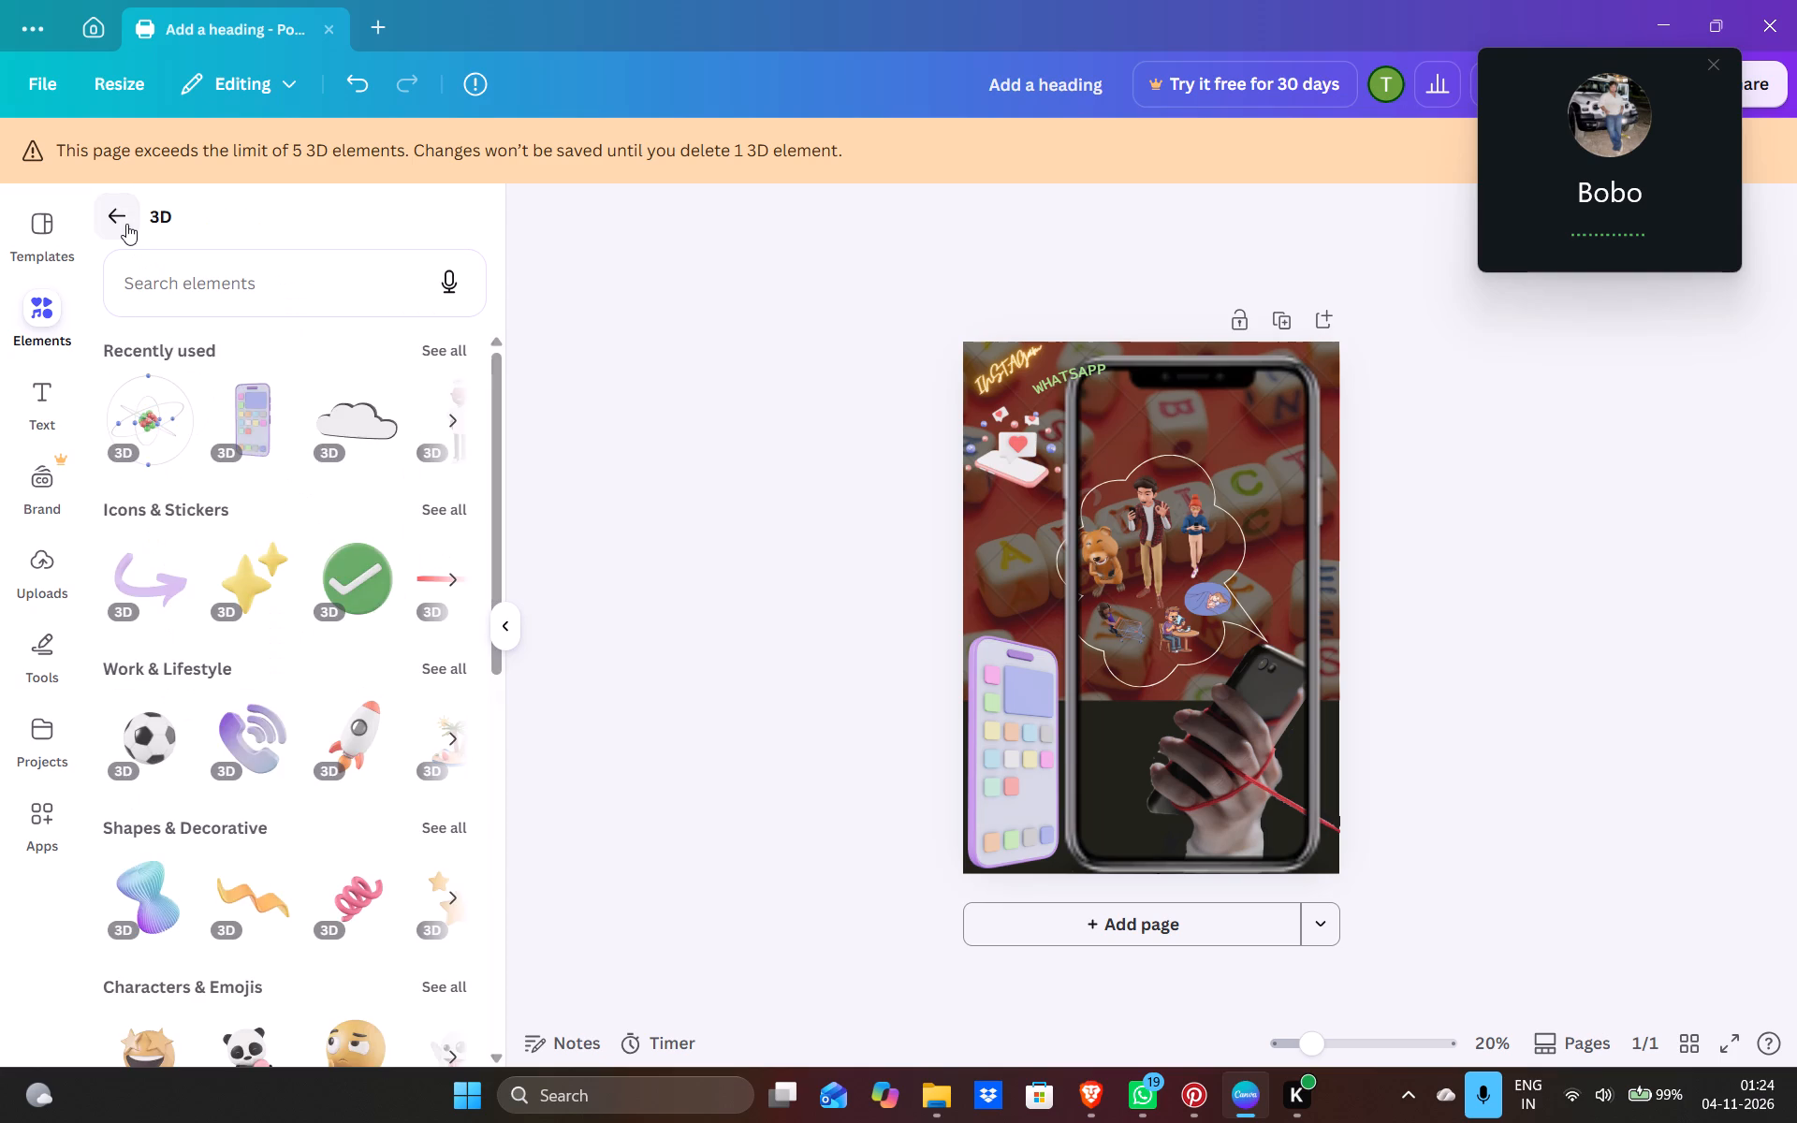
# Search the 3D elements for PHONE and add the phone model with the star rating, price tag and shopping basket.
pyautogui.click(256, 284)
pyautogui.write('PHO')
pyautogui.write('NE')
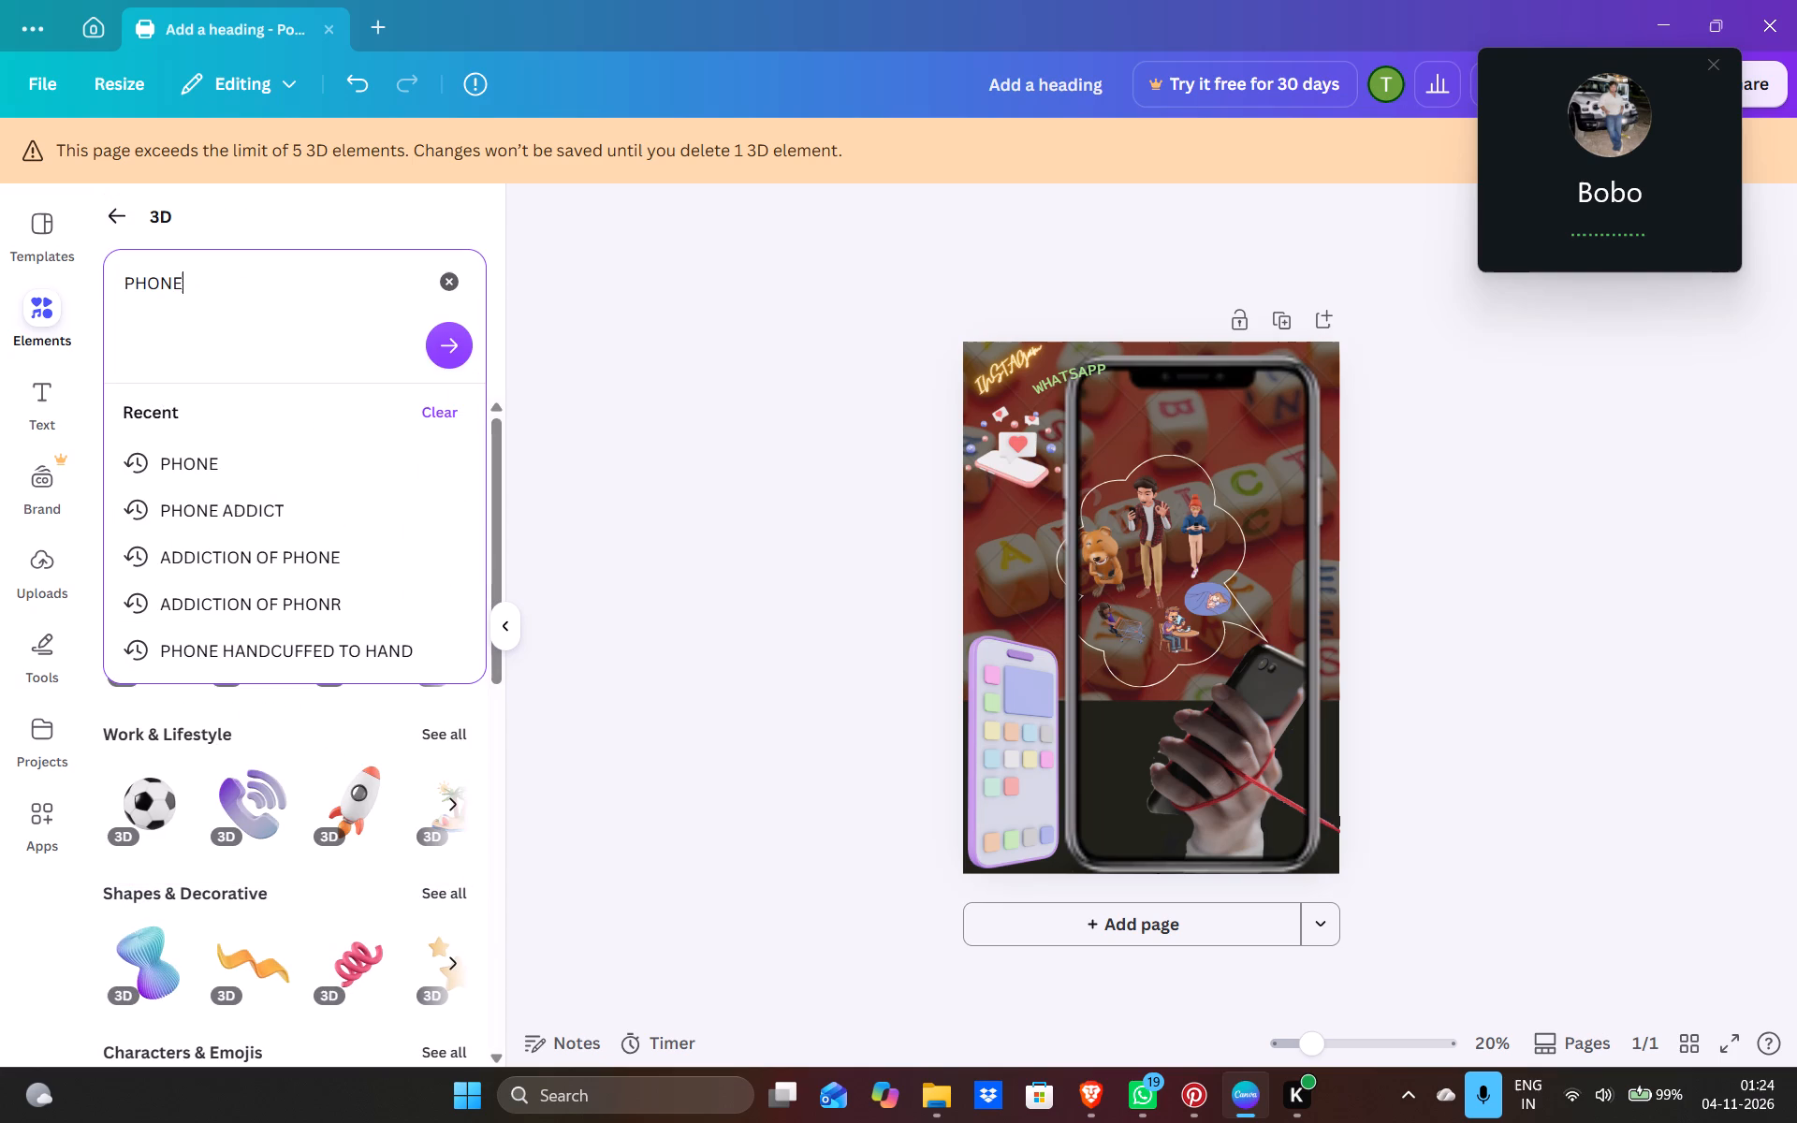
pyautogui.press('Return')
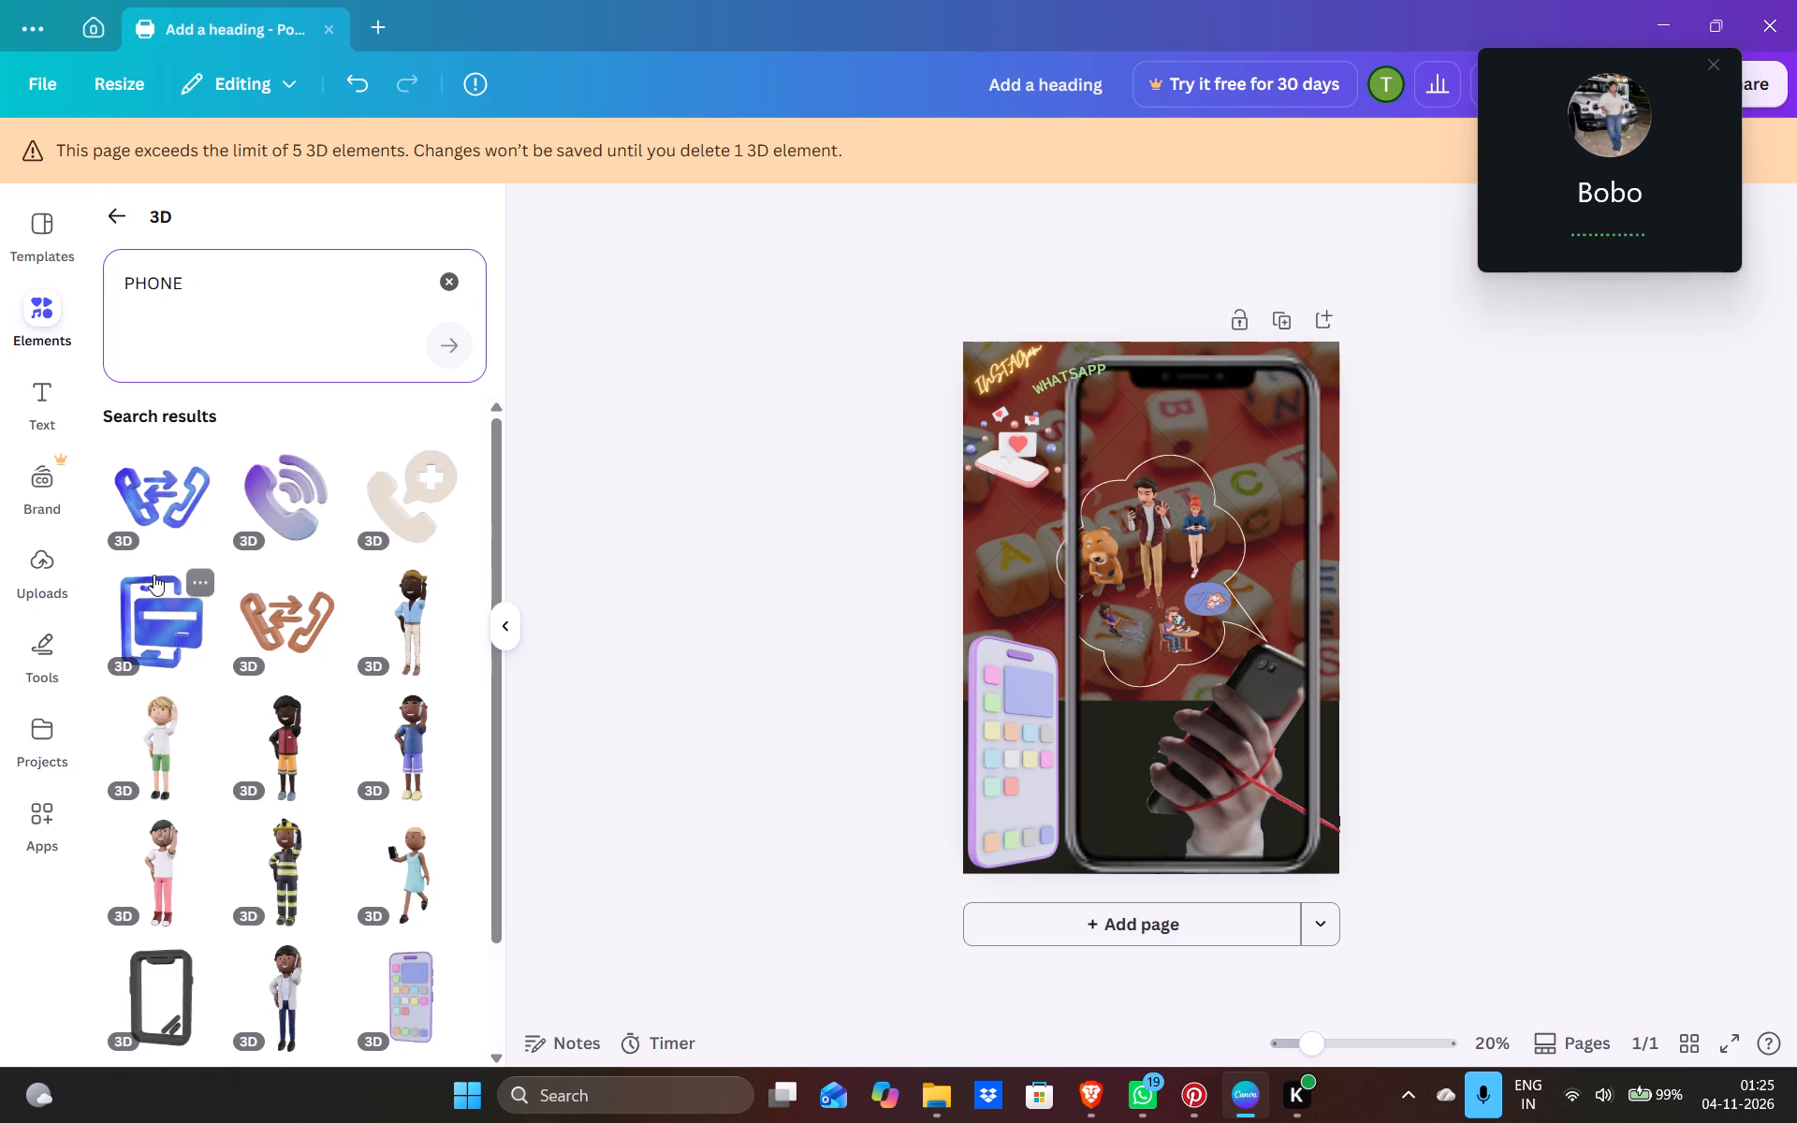
pyautogui.scroll(-5, 153, 575)
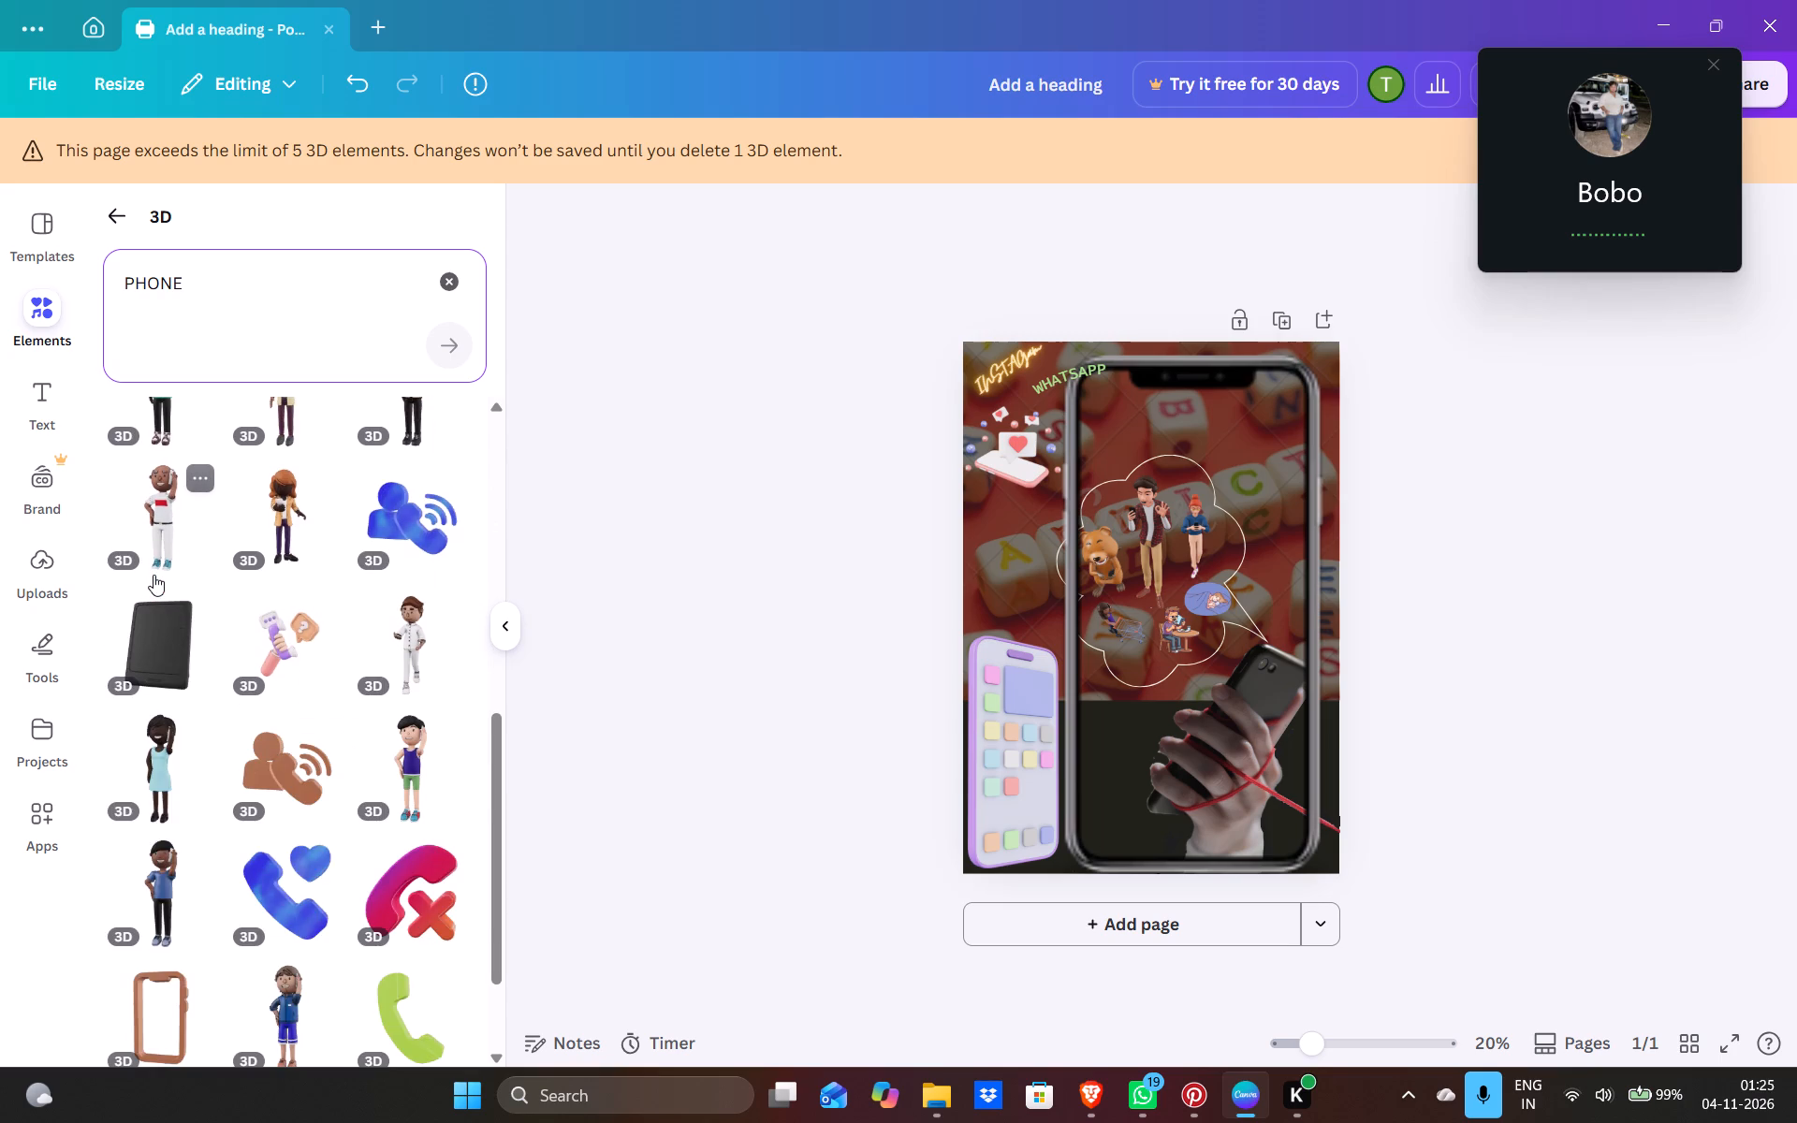
pyautogui.scroll(-4, 250, 898)
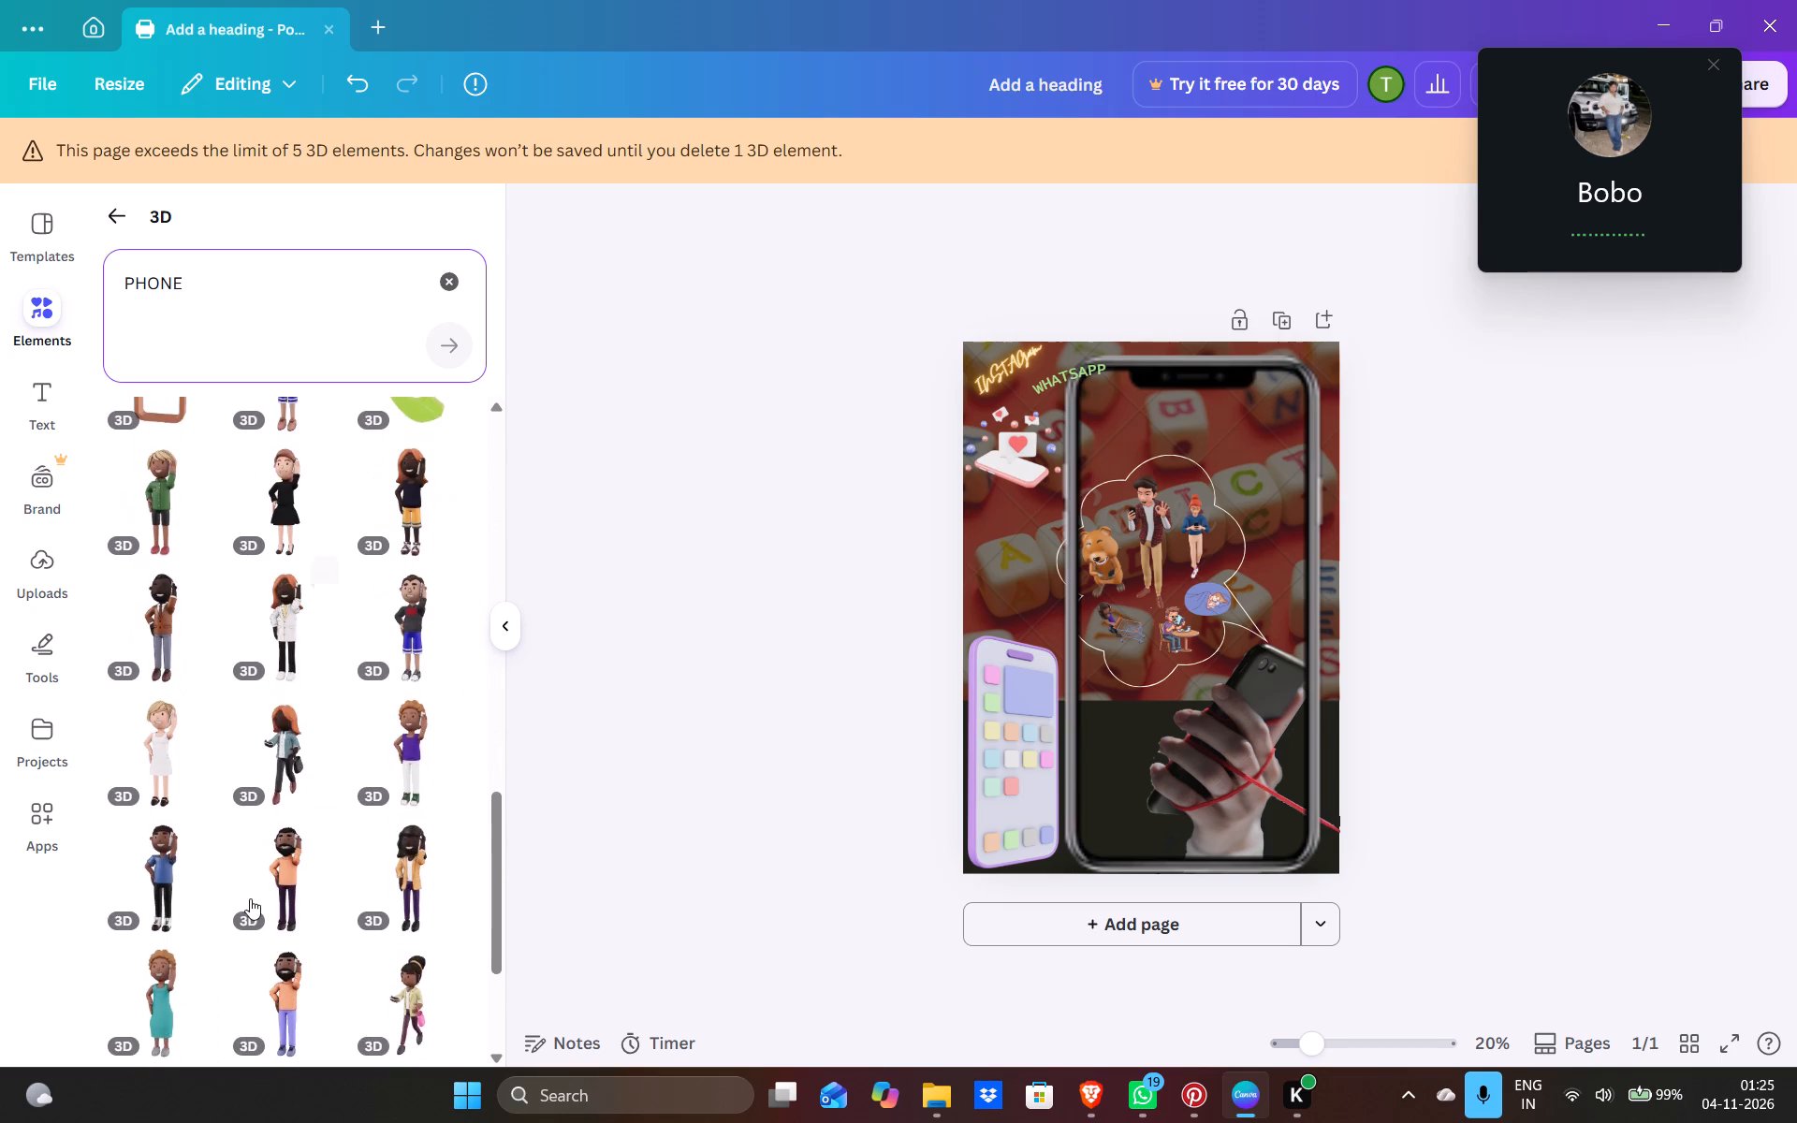
pyautogui.scroll(-3, 250, 898)
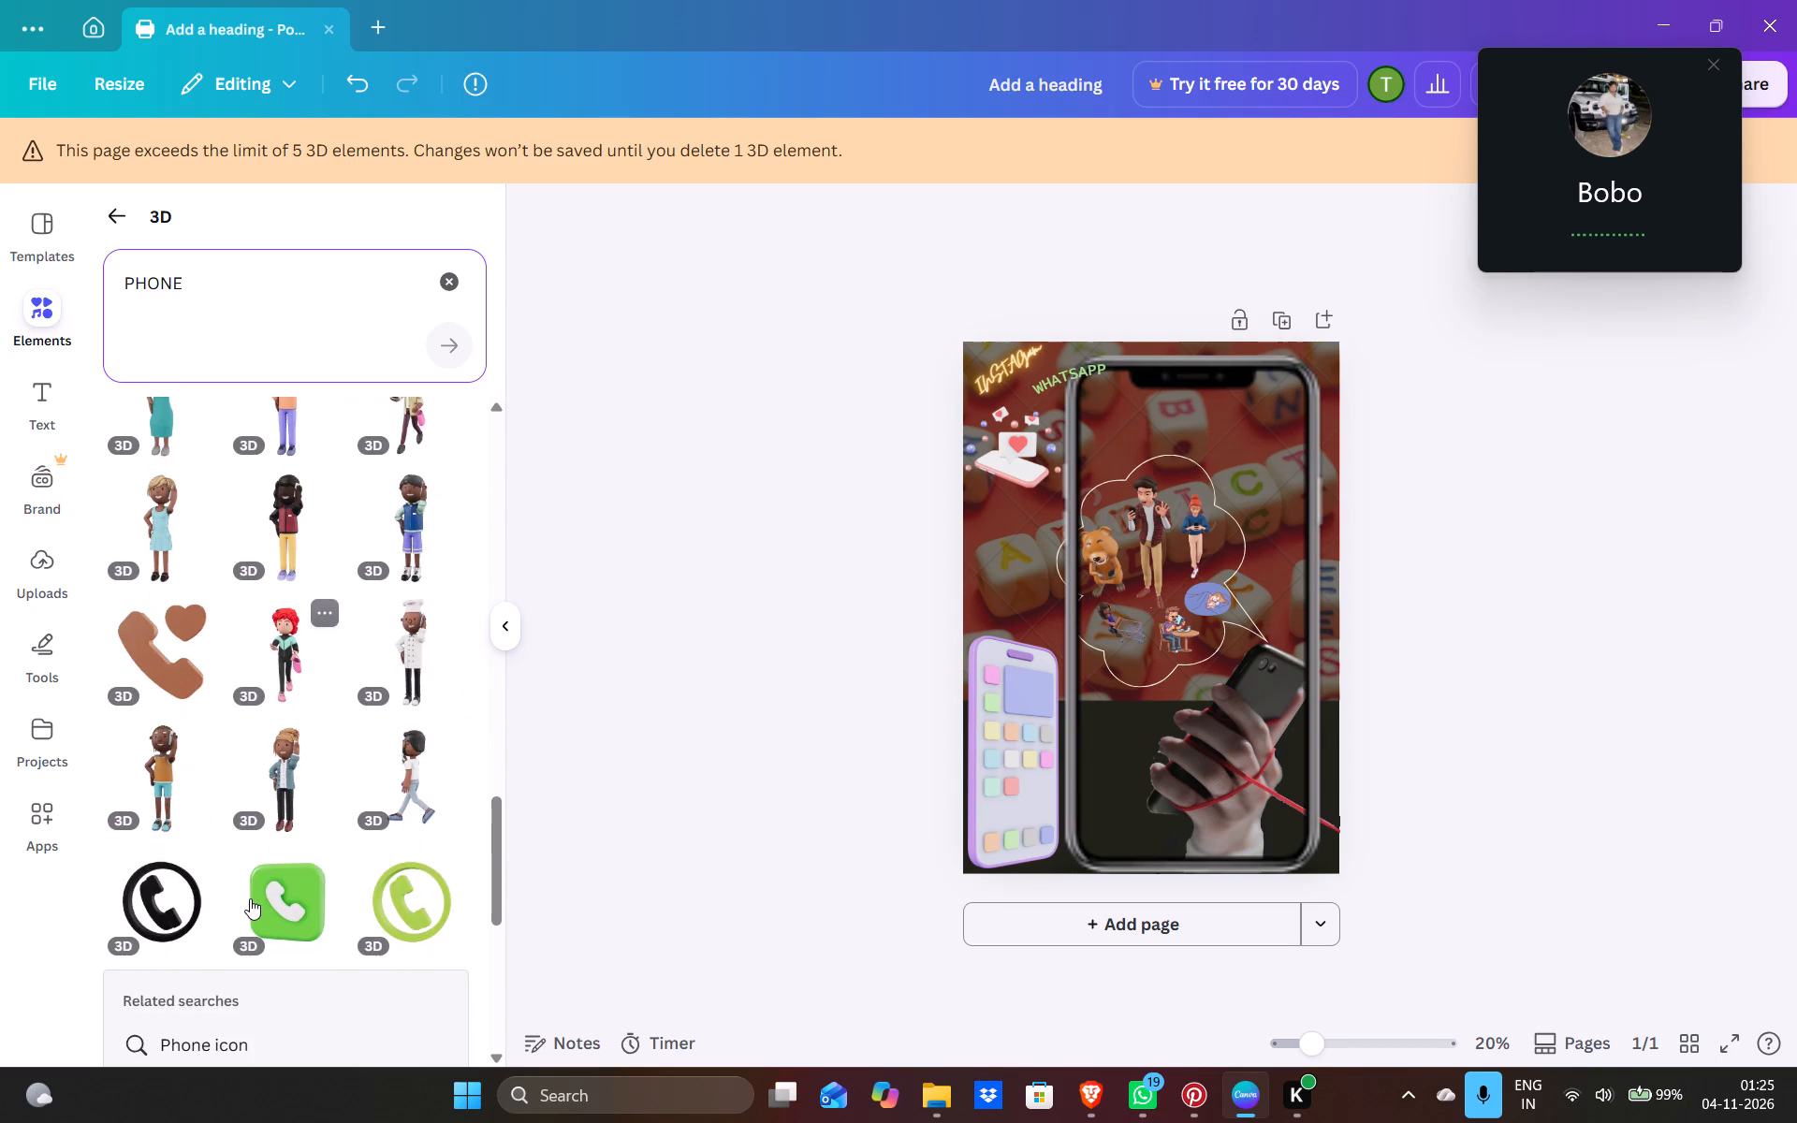
pyautogui.scroll(-4, 250, 898)
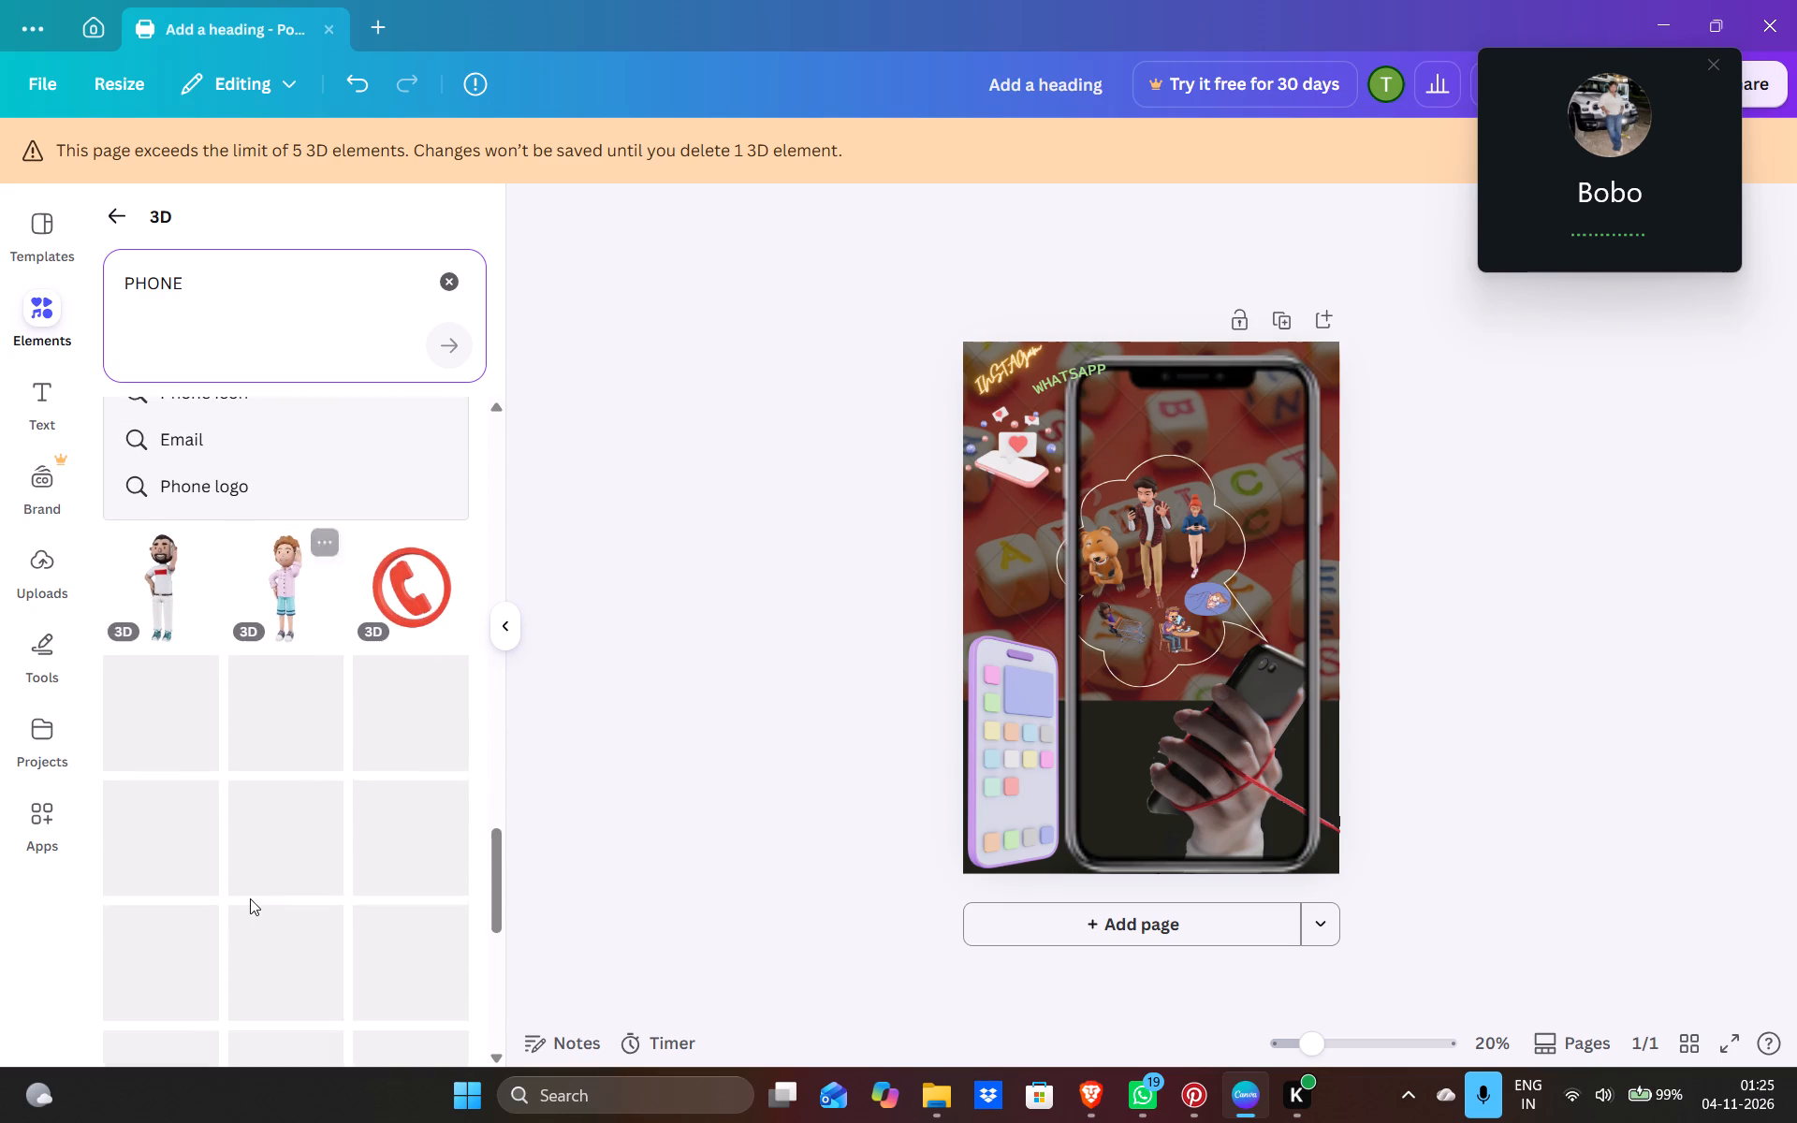
pyautogui.scroll(-3, 250, 898)
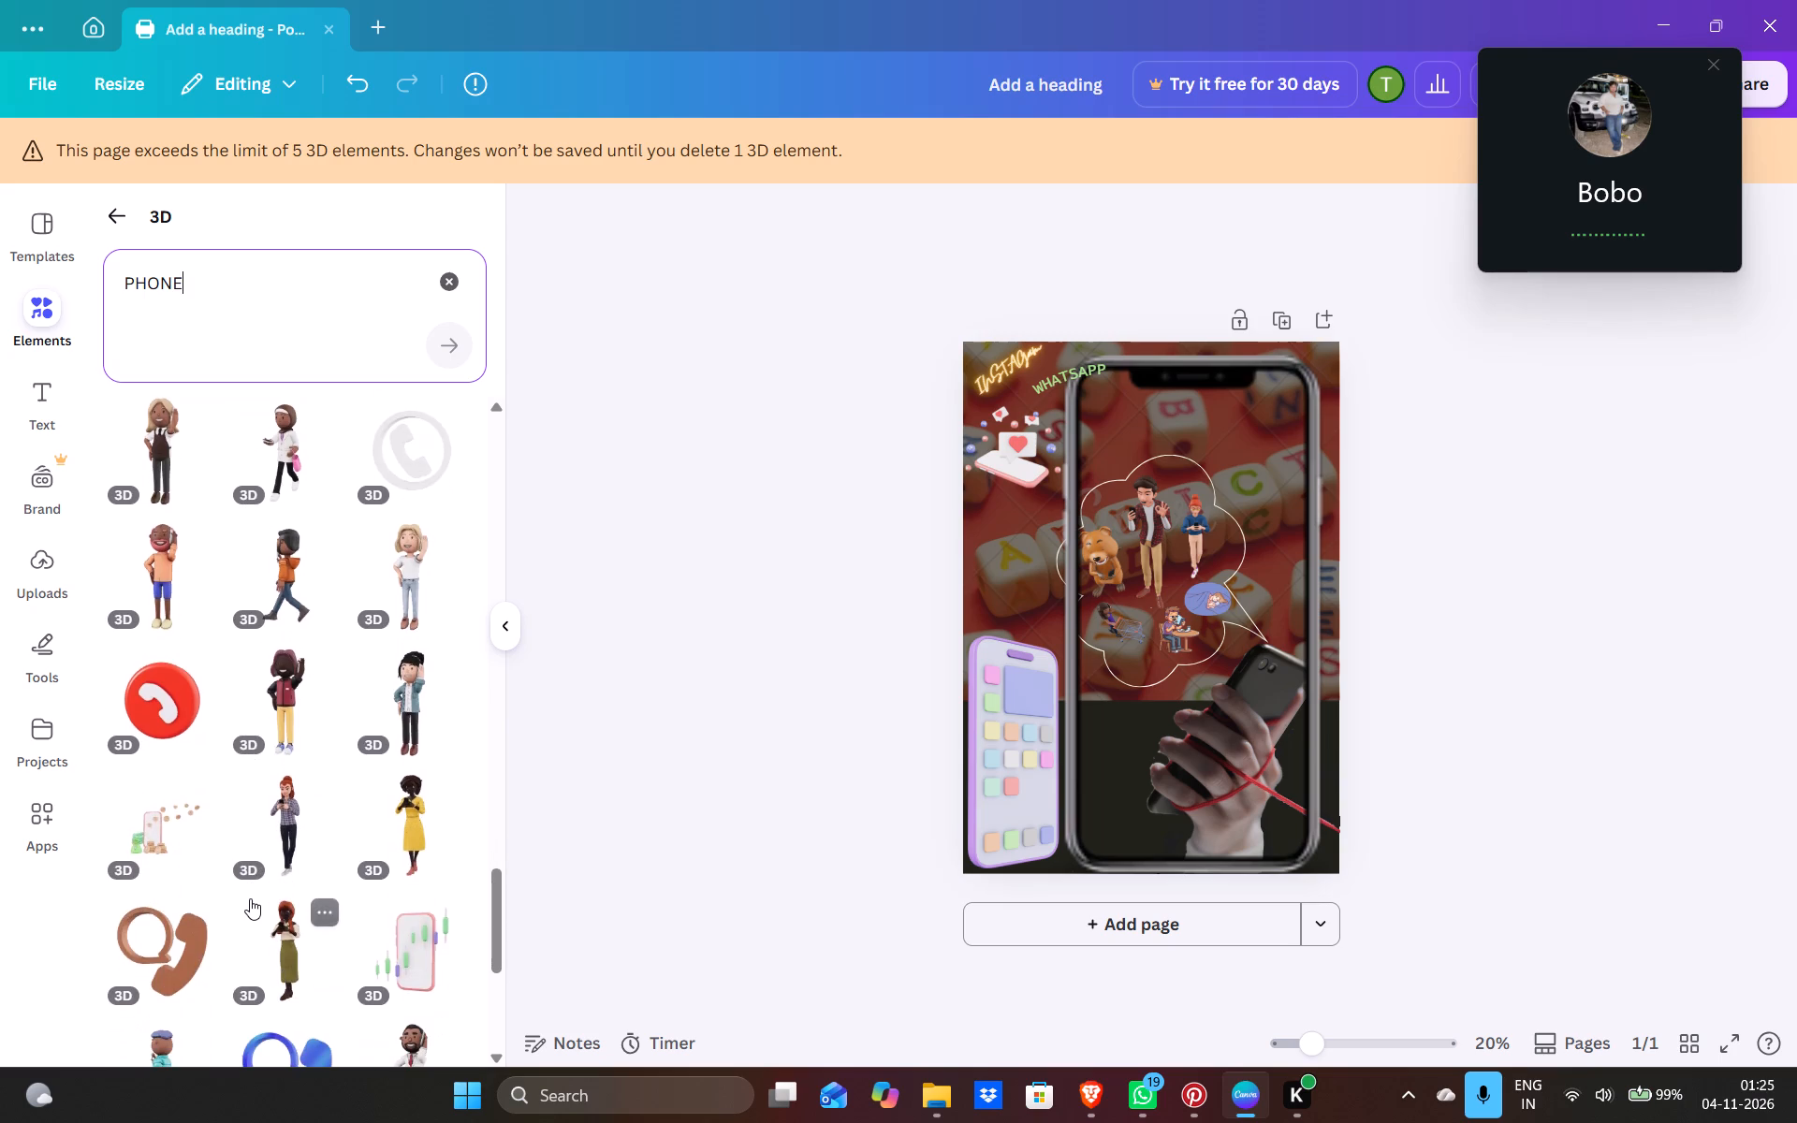
pyautogui.scroll(-2, 250, 898)
pyautogui.scroll(-1, 424, 794)
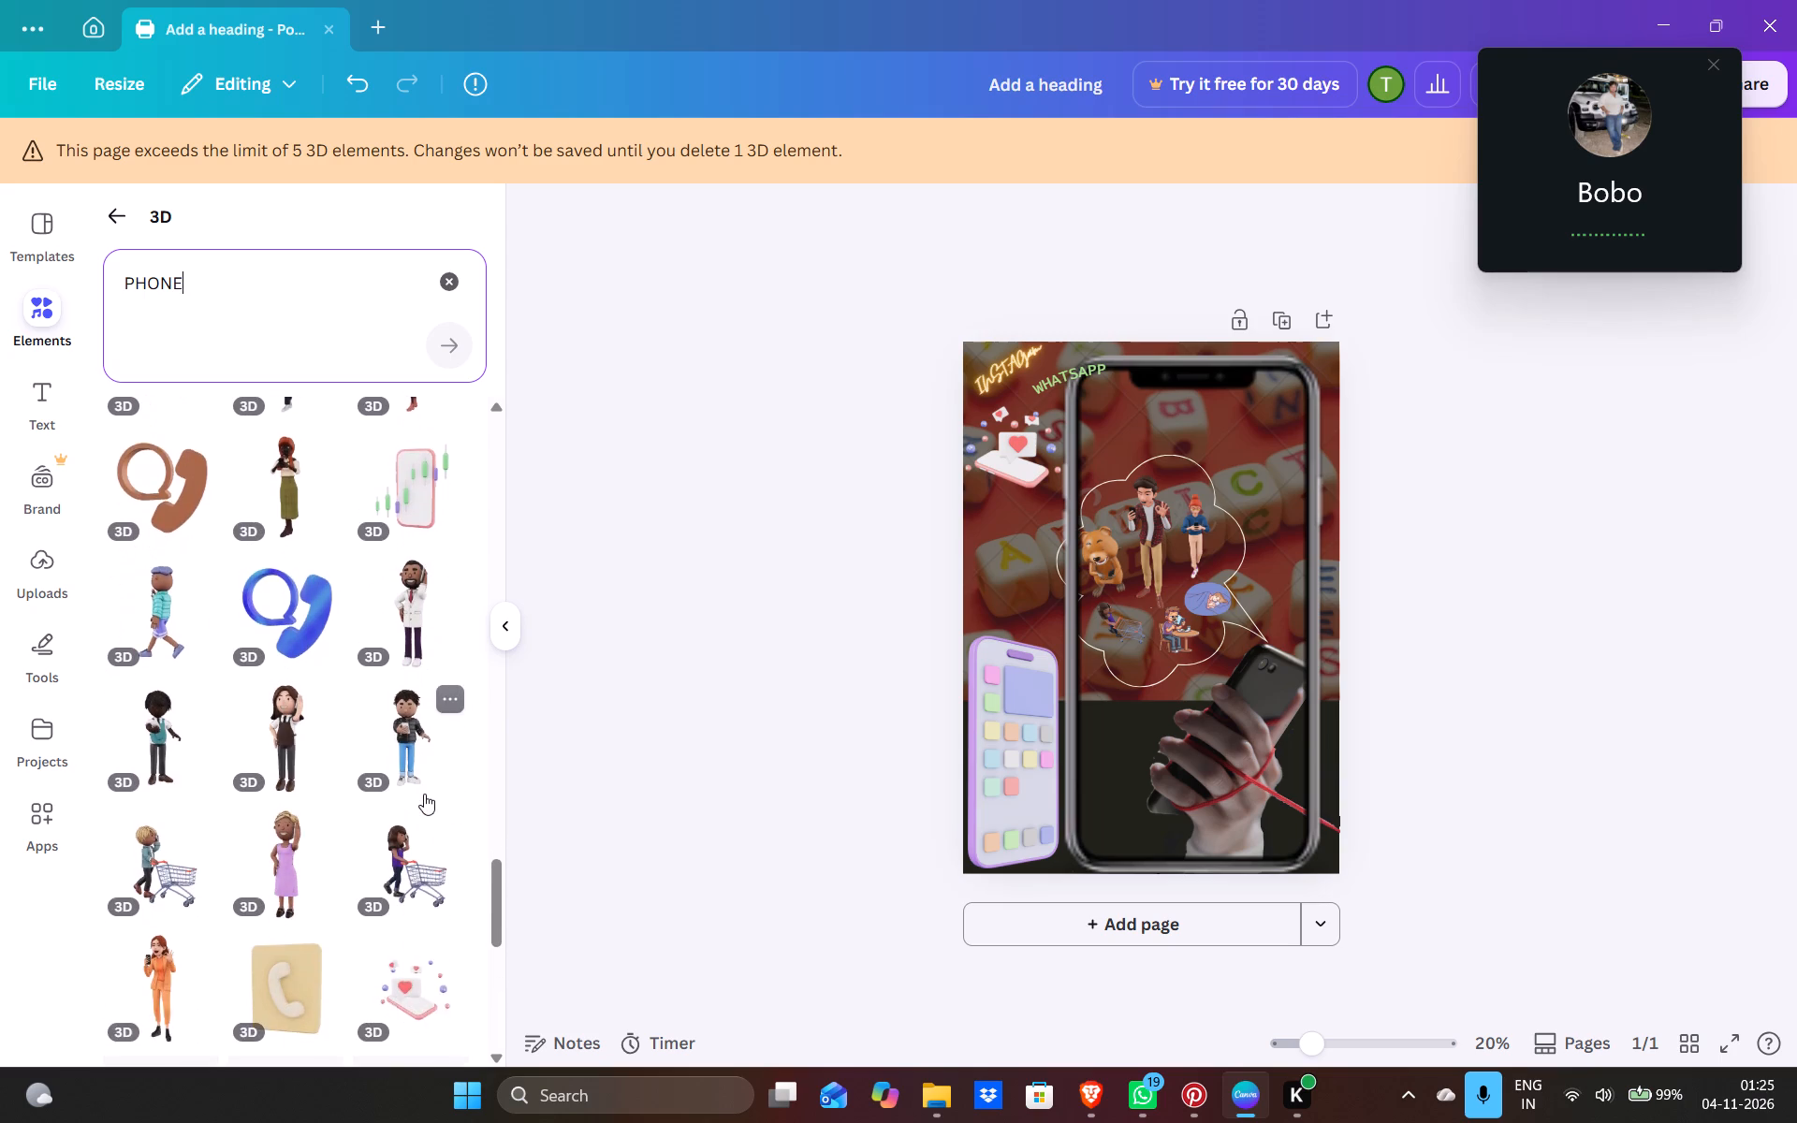
pyautogui.scroll(-4, 424, 794)
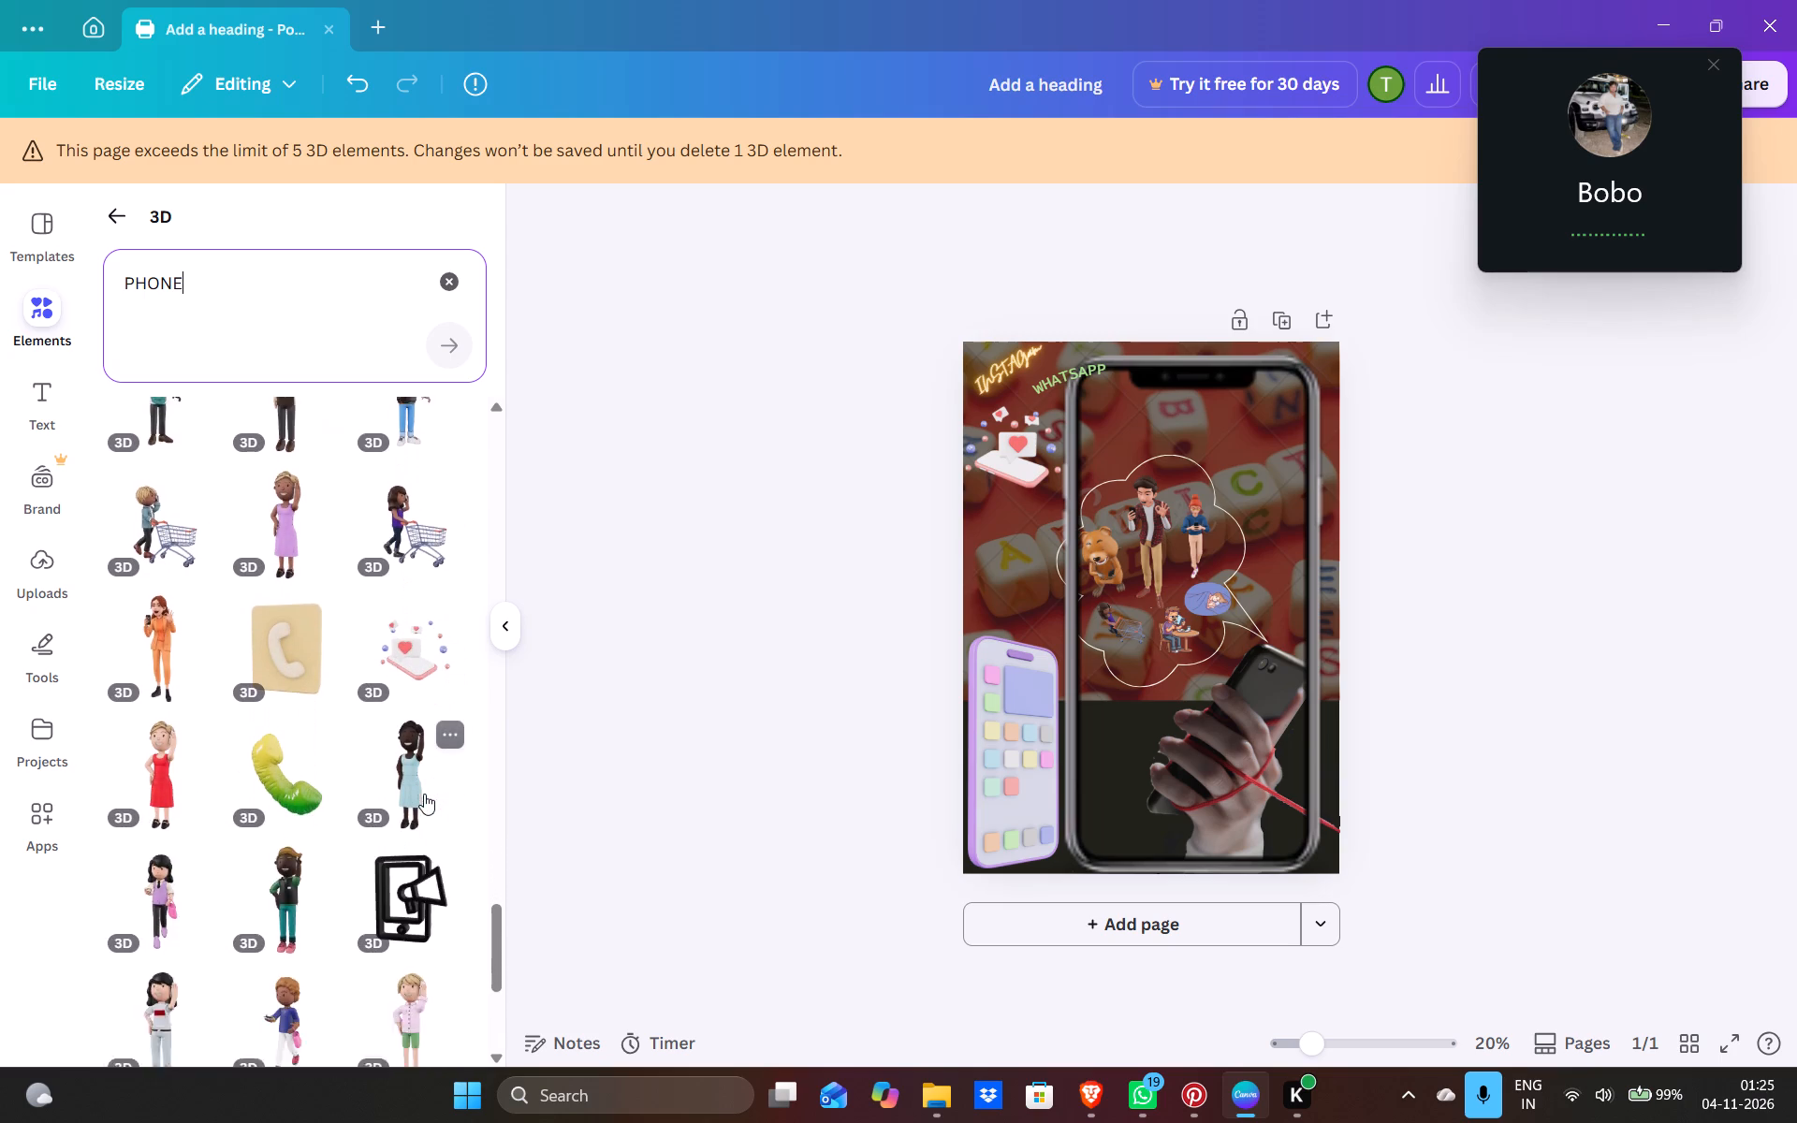
pyautogui.scroll(-4, 424, 794)
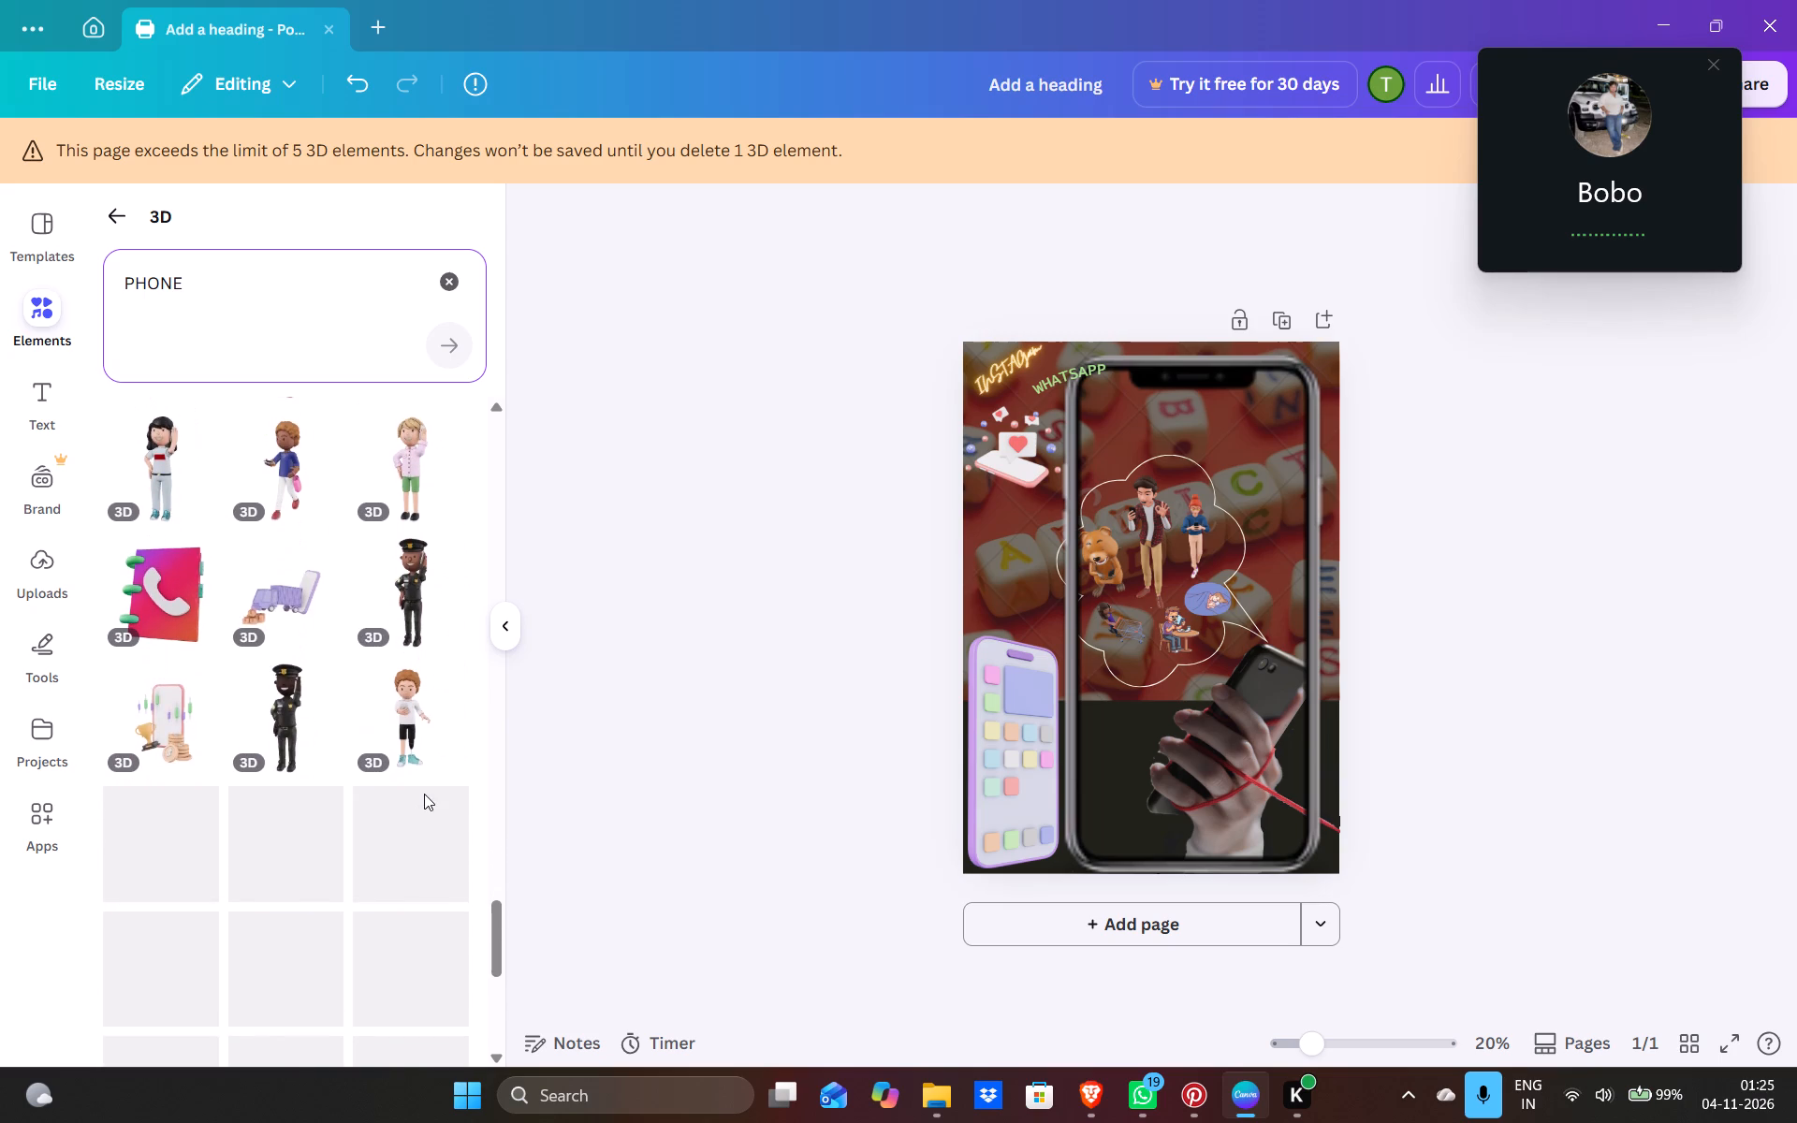
pyautogui.scroll(-2, 424, 794)
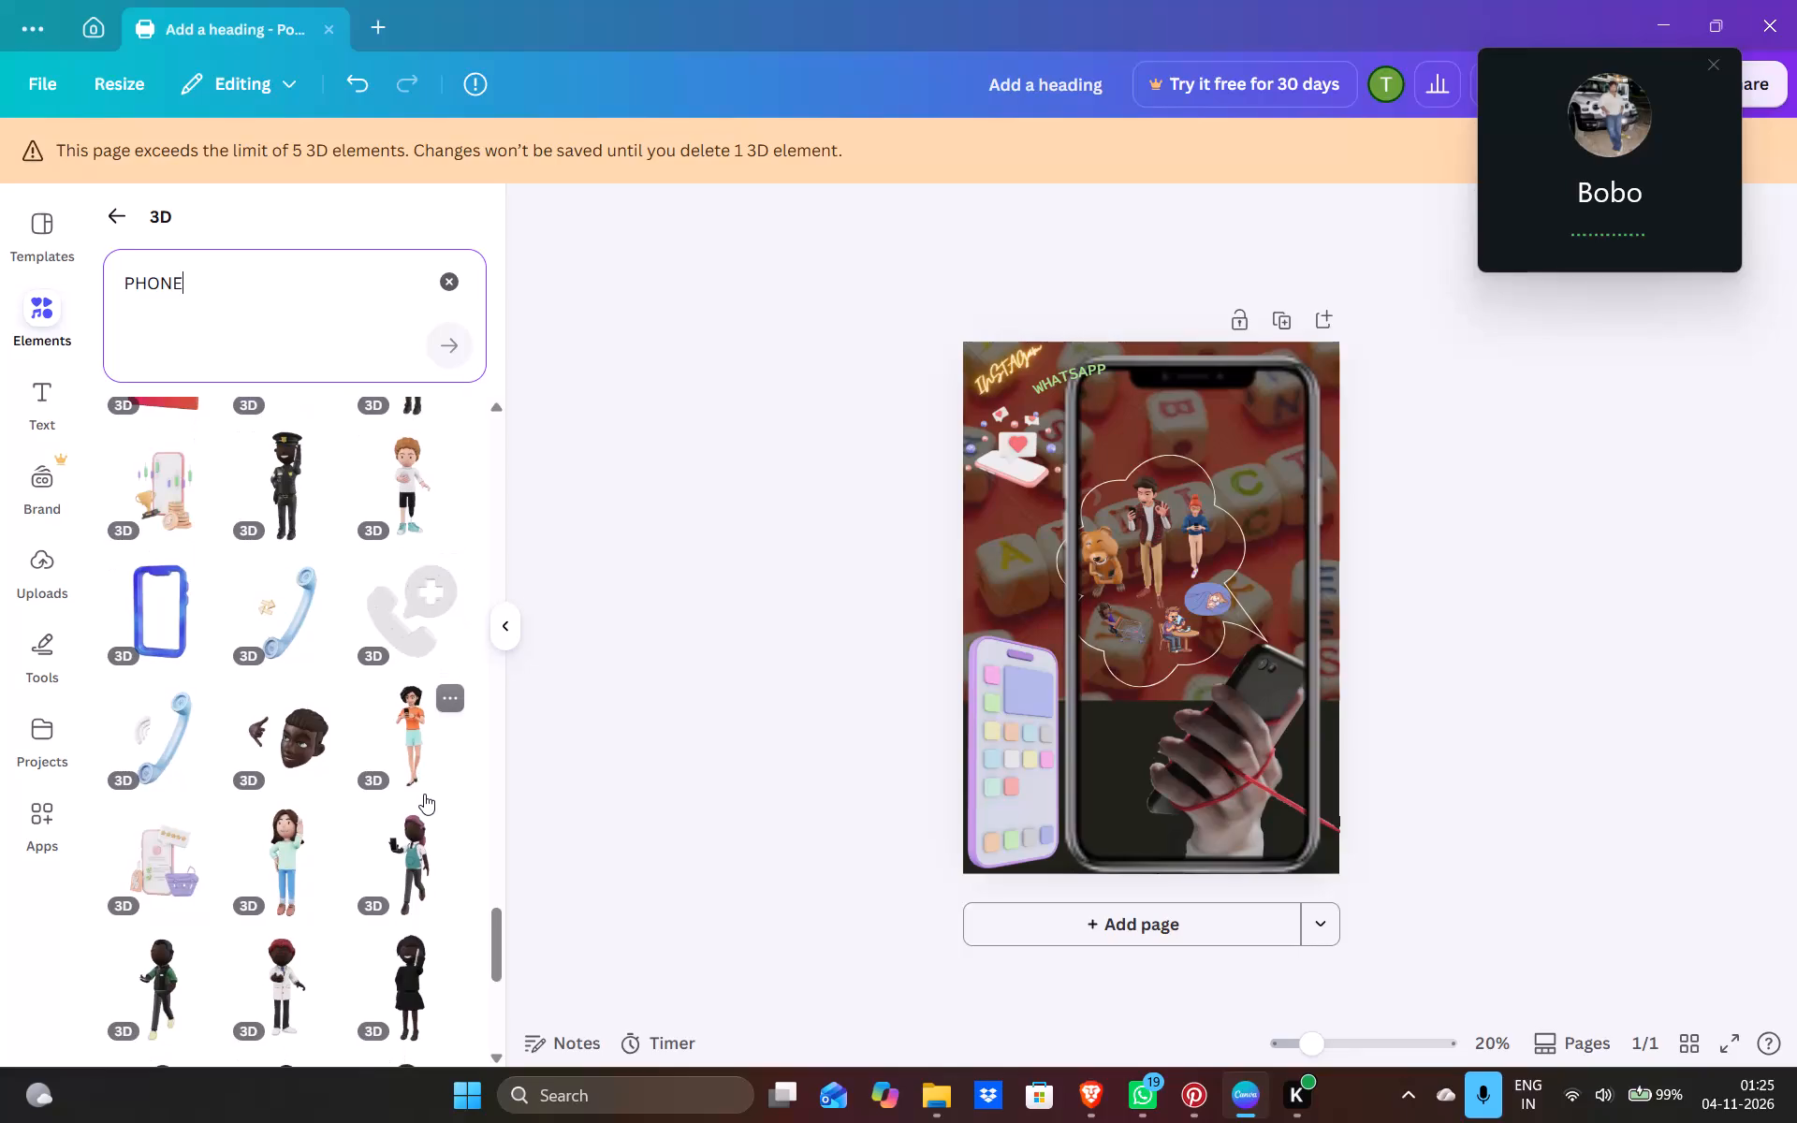
pyautogui.click(174, 854)
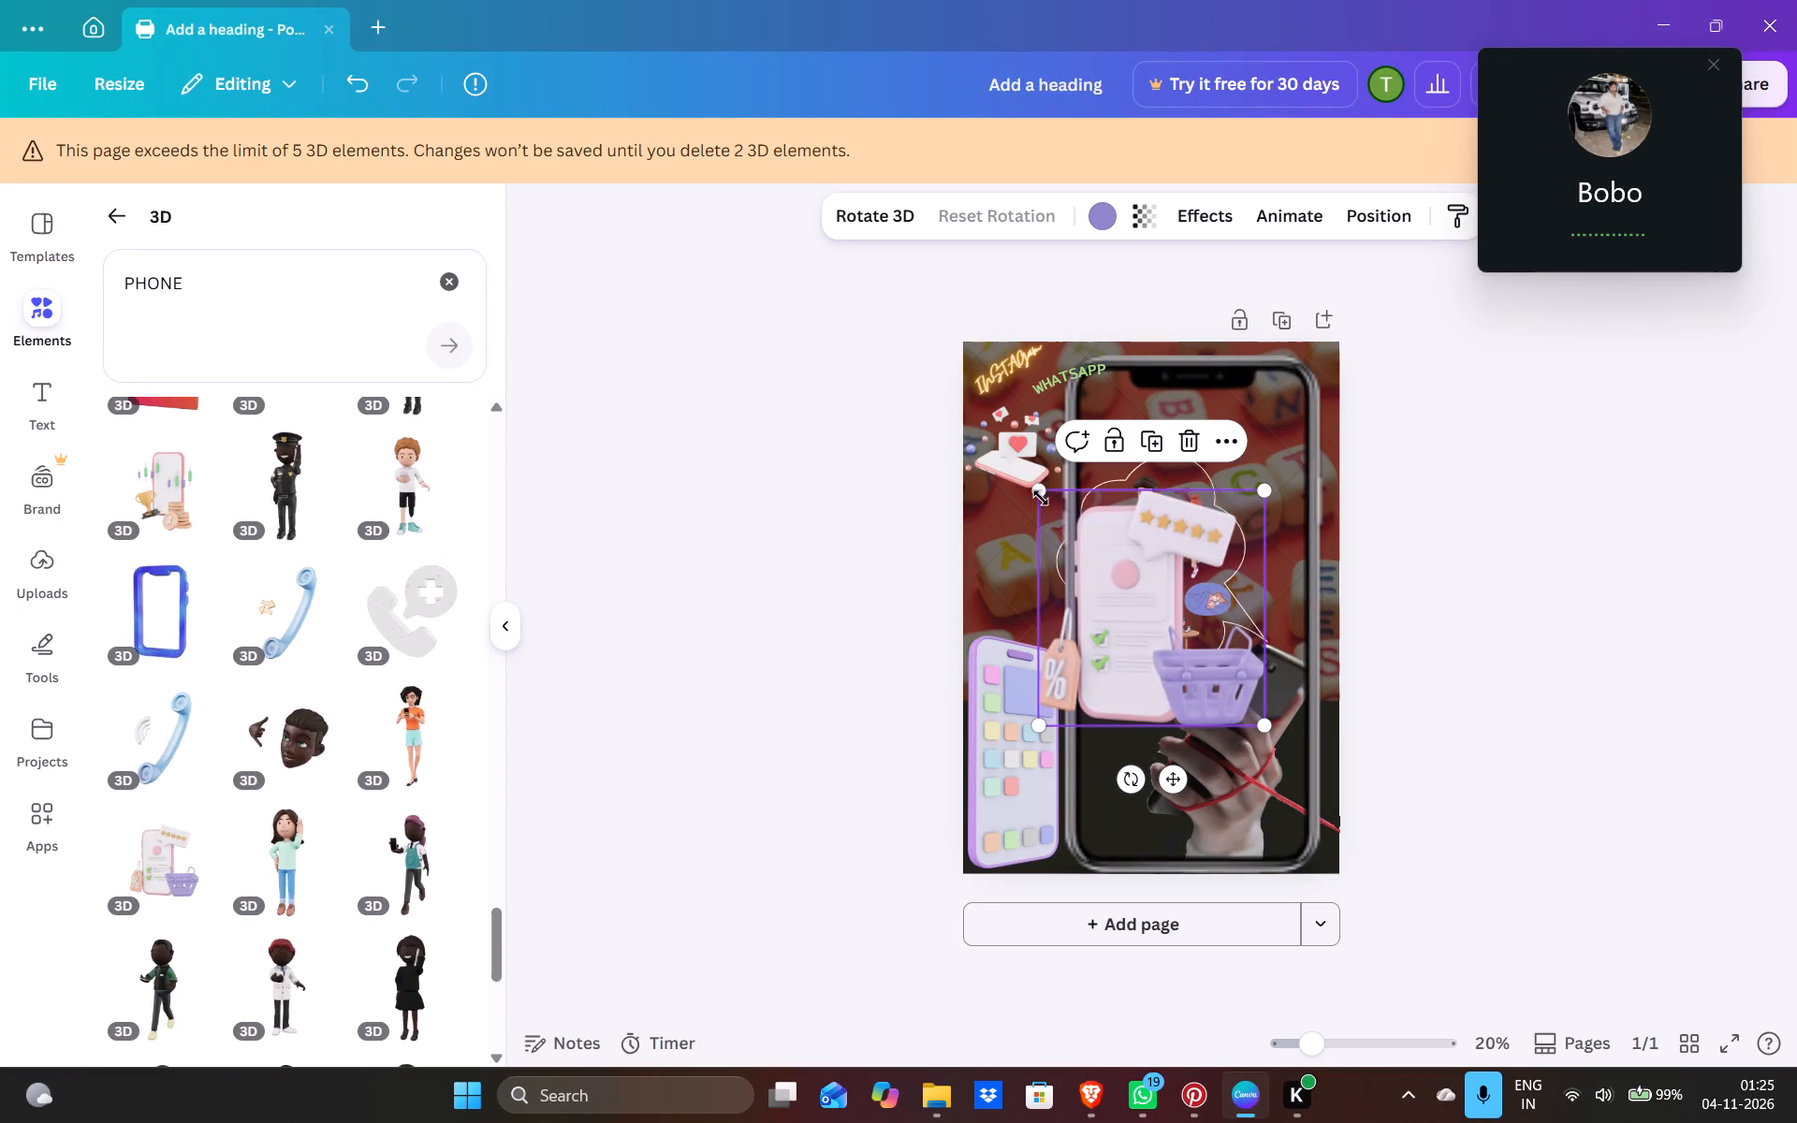
# Shrink the shopping phone model, move it below the character cloud beside the held phone, and rotate it slightly in 3D.
pyautogui.moveTo(1037, 490); pyautogui.dragTo(1234, 586)
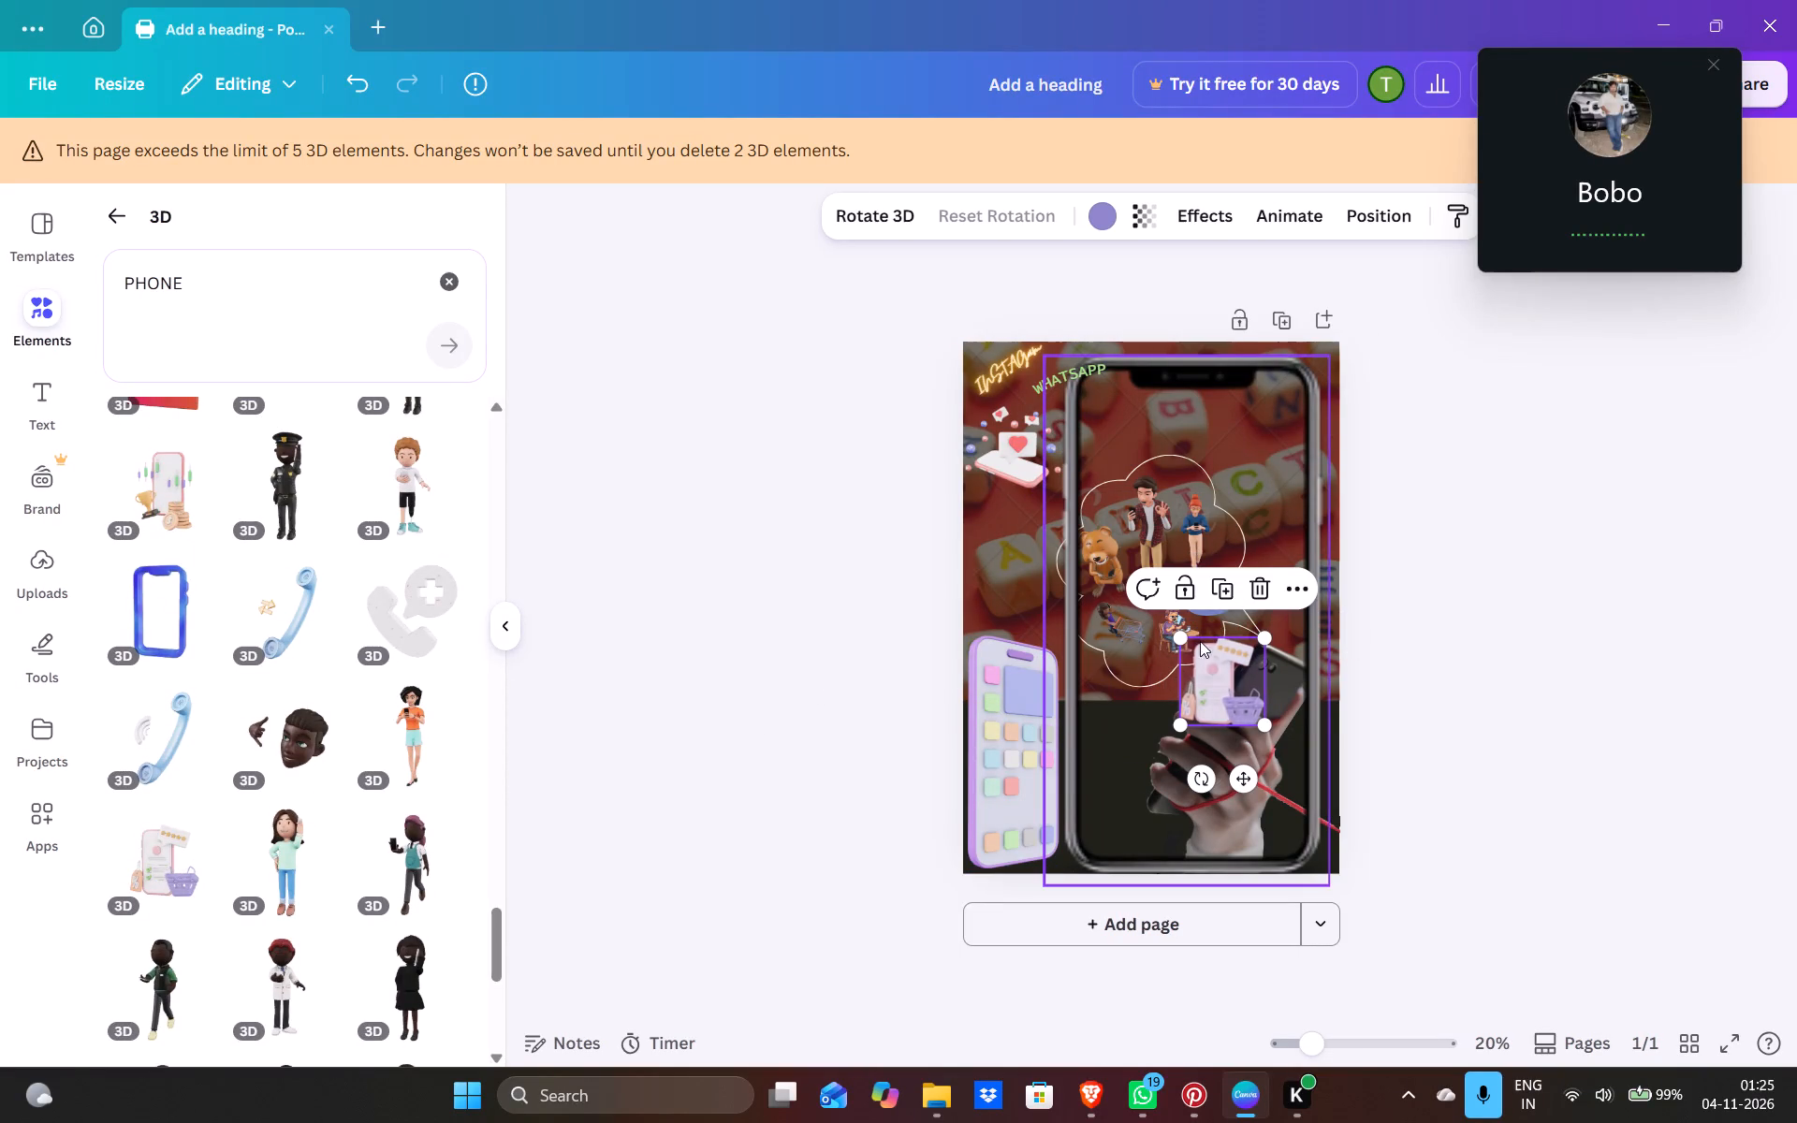
pyautogui.doubleClick(1231, 671)
pyautogui.moveTo(1211, 682); pyautogui.dragTo(1148, 738)
pyautogui.moveTo(1117, 832); pyautogui.dragTo(1184, 918)
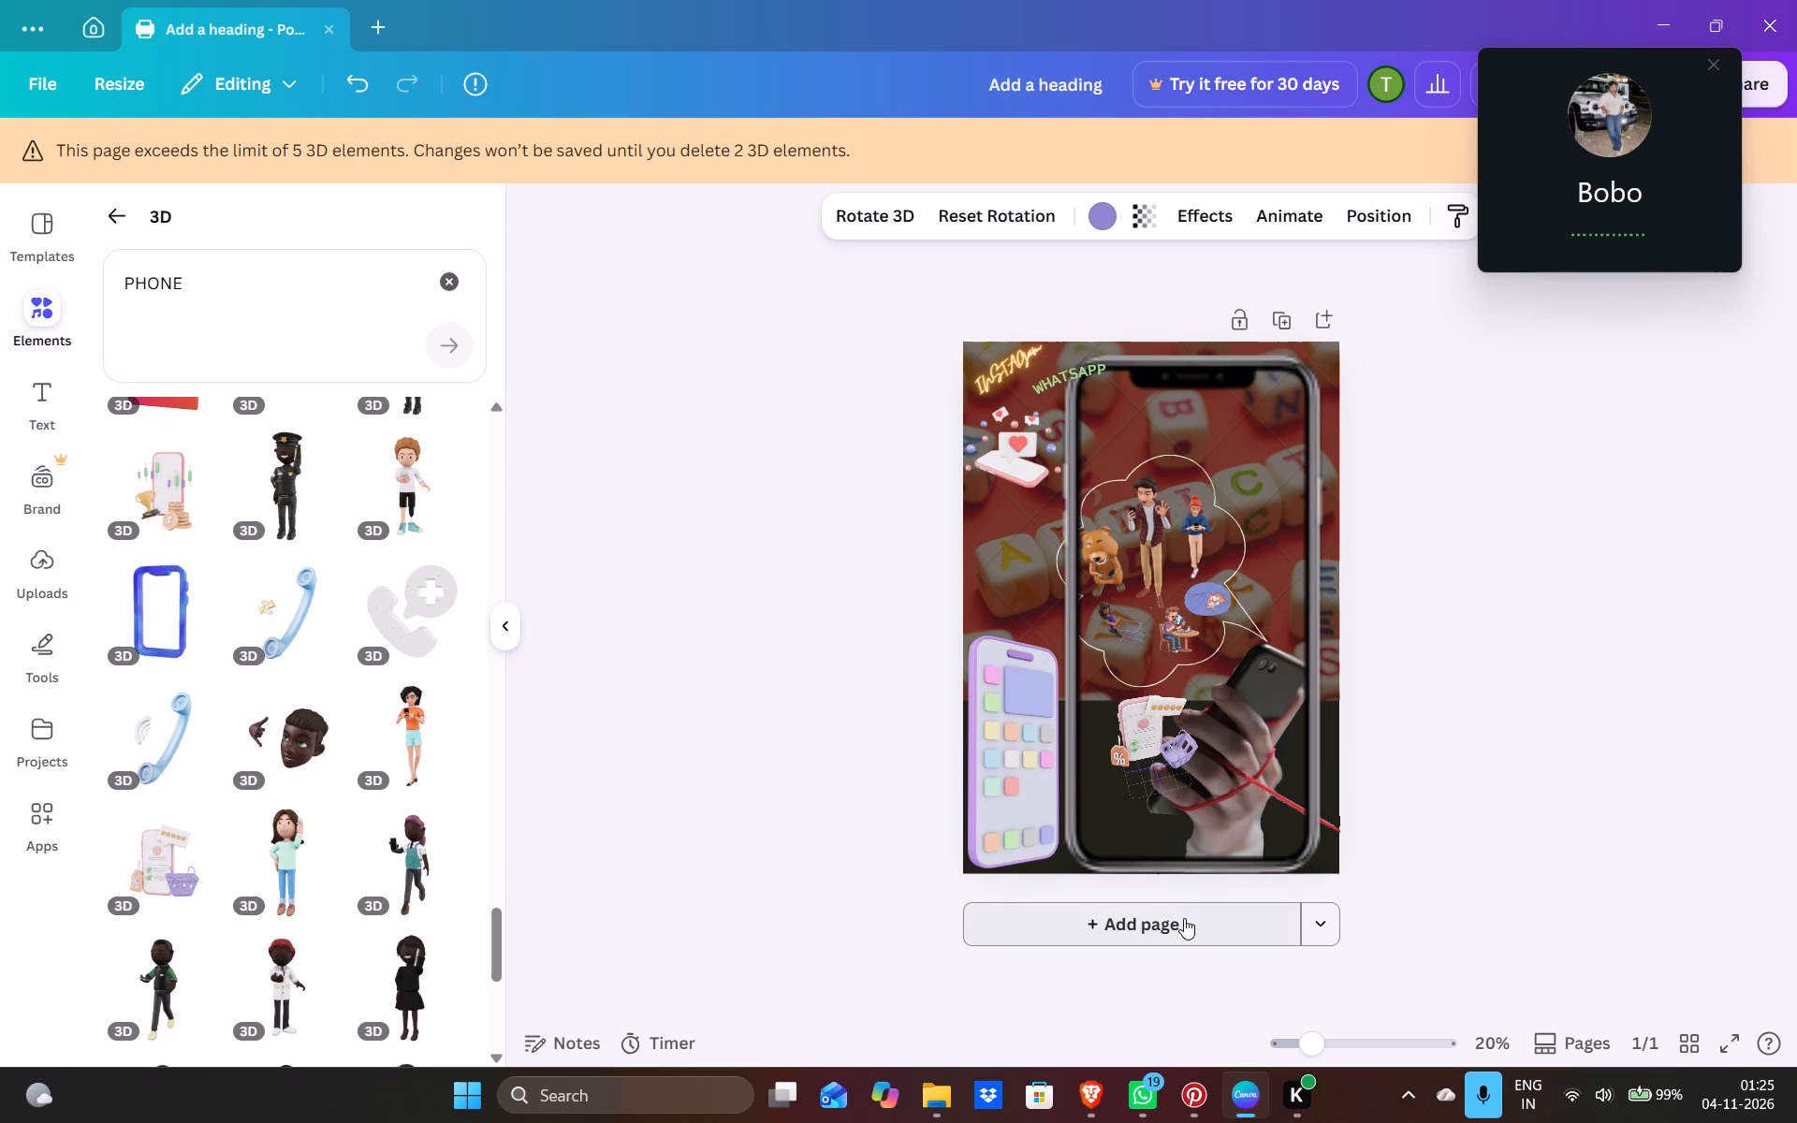
pyautogui.moveTo(1184, 918); pyautogui.dragTo(1179, 873)
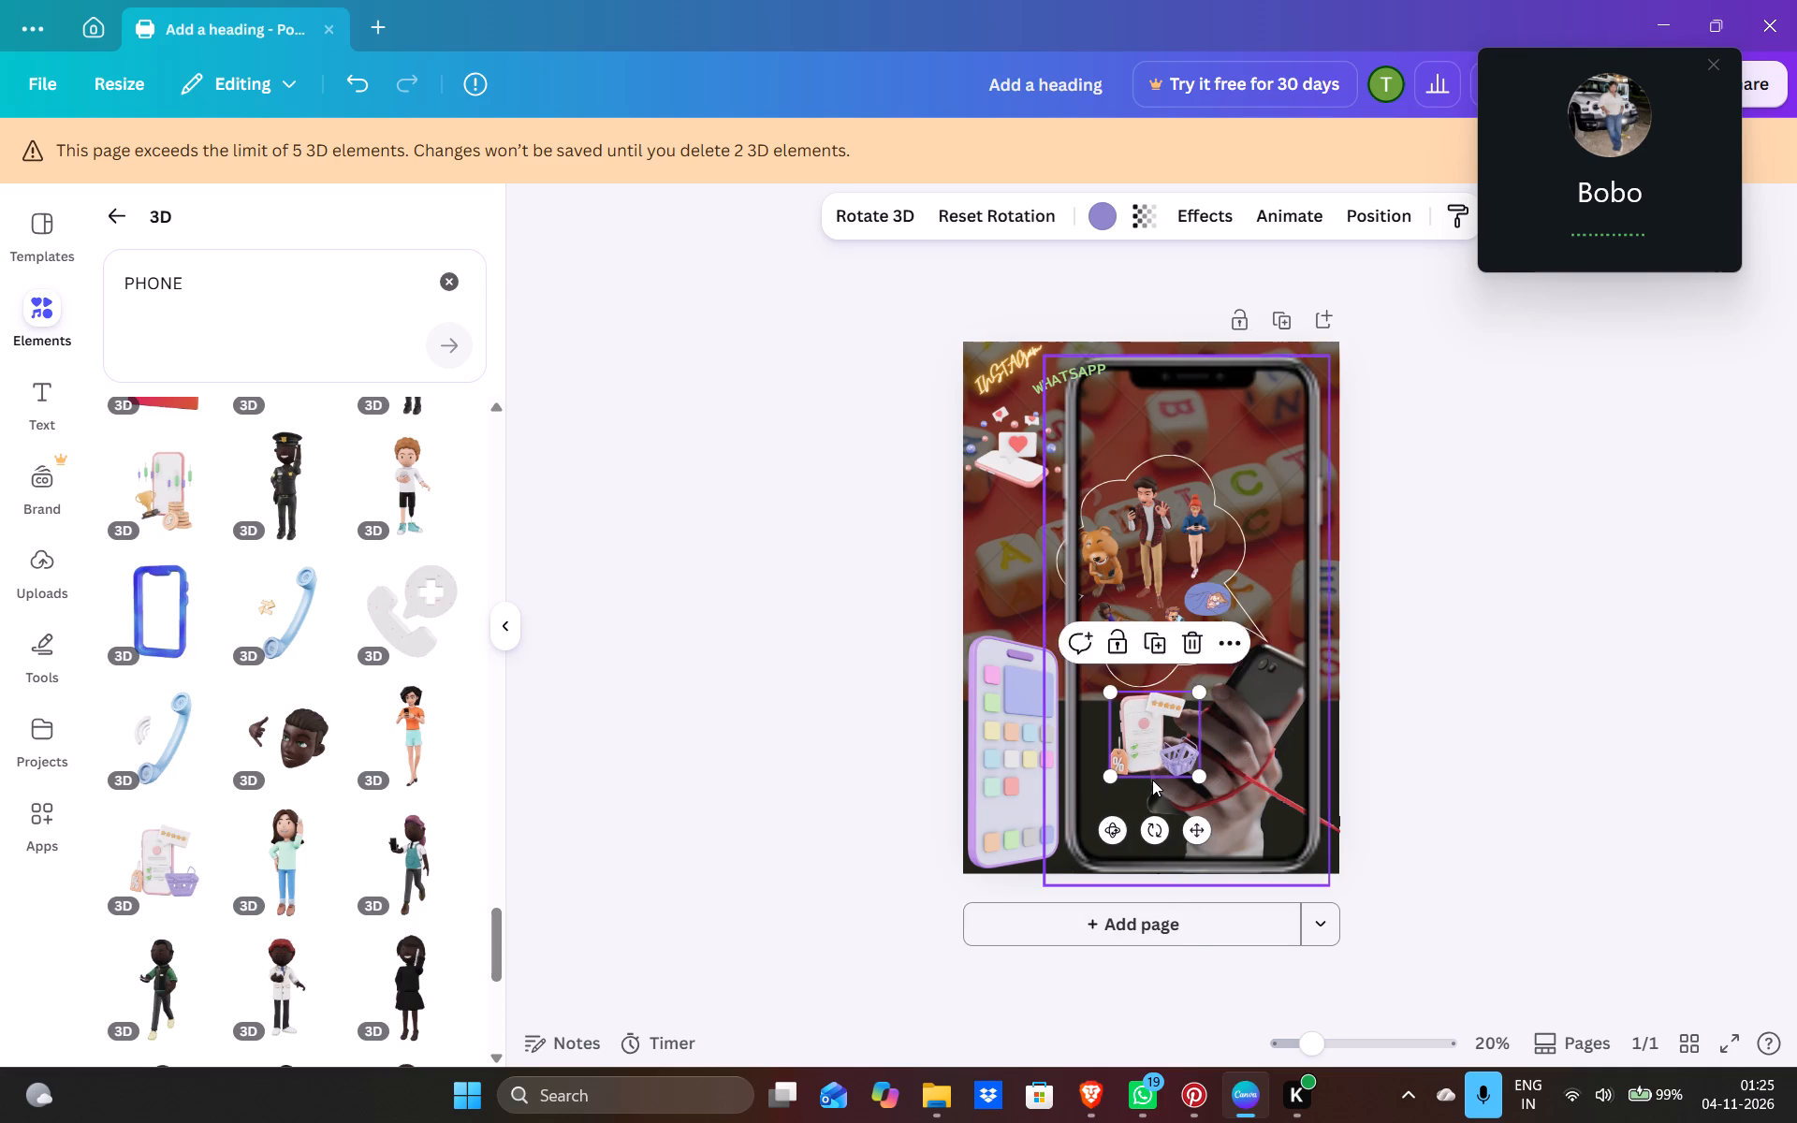
# Shift the smartphone outline slightly so it spans the poster from top edge to bottom edge along the right side.
pyautogui.moveTo(1152, 780); pyautogui.dragTo(1159, 731)
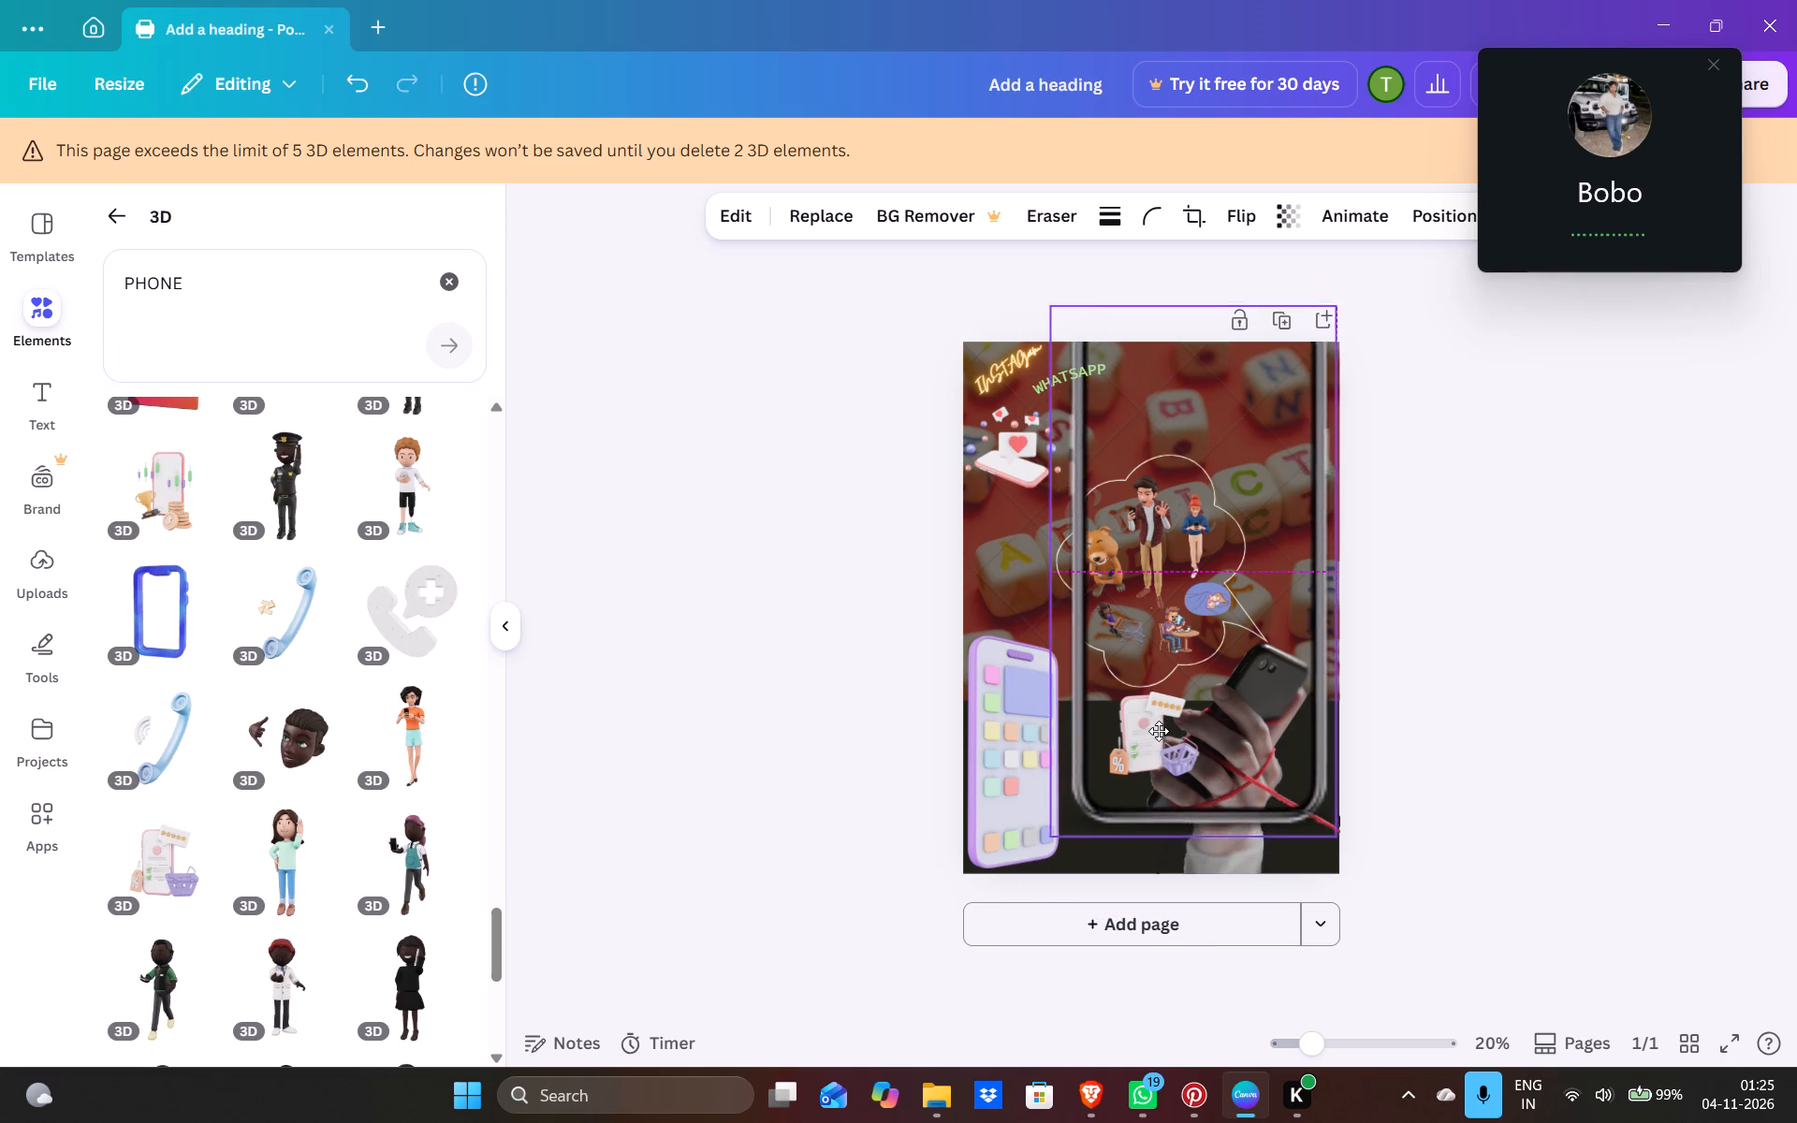
pyautogui.moveTo(1159, 731); pyautogui.dragTo(1157, 766)
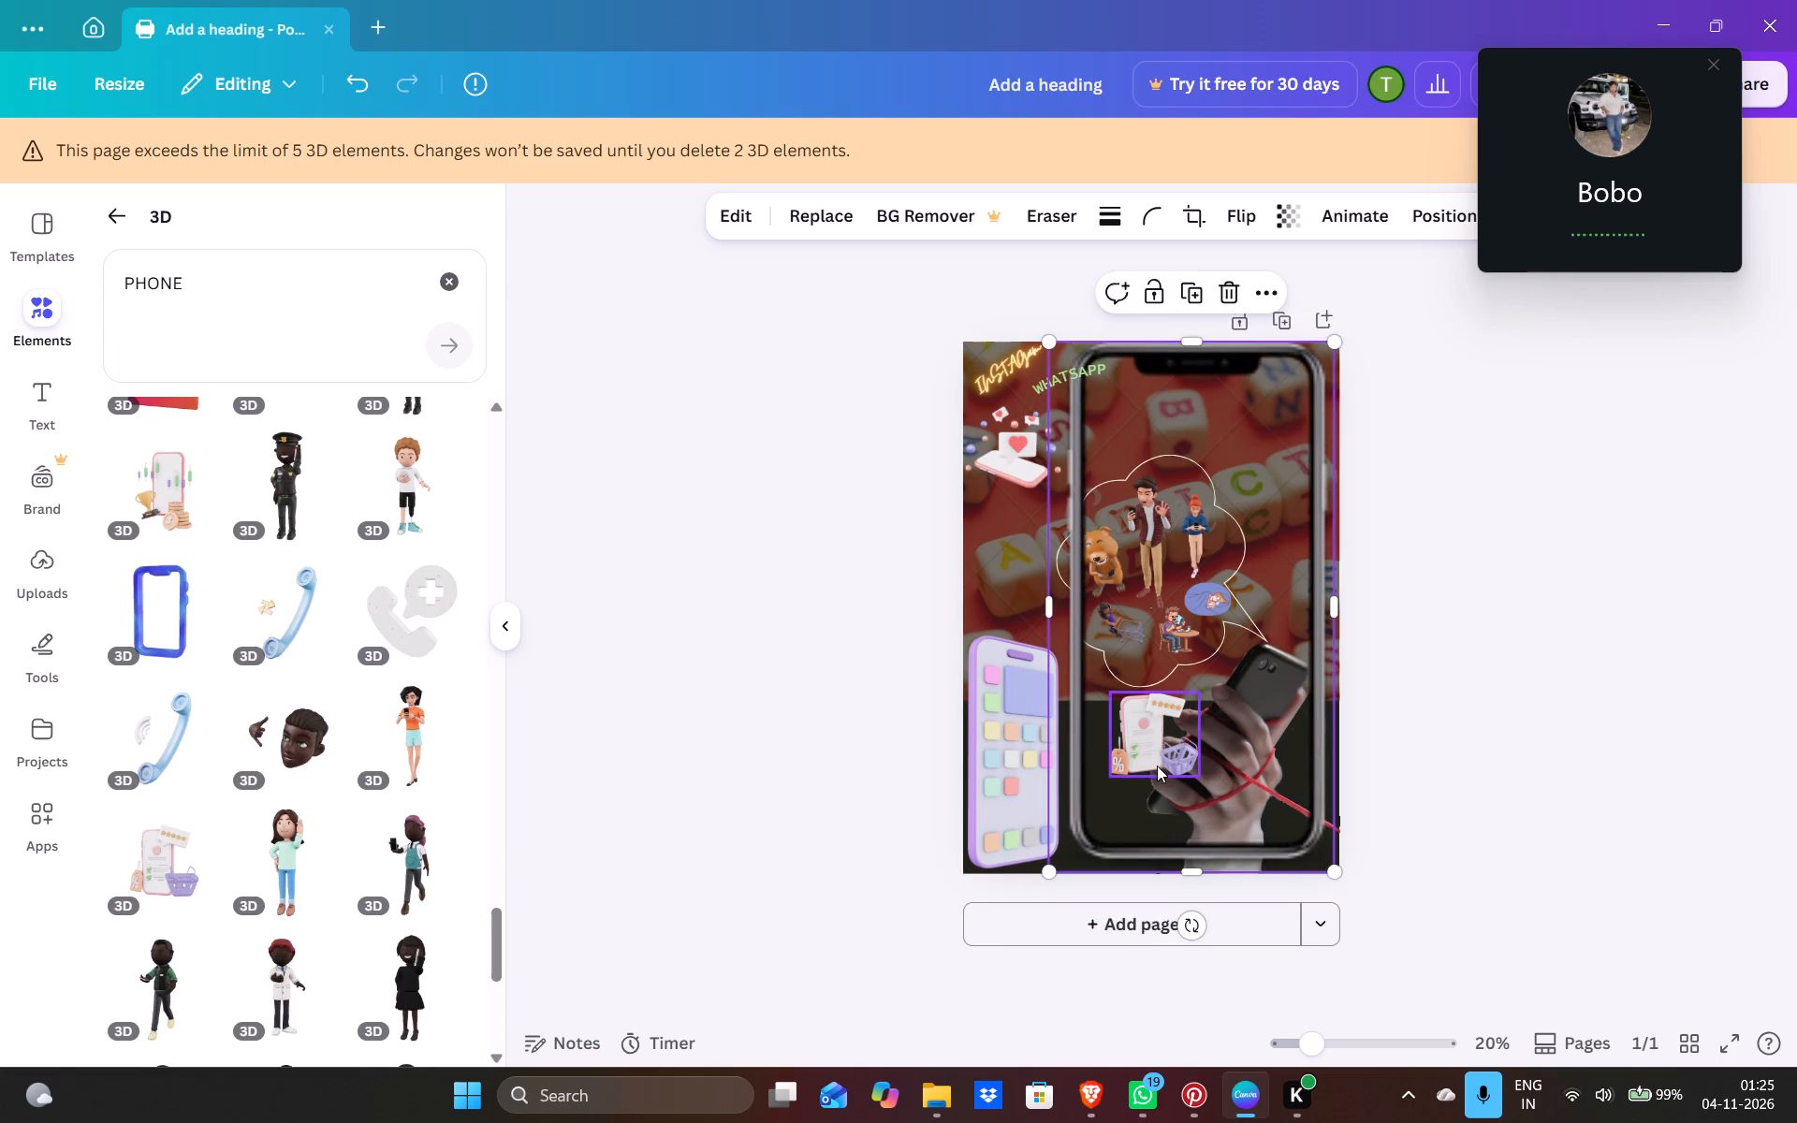
# Place the shopping phone model inside the smartphone outline's lower-left corner, beside the gripping hand.
pyautogui.moveTo(1156, 755); pyautogui.dragTo(1125, 814)
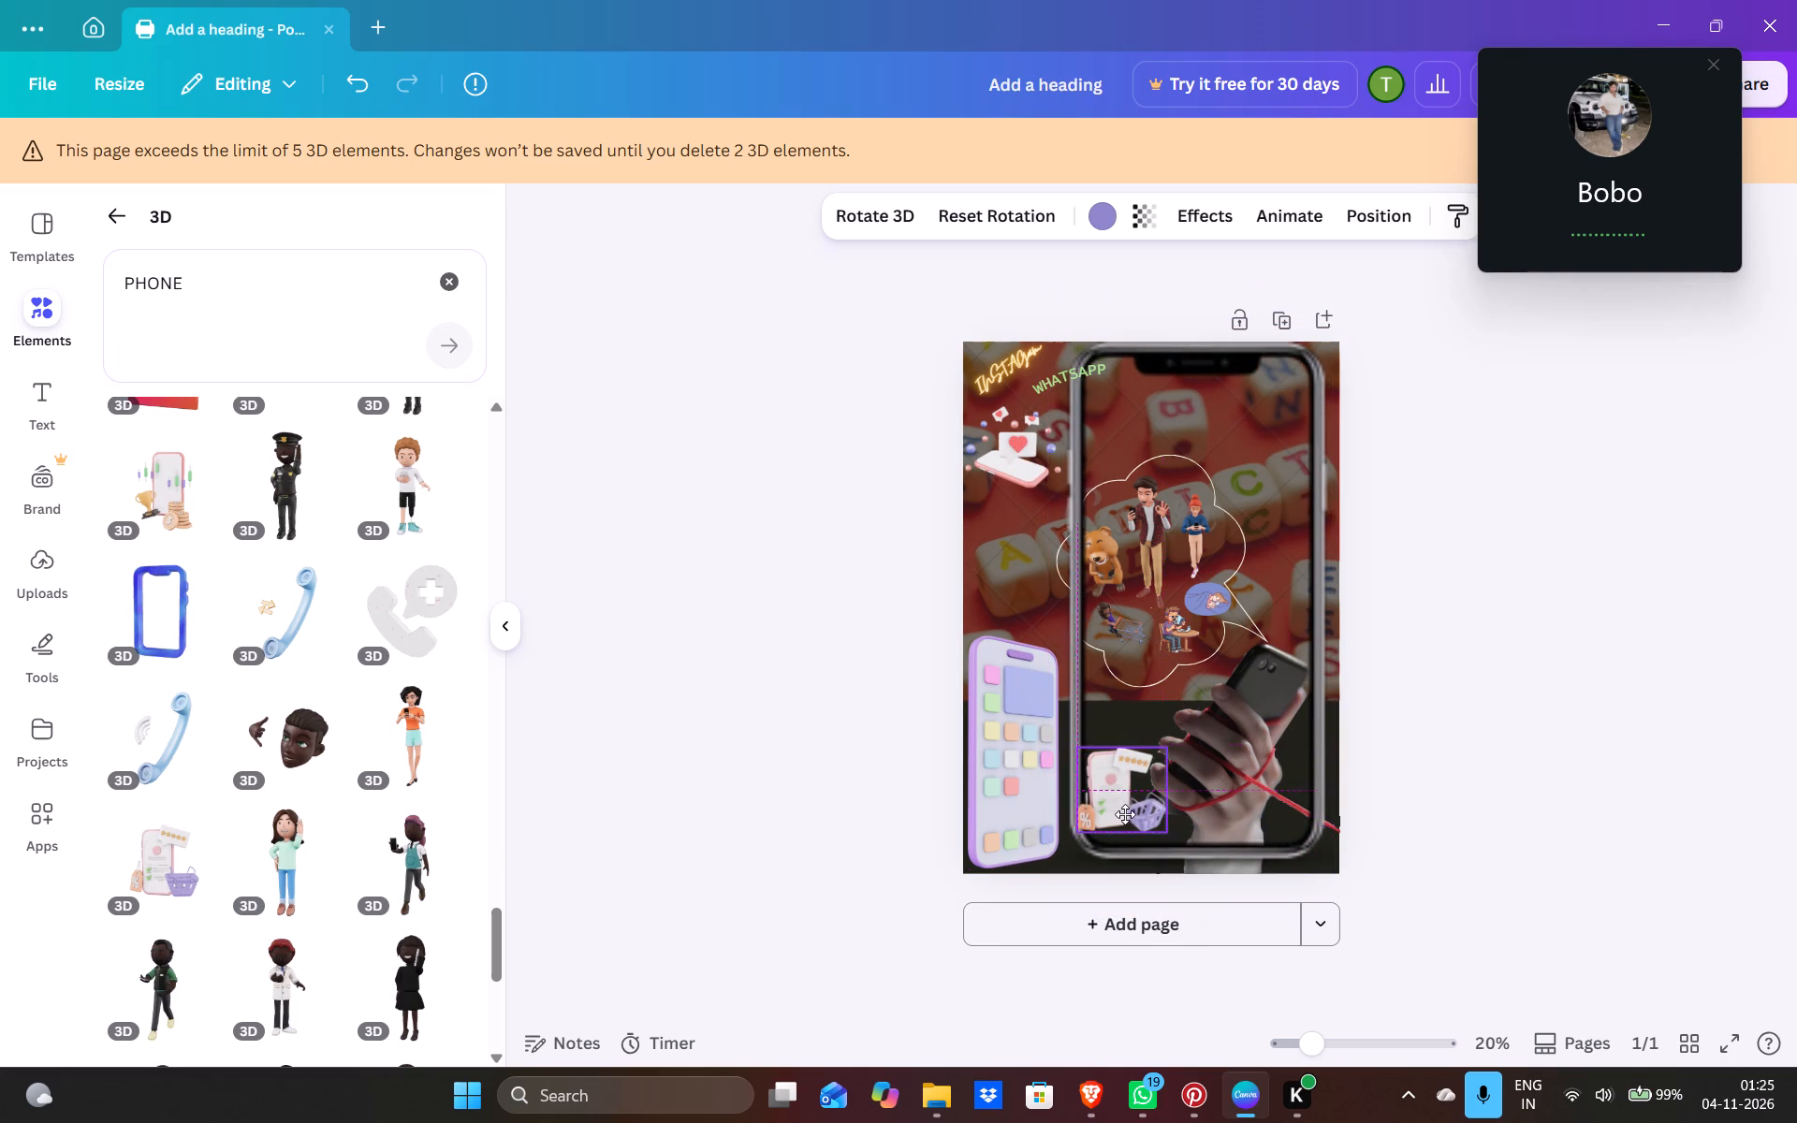
pyautogui.moveTo(1125, 814); pyautogui.dragTo(1131, 819)
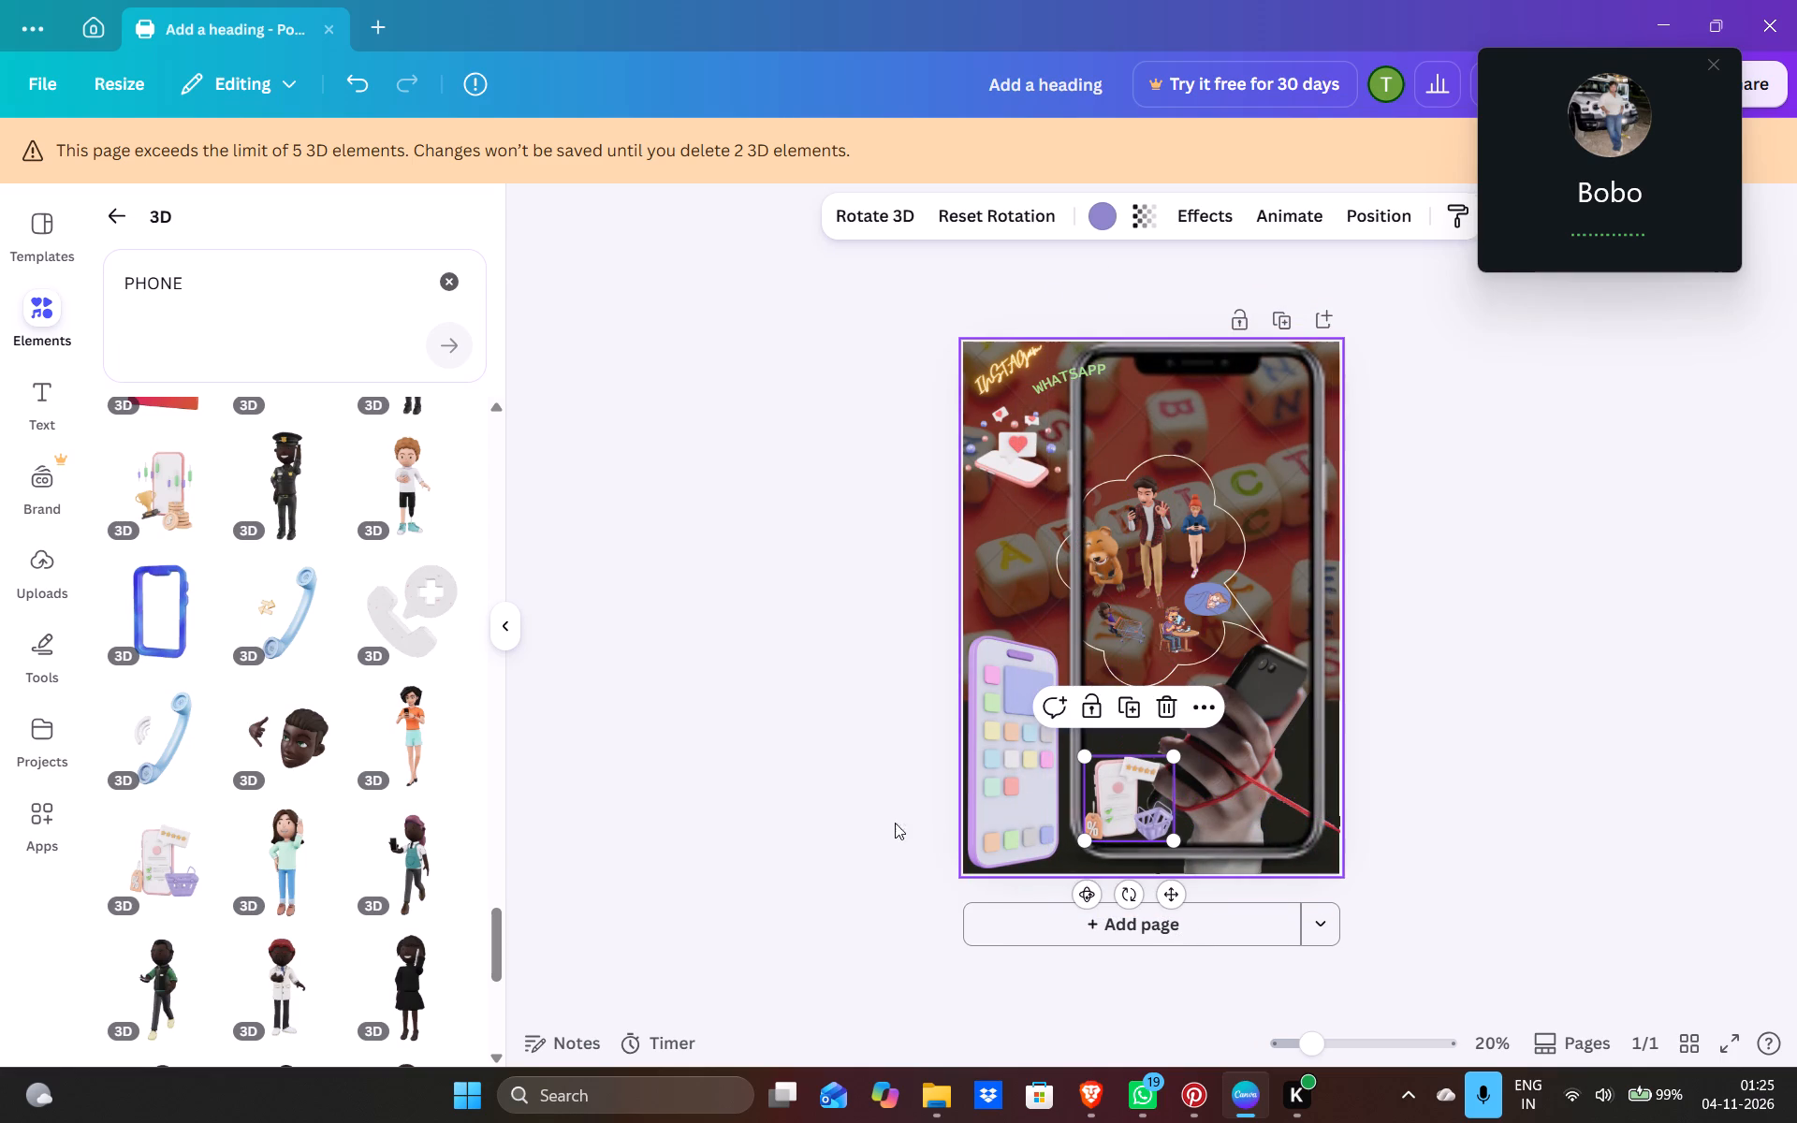
pyautogui.click(874, 813)
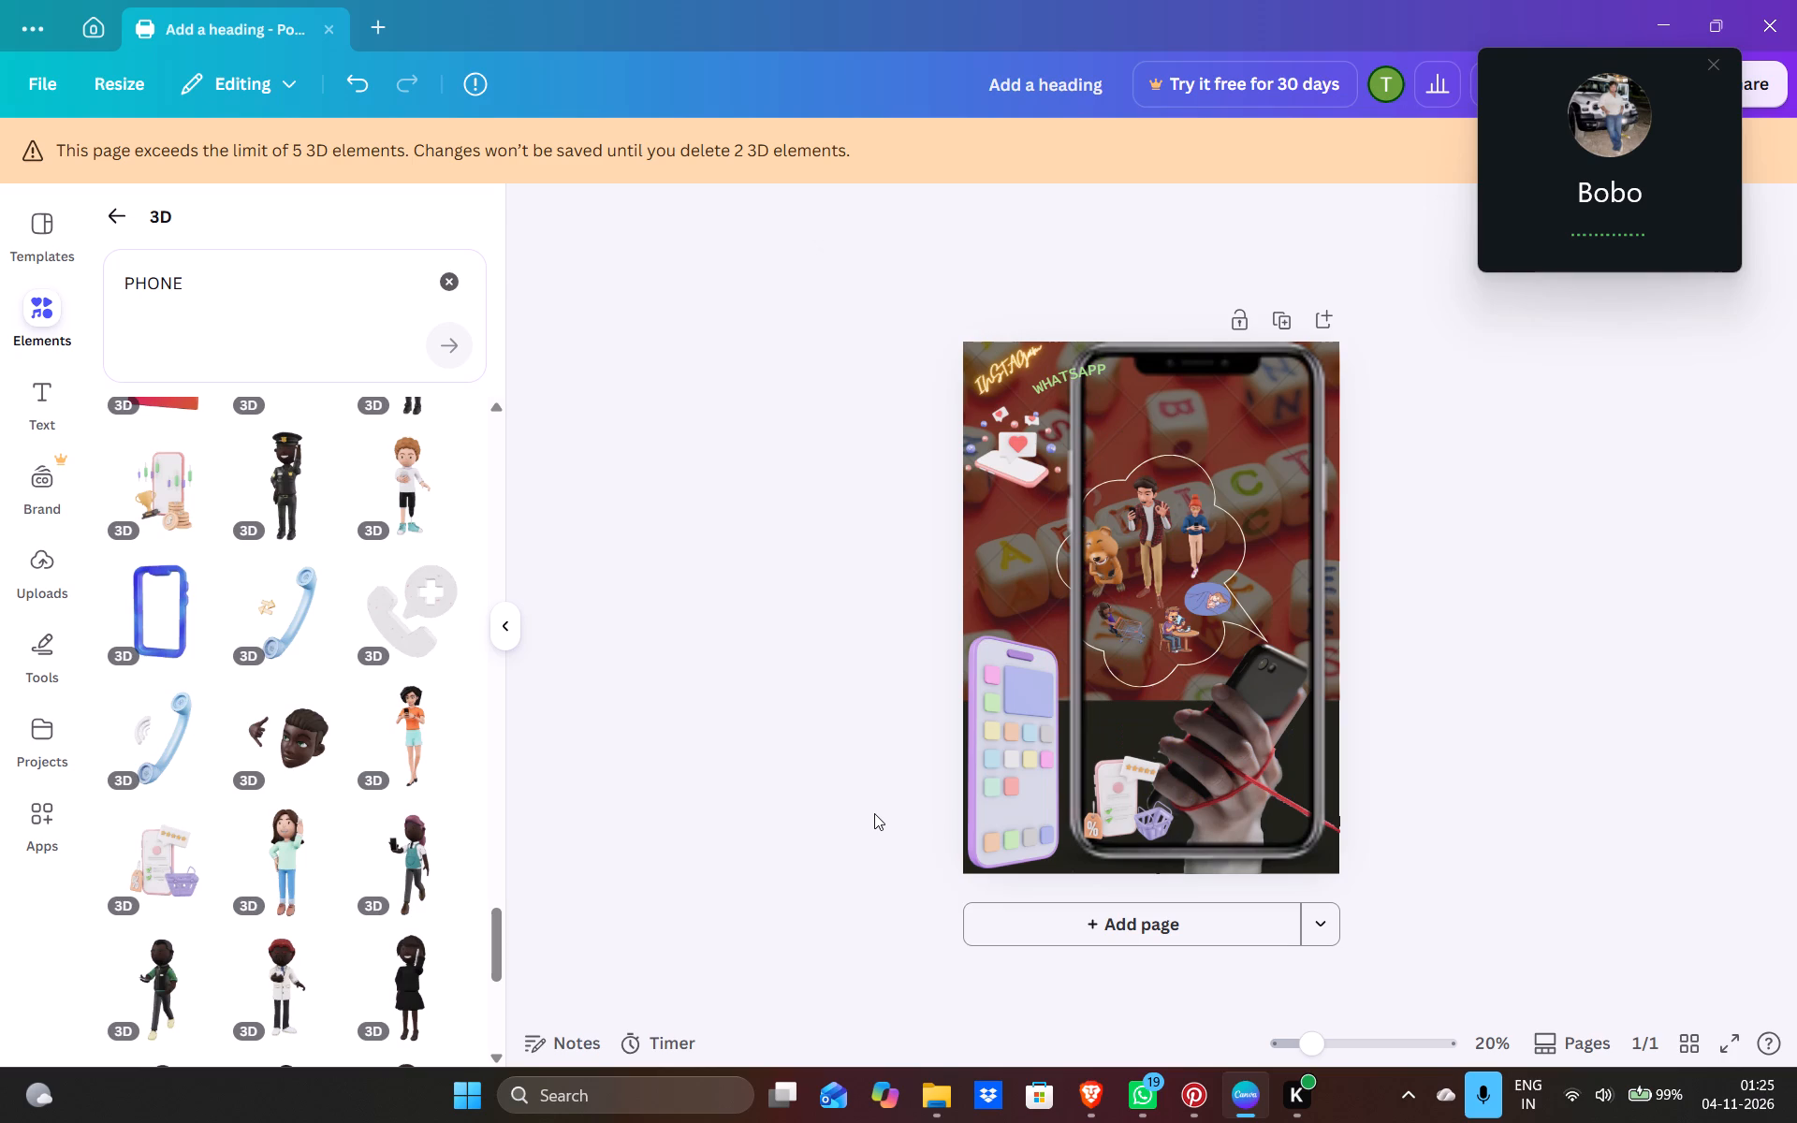
# Clear the 3D element search and browse the text font combinations for a style that suits the poster.
pyautogui.click(441, 291)
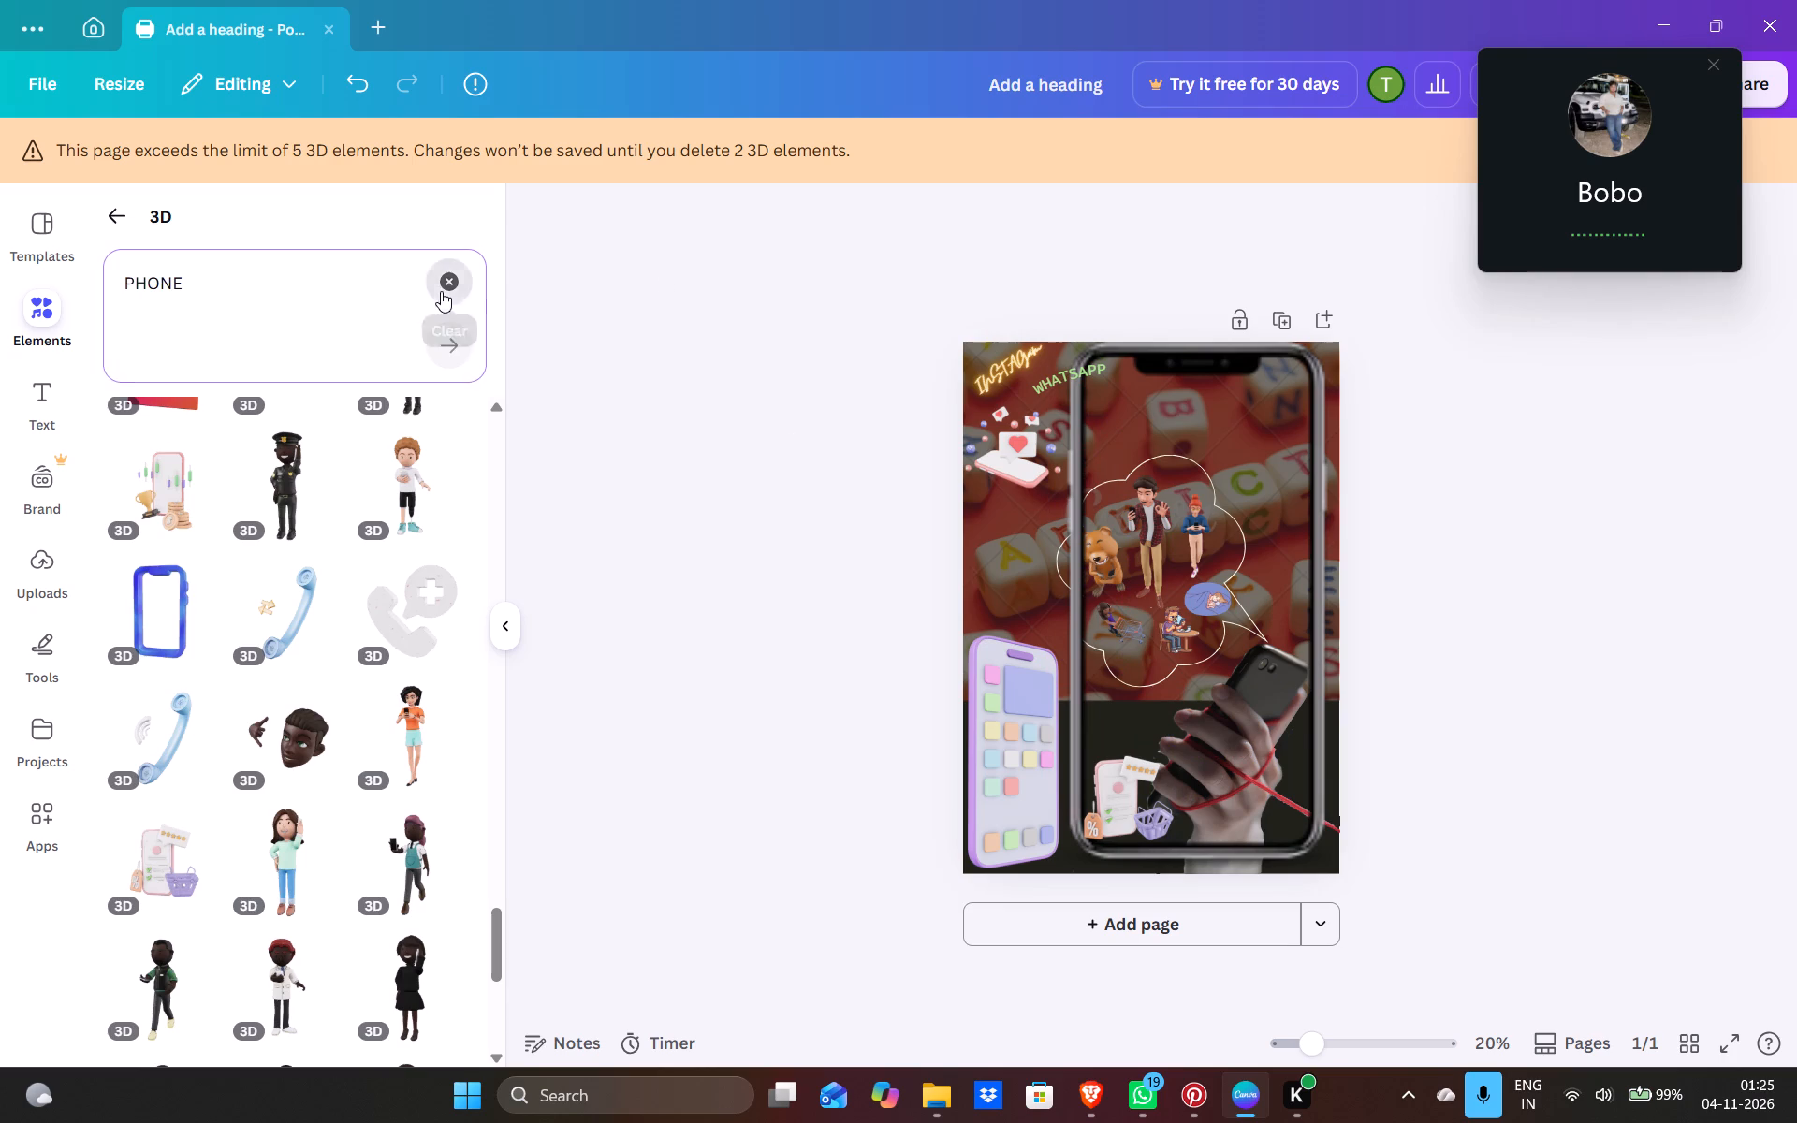
pyautogui.click(52, 410)
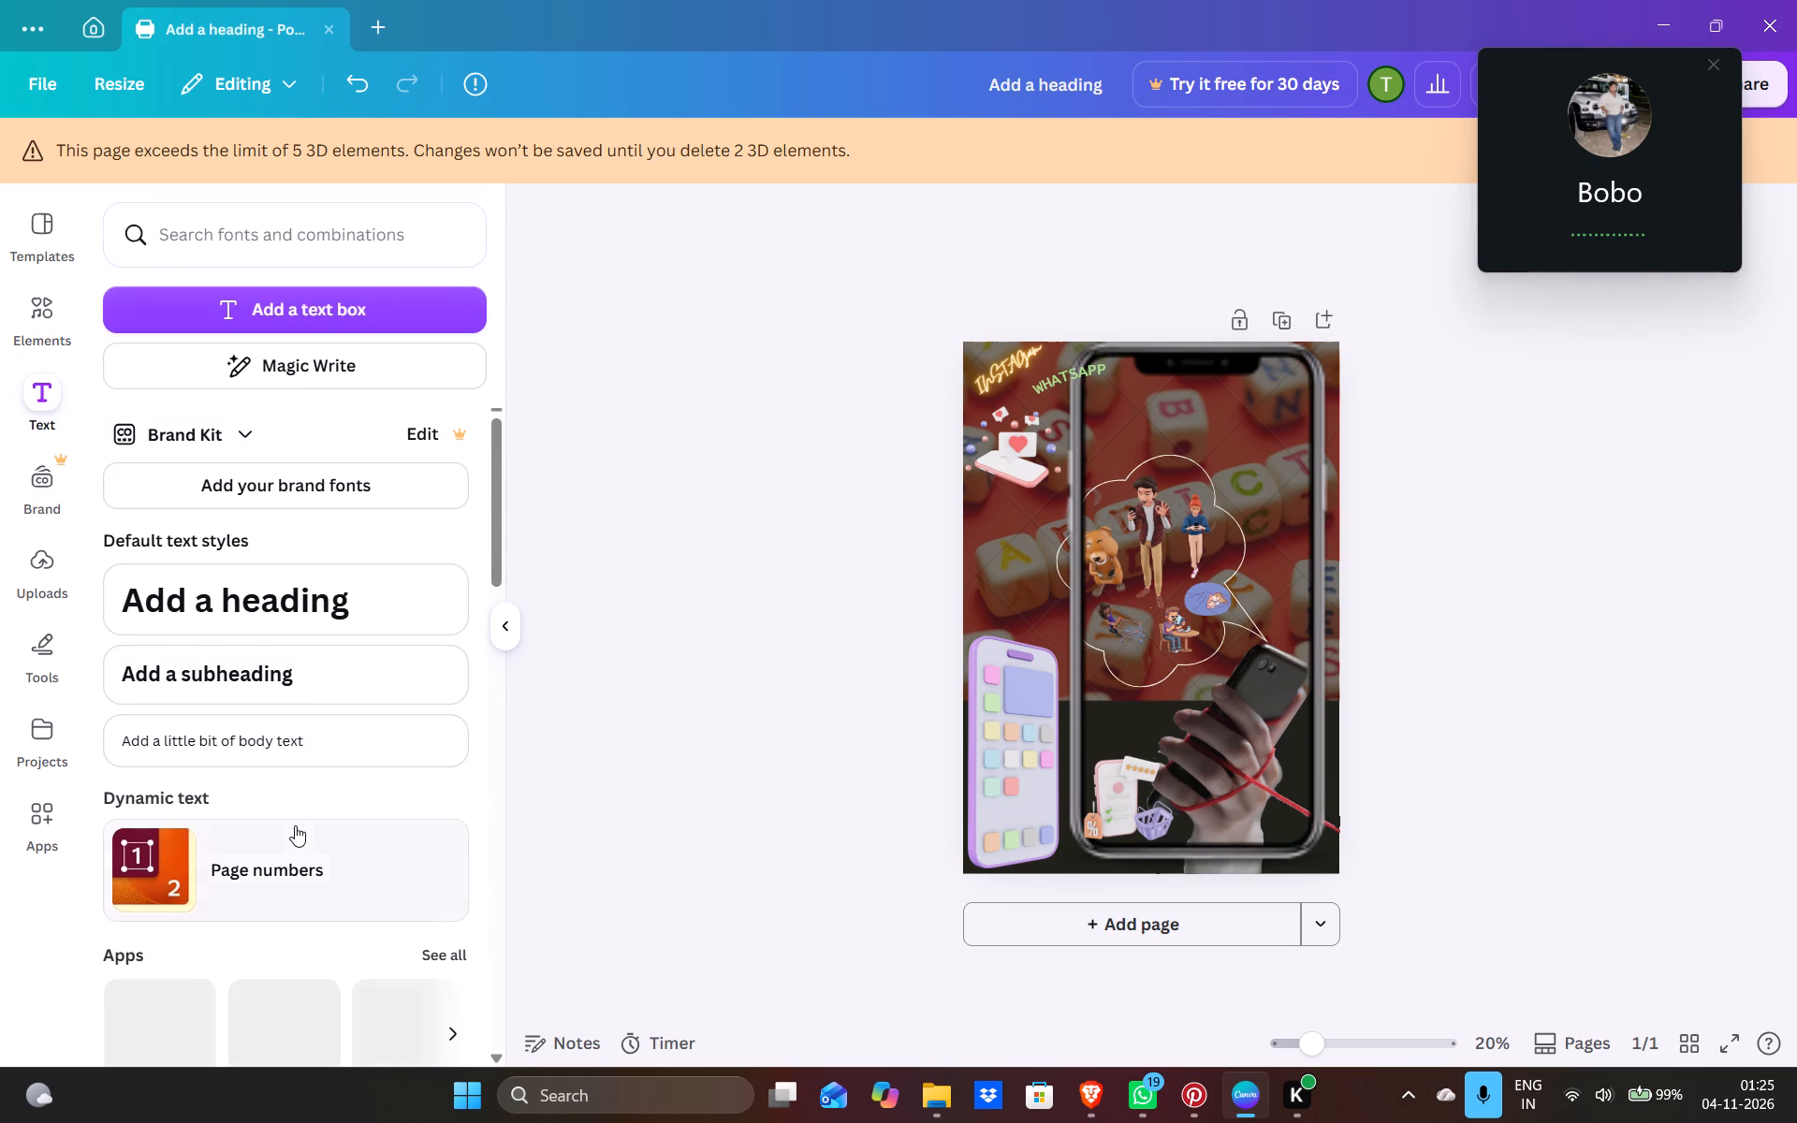
pyautogui.scroll(-8, 295, 825)
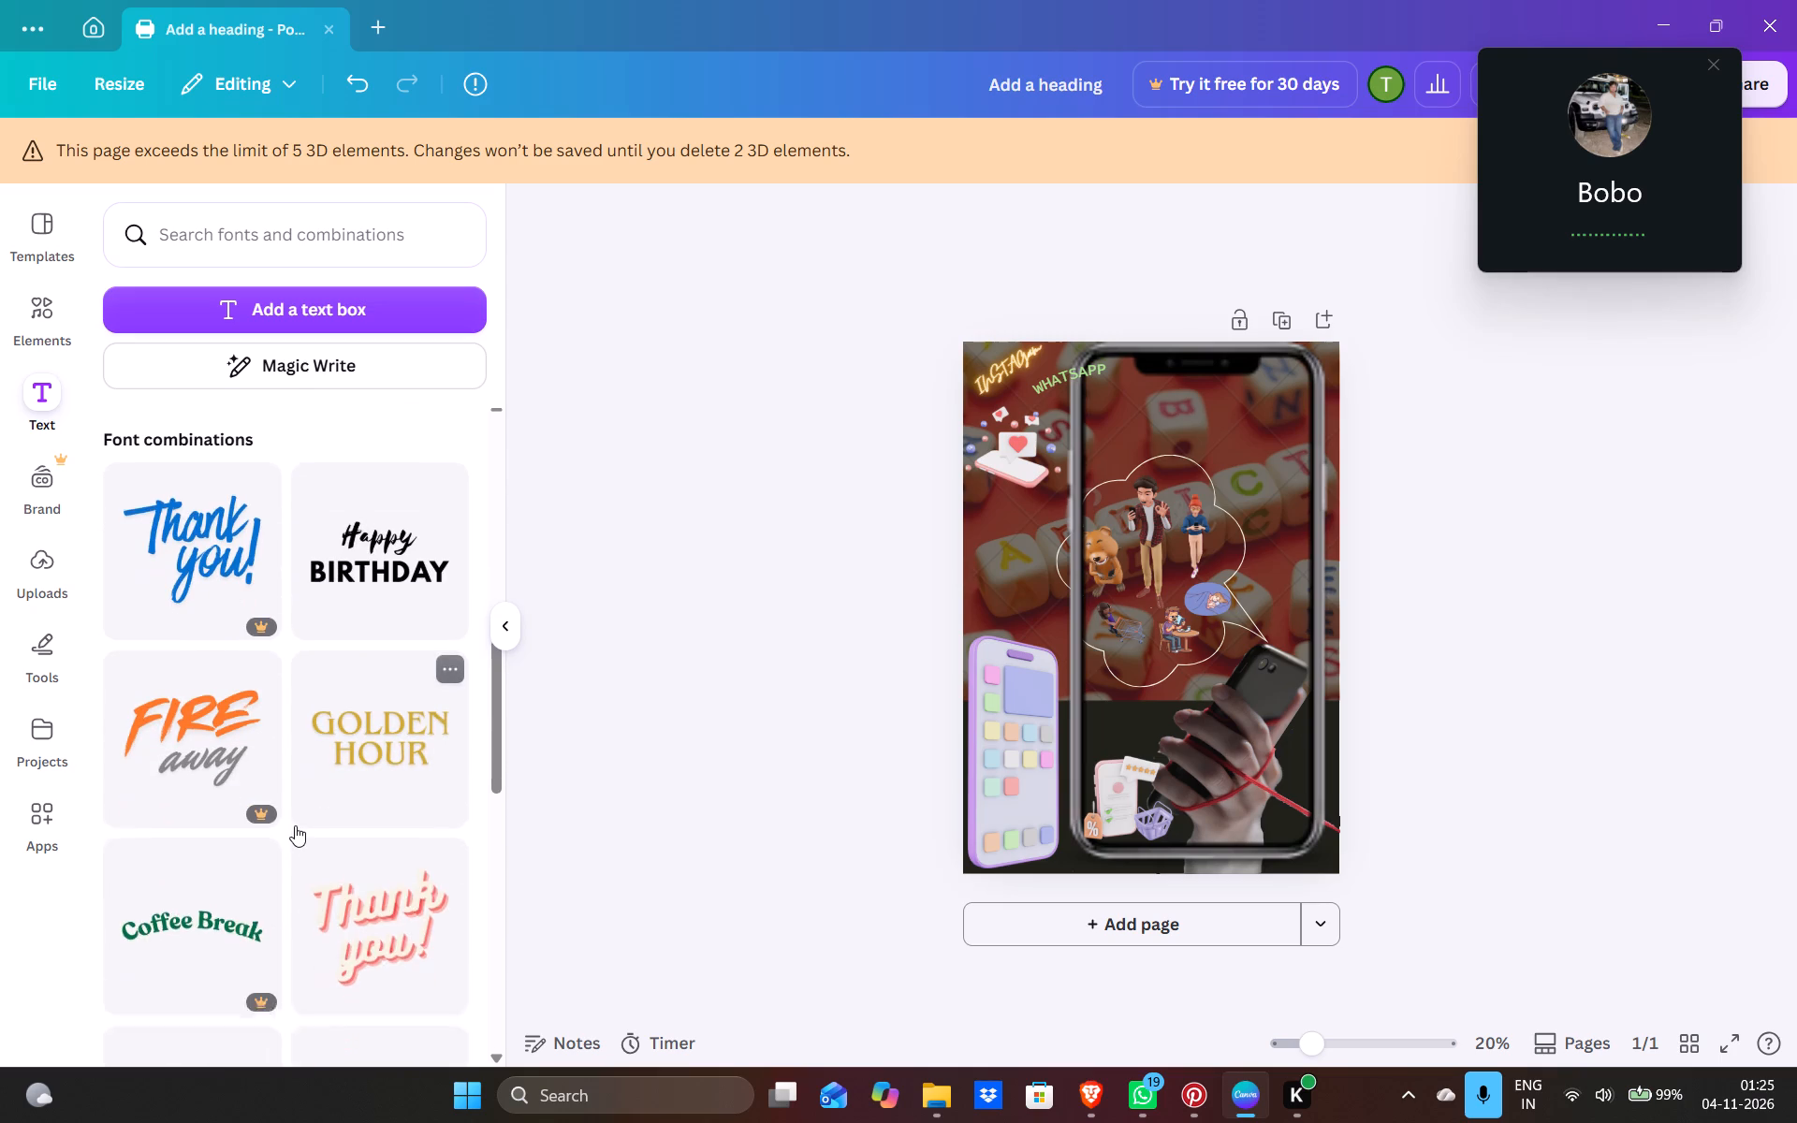
pyautogui.scroll(-5, 295, 825)
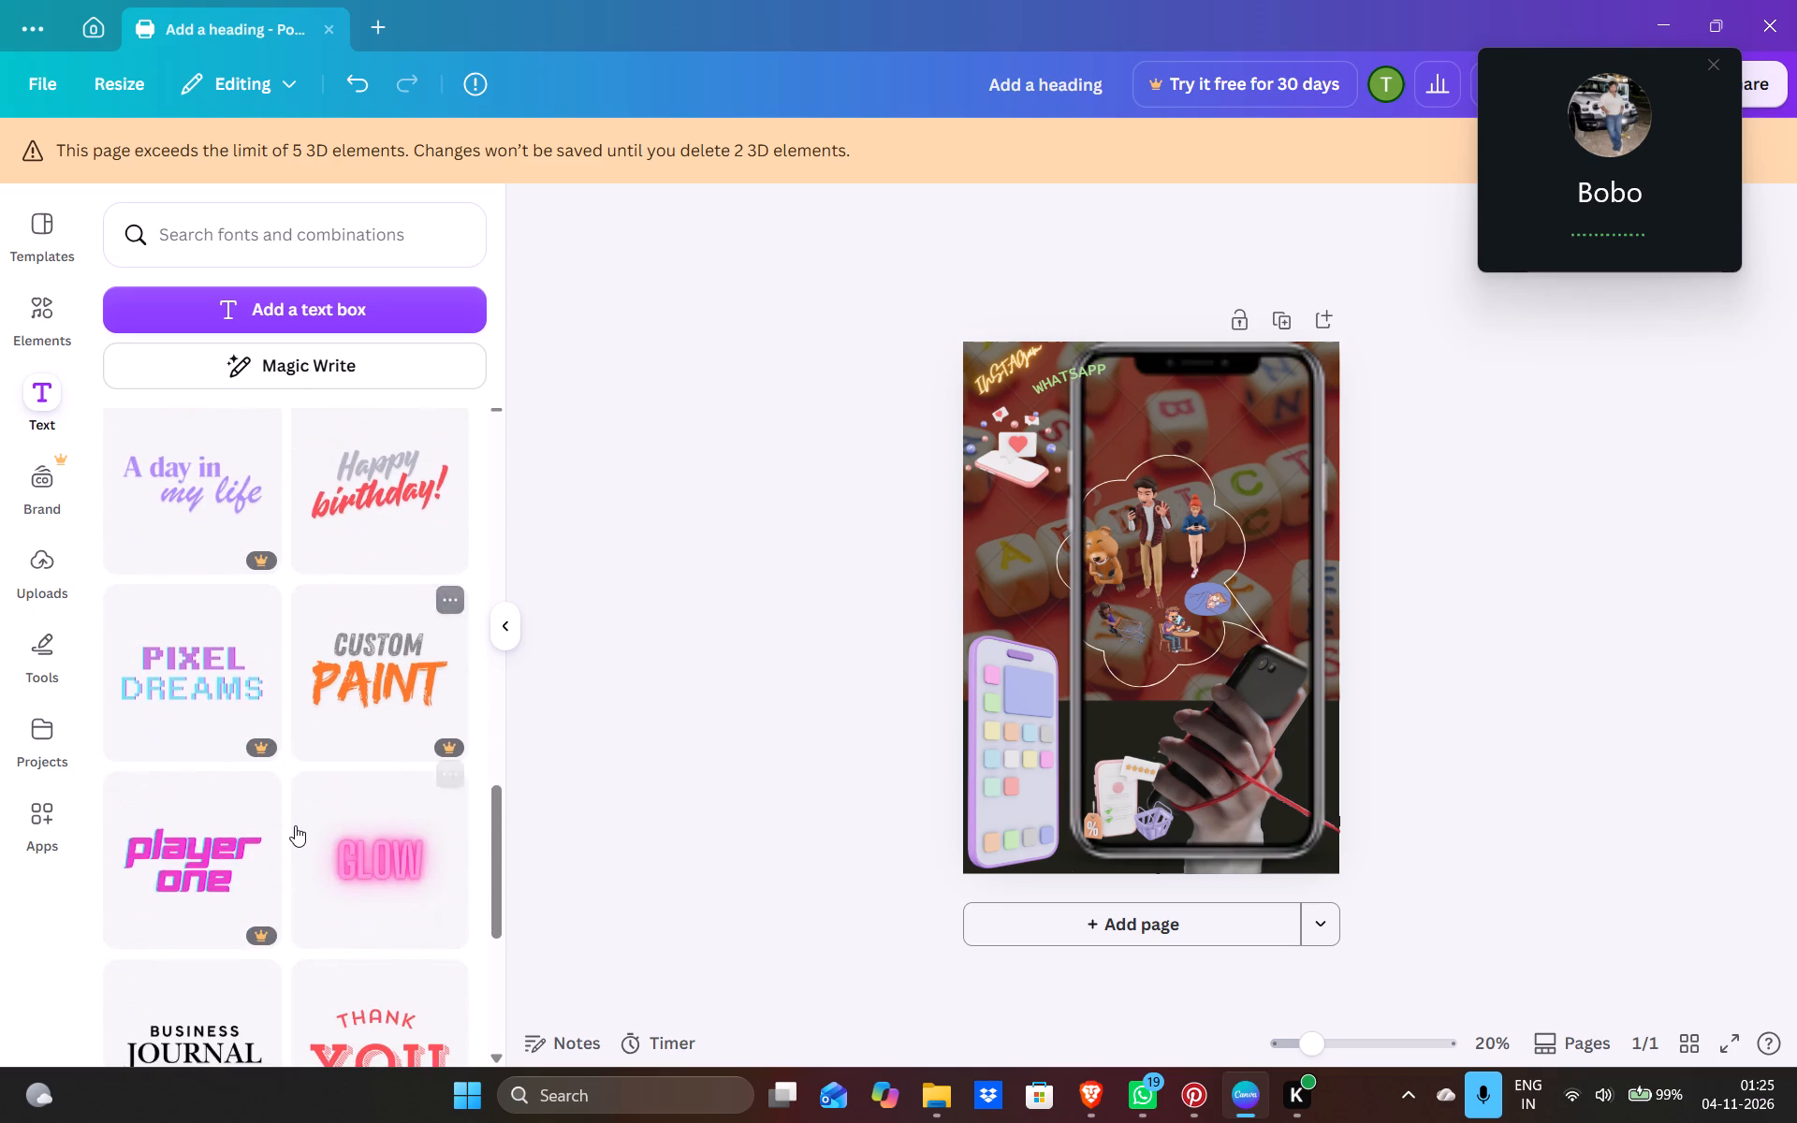
pyautogui.scroll(-5, 295, 825)
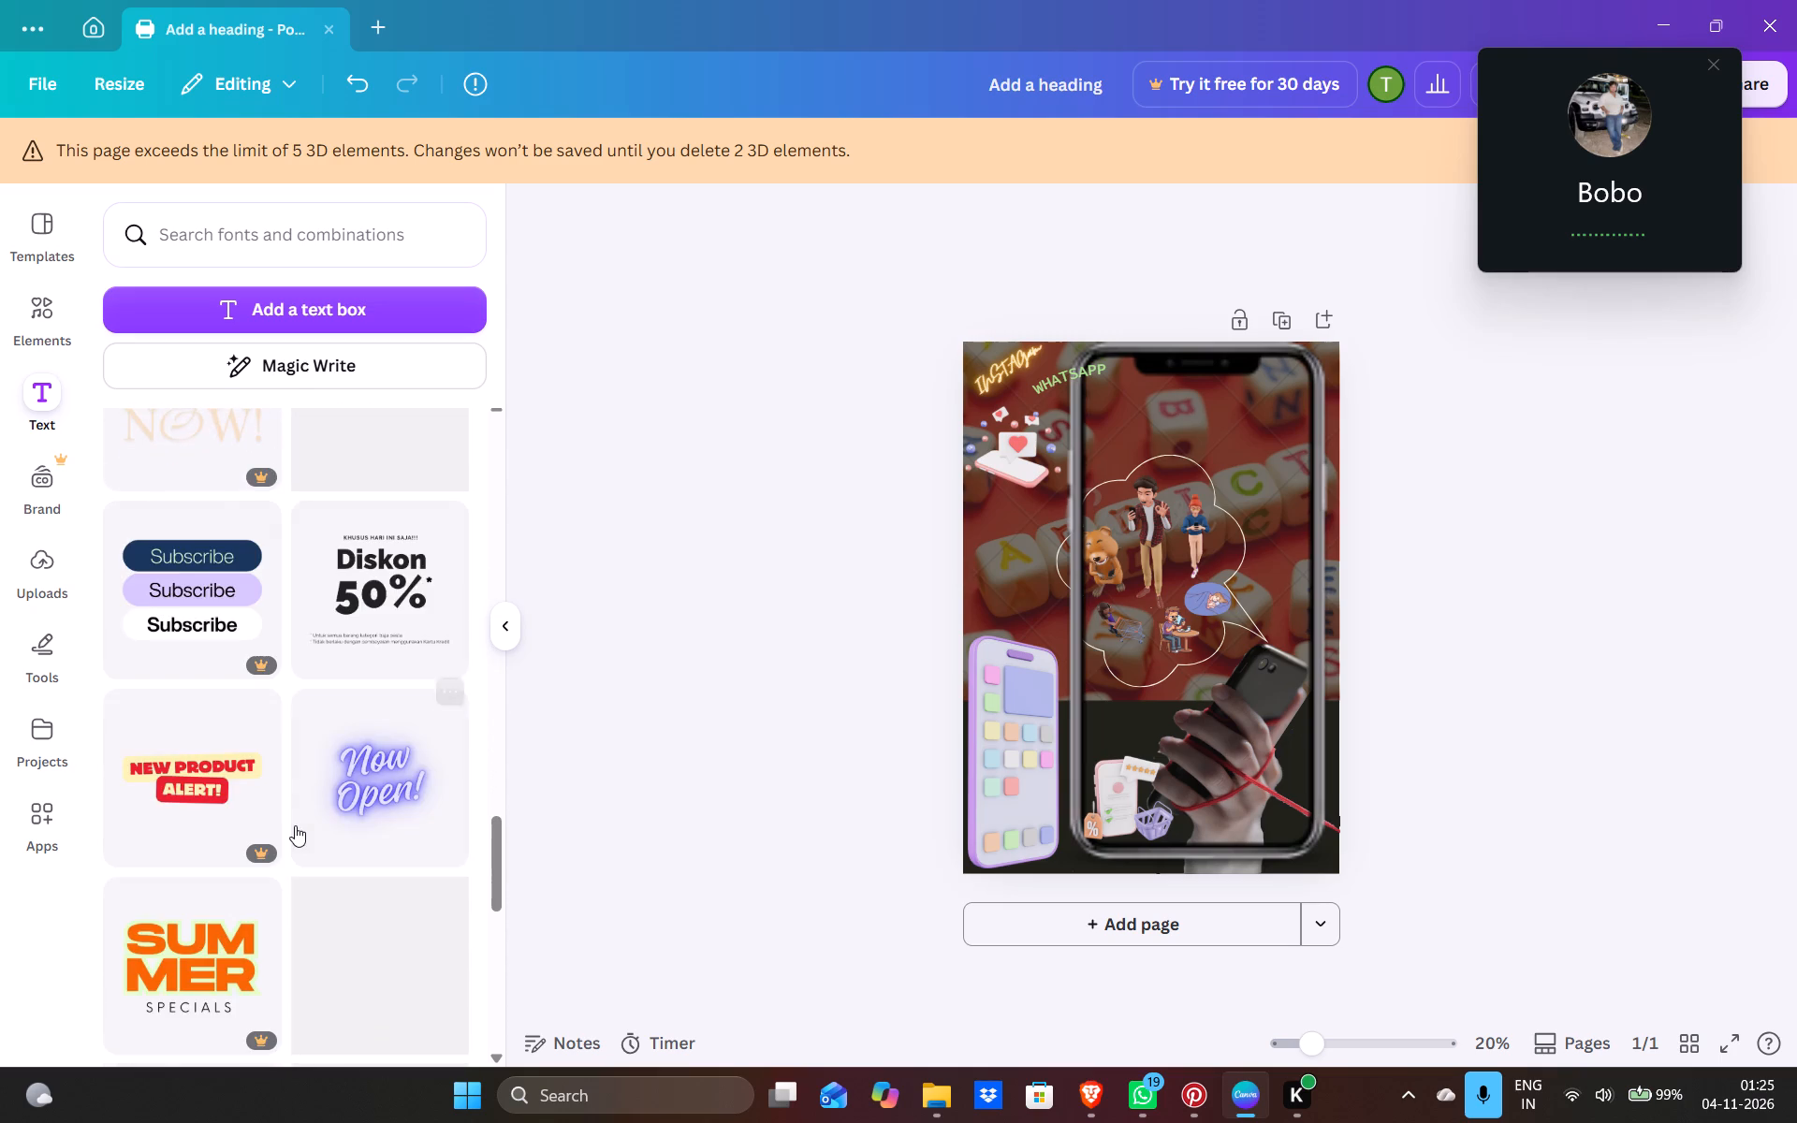
pyautogui.scroll(-3, 295, 825)
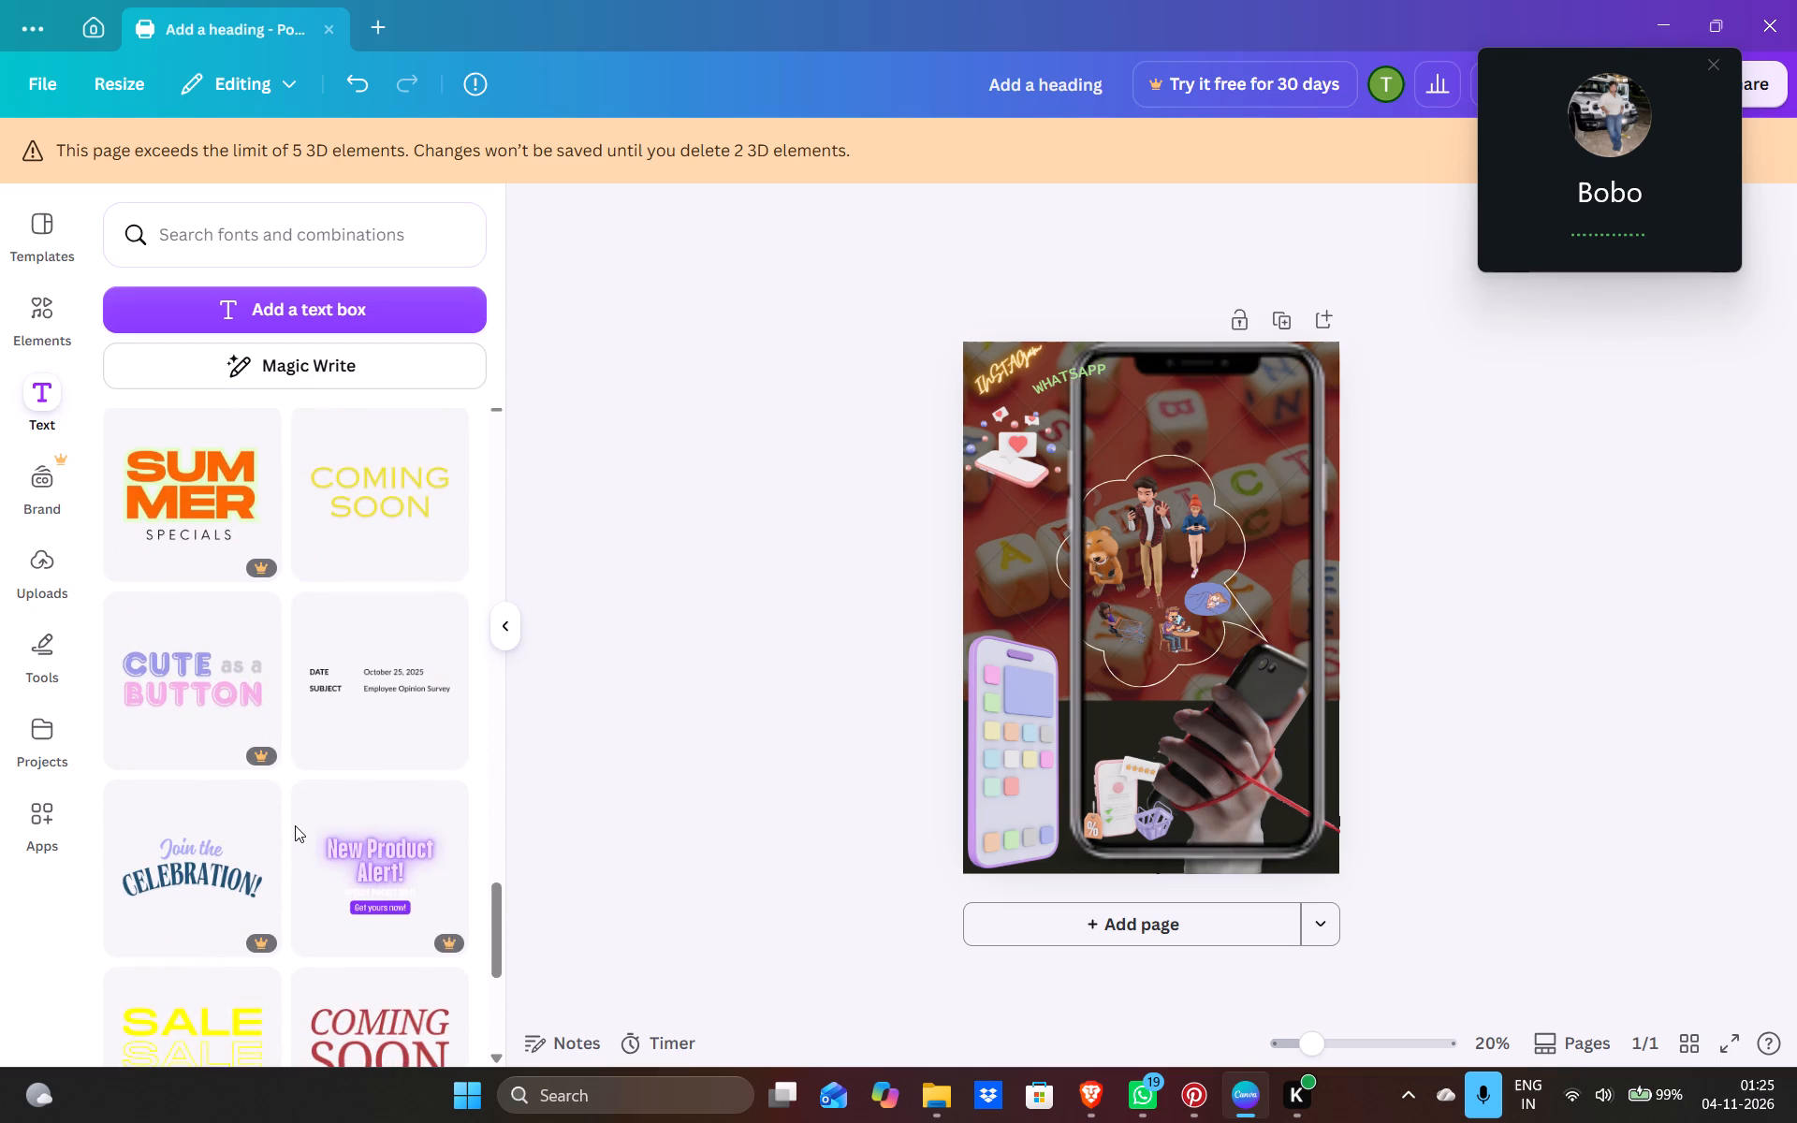
pyautogui.scroll(-3, 295, 825)
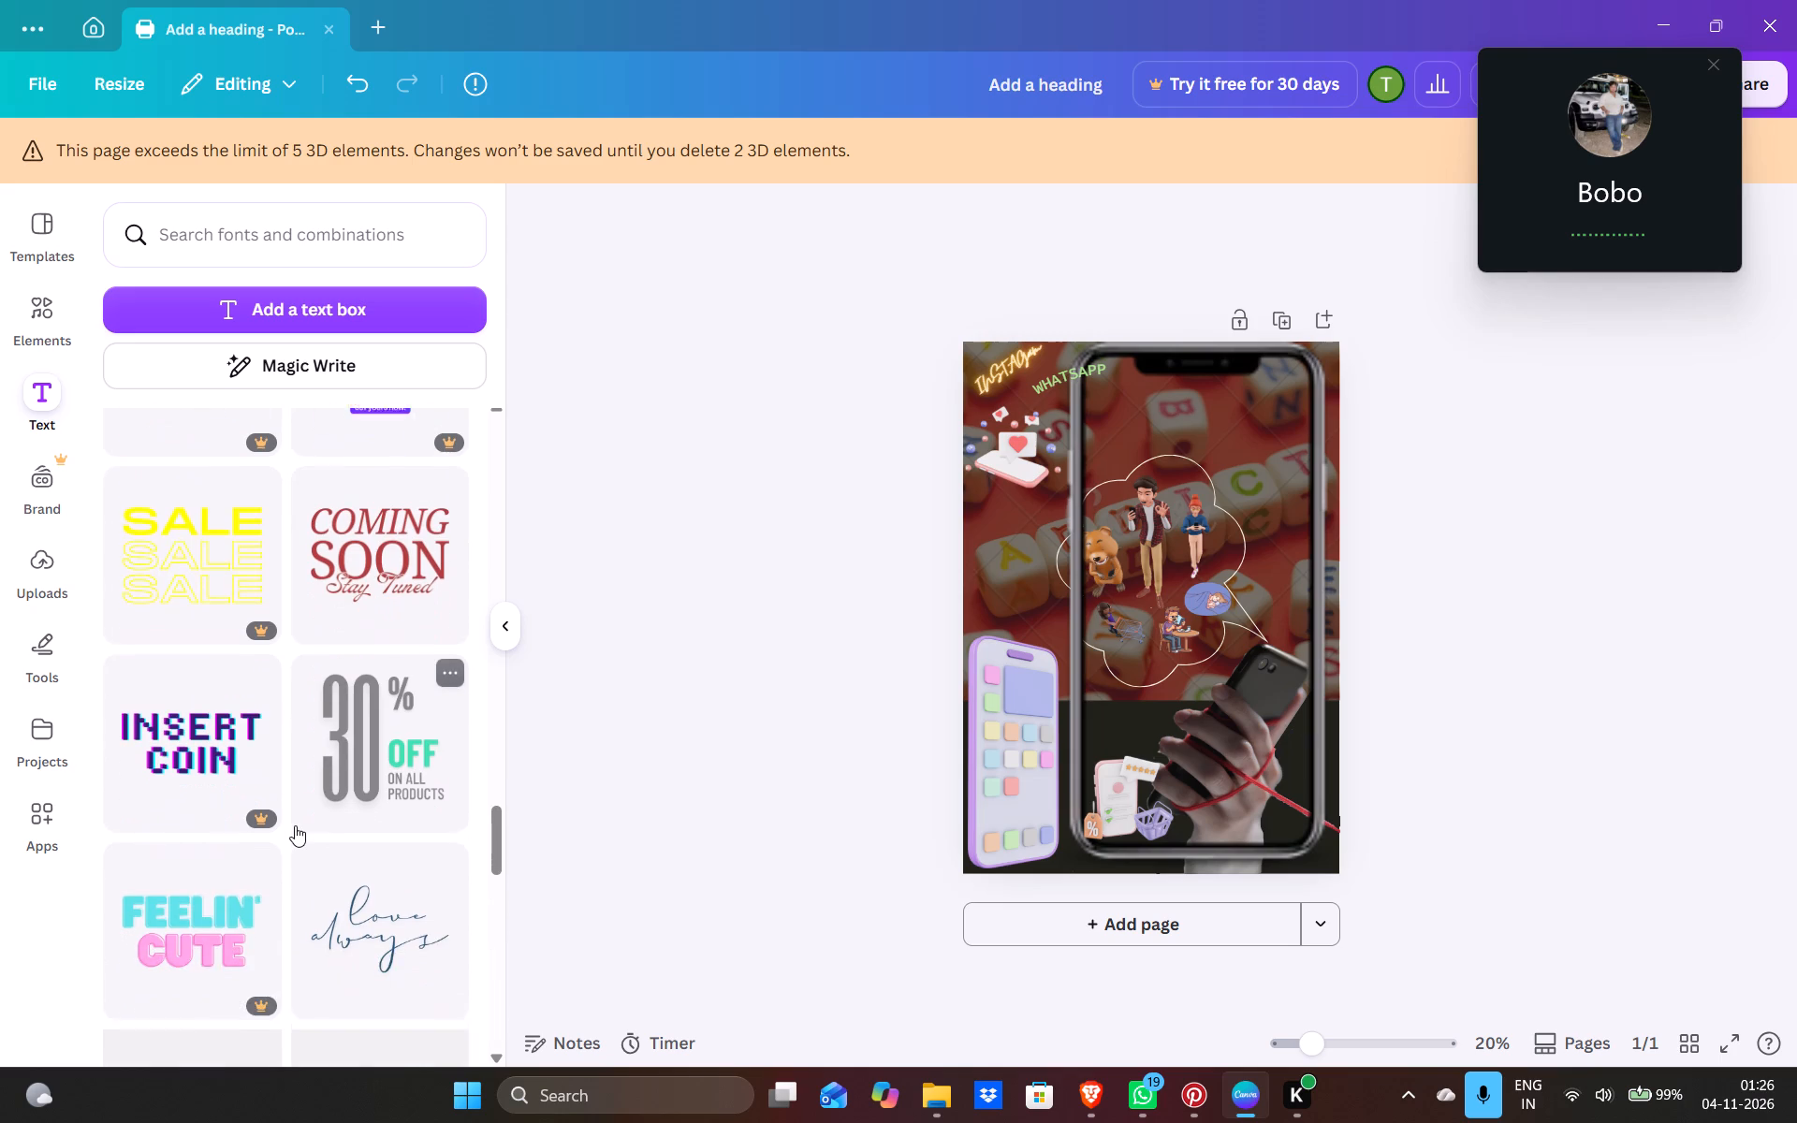
pyautogui.scroll(-2, 295, 825)
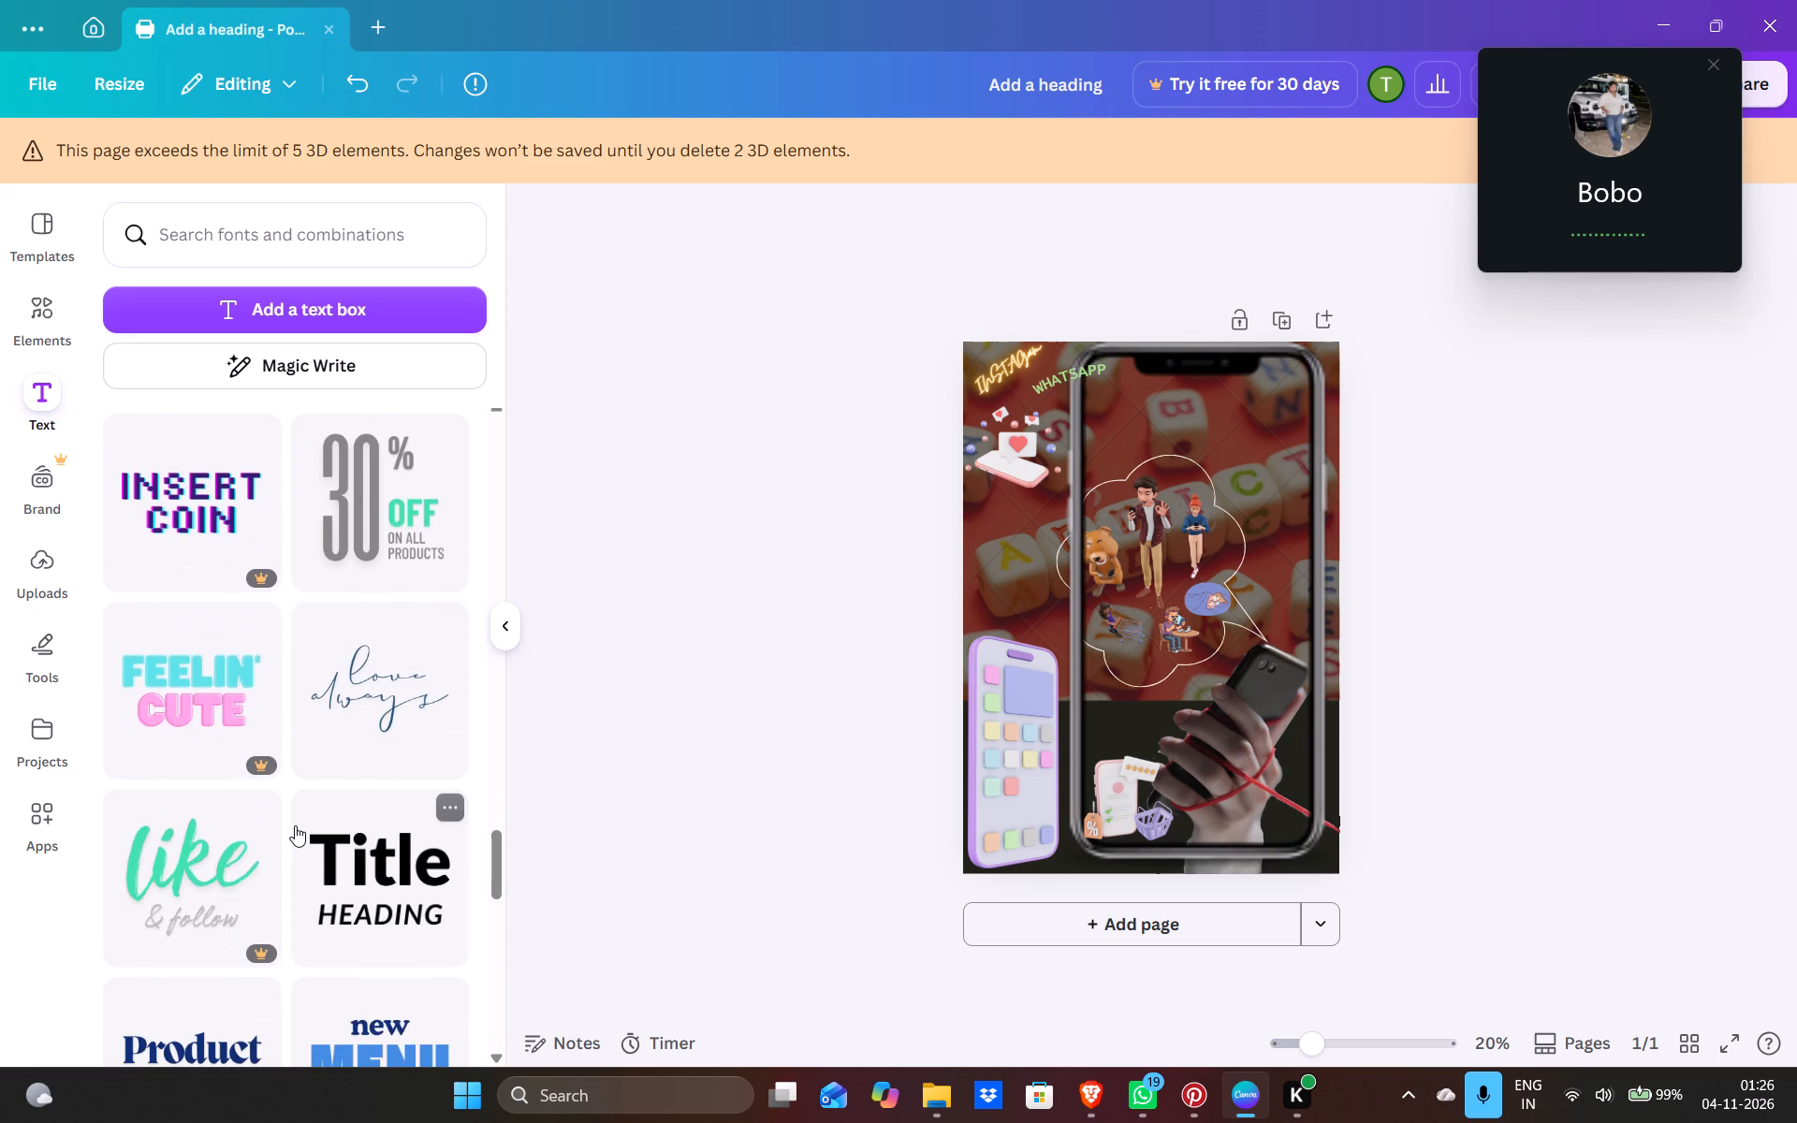
pyautogui.scroll(-4, 295, 825)
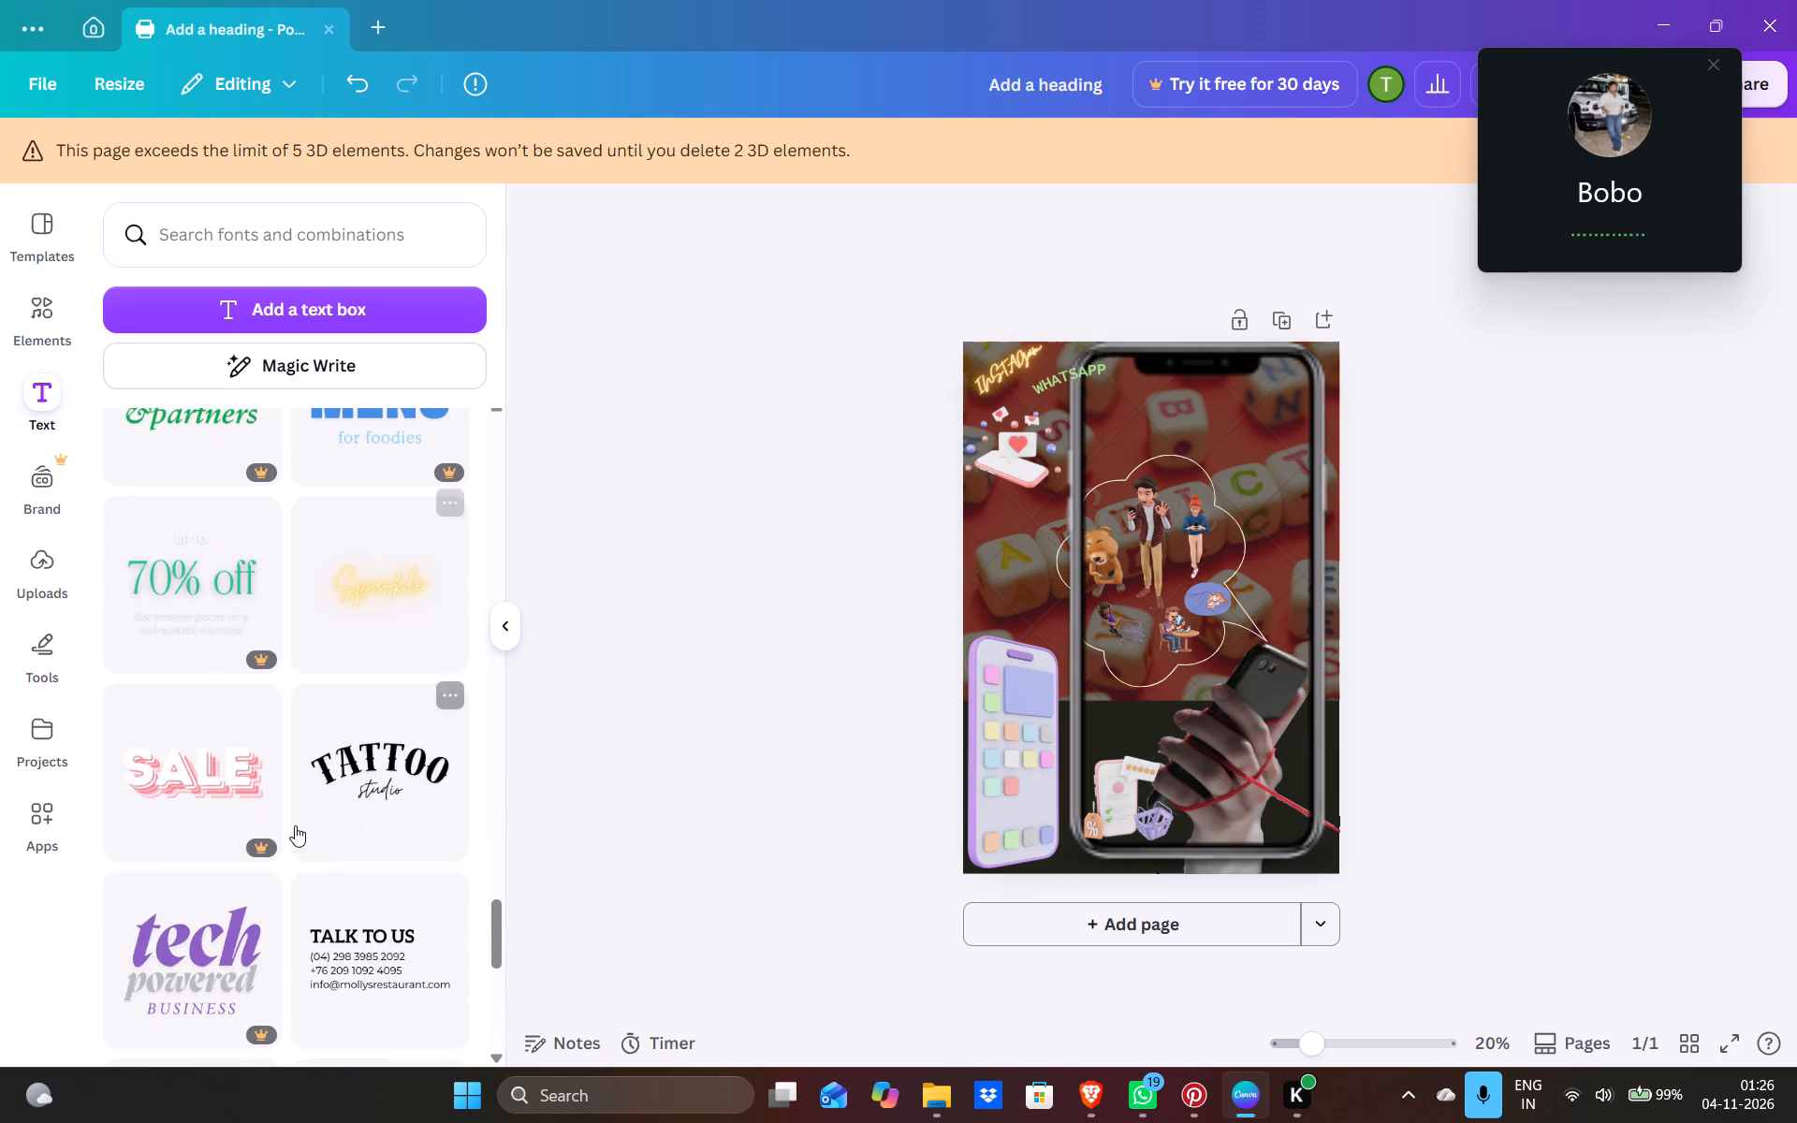
pyautogui.scroll(-1, 295, 825)
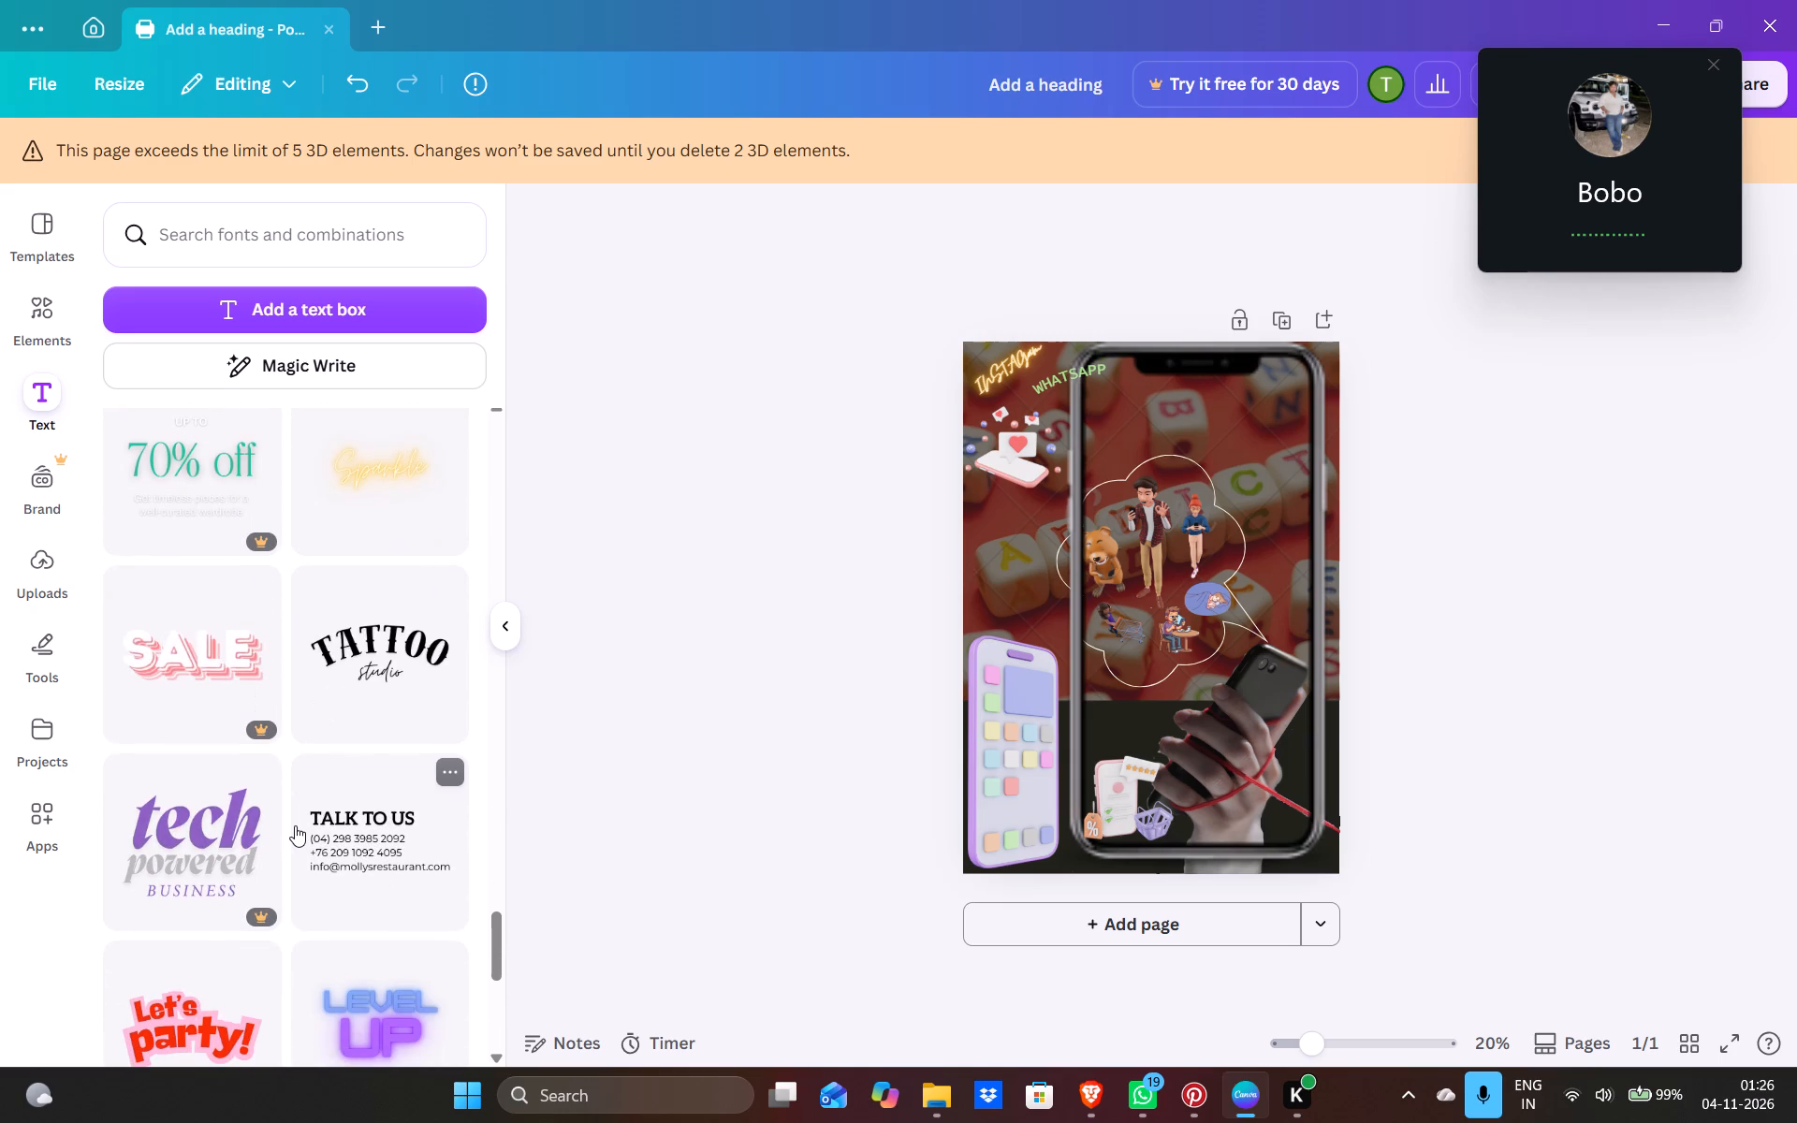
pyautogui.scroll(-3, 295, 825)
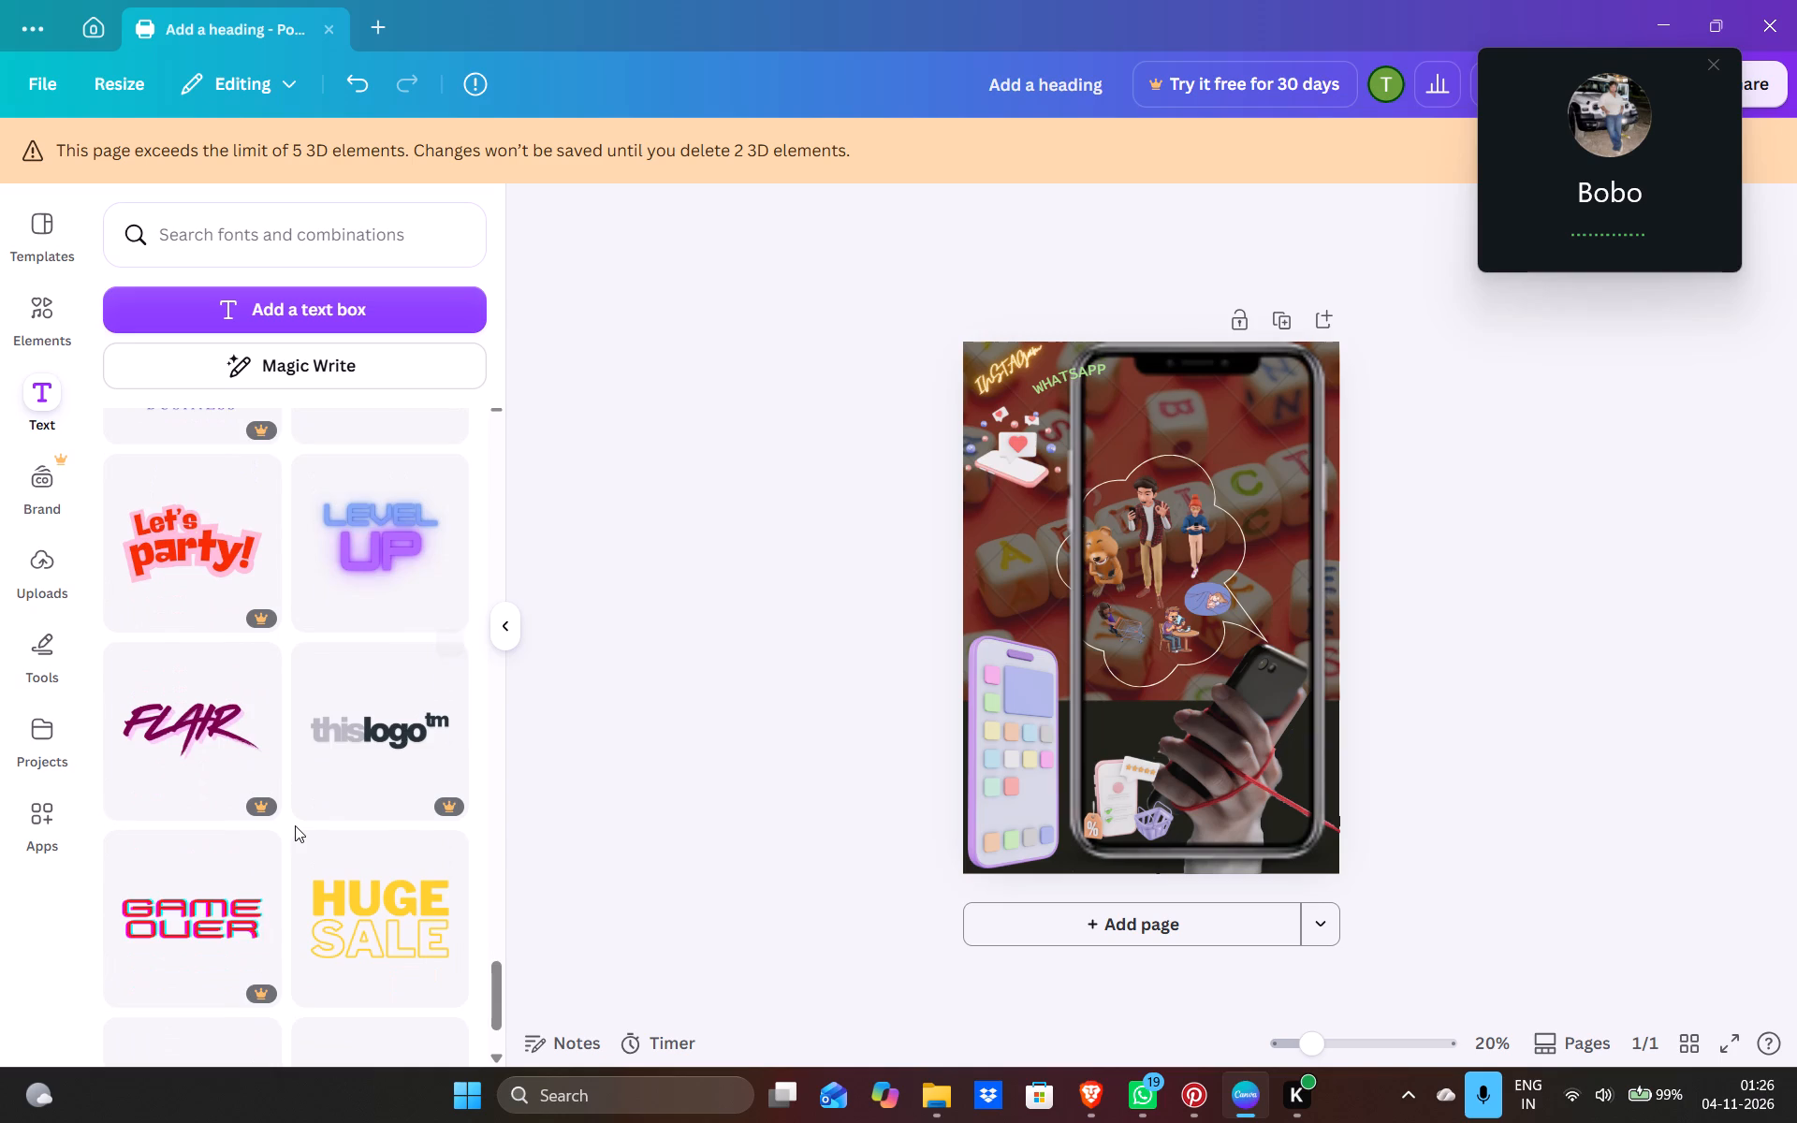
pyautogui.scroll(-3, 295, 825)
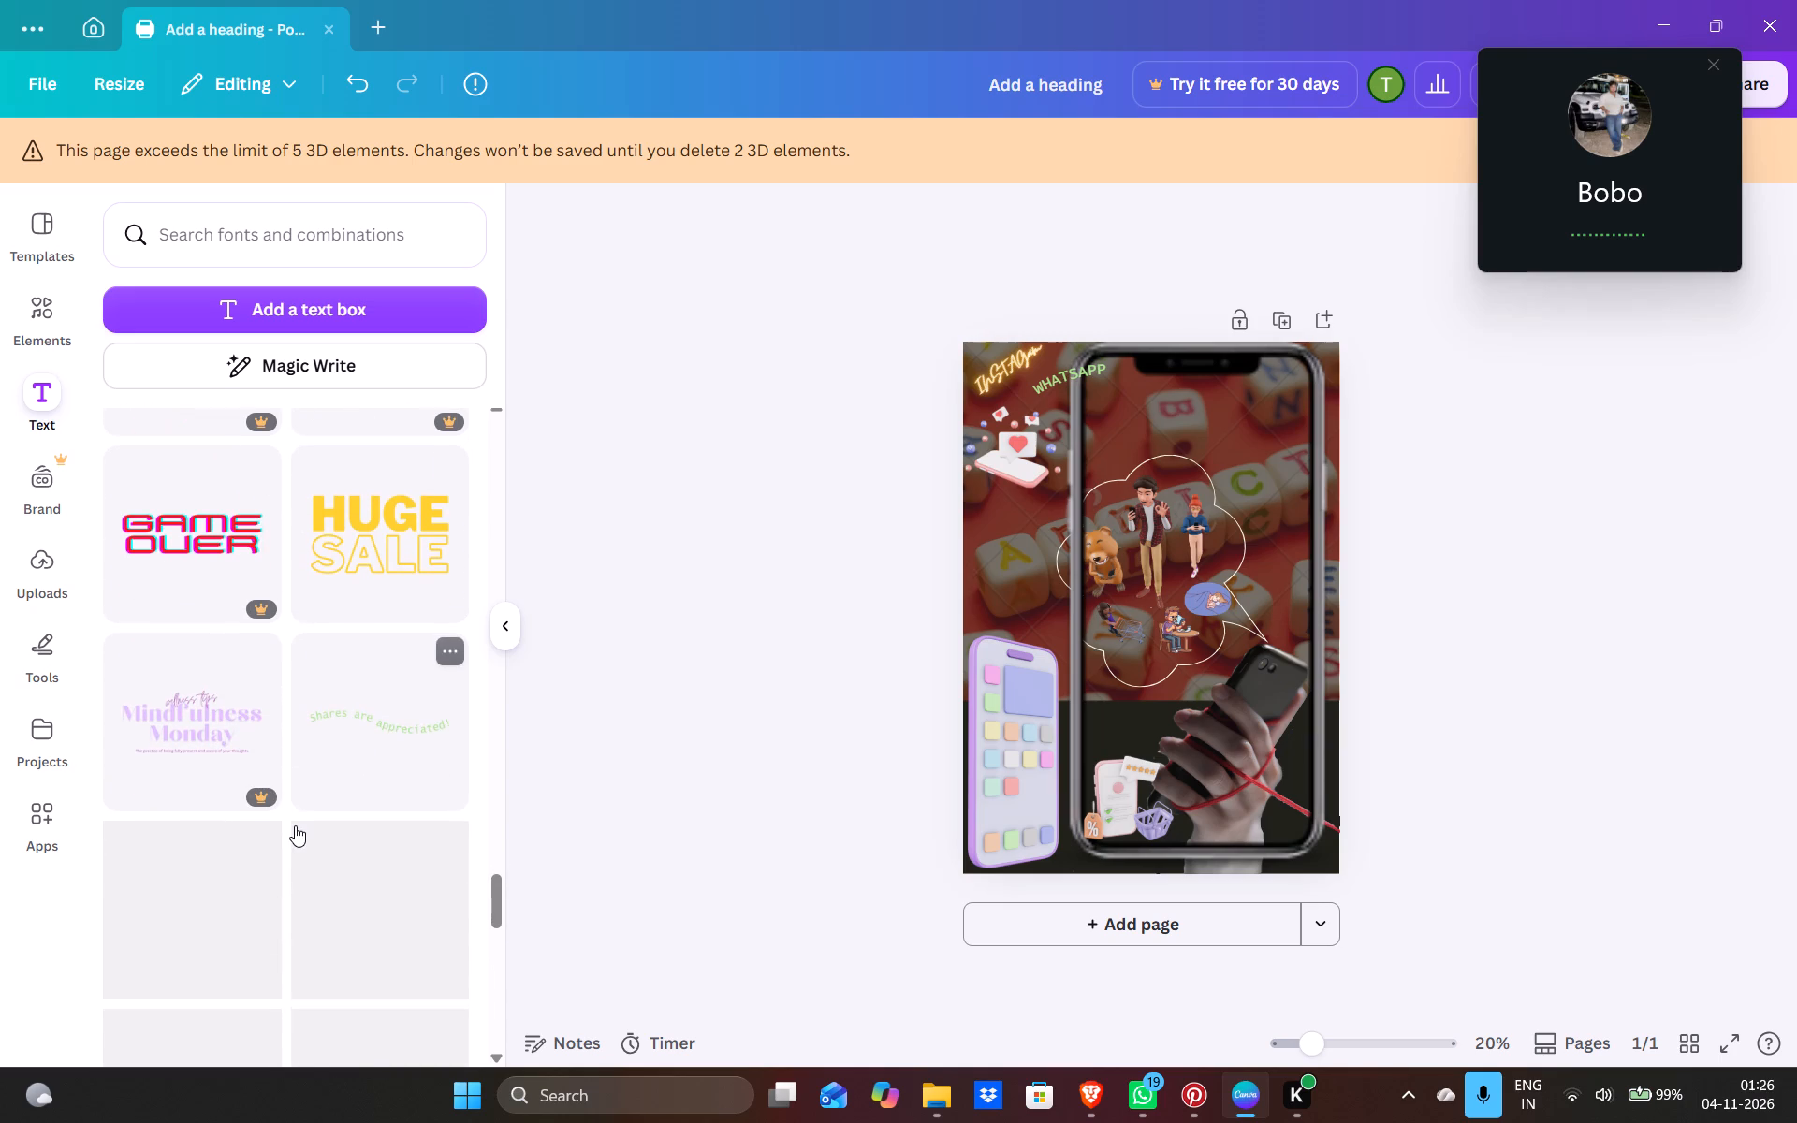
pyautogui.scroll(-1, 295, 825)
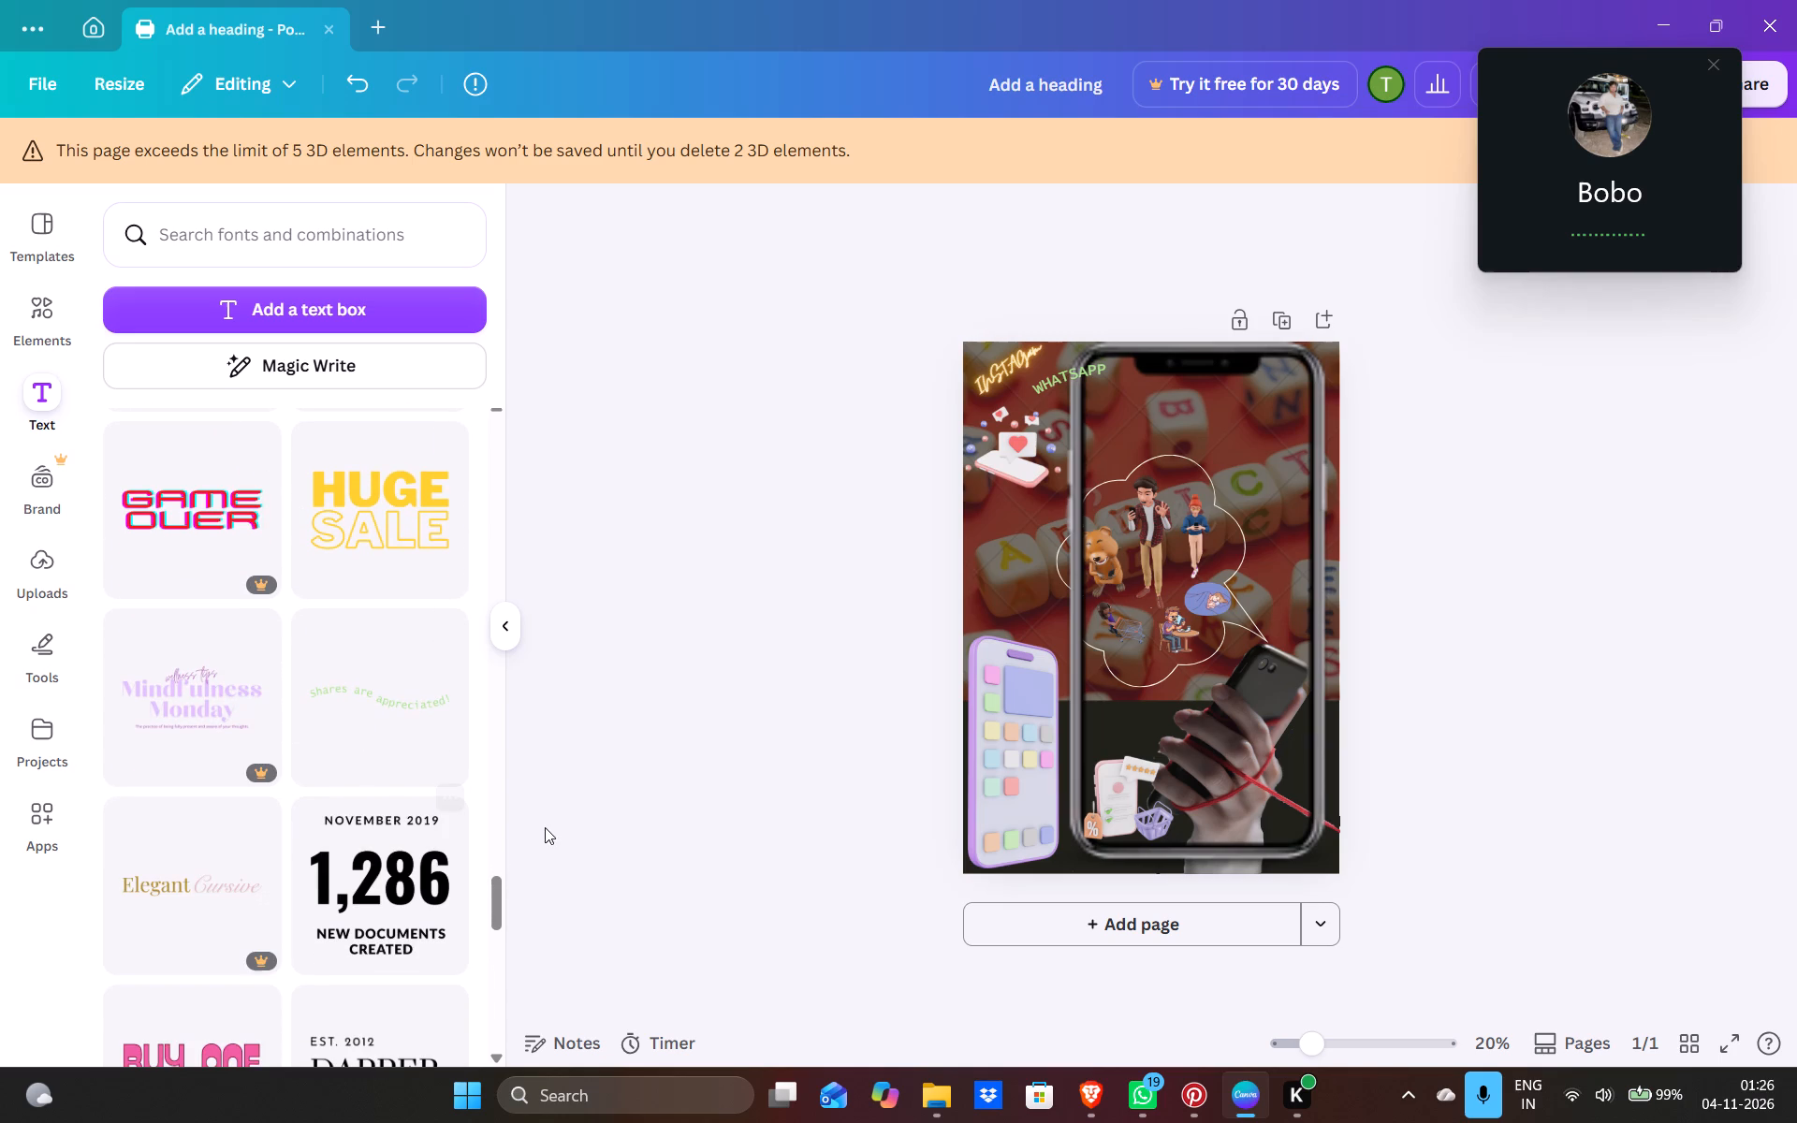
pyautogui.click(546, 826)
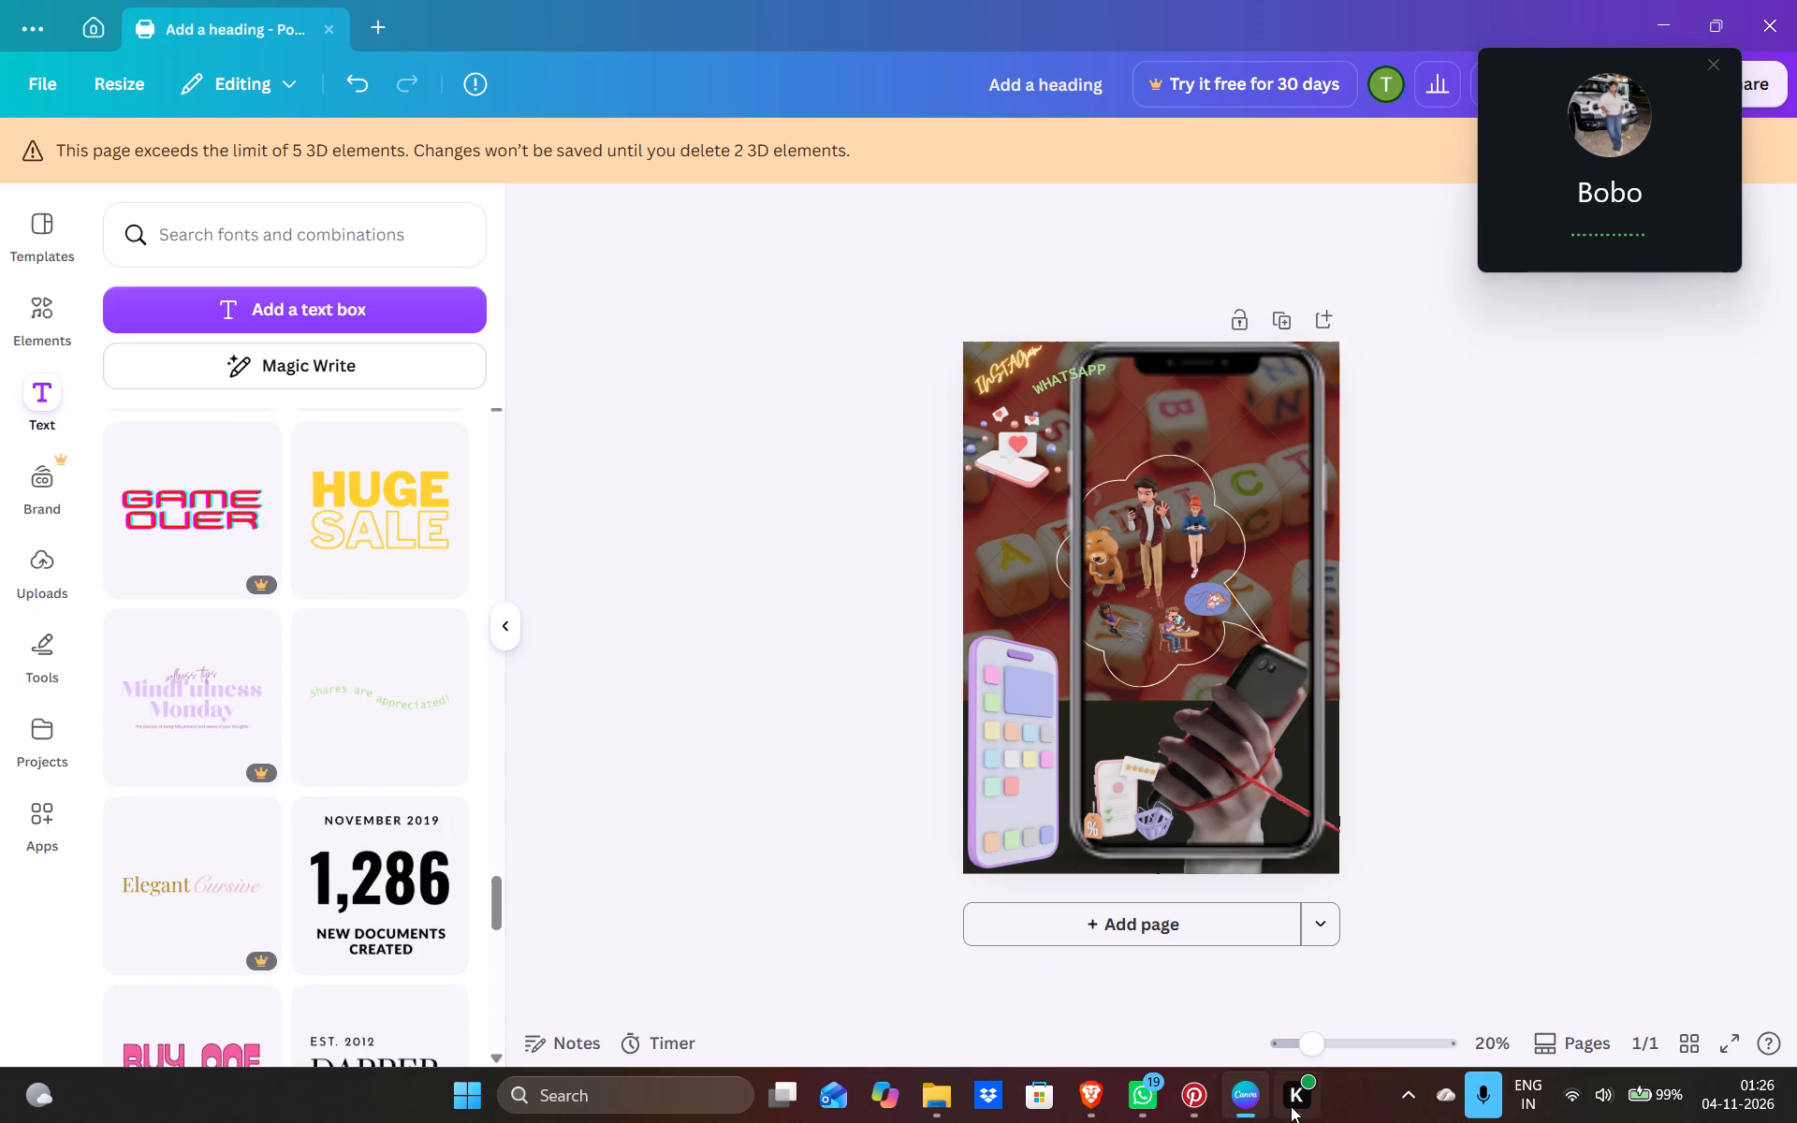
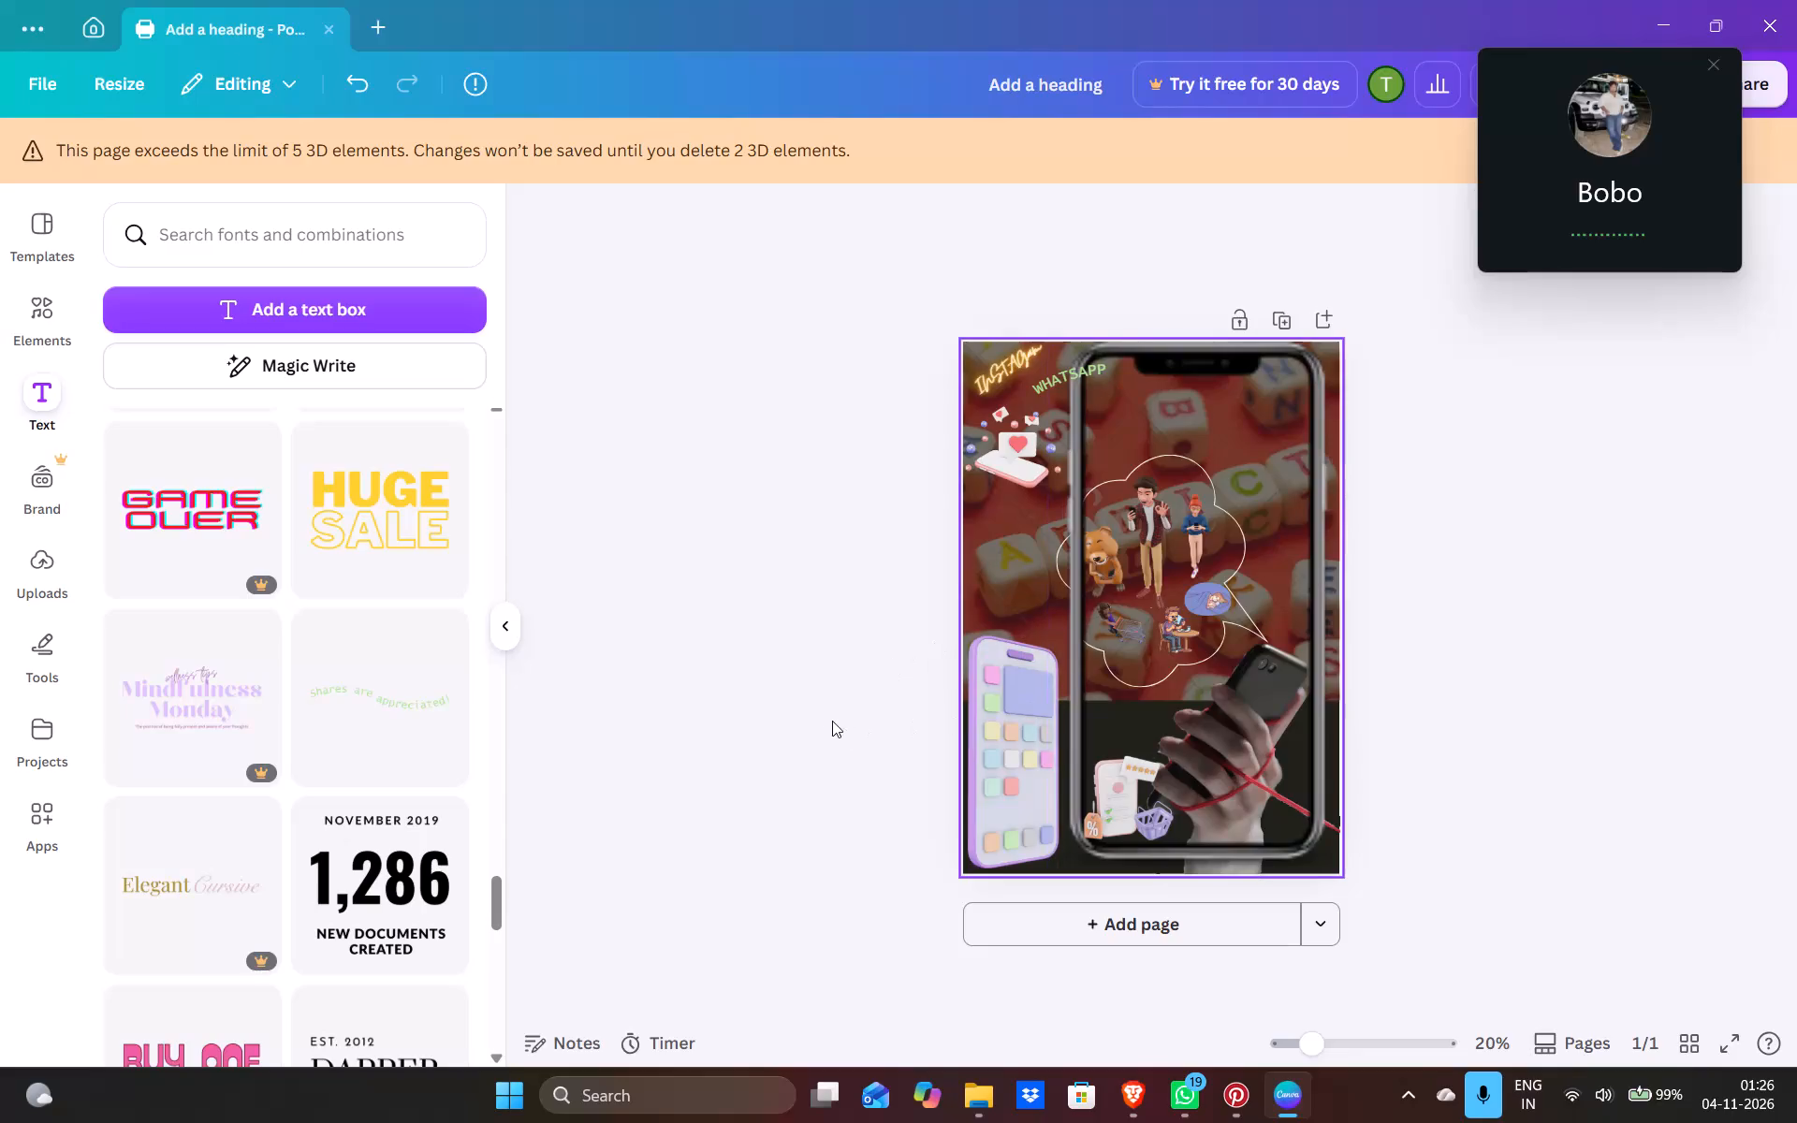
# Browse further text font combinations for a style that suits the poster, ending at the apps collection.
pyautogui.scroll(-1, 173, 942)
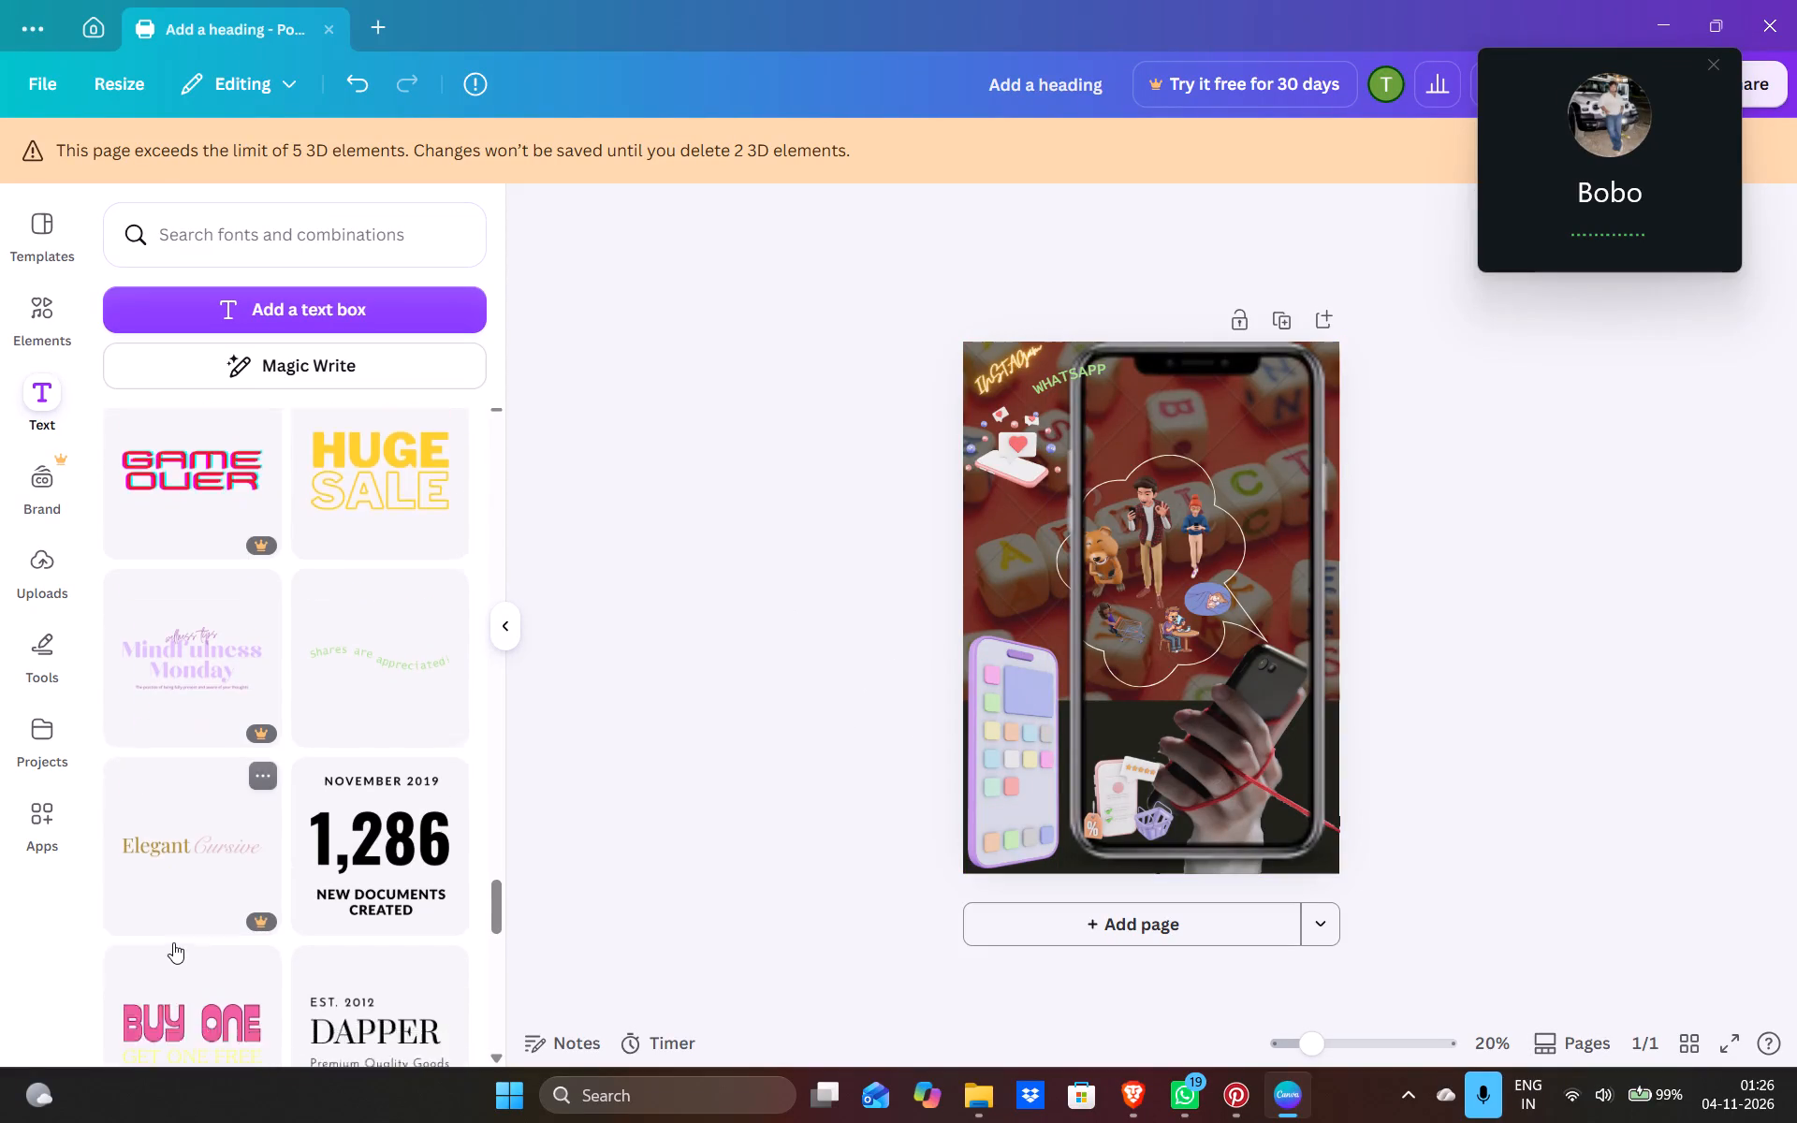
pyautogui.scroll(-3, 173, 942)
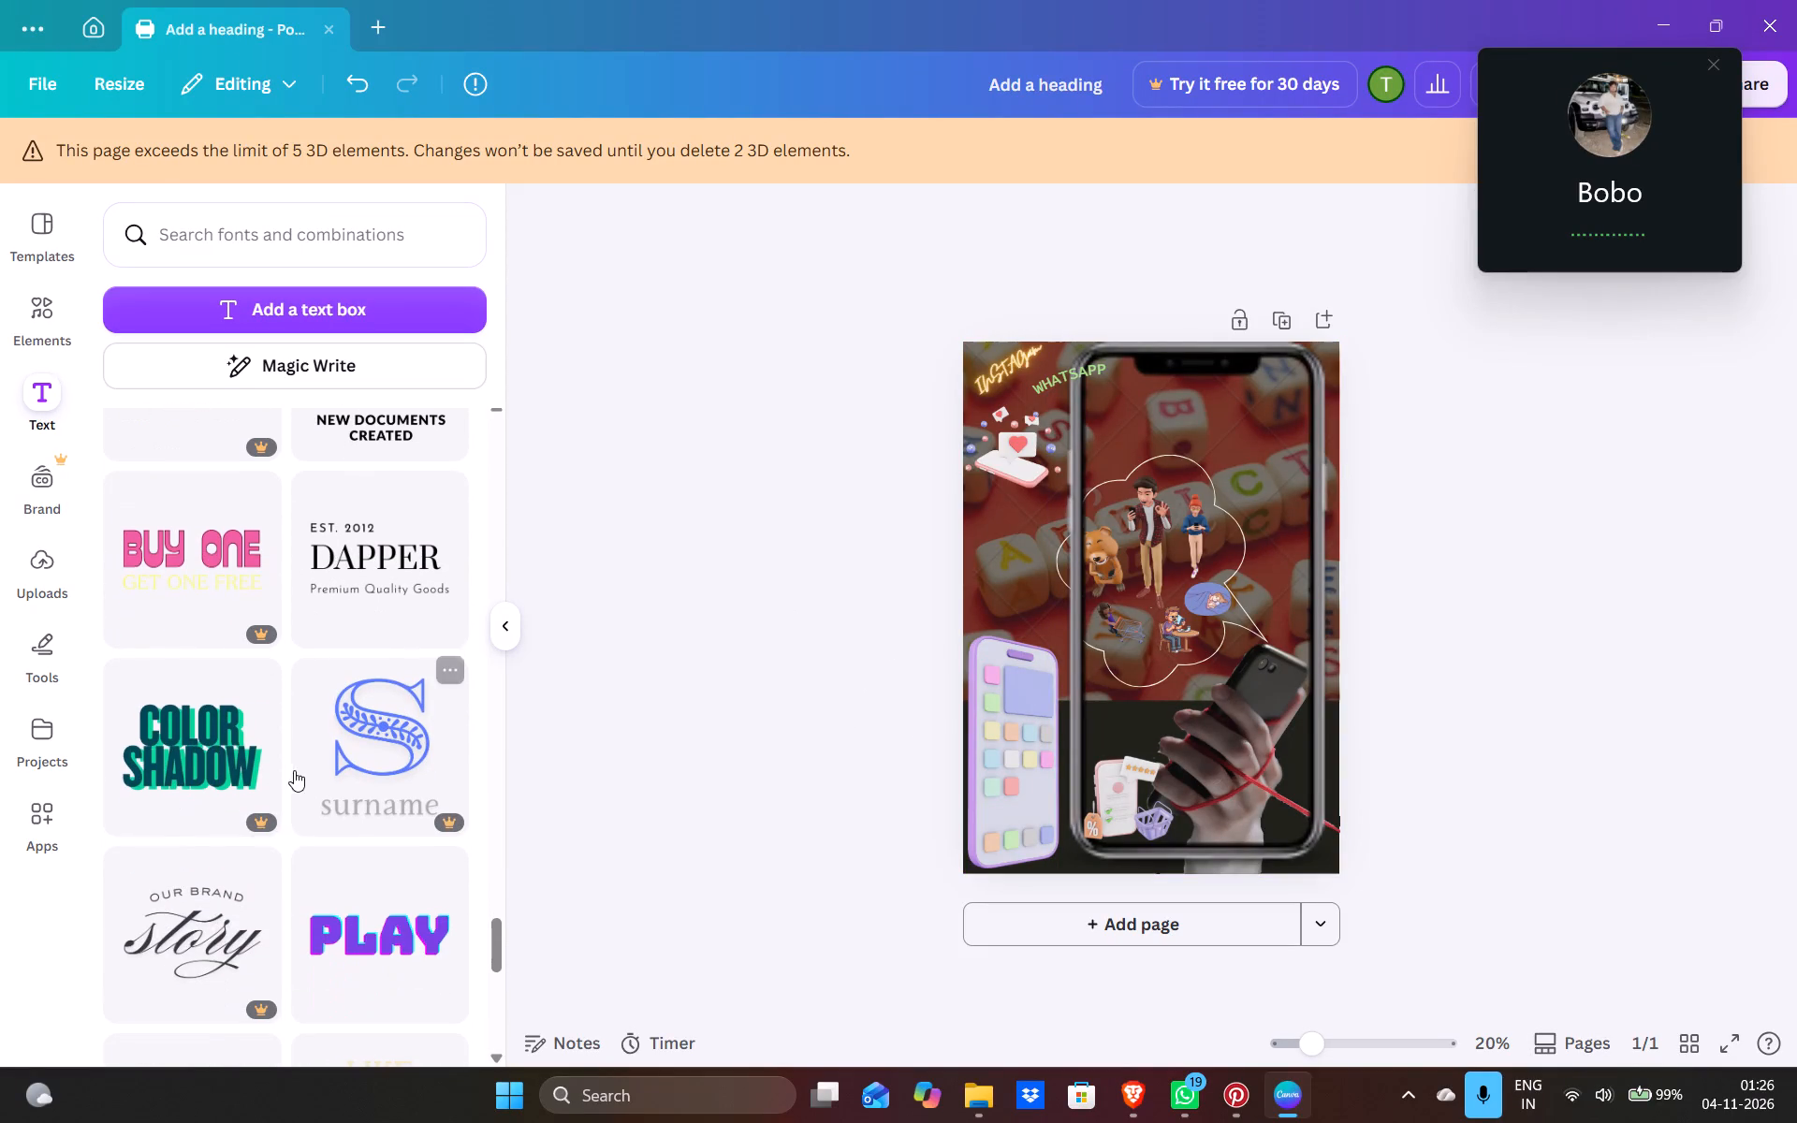
pyautogui.scroll(-4, 382, 787)
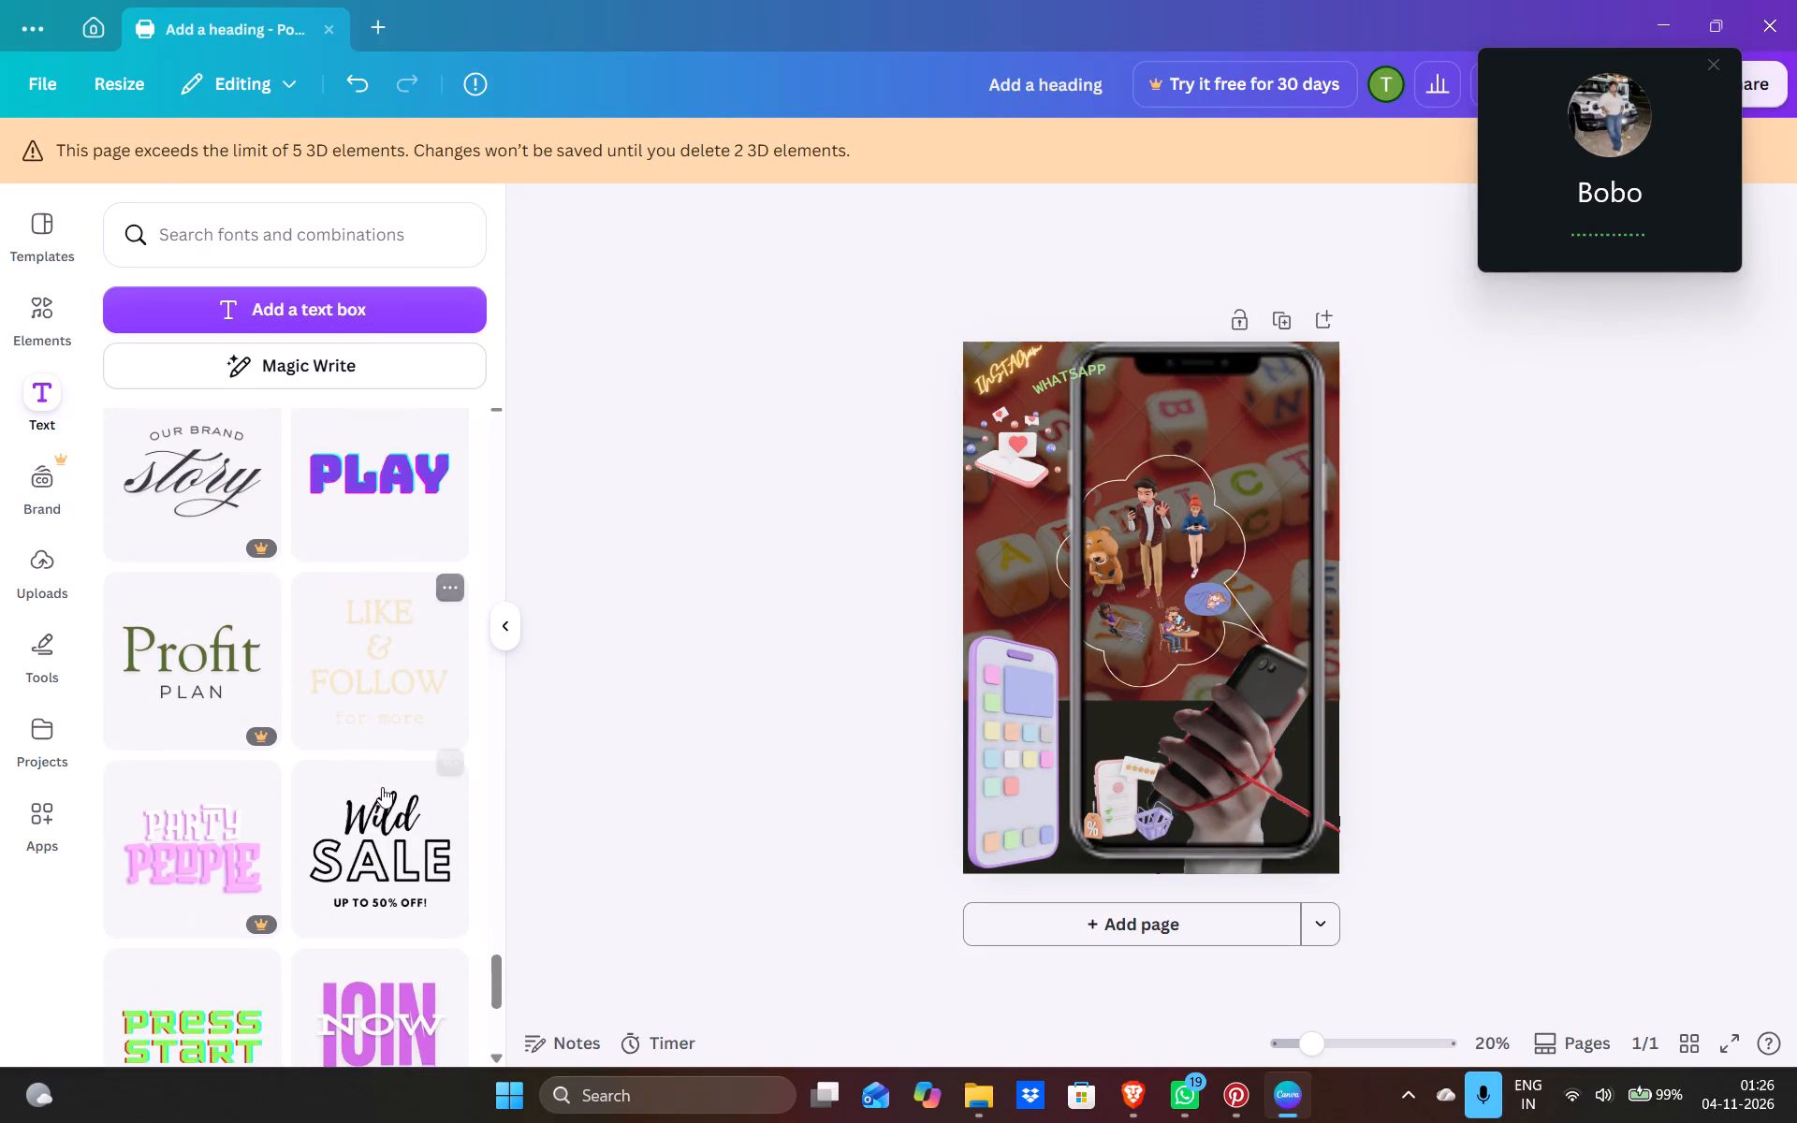
pyautogui.scroll(-4, 382, 787)
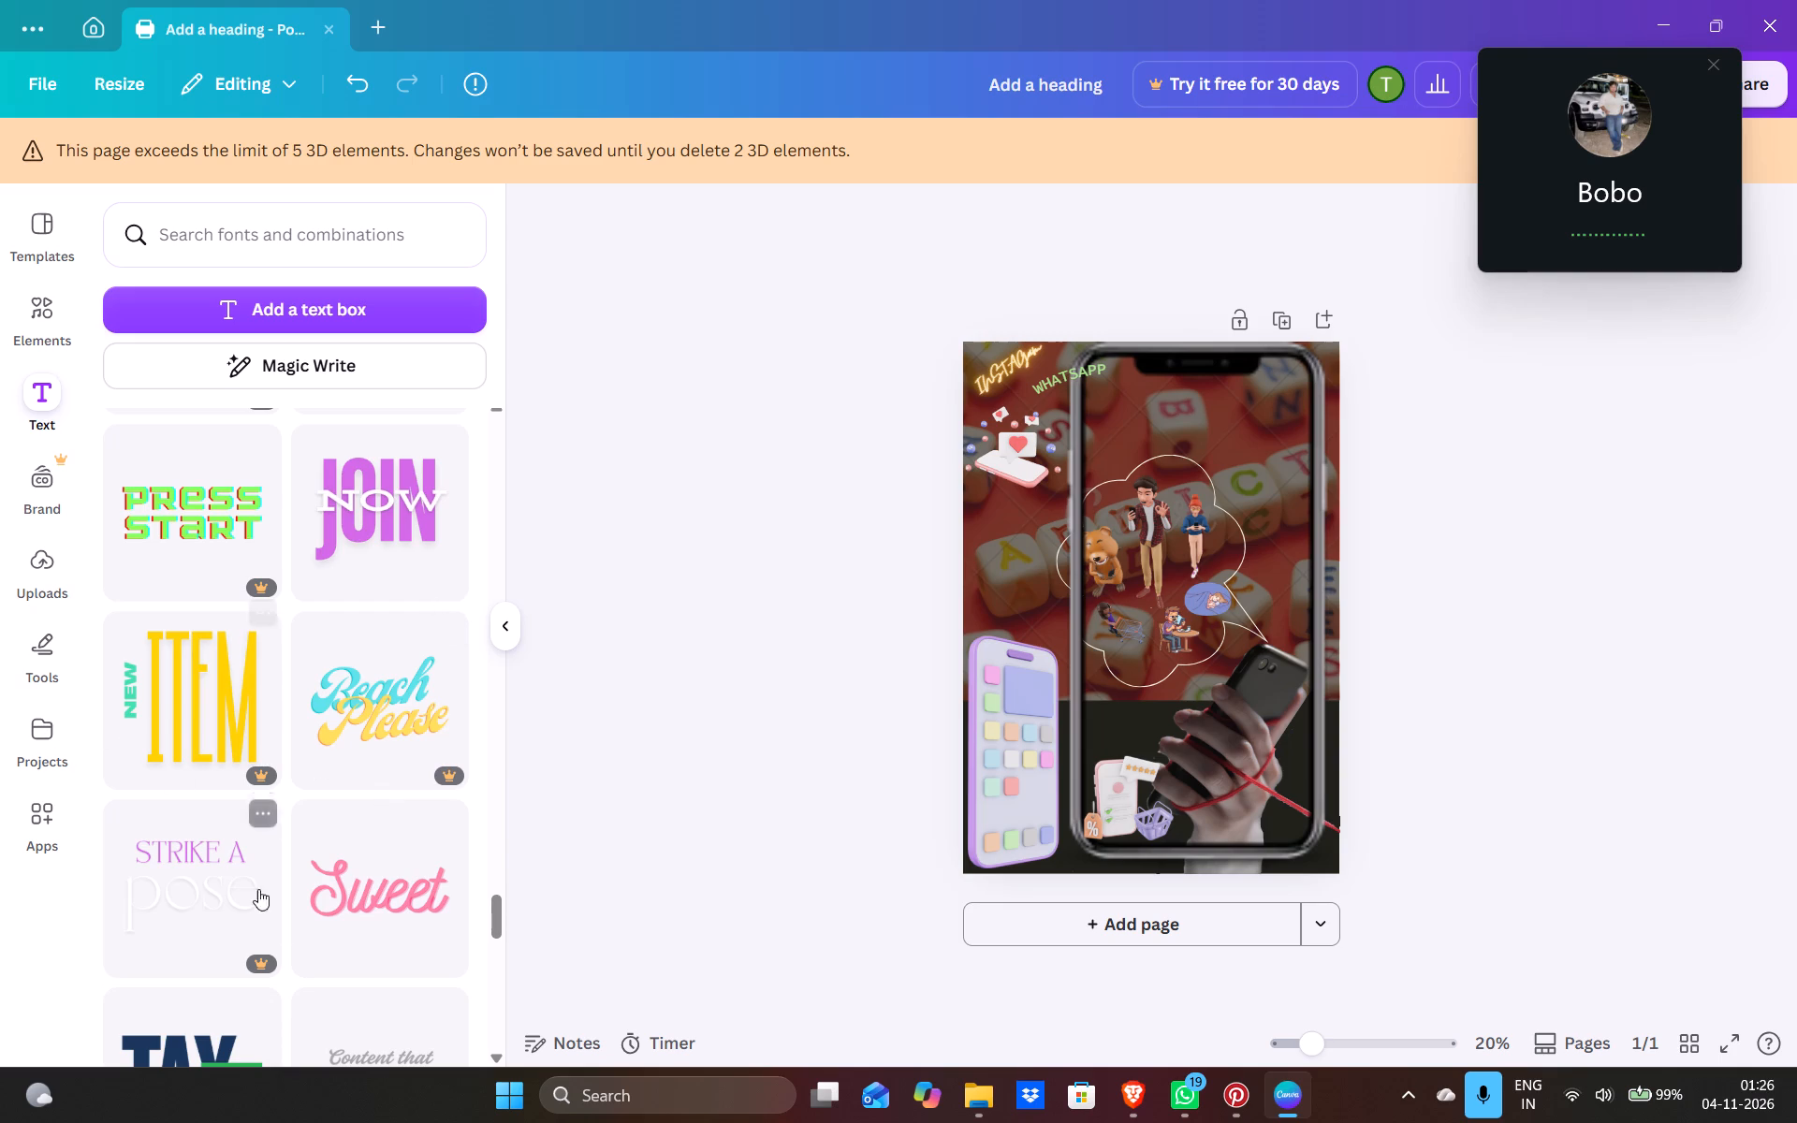
pyautogui.scroll(-1, 216, 817)
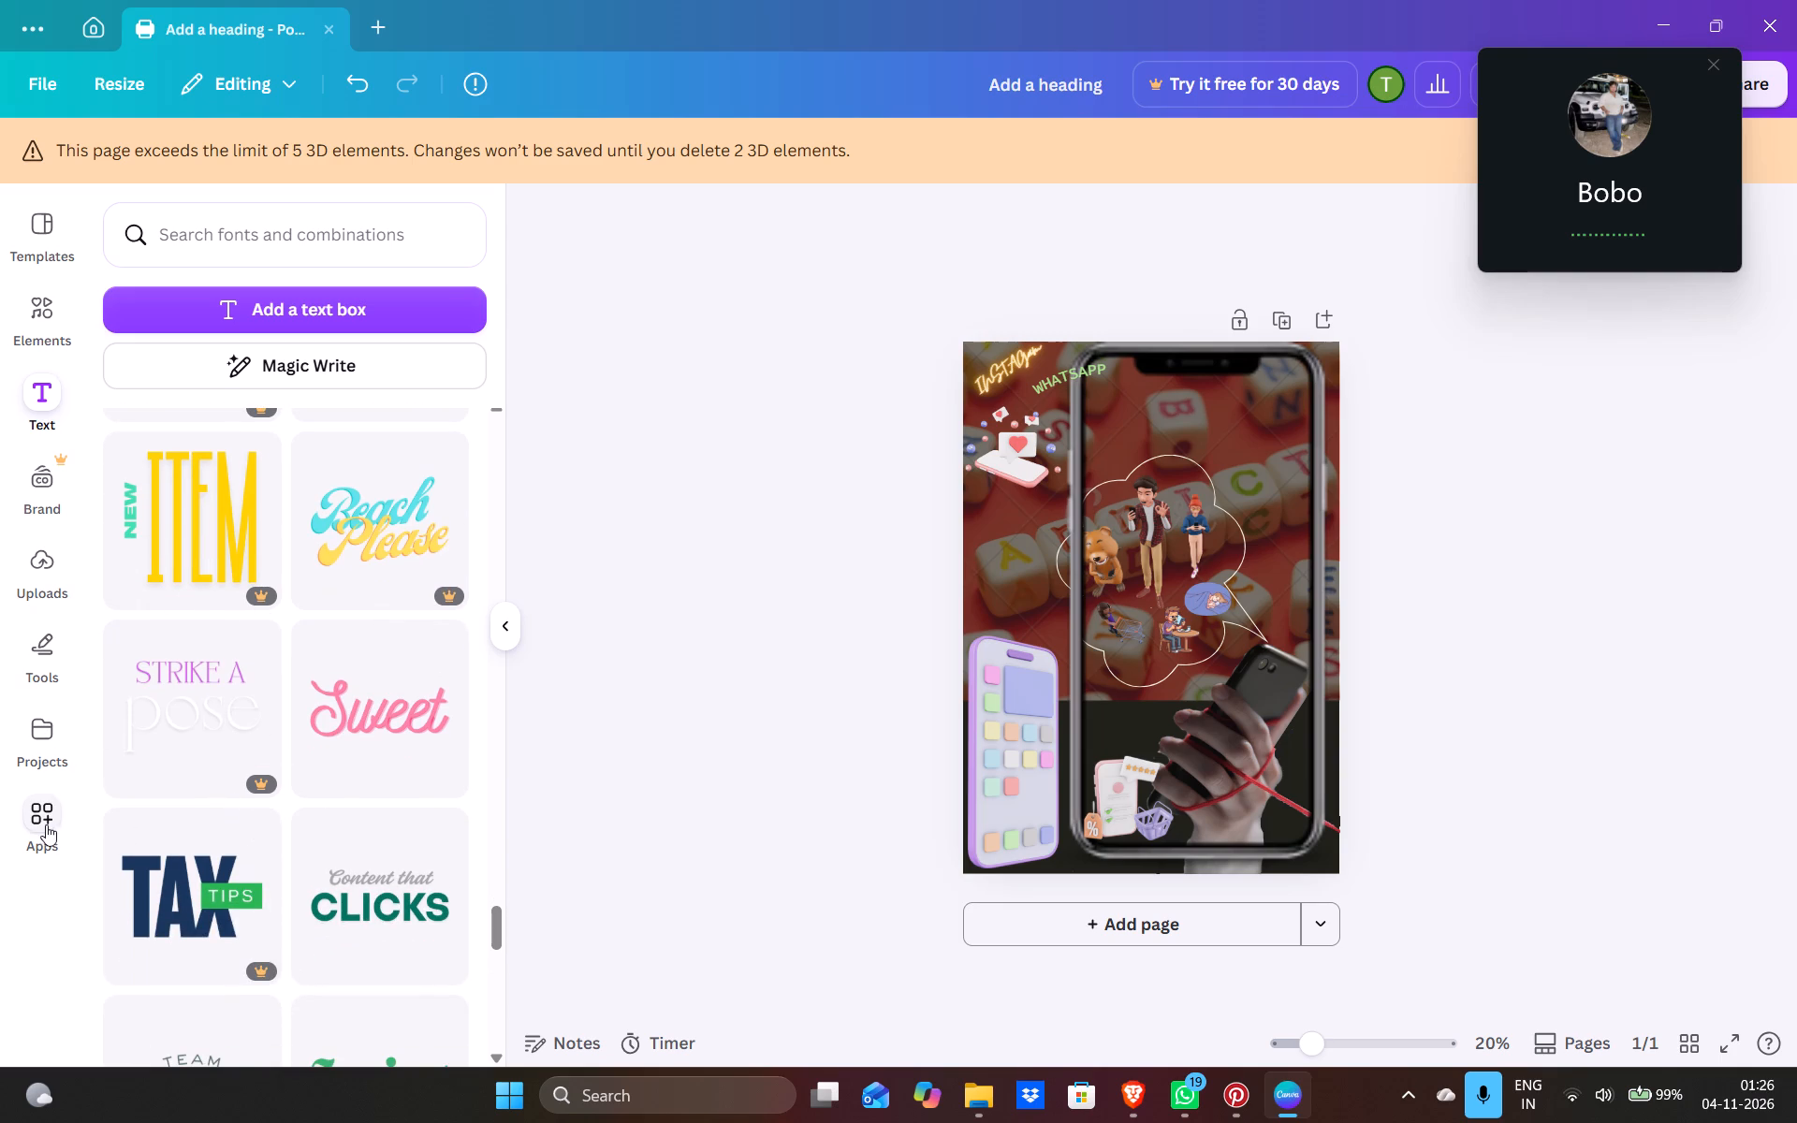
pyautogui.click(34, 824)
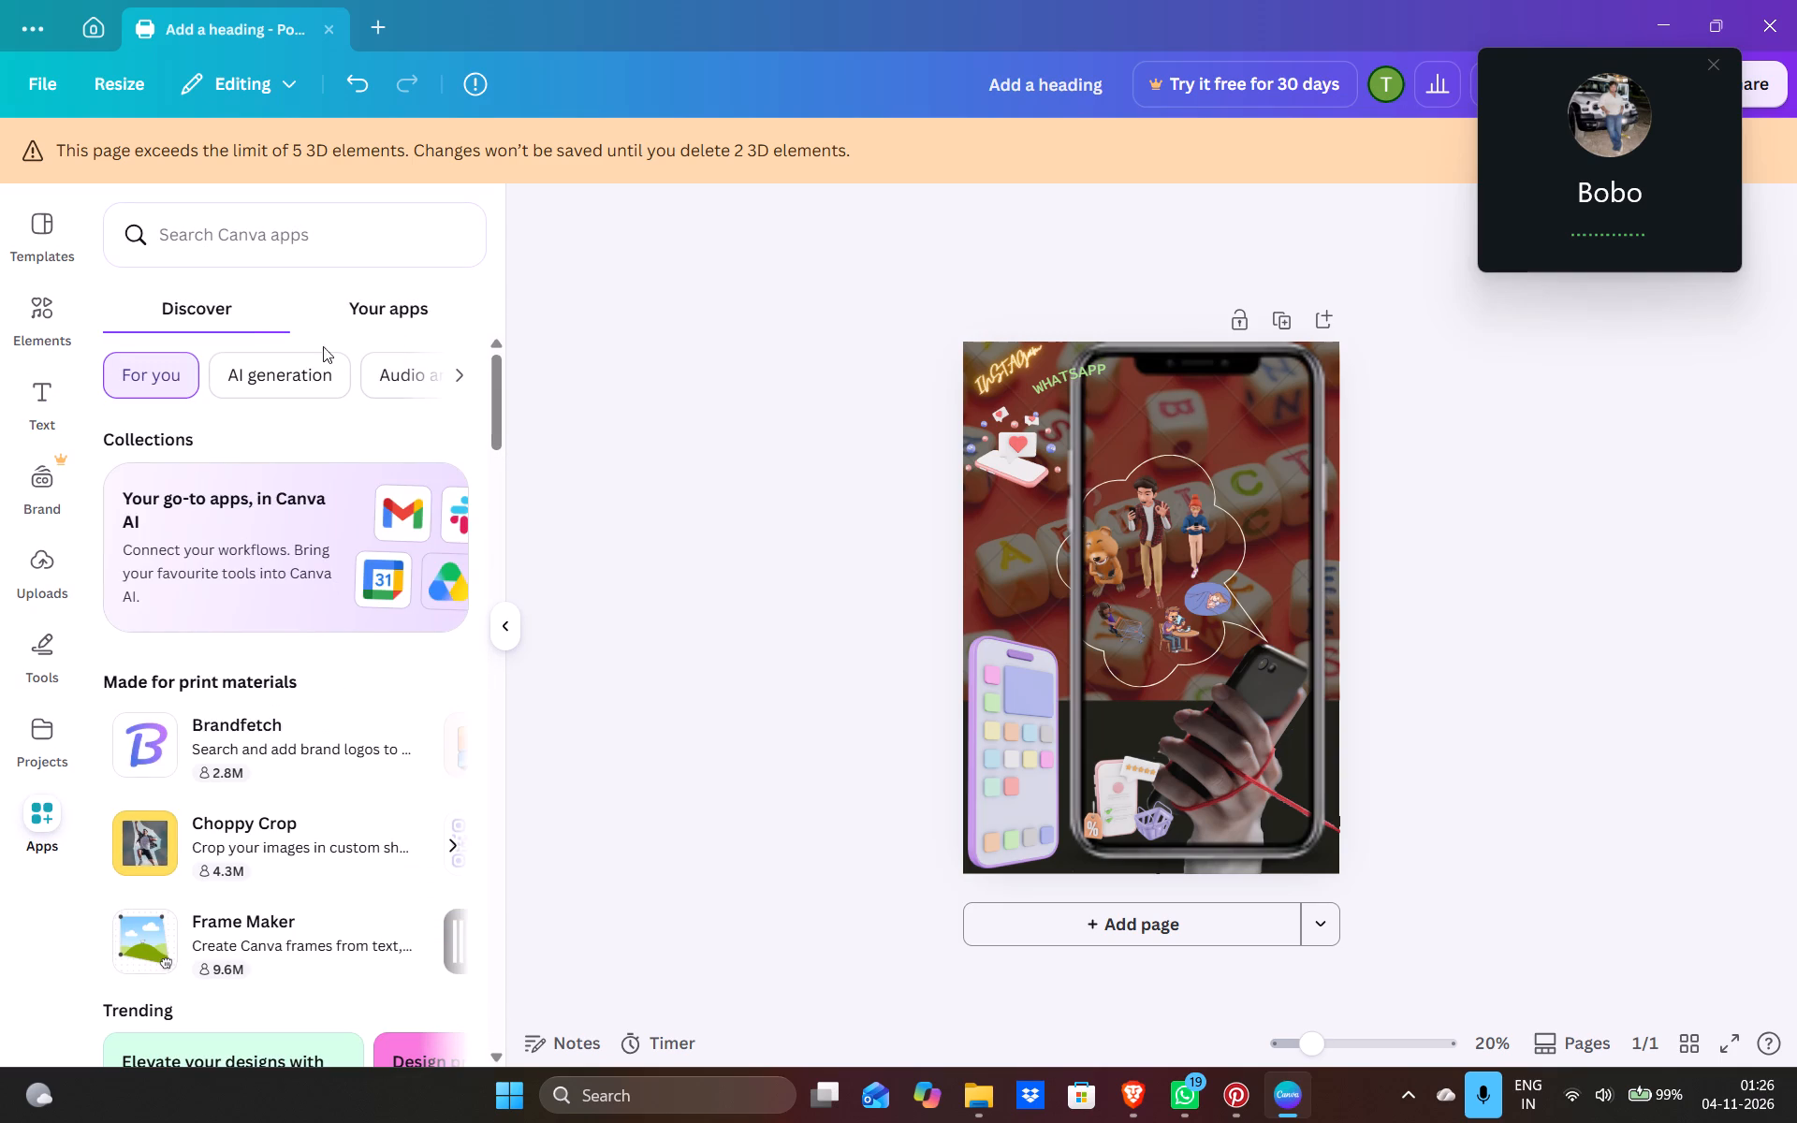
pyautogui.click(781, 360)
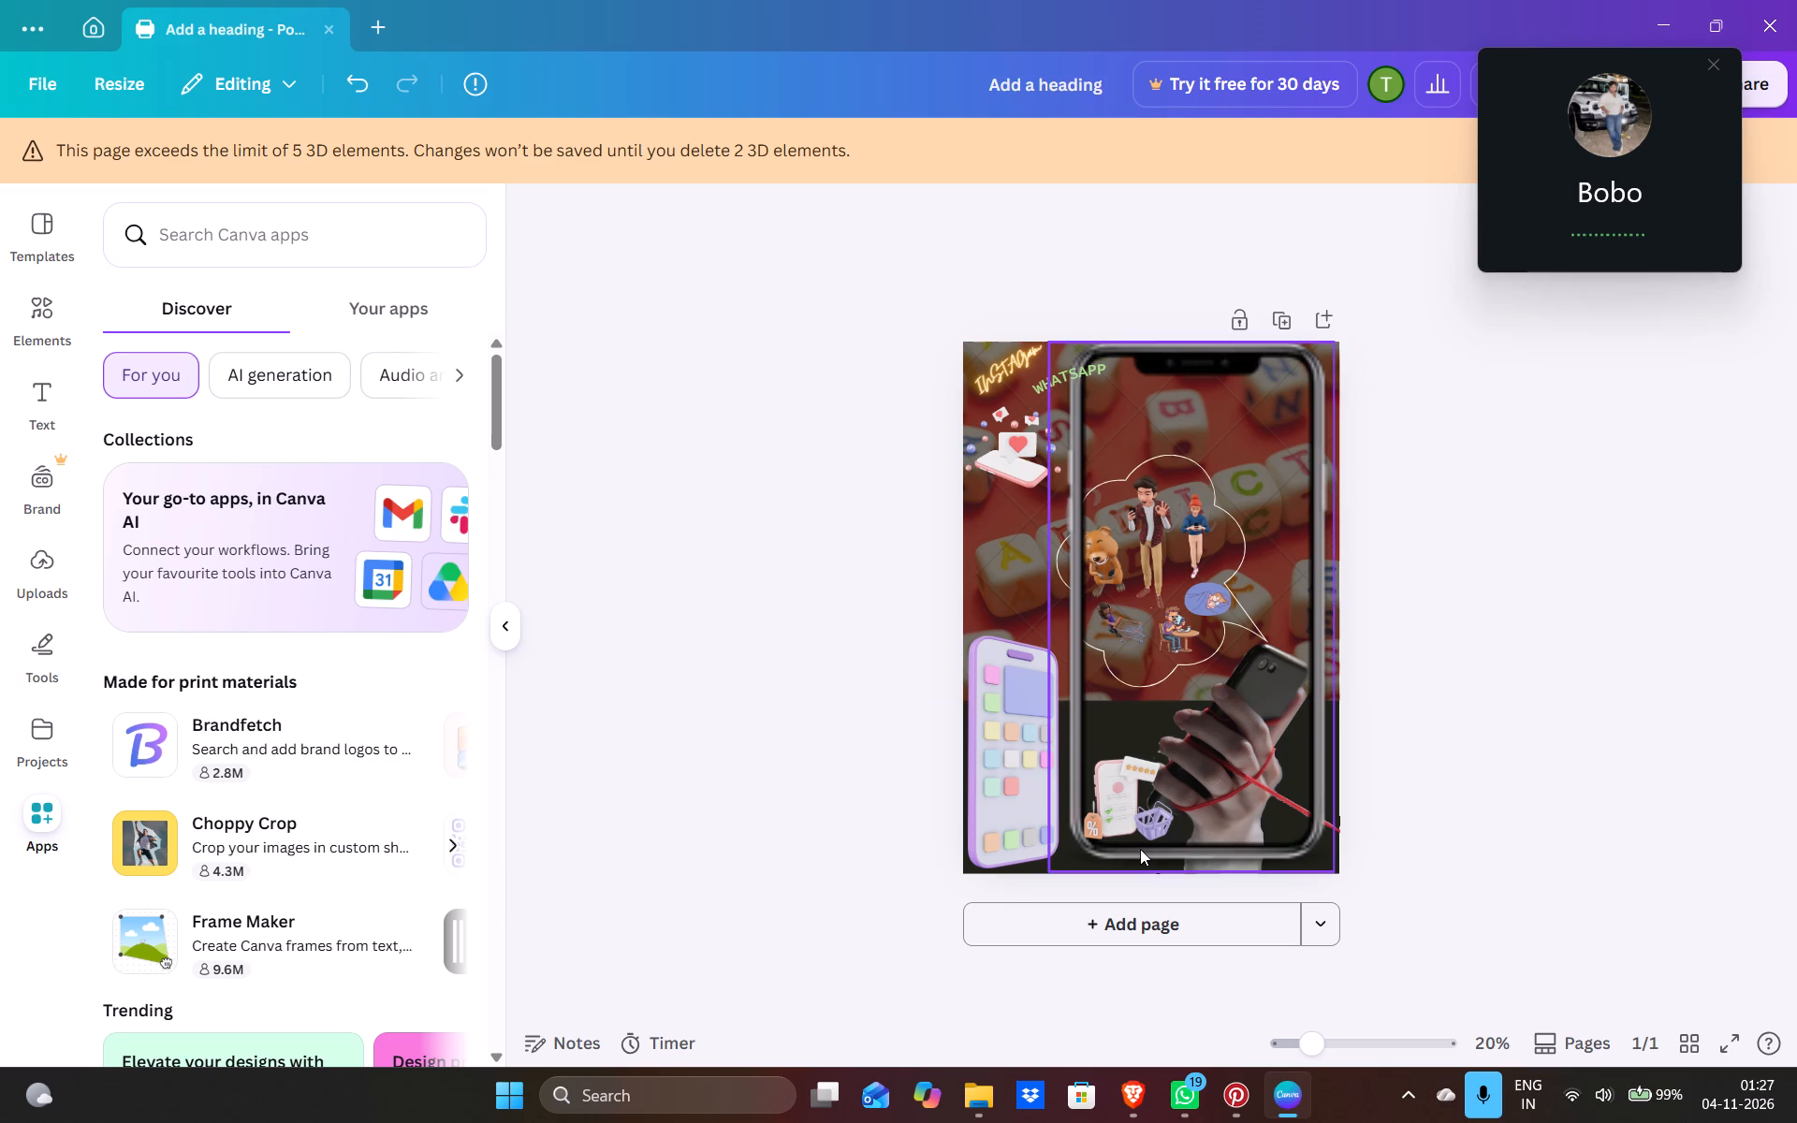
# Rotate the shopping phone model slightly in 3D inside the smartphone outline's lower-left corner.
pyautogui.click(1134, 811)
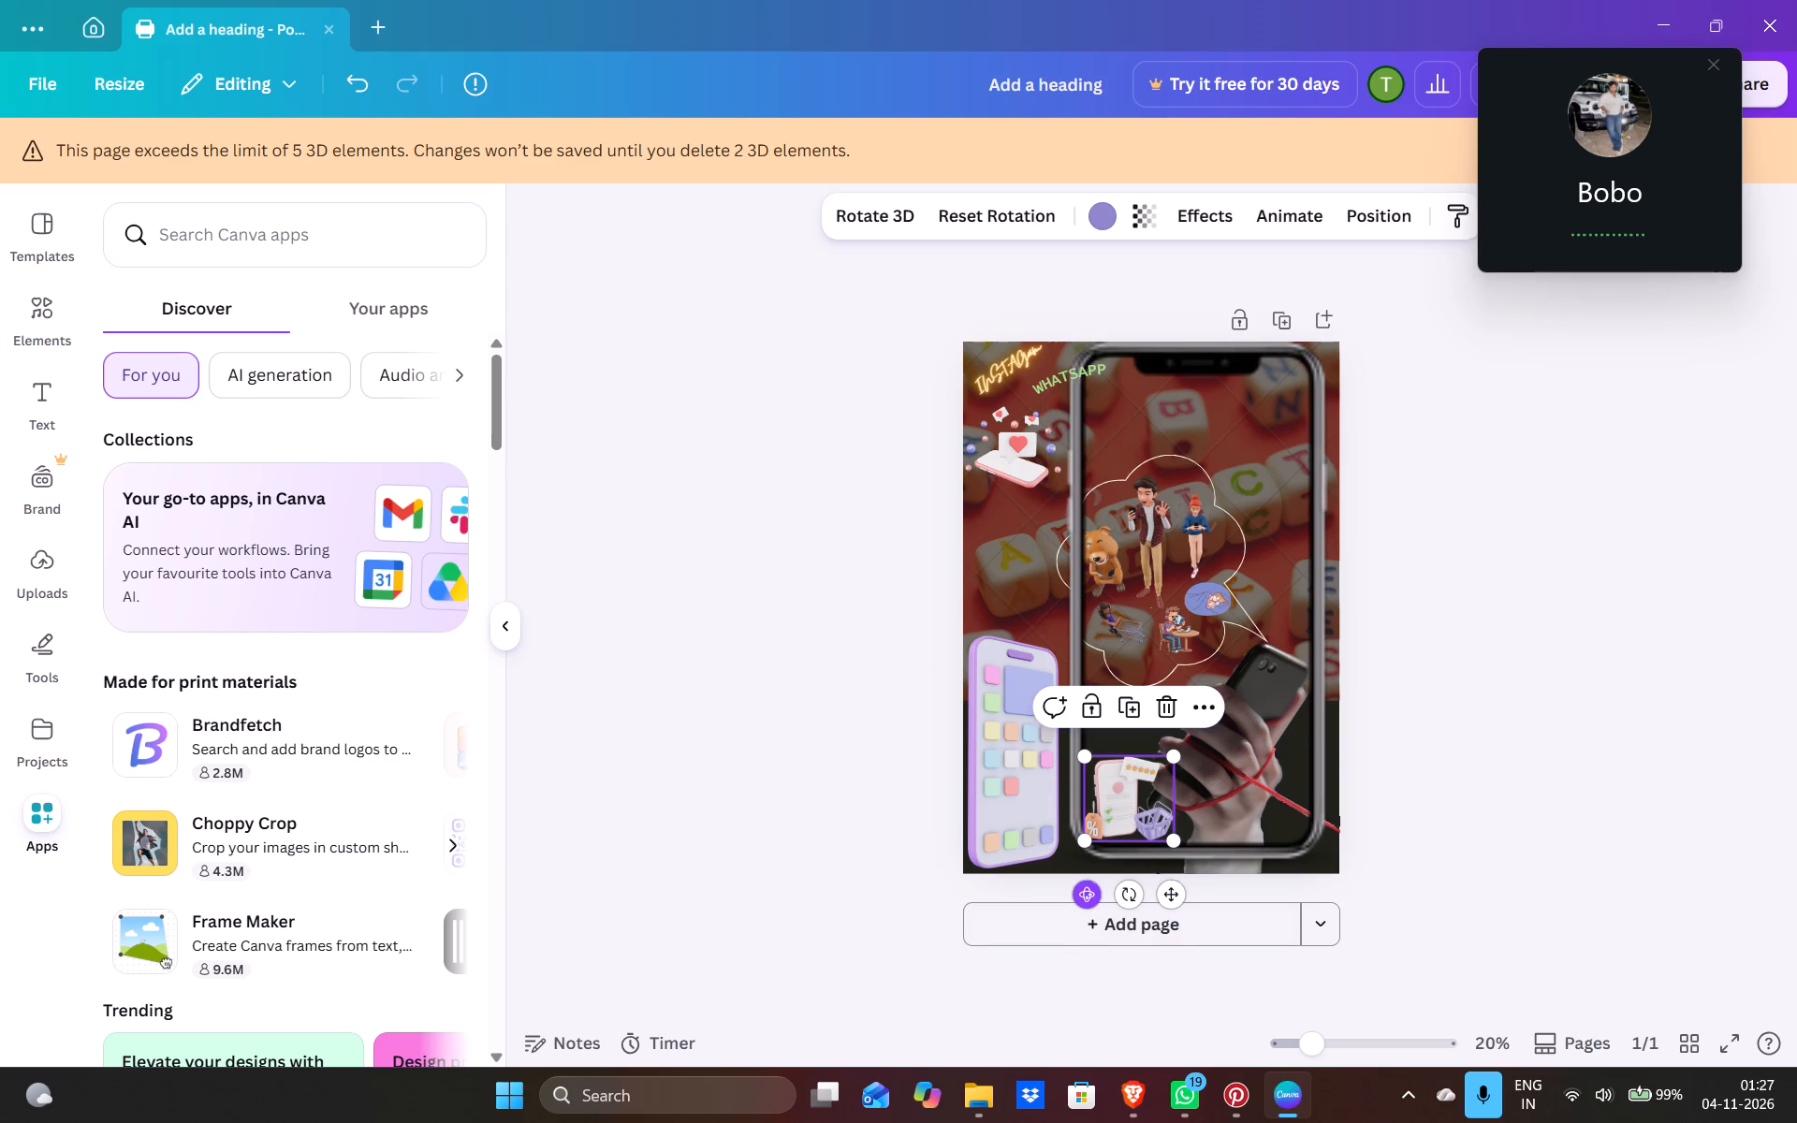
pyautogui.moveTo(1096, 886); pyautogui.dragTo(1089, 919)
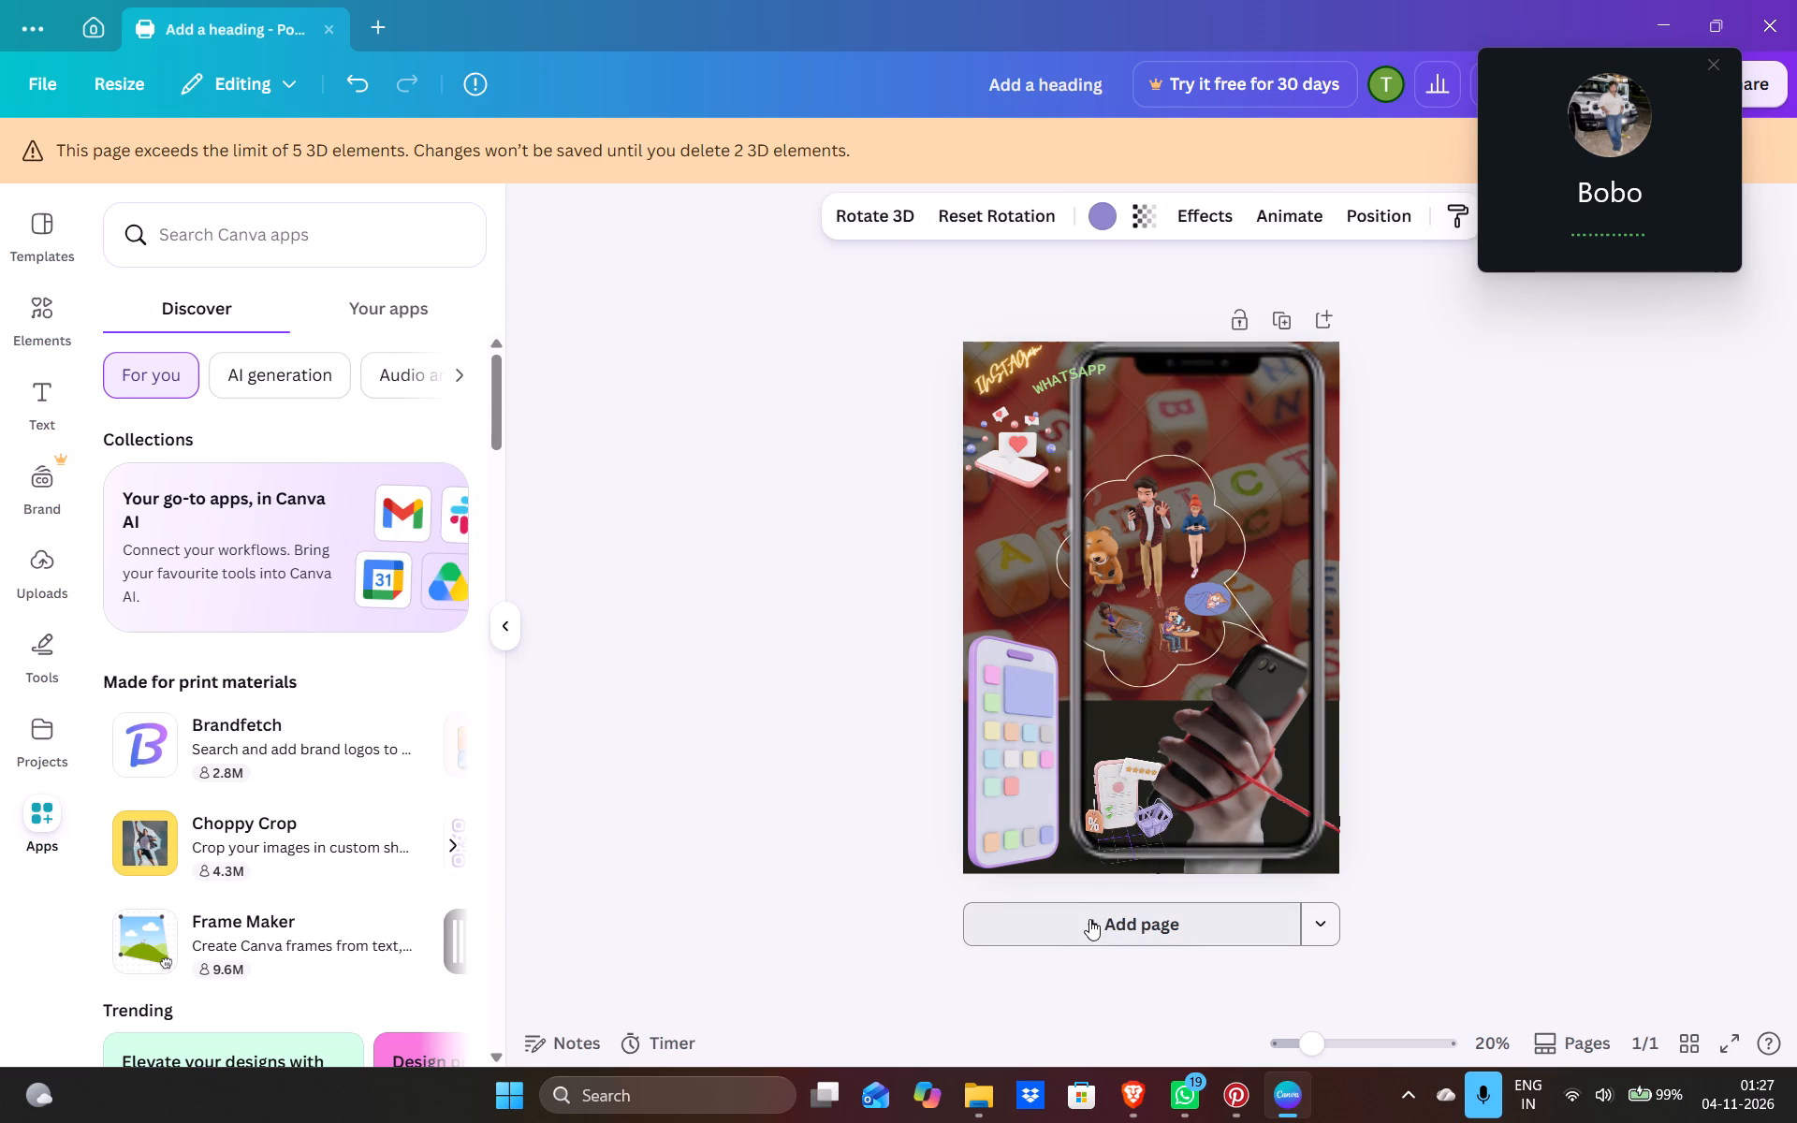
pyautogui.moveTo(1089, 919); pyautogui.dragTo(1092, 902)
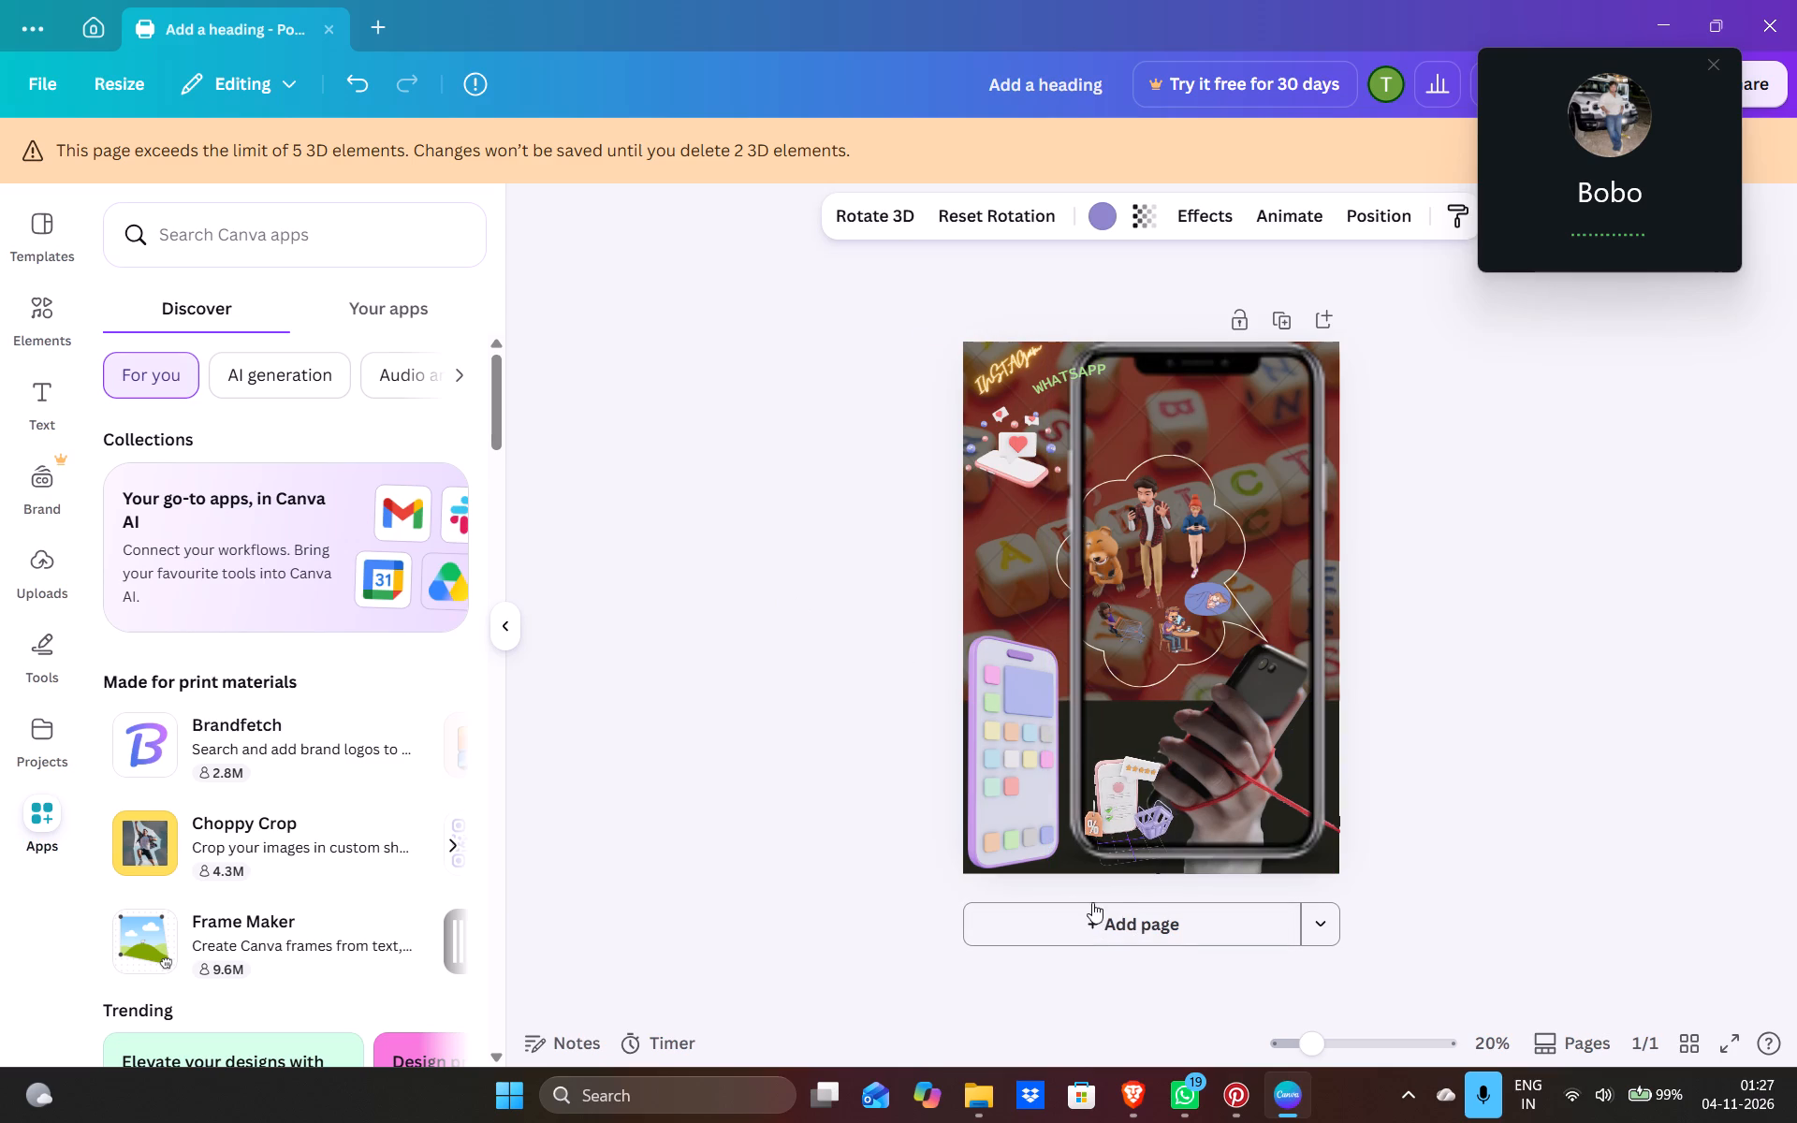
pyautogui.click(1113, 809)
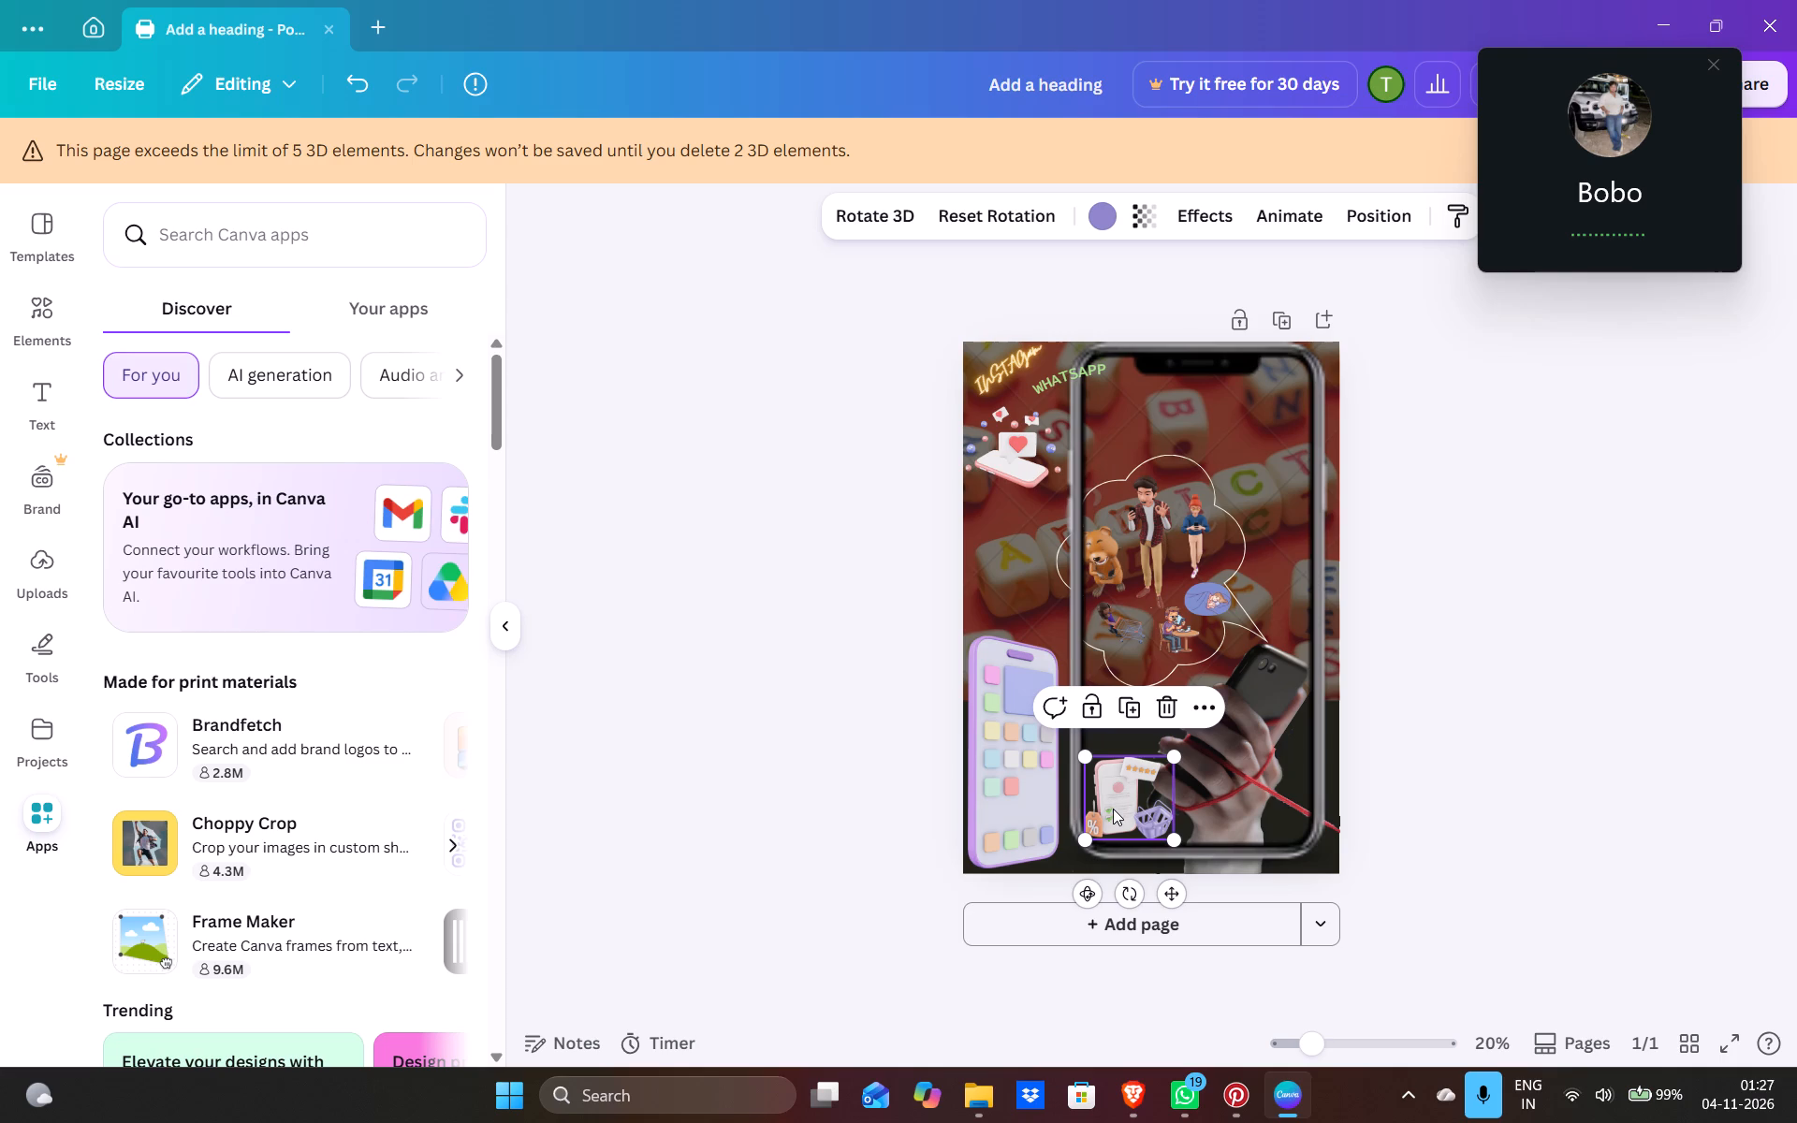
pyautogui.click(851, 836)
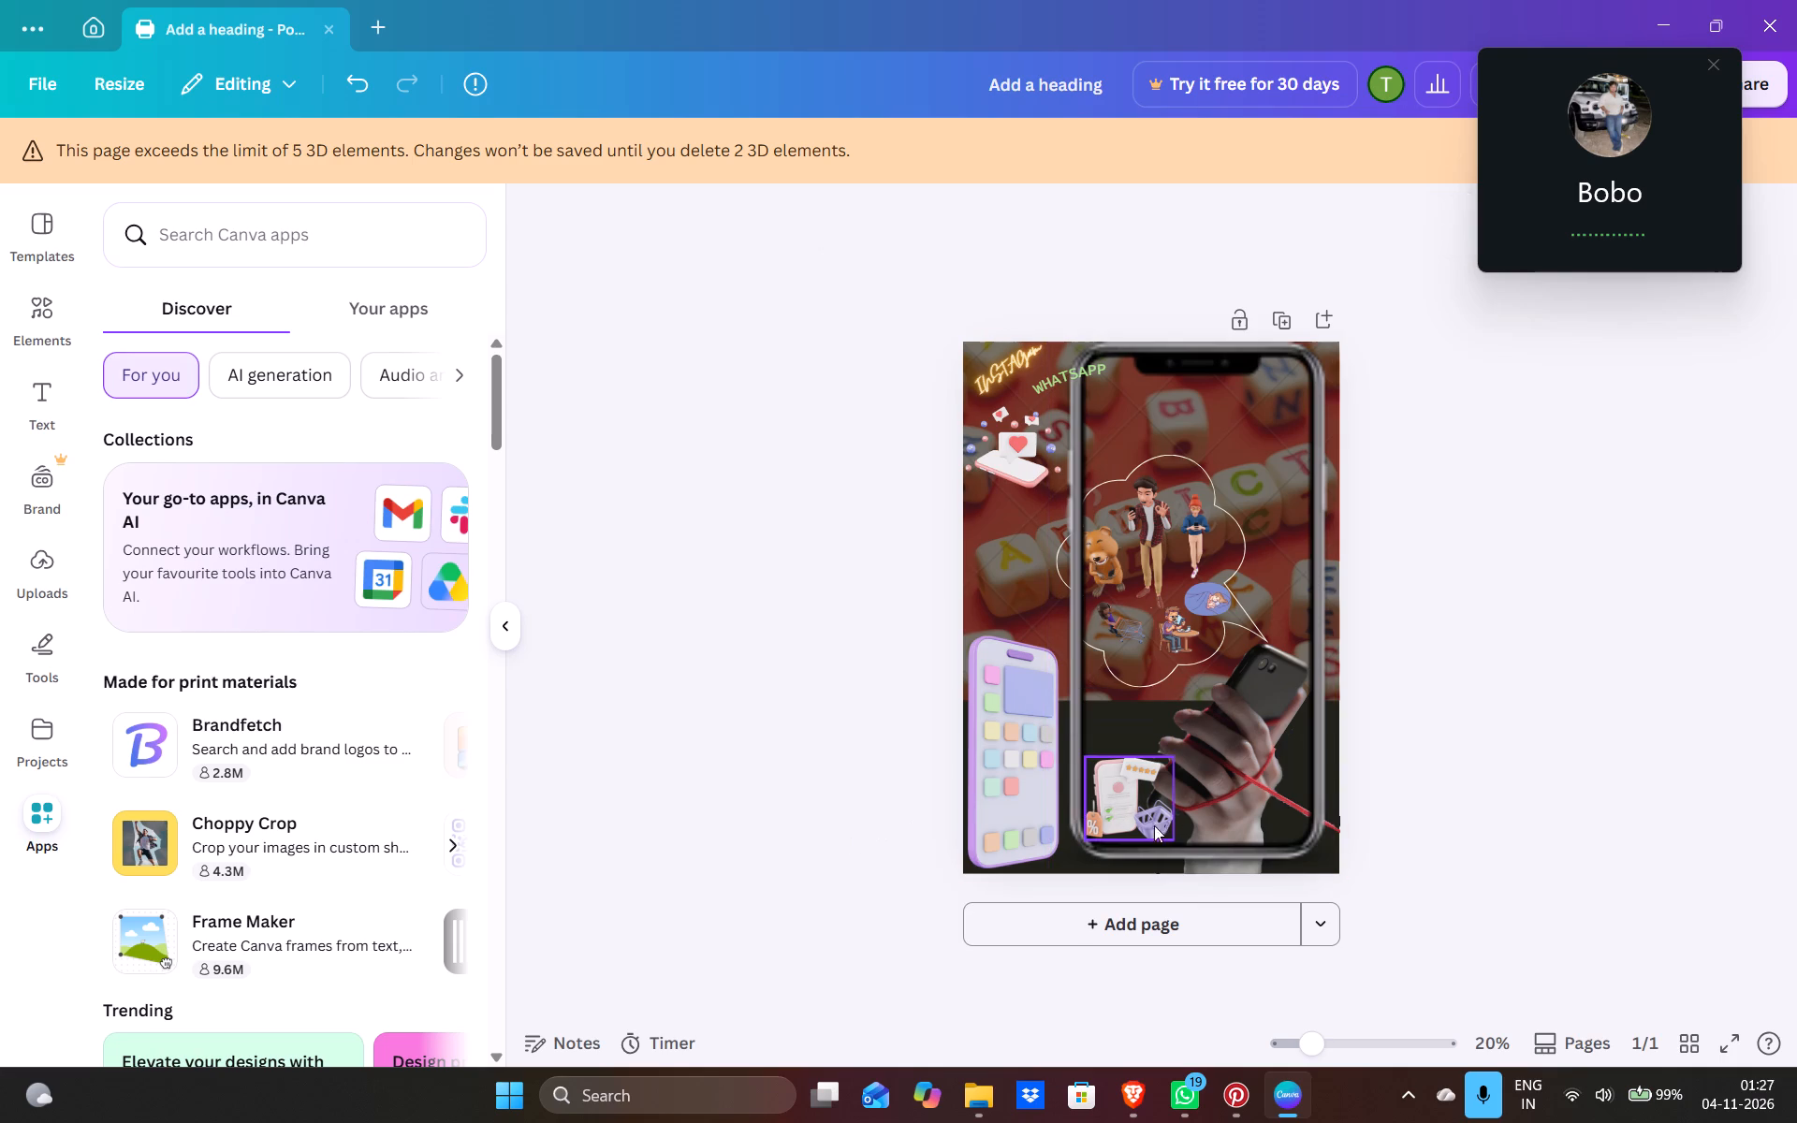
# Nudge the shopping phone model further left so it meets the smartphone outline's lower-left edge.
pyautogui.moveTo(1124, 809); pyautogui.dragTo(1123, 800)
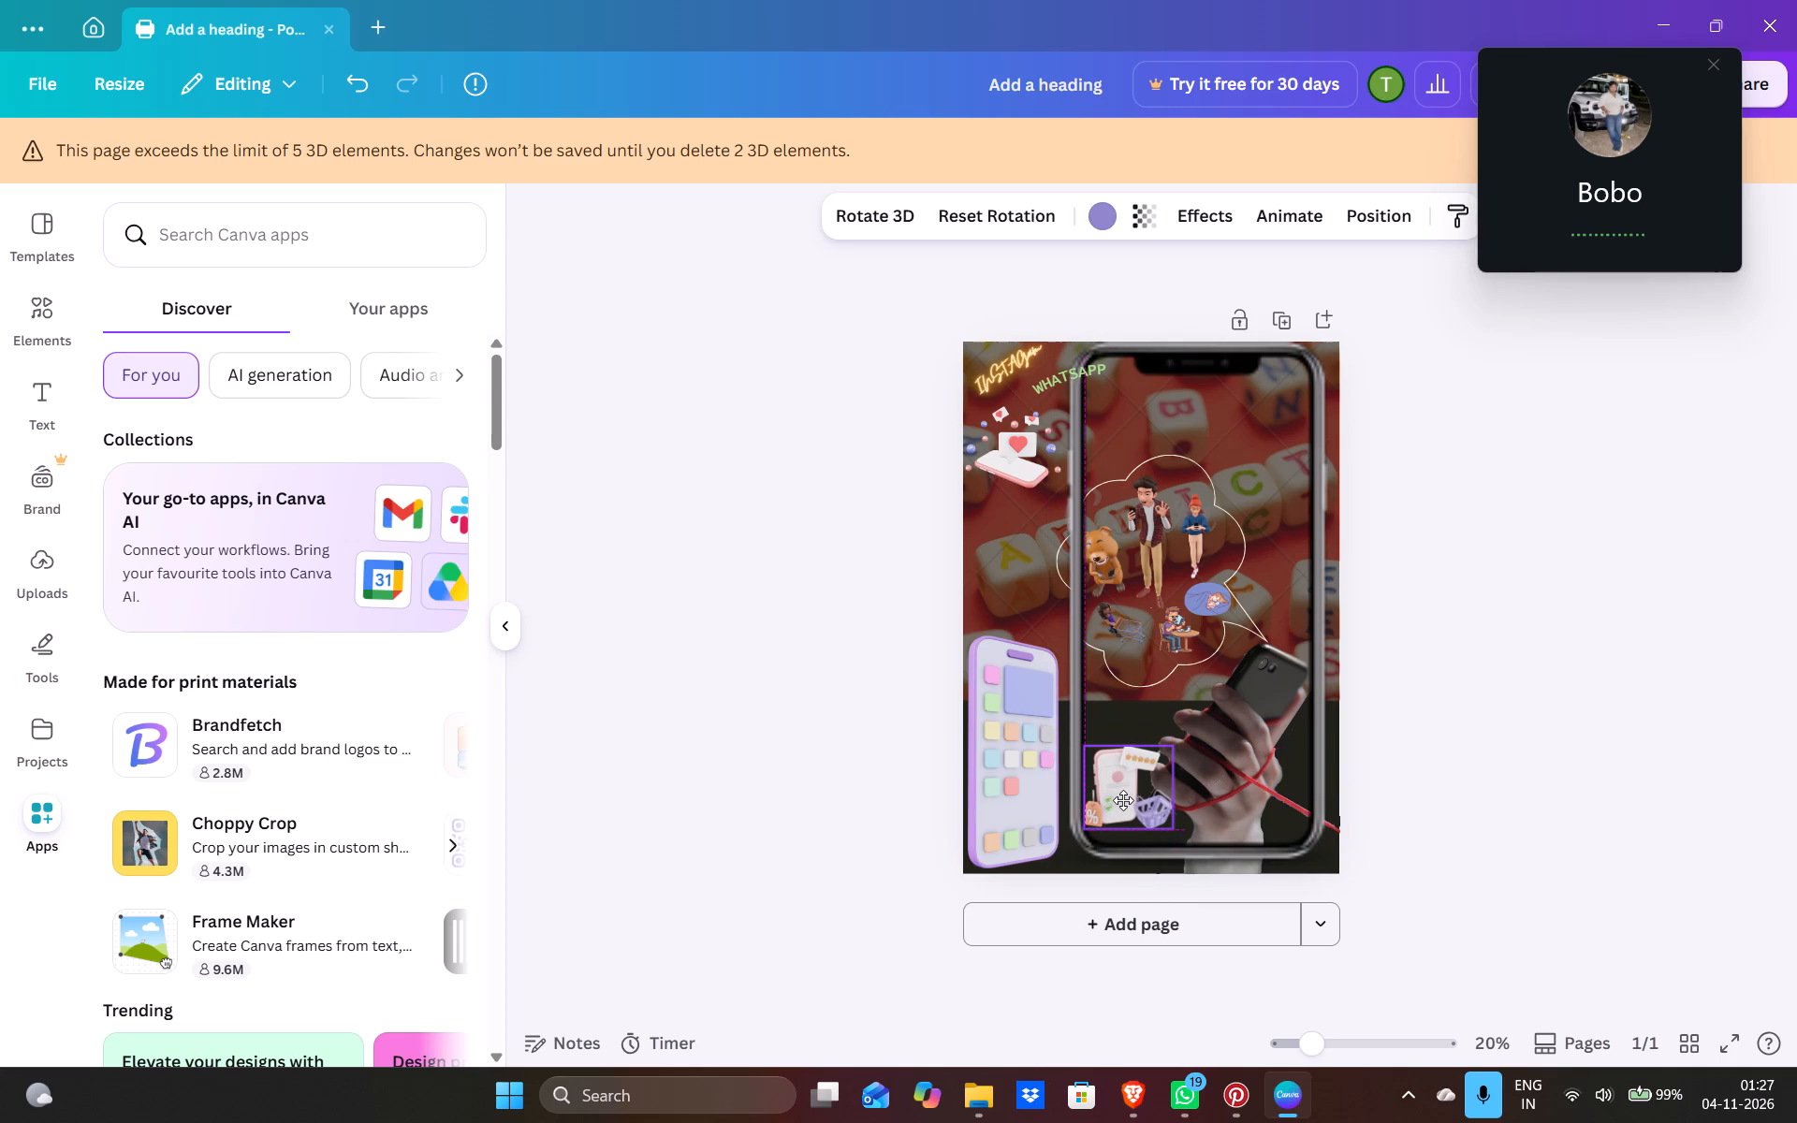
pyautogui.moveTo(1123, 800); pyautogui.dragTo(1107, 808)
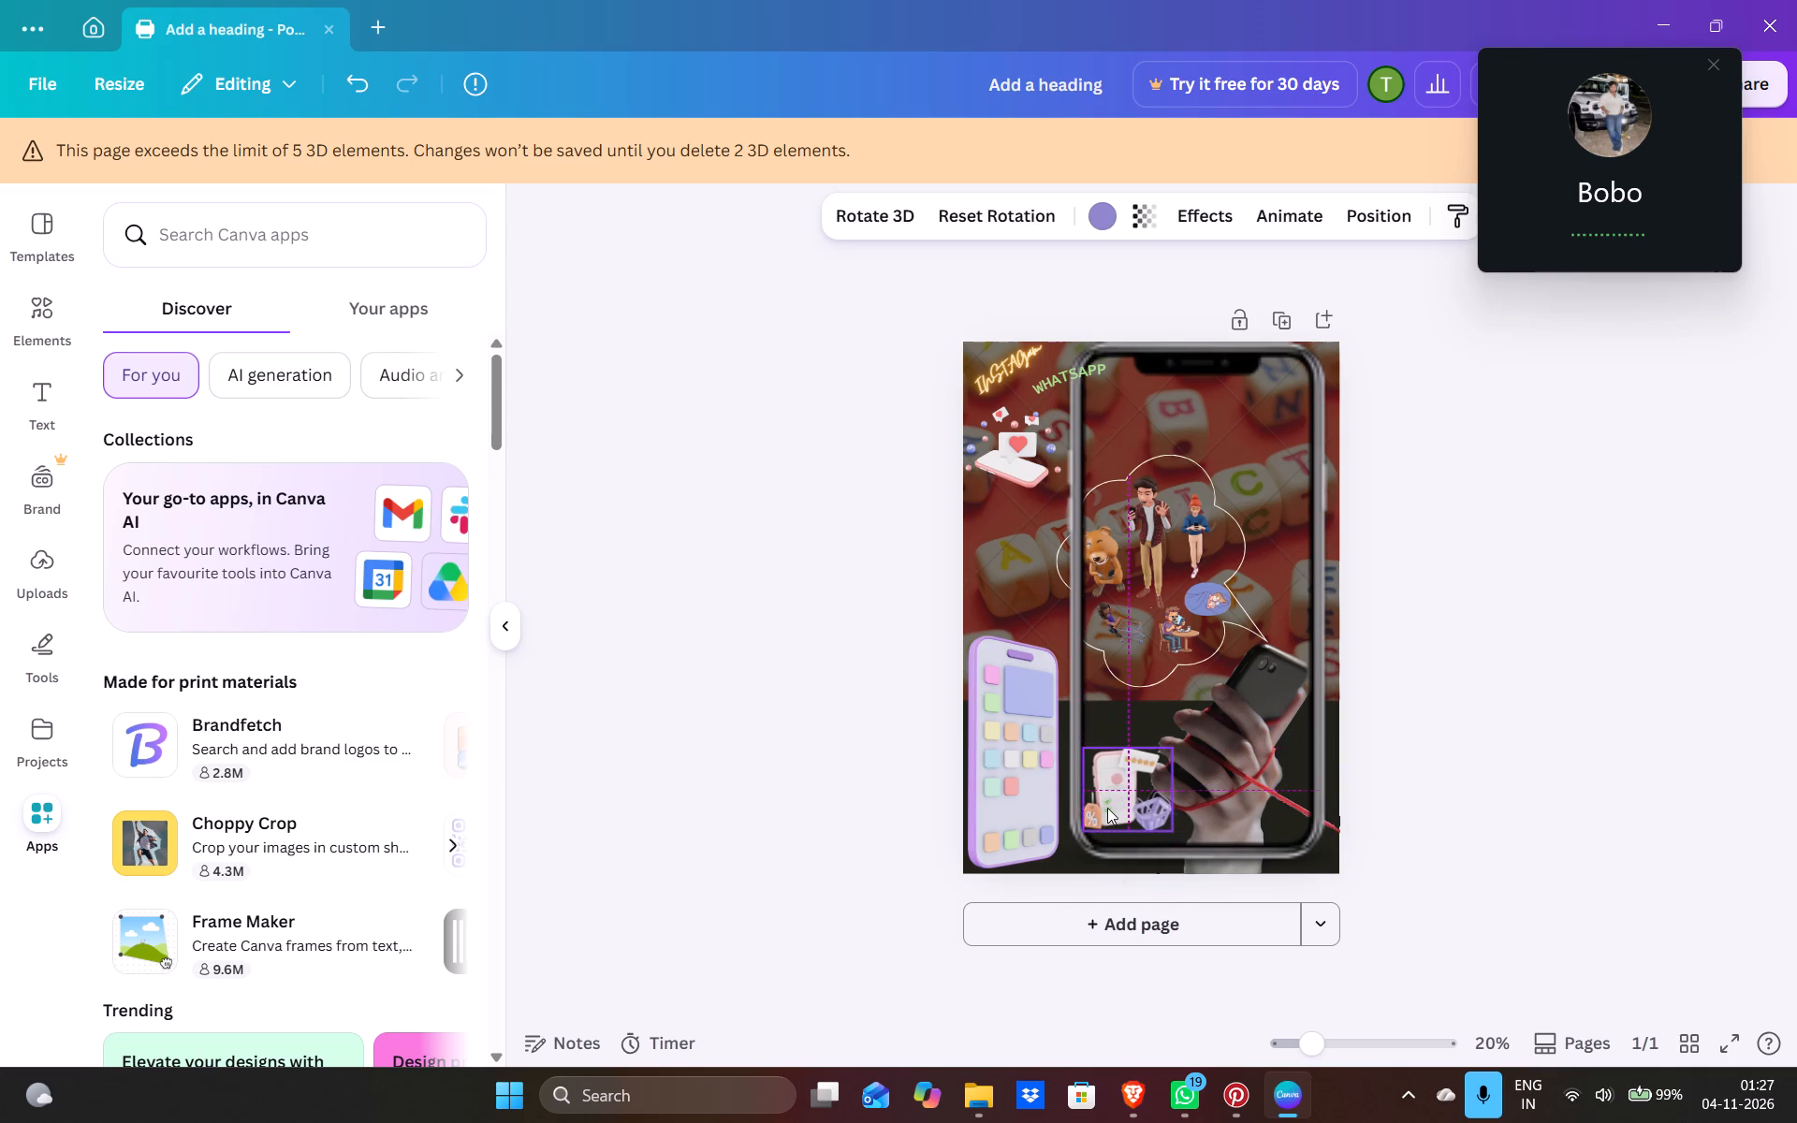
pyautogui.click(1101, 787)
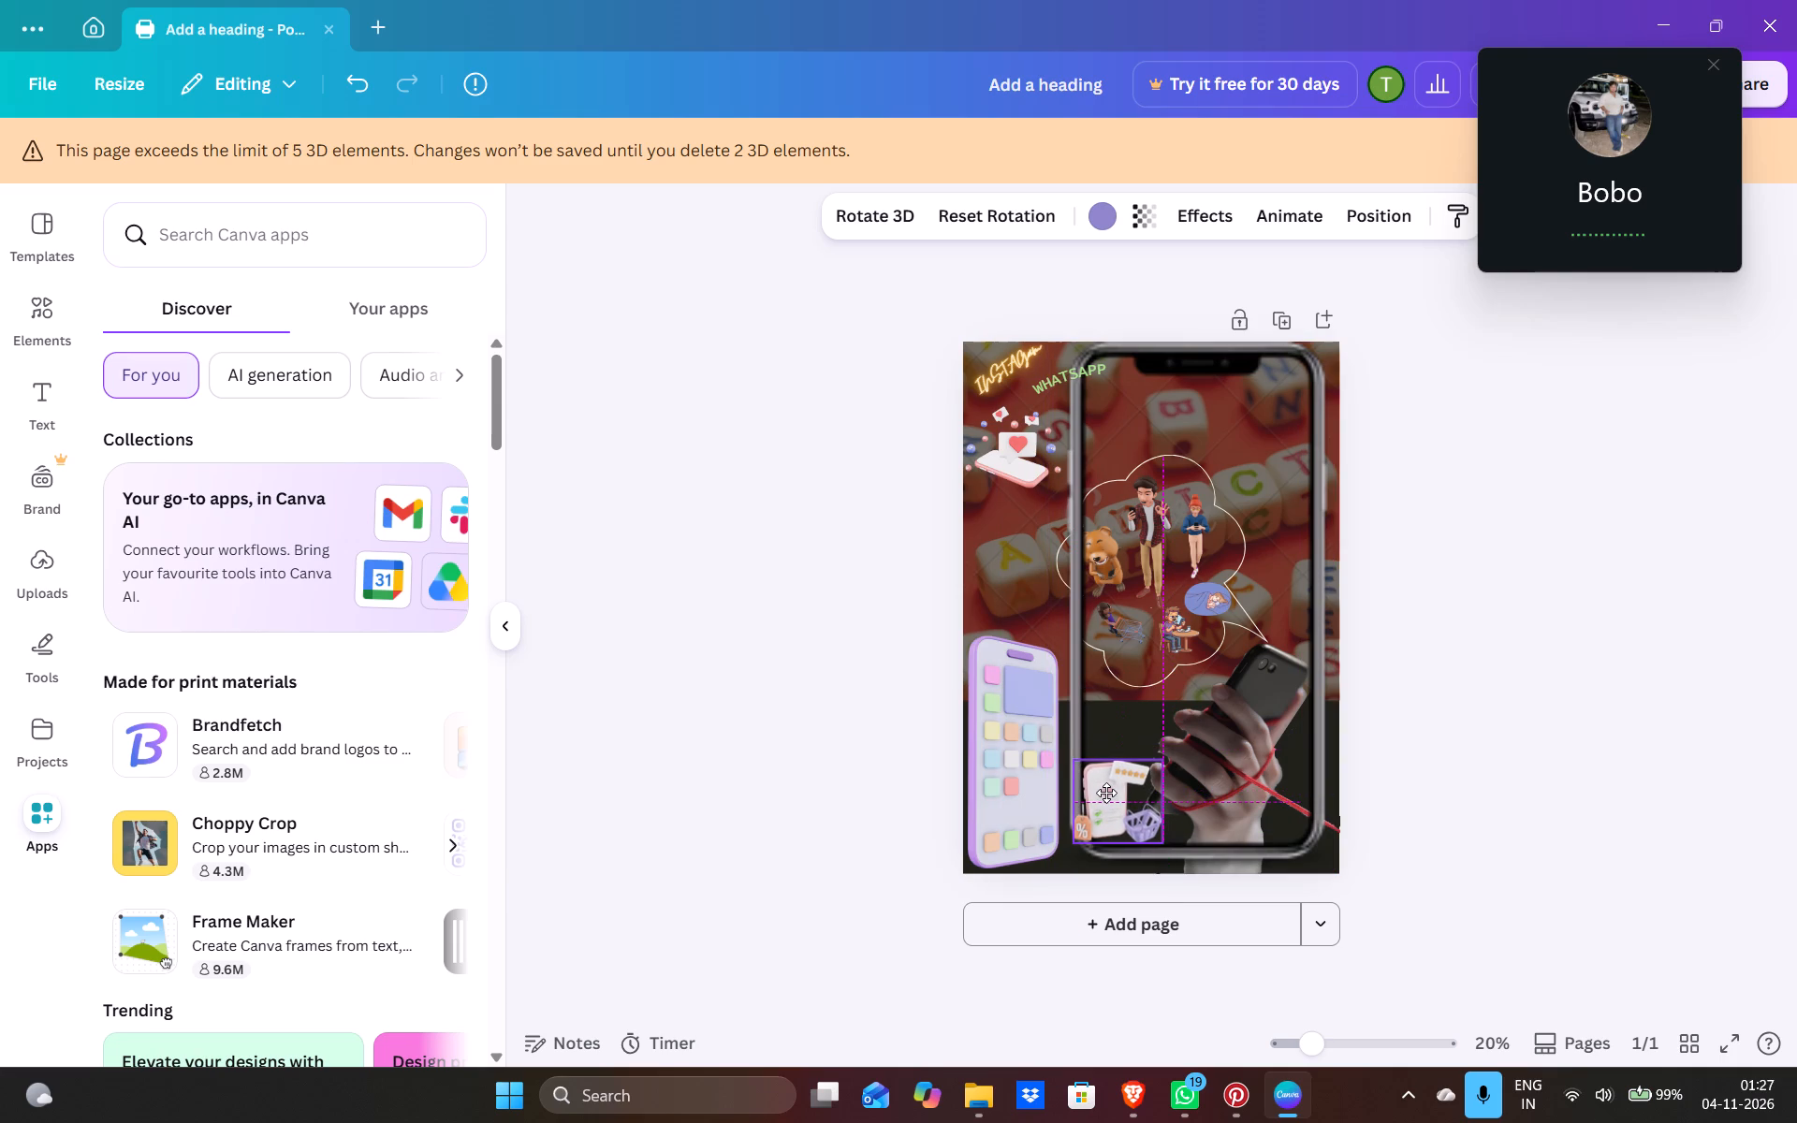
pyautogui.click(907, 806)
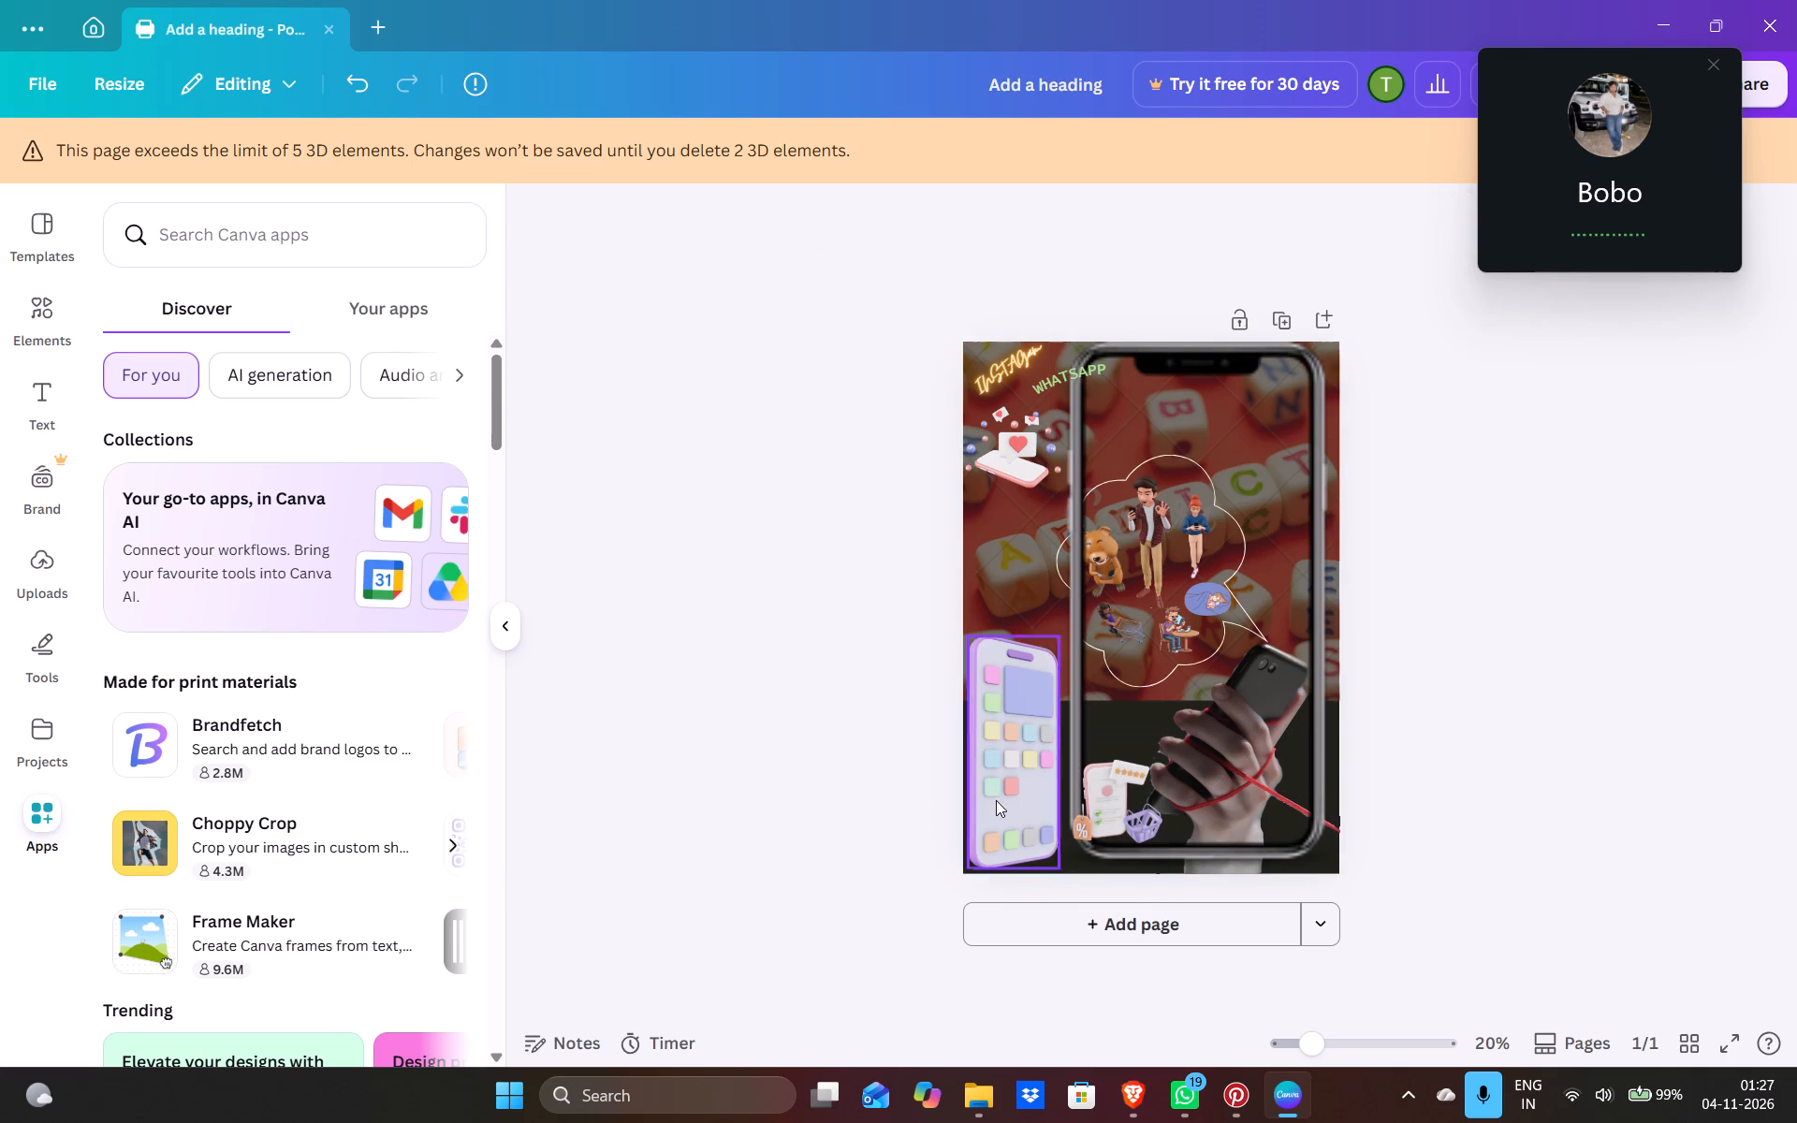
# Bring the smartphone outline to the front of the layer order and send it backward one level.
pyautogui.hscroll(1, 987, 800)
pyautogui.click(1075, 751)
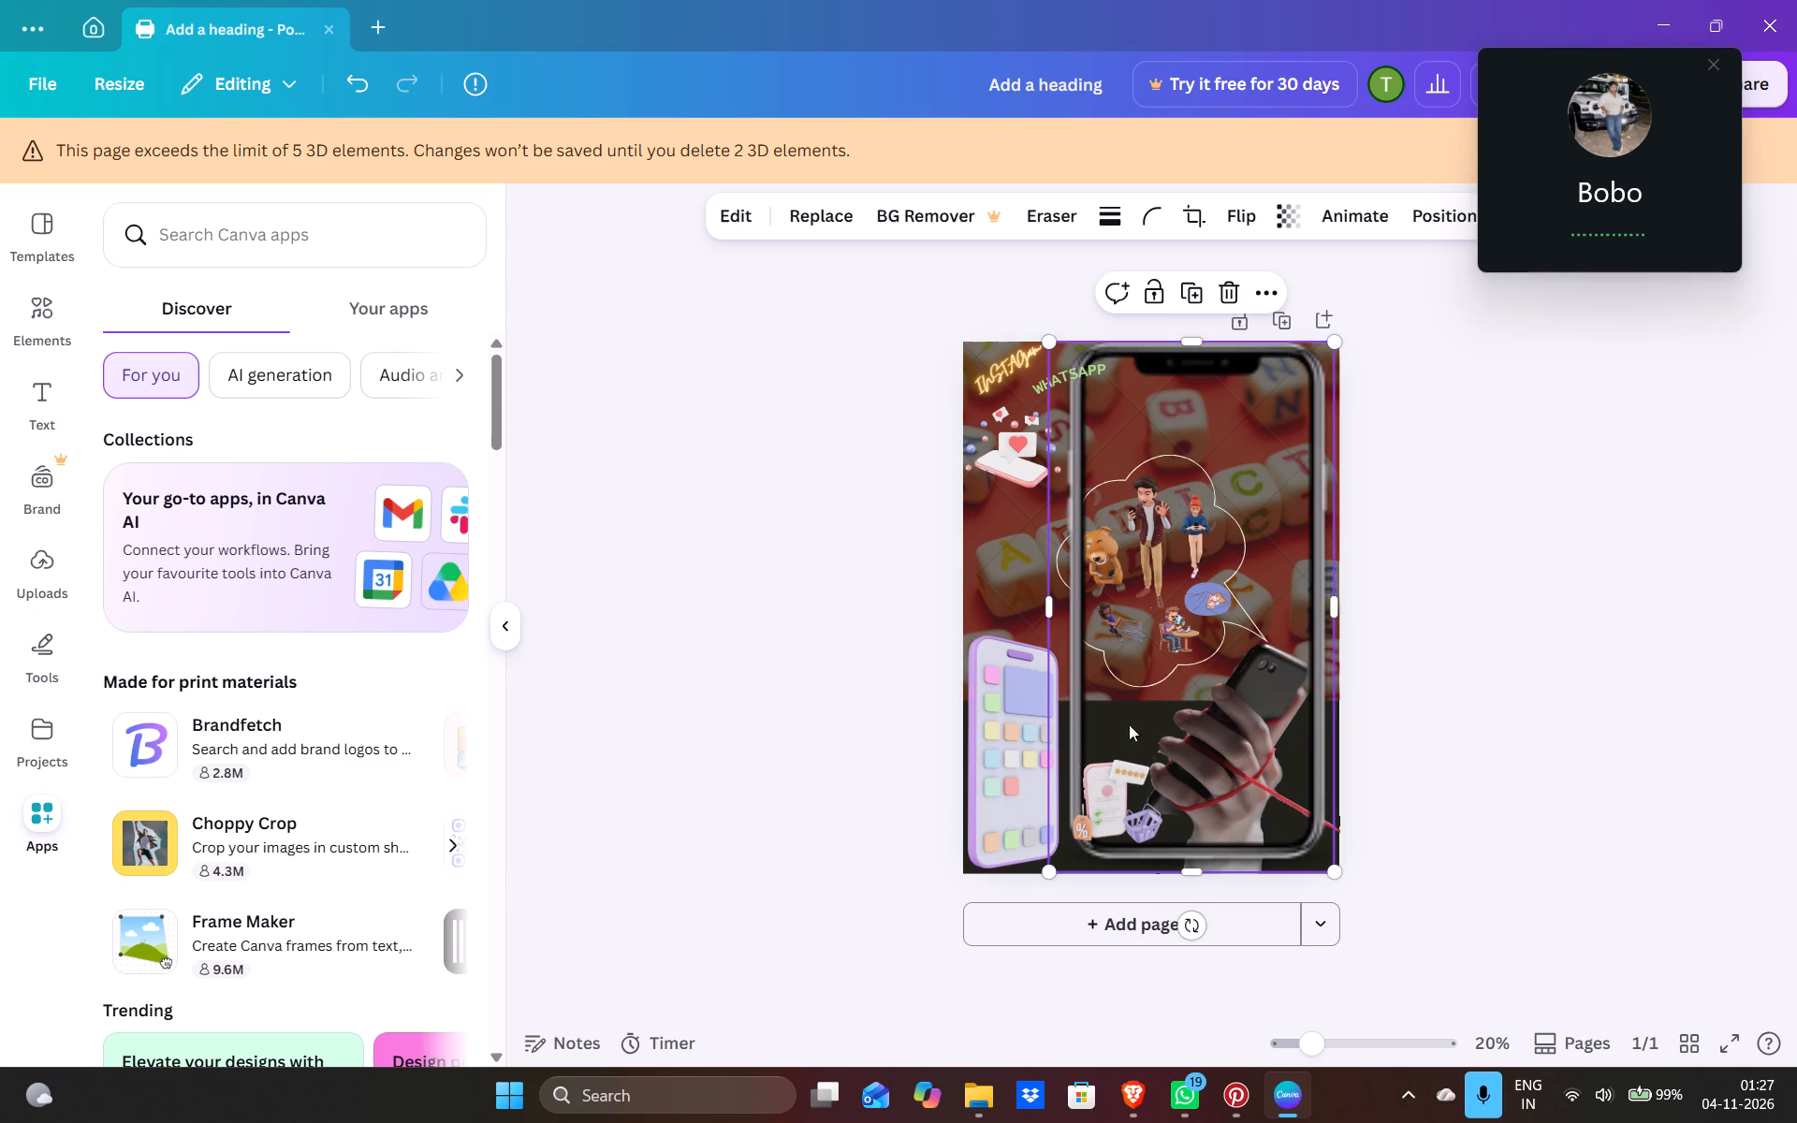
pyautogui.click(1249, 296)
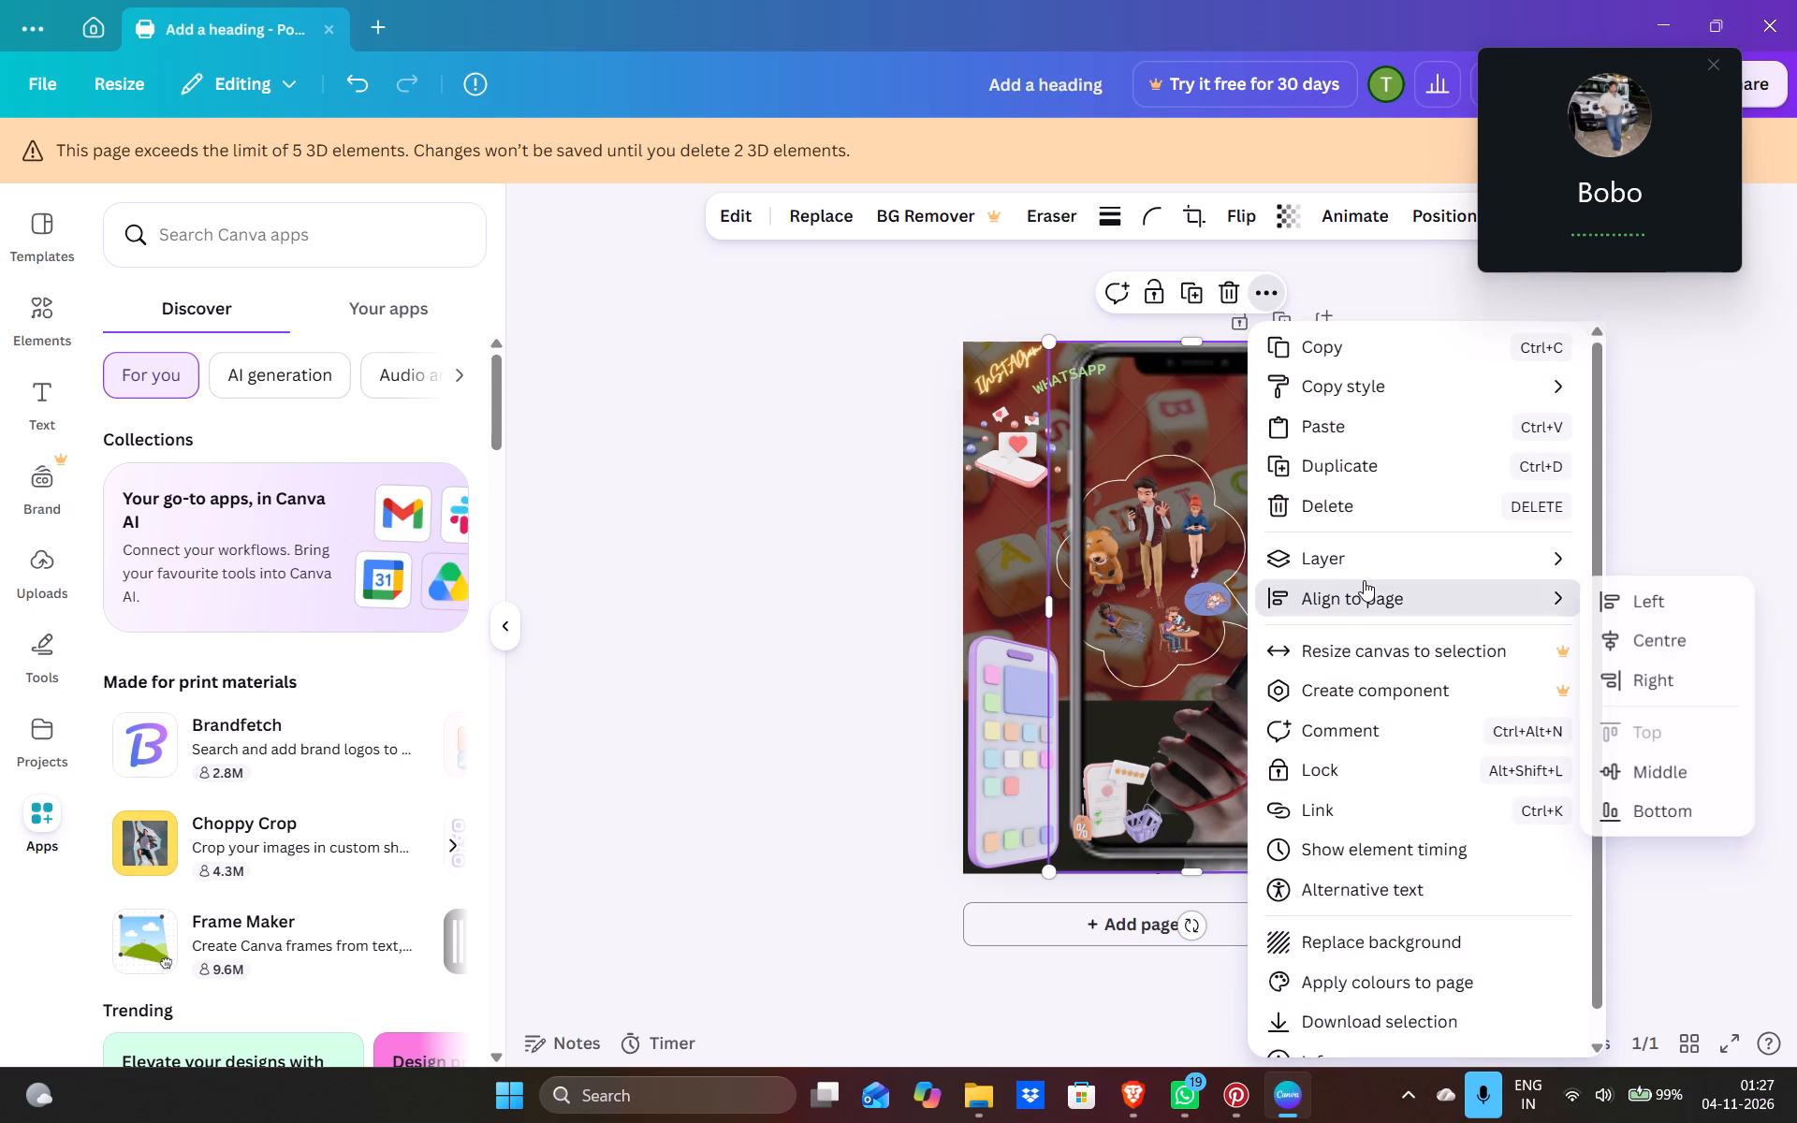
pyautogui.click(1364, 580)
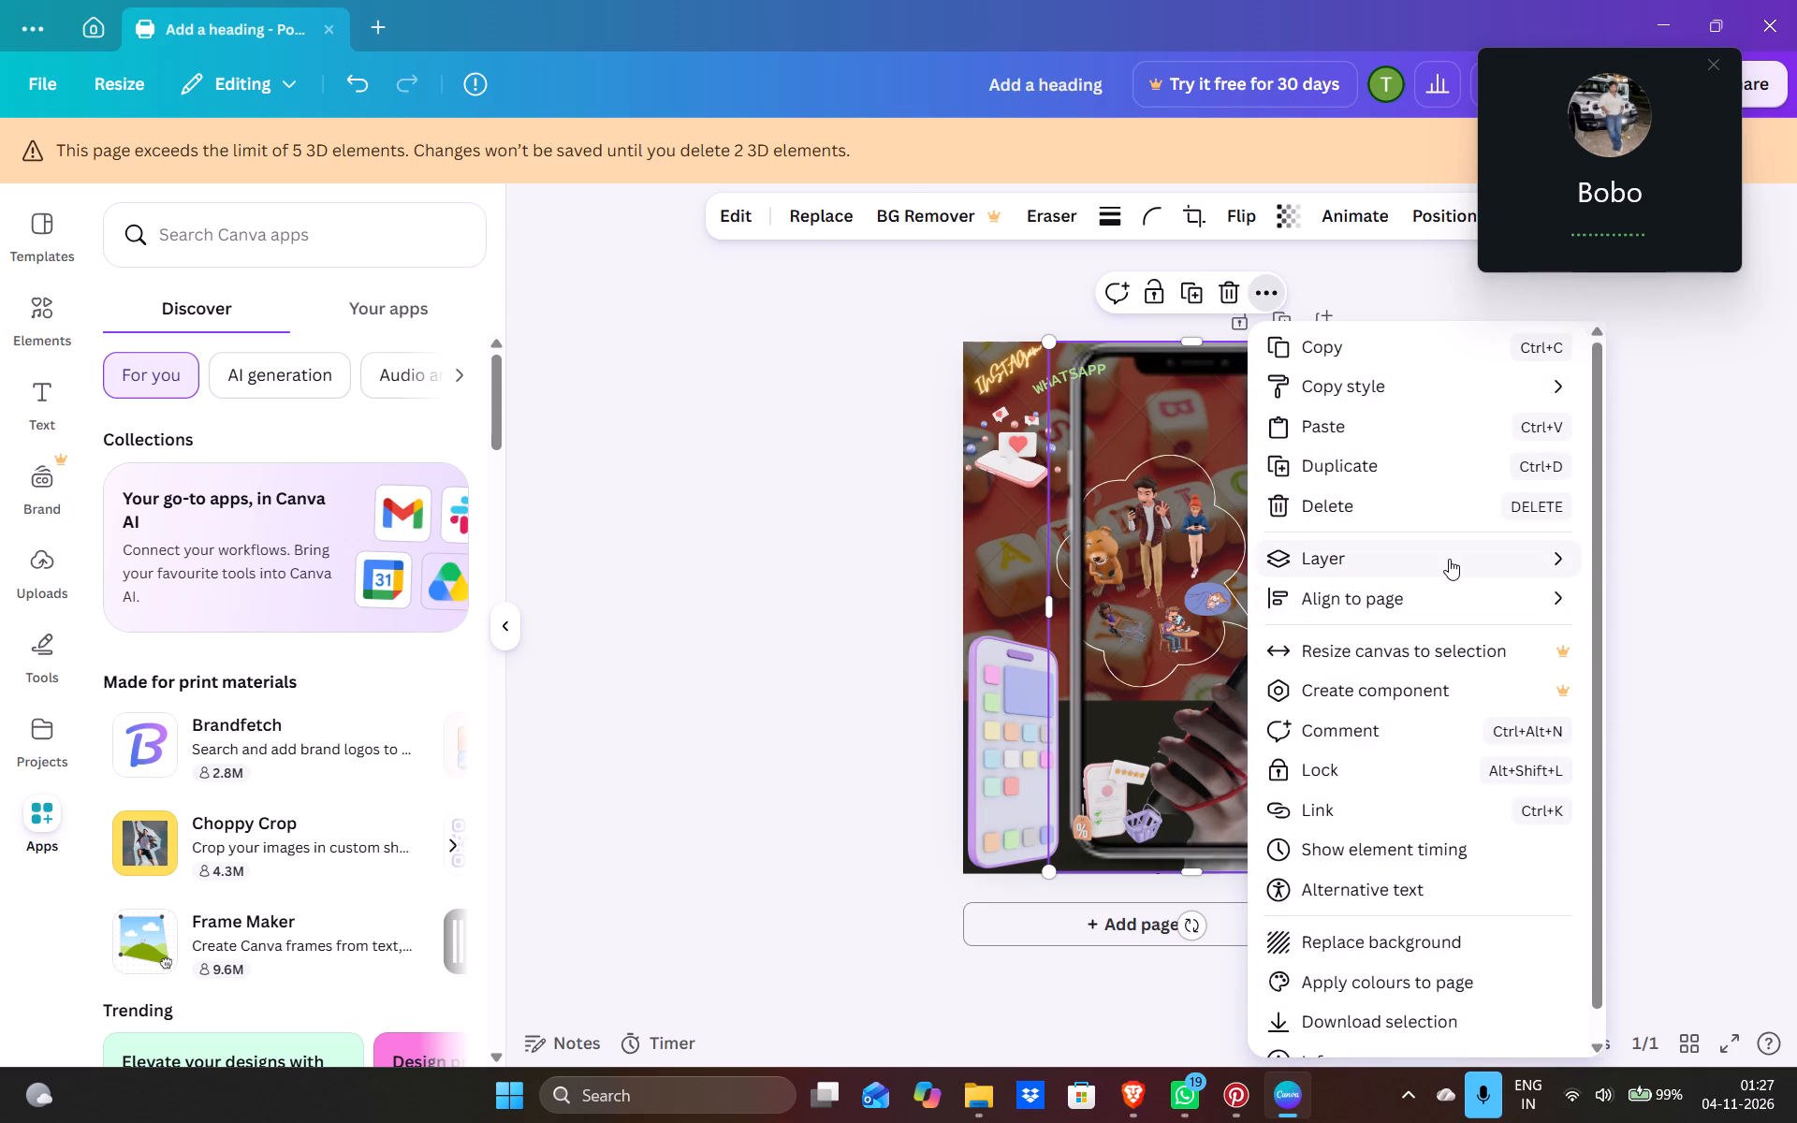
pyautogui.click(1449, 559)
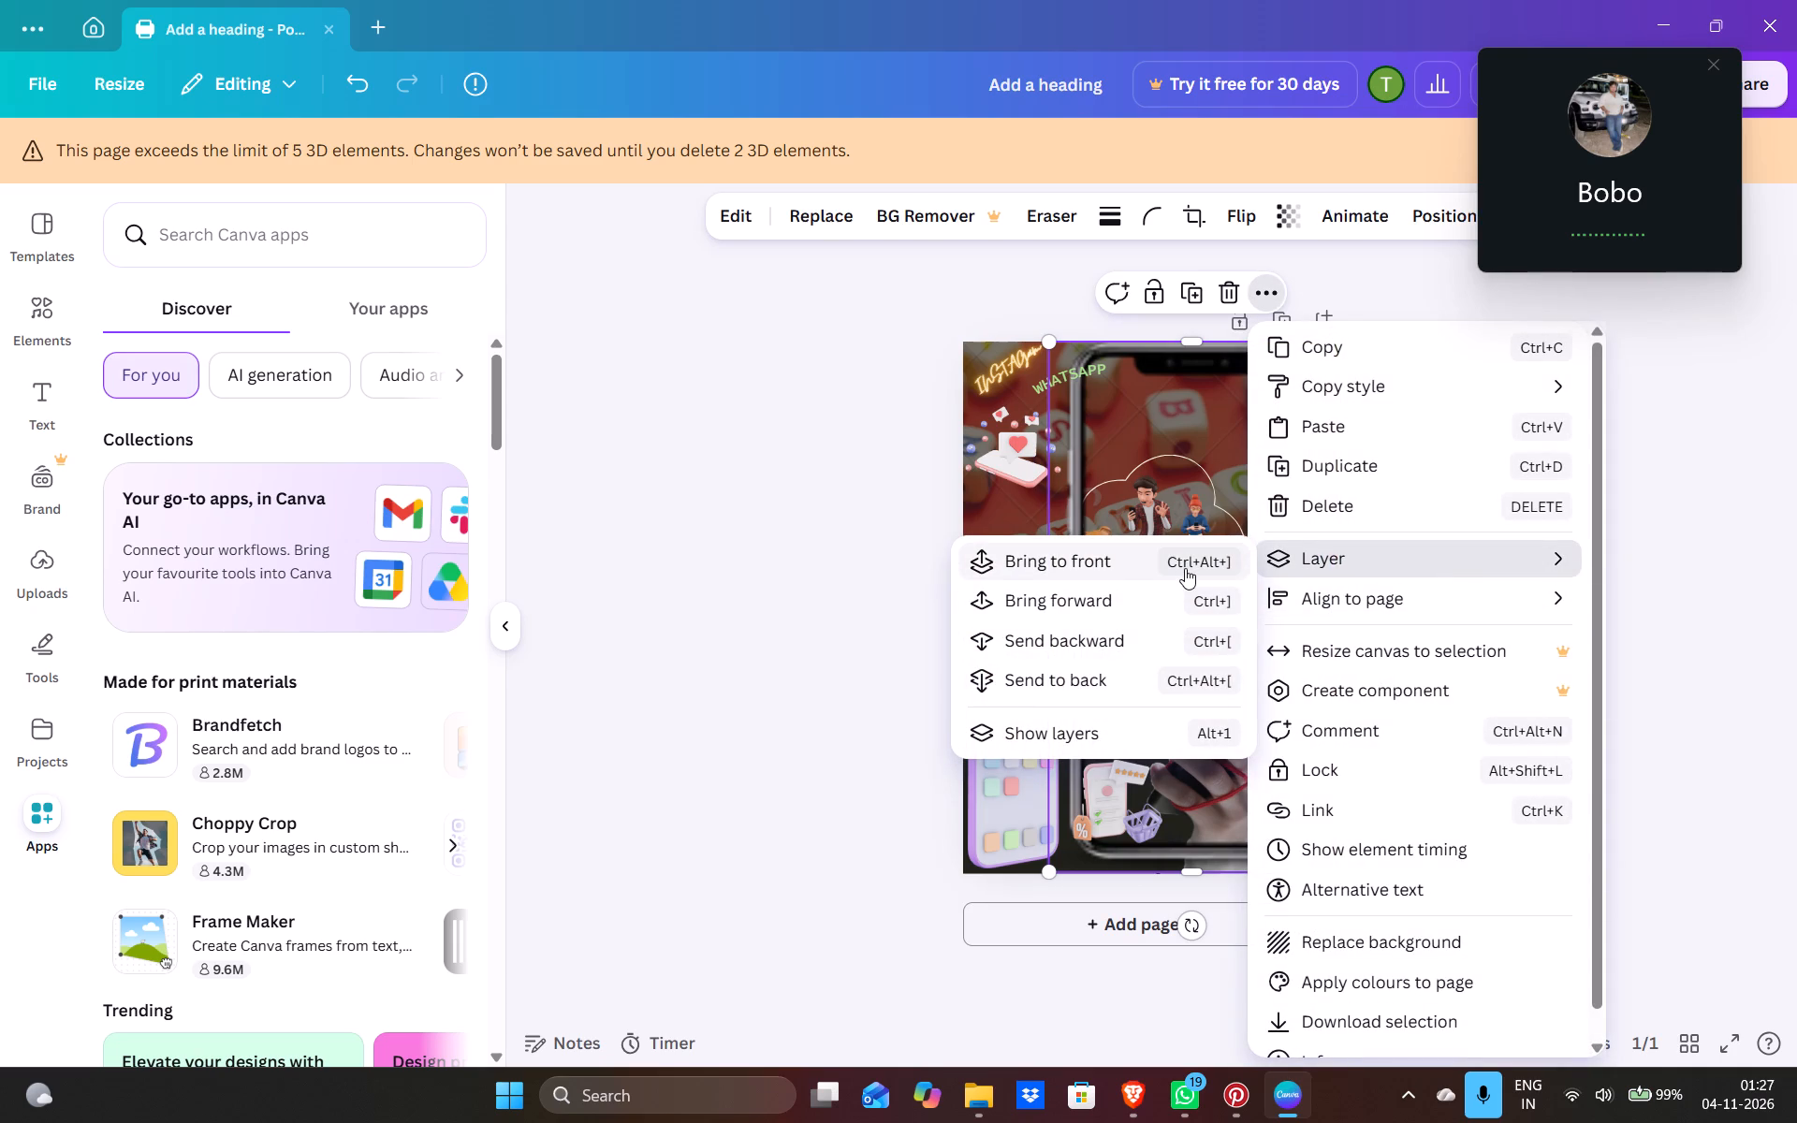
pyautogui.click(1185, 568)
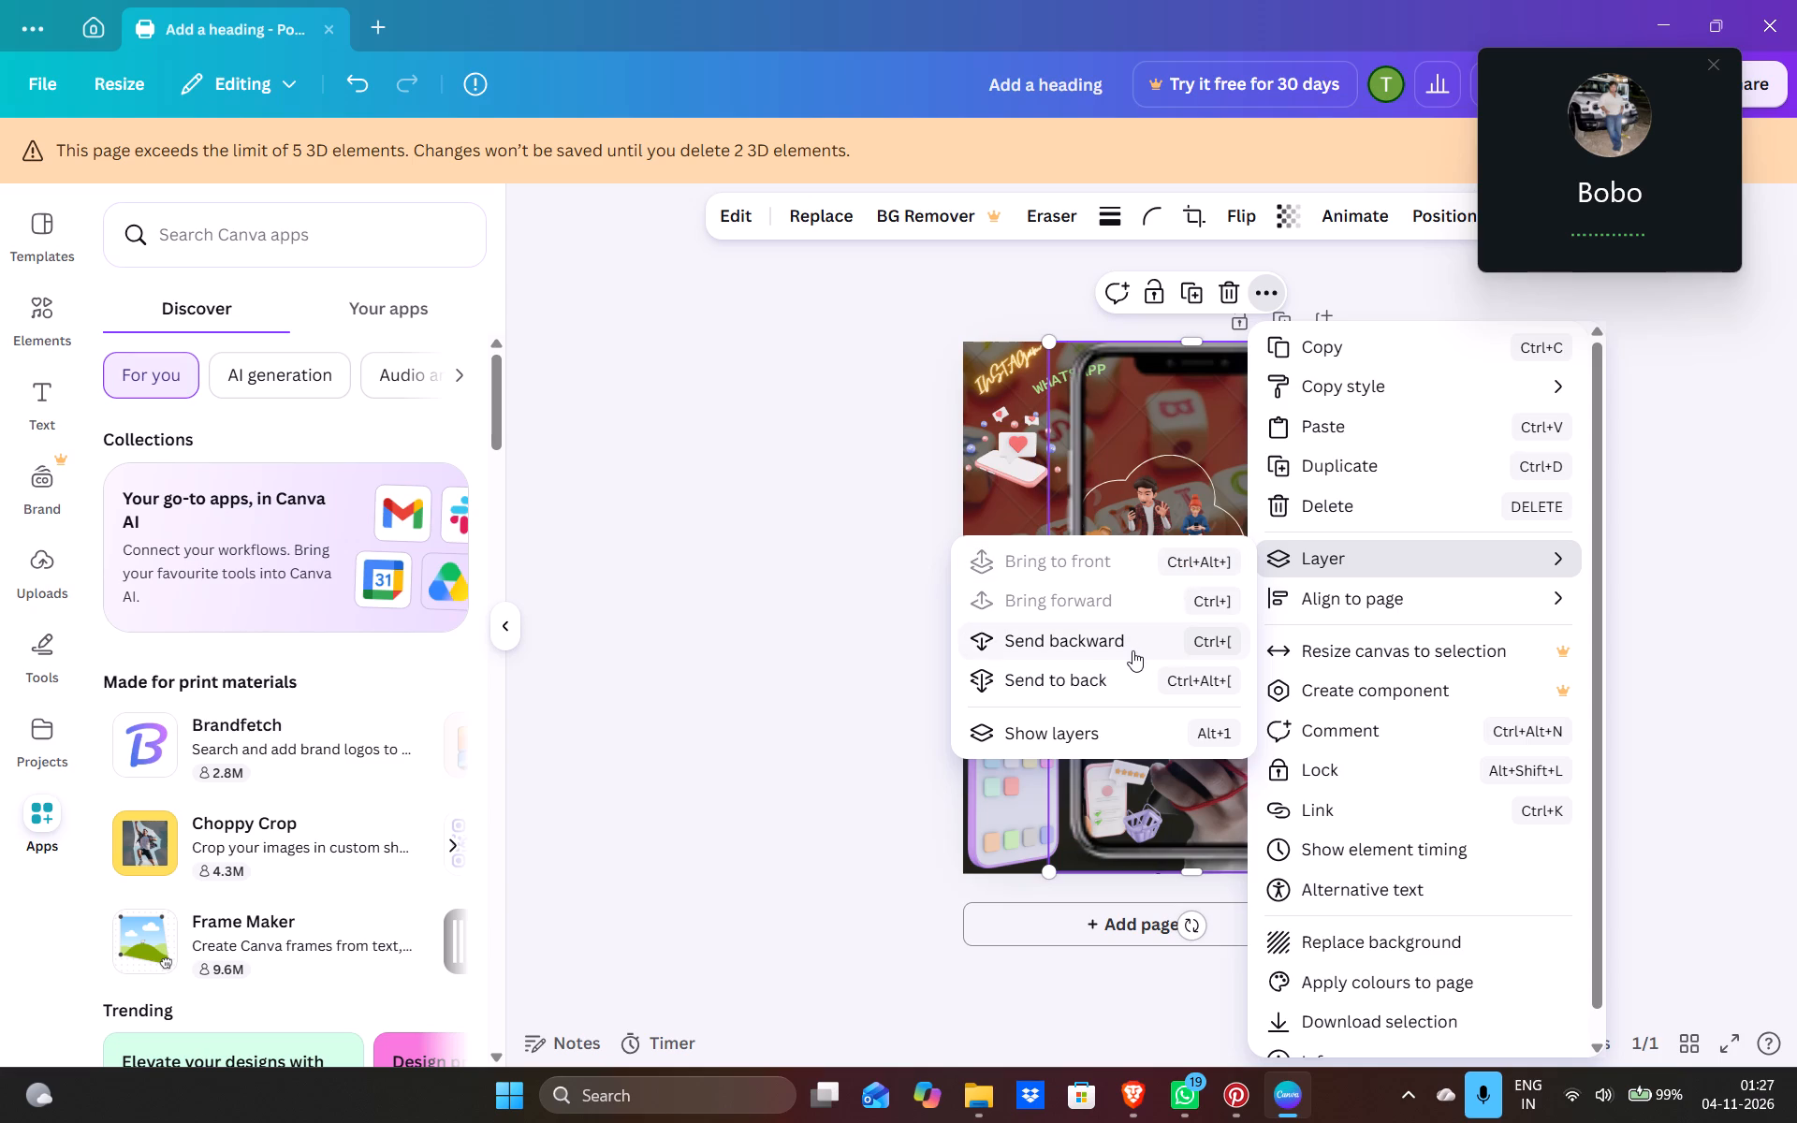
pyautogui.click(1132, 650)
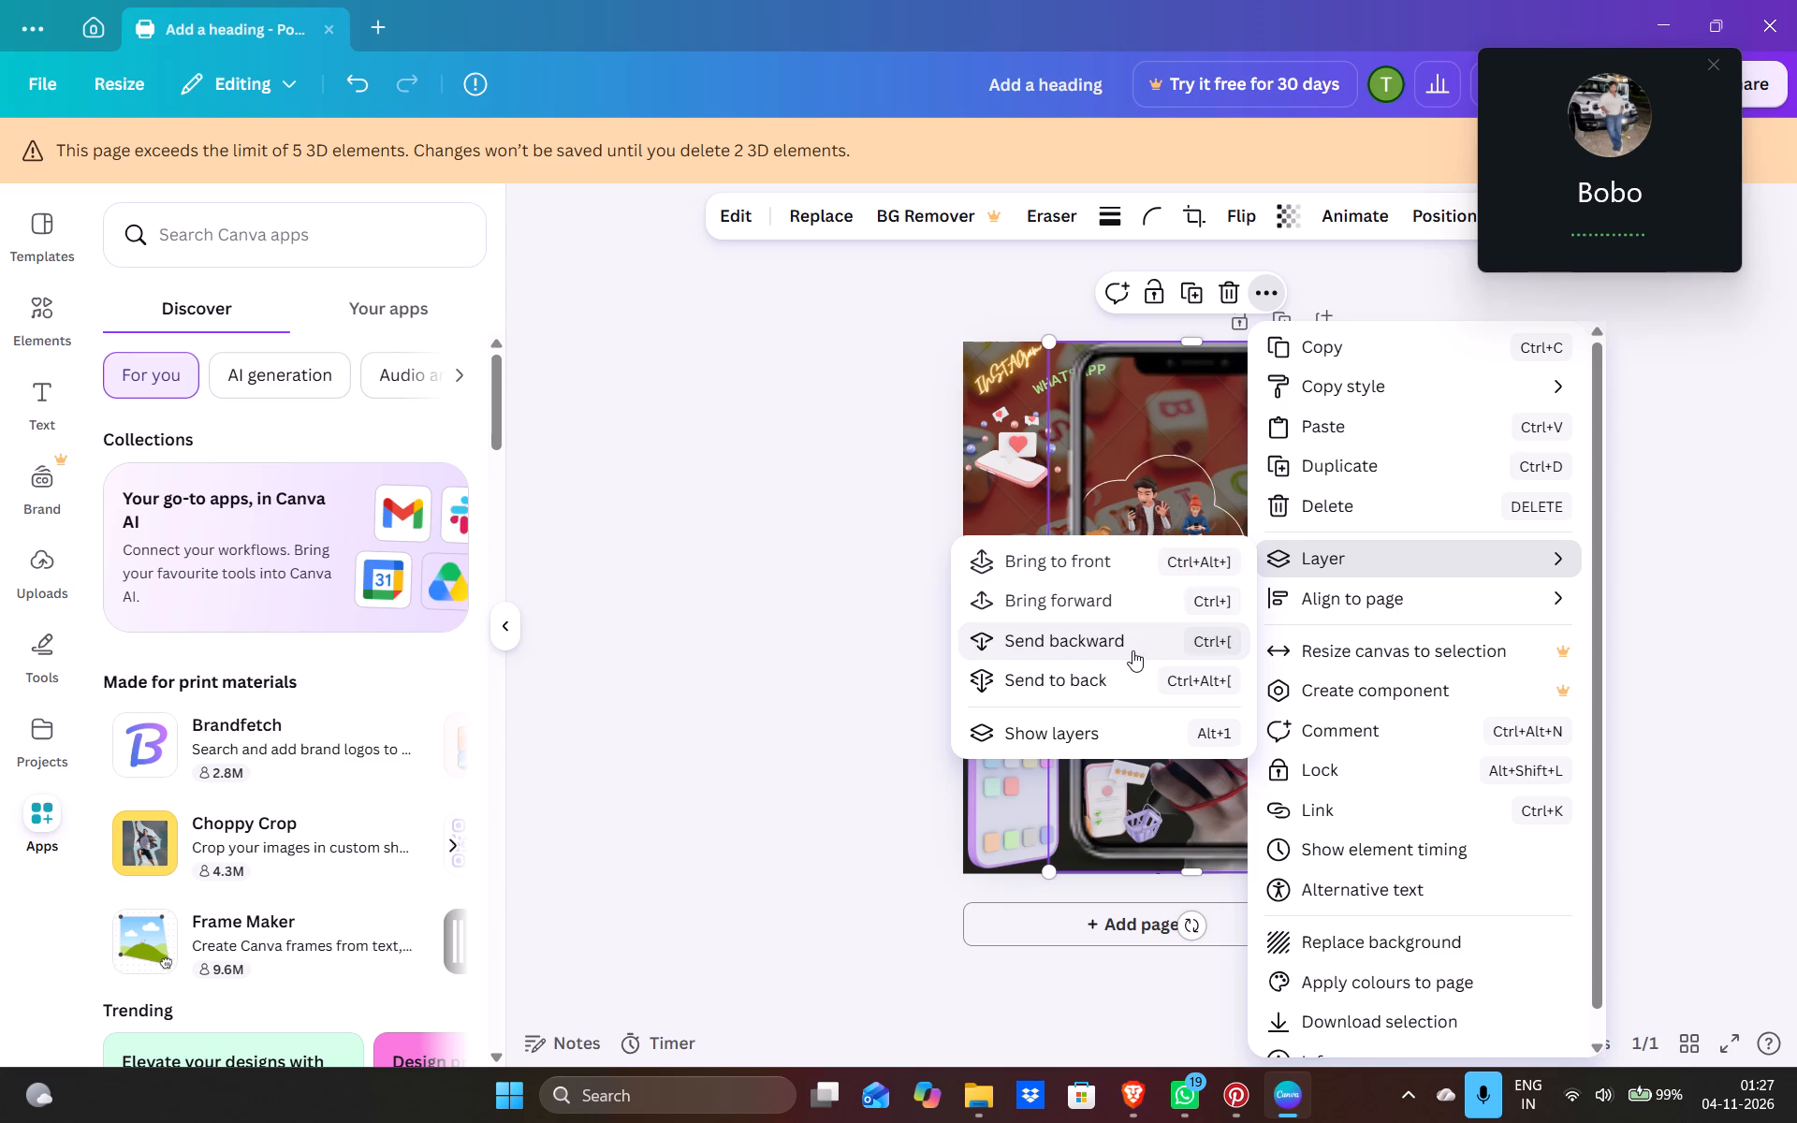
pyautogui.click(927, 445)
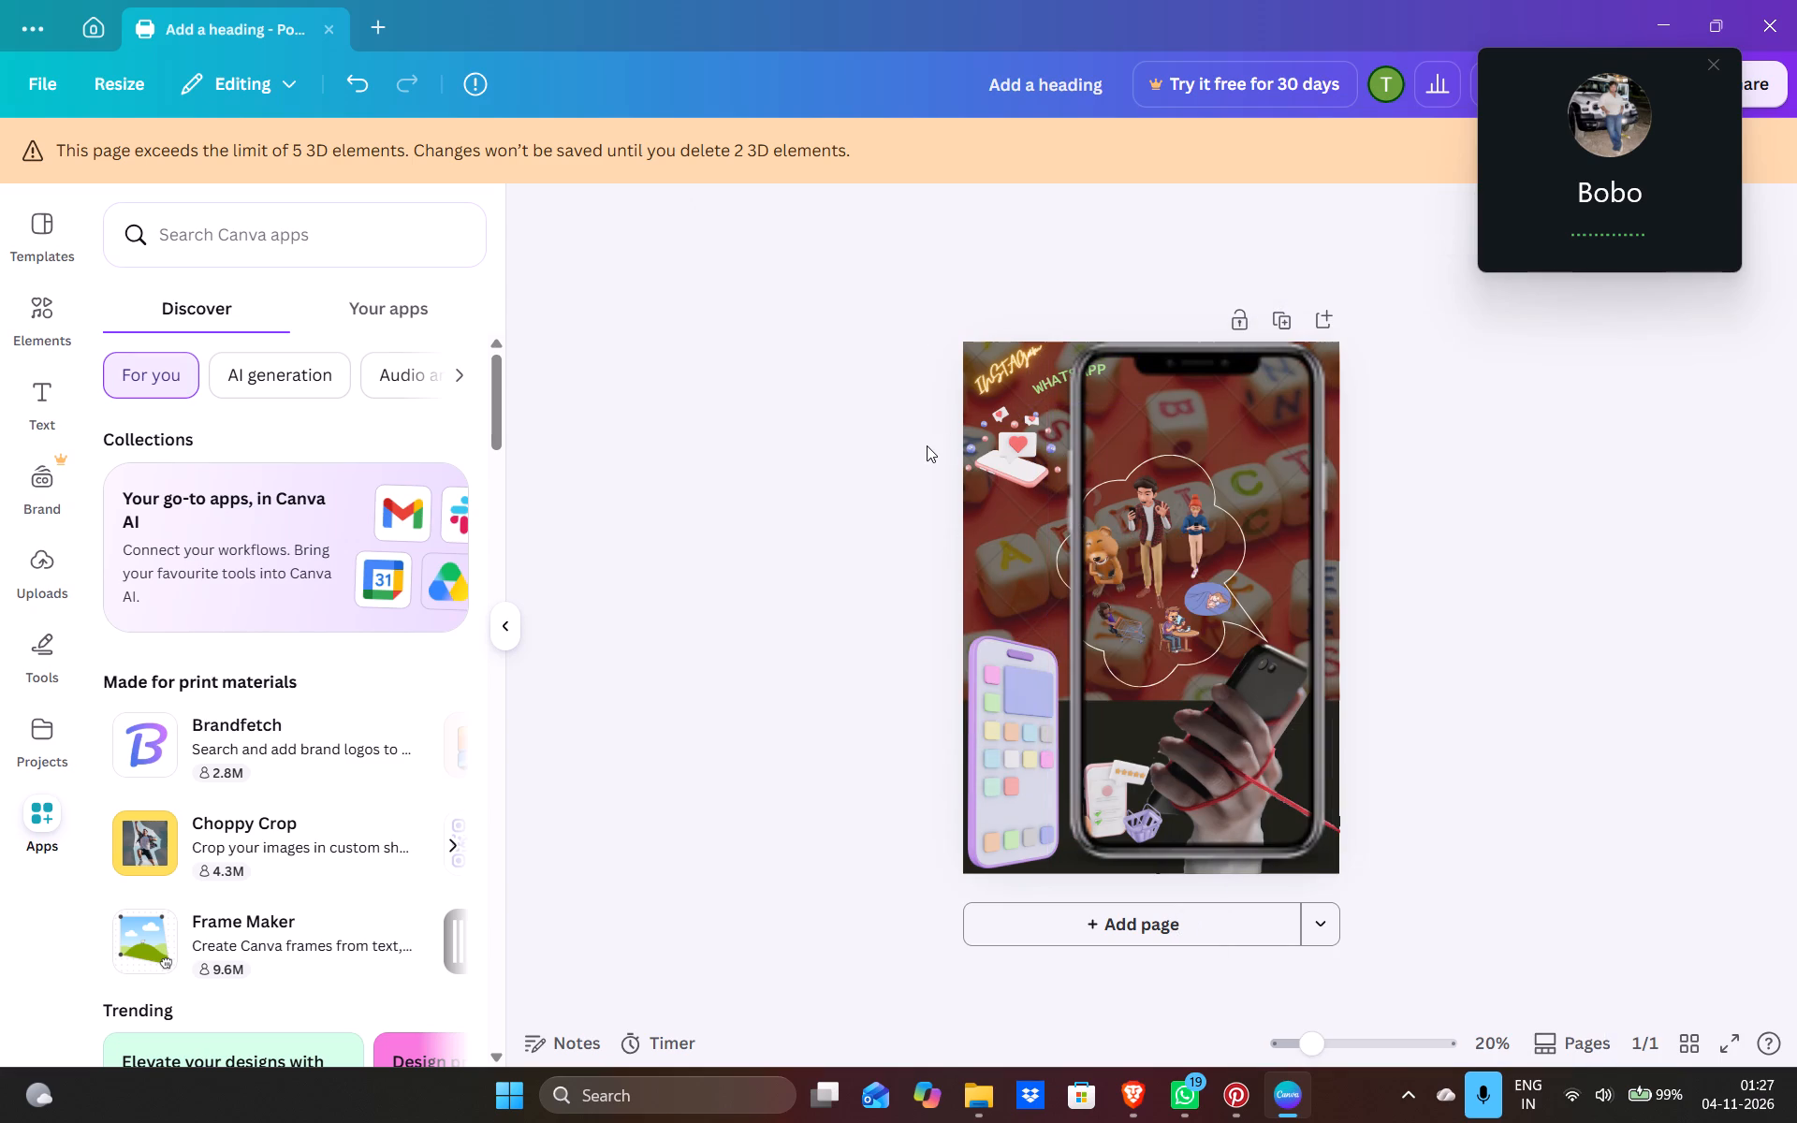
# Bring the green WHATSAPP text to the front so it sits above the smartphone outline.
pyautogui.click(1045, 378)
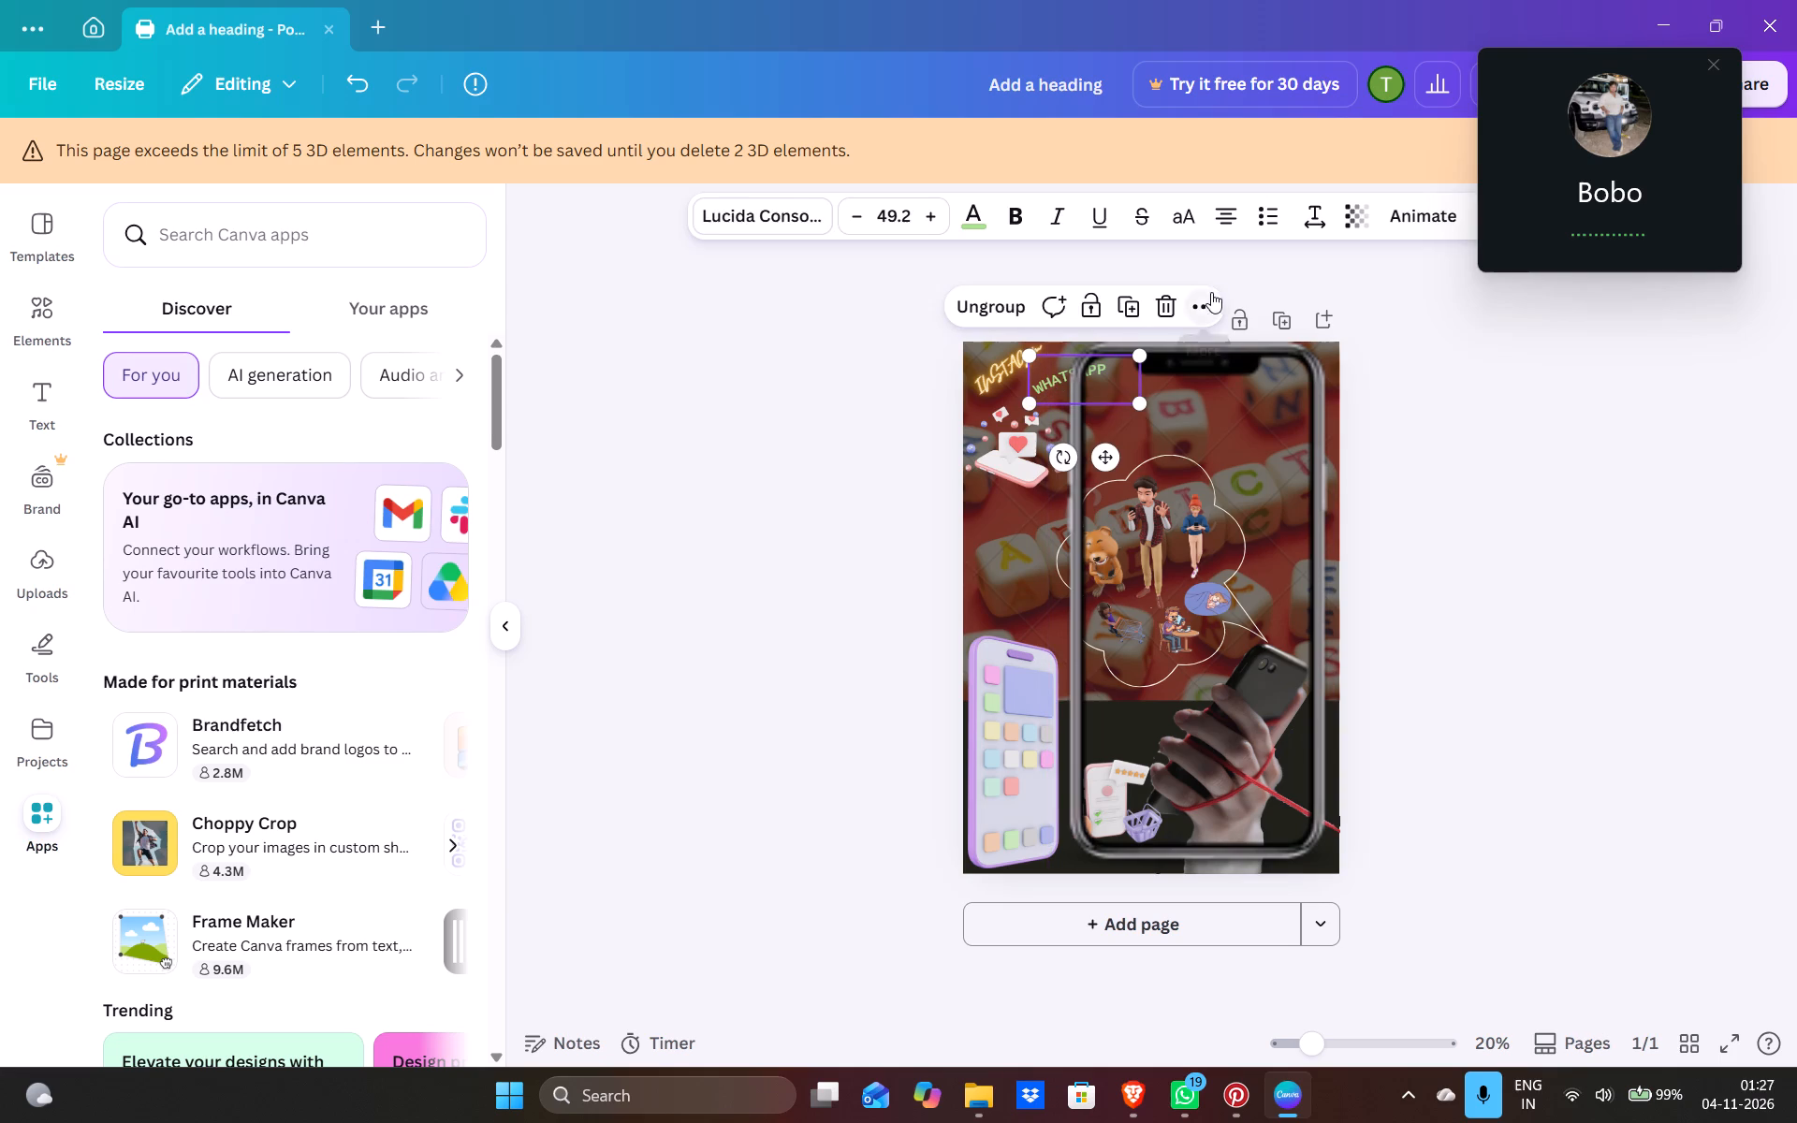
pyautogui.click(1185, 303)
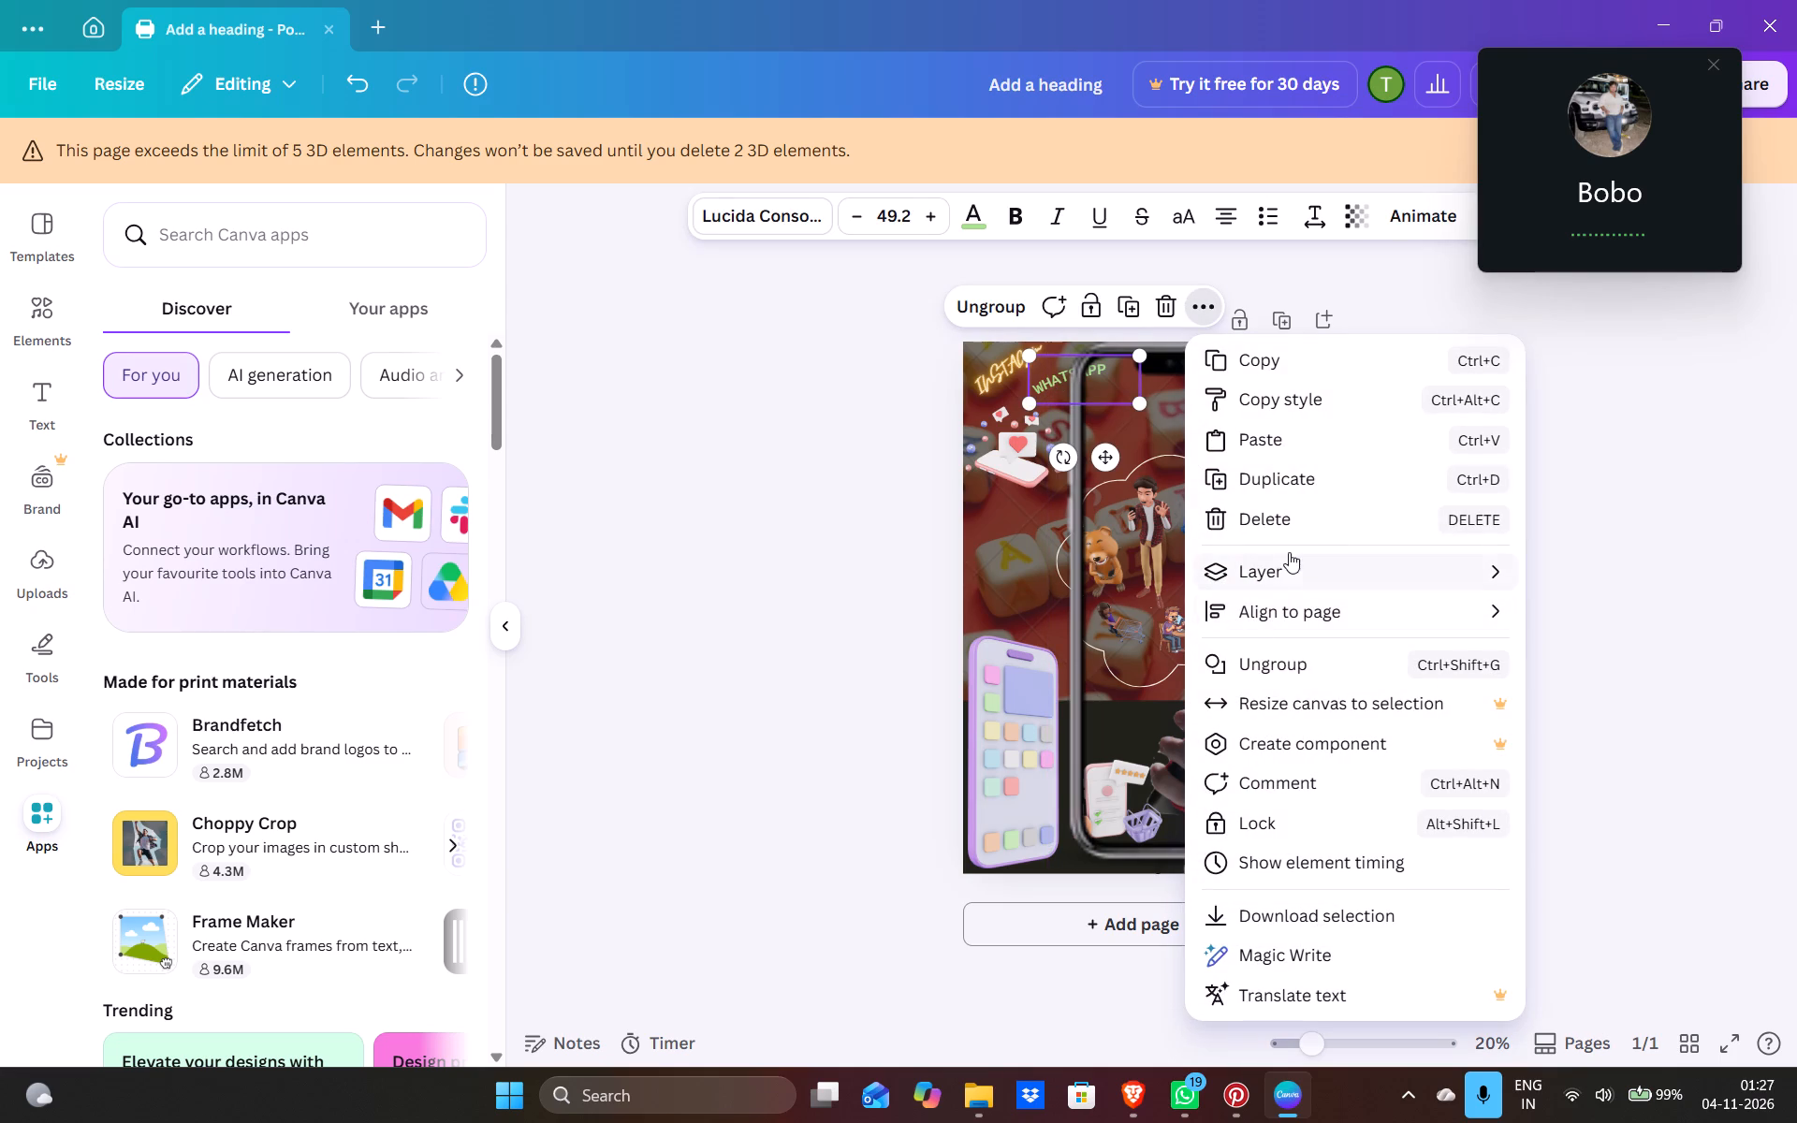
pyautogui.click(1280, 564)
pyautogui.click(1118, 569)
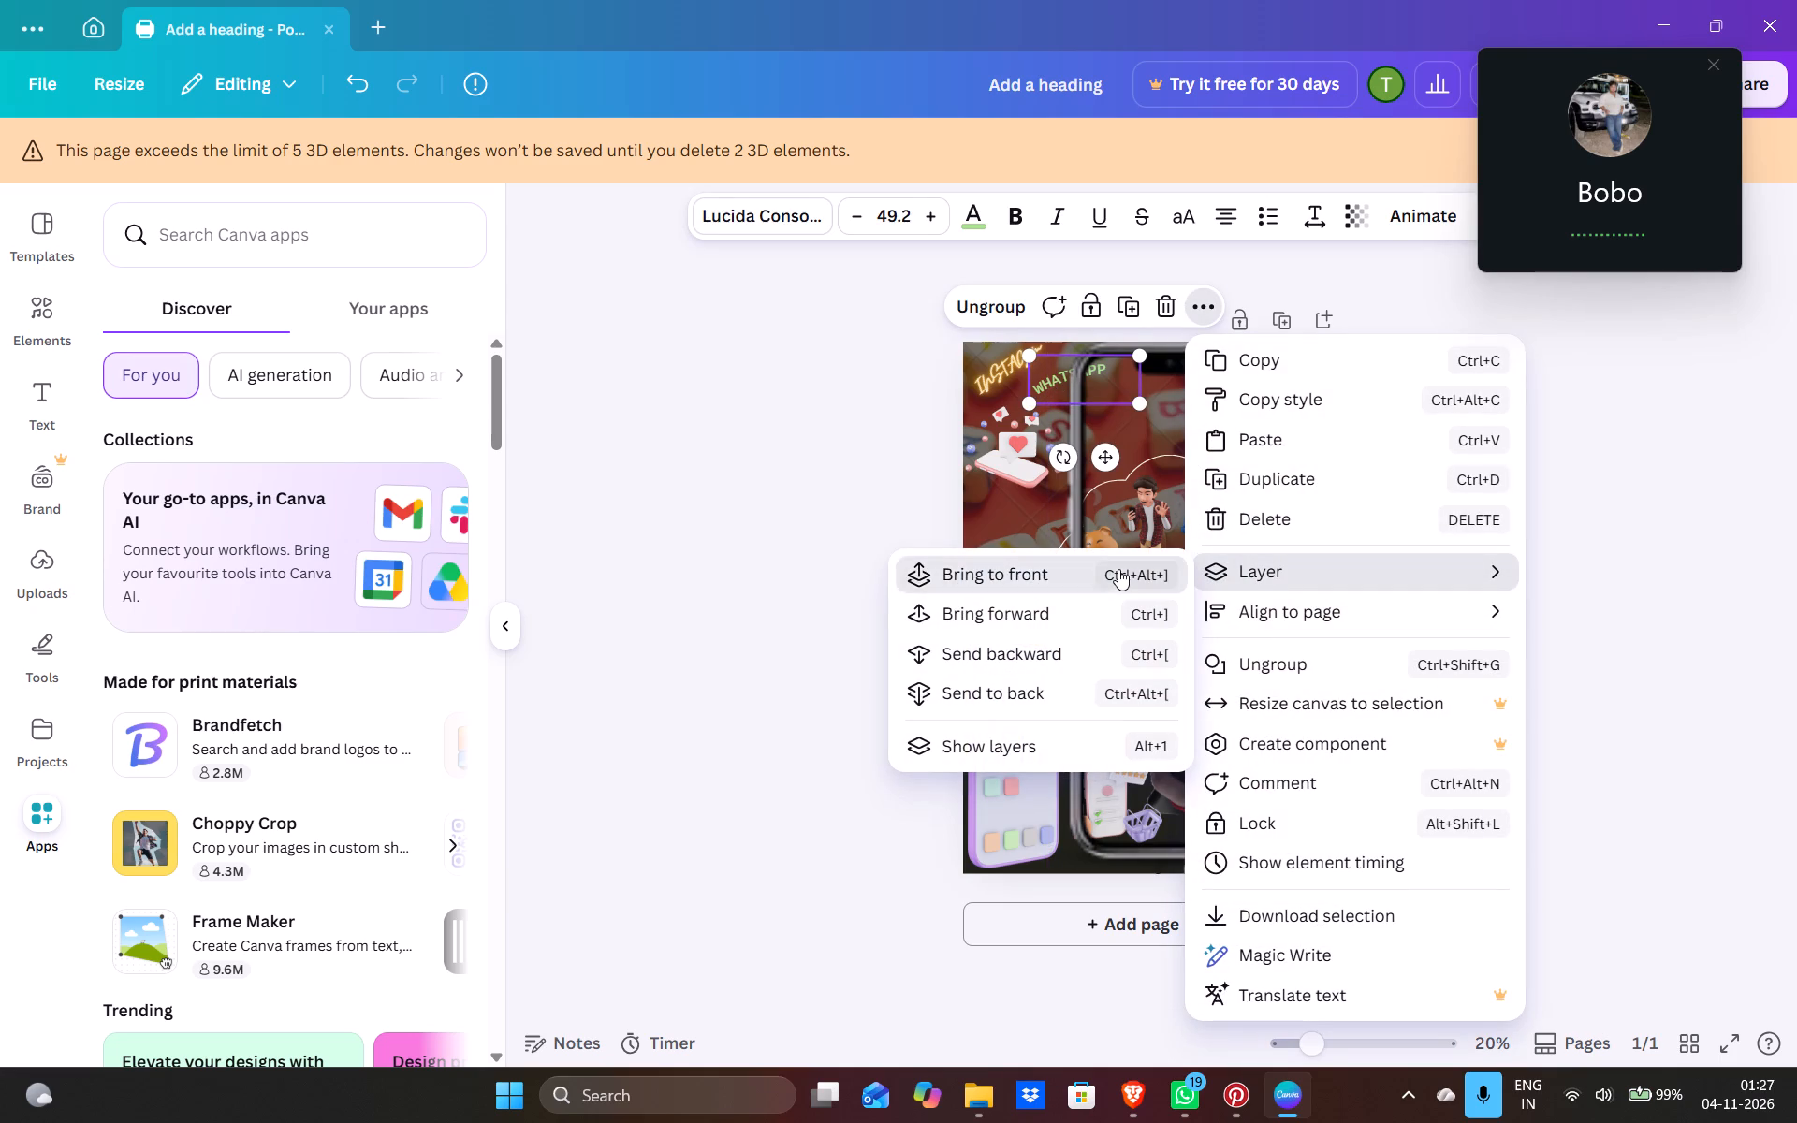
pyautogui.click(826, 604)
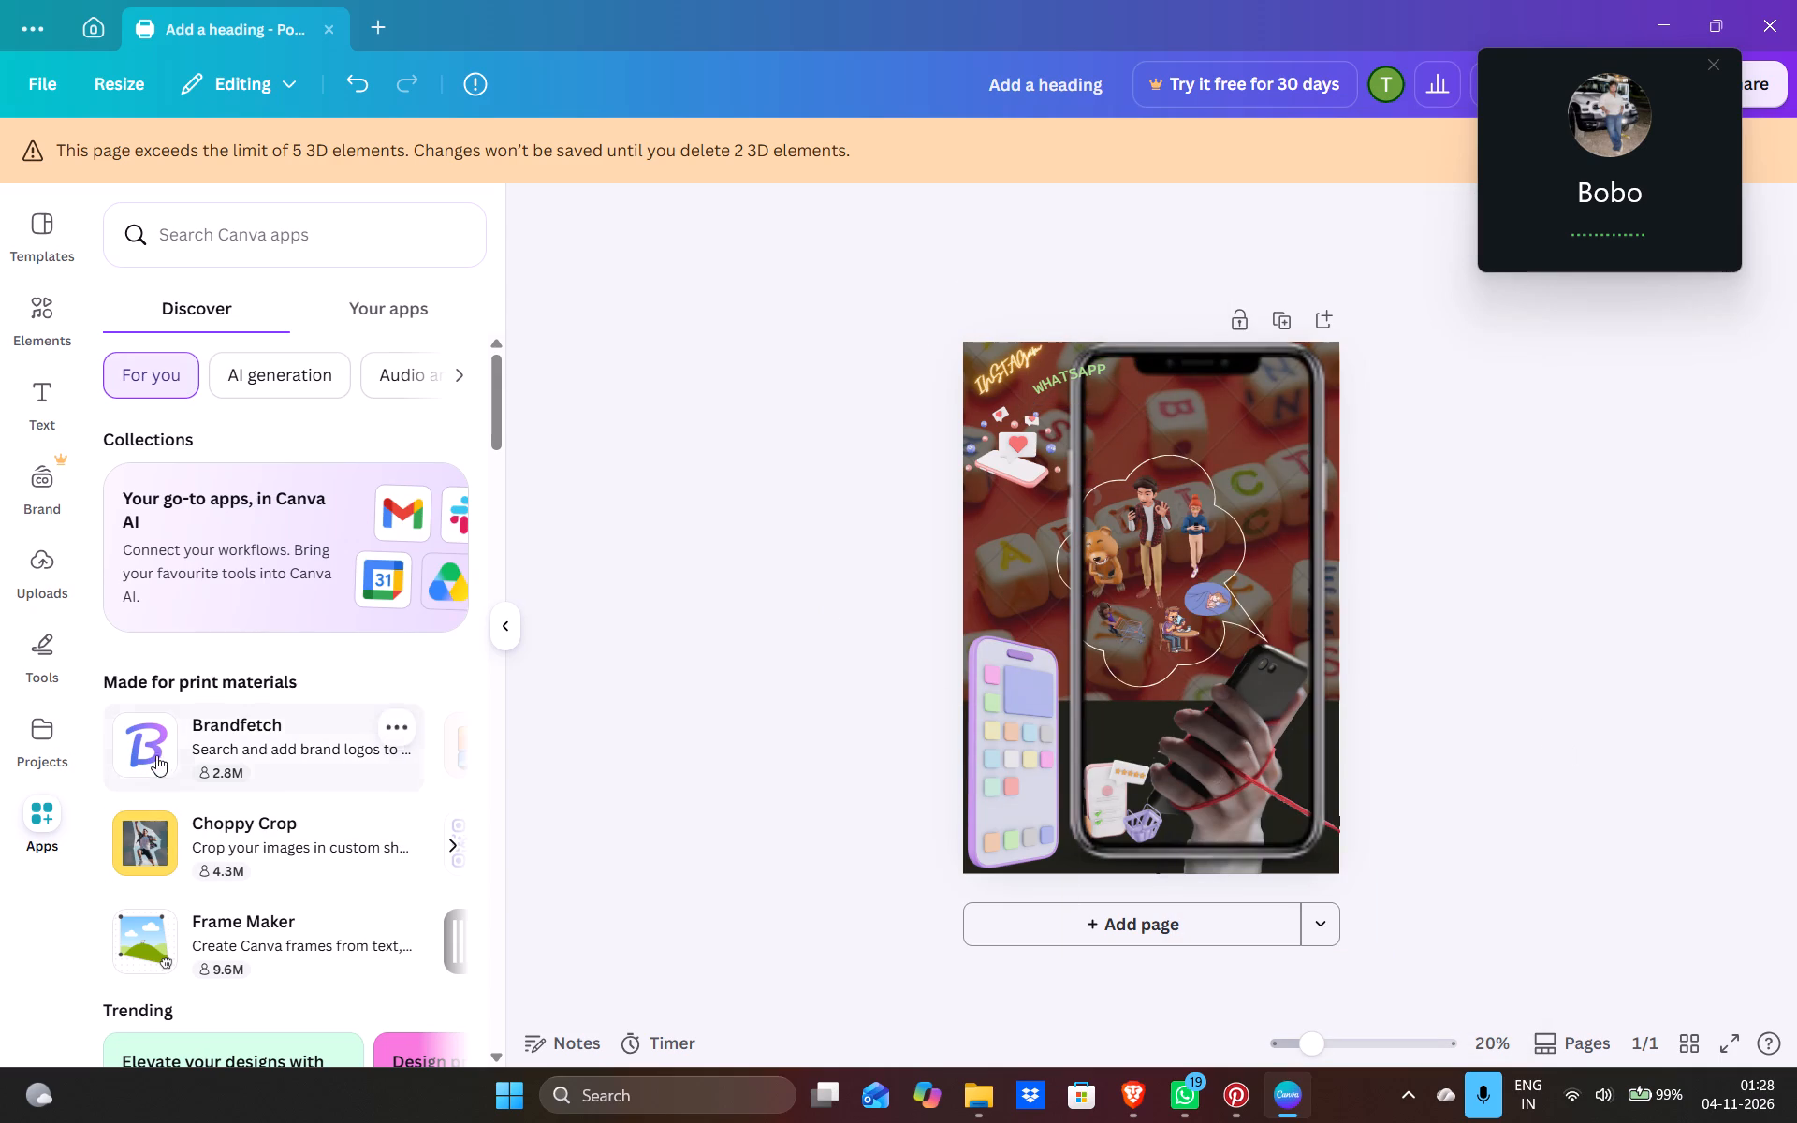
# Search the apps for ADDICT.
pyautogui.click(267, 235)
pyautogui.write('ADDICT')
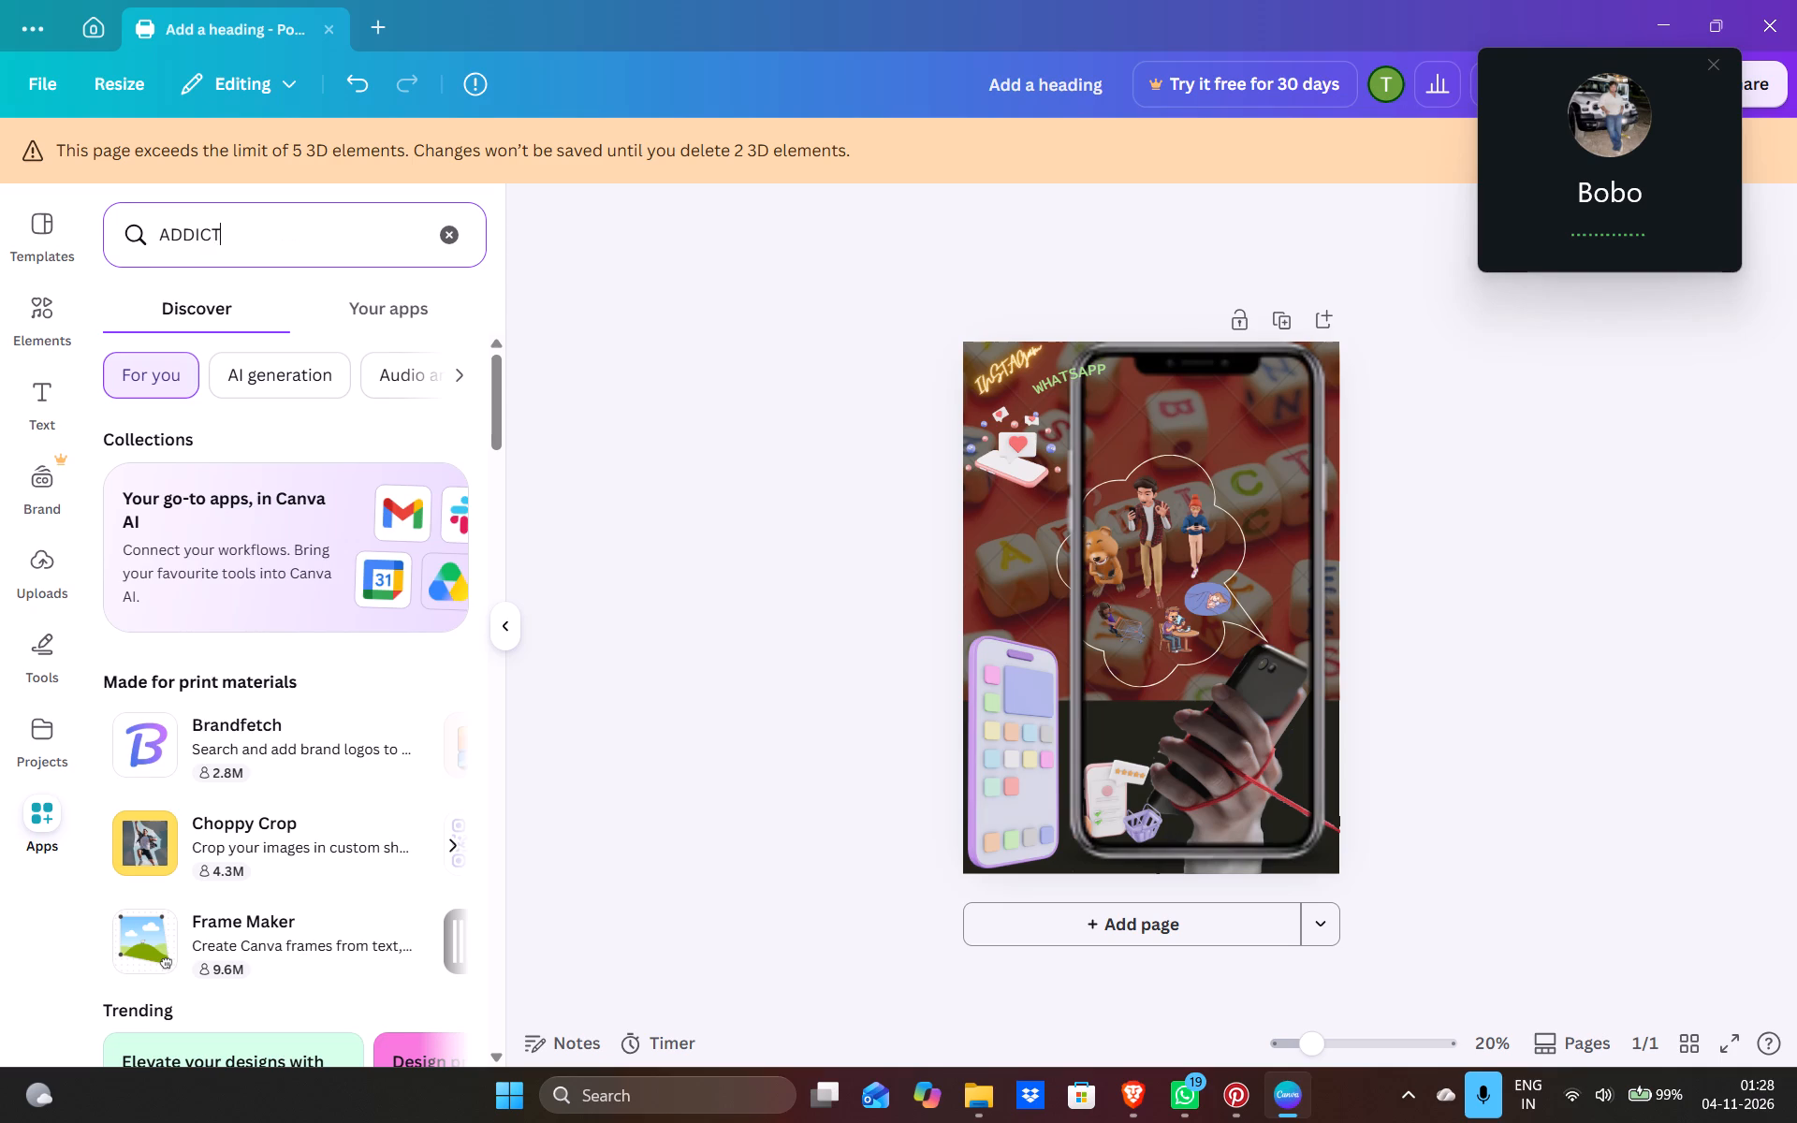
pyautogui.press('Return')
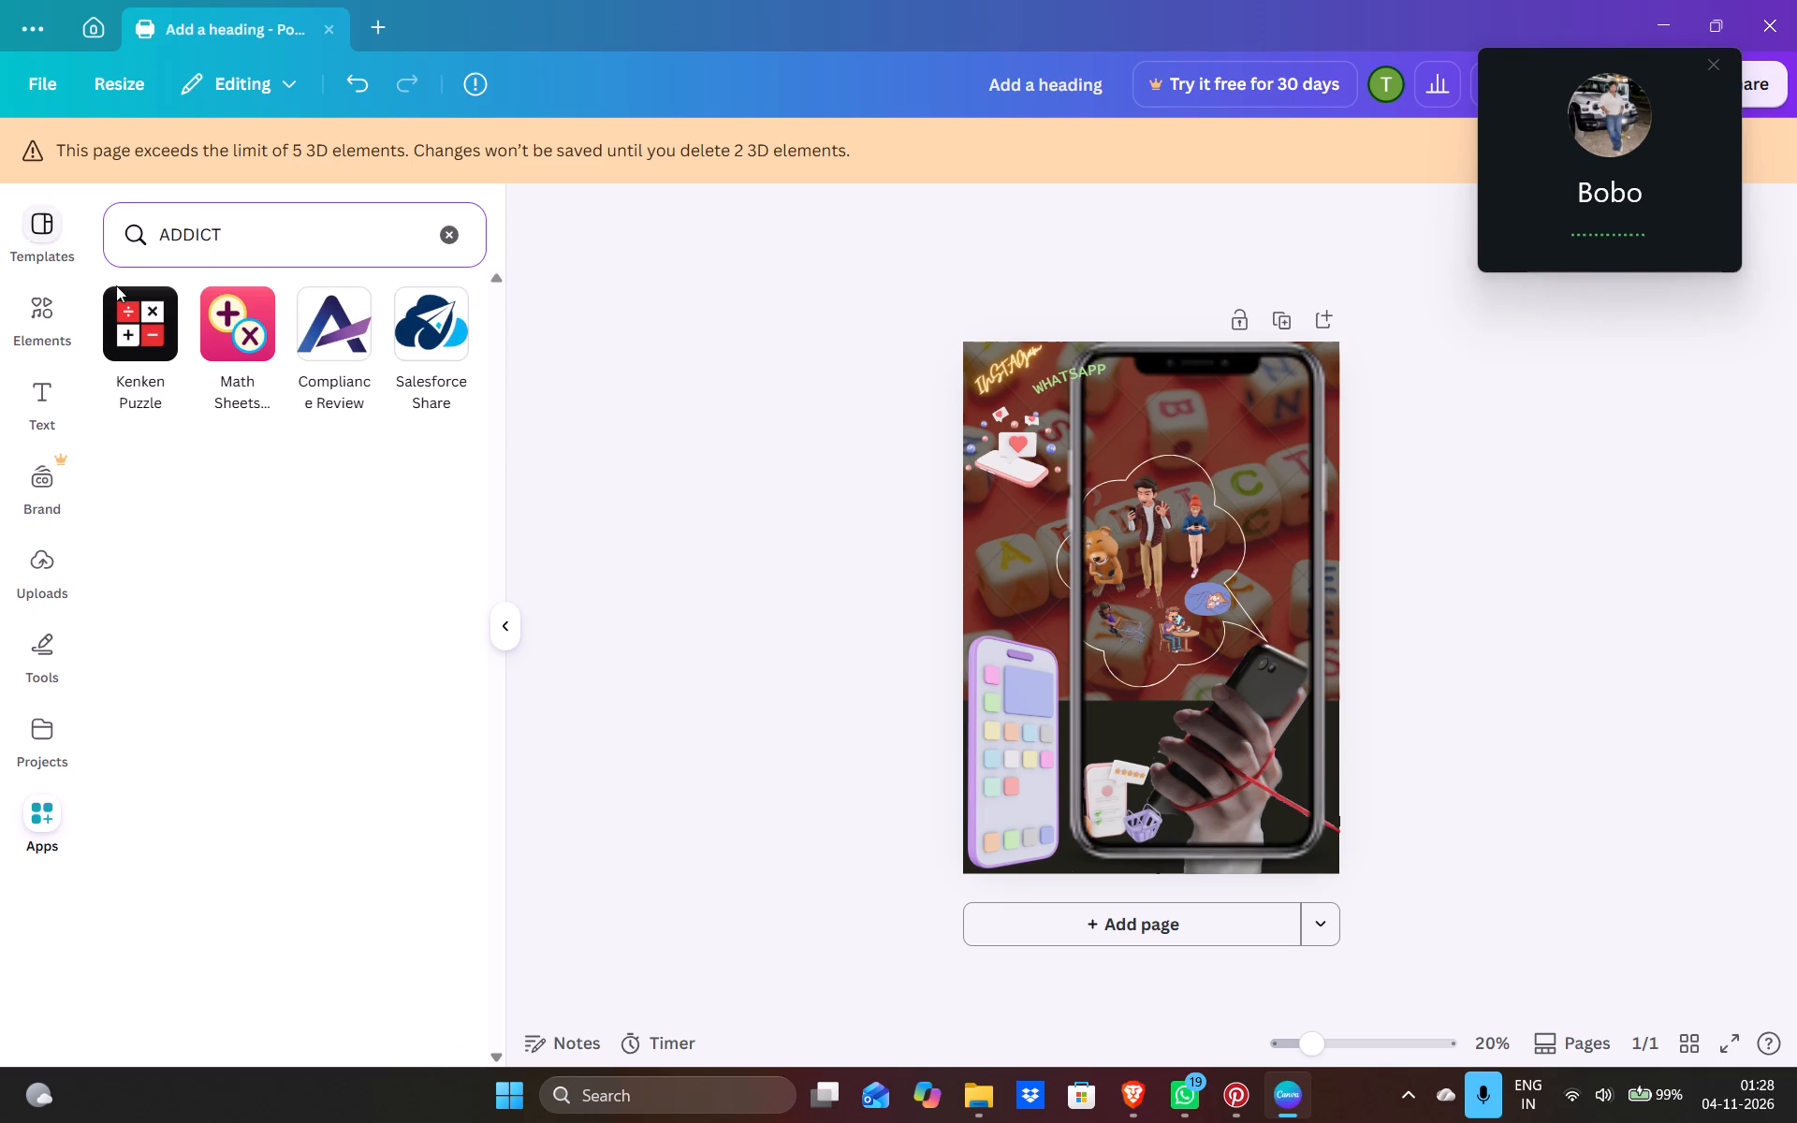
# Search the 3D elements for ADDICT and extend the search to all element types.
pyautogui.click(31, 334)
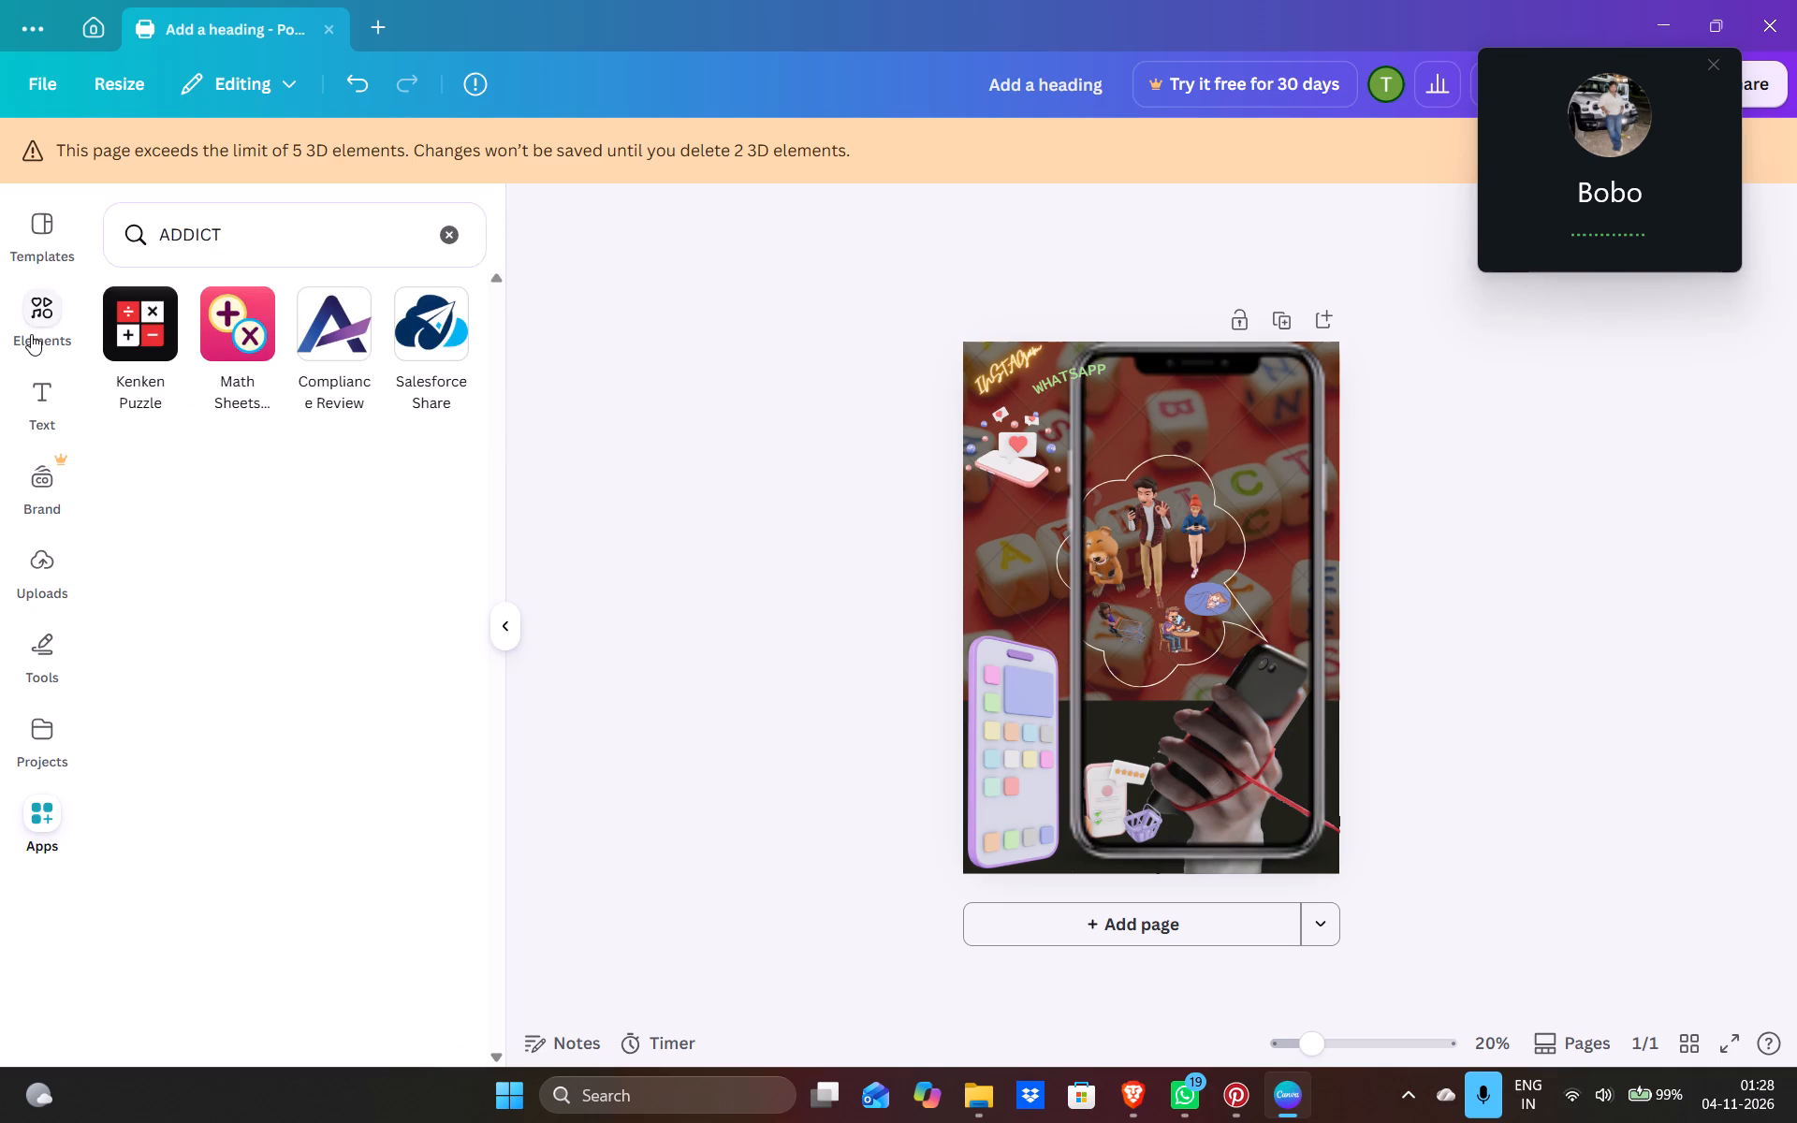
pyautogui.click(269, 274)
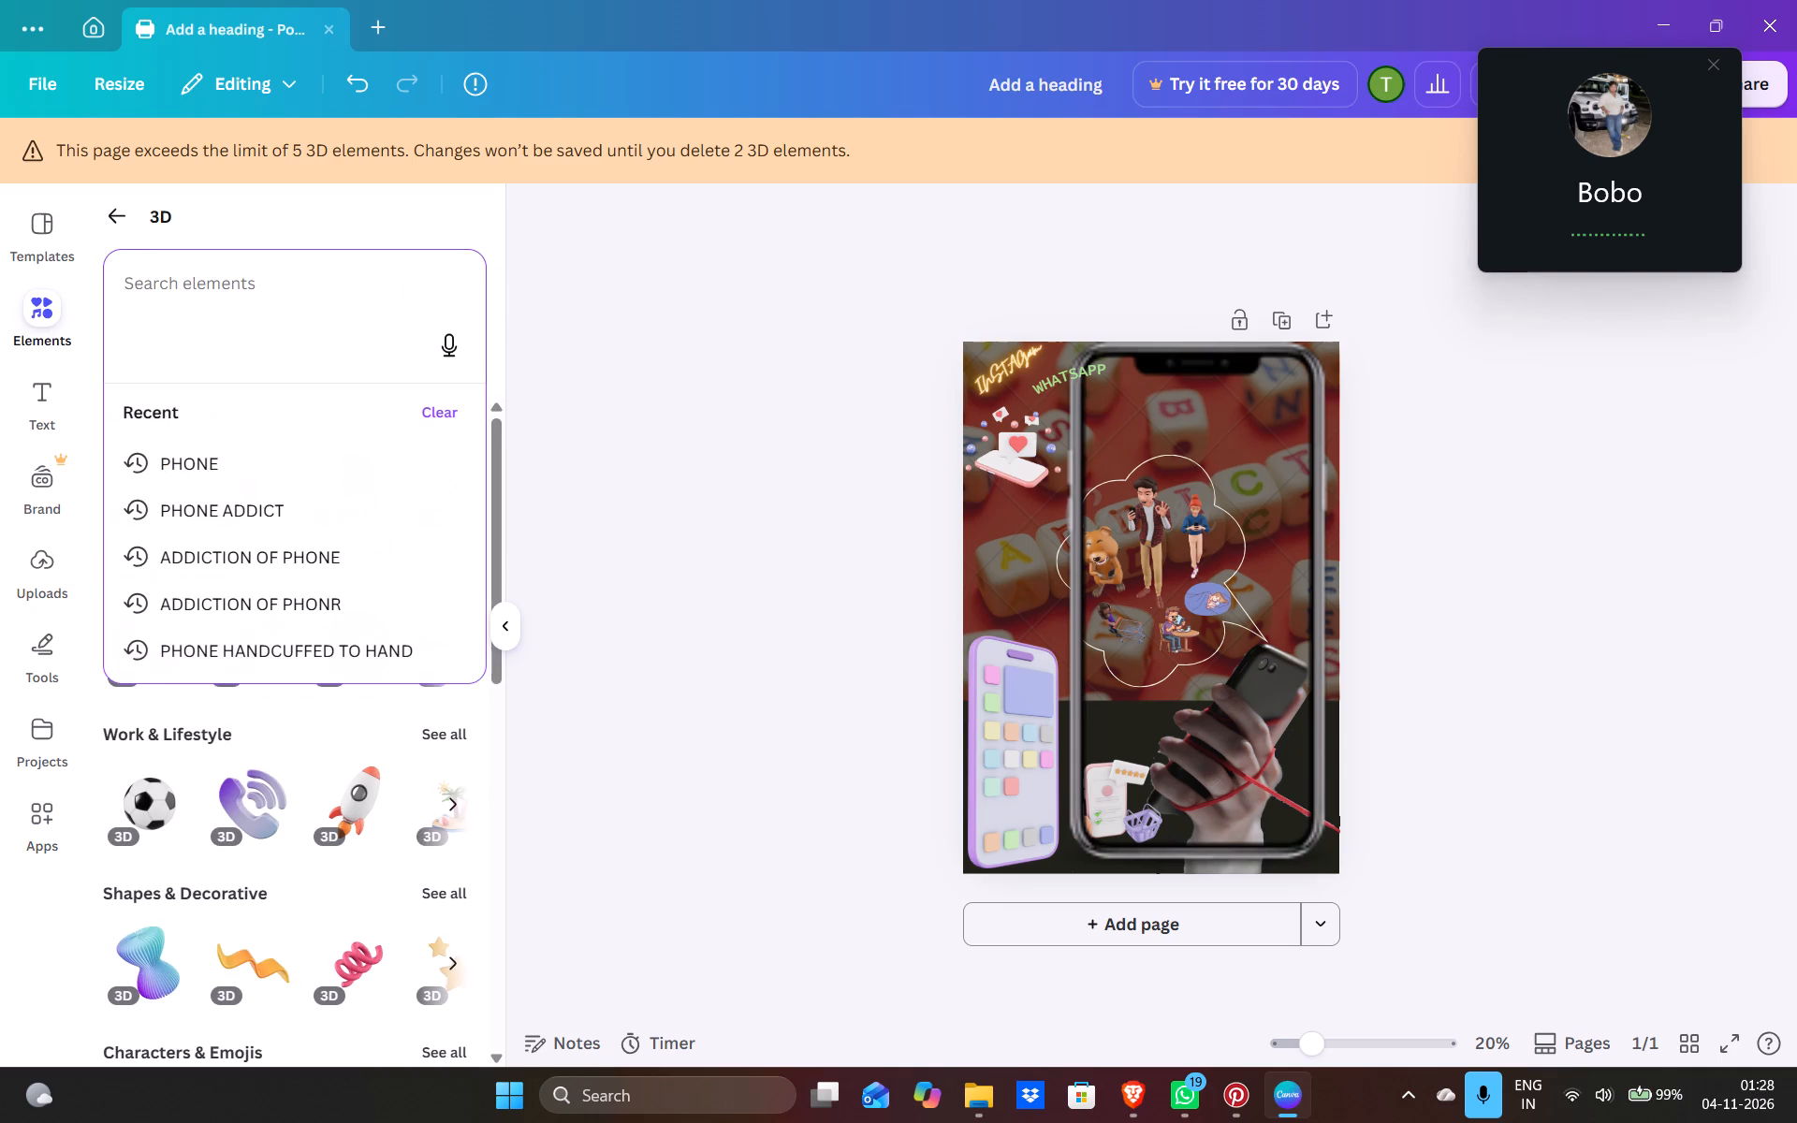
pyautogui.write('ADDICT')
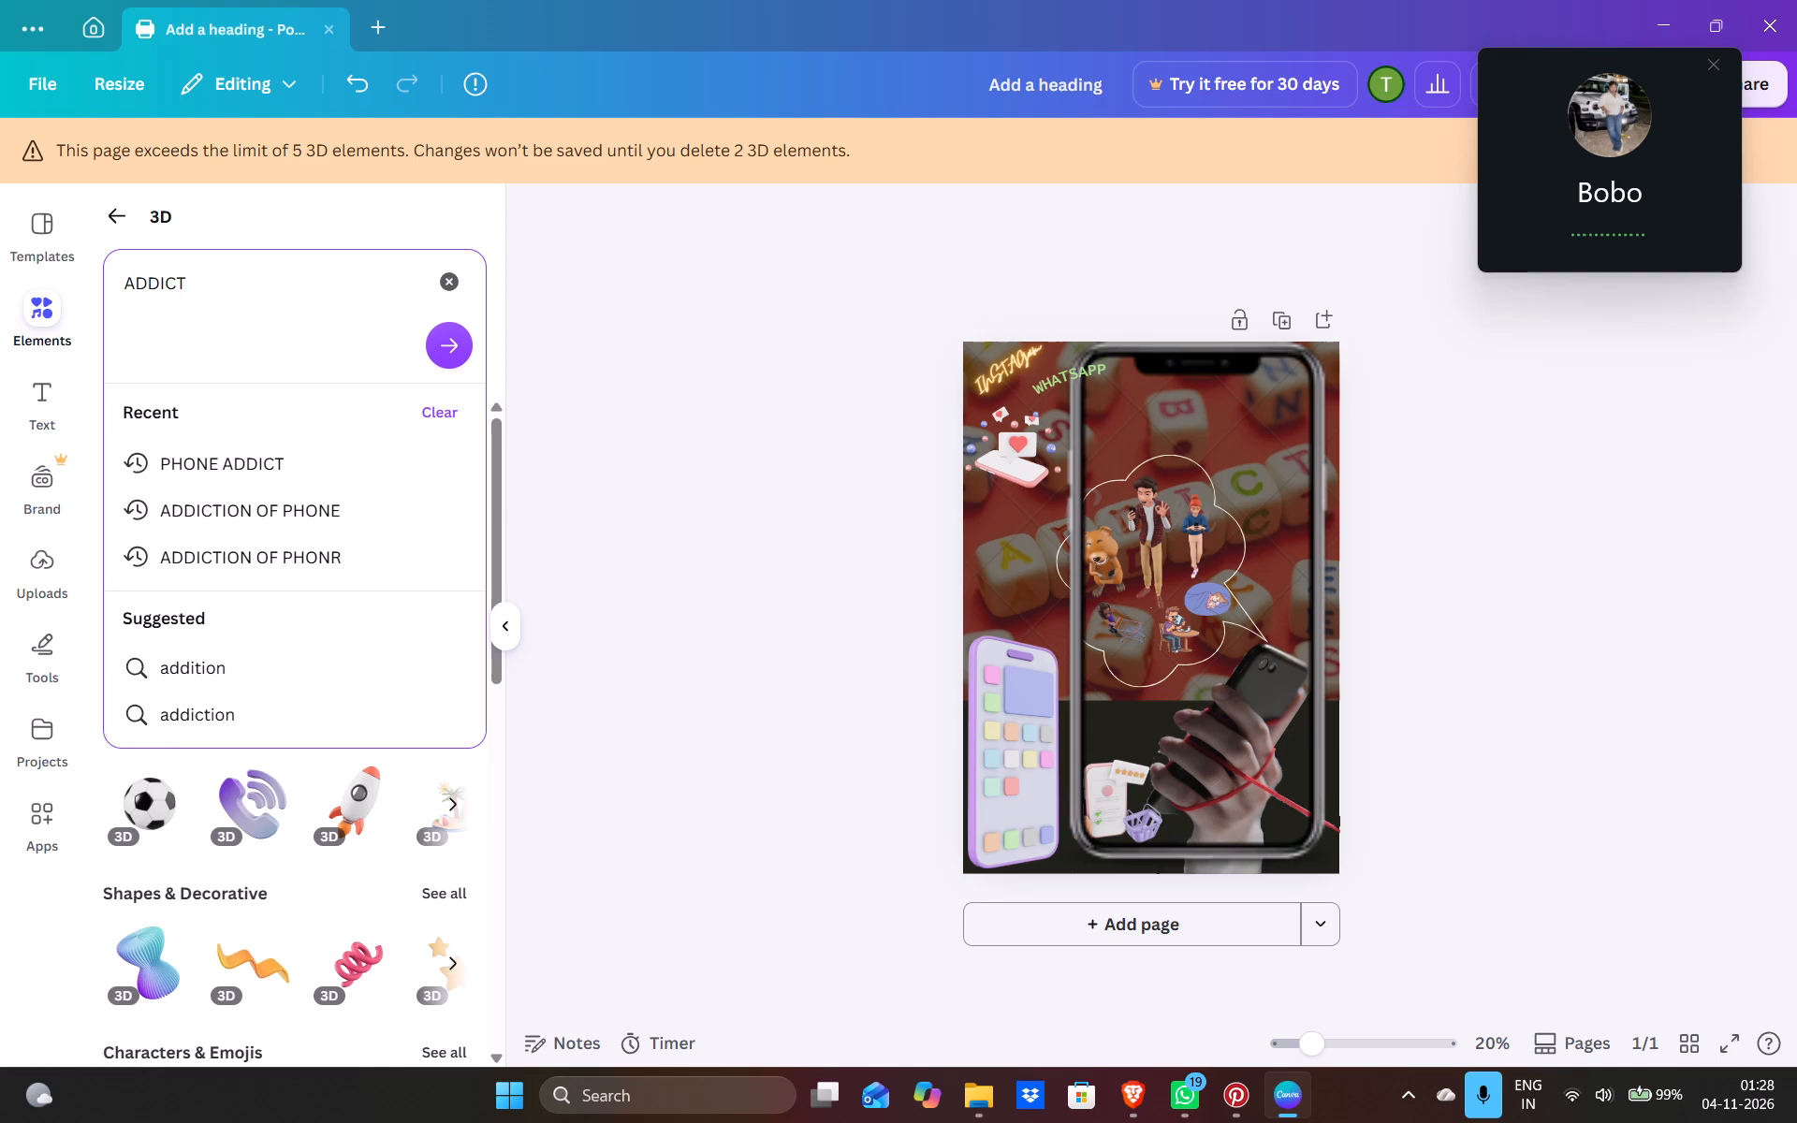
pyautogui.press('Return')
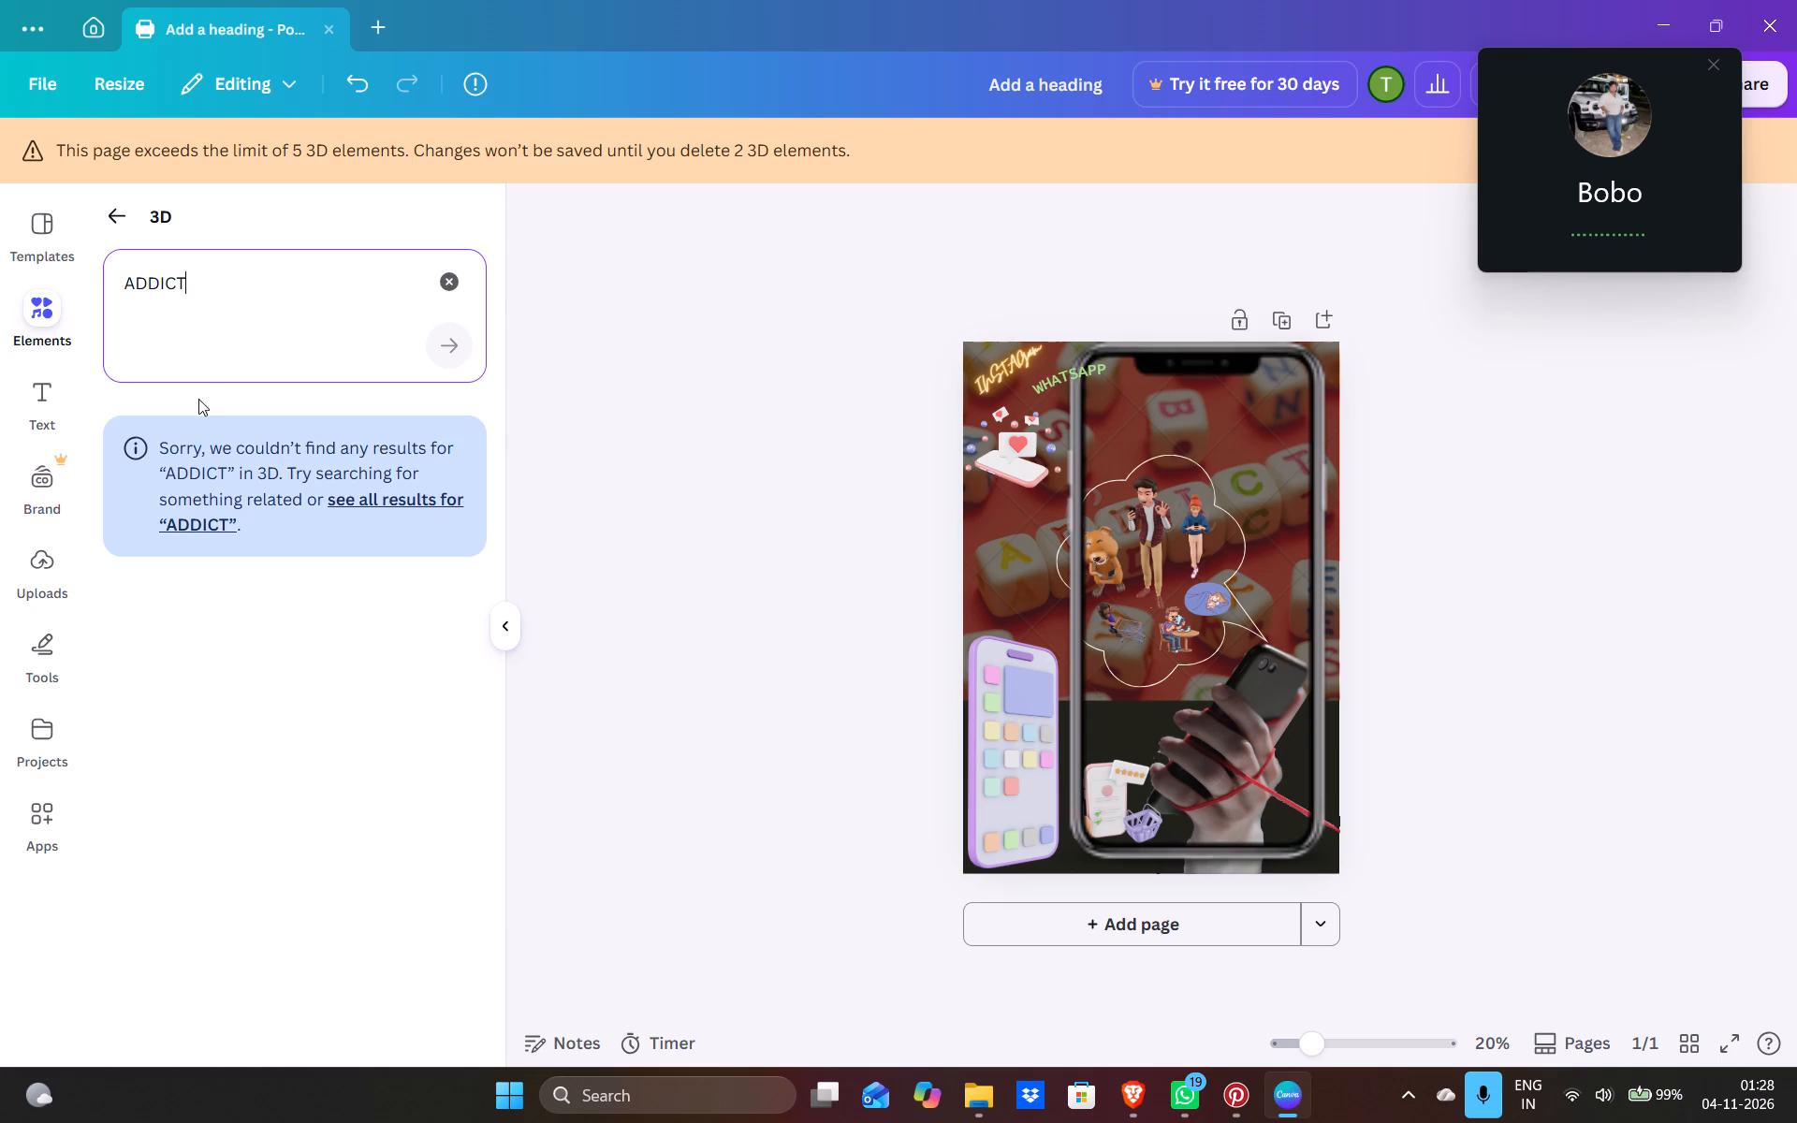
pyautogui.click(378, 492)
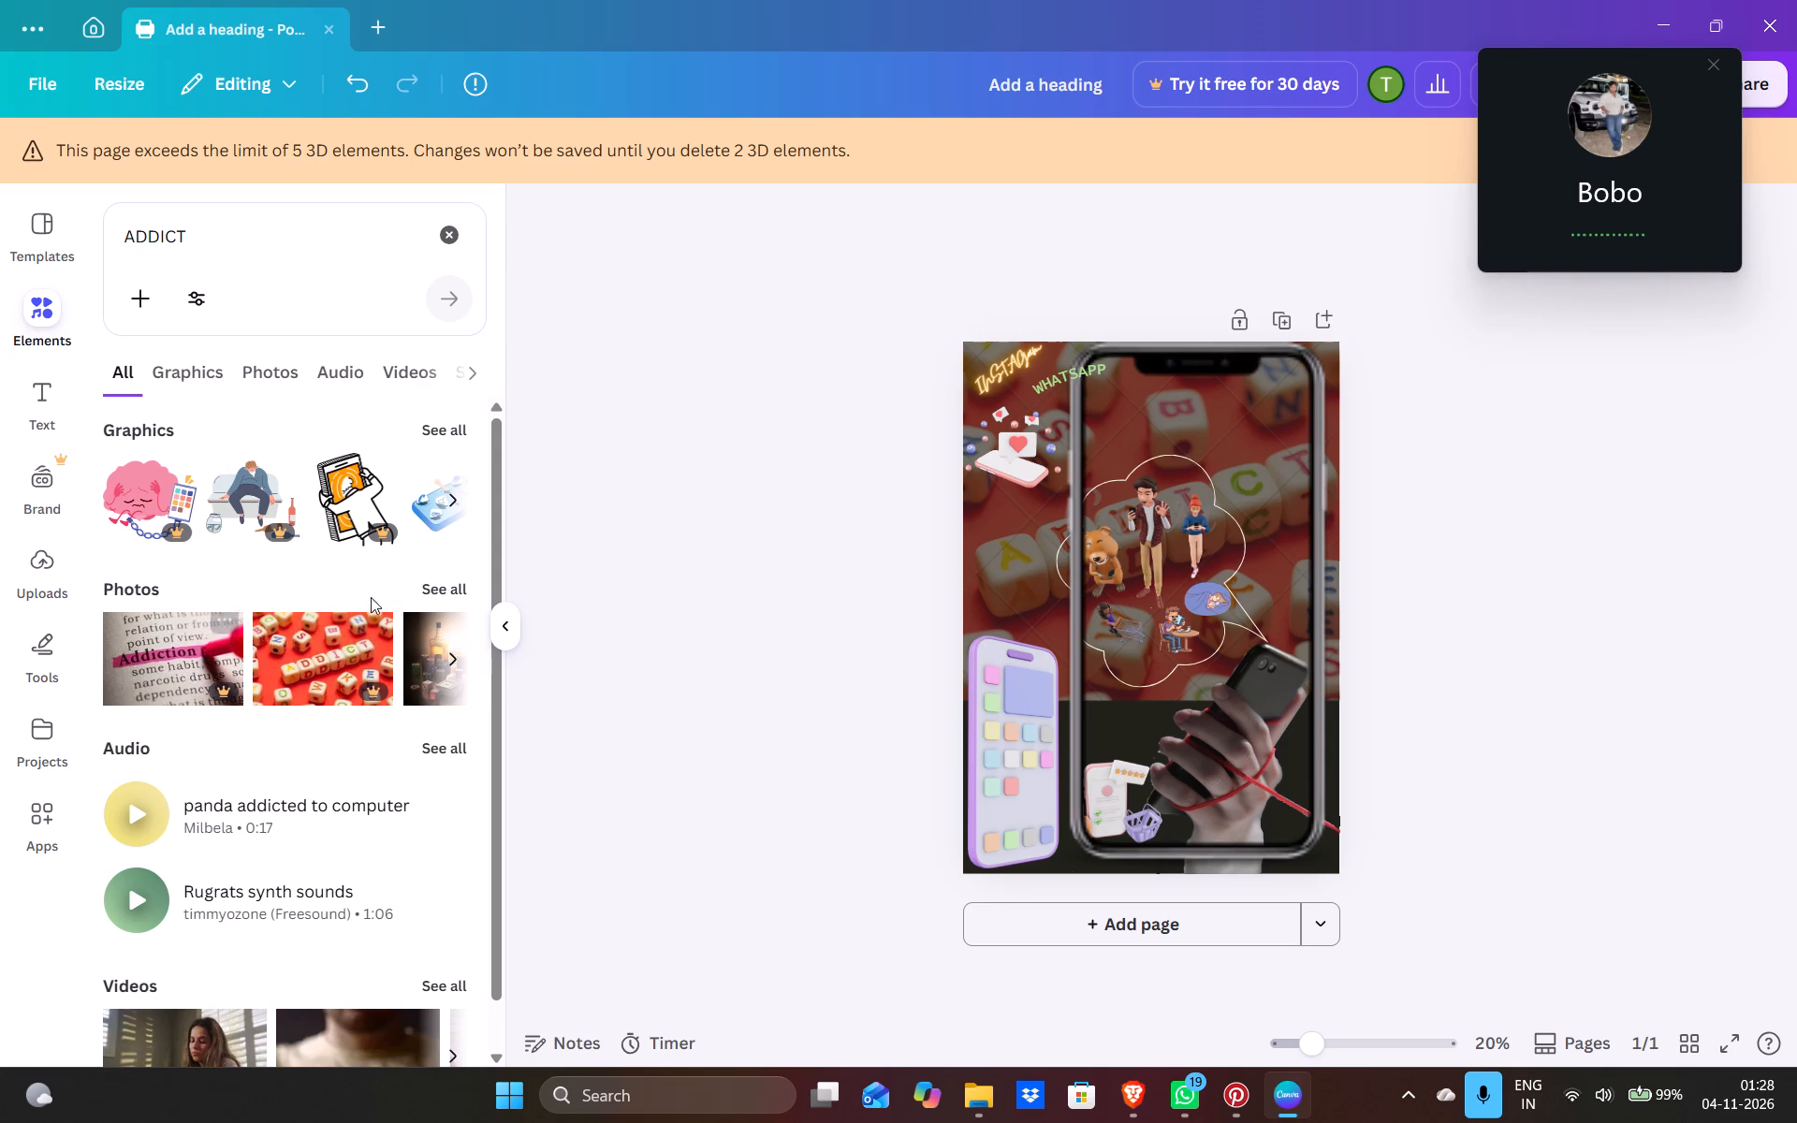
# Browse all ADDICT photo results and add the photo of rope-tied hands beside a white smartphone to the poster.
pyautogui.click(436, 594)
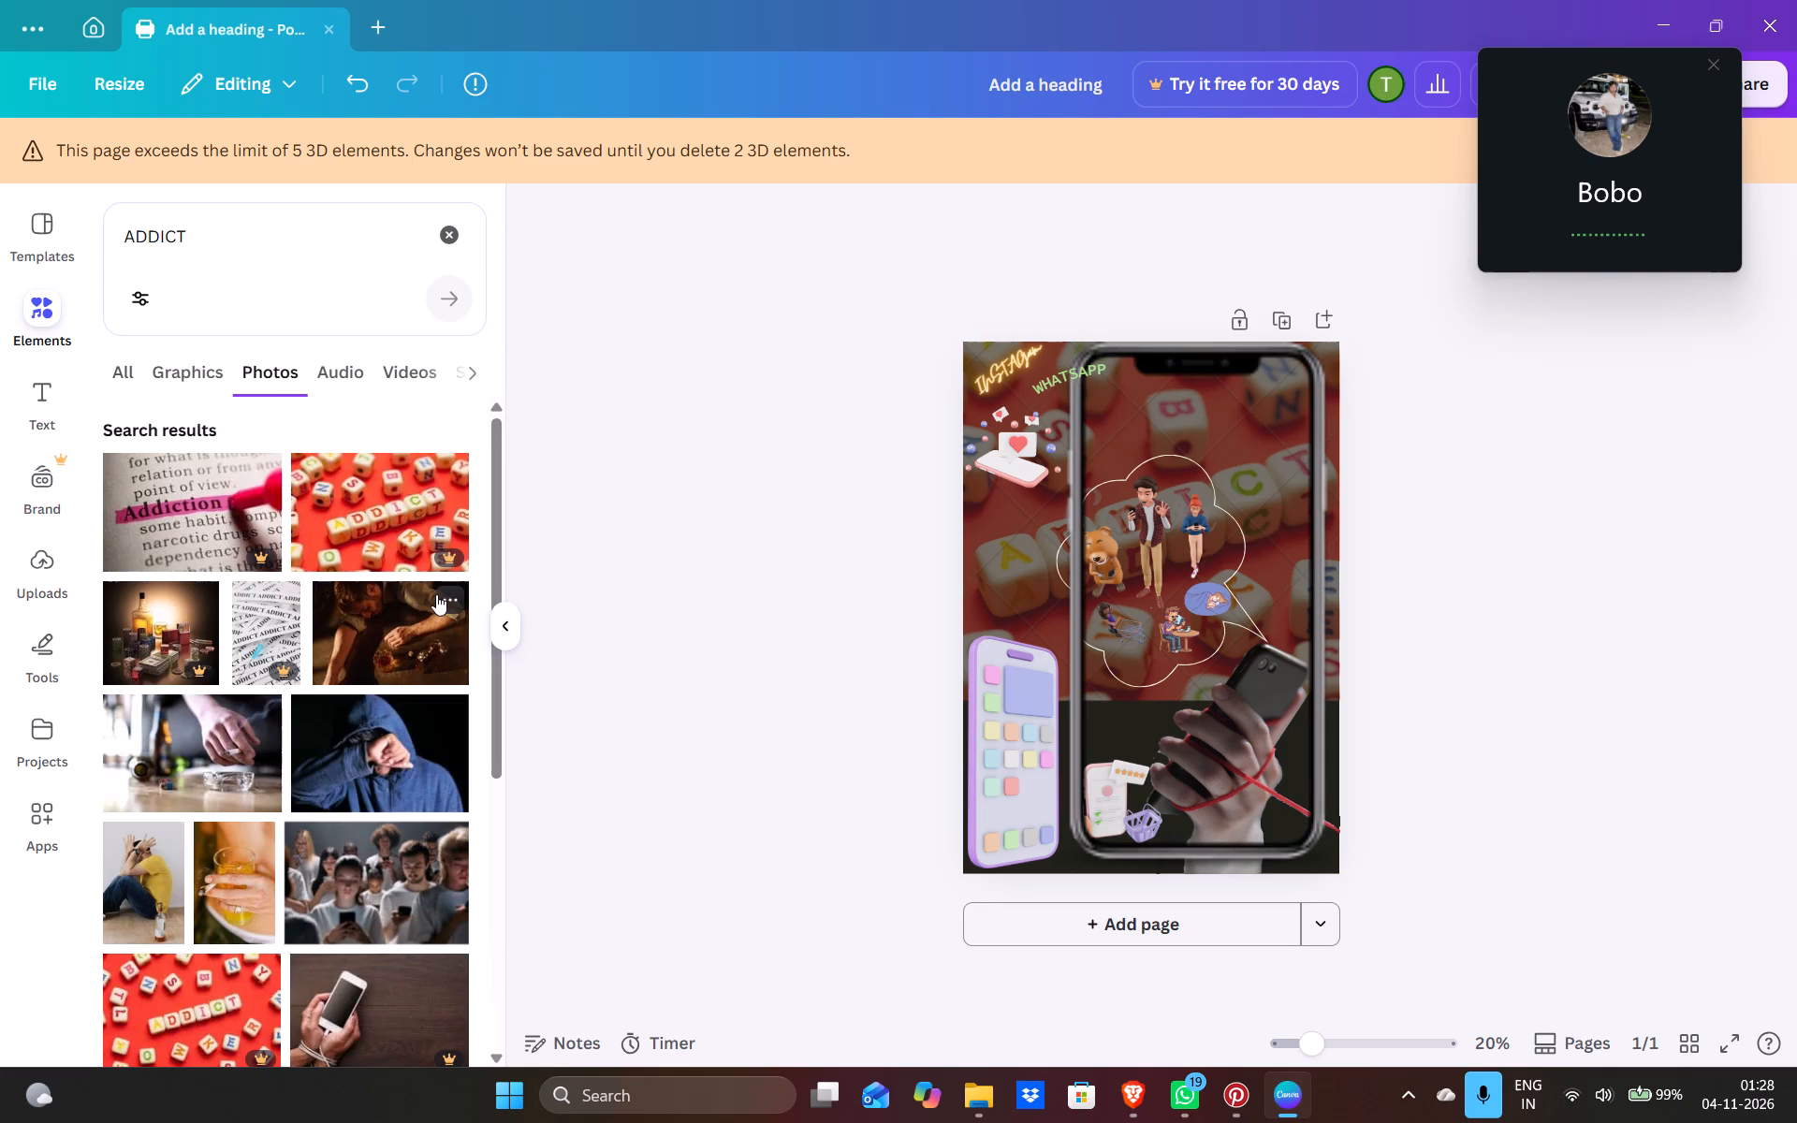
pyautogui.scroll(-2, 334, 676)
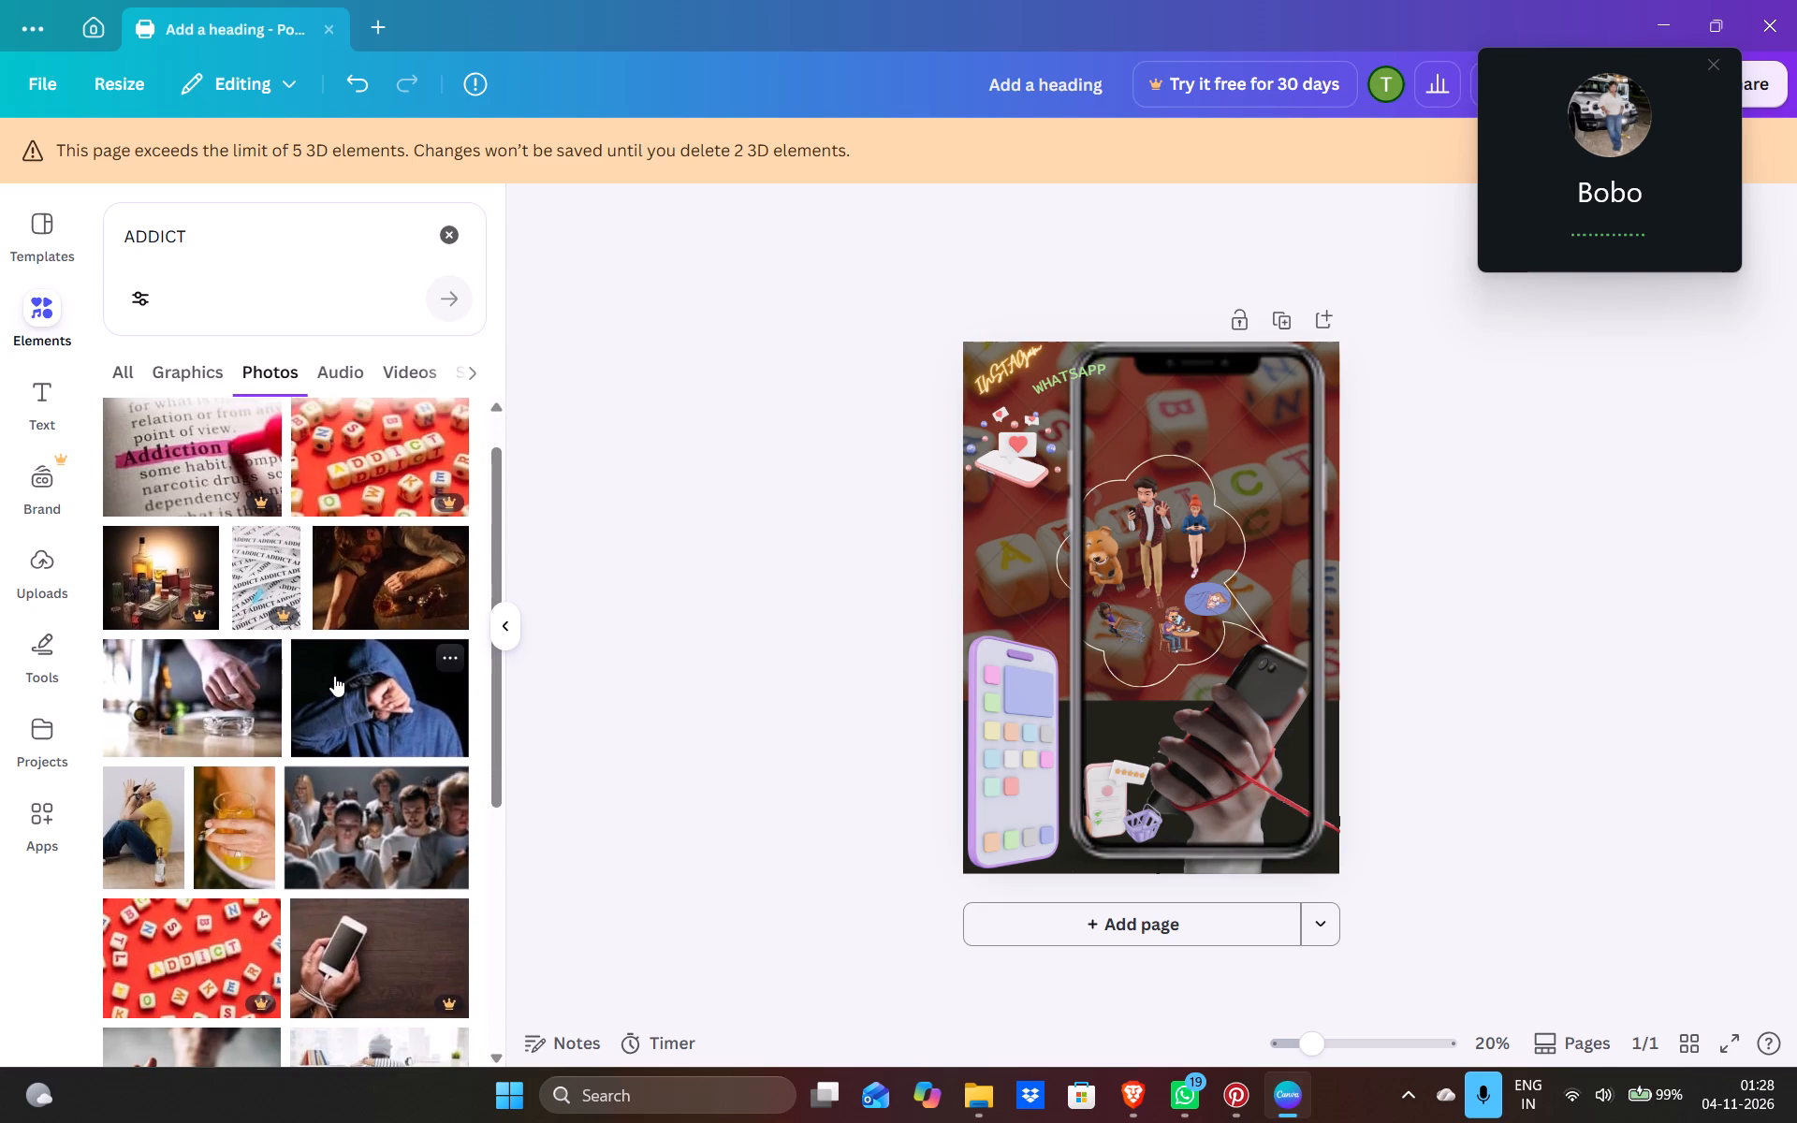
pyautogui.scroll(-1, 334, 676)
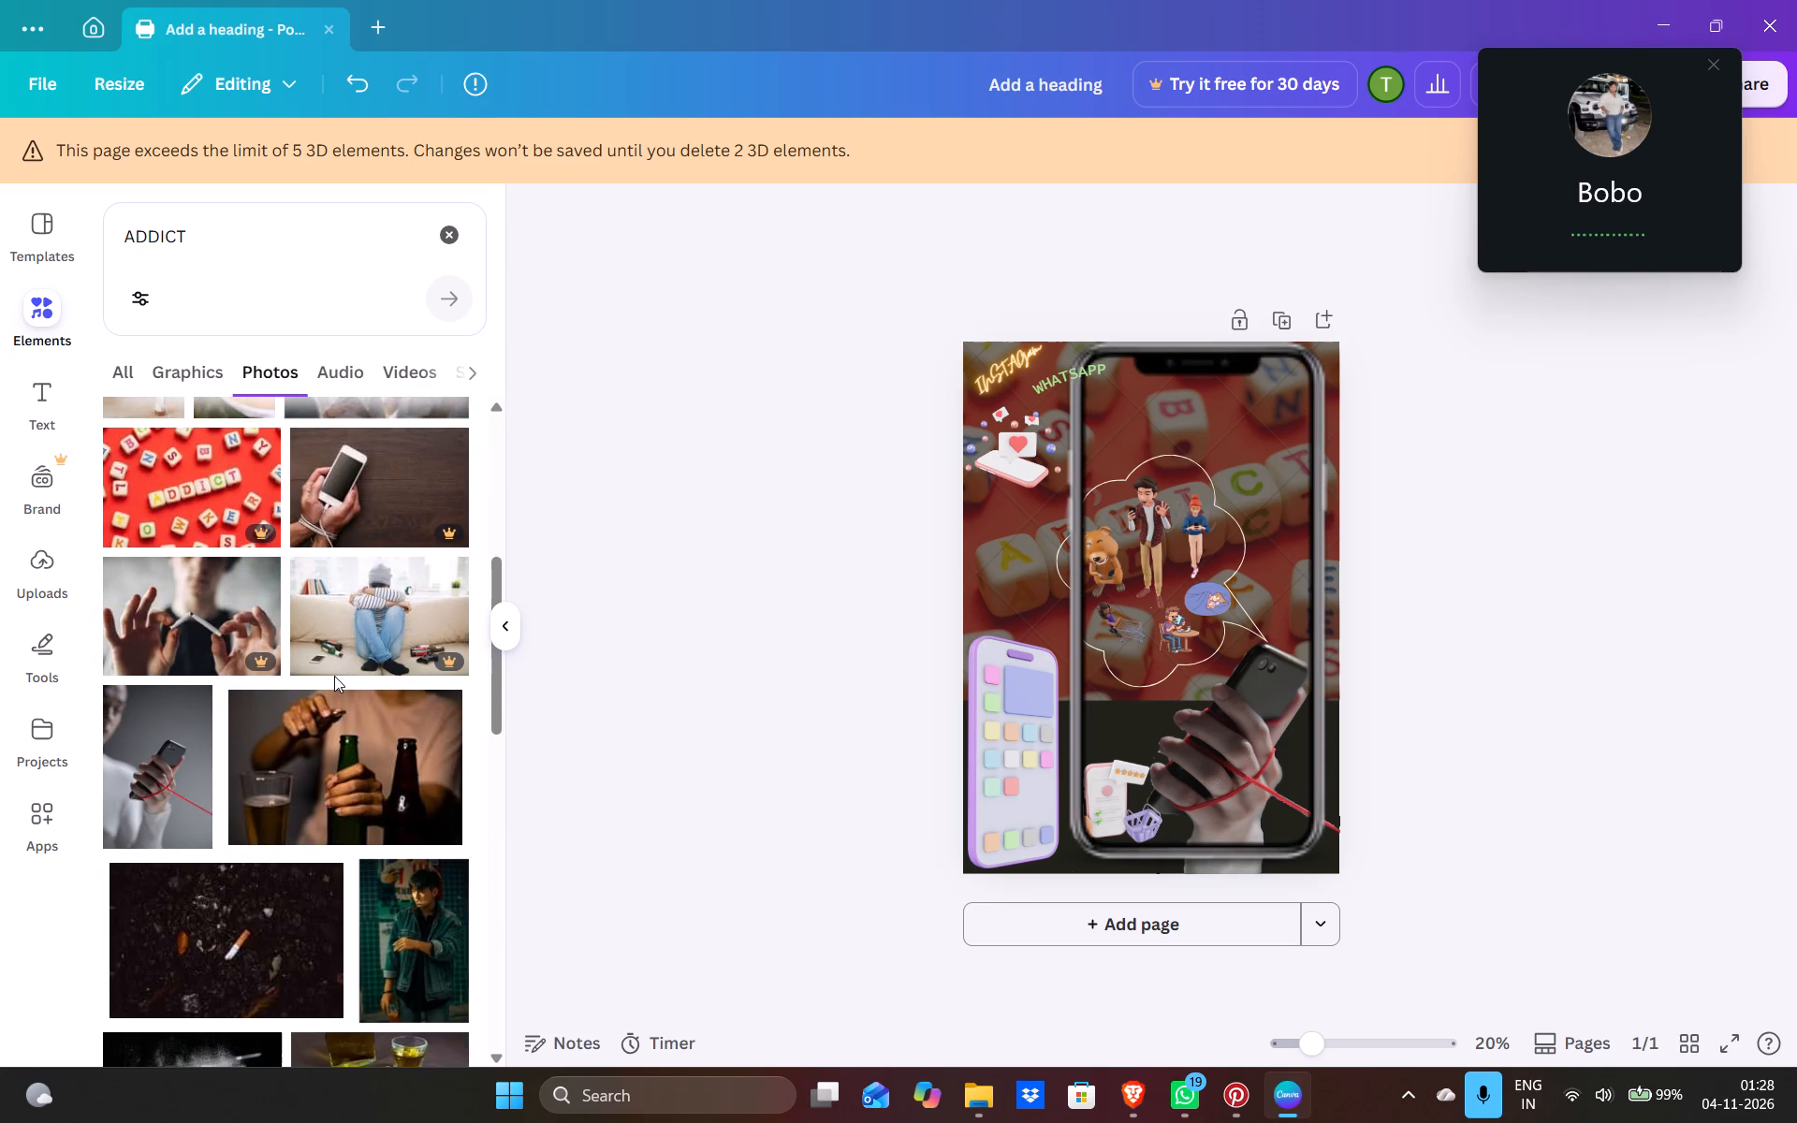
pyautogui.scroll(-4, 334, 676)
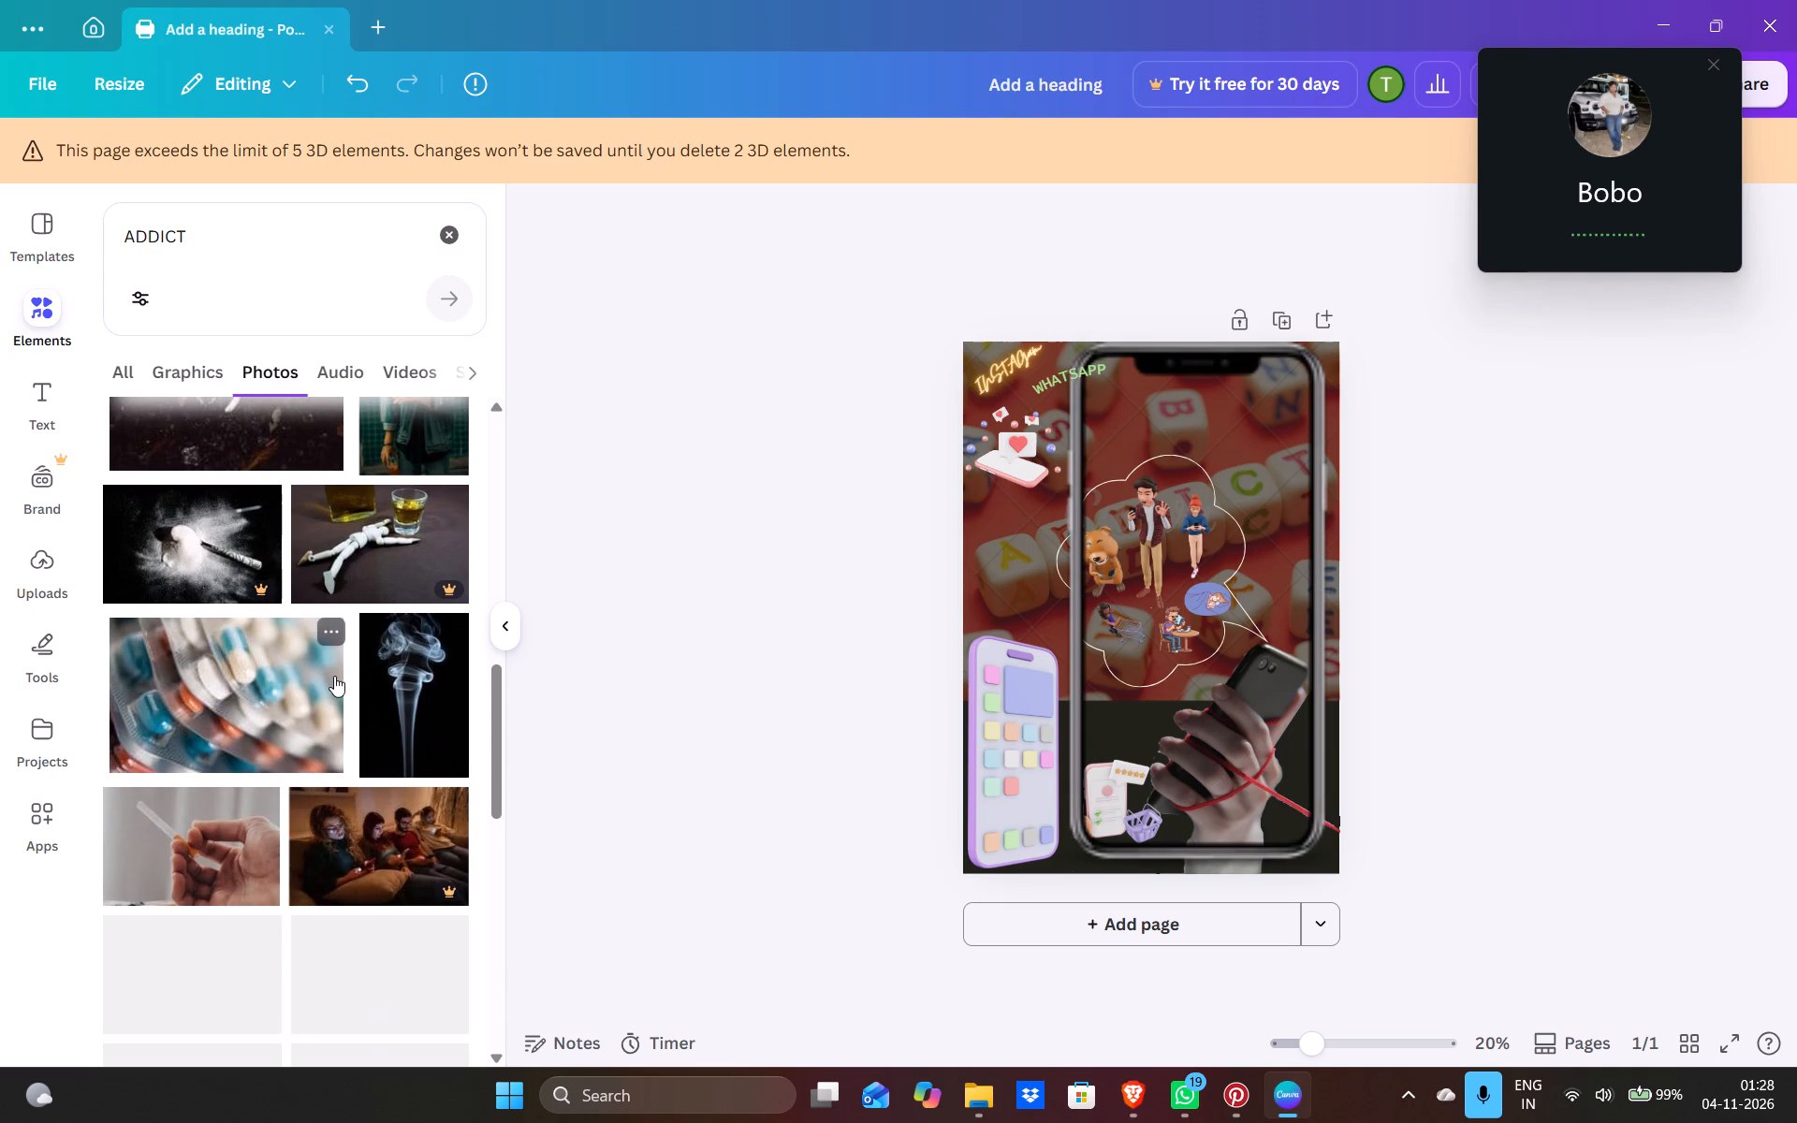
pyautogui.scroll(-6, 334, 676)
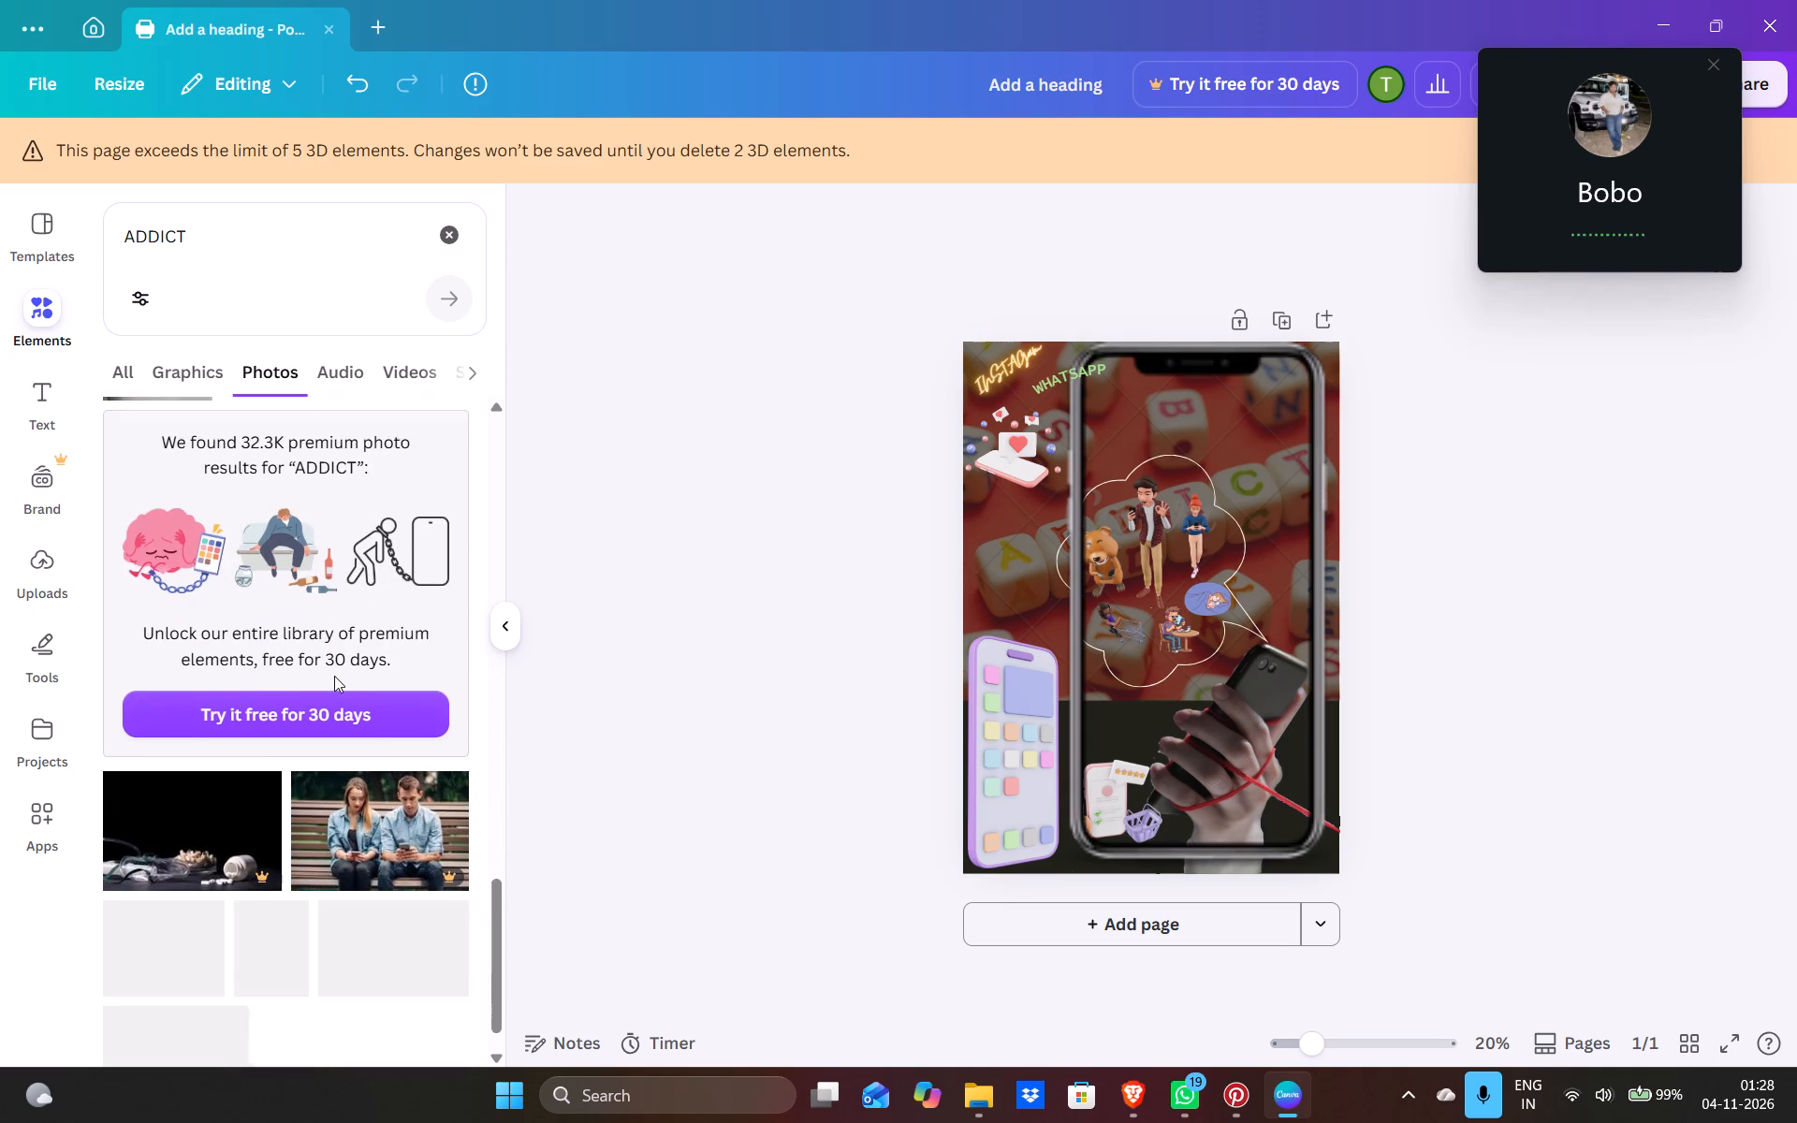
pyautogui.scroll(-3, 334, 676)
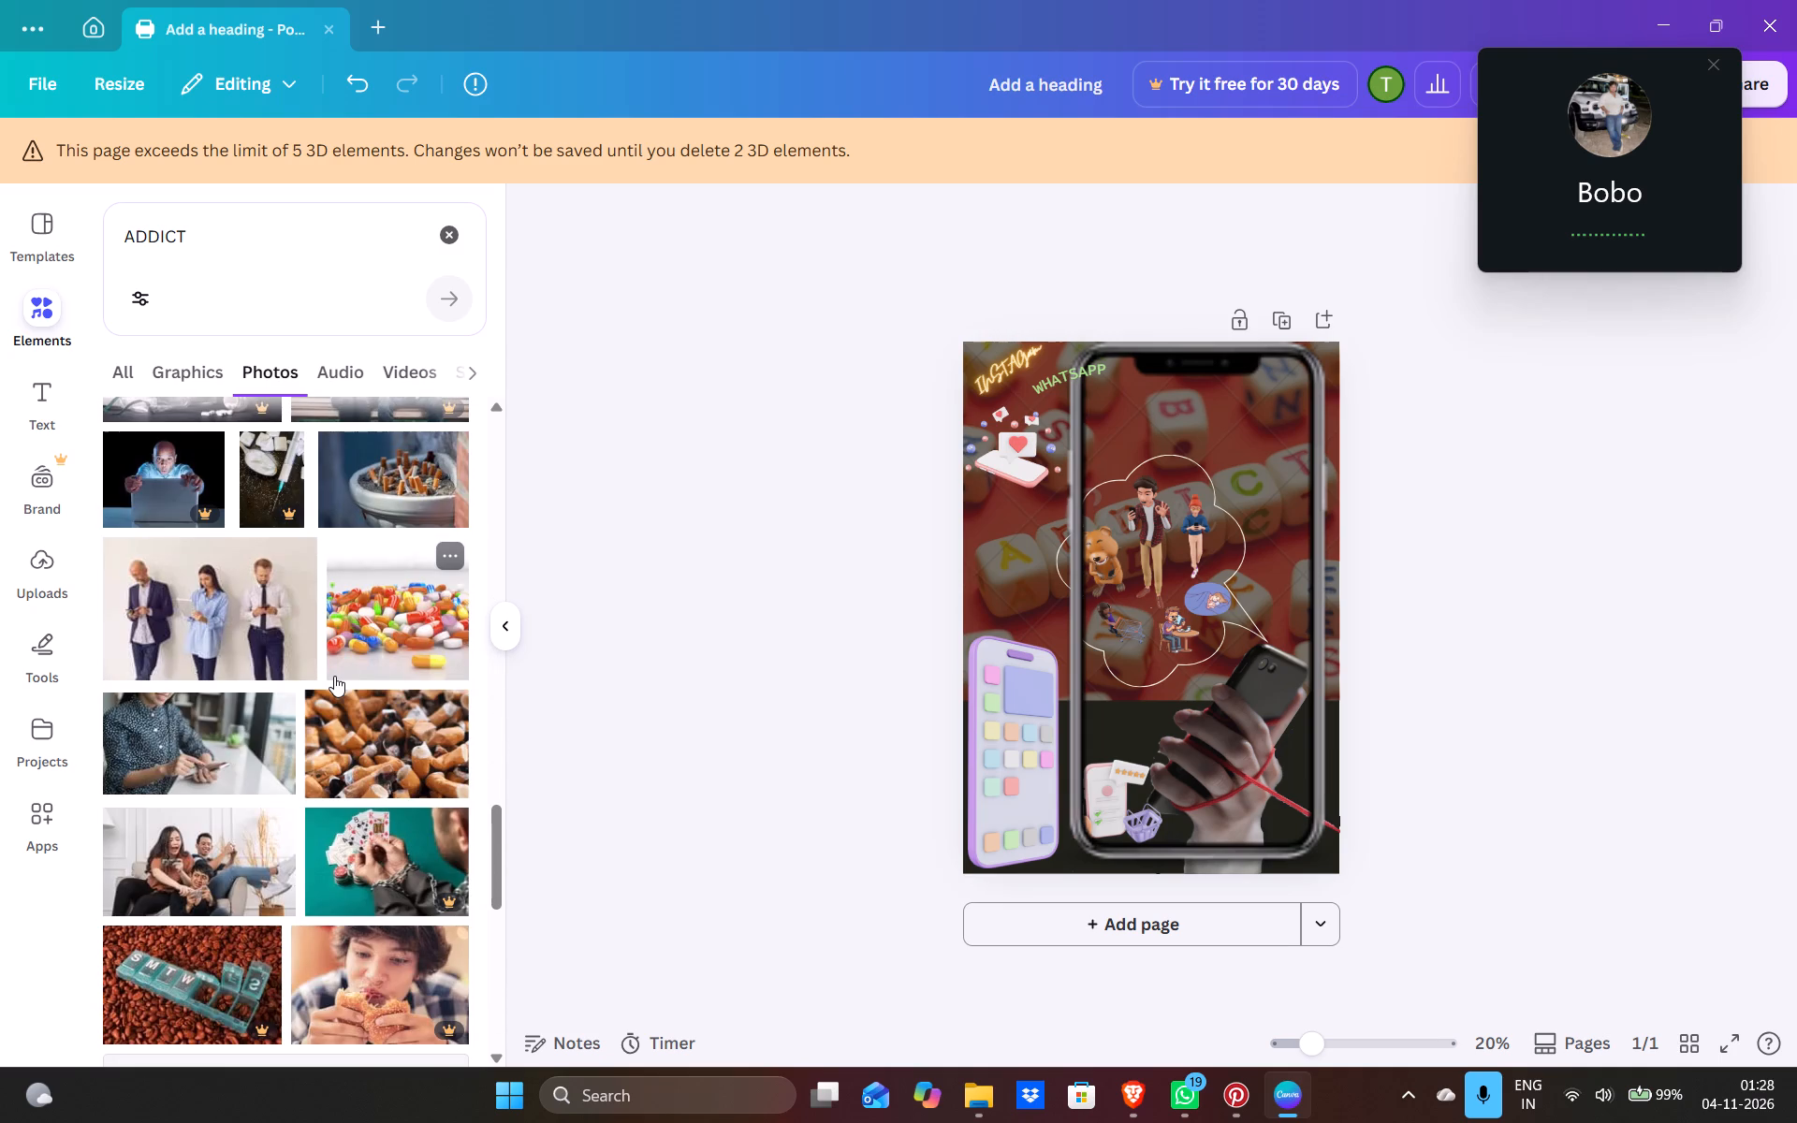
pyautogui.scroll(-6, 334, 676)
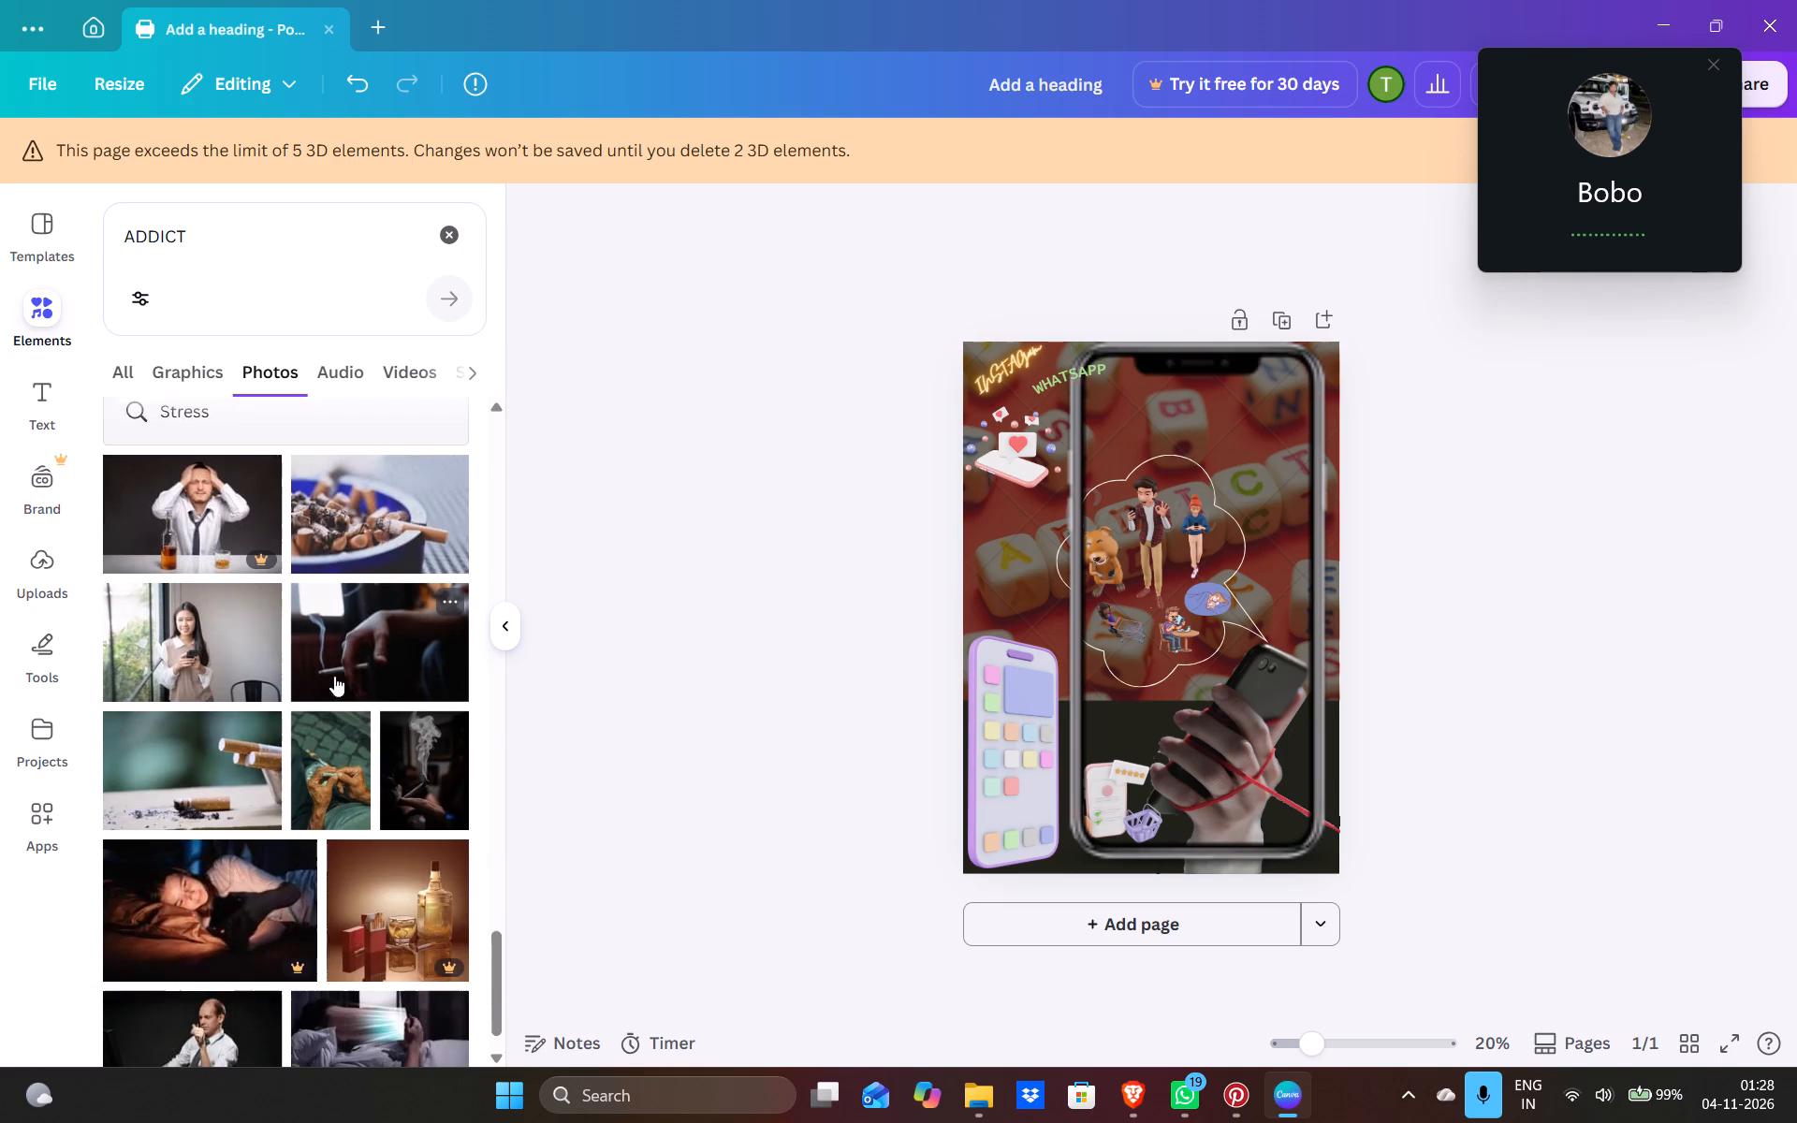
pyautogui.scroll(-3, 334, 676)
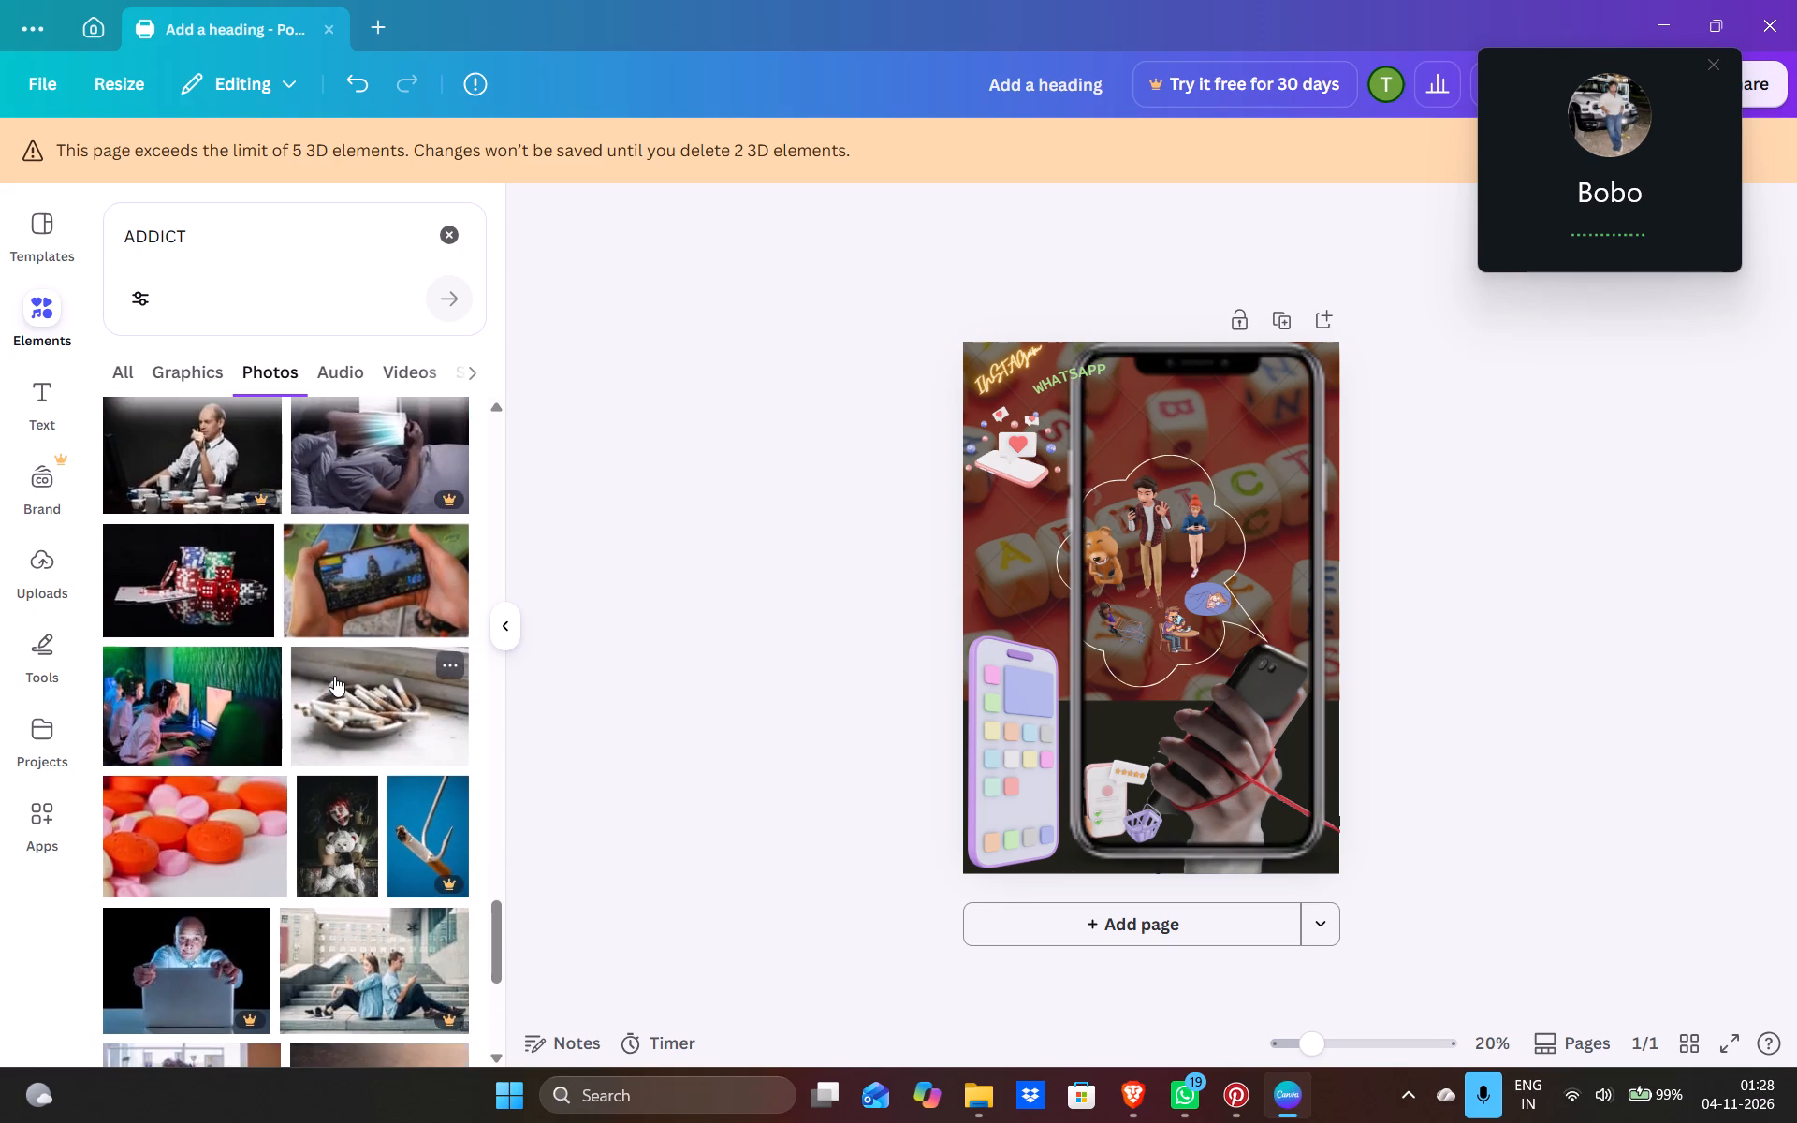
pyautogui.scroll(-2, 334, 676)
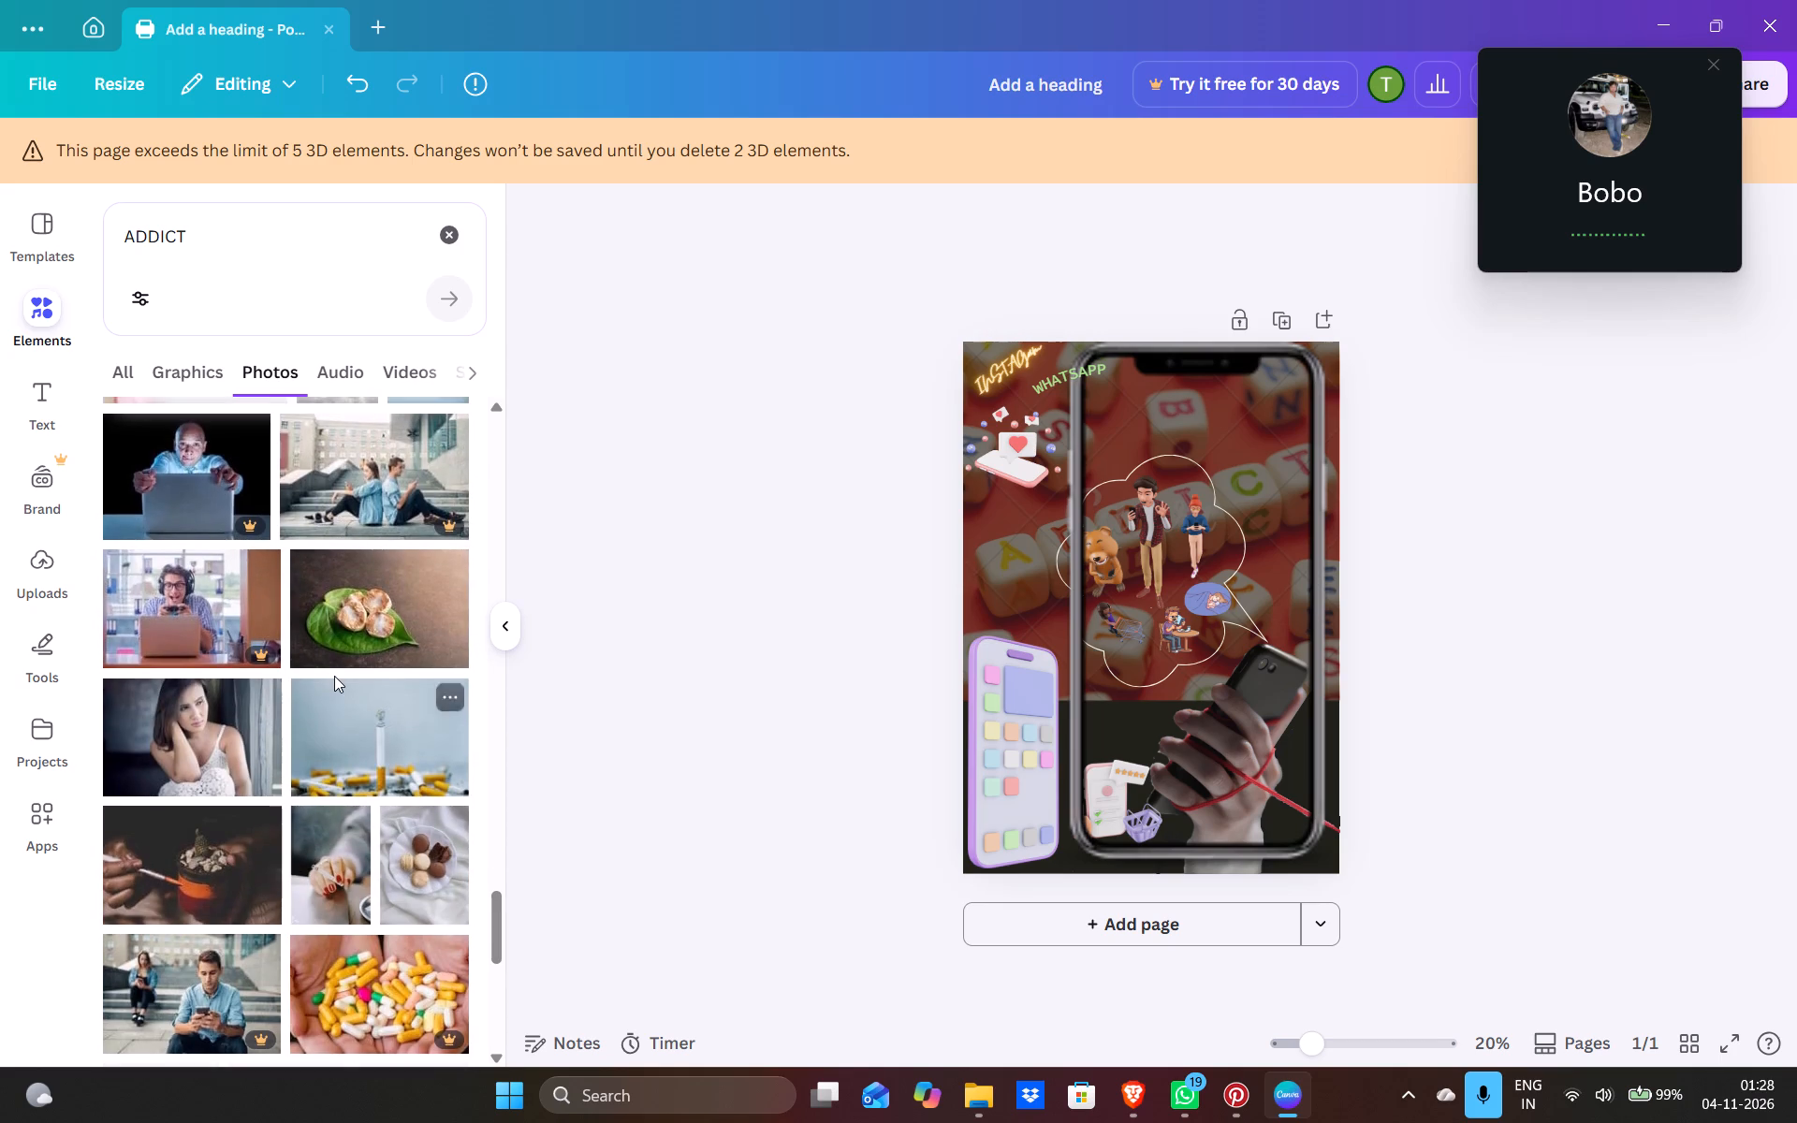
pyautogui.scroll(-3, 334, 676)
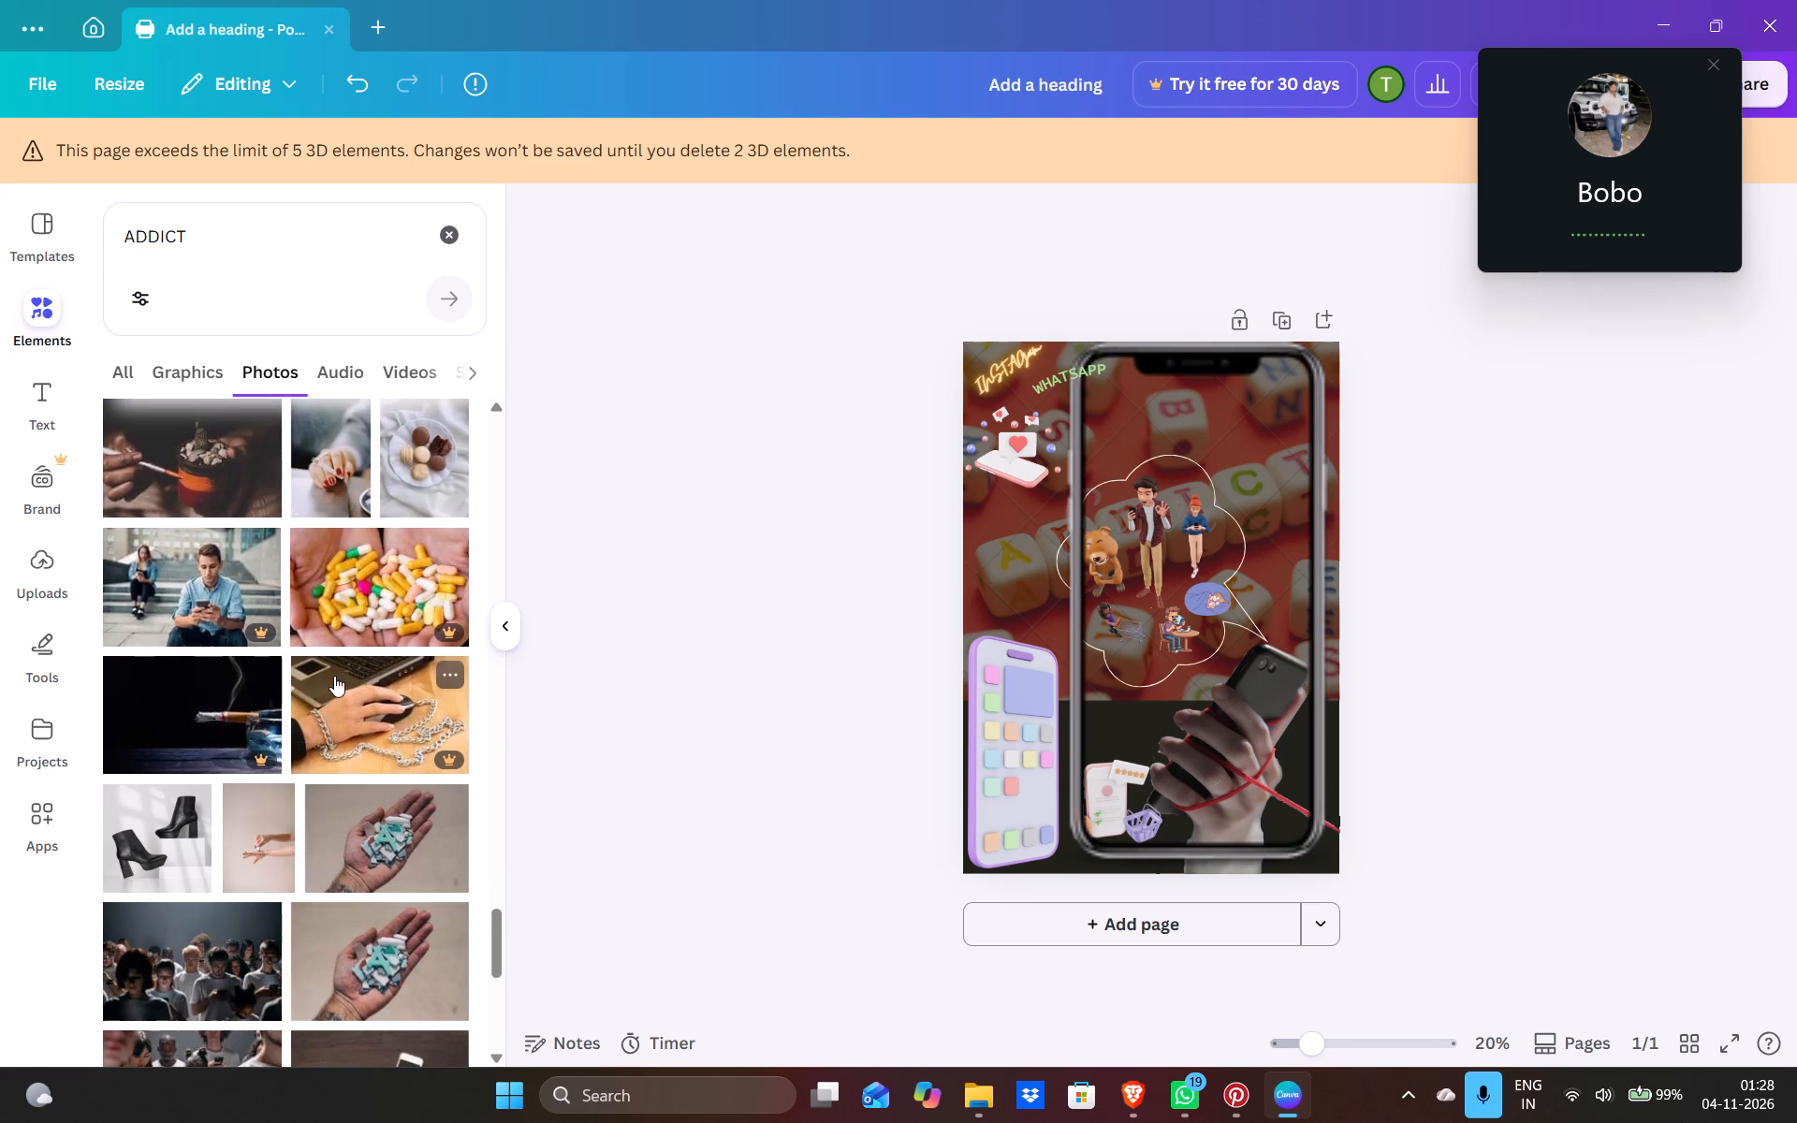
pyautogui.scroll(-3, 334, 676)
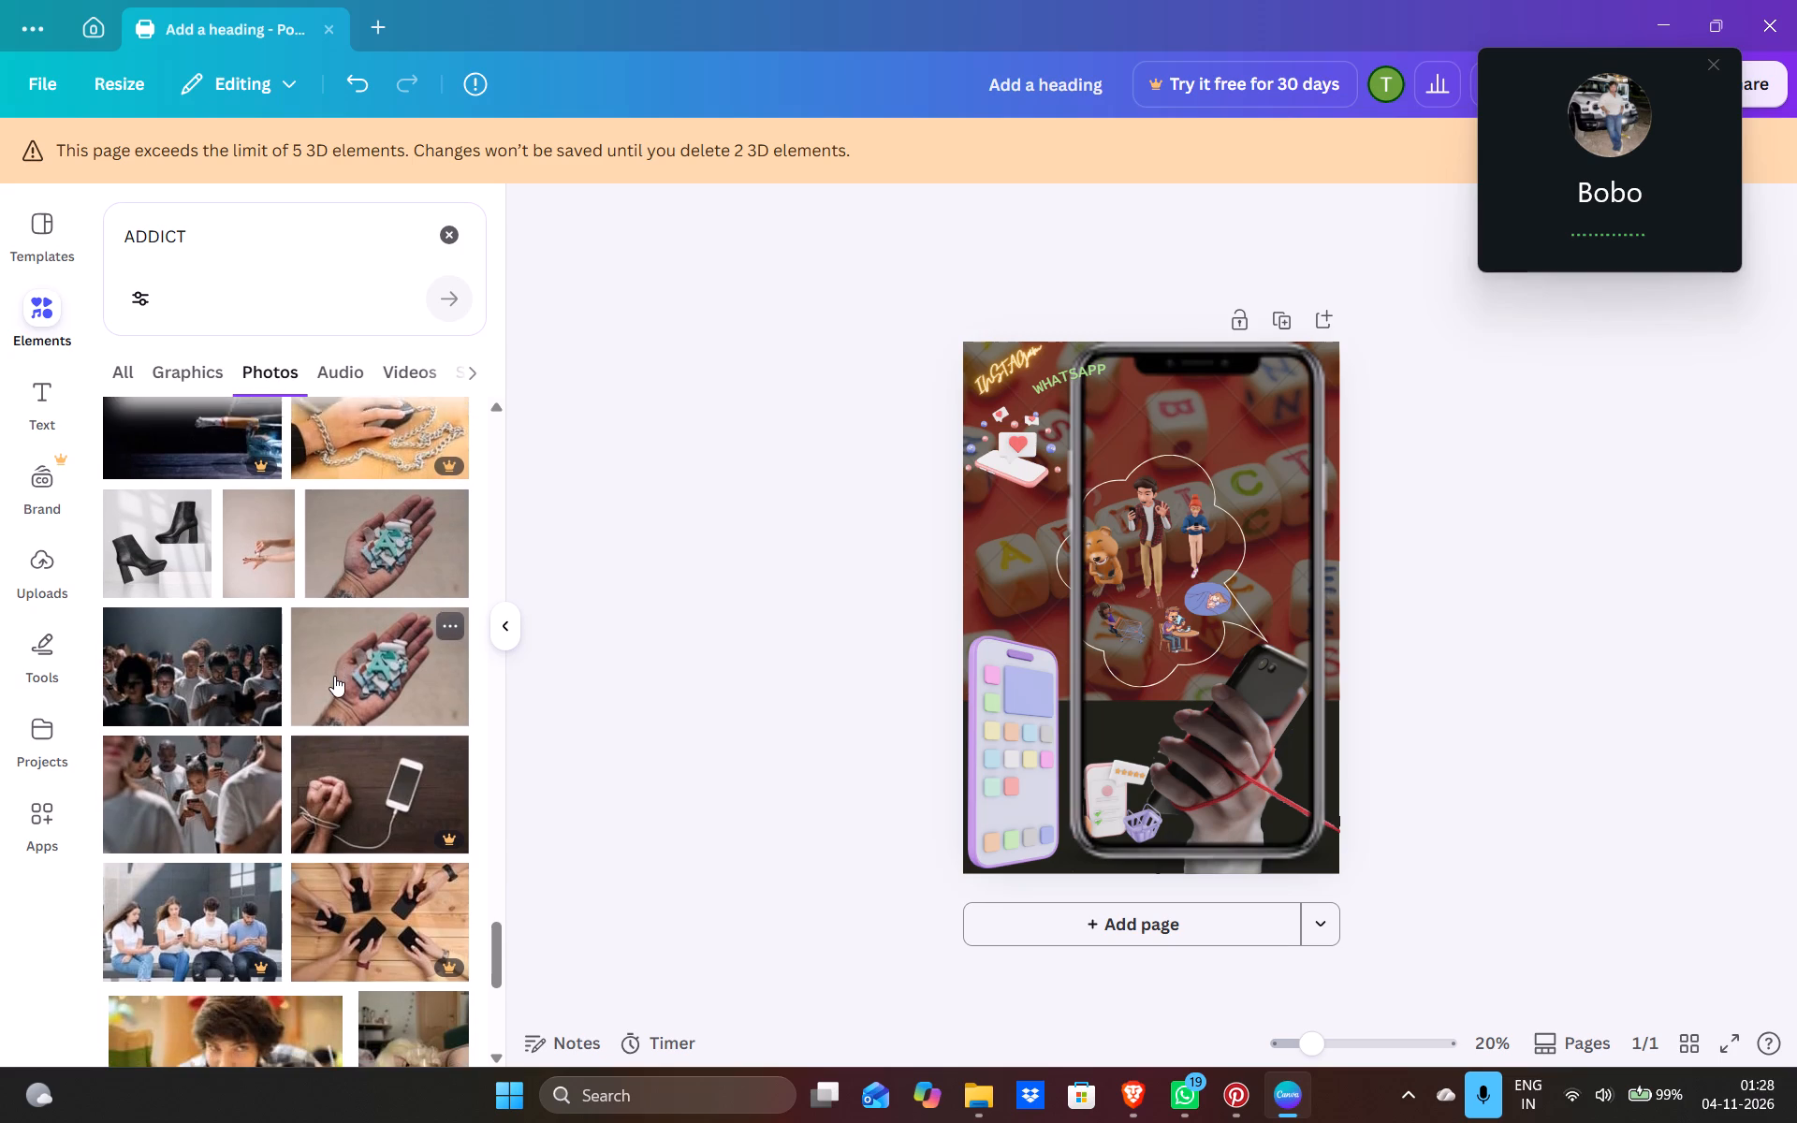
pyautogui.scroll(-1, 334, 676)
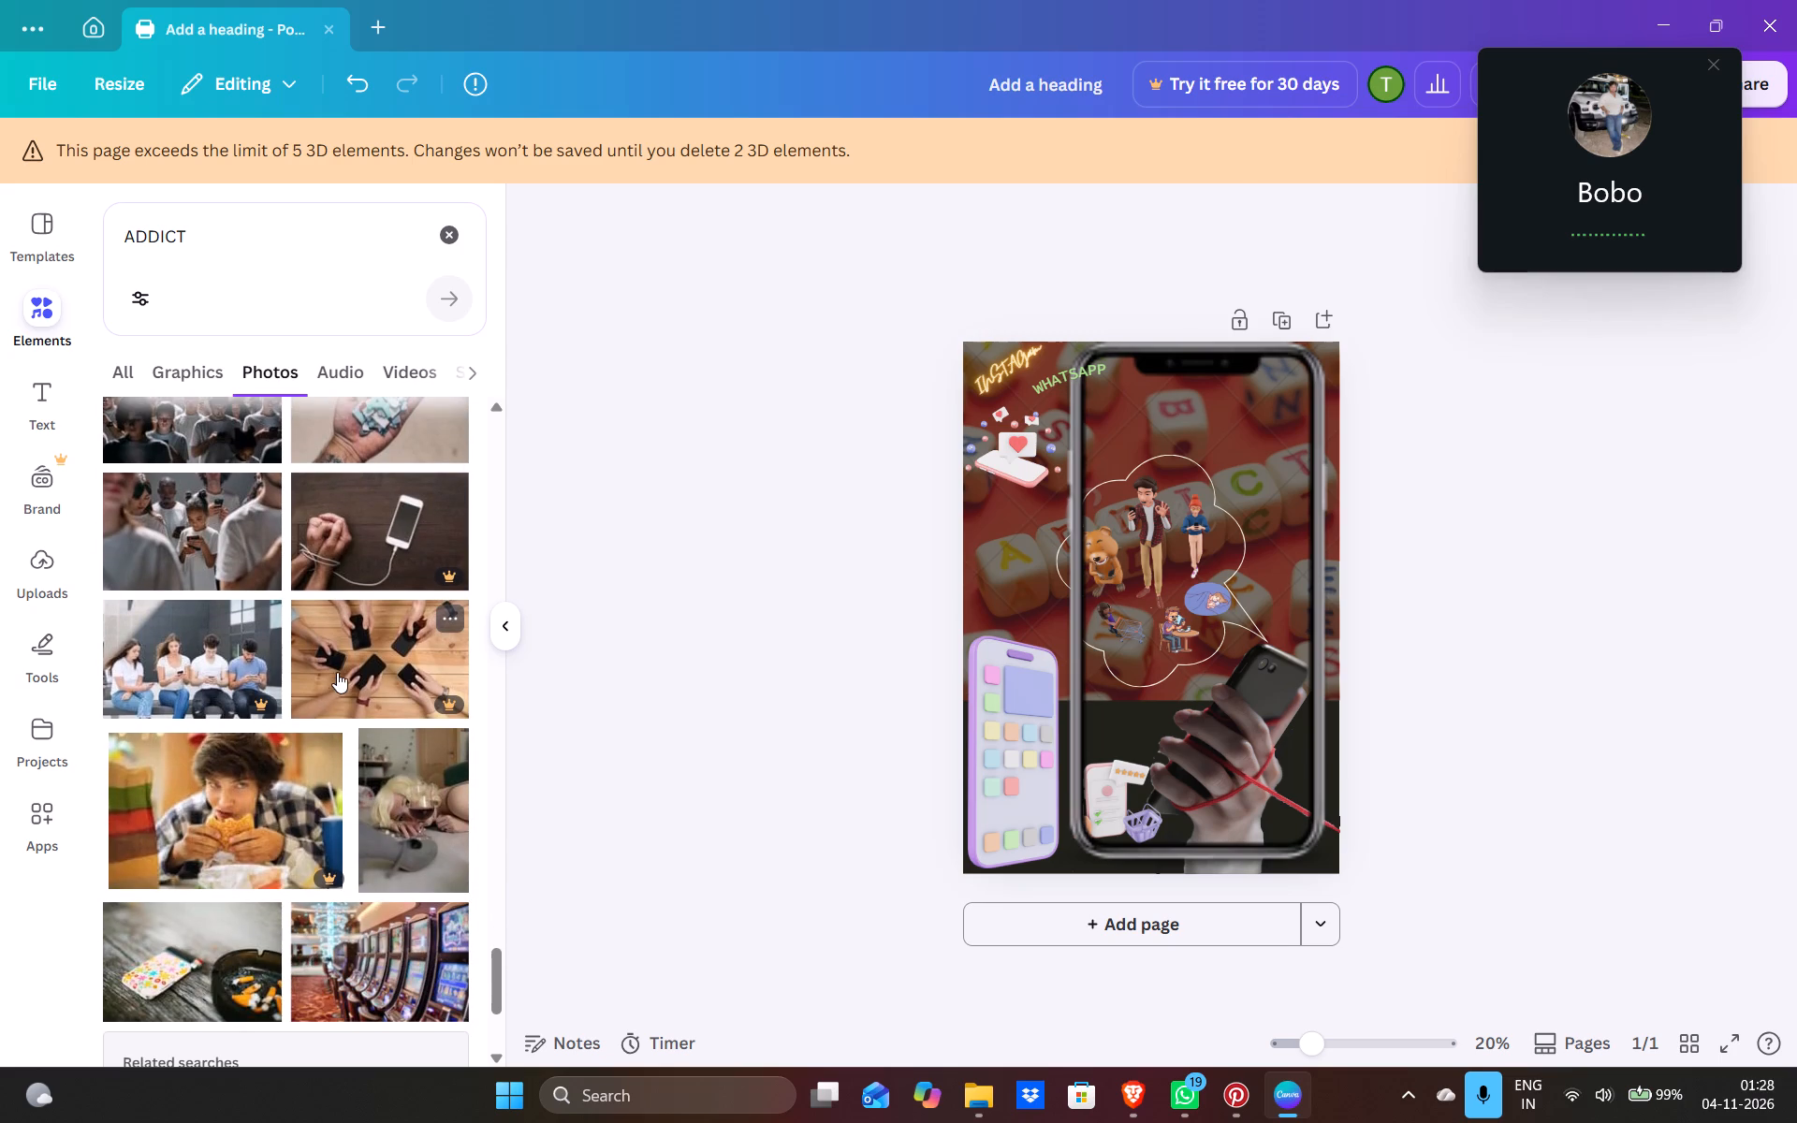
pyautogui.click(384, 565)
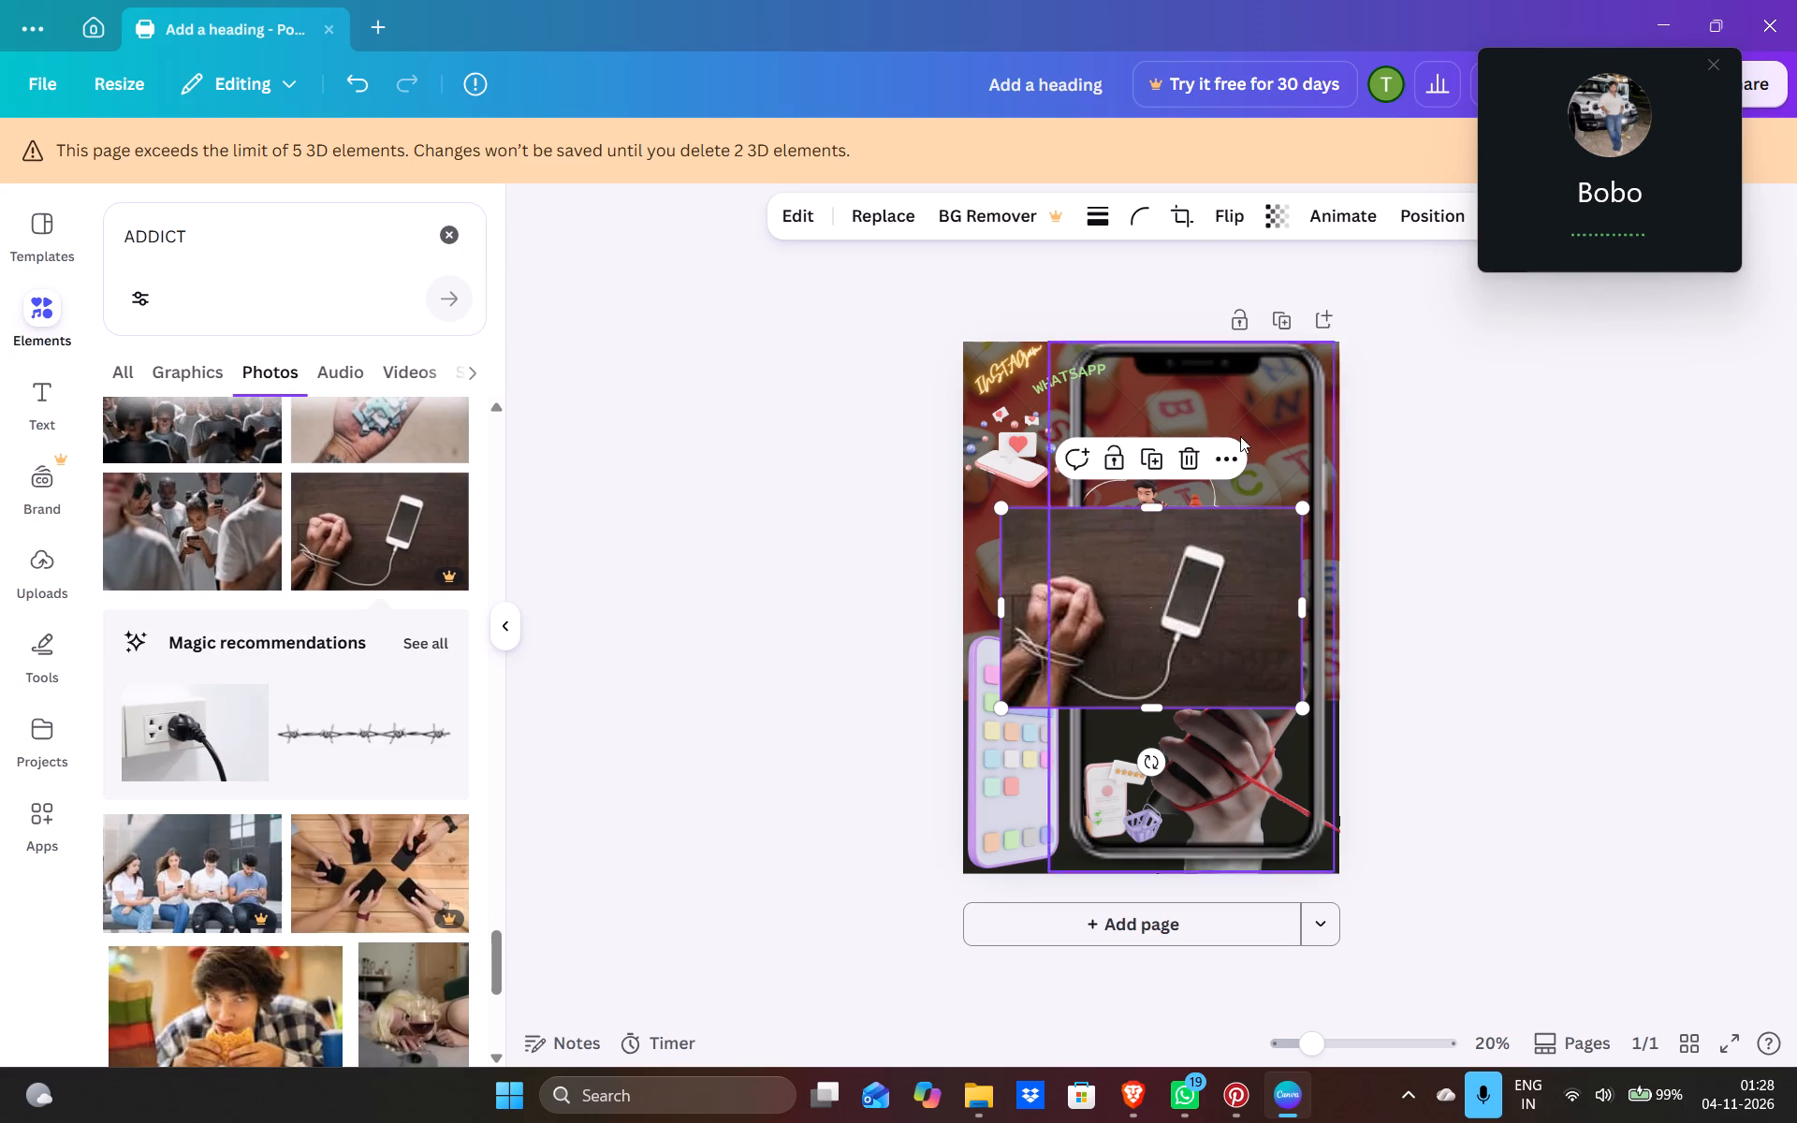
# Send the tied-hands photo backward repeatedly until it is at the very back of the layer order.
pyautogui.click(1221, 452)
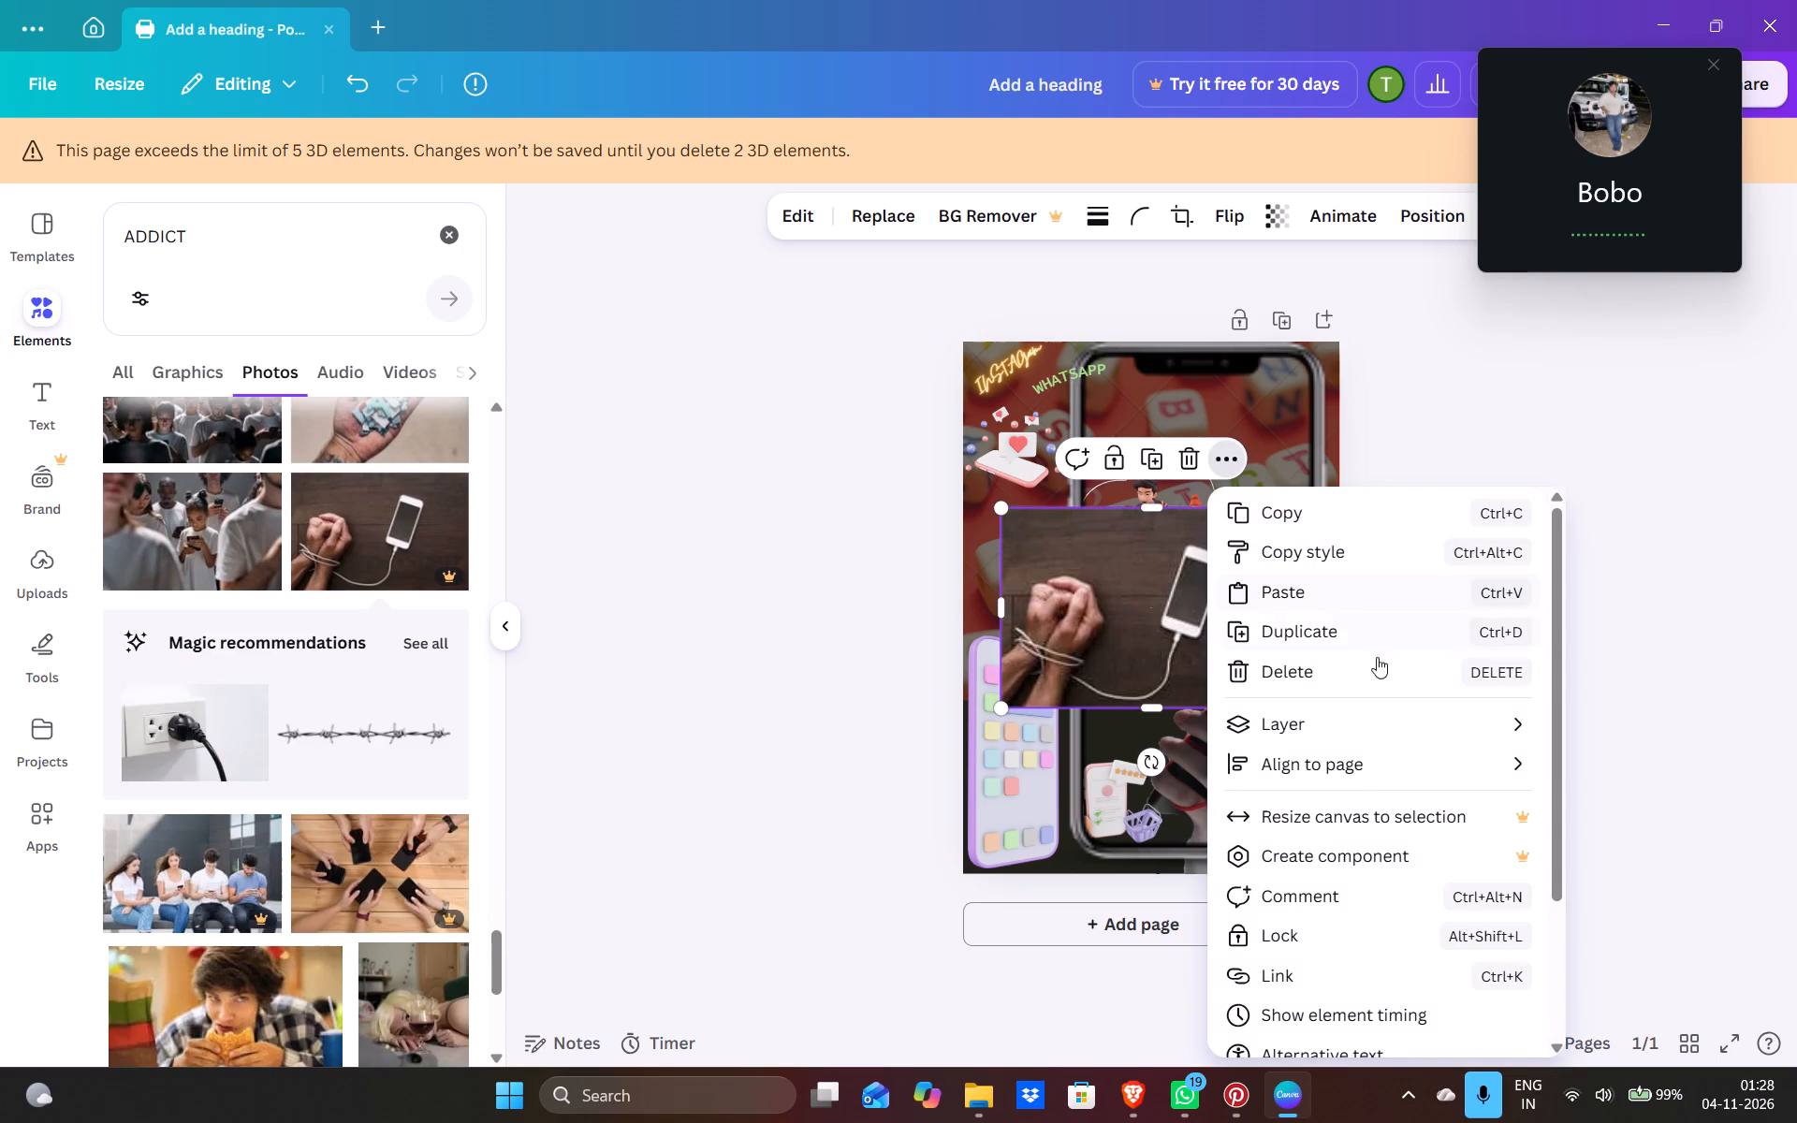
pyautogui.click(1323, 706)
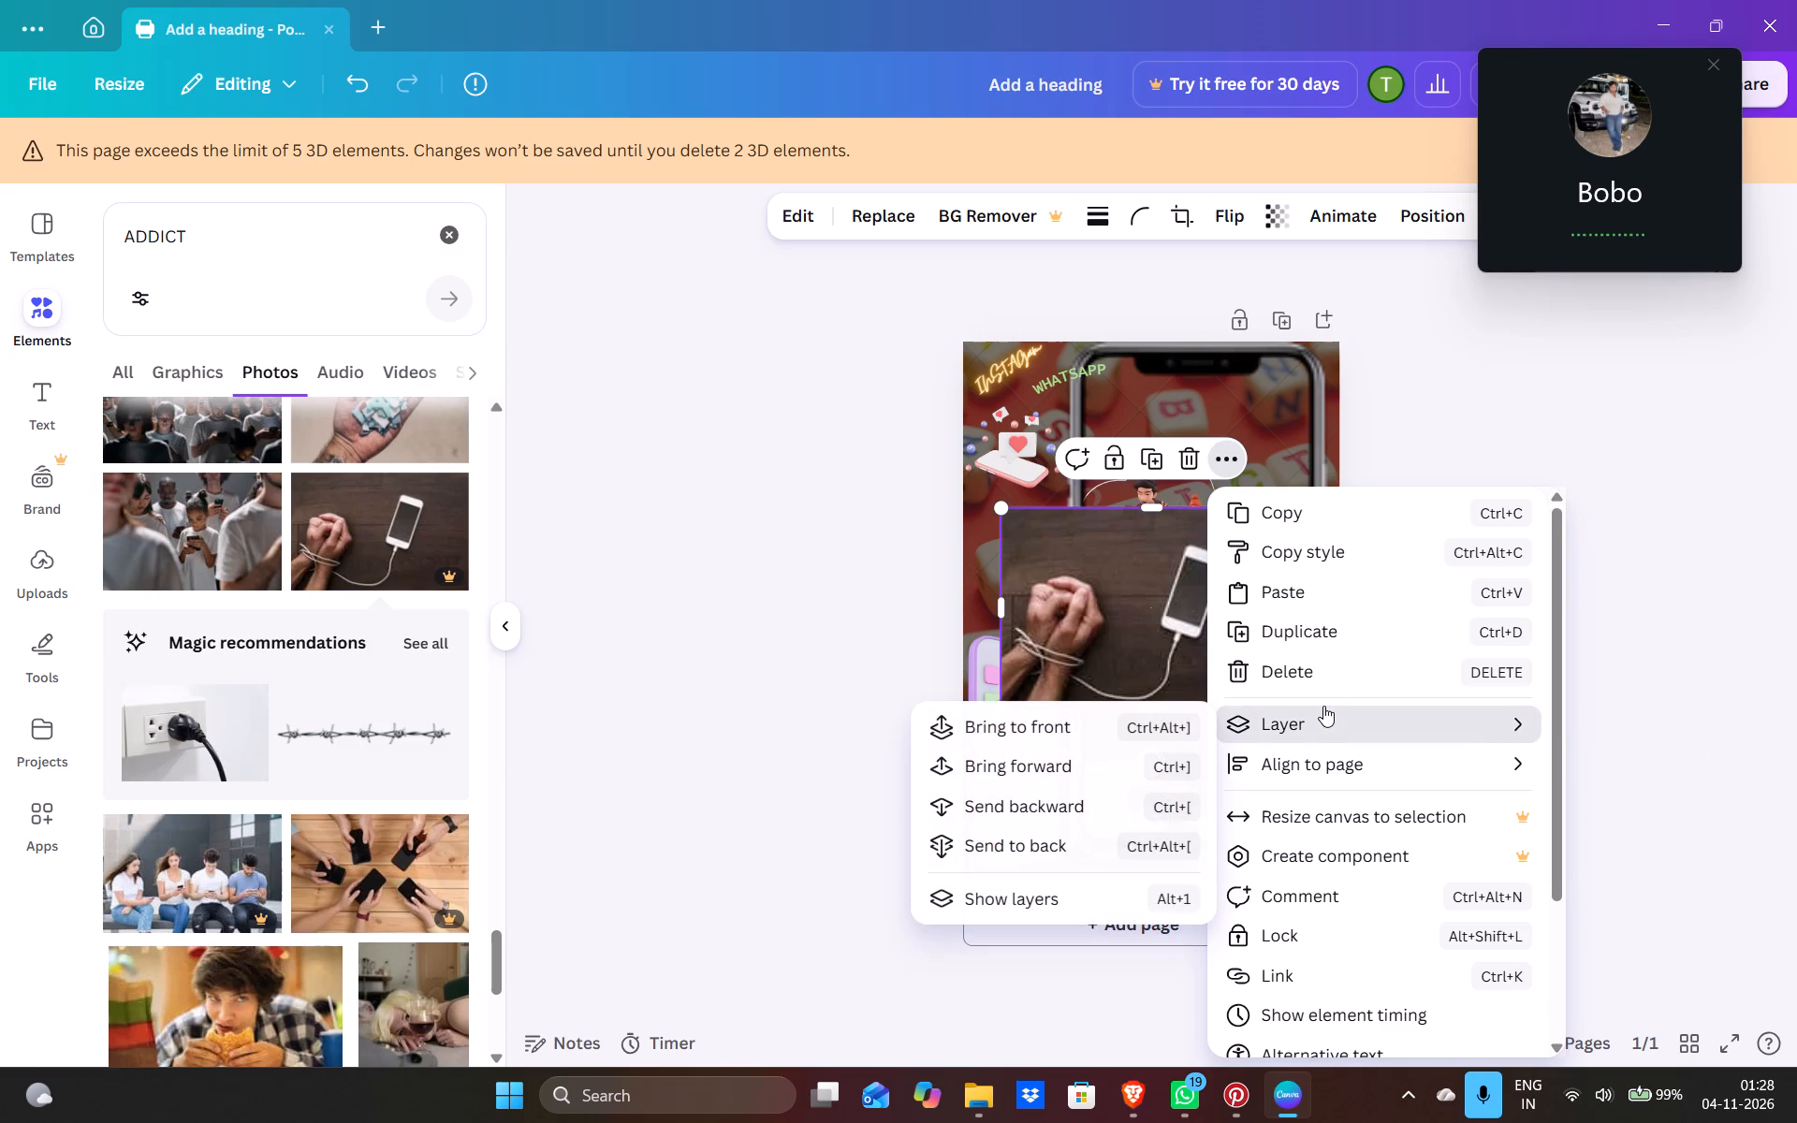
pyautogui.tripleClick(1102, 817)
pyautogui.tripleClick(1102, 817)
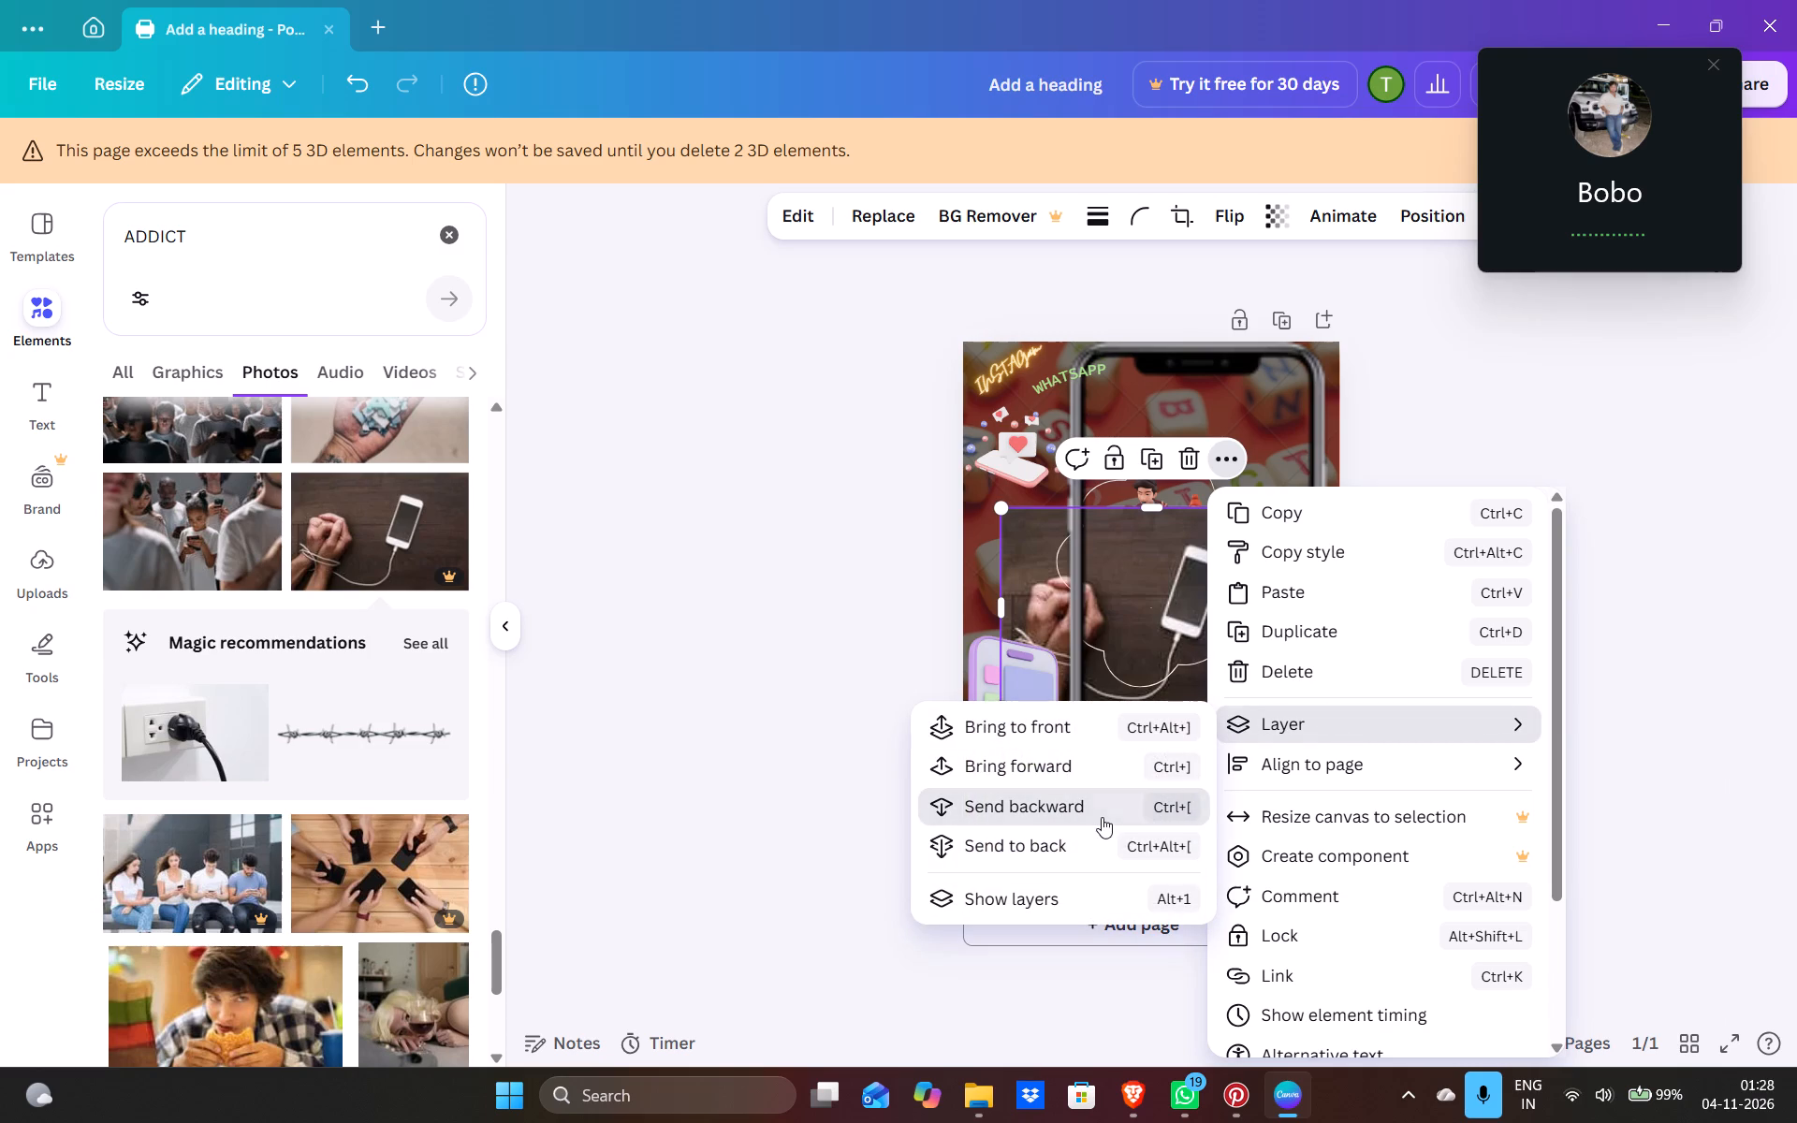
pyautogui.tripleClick(1102, 817)
pyautogui.tripleClick(1102, 817)
pyautogui.tripleClick(1102, 817)
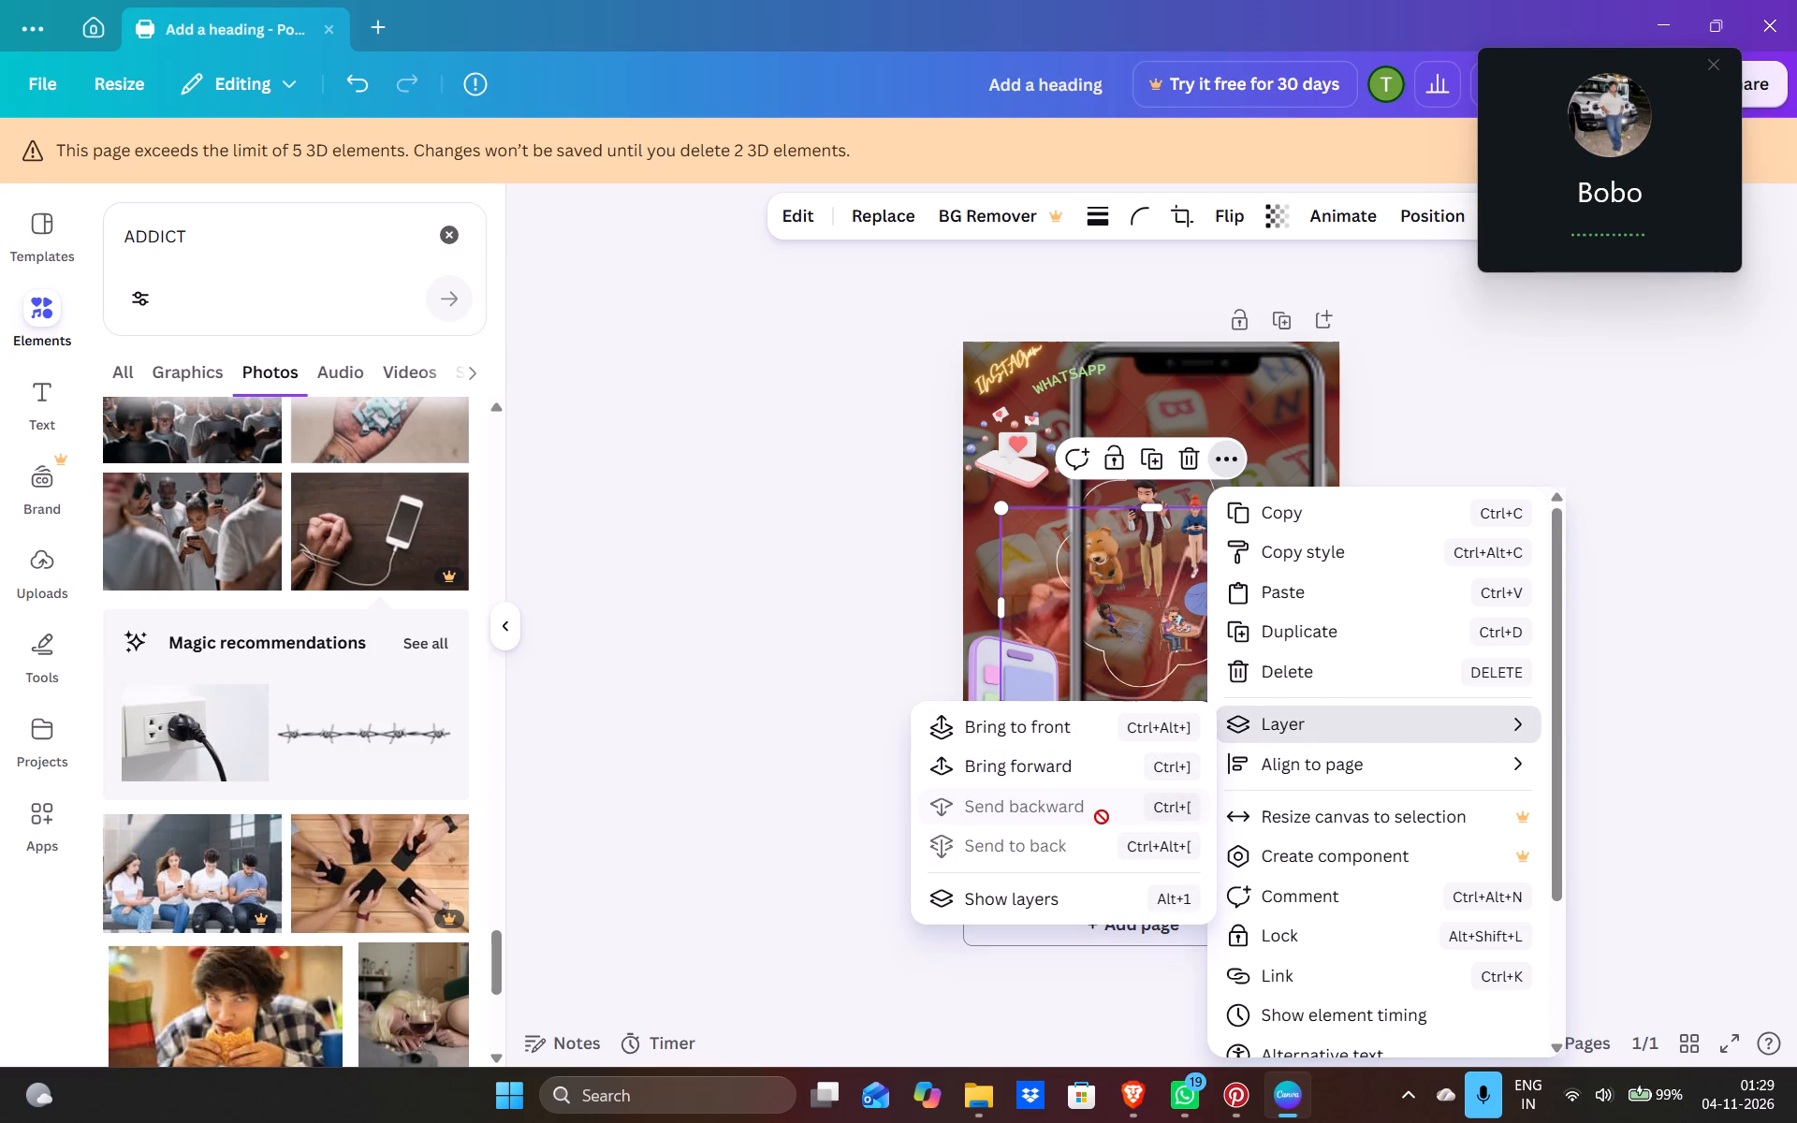
pyautogui.click(1102, 817)
# Undo the last few backward layer moves of the tied-hands photo.
pyautogui.click(1030, 634)
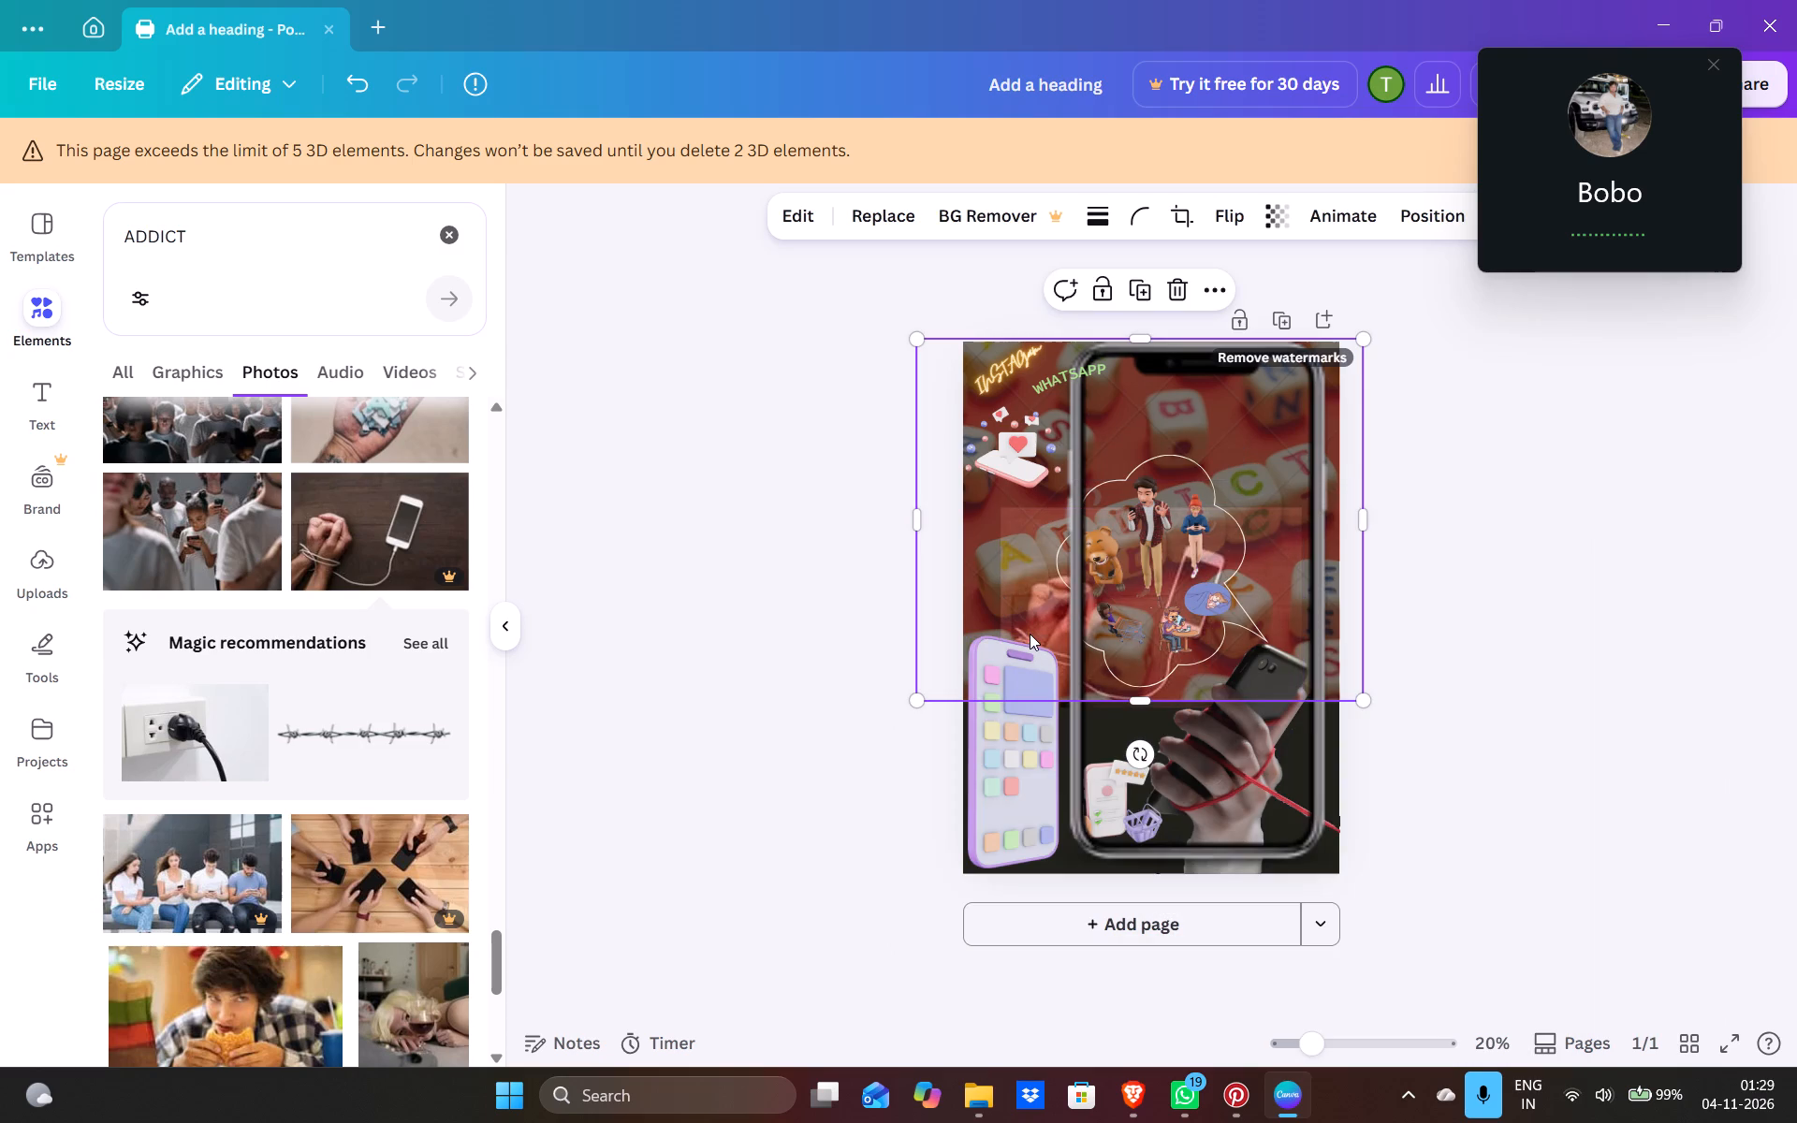
pyautogui.click(1030, 634)
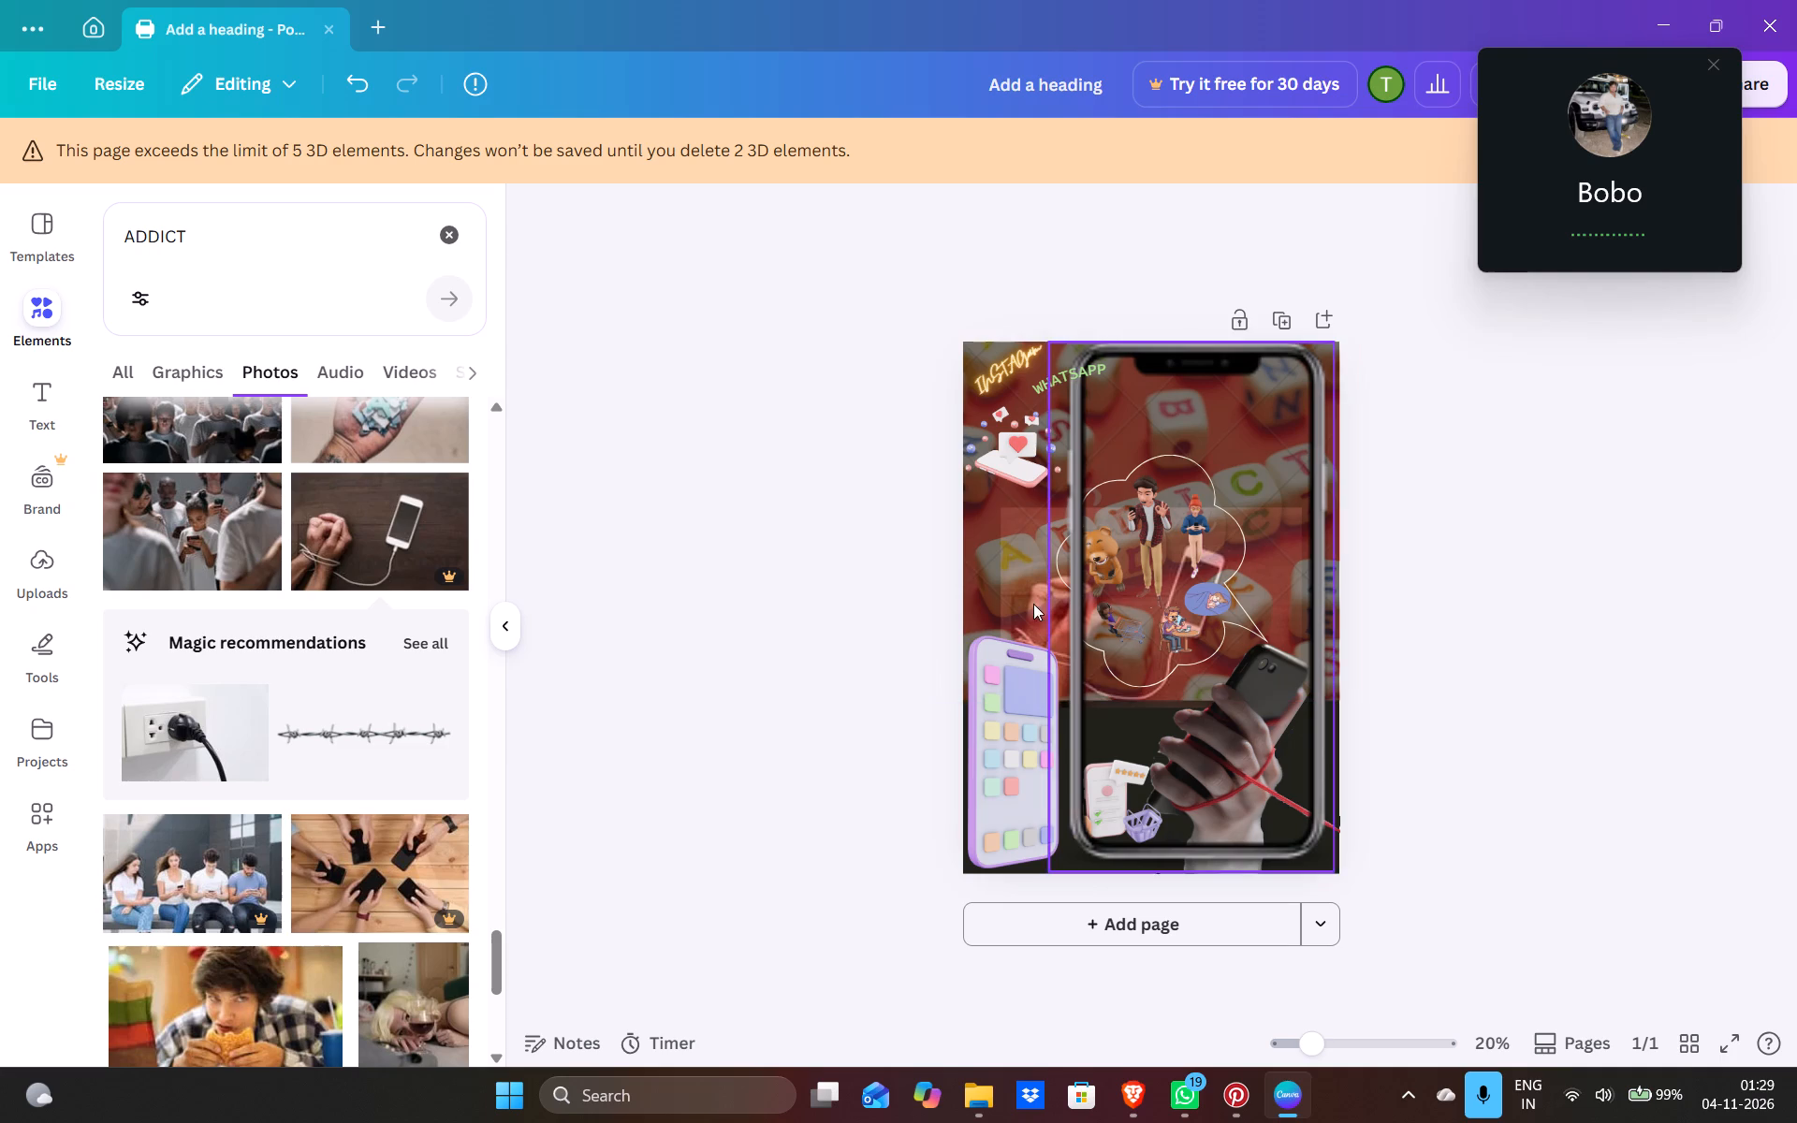
pyautogui.click(1028, 603)
pyautogui.click(1028, 603)
pyautogui.click(1028, 603)
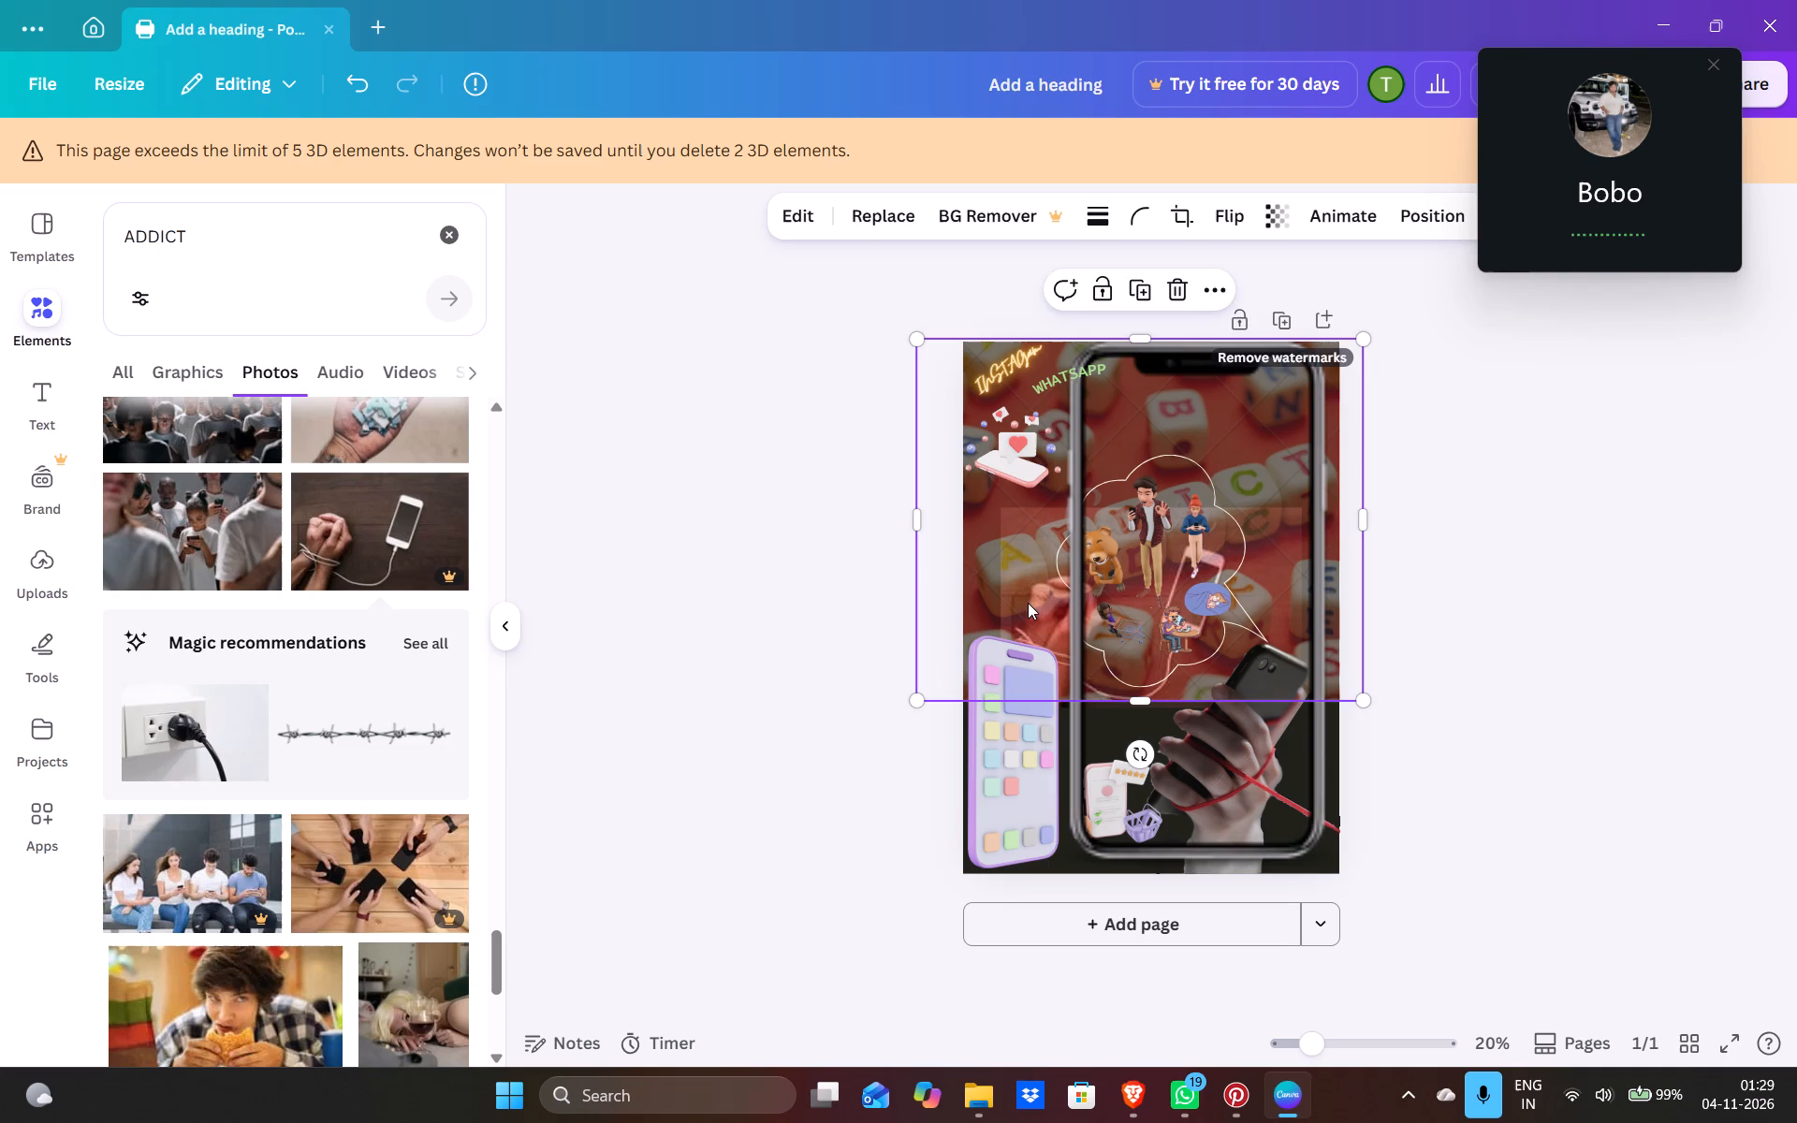
pyautogui.hotkey('ctrl', 'z')
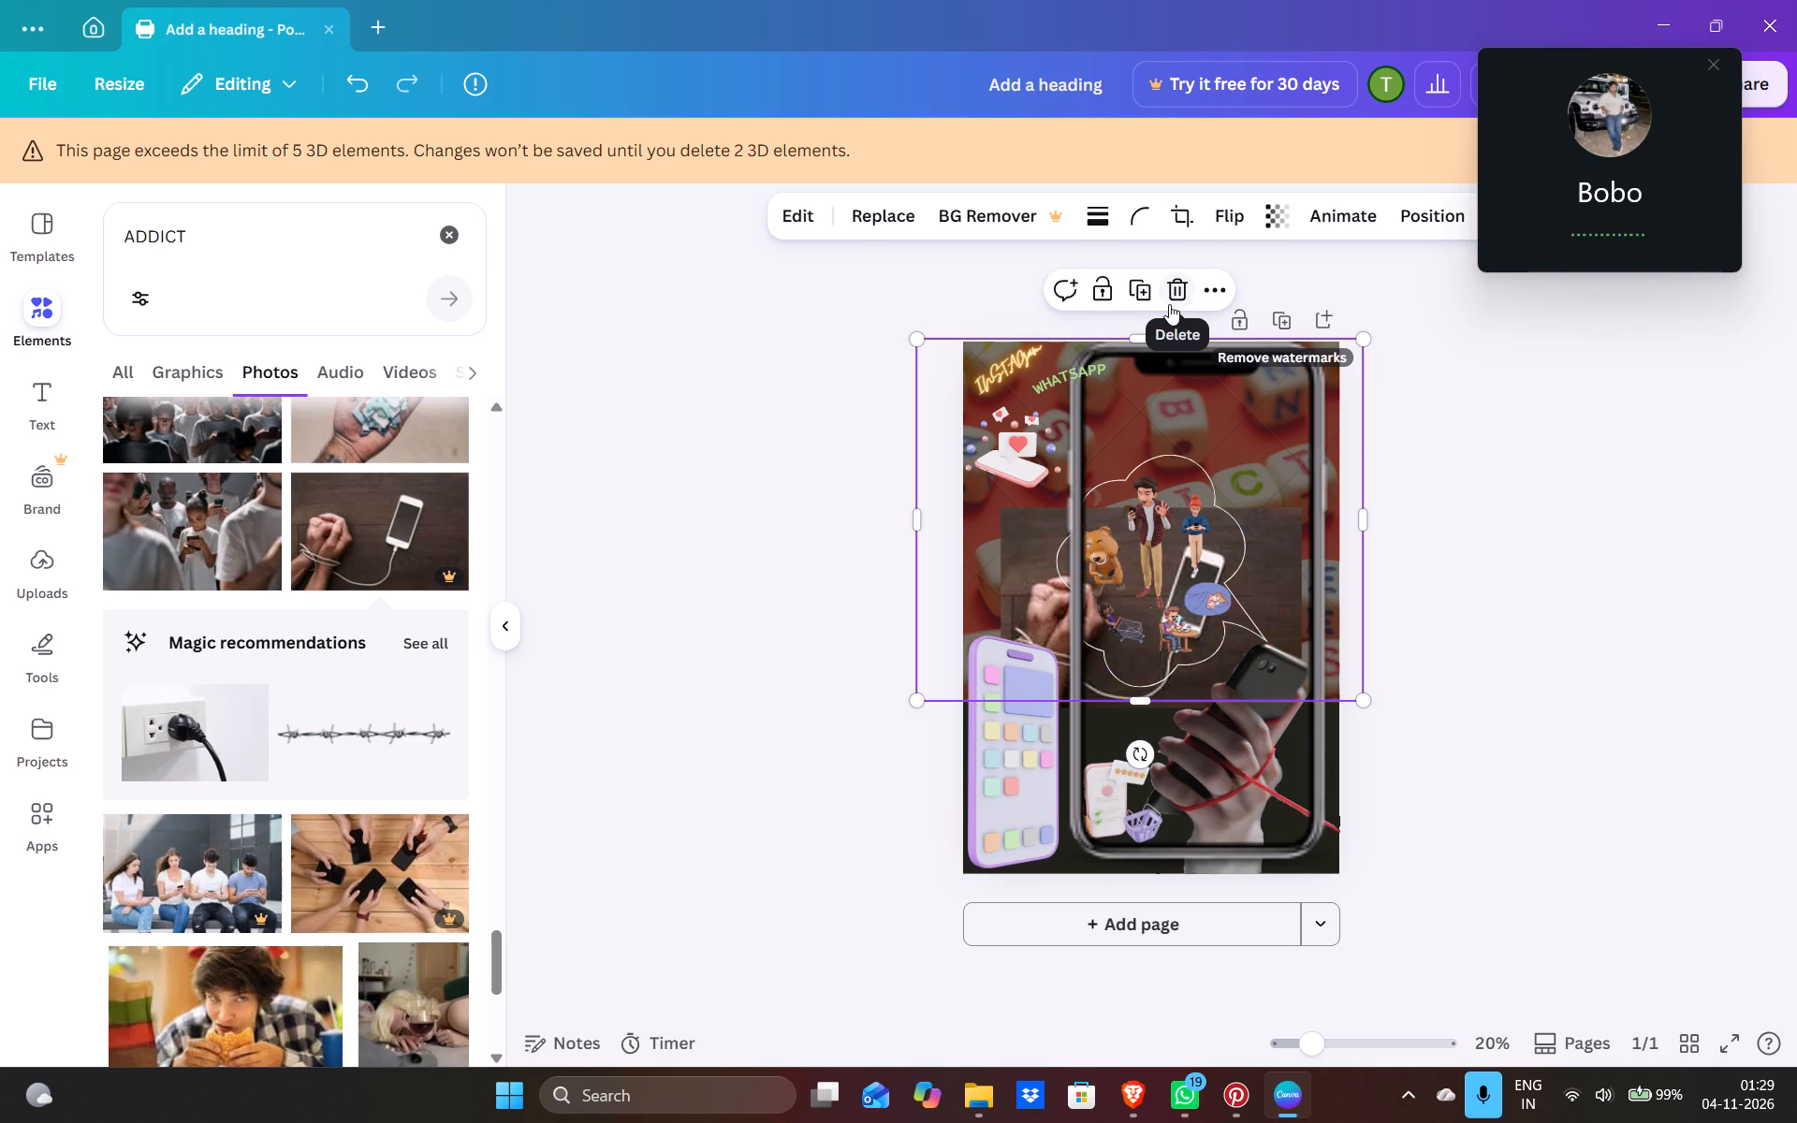
pyautogui.hotkey('ctrl', 'z')
pyautogui.hotkey('ctrl', 'z')
pyautogui.hotkey('ctrl', 'z')
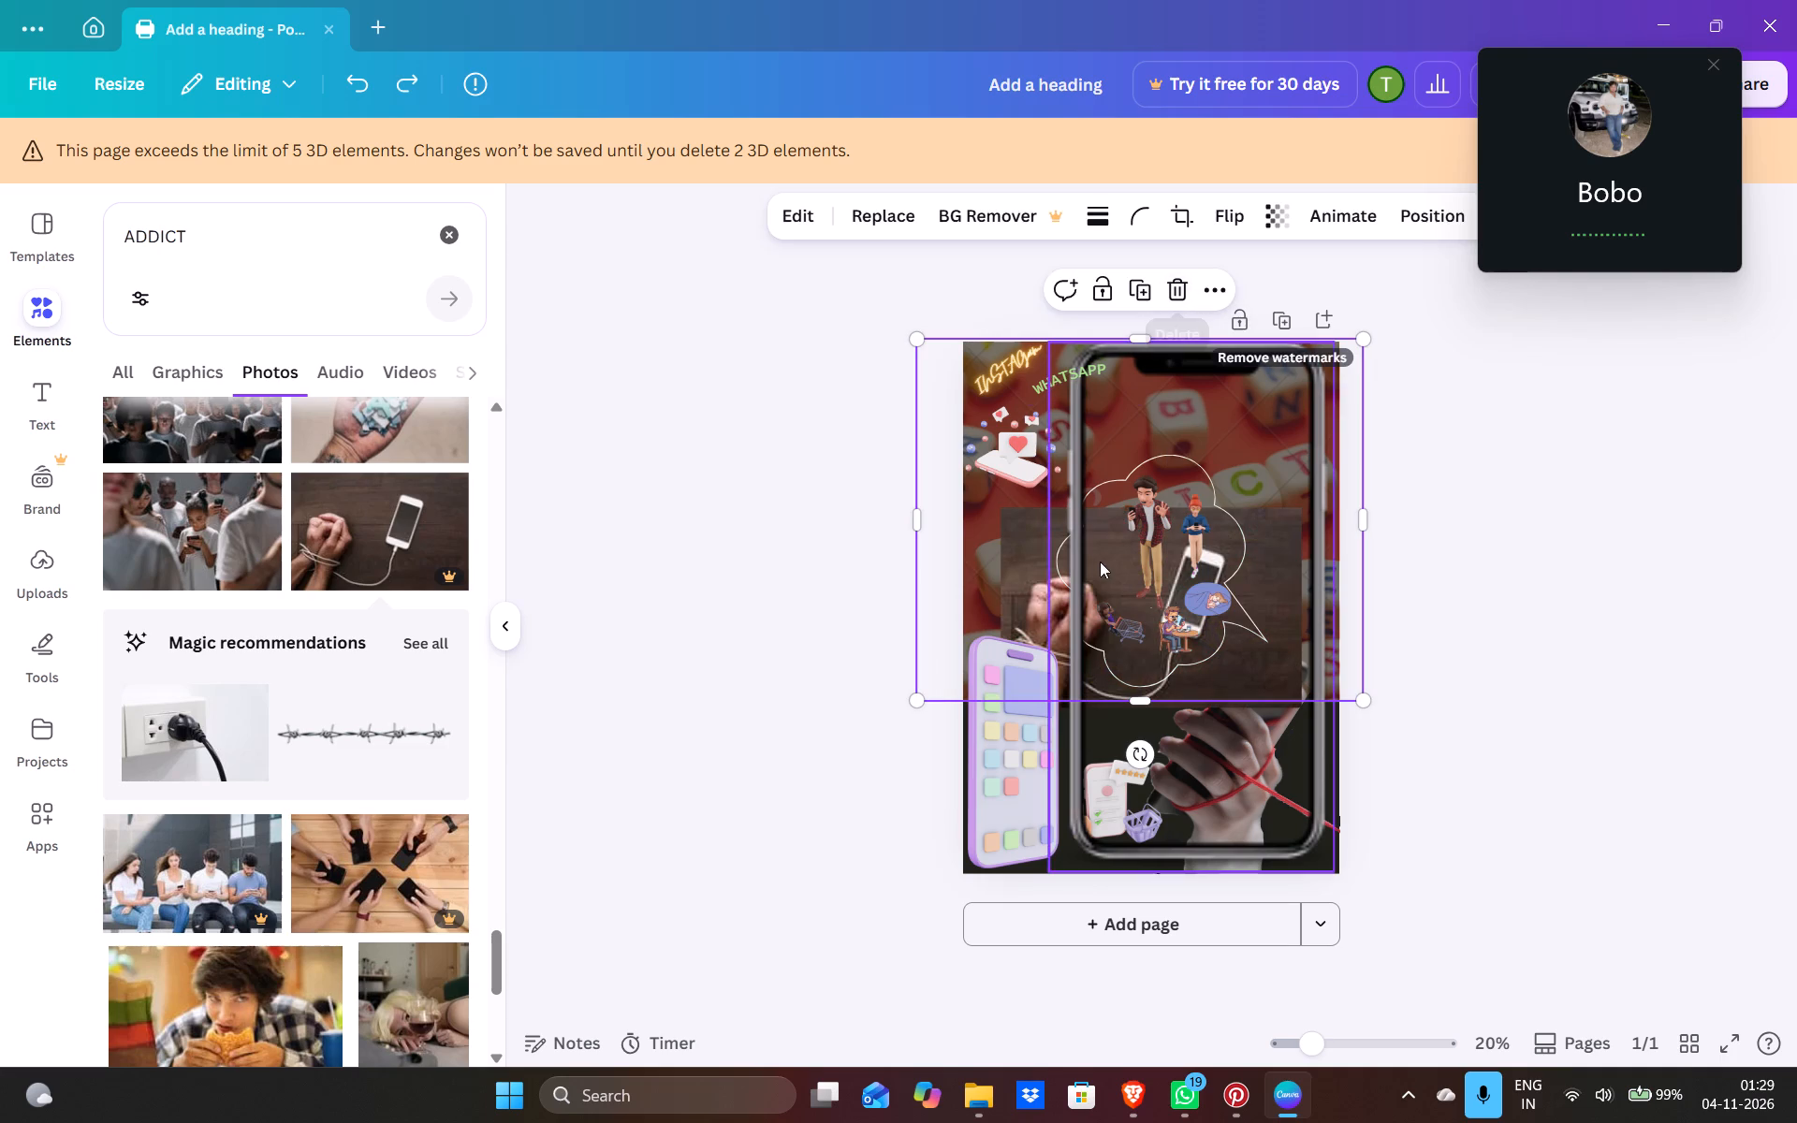
# Move the tied-hands photo to the poster's bottom edge, behind the lower part of the smartphone outline.
pyautogui.click(1004, 560)
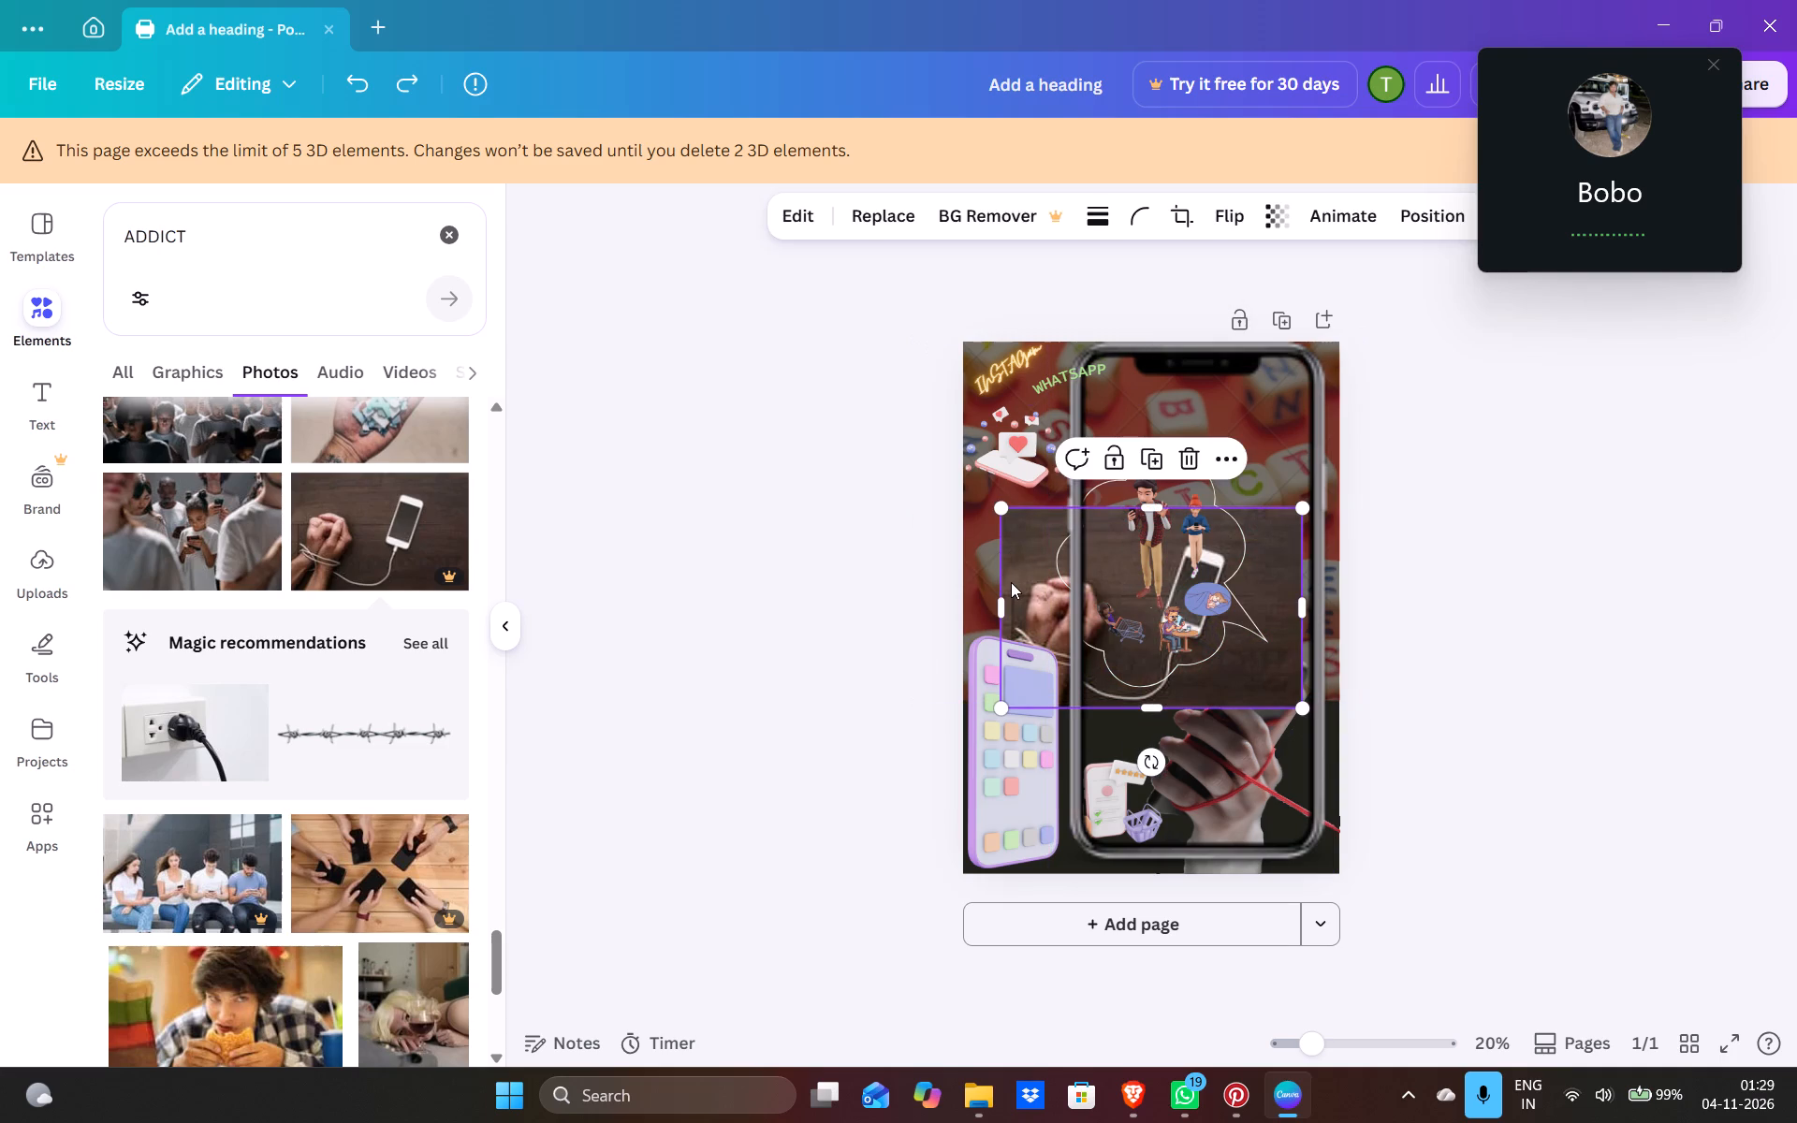
pyautogui.moveTo(1011, 582); pyautogui.dragTo(968, 781)
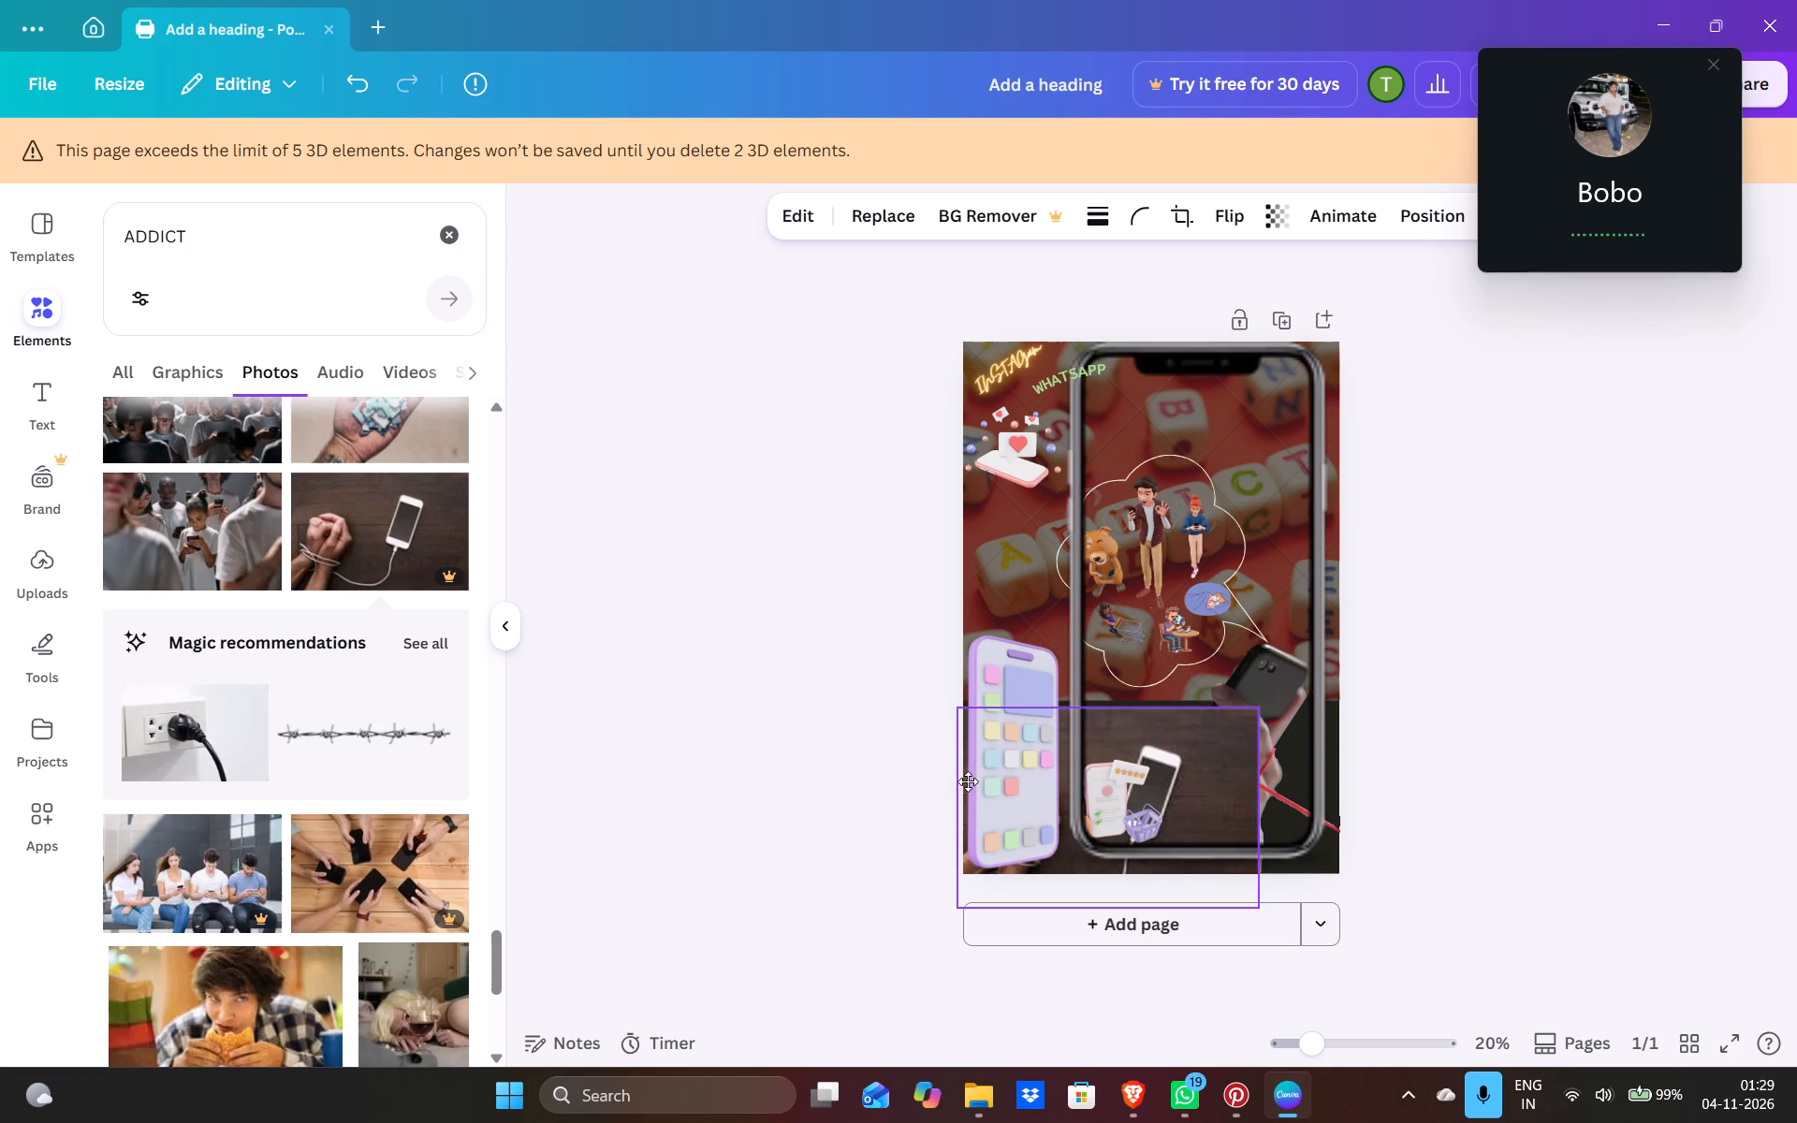
pyautogui.moveTo(968, 781); pyautogui.dragTo(1065, 728)
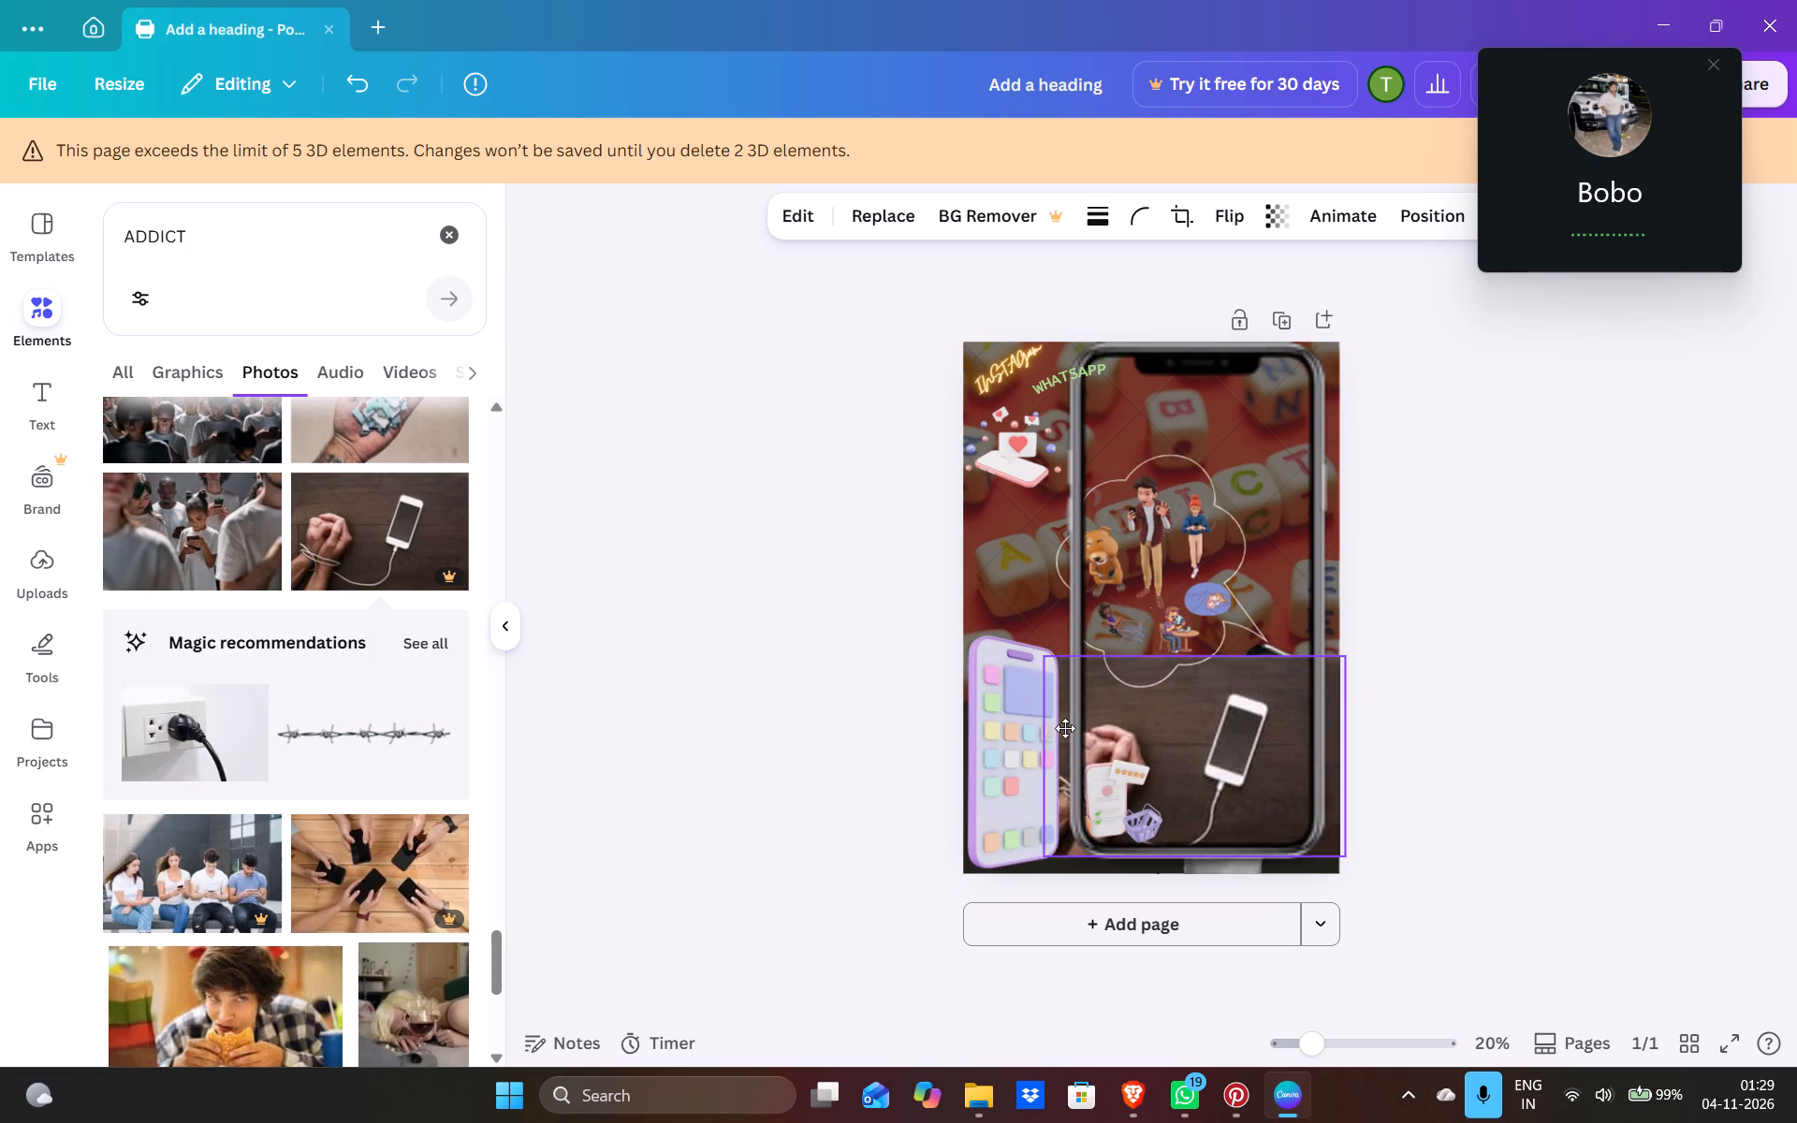
pyautogui.moveTo(1065, 728); pyautogui.dragTo(1066, 754)
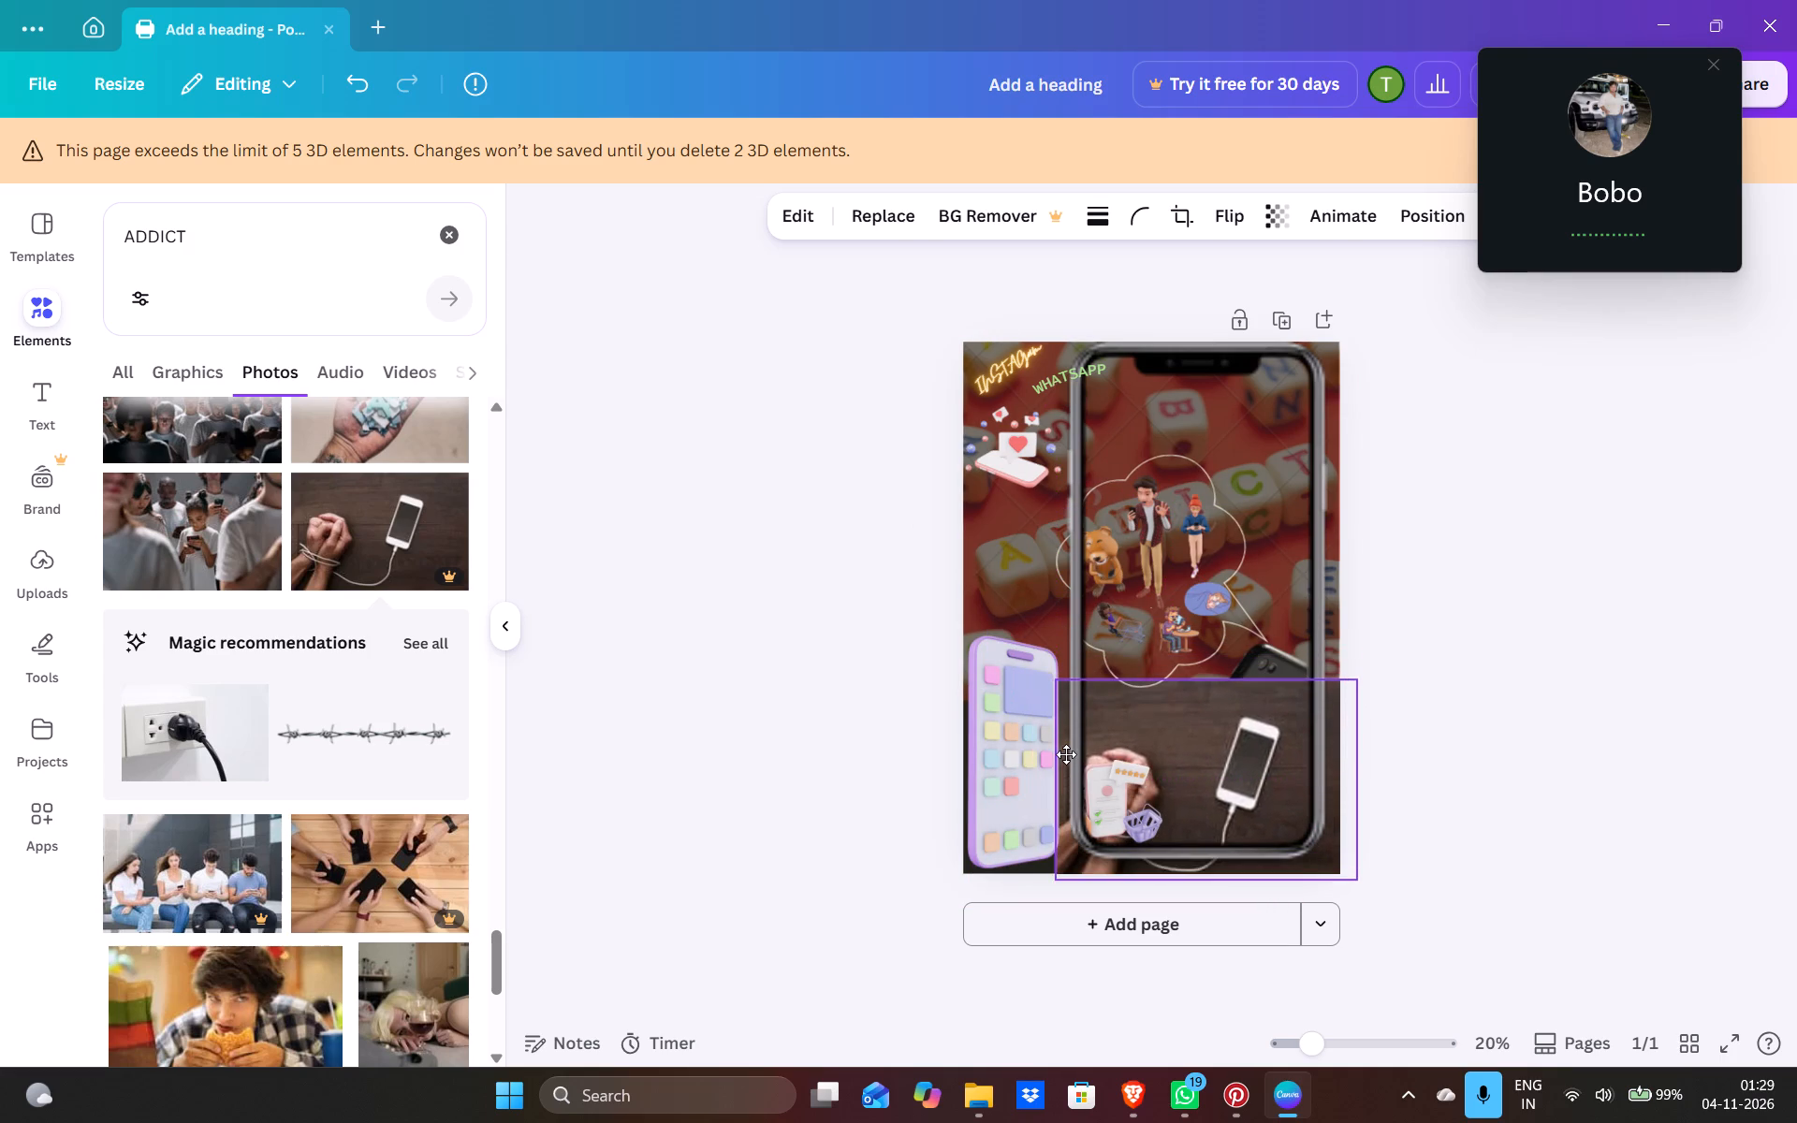
pyautogui.moveTo(1066, 754); pyautogui.dragTo(1066, 751)
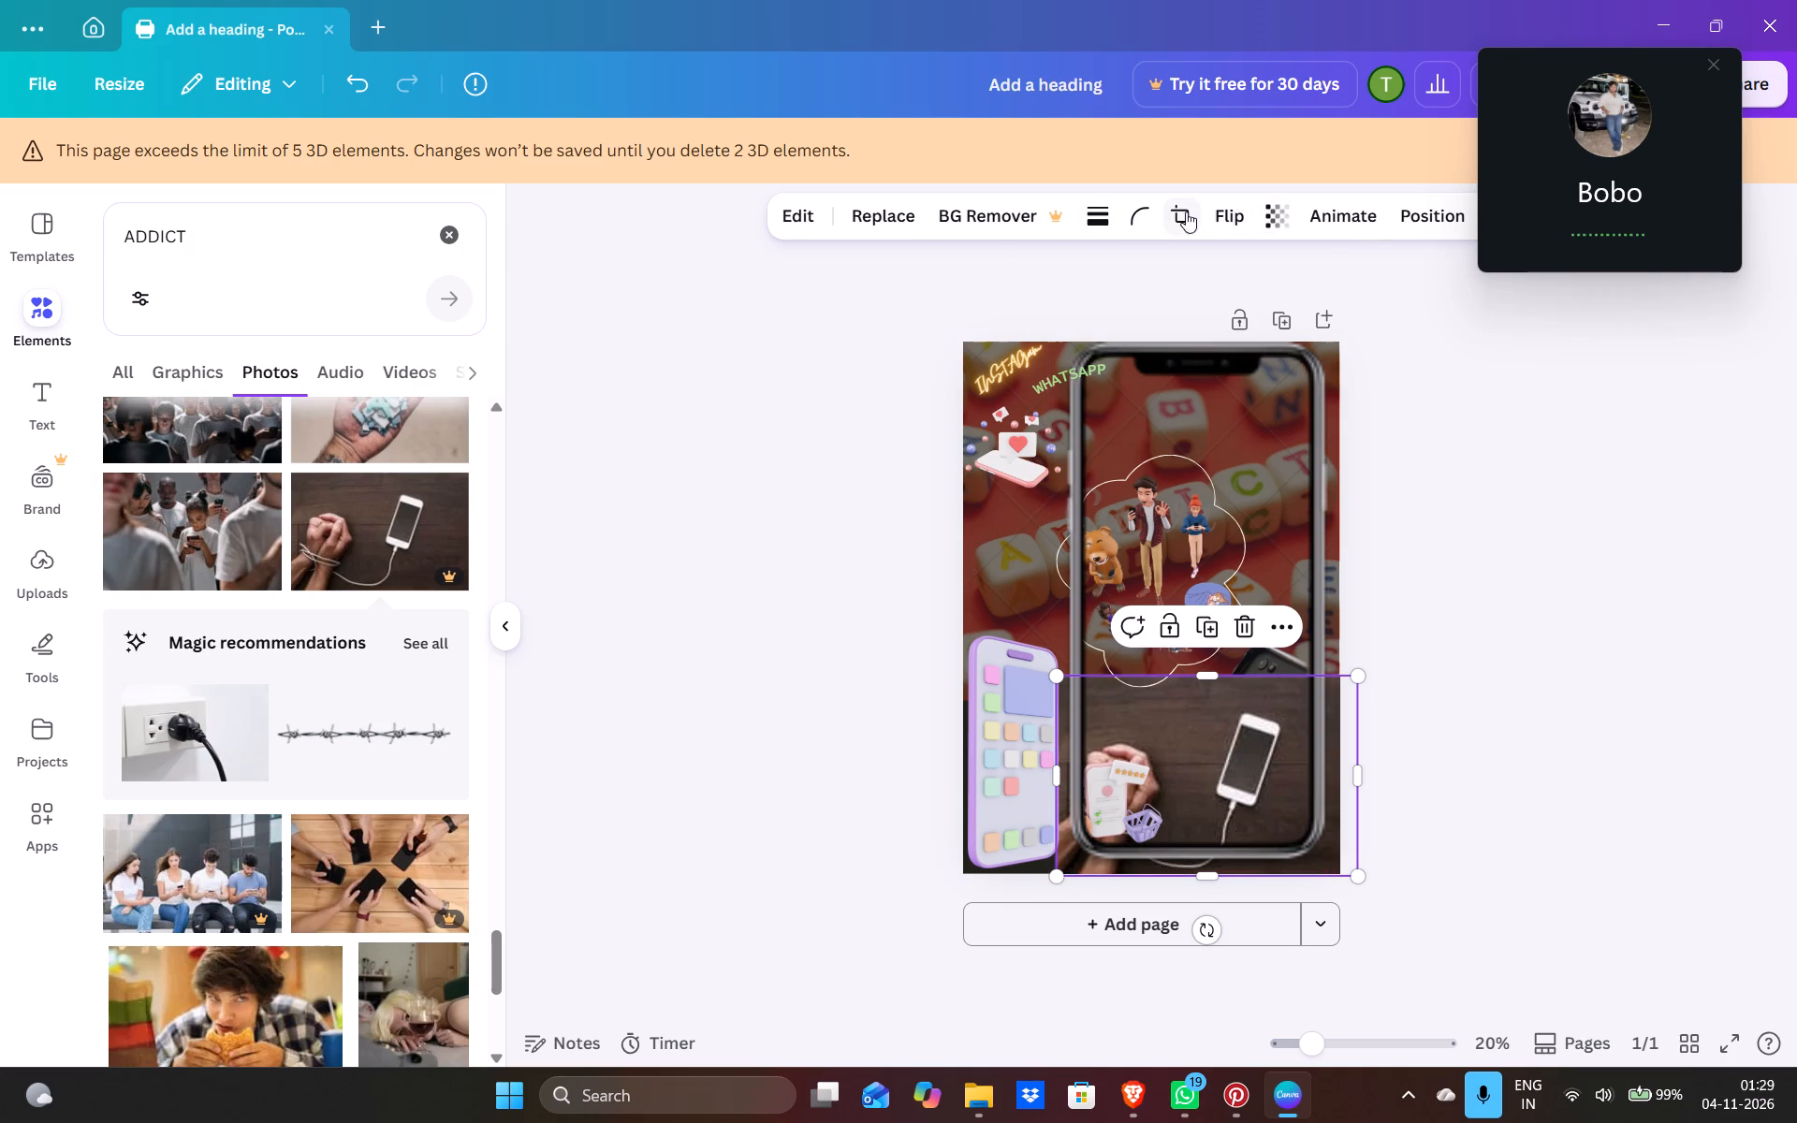
# Set the tied-hands photo's transparency to 18.
pyautogui.click(1276, 214)
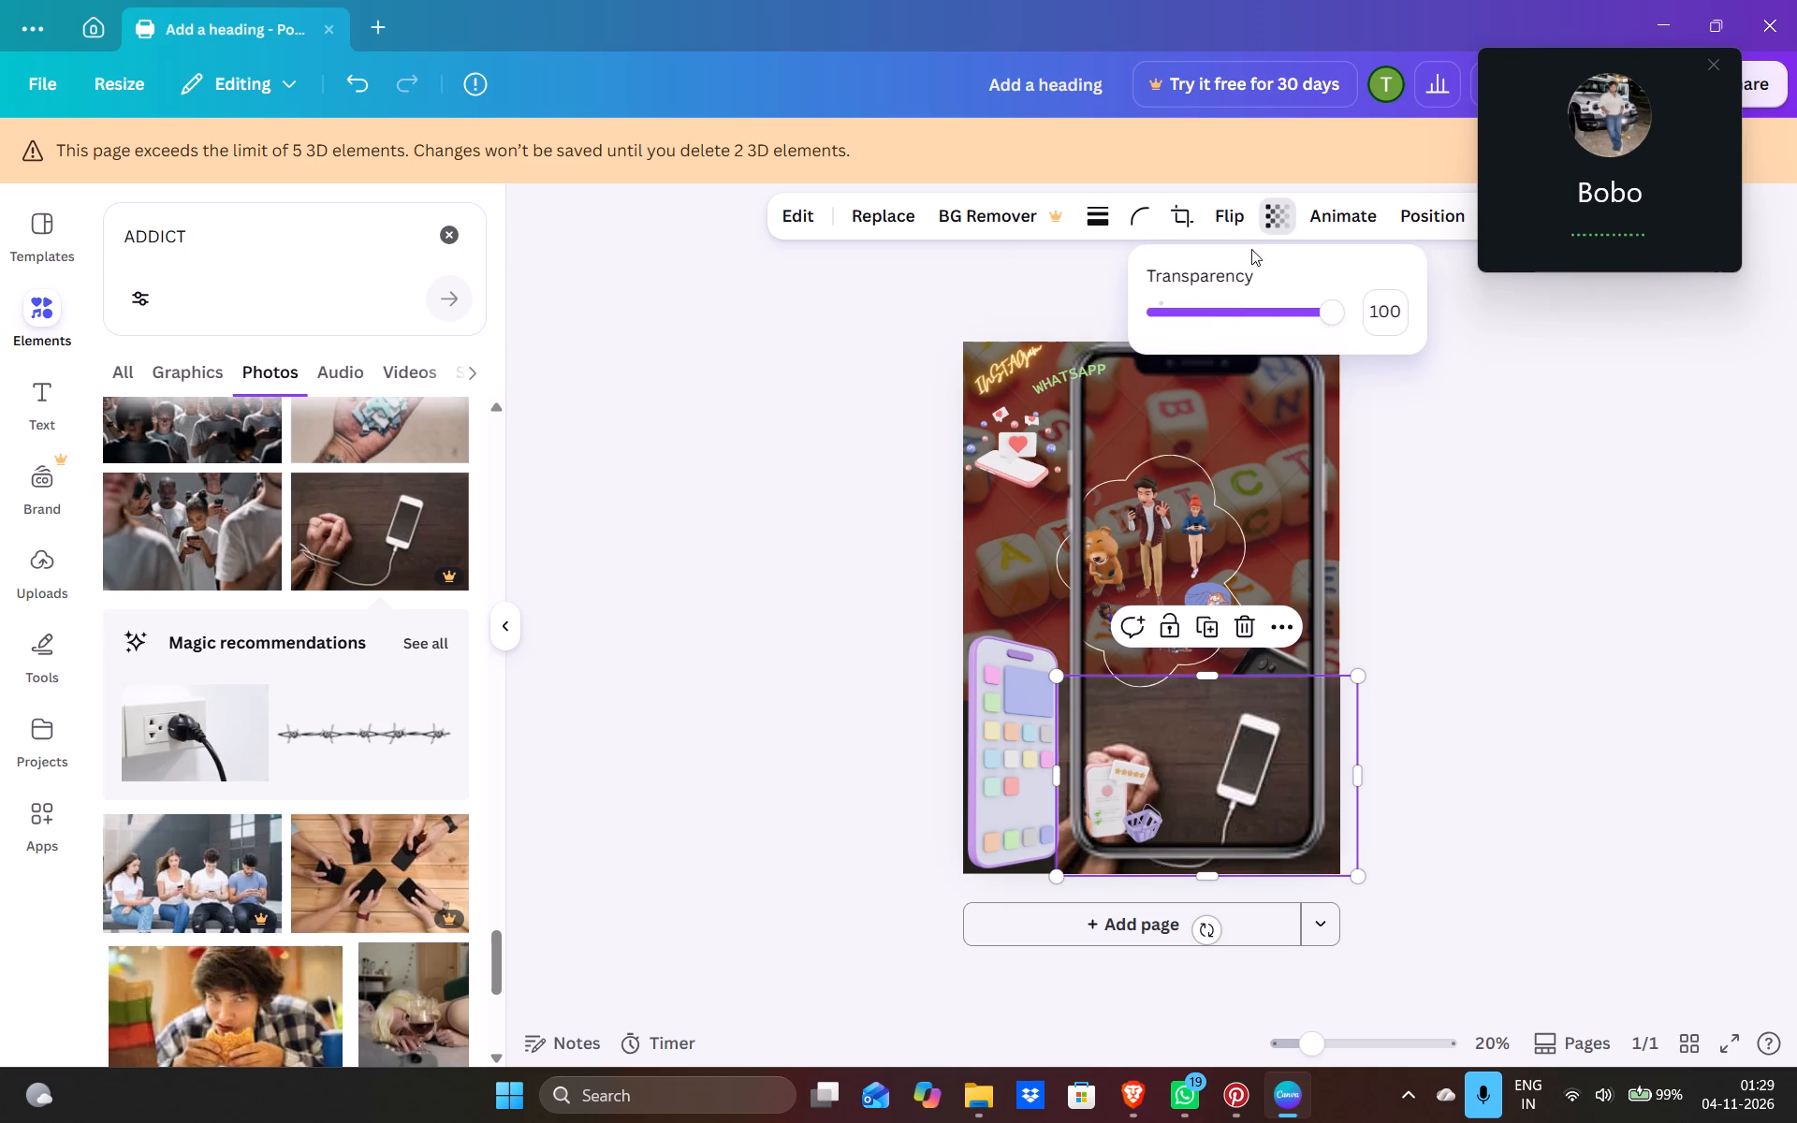
pyautogui.click(1216, 316)
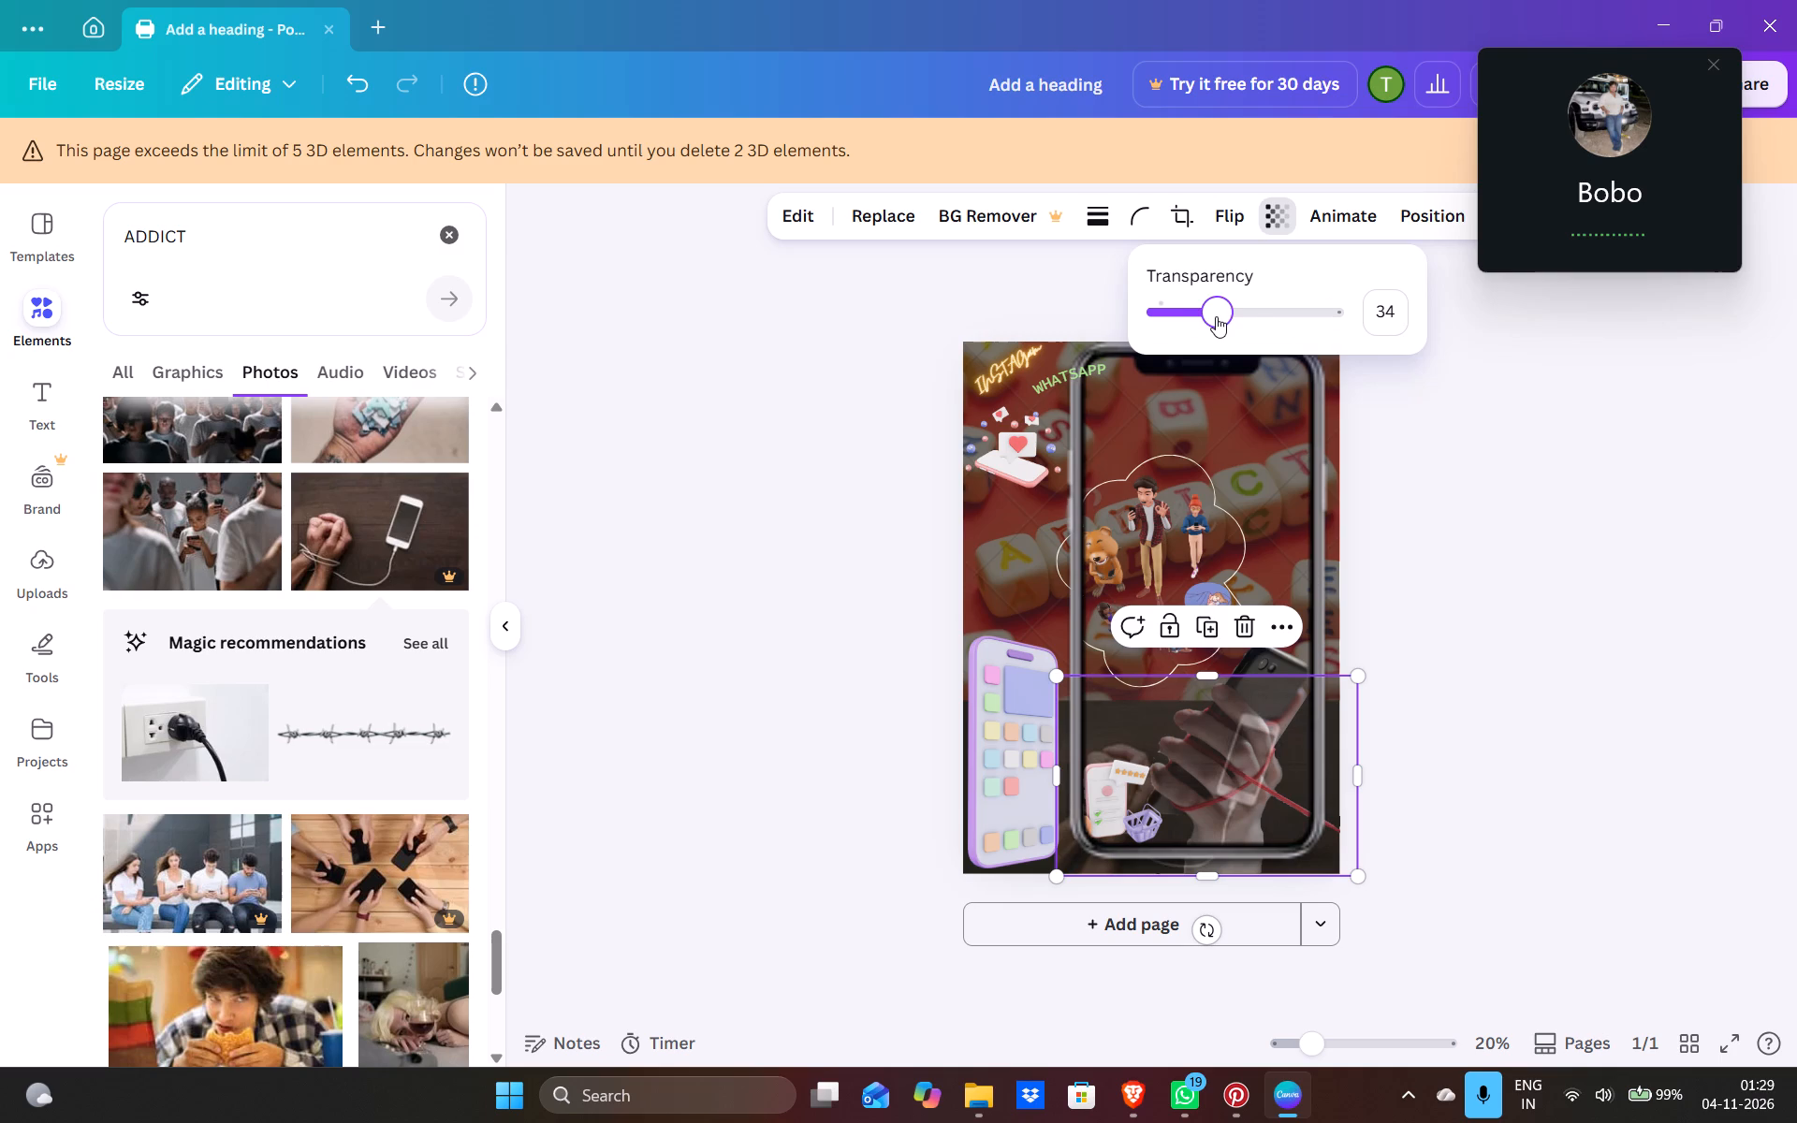
pyautogui.click(1163, 320)
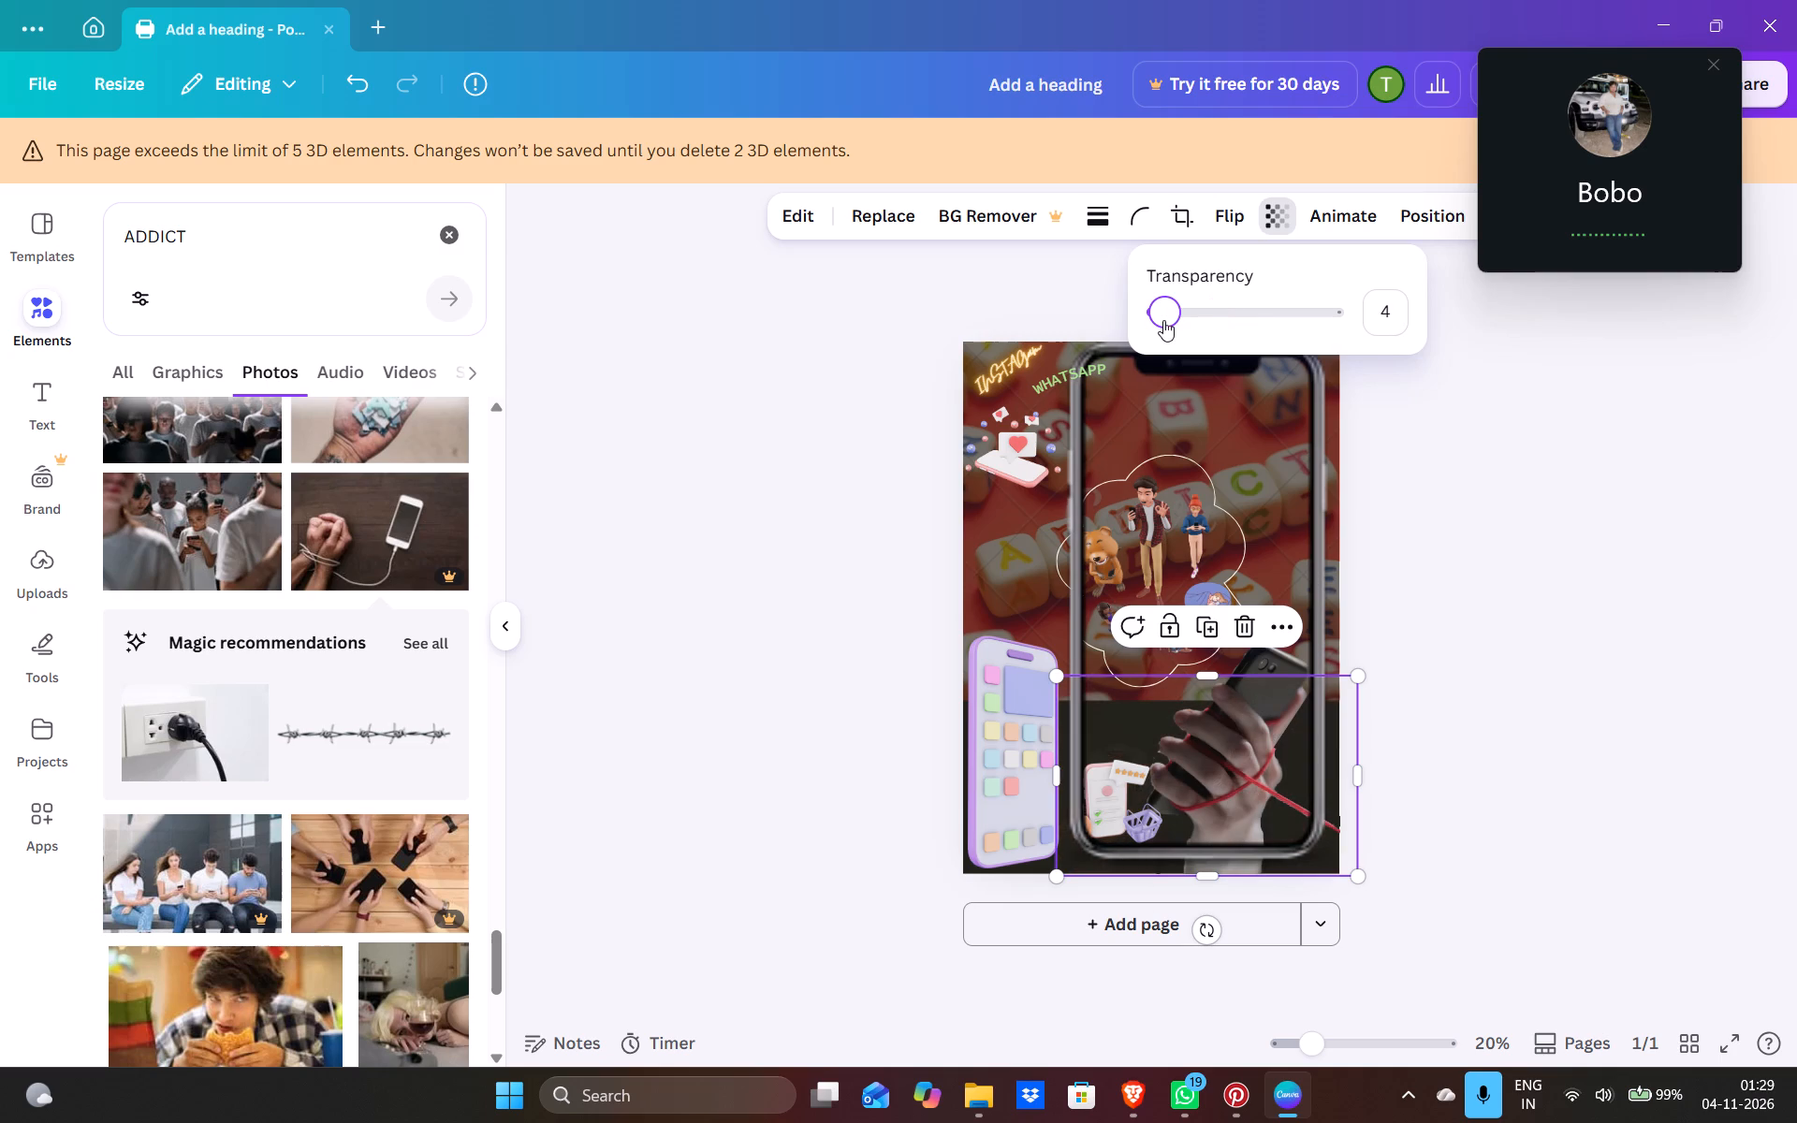
pyautogui.click(1195, 314)
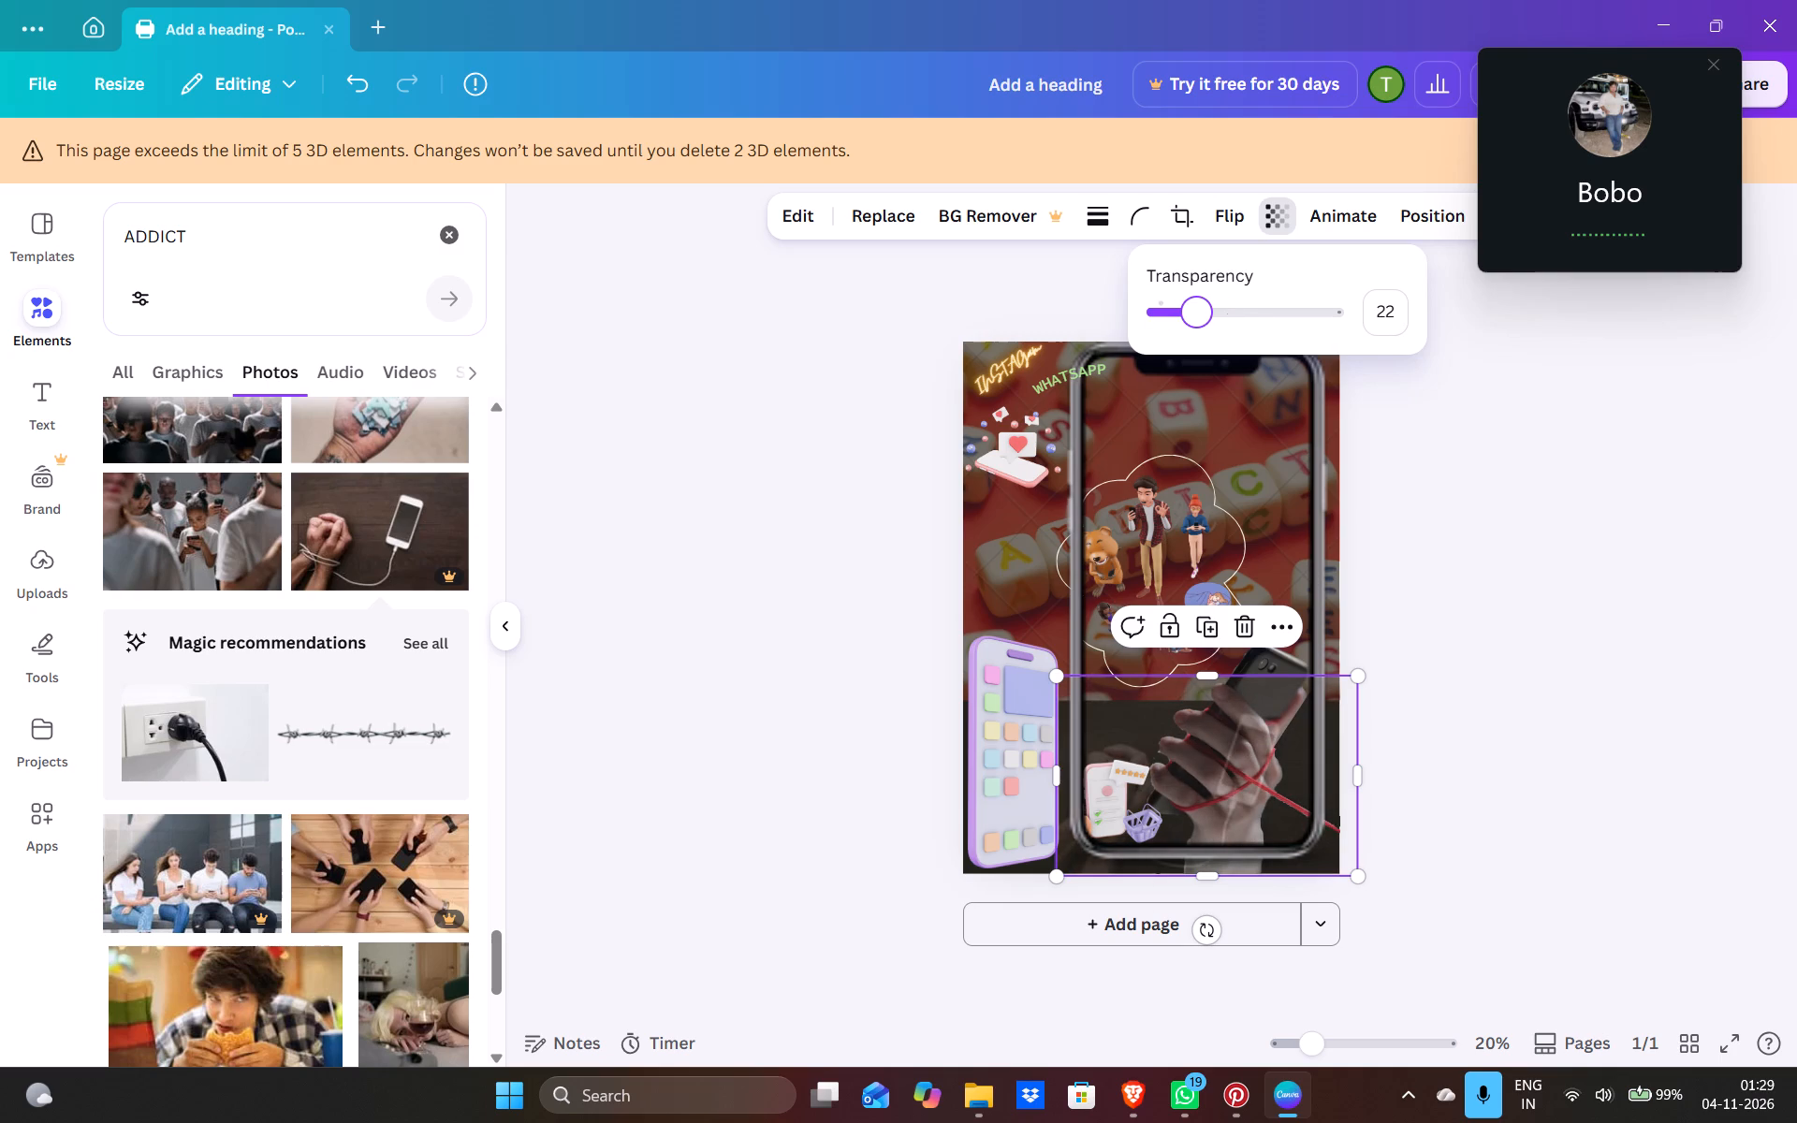
pyautogui.click(1228, 314)
pyautogui.click(1249, 317)
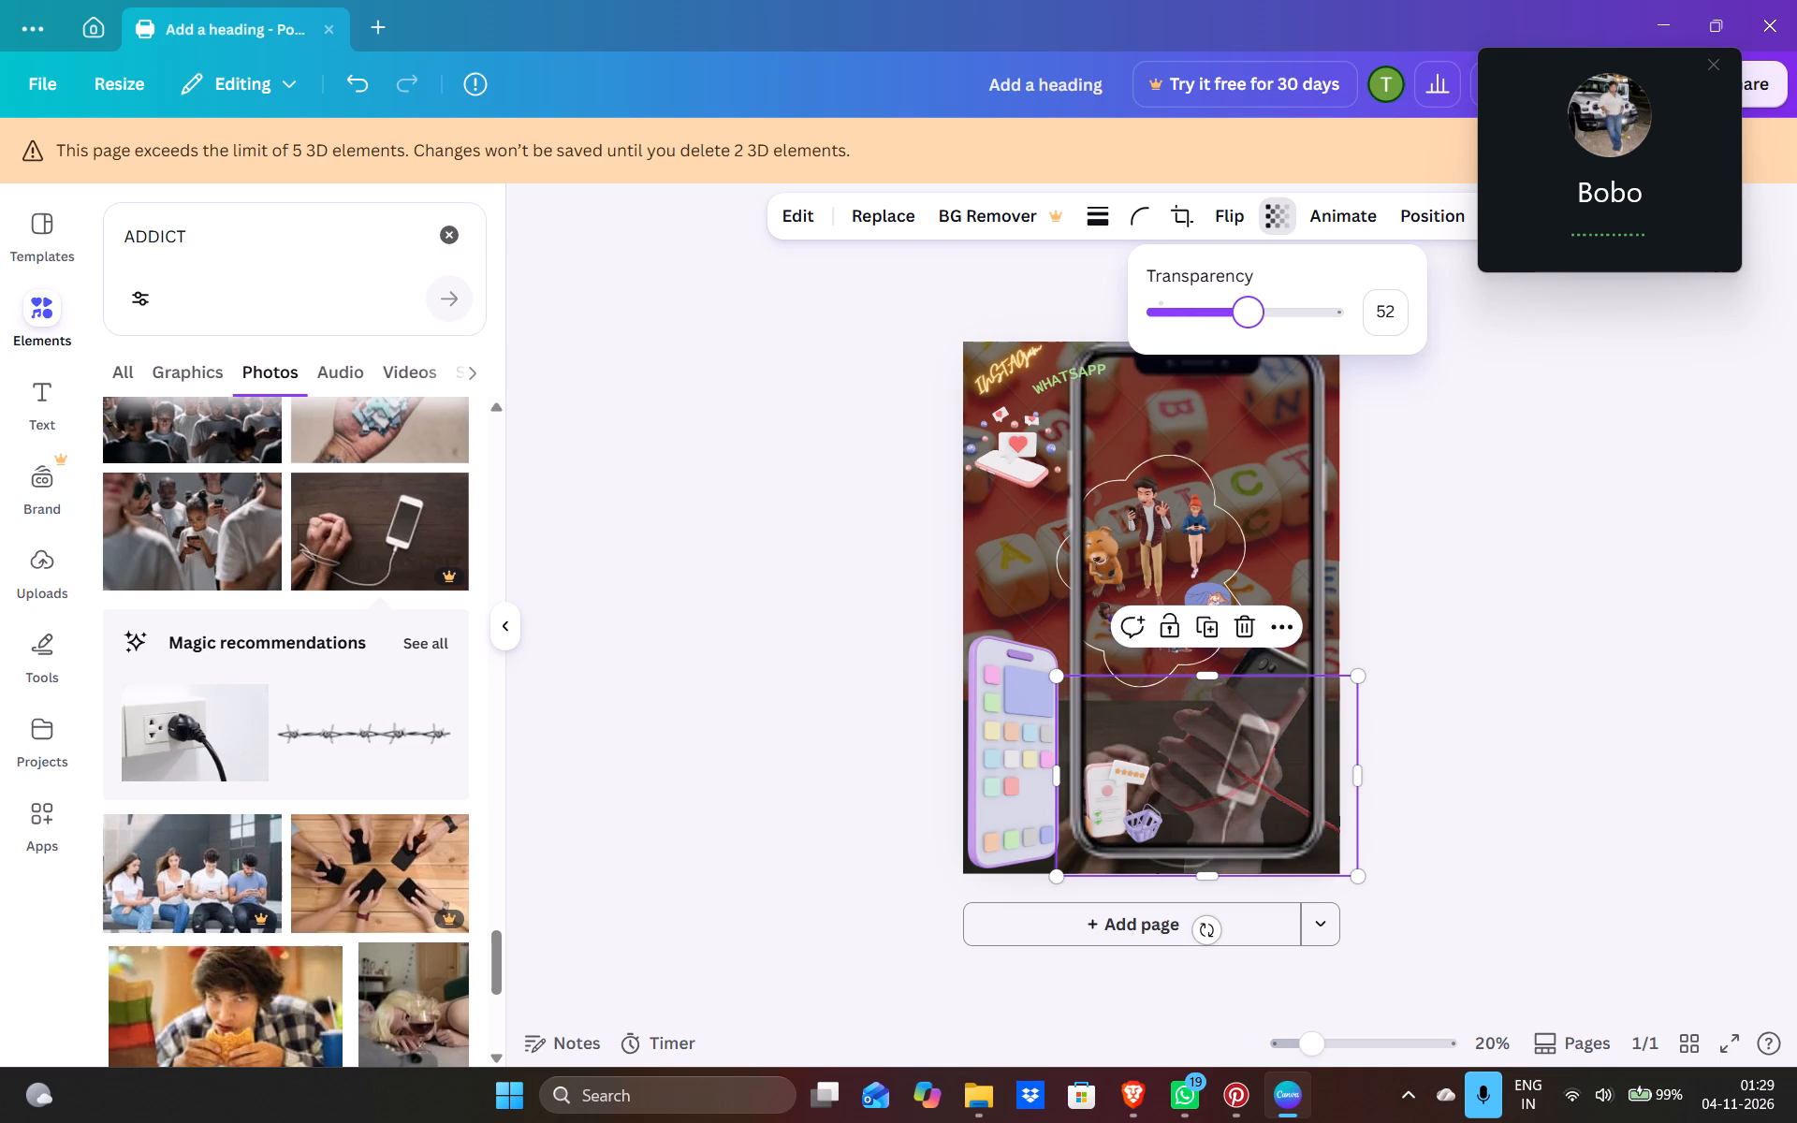
pyautogui.click(1188, 316)
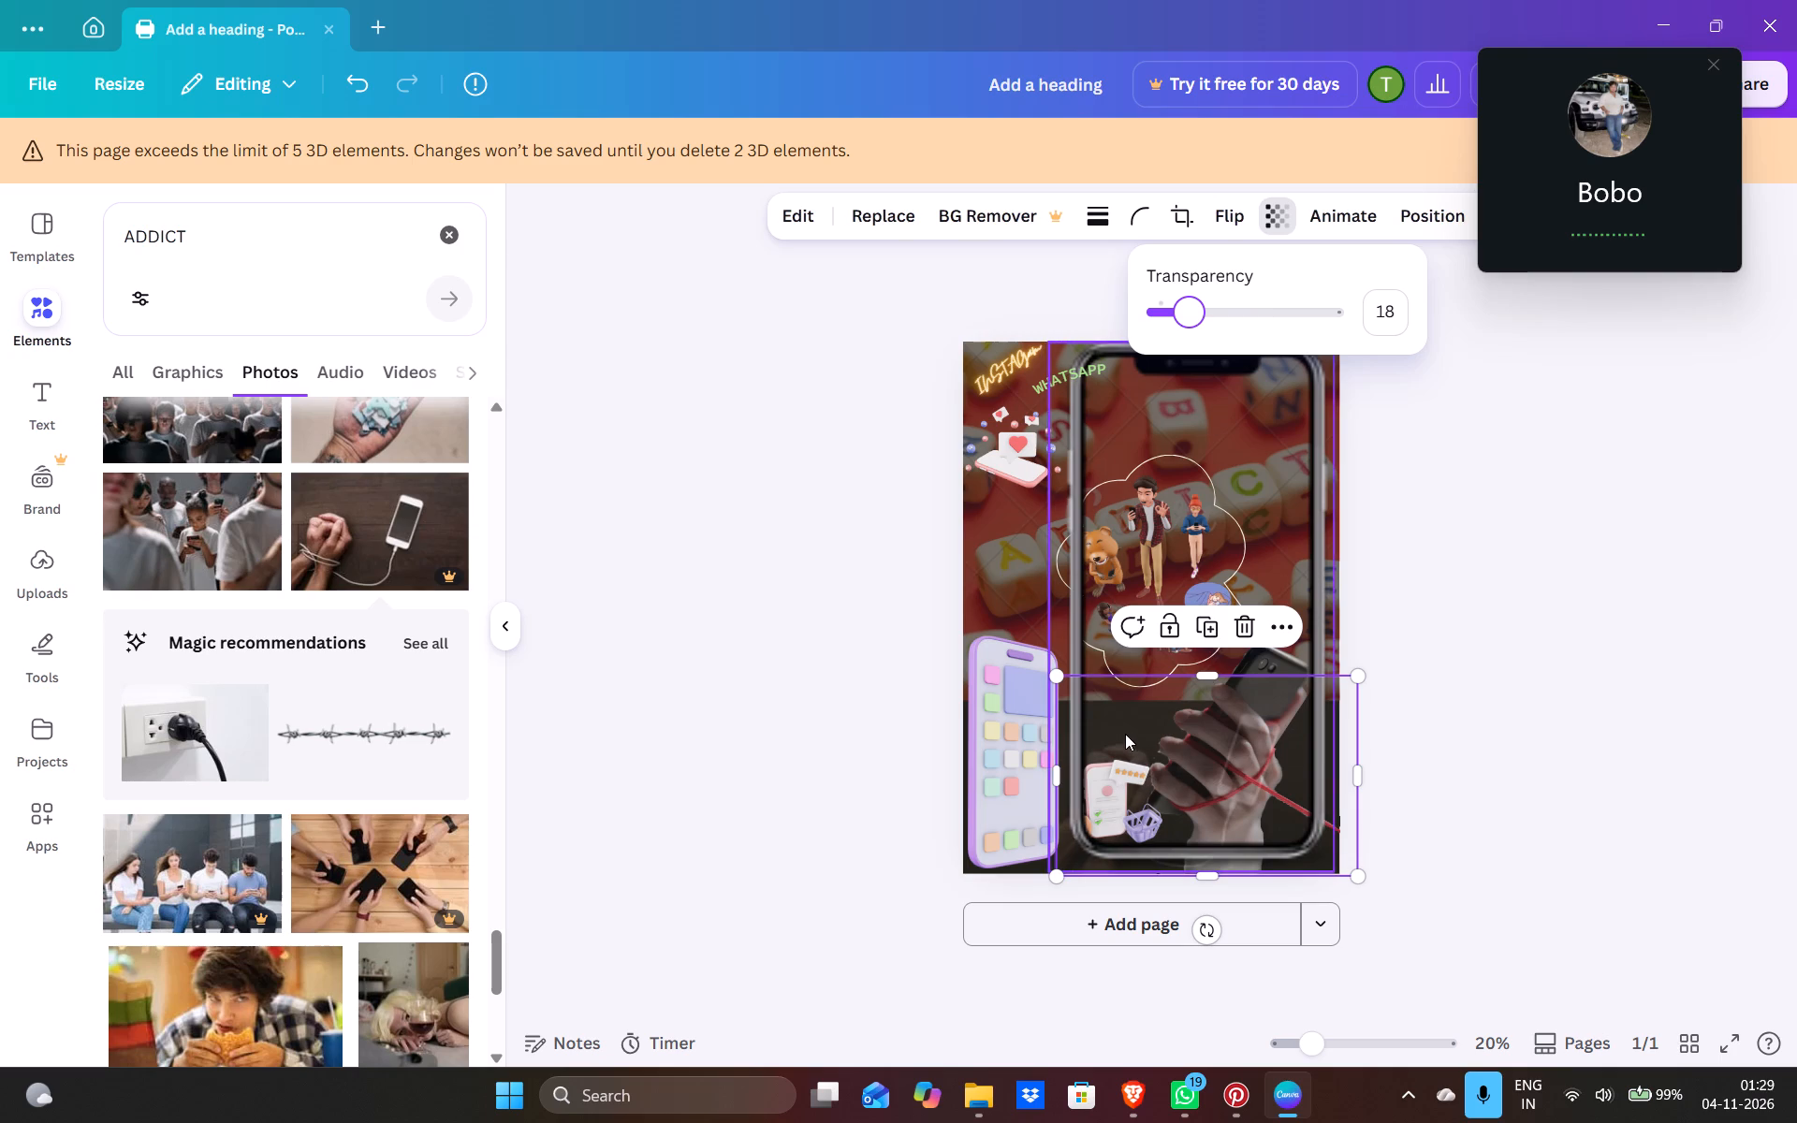
# Shift the faded tied-hands photo left and slightly up so it overlaps the lavender phone and the smartphone outline's lower part.
pyautogui.moveTo(1125, 733); pyautogui.dragTo(1041, 727)
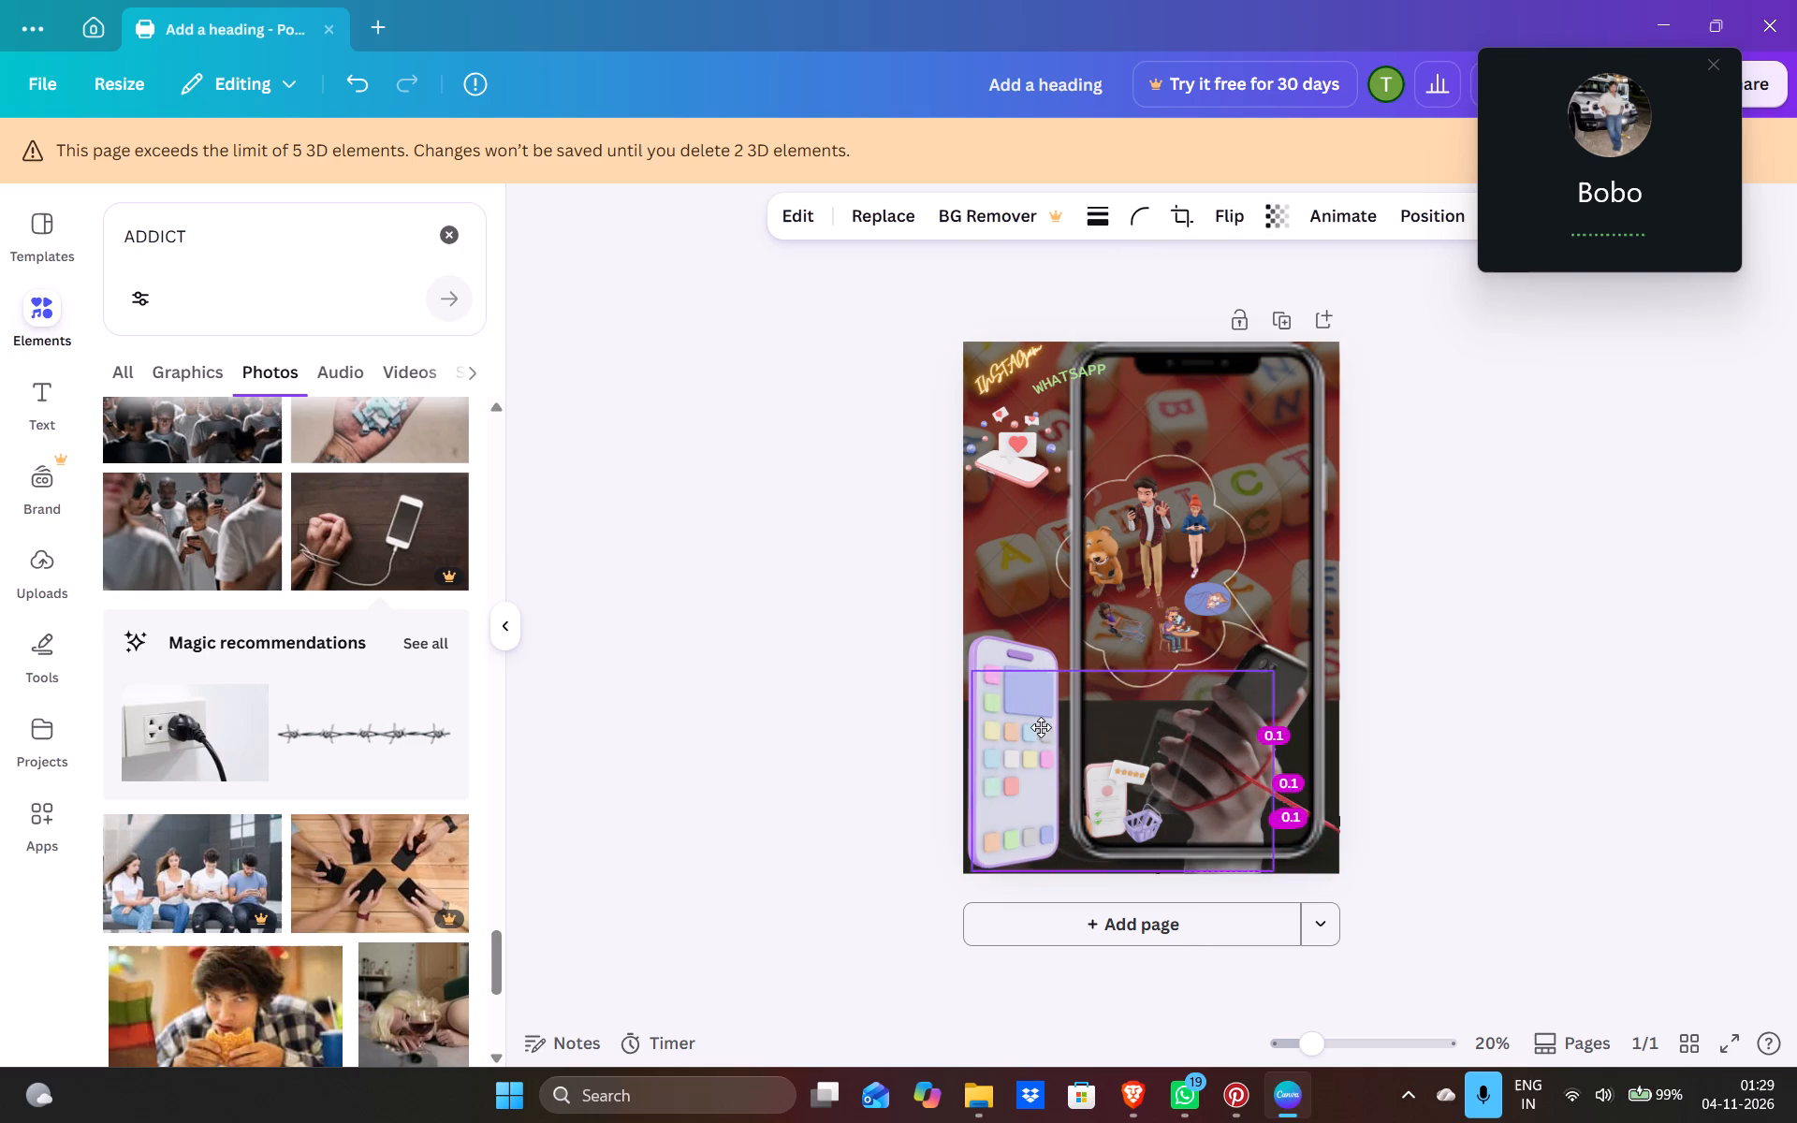
pyautogui.moveTo(1041, 727); pyautogui.dragTo(1065, 720)
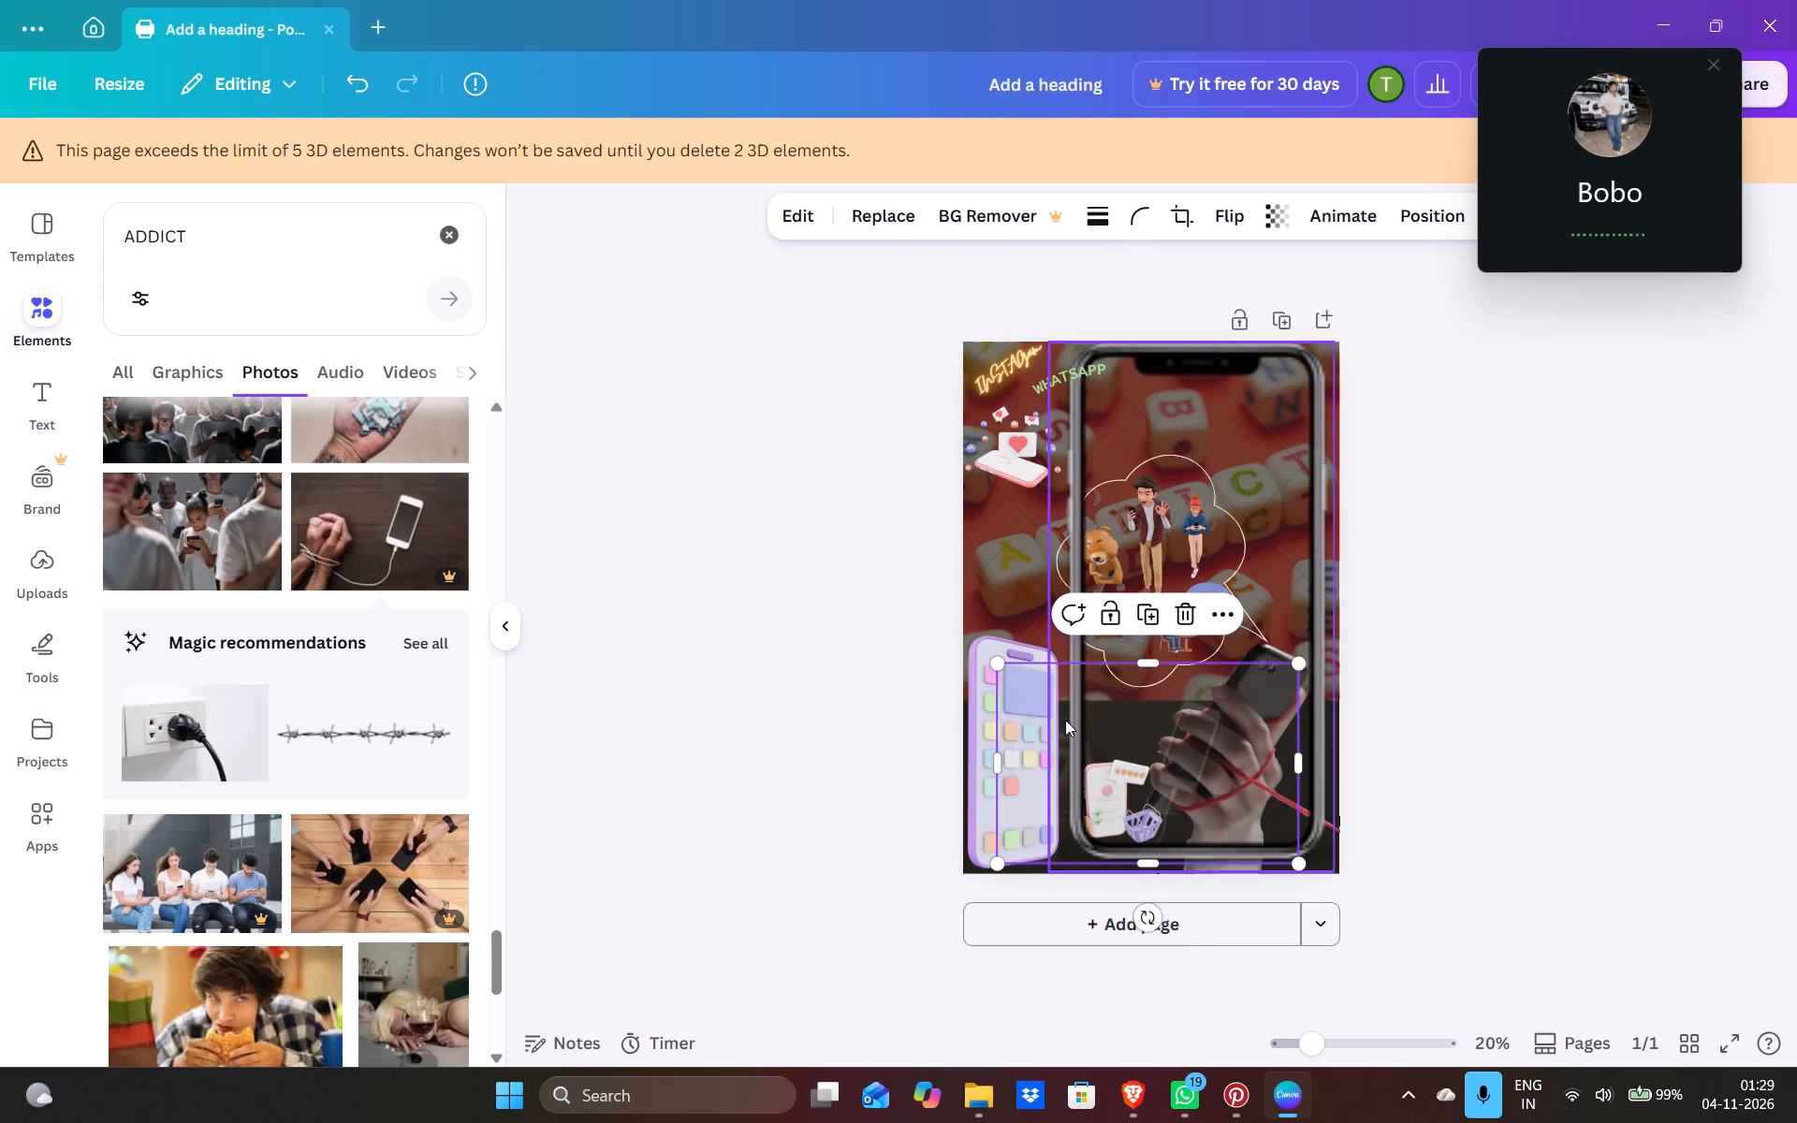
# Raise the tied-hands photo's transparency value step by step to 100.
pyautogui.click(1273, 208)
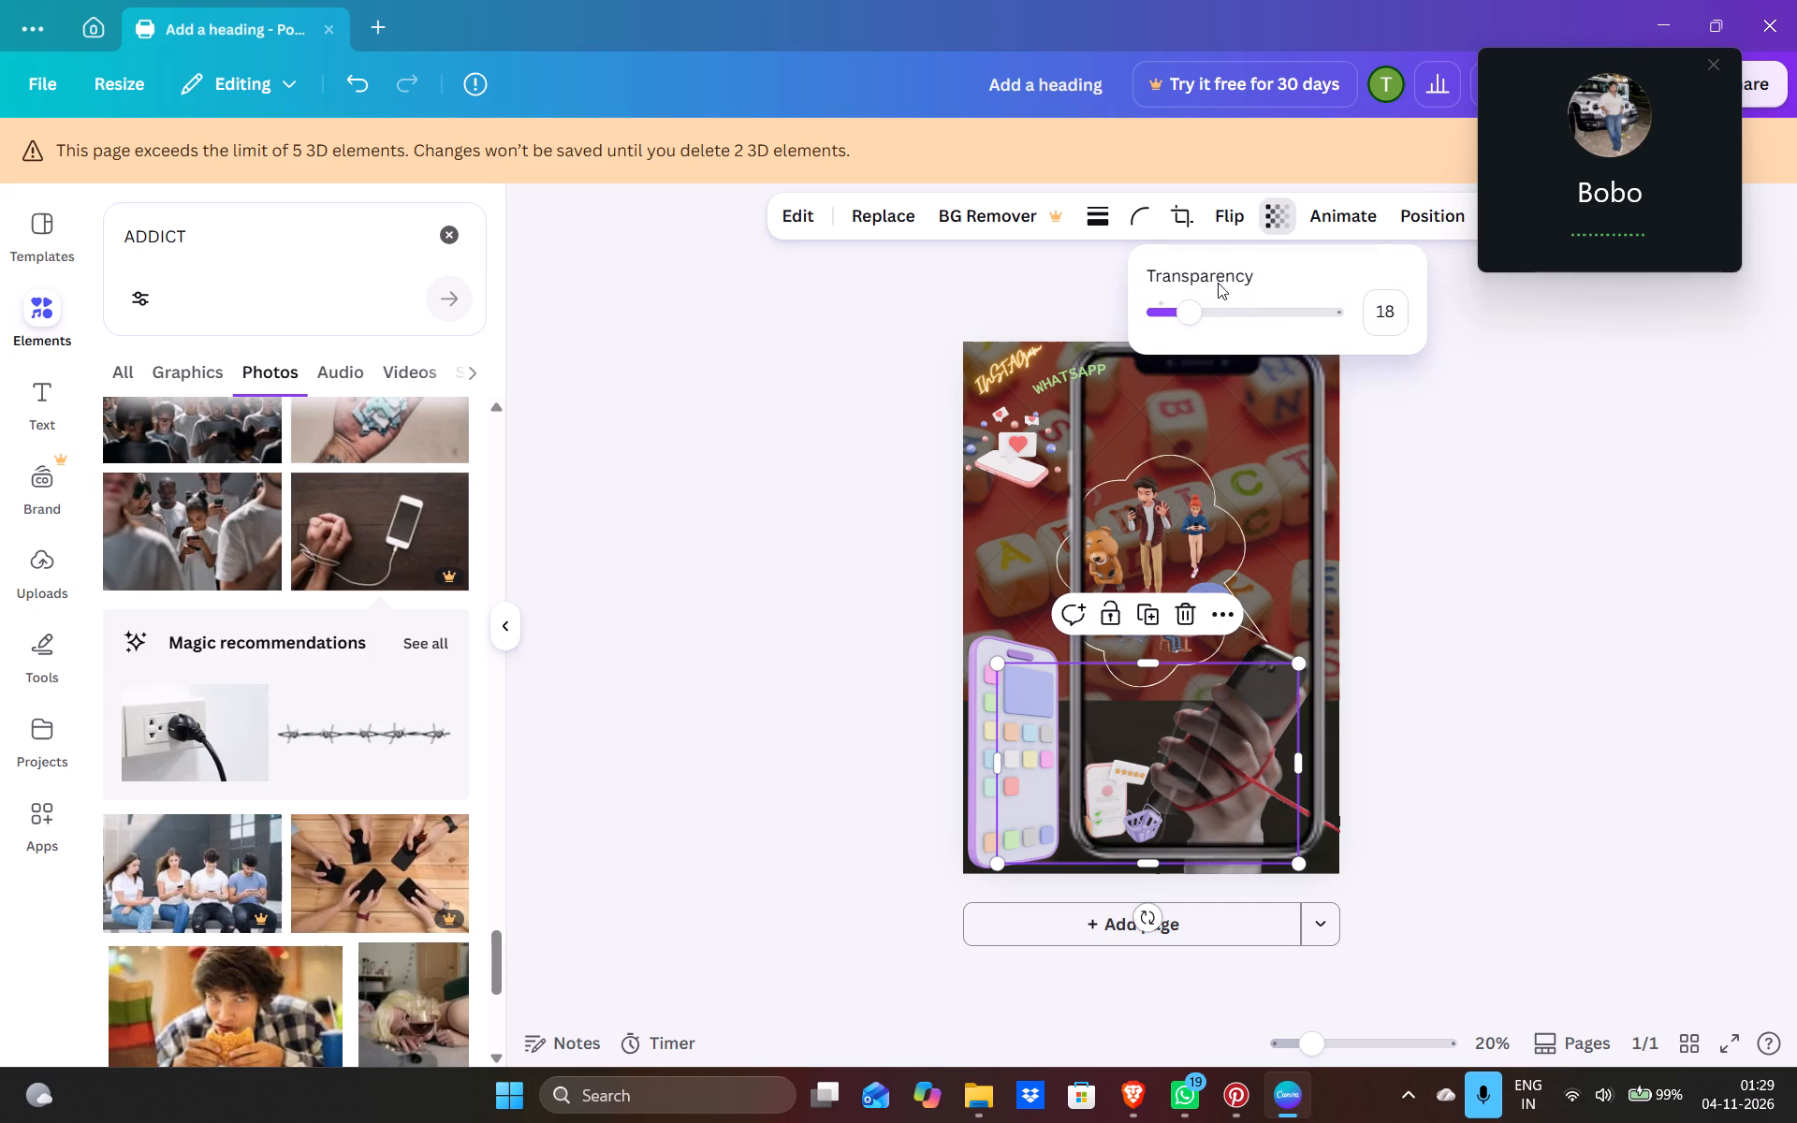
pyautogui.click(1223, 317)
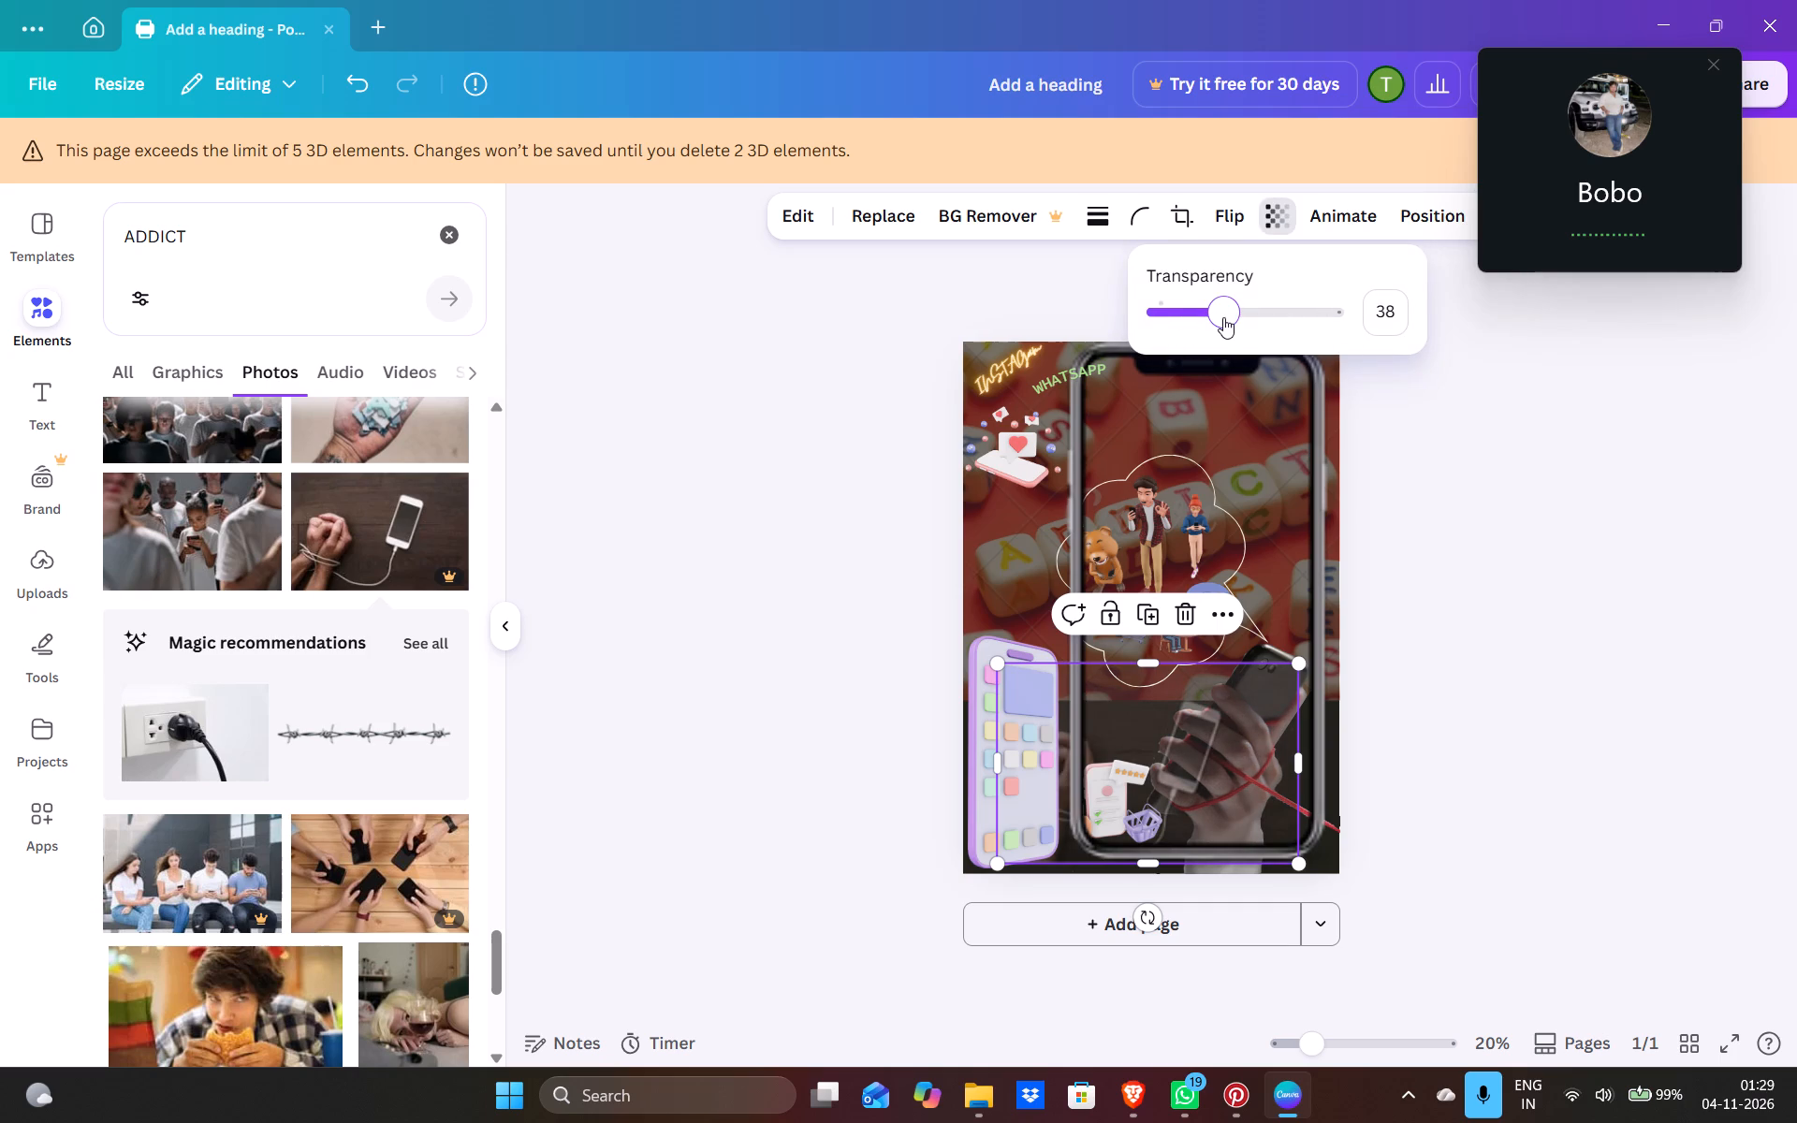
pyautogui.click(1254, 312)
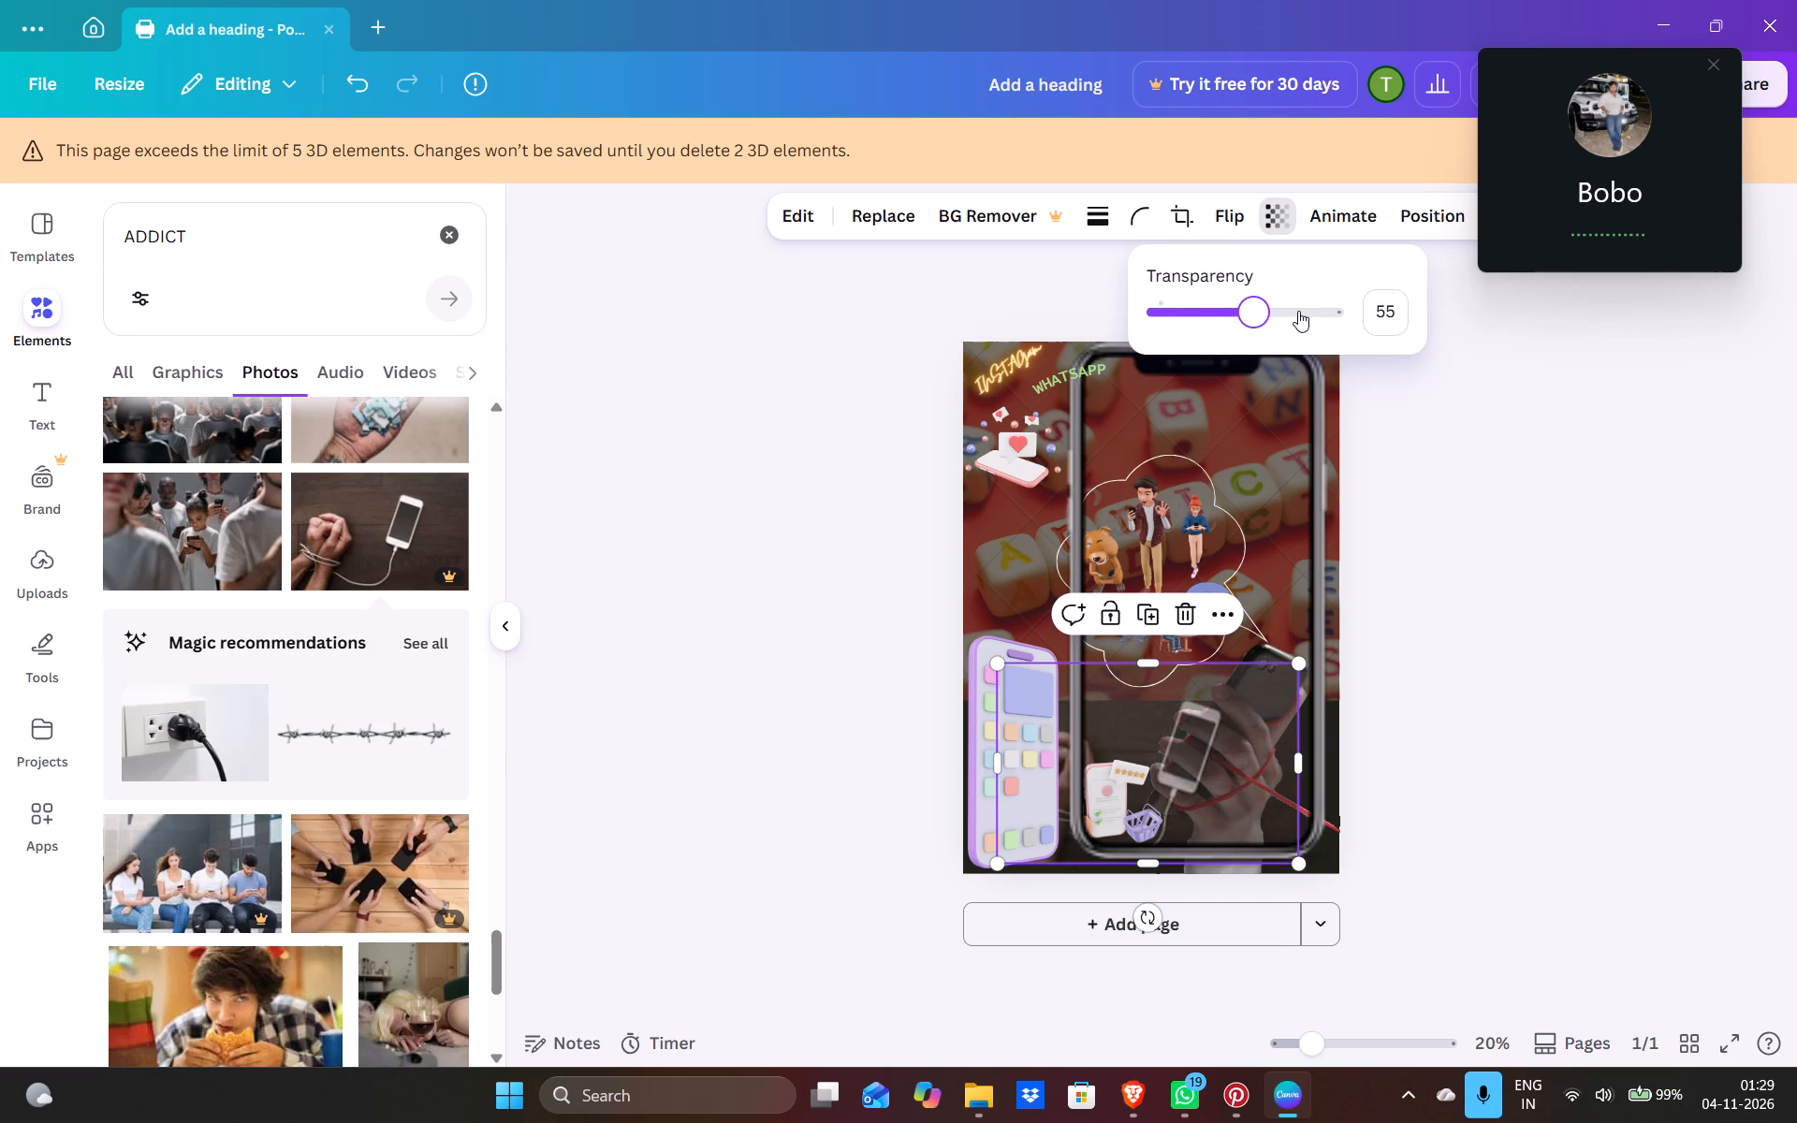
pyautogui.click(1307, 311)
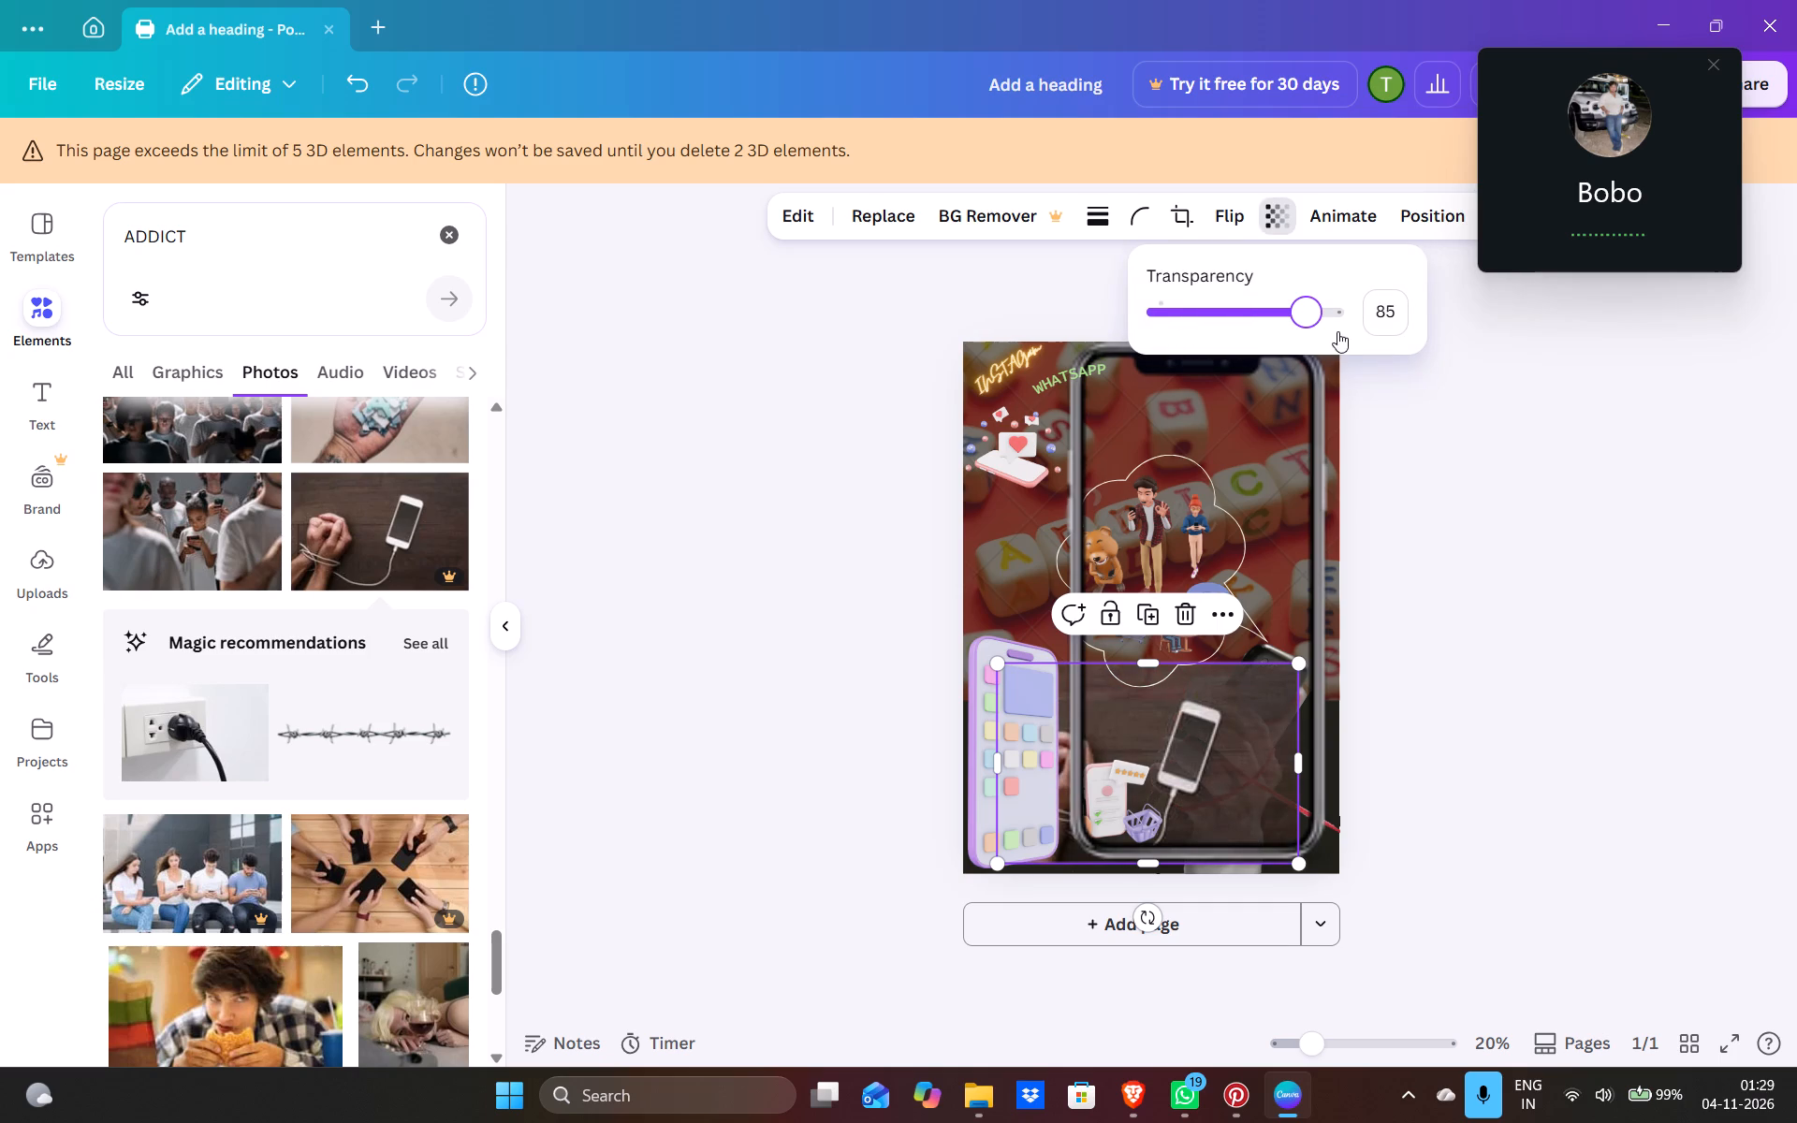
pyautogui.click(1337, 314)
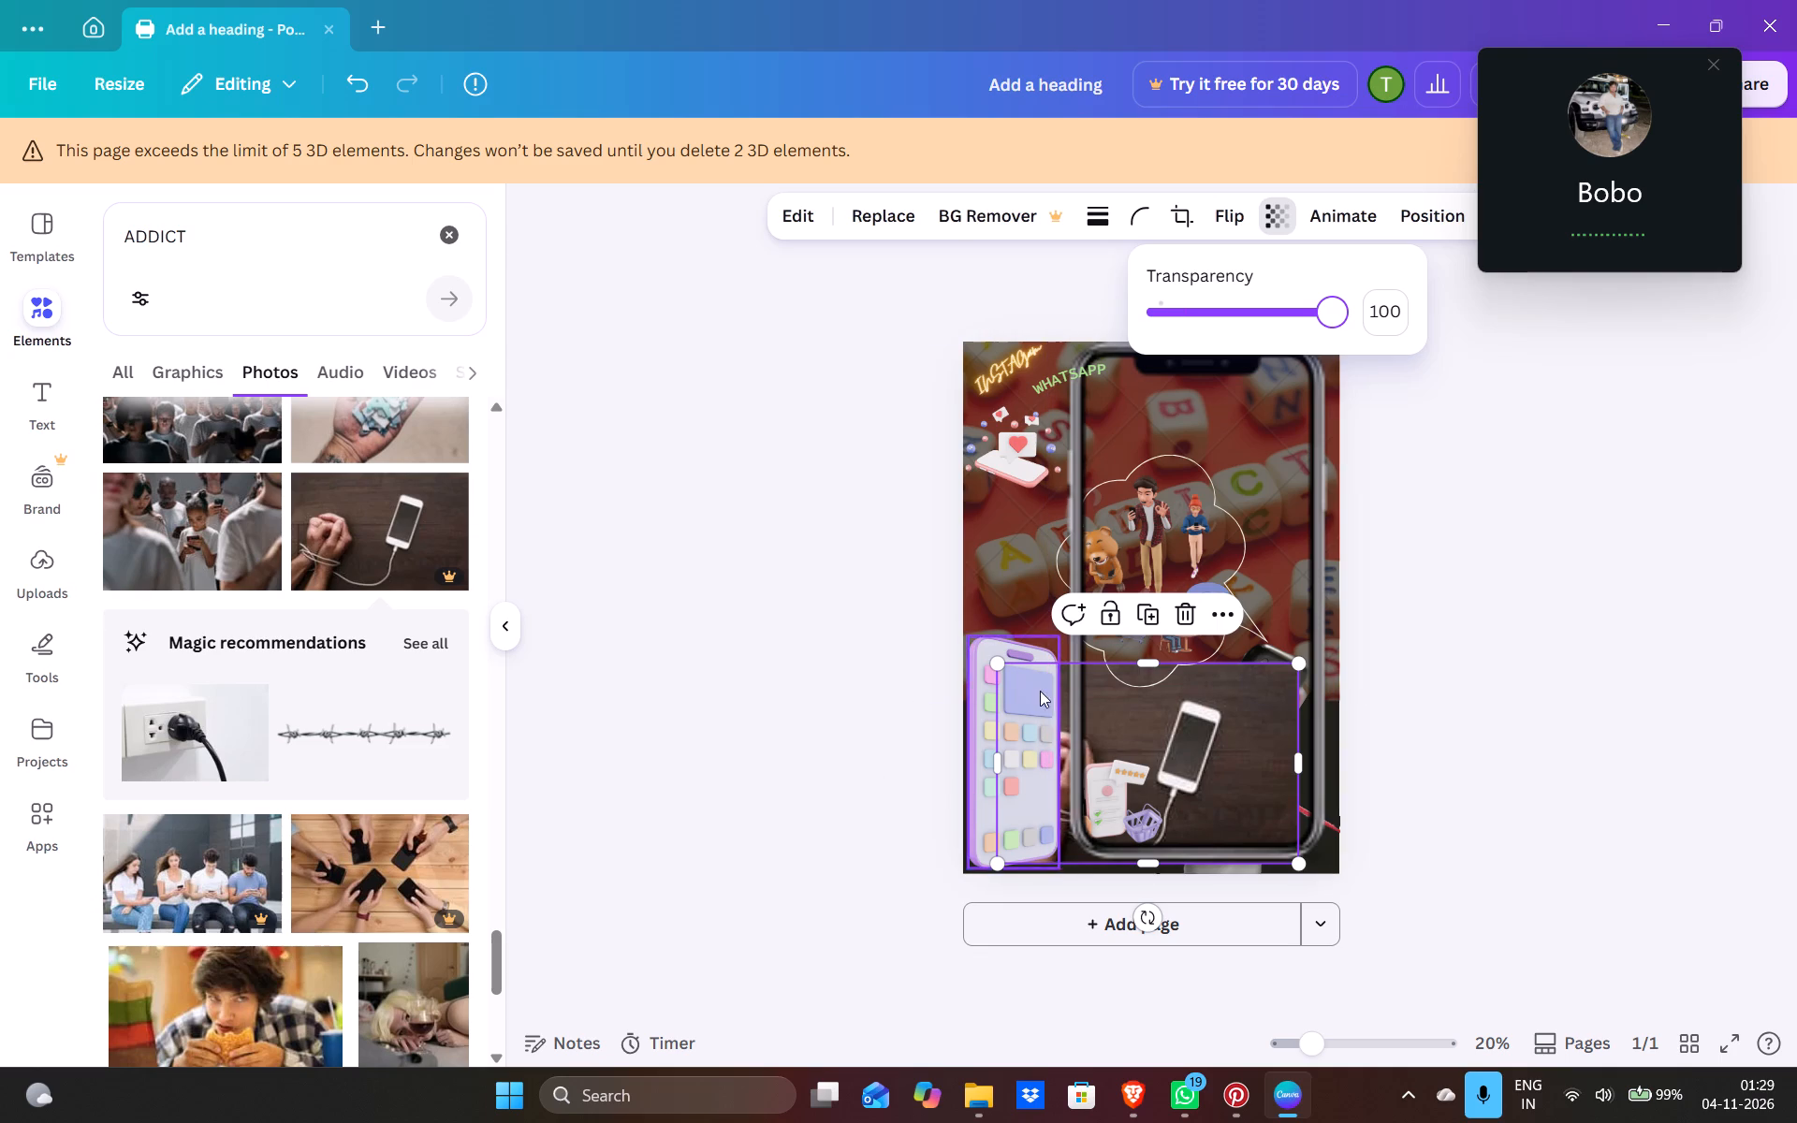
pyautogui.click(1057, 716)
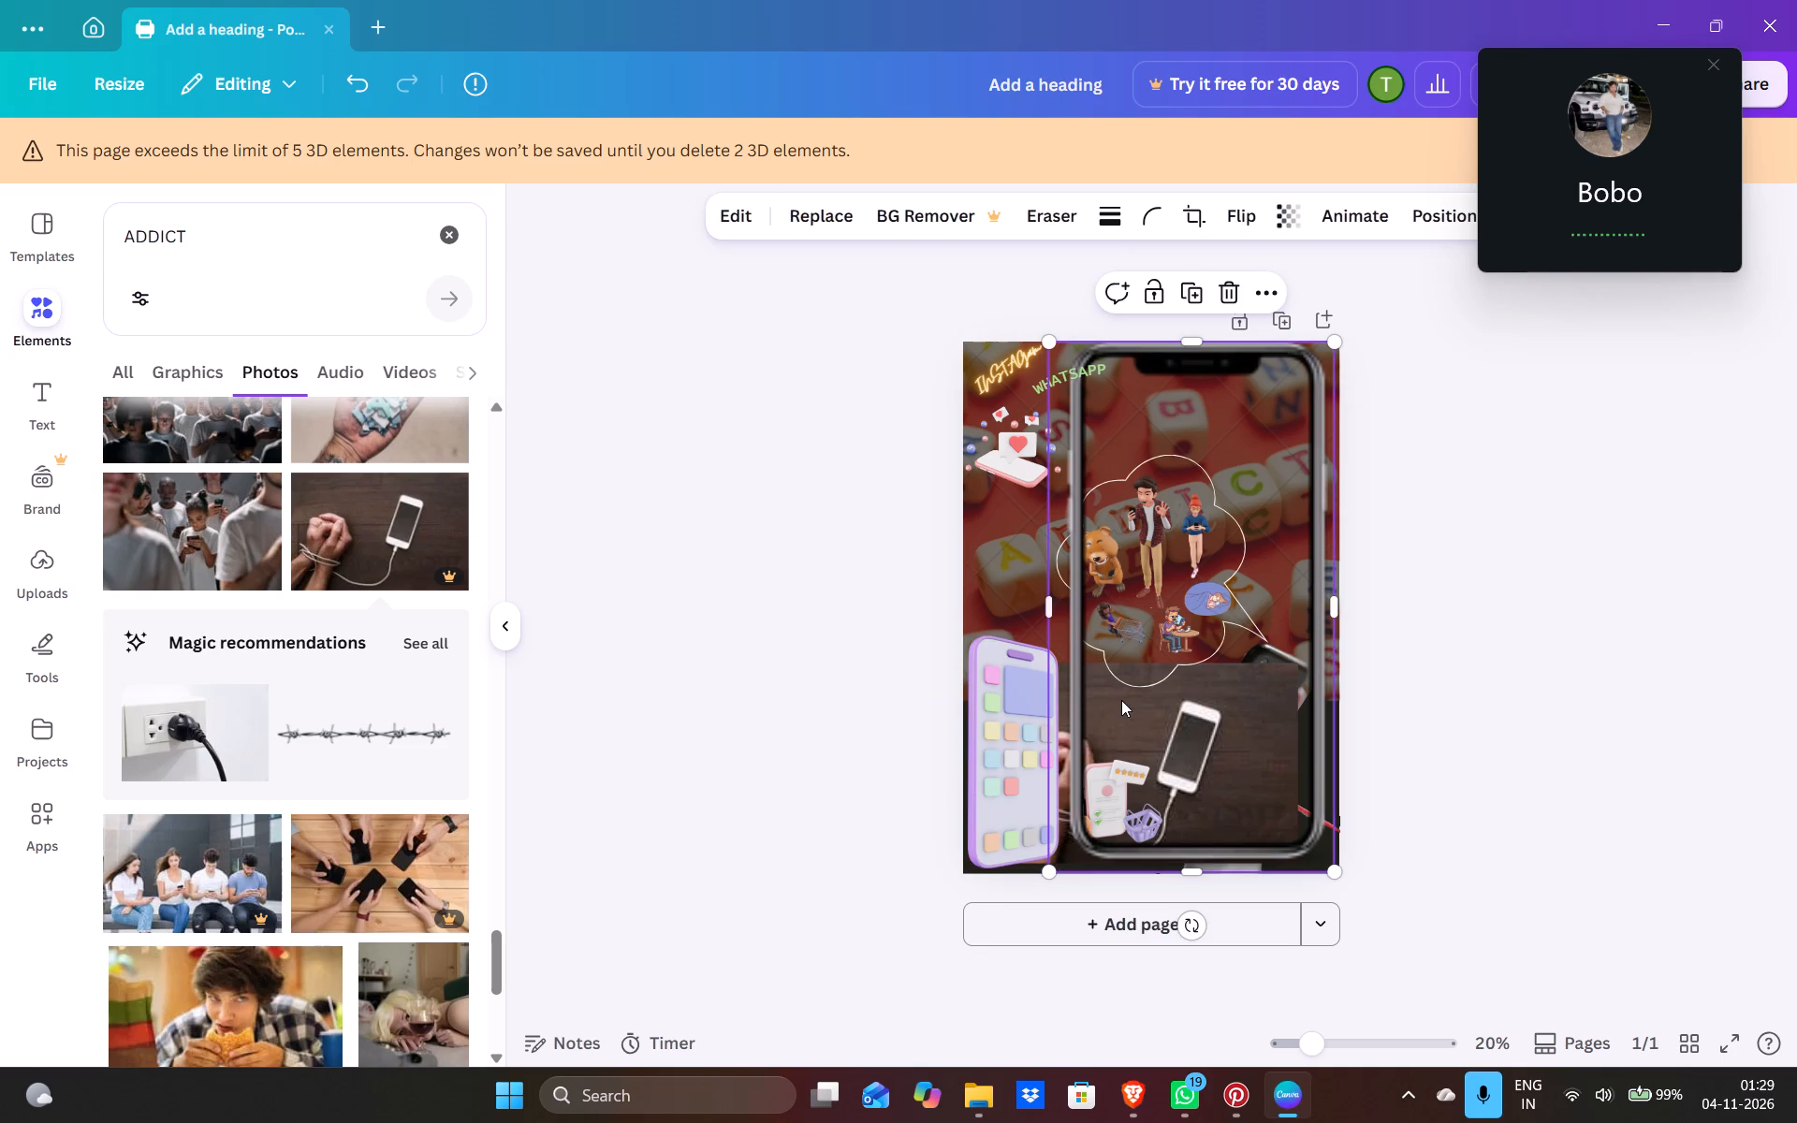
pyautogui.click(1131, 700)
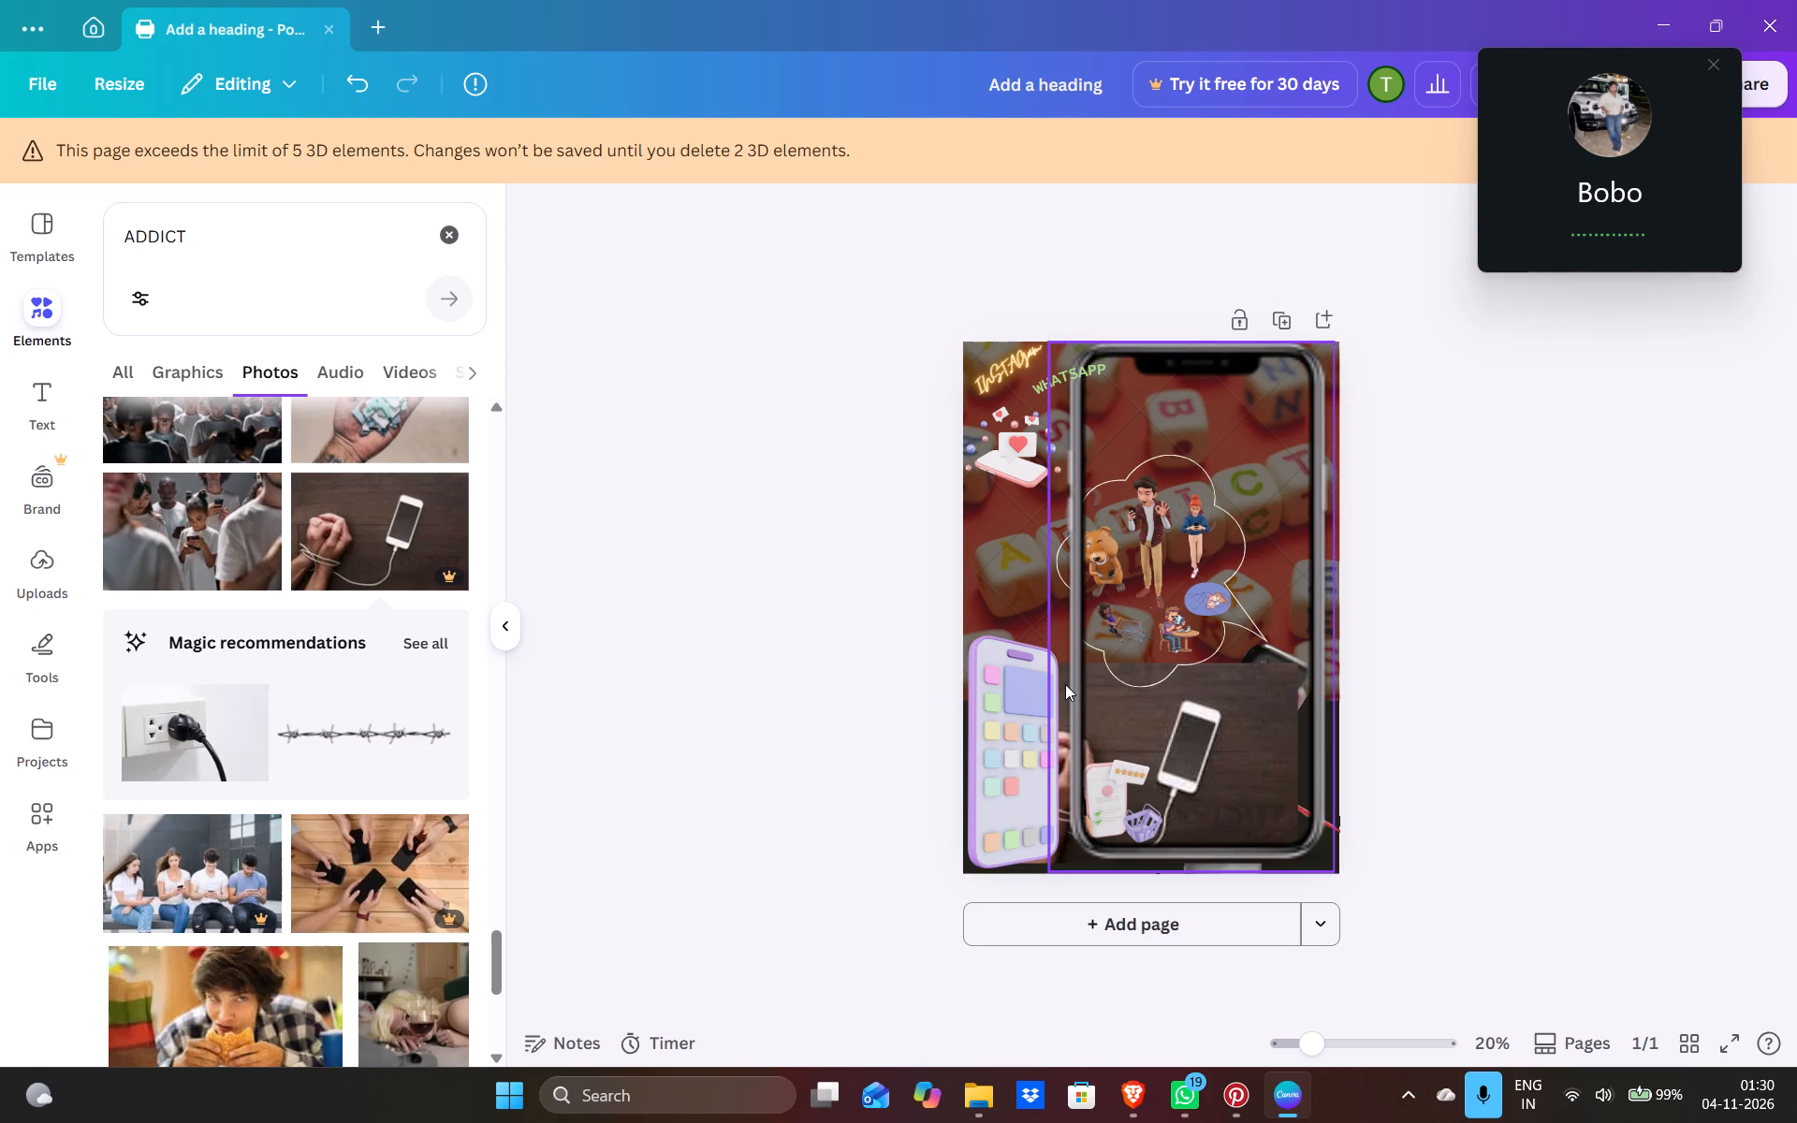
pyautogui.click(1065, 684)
# Undo the tied-hands photo's transparency, position, size and layer changes, back through its insertion on the poster.
pyautogui.hotkey('ctrl', 'z')
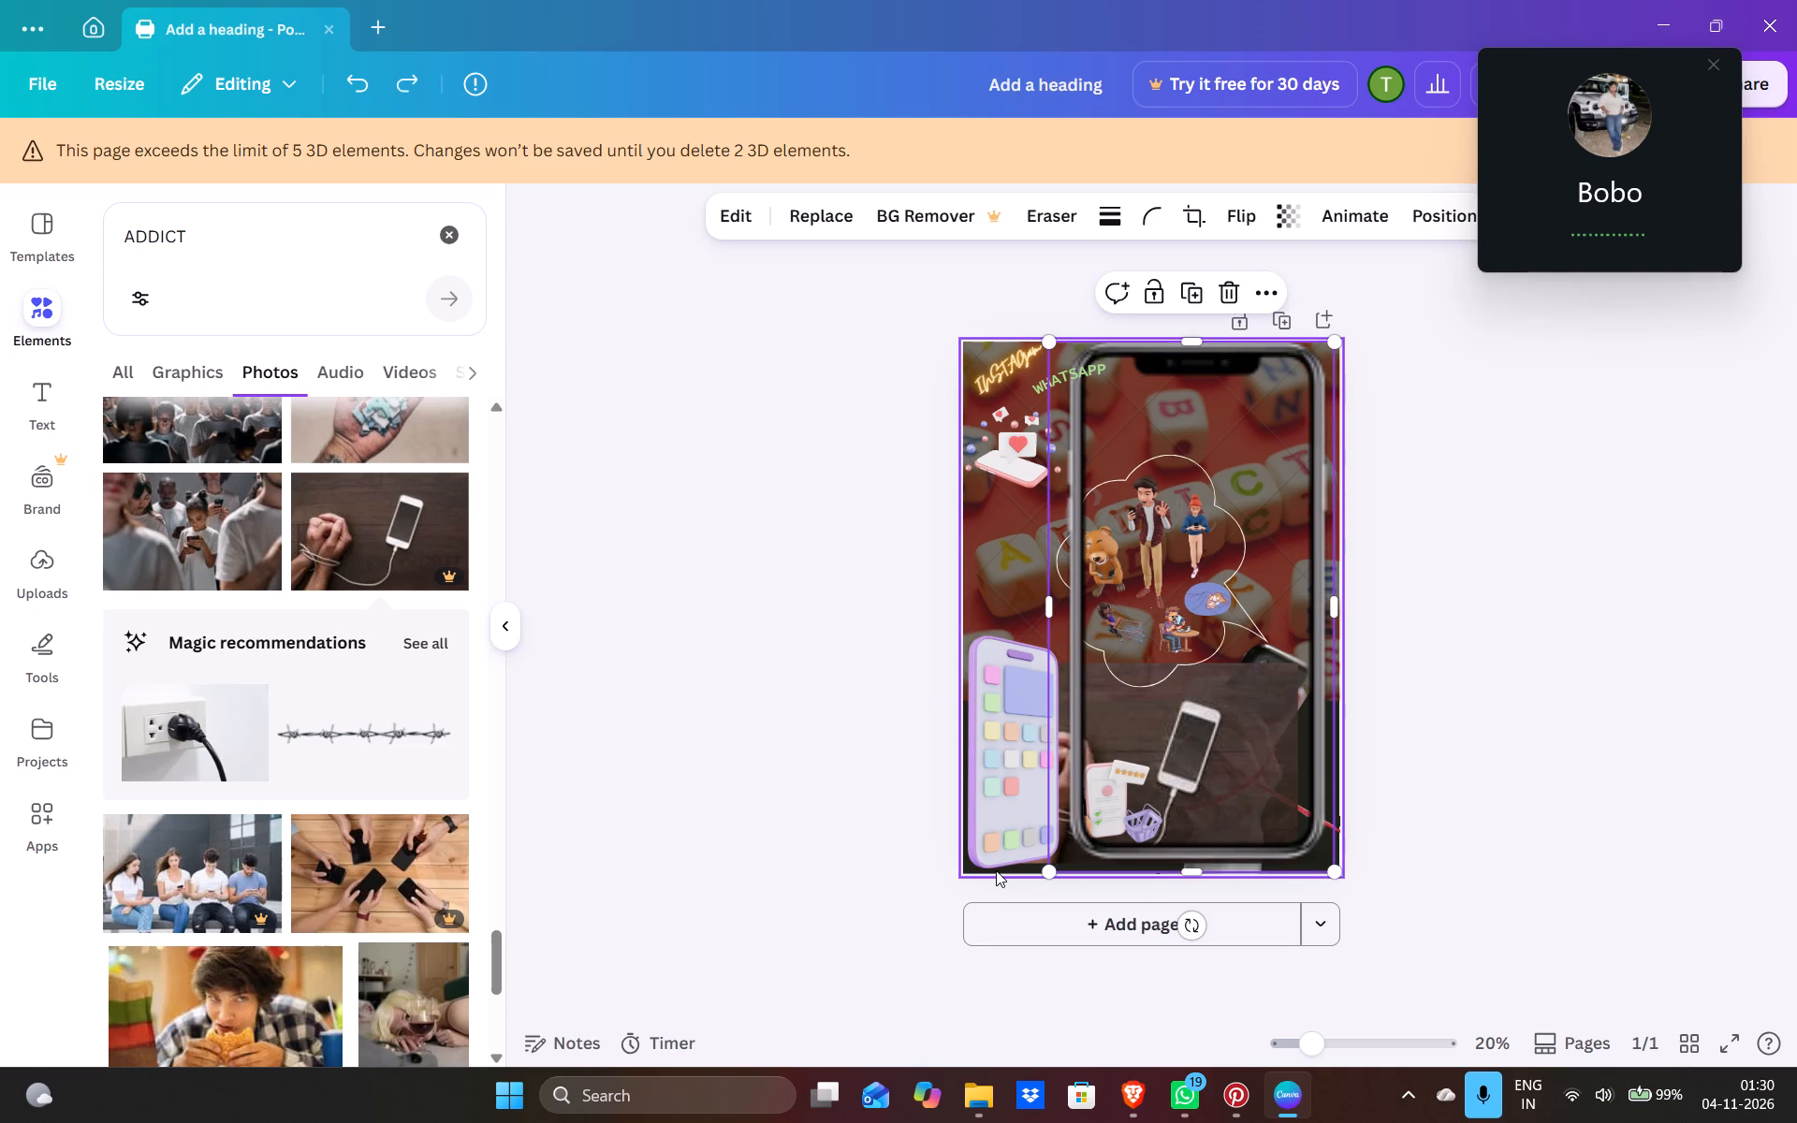
pyautogui.click(843, 854)
pyautogui.hotkey('ctrl', 'z')
pyautogui.hotkey('ctrl', 'z')
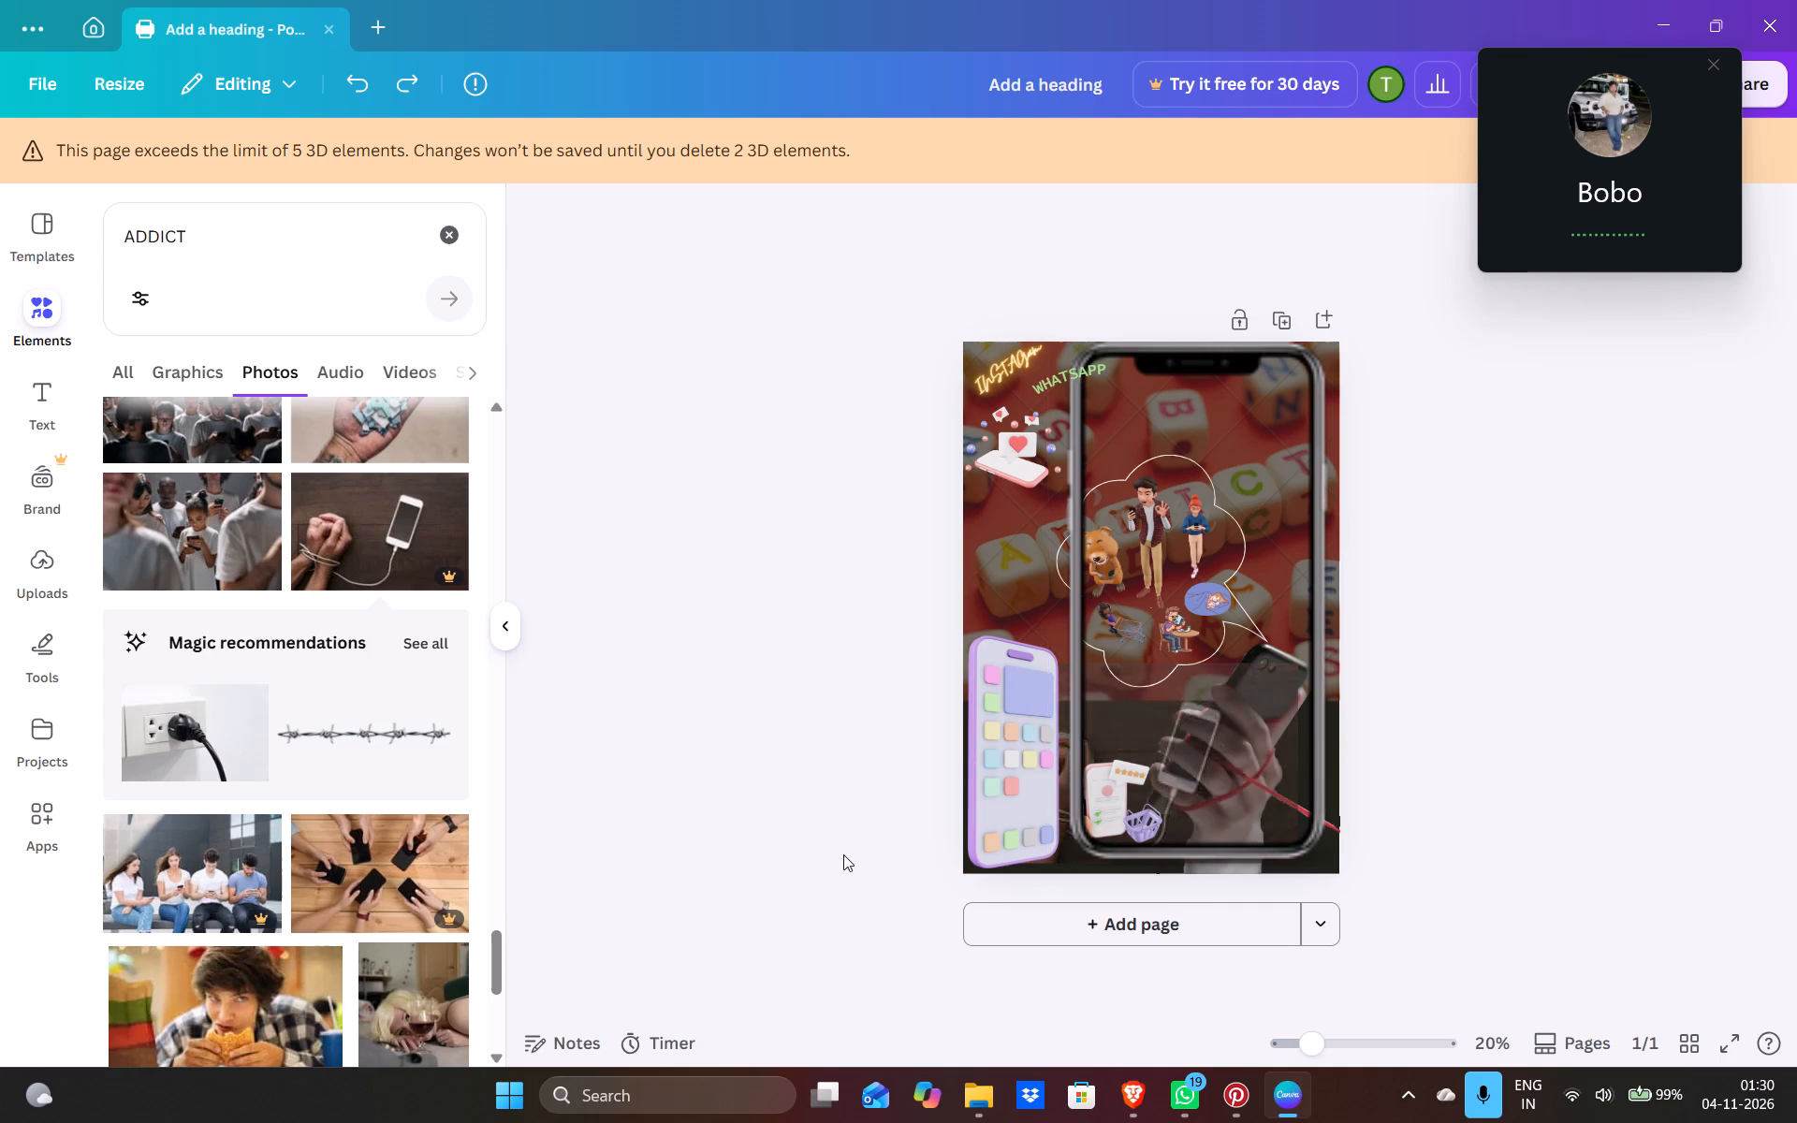
pyautogui.hotkey('ctrl', 'z')
pyautogui.hotkey('ctrl', 'z')
pyautogui.hotkey('ctrl', 'z')
pyautogui.hotkey('ctrl', 'z')
pyautogui.hotkey('ctrl', 'z')
pyautogui.hotkey('ctrl', 'z')
pyautogui.hotkey('ctrl', 'z')
pyautogui.hotkey('ctrl', 'z')
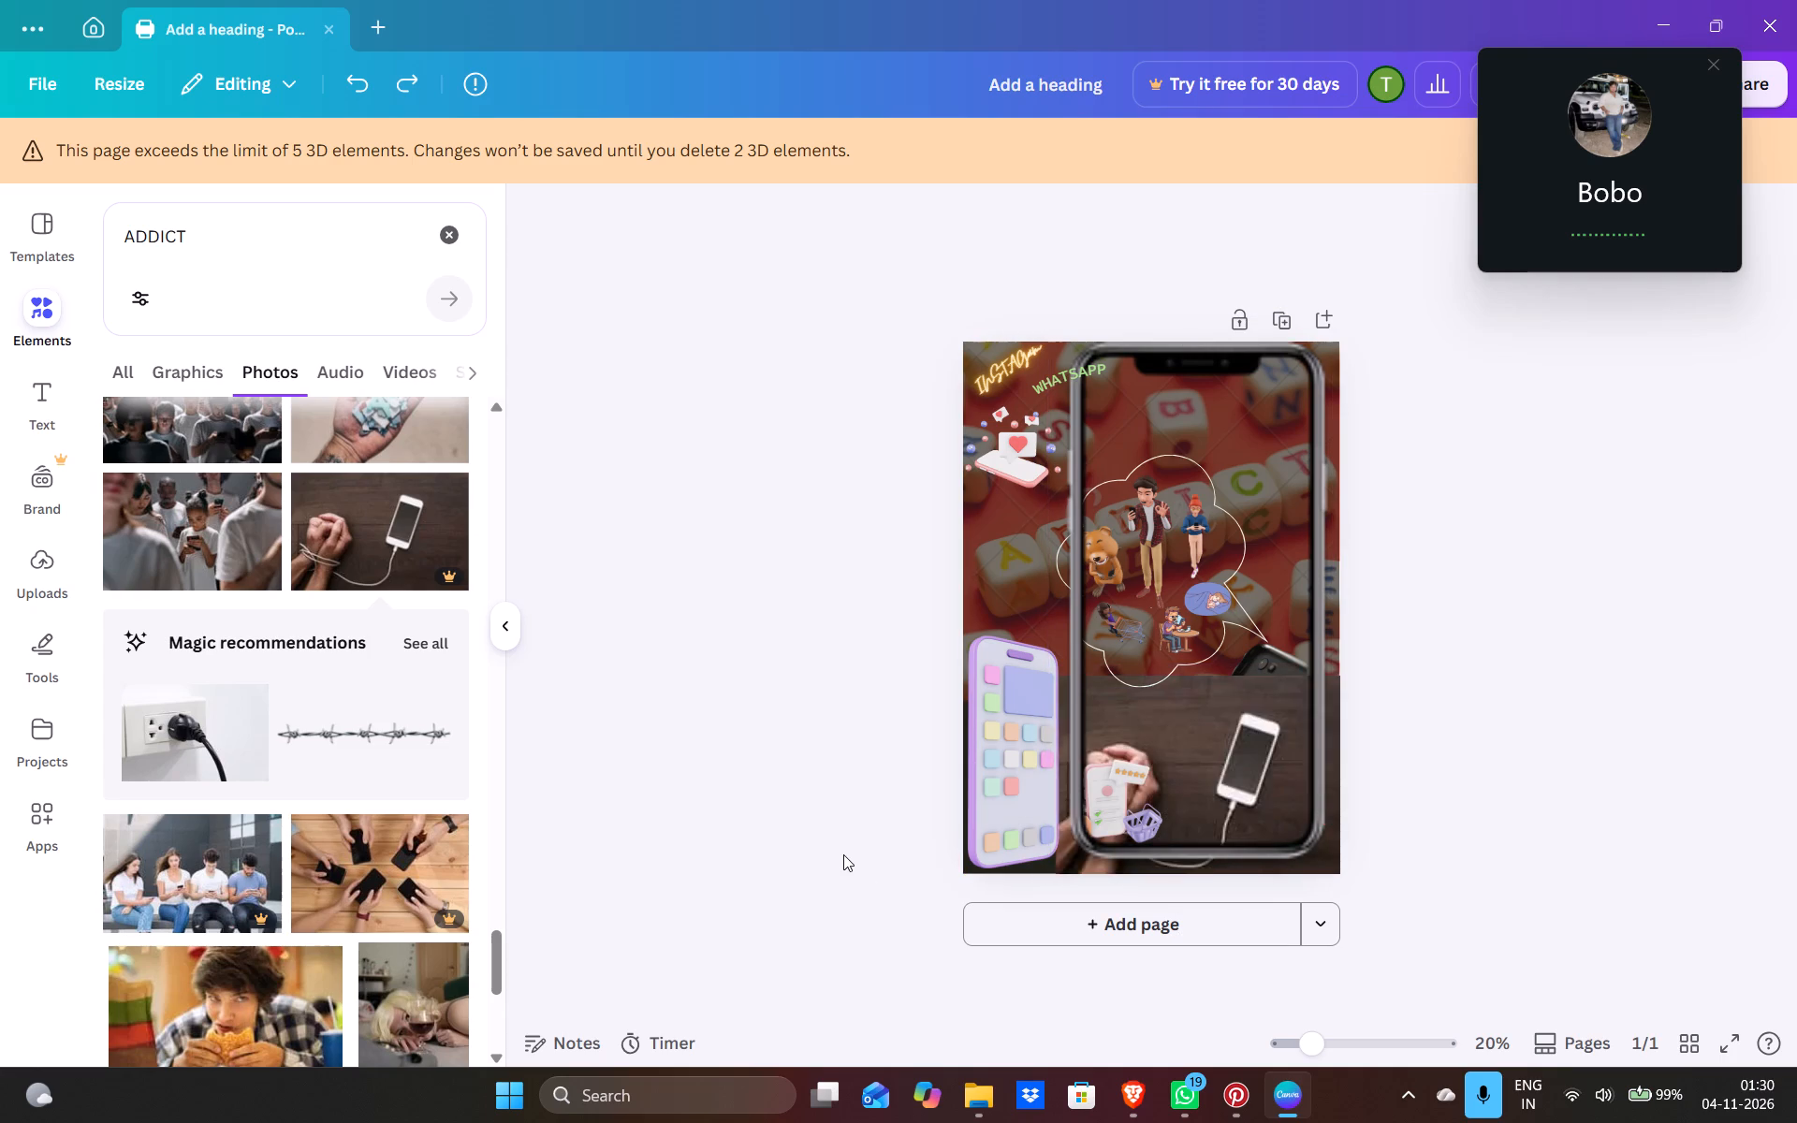
pyautogui.hotkey('ctrl', 'z')
pyautogui.hotkey('ctrl', 'z')
pyautogui.keyDown('ctrl'); pyautogui.click(843, 854); pyautogui.keyUp('ctrl')
pyautogui.hotkey('ctrl', 'z')
pyautogui.keyDown('ctrl'); pyautogui.click(843, 854); pyautogui.keyUp('ctrl')
pyautogui.hotkey('ctrl', 'z')
pyautogui.keyDown('ctrl'); pyautogui.rightClick(843, 854); pyautogui.keyUp('ctrl')
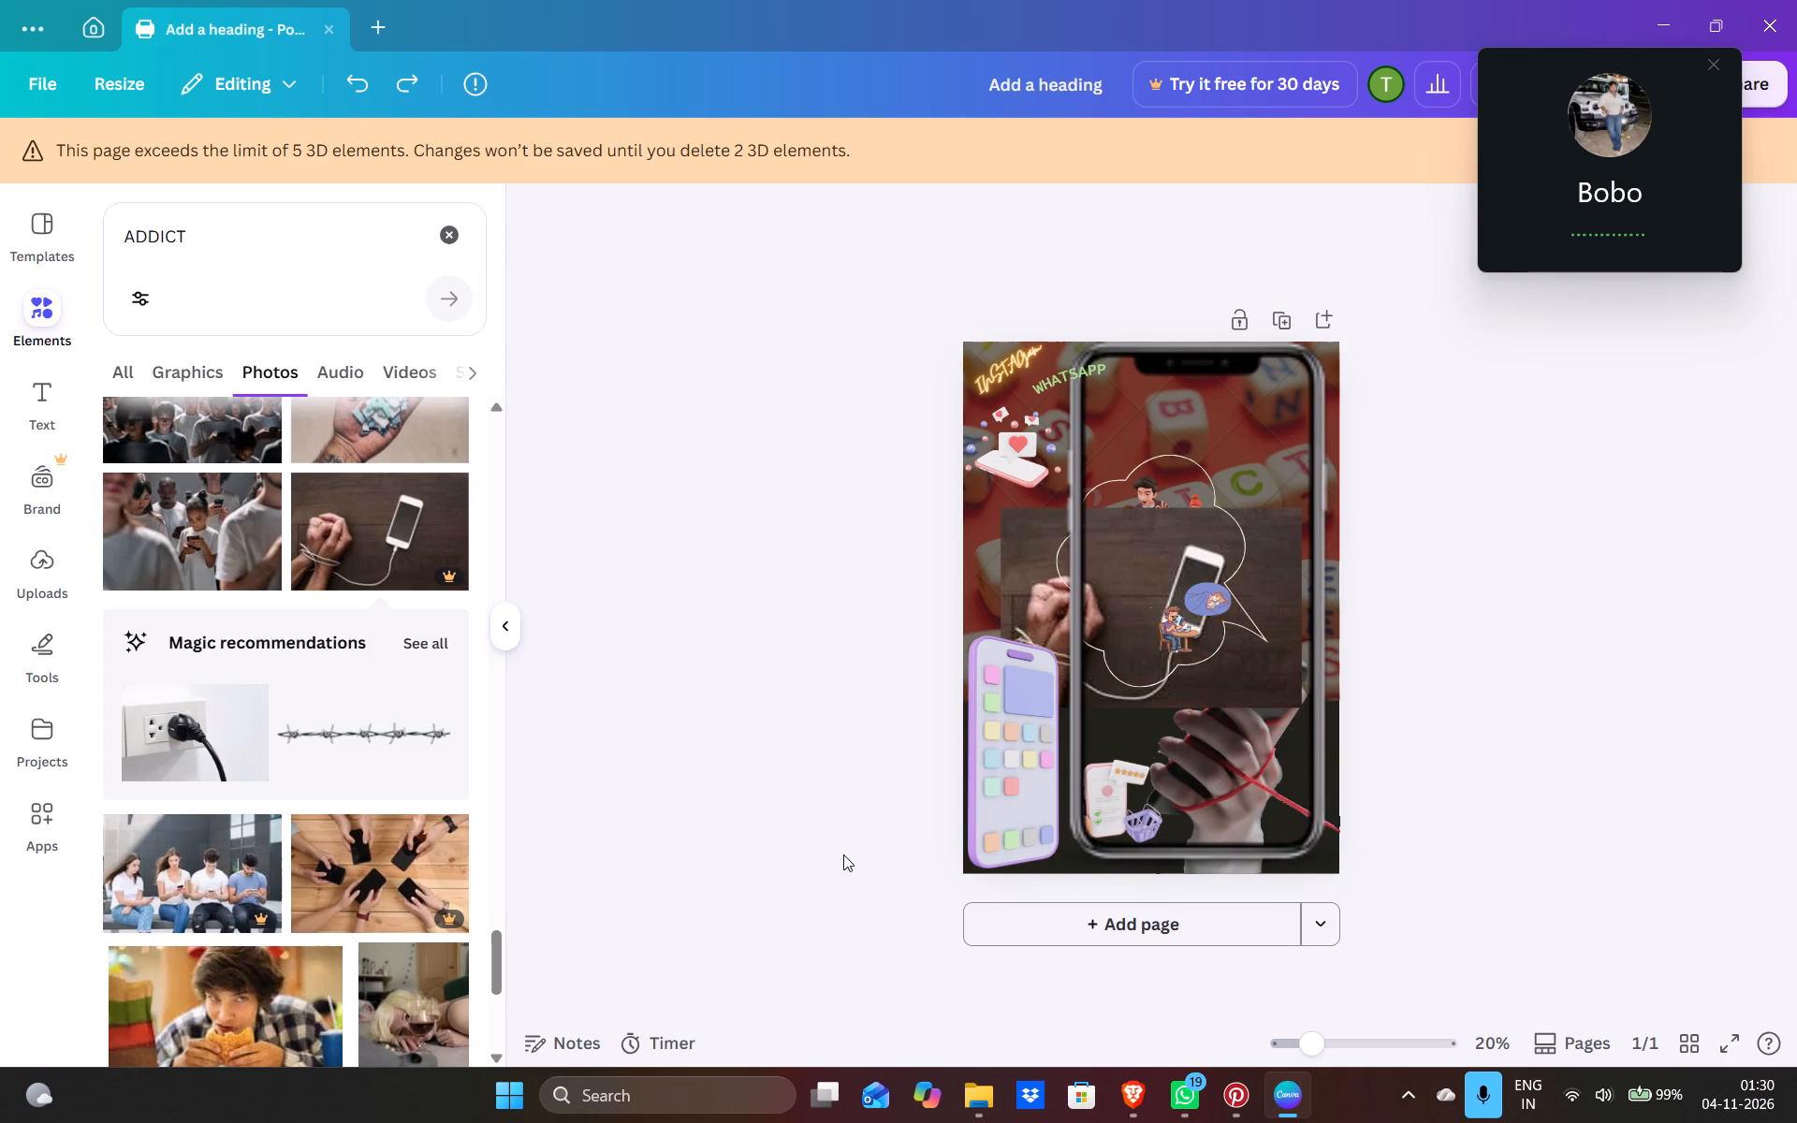
pyautogui.hotkey('ctrl', 'z')
pyautogui.keyDown('ctrl'); pyautogui.click(843, 854); pyautogui.keyUp('ctrl')
pyautogui.hotkey('ctrl', 'z')
pyautogui.keyDown('ctrl'); pyautogui.rightClick(843, 854); pyautogui.keyUp('ctrl')
pyautogui.hotkey('ctrl', 'z')
pyautogui.keyDown('ctrl'); pyautogui.click(843, 854); pyautogui.keyUp('ctrl')
pyautogui.hotkey('ctrl', 'z')
pyautogui.keyDown('ctrl'); pyautogui.click(843, 854); pyautogui.keyUp('ctrl')
pyautogui.hotkey('ctrl', 'z')
pyautogui.hotkey('ctrl', 'z')
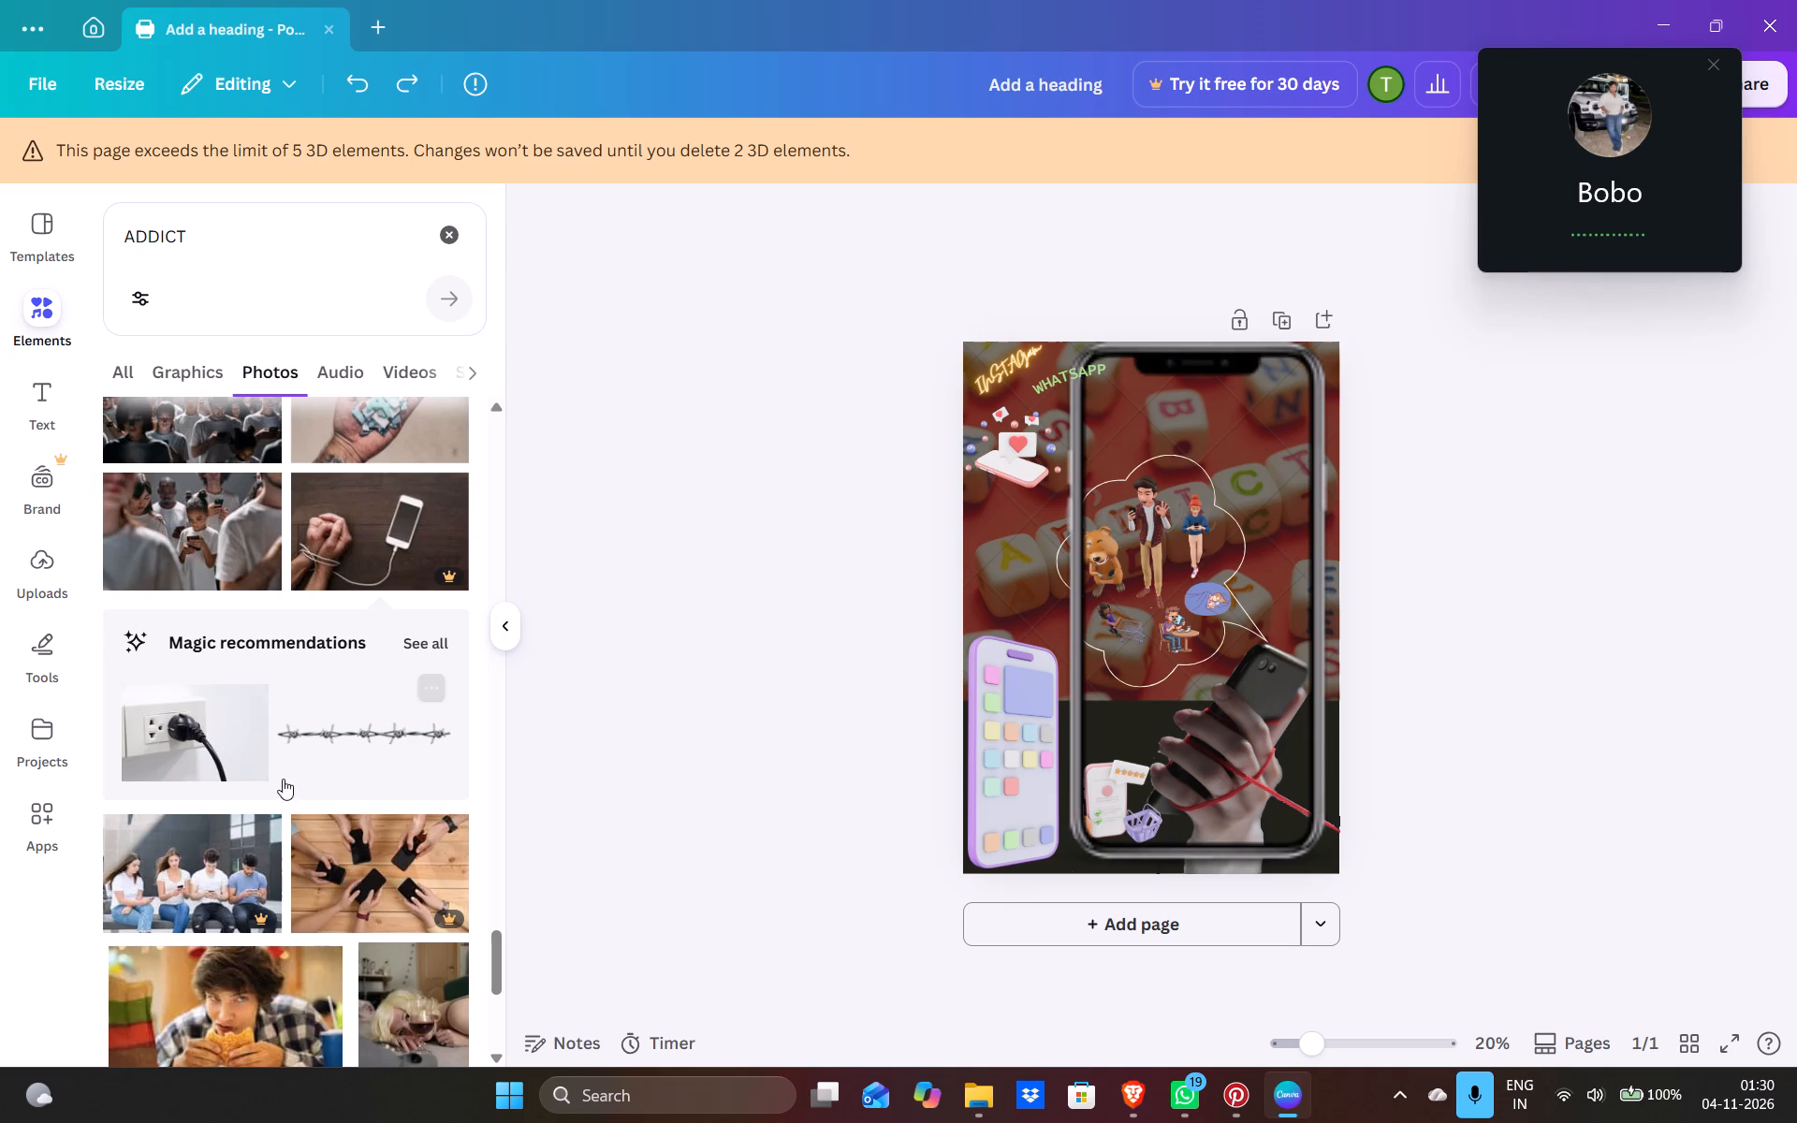
# Browse the ADDICT photo results and add the dictionary-page photo with the word Addiction highlighted in pink.
pyautogui.scroll(-4, 210, 820)
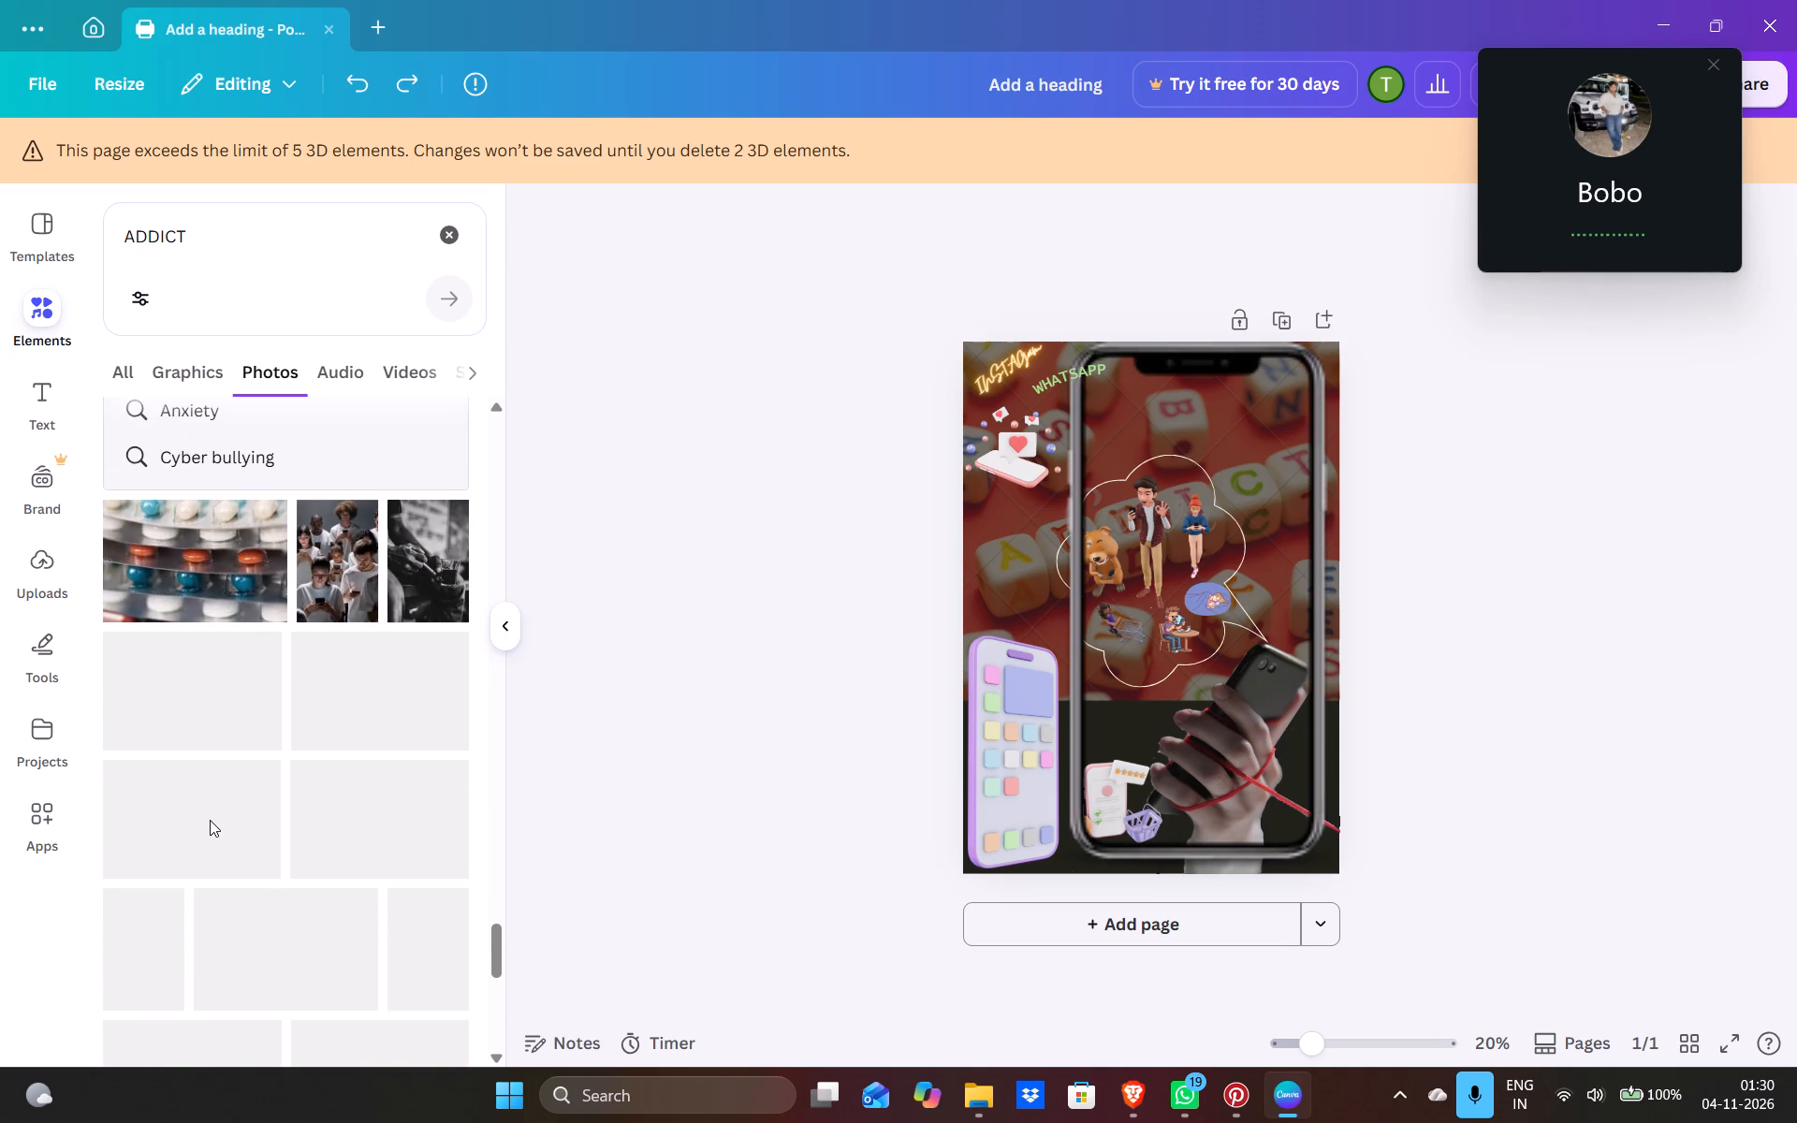
pyautogui.scroll(-2, 210, 820)
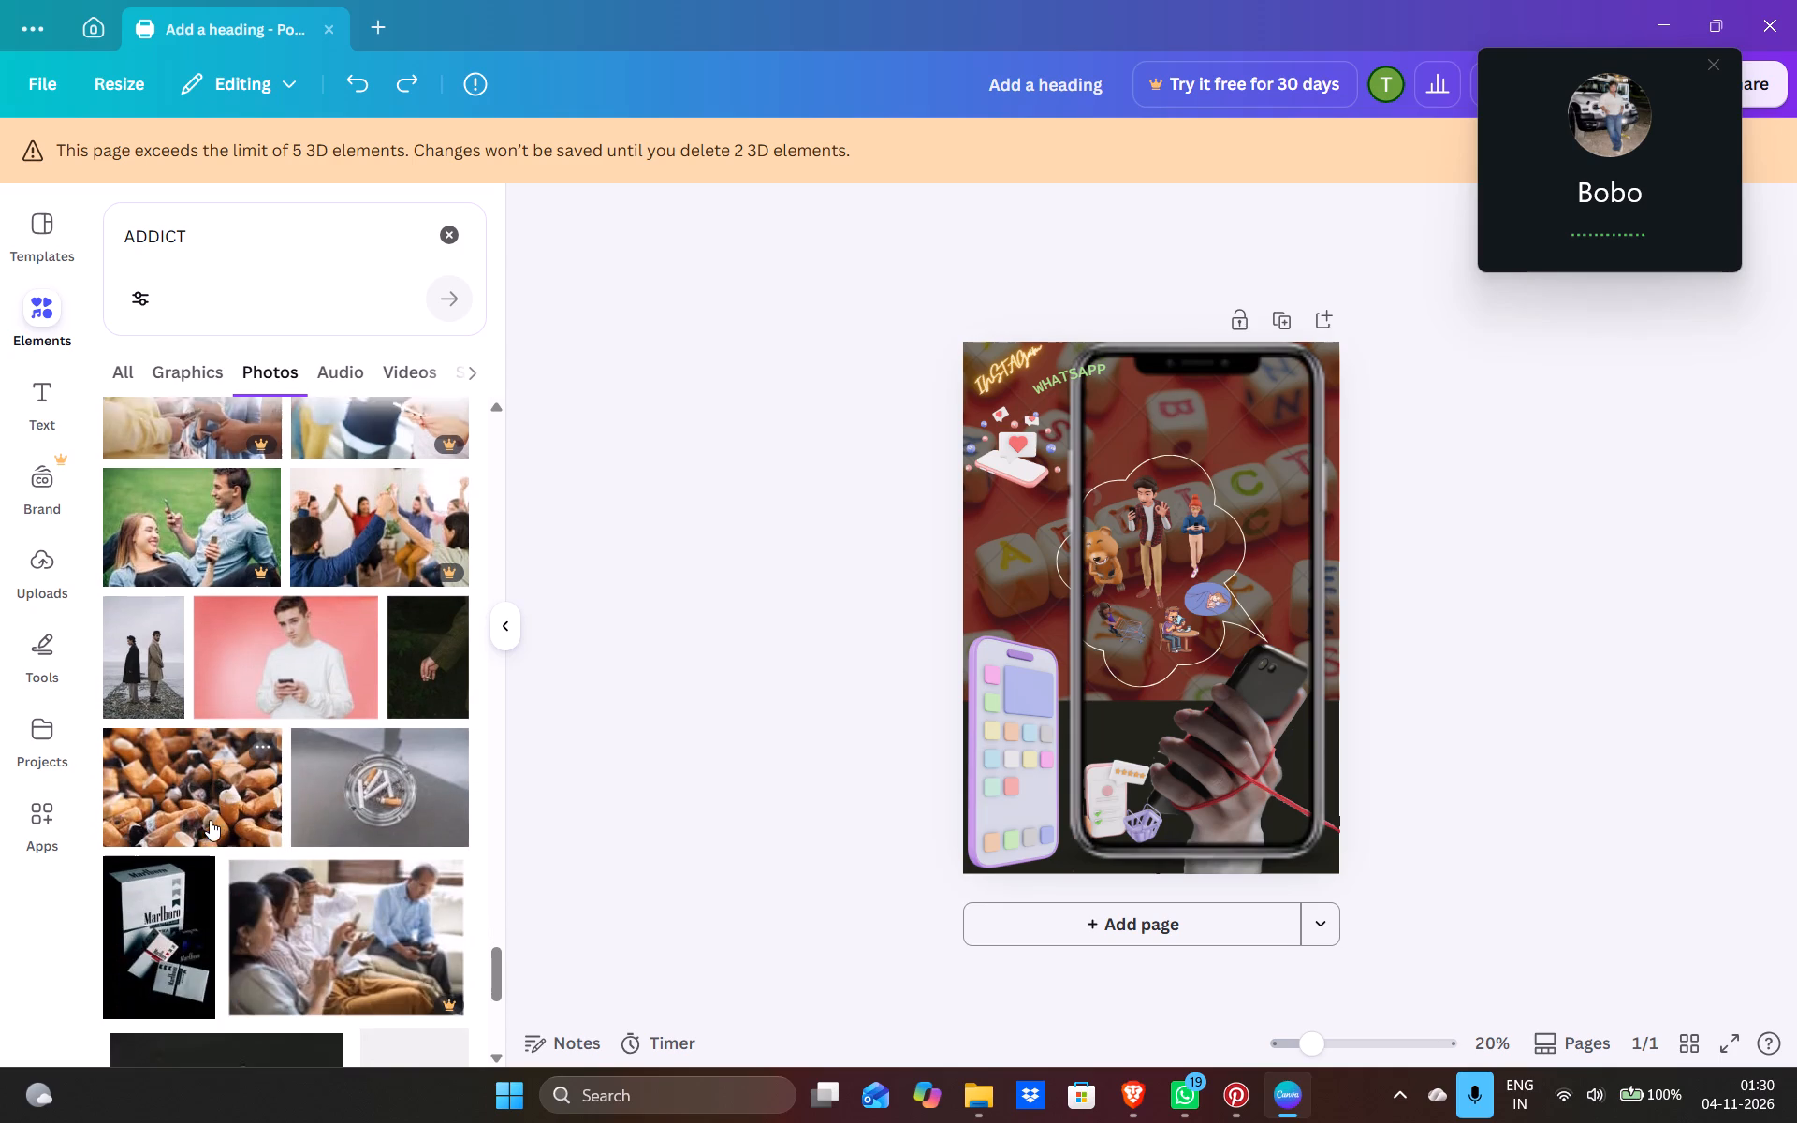
pyautogui.scroll(-2, 210, 820)
pyautogui.scroll(6, 210, 820)
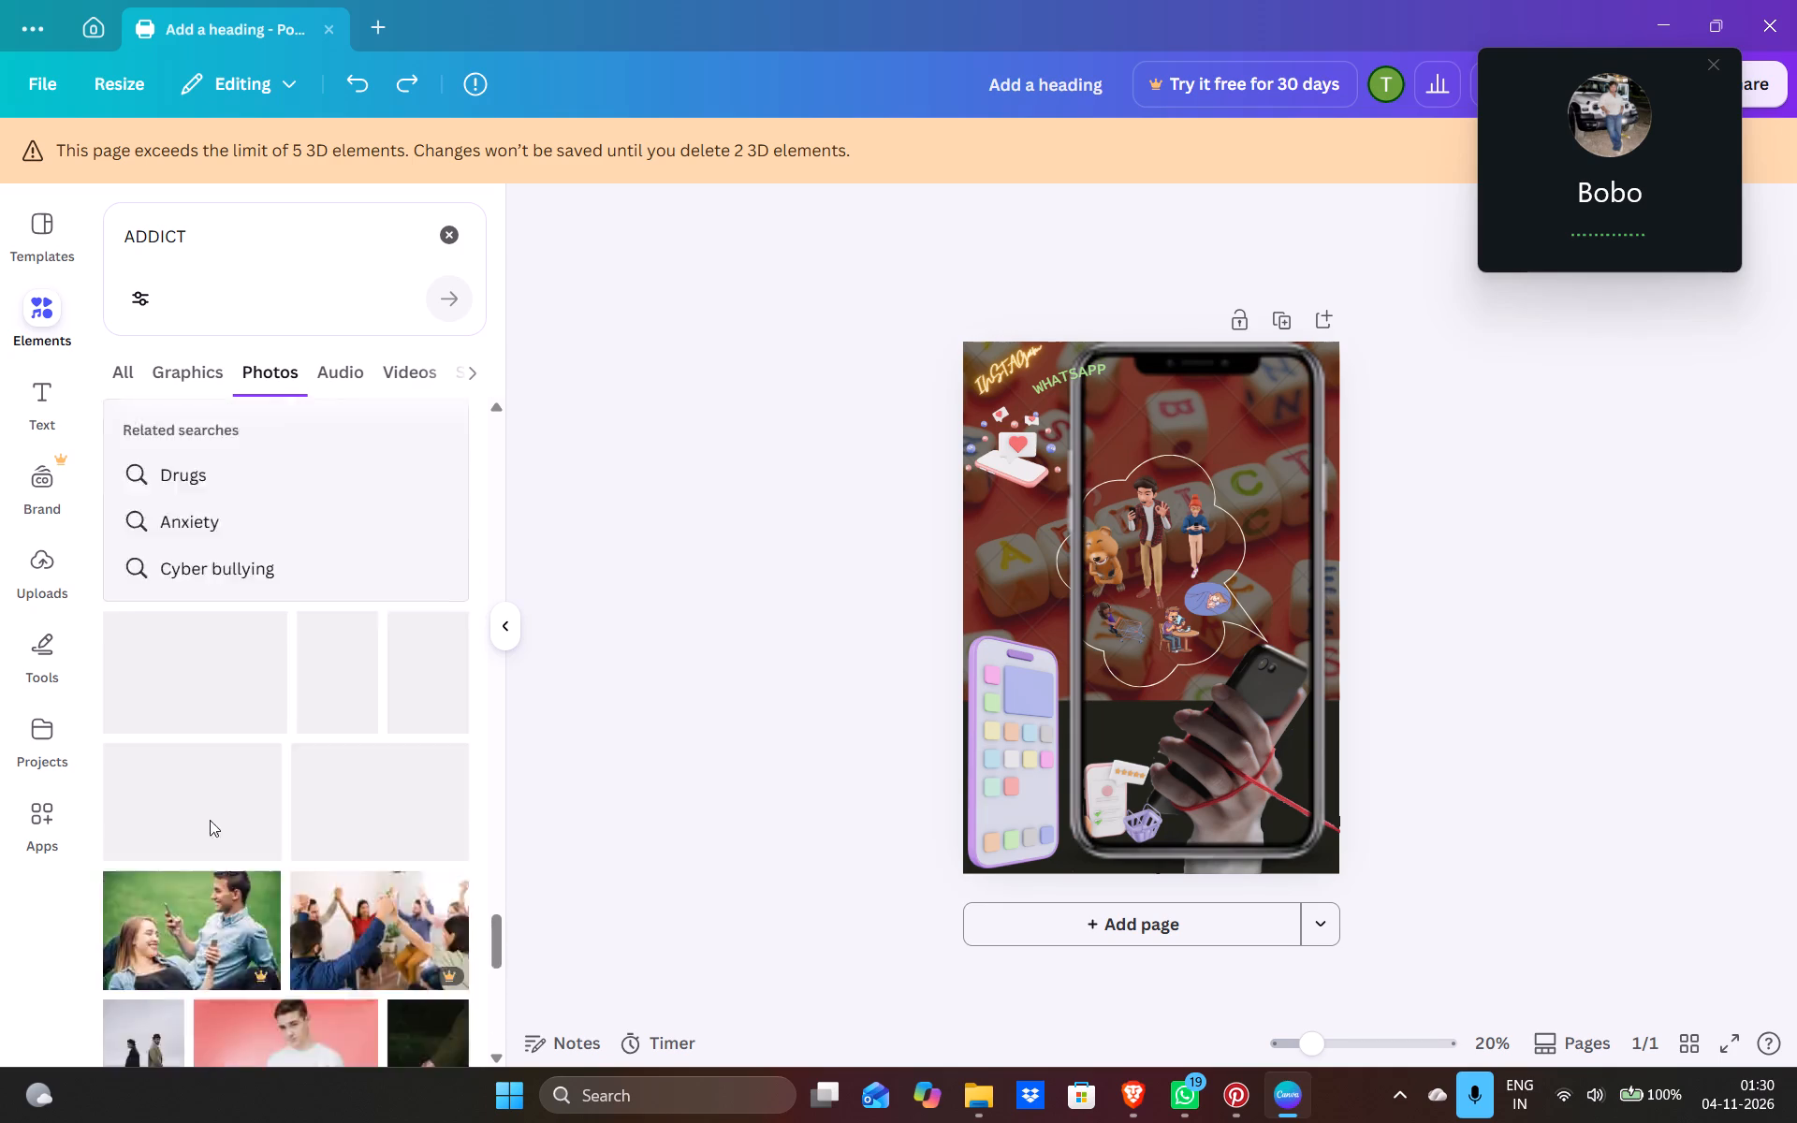
pyautogui.scroll(14, 210, 820)
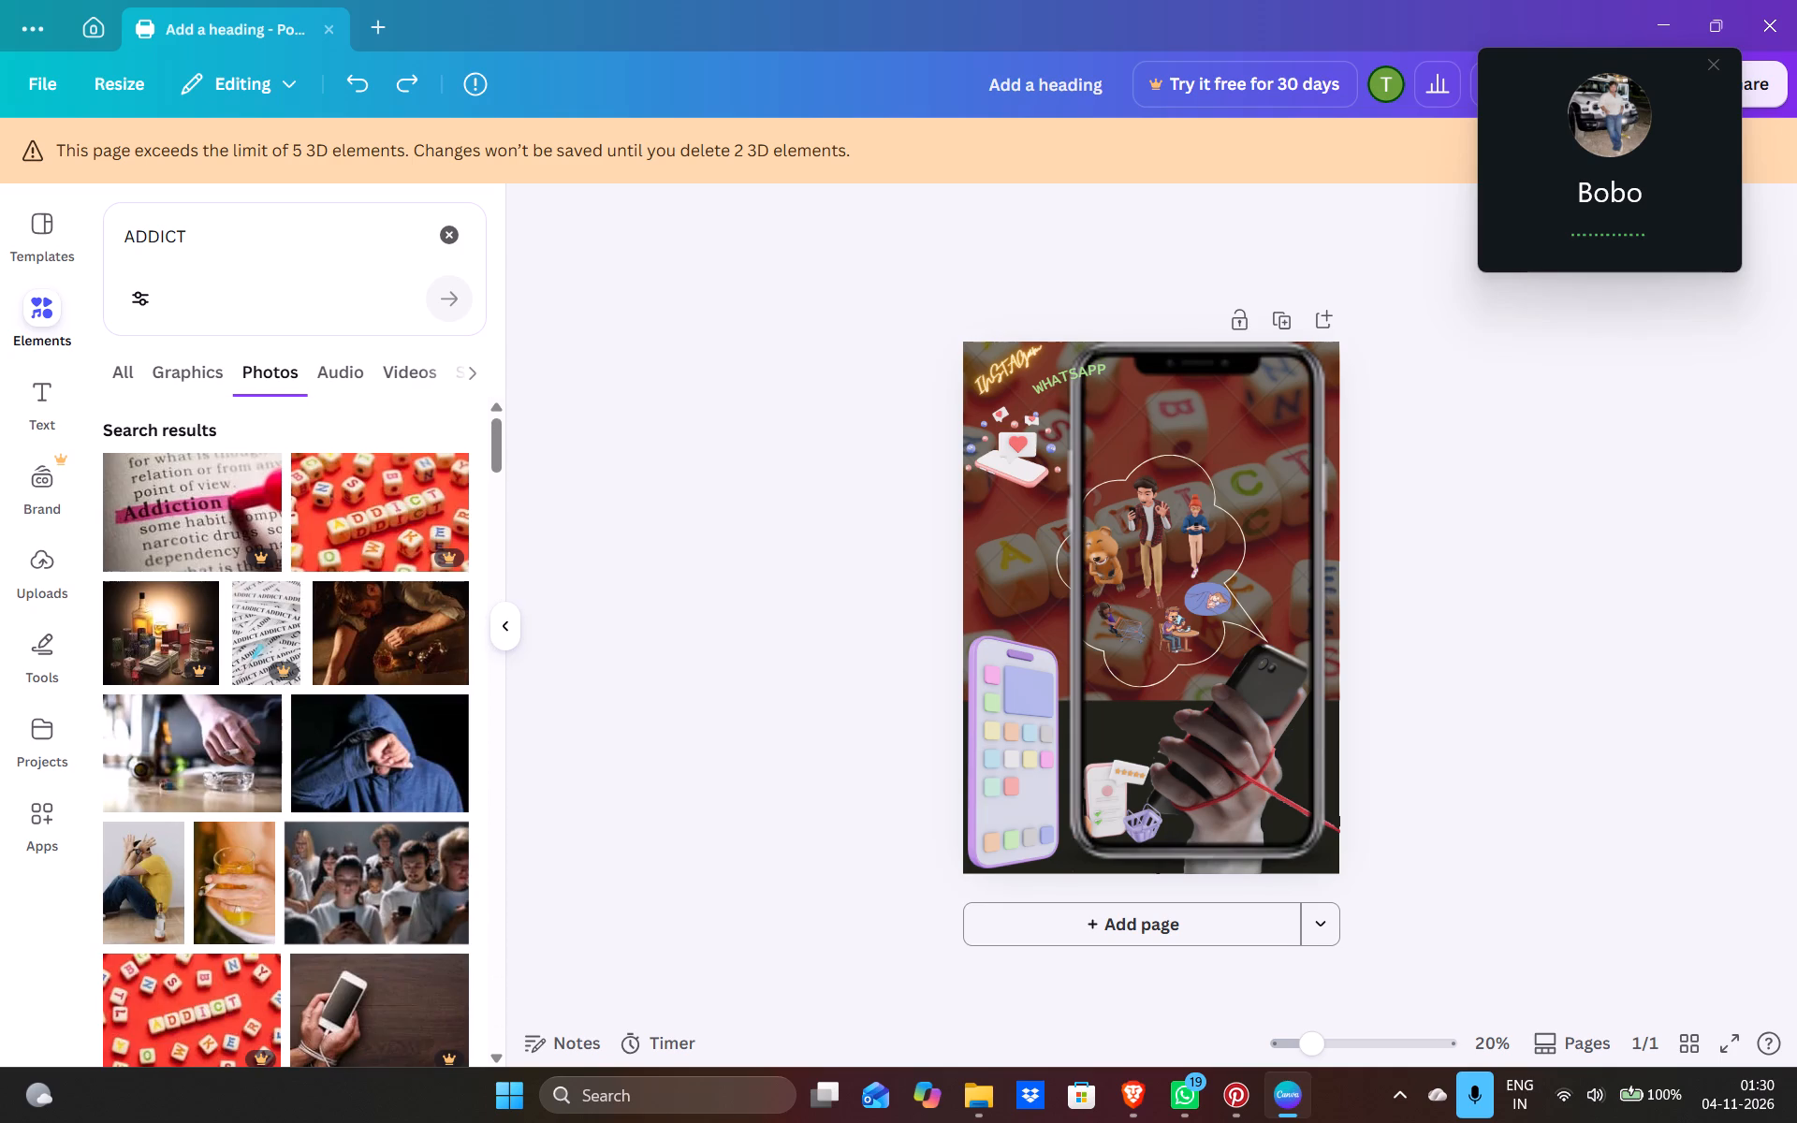
pyautogui.click(239, 536)
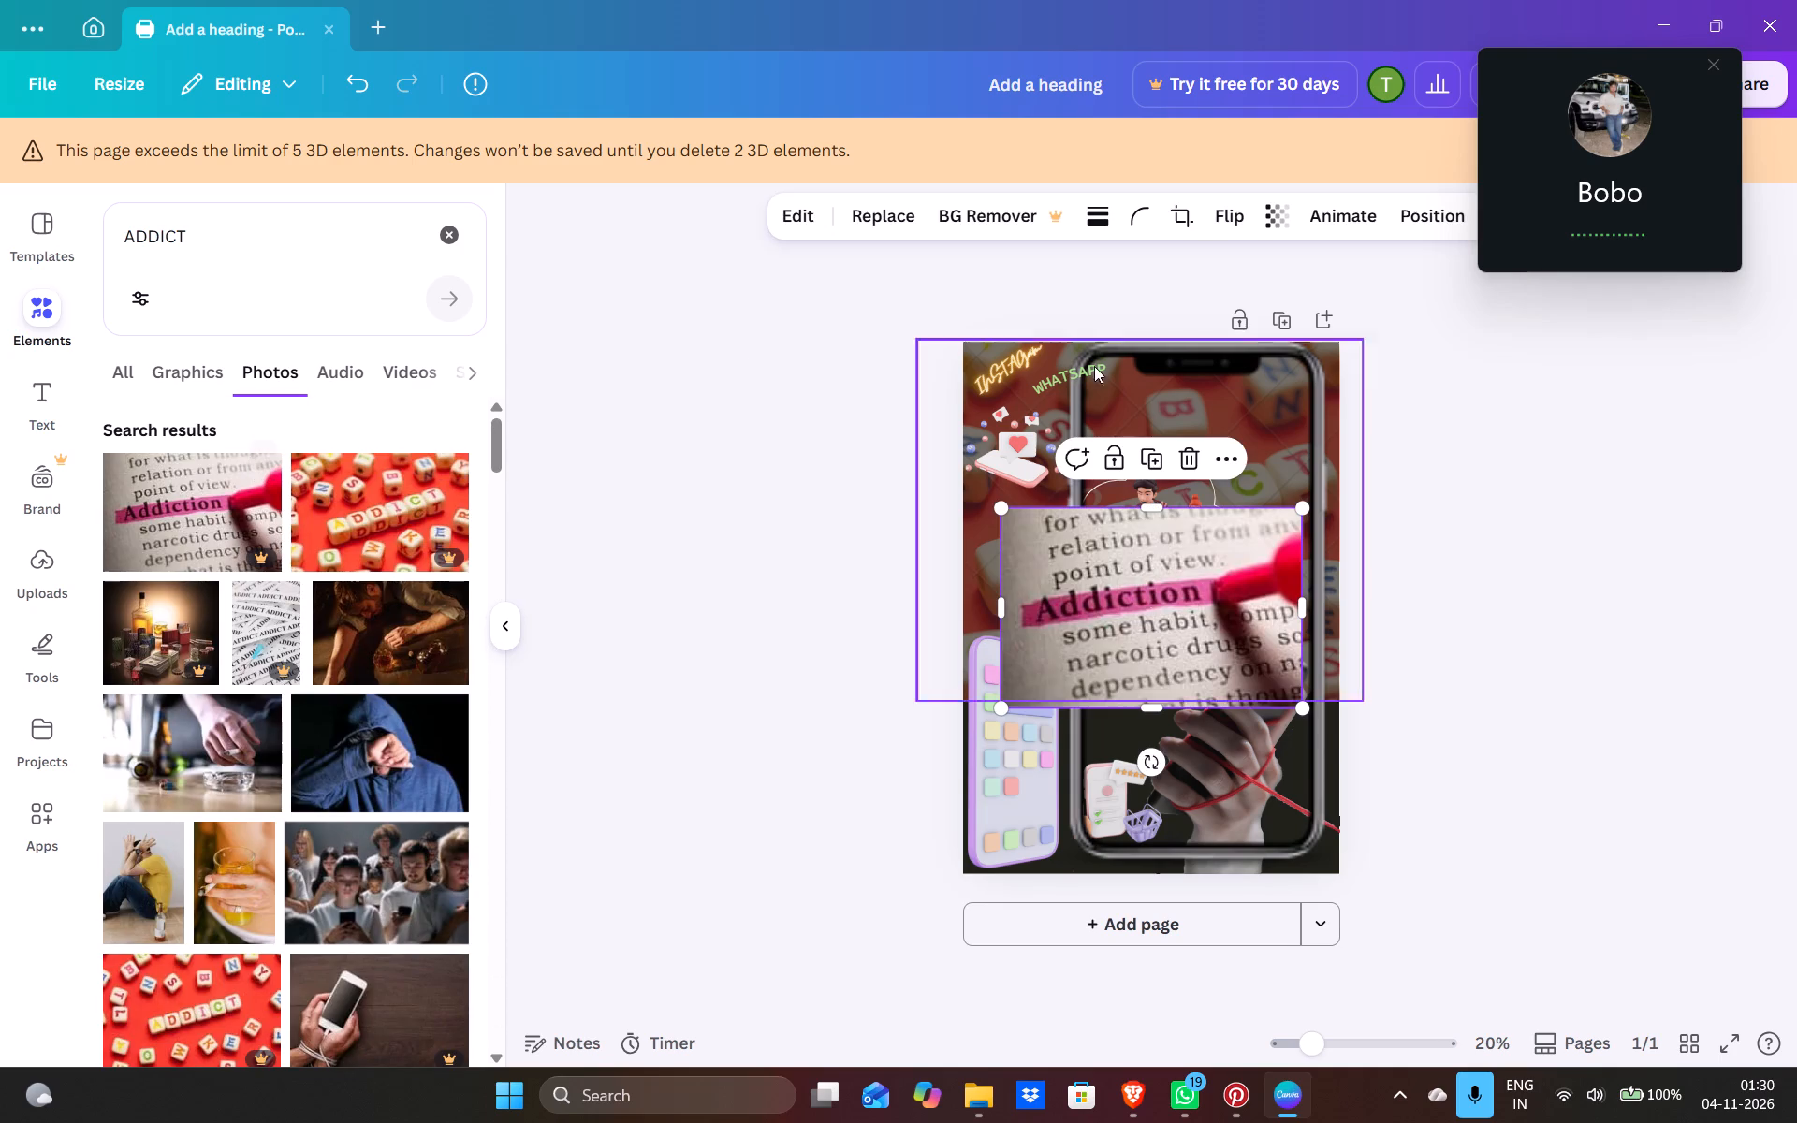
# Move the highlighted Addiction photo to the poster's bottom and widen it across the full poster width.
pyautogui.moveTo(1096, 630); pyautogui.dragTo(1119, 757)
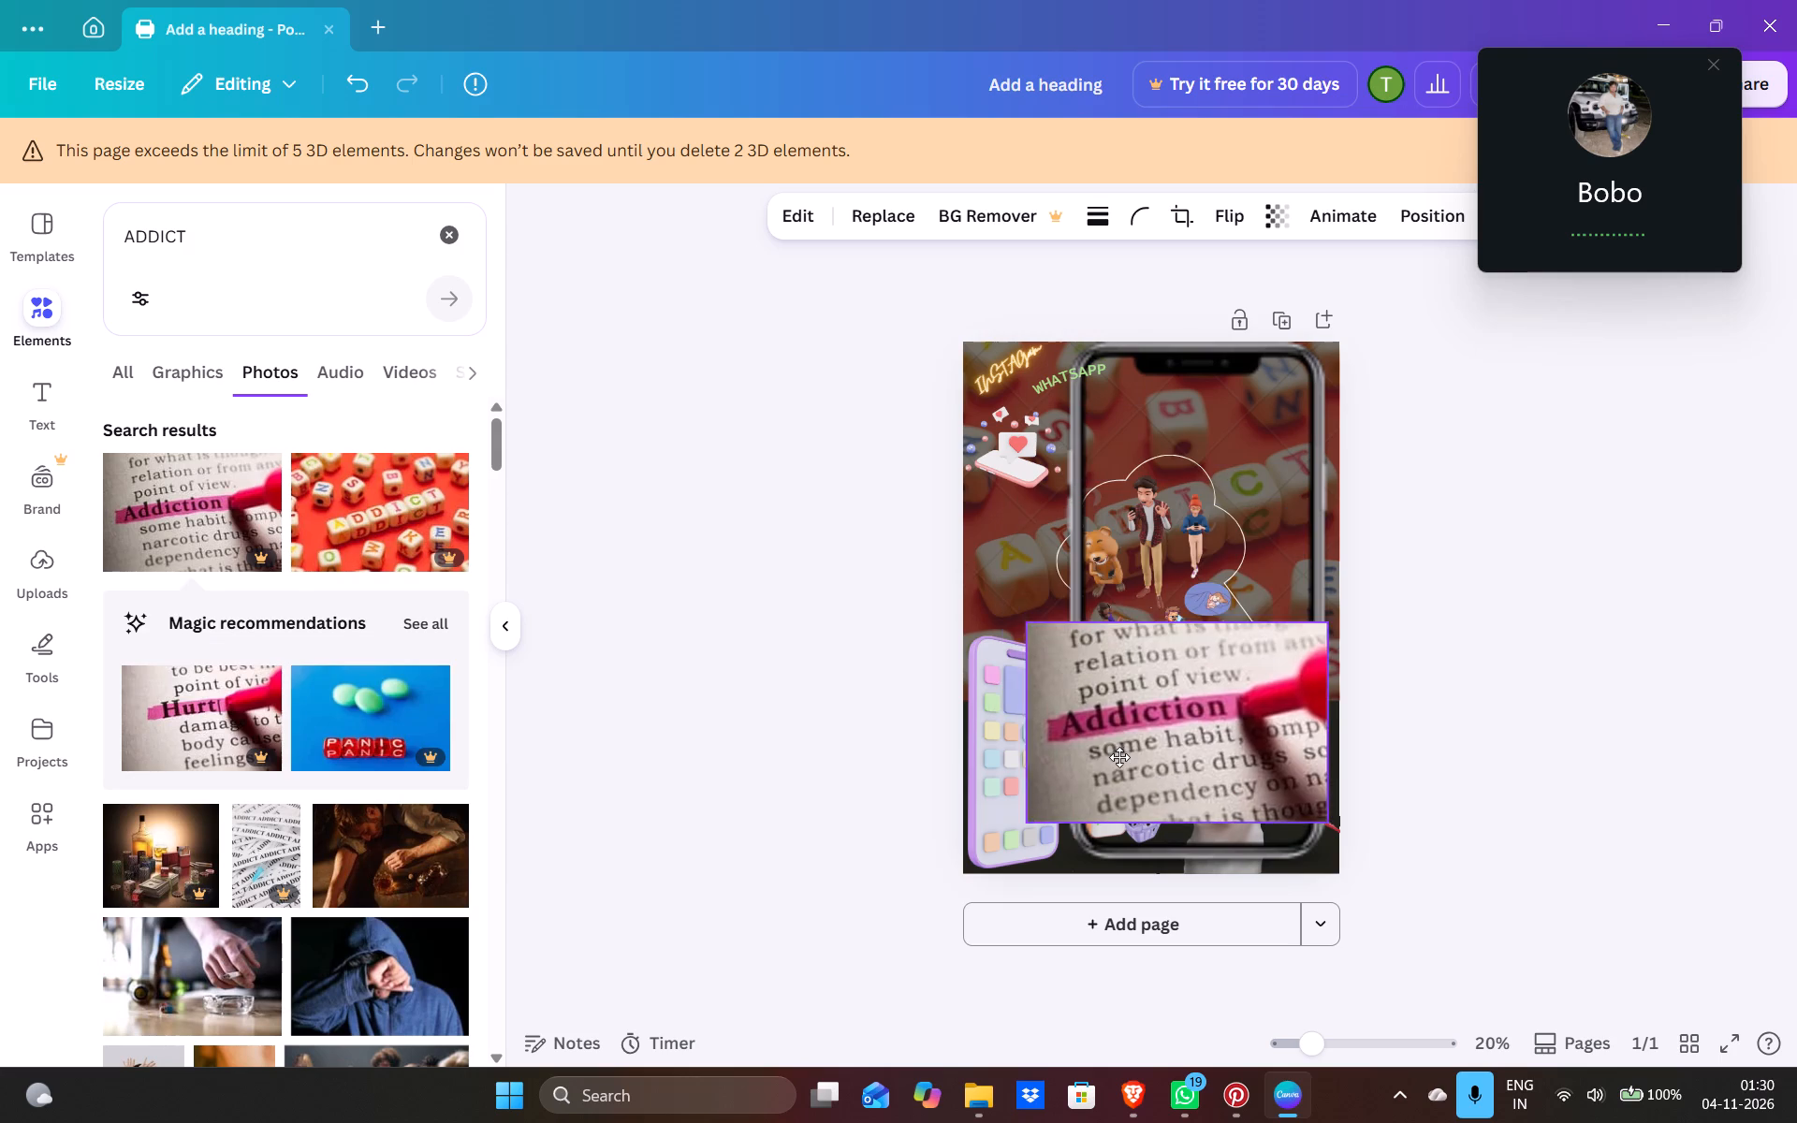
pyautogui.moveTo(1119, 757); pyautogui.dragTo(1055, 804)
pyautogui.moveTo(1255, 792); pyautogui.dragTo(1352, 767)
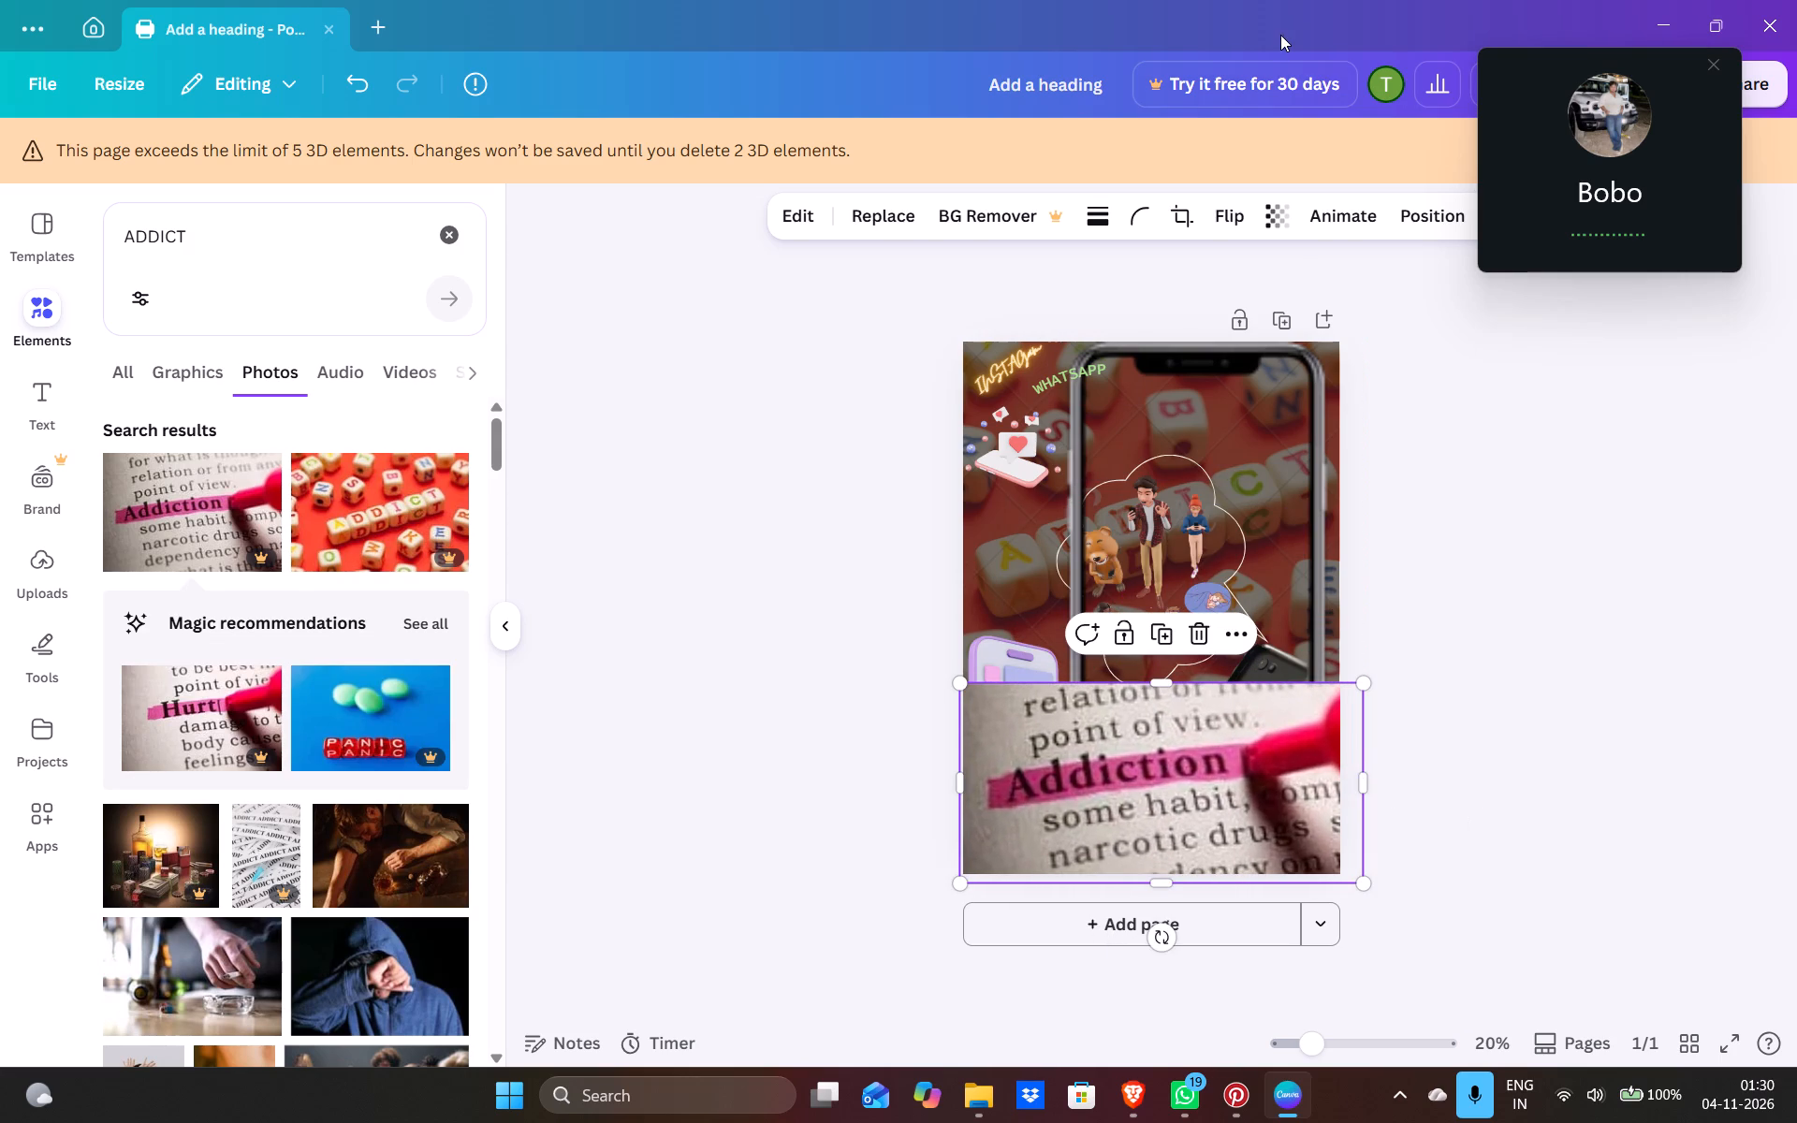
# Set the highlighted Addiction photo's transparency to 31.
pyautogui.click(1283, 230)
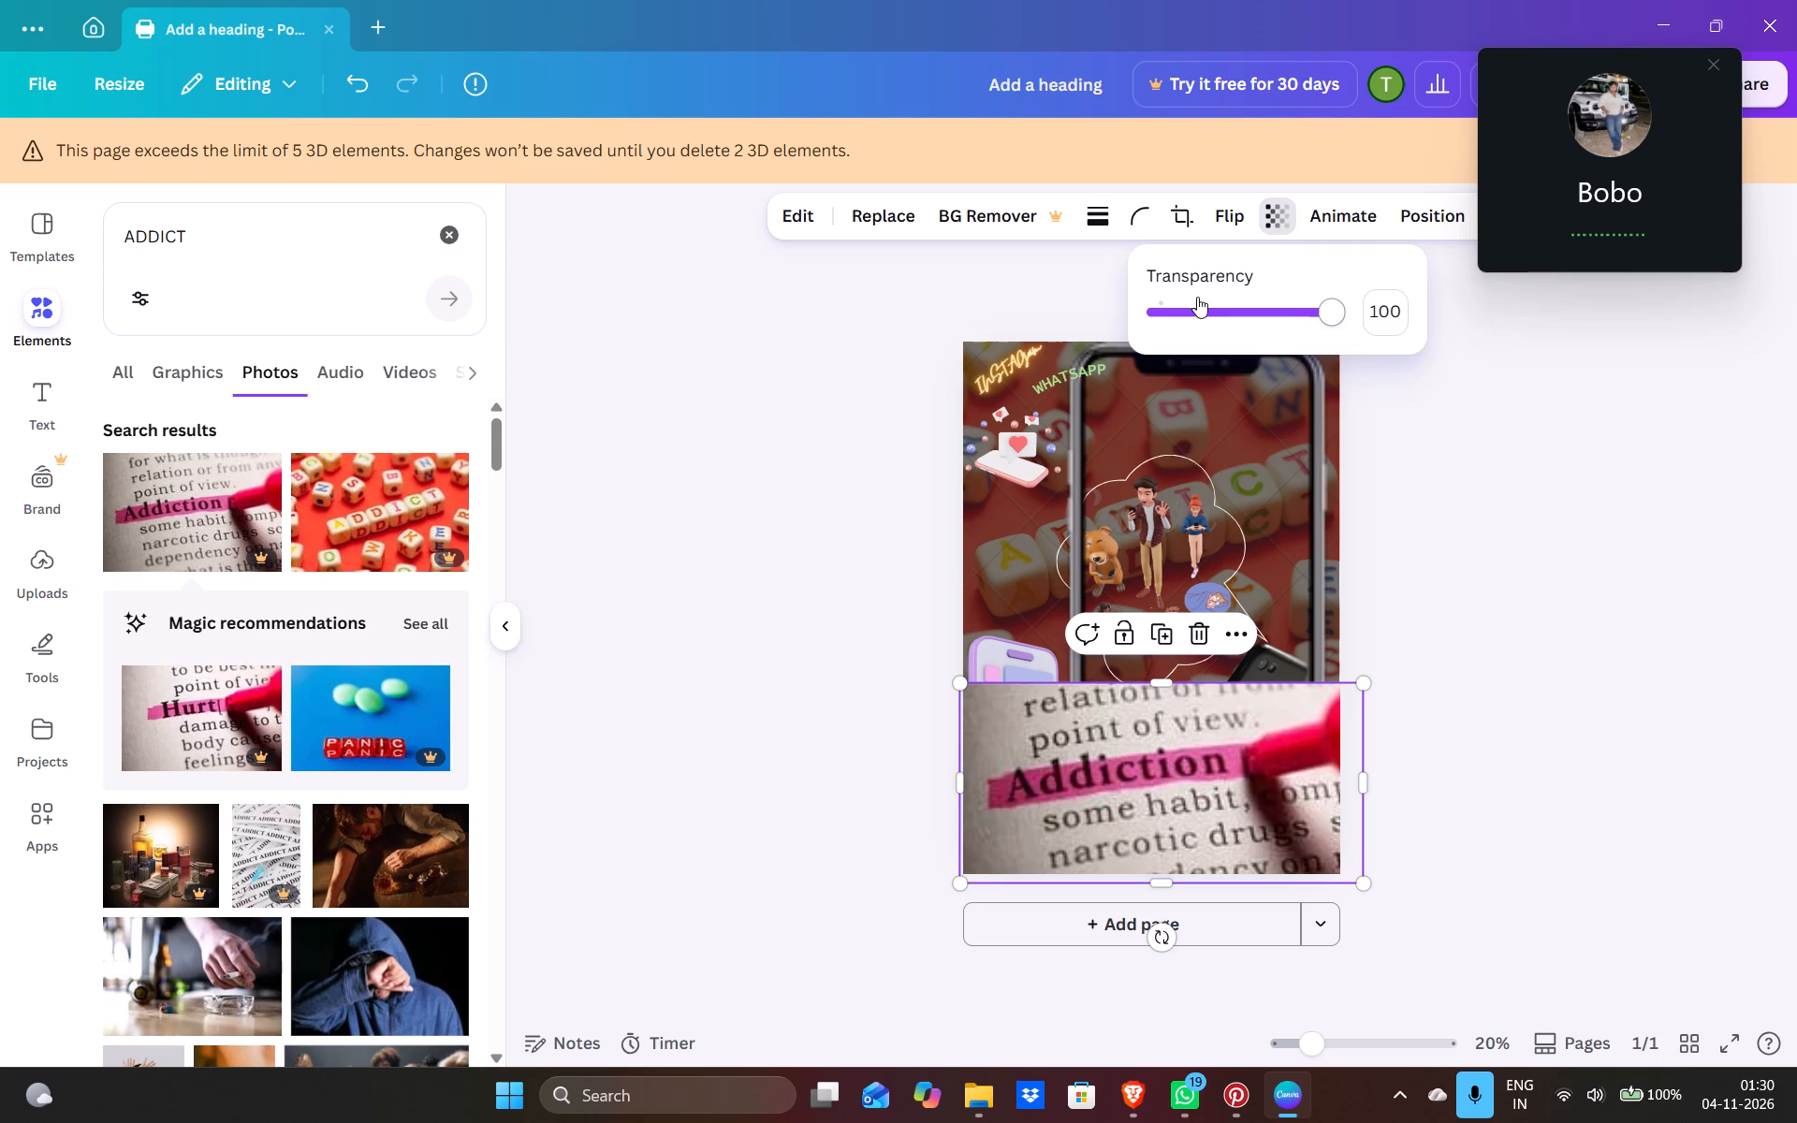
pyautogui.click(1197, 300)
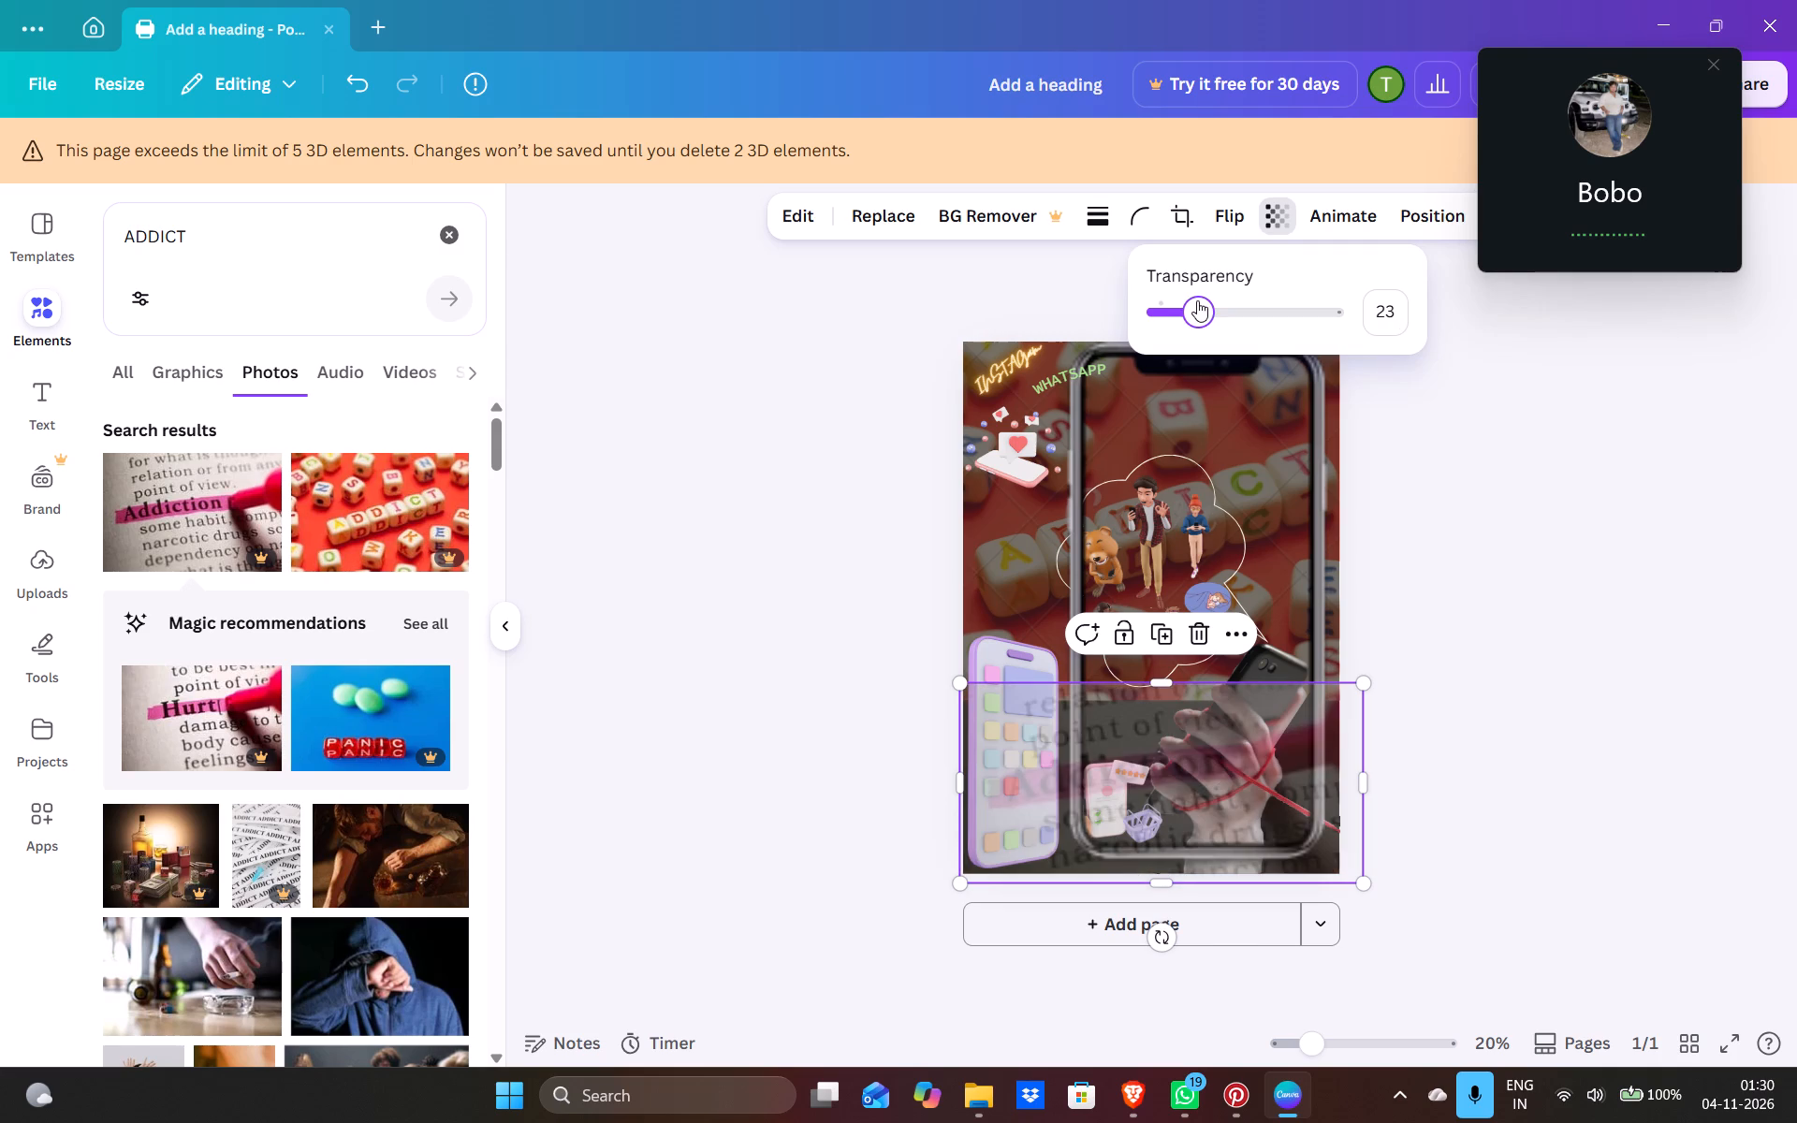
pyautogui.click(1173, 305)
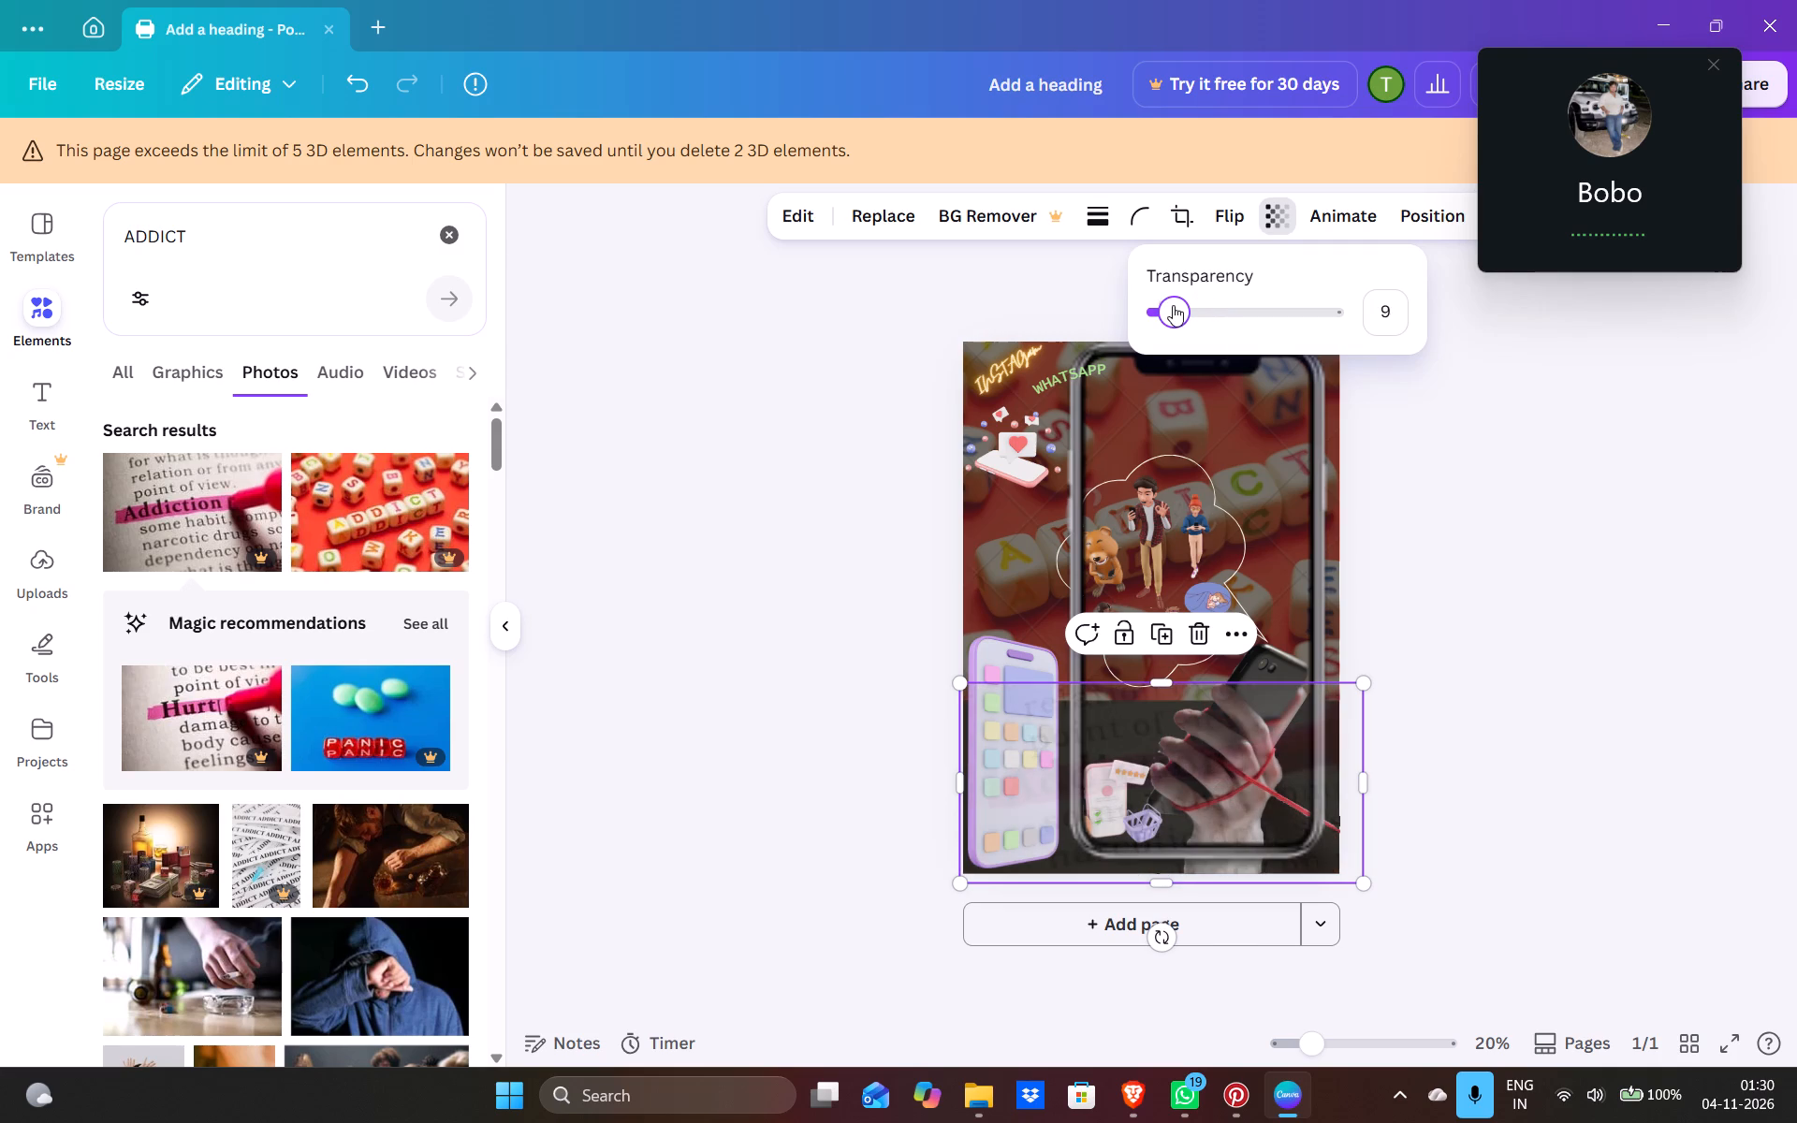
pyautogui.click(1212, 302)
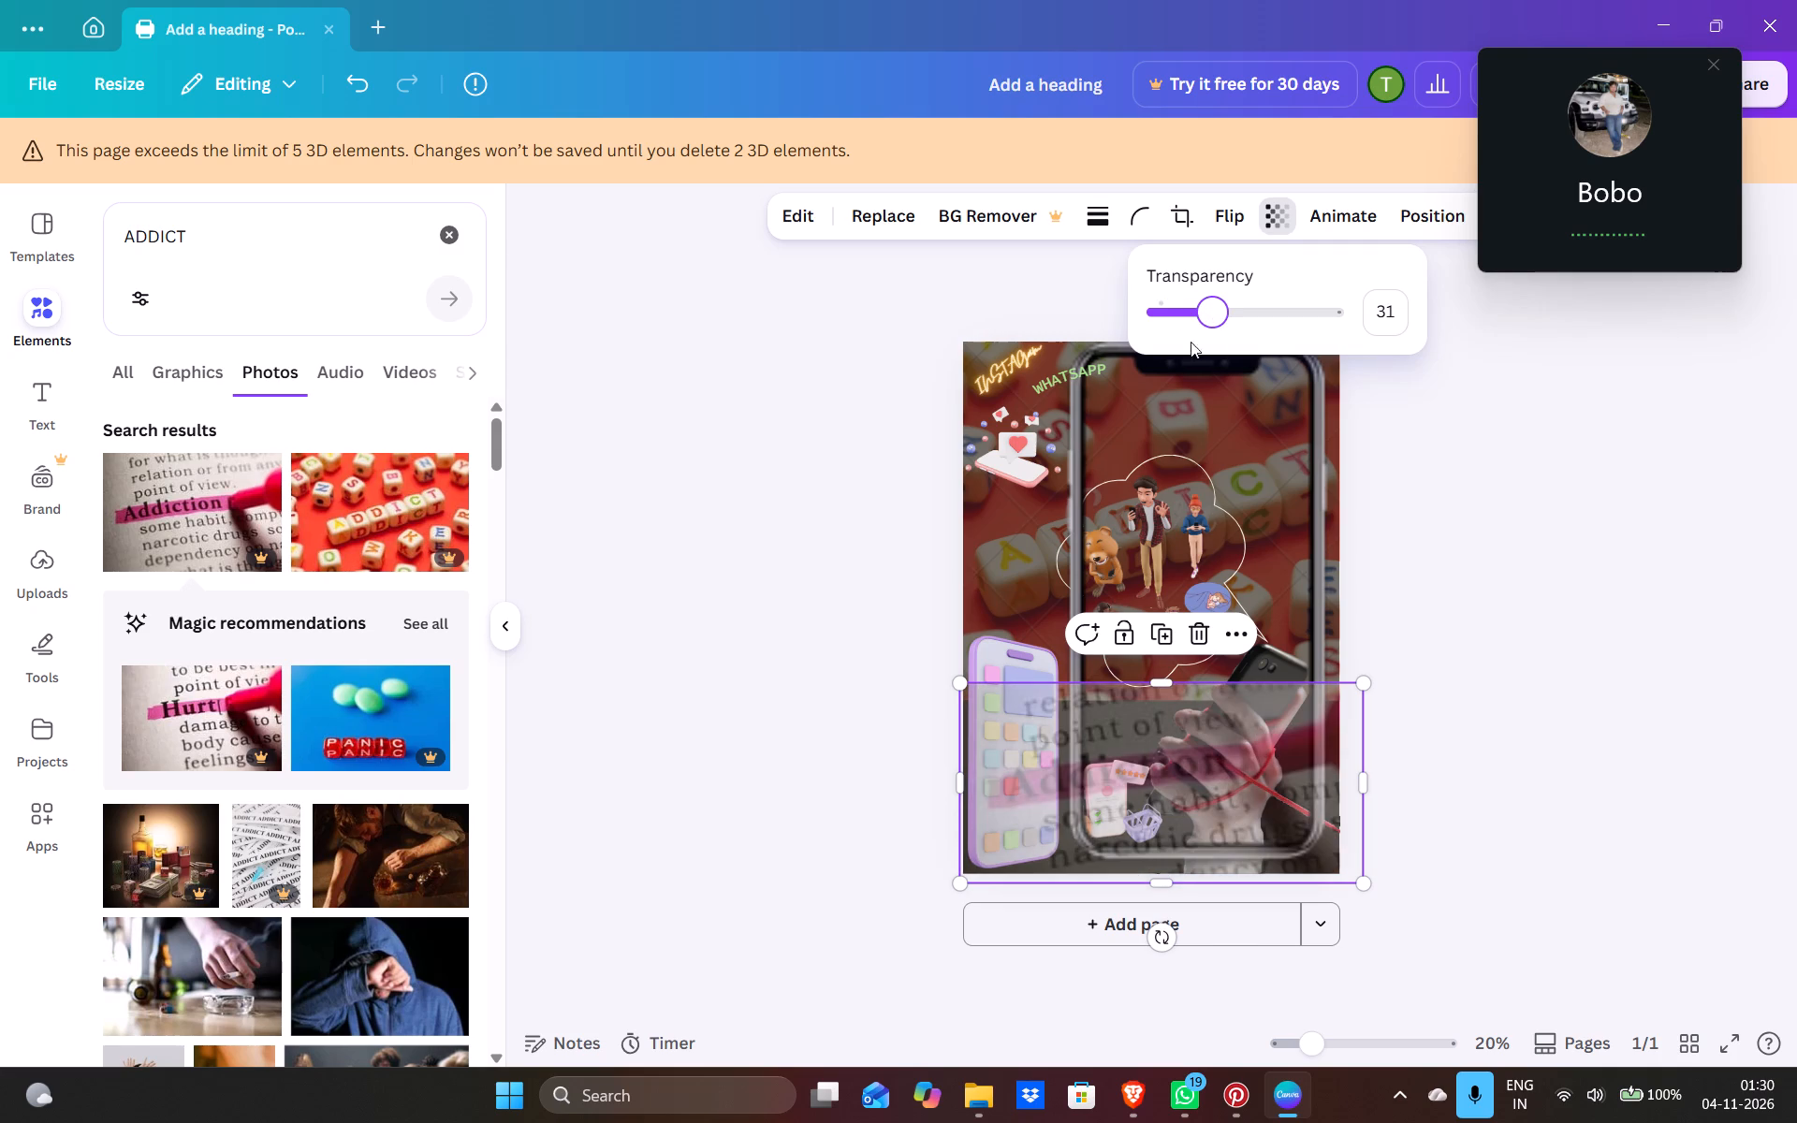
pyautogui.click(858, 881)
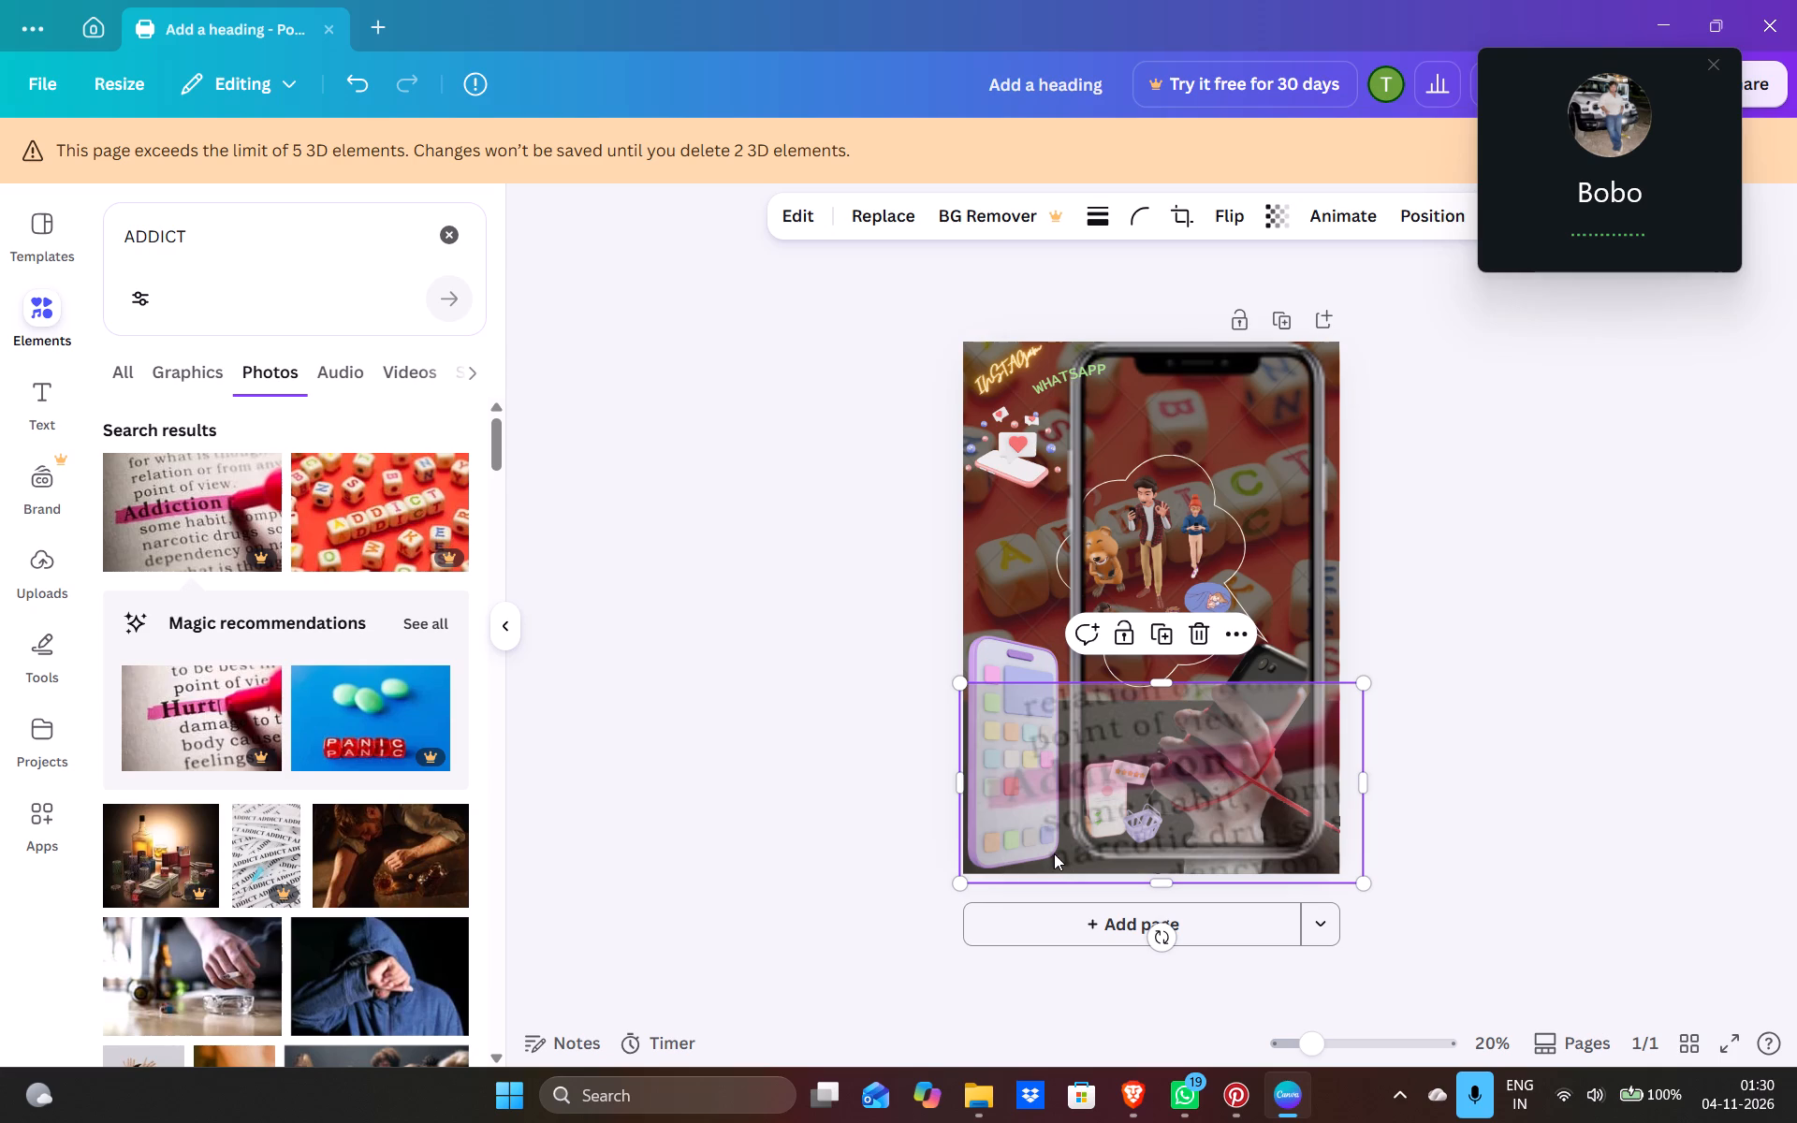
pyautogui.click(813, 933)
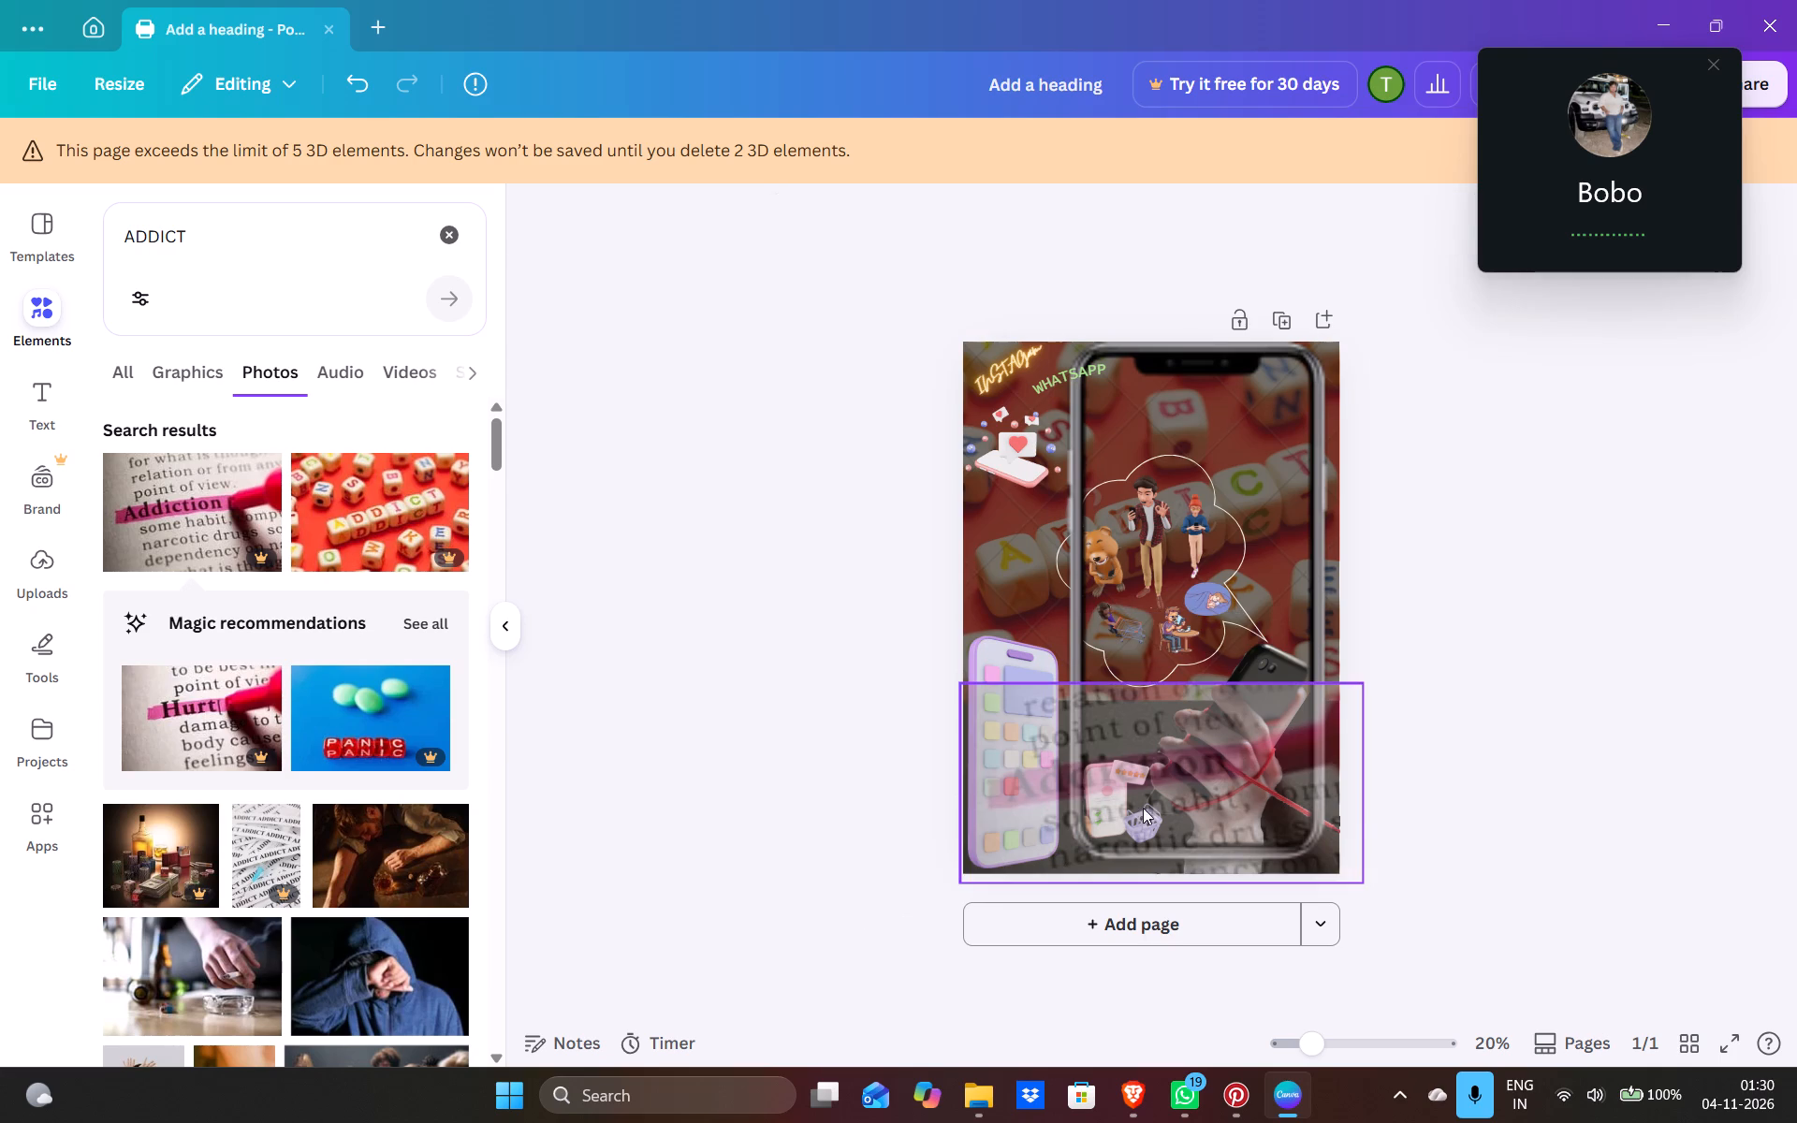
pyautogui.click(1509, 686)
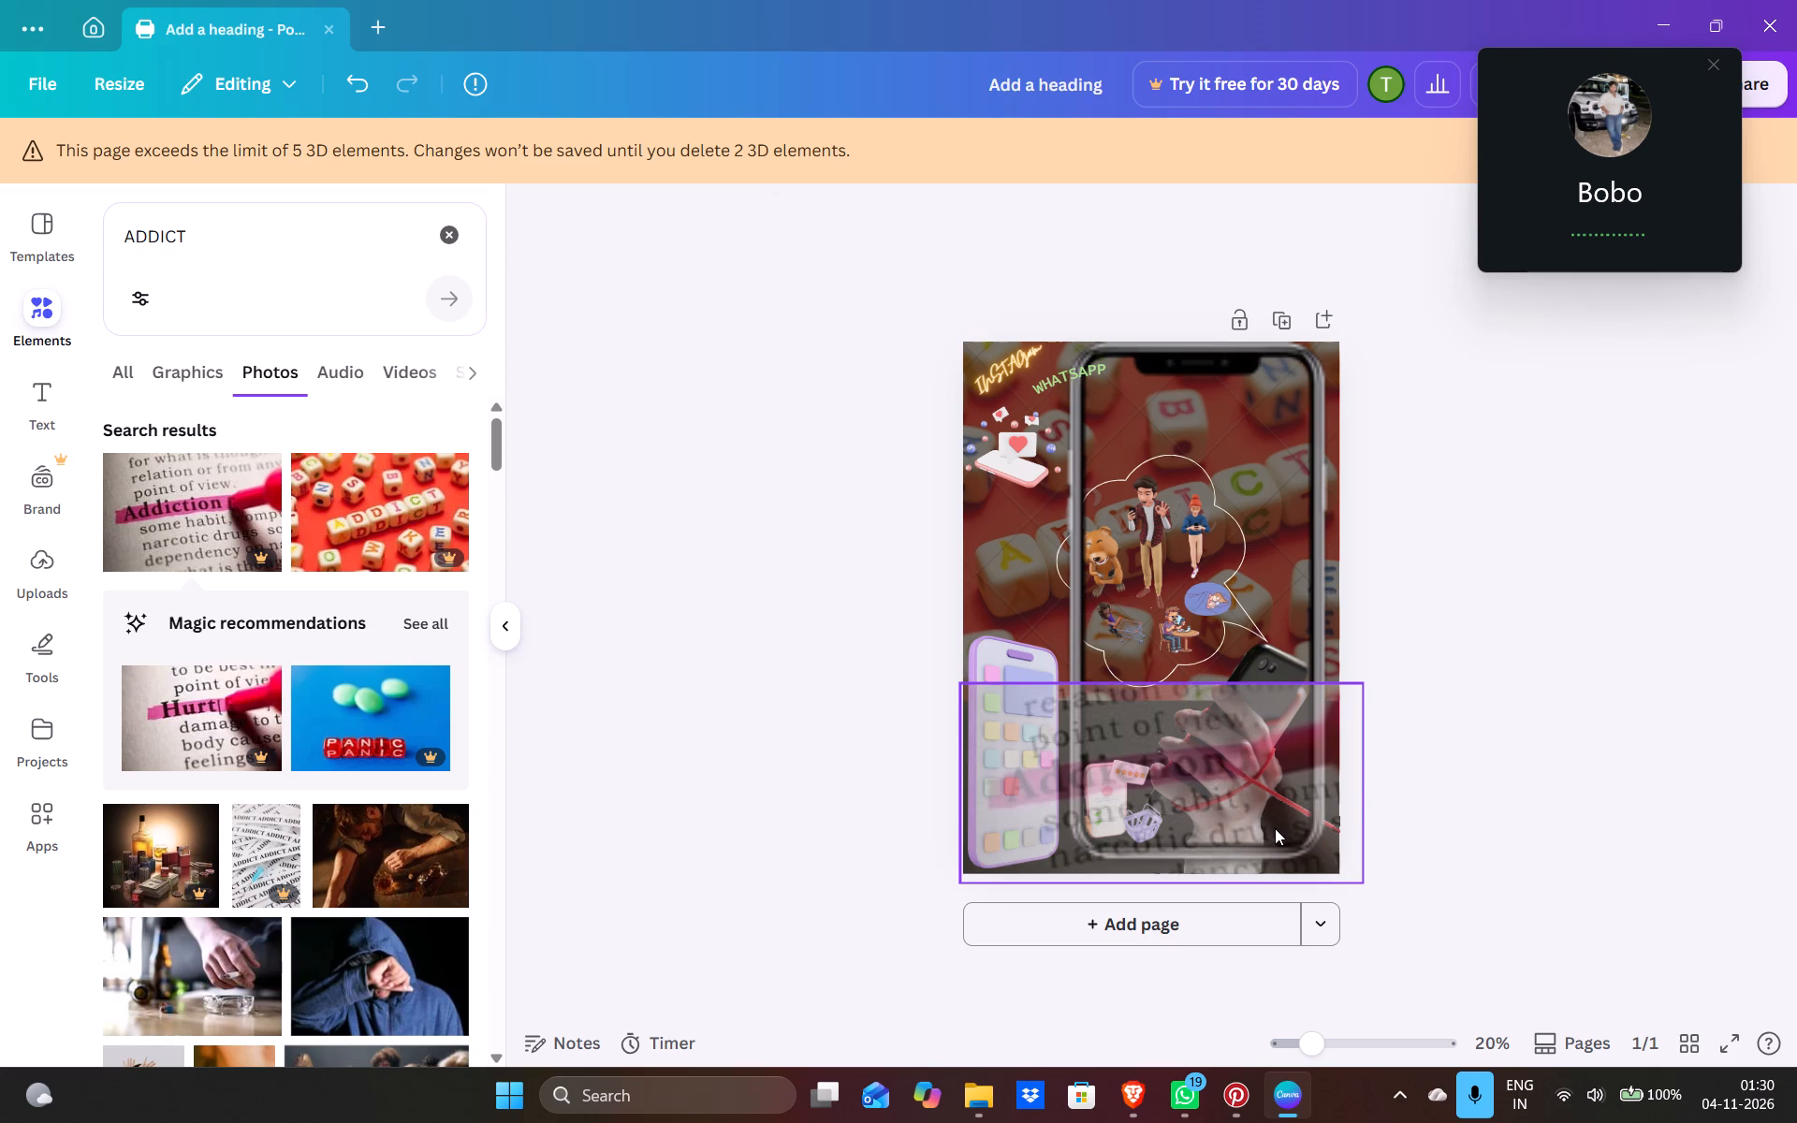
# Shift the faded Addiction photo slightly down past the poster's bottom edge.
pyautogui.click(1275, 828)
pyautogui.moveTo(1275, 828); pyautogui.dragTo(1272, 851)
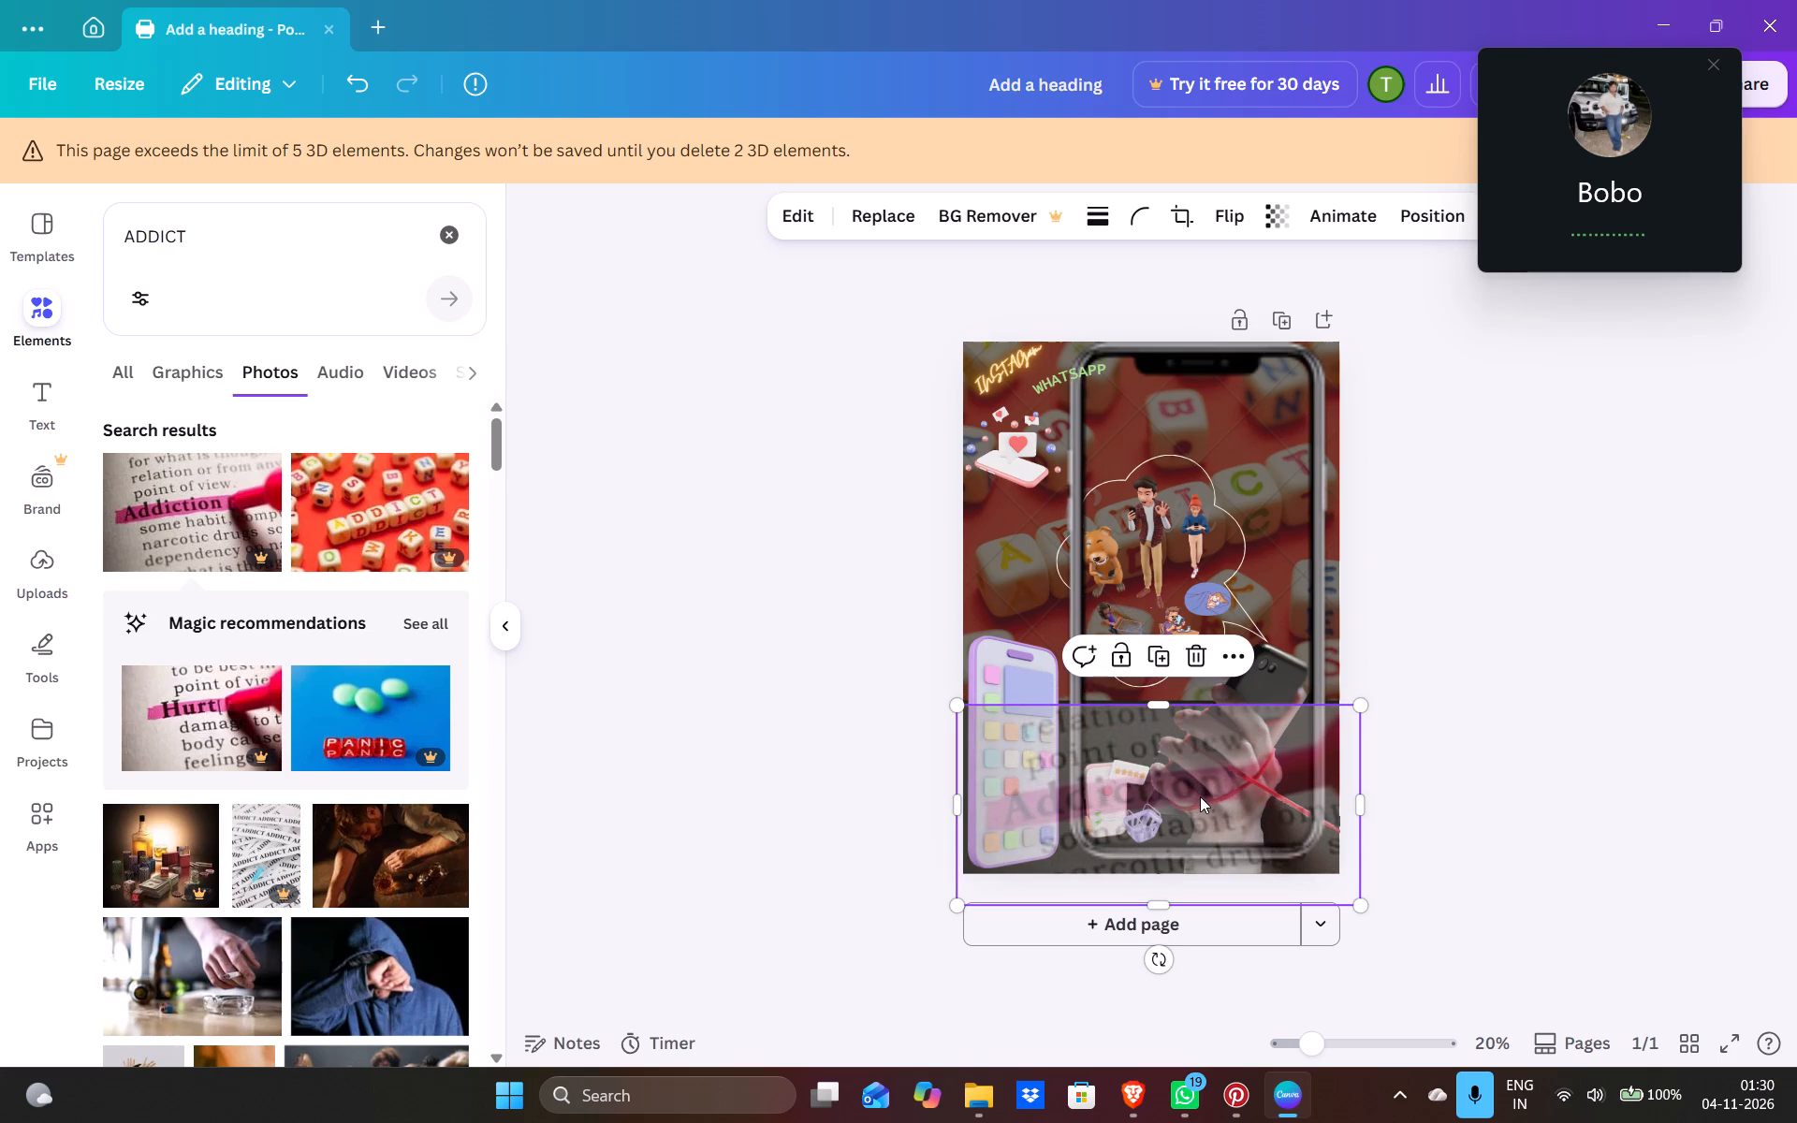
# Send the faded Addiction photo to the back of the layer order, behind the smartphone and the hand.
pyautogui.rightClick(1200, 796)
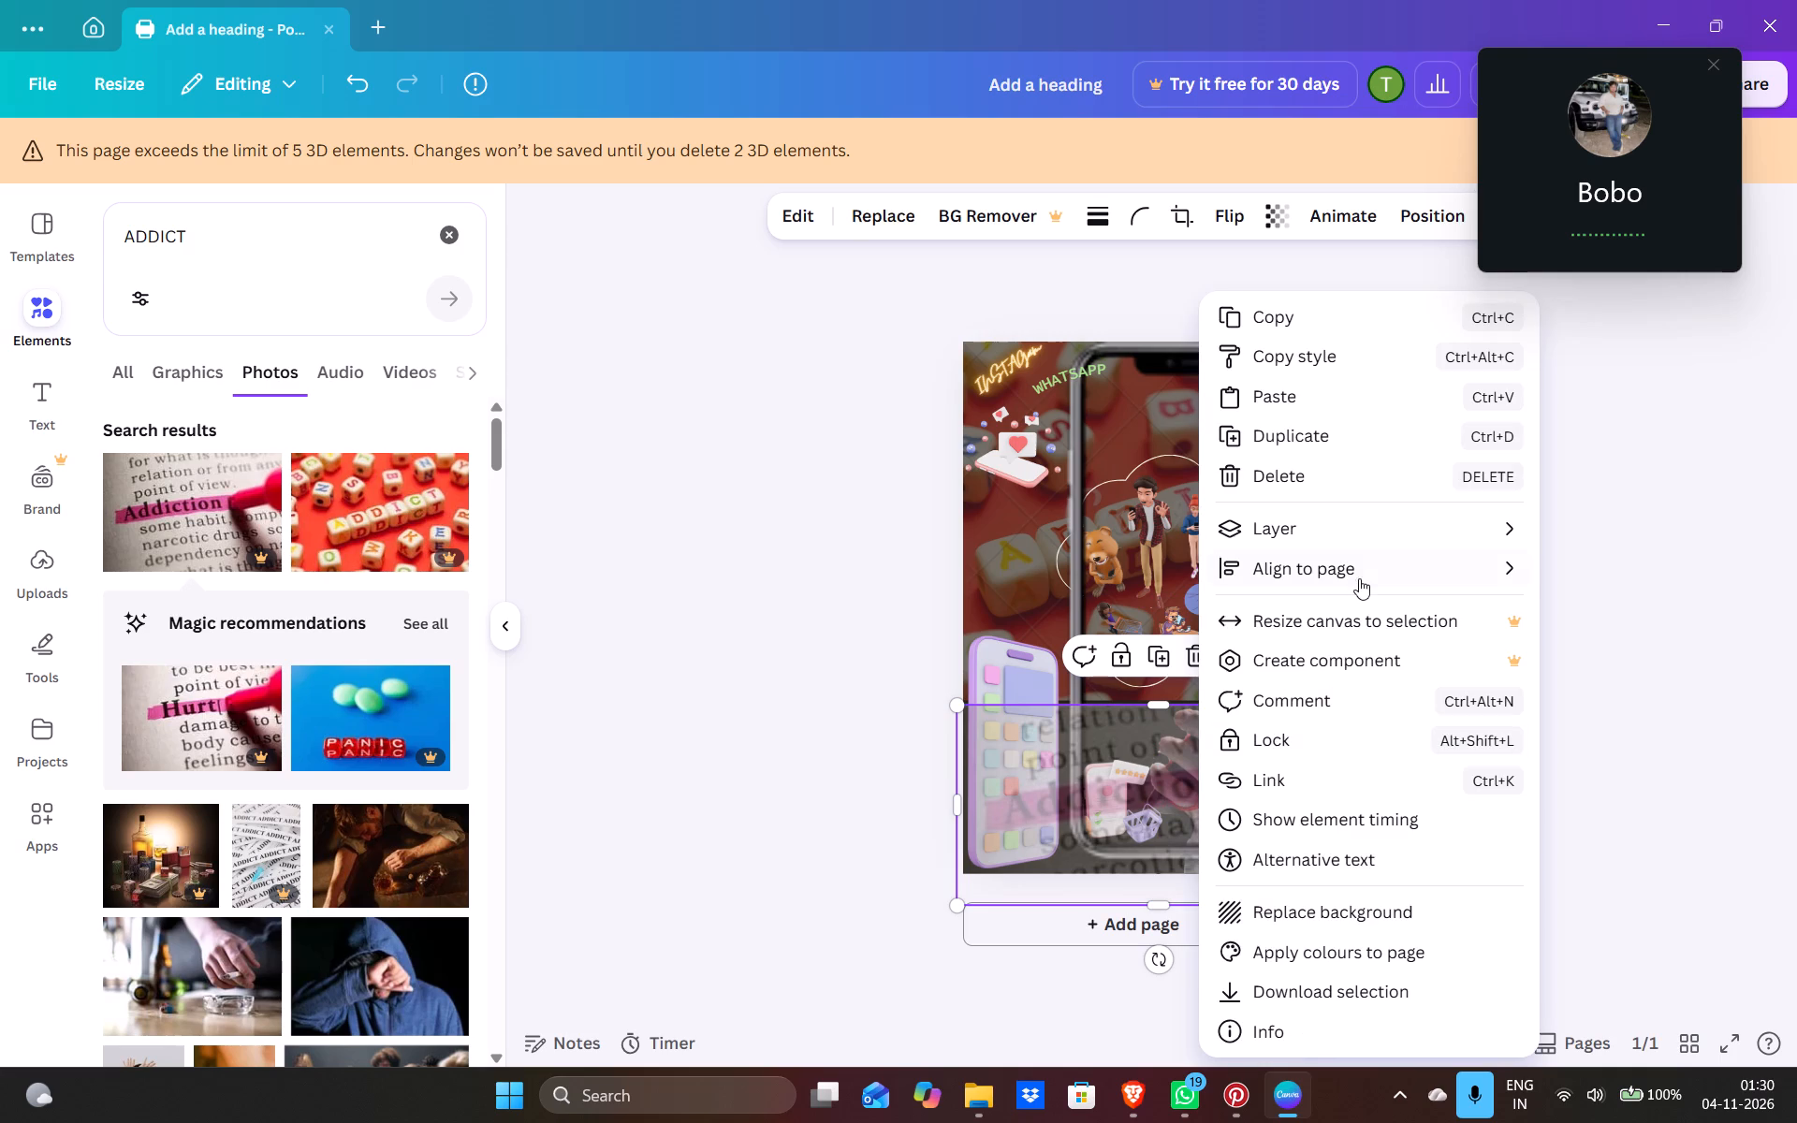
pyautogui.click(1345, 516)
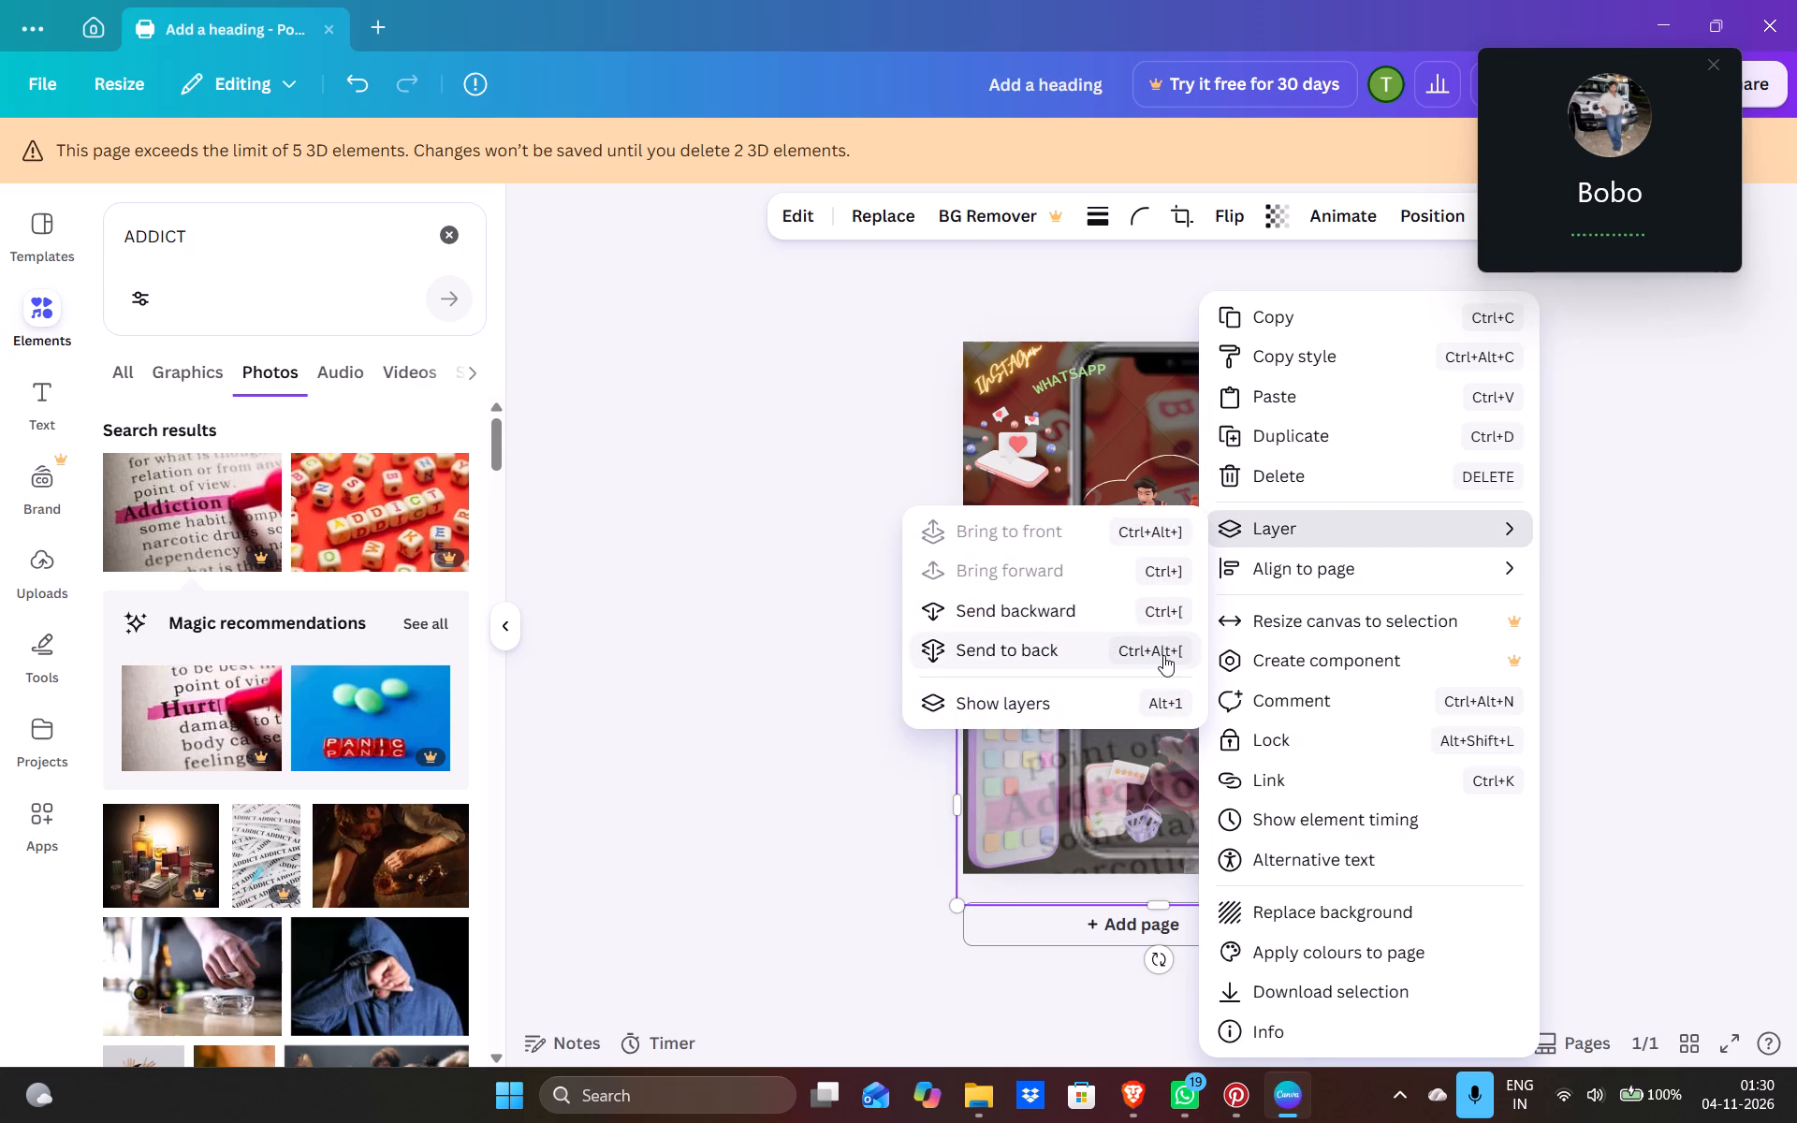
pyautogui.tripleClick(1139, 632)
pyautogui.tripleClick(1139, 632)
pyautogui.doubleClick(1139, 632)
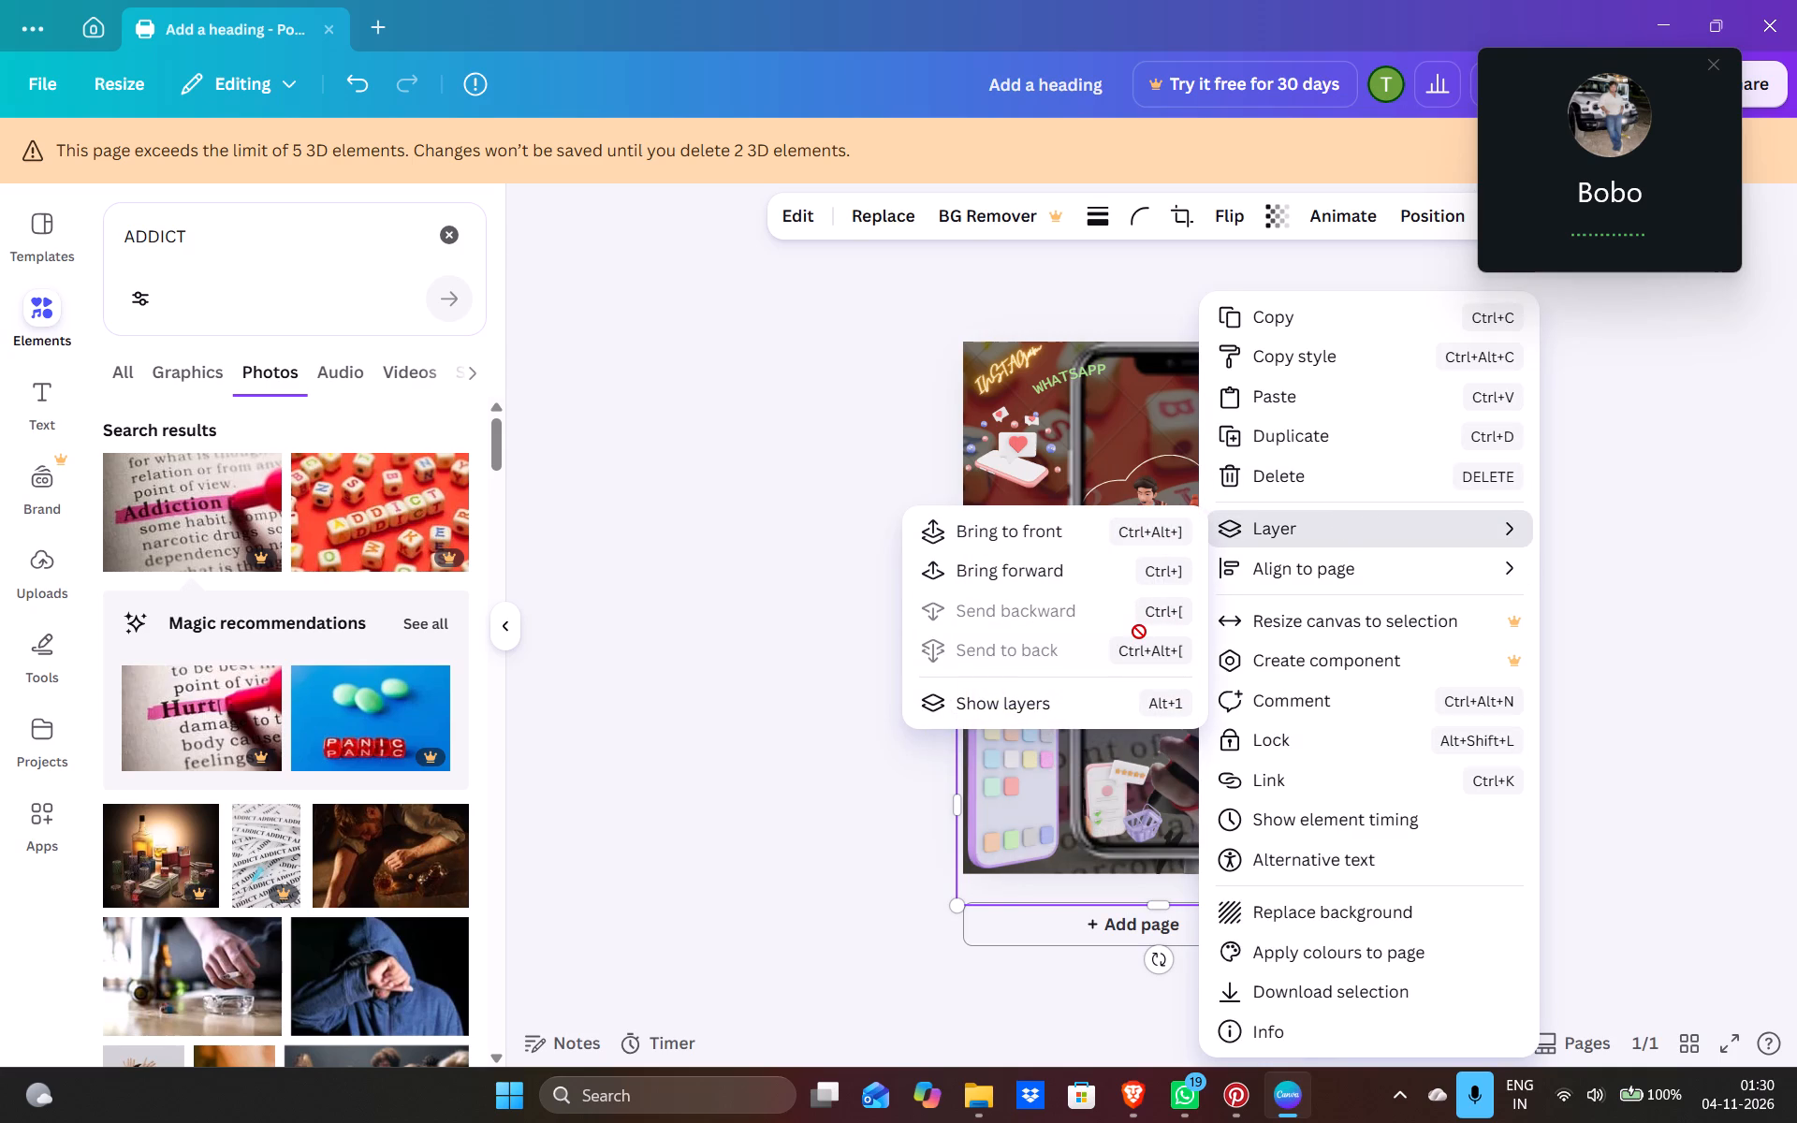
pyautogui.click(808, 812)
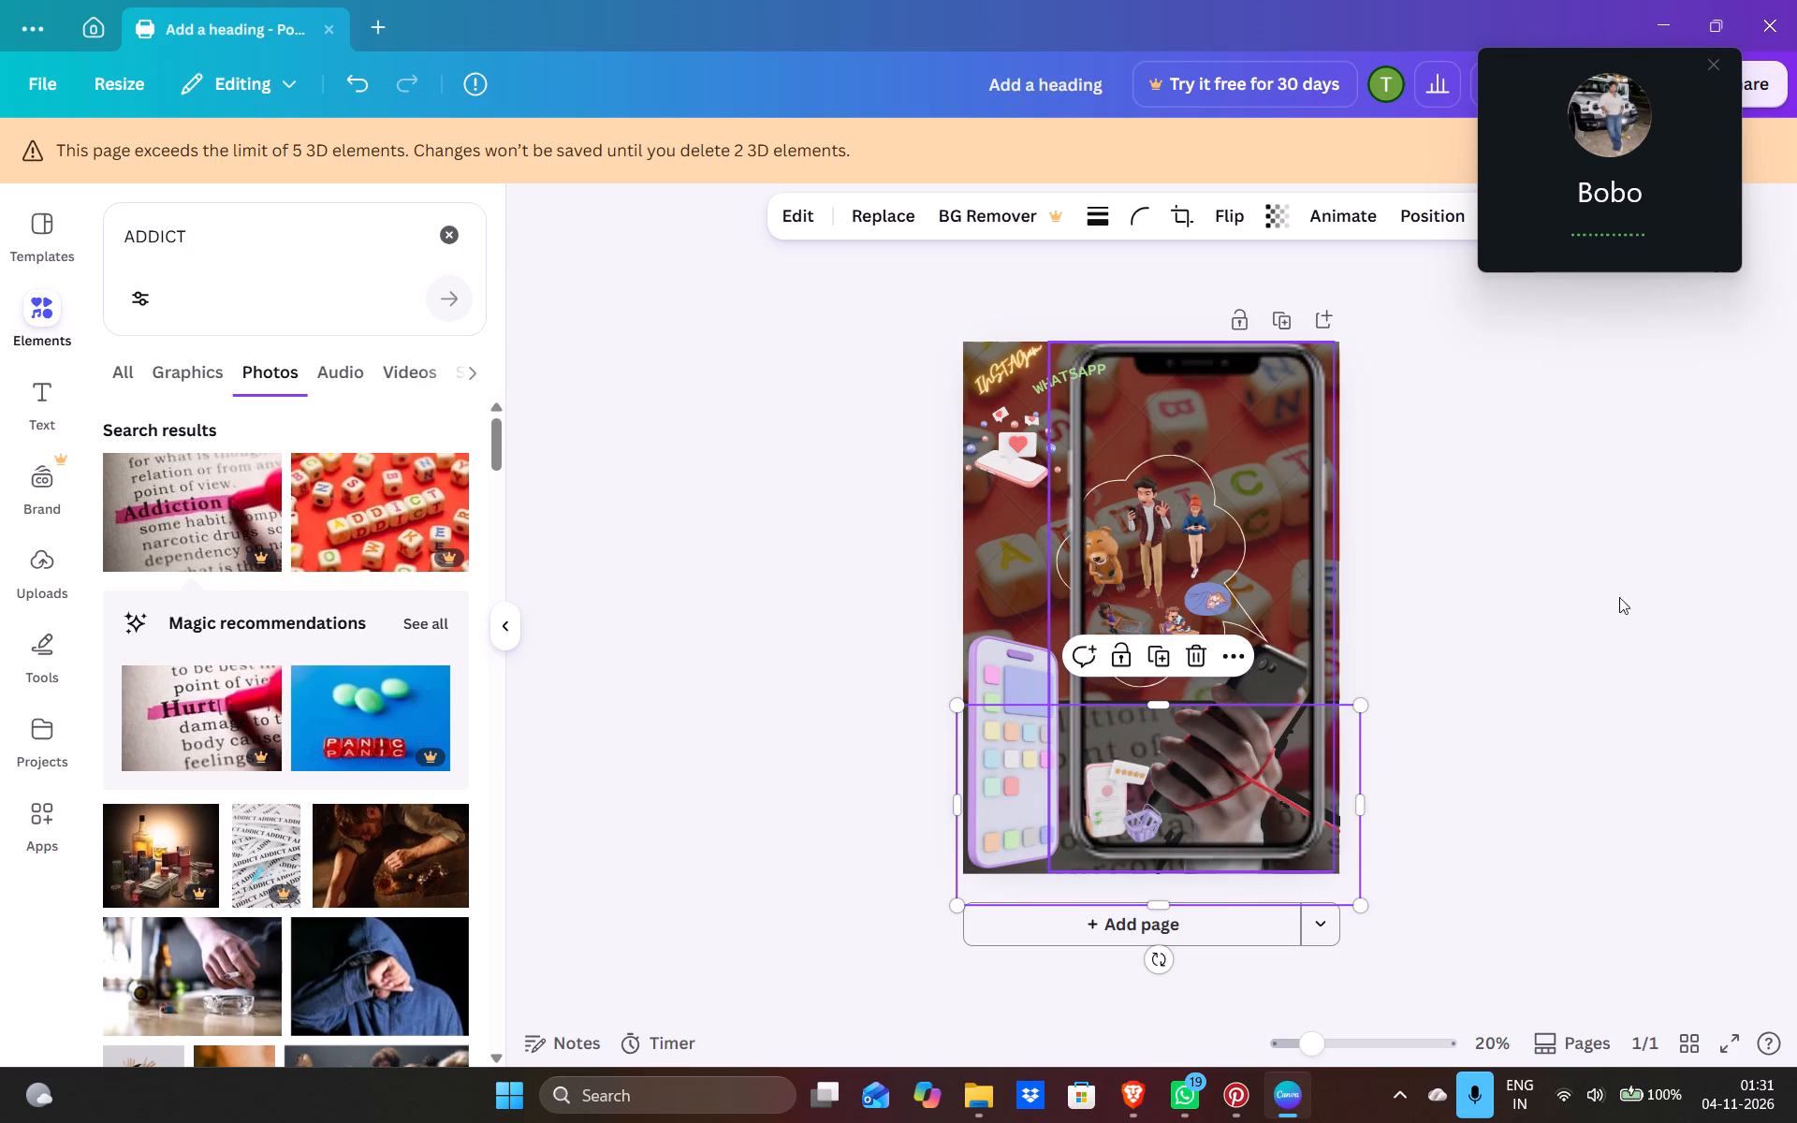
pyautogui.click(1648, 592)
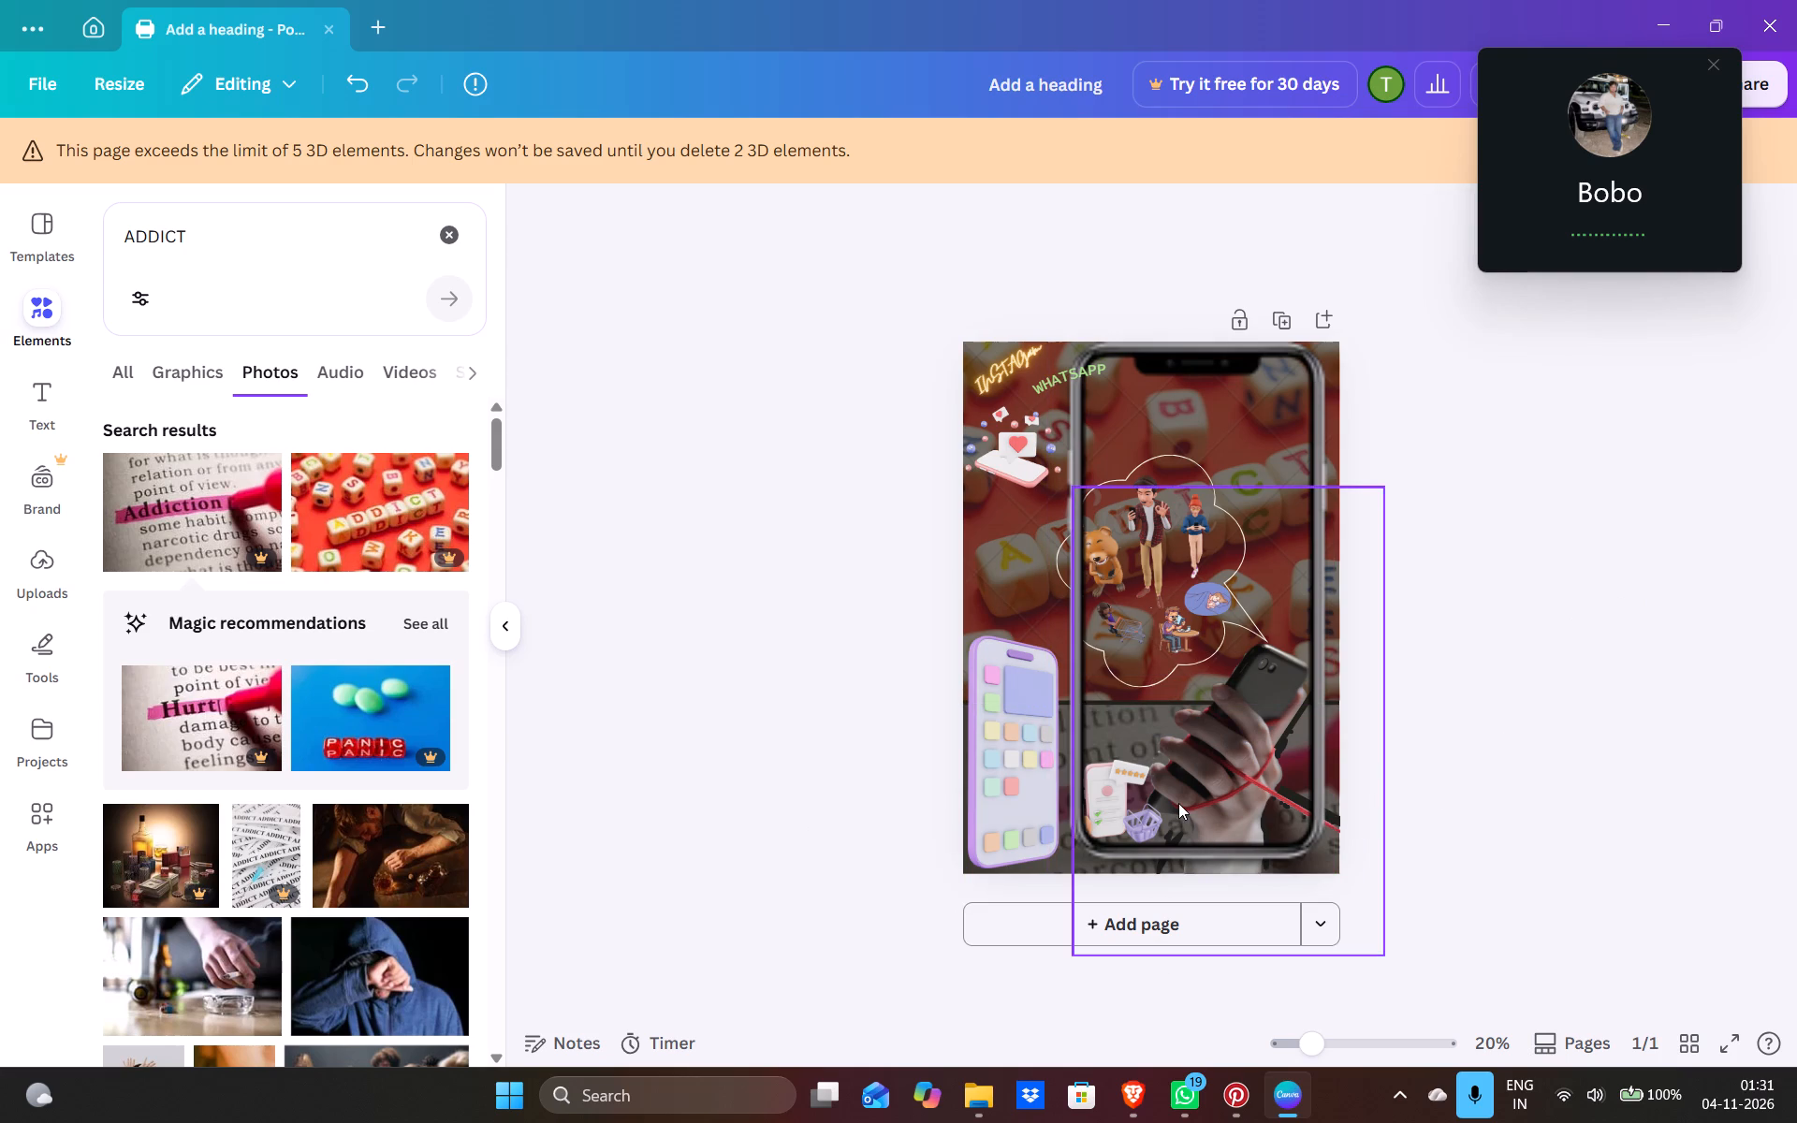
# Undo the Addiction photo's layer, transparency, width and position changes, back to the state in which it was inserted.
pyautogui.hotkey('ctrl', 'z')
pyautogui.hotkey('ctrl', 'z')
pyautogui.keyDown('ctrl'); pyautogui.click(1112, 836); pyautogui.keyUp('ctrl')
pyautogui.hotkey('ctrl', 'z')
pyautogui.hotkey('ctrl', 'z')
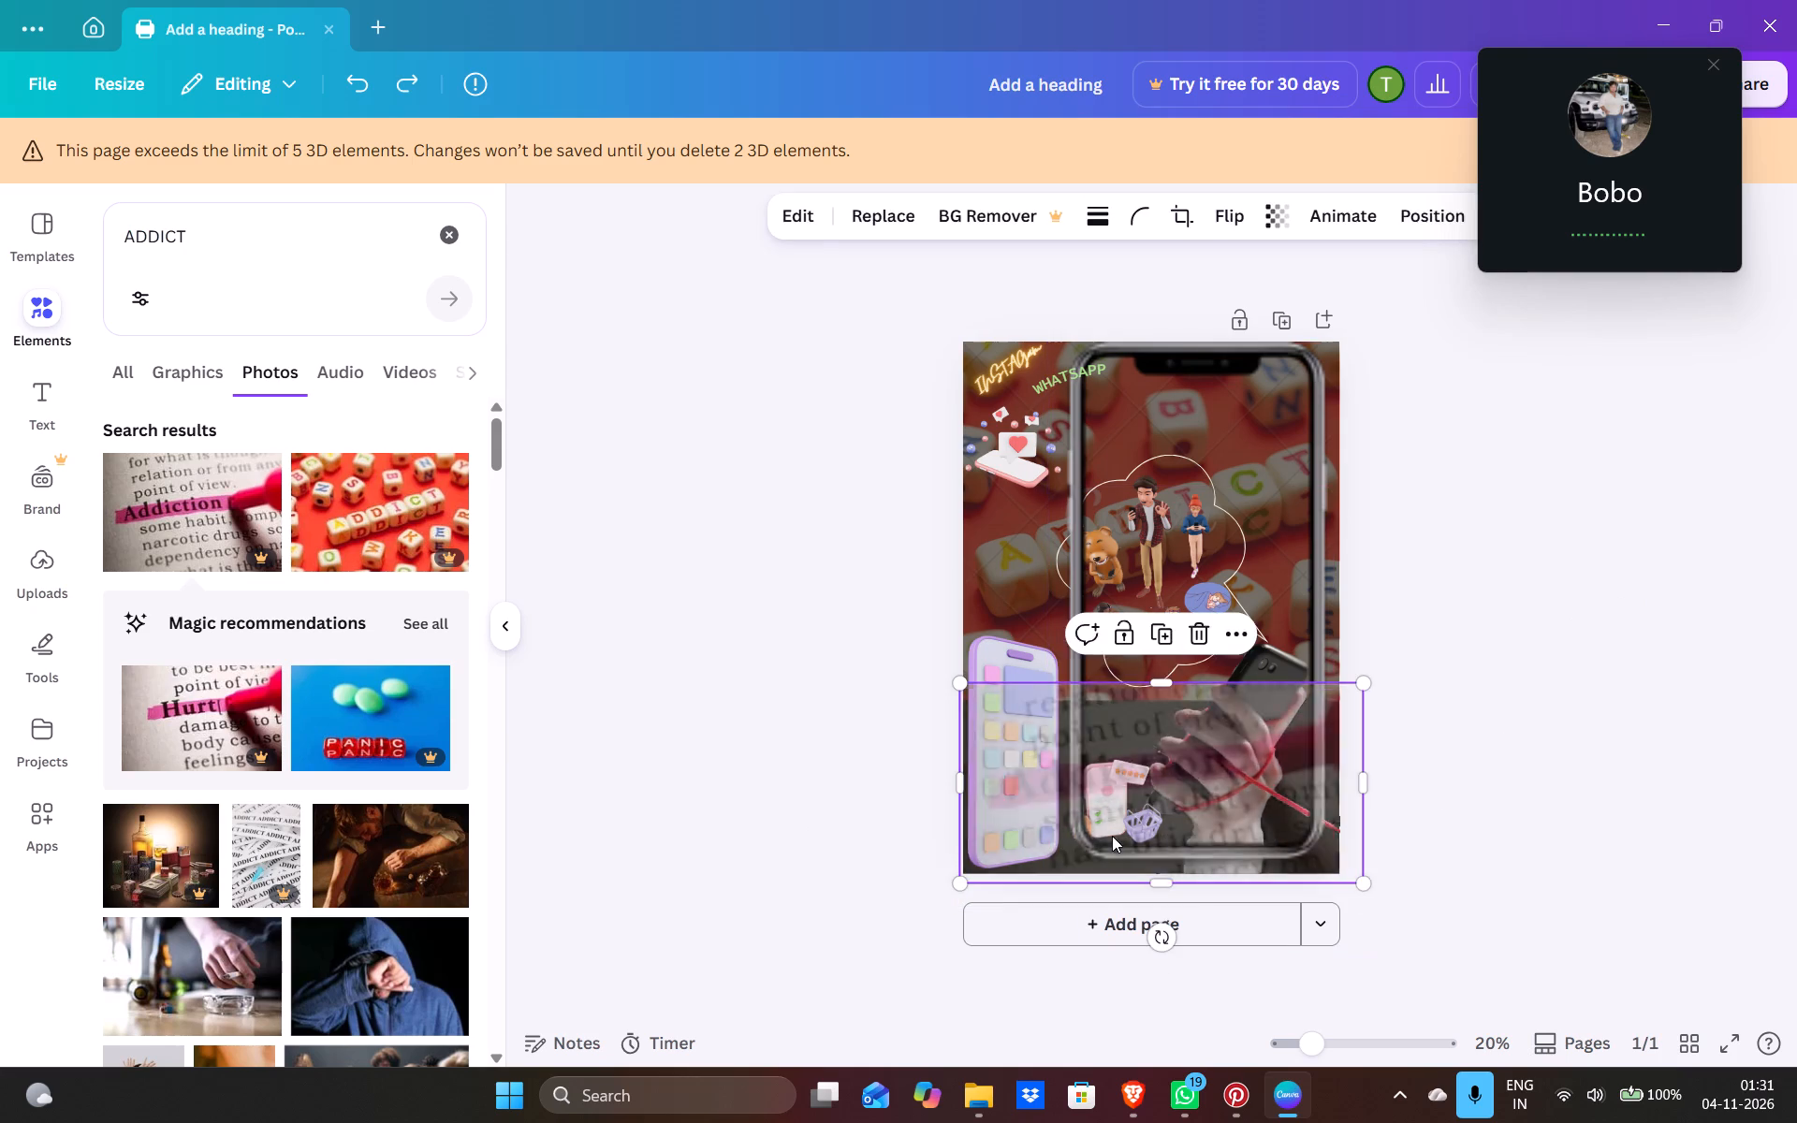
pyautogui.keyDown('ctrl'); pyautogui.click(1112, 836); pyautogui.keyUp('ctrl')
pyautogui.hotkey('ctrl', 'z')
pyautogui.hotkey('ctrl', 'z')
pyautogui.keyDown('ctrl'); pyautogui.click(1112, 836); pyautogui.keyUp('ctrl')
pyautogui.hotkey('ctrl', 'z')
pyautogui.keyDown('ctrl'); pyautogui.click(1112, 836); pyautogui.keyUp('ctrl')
# Shrink the highlighted Addiction photo proportionally to a small thumbnail beside the cloud characters.
pyautogui.click(1017, 667)
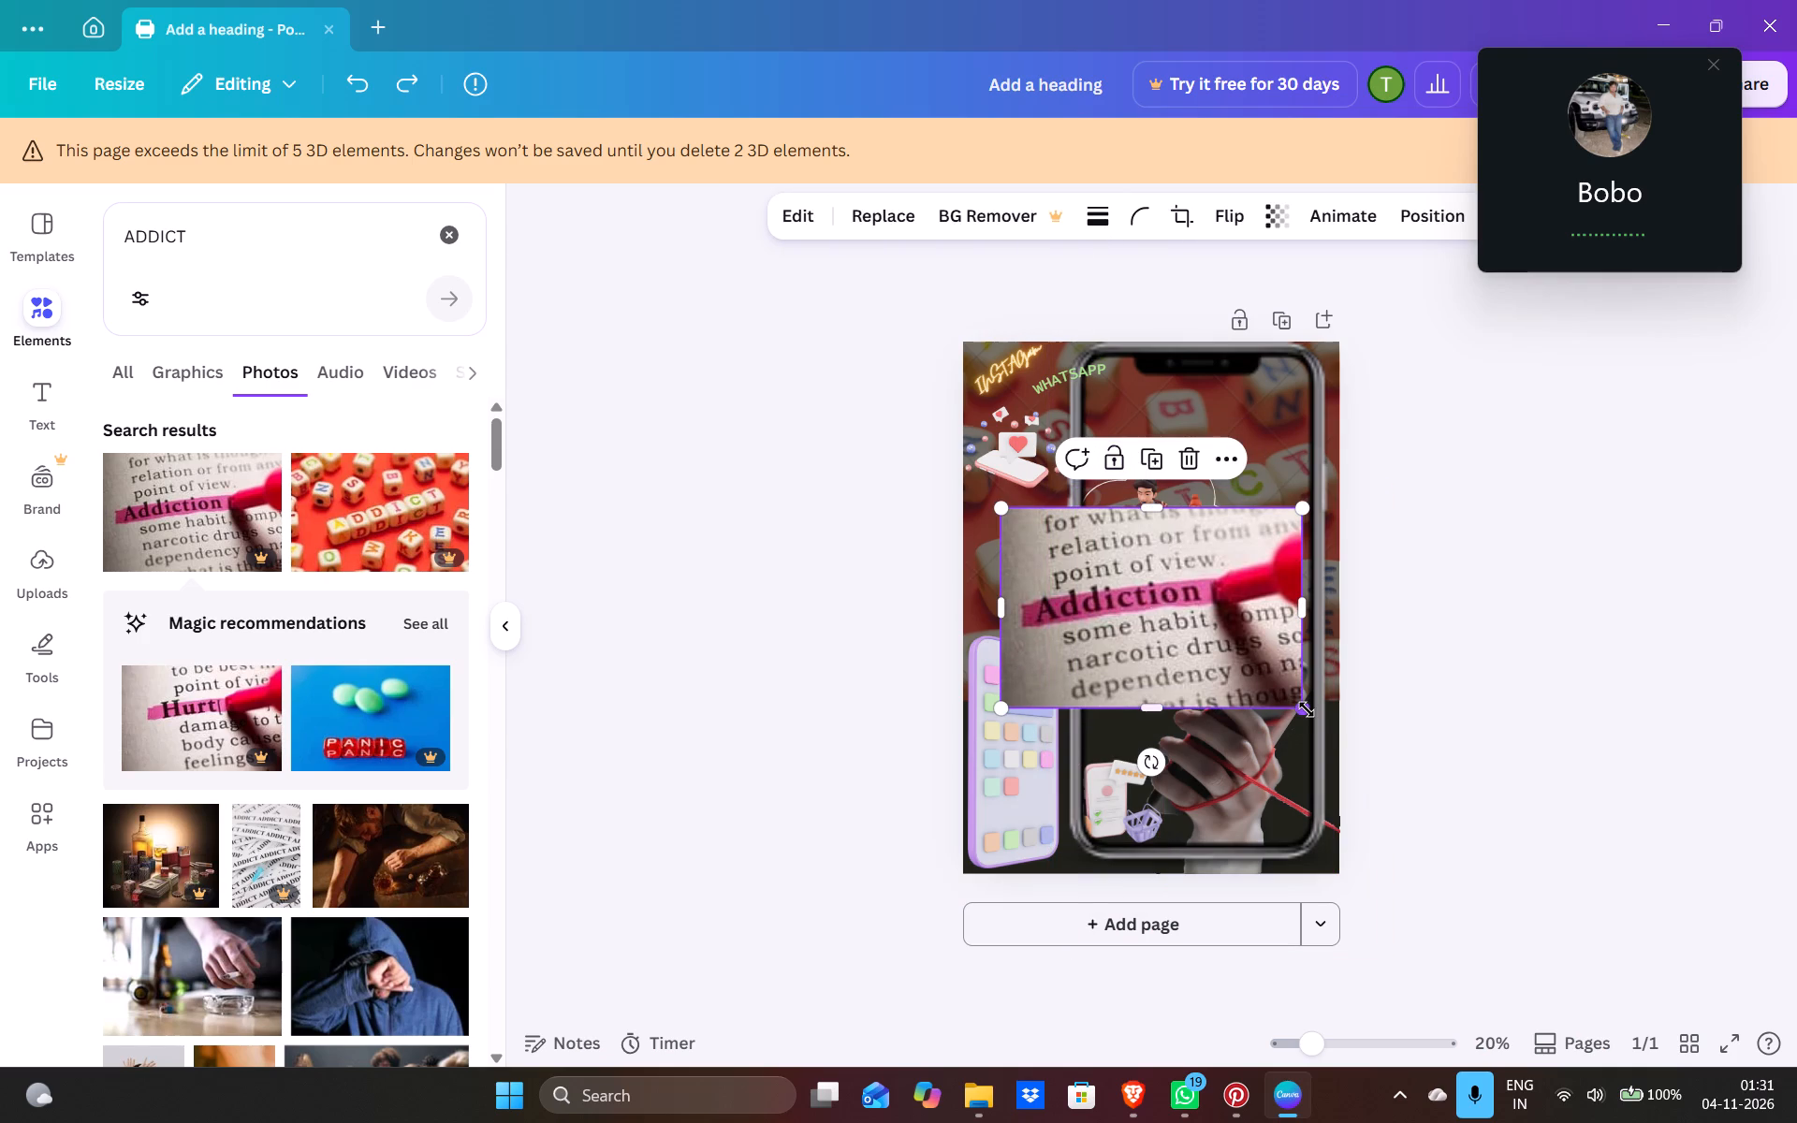
pyautogui.moveTo(1307, 709); pyautogui.dragTo(1084, 582)
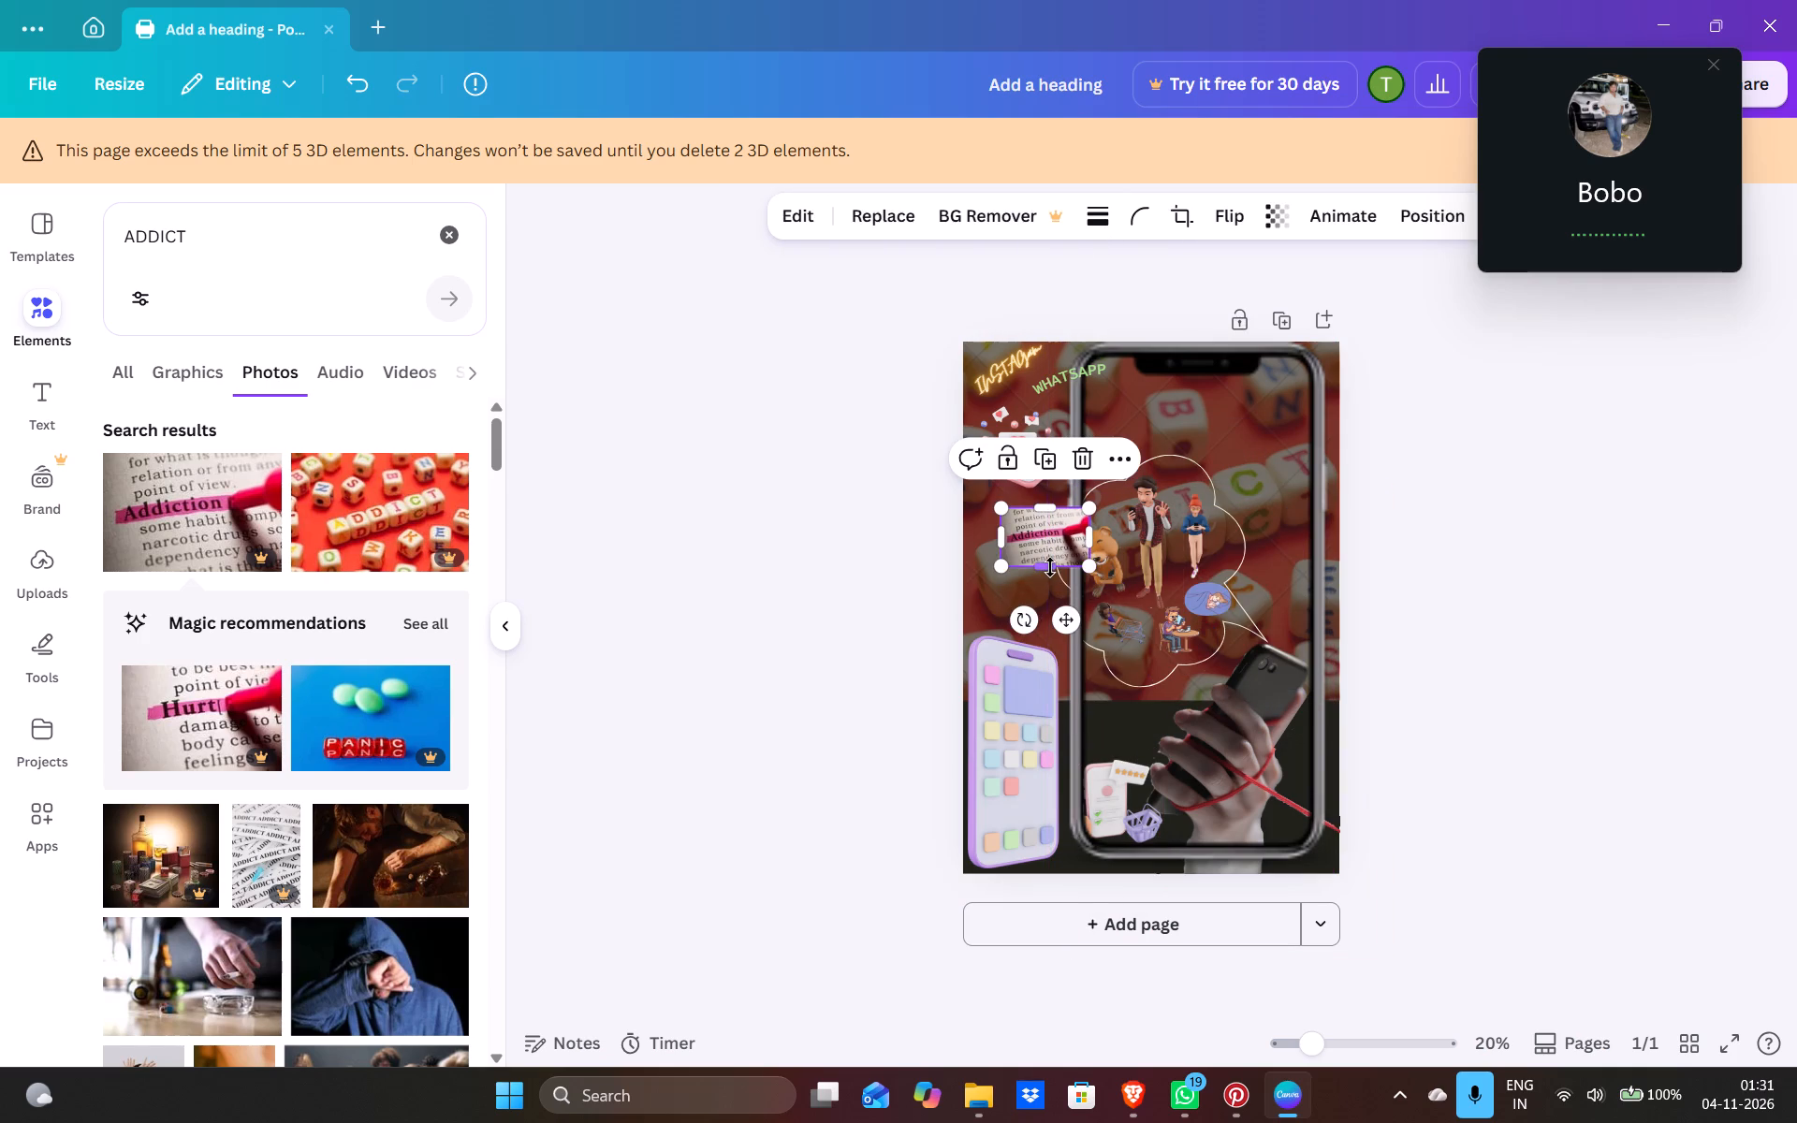
# Move the Addiction photo below the cloud characters onto the smartphone's lower area and widen it to about 14.6 by 6.5.
pyautogui.moveTo(1048, 533); pyautogui.dragTo(1110, 731)
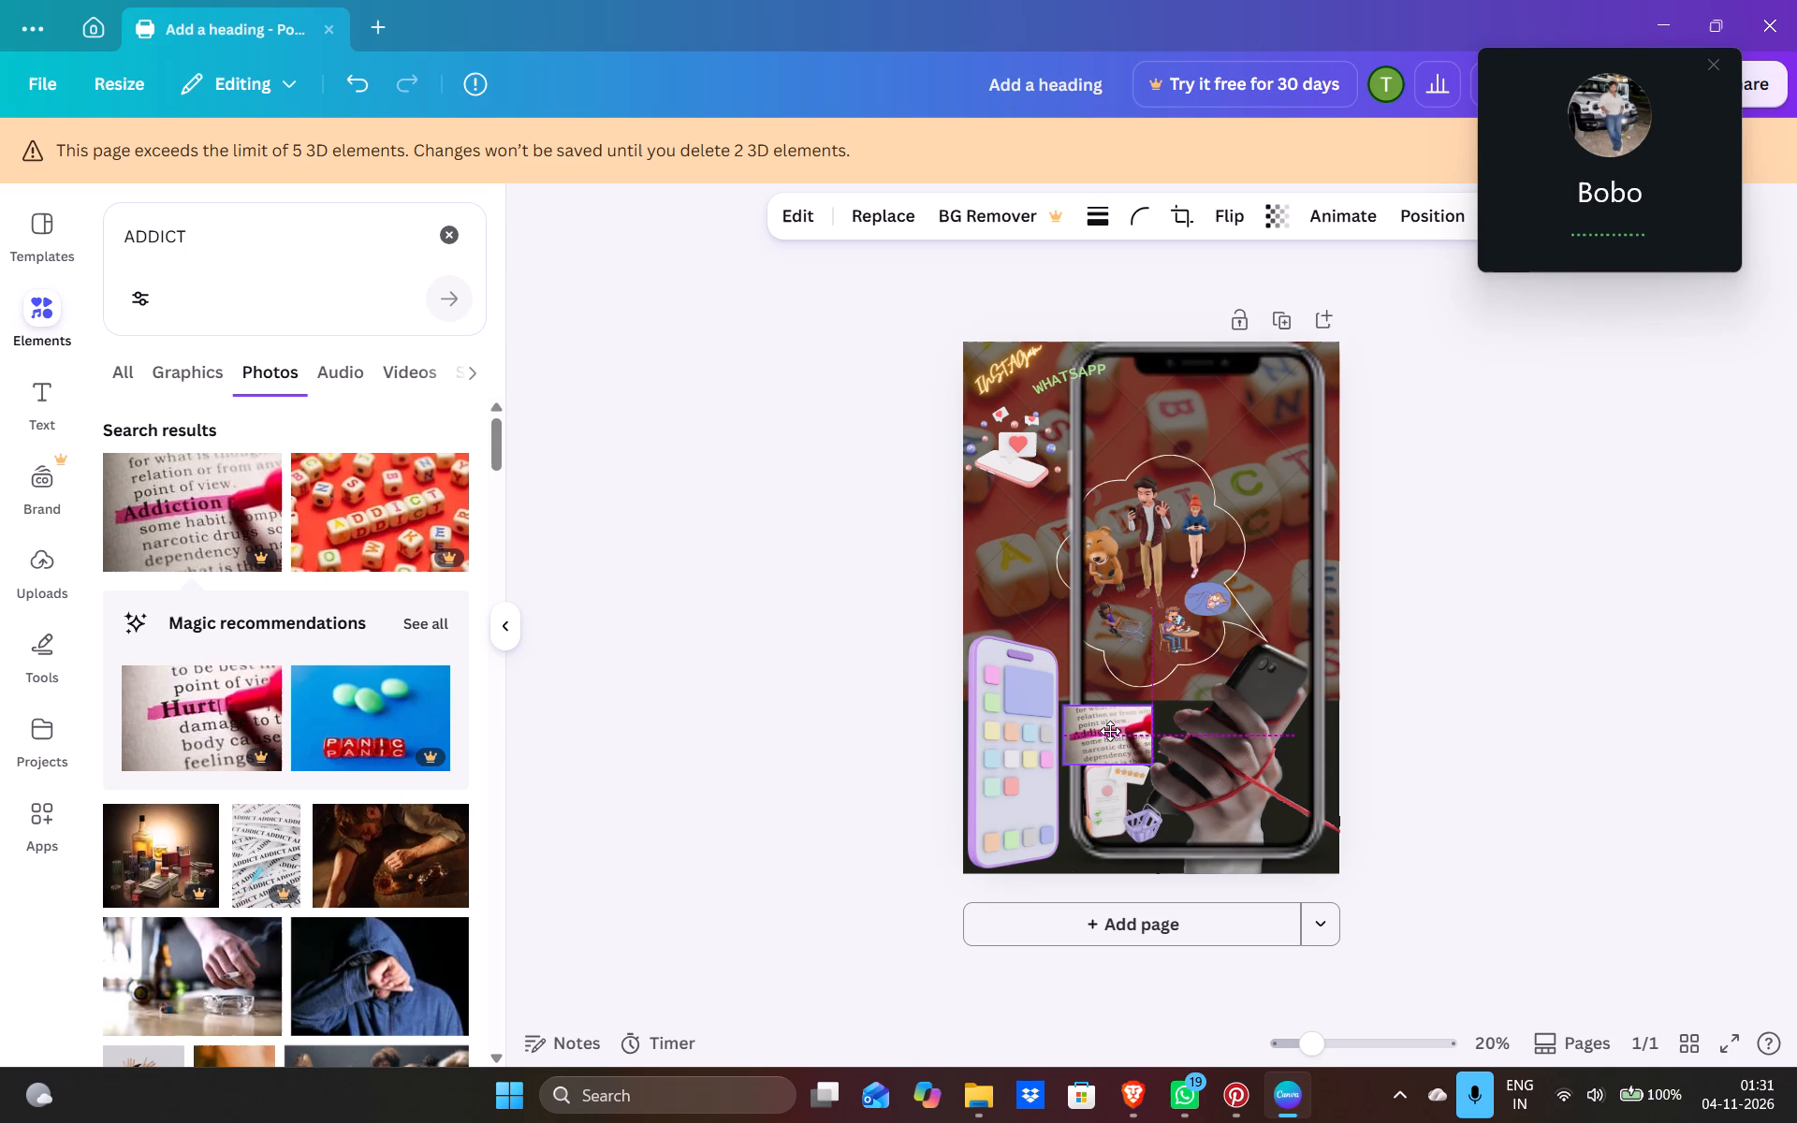
pyautogui.moveTo(1110, 731); pyautogui.dragTo(1108, 727)
pyautogui.moveTo(1140, 722); pyautogui.dragTo(1182, 716)
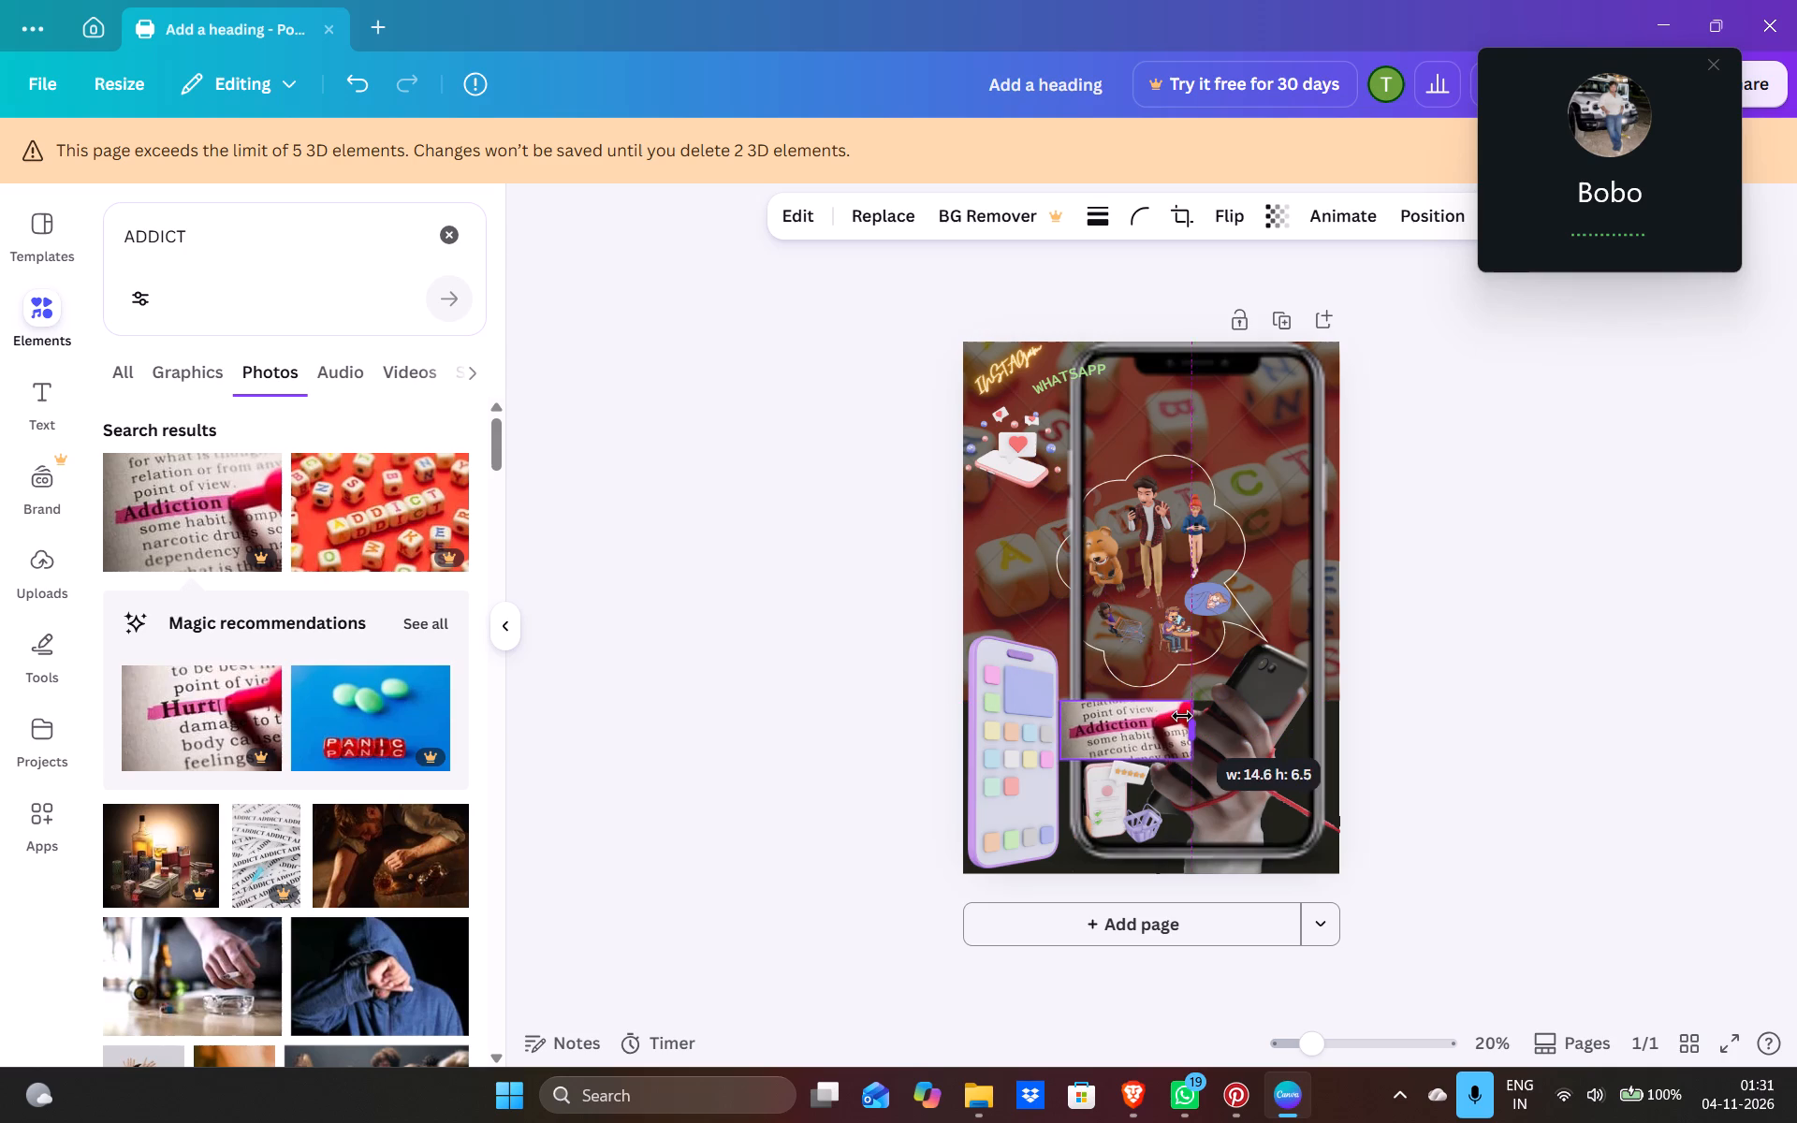
pyautogui.moveTo(1182, 716); pyautogui.dragTo(1186, 716)
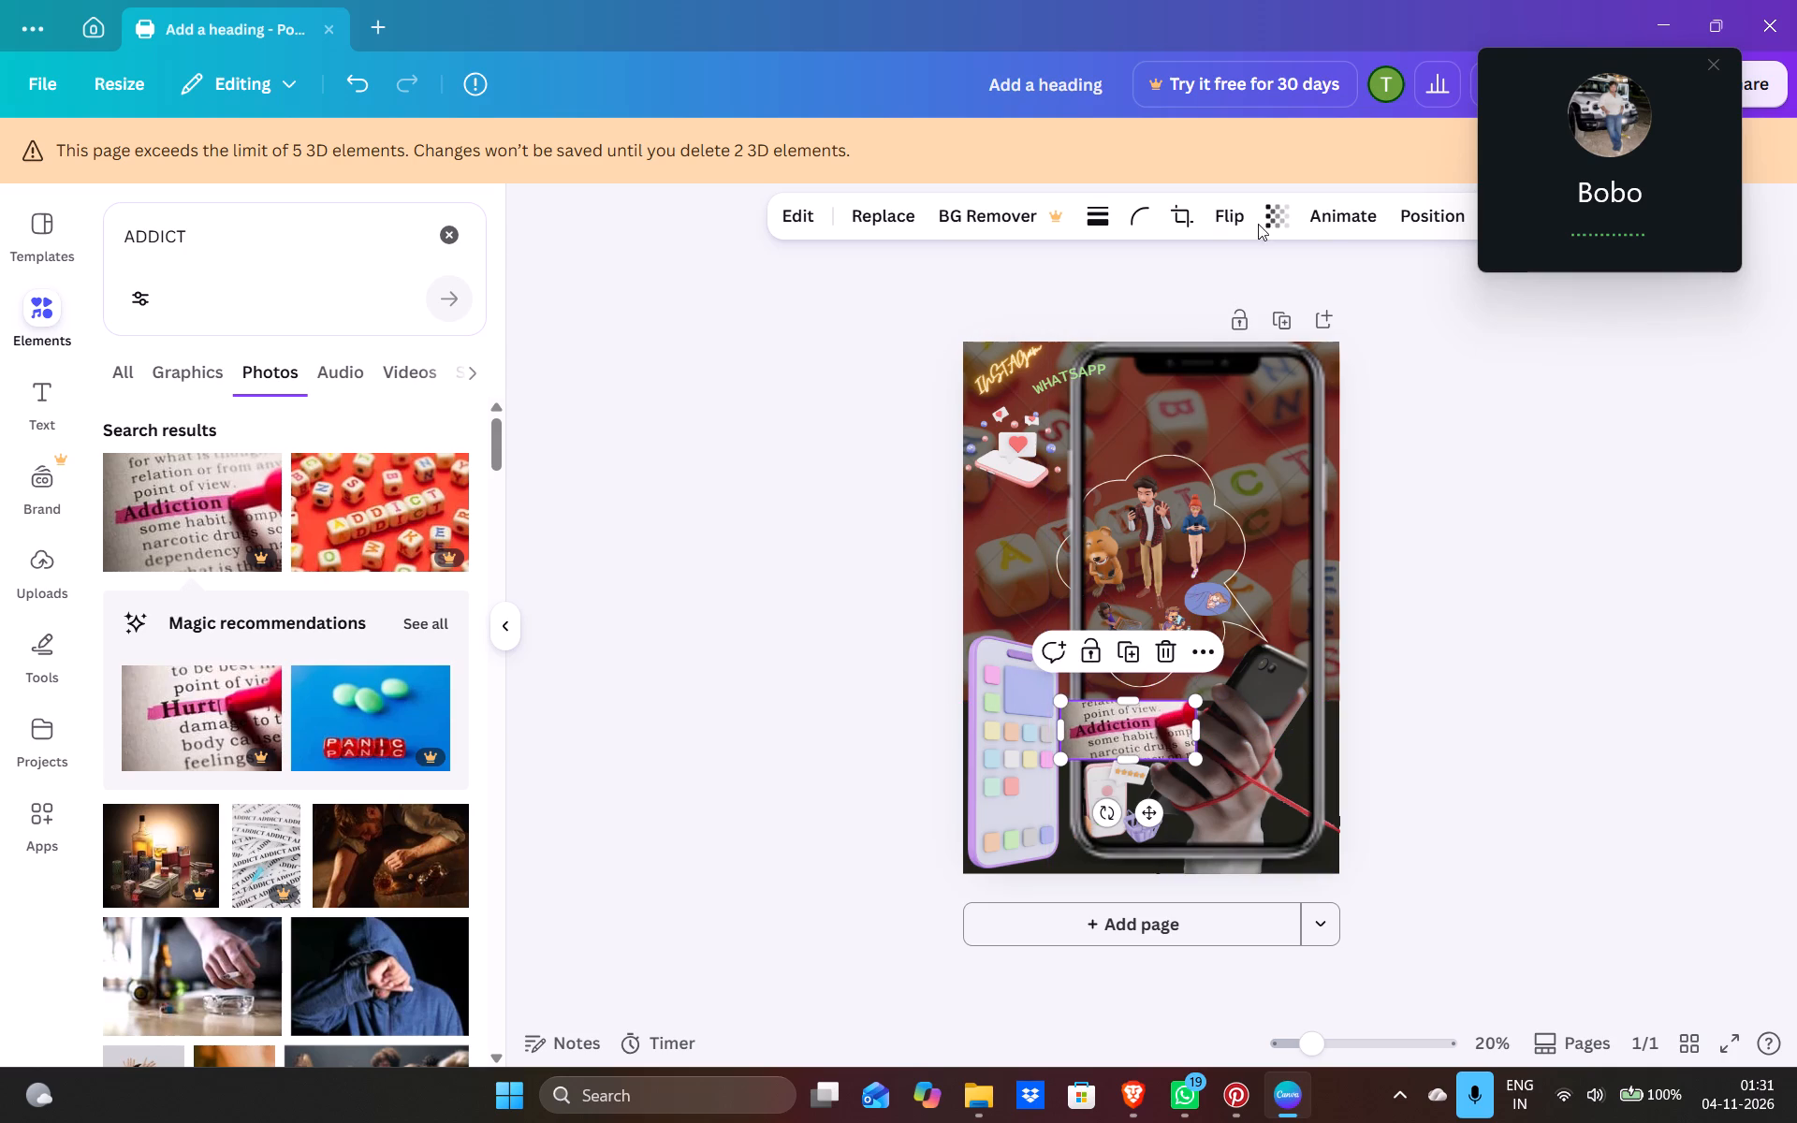
# Set the Addiction photo's transparency to 20.
pyautogui.click(1268, 224)
pyautogui.click(1192, 308)
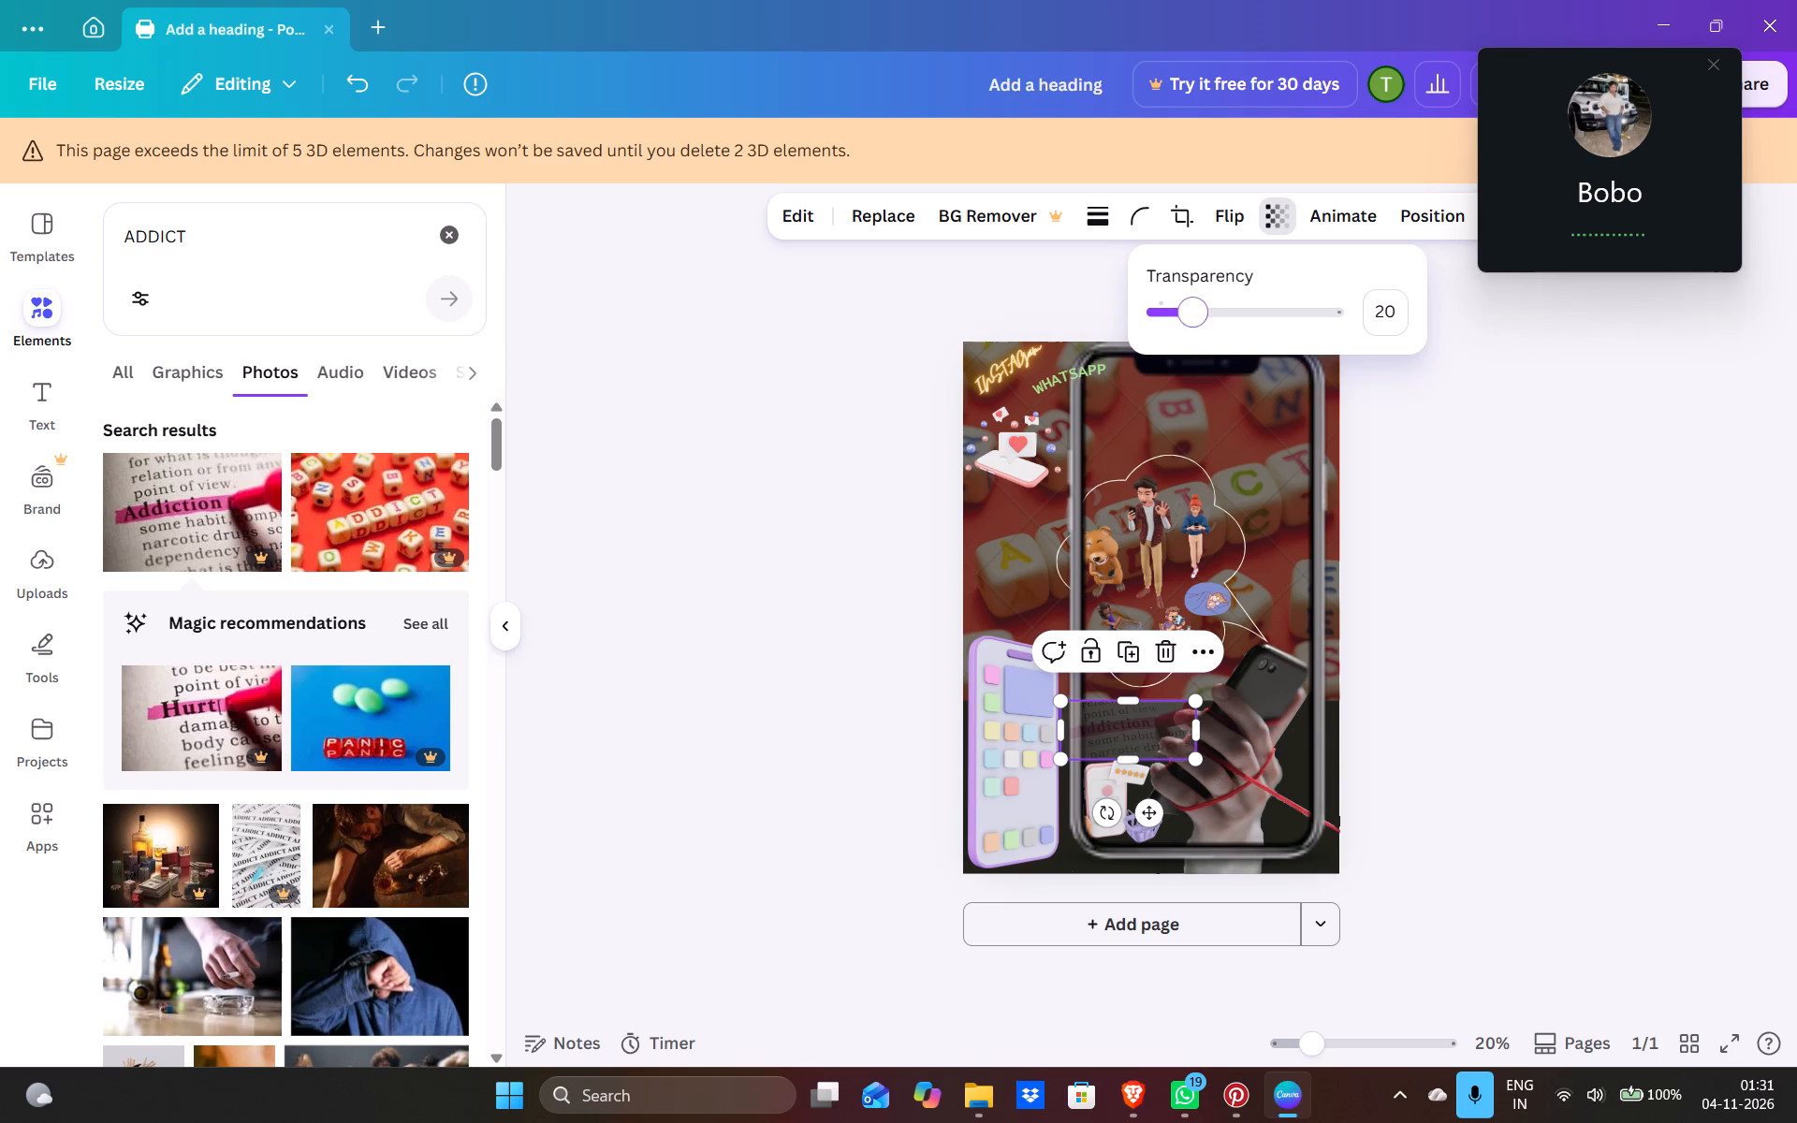
pyautogui.click(909, 918)
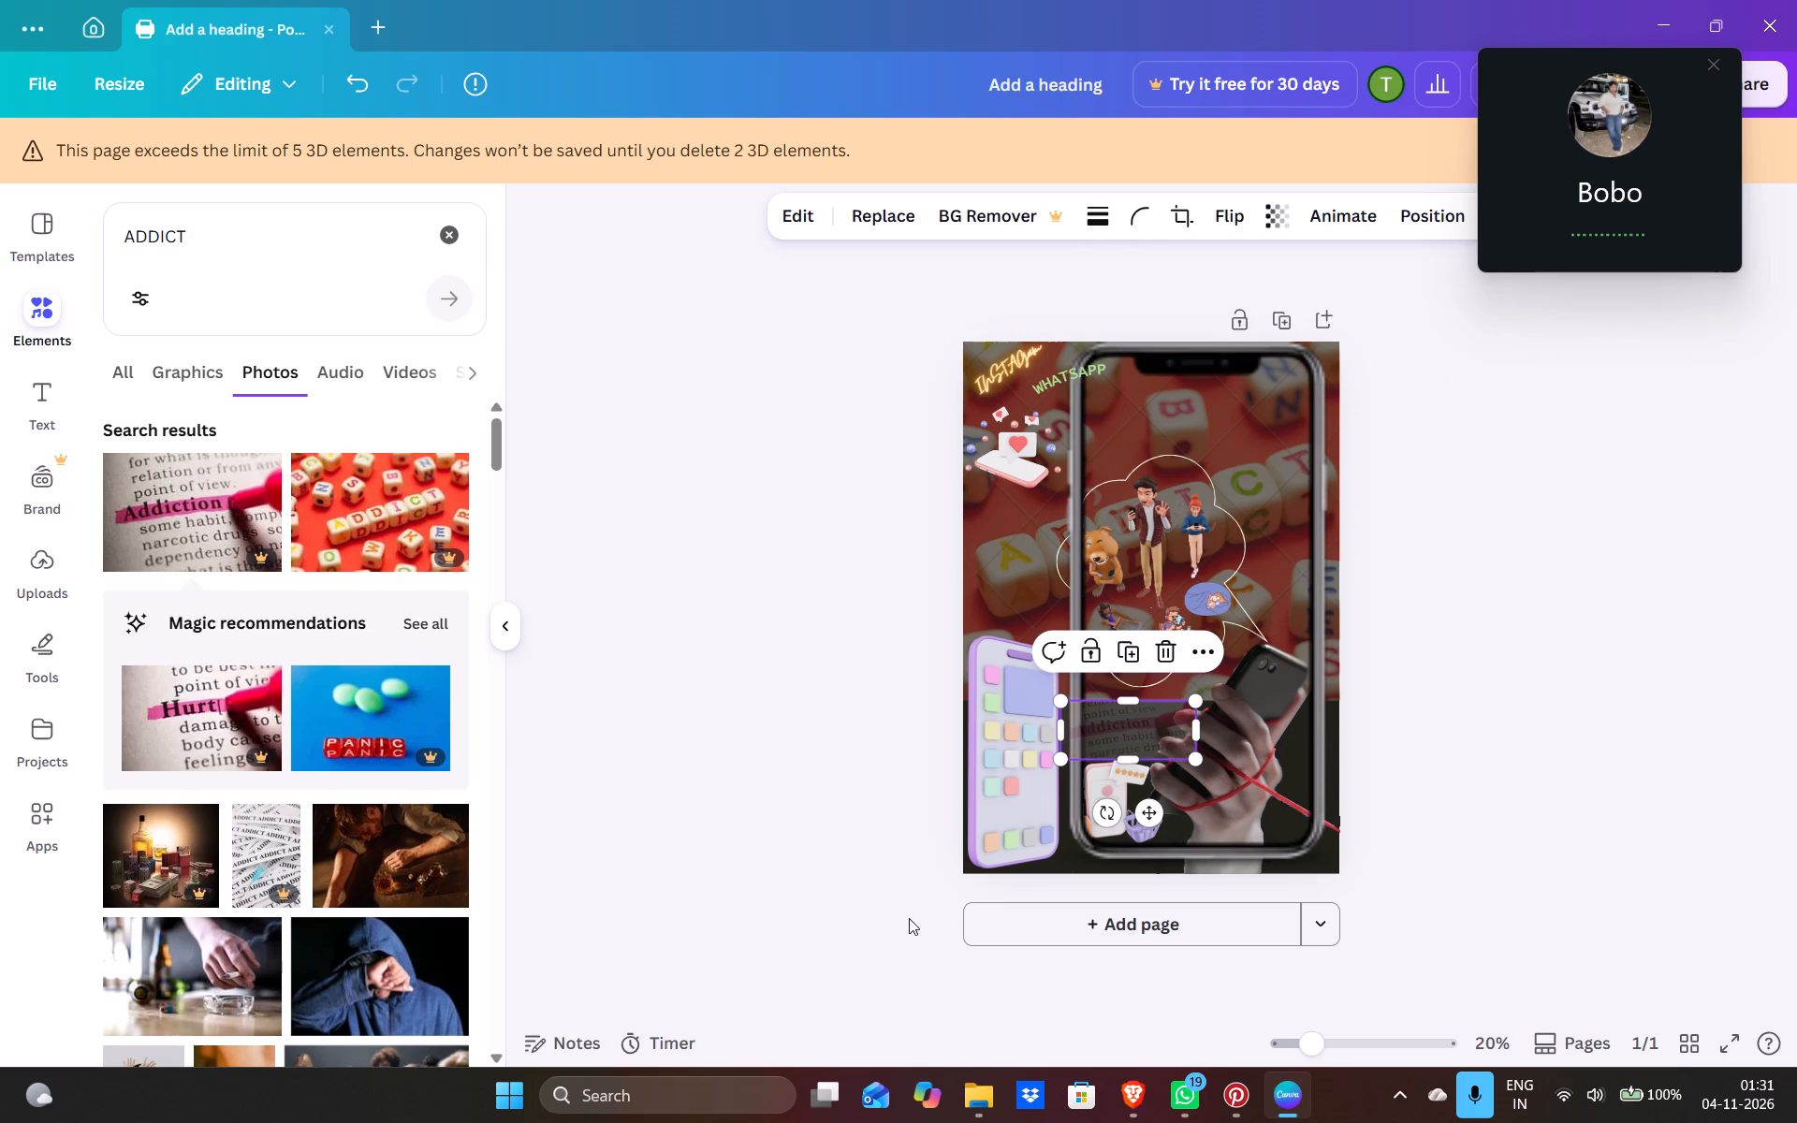
# Shift the faded Addiction photo slightly right so its left edge sits inside the large smartphone's frame.
pyautogui.moveTo(1126, 730); pyautogui.dragTo(1158, 720)
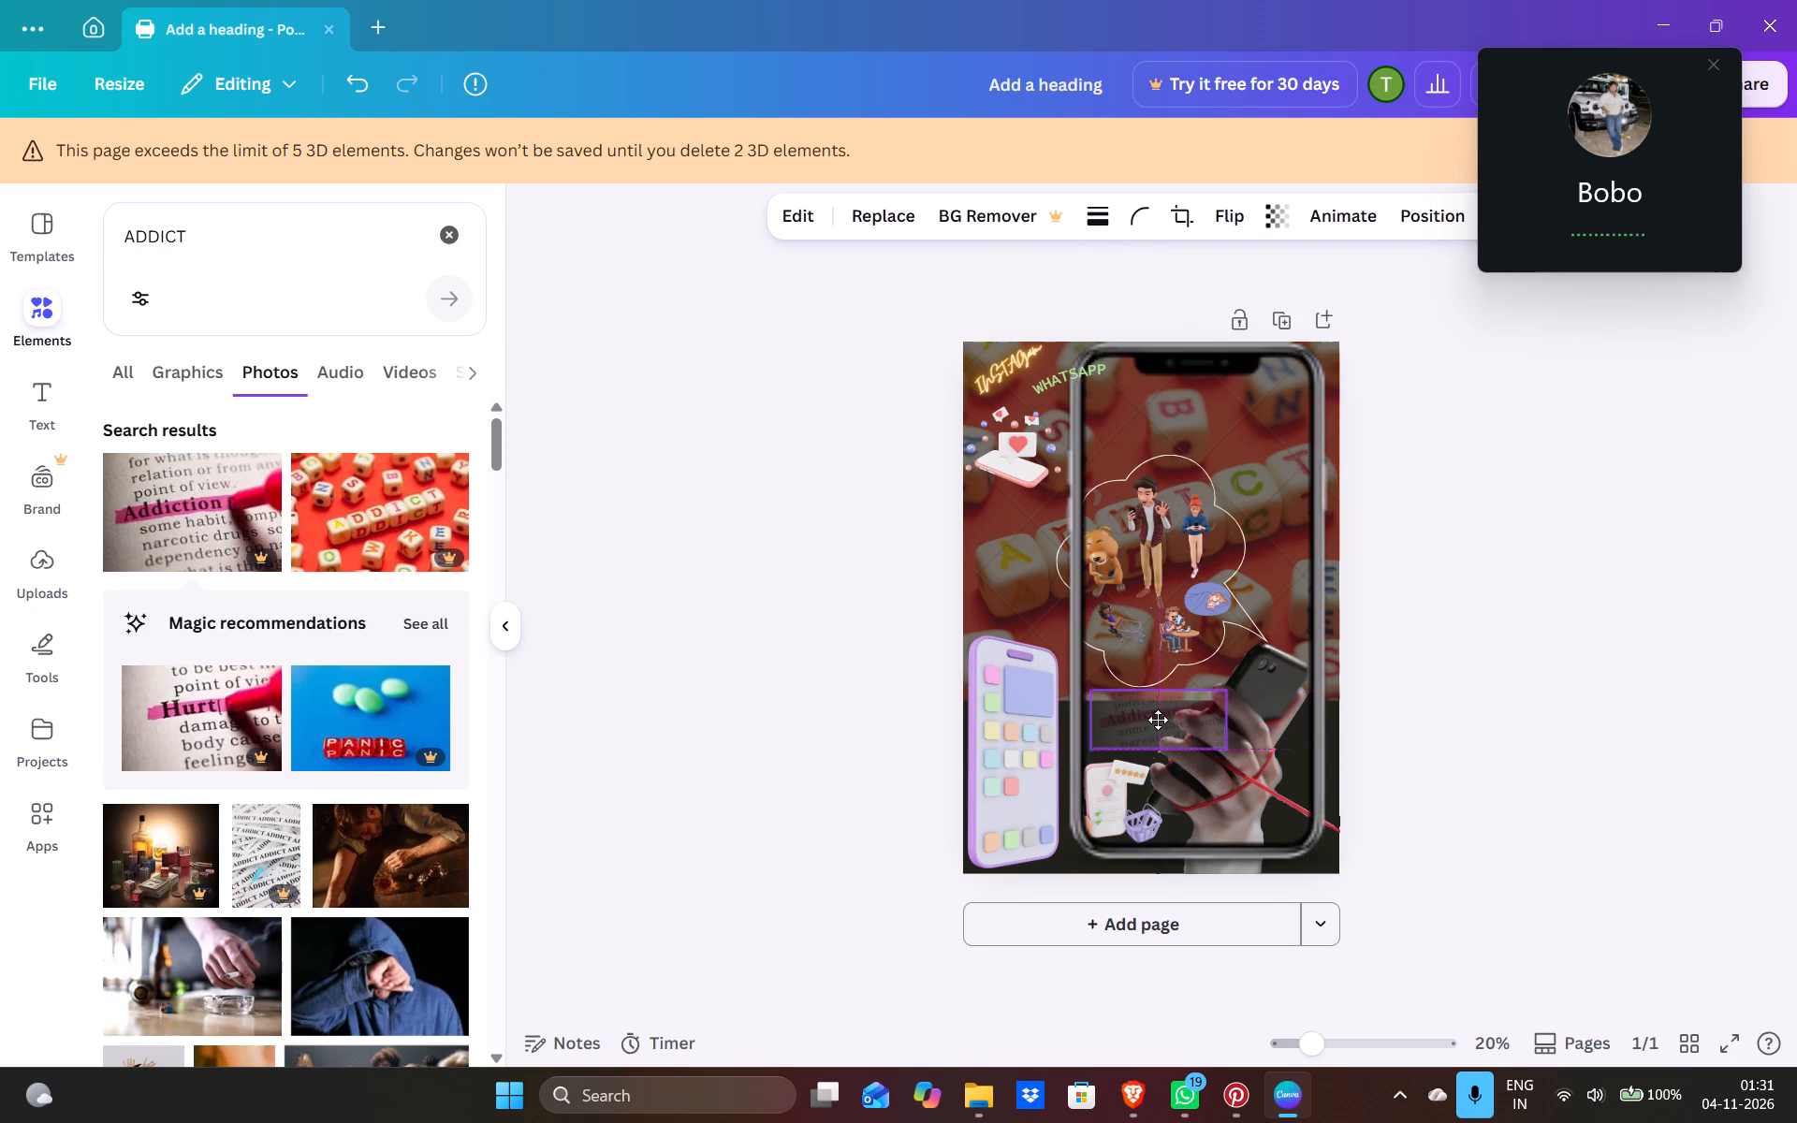
pyautogui.moveTo(1158, 720); pyautogui.dragTo(1145, 730)
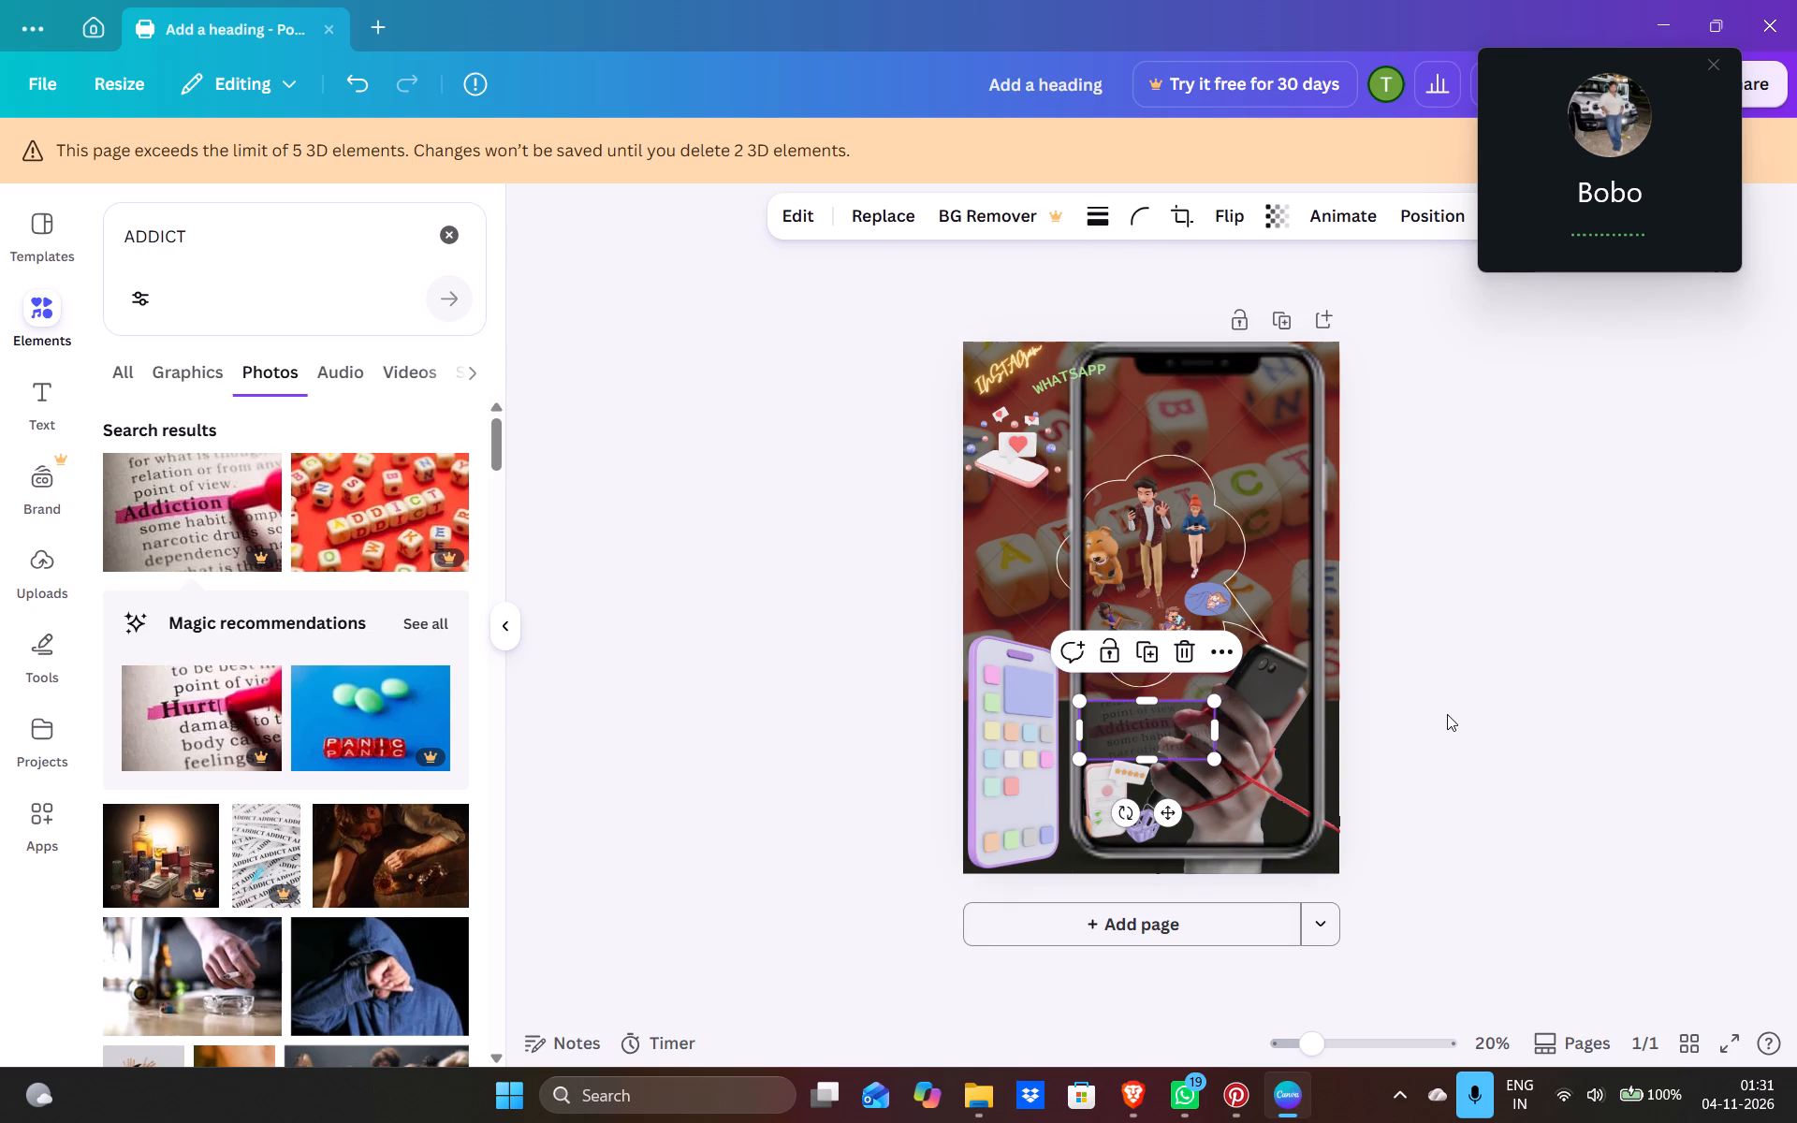
pyautogui.click(1447, 713)
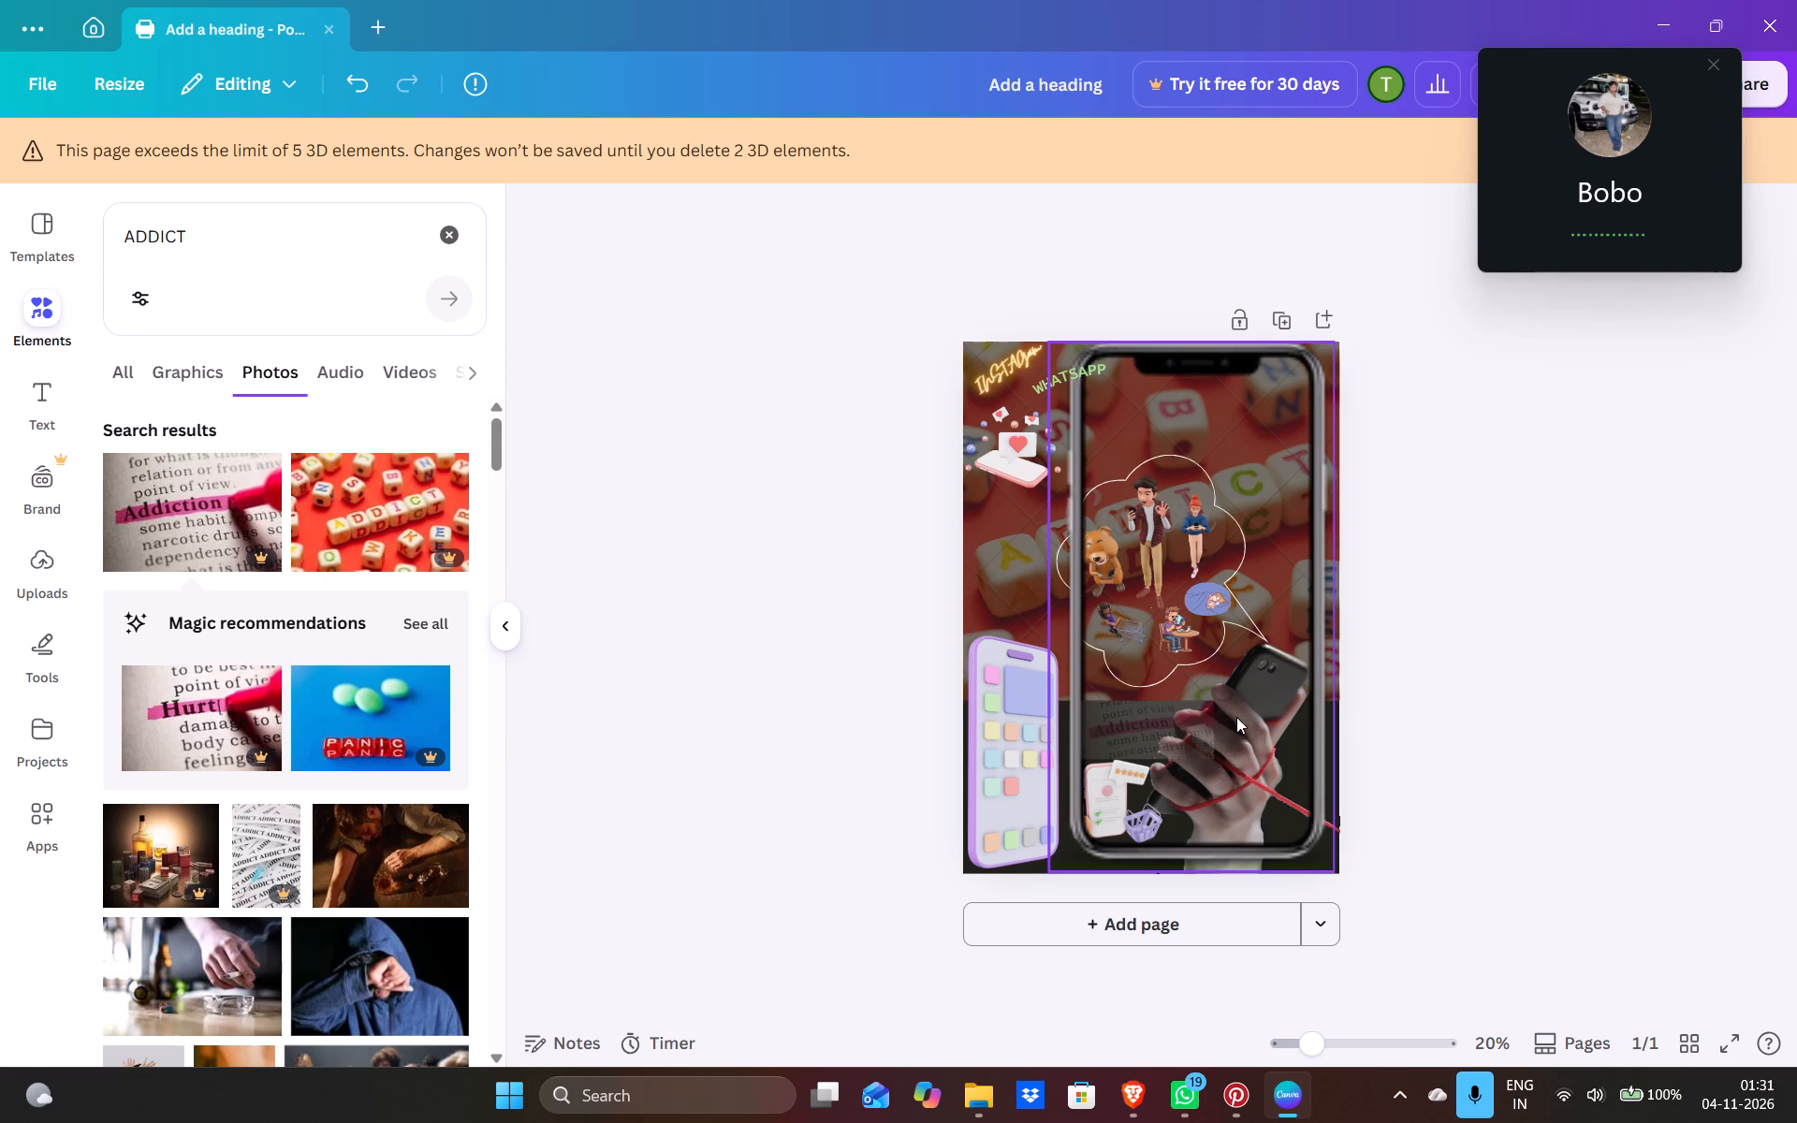
# Enlarge the faded Addiction photo proportionally to about 23.2 by 10.1, extending it across the hand inside the smartphone frame.
pyautogui.click(1210, 750)
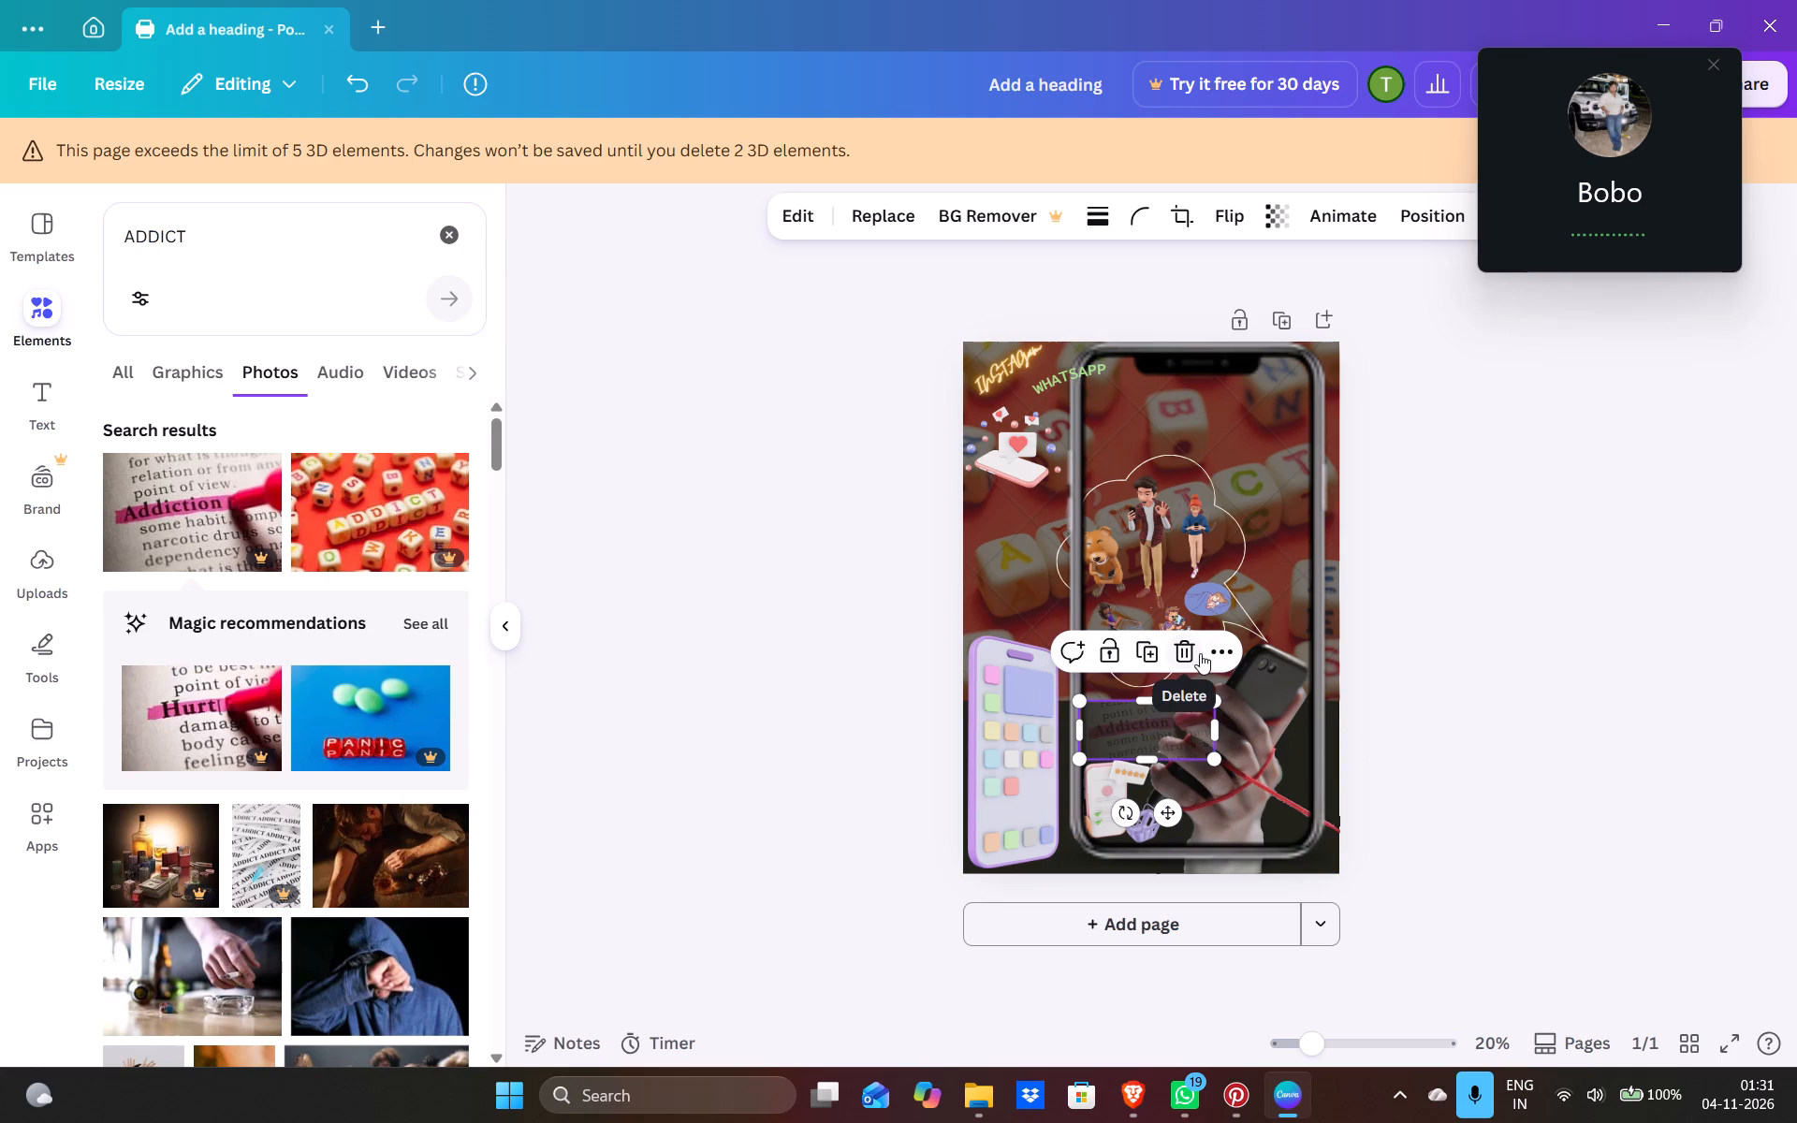
pyautogui.click(1216, 760)
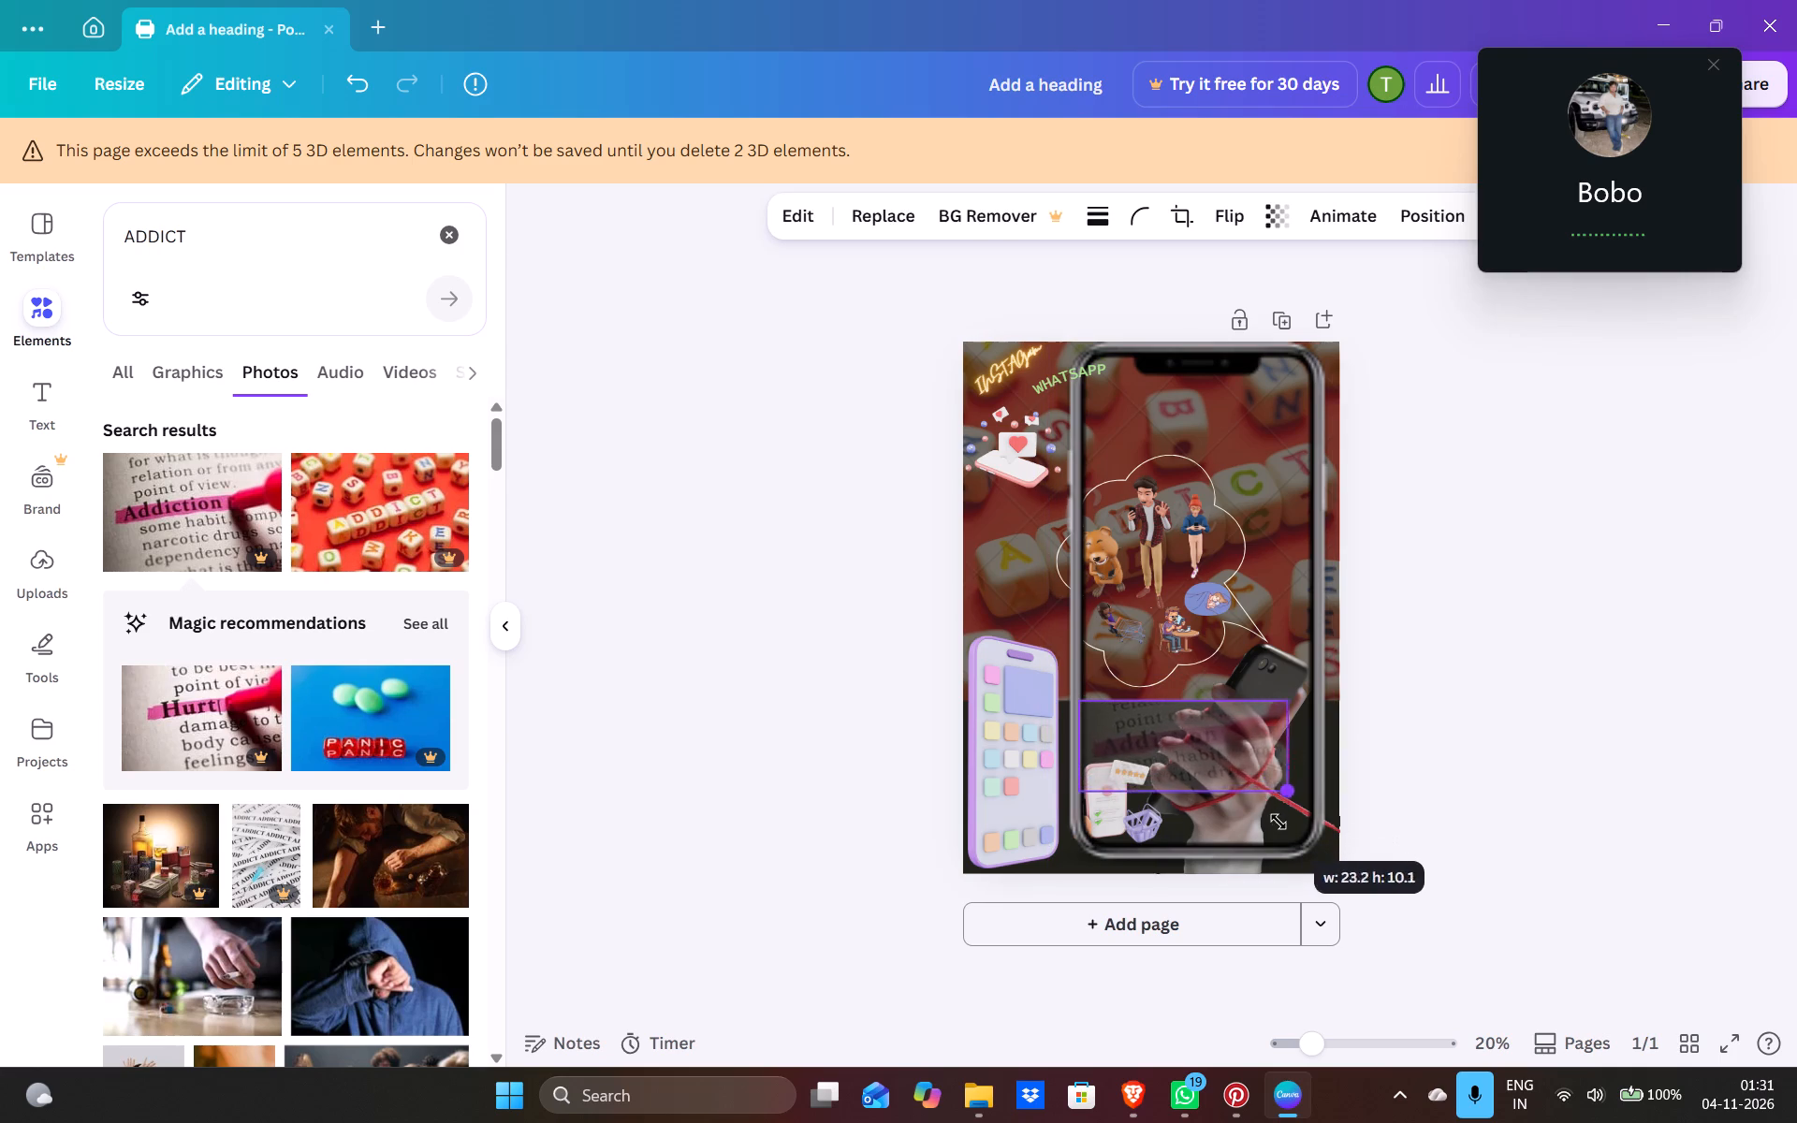
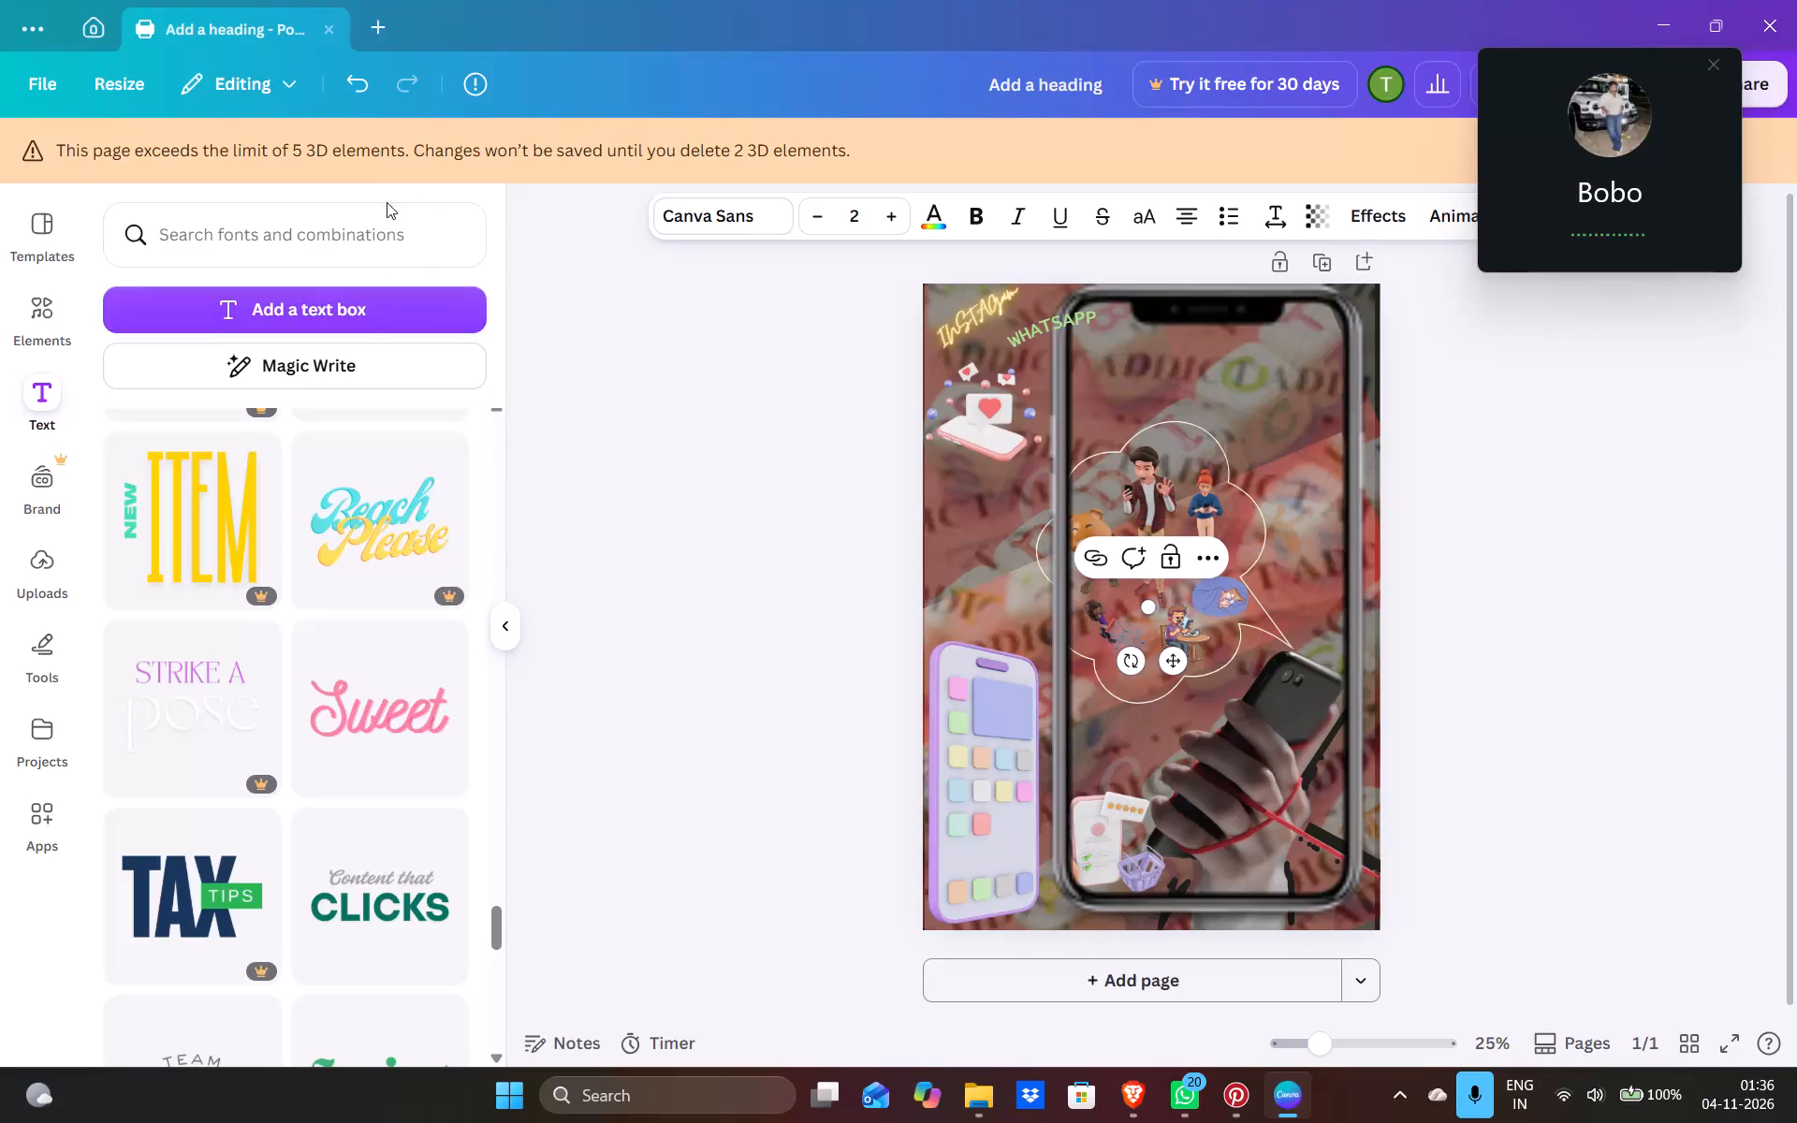
# Search the fonts and text combinations for "PHONE ADDICTION WRITTEN".
pyautogui.click(372, 255)
pyautogui.write('PHONE ADDICTION WRITTEN')
pyautogui.press('Return')
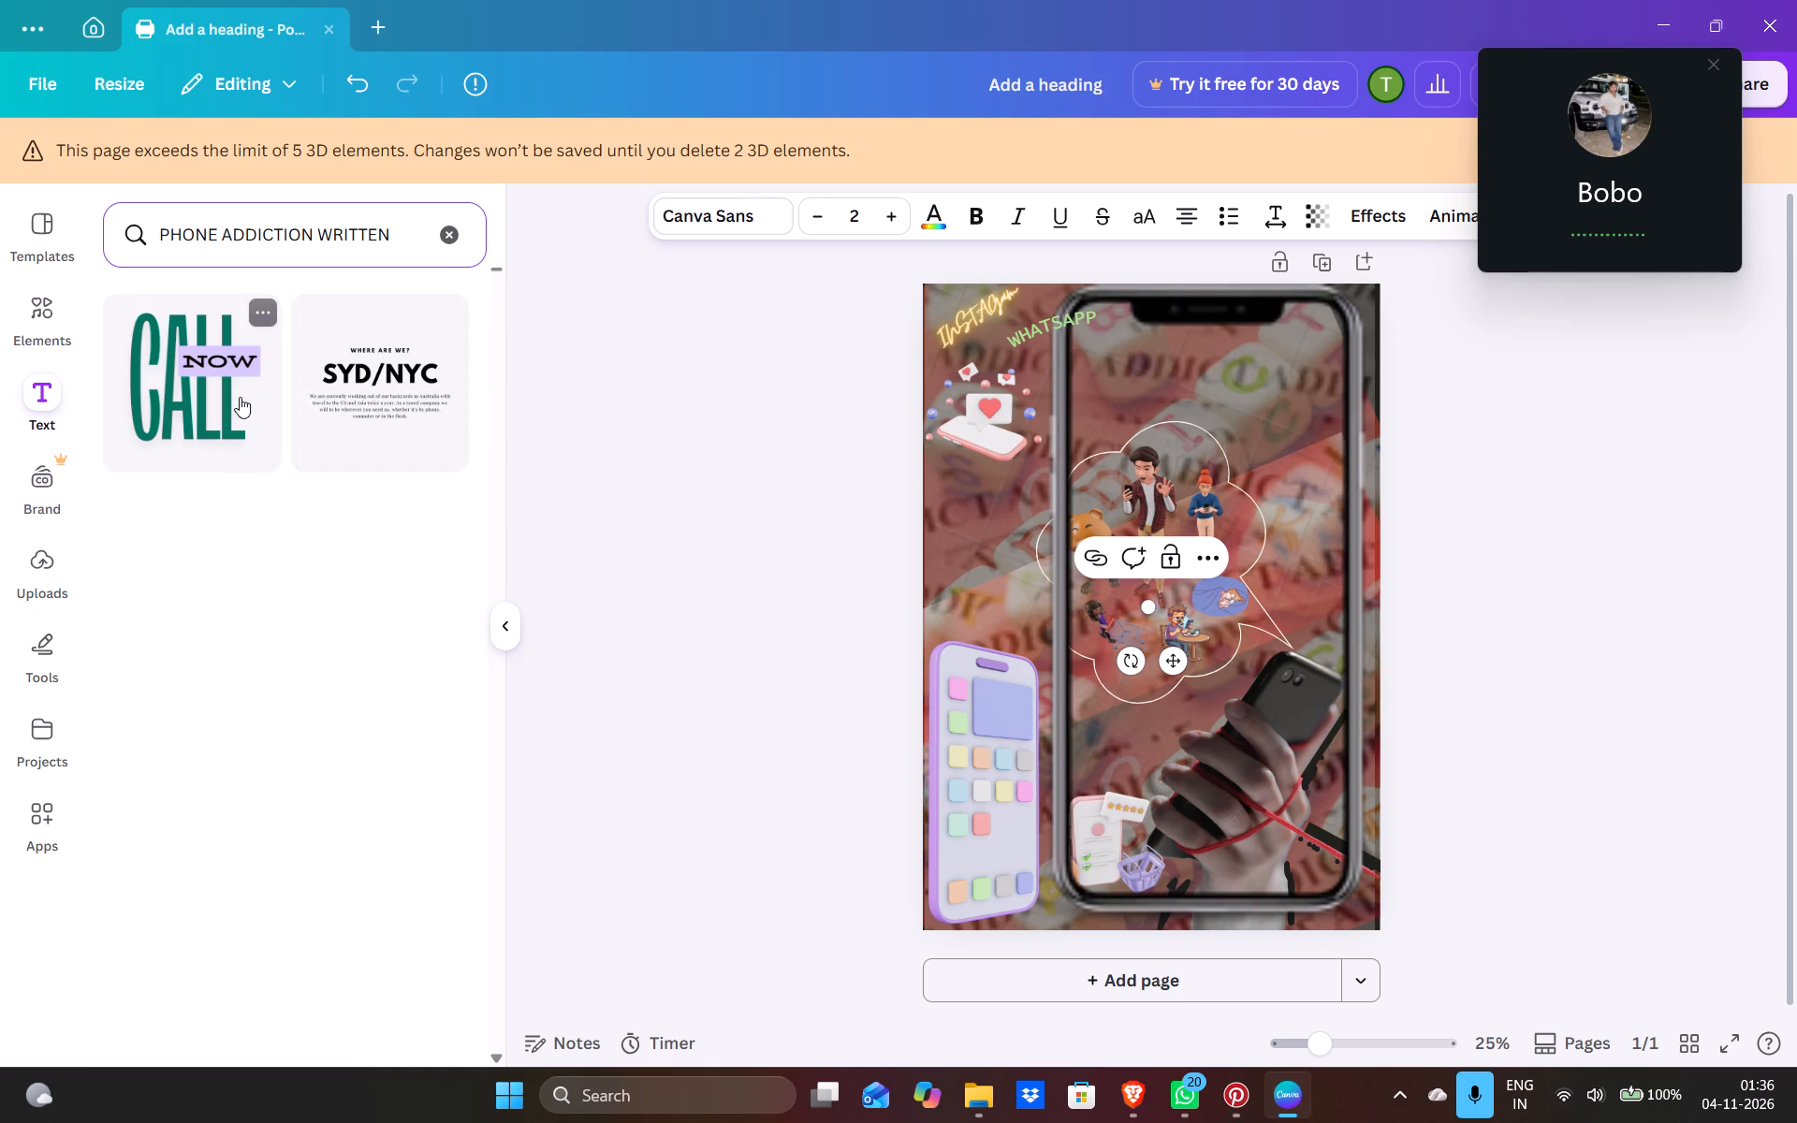
# Search the design elements for "PHONE ADDICTION WRITTEN", replacing the existing ADDICT search.
pyautogui.click(40, 297)
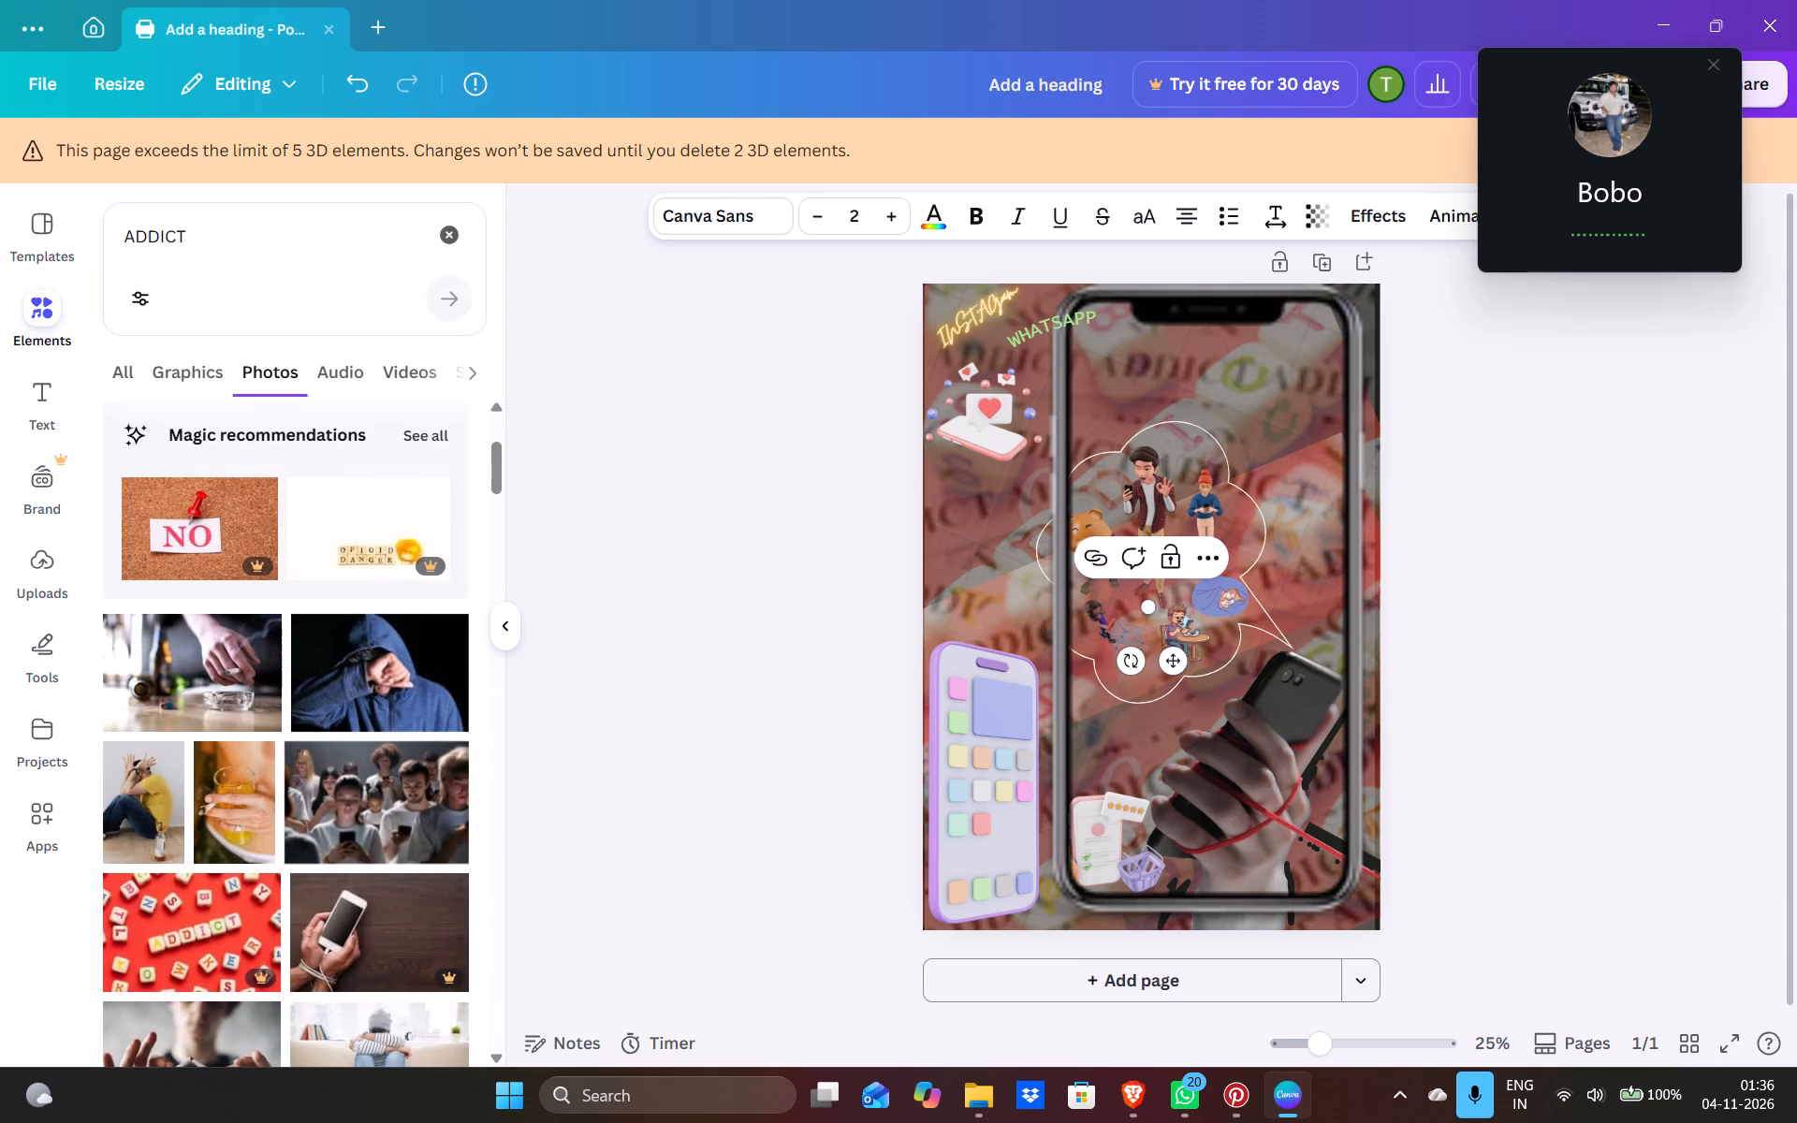
pyautogui.click(241, 209)
pyautogui.click(236, 229)
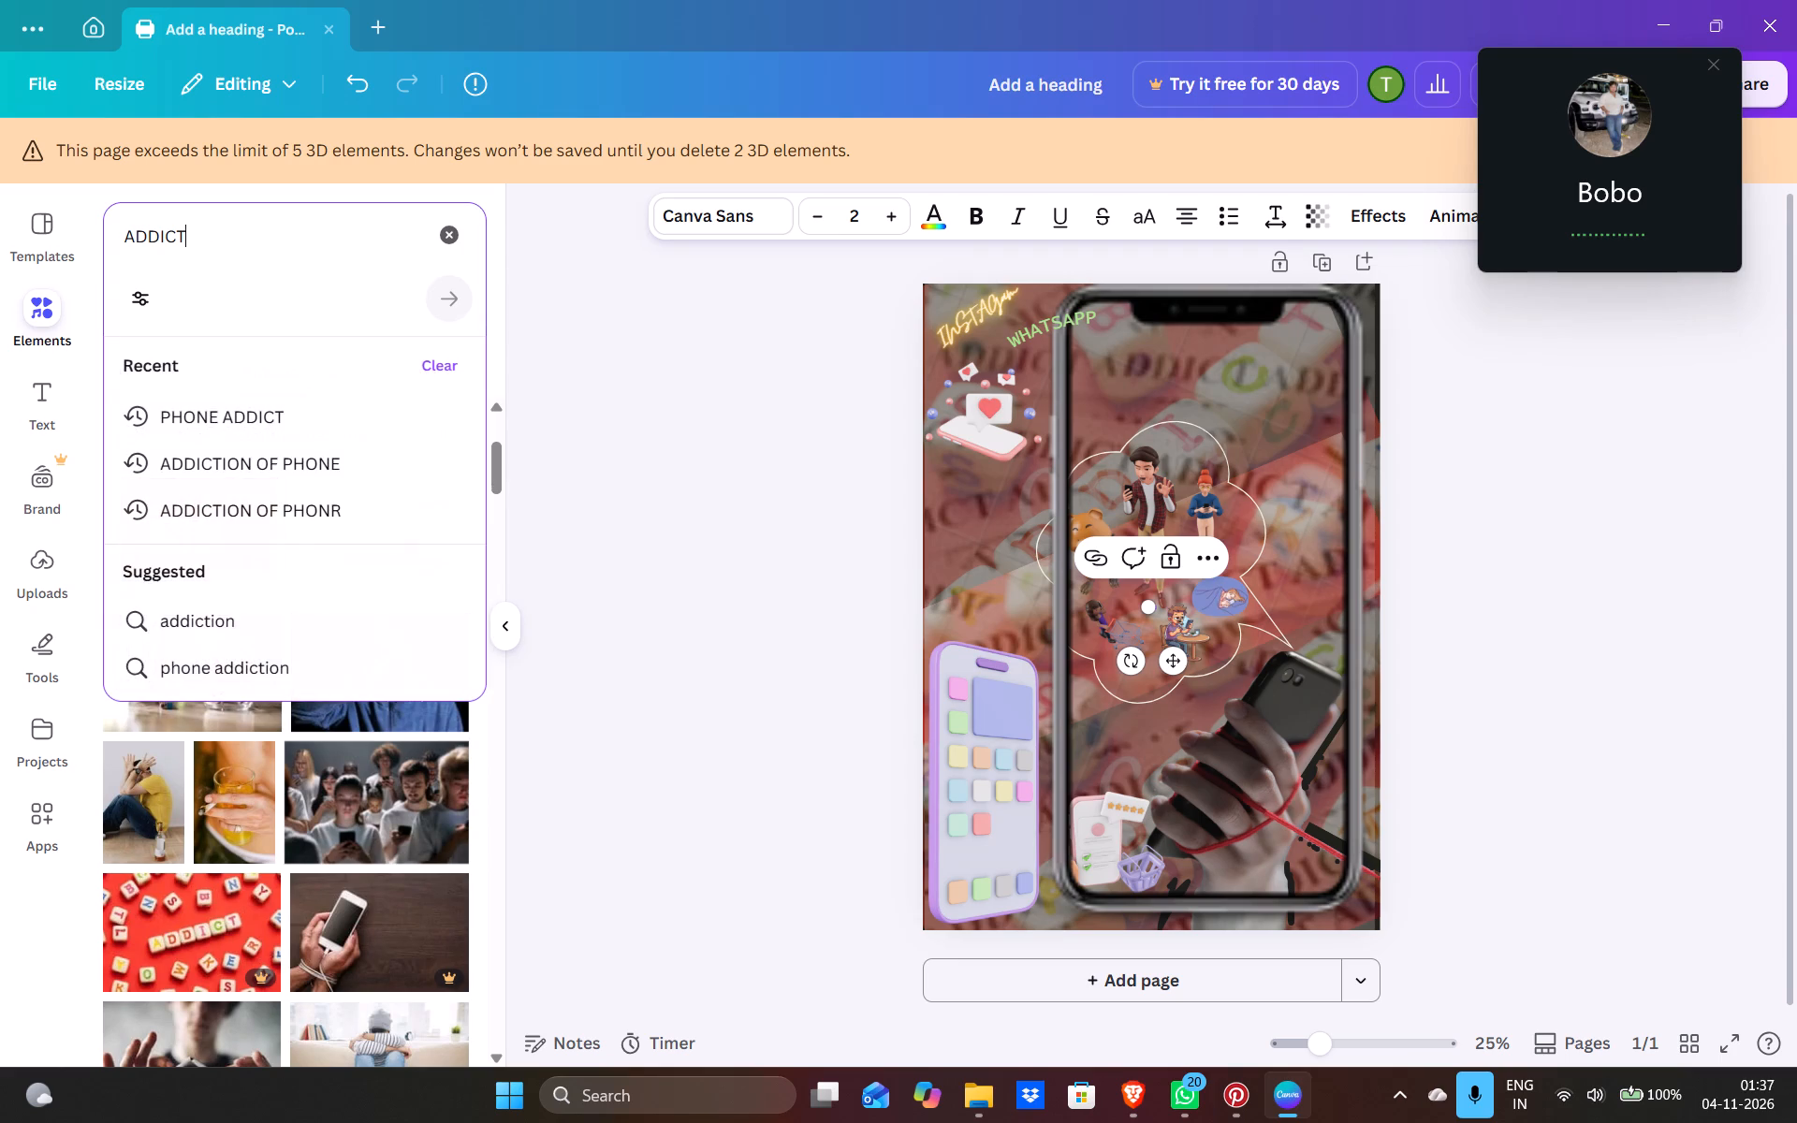
pyautogui.press('BackSpace')
pyautogui.press('BackSpace')
pyautogui.press('BackSpace')
pyautogui.press('BackSpace')
pyautogui.press('BackSpace')
pyautogui.press('BackSpace')
pyautogui.press('BackSpace')
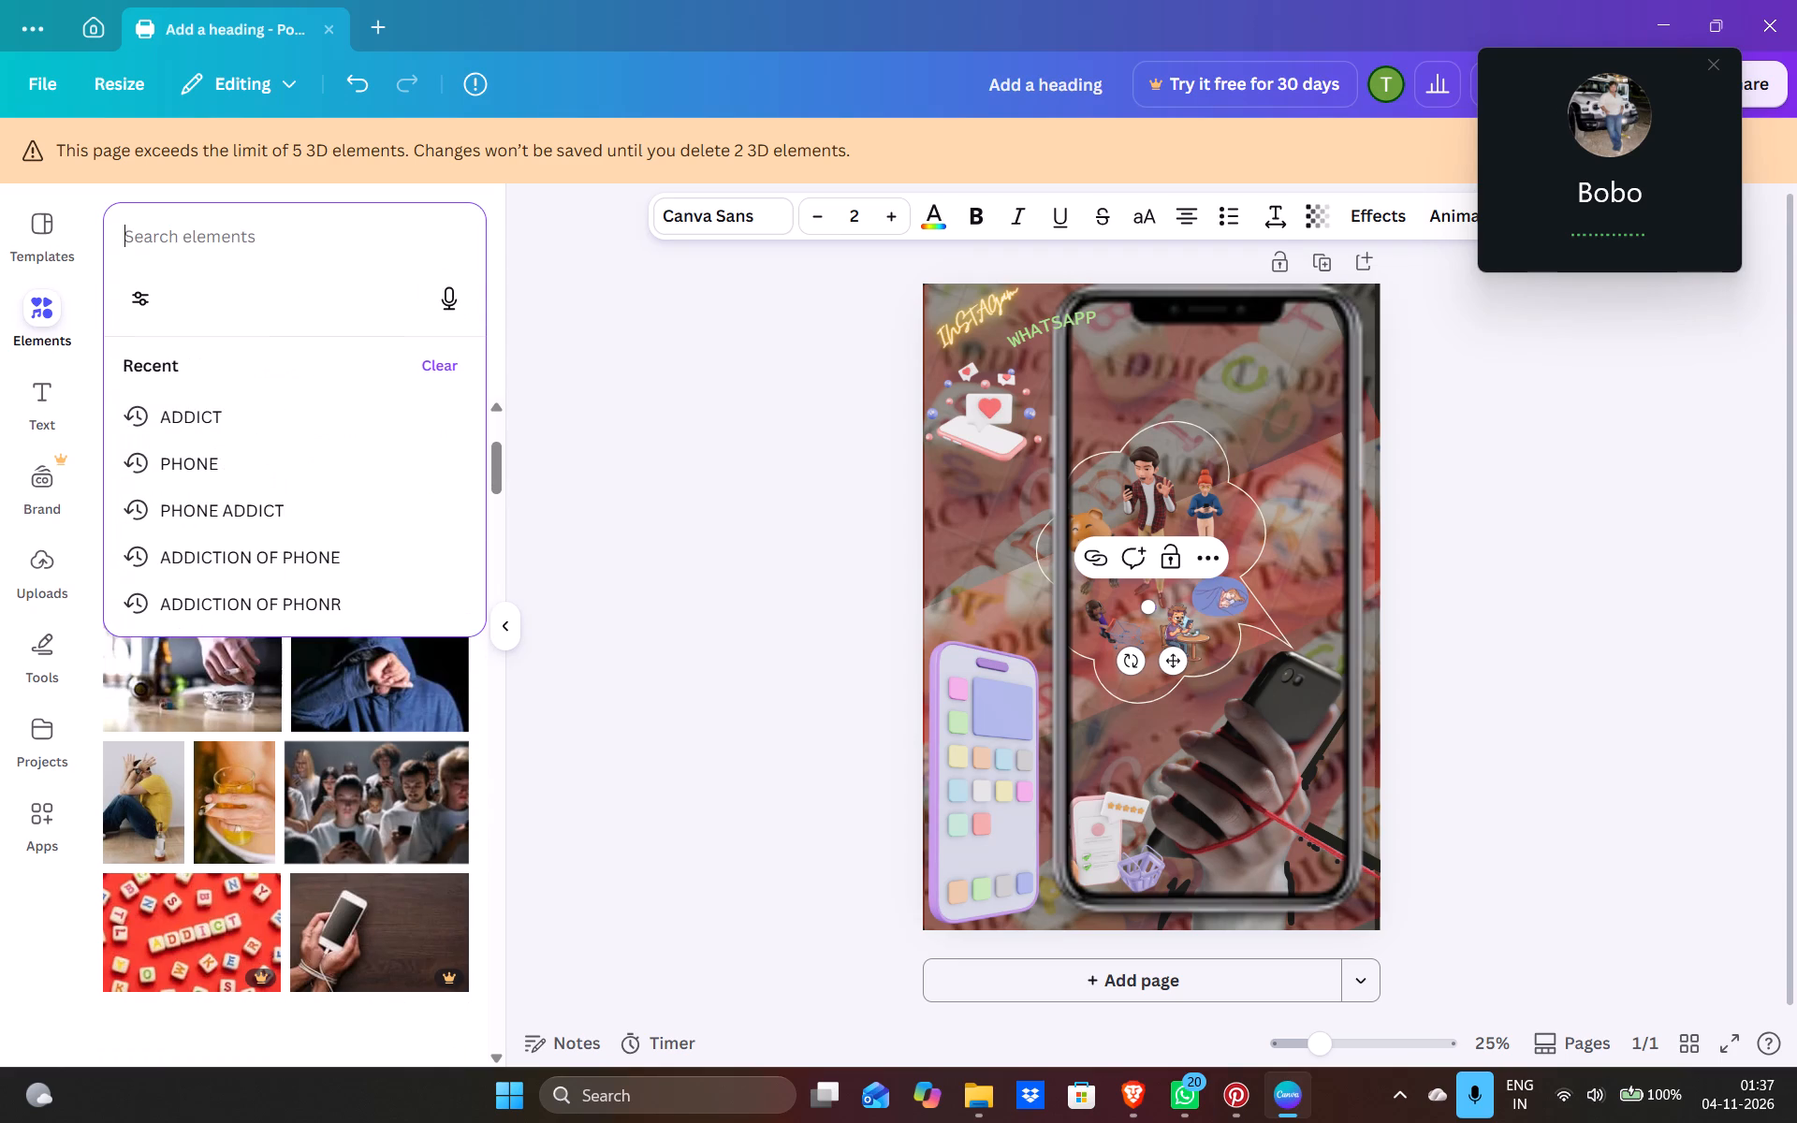
pyautogui.write('PHONE ADDICTION WRITEN')
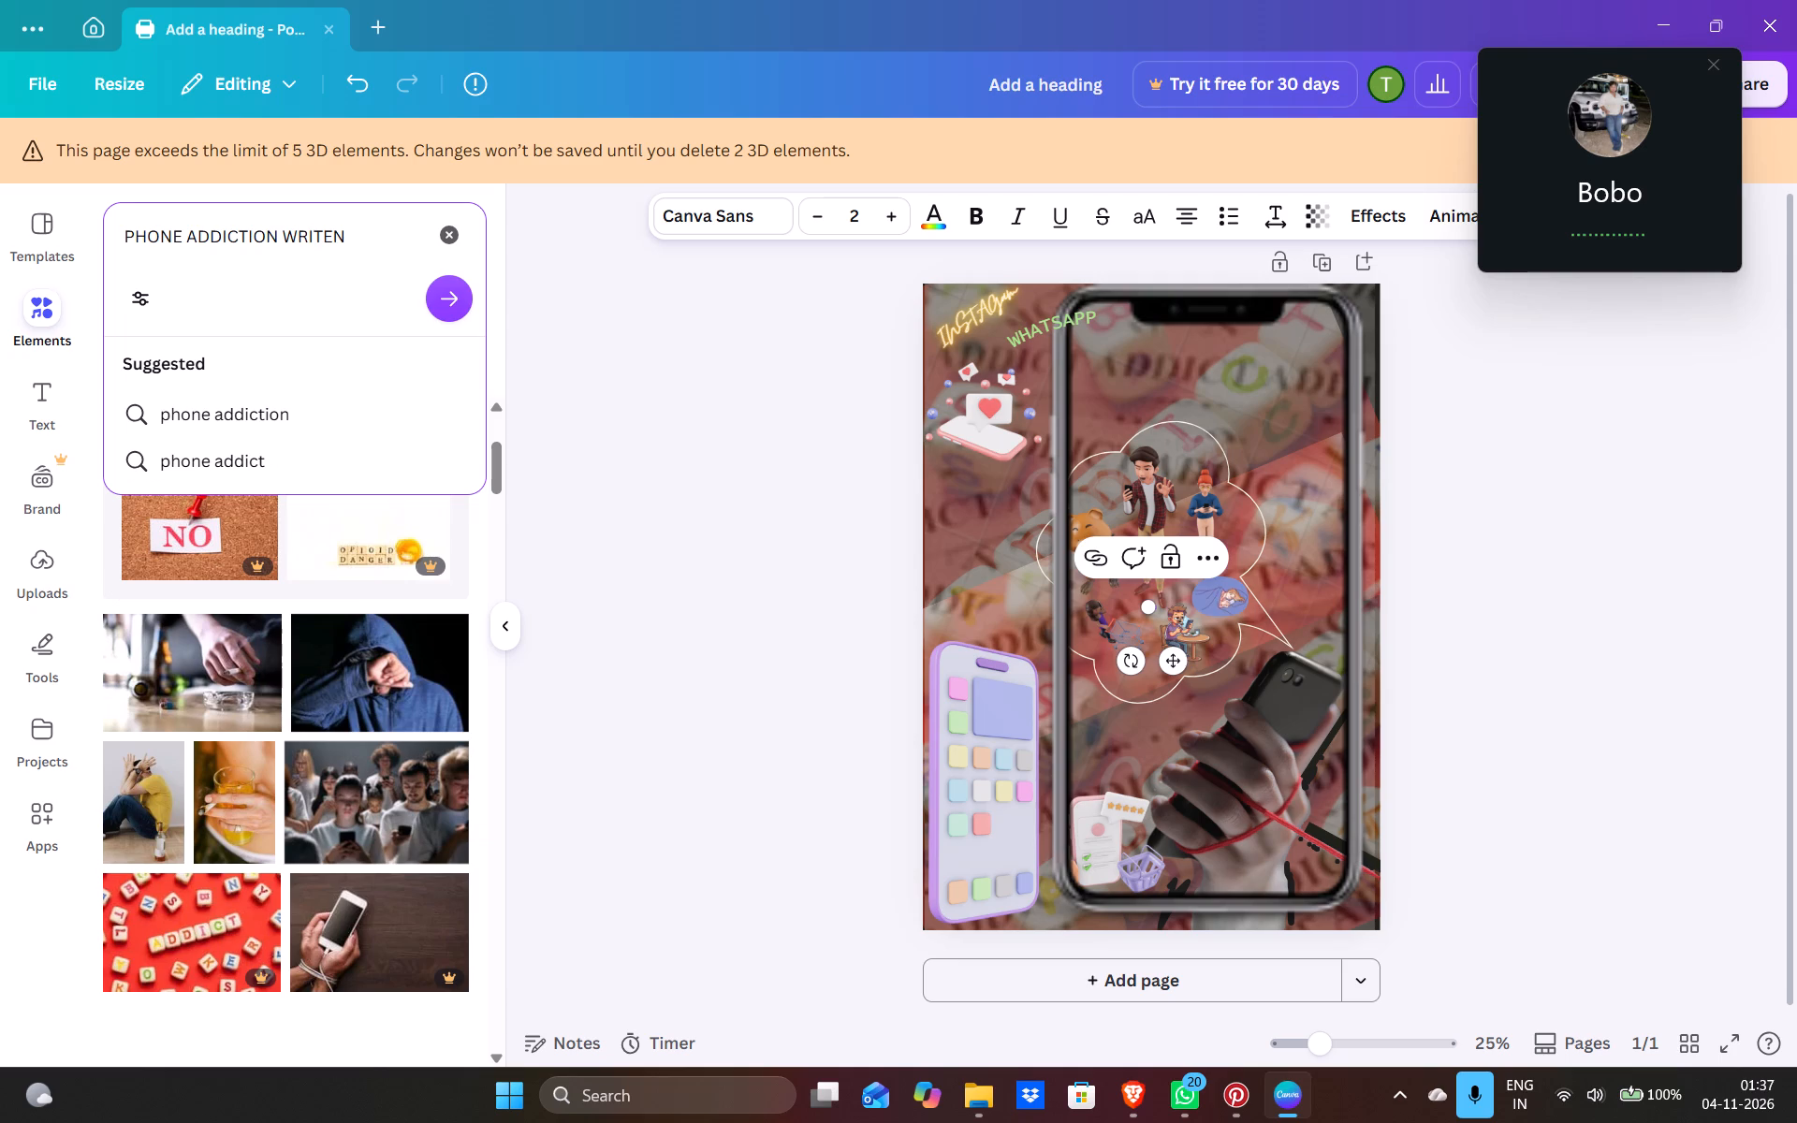
pyautogui.press('BackSpace')
pyautogui.press('BackSpace')
pyautogui.press('BackSpace')
pyautogui.write('TTEN')
pyautogui.press('Return')
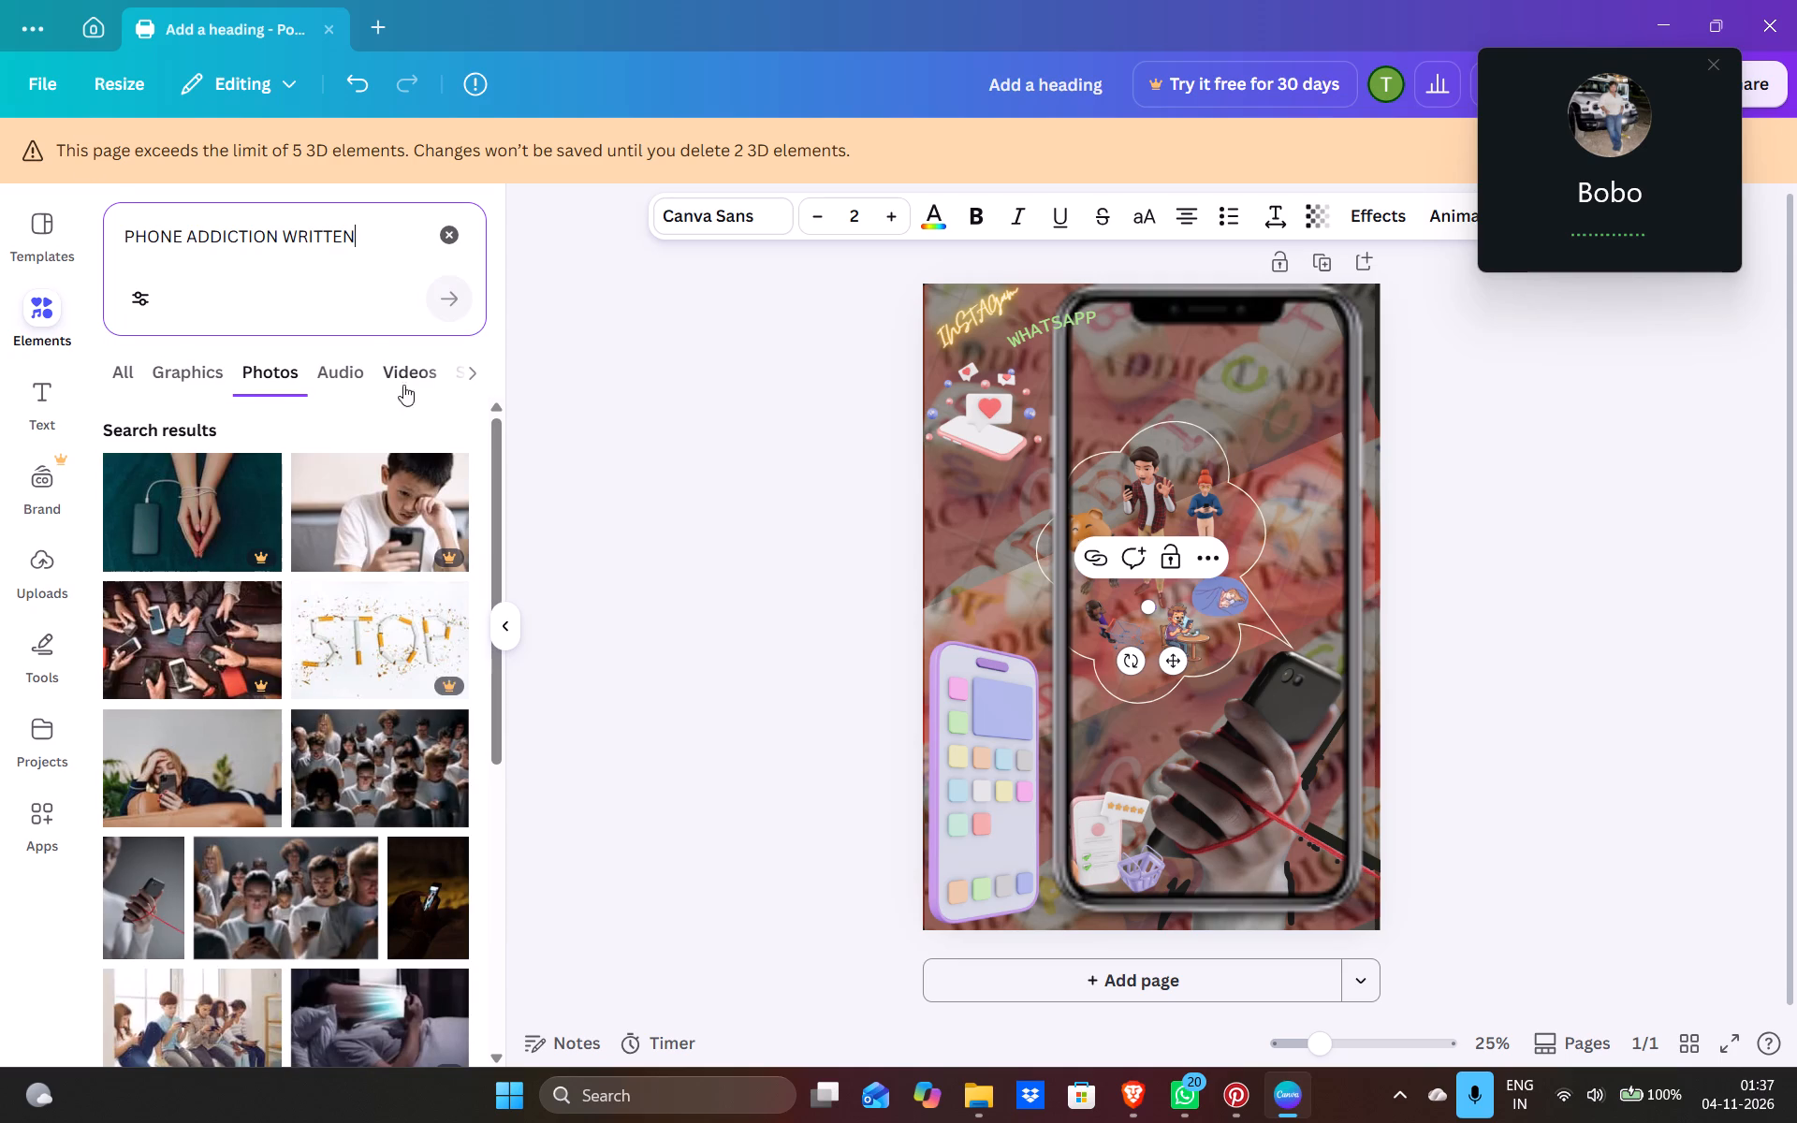
# Examine the element search results by category, including 3D, frames, mockups, charts, shapes, audio, graphics and all types, for usable phone addiction lettering.
pyautogui.click(467, 368)
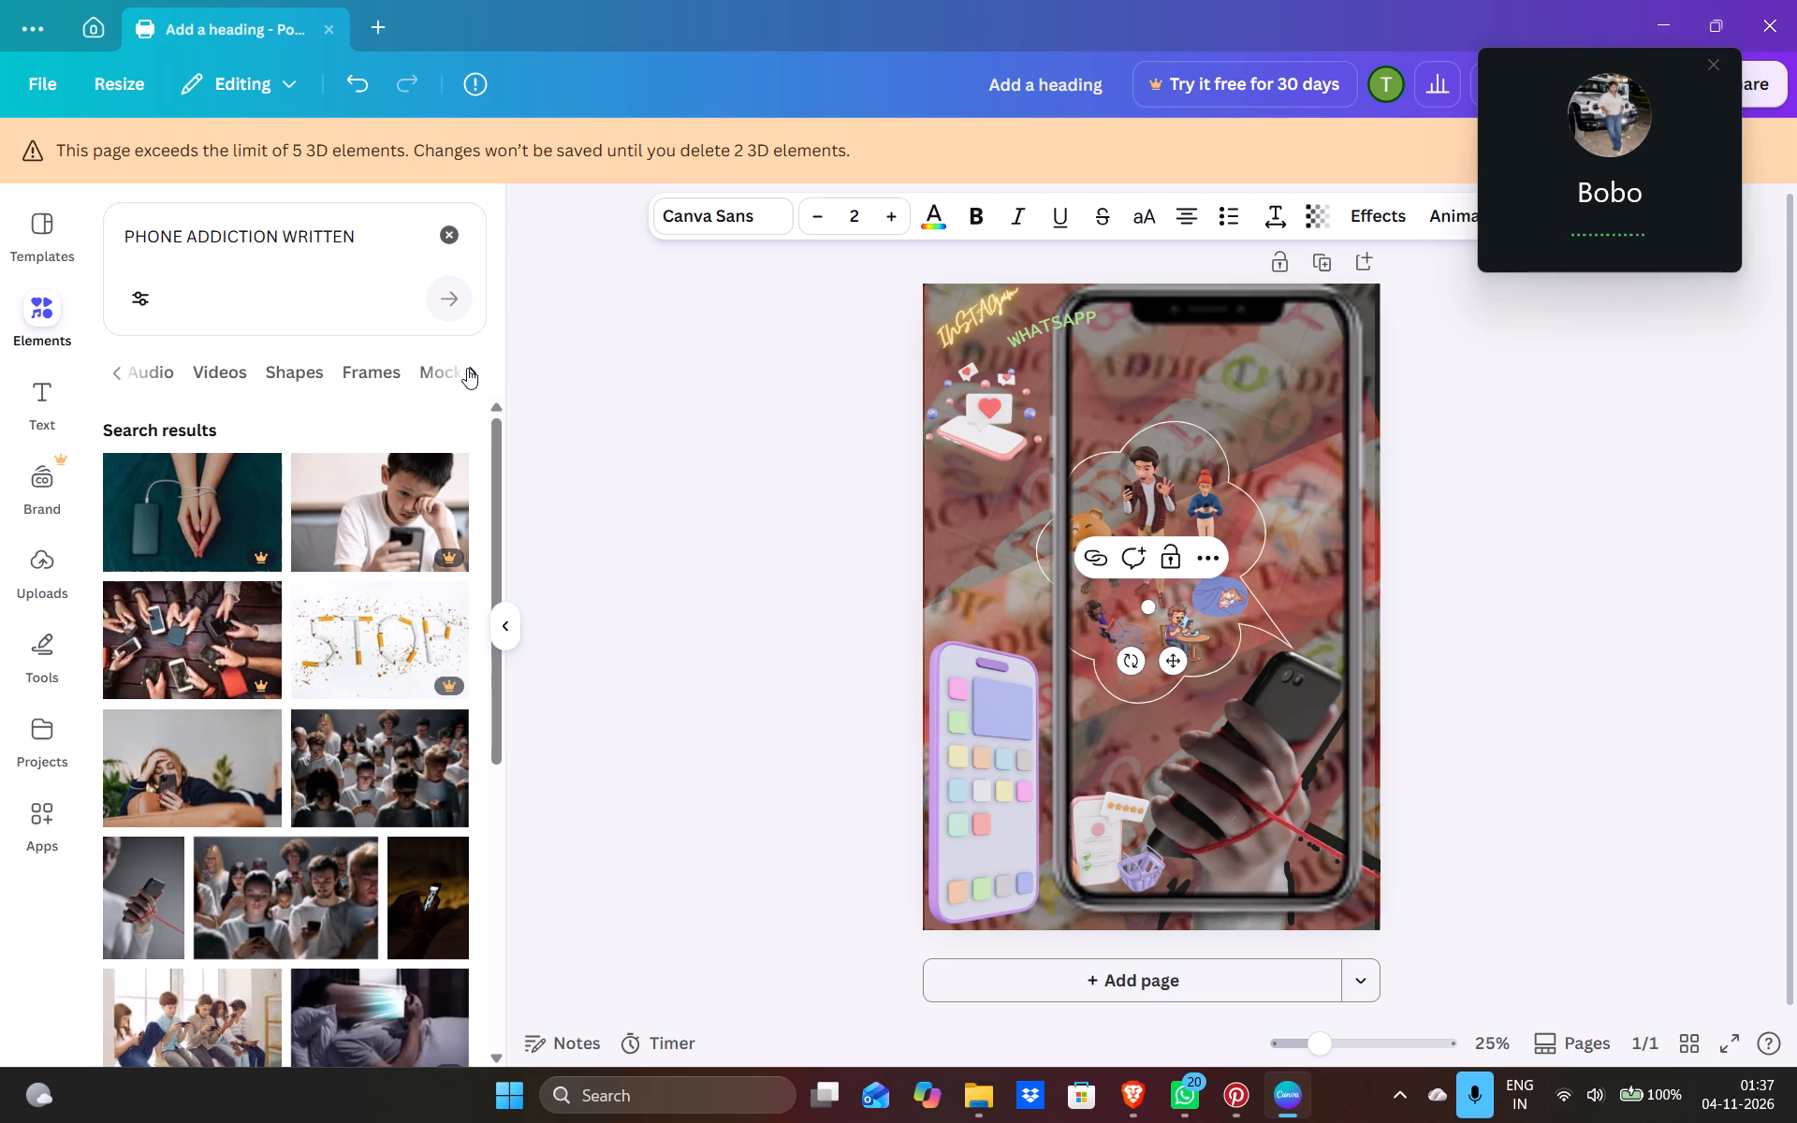
pyautogui.click(467, 368)
pyautogui.click(467, 368)
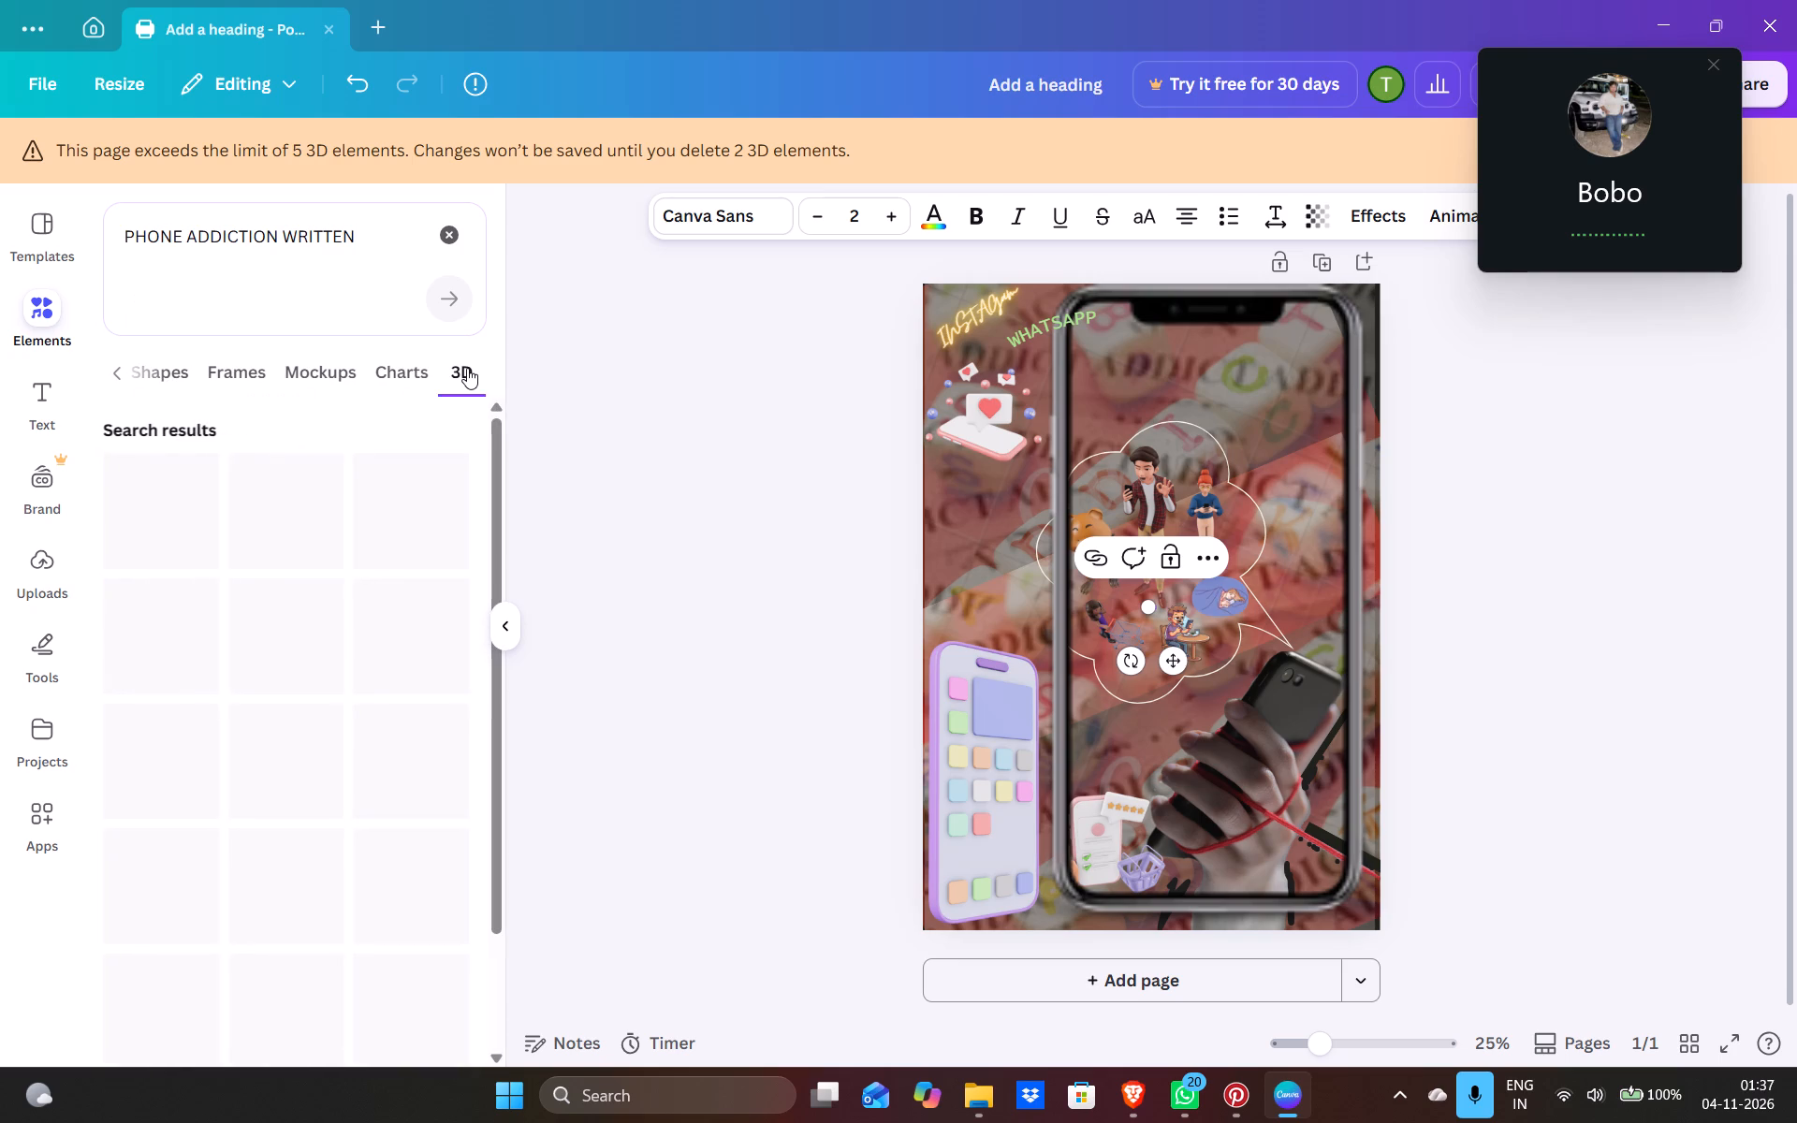
pyautogui.hscroll(-1, 450, 368)
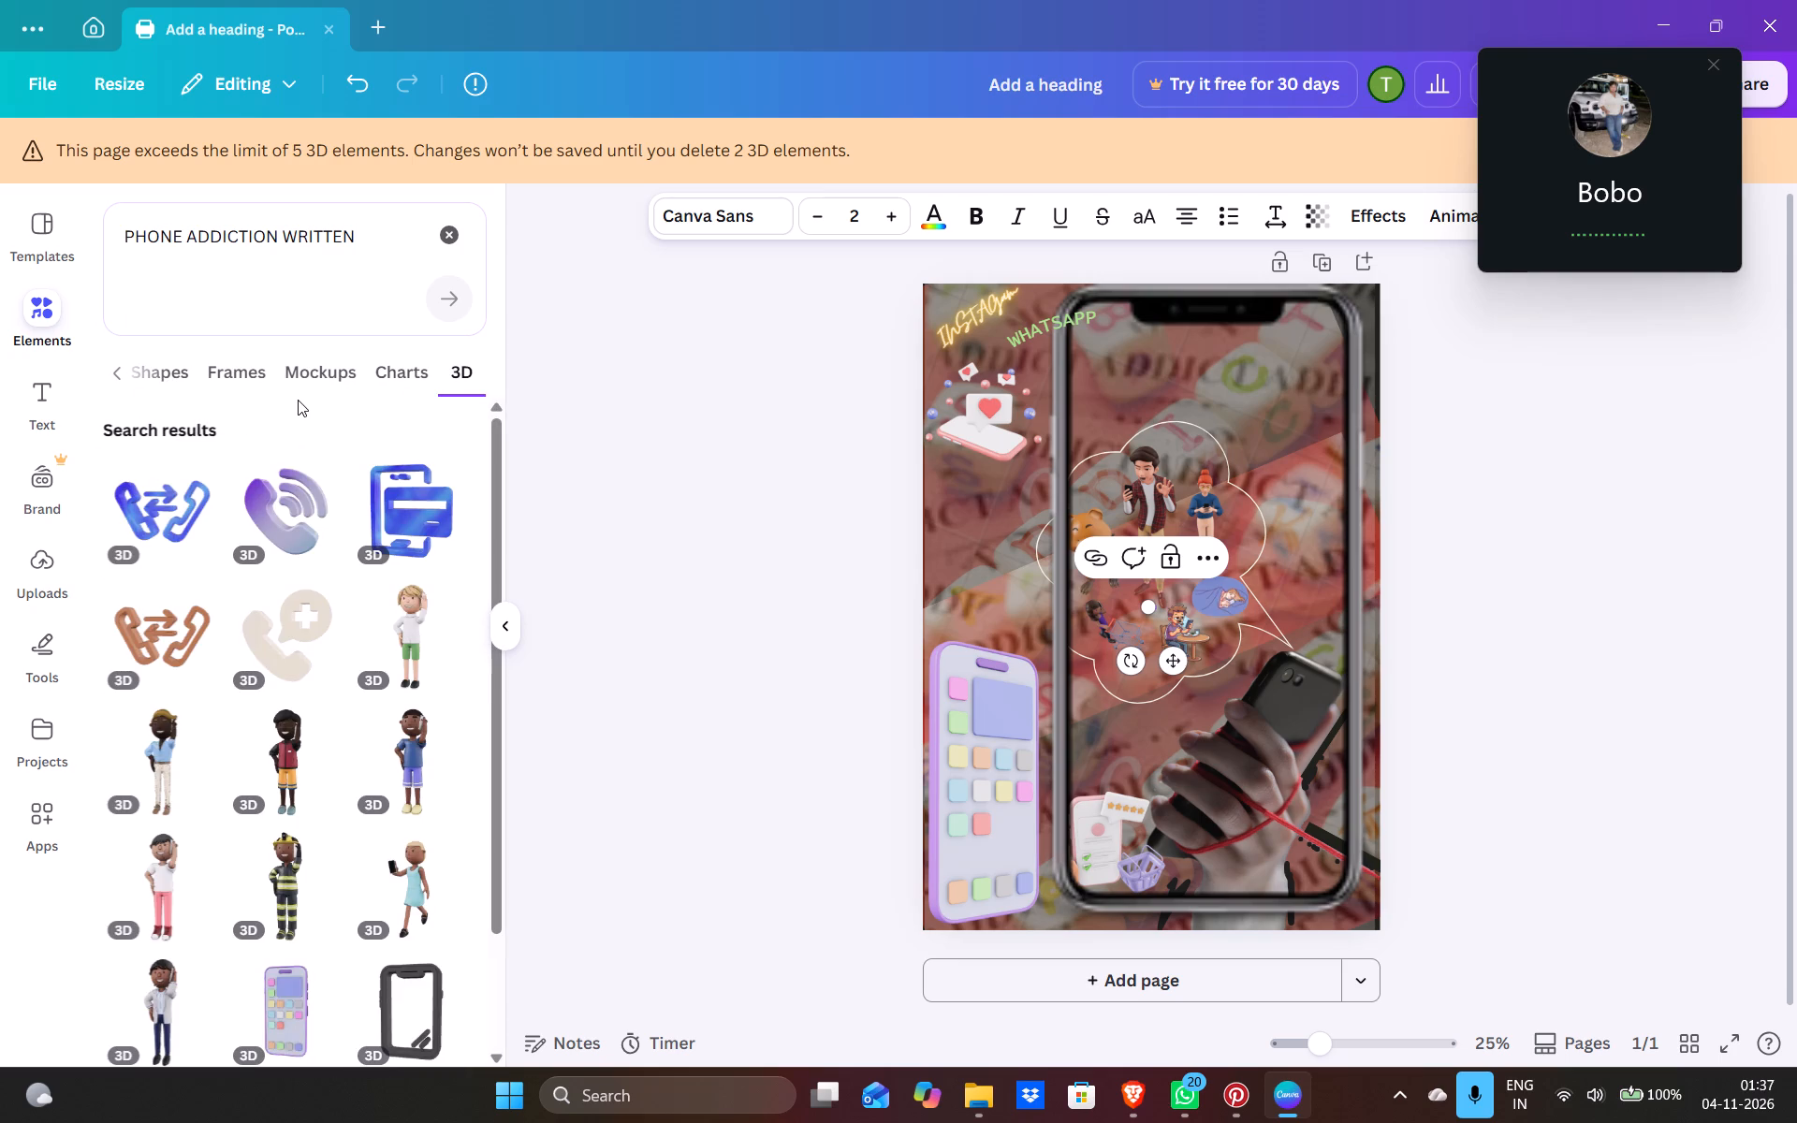
pyautogui.click(242, 370)
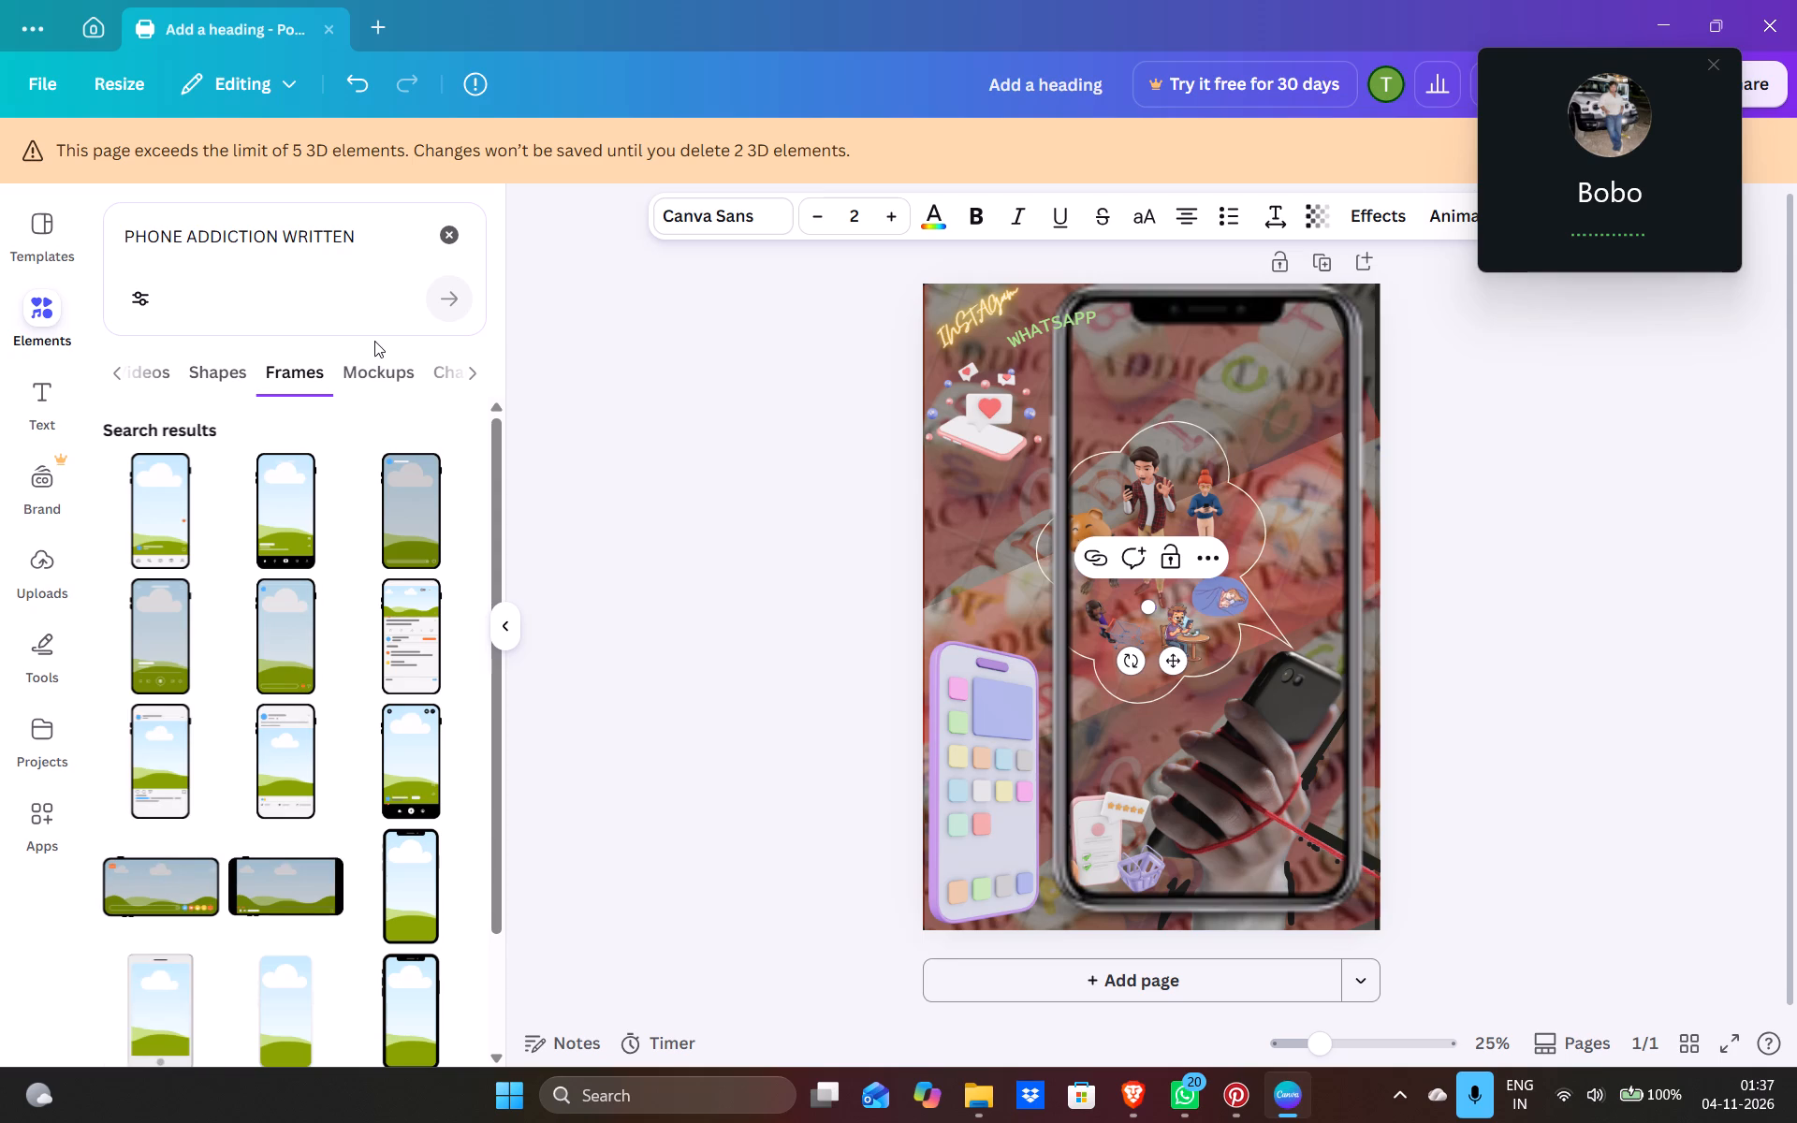
pyautogui.click(377, 373)
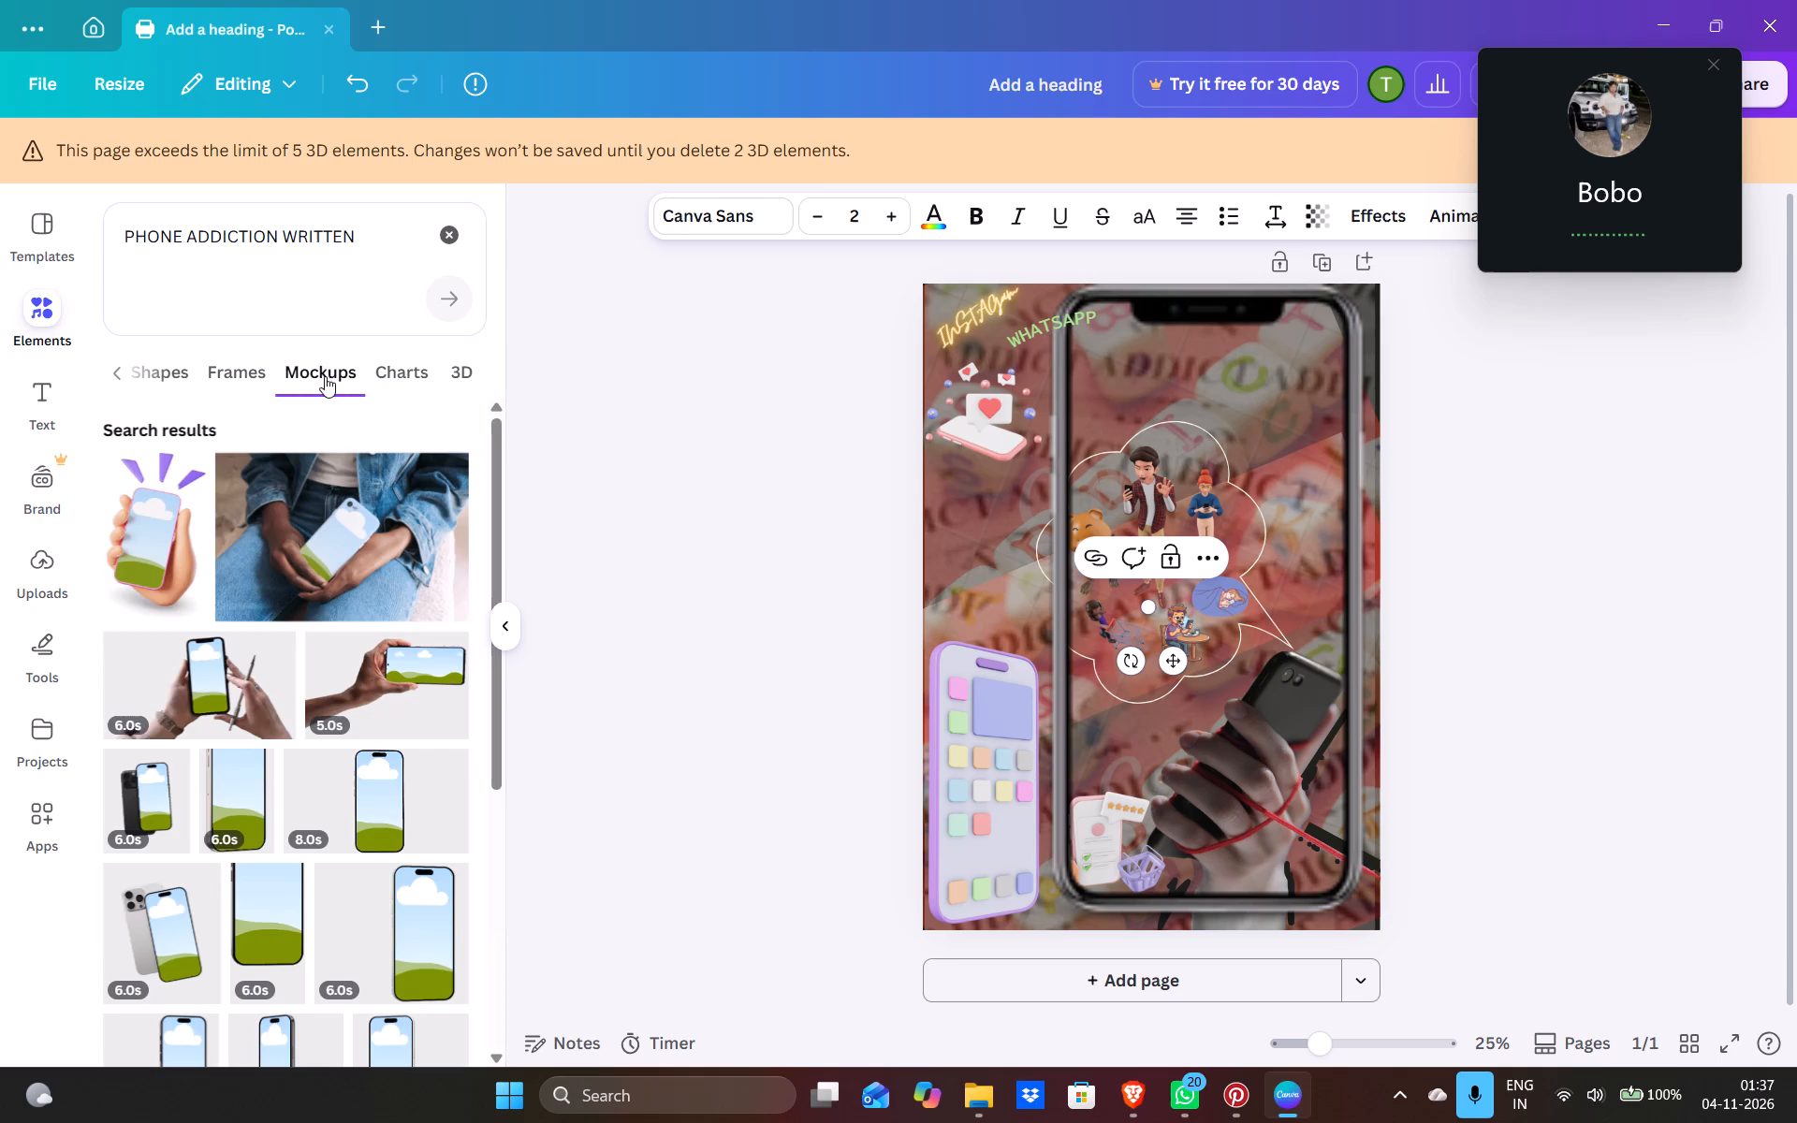
pyautogui.click(405, 360)
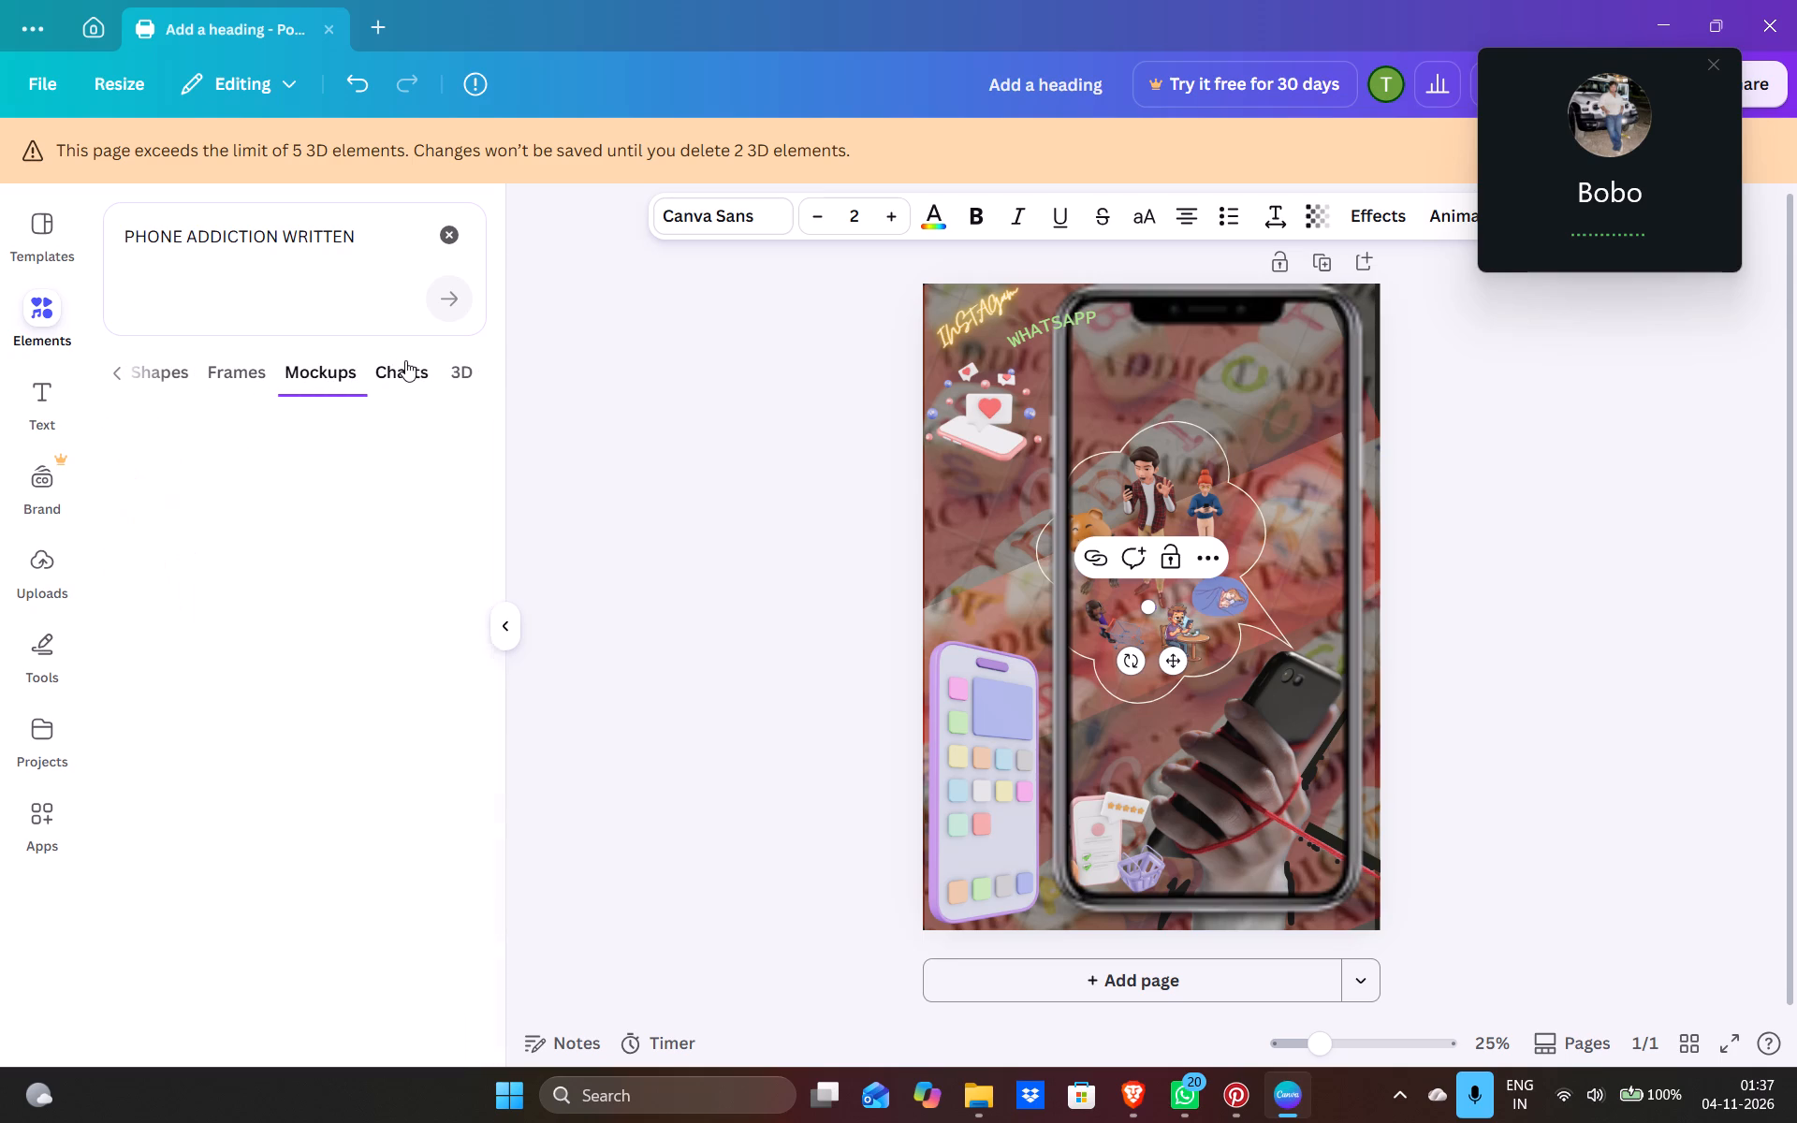
pyautogui.click(173, 372)
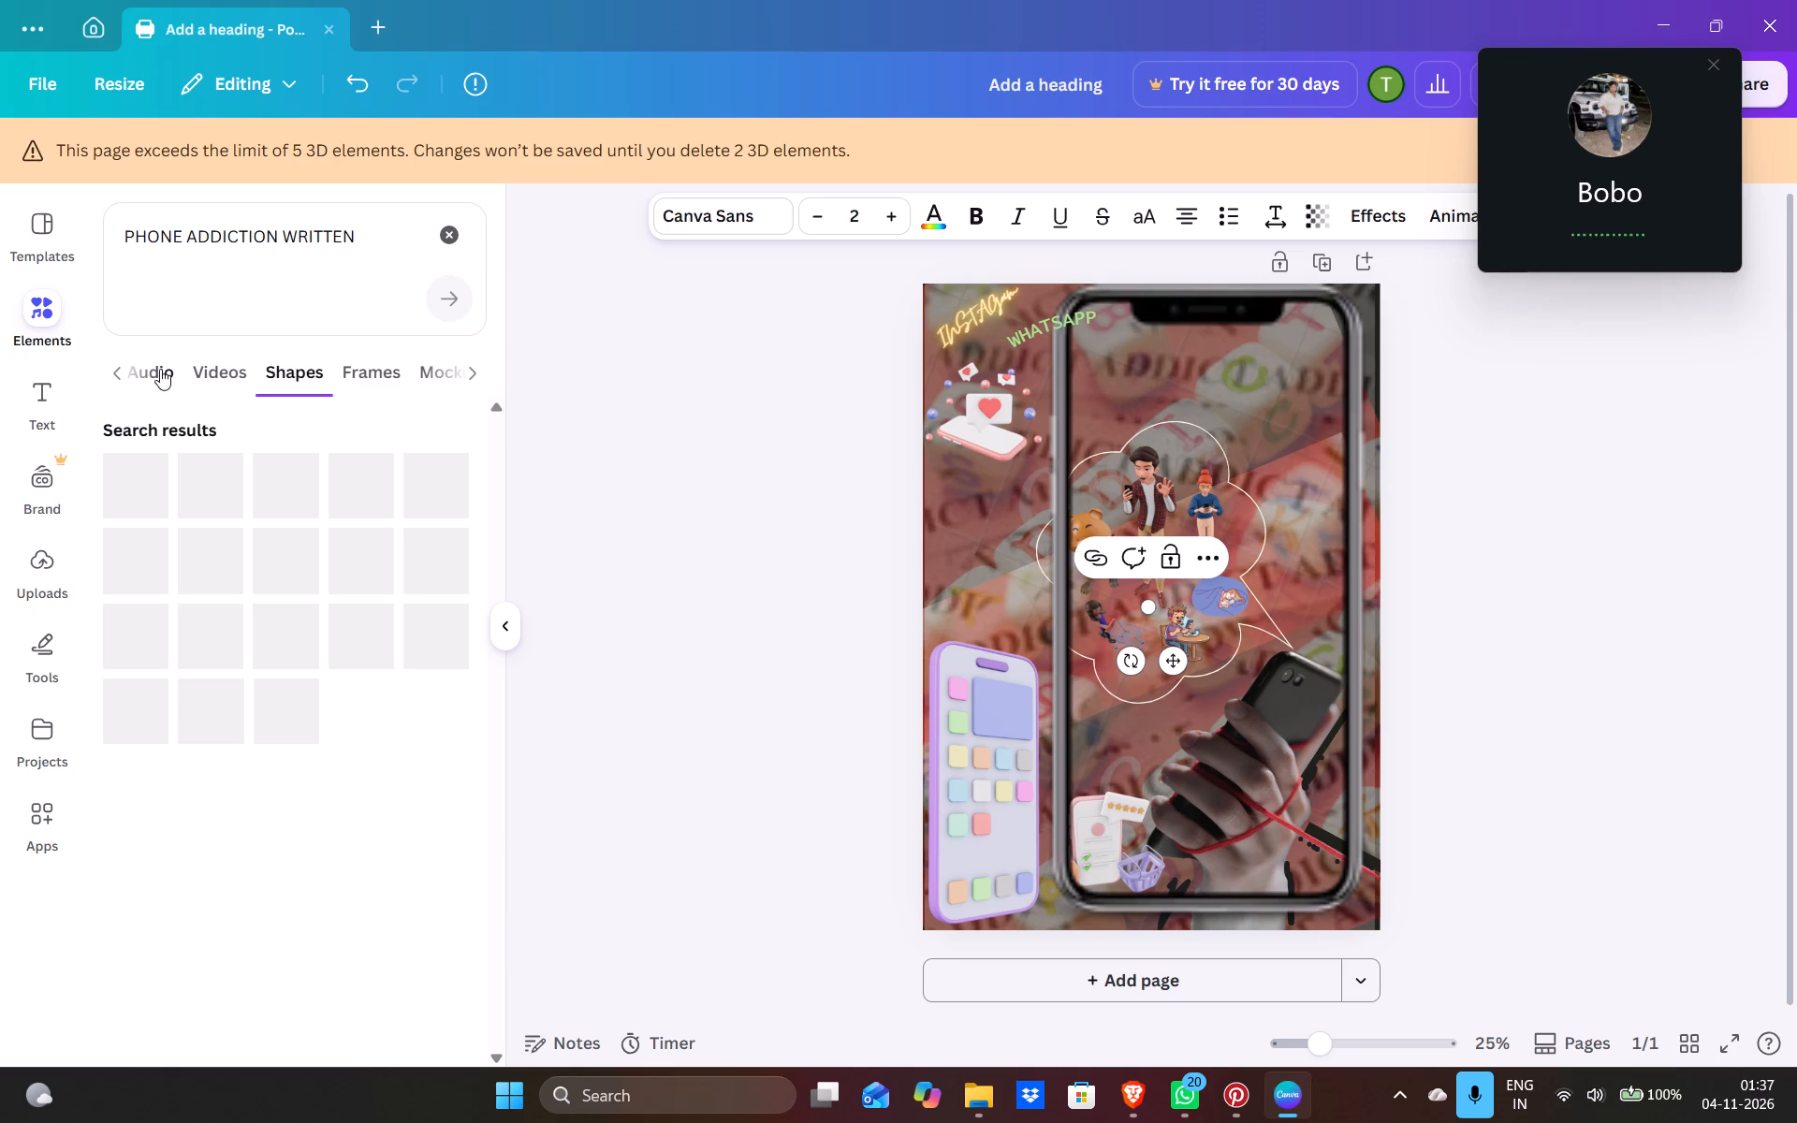
pyautogui.click(153, 368)
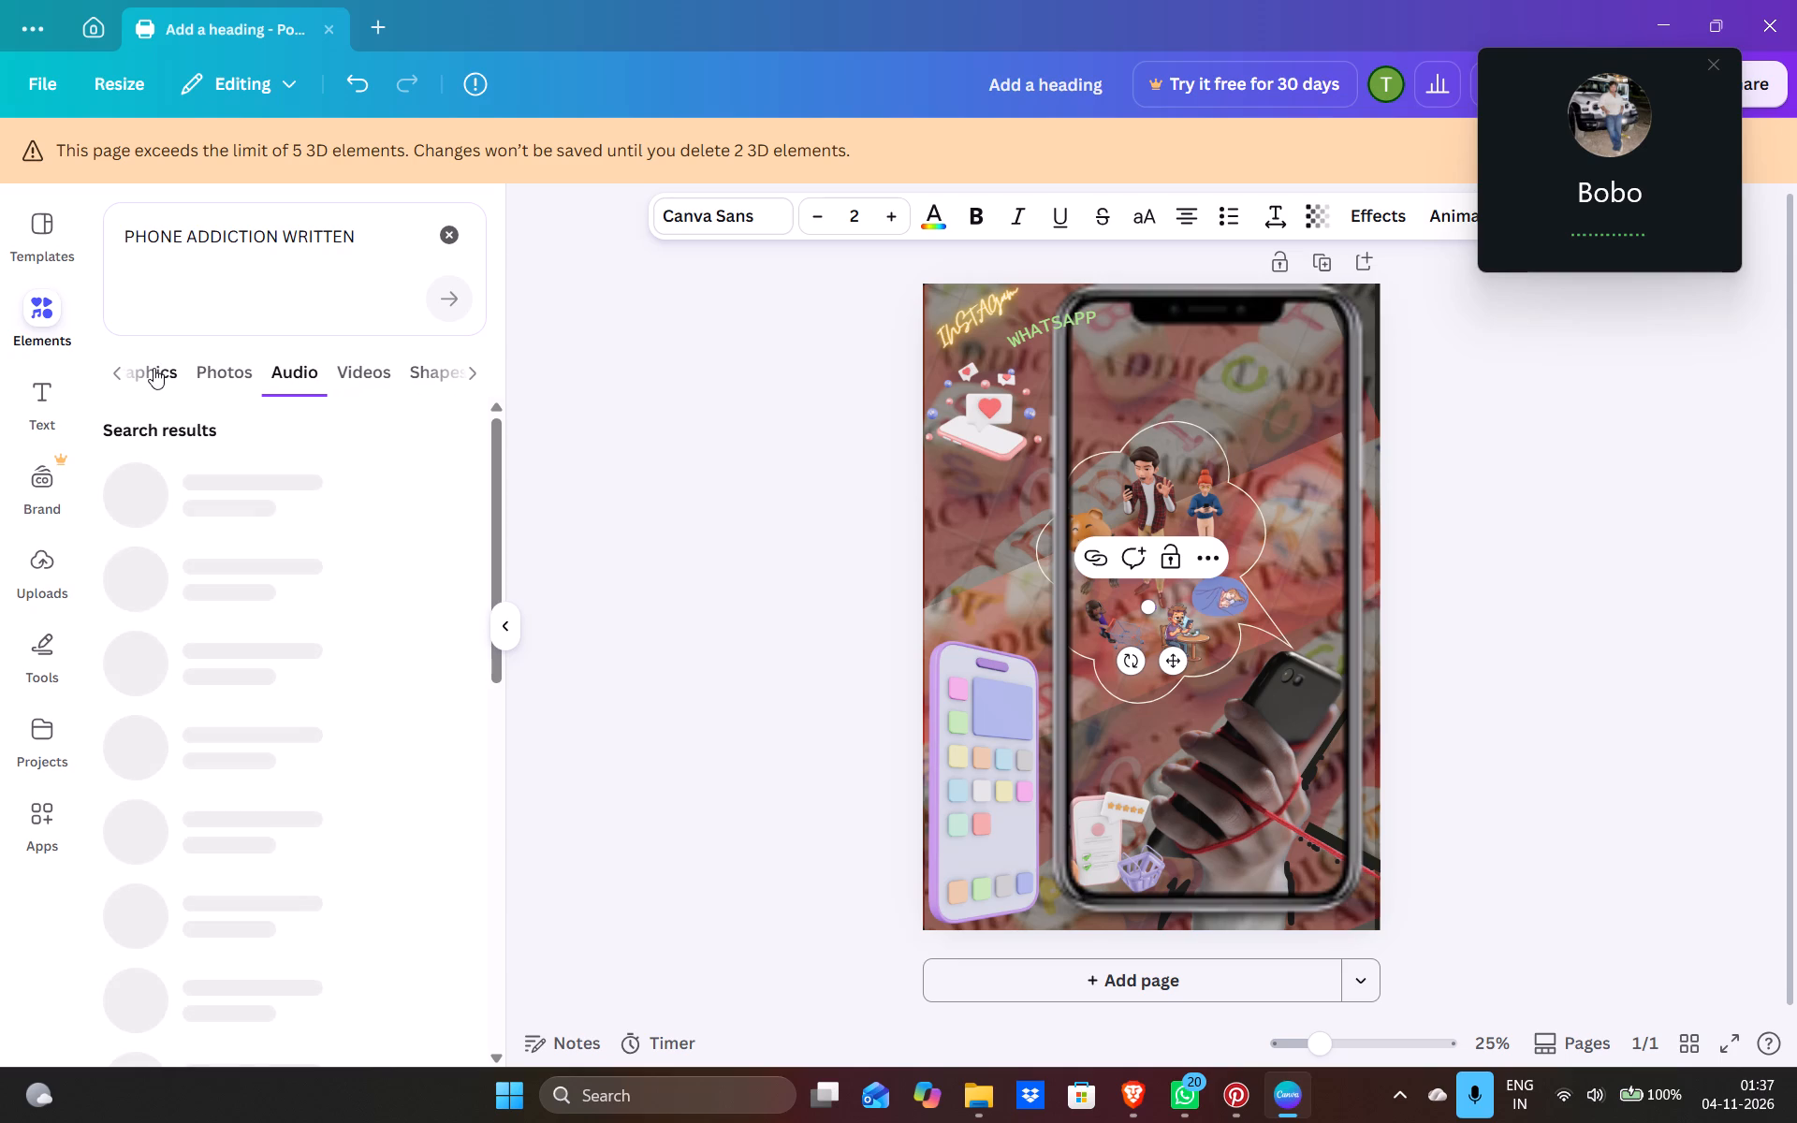
pyautogui.click(168, 370)
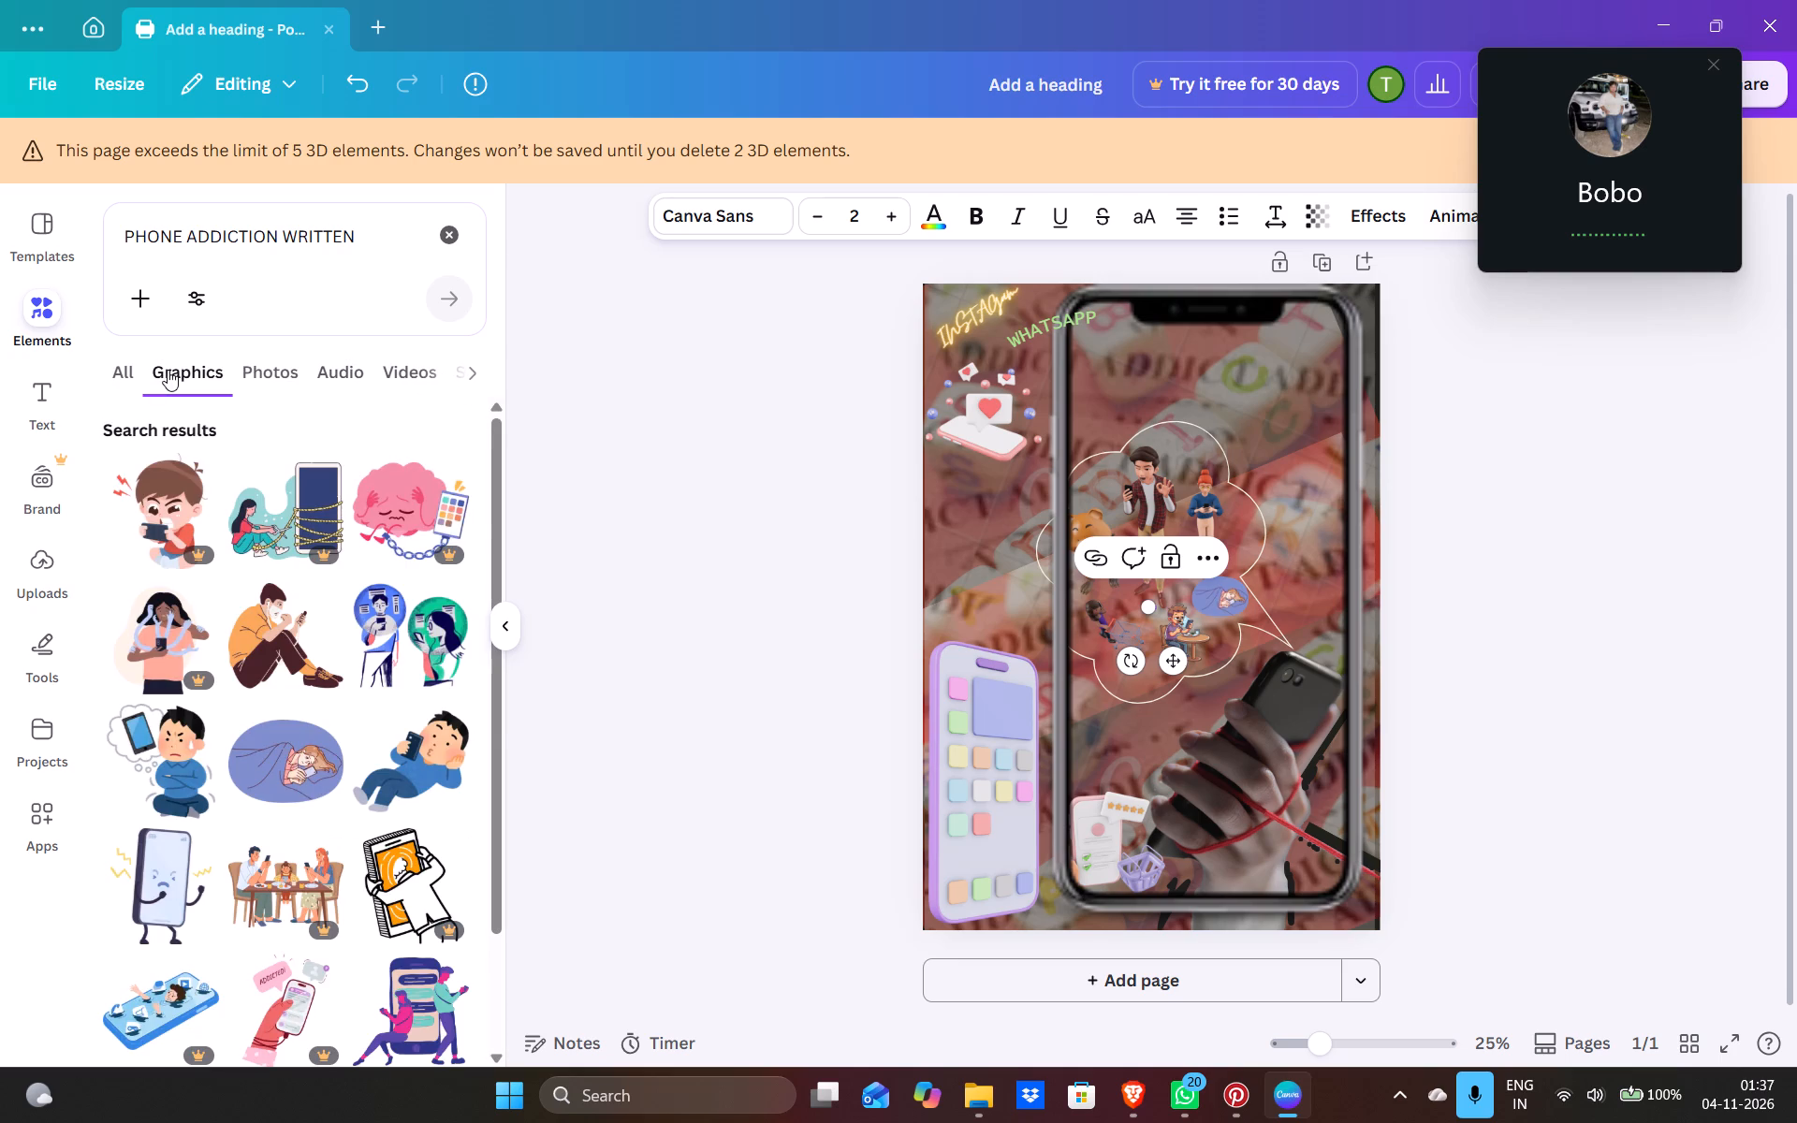
pyautogui.click(122, 377)
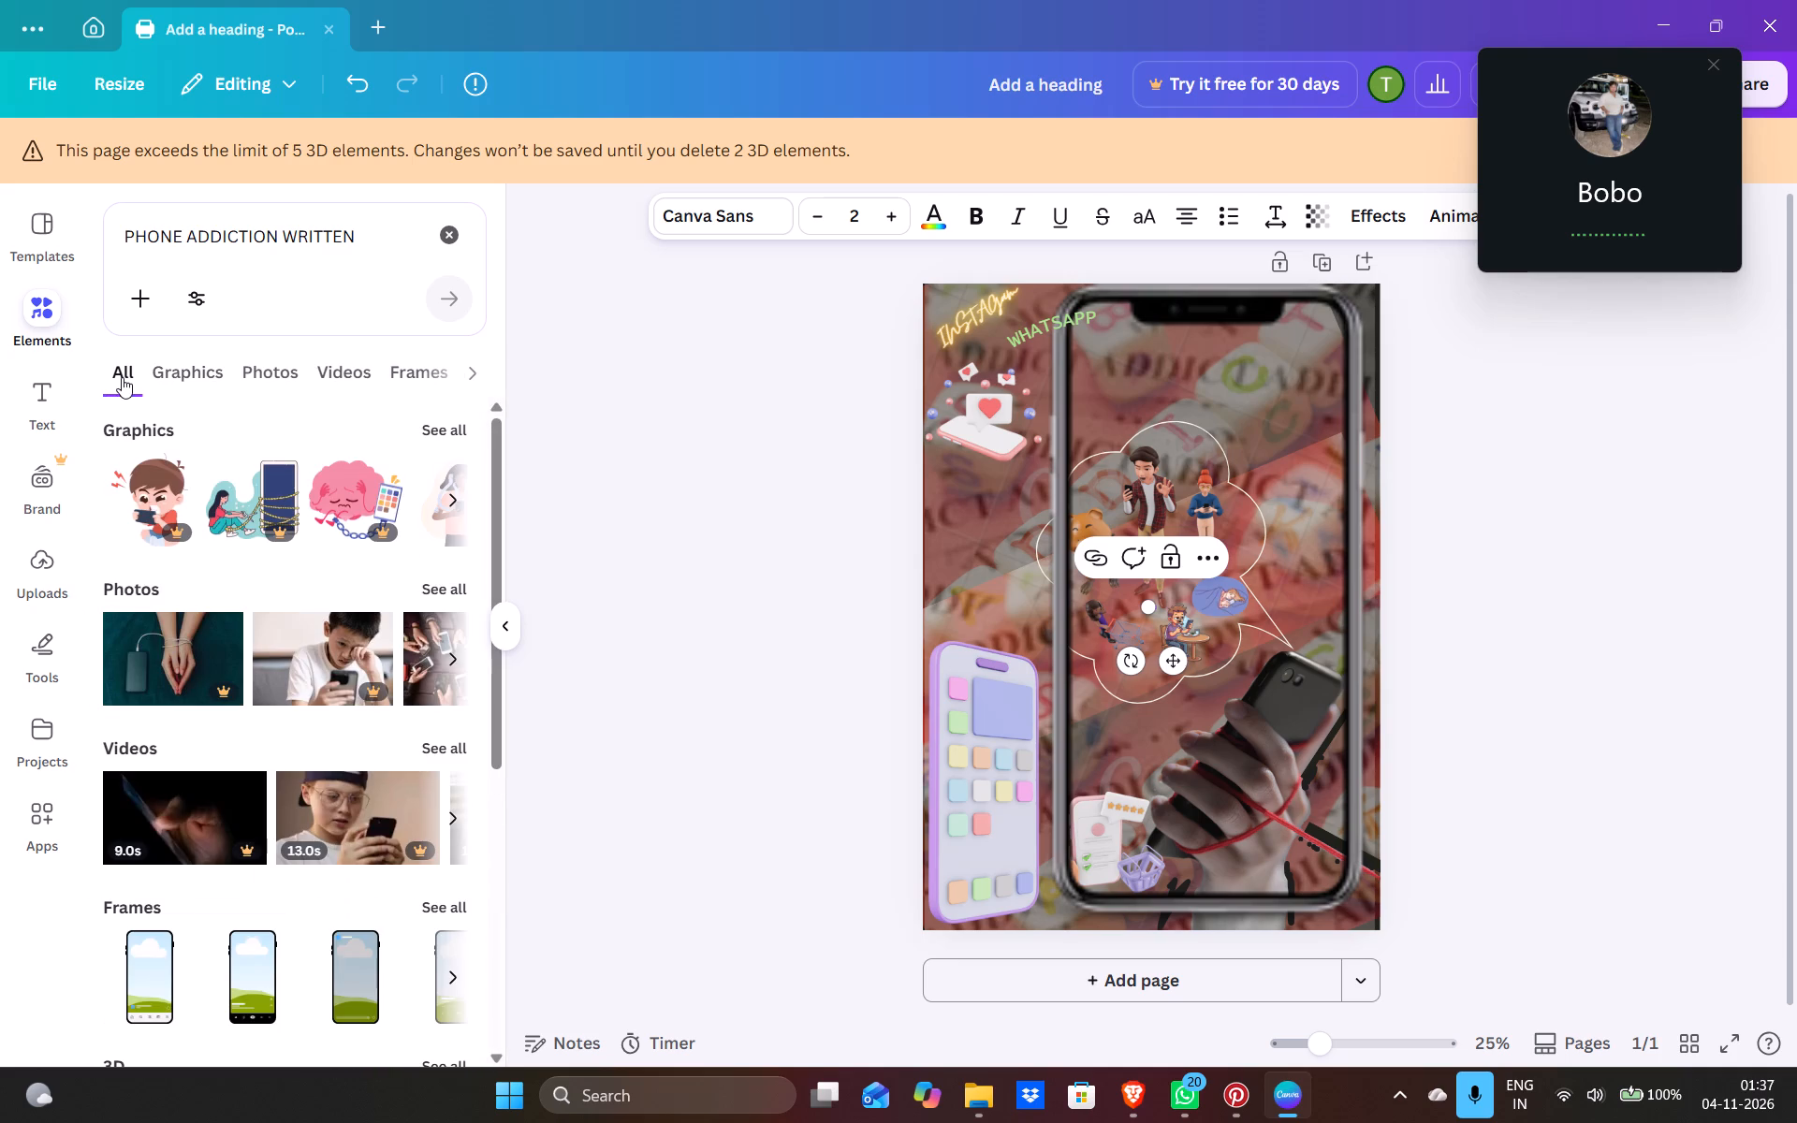
pyautogui.scroll(-3, 387, 726)
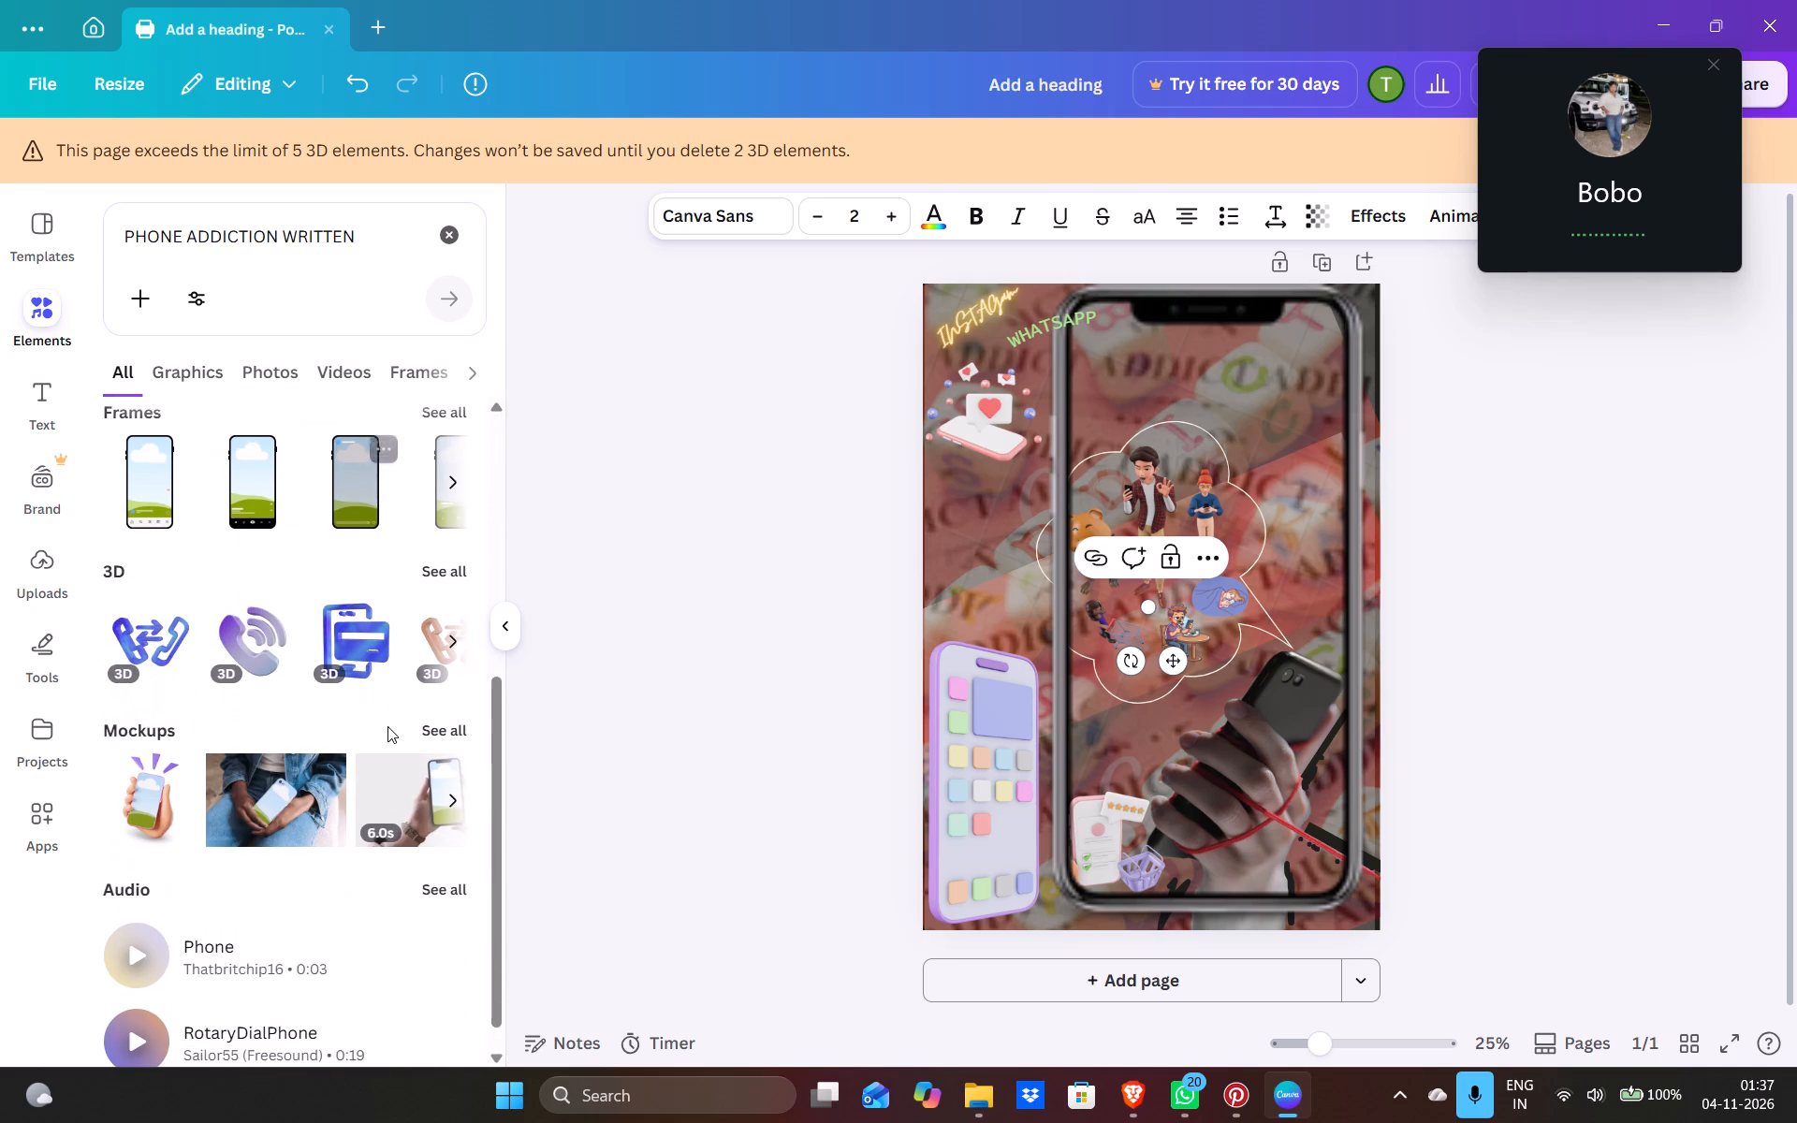
pyautogui.scroll(1, 387, 726)
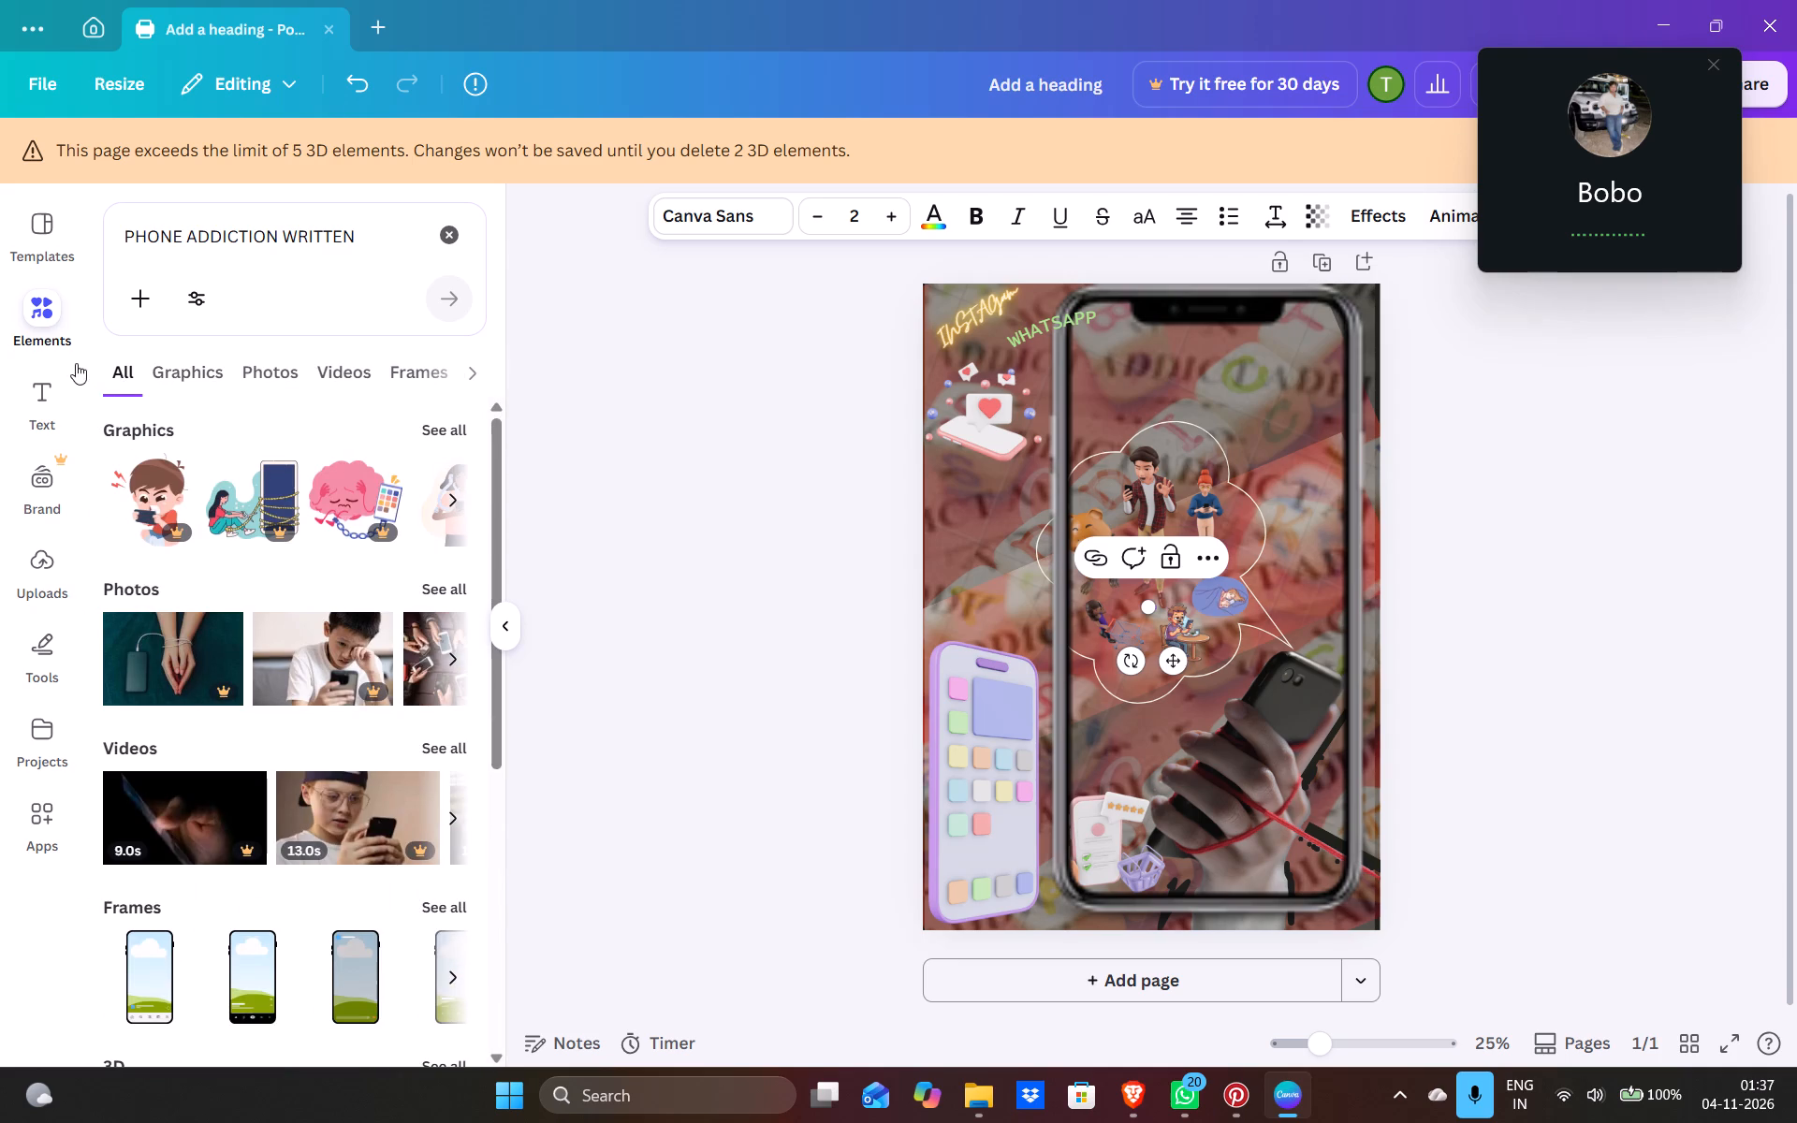
# Return to the fonts and text combinations to look for a text style.
pyautogui.click(51, 409)
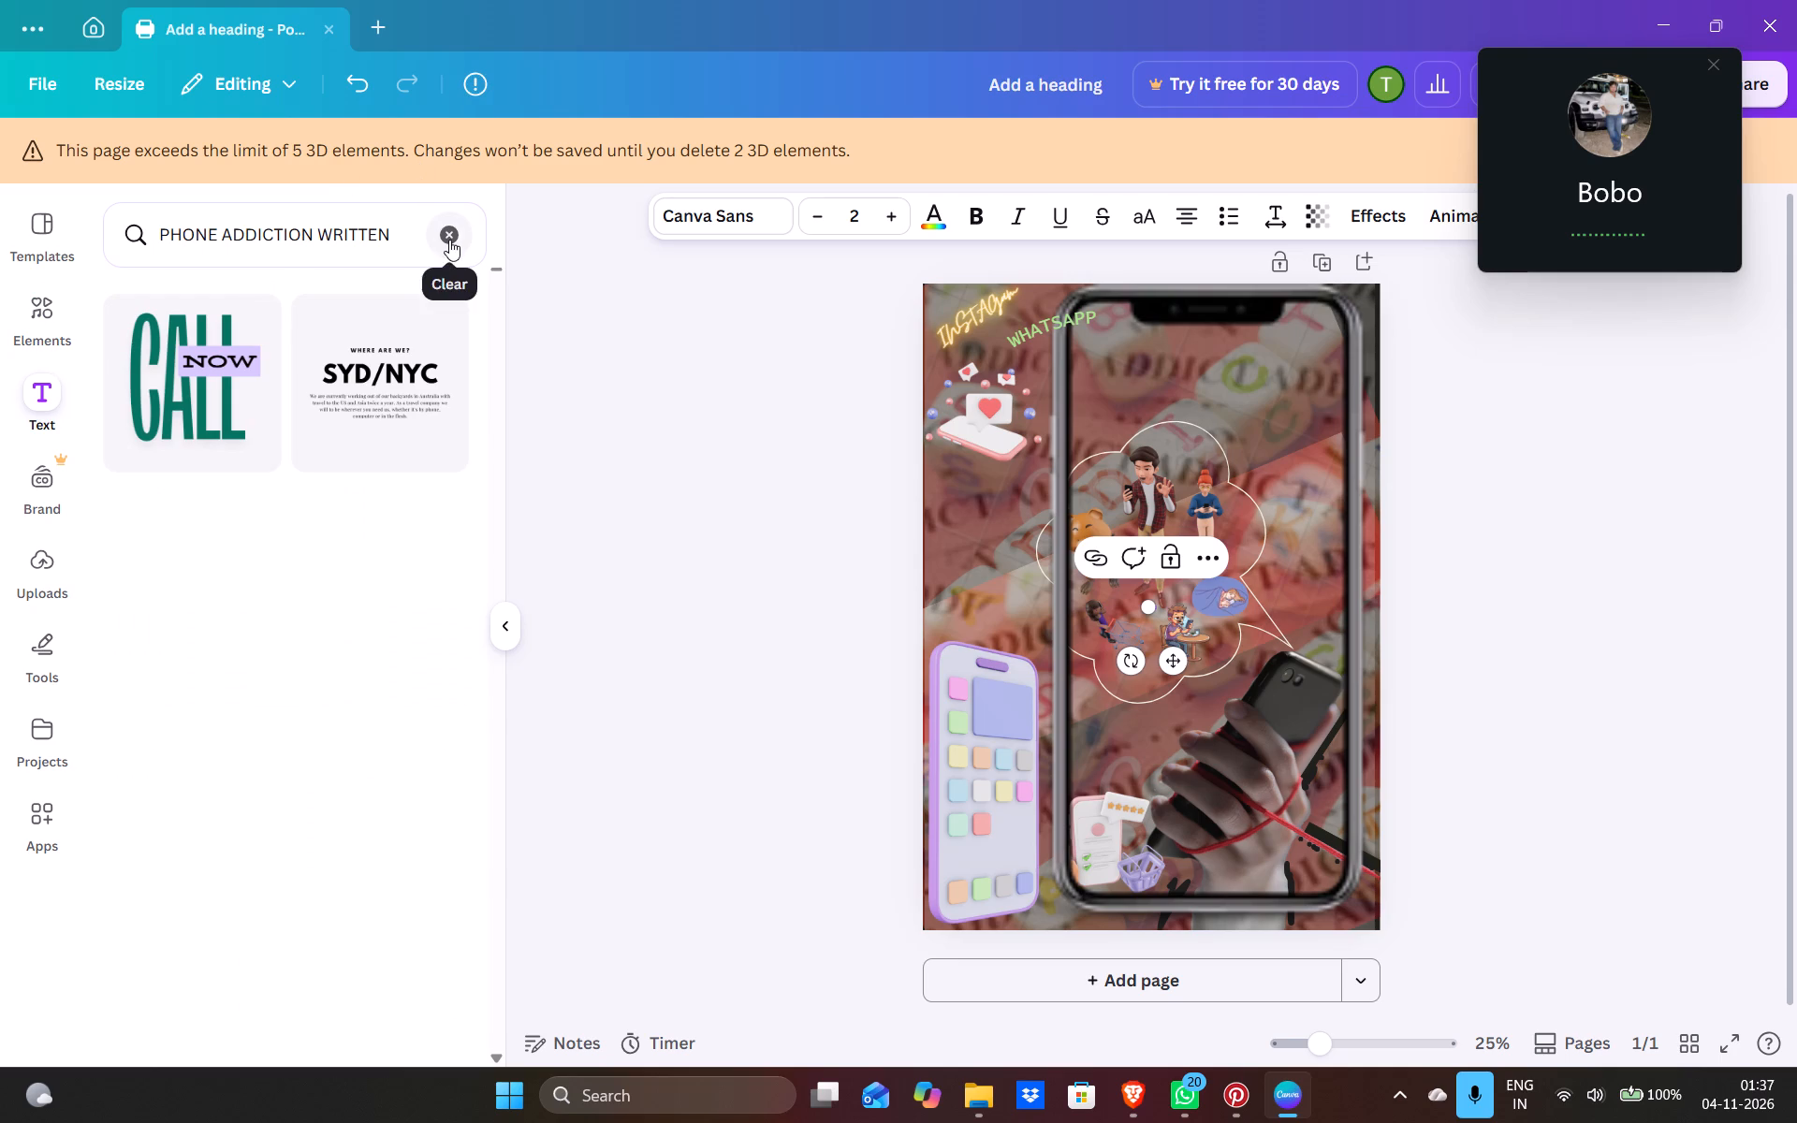
# Clear the PHONE ADDICTION WRITTEN text search and examine the font combinations for a suitable lettering style.
pyautogui.click(449, 240)
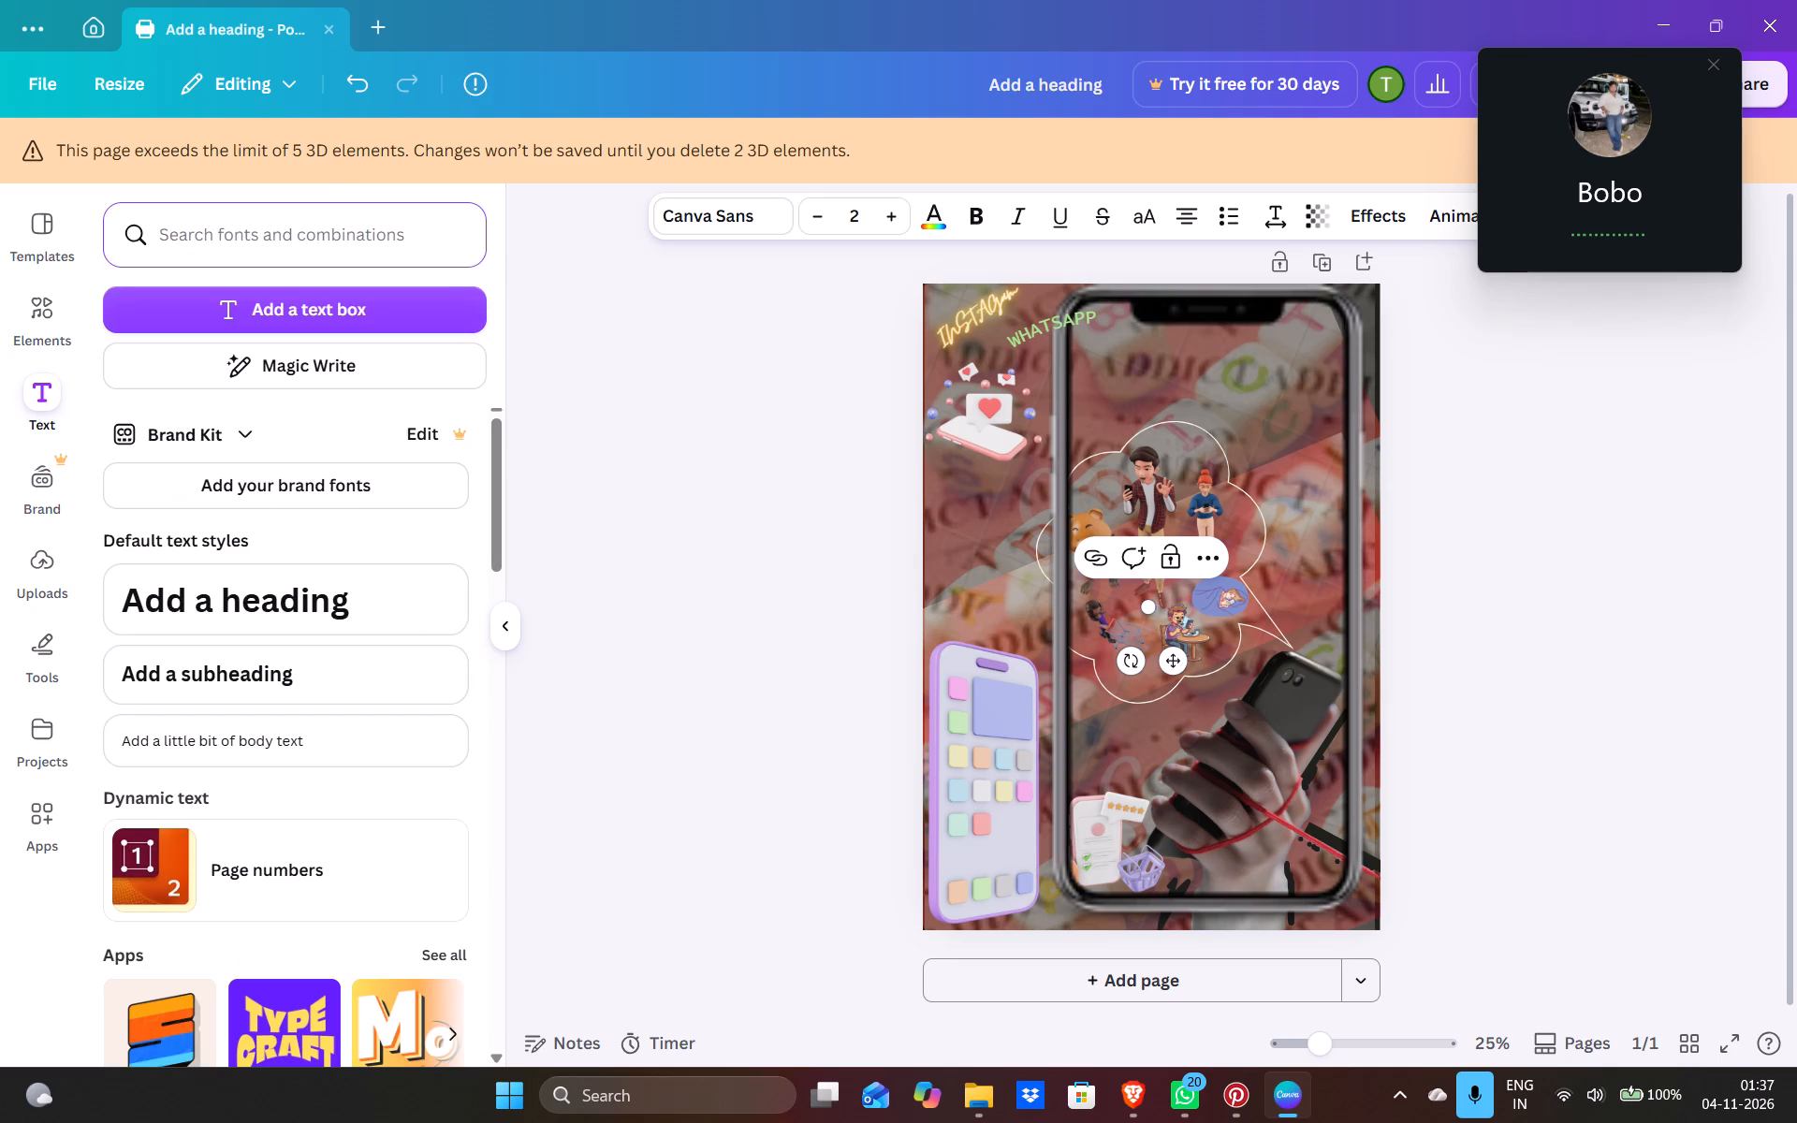
pyautogui.scroll(-2, 349, 792)
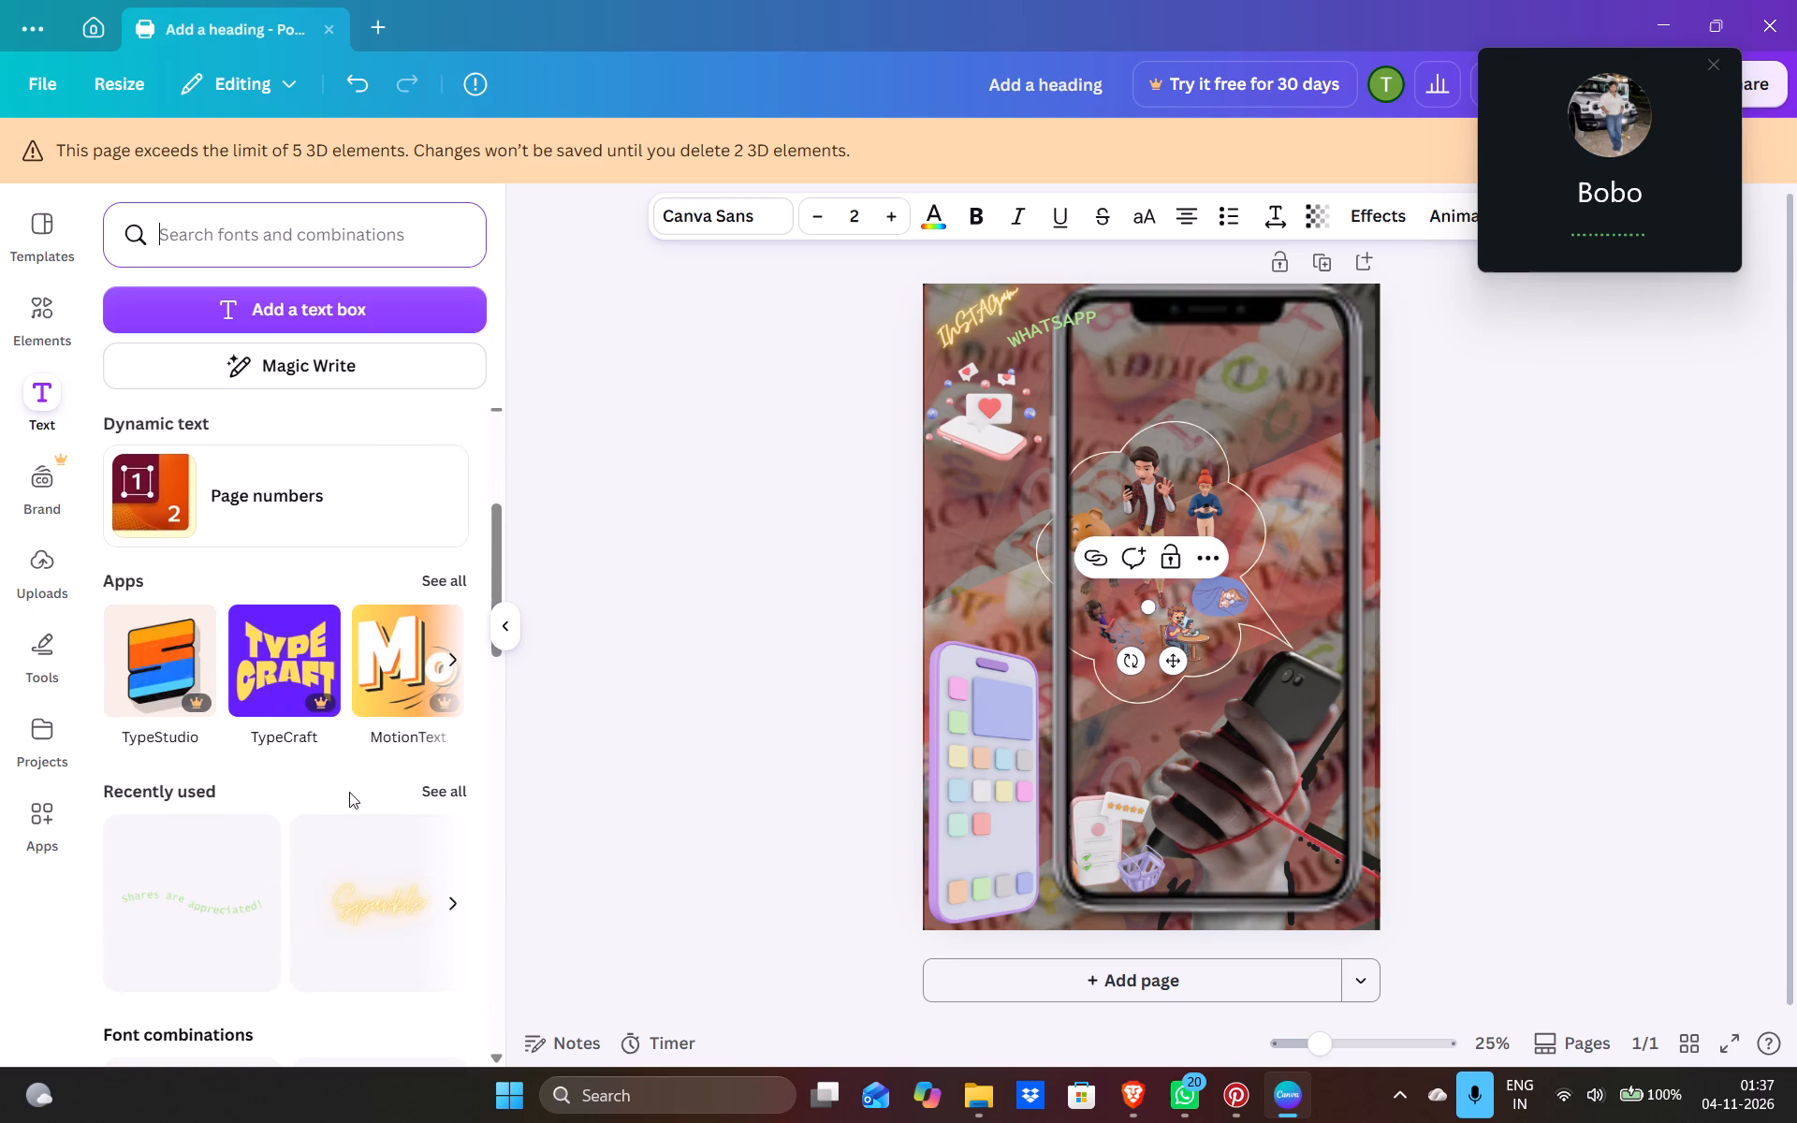
pyautogui.scroll(-3, 349, 792)
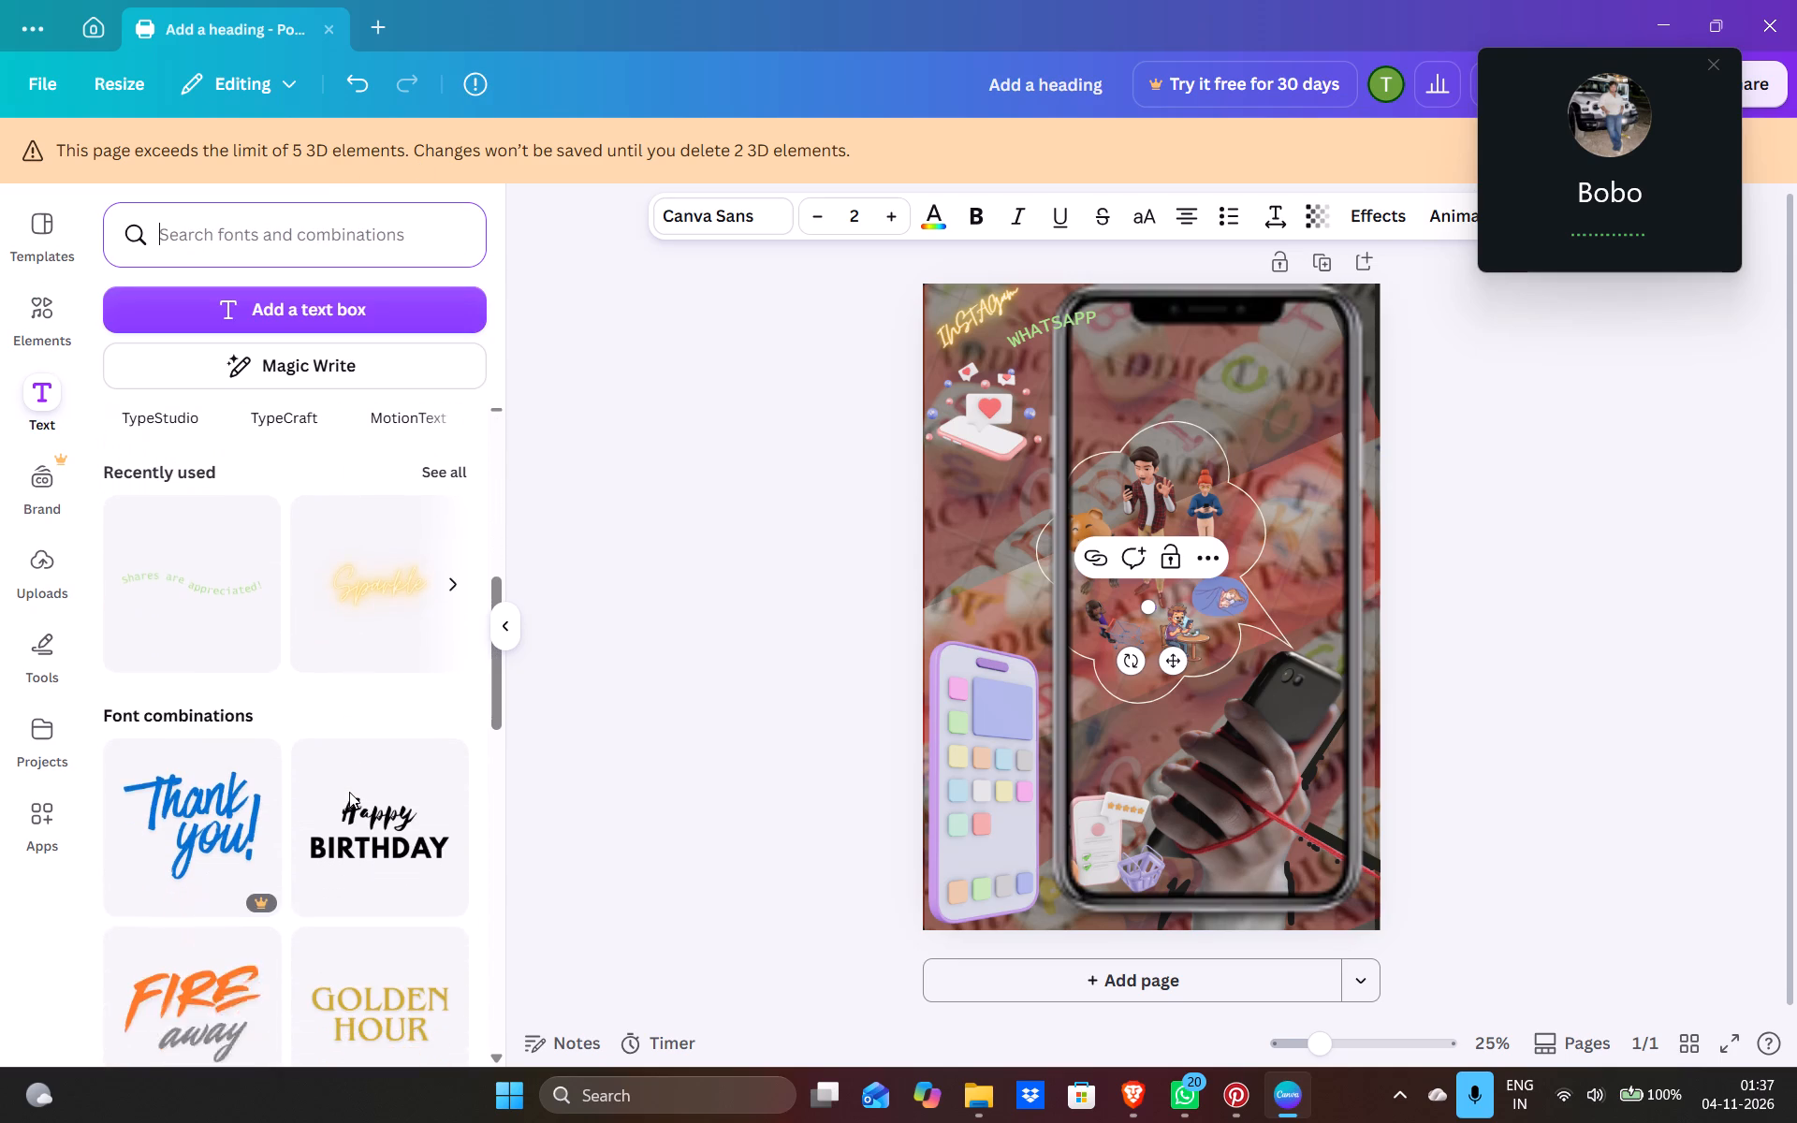
pyautogui.scroll(-3, 349, 792)
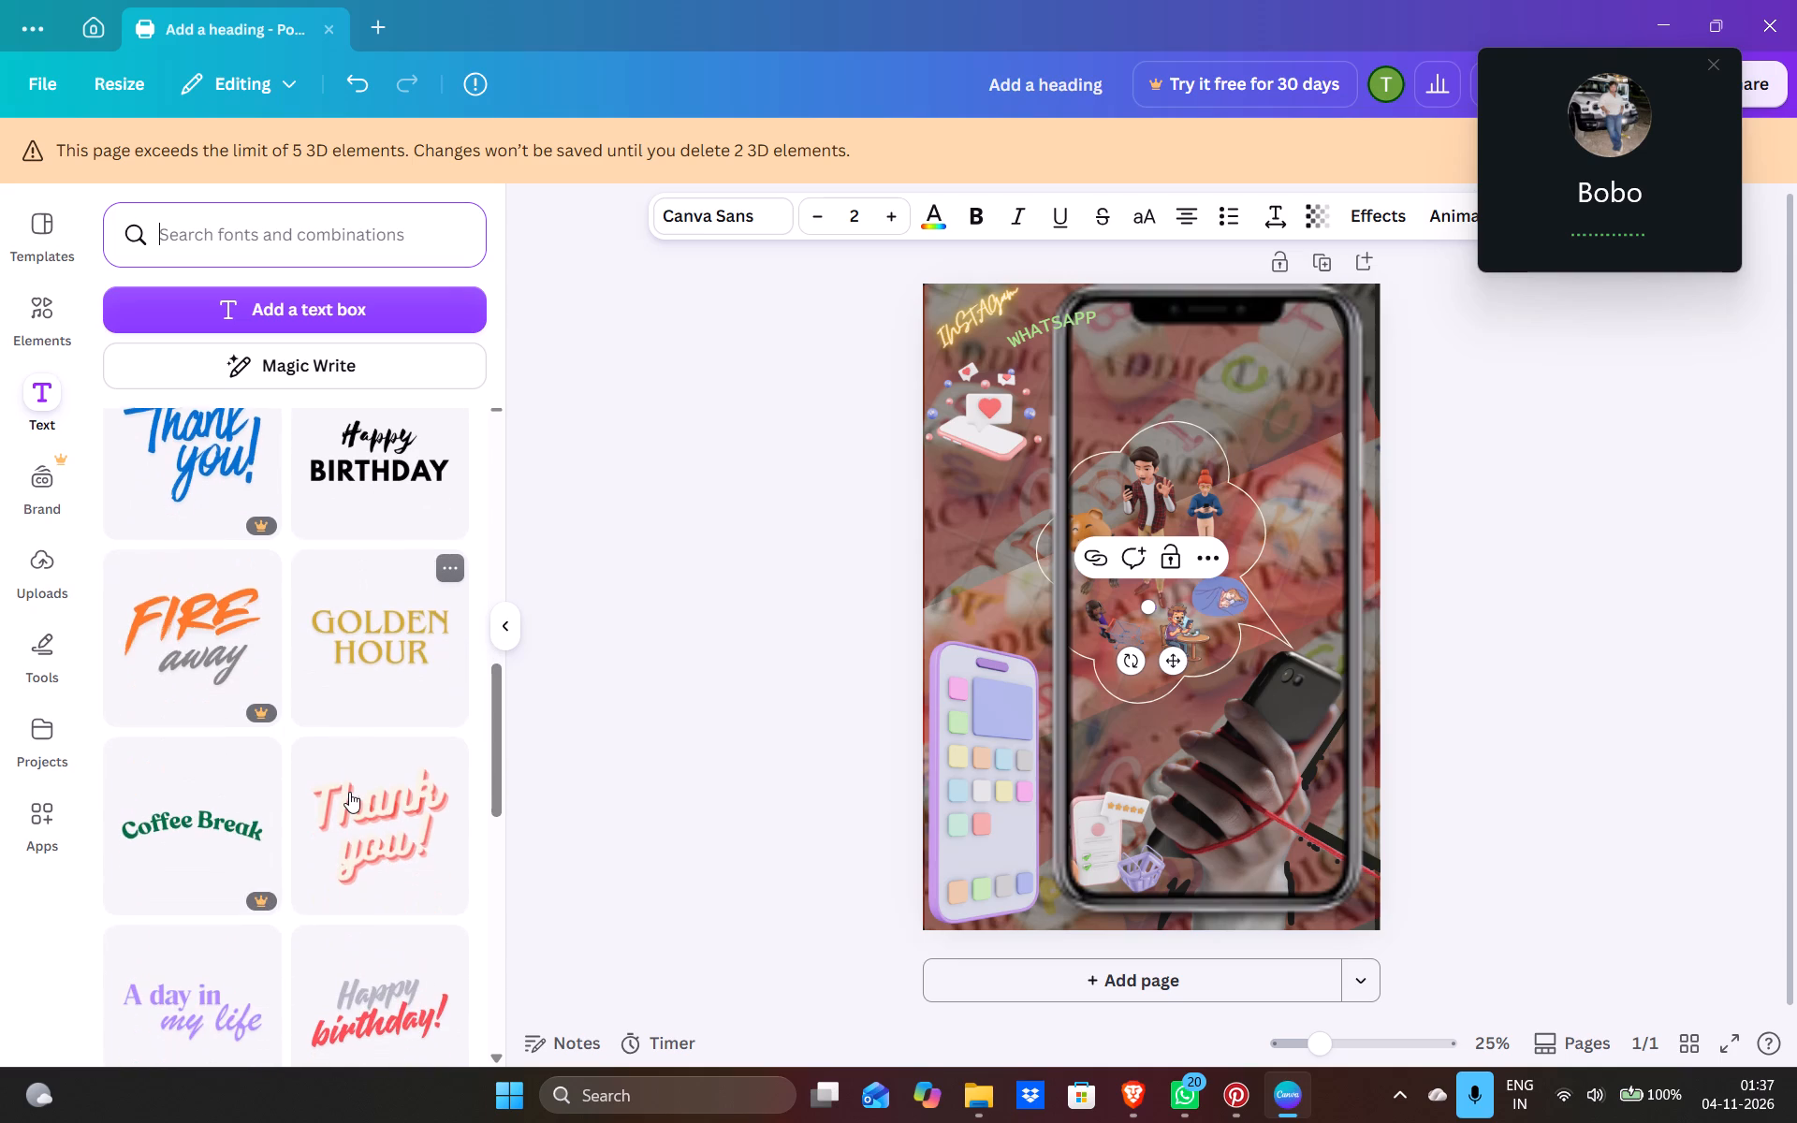
pyautogui.scroll(-1, 349, 792)
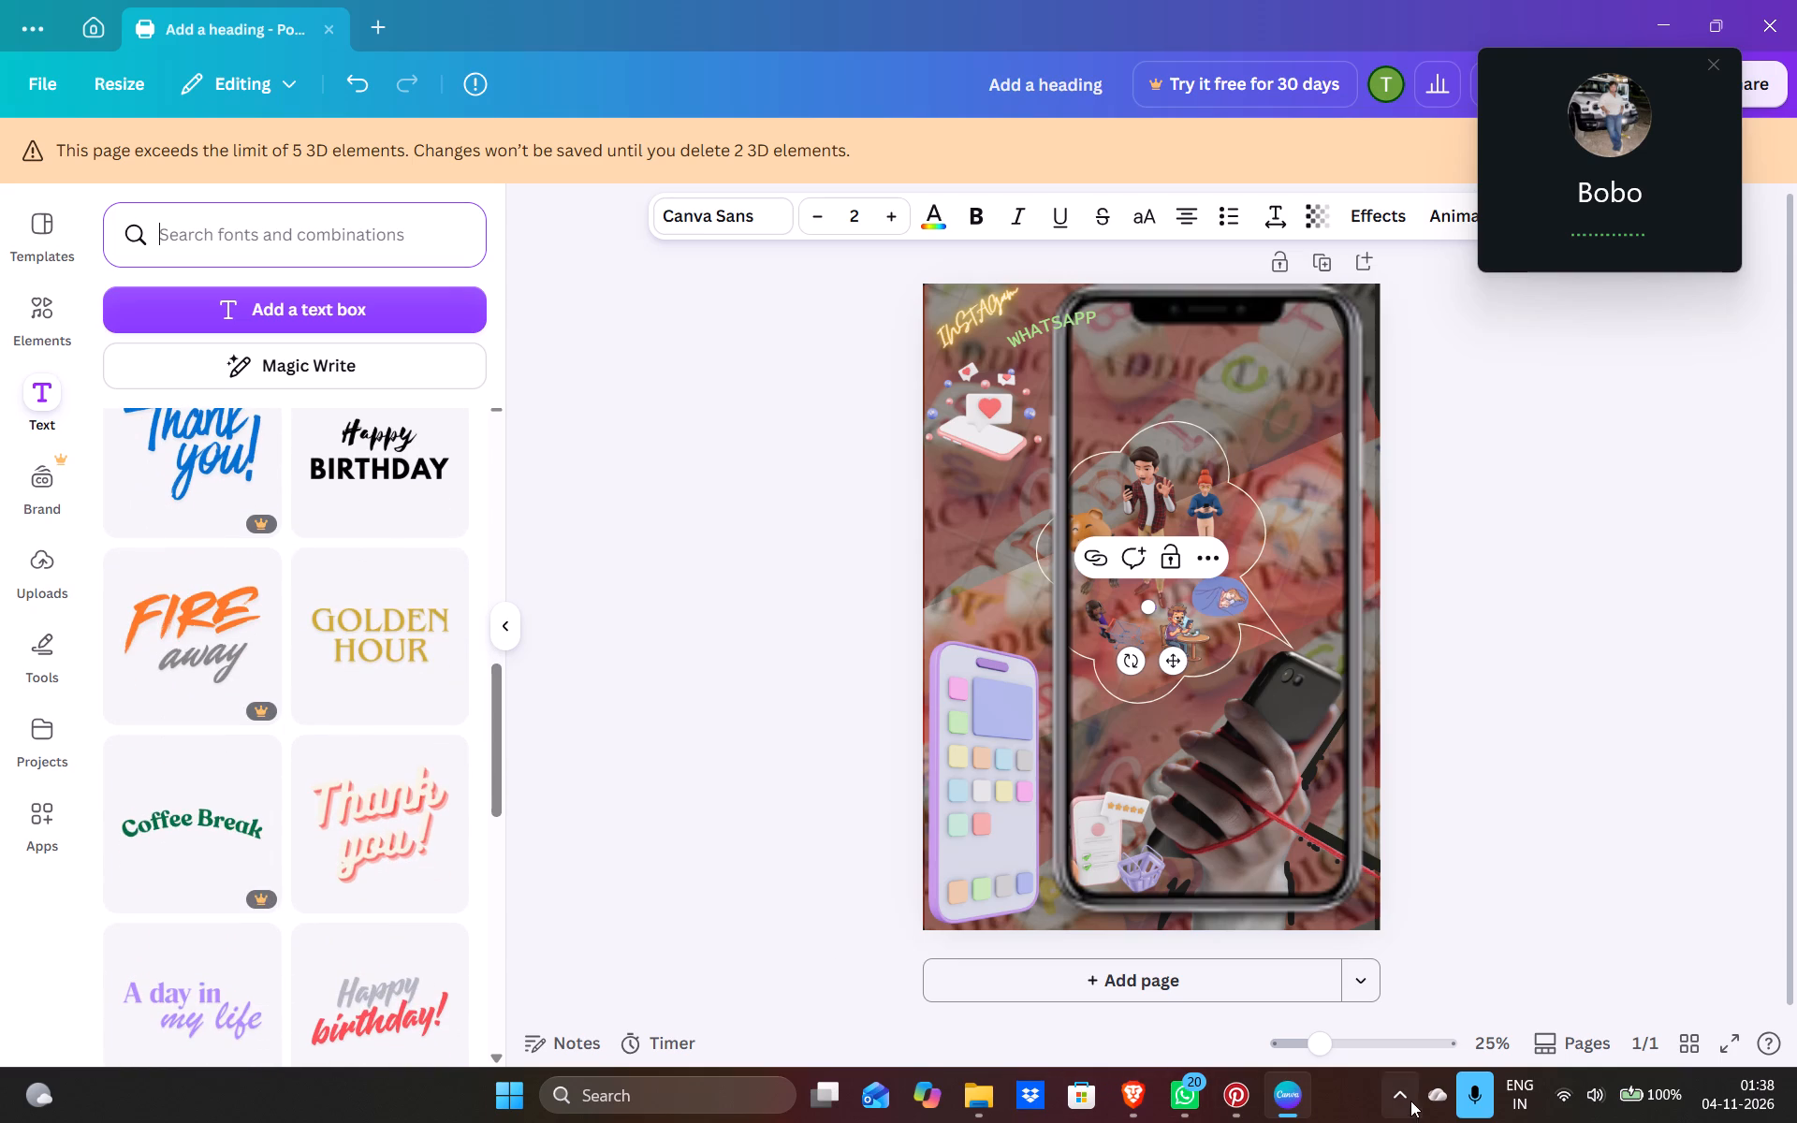